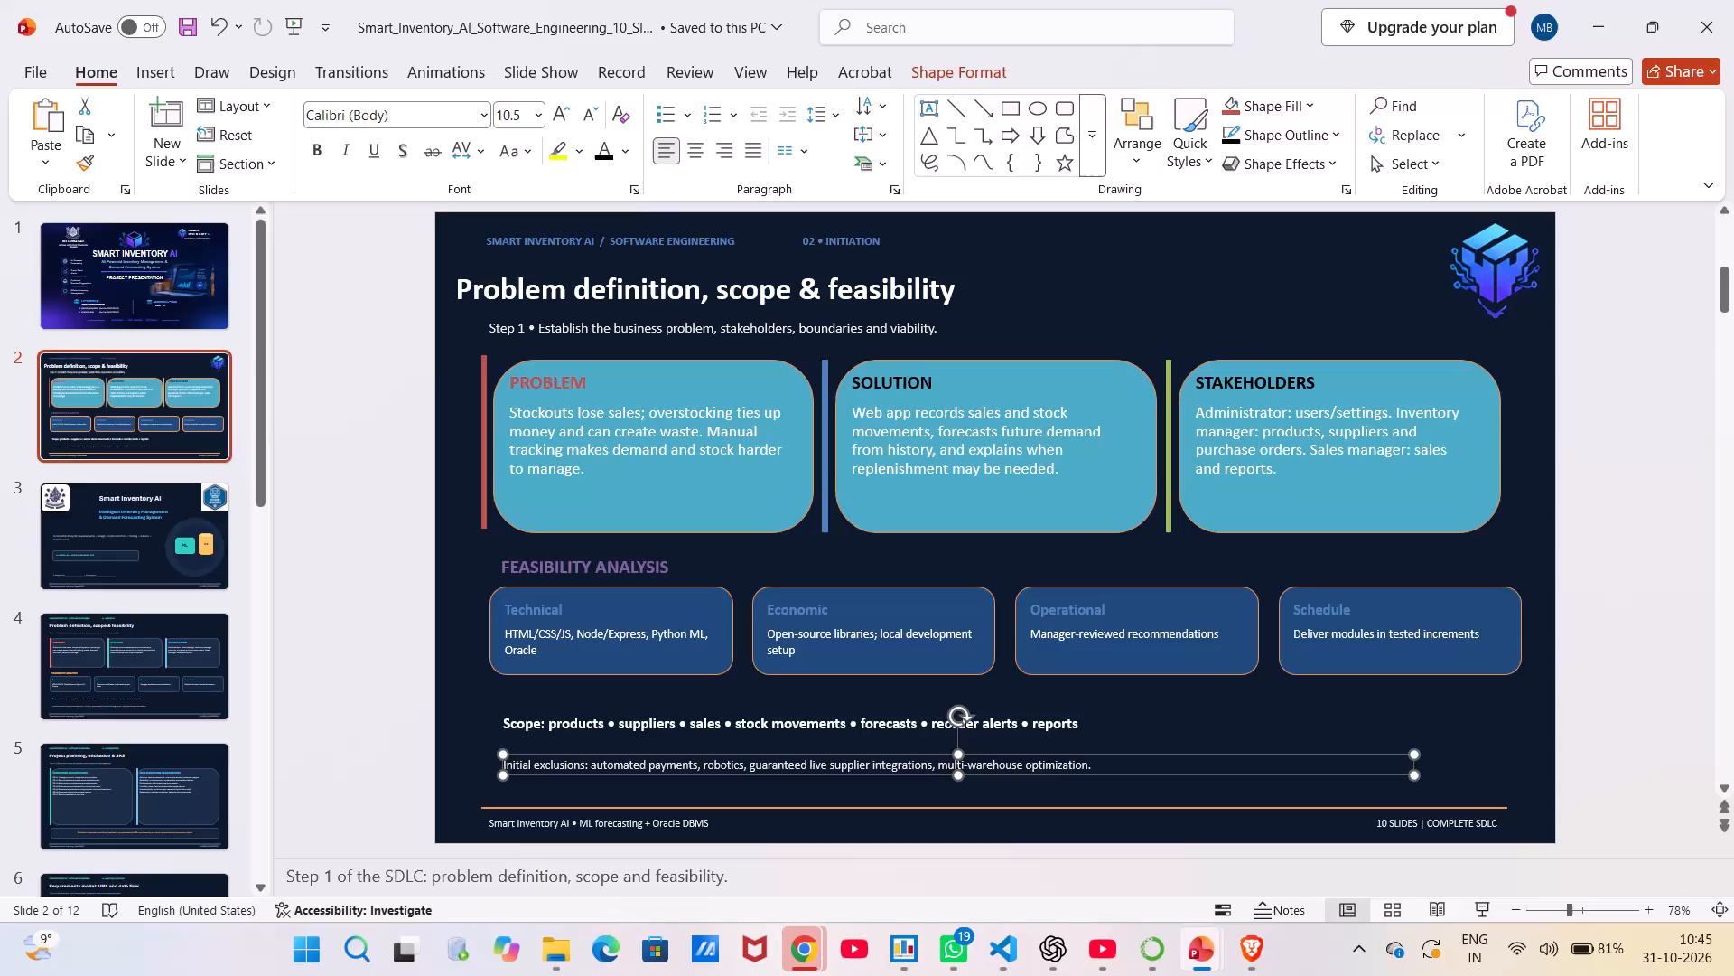
Set the font size of the entire "Initial exclusions" line below the Scope text on slide 2 to 14.
{"action": "left_click", "coordinate": [667, 768]}
{"action": "right_click", "coordinate": [667, 768]}
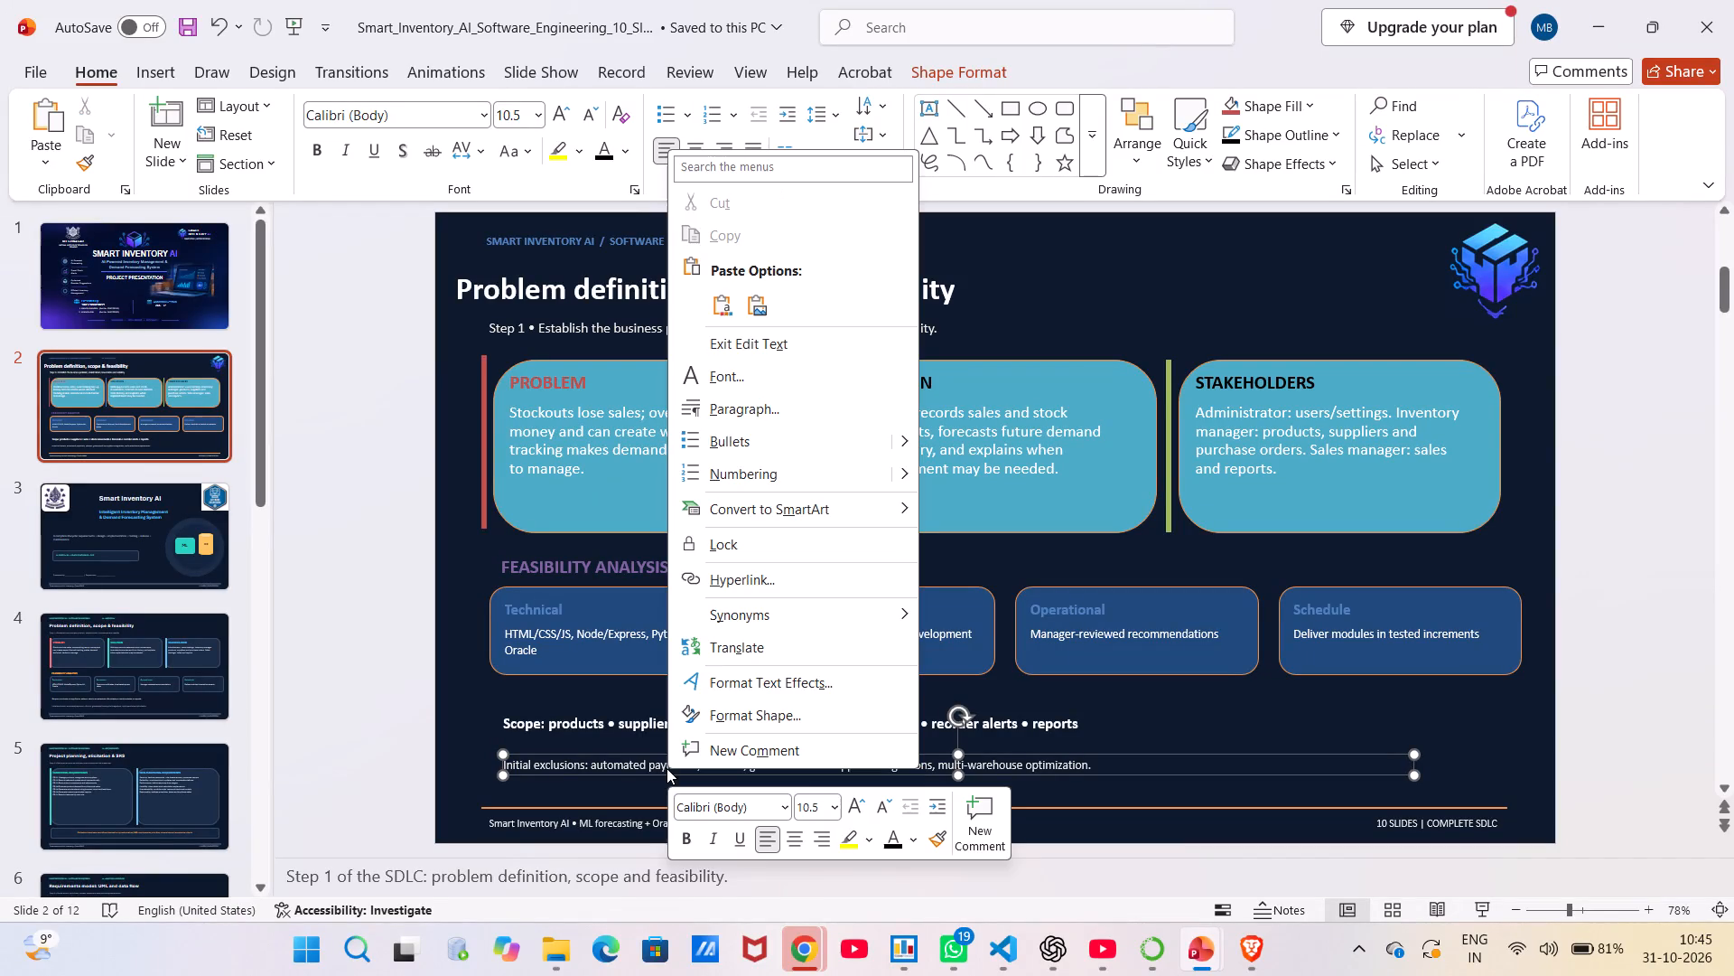
{"action": "left_click", "coordinate": [622, 759]}
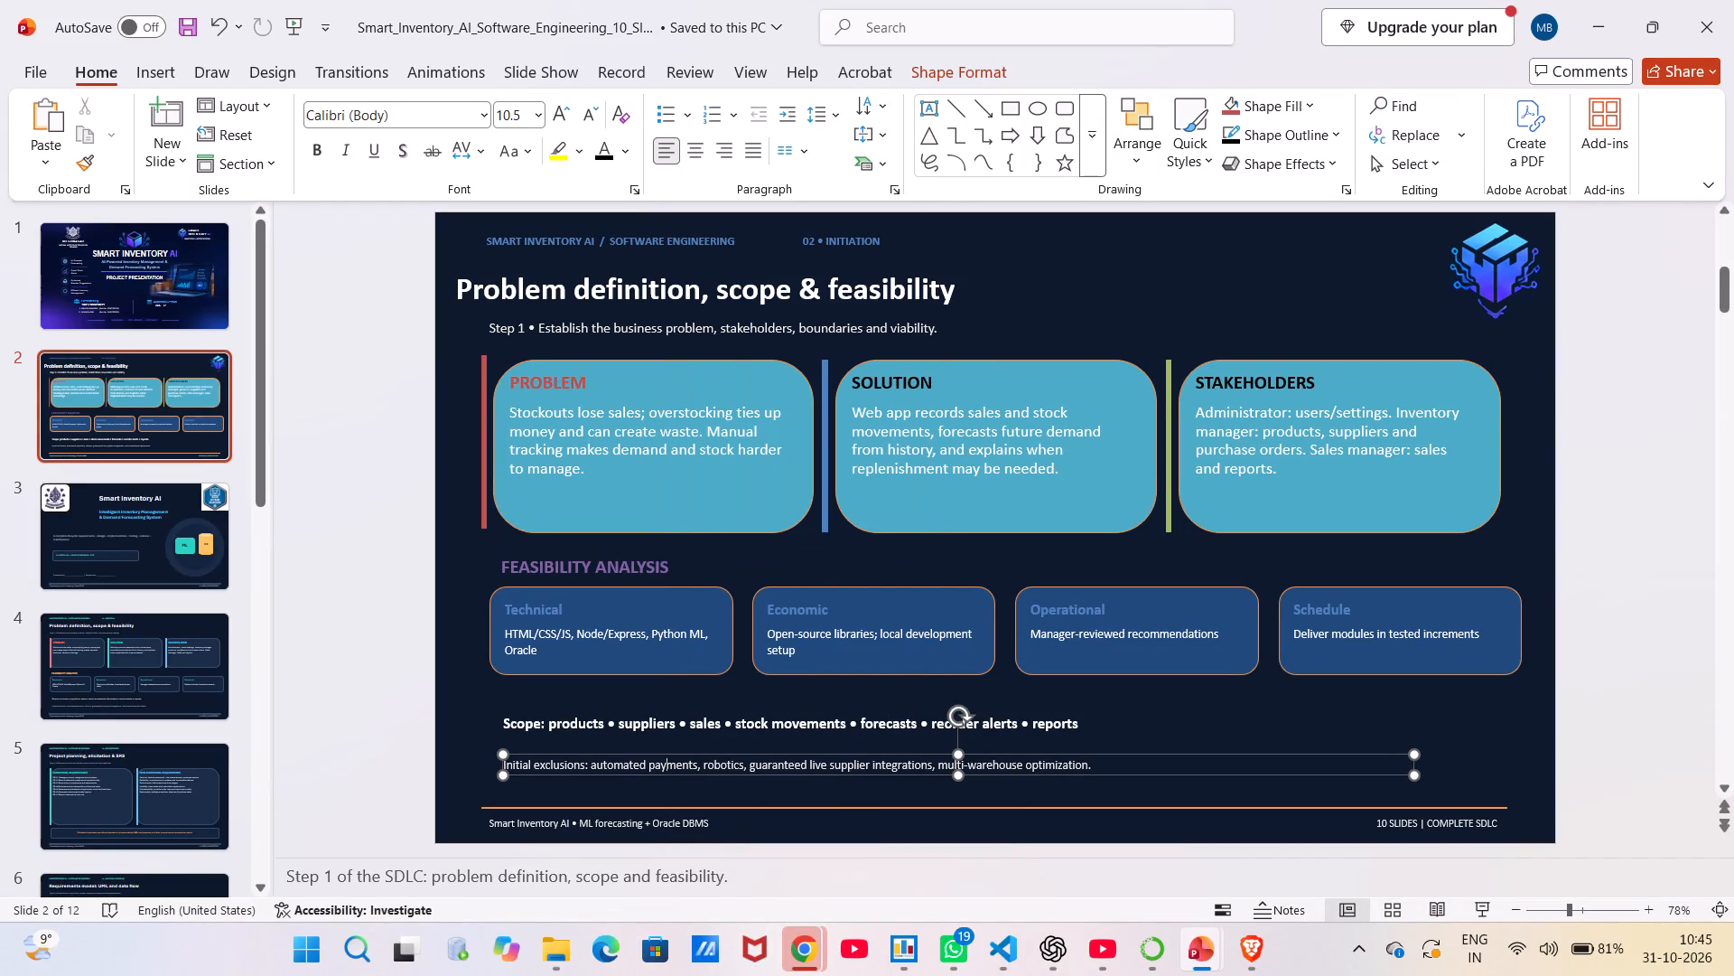
{"action": "key", "text": "ctrl+a"}
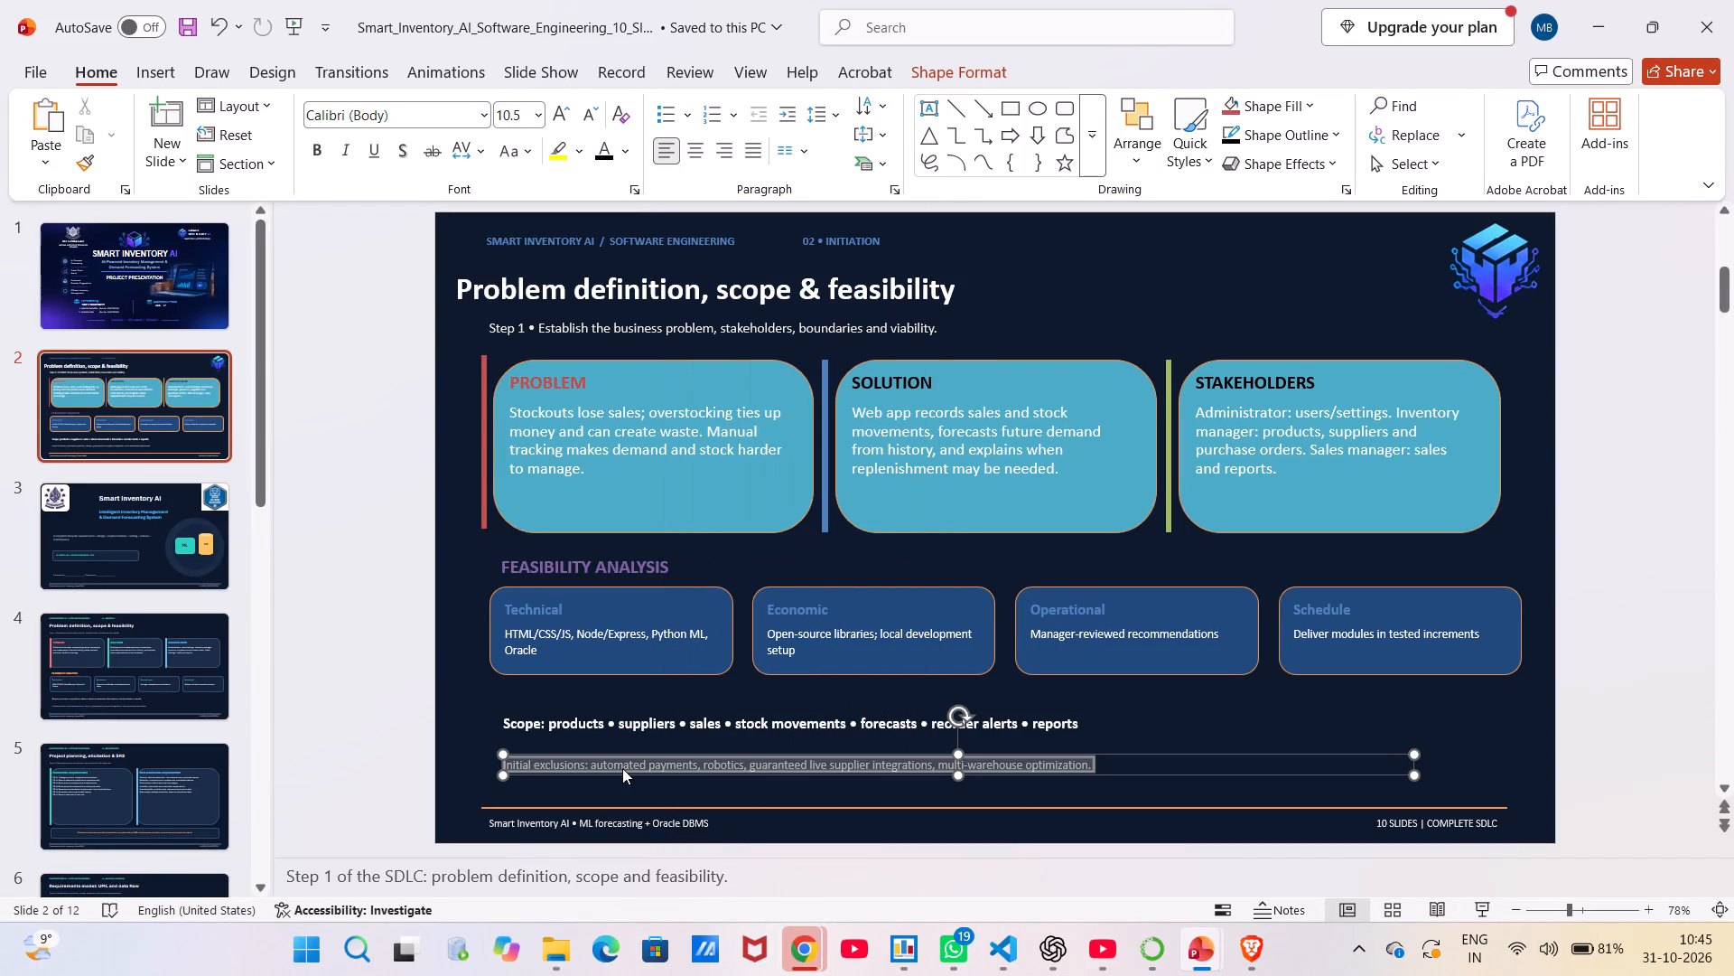
{"action": "right_click", "coordinate": [622, 768]}
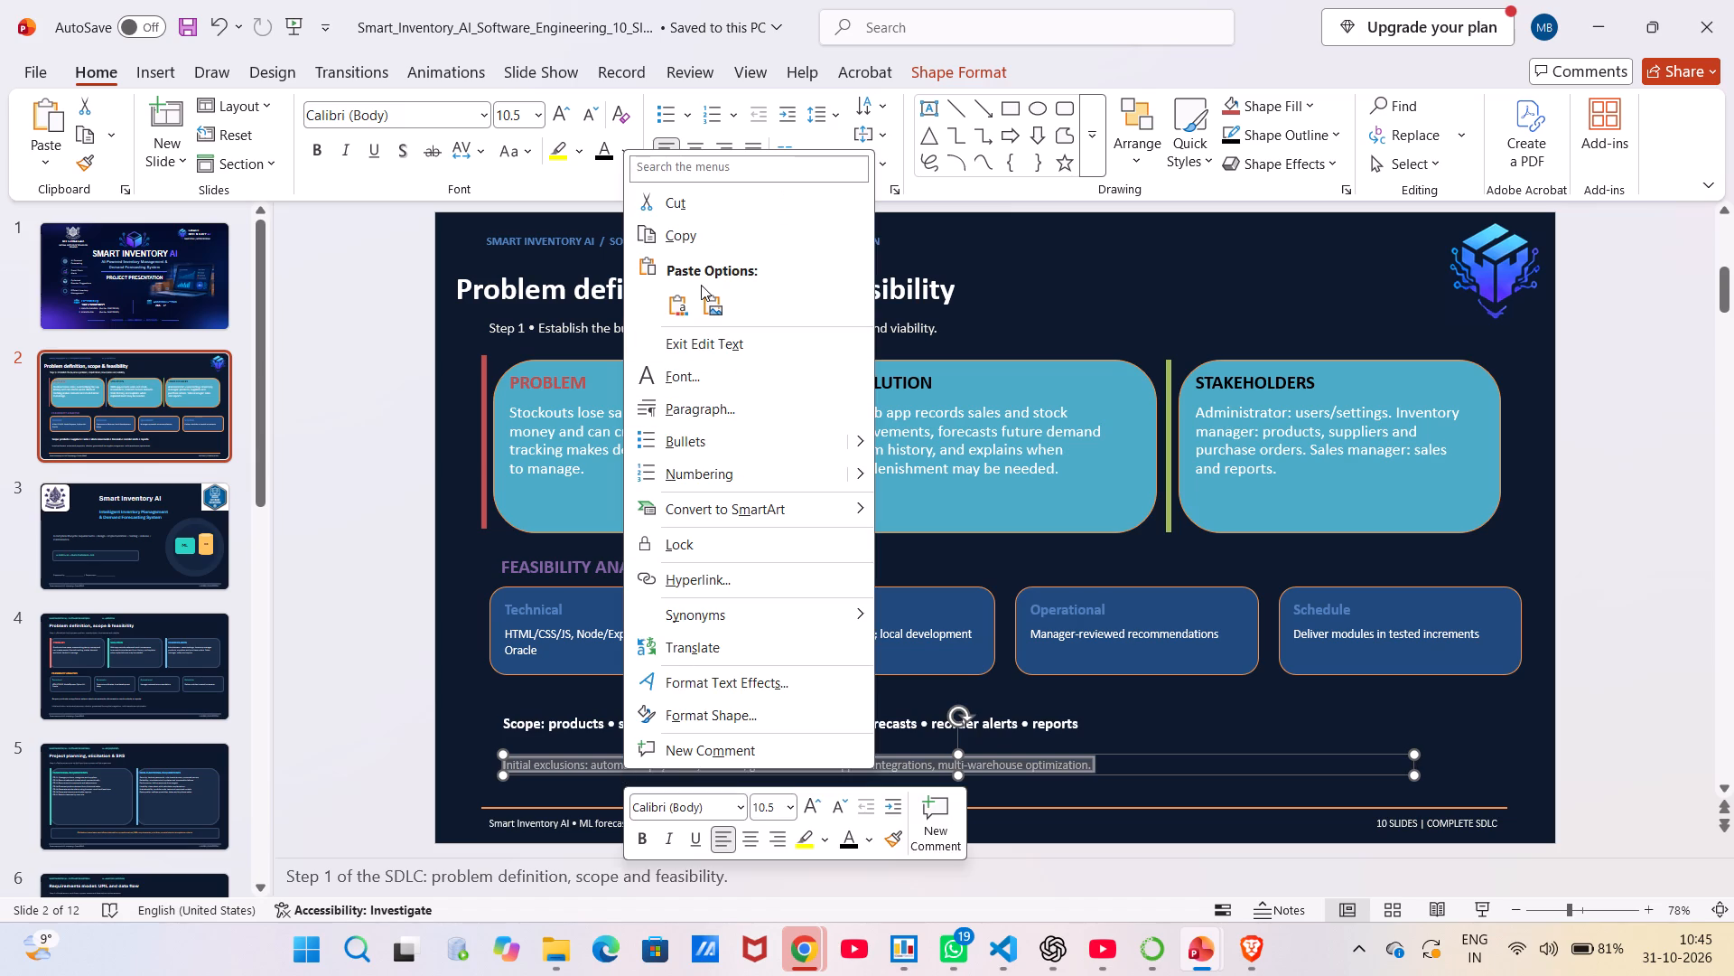
{"action": "left_click", "coordinate": [785, 799]}
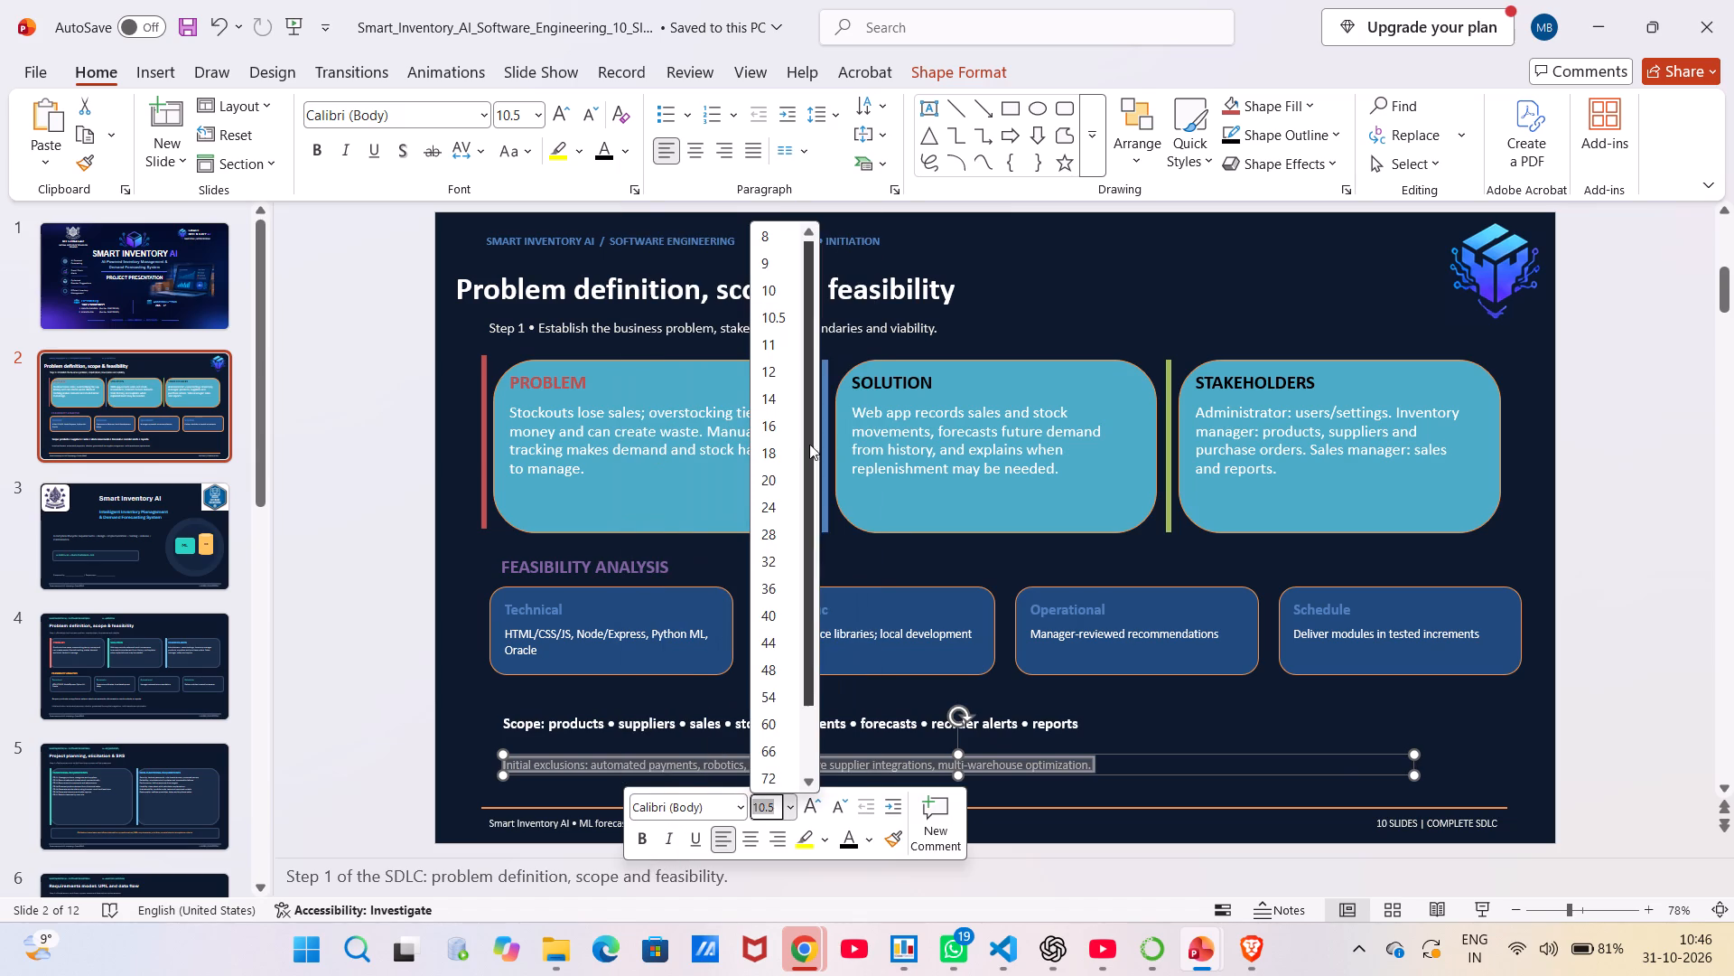
{"action": "left_click", "coordinate": [772, 394]}
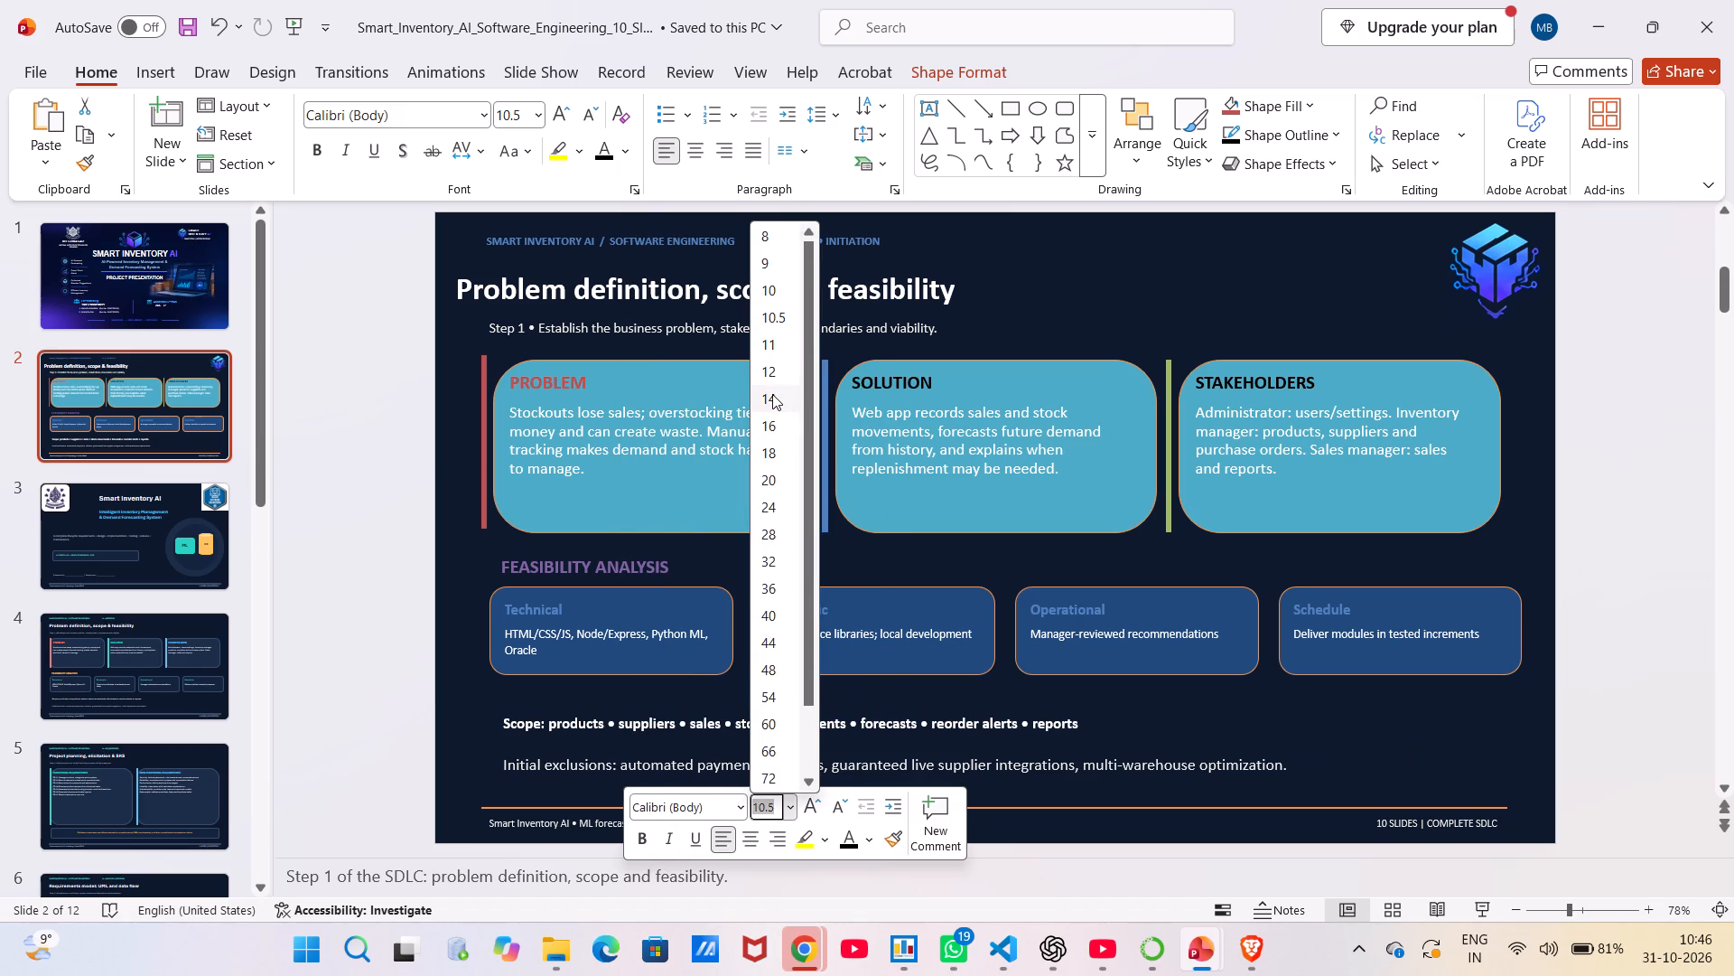
Open the text formatting options for the bold "Scope" line below the feasibility boxes on slide 2.
{"action": "left_click", "coordinate": [590, 719]}
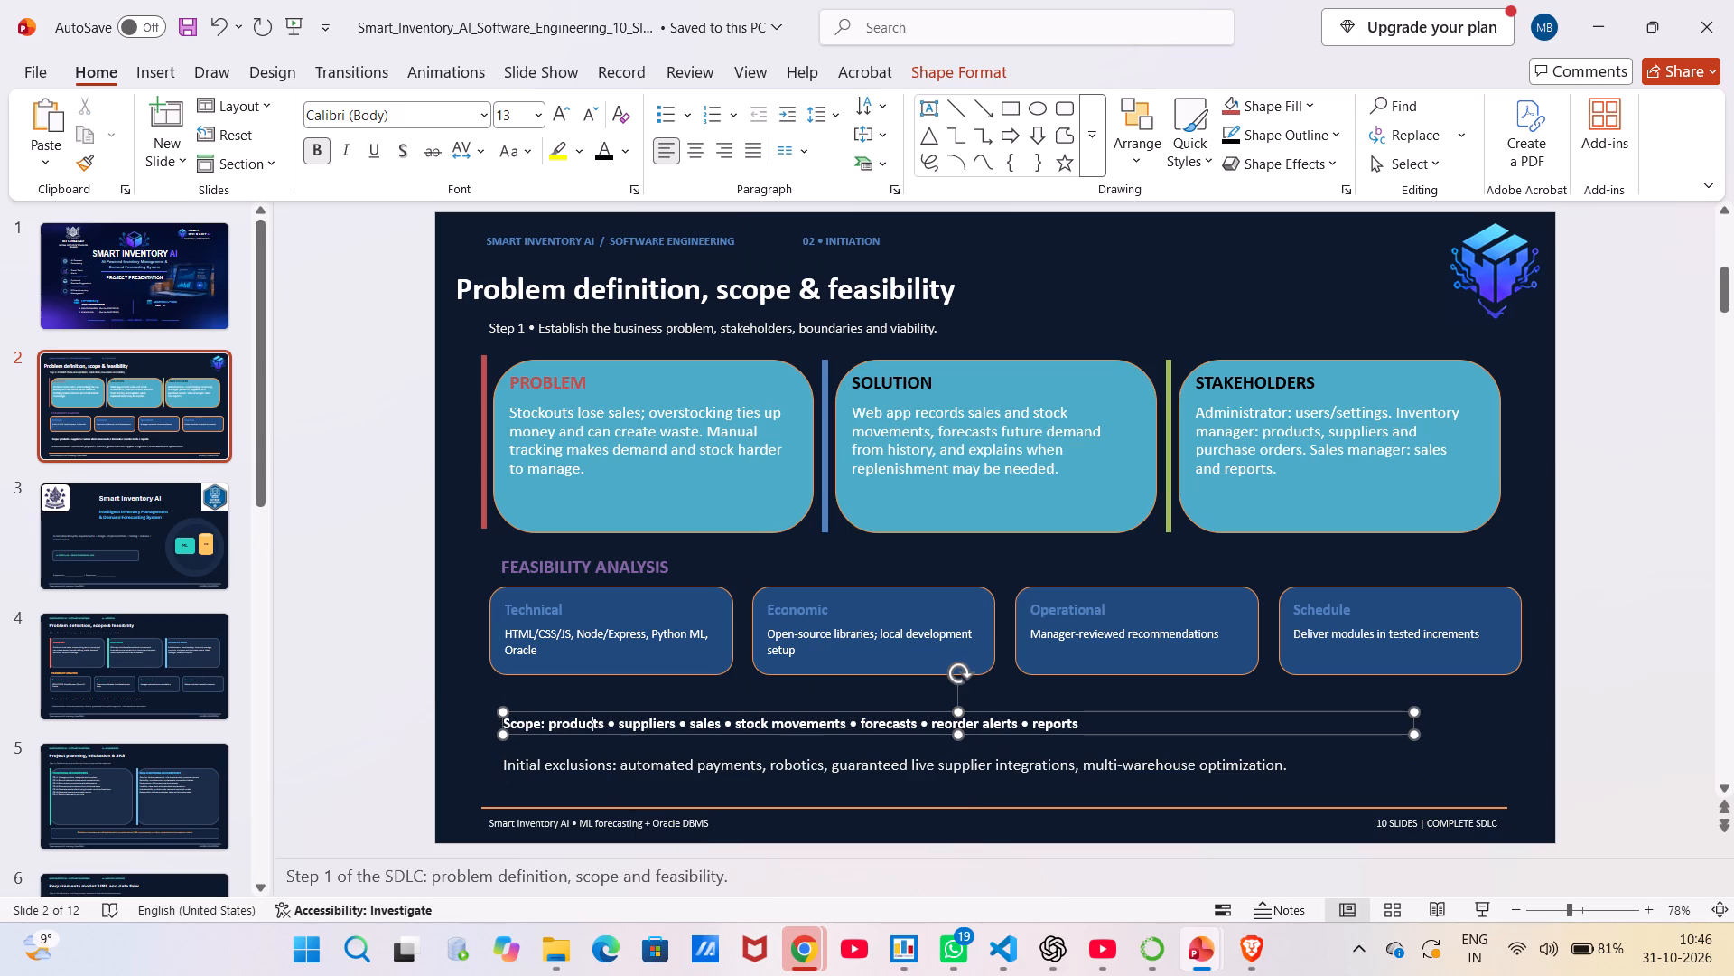
{"action": "right_click", "coordinate": [590, 719]}
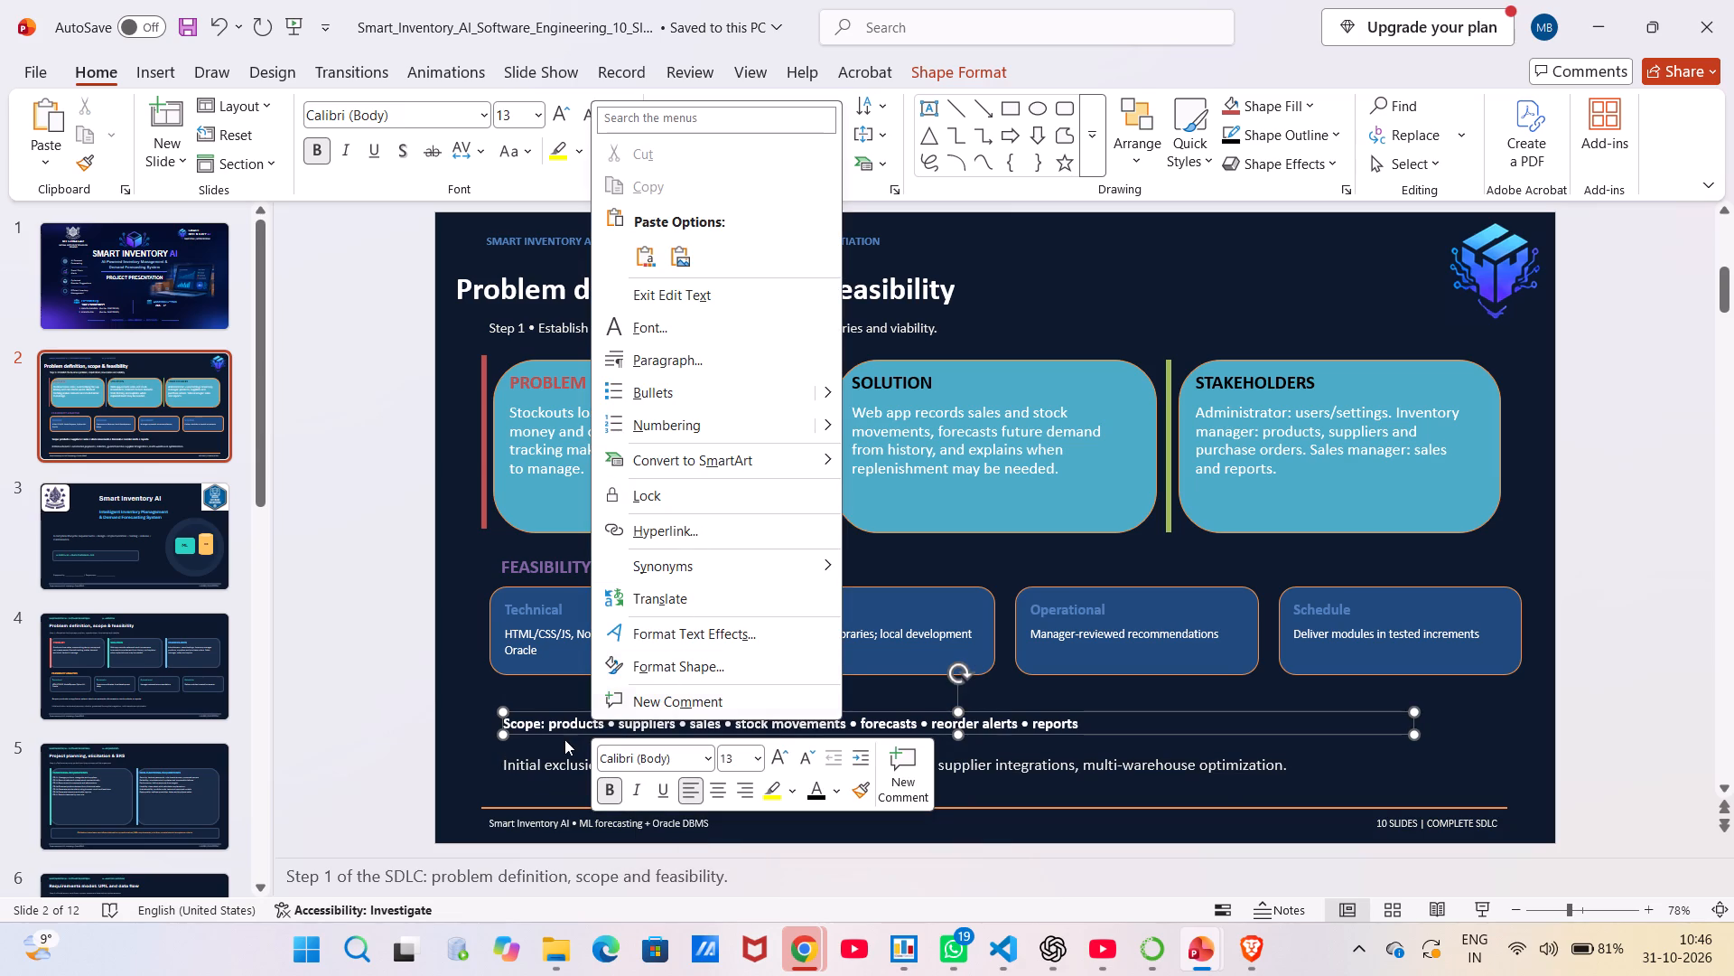
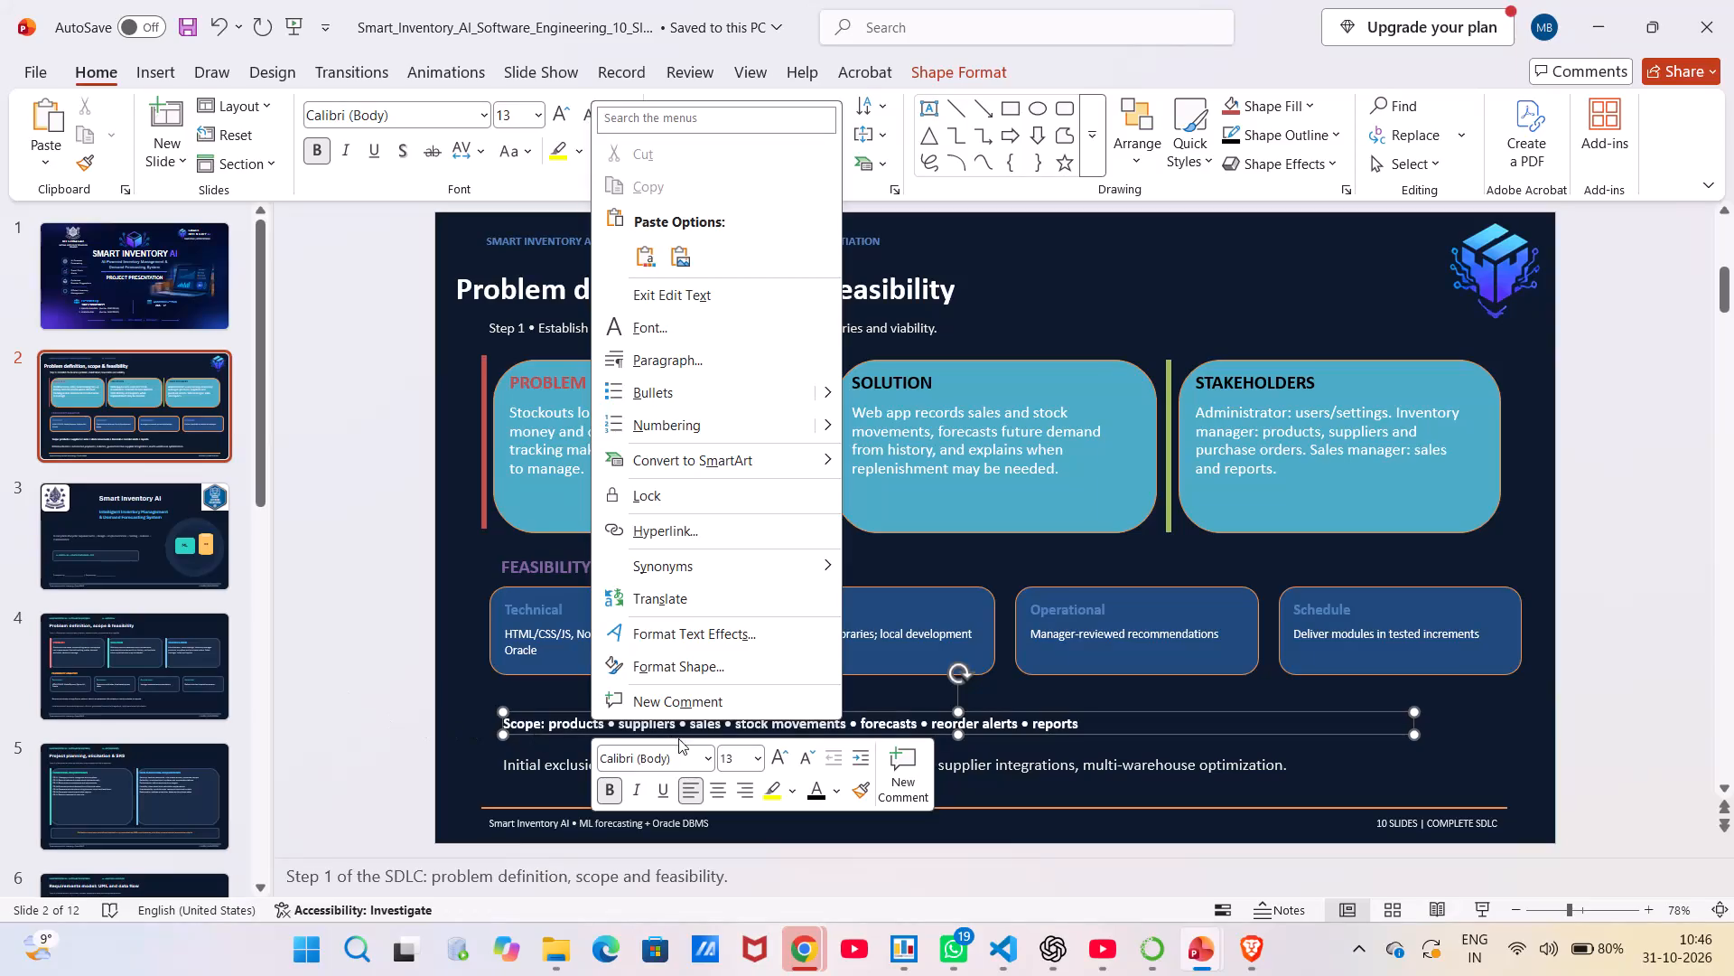
Select the entire "Scope: products • suppliers • sales…" line below the feasibility boxes on slide 2 for a font size change.
{"action": "left_click", "coordinate": [753, 757]}
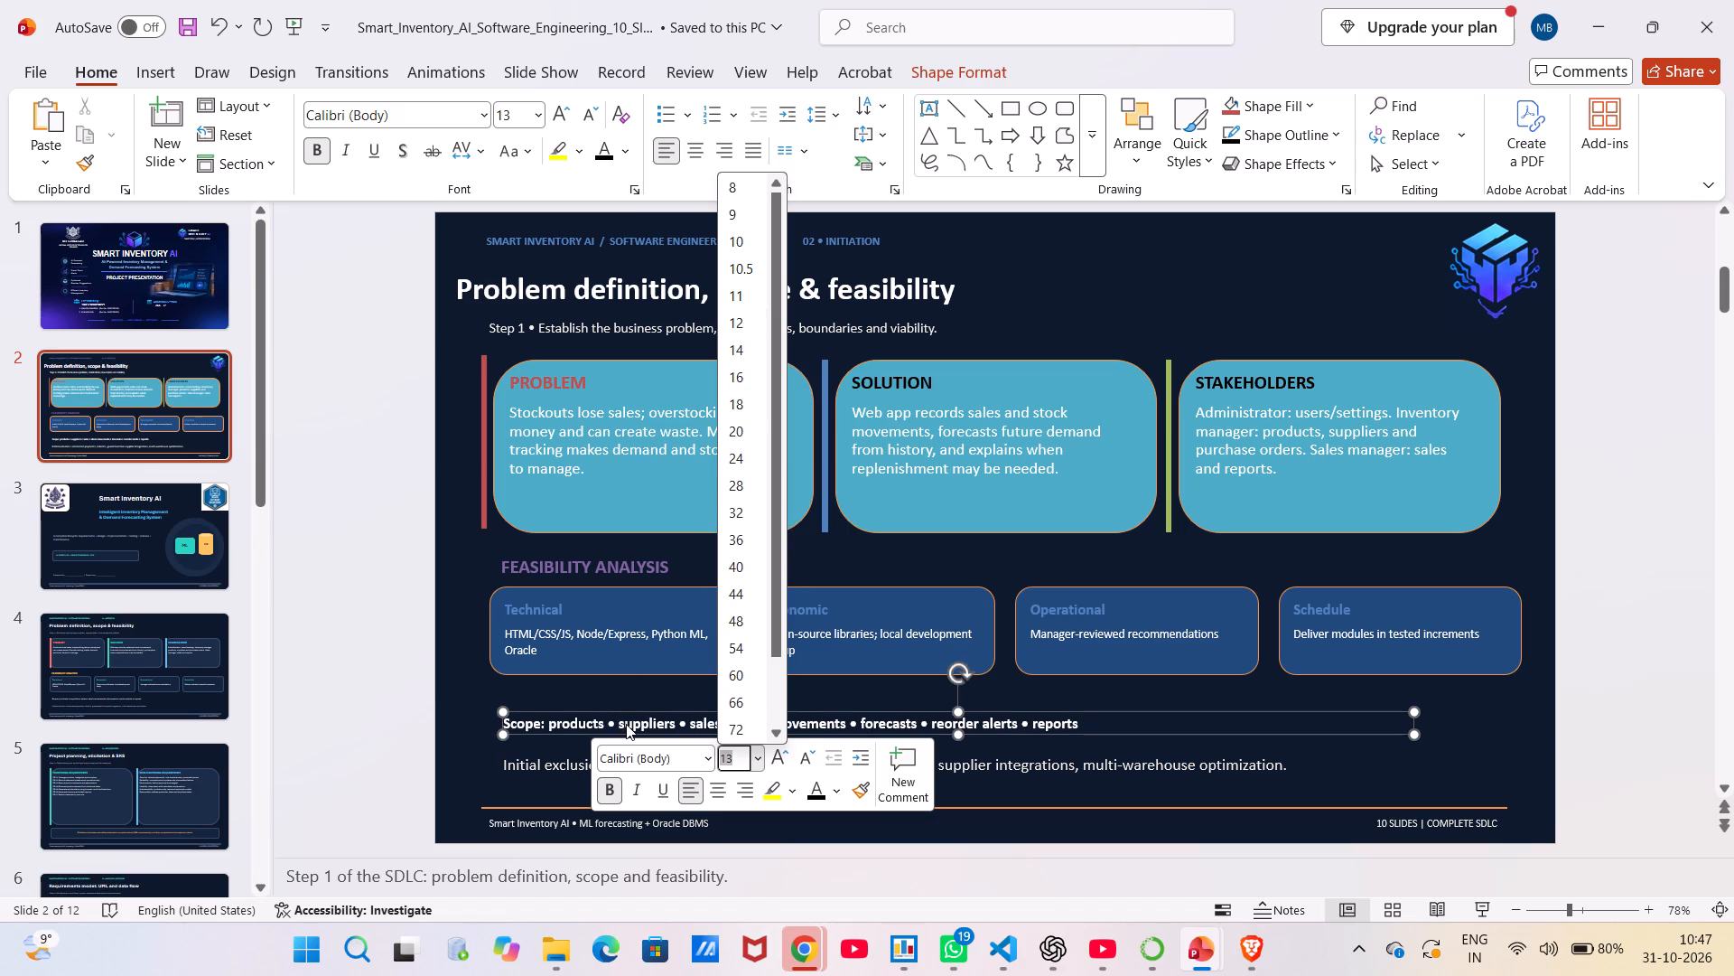
{"action": "left_click", "coordinate": [626, 724]}
{"action": "key", "text": "ctrl+a"}
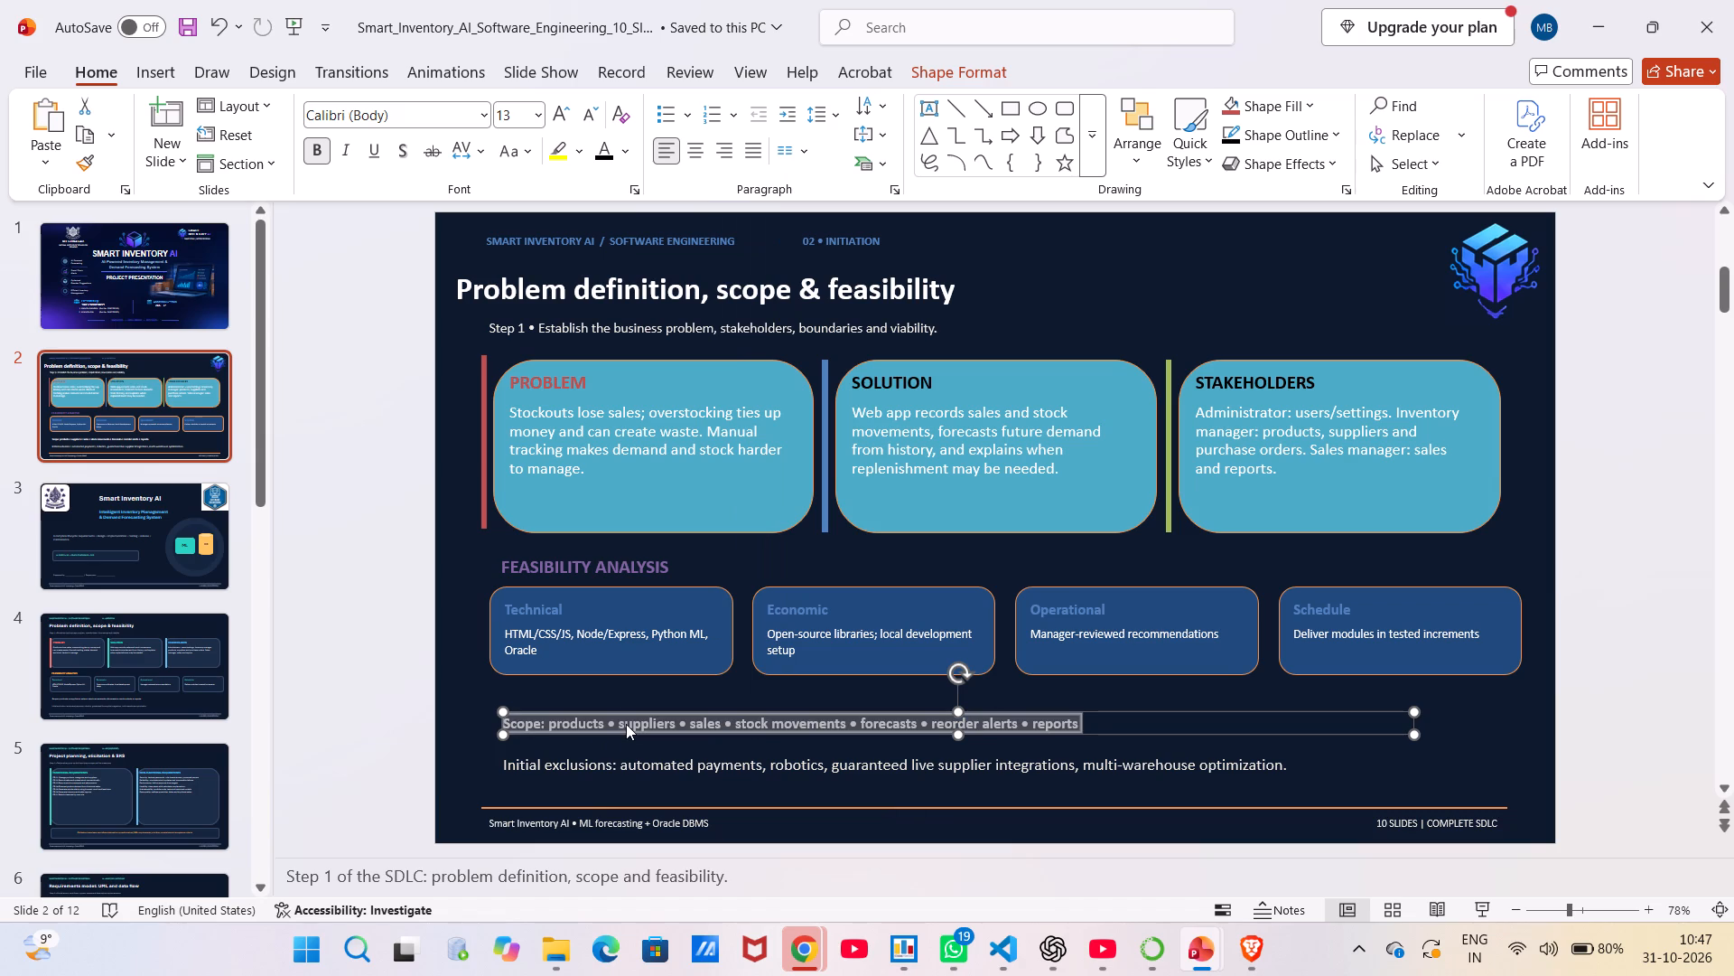
Set the font size of the selected Scope line below the feasibility boxes on slide 2 to 16.
{"action": "right_click", "coordinate": [626, 724]}
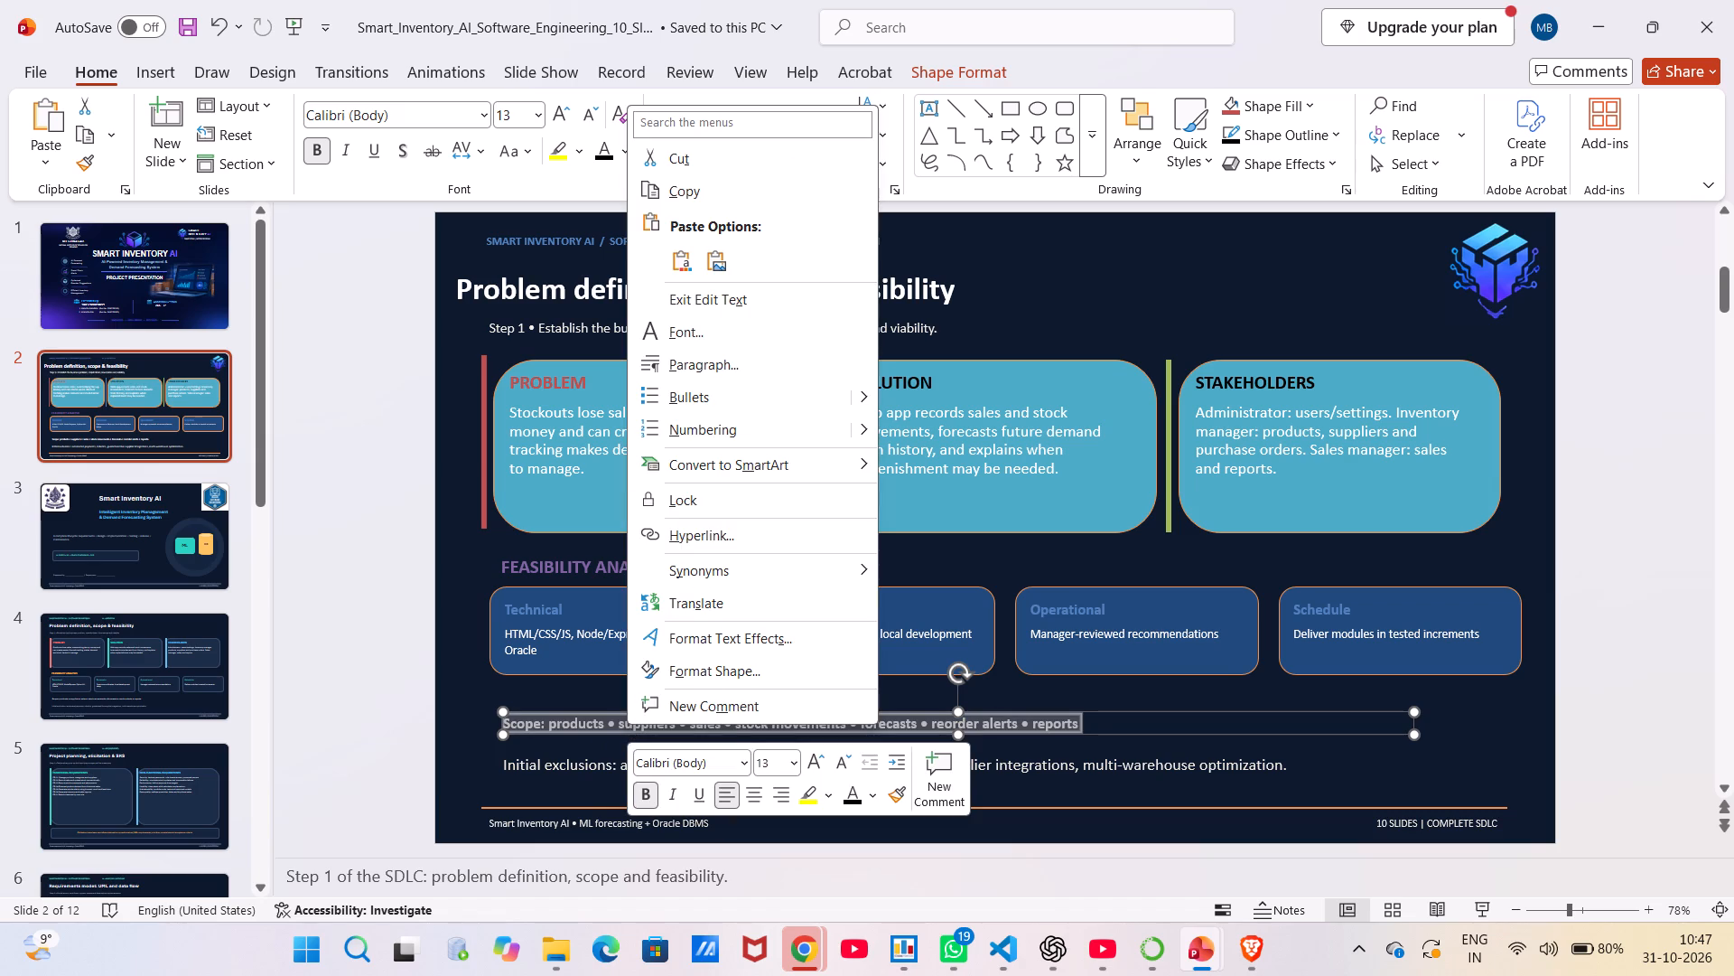
{"action": "left_click", "coordinate": [794, 760]}
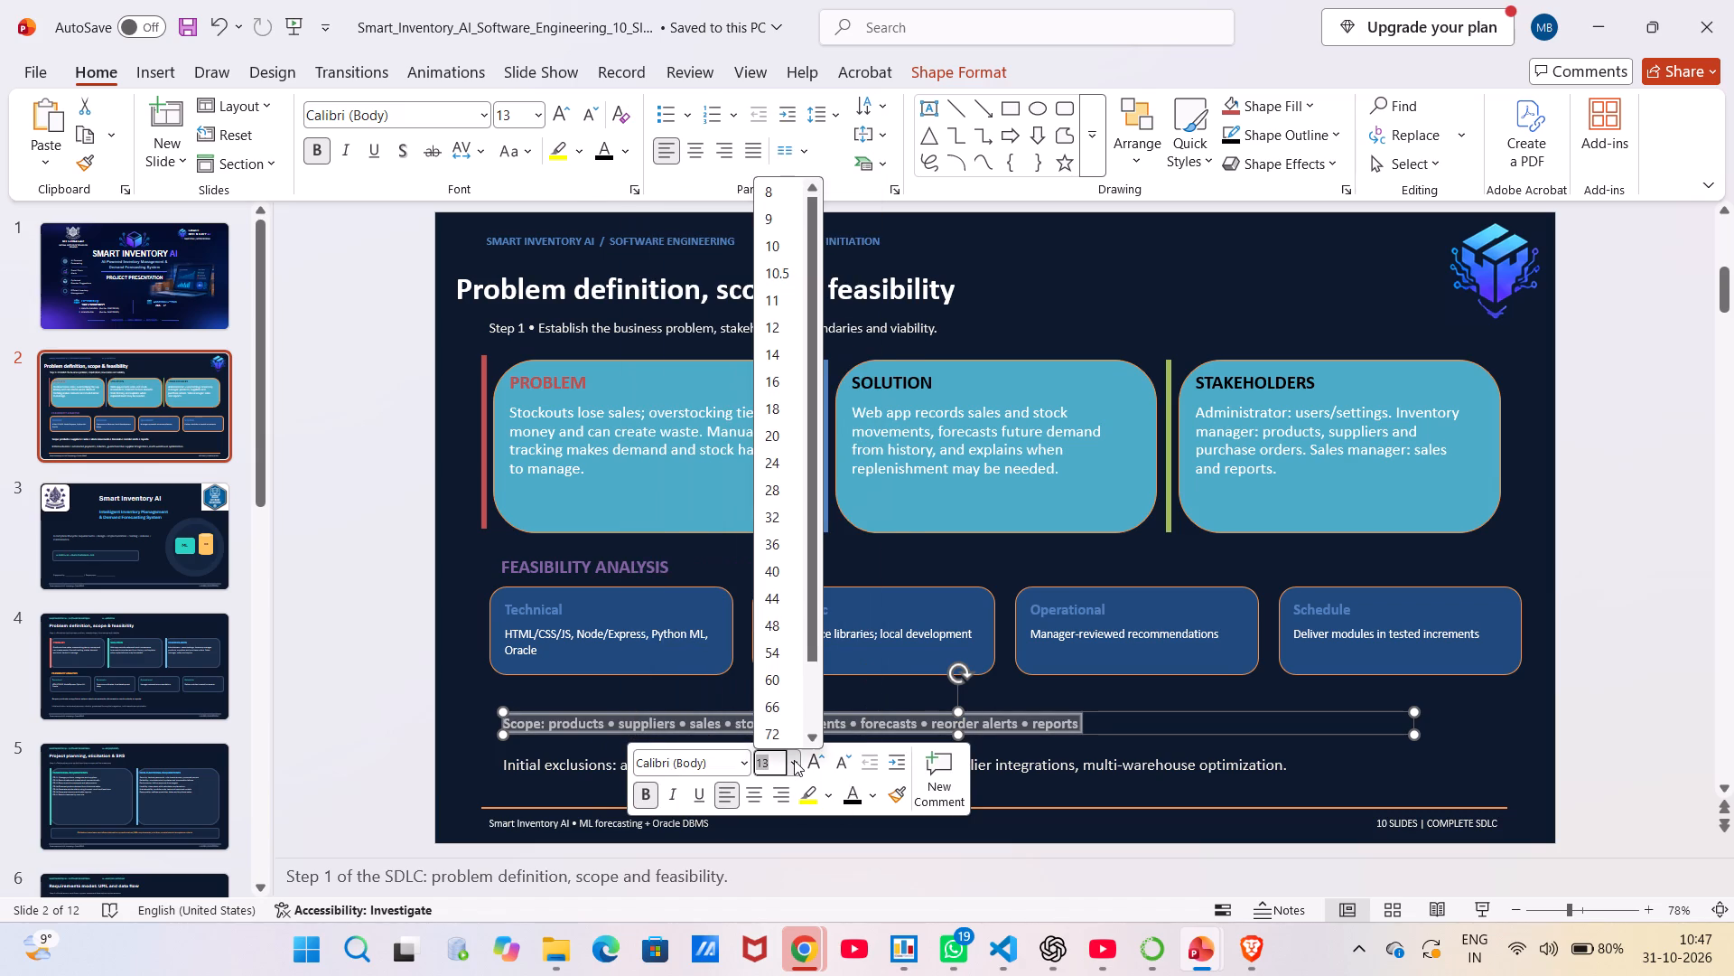
{"action": "left_click", "coordinate": [779, 388]}
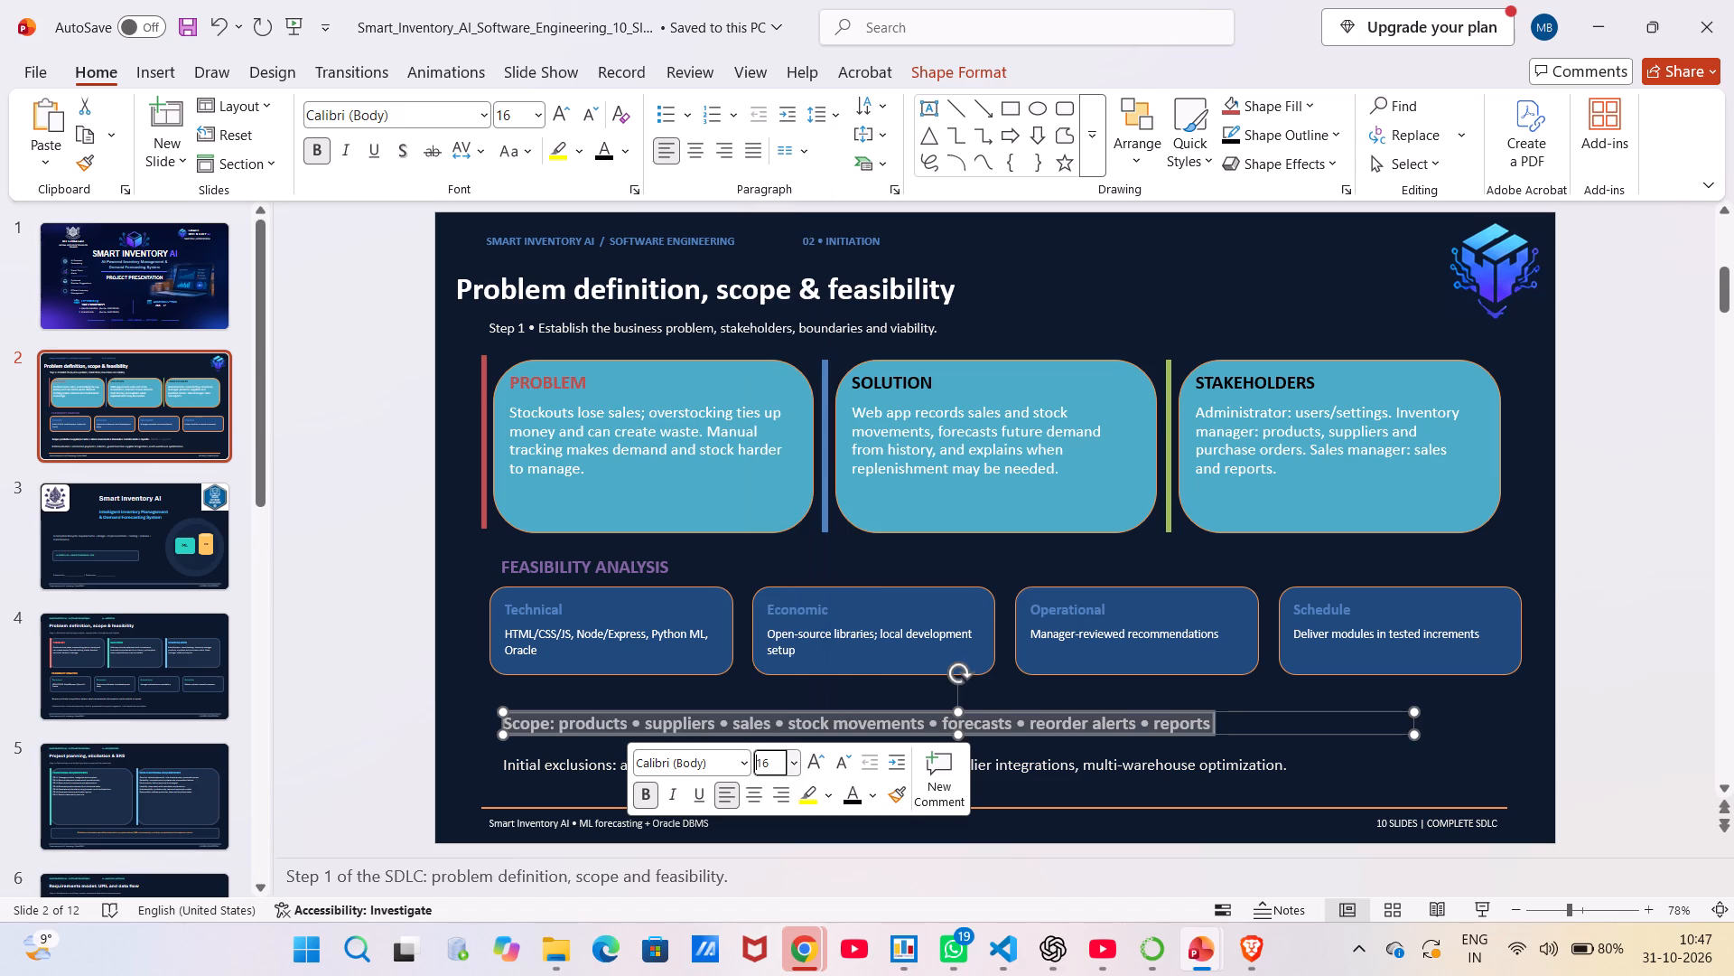
{"action": "left_click", "coordinate": [448, 639]}
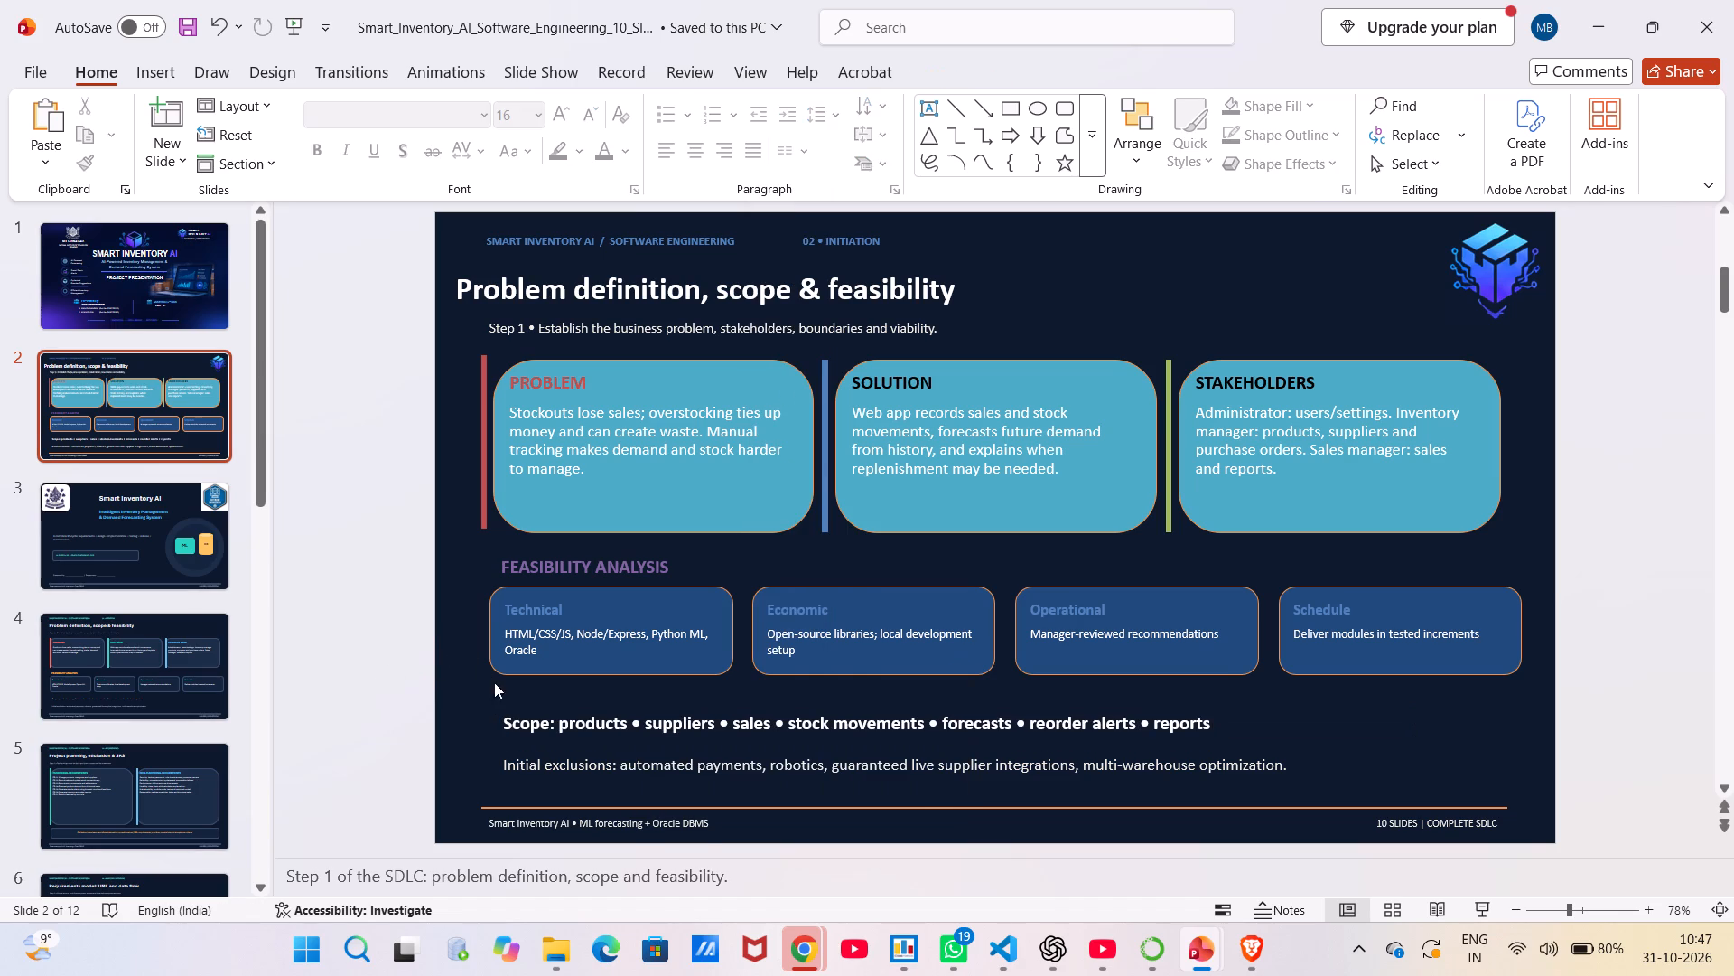
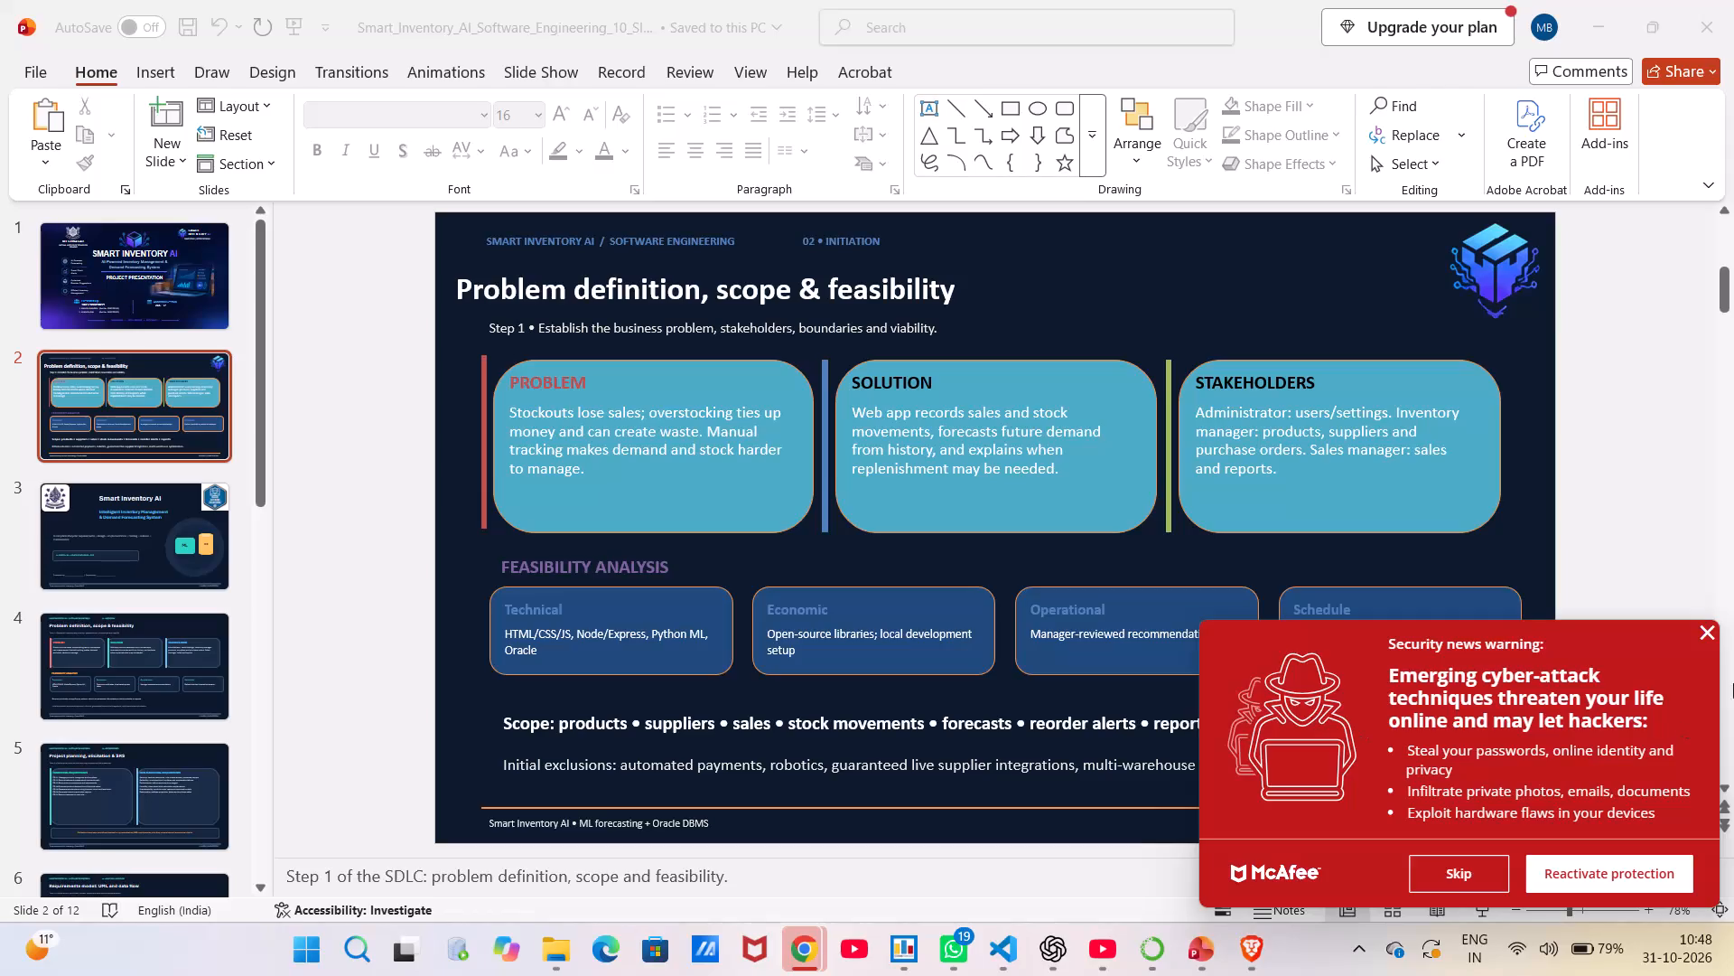
Close the McAfee security warning covering slide 2 and leave nothing selected on the slide.
{"action": "left_click", "coordinate": [1704, 632]}
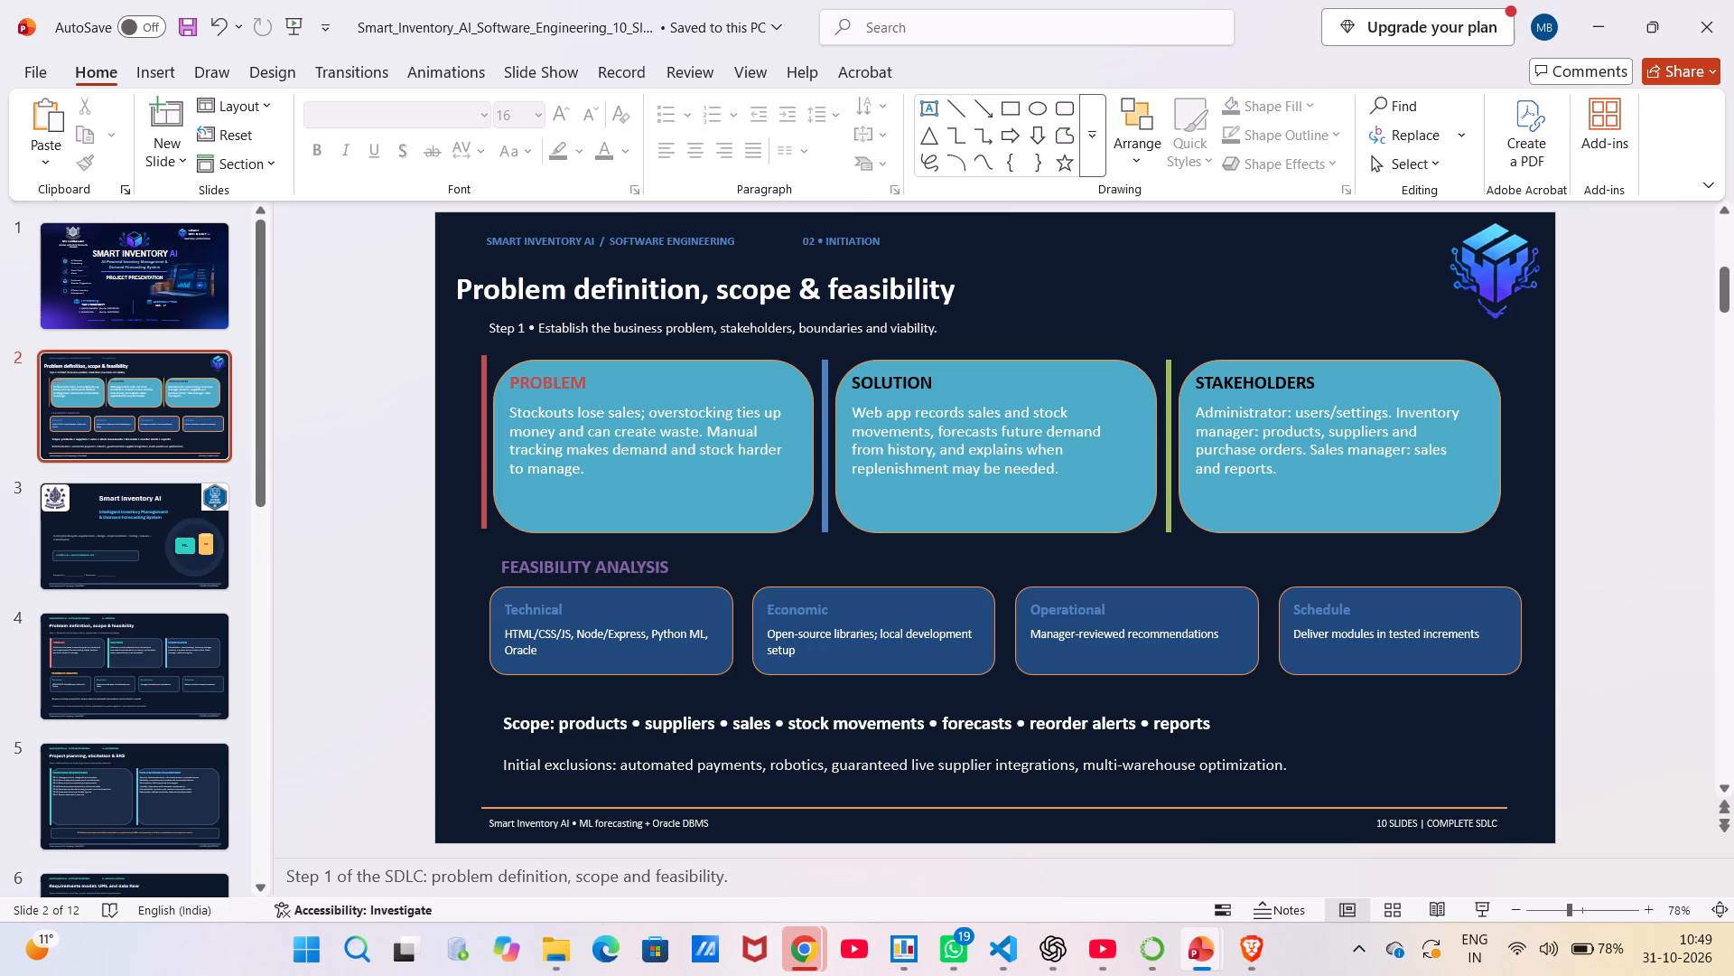
{"action": "left_click", "coordinate": [1016, 301]}
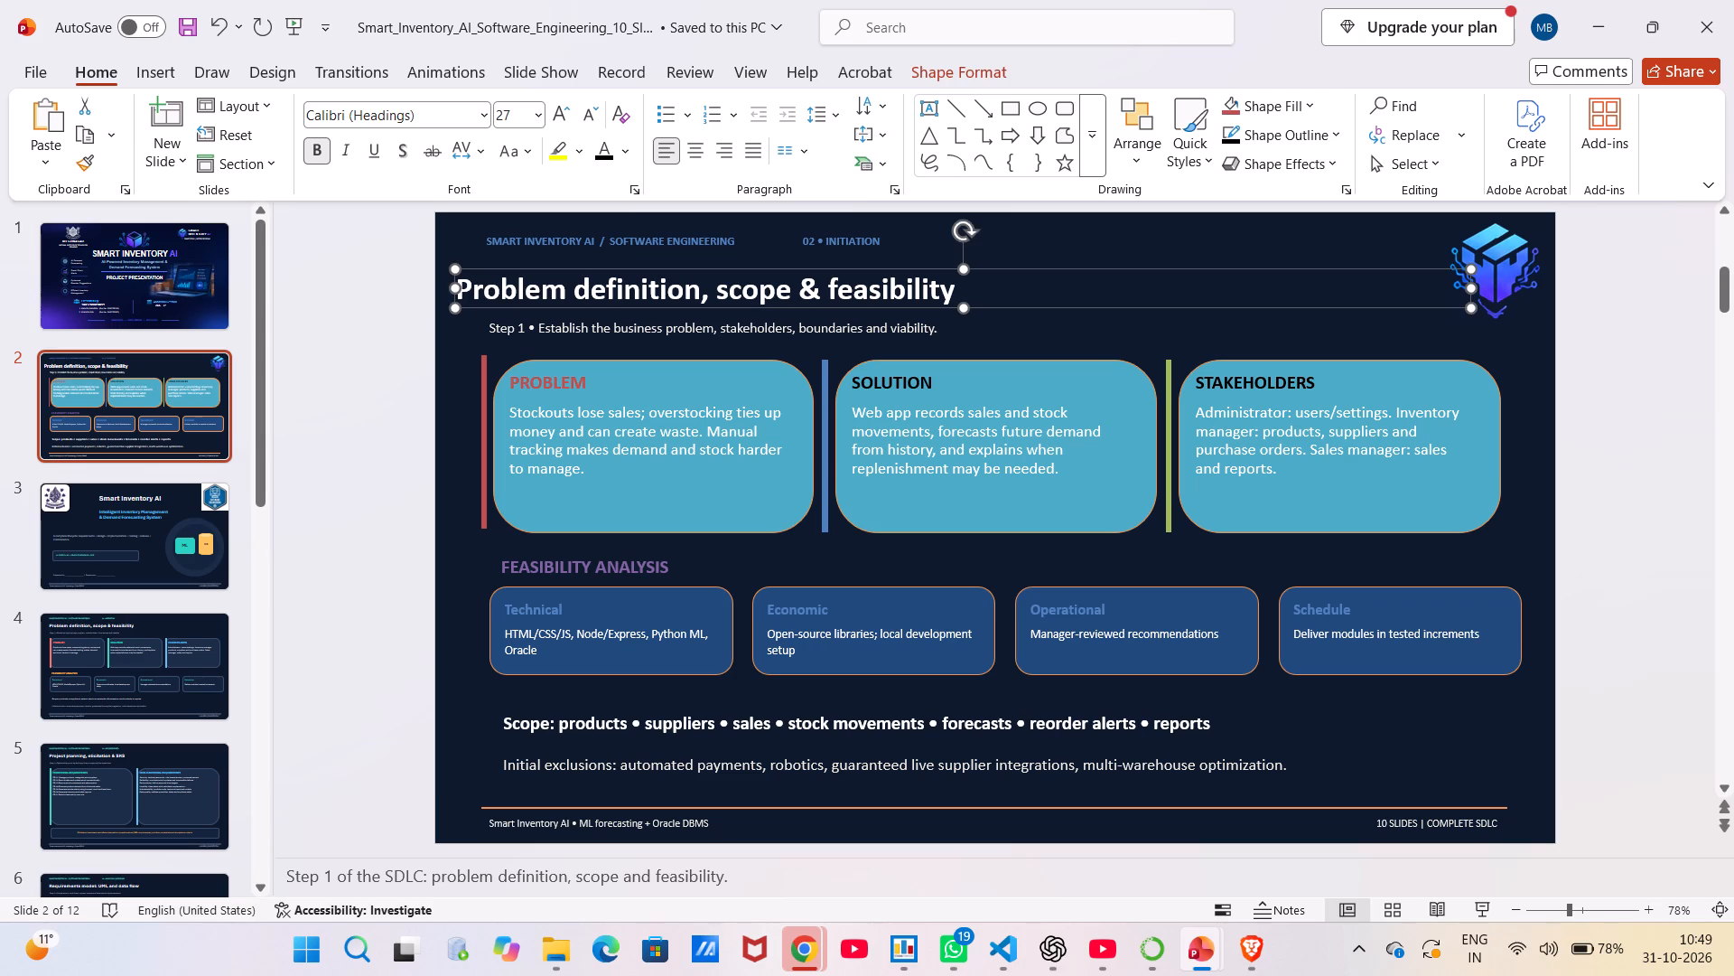
{"action": "left_click", "coordinate": [1070, 330]}
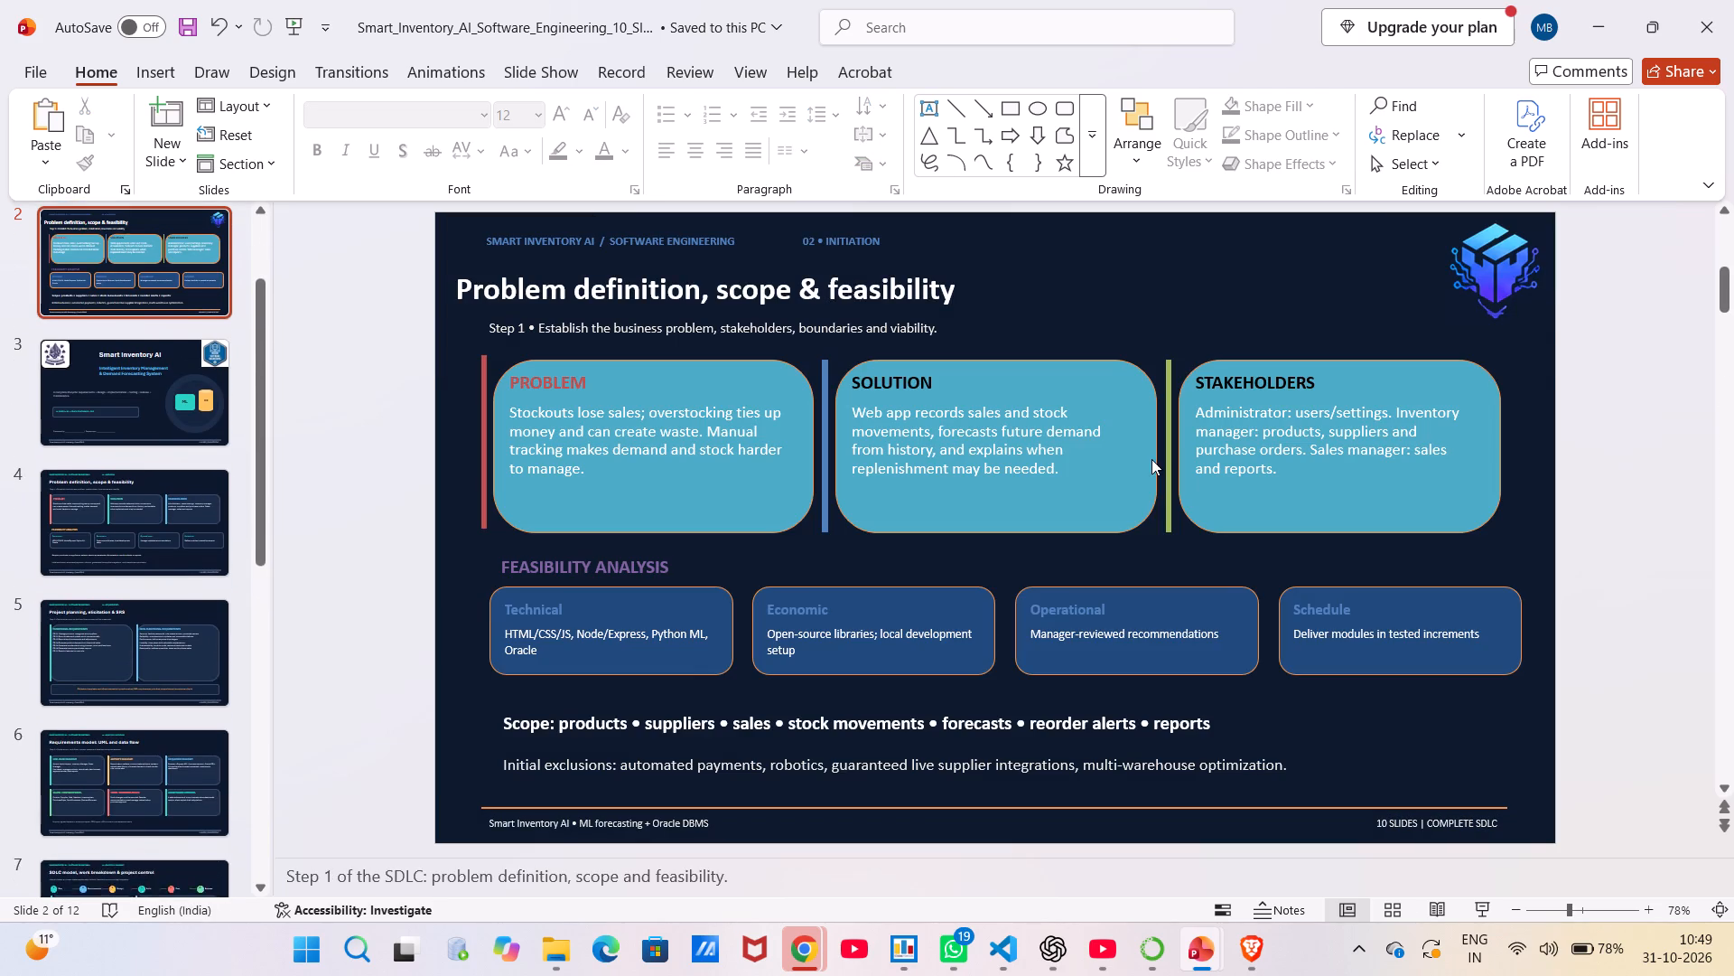
Review slides 1 to 4 of the Smart Inventory AI deck, comparing the reworked slide 2 with the older slides.
{"action": "left_click", "coordinate": [131, 233]}
{"action": "scroll", "coordinate": [120, 381], "scroll_direction": "up", "scroll_amount": 4}
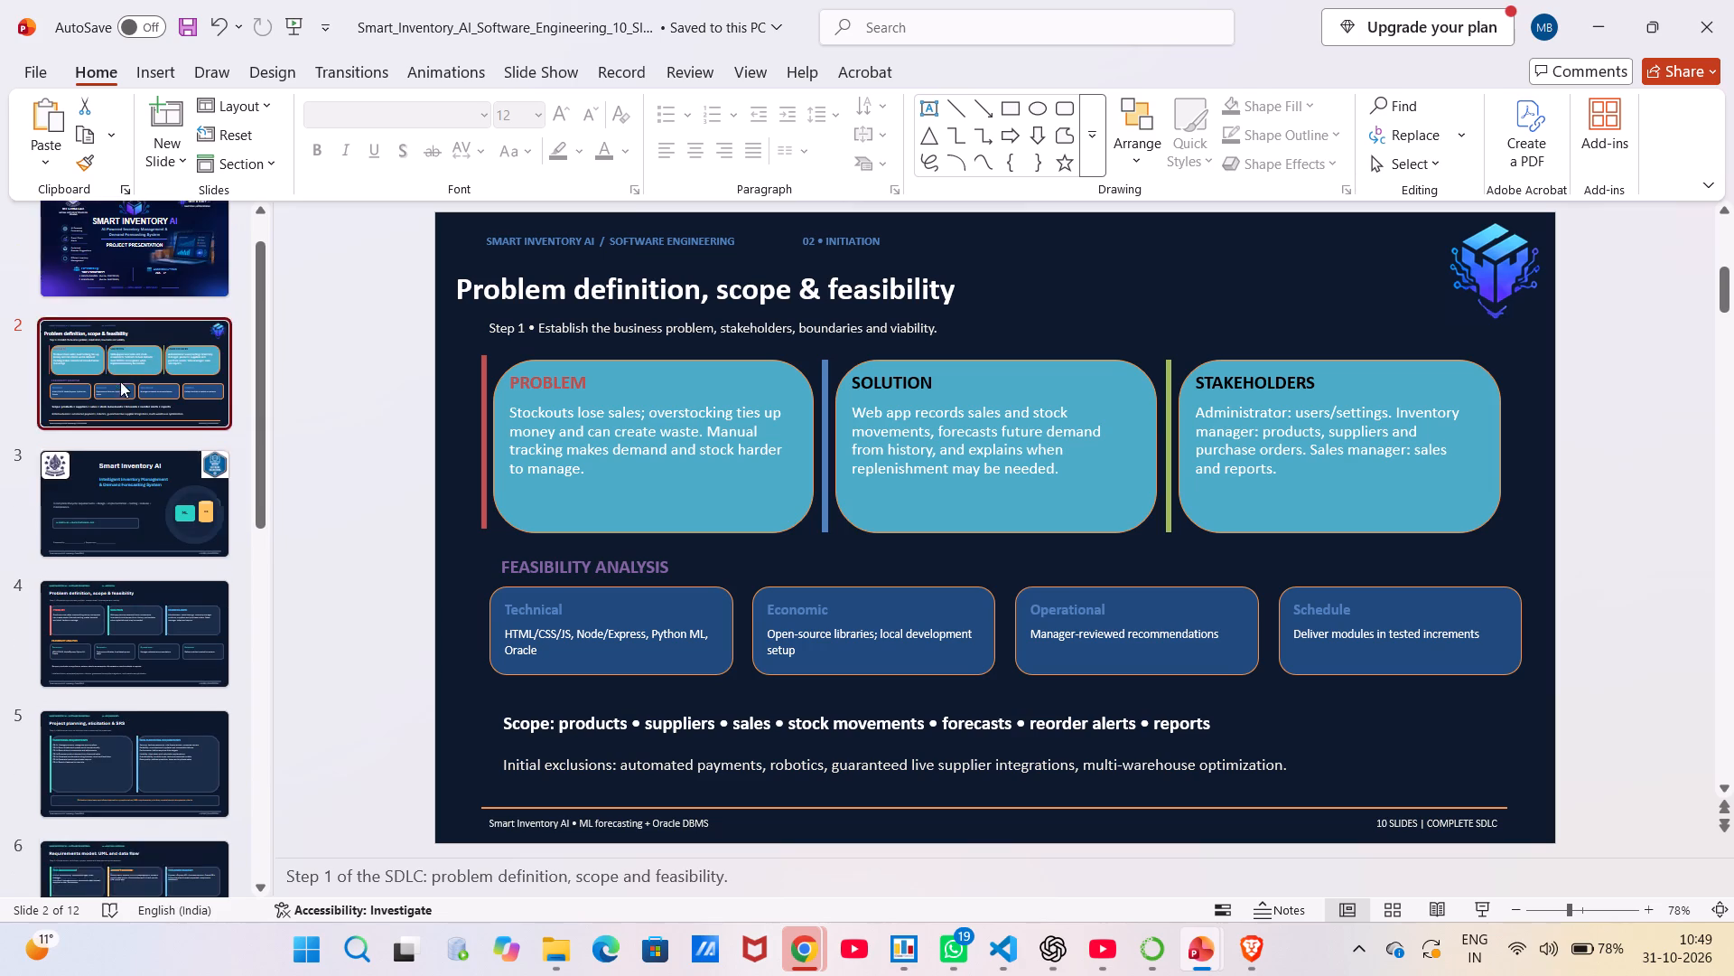
{"action": "scroll", "coordinate": [120, 381], "scroll_direction": "up", "scroll_amount": 1}
{"action": "left_click", "coordinate": [109, 291]}
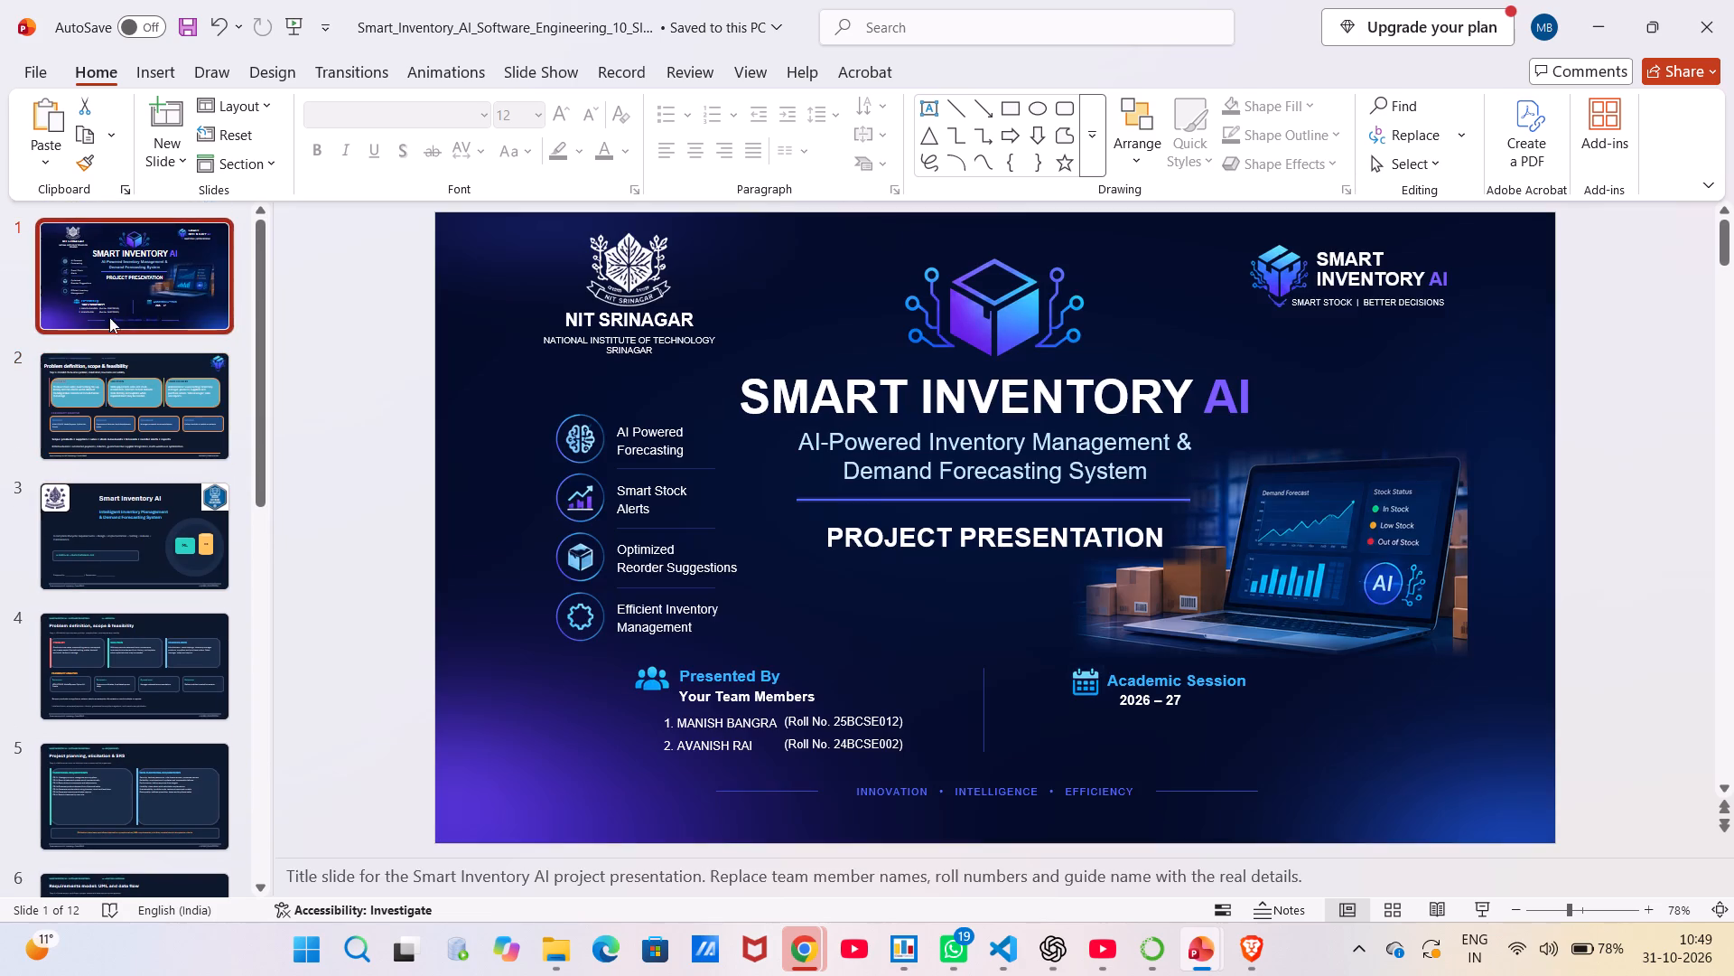
{"action": "left_click", "coordinate": [121, 369]}
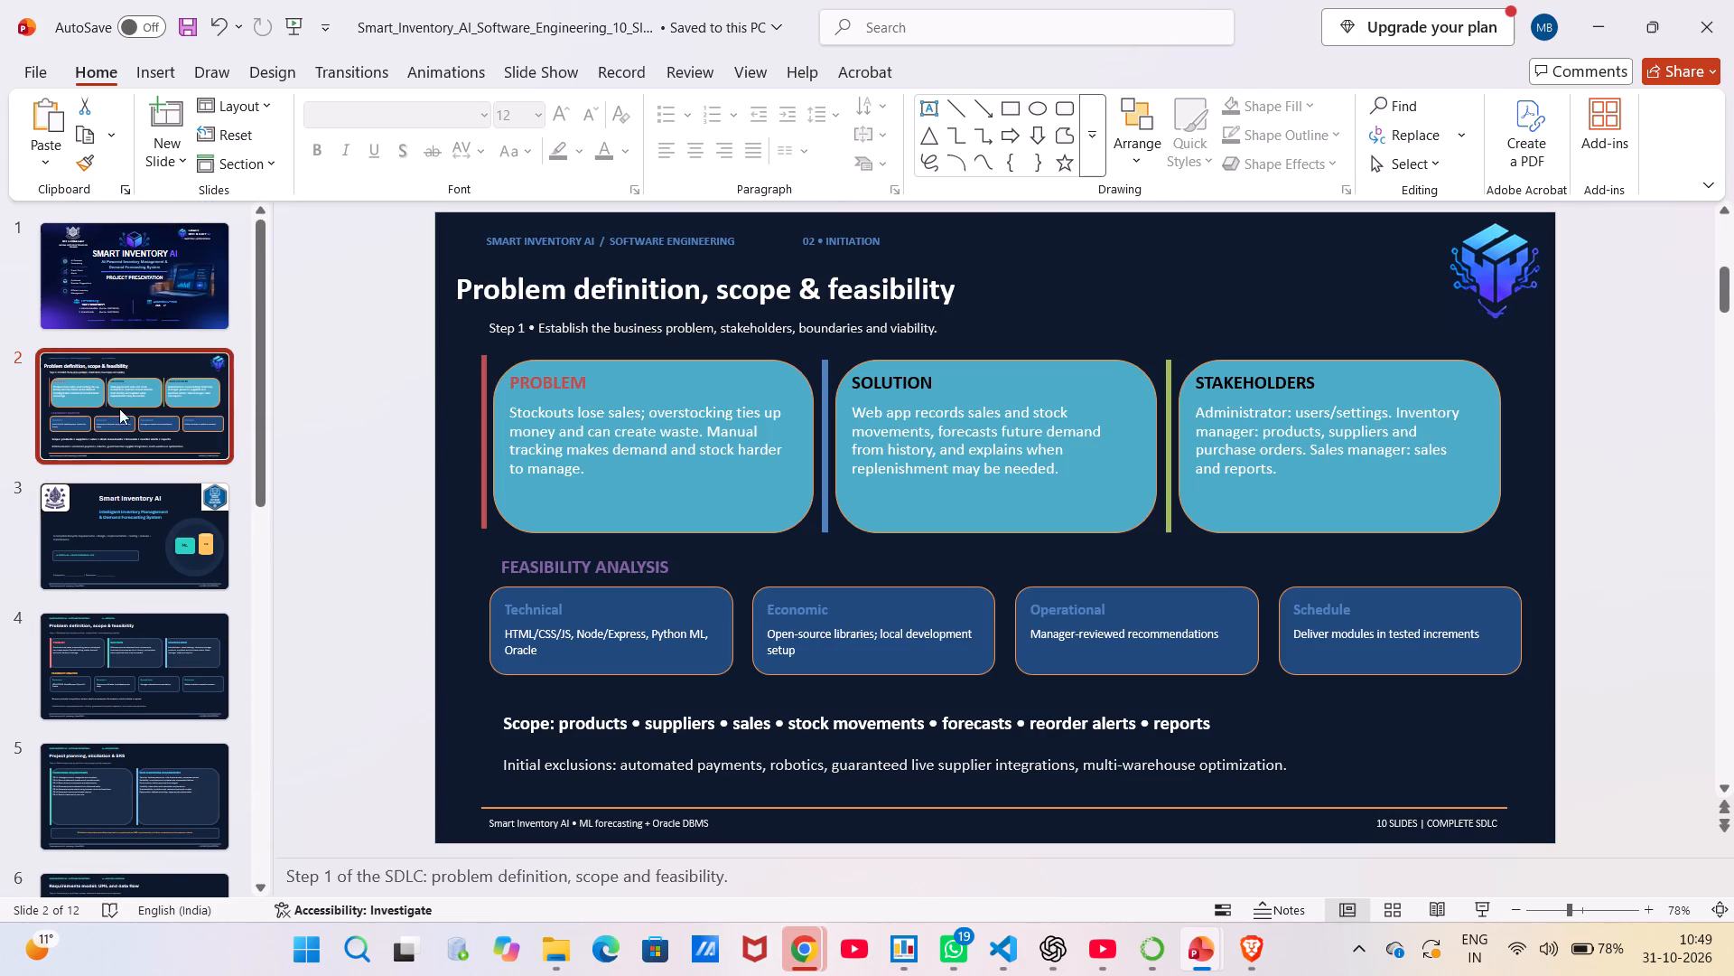
{"action": "left_click", "coordinate": [97, 529]}
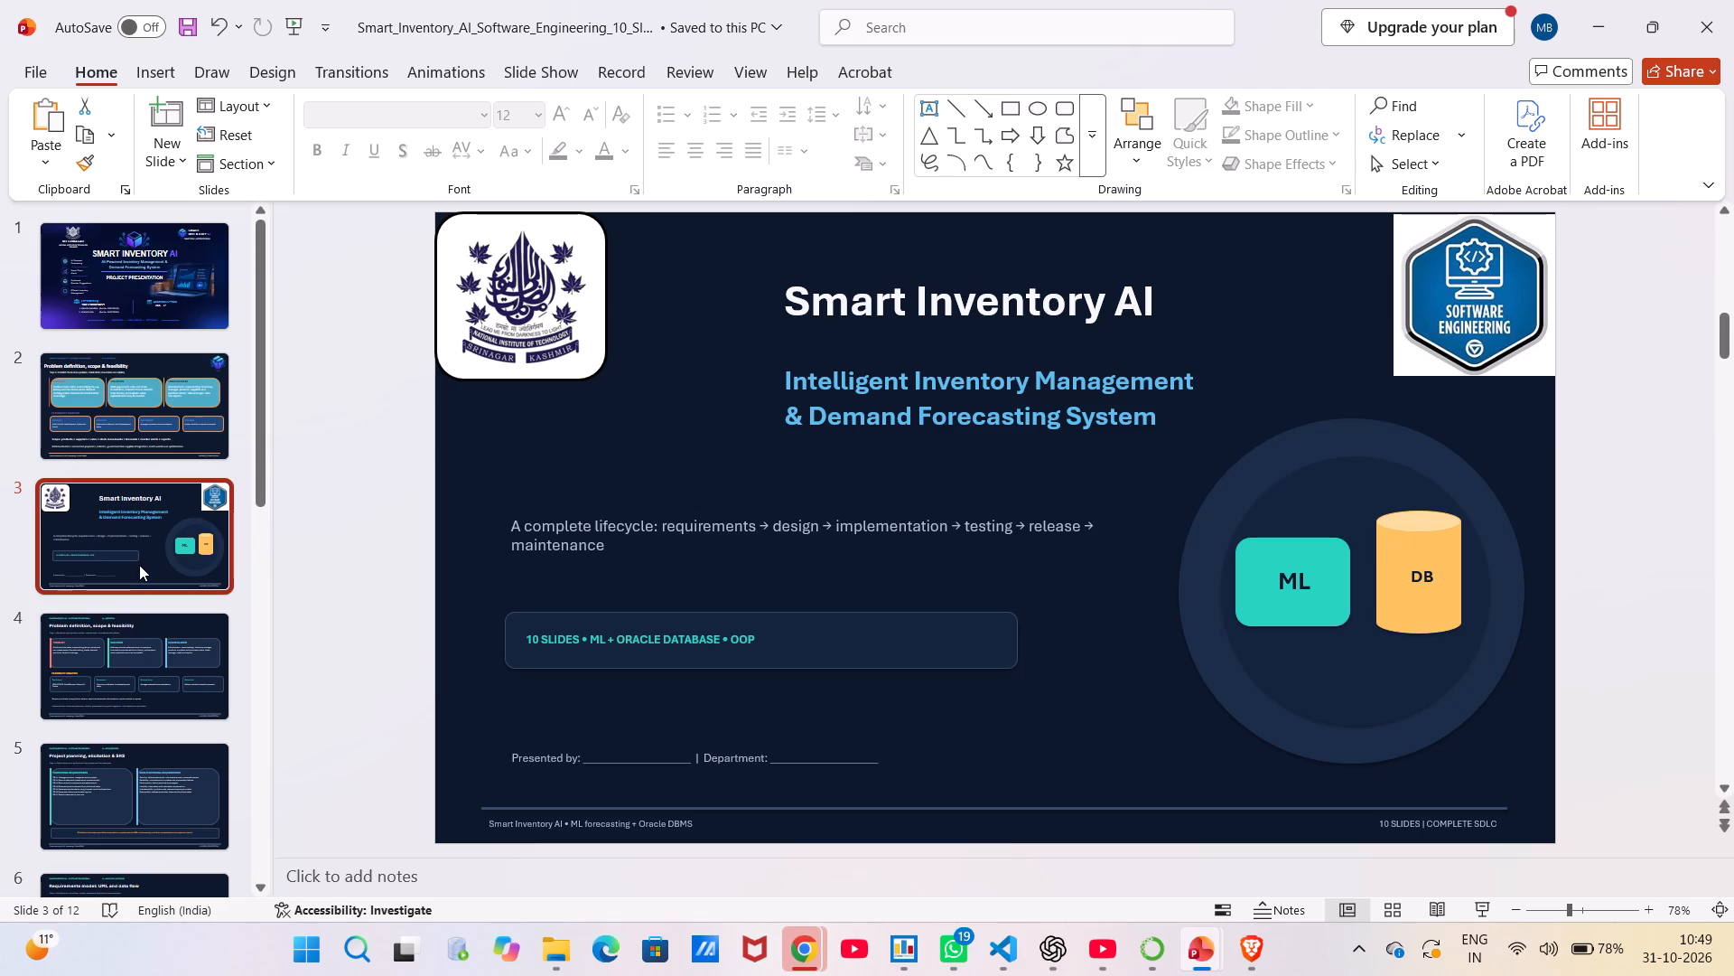
{"action": "left_click", "coordinate": [112, 679]}
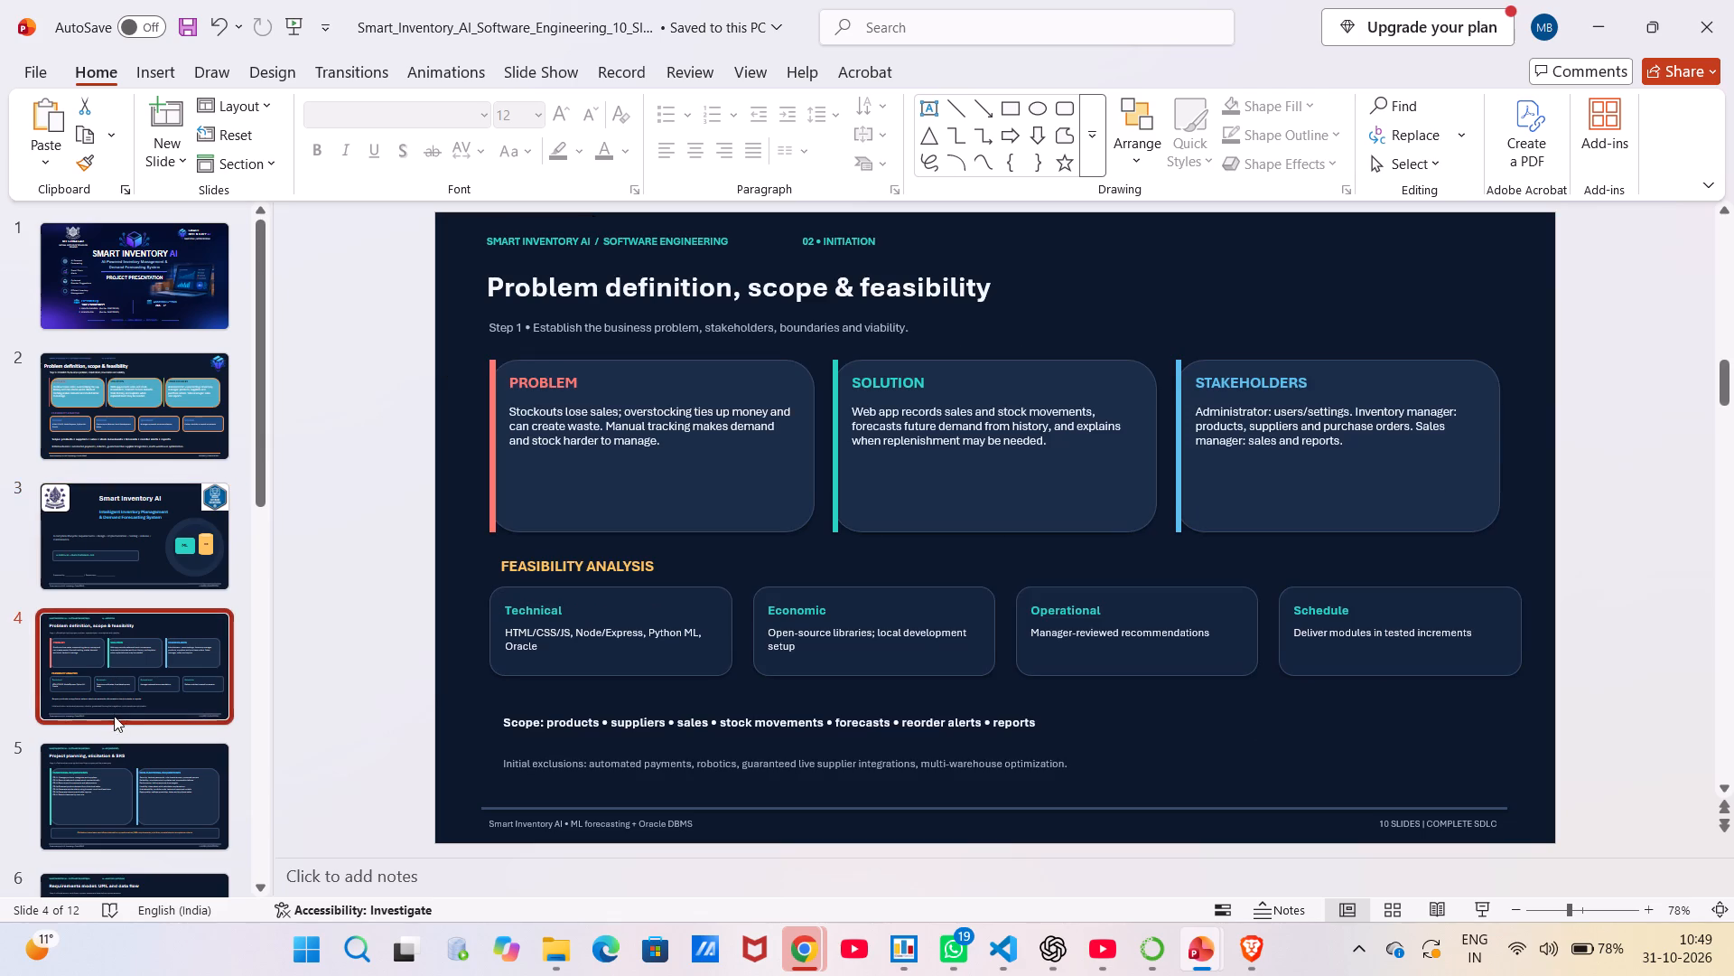
{"action": "left_click", "coordinate": [98, 793]}
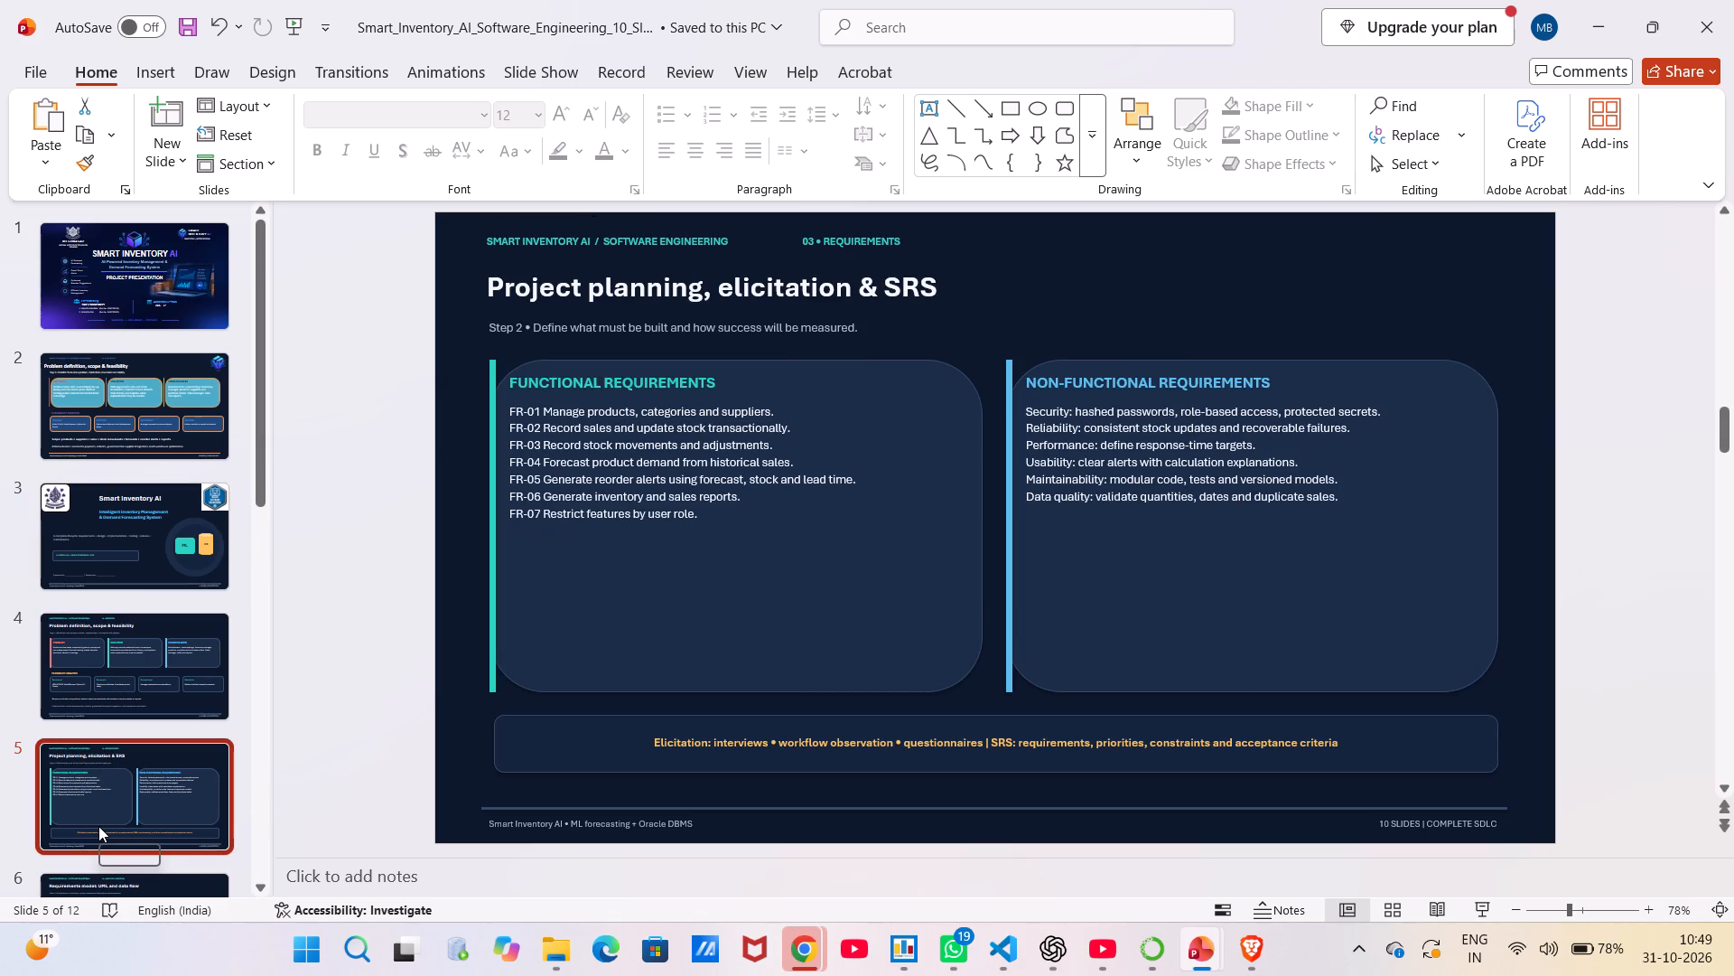
{"action": "key", "text": "ctrl+a"}
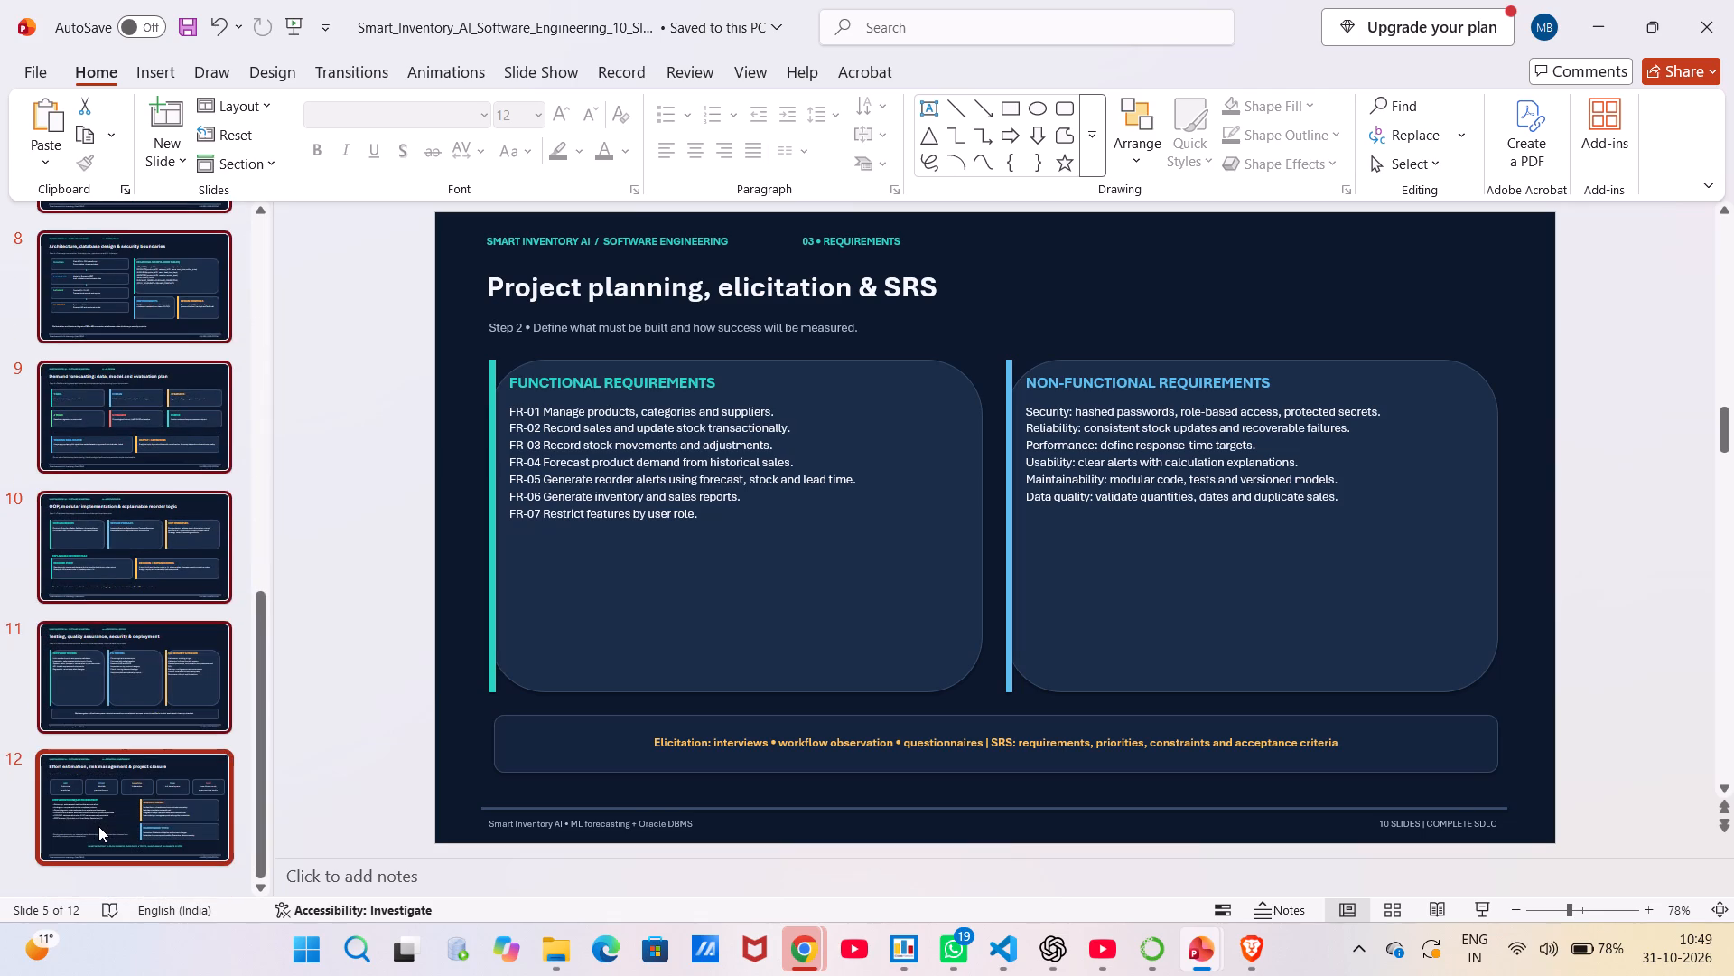
{"action": "scroll", "coordinate": [128, 566], "scroll_direction": "up", "scroll_amount": 4}
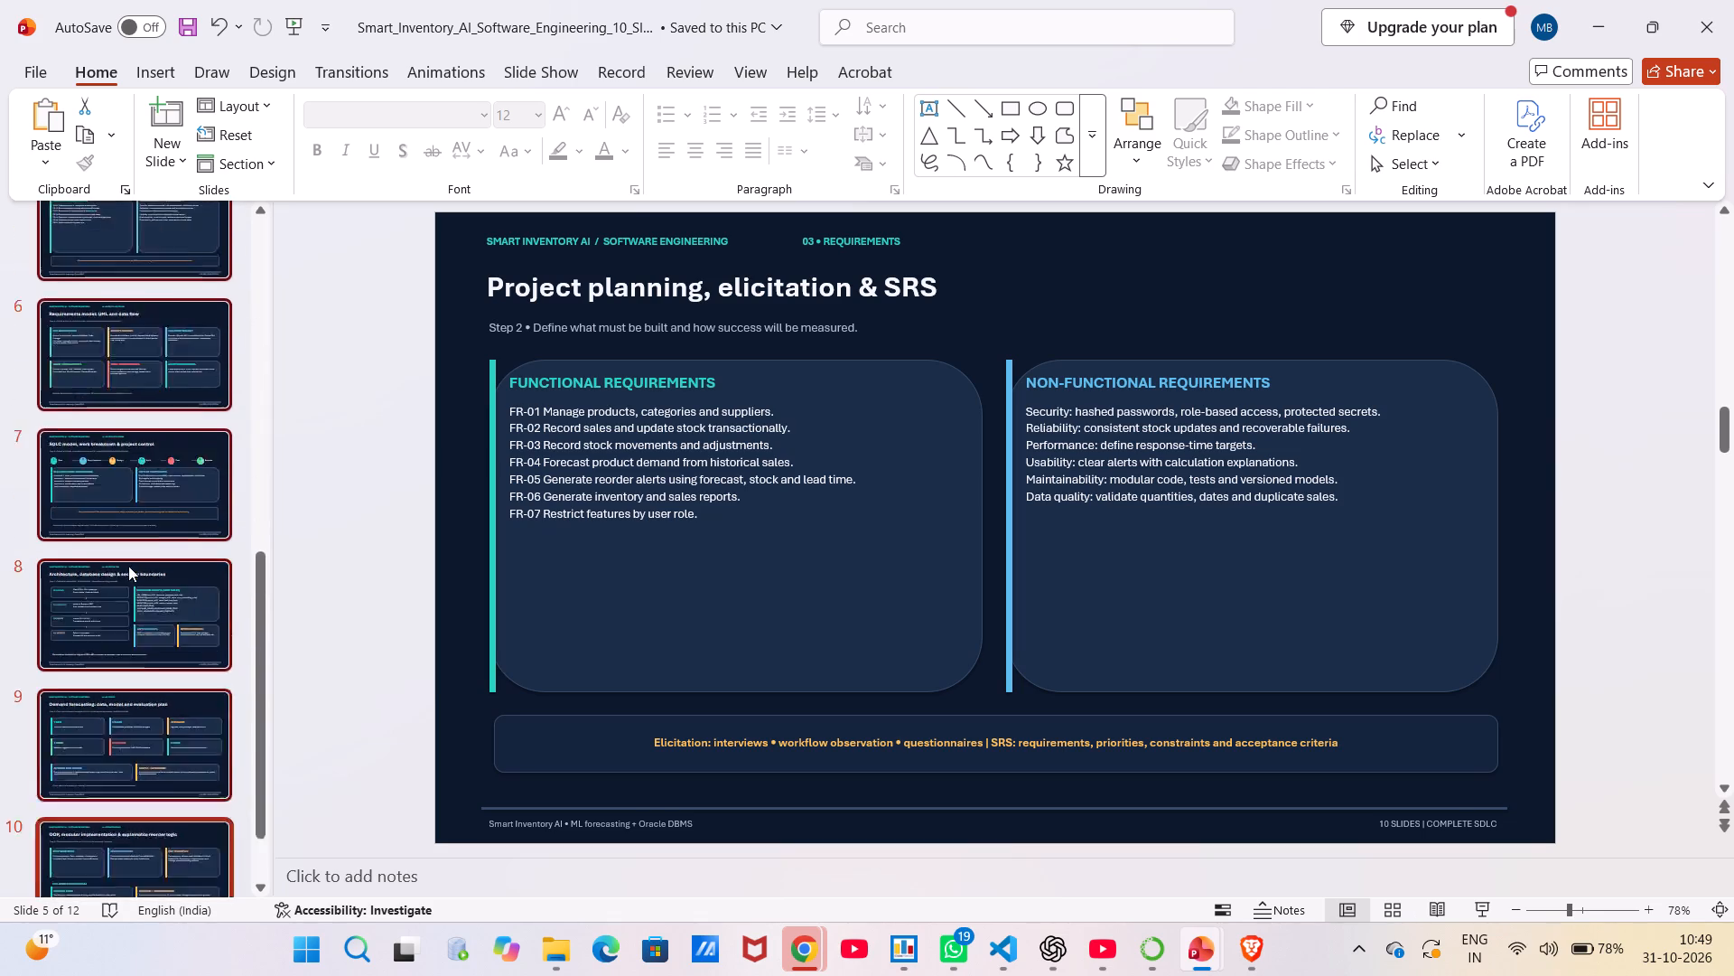
{"action": "scroll", "coordinate": [128, 566], "scroll_direction": "up", "scroll_amount": 1}
{"action": "scroll", "coordinate": [128, 566], "scroll_direction": "down", "scroll_amount": 1}
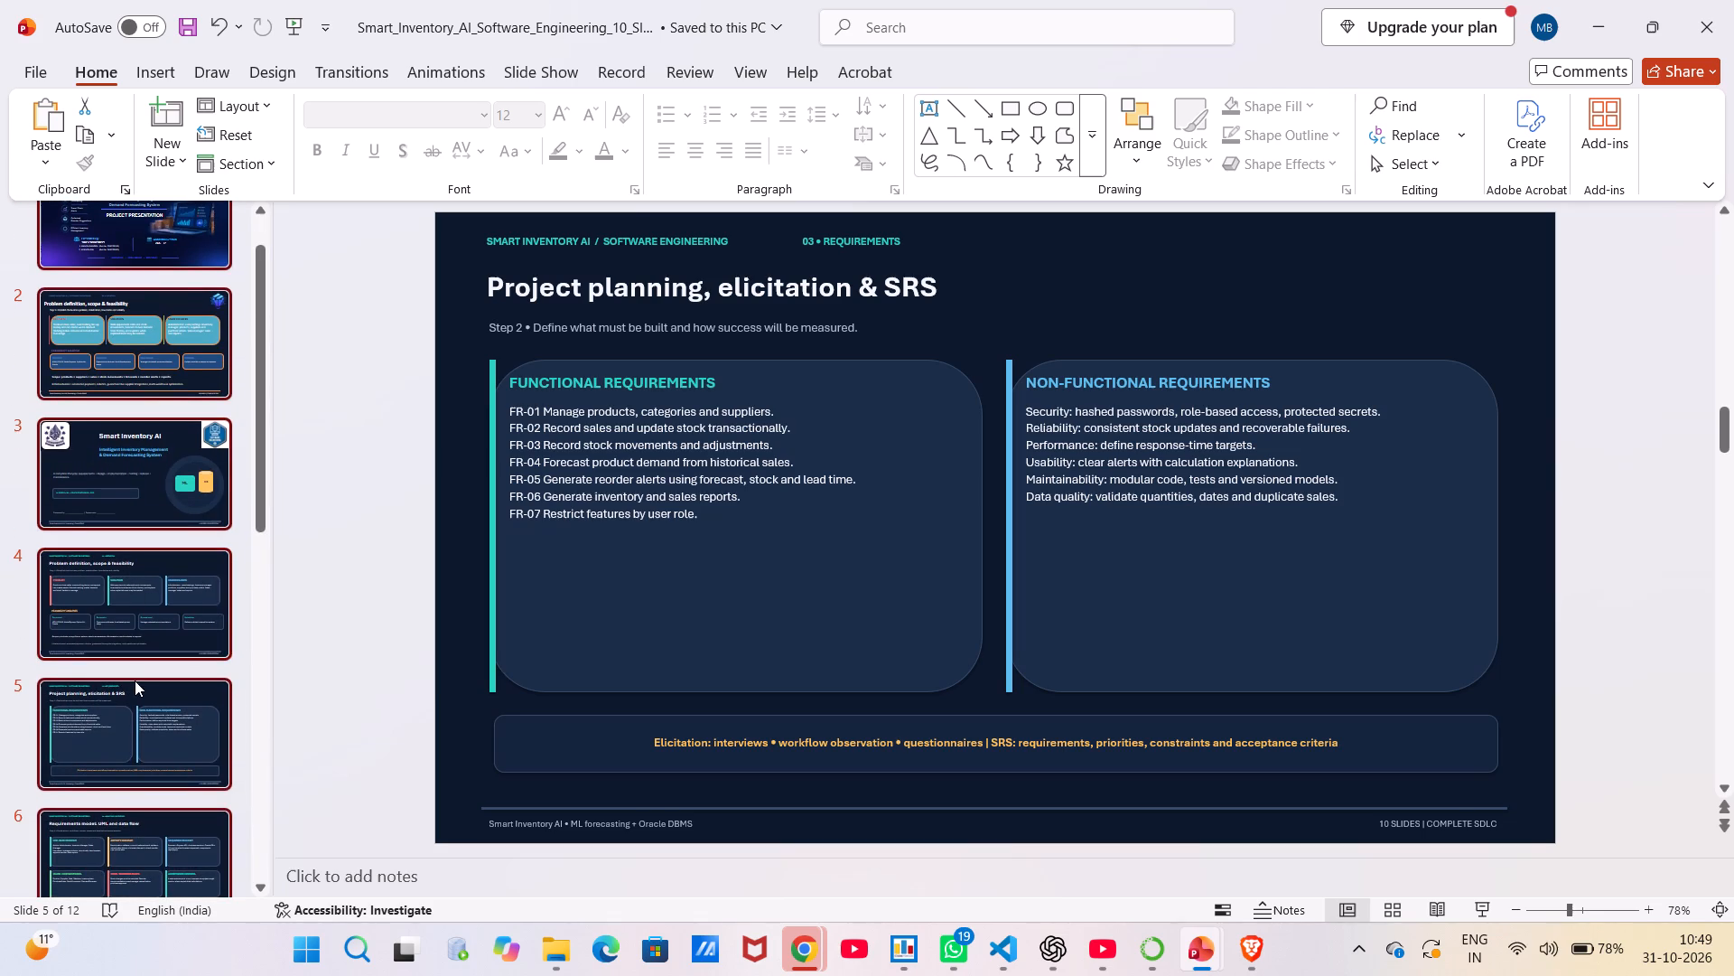
{"action": "left_click", "coordinate": [134, 712]}
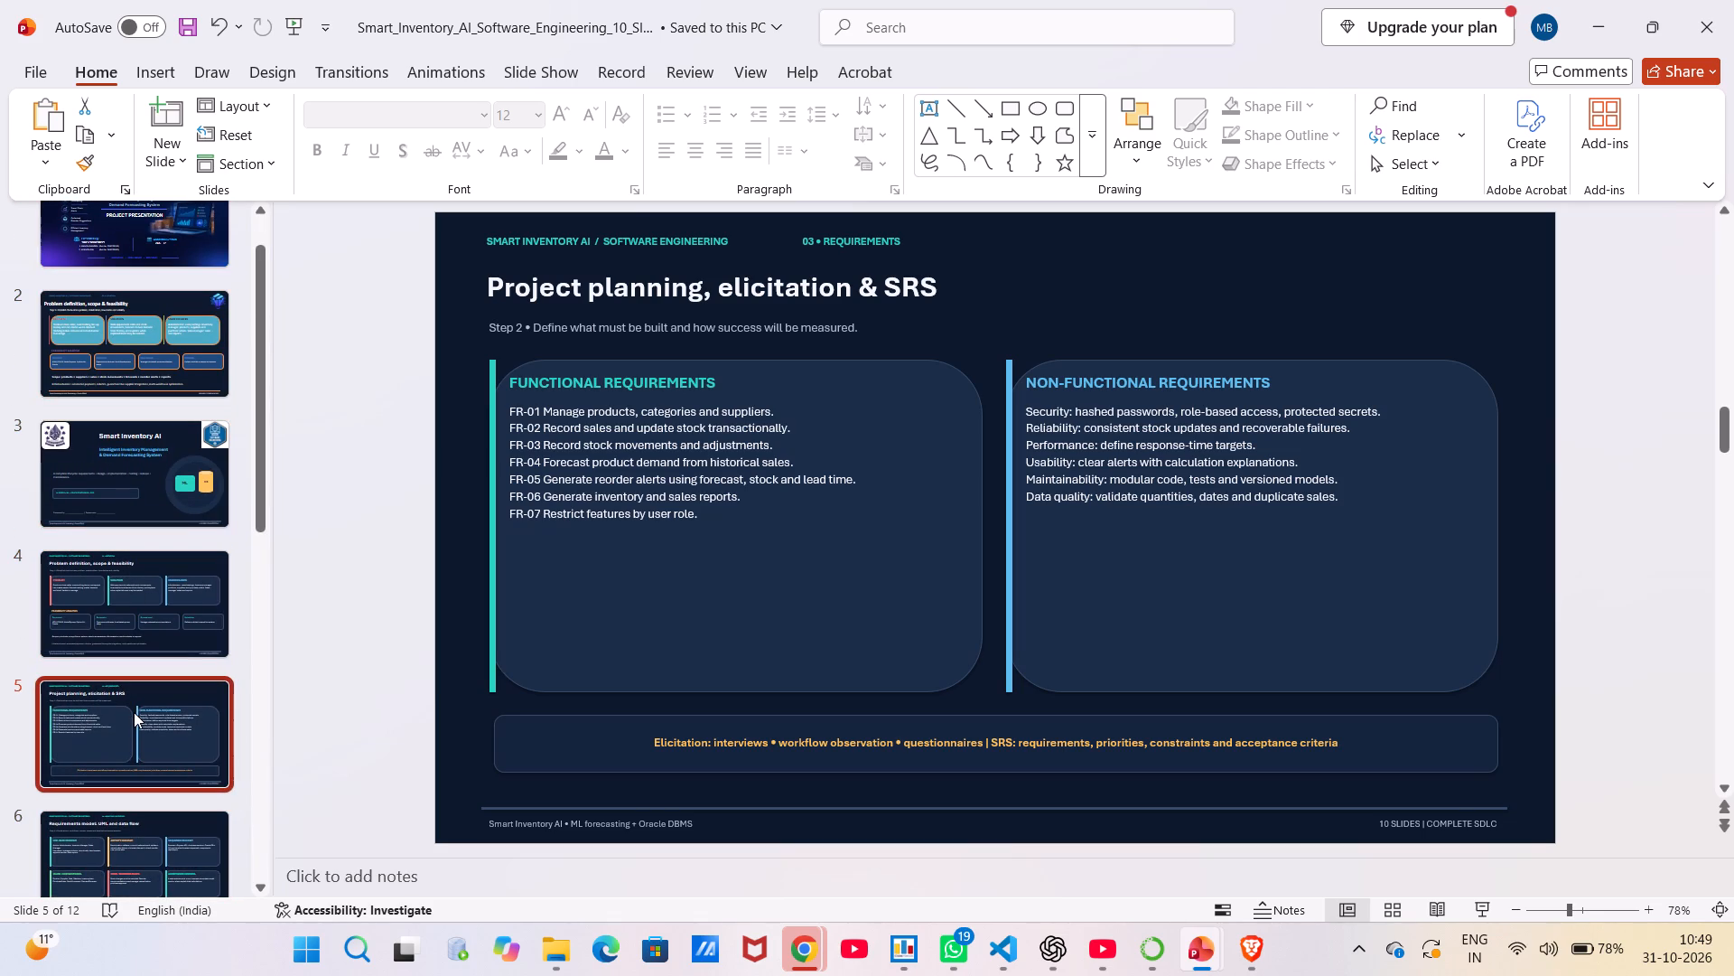
{"action": "key", "text": "ctrl+c"}
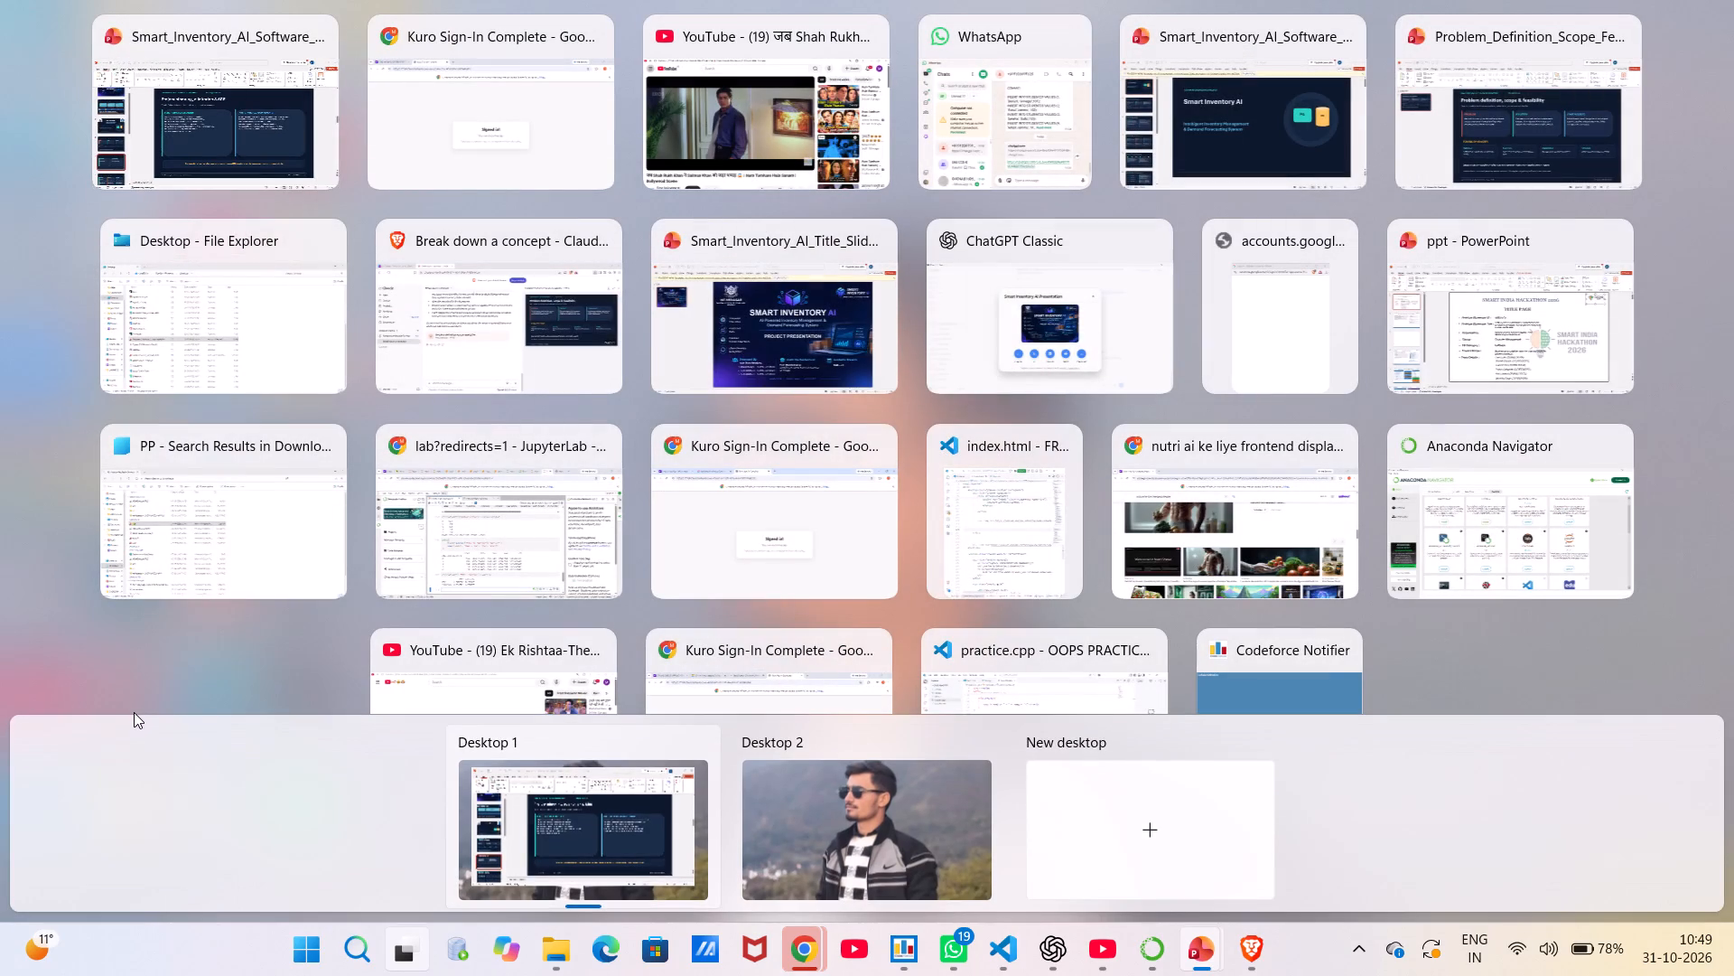
{"action": "left_click", "coordinate": [443, 296]}
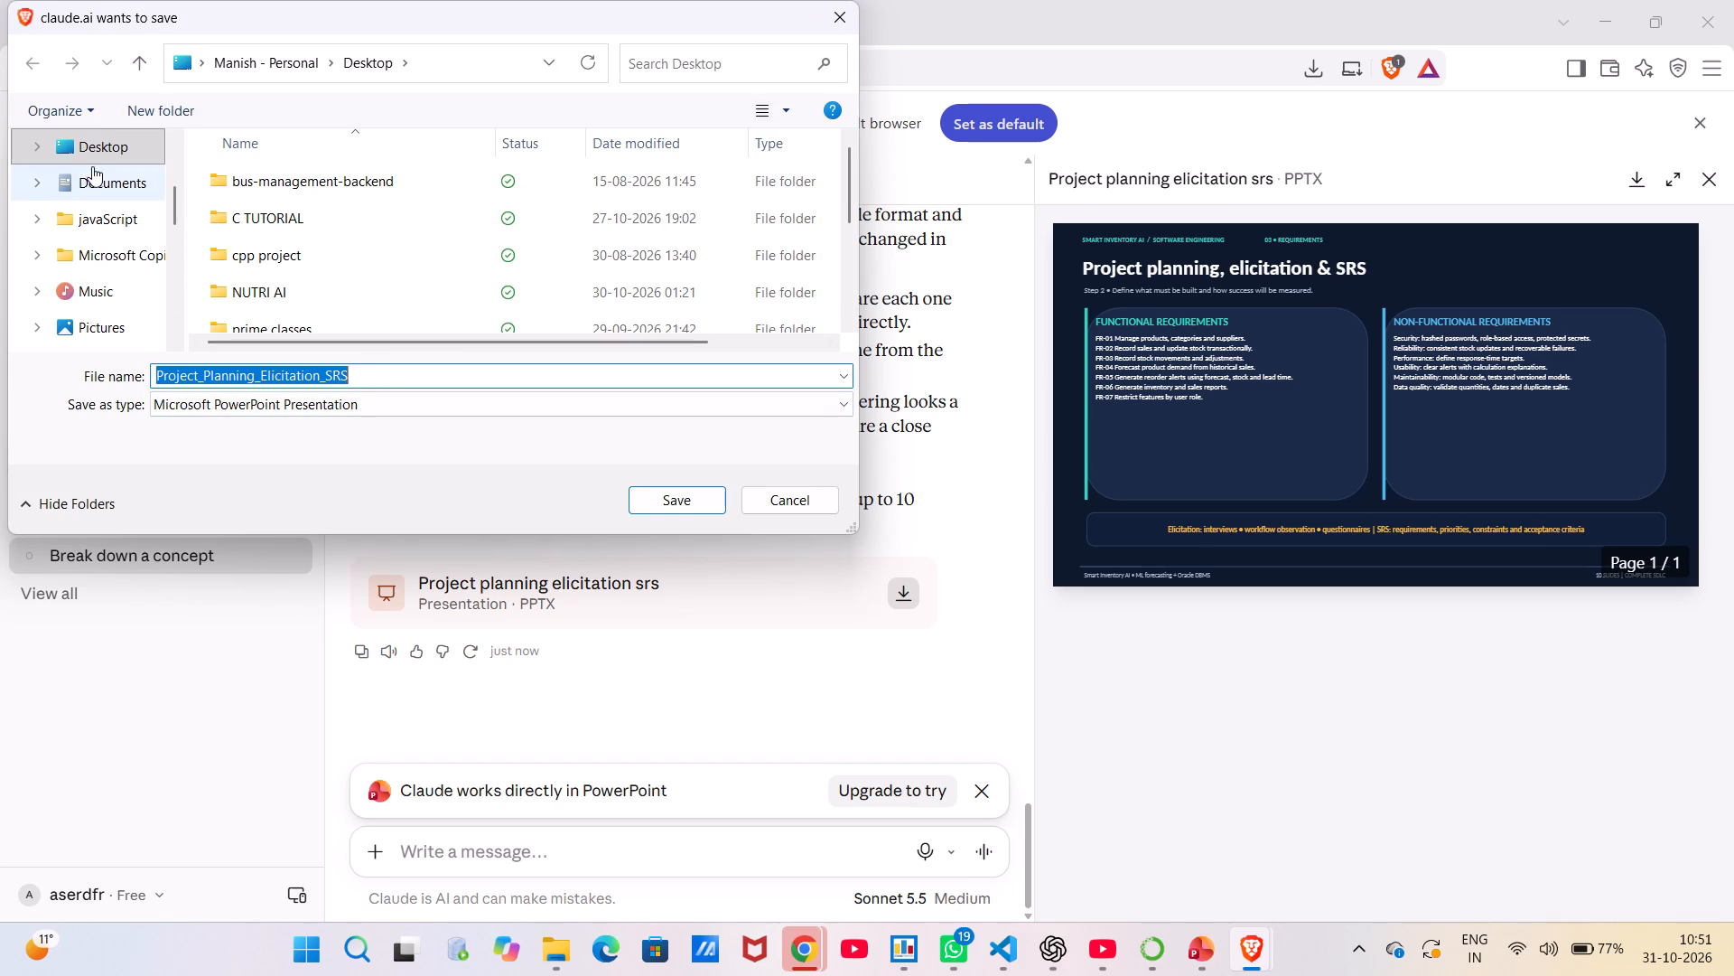
{"action": "left_click", "coordinate": [99, 141]}
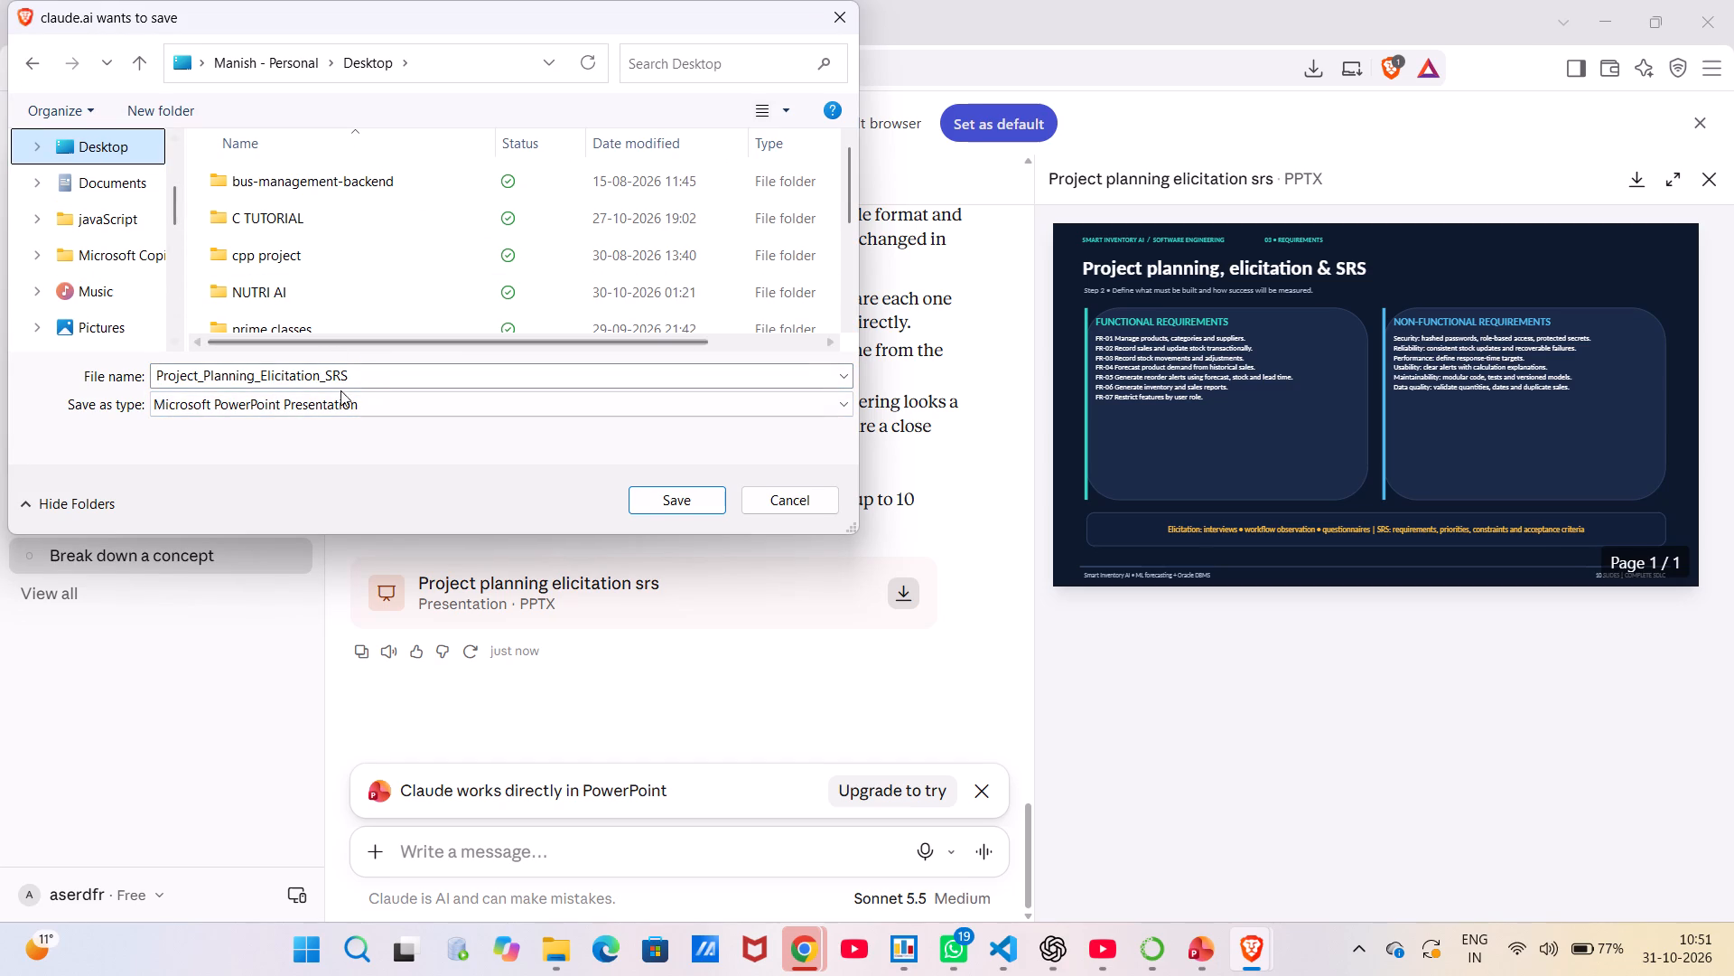
{"action": "left_click", "coordinate": [678, 493]}
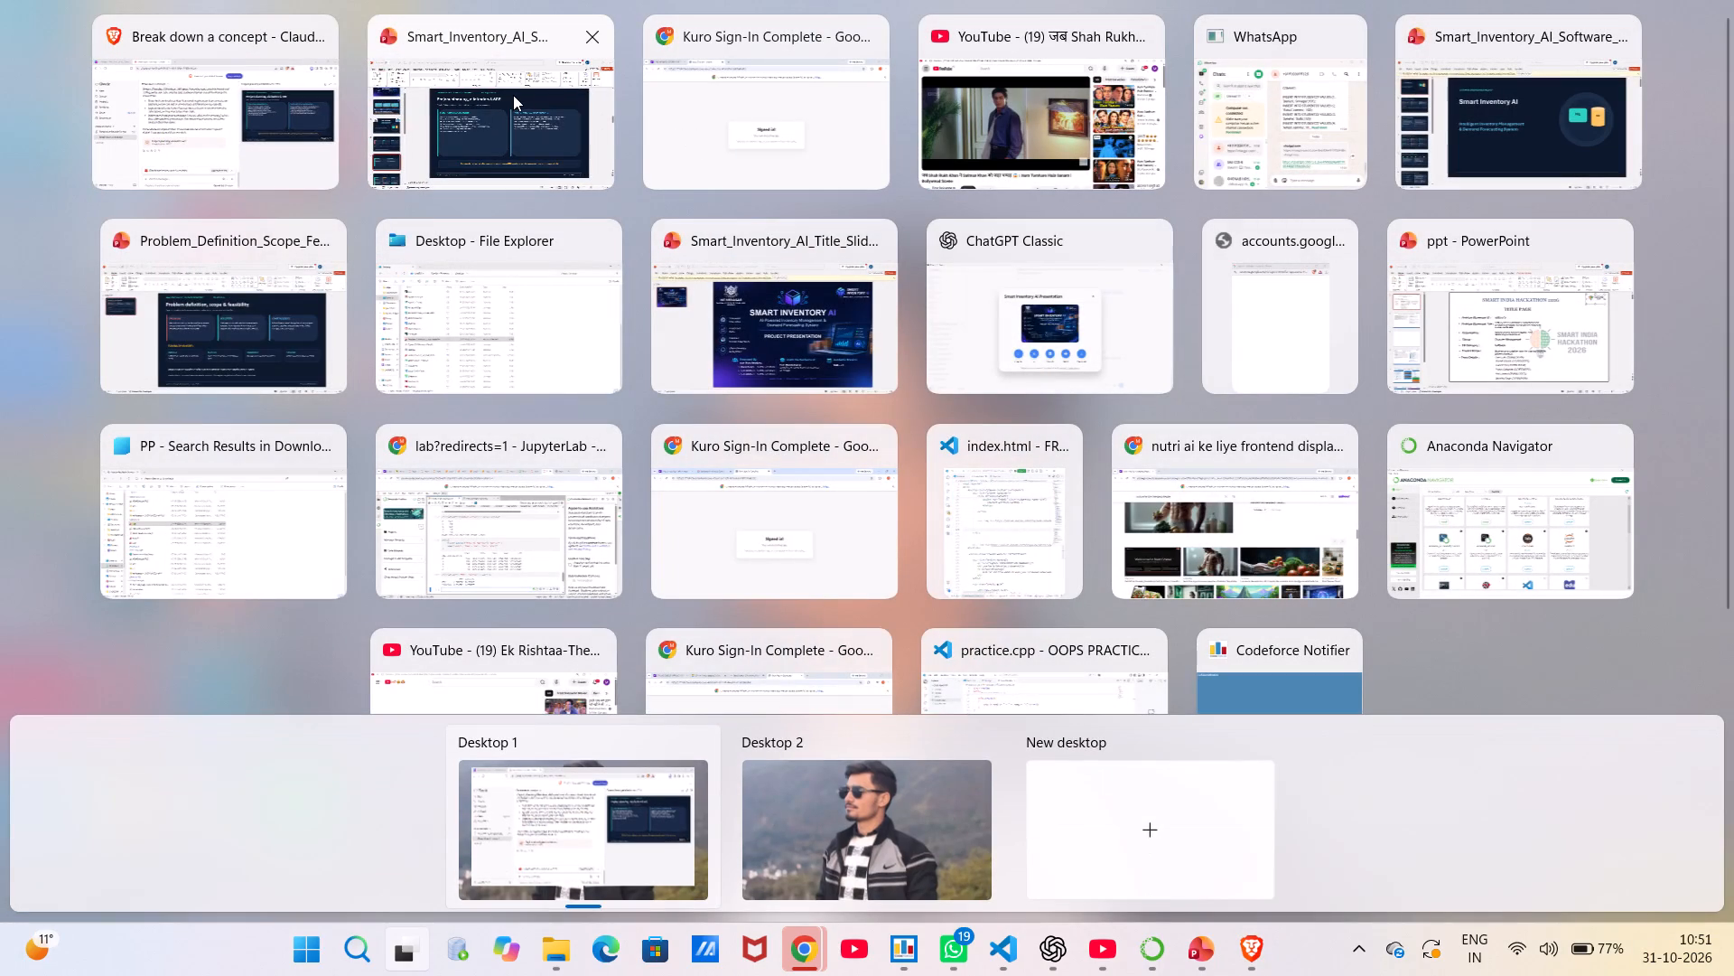
Switch to the Desktop folder in File Explorer and open the Project_Planning_Elicitation_SRS presentation.
{"action": "left_click", "coordinate": [210, 151]}
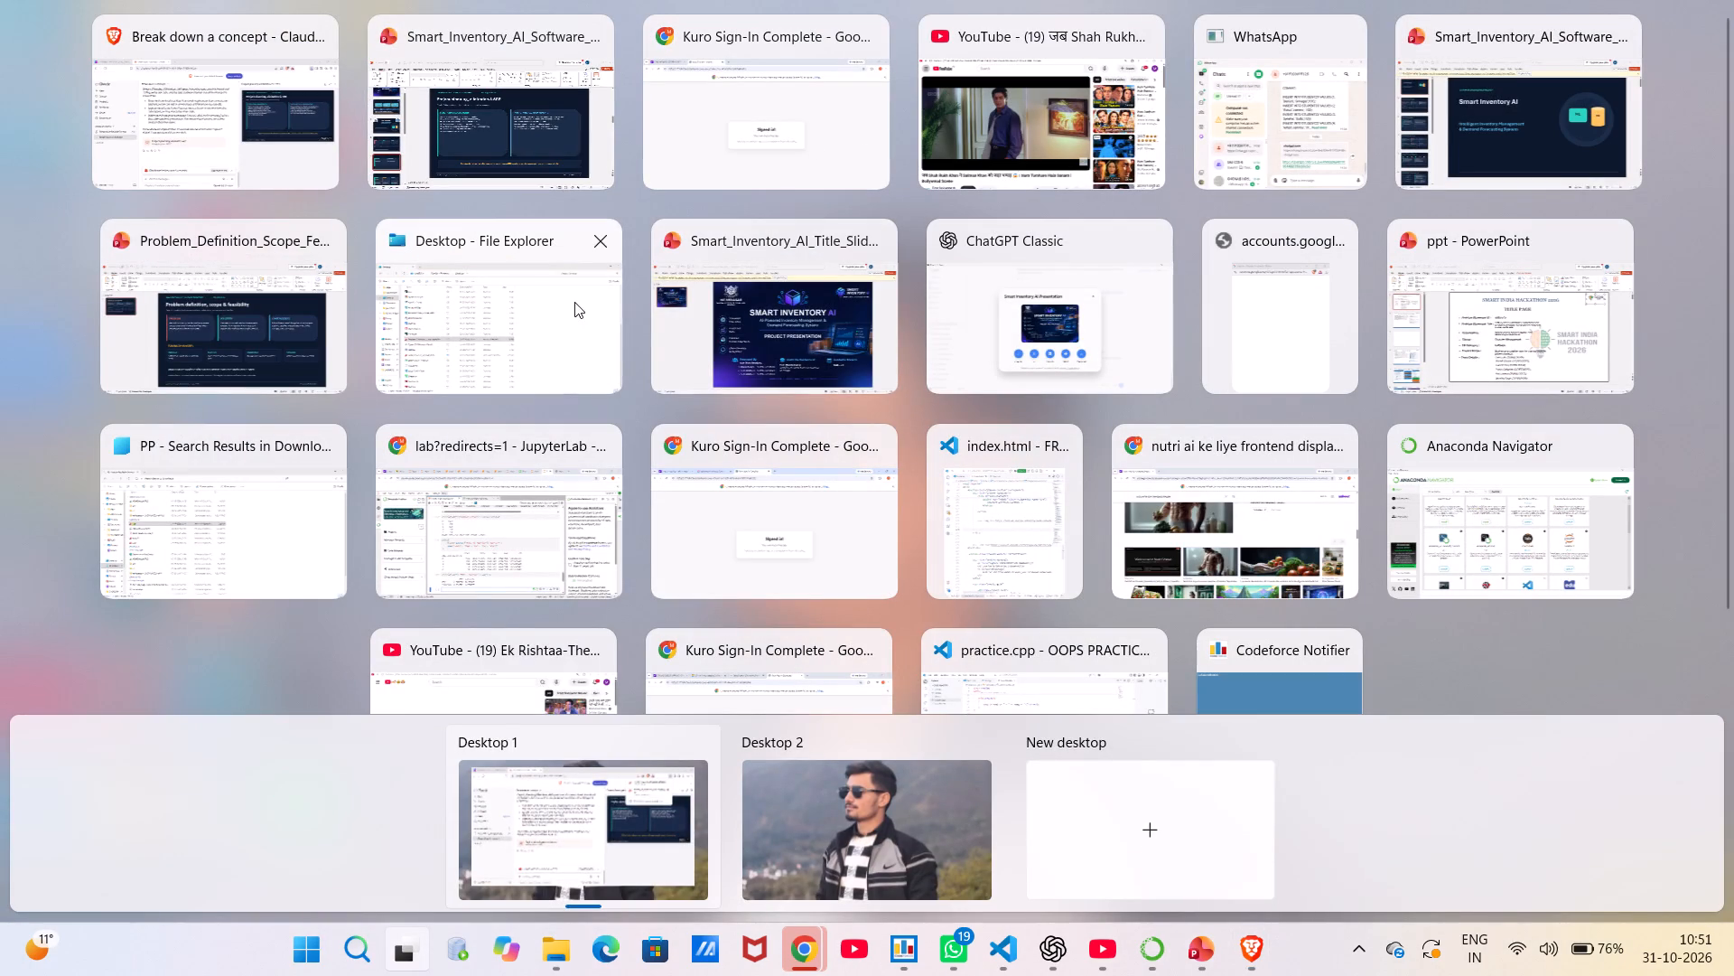
{"action": "left_click", "coordinate": [543, 296]}
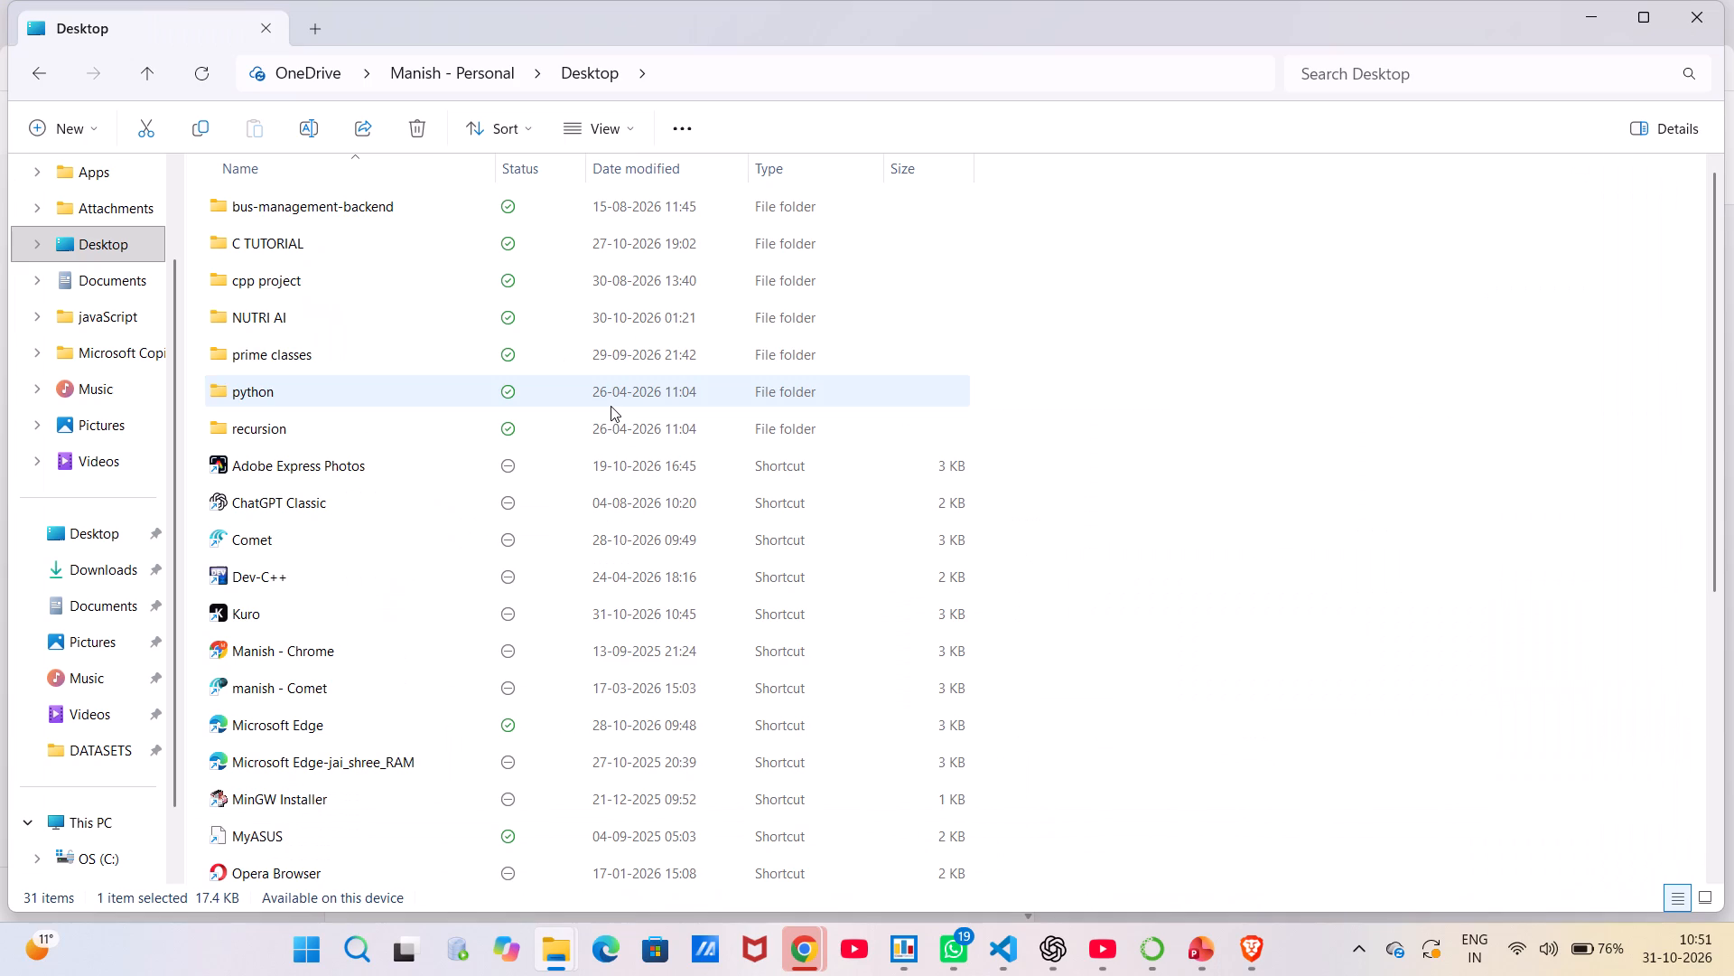
{"action": "scroll", "coordinate": [494, 444], "scroll_direction": "up", "scroll_amount": 3}
{"action": "scroll", "coordinate": [457, 512], "scroll_direction": "down", "scroll_amount": 3}
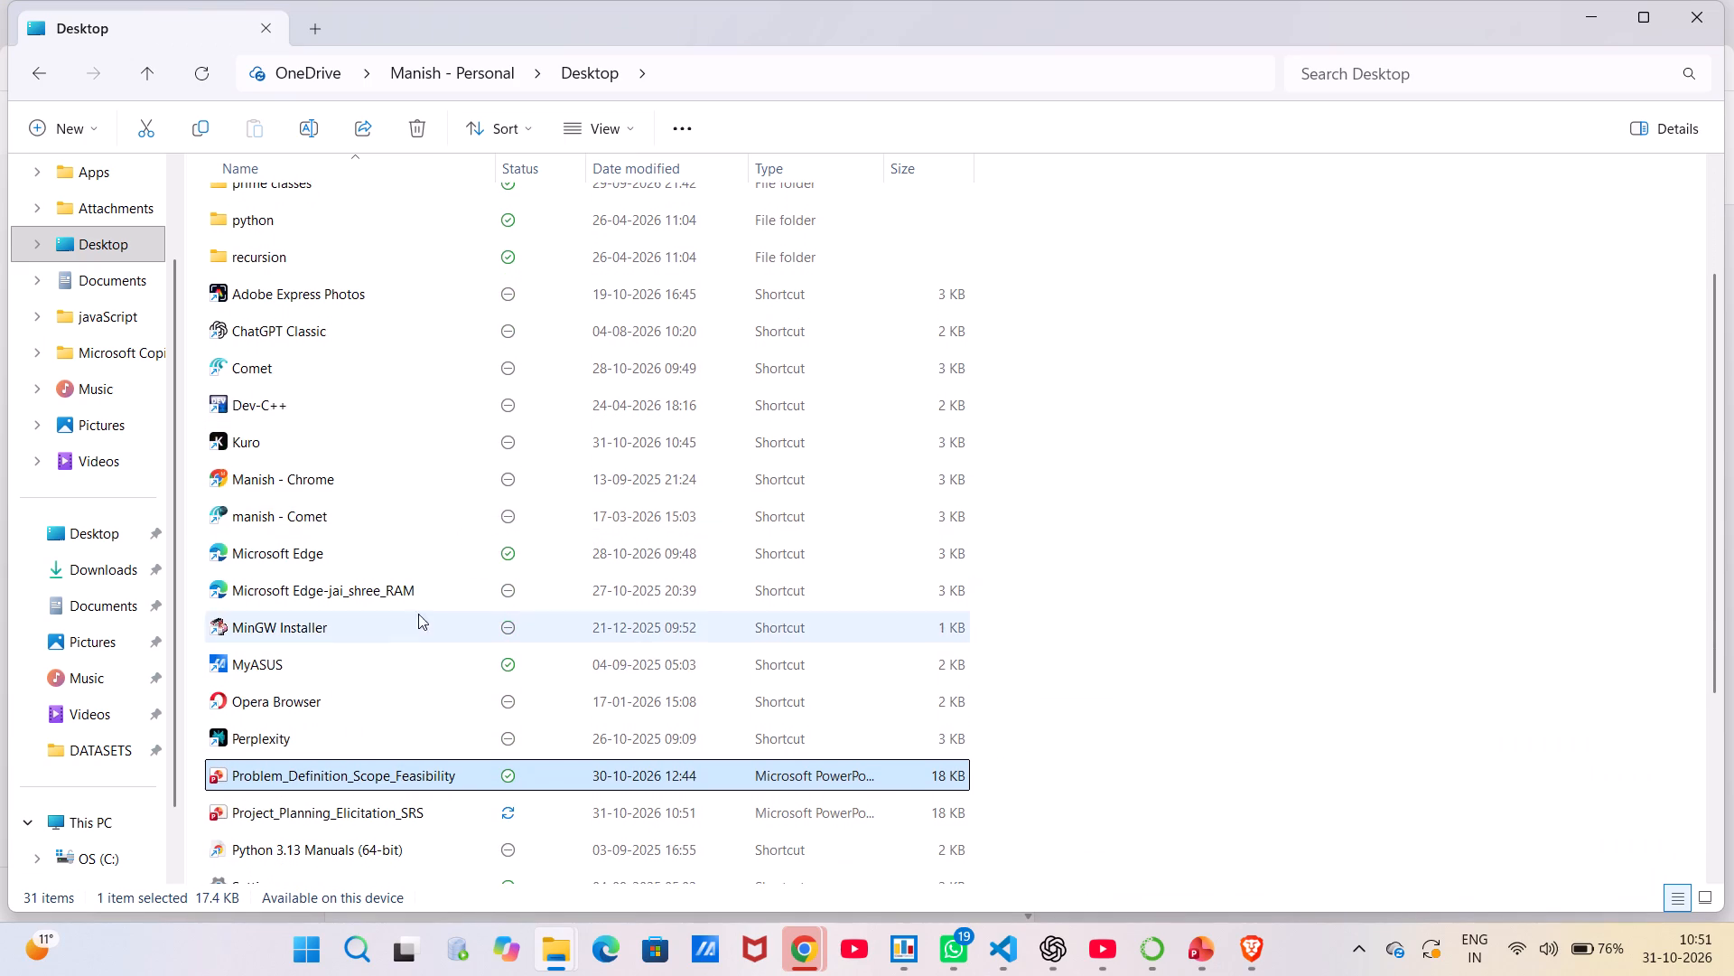
{"action": "double_click", "coordinate": [371, 798]}
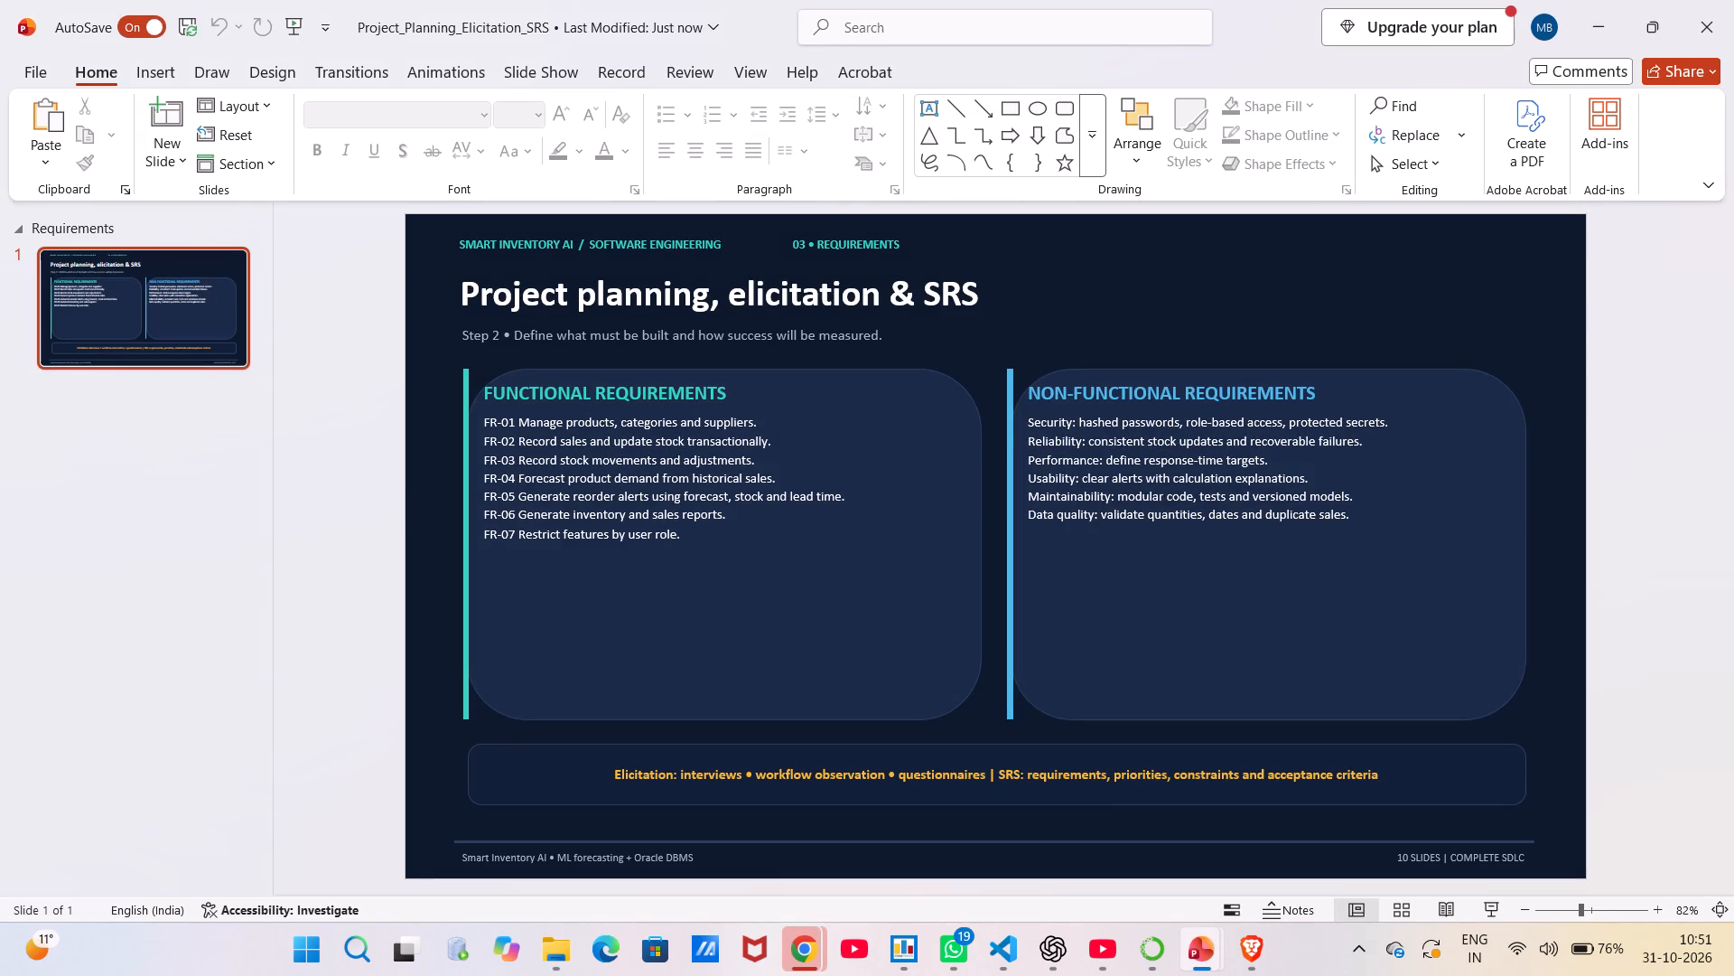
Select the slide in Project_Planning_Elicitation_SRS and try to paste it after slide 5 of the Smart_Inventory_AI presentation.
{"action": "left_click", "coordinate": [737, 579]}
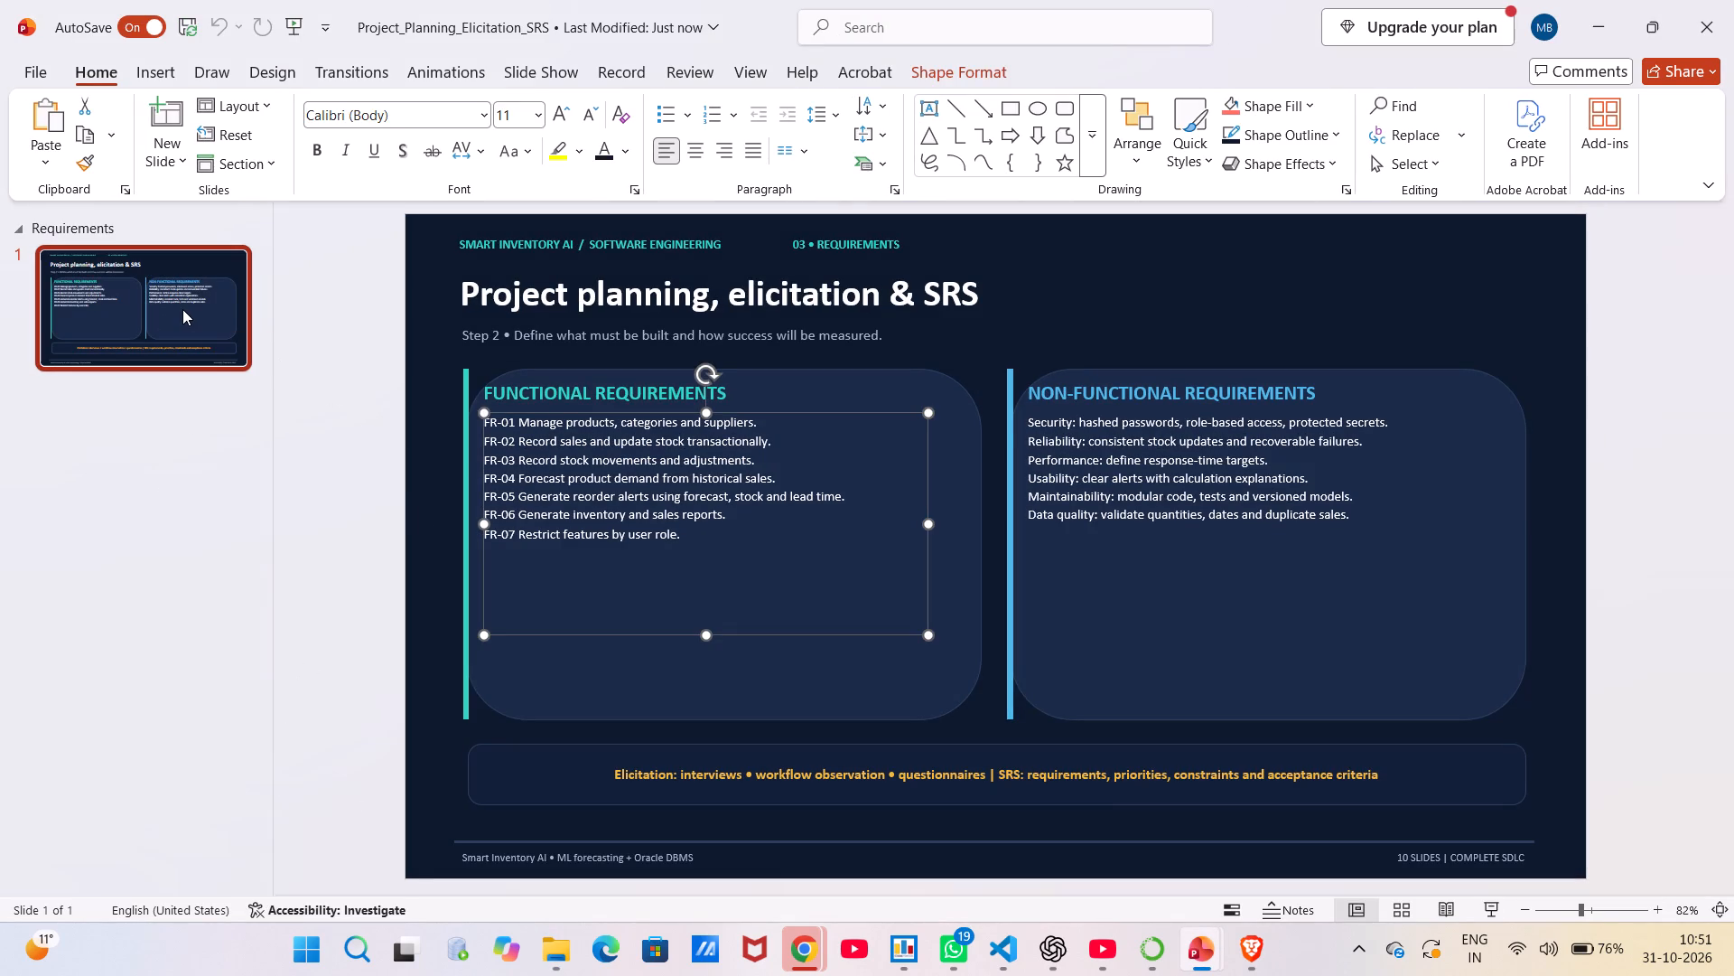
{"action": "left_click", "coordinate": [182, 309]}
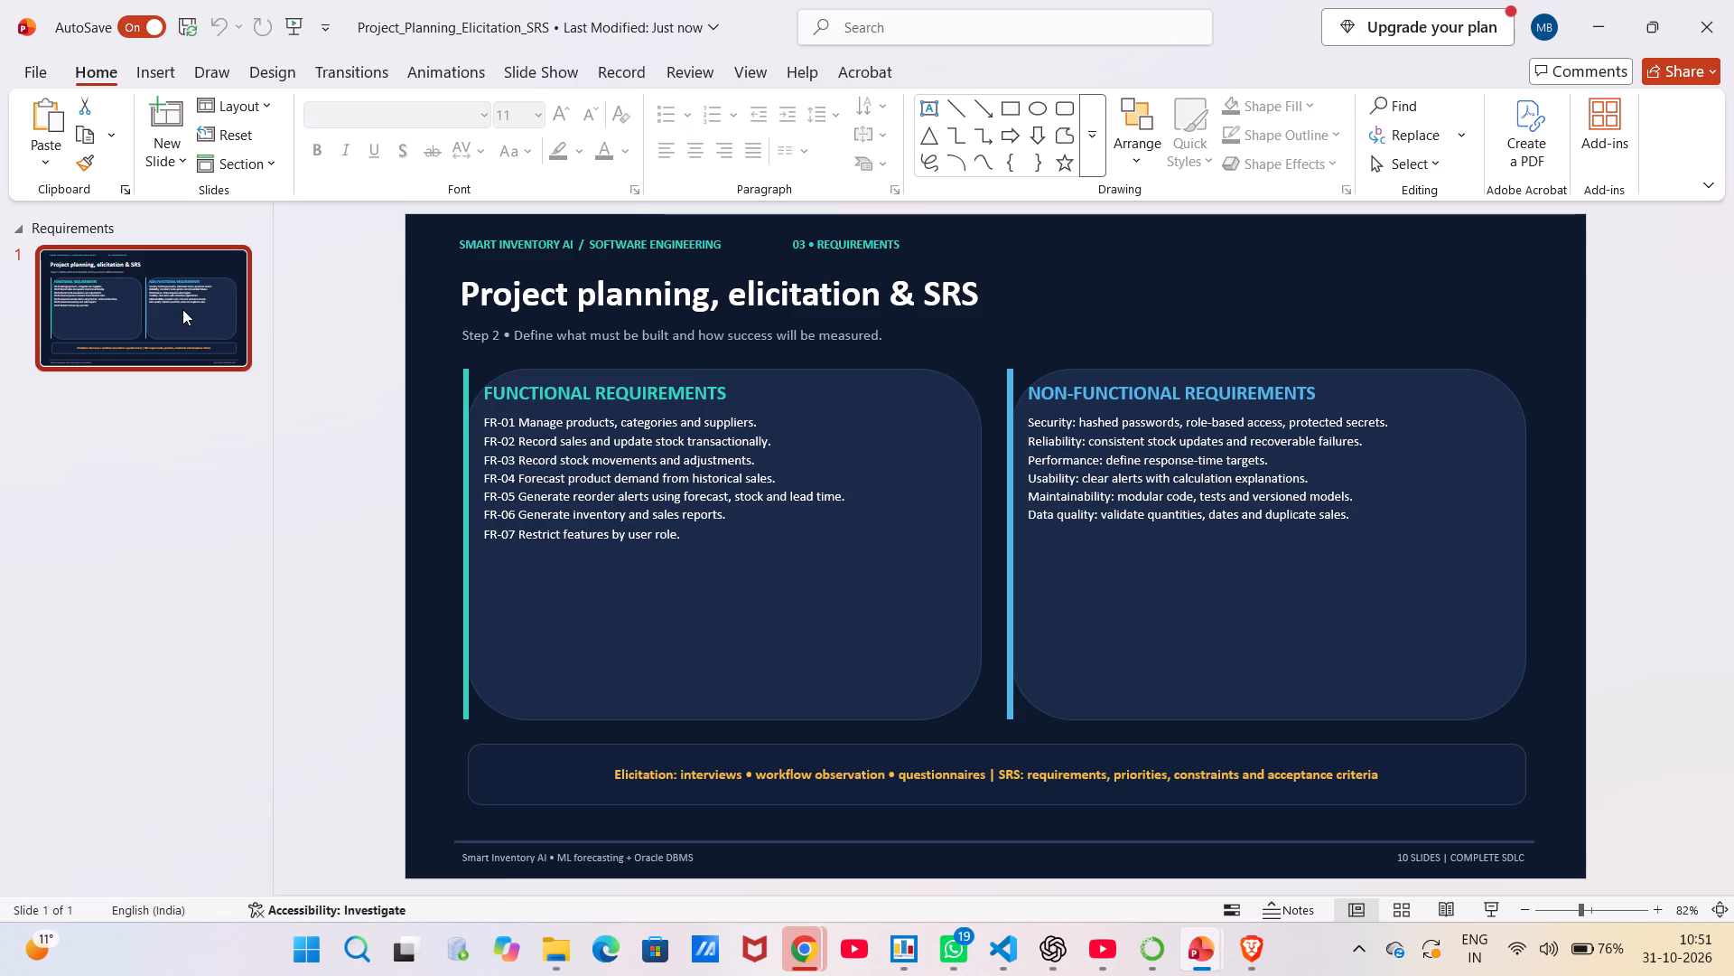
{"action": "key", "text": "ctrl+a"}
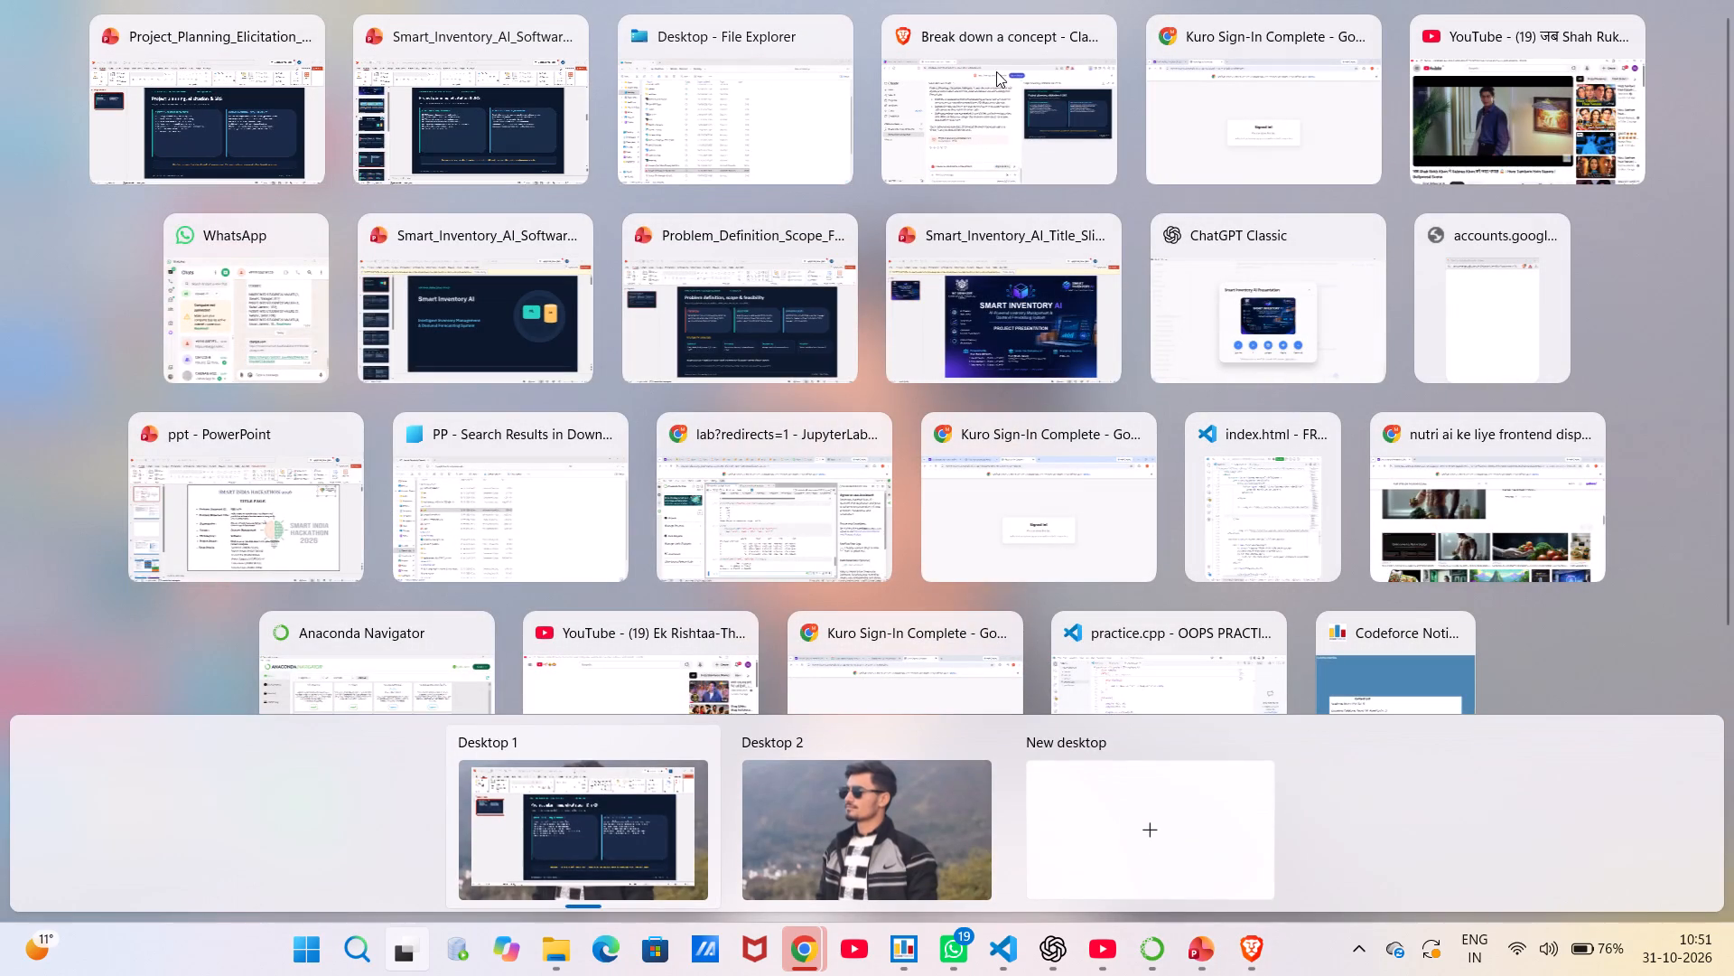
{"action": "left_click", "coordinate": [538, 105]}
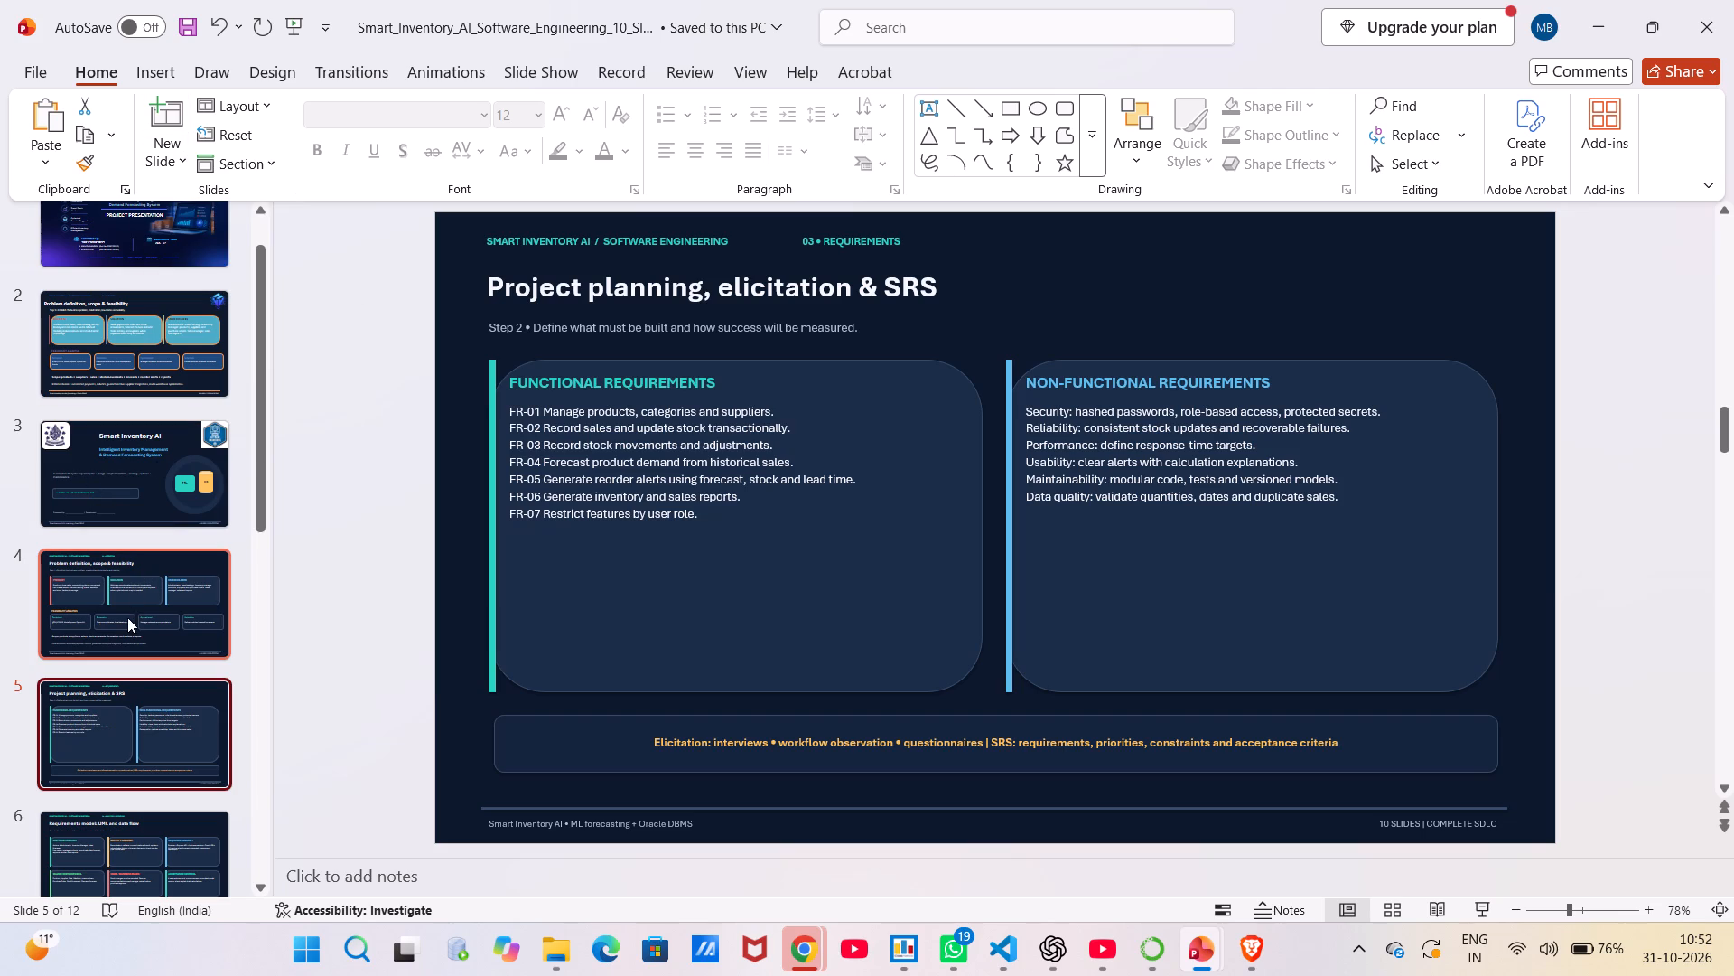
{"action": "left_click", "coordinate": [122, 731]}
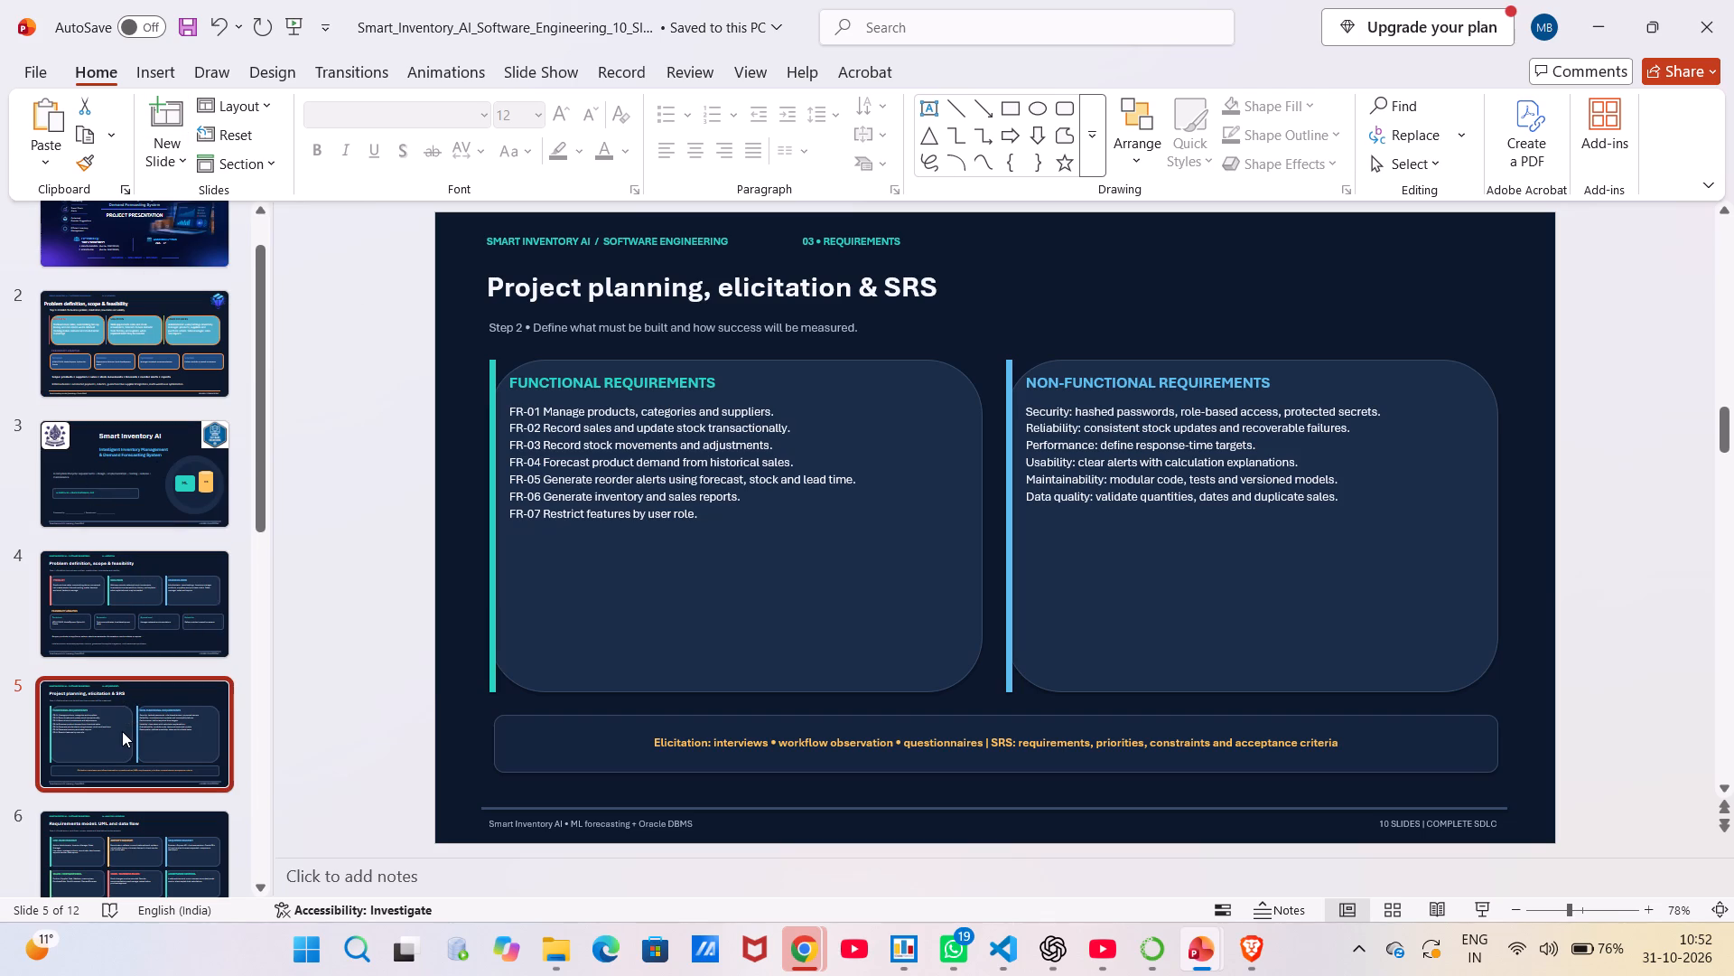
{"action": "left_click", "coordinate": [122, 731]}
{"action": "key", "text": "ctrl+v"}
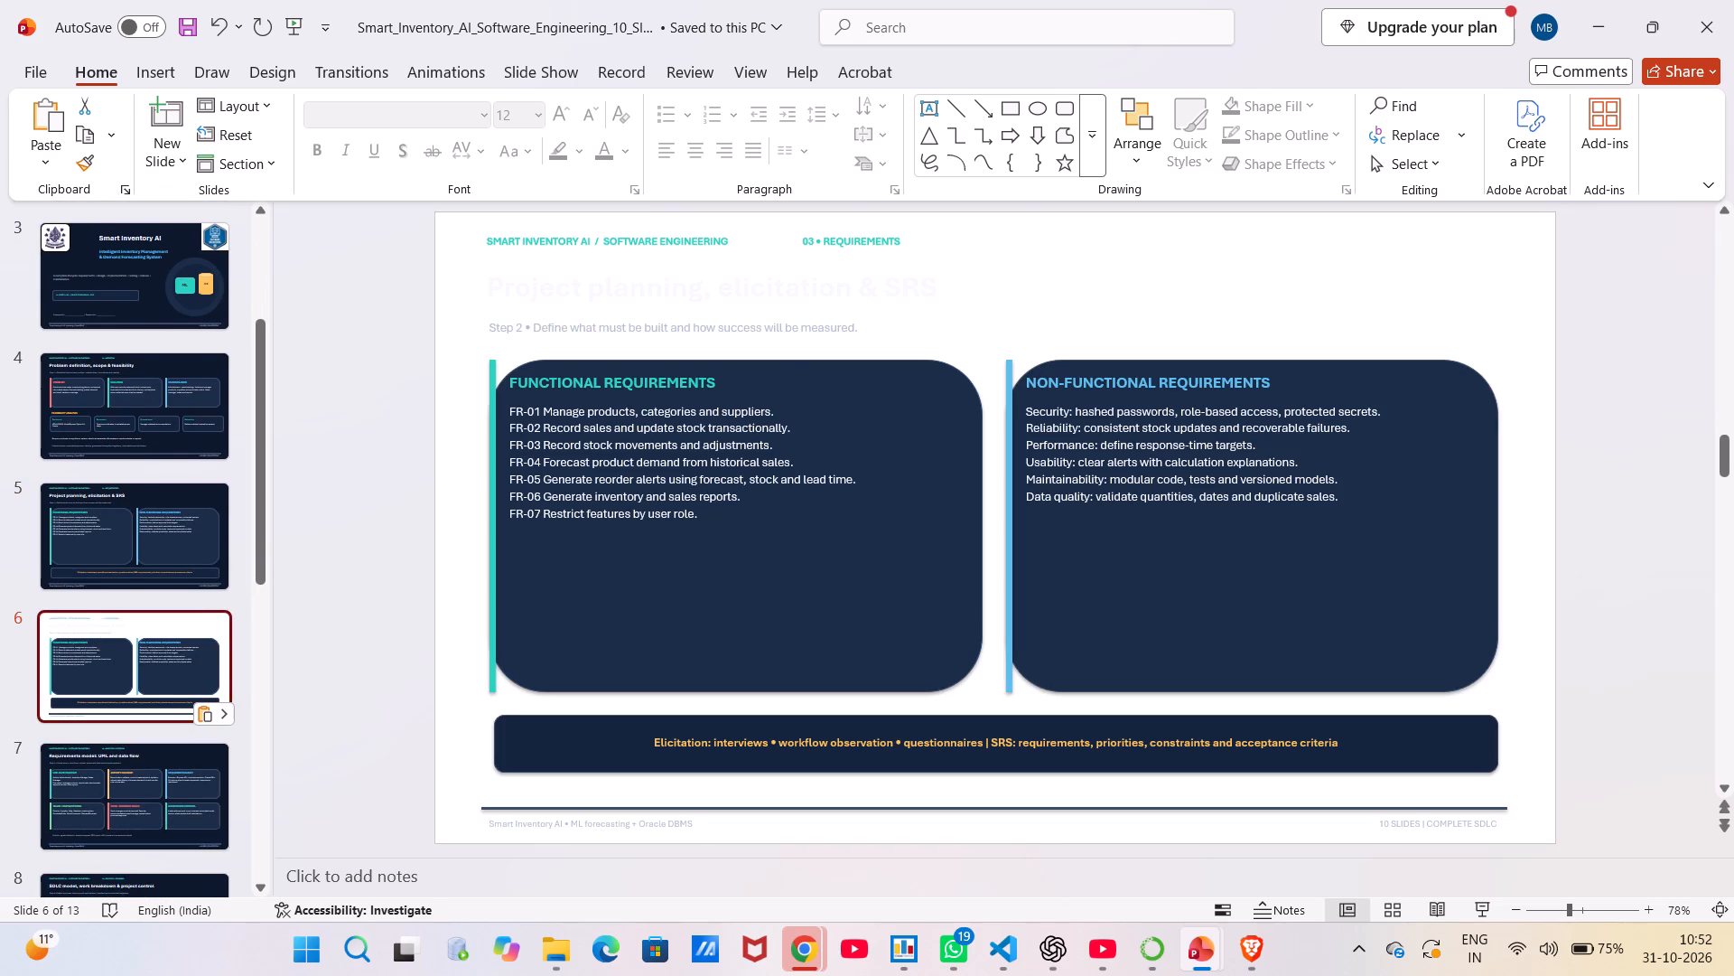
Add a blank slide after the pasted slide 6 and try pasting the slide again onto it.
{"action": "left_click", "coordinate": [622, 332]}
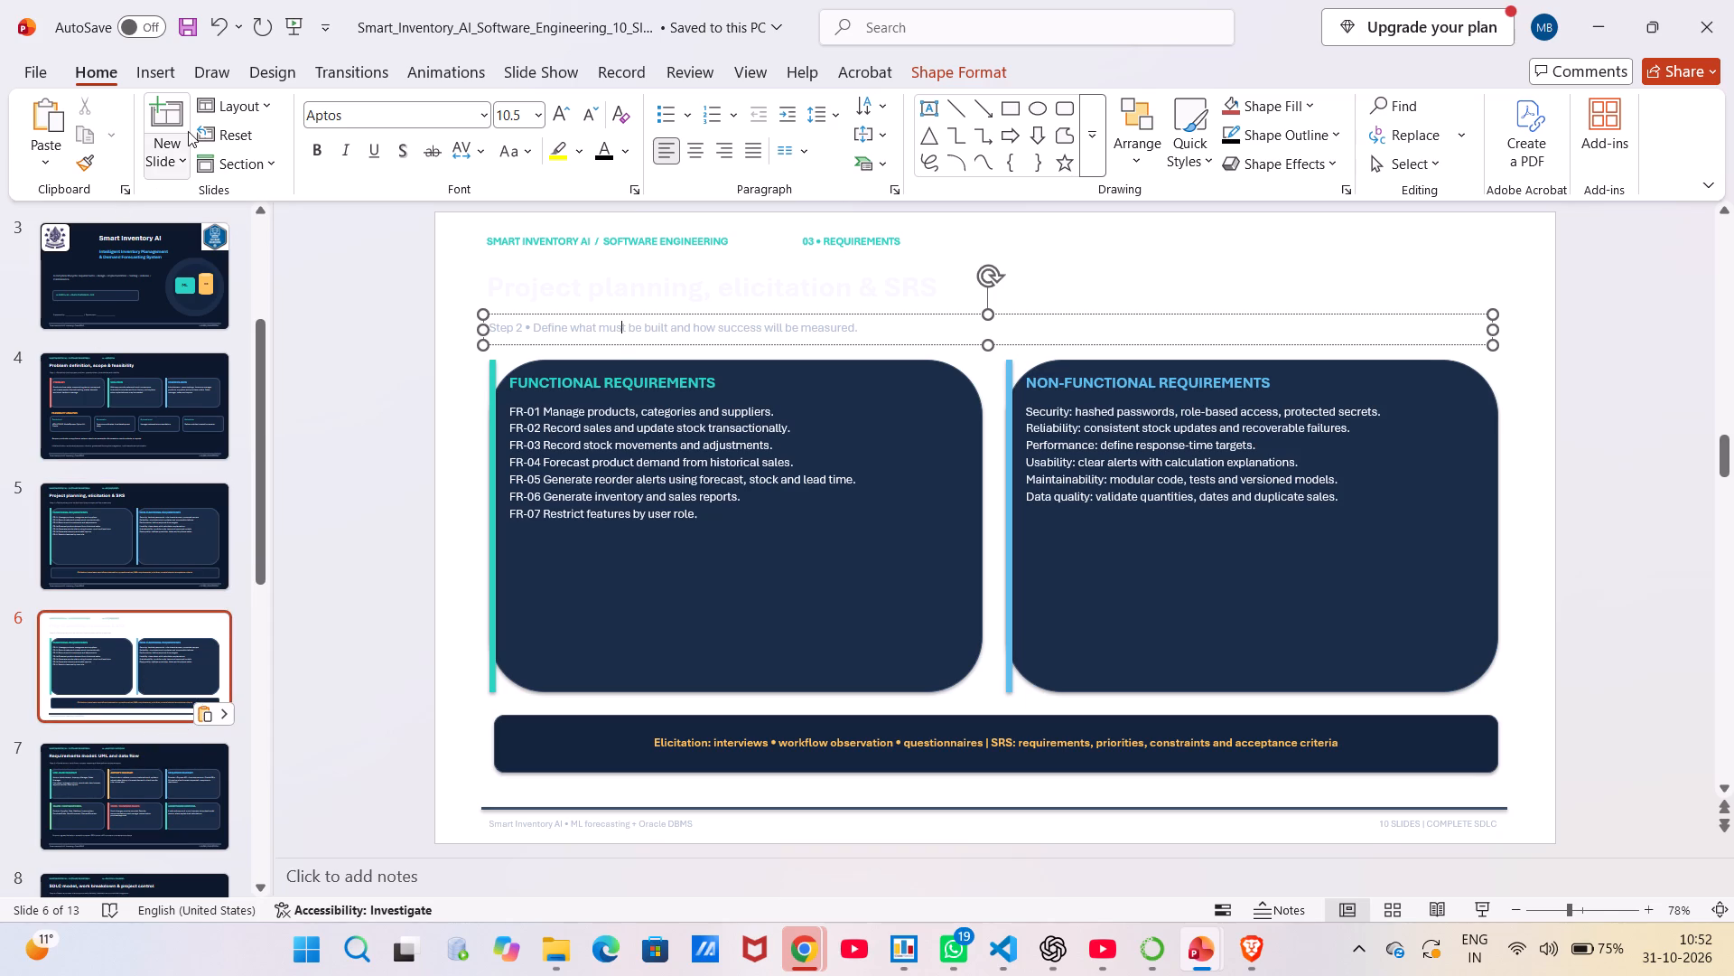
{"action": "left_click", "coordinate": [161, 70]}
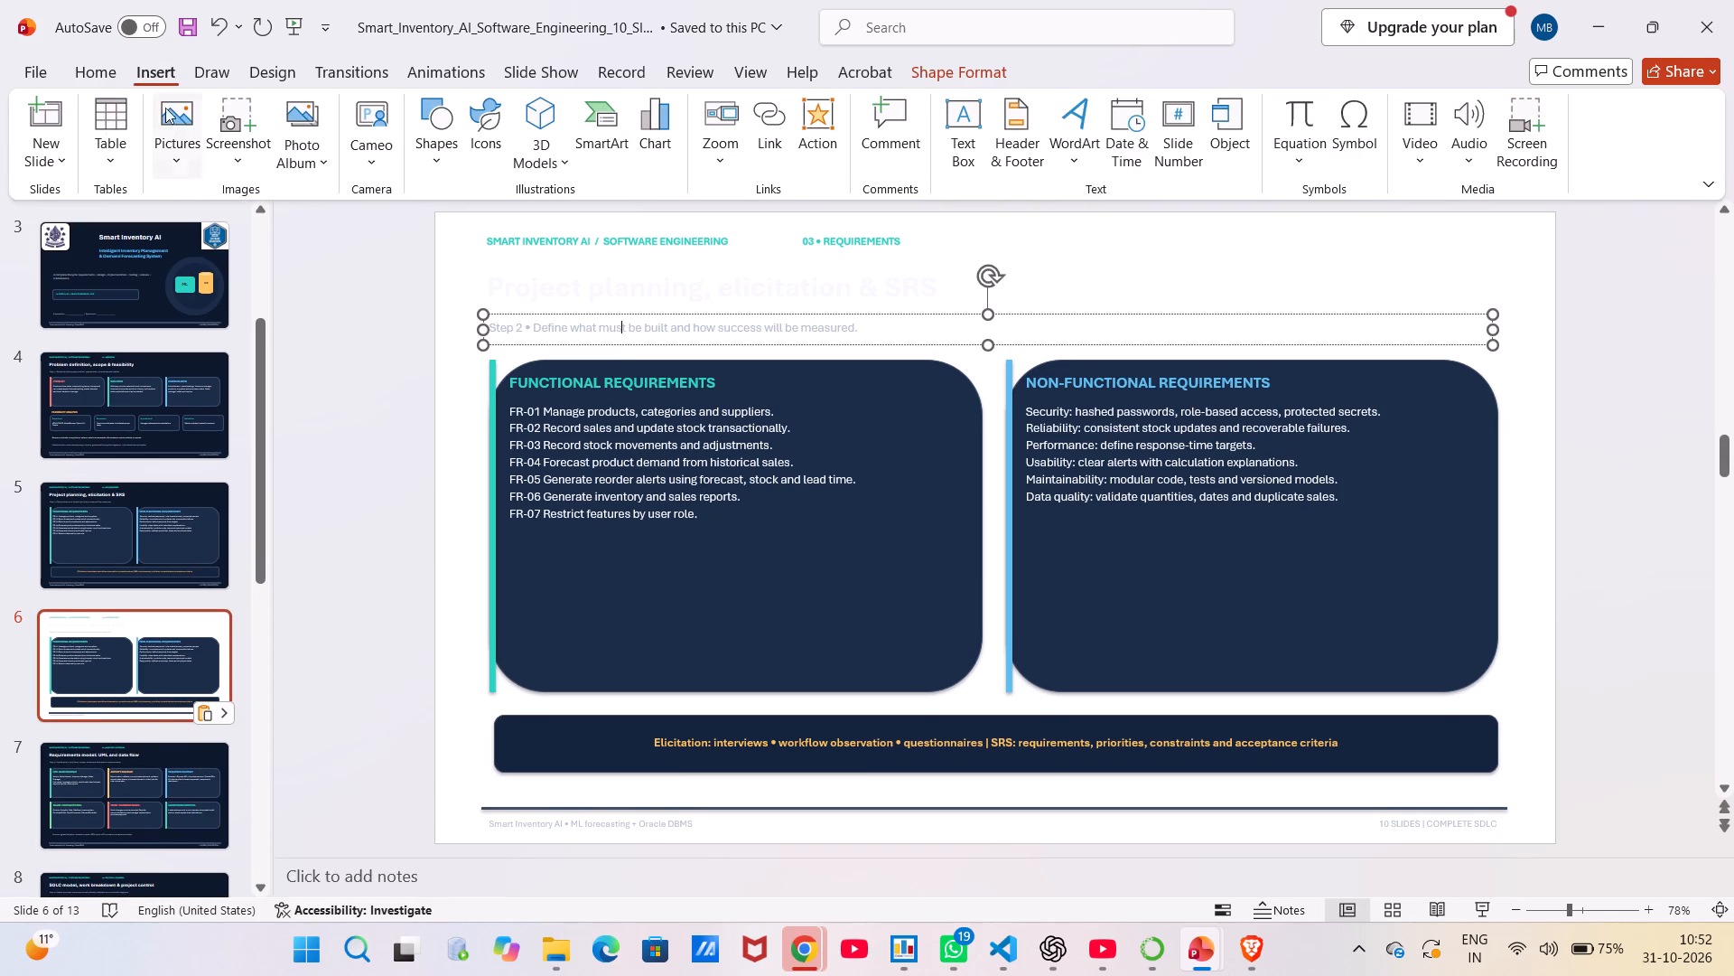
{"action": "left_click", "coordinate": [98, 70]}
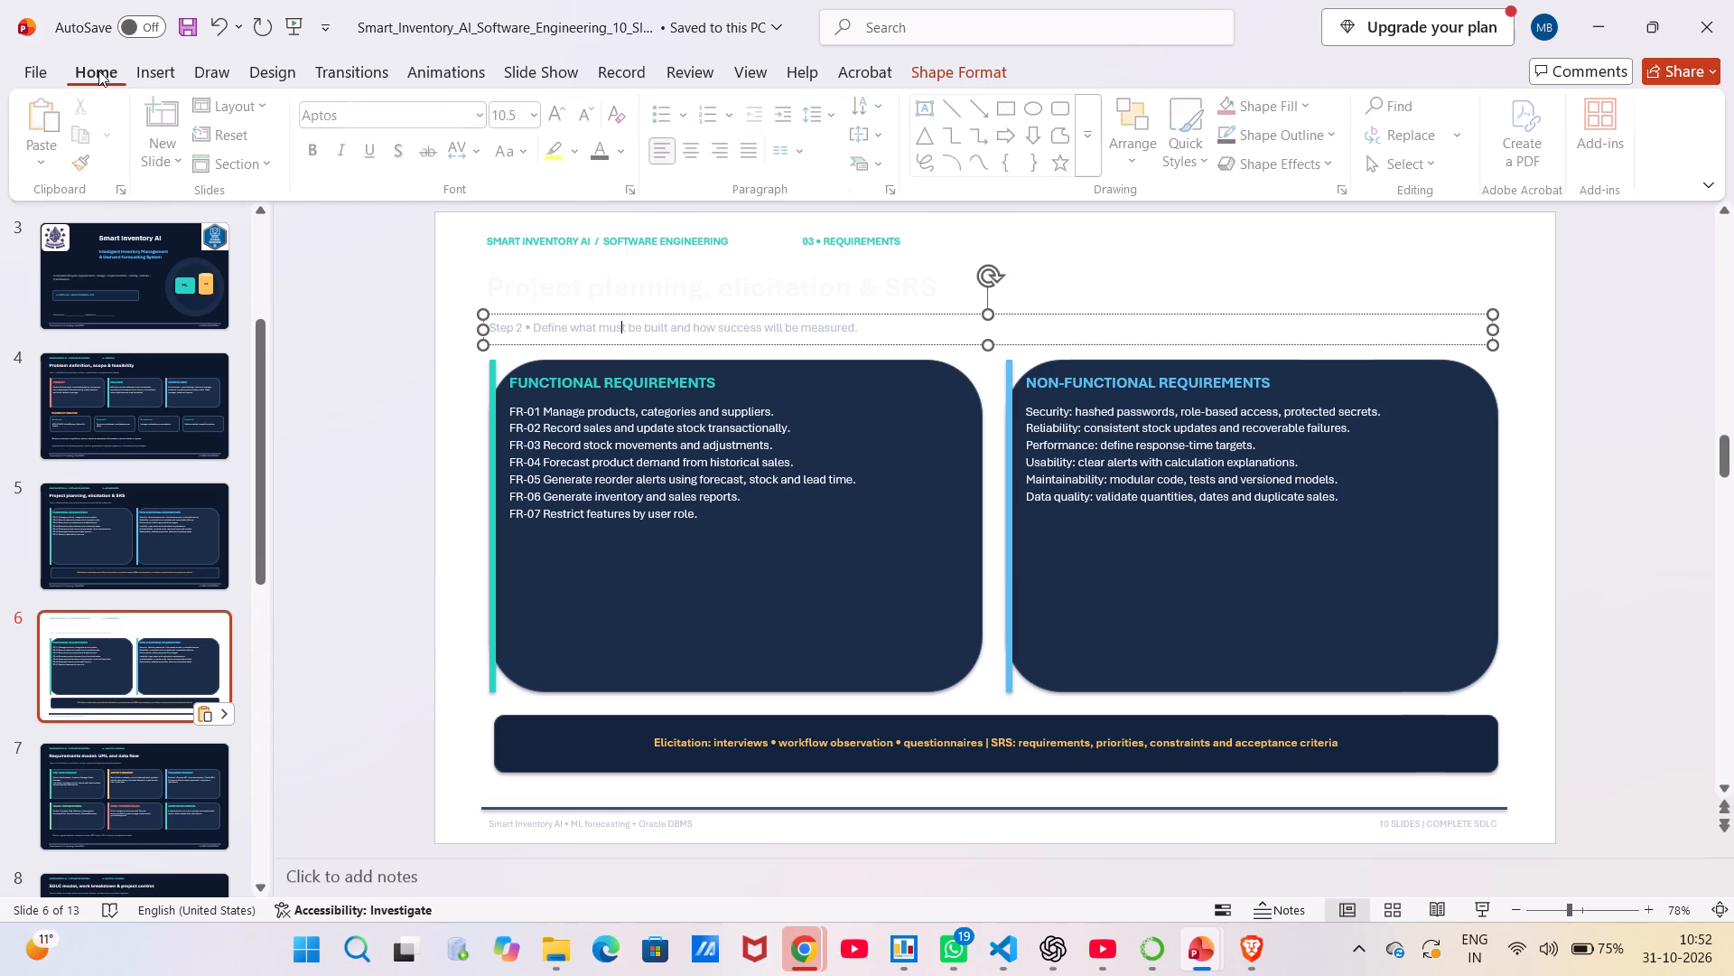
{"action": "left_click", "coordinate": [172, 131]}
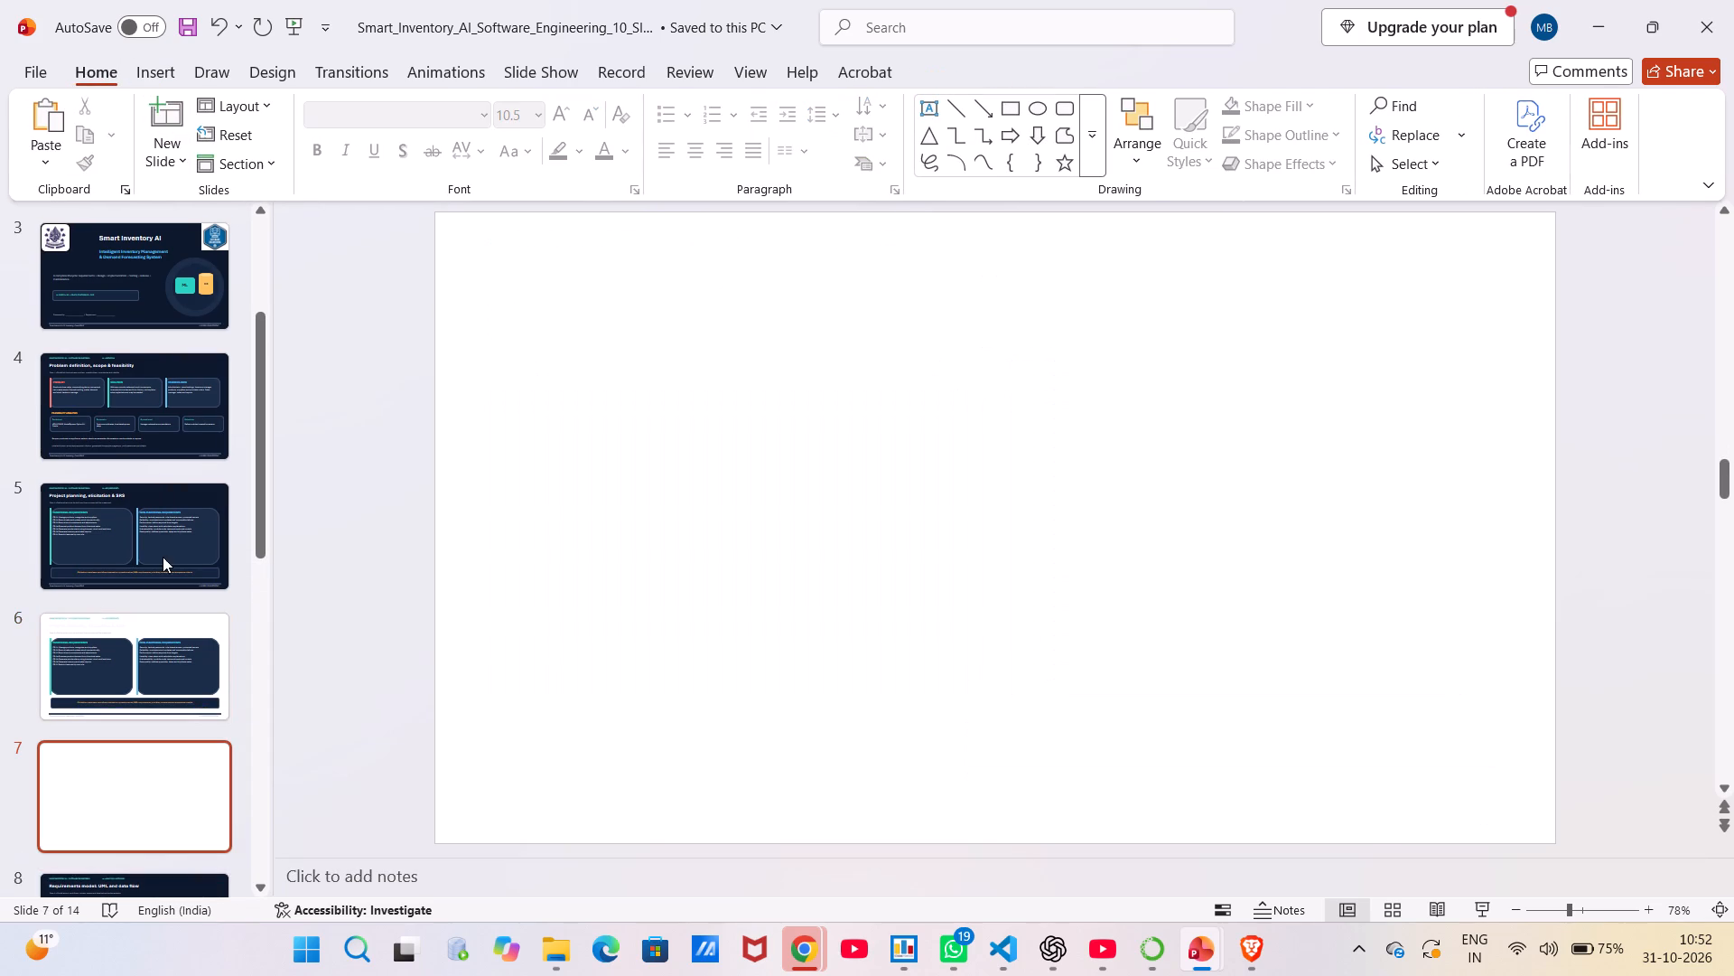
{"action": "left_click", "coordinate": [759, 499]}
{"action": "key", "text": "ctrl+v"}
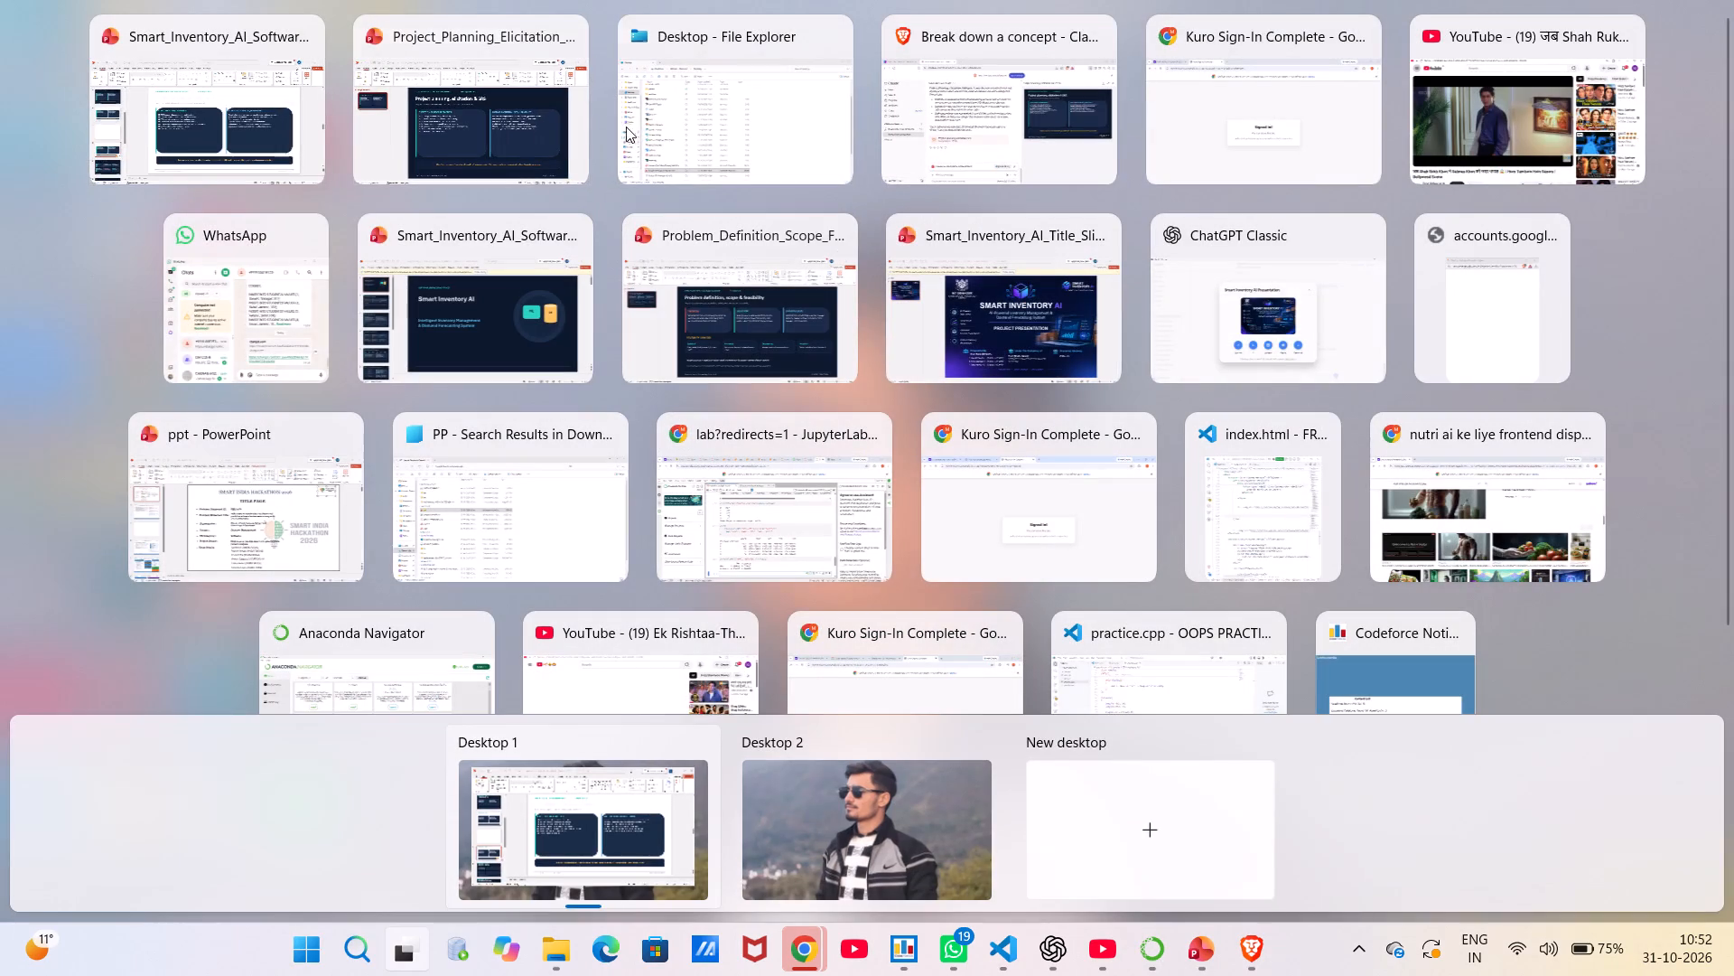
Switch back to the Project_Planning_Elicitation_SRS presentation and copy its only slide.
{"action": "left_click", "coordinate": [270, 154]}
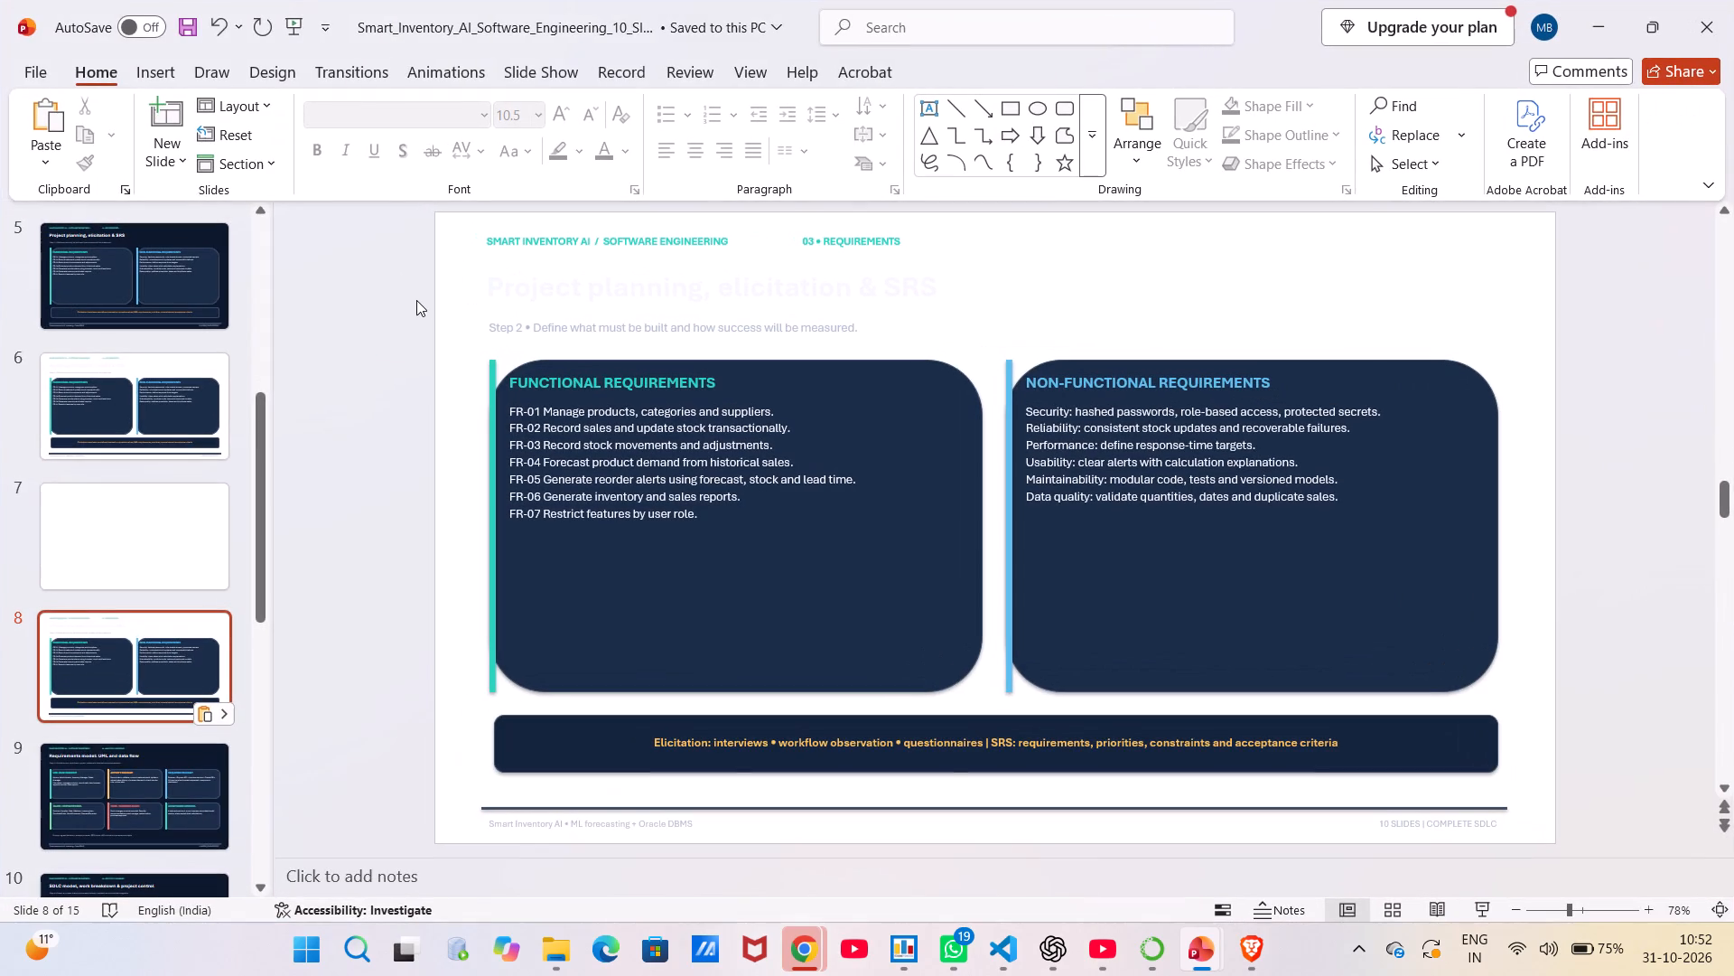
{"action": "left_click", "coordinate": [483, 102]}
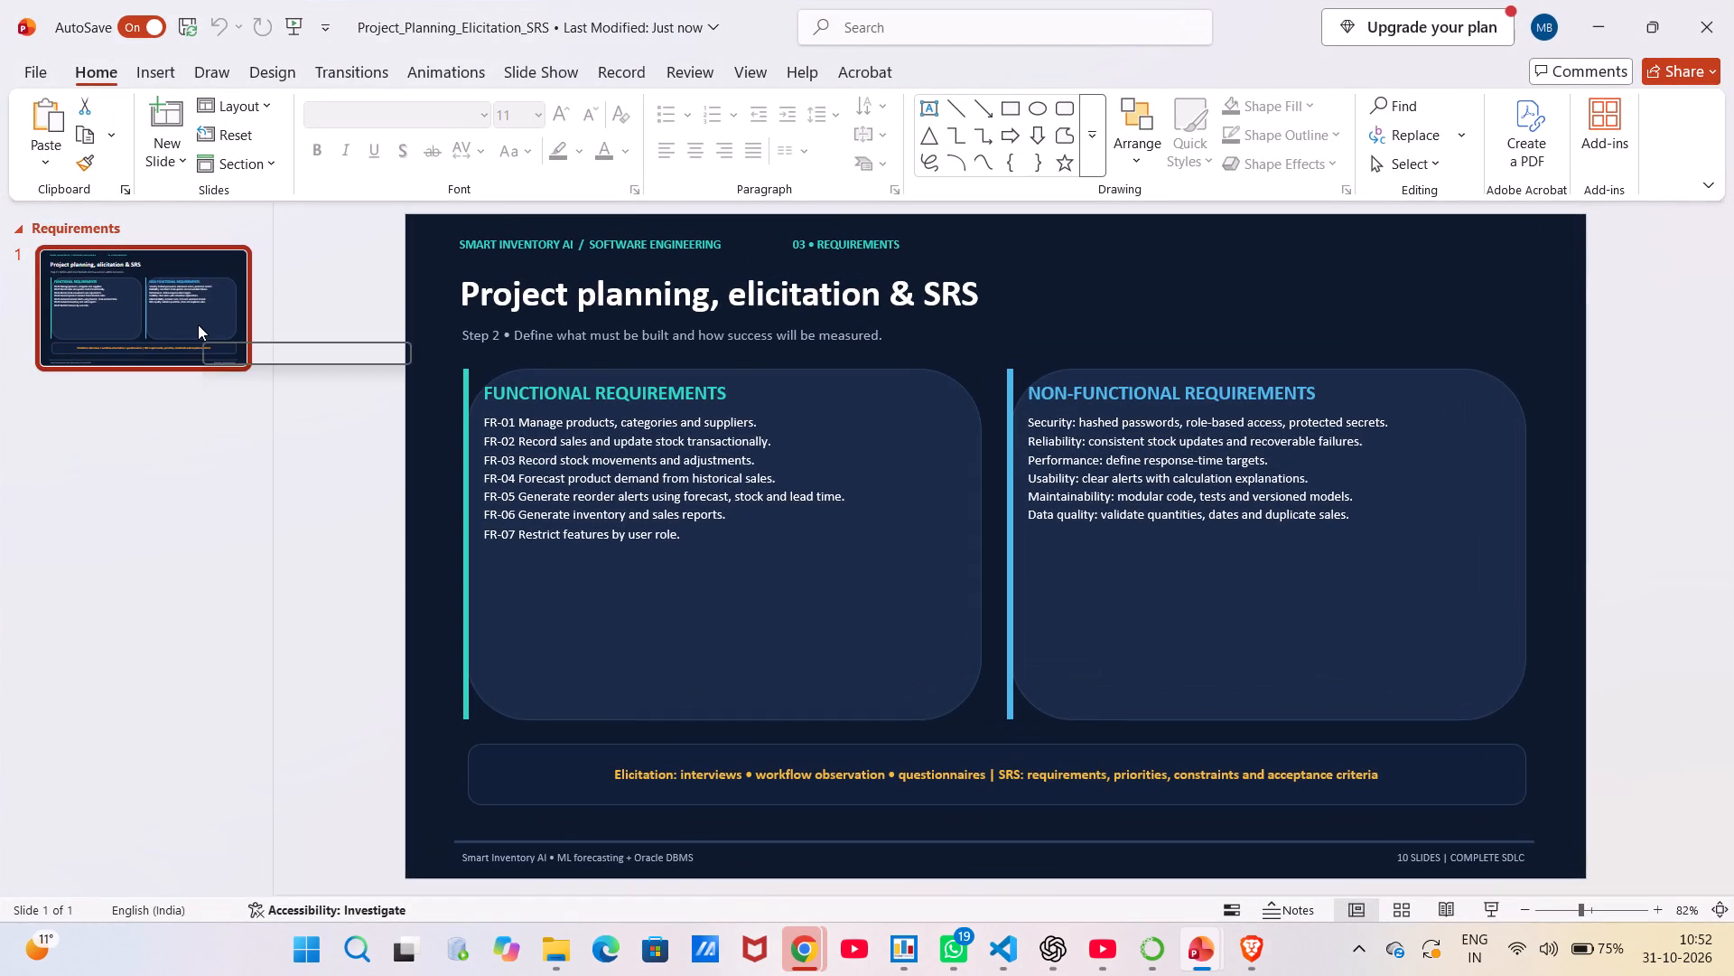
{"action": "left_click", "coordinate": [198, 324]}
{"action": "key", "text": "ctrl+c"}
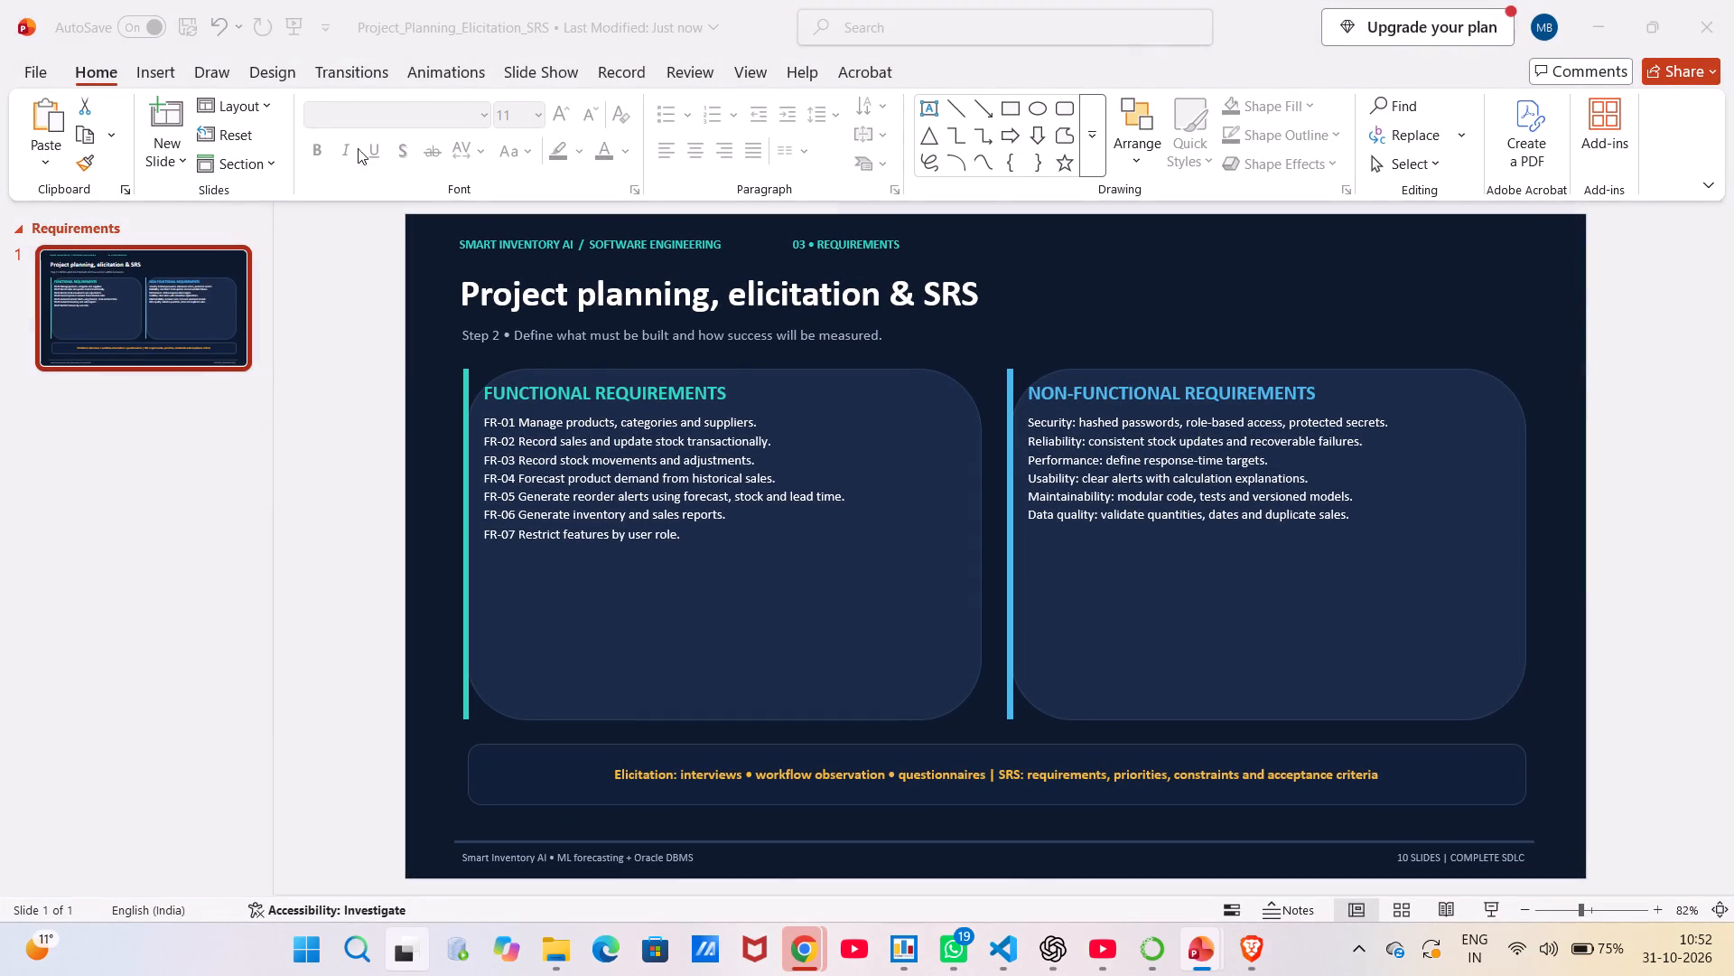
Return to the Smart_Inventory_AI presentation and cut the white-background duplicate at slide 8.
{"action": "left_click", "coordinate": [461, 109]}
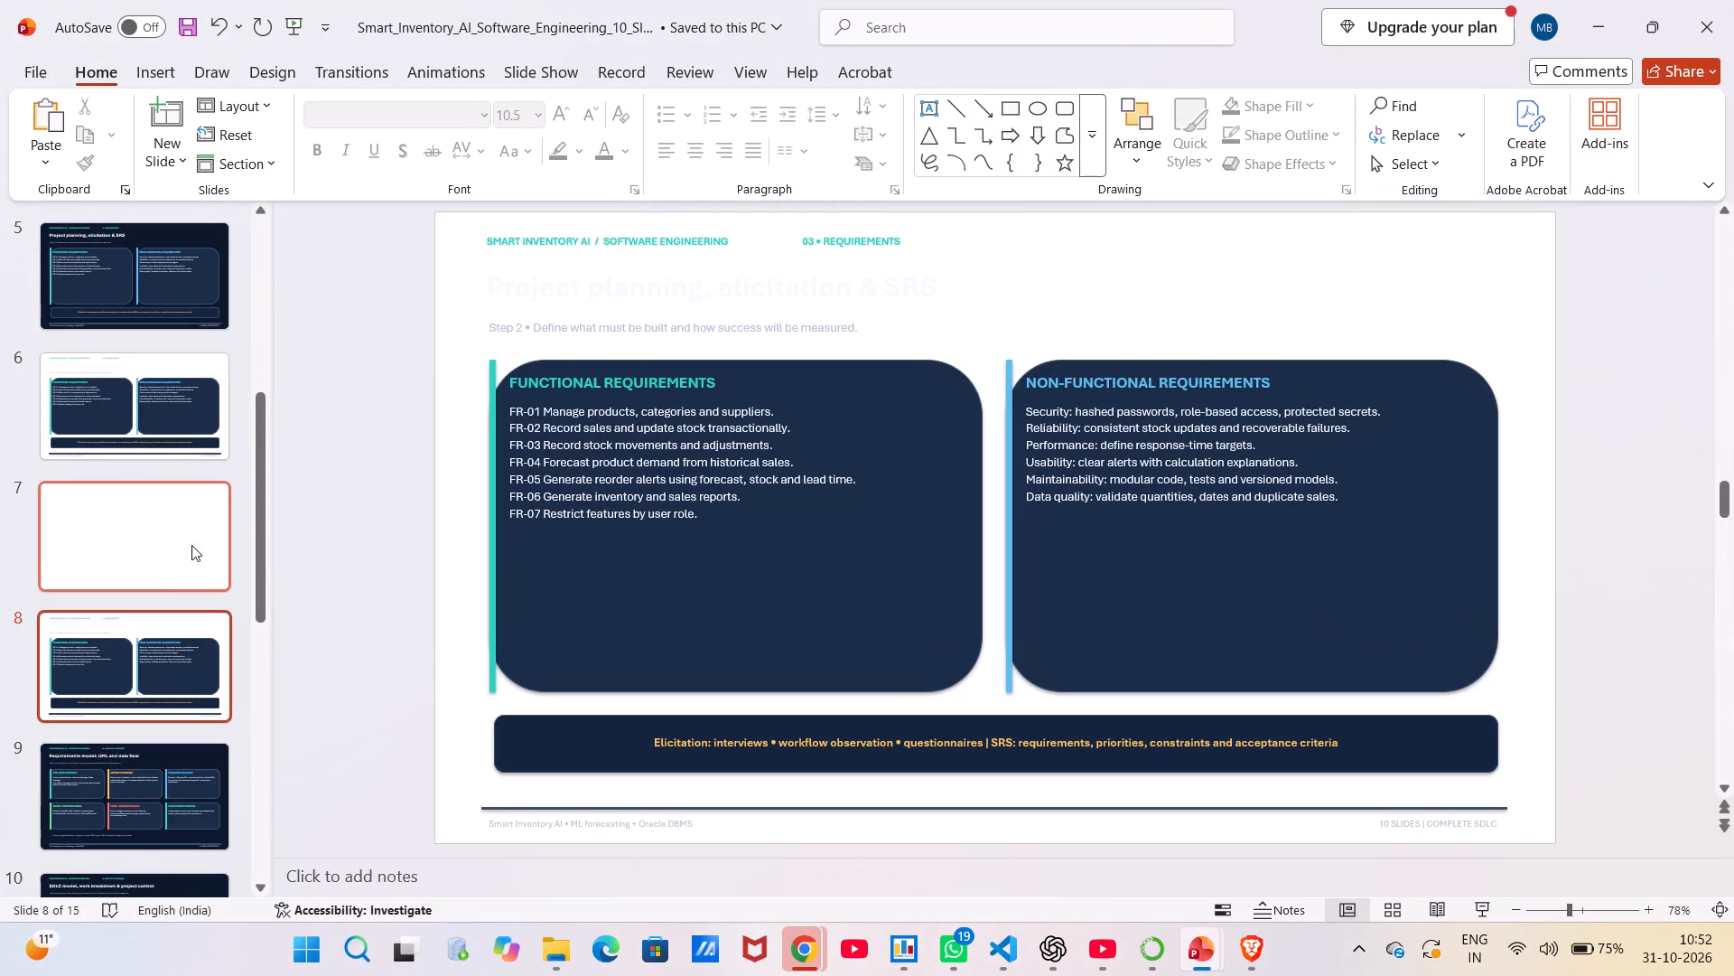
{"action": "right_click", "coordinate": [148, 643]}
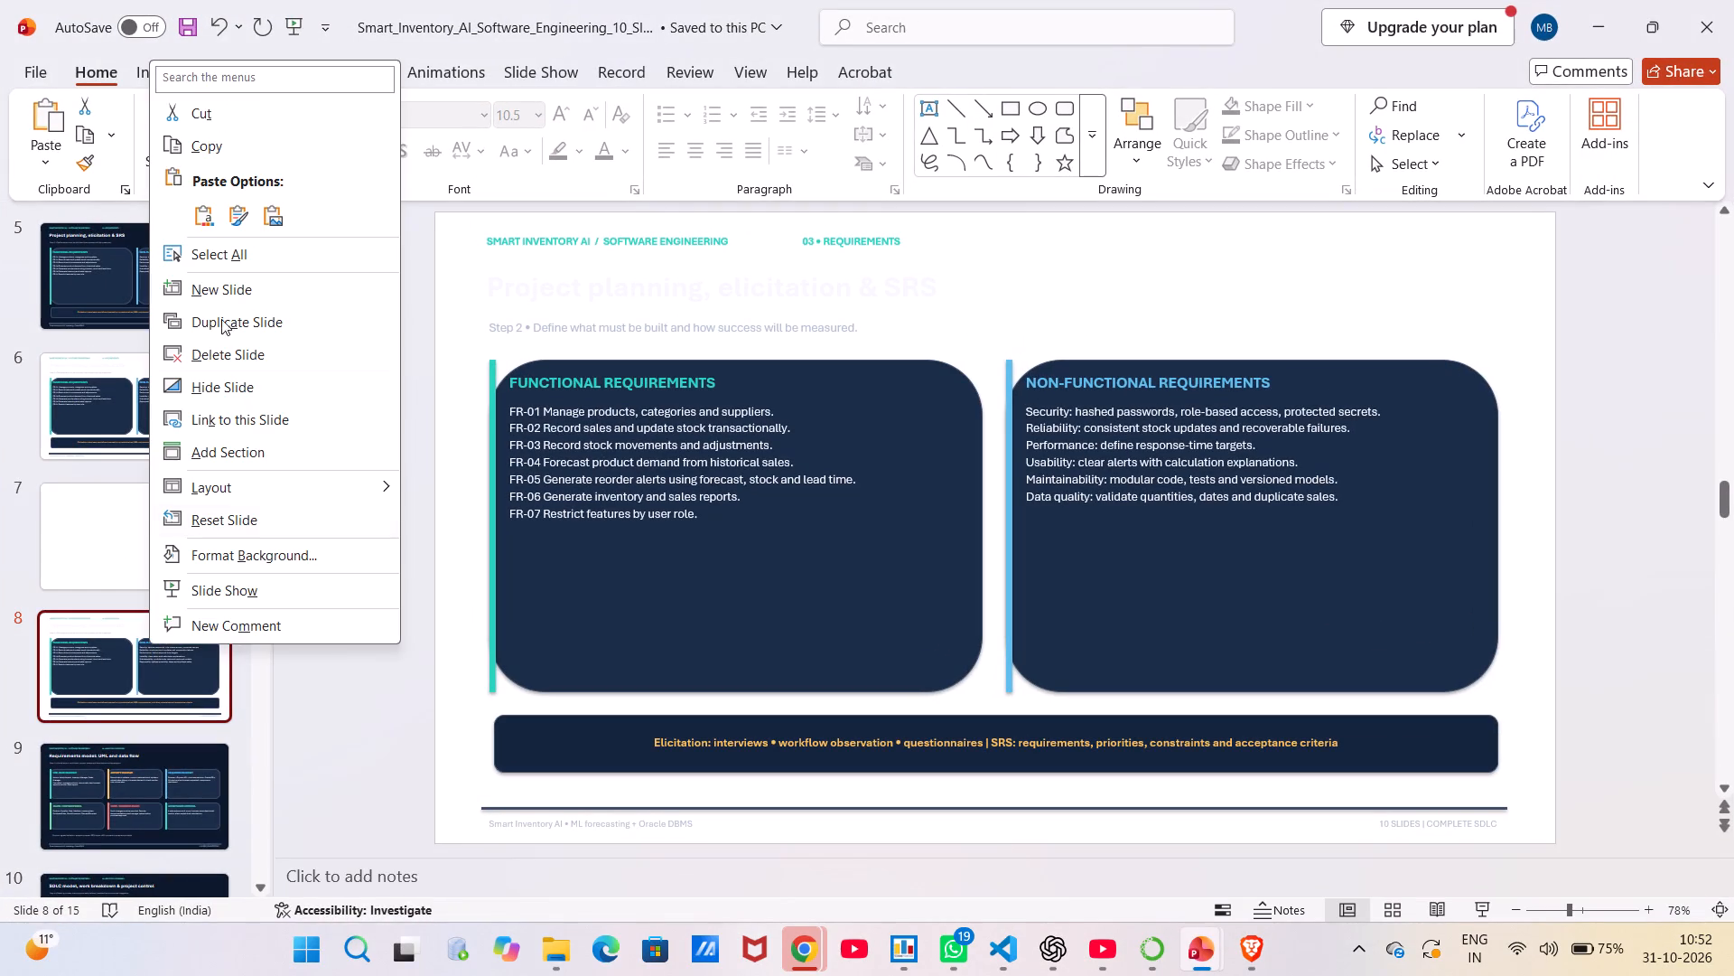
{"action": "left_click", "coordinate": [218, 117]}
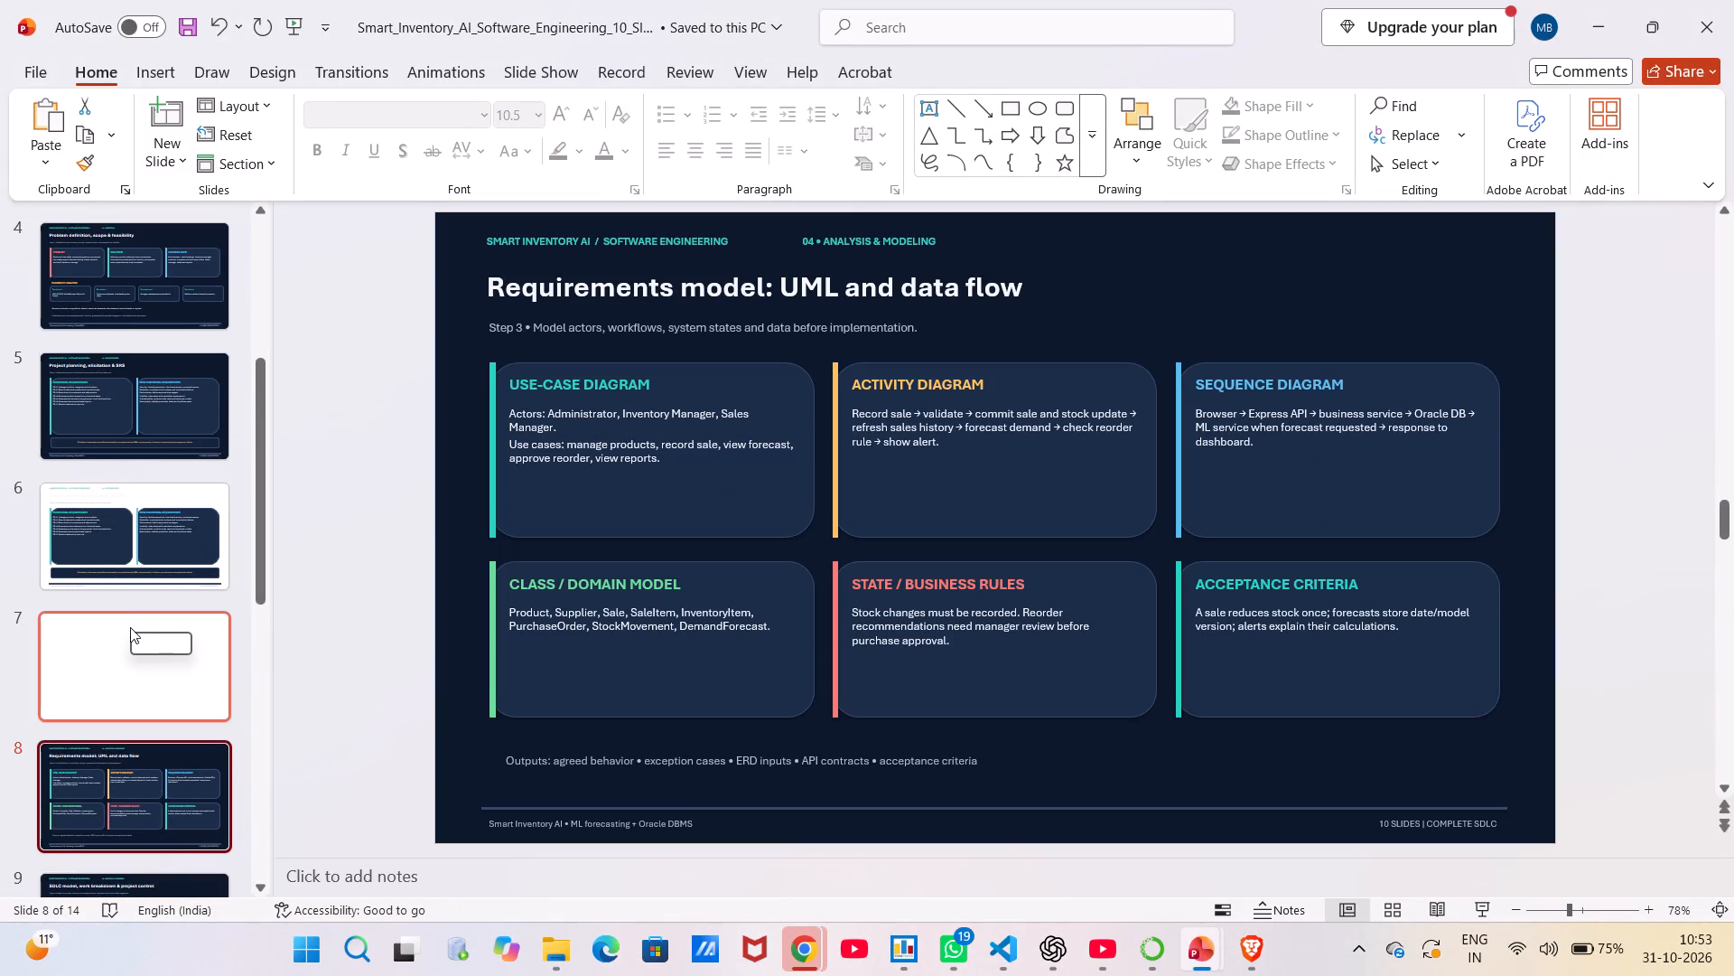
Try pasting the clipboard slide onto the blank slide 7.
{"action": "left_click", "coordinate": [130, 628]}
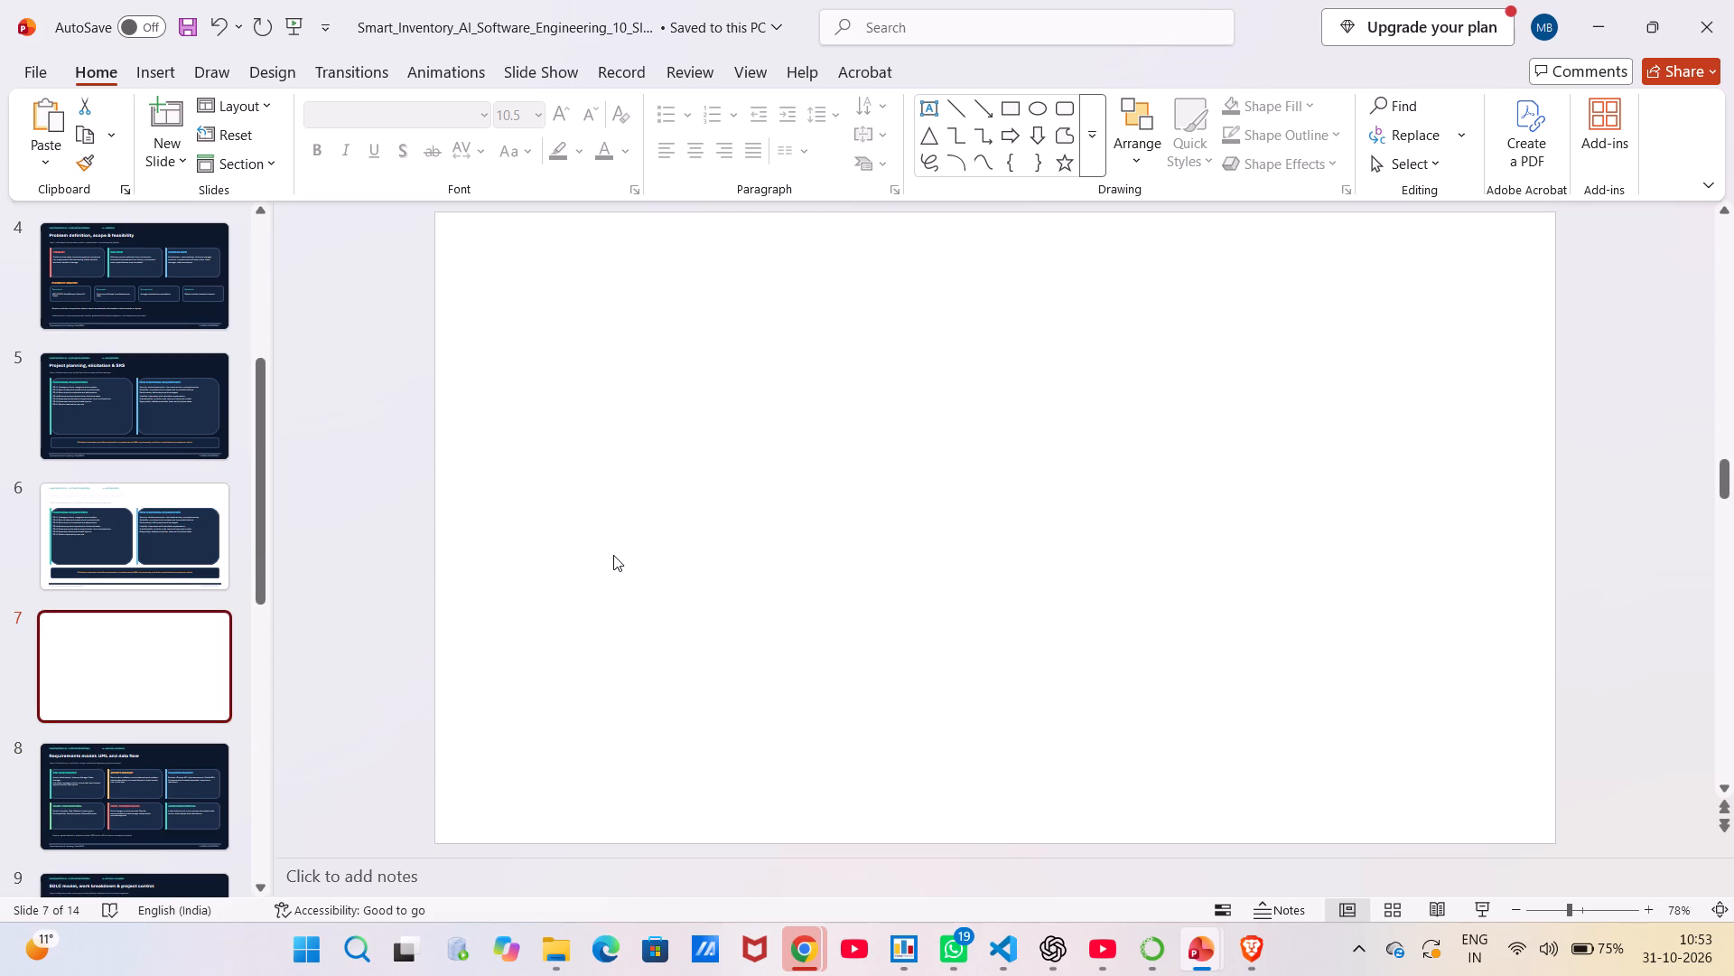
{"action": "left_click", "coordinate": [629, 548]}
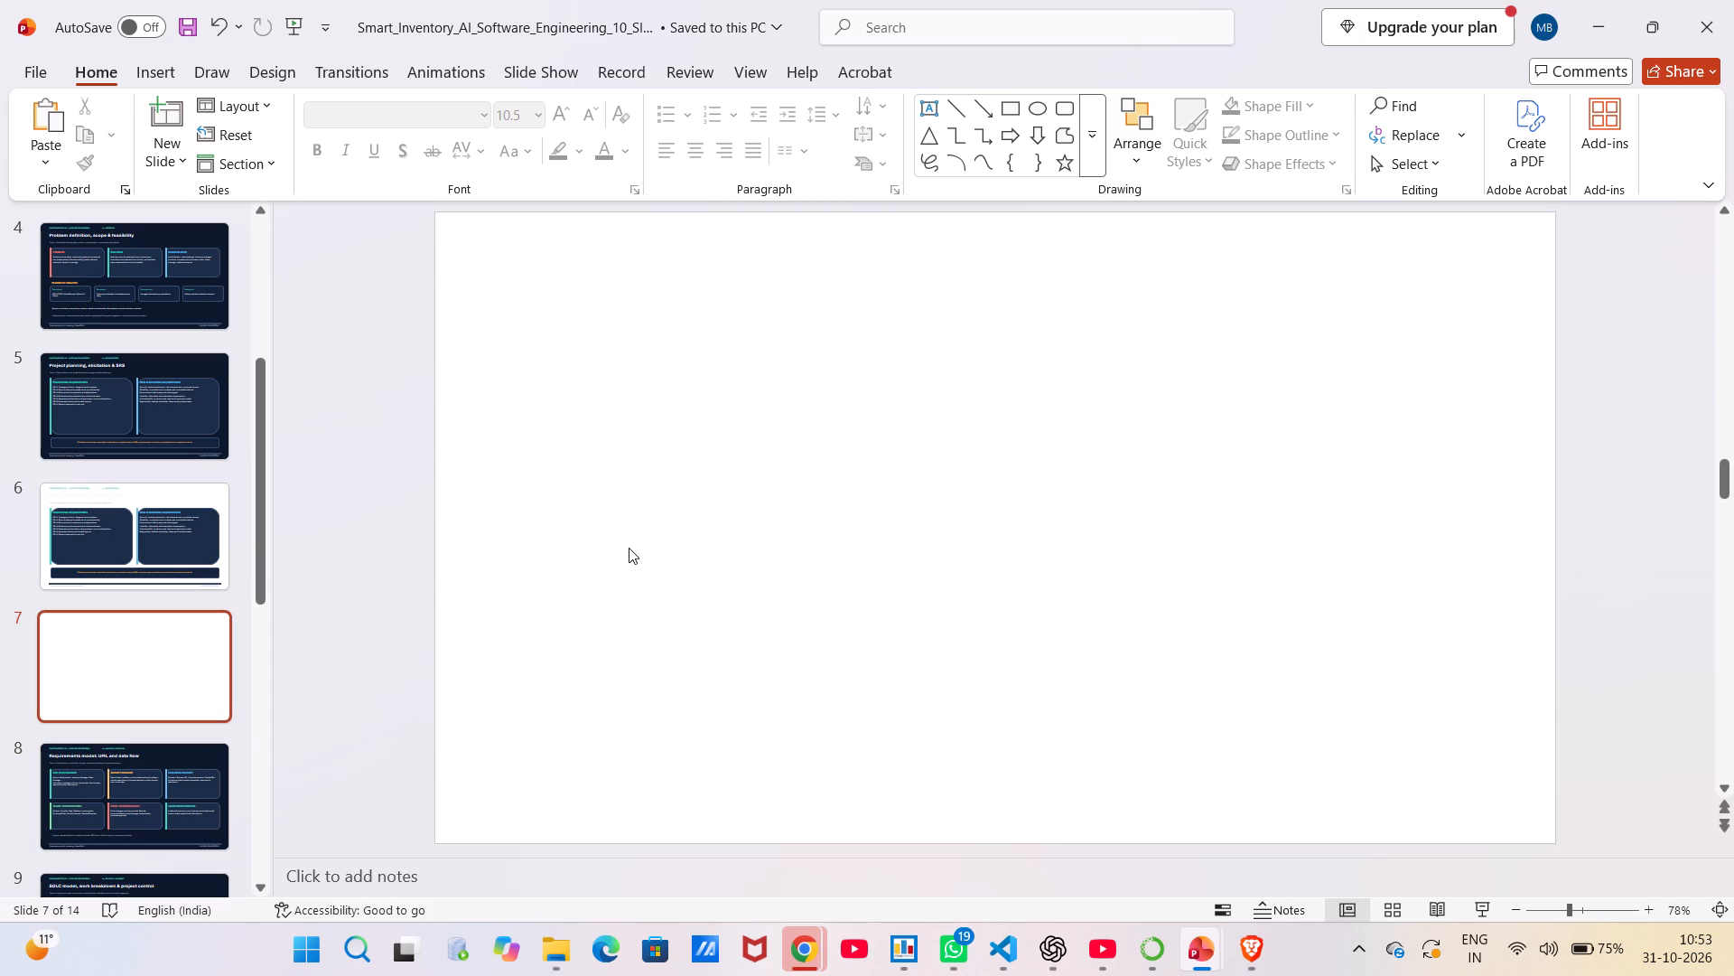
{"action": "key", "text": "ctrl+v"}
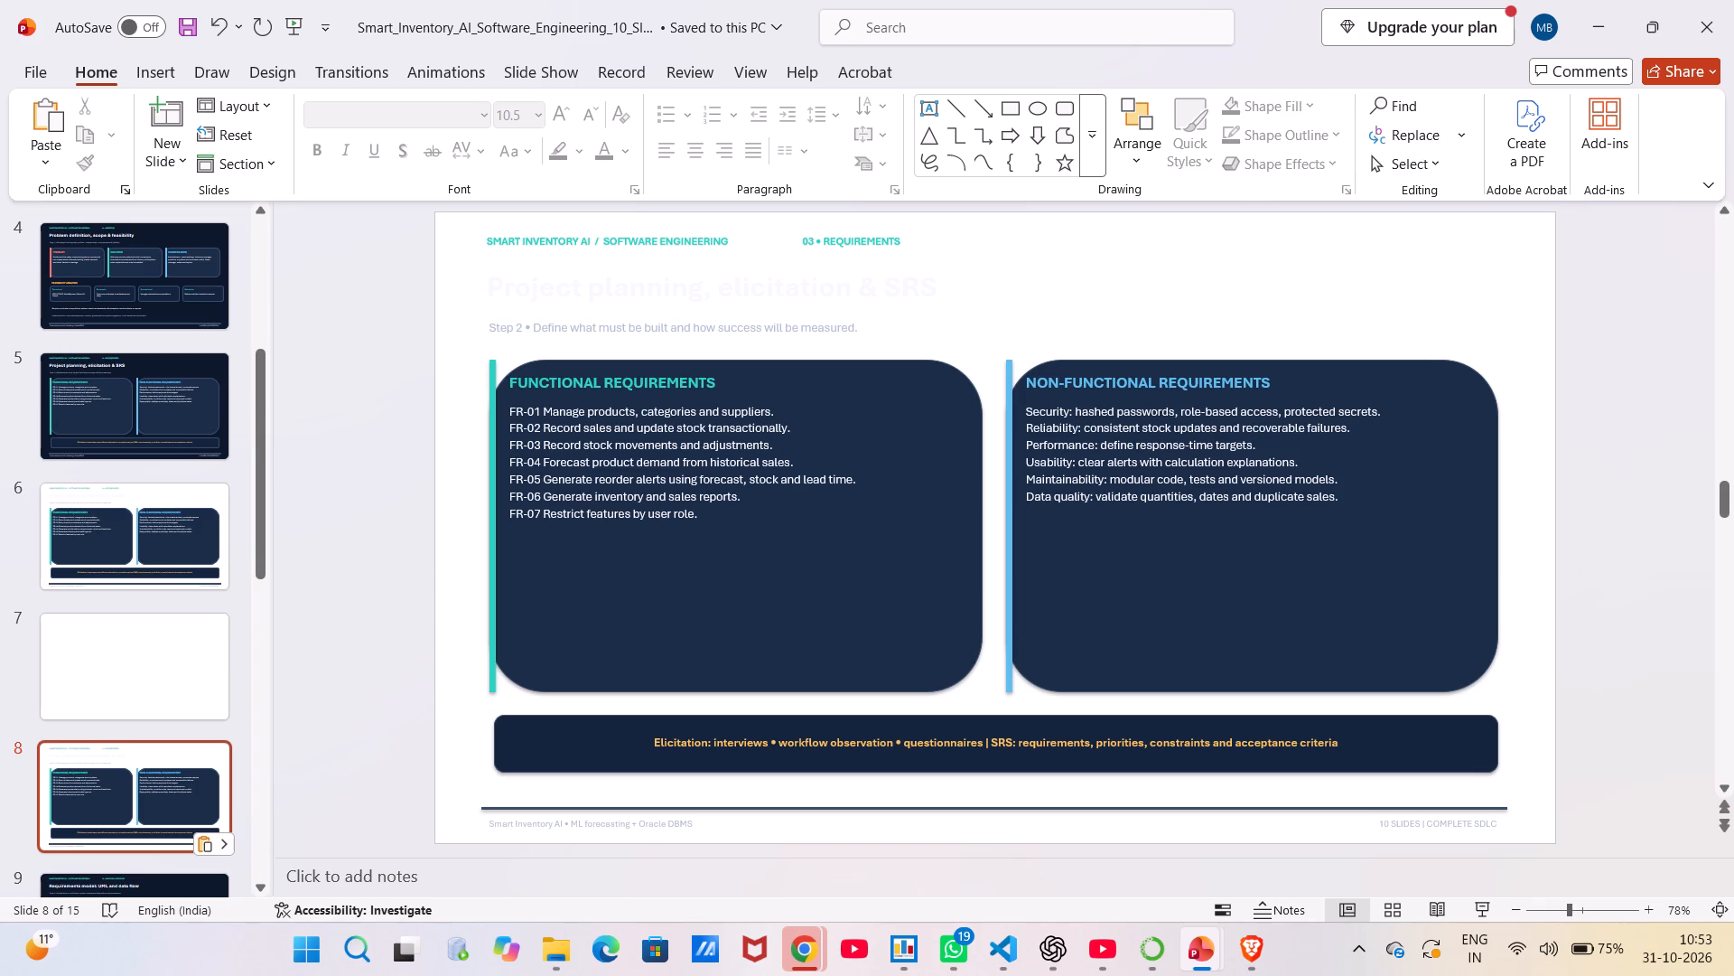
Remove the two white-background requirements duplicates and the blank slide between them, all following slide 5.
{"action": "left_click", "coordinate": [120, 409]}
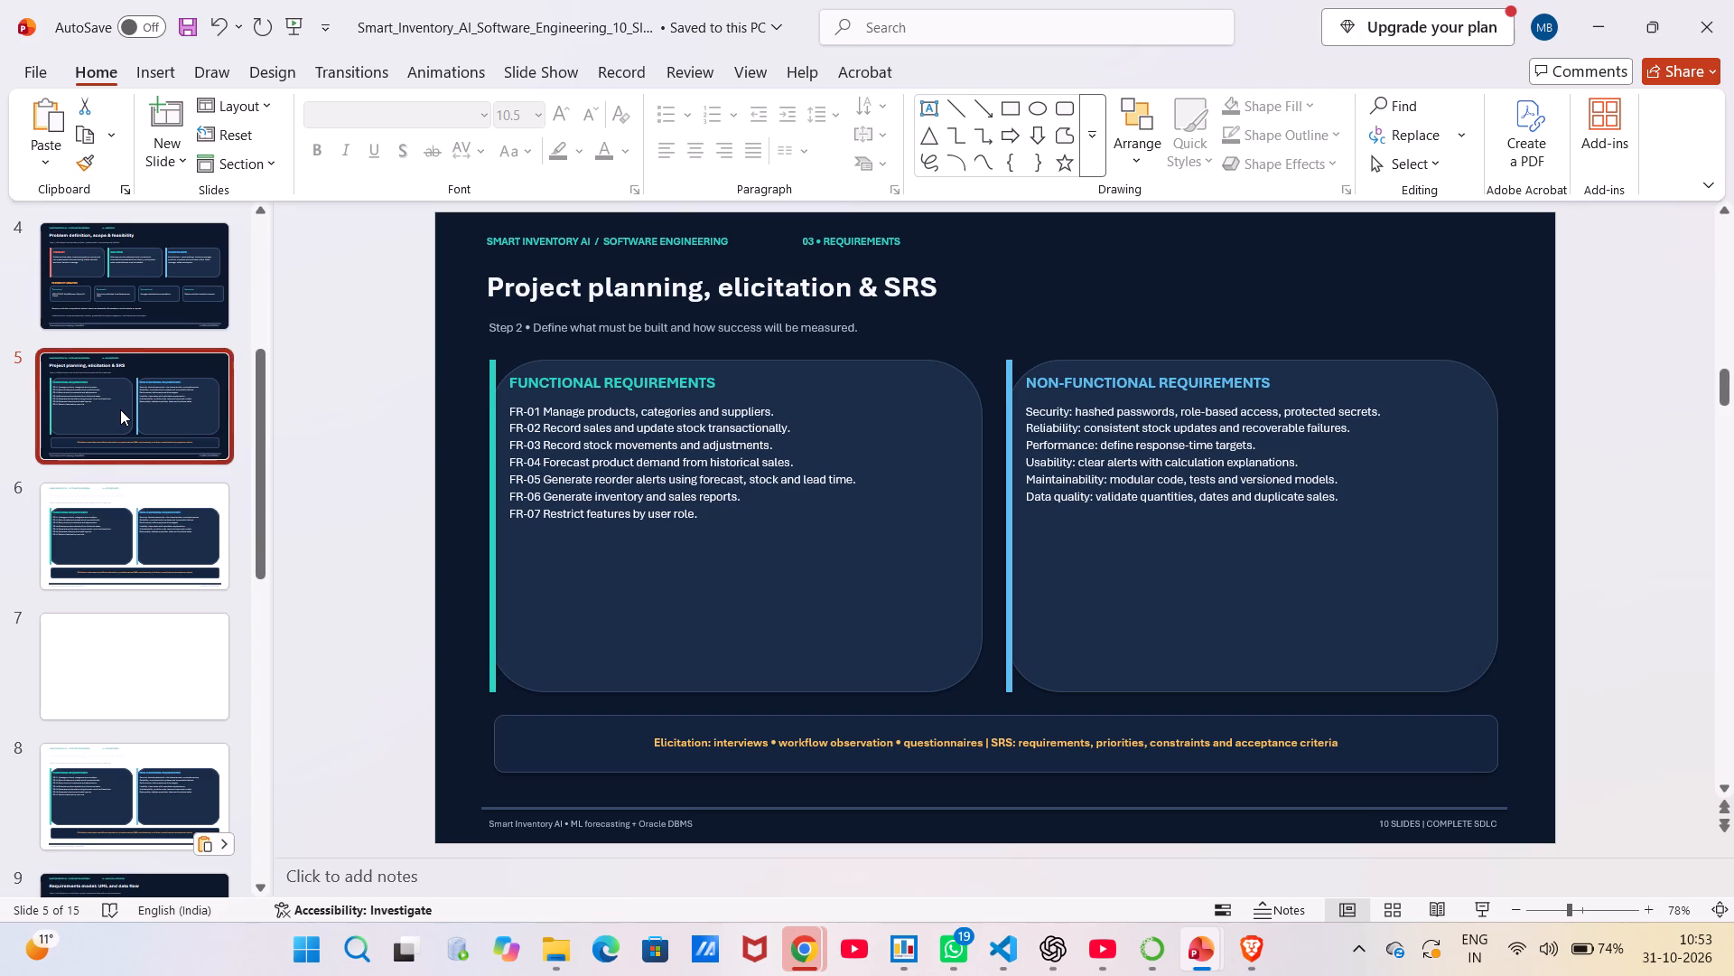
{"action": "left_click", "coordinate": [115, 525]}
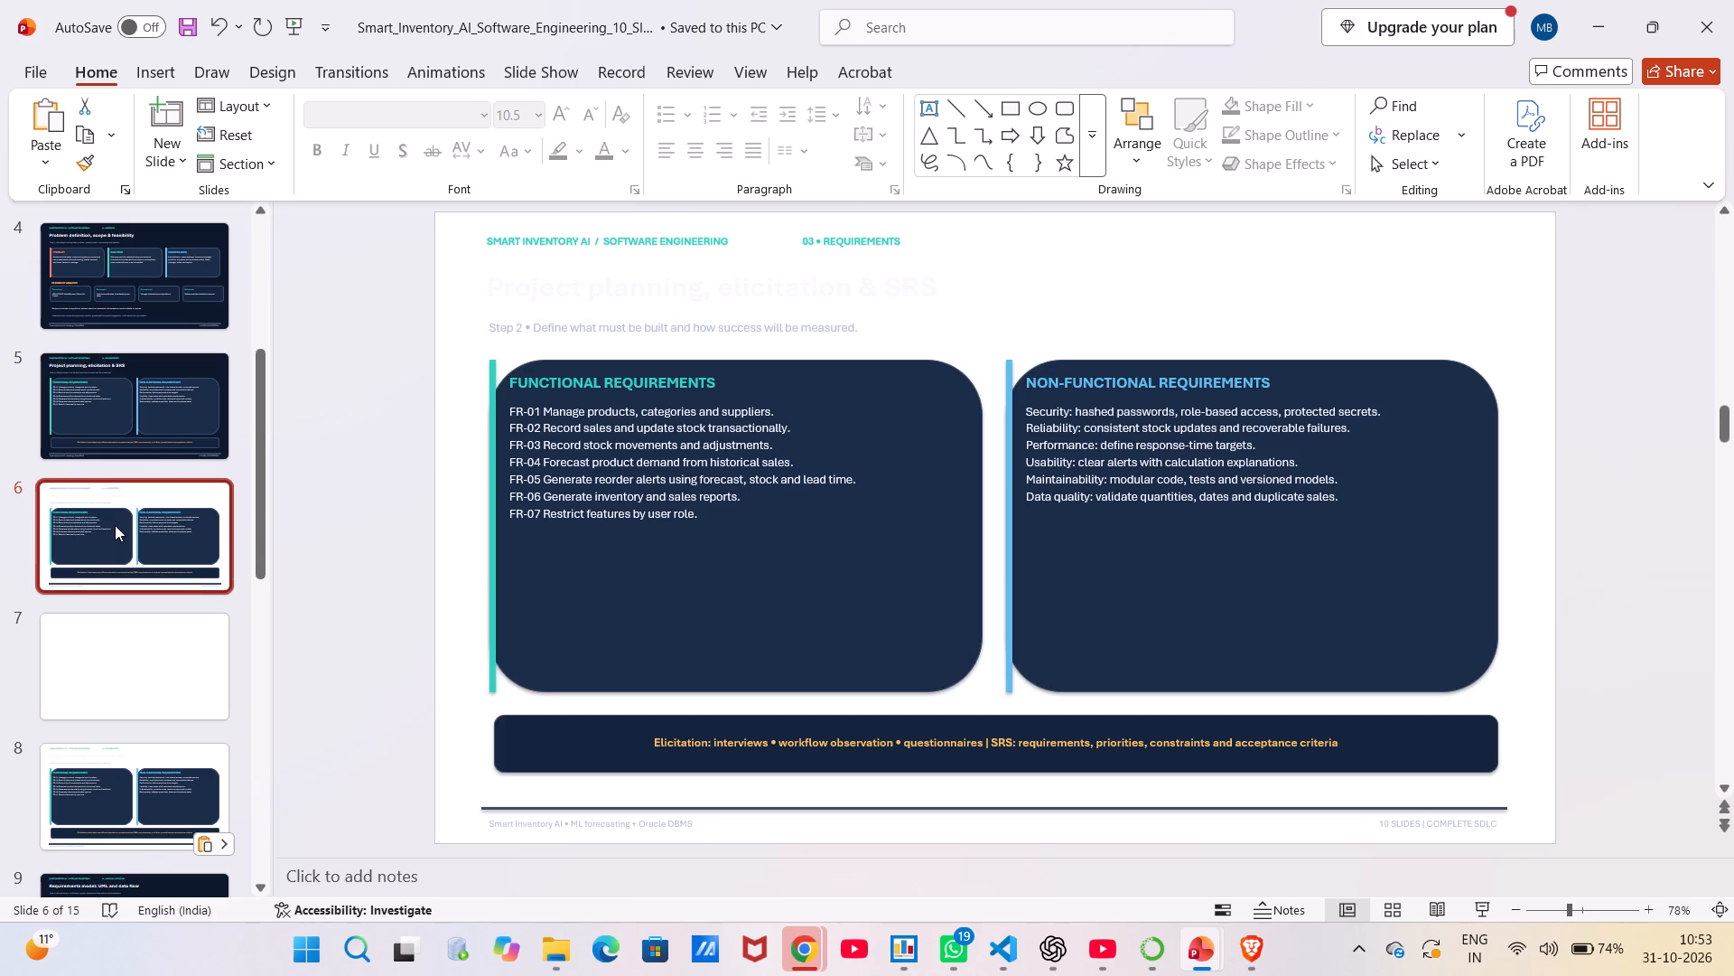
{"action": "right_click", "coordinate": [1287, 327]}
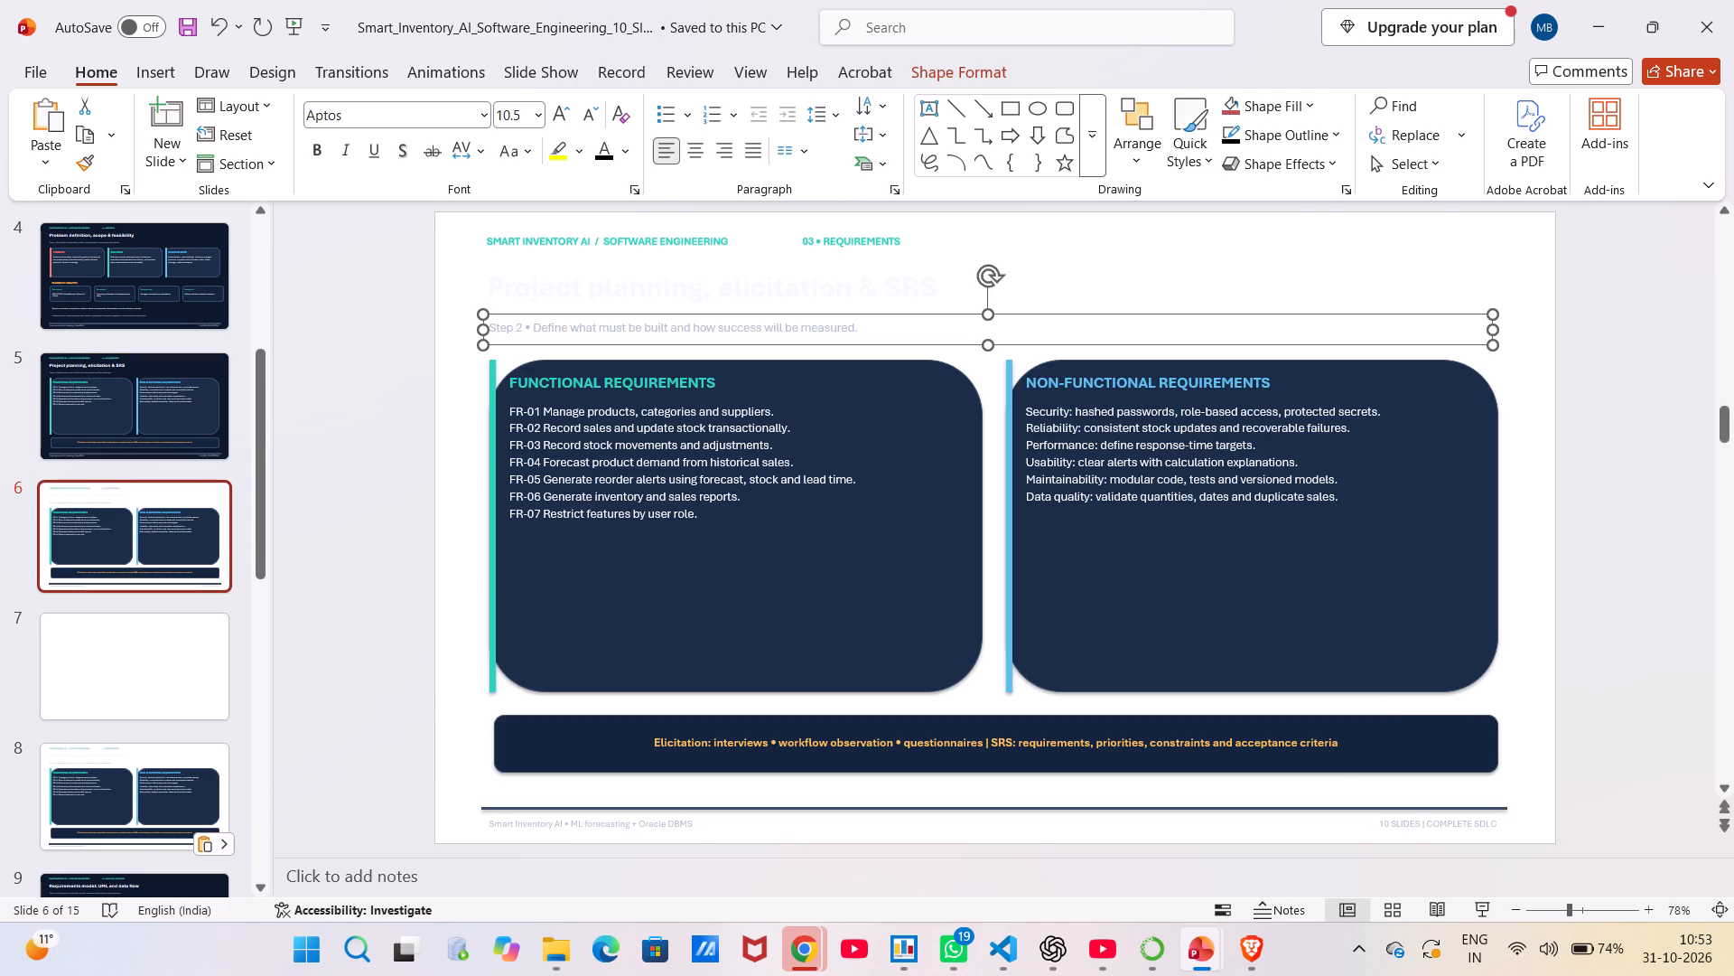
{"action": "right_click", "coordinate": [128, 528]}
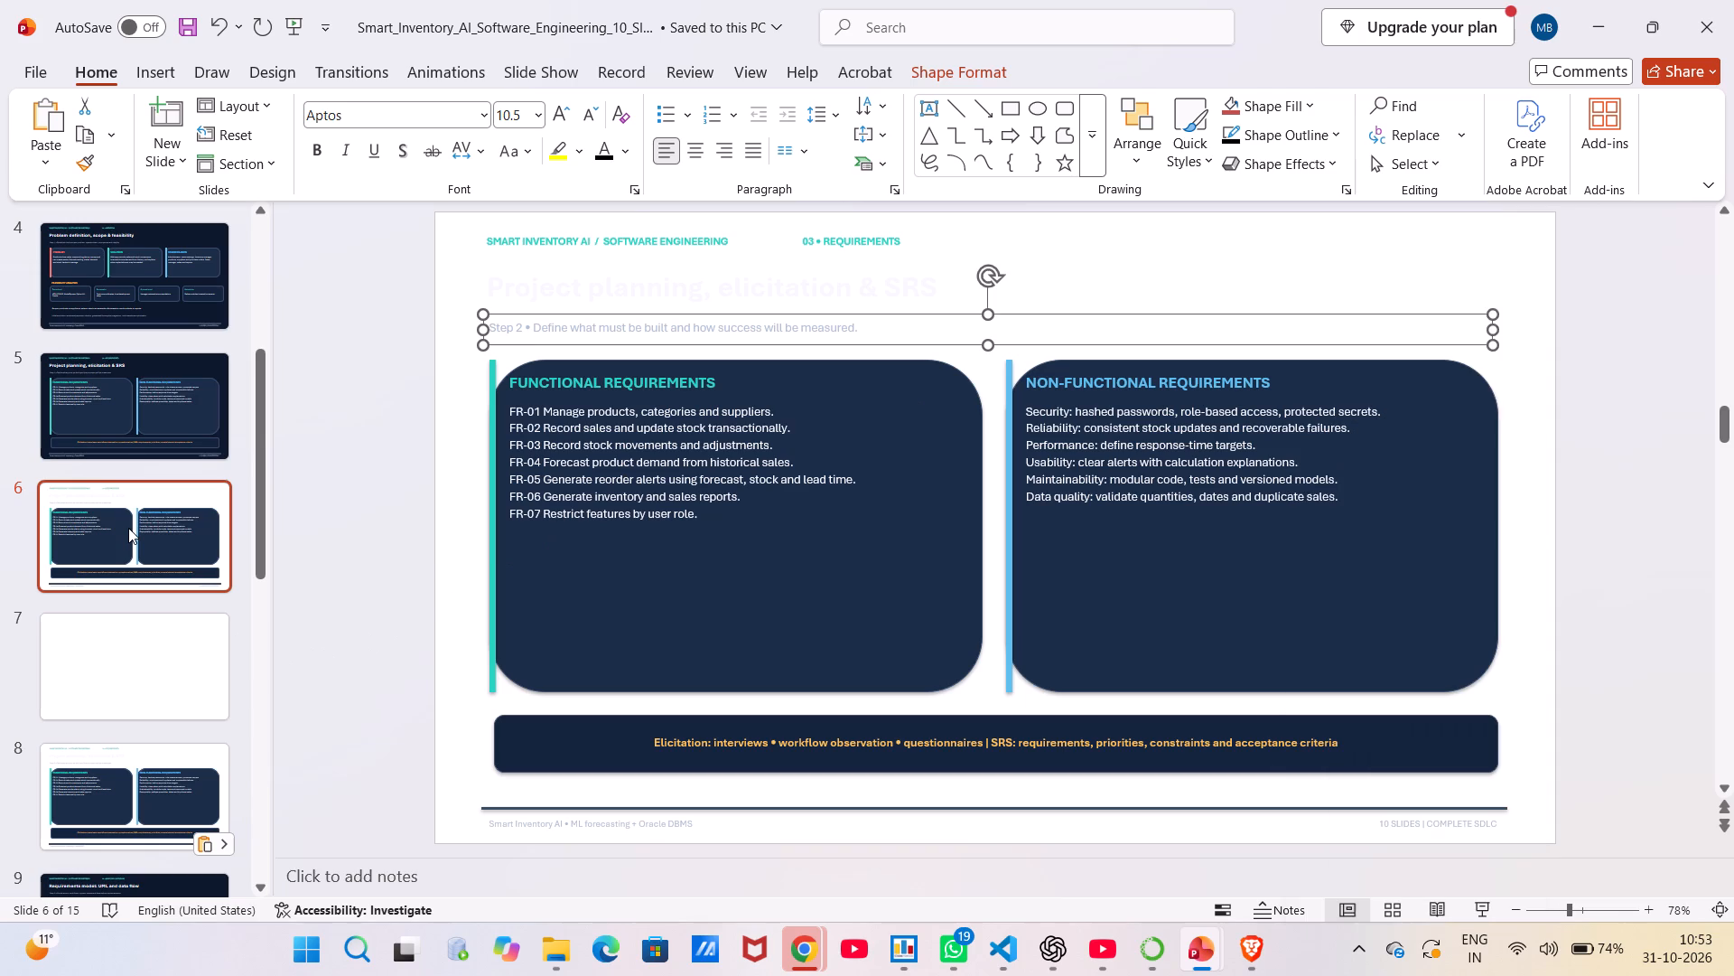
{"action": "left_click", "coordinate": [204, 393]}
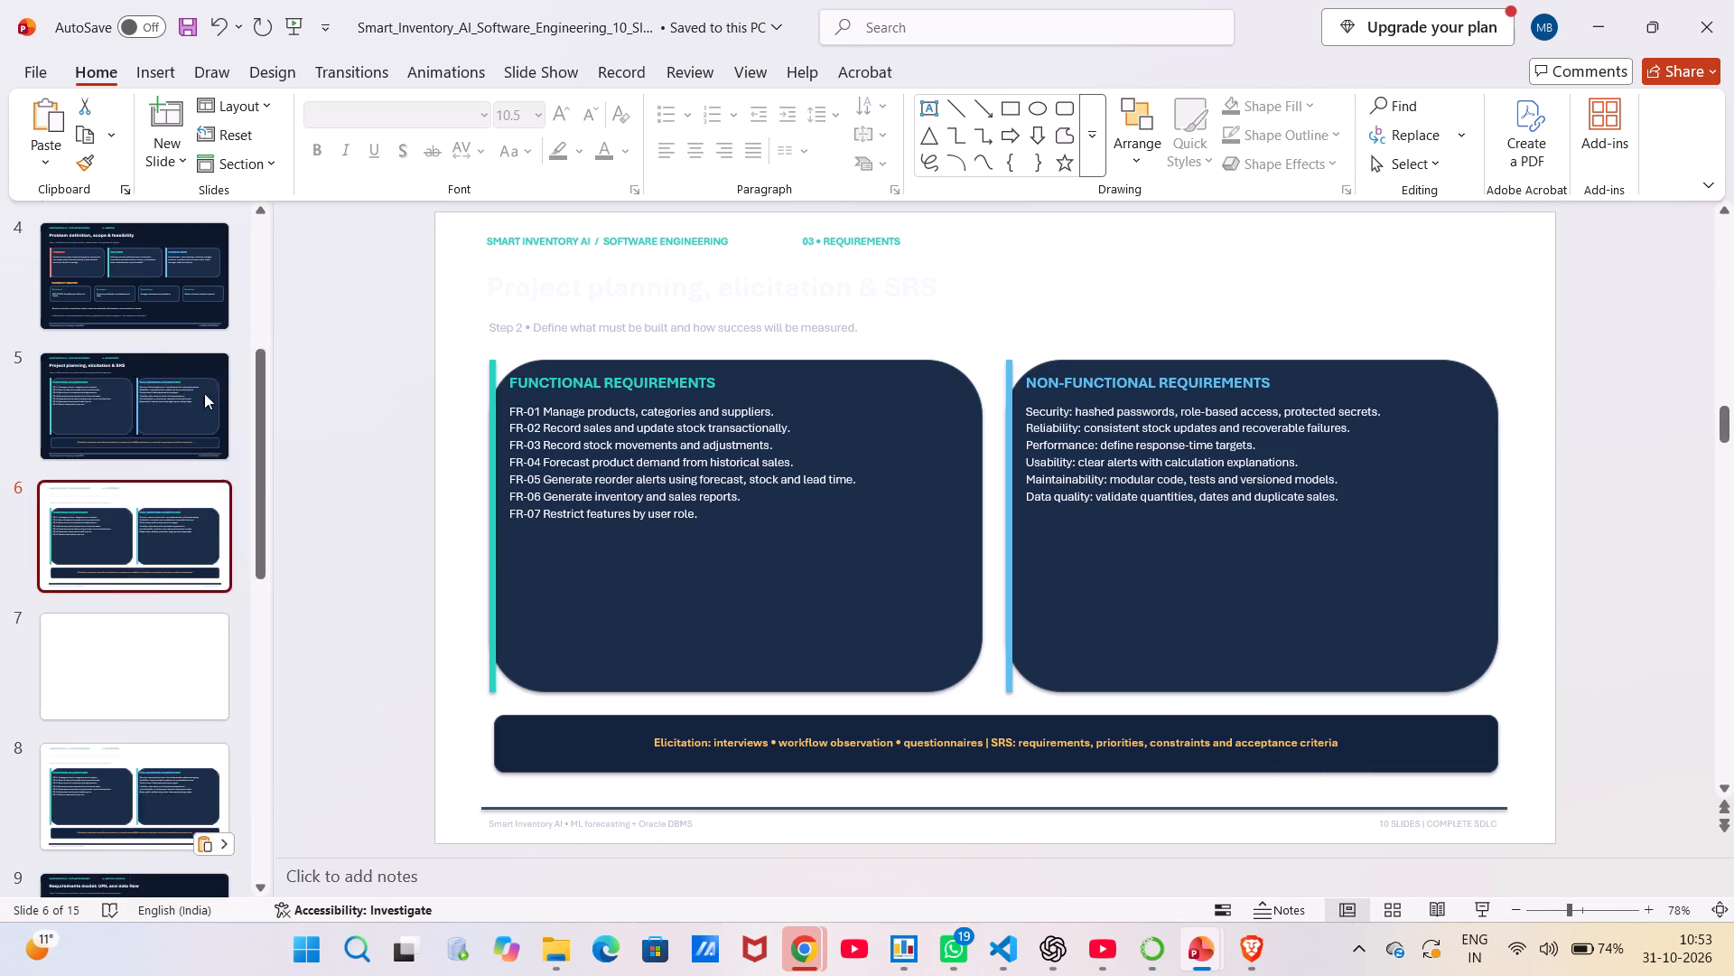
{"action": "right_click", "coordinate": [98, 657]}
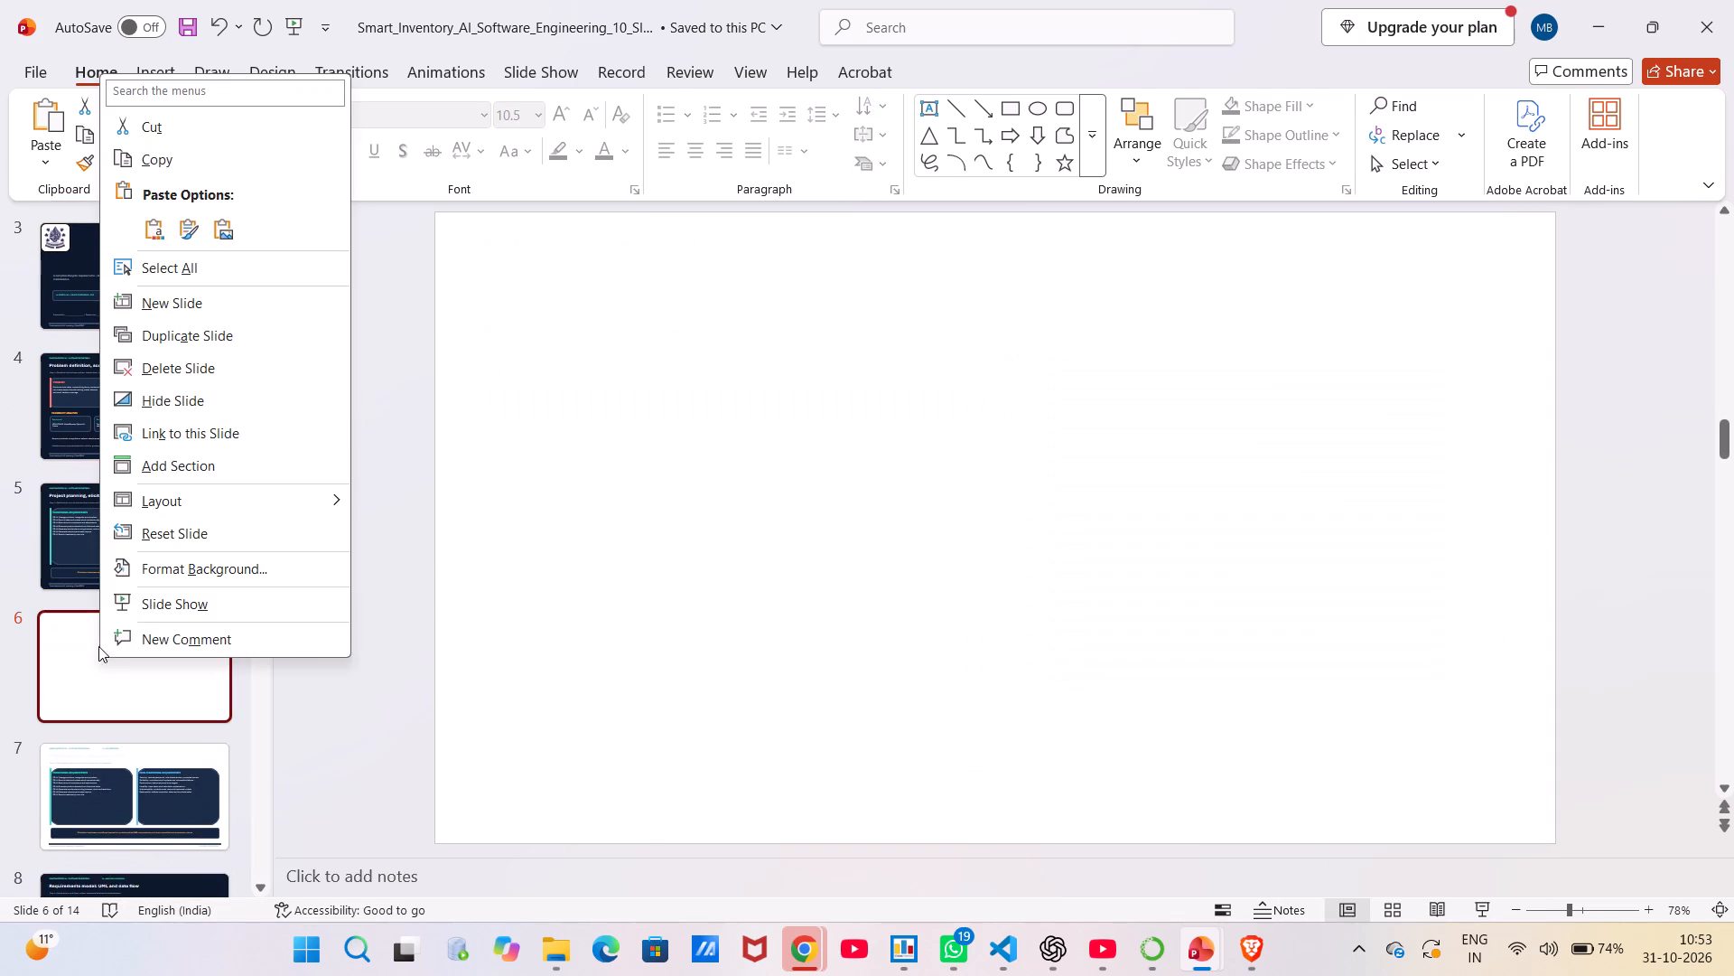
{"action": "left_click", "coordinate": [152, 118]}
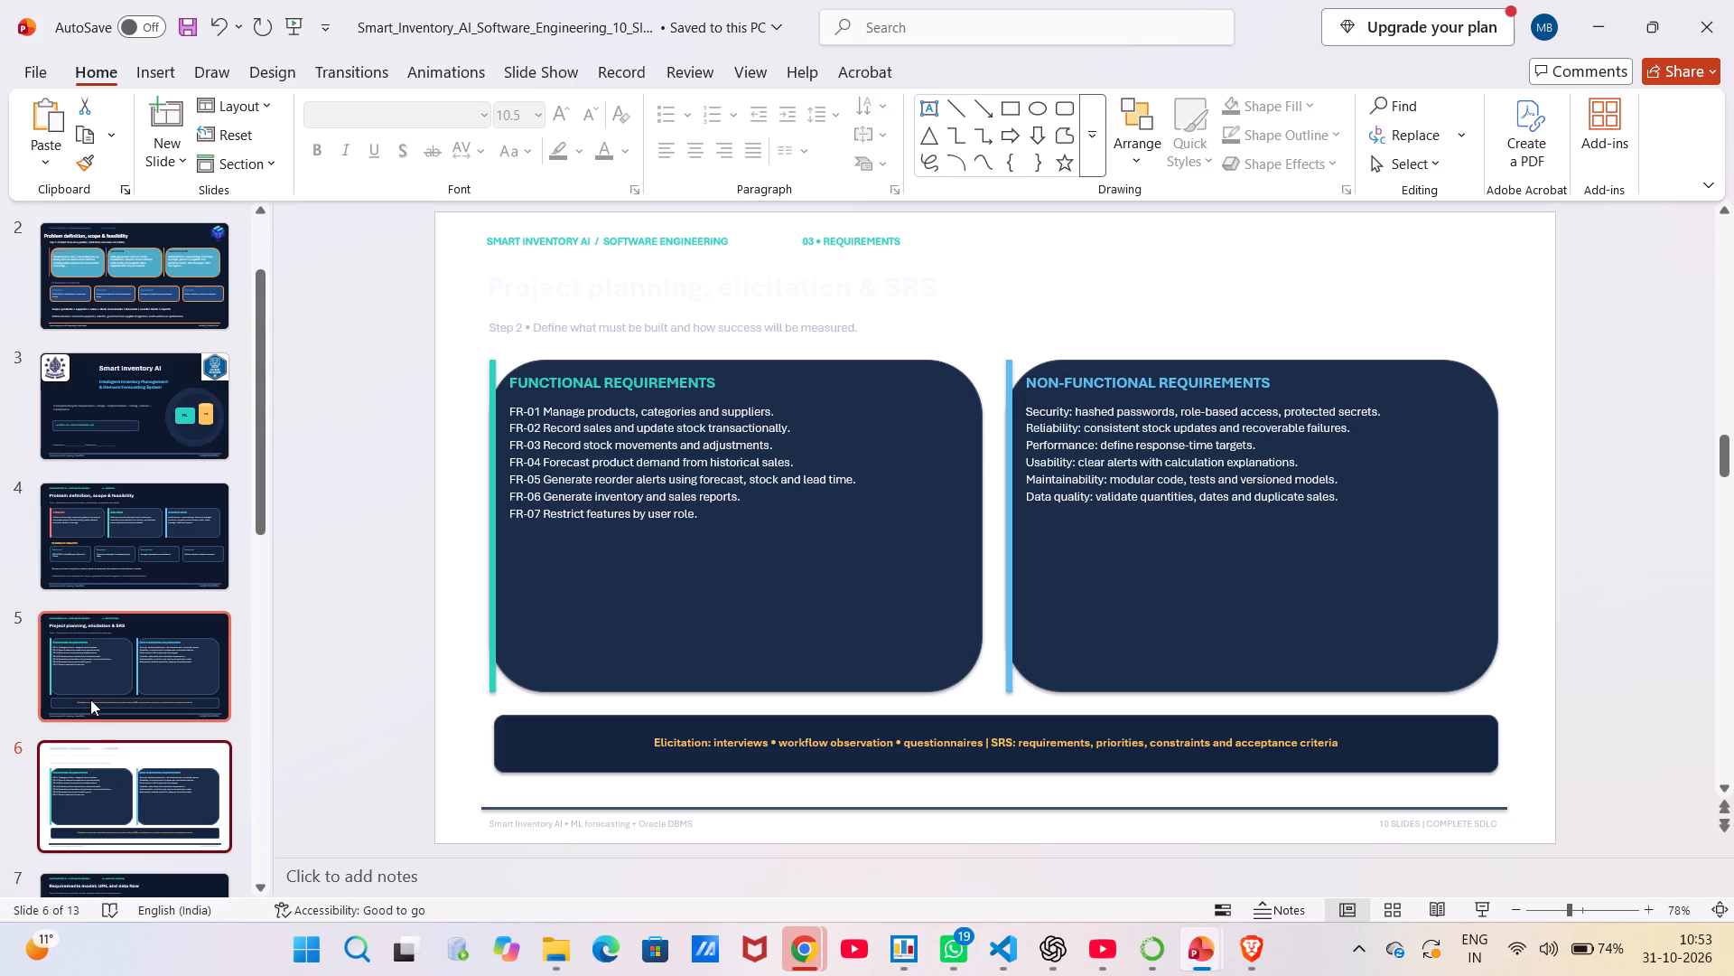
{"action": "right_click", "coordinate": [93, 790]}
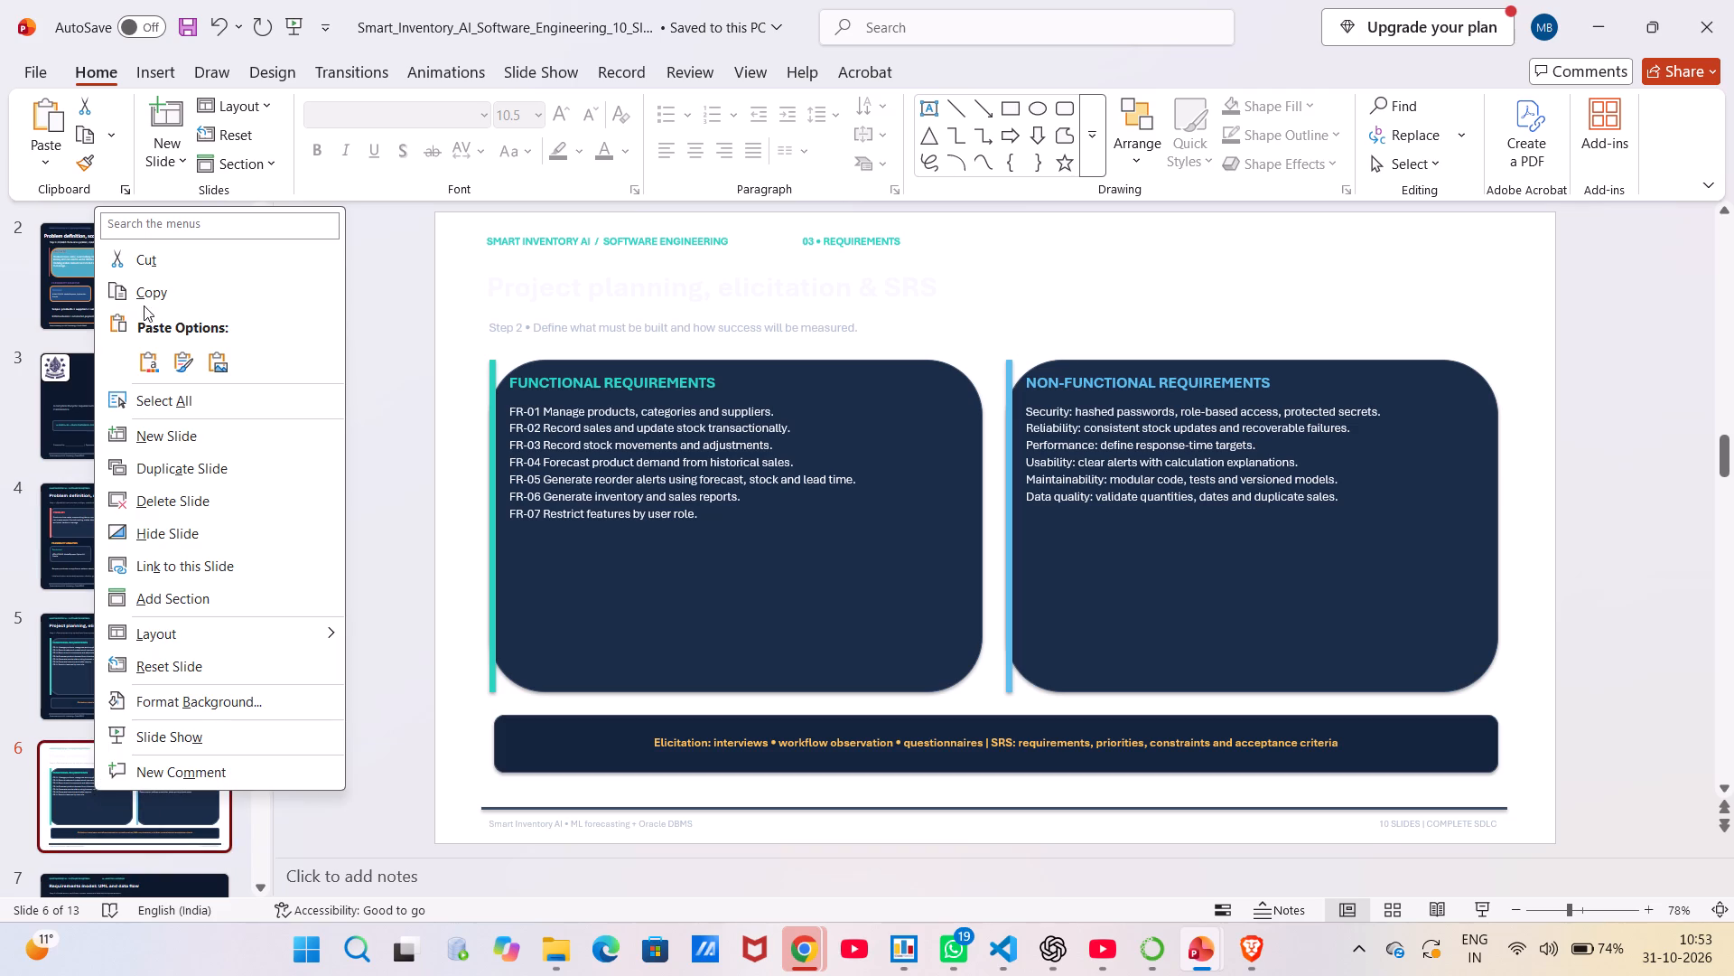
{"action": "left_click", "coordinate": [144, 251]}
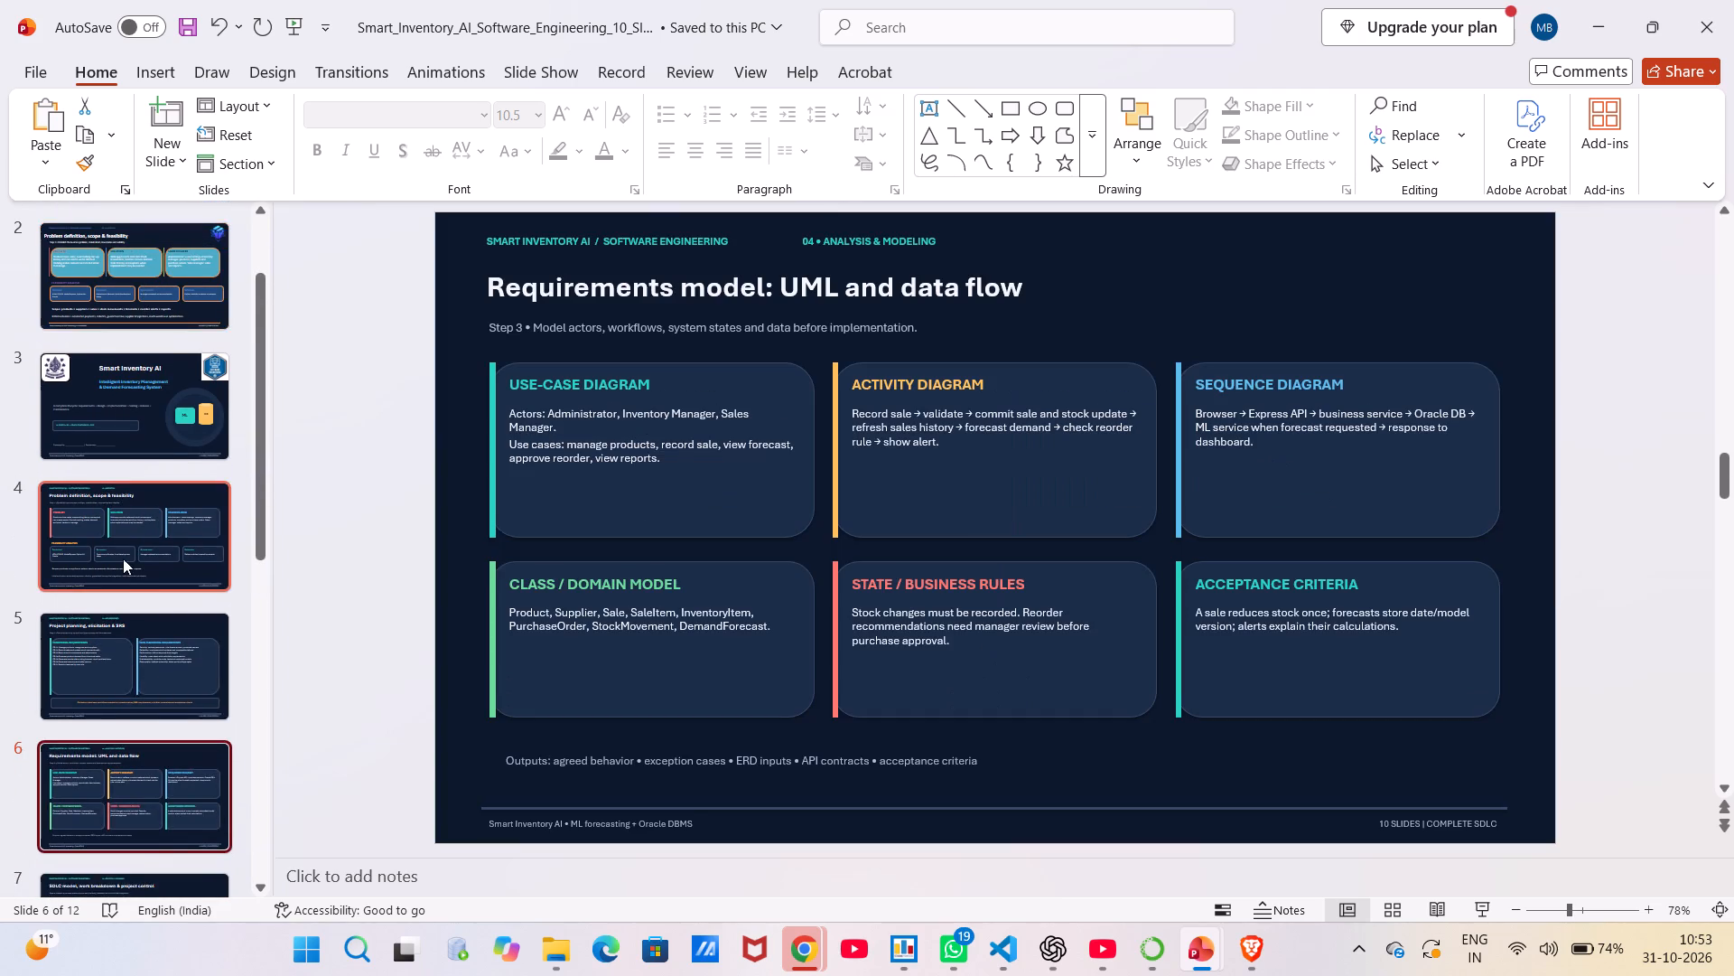
On slide 5, move the green accent bar slightly left, clear of the Functional Requirements card and level with its top and bottom.
{"action": "scroll", "coordinate": [123, 558], "scroll_direction": "down", "scroll_amount": 7}
{"action": "scroll", "coordinate": [123, 558], "scroll_direction": "up", "scroll_amount": 4}
{"action": "scroll", "coordinate": [123, 558], "scroll_direction": "down", "scroll_amount": 1}
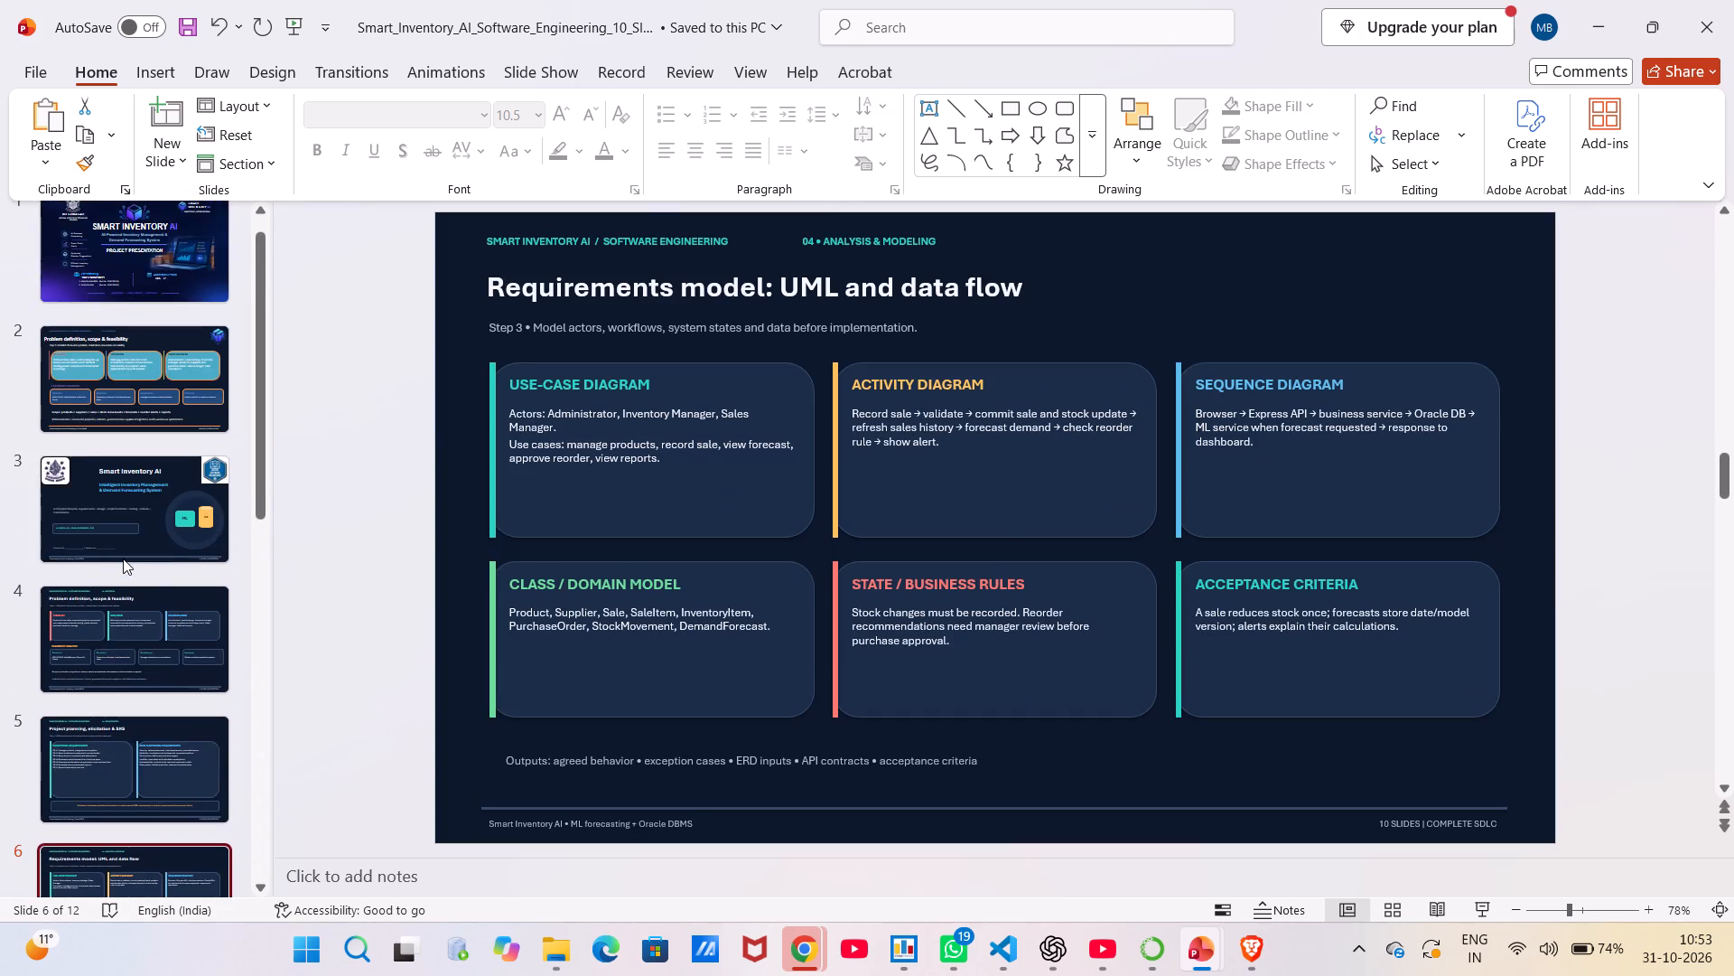
{"action": "scroll", "coordinate": [123, 558], "scroll_direction": "down", "scroll_amount": 1}
{"action": "left_click", "coordinate": [110, 473]}
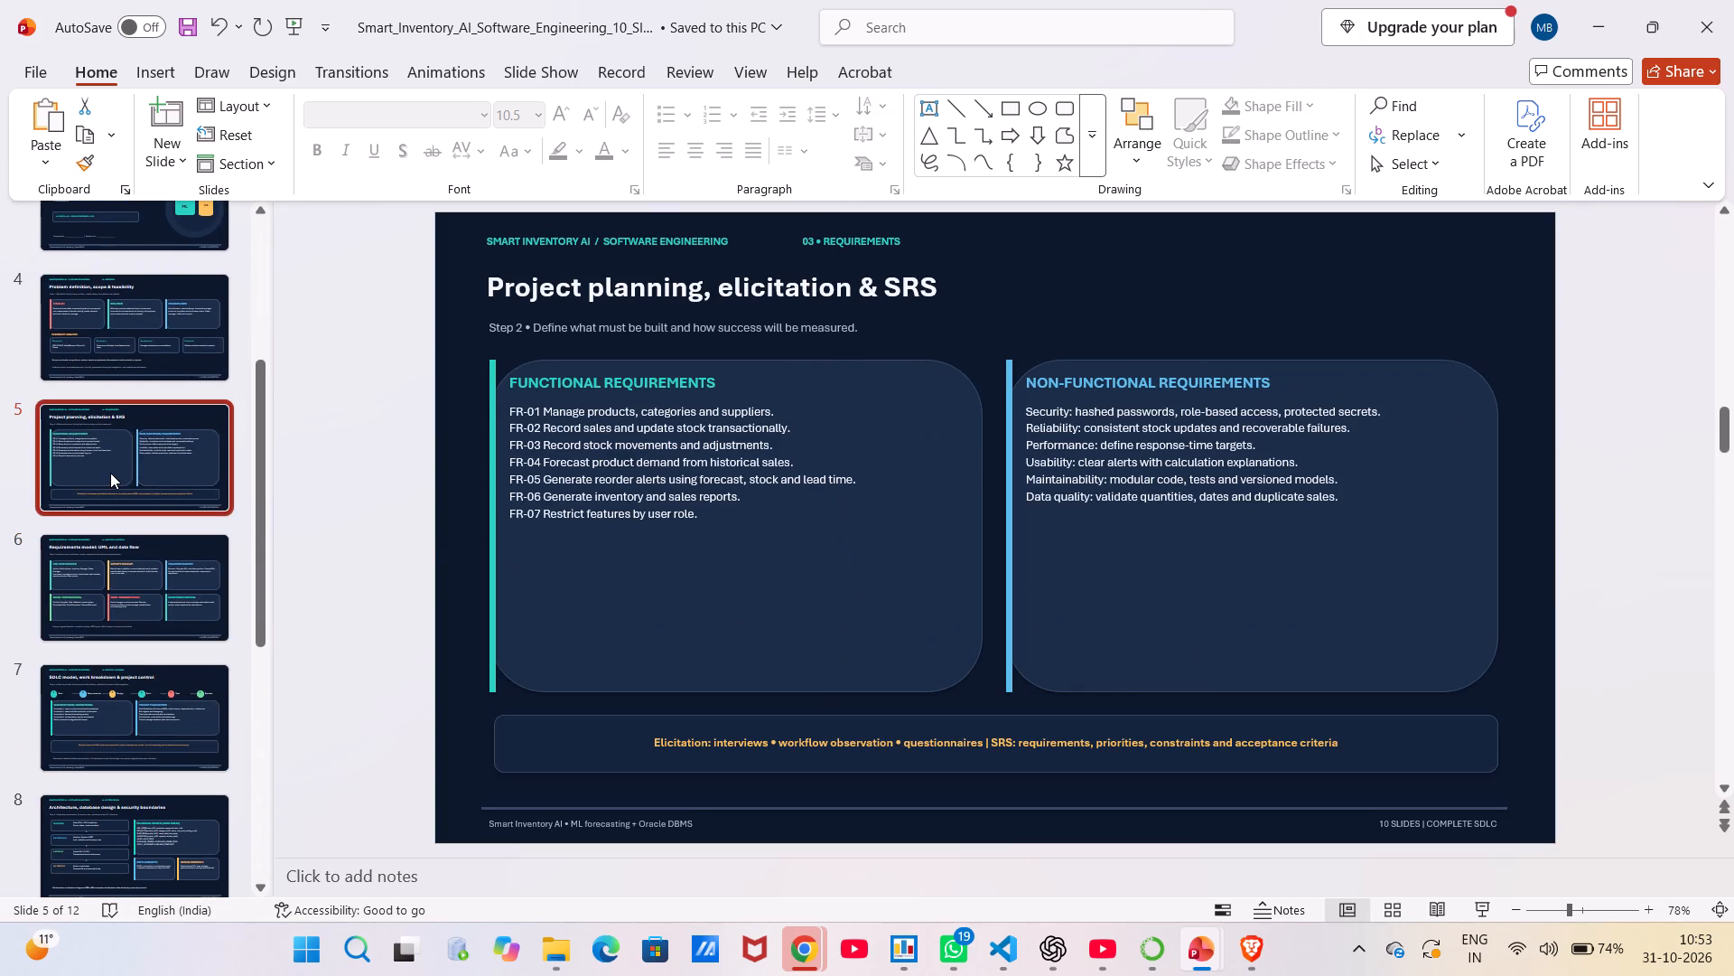
{"action": "left_click", "coordinate": [492, 504]}
{"action": "left_click_drag", "start_coordinate": [492, 504], "coordinate": [479, 502]}
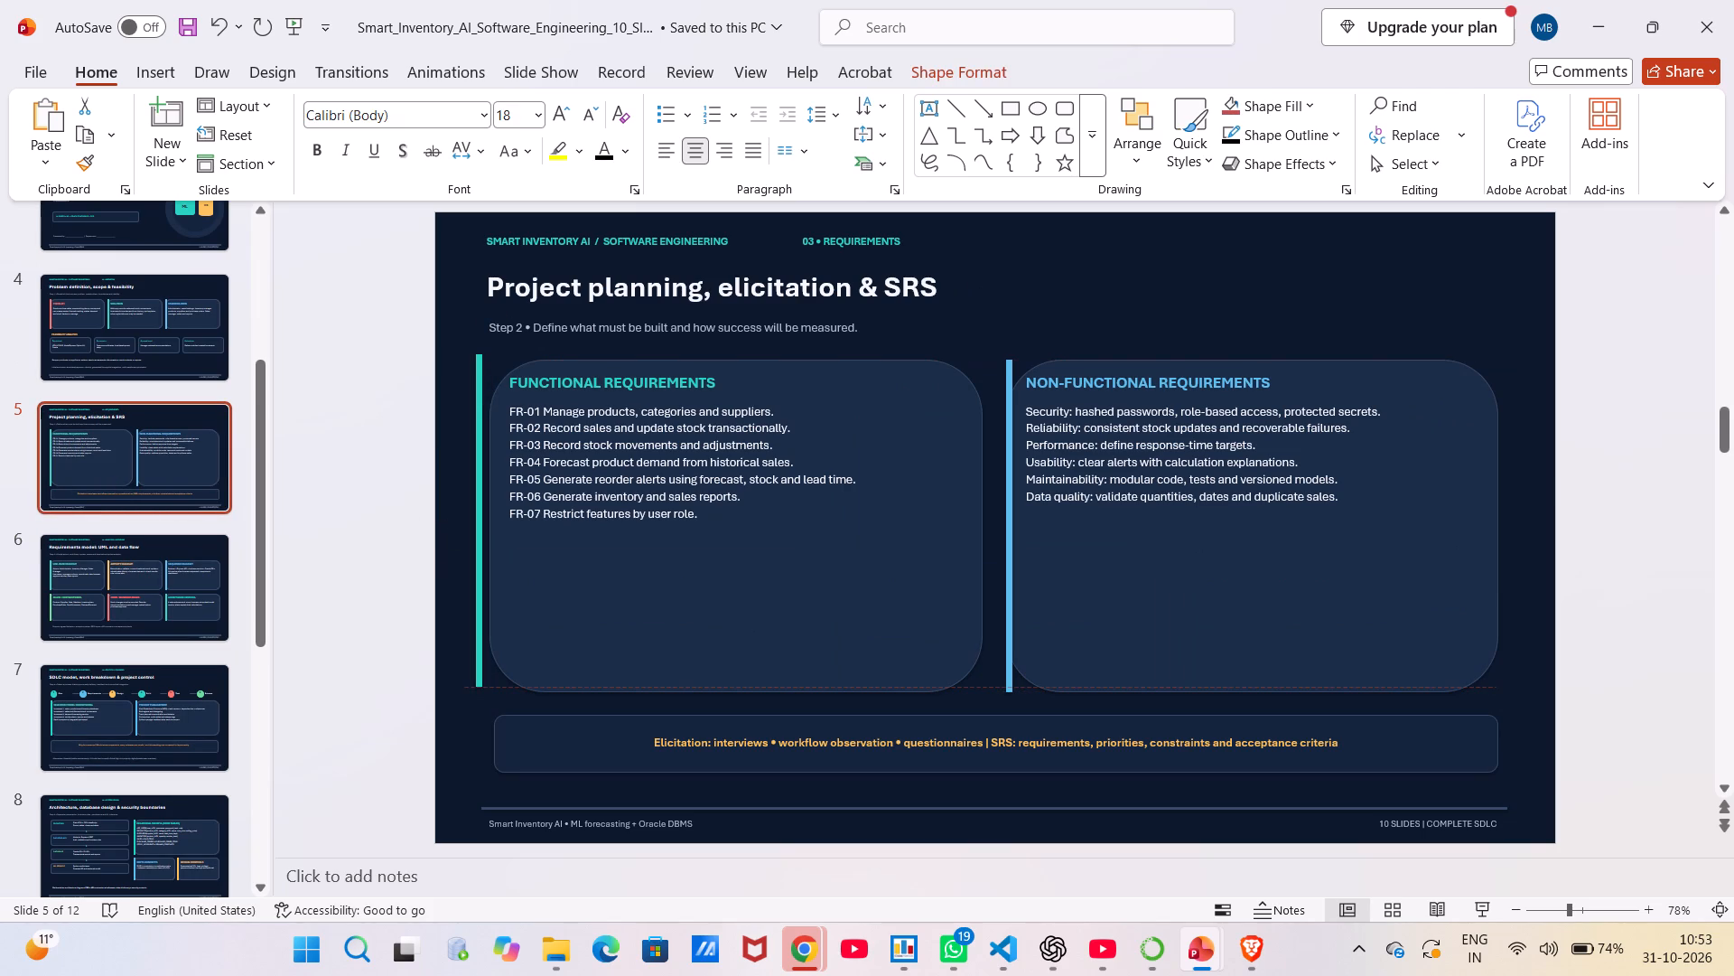
{"action": "left_click_drag", "start_coordinate": [479, 502], "coordinate": [478, 502]}
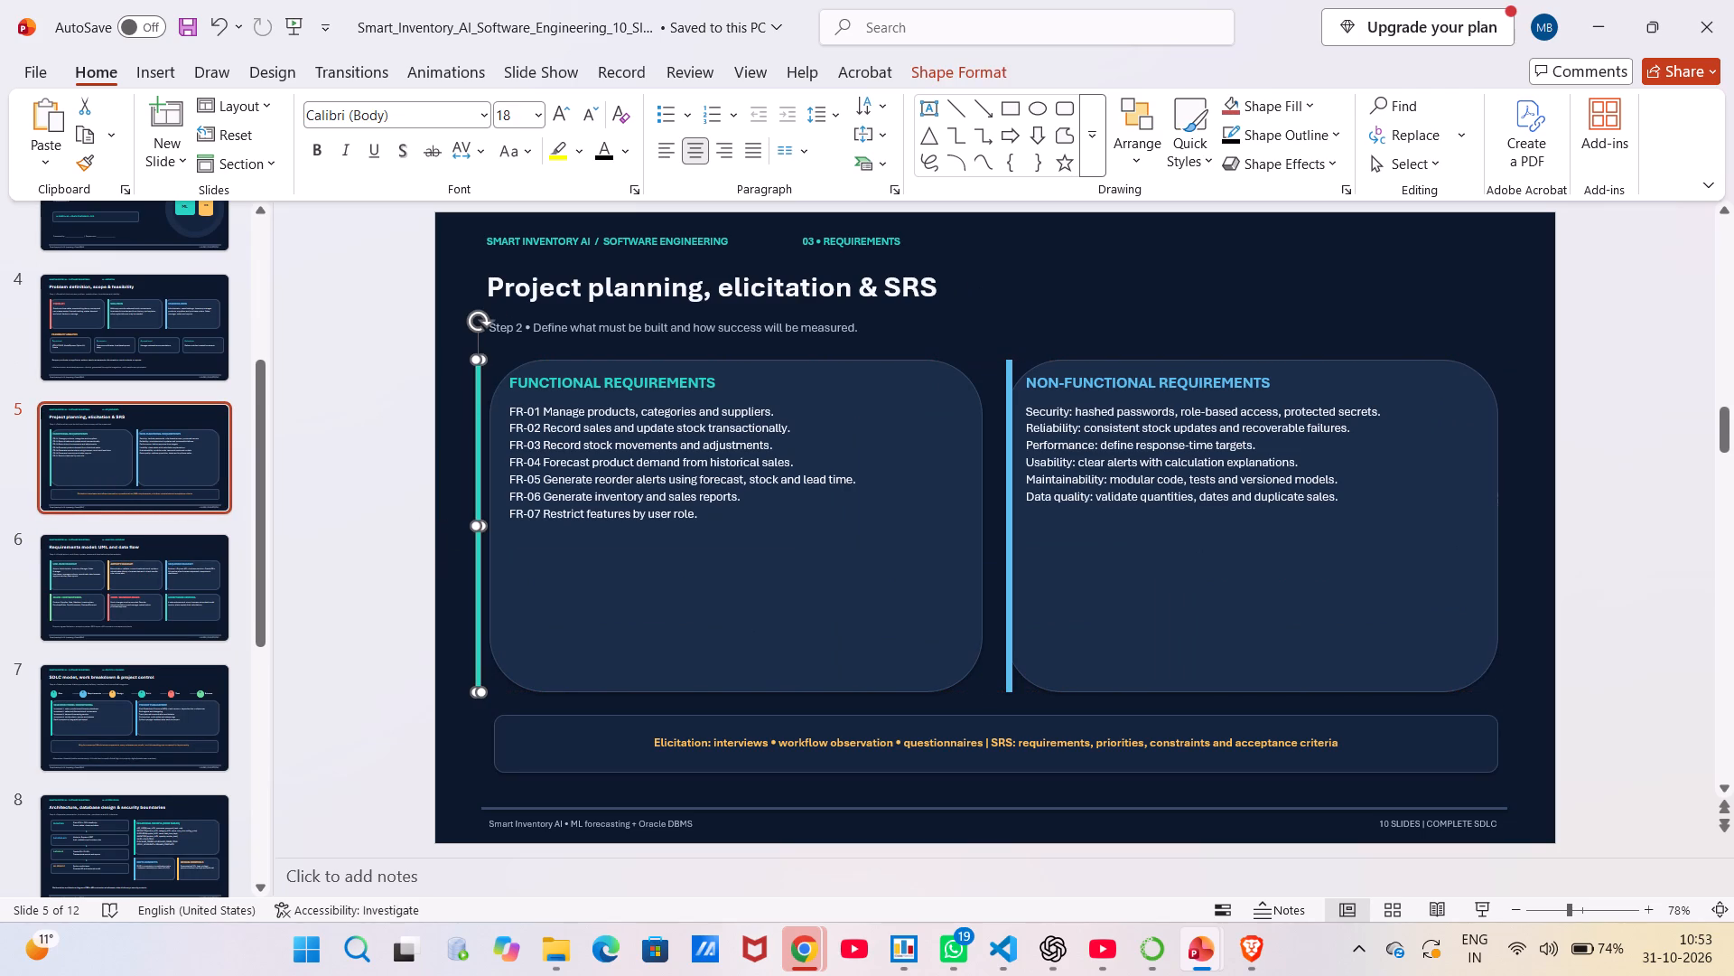
Select the blue accent bar beside the Non-Functional Requirements card on slide 5.
{"action": "left_click", "coordinate": [1007, 508]}
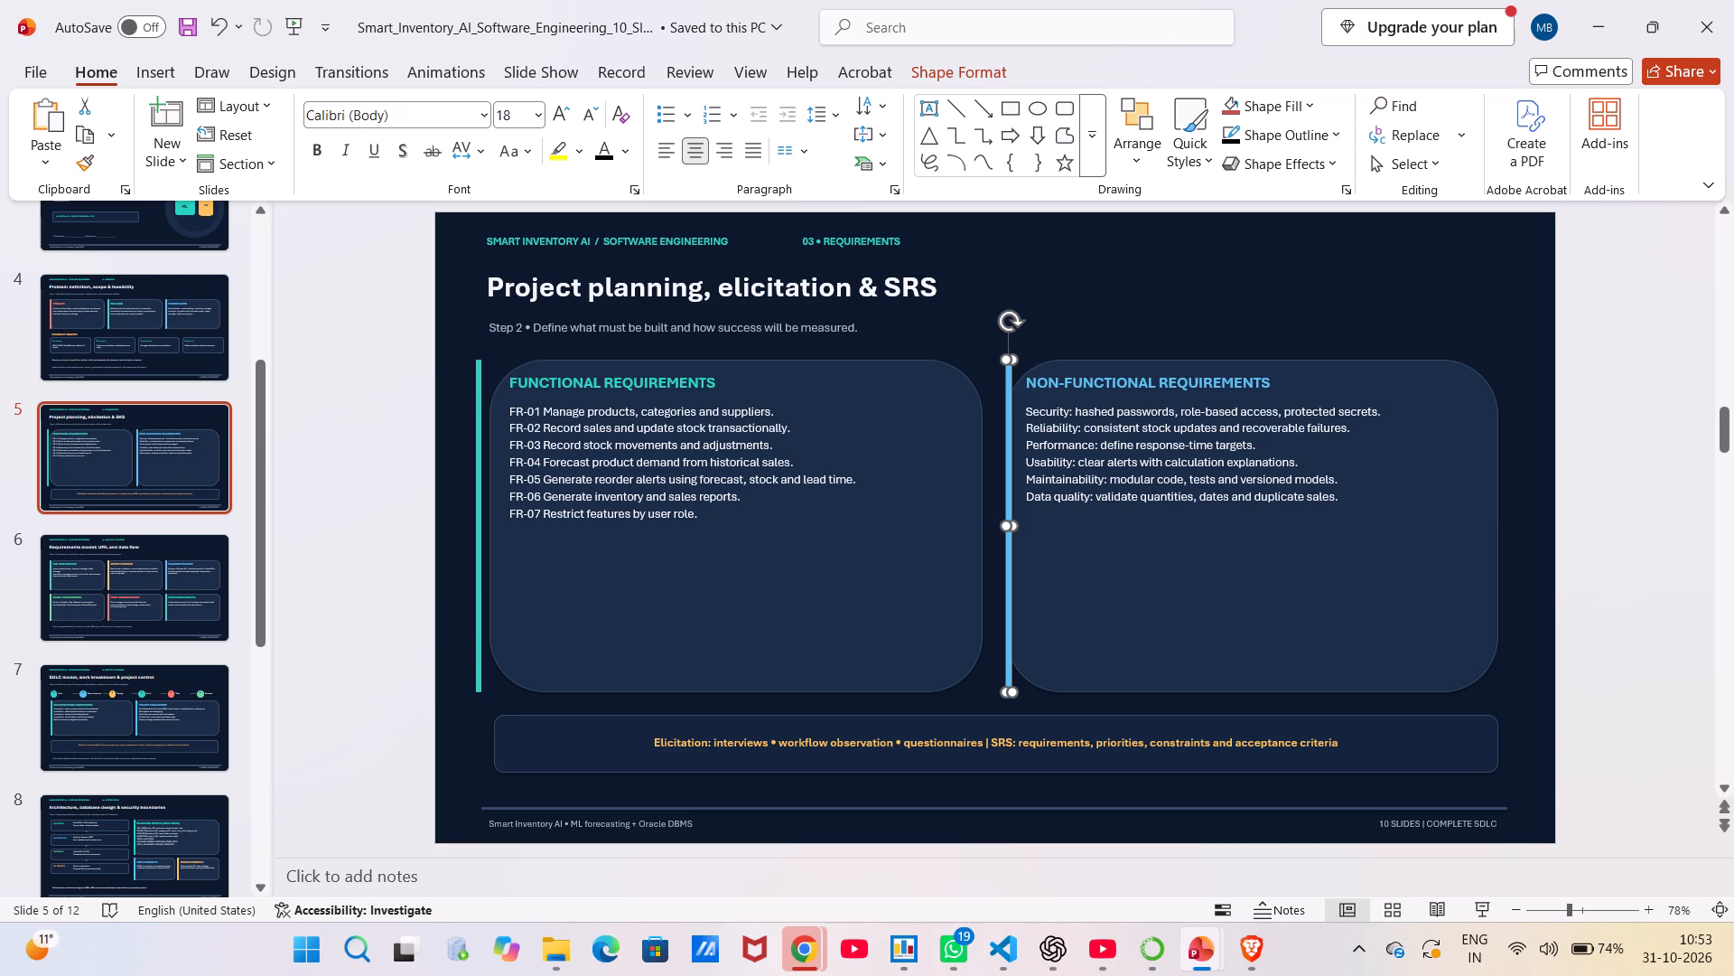
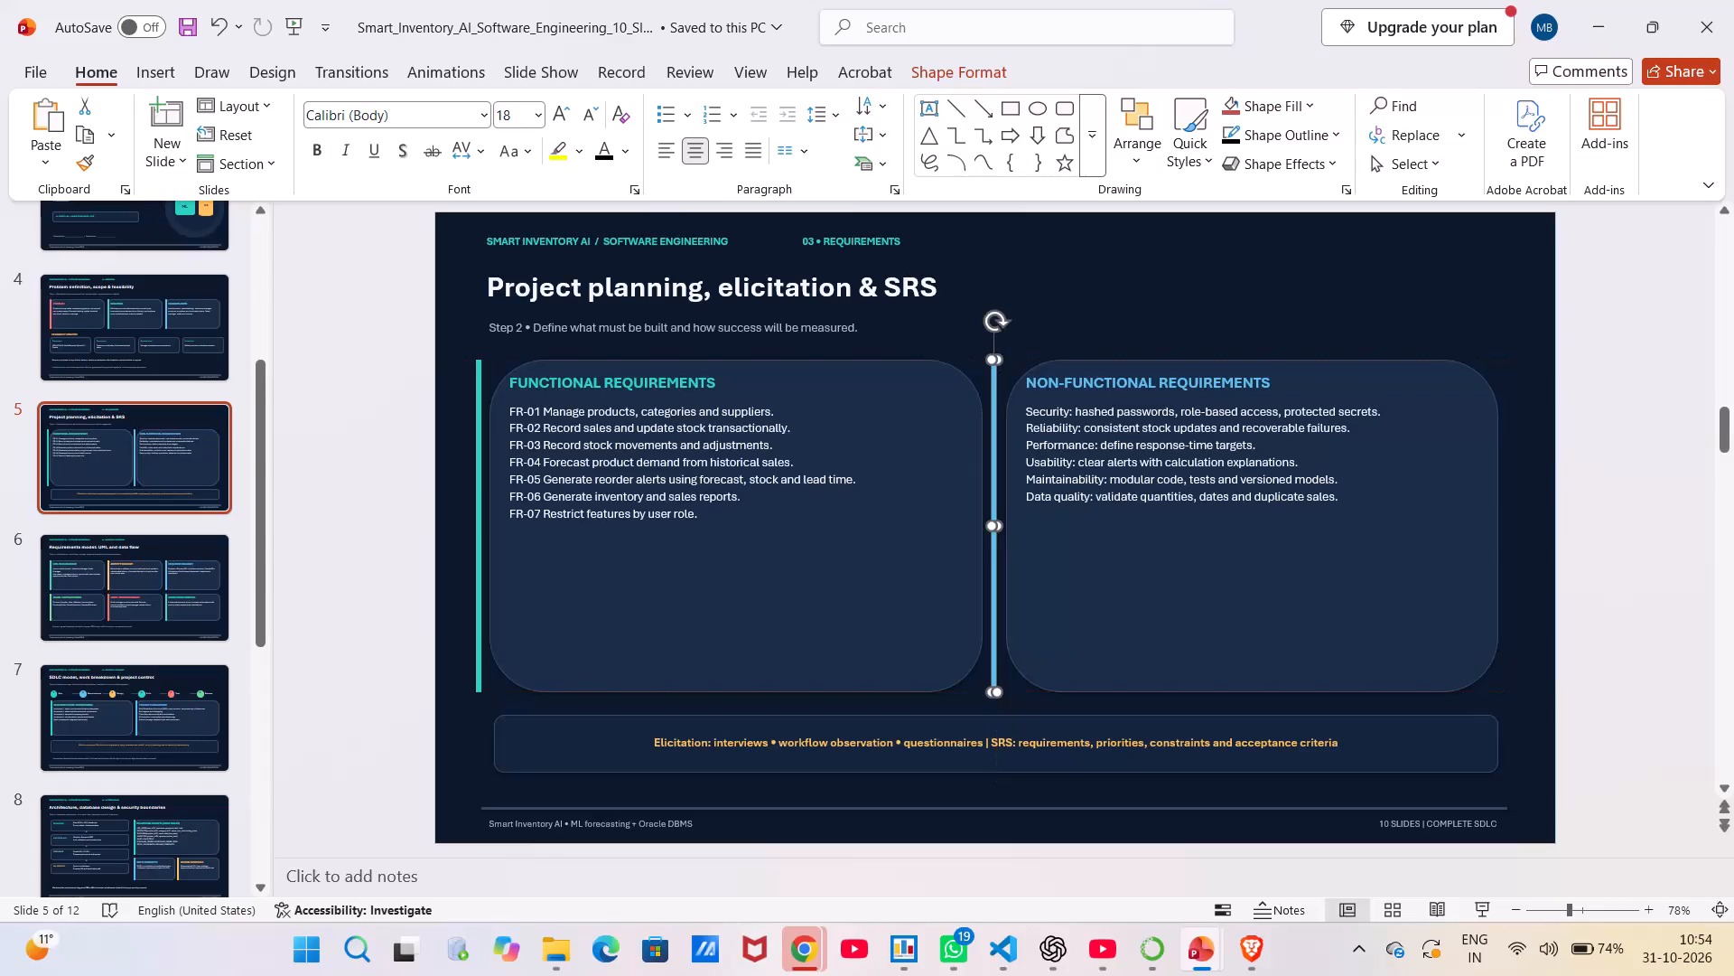
Select the "Project planning, elicitation & SRS" title box on slide 5 instead of the blue accent bar.
{"action": "left_click", "coordinate": [1062, 303]}
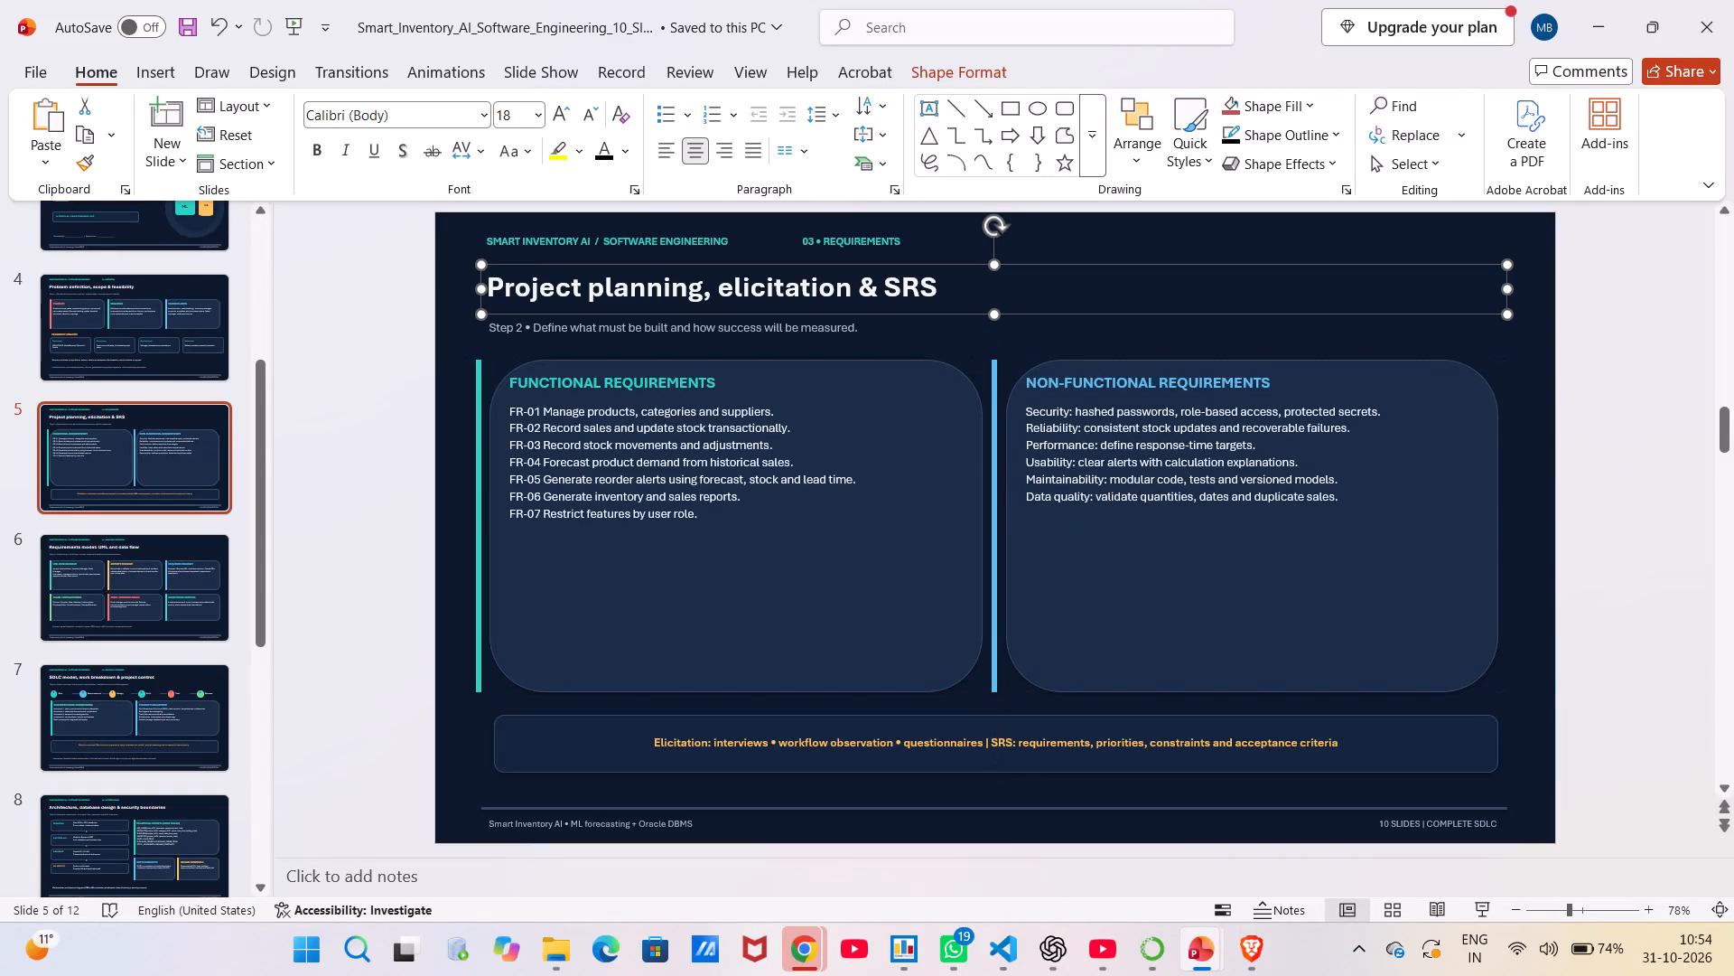
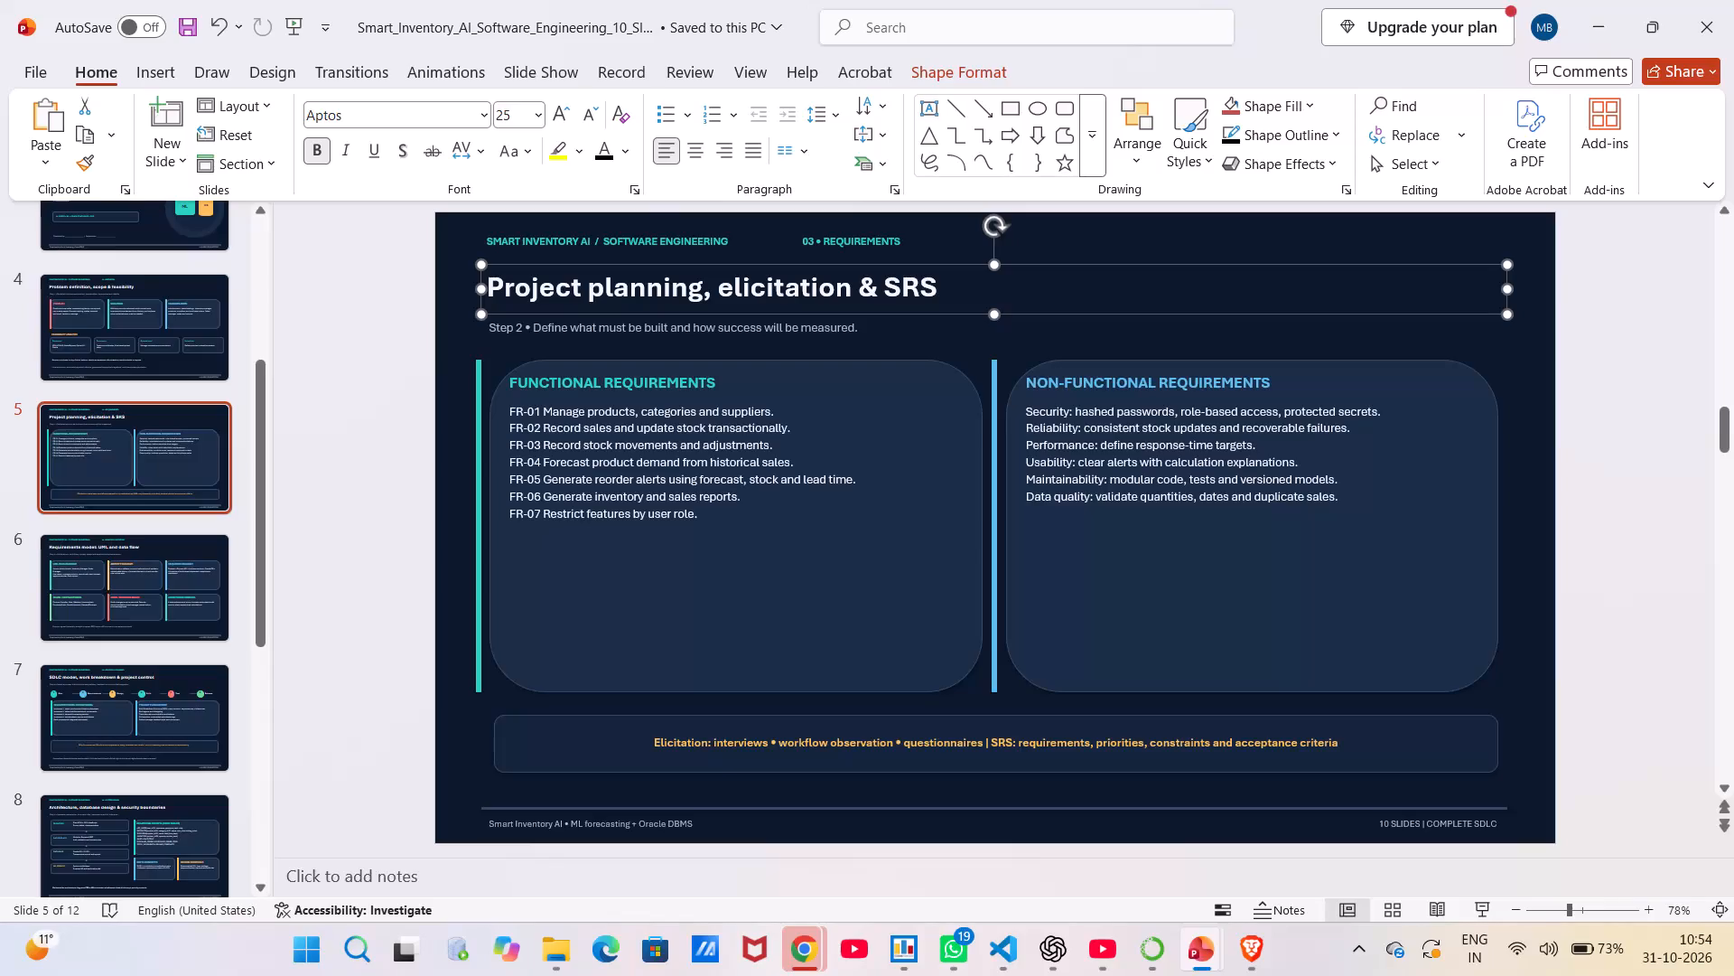
Set the "Elicitation: interviews • workflow observation • questionnaires" banner text at the bottom of slide 5 to 18 pt.
{"action": "left_click", "coordinate": [886, 665]}
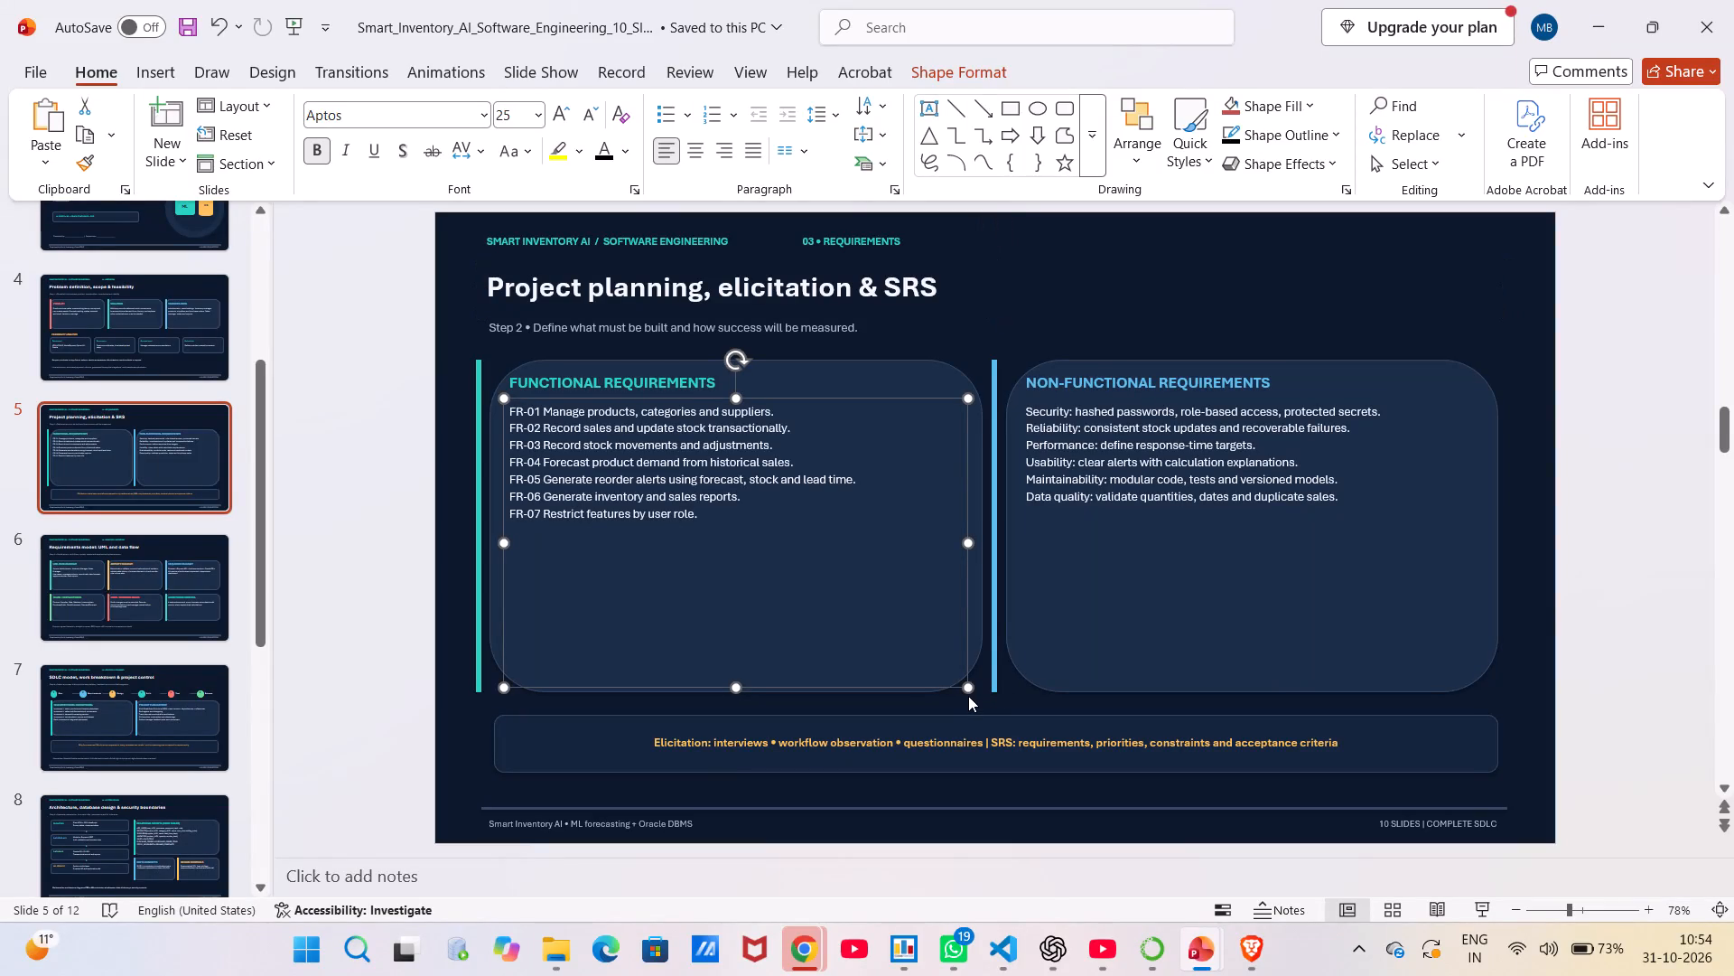
{"action": "left_click", "coordinate": [876, 743]}
{"action": "right_click", "coordinate": [876, 743]}
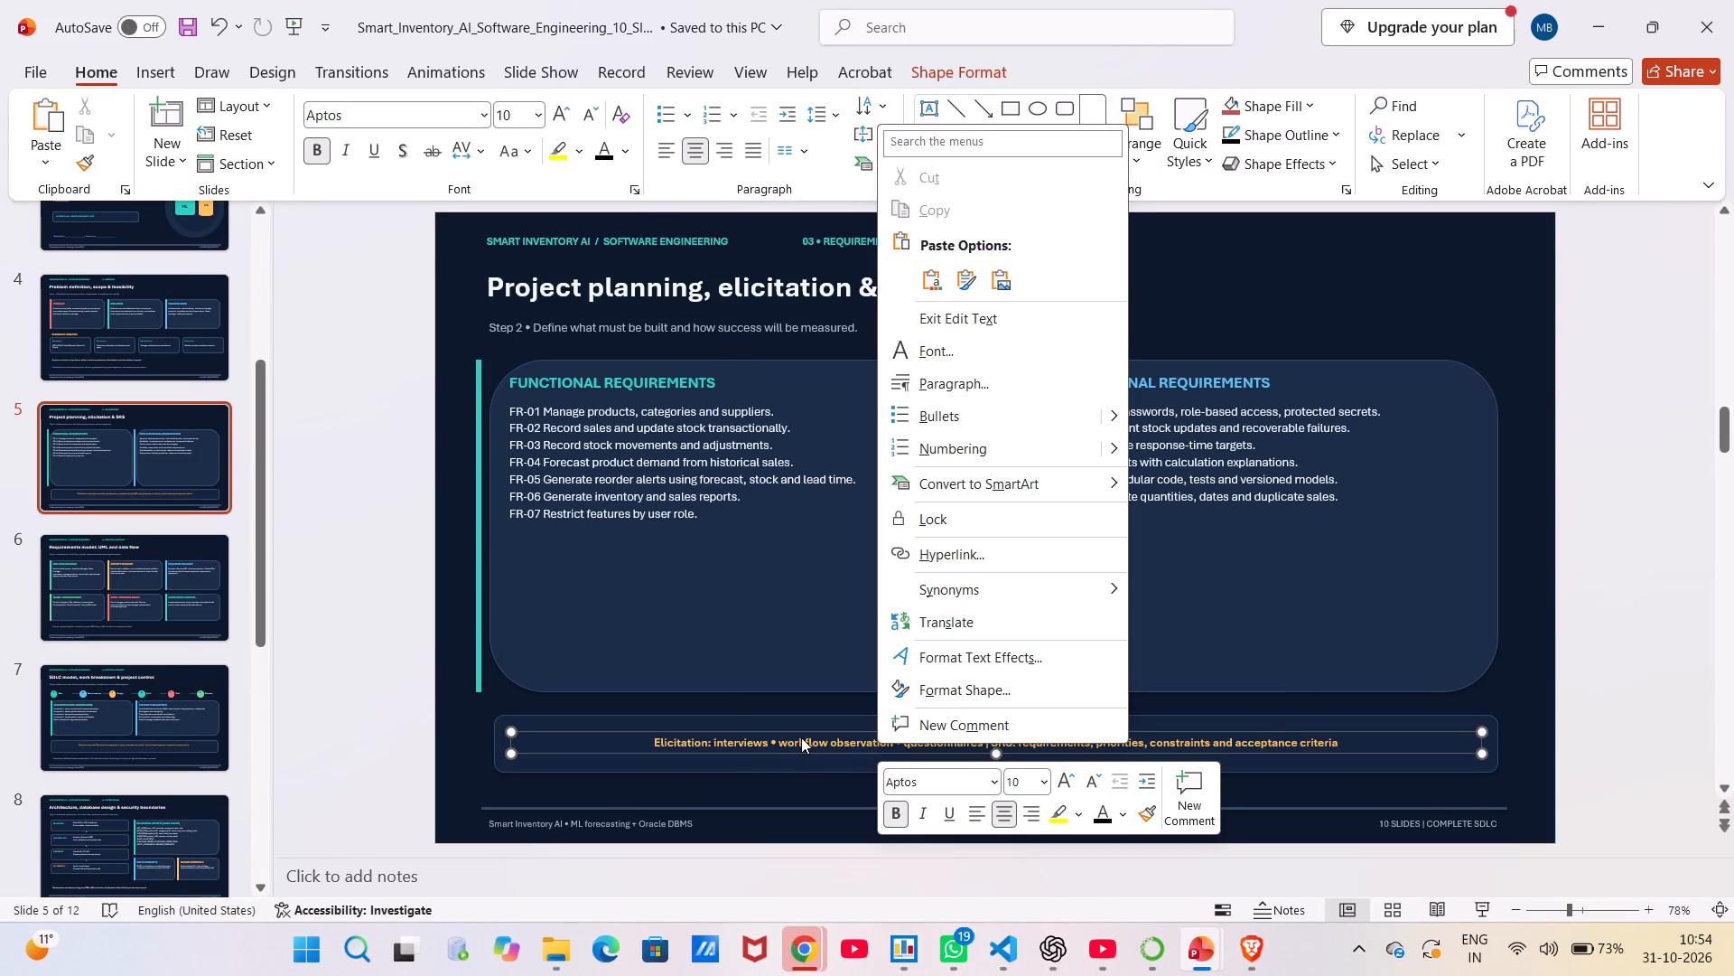
{"action": "left_click", "coordinate": [810, 737]}
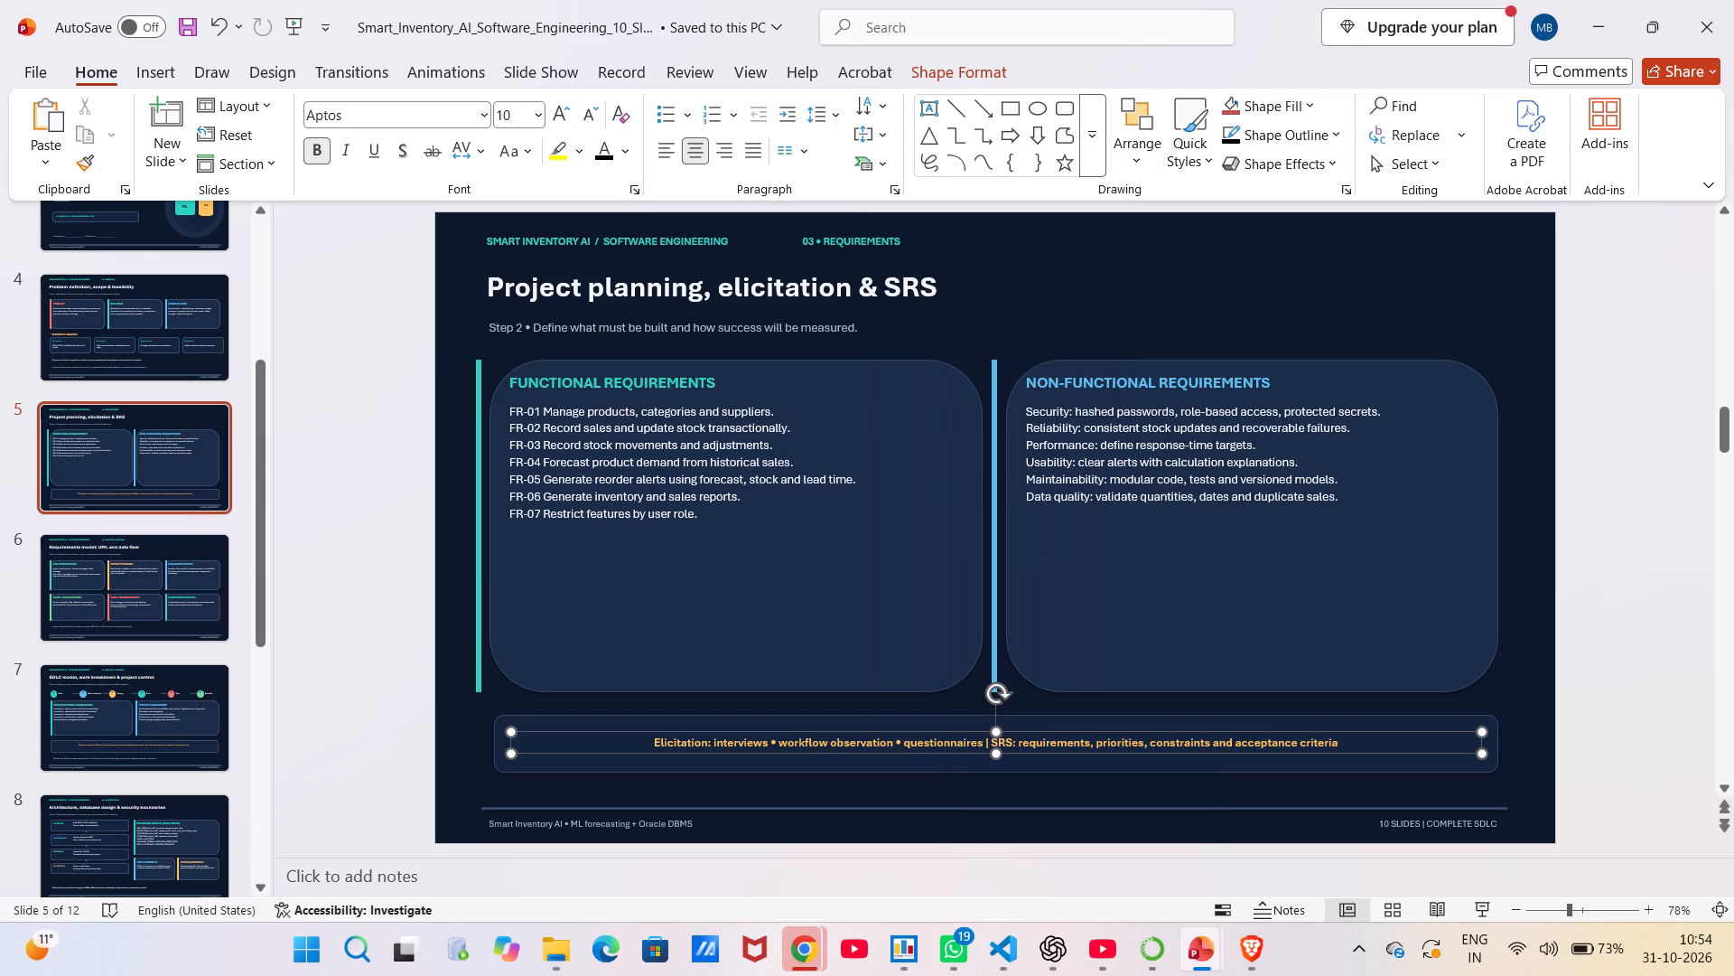
{"action": "left_click", "coordinate": [810, 737]}
{"action": "key", "text": "ctrl+a"}
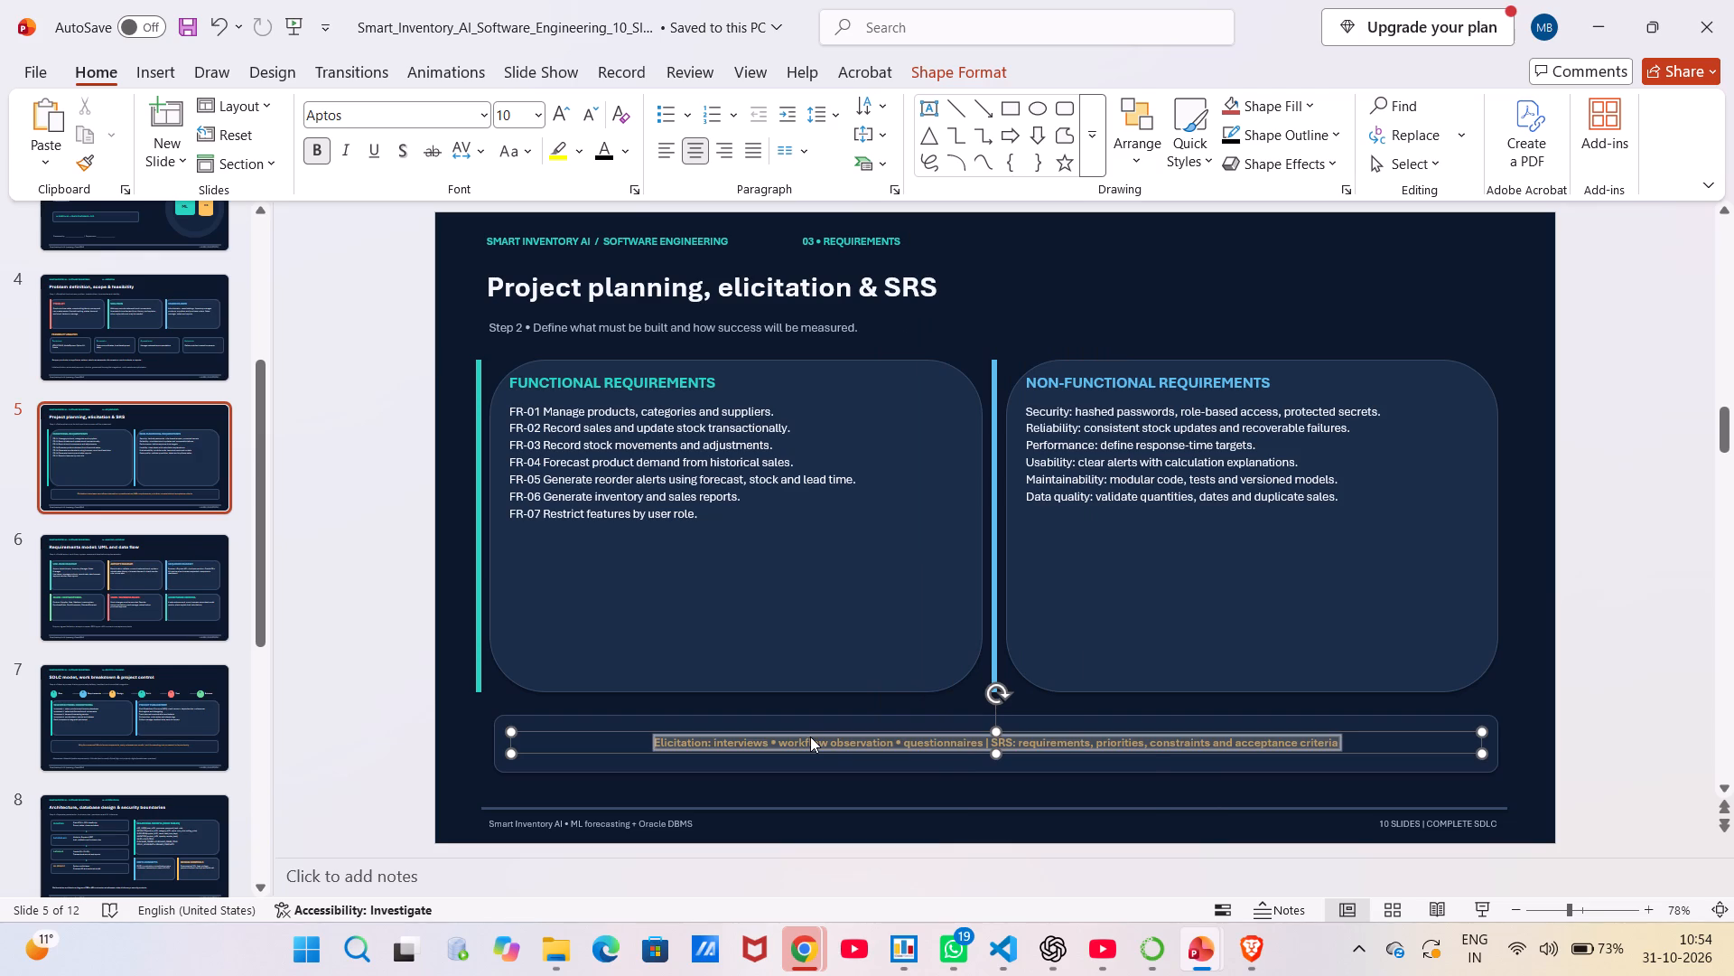
{"action": "right_click", "coordinate": [810, 737]}
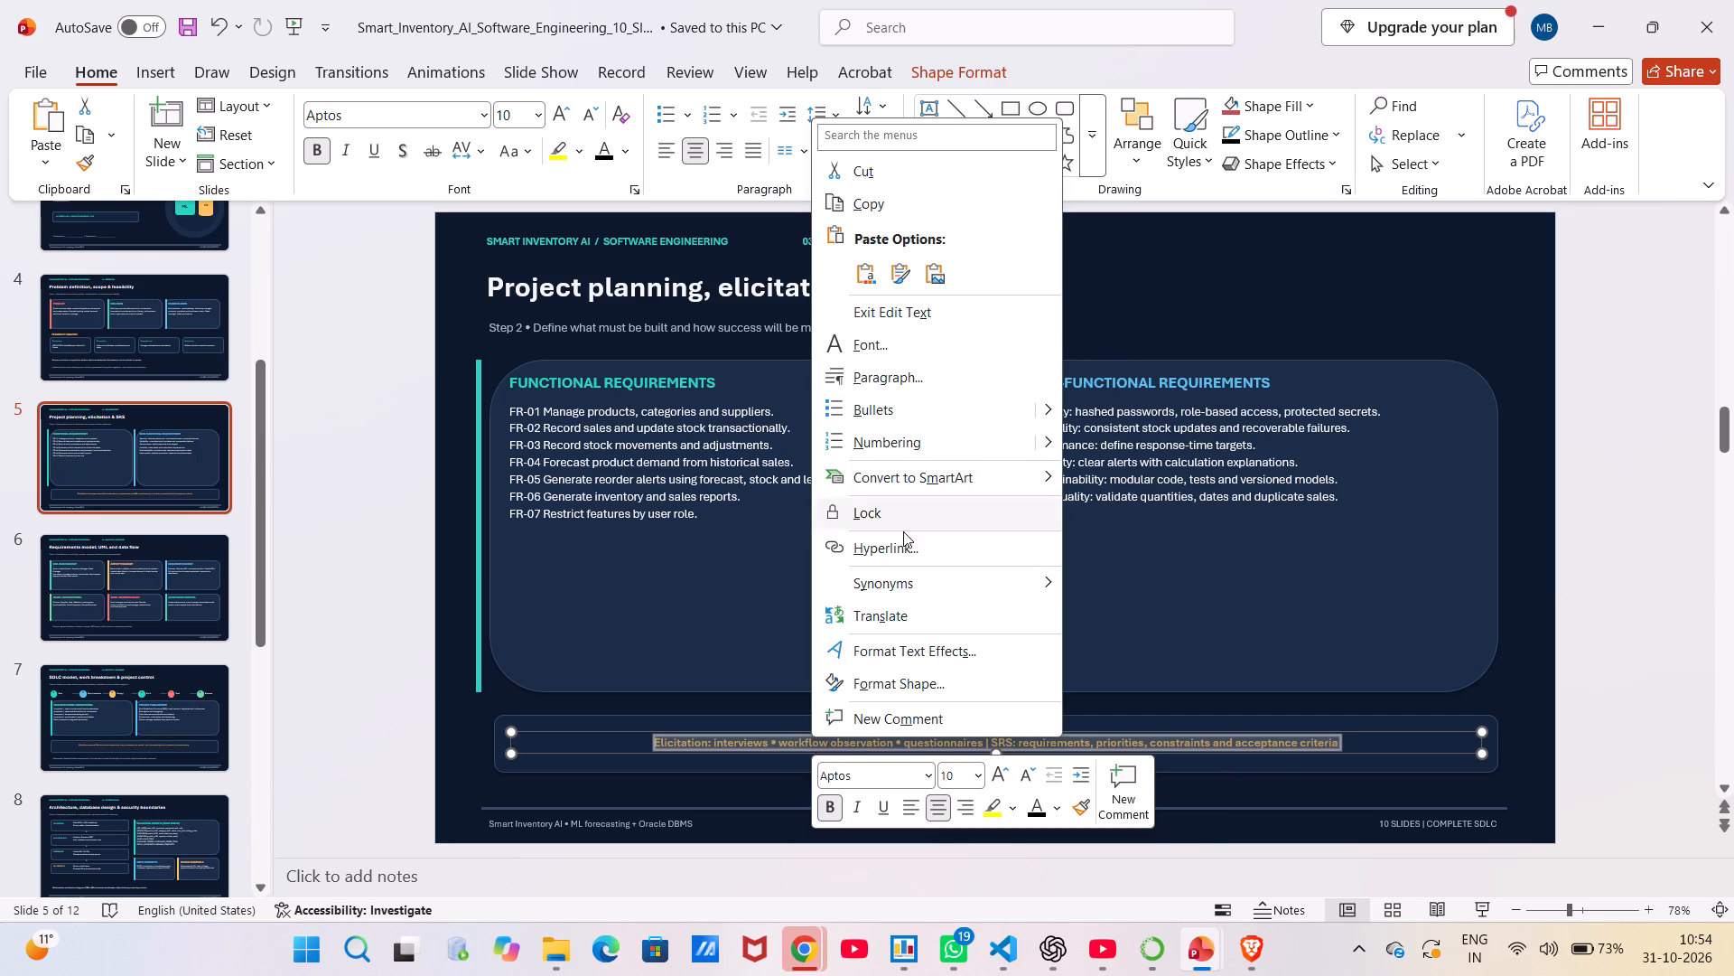
{"action": "left_click", "coordinate": [973, 772]}
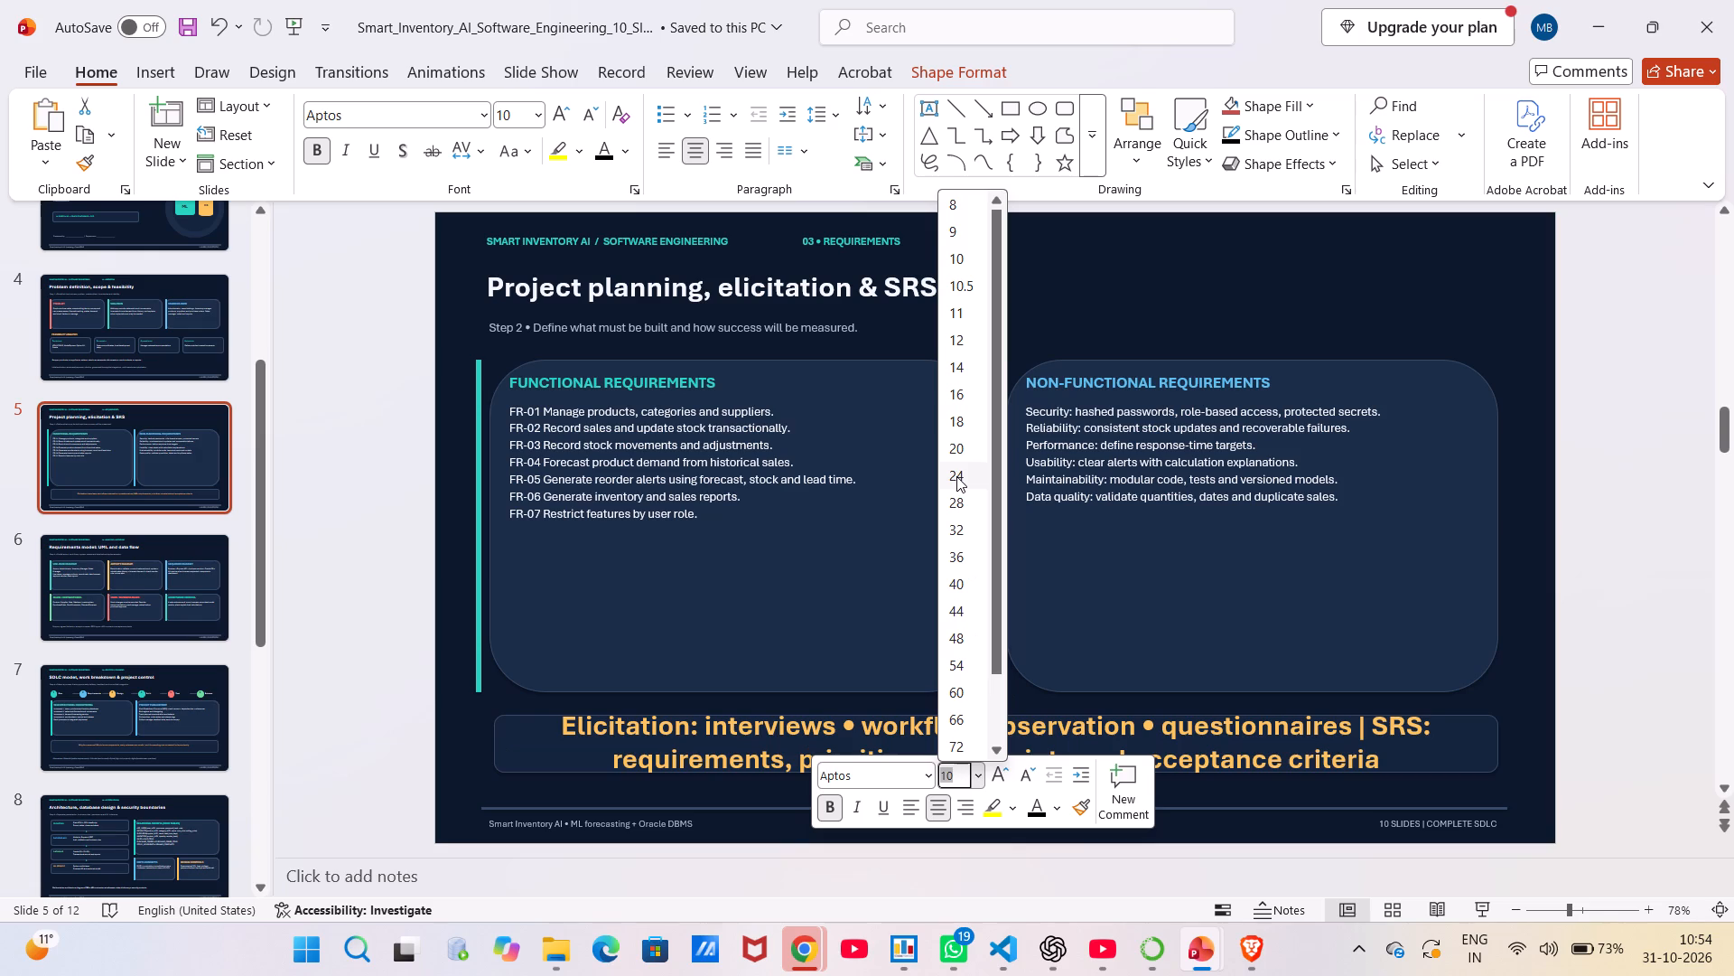
{"action": "left_click", "coordinate": [959, 418]}
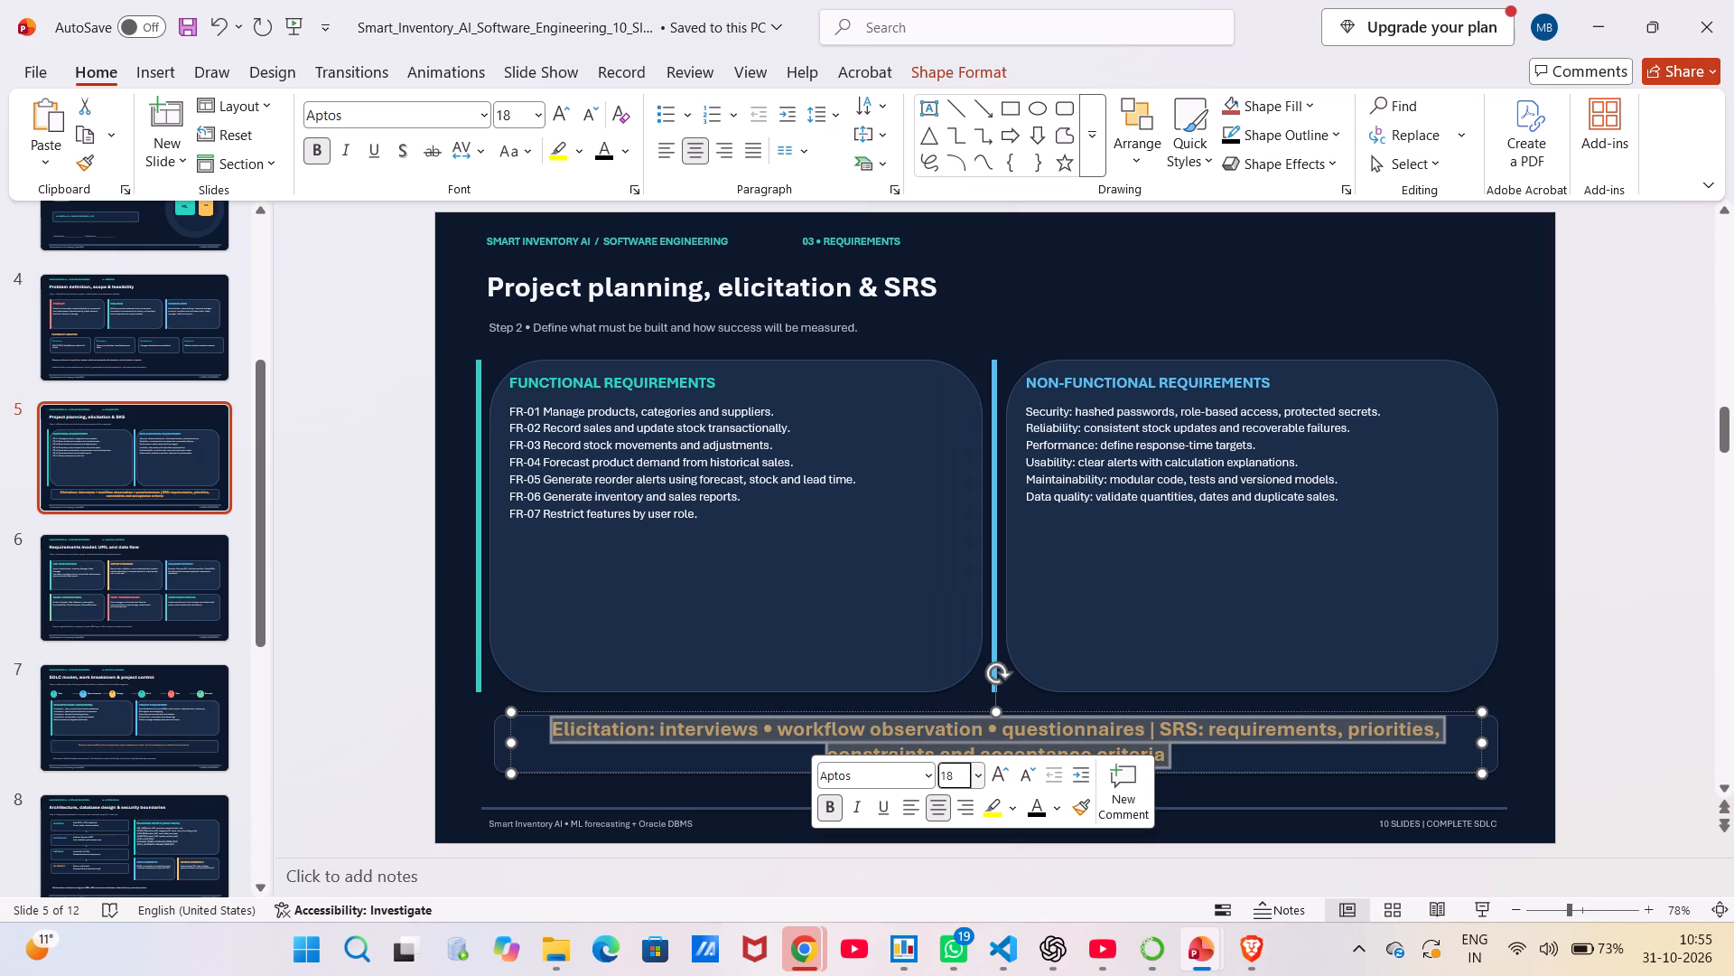
Set the "Step 2 • Define what must be built" subtitle line on slide 5 to 14 pt.
{"action": "left_click", "coordinate": [983, 339]}
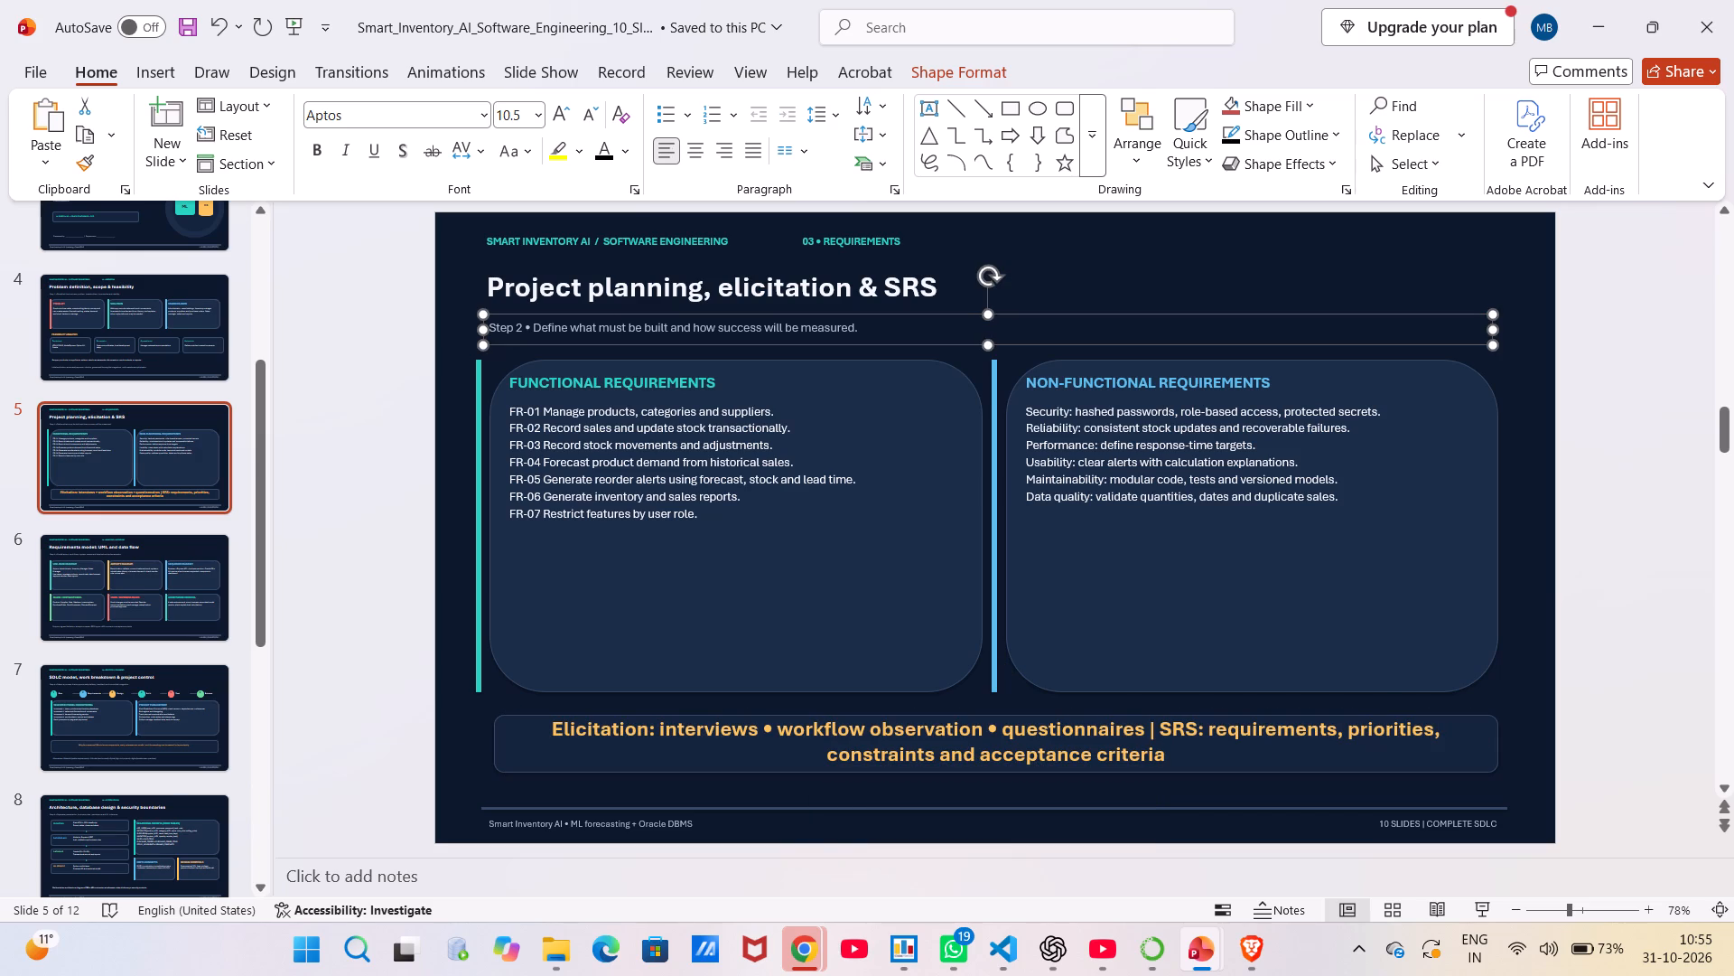
{"action": "right_click", "coordinate": [673, 334]}
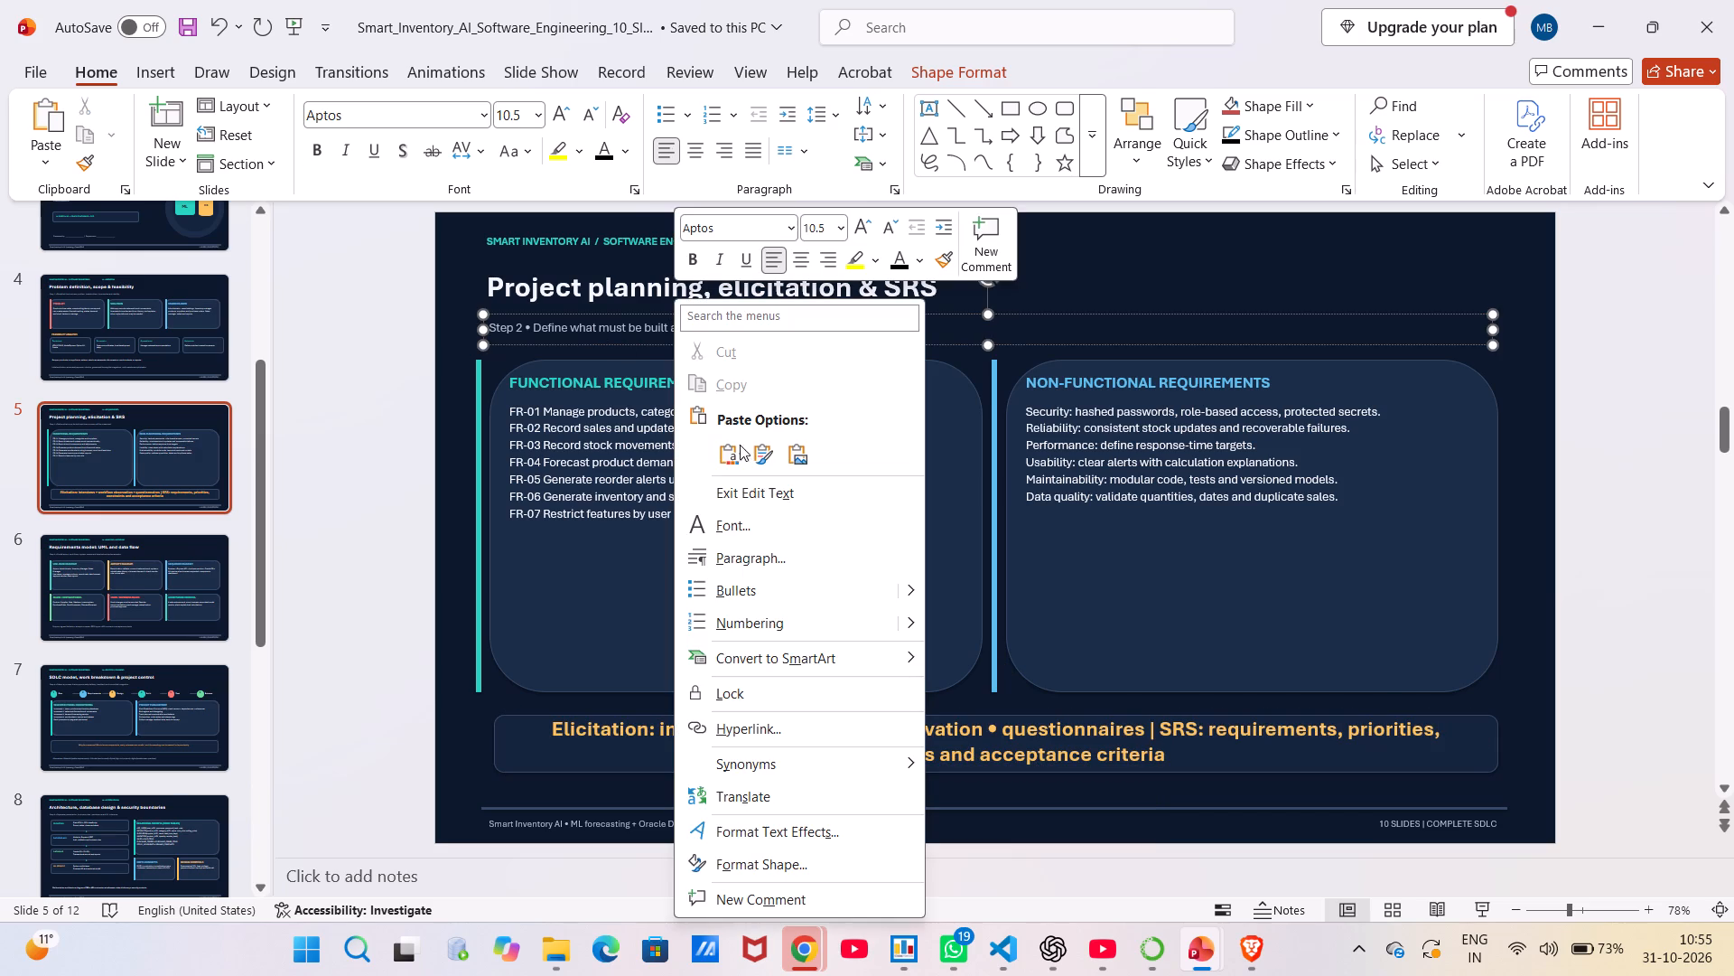
{"action": "left_click", "coordinate": [620, 320]}
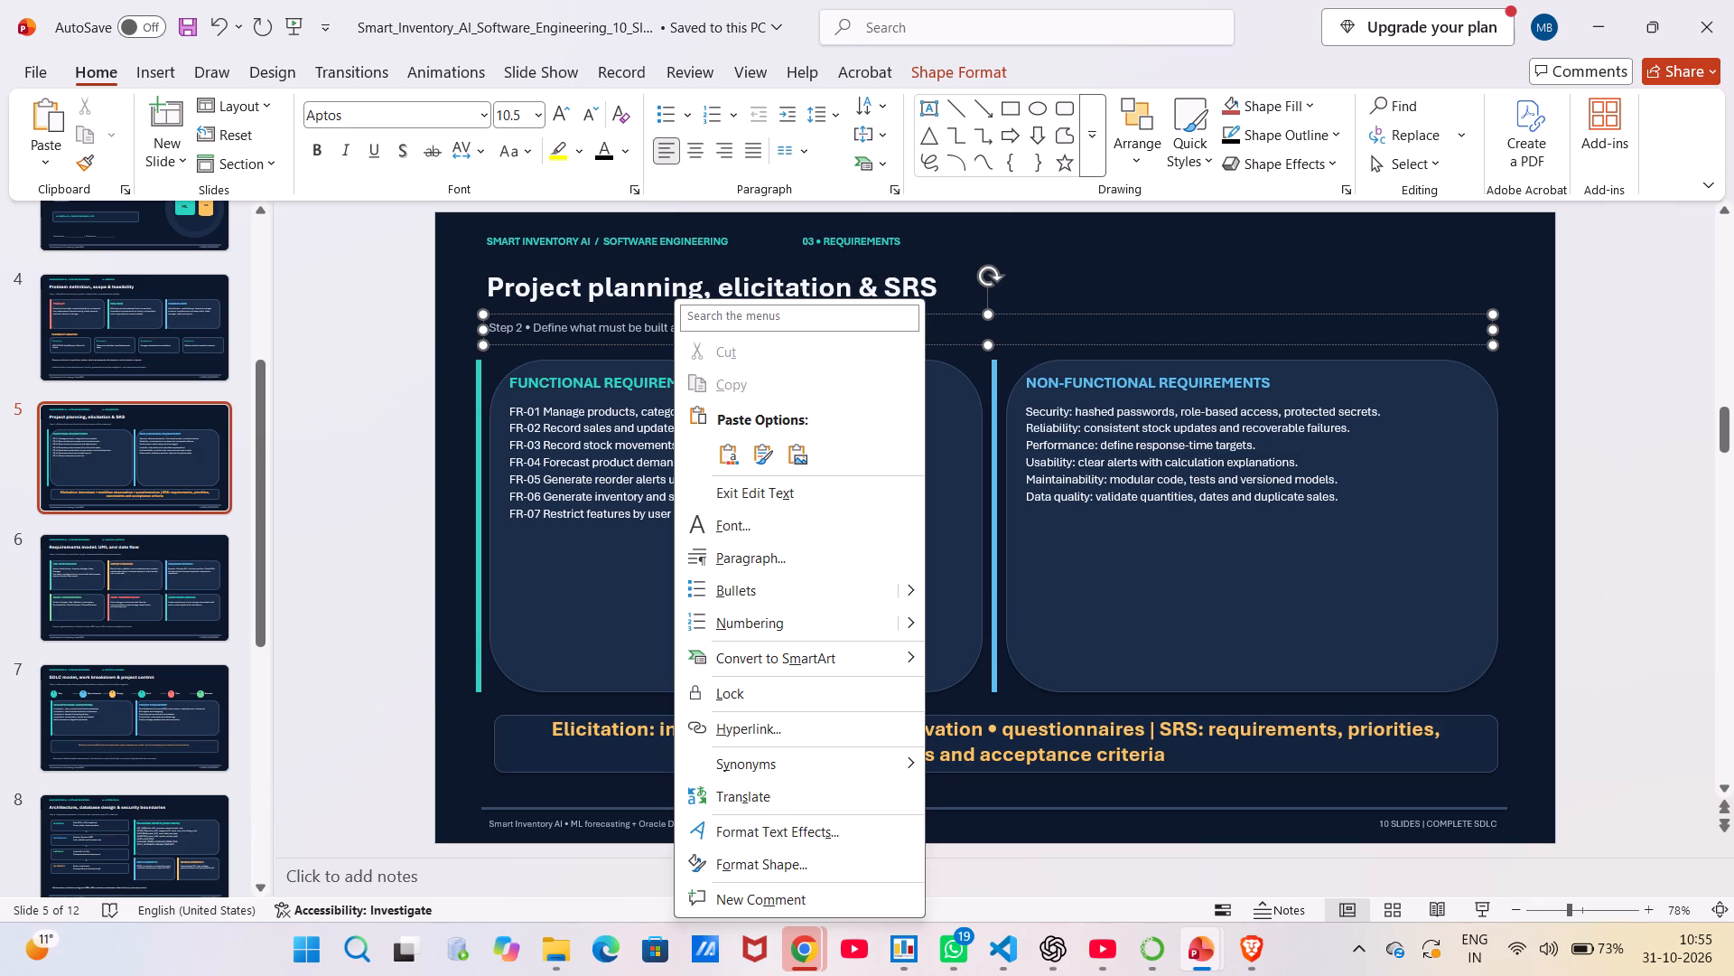
{"action": "left_click", "coordinate": [620, 328]}
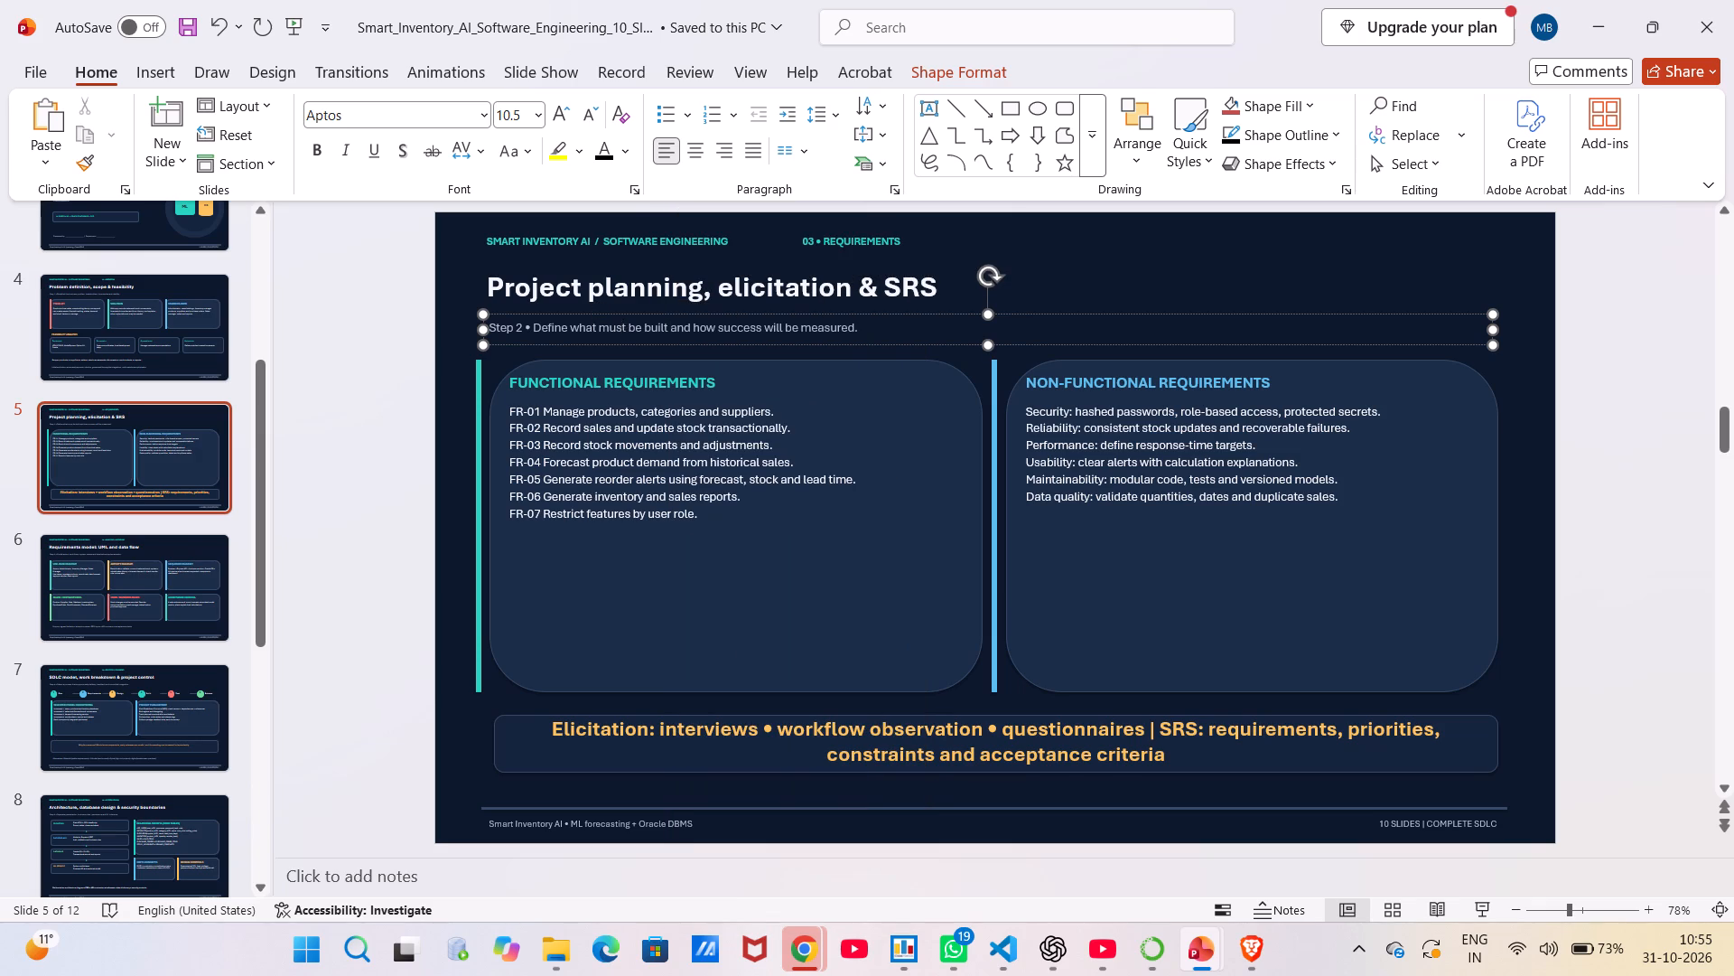
{"action": "key", "text": "ctrl+a"}
{"action": "right_click", "coordinate": [620, 328]}
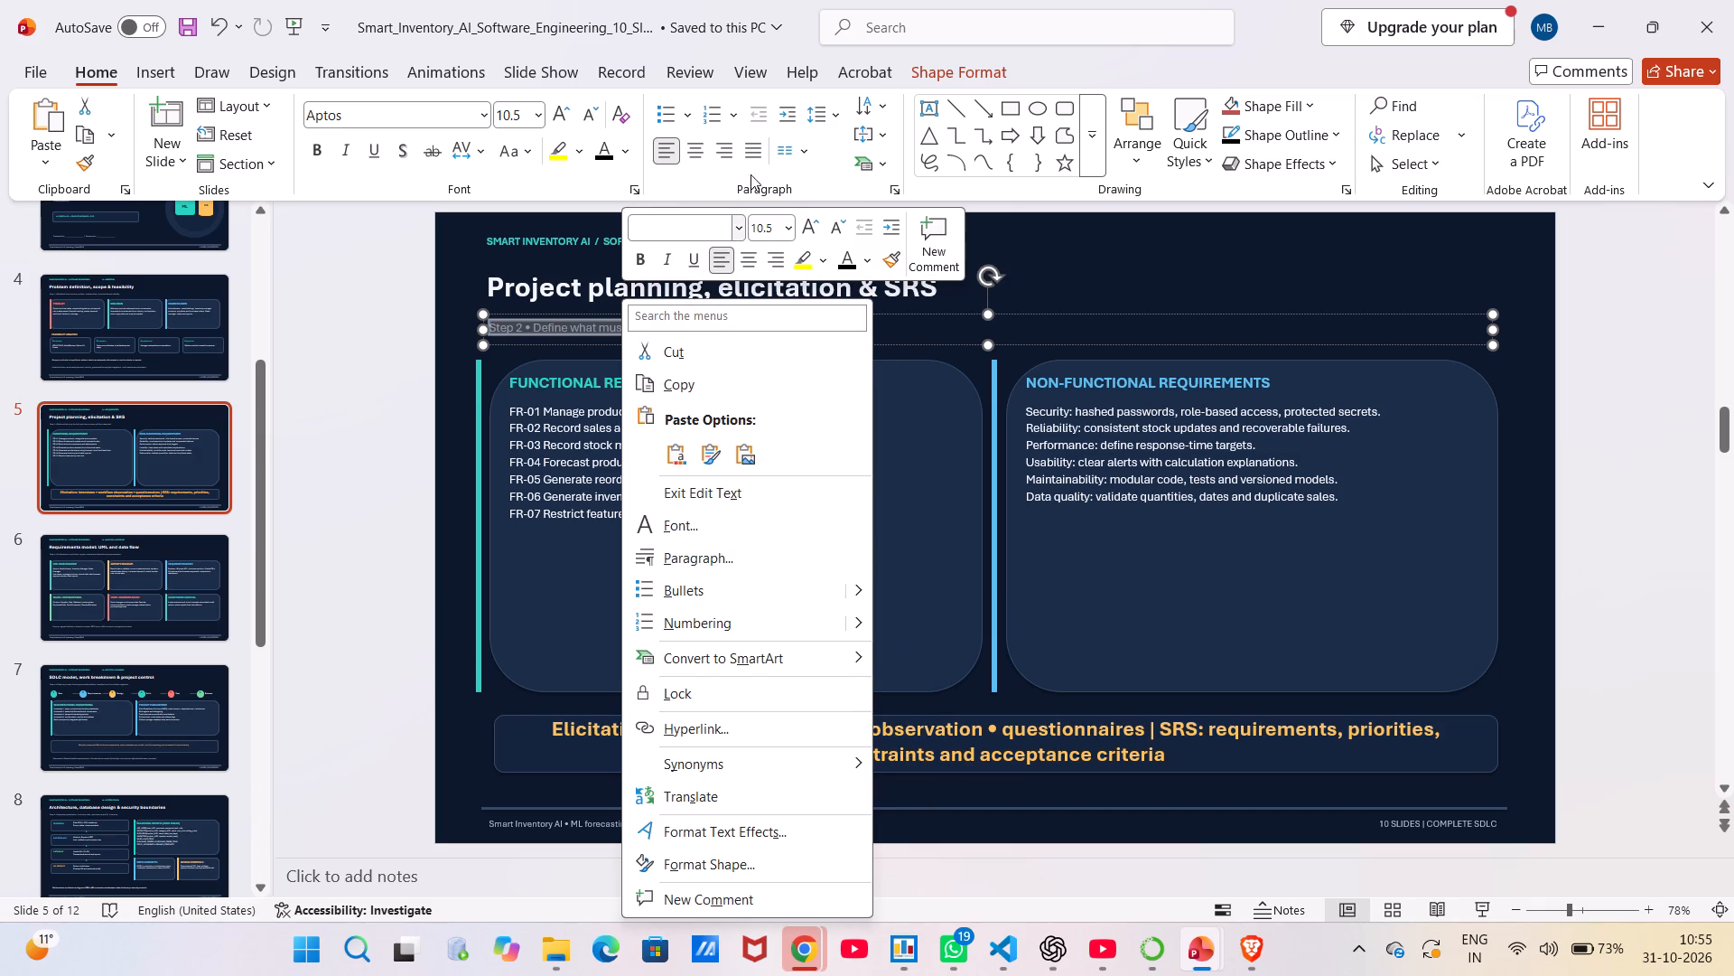
{"action": "left_click", "coordinate": [783, 221]}
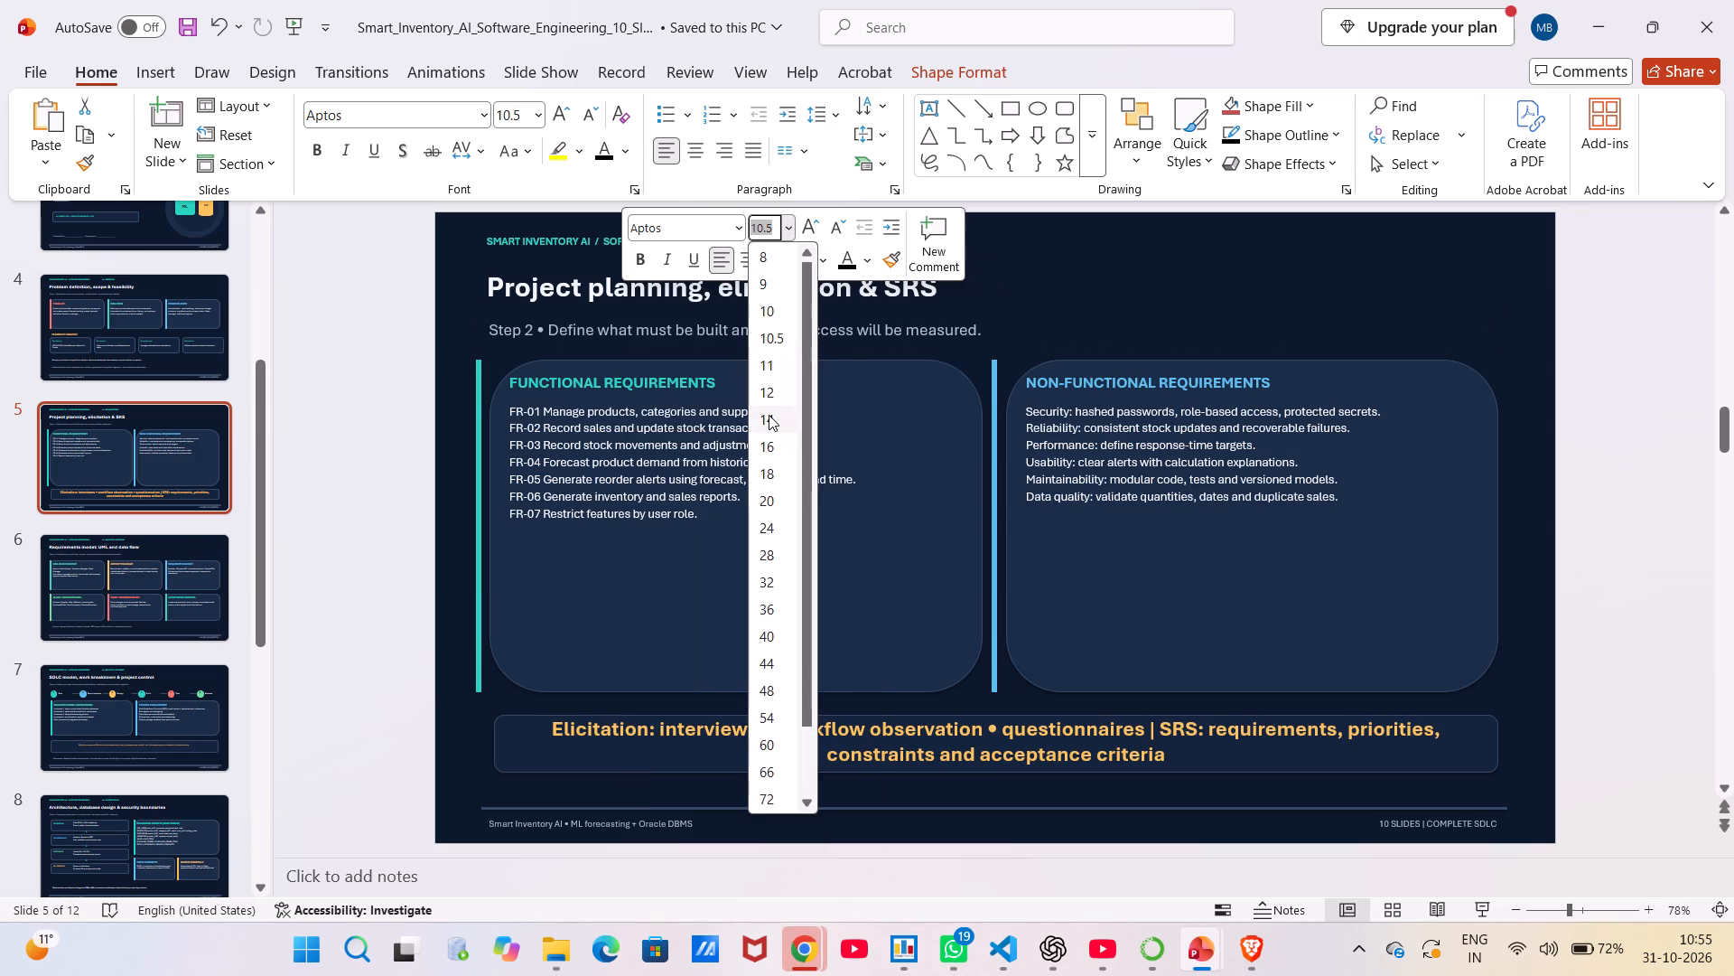
{"action": "left_click", "coordinate": [769, 415]}
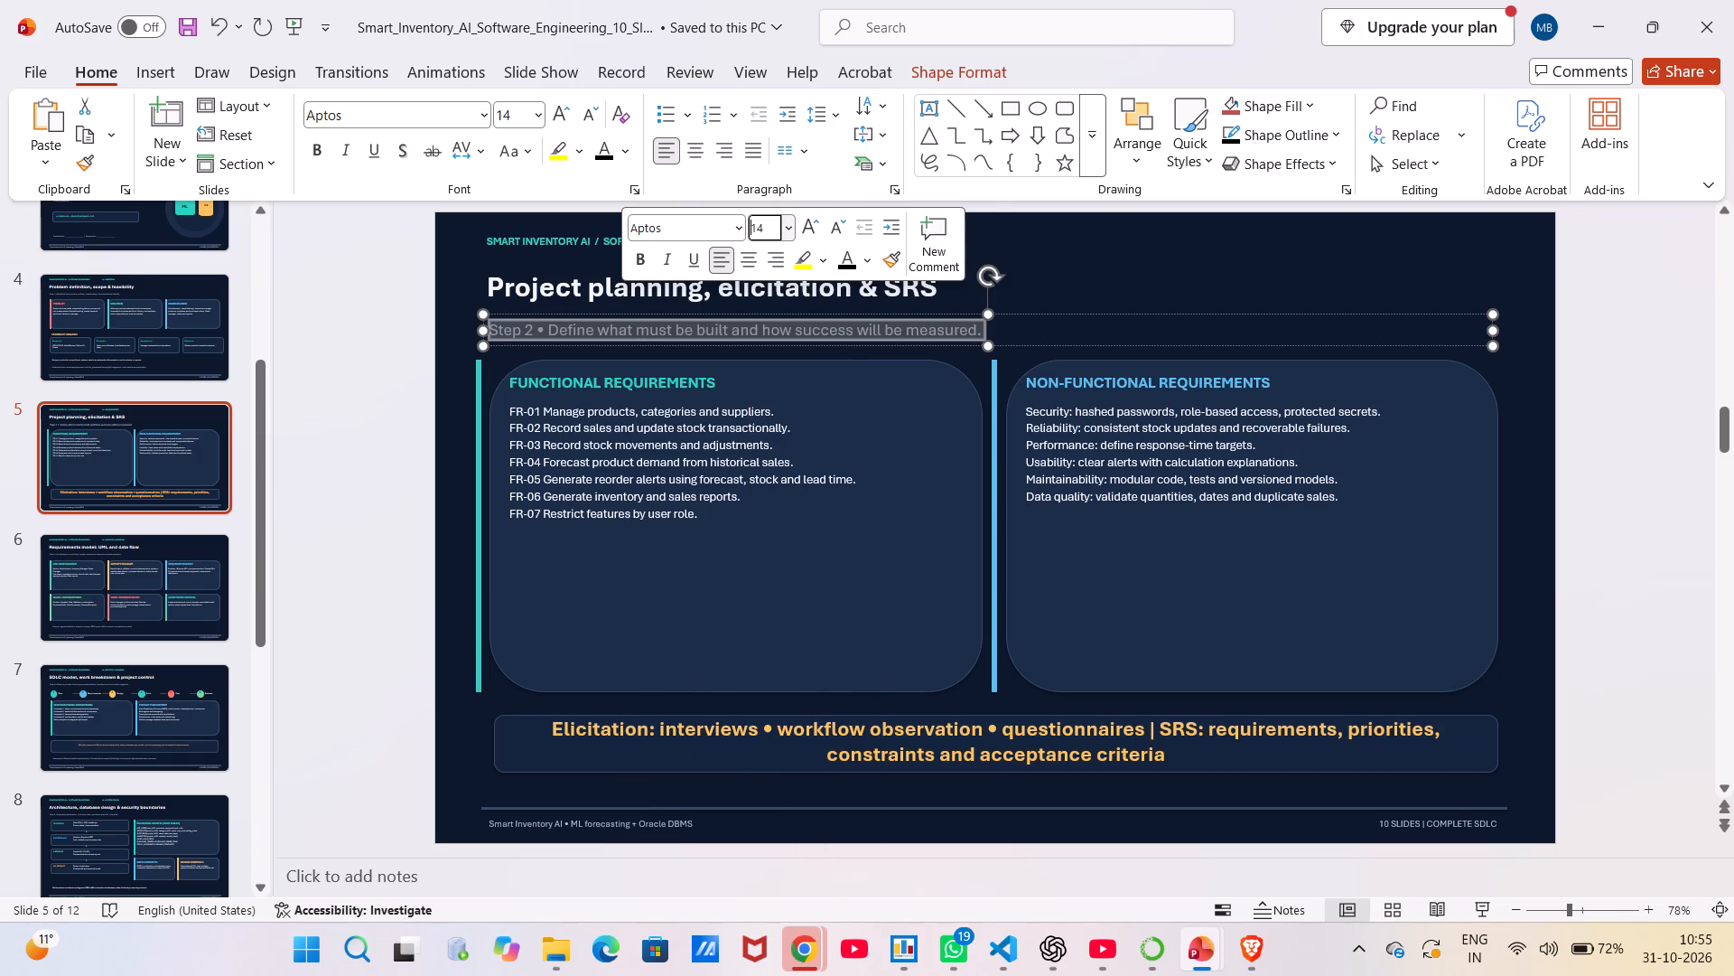
{"action": "left_click", "coordinate": [1097, 270]}
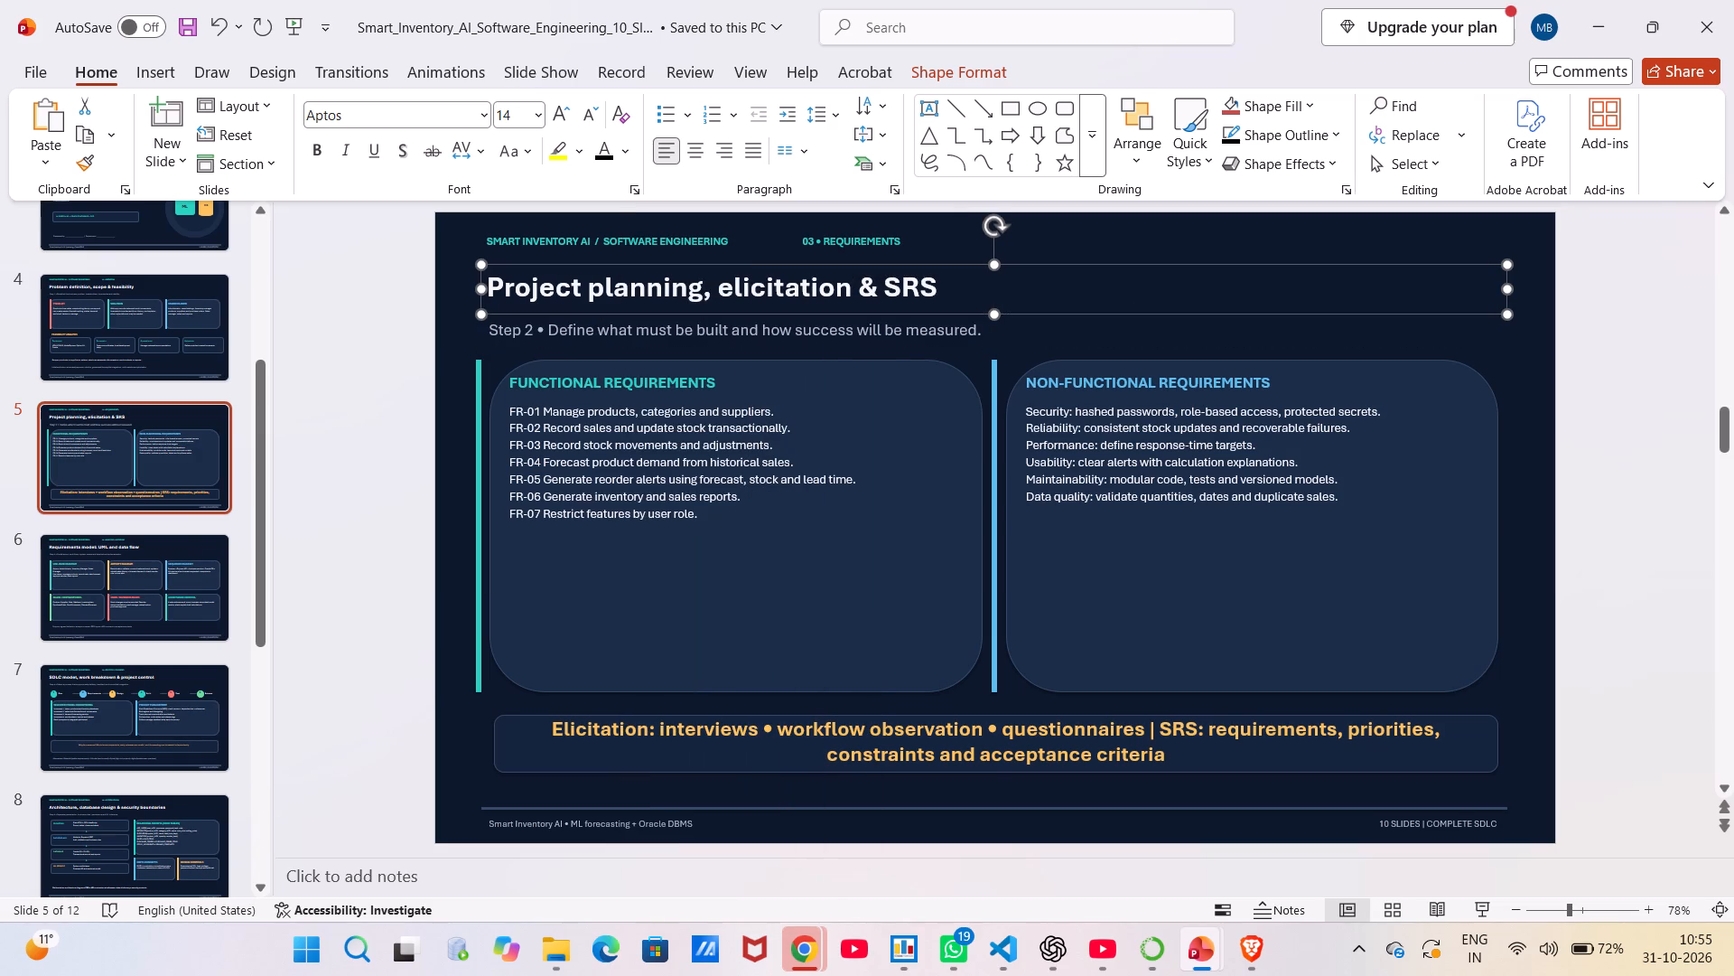
Copy the blue cube logo from slide 2 and paste it into the top-right corner of slide 5.
{"action": "left_click", "coordinate": [1468, 234]}
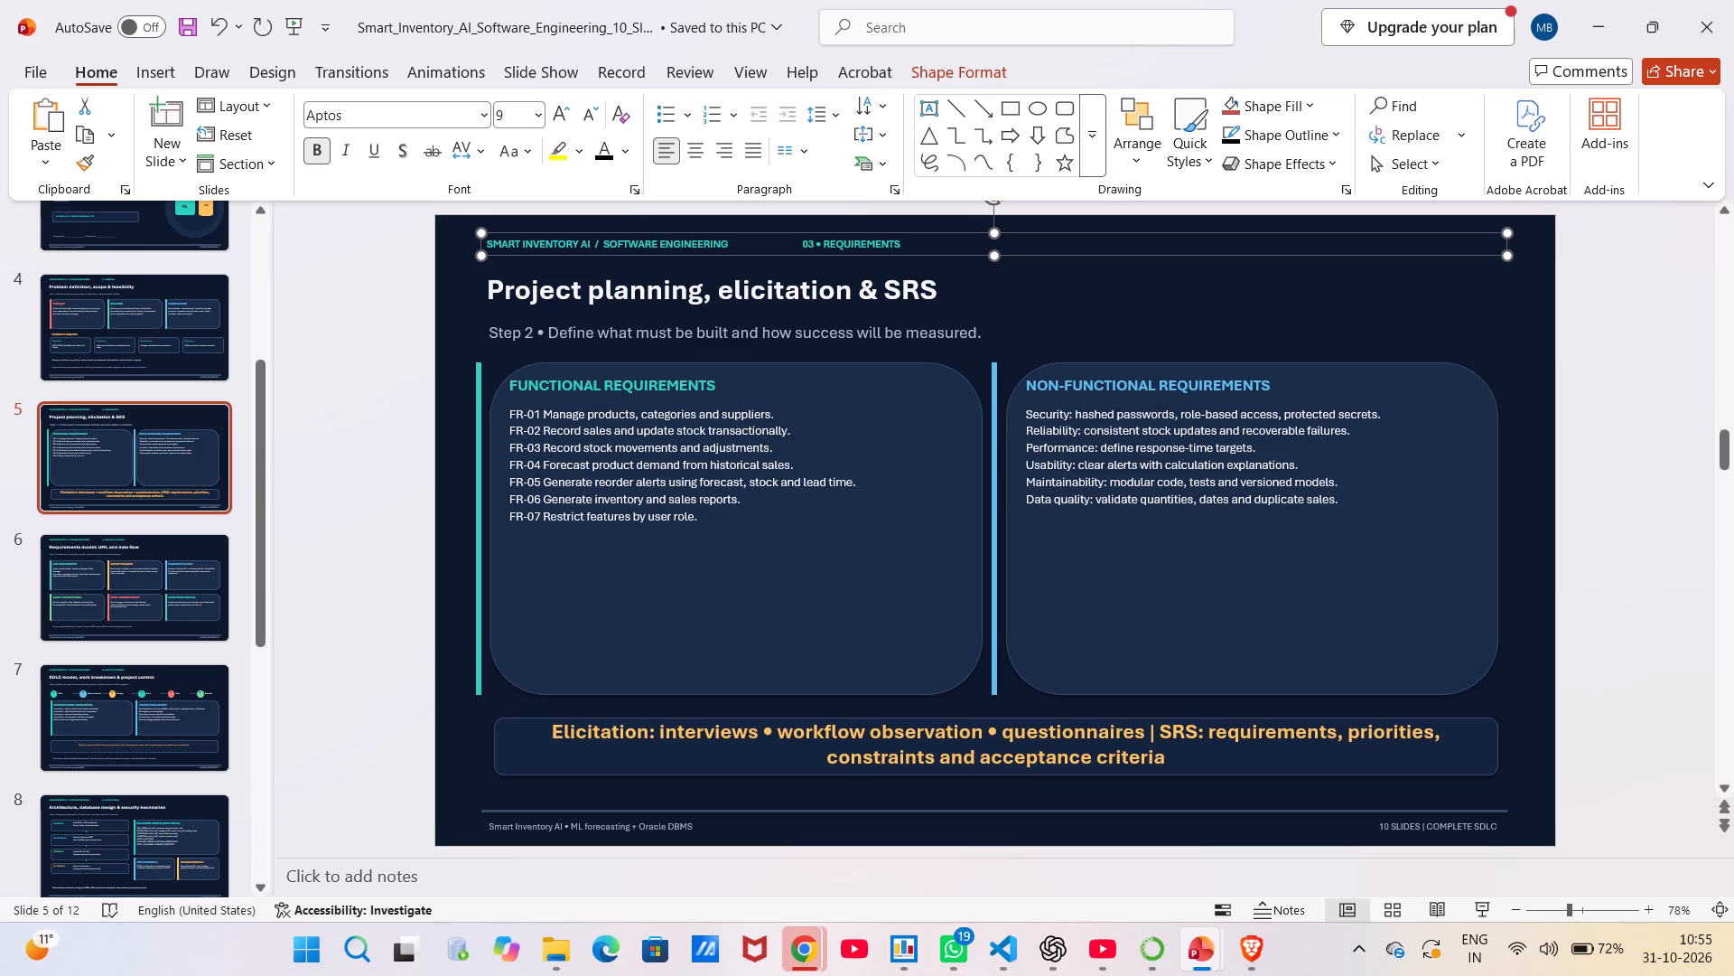
{"action": "left_click", "coordinate": [93, 324]}
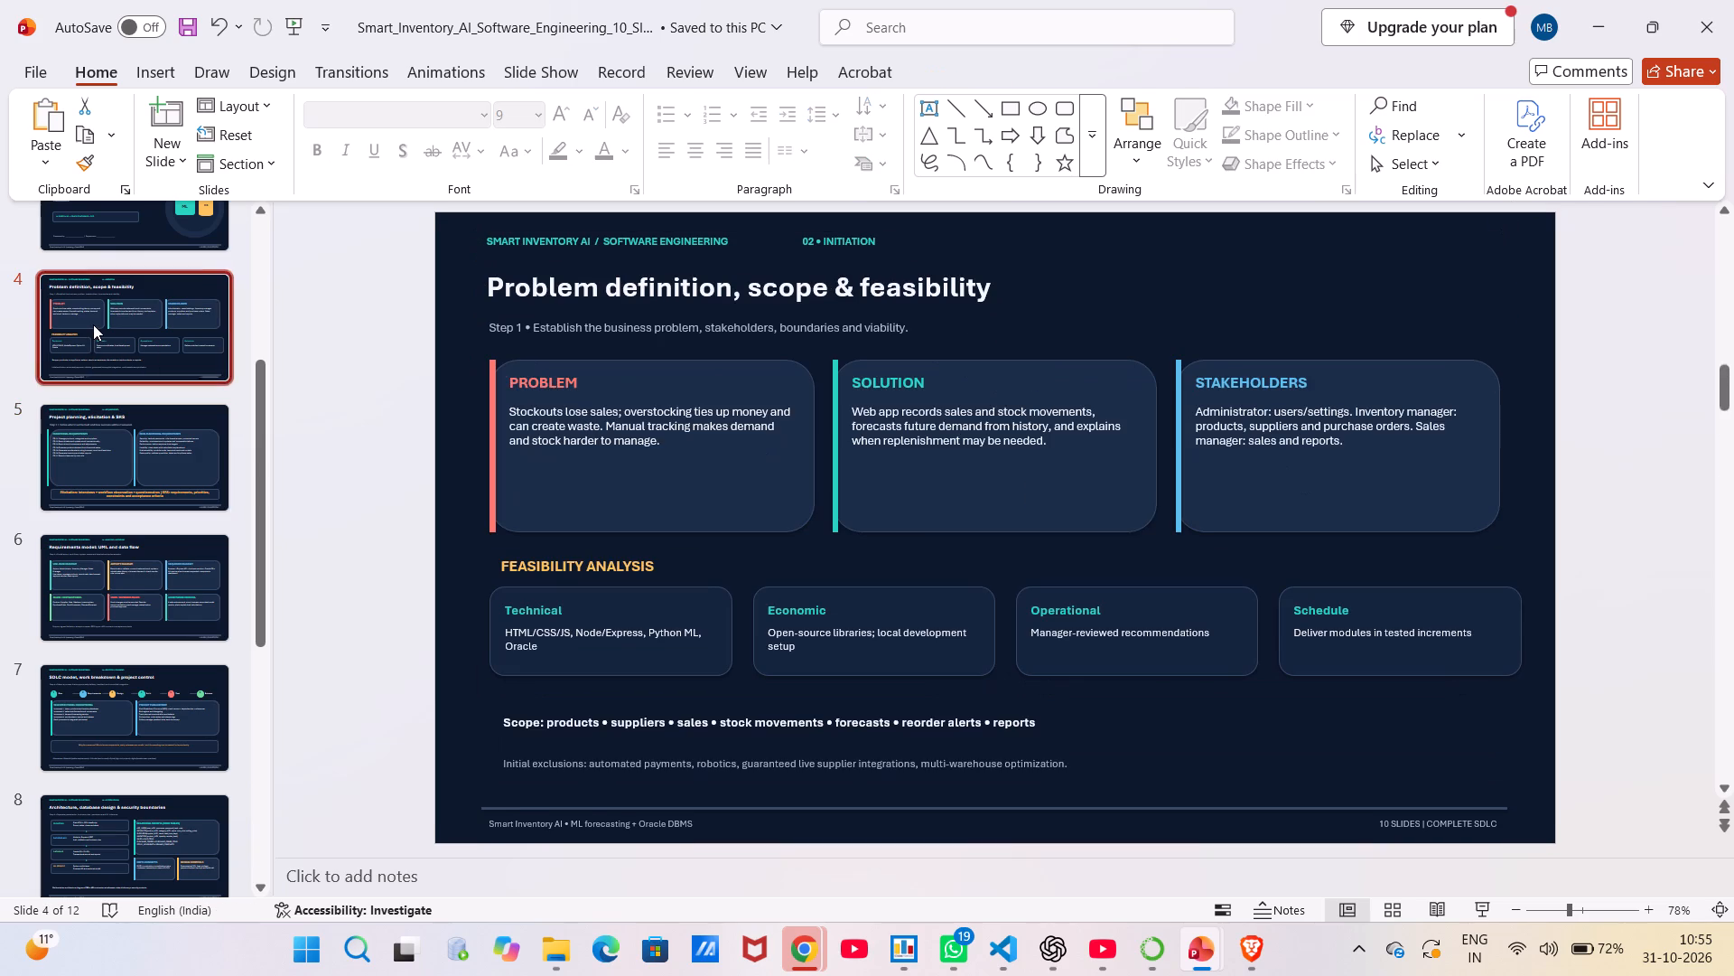
{"action": "scroll", "coordinate": [94, 325], "scroll_direction": "up", "scroll_amount": 2}
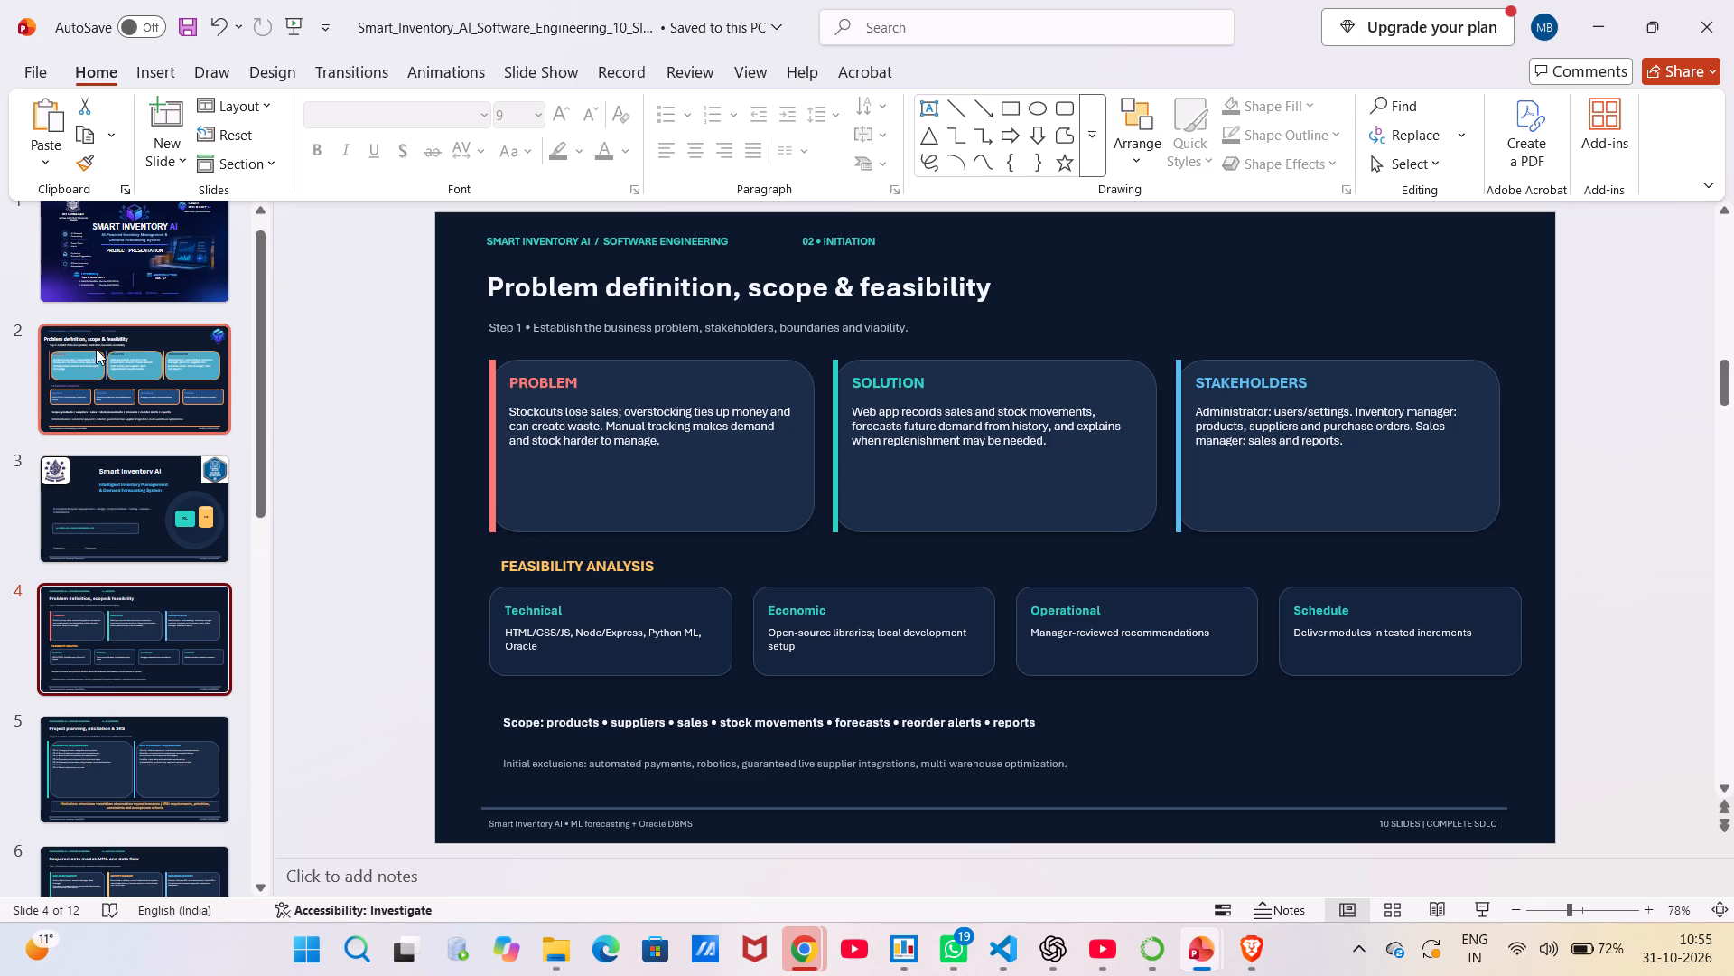
{"action": "left_click", "coordinate": [98, 351]}
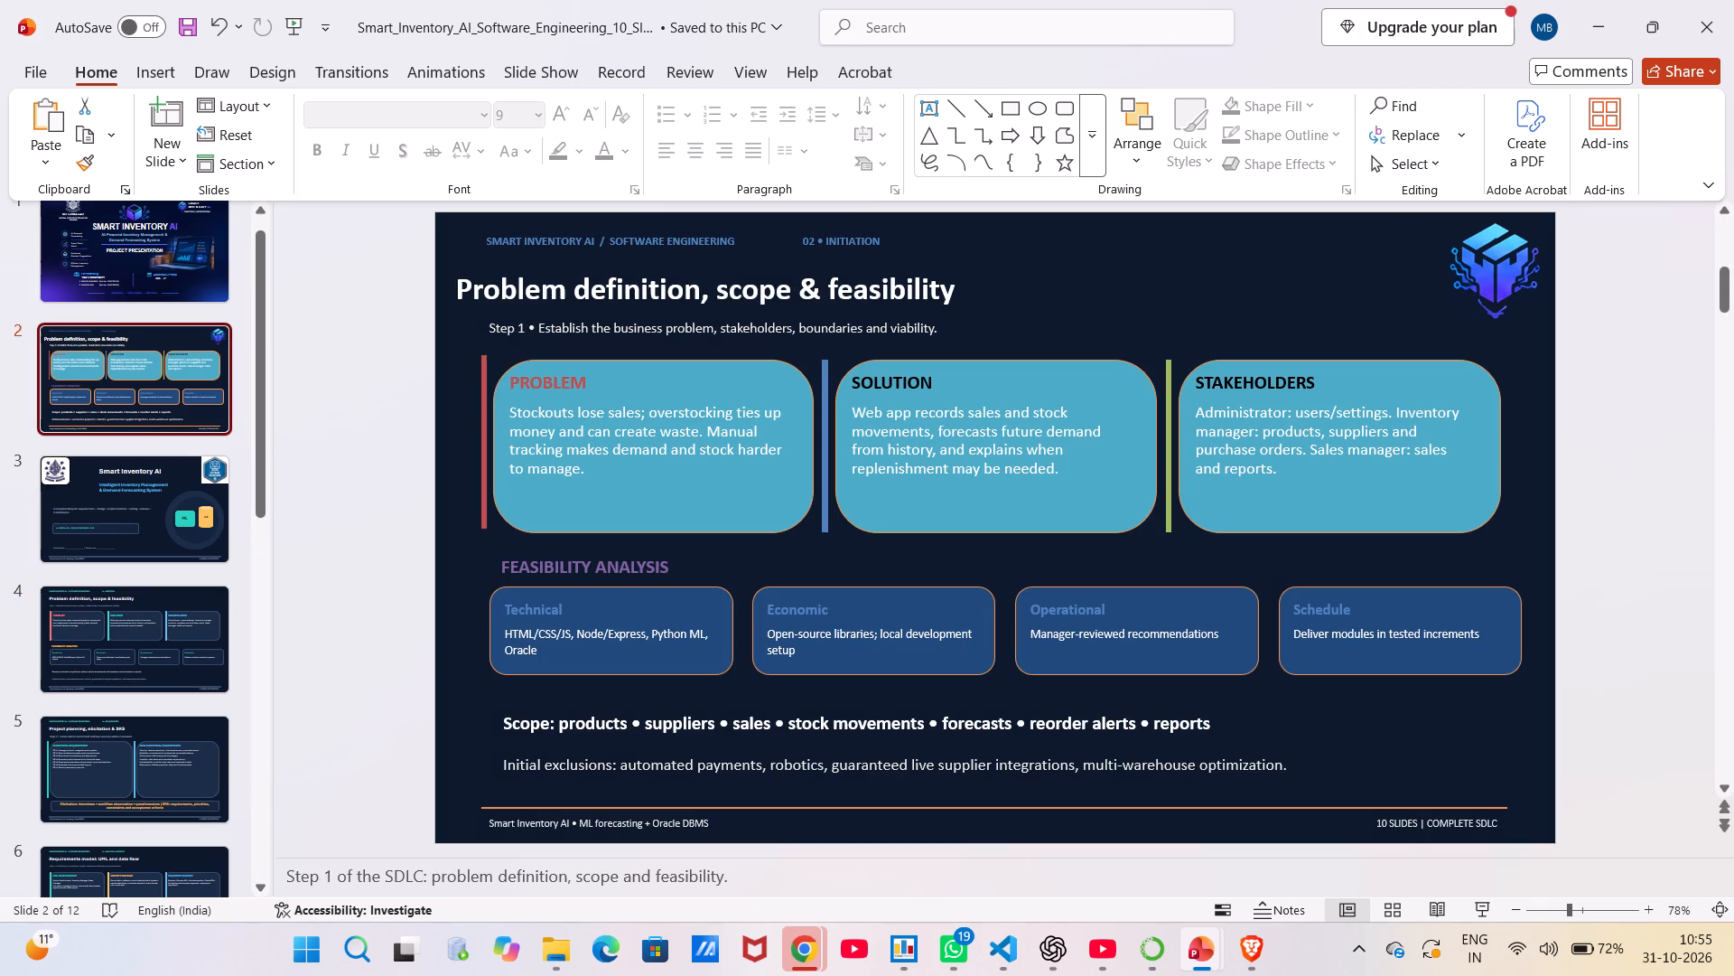
{"action": "left_click", "coordinate": [1484, 242]}
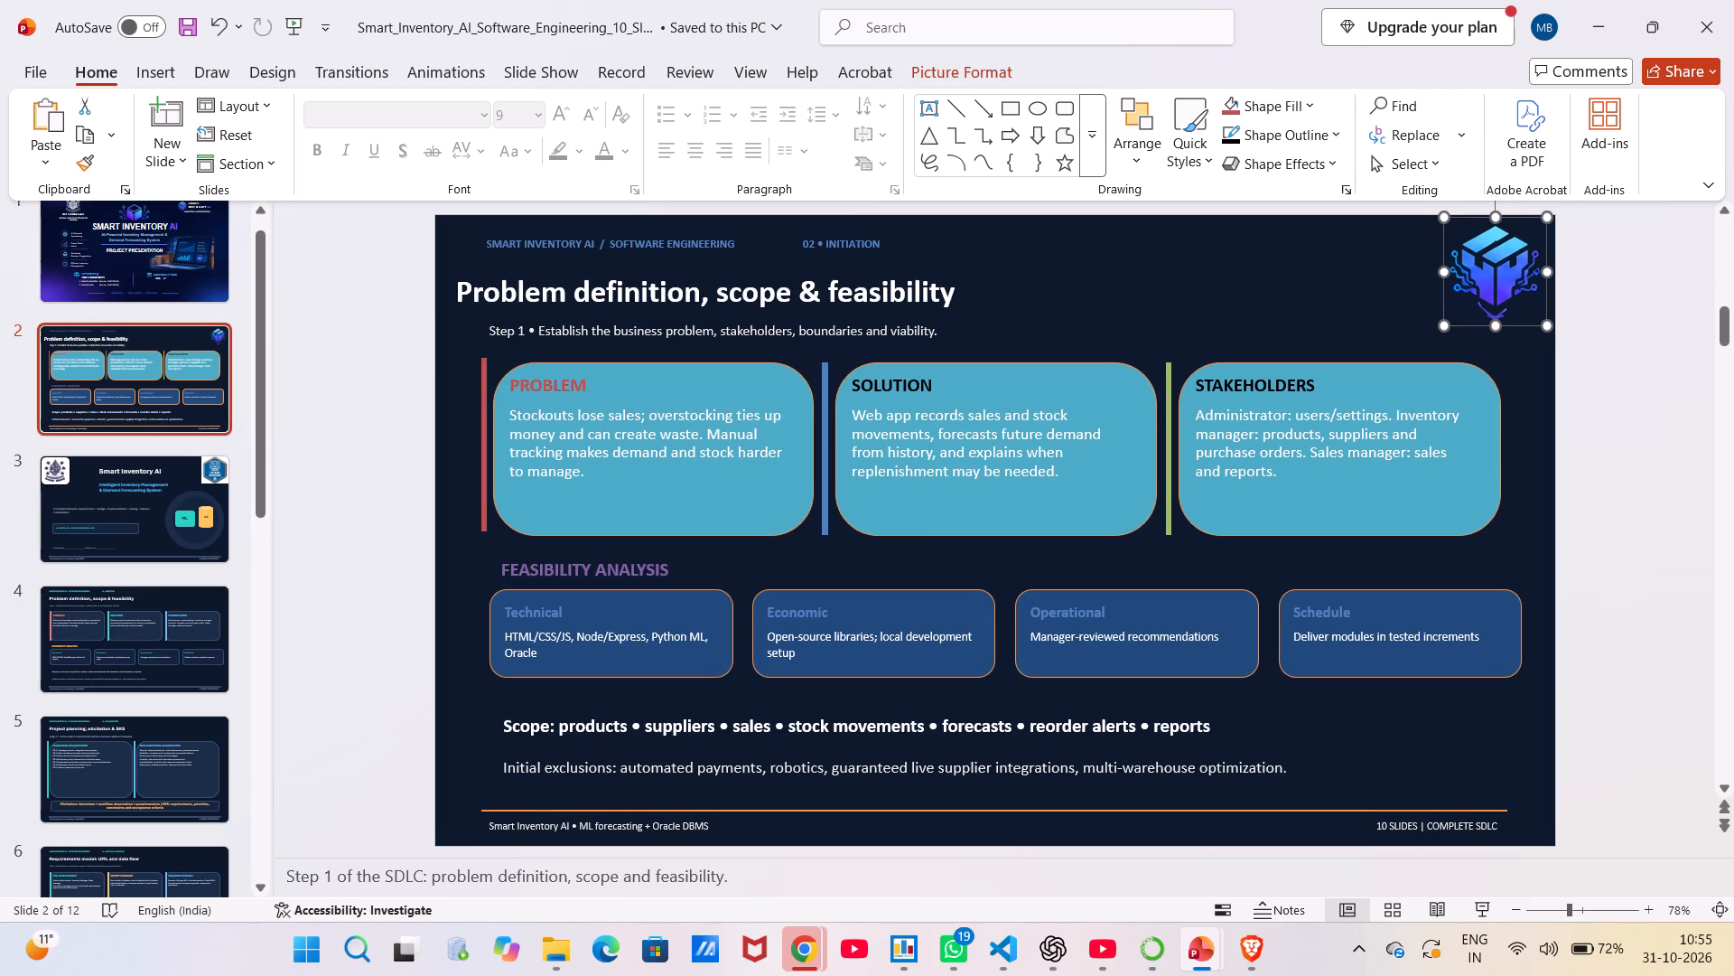
{"action": "key", "text": "ctrl+c"}
{"action": "scroll", "coordinate": [116, 585], "scroll_direction": "down", "scroll_amount": 1}
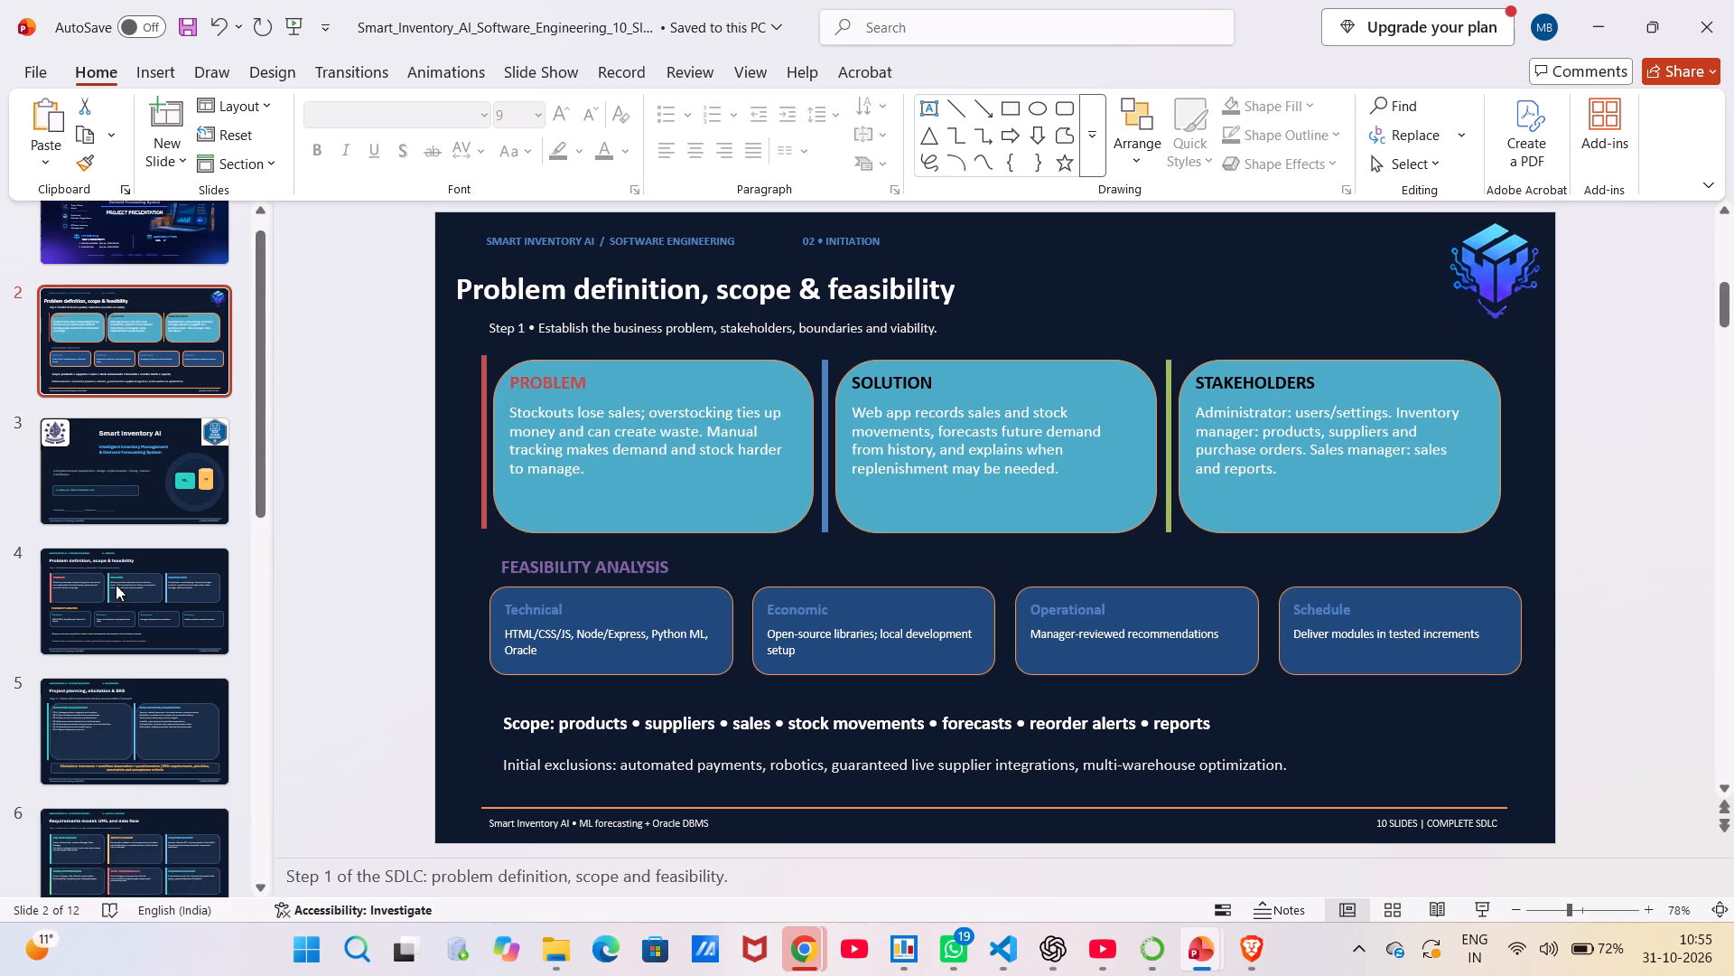
{"action": "scroll", "coordinate": [116, 585], "scroll_direction": "down", "scroll_amount": 1}
{"action": "left_click", "coordinate": [110, 573]}
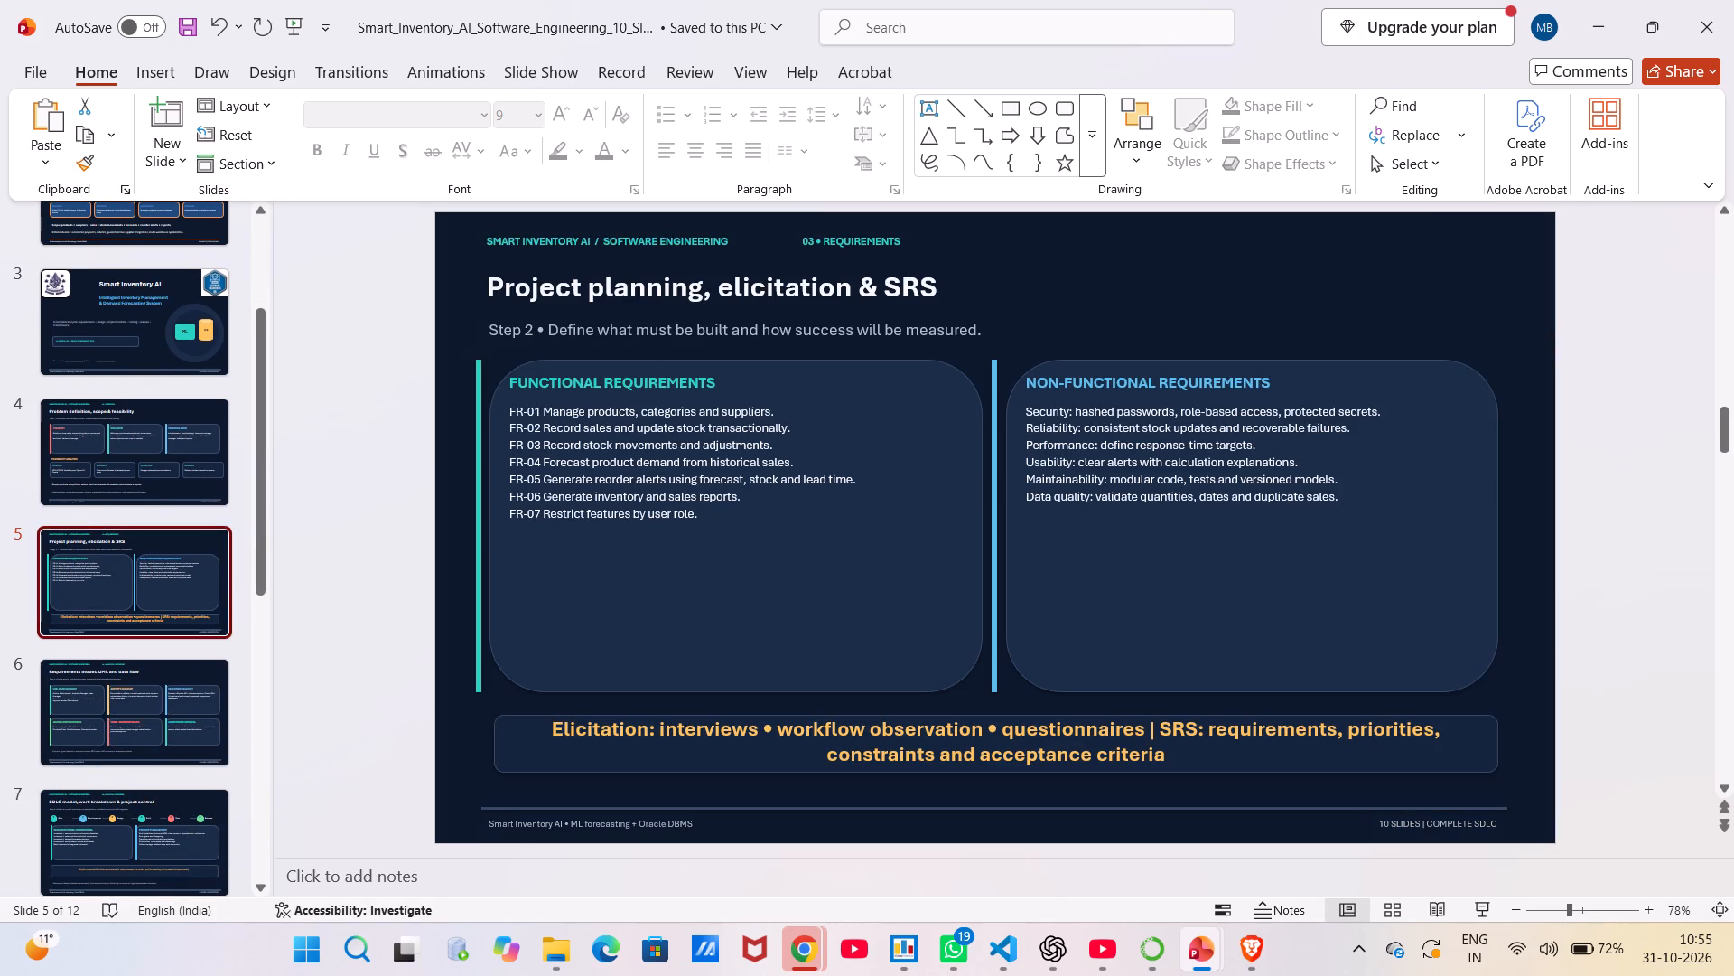
{"action": "left_click", "coordinate": [1463, 255]}
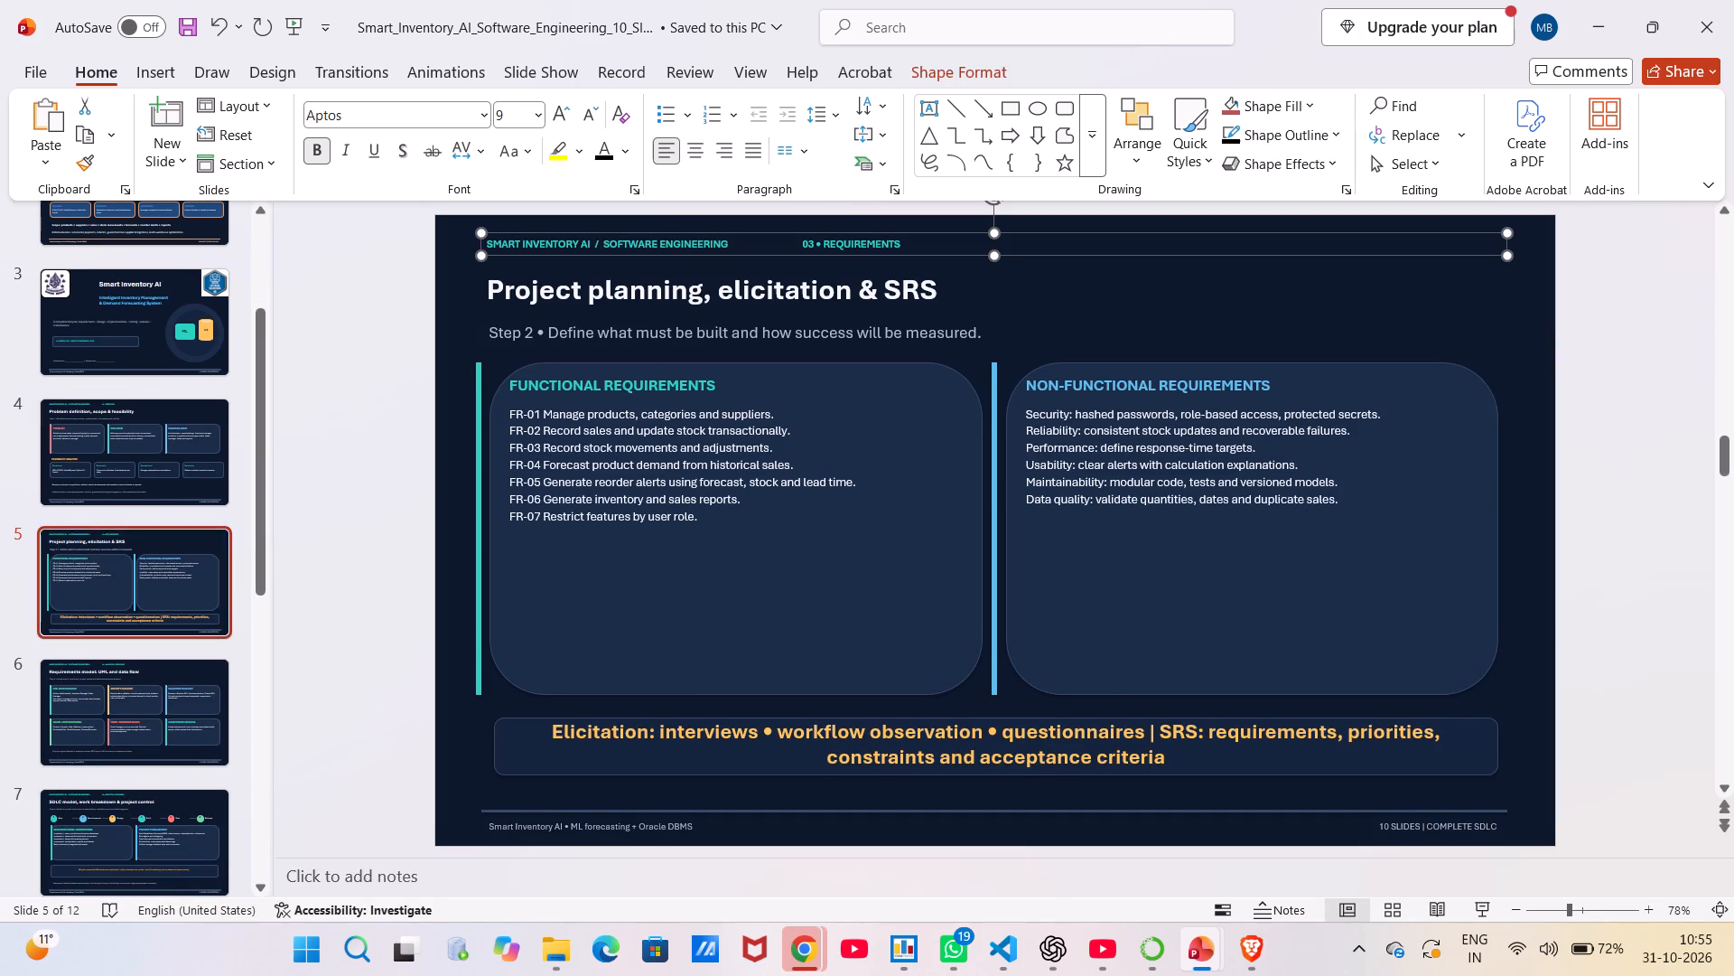
{"action": "left_click", "coordinate": [1487, 286]}
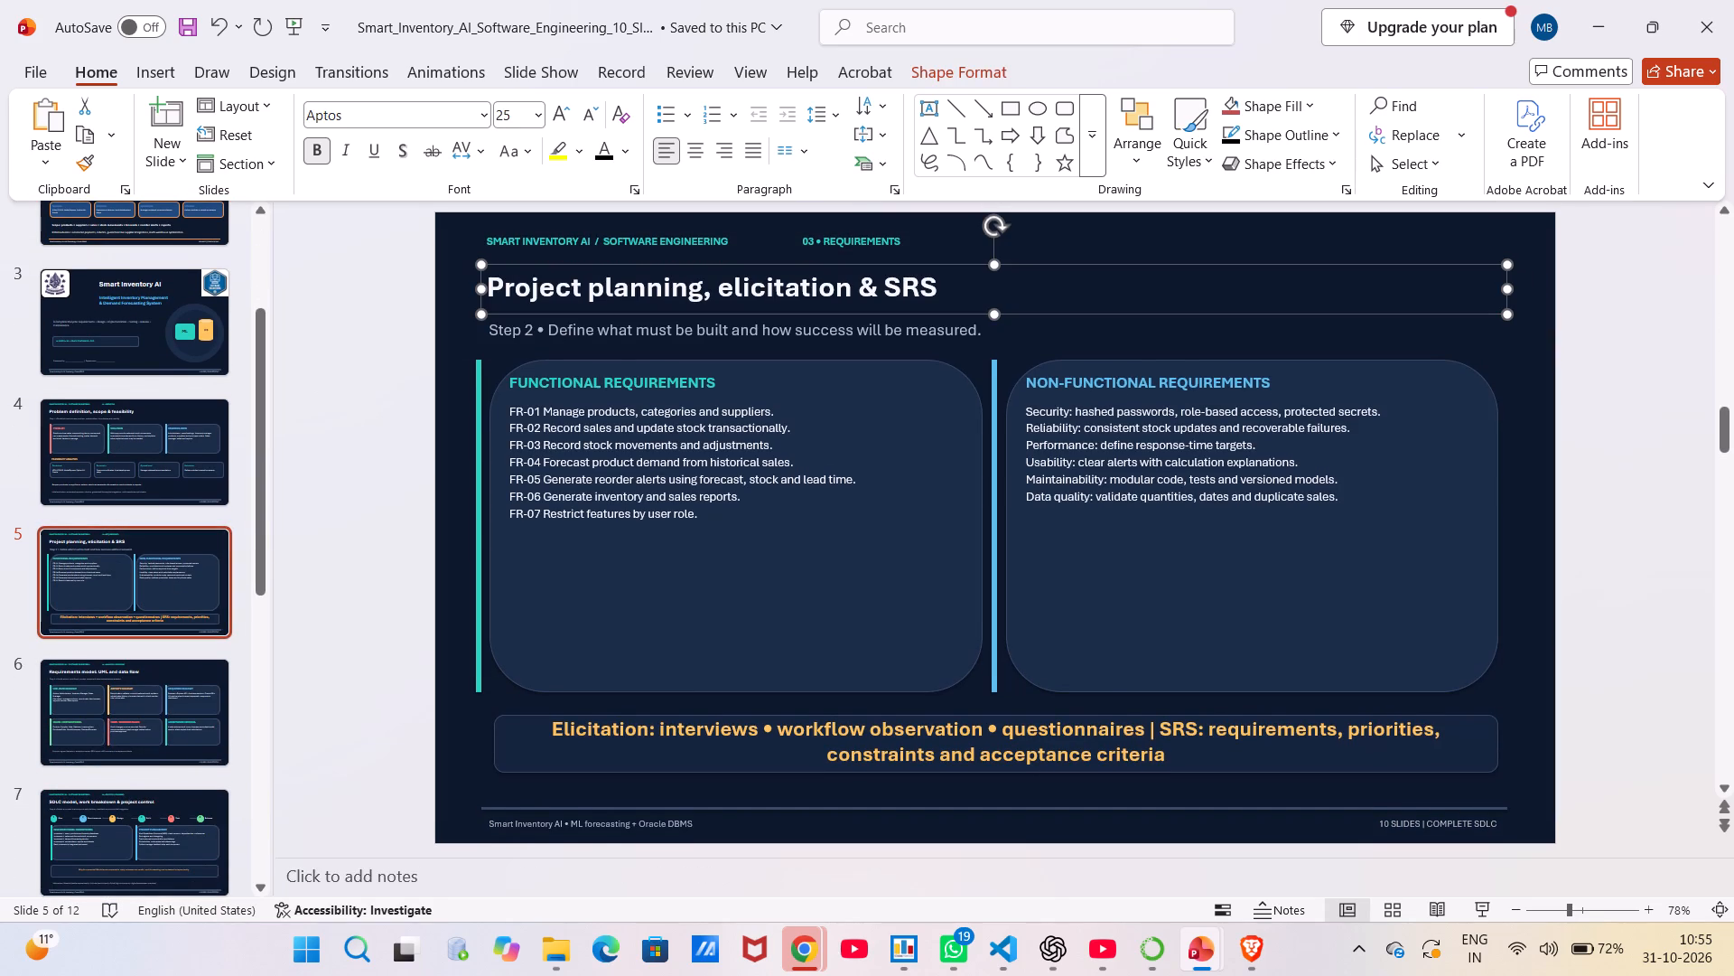
{"action": "left_click", "coordinate": [1512, 230]}
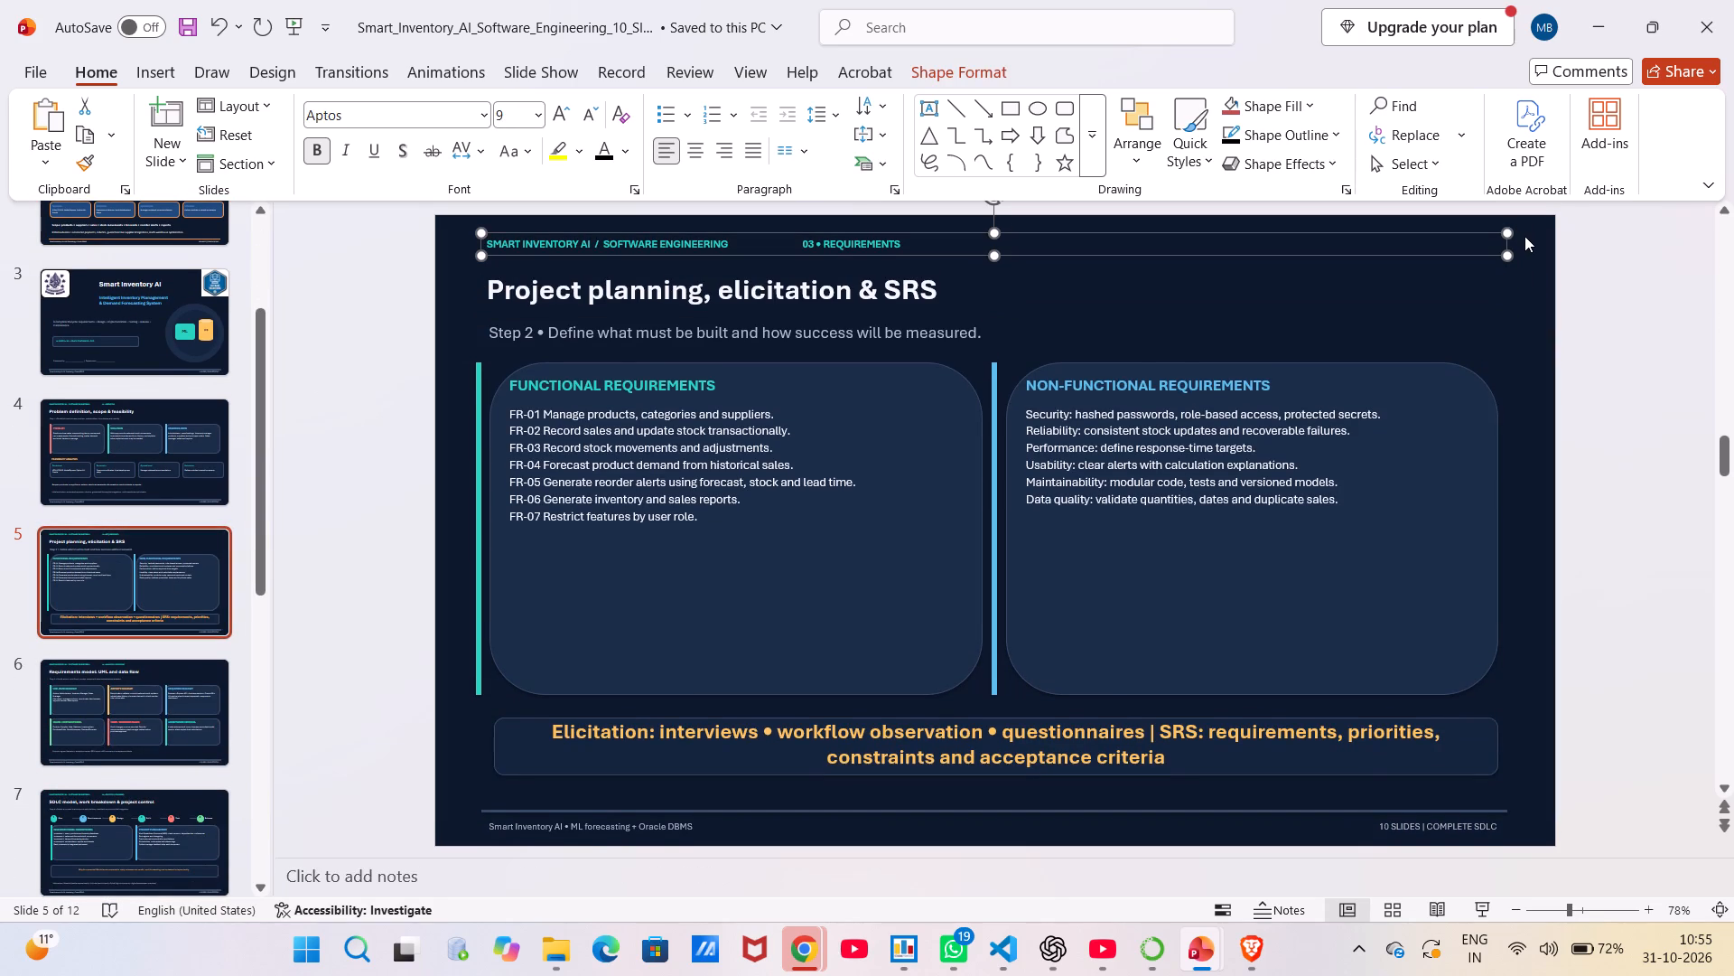
{"action": "left_click", "coordinate": [1524, 238]}
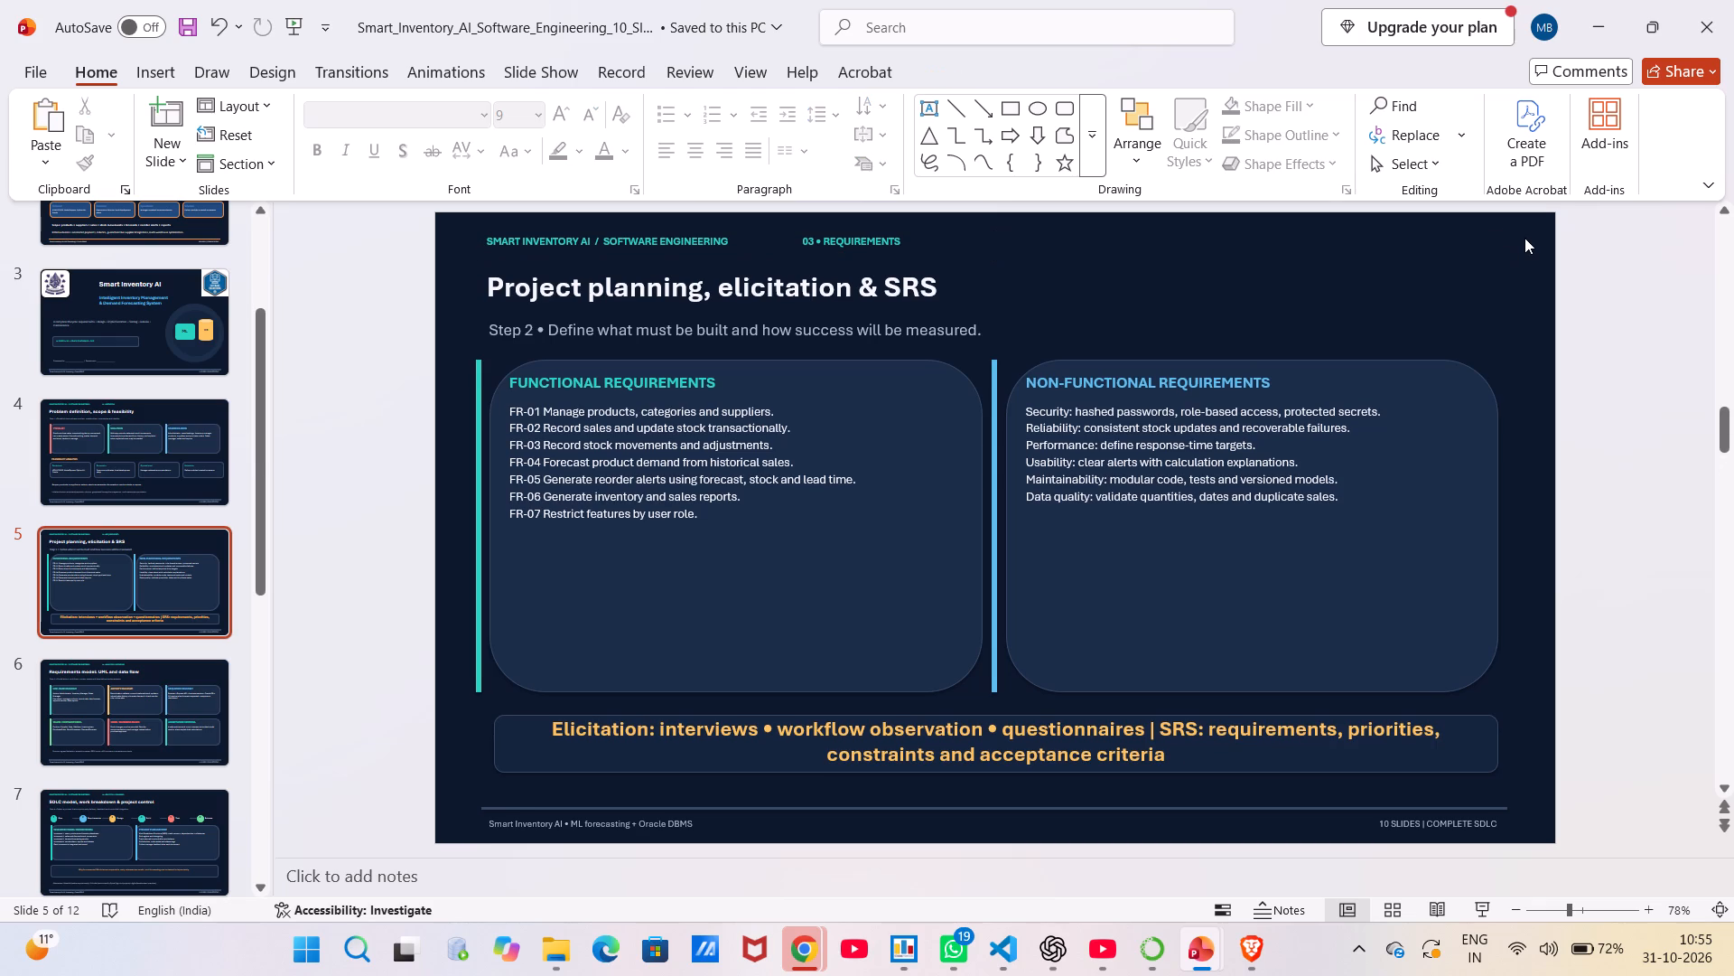
{"action": "key", "text": "ctrl+v"}
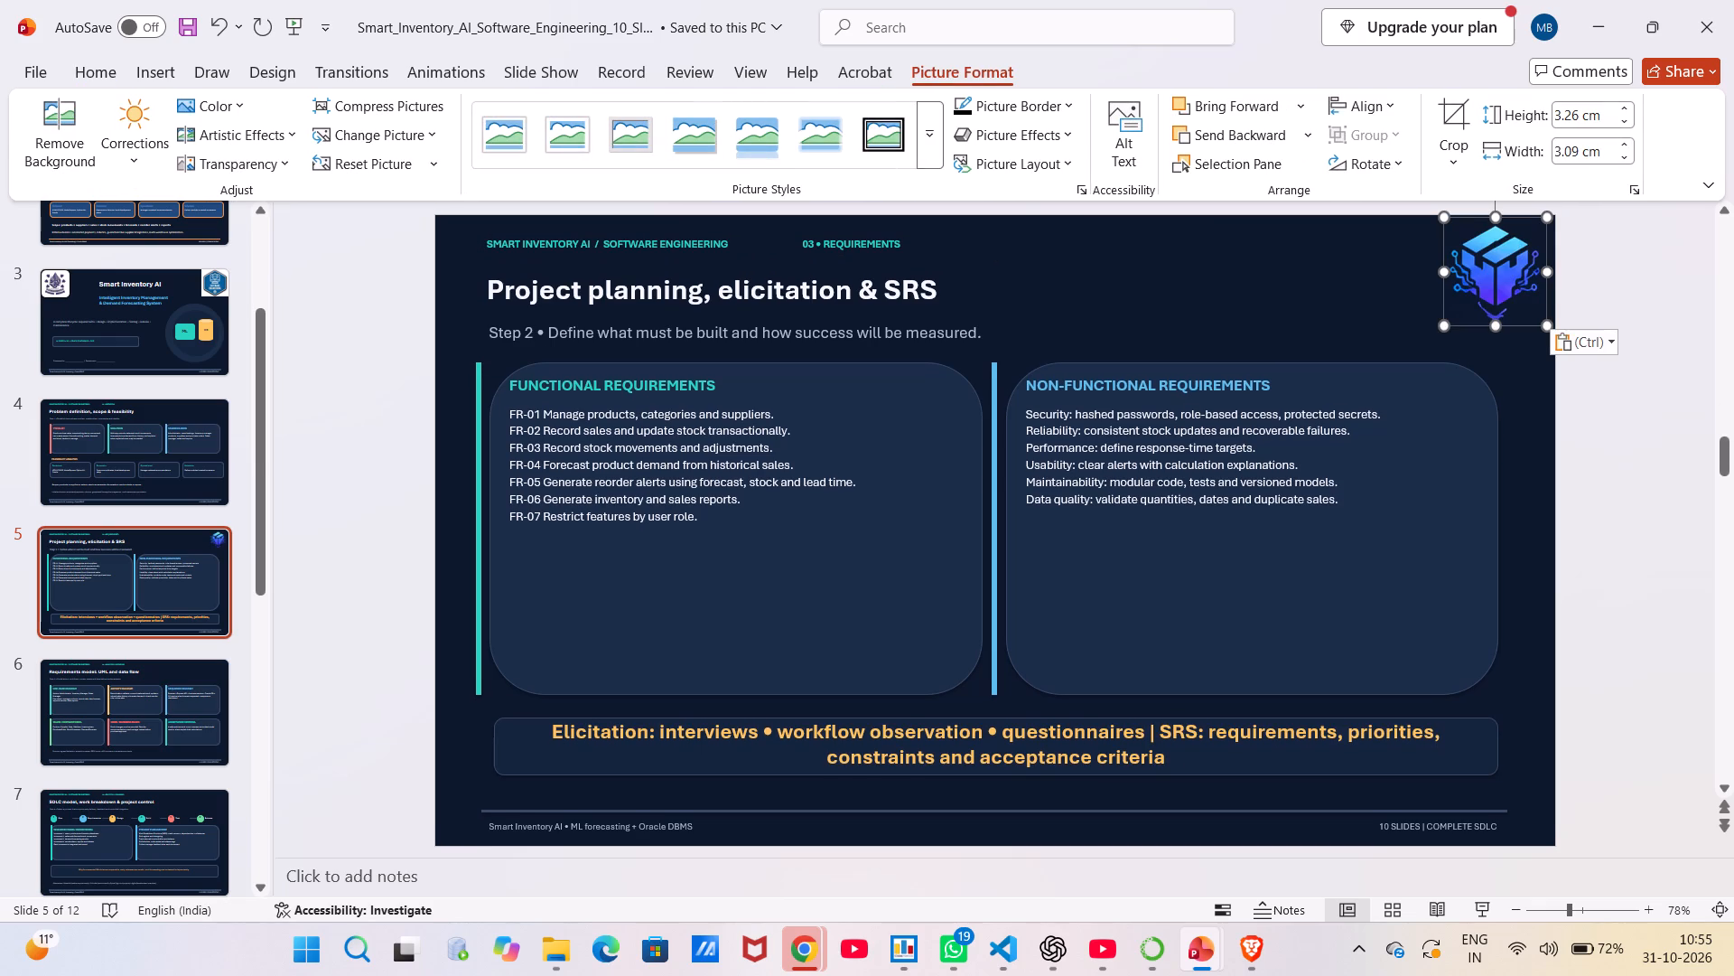
{"action": "left_click", "coordinate": [1612, 256]}
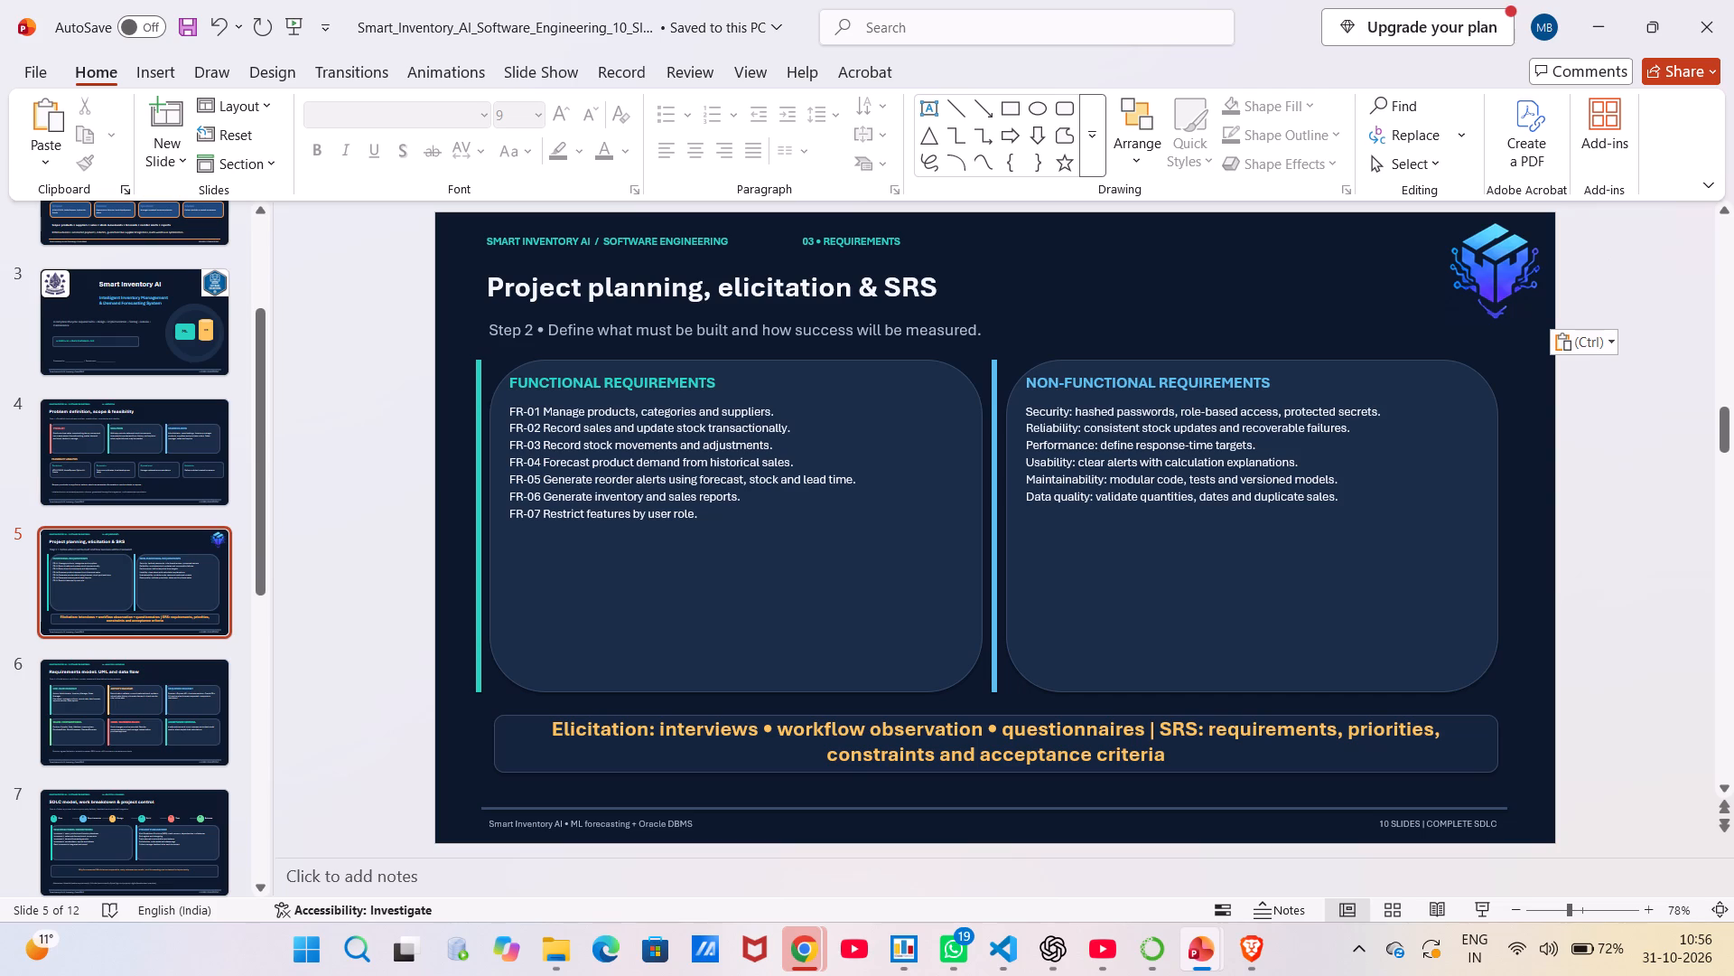
Set the FR-01 to FR-07 list under Functional Requirements on slide 5 to 18 pt.
{"action": "left_click", "coordinate": [635, 469]}
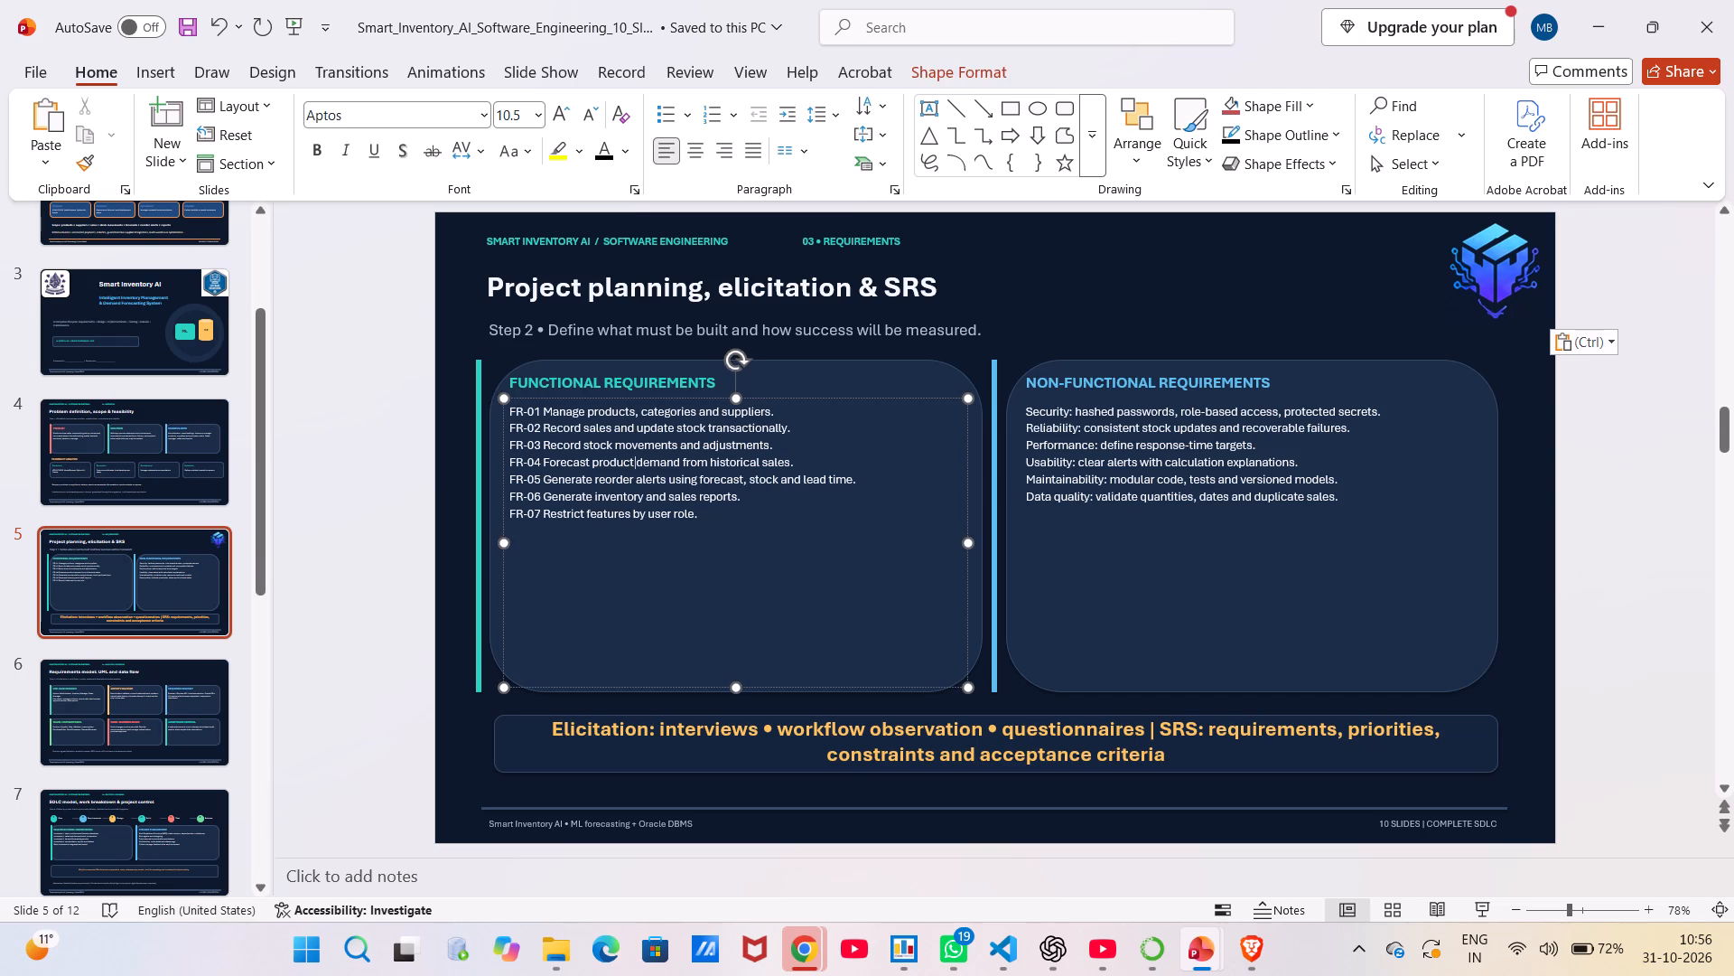
{"action": "left_click", "coordinate": [629, 461]}
{"action": "key", "text": "ctrl+a"}
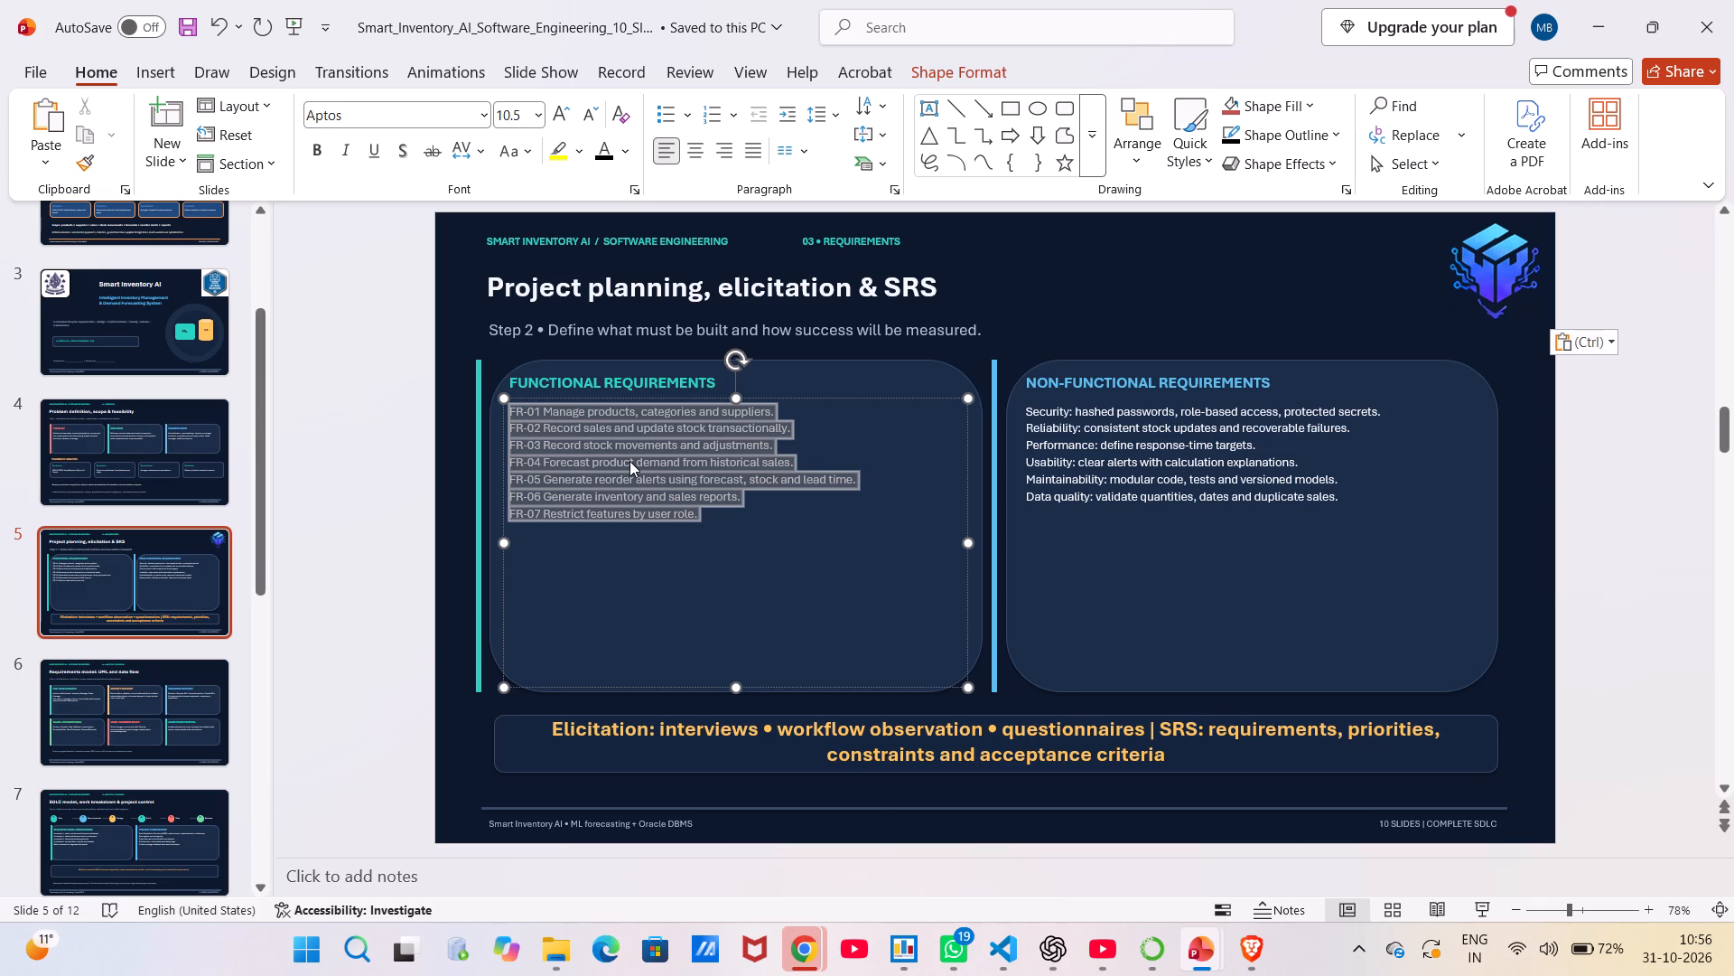
{"action": "right_click", "coordinate": [629, 461]}
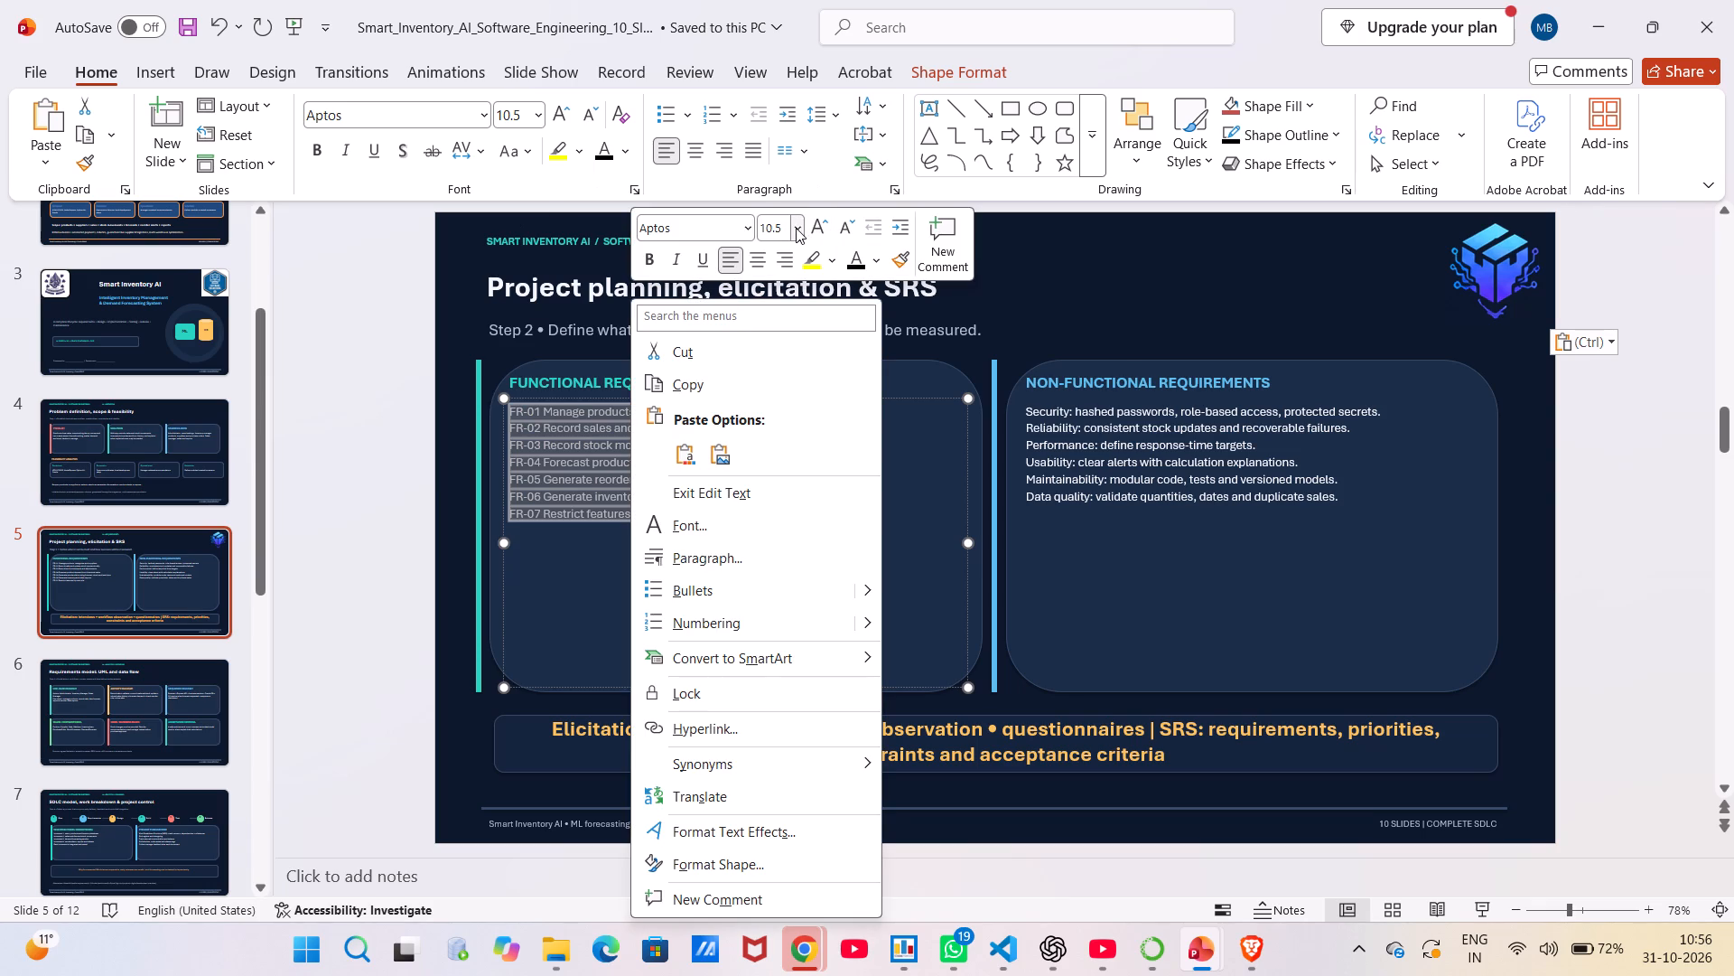
{"action": "left_click", "coordinate": [795, 228]}
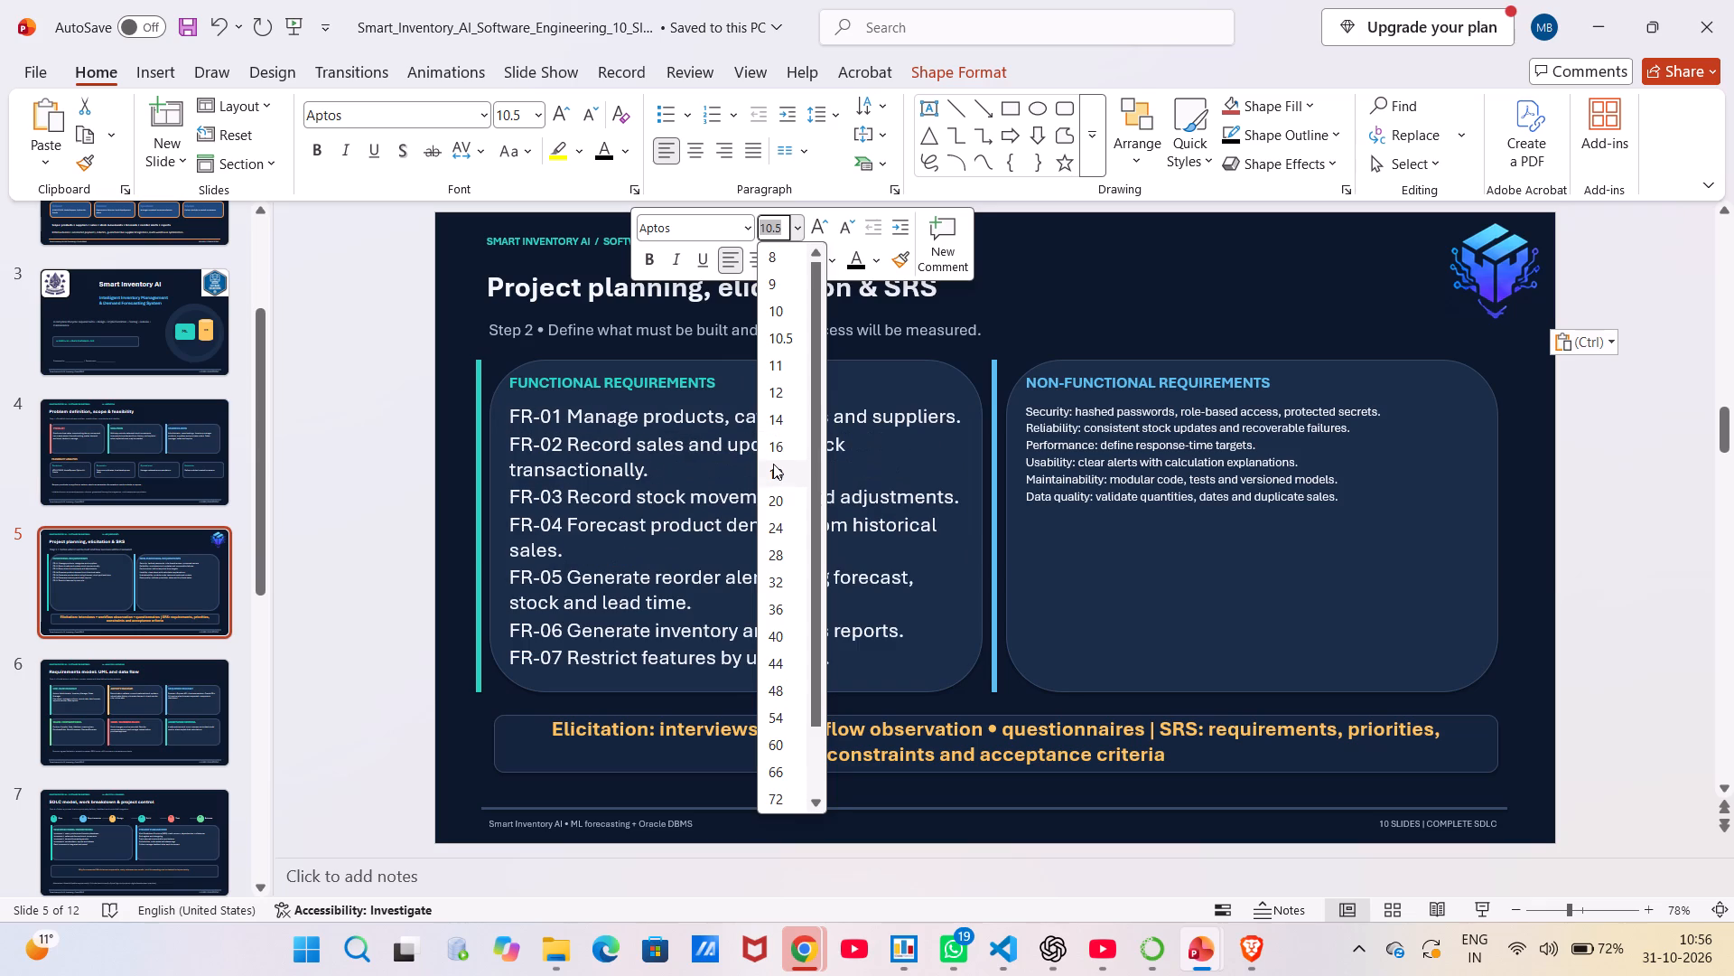
{"action": "left_click", "coordinate": [773, 464]}
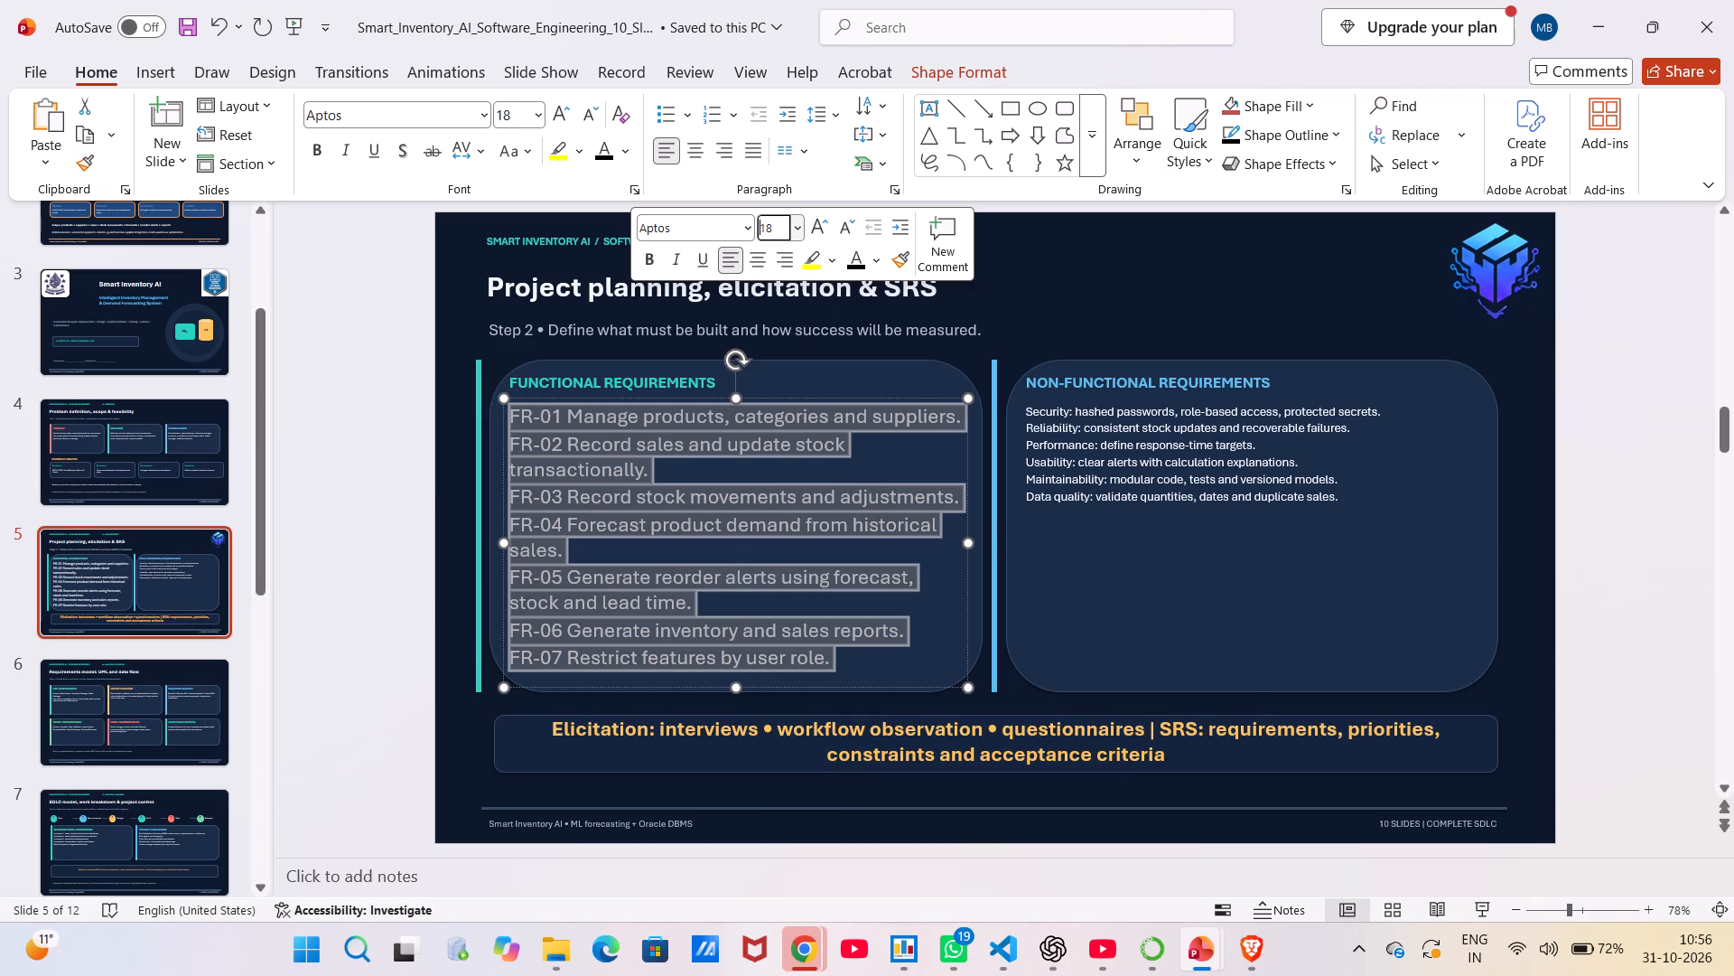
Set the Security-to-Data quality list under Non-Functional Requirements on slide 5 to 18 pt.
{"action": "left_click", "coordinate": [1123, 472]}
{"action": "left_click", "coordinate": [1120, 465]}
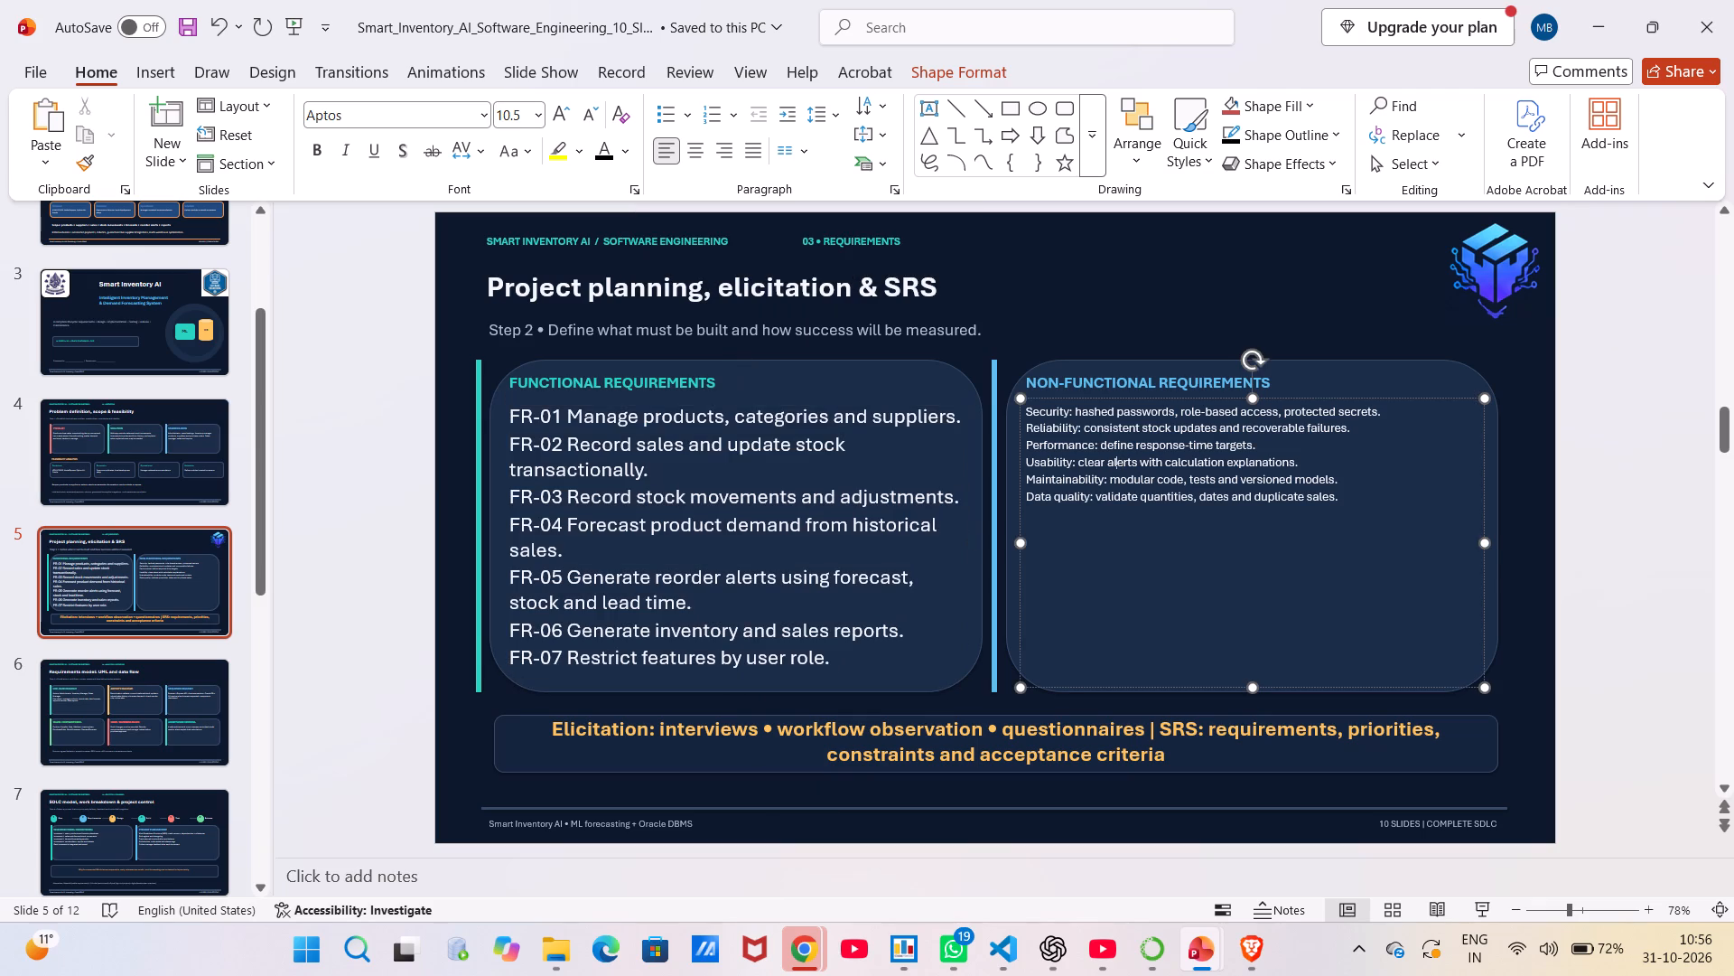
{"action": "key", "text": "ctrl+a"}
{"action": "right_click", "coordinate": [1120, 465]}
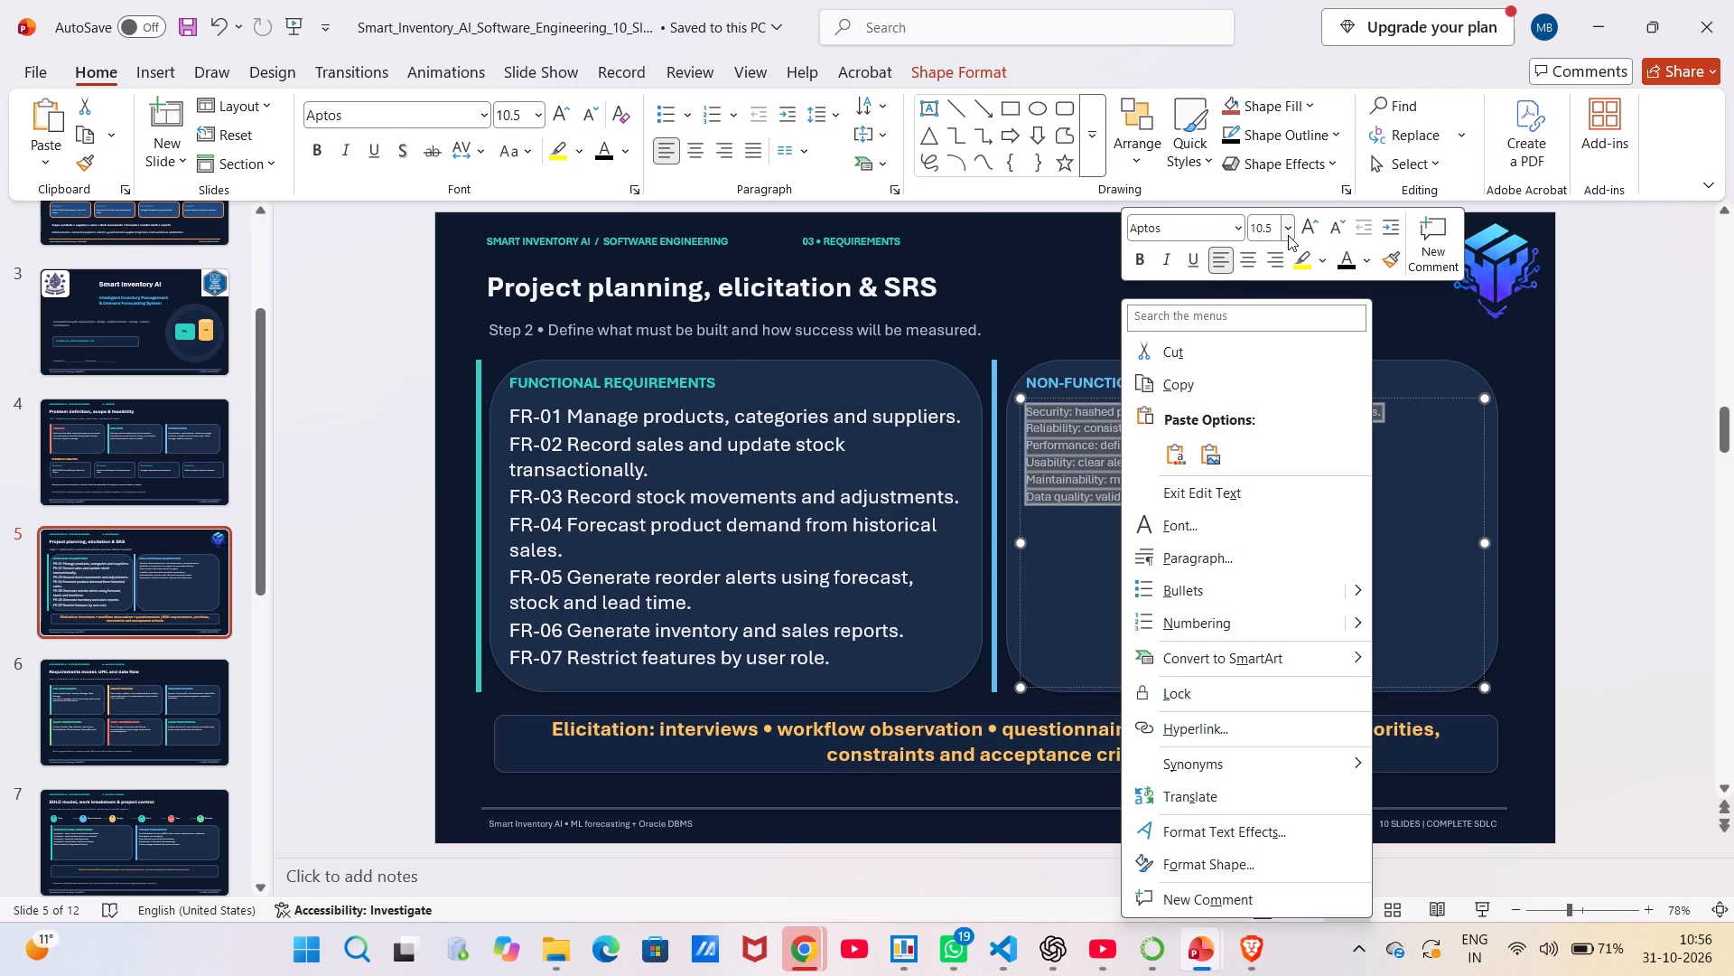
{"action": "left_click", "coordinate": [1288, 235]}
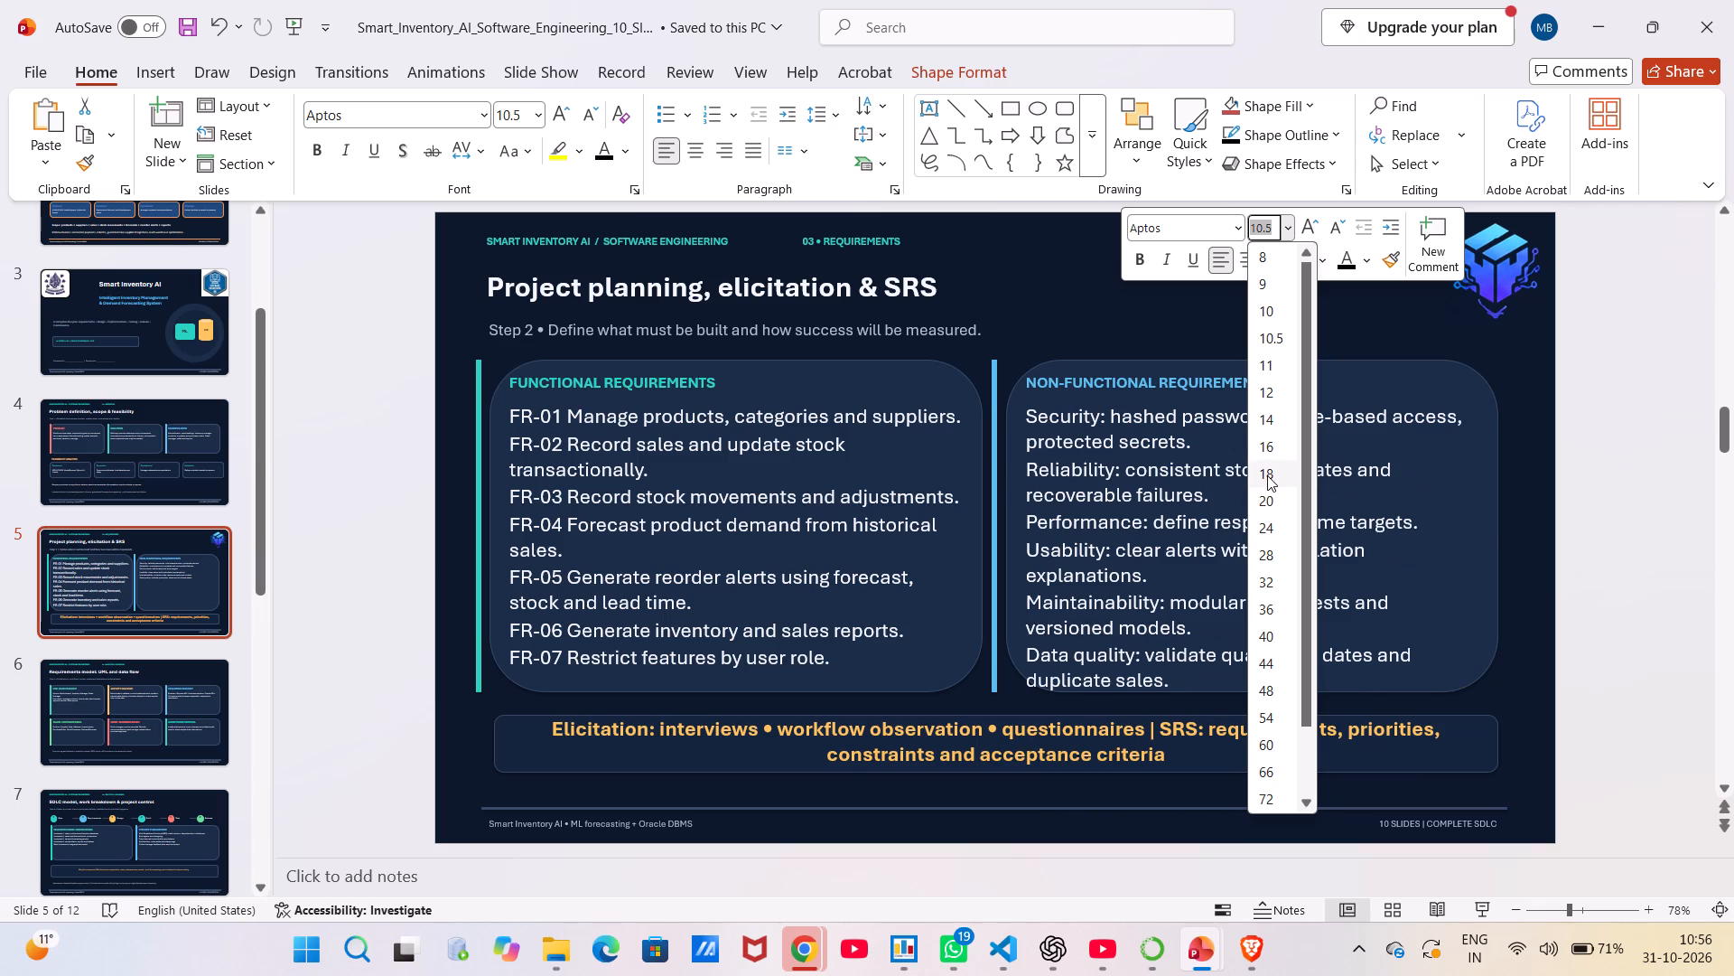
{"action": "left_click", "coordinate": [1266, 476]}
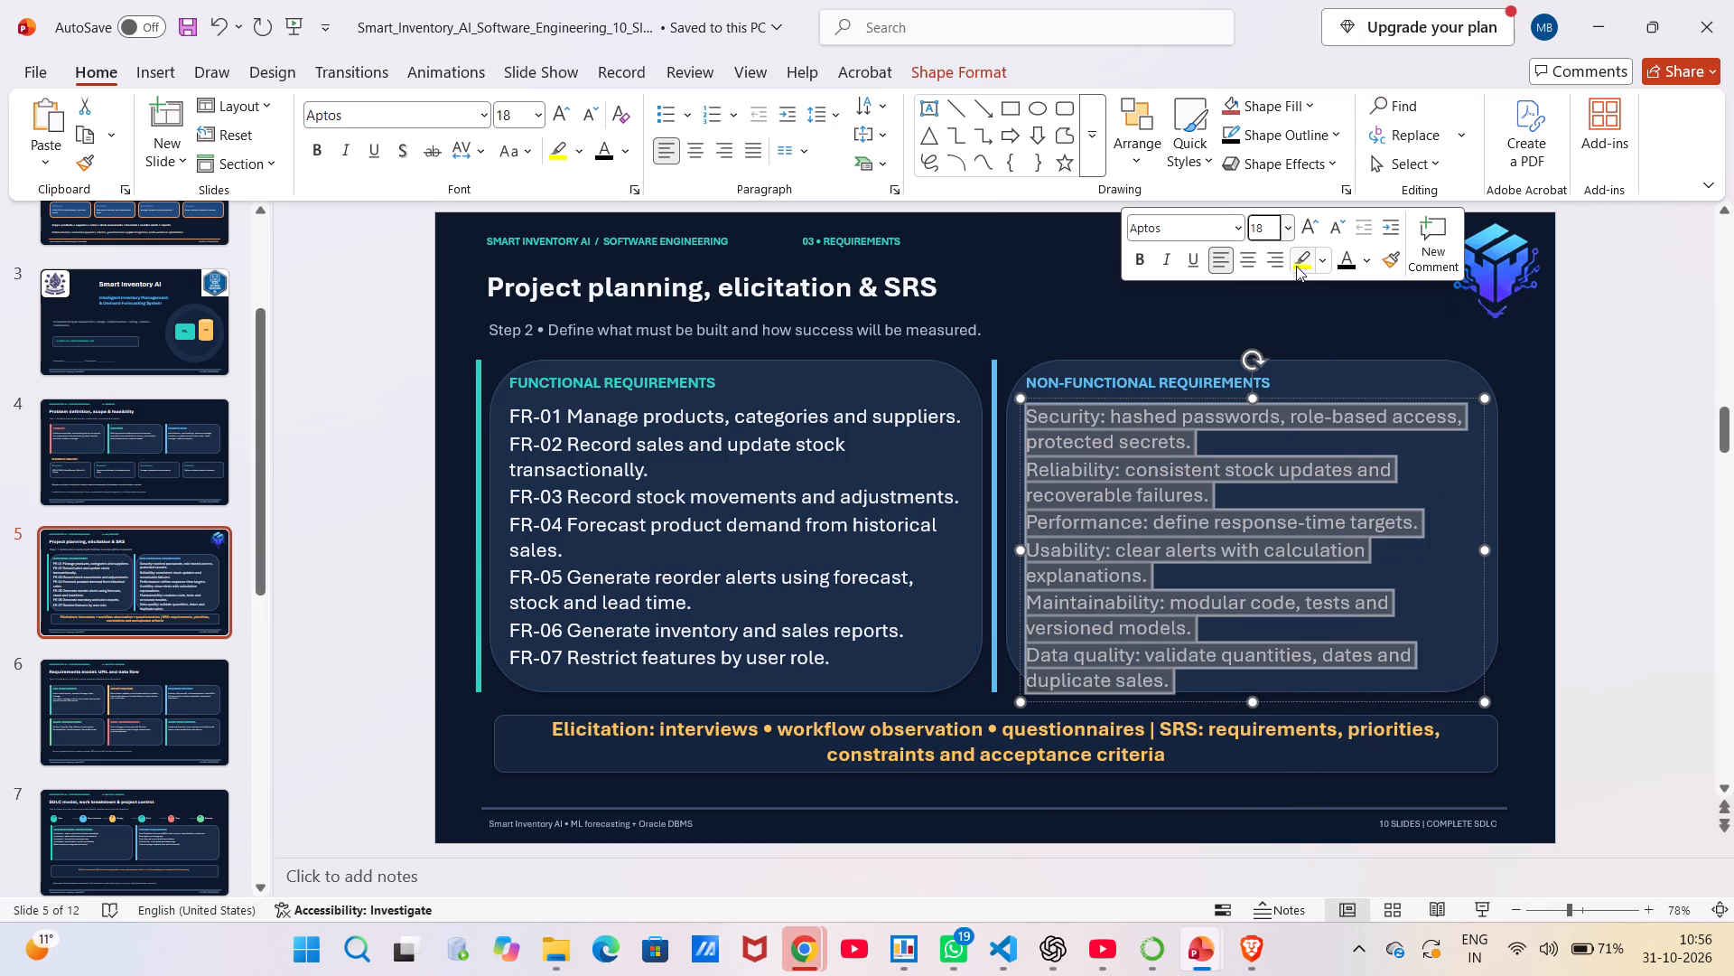
Set the Security-to-Data quality list under Non-Functional Requirements to 17.5 pt.
{"action": "left_click", "coordinate": [1268, 225]}
{"action": "key", "text": "BackSpace"}
{"action": "key", "text": "7"}
{"action": "key", "text": "period"}
{"action": "key", "text": "5"}
{"action": "left_click", "coordinate": [1039, 254]}
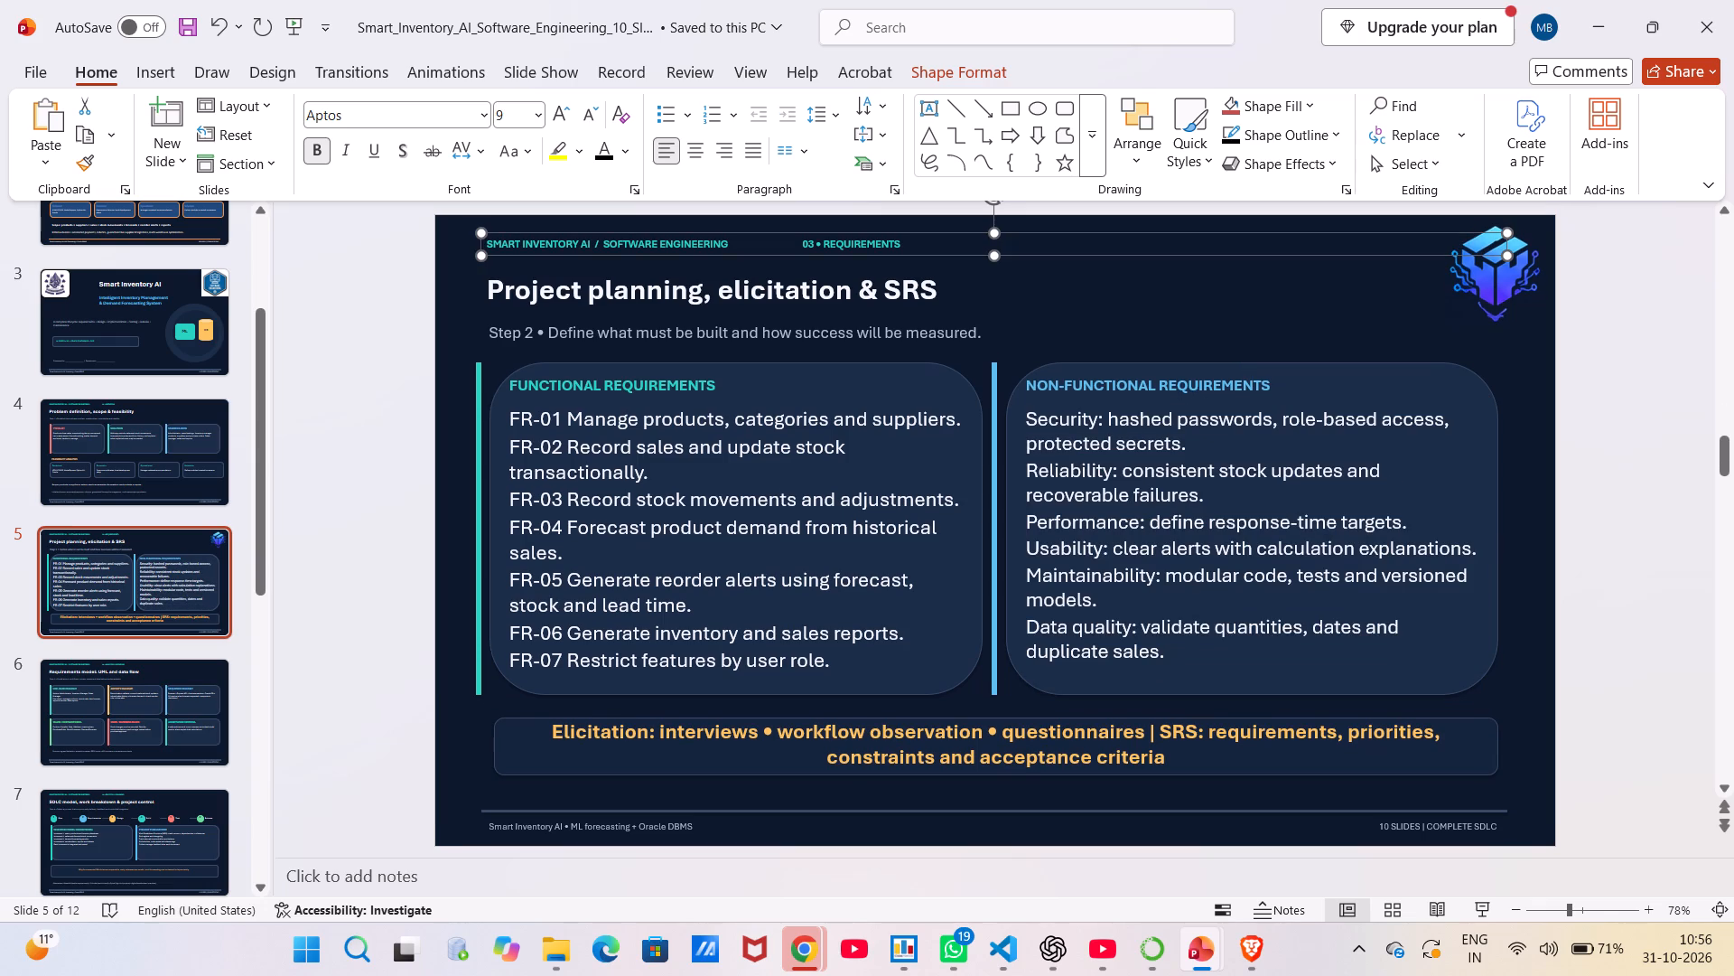
Set the "NON-FUNCTIONAL REQUIREMENTS" heading on slide 5 to 20 pt.
{"action": "left_click", "coordinate": [1206, 383]}
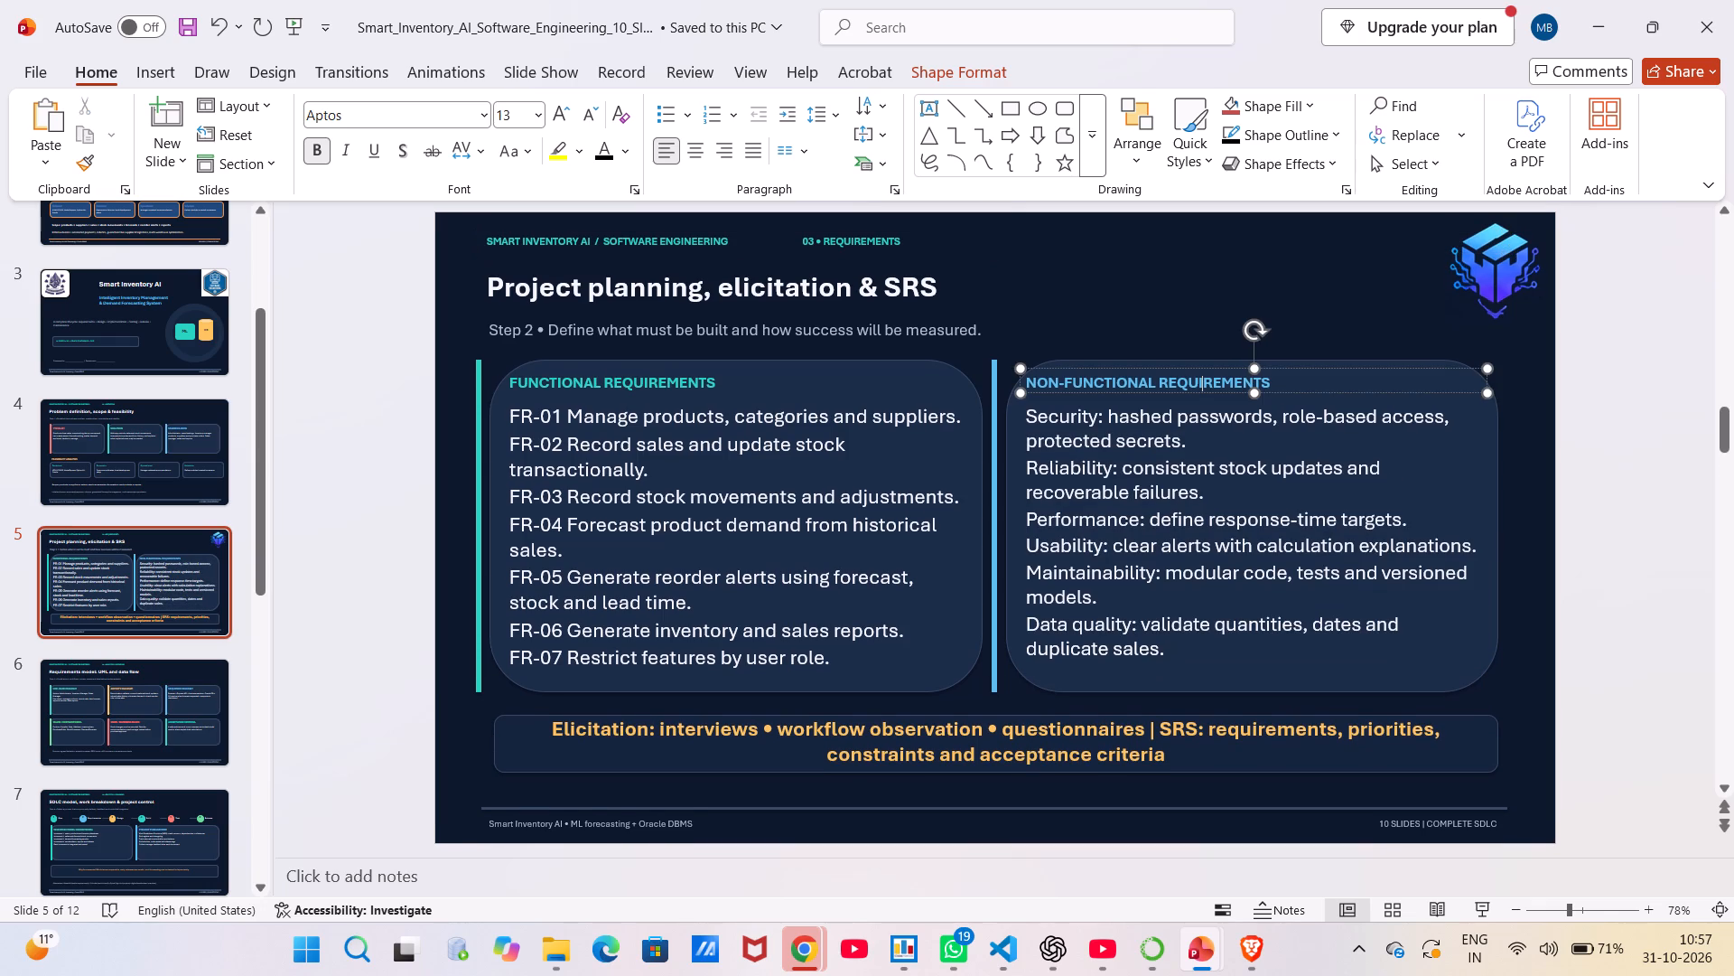
{"action": "key", "text": "ctrl+a"}
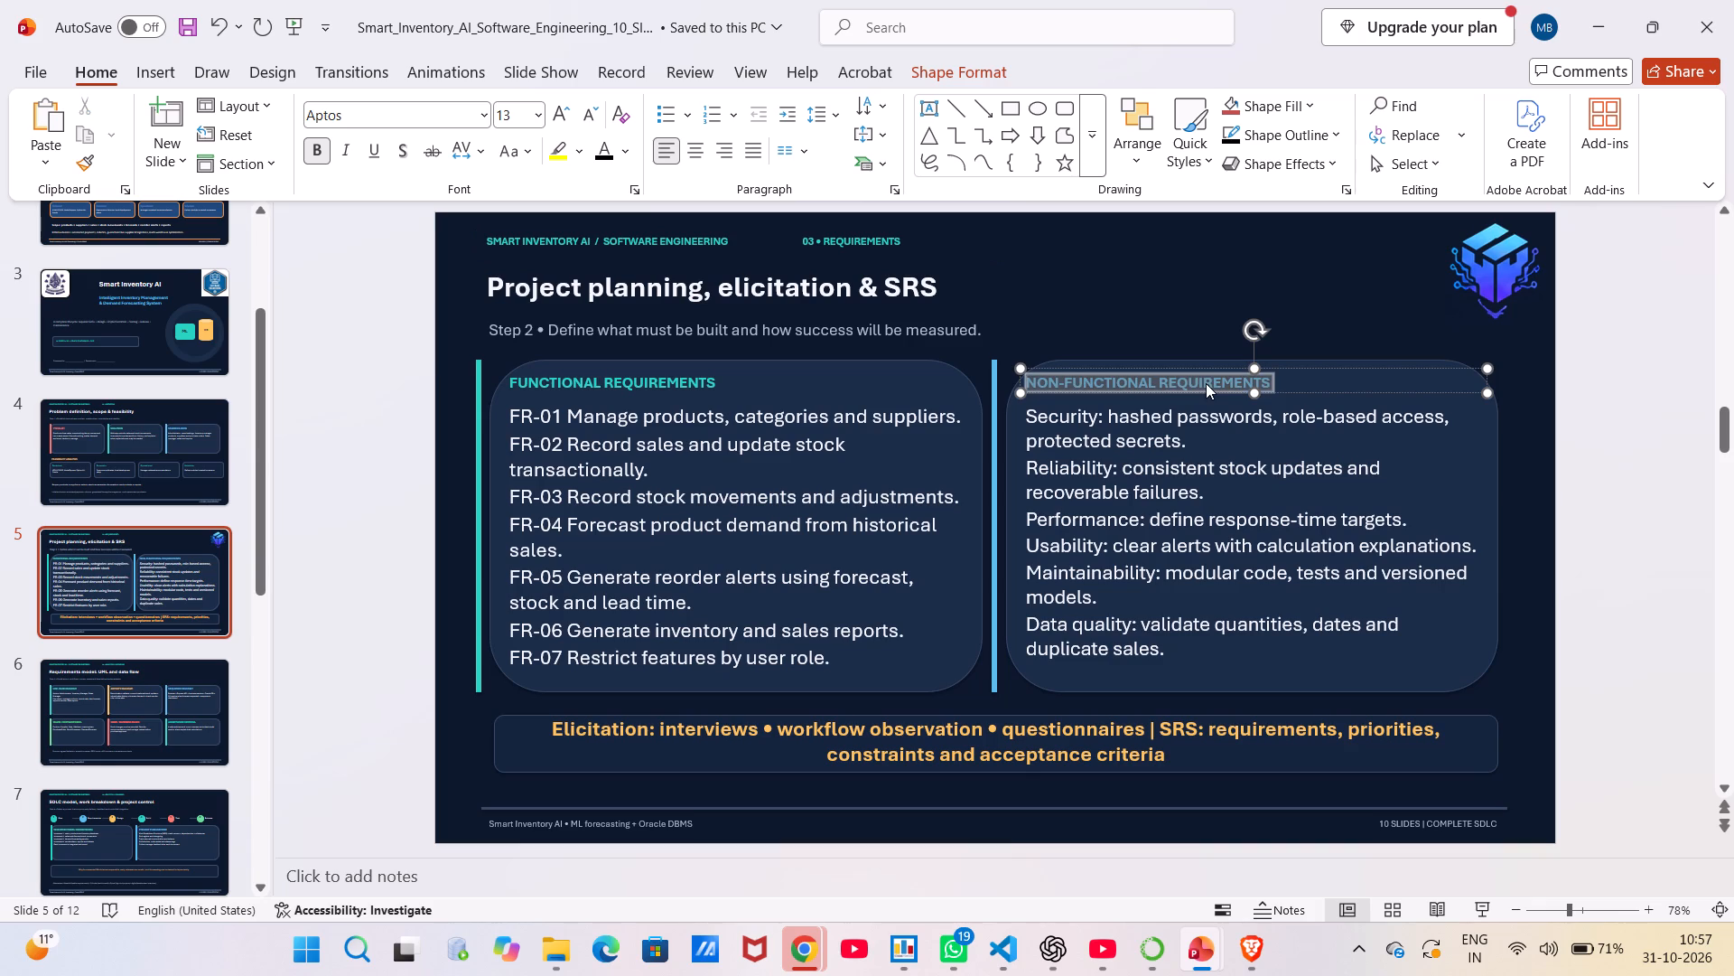
{"action": "right_click", "coordinate": [1206, 383]}
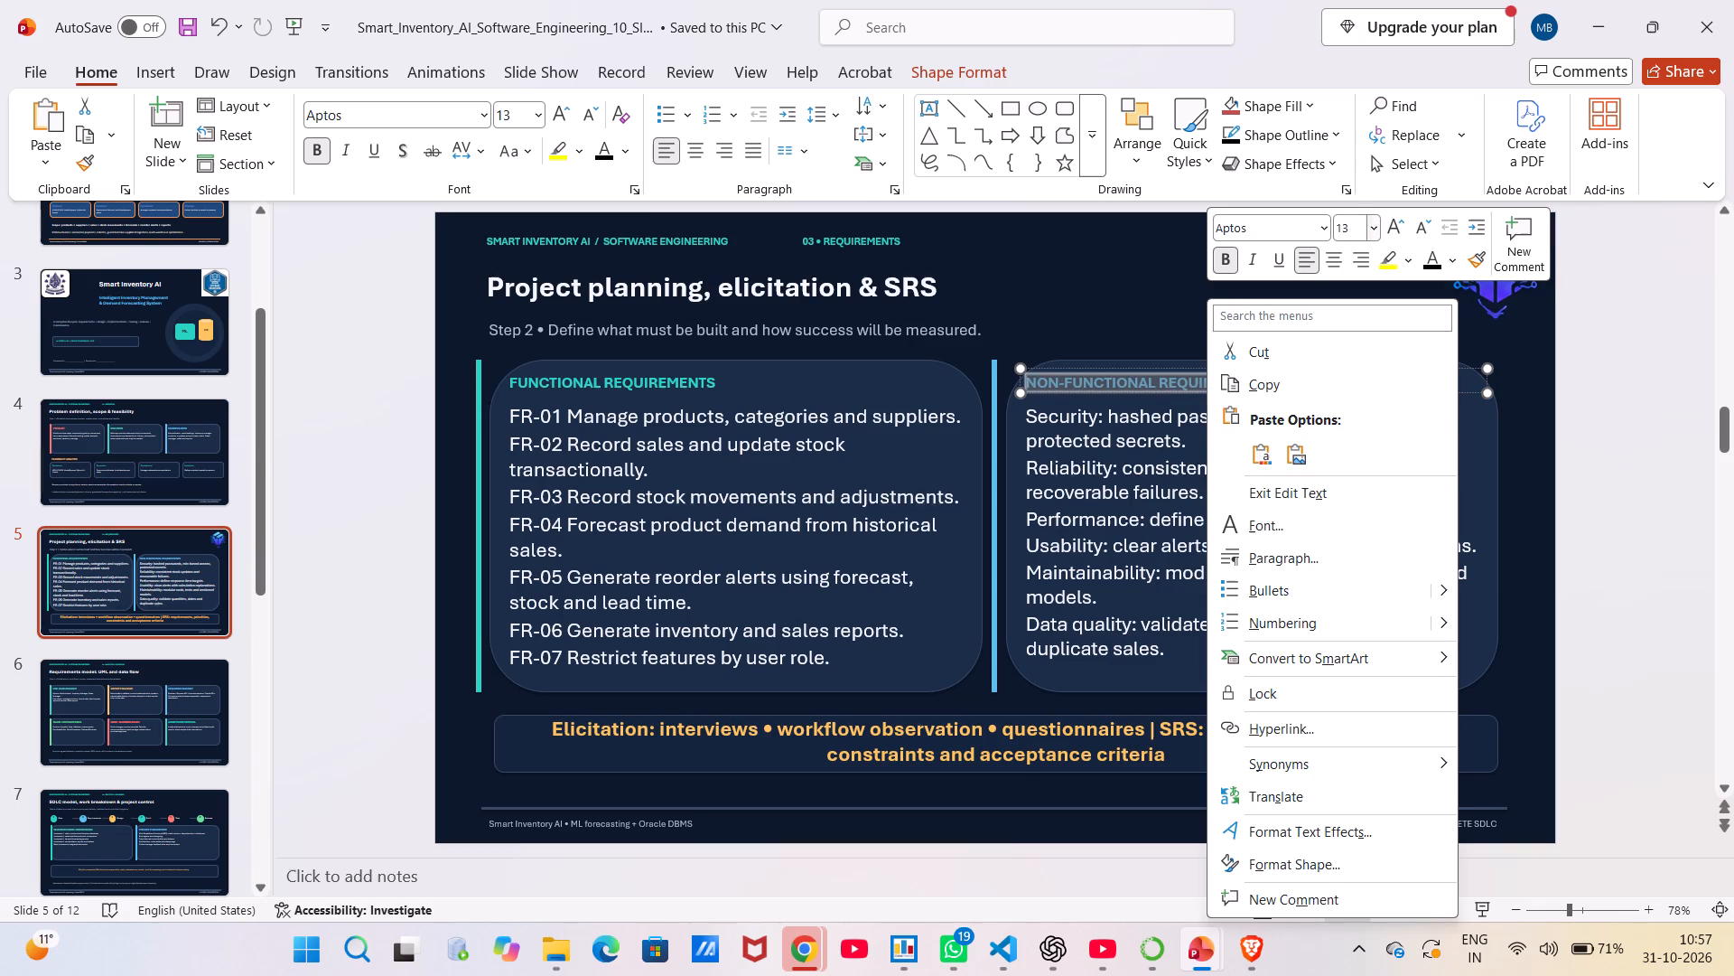
{"action": "left_click", "coordinate": [1378, 228]}
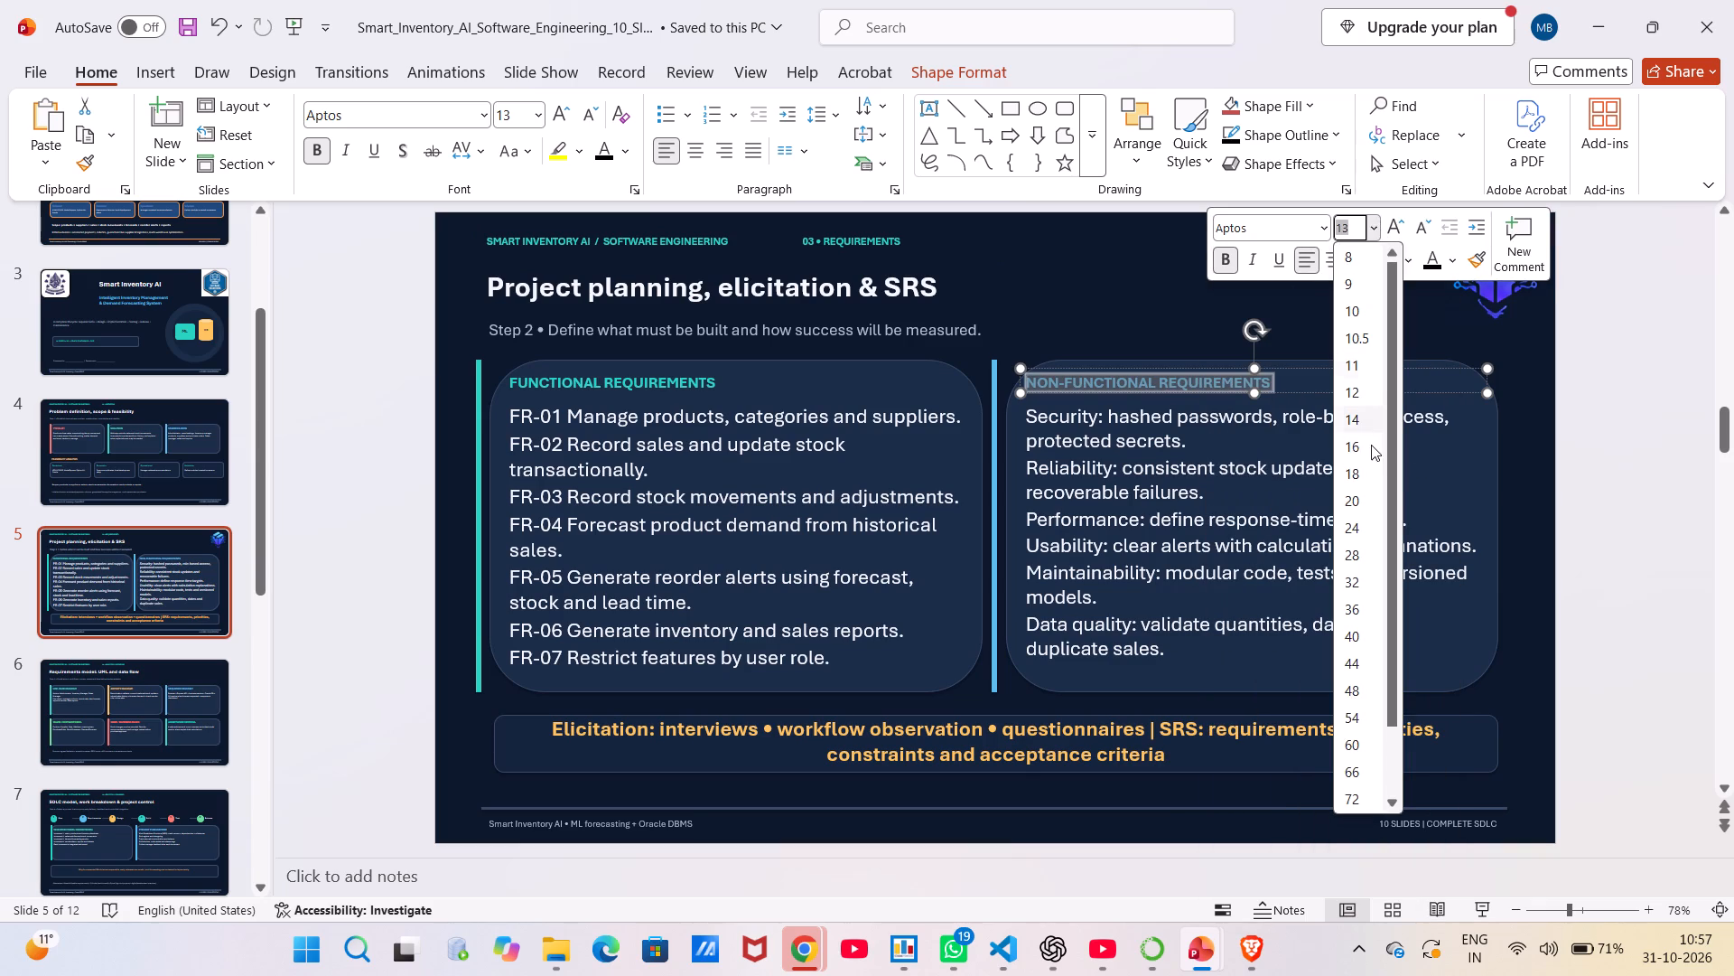
{"action": "left_click", "coordinate": [1353, 502]}
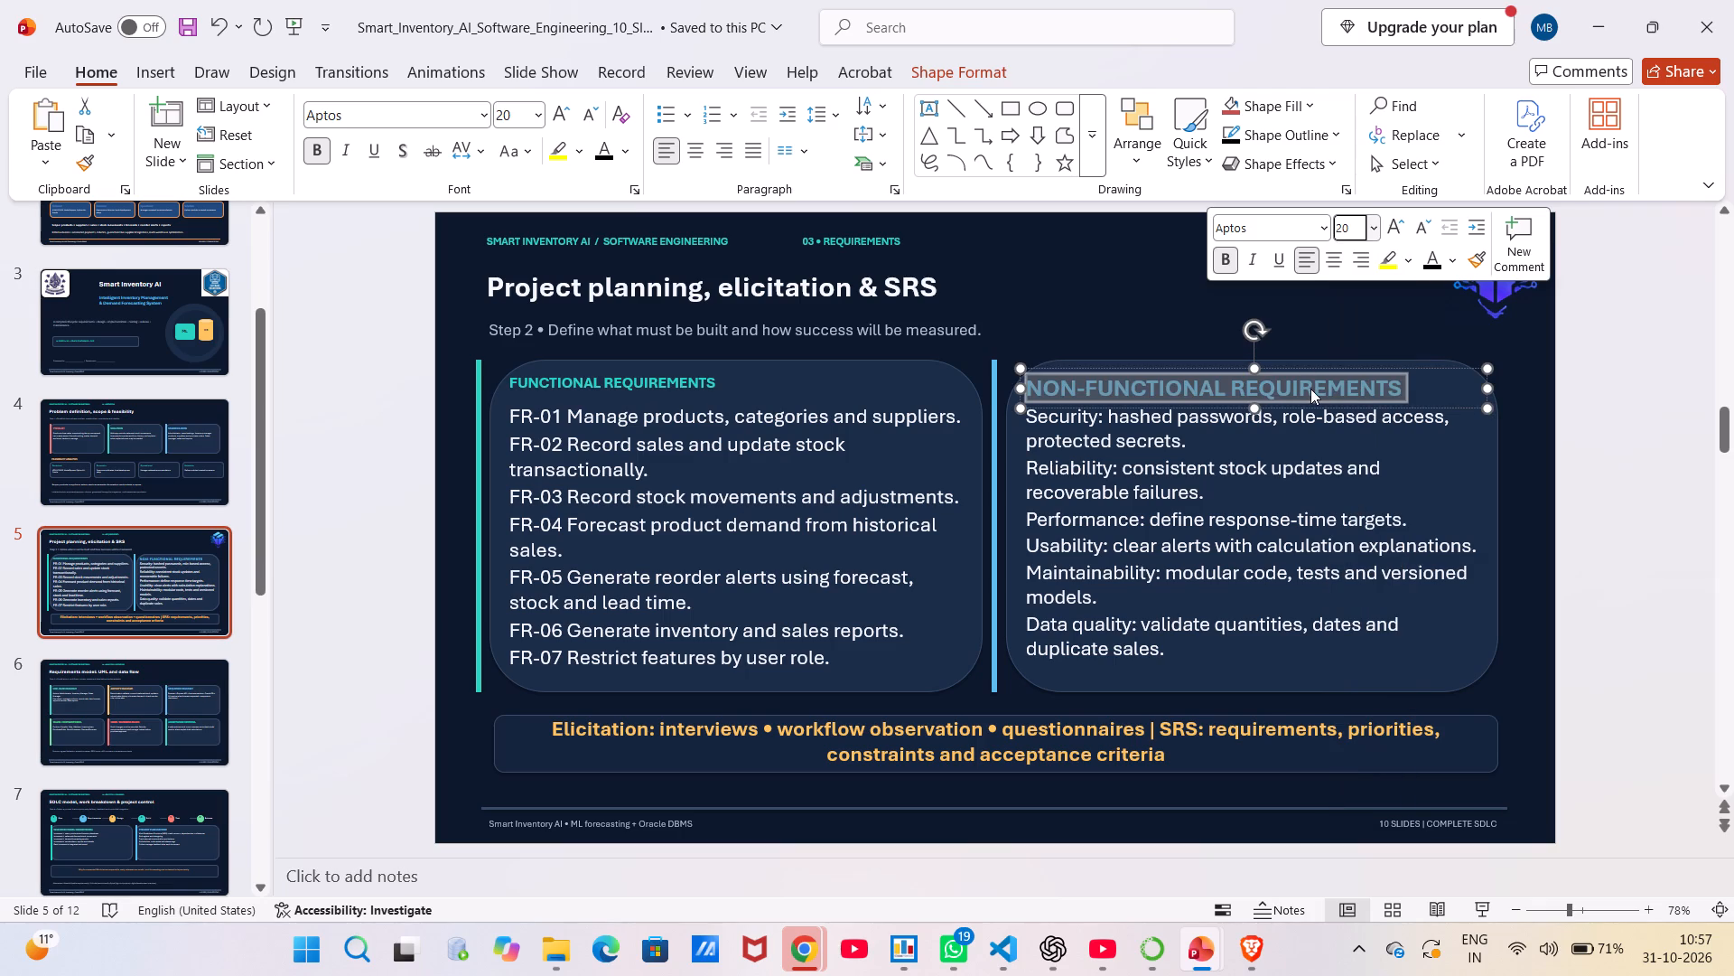
{"action": "left_click", "coordinate": [1161, 305]}
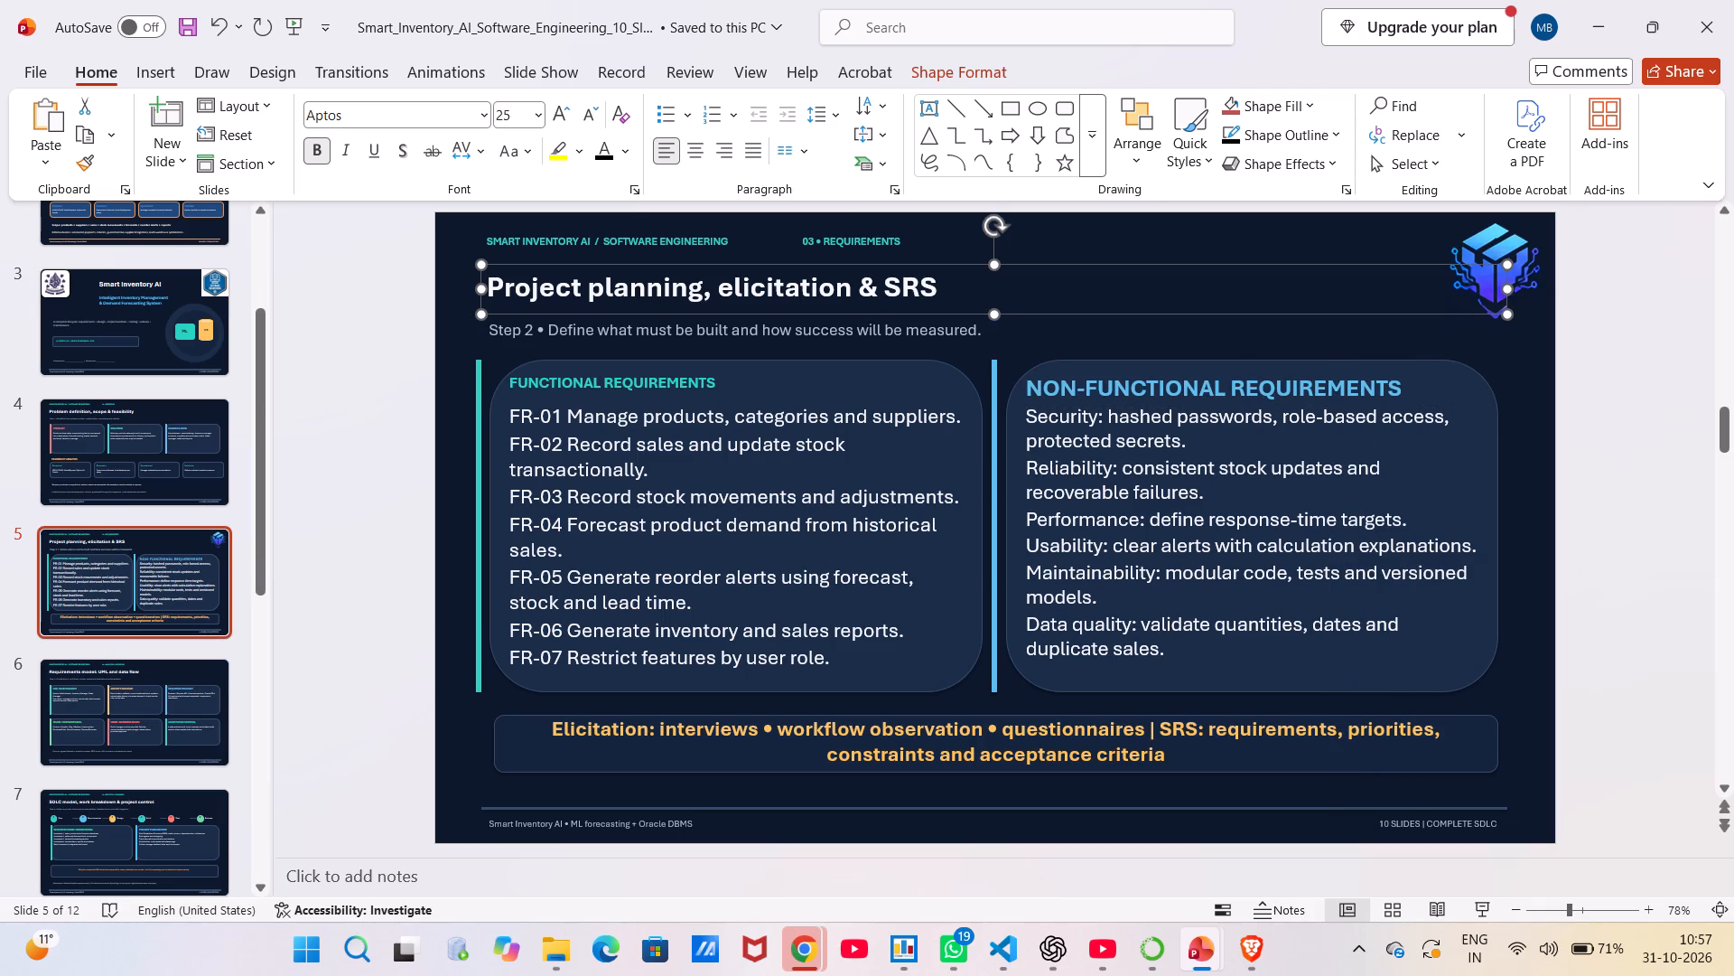
Set the "FUNCTIONAL REQUIREMENTS" heading on slide 5 to 20 pt.
{"action": "left_click", "coordinate": [575, 381]}
{"action": "left_click", "coordinate": [575, 381]}
{"action": "key", "text": "ctrl+a"}
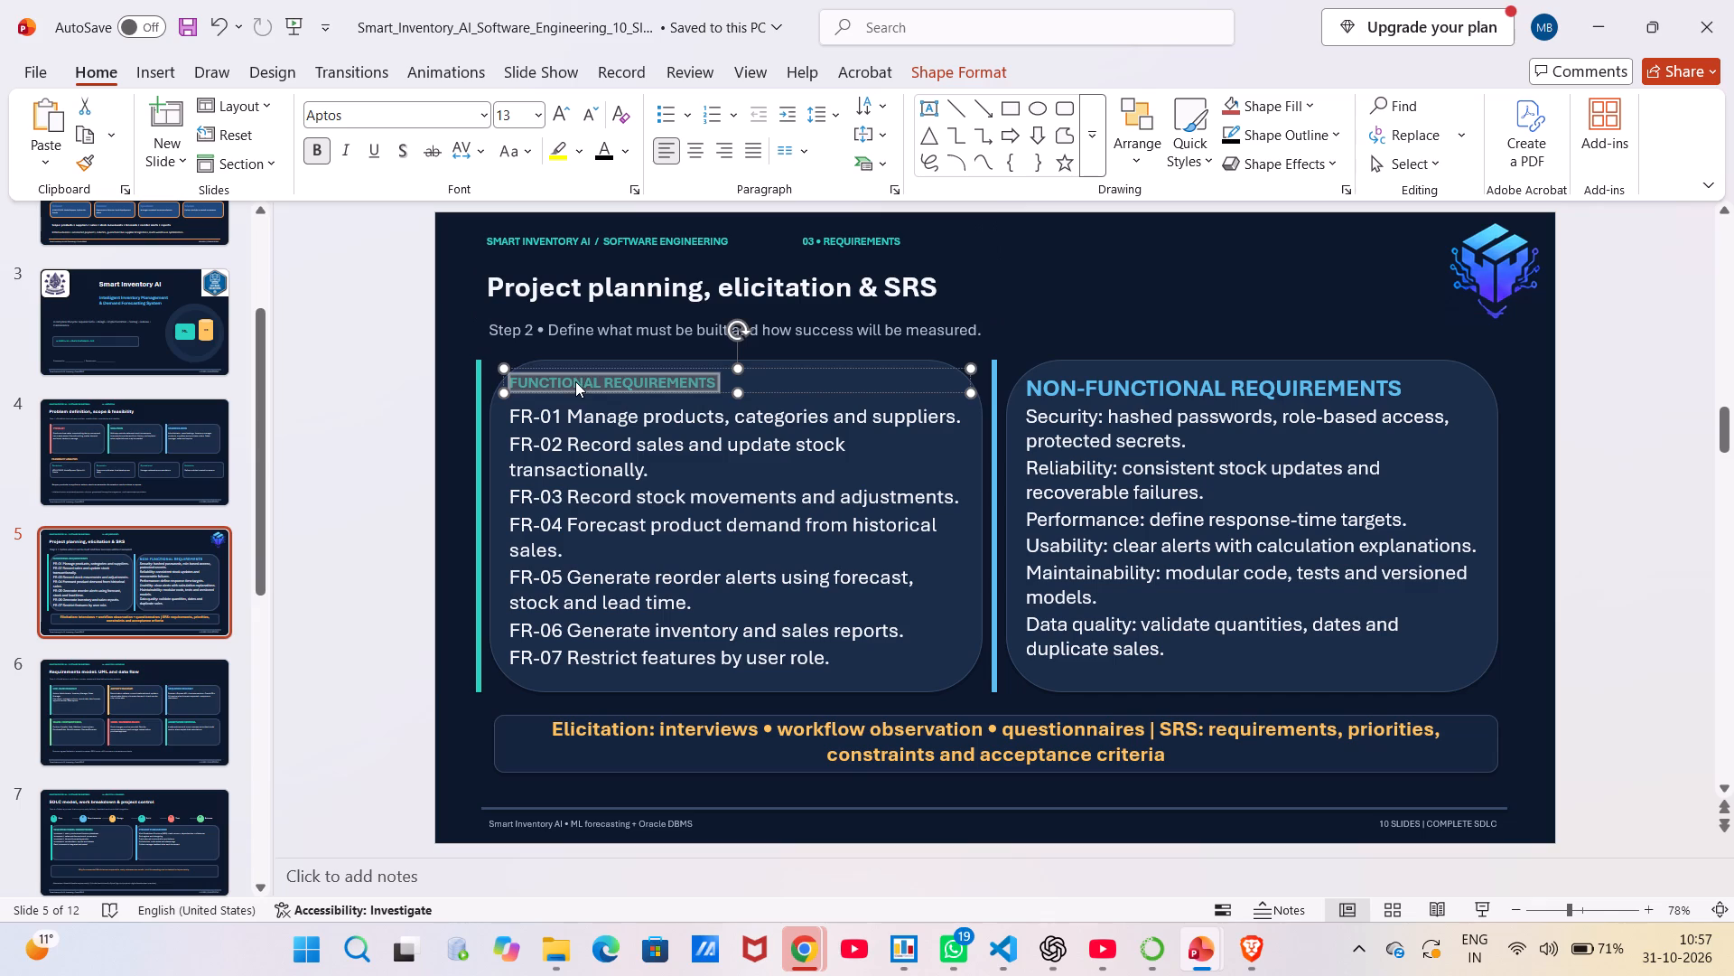
{"action": "right_click", "coordinate": [575, 381]}
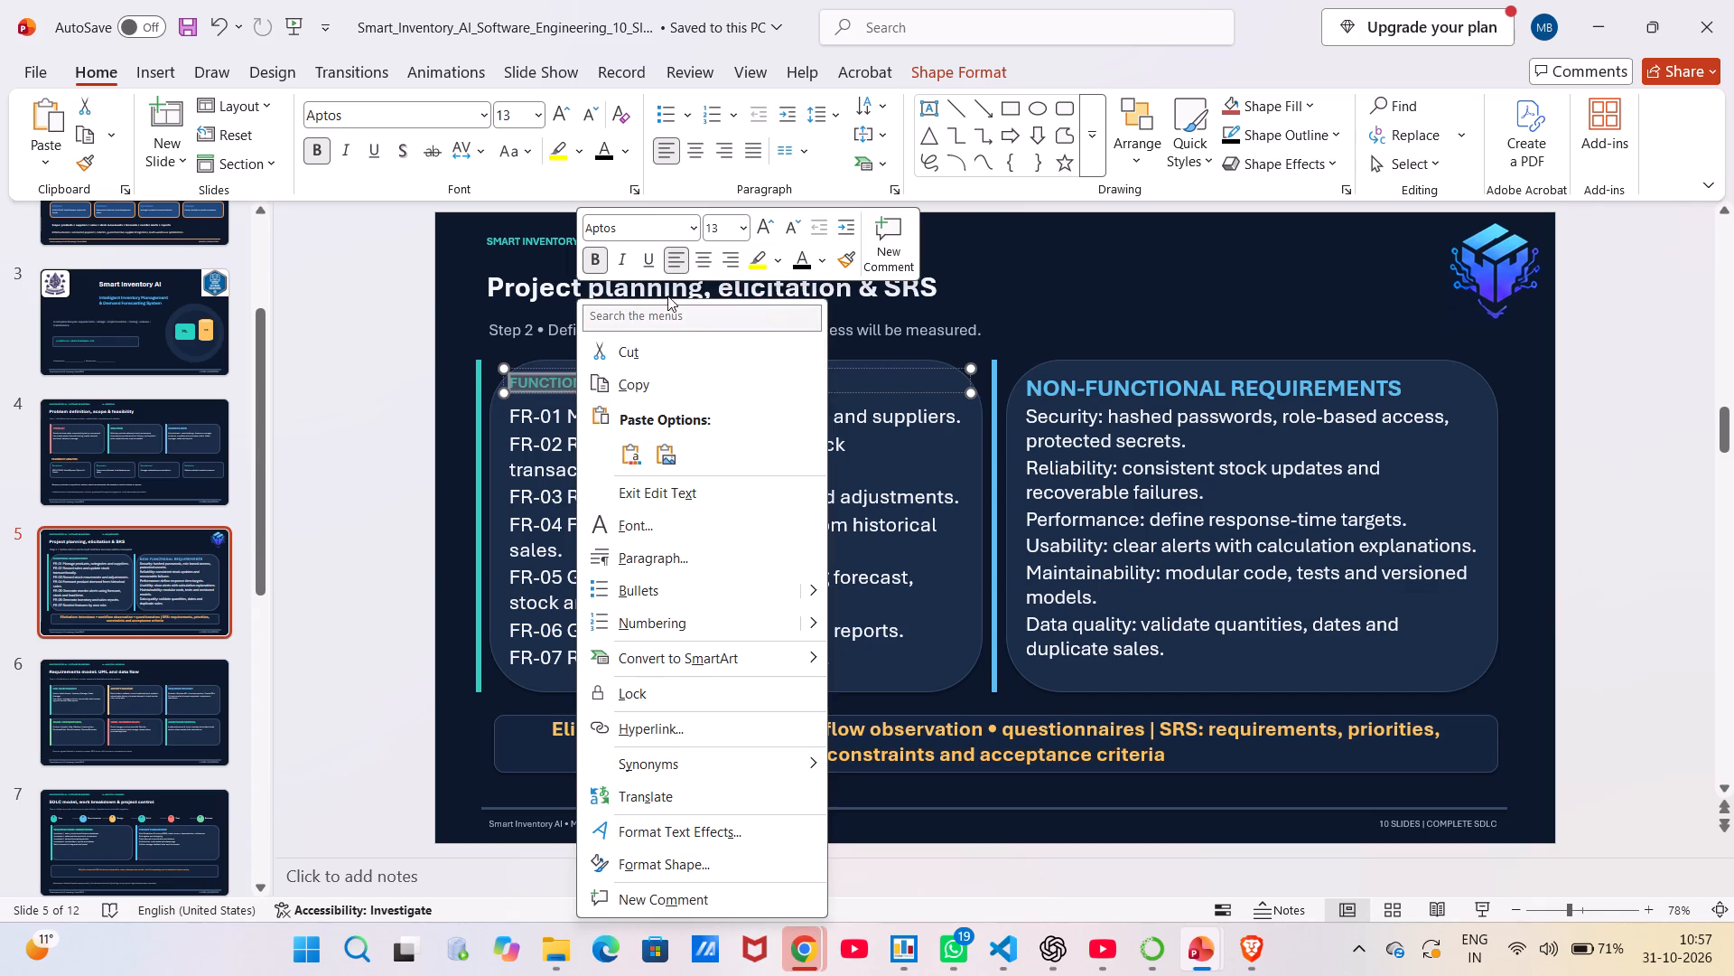
{"action": "left_click", "coordinate": [740, 226]}
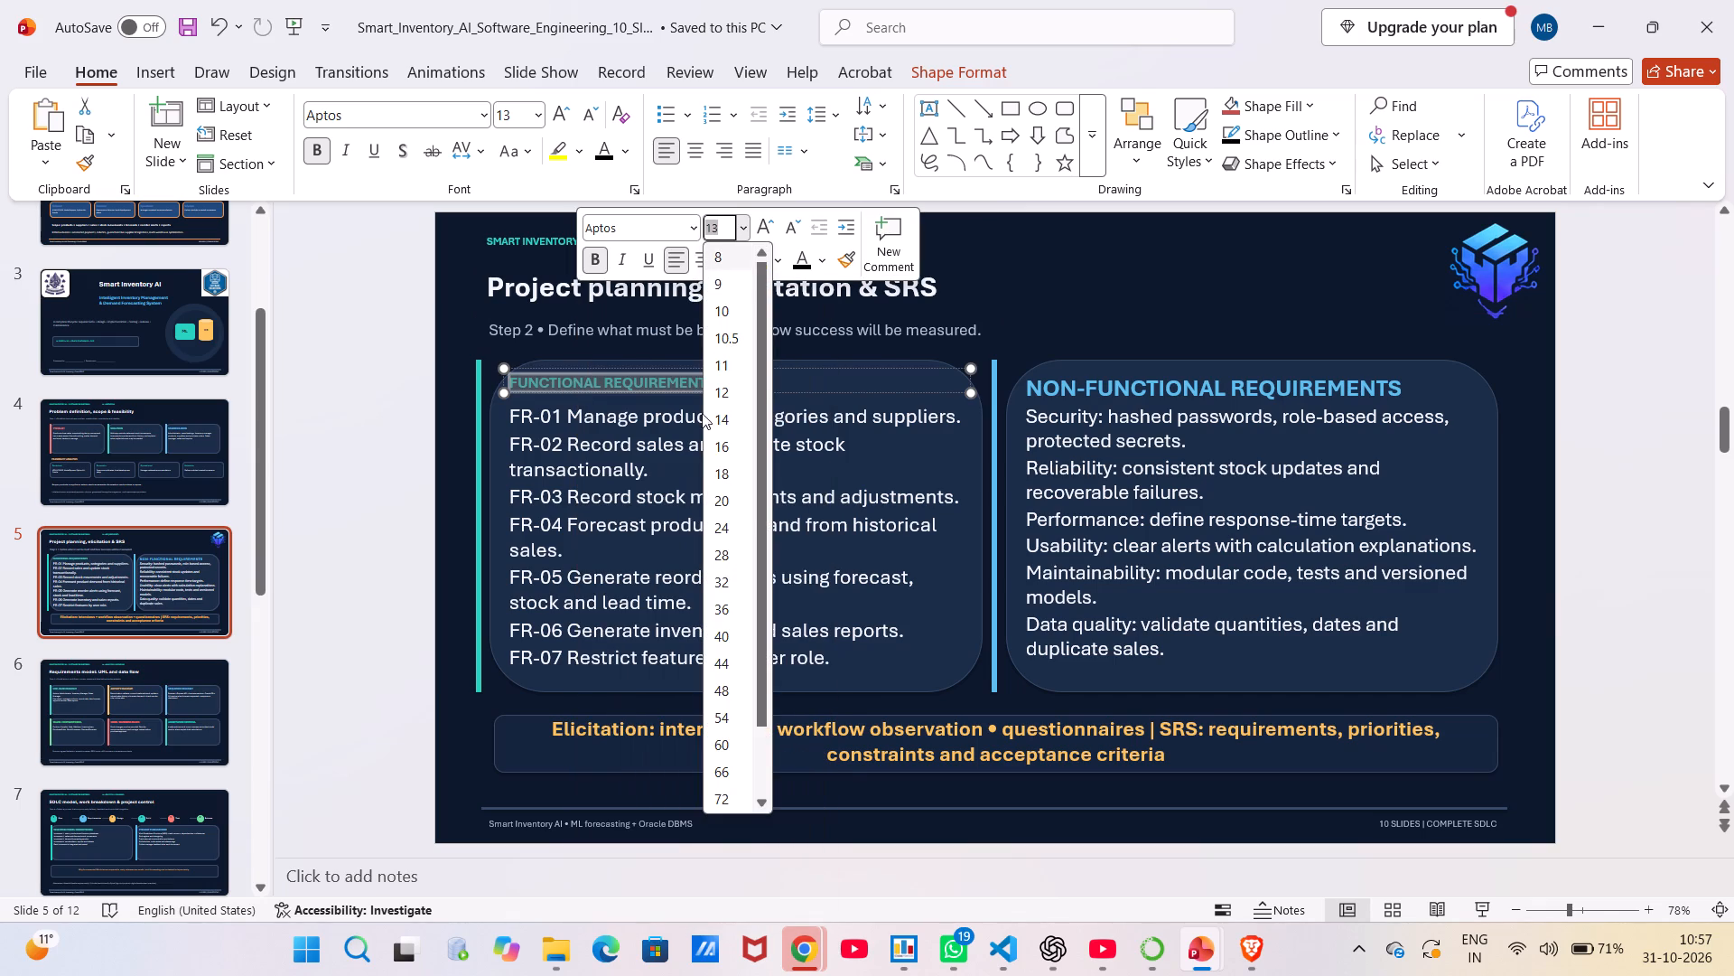
{"action": "left_click", "coordinate": [732, 493]}
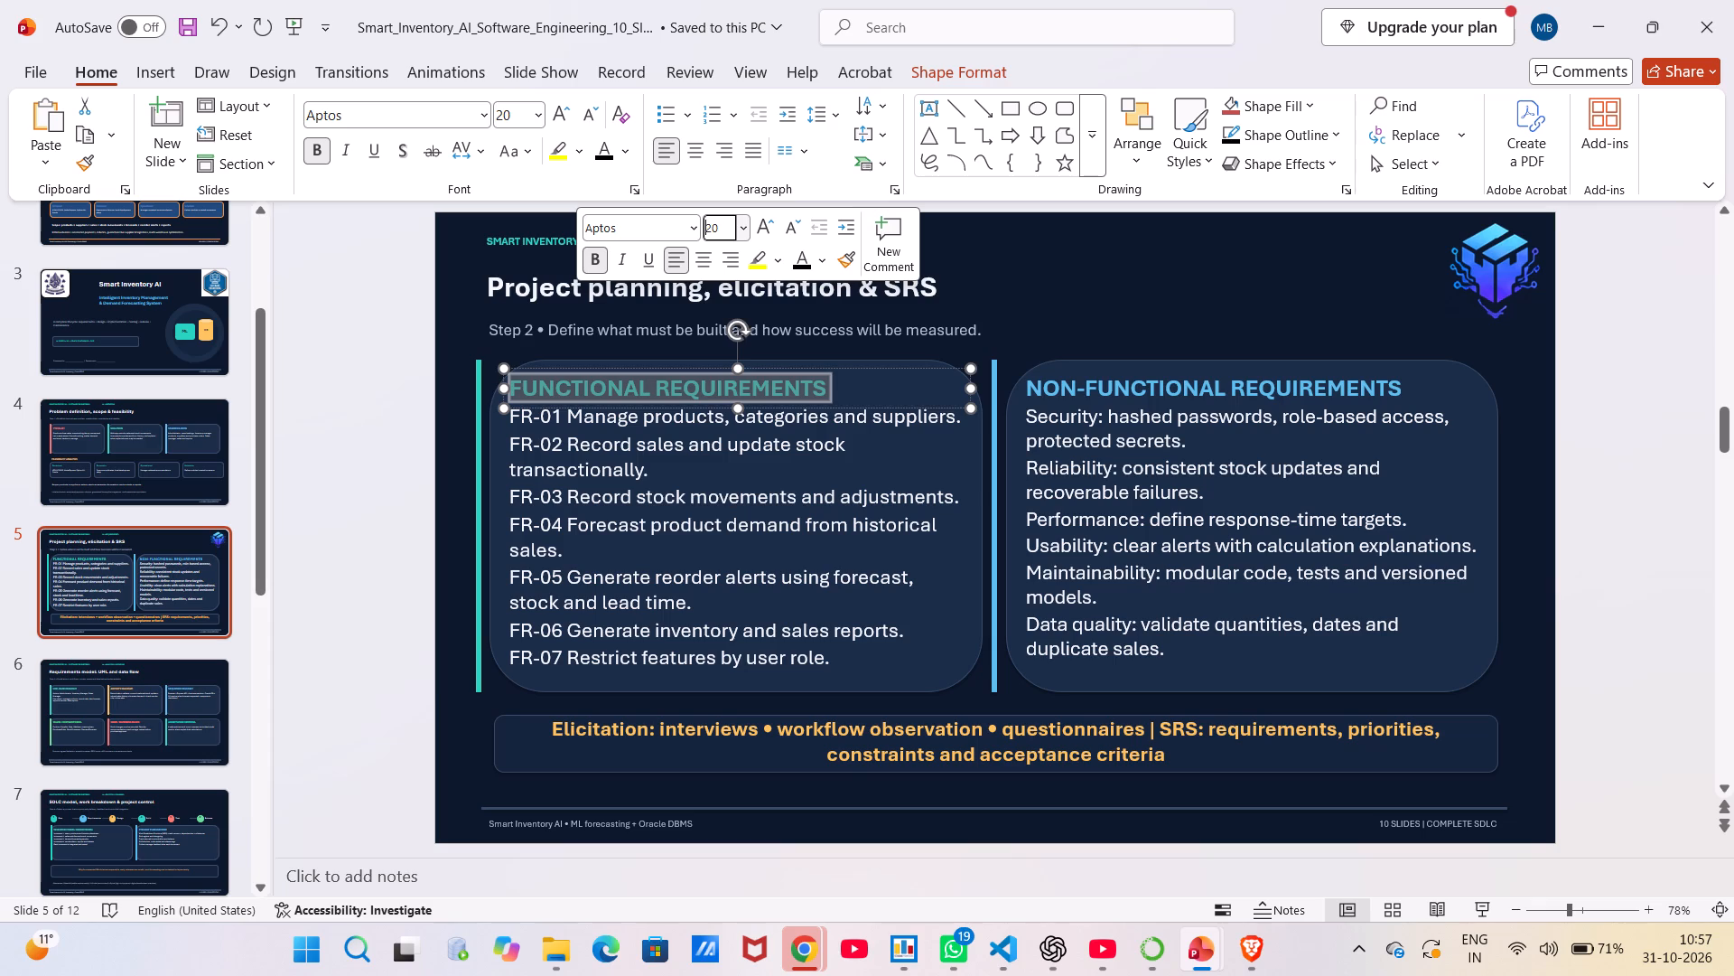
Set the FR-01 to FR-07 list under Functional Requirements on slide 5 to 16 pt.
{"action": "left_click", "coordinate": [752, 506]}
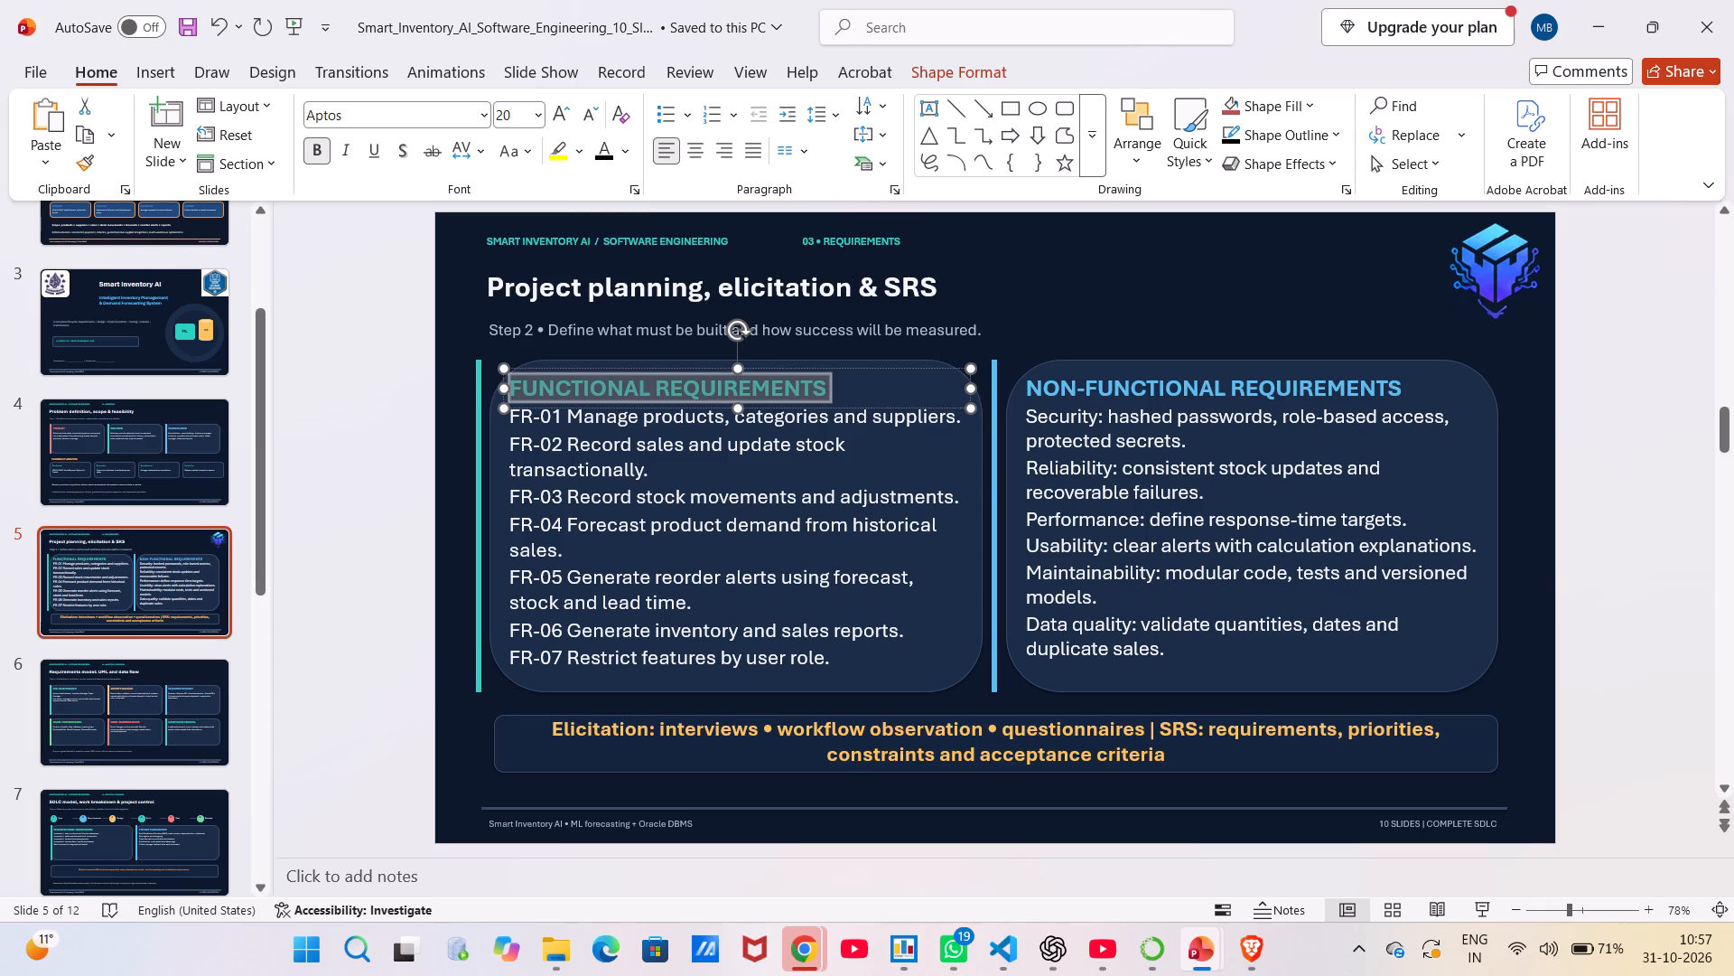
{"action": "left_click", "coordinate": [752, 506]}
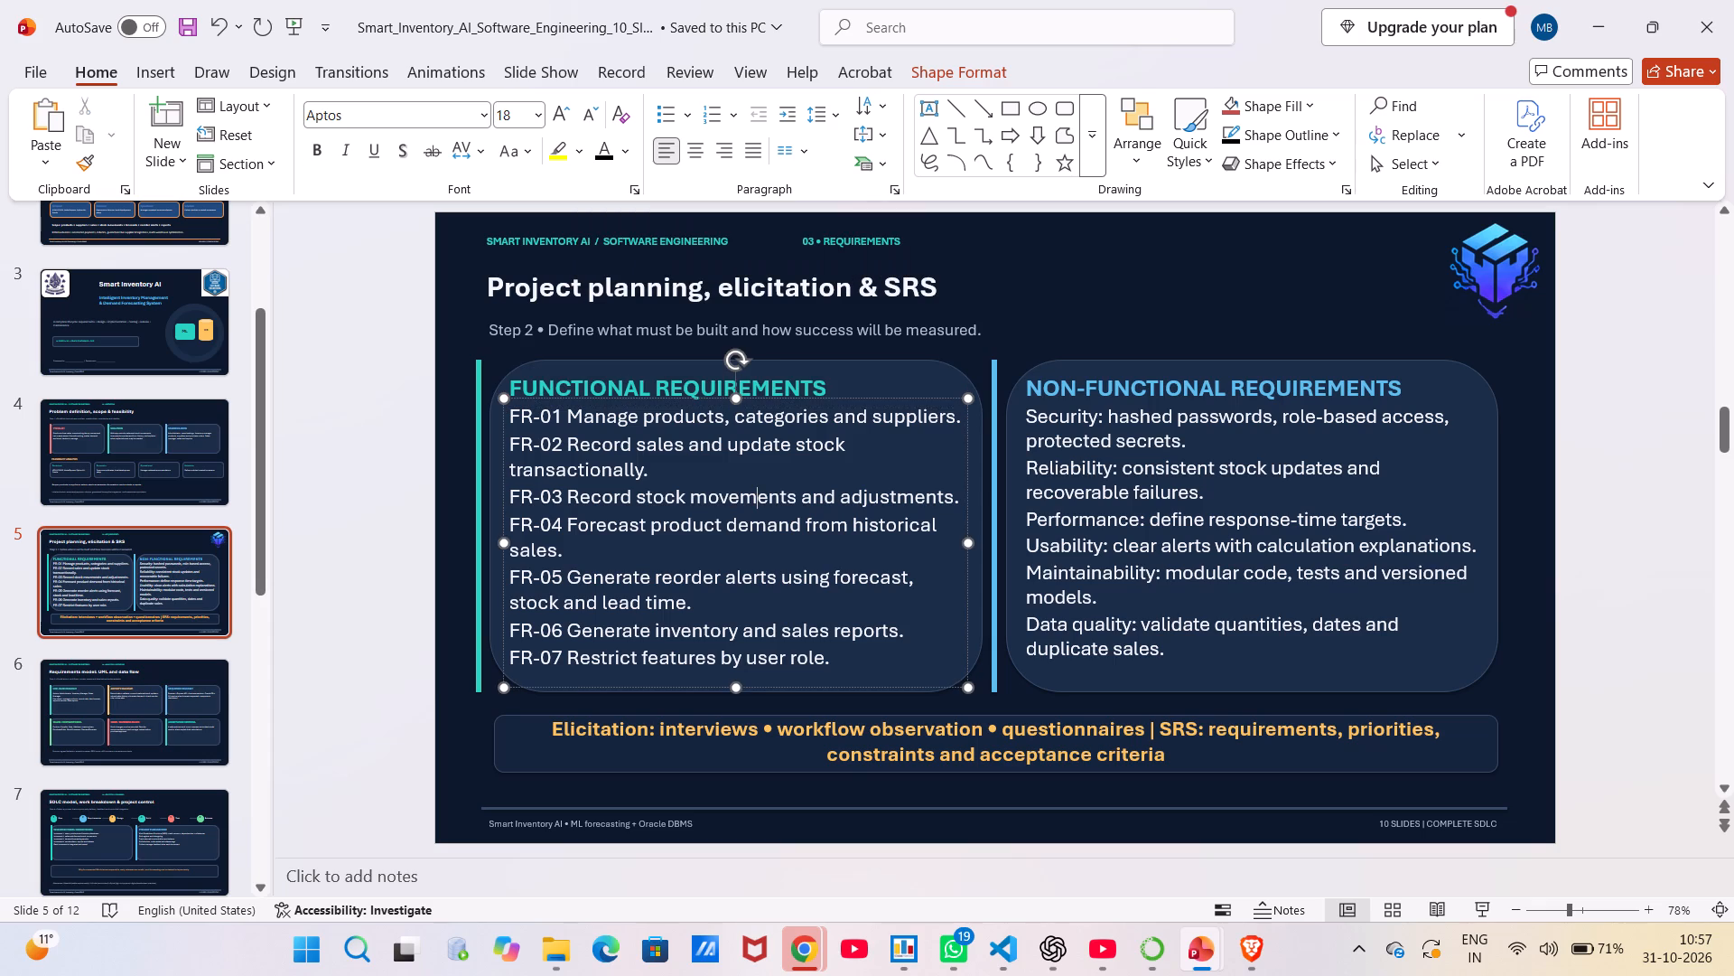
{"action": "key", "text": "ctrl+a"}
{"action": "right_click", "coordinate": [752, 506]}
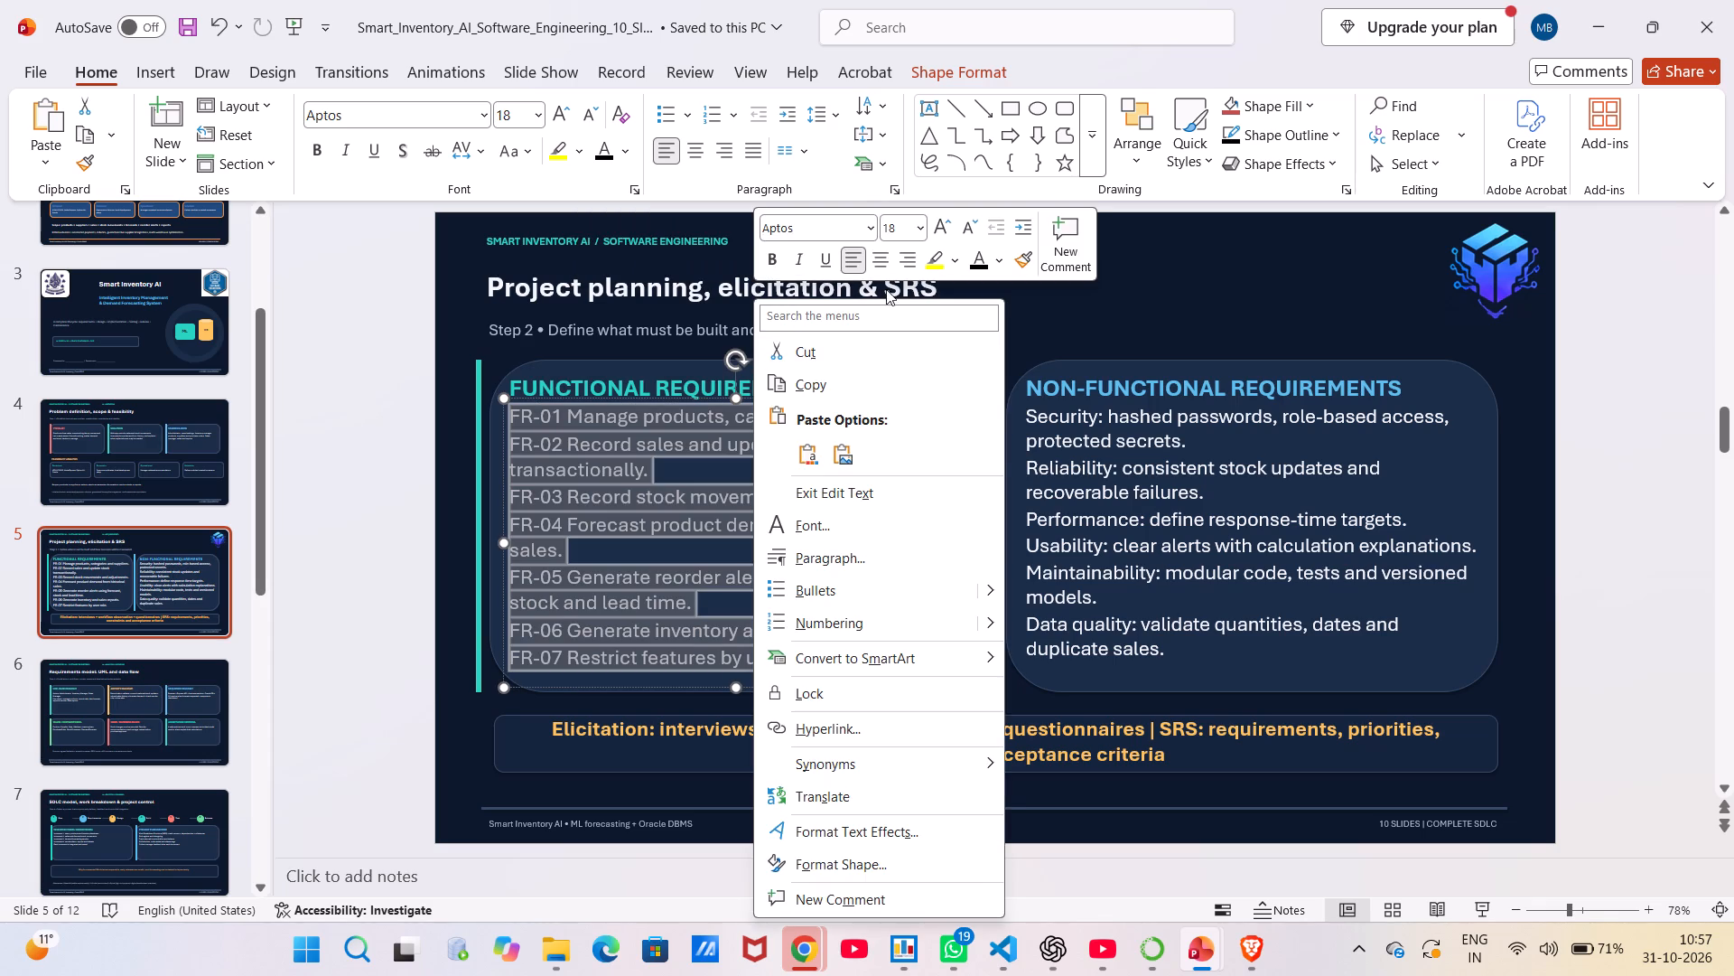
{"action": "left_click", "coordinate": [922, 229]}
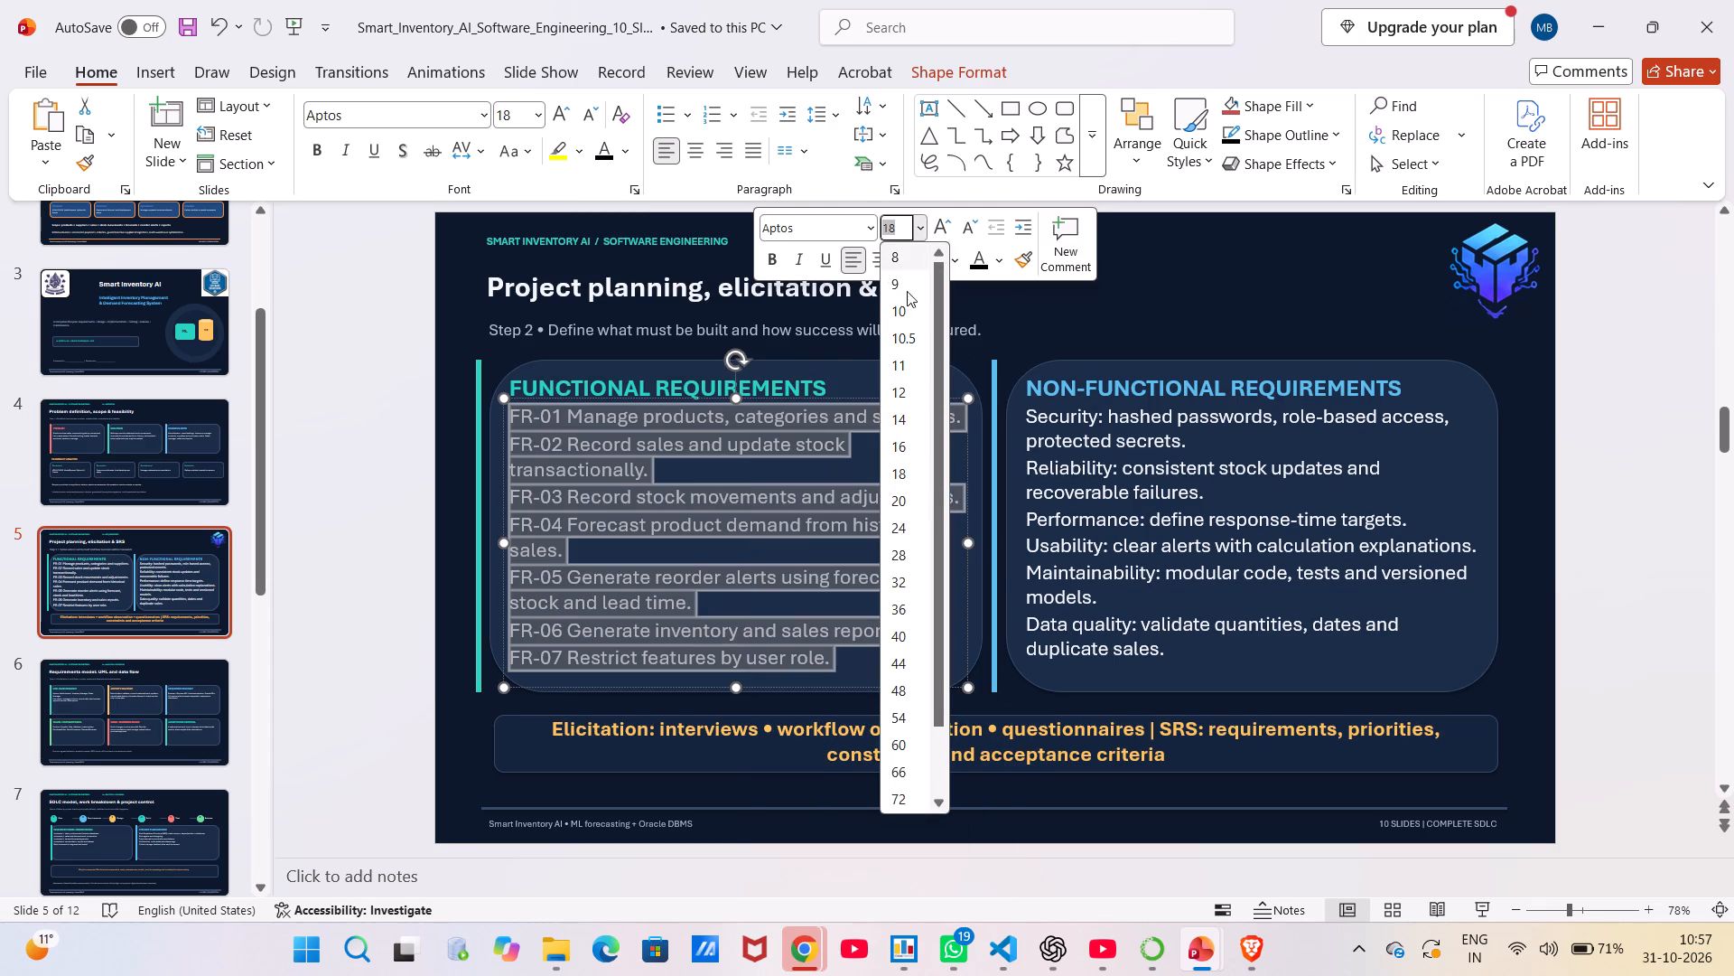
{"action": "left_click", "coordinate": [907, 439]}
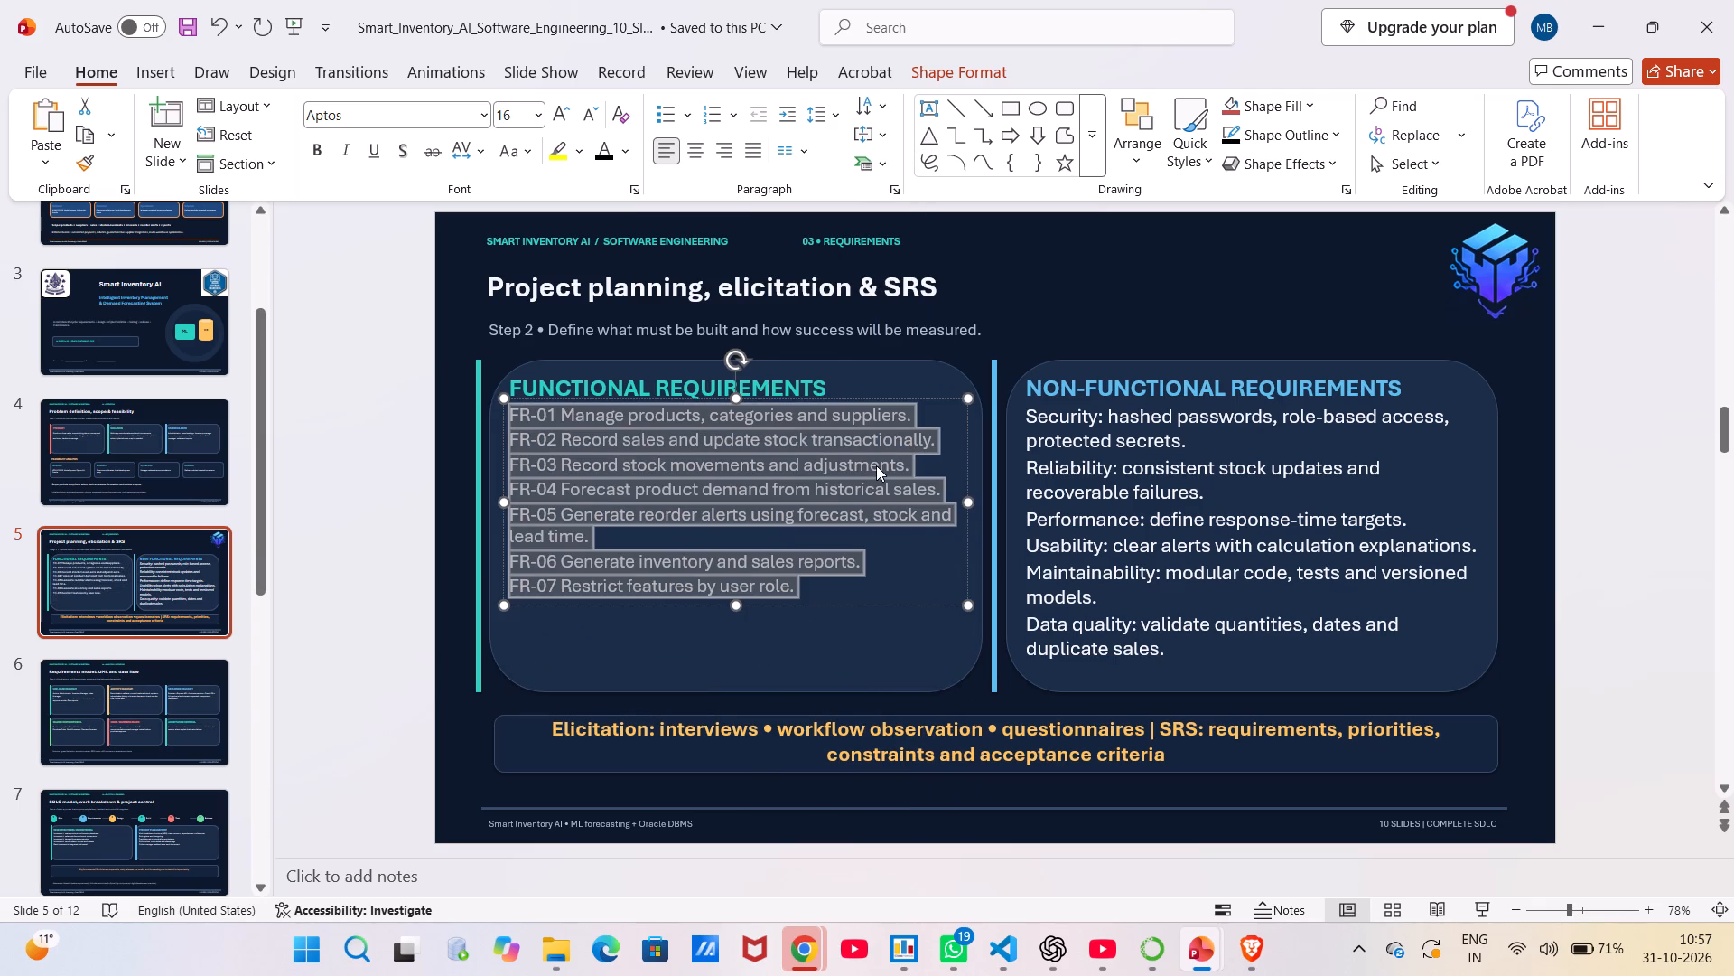
Set the FR-01 to FR-07 list under Functional Requirements to 17 pt.
{"action": "right_click", "coordinate": [876, 465]}
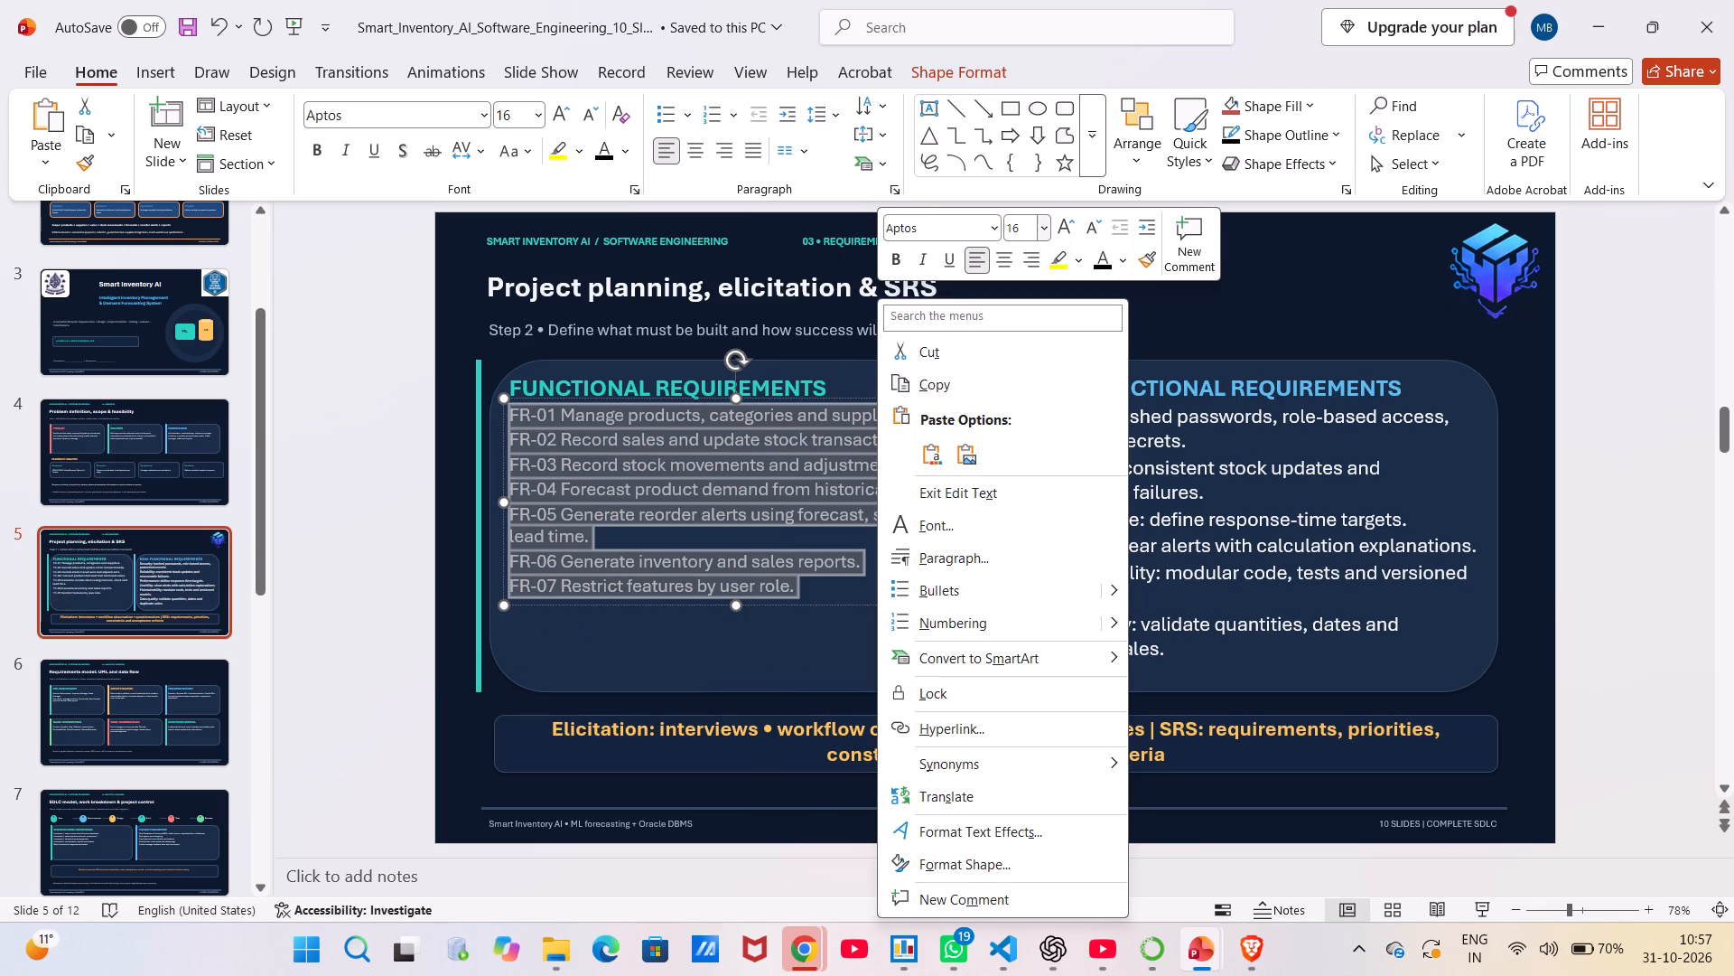
{"action": "left_click", "coordinate": [1017, 221]}
{"action": "key", "text": "BackSpace"}
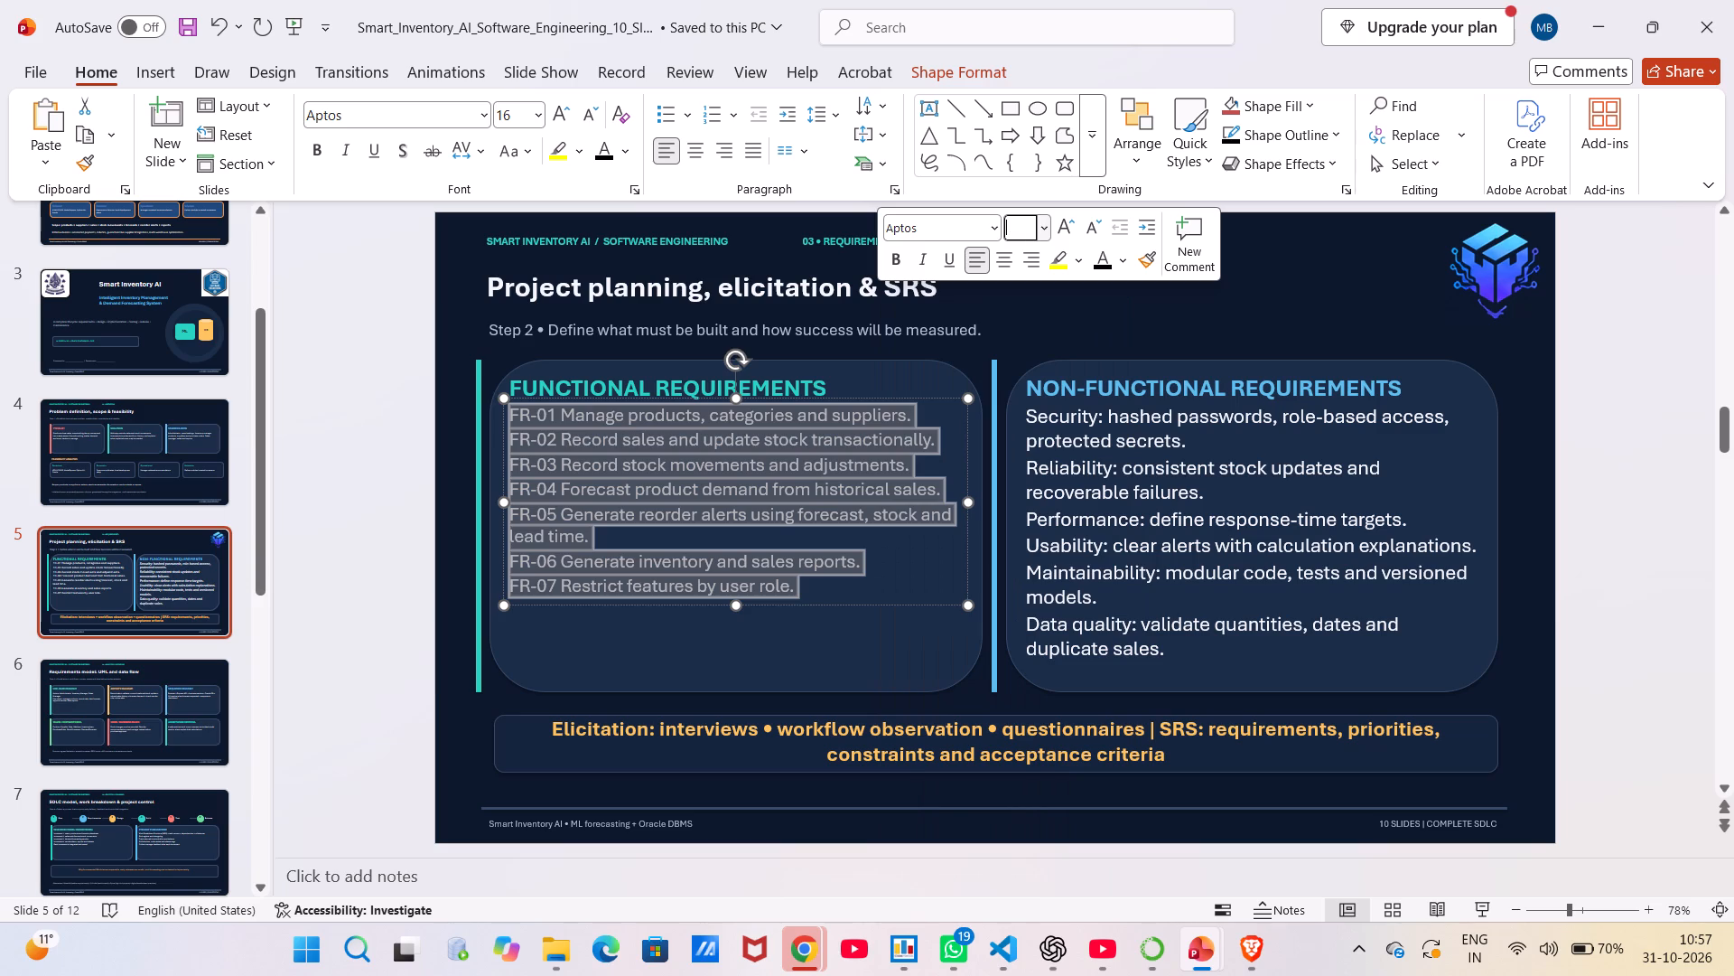
{"action": "type", "text": "1+"}
{"action": "key", "text": "BackSpace"}
{"action": "key", "text": "7"}
{"action": "left_click", "coordinate": [1190, 453]}
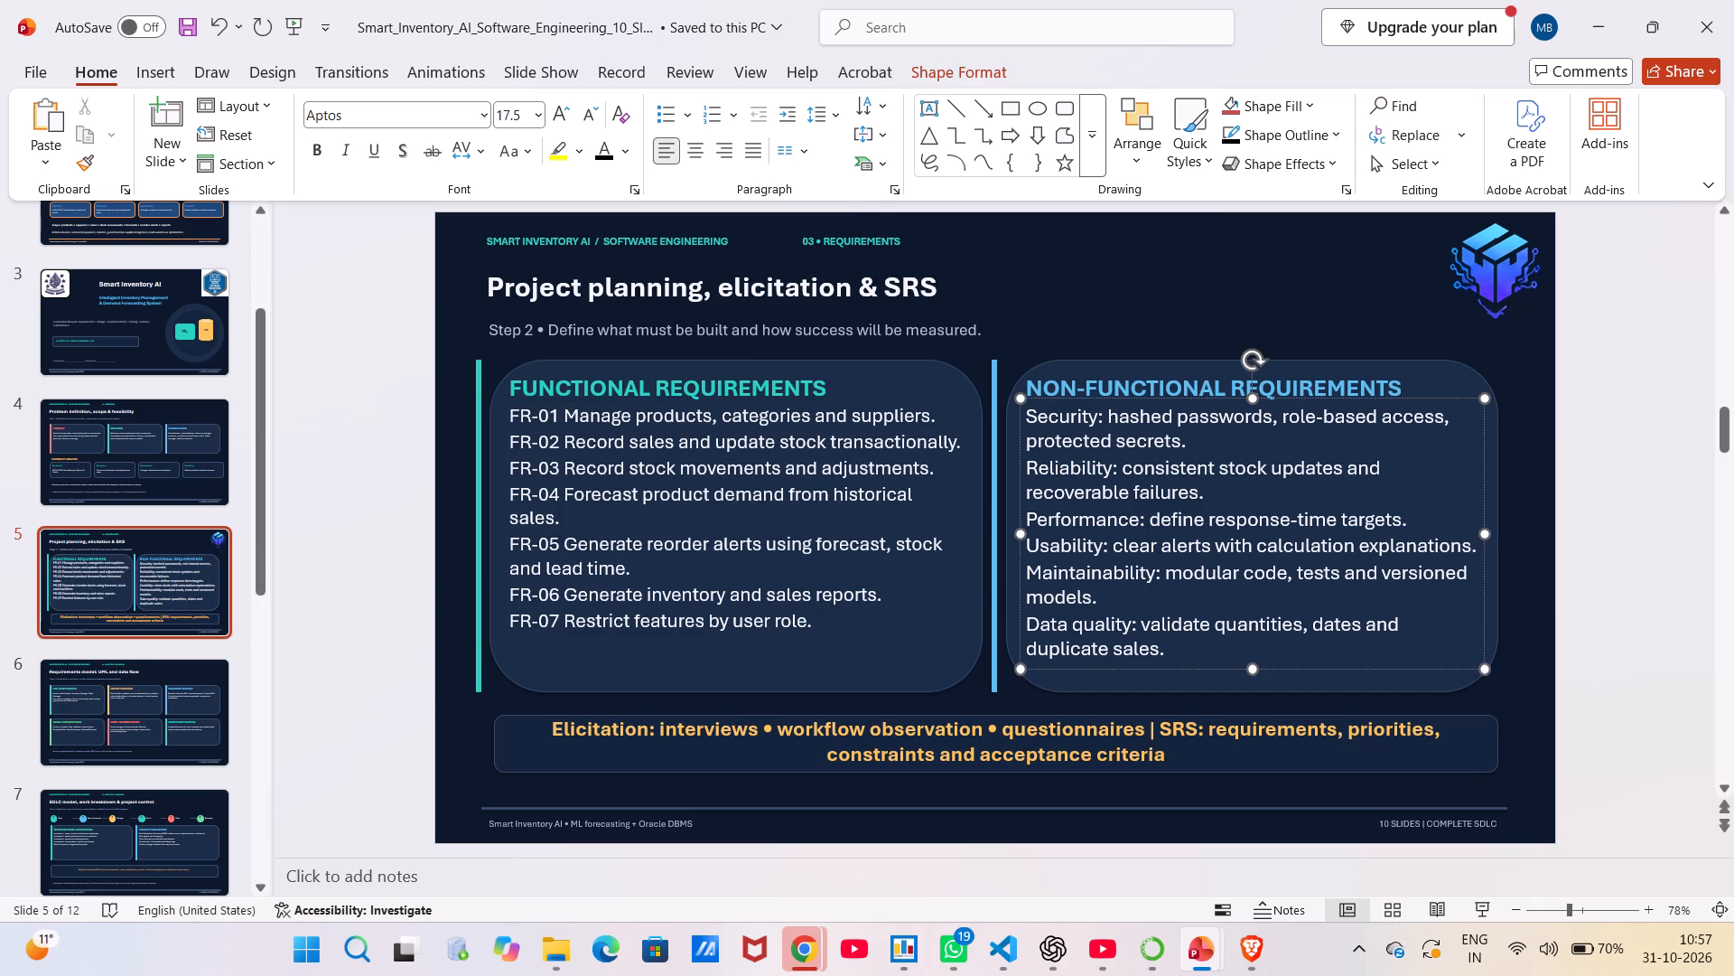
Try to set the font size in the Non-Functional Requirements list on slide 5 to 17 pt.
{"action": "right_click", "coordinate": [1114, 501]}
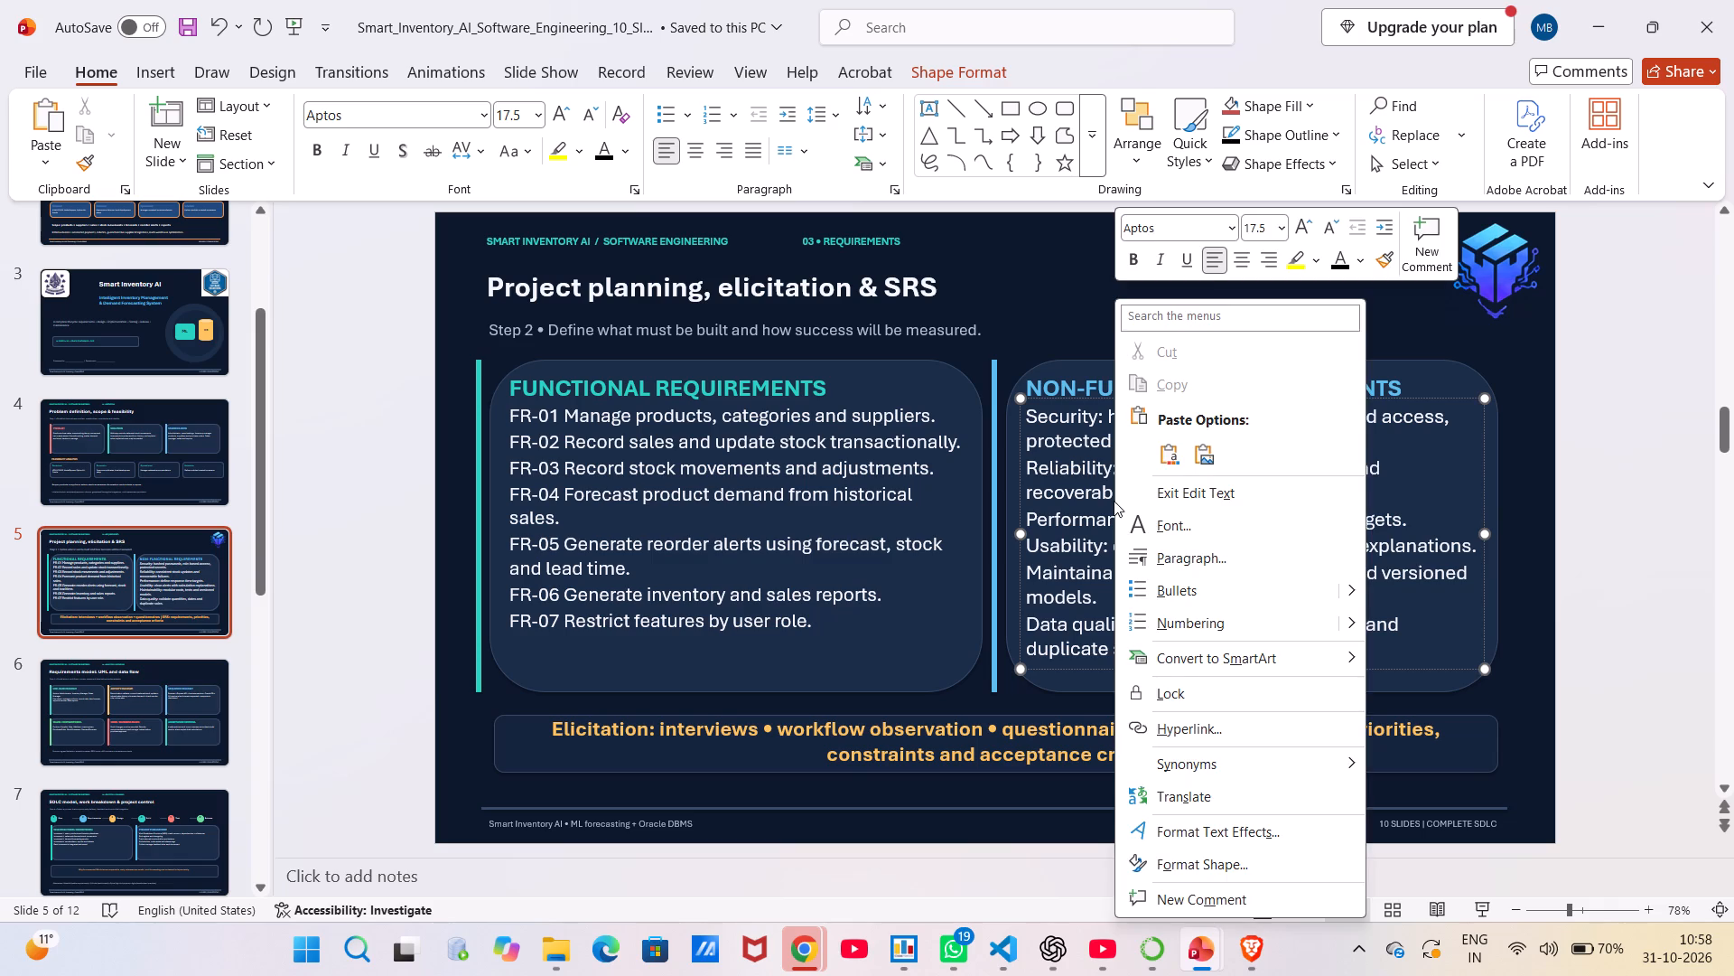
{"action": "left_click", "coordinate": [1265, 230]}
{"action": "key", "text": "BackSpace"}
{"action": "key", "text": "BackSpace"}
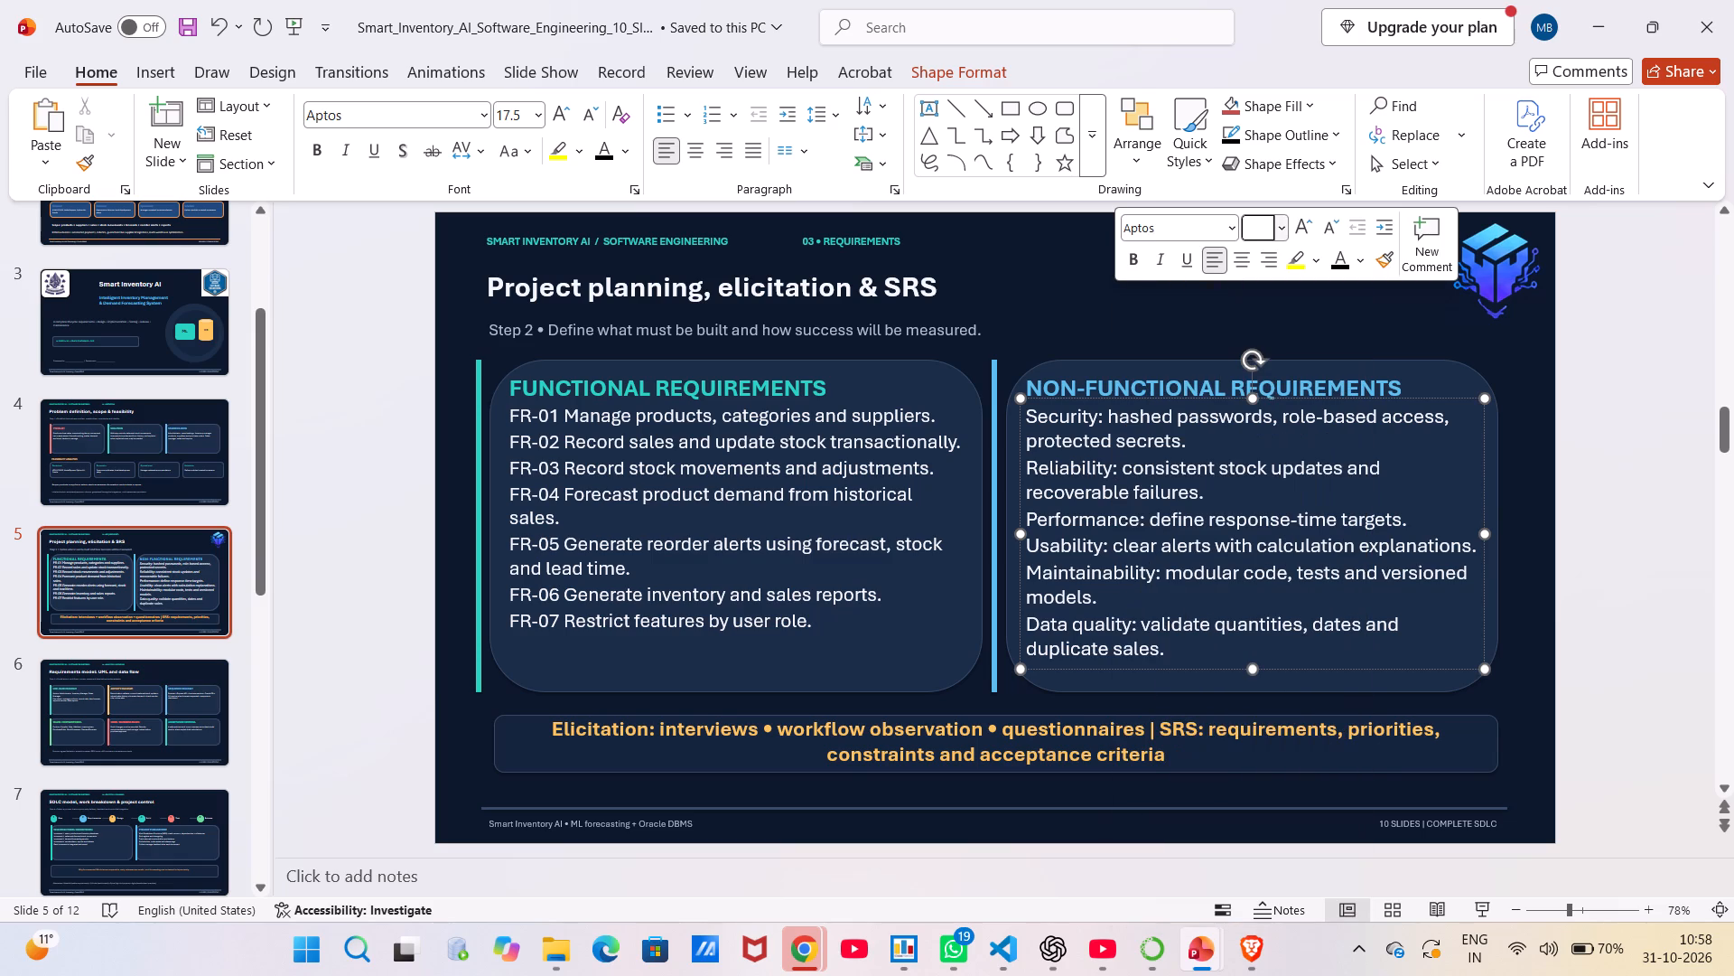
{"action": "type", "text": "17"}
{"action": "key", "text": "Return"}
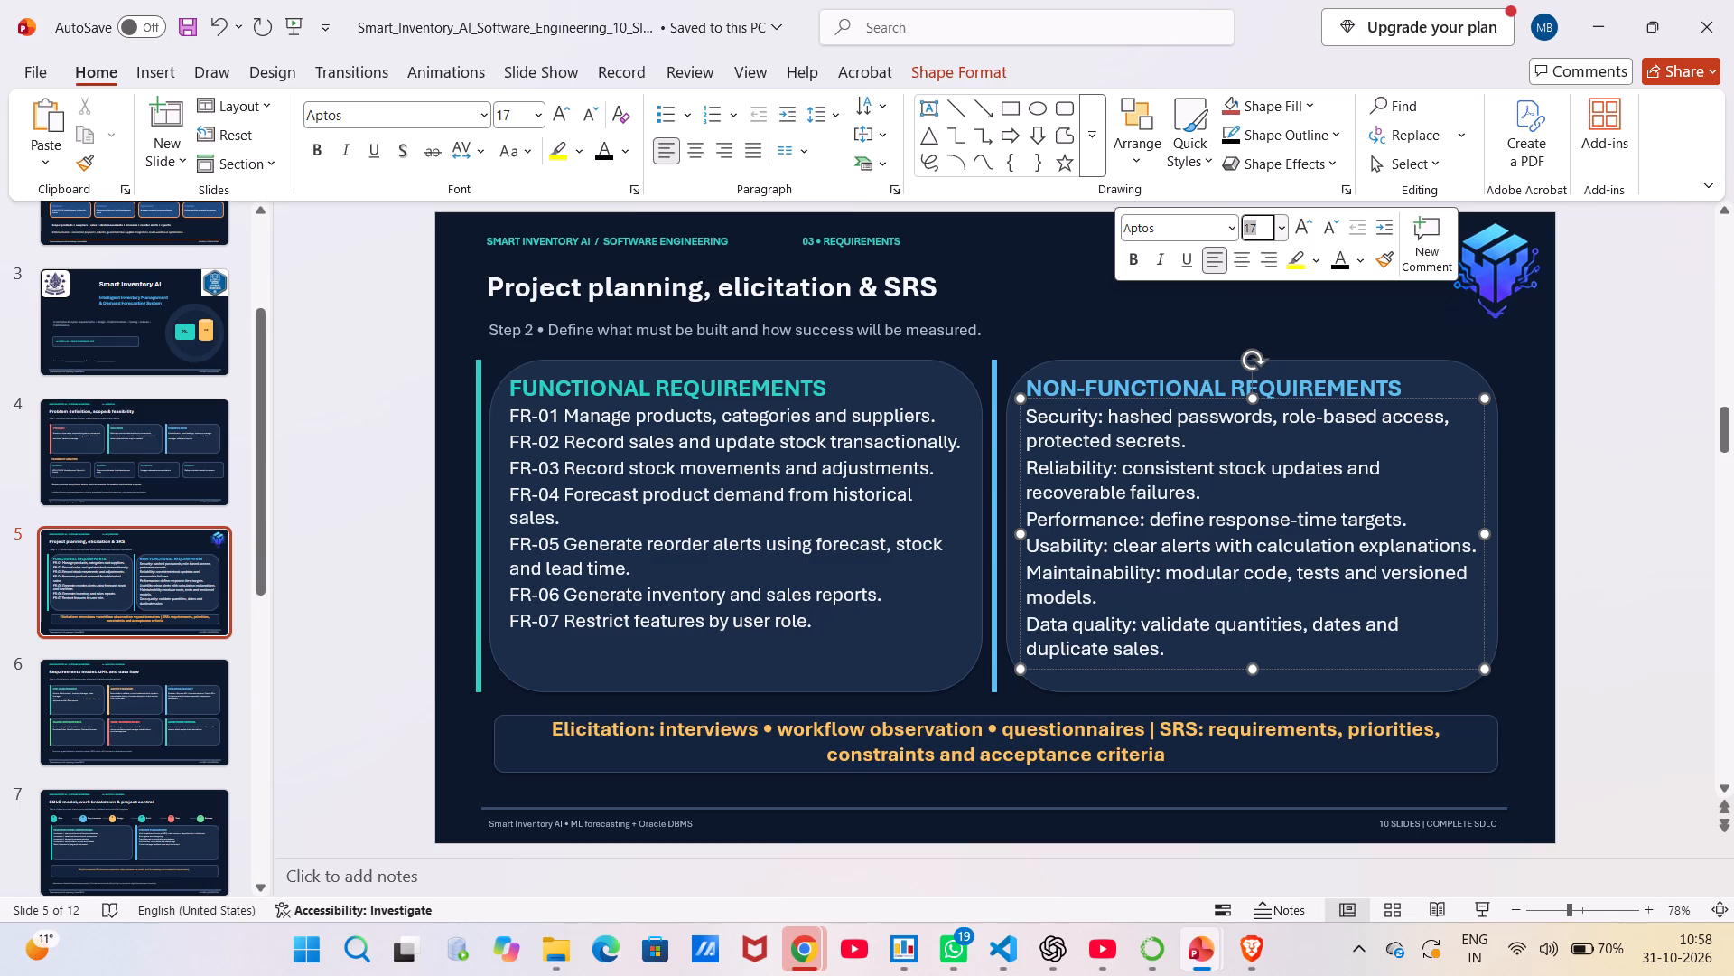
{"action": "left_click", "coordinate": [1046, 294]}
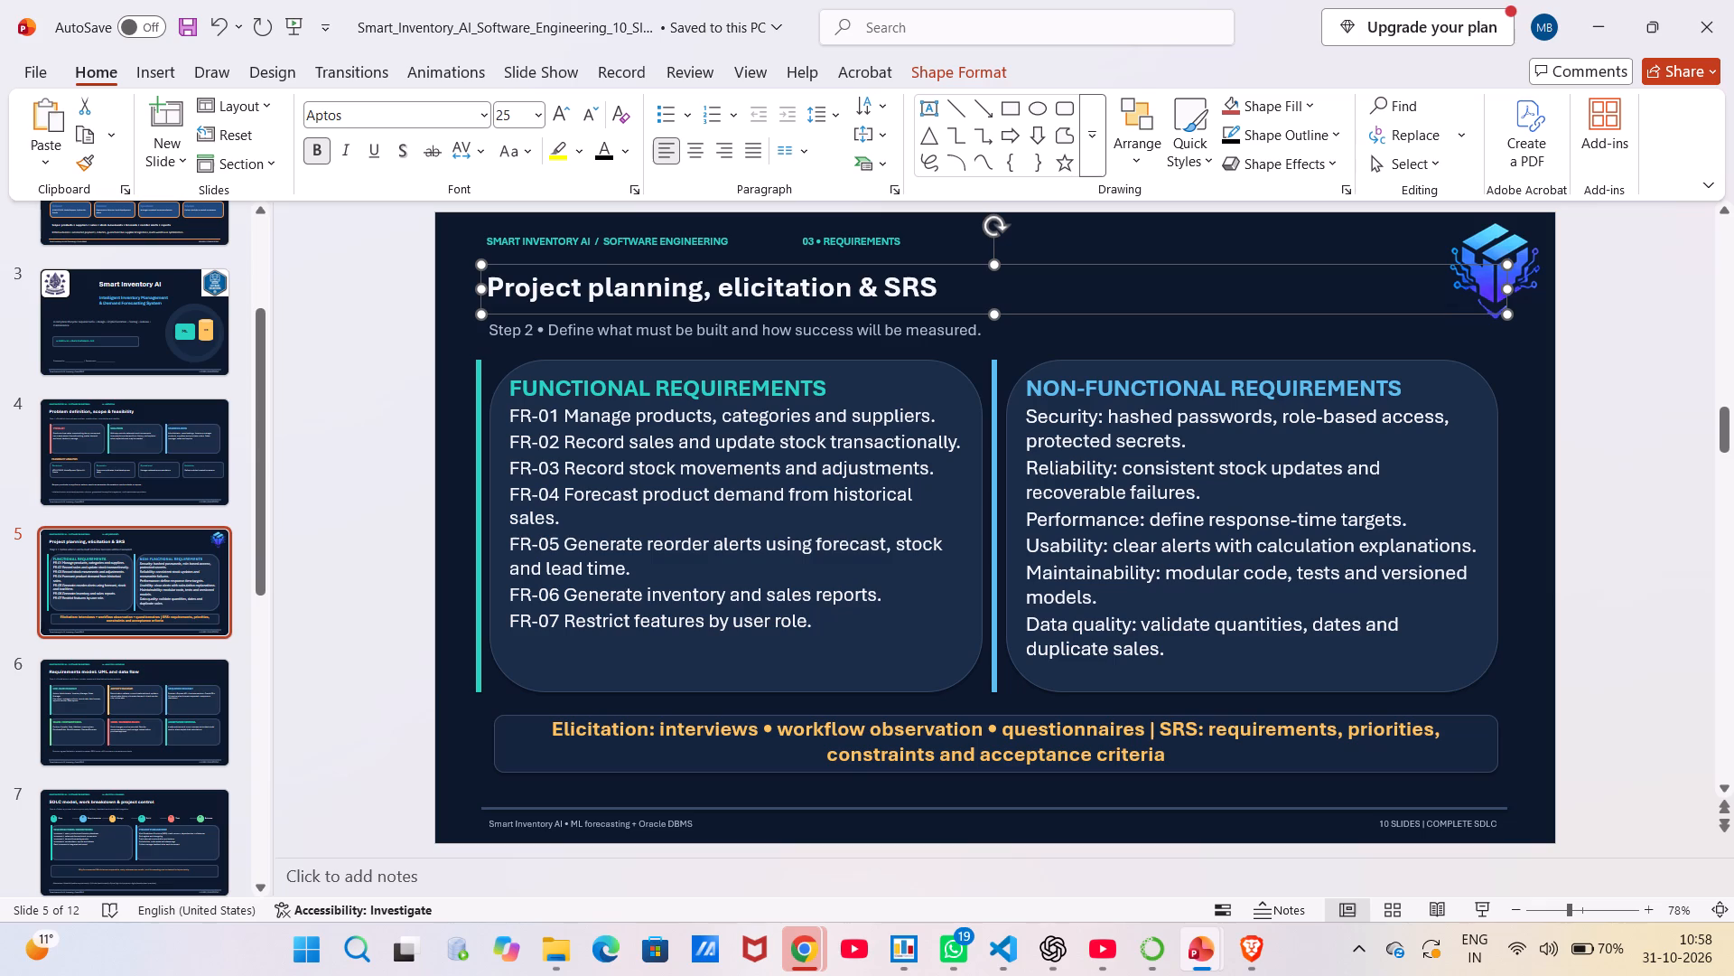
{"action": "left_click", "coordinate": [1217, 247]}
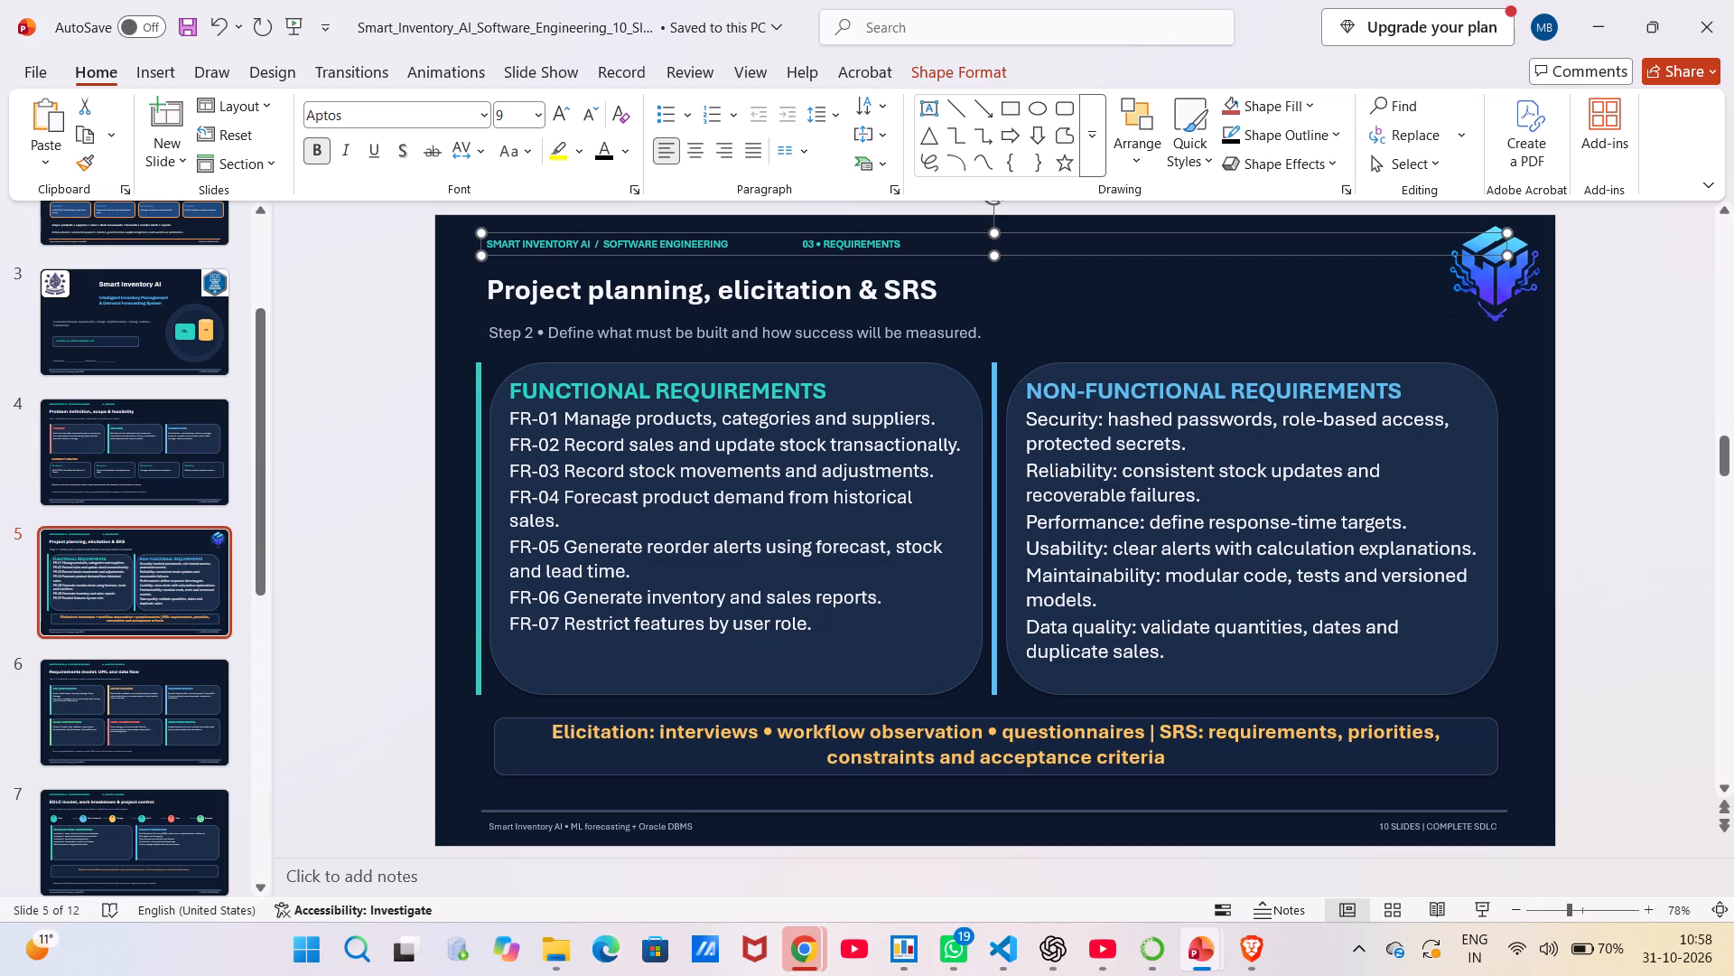
Remove the "10 SLIDES | COMPLETE SDLC" footer text from slide 5.
{"action": "left_click", "coordinate": [1483, 284]}
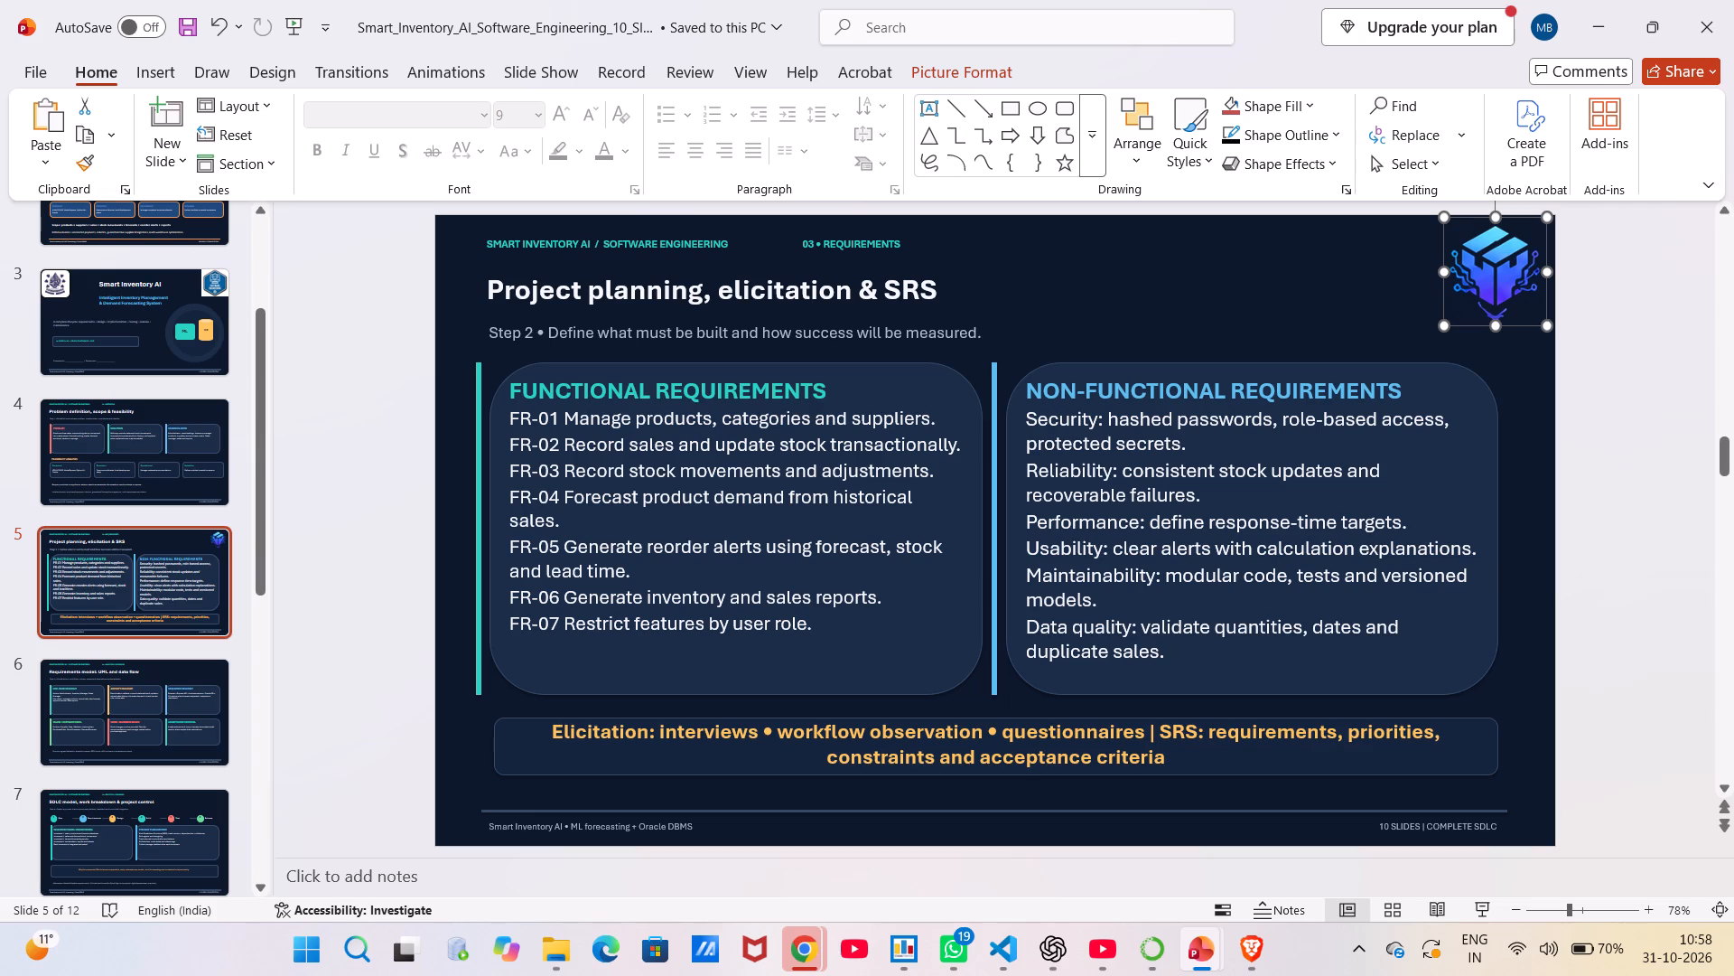
{"action": "left_click", "coordinate": [1452, 823]}
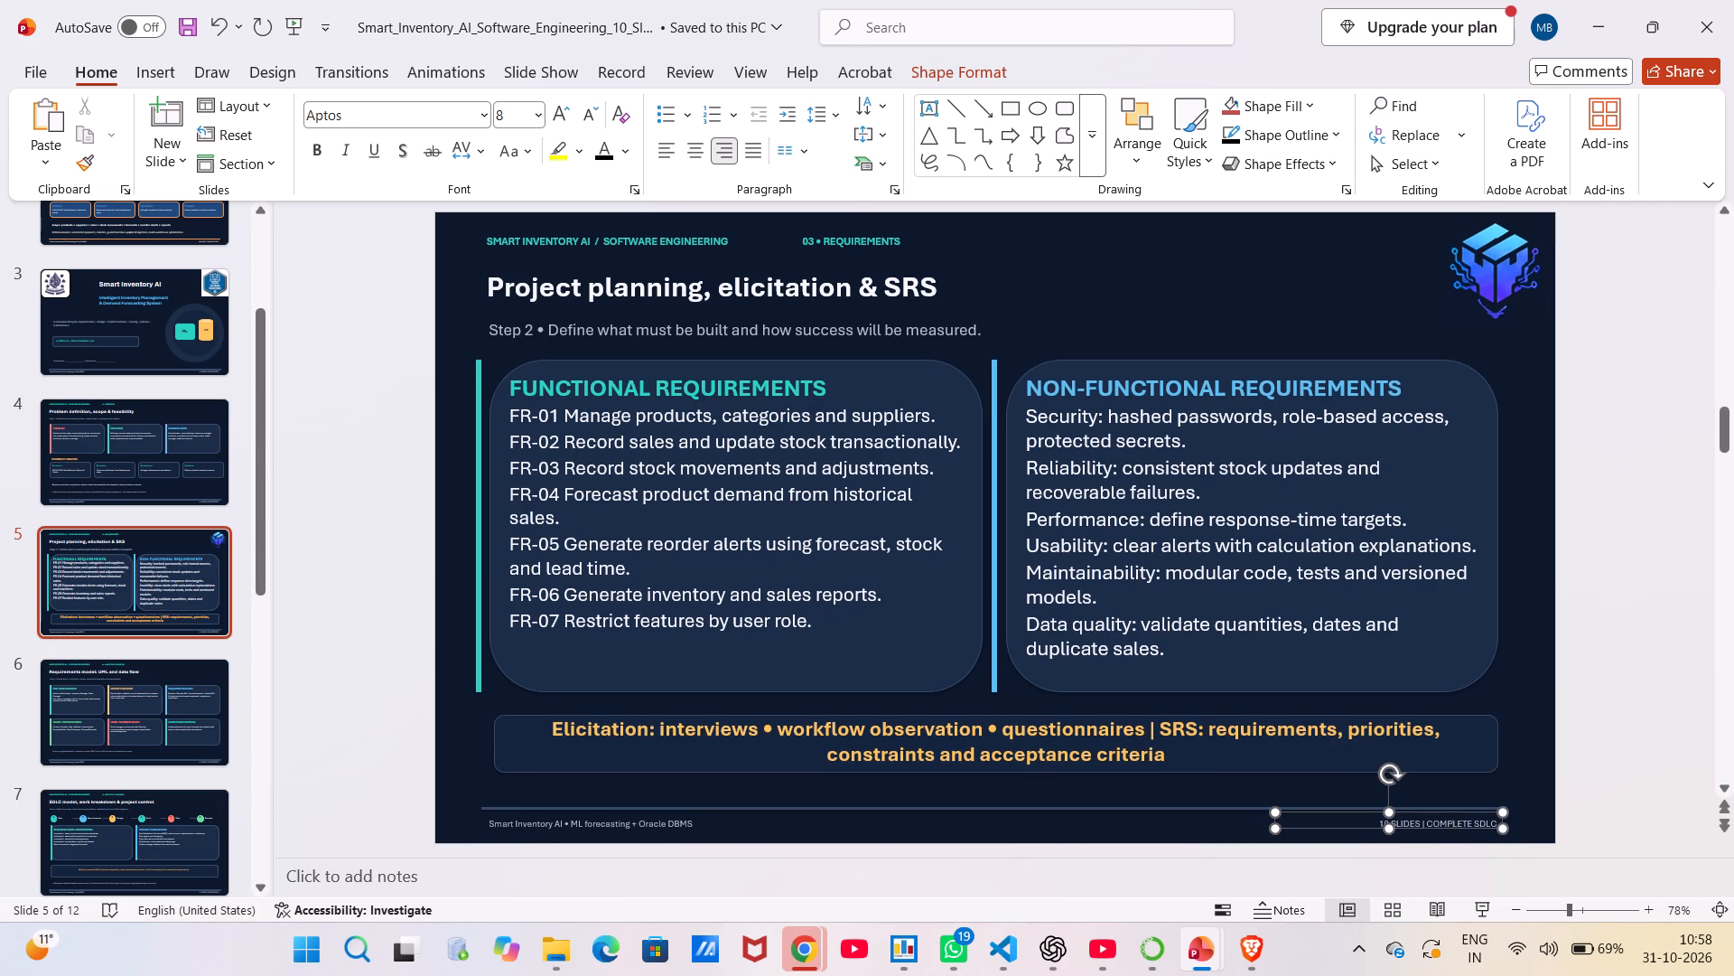
{"action": "right_click", "coordinate": [1444, 831]}
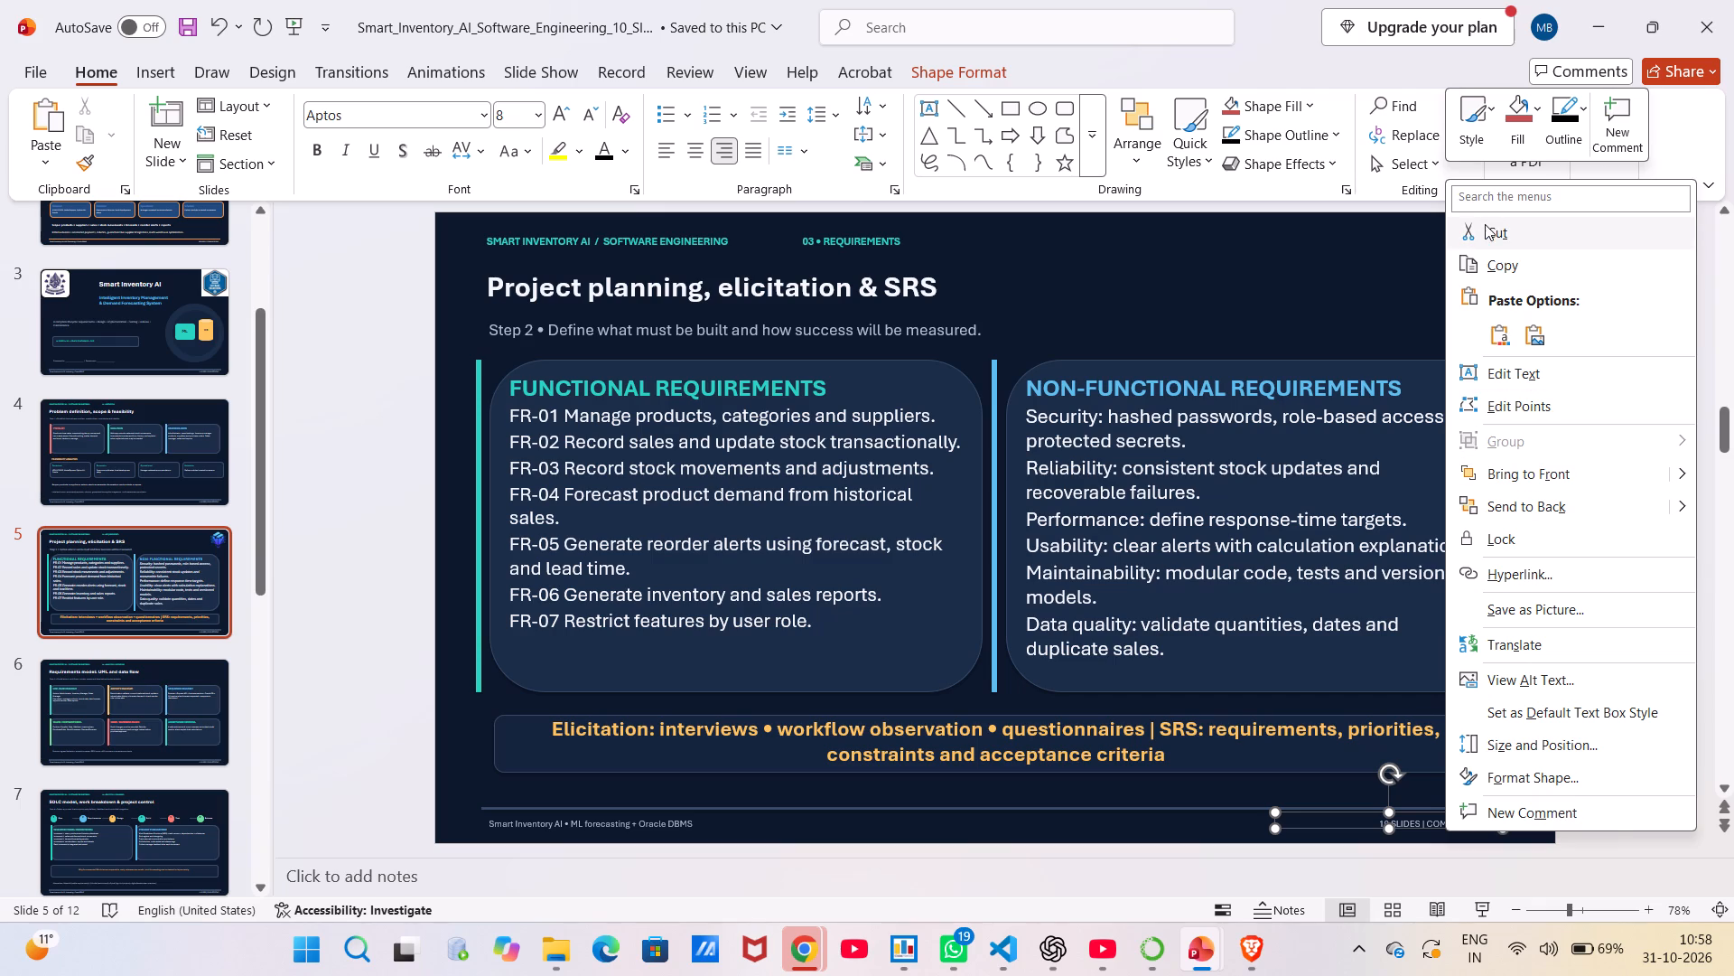
{"action": "left_click", "coordinate": [1484, 224]}
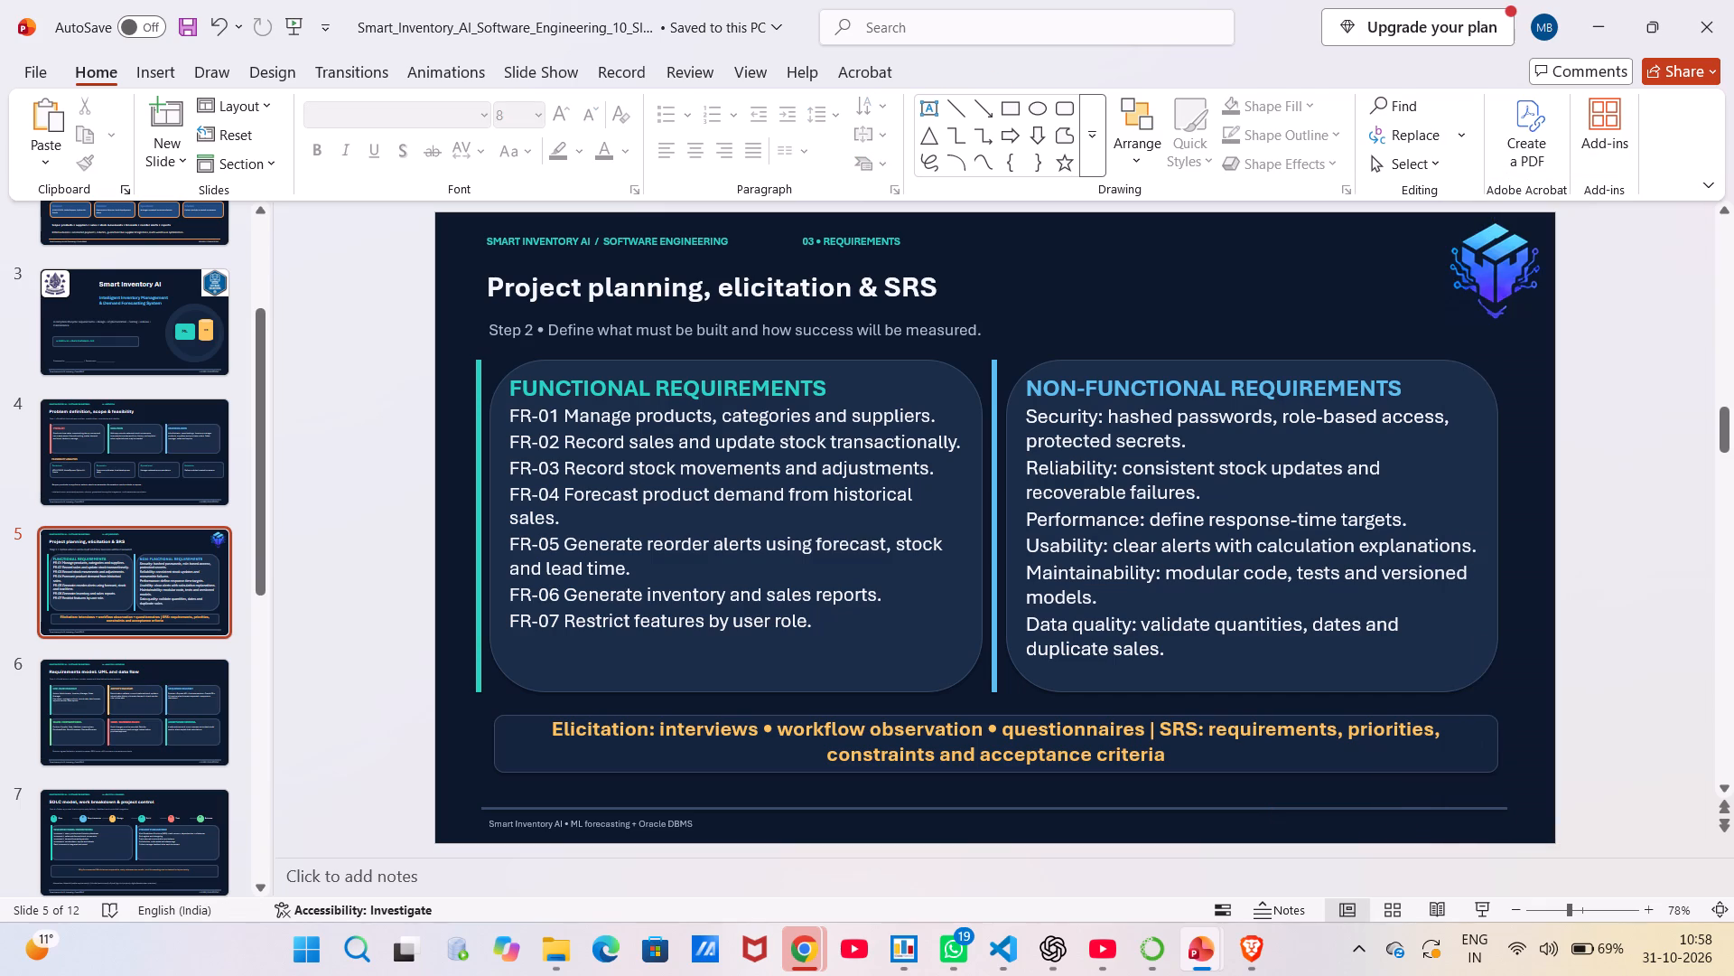
Move the "Project planning, elicitation & SRS" slide from position 5 to position 3, directly after slide 2.
{"action": "left_click", "coordinate": [983, 264]}
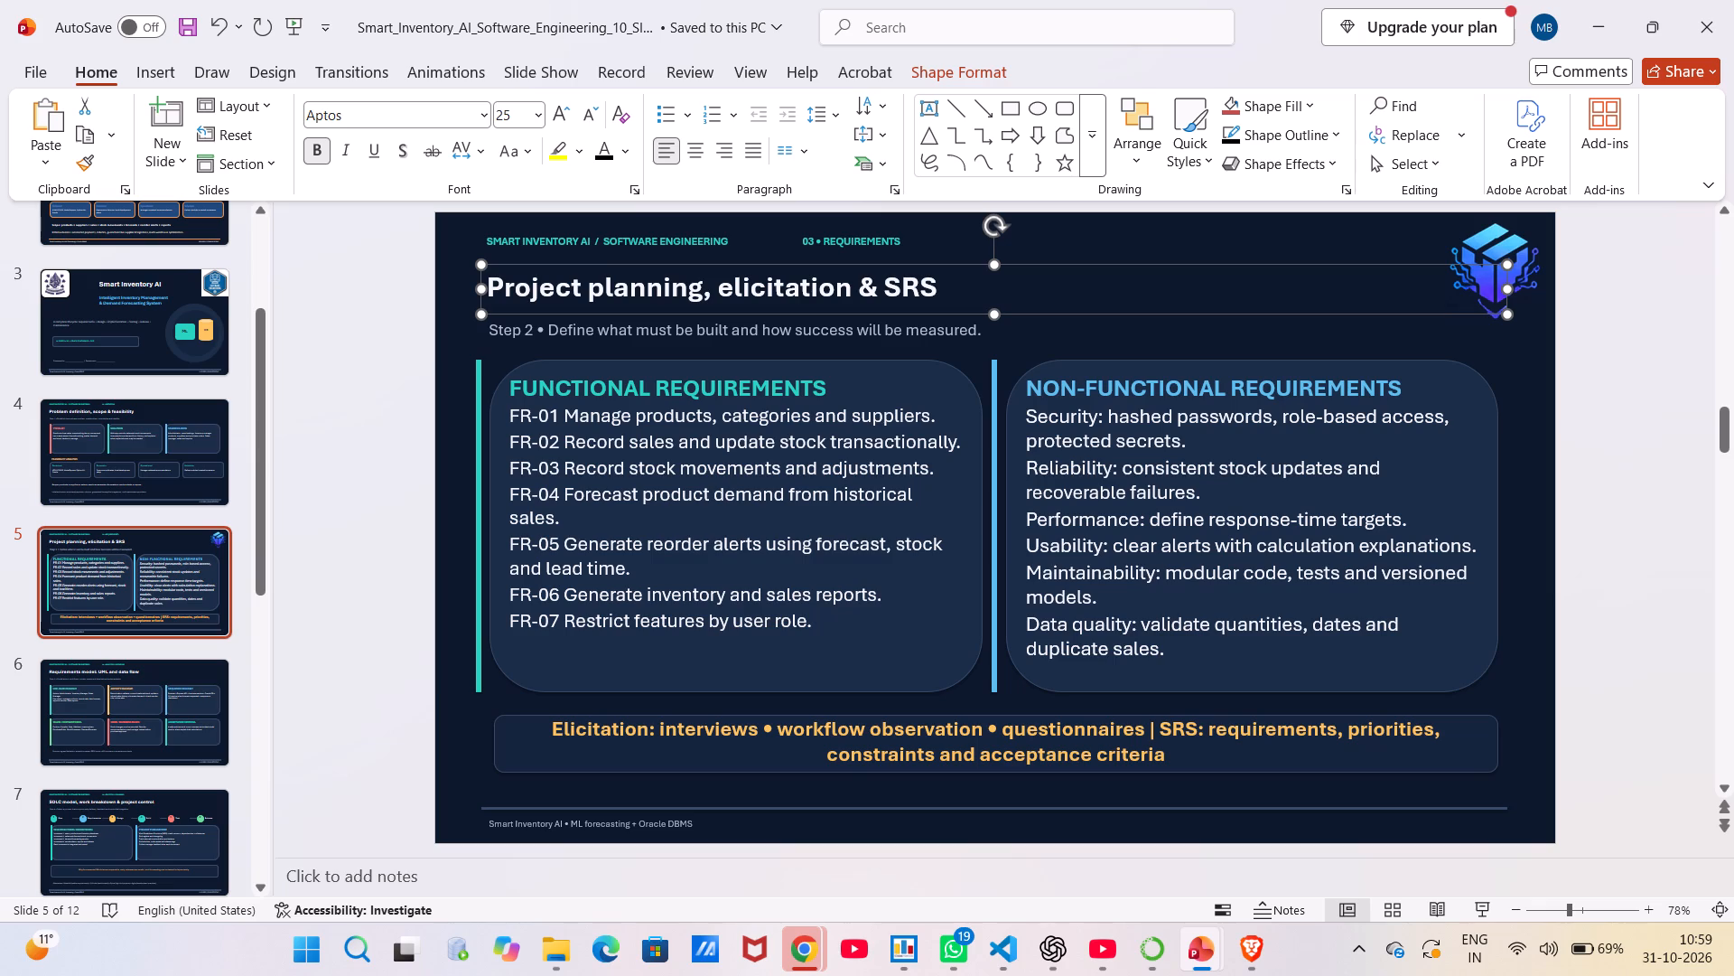
{"action": "left_click_drag", "start_coordinate": [166, 577], "coordinate": [176, 369]}
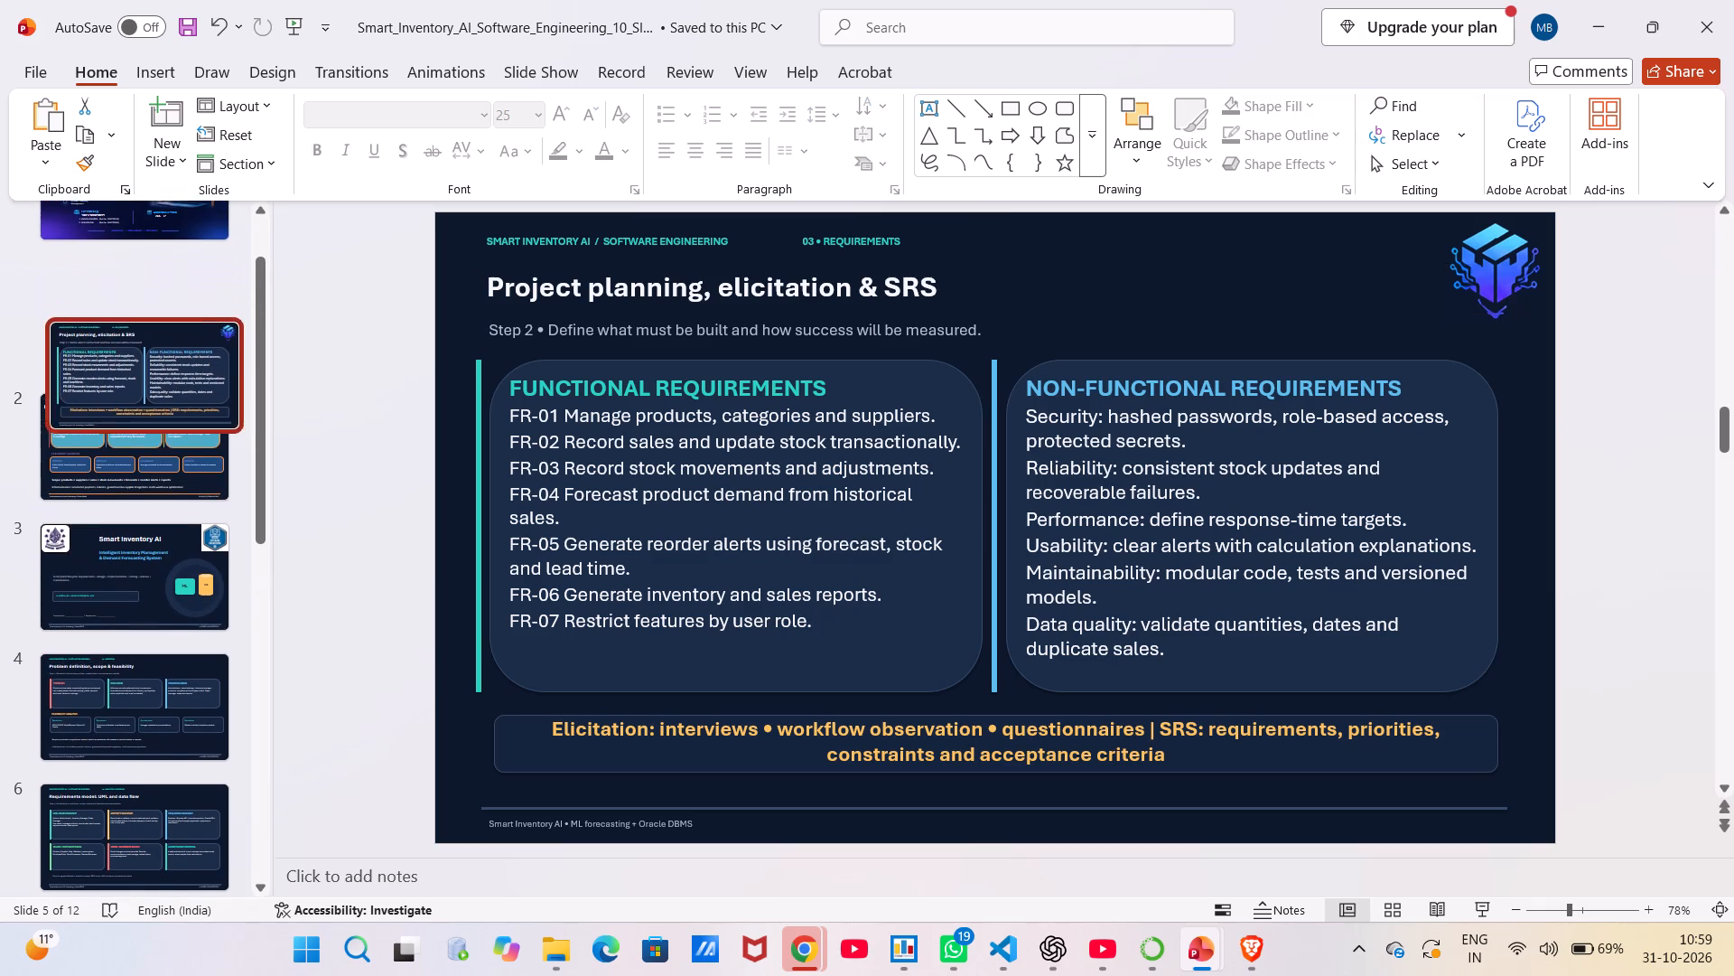
{"action": "left_click_drag", "start_coordinate": [176, 369], "coordinate": [163, 422]}
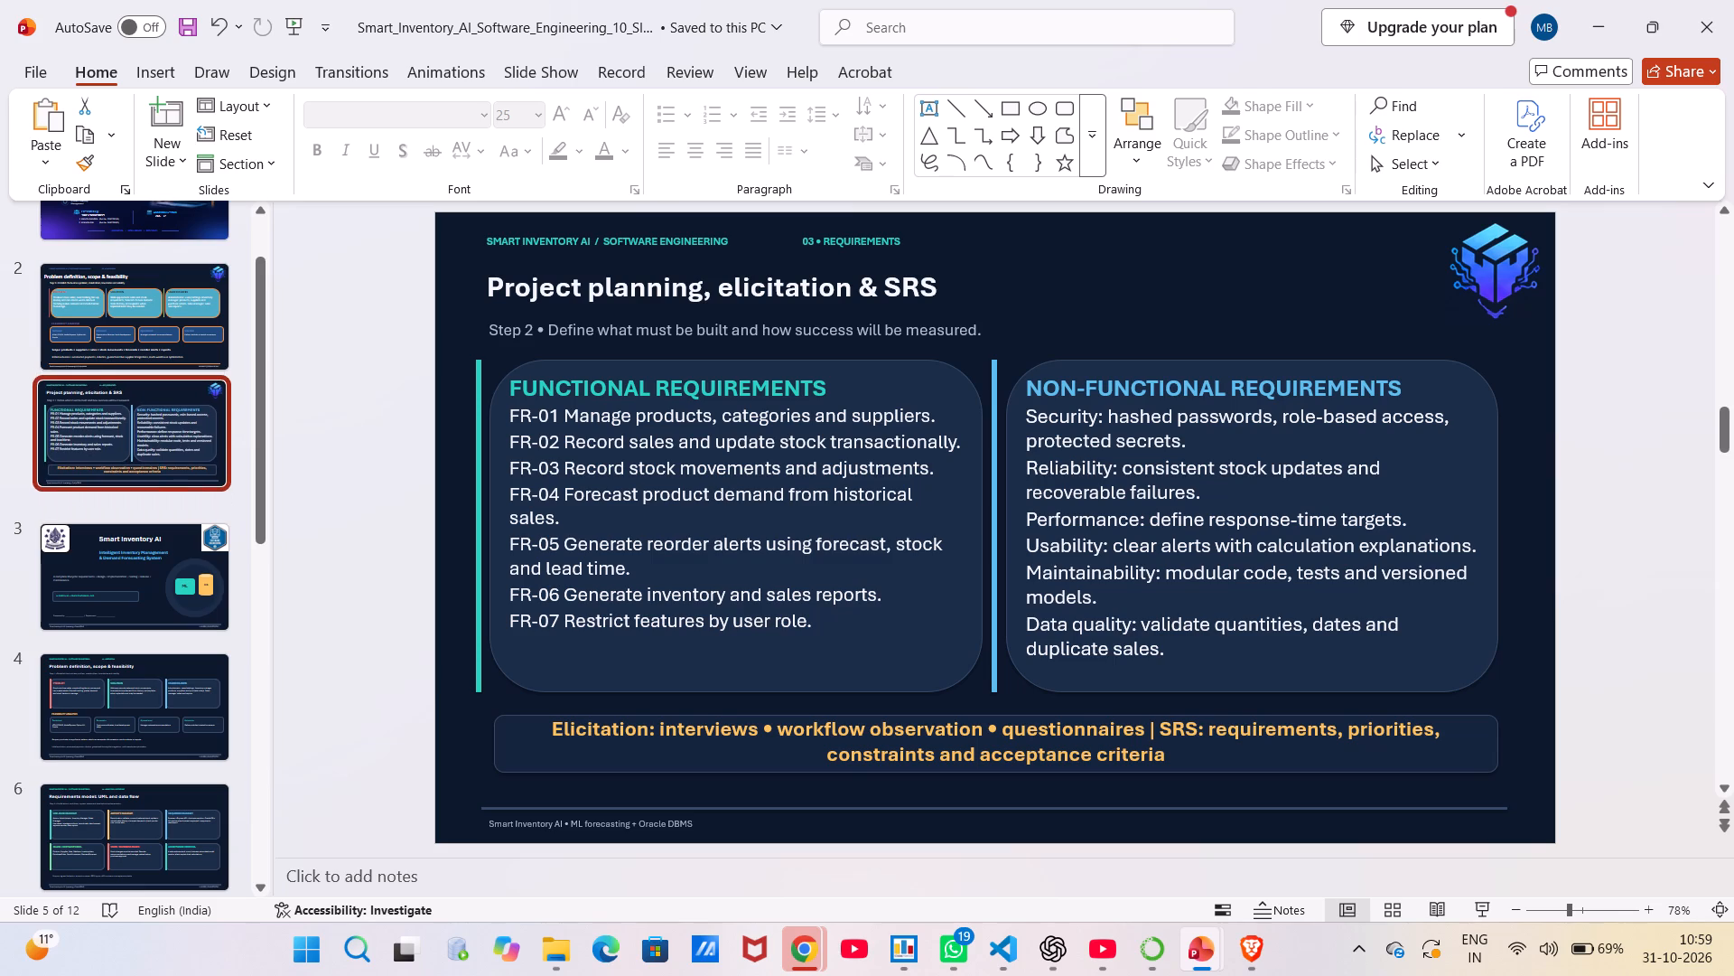
{"action": "left_click_drag", "start_coordinate": [163, 422], "coordinate": [163, 424]}
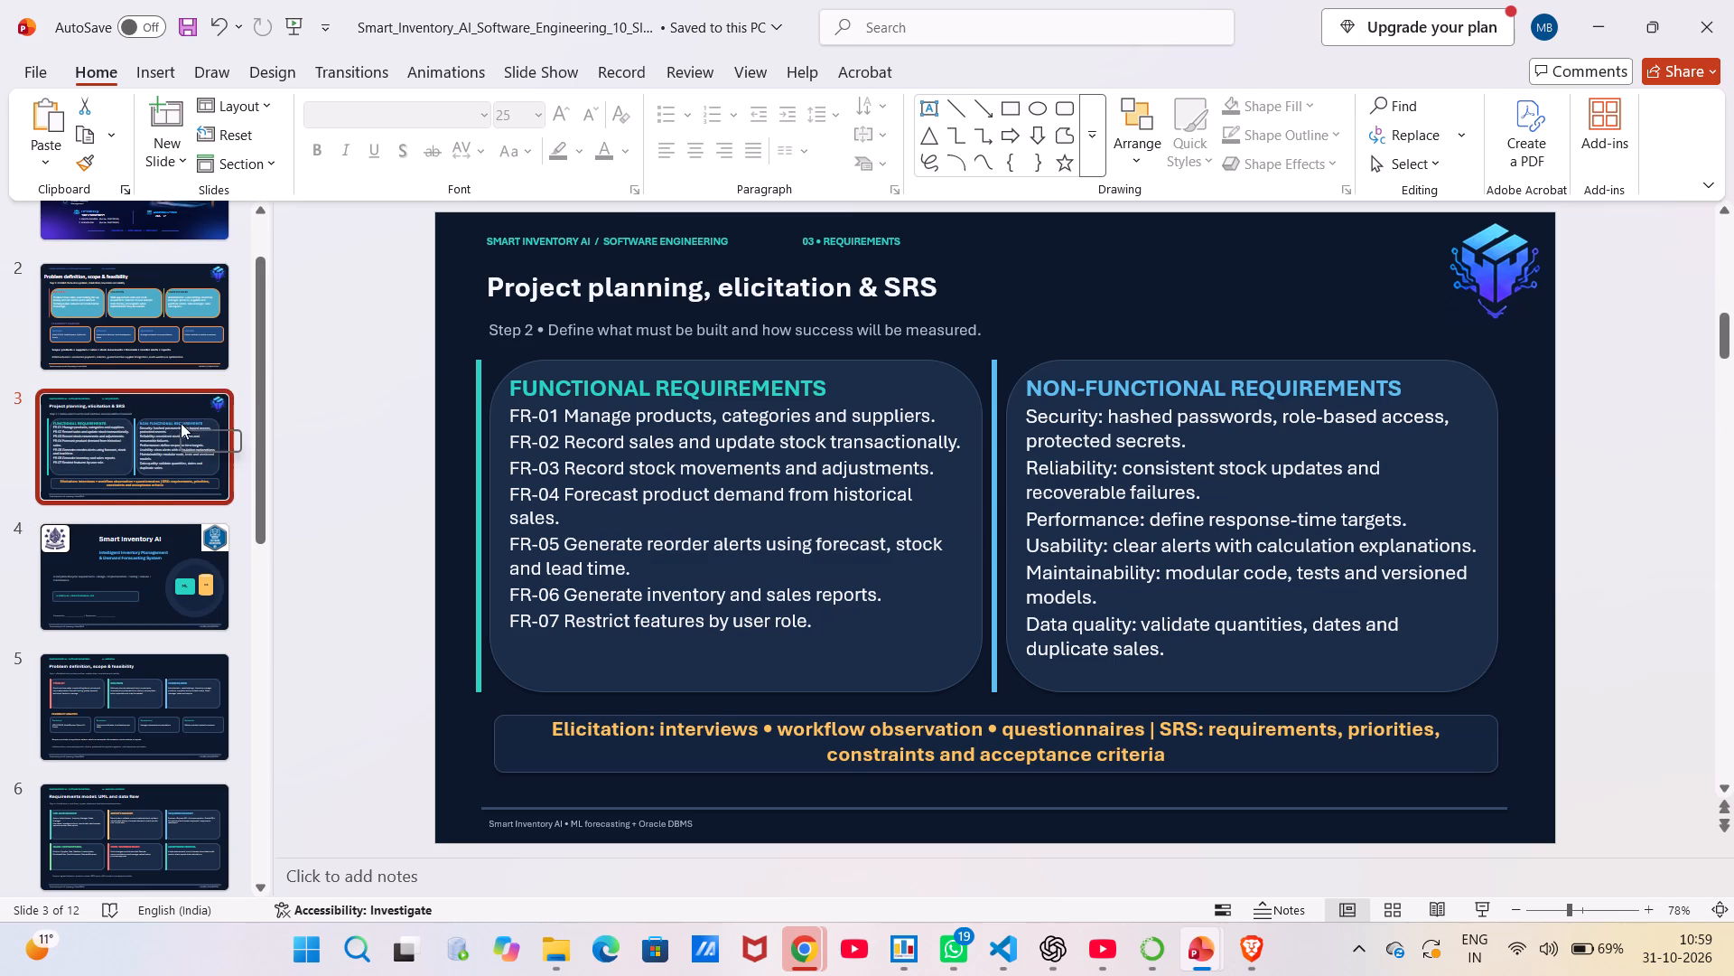
Move the "Project planning, elicitation & SRS" title on slide 3 so its text sits roughly centred across the slide.
{"action": "scroll", "coordinate": [182, 427], "scroll_direction": "up", "scroll_amount": 4}
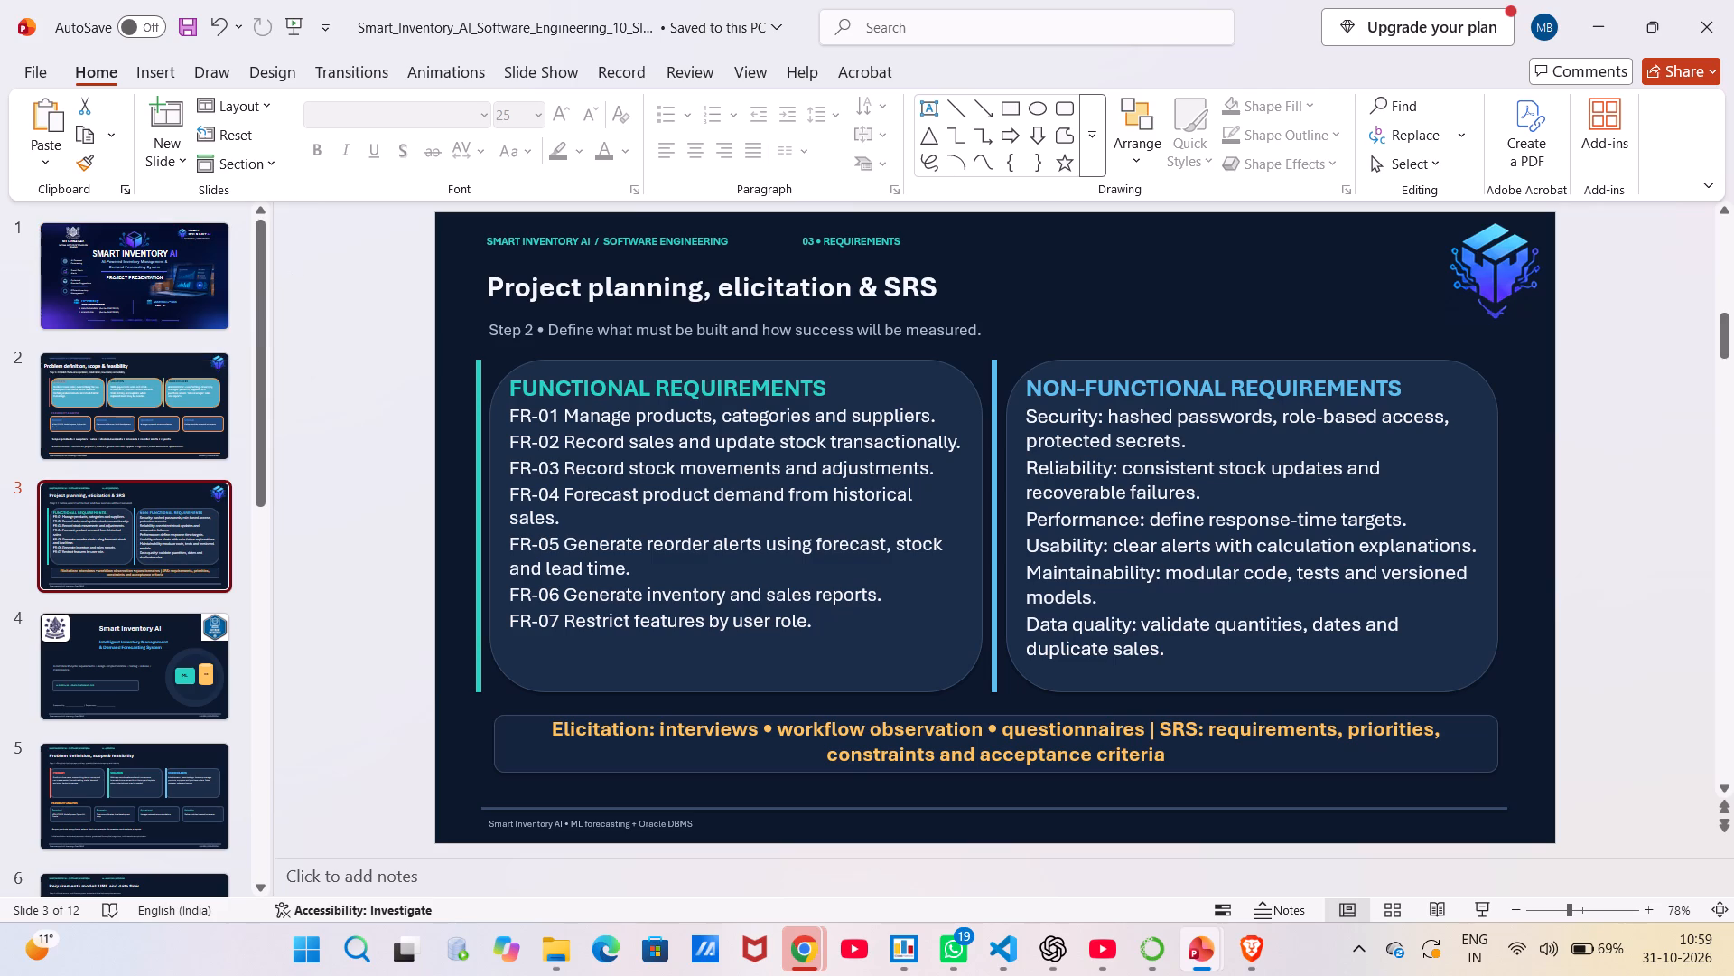
{"action": "left_click_drag", "start_coordinate": [647, 295], "coordinate": [700, 289]}
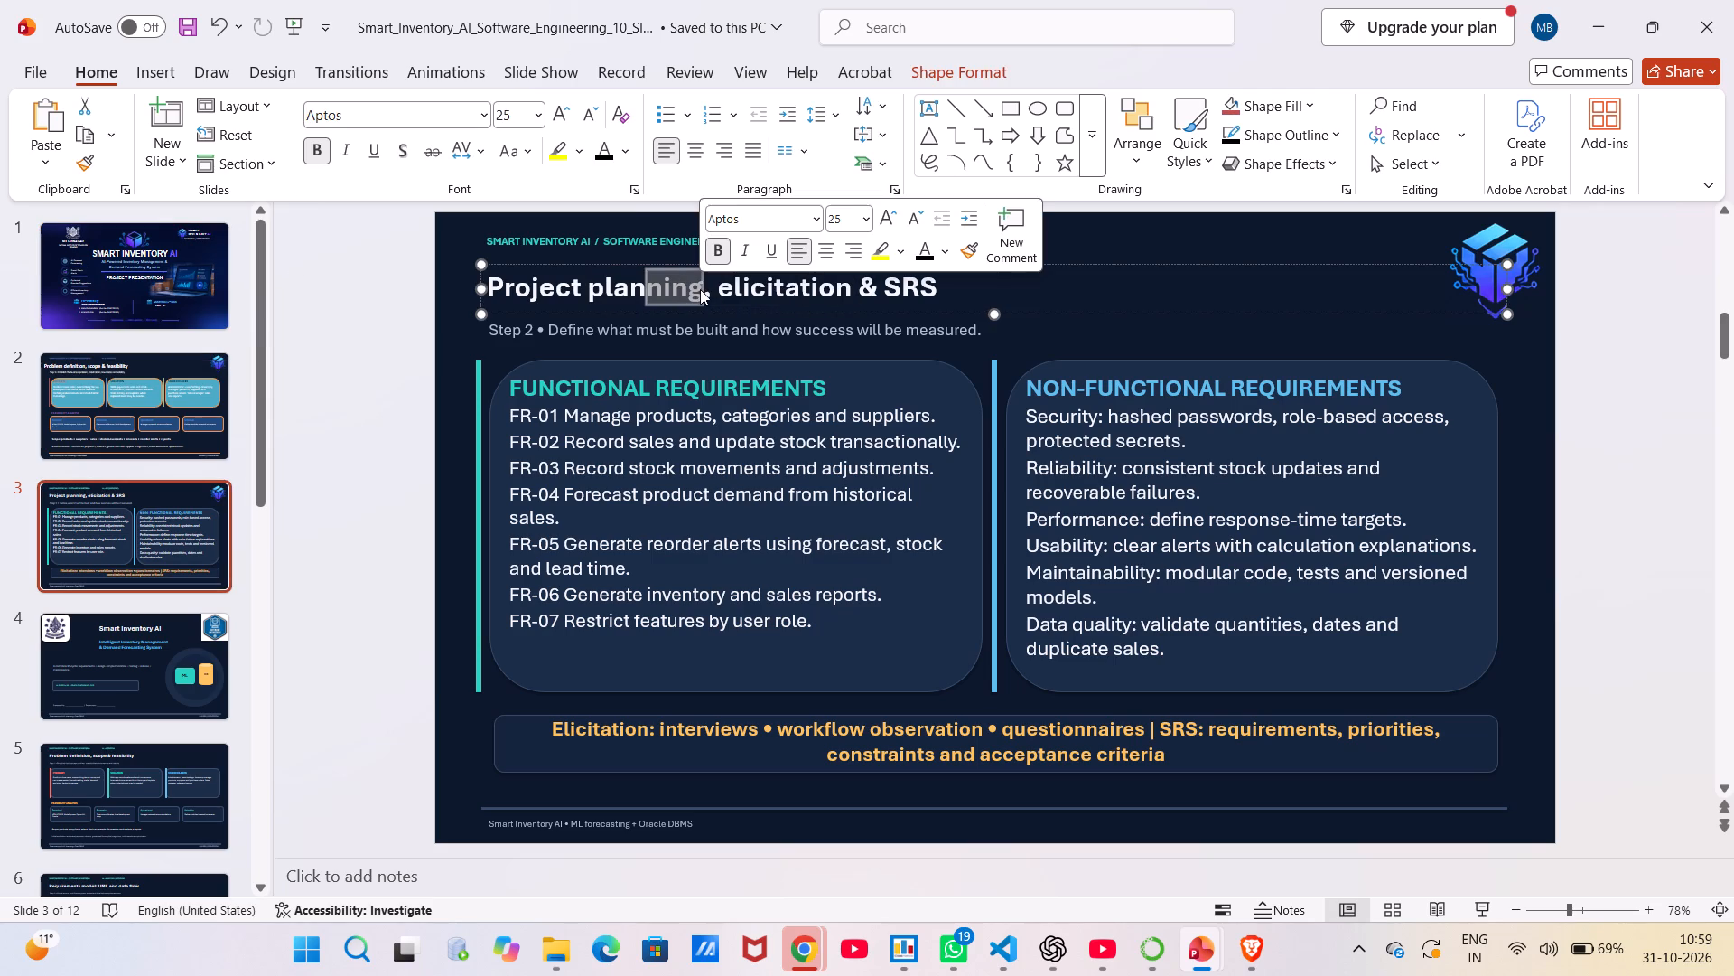
{"action": "left_click", "coordinate": [1022, 305]}
{"action": "left_click_drag", "start_coordinate": [1022, 305], "coordinate": [1049, 307]}
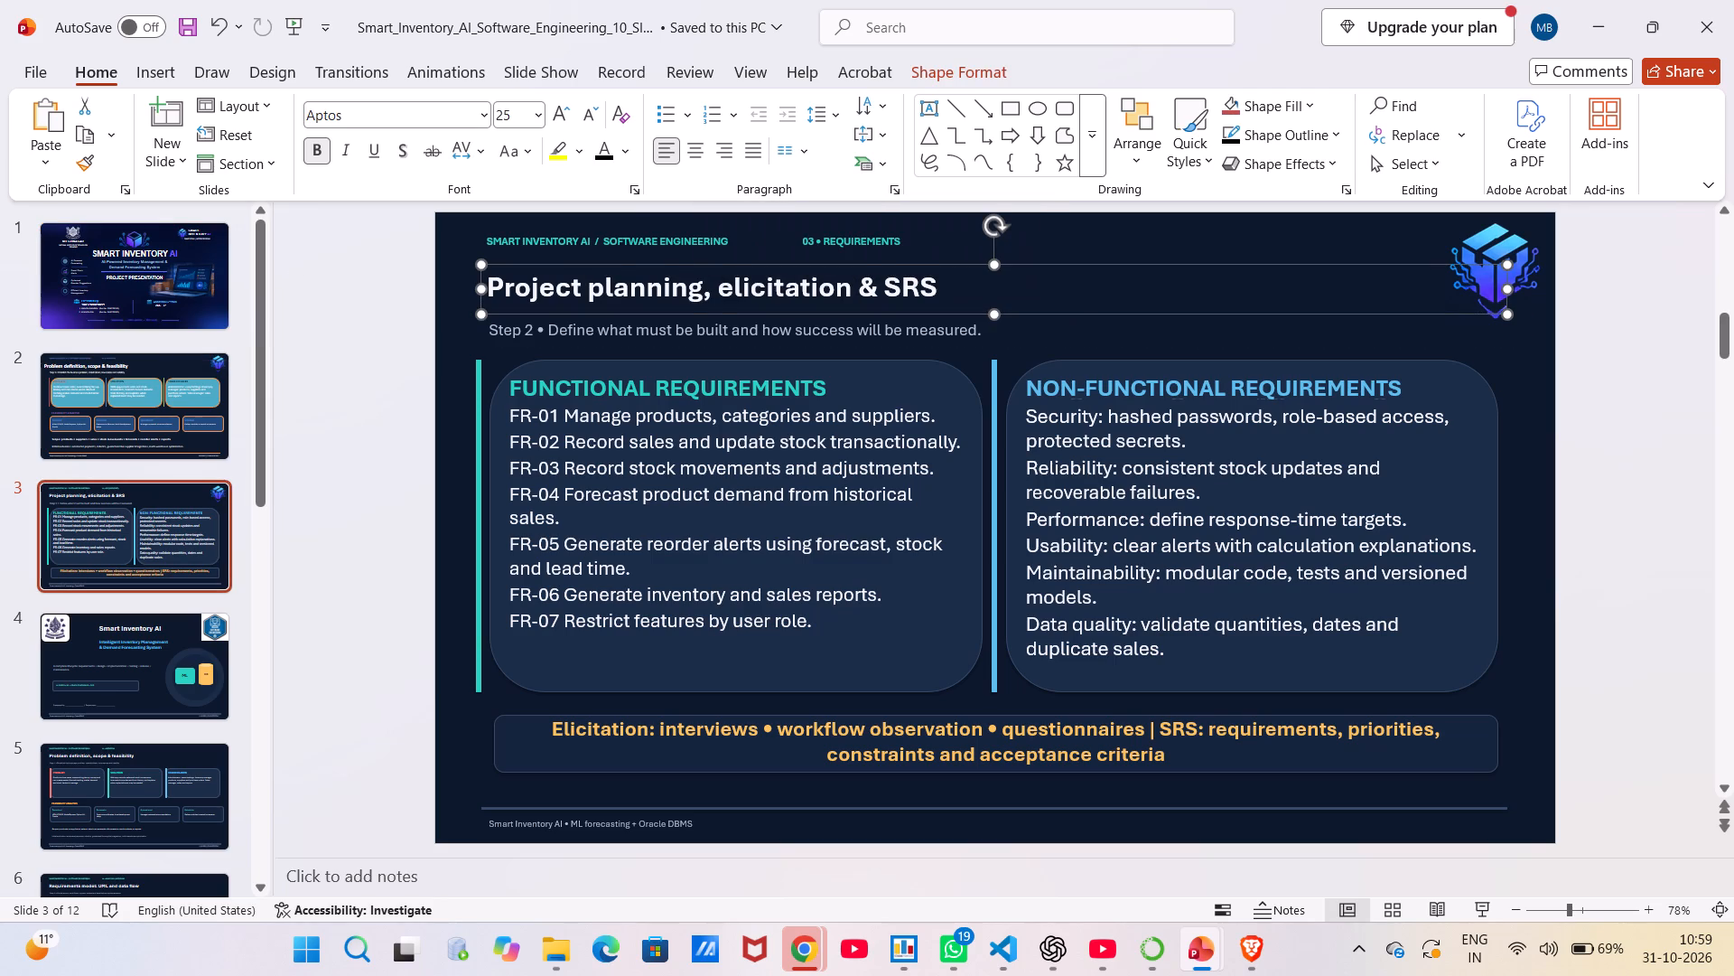
{"action": "left_click_drag", "start_coordinate": [1049, 307], "coordinate": [1265, 304]}
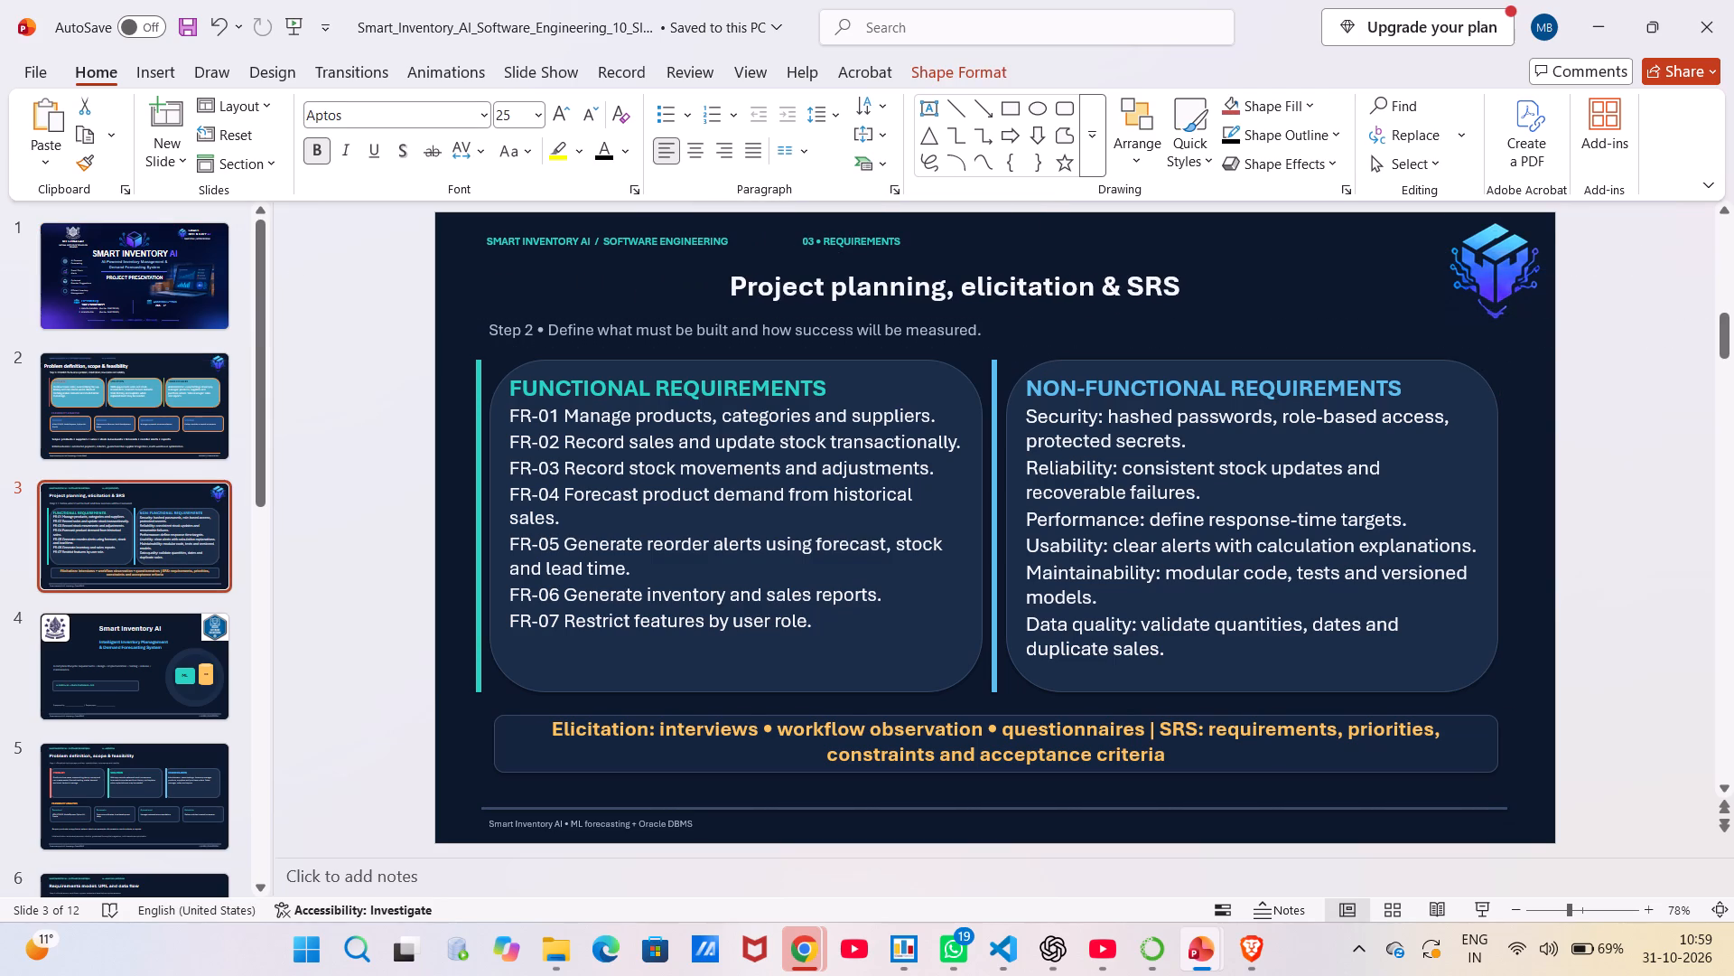
{"action": "left_click_drag", "start_coordinate": [1265, 304], "coordinate": [1265, 302]}
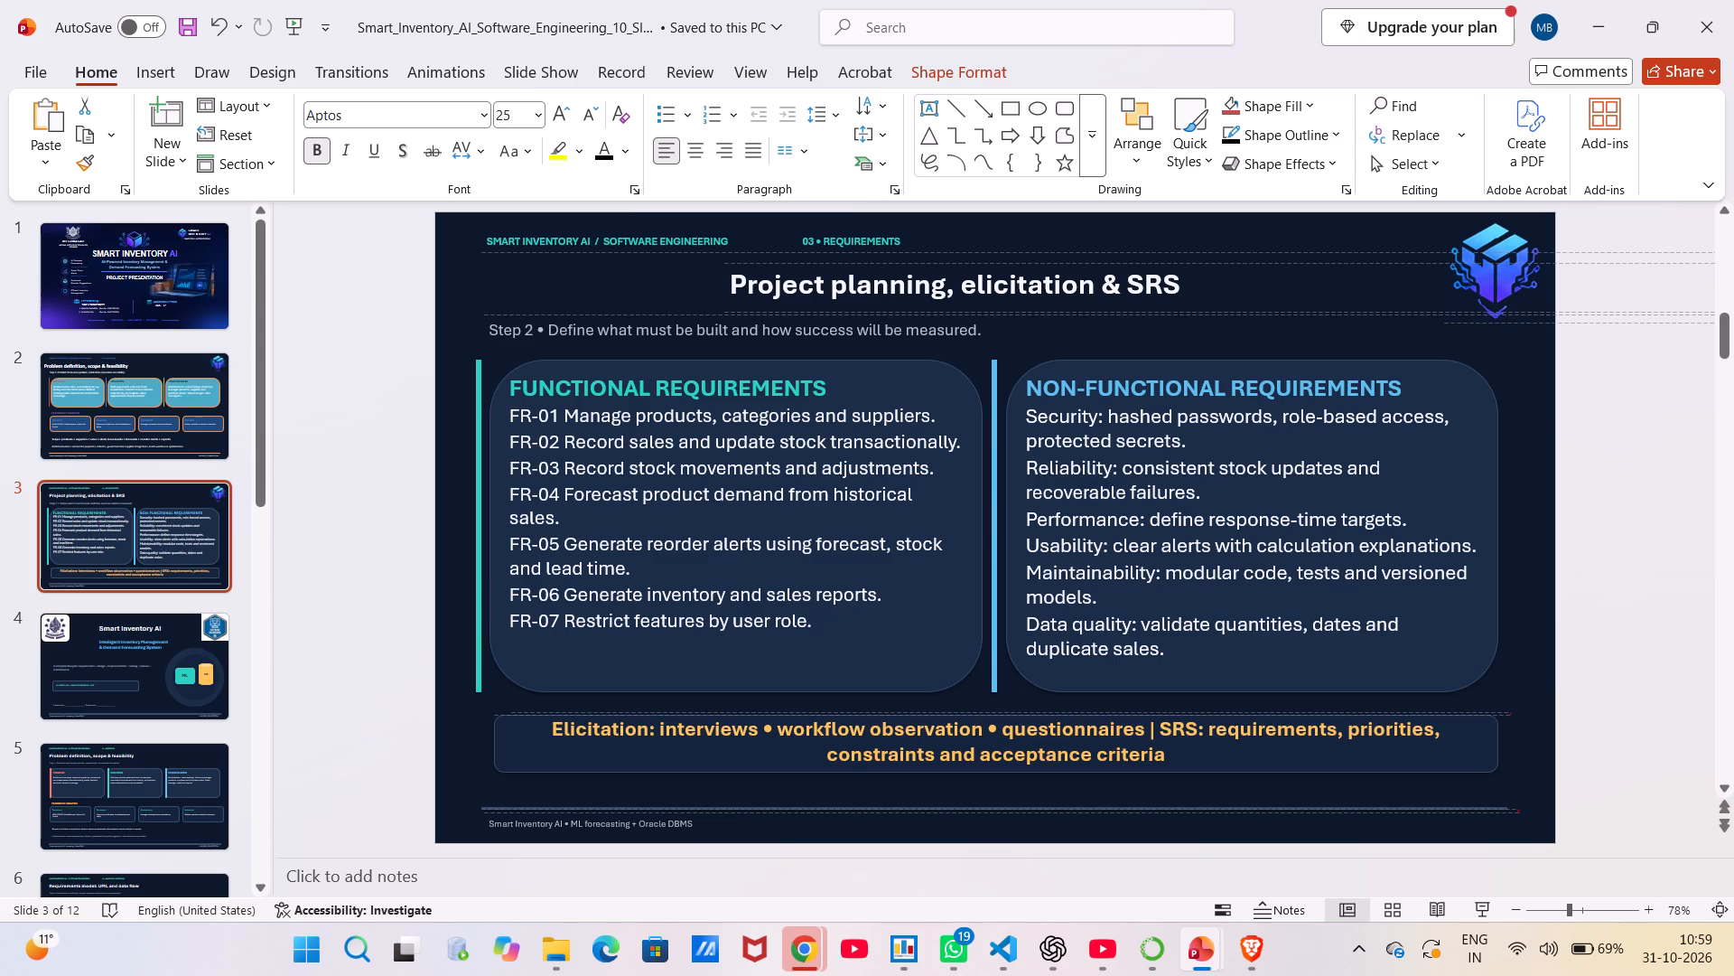
{"action": "left_click_drag", "start_coordinate": [1265, 302], "coordinate": [1278, 299]}
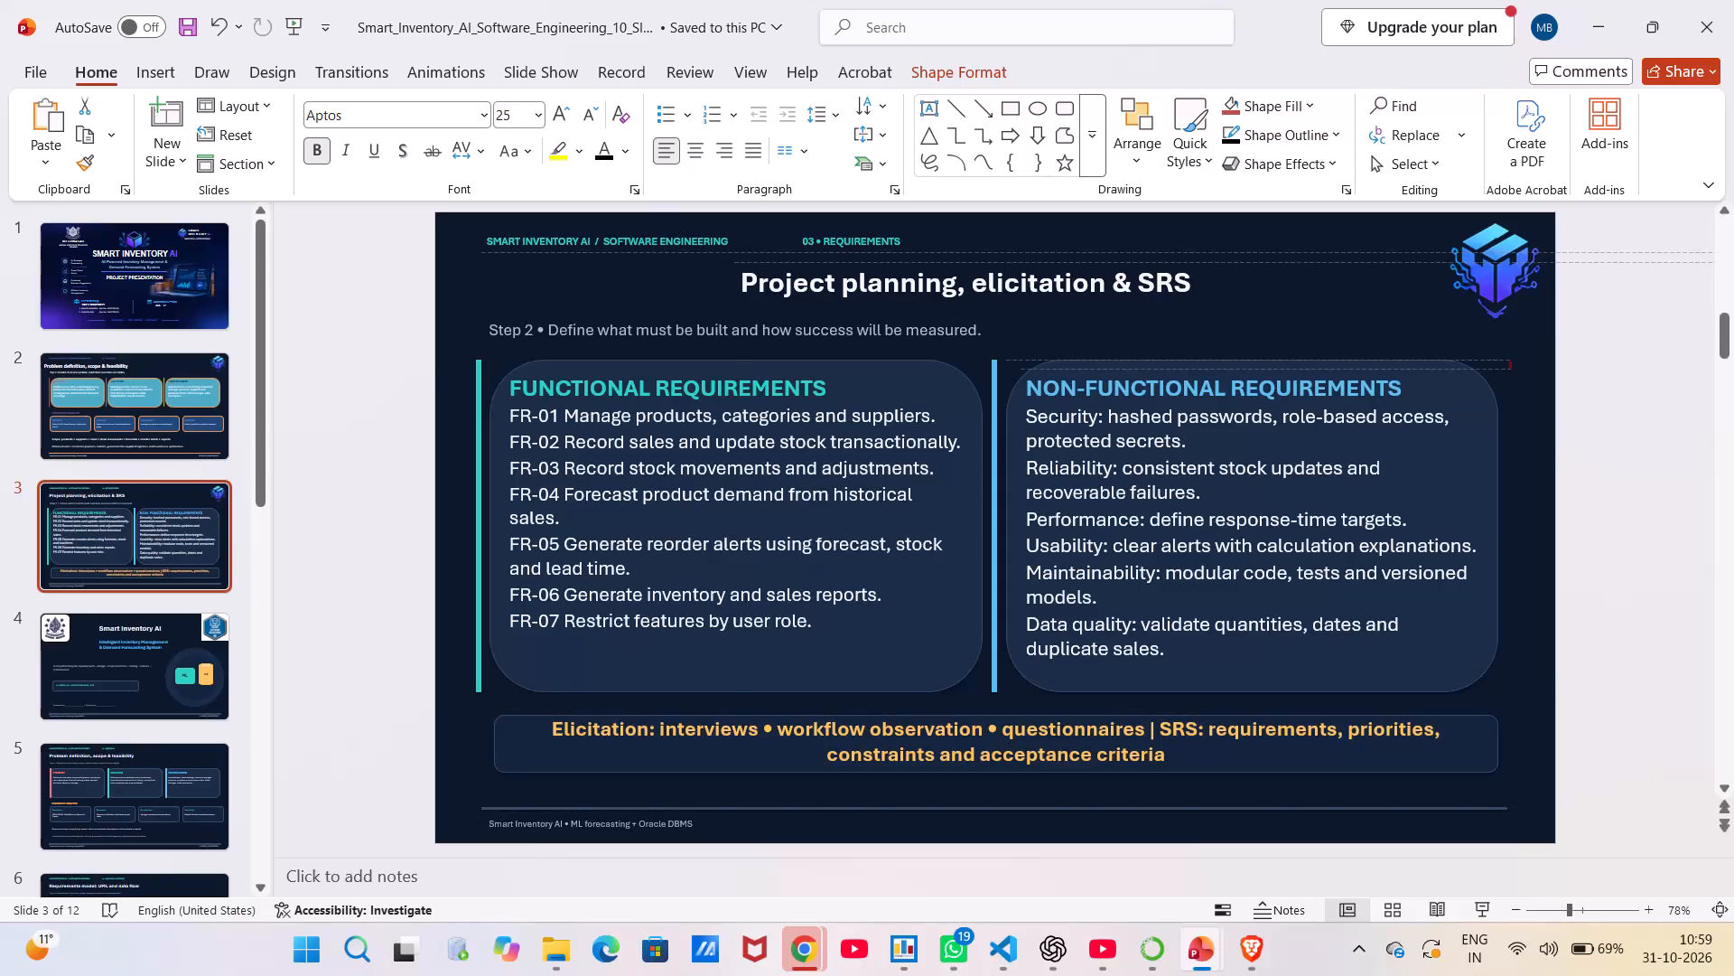
{"action": "left_click_drag", "start_coordinate": [1278, 299], "coordinate": [1283, 301]}
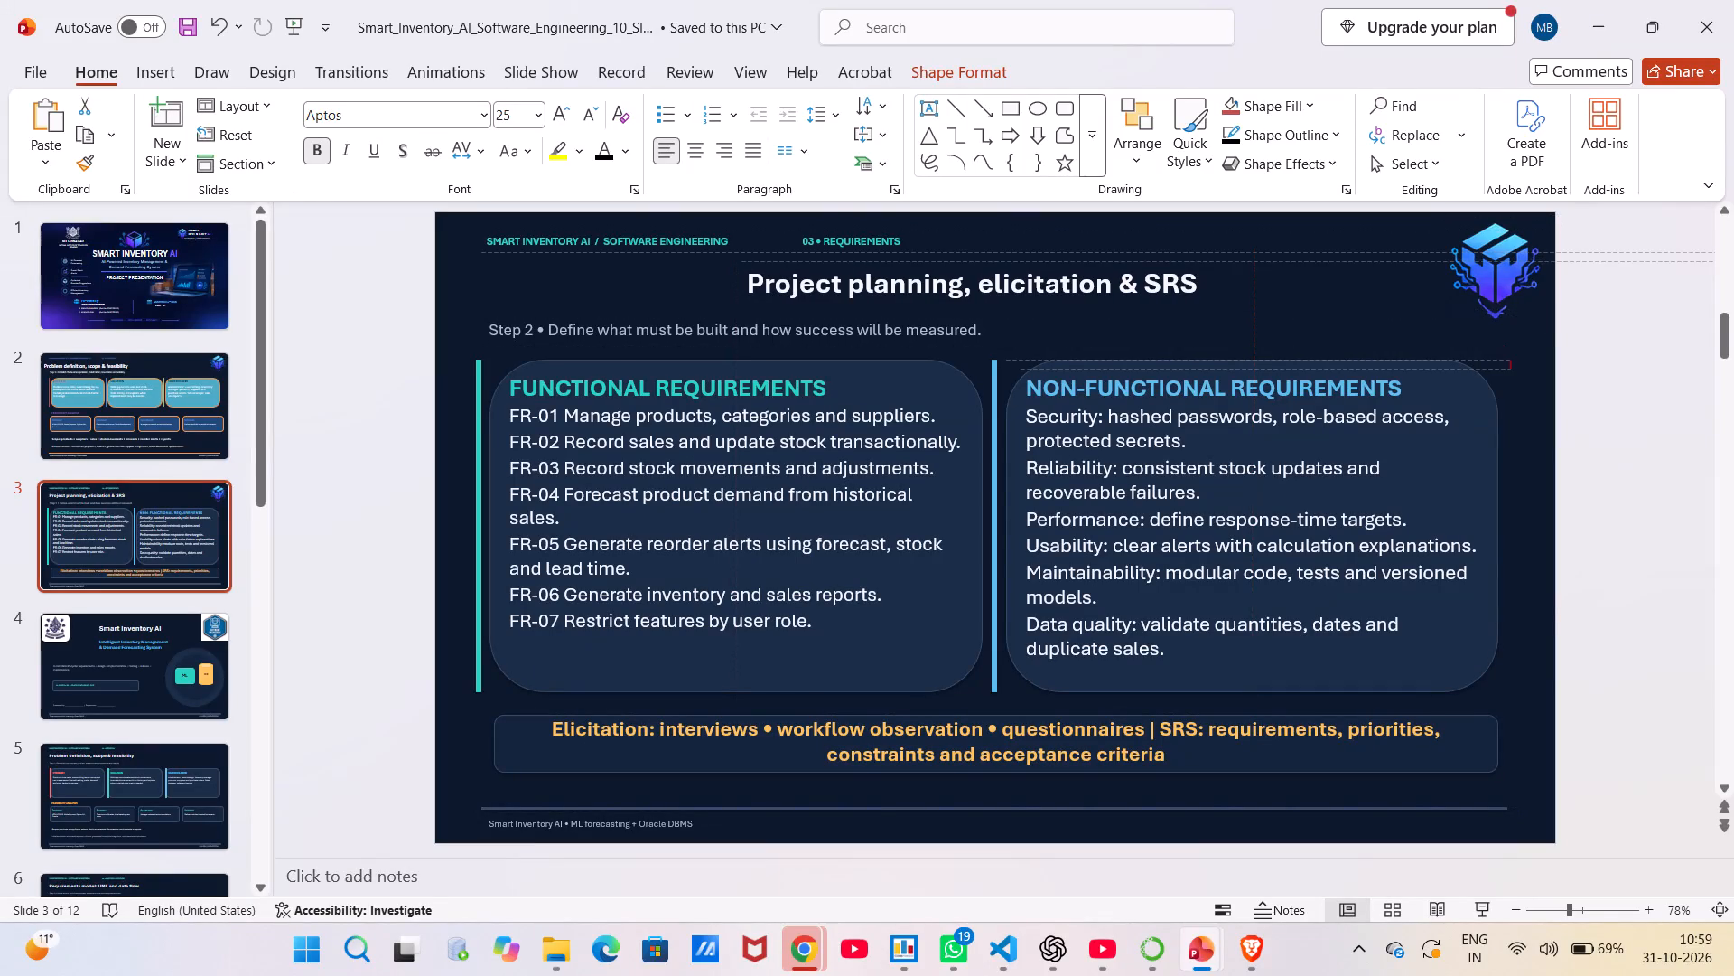
{"action": "left_click_drag", "start_coordinate": [1283, 301], "coordinate": [1284, 299]}
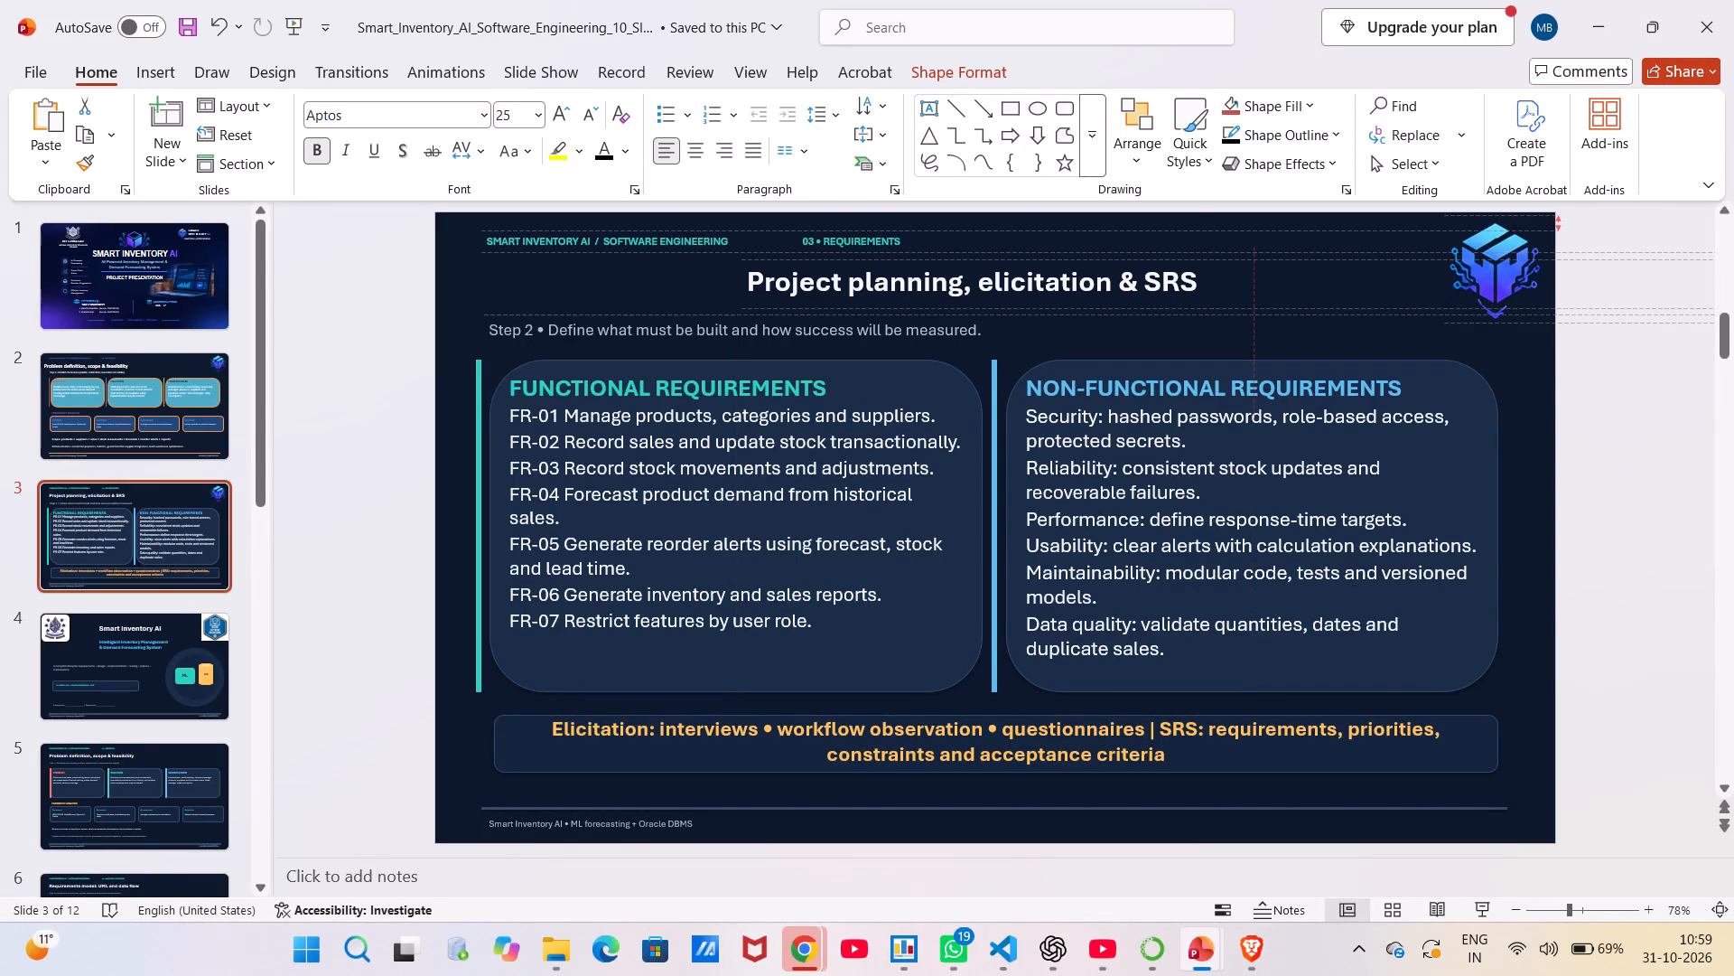
{"action": "left_click_drag", "start_coordinate": [1284, 299], "coordinate": [1285, 299]}
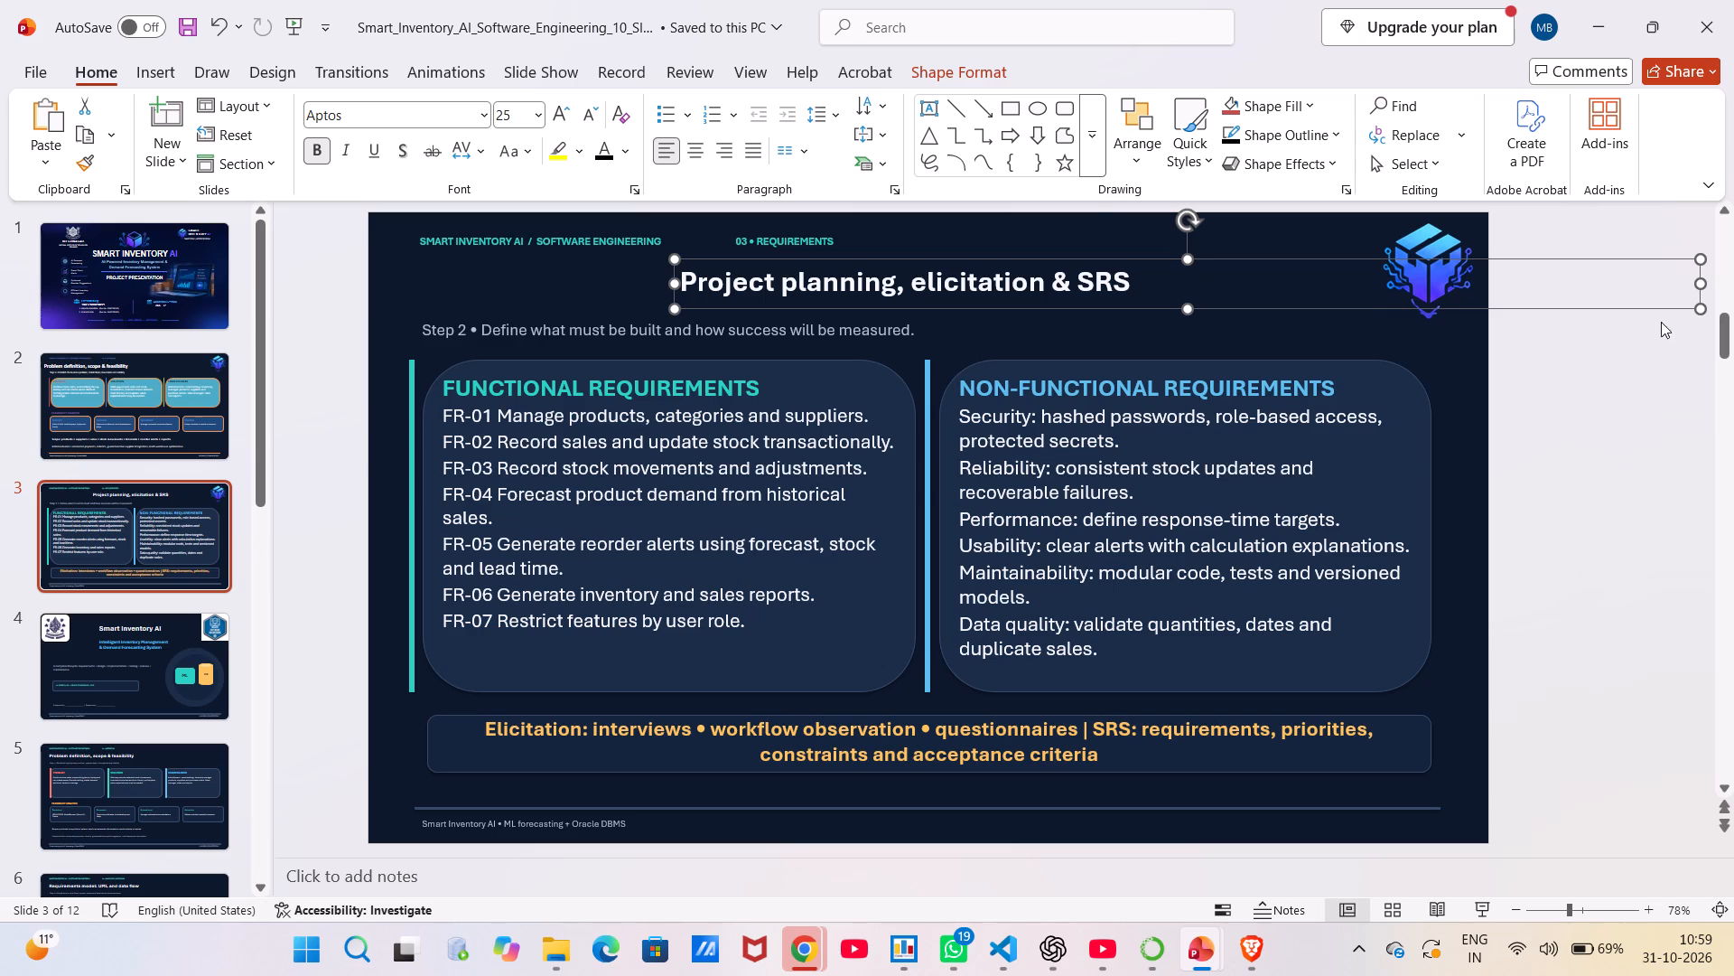
Narrow the title's text box on slide 3 so it ends just past "SRS", clear of the cube logo.
{"action": "left_click_drag", "start_coordinate": [1698, 286], "coordinate": [1375, 329]}
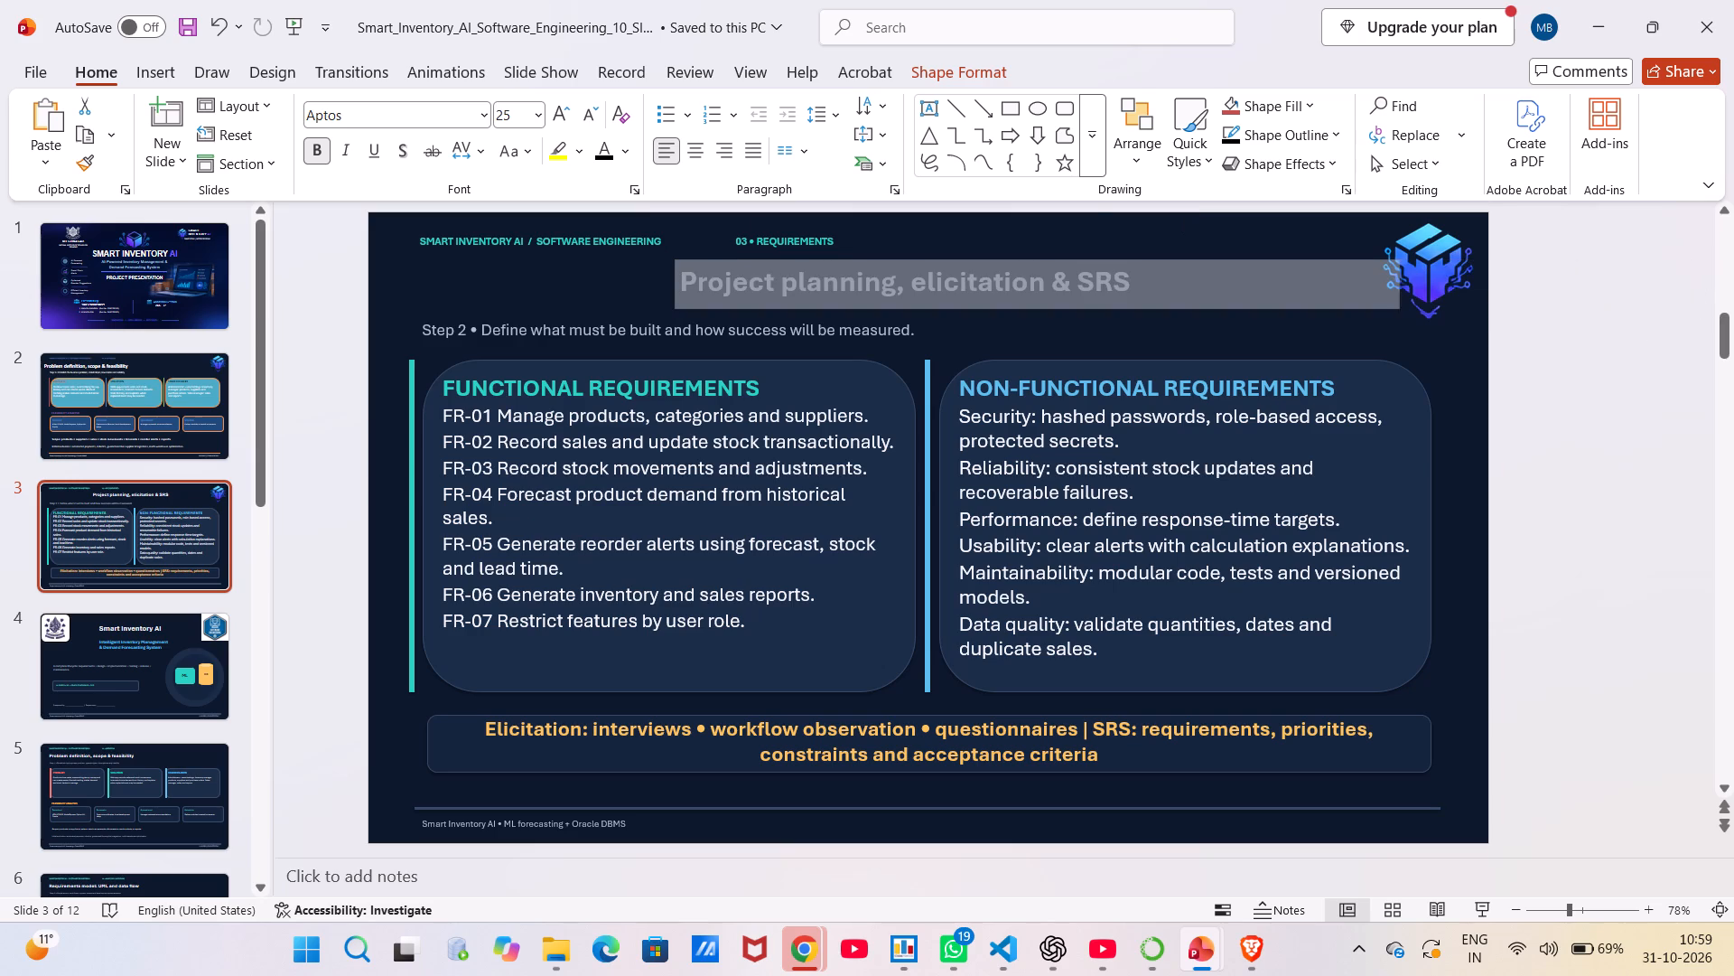
{"action": "left_click_drag", "start_coordinate": [1375, 329], "coordinate": [1177, 319]}
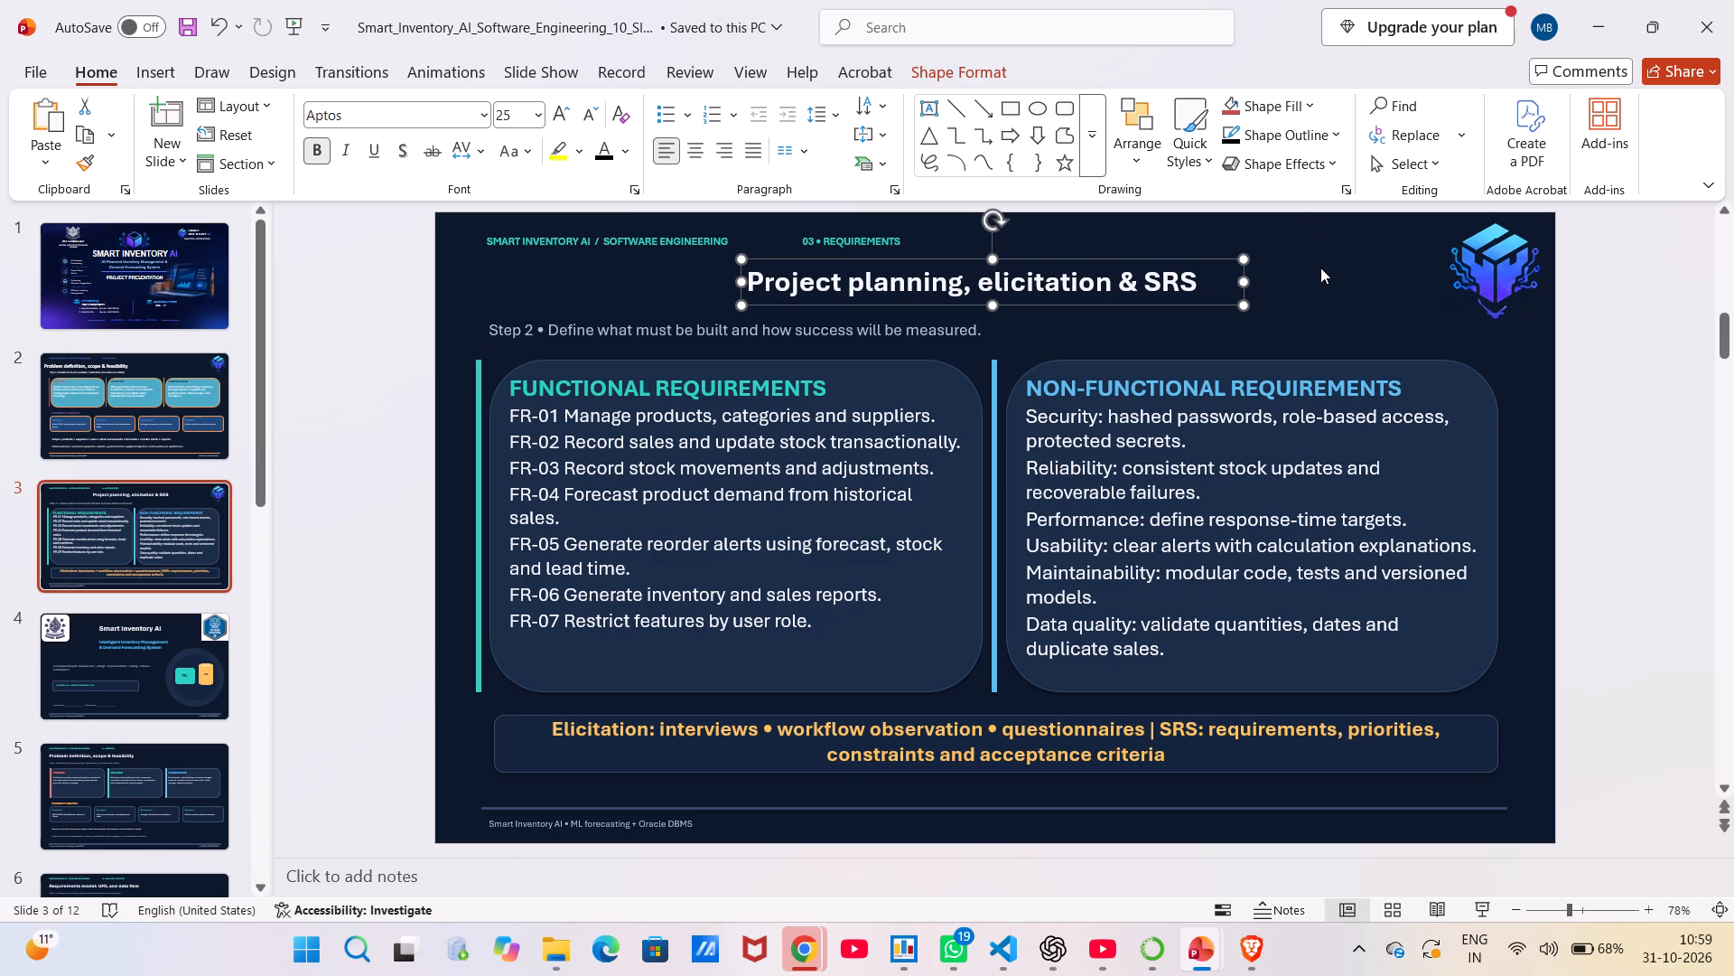
{"action": "left_click", "coordinate": [1320, 267]}
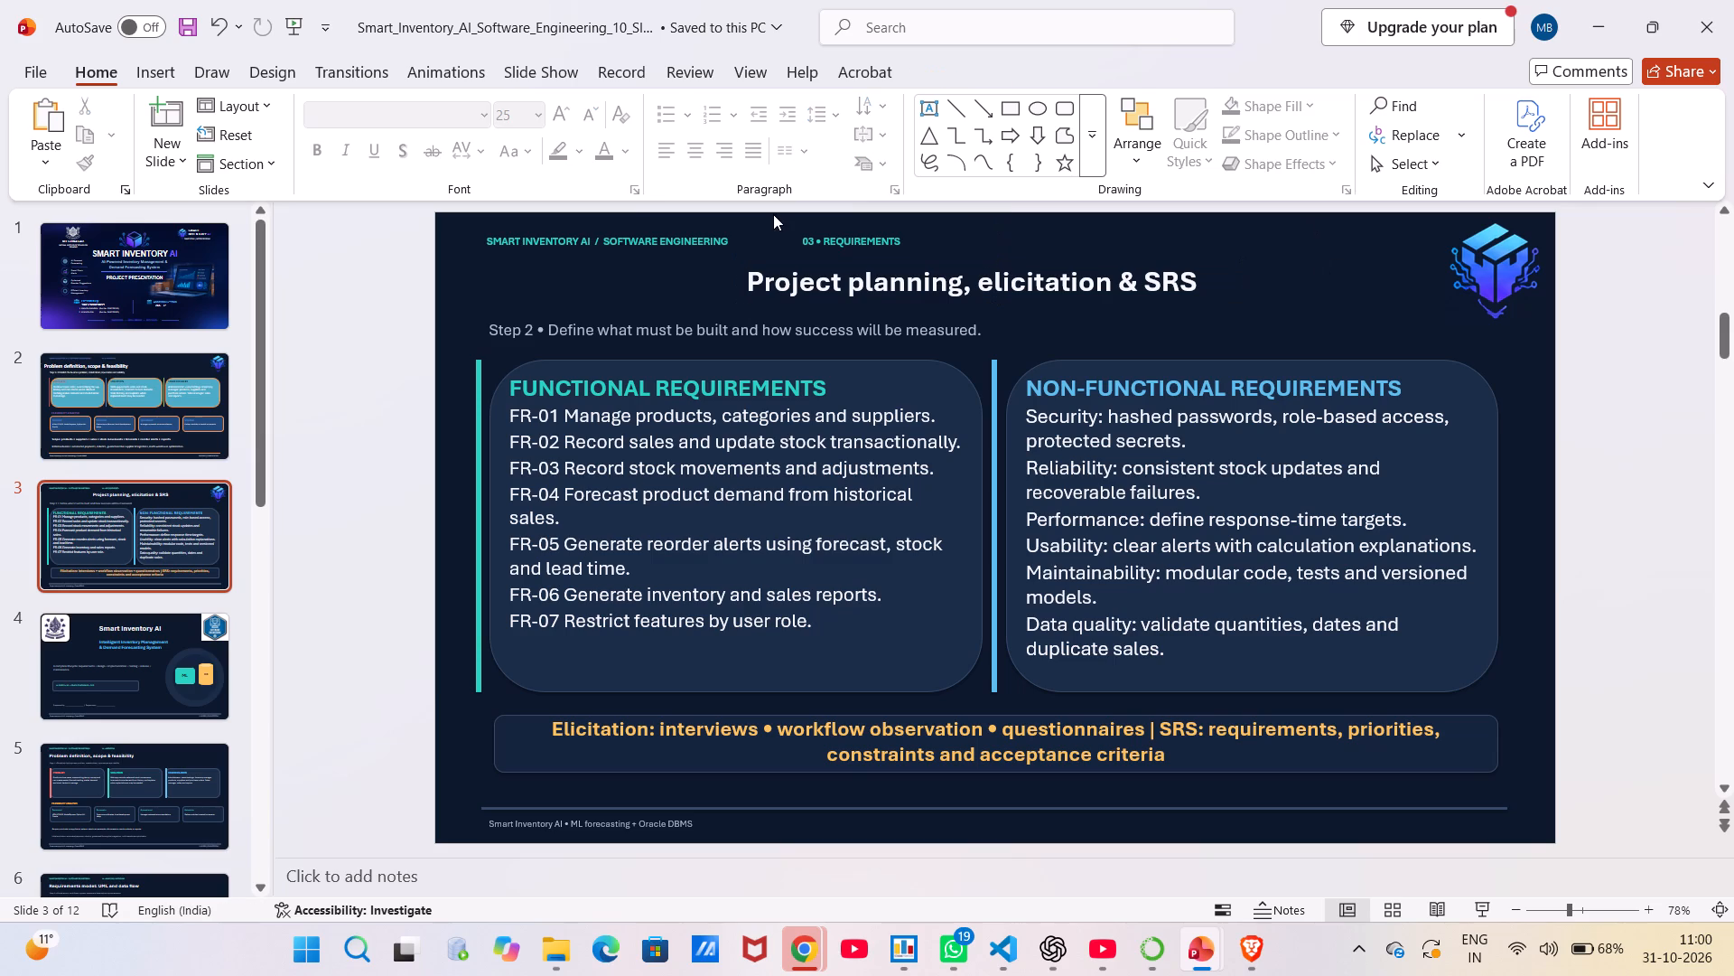
Narrow the "SMART INVENTORY AI / SOFTWARE ENGINEERING 03 • REQUIREMENTS" header box to end just past its text, keeping it on one line.
{"action": "left_click", "coordinate": [594, 237]}
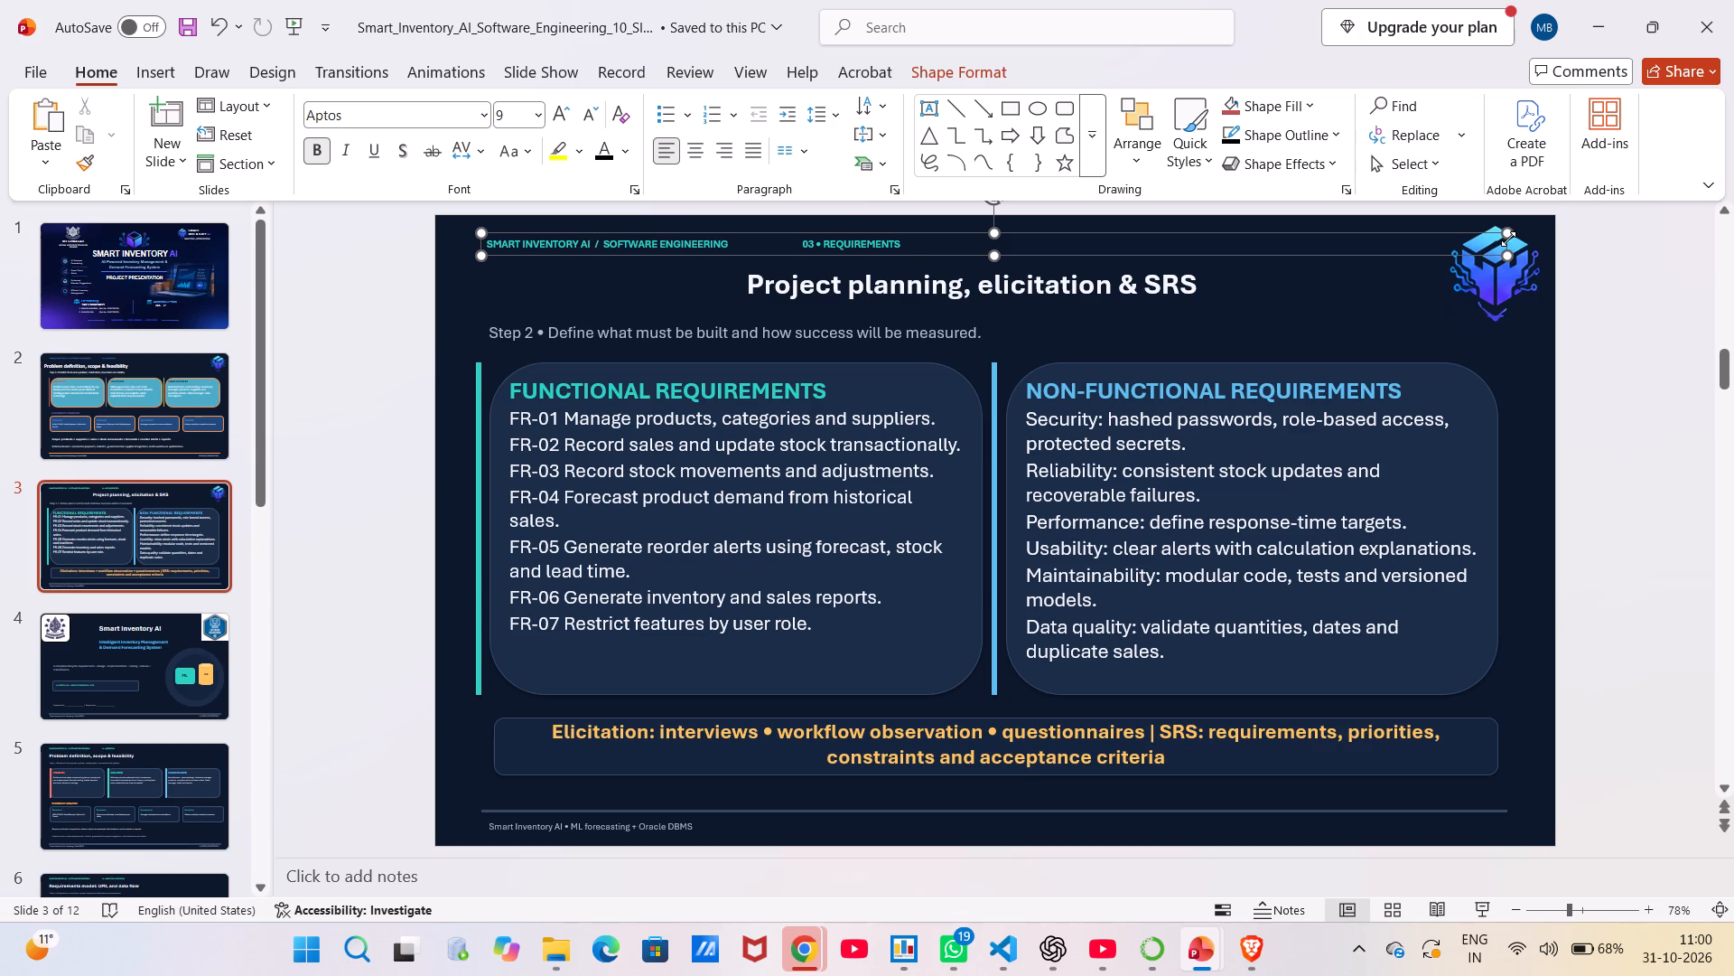
{"action": "left_click_drag", "start_coordinate": [1508, 239], "coordinate": [1018, 237]}
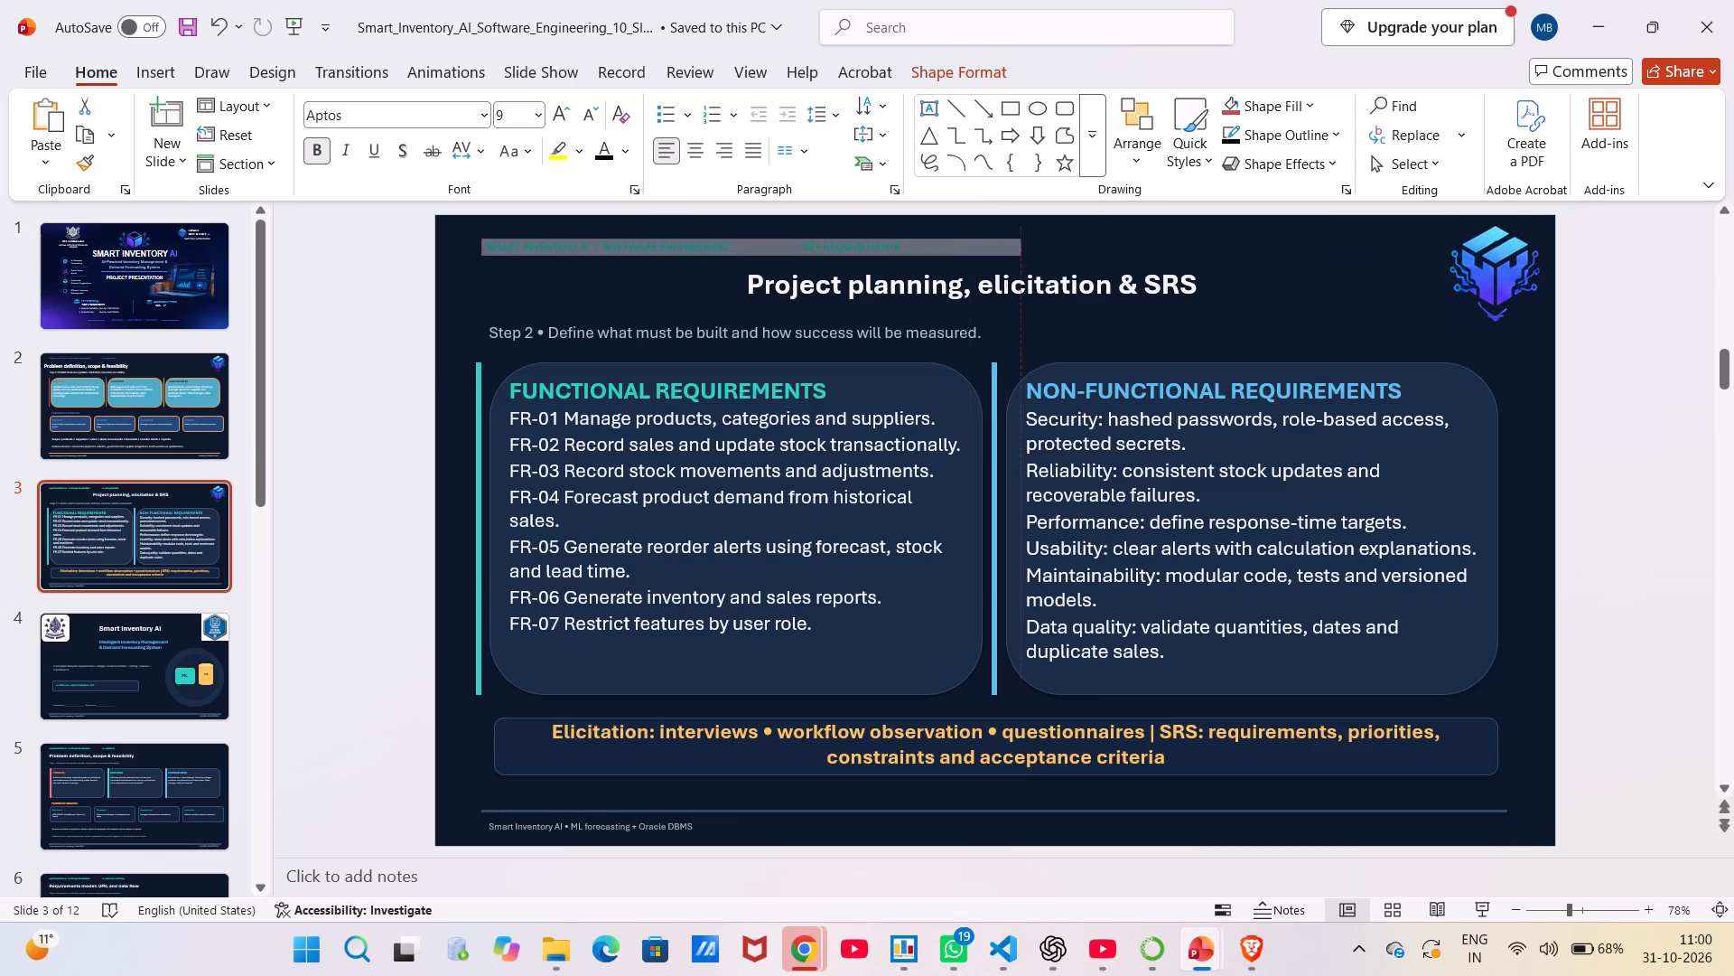
{"action": "left_click_drag", "start_coordinate": [1018, 237], "coordinate": [784, 227]}
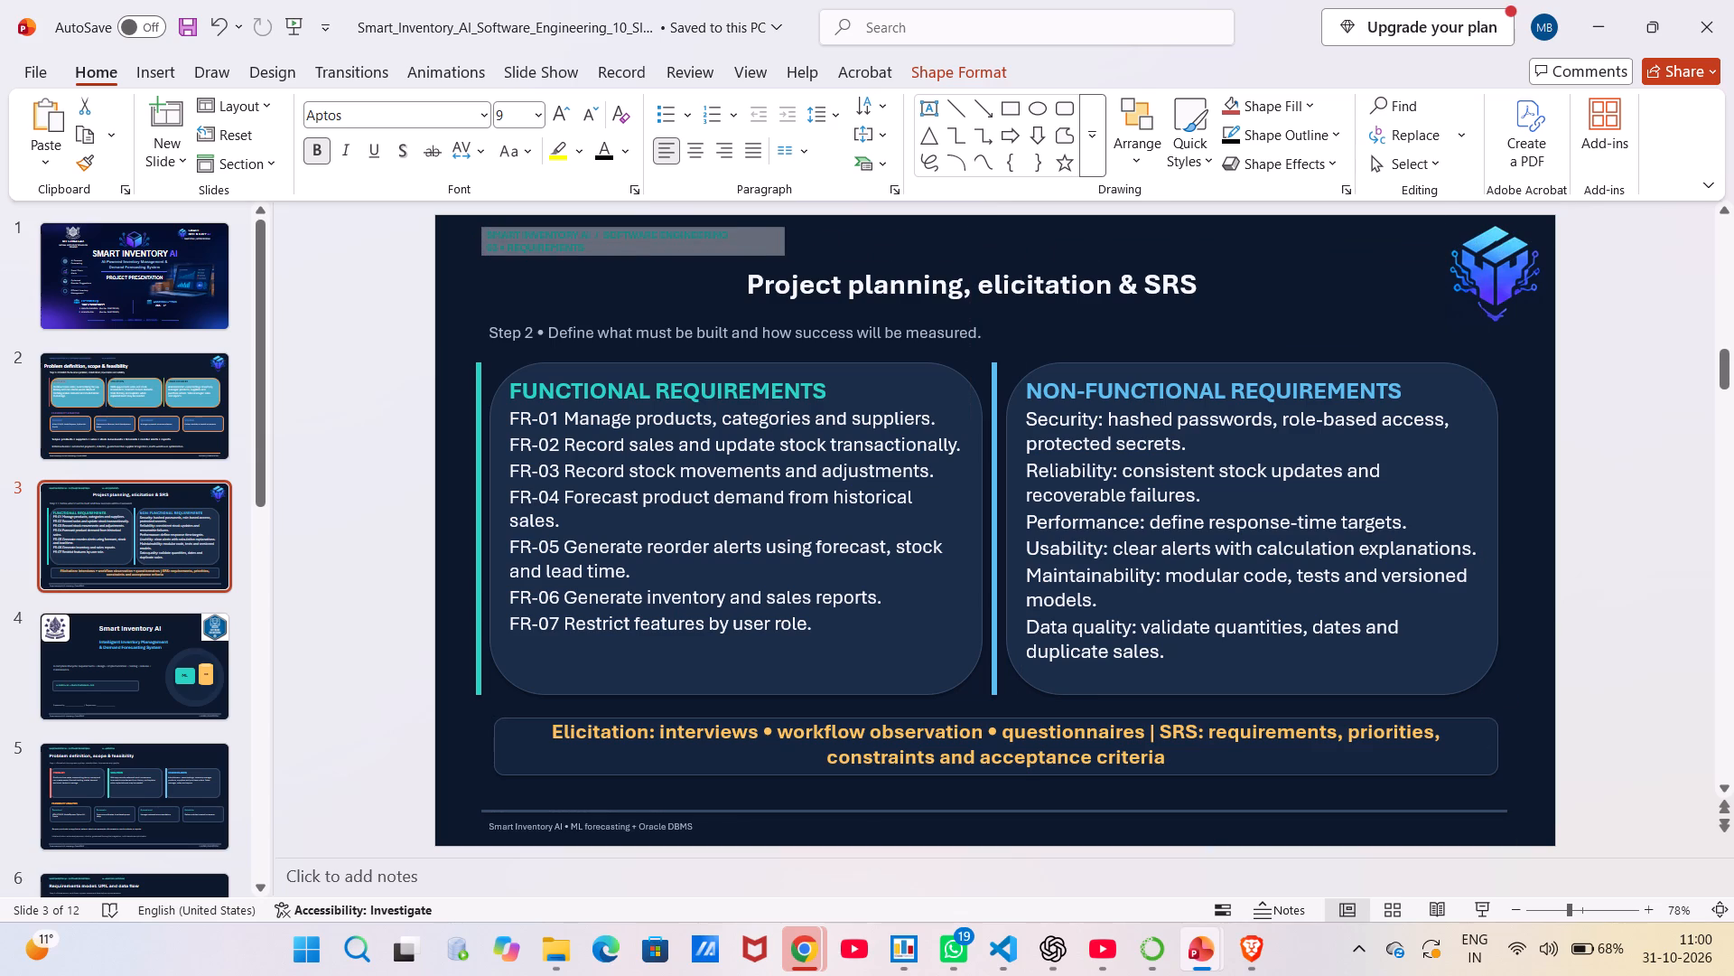
{"action": "left_click_drag", "start_coordinate": [784, 227], "coordinate": [899, 223]}
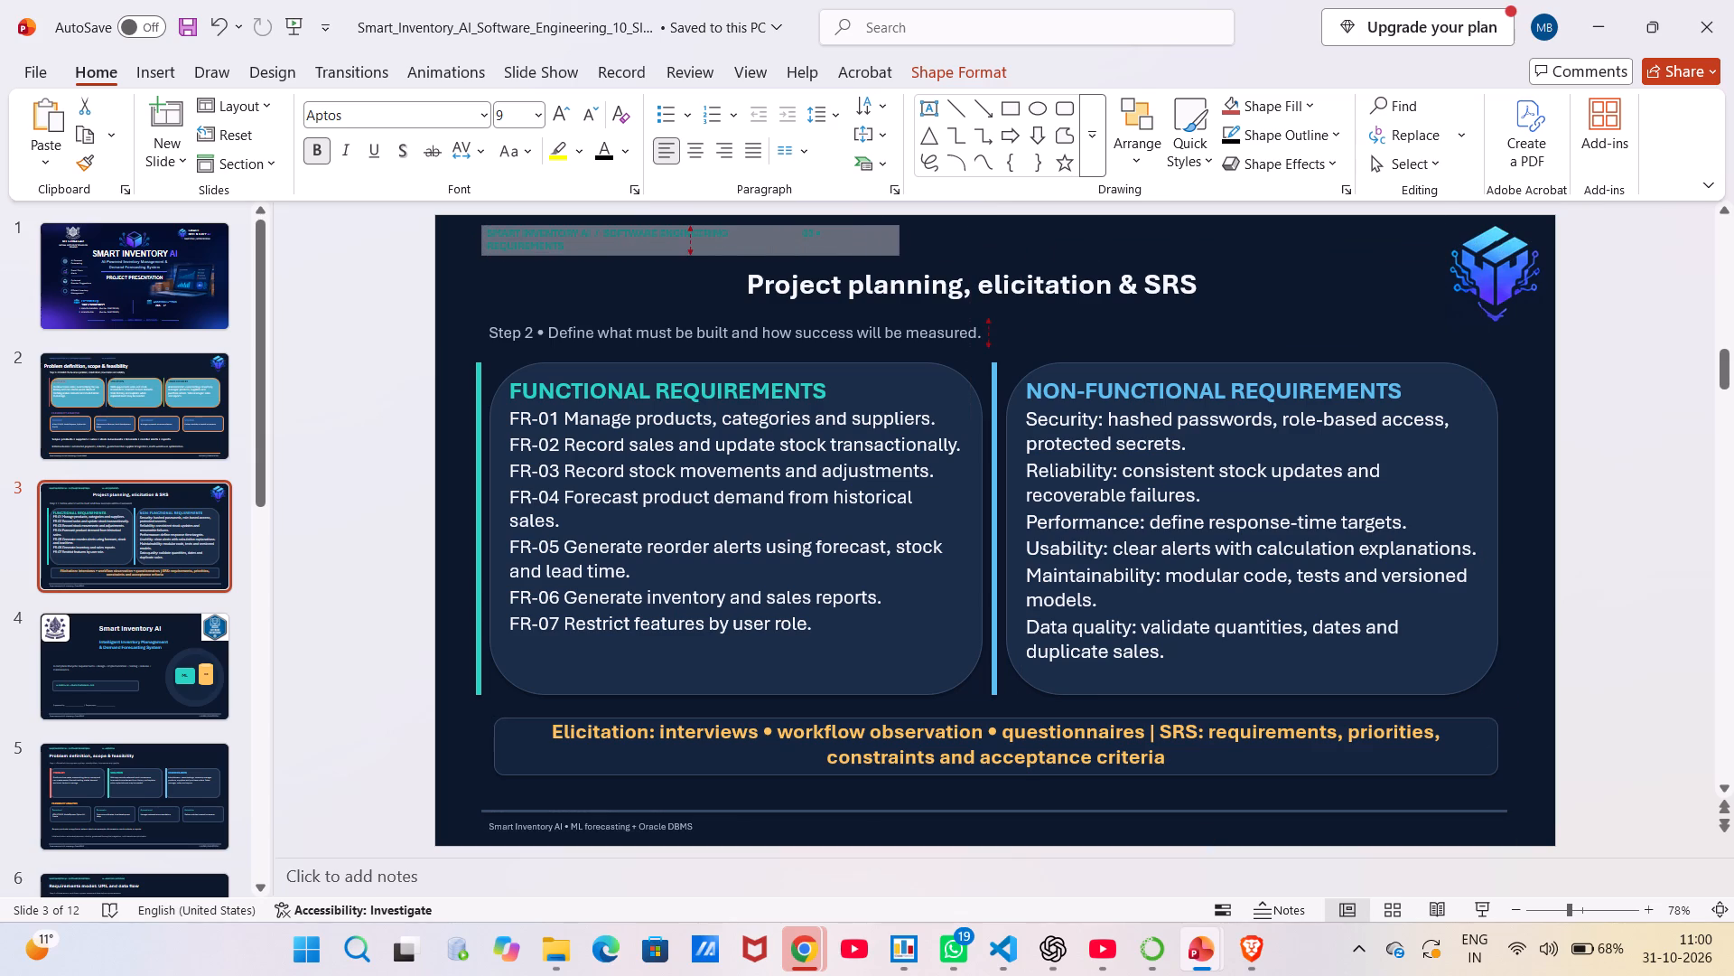
{"action": "left_click_drag", "start_coordinate": [899, 223], "coordinate": [958, 229]}
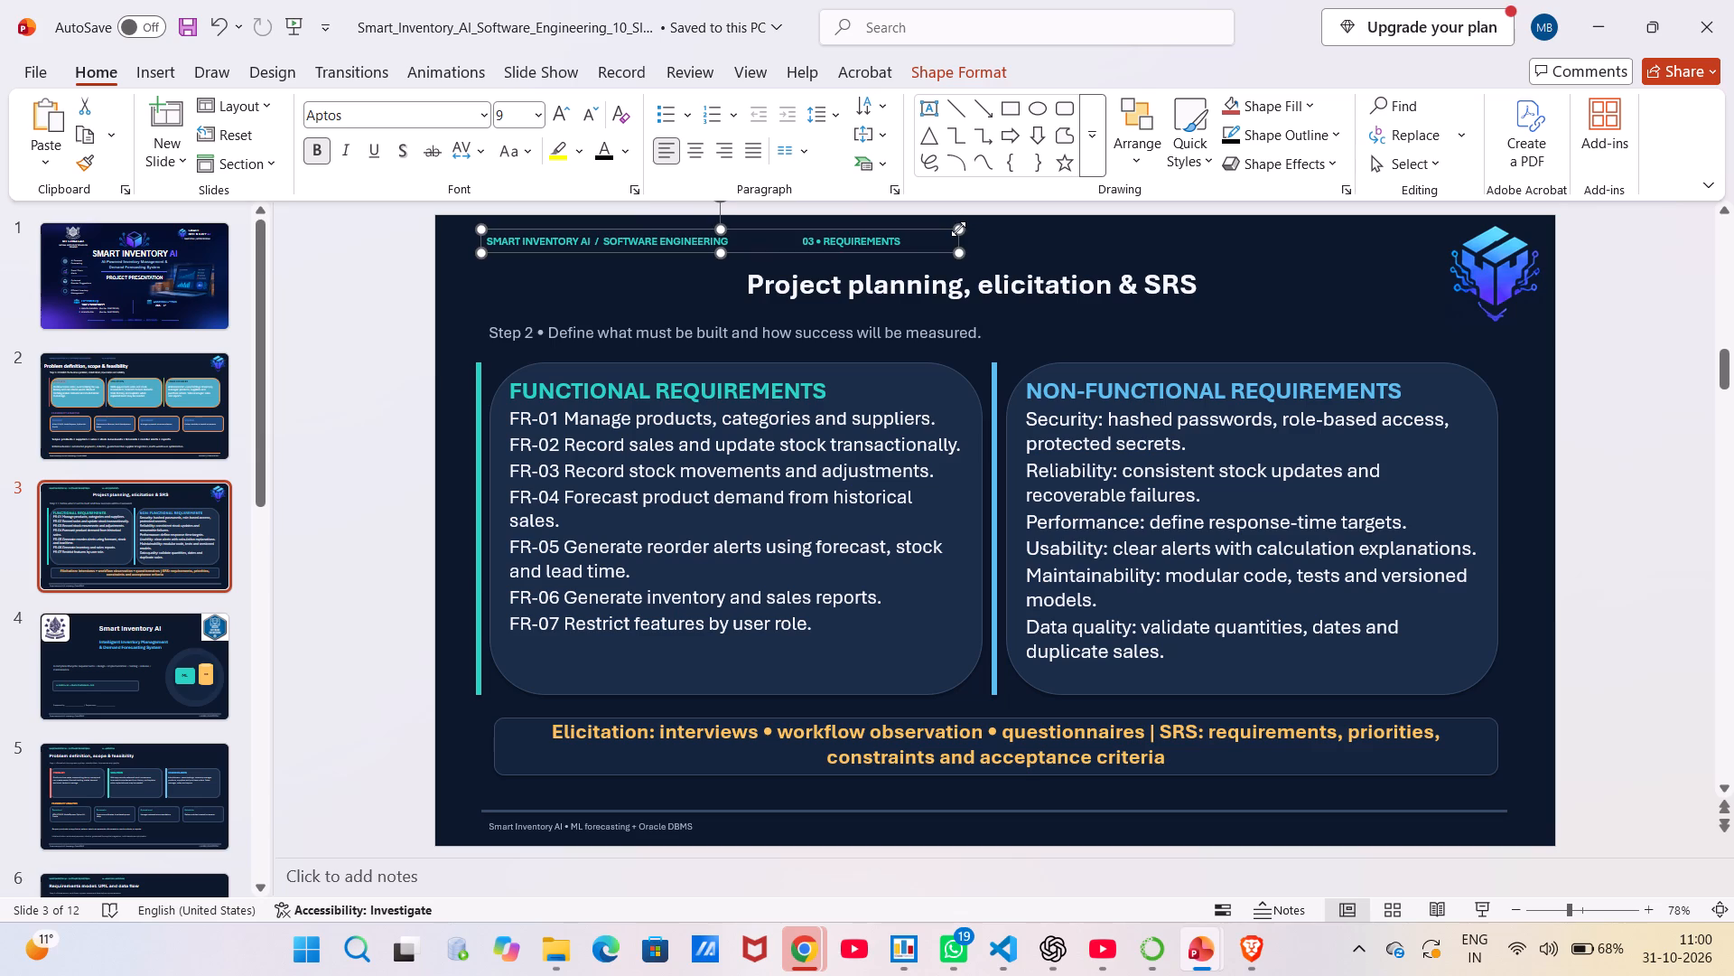
Move the small "SMART INVENTORY AI / SOFTWARE ENGINEERING 03 • REQUIREMENTS" header to the slide's top edge, above the title.
{"action": "left_click", "coordinate": [817, 239]}
{"action": "left_click", "coordinate": [730, 239]}
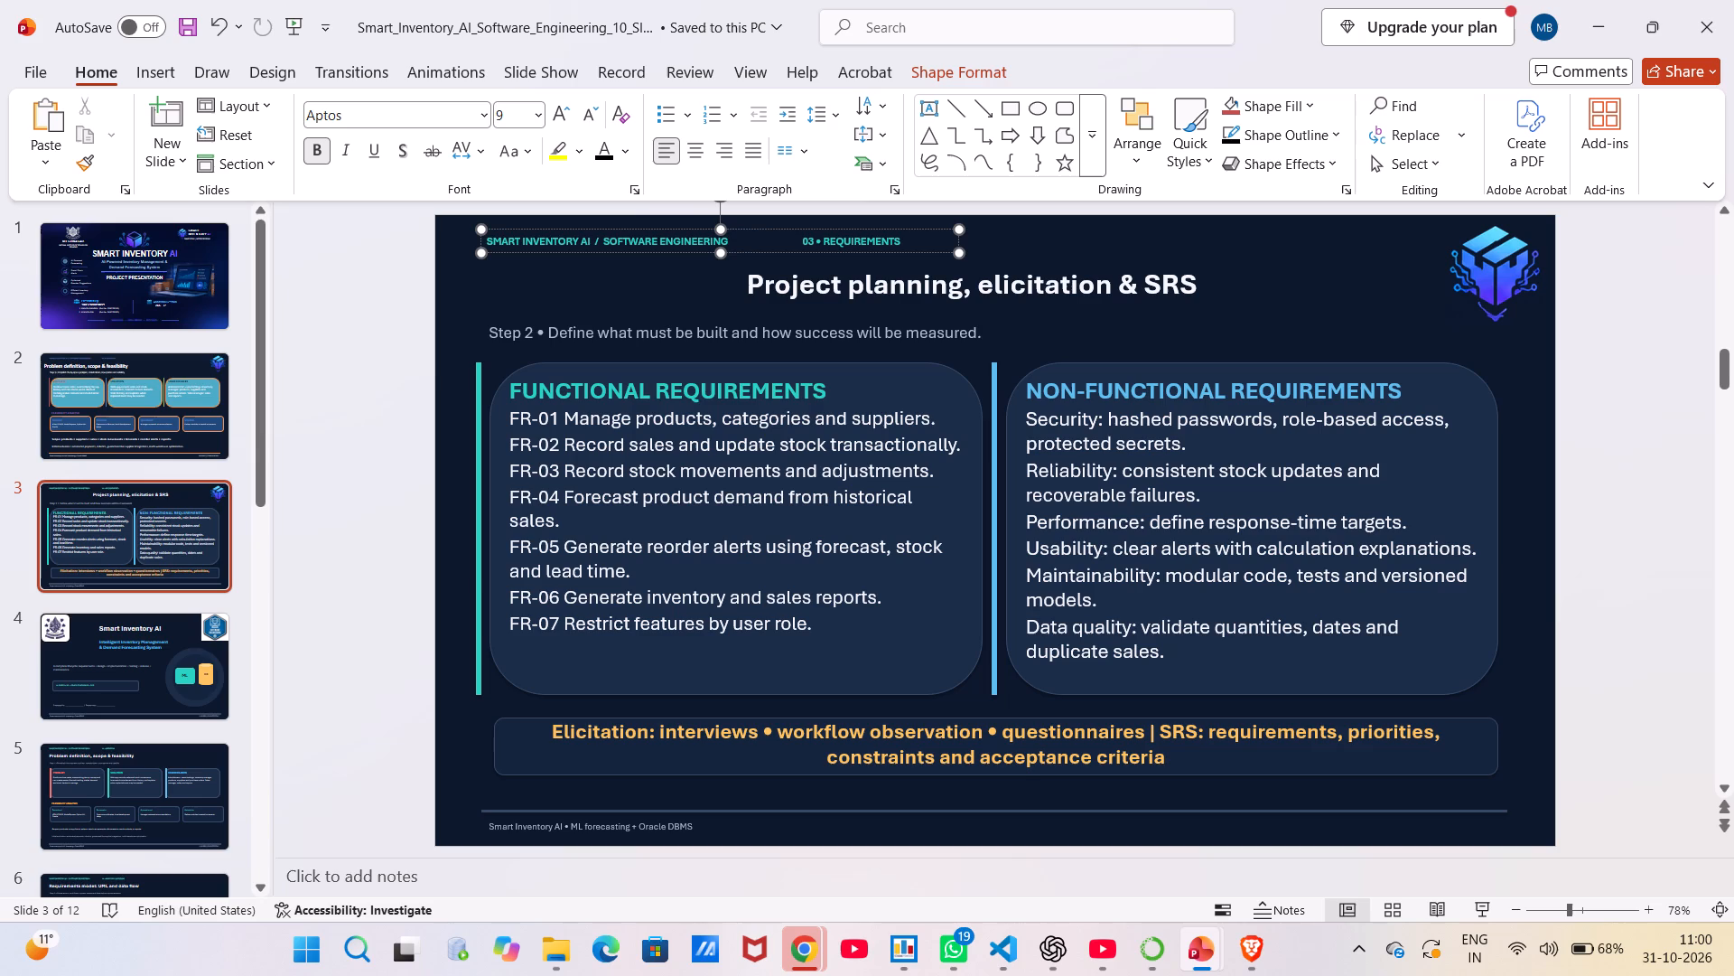
{"action": "left_click_drag", "start_coordinate": [660, 249], "coordinate": [885, 243]}
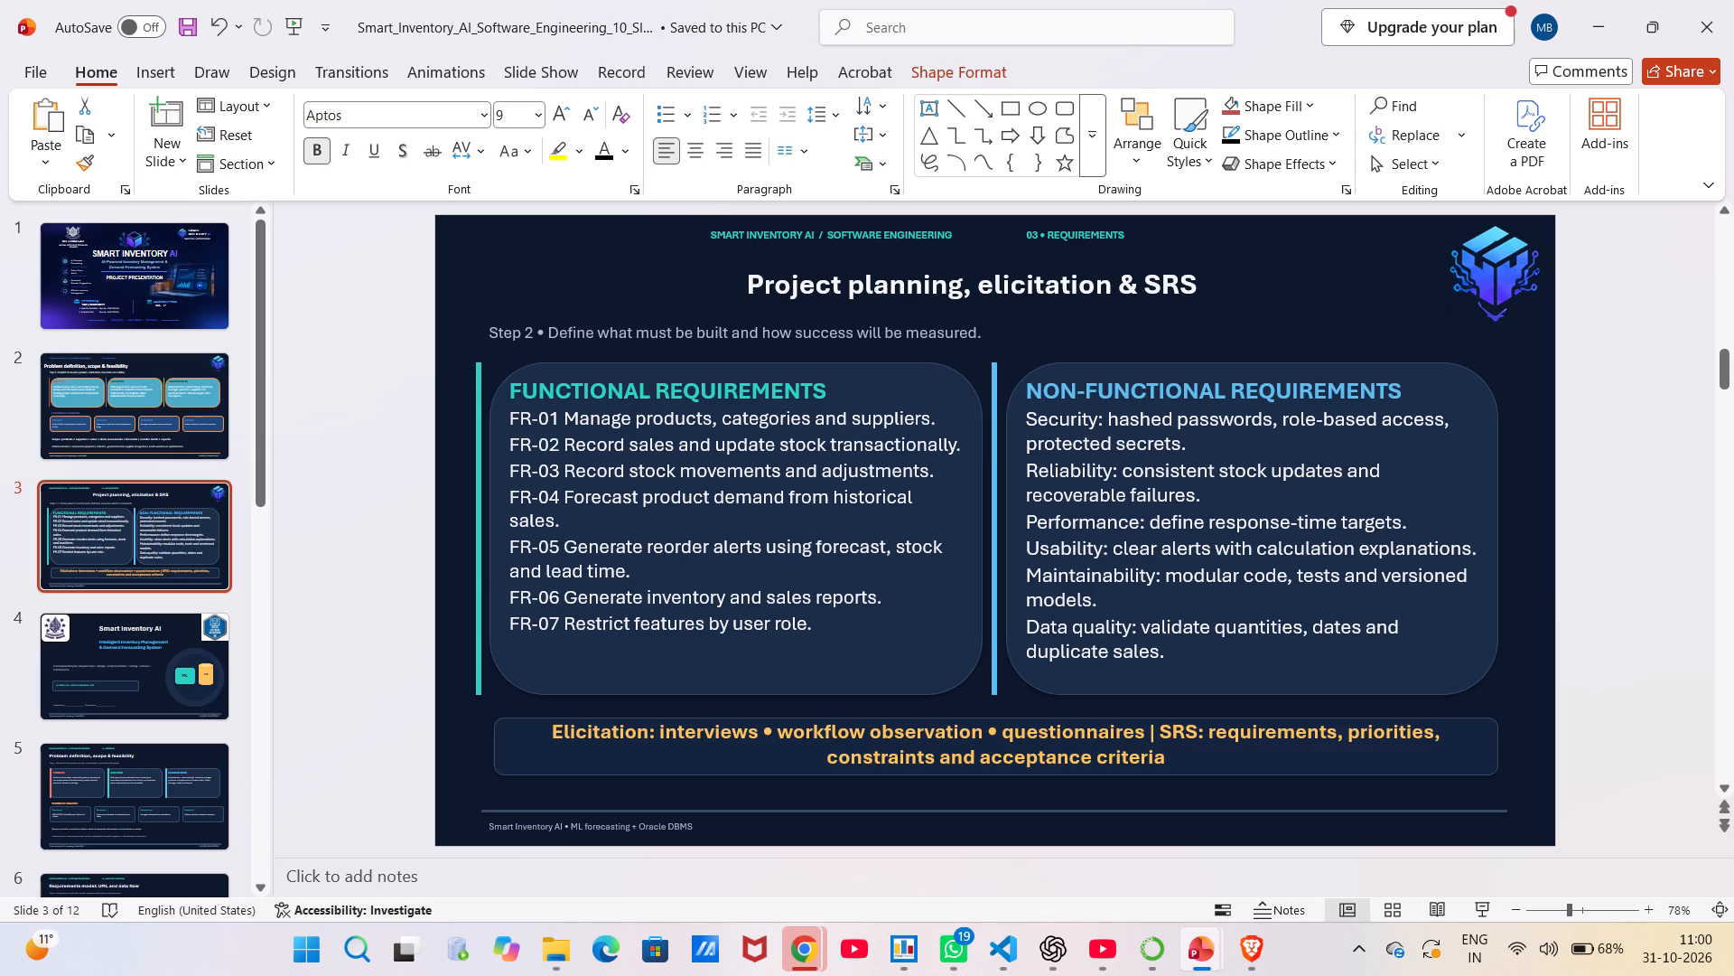
{"action": "left_click_drag", "start_coordinate": [885, 243], "coordinate": [968, 239]}
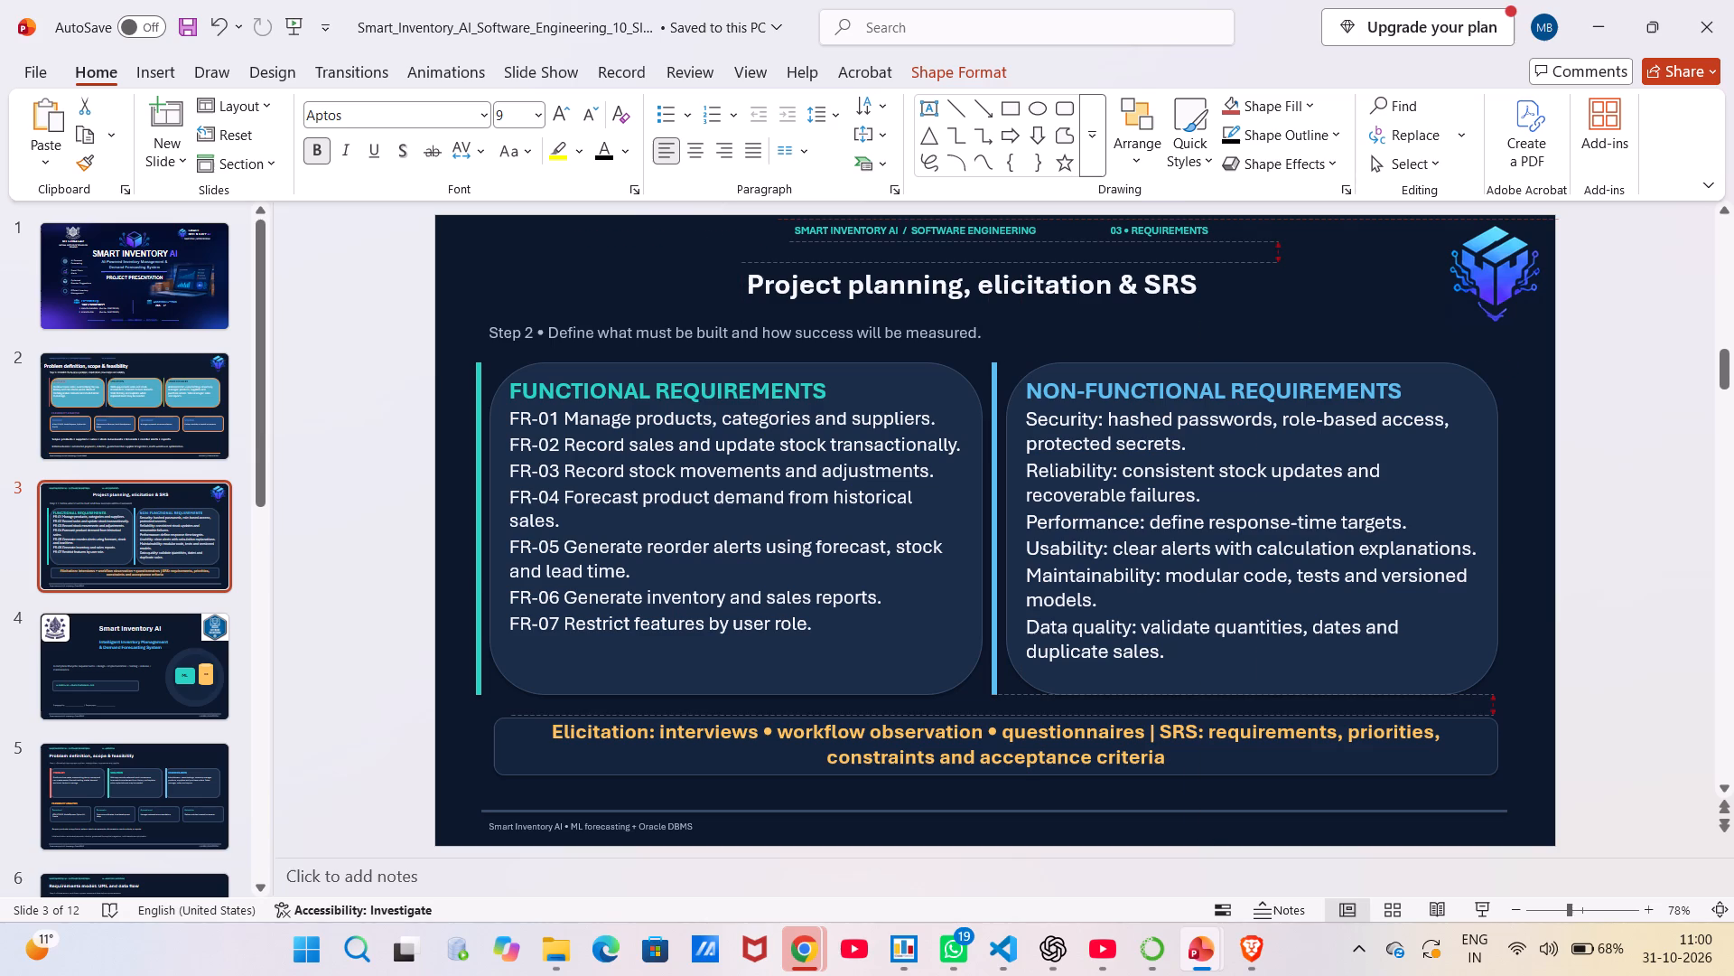
{"action": "left_click_drag", "start_coordinate": [968, 239], "coordinate": [974, 240]}
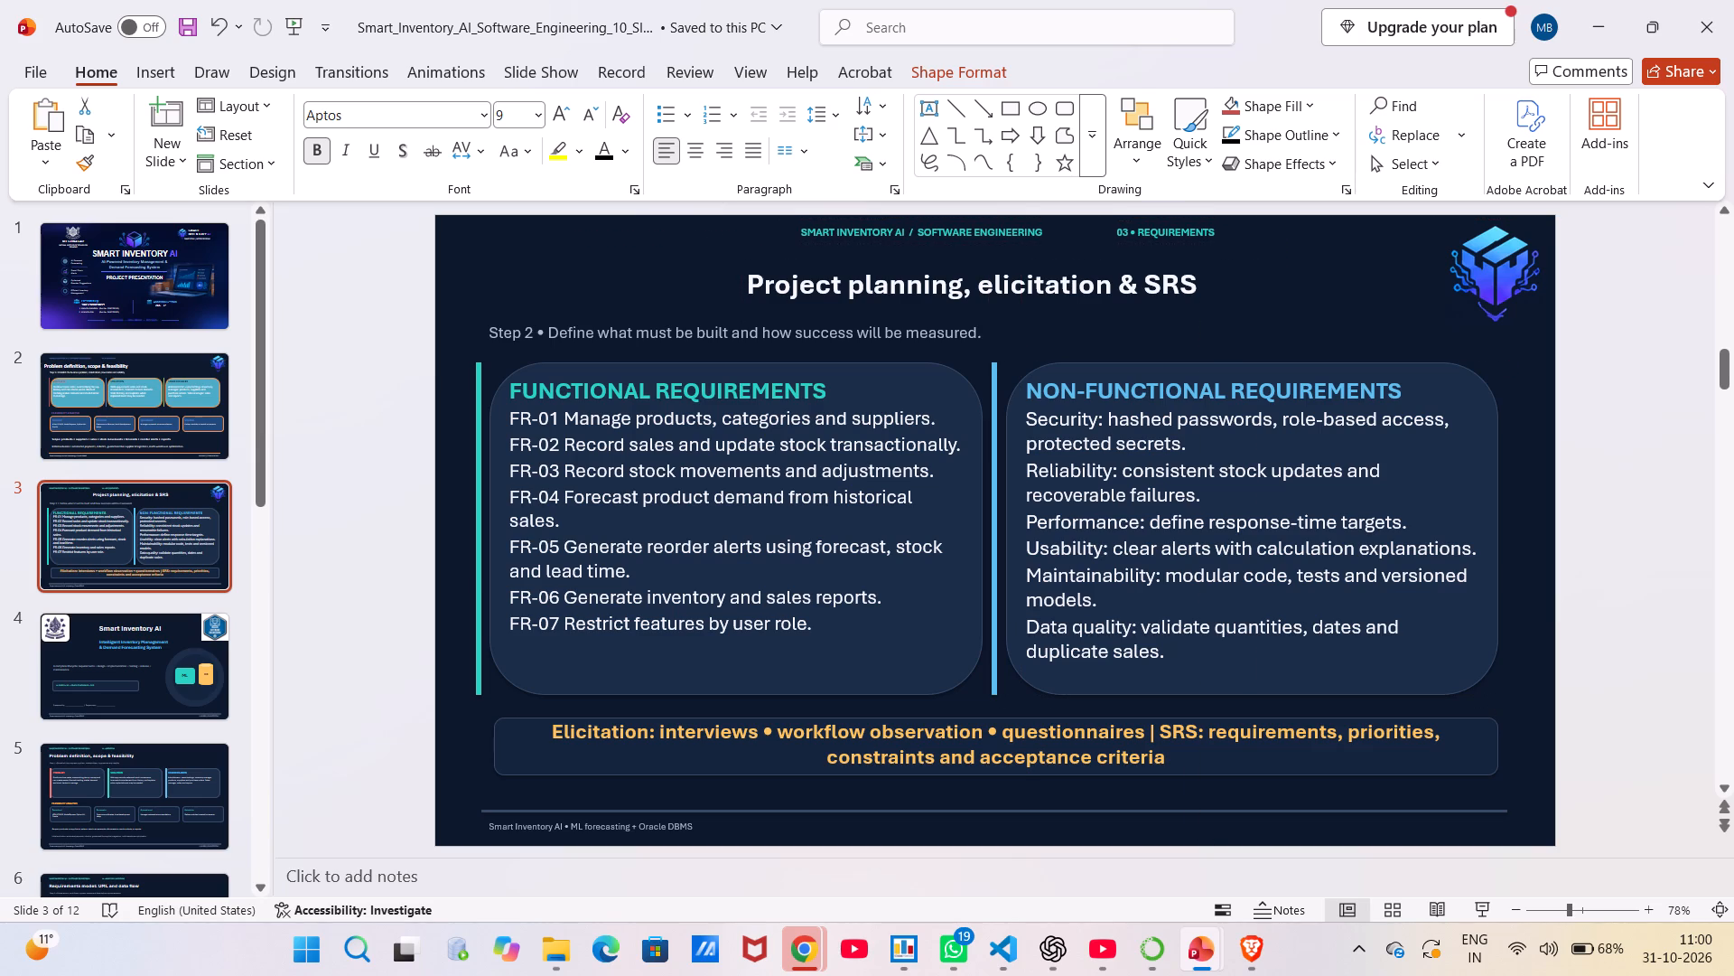
{"action": "left_click_drag", "start_coordinate": [974, 240], "coordinate": [988, 236]}
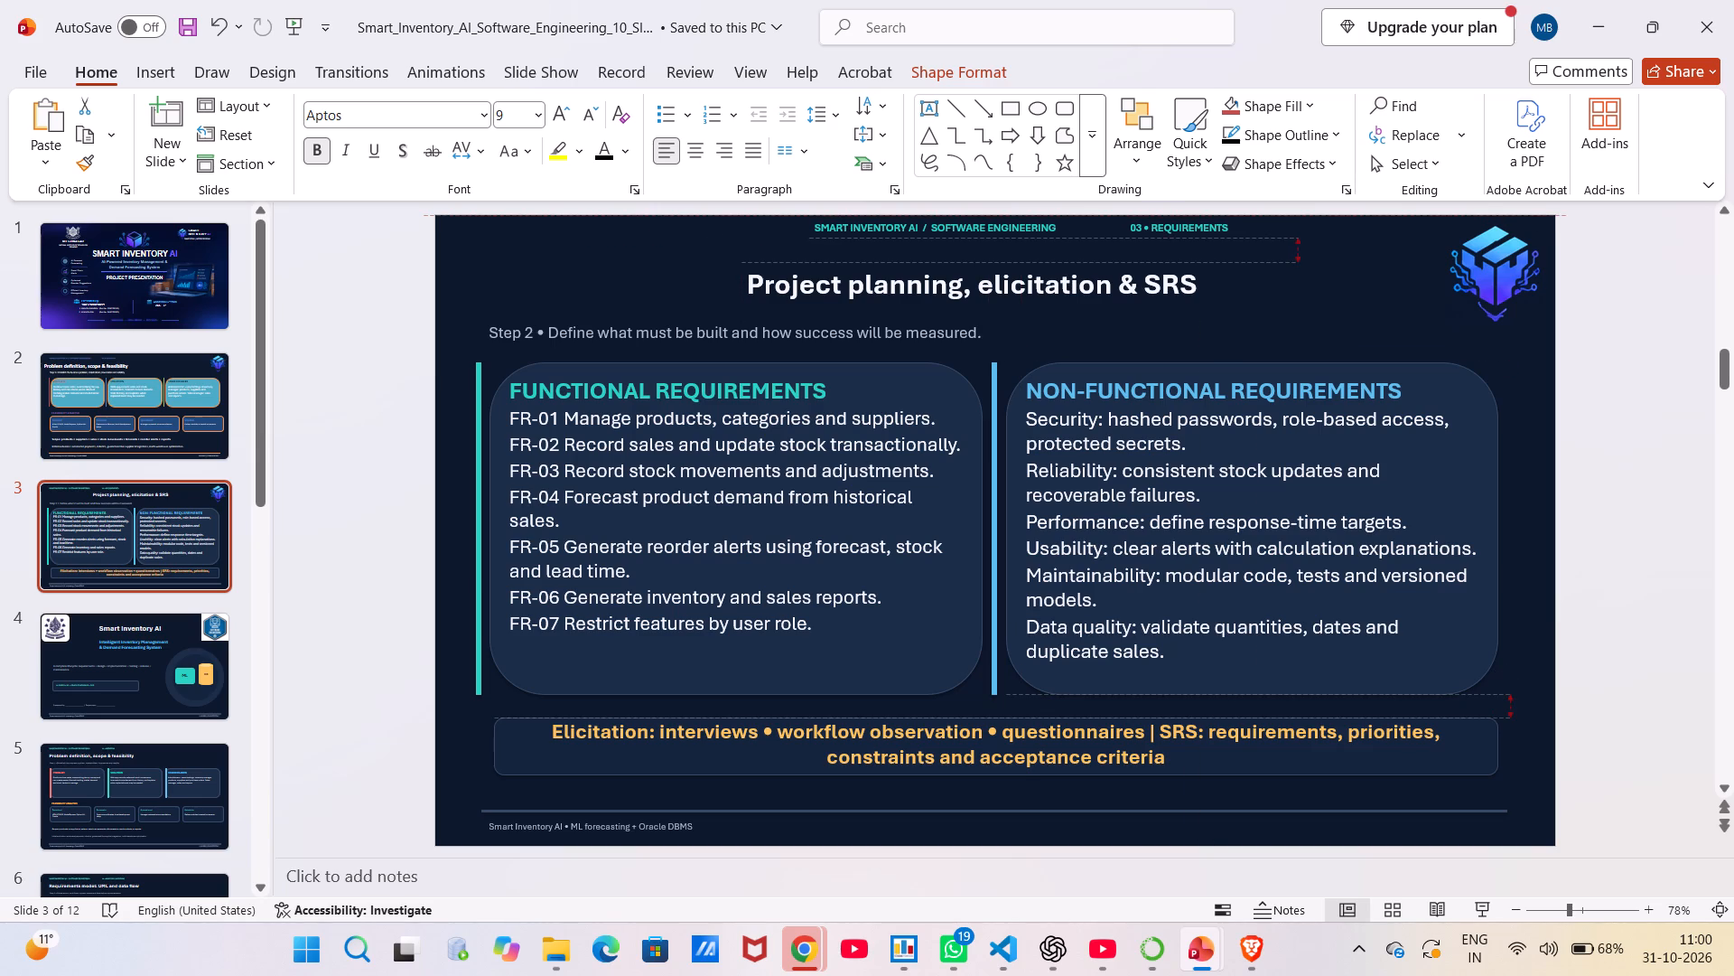
{"action": "left_click_drag", "start_coordinate": [988, 236], "coordinate": [984, 236]}
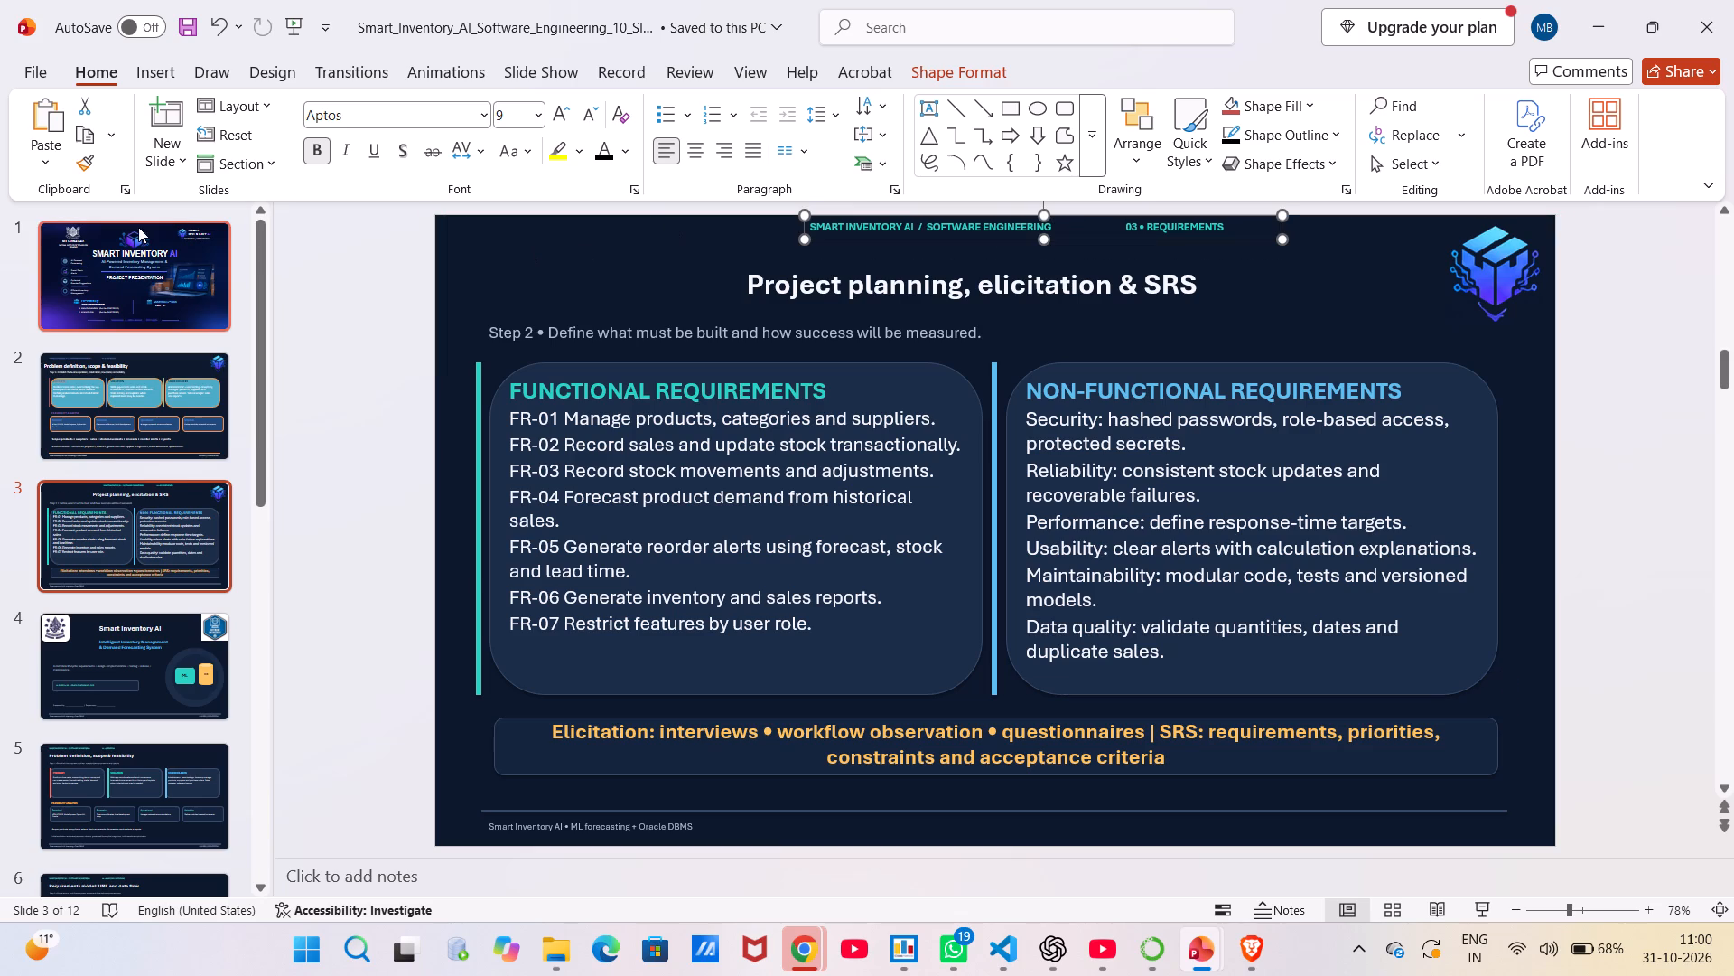
Copy the NIT Srinagar emblem from the title slide and paste it onto slide 3.
{"action": "left_click", "coordinate": [115, 253]}
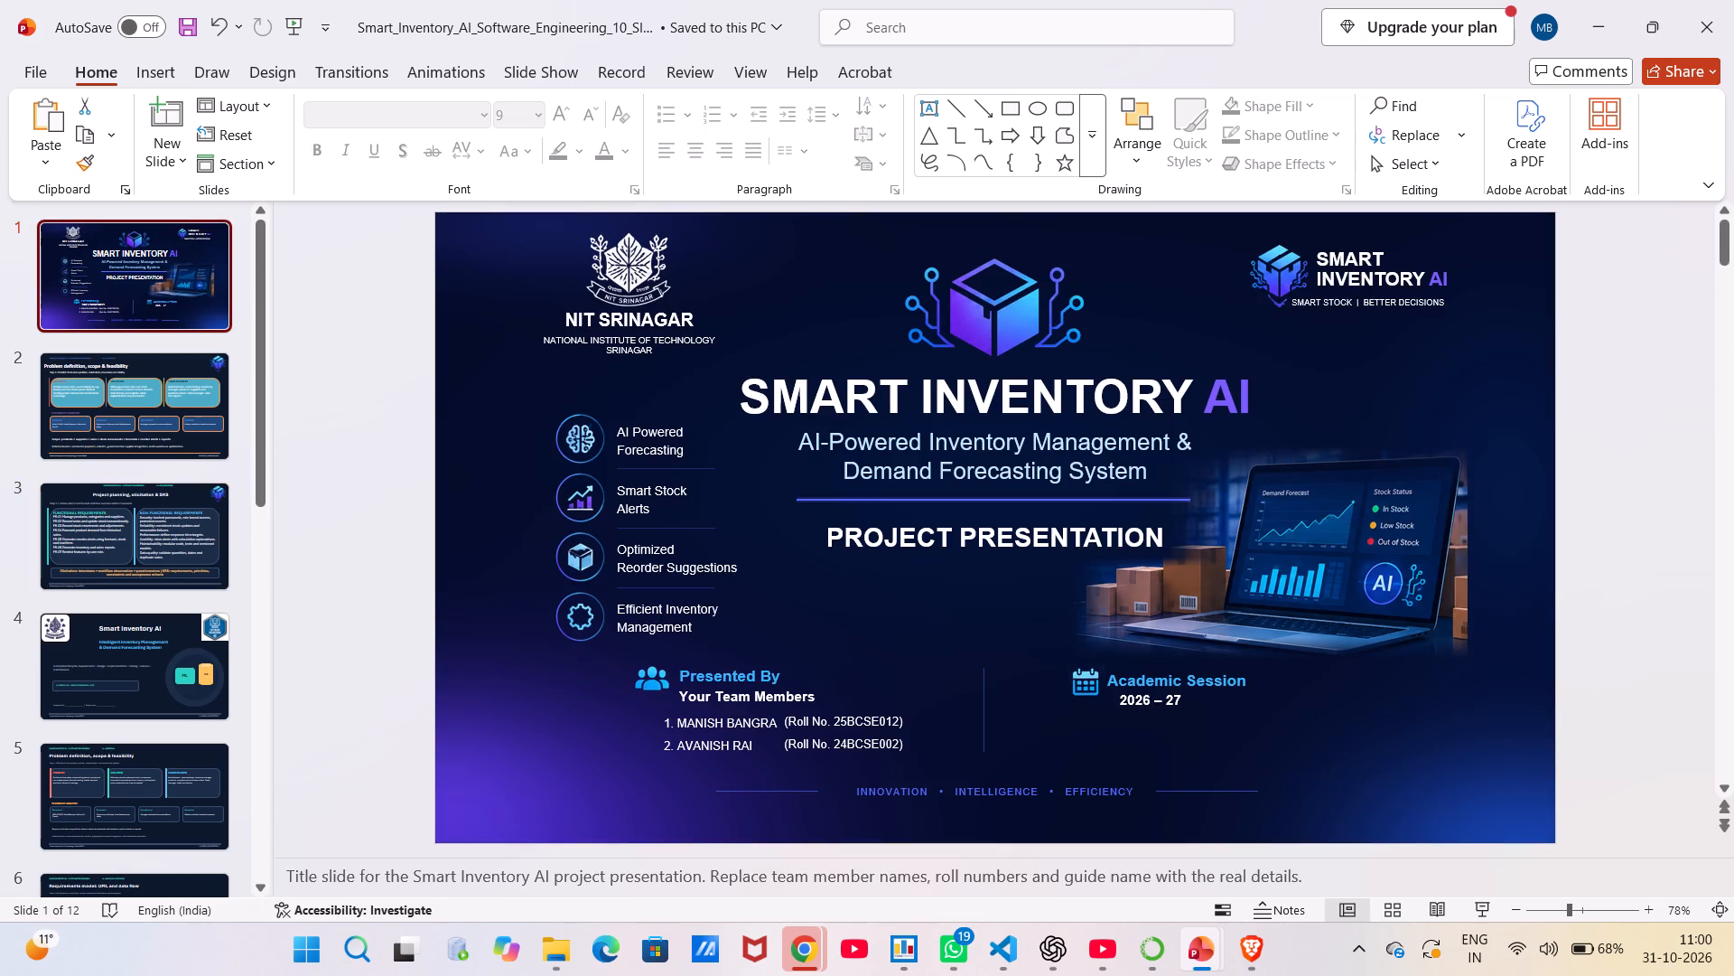
{"action": "right_click", "coordinate": [614, 264]}
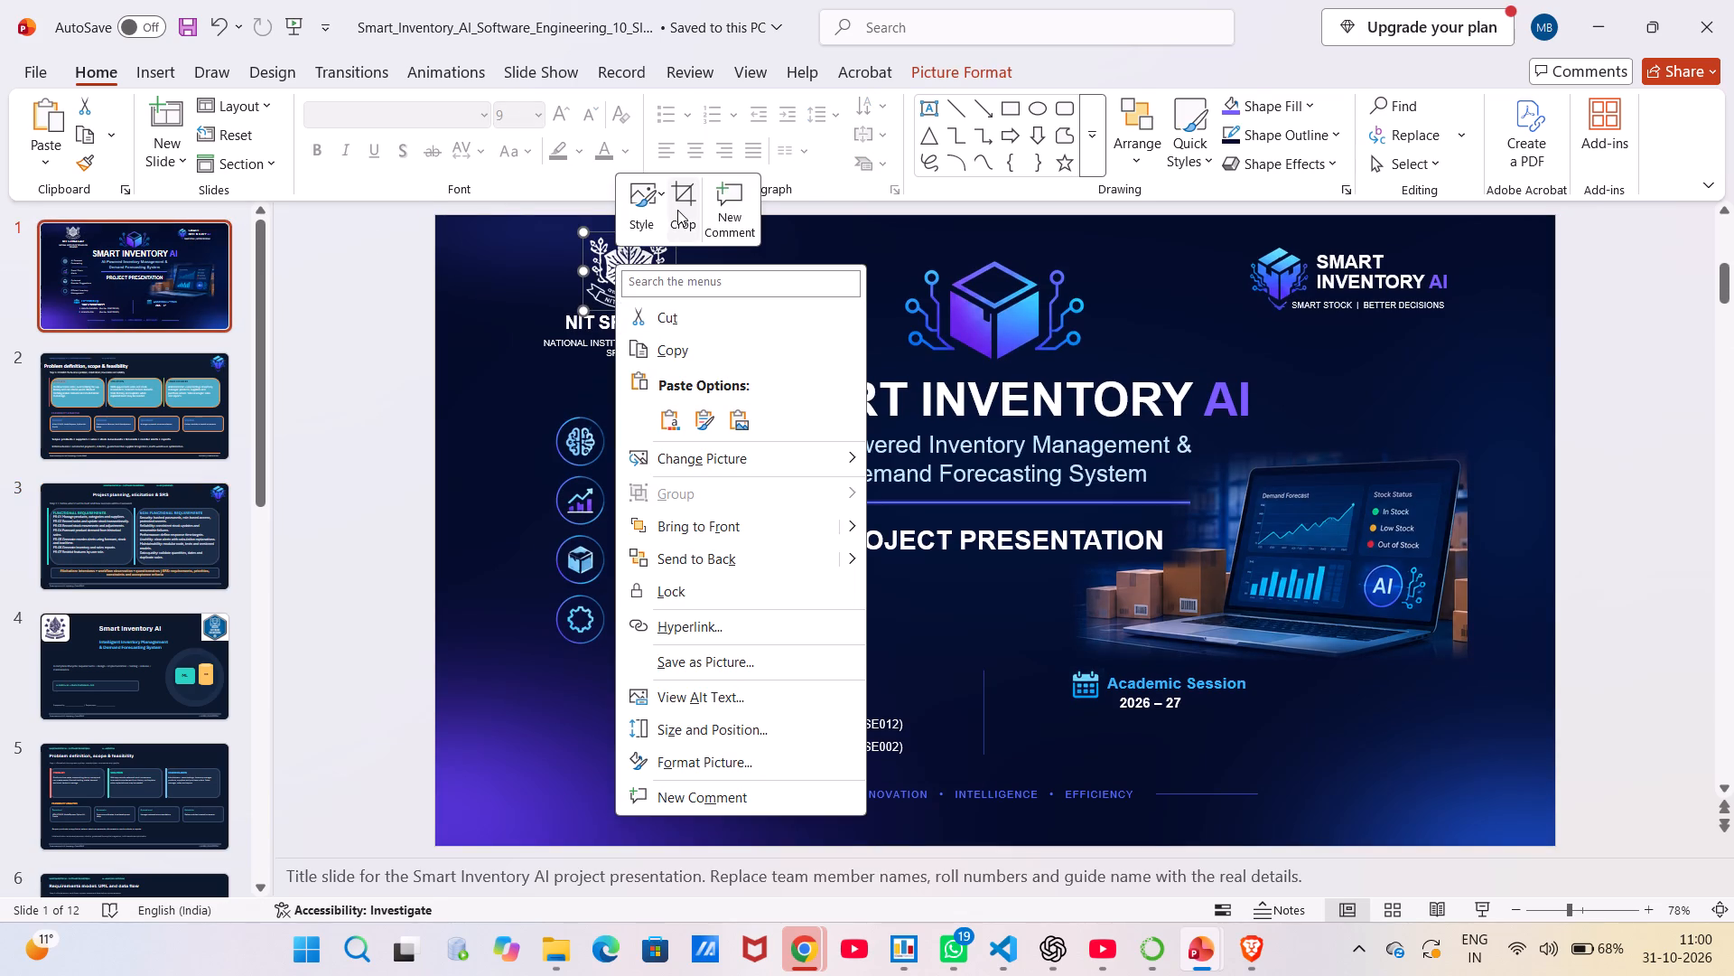
{"action": "left_click", "coordinate": [659, 347]}
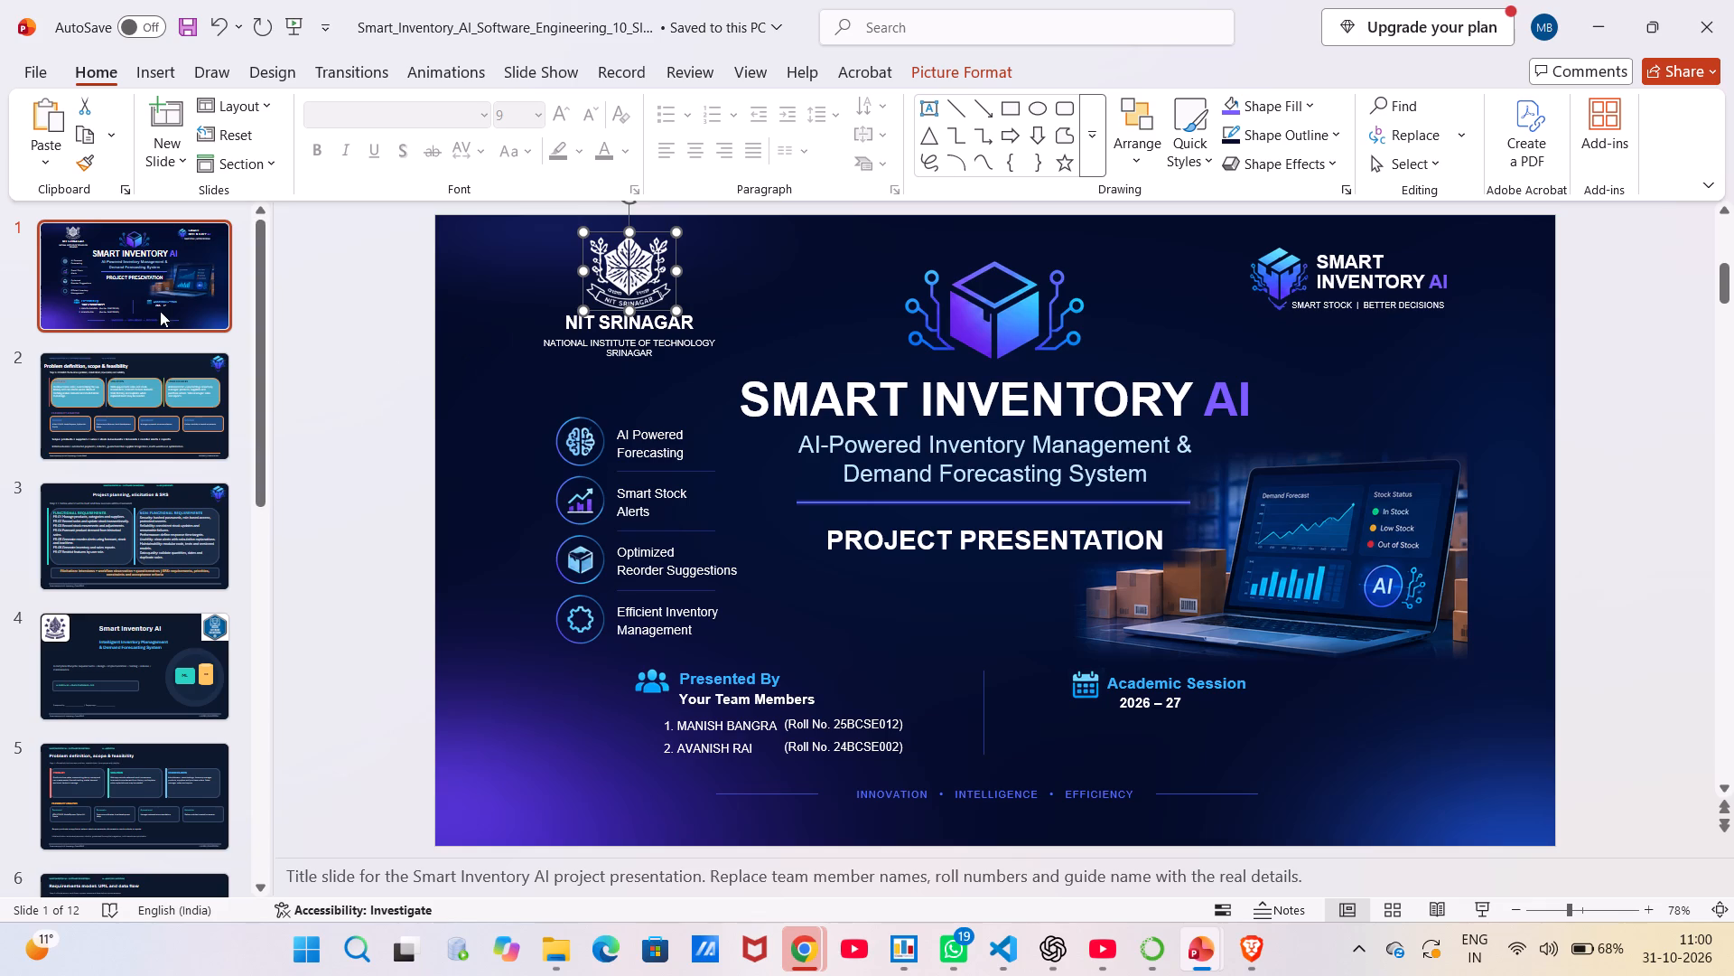
{"action": "left_click", "coordinate": [117, 394]}
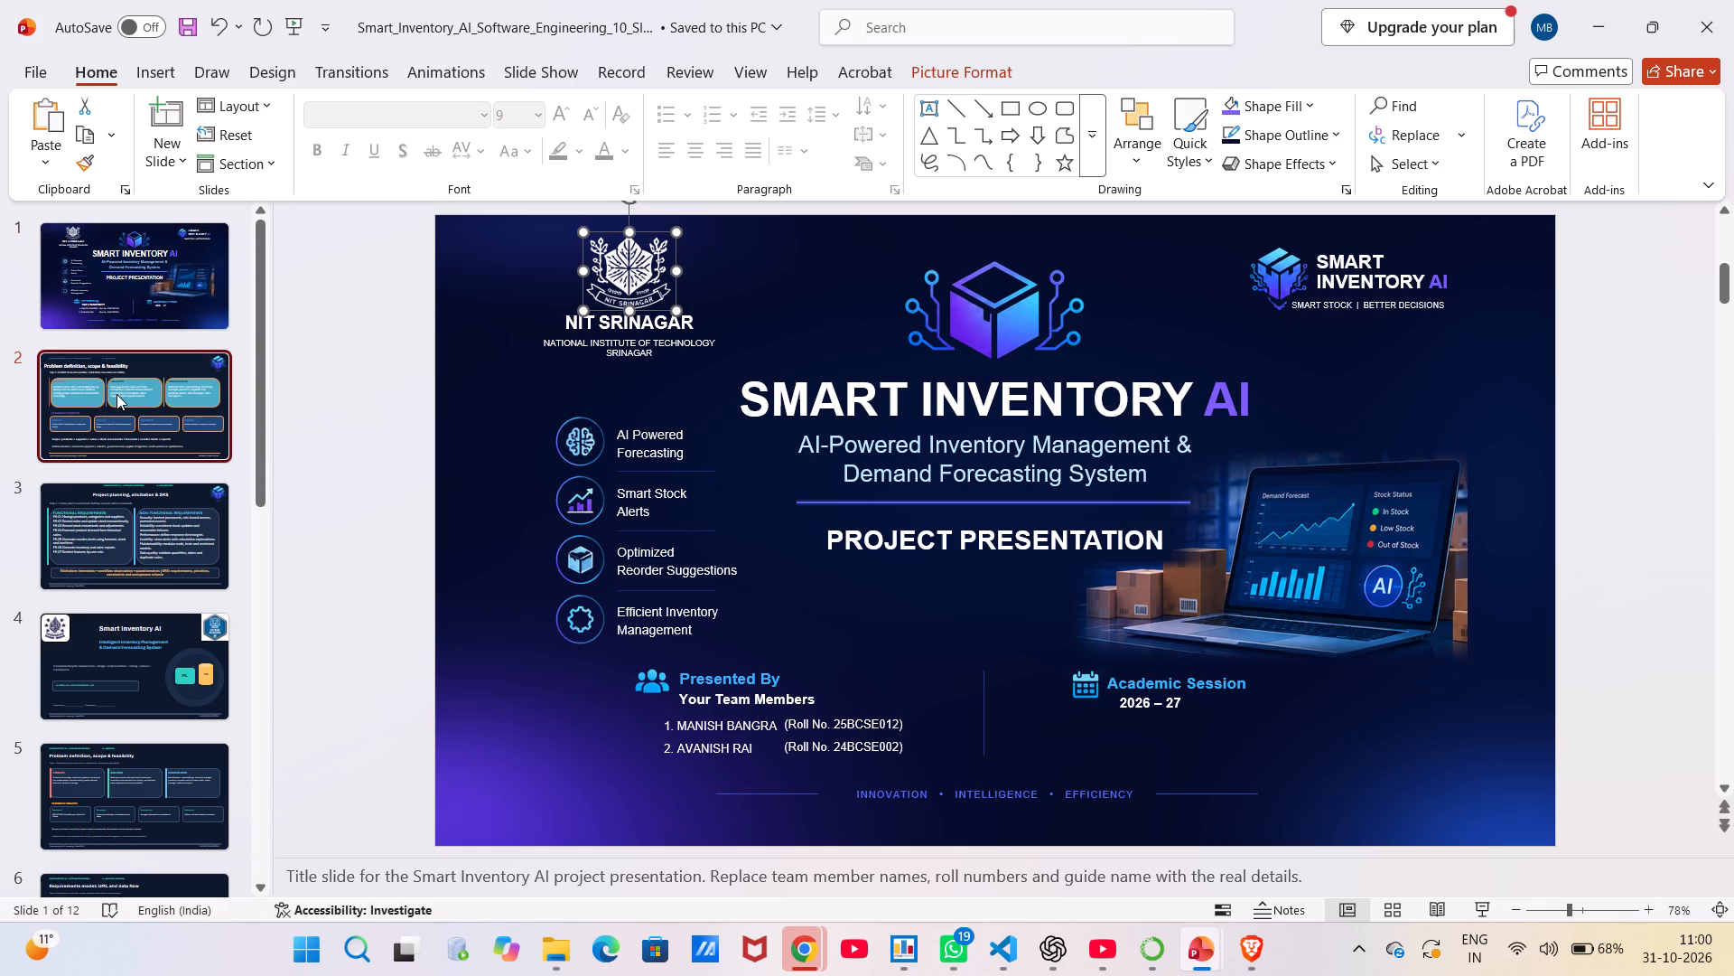
{"action": "left_click", "coordinate": [126, 504]}
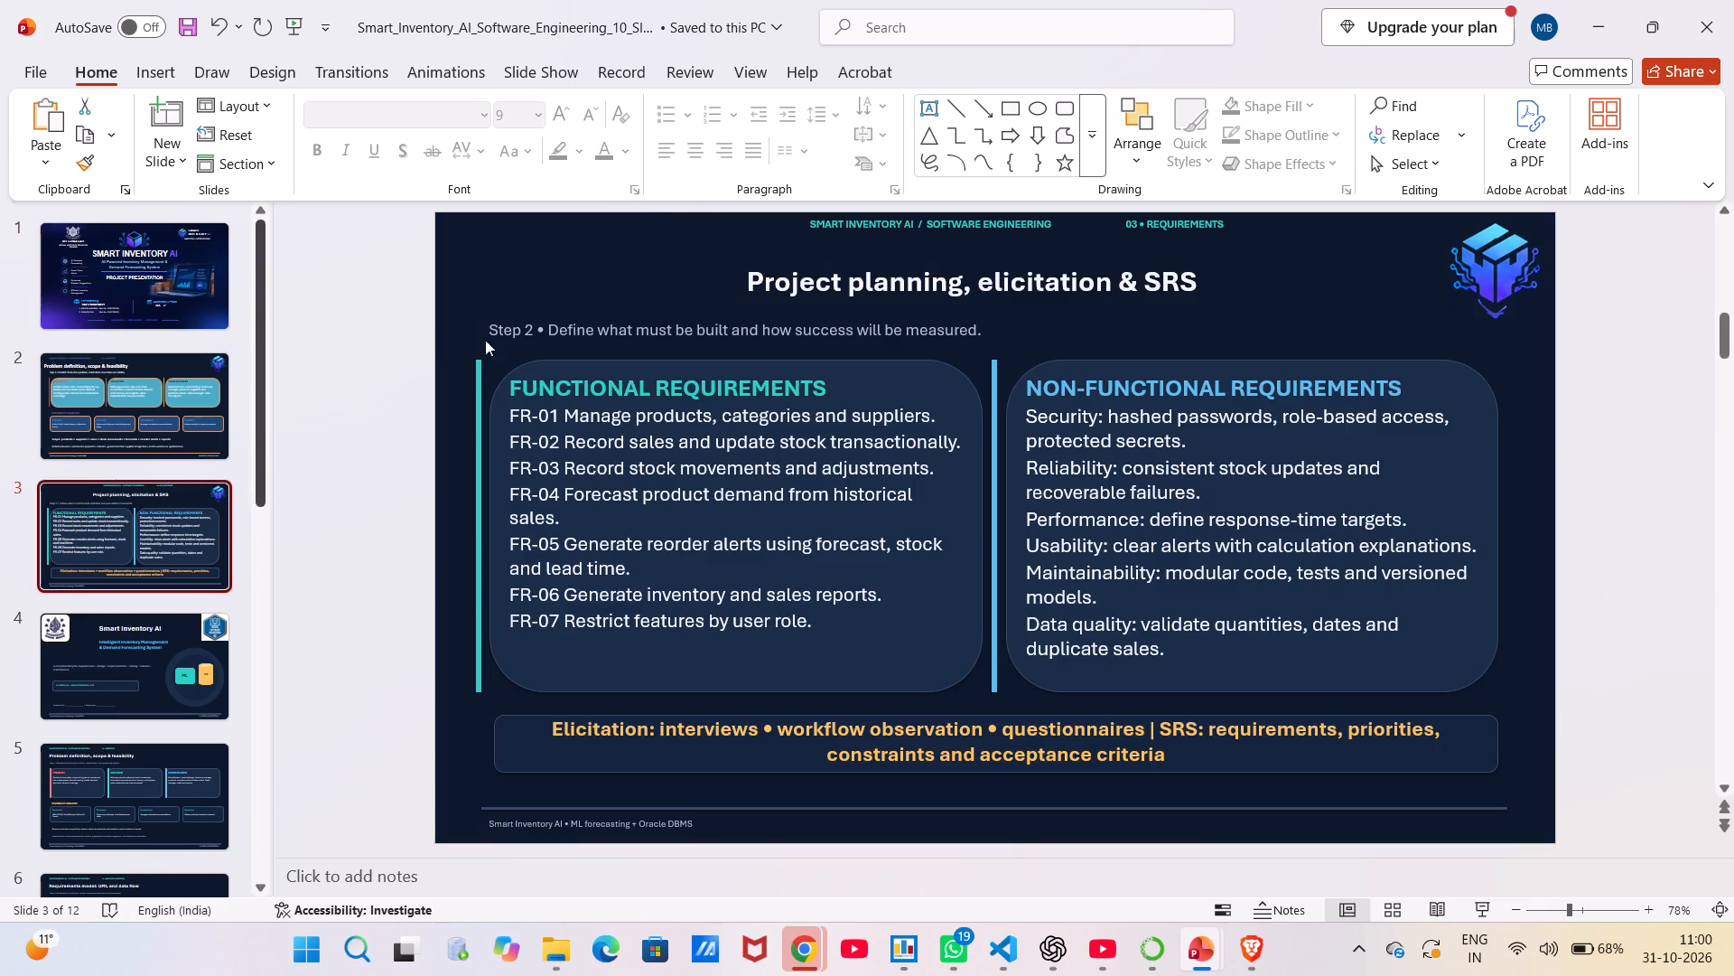
{"action": "left_click", "coordinate": [496, 253]}
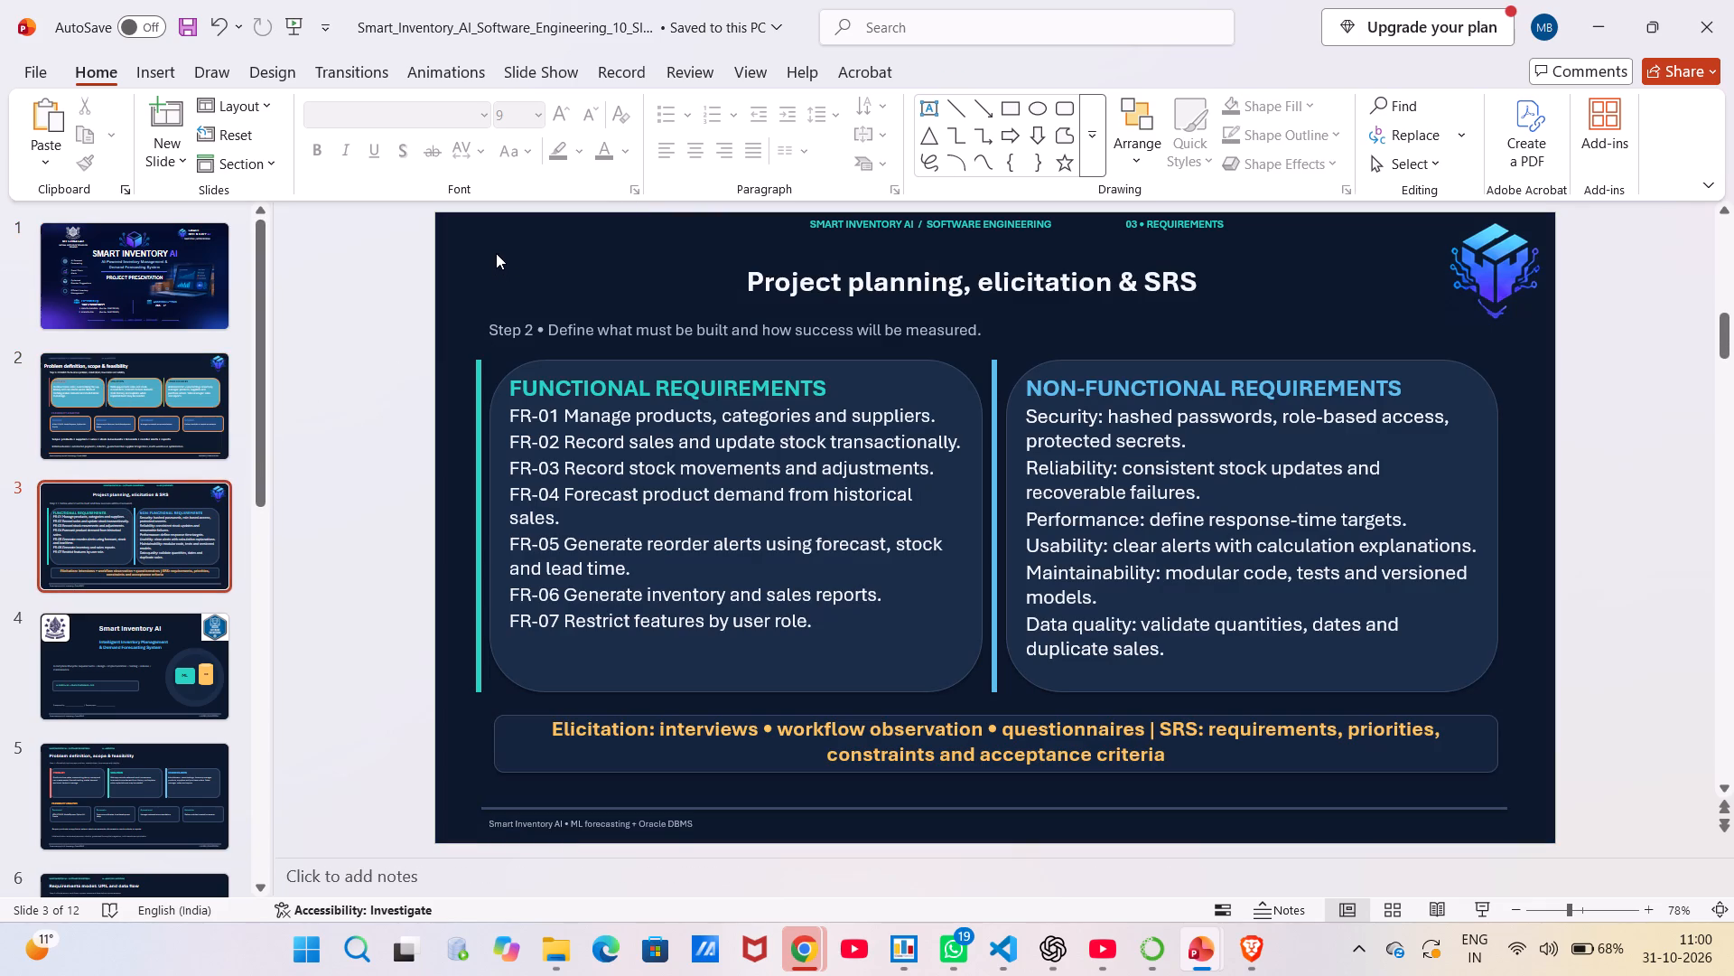
{"action": "key", "text": "ctrl+v"}
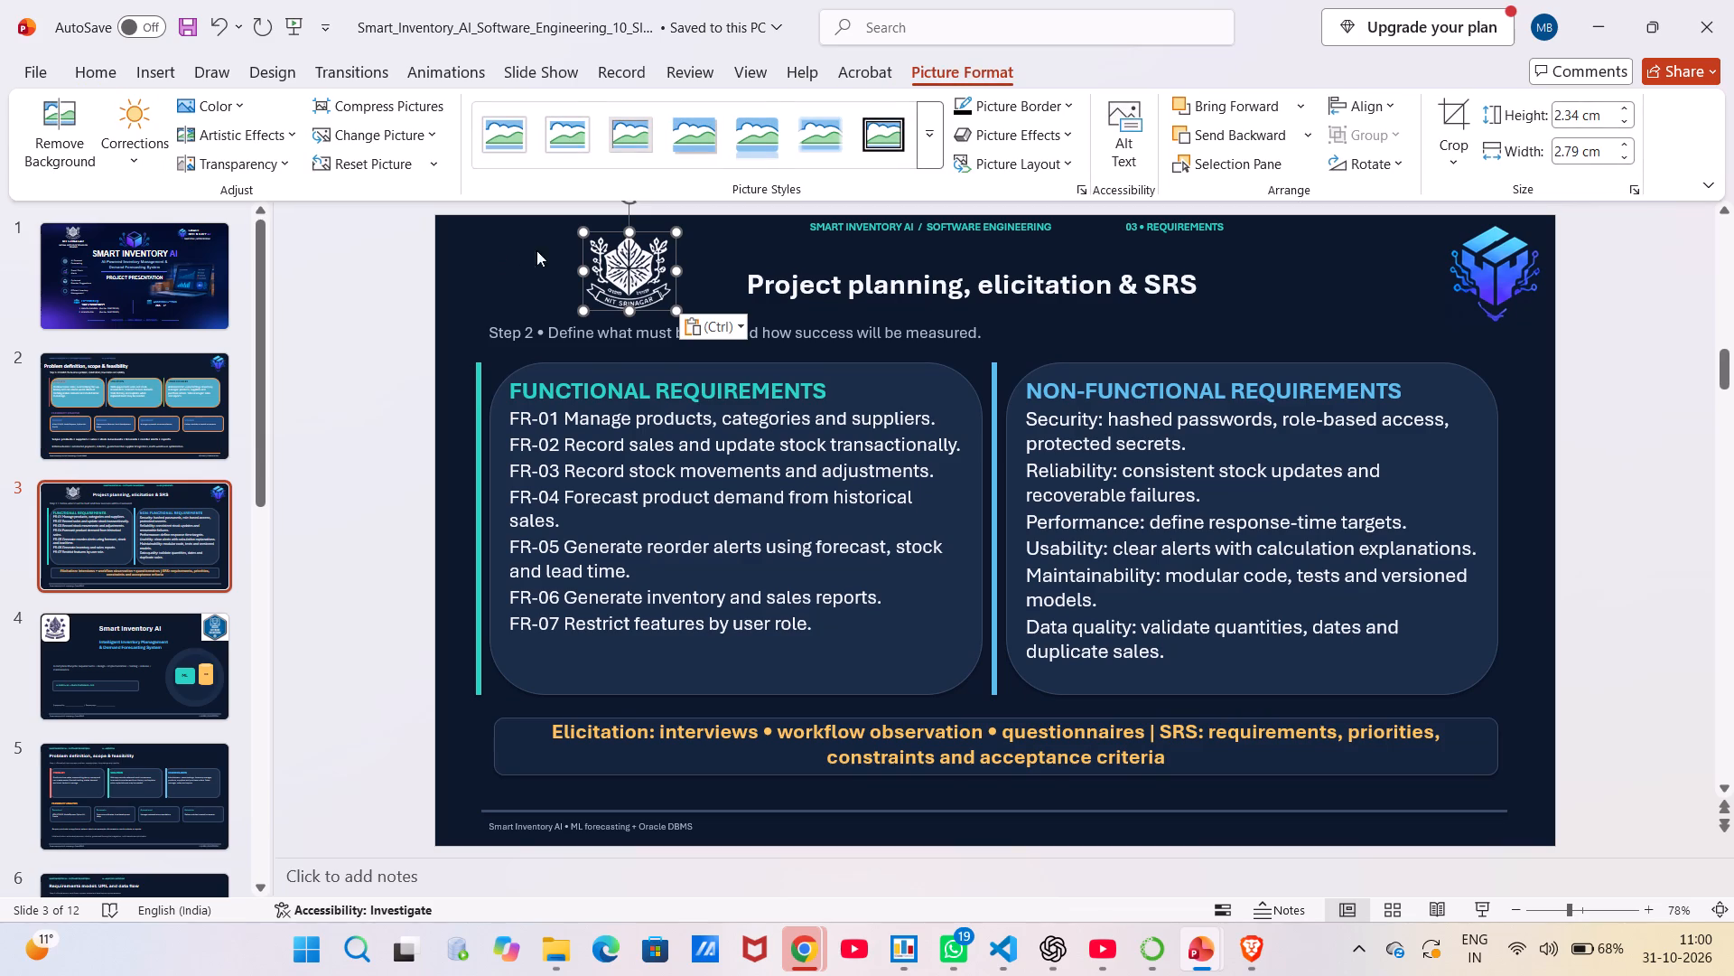
Move the pasted emblem into slide 3's top-left corner, clear of the title and the "Step 2" line.
{"action": "left_click_drag", "start_coordinate": [624, 268], "coordinate": [494, 264]}
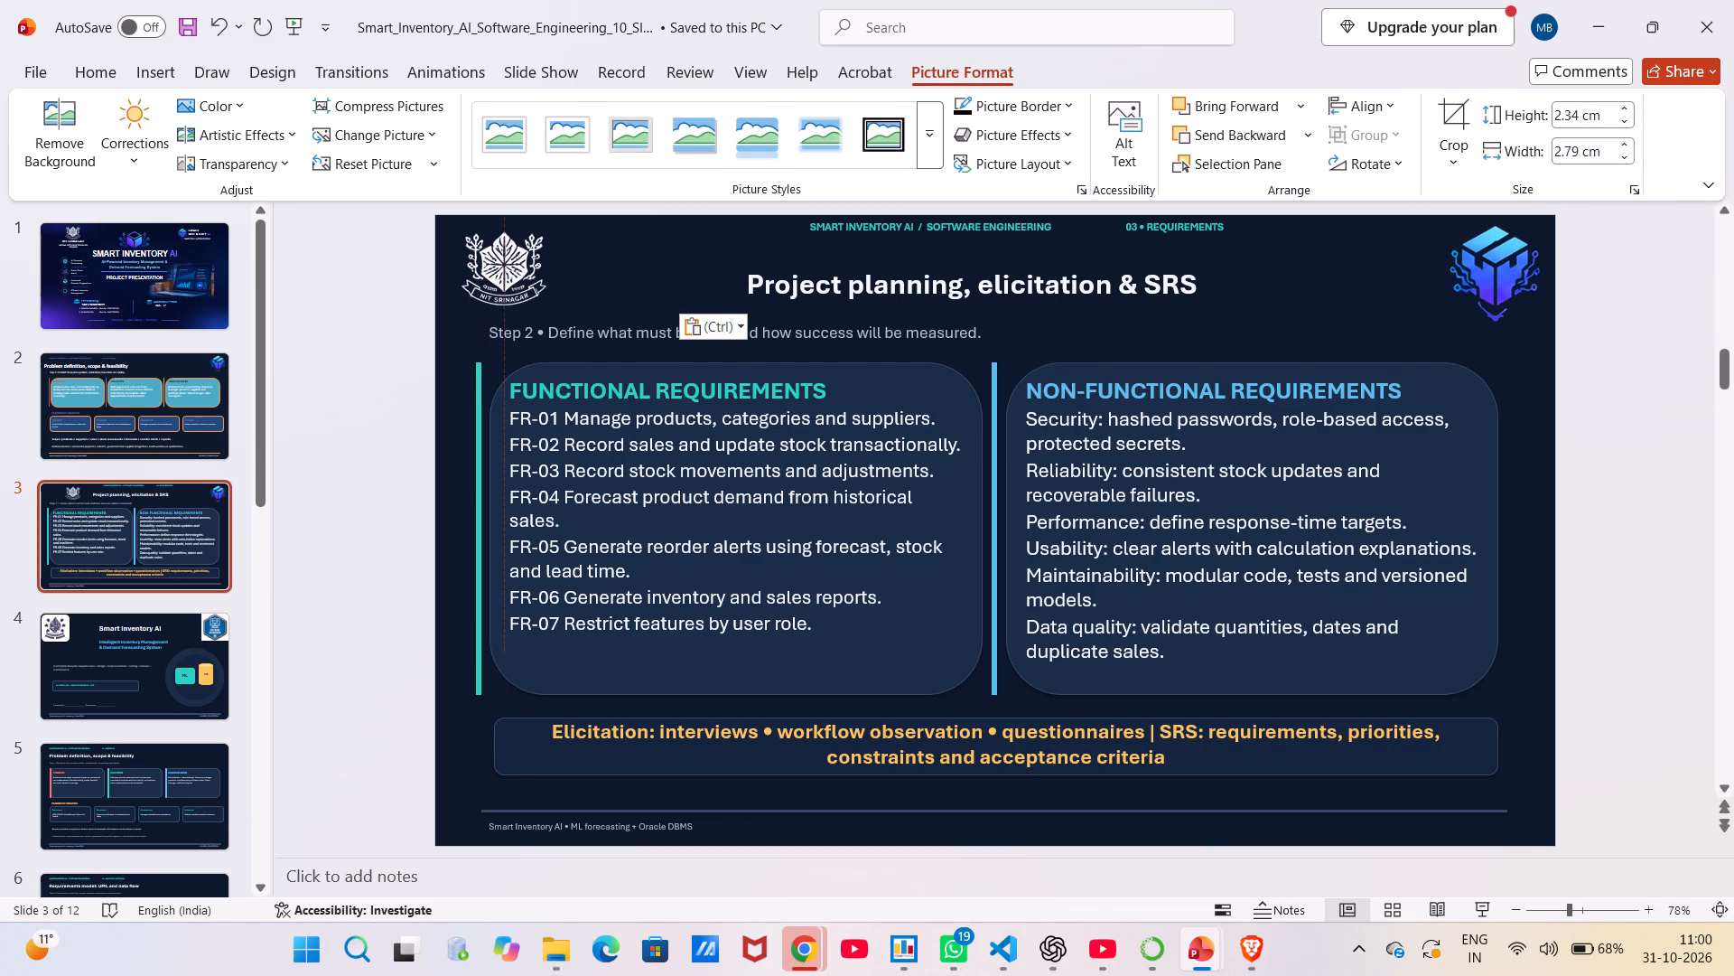
{"action": "left_click_drag", "start_coordinate": [494, 264], "coordinate": [489, 260]}
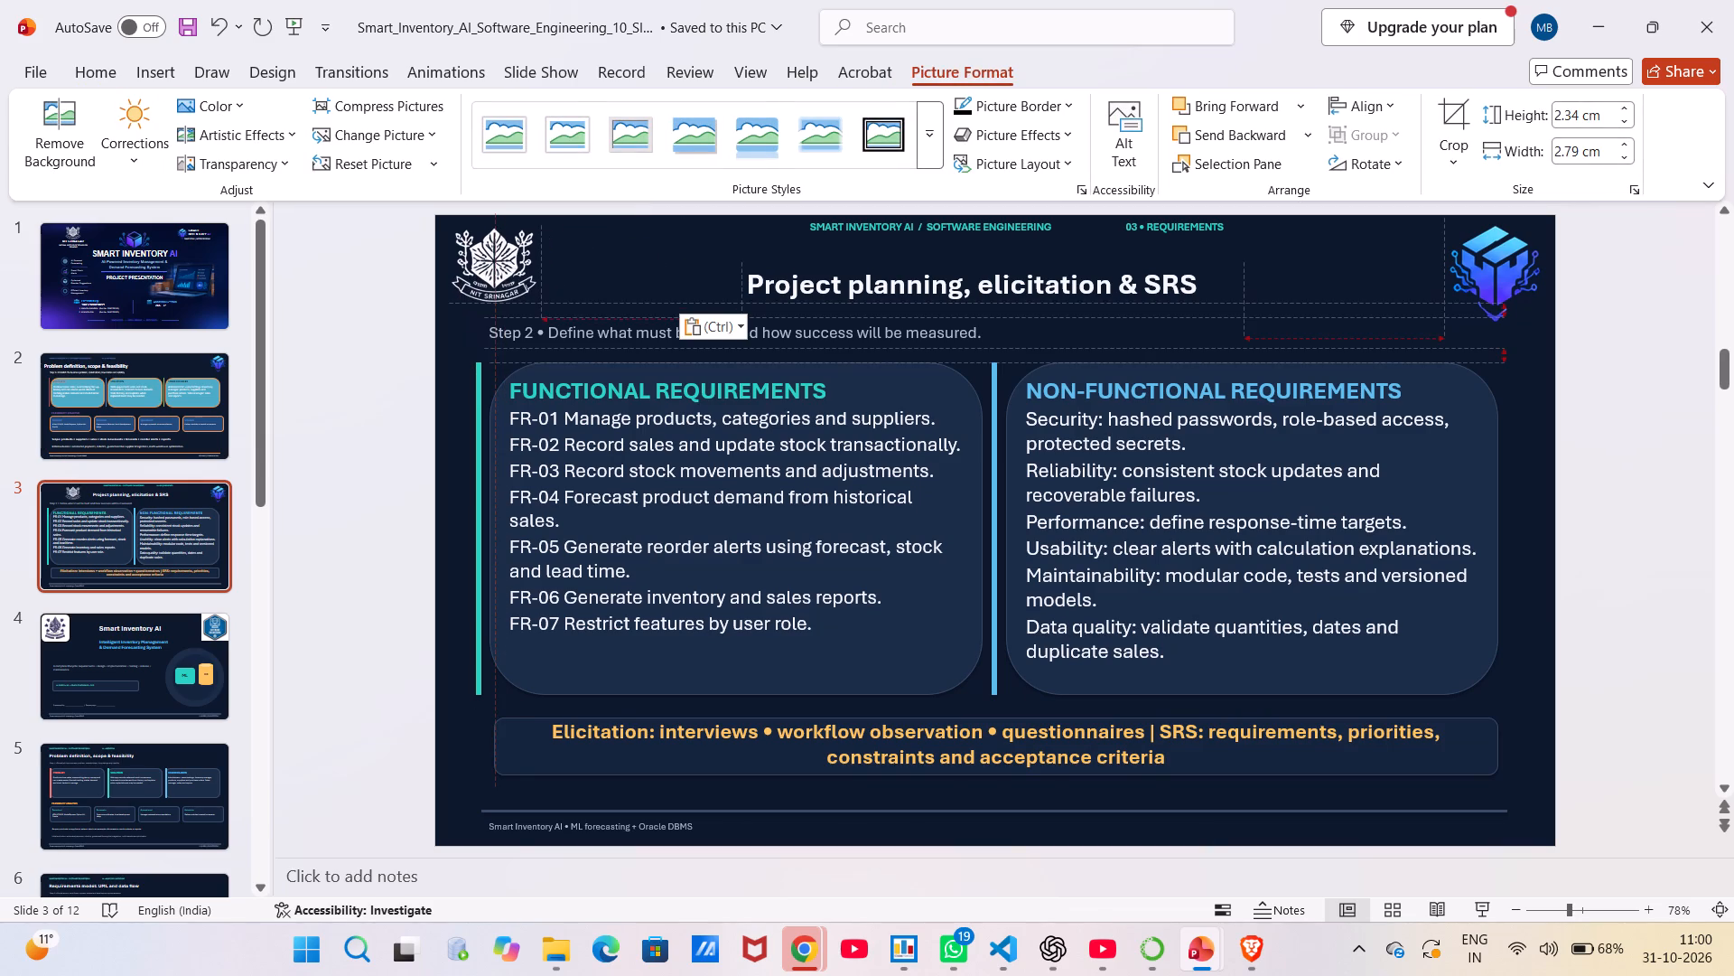
{"action": "left_click_drag", "start_coordinate": [489, 260], "coordinate": [480, 252]}
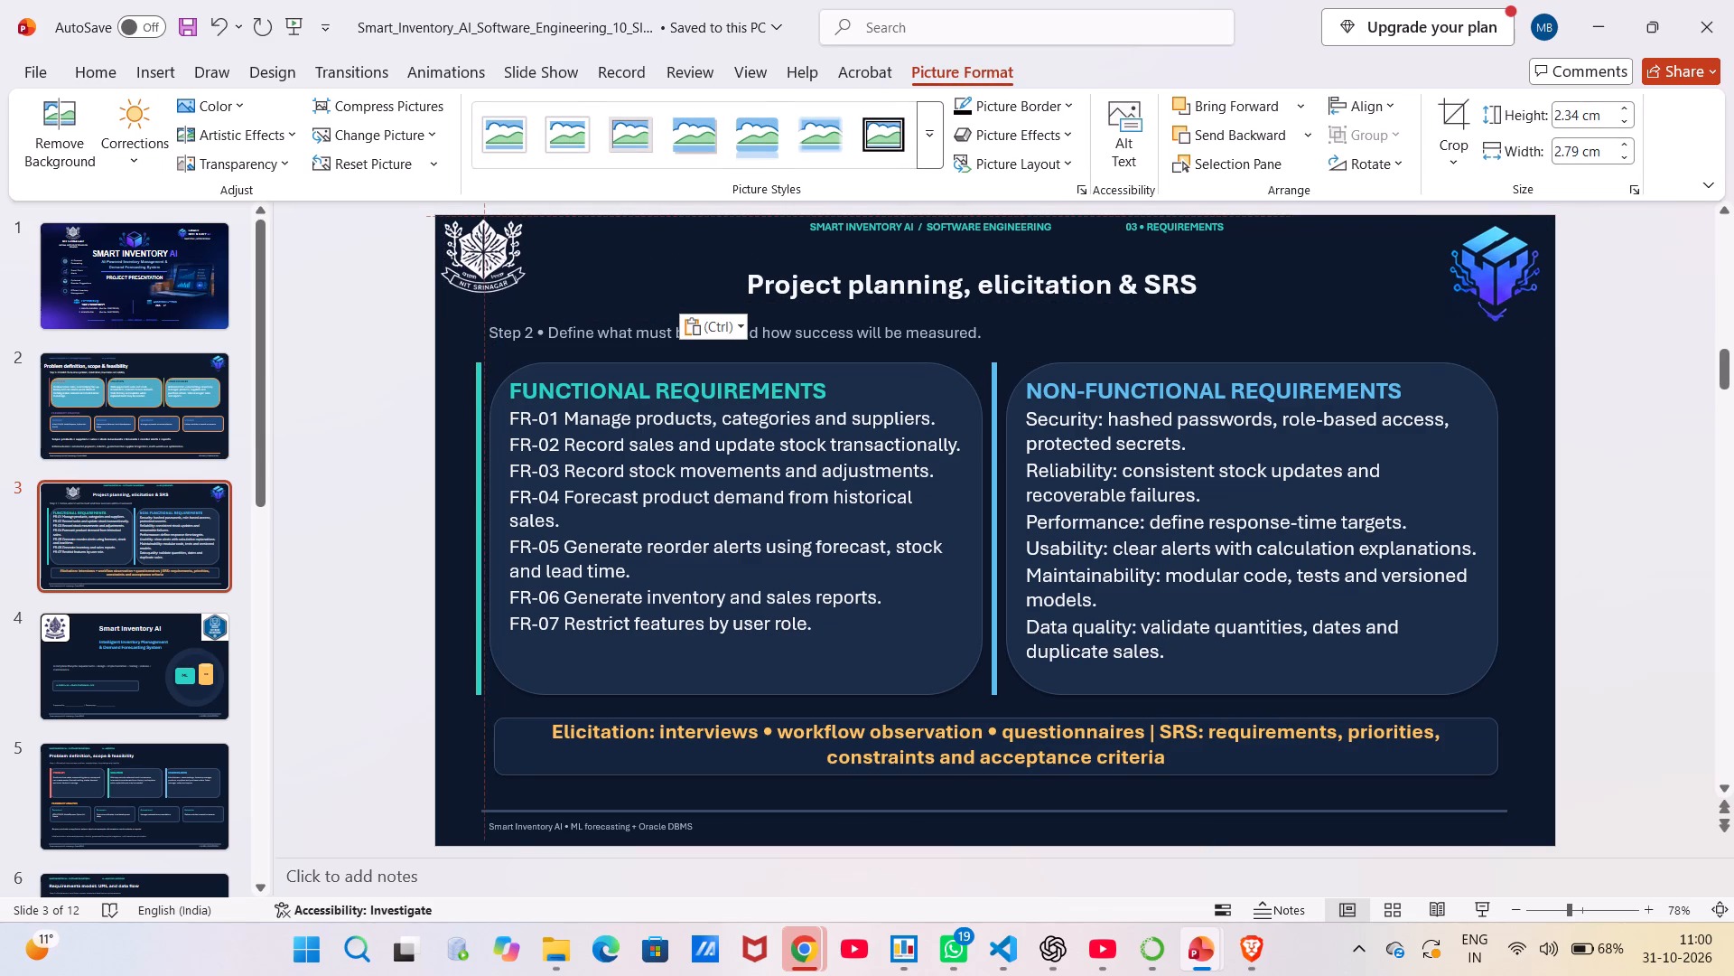
{"action": "left_click_drag", "start_coordinate": [480, 252], "coordinate": [480, 253]}
{"action": "left_click", "coordinate": [592, 283]}
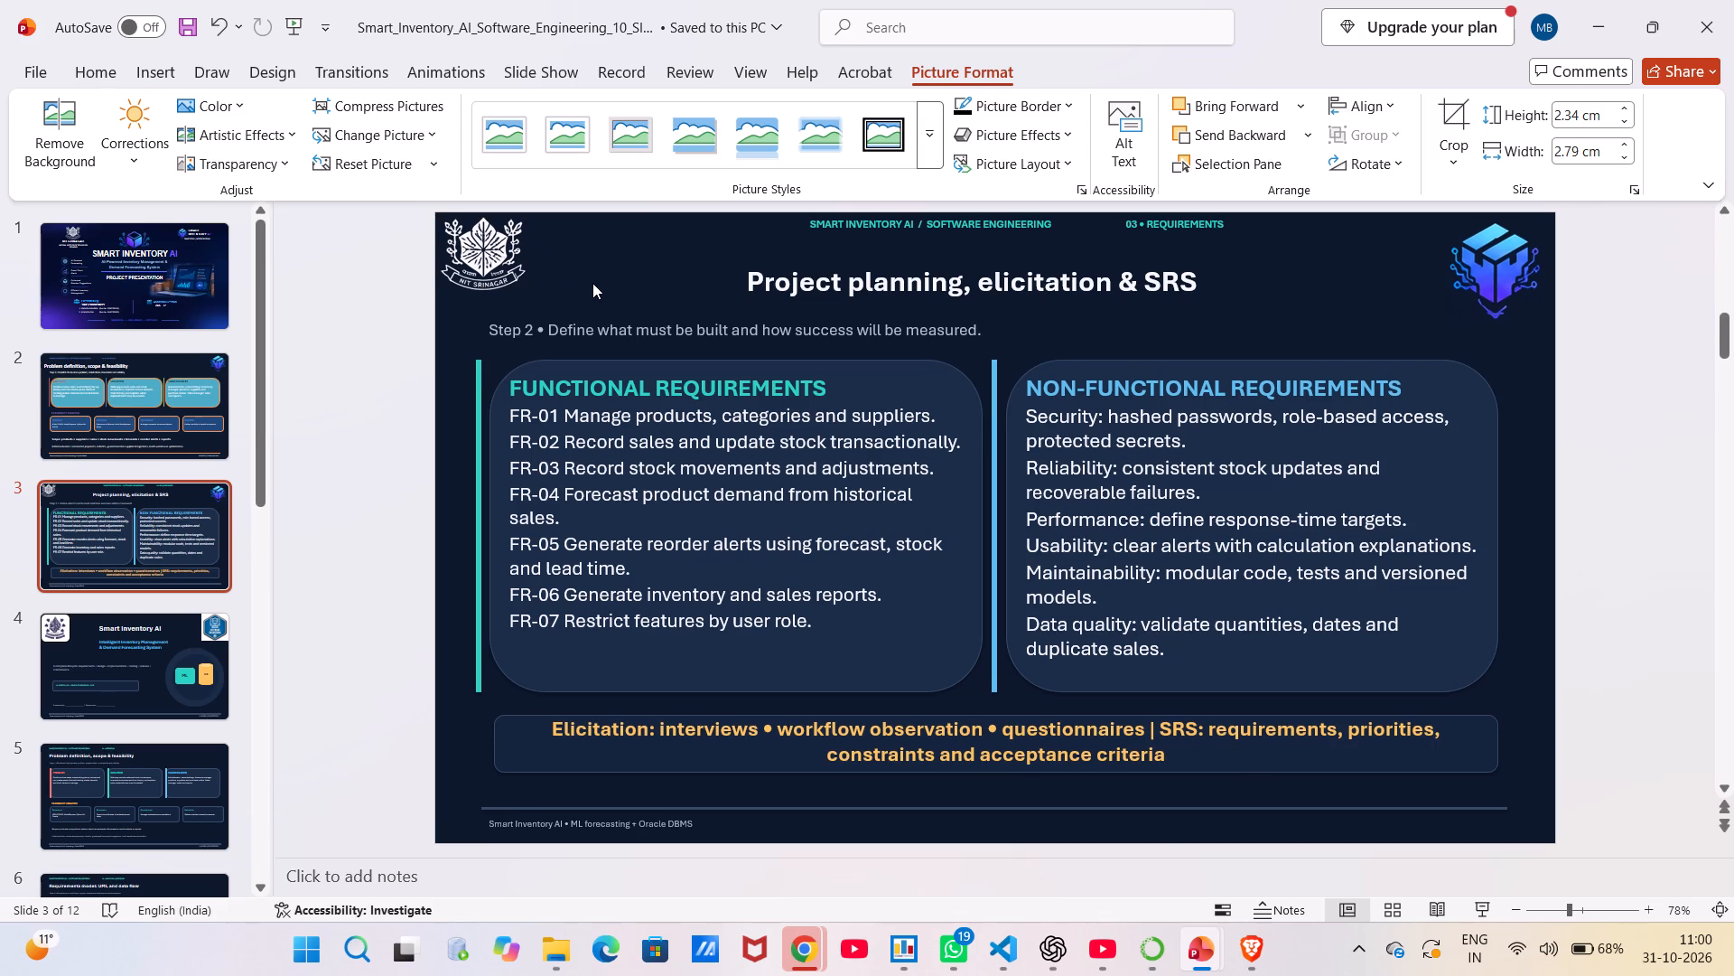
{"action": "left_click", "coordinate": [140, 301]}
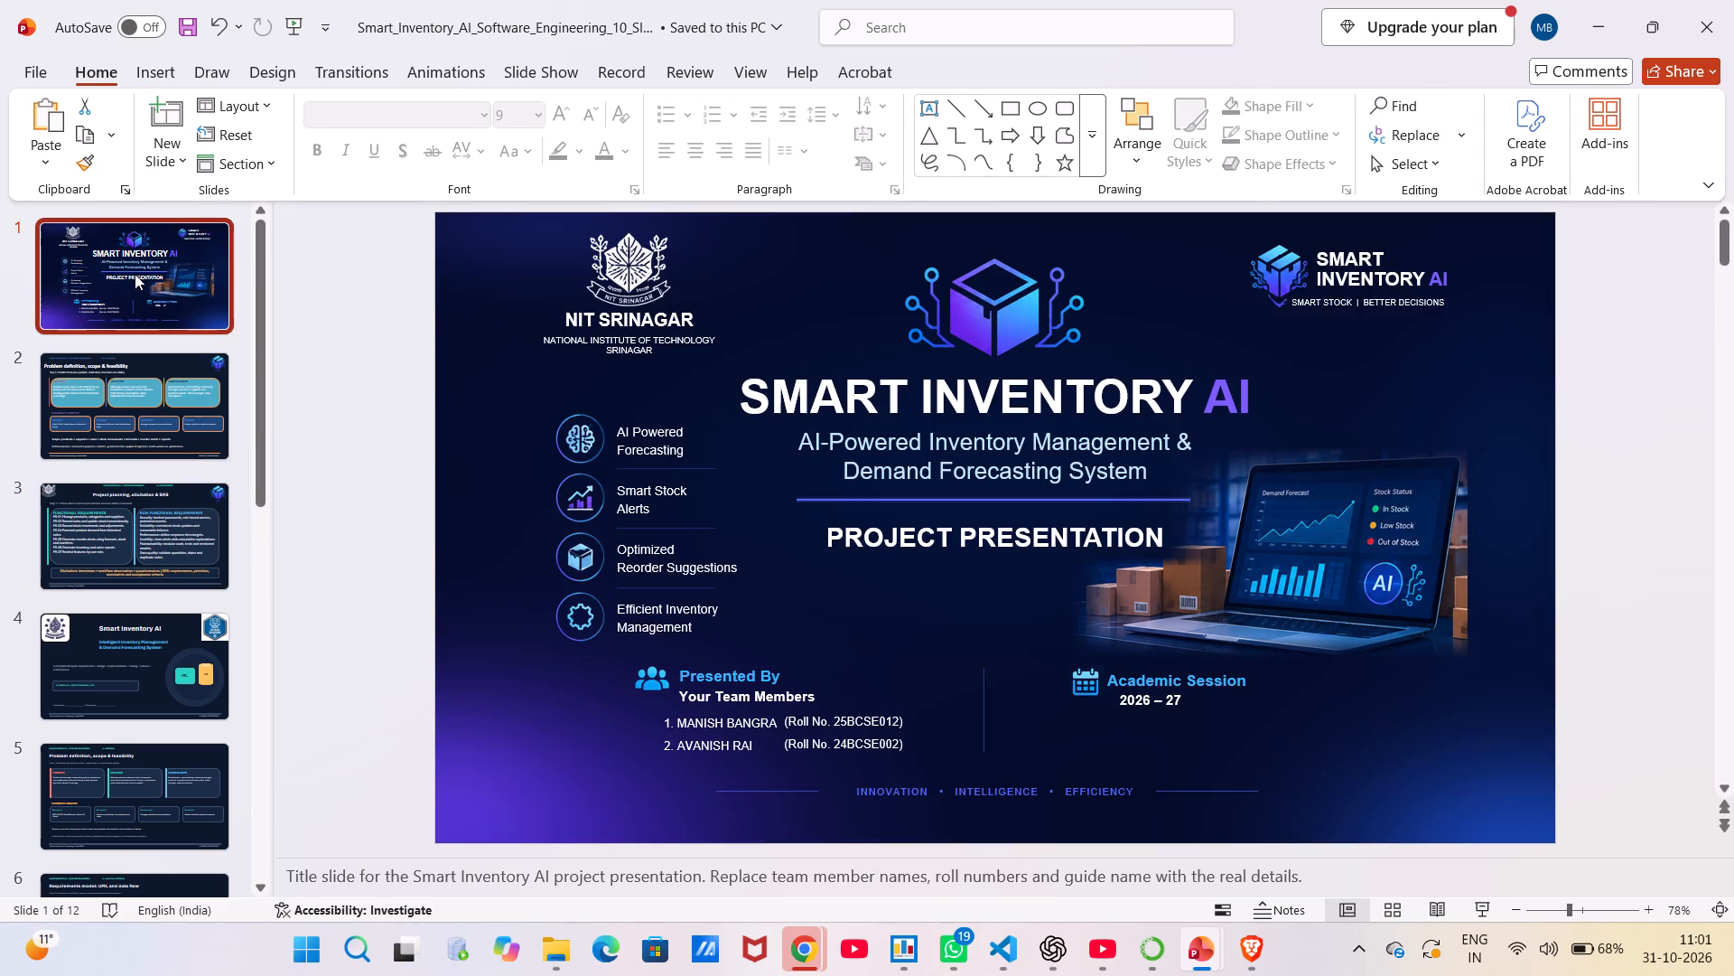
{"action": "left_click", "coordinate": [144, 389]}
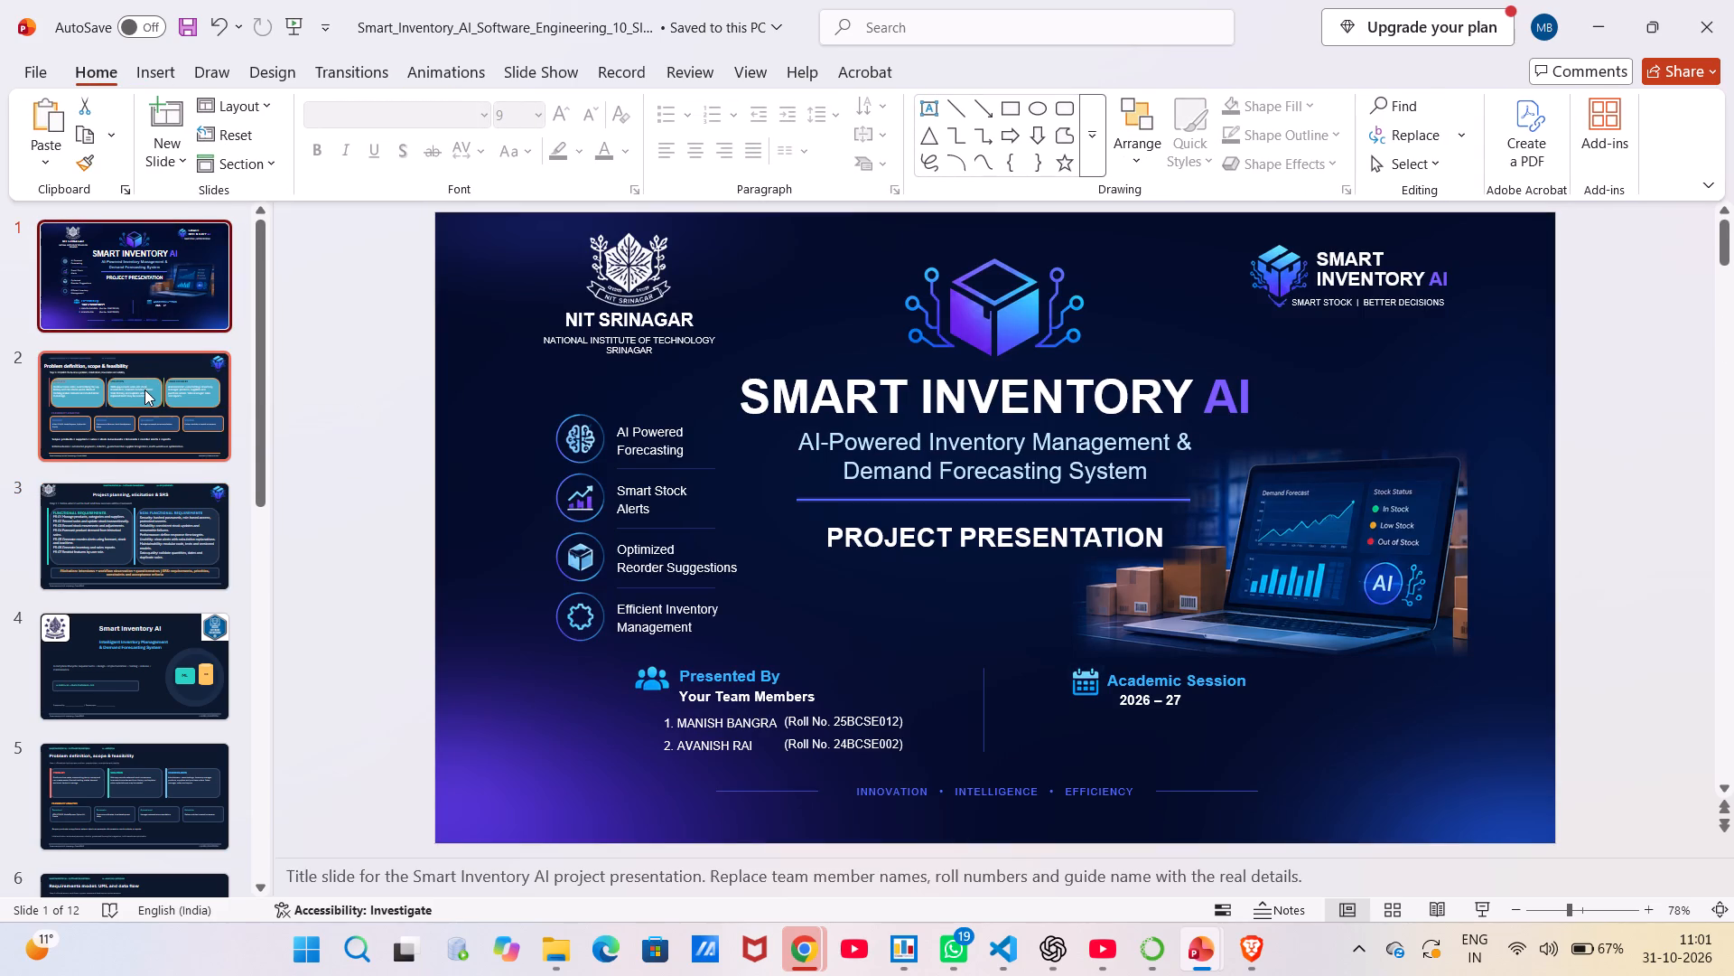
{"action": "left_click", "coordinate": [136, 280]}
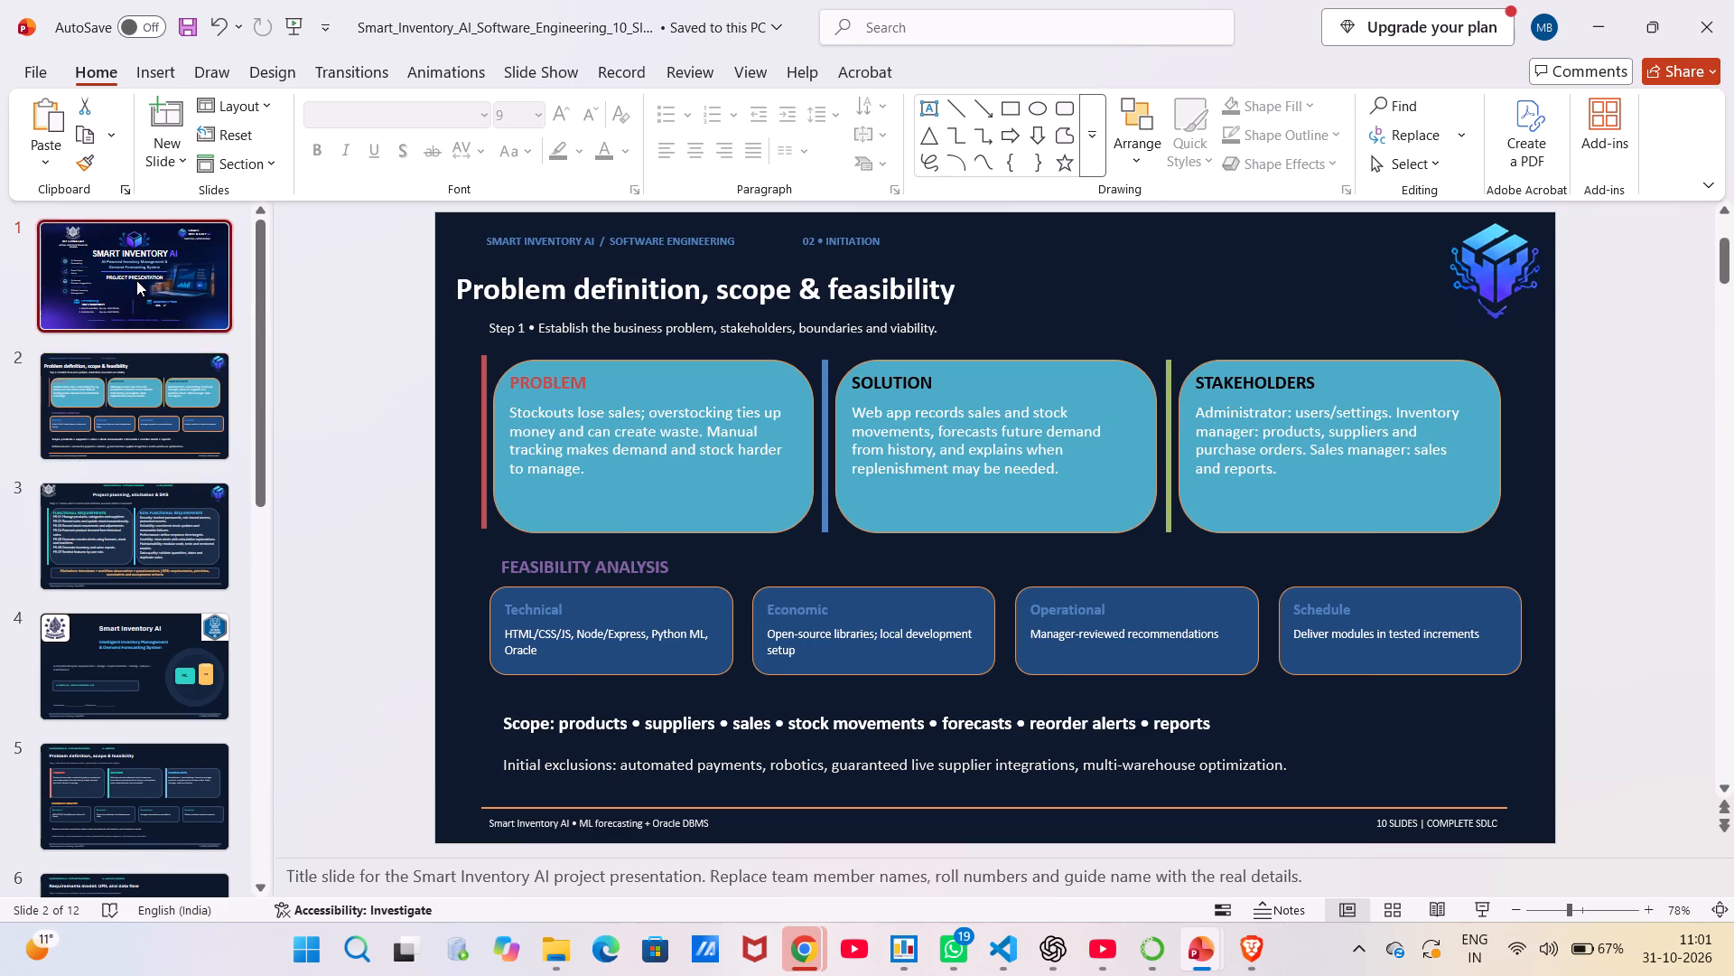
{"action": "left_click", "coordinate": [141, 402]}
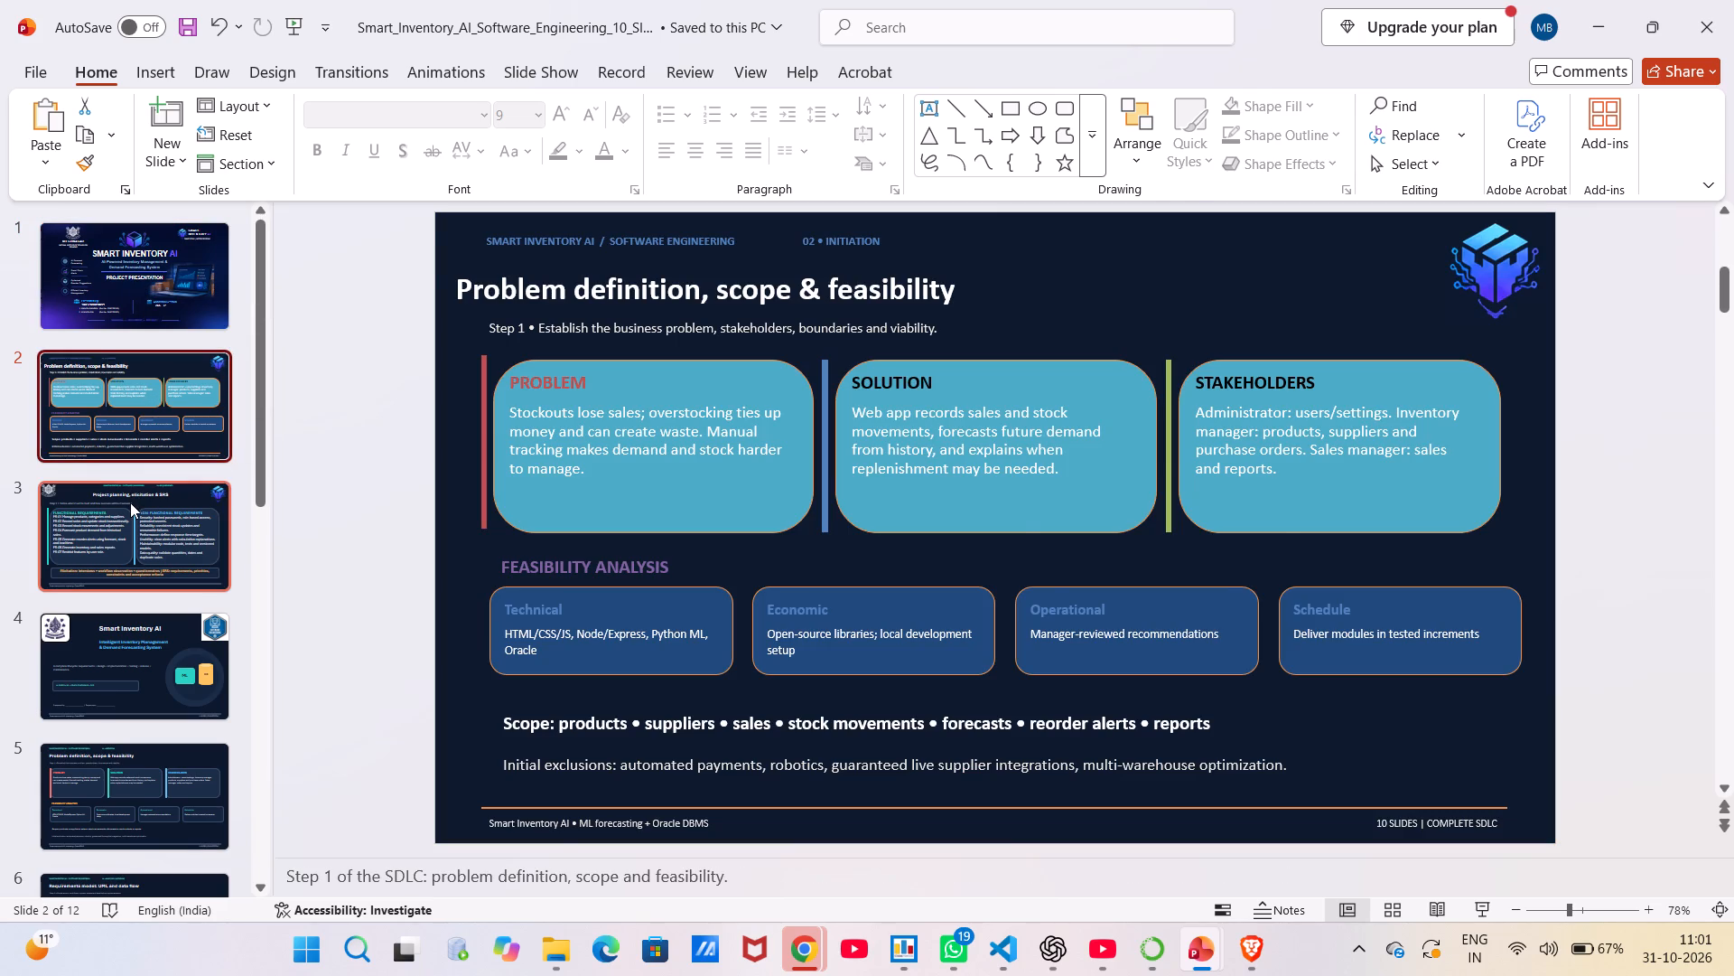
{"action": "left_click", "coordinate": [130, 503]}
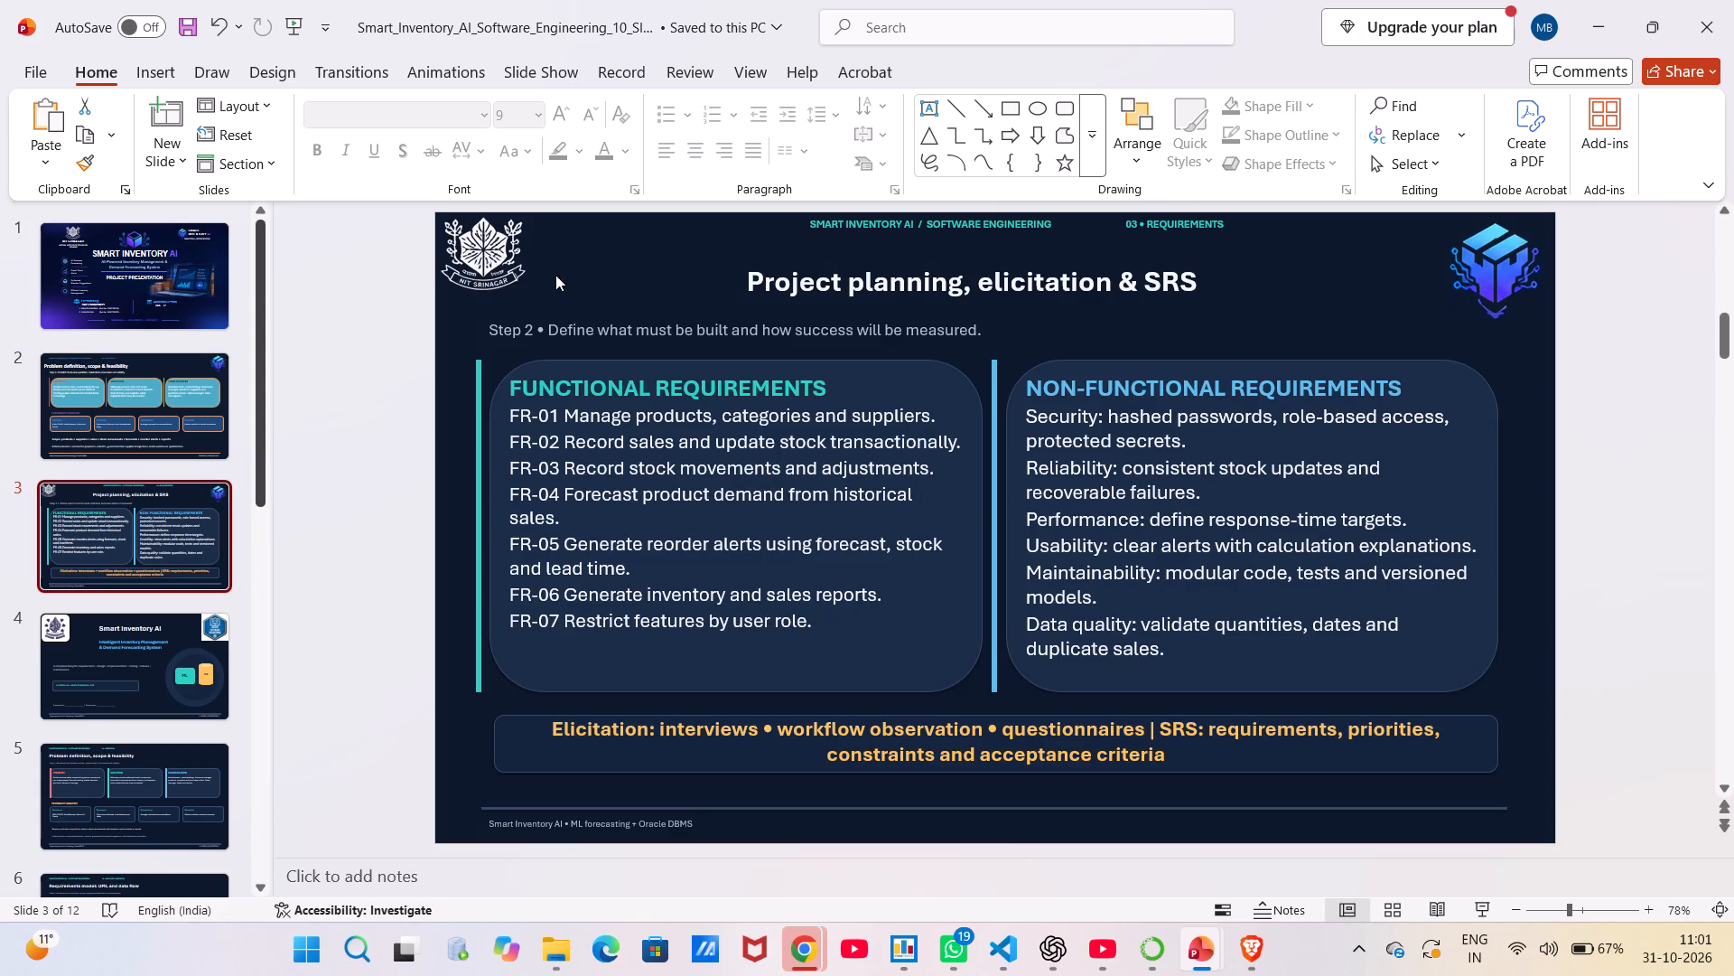
Delete "03 • REQUIREMENTS" from the small header on slide 3, leaving only "SMART INVENTORY AI / SOFTWARE ENGINEERING".
{"action": "left_click", "coordinate": [1179, 227]}
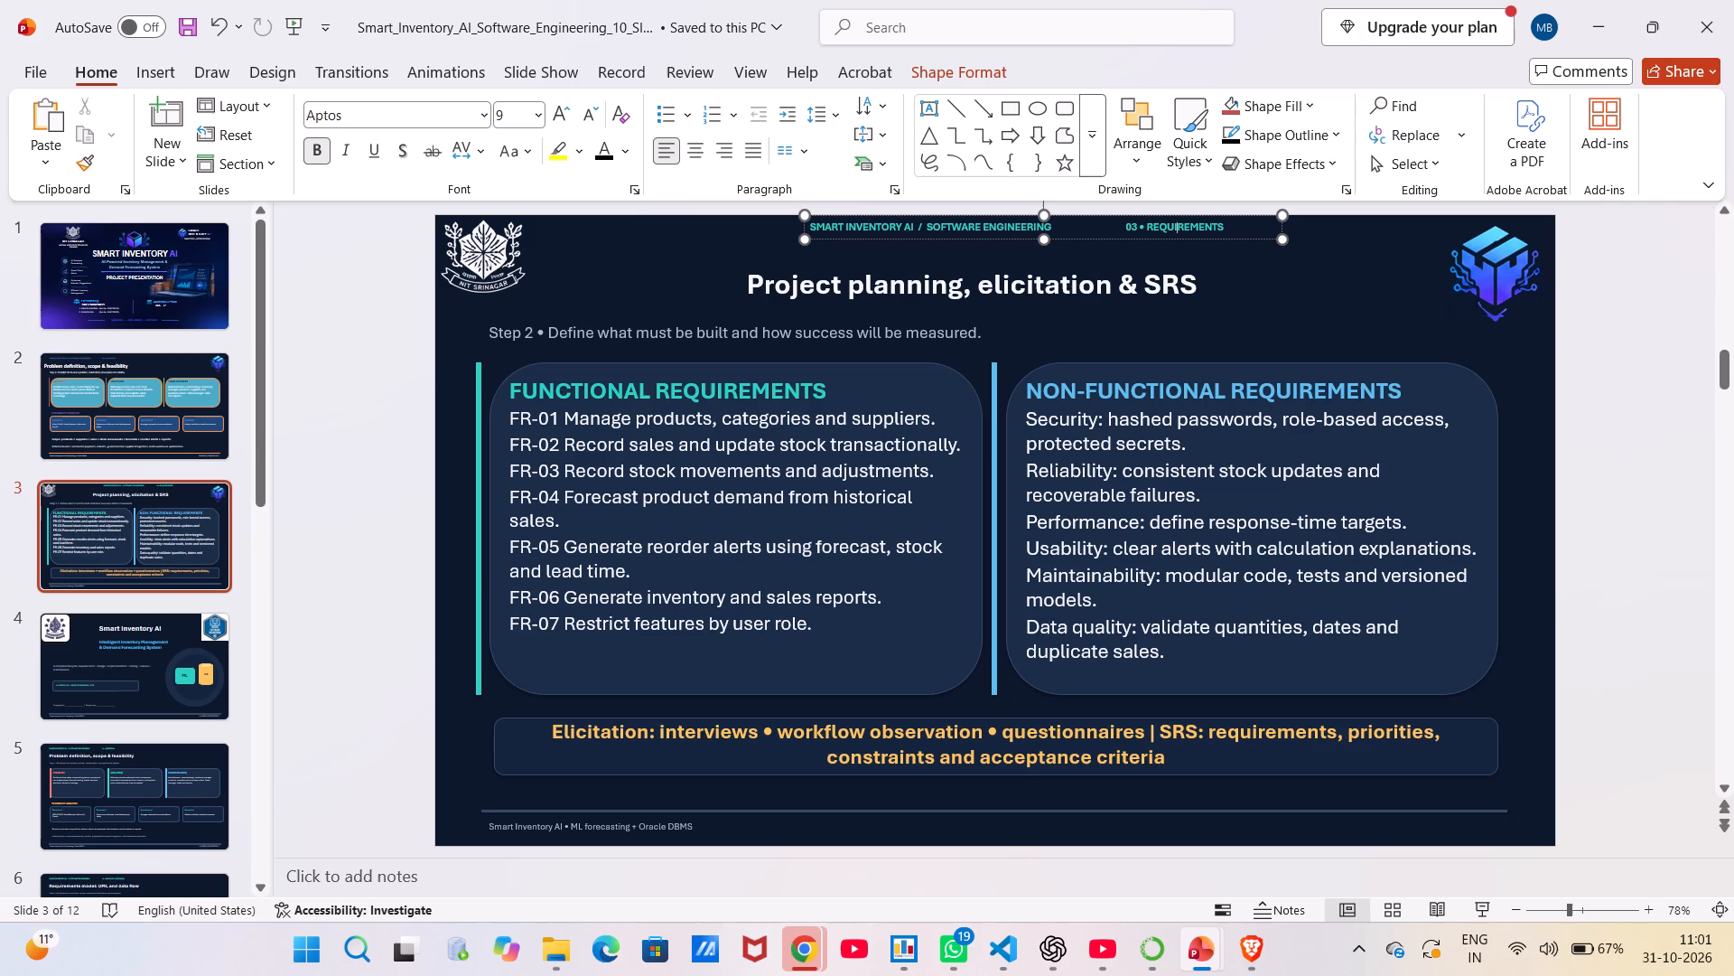
{"action": "left_click", "coordinate": [1222, 226]}
{"action": "key", "text": "BackSpace"}
{"action": "key", "text": "BackSpace"}
{"action": "key", "text": "BackSpace"}
{"action": "key", "text": "BackSpace"}
{"action": "key", "text": "BackSpace"}
{"action": "key", "text": "BackSpace"}
{"action": "key", "text": "BackSpace"}
{"action": "key", "text": "BackSpace"}
{"action": "key", "text": "BackSpace"}
{"action": "key", "text": "BackSpace"}
{"action": "key", "text": "BackSpace"}
{"action": "key", "text": "BackSpace"}
{"action": "key", "text": "BackSpace"}
{"action": "key", "text": "BackSpace"}
{"action": "key", "text": "BackSpace"}
{"action": "key", "text": "BackSpace"}
{"action": "key", "text": "BackSpace"}
{"action": "key", "text": "BackSpace"}
{"action": "key", "text": "BackSpace"}
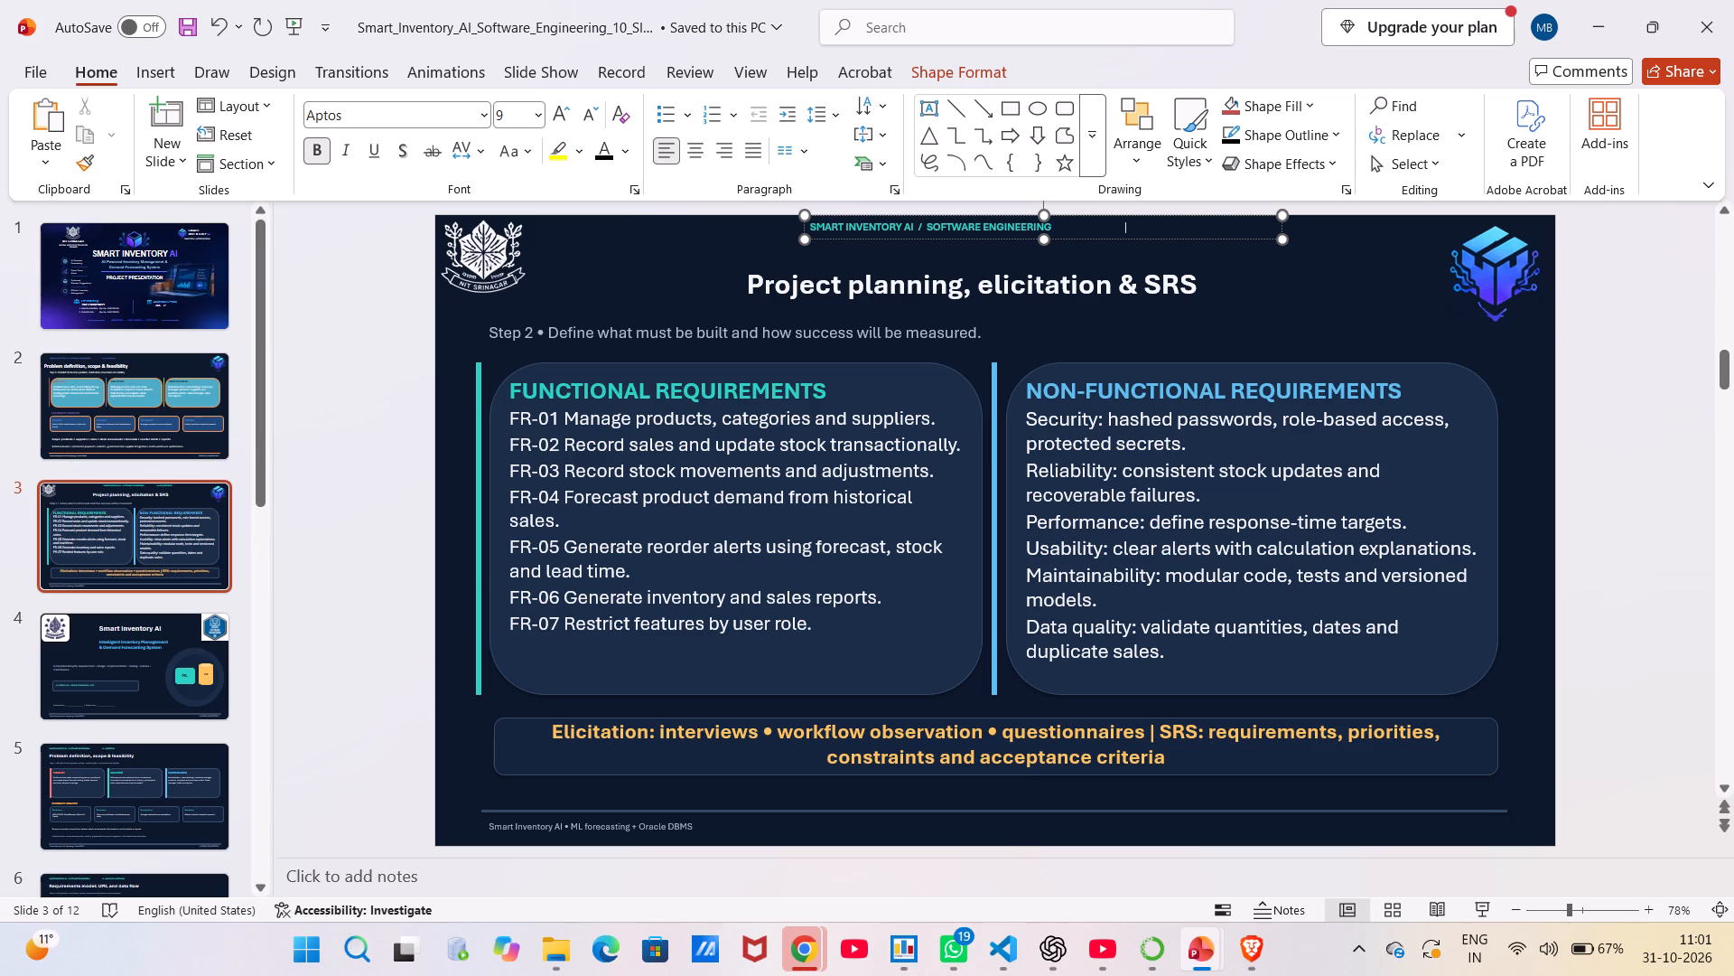
{"action": "key", "text": "BackSpace"}
Narrow the small header's text box on slide 3 to end just past "SOFTWARE ENGINEERING".
{"action": "left_click_drag", "start_coordinate": [1284, 241], "coordinate": [1105, 239]}
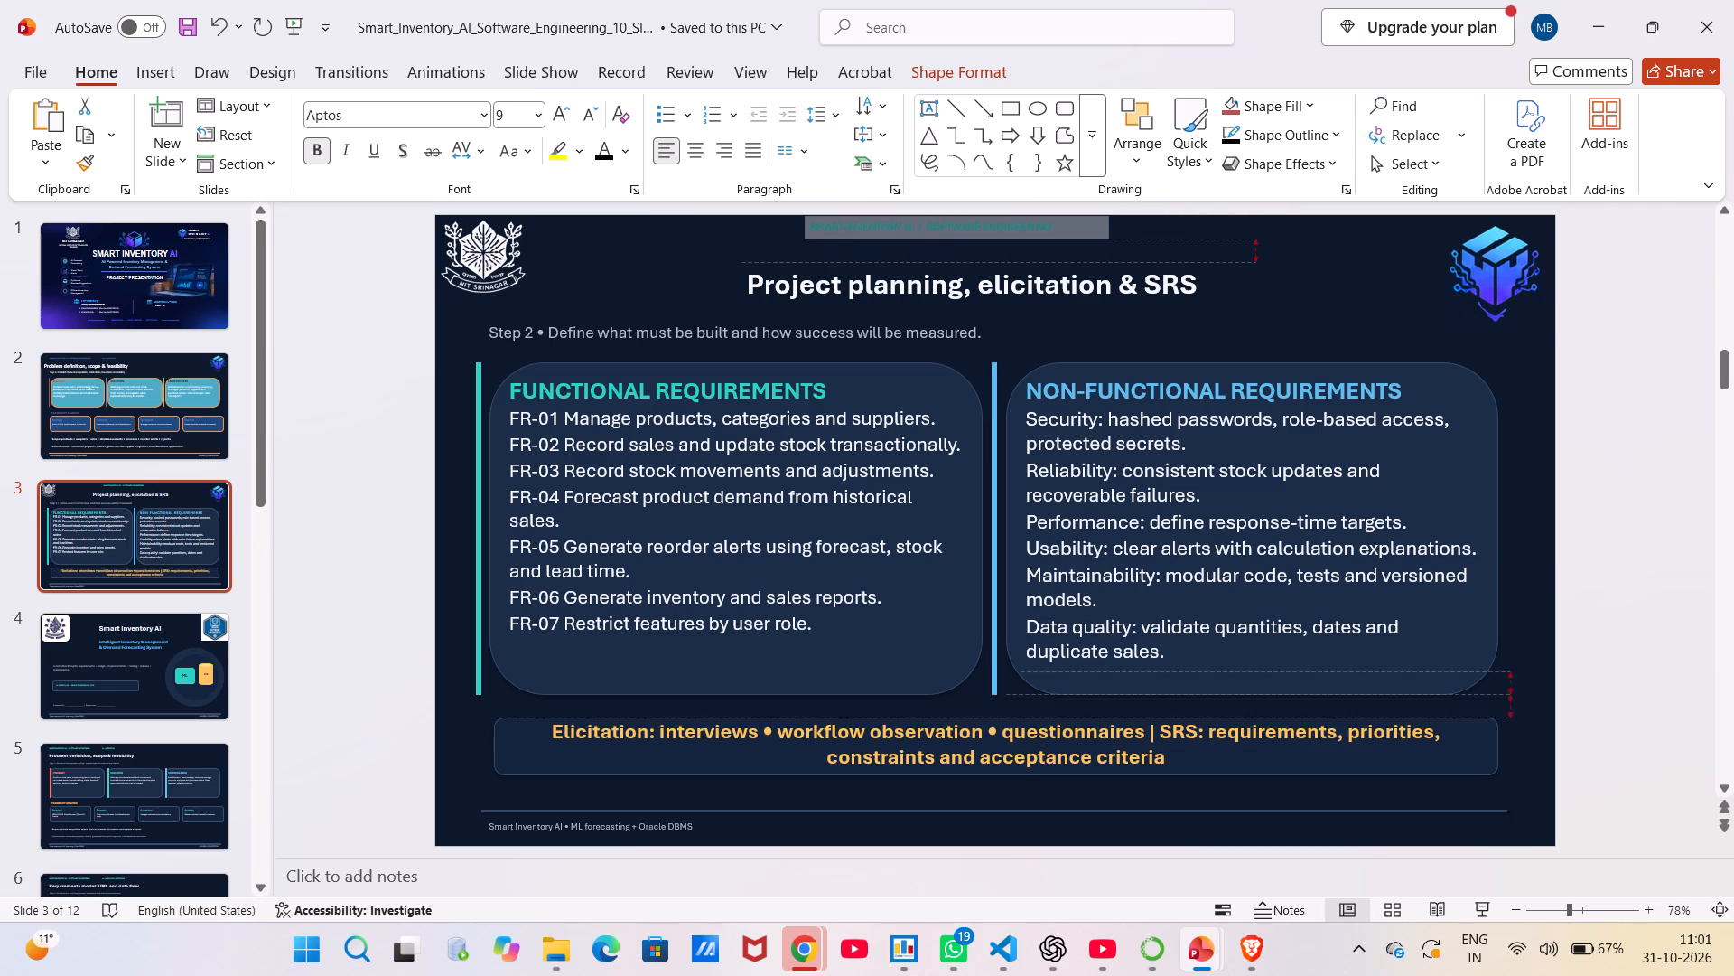
{"action": "left_click_drag", "start_coordinate": [1105, 239], "coordinate": [1071, 242]}
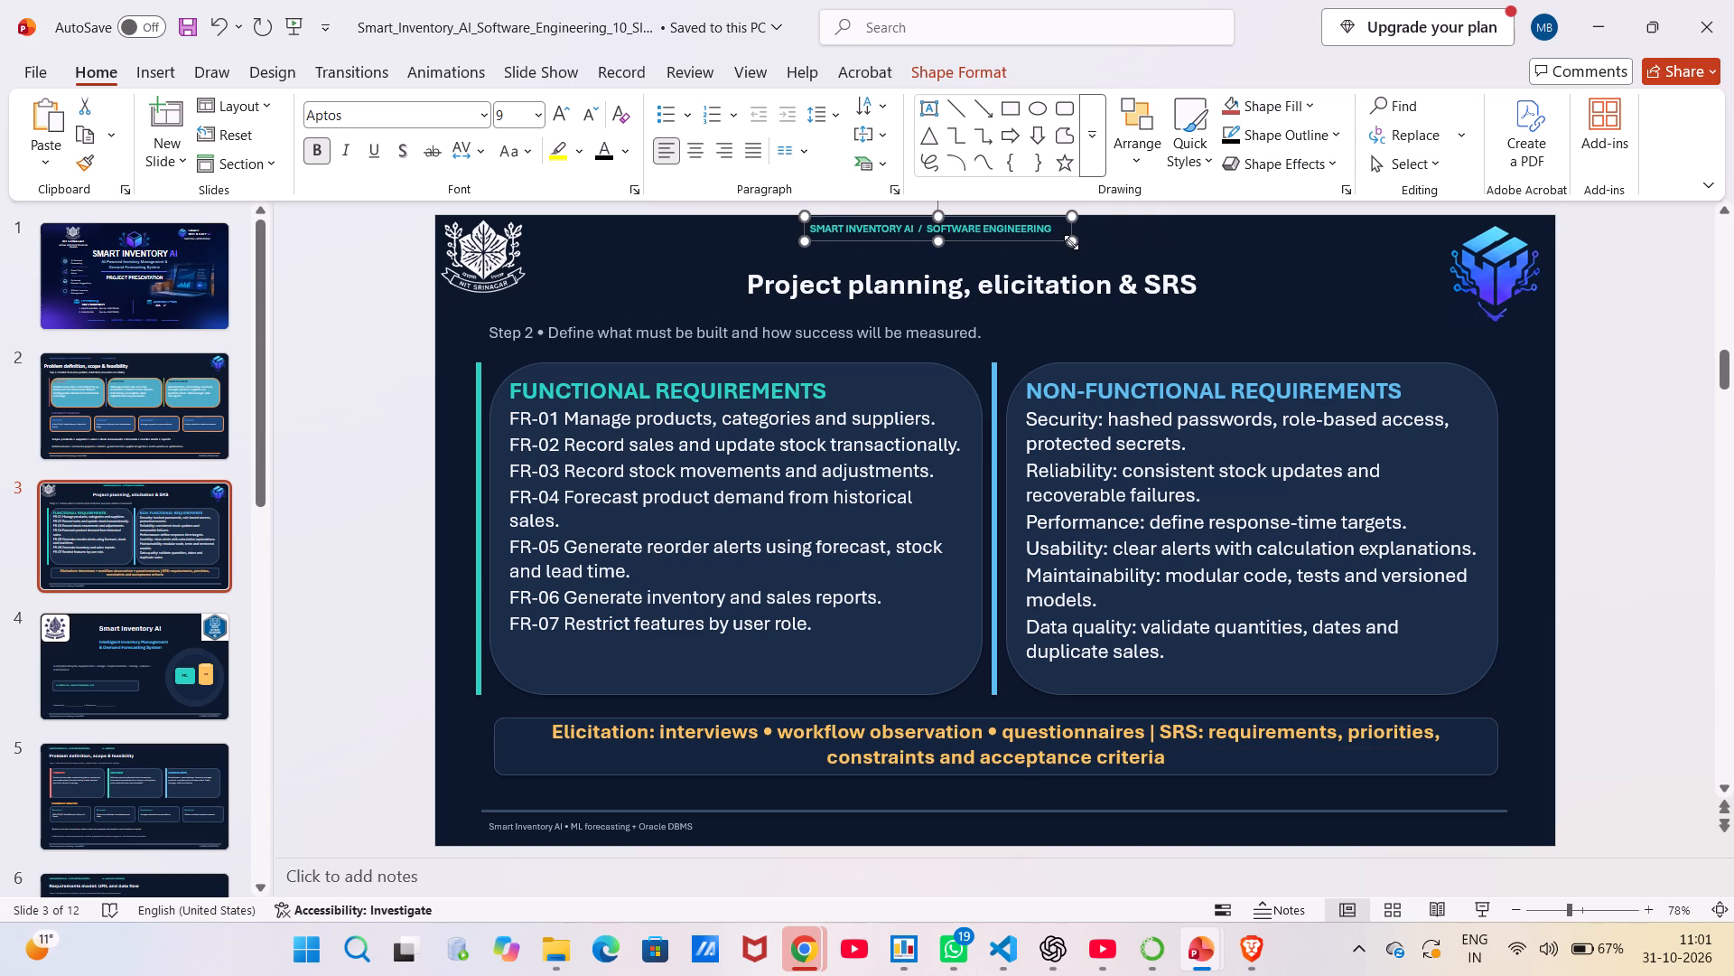
Move the "SMART INVENTORY AI / SOFTWARE ENGINEERING" header on slide 3 to the slide's top-right edge, just above the cube logo.
{"action": "left_click", "coordinate": [988, 230]}
{"action": "left_click_drag", "start_coordinate": [885, 242], "coordinate": [888, 242]}
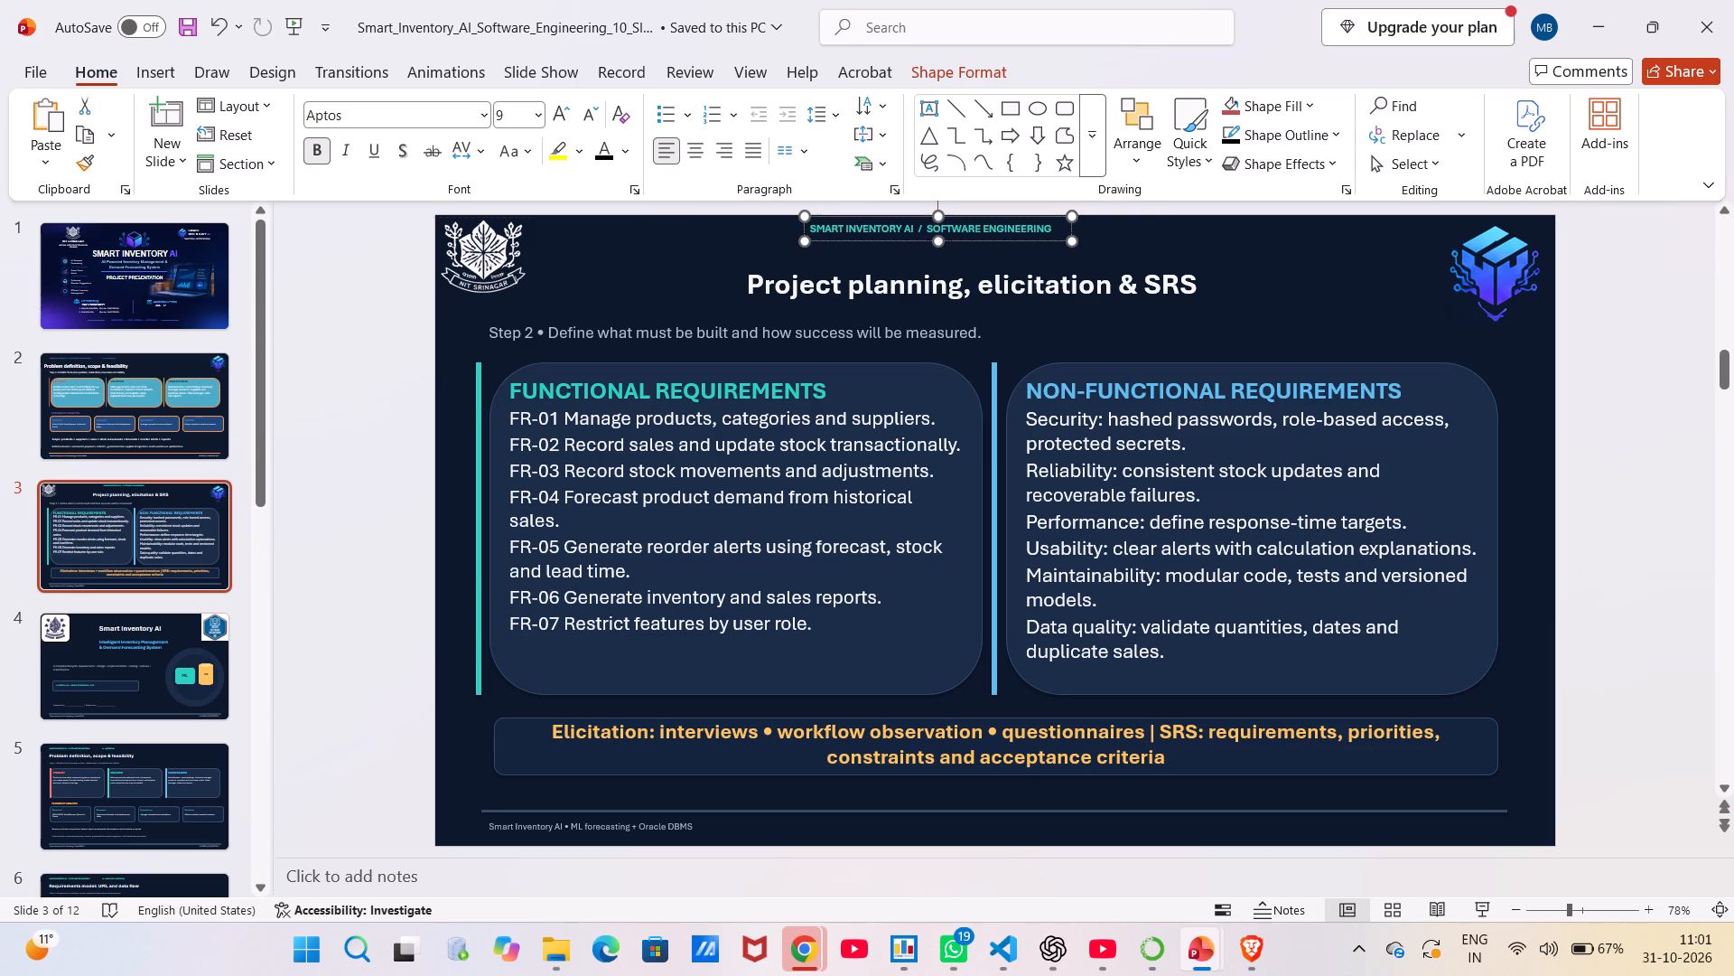
{"action": "left_click_drag", "start_coordinate": [888, 242], "coordinate": [1368, 339]}
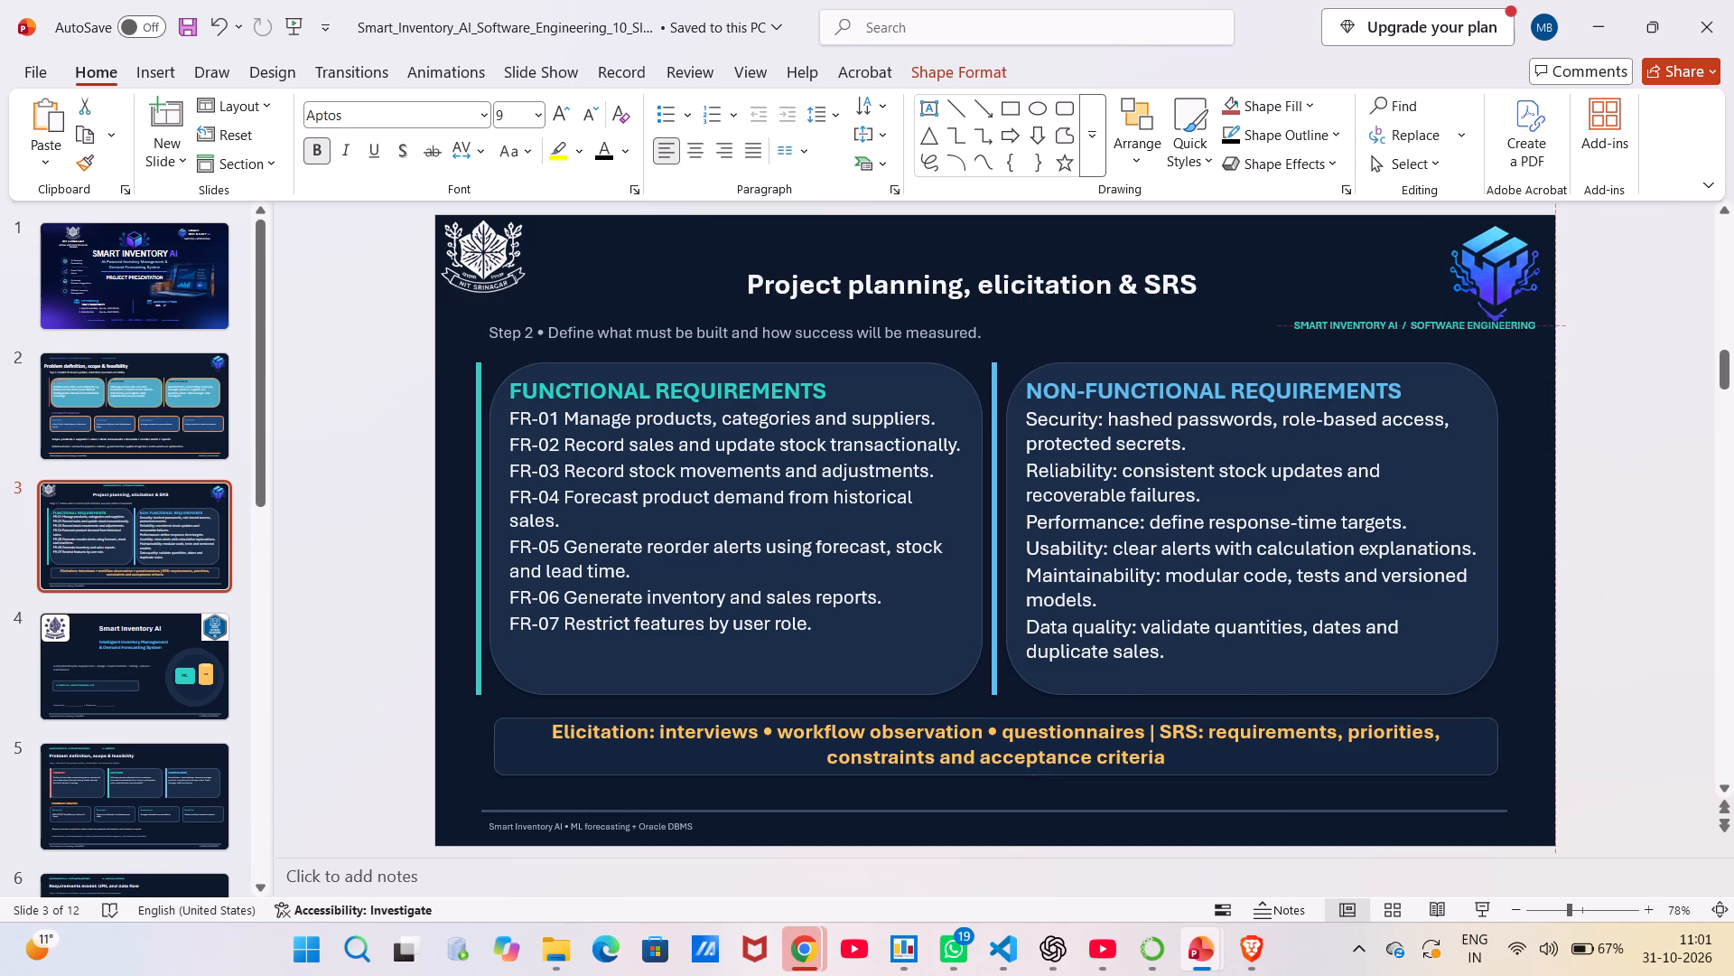
{"action": "left_click_drag", "start_coordinate": [1368, 339], "coordinate": [1307, 238]}
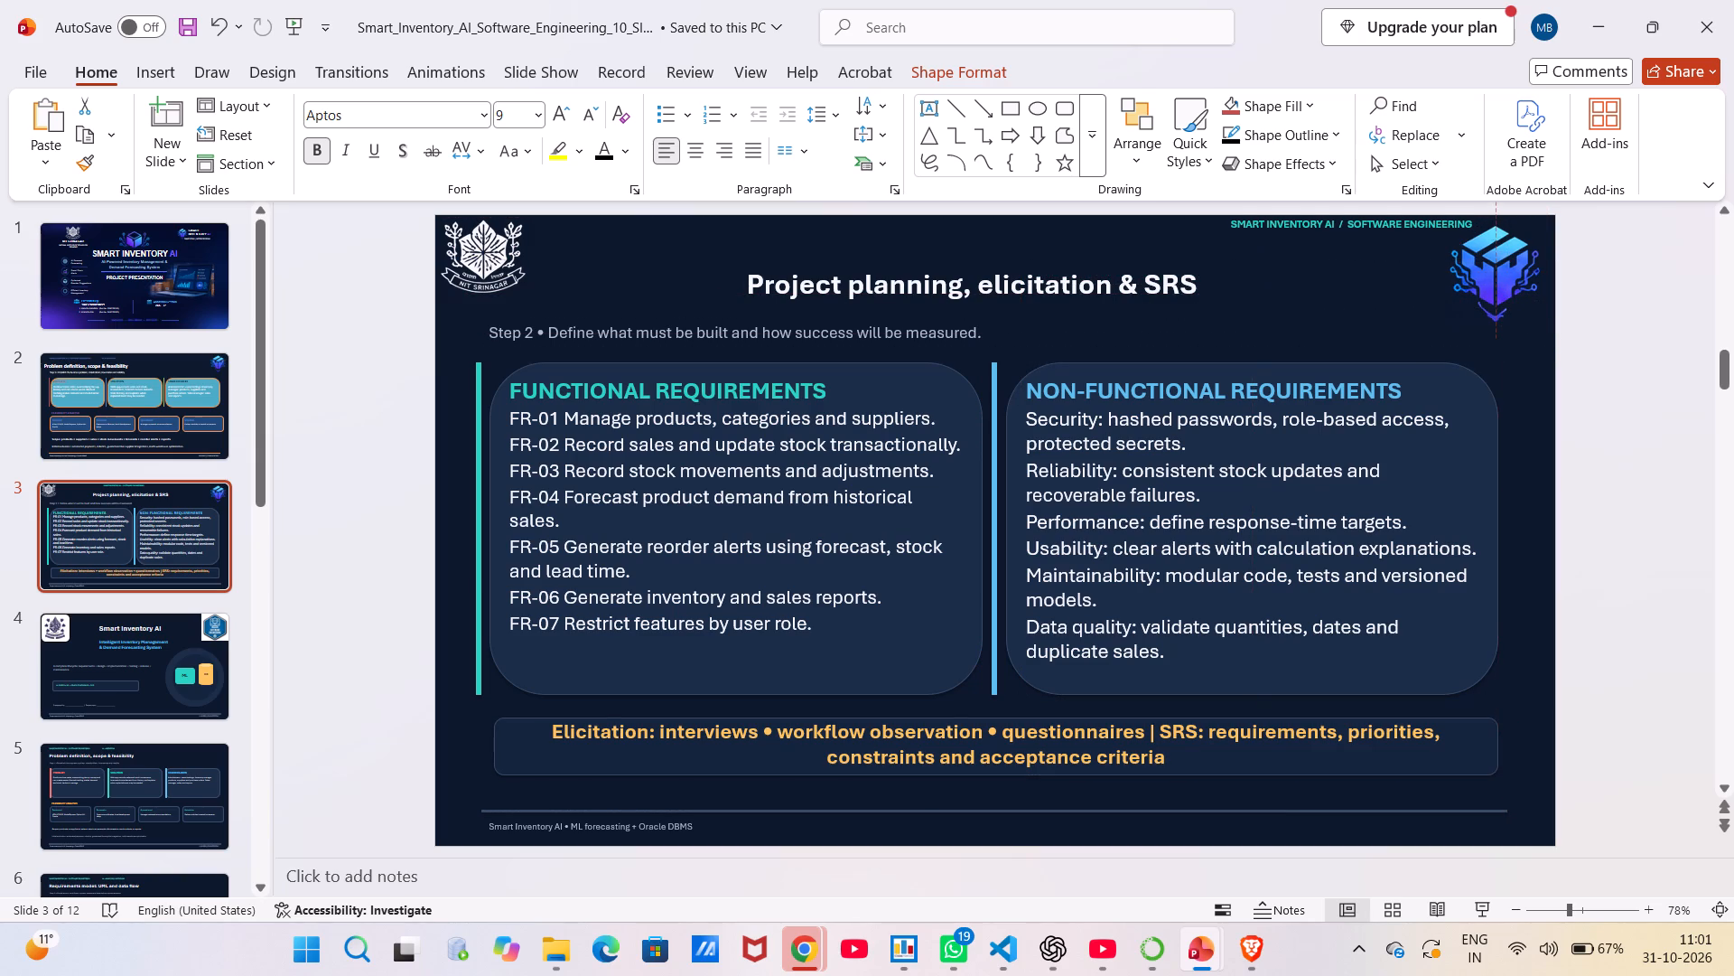
{"action": "left_click_drag", "start_coordinate": [1307, 238], "coordinate": [1305, 240]}
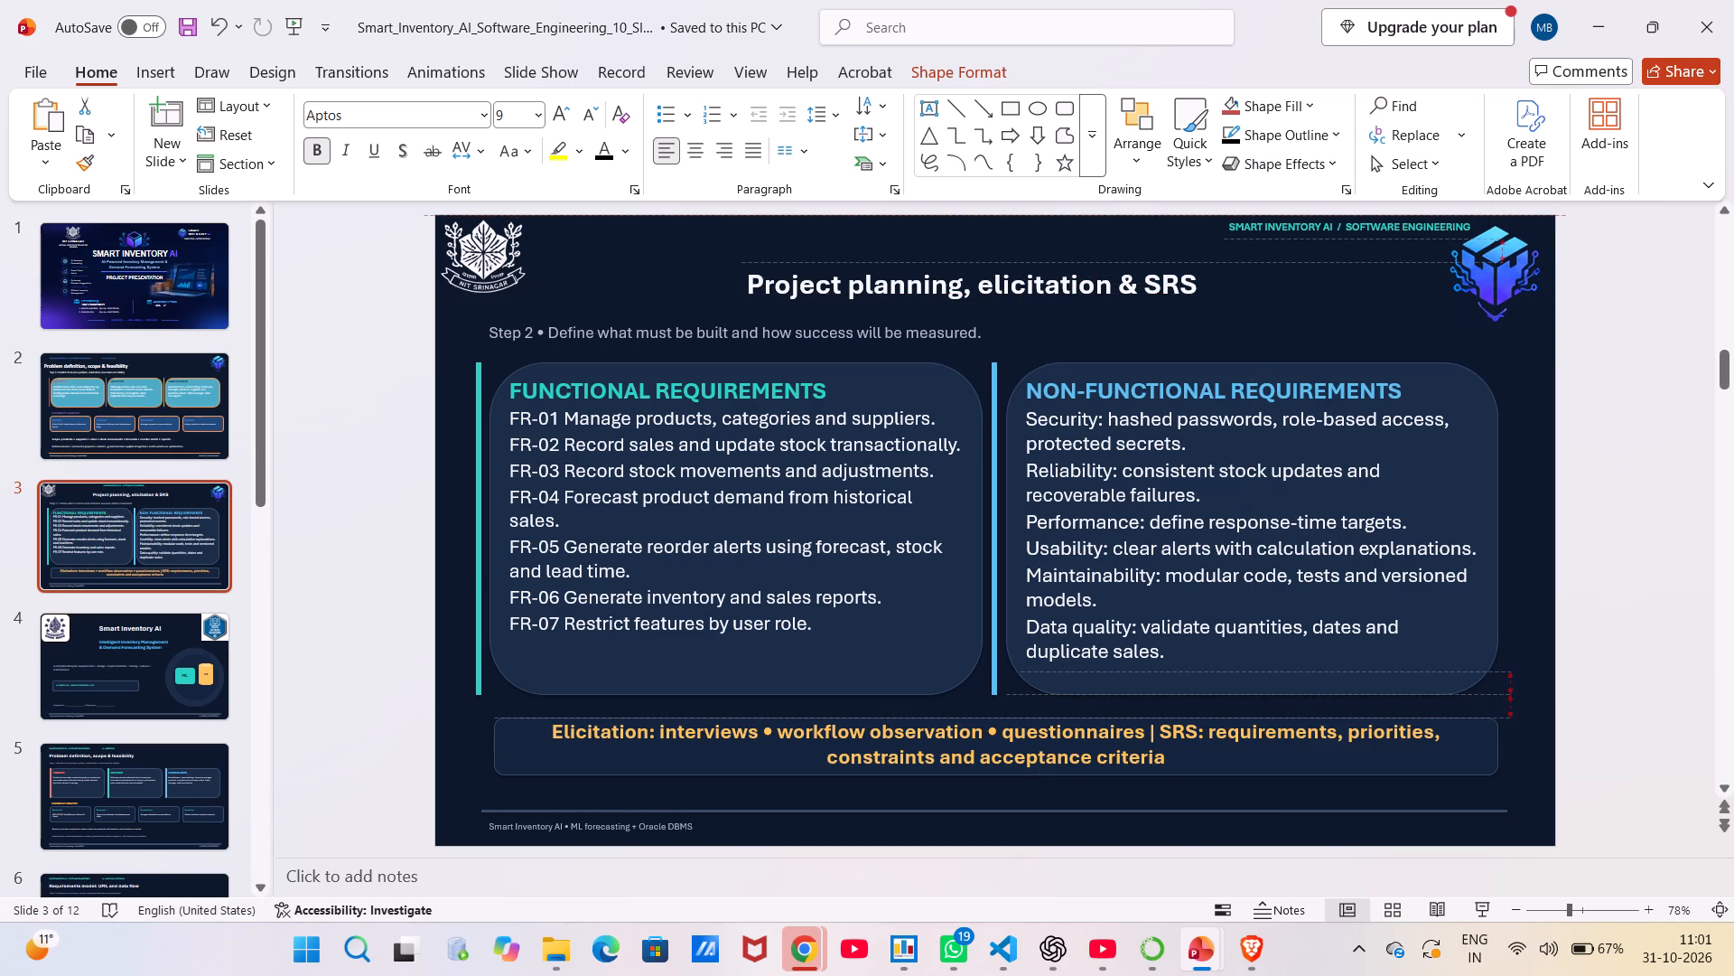
{"action": "left_click_drag", "start_coordinate": [1305, 240], "coordinate": [1308, 239]}
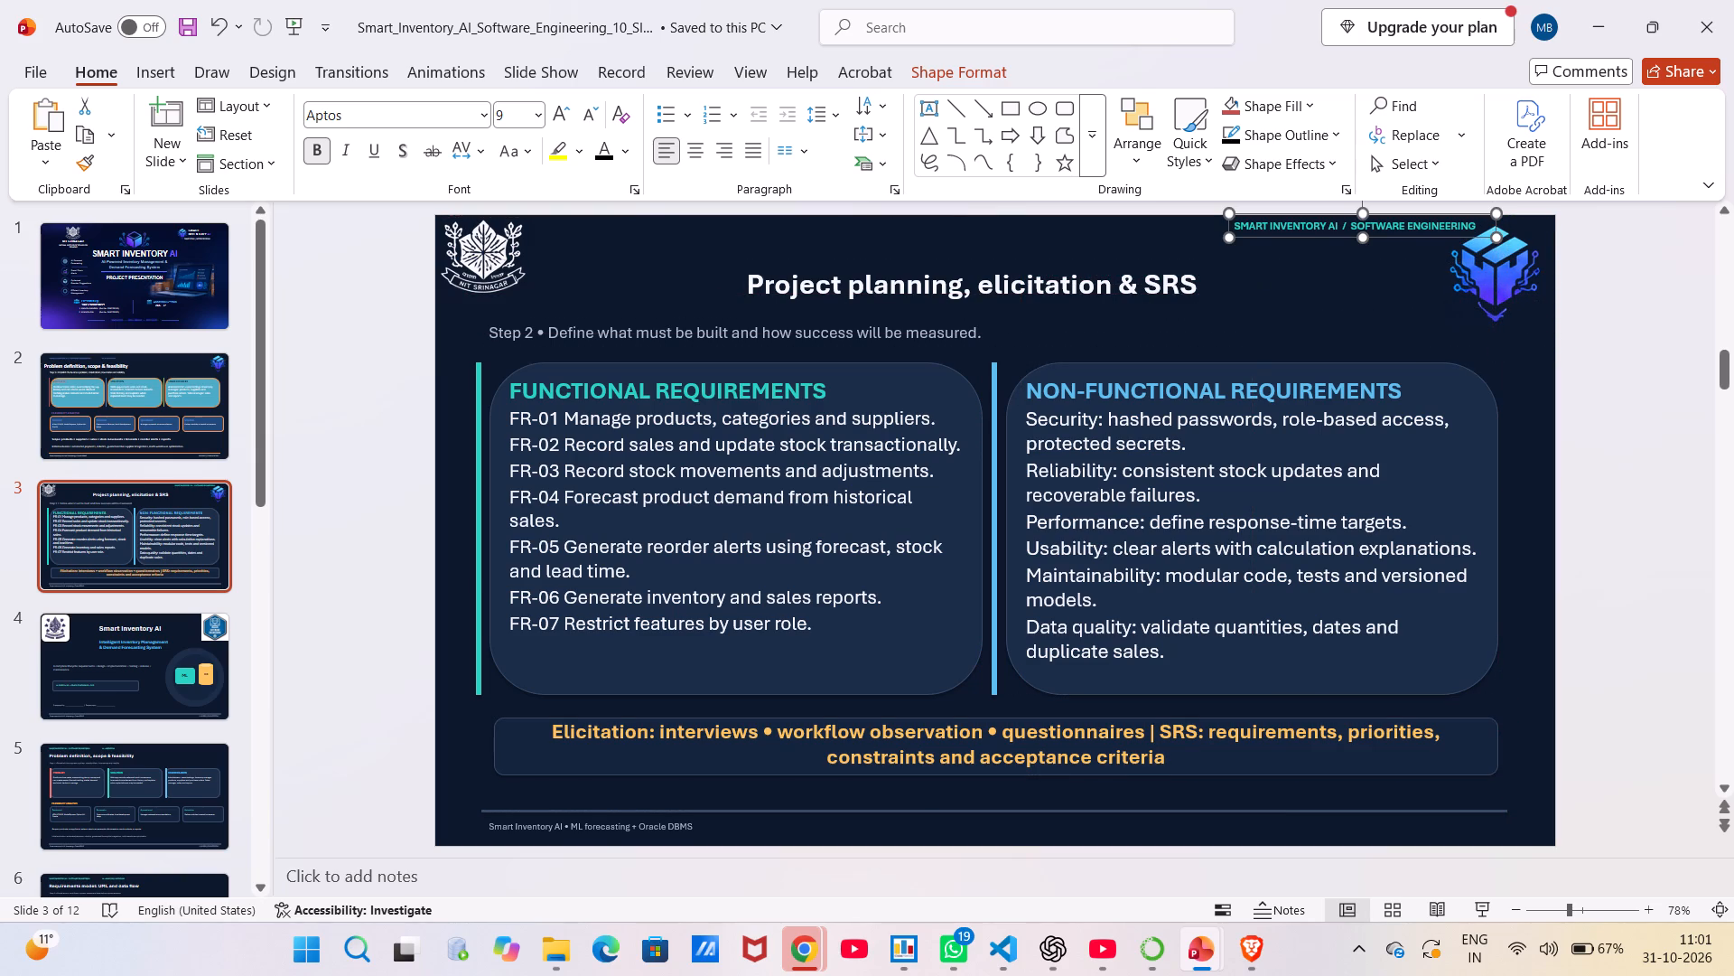
{"action": "left_click", "coordinate": [1064, 212]}
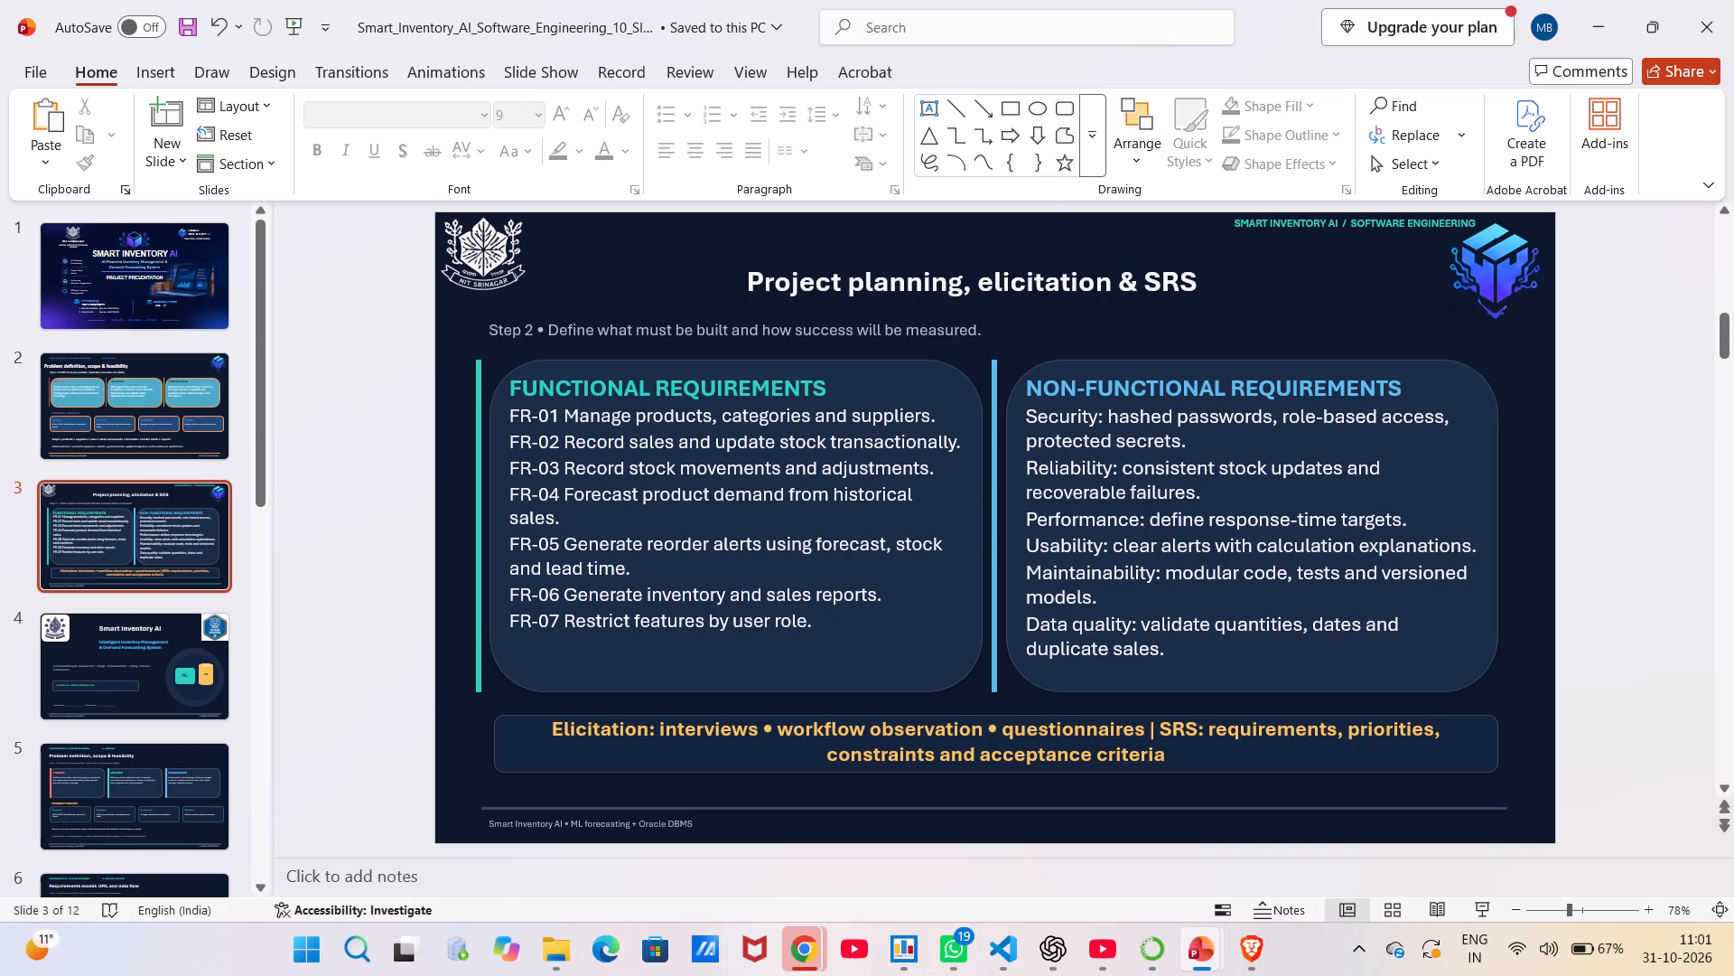
Move slide 2's title "Problem definition, scope & feasibility" across to the centre, above the "Step 1" line.
{"action": "left_click", "coordinate": [89, 407]}
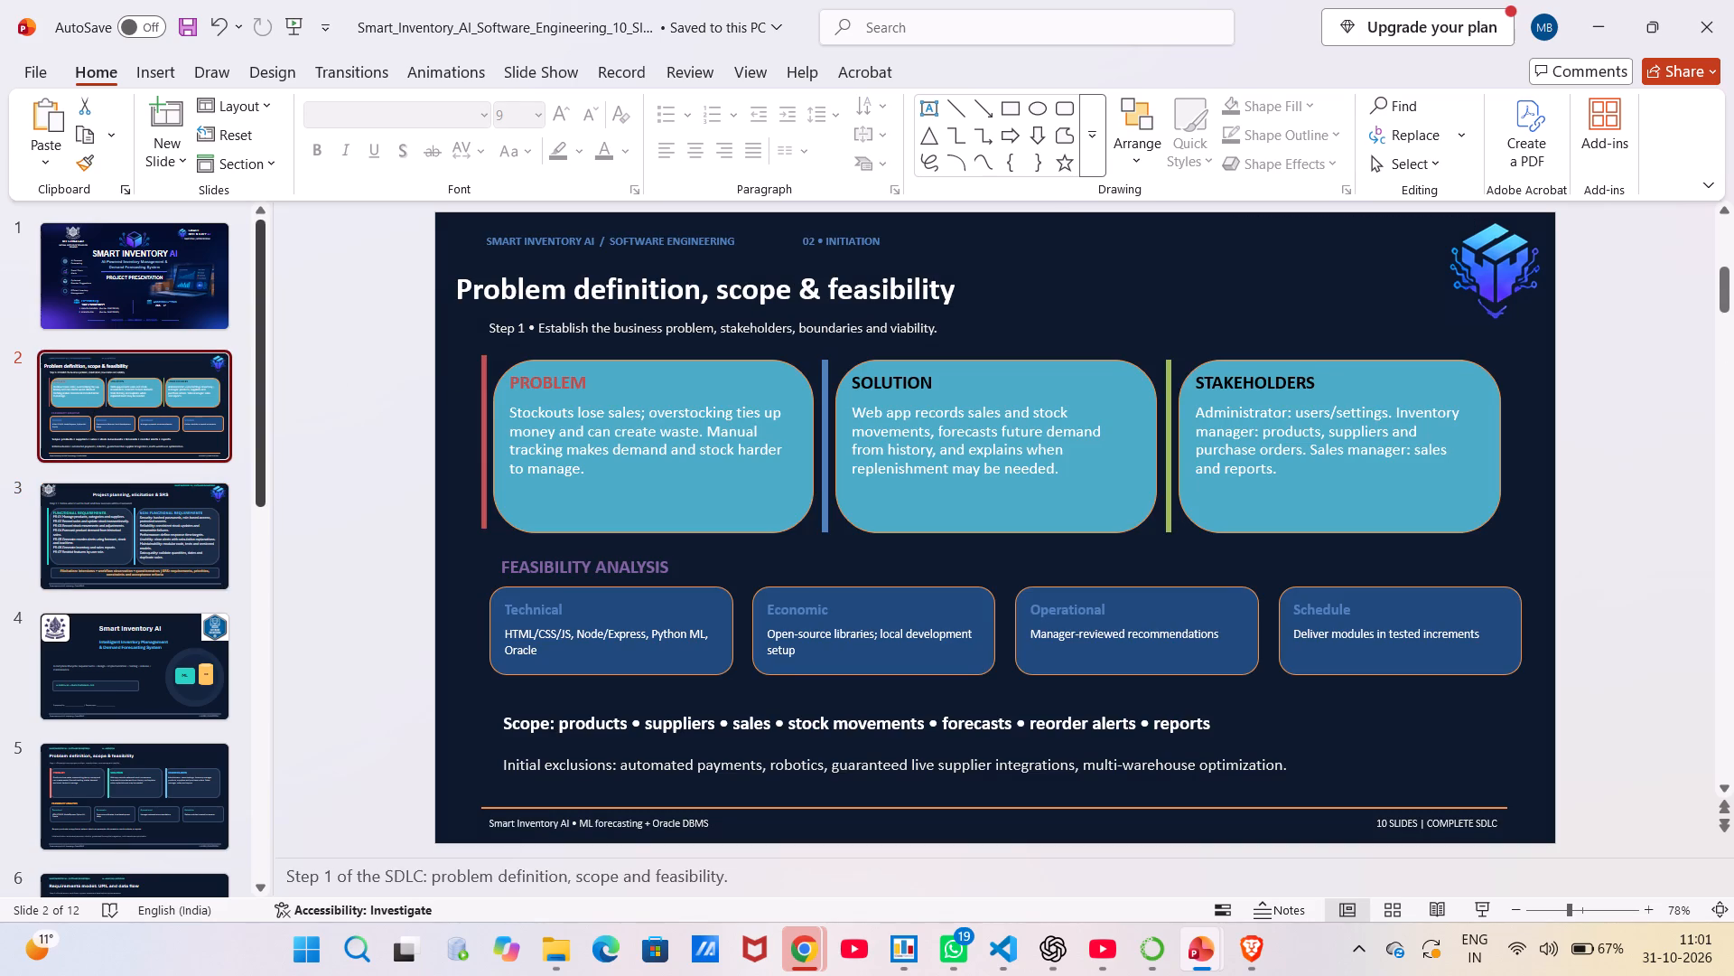
{"action": "left_click", "coordinate": [85, 502]}
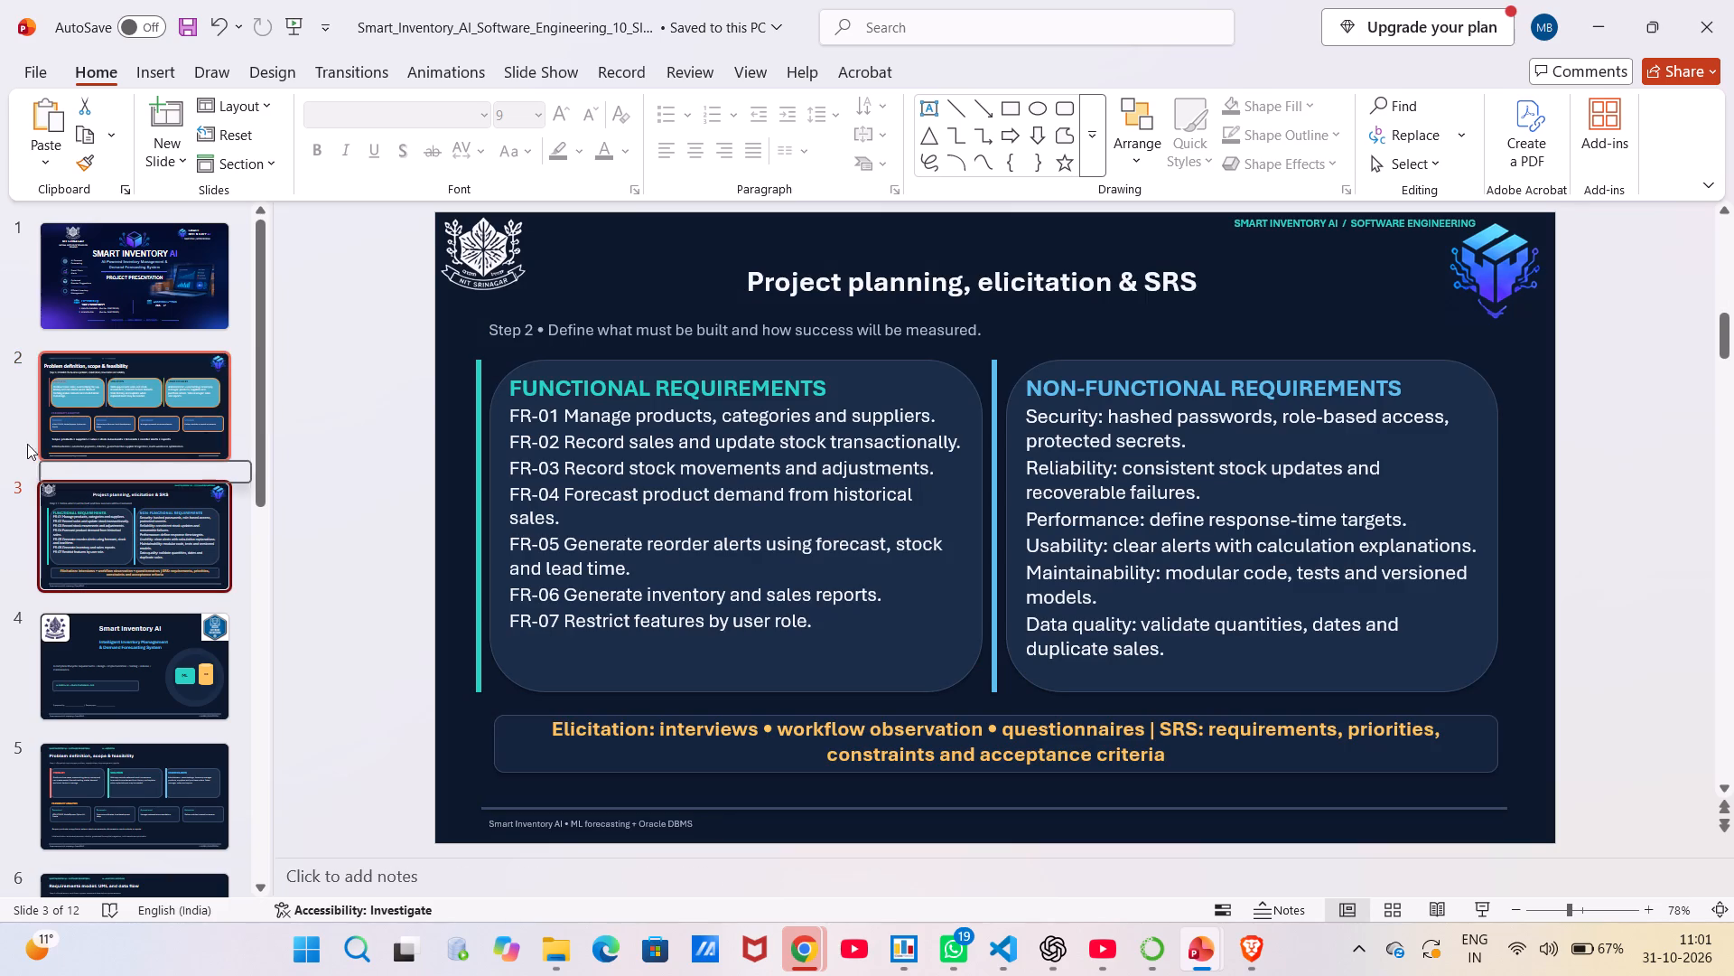
{"action": "left_click", "coordinate": [94, 389]}
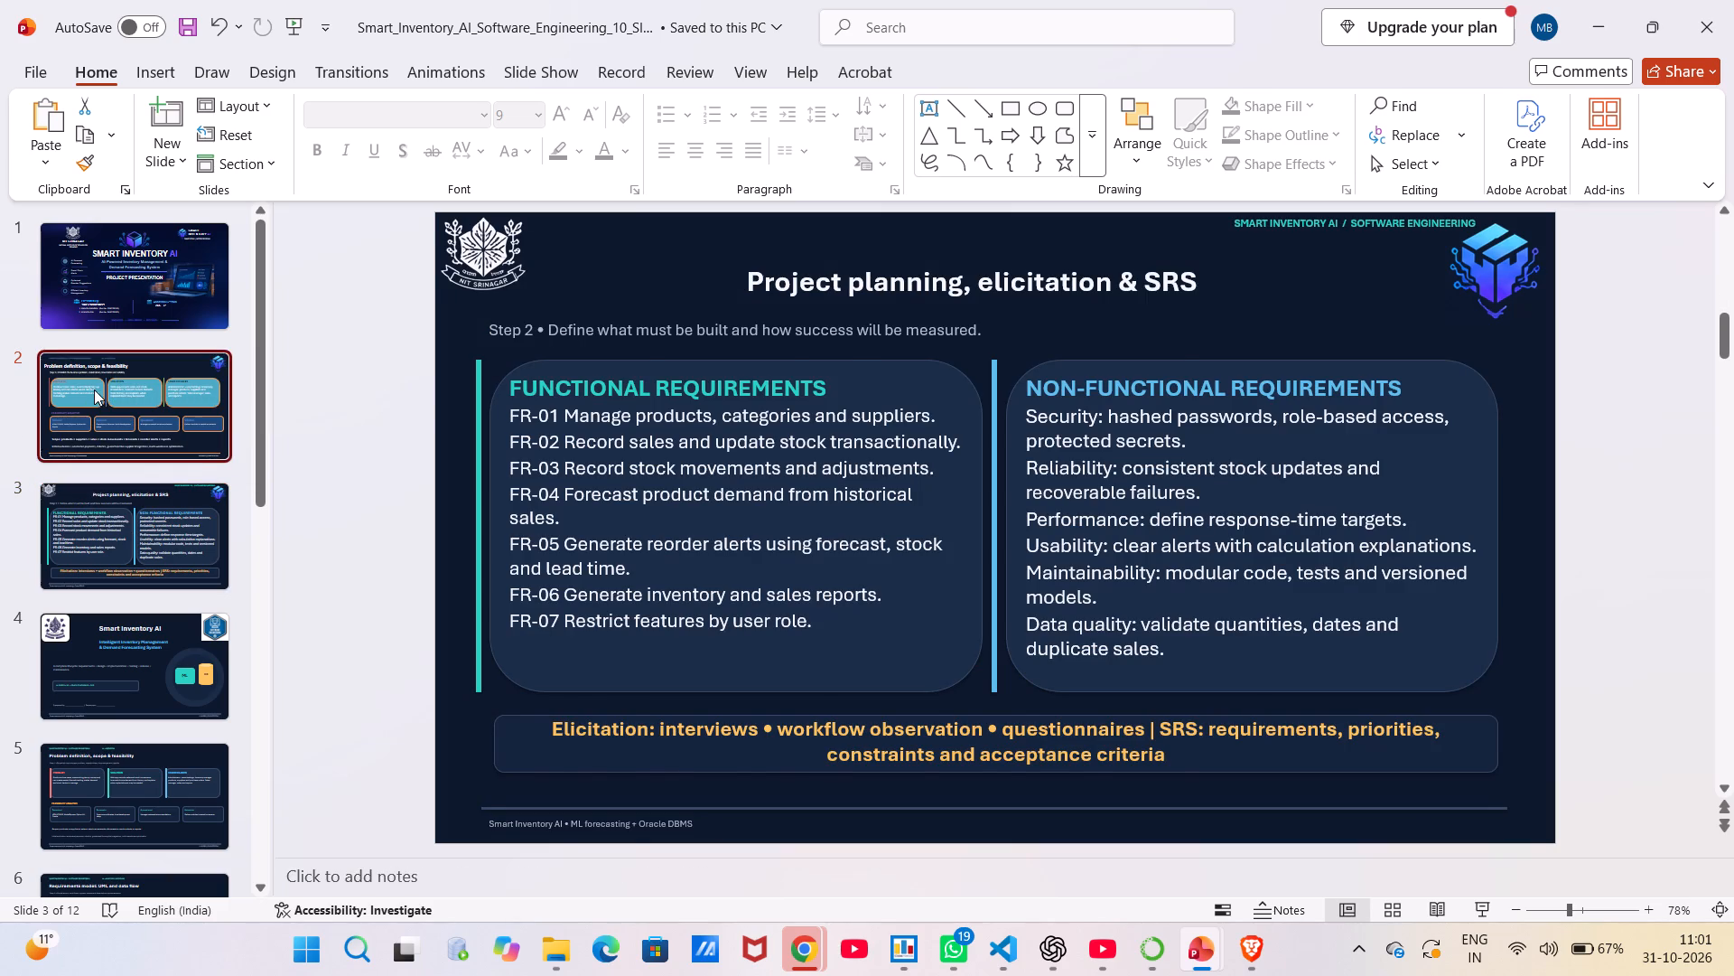
{"action": "left_click", "coordinate": [592, 297]}
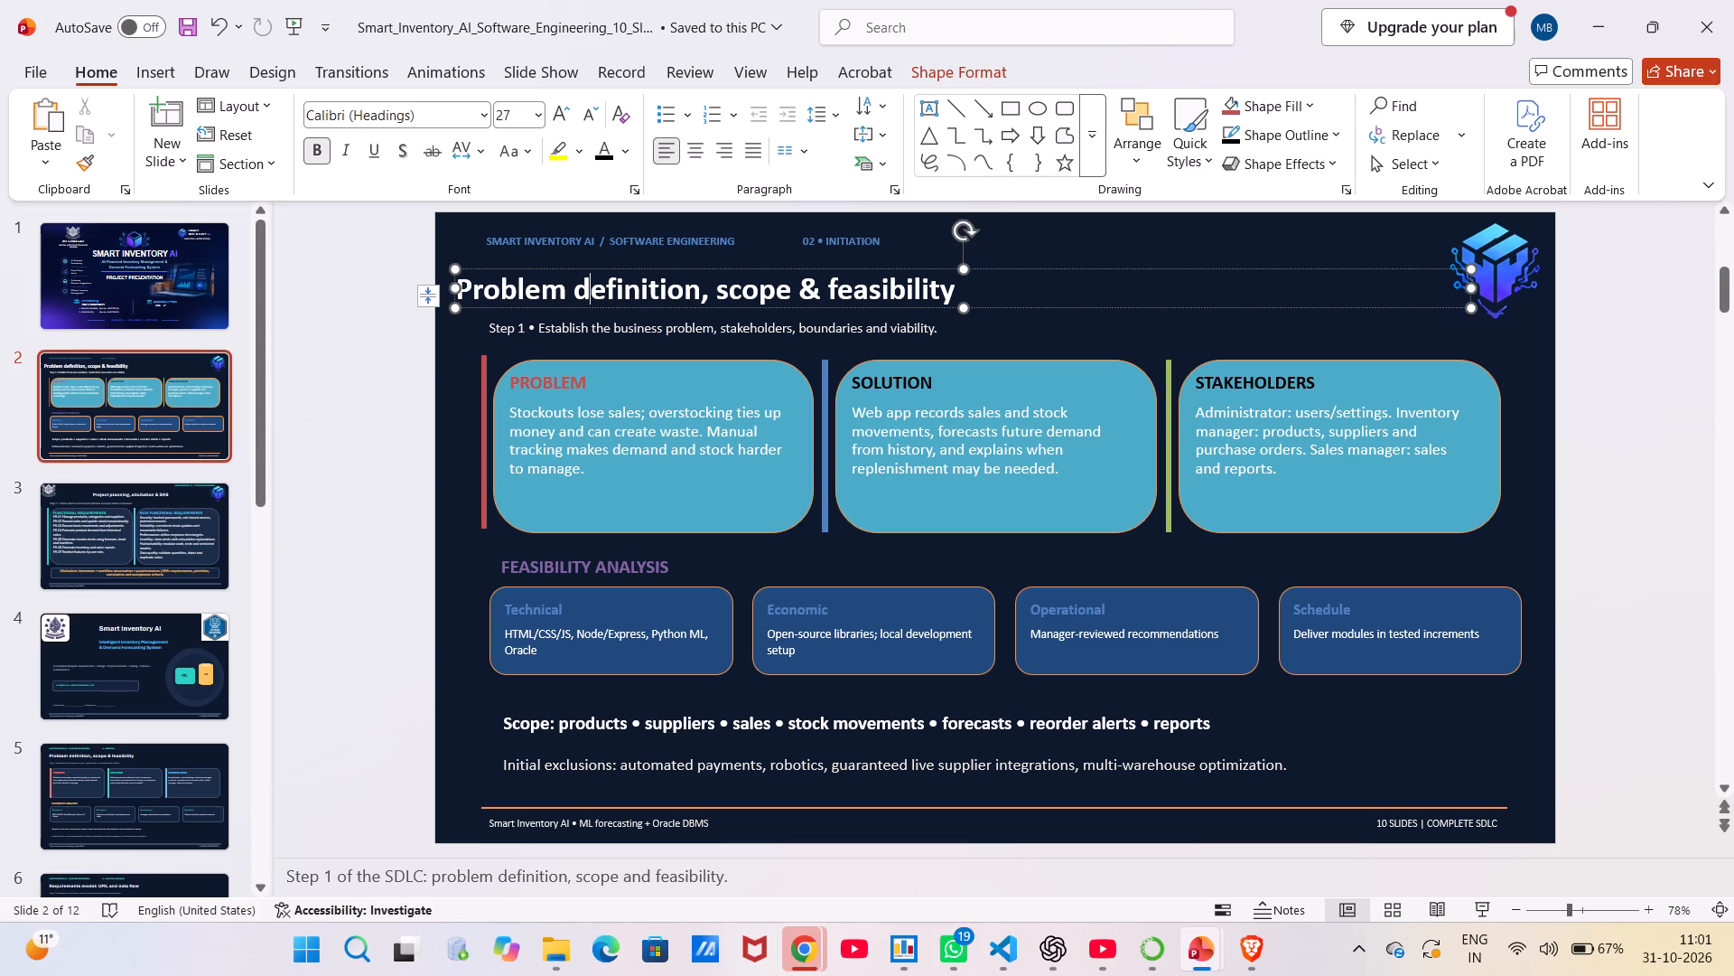
{"action": "left_click_drag", "start_coordinate": [656, 310], "coordinate": [804, 312]}
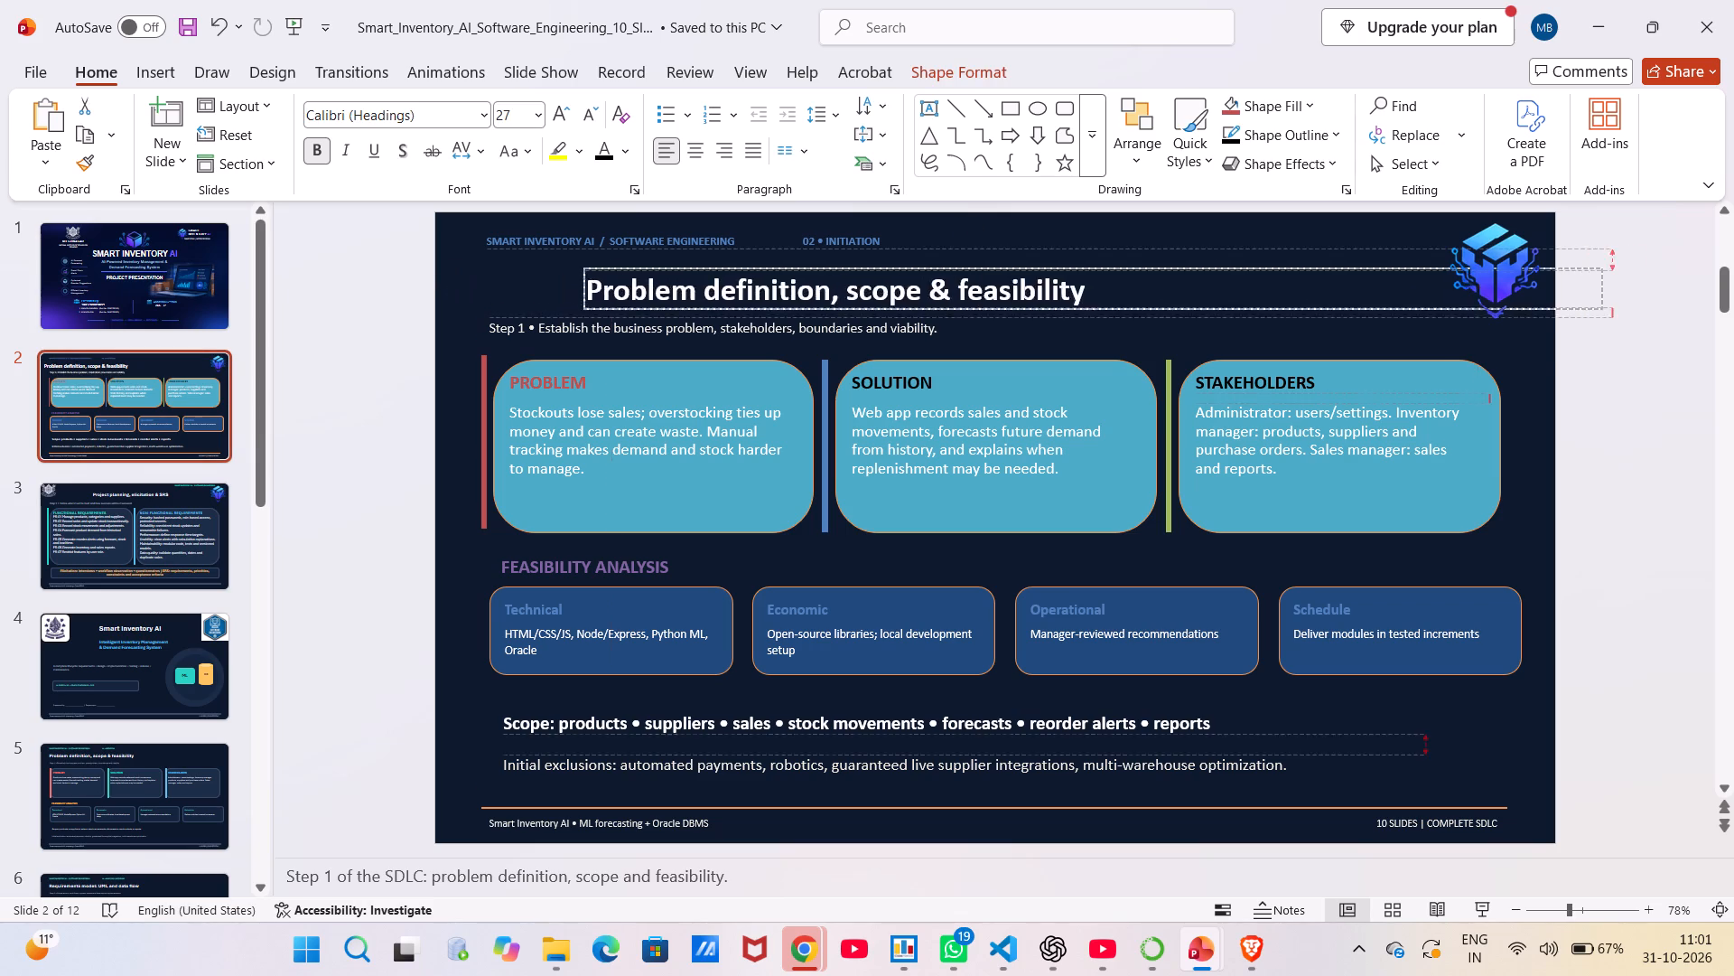
{"action": "left_click_drag", "start_coordinate": [804, 312], "coordinate": [915, 315]}
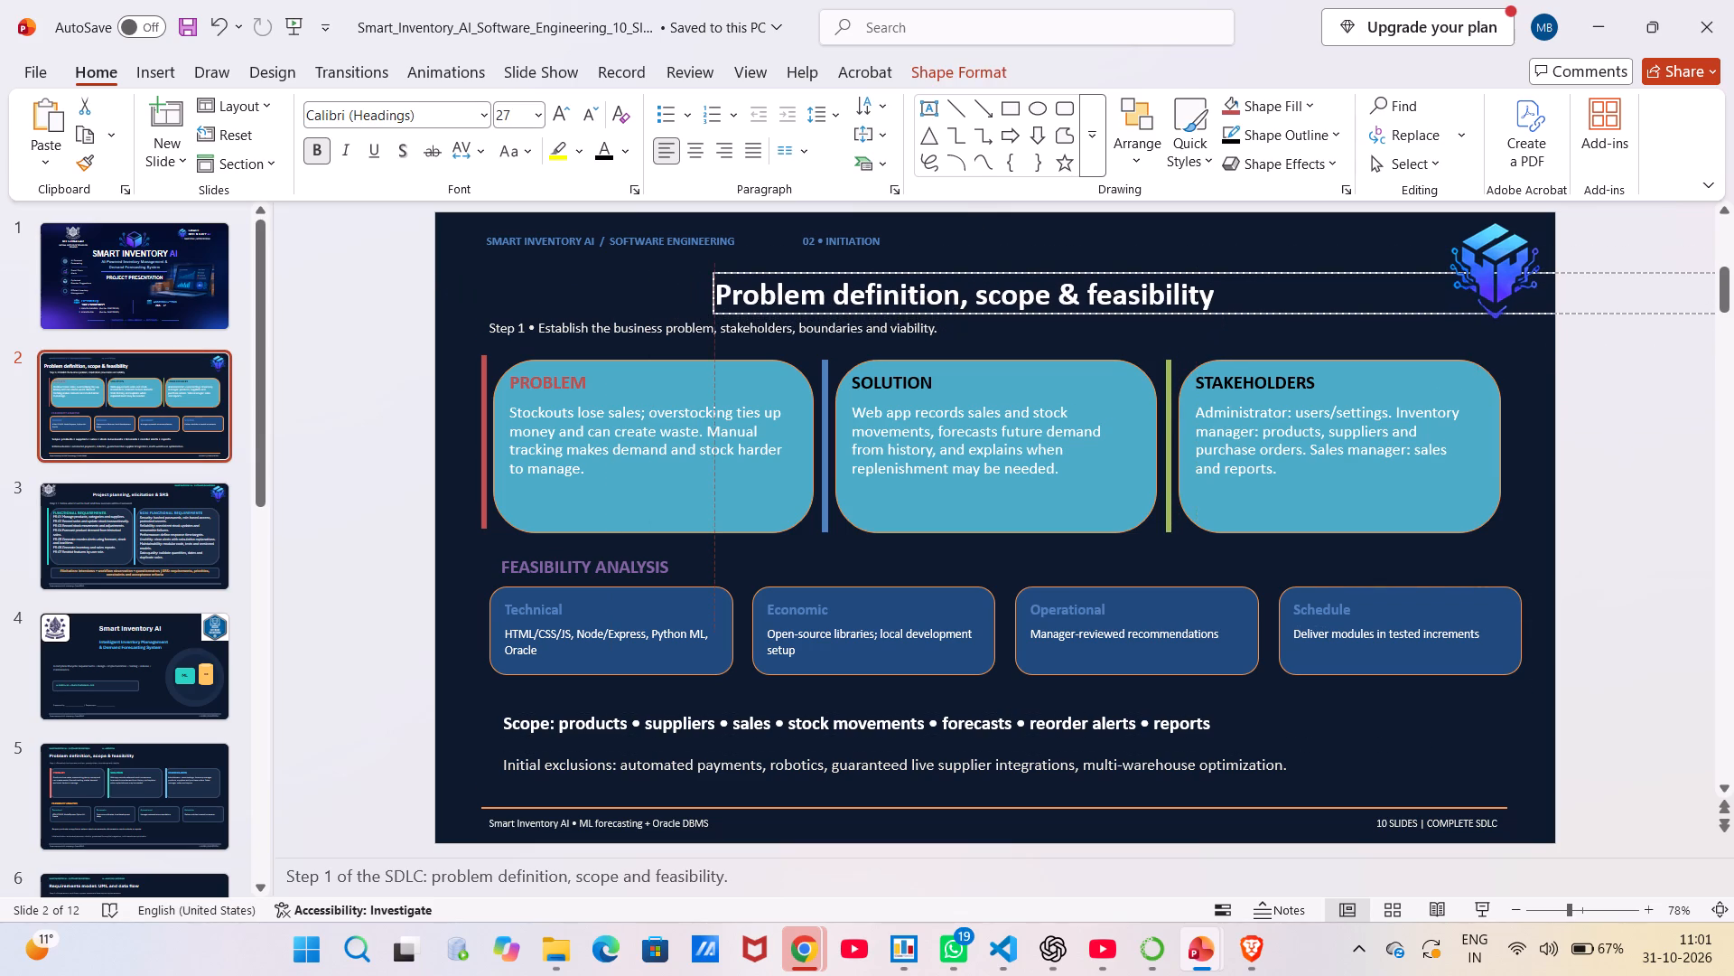
{"action": "left_click_drag", "start_coordinate": [915, 315], "coordinate": [929, 314]}
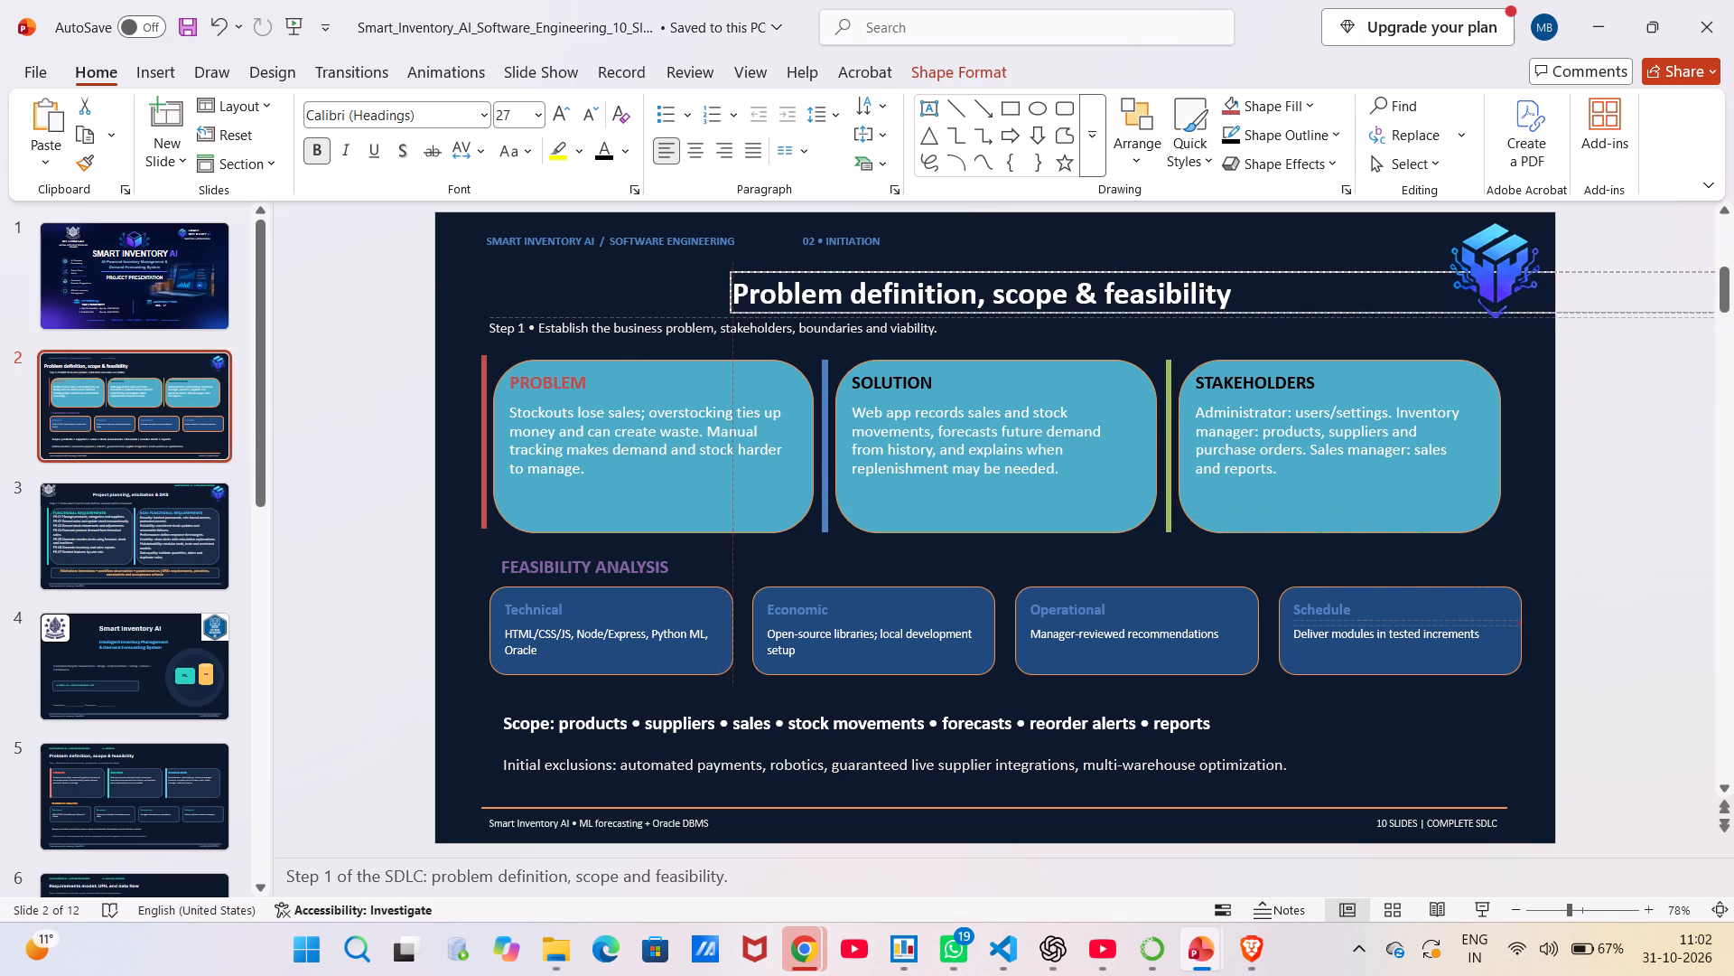
{"action": "left_click_drag", "start_coordinate": [929, 314], "coordinate": [929, 313]}
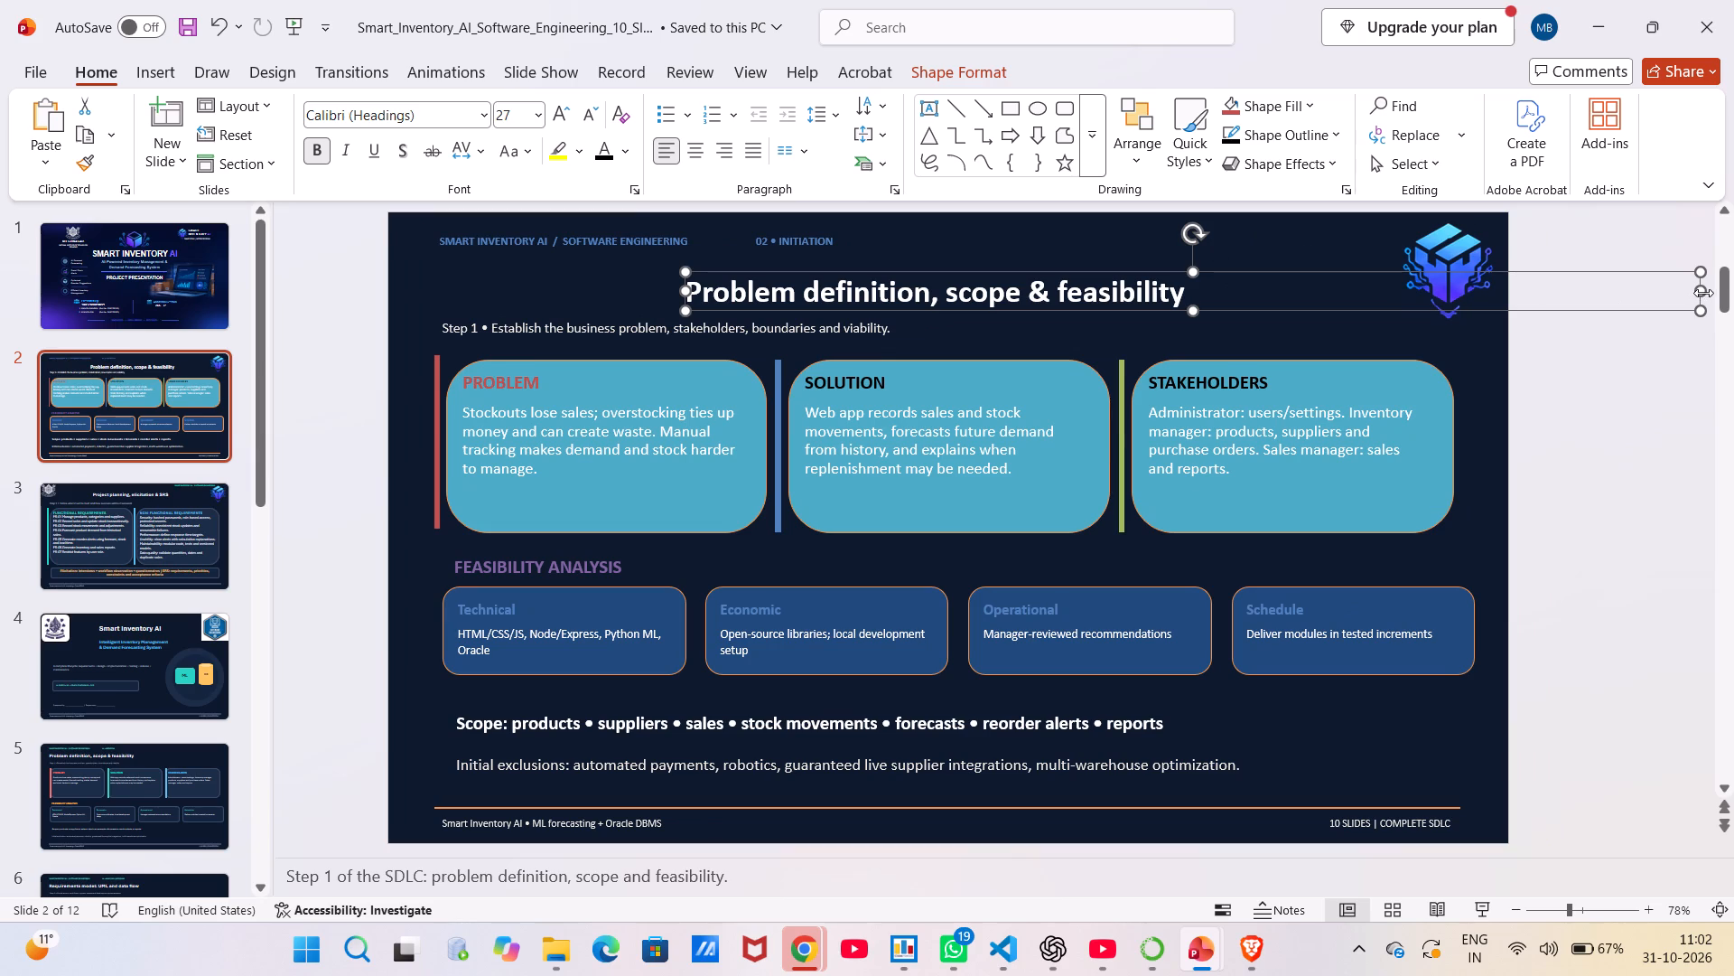
Narrow slide 2's title text box to end just past "feasibility", keeping the title on one line.
{"action": "left_click_drag", "start_coordinate": [1703, 293], "coordinate": [1207, 330]}
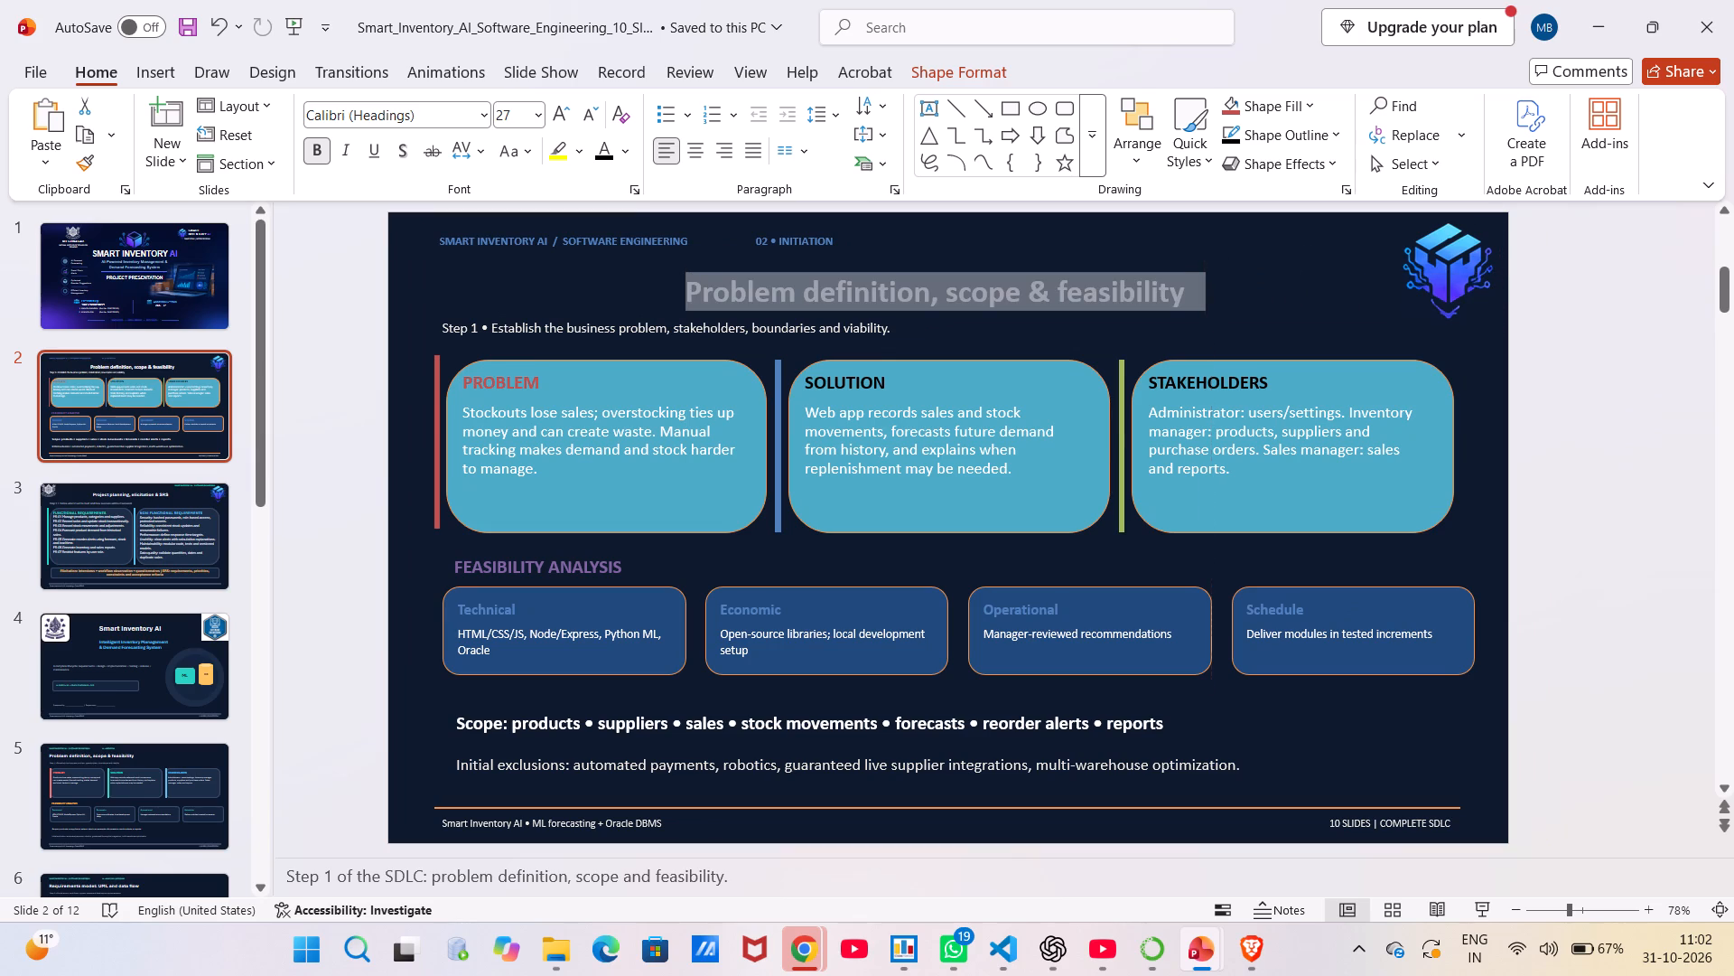
{"action": "left_click_drag", "start_coordinate": [1207, 330], "coordinate": [1200, 332]}
{"action": "left_click", "coordinate": [1227, 230]}
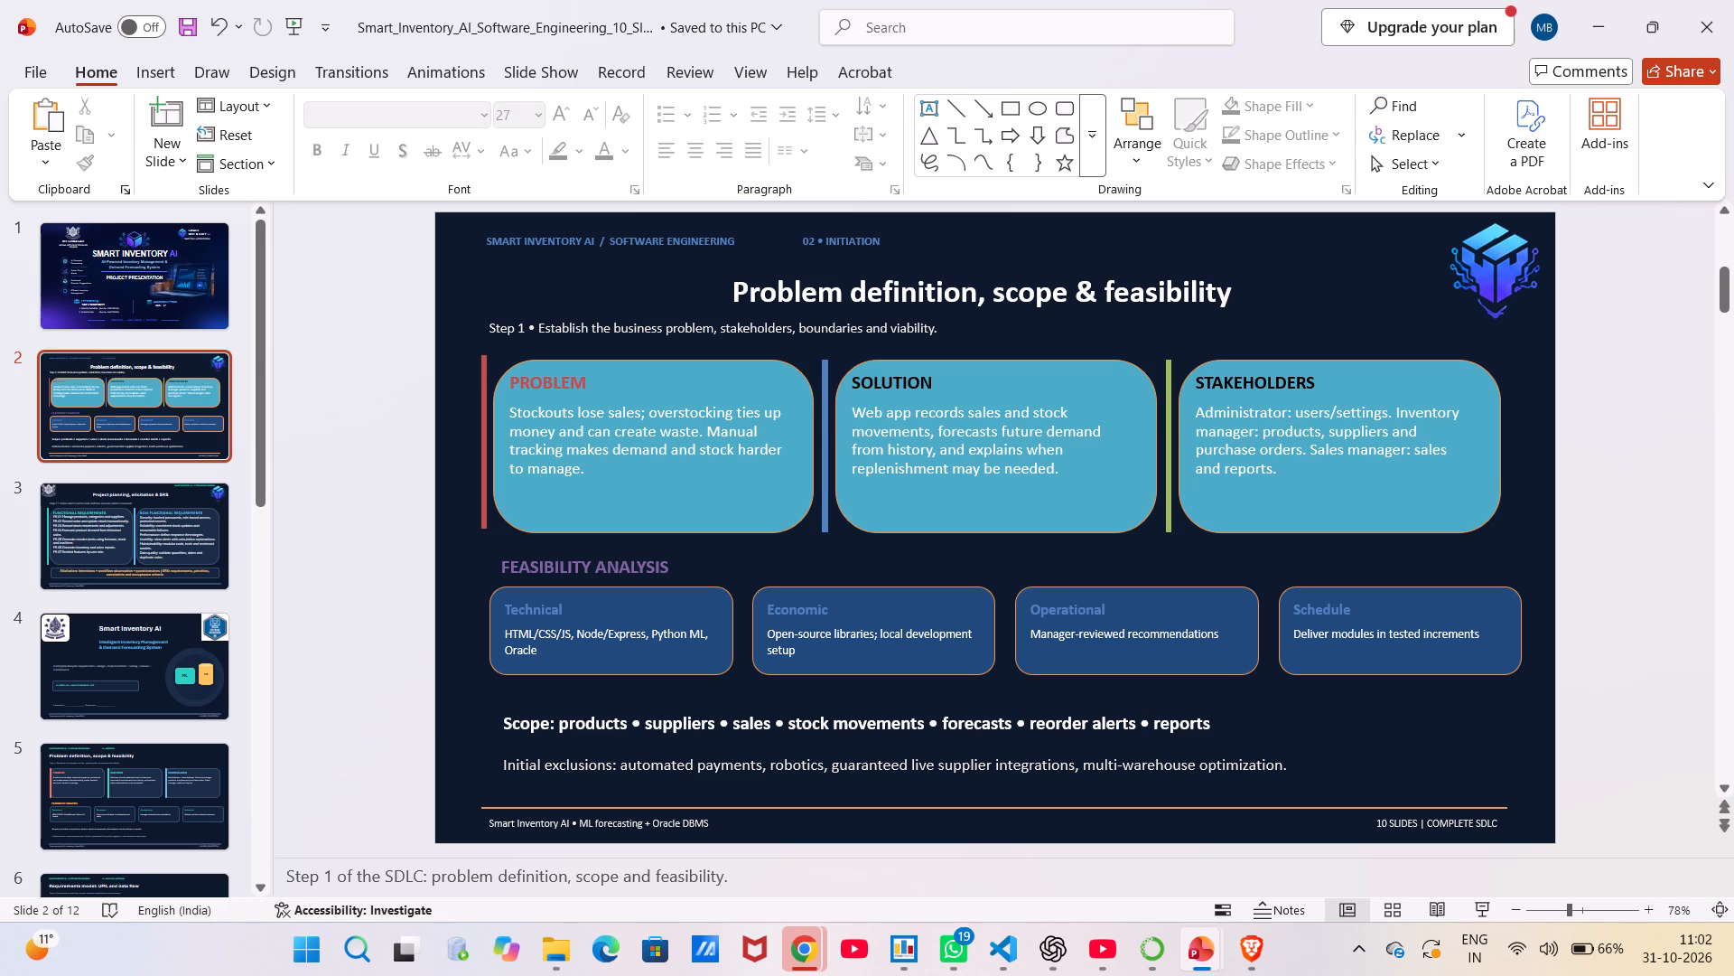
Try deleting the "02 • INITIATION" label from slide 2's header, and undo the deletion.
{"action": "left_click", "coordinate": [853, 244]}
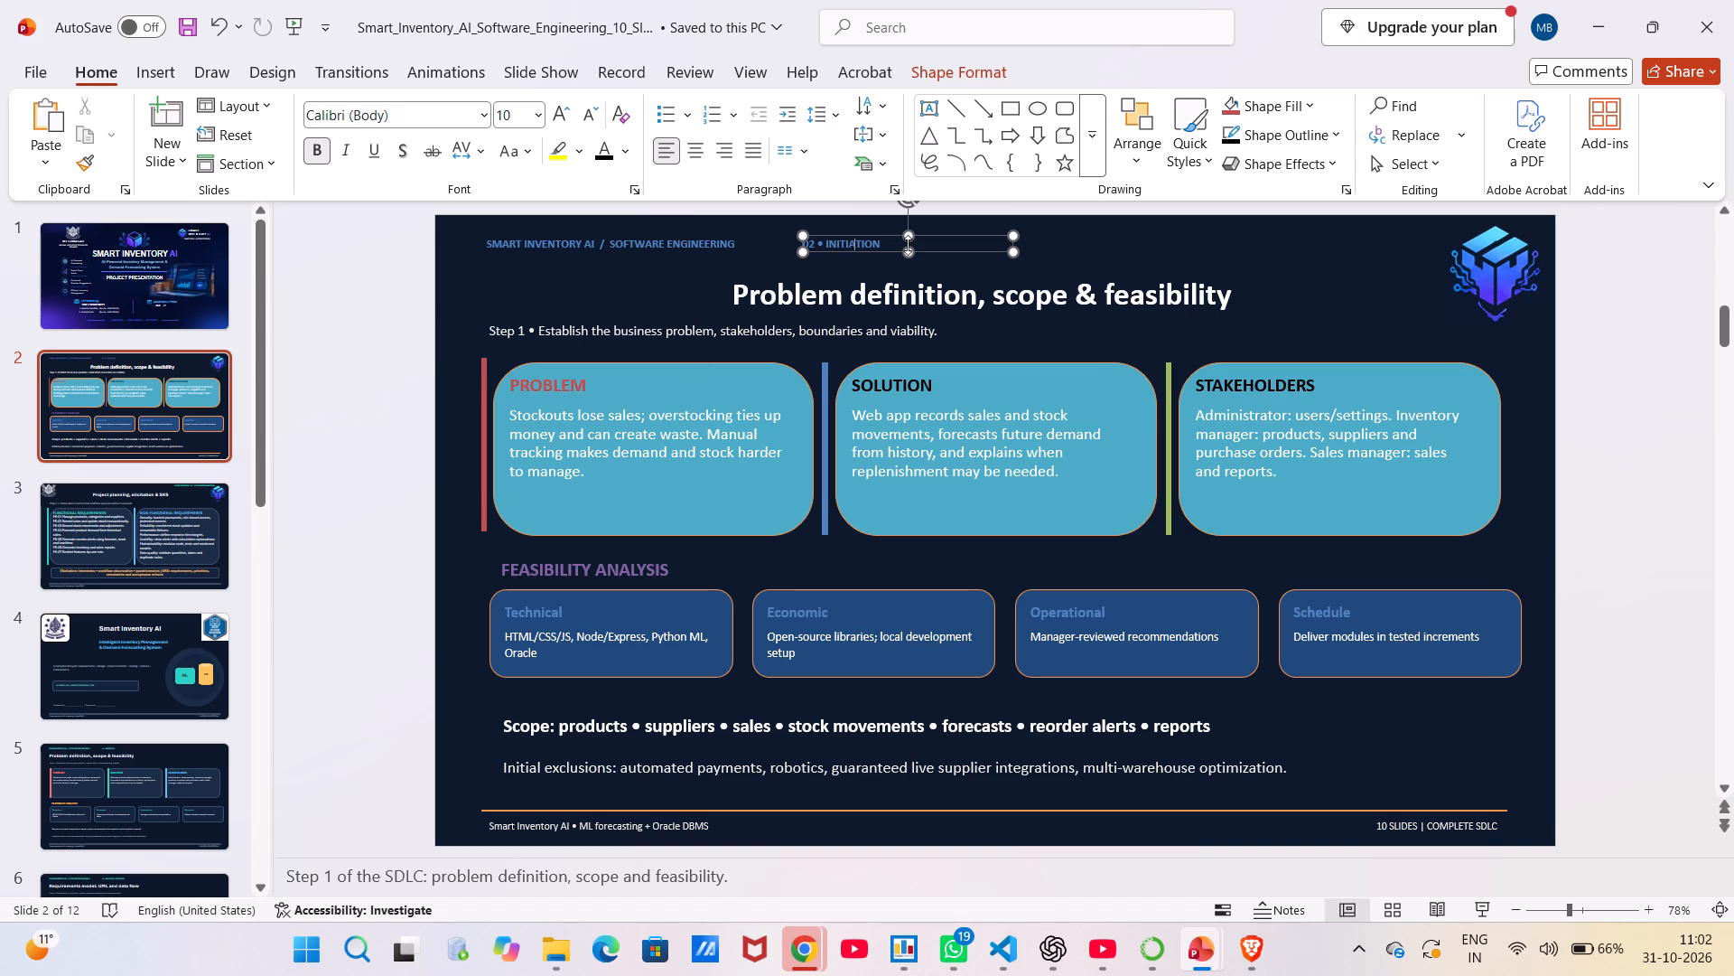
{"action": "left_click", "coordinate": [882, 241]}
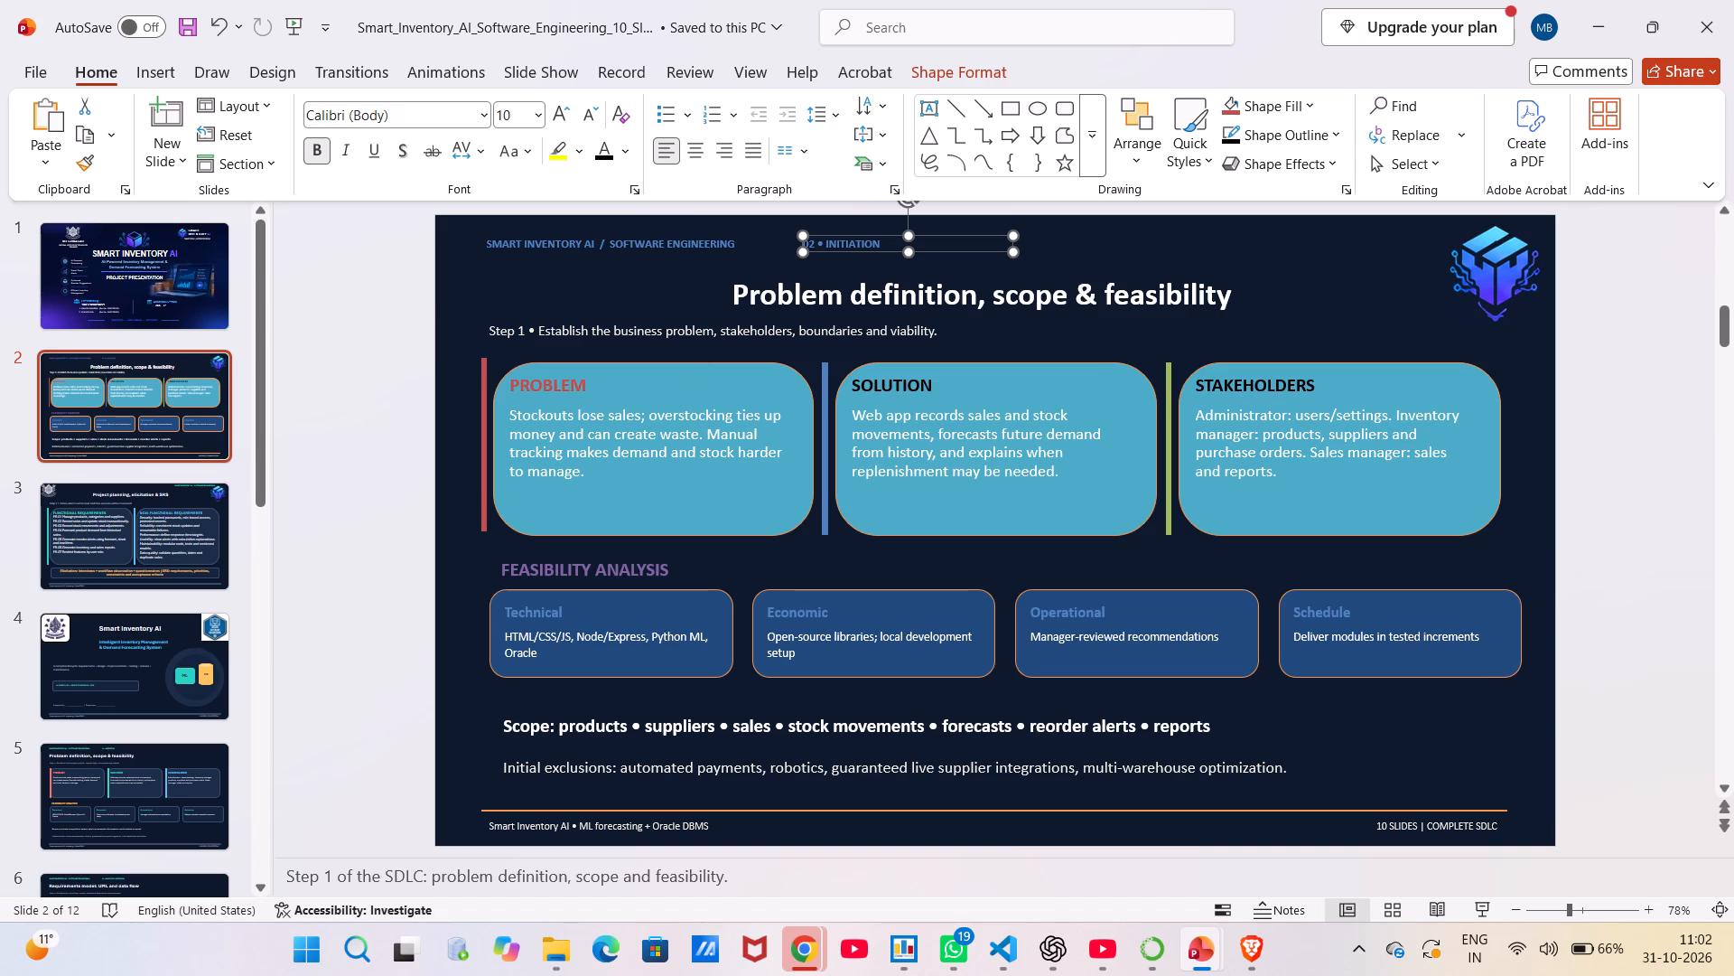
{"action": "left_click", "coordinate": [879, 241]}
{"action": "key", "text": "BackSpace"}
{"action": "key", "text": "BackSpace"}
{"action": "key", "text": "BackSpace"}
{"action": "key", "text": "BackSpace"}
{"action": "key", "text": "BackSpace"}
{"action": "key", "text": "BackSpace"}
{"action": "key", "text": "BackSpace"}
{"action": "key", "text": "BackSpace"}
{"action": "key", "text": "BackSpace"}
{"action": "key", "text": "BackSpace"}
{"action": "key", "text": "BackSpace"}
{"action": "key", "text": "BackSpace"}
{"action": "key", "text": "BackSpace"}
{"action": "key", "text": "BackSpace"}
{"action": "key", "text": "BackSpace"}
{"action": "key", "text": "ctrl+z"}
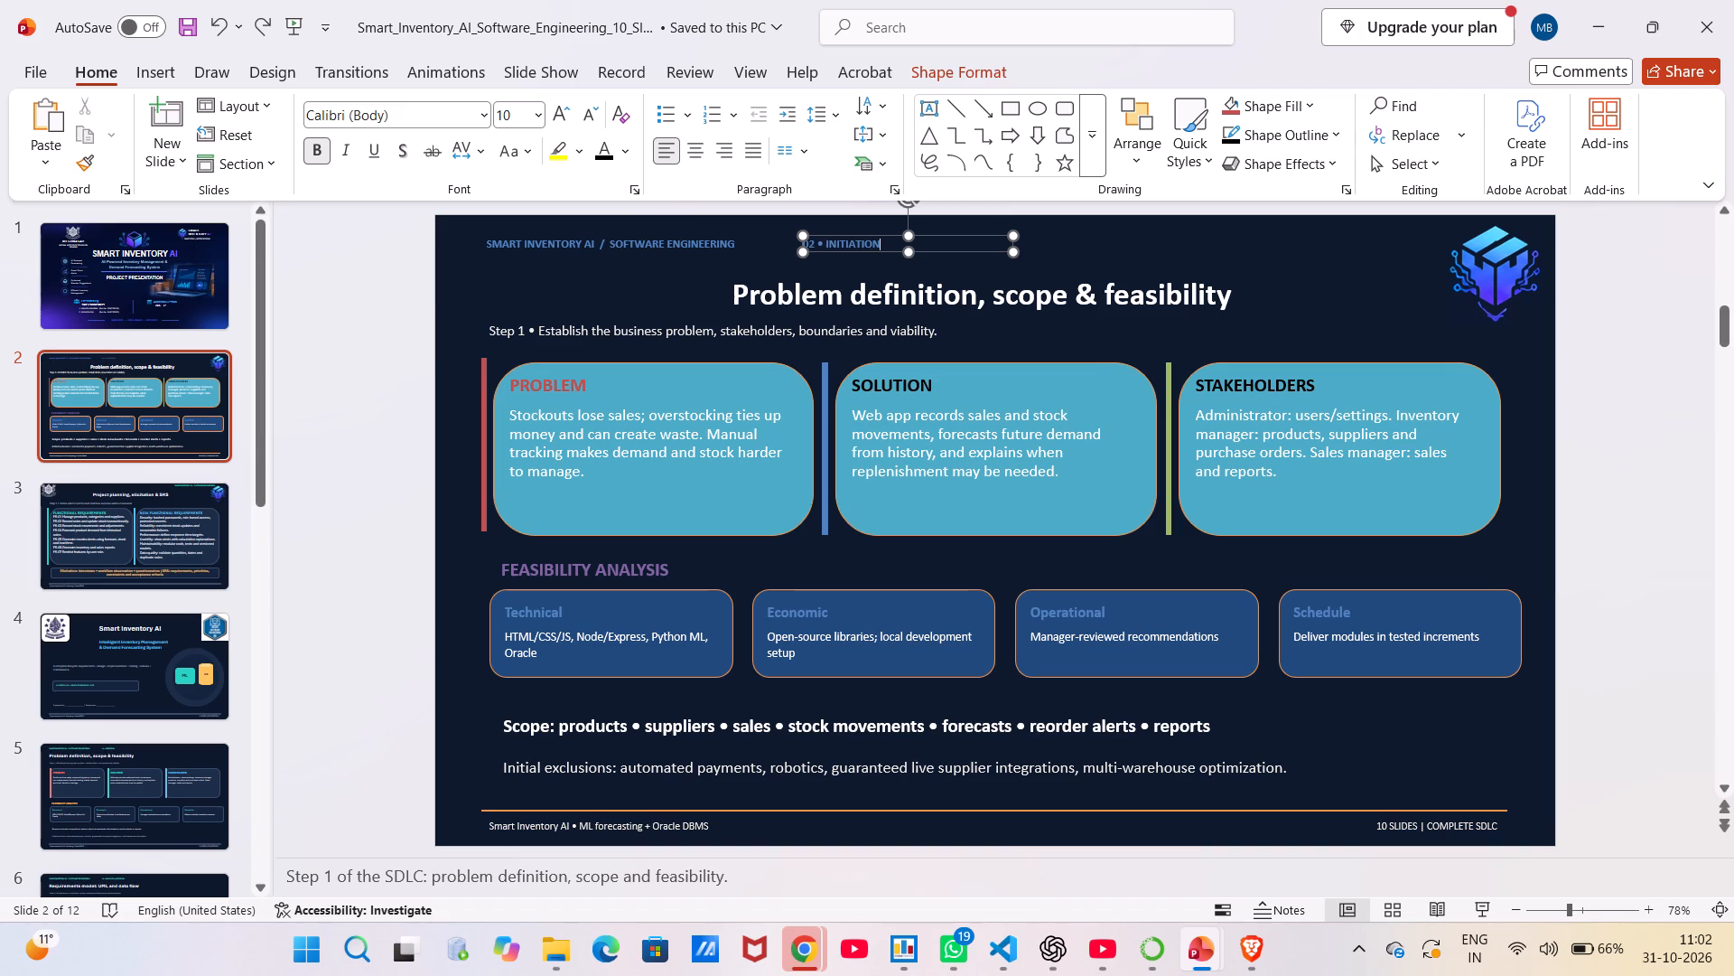
Narrow the "SMART INVENTORY AI / SOFTWARE ENGINEERING" header box on slide 2 to end just past "ENGINEERING".
{"action": "left_click", "coordinate": [673, 239]}
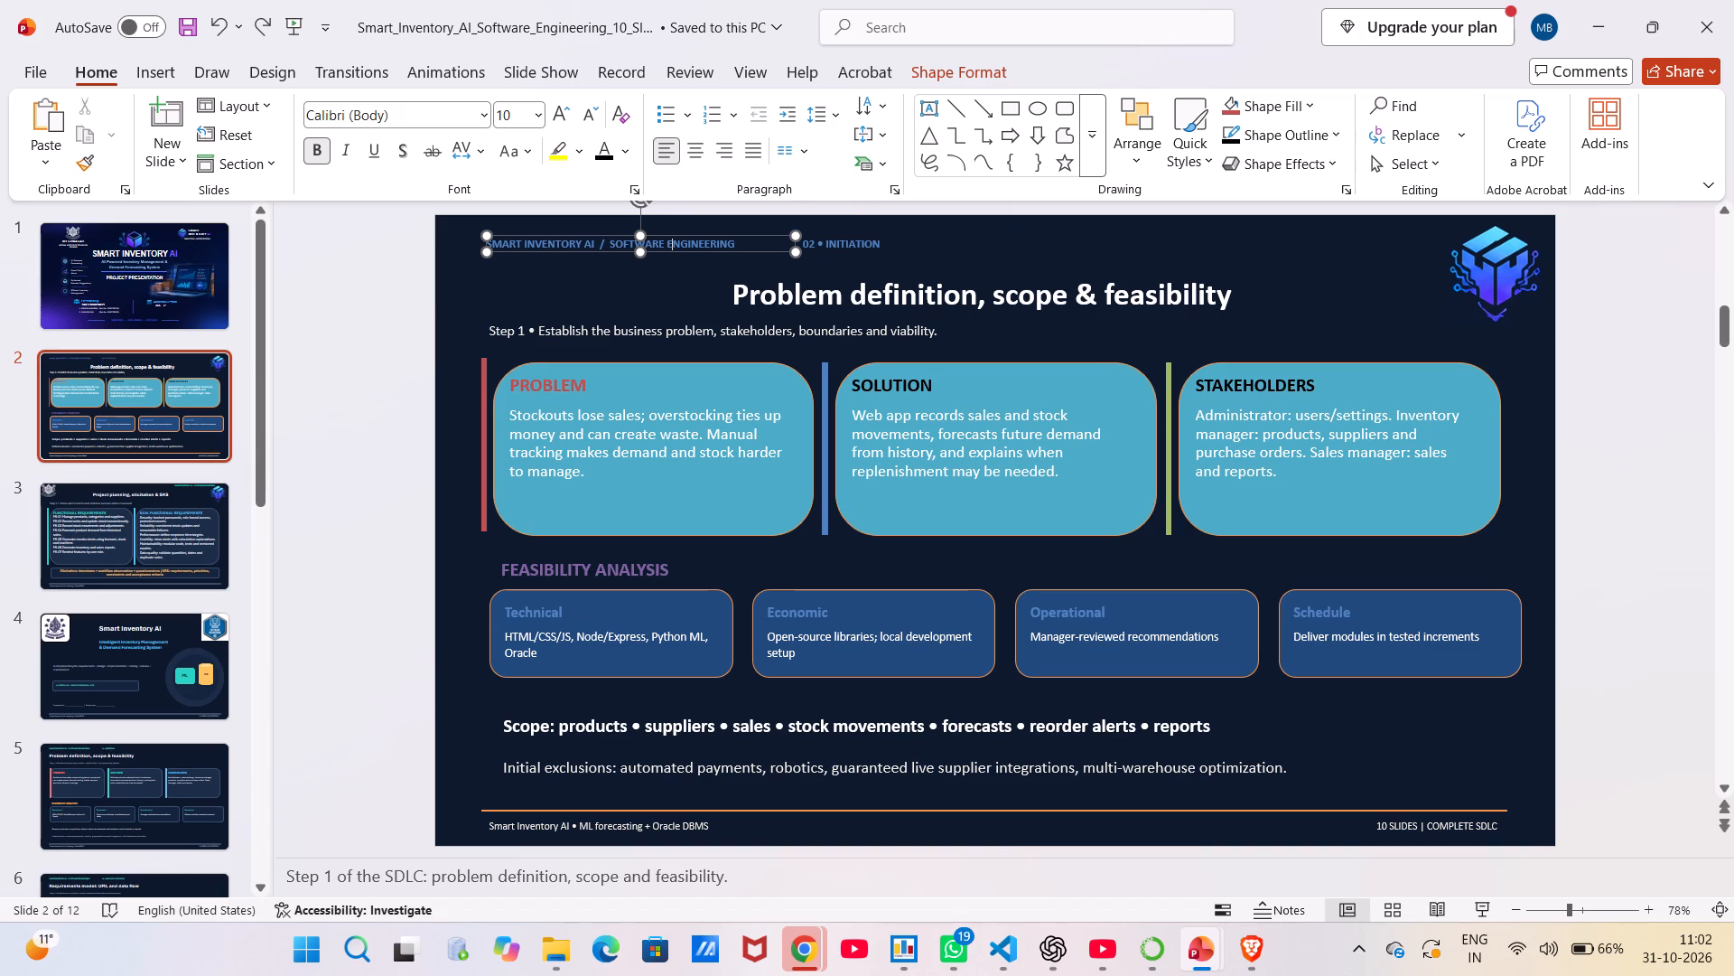
{"action": "left_click_drag", "start_coordinate": [797, 251], "coordinate": [749, 250]}
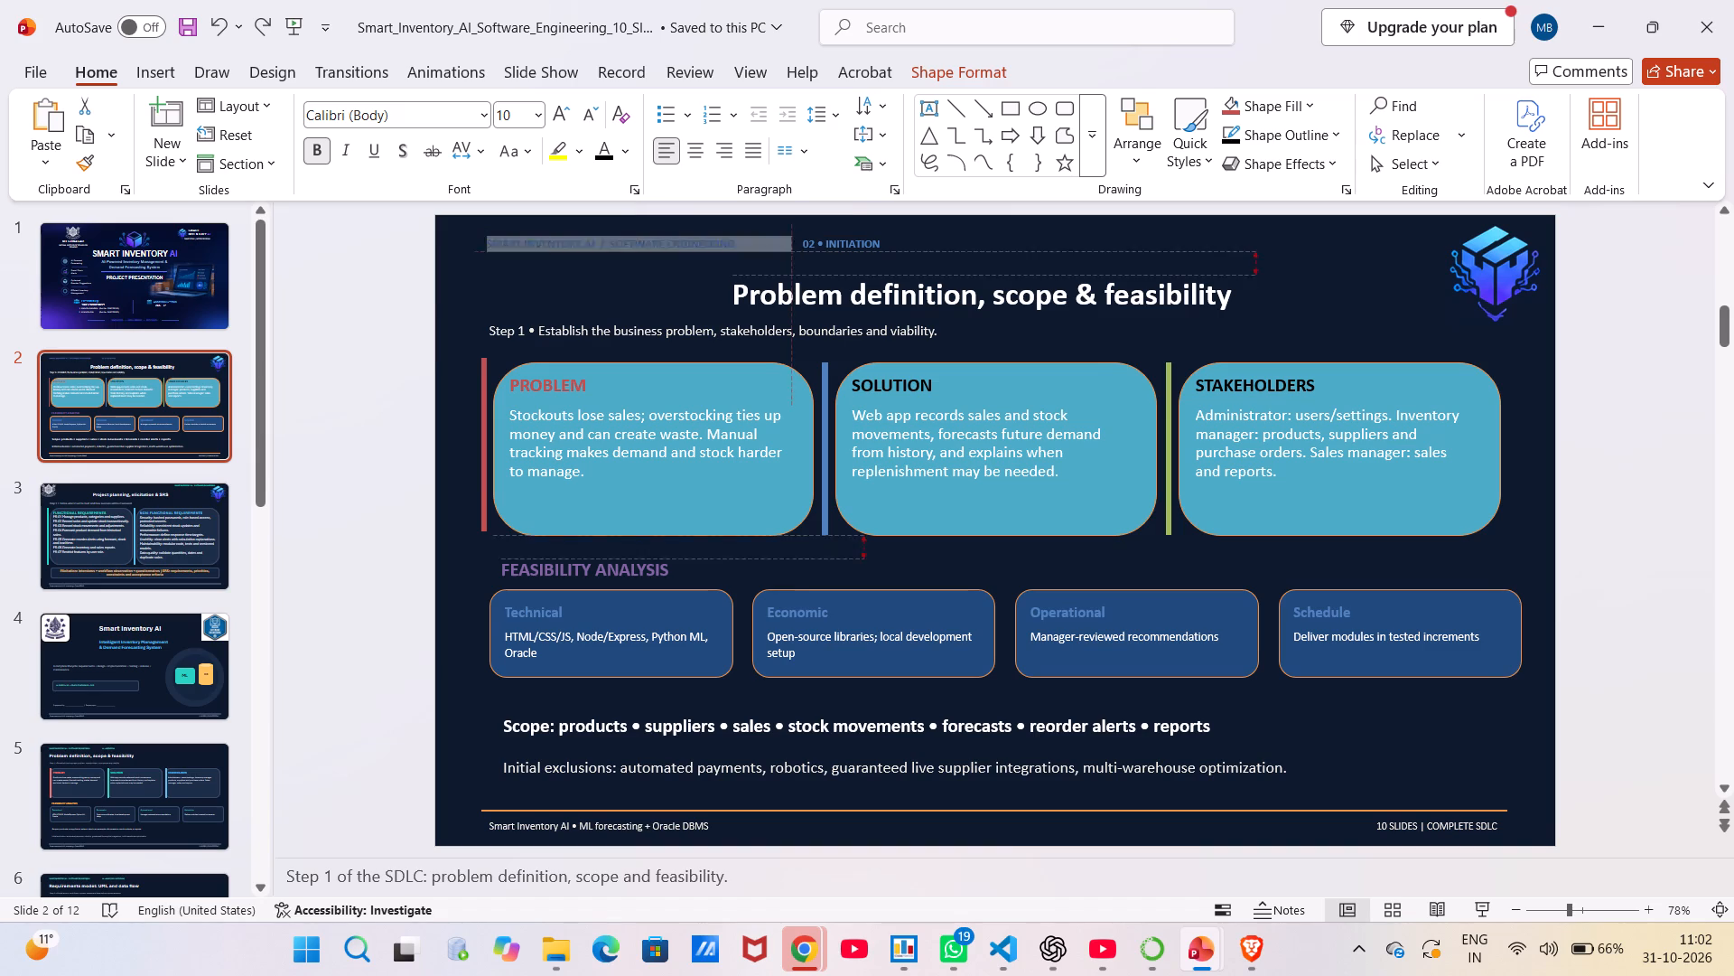
{"action": "left_click_drag", "start_coordinate": [749, 250], "coordinate": [733, 266]}
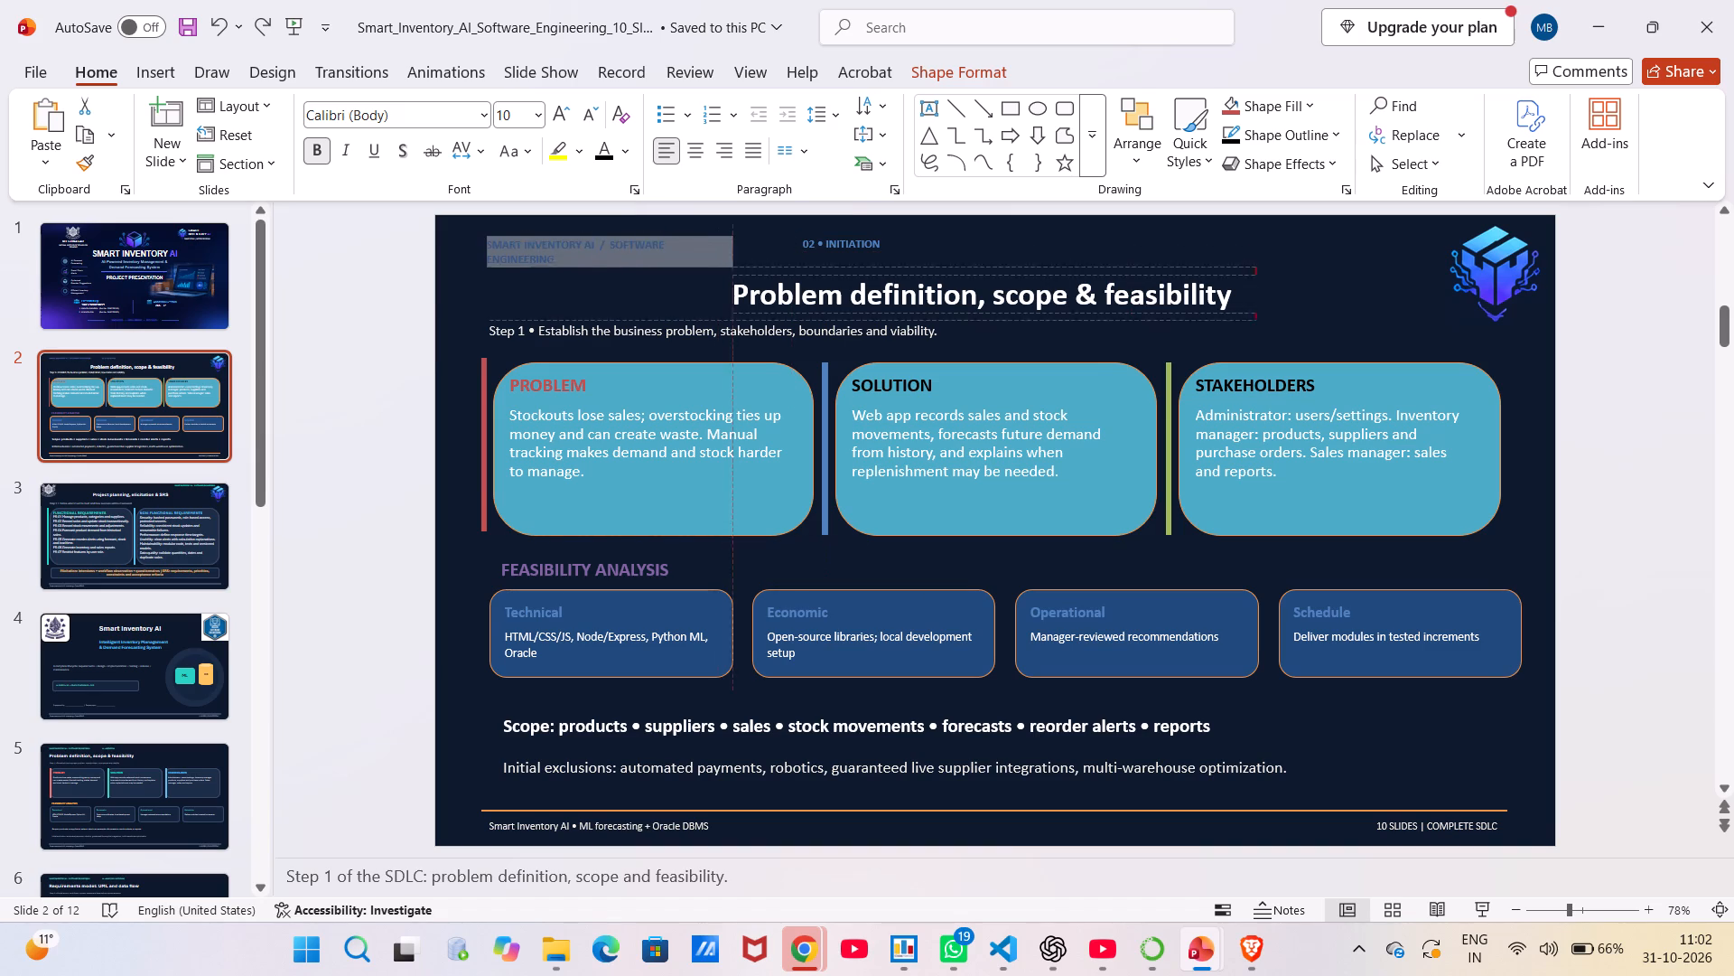
{"action": "left_click_drag", "start_coordinate": [733, 266], "coordinate": [745, 258]}
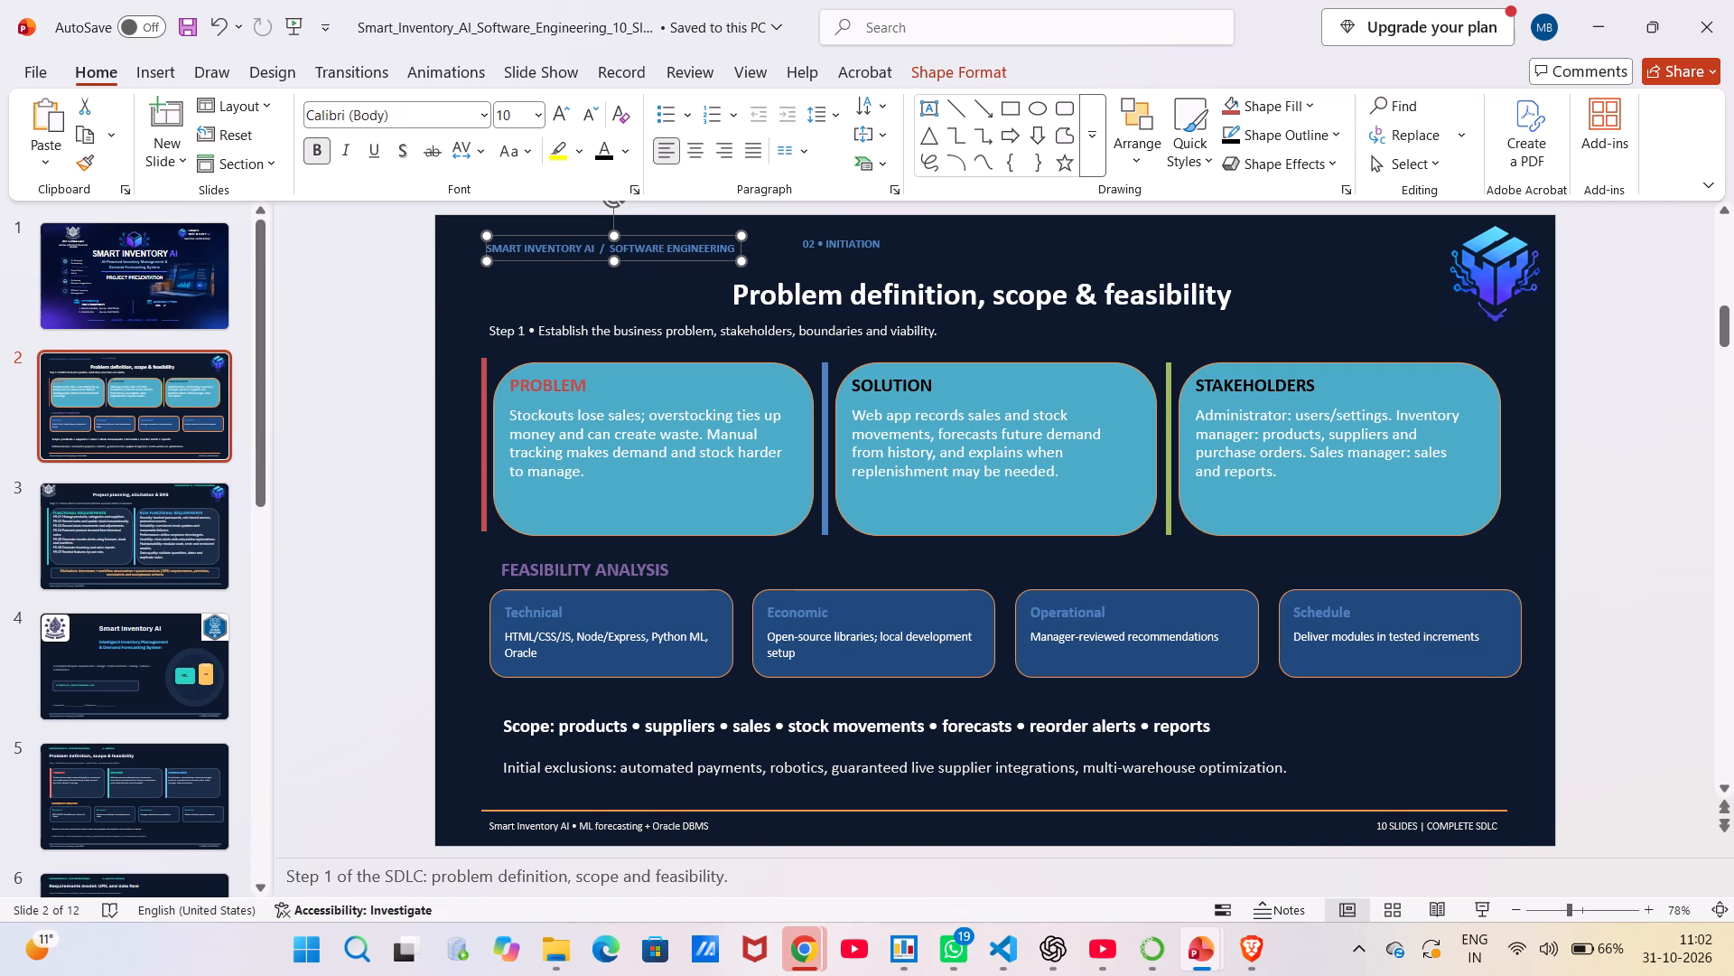
Move the "SMART INVENTORY AI / SOFTWARE ENGINEERING" header on slide 2 to the slide's top-right edge, beside the cube logo.
{"action": "left_click_drag", "start_coordinate": [667, 239], "coordinate": [1254, 185]}
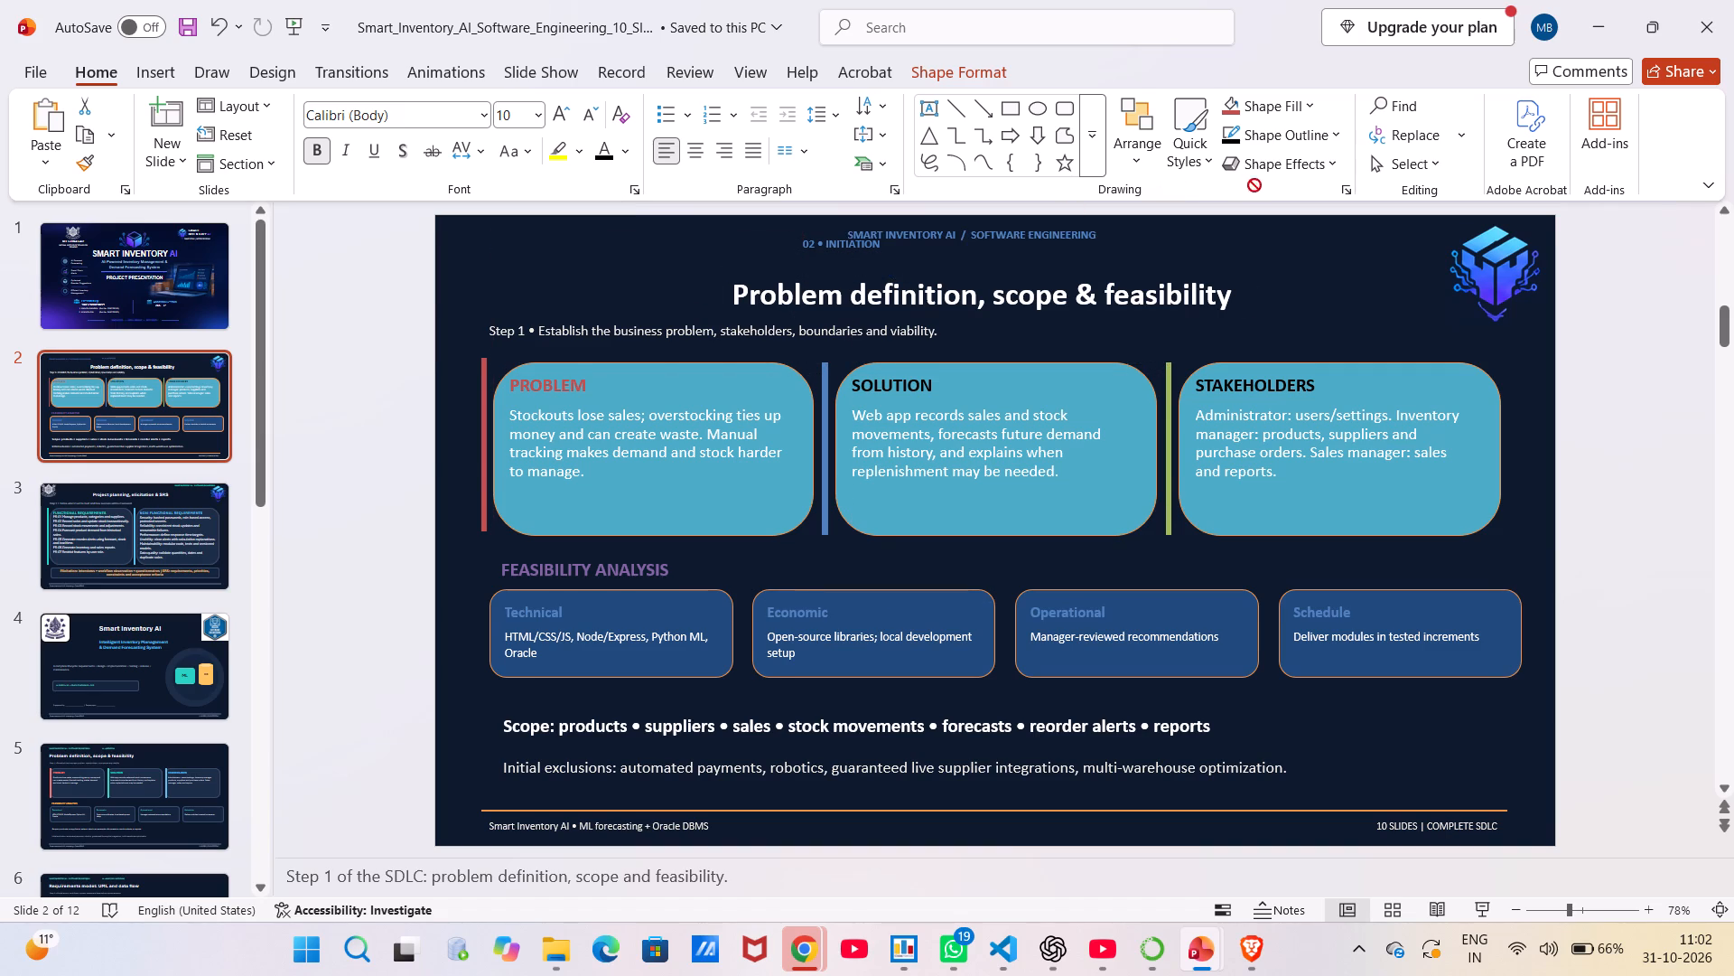
{"action": "left_click_drag", "start_coordinate": [1254, 185], "coordinate": [1395, 227]}
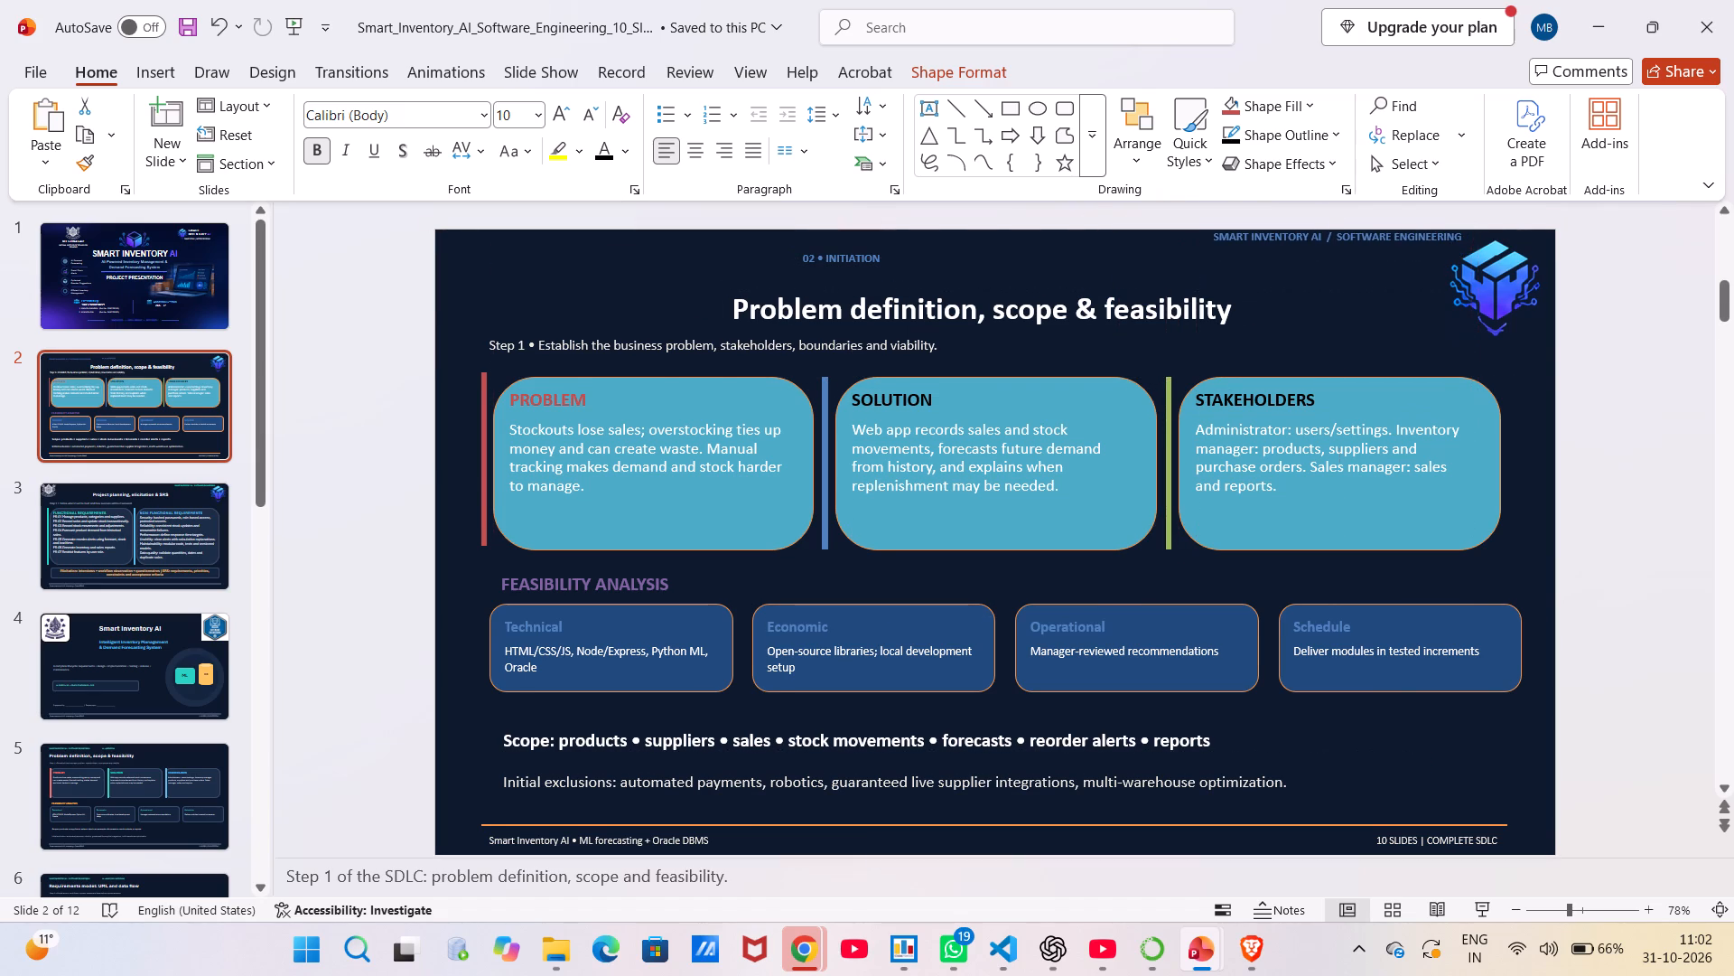
{"action": "left_click_drag", "start_coordinate": [1395, 227], "coordinate": [1396, 234]}
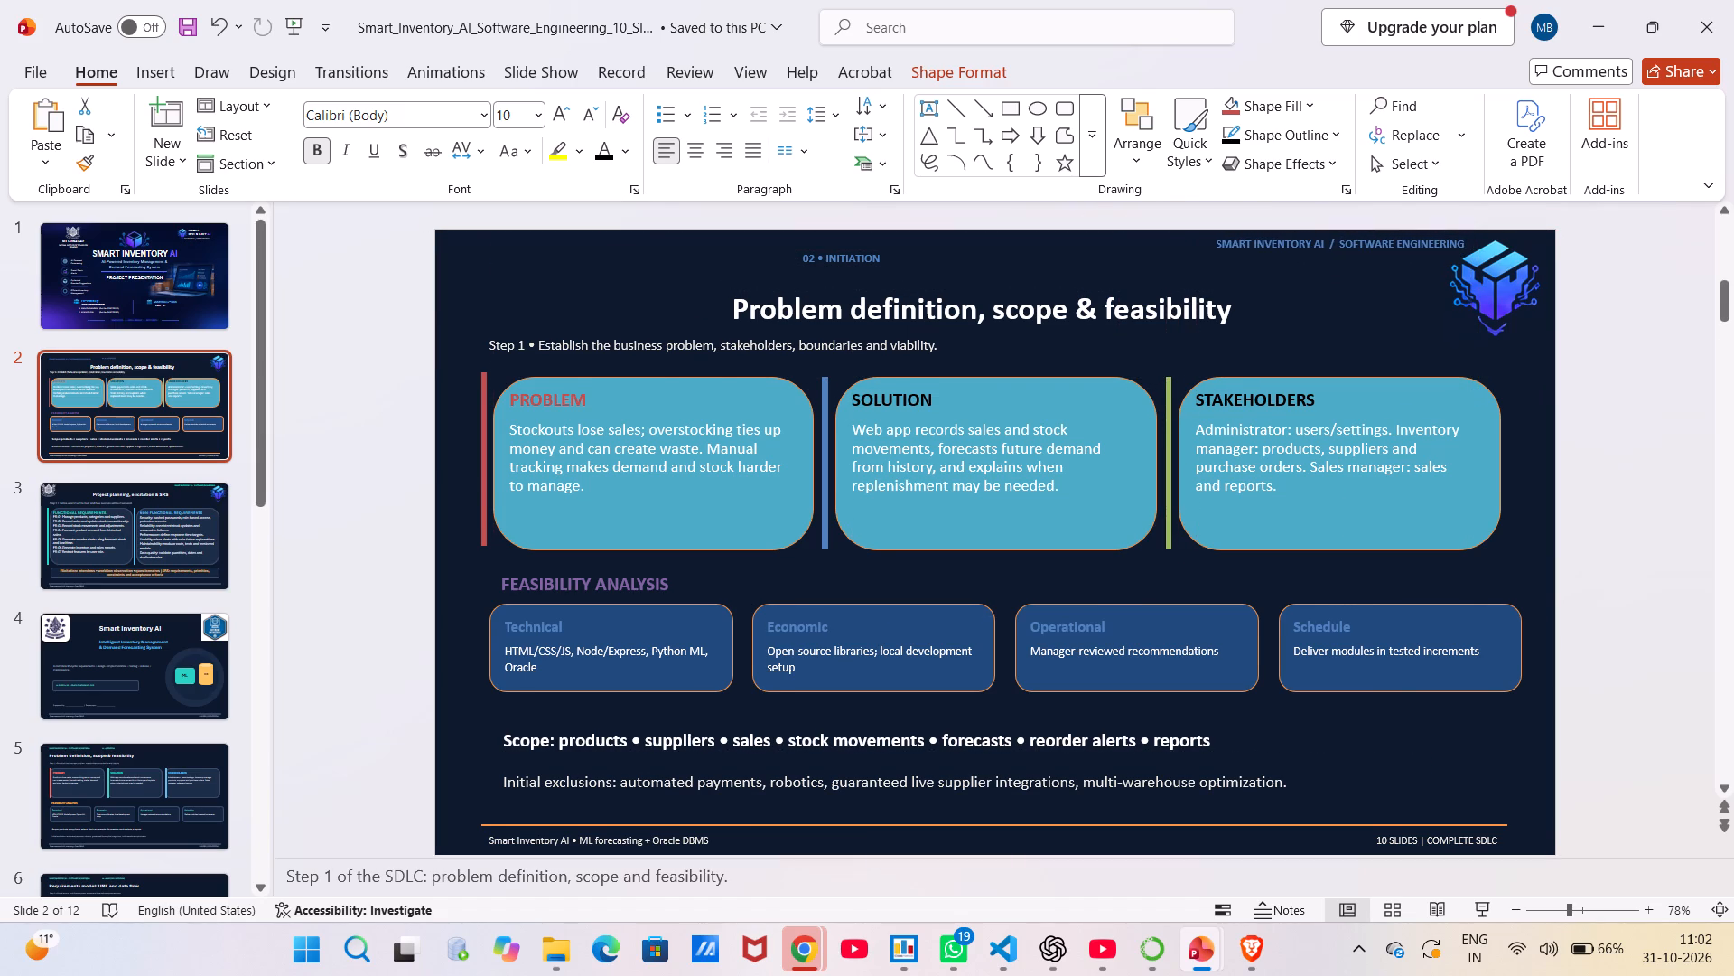
{"action": "left_click_drag", "start_coordinate": [1396, 234], "coordinate": [1396, 233]}
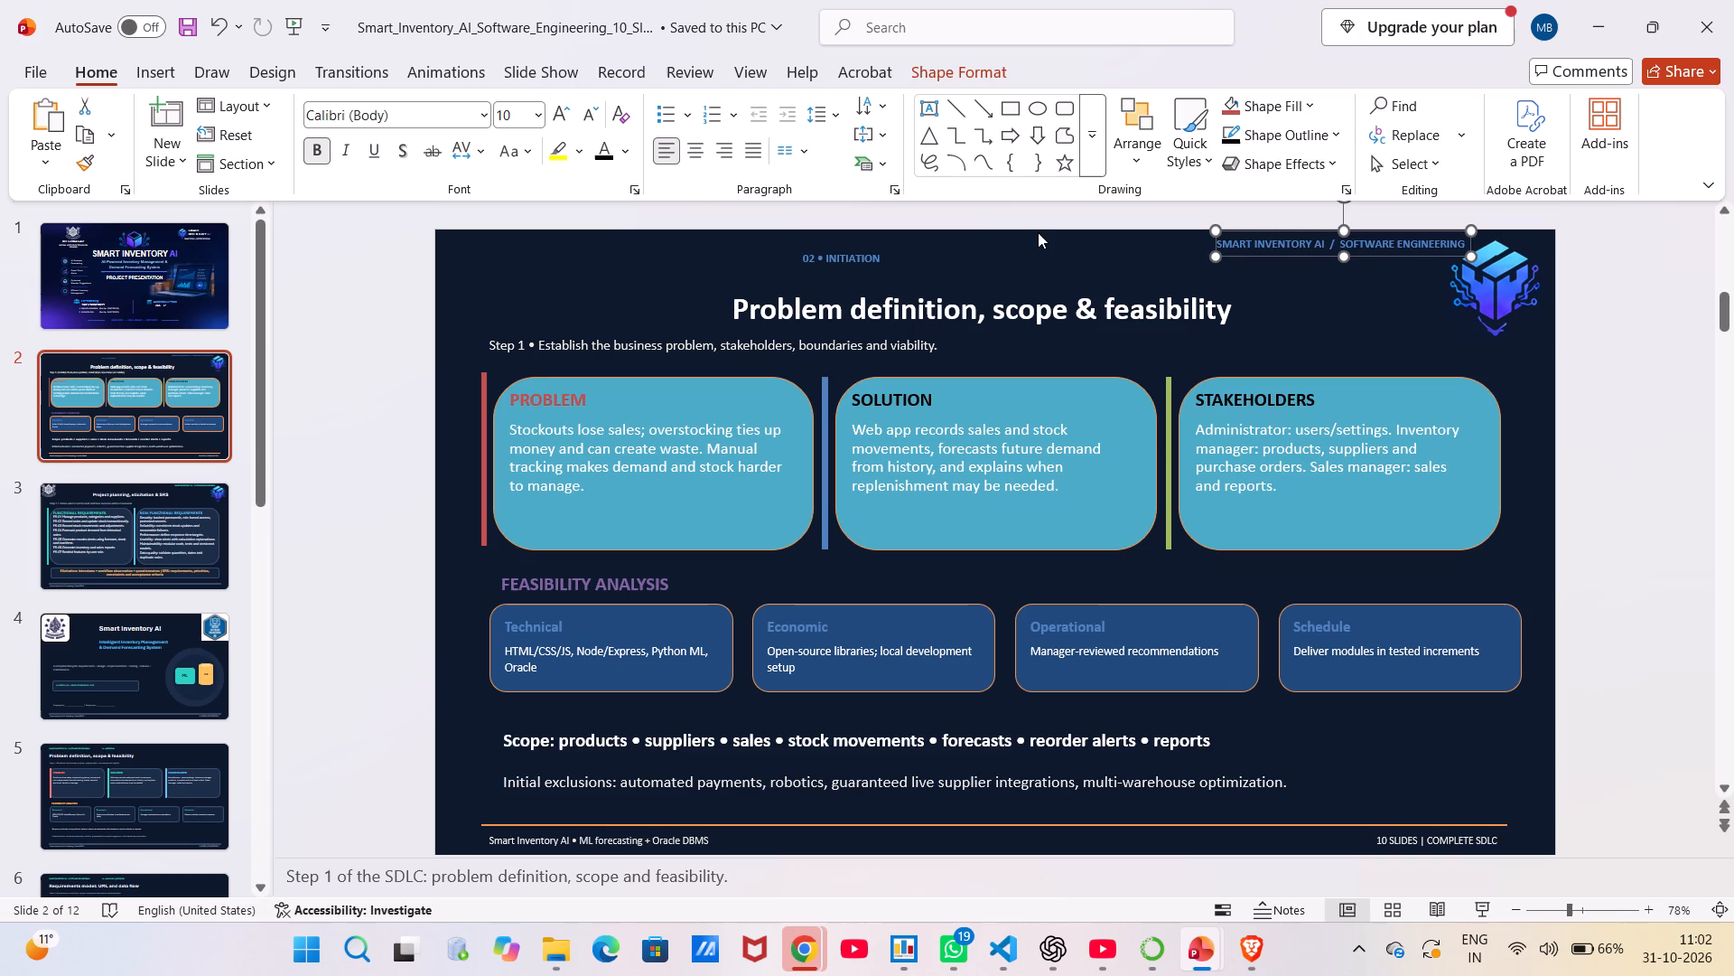
{"action": "left_click", "coordinate": [1038, 232]}
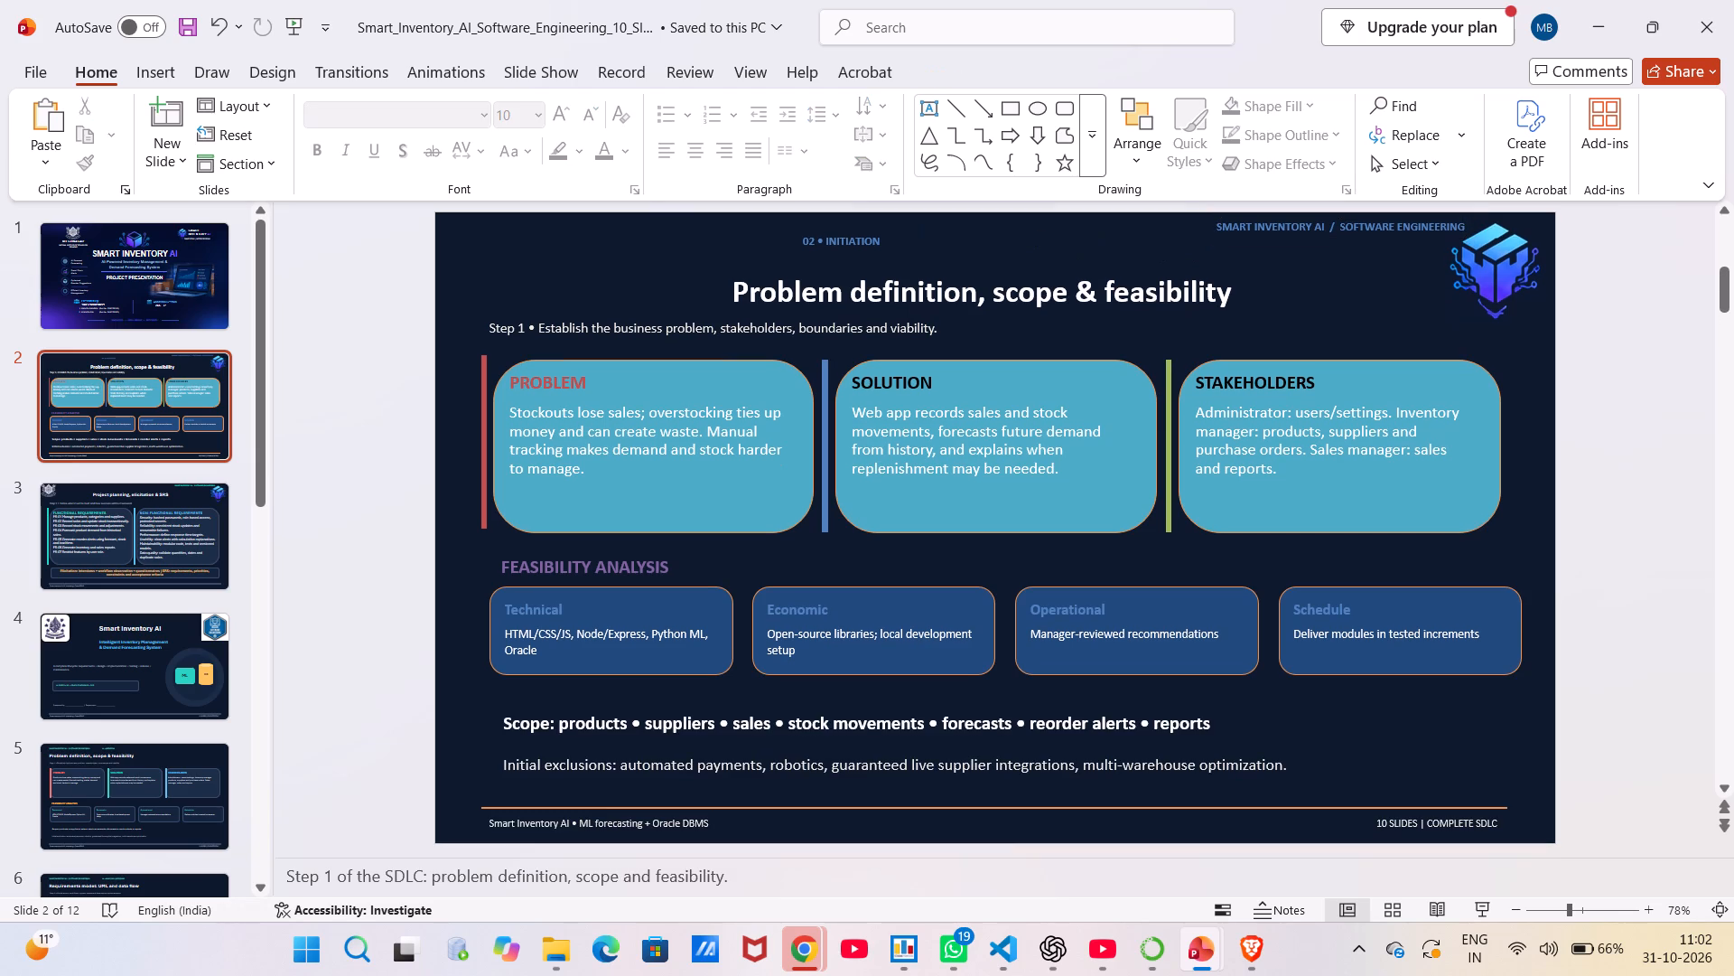
Move the "02 • INITIATION" label on slide 2 up to the slide's top edge, level with the relocated header.
{"action": "left_click_drag", "start_coordinate": [877, 253], "coordinate": [932, 268]}
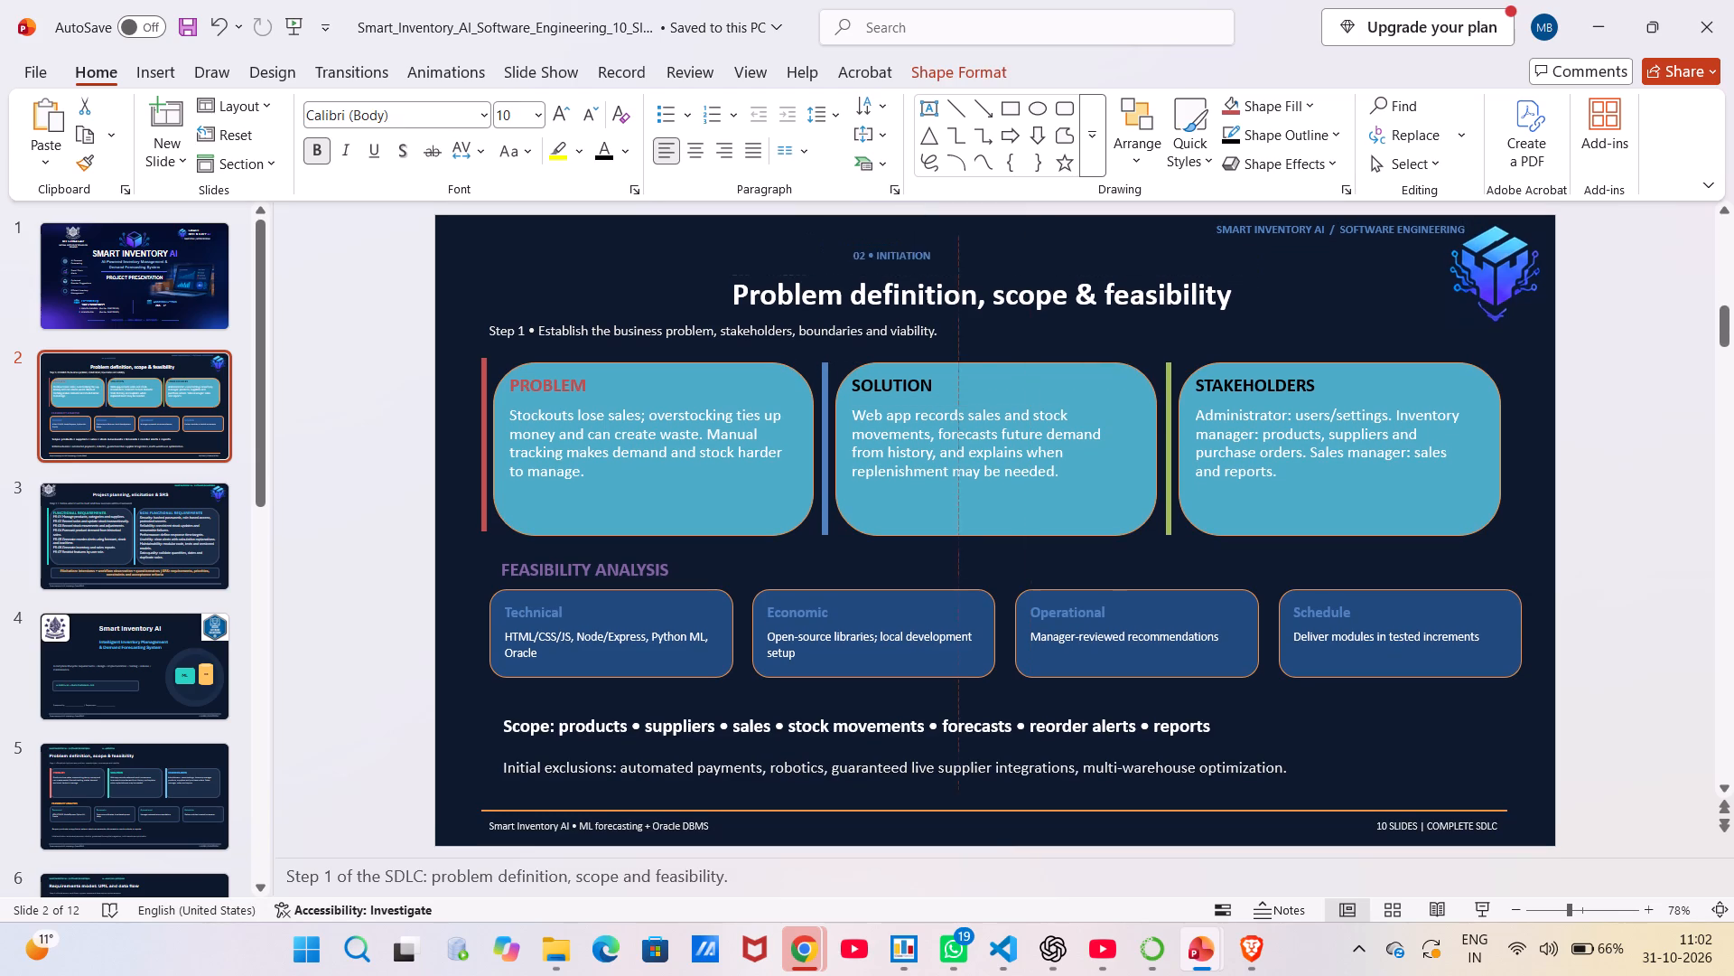
{"action": "left_click_drag", "start_coordinate": [932, 268], "coordinate": [1021, 240]}
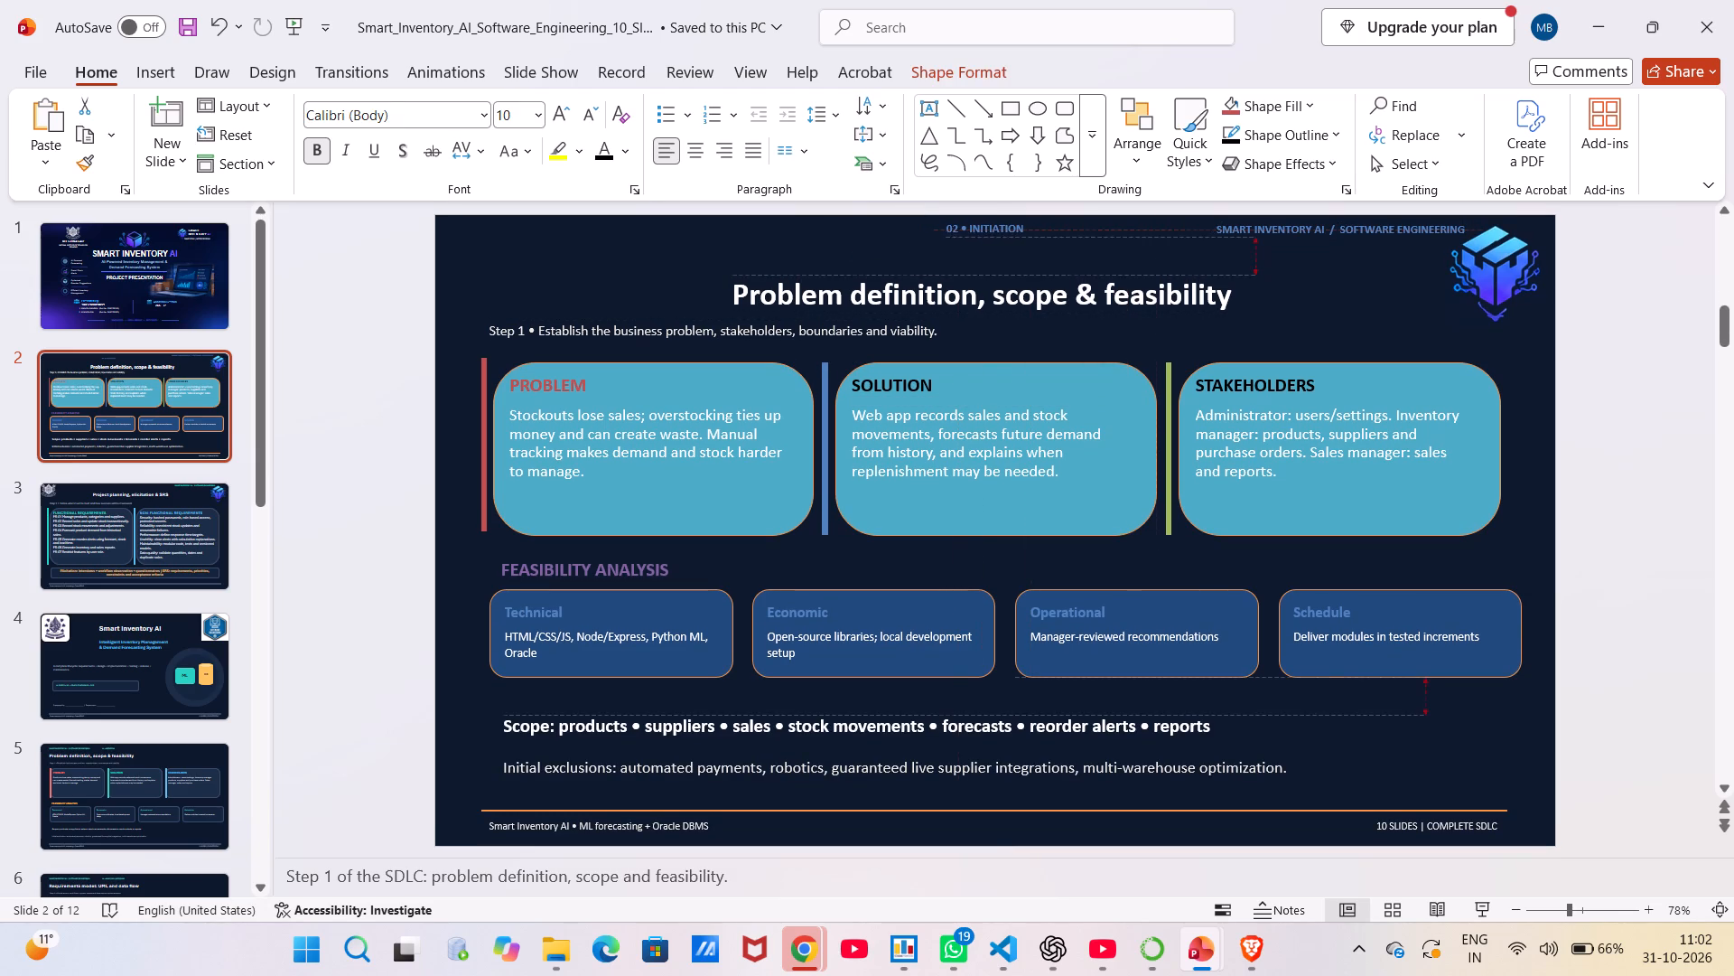
{"action": "left_click_drag", "start_coordinate": [1021, 240], "coordinate": [1023, 239]}
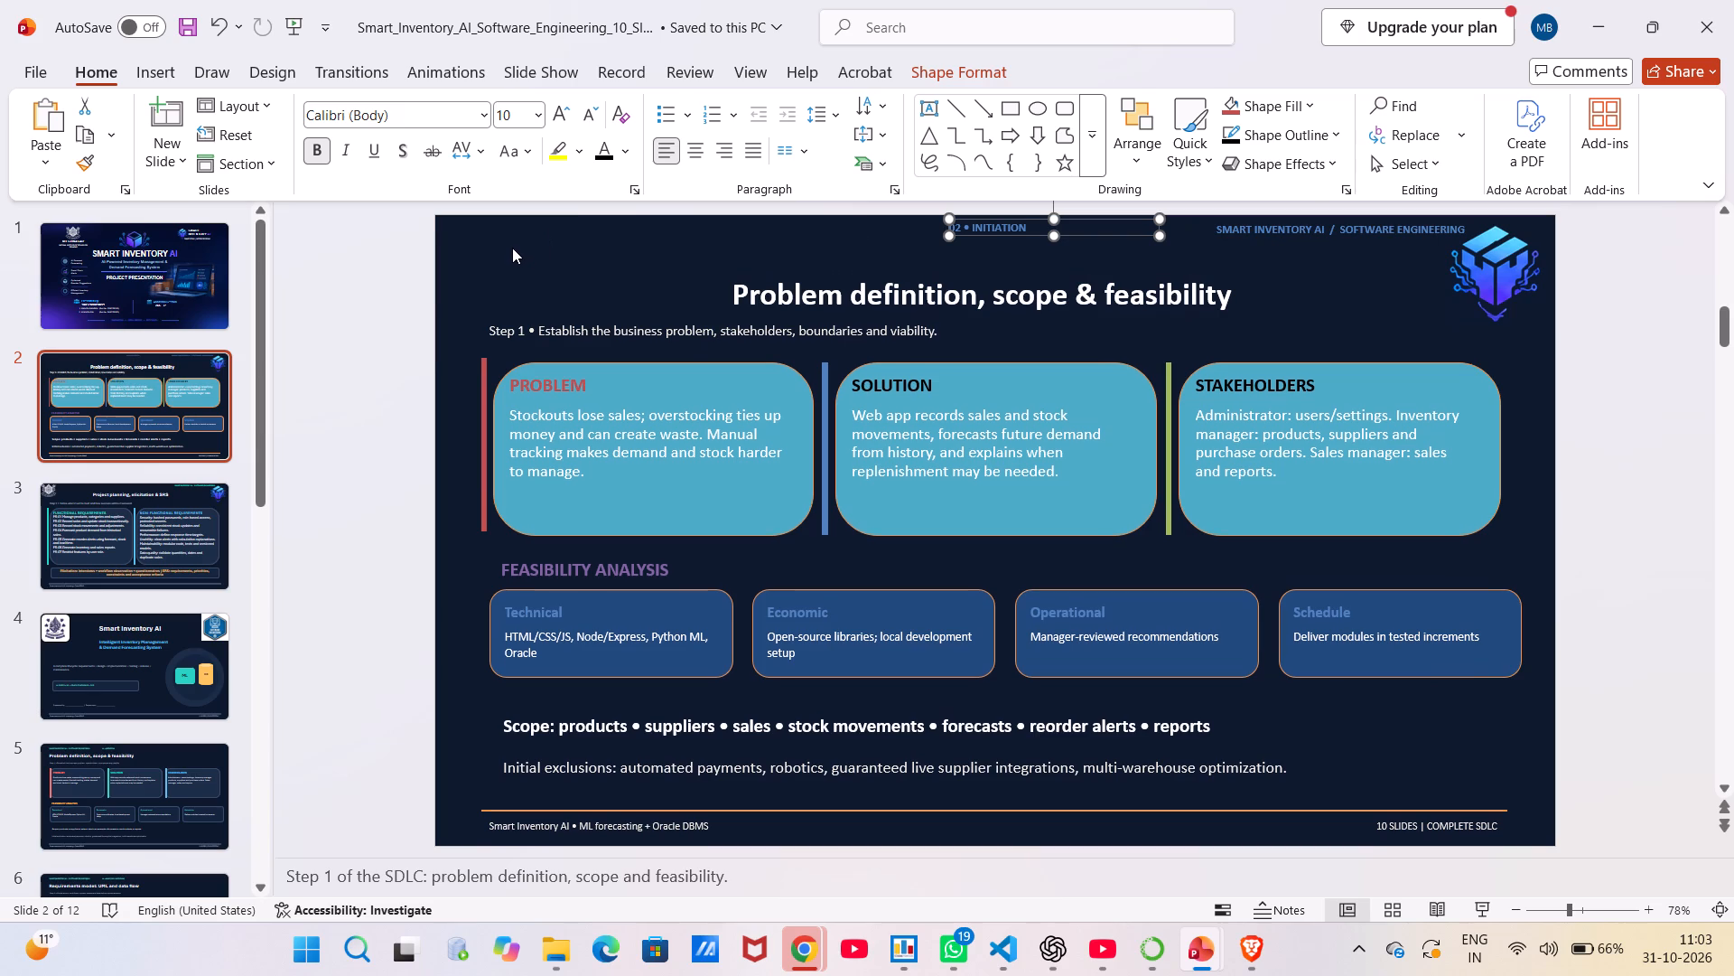
Paste the white emblem onto slide 2 and place it in the slide's top-left corner, above the "Step 1" line.
{"action": "left_click", "coordinate": [512, 248]}
{"action": "key", "text": "ctrl+v"}
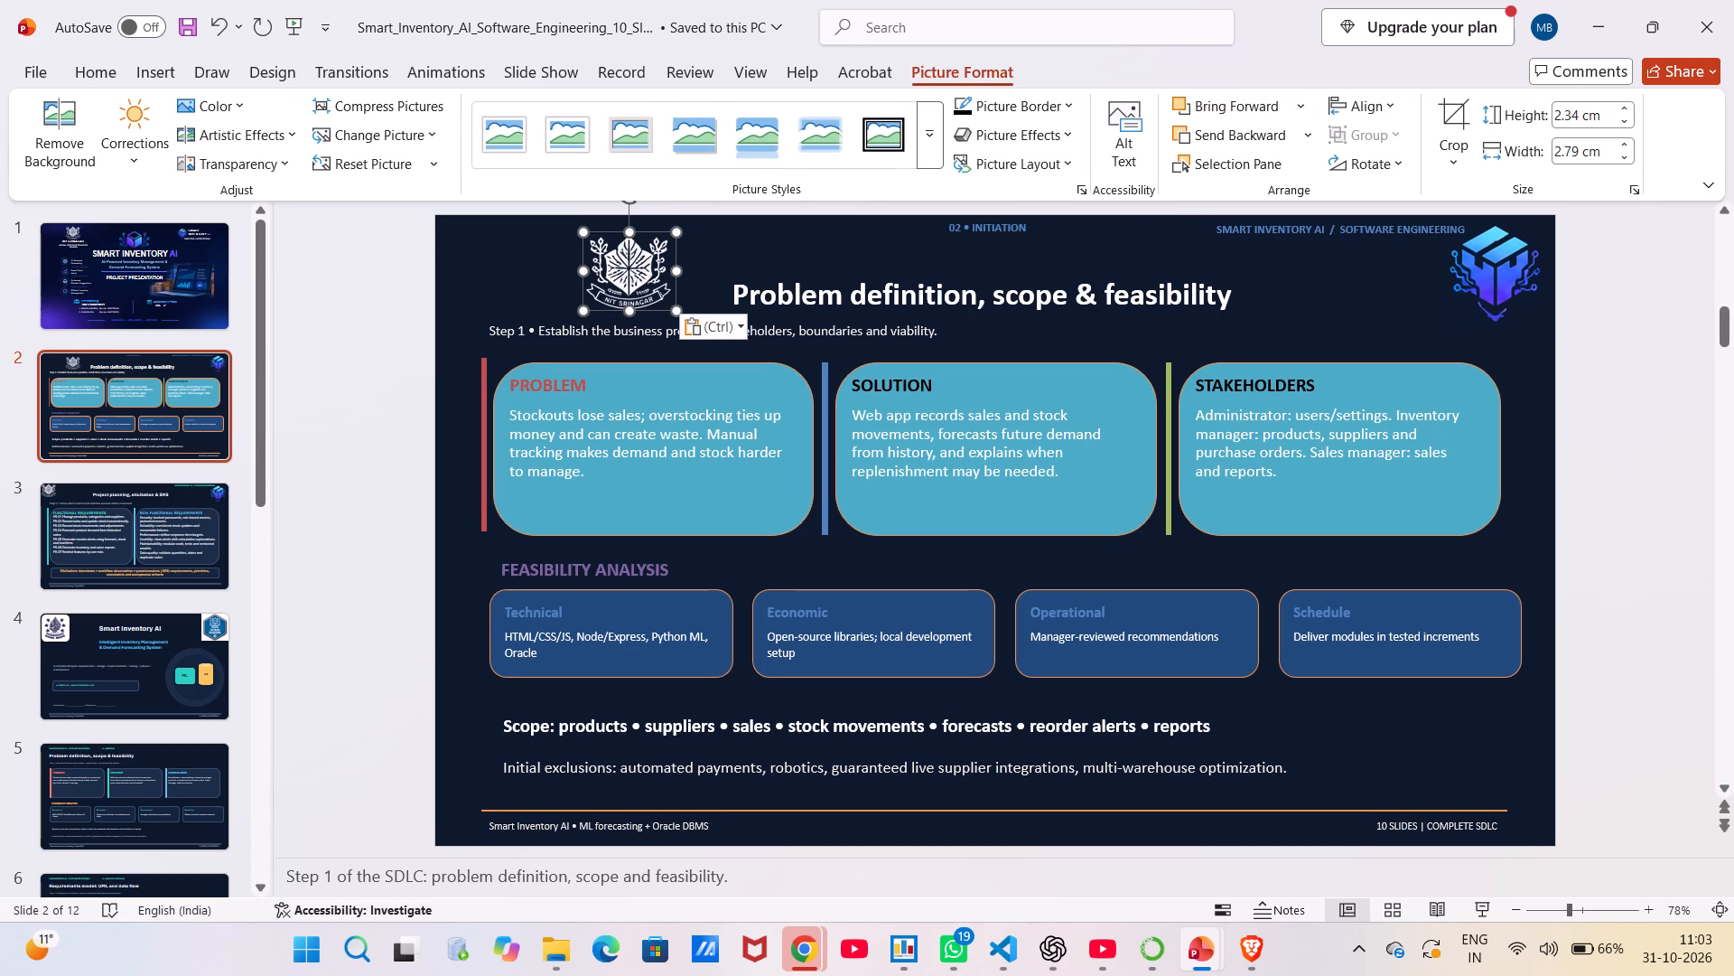
{"action": "left_click_drag", "start_coordinate": [630, 262], "coordinate": [489, 255]}
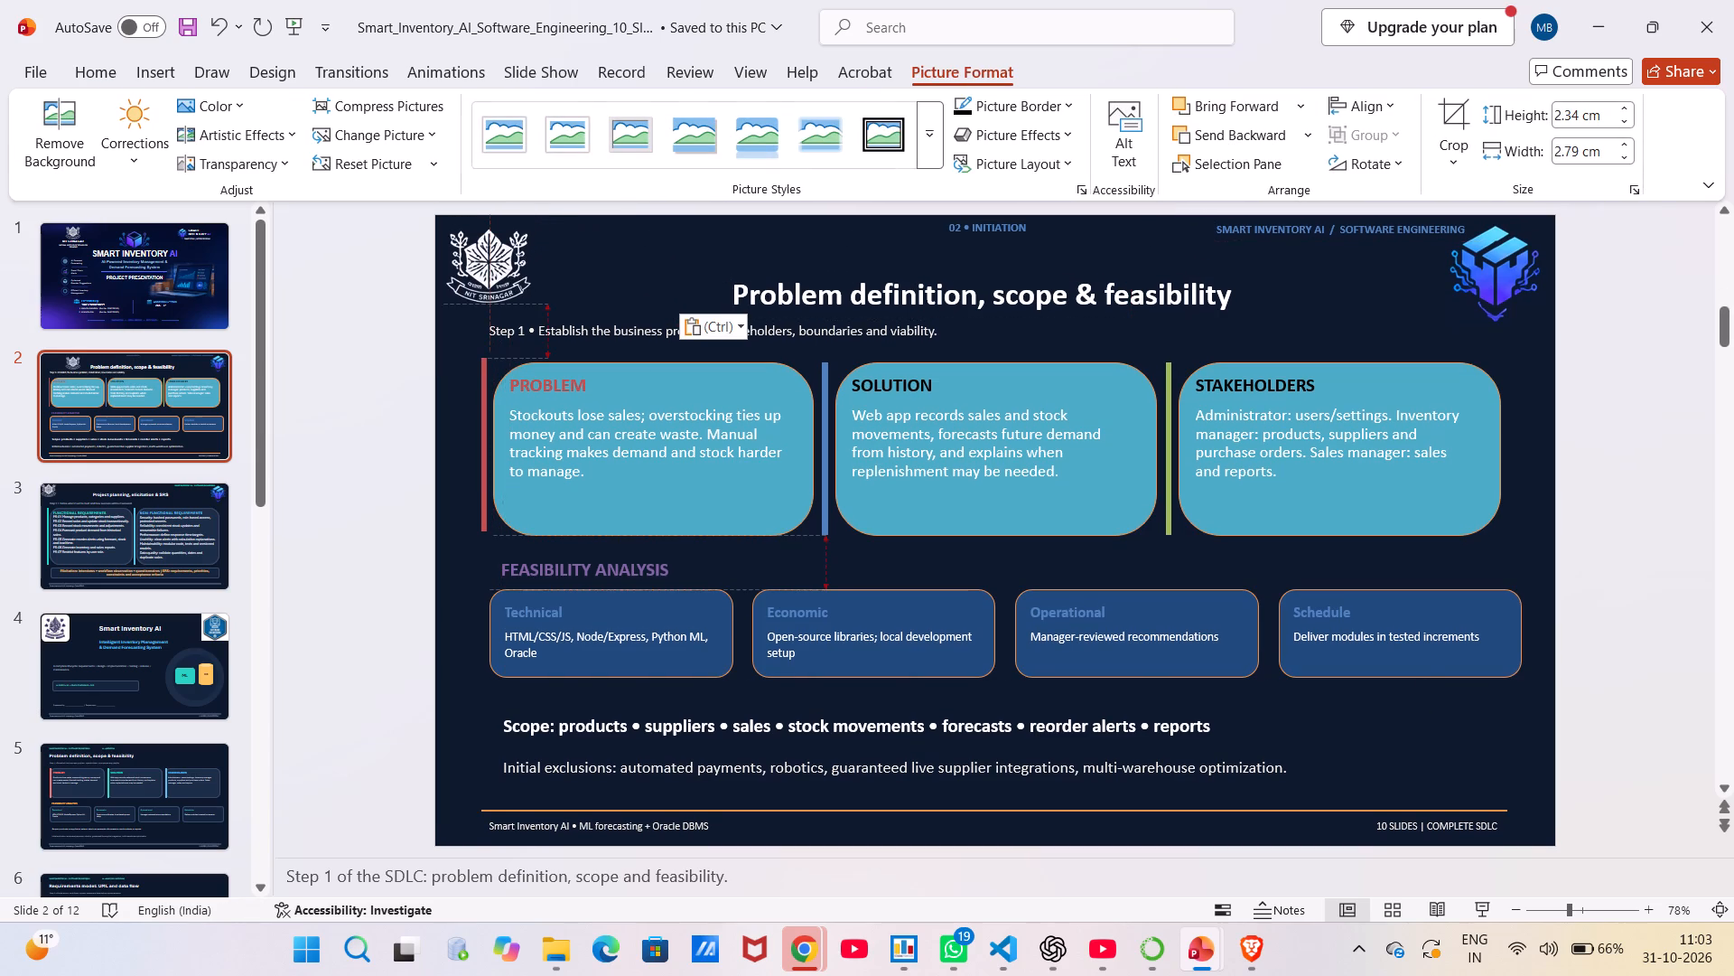
{"action": "left_click_drag", "start_coordinate": [489, 255], "coordinate": [485, 249]}
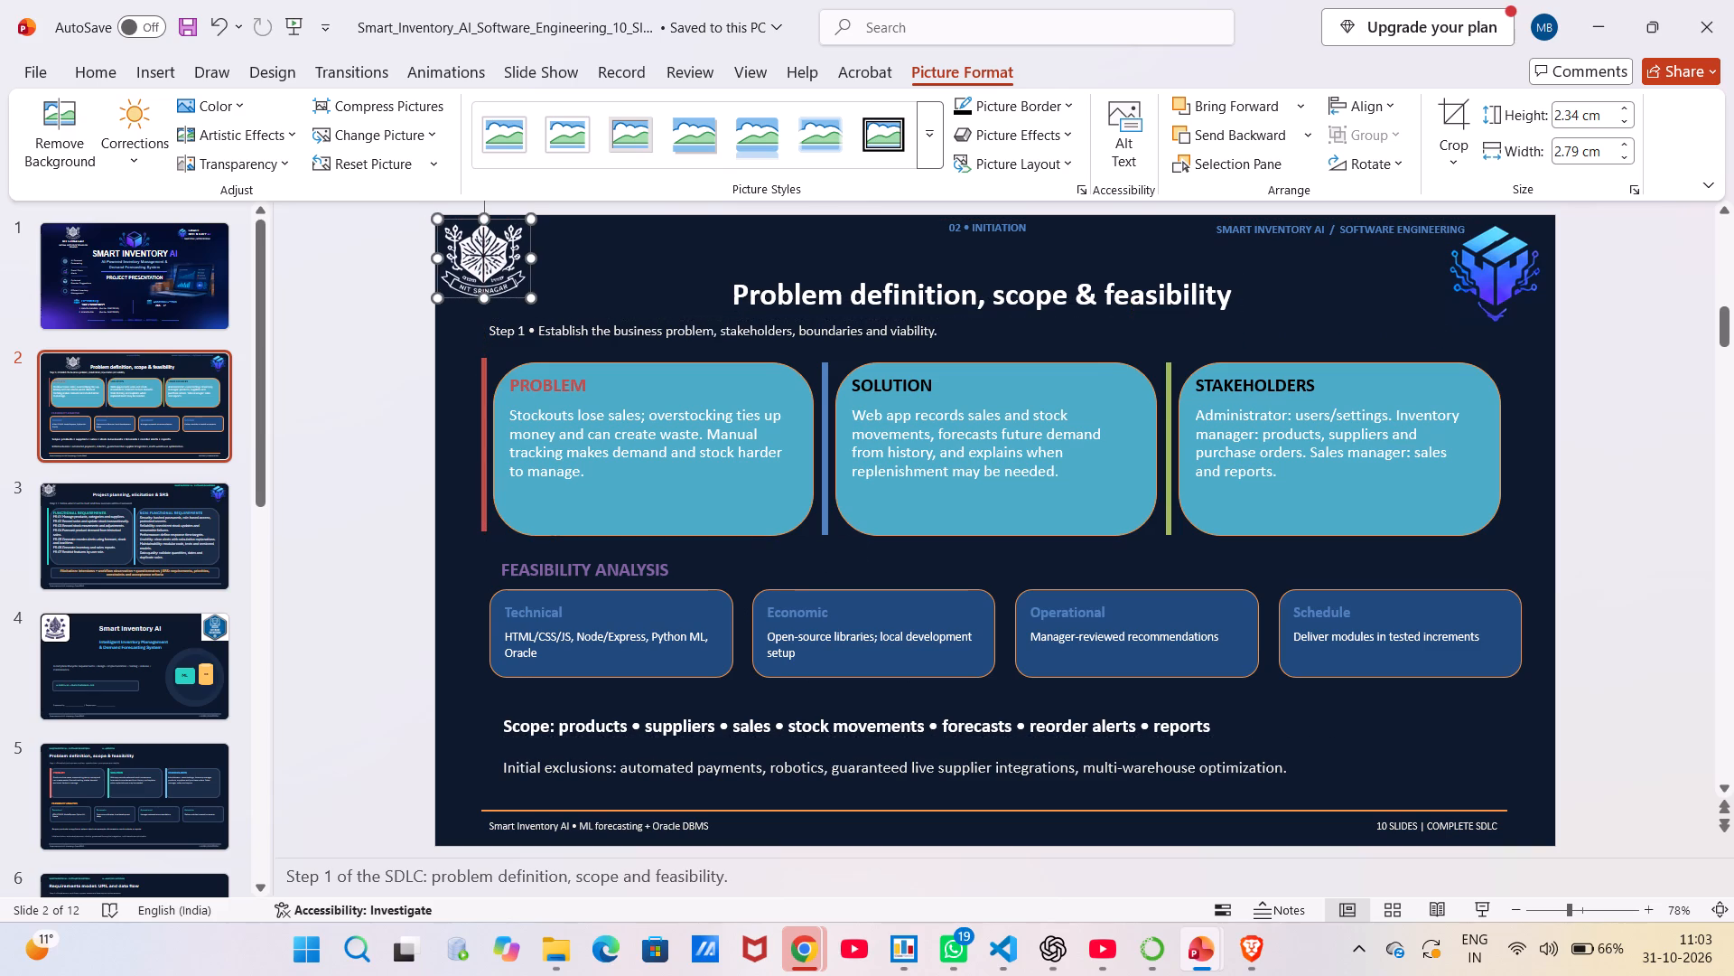
{"action": "left_click", "coordinate": [654, 288]}
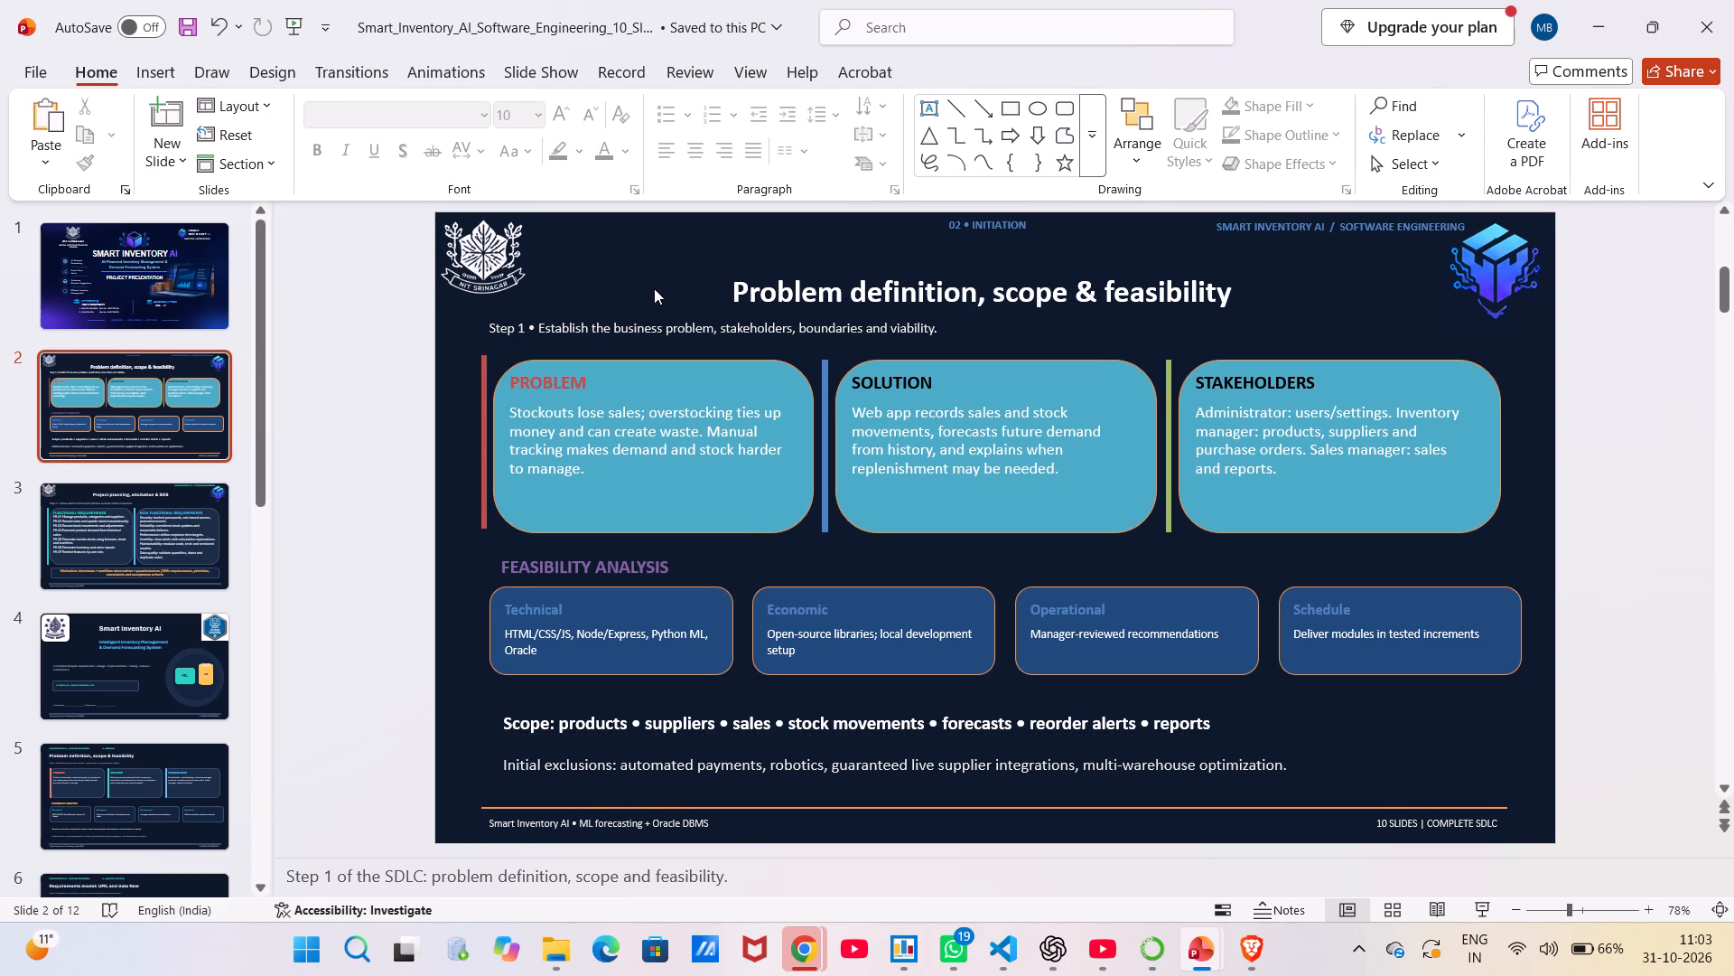
Set the text size of the "Step 1 • Establish the business problem" line on slide 2 to 14.
{"action": "right_click", "coordinate": [675, 333]}
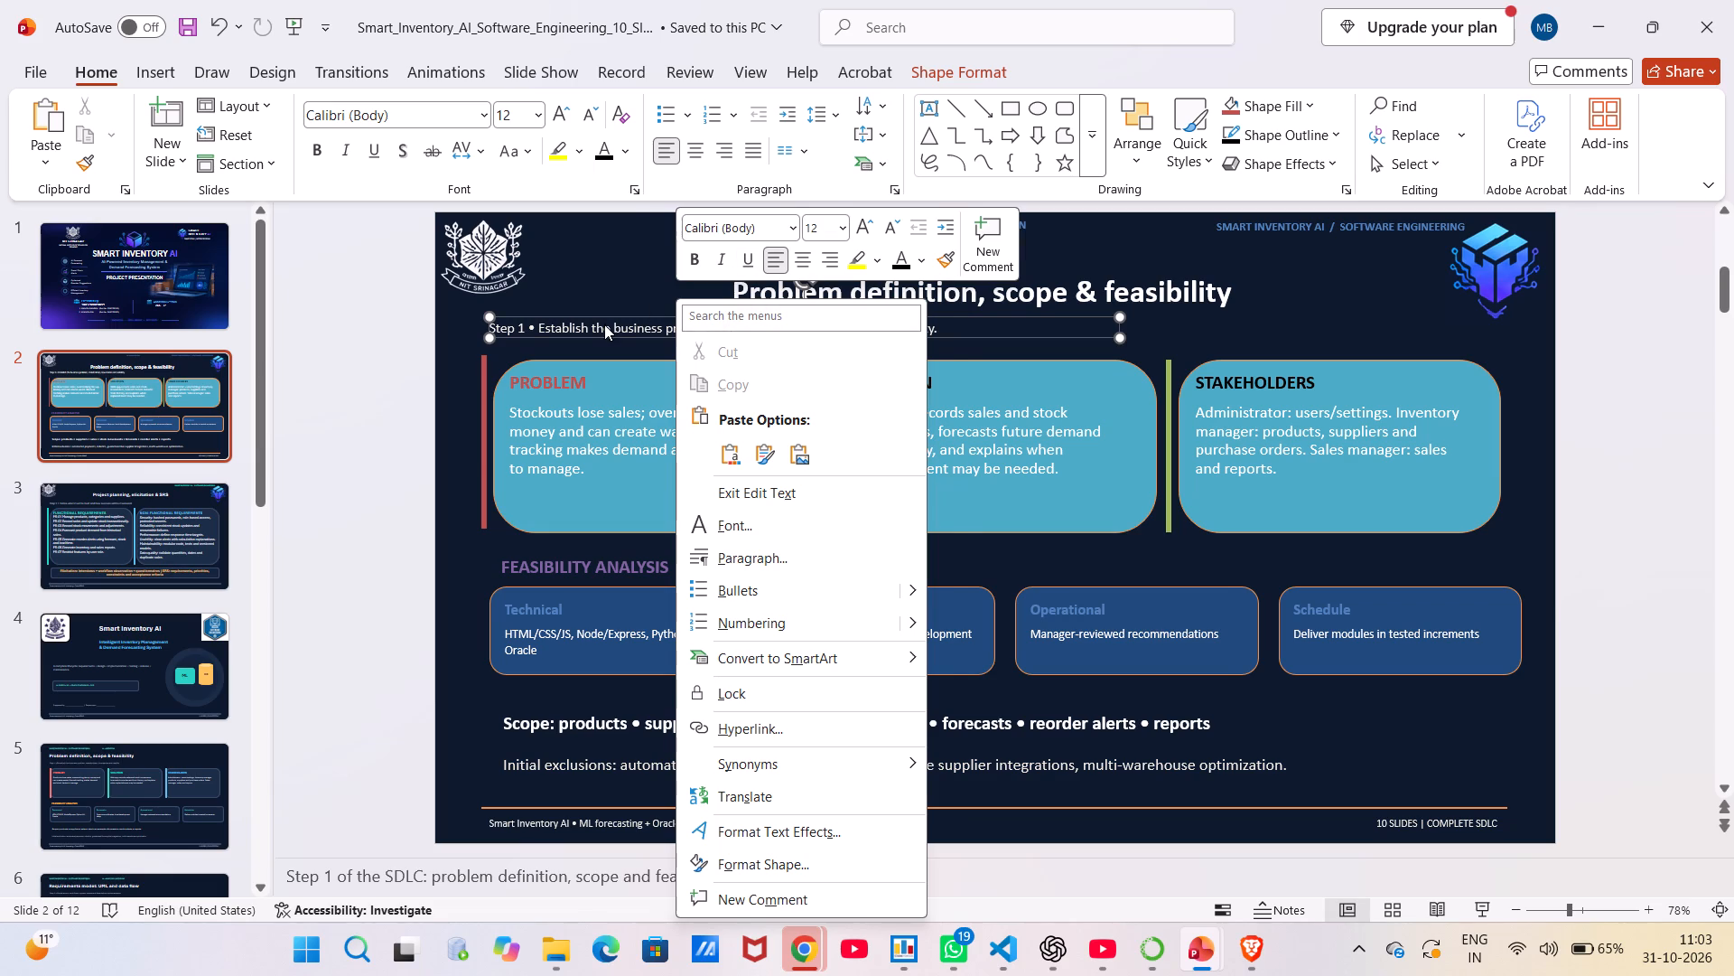
{"action": "left_click", "coordinate": [604, 324]}
{"action": "left_click", "coordinate": [604, 326]}
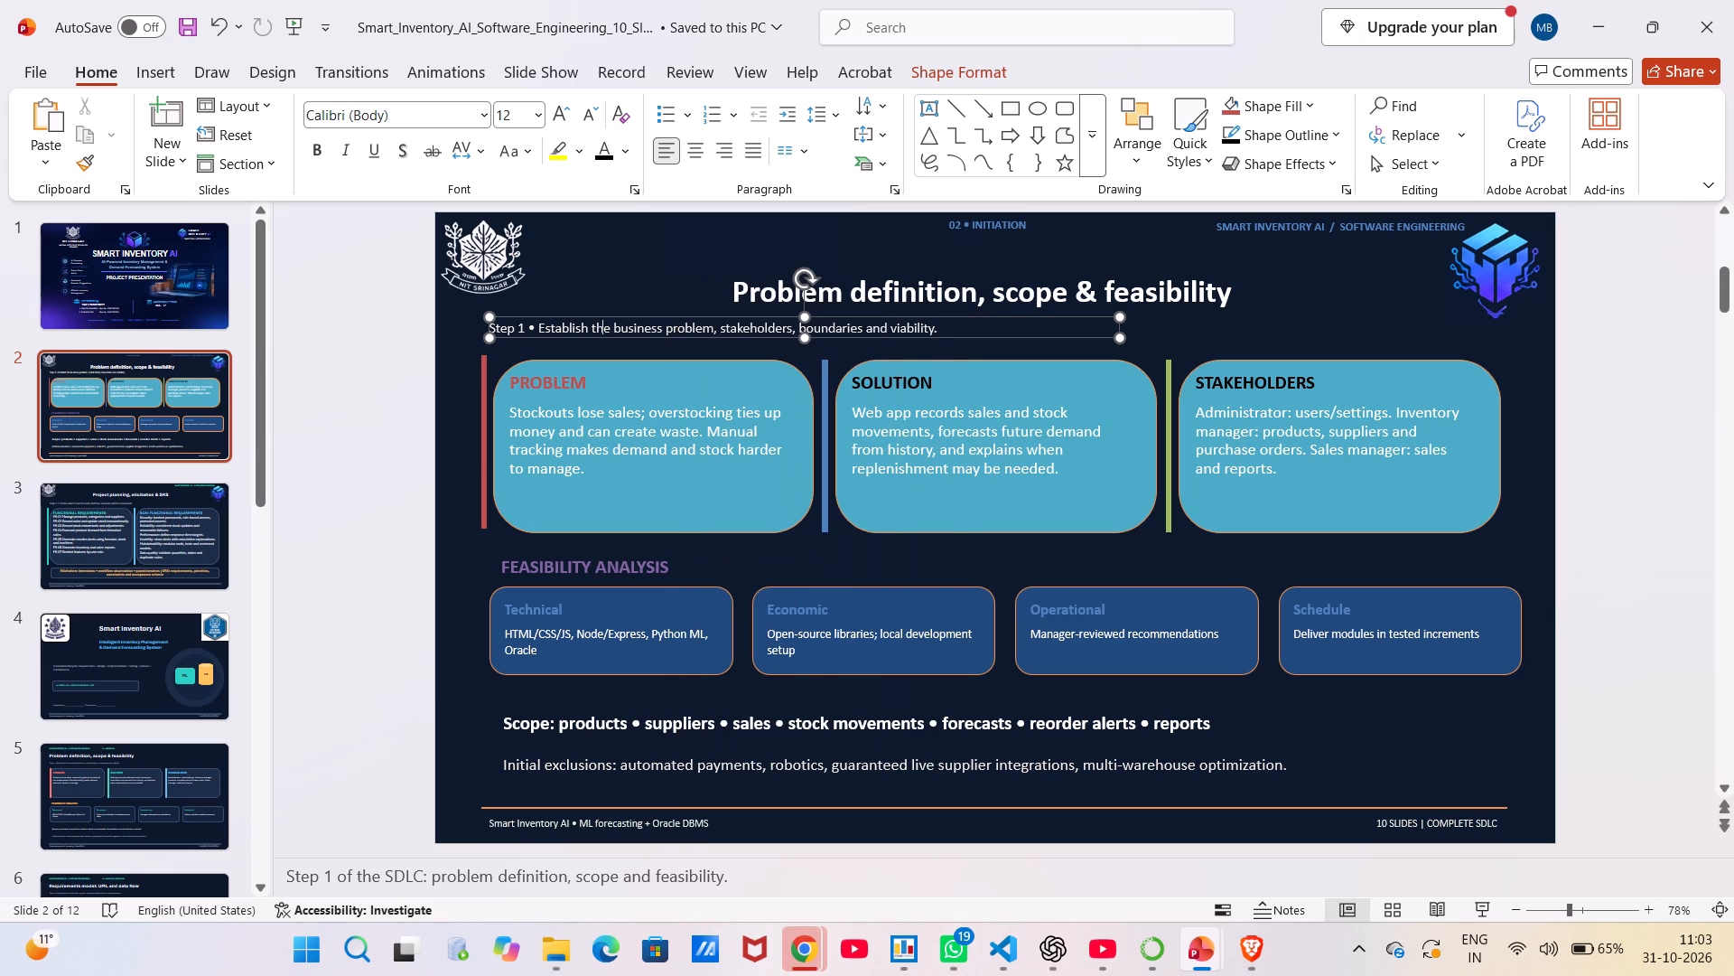
{"action": "key", "text": "ctrl+a"}
{"action": "right_click", "coordinate": [604, 326]}
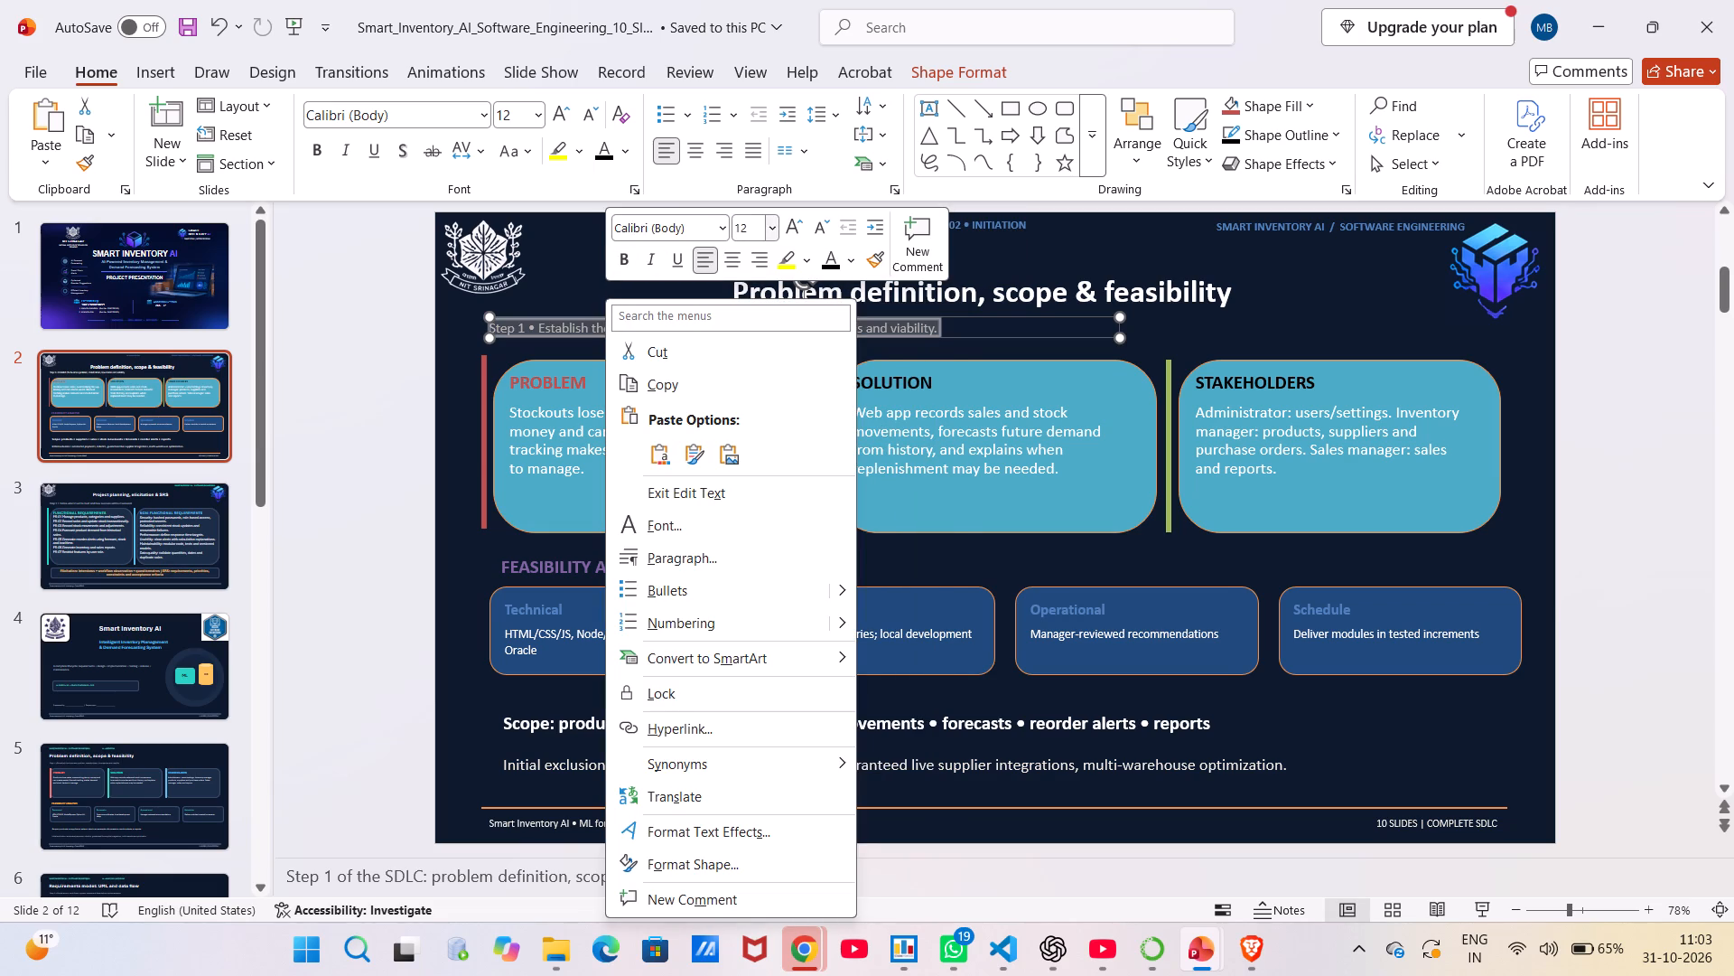
{"action": "left_click", "coordinate": [774, 228]}
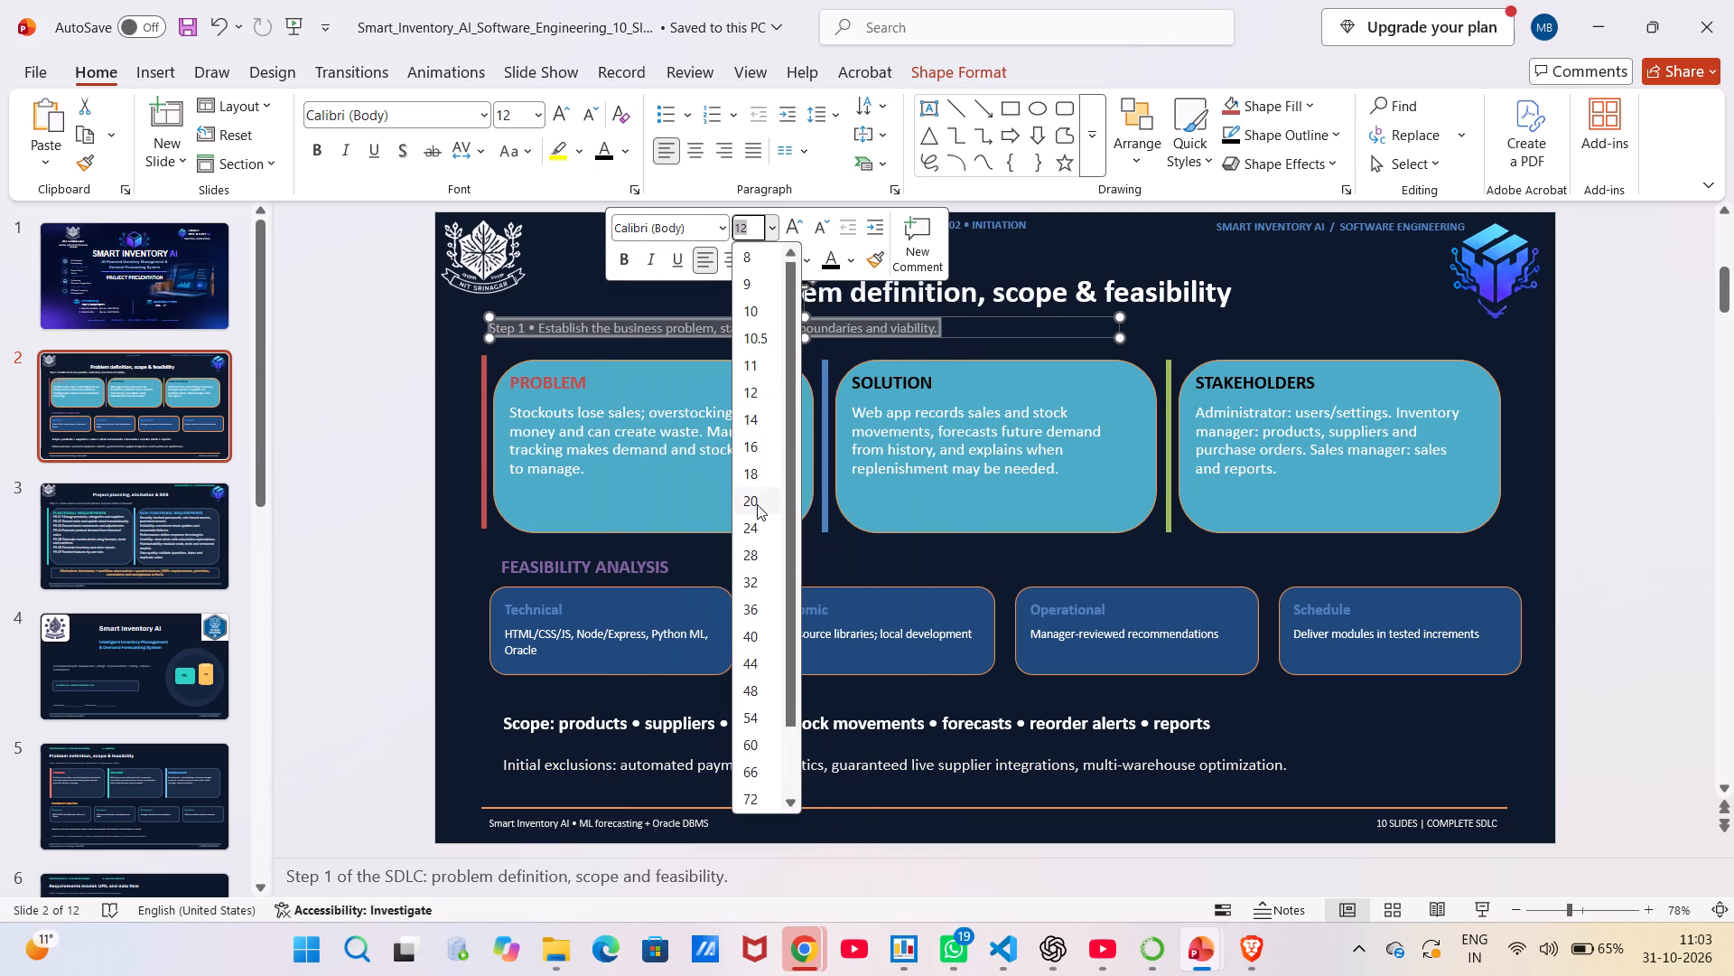
{"action": "left_click", "coordinate": [748, 417]}
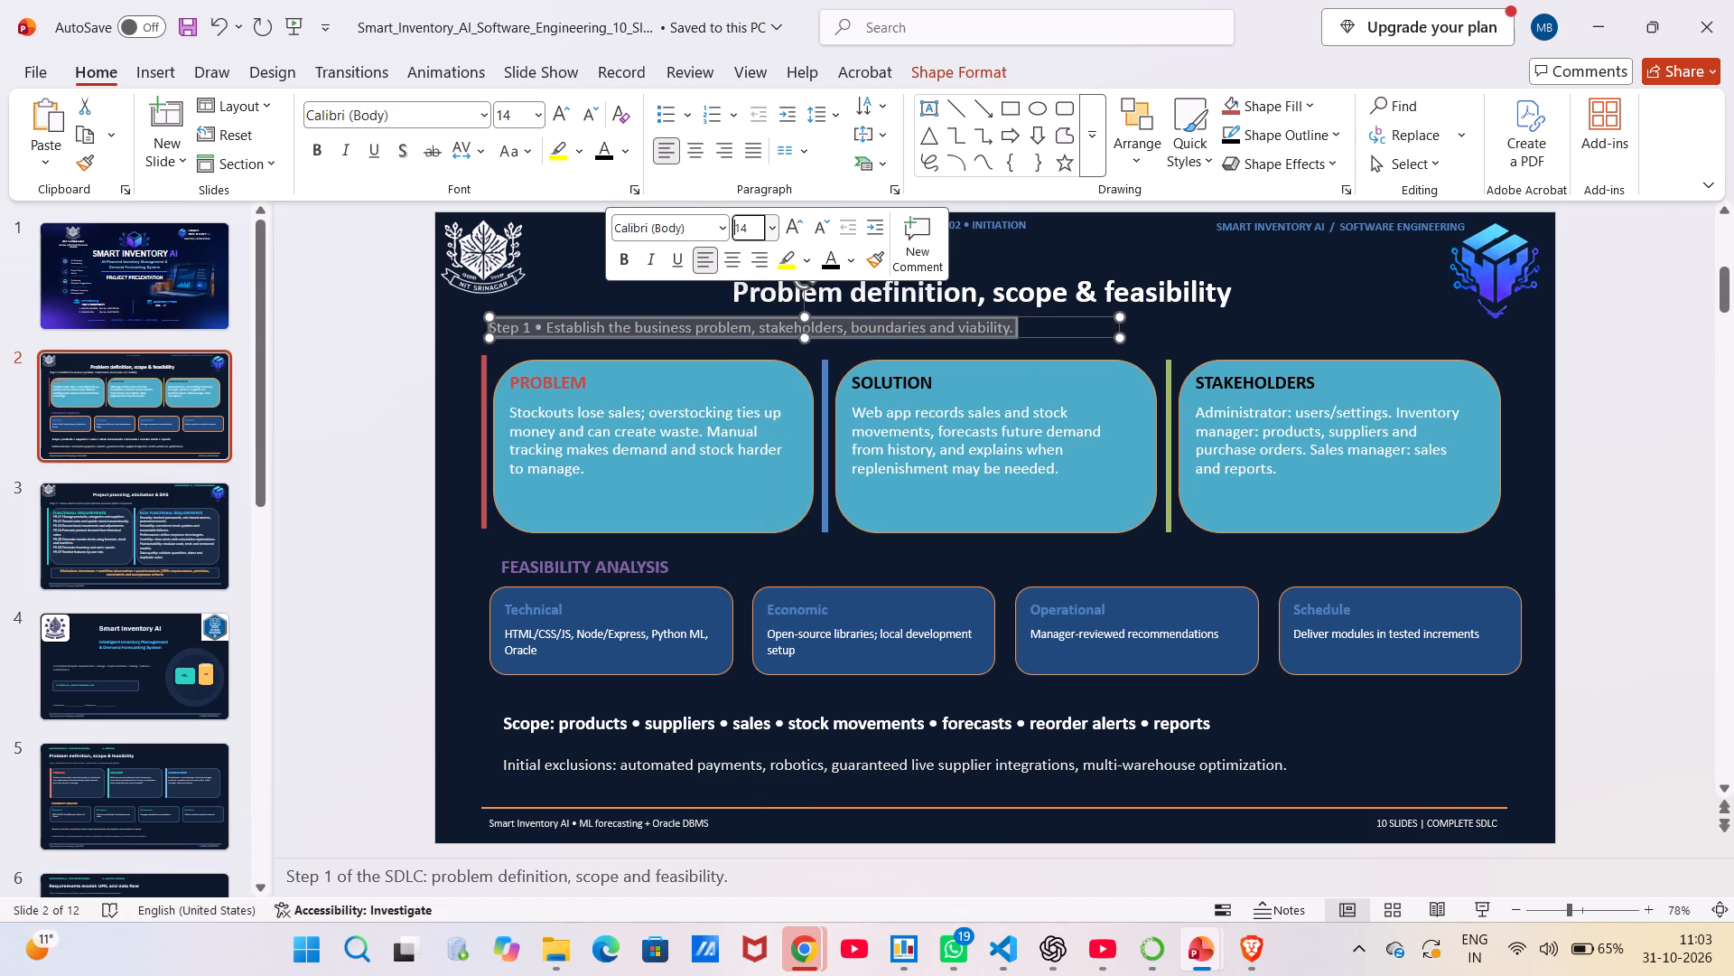
{"action": "left_click", "coordinate": [1273, 261]}
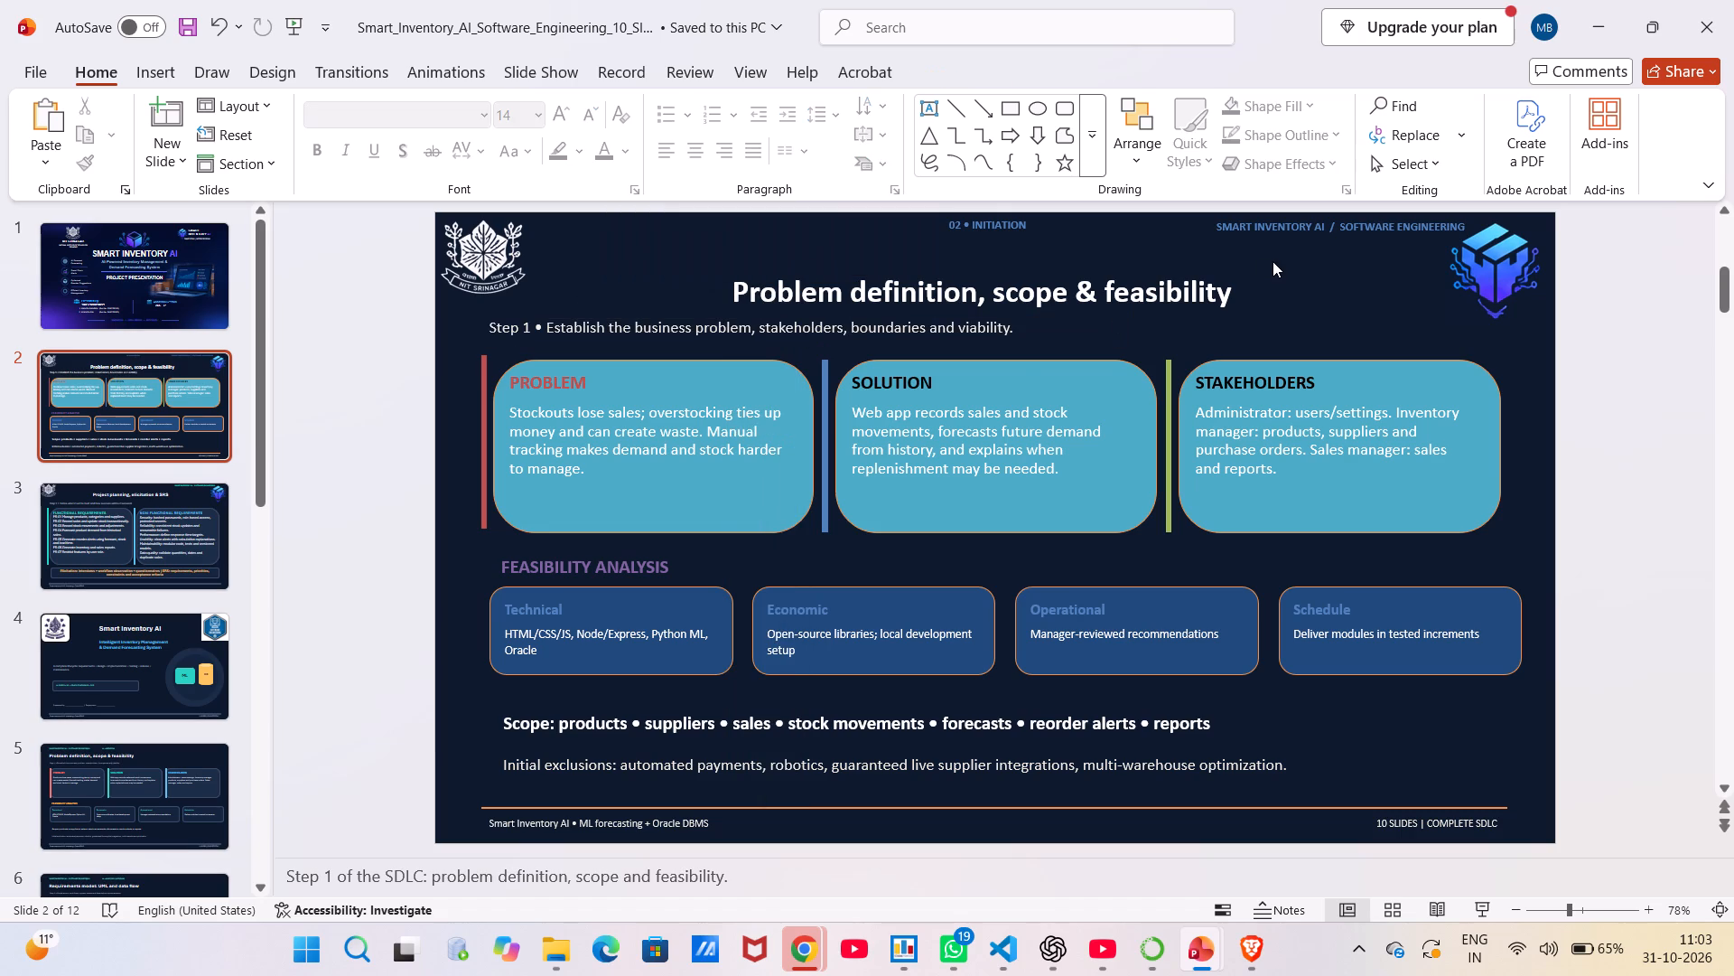
Capitalise "Scope" and "Feasibility" in the slide 2 title so it reads "Problem definition, Scope & Feasibility".
{"action": "left_click", "coordinate": [1004, 298]}
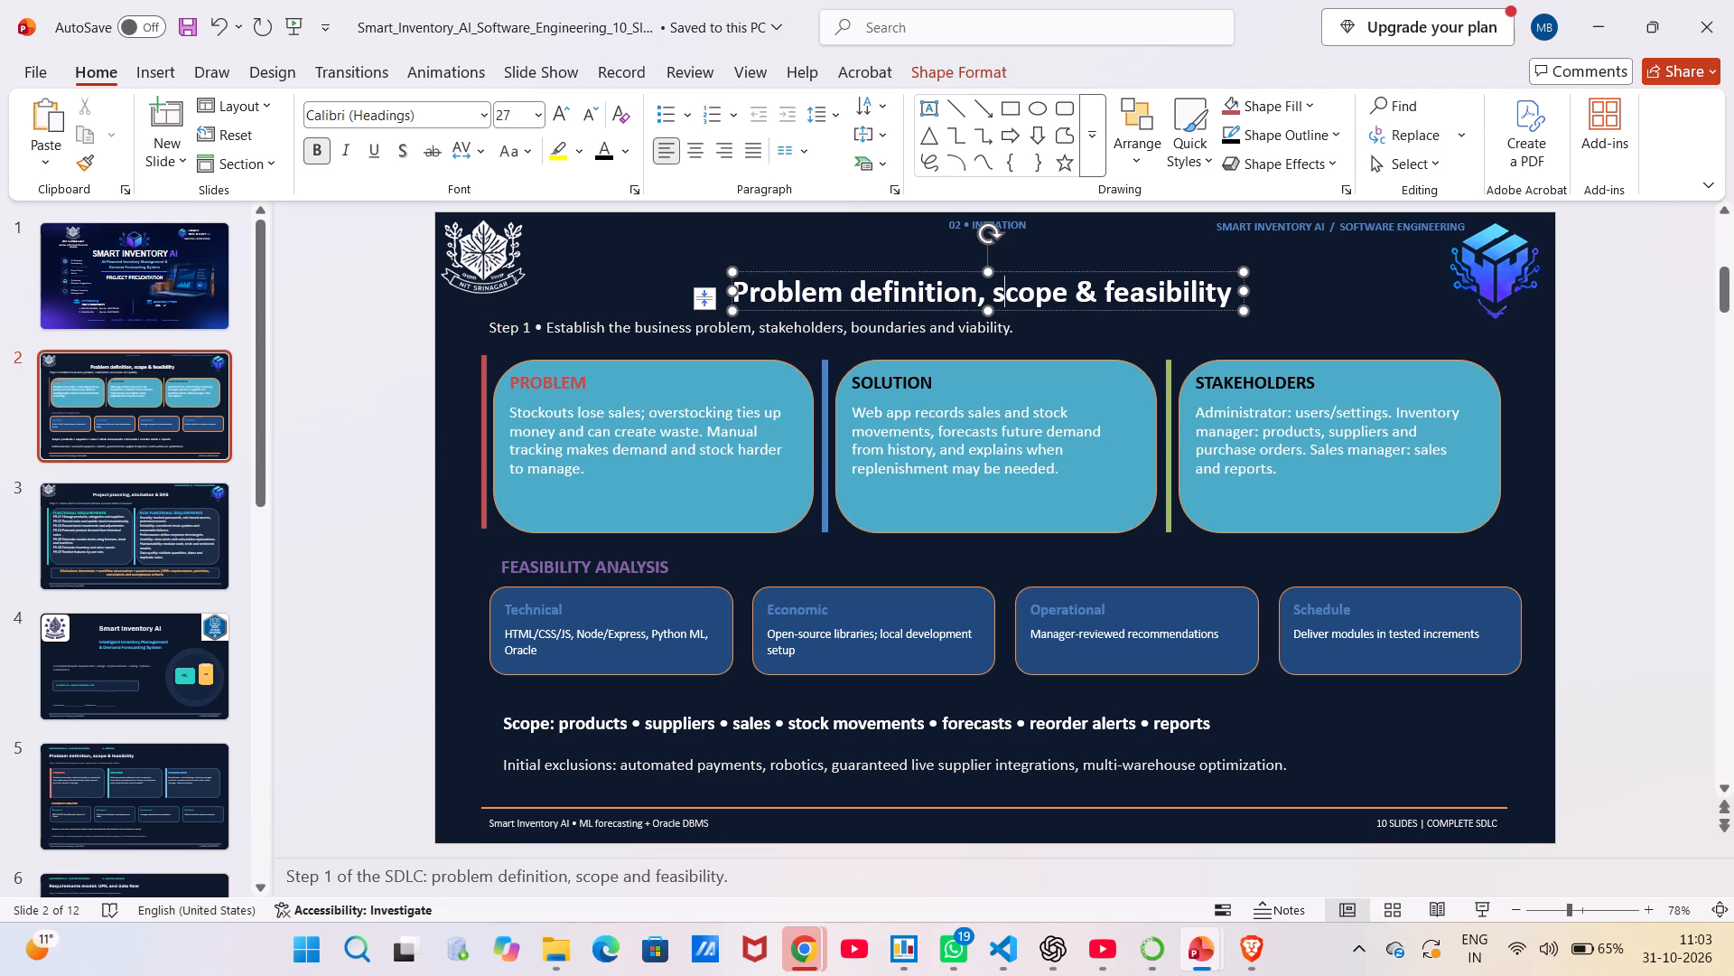
{"action": "key", "text": "BackSpace"}
{"action": "key", "text": "shift+s"}
{"action": "key", "text": "BackSpace"}
{"action": "key", "text": "s"}
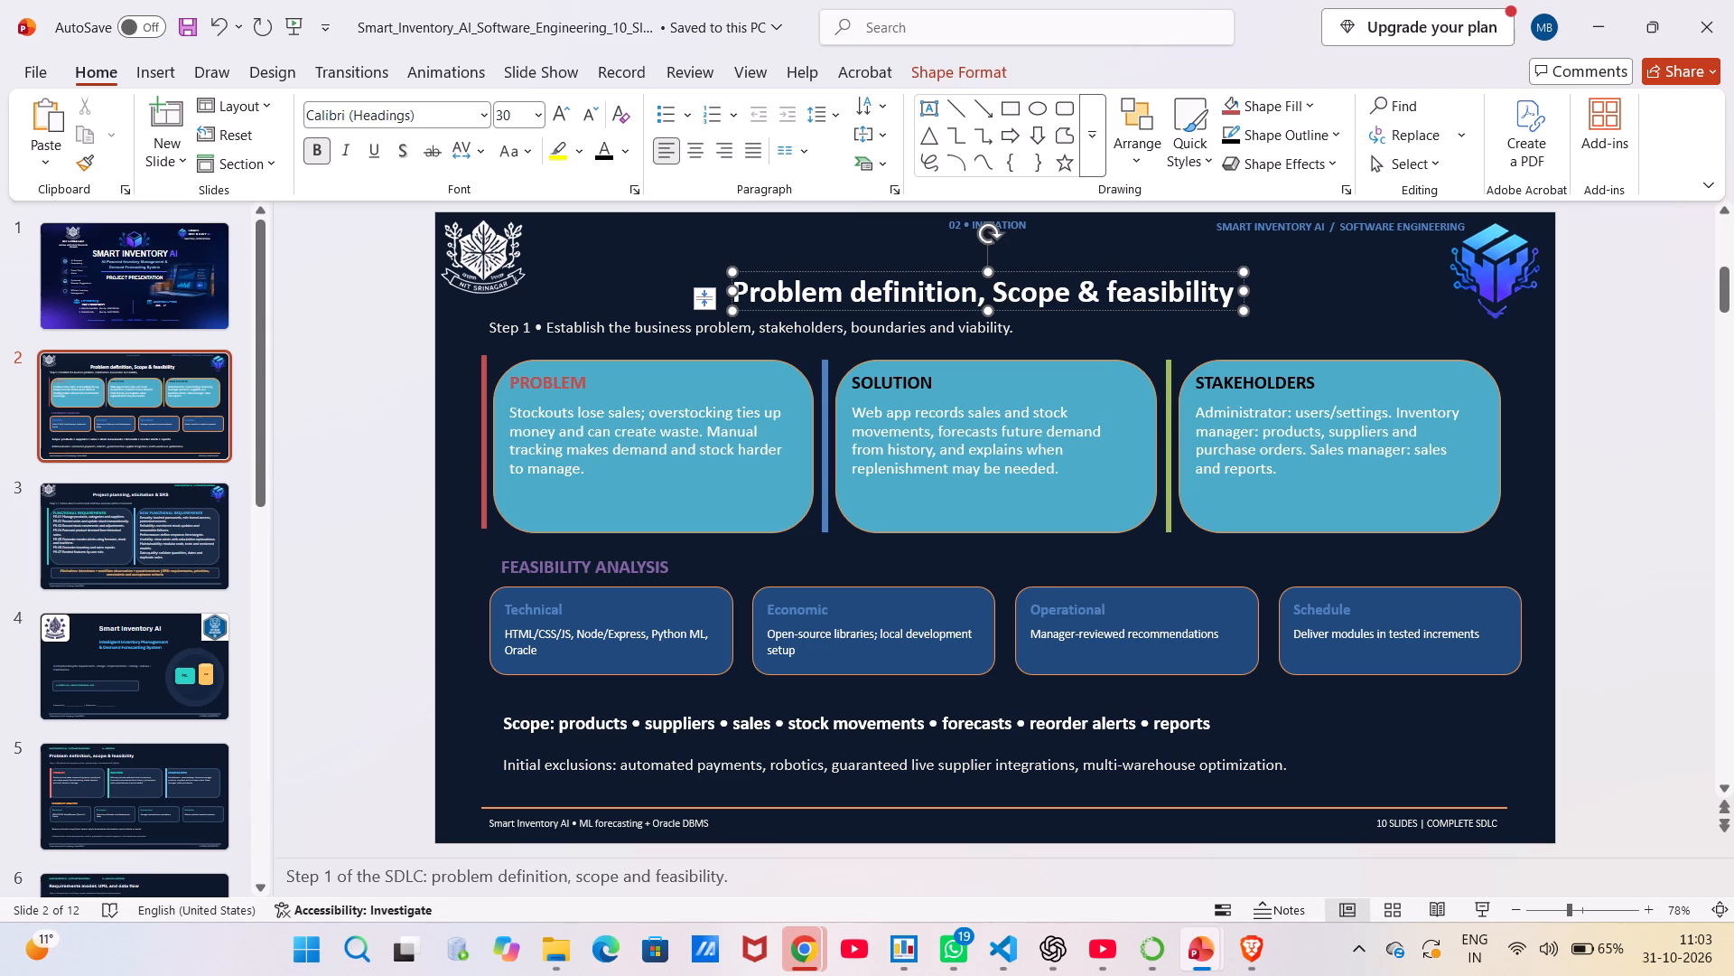
{"action": "left_click", "coordinate": [1114, 291]}
{"action": "key", "text": "BackSpace"}
{"action": "key", "text": "f"}
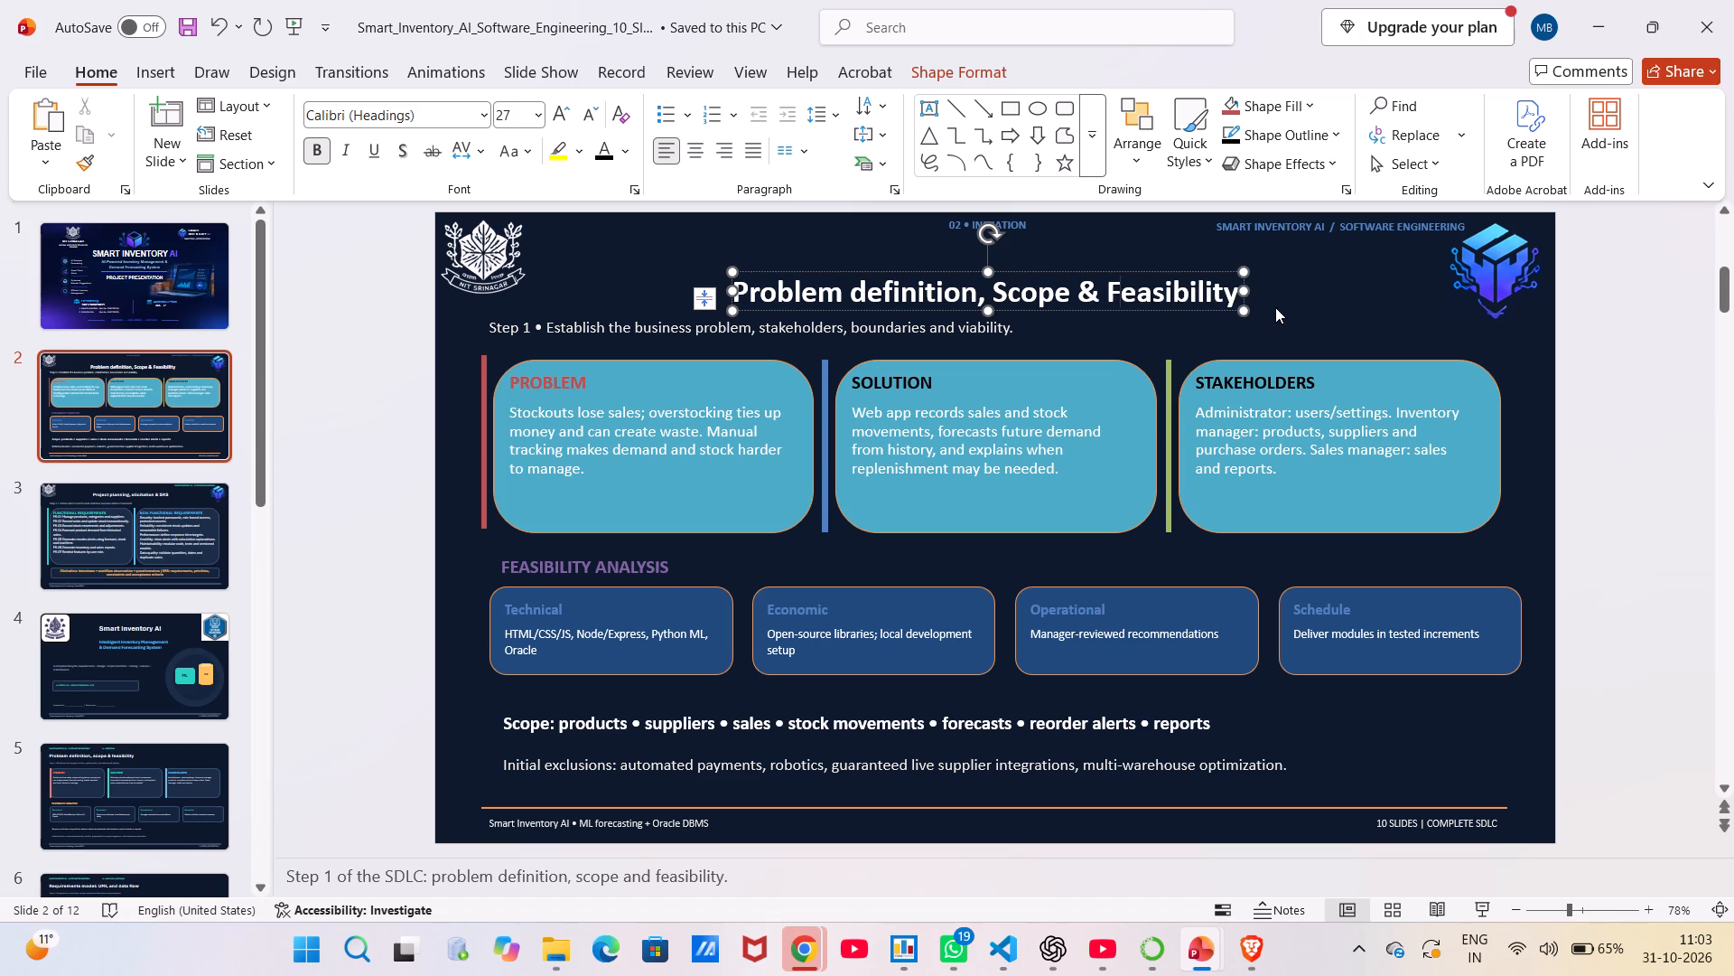
{"action": "left_click", "coordinate": [1273, 313]}
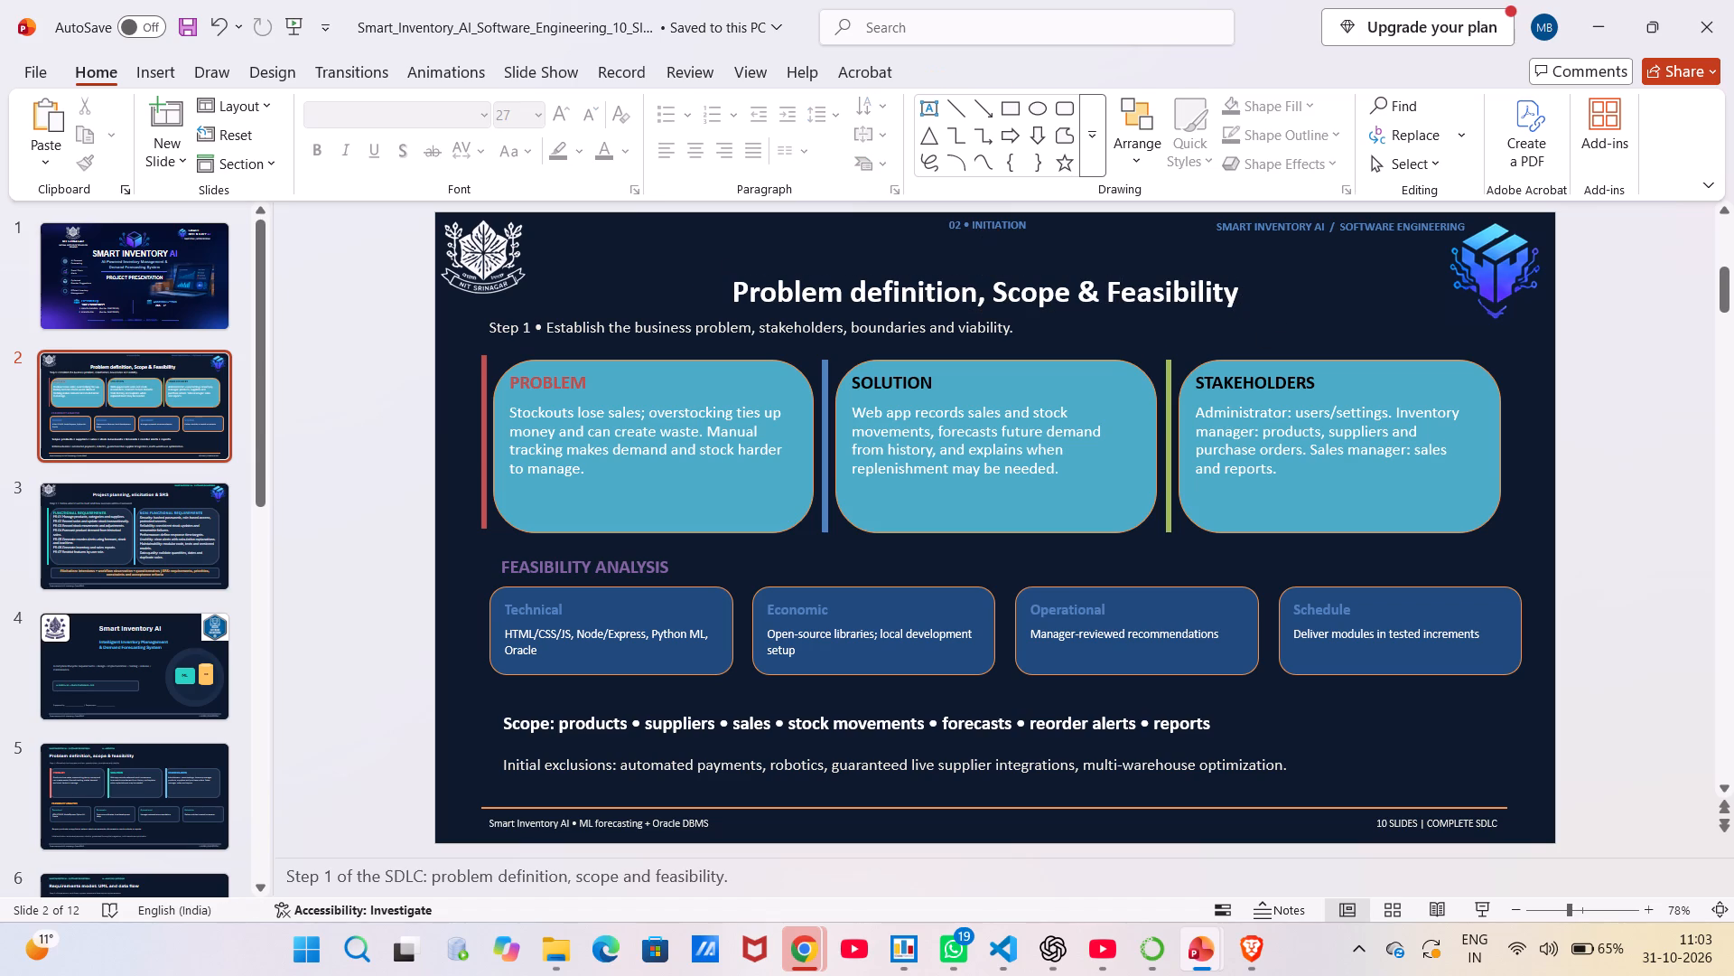
Cut the small empty text box overlapping the "10 SLIDES" part of the footer on slide 2.
{"action": "left_click", "coordinate": [775, 445]}
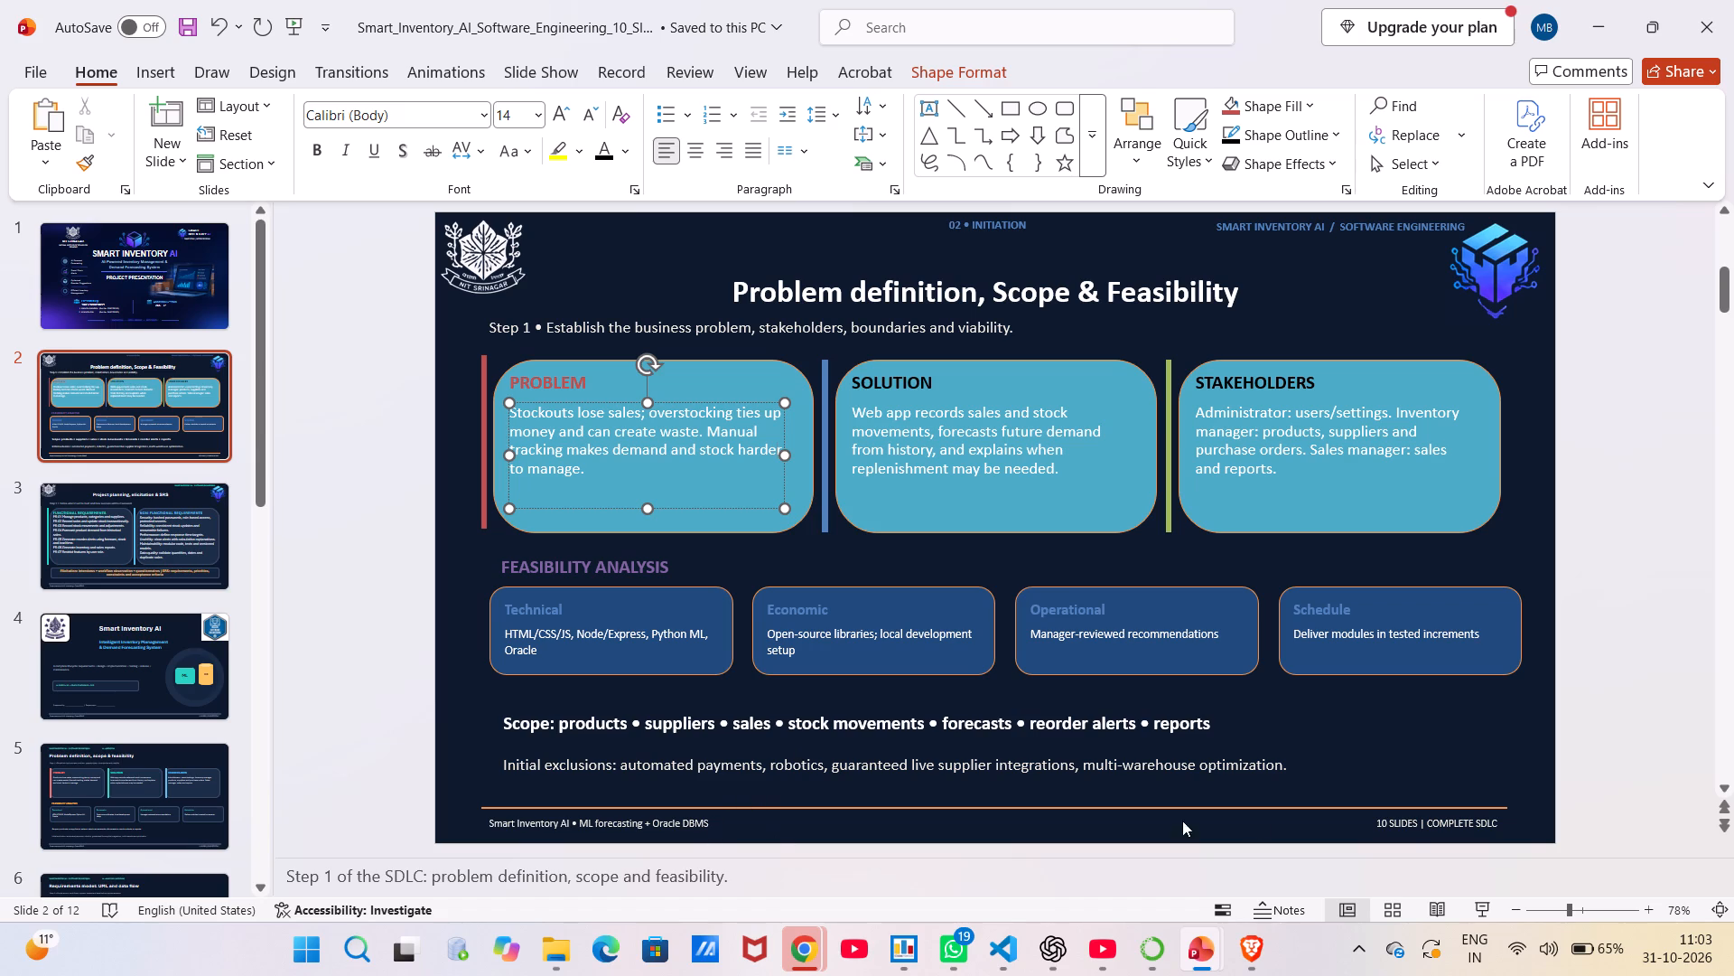
{"action": "left_click", "coordinate": [1419, 813]}
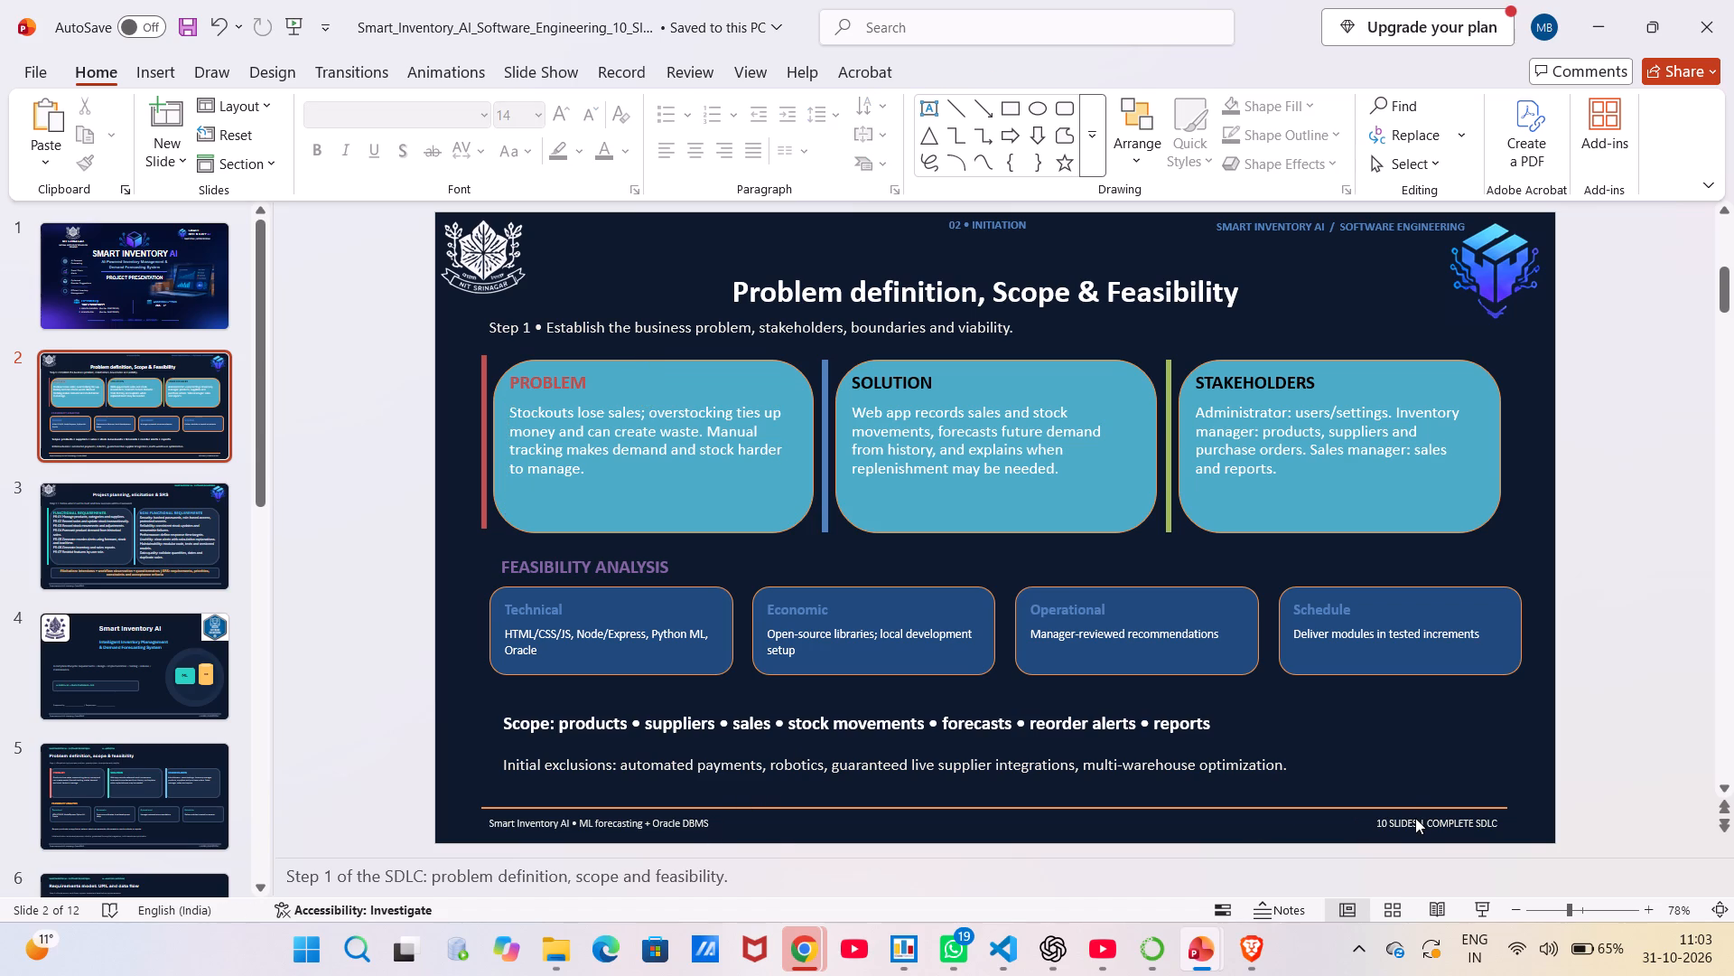
{"action": "left_click", "coordinate": [1415, 818]}
{"action": "left_click", "coordinate": [1395, 818]}
{"action": "left_click", "coordinate": [1060, 427]}
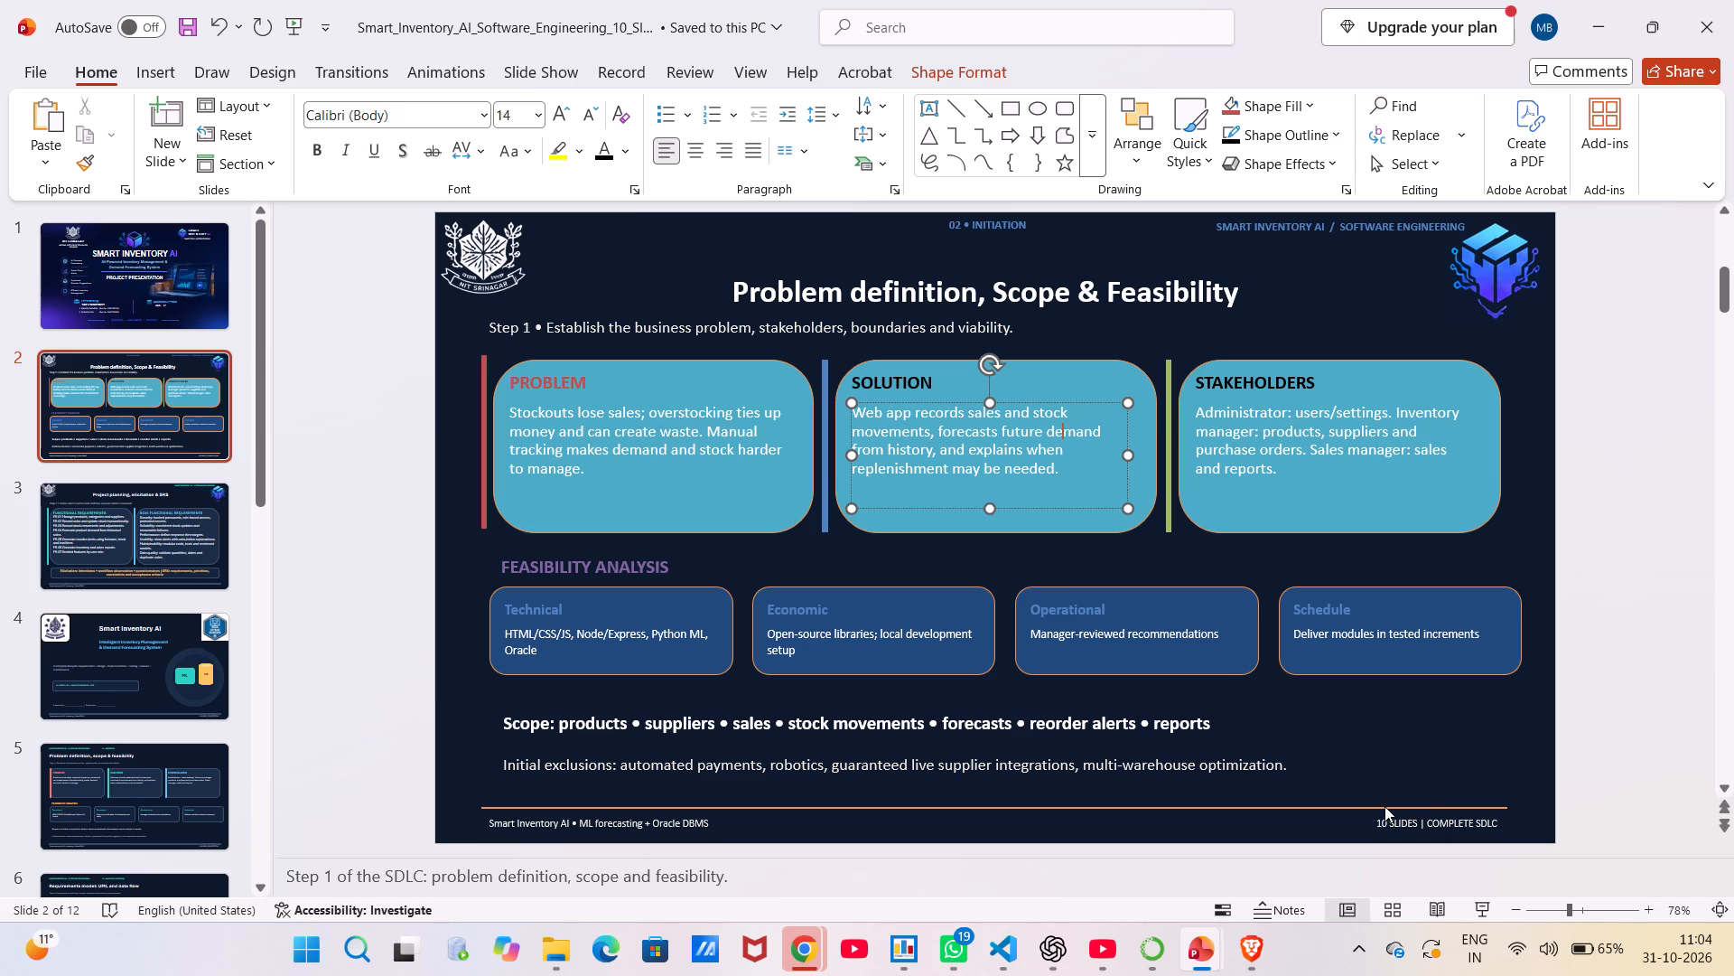
{"action": "left_click", "coordinate": [1194, 757]}
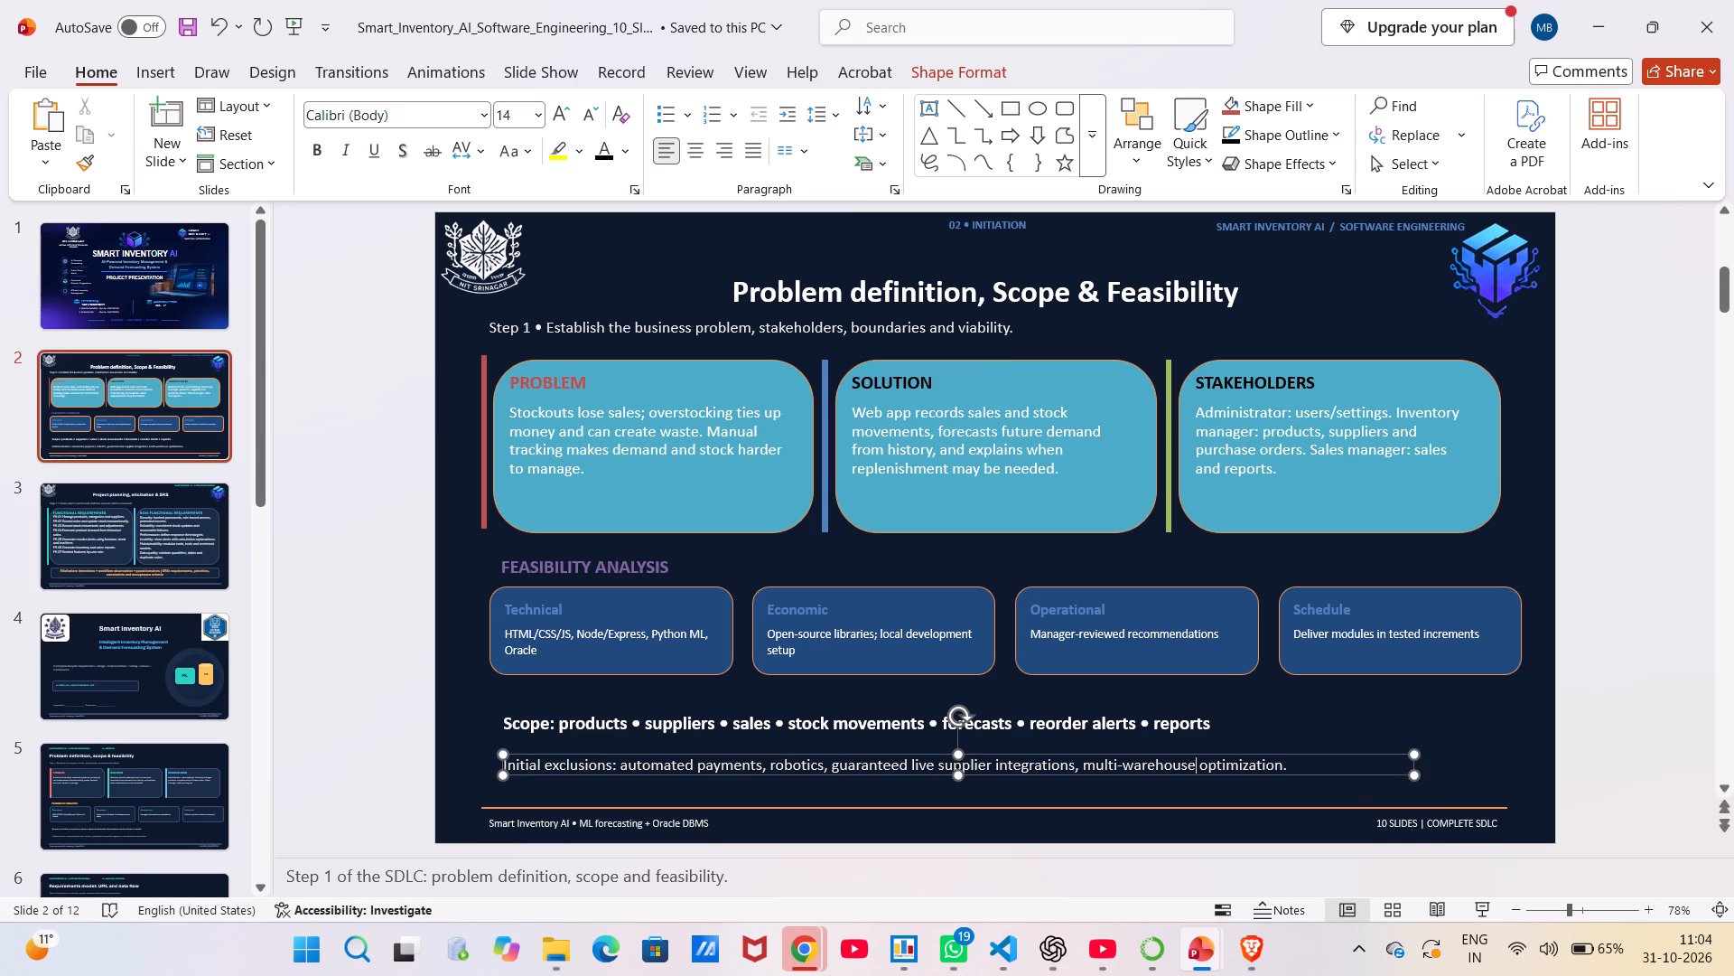
{"action": "double_click", "coordinate": [1397, 818]}
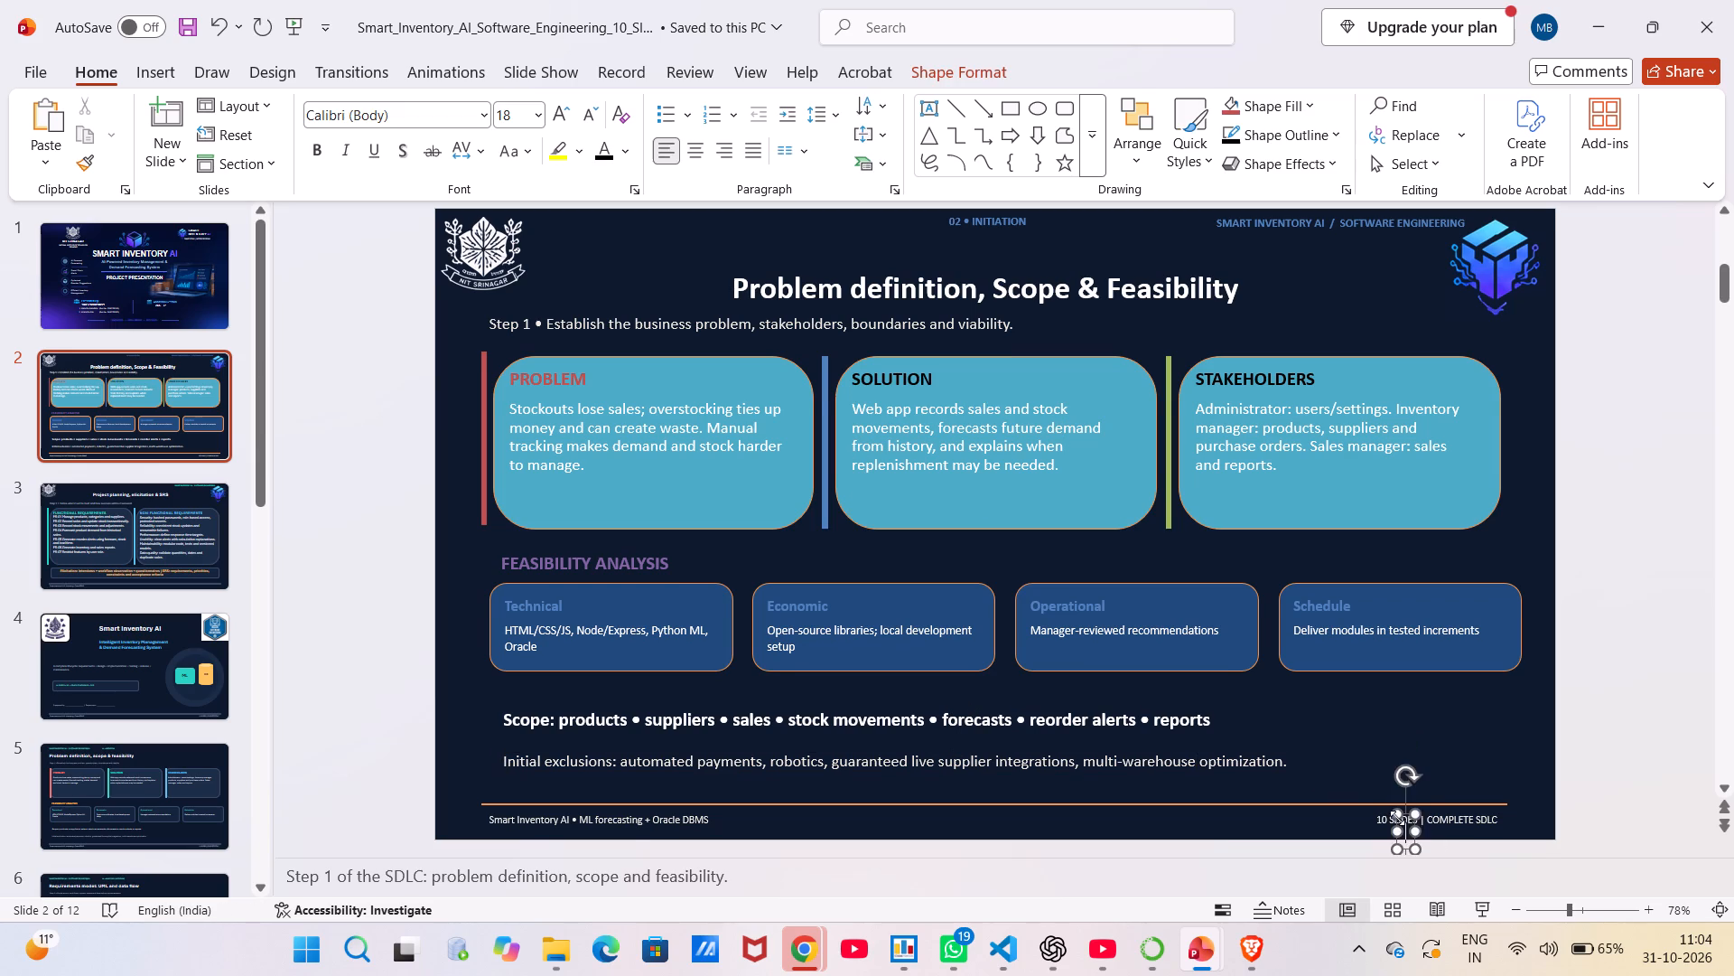
{"action": "left_click_drag", "start_coordinate": [1397, 818], "coordinate": [982, 891]}
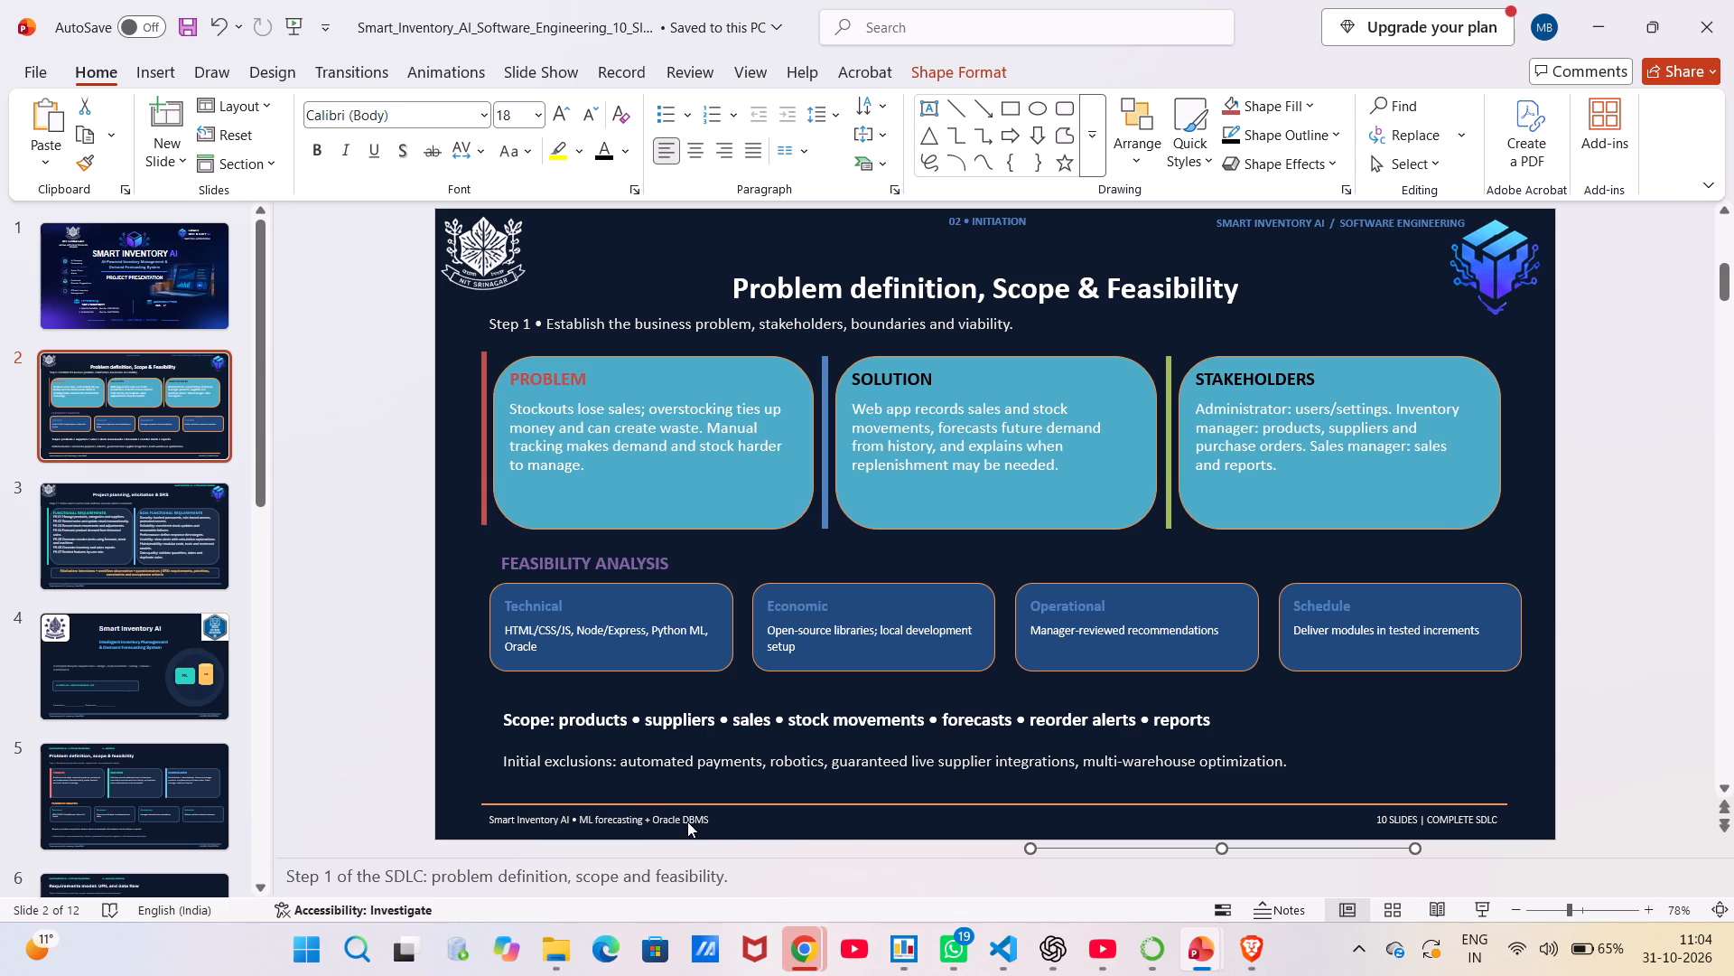
{"action": "left_click_drag", "start_coordinate": [1170, 849], "coordinate": [1294, 911]}
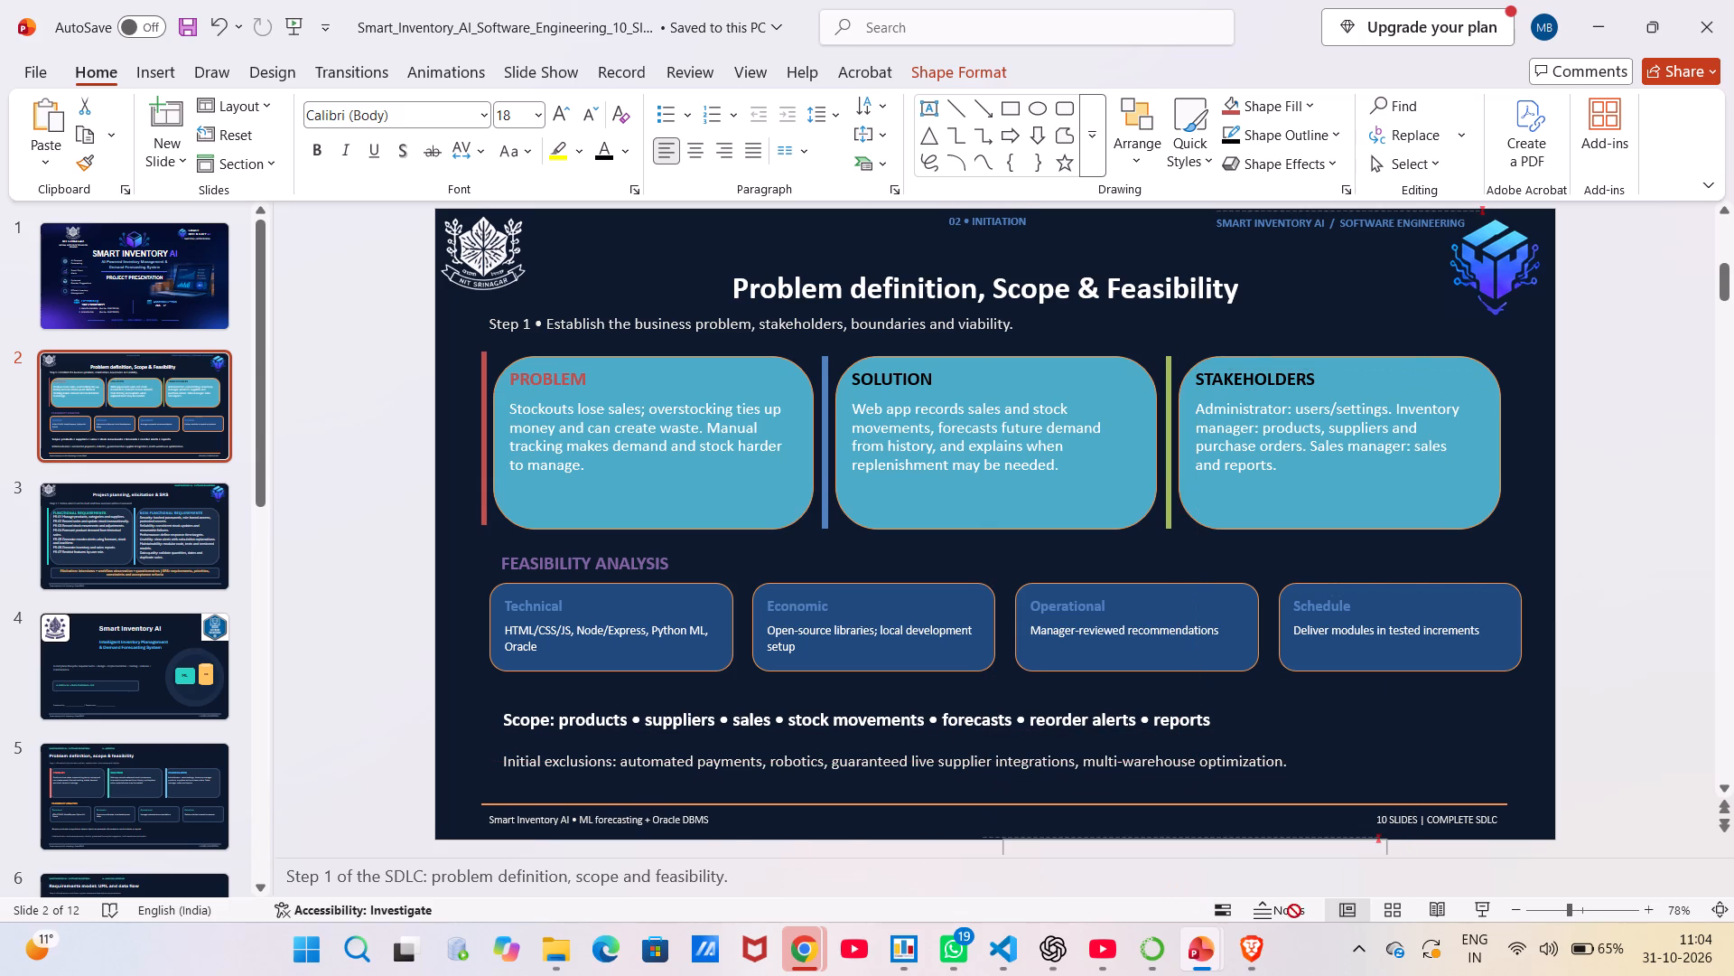
{"action": "left_click_drag", "start_coordinate": [1294, 911], "coordinate": [1311, 646]}
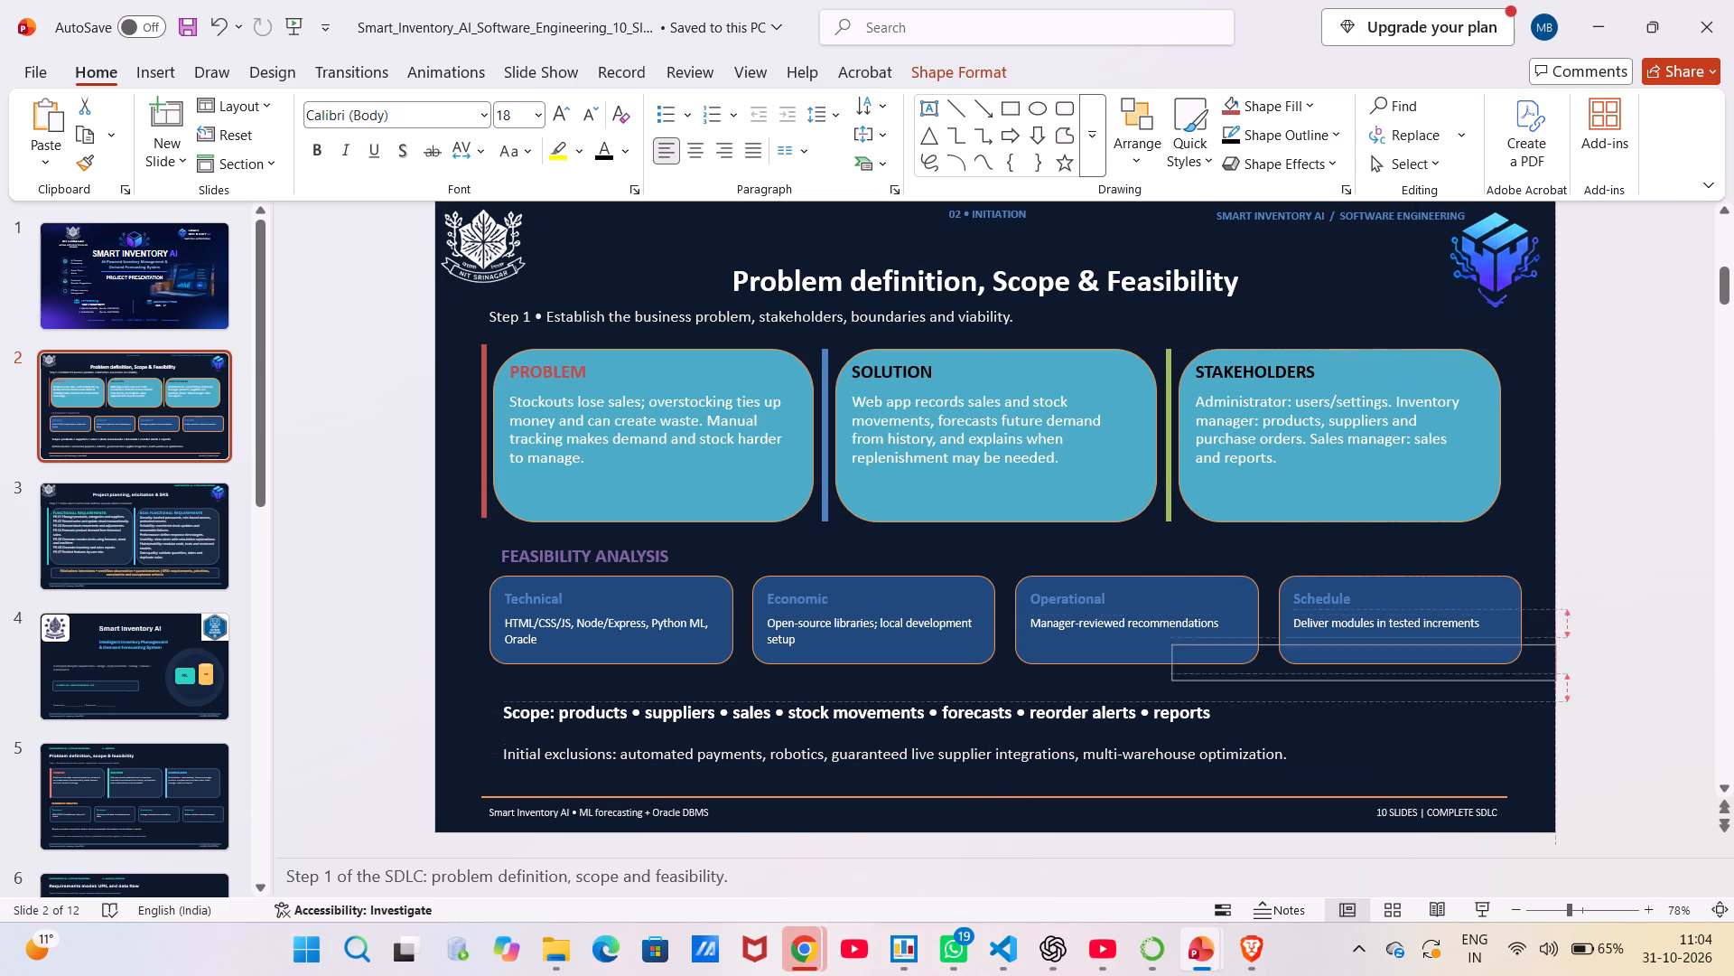
{"action": "left_click_drag", "start_coordinate": [1311, 646], "coordinate": [1285, 680]}
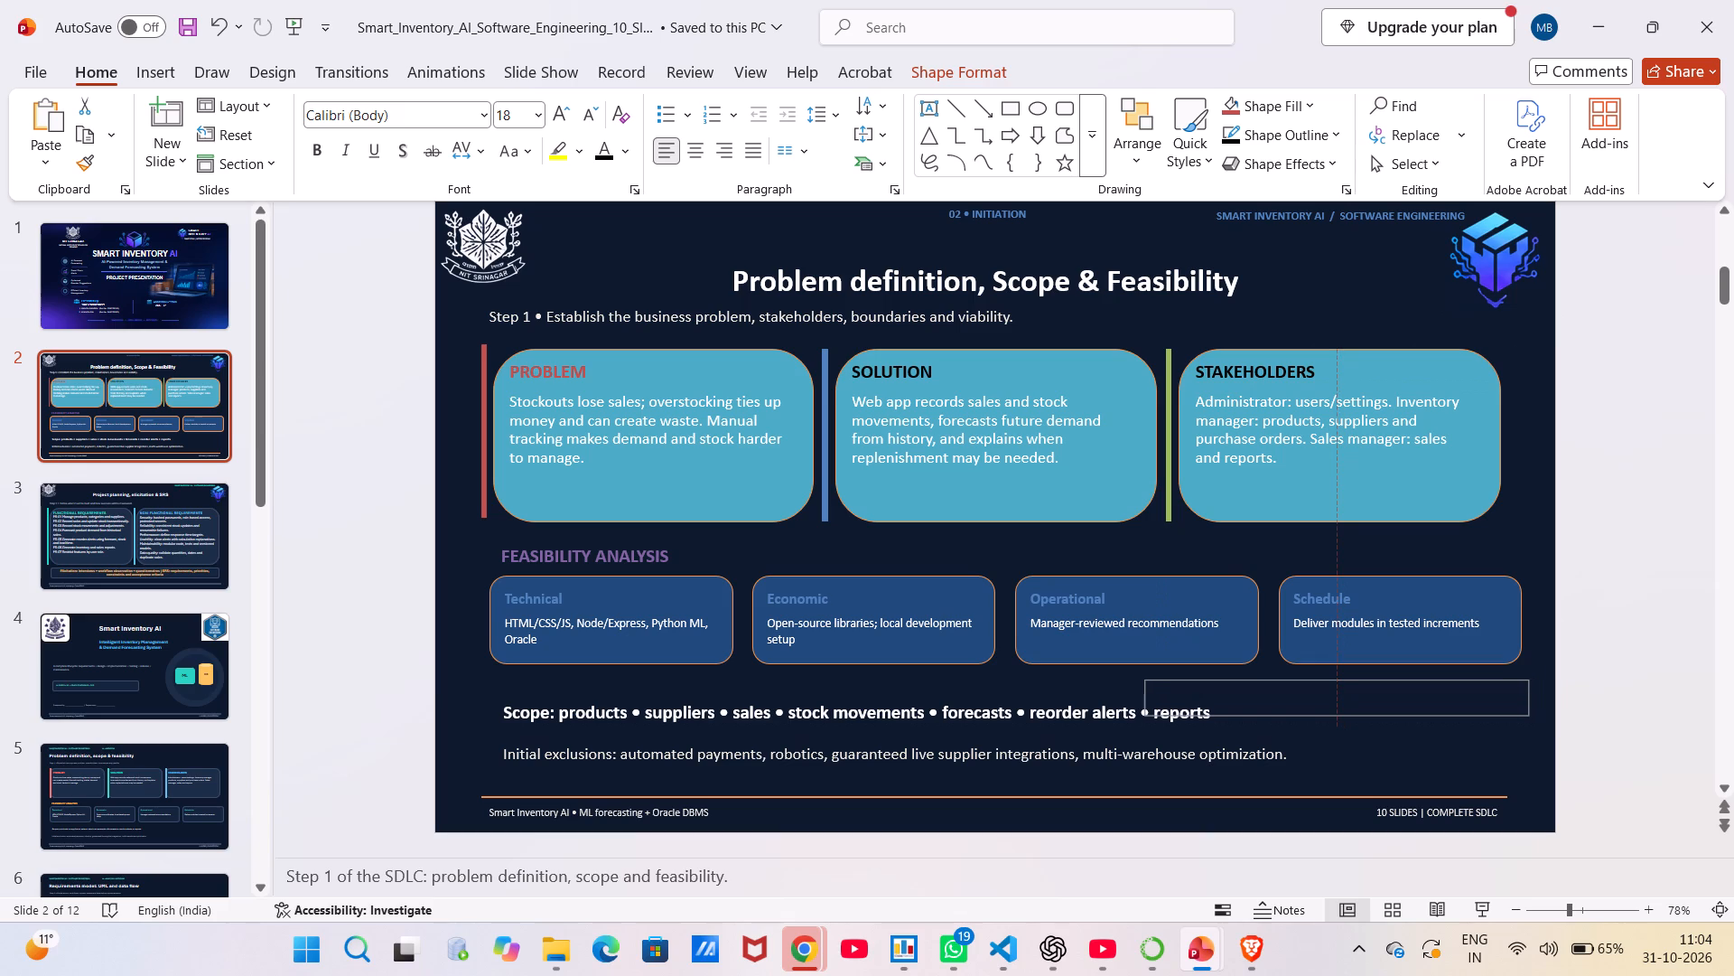
{"action": "left_click_drag", "start_coordinate": [1285, 680], "coordinate": [468, 651]}
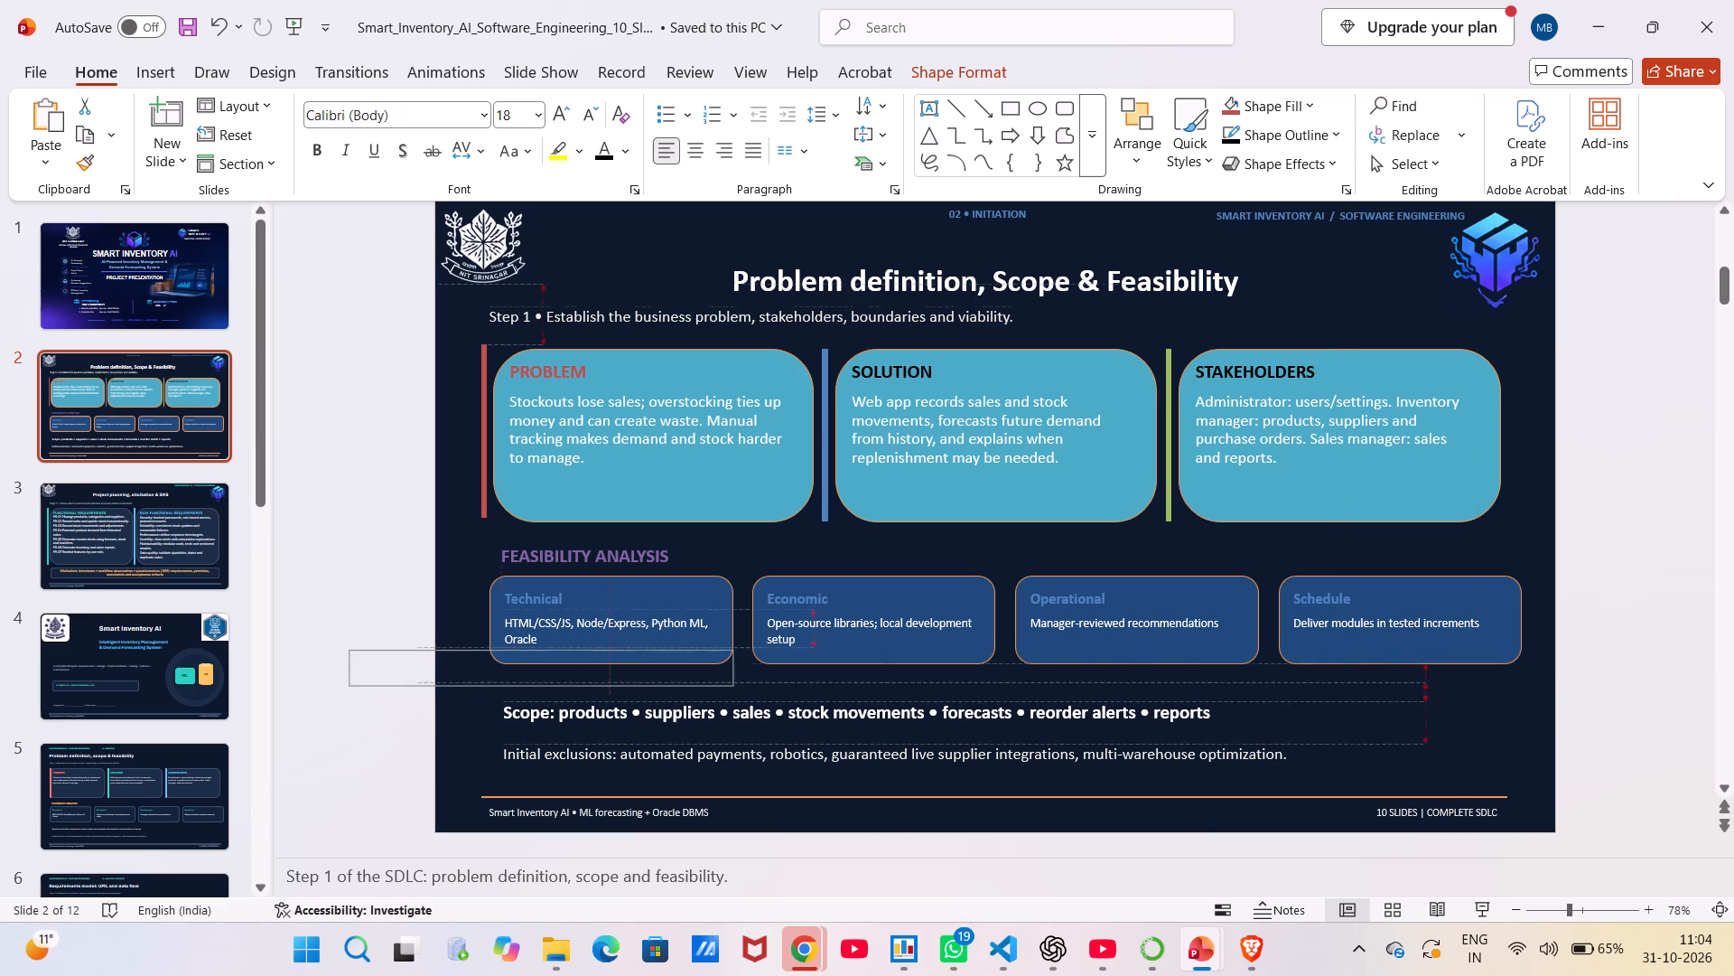
{"action": "left_click_drag", "start_coordinate": [468, 651], "coordinate": [358, 671]}
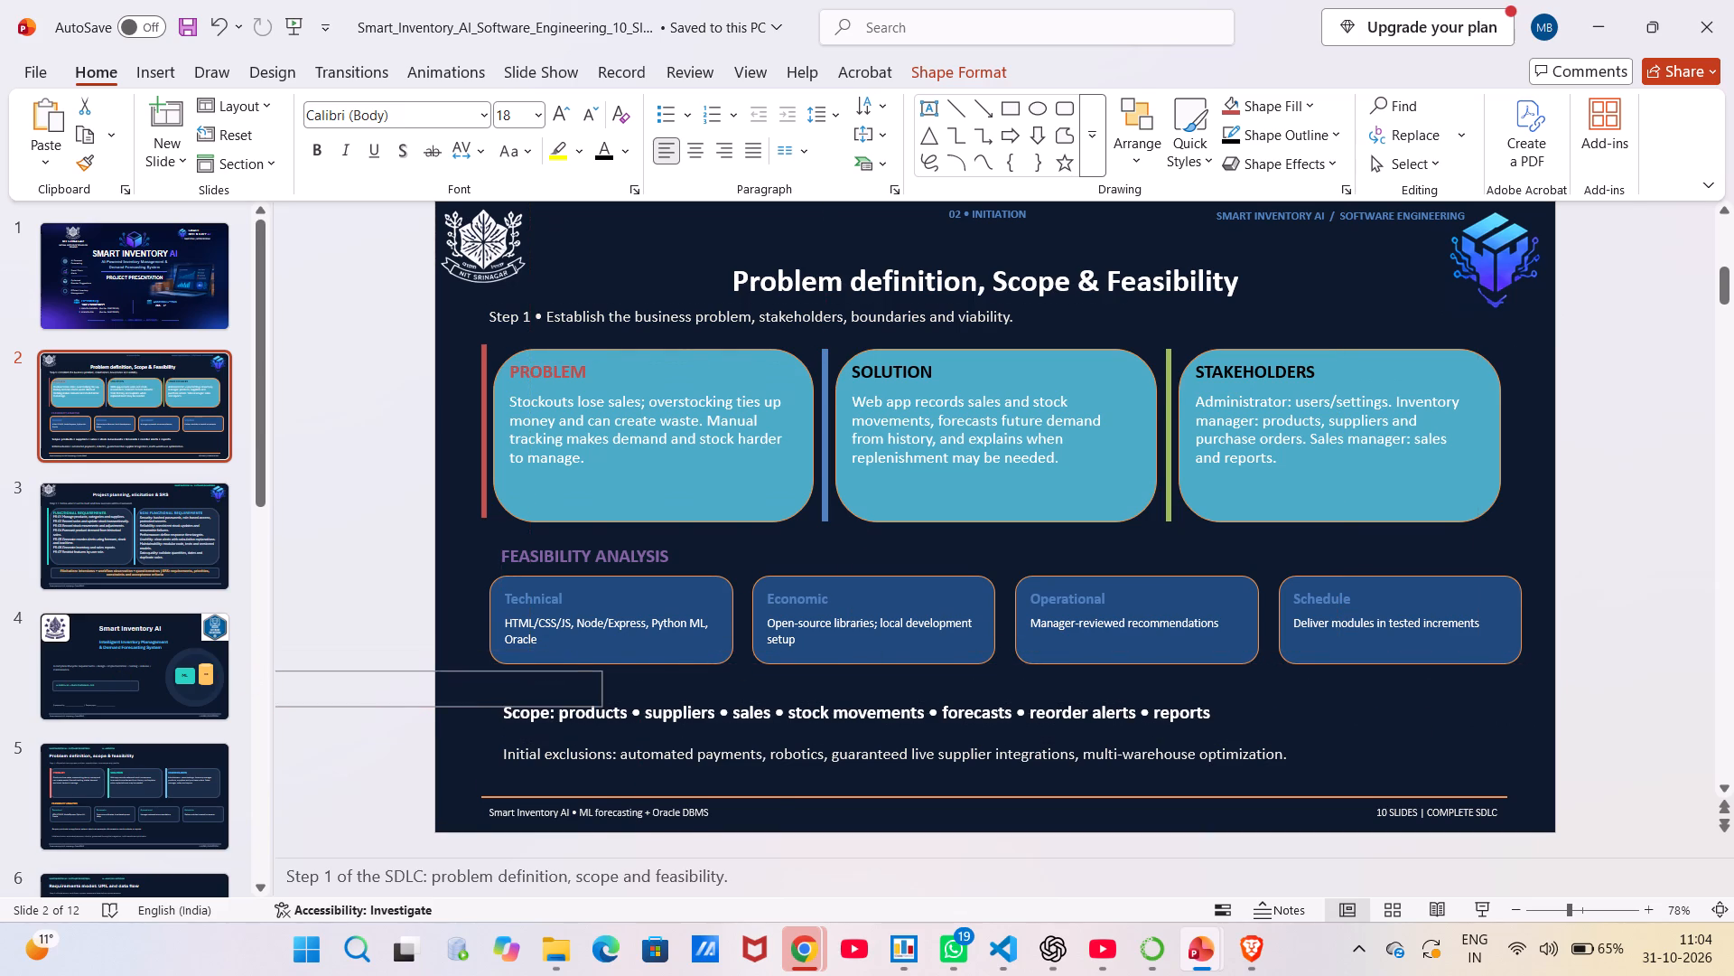
{"action": "left_click_drag", "start_coordinate": [358, 671], "coordinate": [353, 671]}
{"action": "left_click", "coordinate": [379, 708]}
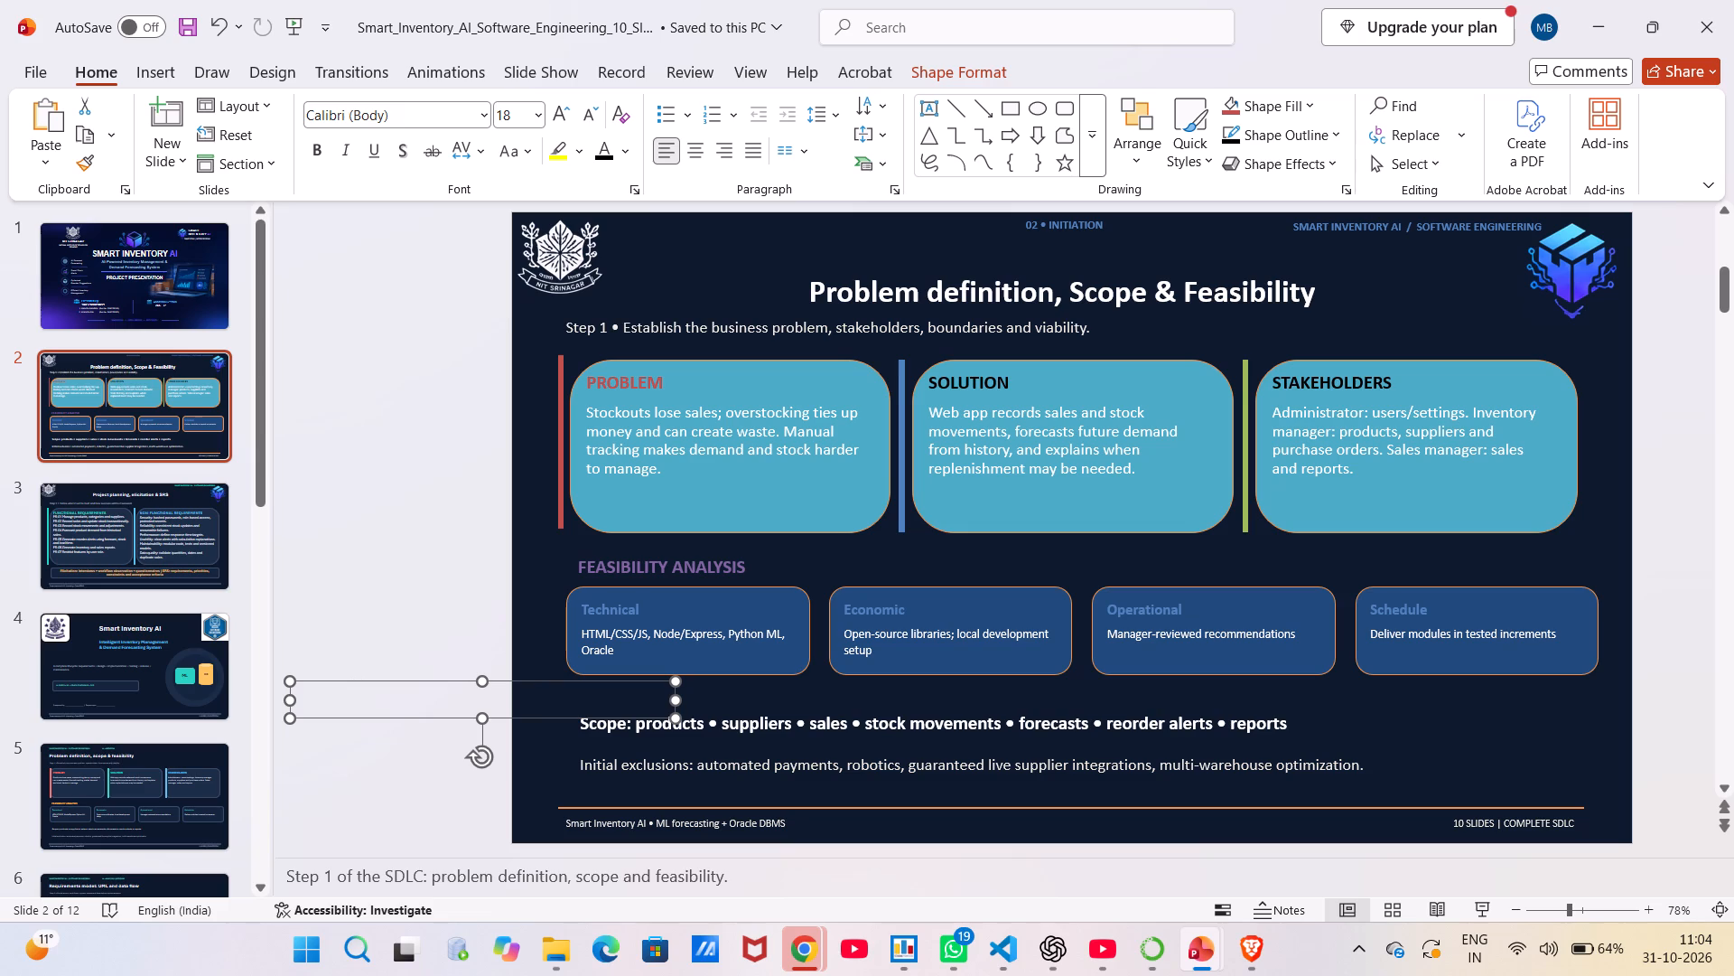
{"action": "key", "text": "ctrl+c"}
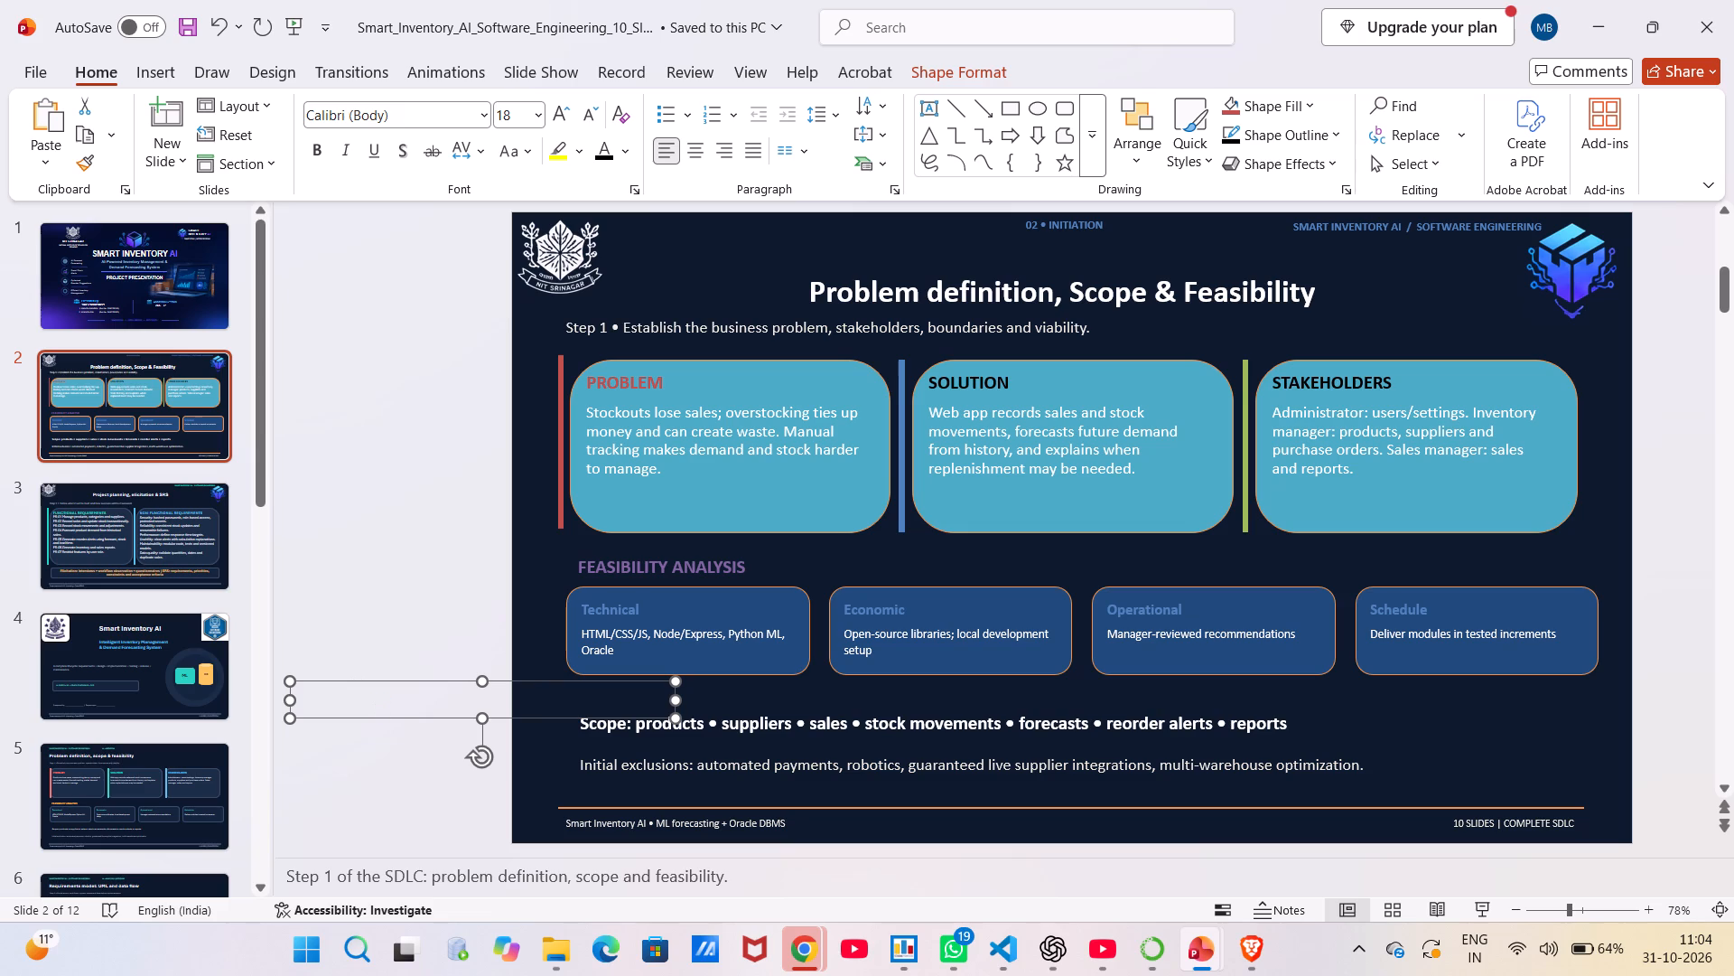
{"action": "right_click", "coordinate": [379, 708]}
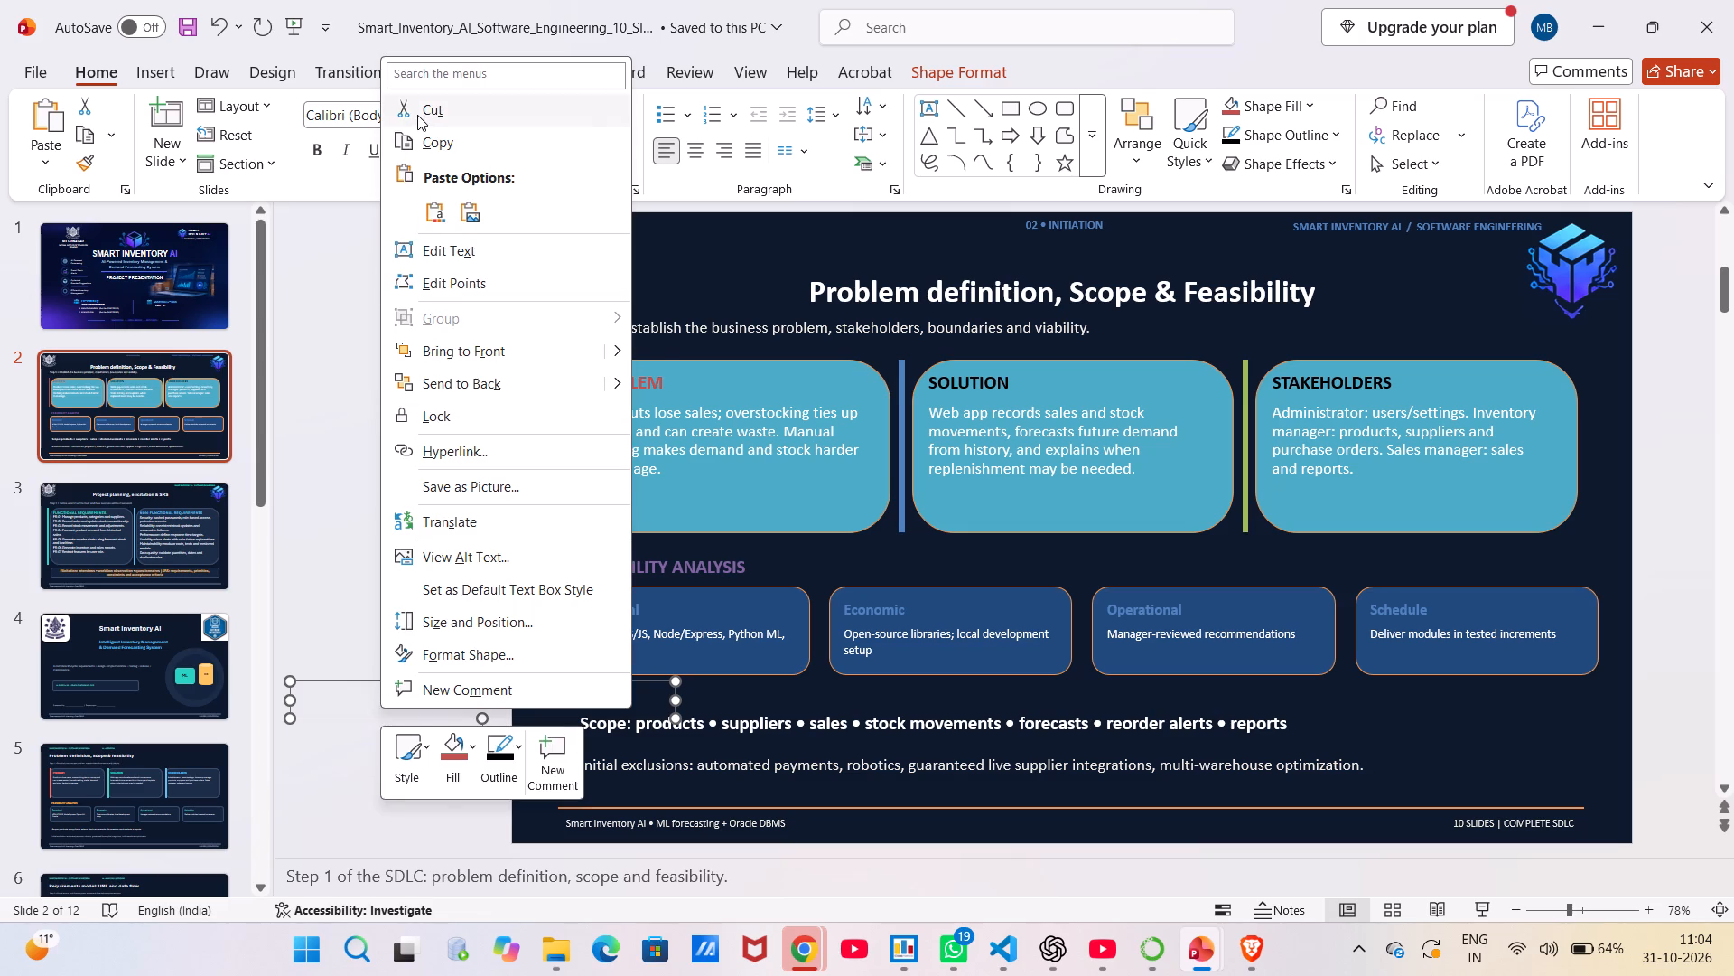
{"action": "left_click", "coordinate": [417, 115]}
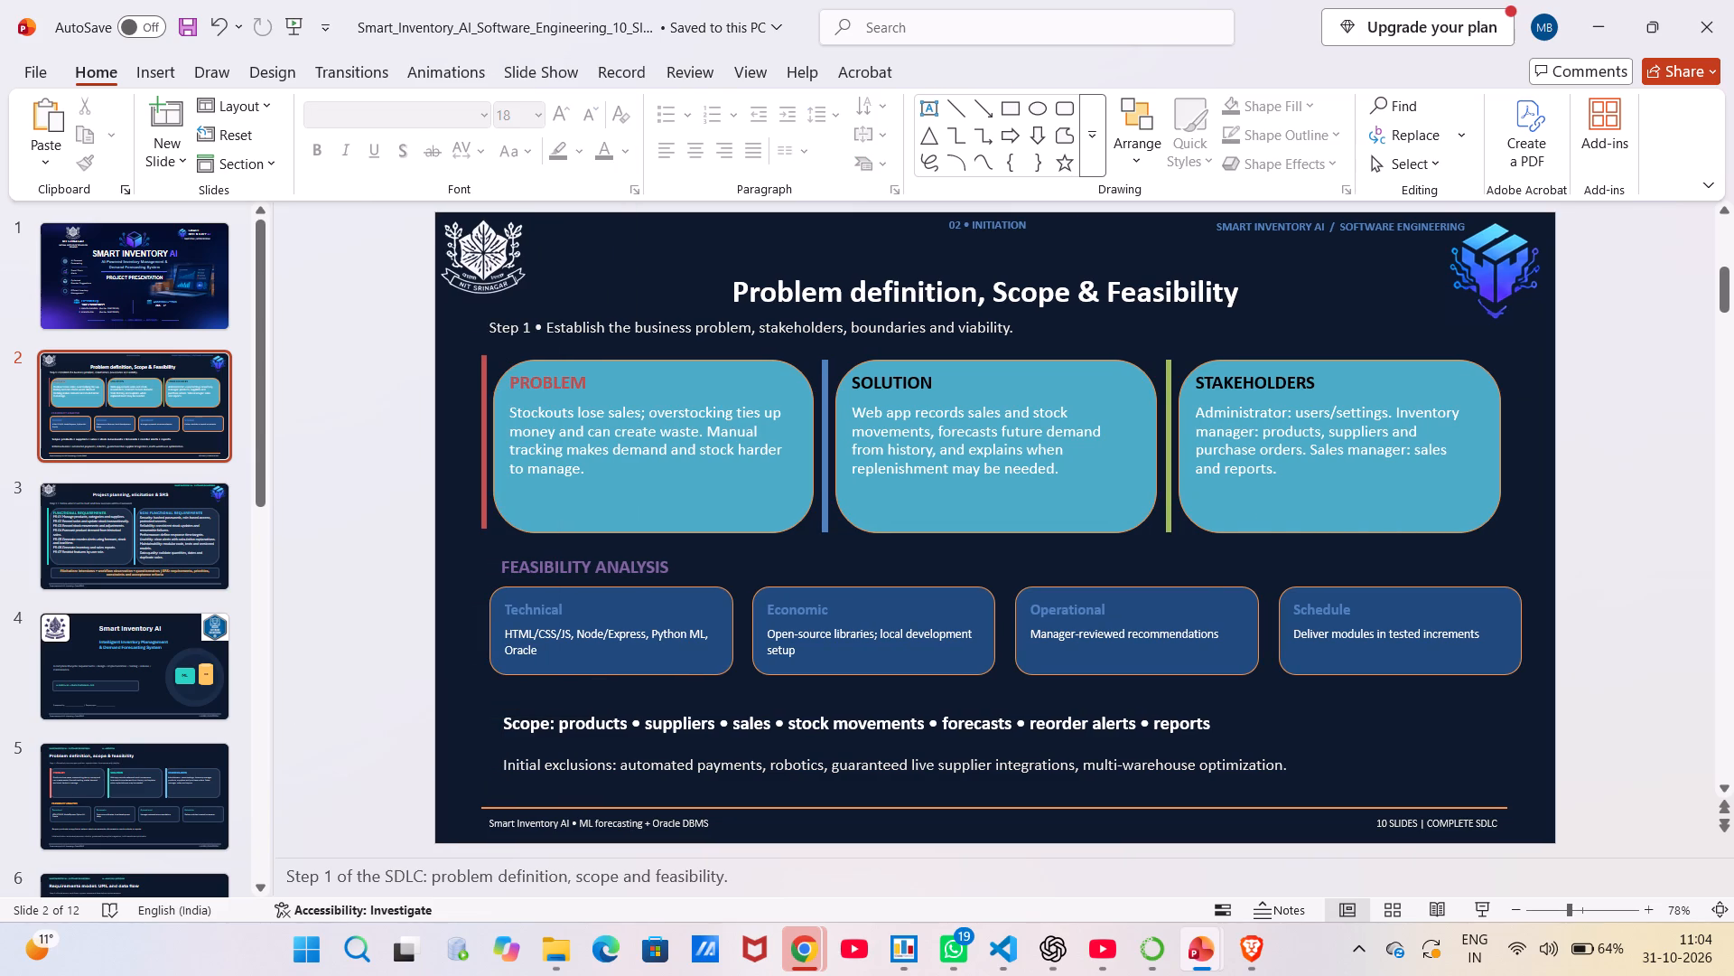
Cut the other empty text box, overlapping the "COMPLETE SDLC" part of the footer on slide 2.
{"action": "left_click", "coordinate": [1398, 819]}
{"action": "left_click_drag", "start_coordinate": [1476, 824], "coordinate": [1456, 818]}
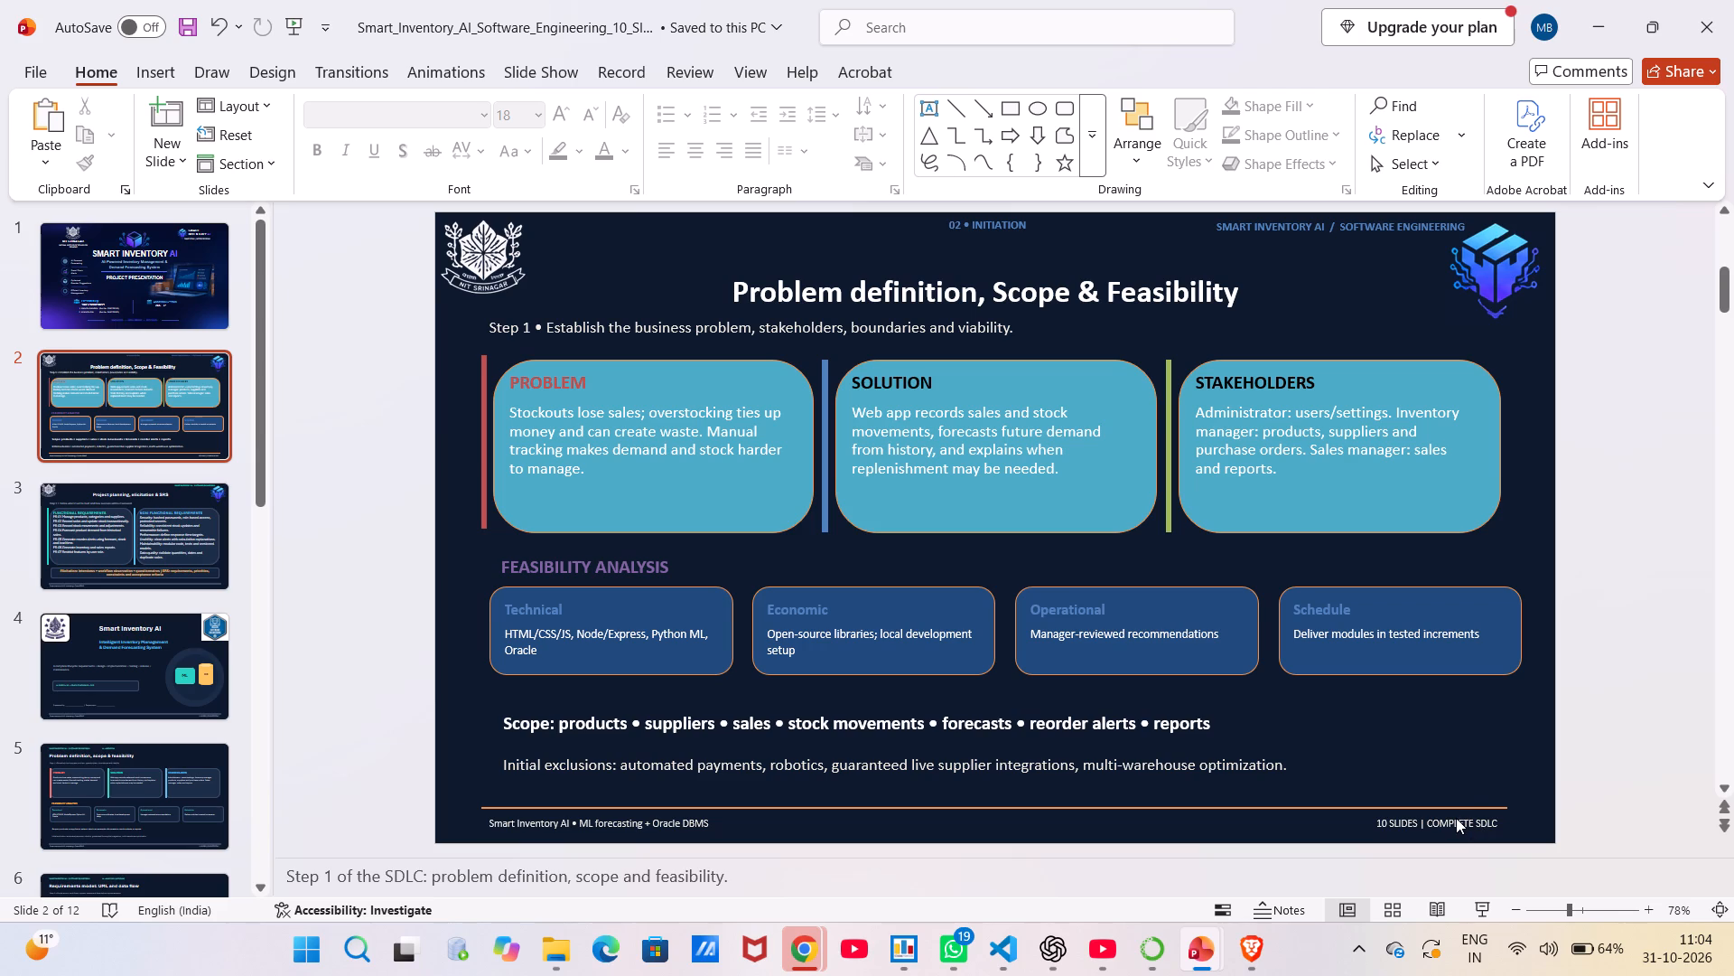
{"action": "left_click", "coordinate": [1456, 818]}
{"action": "left_click_drag", "start_coordinate": [1456, 818], "coordinate": [1401, 815]}
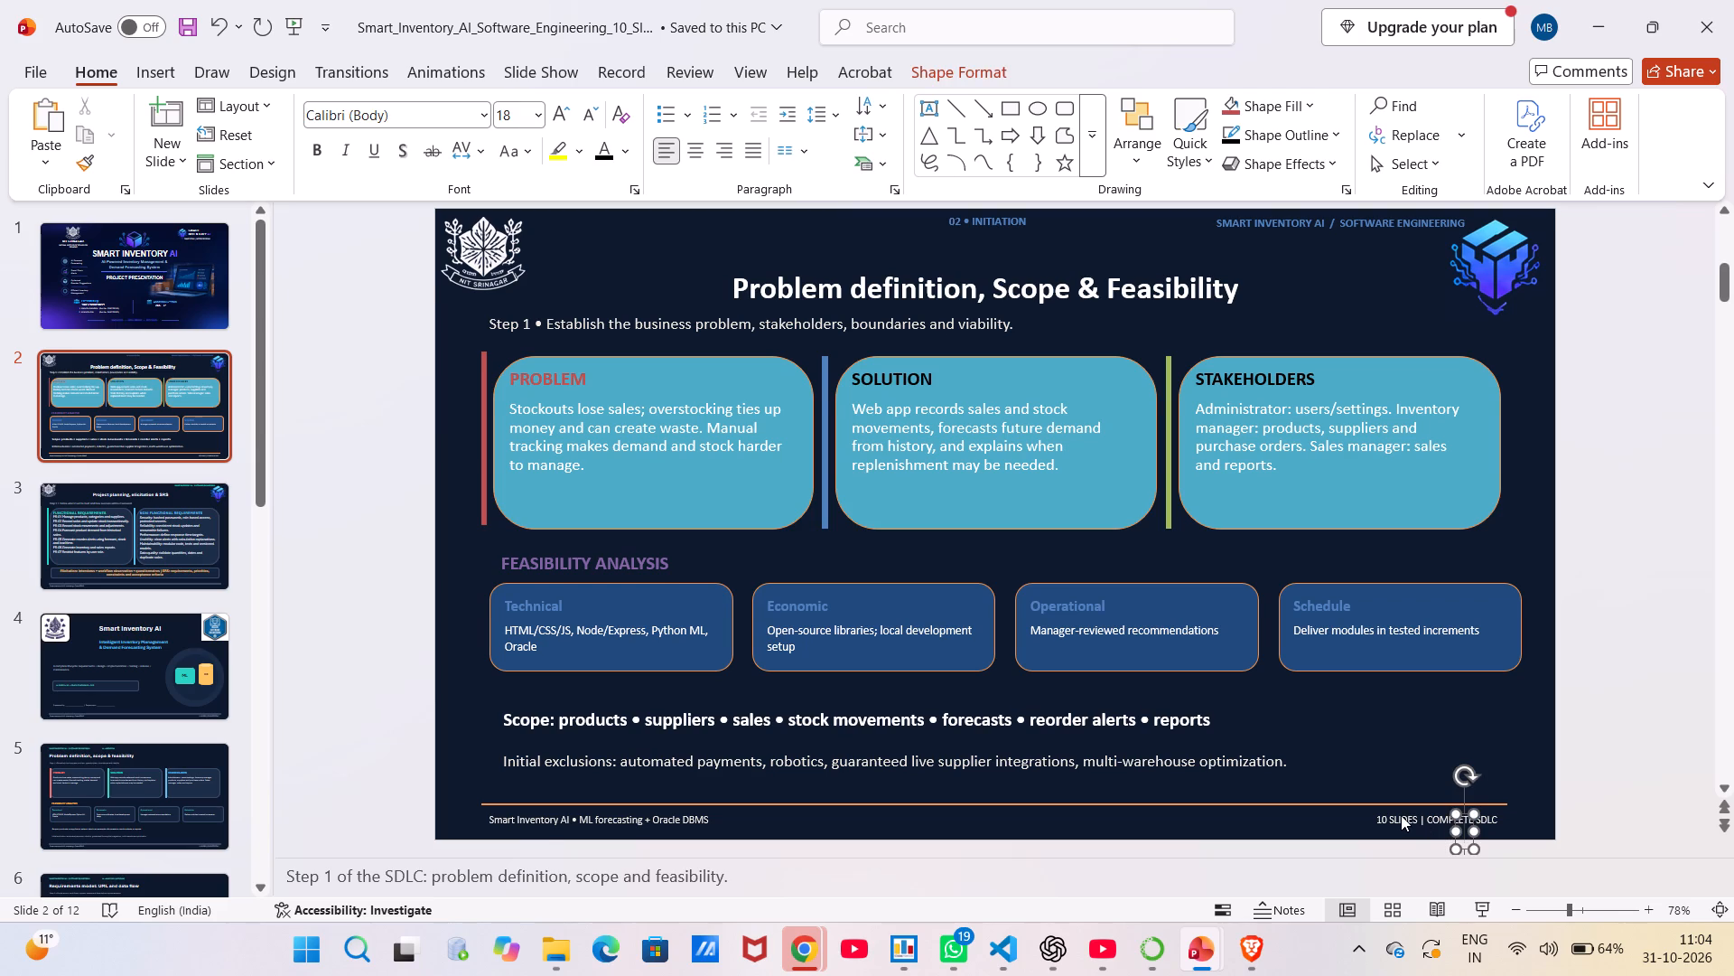
{"action": "left_click_drag", "start_coordinate": [1468, 827], "coordinate": [1394, 826]}
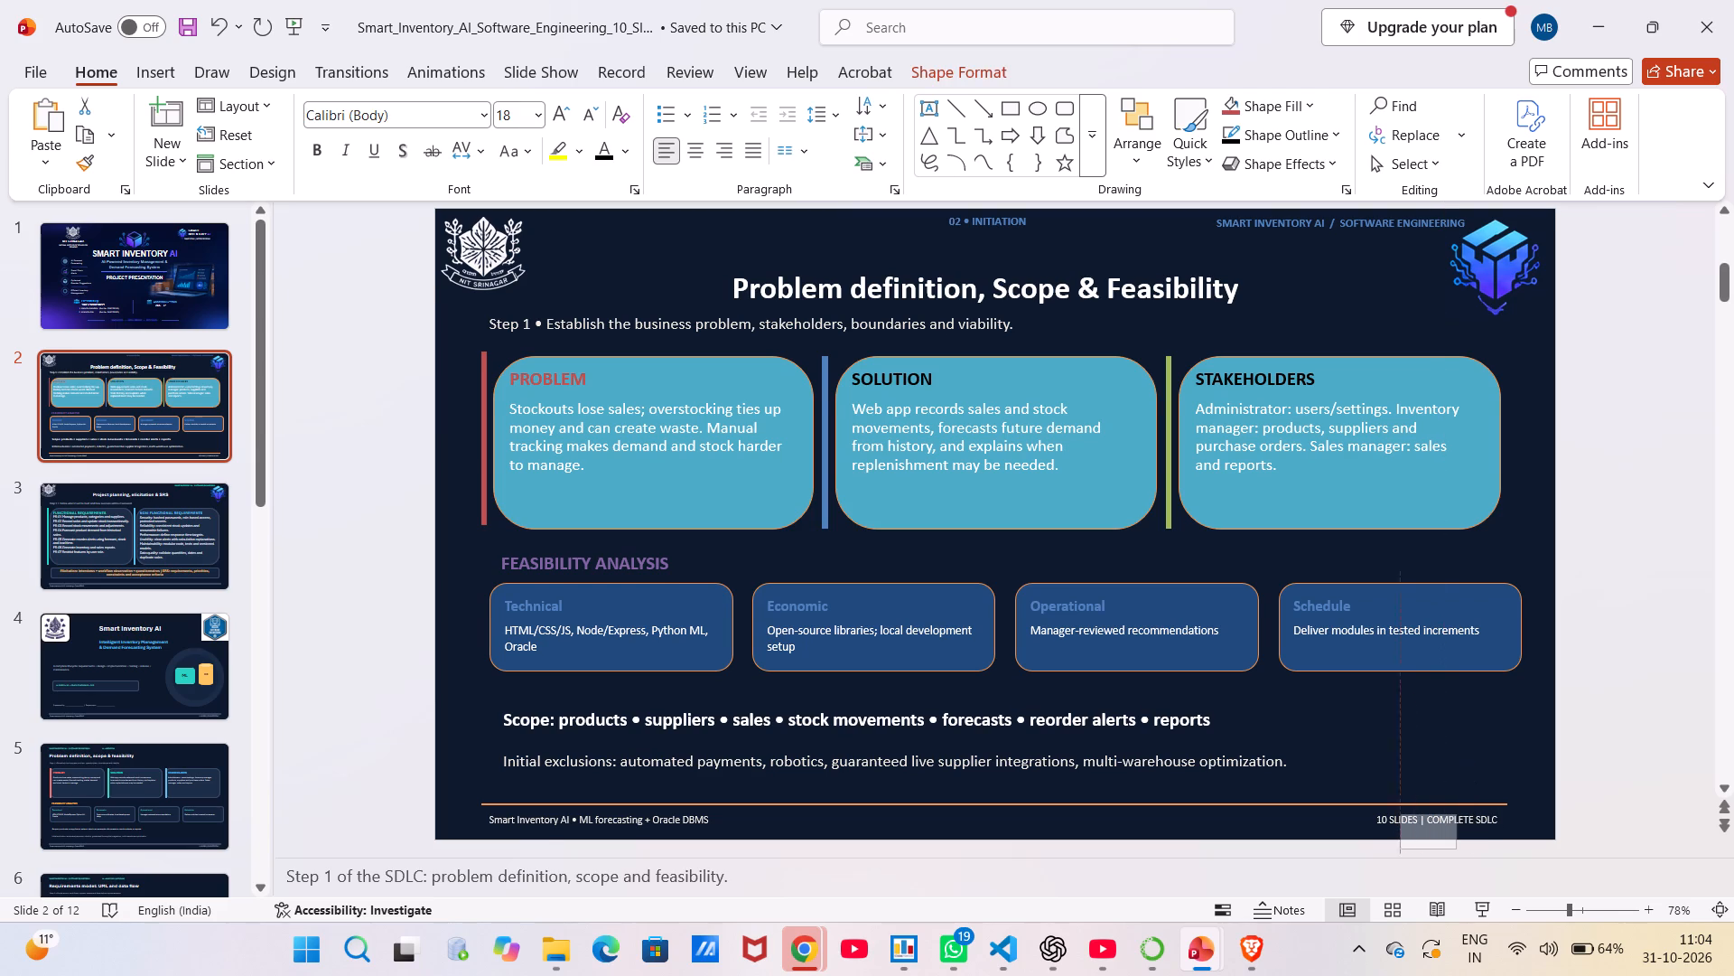
{"action": "left_click_drag", "start_coordinate": [1394, 826], "coordinate": [1383, 819]}
{"action": "right_click", "coordinate": [1383, 819]}
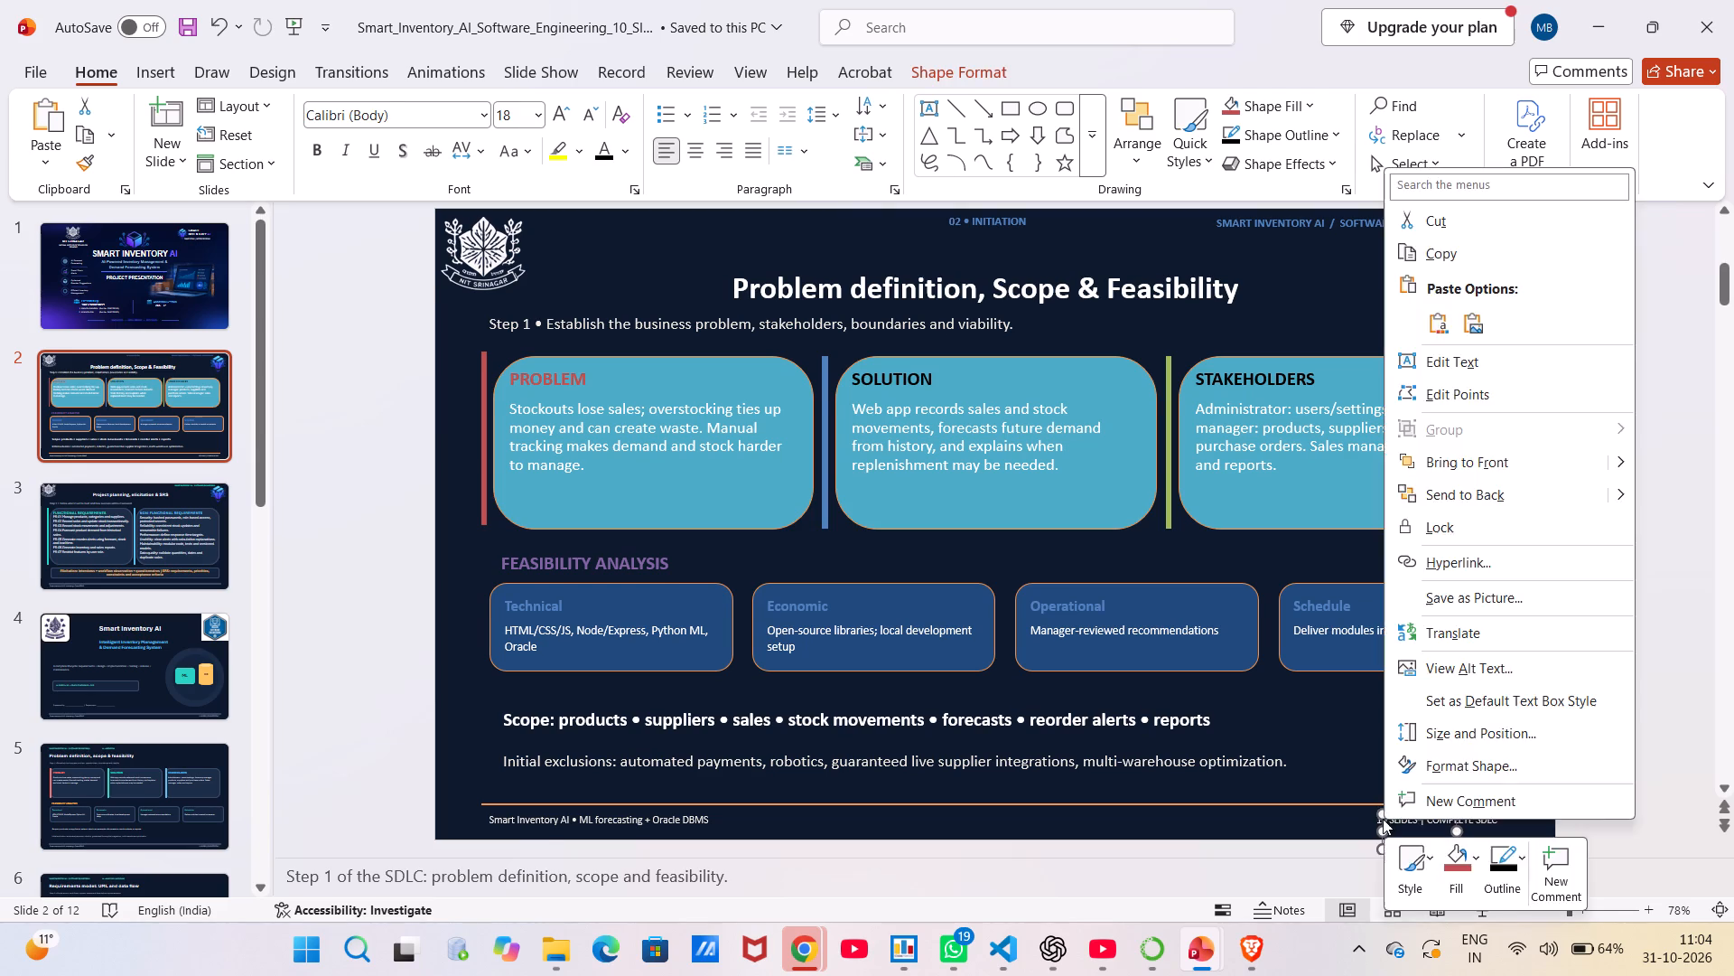
{"action": "left_click", "coordinate": [1405, 217]}
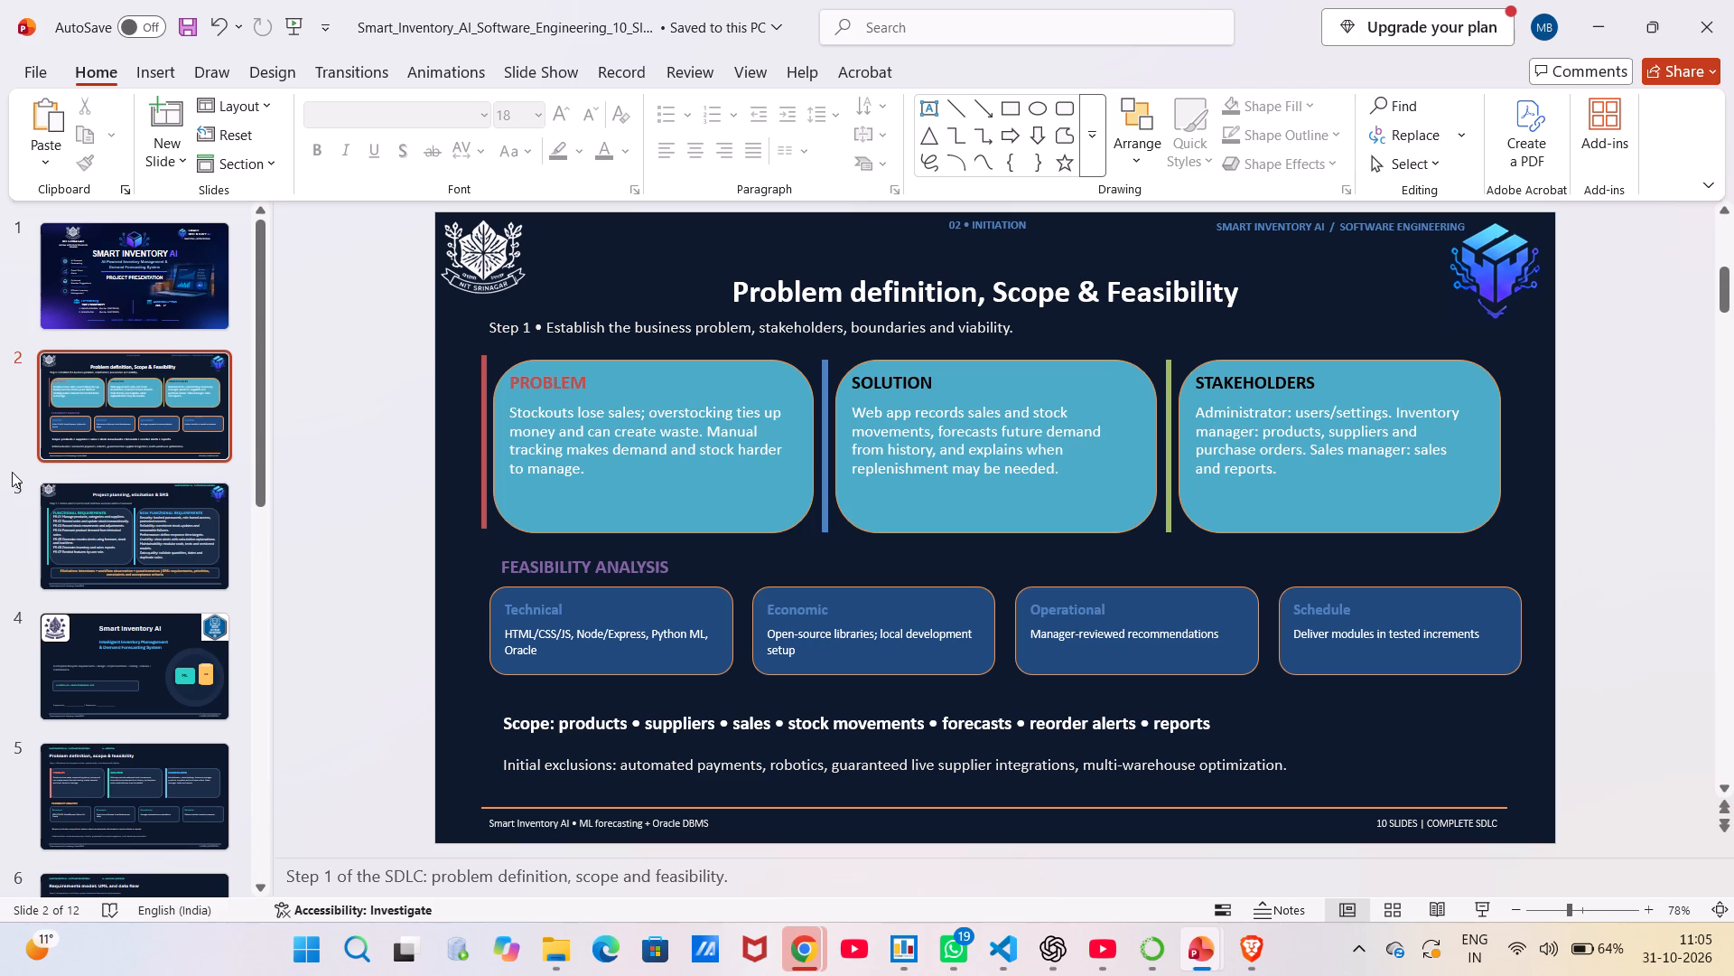
Paste the cut text box onto slide 3 and place it just above the "Project planning, elicitation & SRS" title.
{"action": "left_click", "coordinate": [88, 527]}
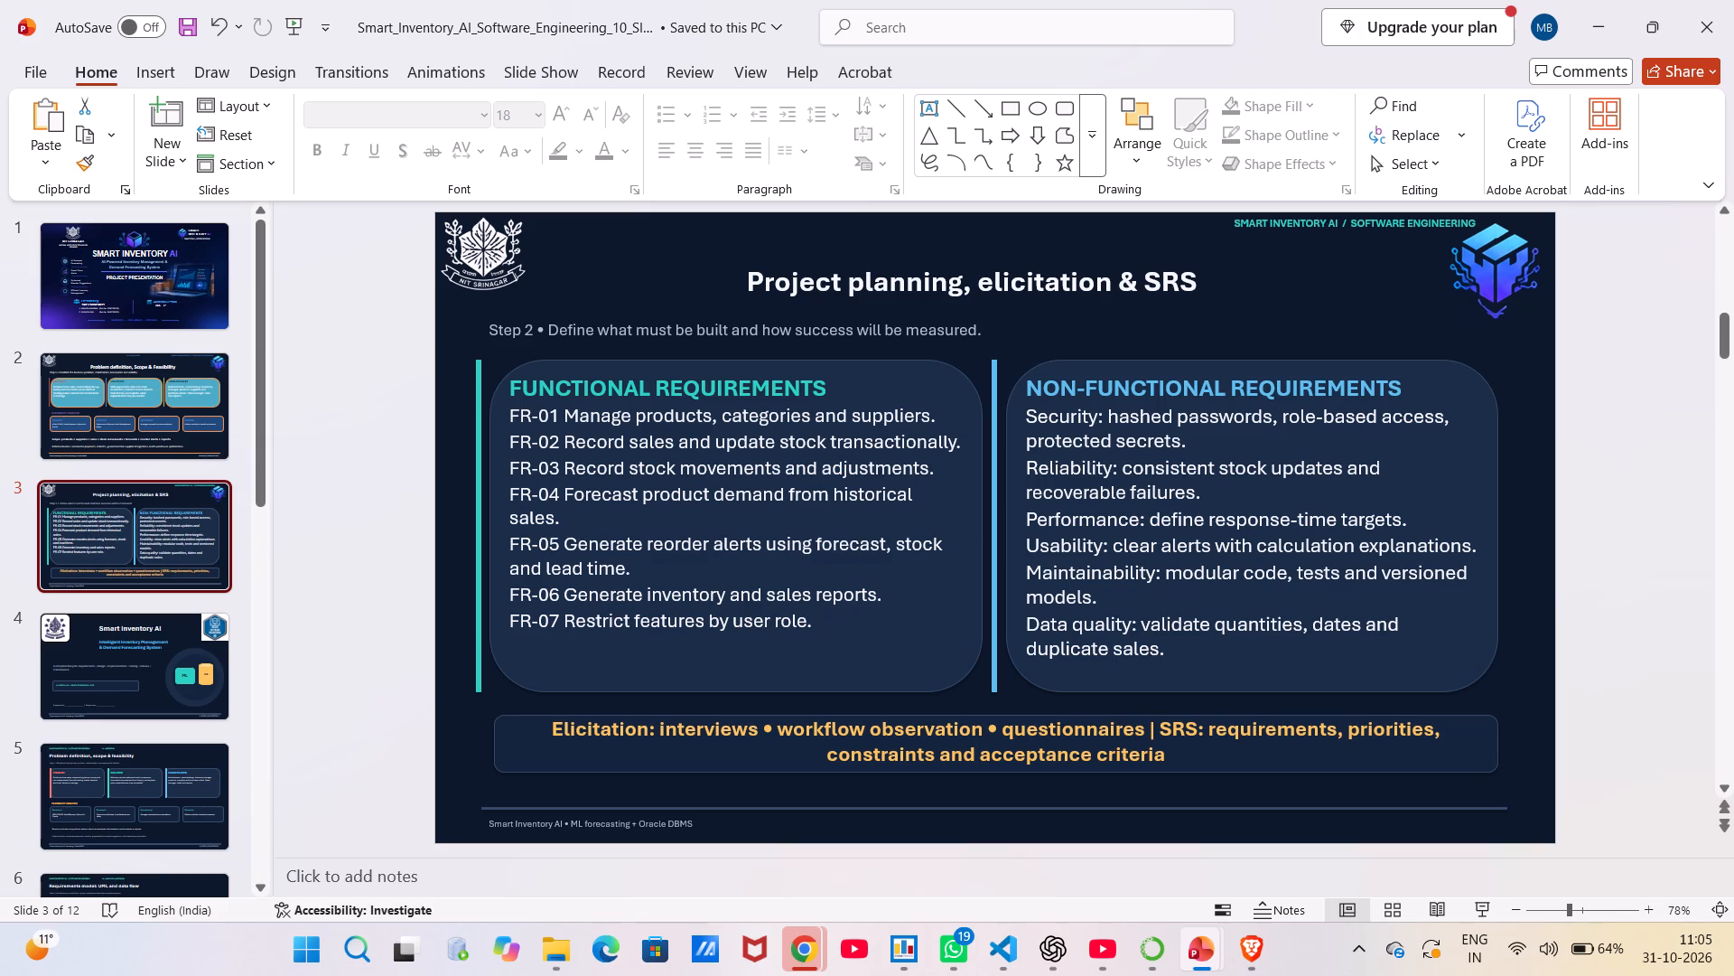
{"action": "left_click", "coordinate": [916, 223]}
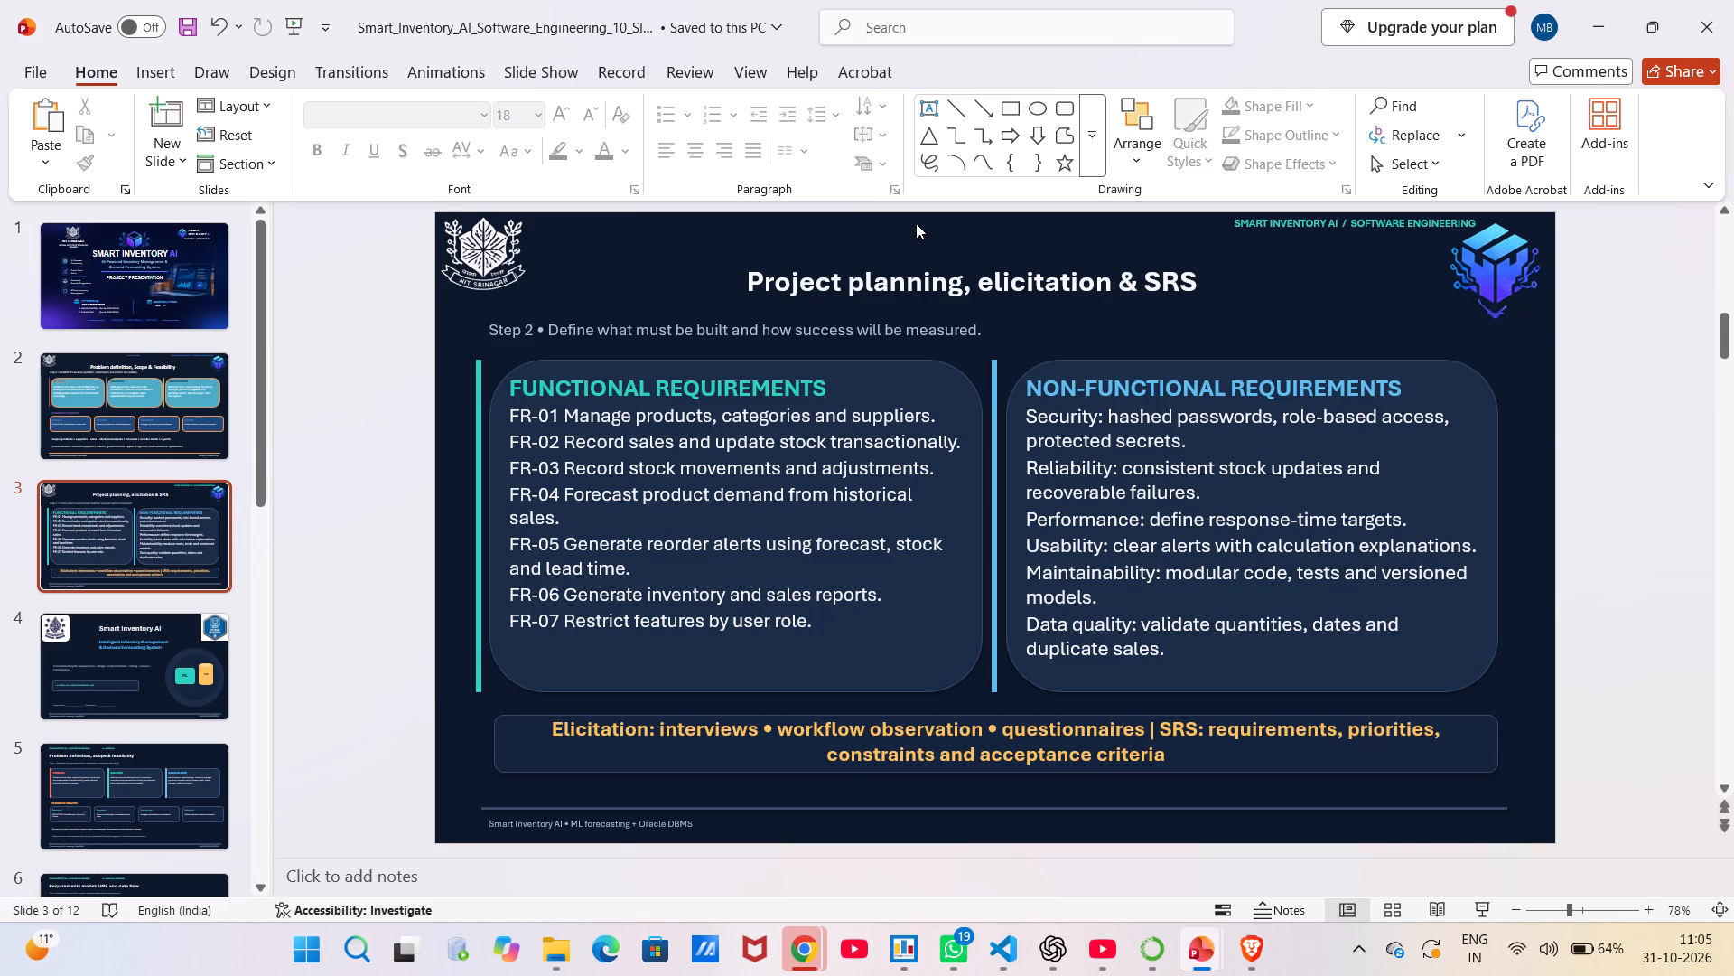
{"action": "key", "text": "ctrl+v"}
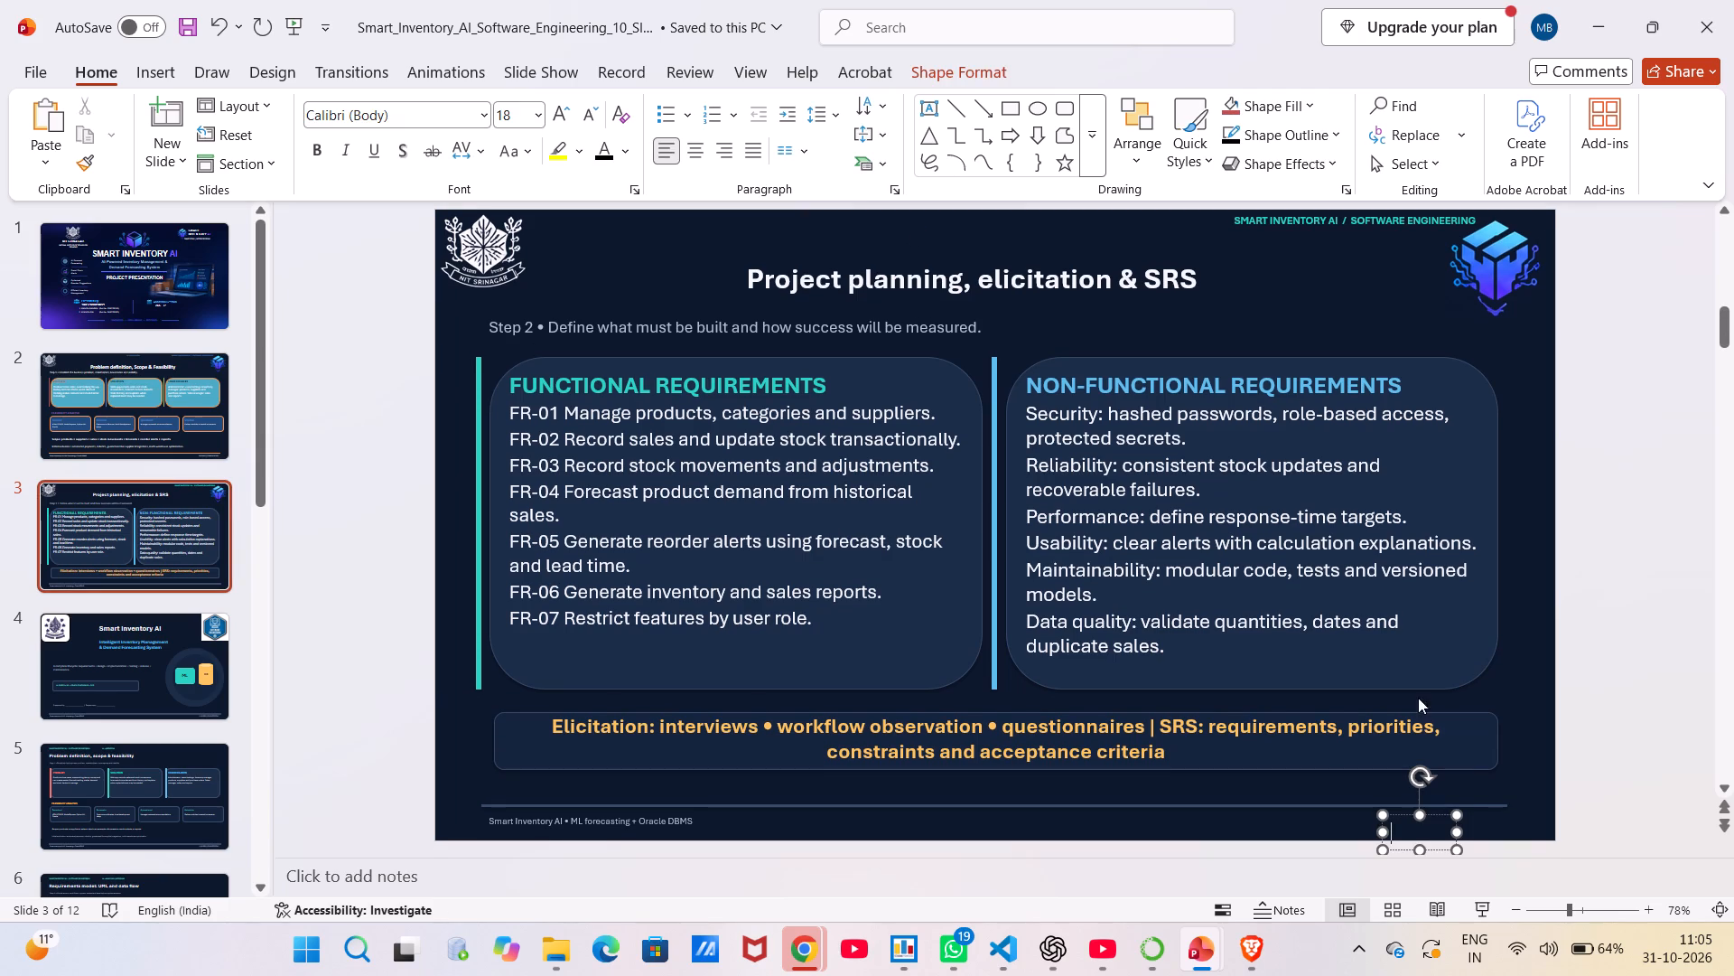
{"action": "left_click_drag", "start_coordinate": [1422, 830], "coordinate": [894, 255]}
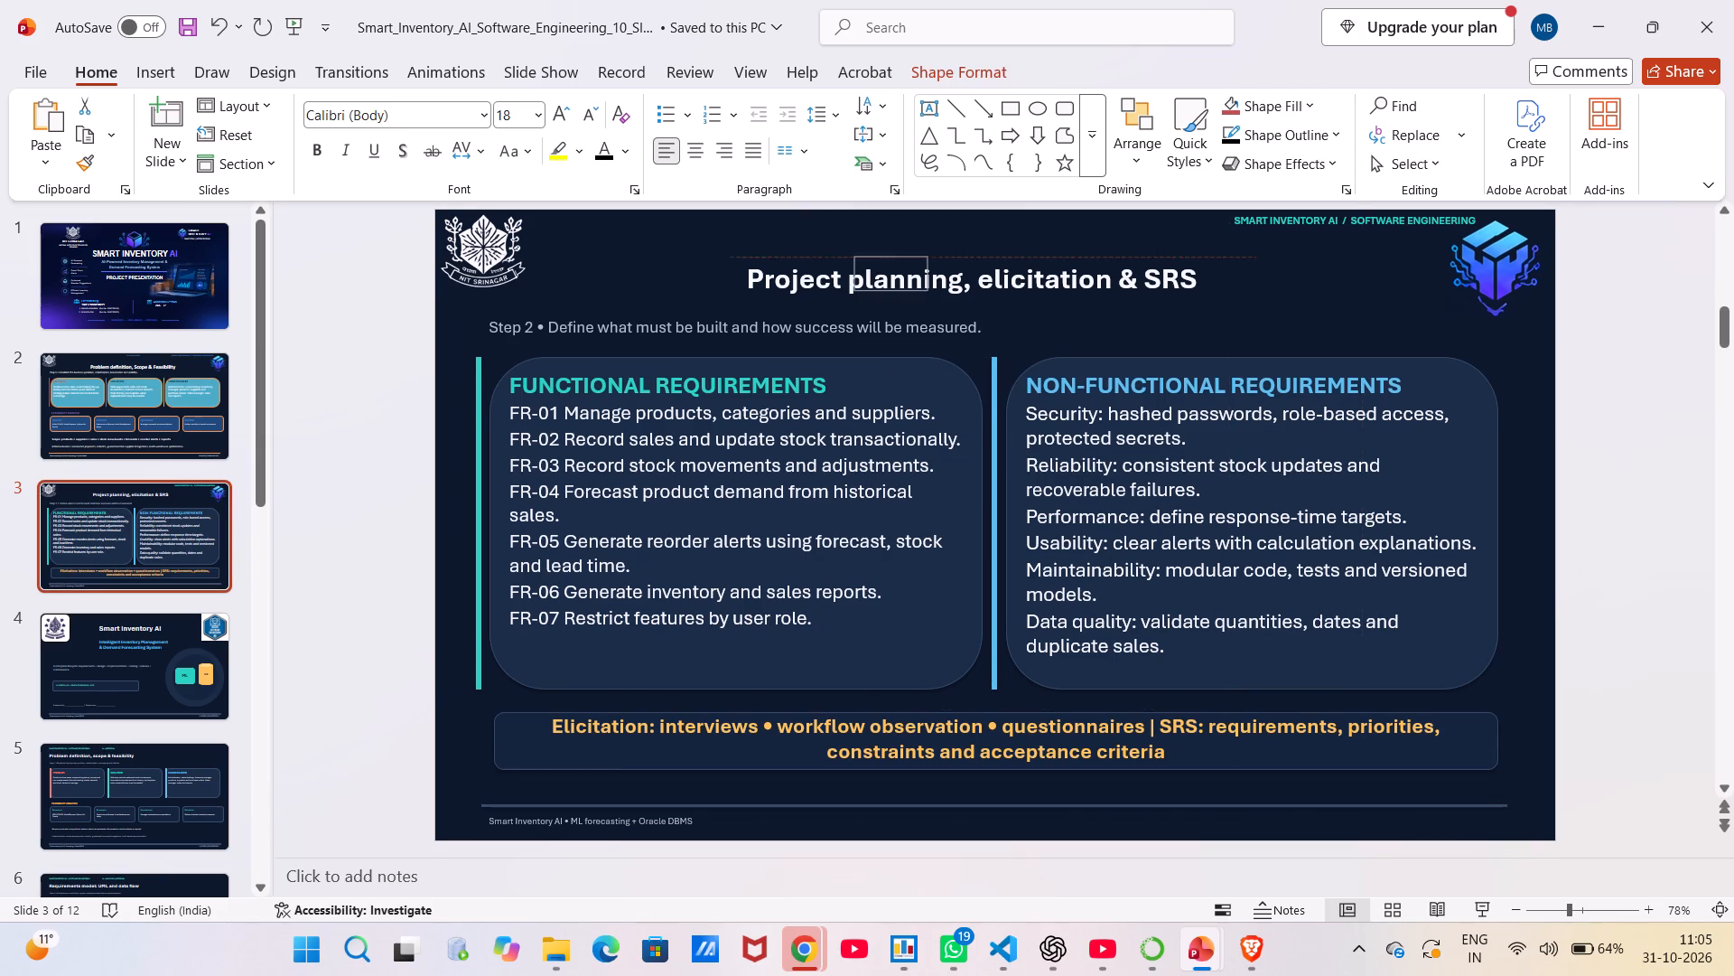
{"action": "left_click_drag", "start_coordinate": [894, 255], "coordinate": [955, 239]}
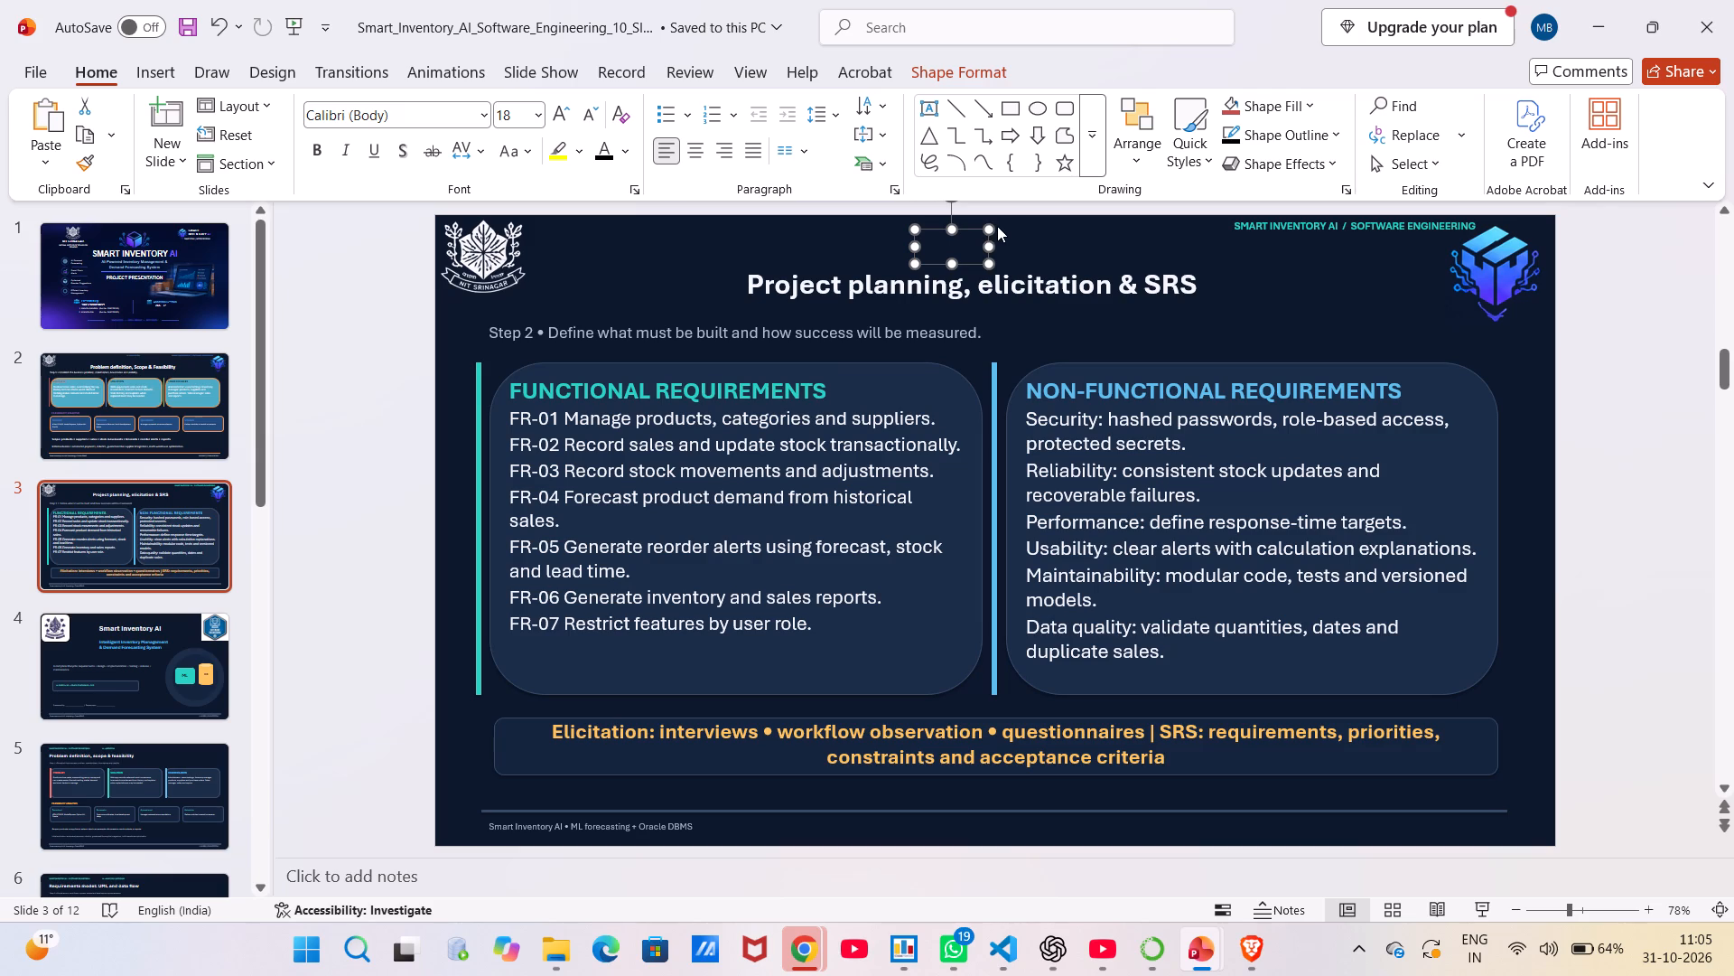
Enter "3" in the pasted text box above the slide 3 title.
{"action": "left_click", "coordinate": [947, 251]}
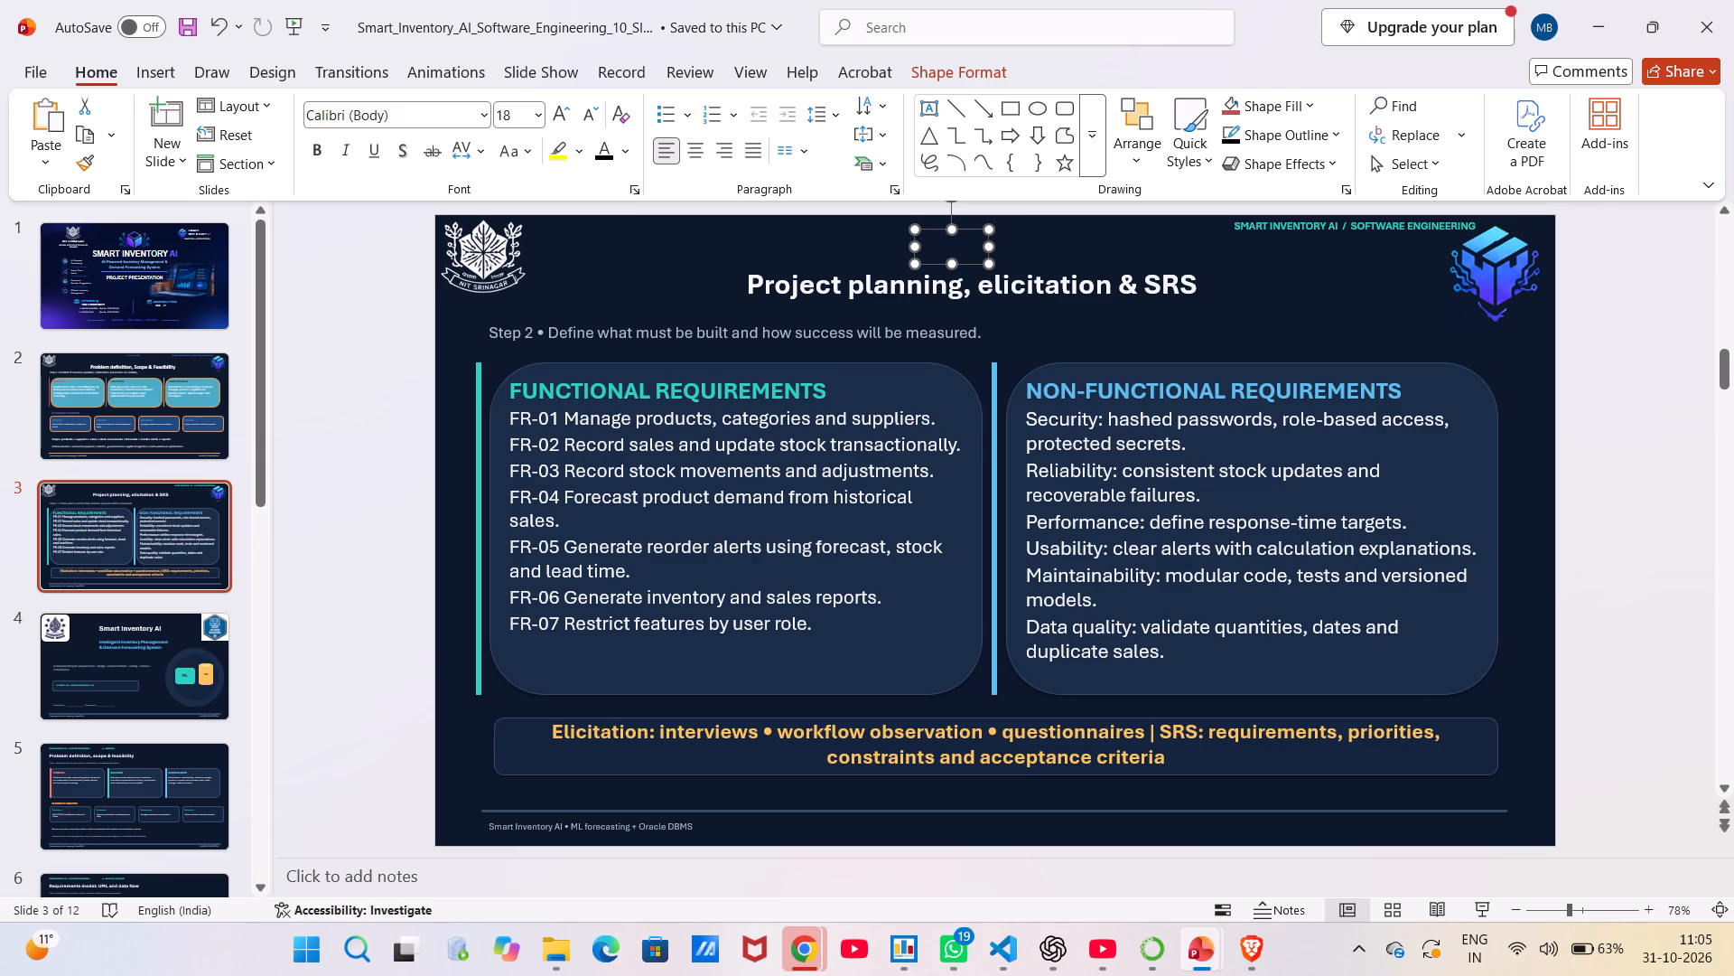
{"action": "left_click", "coordinate": [931, 247]}
{"action": "key", "text": "3"}
{"action": "key", "text": "3"}
{"action": "key", "text": "BackSpace"}
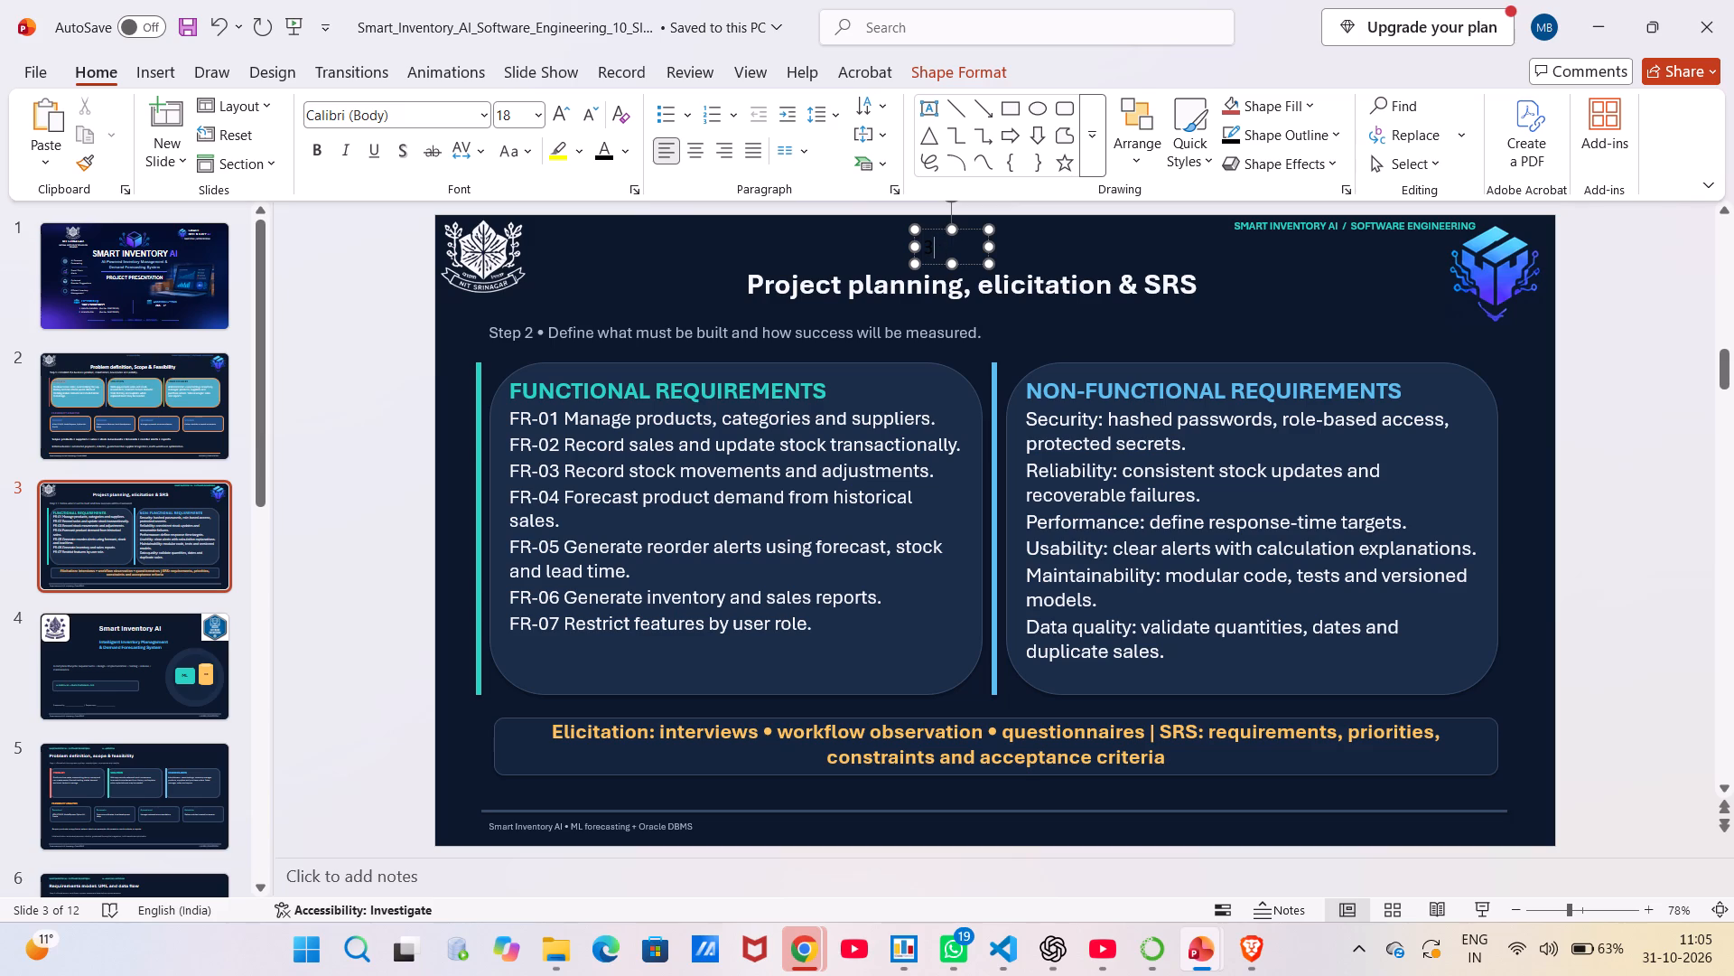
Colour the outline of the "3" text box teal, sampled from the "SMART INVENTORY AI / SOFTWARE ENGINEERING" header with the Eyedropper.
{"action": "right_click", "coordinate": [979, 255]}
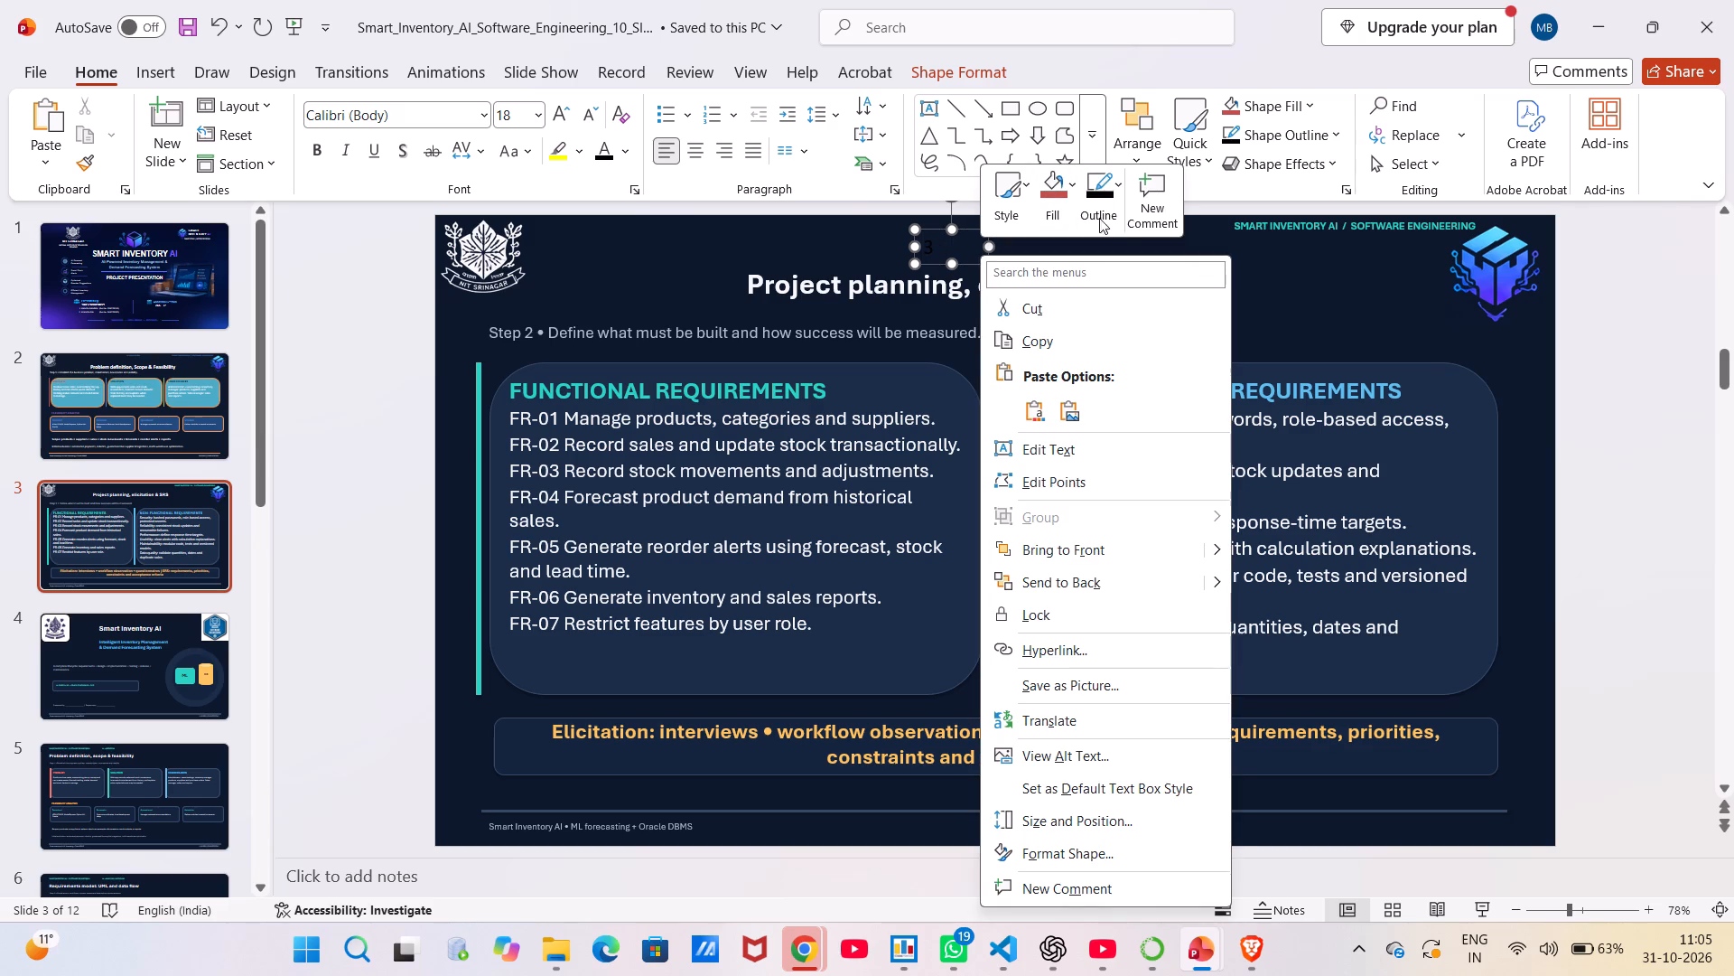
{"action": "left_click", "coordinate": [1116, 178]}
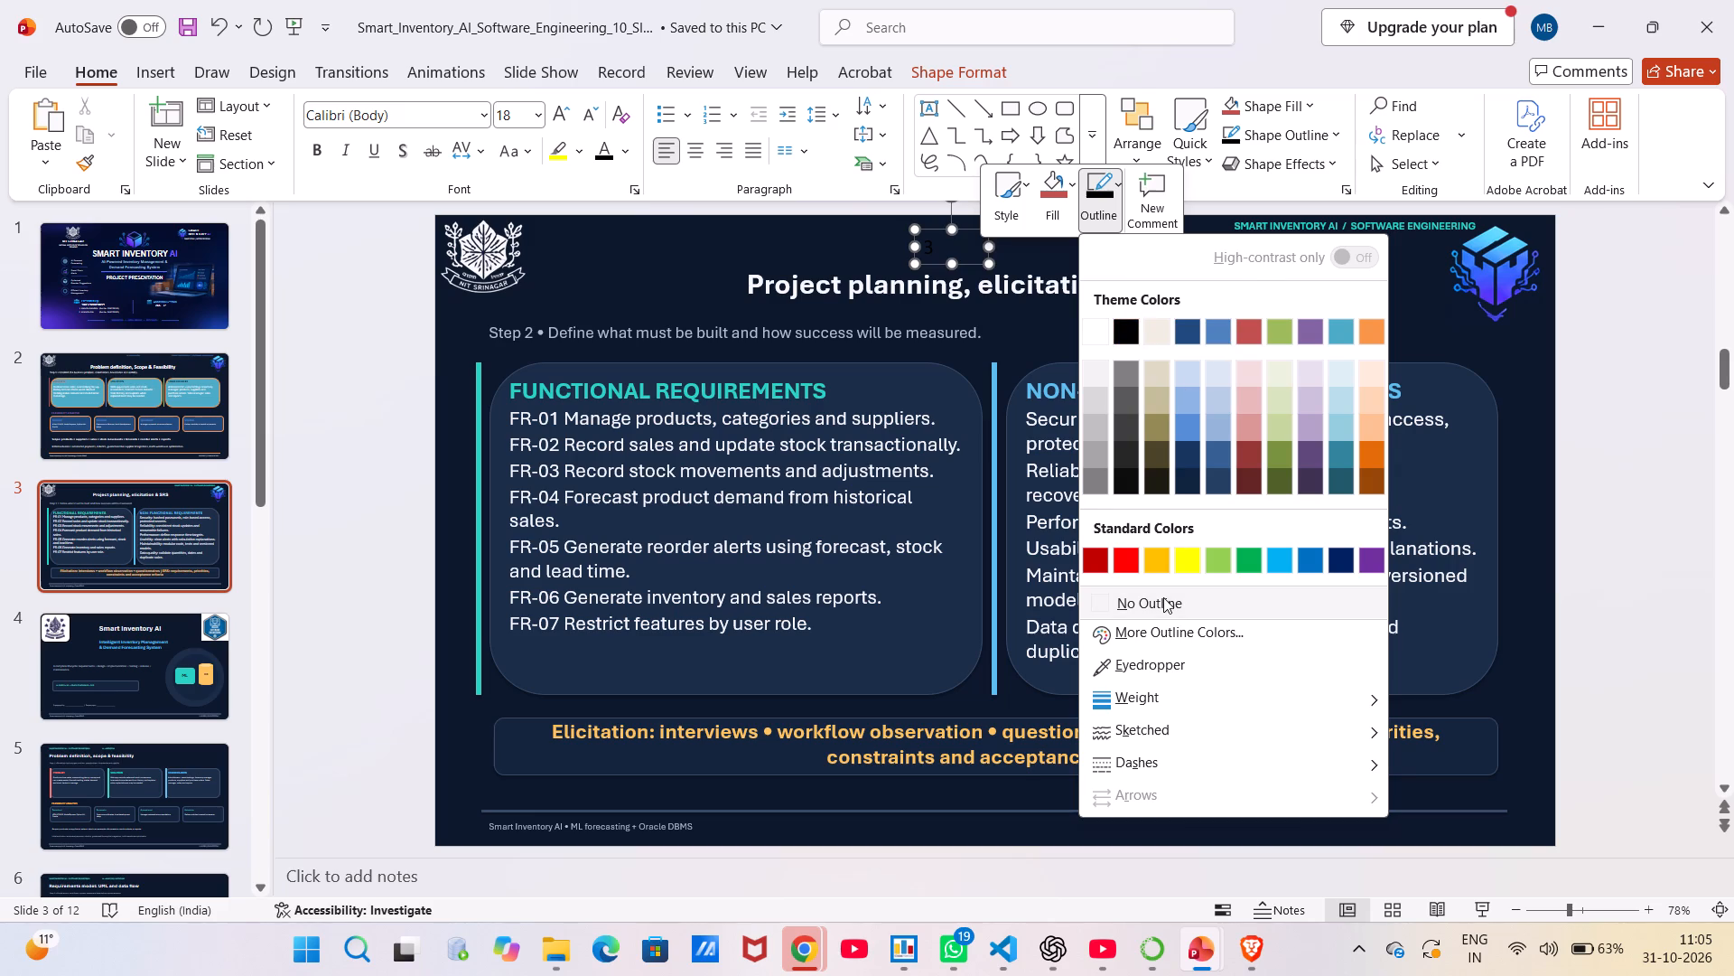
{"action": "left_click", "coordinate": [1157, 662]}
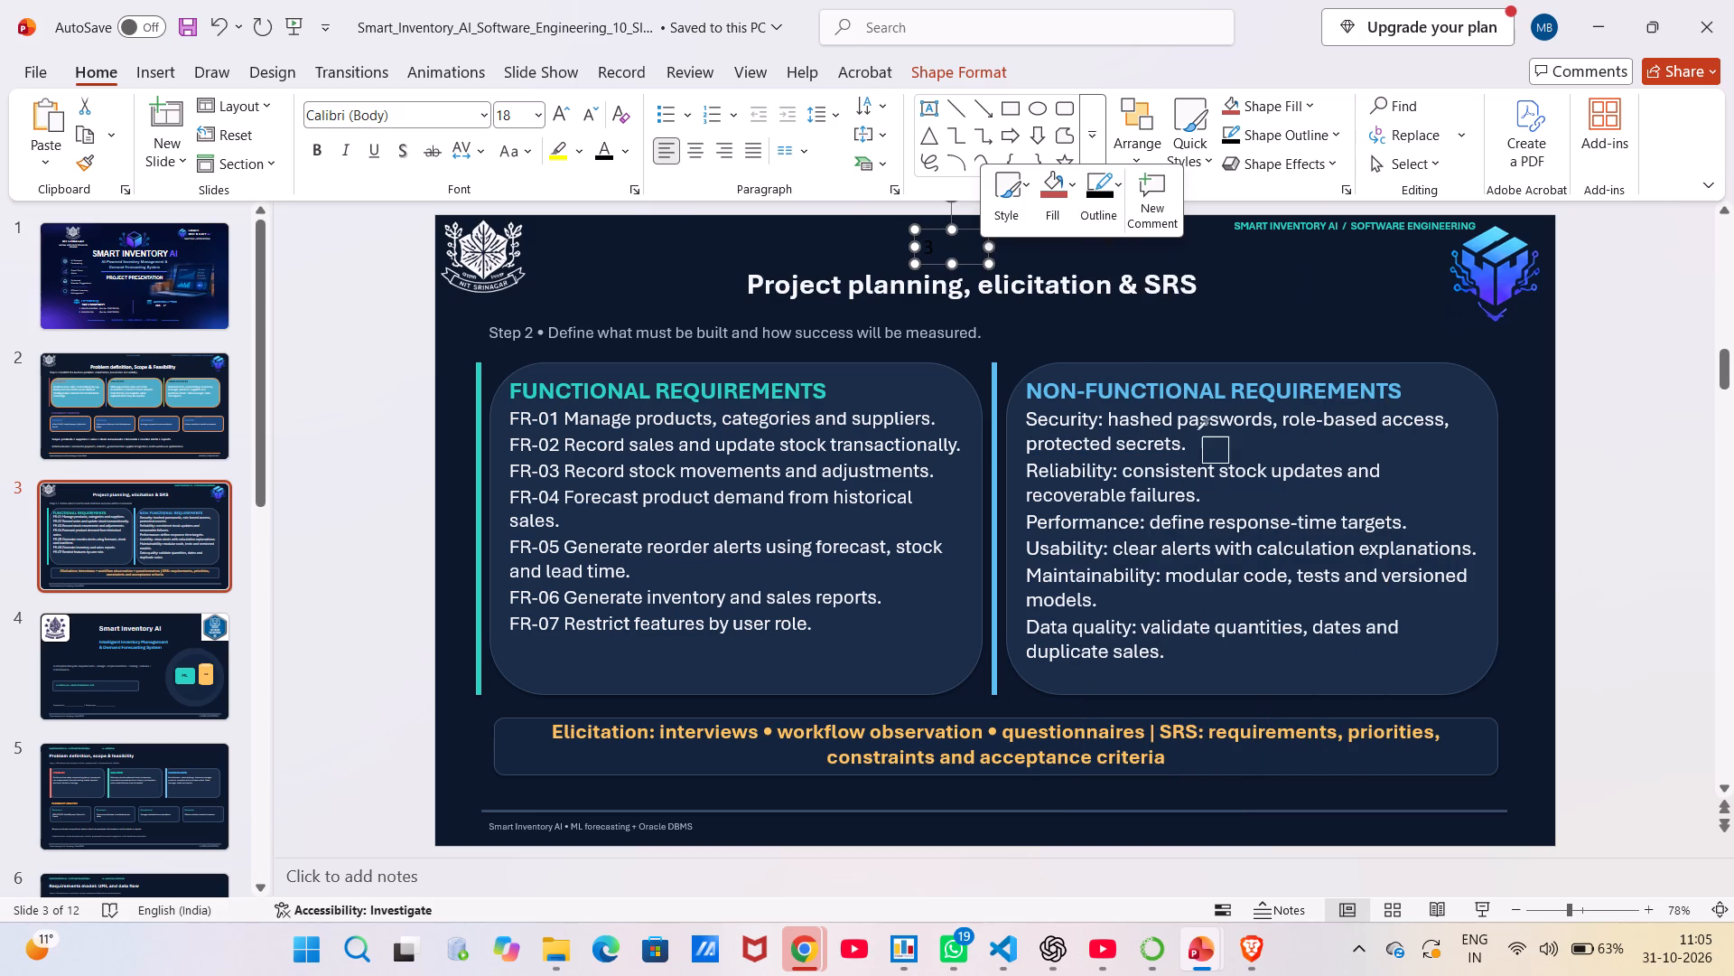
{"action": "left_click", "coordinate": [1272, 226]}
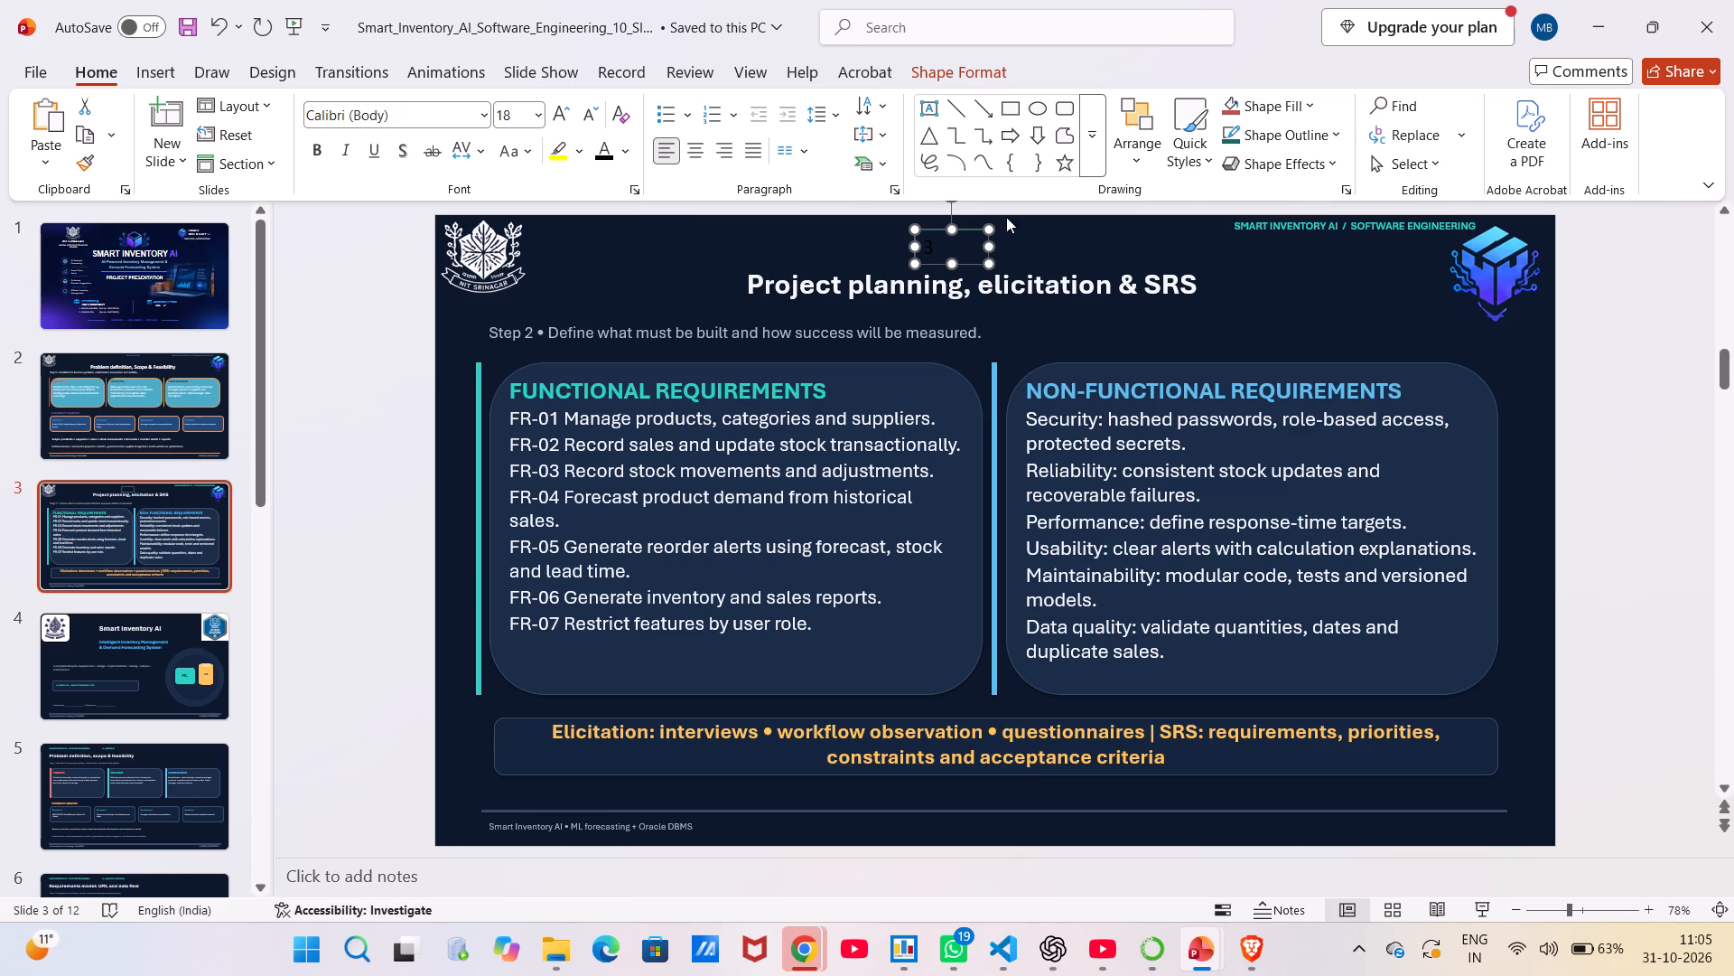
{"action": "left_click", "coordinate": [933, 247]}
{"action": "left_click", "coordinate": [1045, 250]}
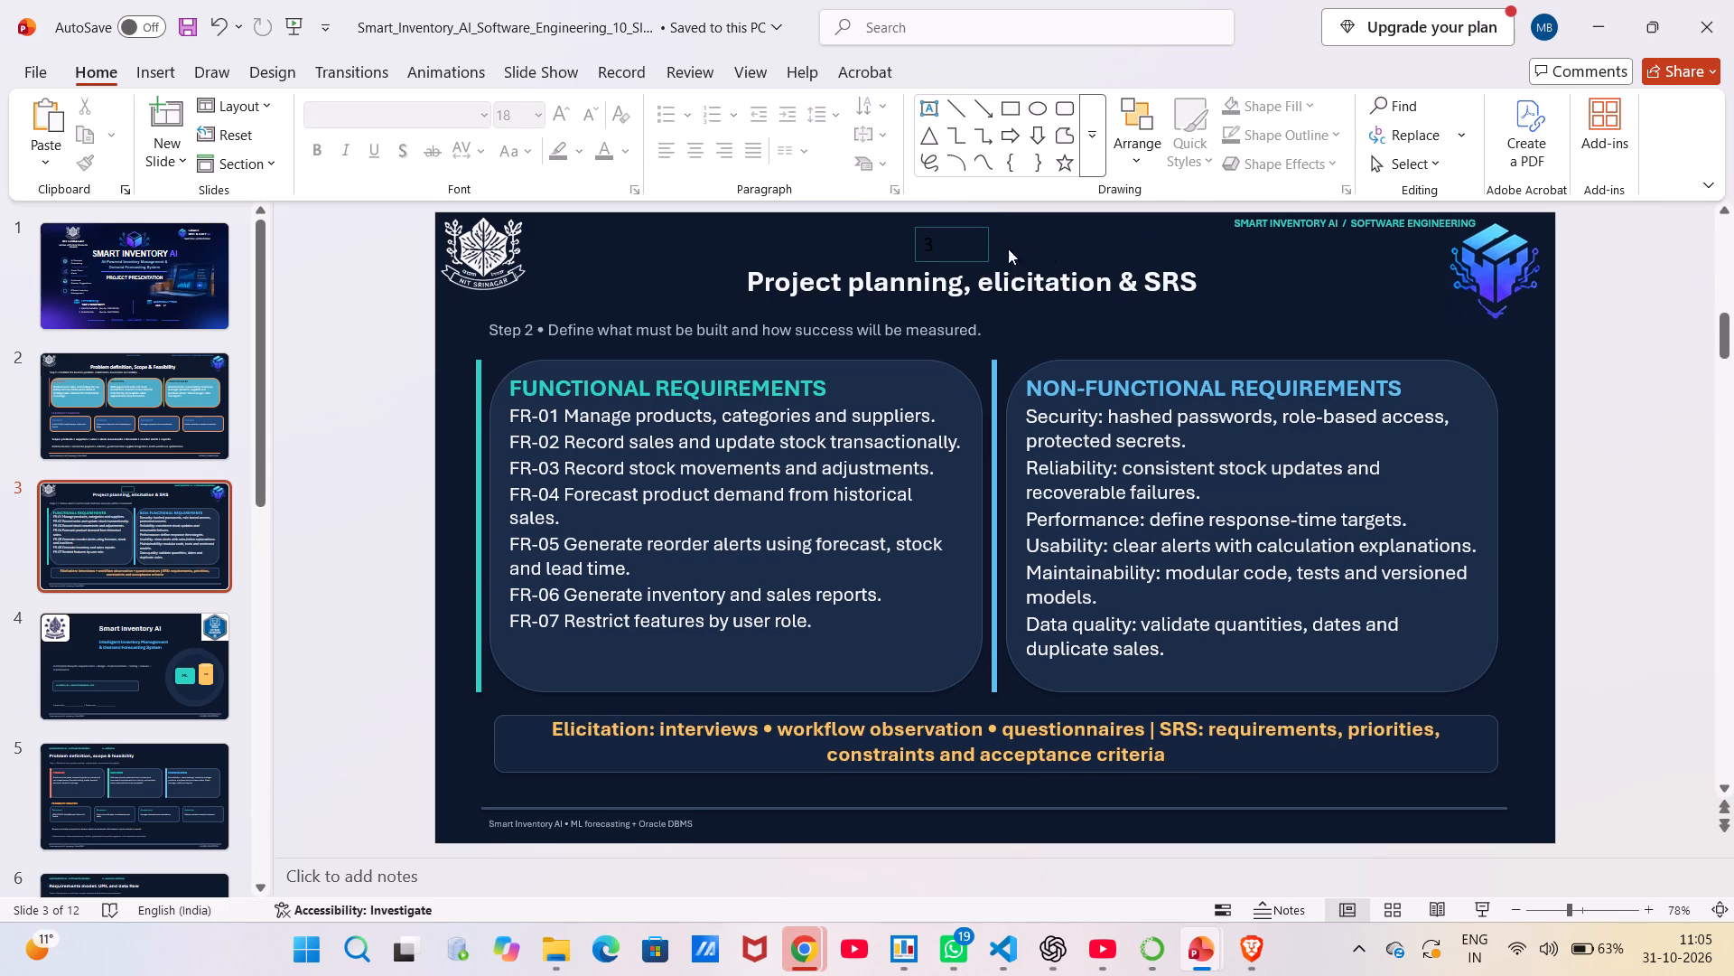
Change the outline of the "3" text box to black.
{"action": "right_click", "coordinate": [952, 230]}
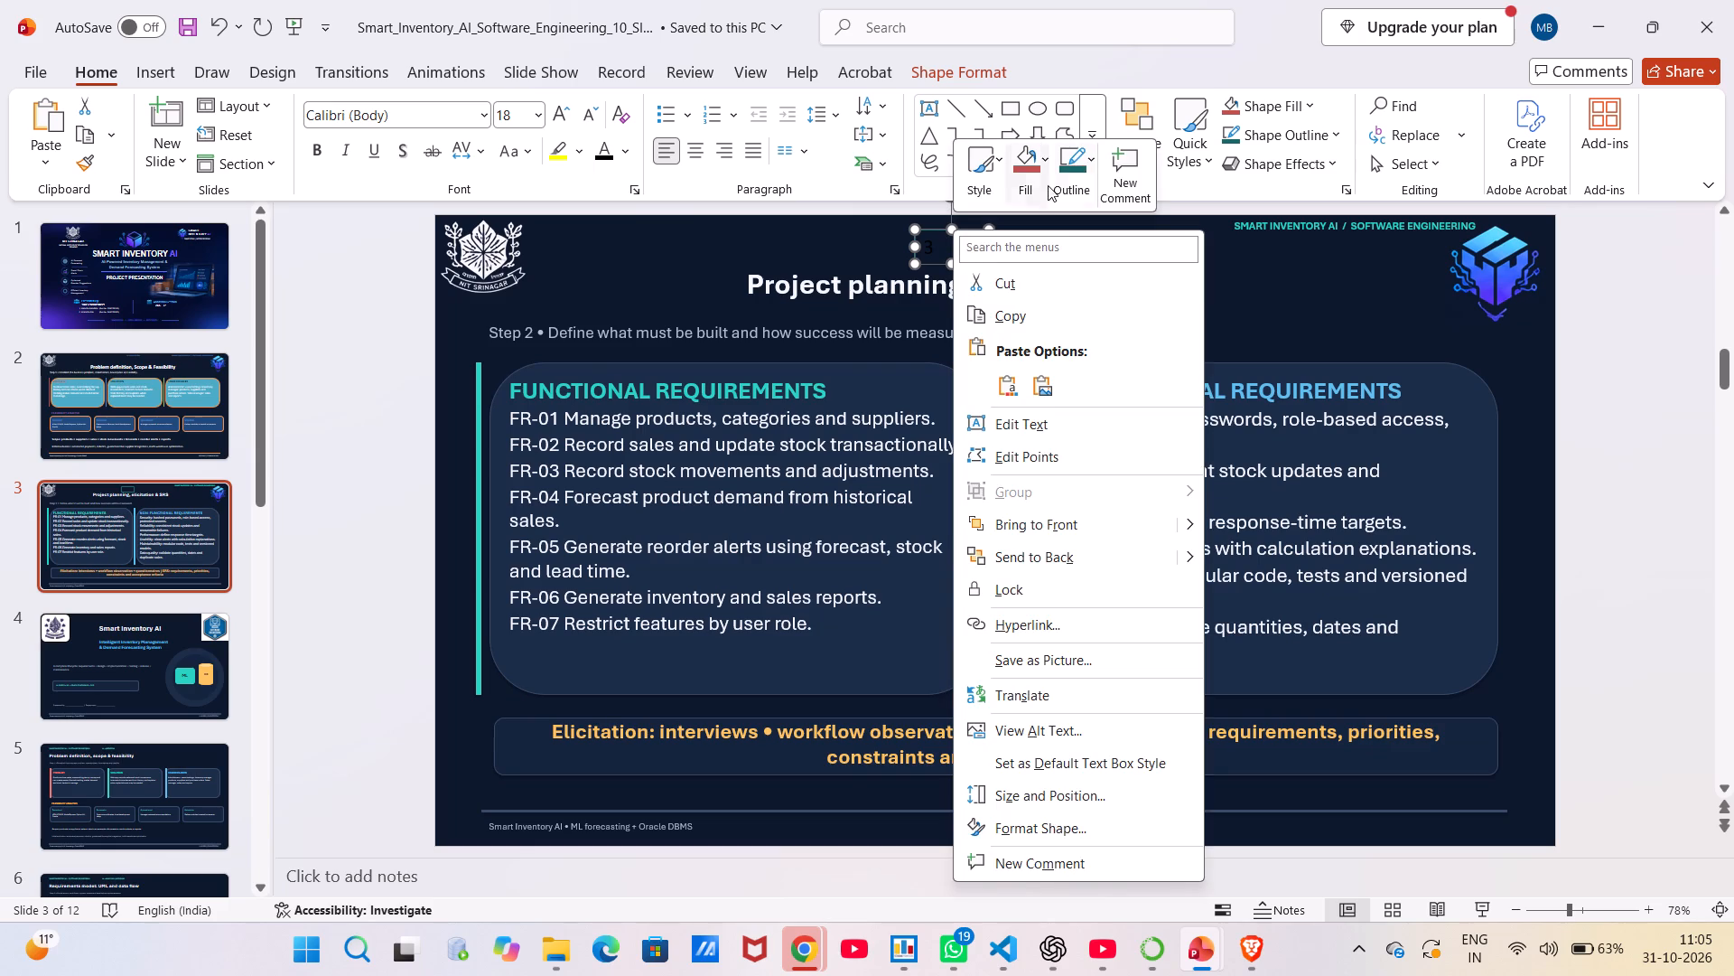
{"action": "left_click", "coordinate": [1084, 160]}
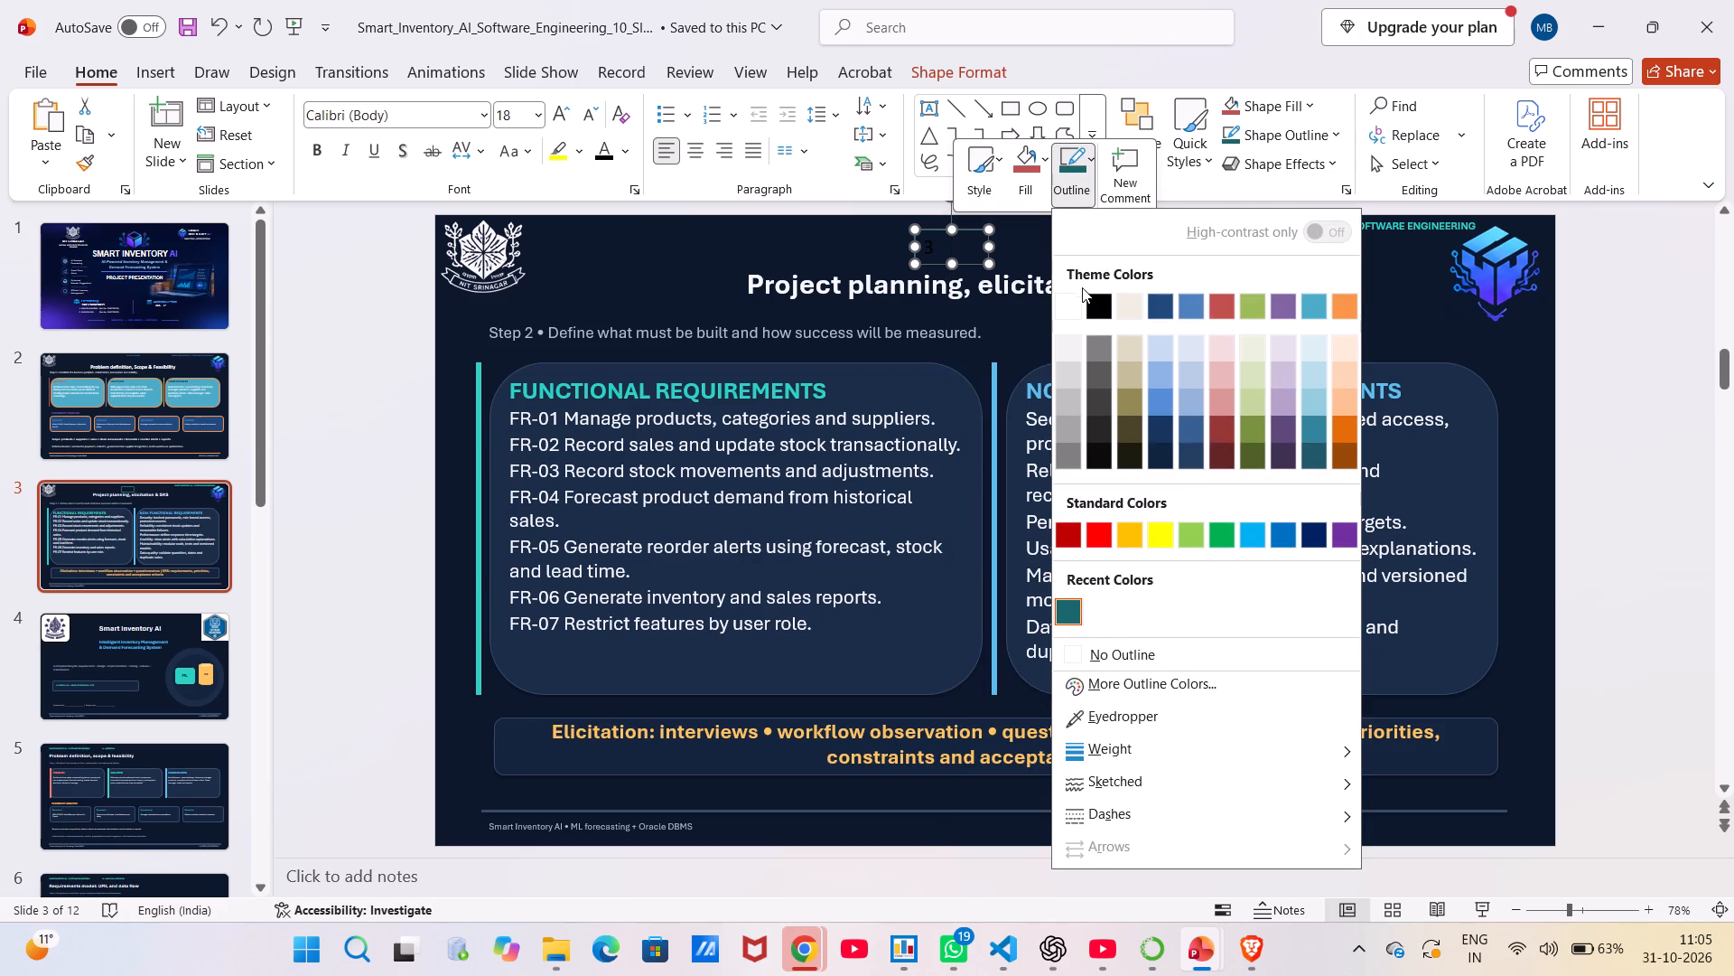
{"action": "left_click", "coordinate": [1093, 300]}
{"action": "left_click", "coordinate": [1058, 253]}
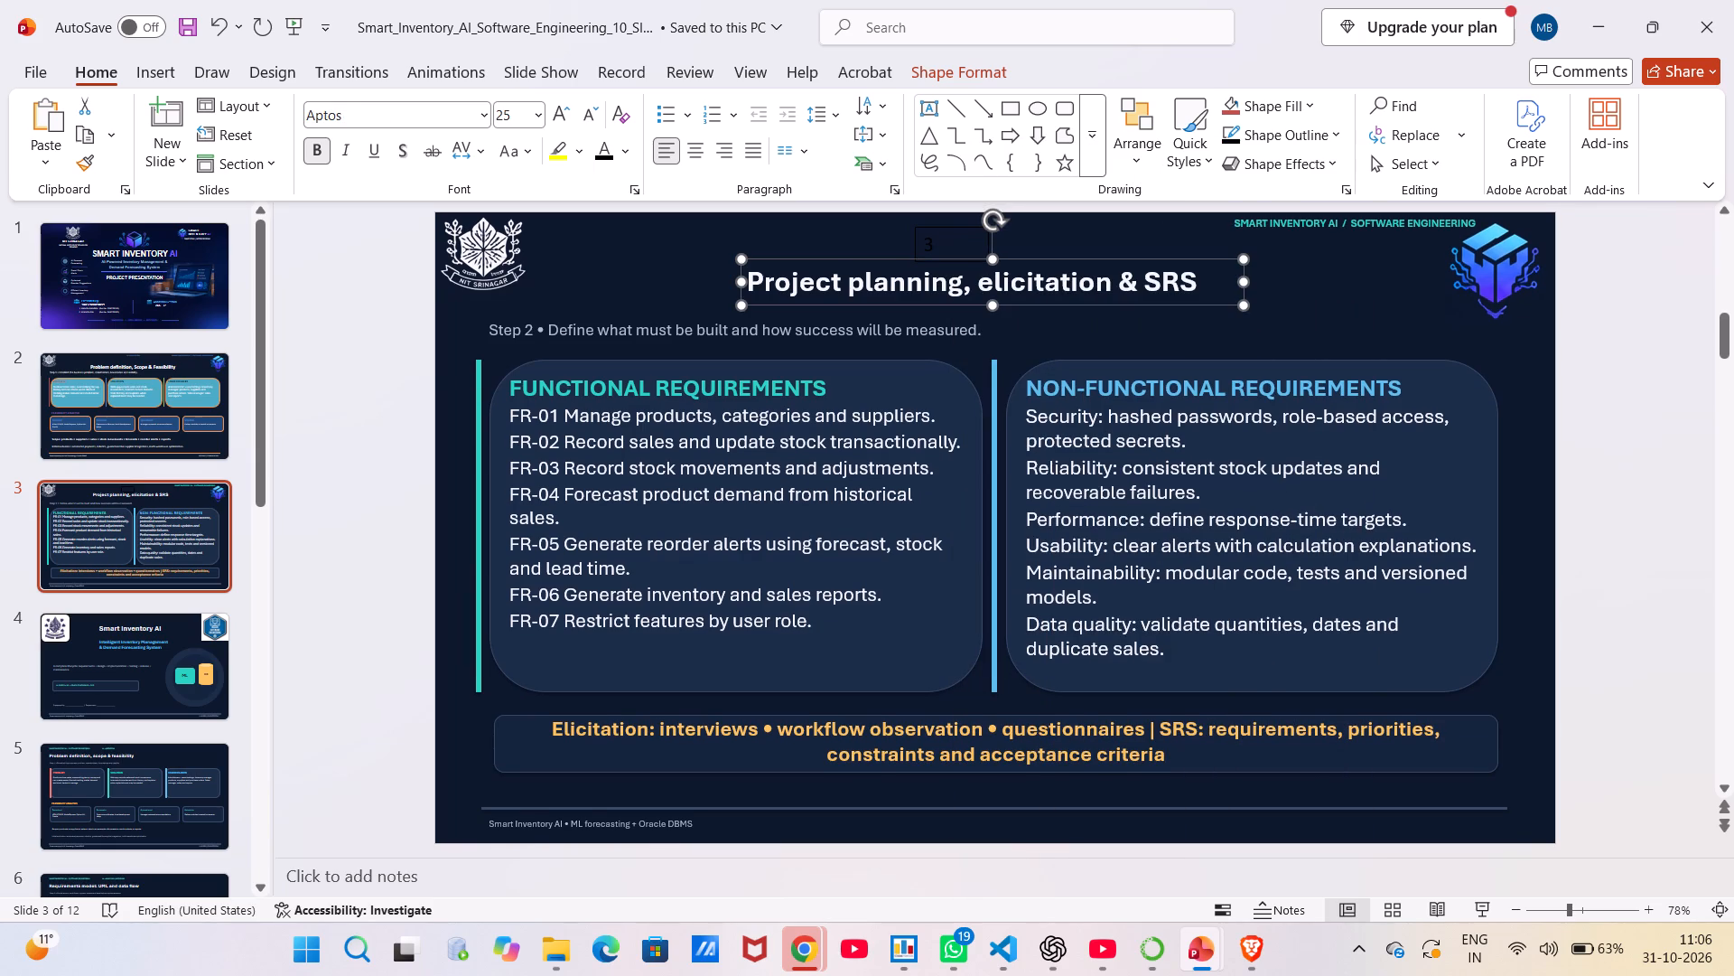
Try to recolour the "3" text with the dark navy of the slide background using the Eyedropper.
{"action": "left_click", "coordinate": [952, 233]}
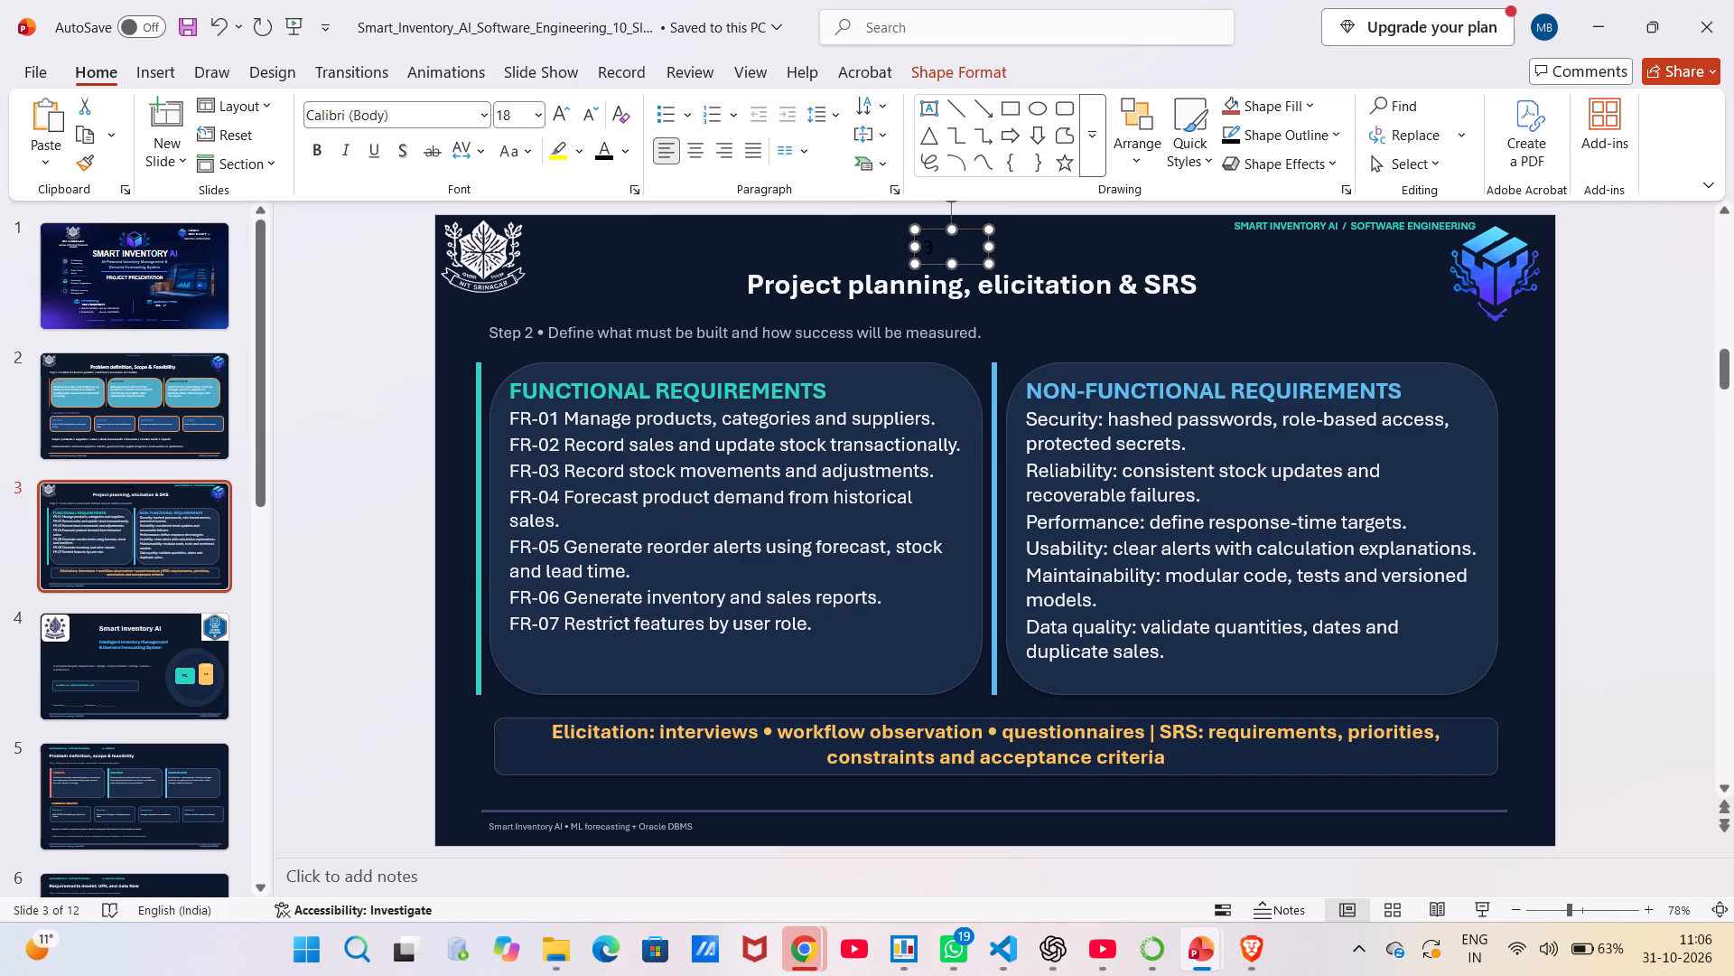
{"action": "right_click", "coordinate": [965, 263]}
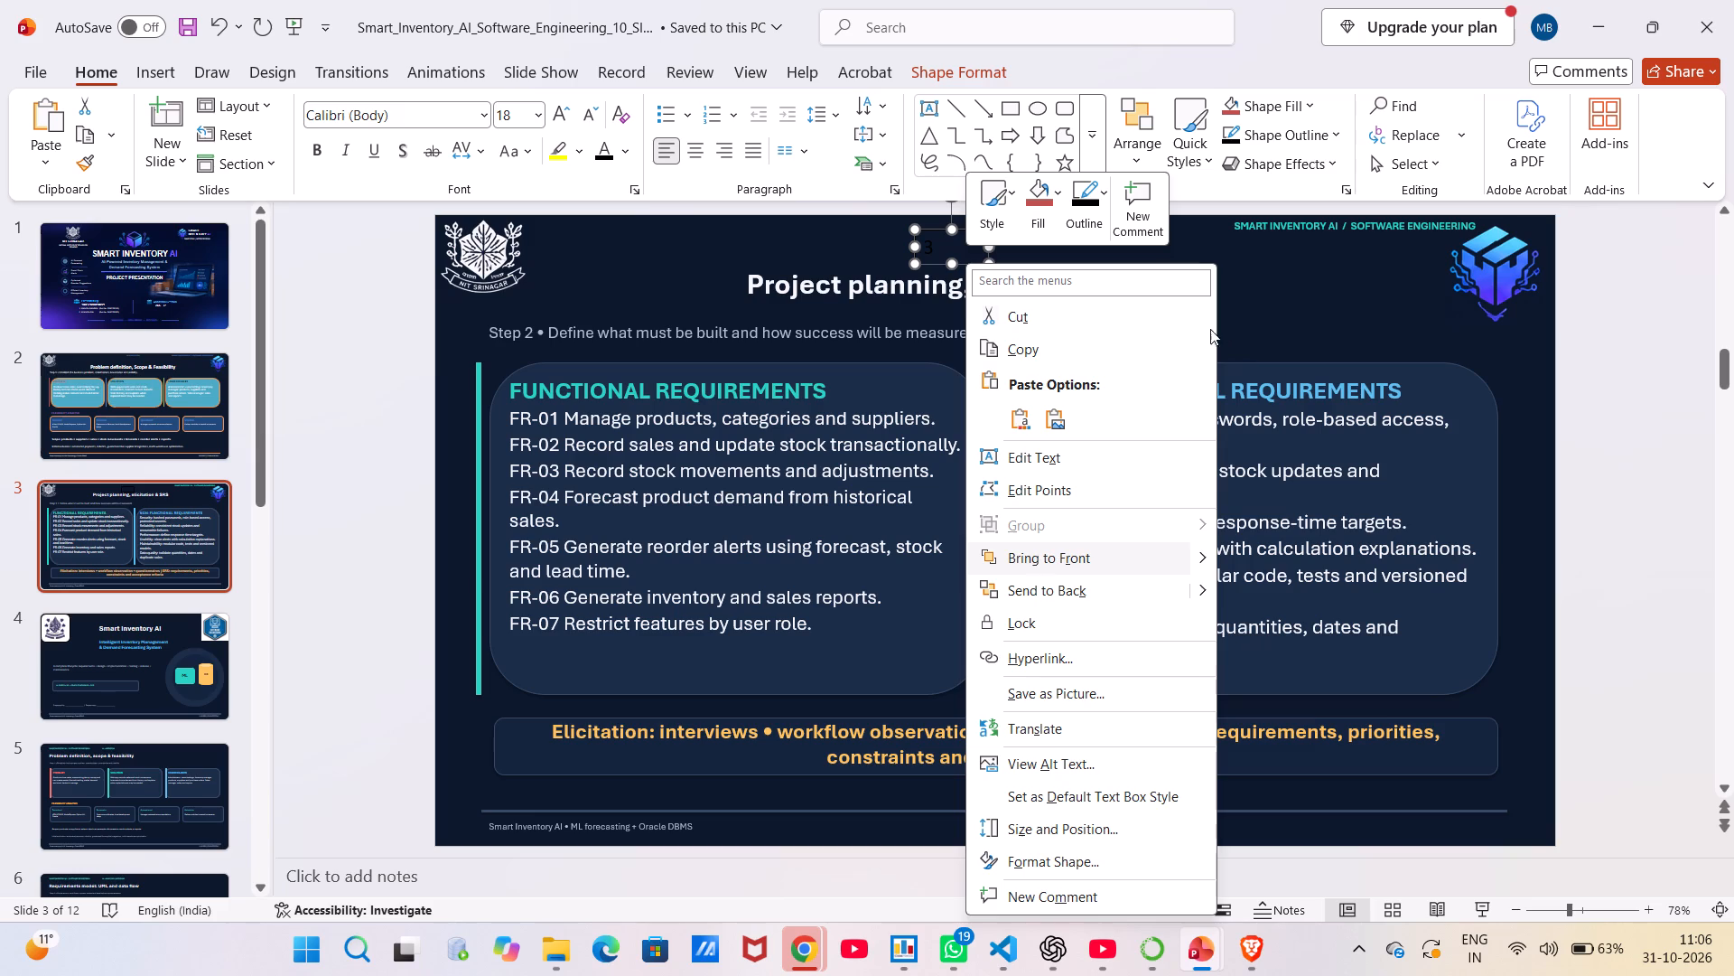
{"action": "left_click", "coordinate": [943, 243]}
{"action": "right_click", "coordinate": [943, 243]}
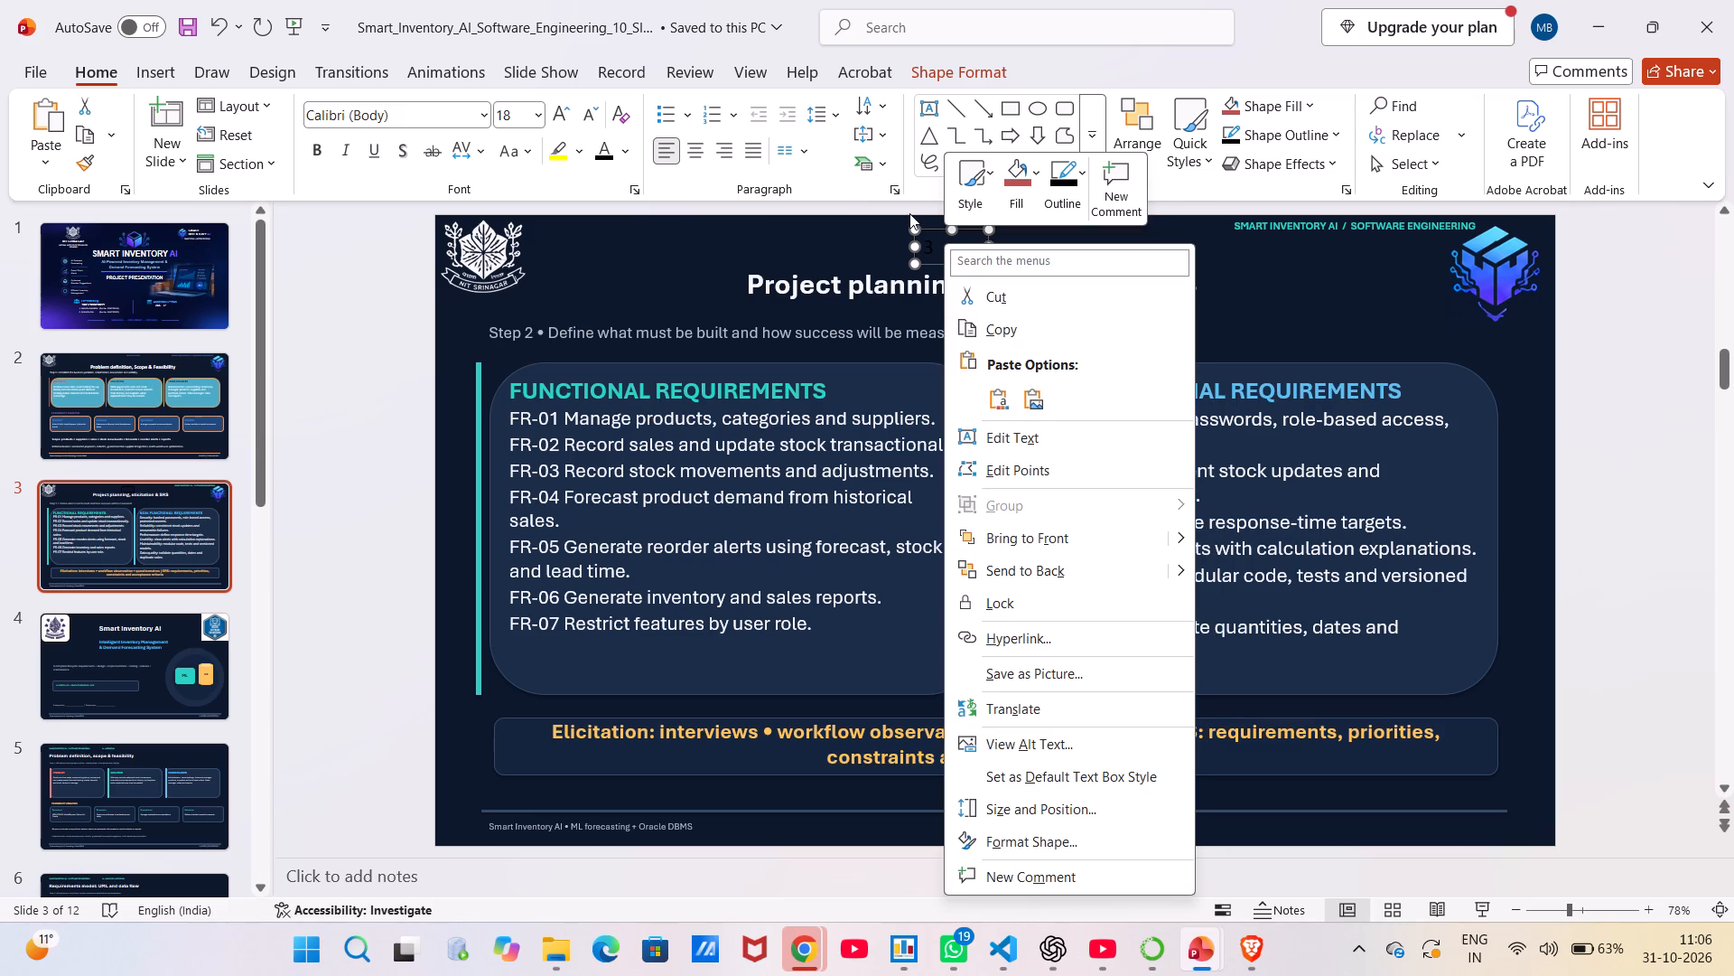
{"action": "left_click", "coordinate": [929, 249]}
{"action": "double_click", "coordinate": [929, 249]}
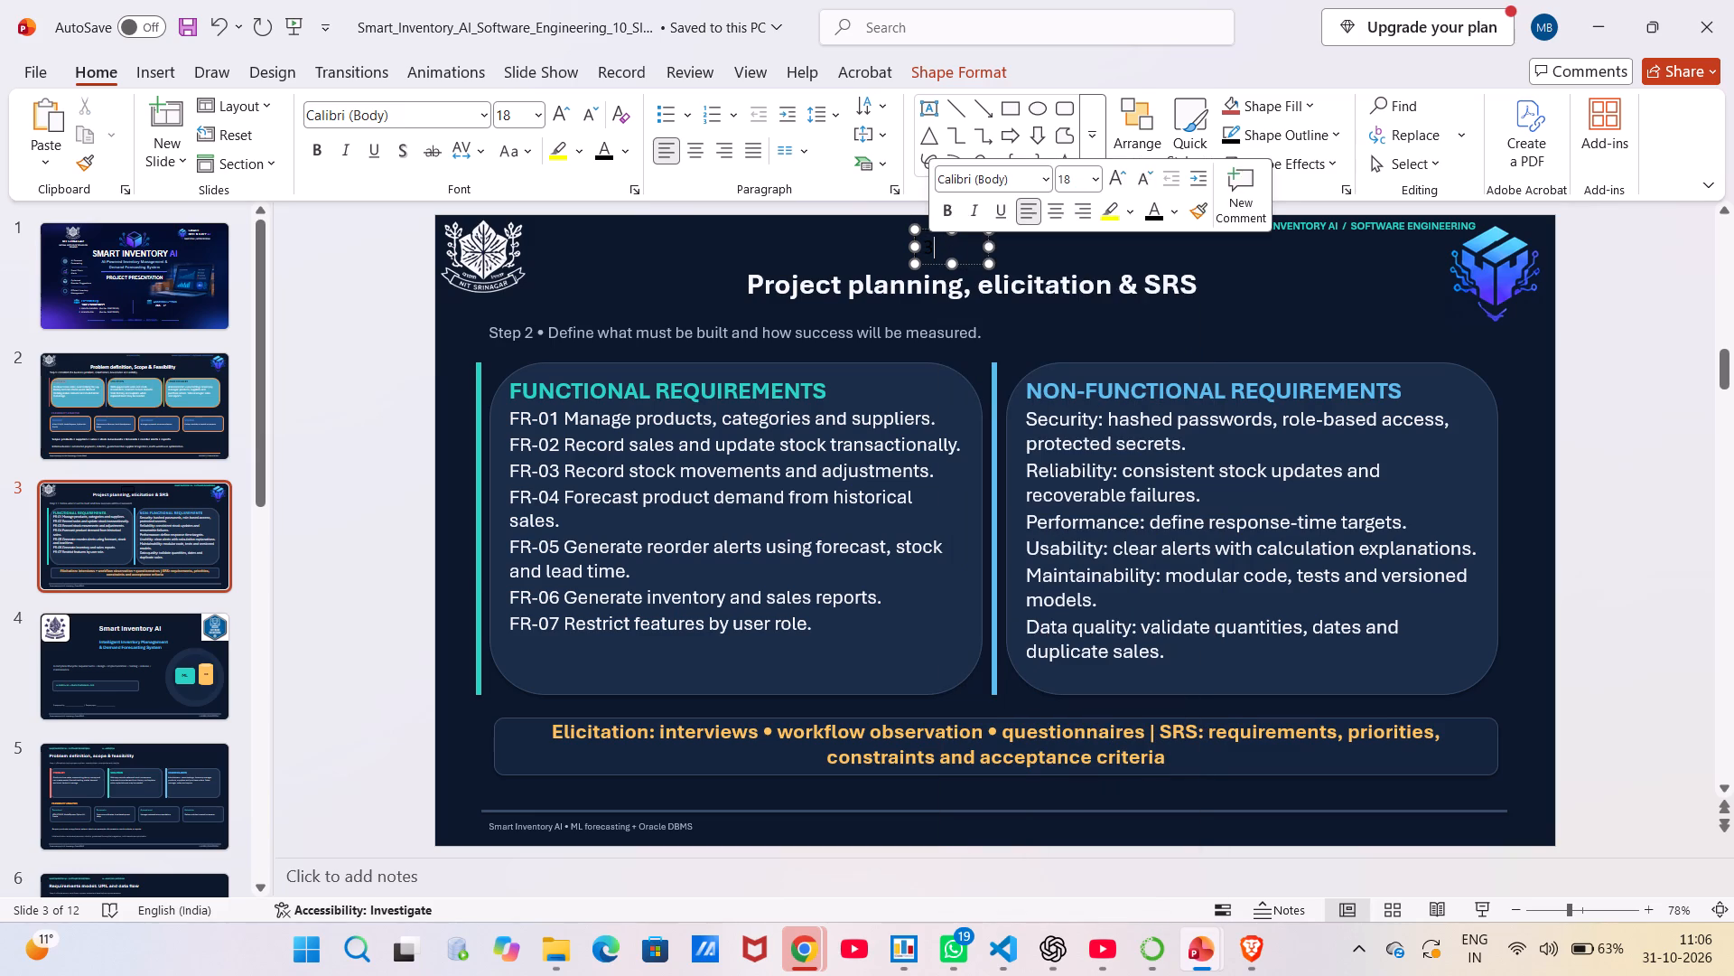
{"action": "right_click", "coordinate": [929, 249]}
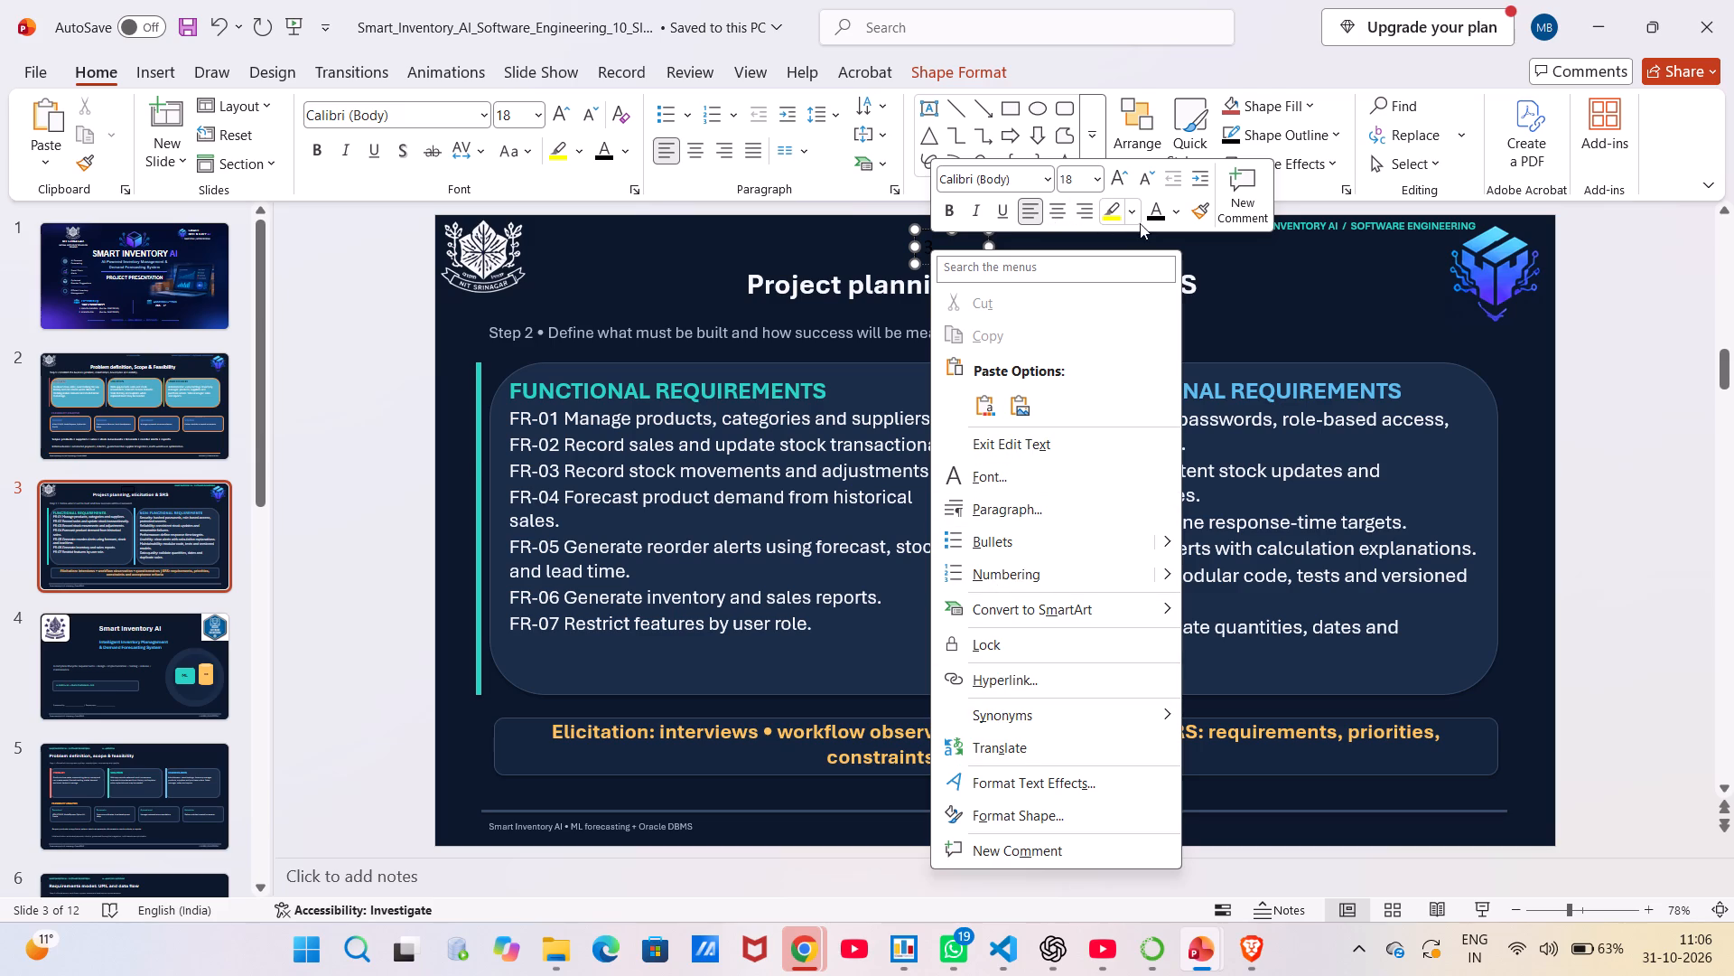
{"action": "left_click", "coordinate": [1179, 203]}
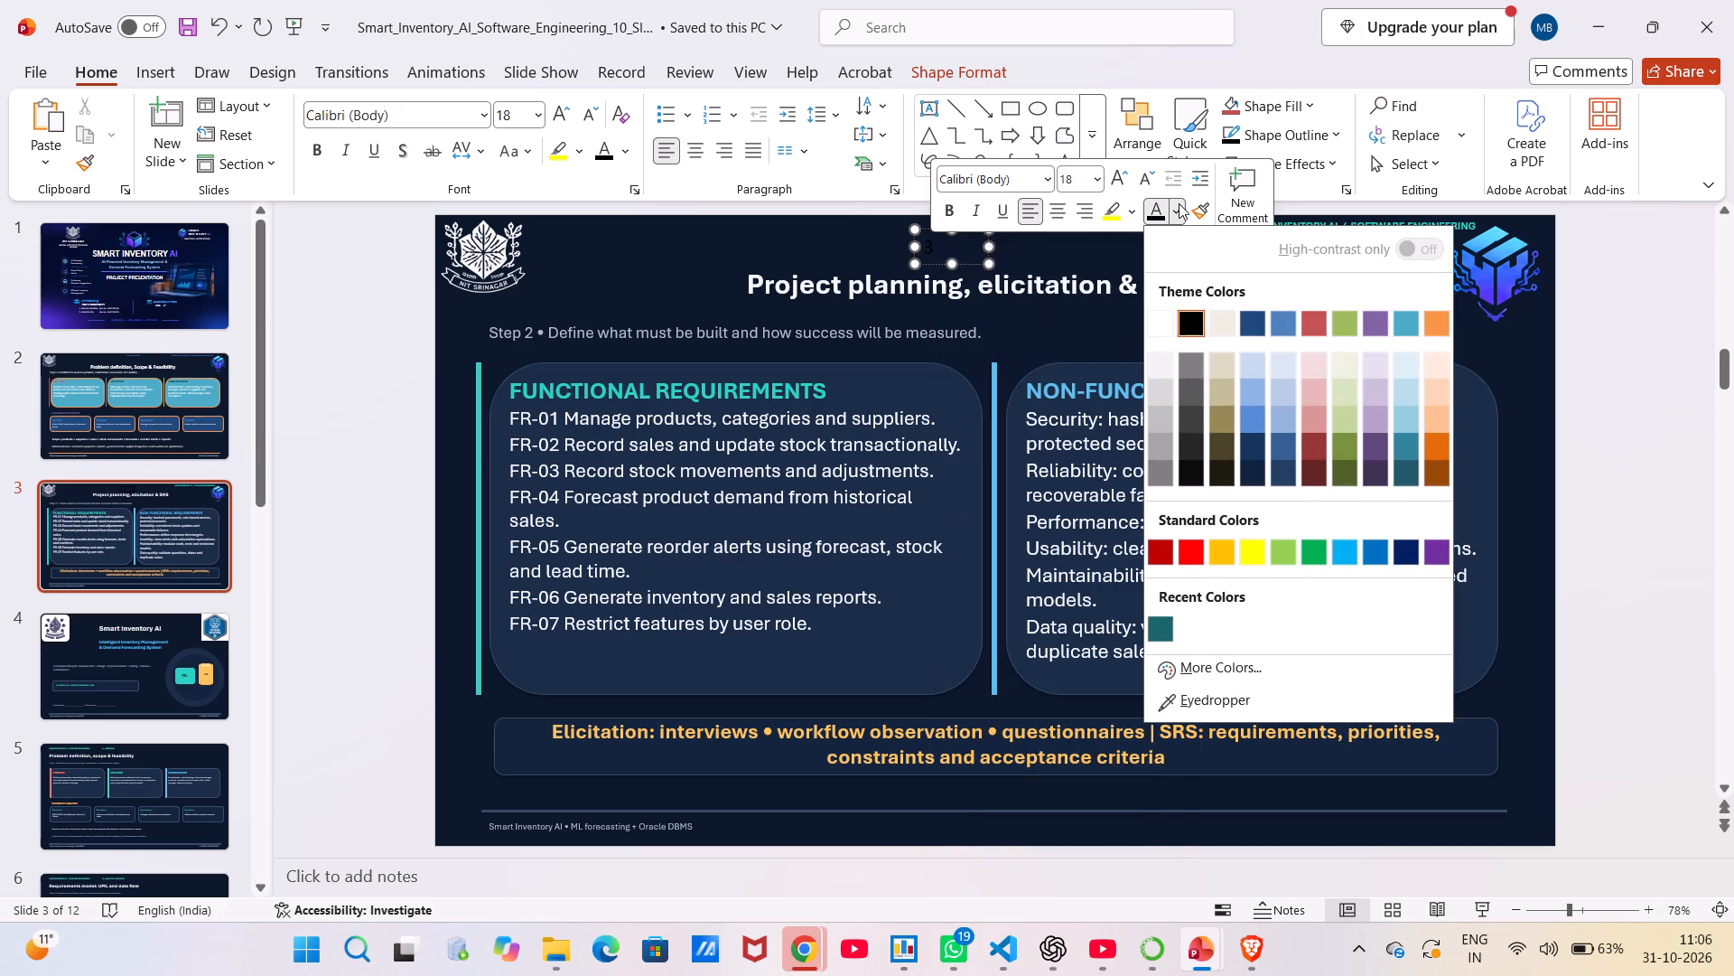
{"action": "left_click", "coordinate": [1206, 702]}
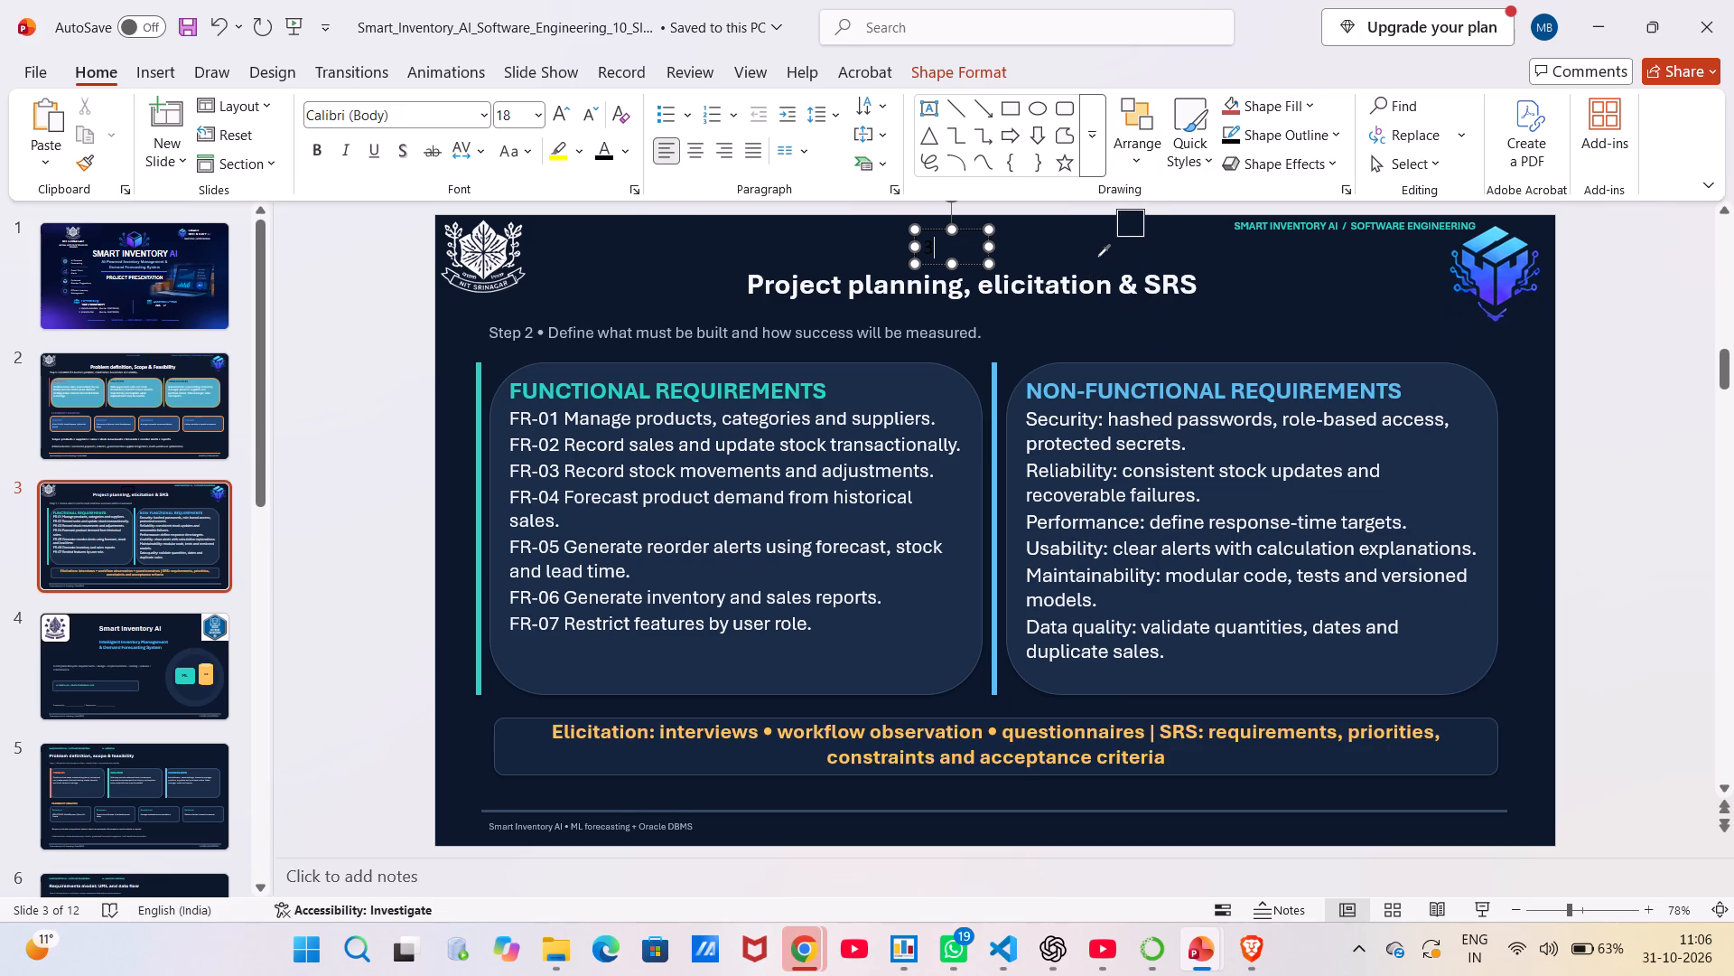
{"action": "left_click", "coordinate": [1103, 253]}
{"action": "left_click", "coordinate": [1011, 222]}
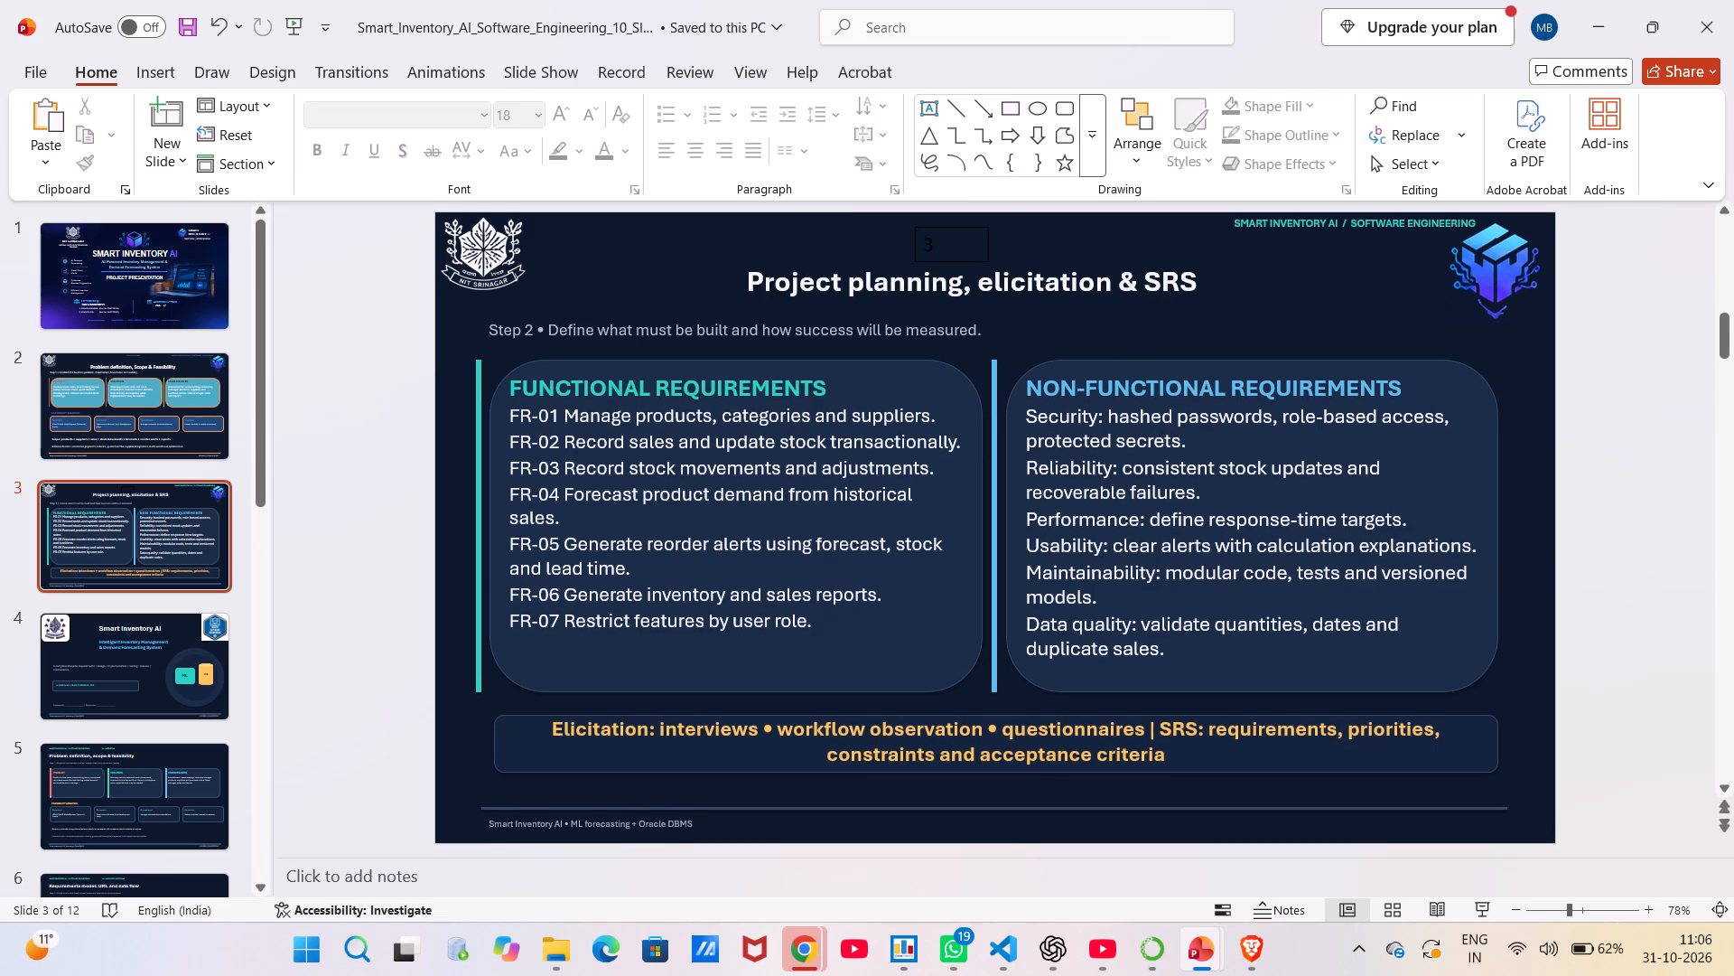
Set the outline of the "3" text box to the slide's dark background colour with the Eyedropper.
{"action": "right_click", "coordinate": [971, 242]}
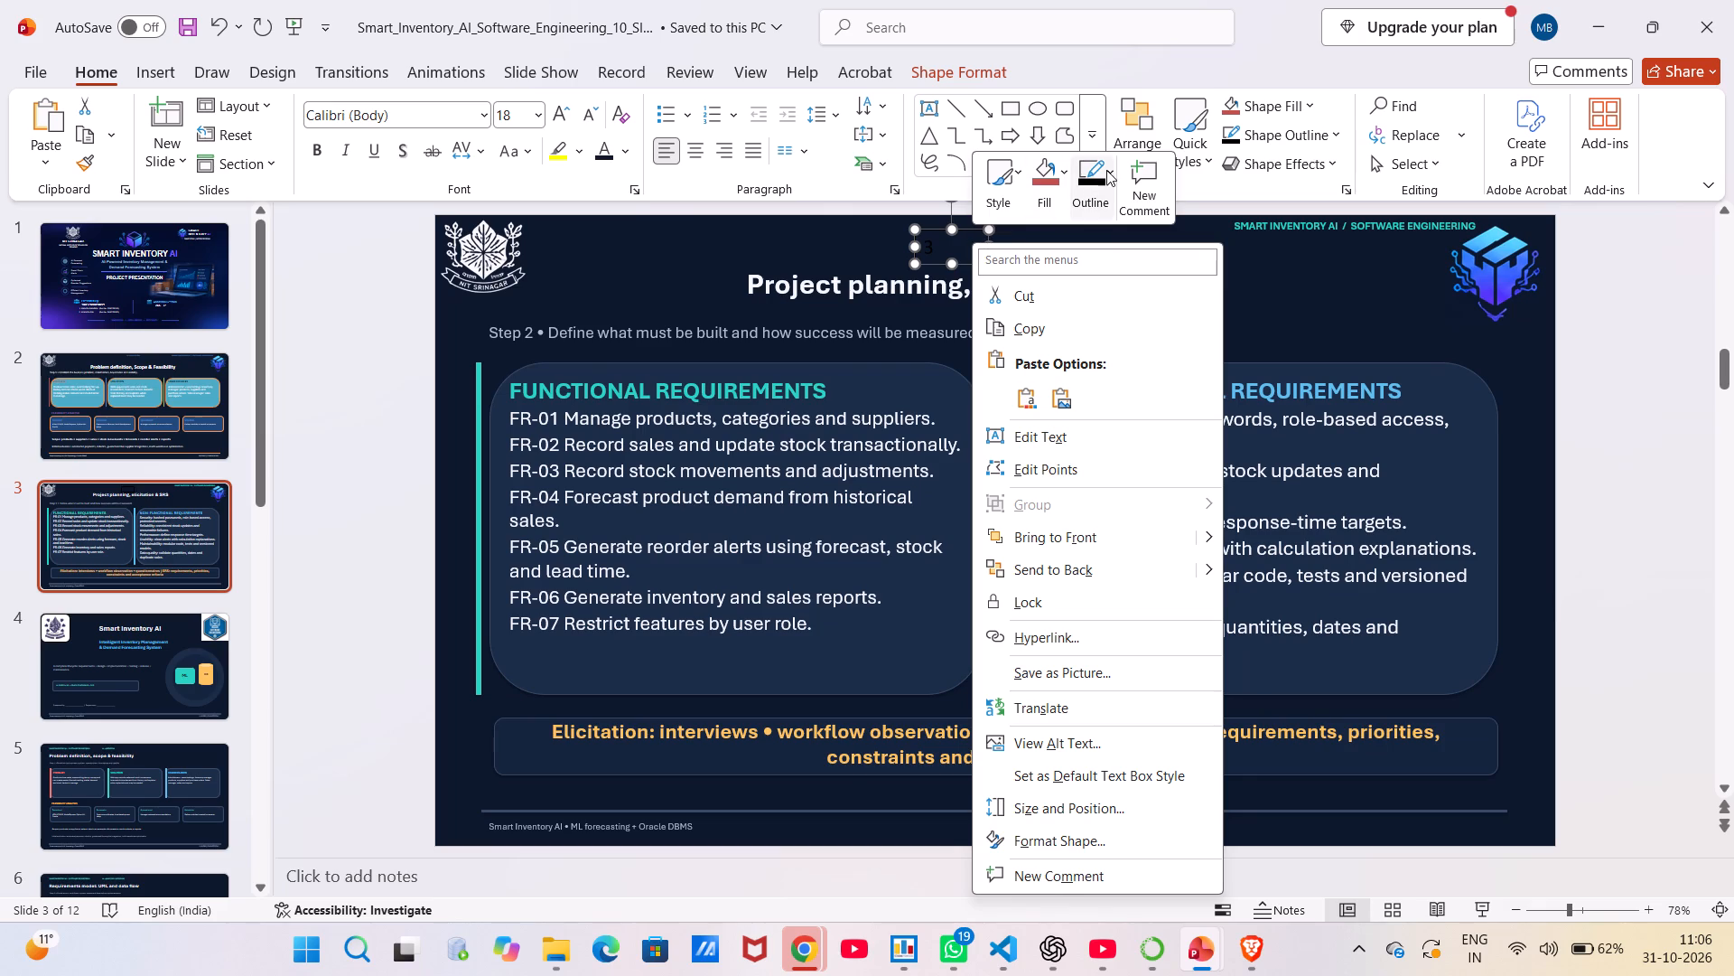
{"action": "left_click", "coordinate": [1111, 168]}
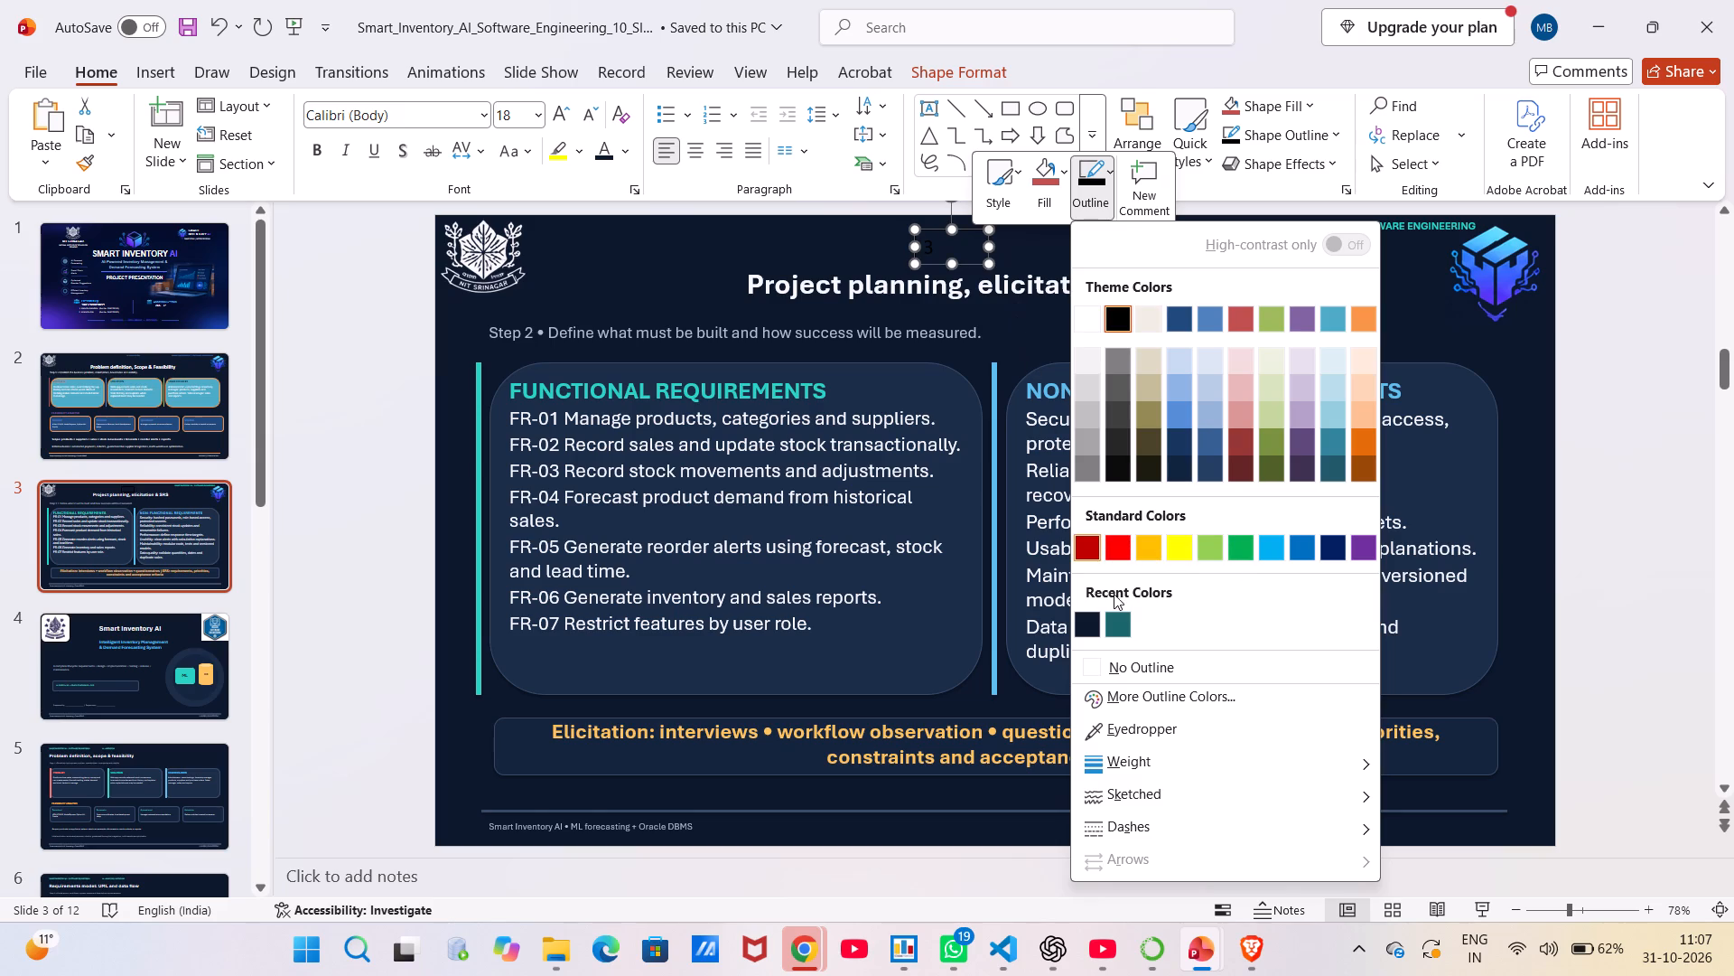
{"action": "left_click", "coordinate": [1119, 718]}
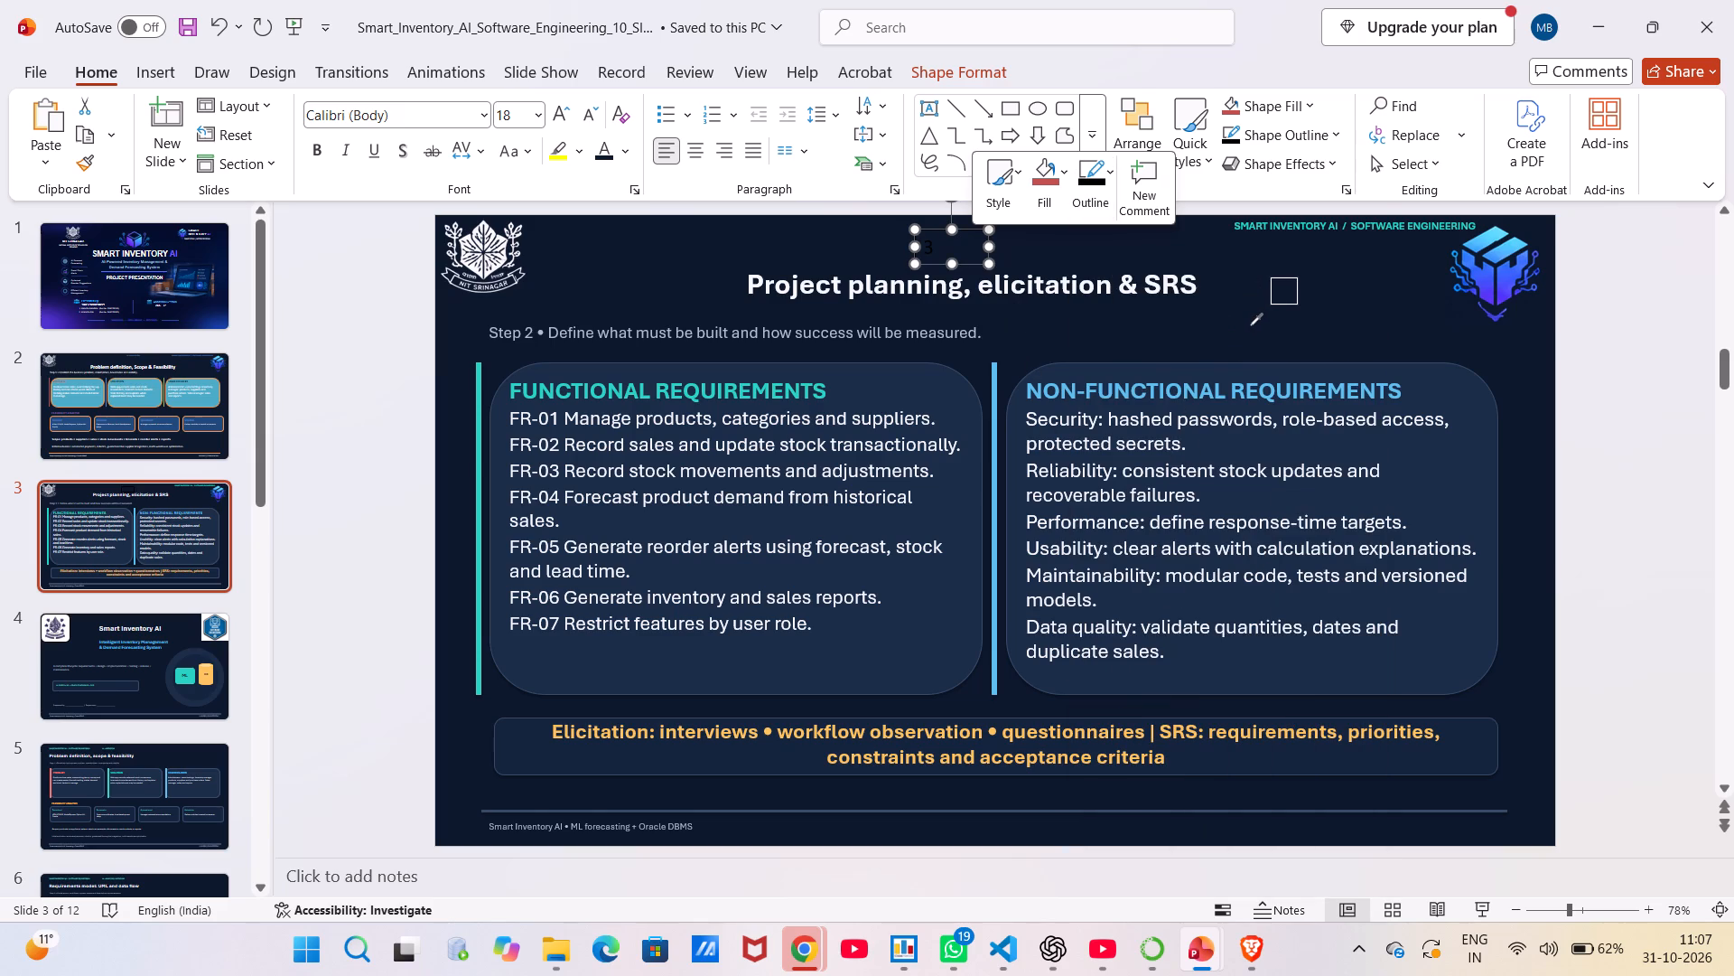
{"action": "left_click", "coordinate": [1039, 250]}
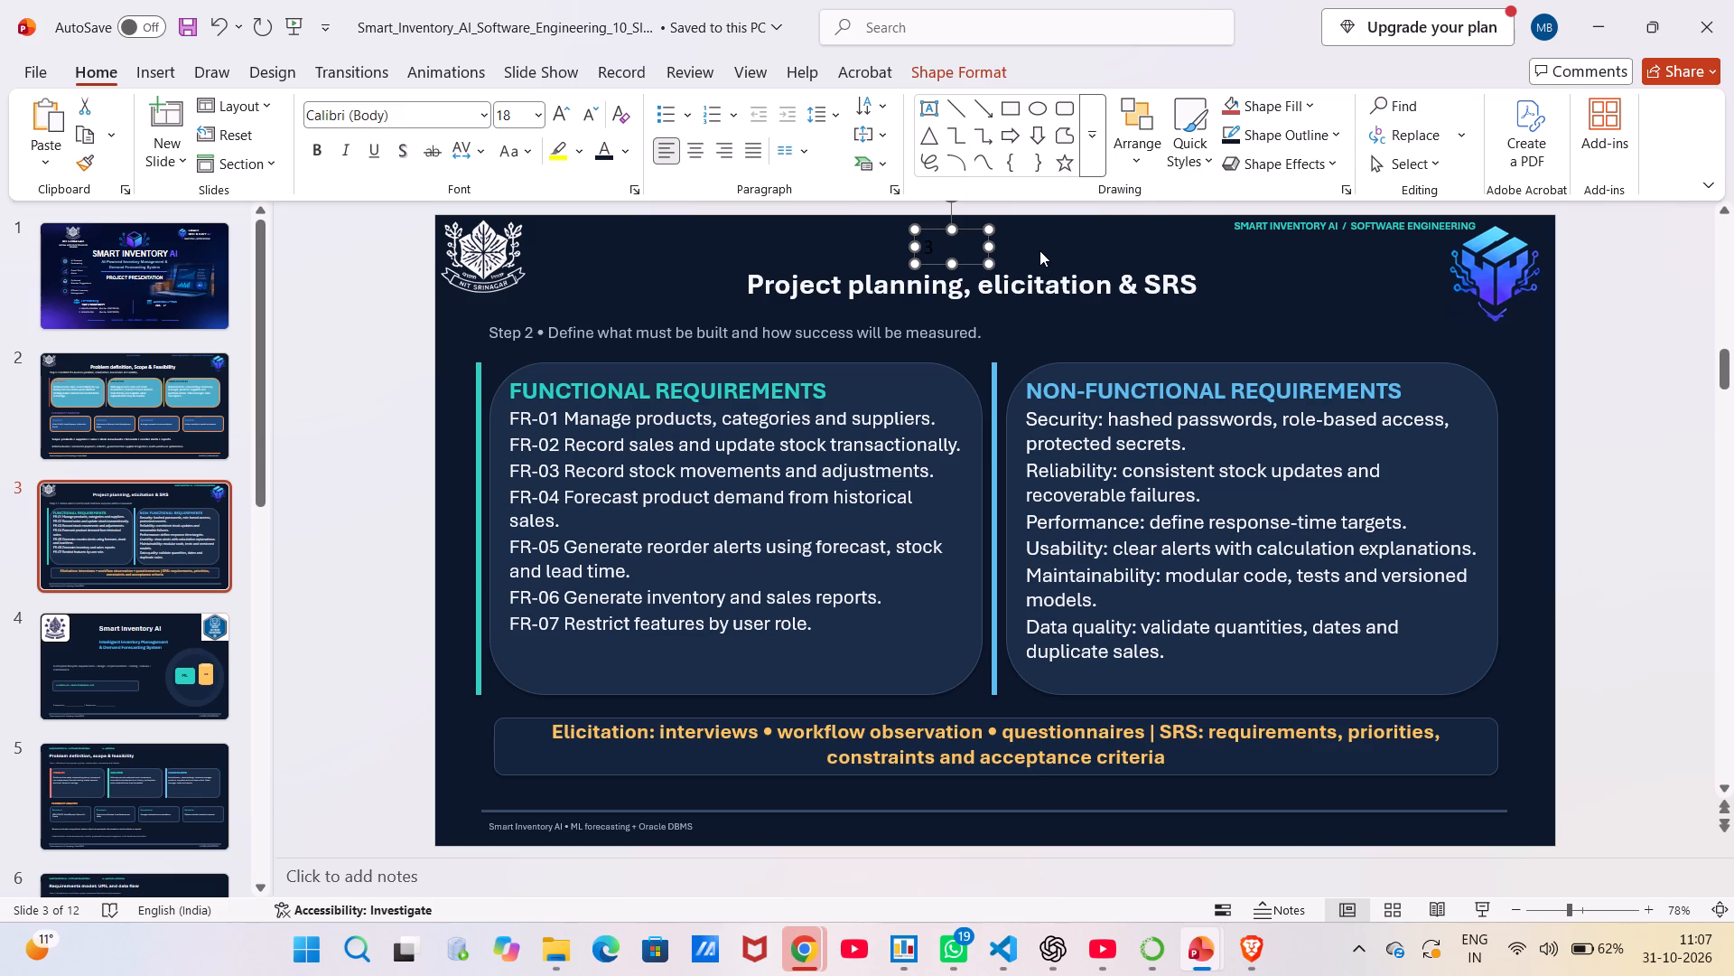
{"action": "left_click", "coordinate": [1142, 230]}
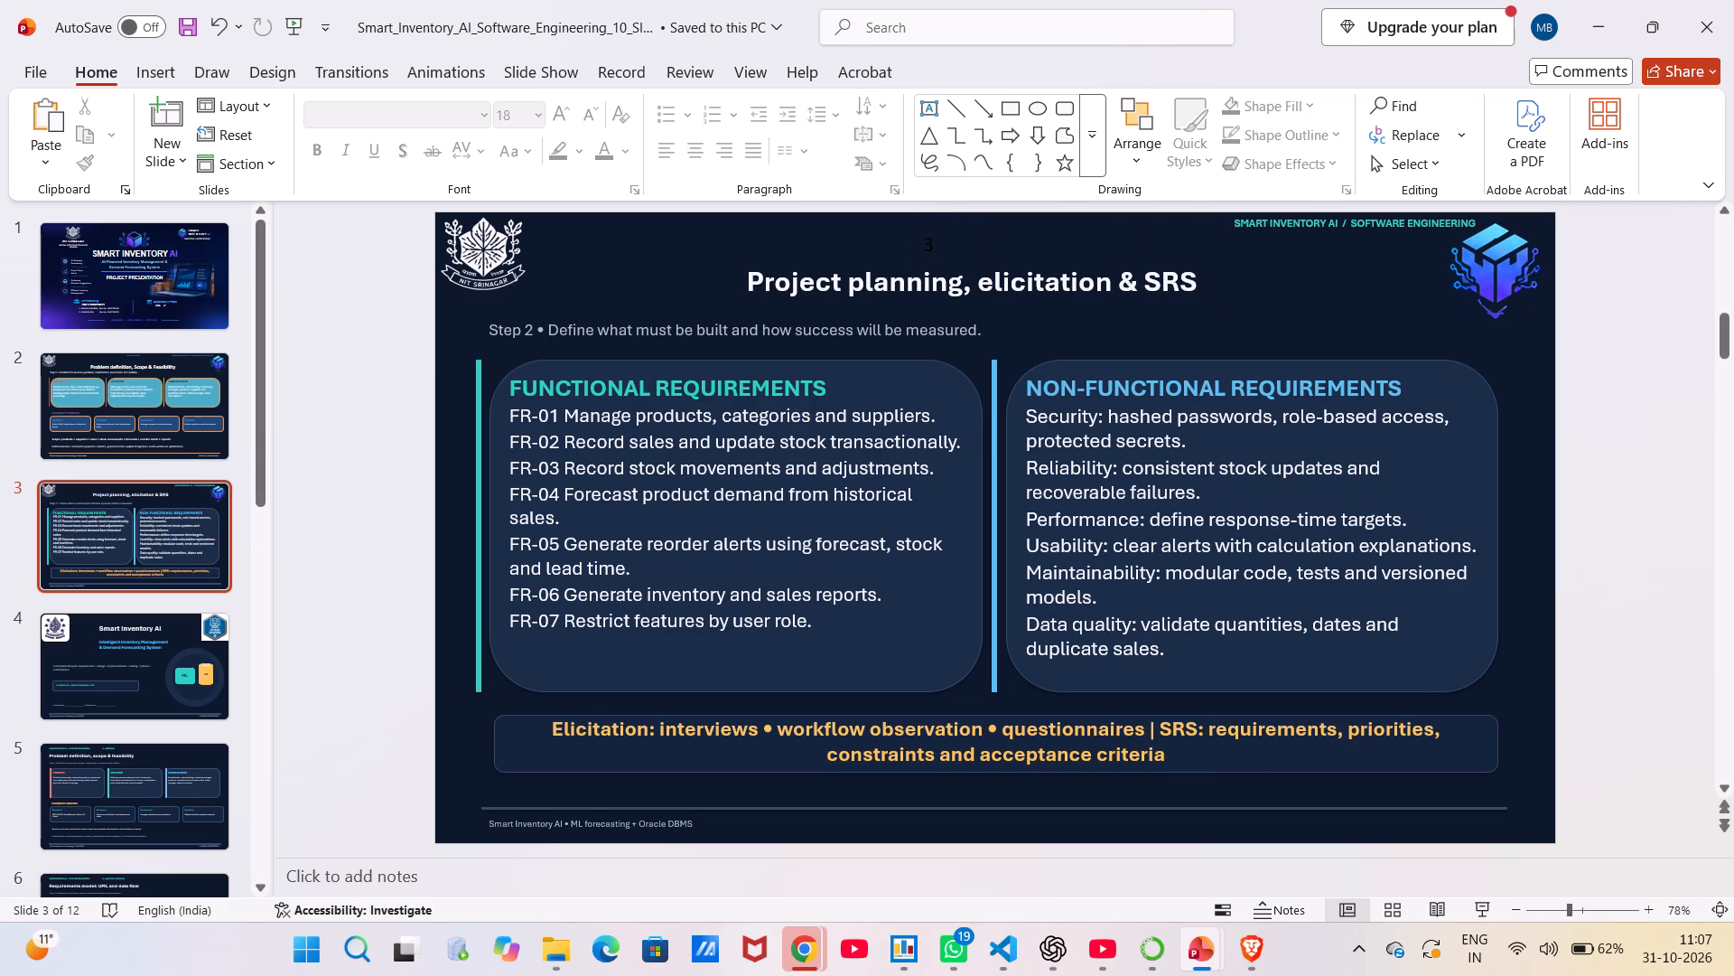
Move the "3" text box along the slide 3 header row, closer to the "SMART INVENTORY AI / SOFTWARE ENGINEERING" text.
{"action": "left_click", "coordinate": [941, 243]}
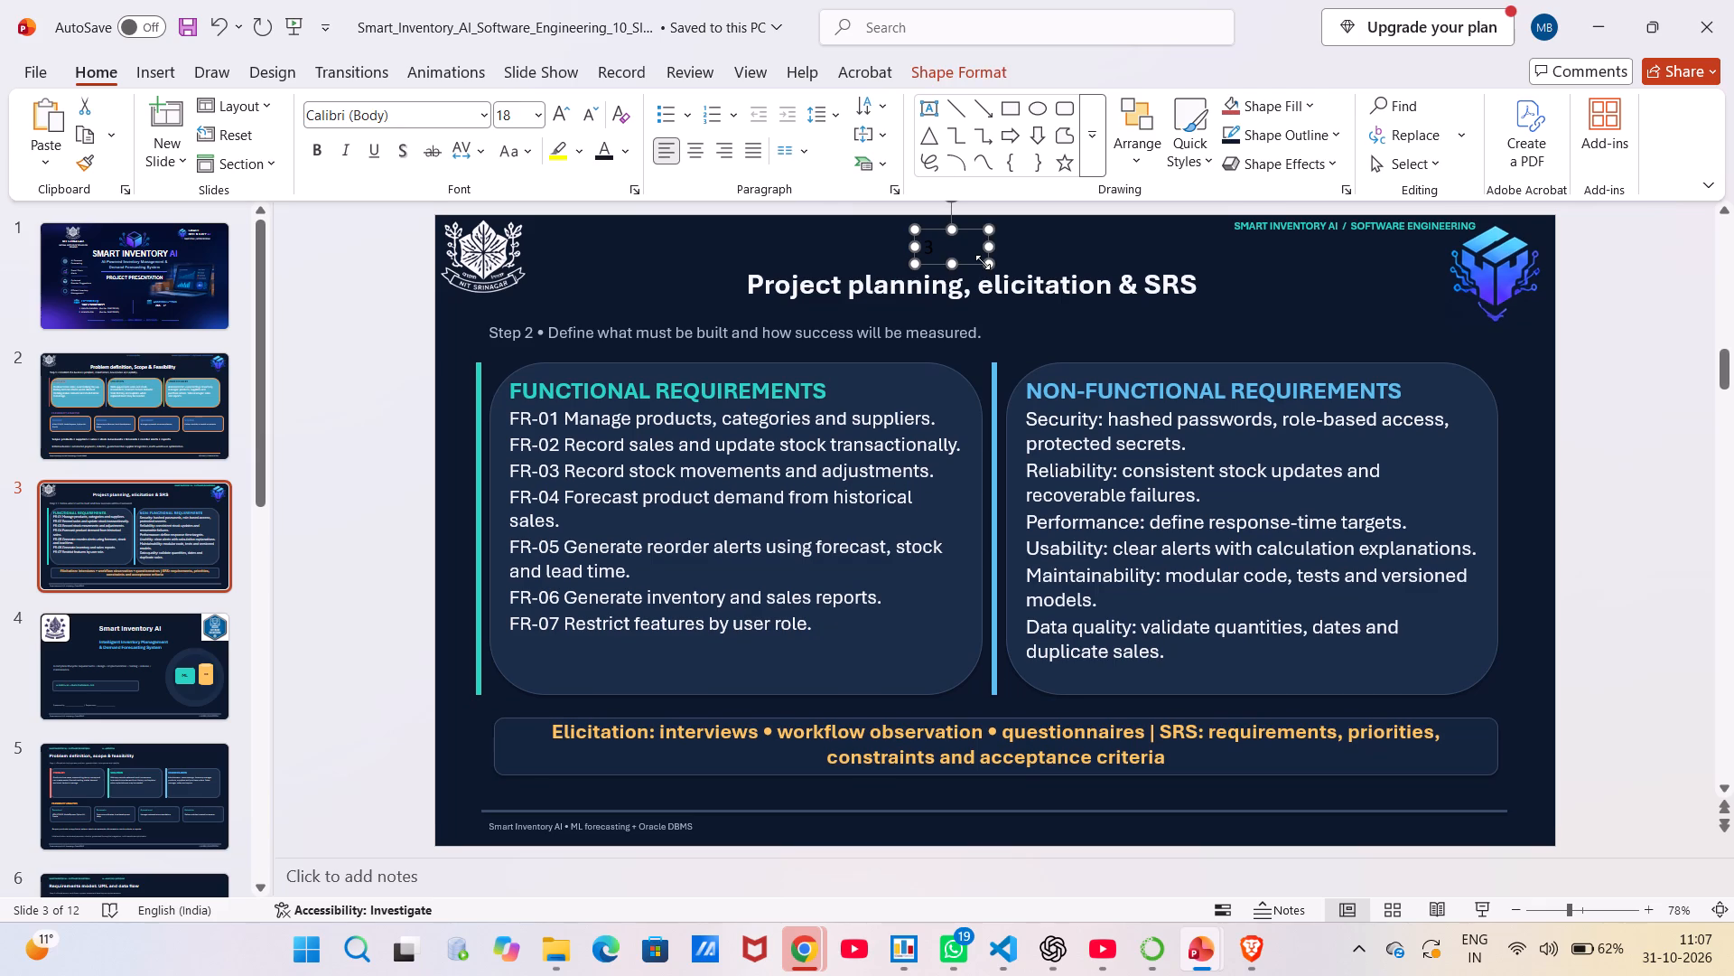
{"action": "left_click_drag", "start_coordinate": [985, 262], "coordinate": [1111, 228]}
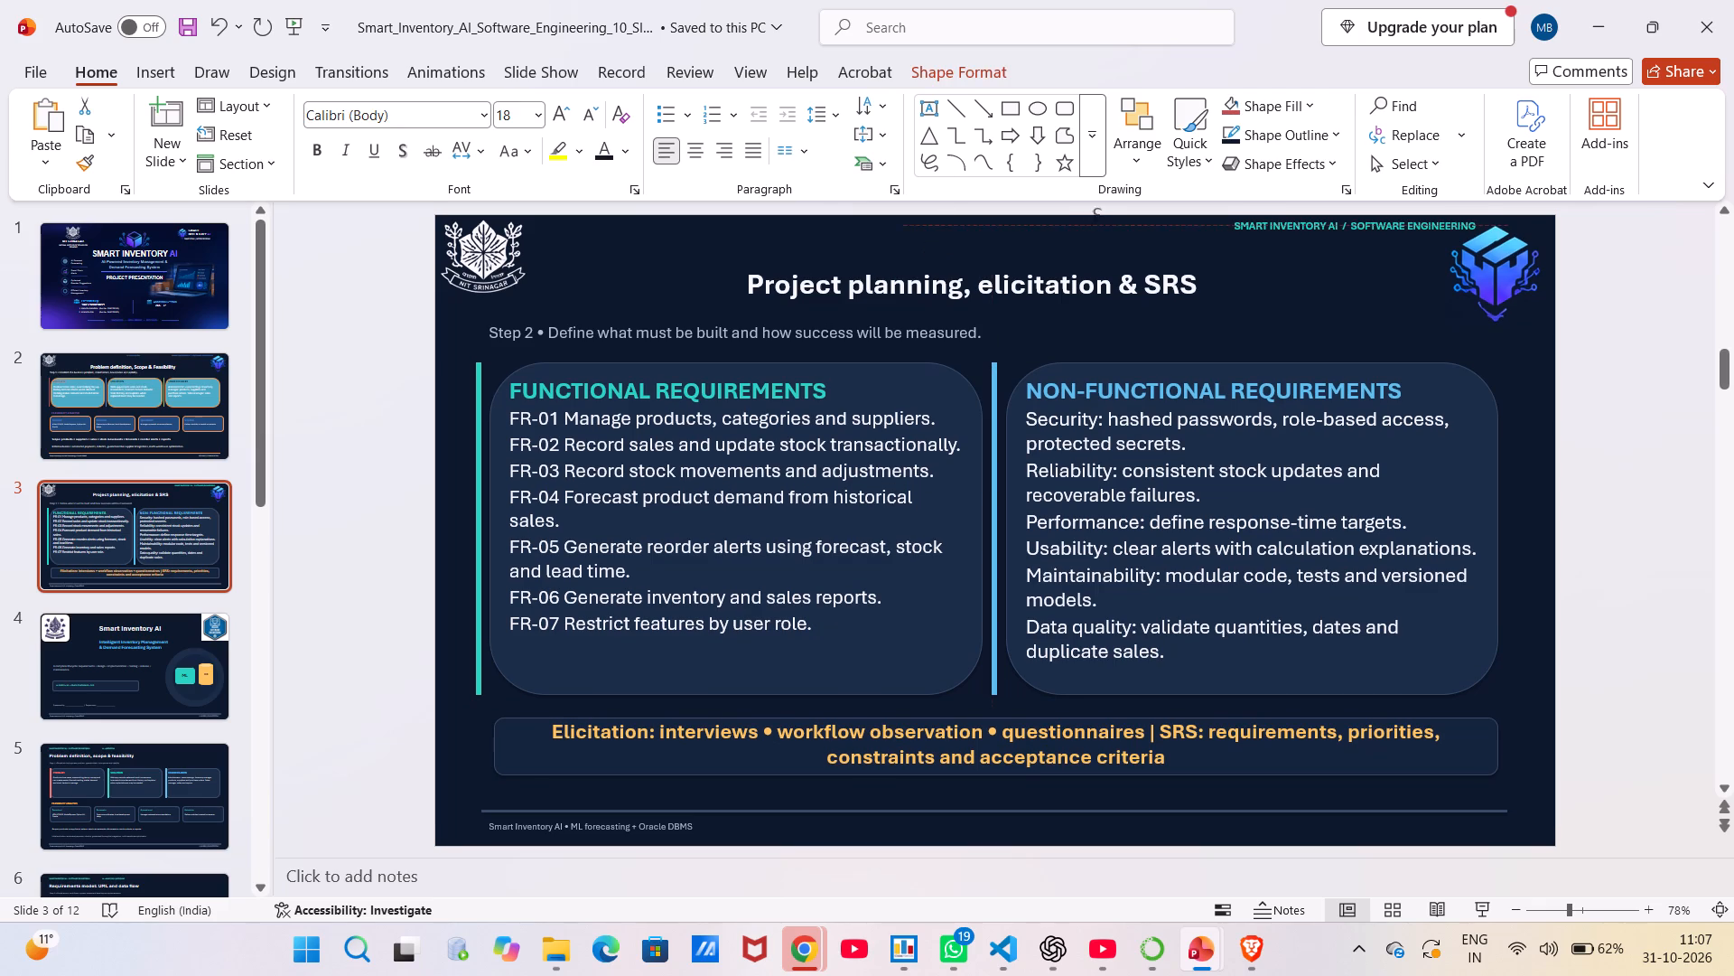
Move the "3" text box to sit just above the "Project planning, elicitation & SRS" title on slide 3.
{"action": "left_click_drag", "start_coordinate": [1111, 228], "coordinate": [1055, 239]}
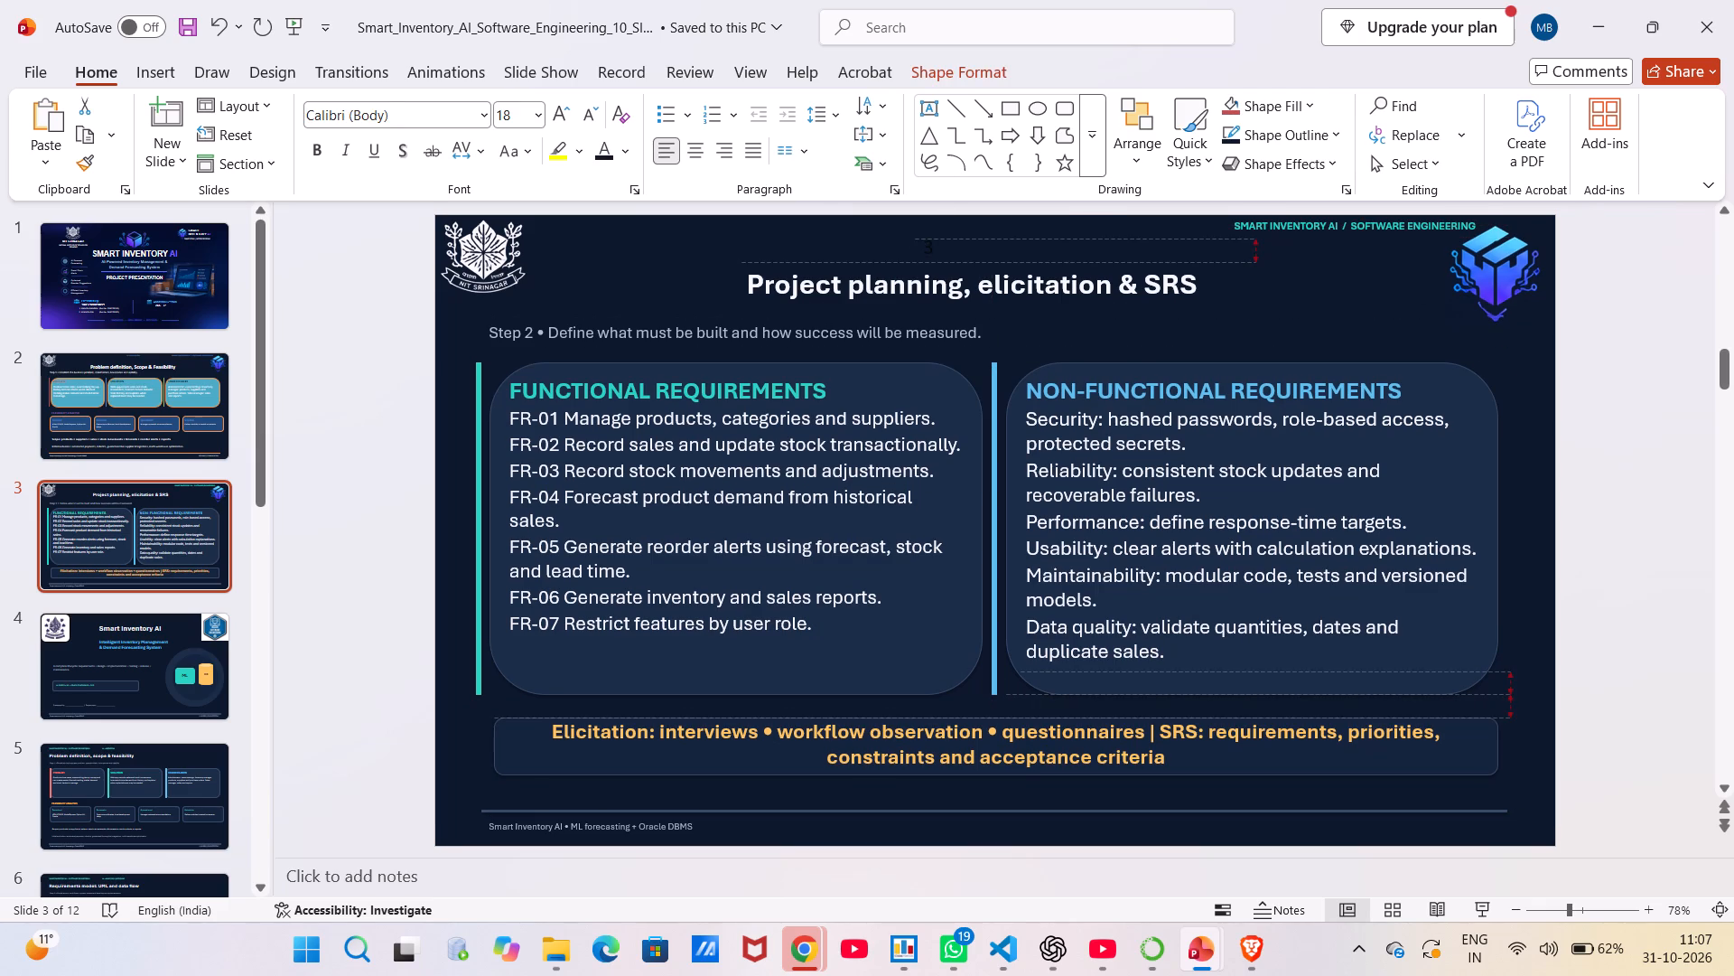
{"action": "left_click_drag", "start_coordinate": [1055, 239], "coordinate": [1054, 237]}
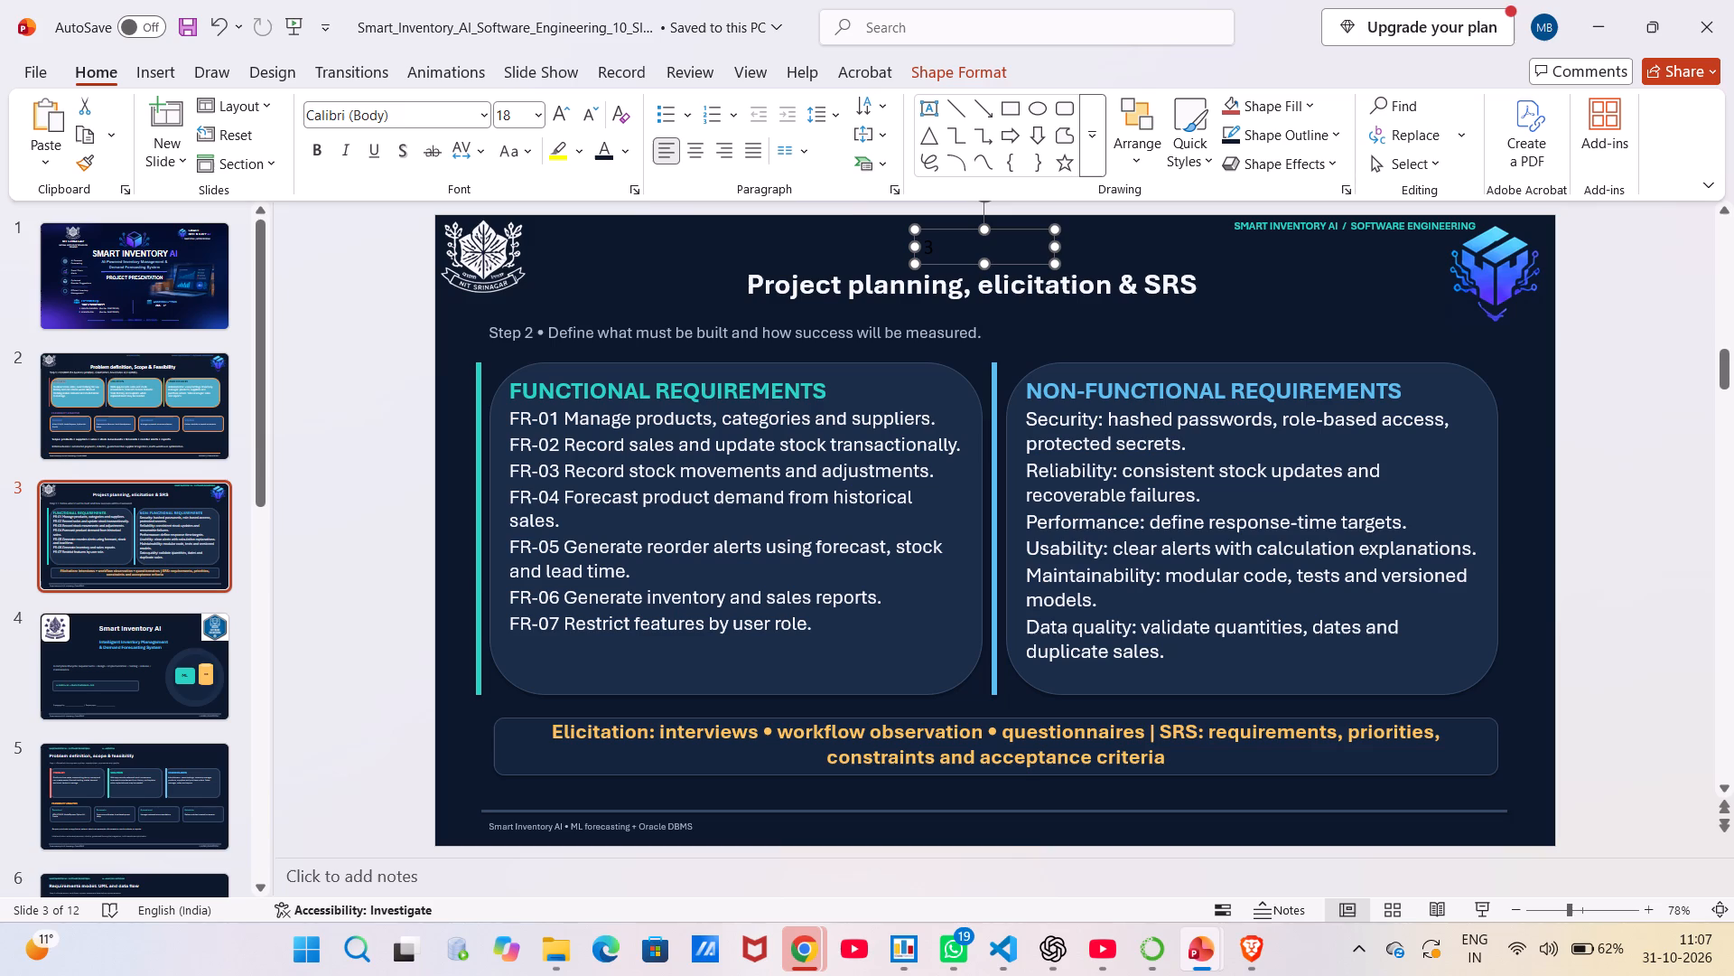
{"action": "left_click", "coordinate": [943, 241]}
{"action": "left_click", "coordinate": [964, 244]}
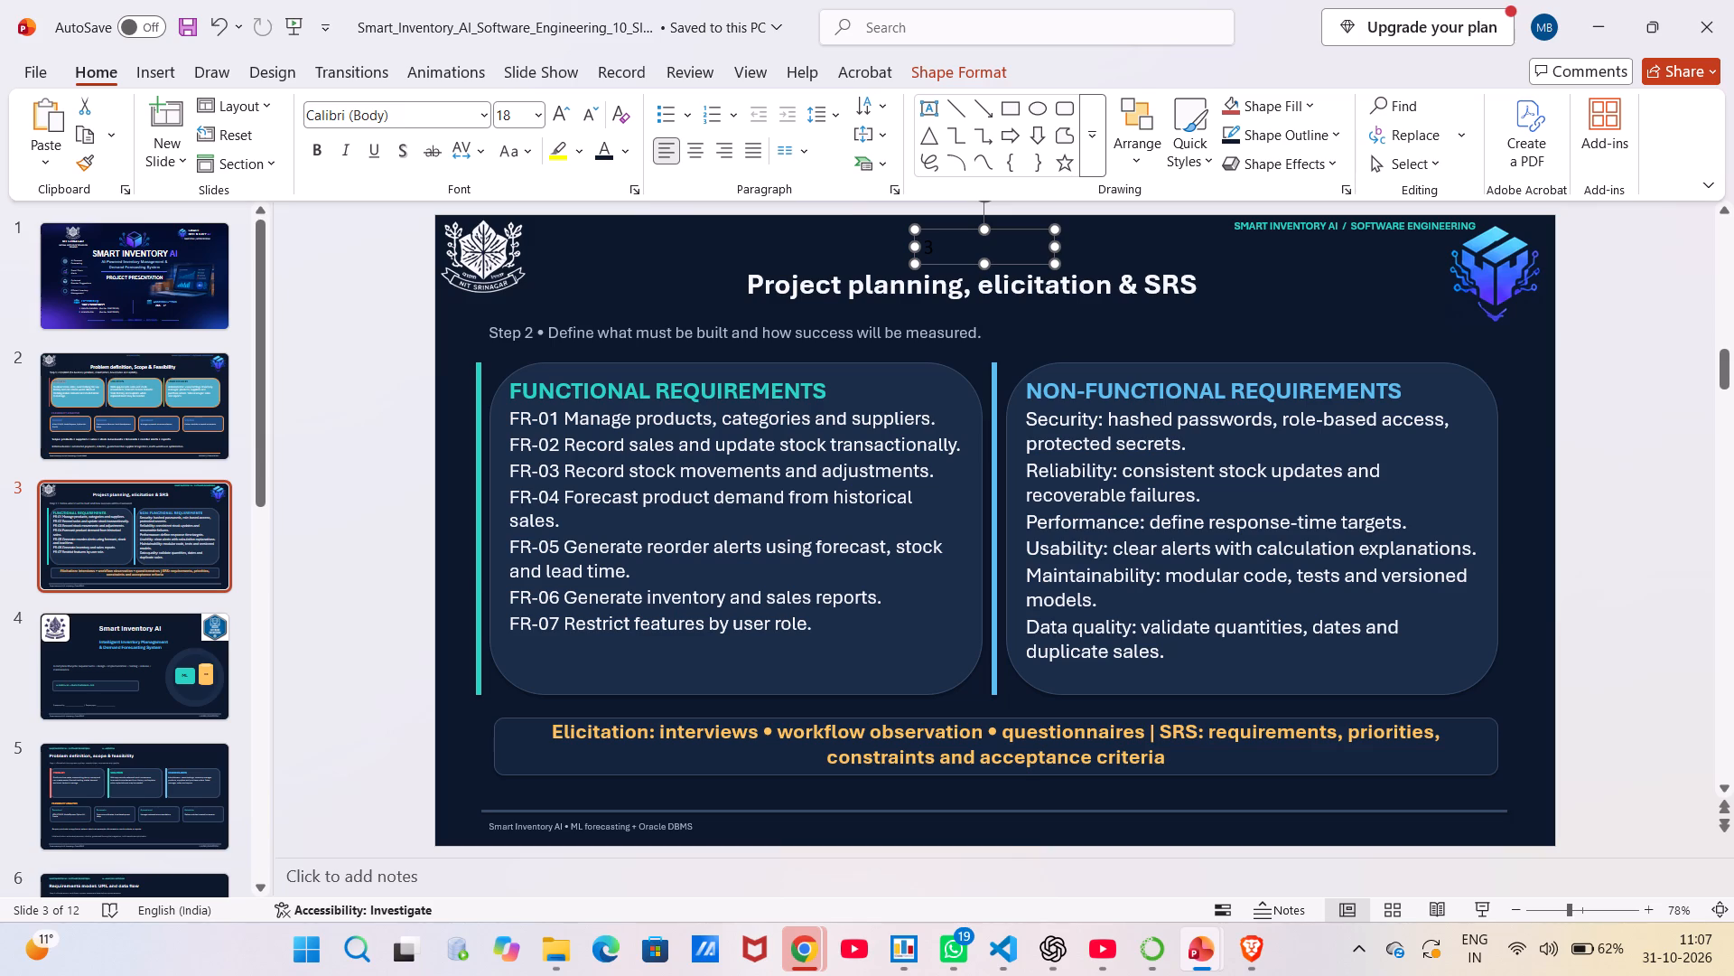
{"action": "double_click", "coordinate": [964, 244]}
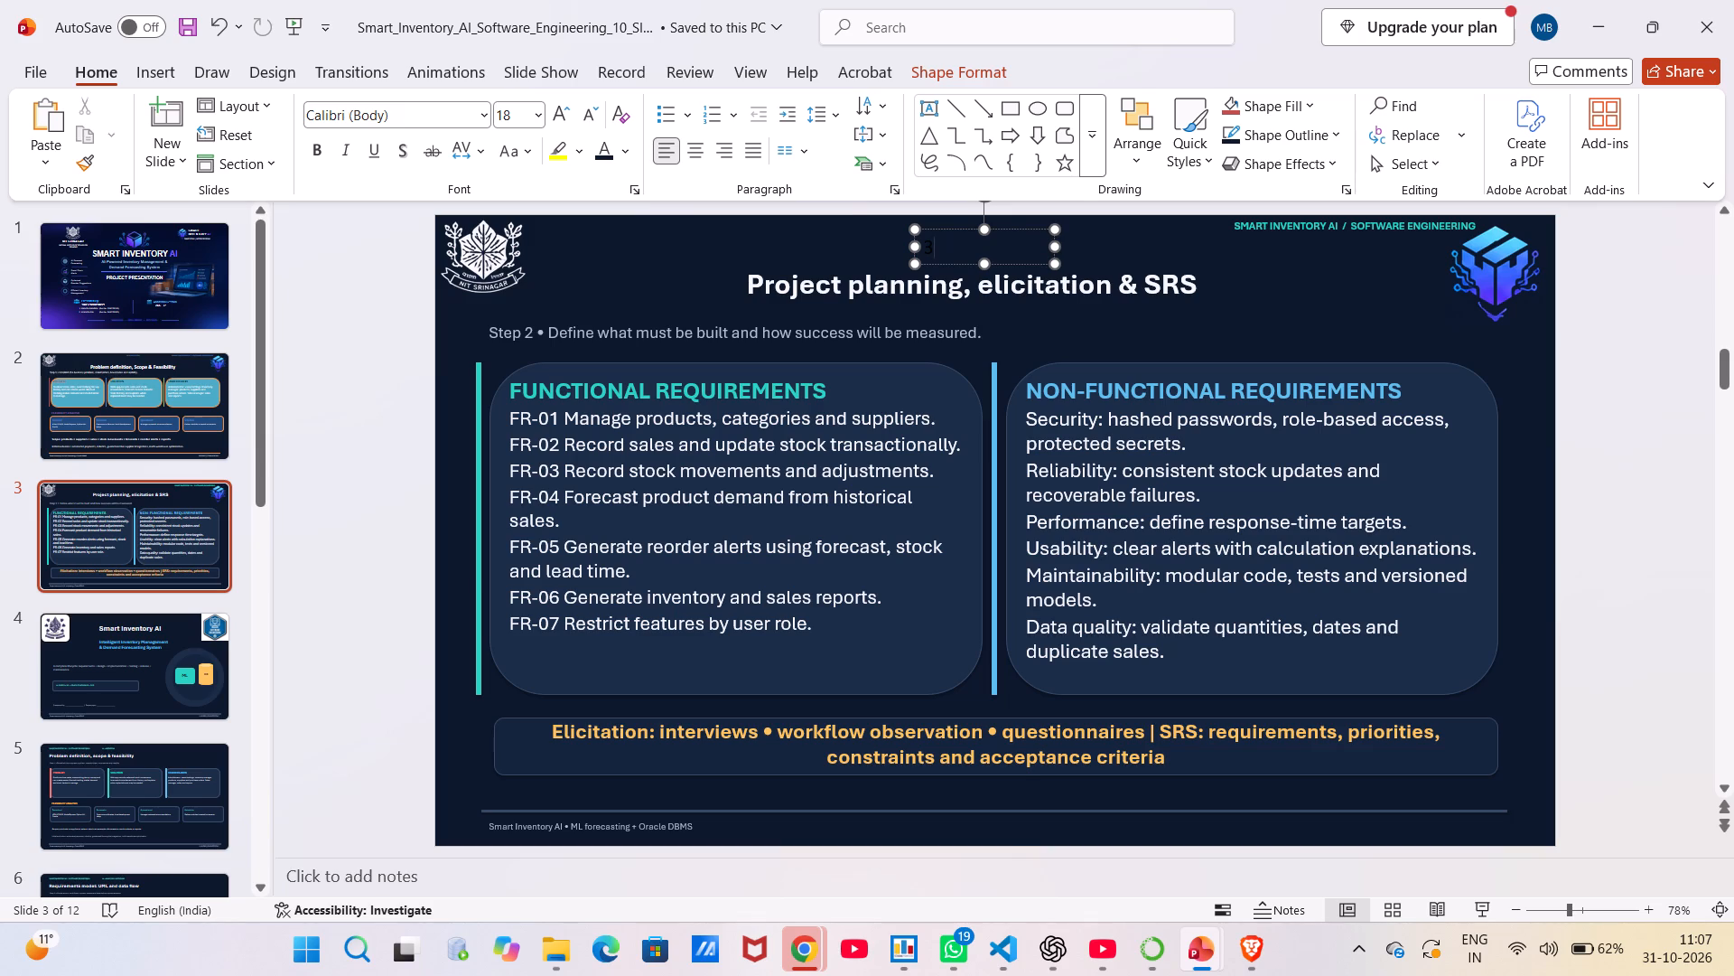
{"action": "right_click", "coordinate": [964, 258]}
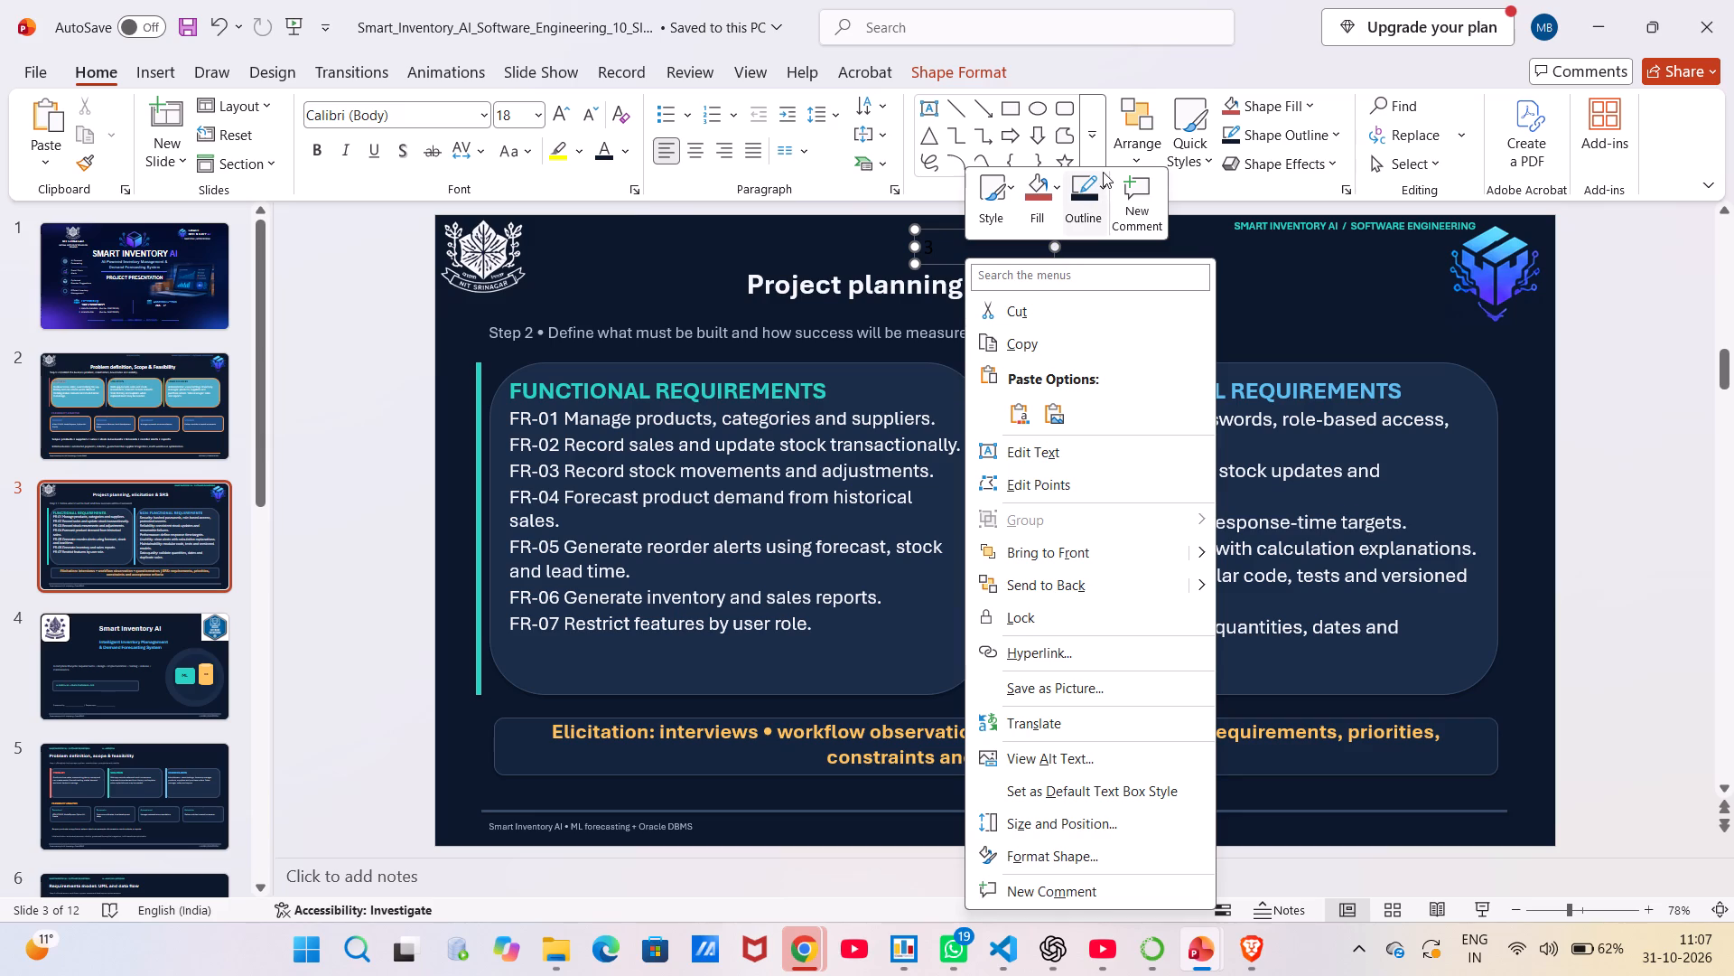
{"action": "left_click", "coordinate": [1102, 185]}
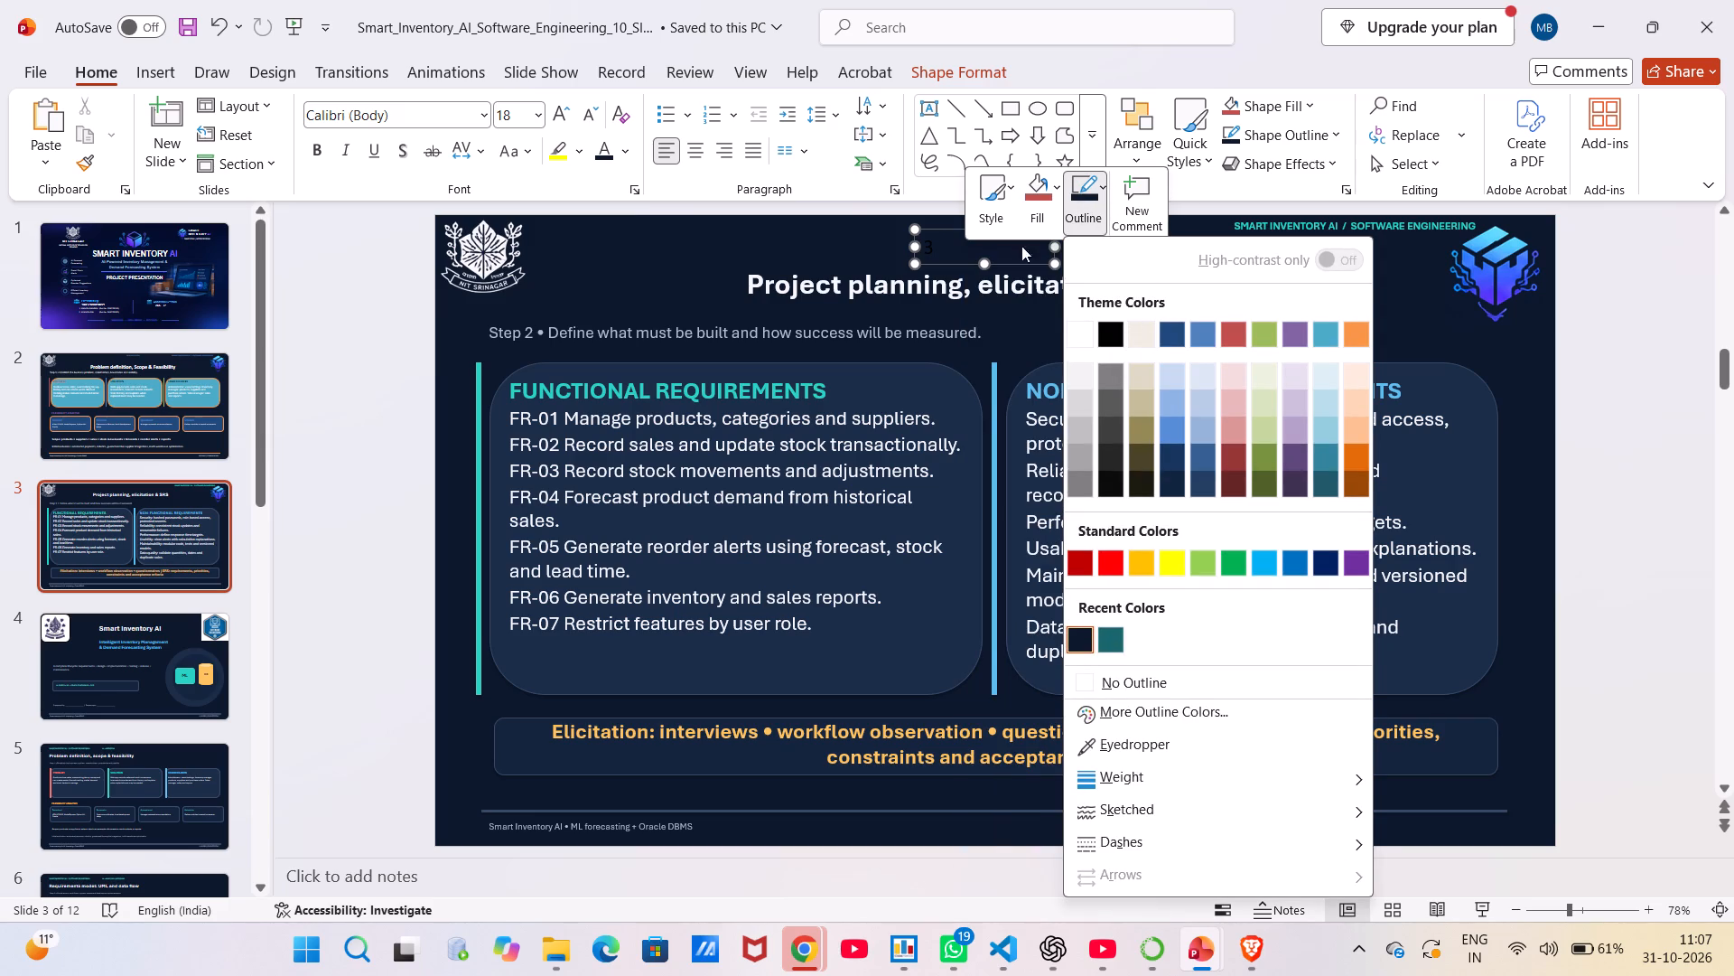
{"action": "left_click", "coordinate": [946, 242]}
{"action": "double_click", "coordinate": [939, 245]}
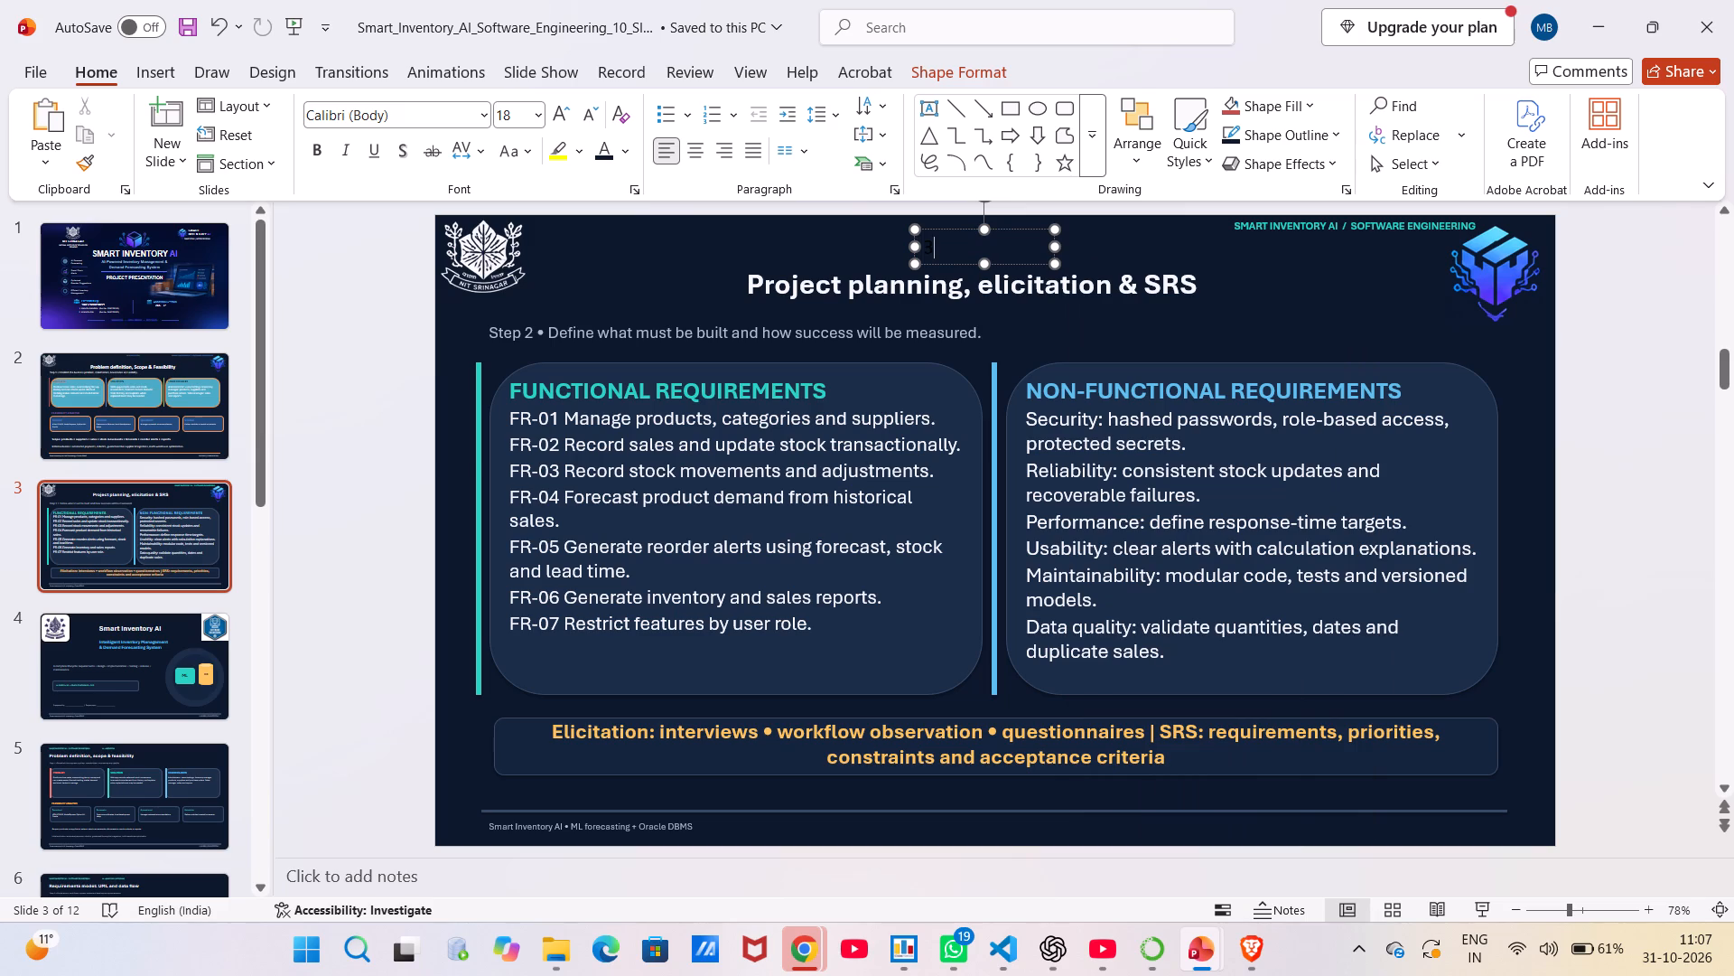
Review slides 4 to 6 to see how their header rows are numbered and labelled.
{"action": "left_click", "coordinate": [124, 681]}
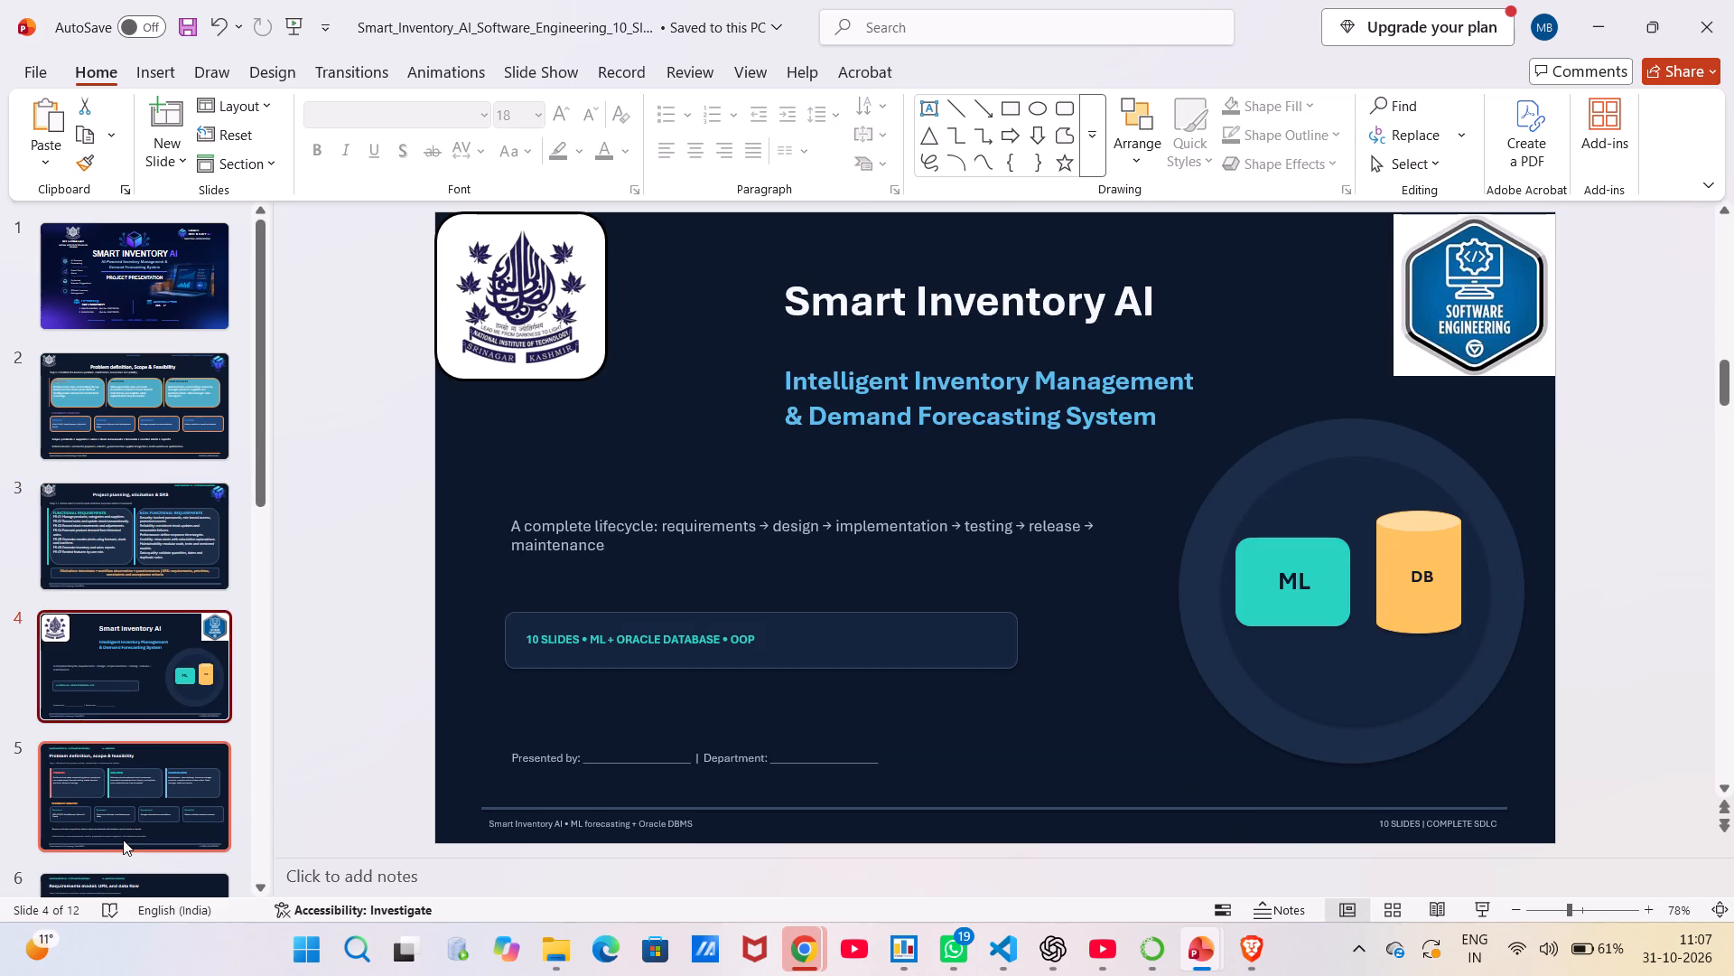
{"action": "scroll", "coordinate": [123, 840], "scroll_direction": "down", "scroll_amount": 1}
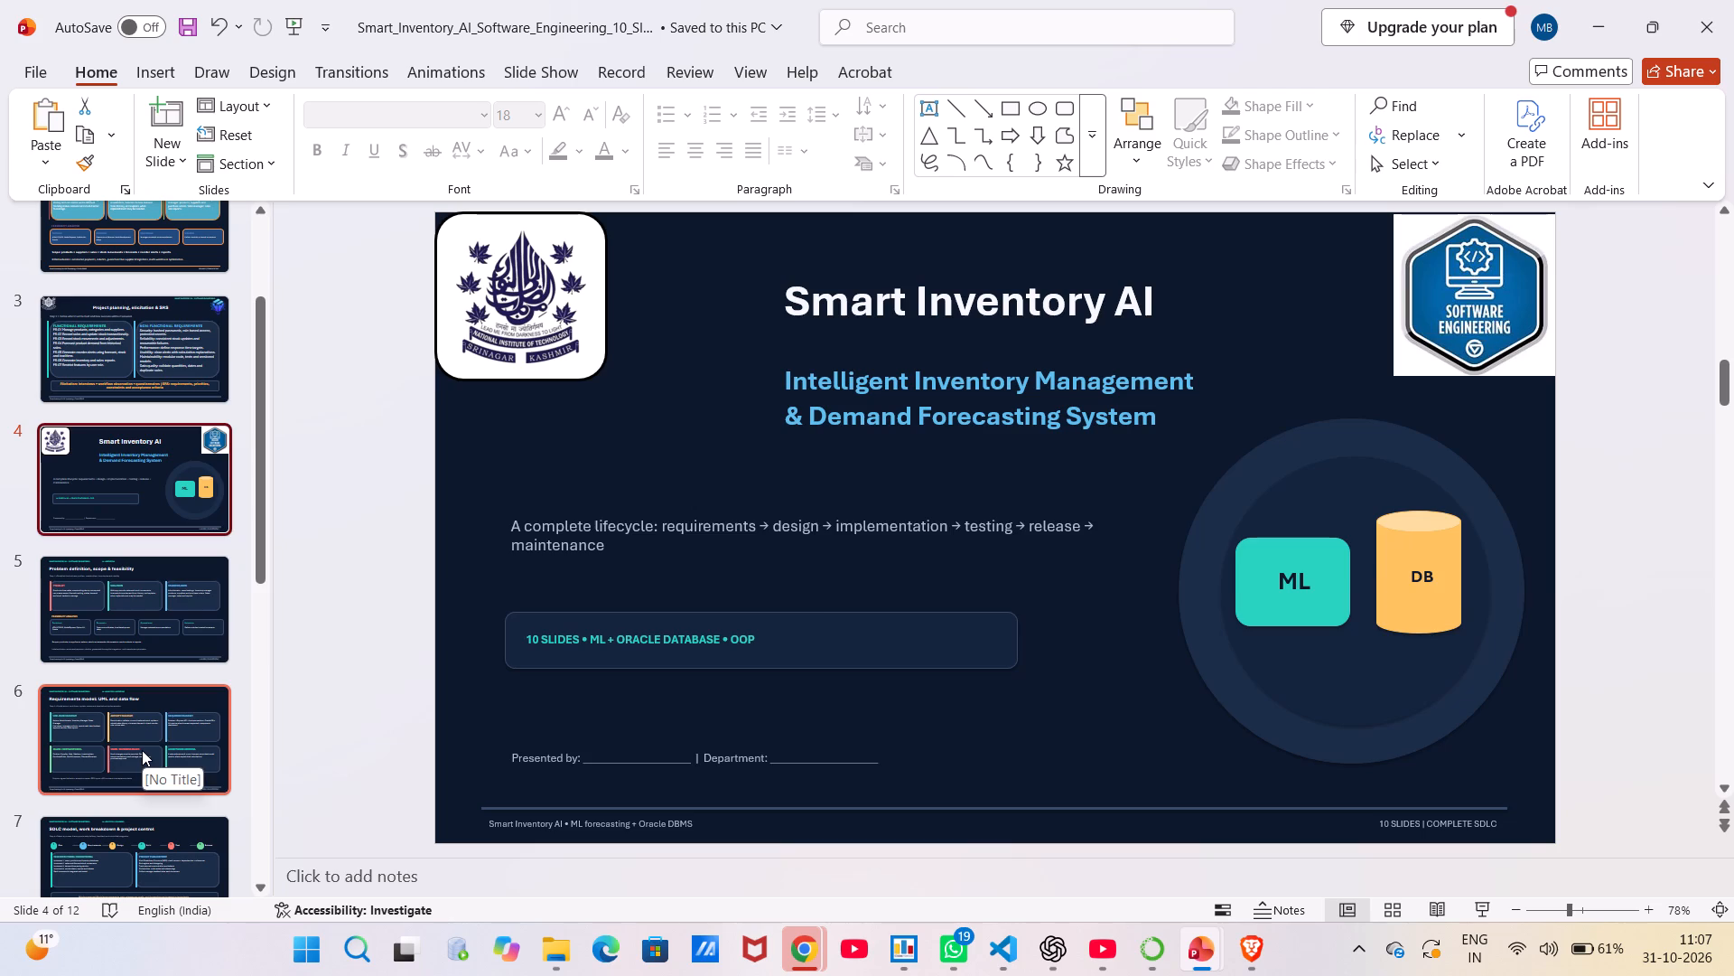
{"action": "left_click", "coordinate": [142, 750]}
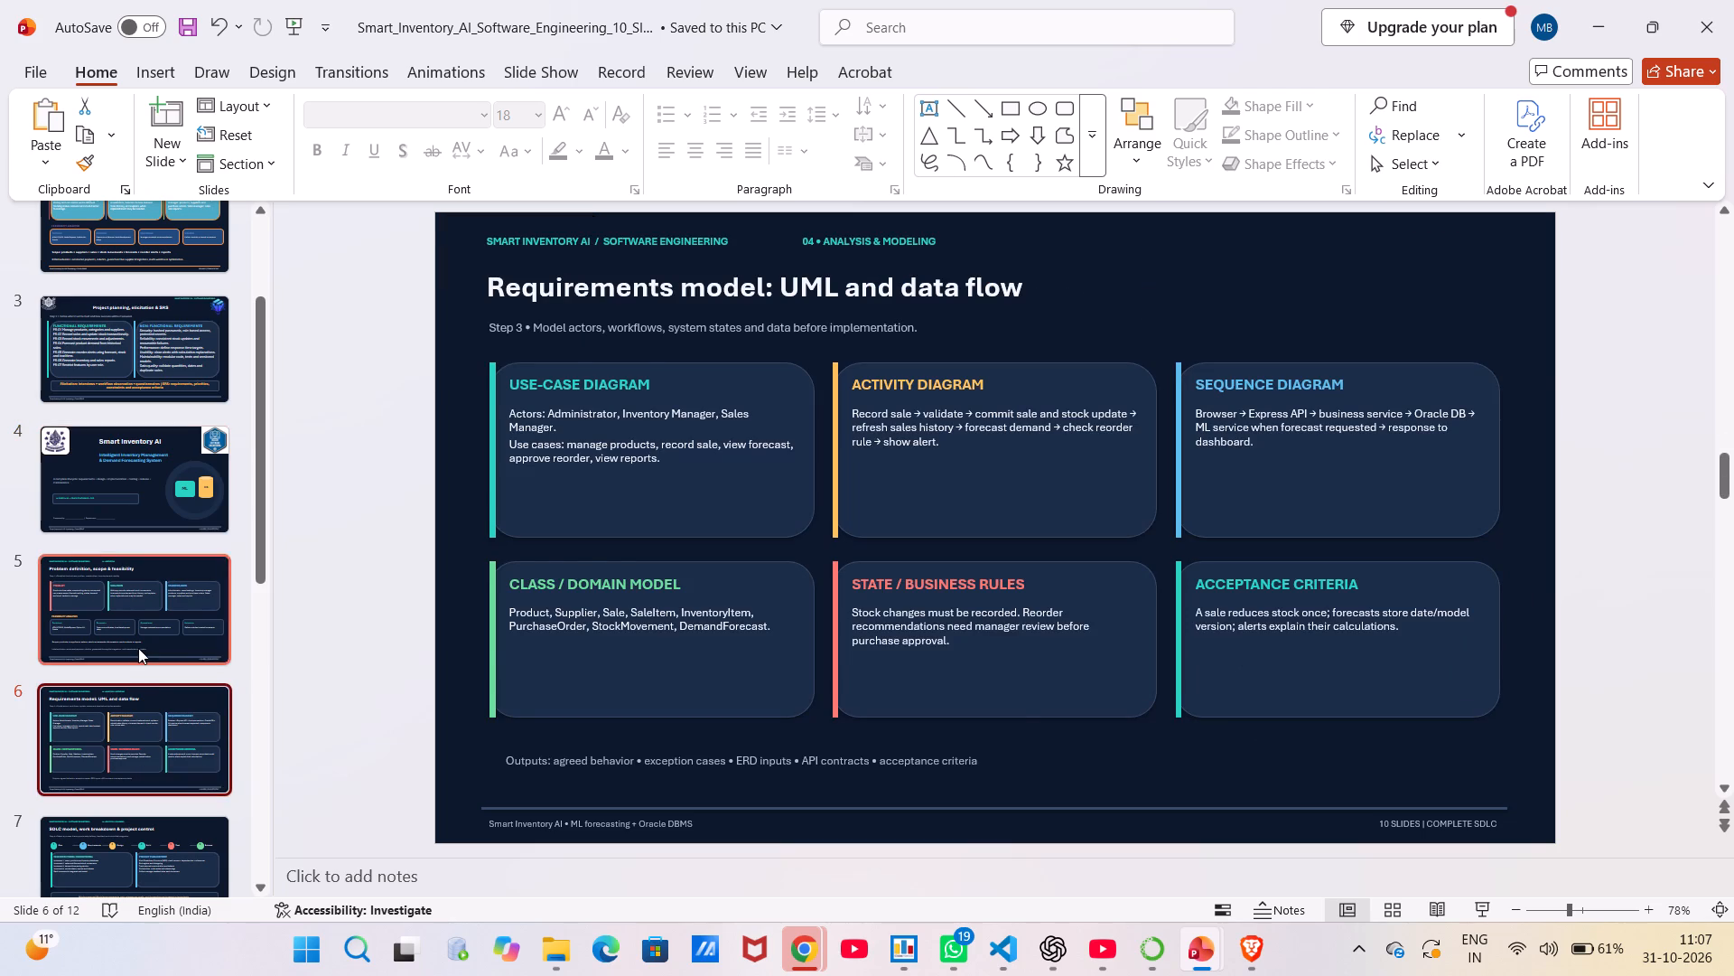
{"action": "left_click", "coordinate": [138, 648]}
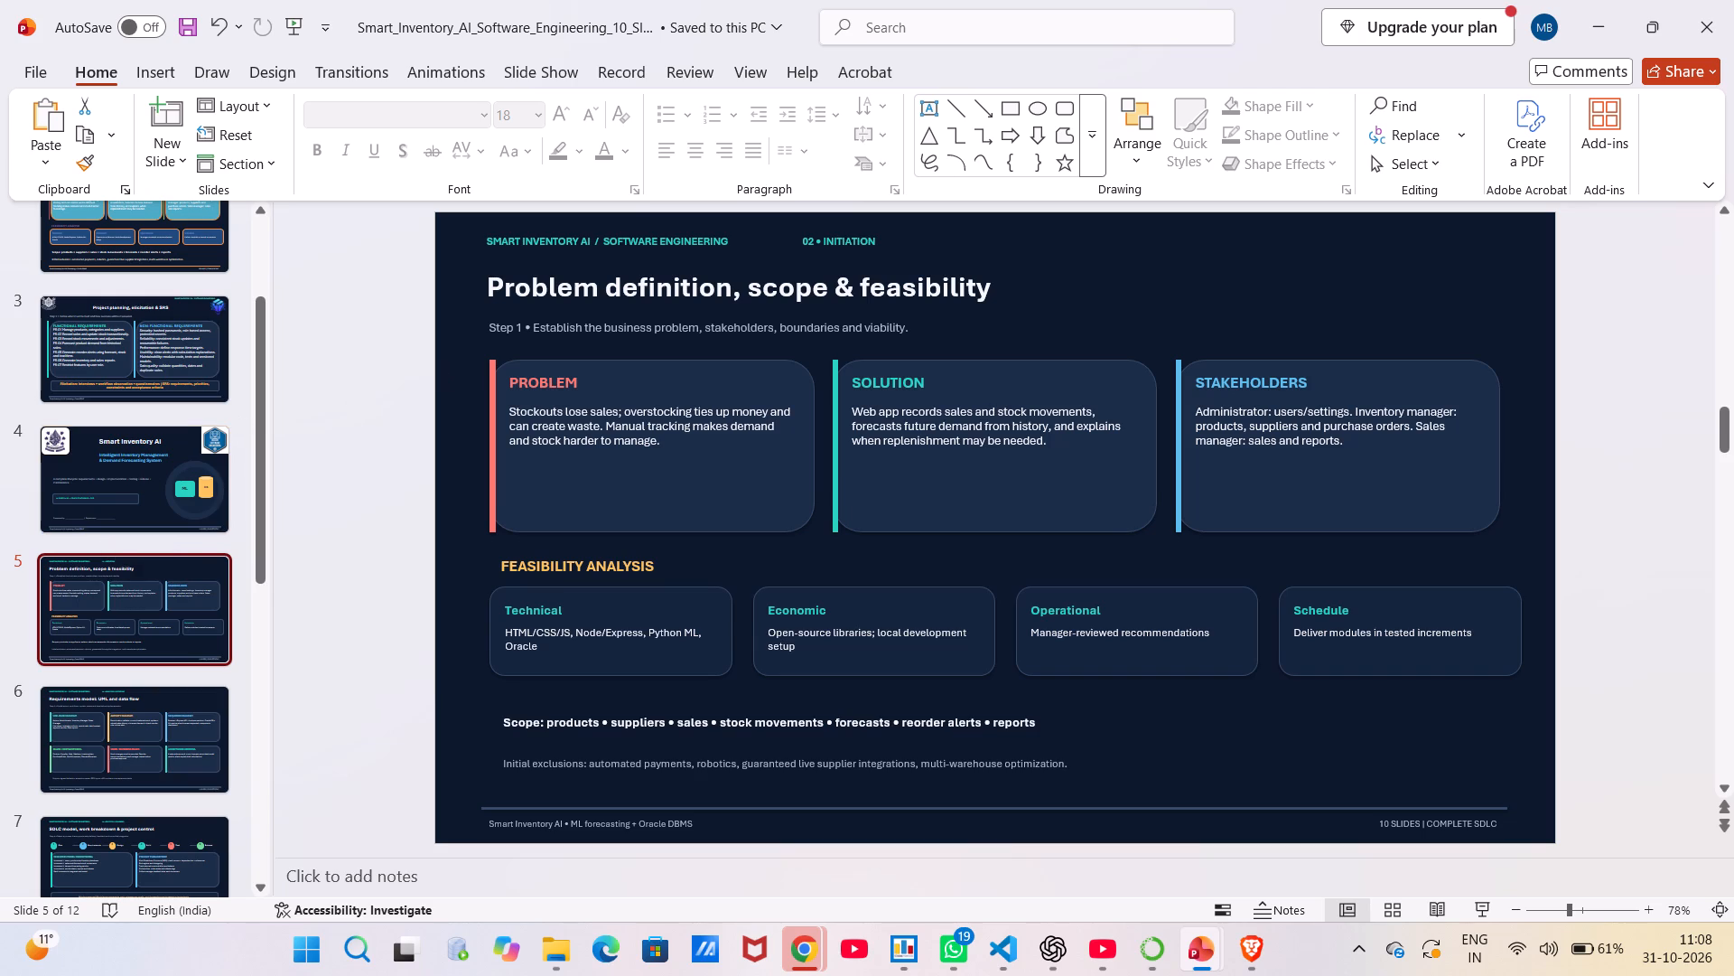
{"action": "left_click", "coordinate": [122, 616]}
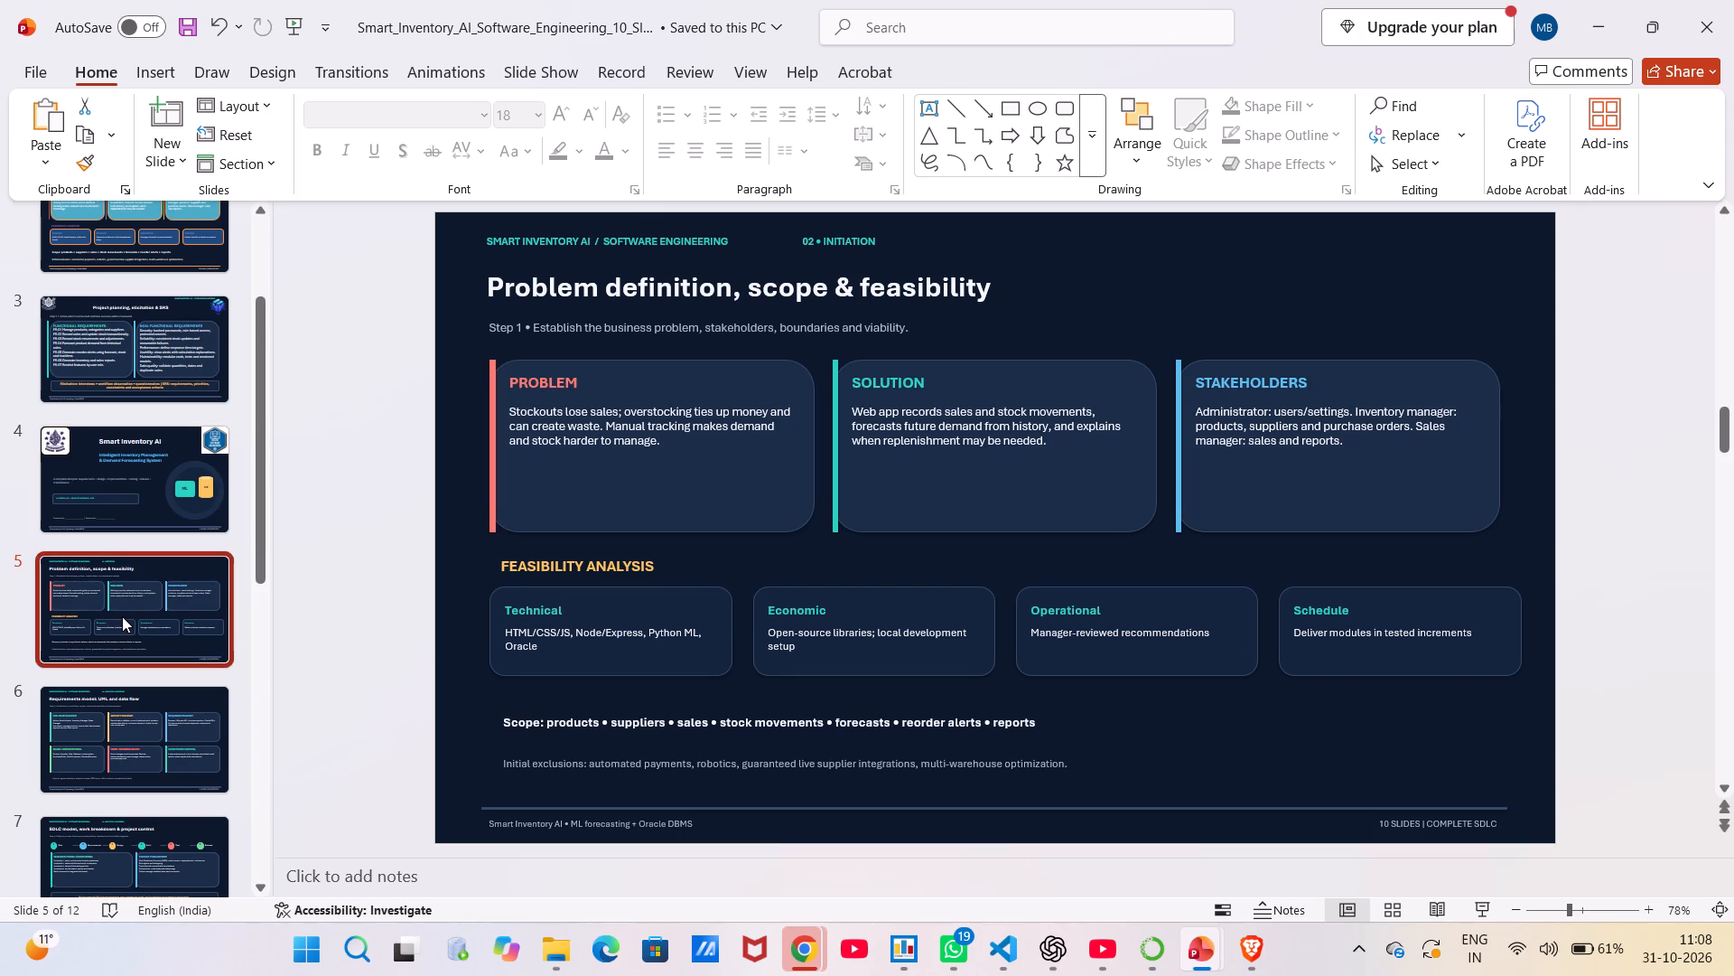
{"action": "left_click", "coordinate": [135, 359]}
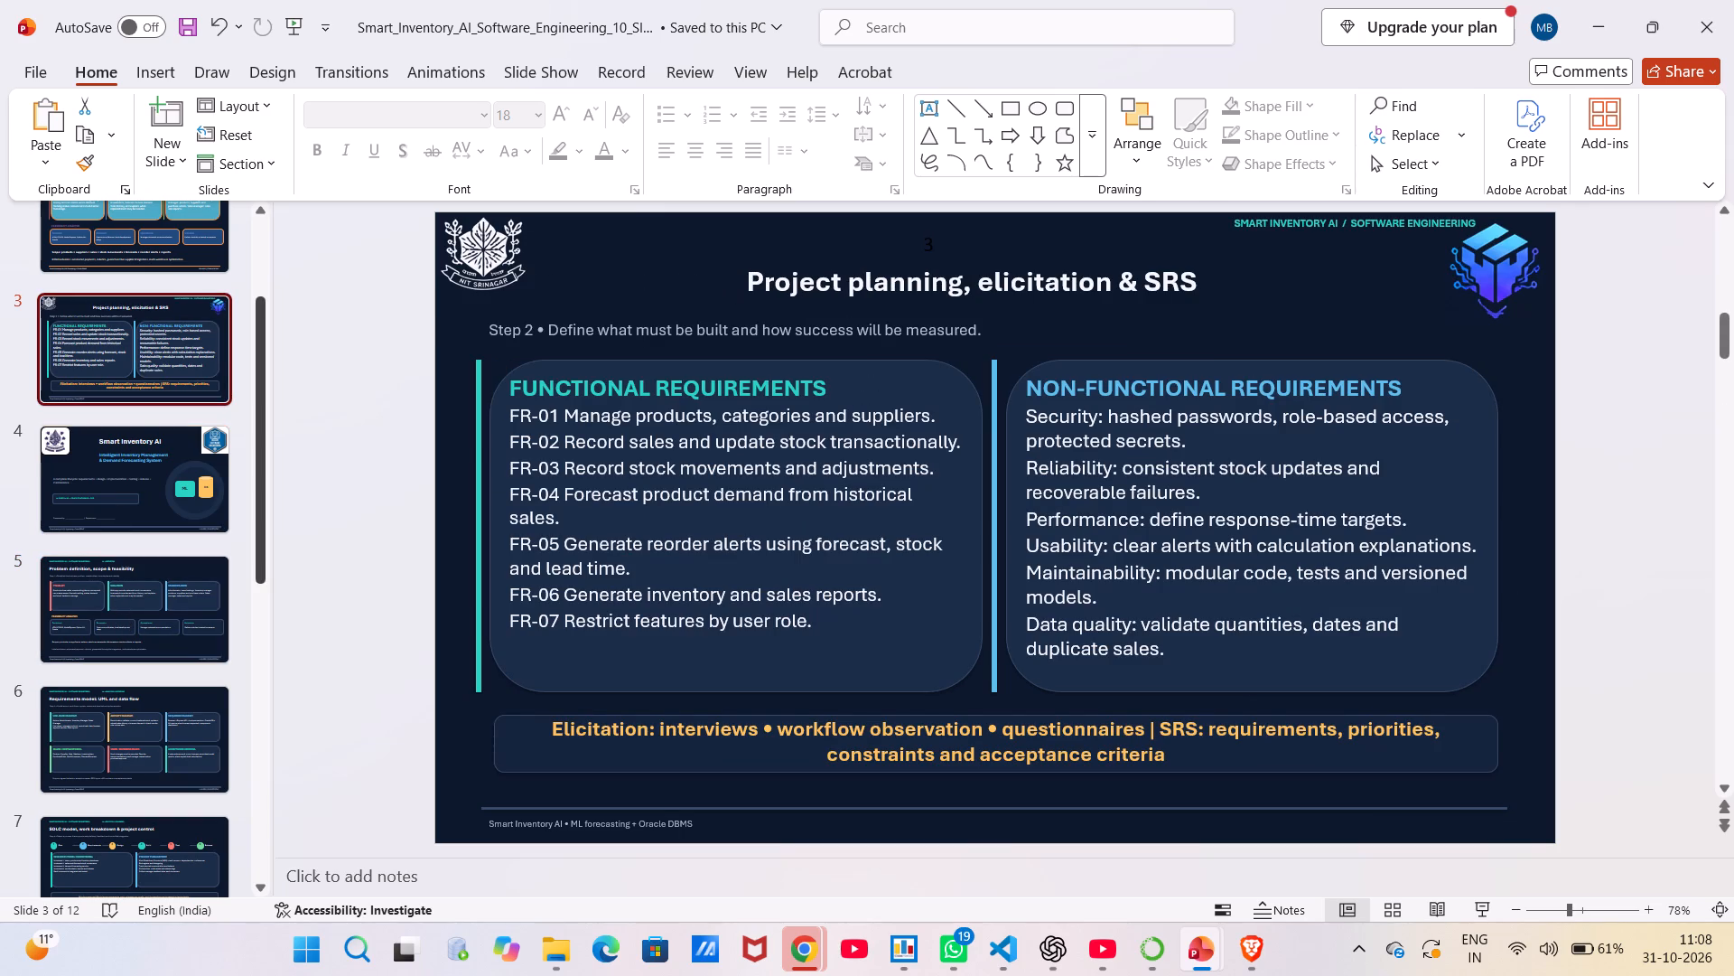
Extend the "3" label above the slide 3 title to read "3.REQUIIREMENT".
{"action": "left_click", "coordinate": [939, 241]}
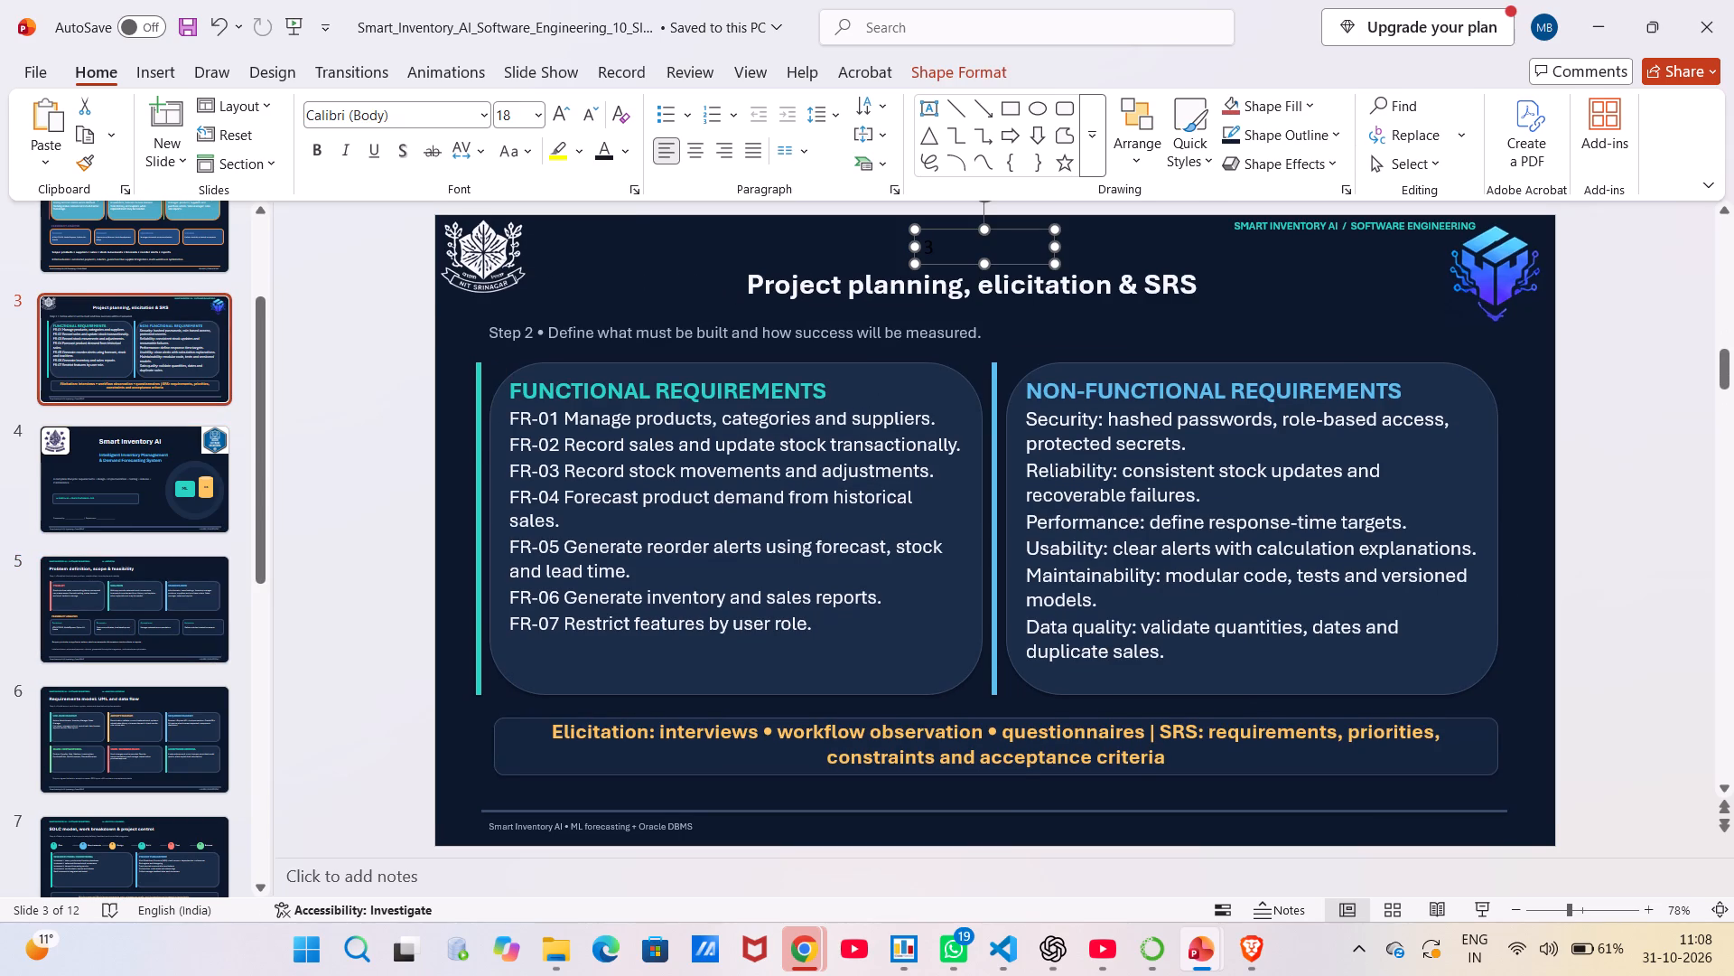
{"action": "double_click", "coordinate": [939, 241]}
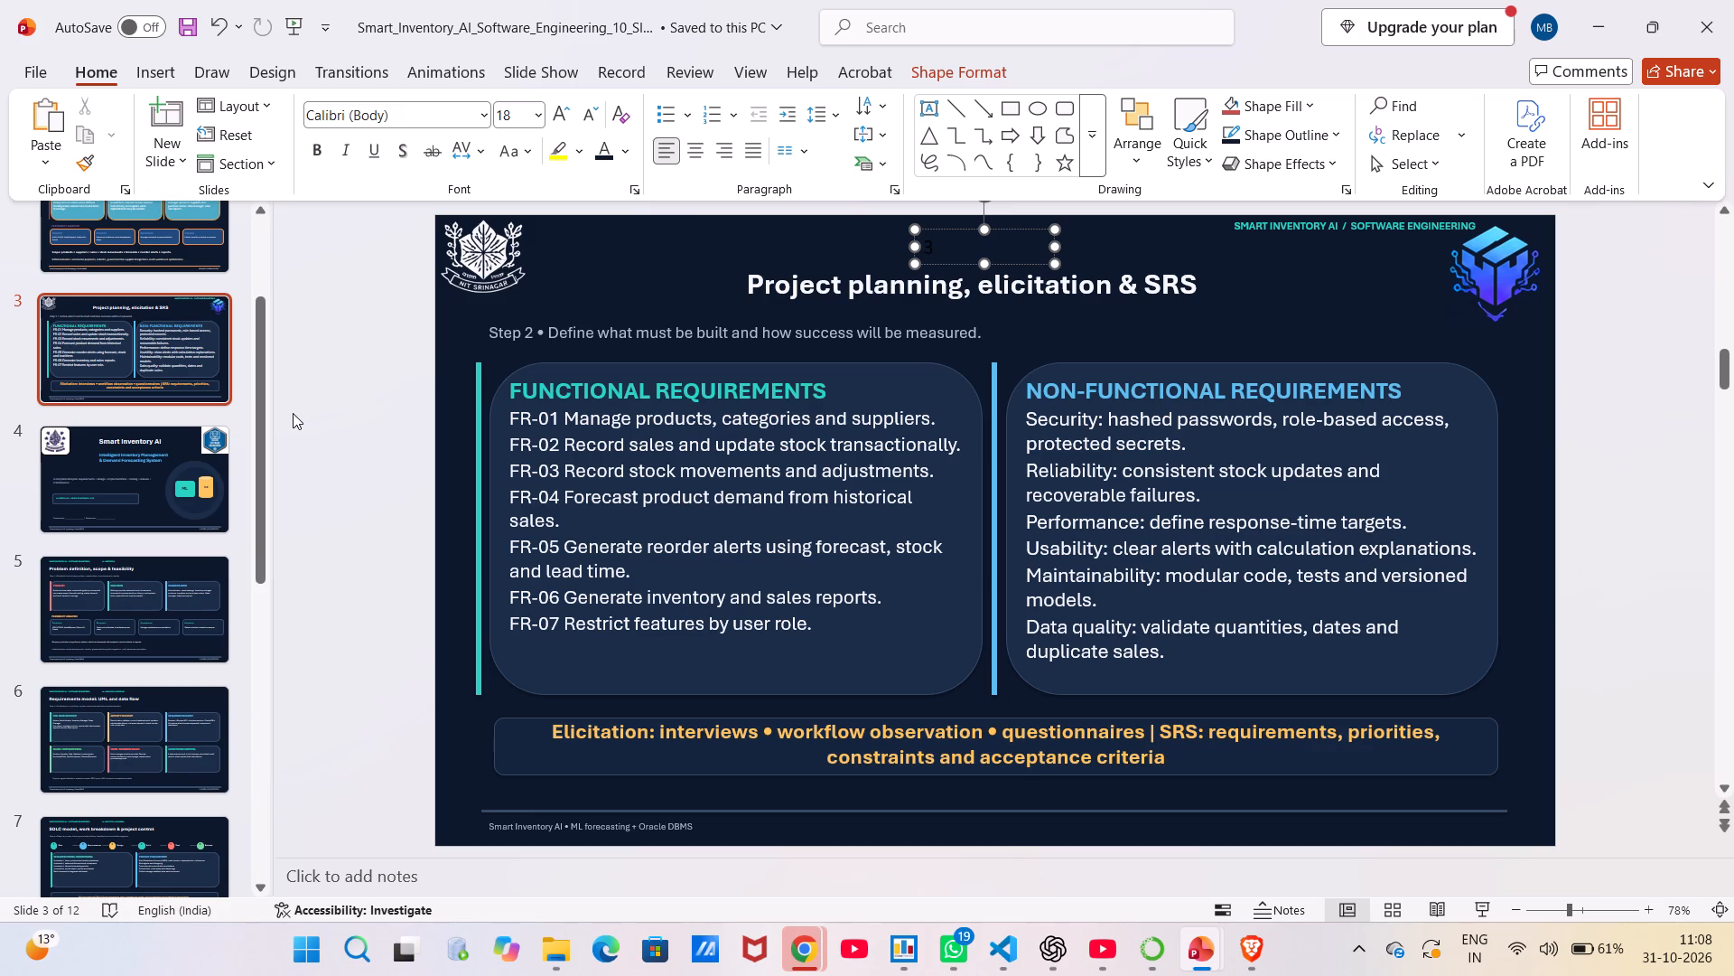
{"action": "scroll", "coordinate": [145, 429], "scroll_direction": "up", "scroll_amount": 4}
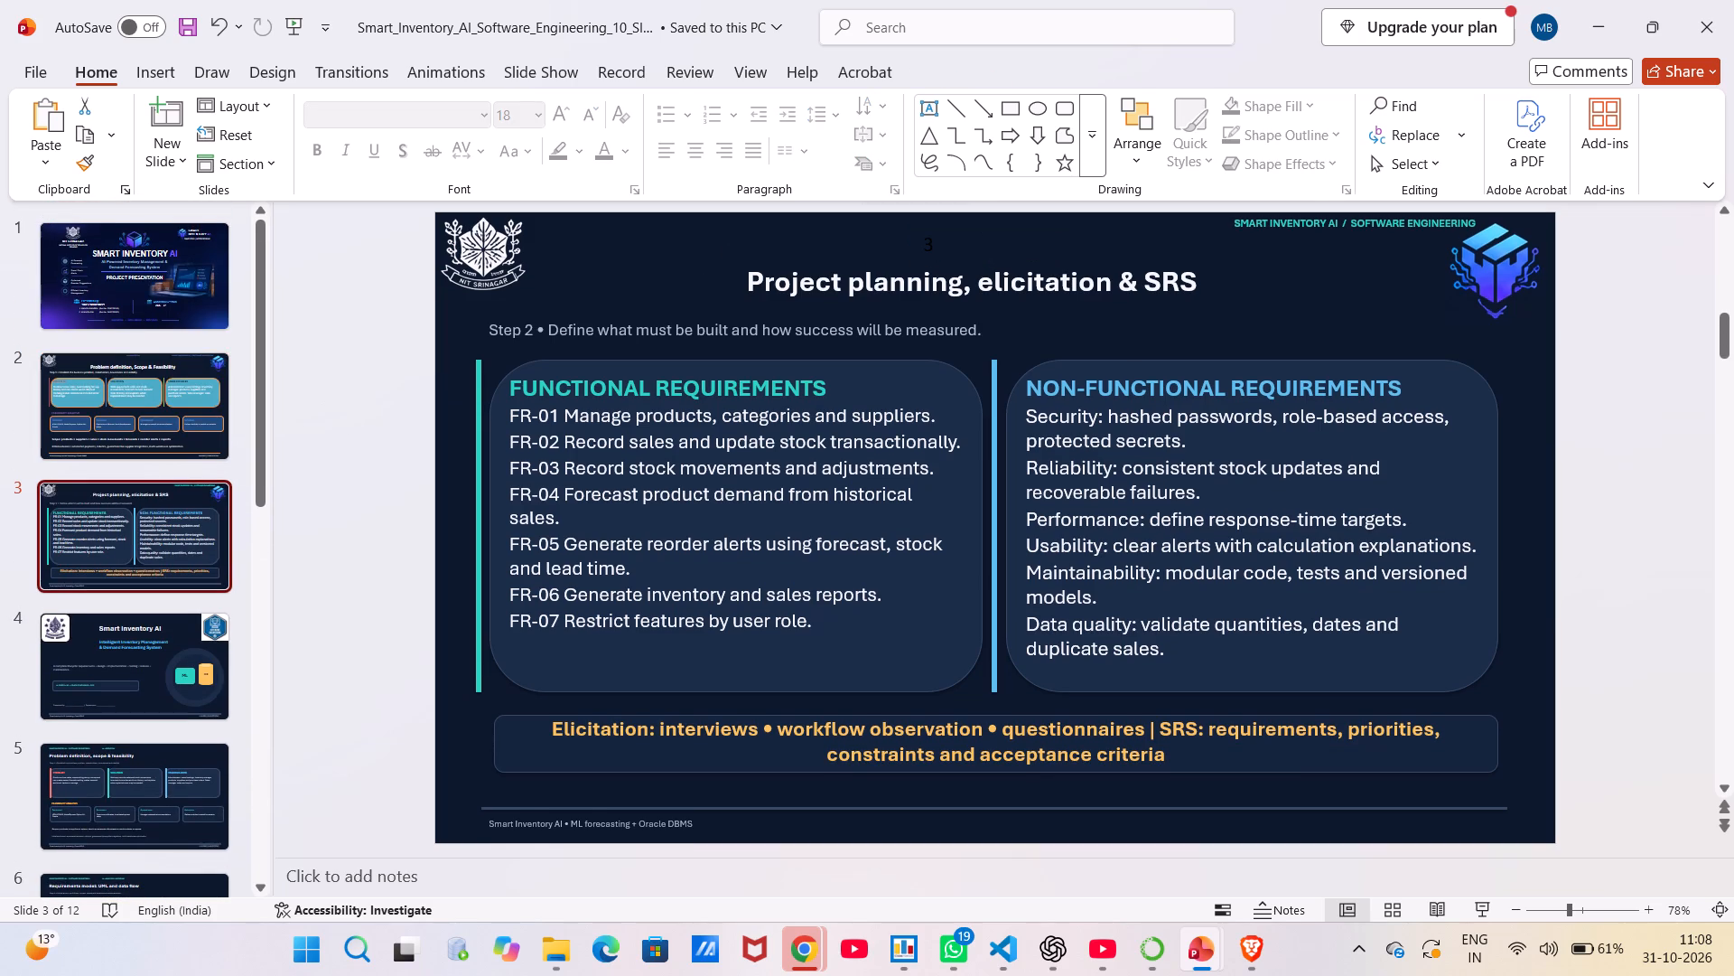
{"action": "left_click", "coordinate": [942, 245]}
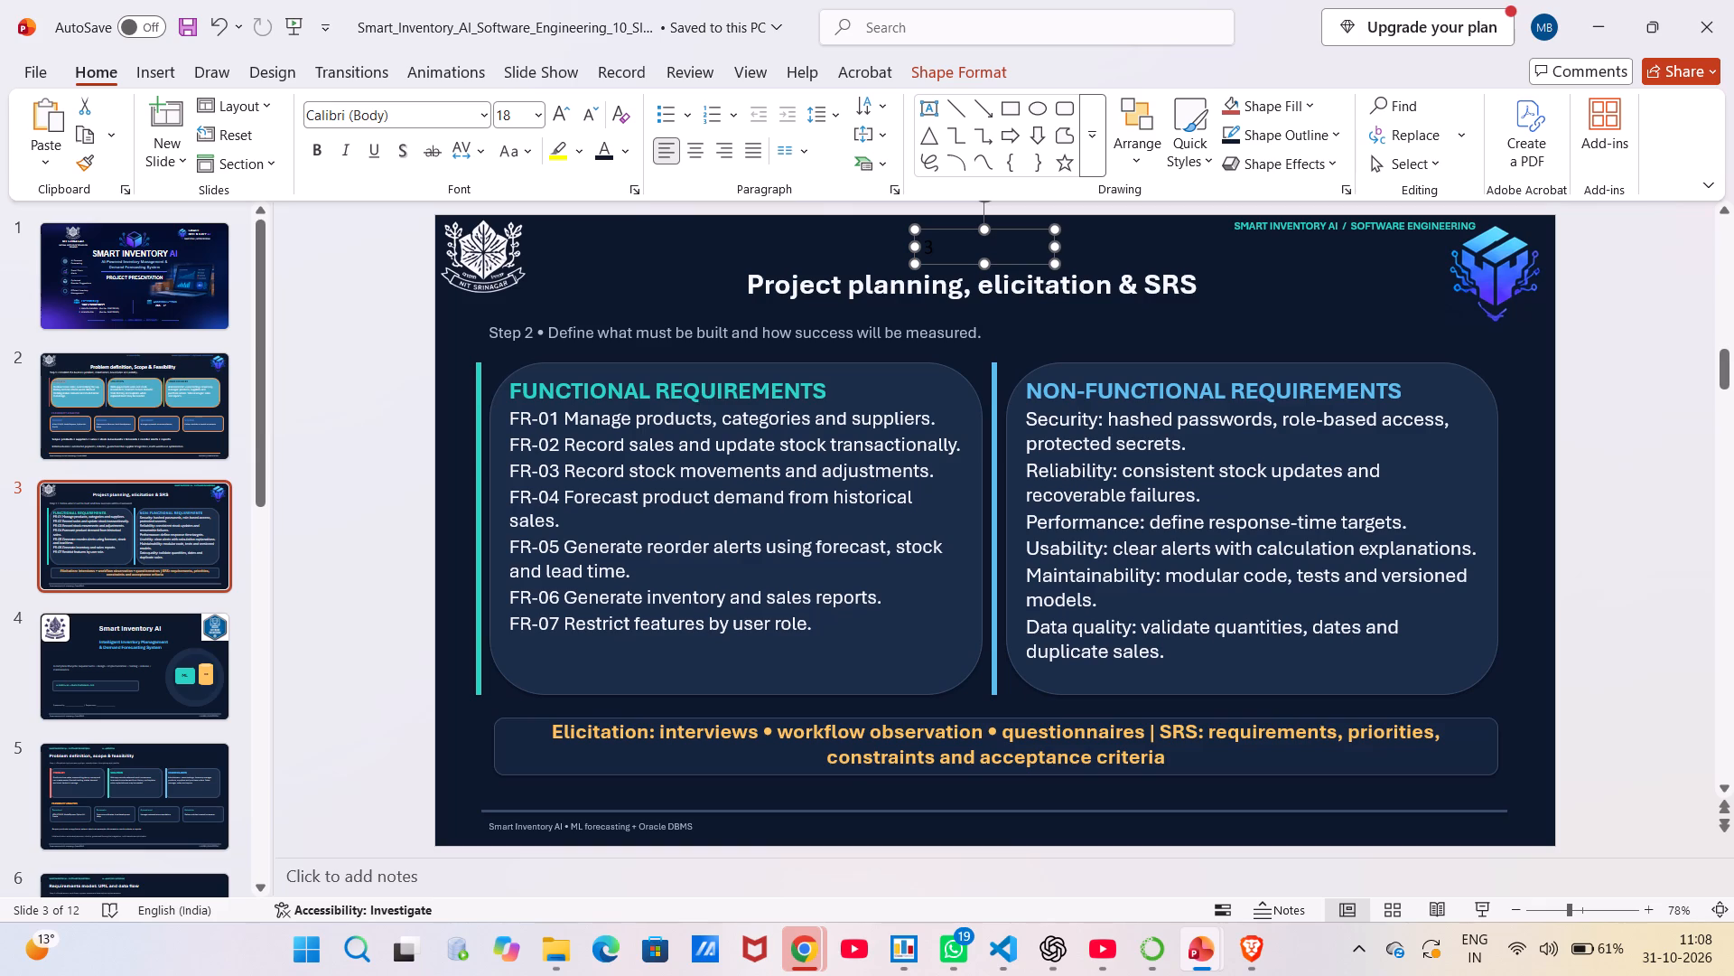
{"action": "key", "text": "period"}
{"action": "type", "text": "REW"}
{"action": "key", "text": "BackSpace"}
{"action": "key", "text": "q"}
{"action": "type", "text": "UI"}
{"action": "type", "text": "IREMENT"}
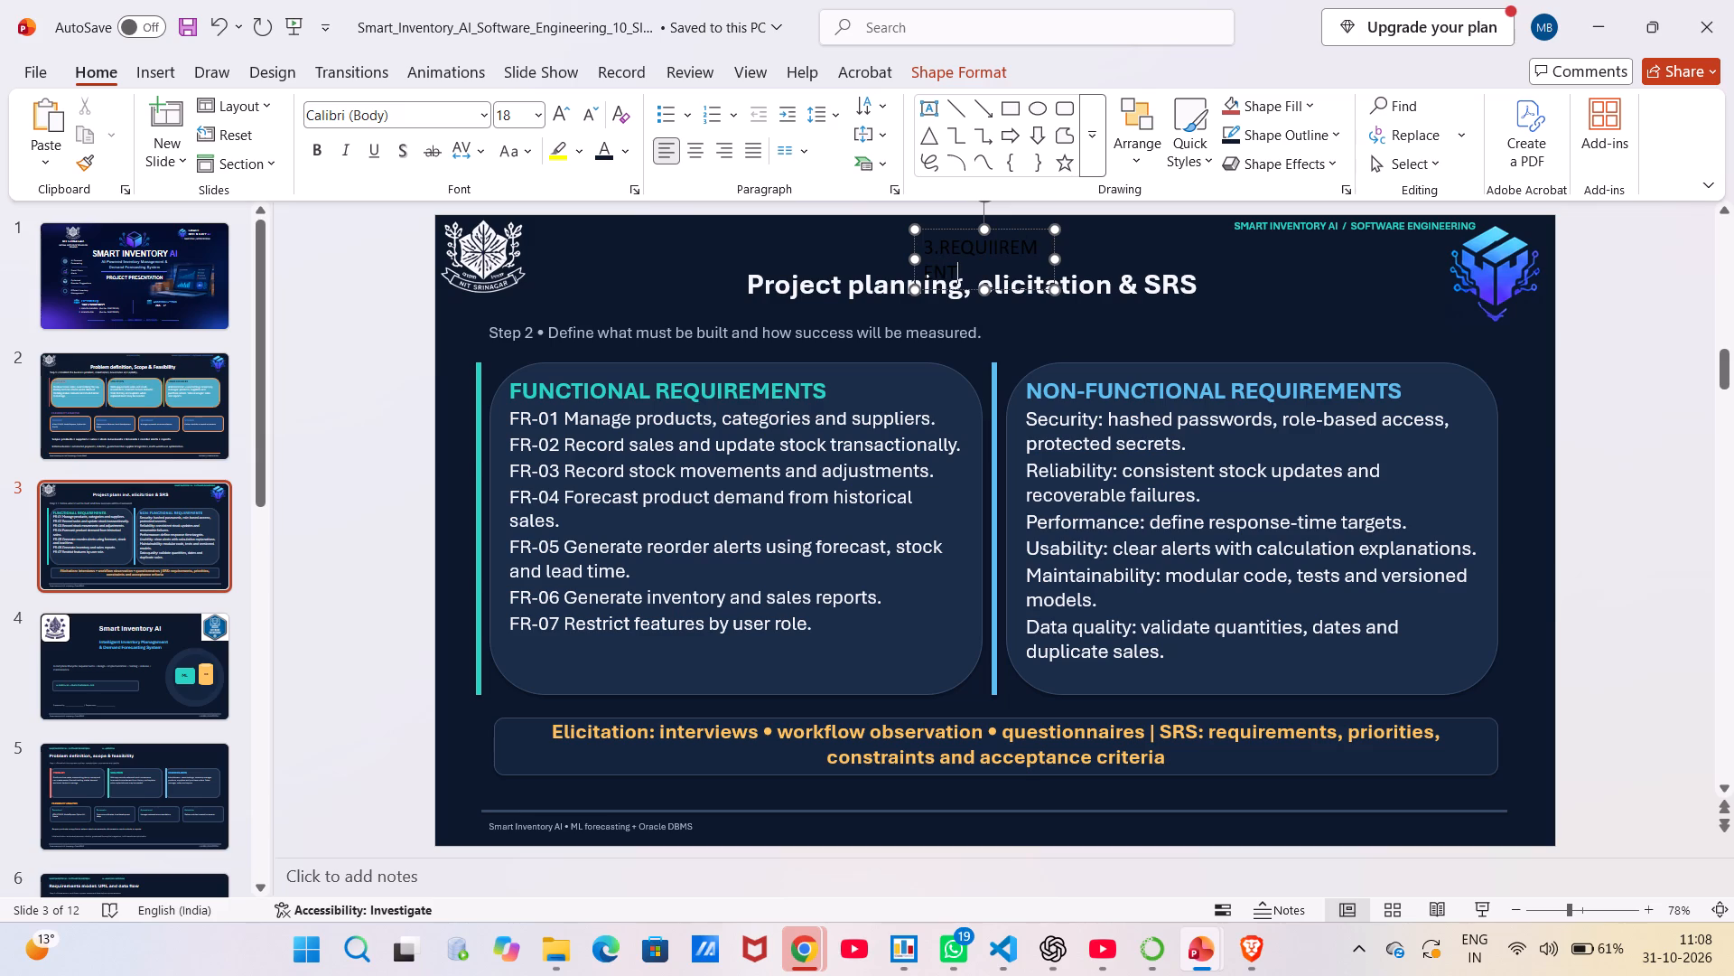
Widen the section label's text box above the slide 3 title so its text fits on one line.
{"action": "left_click_drag", "start_coordinate": [1058, 255], "coordinate": [1107, 223]}
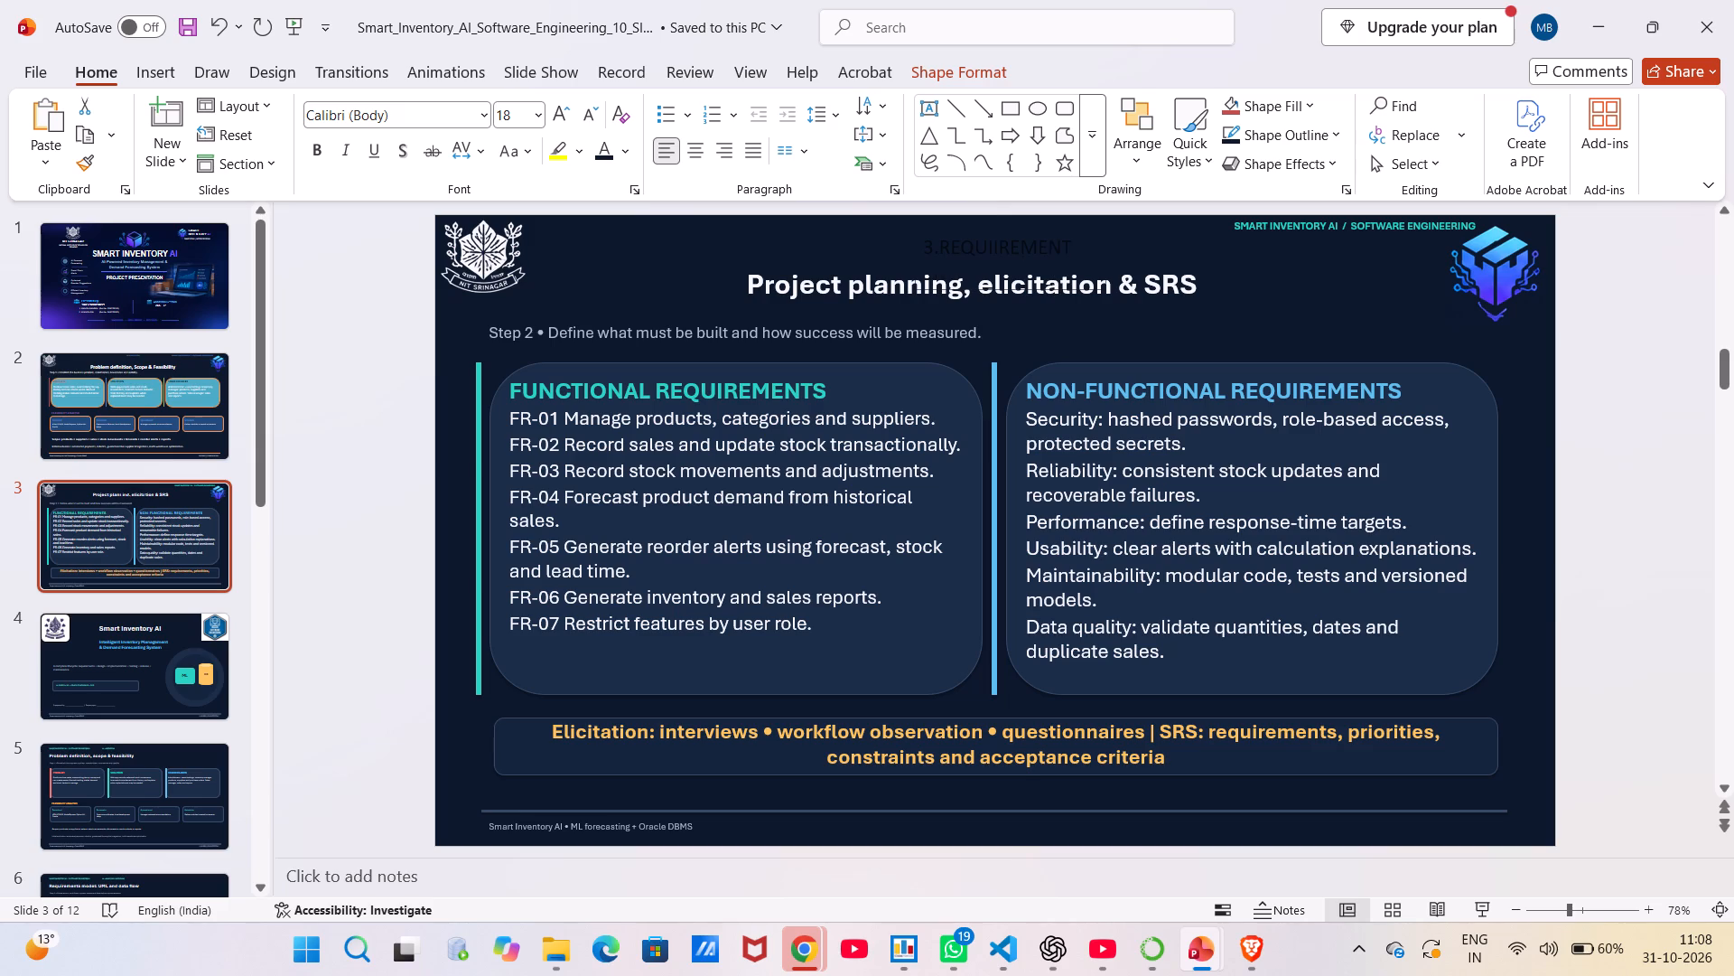
{"action": "left_click_drag", "start_coordinate": [1107, 223], "coordinate": [1092, 239]}
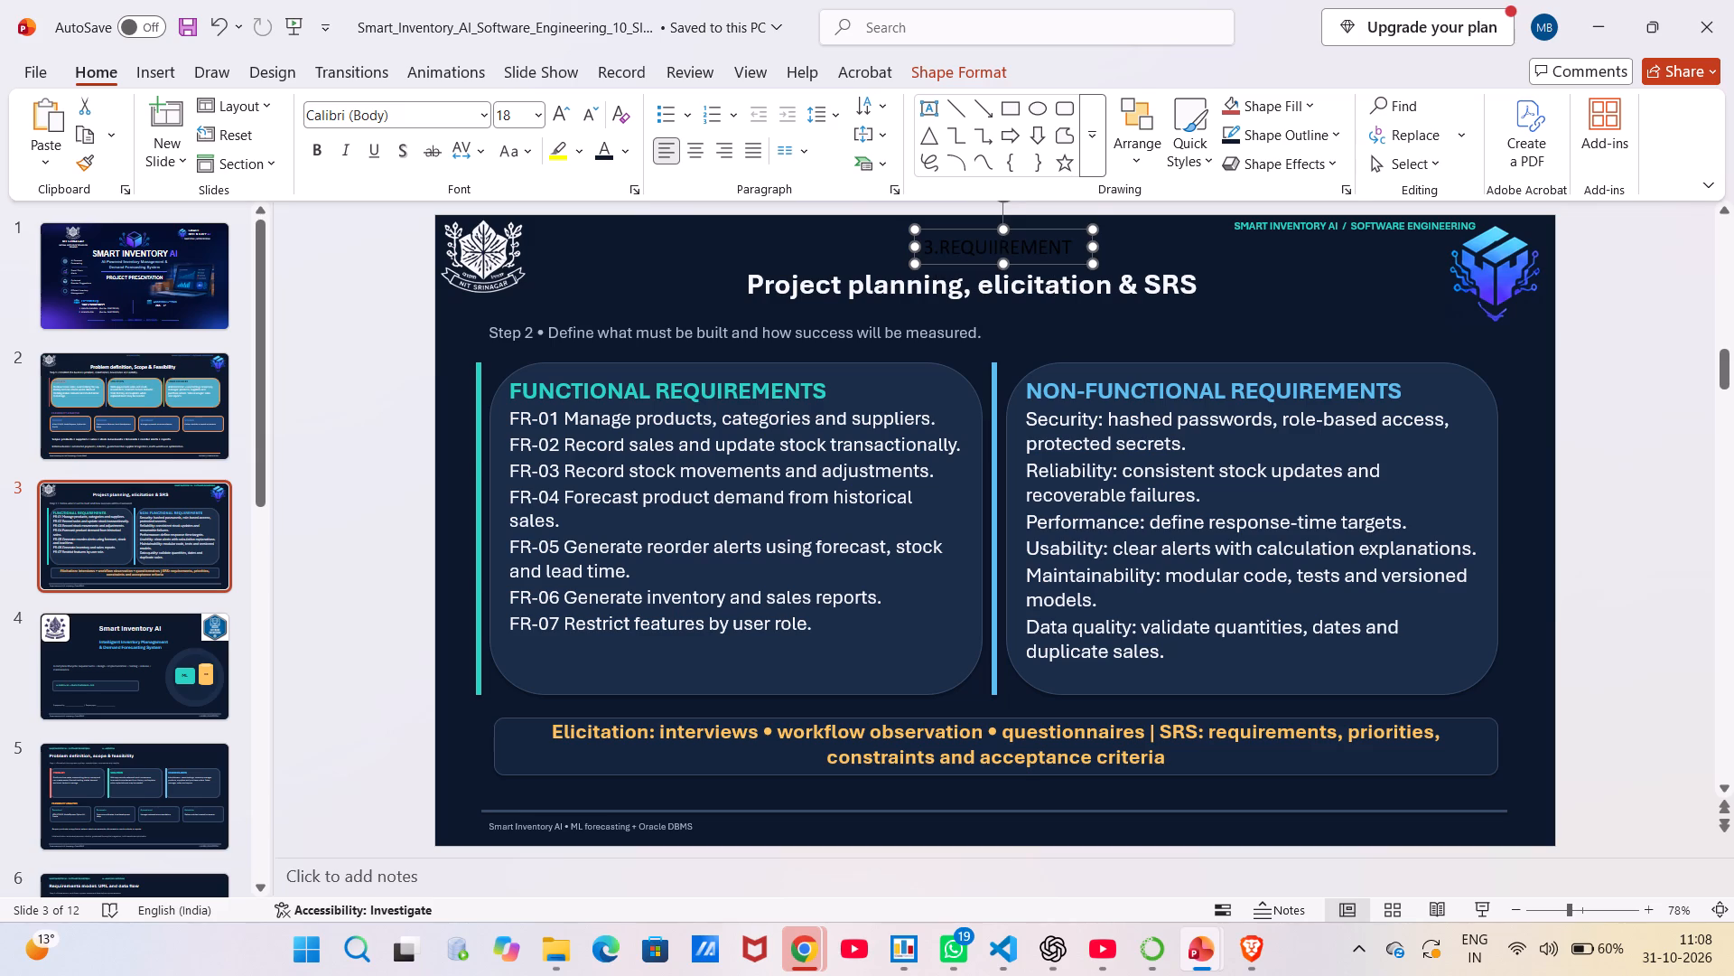
Set the font size of the word after "3." in the slide 3 section label to 10.
{"action": "right_click", "coordinate": [1011, 241]}
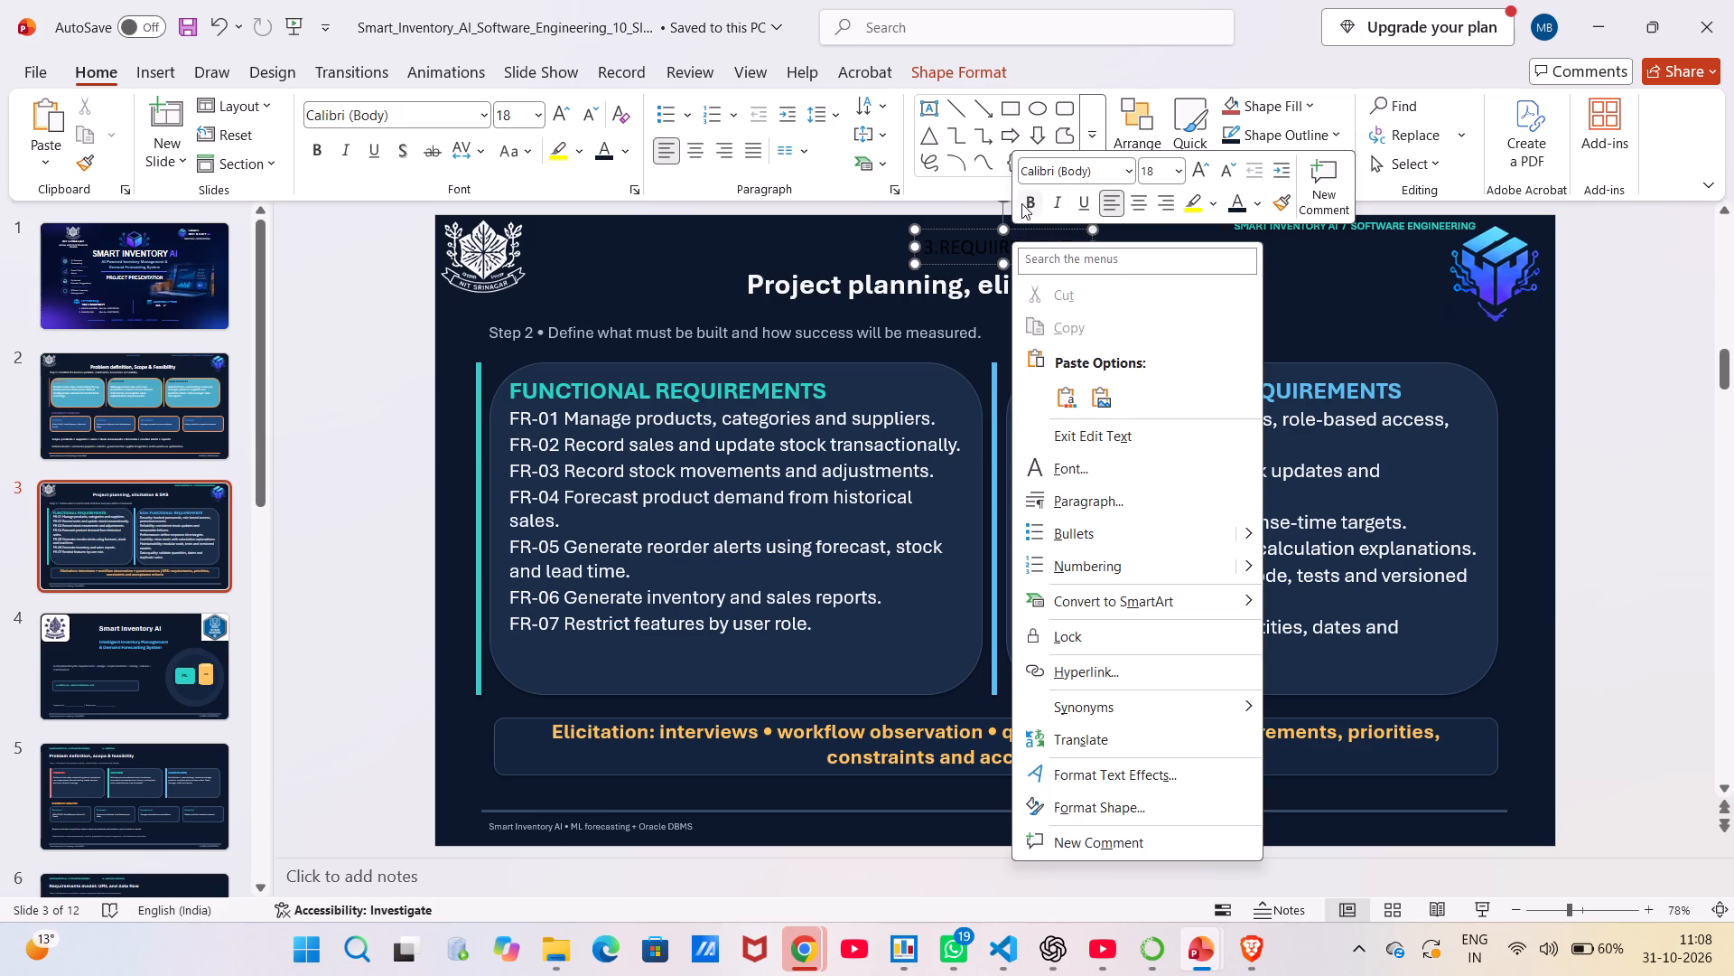
{"action": "left_click", "coordinate": [1178, 169]}
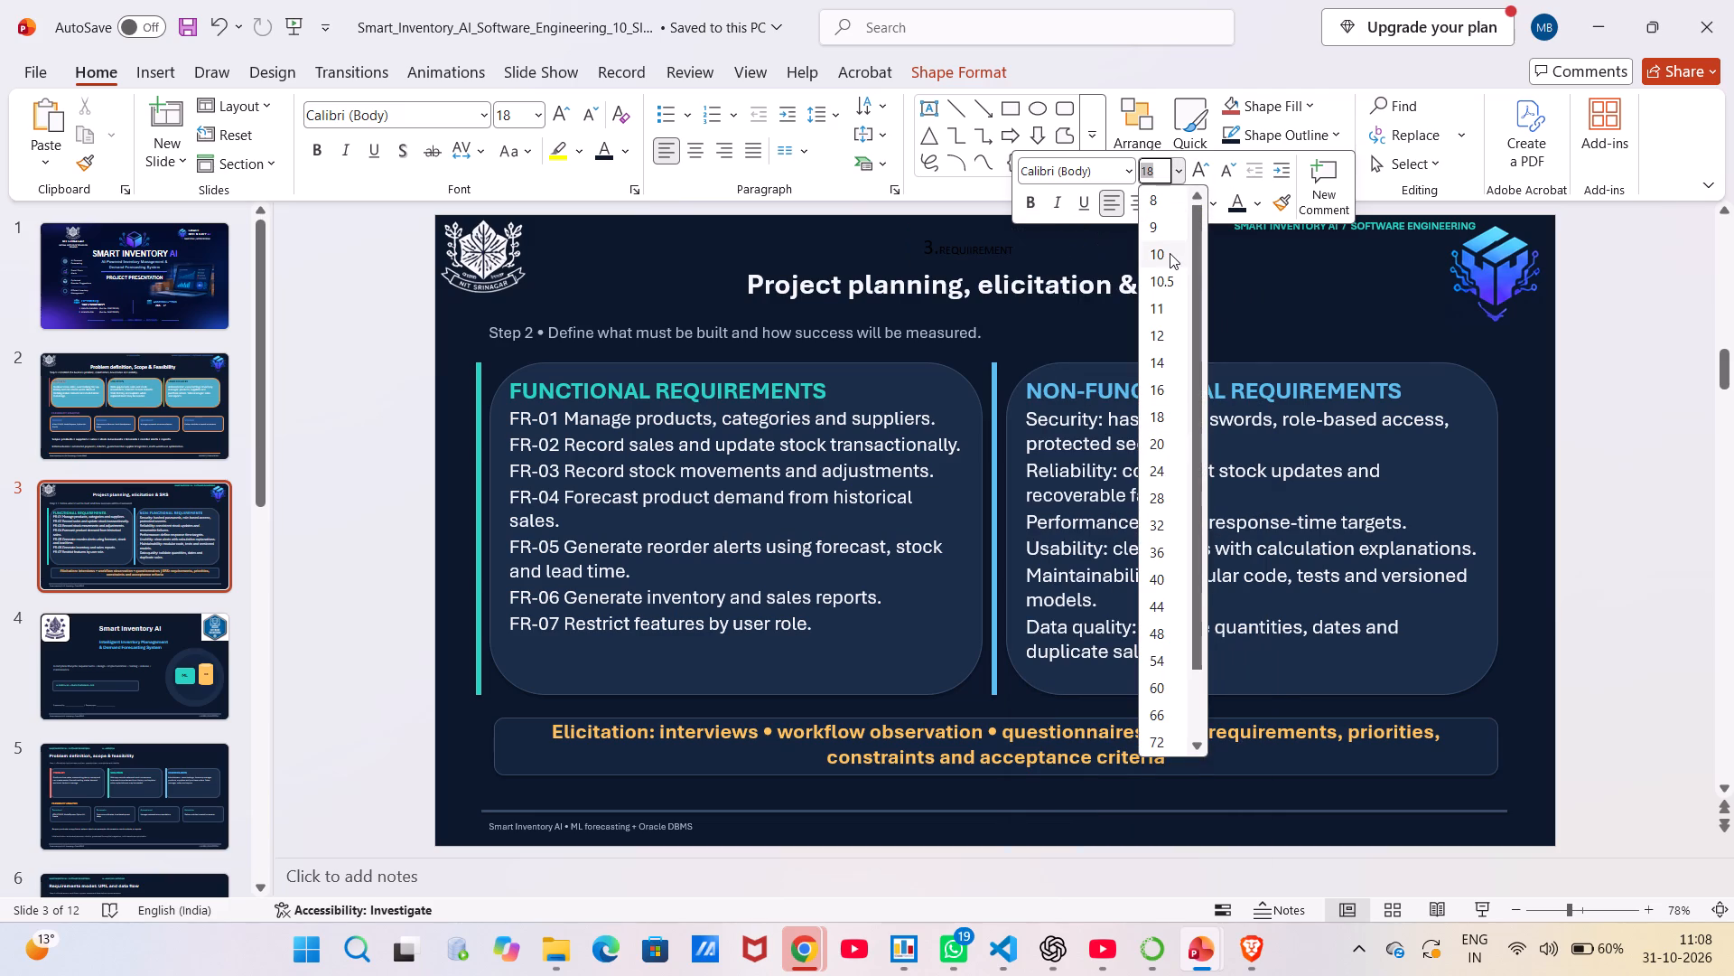
{"action": "left_click", "coordinate": [1170, 253]}
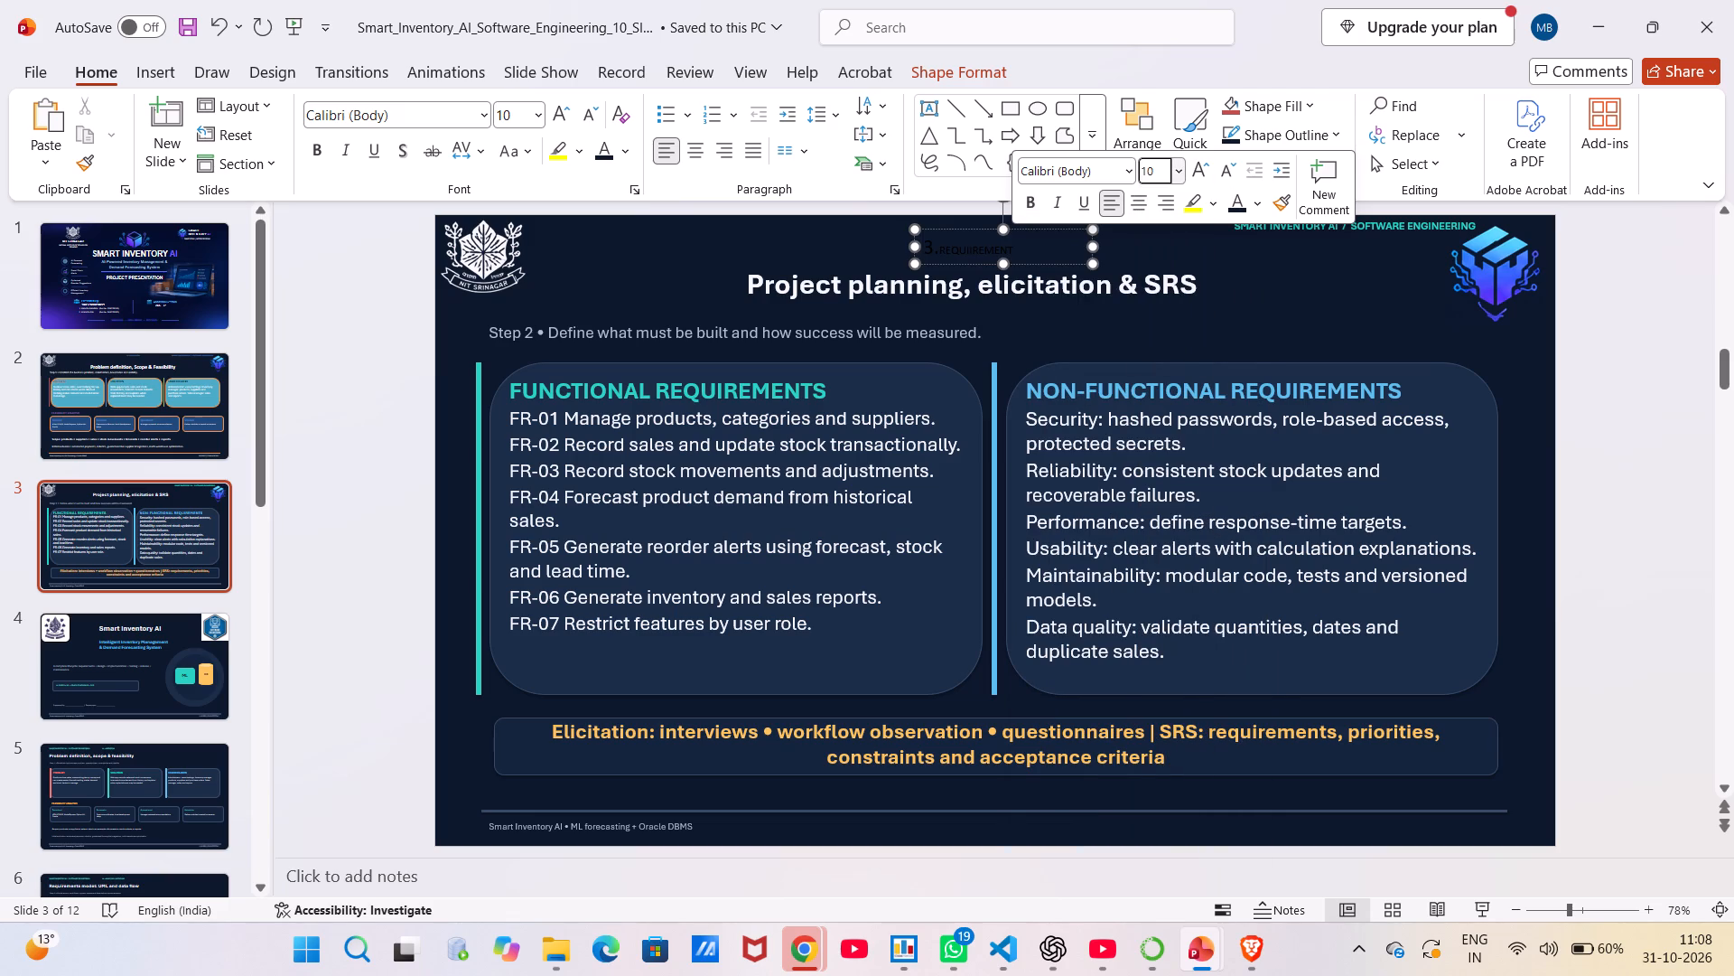
Recolour the whole slide 3 section label with the teal of the "SMART INVENTORY AI / SOFTWARE ENGINEERING" header text using the Eyedropper.
{"action": "right_click", "coordinate": [979, 252]}
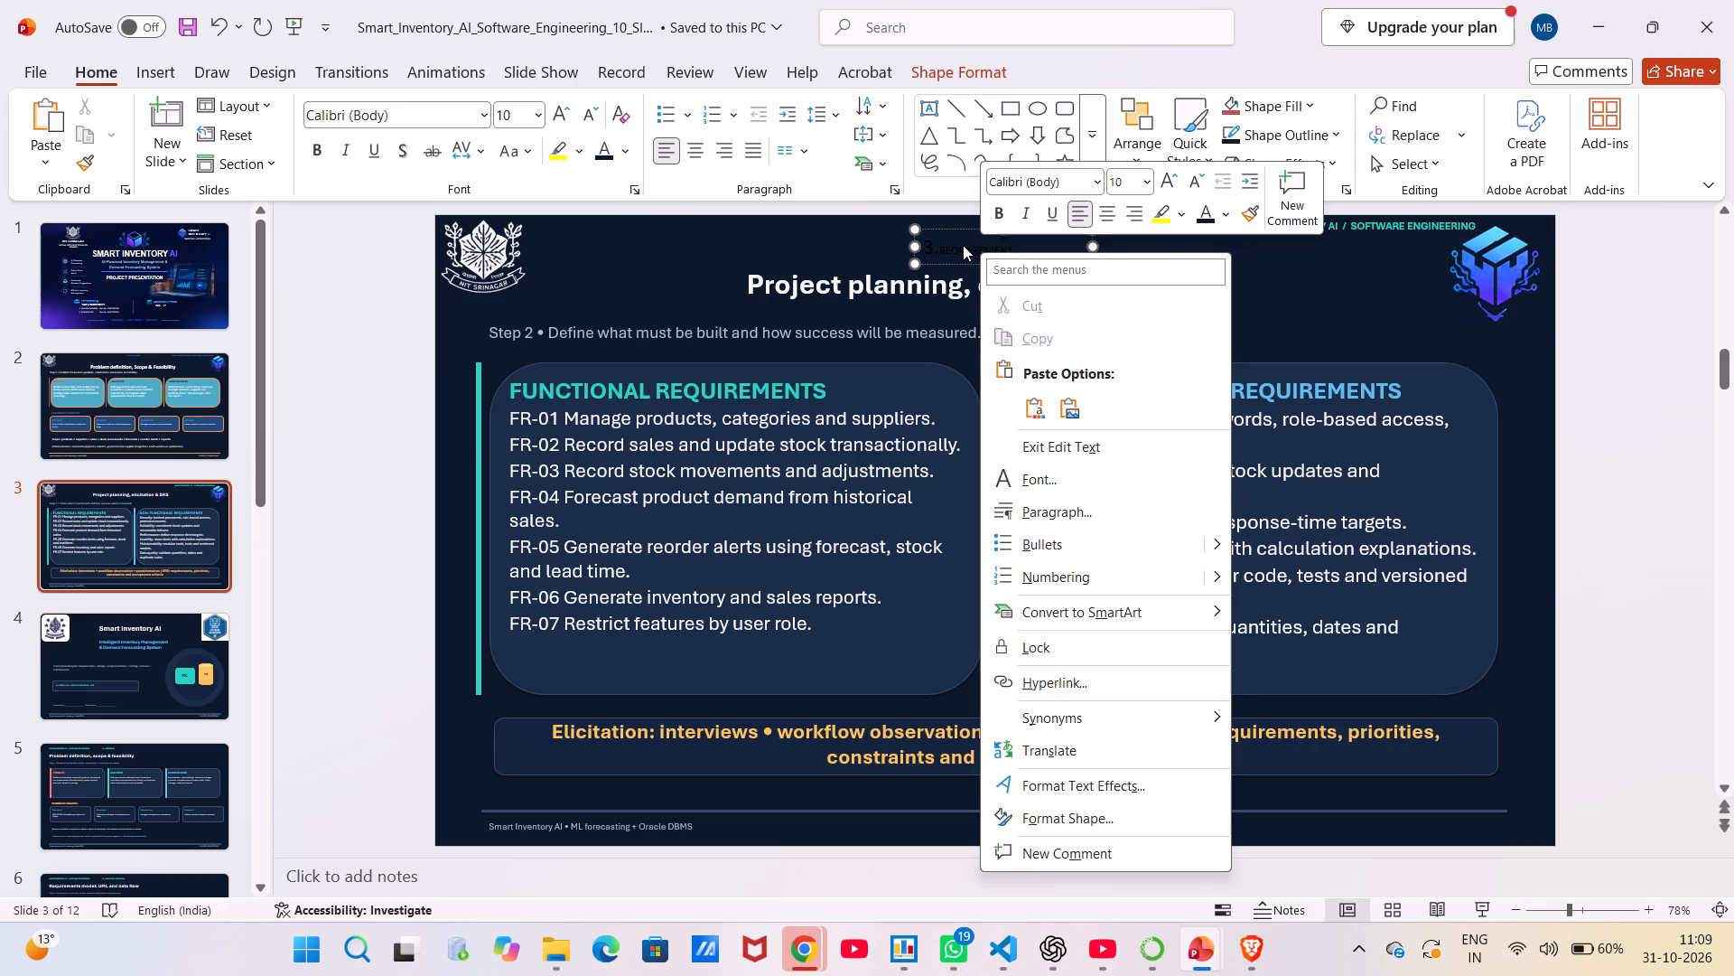
{"action": "left_click", "coordinate": [963, 245]}
{"action": "key", "text": "ctrl+a"}
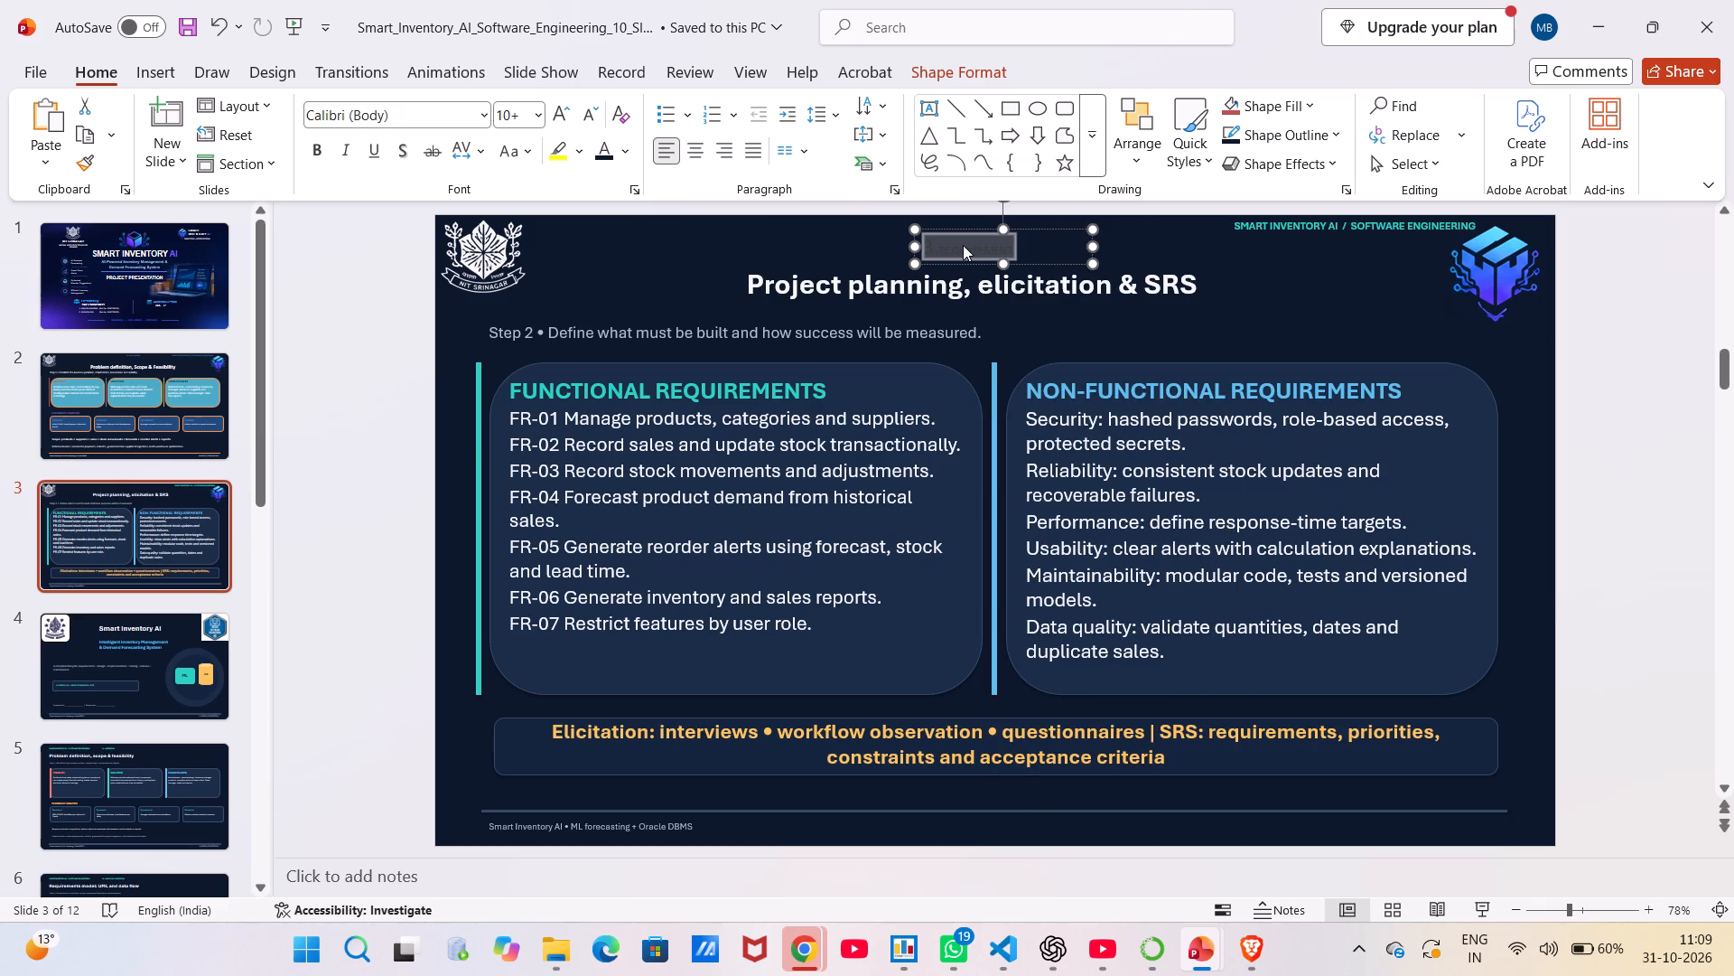
{"action": "right_click", "coordinate": [963, 245]}
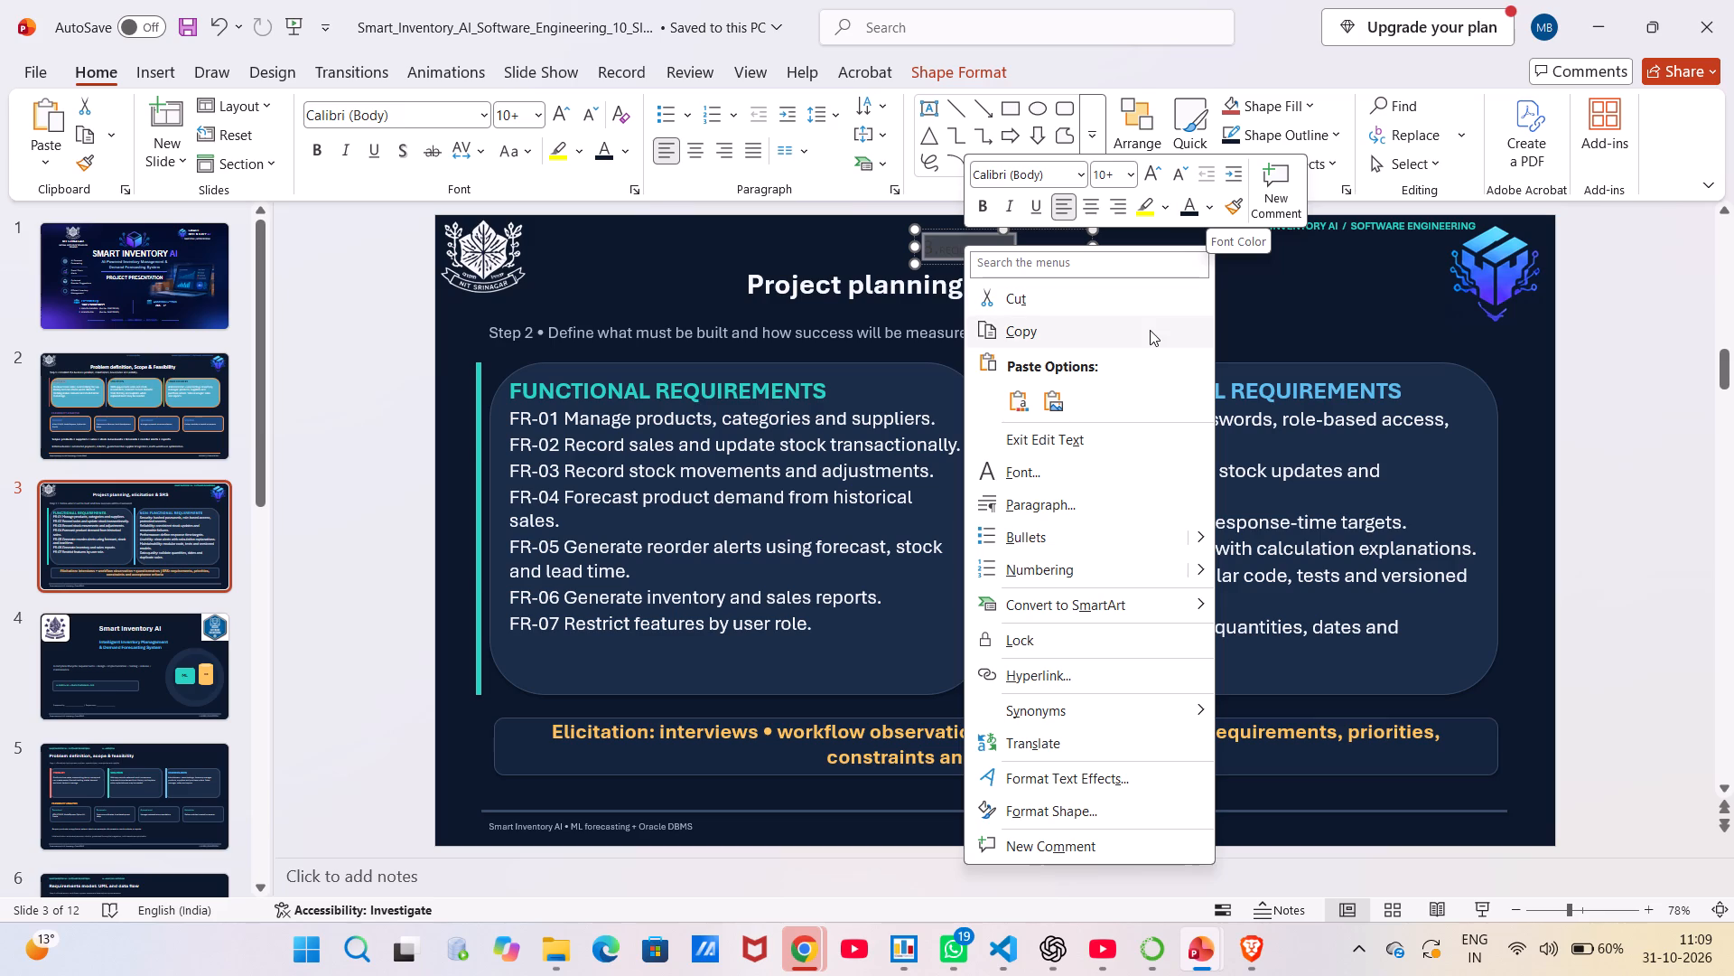
{"action": "left_click", "coordinate": [1206, 205]}
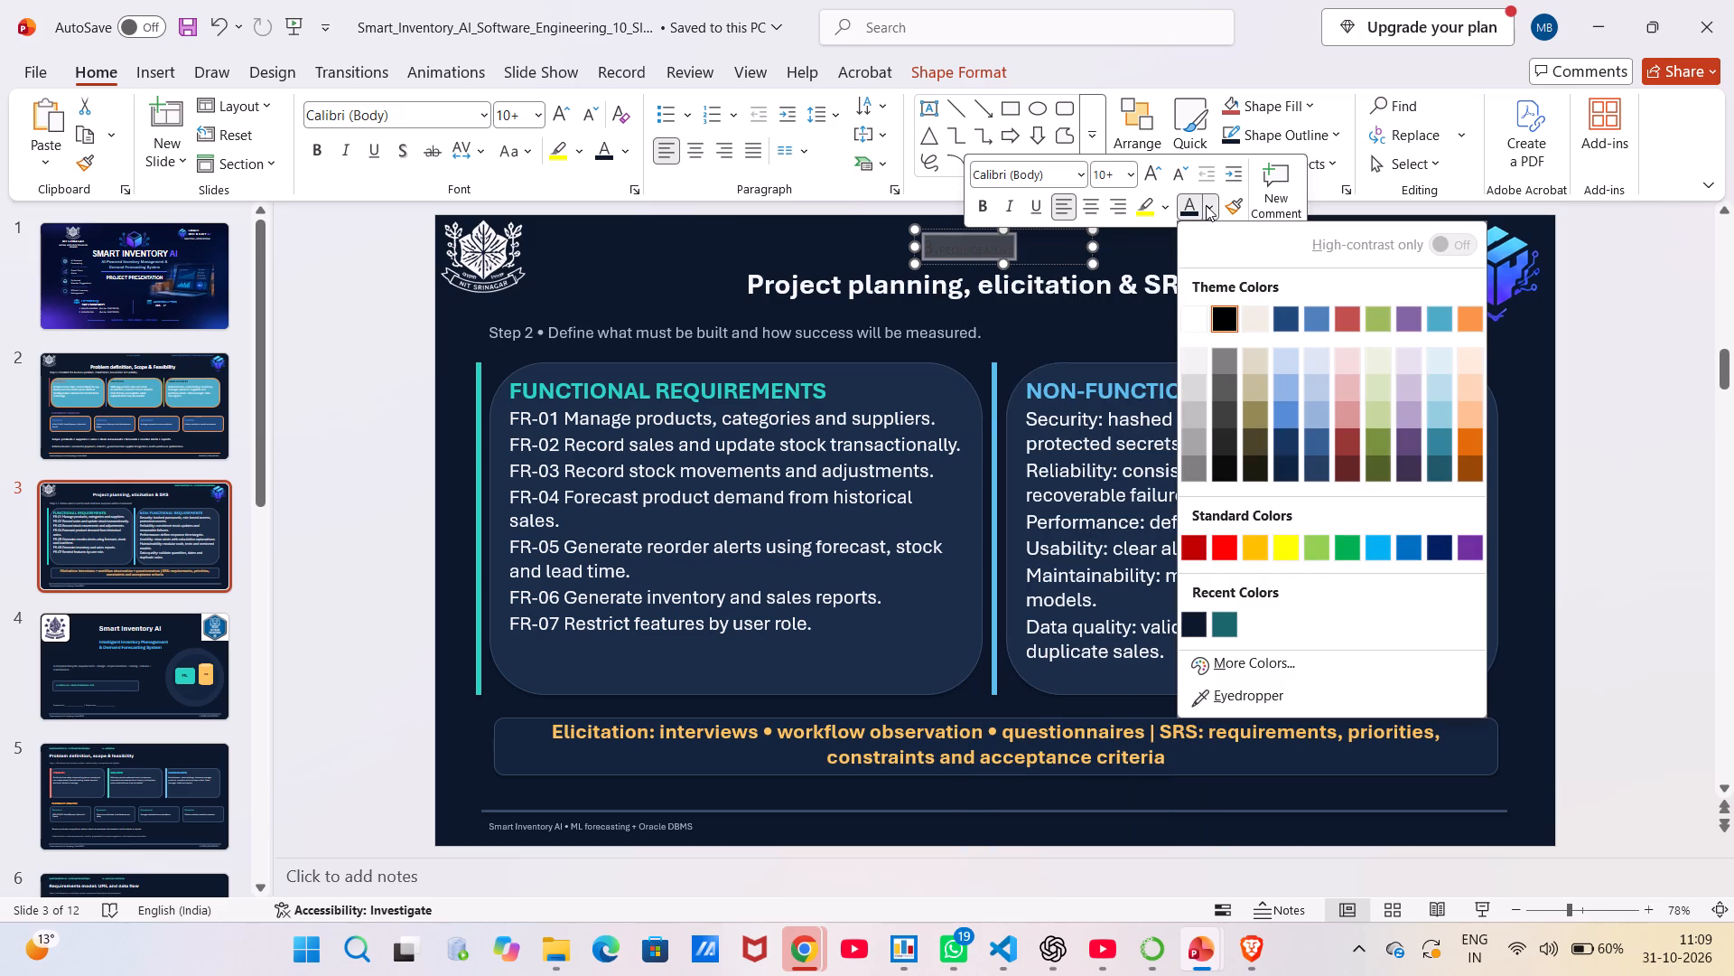
{"action": "left_click", "coordinate": [1263, 698]}
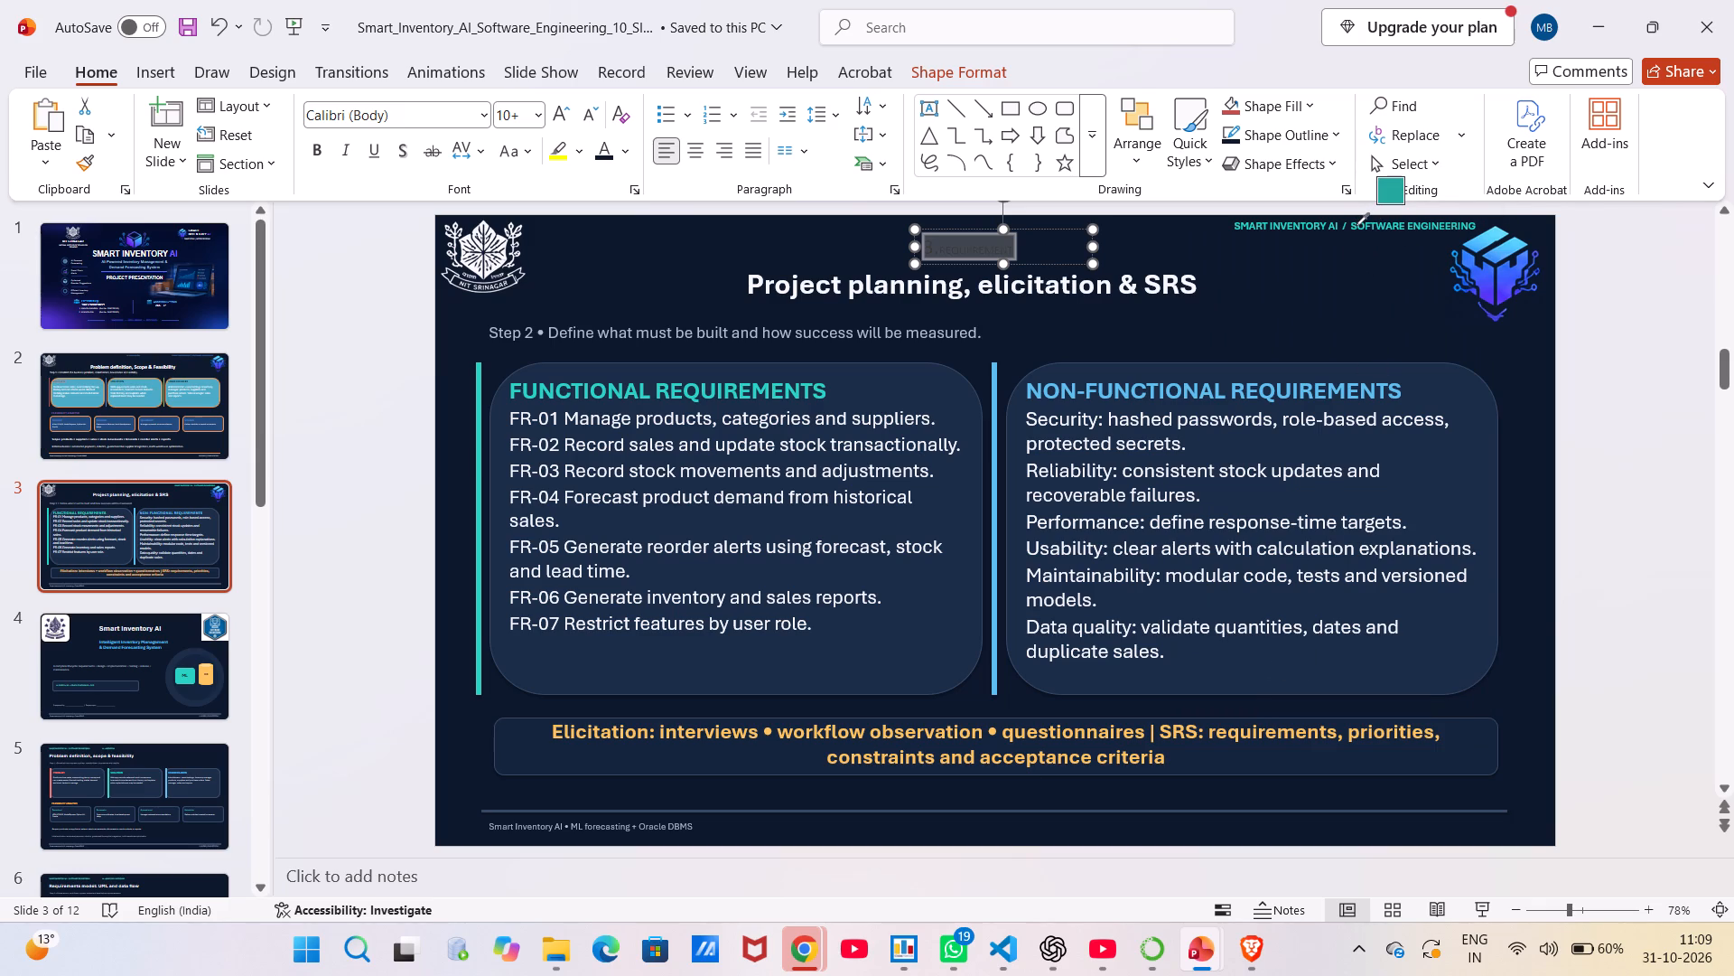
{"action": "left_click", "coordinate": [1357, 224]}
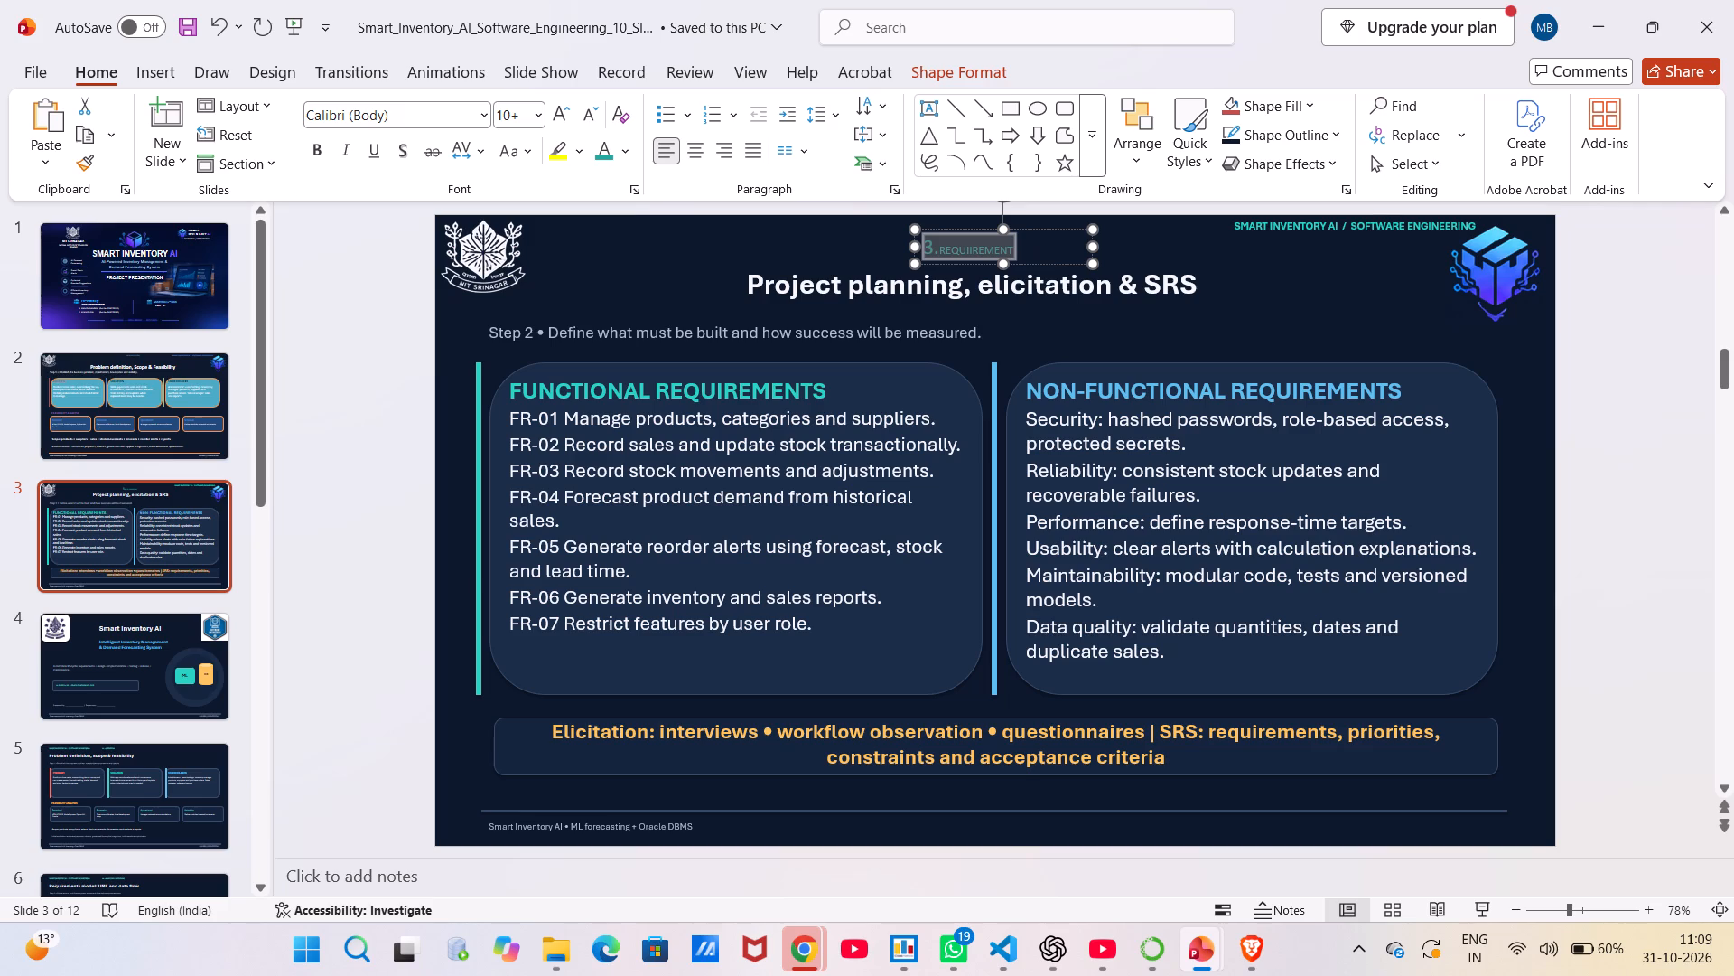
{"action": "left_click", "coordinate": [1030, 258]}
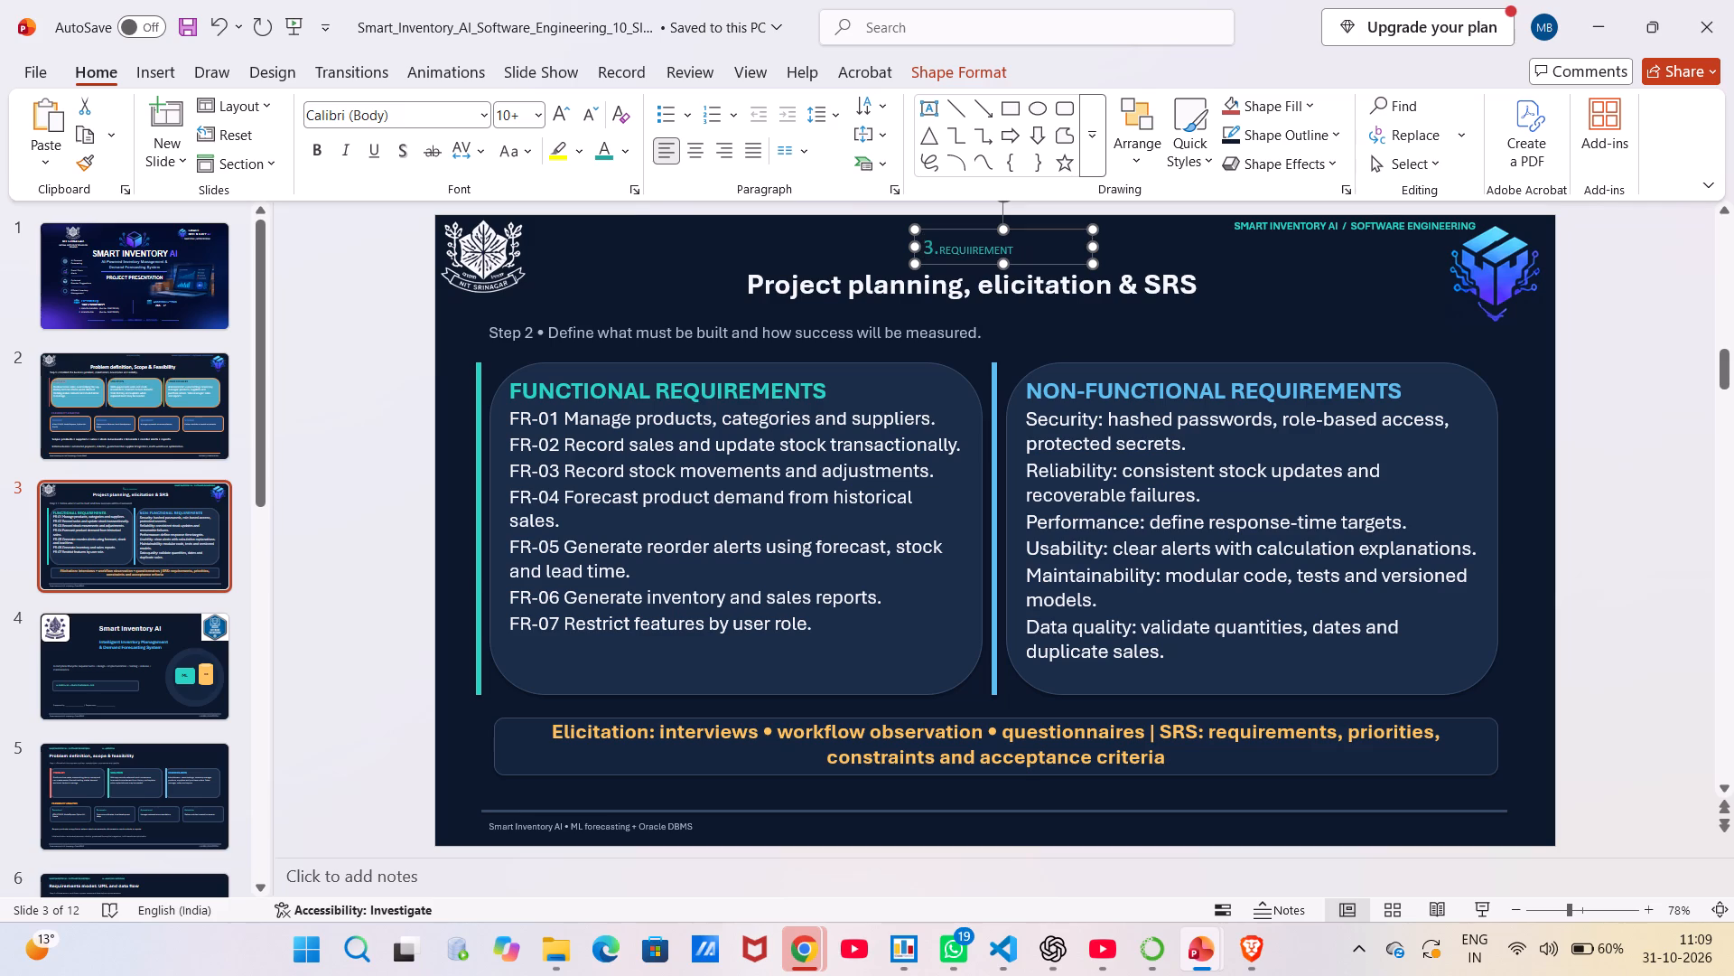
{"action": "left_click", "coordinate": [935, 251]}
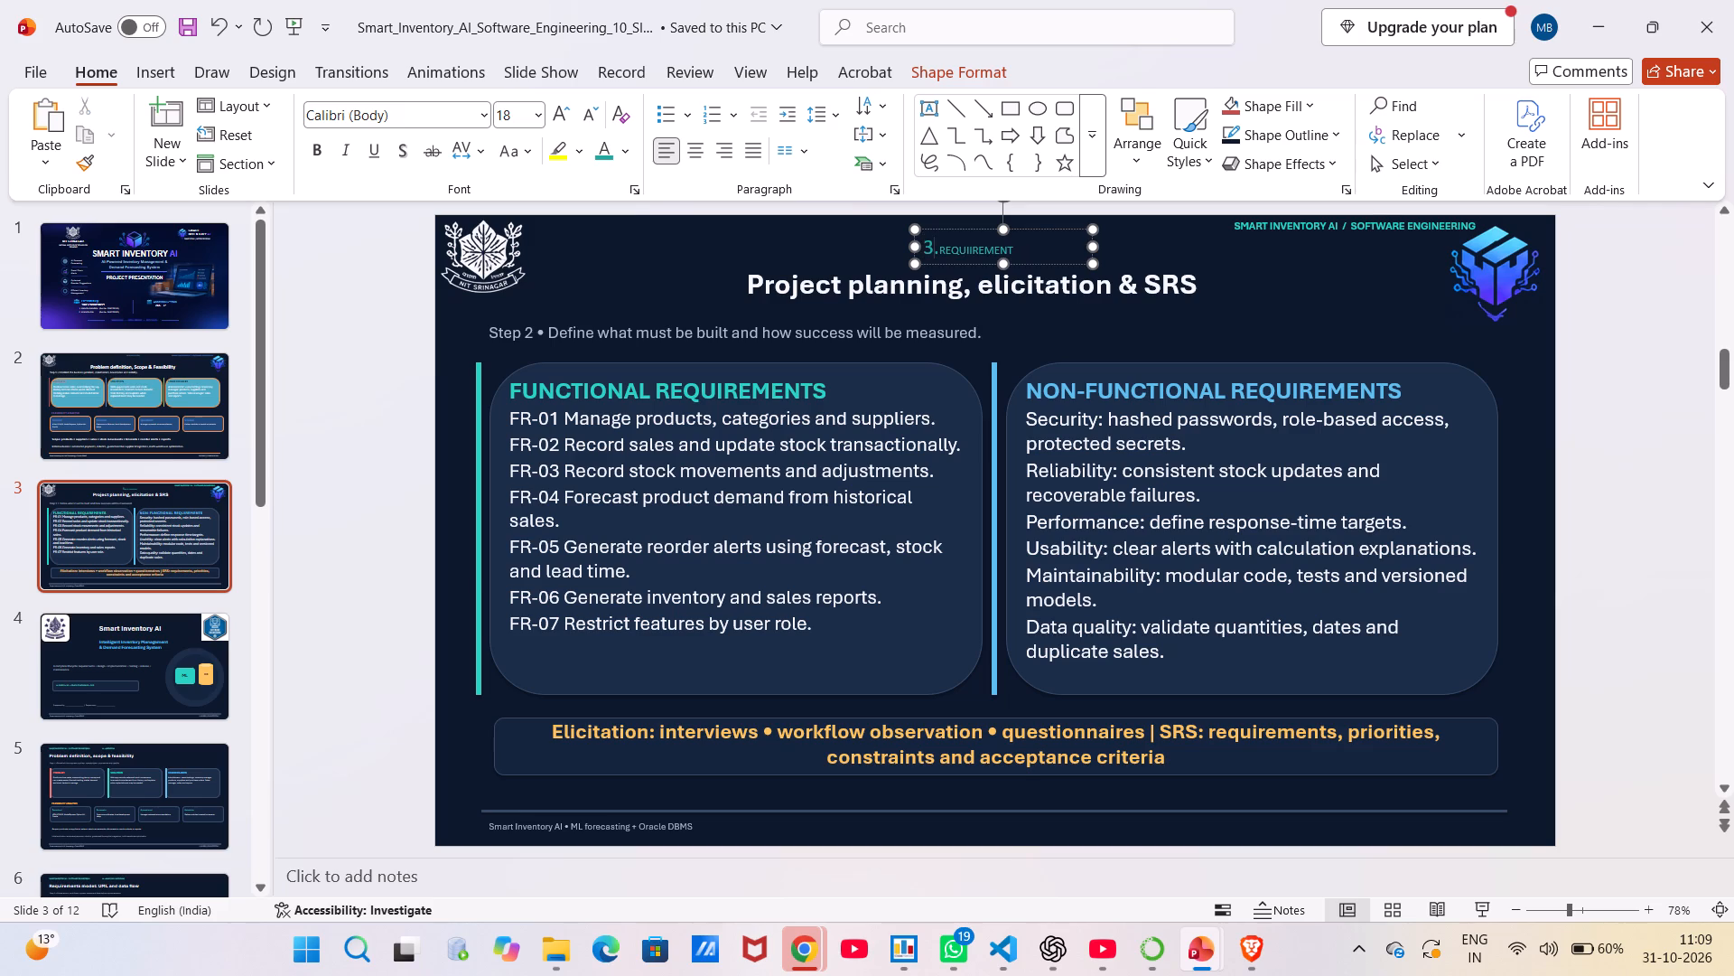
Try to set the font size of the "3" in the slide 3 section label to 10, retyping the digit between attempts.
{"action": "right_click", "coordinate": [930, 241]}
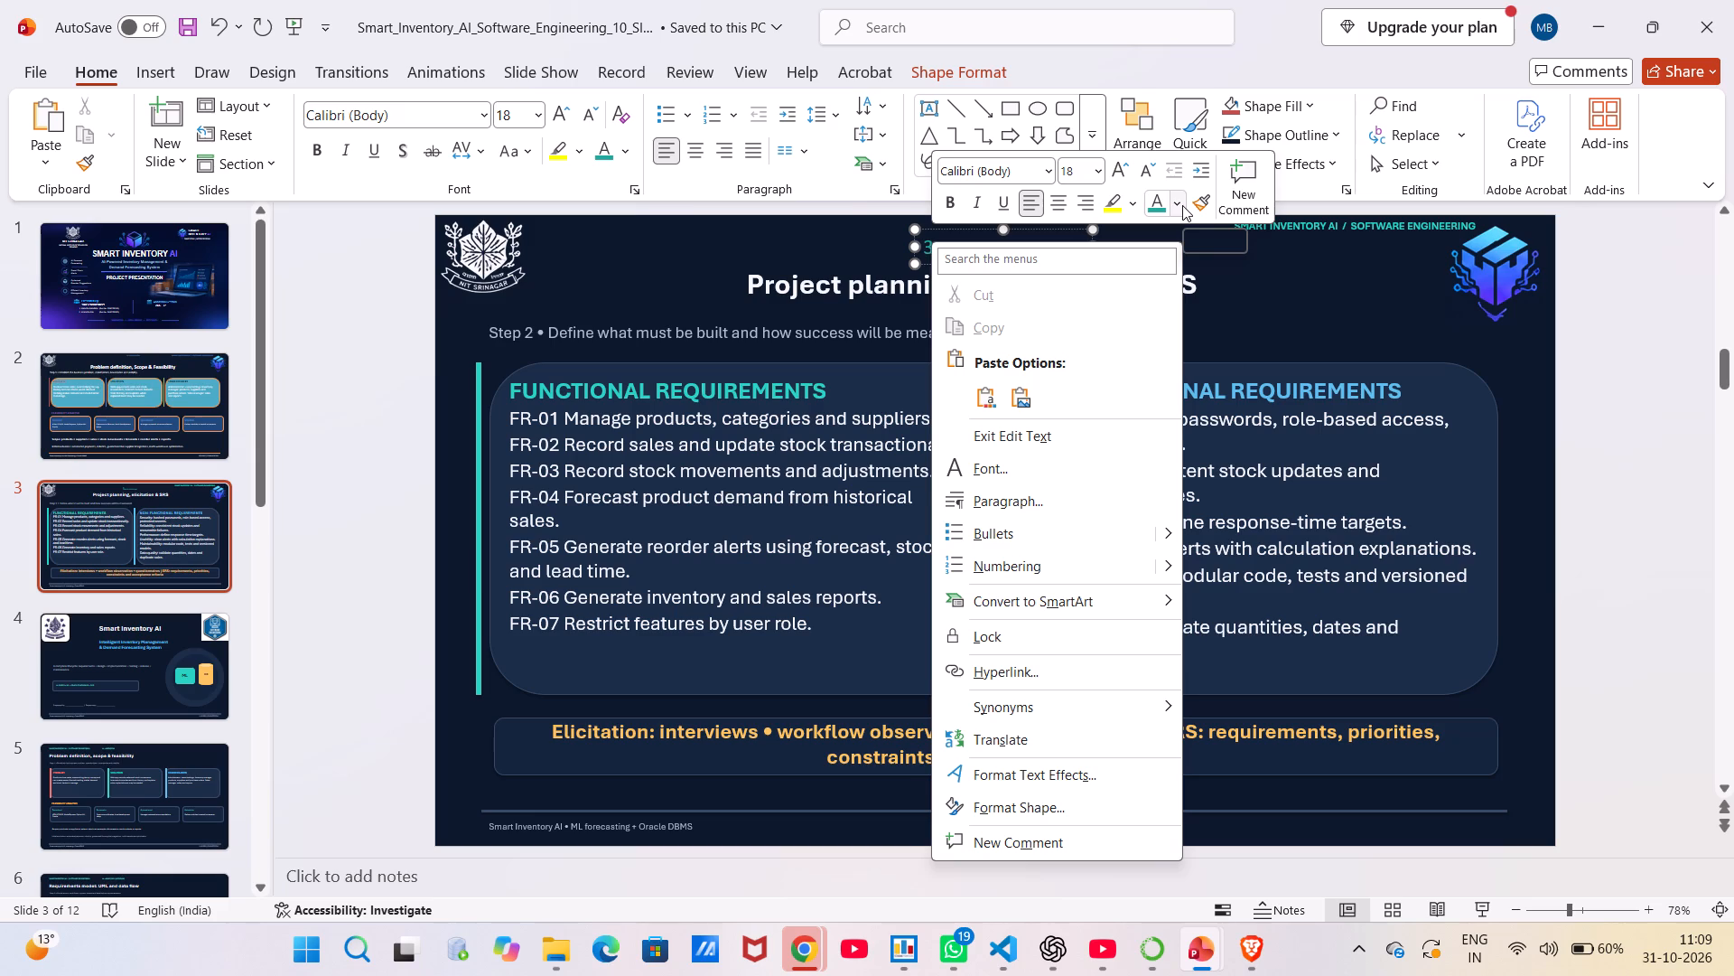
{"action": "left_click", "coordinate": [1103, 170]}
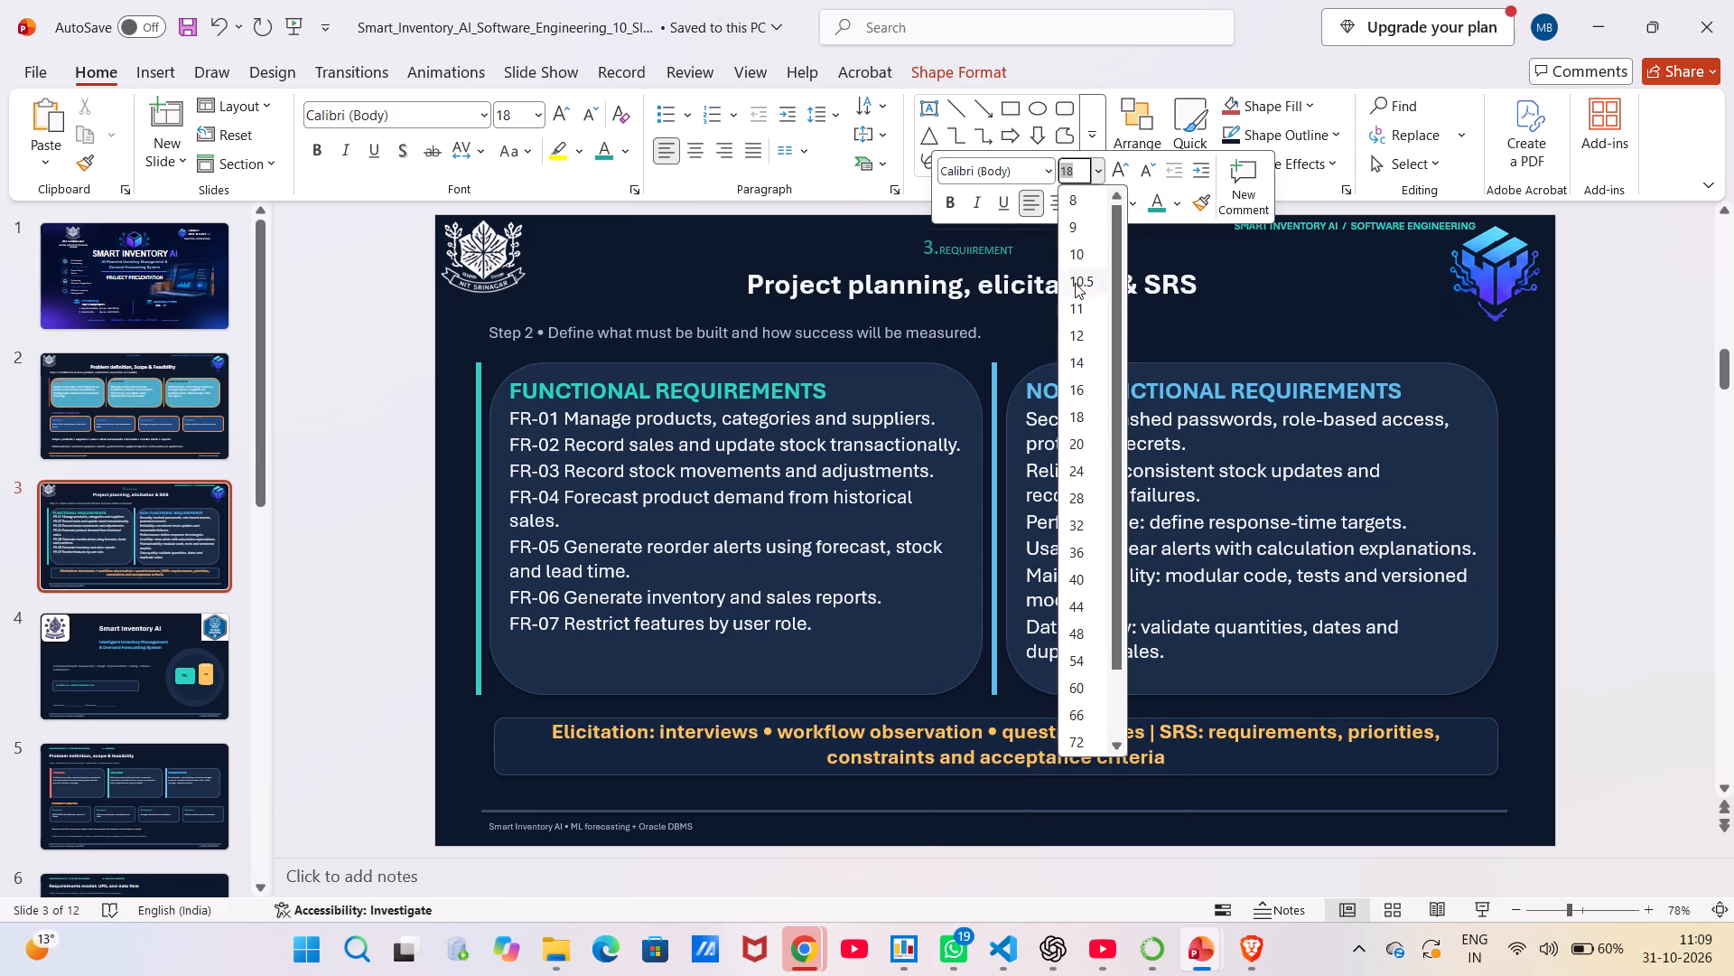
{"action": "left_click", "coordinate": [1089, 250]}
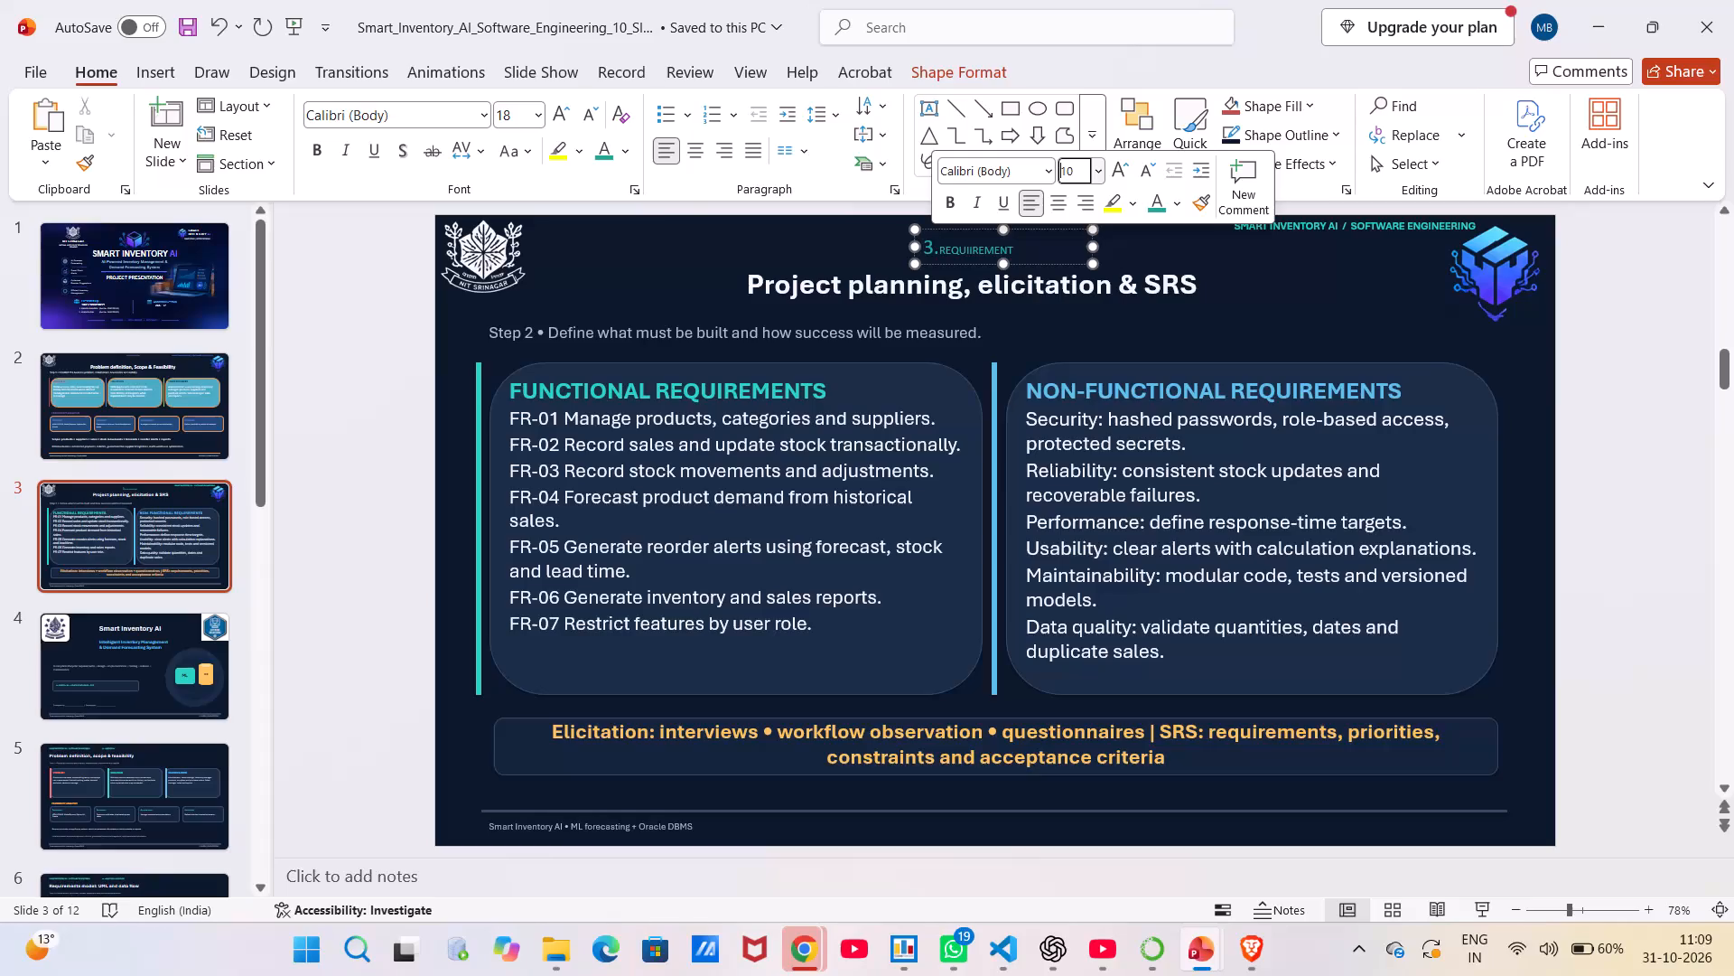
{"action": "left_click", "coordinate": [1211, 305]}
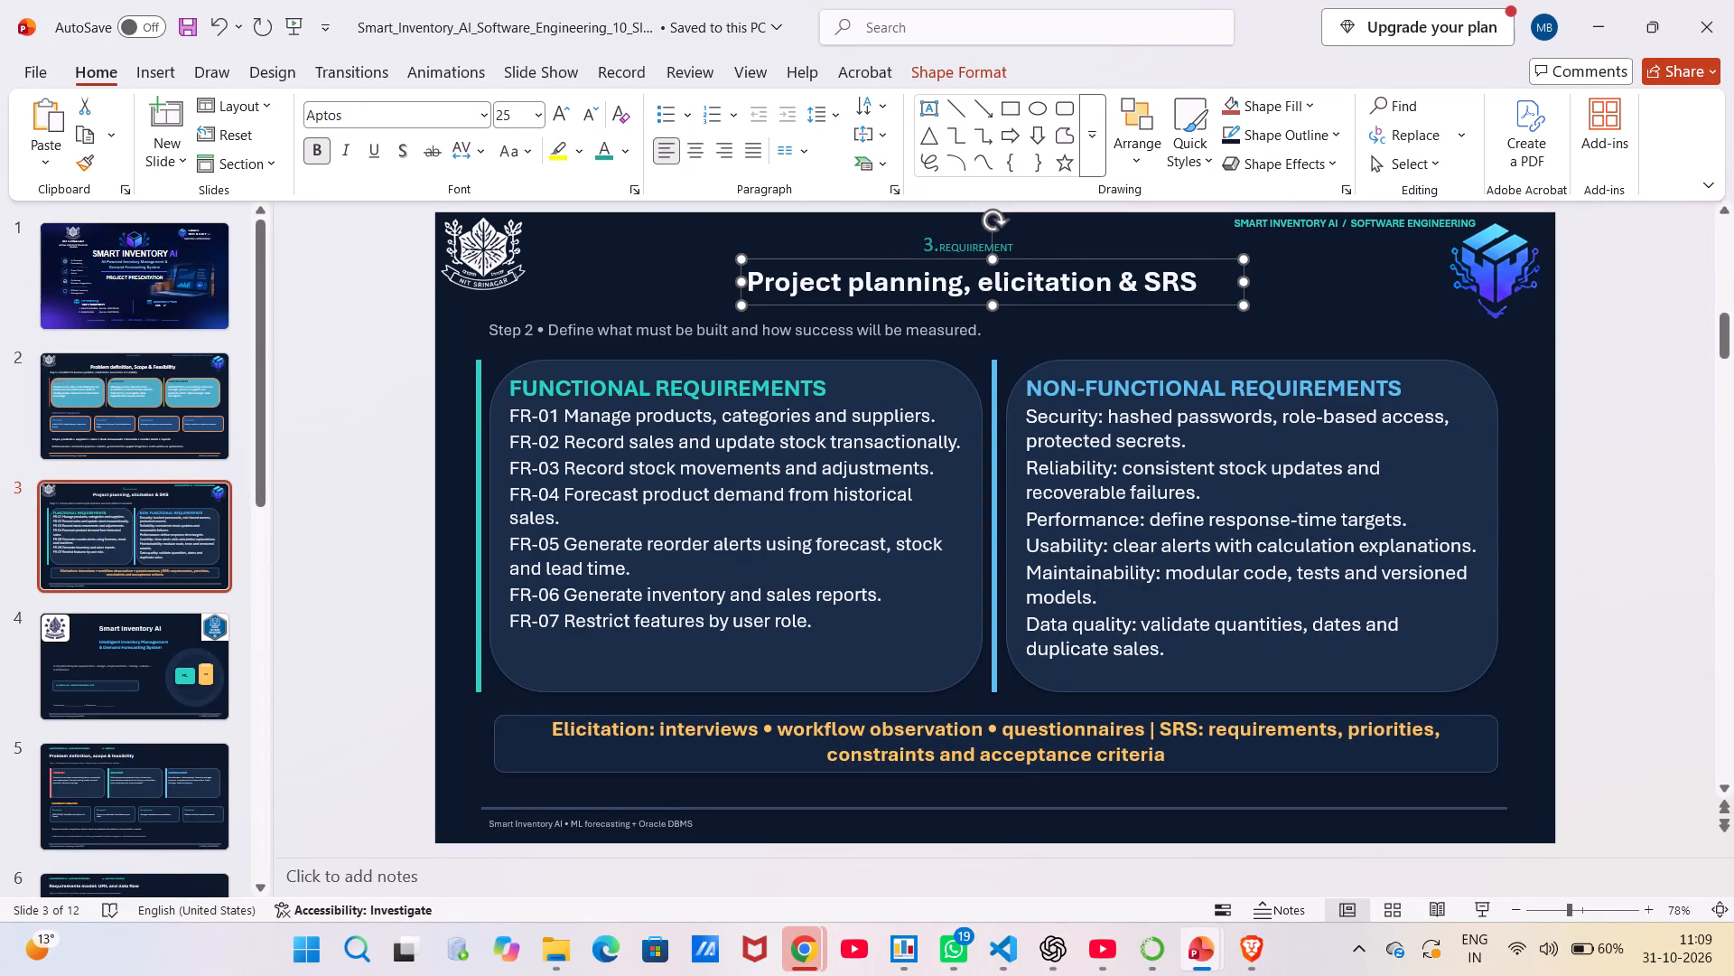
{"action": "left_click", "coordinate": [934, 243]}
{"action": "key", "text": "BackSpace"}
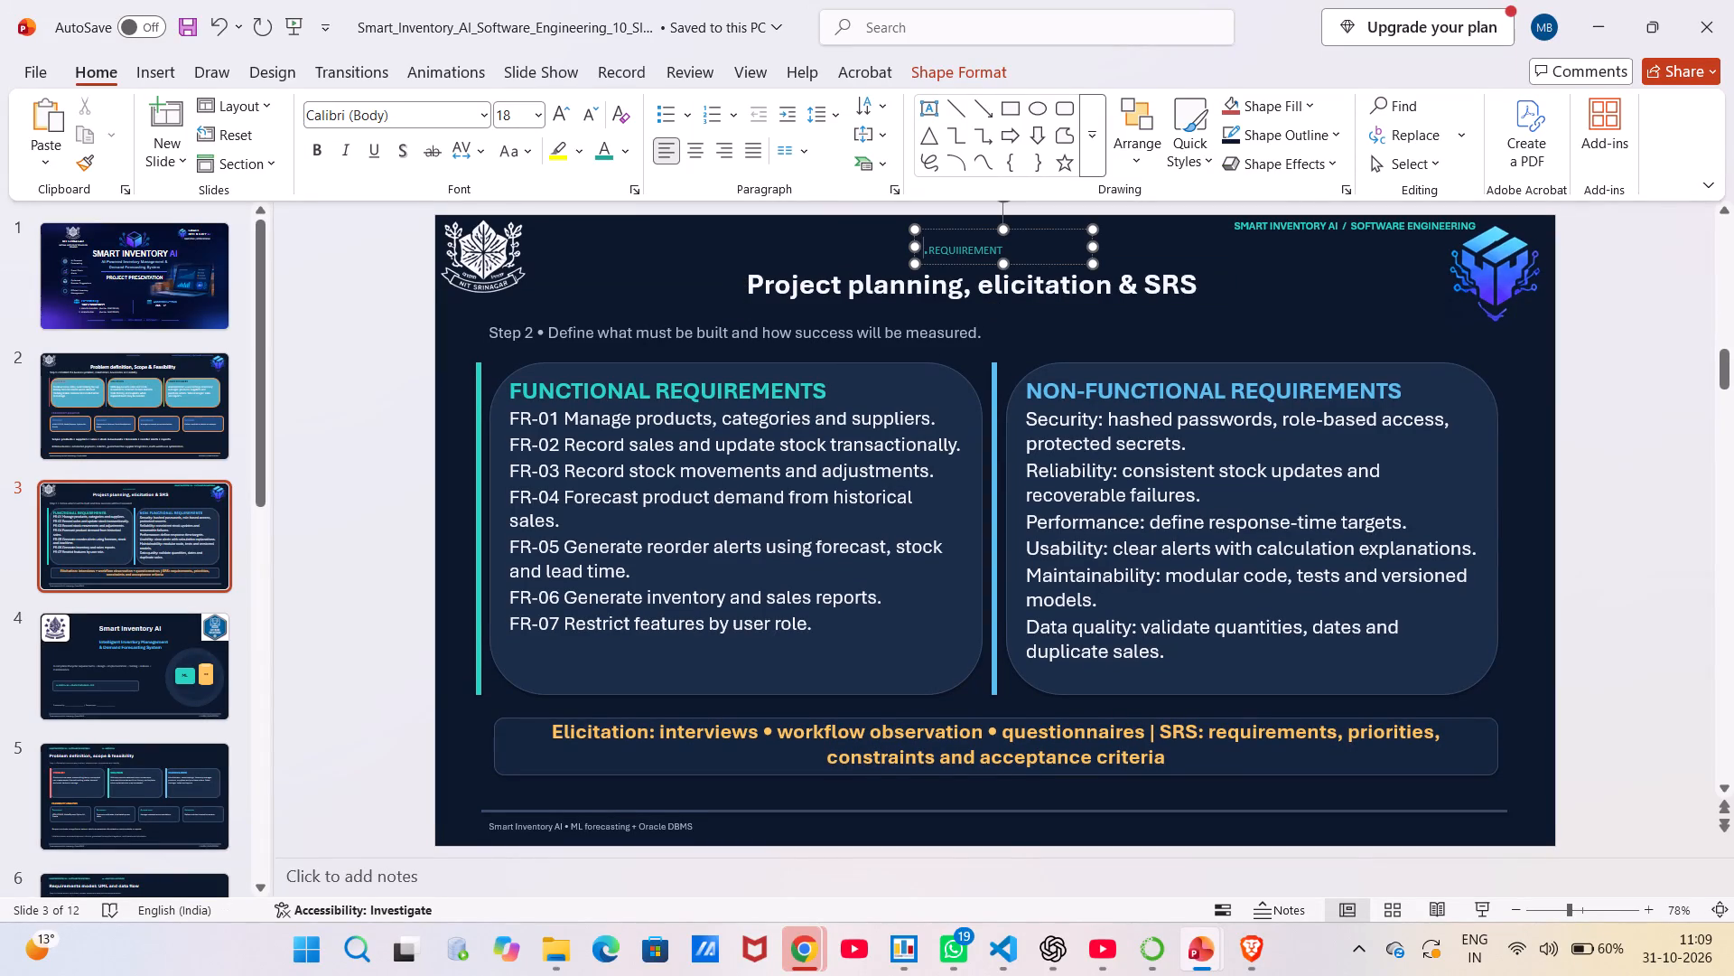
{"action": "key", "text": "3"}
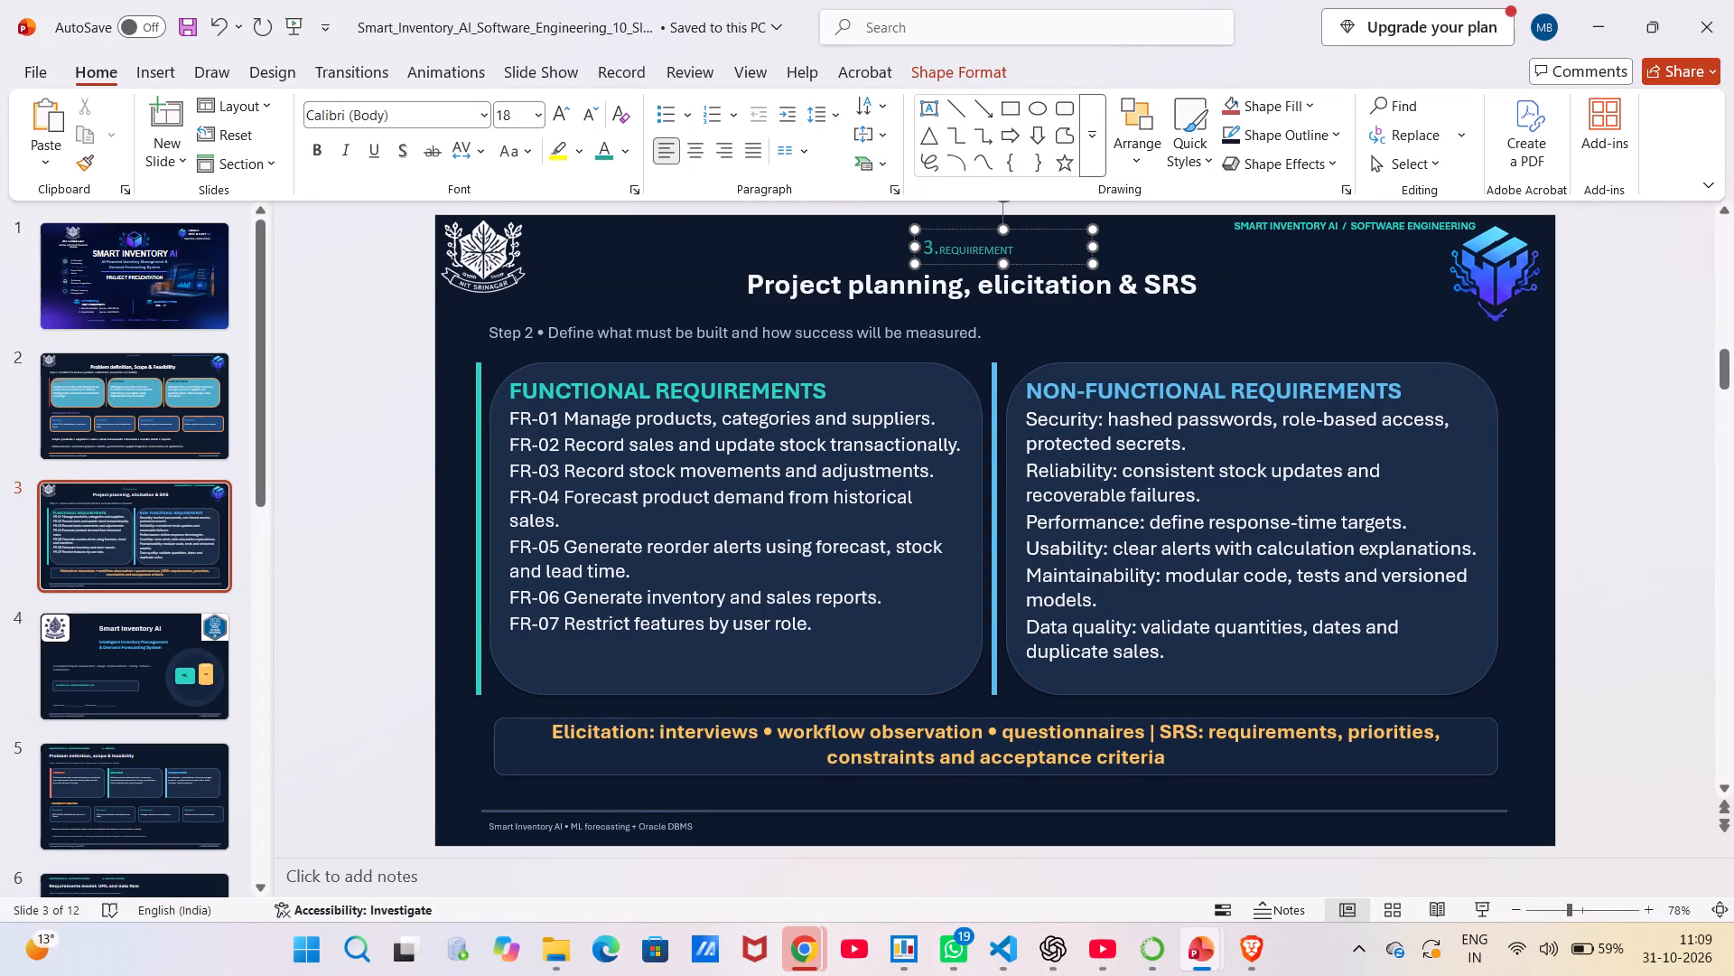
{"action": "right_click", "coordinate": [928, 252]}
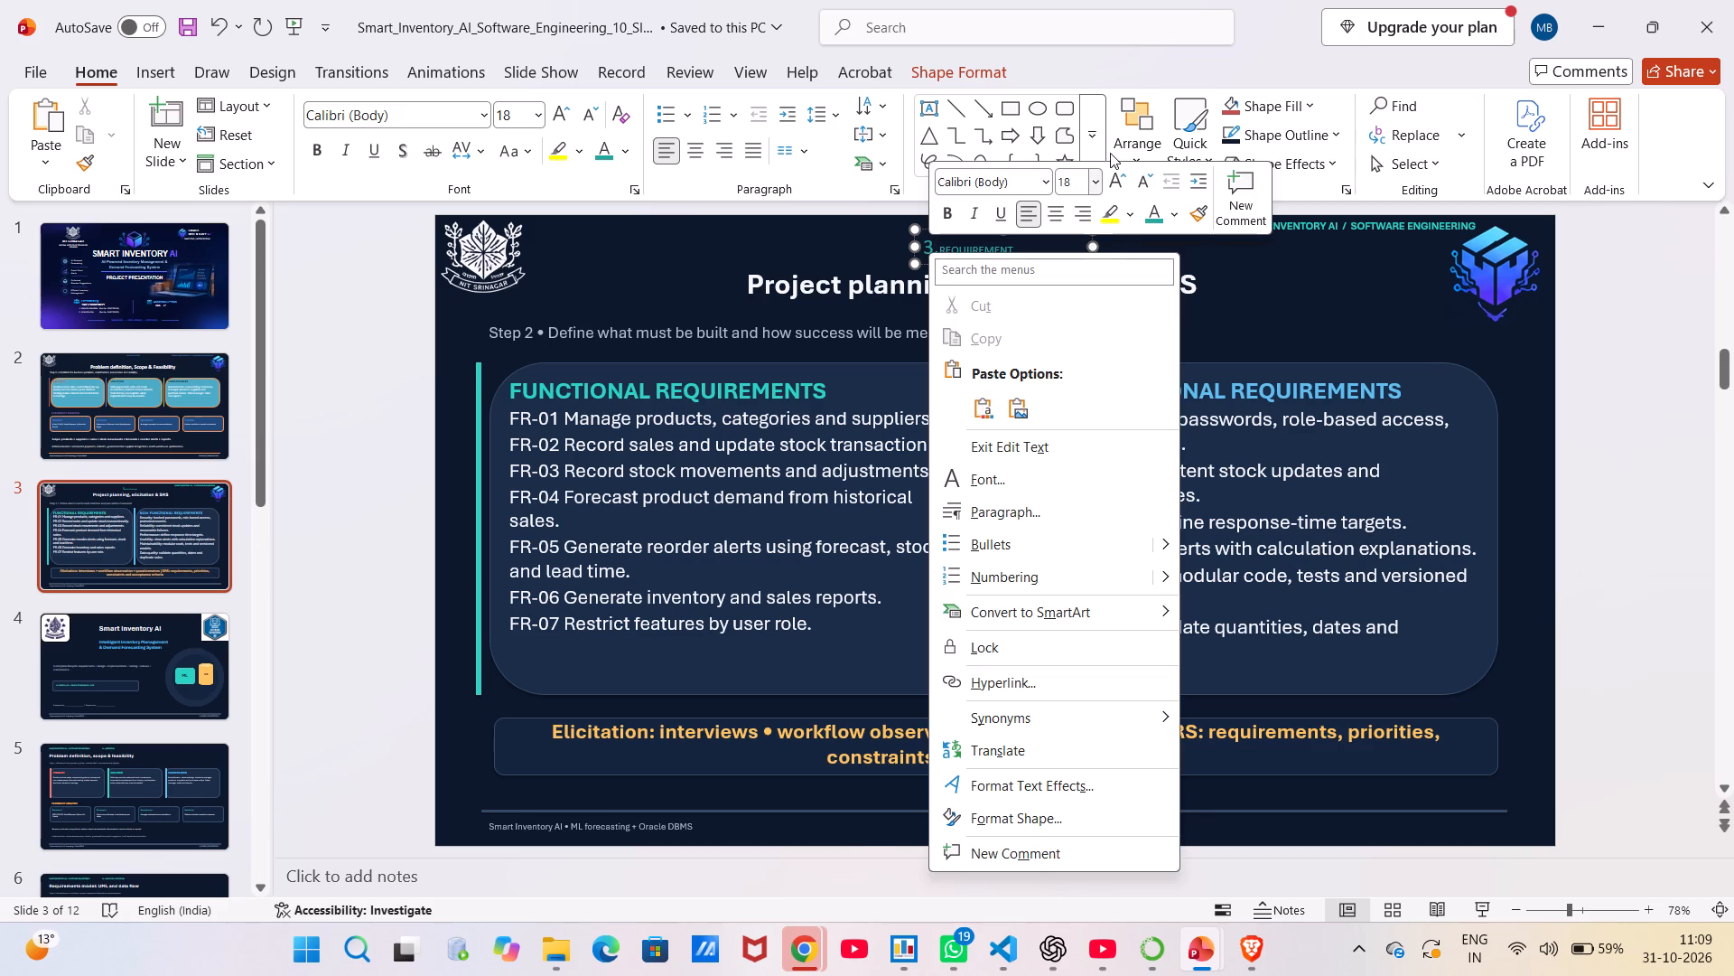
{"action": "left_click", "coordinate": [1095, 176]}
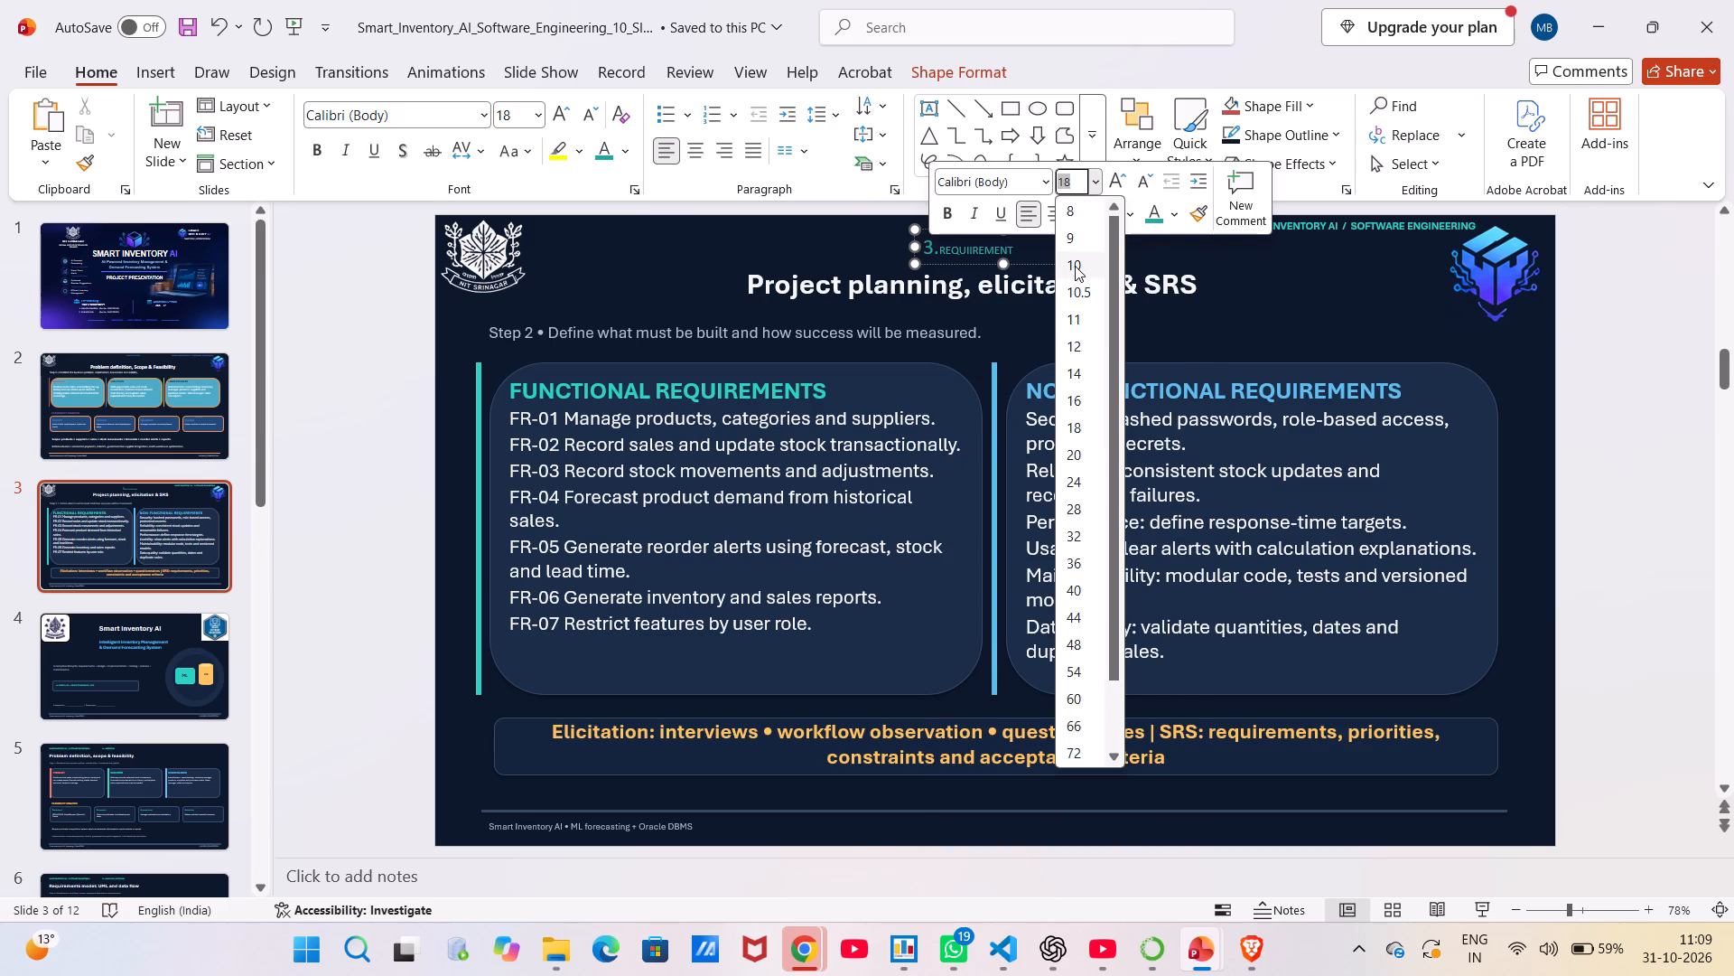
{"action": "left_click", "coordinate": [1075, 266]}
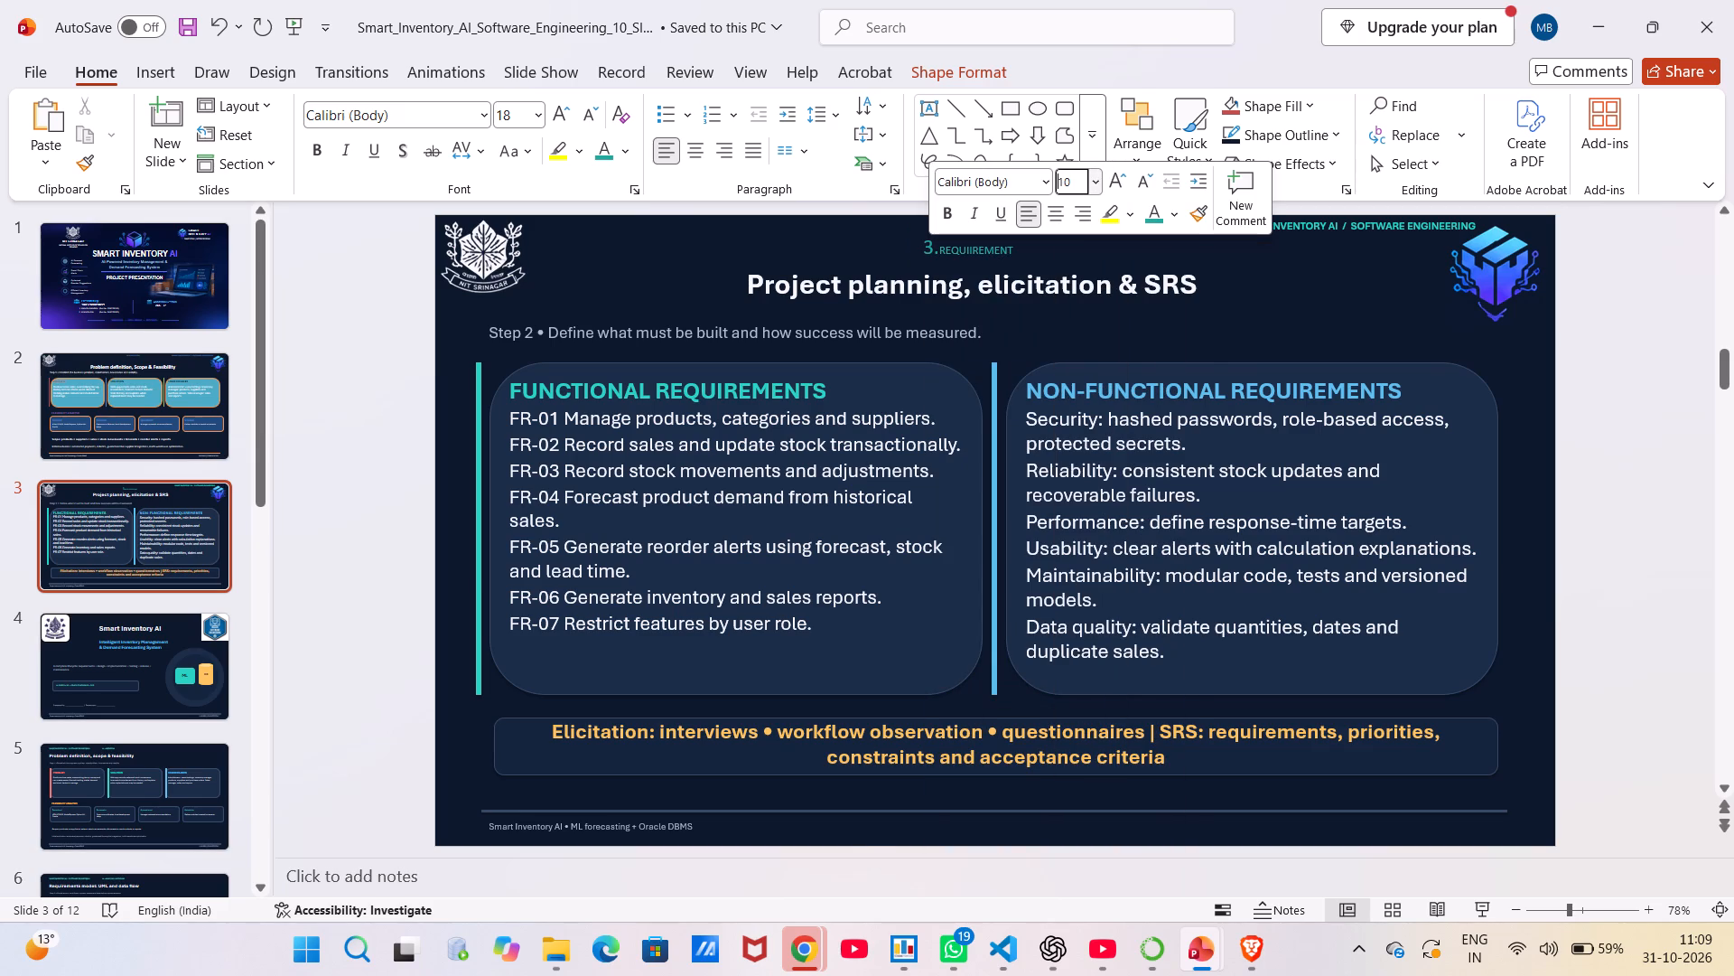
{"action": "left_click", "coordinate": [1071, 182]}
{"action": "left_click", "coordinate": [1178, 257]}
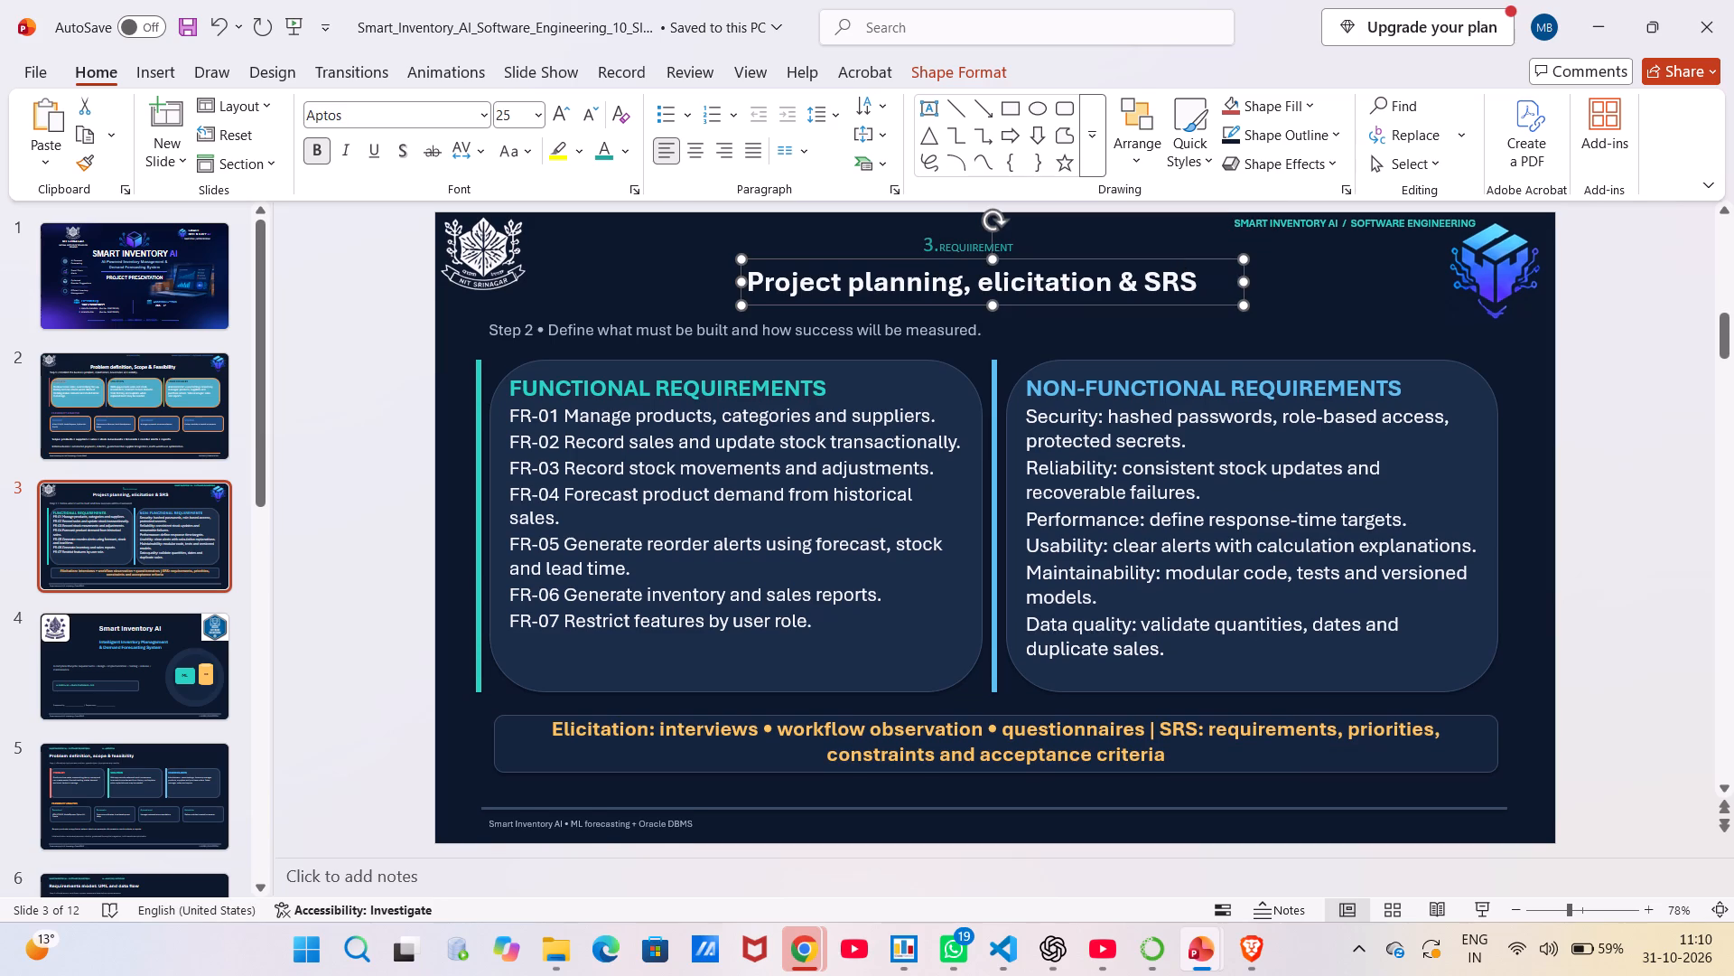
Set the font size of the entire slide 3 section label, including its number, to 10.
{"action": "left_click", "coordinate": [934, 242]}
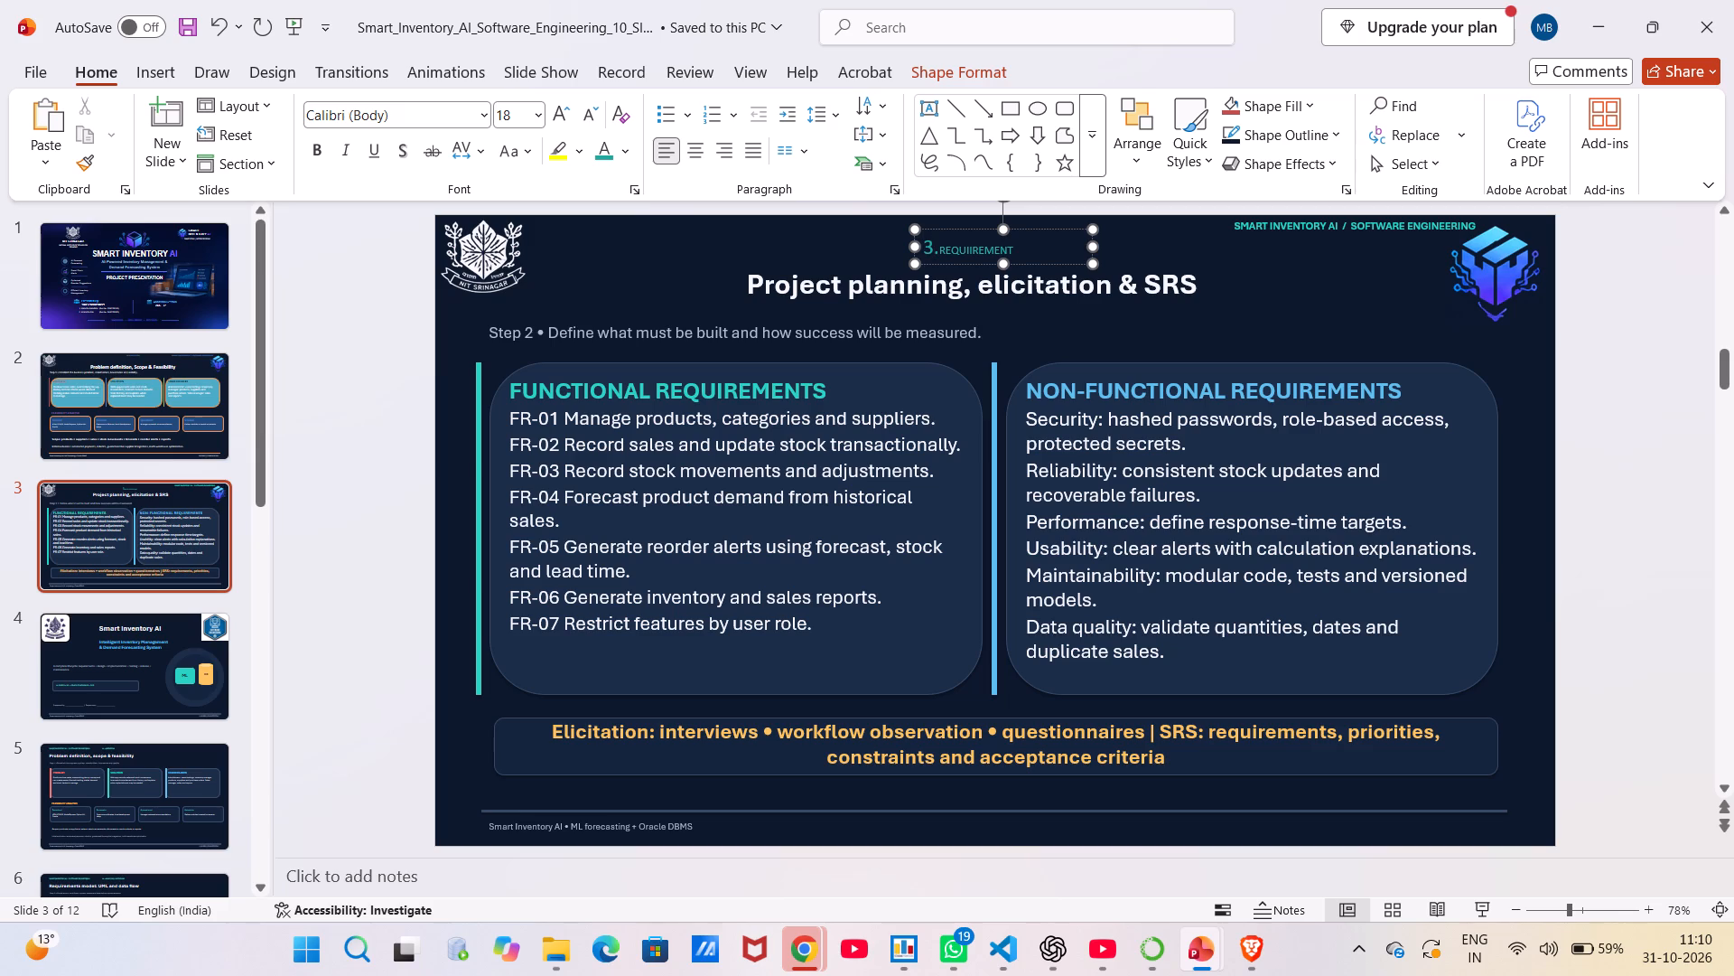
{"action": "left_click", "coordinate": [934, 242]}
{"action": "key", "text": "ctrl+a"}
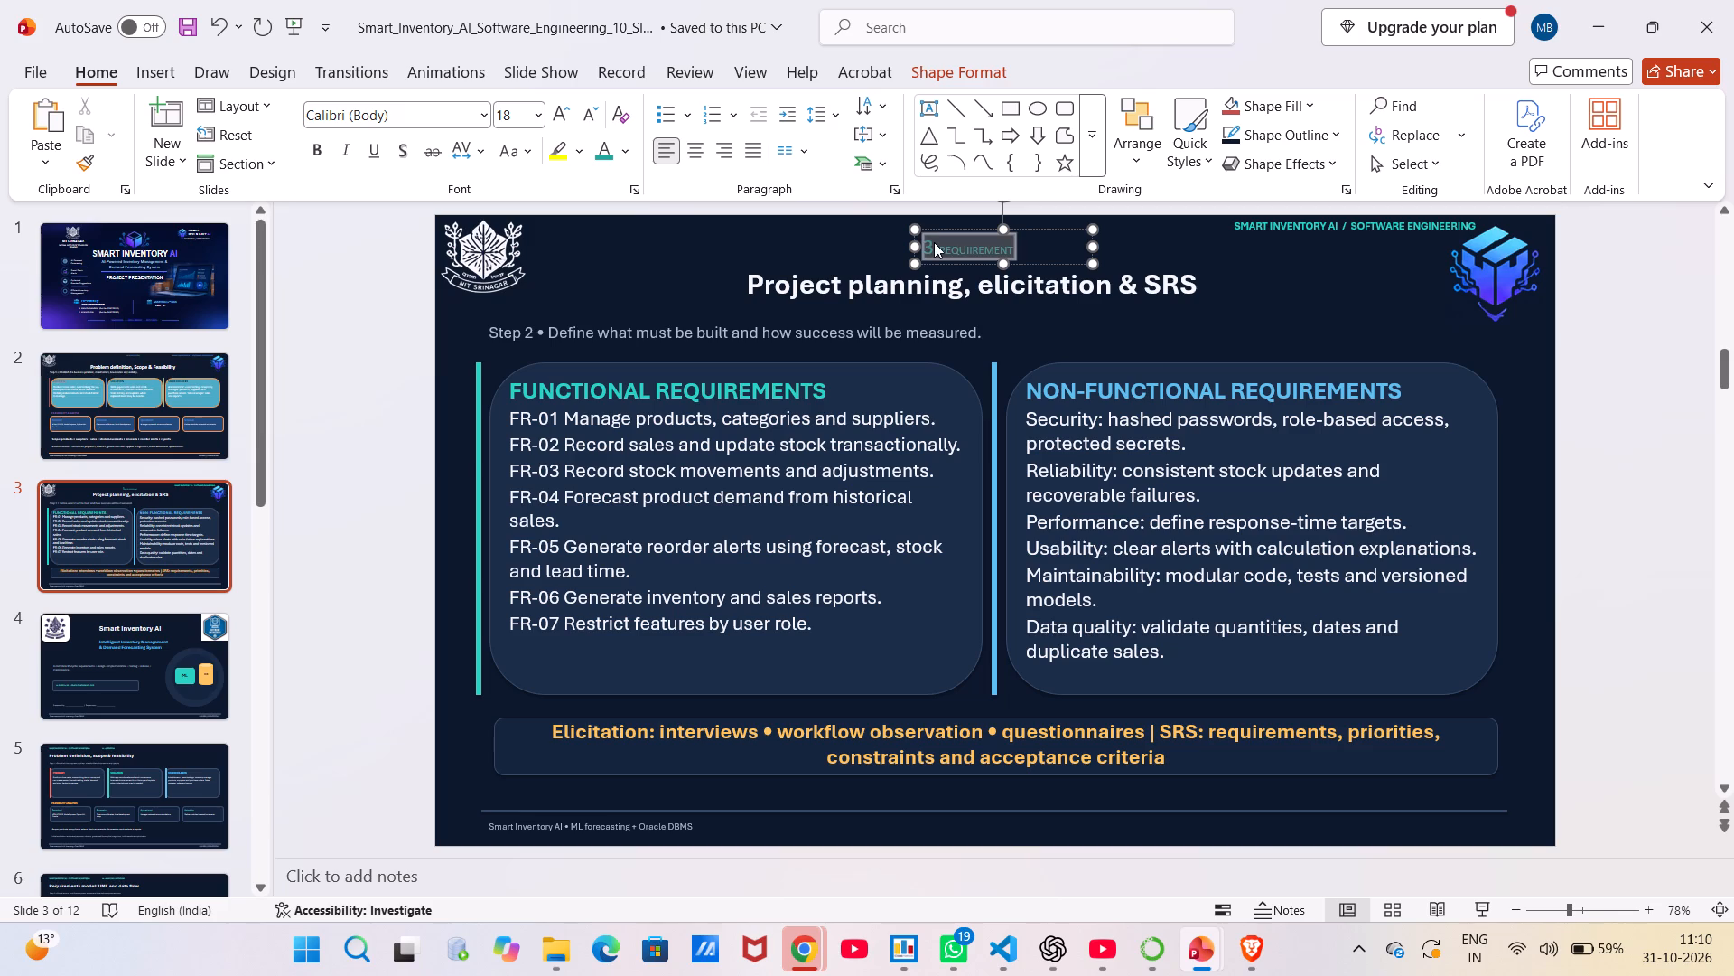
{"action": "right_click", "coordinate": [985, 223]}
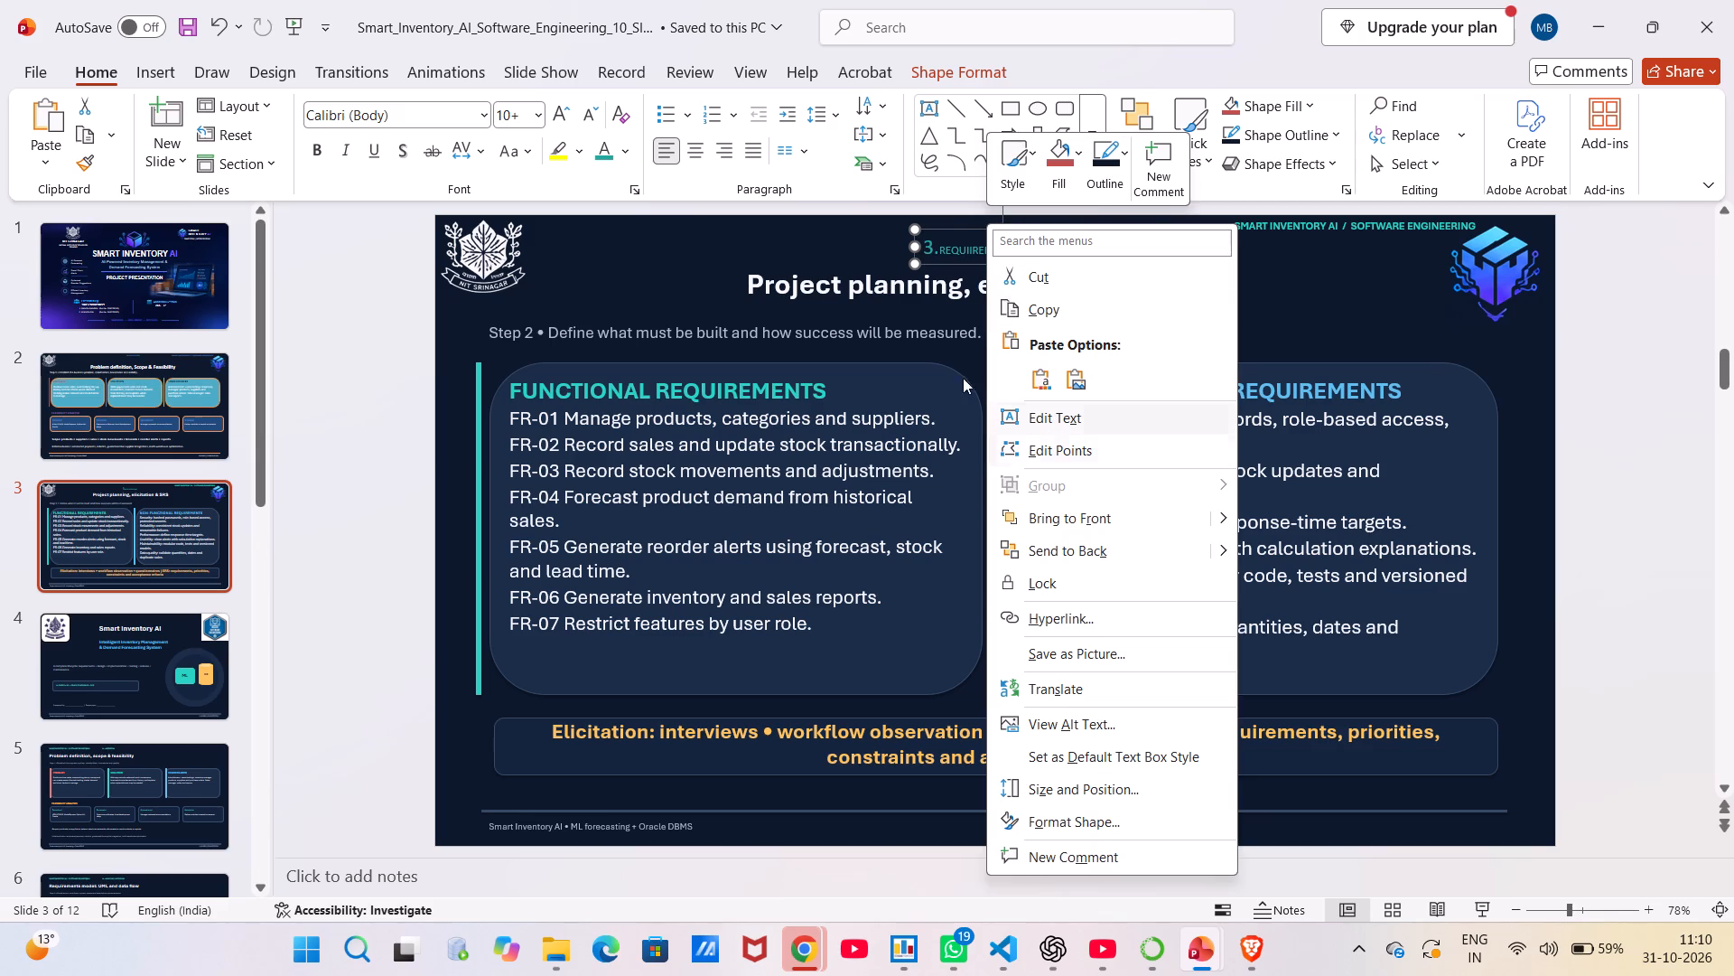
{"action": "left_click", "coordinate": [951, 247]}
{"action": "left_click", "coordinate": [951, 247]}
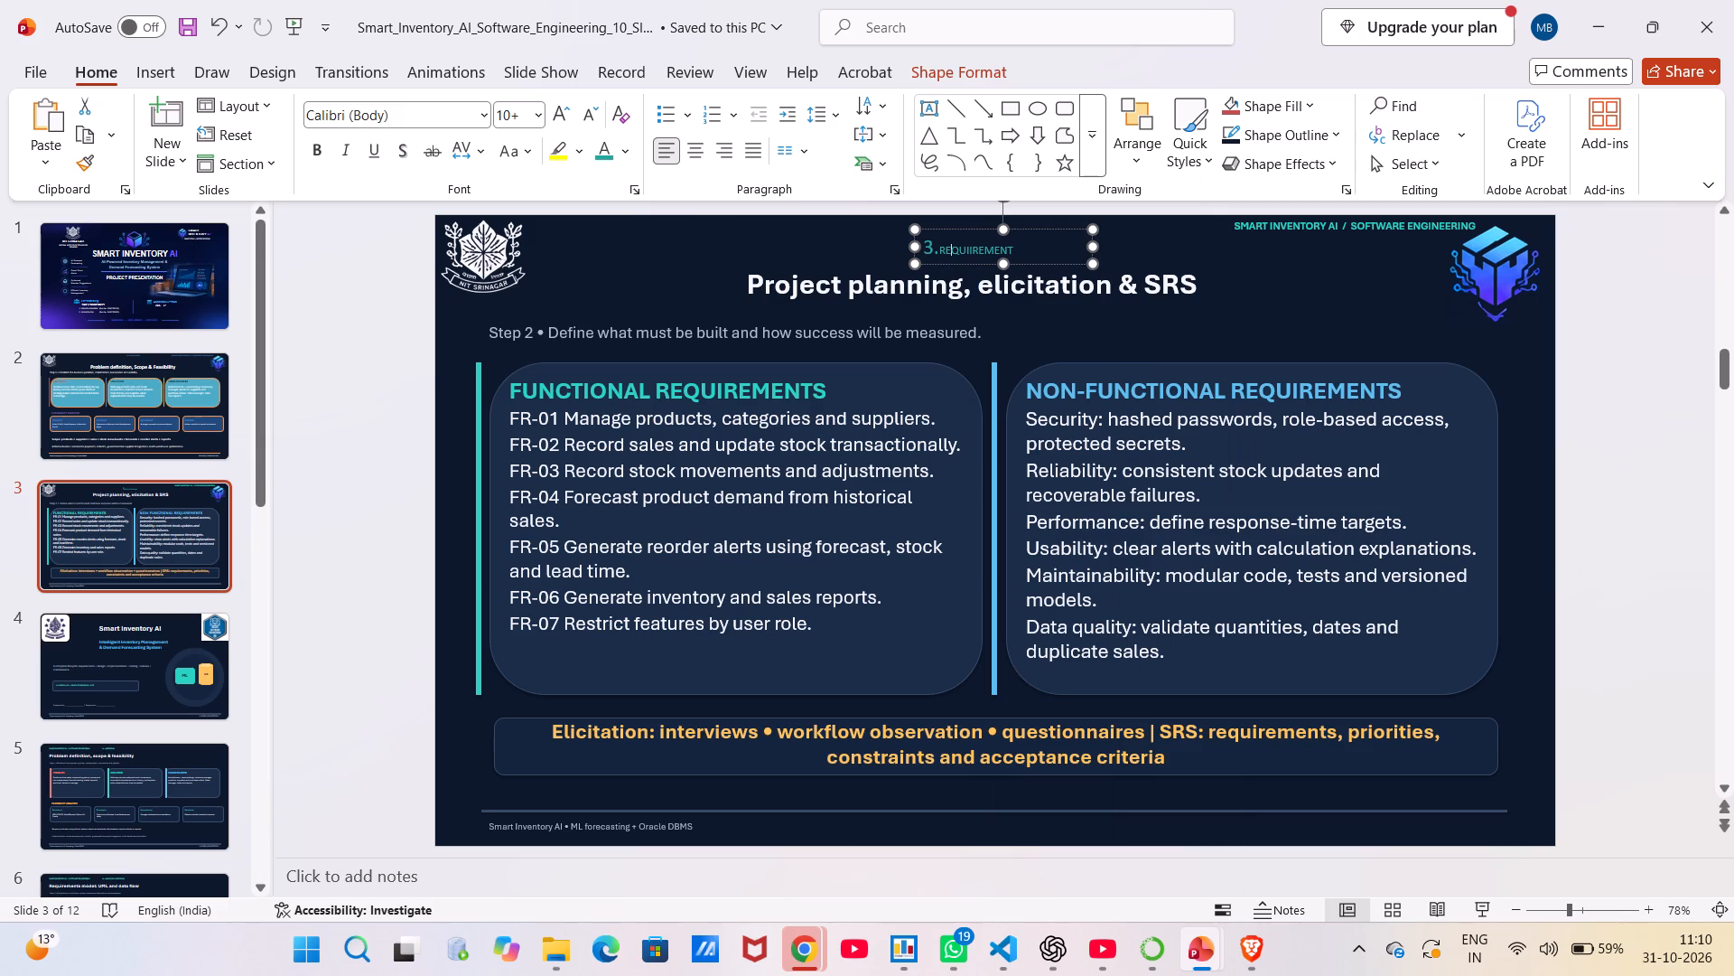
{"action": "key", "text": "ctrl+a"}
{"action": "right_click", "coordinate": [951, 247]}
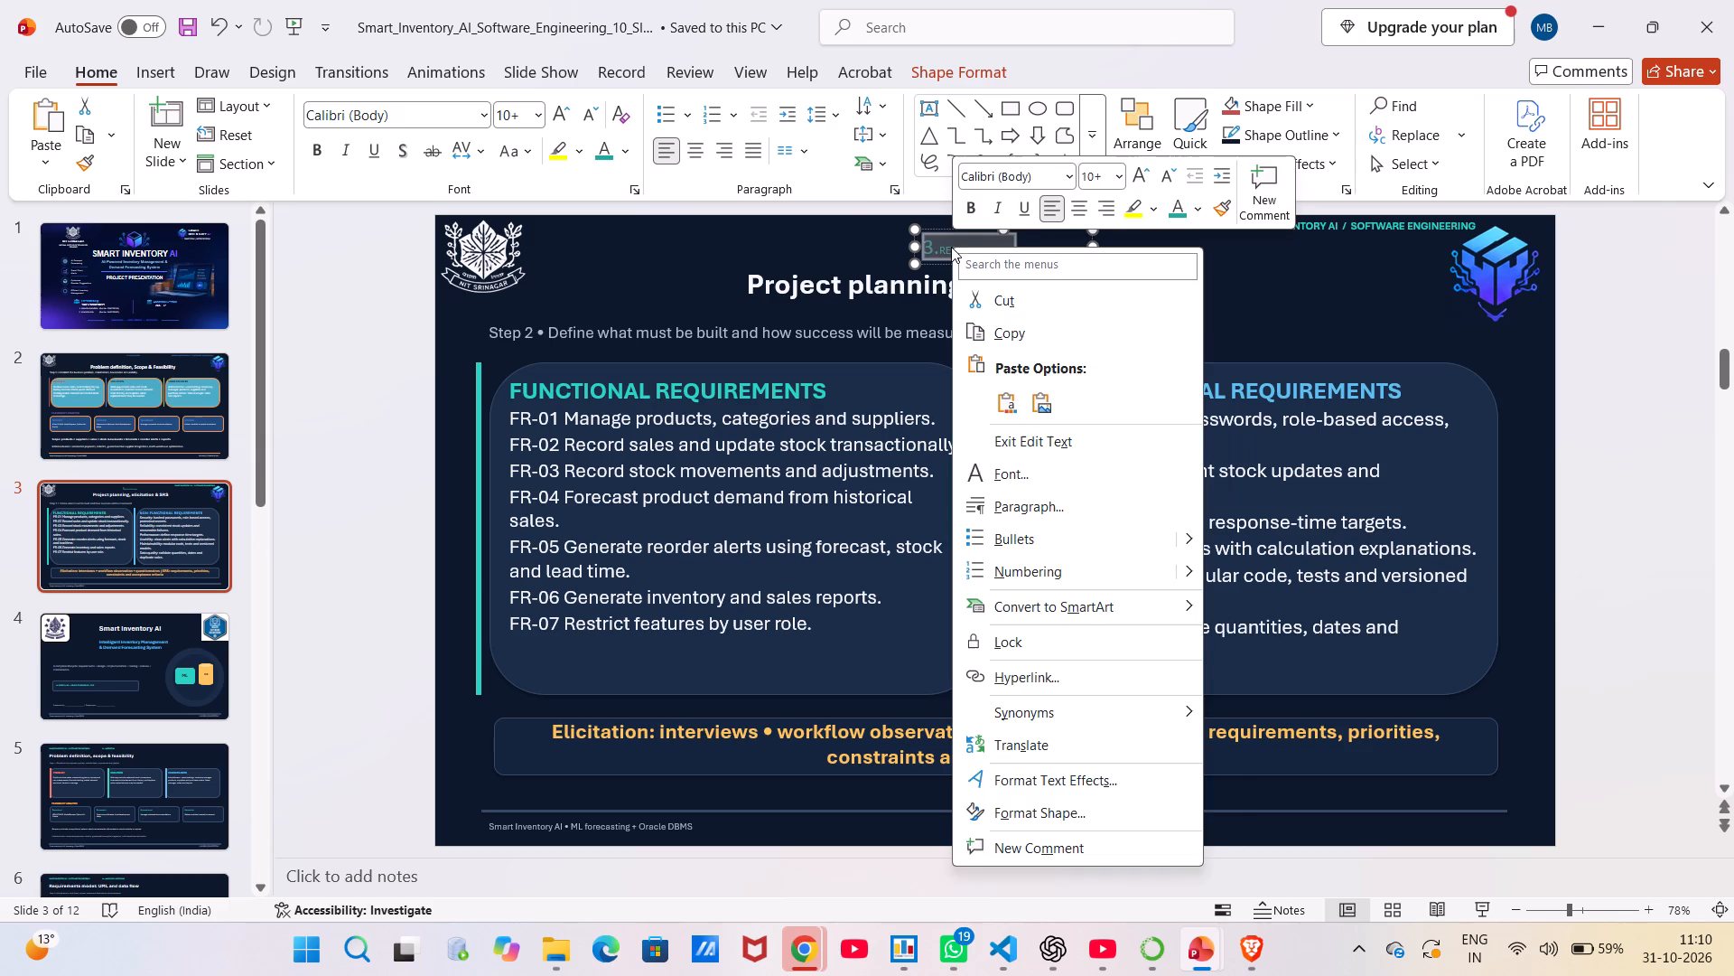
{"action": "left_click", "coordinate": [1105, 174]}
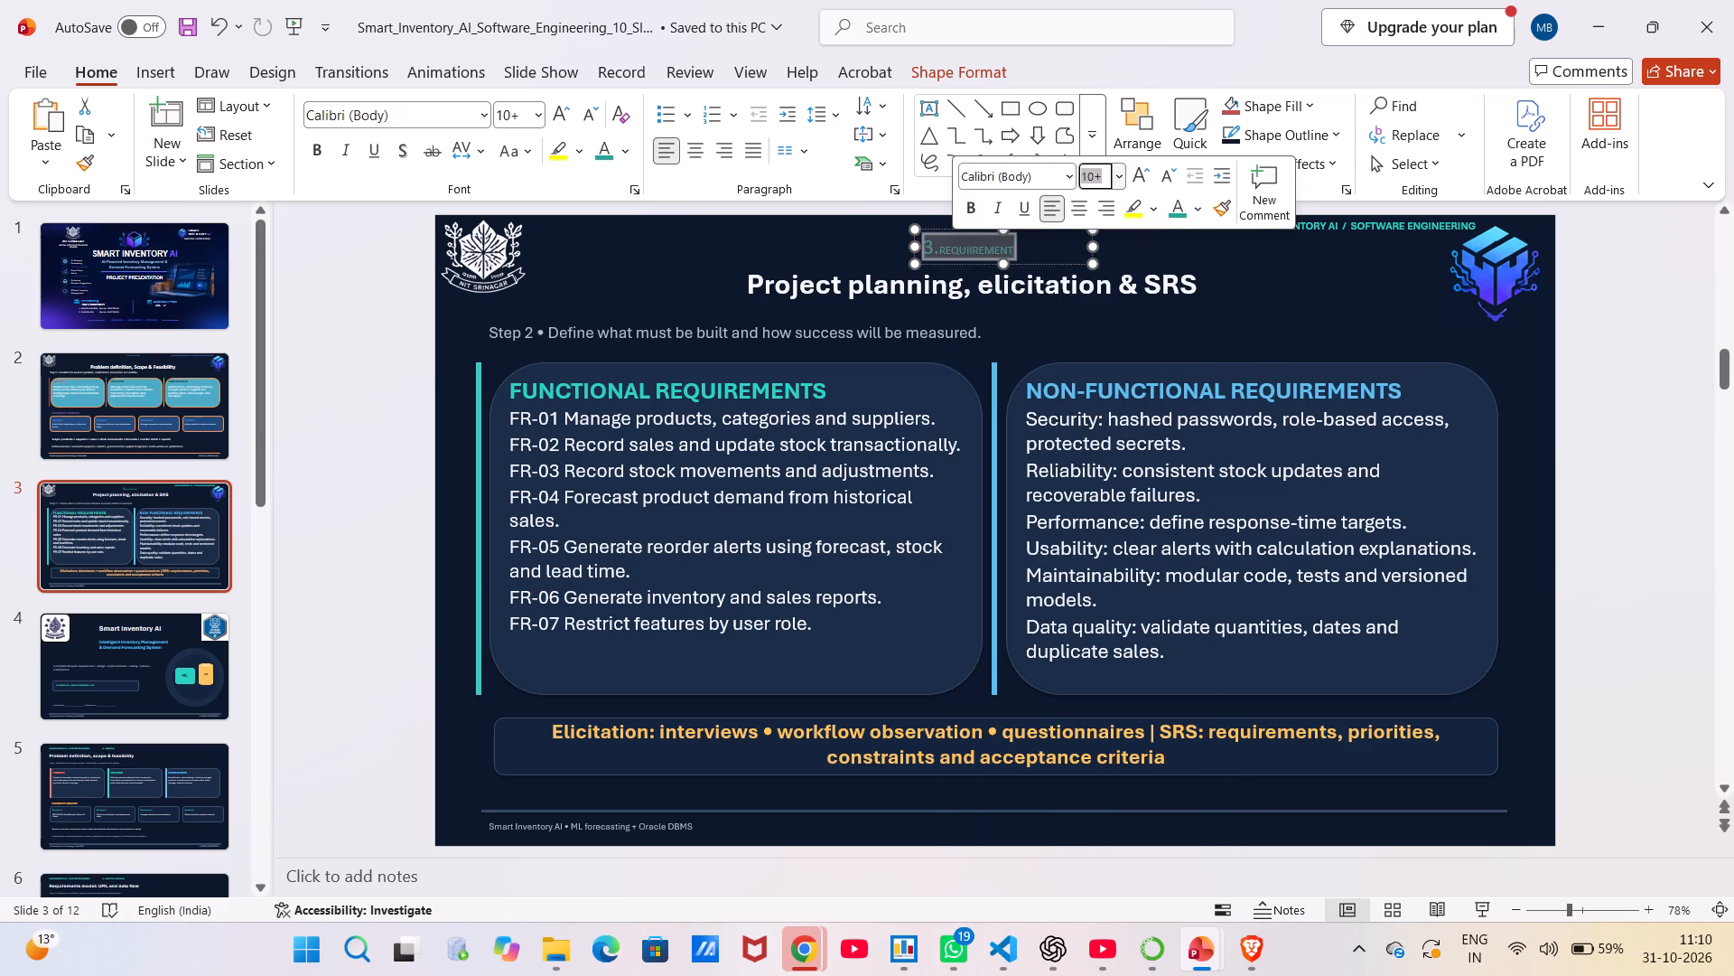
{"action": "key", "text": "BackSpace"}
{"action": "type", "text": "10"}
{"action": "left_click", "coordinate": [1207, 248]}
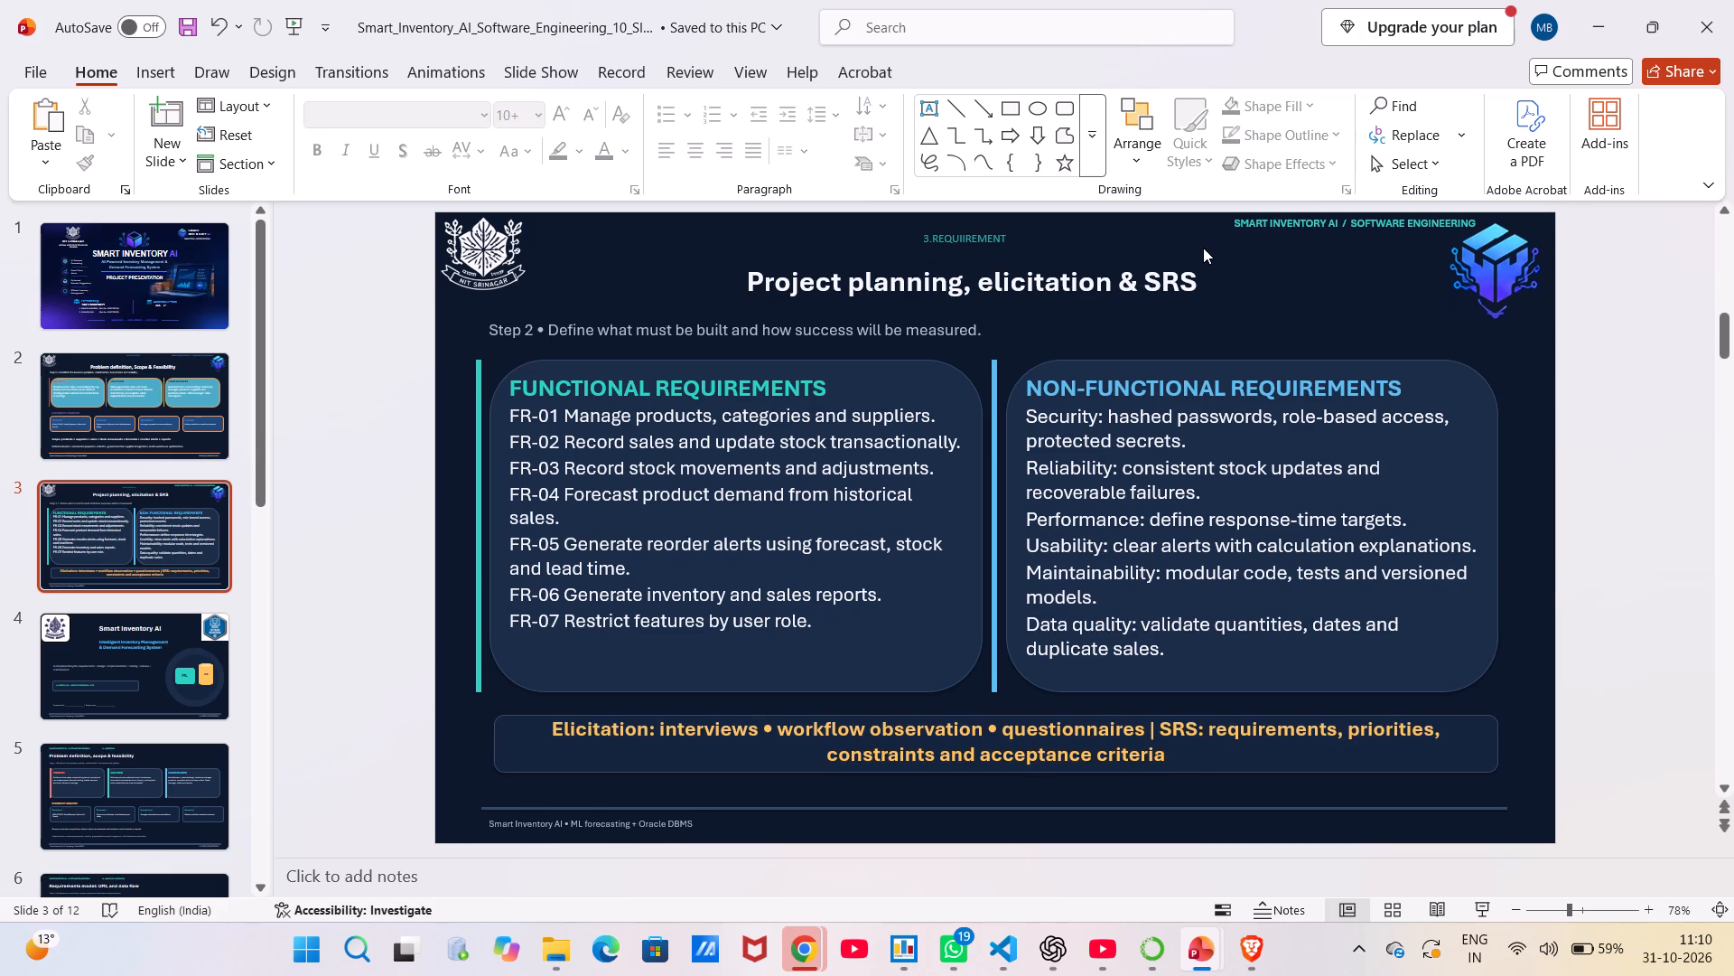
Move the slide 3 section label slightly up and to the right, to the slide's top edge above the title.
{"action": "left_click", "coordinate": [956, 236]}
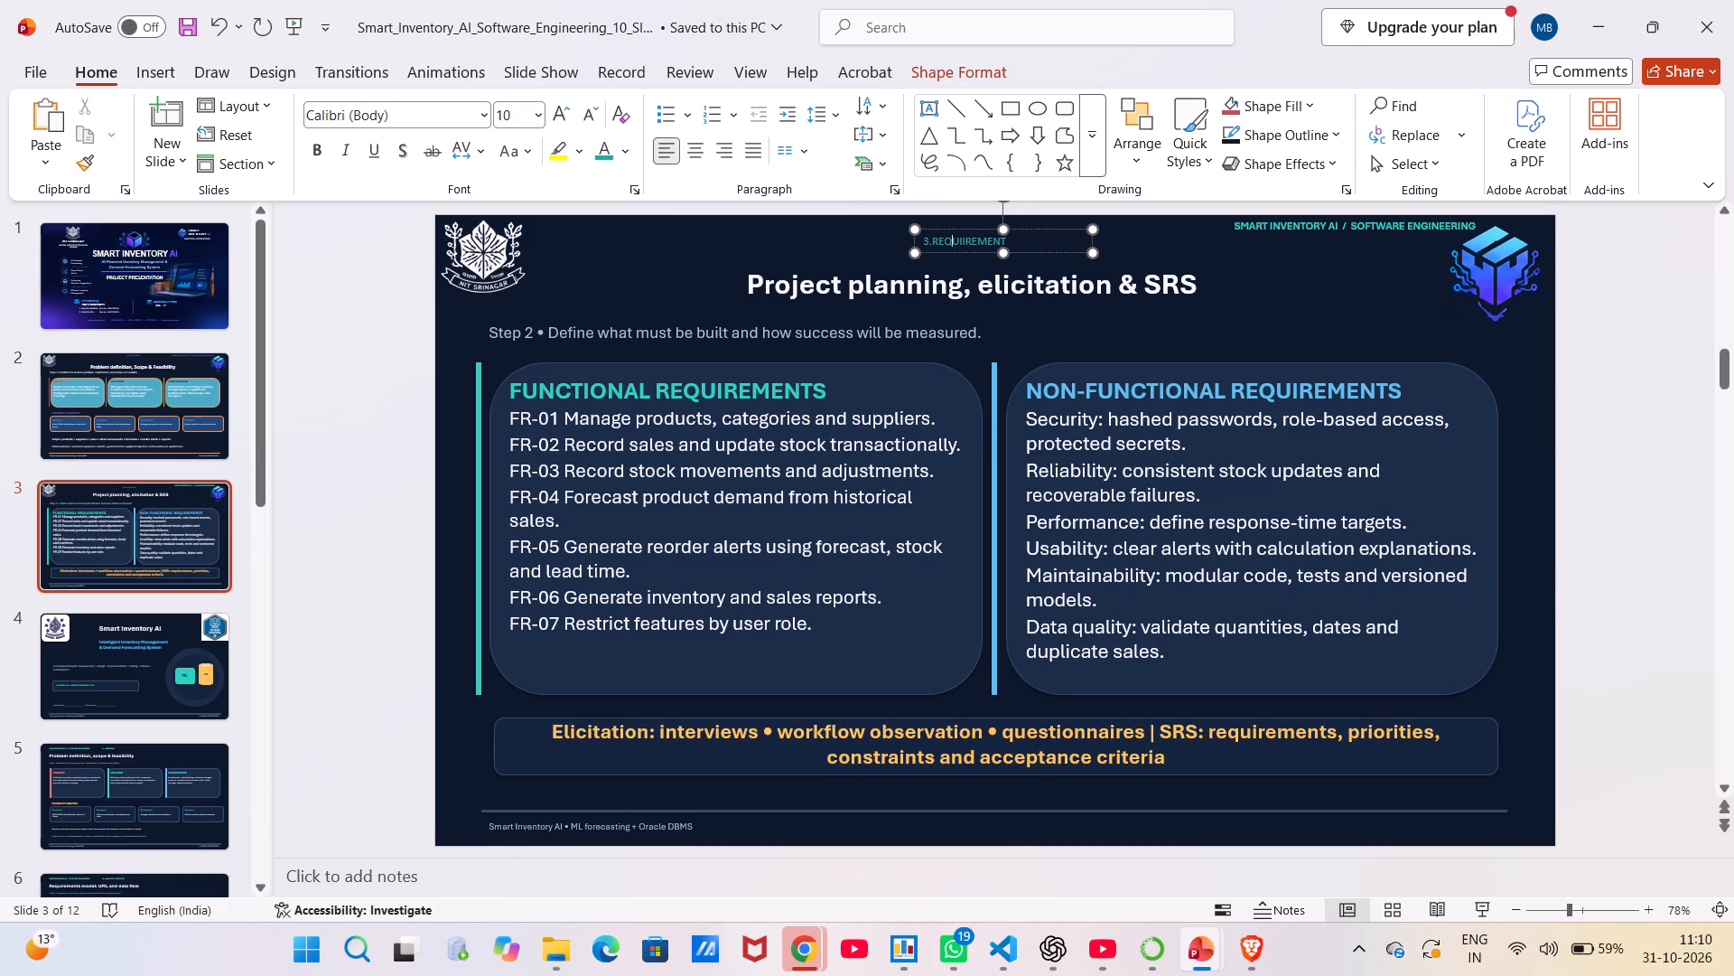
{"action": "left_click_drag", "start_coordinate": [1039, 240], "coordinate": [1074, 235]}
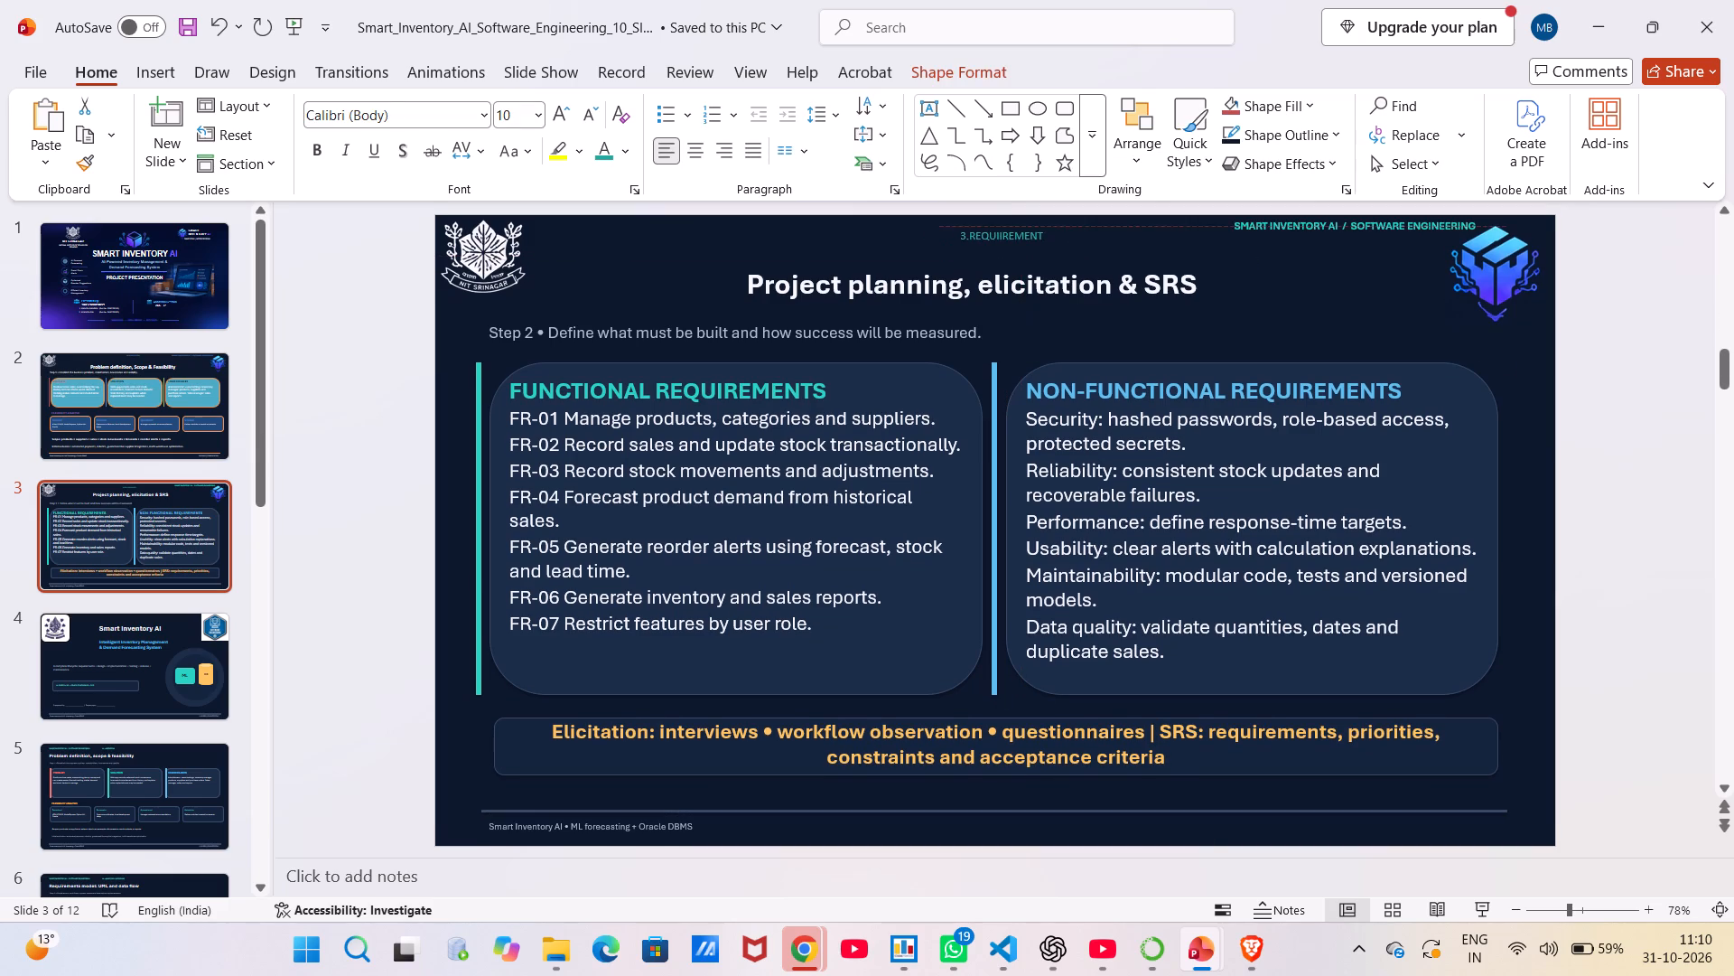
{"action": "left_click_drag", "start_coordinate": [1074, 235], "coordinate": [1077, 228]}
Append an "S" to the slide 3 section label so it reads "3.REQUIIREMENTS".
{"action": "left_click", "coordinate": [1055, 225]}
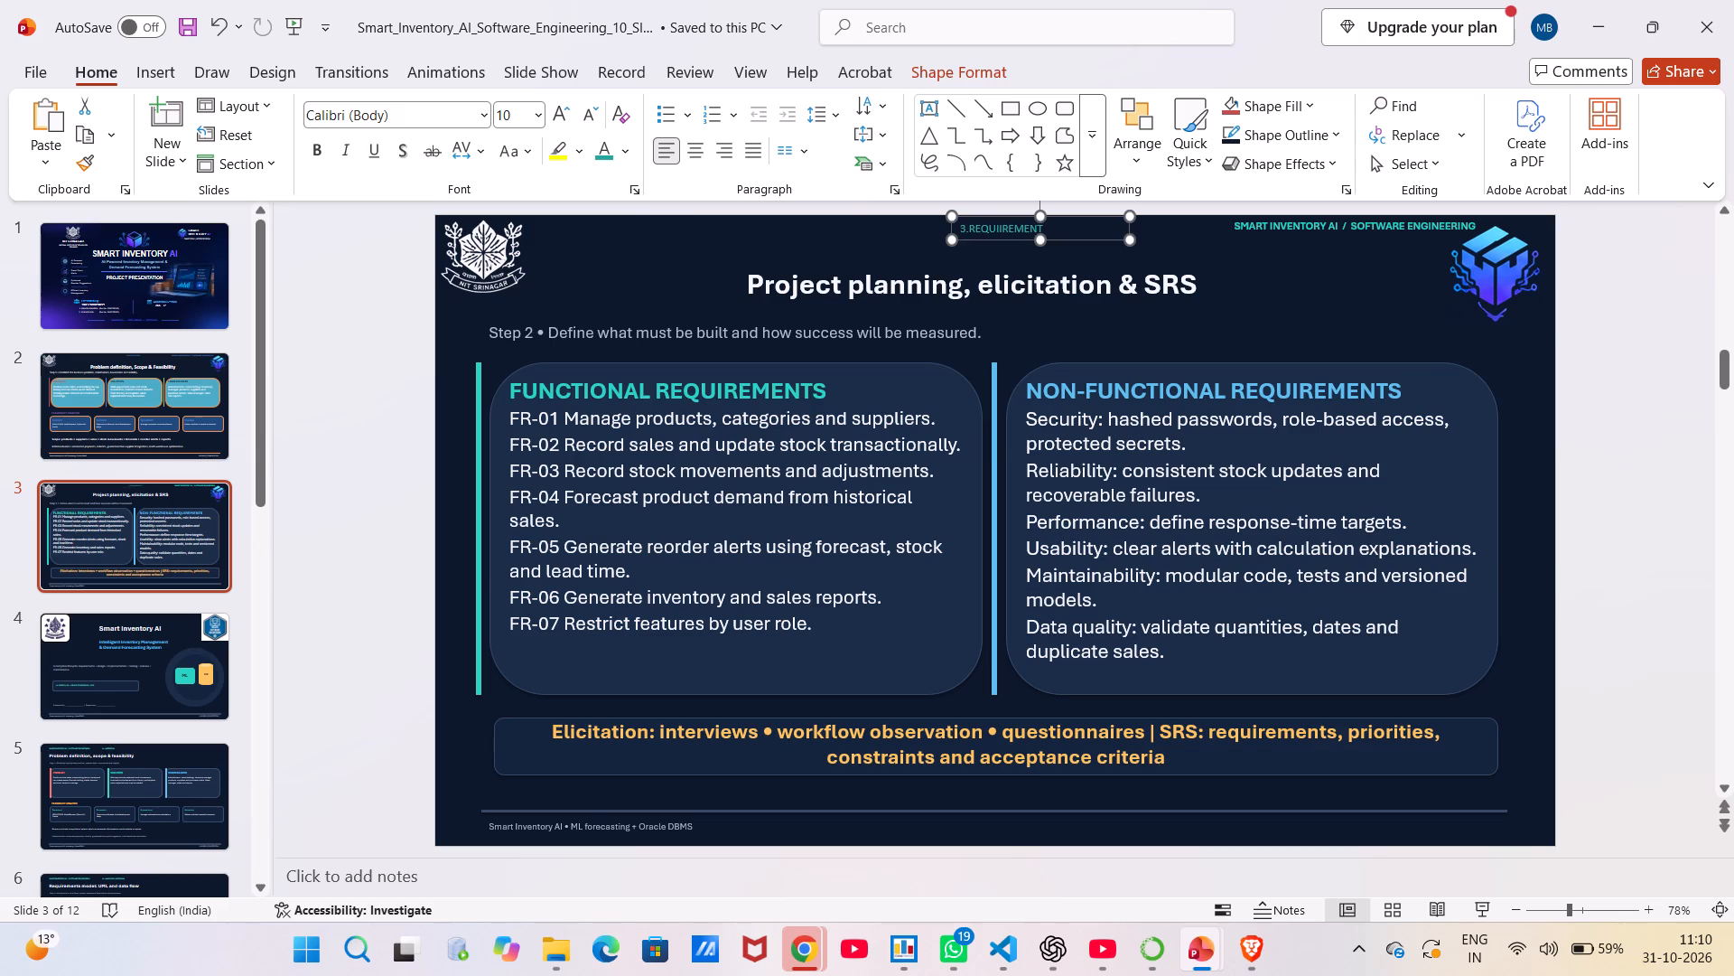
{"action": "double_click", "coordinate": [1045, 224]}
{"action": "key", "text": "s"}
{"action": "left_click", "coordinate": [1146, 258]}
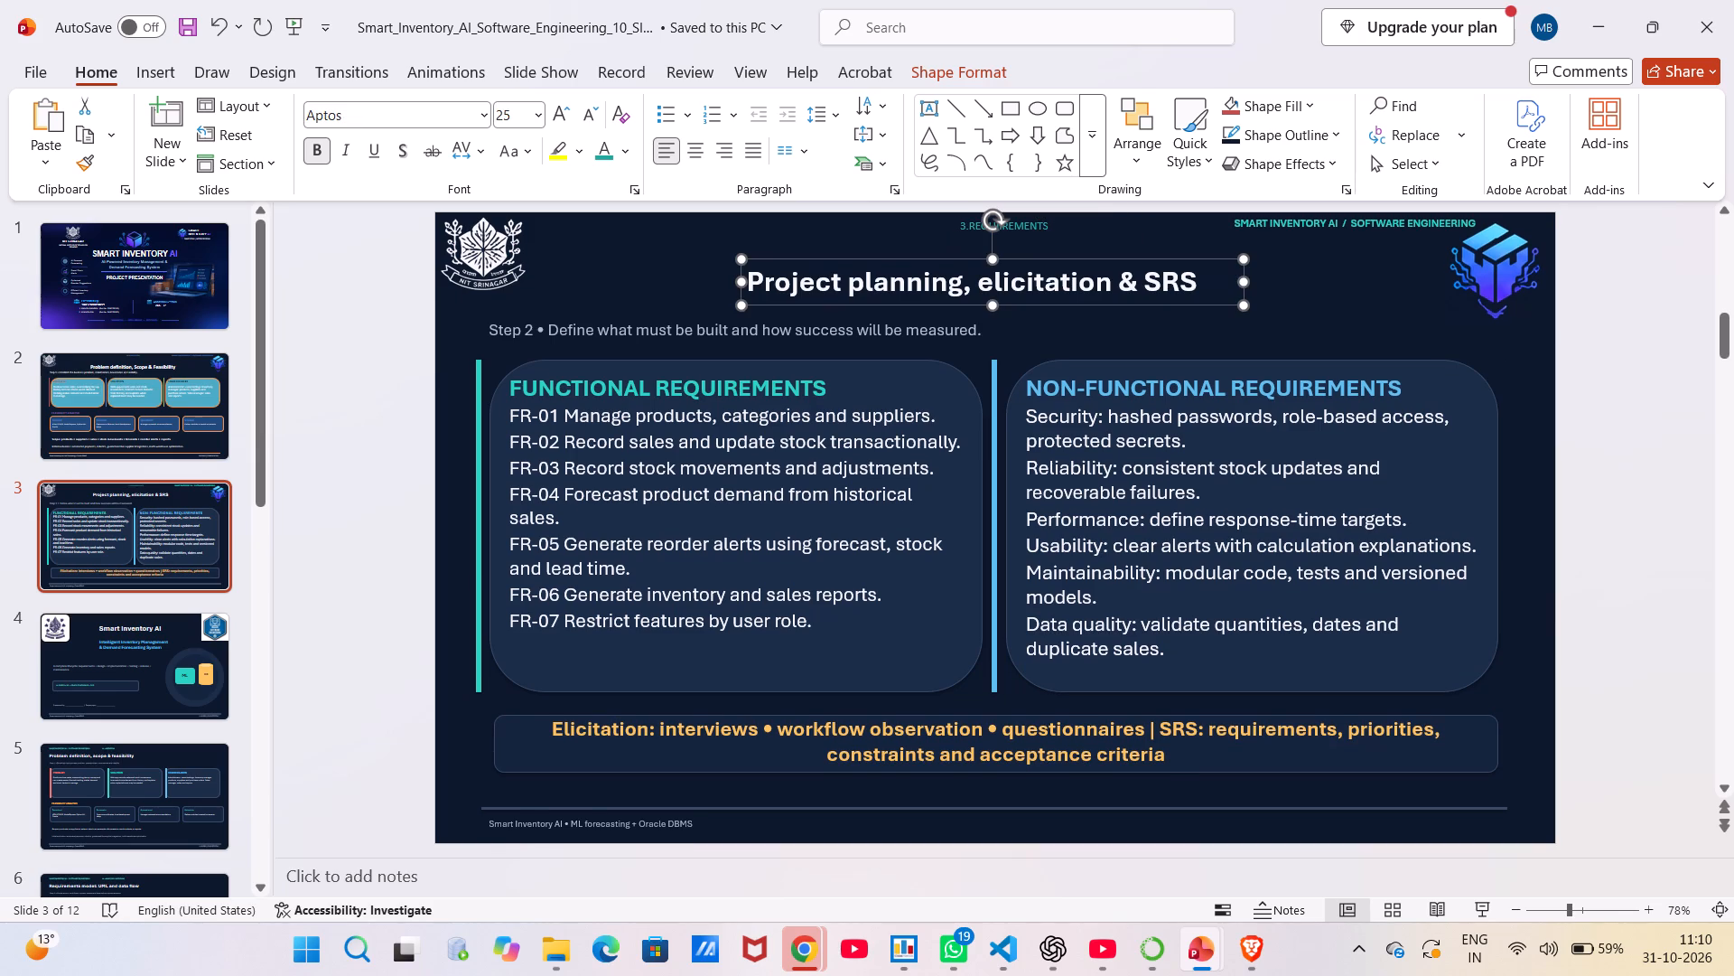
{"action": "left_click", "coordinate": [1313, 325]}
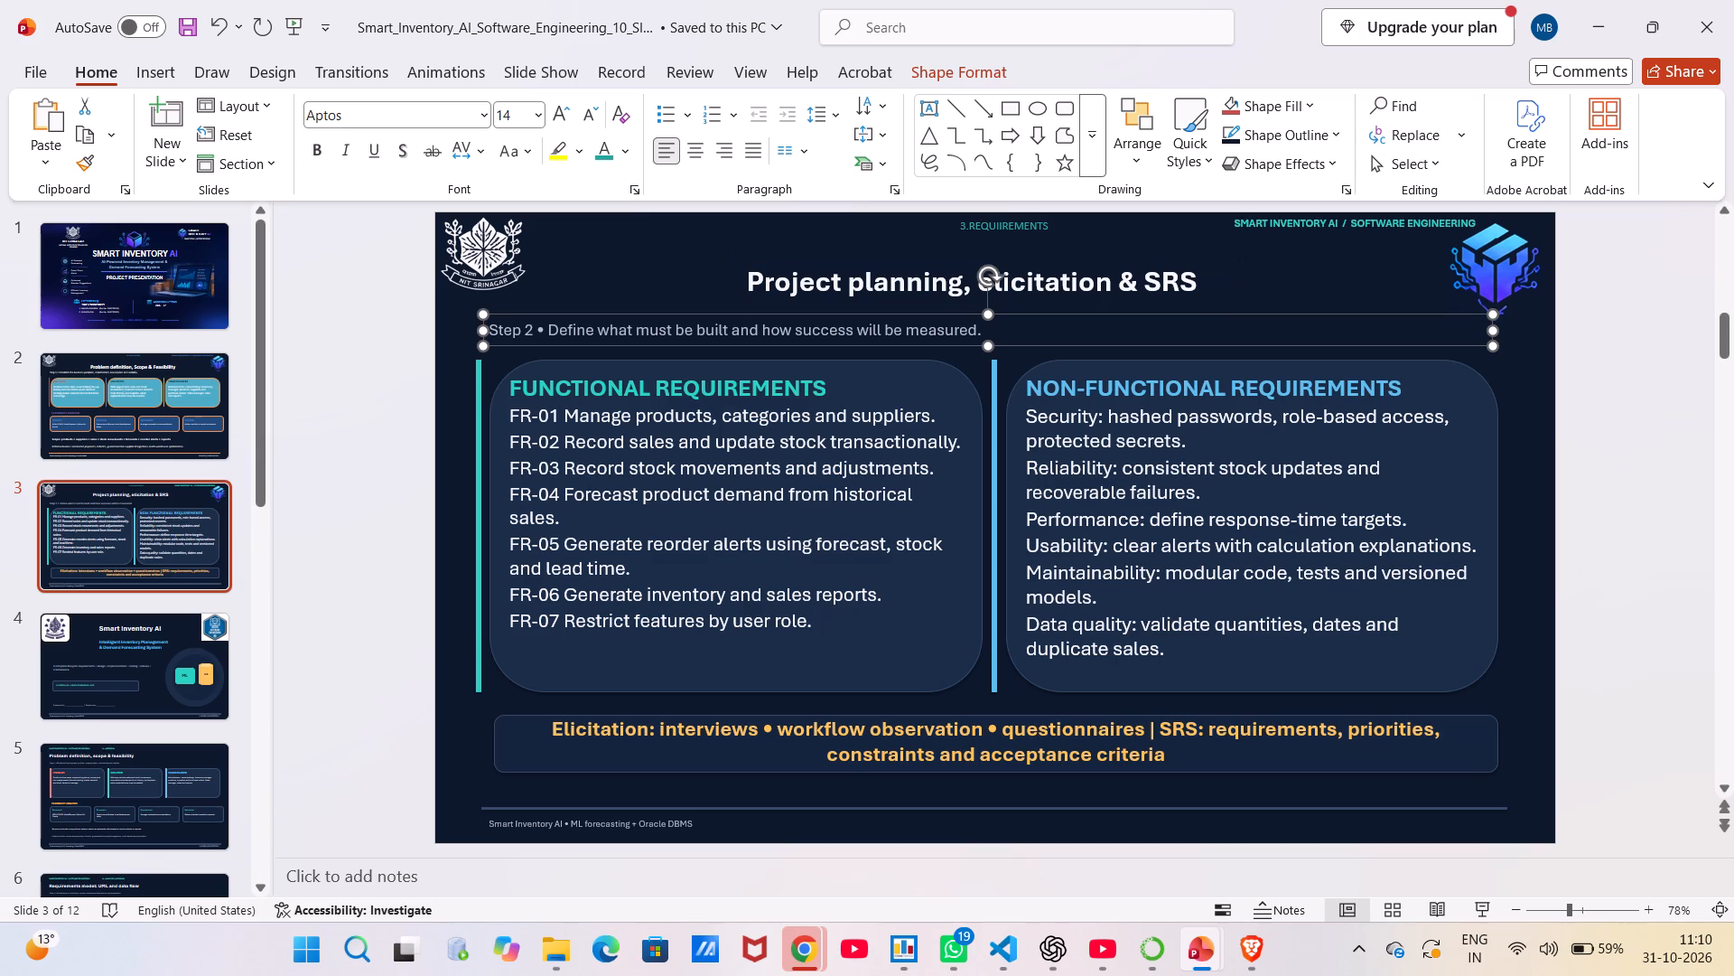
{"action": "left_click", "coordinate": [1564, 458]}
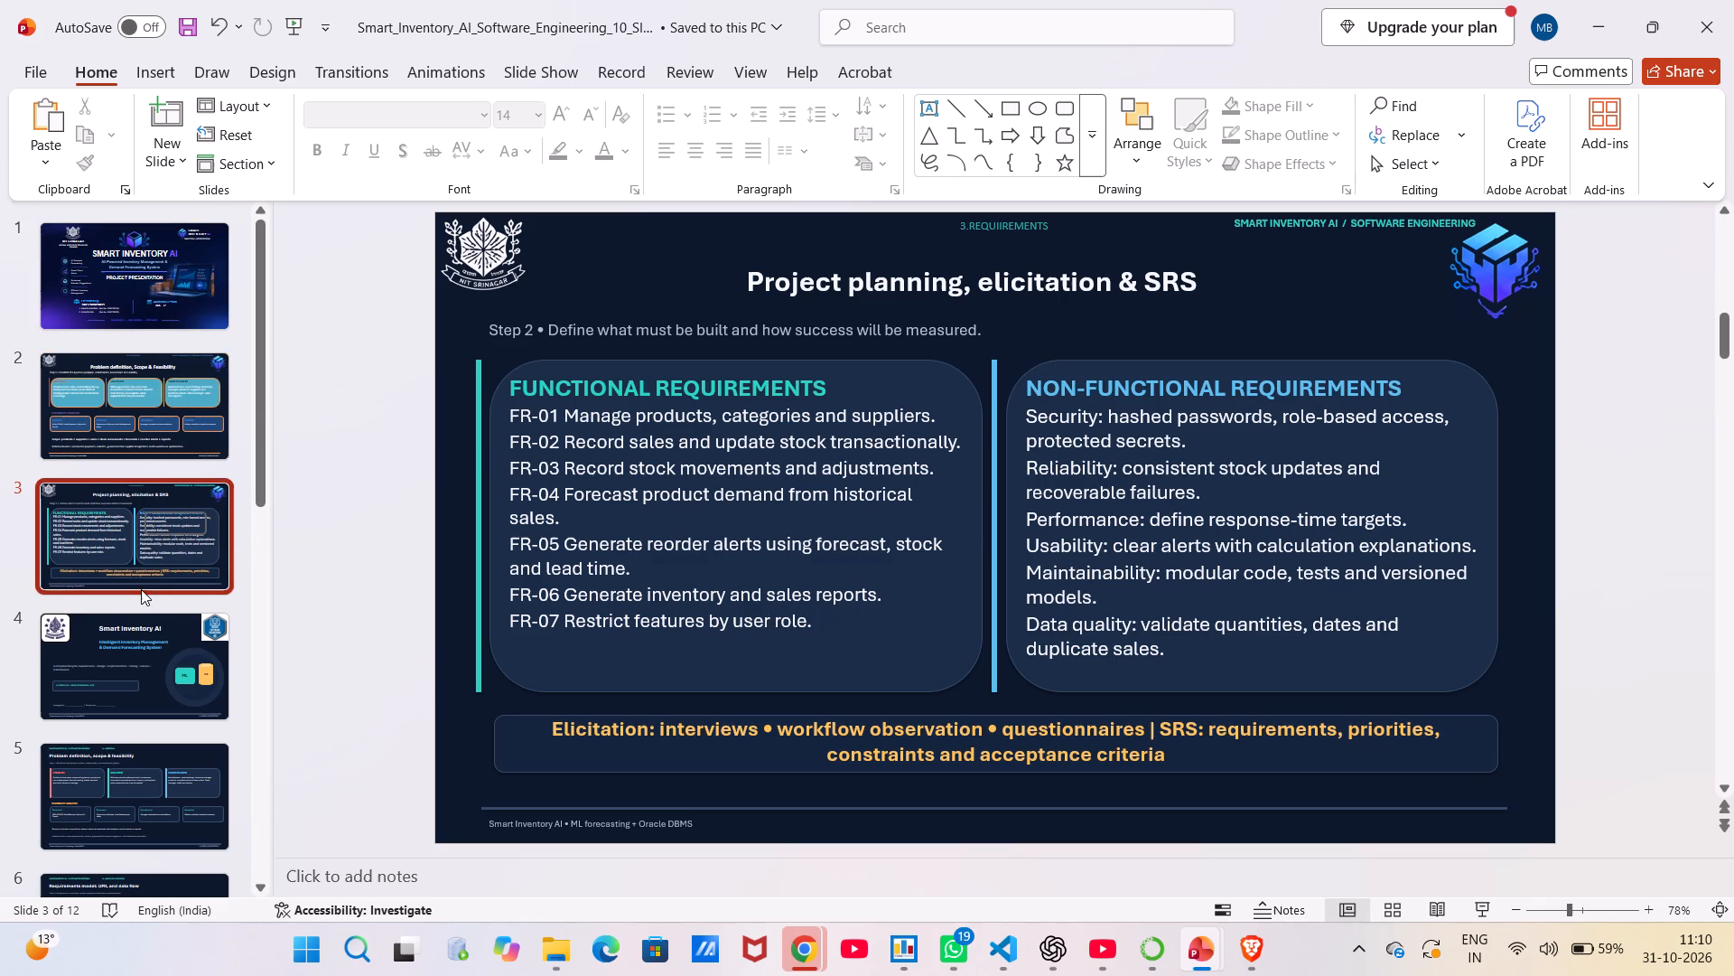
Shift the header text box above the "Requirements model: UML and data flow" title on slide 6 to the right.
{"action": "scroll", "coordinate": [141, 589], "scroll_direction": "down", "scroll_amount": 3}
{"action": "left_click", "coordinate": [137, 558]}
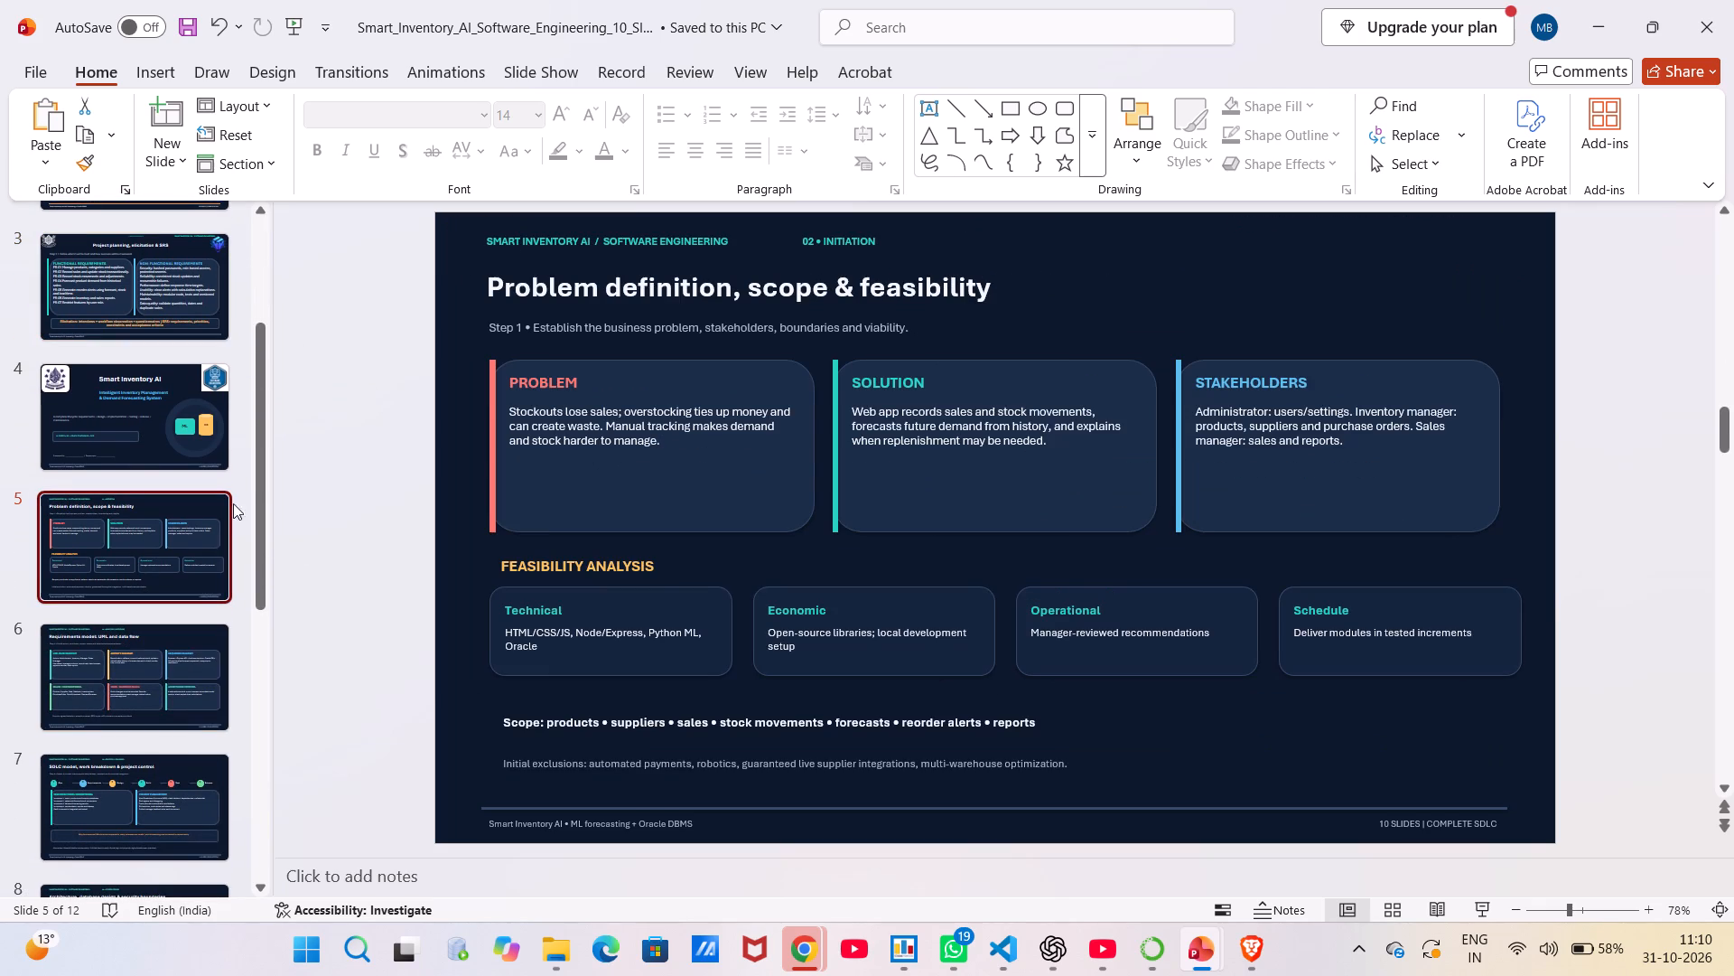
{"action": "left_click", "coordinate": [134, 651]}
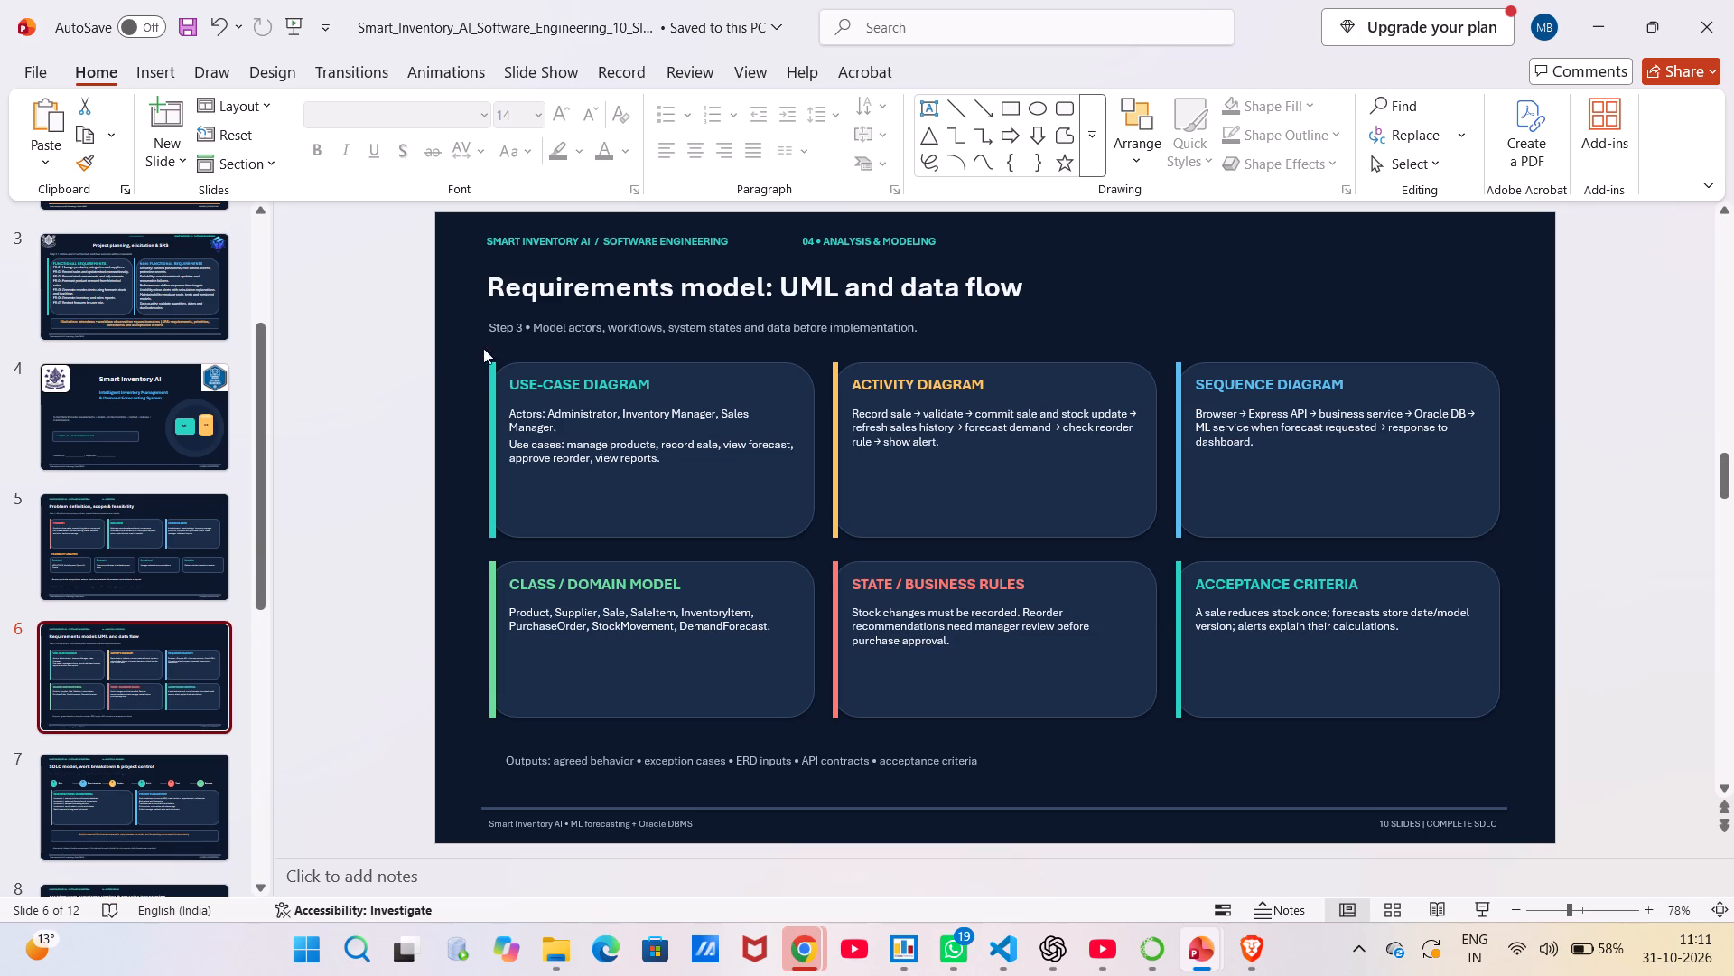
{"action": "left_click", "coordinate": [880, 241]}
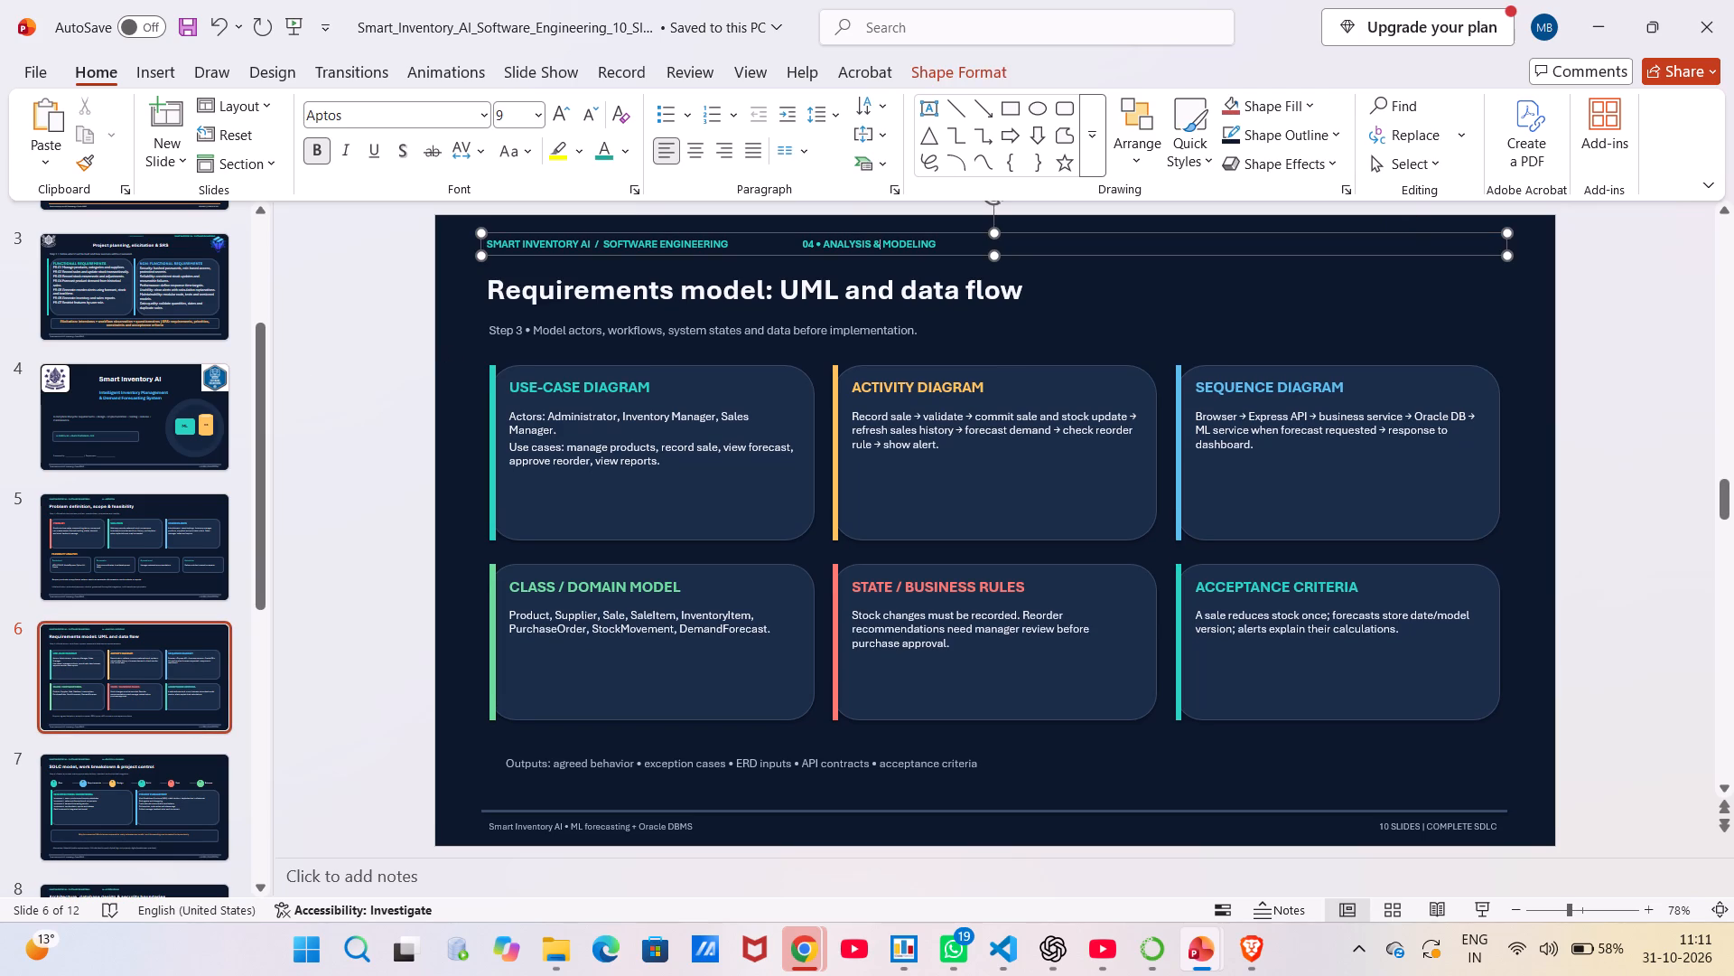
{"action": "left_click", "coordinate": [939, 246]}
{"action": "left_click", "coordinate": [938, 236]}
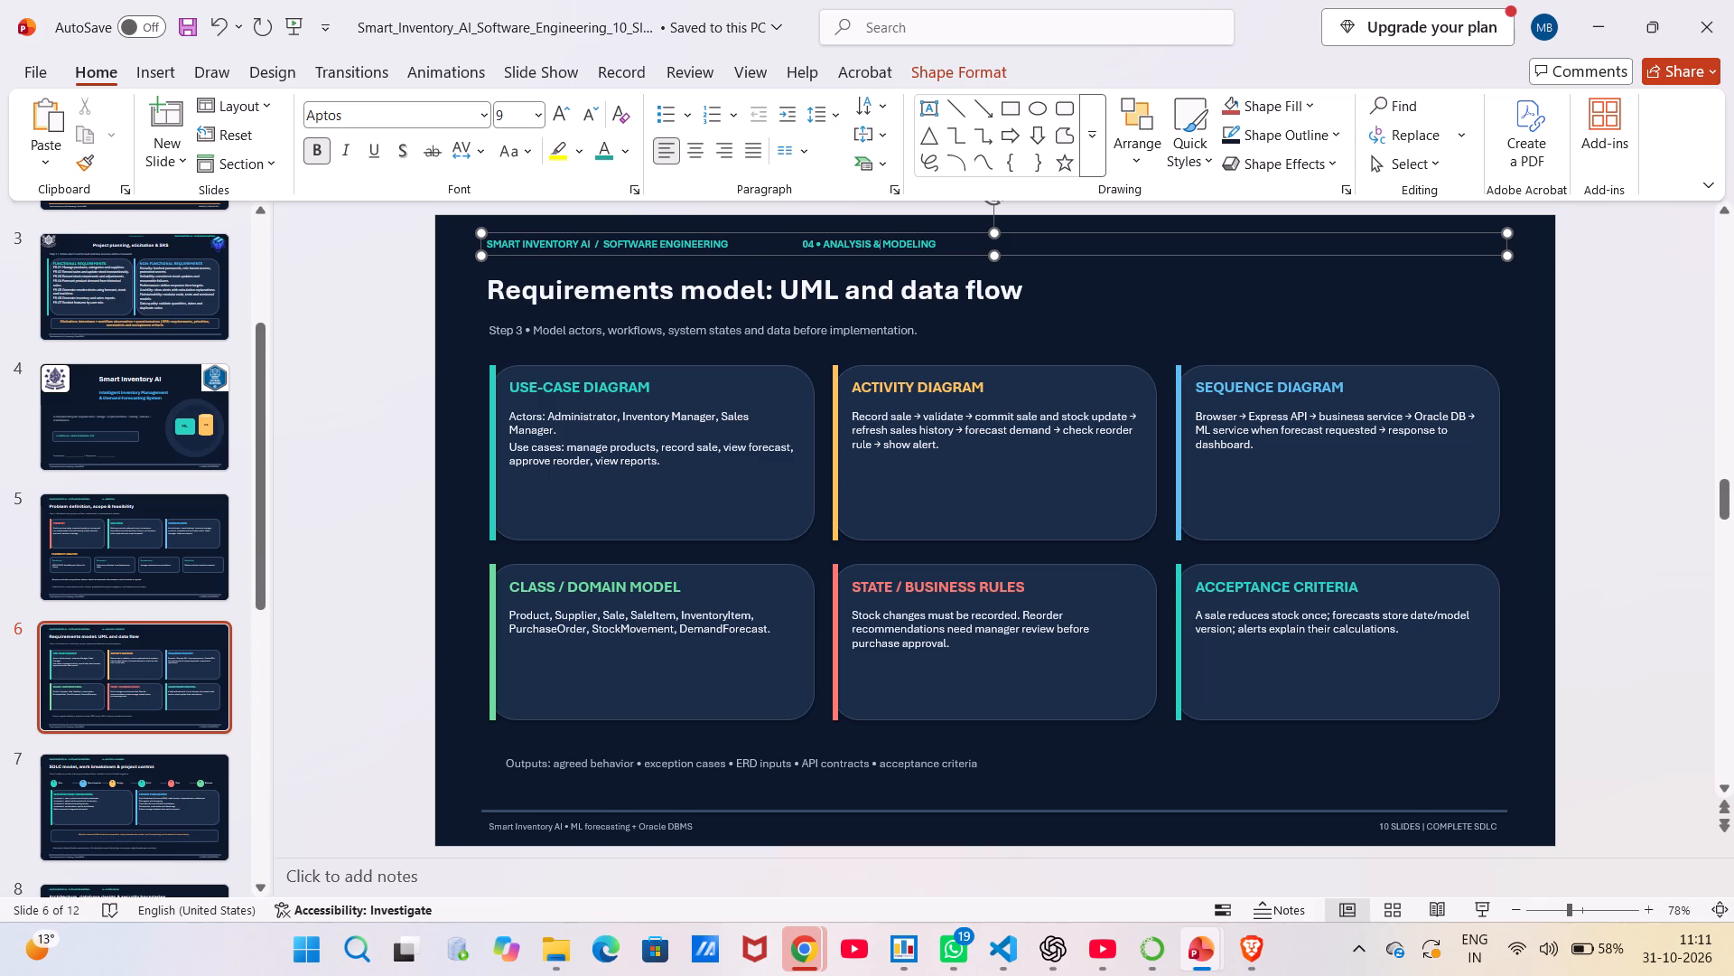
{"action": "double_click", "coordinate": [945, 242]}
{"action": "left_click", "coordinate": [945, 242]}
{"action": "left_click_drag", "start_coordinate": [942, 241], "coordinate": [1028, 245]}
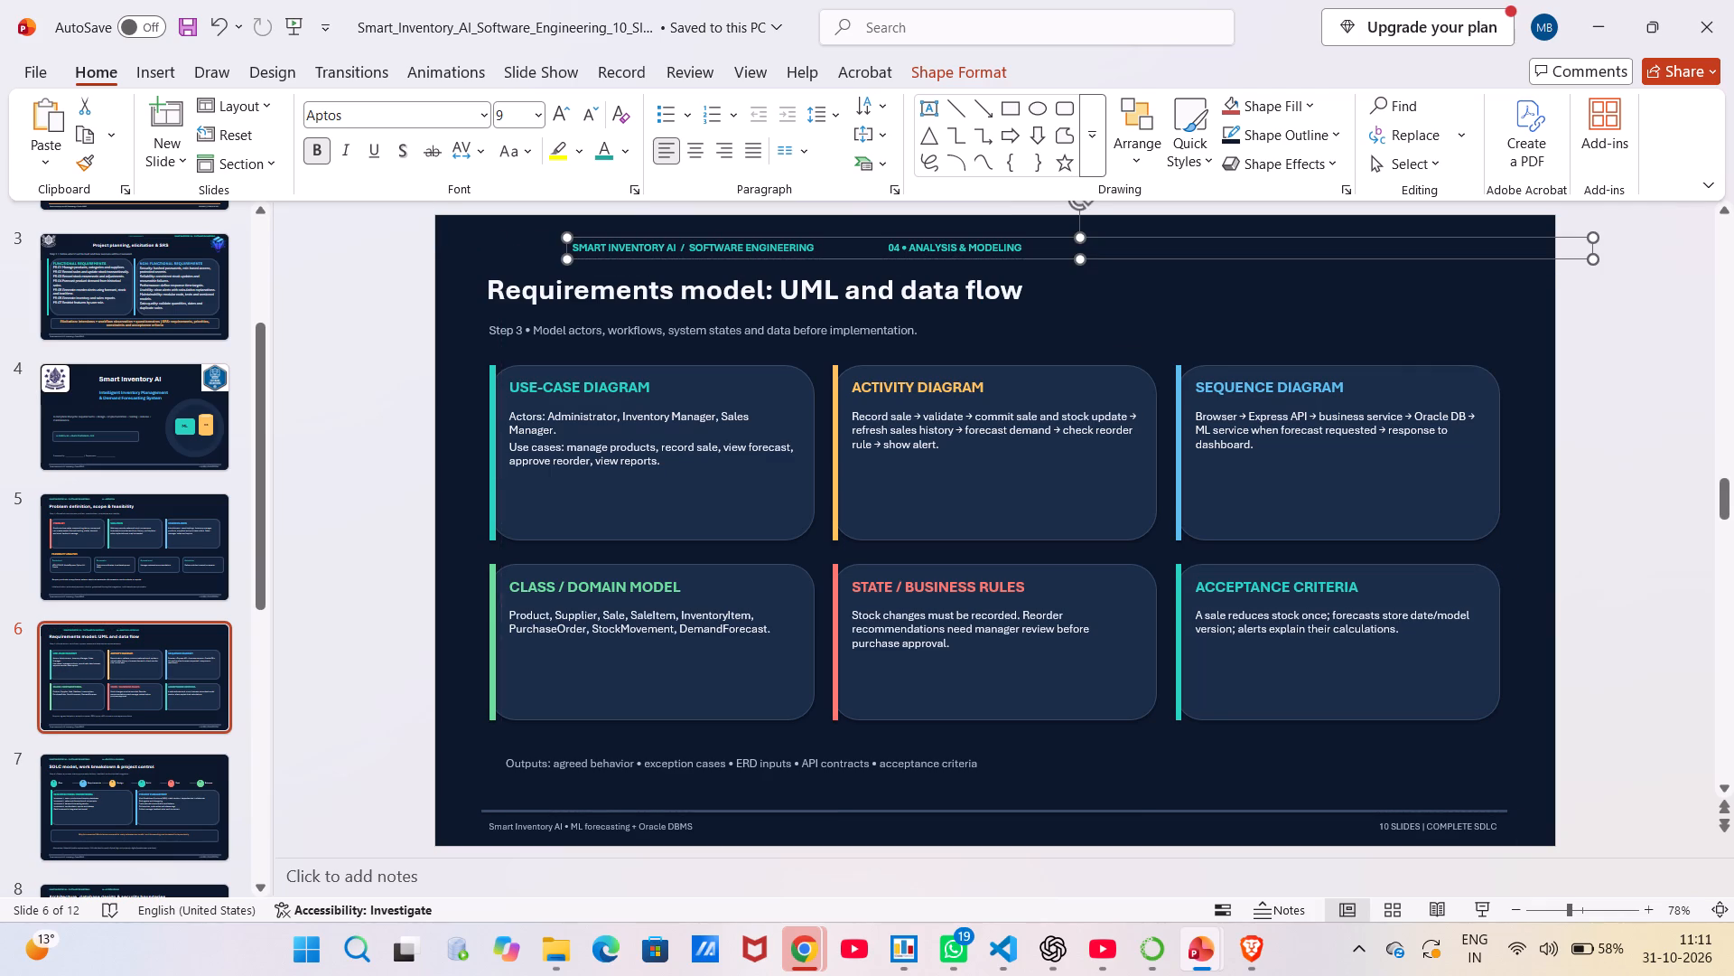
Copy the "04 • ANALYSIS & MODELING" label from the header text box on slide 6.
{"action": "left_click", "coordinate": [1005, 248]}
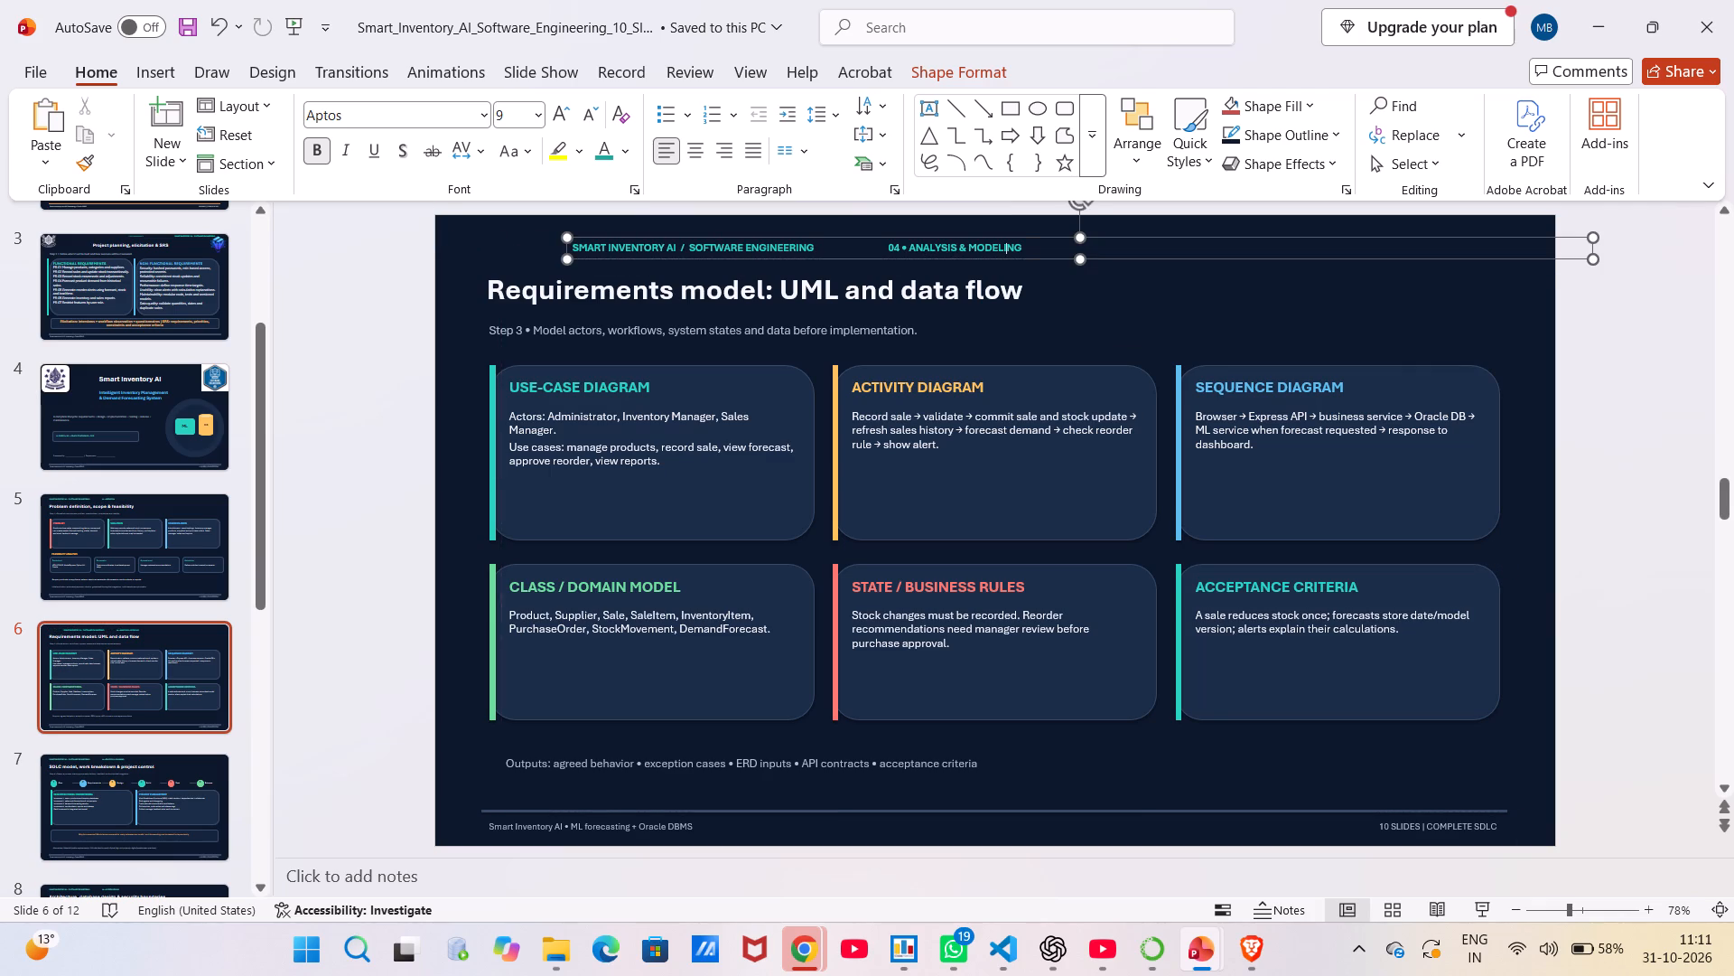
{"action": "key", "text": "ctrl+a"}
{"action": "left_click", "coordinate": [1021, 244]}
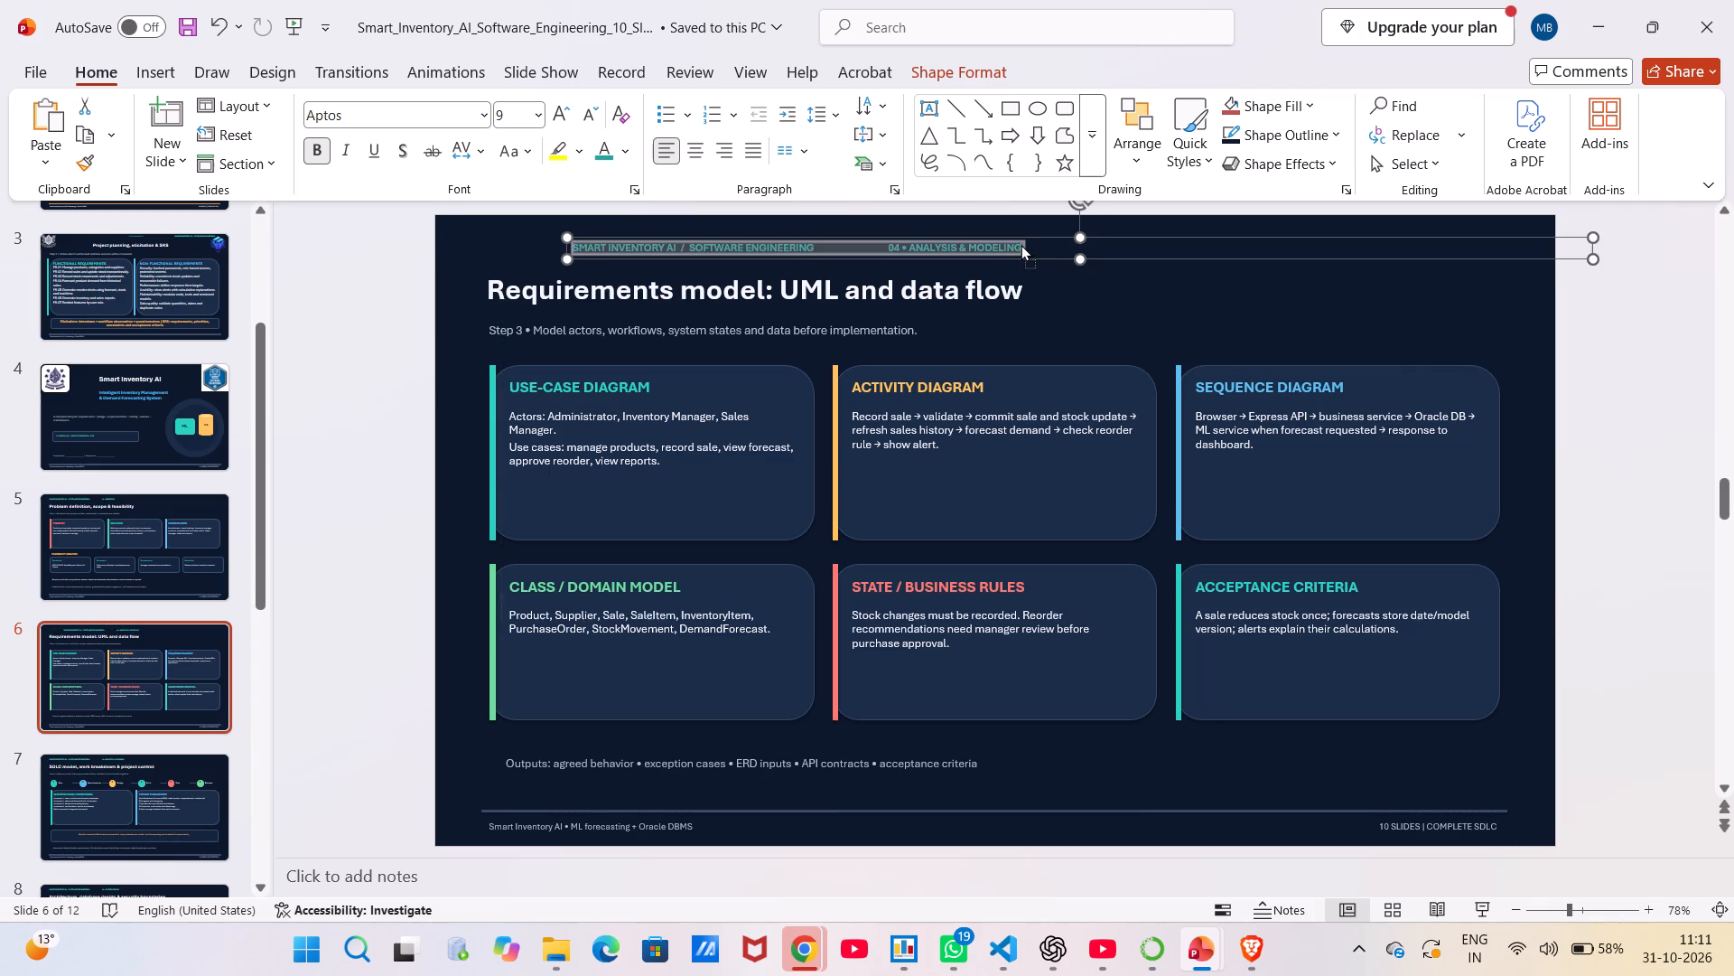
{"action": "left_click_drag", "start_coordinate": [1021, 244], "coordinate": [958, 249]}
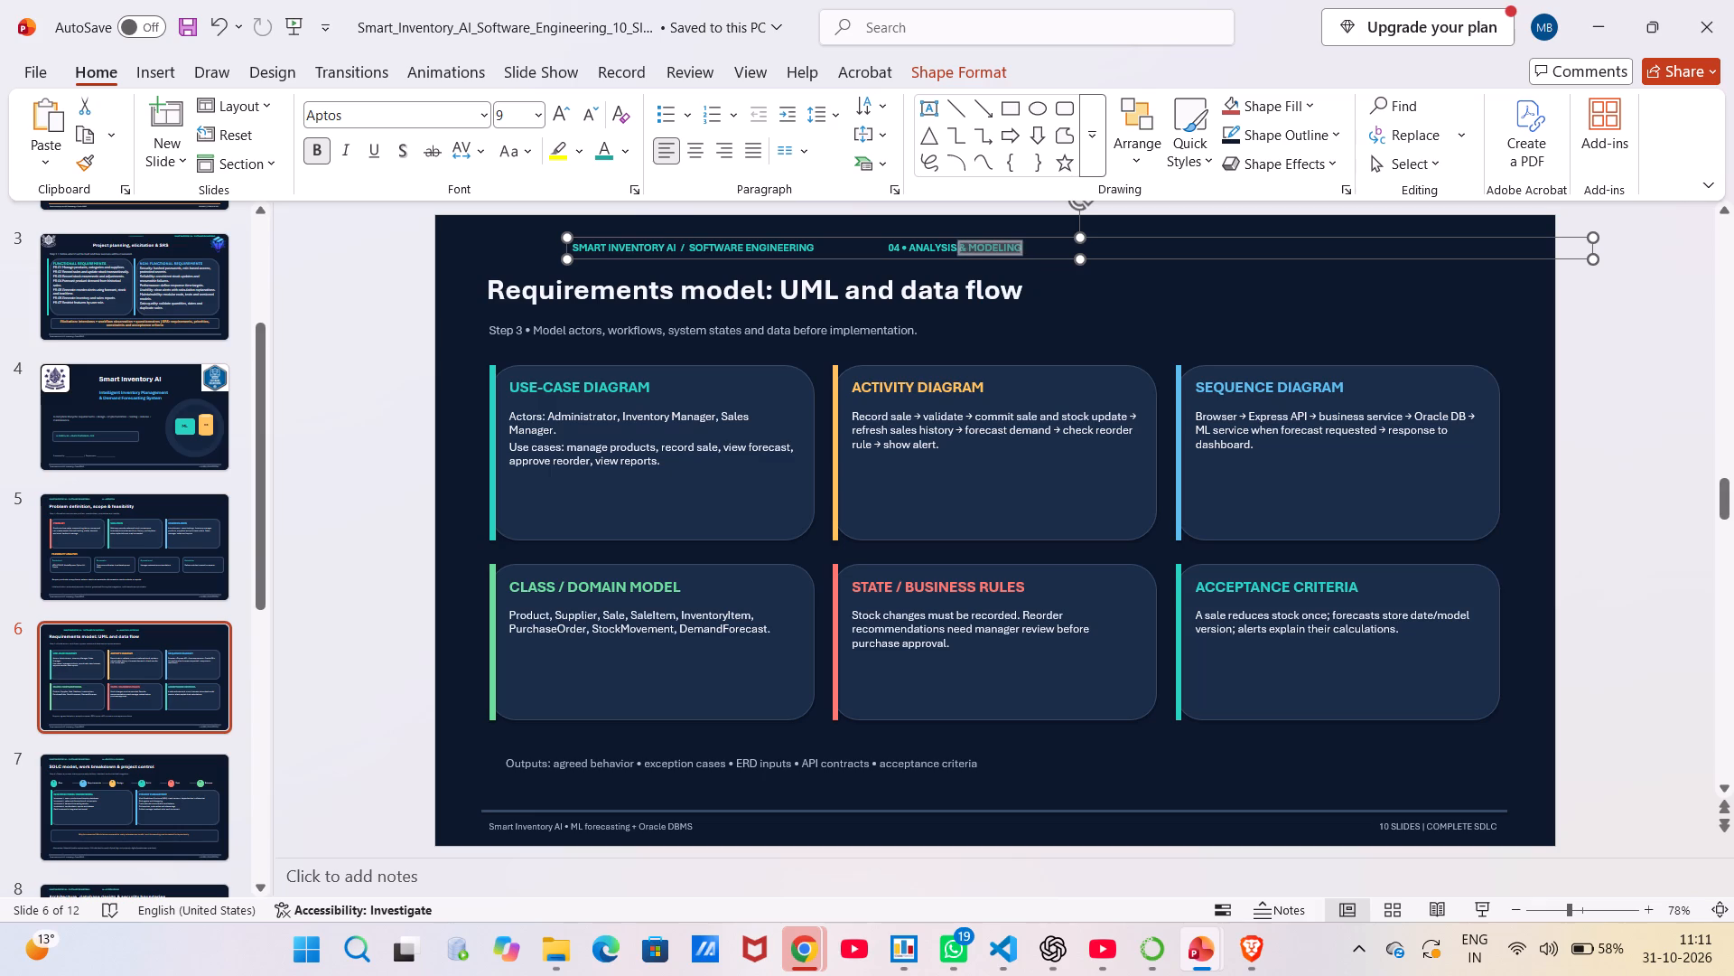
{"action": "left_click_drag", "start_coordinate": [958, 249], "coordinate": [897, 251]}
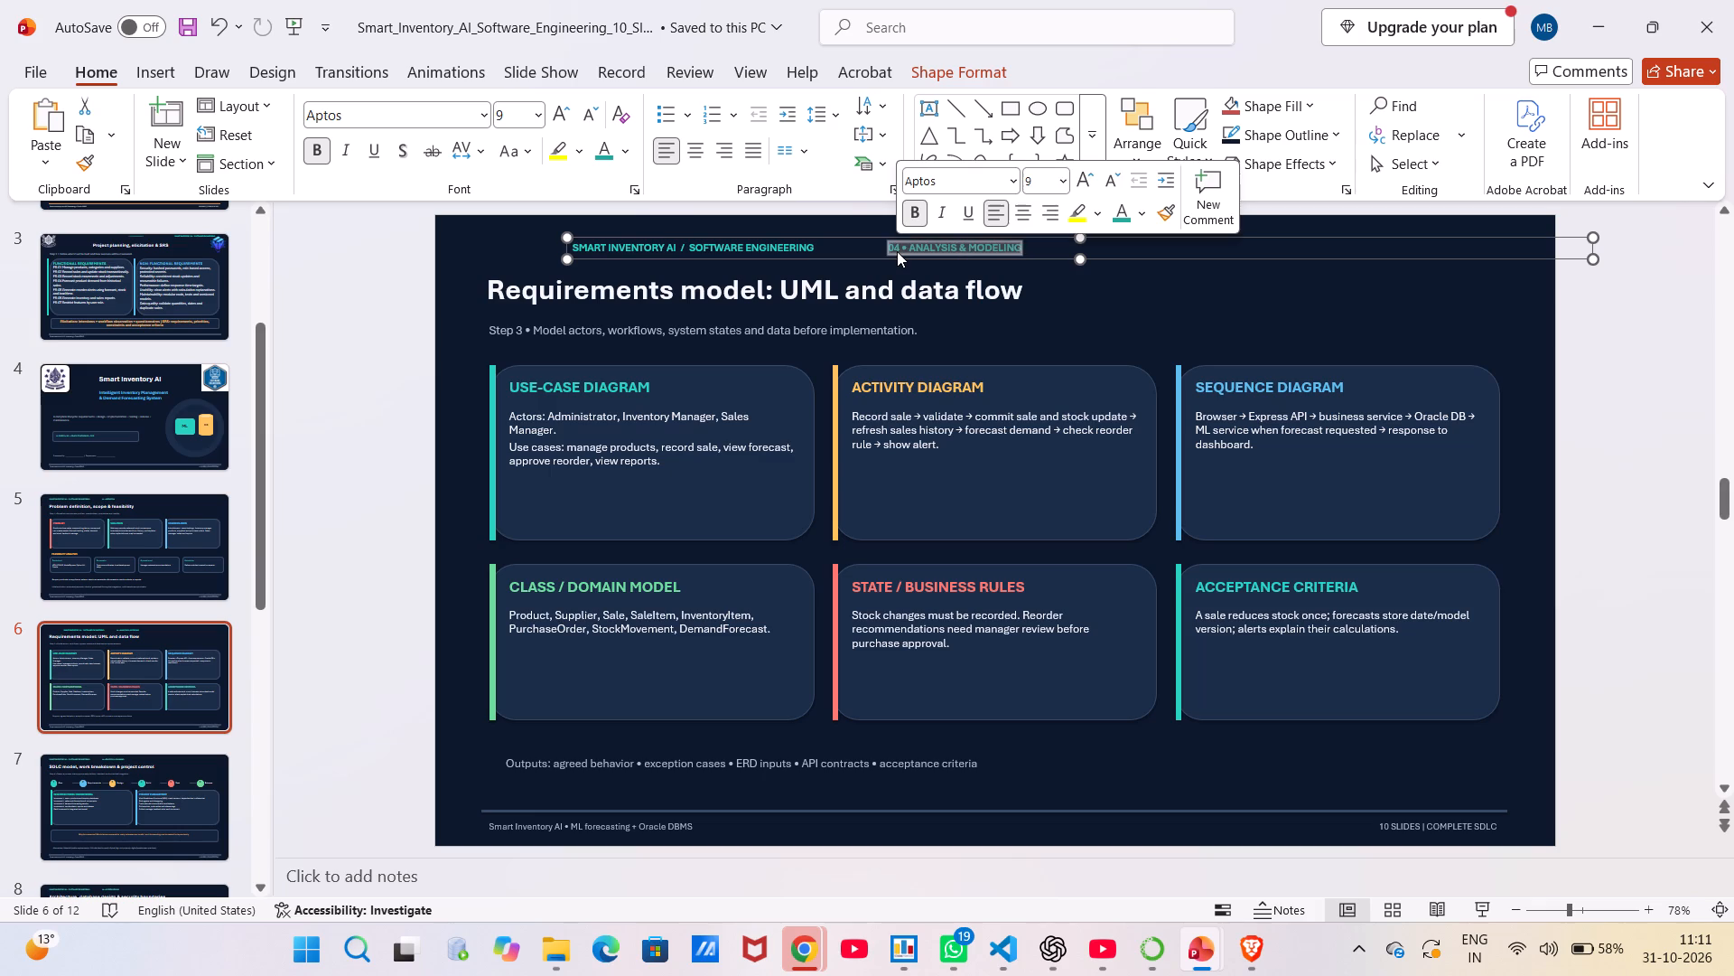
{"action": "key", "text": "ctrl+c"}
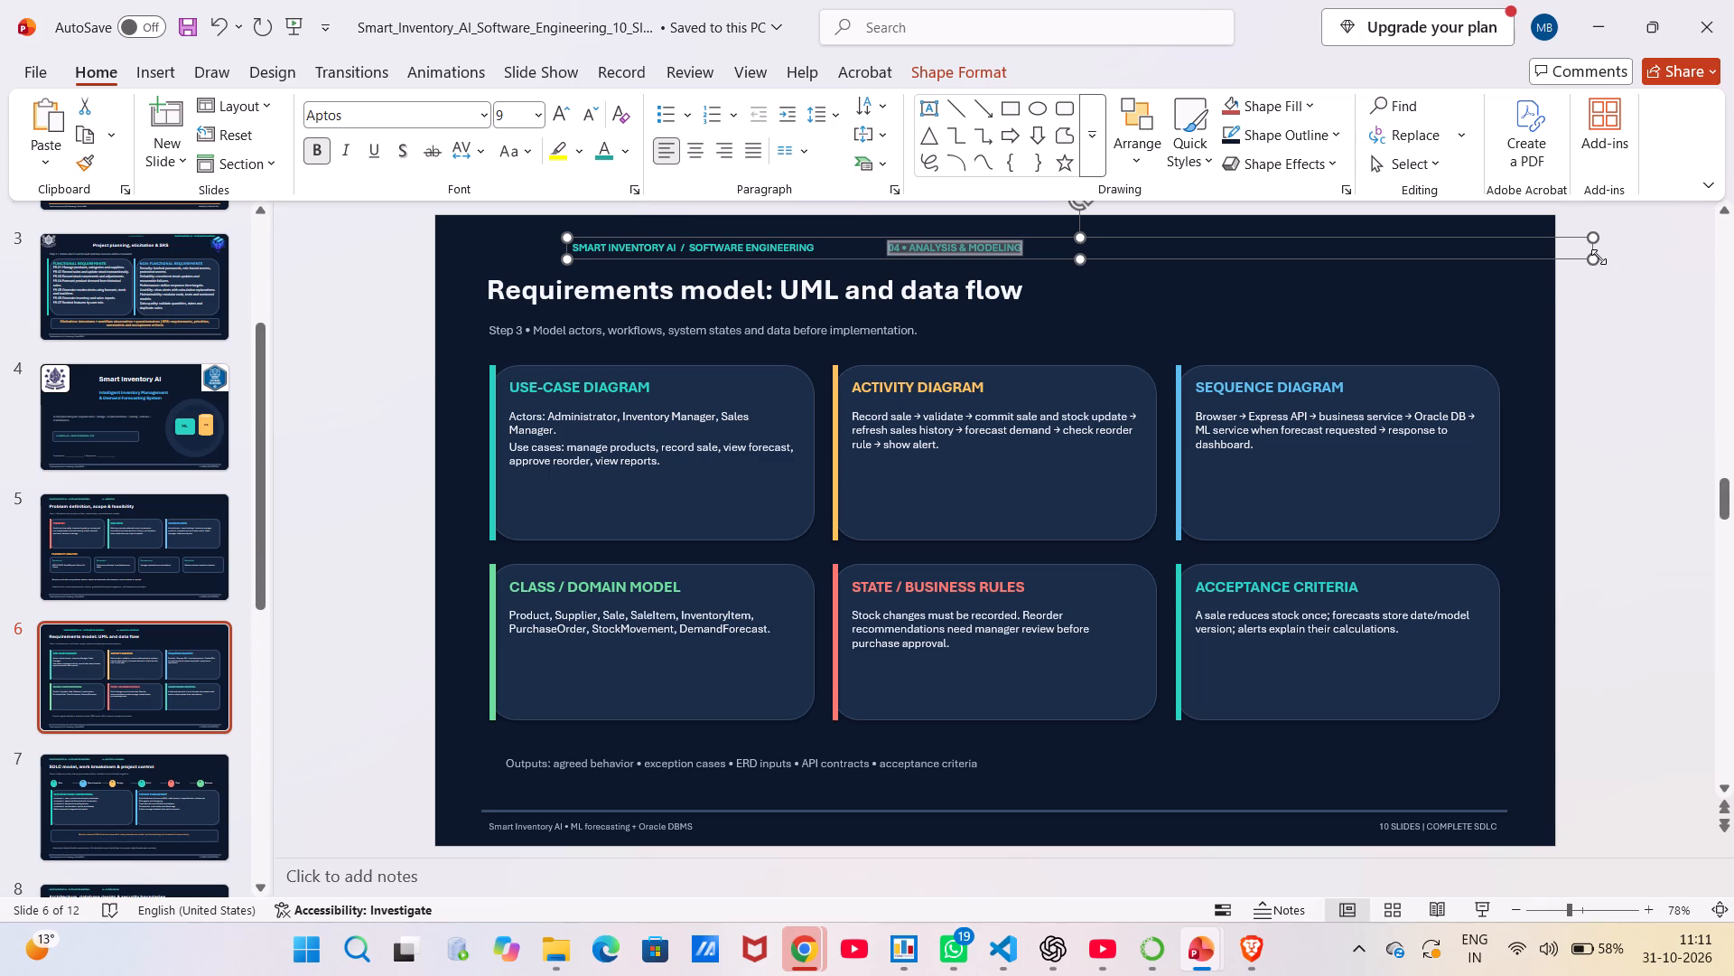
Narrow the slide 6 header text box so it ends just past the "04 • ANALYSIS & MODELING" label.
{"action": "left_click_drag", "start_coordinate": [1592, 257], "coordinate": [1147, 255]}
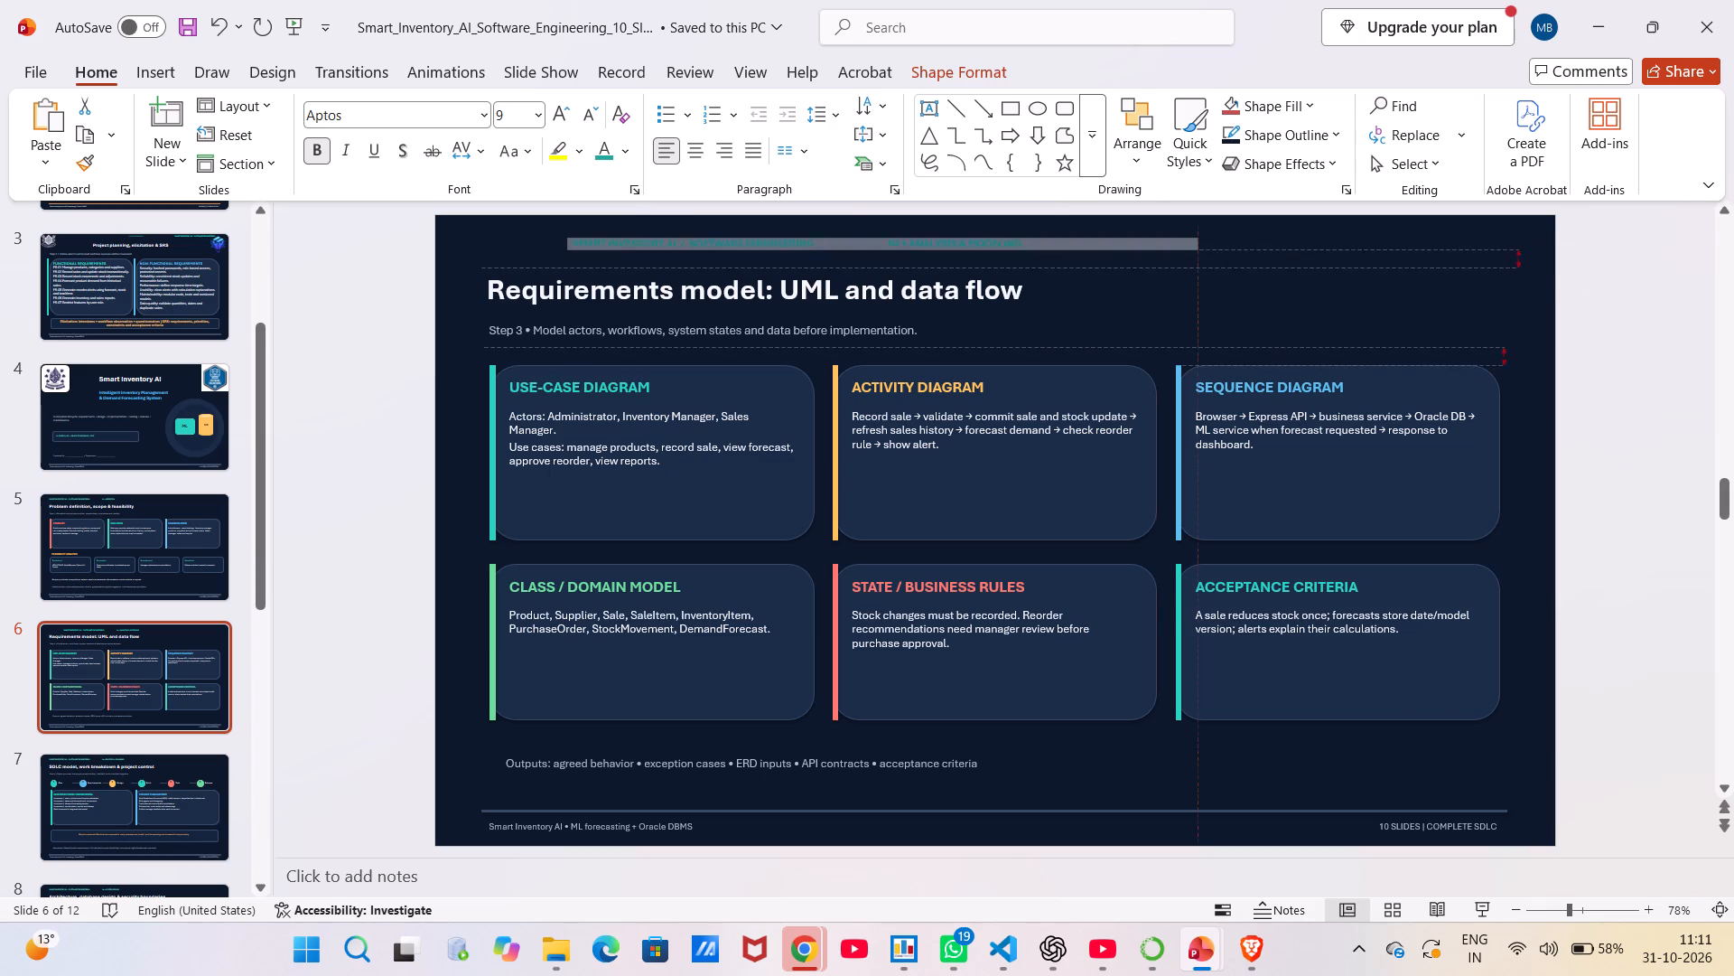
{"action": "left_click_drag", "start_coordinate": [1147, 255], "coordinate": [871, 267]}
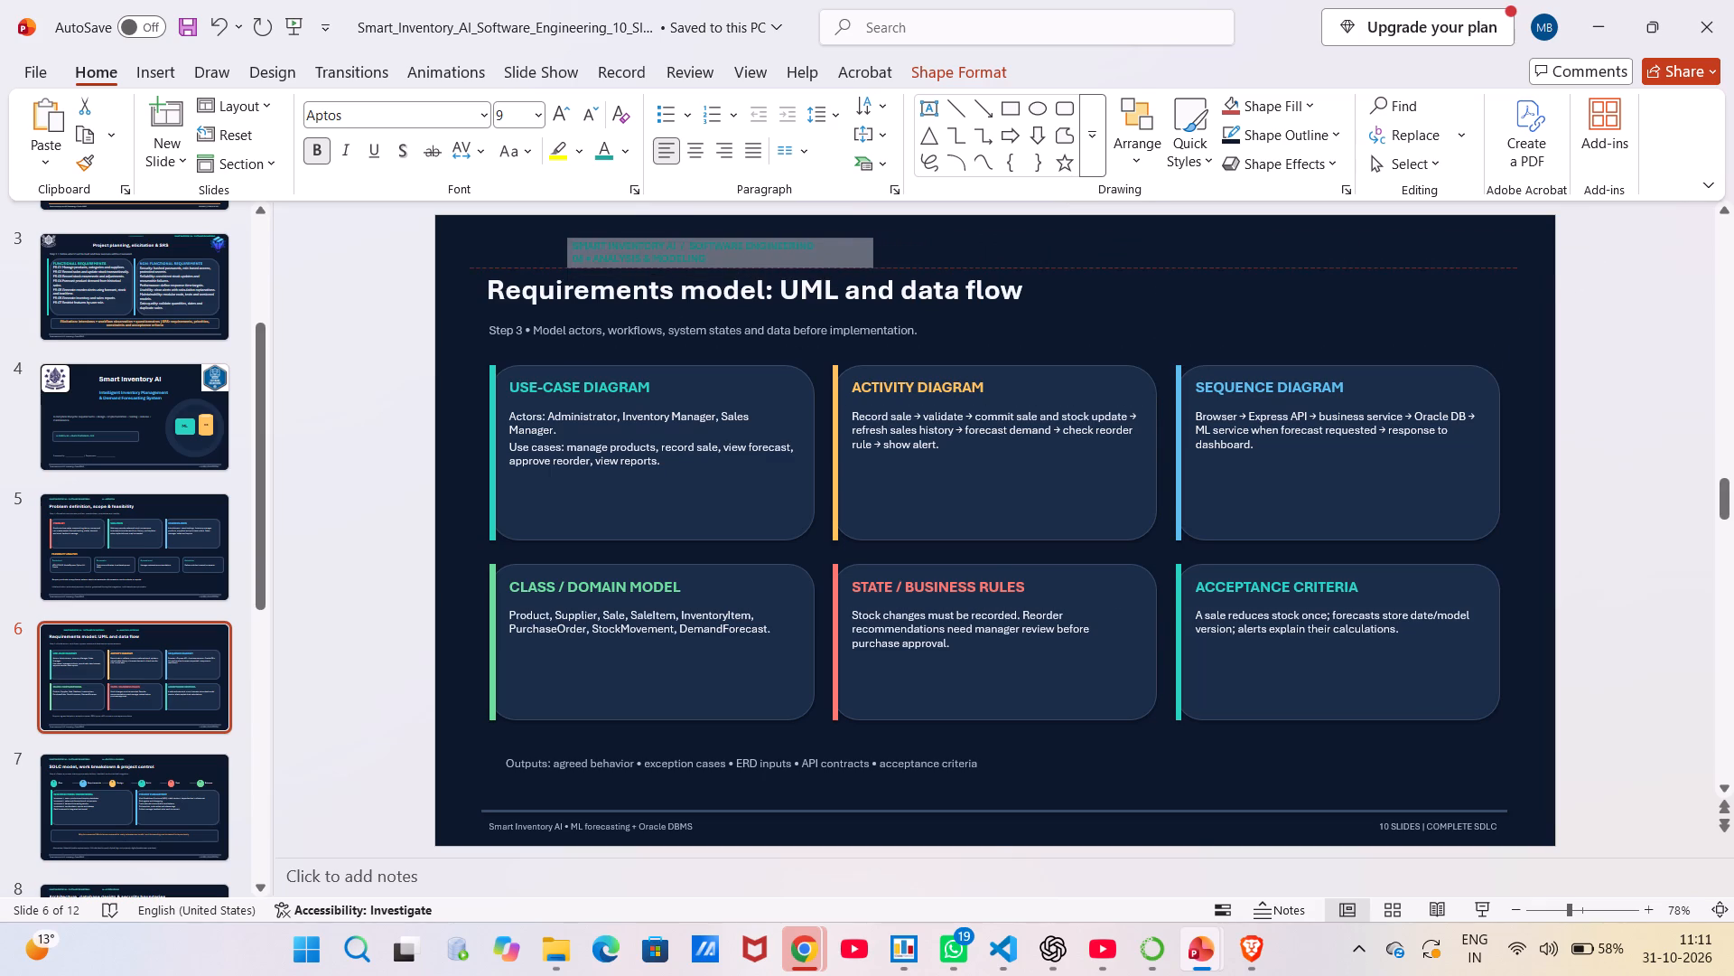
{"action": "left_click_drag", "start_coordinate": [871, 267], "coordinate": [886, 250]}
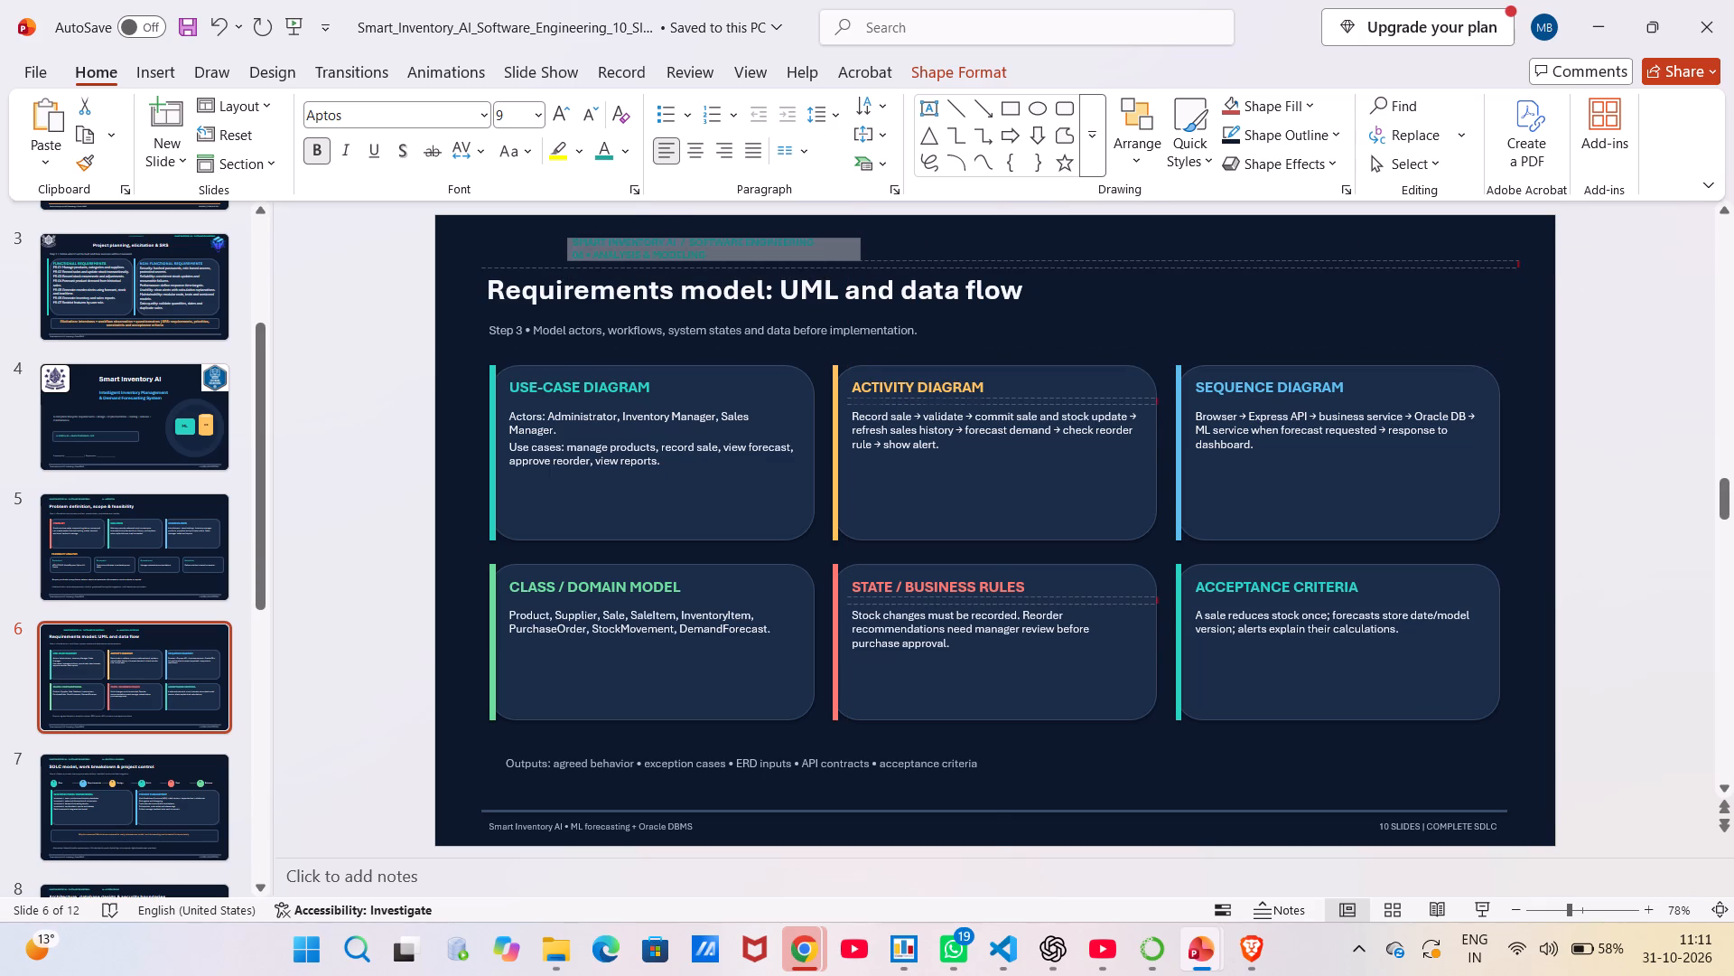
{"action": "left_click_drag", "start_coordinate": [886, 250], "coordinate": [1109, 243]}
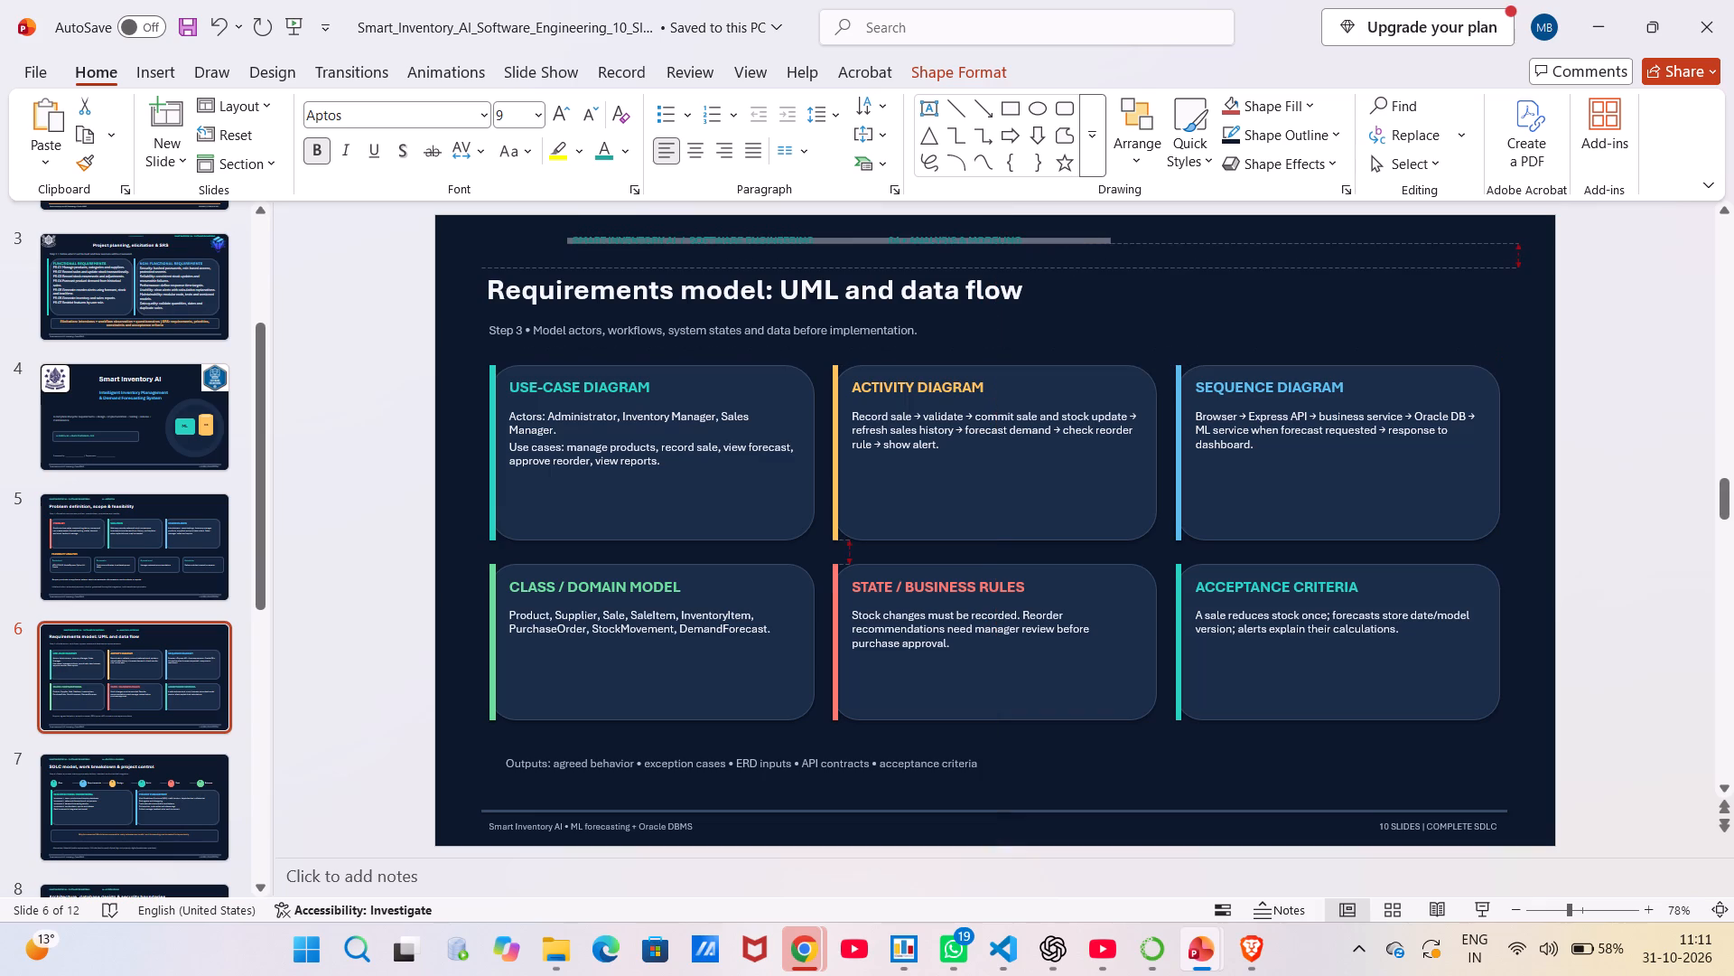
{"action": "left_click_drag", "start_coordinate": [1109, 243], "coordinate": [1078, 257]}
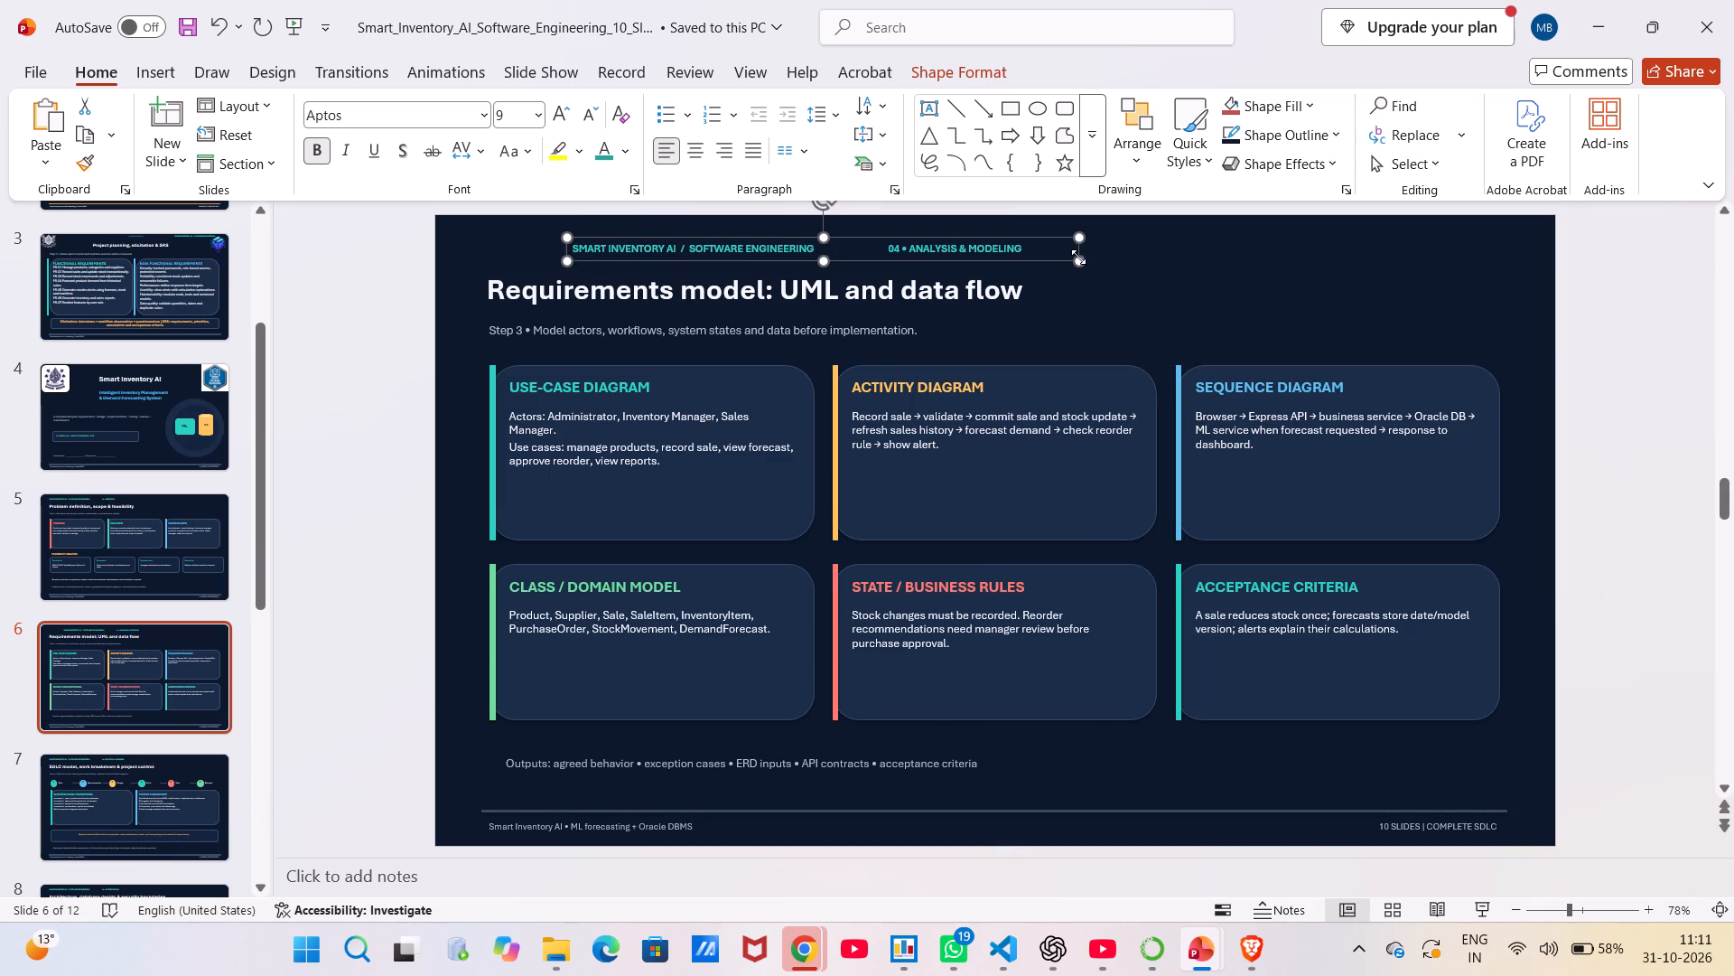
Delete "04 • ANALYSIS & MODELING" from the slide 6 header, leaving only "SMART INVENTORY AI / SOFTWARE ENGINEERING".
{"action": "left_click", "coordinate": [1003, 251]}
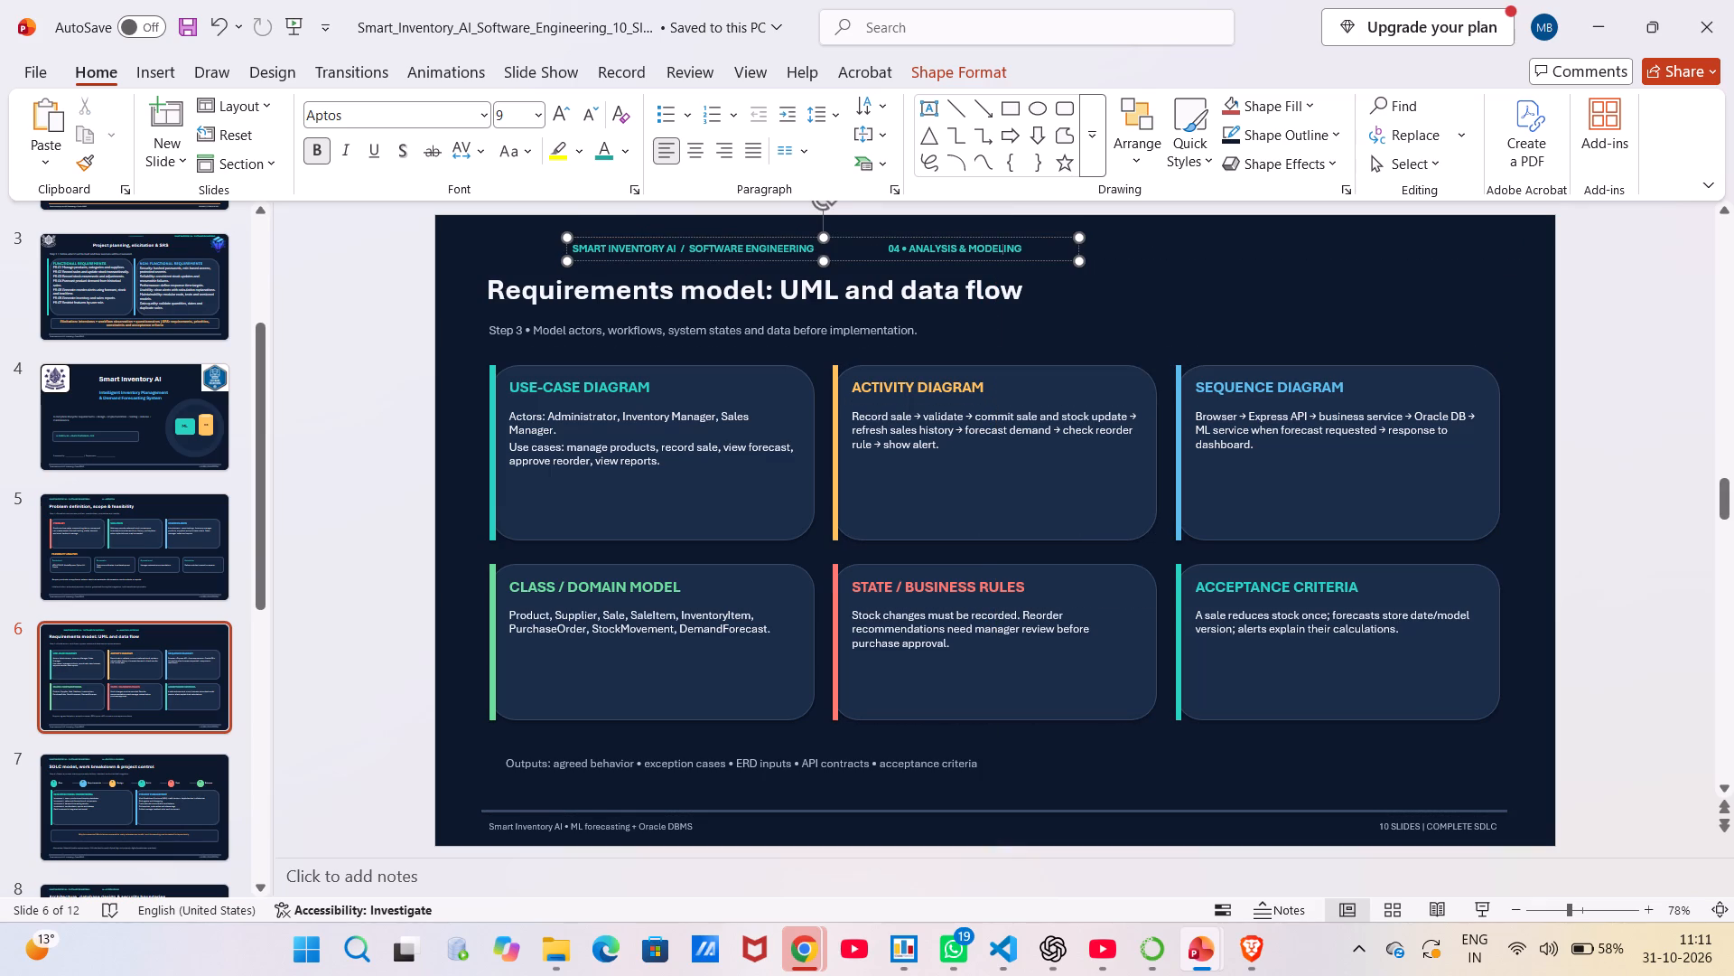
{"action": "left_click", "coordinate": [1021, 251]}
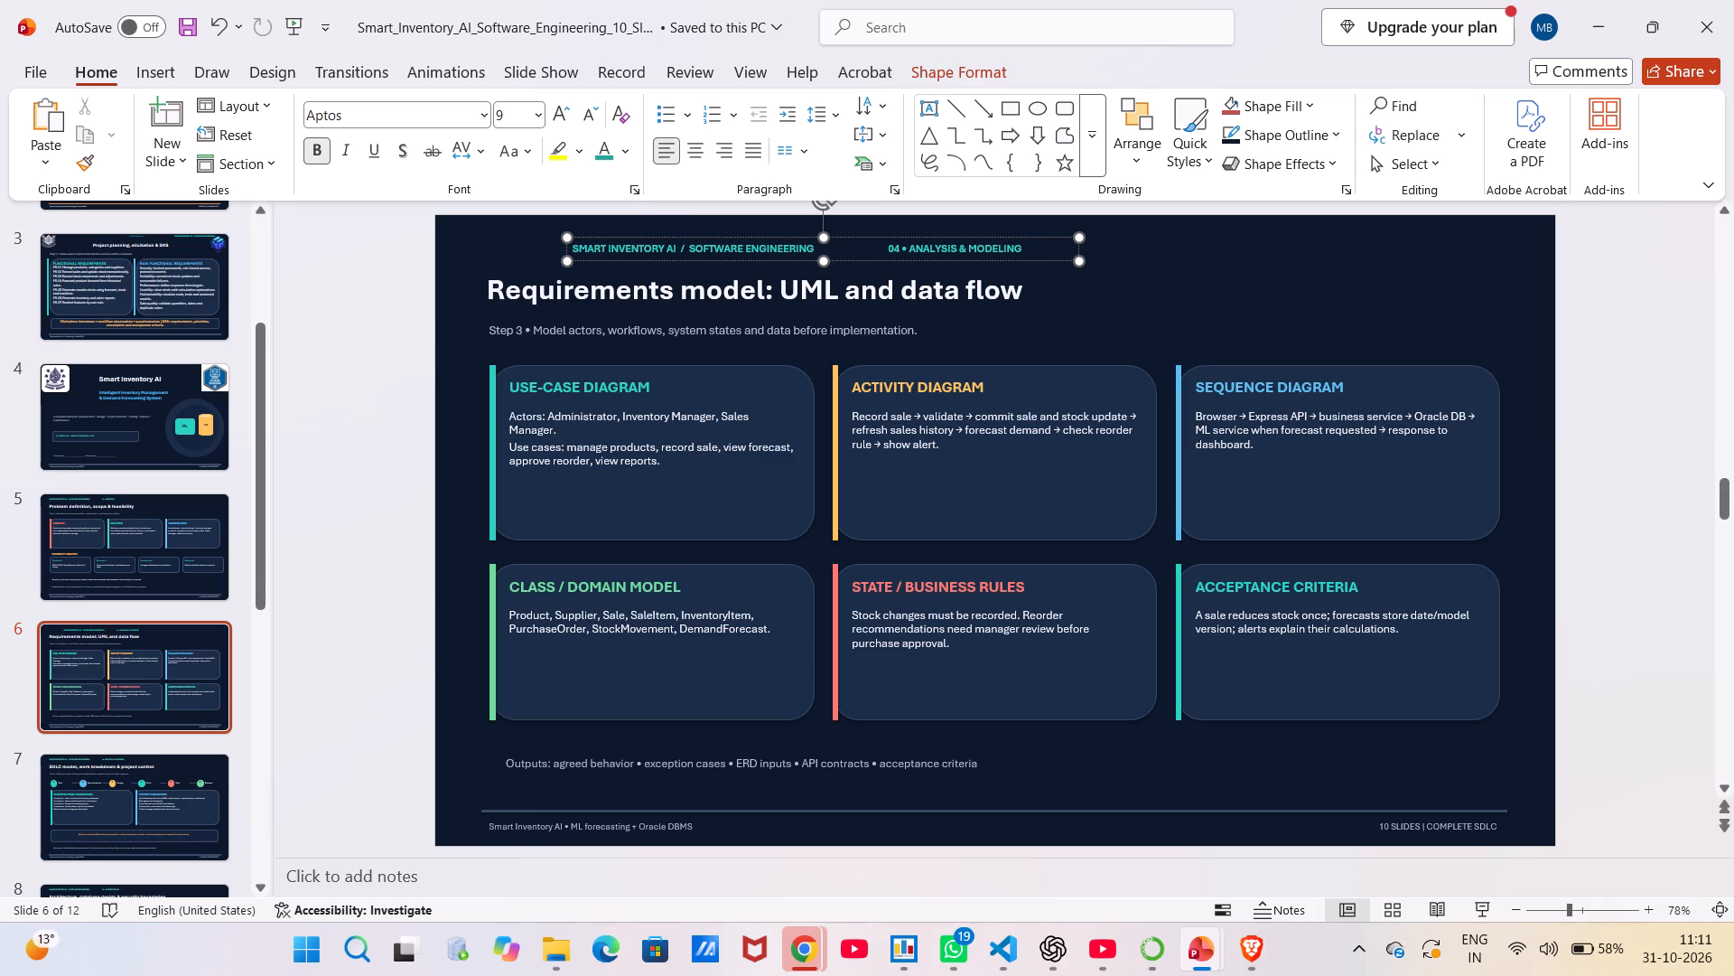
{"action": "left_click", "coordinate": [1019, 248]}
{"action": "key", "text": "BackSpace"}
{"action": "key", "text": "BackSpace"}
{"action": "key", "text": "BackSpace"}
{"action": "key", "text": "BackSpace"}
{"action": "key", "text": "BackSpace"}
{"action": "key", "text": "BackSpace"}
{"action": "key", "text": "BackSpace"}
{"action": "key", "text": "BackSpace"}
{"action": "key", "text": "BackSpace"}
{"action": "key", "text": "BackSpace"}
{"action": "key", "text": "BackSpace"}
{"action": "key", "text": "BackSpace"}
{"action": "key", "text": "BackSpace"}
{"action": "key", "text": "BackSpace"}
{"action": "key", "text": "BackSpace"}
{"action": "key", "text": "BackSpace"}
{"action": "key", "text": "BackSpace"}
{"action": "key", "text": "BackSpace"}
{"action": "key", "text": "BackSpace"}
{"action": "key", "text": "BackSpace"}
{"action": "key", "text": "BackSpace"}
{"action": "key", "text": "BackSpace"}
{"action": "key", "text": "BackSpace"}
{"action": "key", "text": "BackSpace"}
{"action": "key", "text": "BackSpace"}
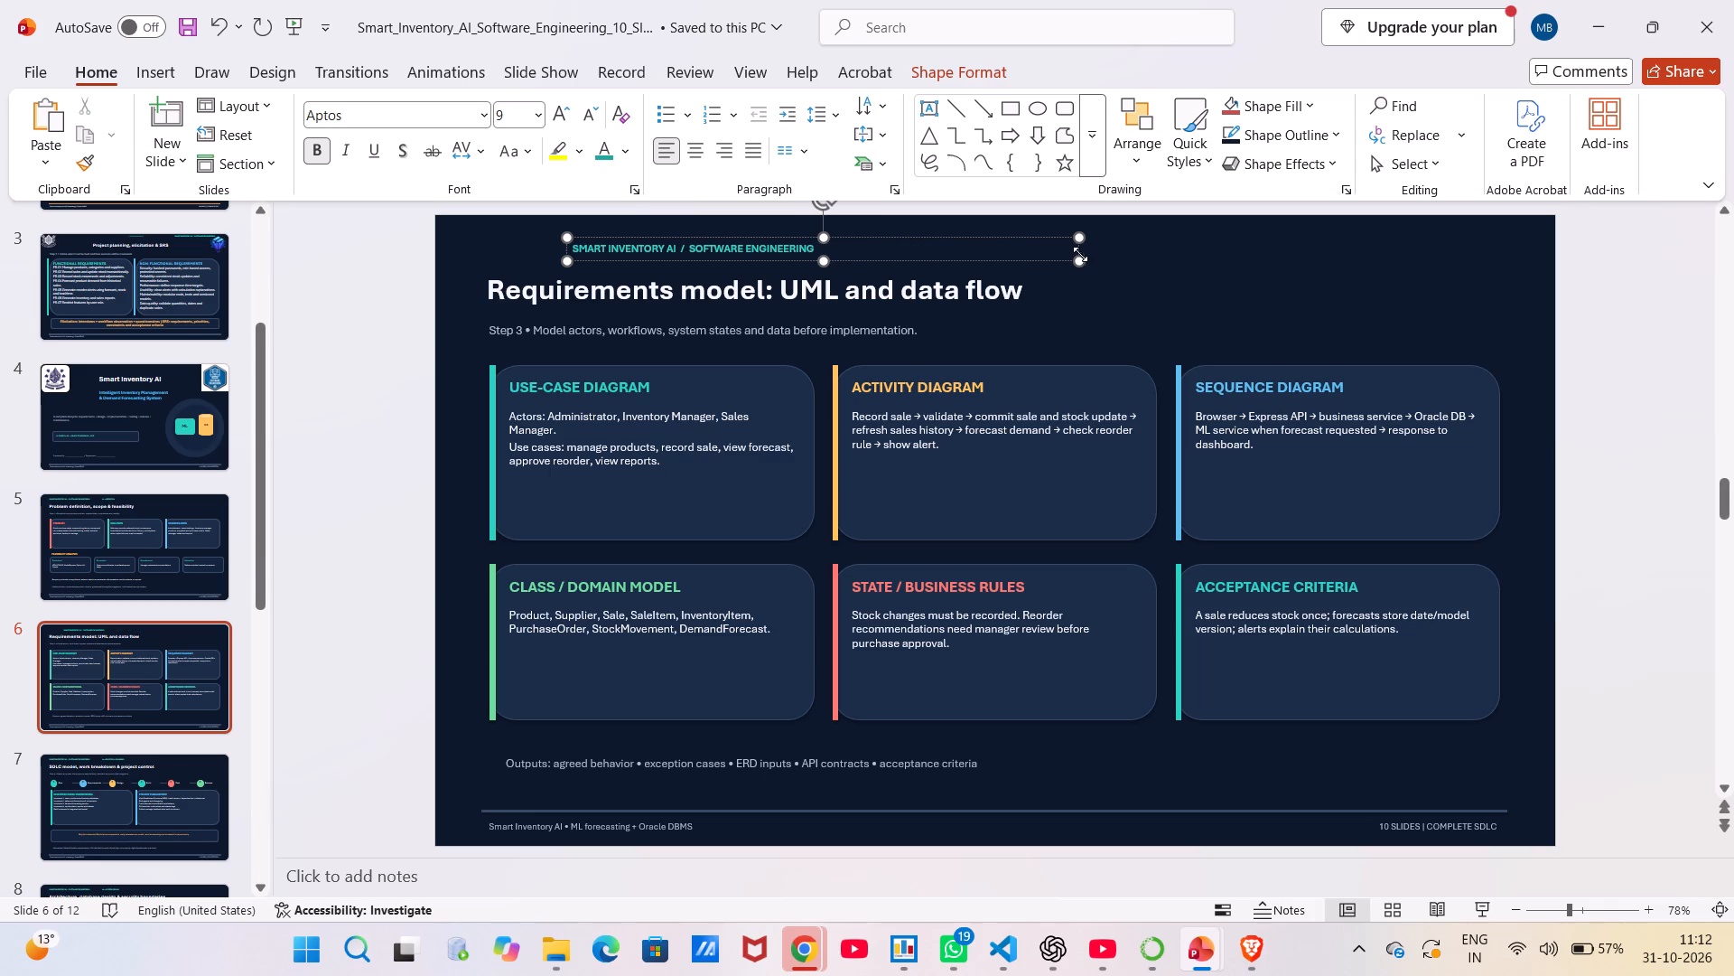
Narrow the slide 6 header text box to fit closely around "SMART INVENTORY AI / SOFTWARE ENGINEERING".
{"action": "left_click_drag", "start_coordinate": [1078, 263], "coordinate": [842, 262]}
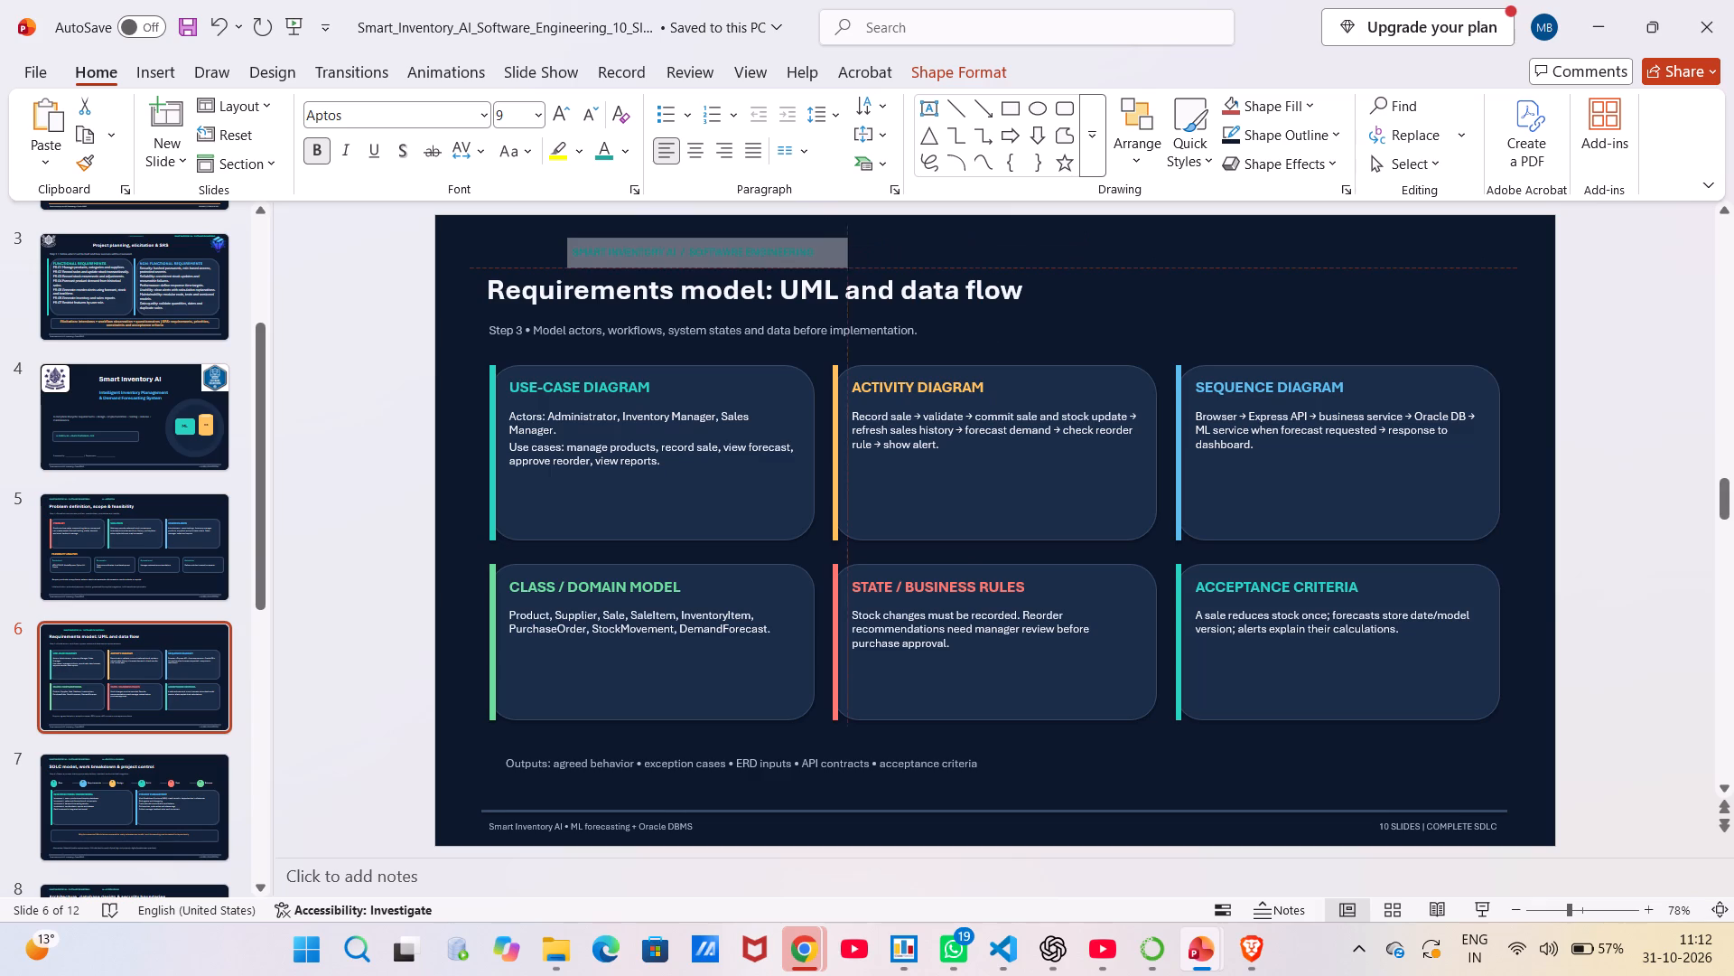
{"action": "left_click_drag", "start_coordinate": [842, 262], "coordinate": [822, 256]}
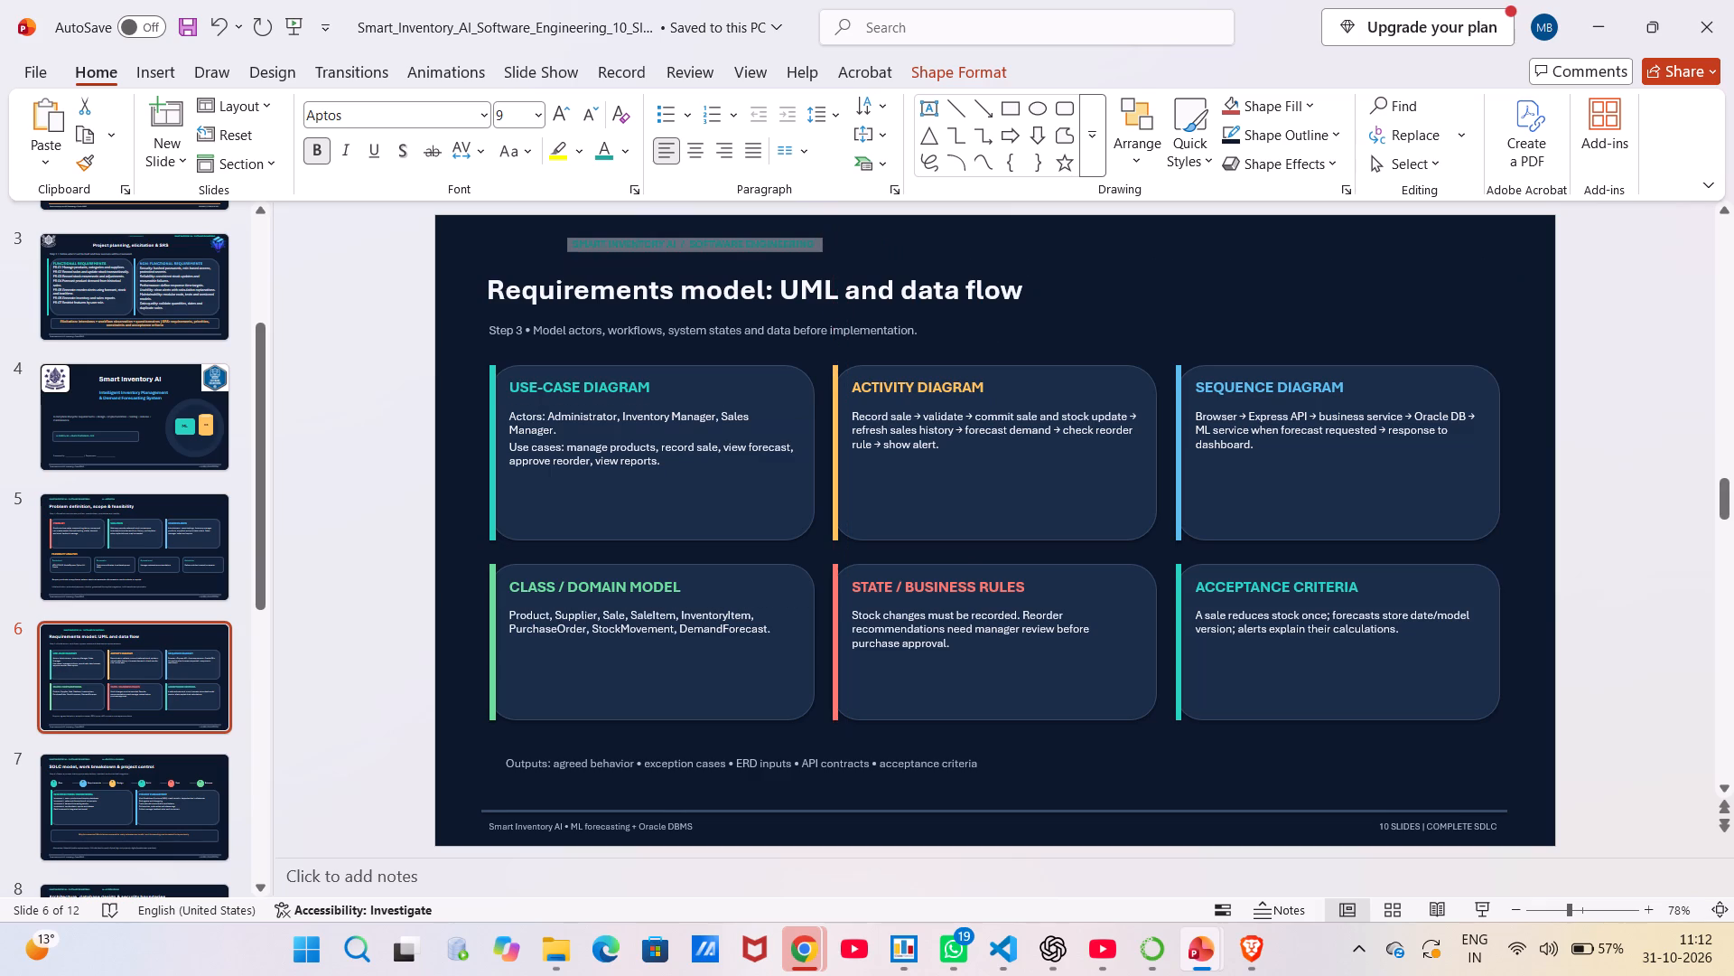
{"action": "left_click_drag", "start_coordinate": [822, 256], "coordinate": [827, 259]}
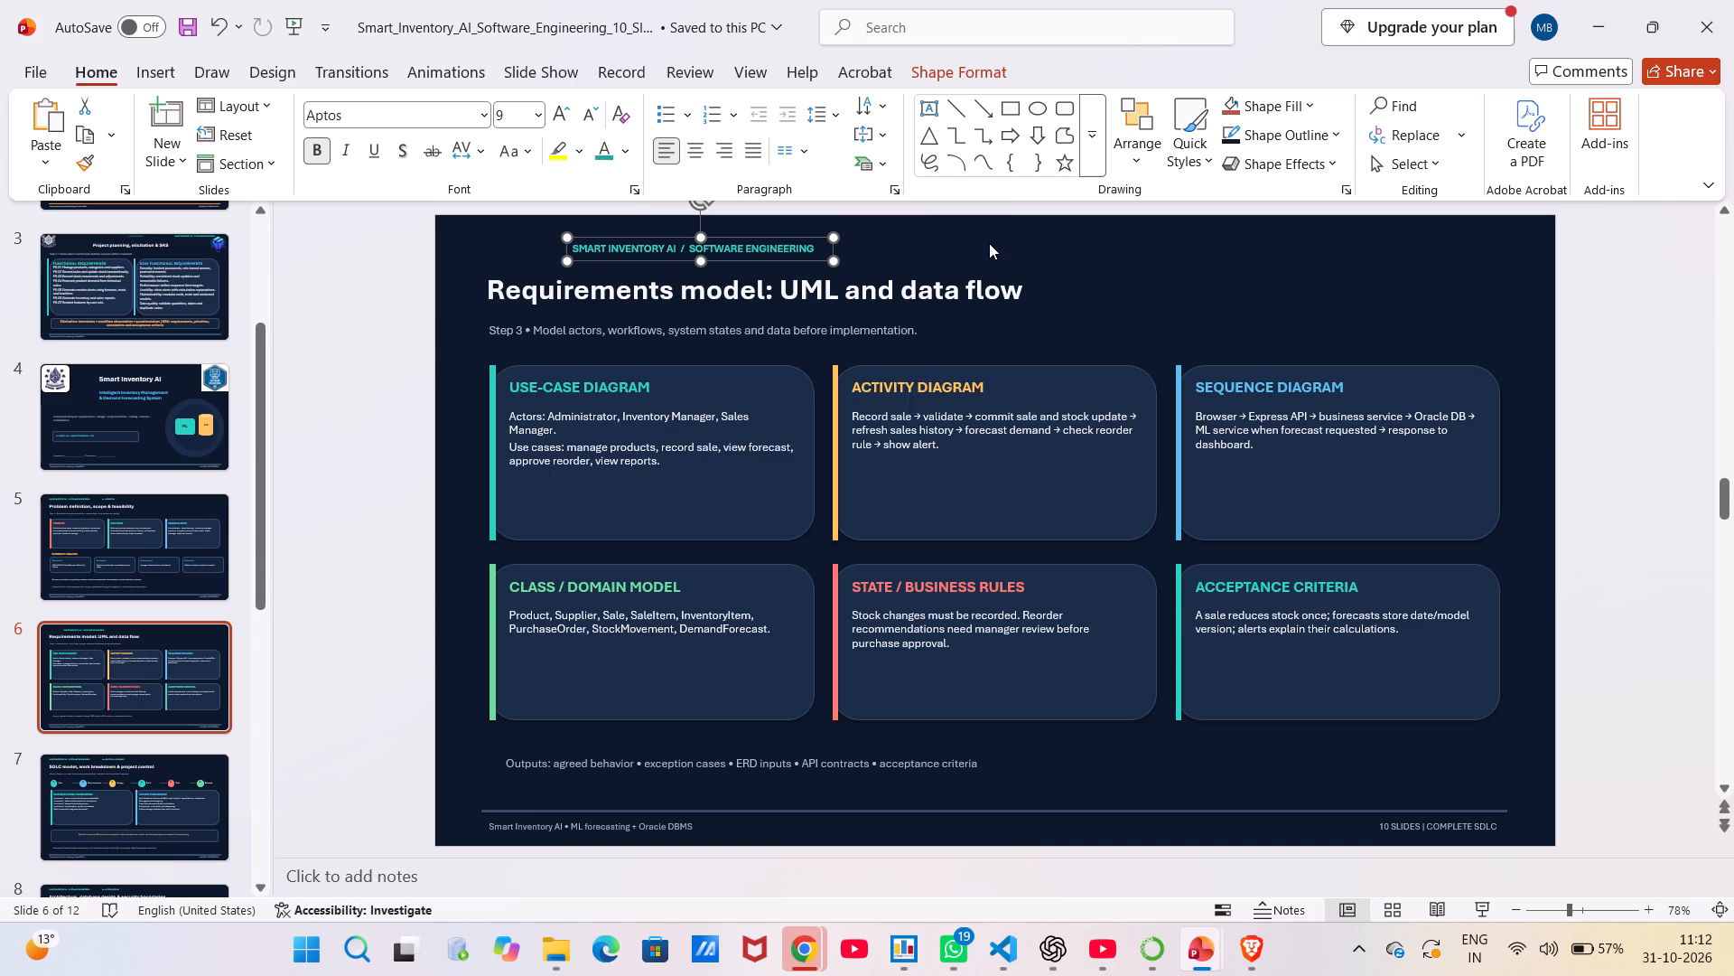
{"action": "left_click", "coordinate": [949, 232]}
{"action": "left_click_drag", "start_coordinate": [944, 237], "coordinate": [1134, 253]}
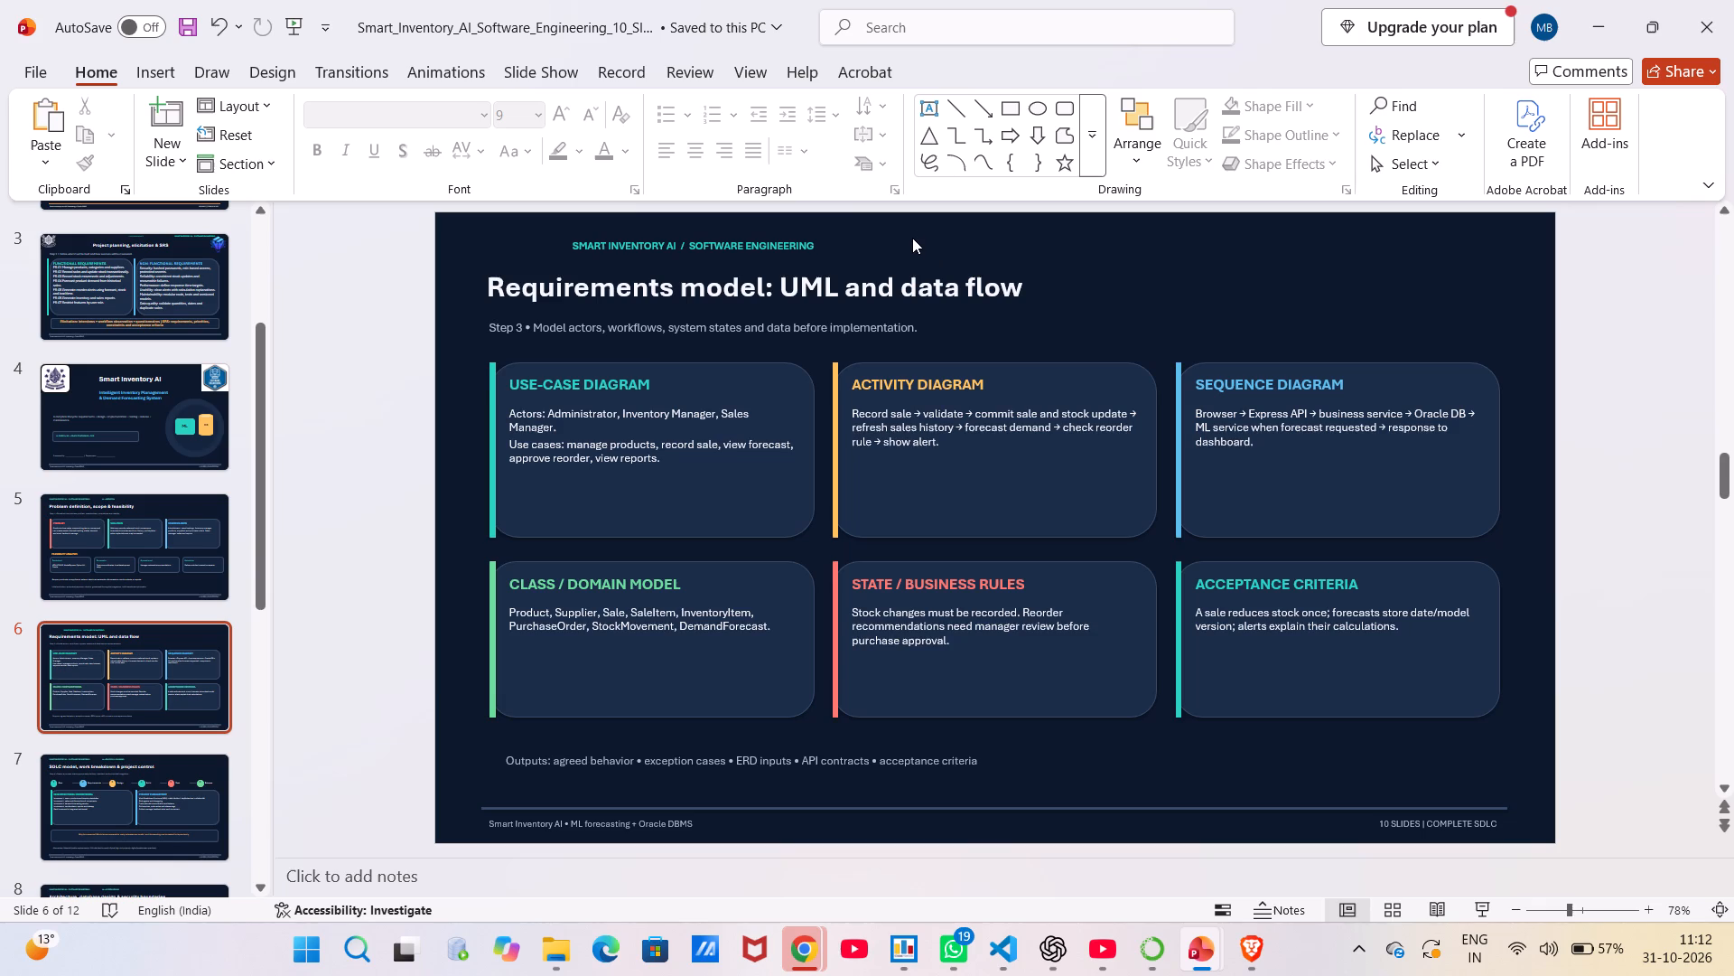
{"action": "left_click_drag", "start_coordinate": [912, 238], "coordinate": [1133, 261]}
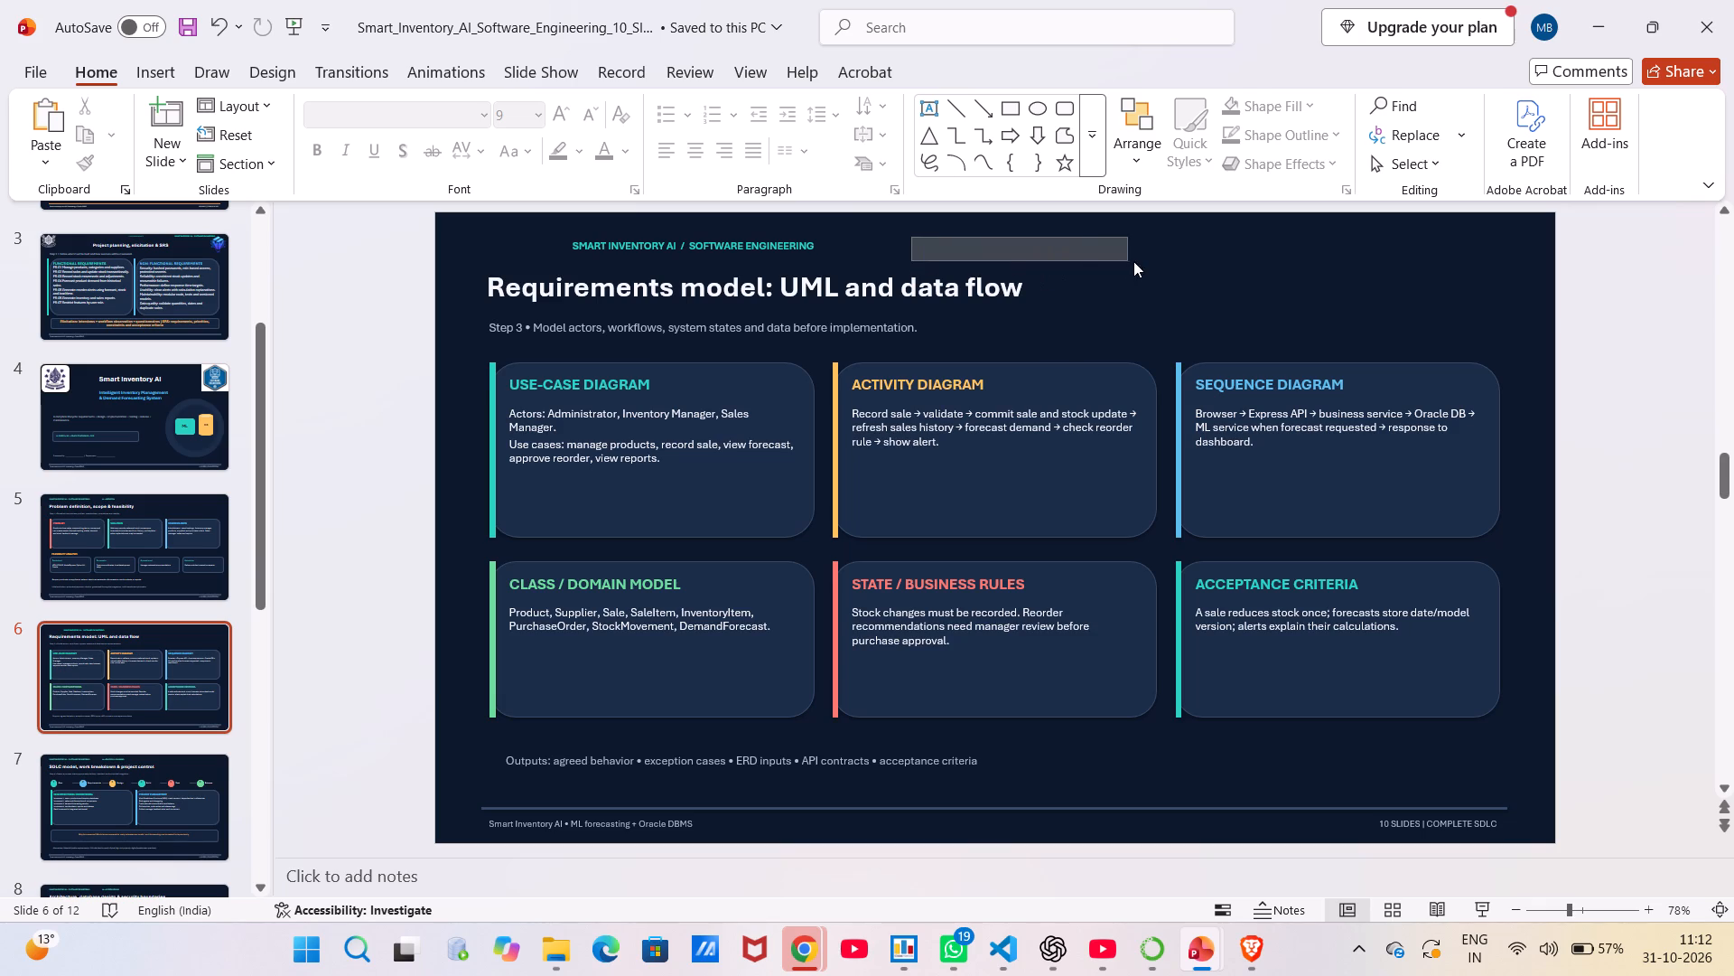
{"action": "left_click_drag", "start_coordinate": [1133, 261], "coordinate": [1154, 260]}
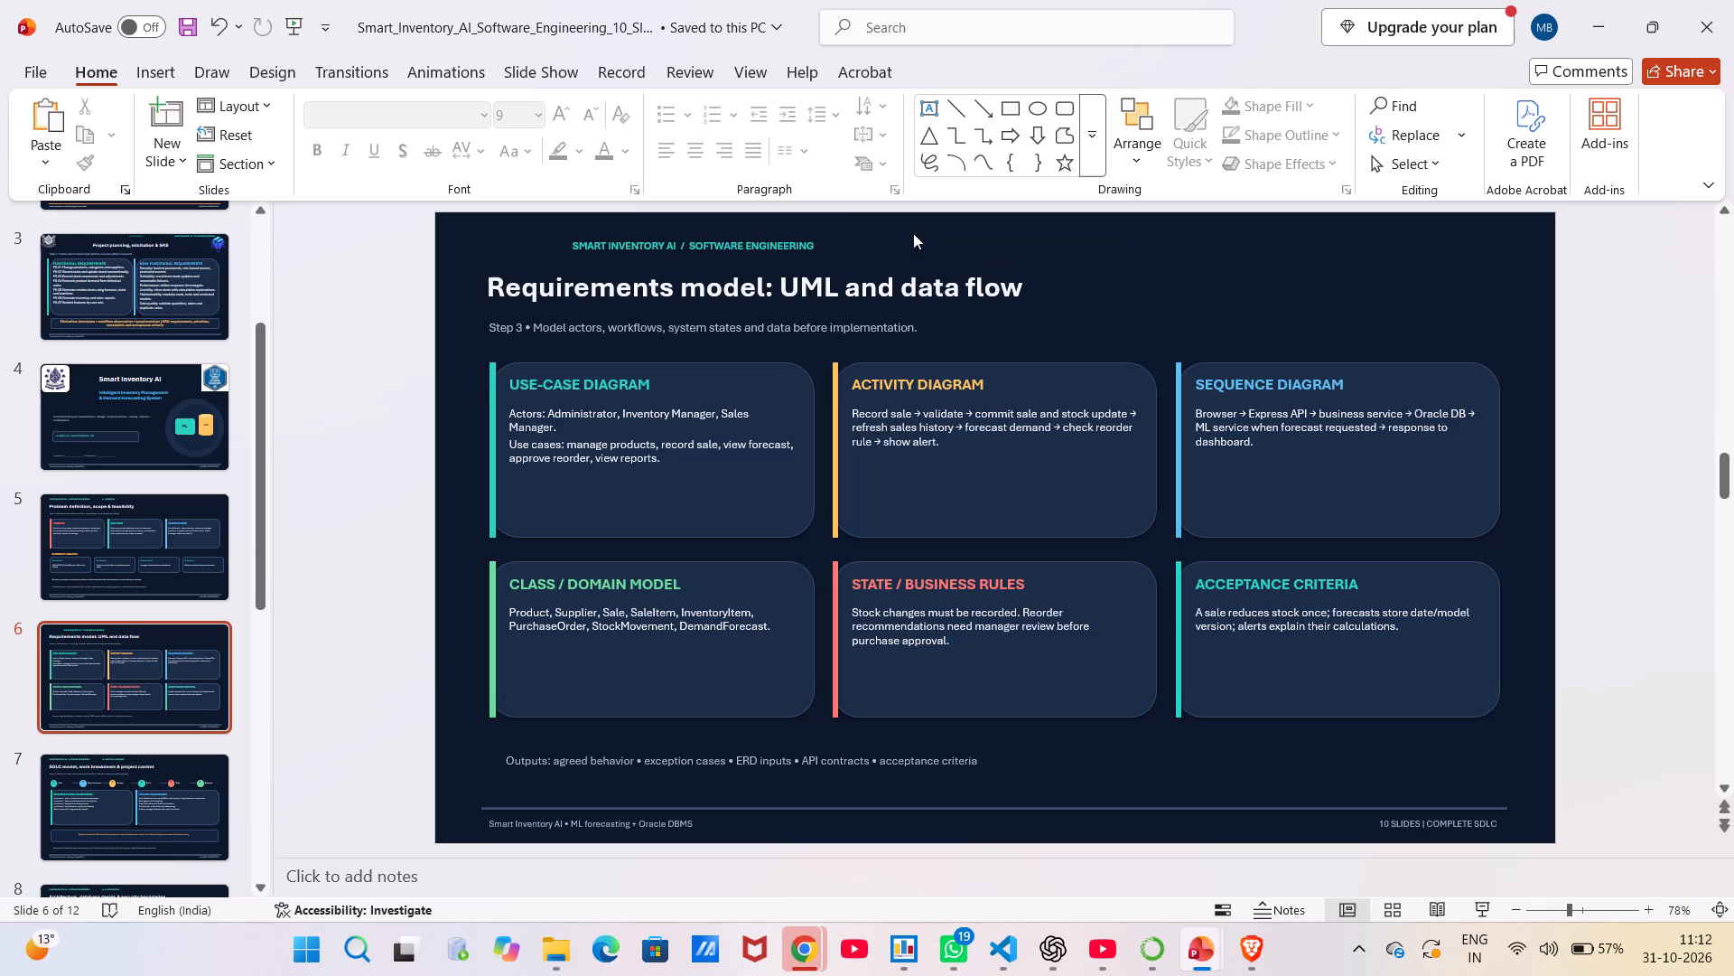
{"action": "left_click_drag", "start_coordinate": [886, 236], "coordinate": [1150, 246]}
Apply the Title Slide layout to slide 6.
{"action": "right_click", "coordinate": [960, 222]}
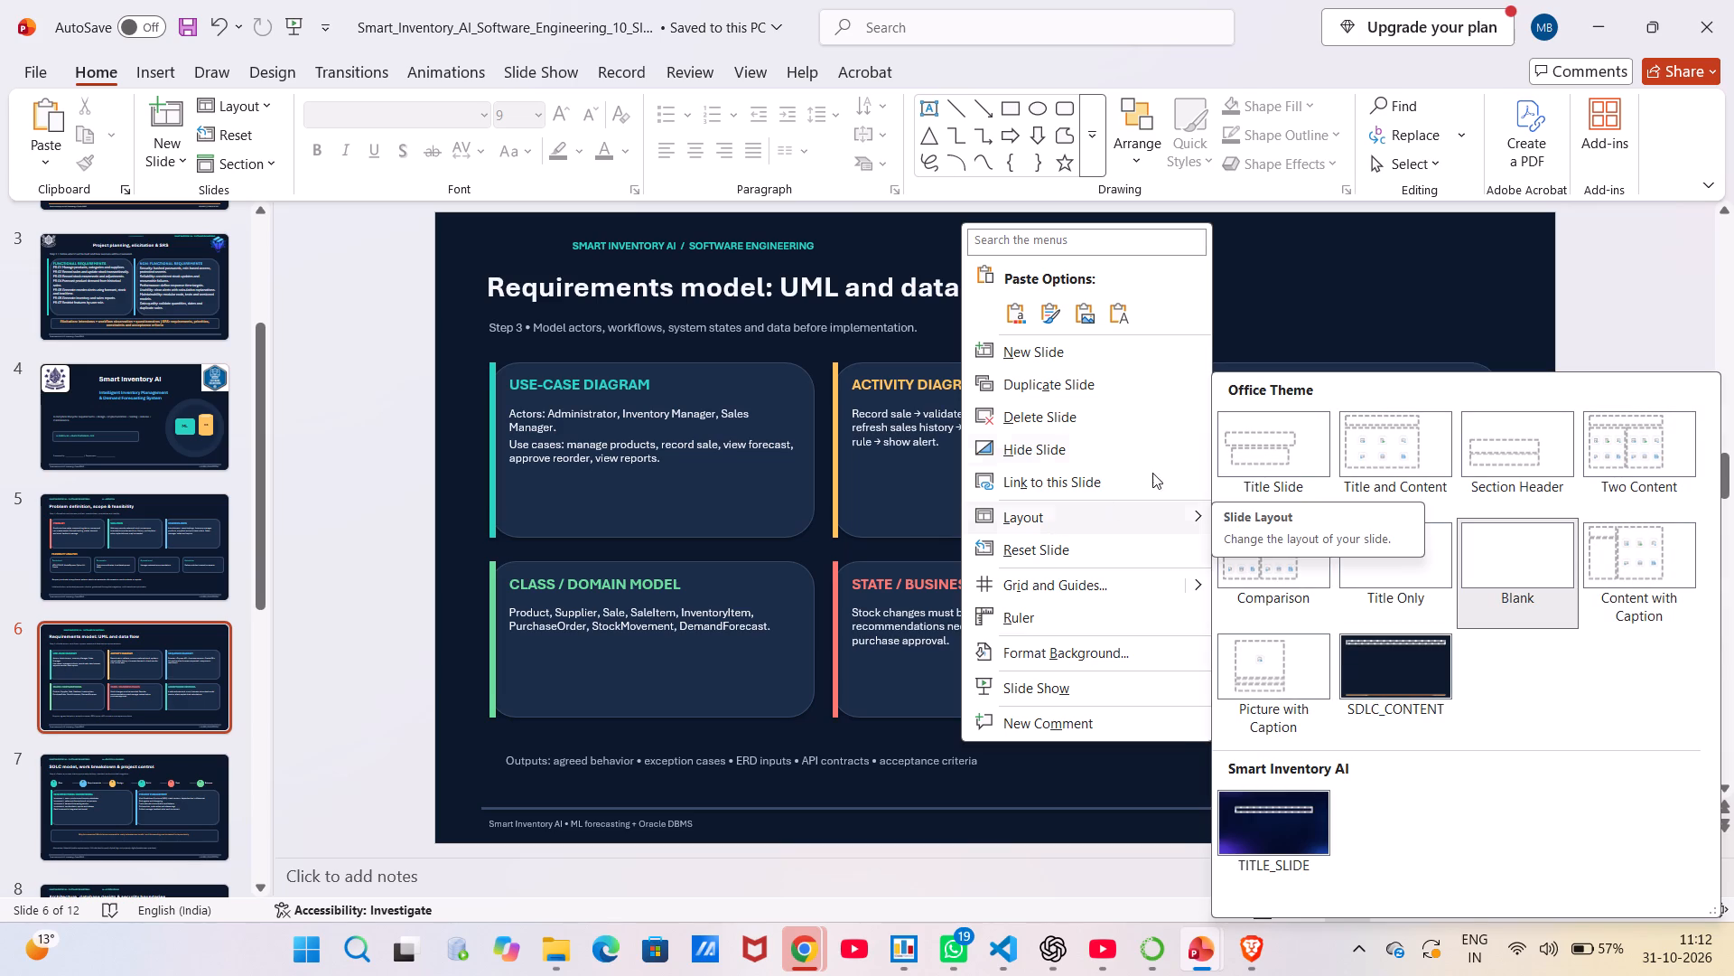
{"action": "left_click", "coordinate": [1261, 438]}
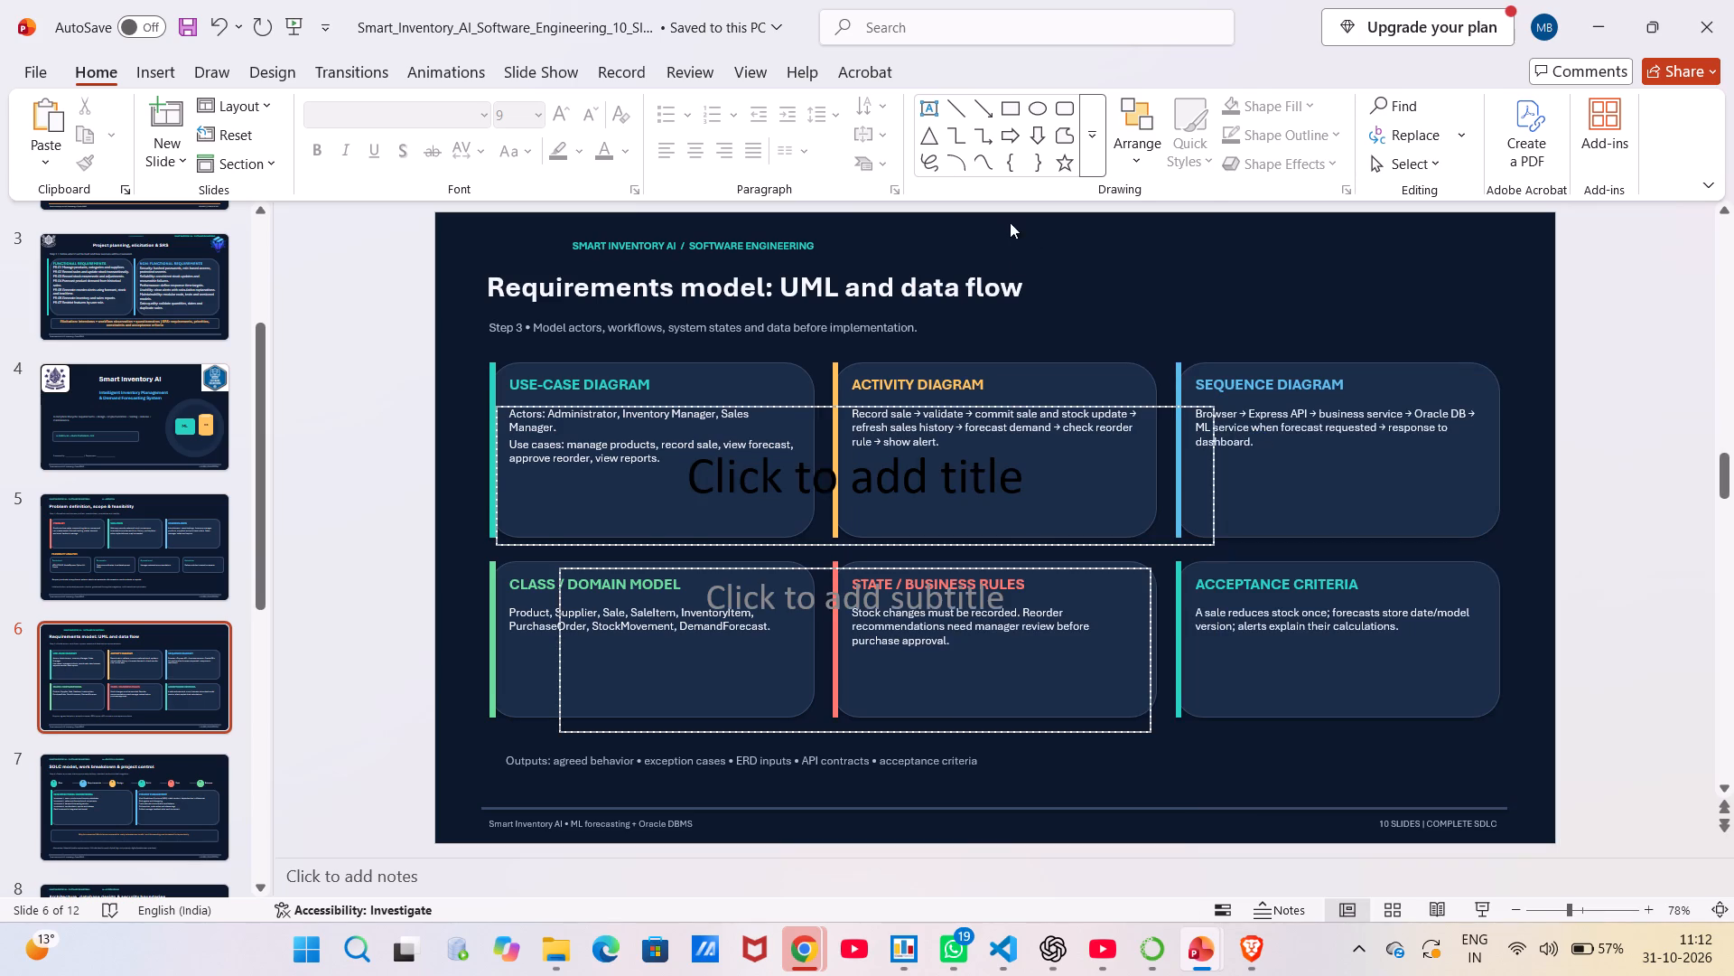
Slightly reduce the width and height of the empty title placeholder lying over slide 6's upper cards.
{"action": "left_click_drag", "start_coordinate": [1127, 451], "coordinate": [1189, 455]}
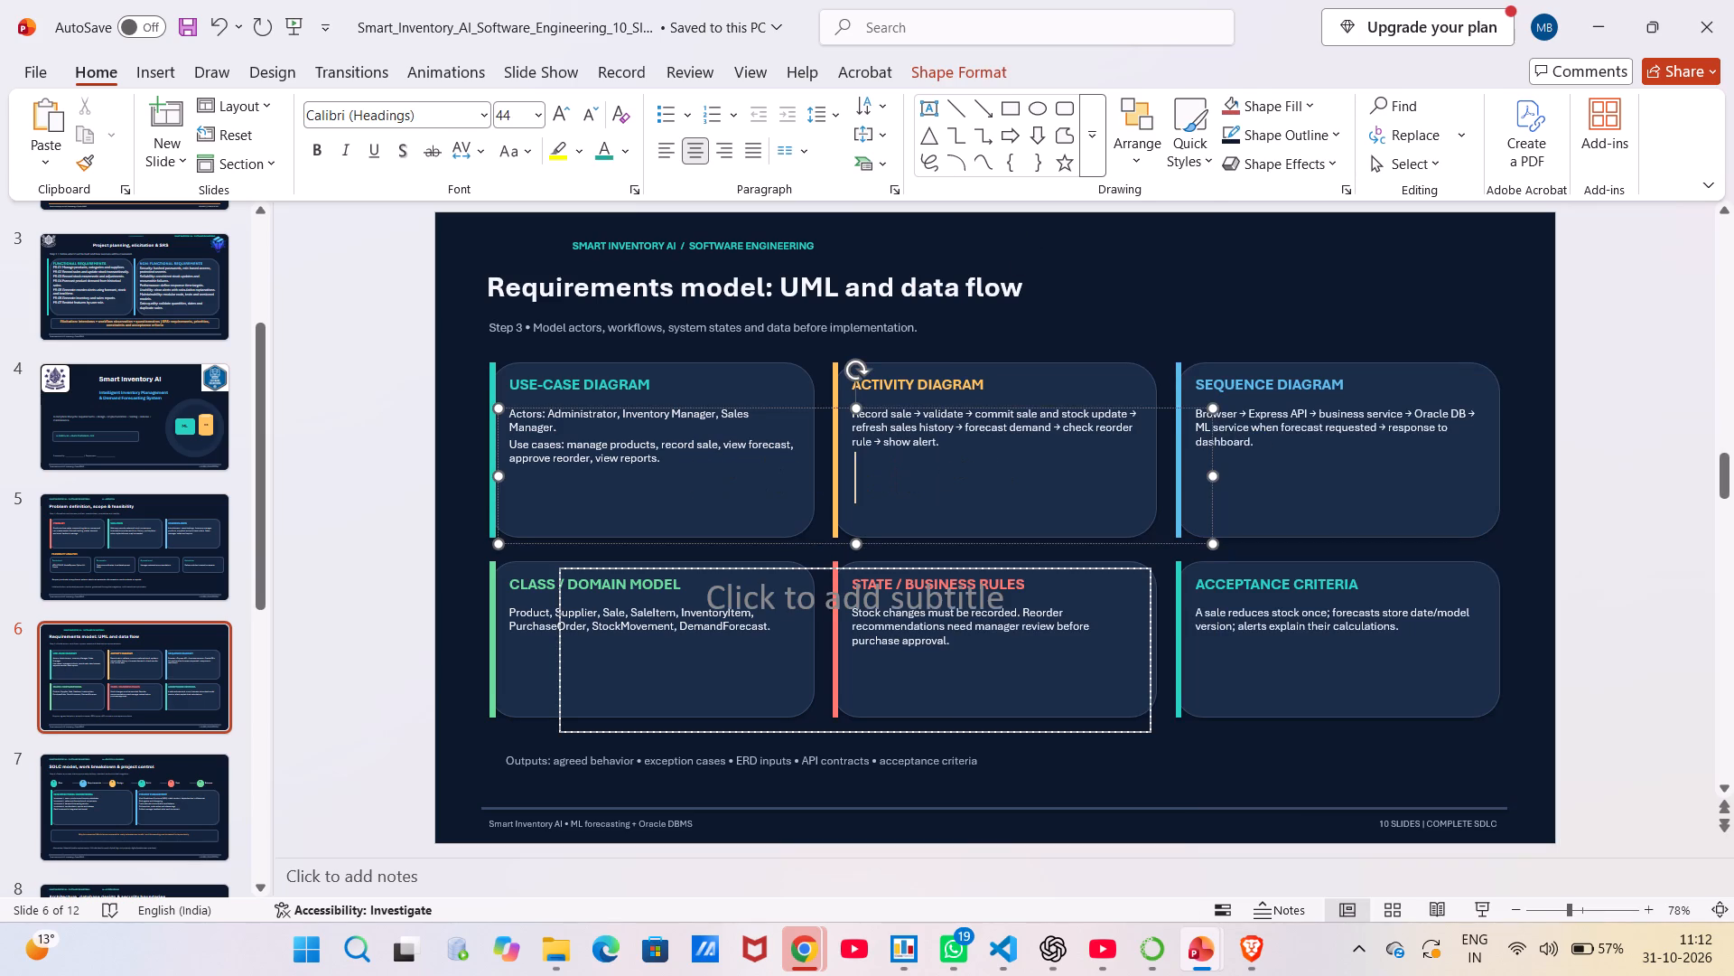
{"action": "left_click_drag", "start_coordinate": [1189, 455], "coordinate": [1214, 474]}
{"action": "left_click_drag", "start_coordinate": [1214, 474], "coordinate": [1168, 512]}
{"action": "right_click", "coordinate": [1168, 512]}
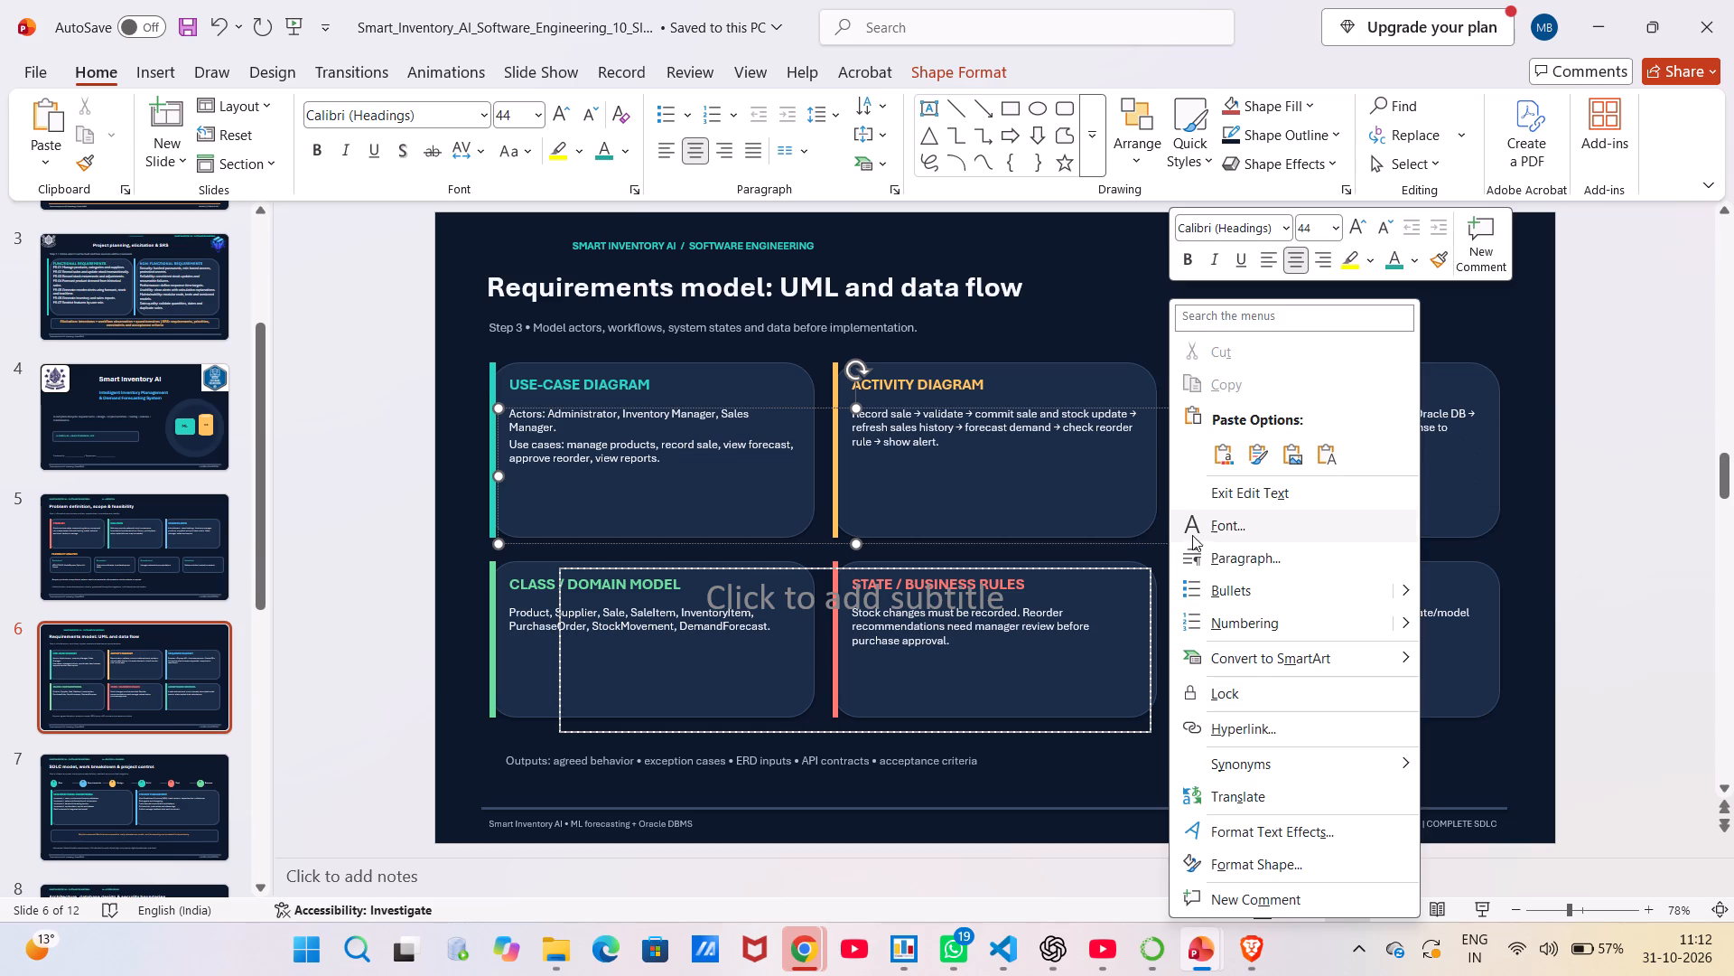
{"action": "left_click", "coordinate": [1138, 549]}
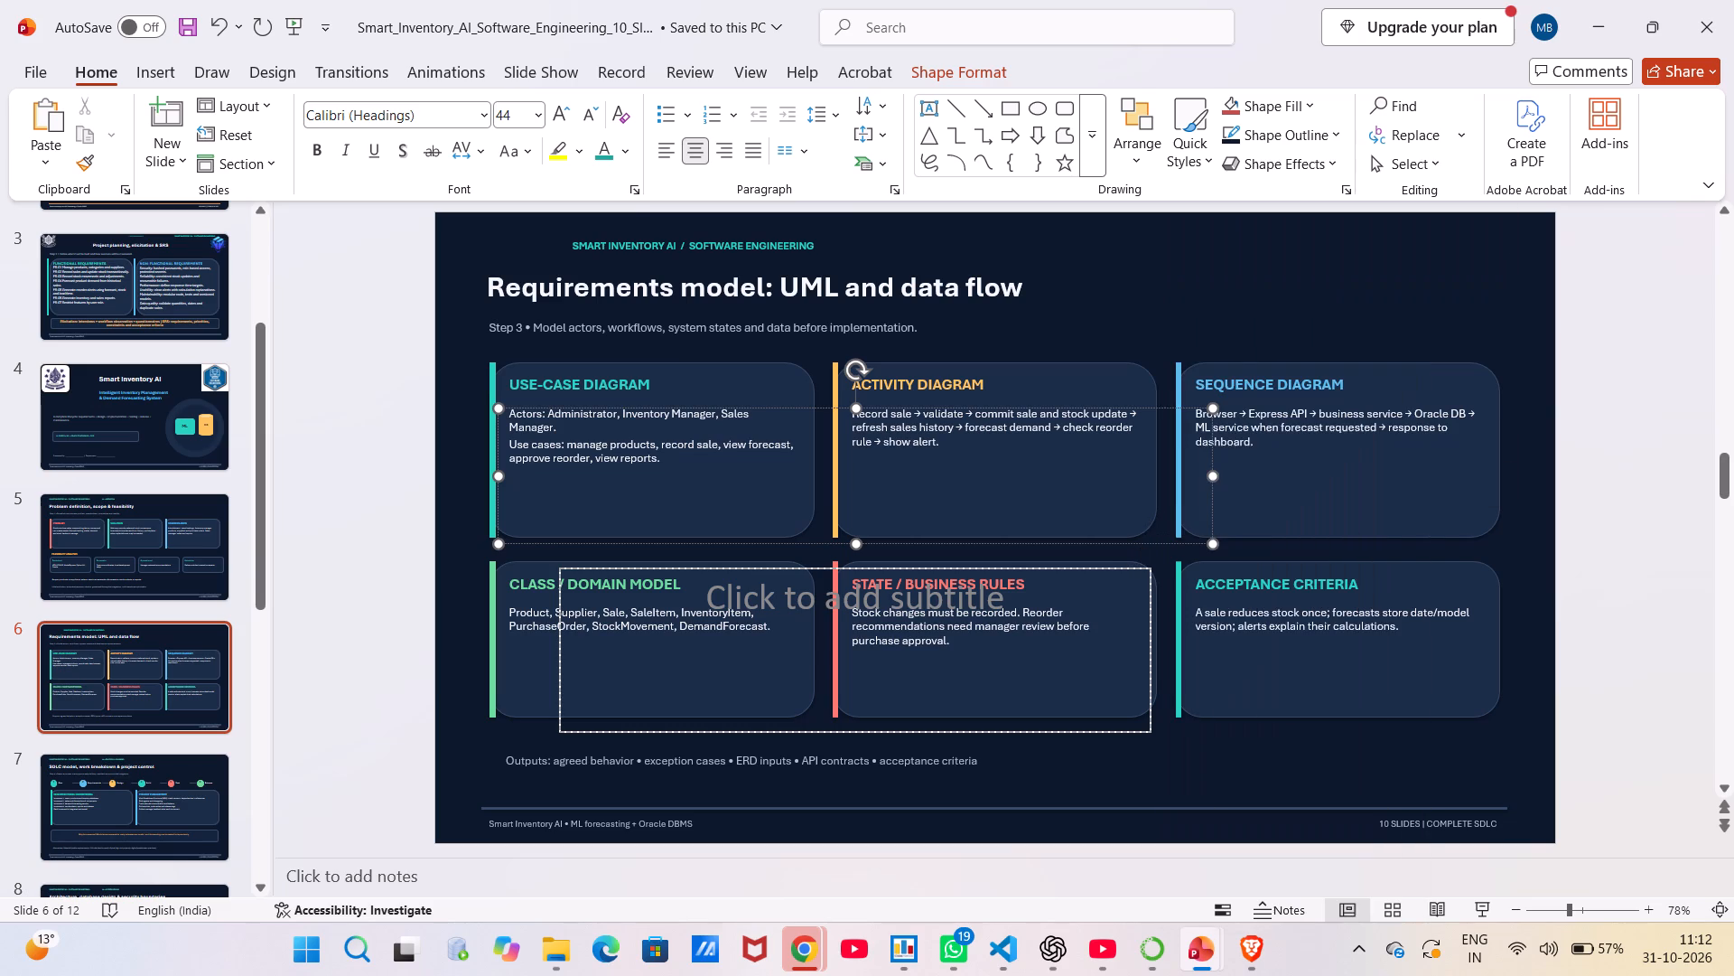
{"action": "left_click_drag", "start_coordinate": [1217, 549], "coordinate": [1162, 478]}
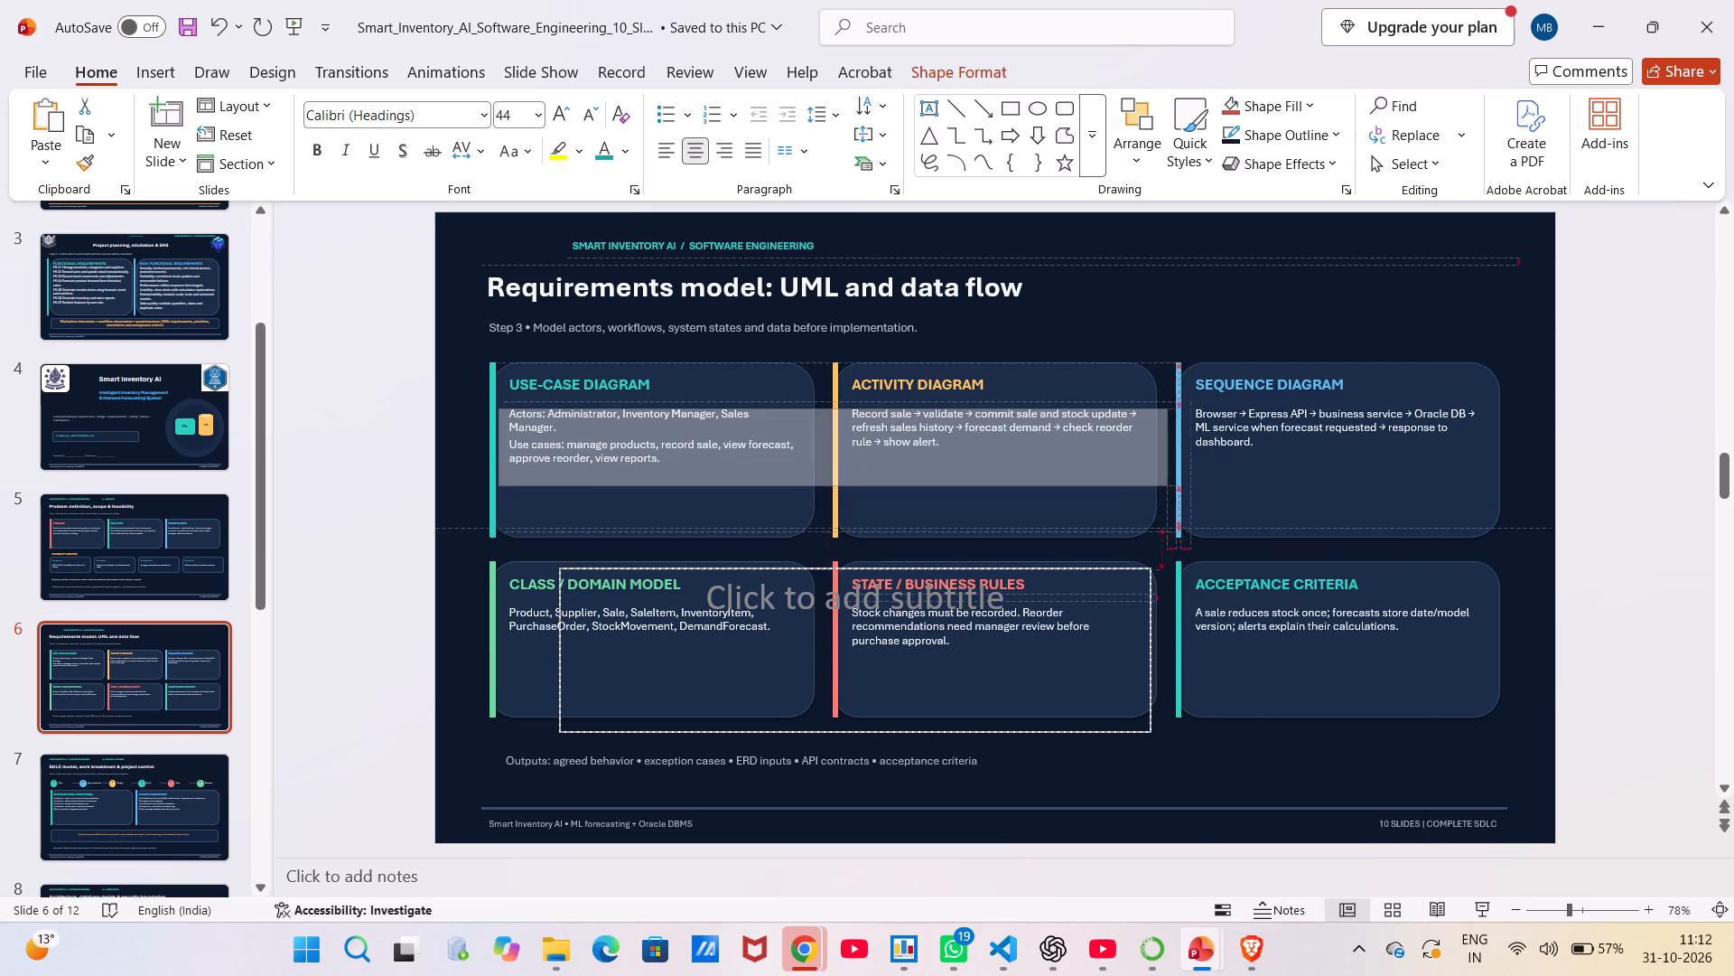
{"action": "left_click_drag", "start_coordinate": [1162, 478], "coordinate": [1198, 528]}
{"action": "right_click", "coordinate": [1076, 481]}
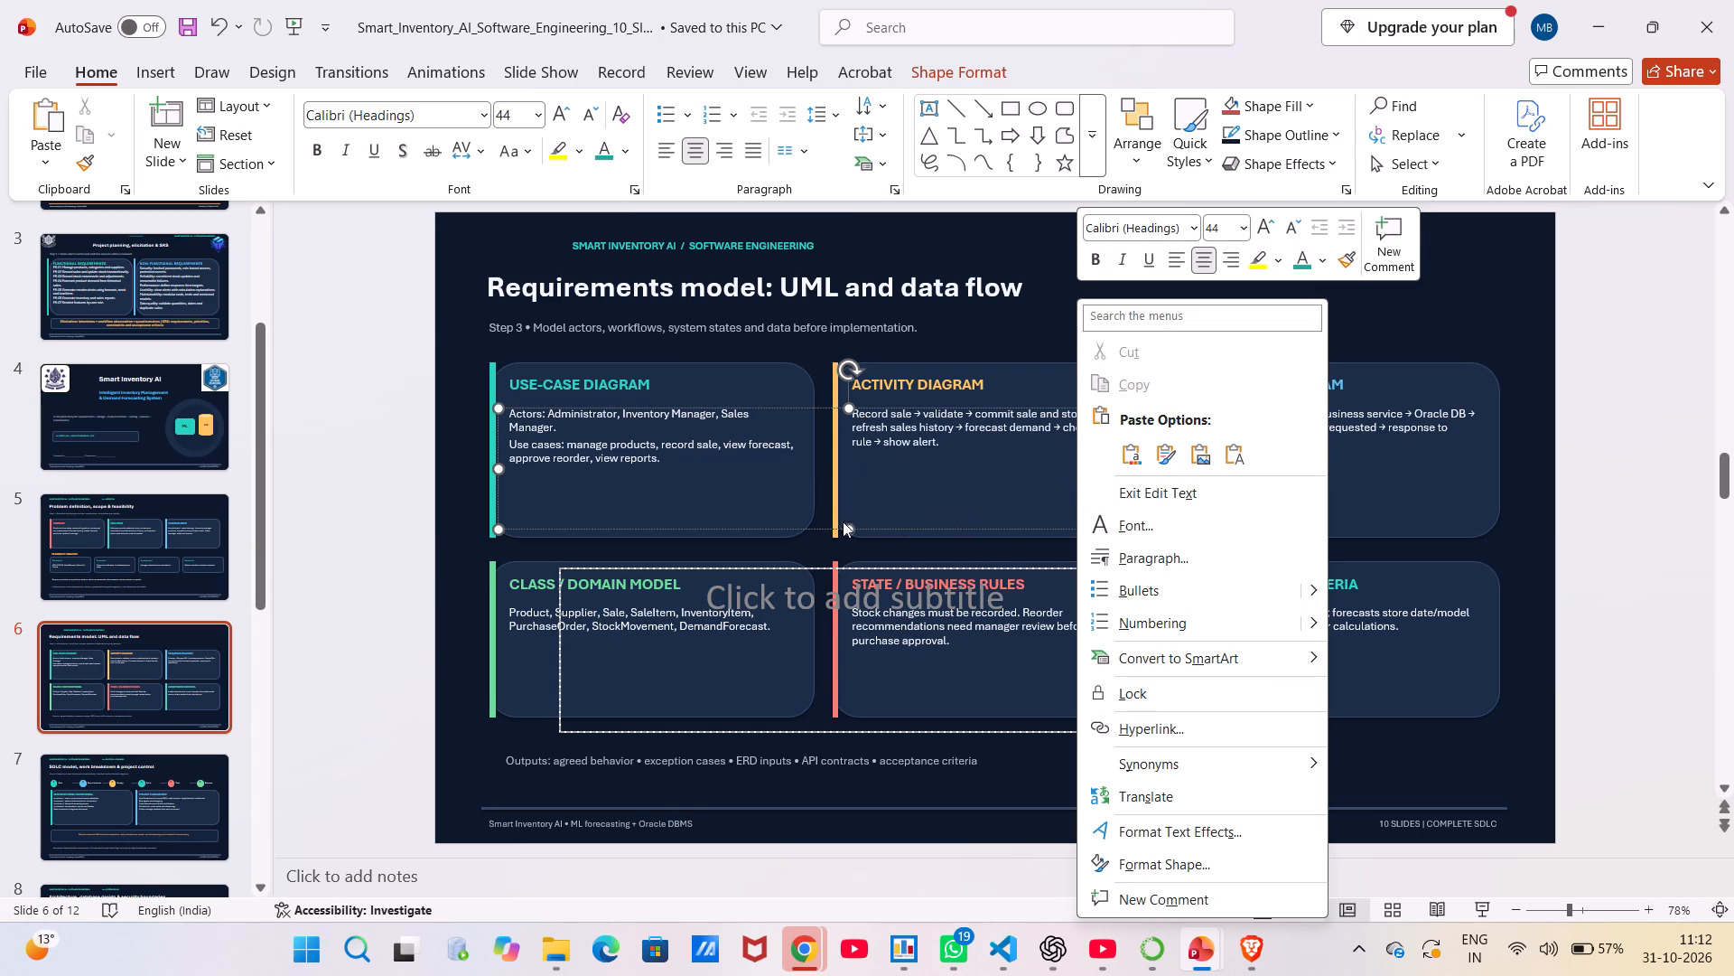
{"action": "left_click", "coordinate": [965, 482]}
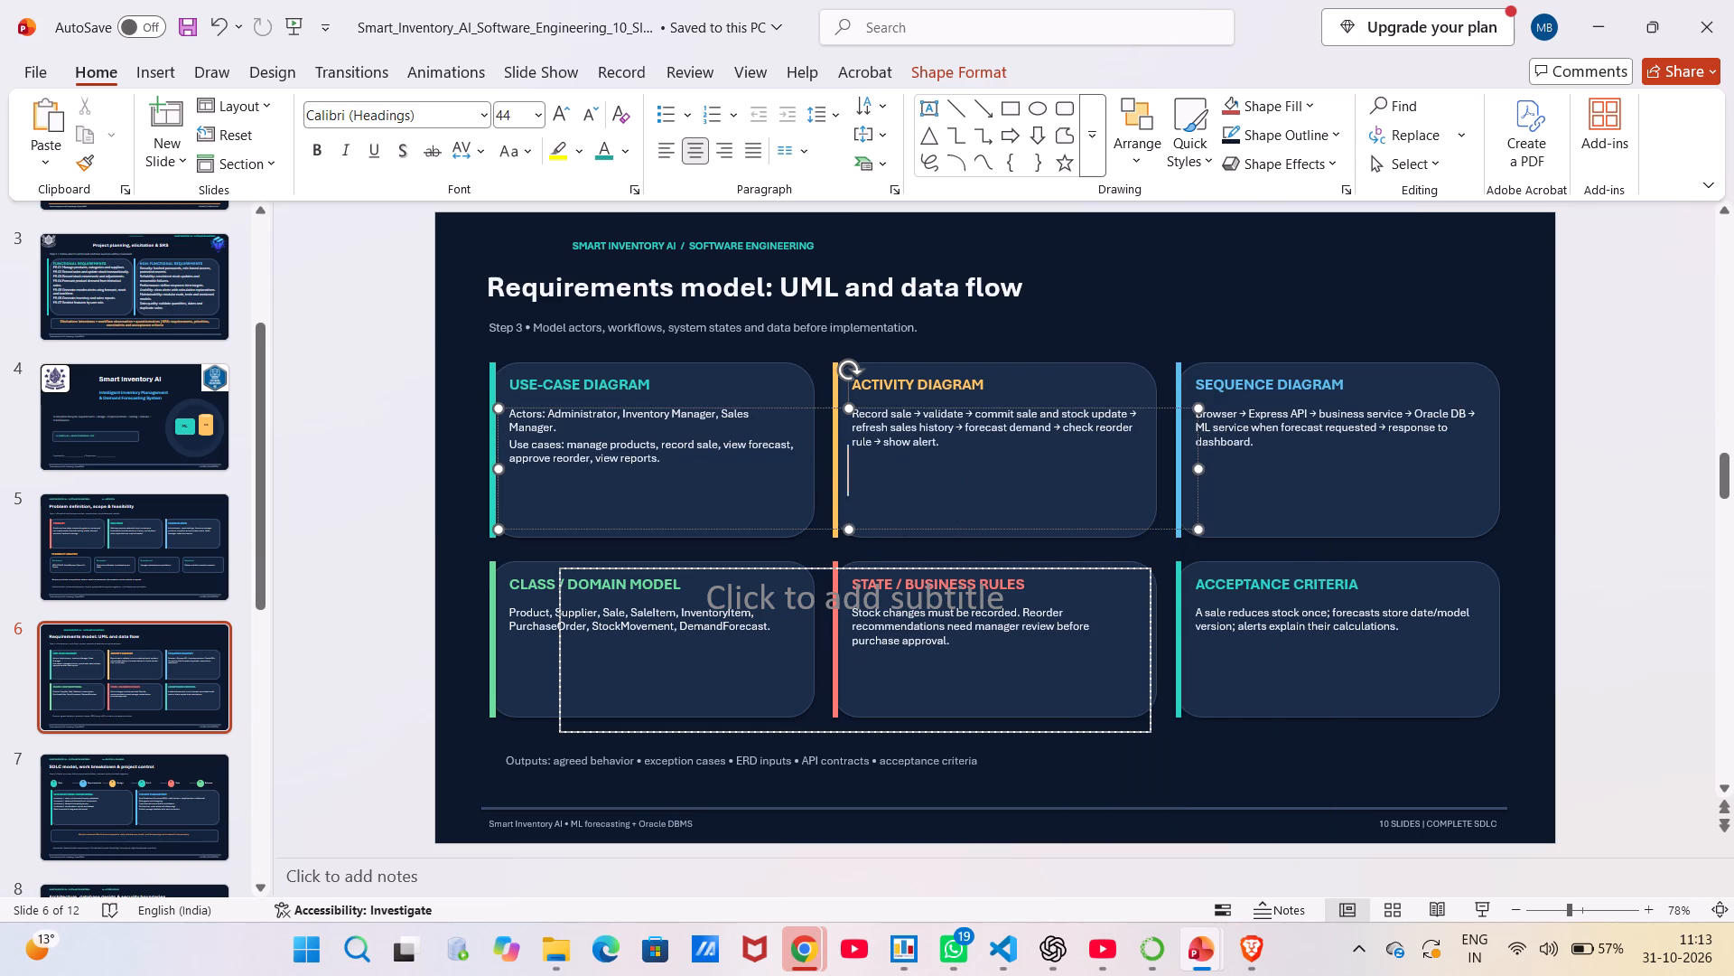
Move the empty title placeholder to the top edge of slide 6 and shrink it to a small box beside the header.
{"action": "left_click_drag", "start_coordinate": [819, 408], "coordinate": [1298, 237]}
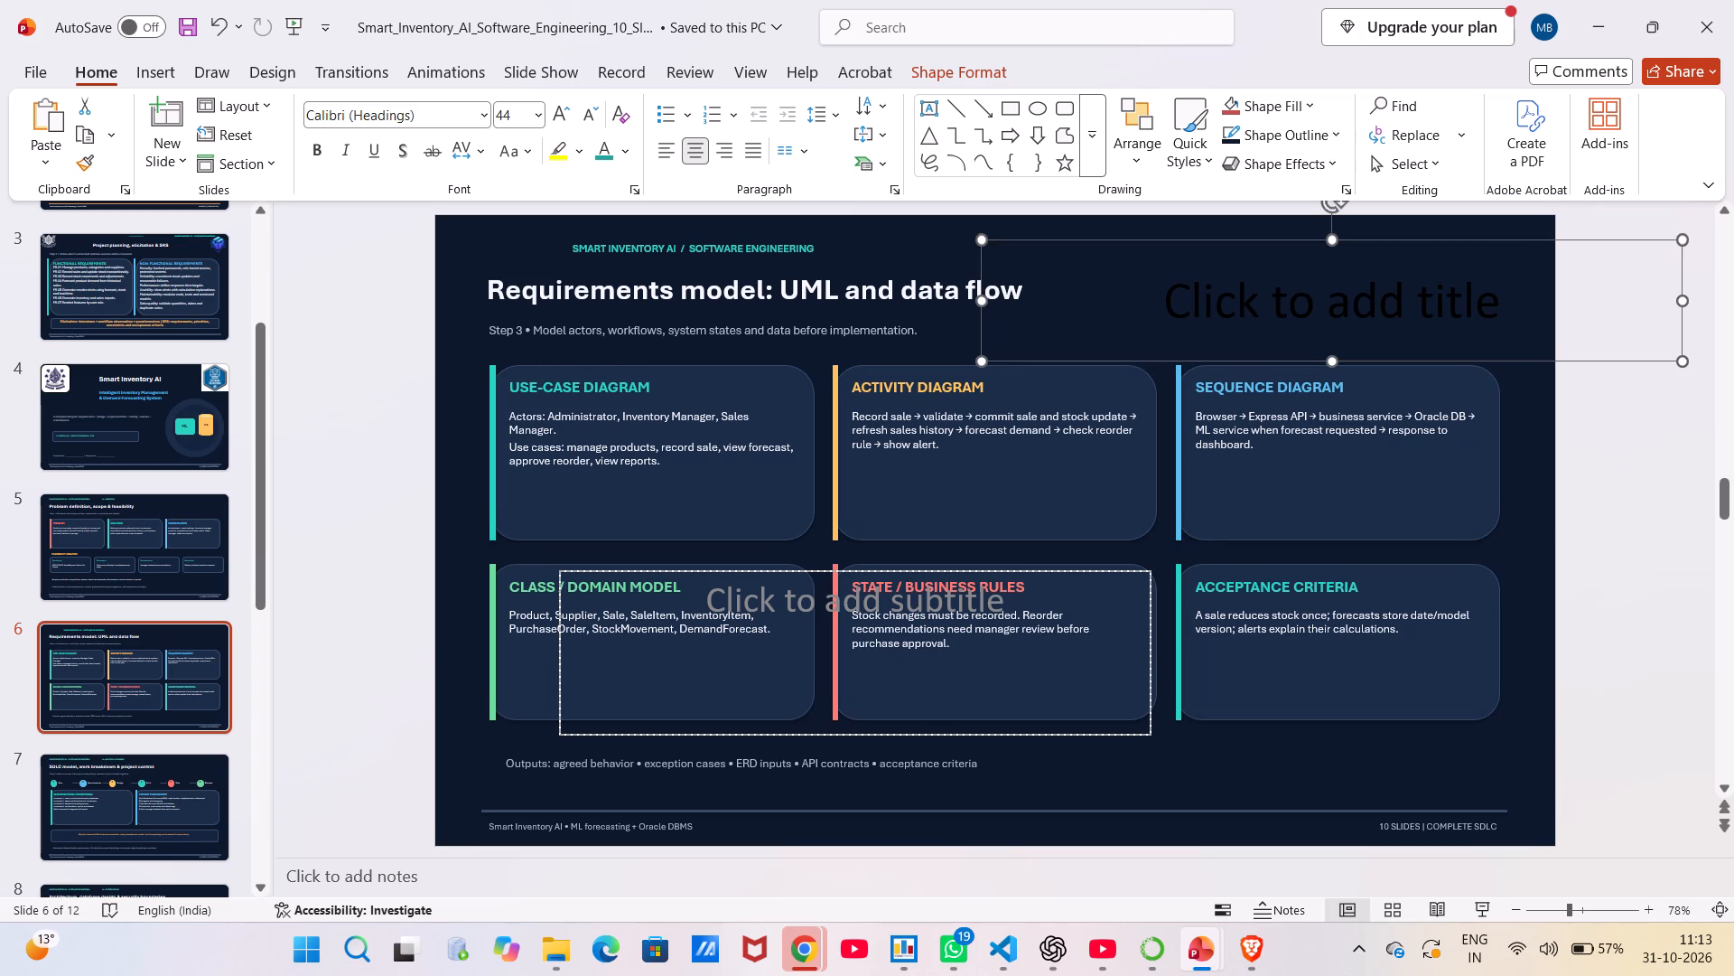
{"action": "left_click_drag", "start_coordinate": [1676, 359], "coordinate": [1369, 322]}
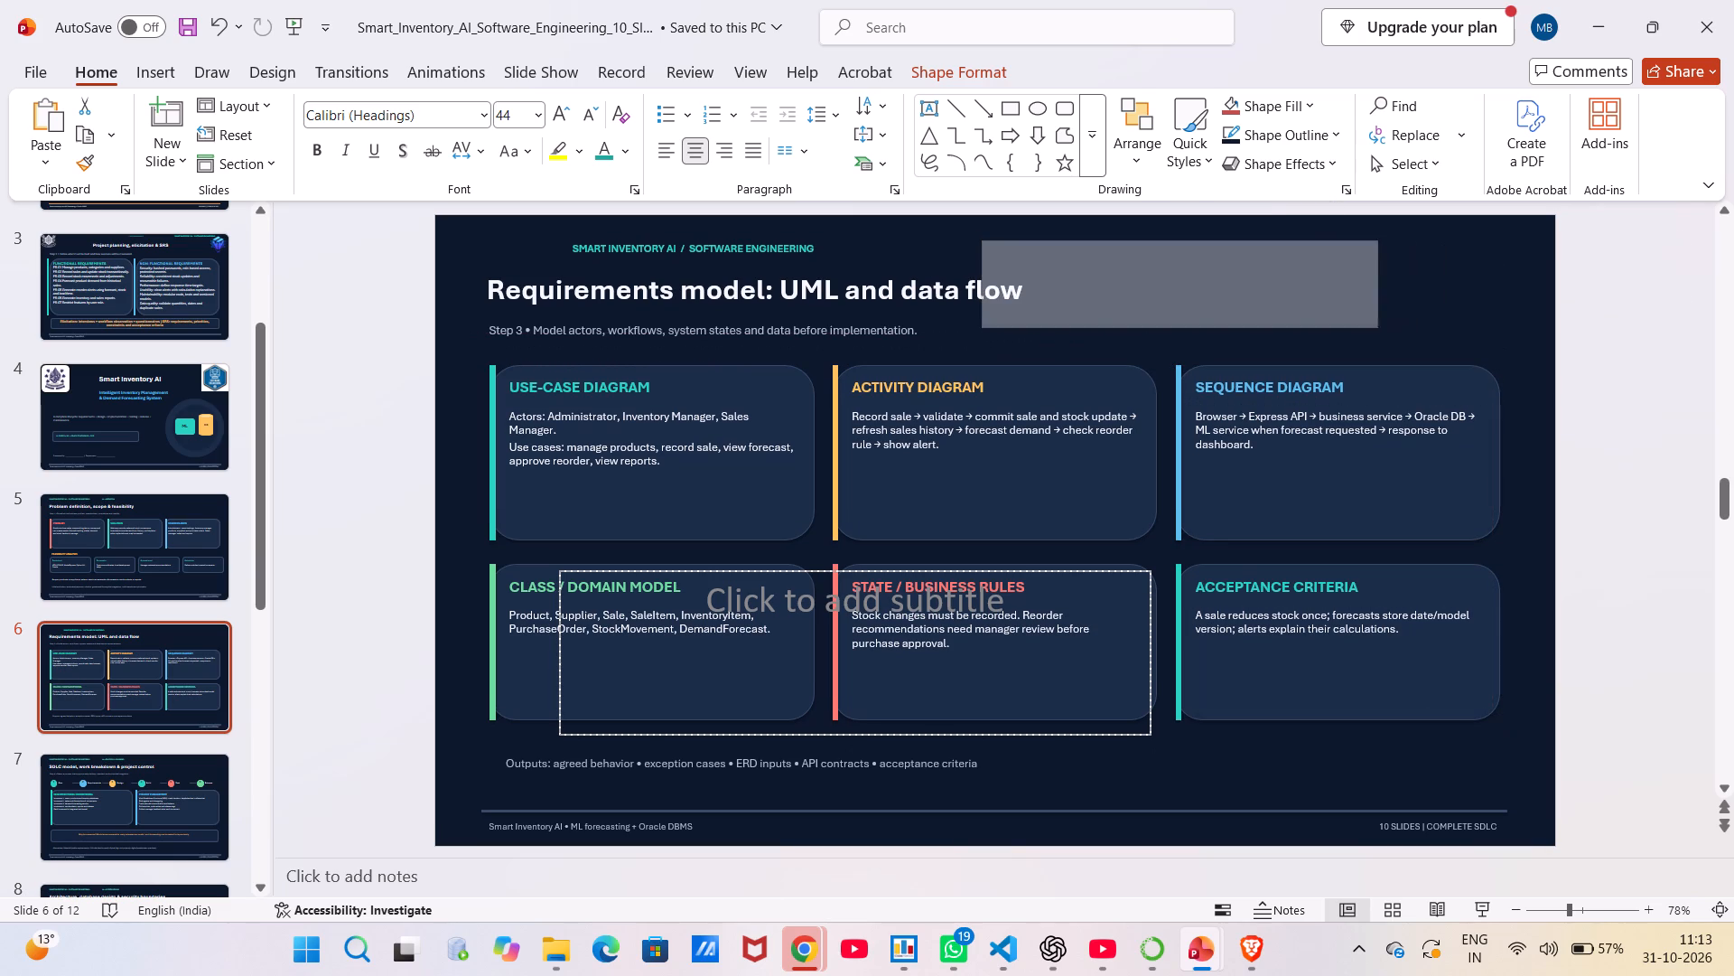
{"action": "left_click_drag", "start_coordinate": [1369, 322], "coordinate": [1218, 202]}
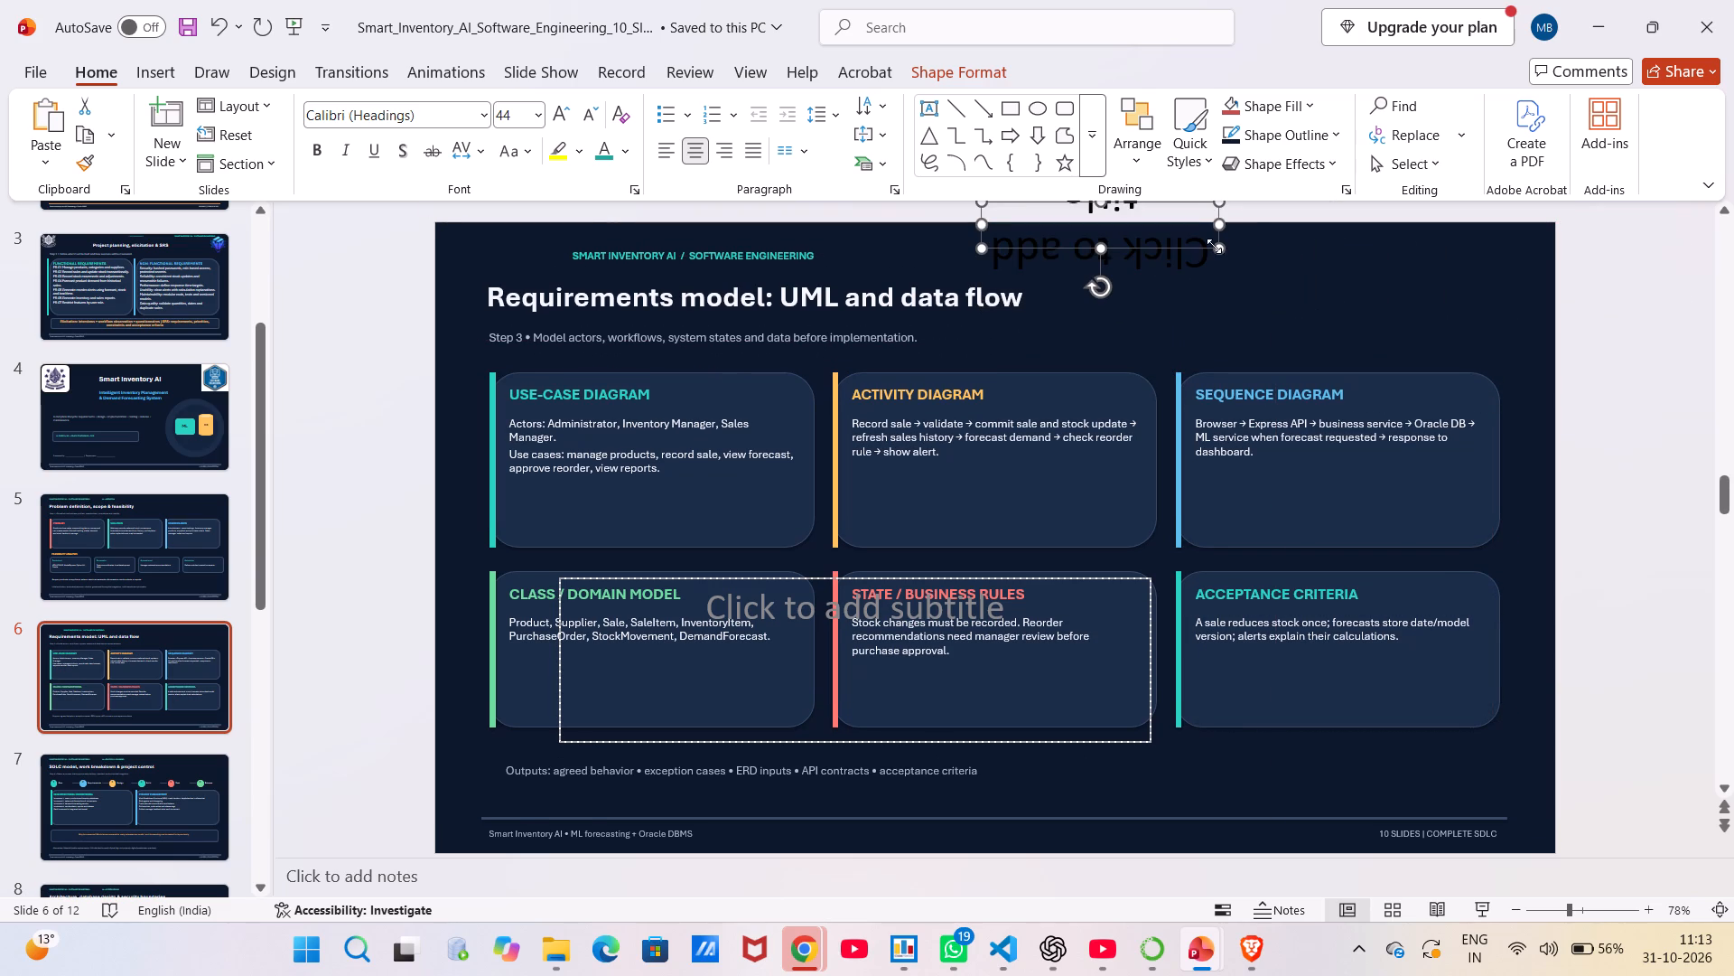
{"action": "left_click_drag", "start_coordinate": [1220, 246], "coordinate": [1244, 277]}
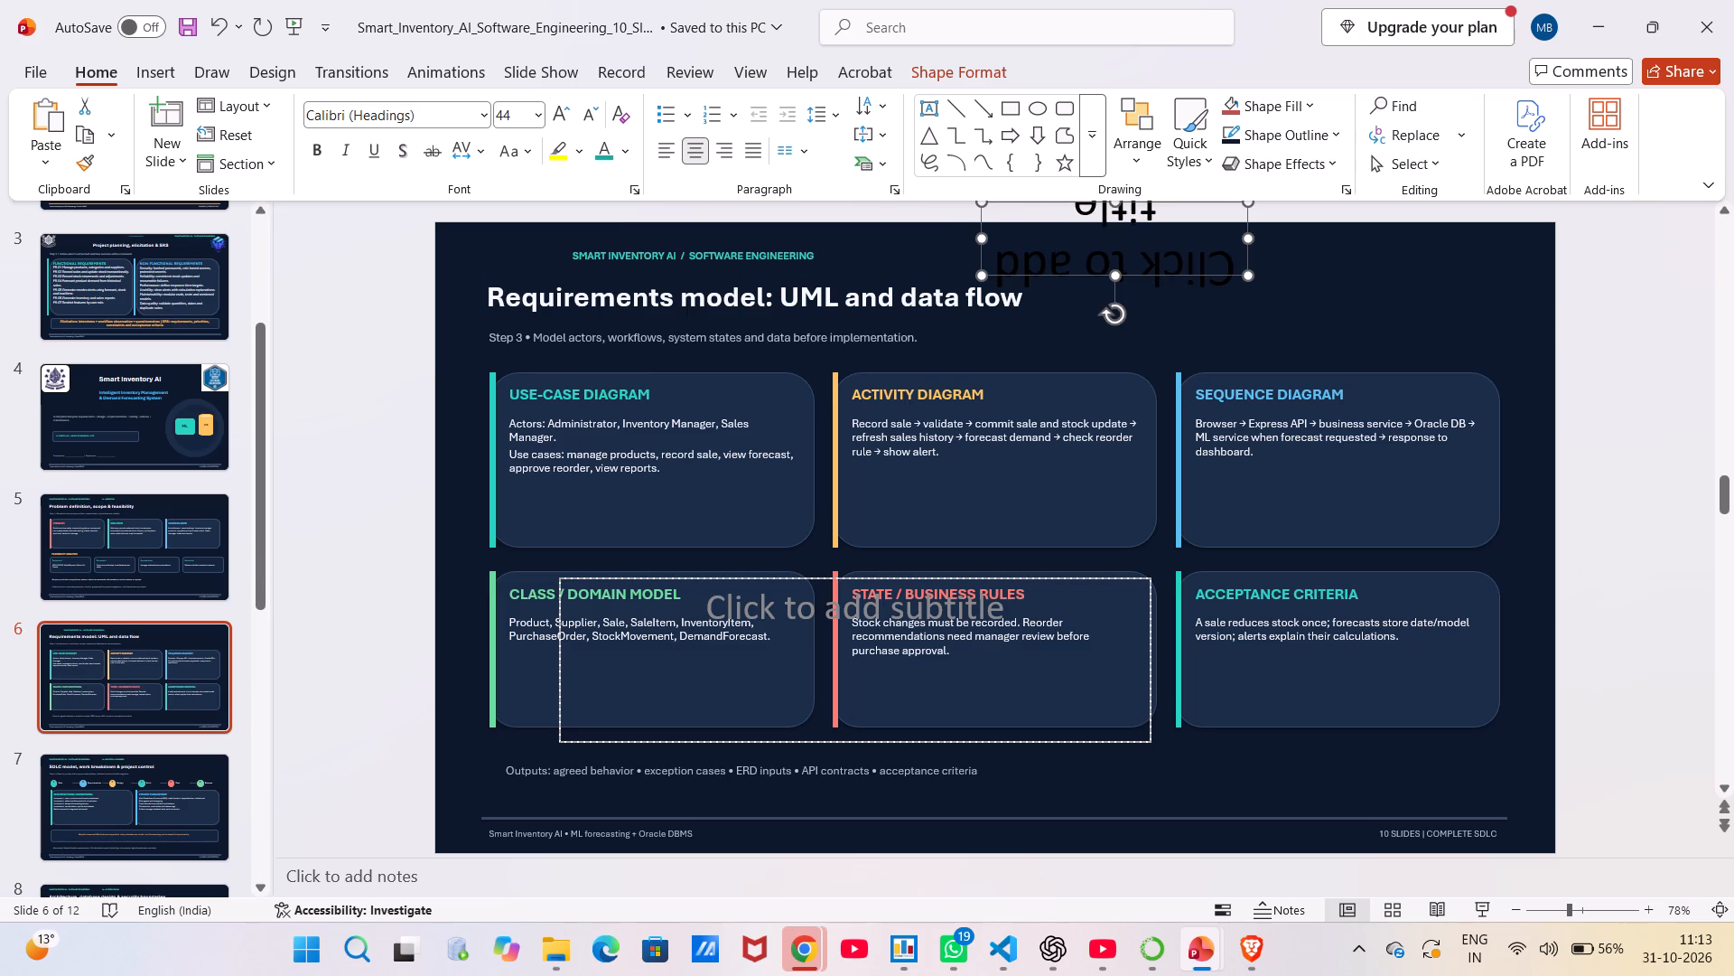
Paste "04 • ANALYSIS & MODELING" into the small title placeholder at the top of slide 6.
{"action": "left_click", "coordinate": [1077, 238]}
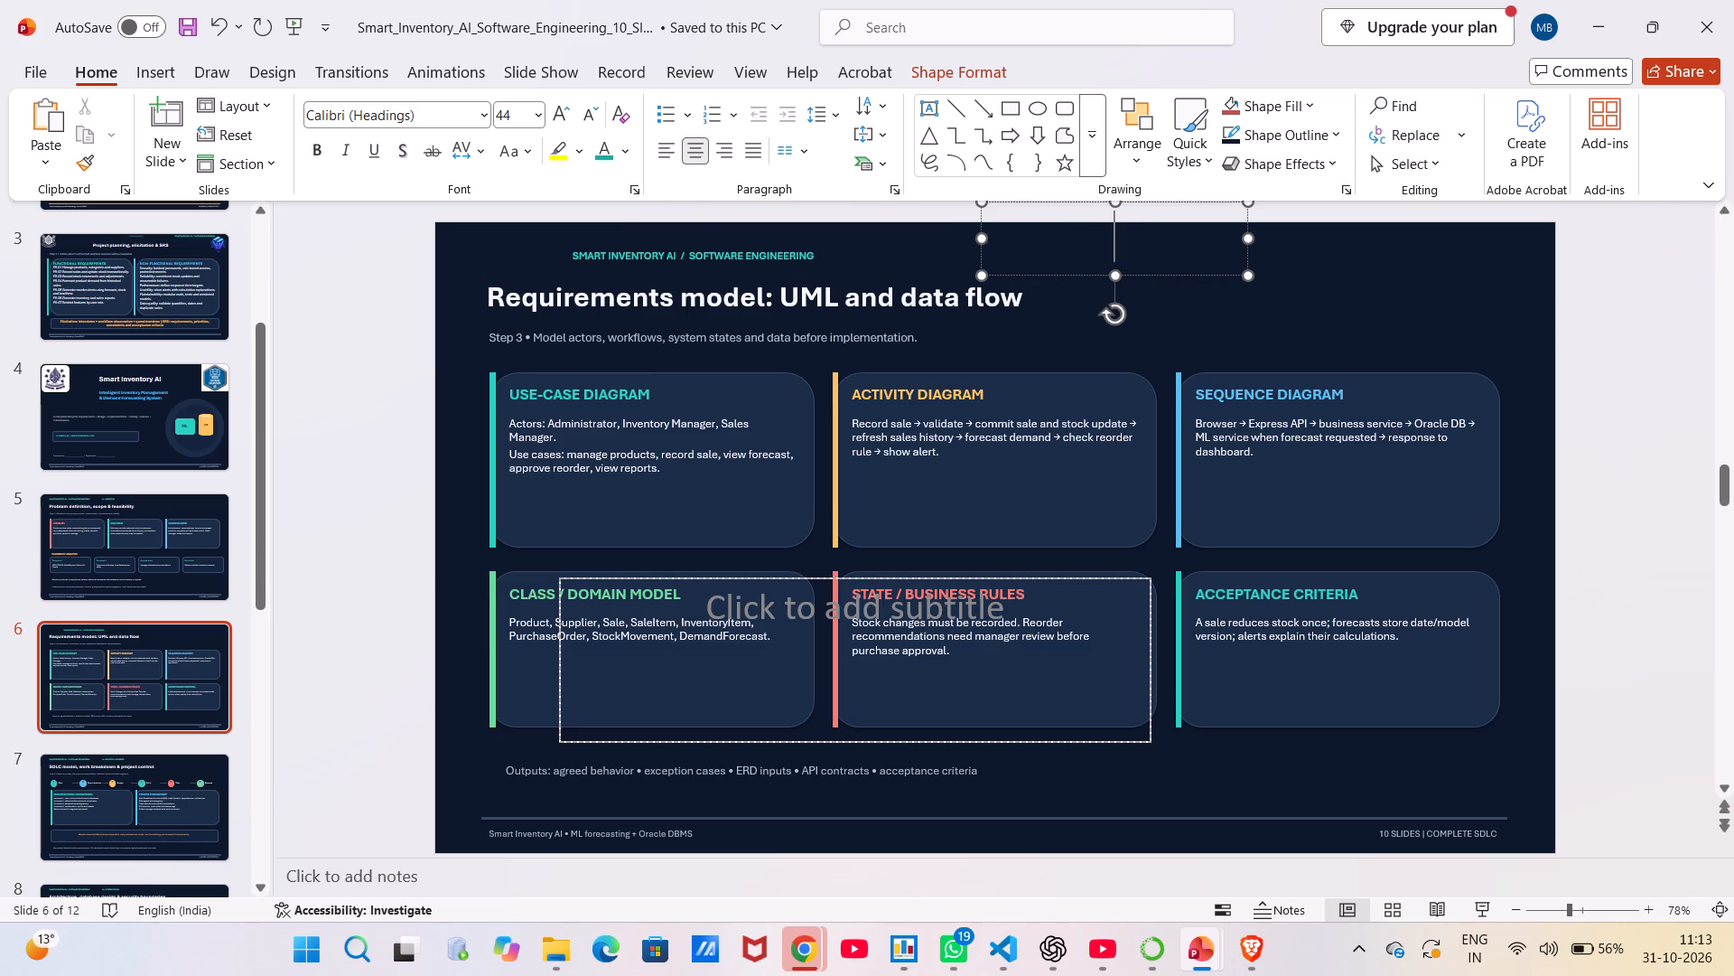
{"action": "key", "text": "ctrl+v"}
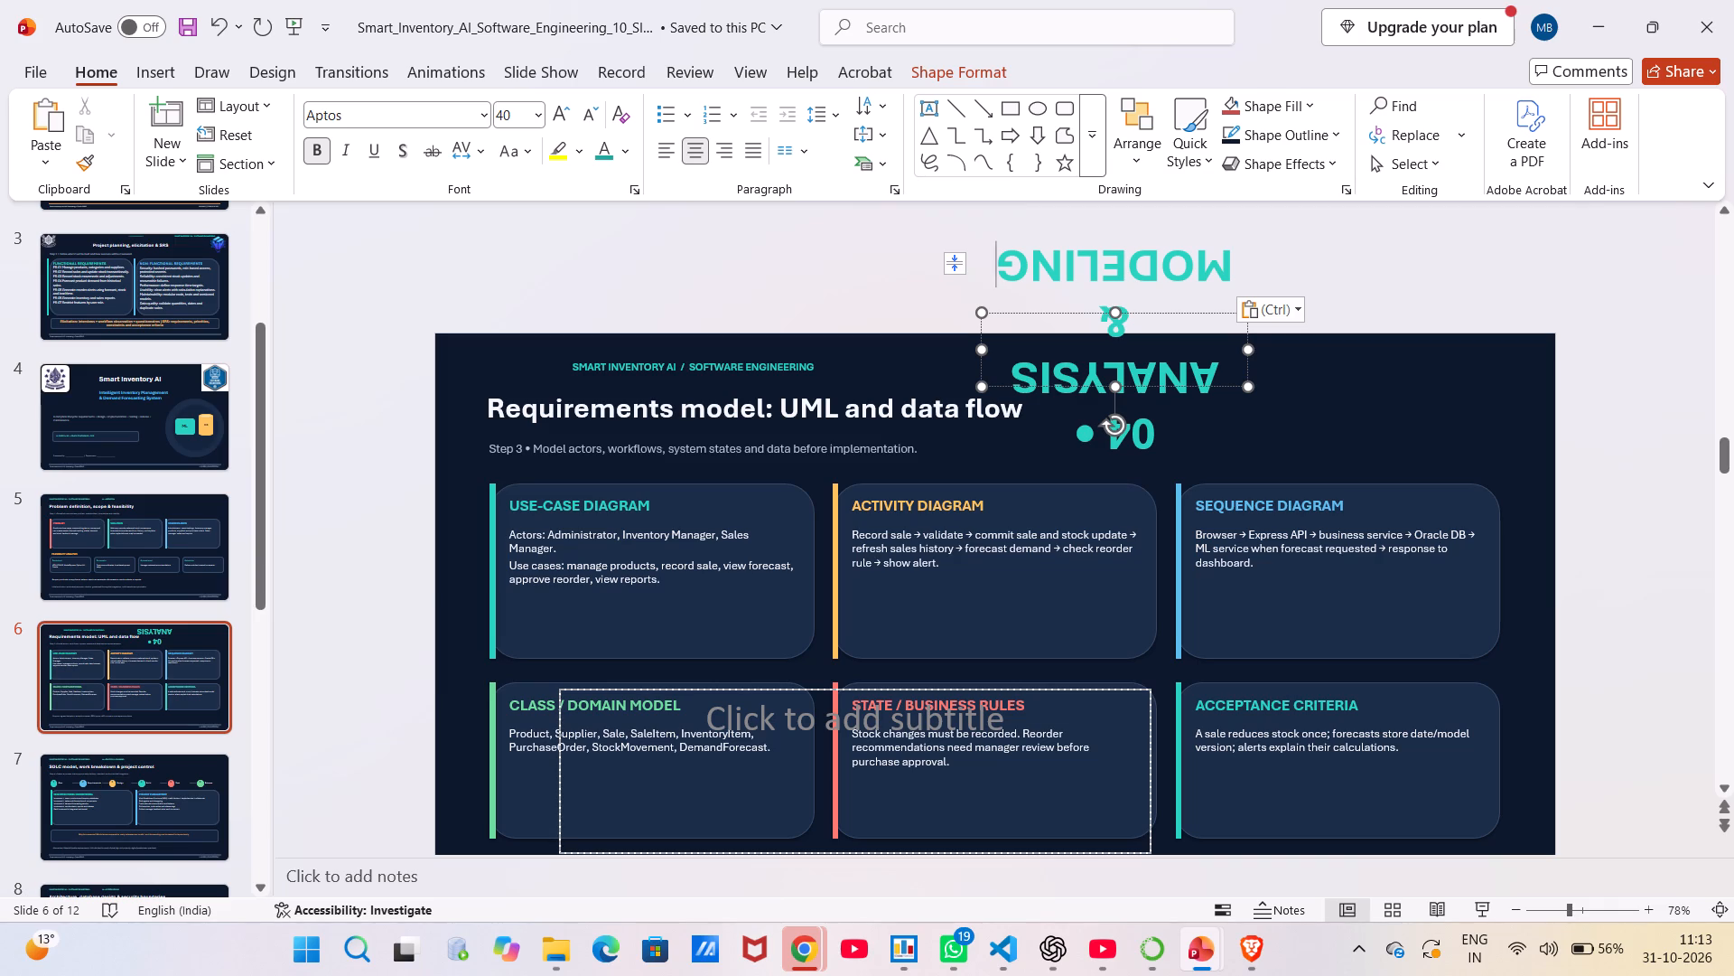
Rotate the upside-down "04 • ANALYSIS & MODELING" placeholder until its text reads upright and level.
{"action": "left_click_drag", "start_coordinate": [1118, 426], "coordinate": [998, 355]}
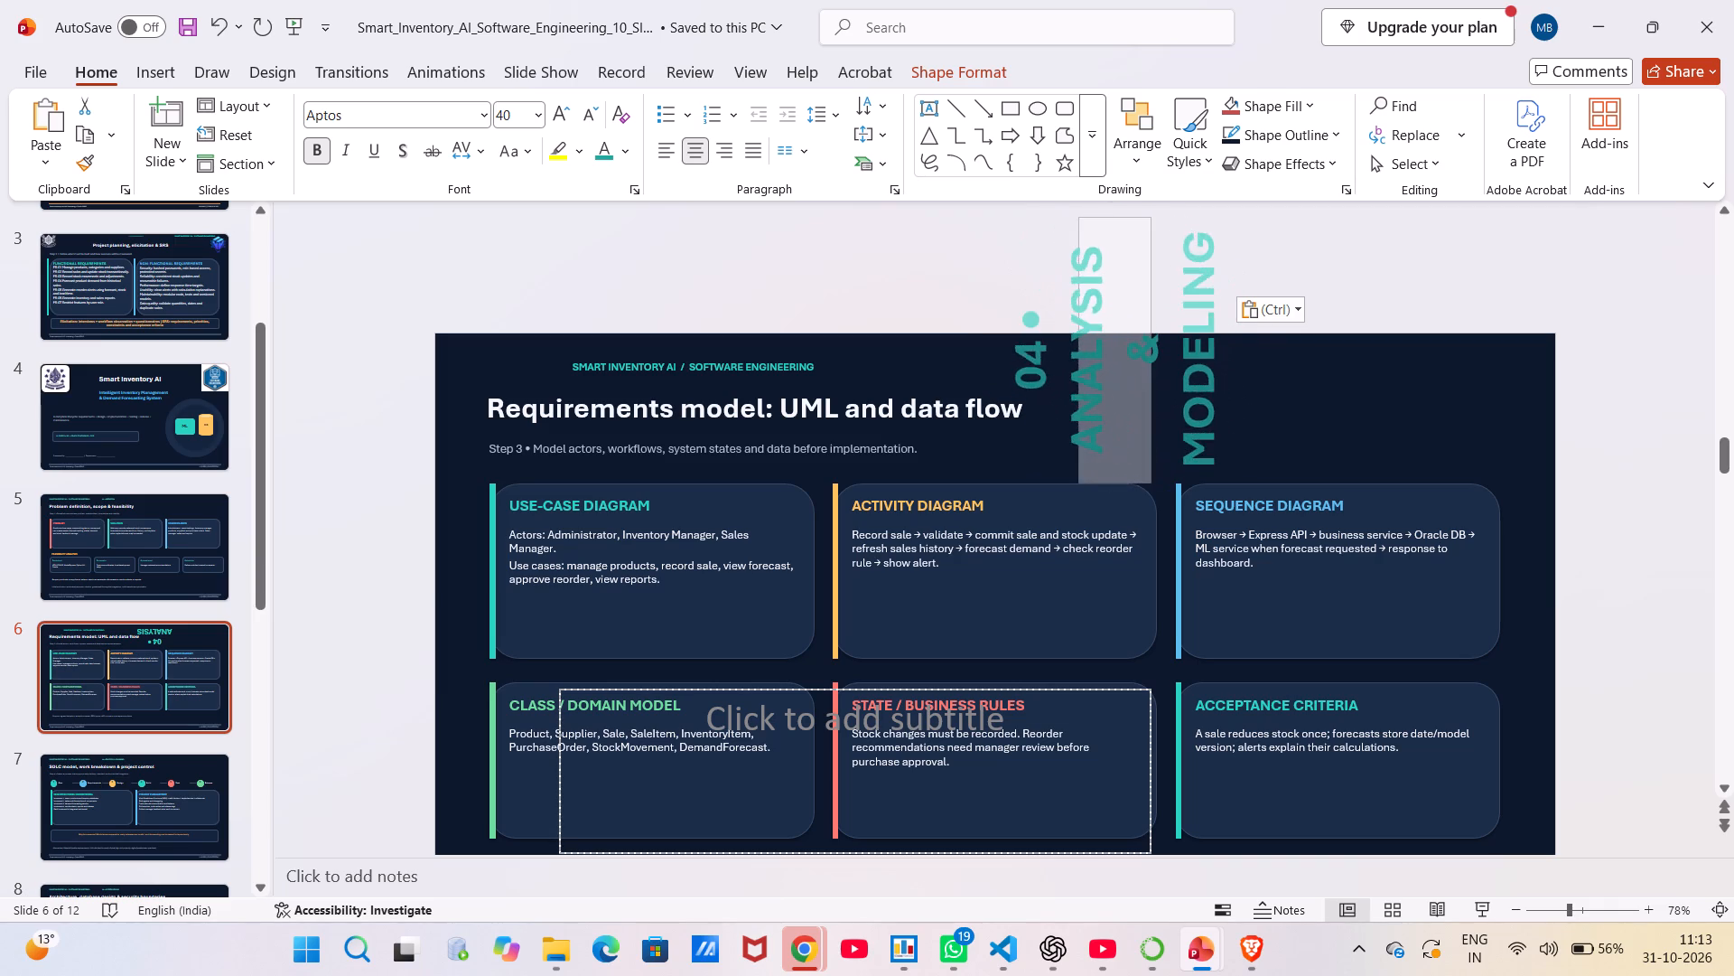
{"action": "left_click_drag", "start_coordinate": [998, 355], "coordinate": [1051, 192]}
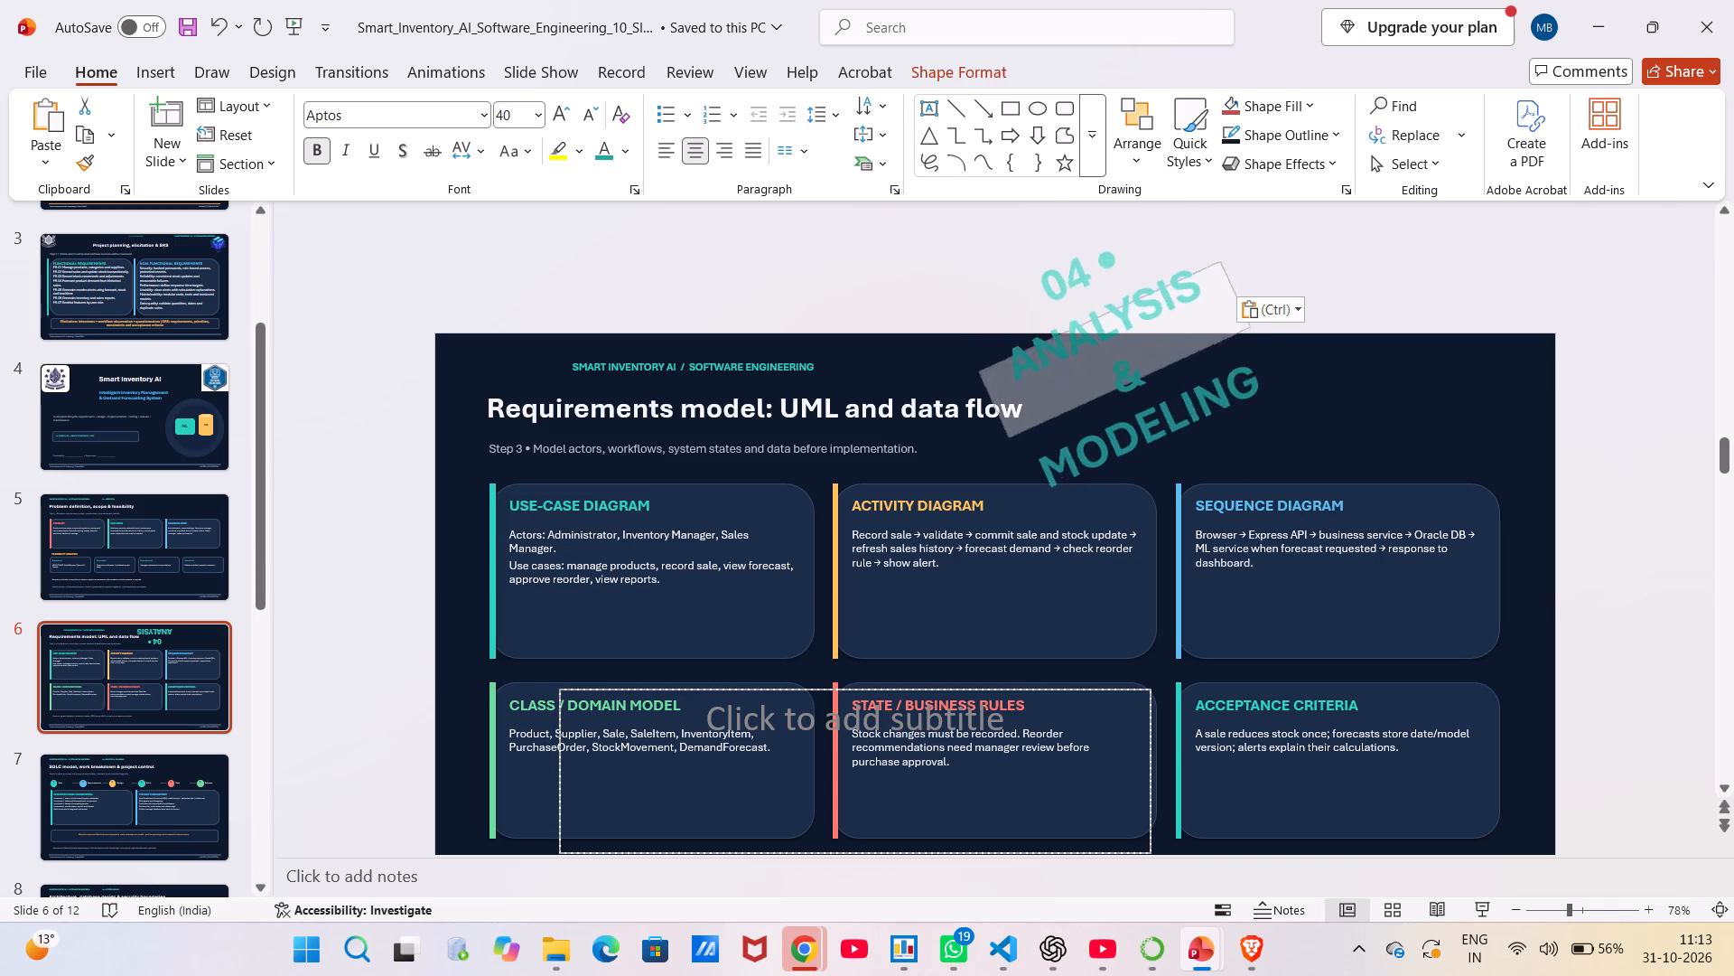
{"action": "left_click_drag", "start_coordinate": [1051, 192], "coordinate": [1109, 288]}
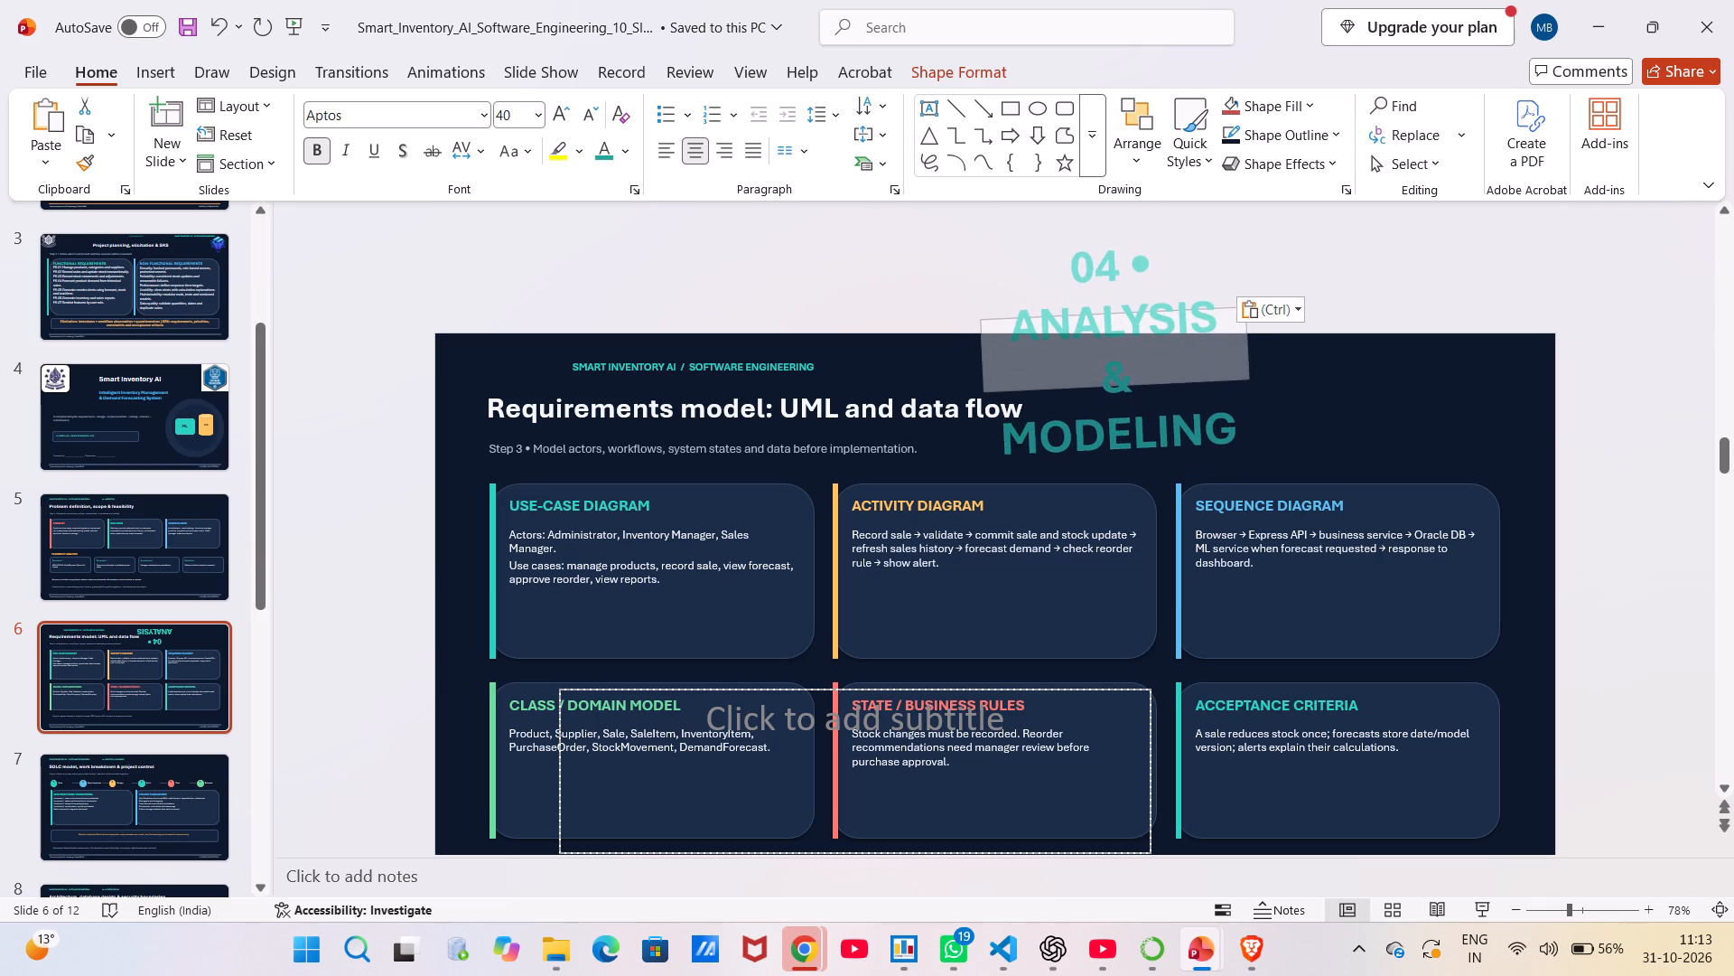
{"action": "left_click_drag", "start_coordinate": [1109, 288], "coordinate": [1114, 293]}
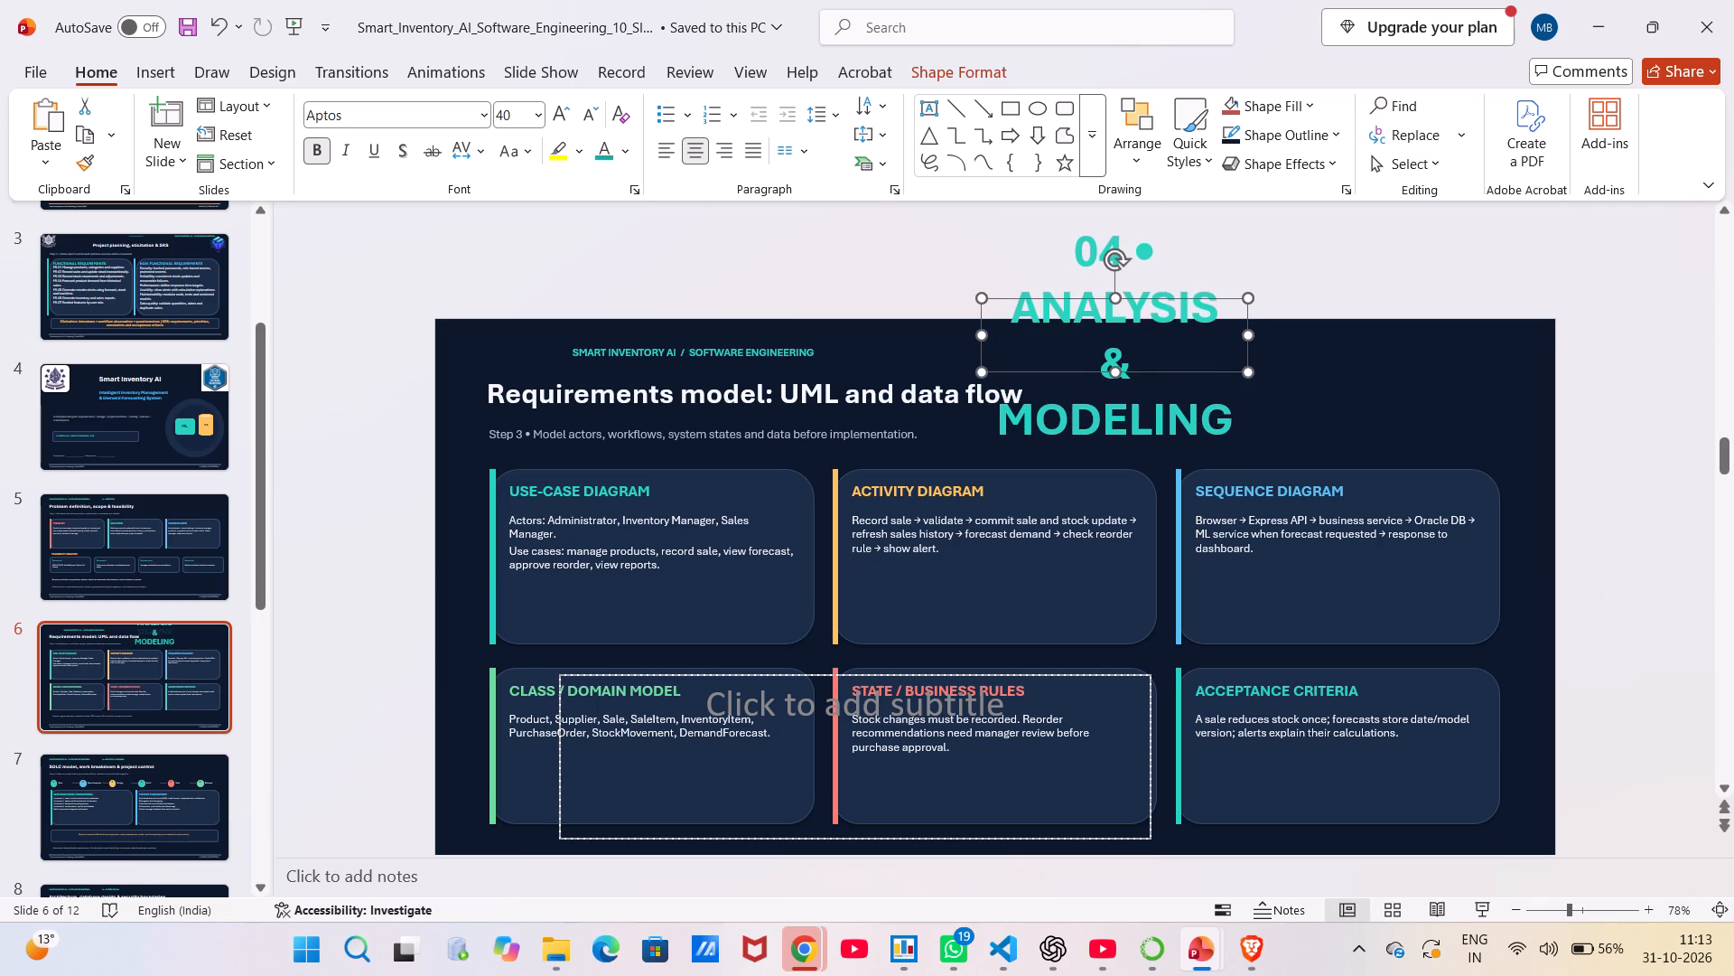
Set all of the "04 • ANALYSIS & MODELING" text to font size 10.
{"action": "left_click", "coordinate": [1123, 427]}
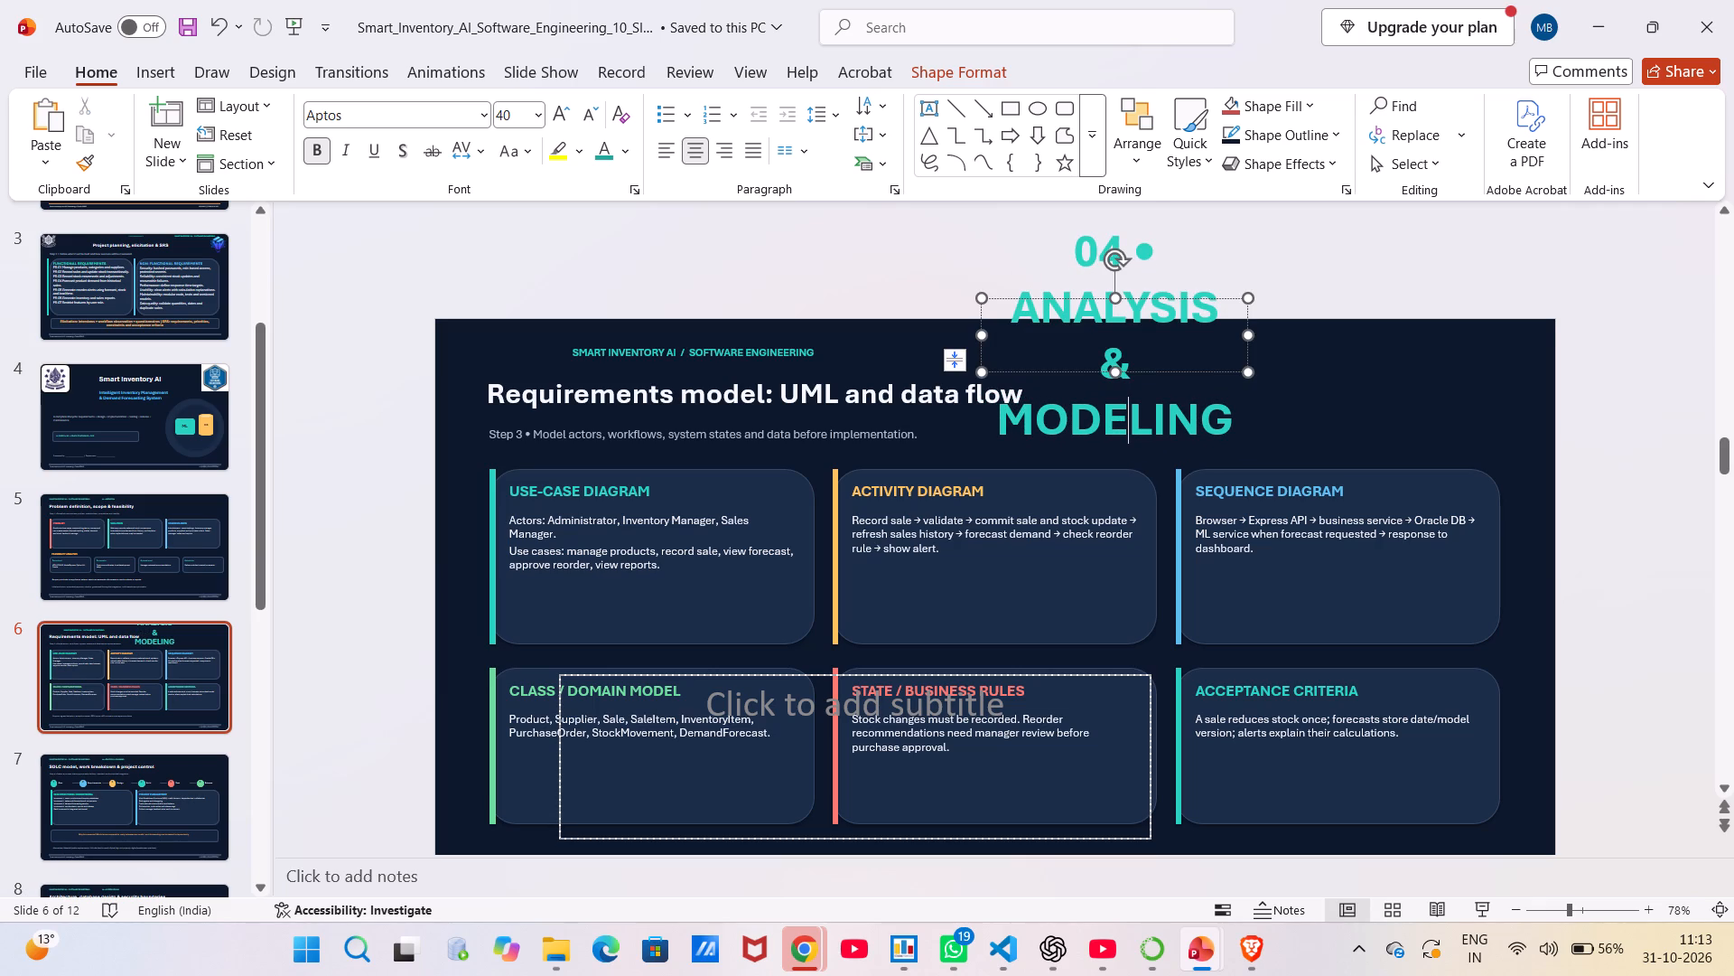
{"action": "key", "text": "ctrl+a"}
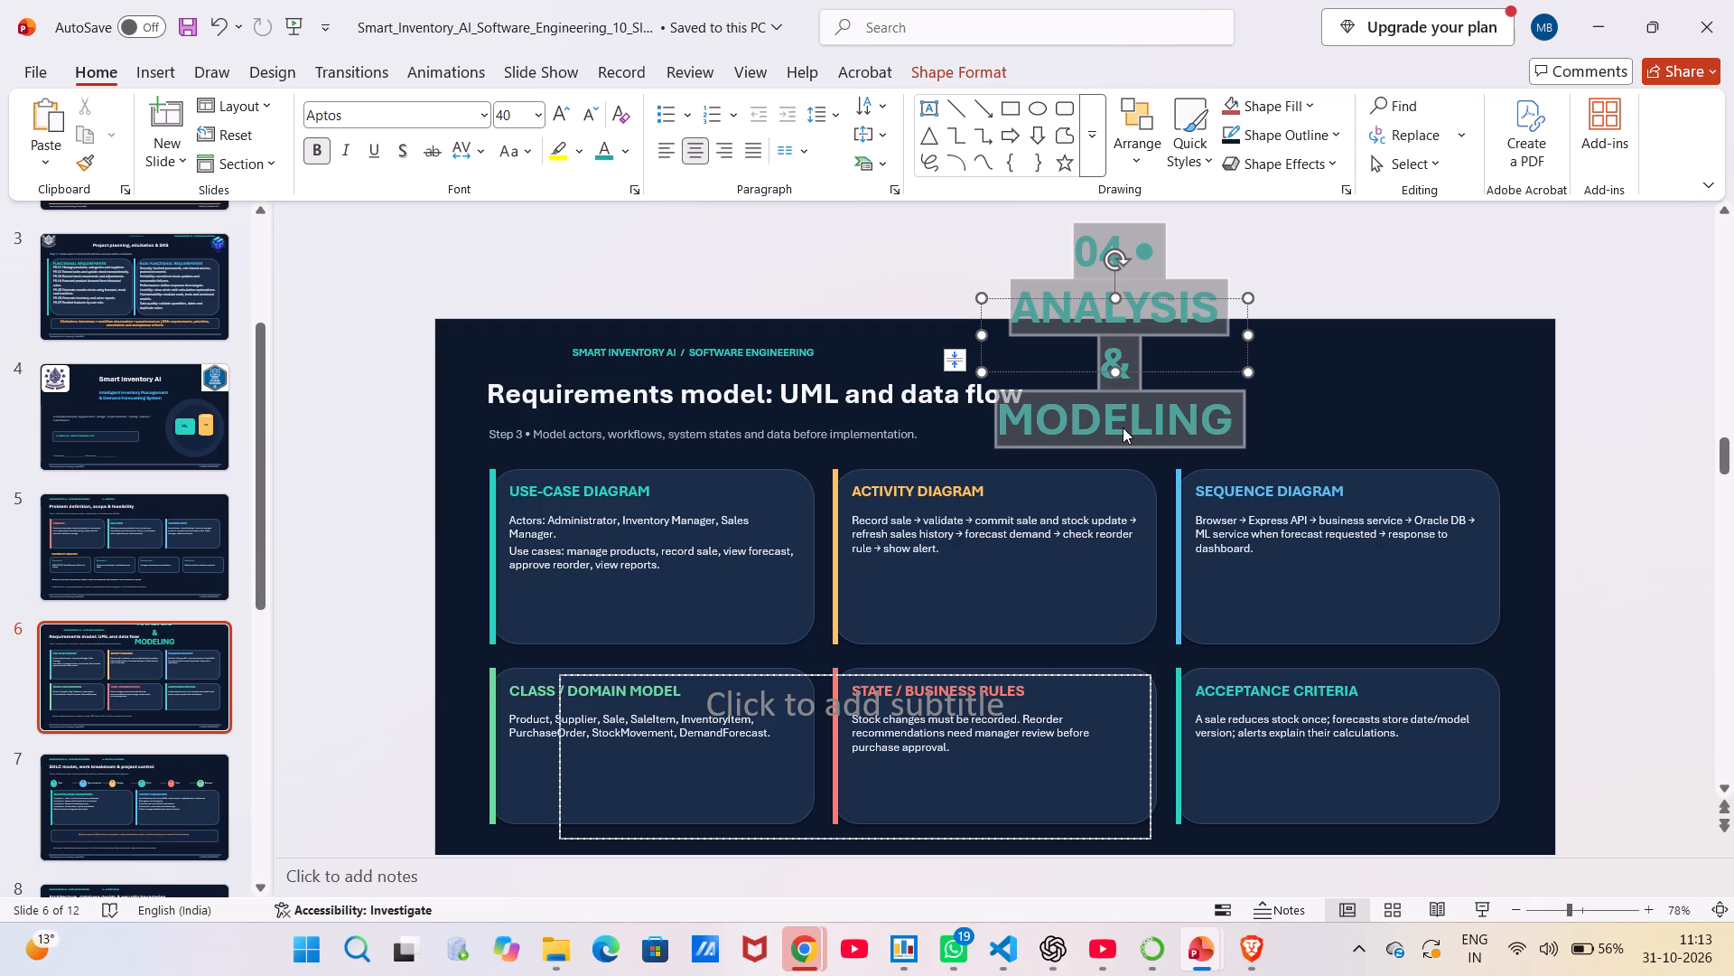
{"action": "right_click", "coordinate": [1123, 427]}
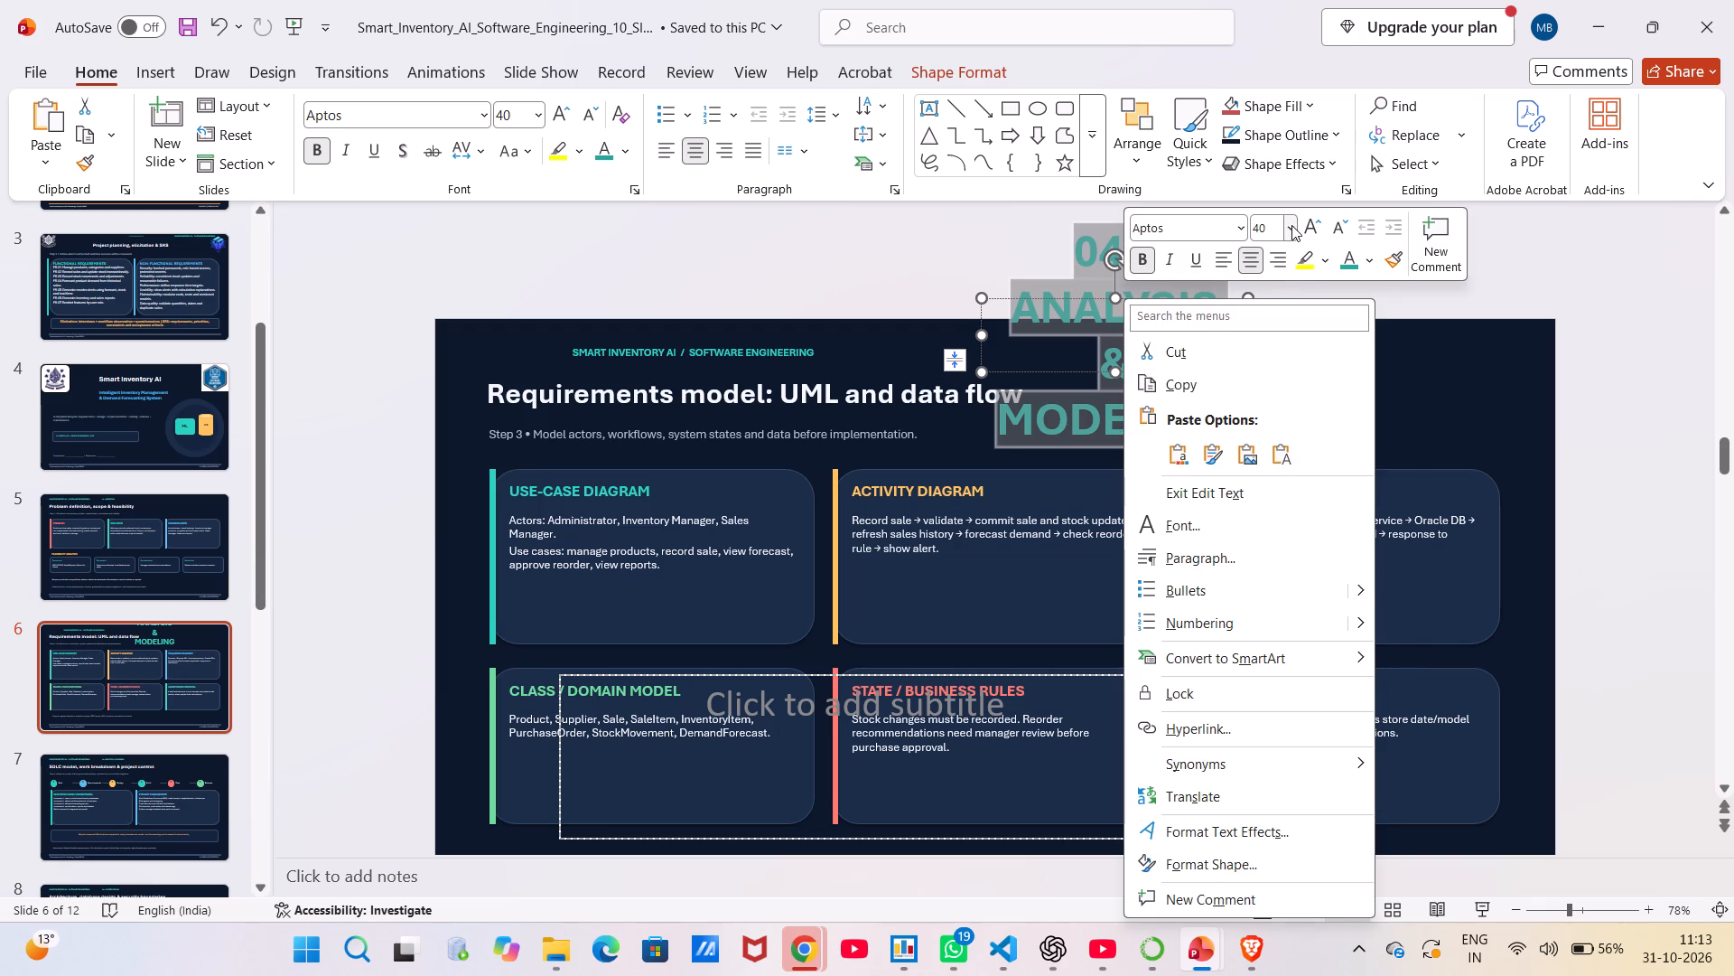
{"action": "left_click", "coordinate": [1291, 225]}
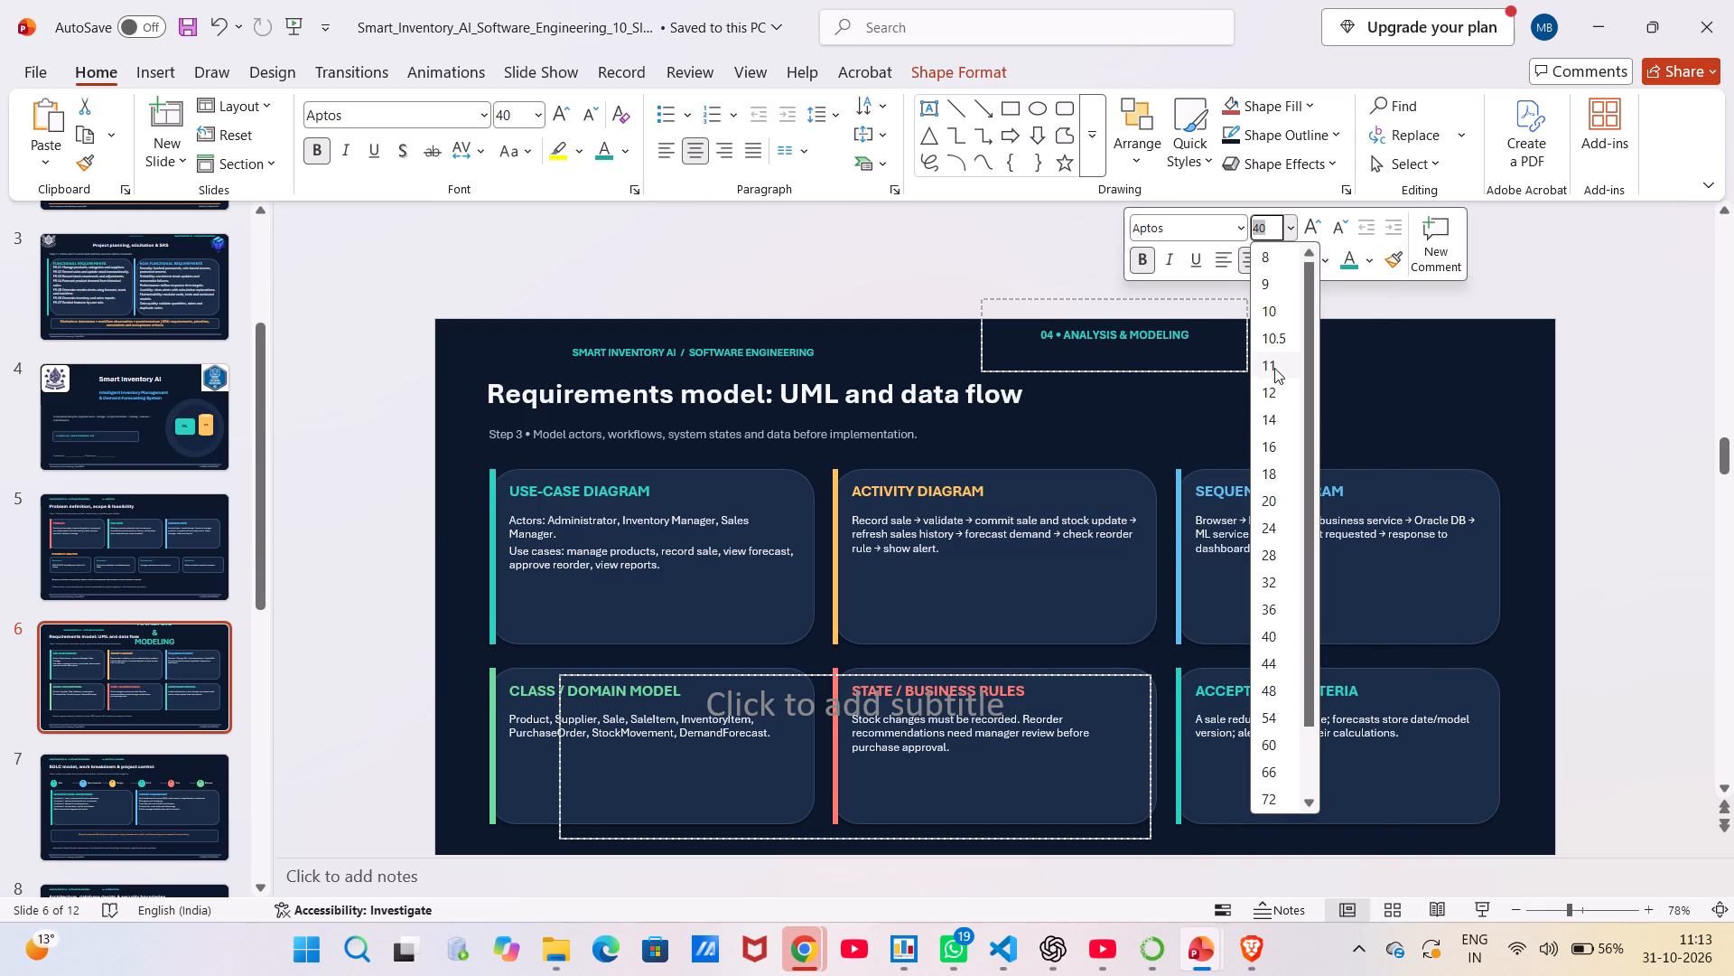
{"action": "left_click", "coordinate": [1271, 309]}
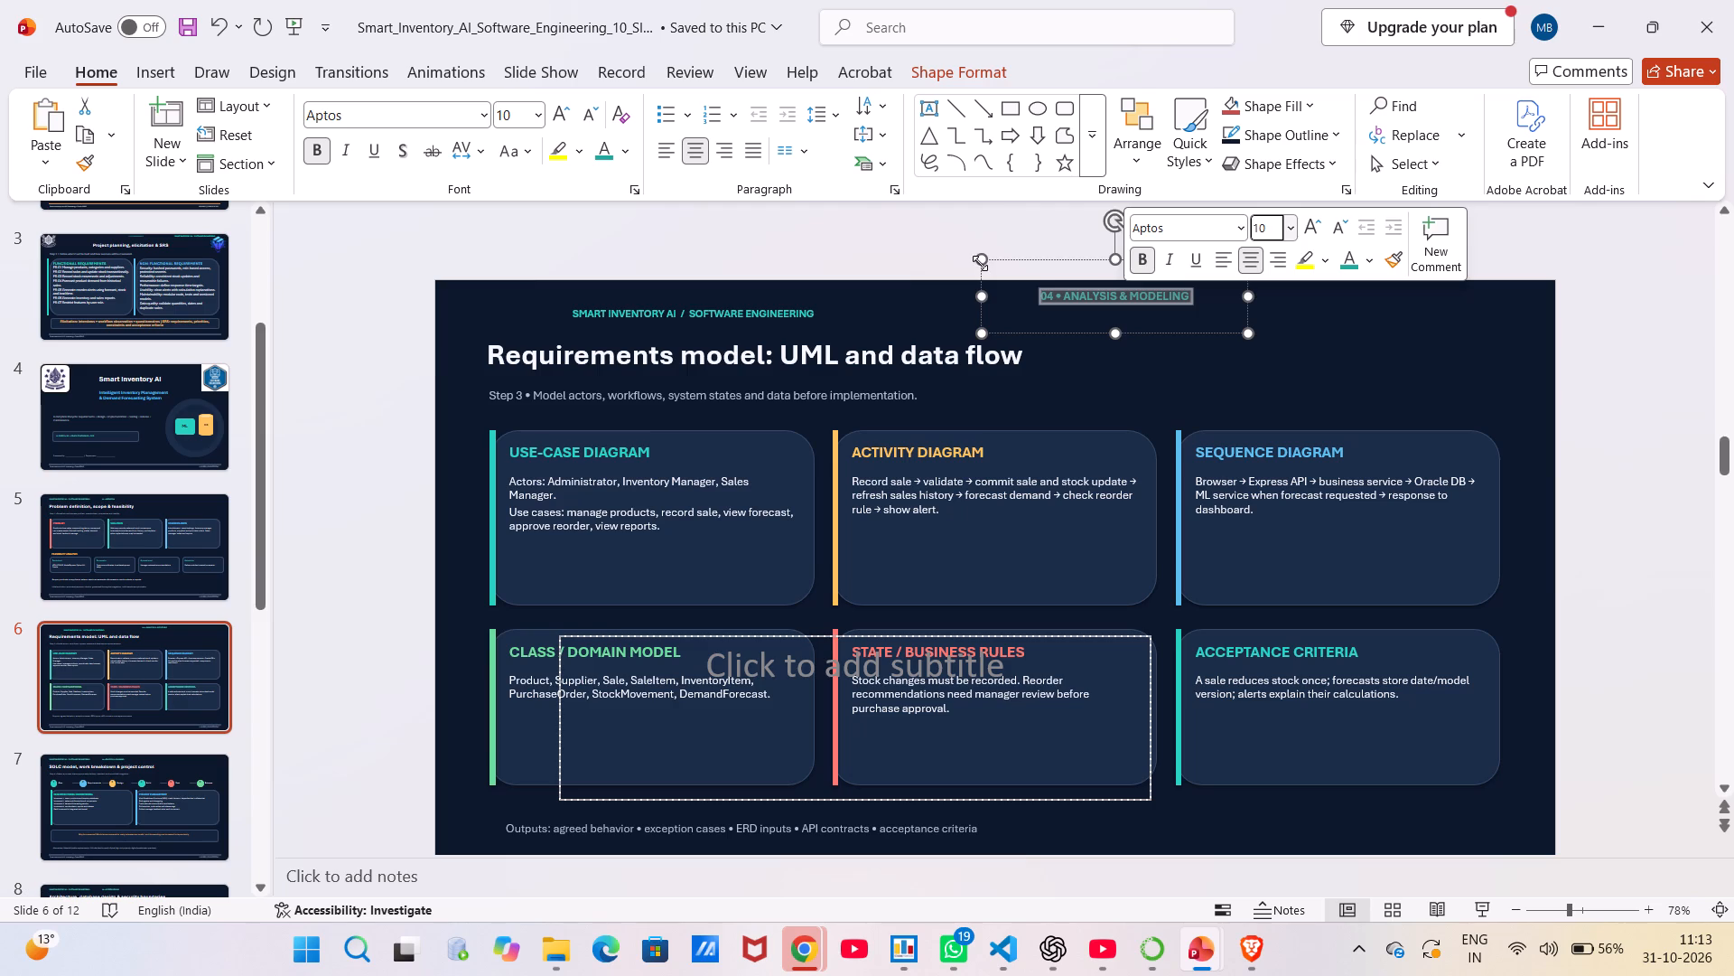
Shrink the box closely around "04 • ANALYSIS & MODELING" and shift it nearer the centre of slide 6's header area.
{"action": "left_click_drag", "start_coordinate": [980, 263], "coordinate": [1021, 307]}
{"action": "left_click", "coordinate": [1179, 330]}
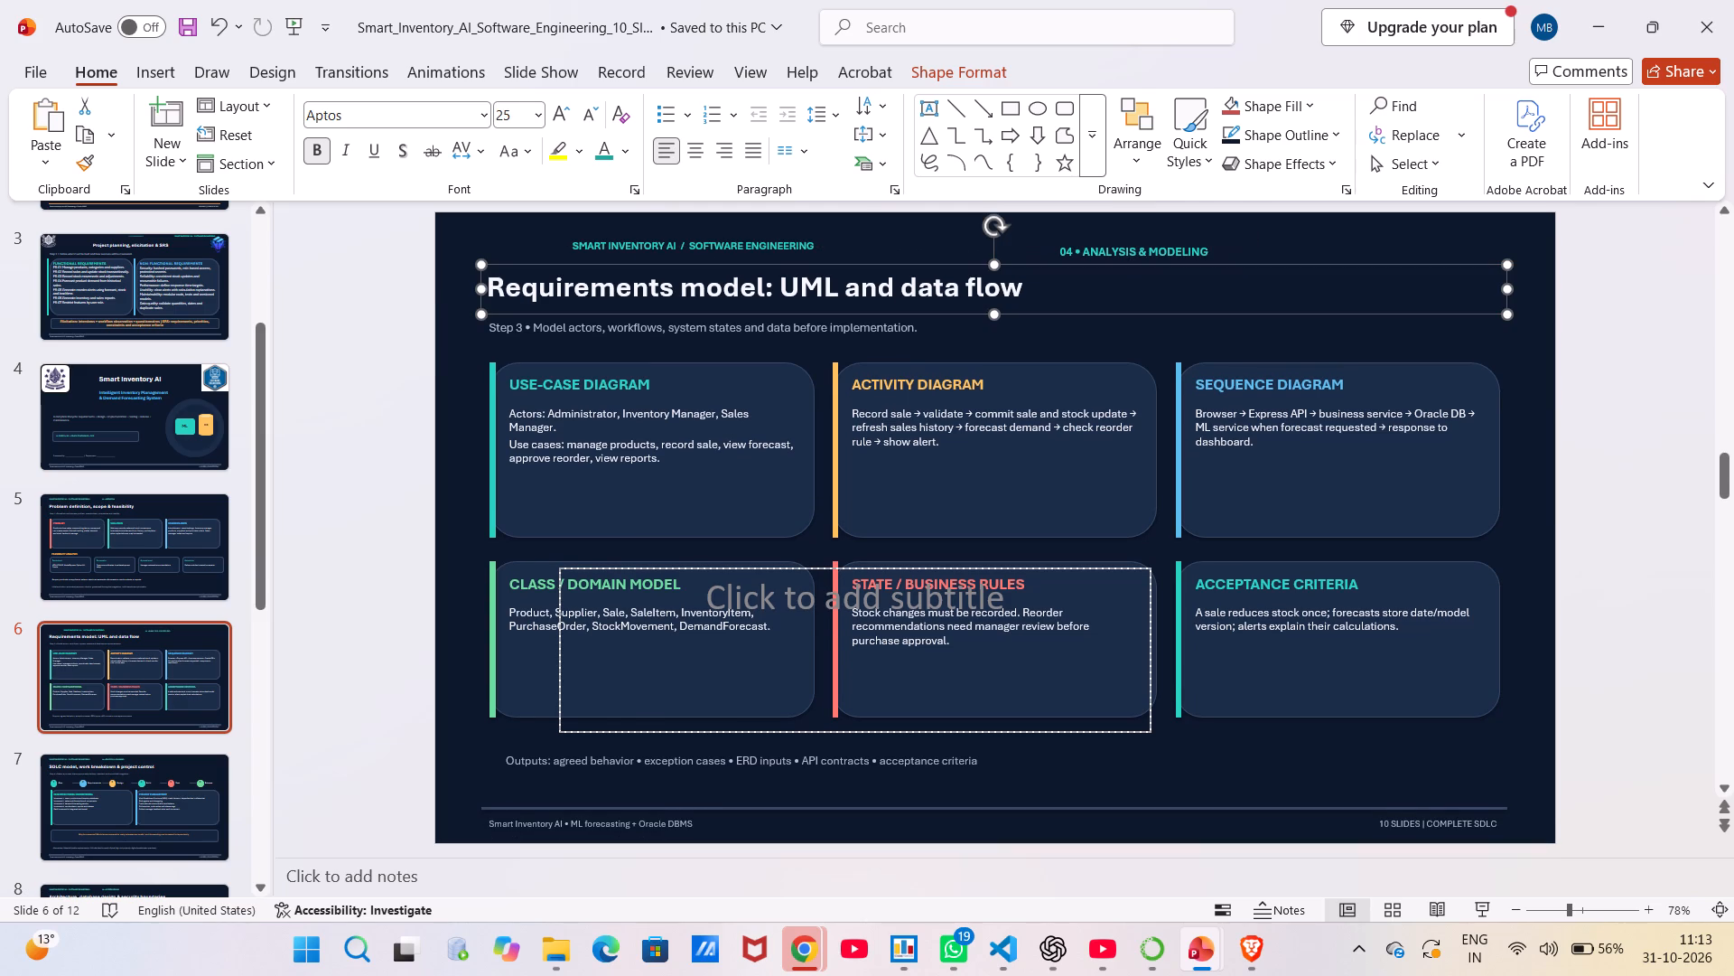
{"action": "left_click", "coordinate": [1136, 244]}
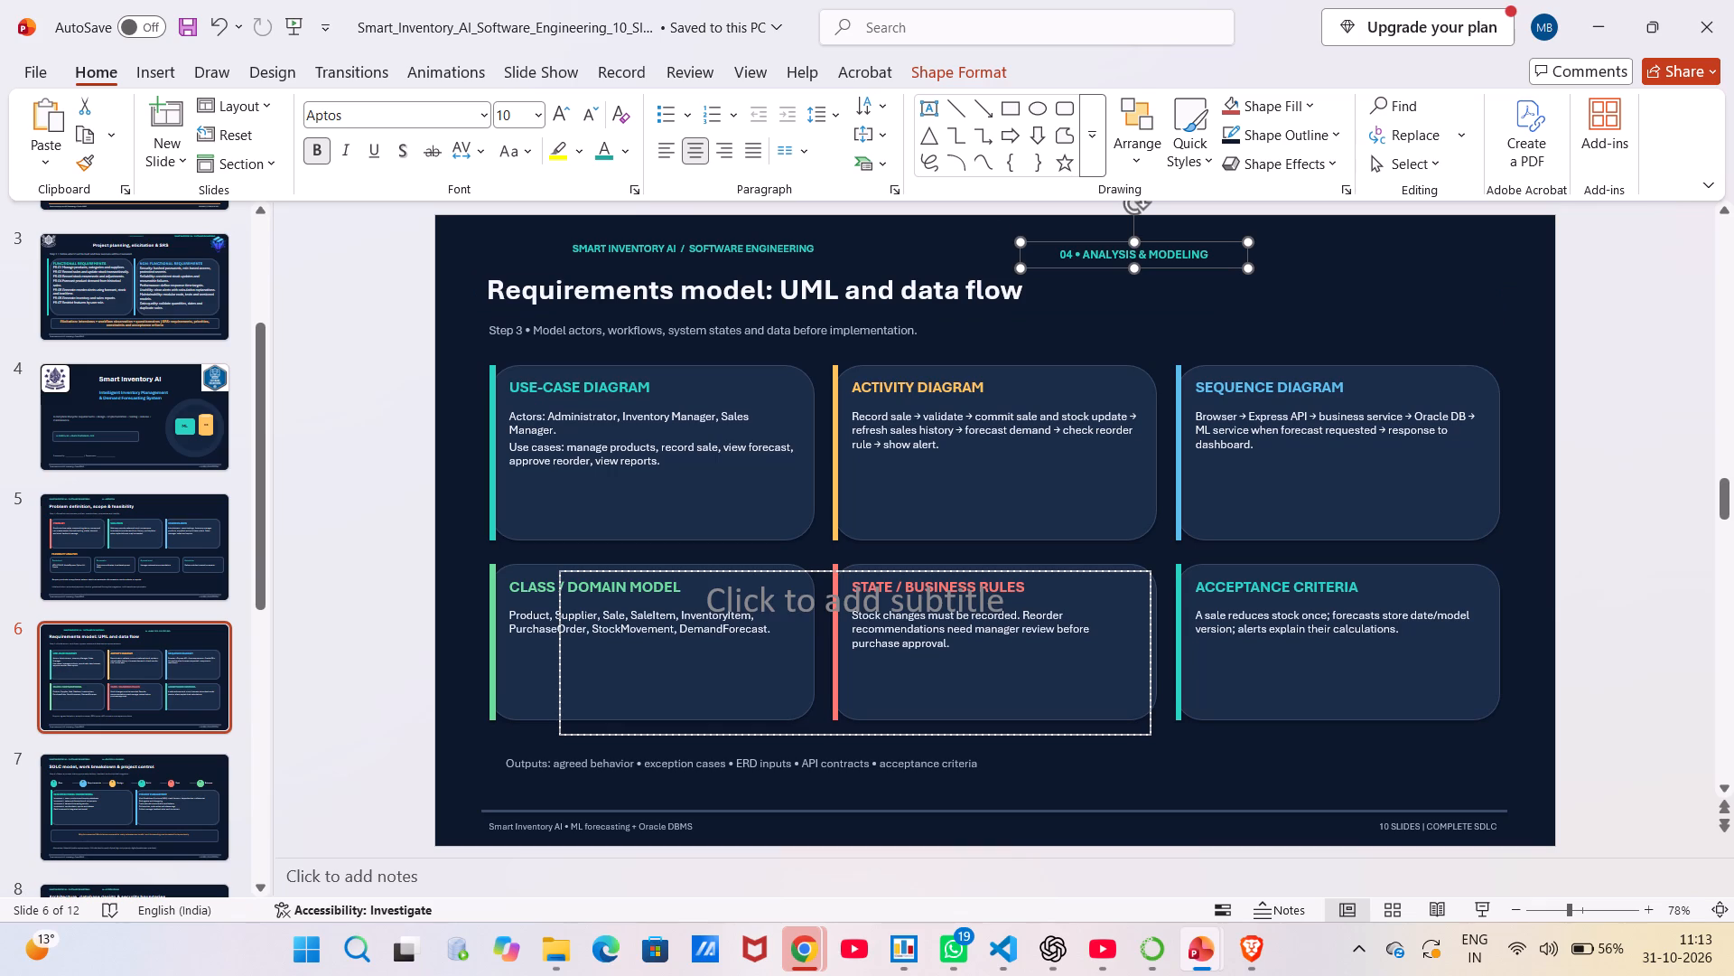
{"action": "left_click_drag", "start_coordinate": [1052, 251], "coordinate": [969, 239]}
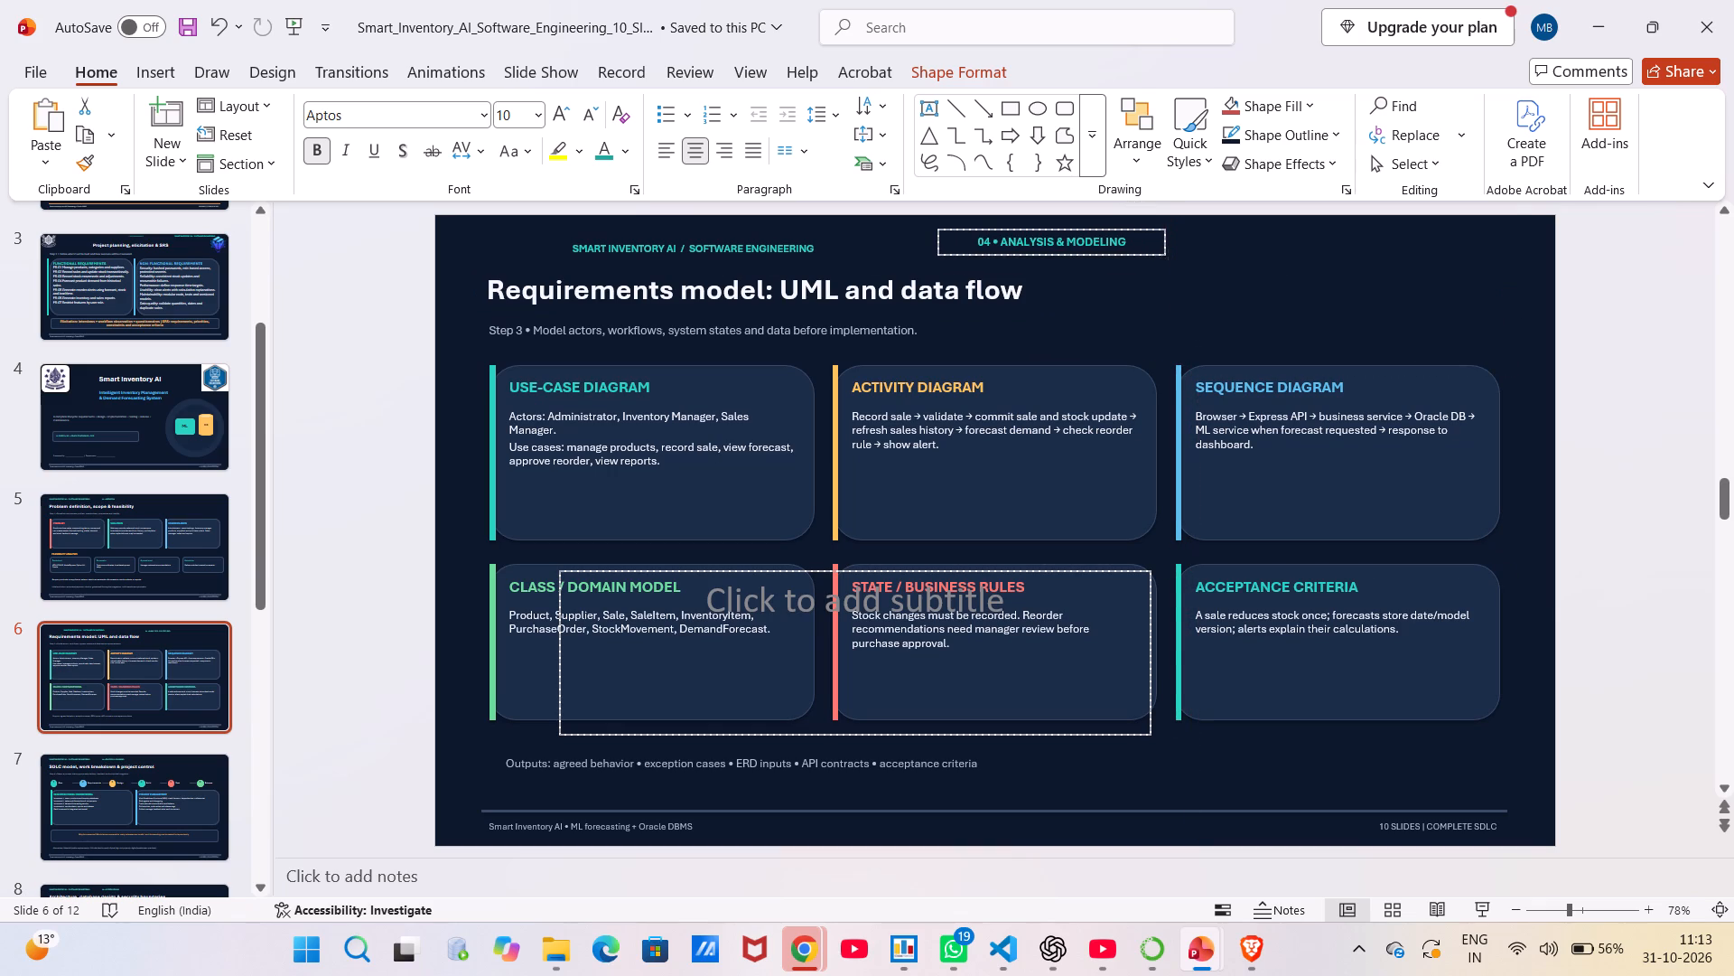
{"action": "left_click_drag", "start_coordinate": [969, 239], "coordinate": [959, 239]}
Move the title "Requirements model: UML and data flow" so its text is horizontally centred on slide 6.
{"action": "left_click", "coordinate": [863, 289]}
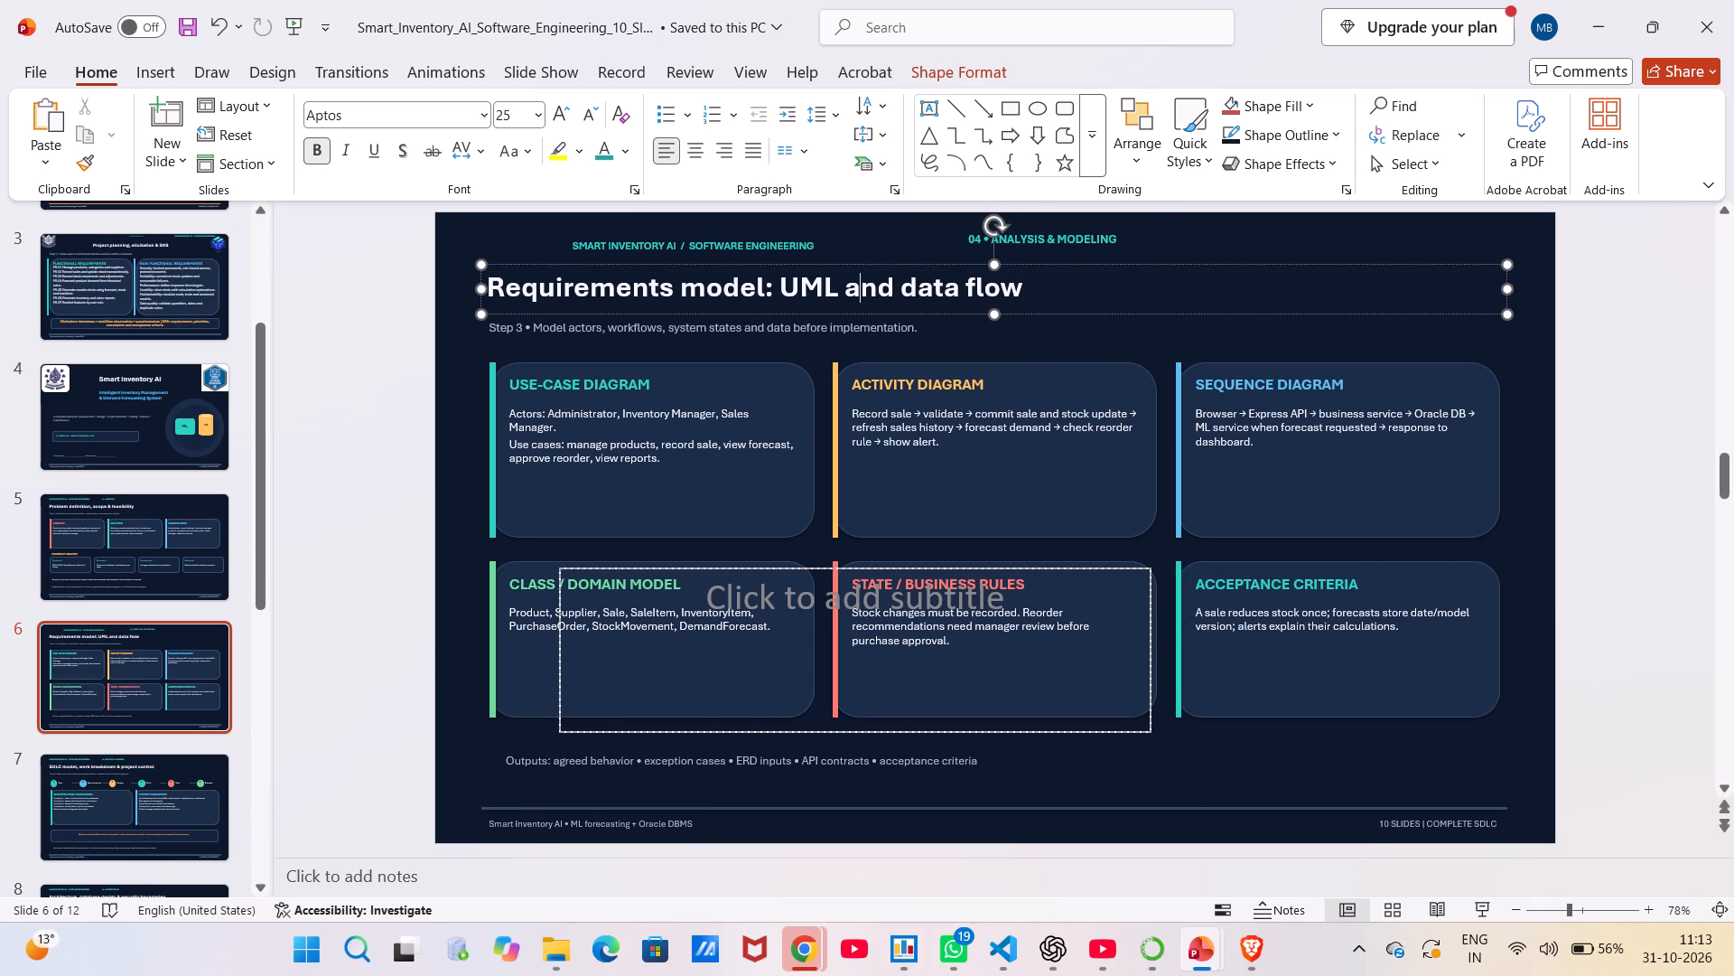
{"action": "left_click", "coordinate": [1059, 304]}
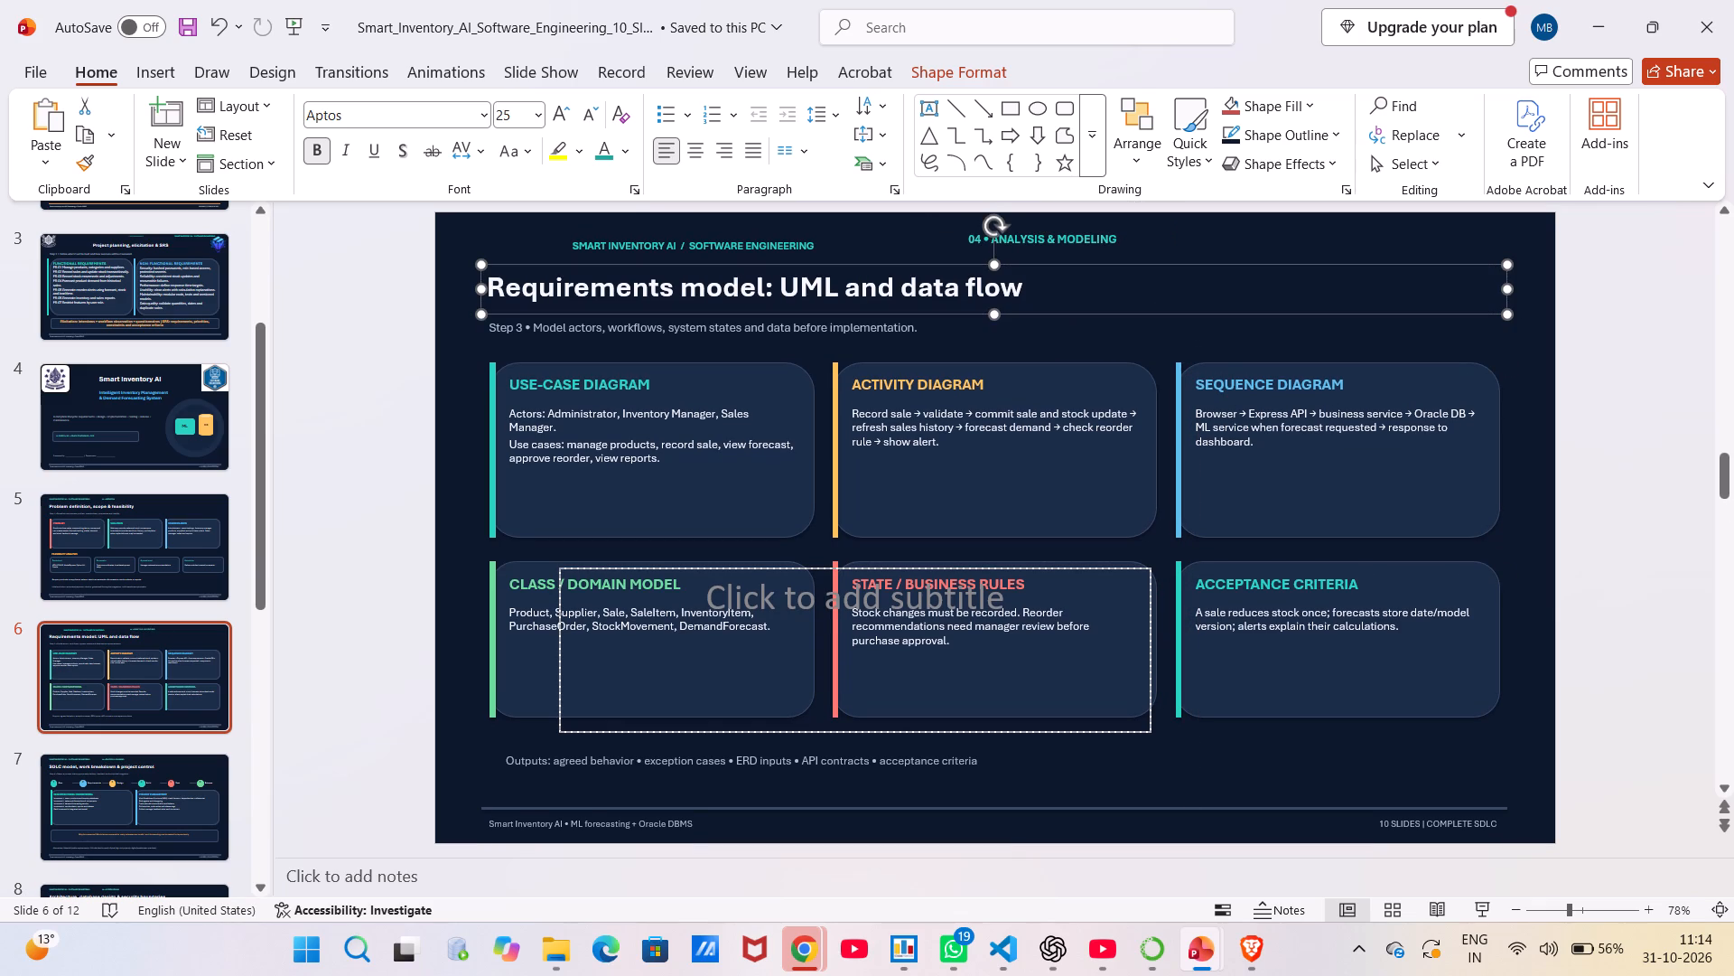
{"action": "left_click_drag", "start_coordinate": [1059, 304], "coordinate": [1279, 317]}
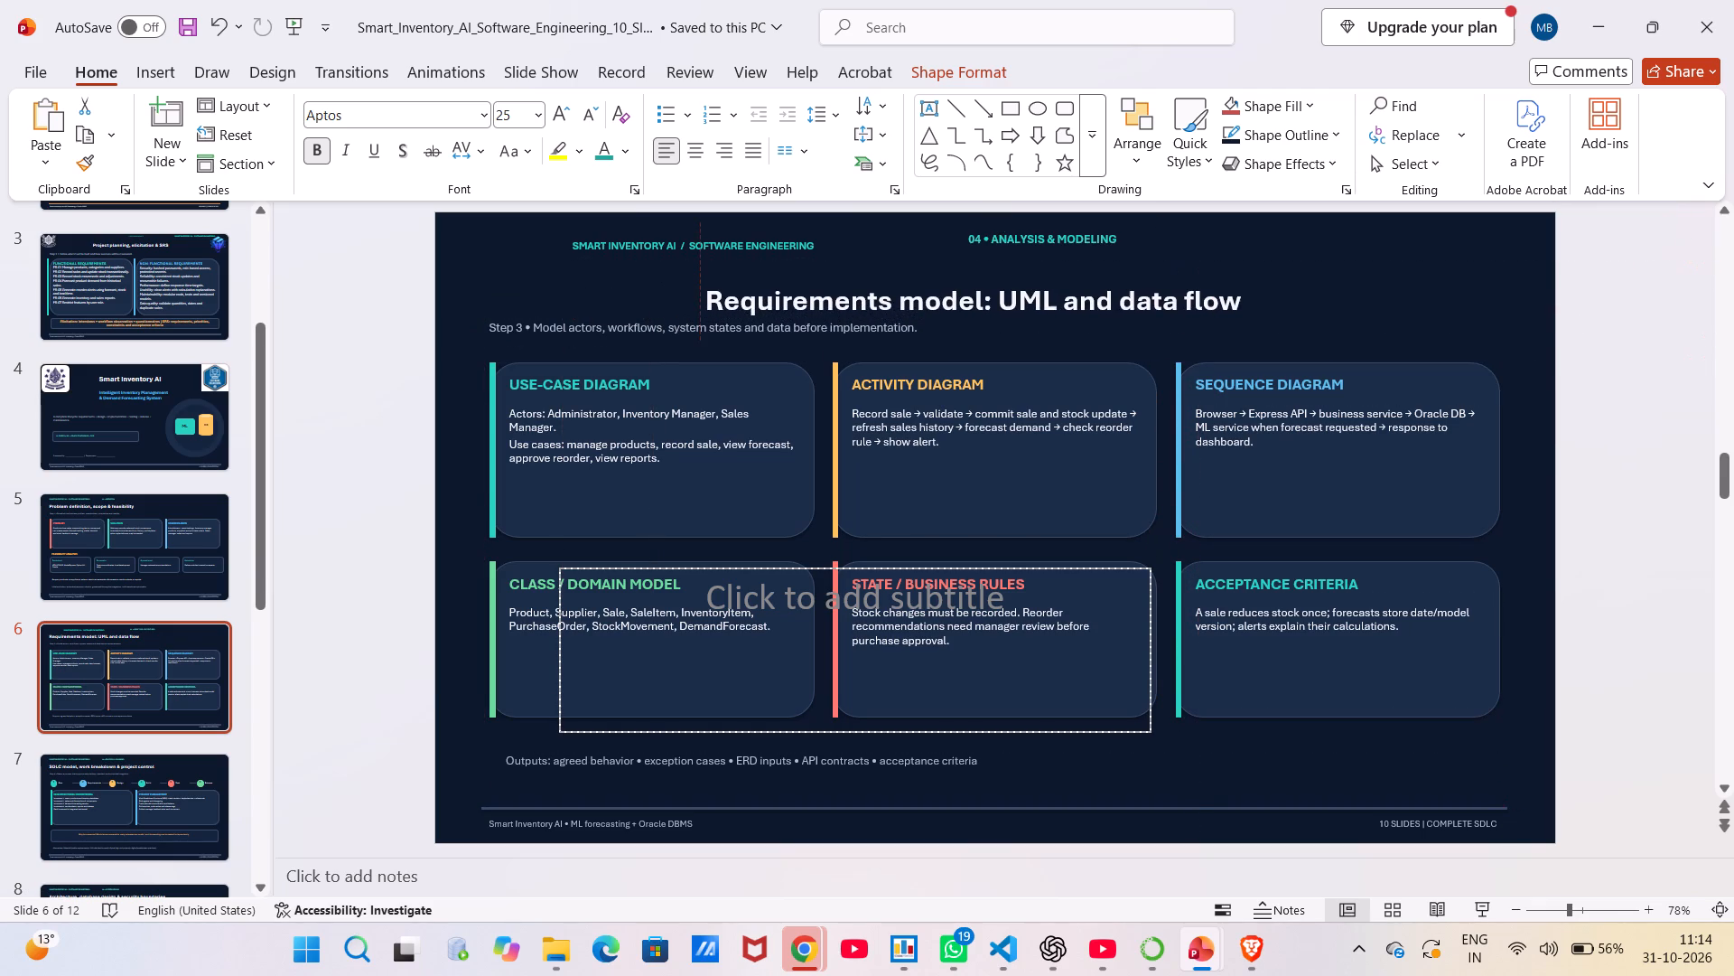
{"action": "left_click_drag", "start_coordinate": [1279, 317], "coordinate": [1295, 309]}
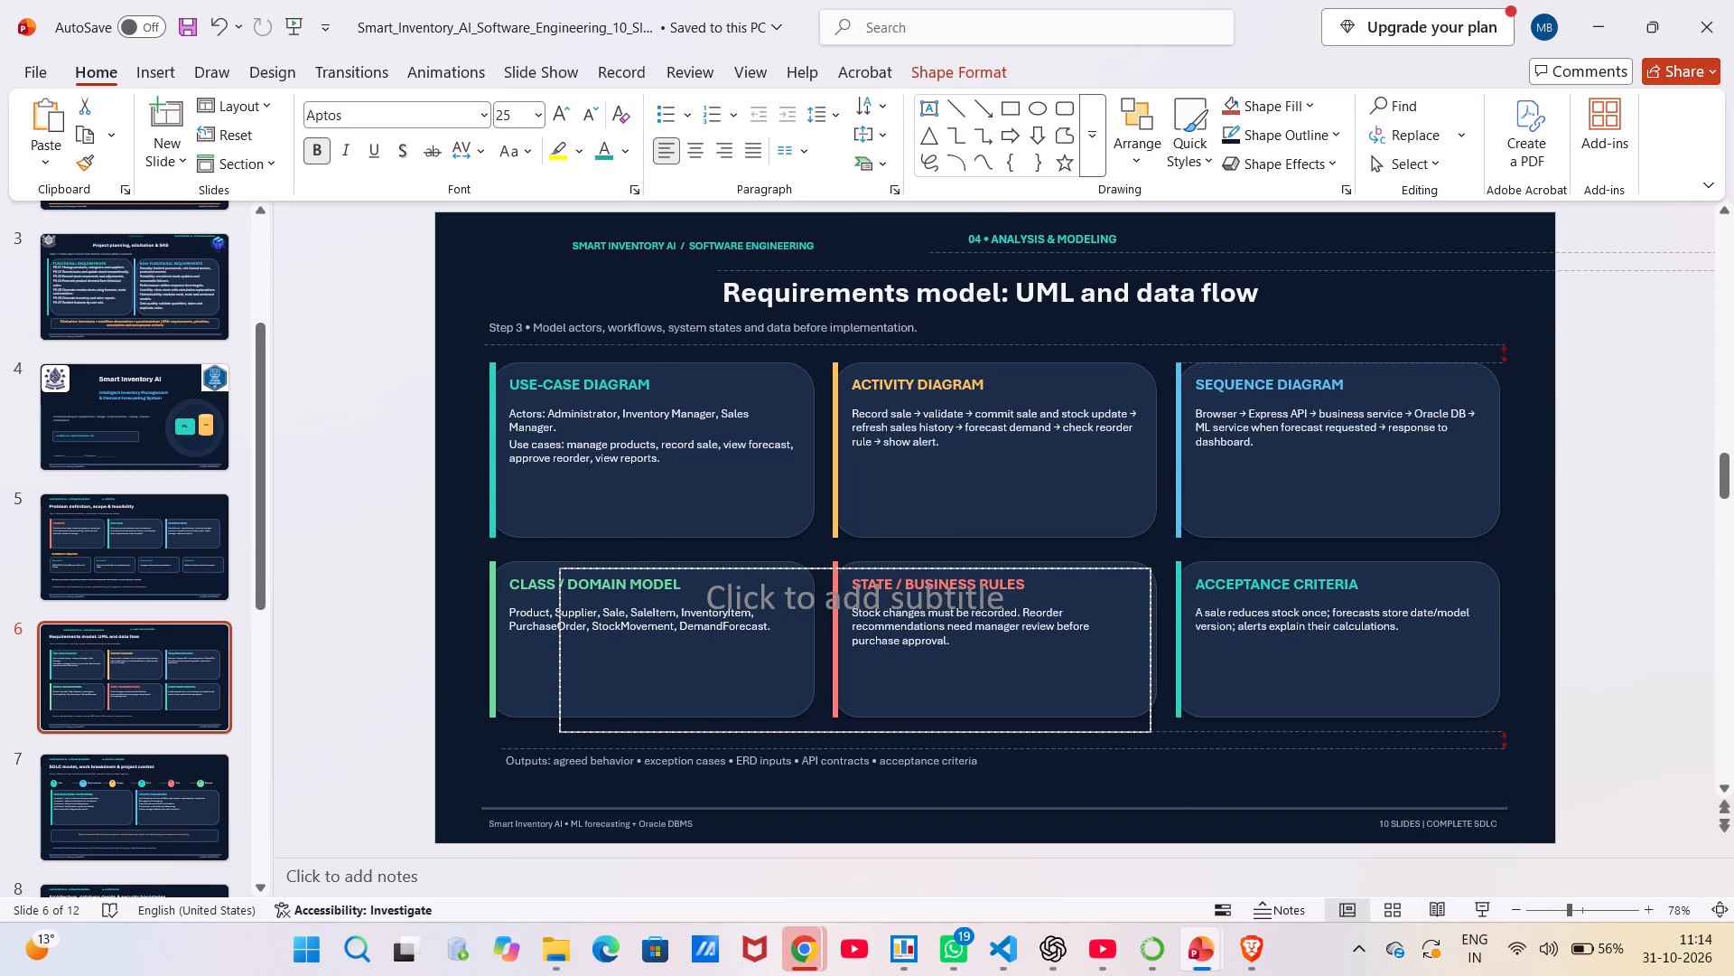
{"action": "left_click_drag", "start_coordinate": [1295, 309], "coordinate": [1293, 307]}
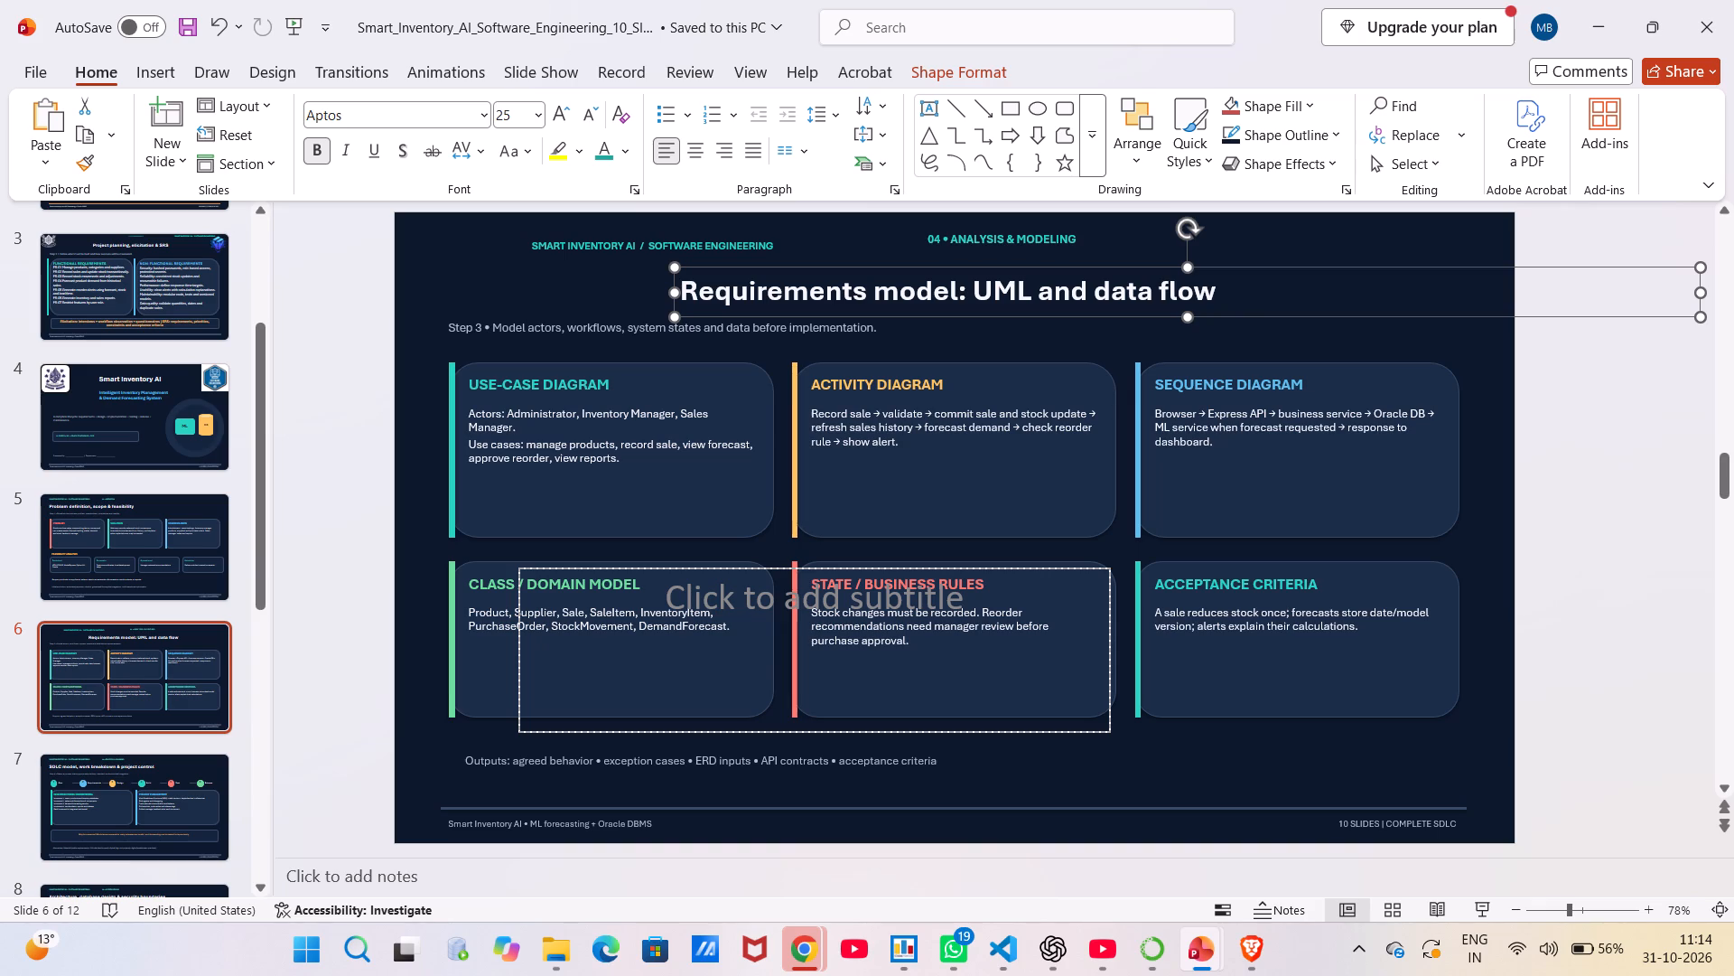
Centre the "04 • ANALYSIS & MODELING" header above the slide 6 title, close to the slide's top edge.
{"action": "left_click", "coordinate": [978, 249]}
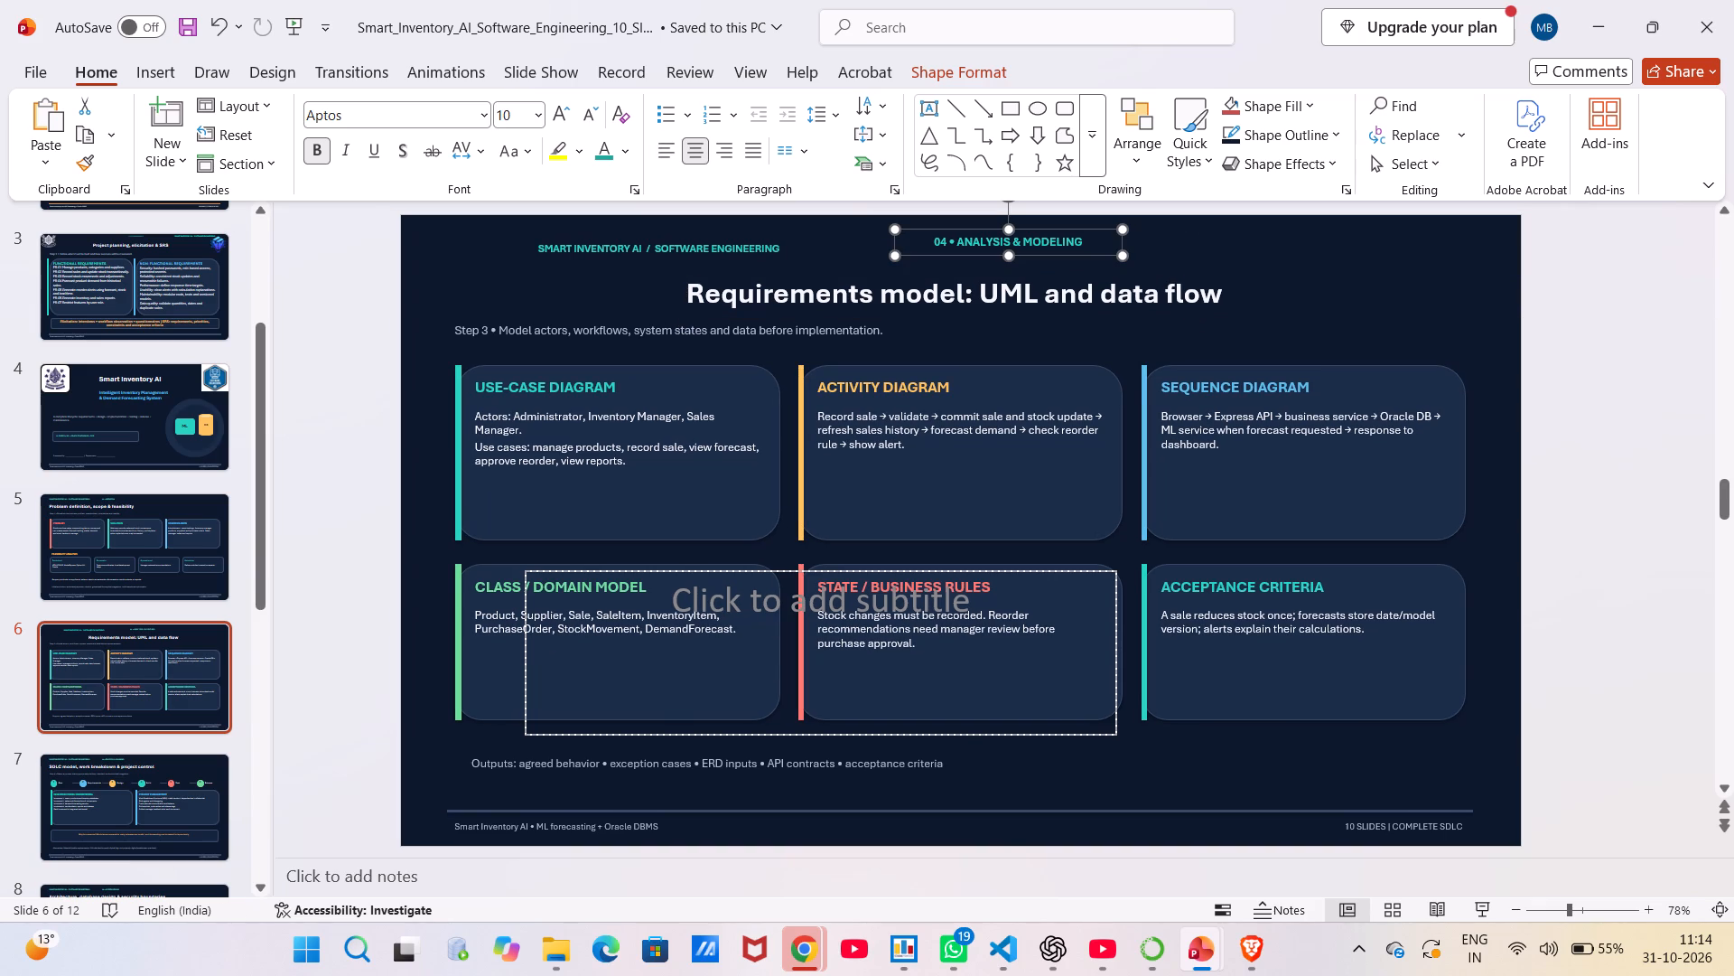
{"action": "left_click_drag", "start_coordinate": [978, 249], "coordinate": [931, 245]}
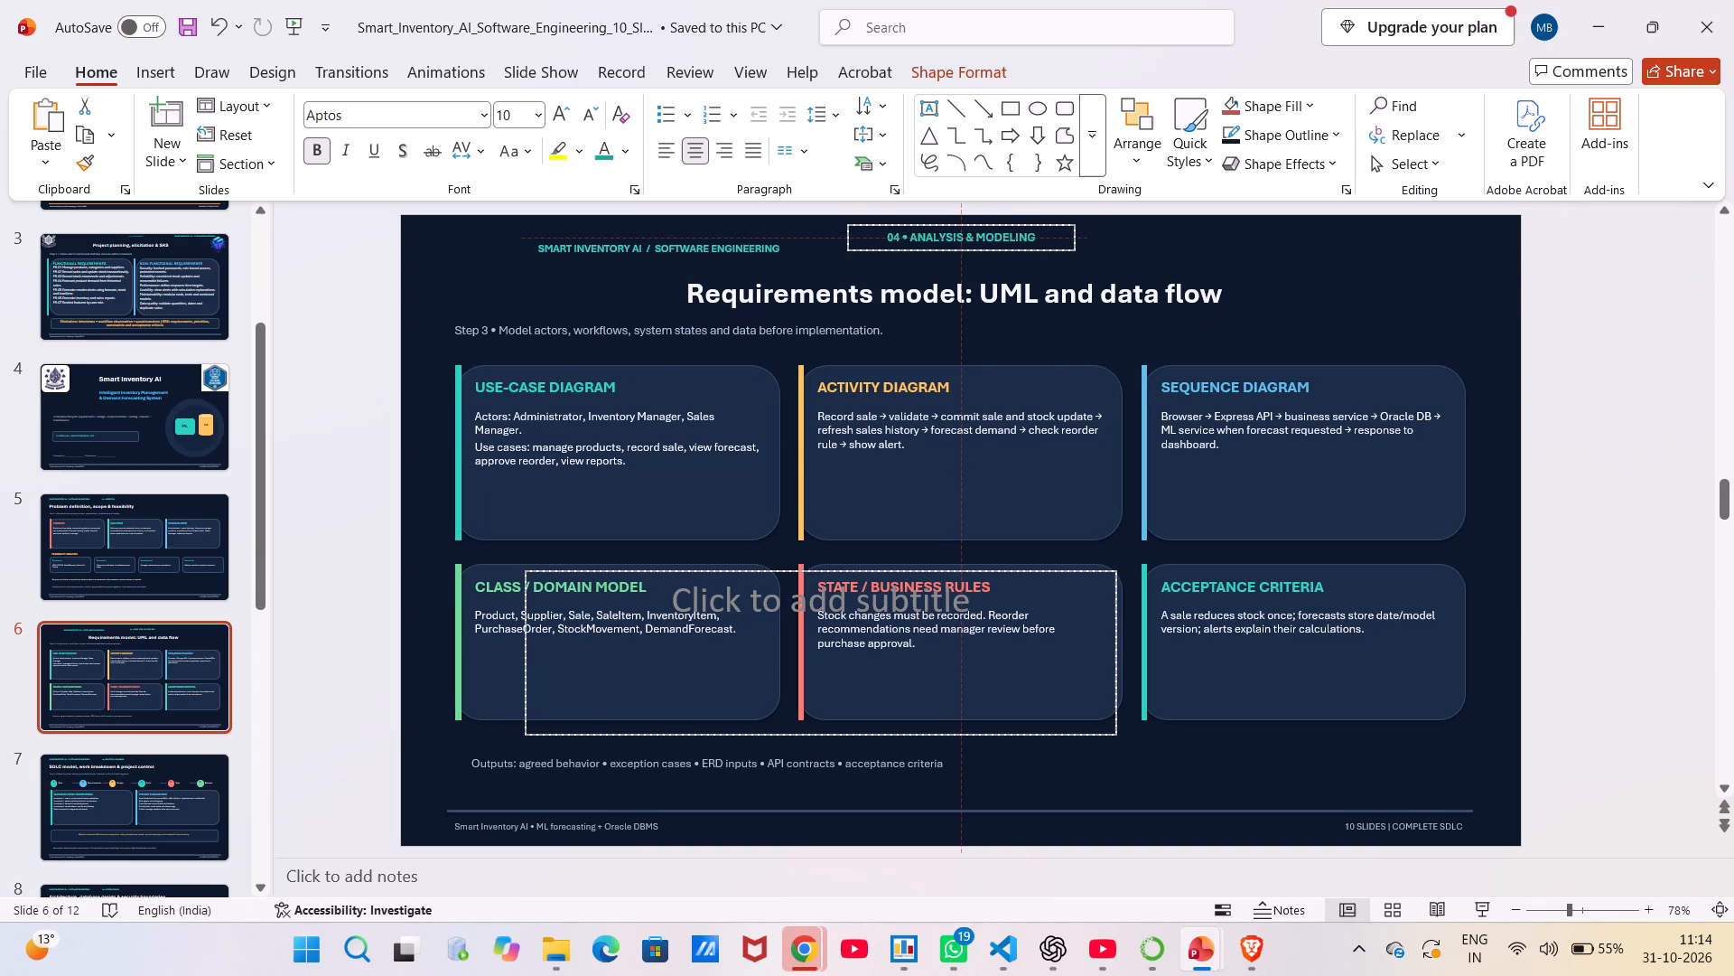
{"action": "left_click_drag", "start_coordinate": [931, 245], "coordinate": [919, 244]}
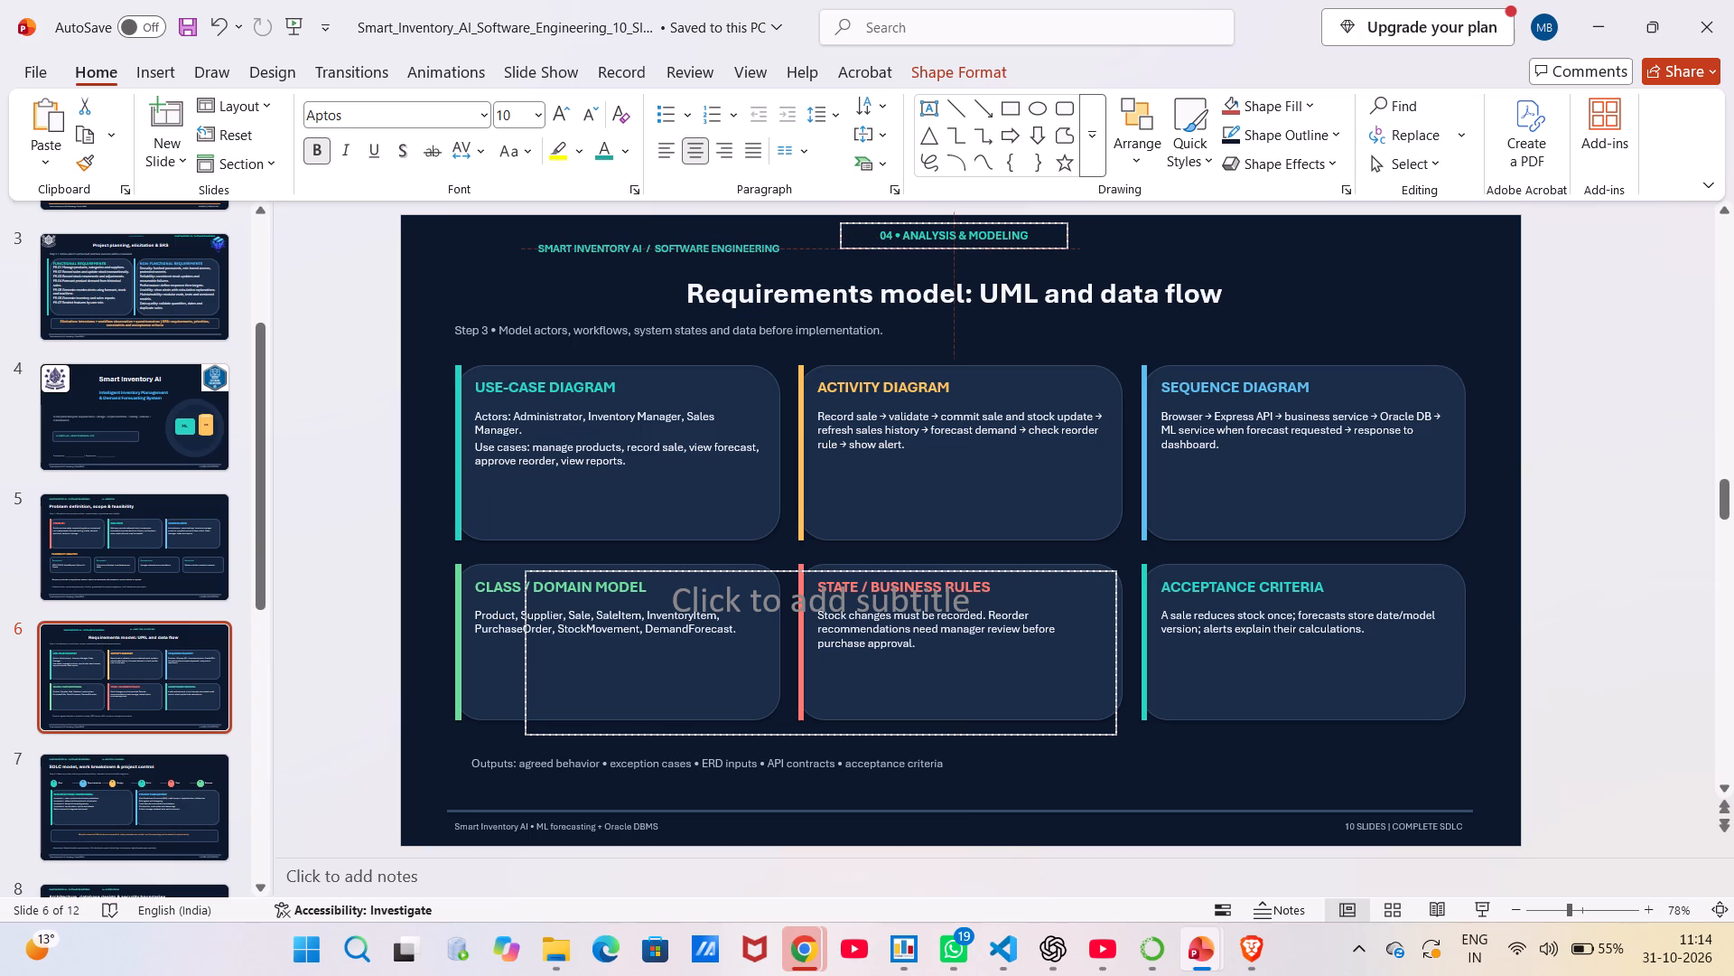
{"action": "left_click_drag", "start_coordinate": [919, 244], "coordinate": [919, 242]}
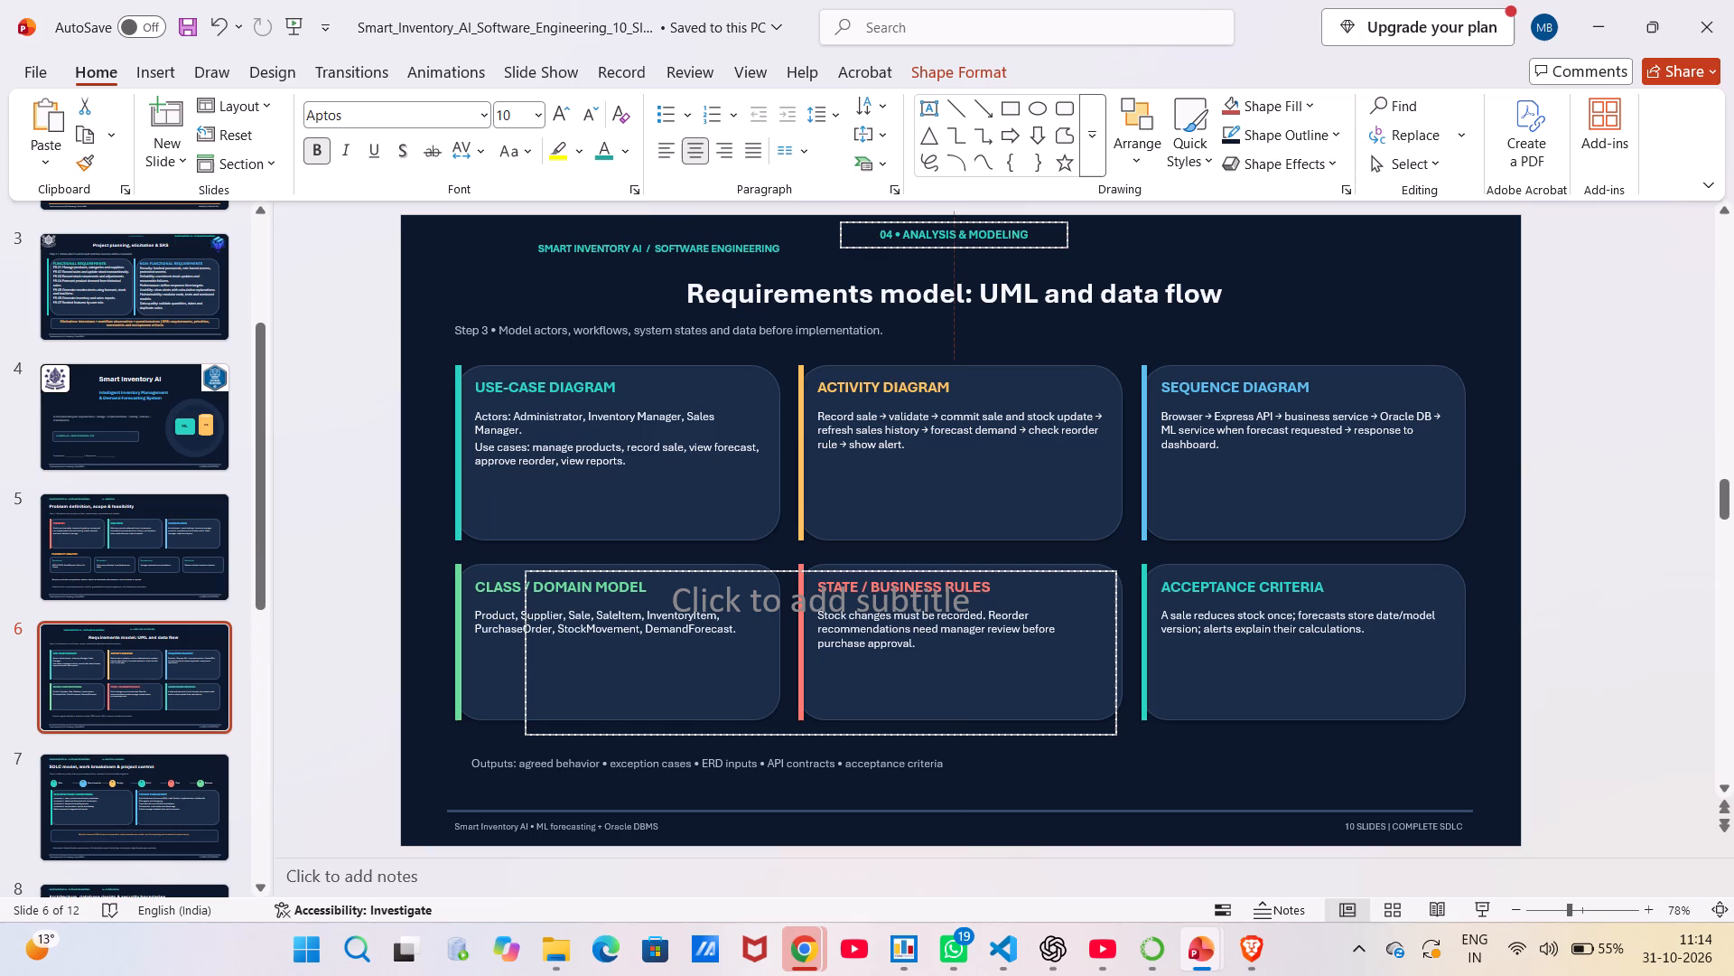
{"action": "left_click_drag", "start_coordinate": [919, 242], "coordinate": [922, 243]}
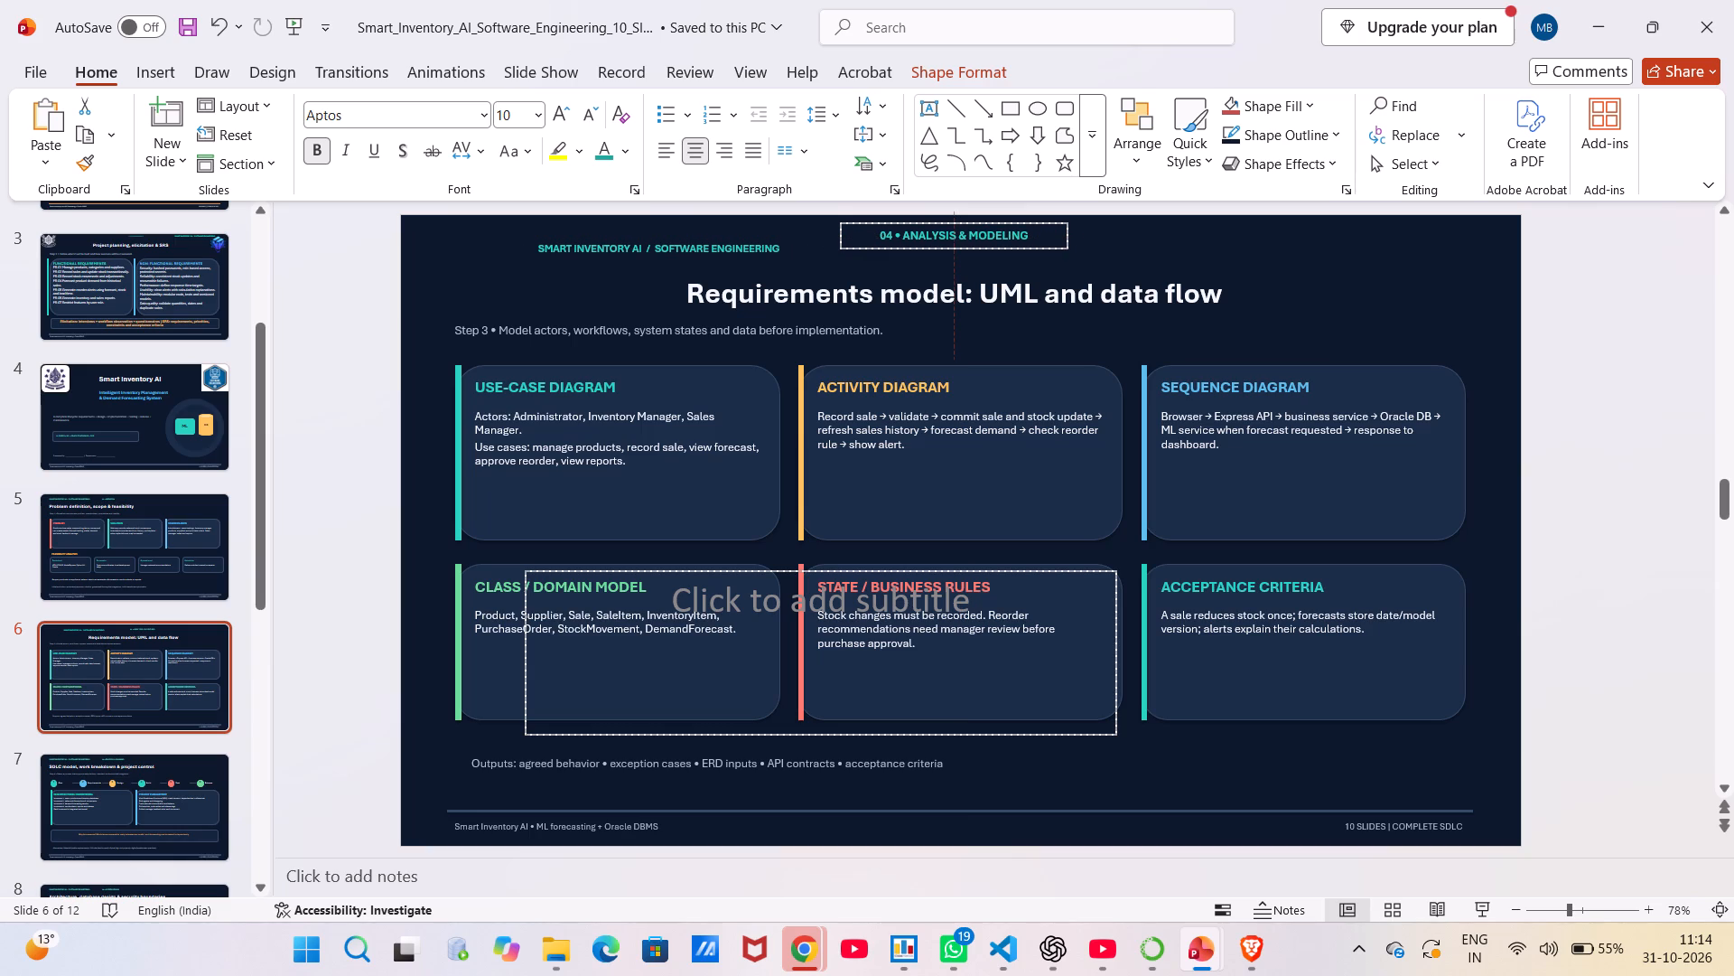
{"action": "left_click_drag", "start_coordinate": [922, 243], "coordinate": [925, 244]}
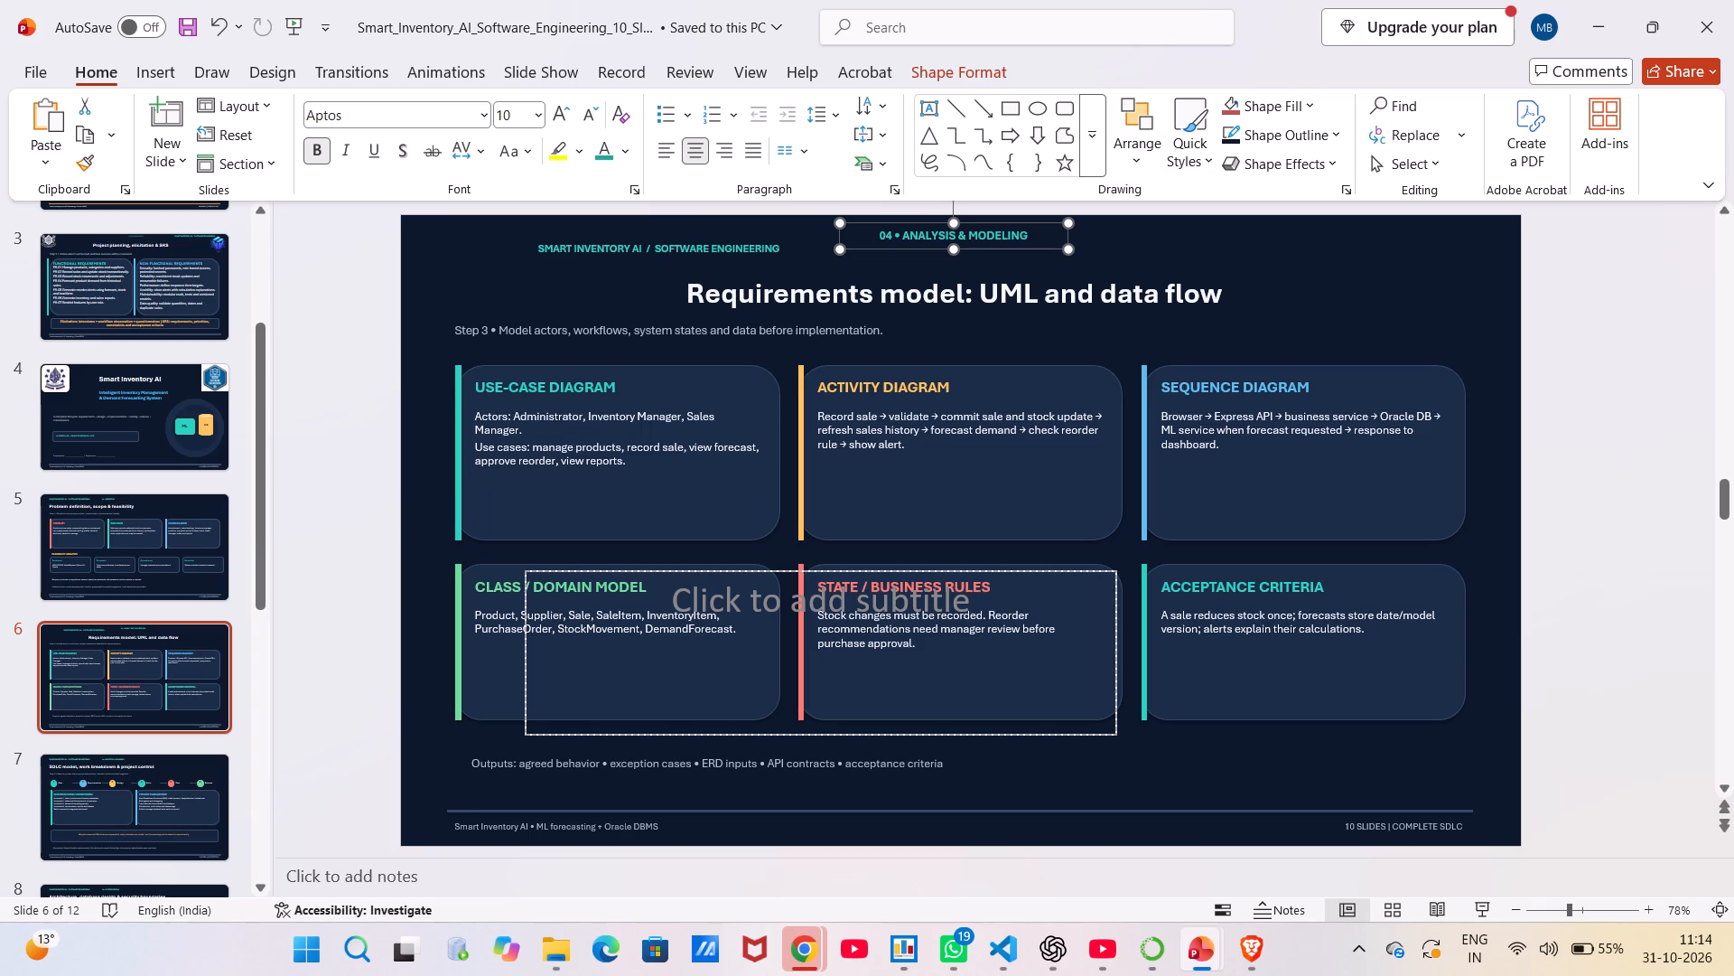
Move "SMART INVENTORY AI / SOFTWARE ENGINEERING" to the upper right of slide 6, nearly level with the "04 • ANALYSIS & MODELING" header.
{"action": "left_click_drag", "start_coordinate": [765, 257], "coordinate": [1458, 251]}
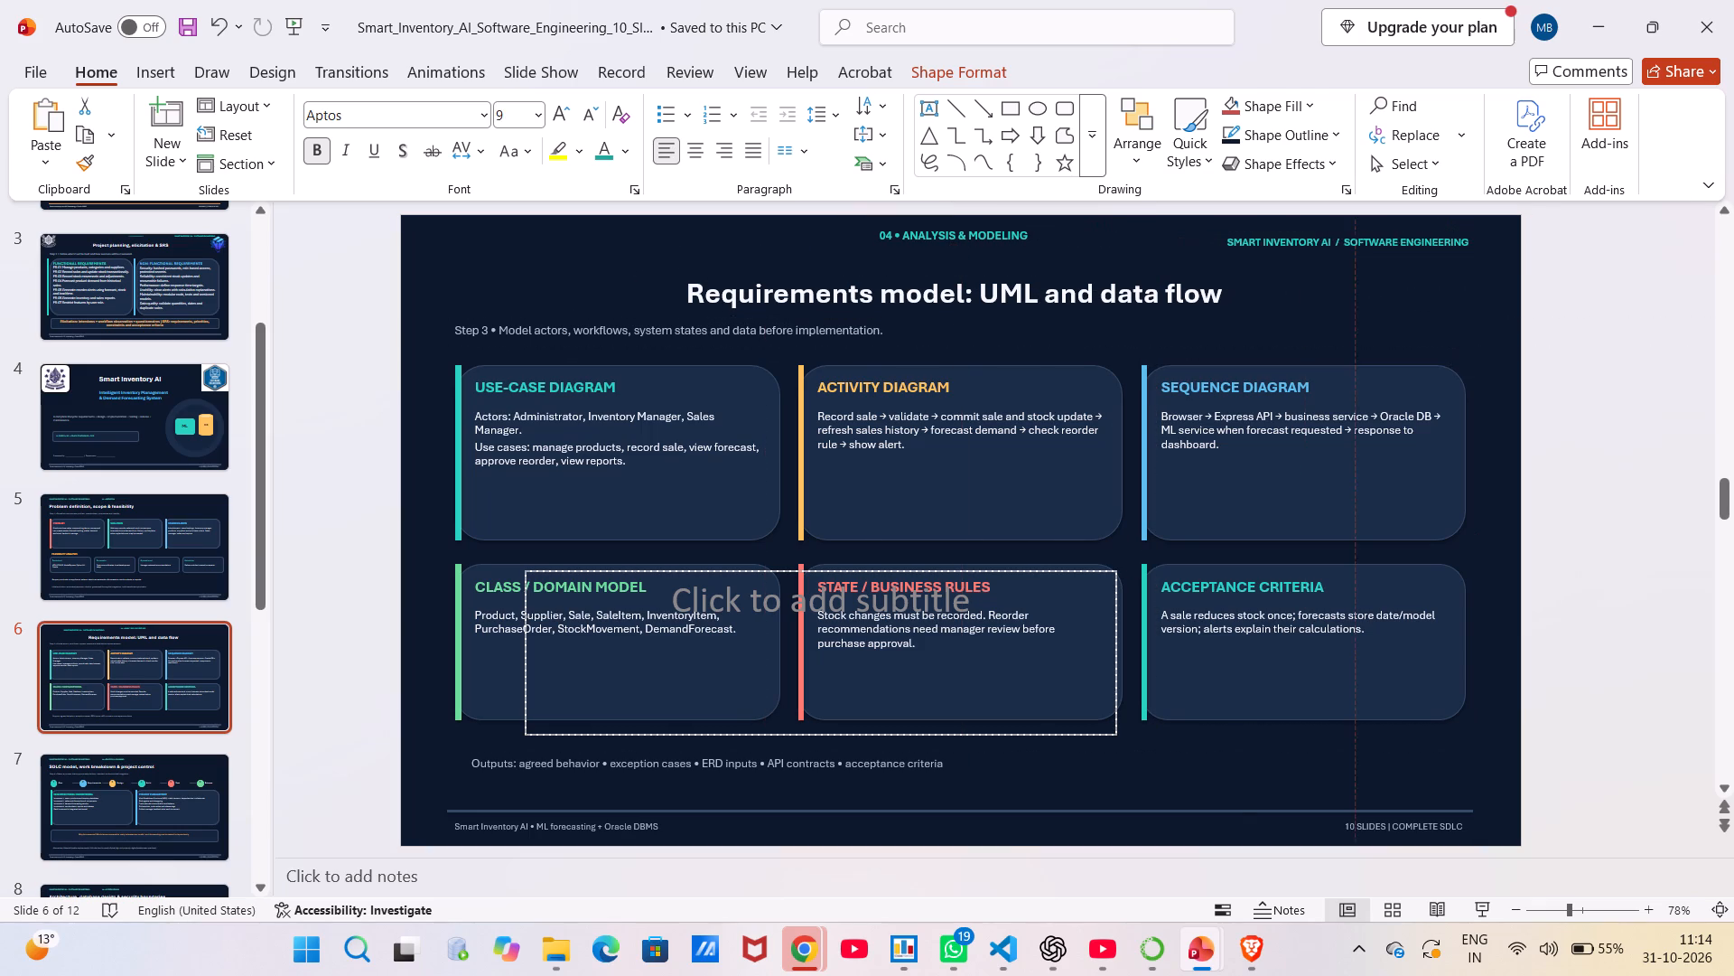
{"action": "left_click_drag", "start_coordinate": [1458, 251], "coordinate": [1394, 233]}
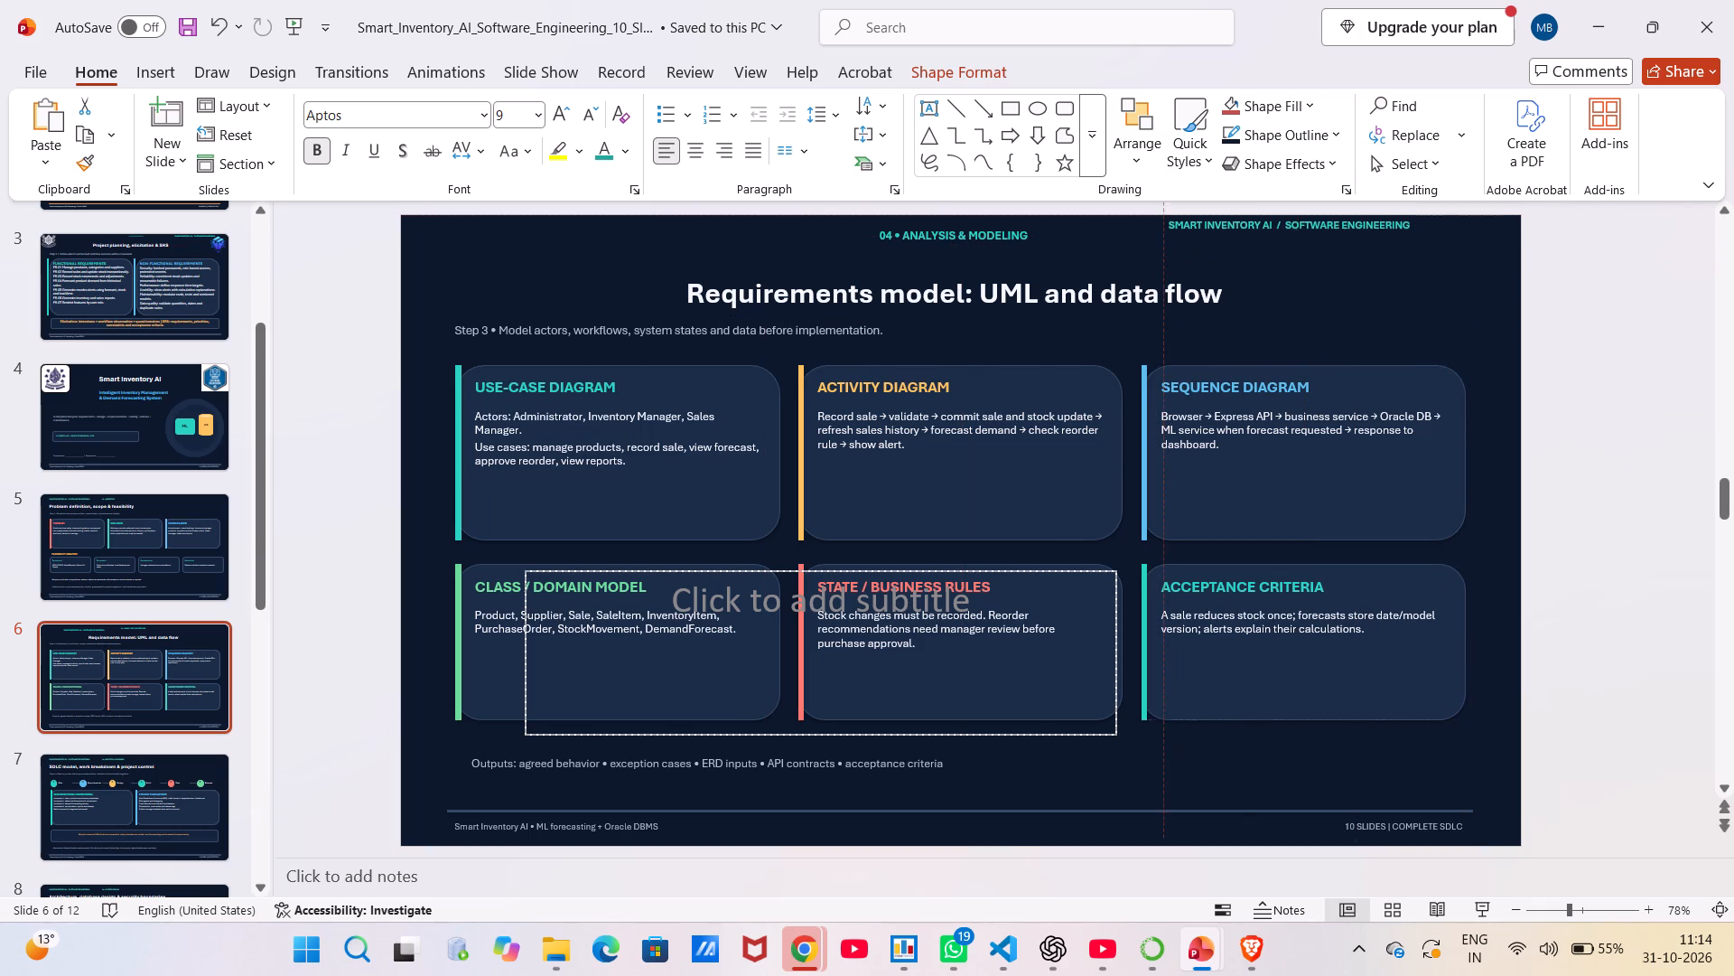
{"action": "left_click_drag", "start_coordinate": [1394, 233], "coordinate": [1386, 238]}
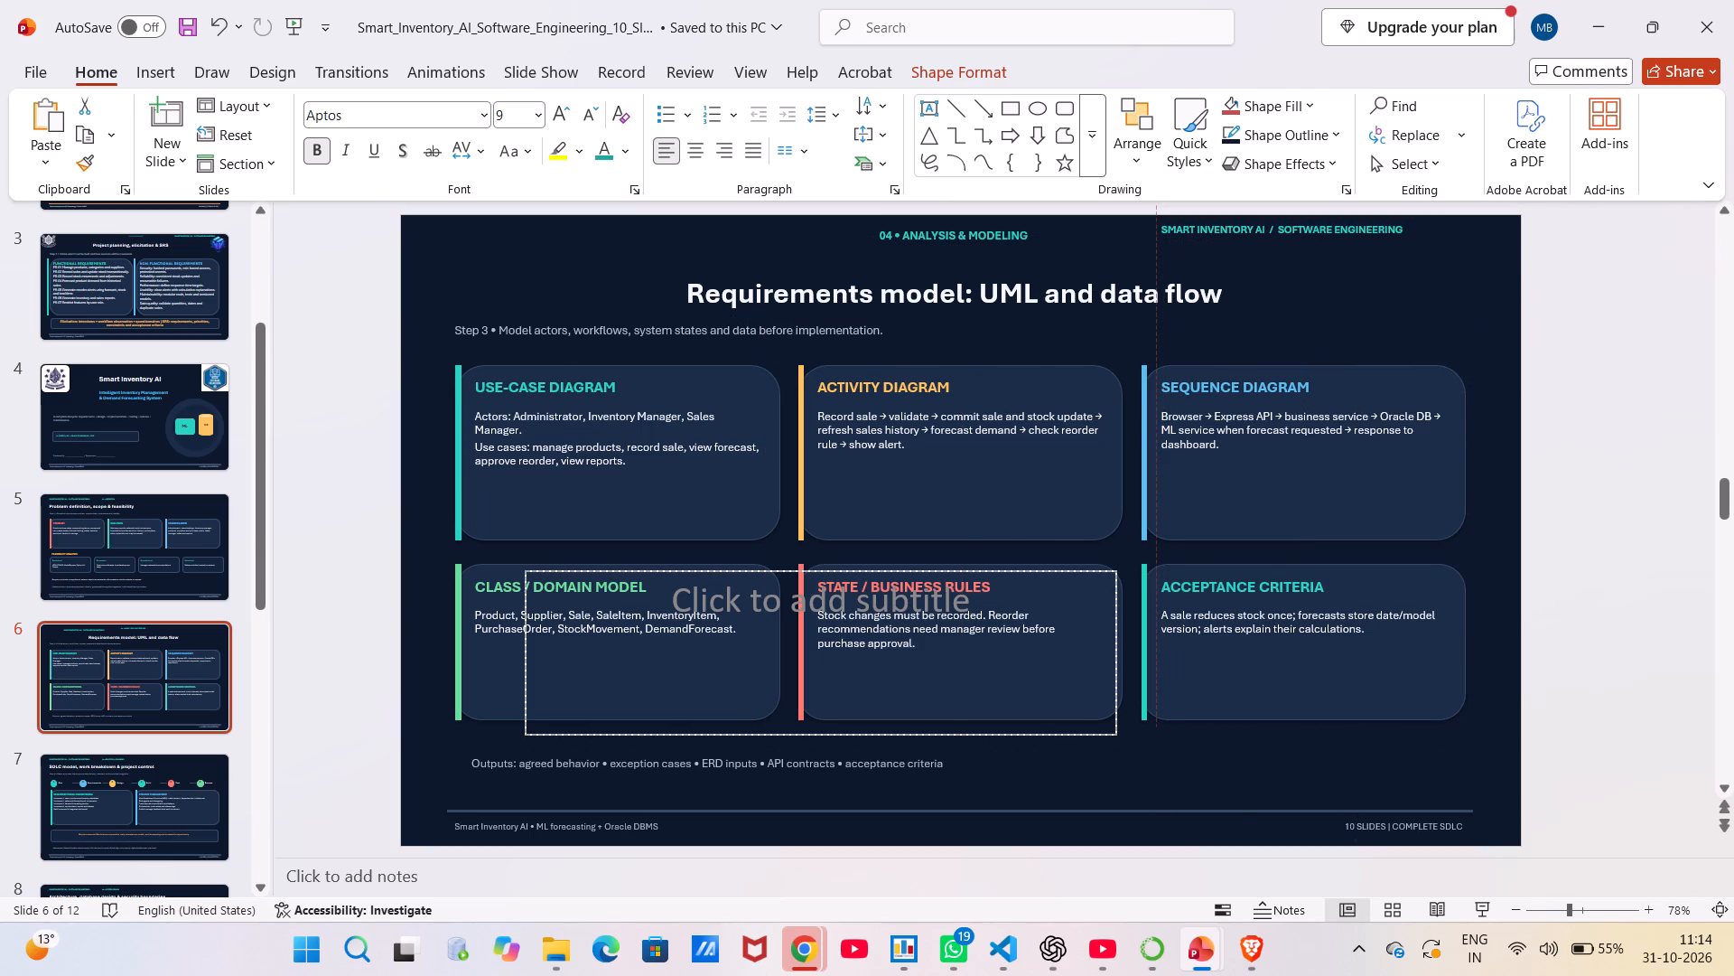
{"action": "left_click_drag", "start_coordinate": [1386, 238], "coordinate": [1384, 239]}
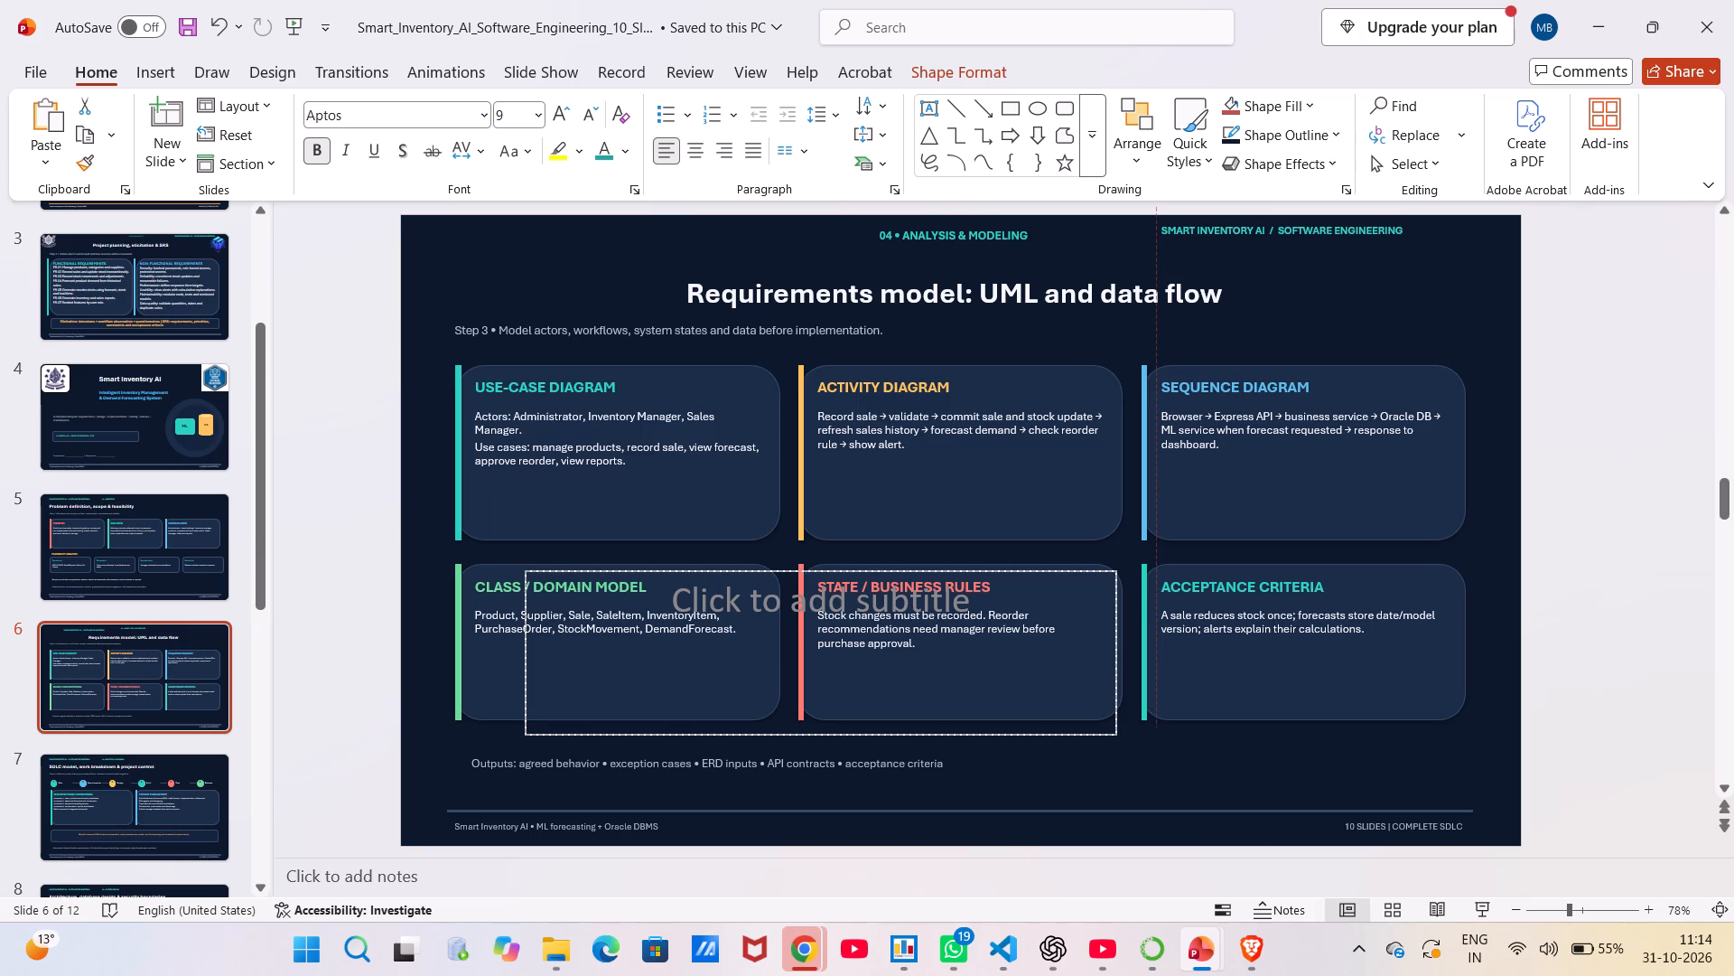
{"action": "left_click_drag", "start_coordinate": [1384, 239], "coordinate": [1384, 240]}
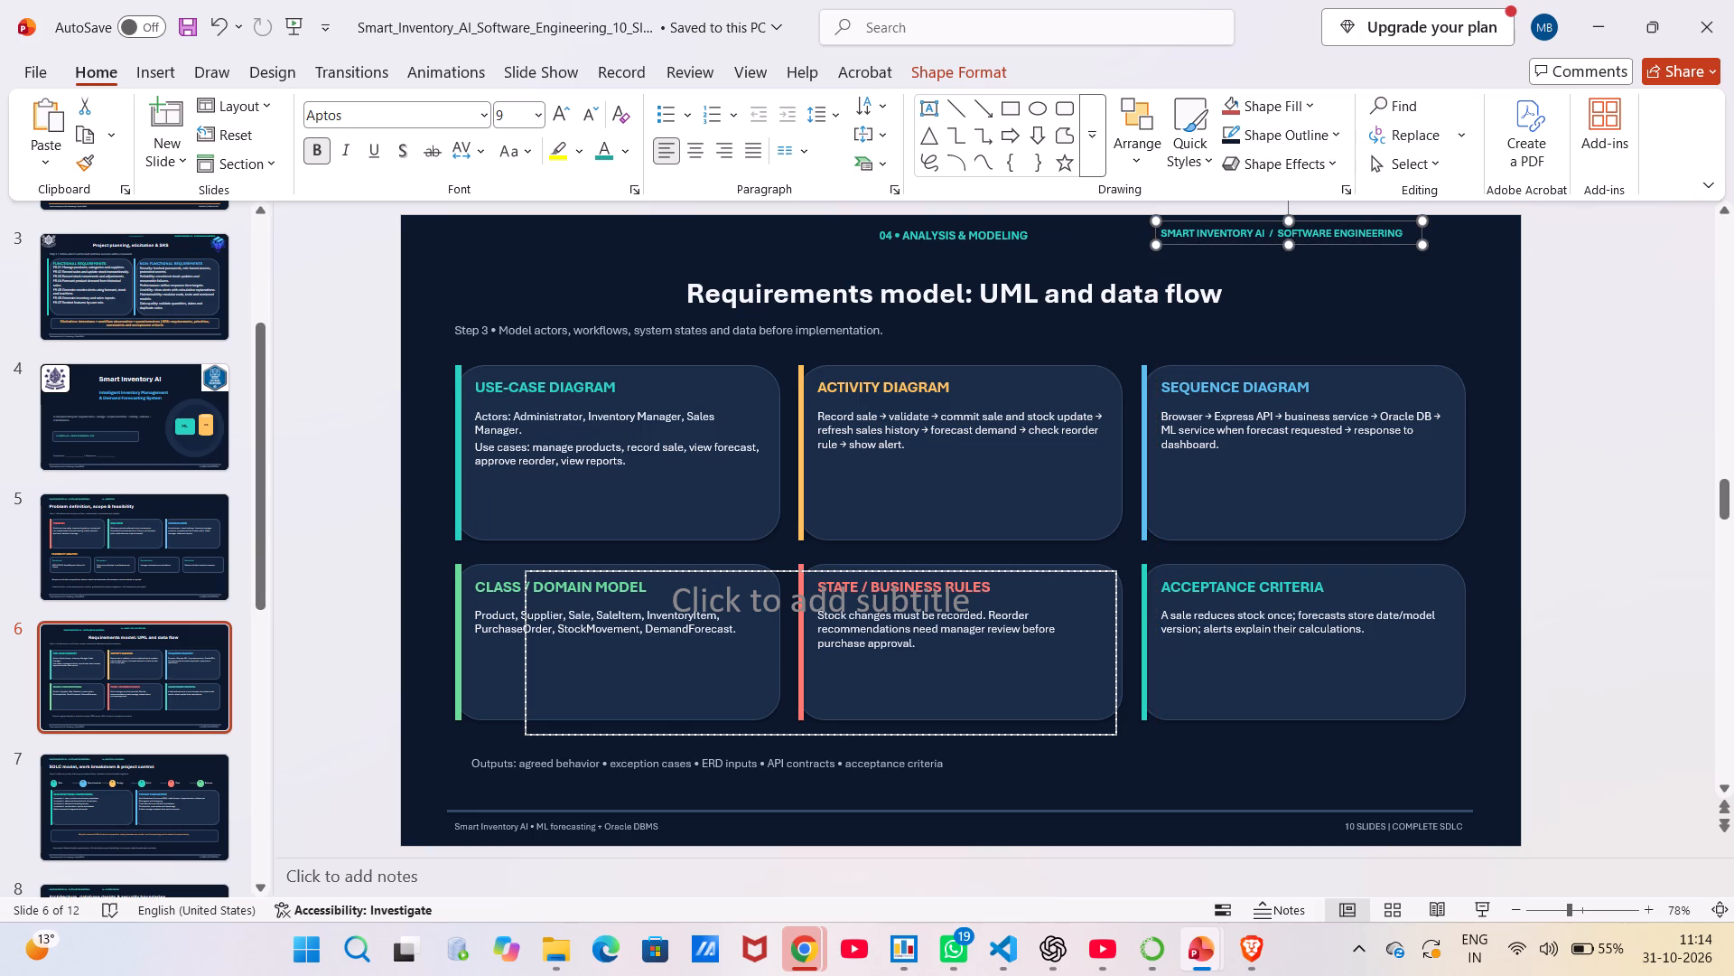
{"action": "left_click", "coordinate": [1412, 272]}
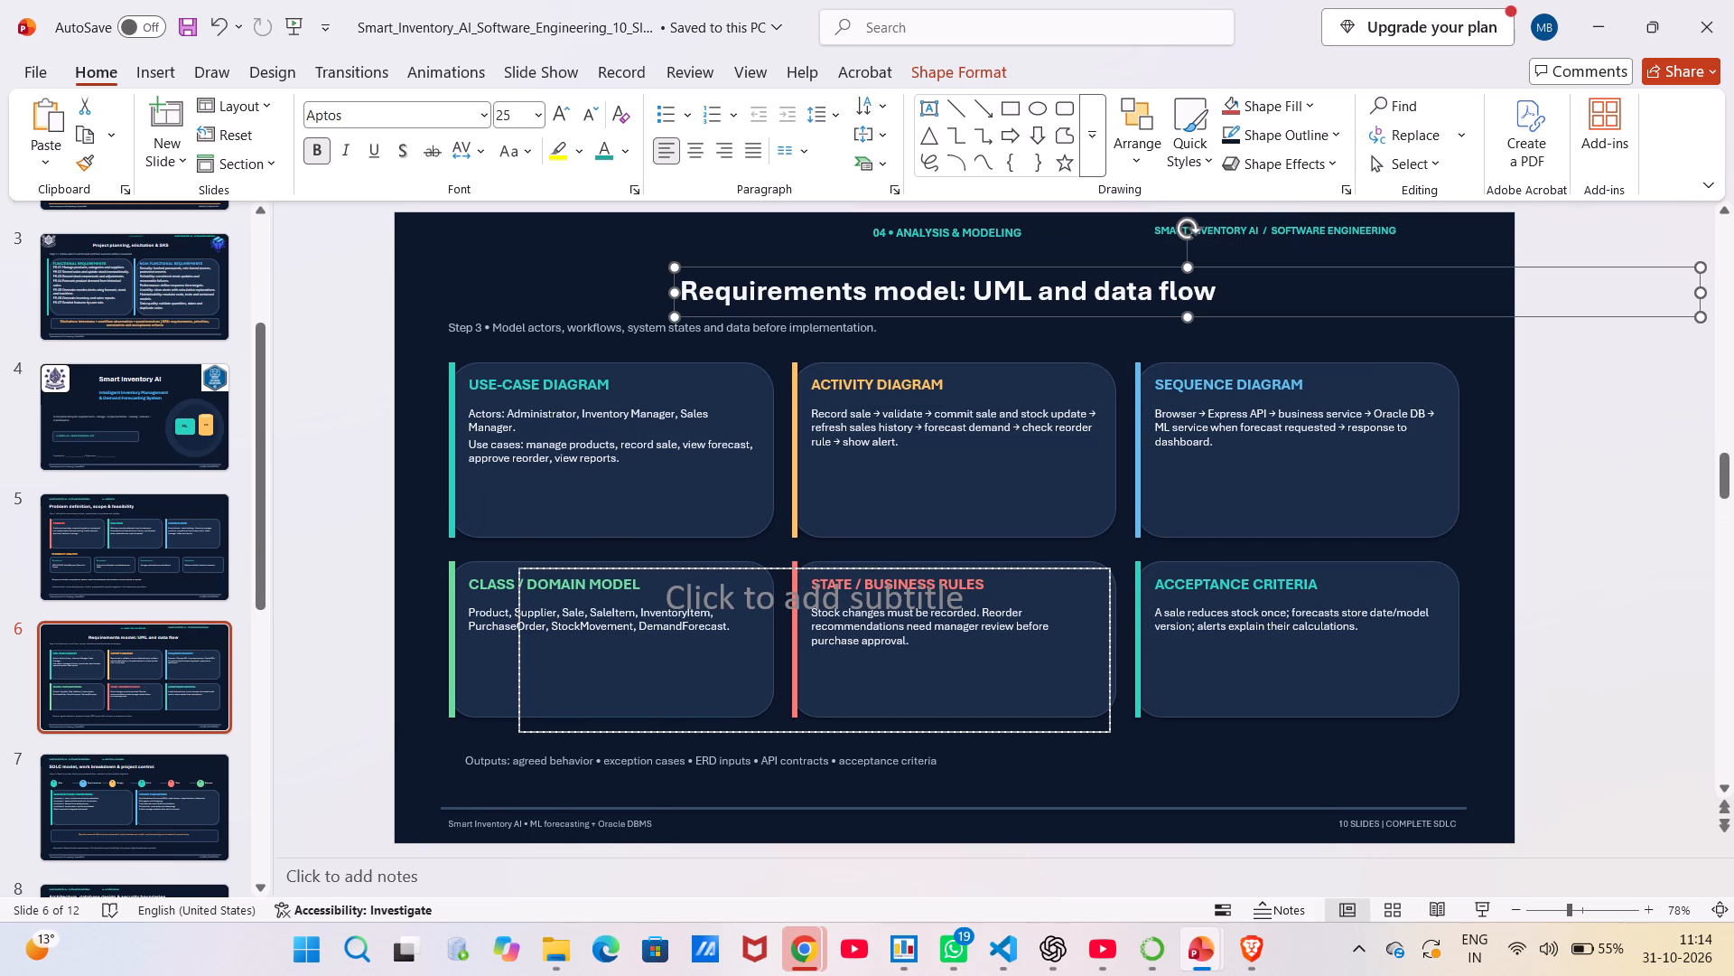
Copy the blue cube logo from slide 3 into the upper right corner of slide 6.
{"action": "left_click", "coordinate": [1422, 259]}
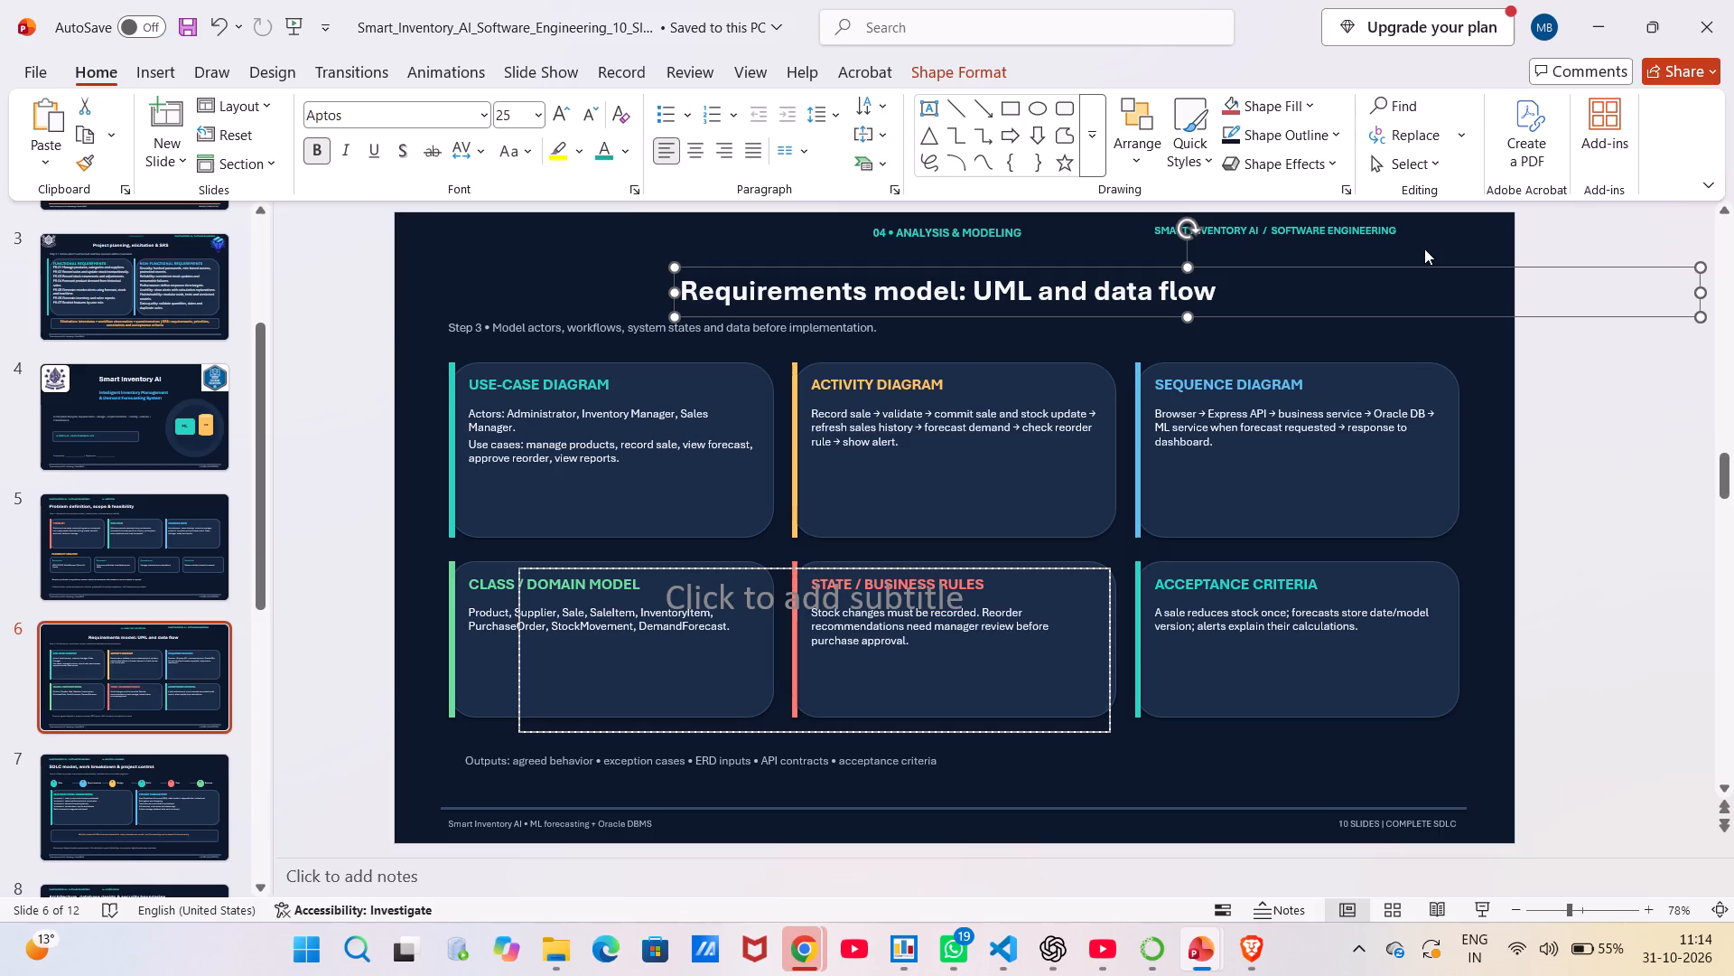
{"action": "left_click", "coordinate": [1424, 249]}
{"action": "left_click", "coordinate": [1451, 253]}
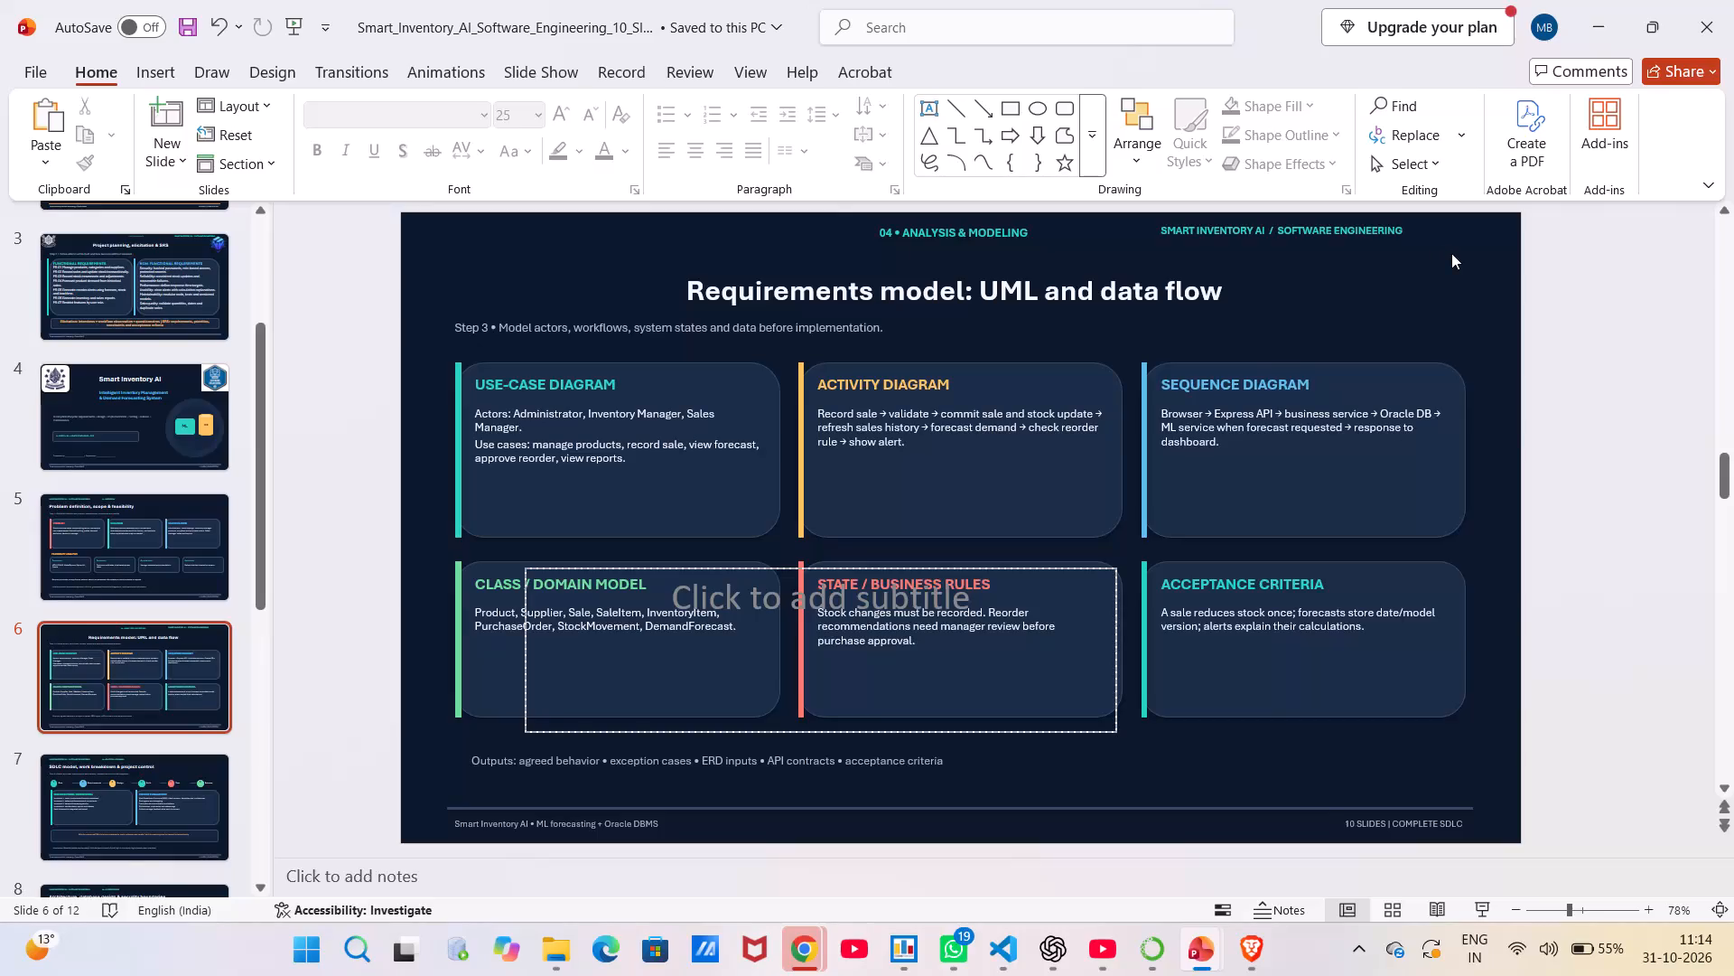
{"action": "left_click", "coordinate": [152, 292]}
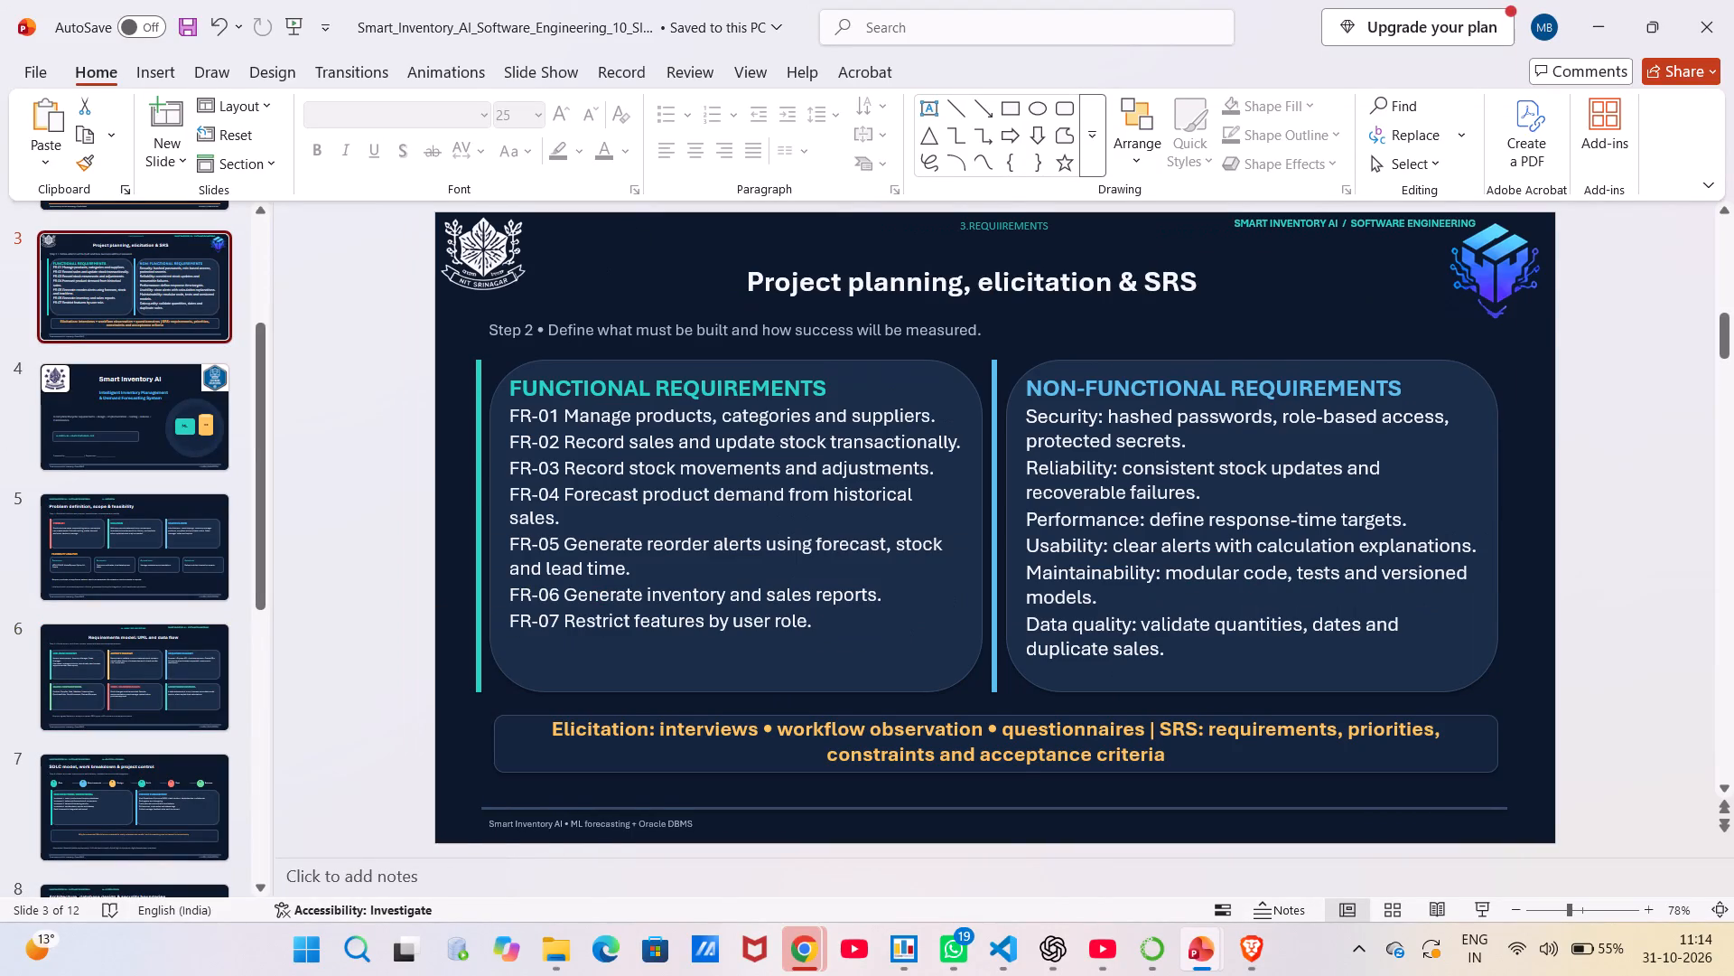
{"action": "left_click", "coordinate": [1478, 277]}
{"action": "key", "text": "ctrl+c"}
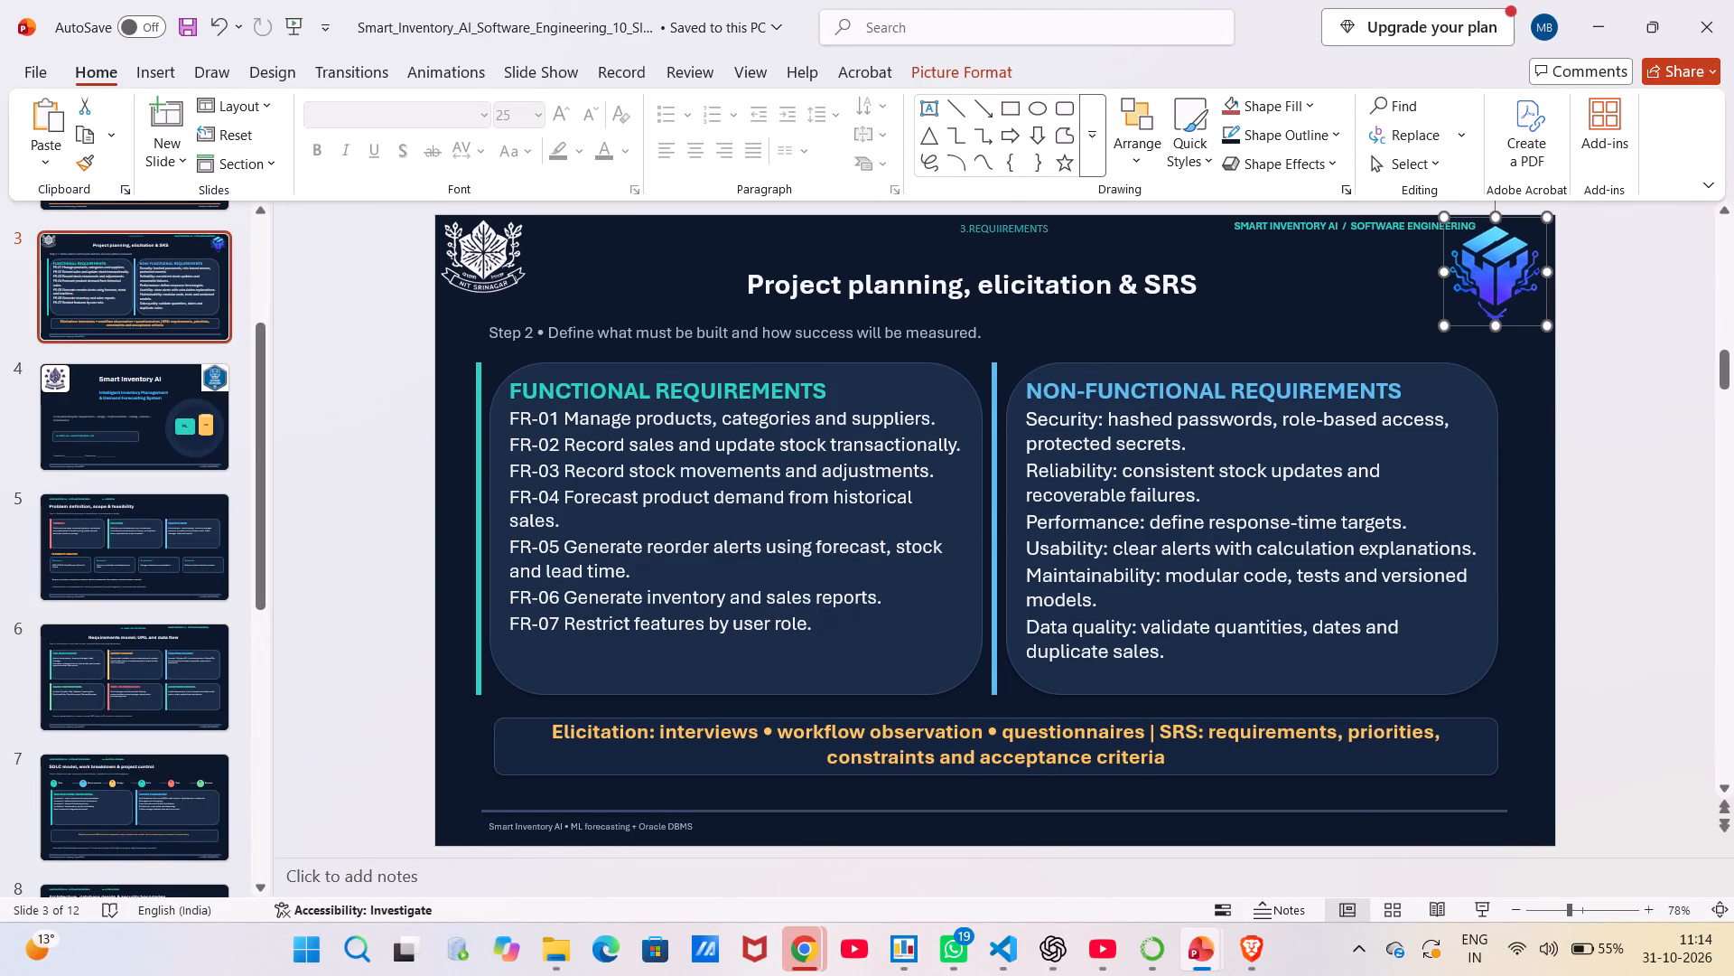
{"action": "left_click", "coordinate": [168, 431]}
{"action": "left_click", "coordinate": [146, 681]}
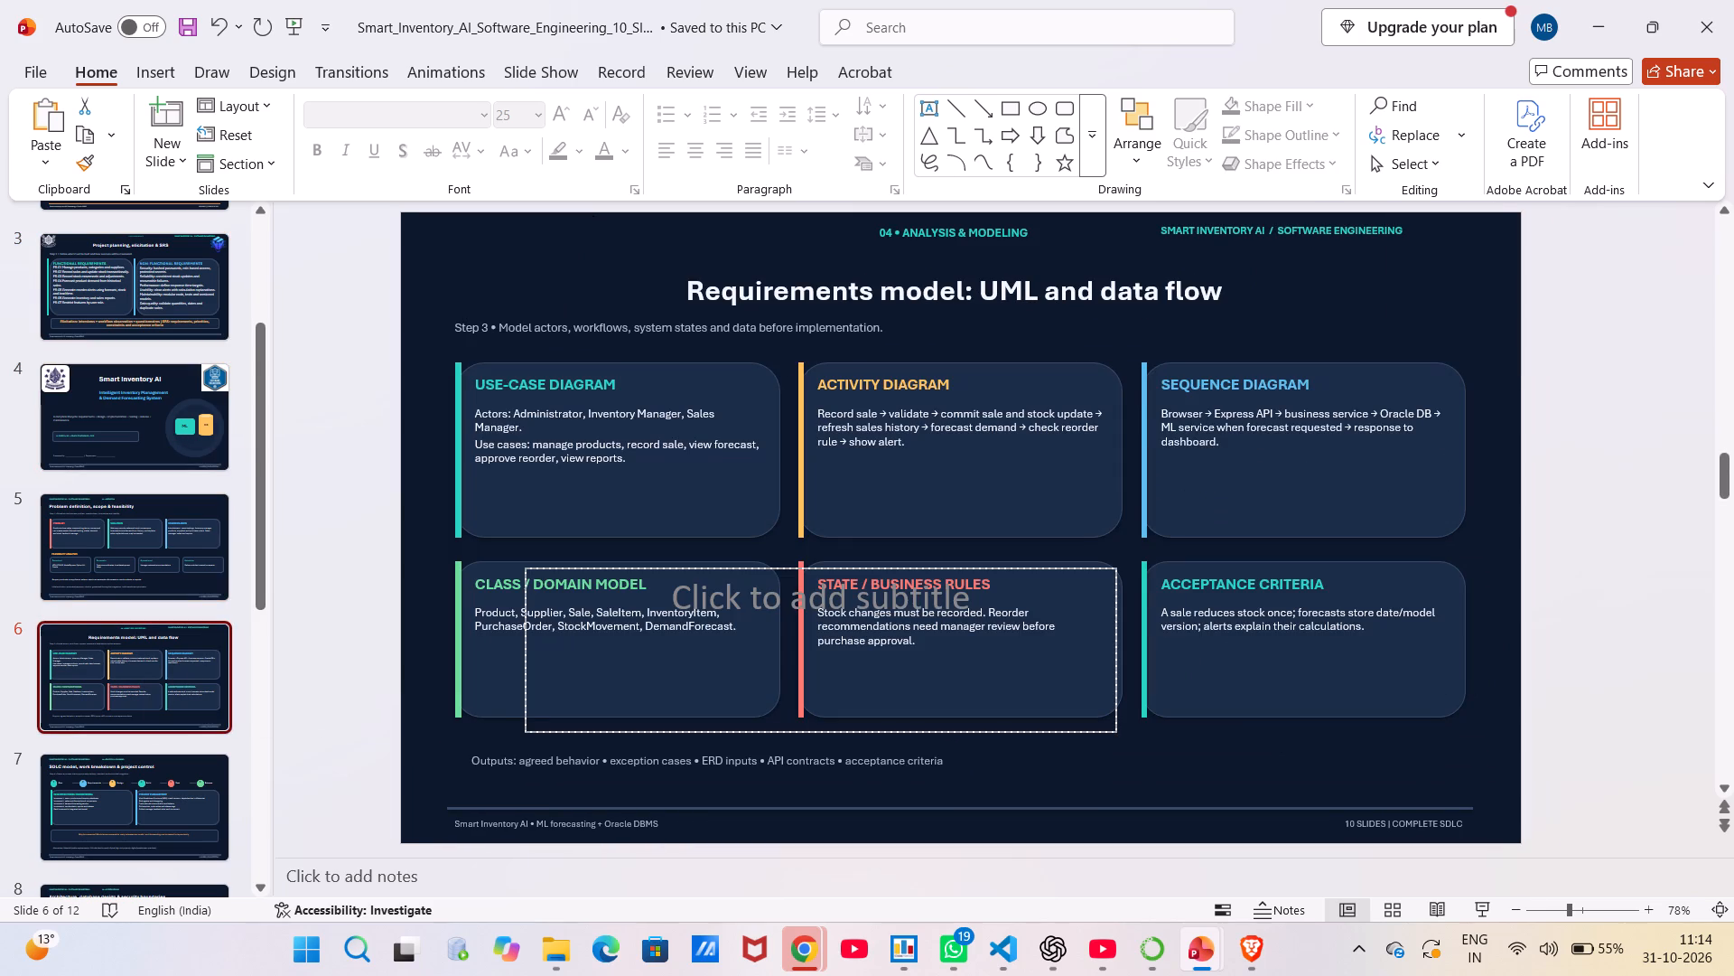
{"action": "left_click", "coordinate": [1442, 267]}
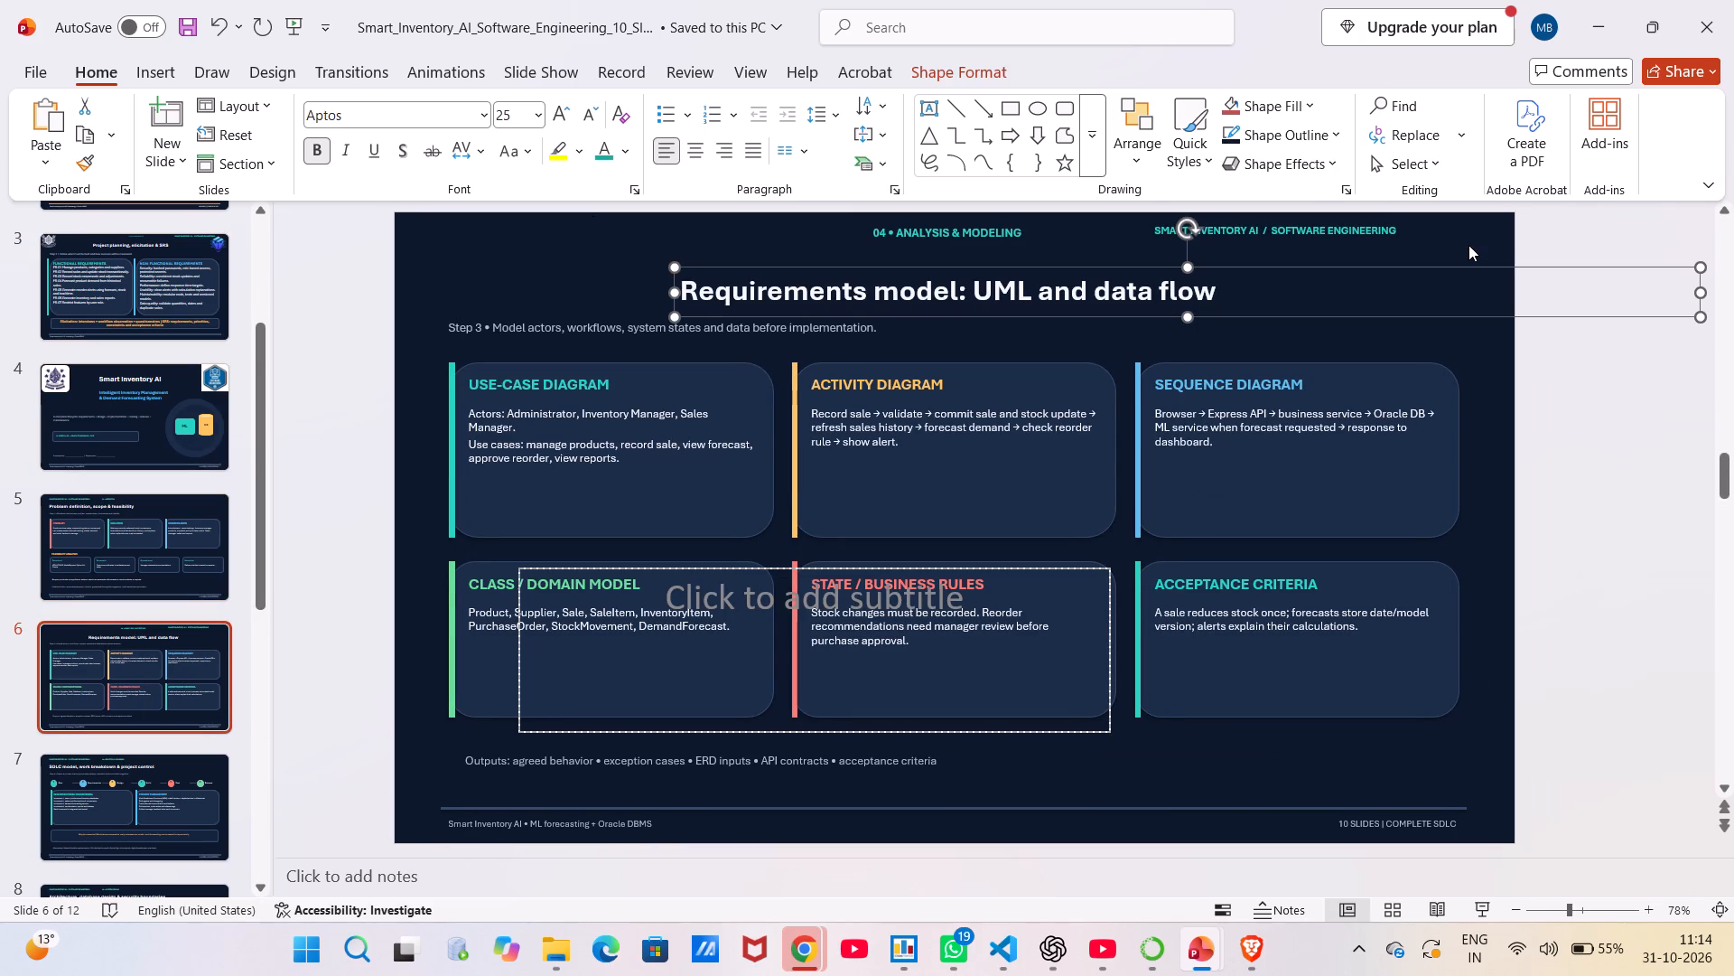
{"action": "left_click", "coordinate": [1468, 245]}
{"action": "key", "text": "ctrl+v"}
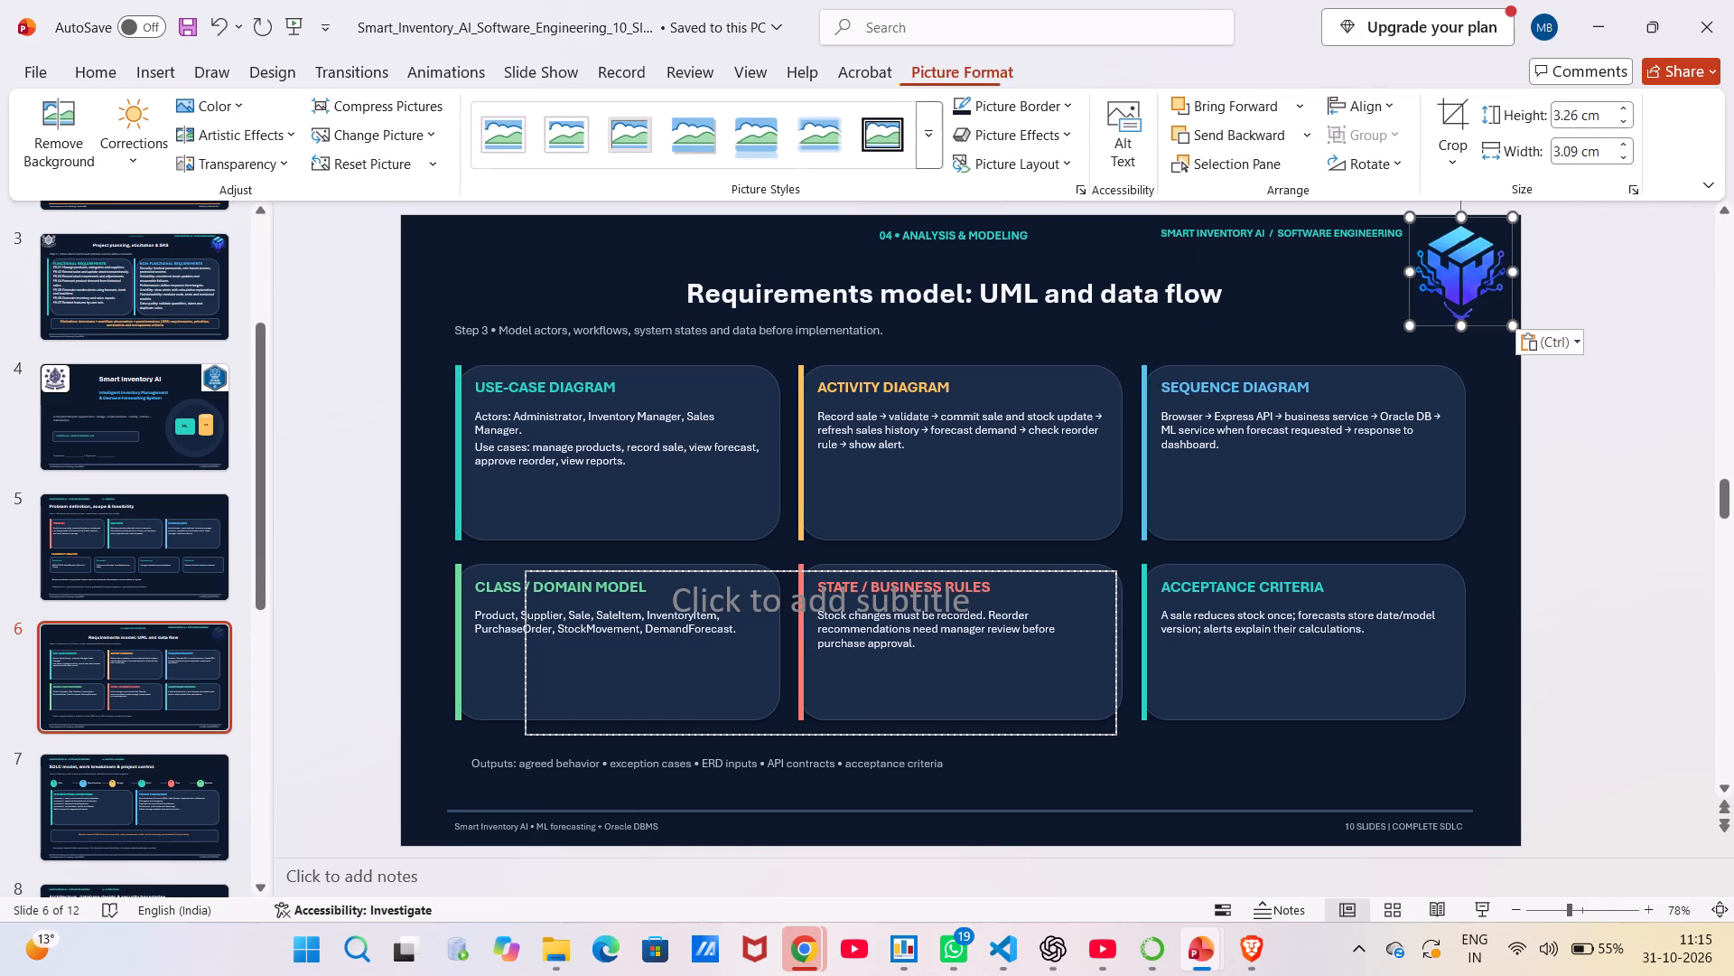
Move "SMART INVENTORY AI / SOFTWARE ENGINEERING" slightly right and up on slide 6, so it sits against the blue cube logo.
{"action": "left_click", "coordinate": [1301, 305]}
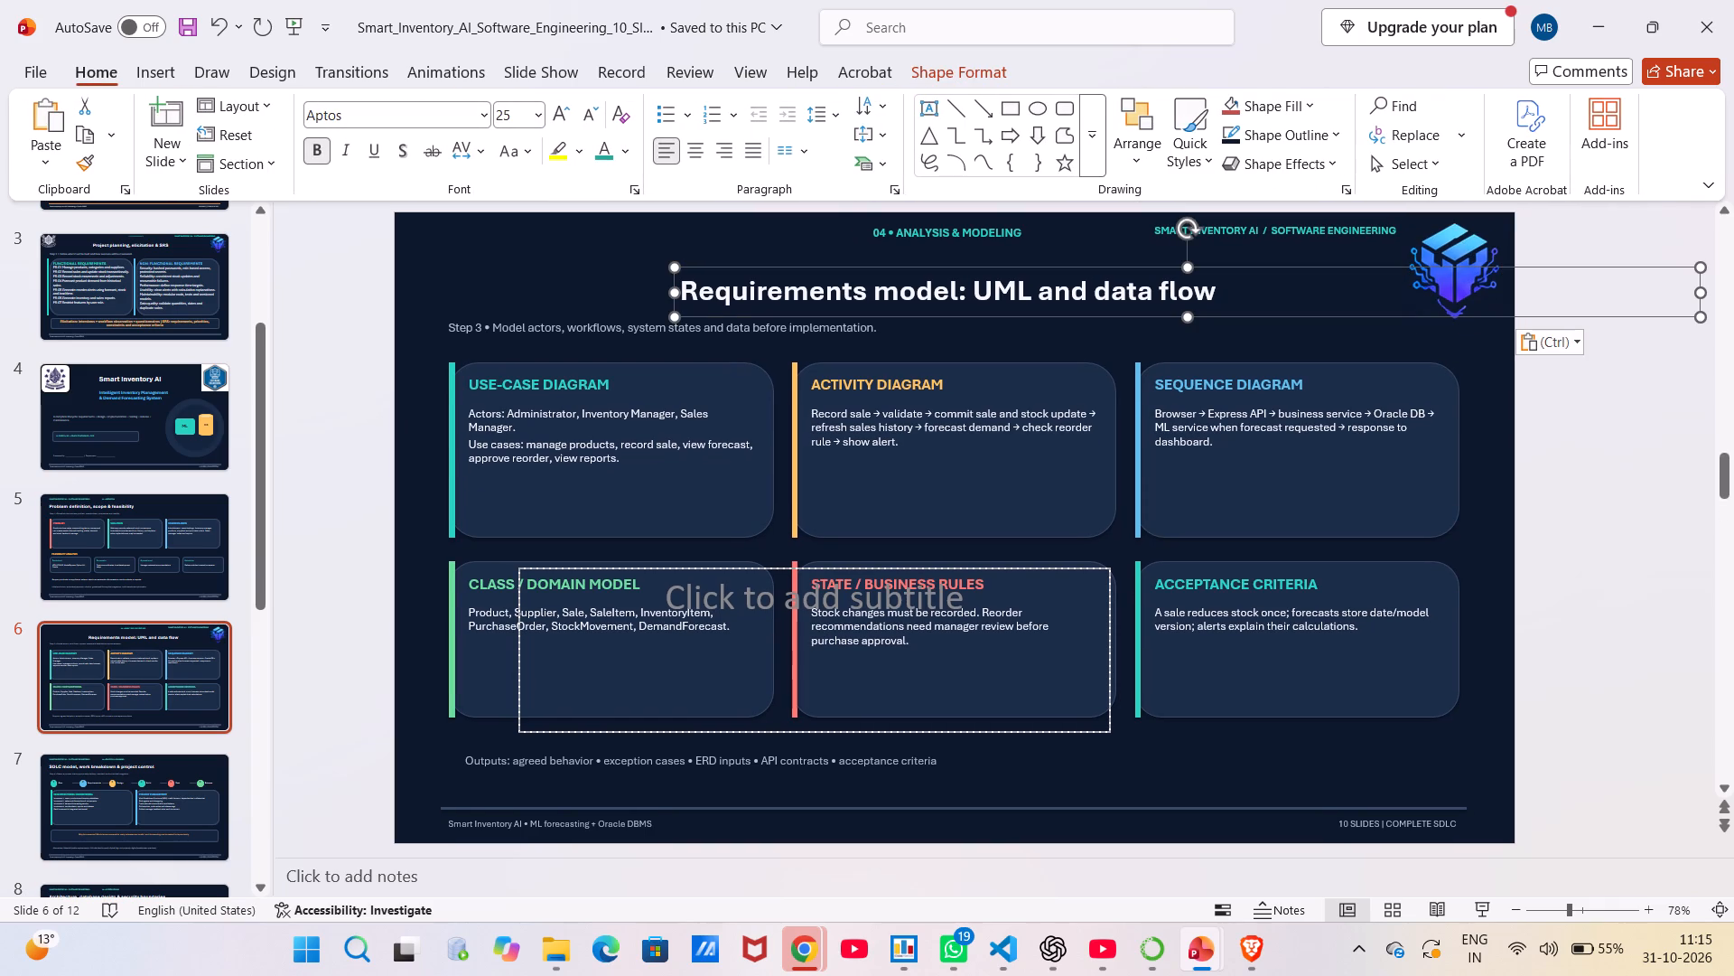
{"action": "left_click", "coordinate": [1320, 232]}
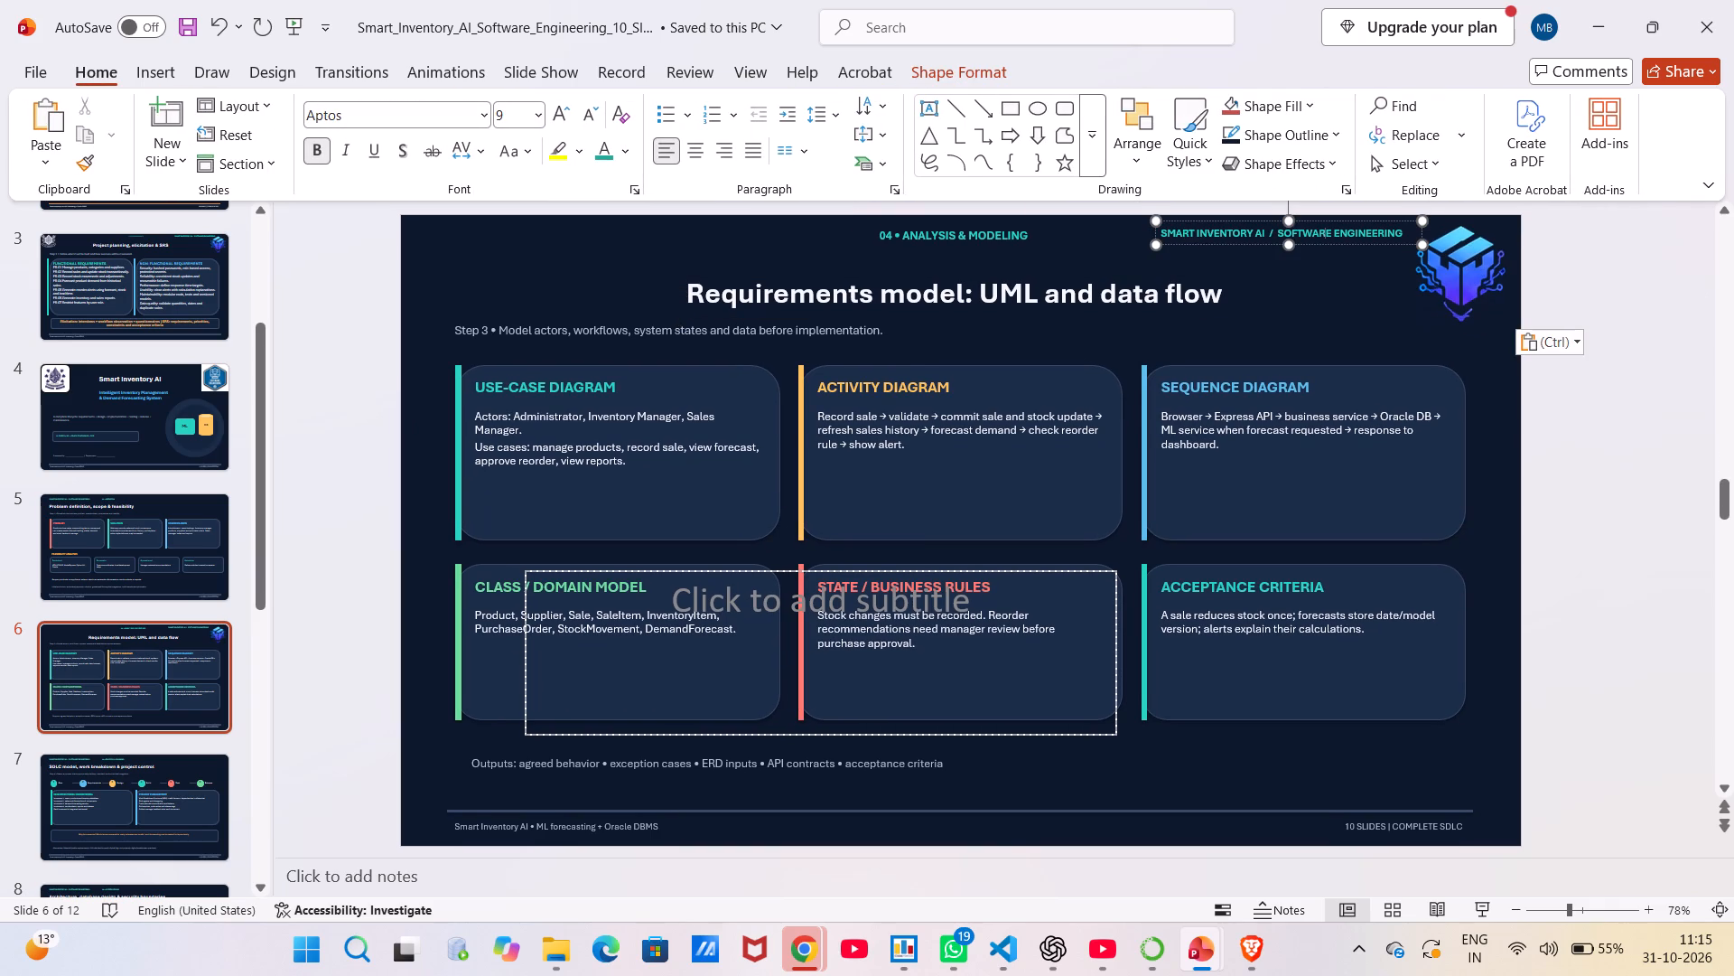
{"action": "left_click_drag", "start_coordinate": [1343, 249], "coordinate": [1372, 244]}
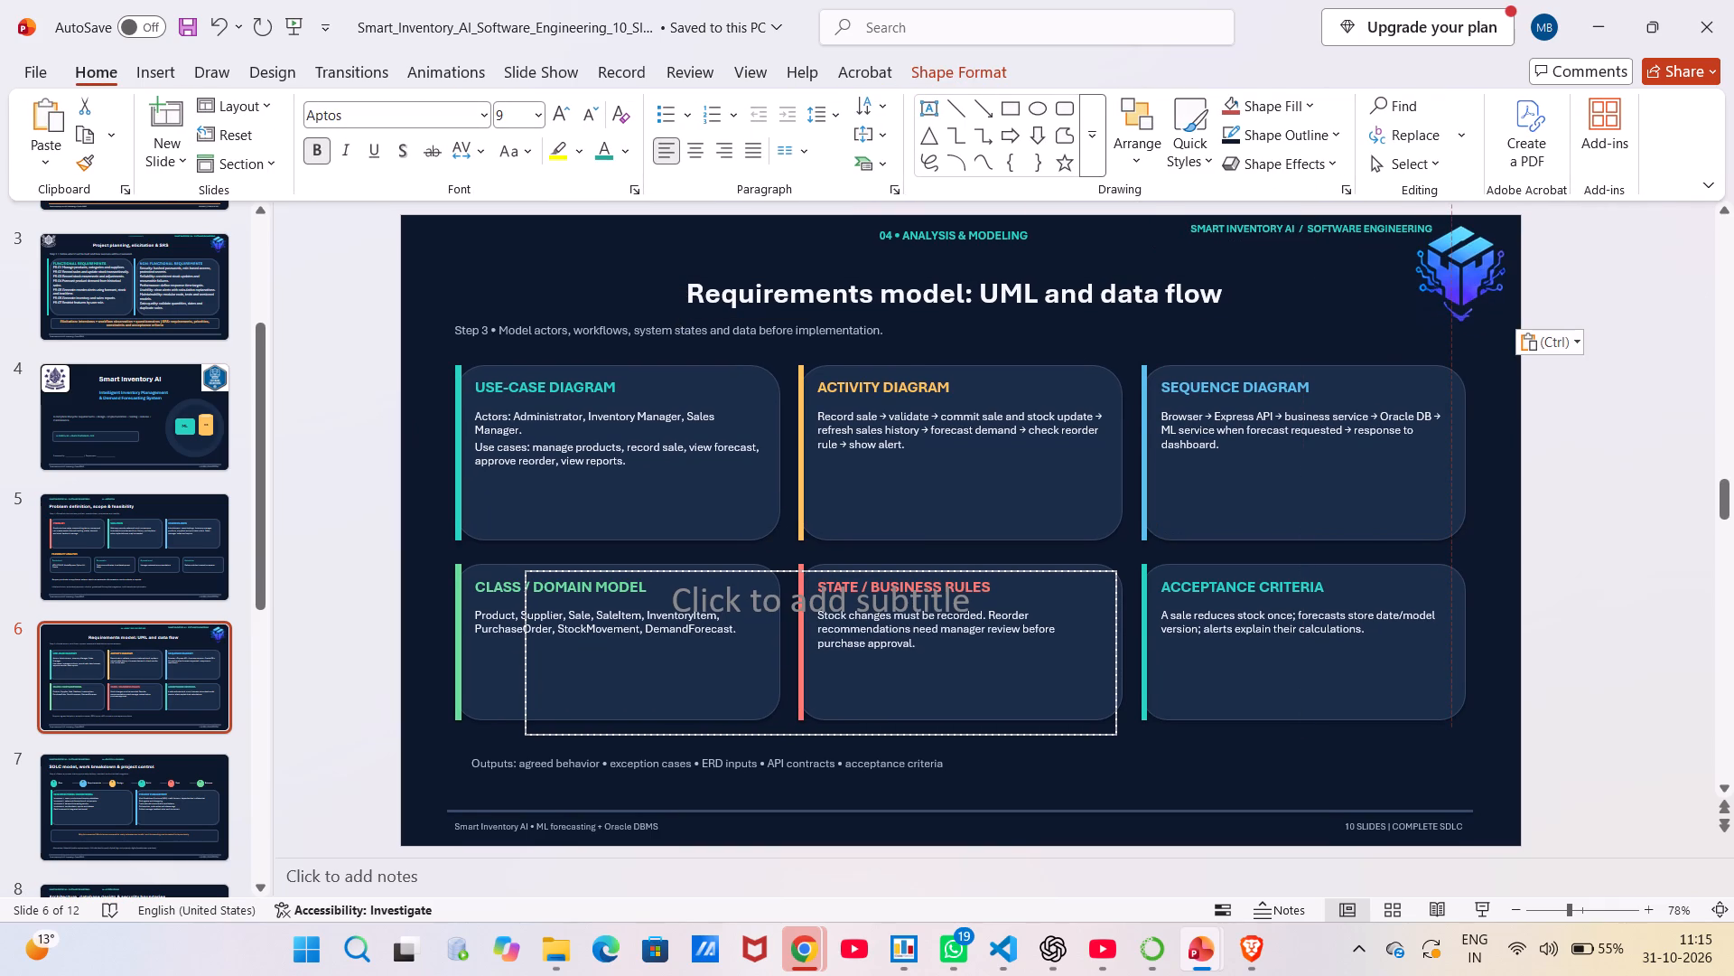
{"action": "left_click_drag", "start_coordinate": [1372, 244], "coordinate": [1375, 246]}
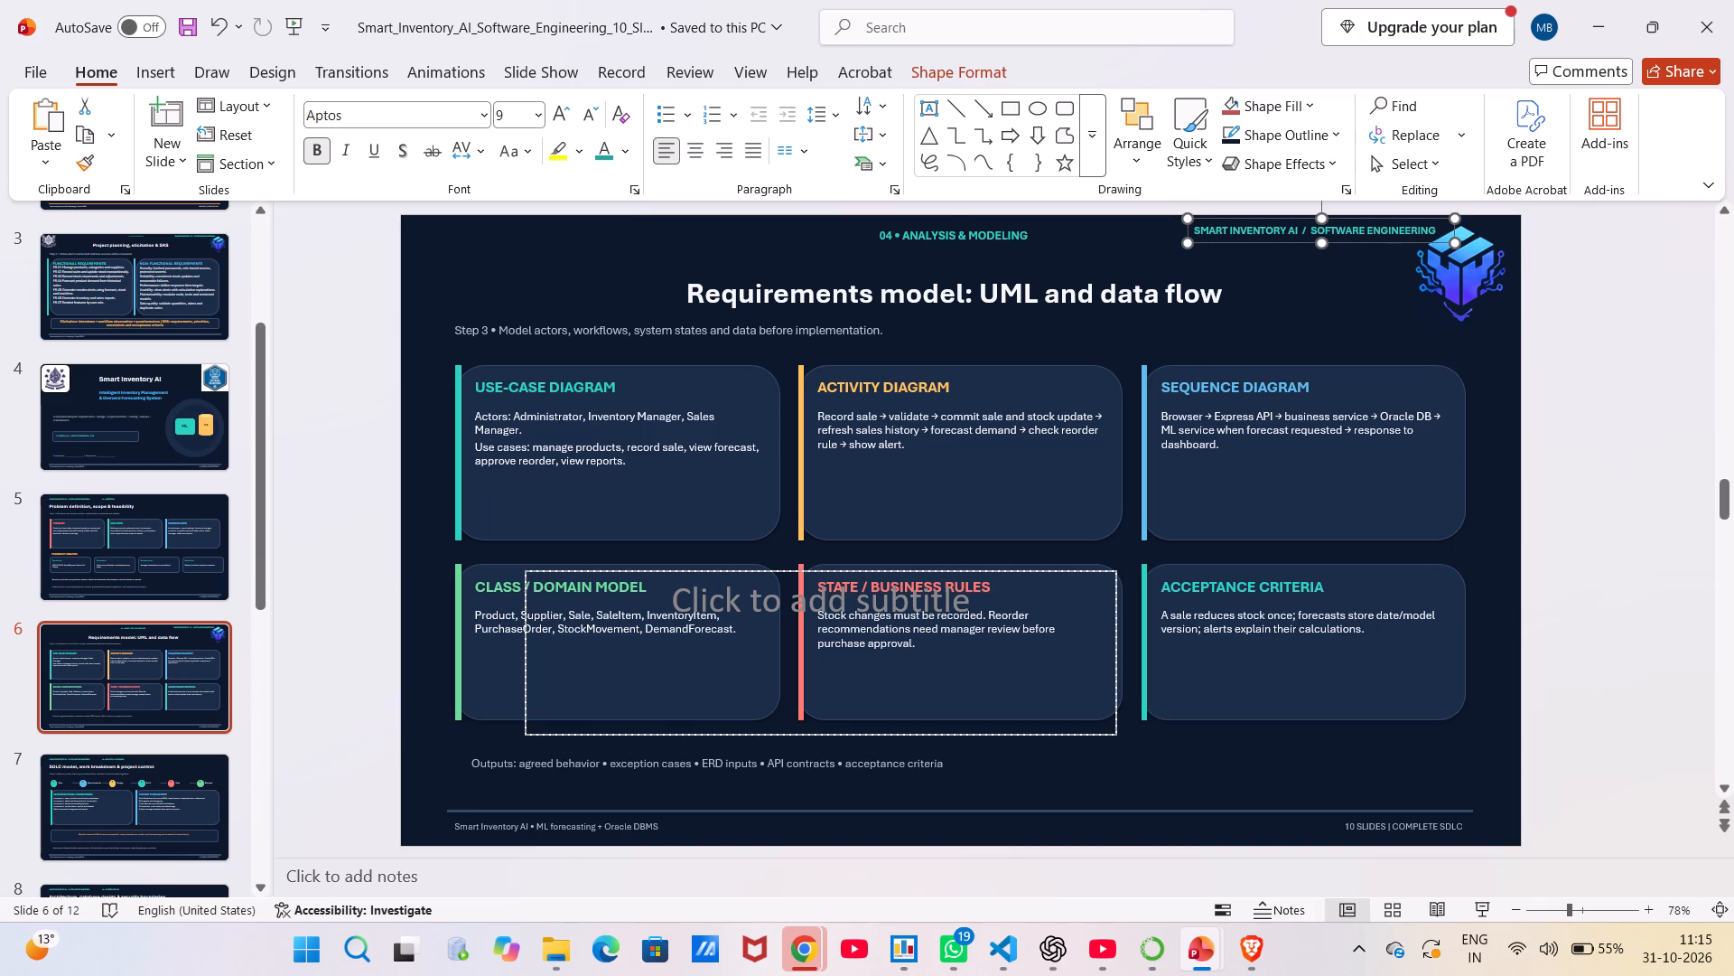
Raise the "04 • ANALYSIS & MODELING" header on slide 6 level with "SMART INVENTORY AI / SOFTWARE ENGINEERING", keeping it centred.
{"action": "left_click", "coordinate": [1000, 239]}
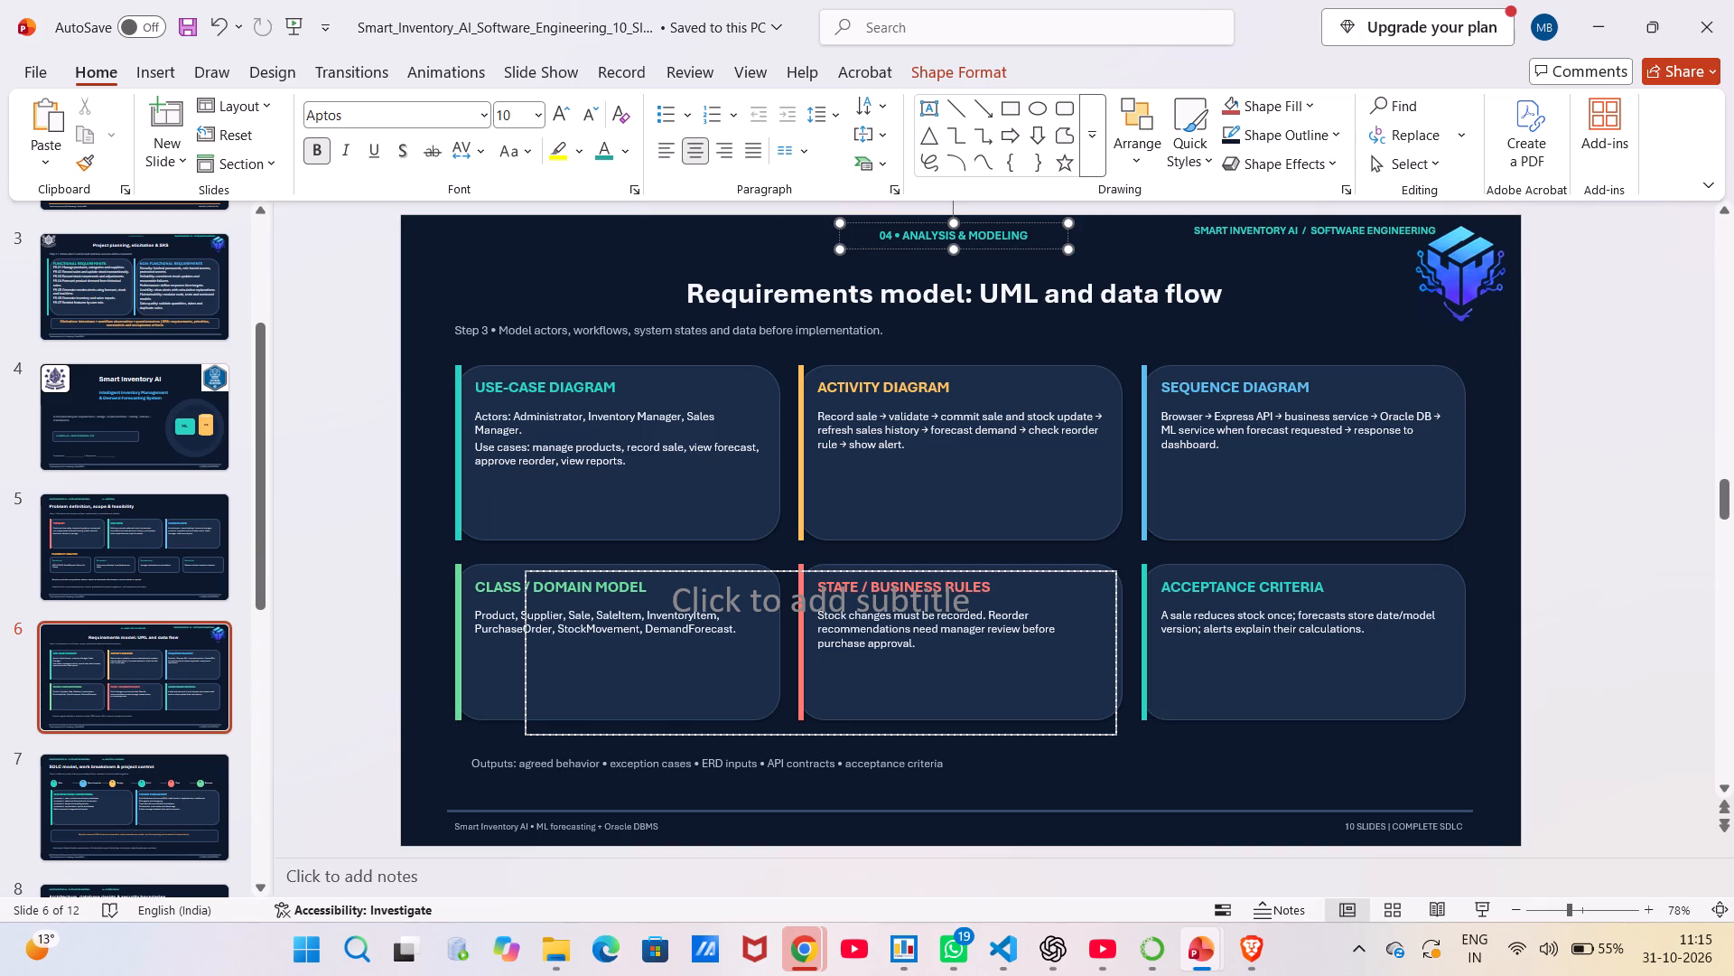
{"action": "left_click", "coordinate": [1043, 249]}
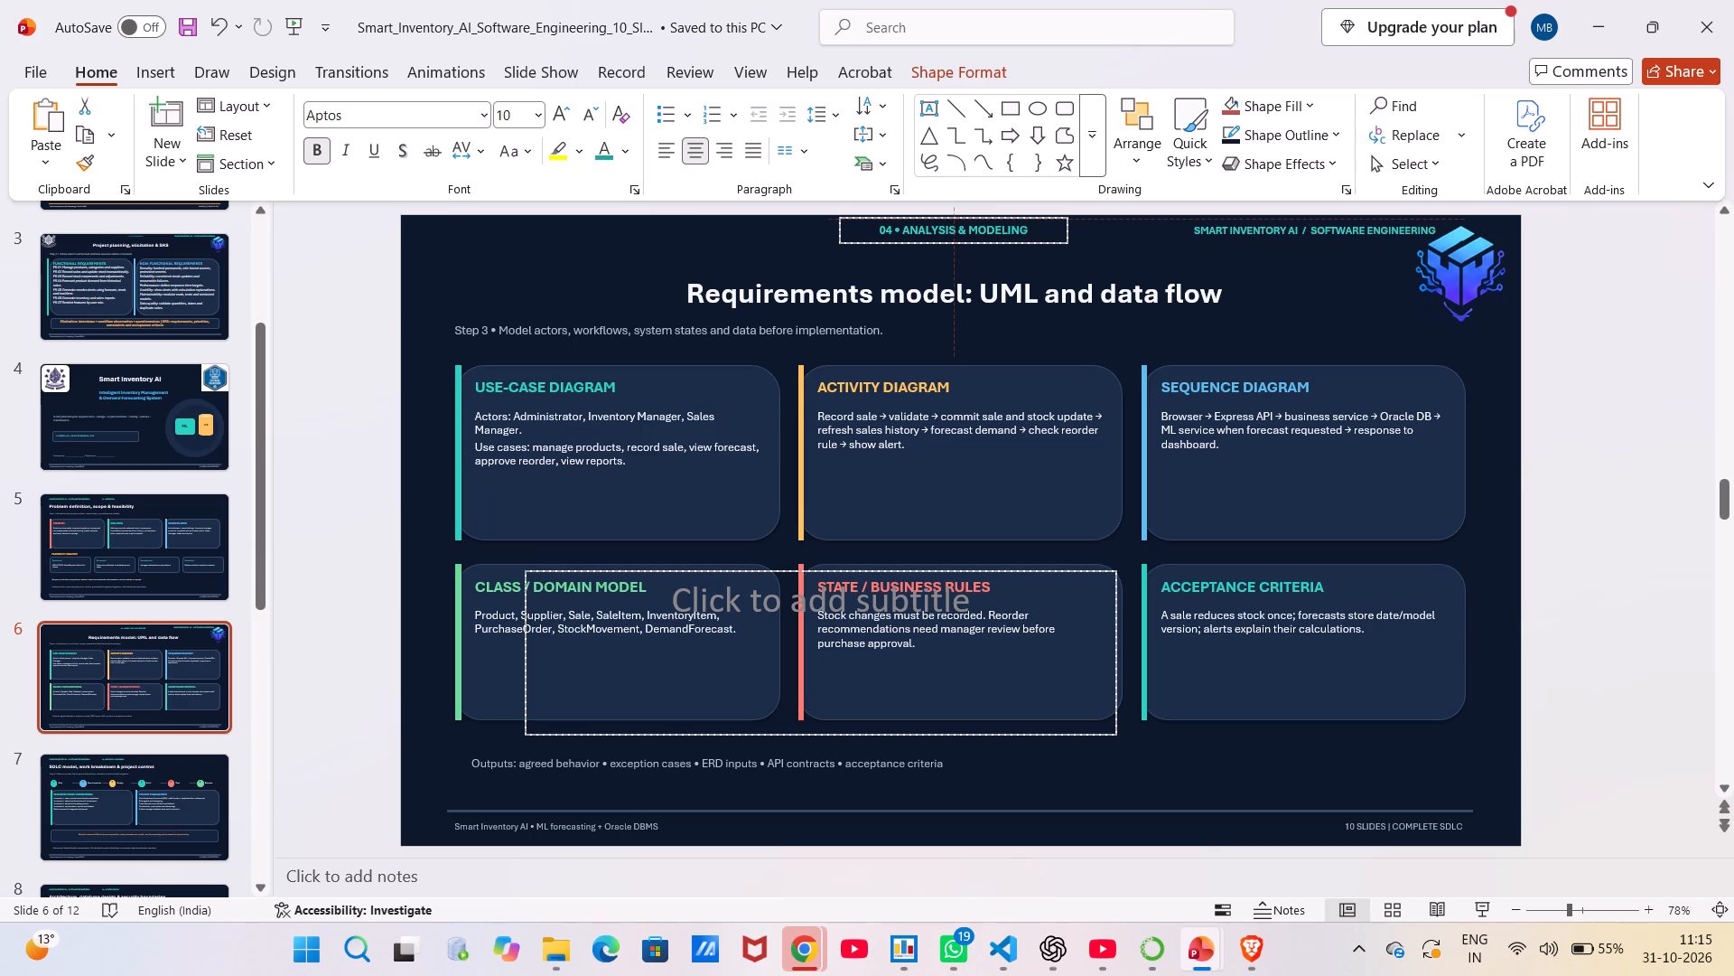
{"action": "left_click_drag", "start_coordinate": [670, 212], "coordinate": [689, 233]}
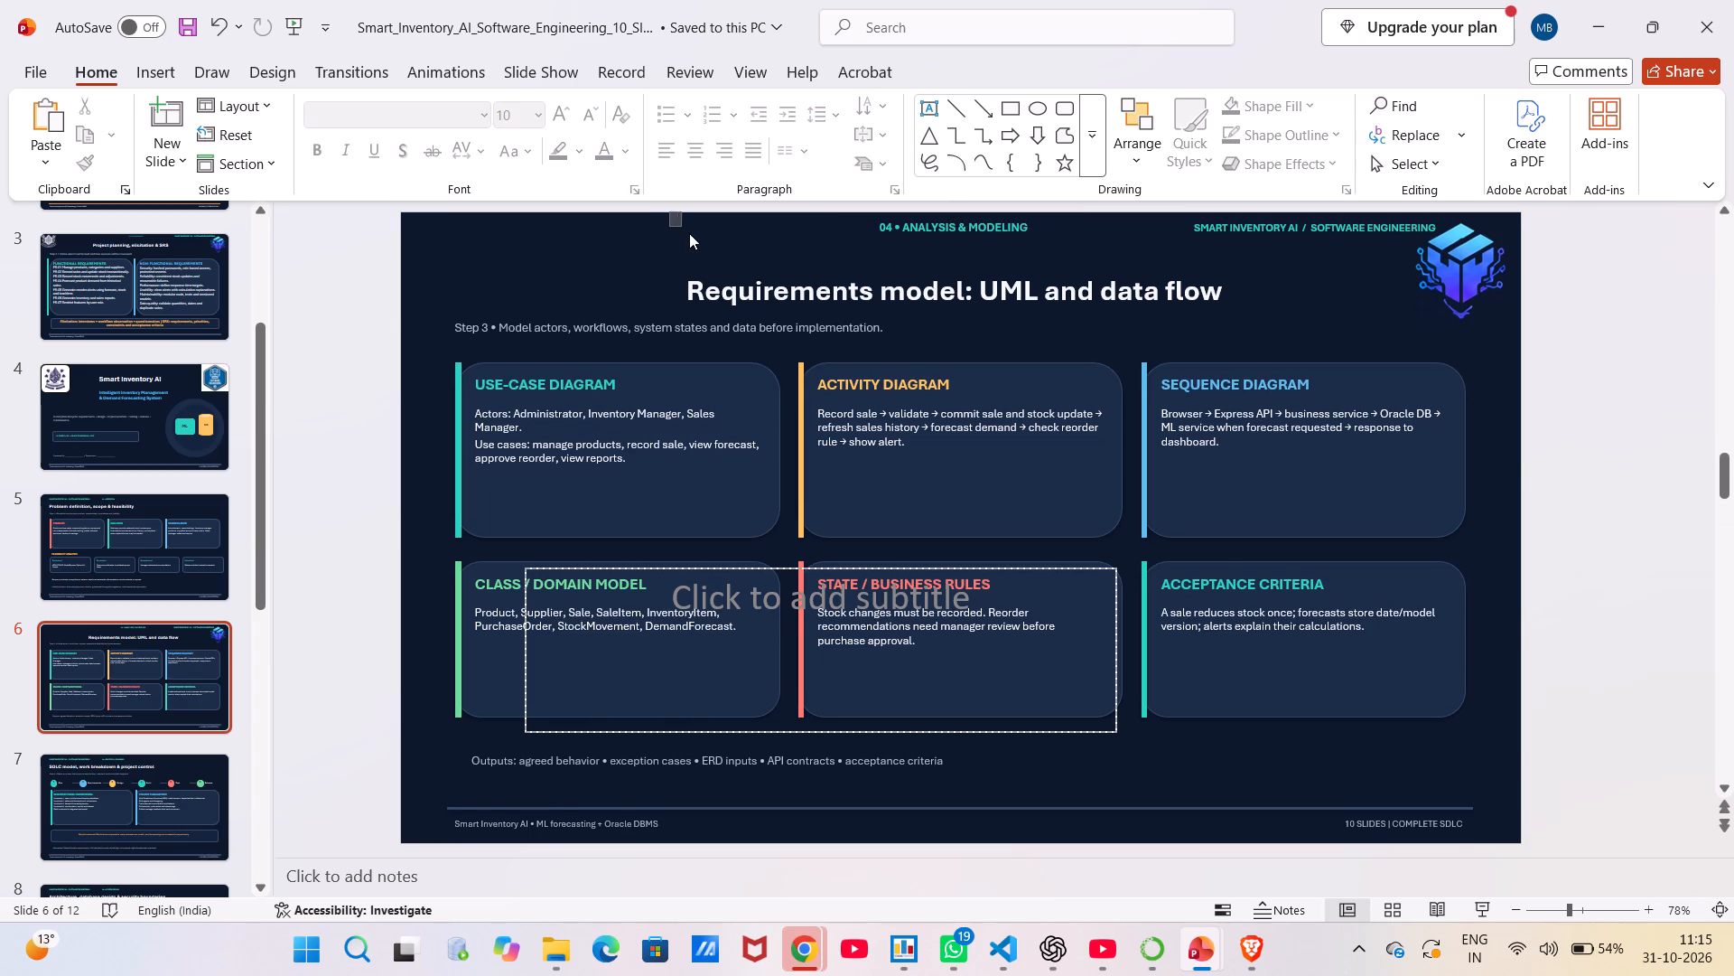
{"action": "left_click_drag", "start_coordinate": [689, 233], "coordinate": [691, 239]}
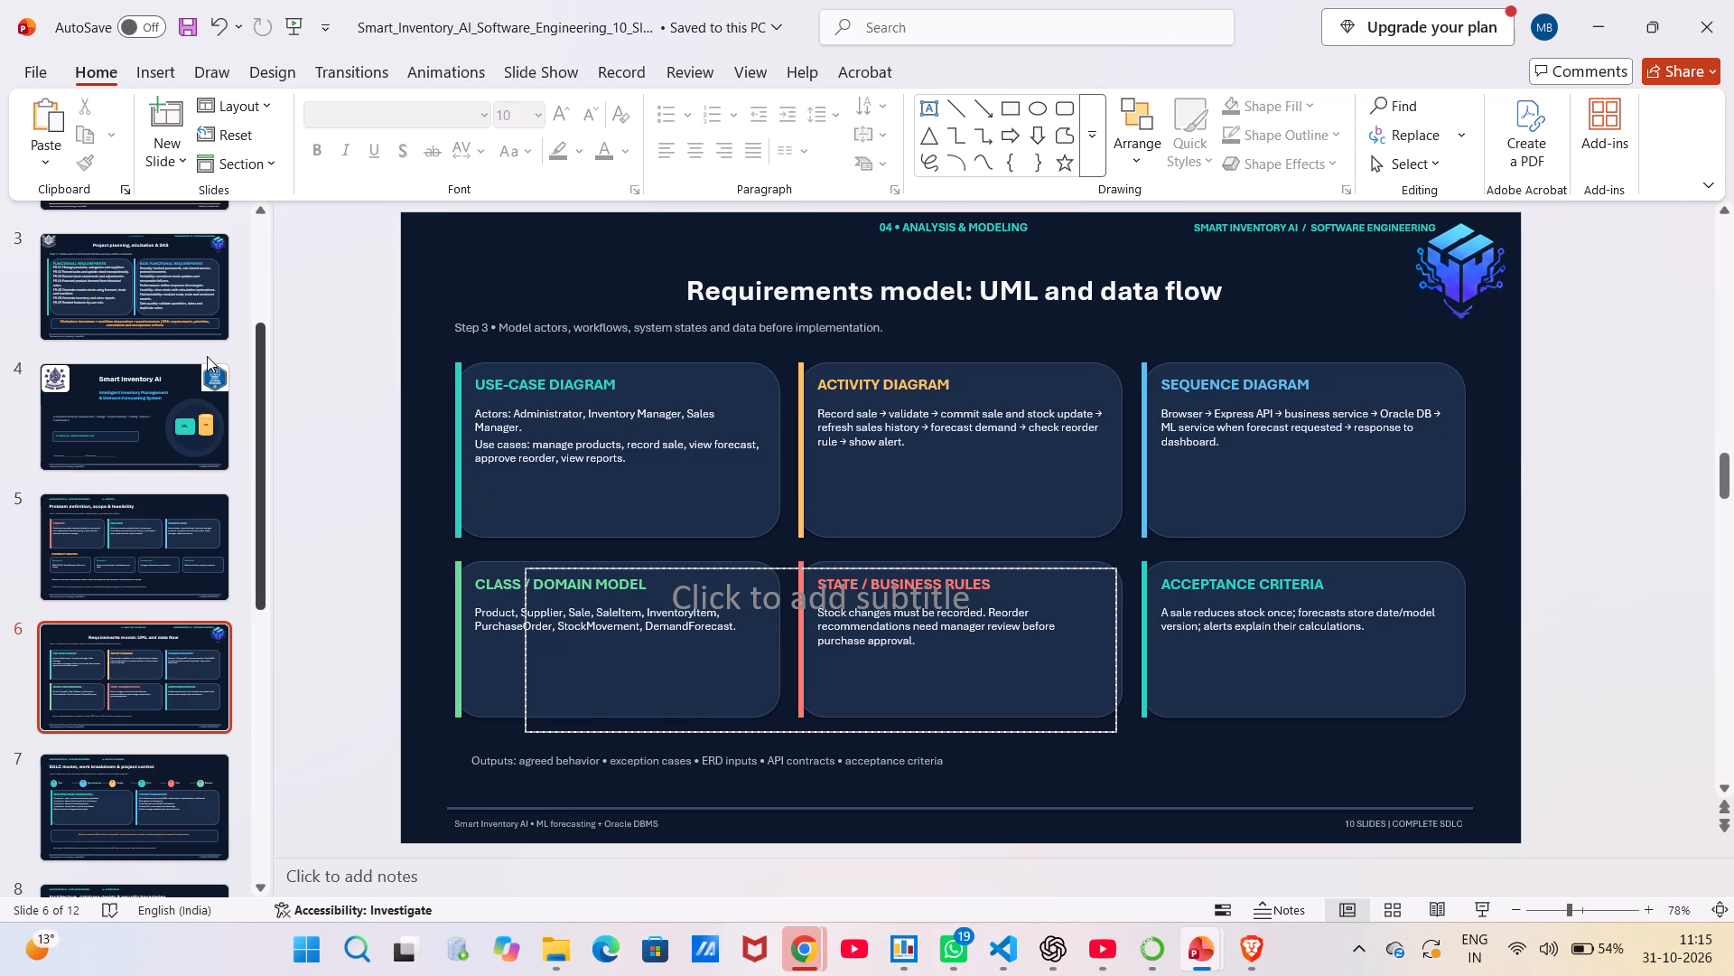
Copy the white institute emblem from slide 3 into the upper left corner of slide 6.
{"action": "scroll", "coordinate": [42, 343], "scroll_direction": "up", "scroll_amount": 1}
{"action": "left_click", "coordinate": [61, 350]}
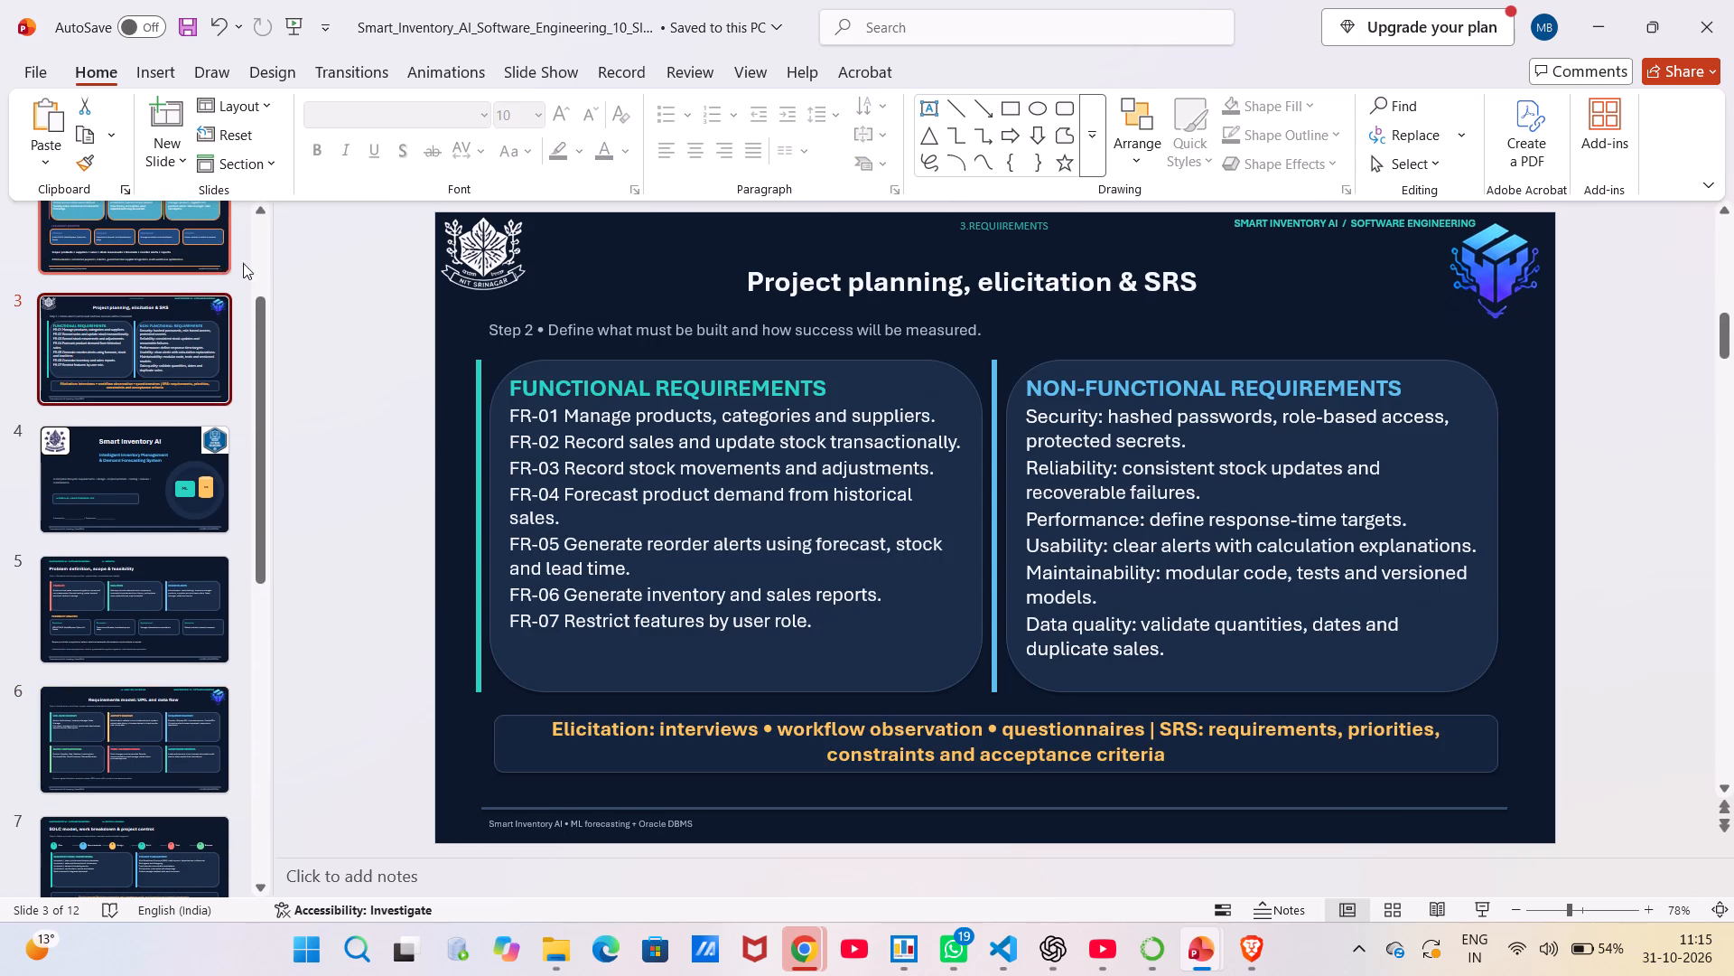
{"action": "left_click", "coordinate": [473, 265]}
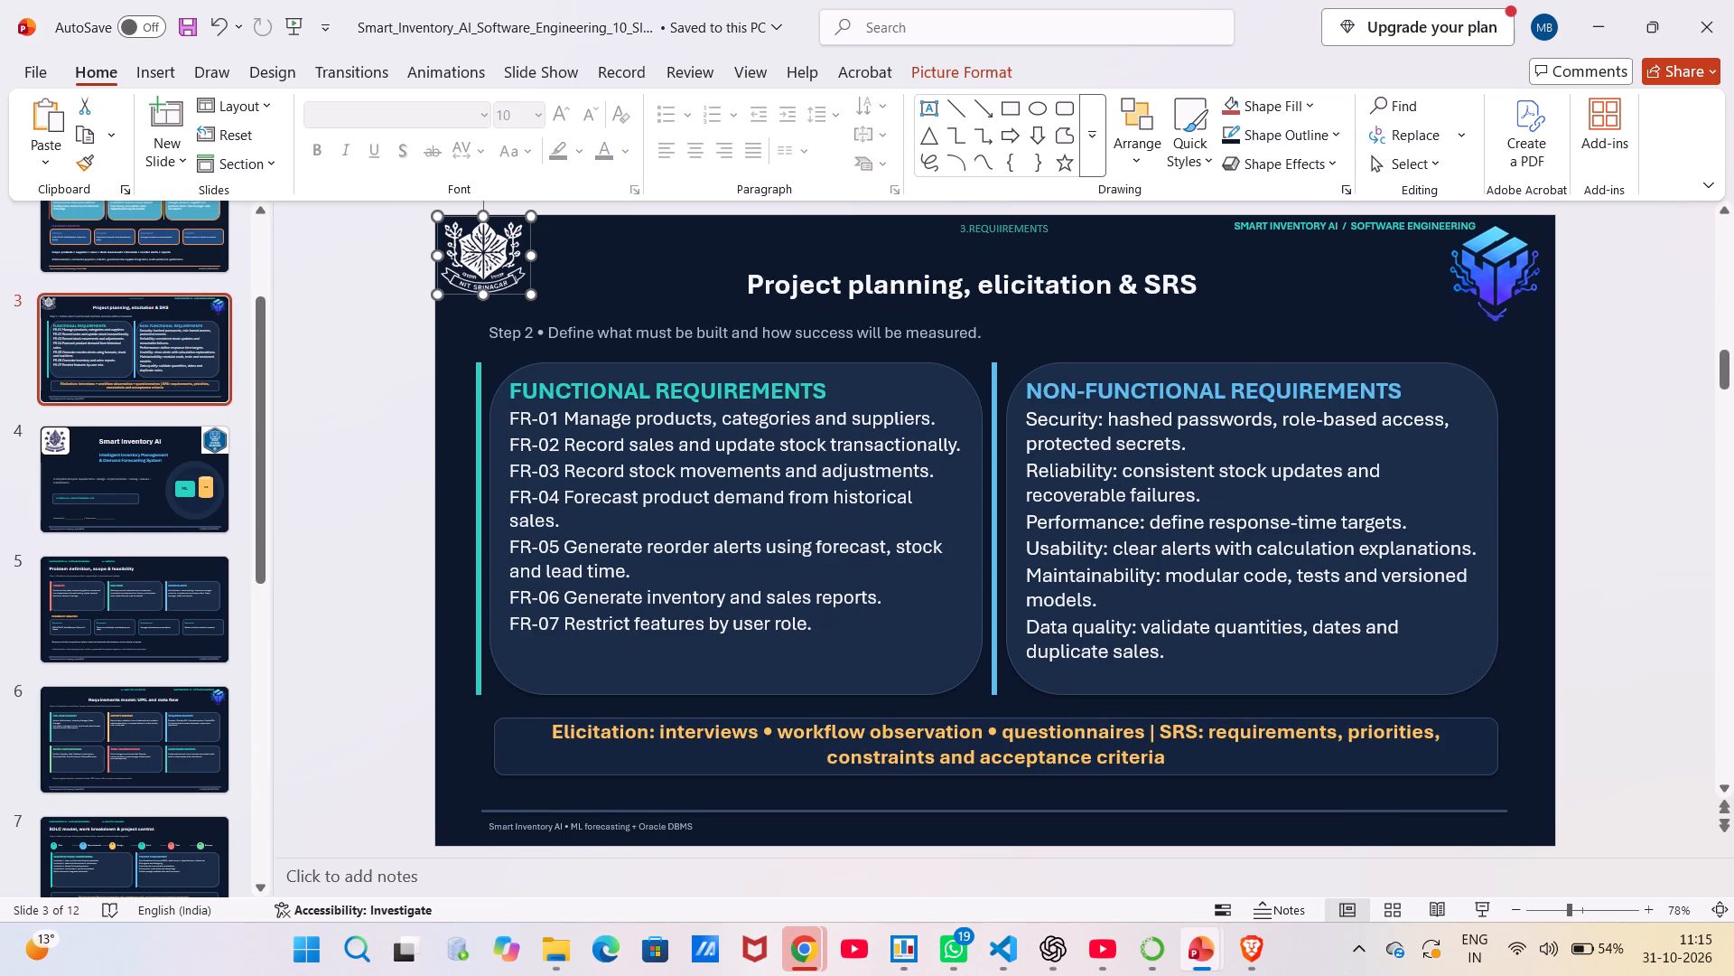
{"action": "key", "text": "ctrl+c"}
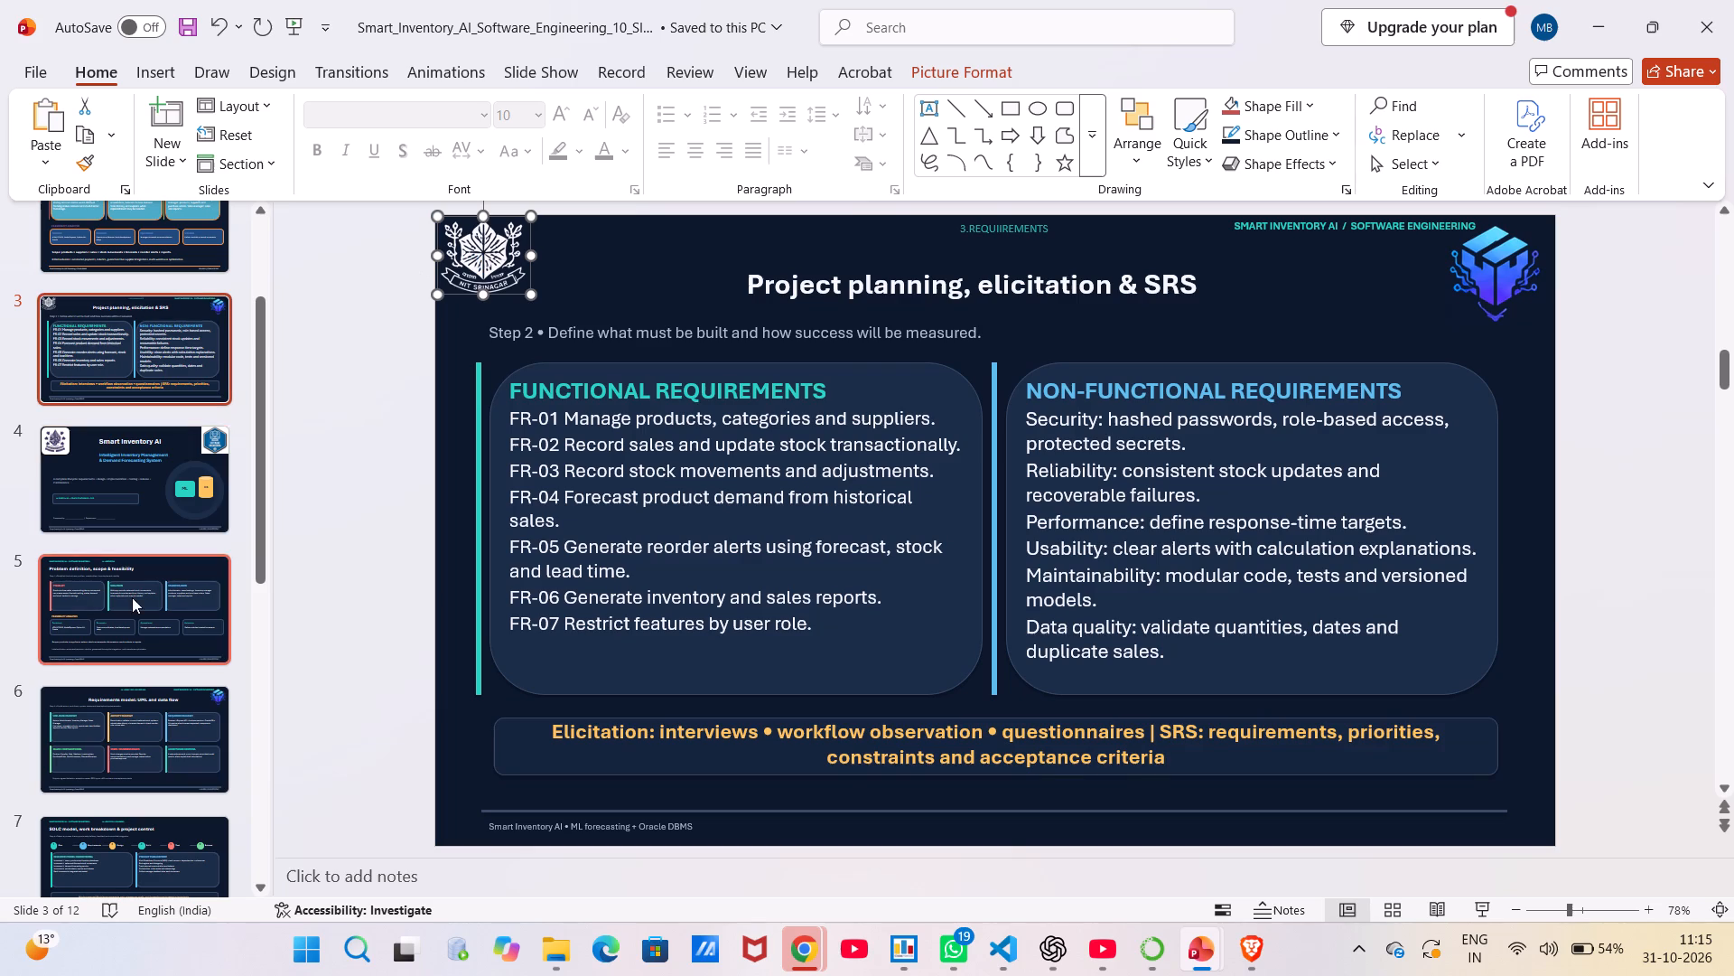
{"action": "left_click", "coordinate": [99, 705]}
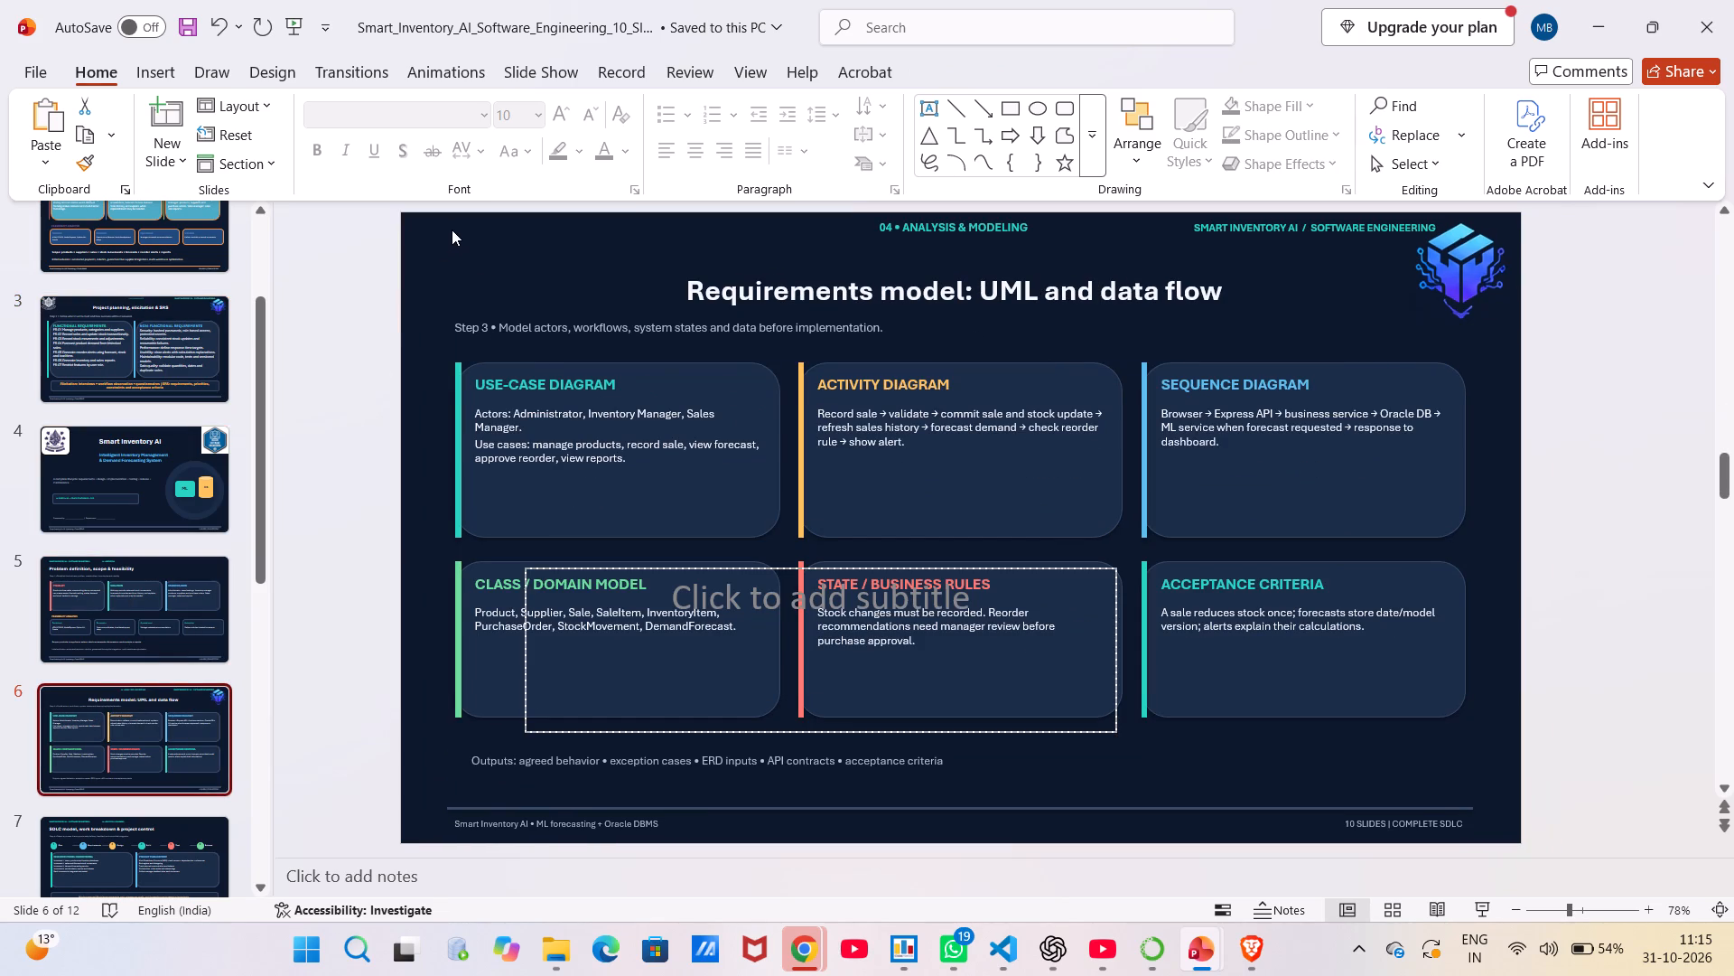
{"action": "left_click", "coordinate": [454, 227]}
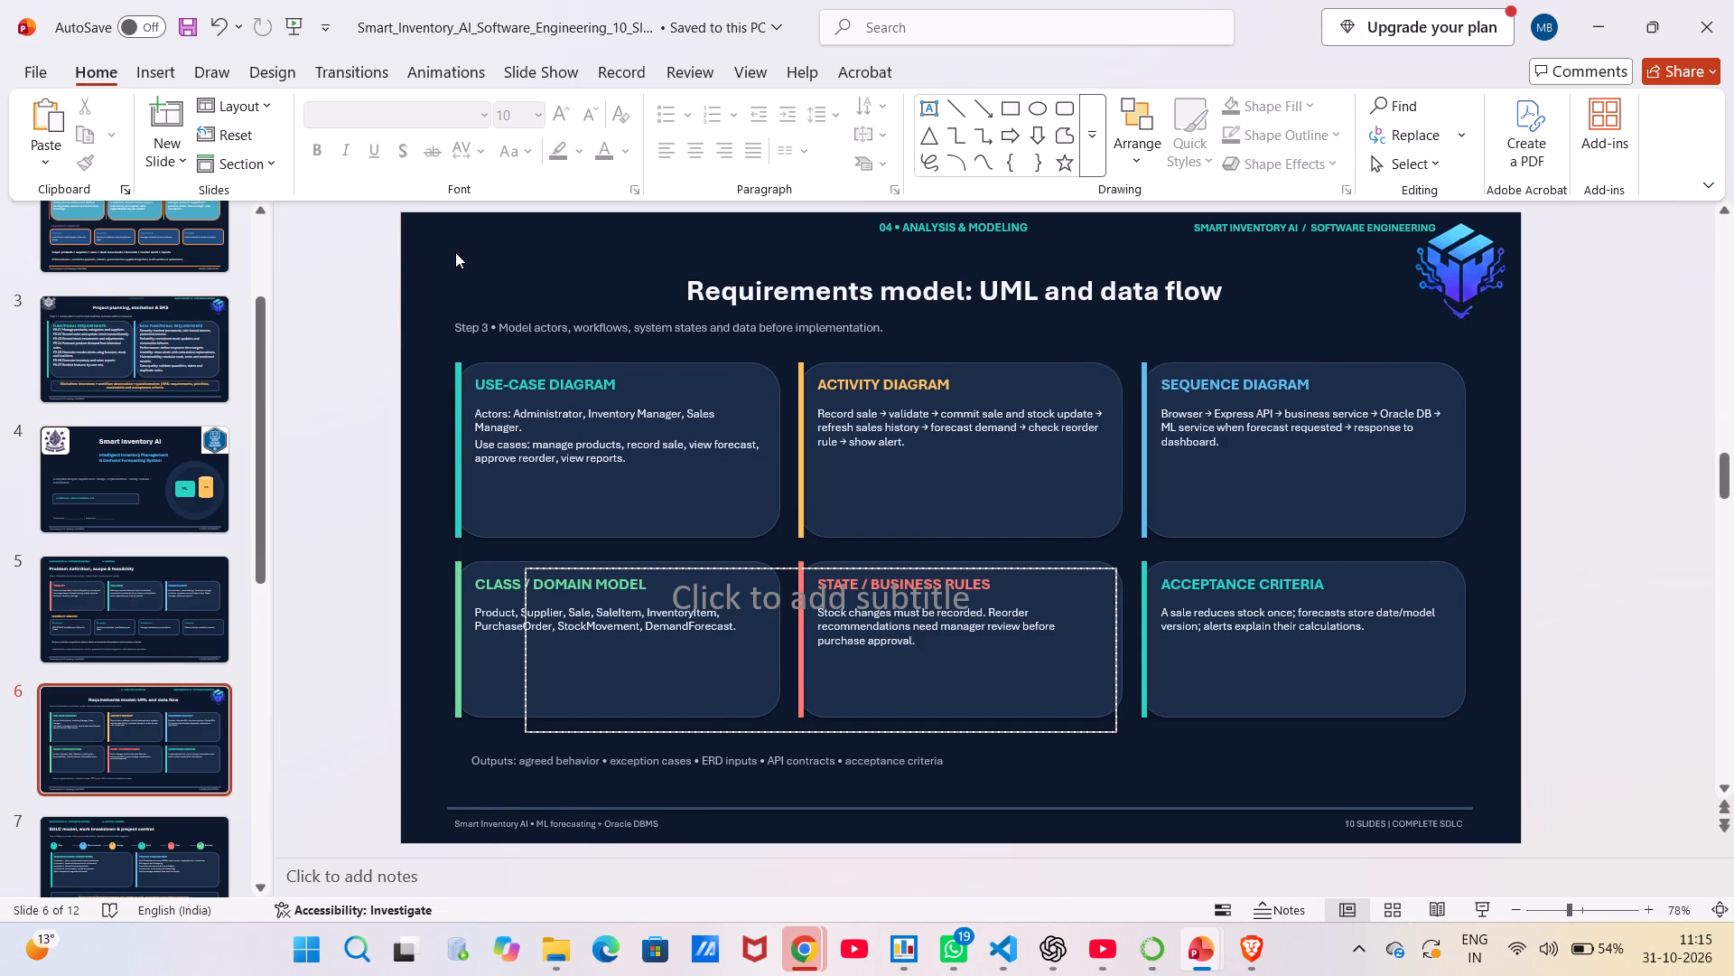
{"action": "key", "text": "ctrl+v"}
{"action": "left_click", "coordinate": [573, 260]}
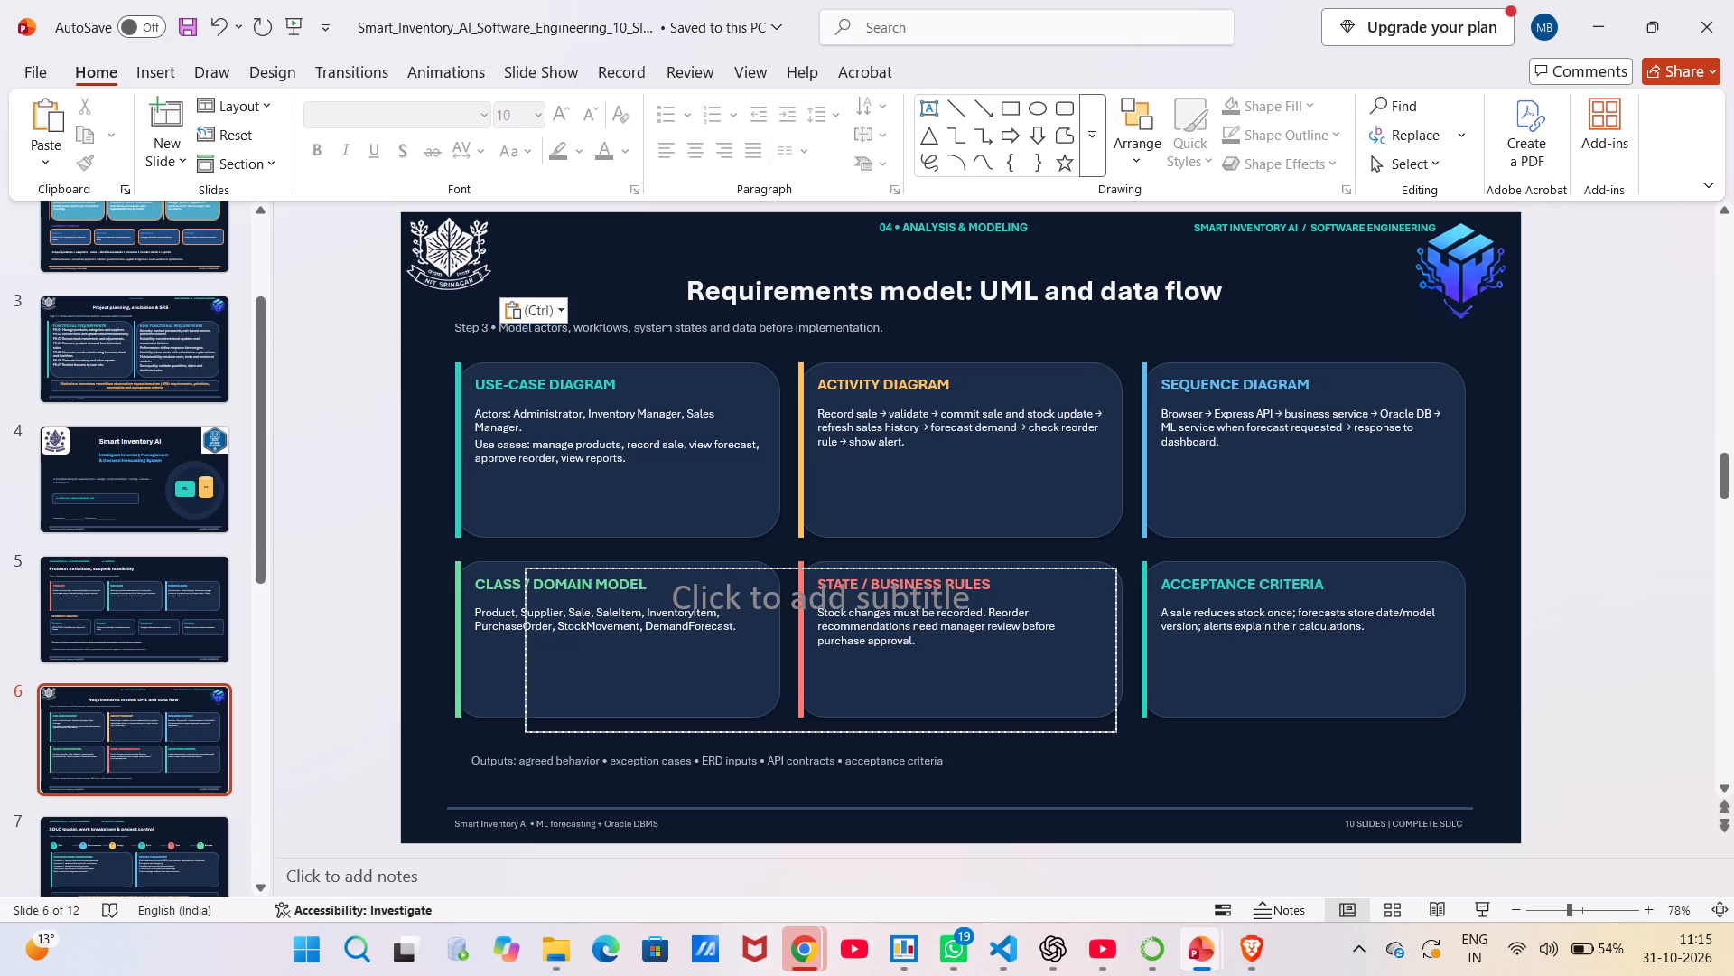
Shift the coloured accent bars of the USE-CASE DIAGRAM, CLASS / DOMAIN MODEL and ACTIVITY DIAGRAM cards slightly left, clear of their cards.
{"action": "left_click_drag", "start_coordinate": [460, 443], "coordinate": [442, 447]}
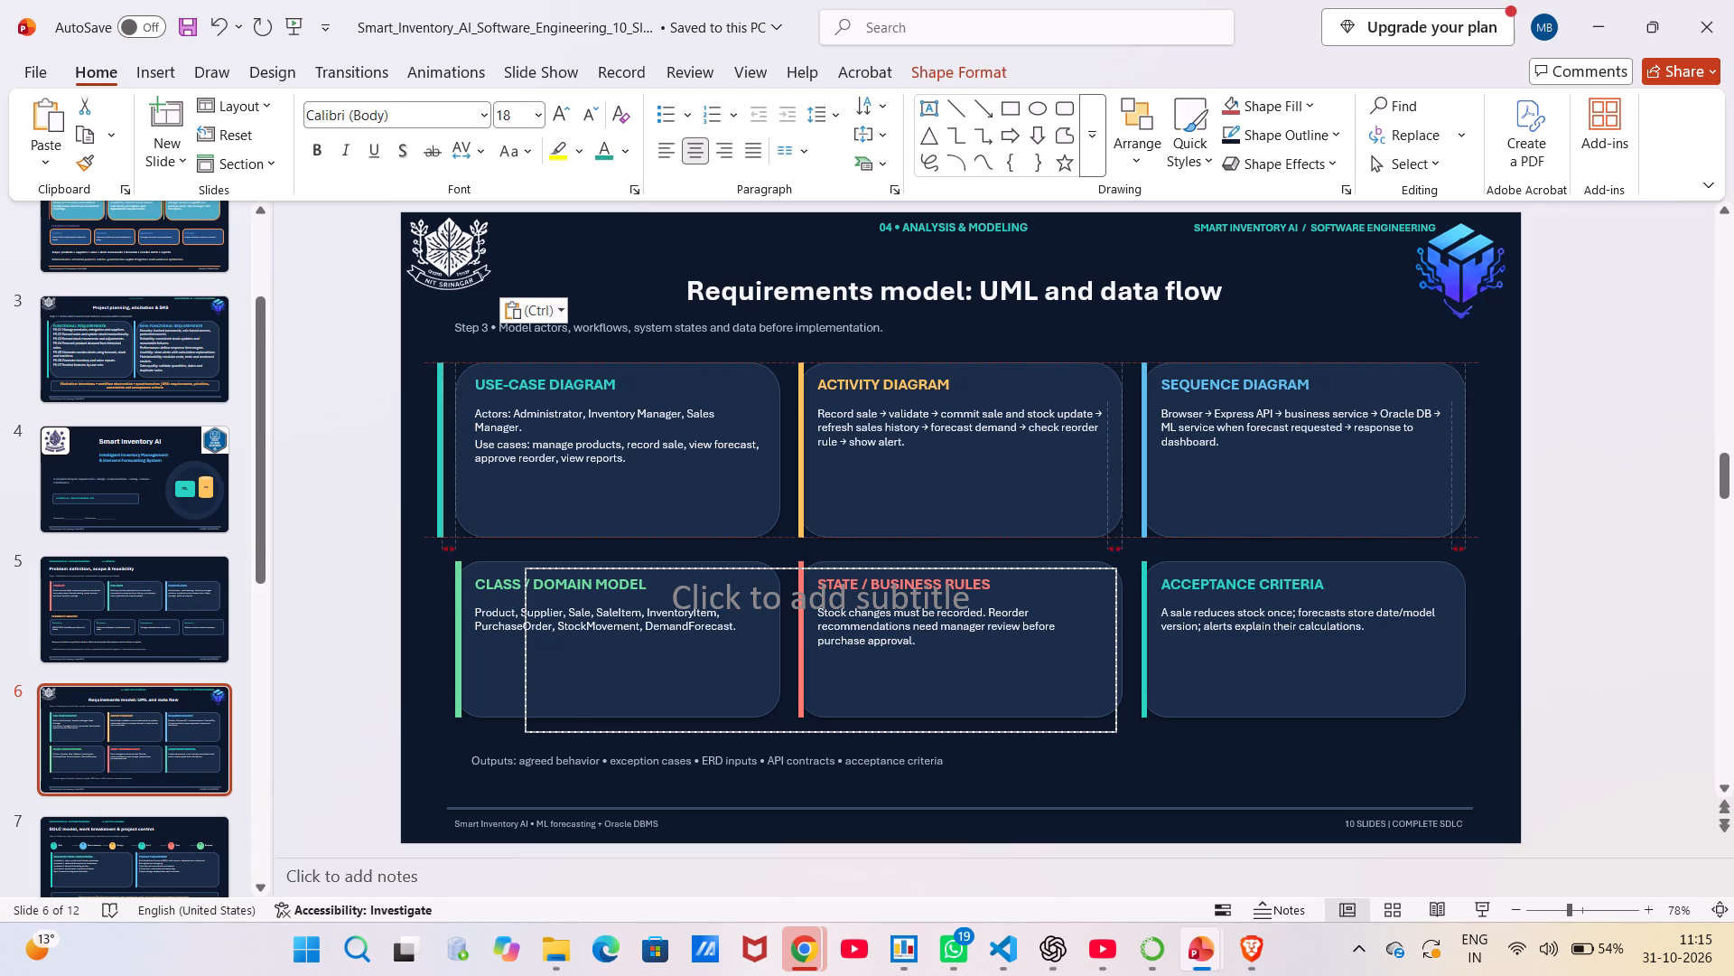
{"action": "left_click_drag", "start_coordinate": [442, 447], "coordinate": [445, 445]}
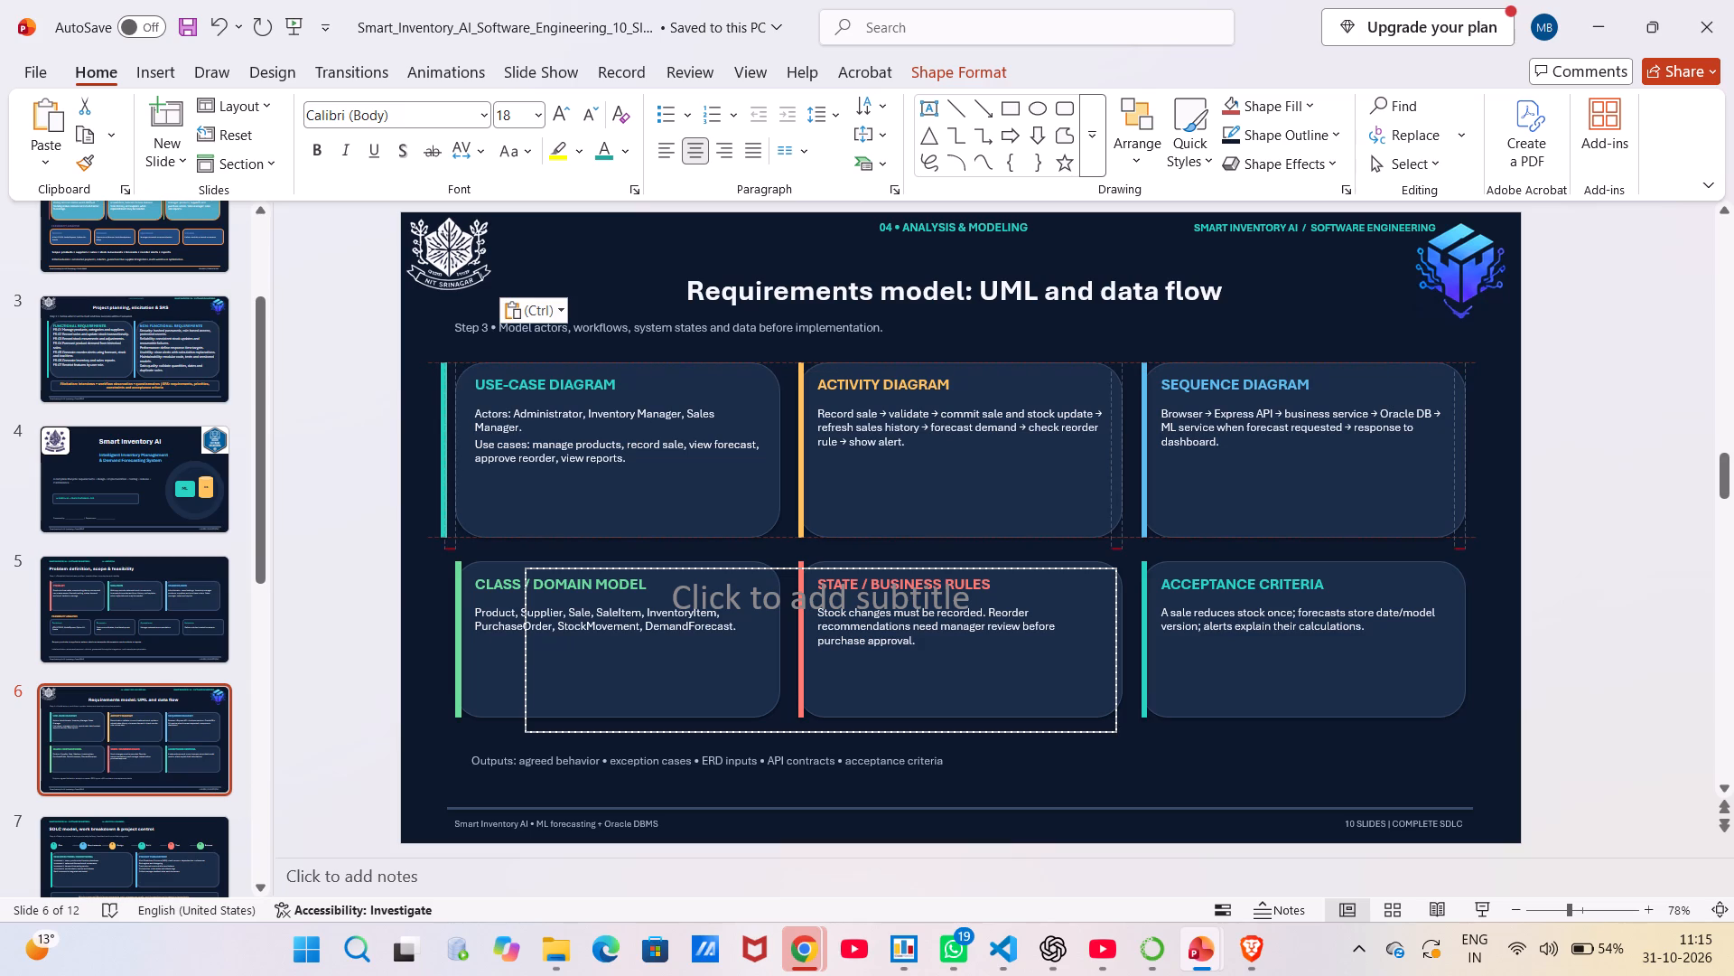
{"action": "left_click_drag", "start_coordinate": [445, 445], "coordinate": [446, 445]}
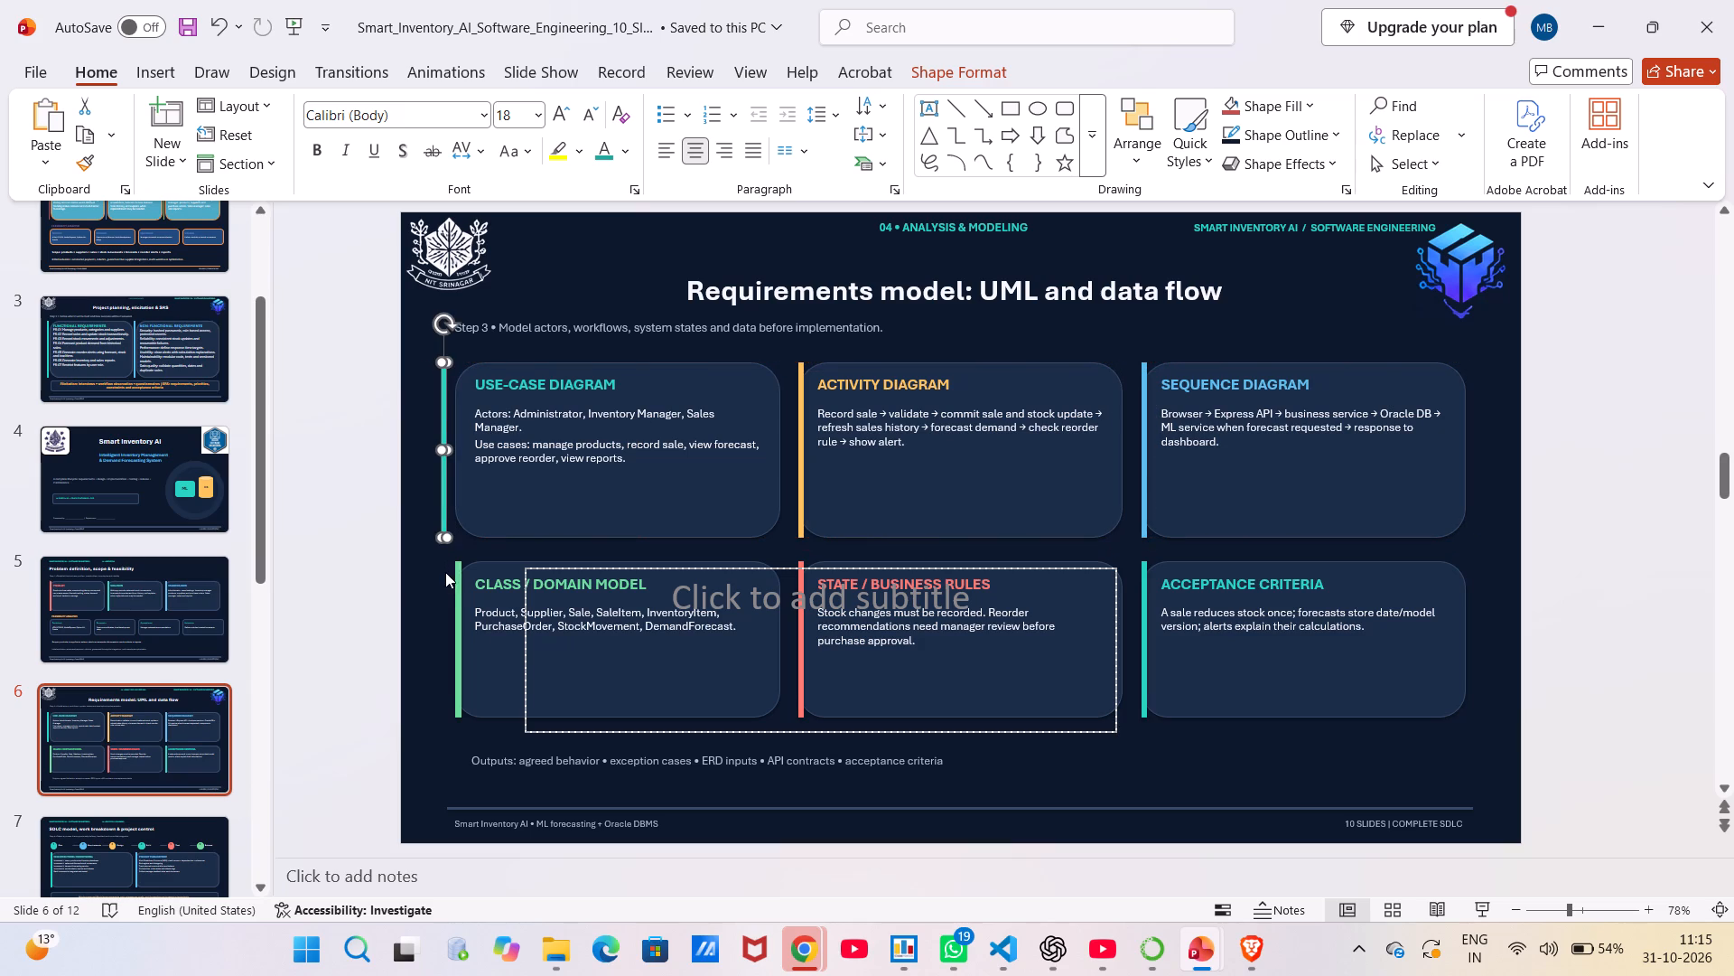
{"action": "left_click_drag", "start_coordinate": [452, 581], "coordinate": [434, 585]}
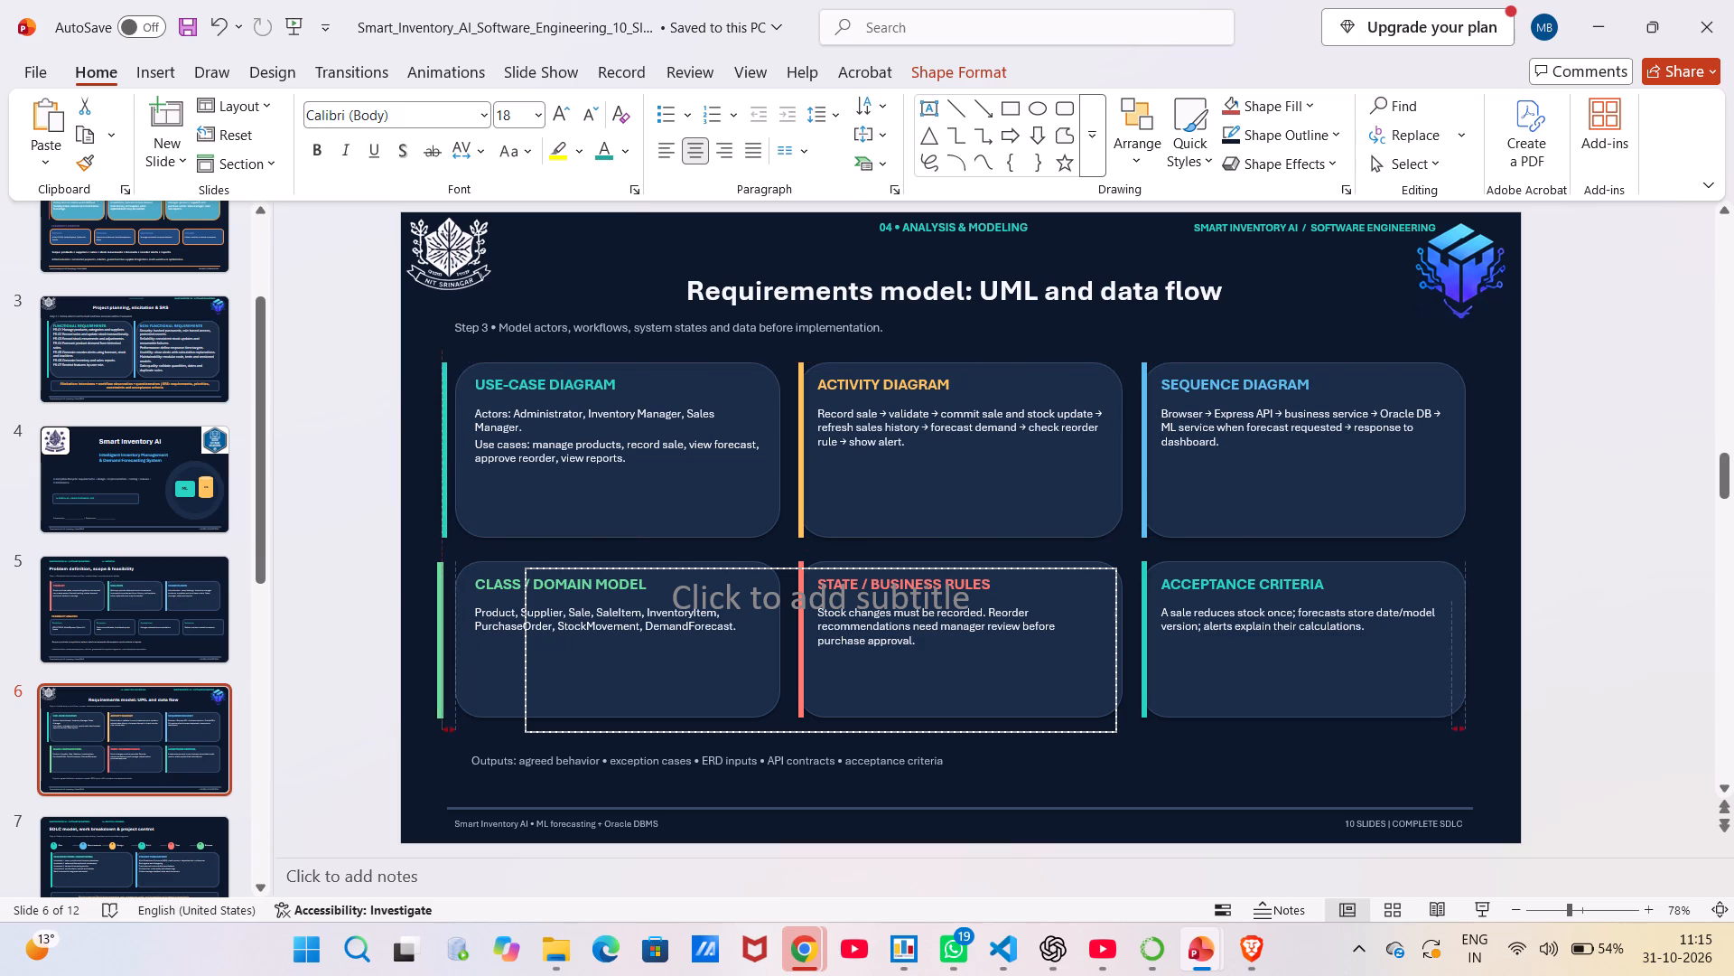
{"action": "left_click_drag", "start_coordinate": [434, 585], "coordinate": [436, 585]}
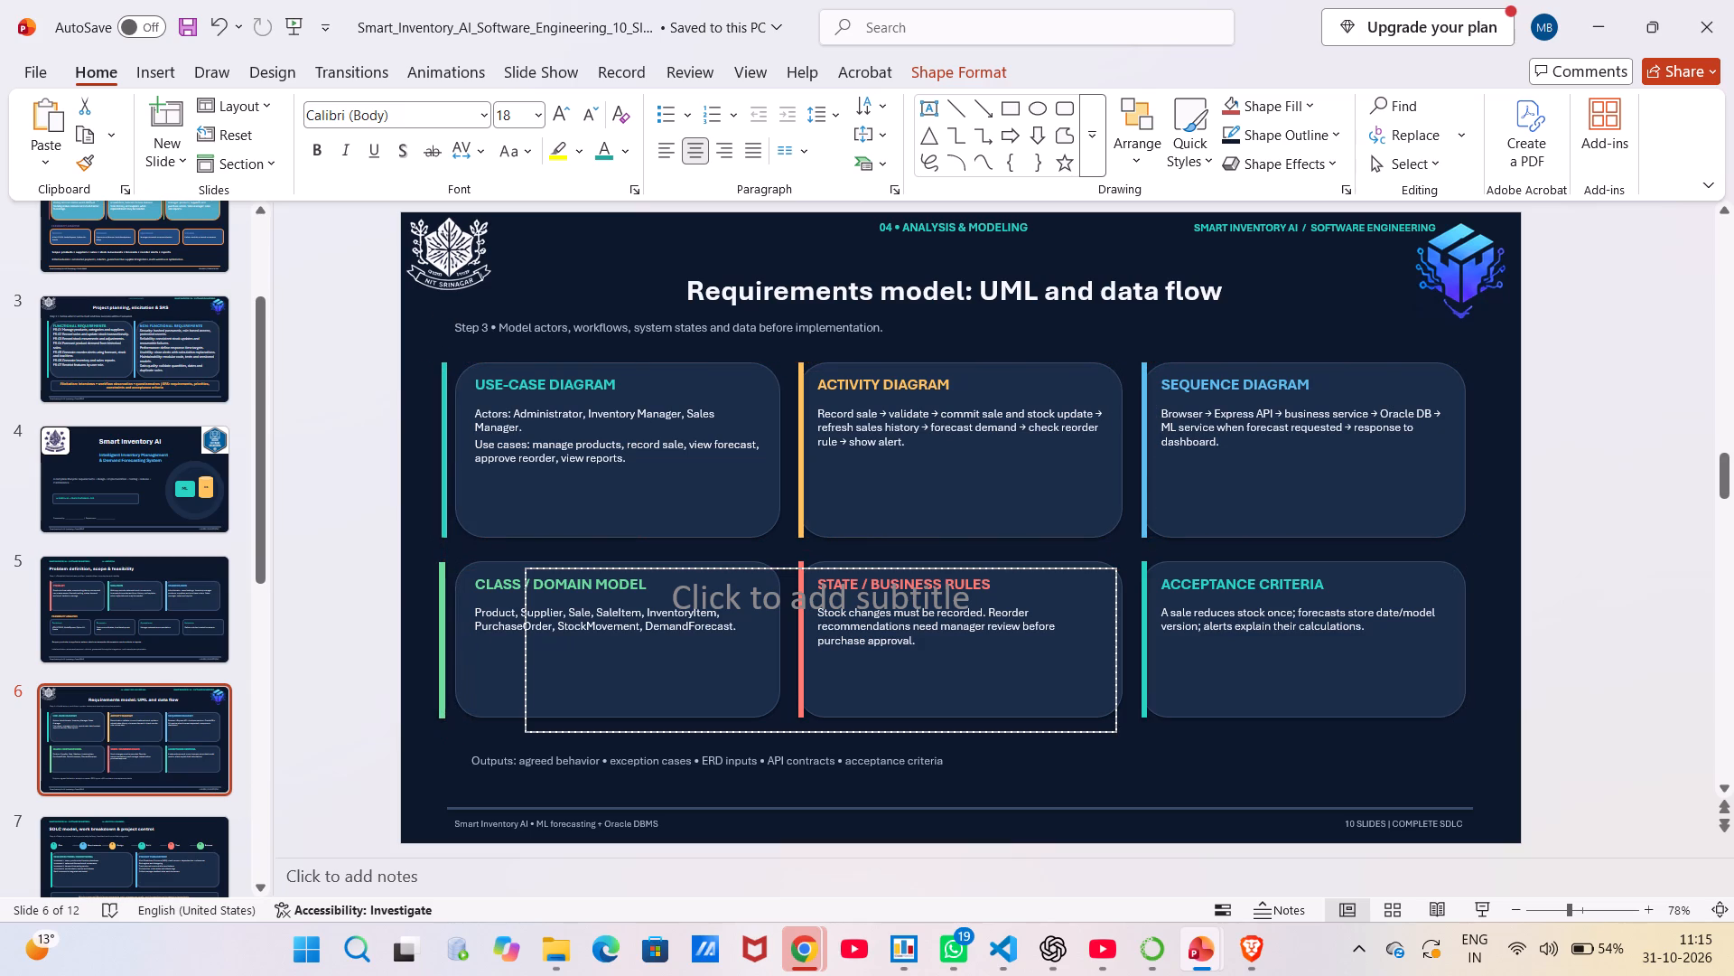
{"action": "left_click_drag", "start_coordinate": [436, 585], "coordinate": [435, 587]}
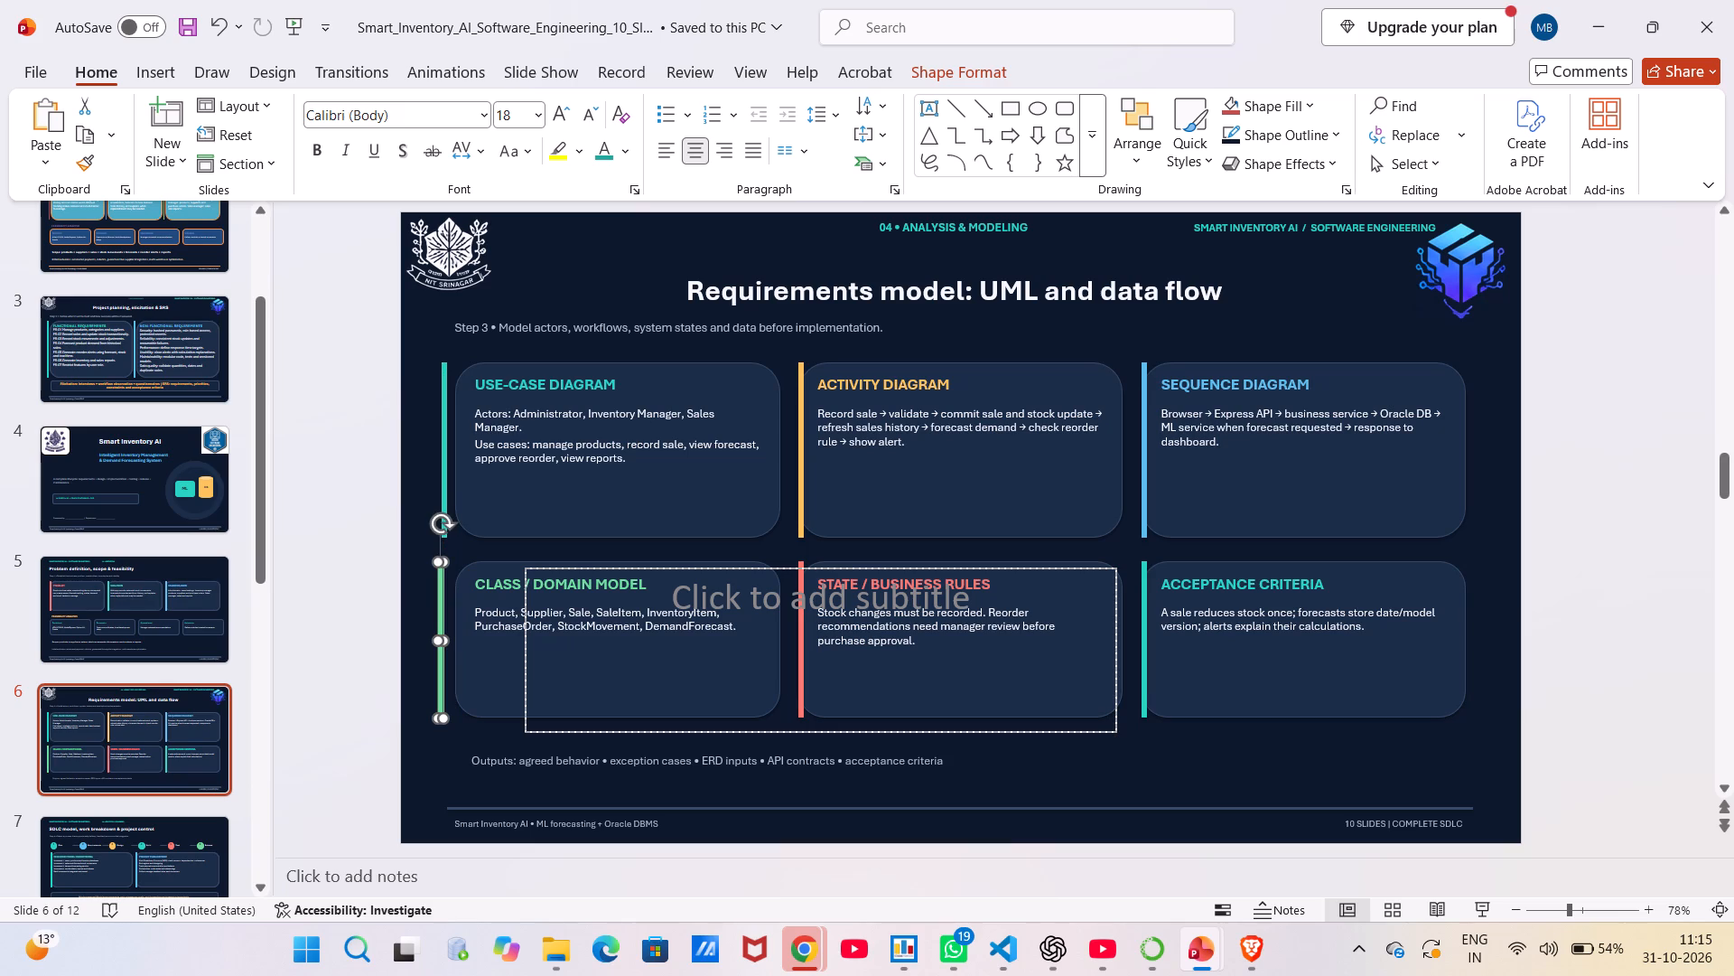
{"action": "left_click_drag", "start_coordinate": [797, 508], "coordinate": [788, 506]}
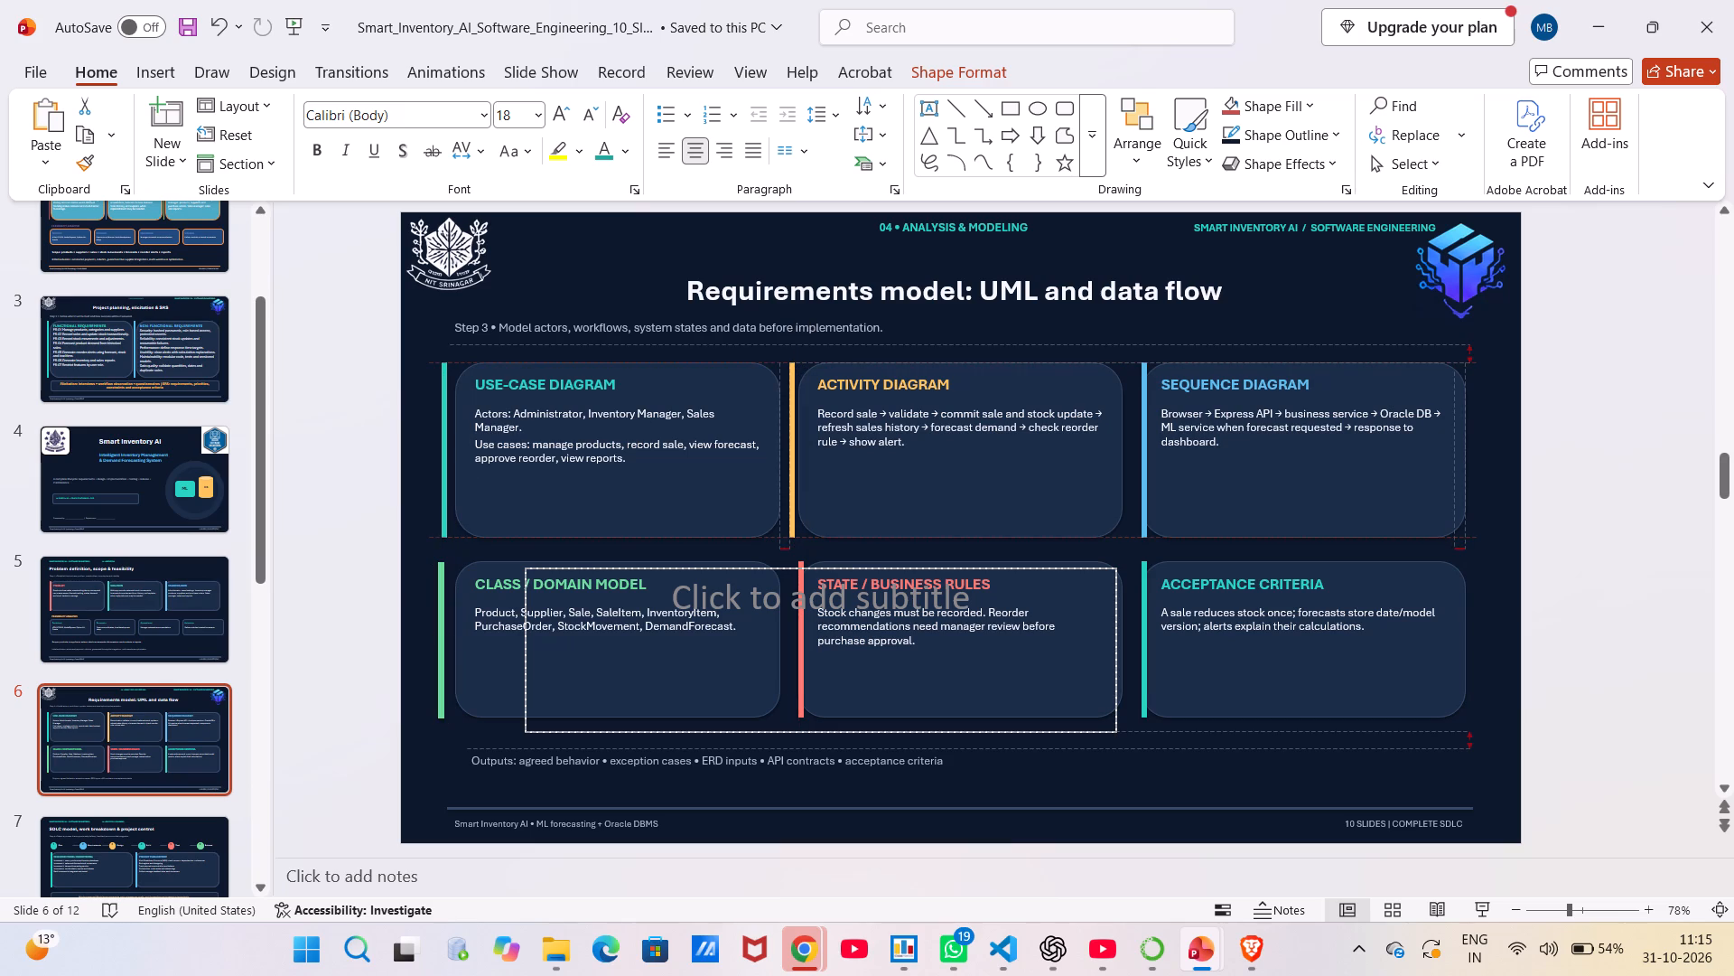
{"action": "left_click_drag", "start_coordinate": [788, 506], "coordinate": [786, 505]}
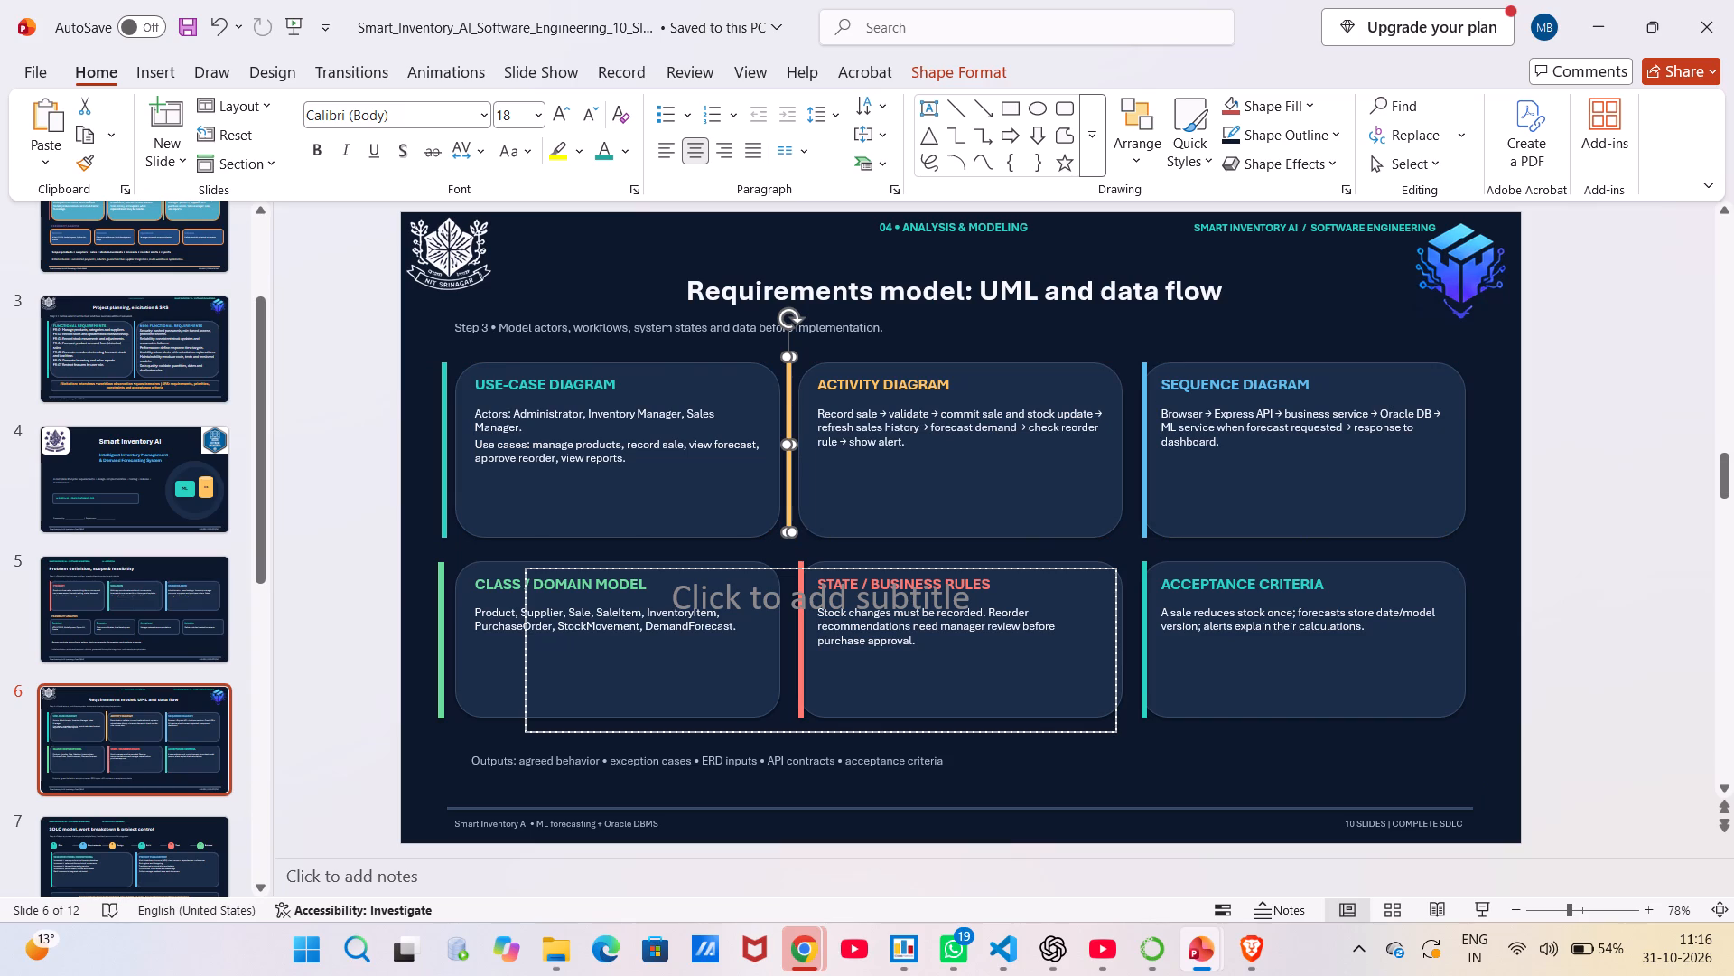
Move the empty subtitle placeholder off slide 6's cards and shrink it to a tiny box below the ACCEPTANCE CRITERIA card.
{"action": "left_click_drag", "start_coordinate": [828, 734], "coordinate": [1095, 816]}
{"action": "right_click", "coordinate": [1064, 760]}
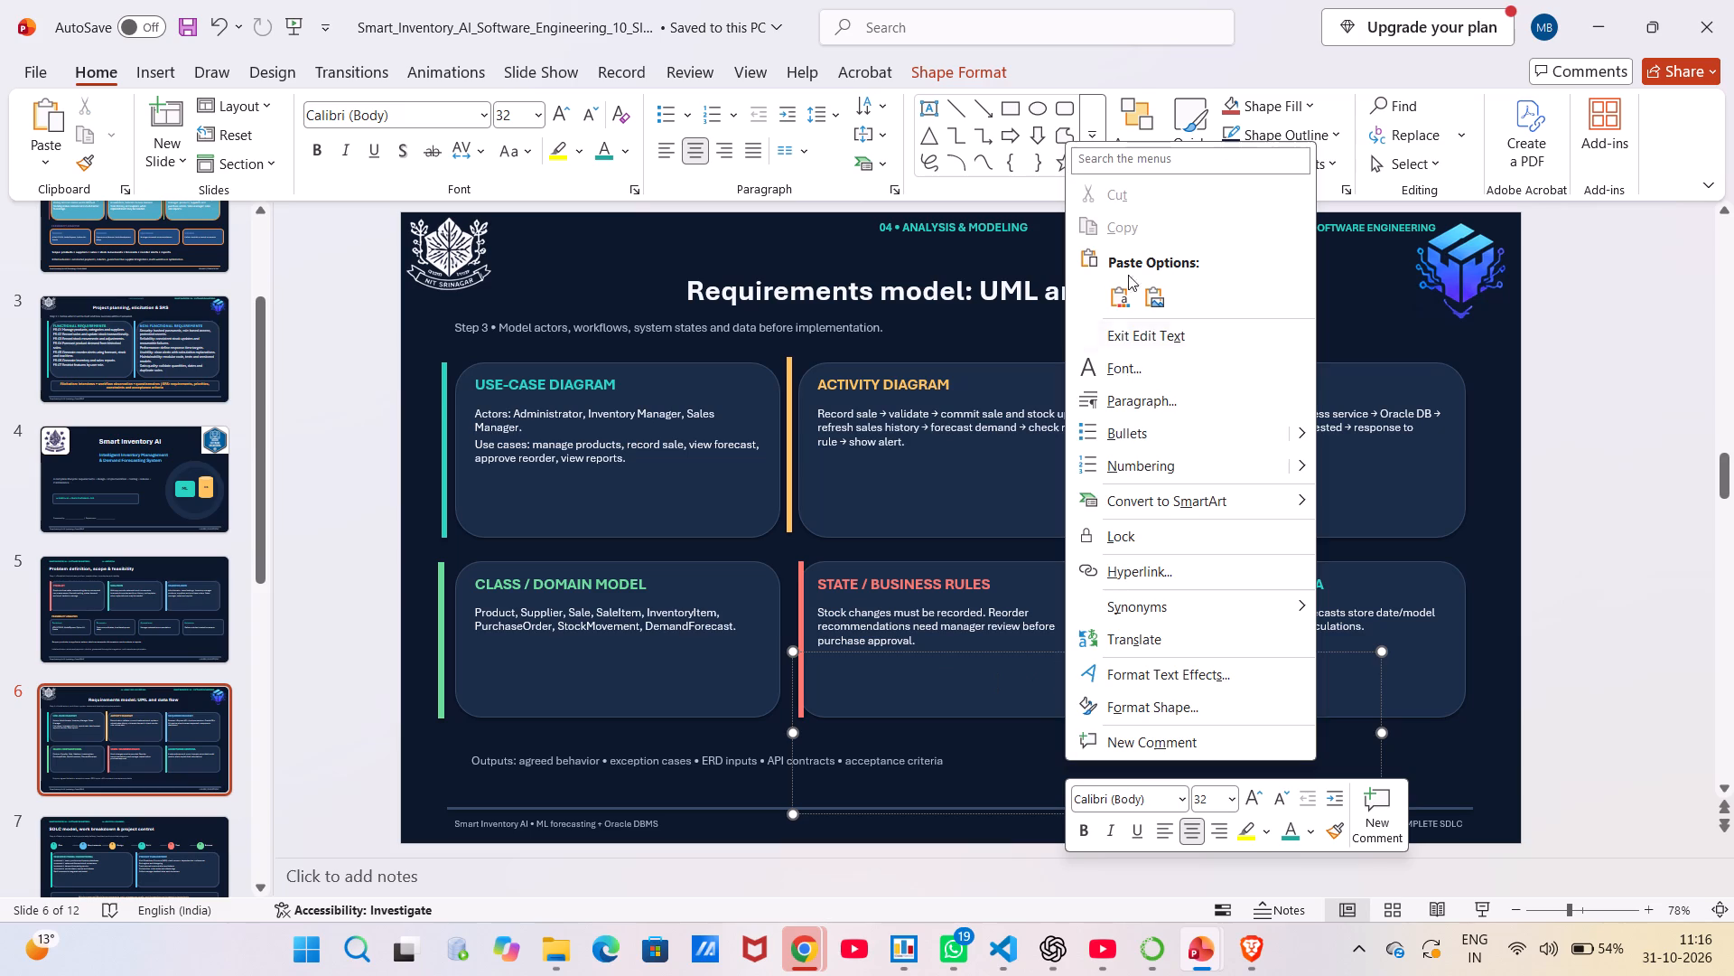
{"action": "left_click", "coordinate": [788, 650]}
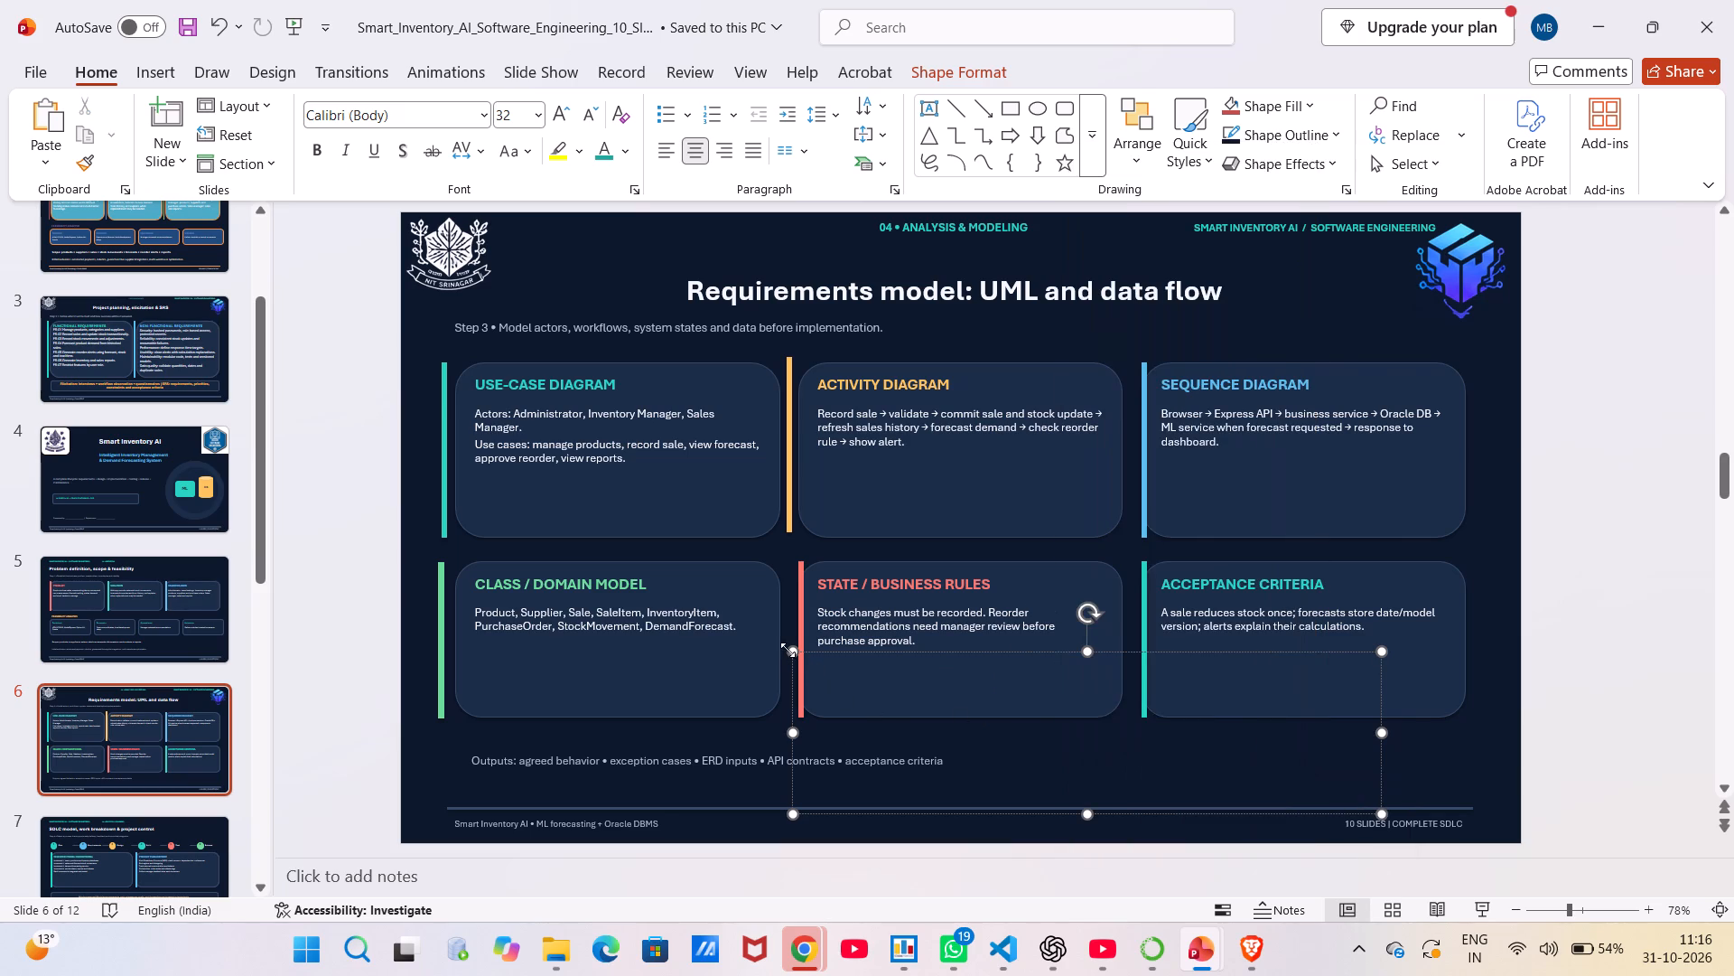
{"action": "left_click_drag", "start_coordinate": [791, 651], "coordinate": [1144, 745]}
{"action": "right_click", "coordinate": [1208, 748]}
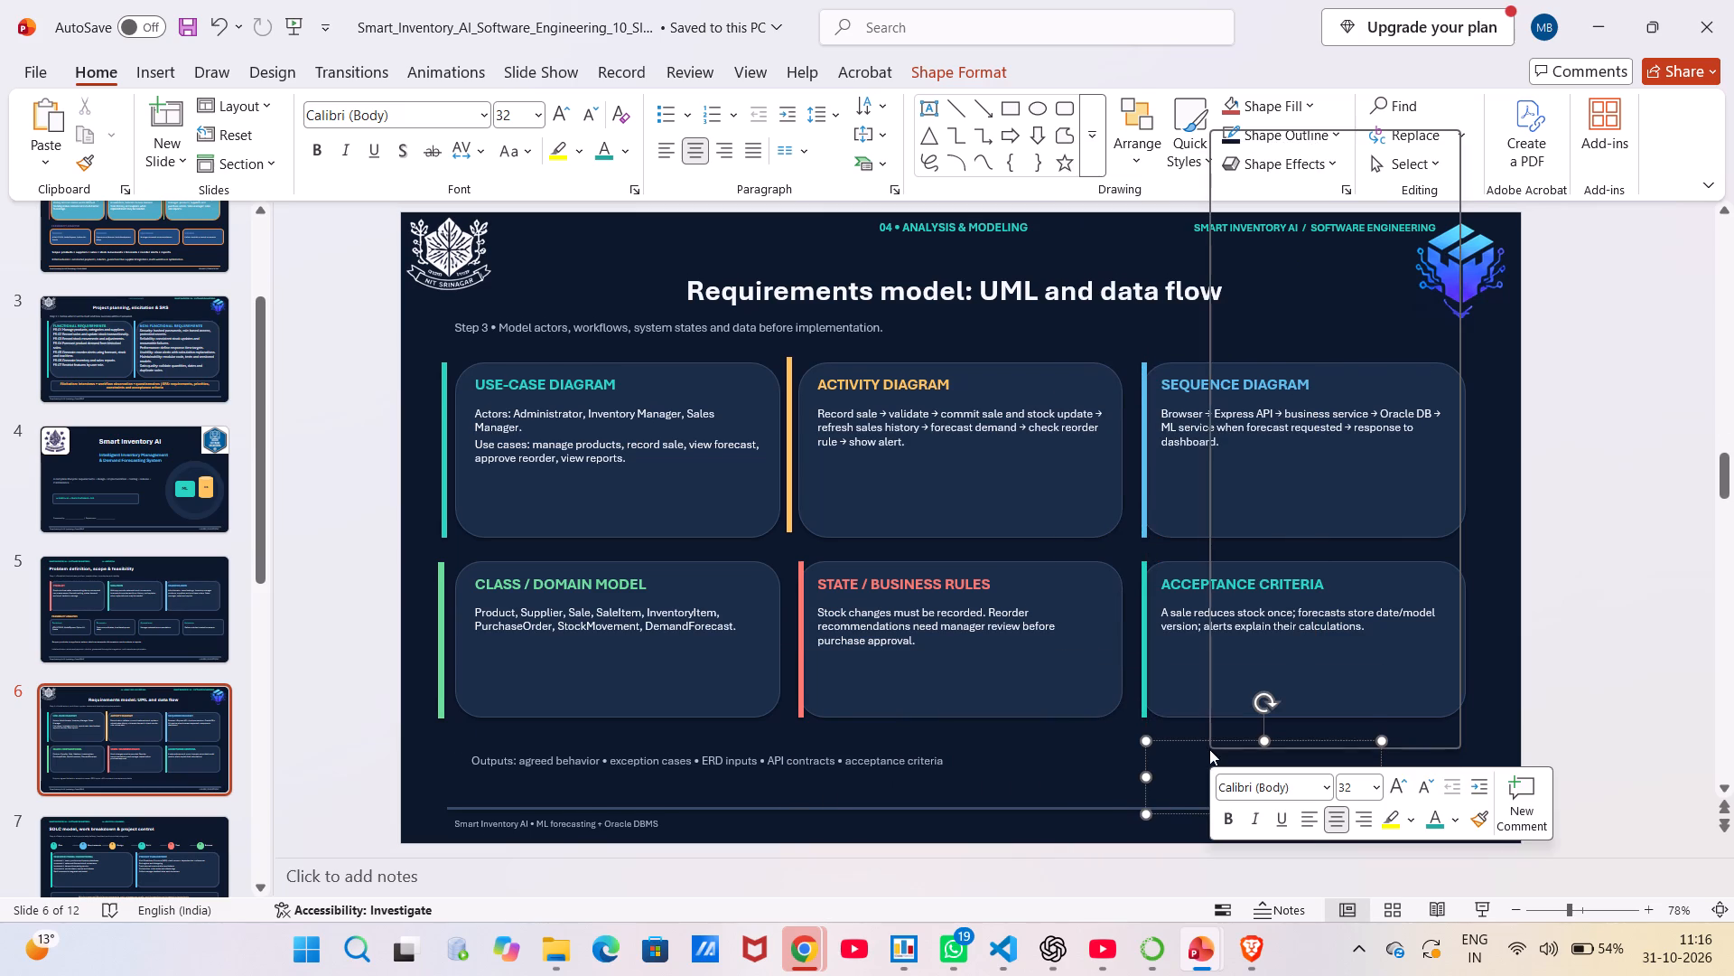
{"action": "left_click", "coordinate": [1255, 185]}
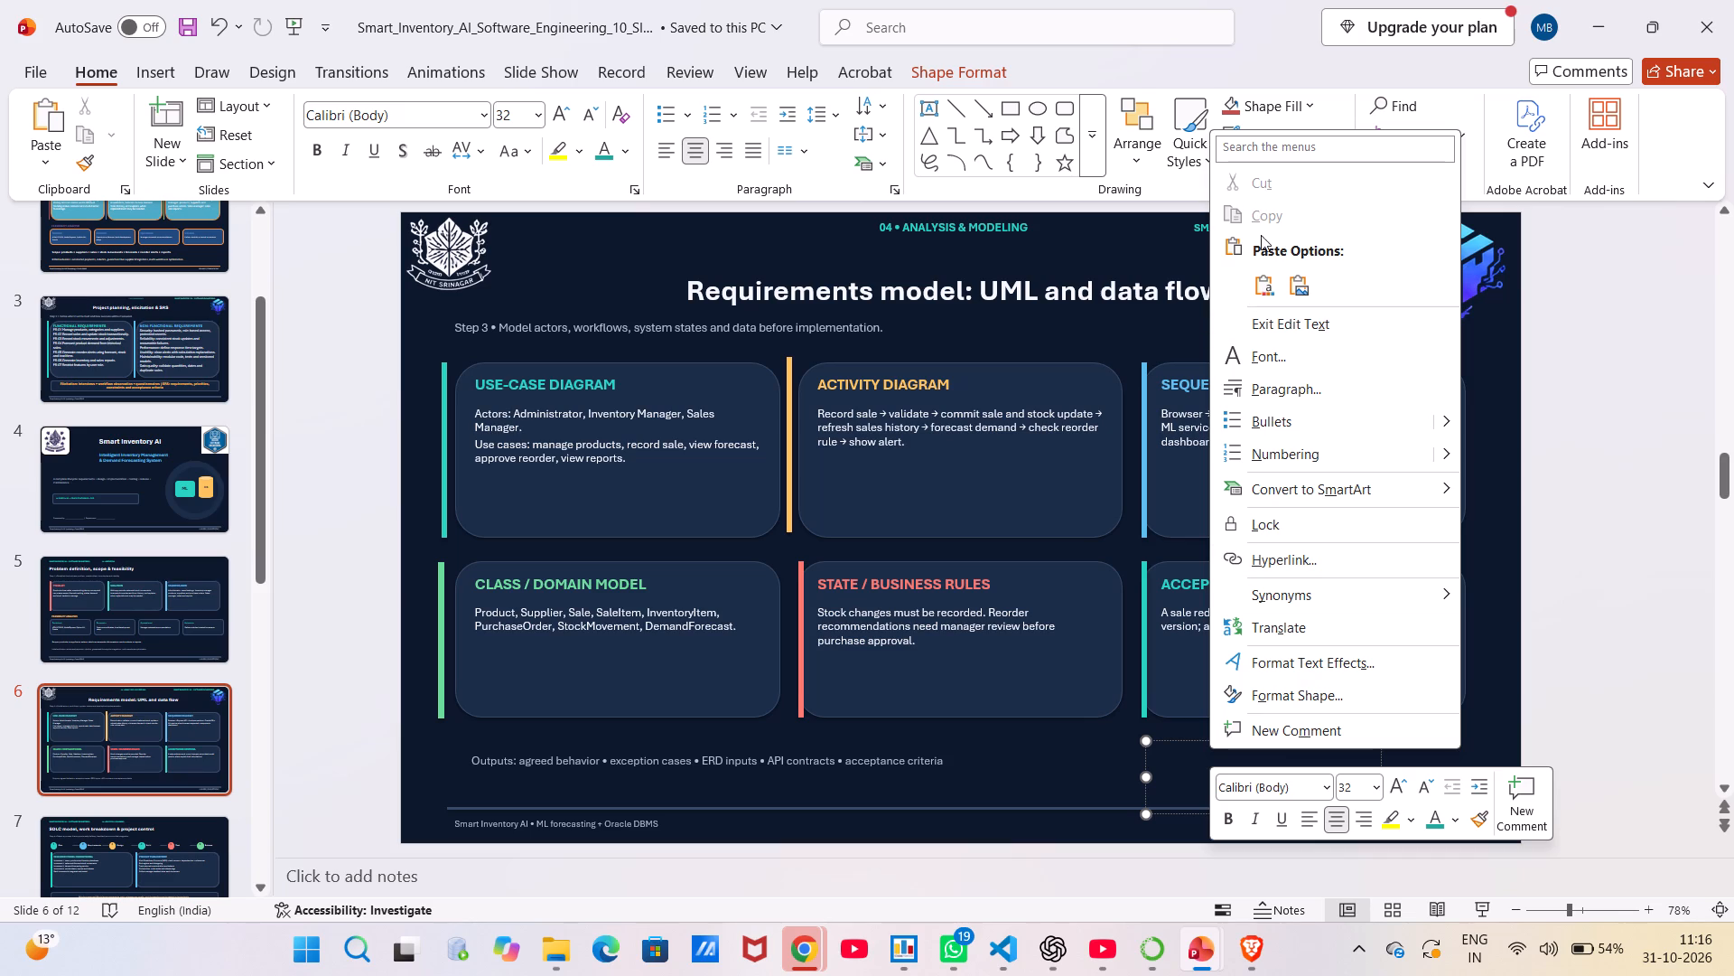
{"action": "left_click", "coordinate": [1157, 739]}
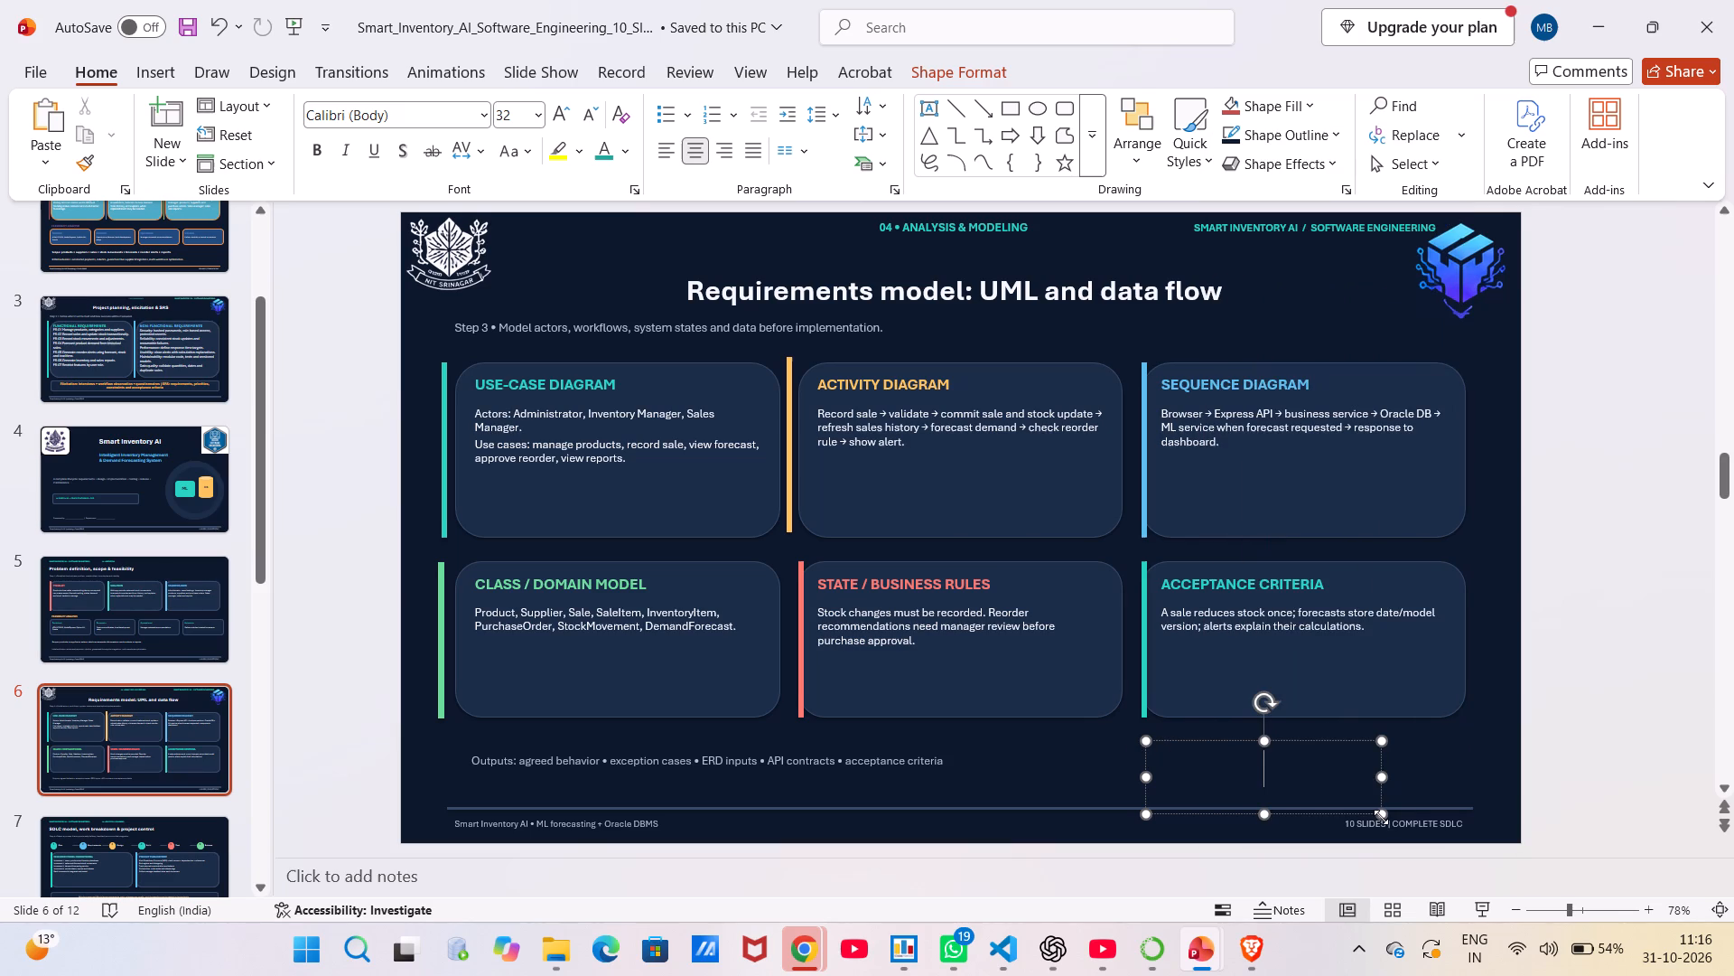
{"action": "left_click_drag", "start_coordinate": [1381, 817], "coordinate": [1142, 751]}
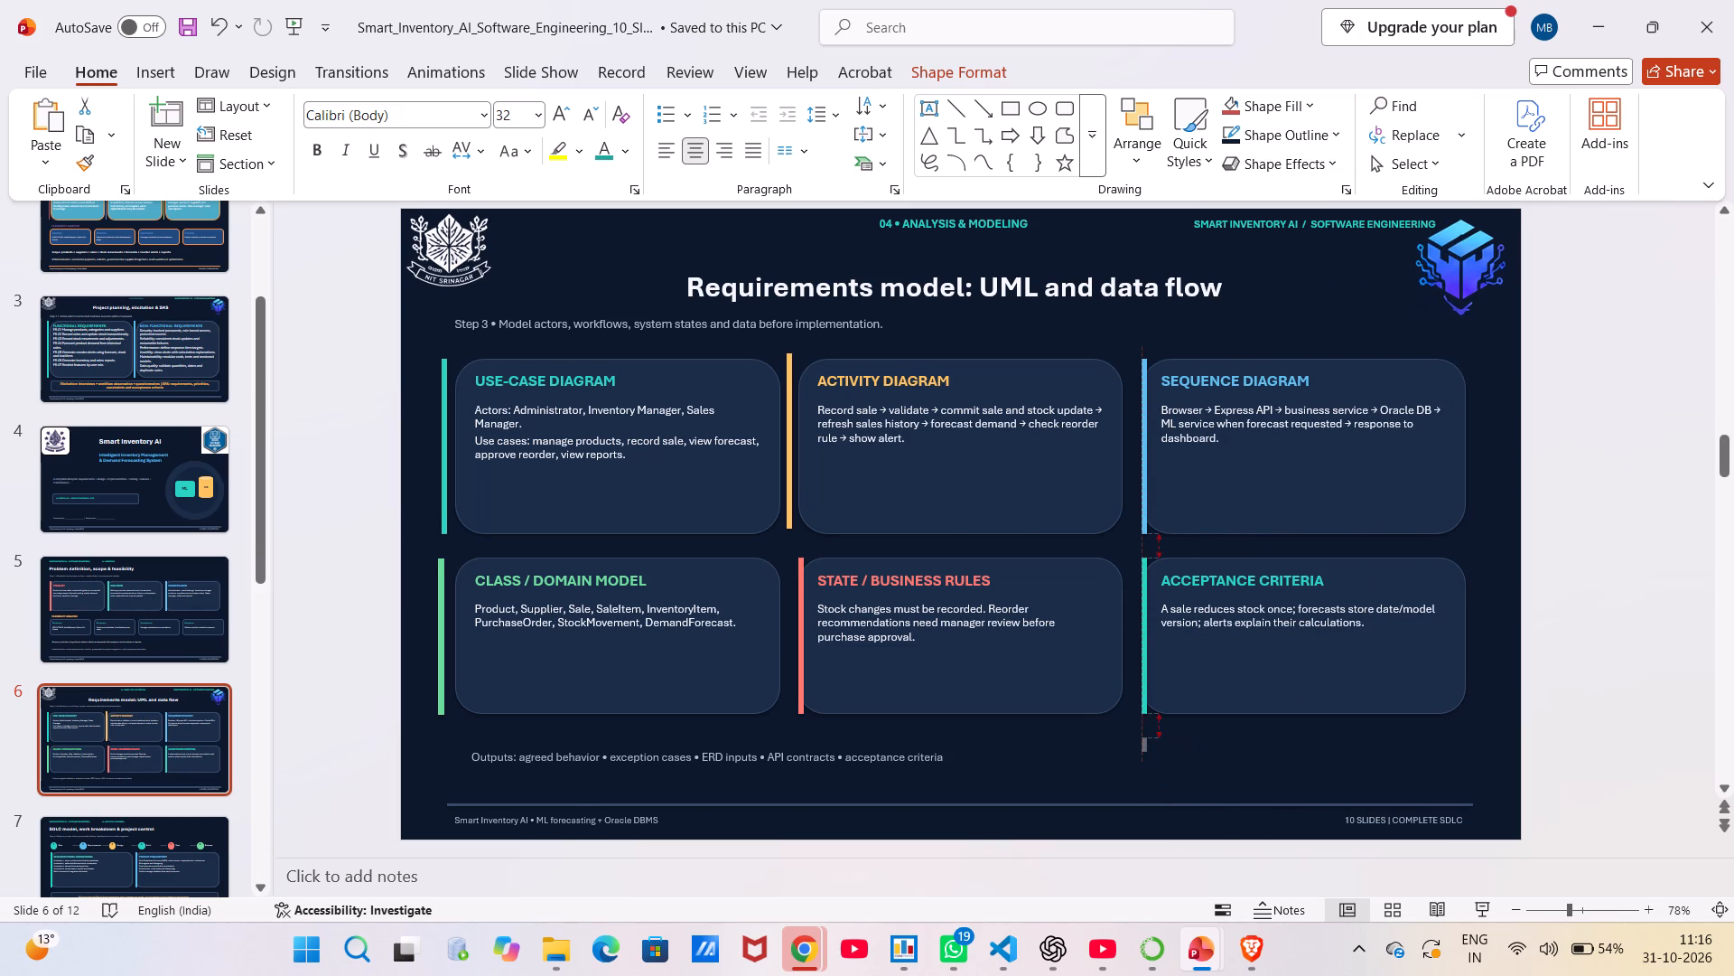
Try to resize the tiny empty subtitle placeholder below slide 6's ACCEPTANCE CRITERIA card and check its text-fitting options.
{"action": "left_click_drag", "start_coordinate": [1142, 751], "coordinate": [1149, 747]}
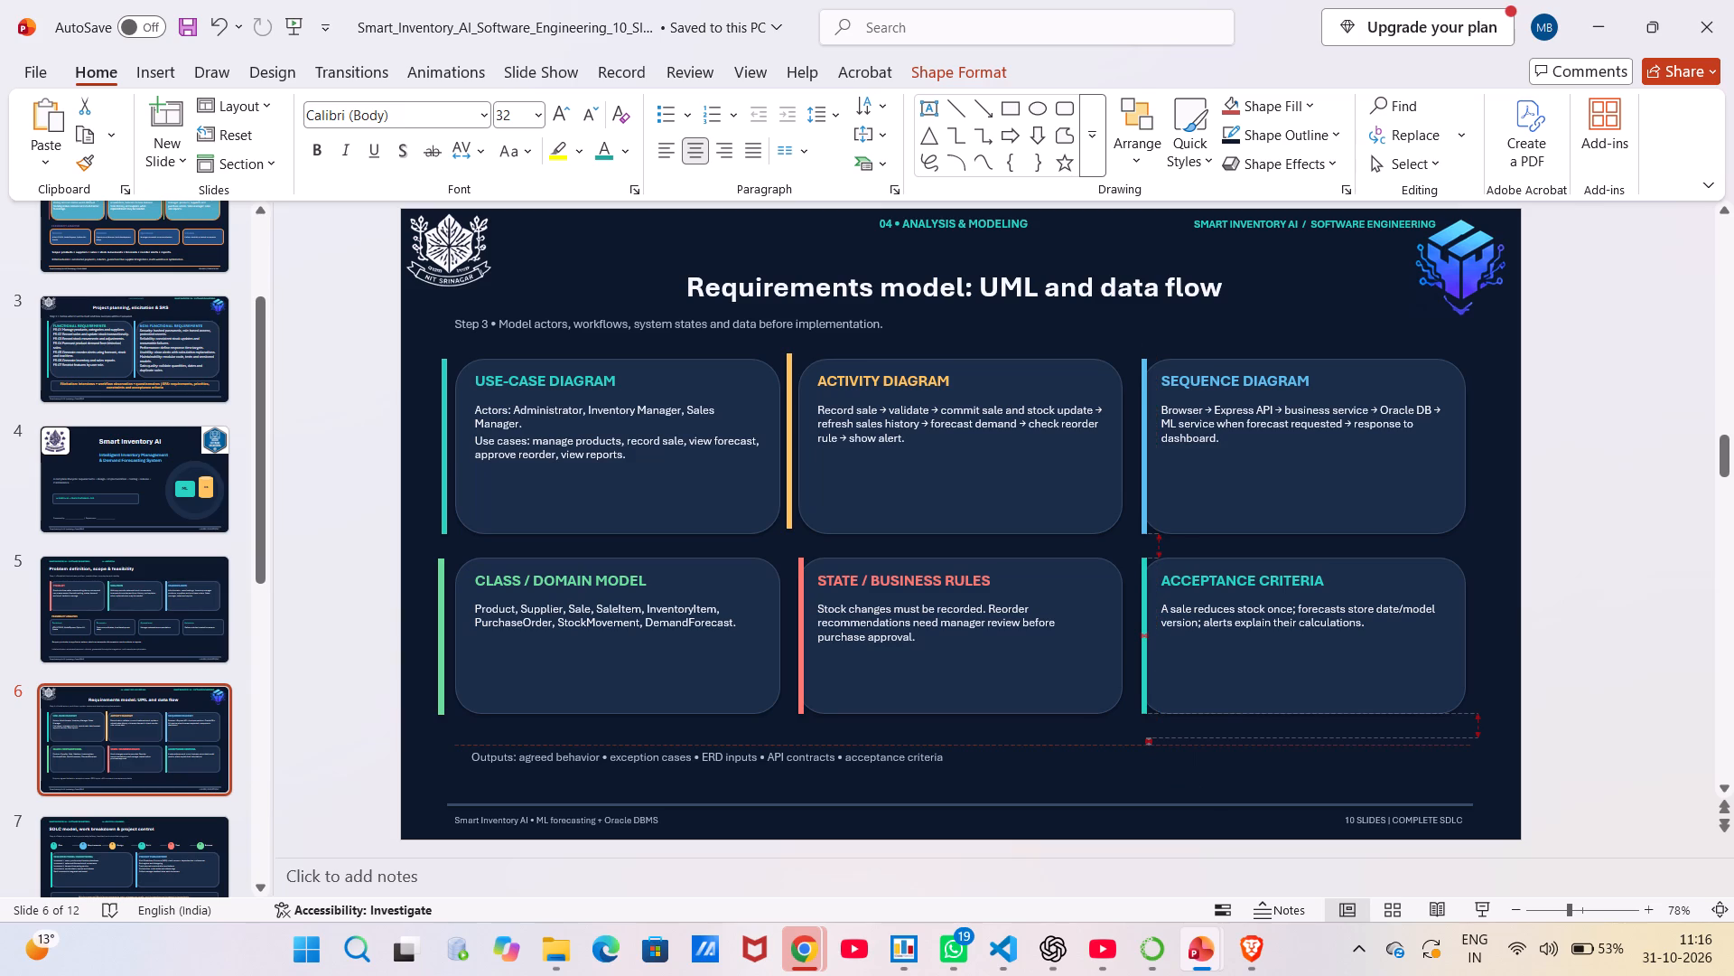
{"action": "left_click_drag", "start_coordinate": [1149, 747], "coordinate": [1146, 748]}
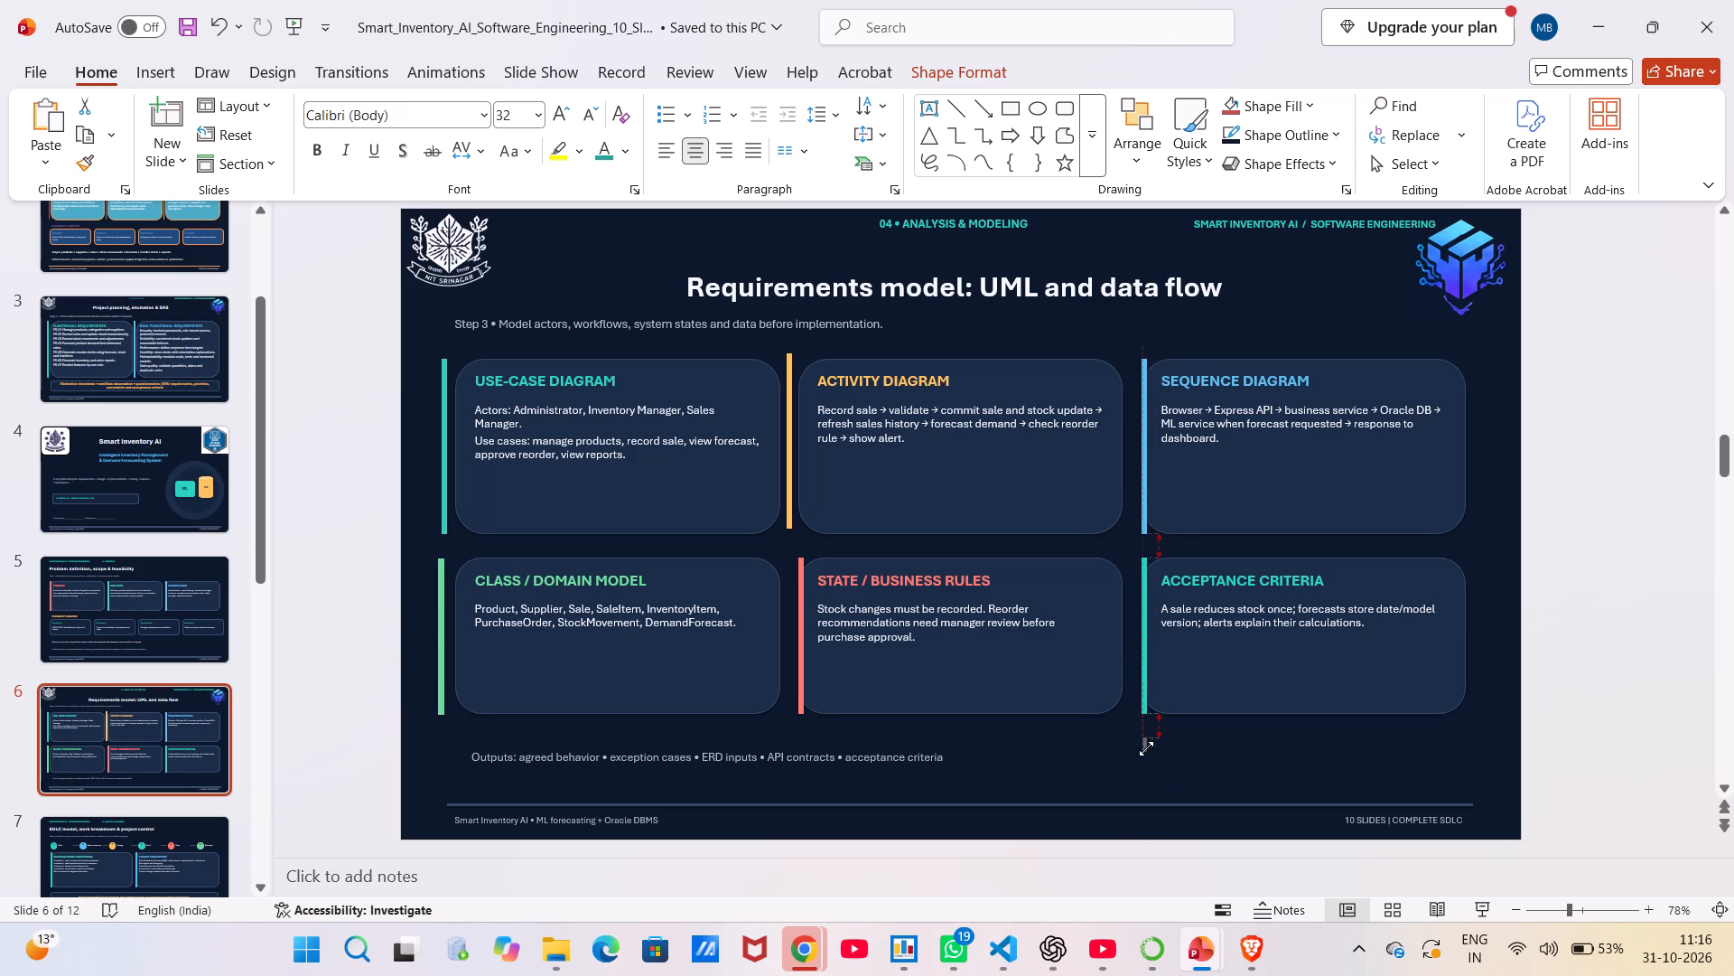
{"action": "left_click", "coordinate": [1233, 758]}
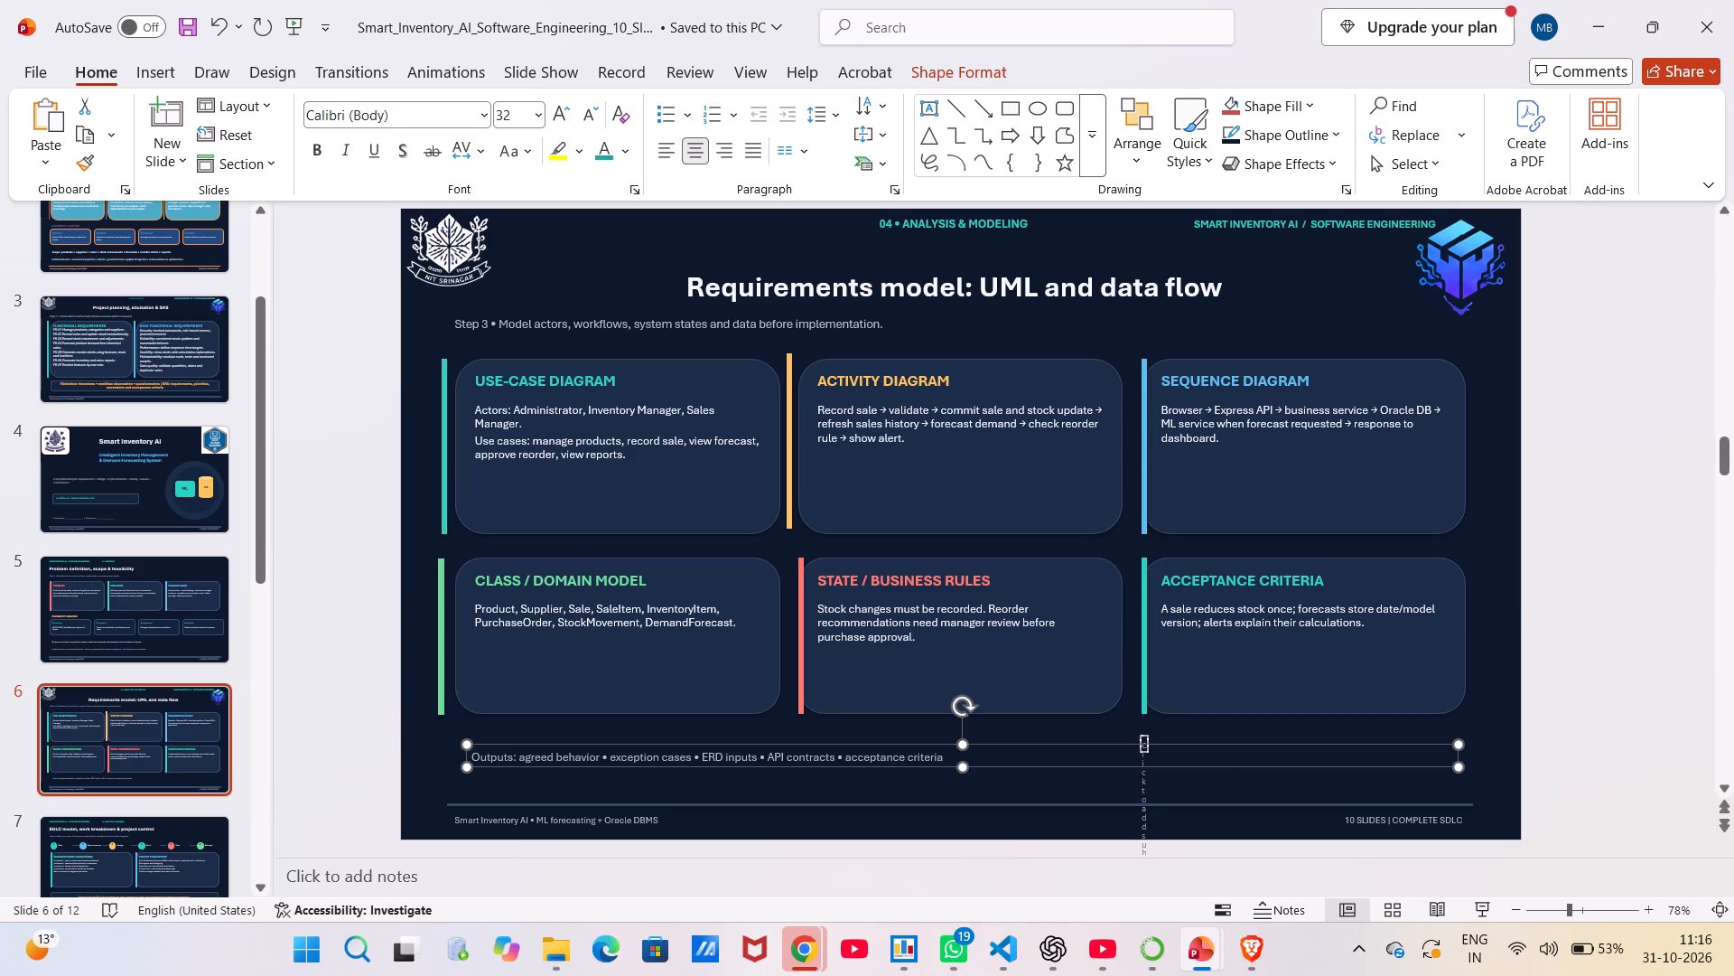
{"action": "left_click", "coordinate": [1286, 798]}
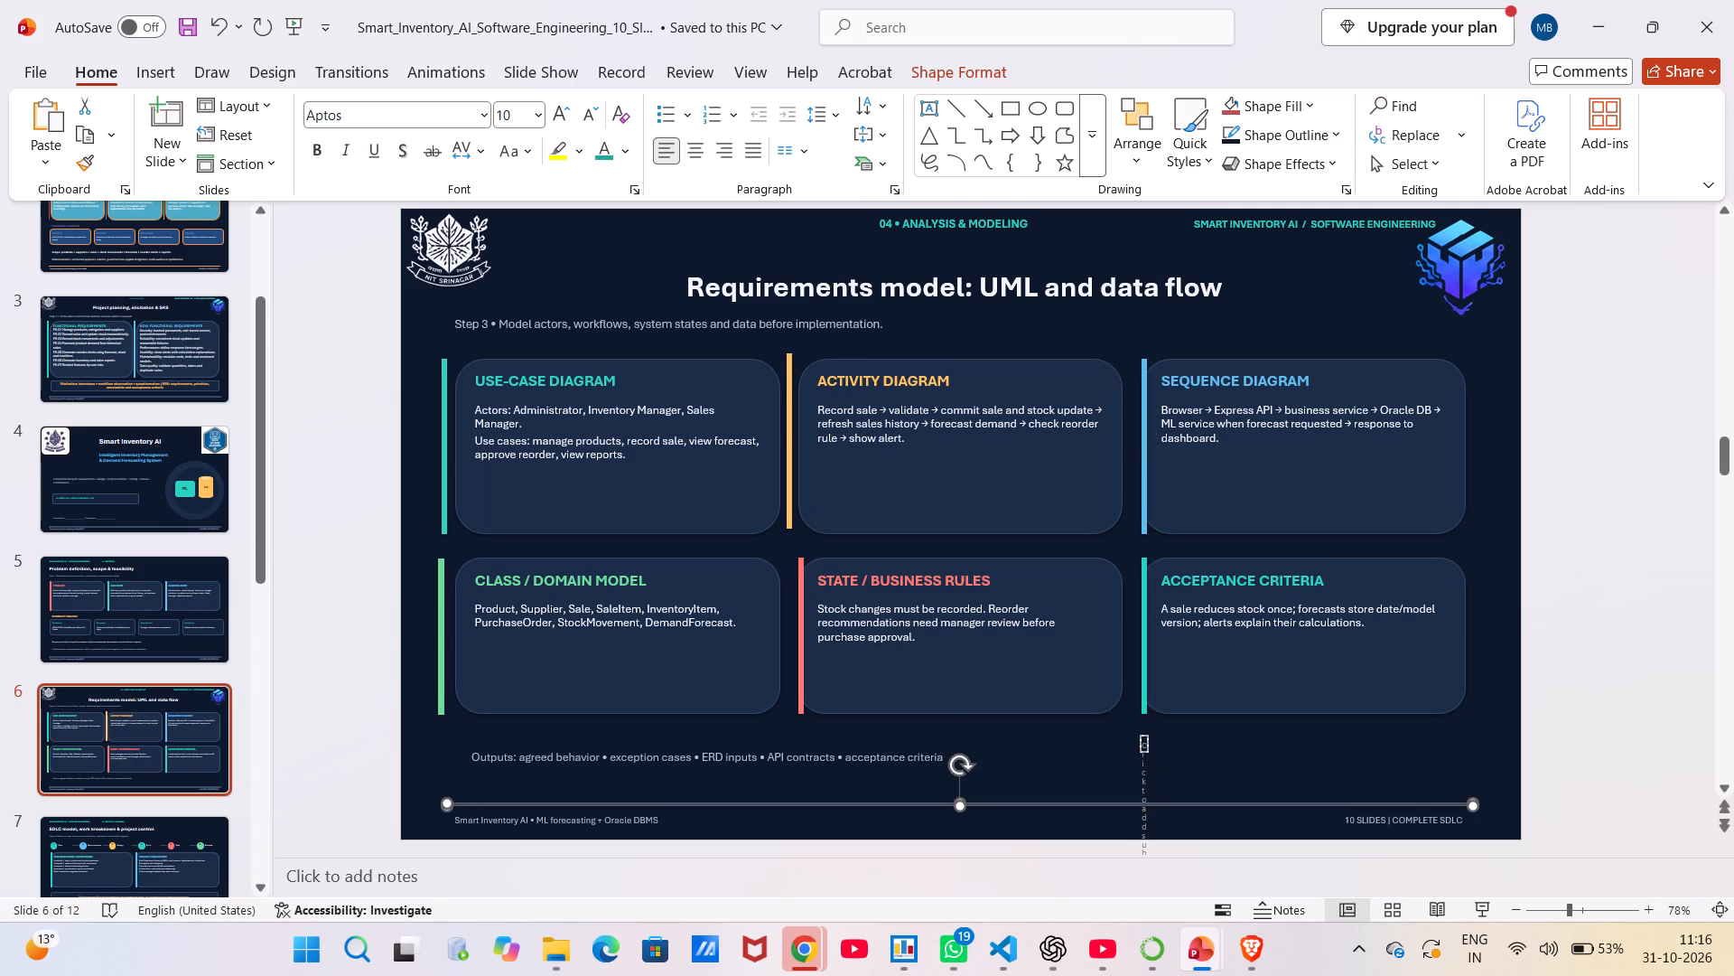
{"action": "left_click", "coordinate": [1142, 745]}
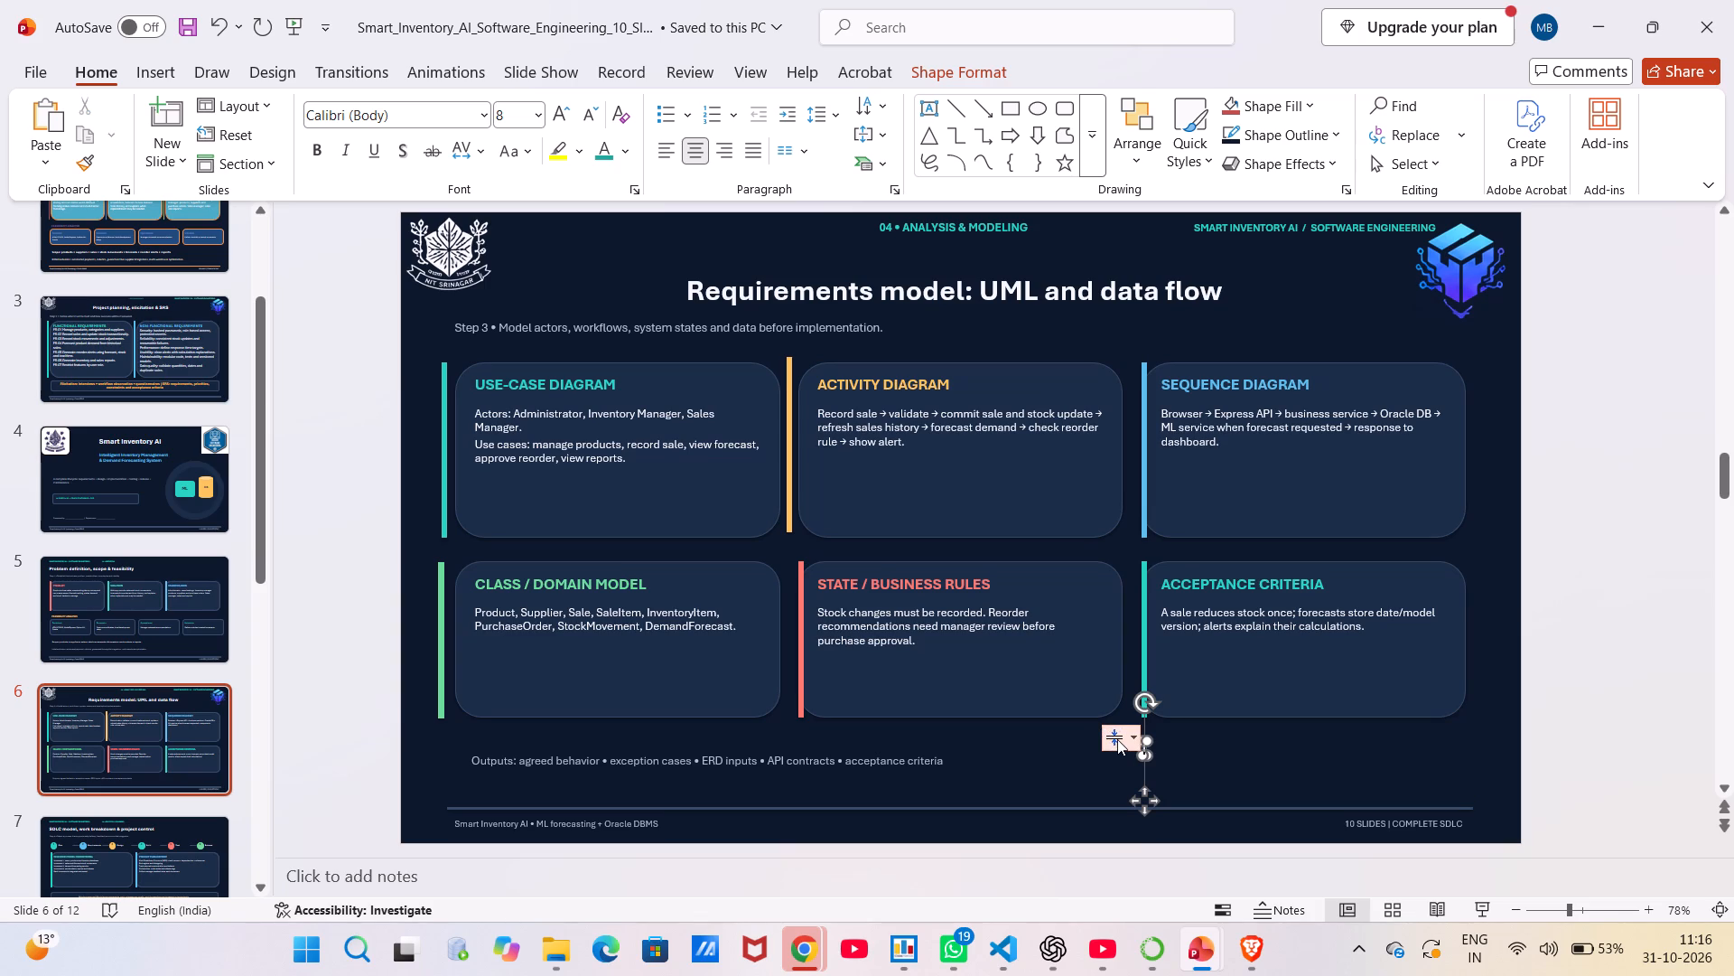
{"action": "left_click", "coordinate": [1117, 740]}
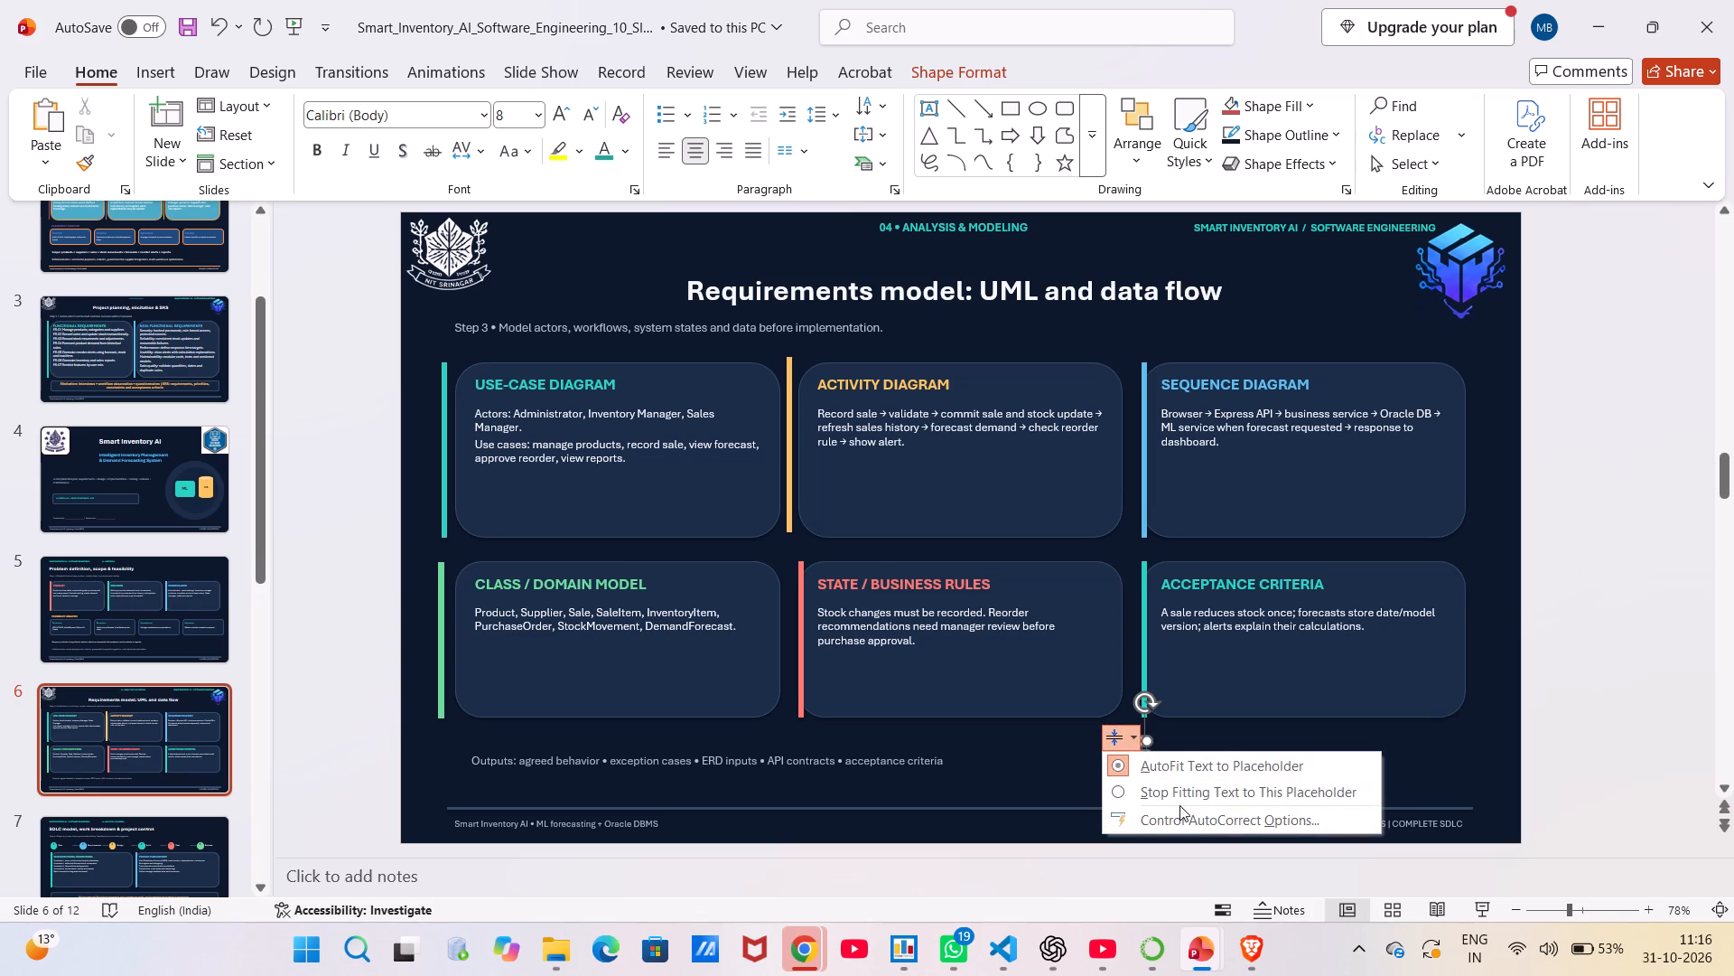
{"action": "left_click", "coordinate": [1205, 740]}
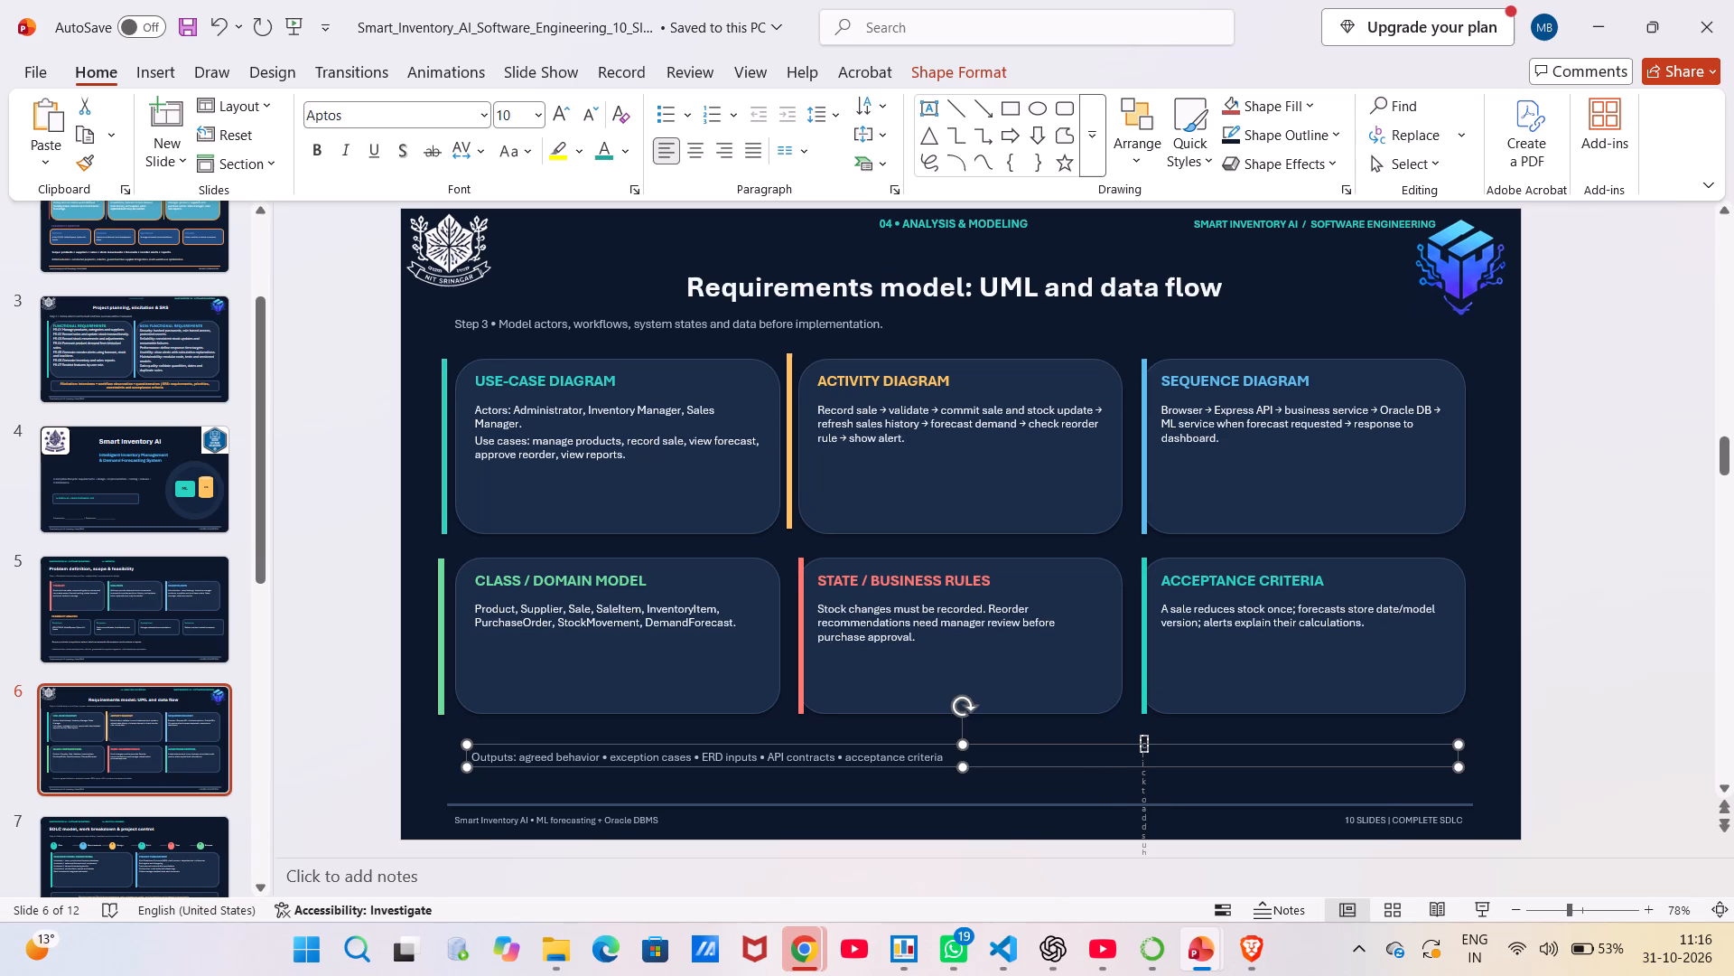
Raise the "Outputs: agreed behavior" line slightly towards the cards above it on slide 6.
{"action": "left_click", "coordinate": [1147, 742]}
{"action": "left_click_drag", "start_coordinate": [1144, 742], "coordinate": [1144, 731]}
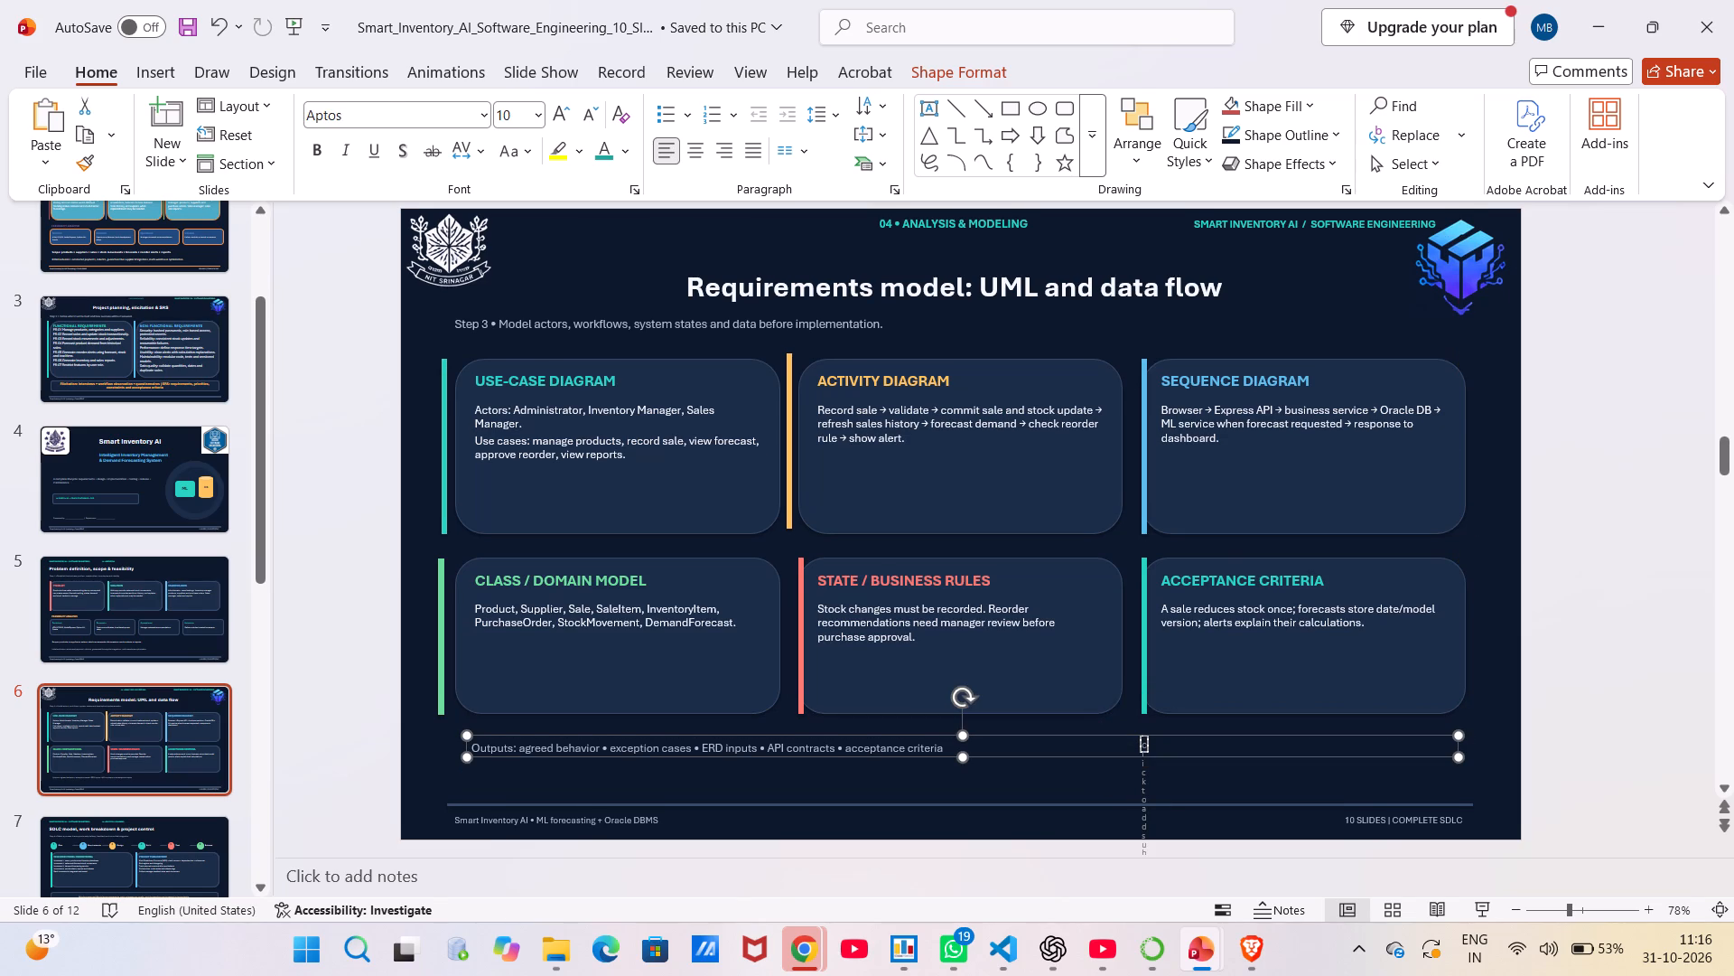
Cut the tiny empty subtitle placeholder below the ACCEPTANCE CRITERIA card from slide 6.
{"action": "left_click", "coordinate": [1142, 752]}
{"action": "right_click", "coordinate": [1142, 752]}
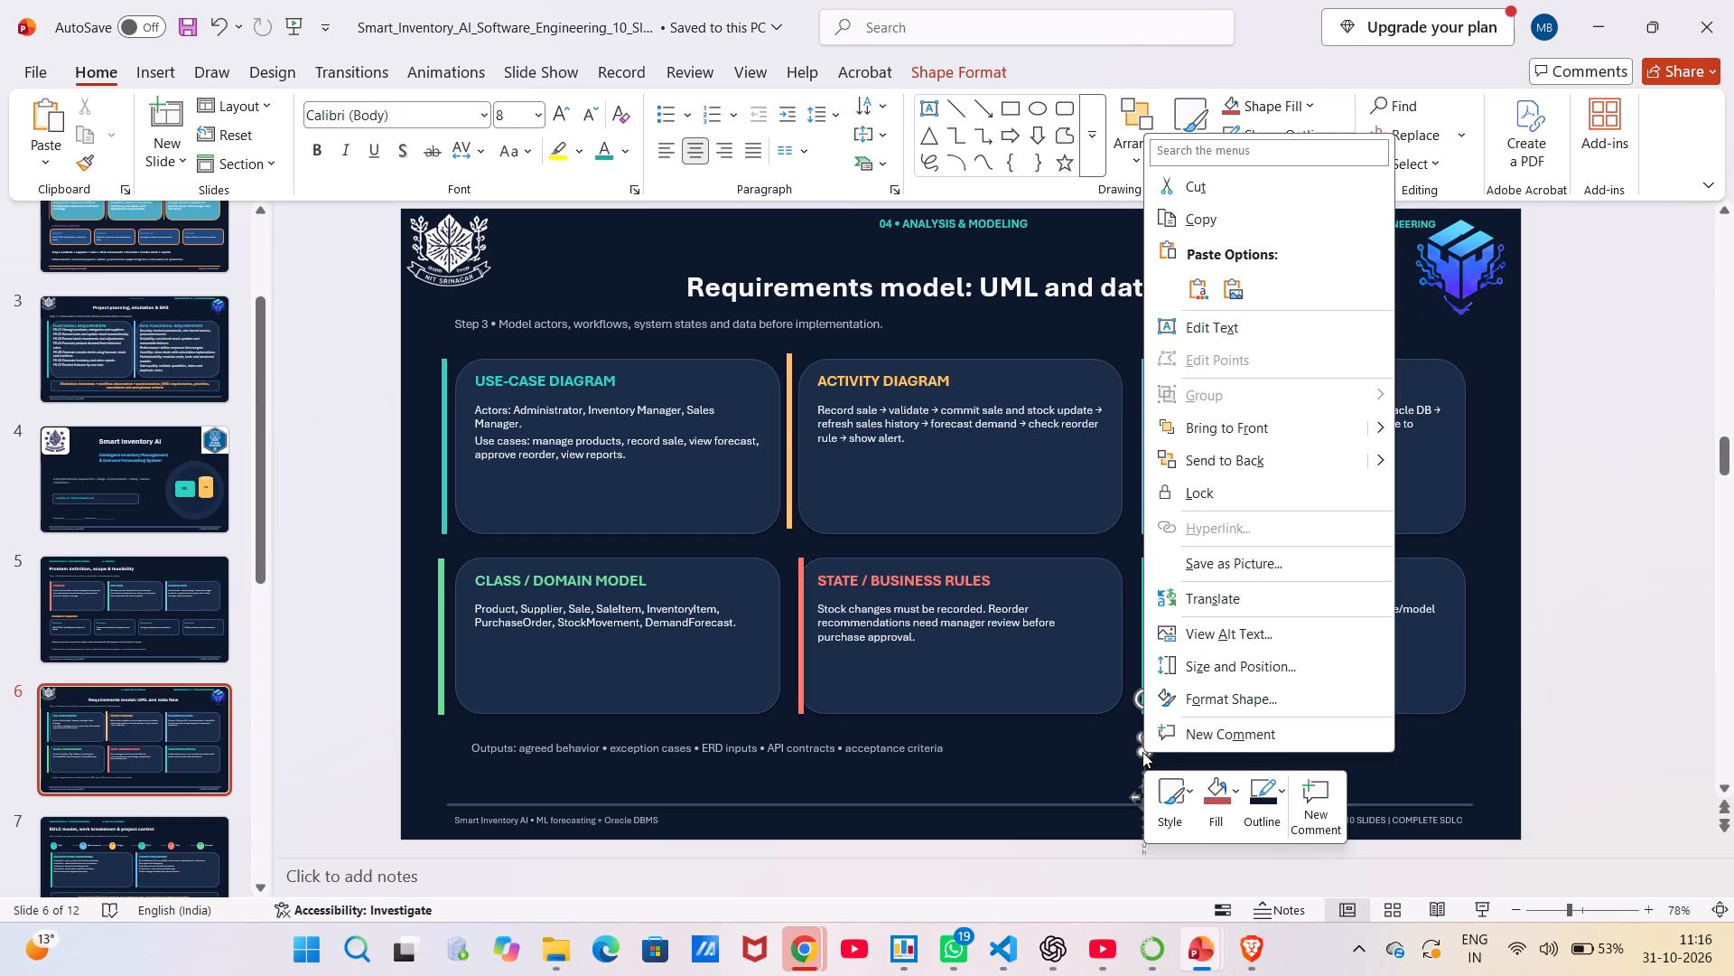
{"action": "left_click", "coordinate": [1181, 176]}
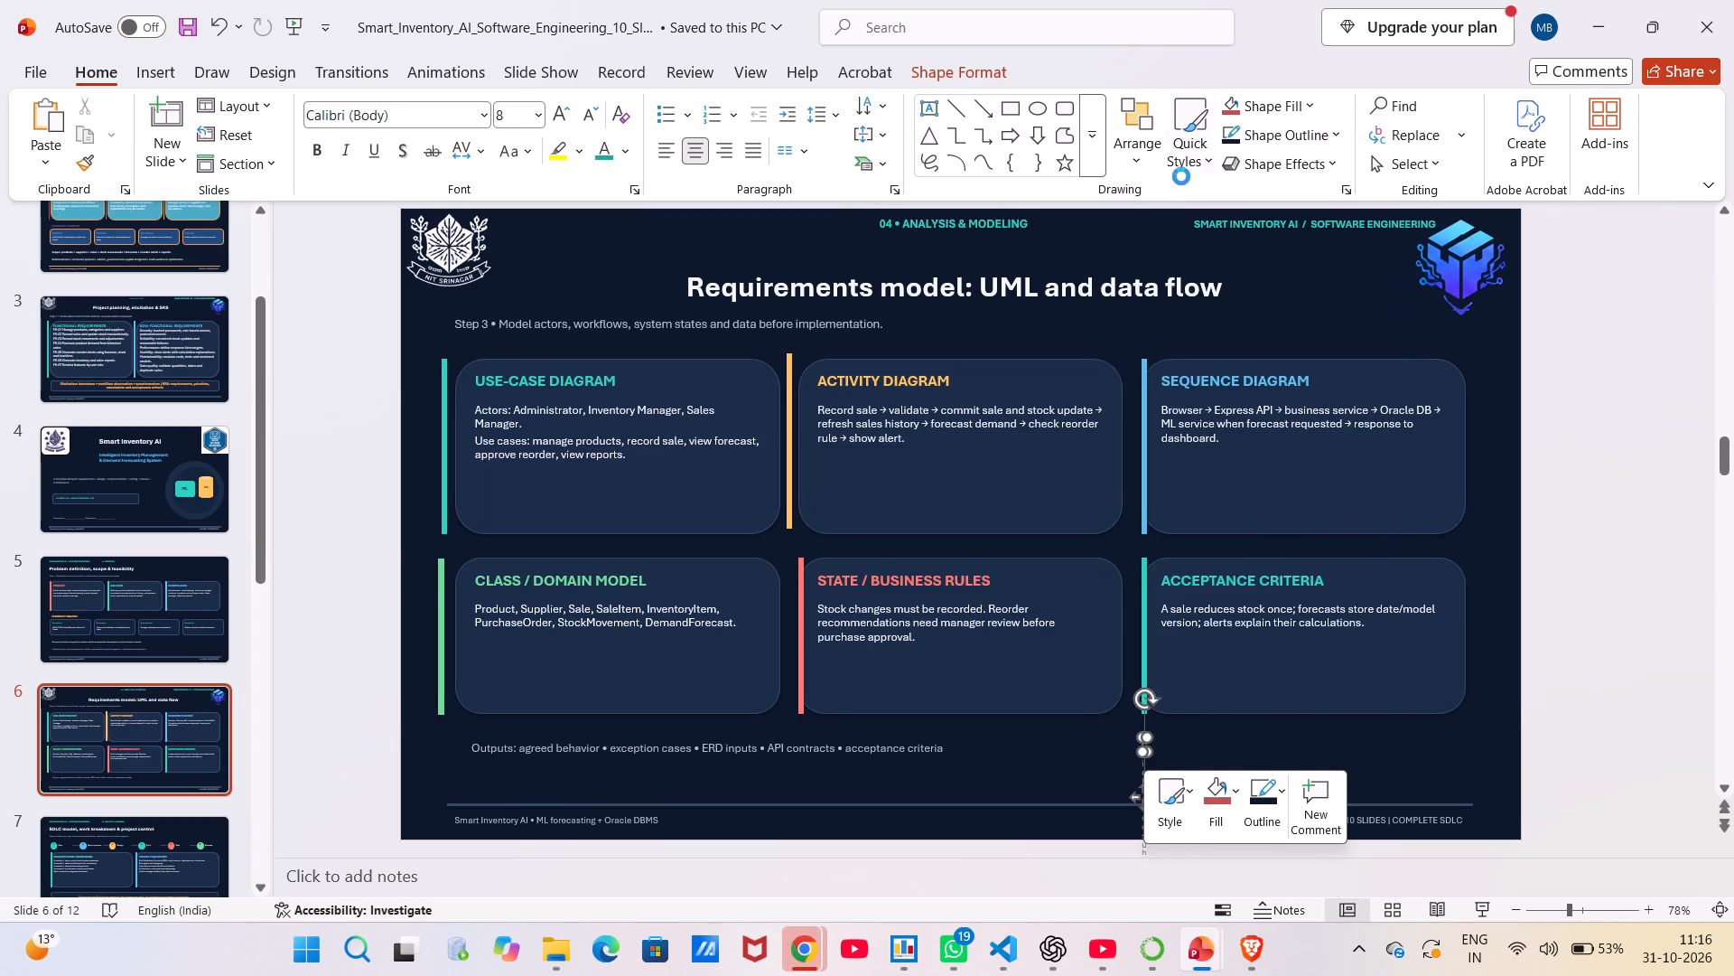
{"action": "left_click", "coordinate": [1017, 724]}
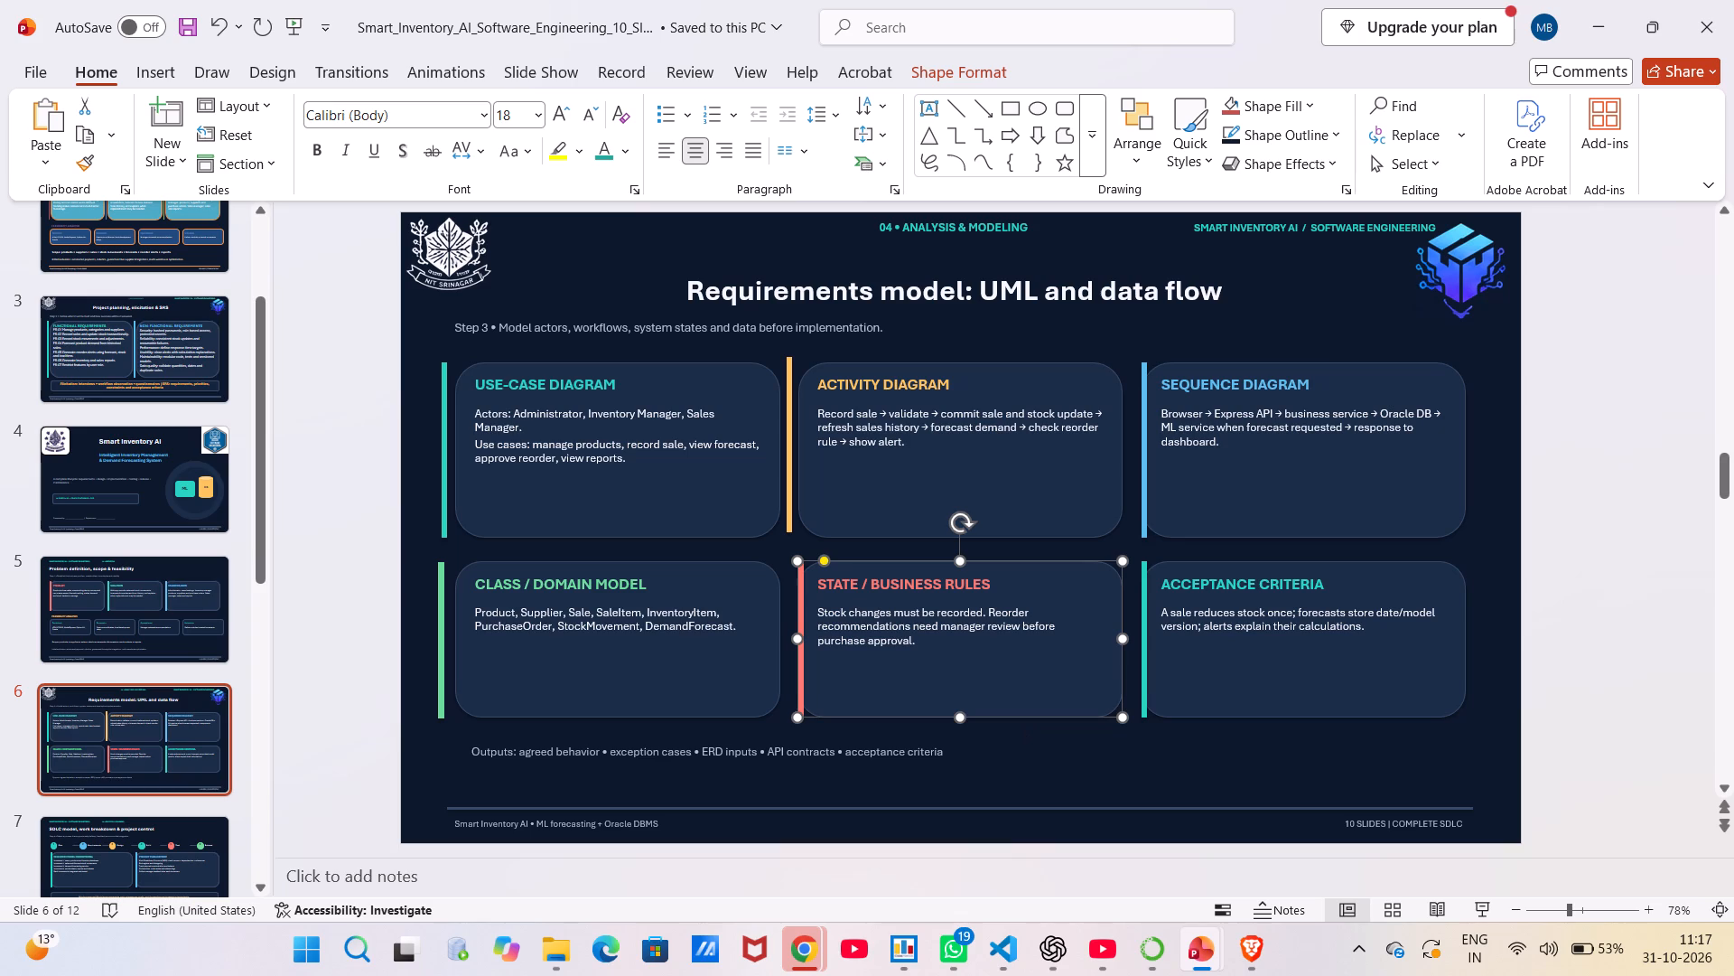
Set the "Step 3 • Model actors, workflows, system states and data before implementation." line on slide 6 to 14 pt.
{"action": "left_click", "coordinate": [581, 333]}
{"action": "right_click", "coordinate": [581, 333]}
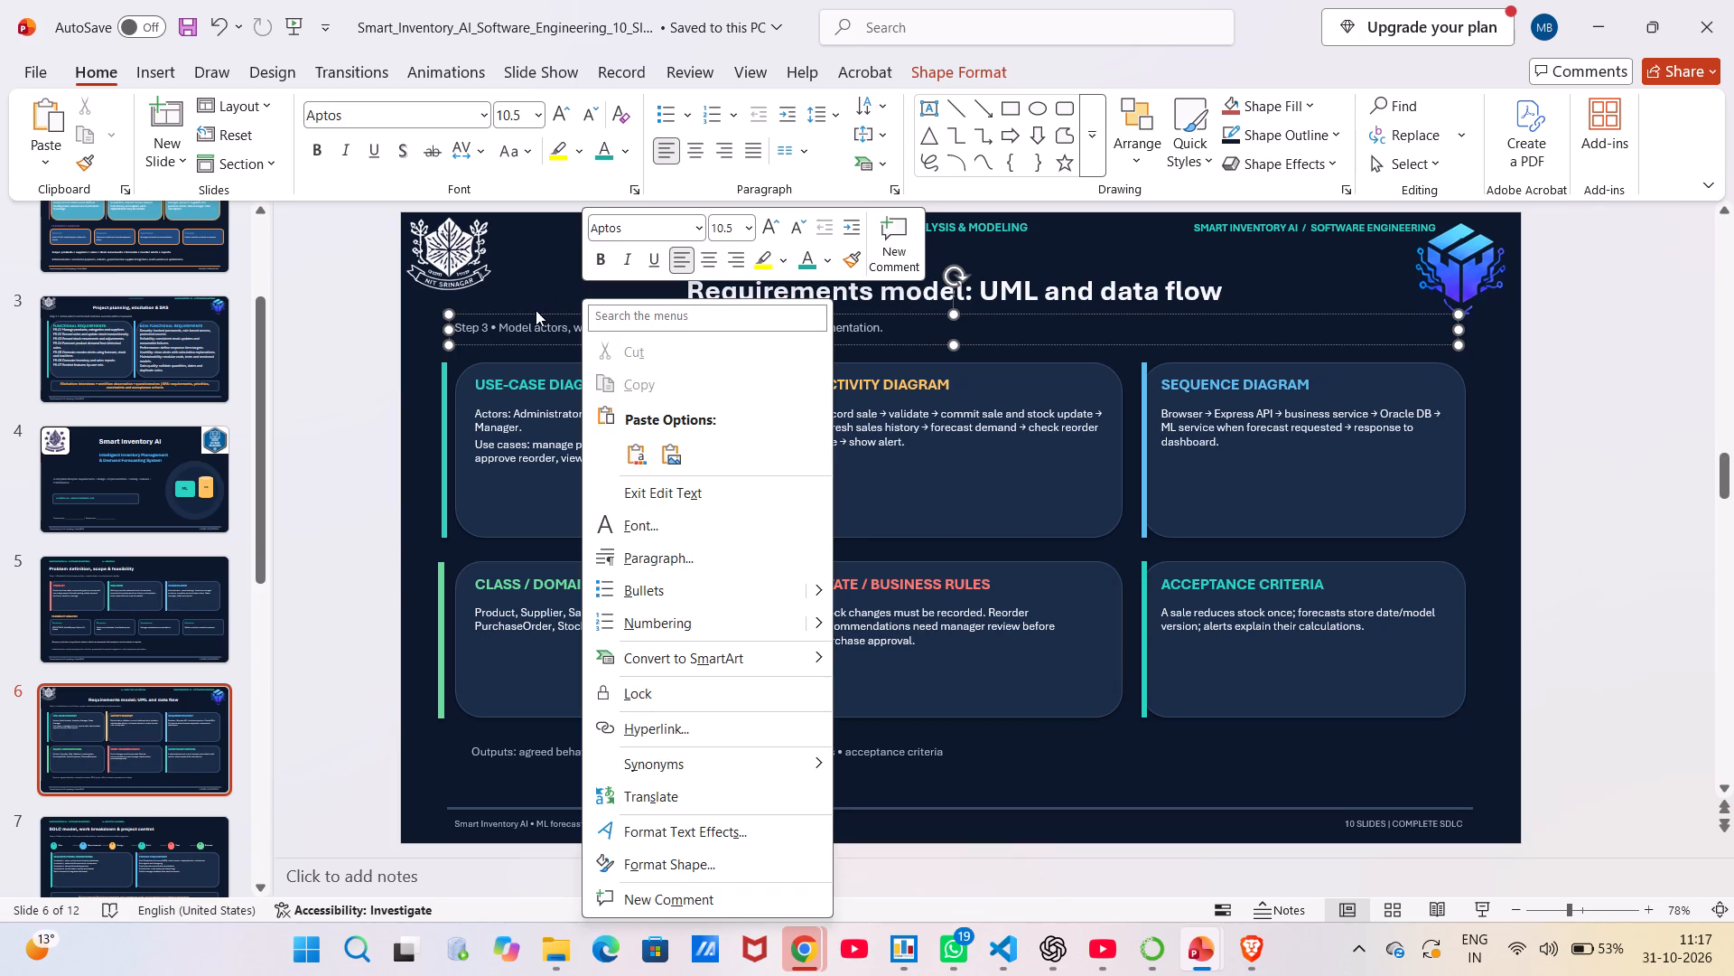
{"action": "left_click", "coordinate": [543, 322]}
{"action": "left_click", "coordinate": [543, 322]}
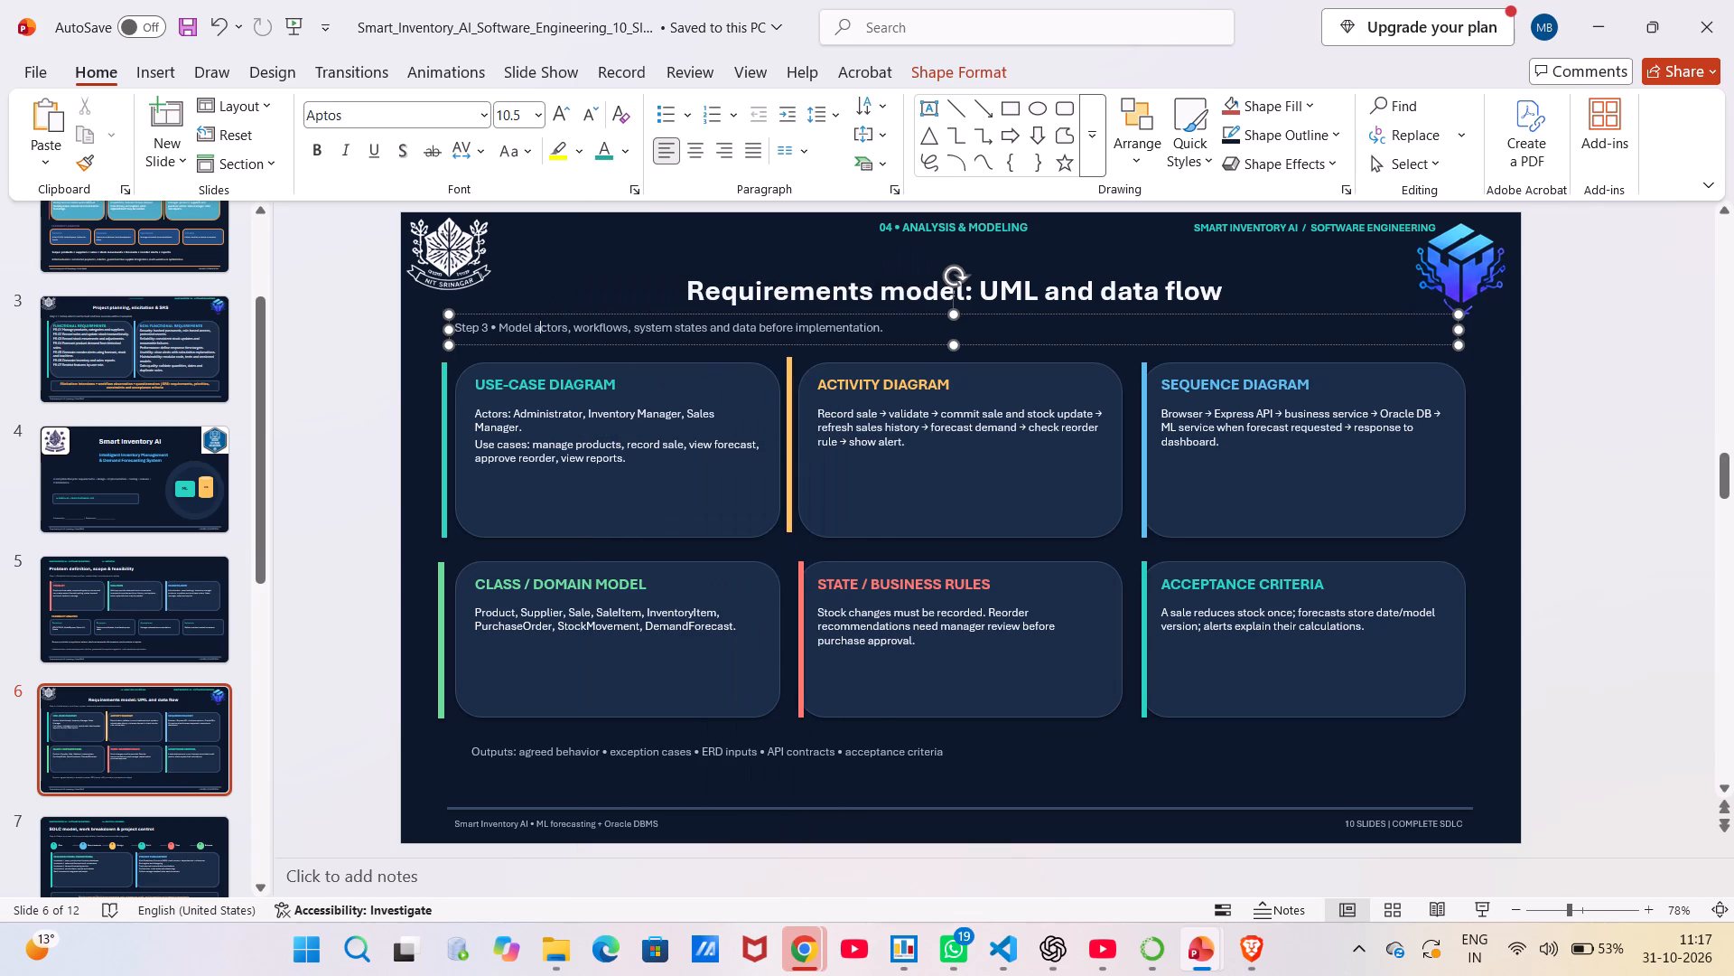
{"action": "key", "text": "ctrl+a"}
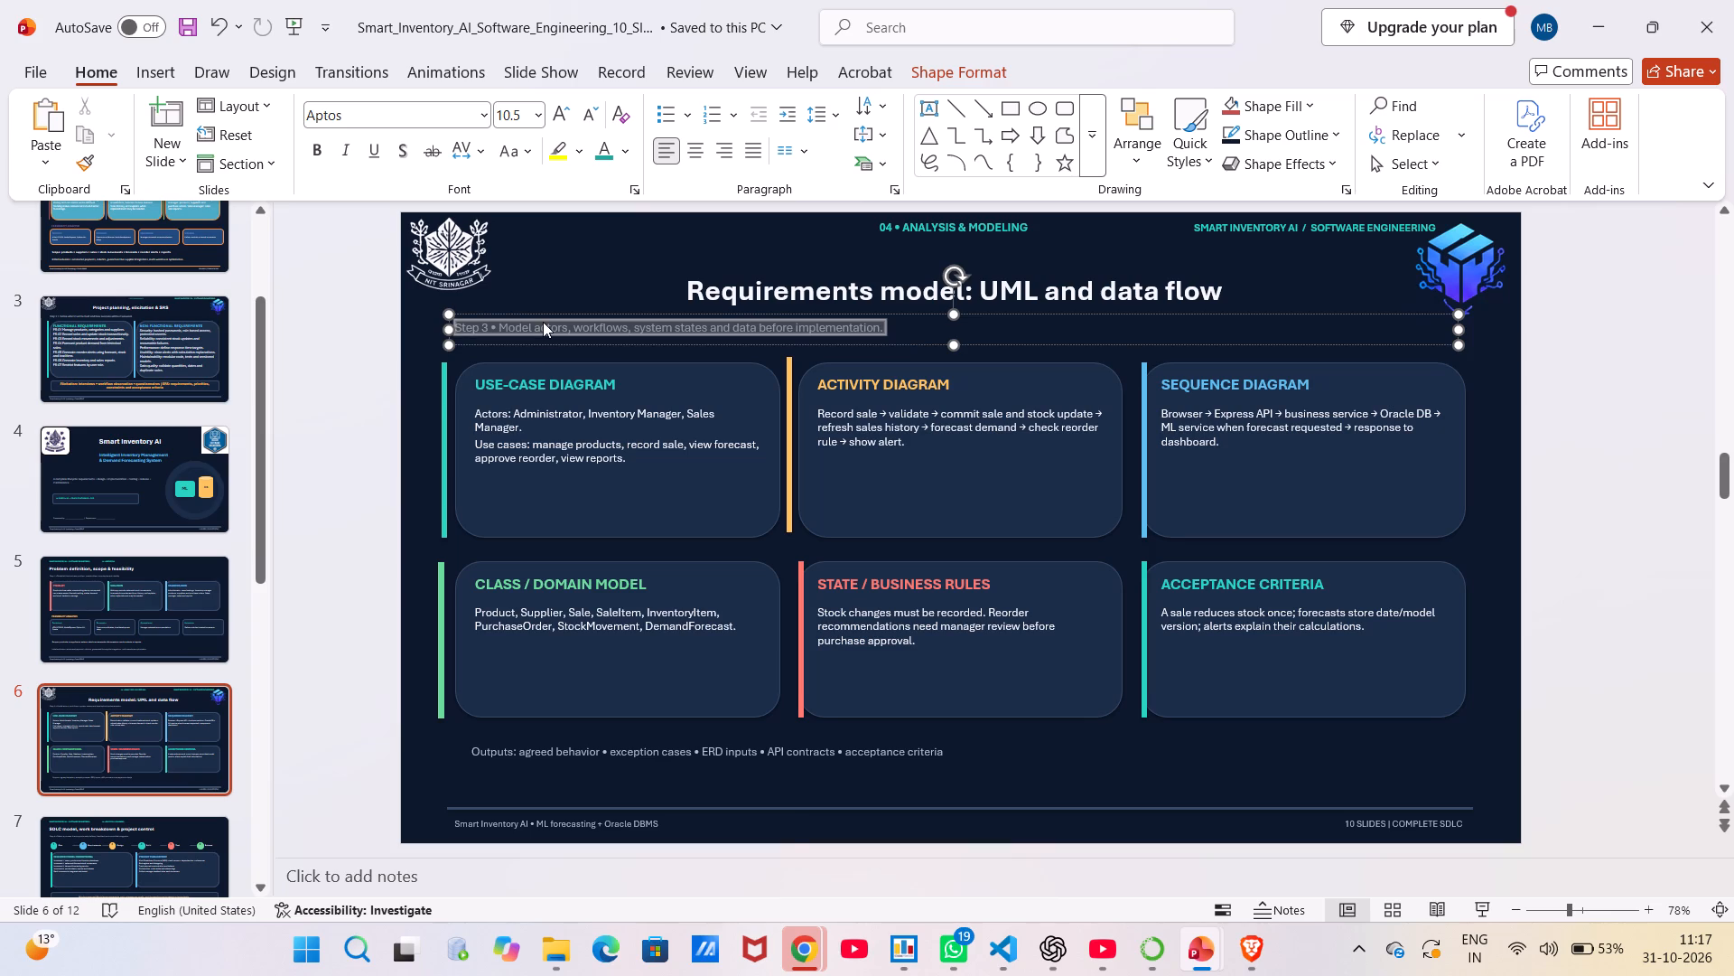
{"action": "right_click", "coordinate": [543, 322]}
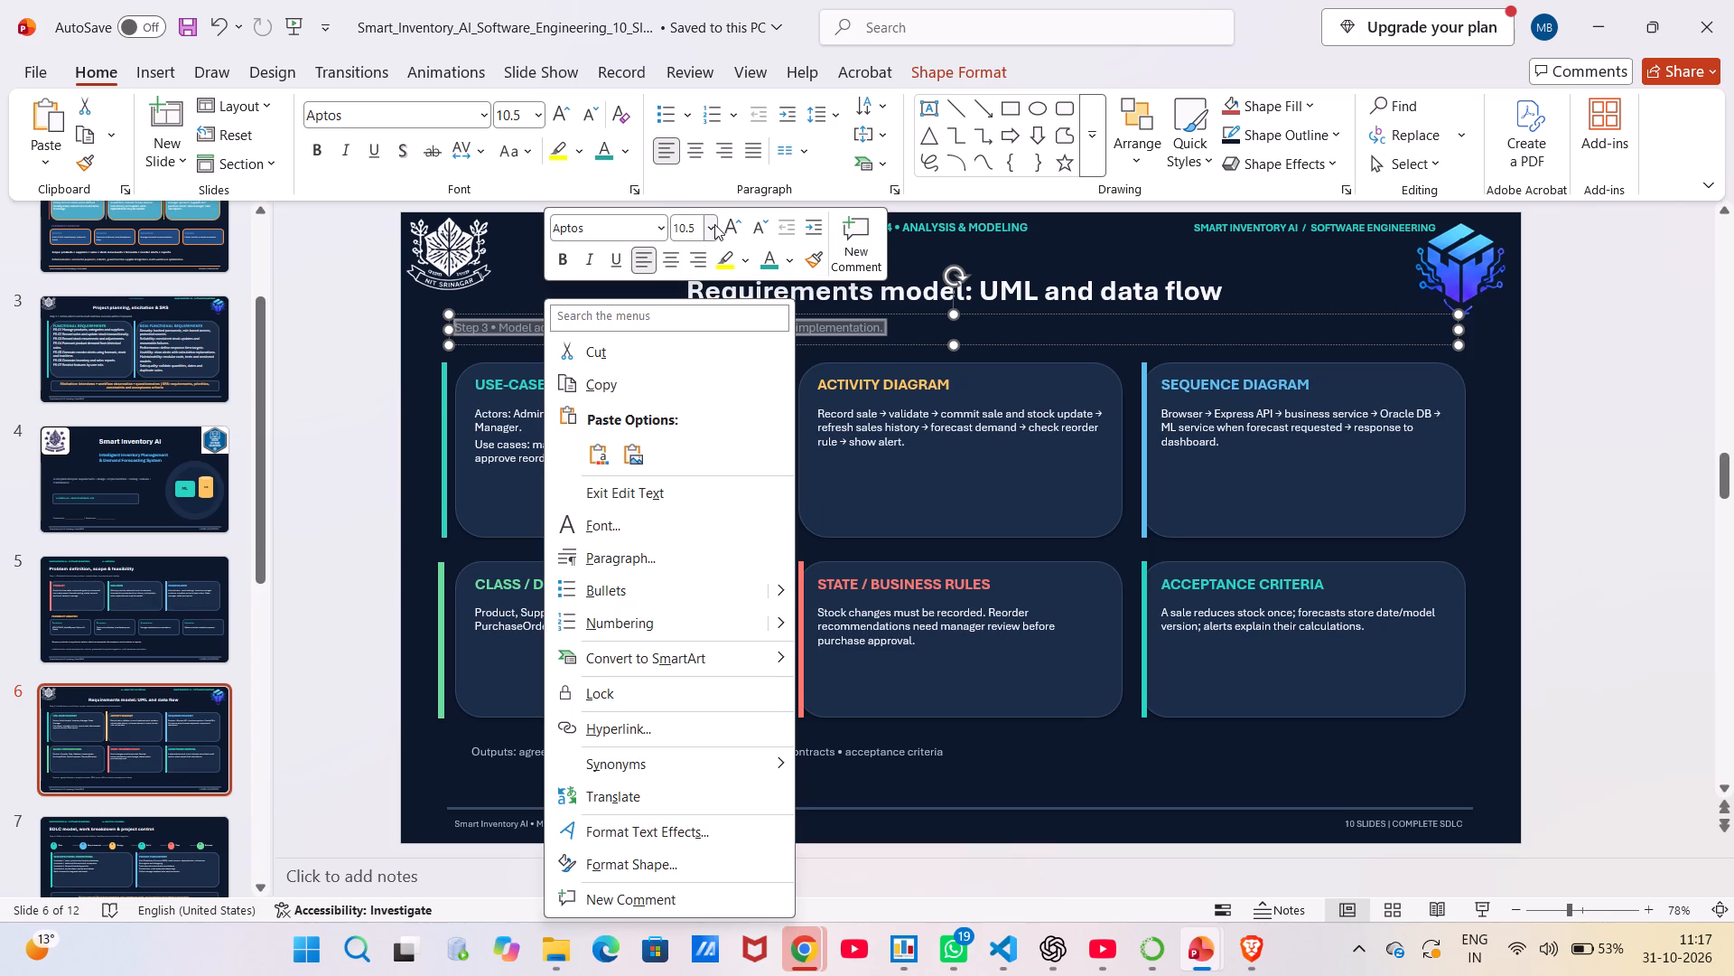
{"action": "left_click", "coordinate": [715, 224]}
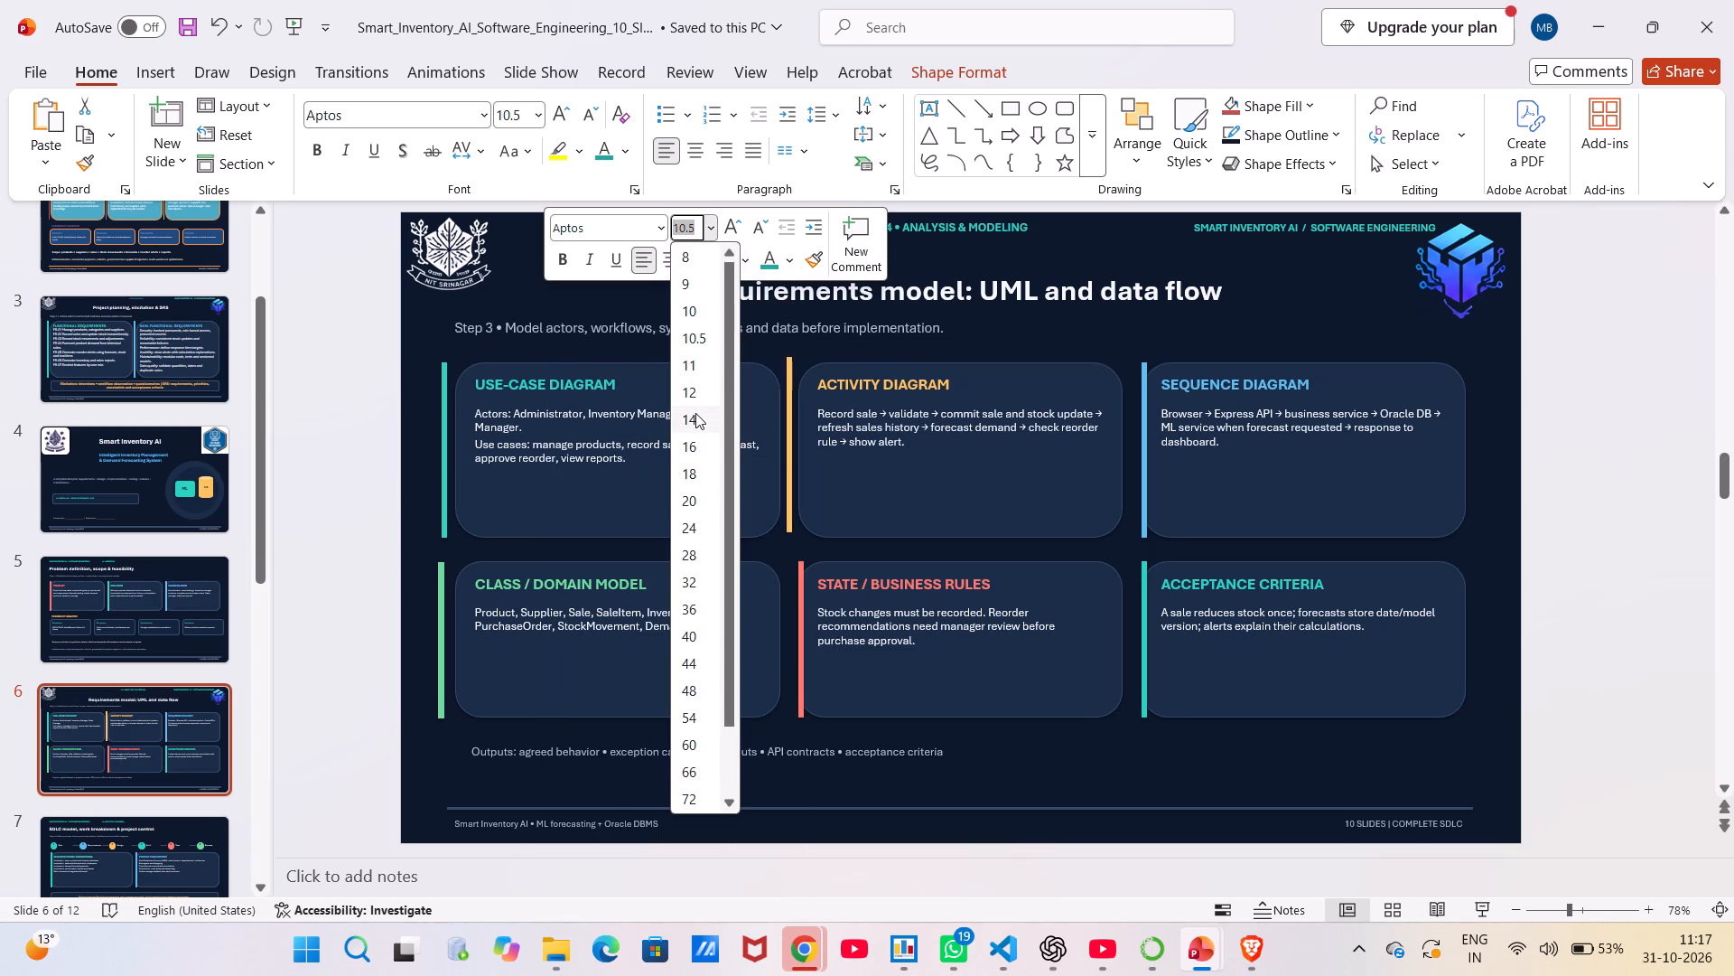
{"action": "left_click", "coordinate": [695, 414]}
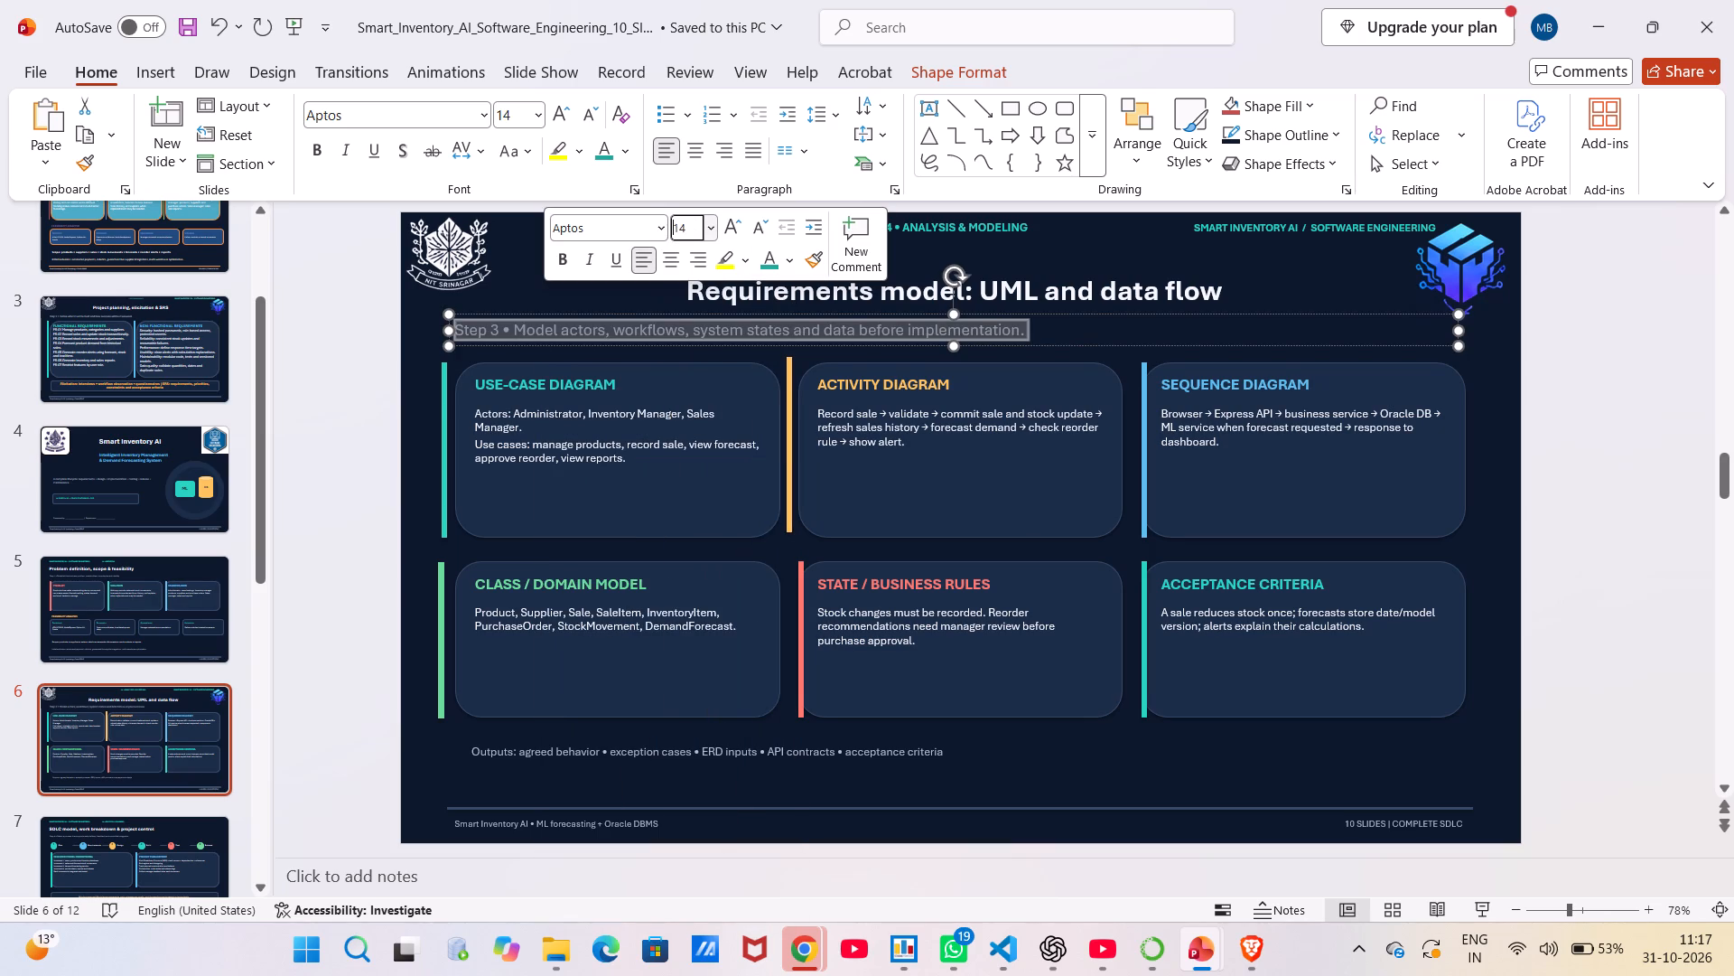
{"action": "left_click", "coordinate": [1137, 341]}
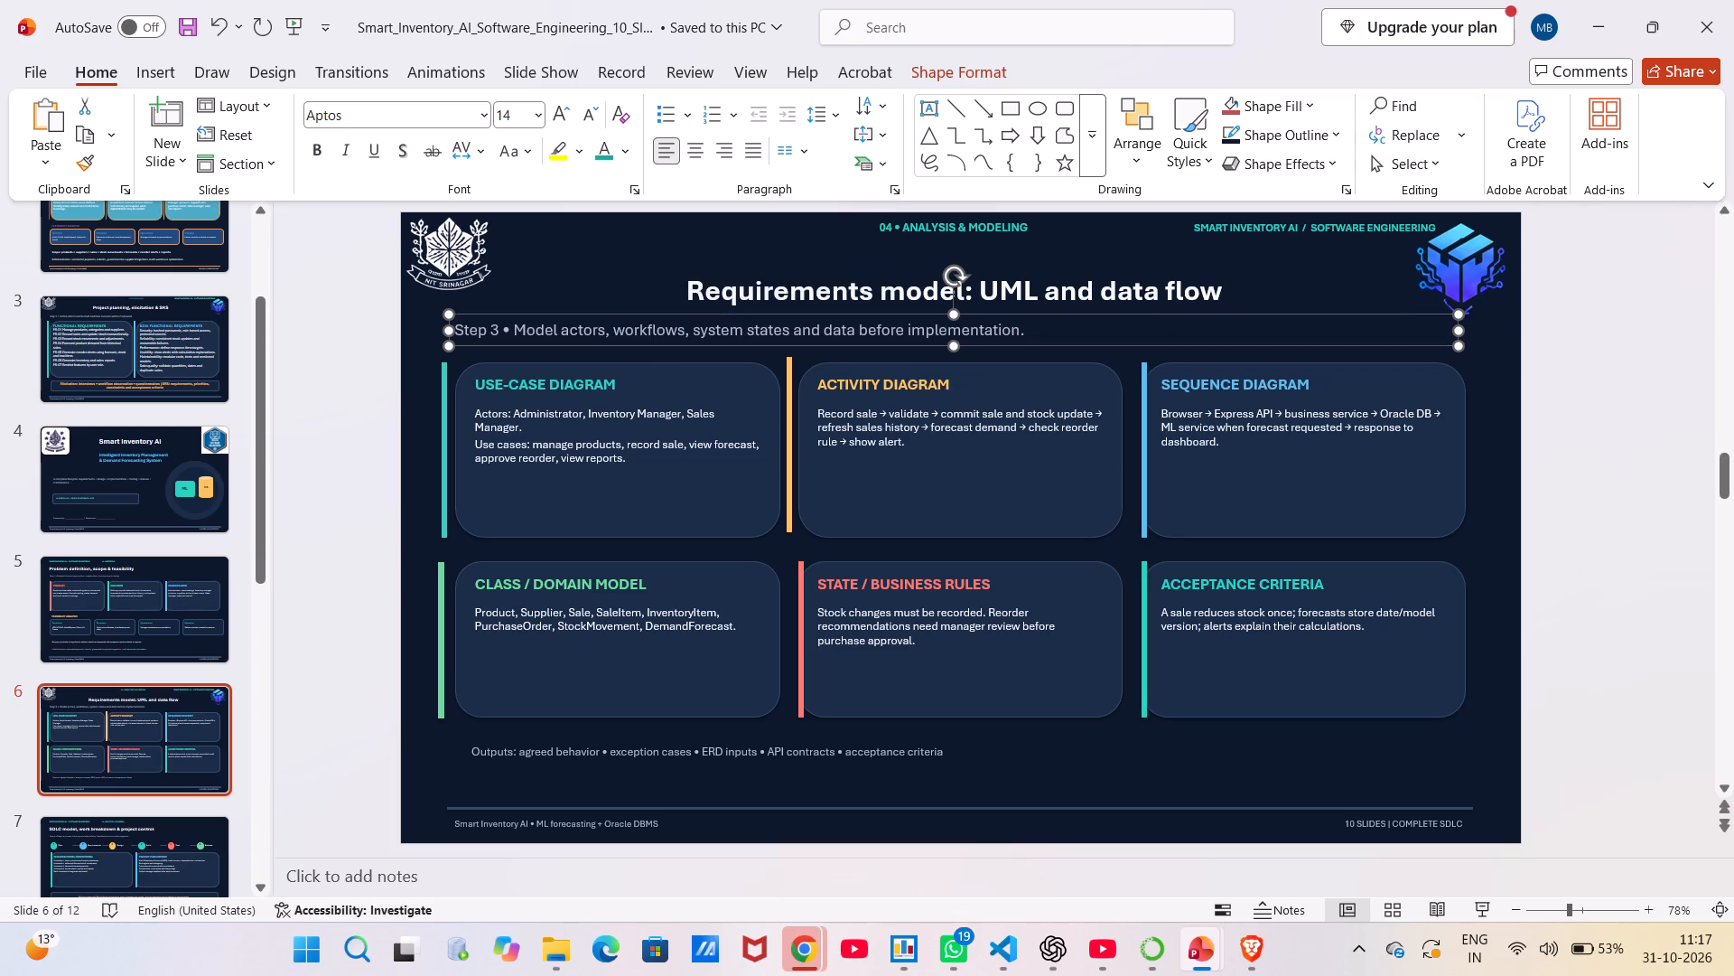
Set the body text of the USE-CASE DIAGRAM card to 12 pt.
{"action": "left_click", "coordinate": [583, 444]}
{"action": "left_click", "coordinate": [583, 444]}
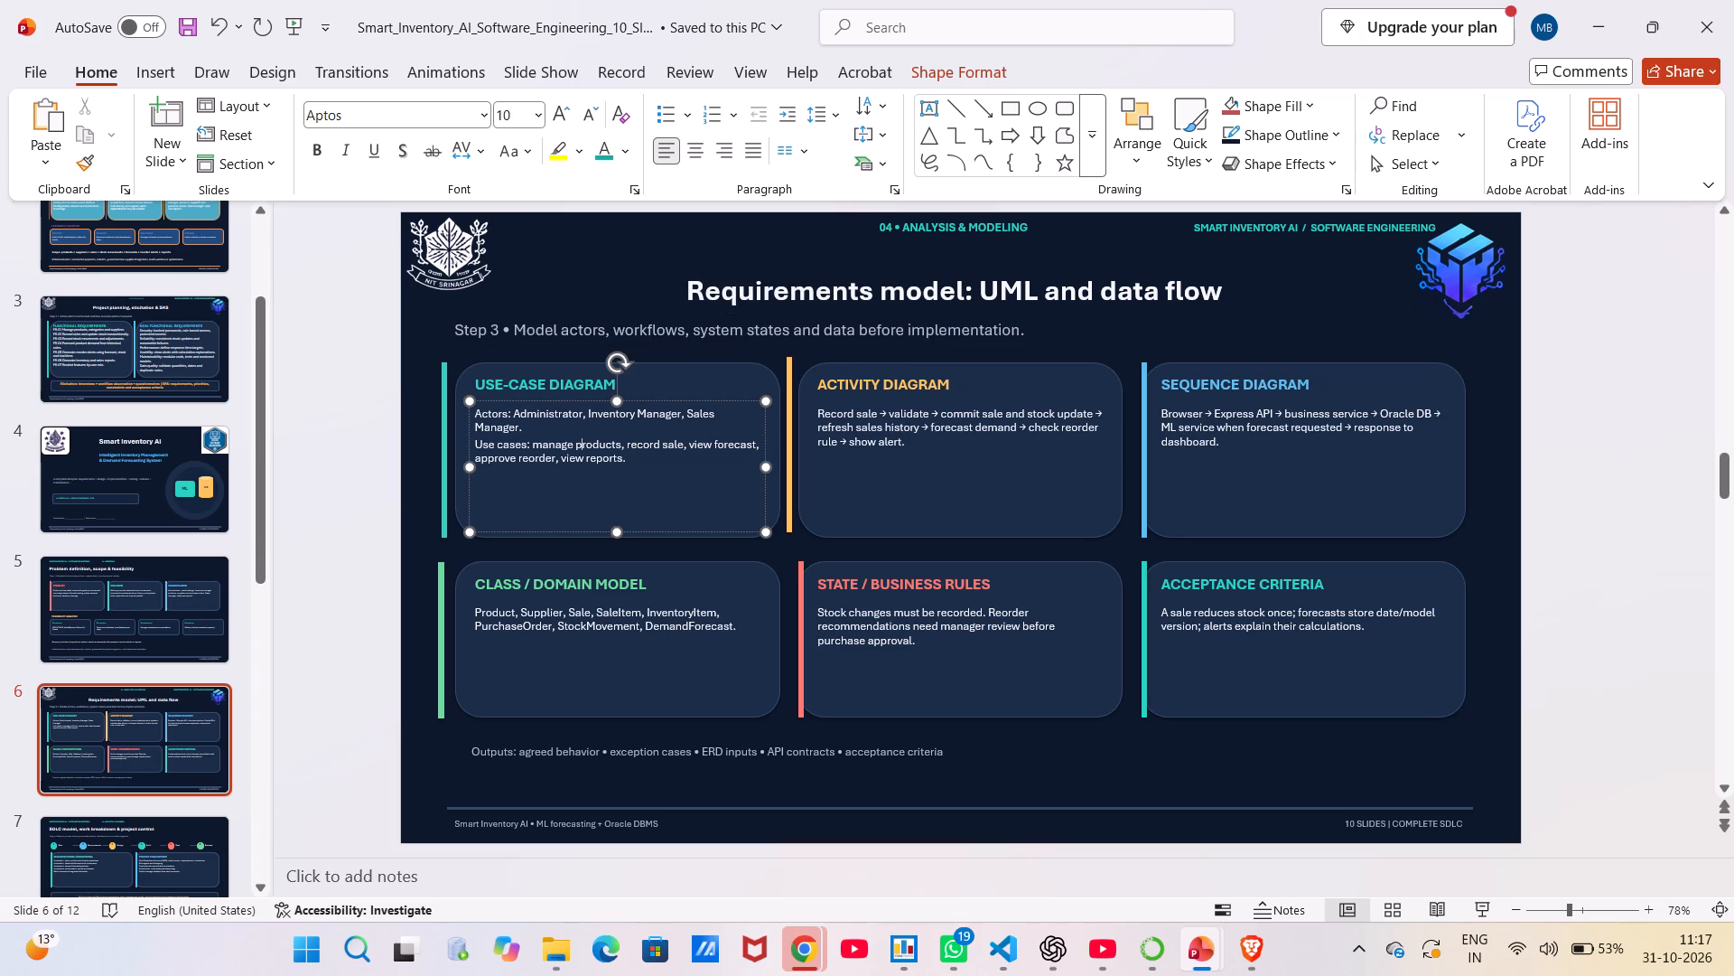
{"action": "key", "text": "ctrl+a"}
{"action": "right_click", "coordinate": [583, 444]}
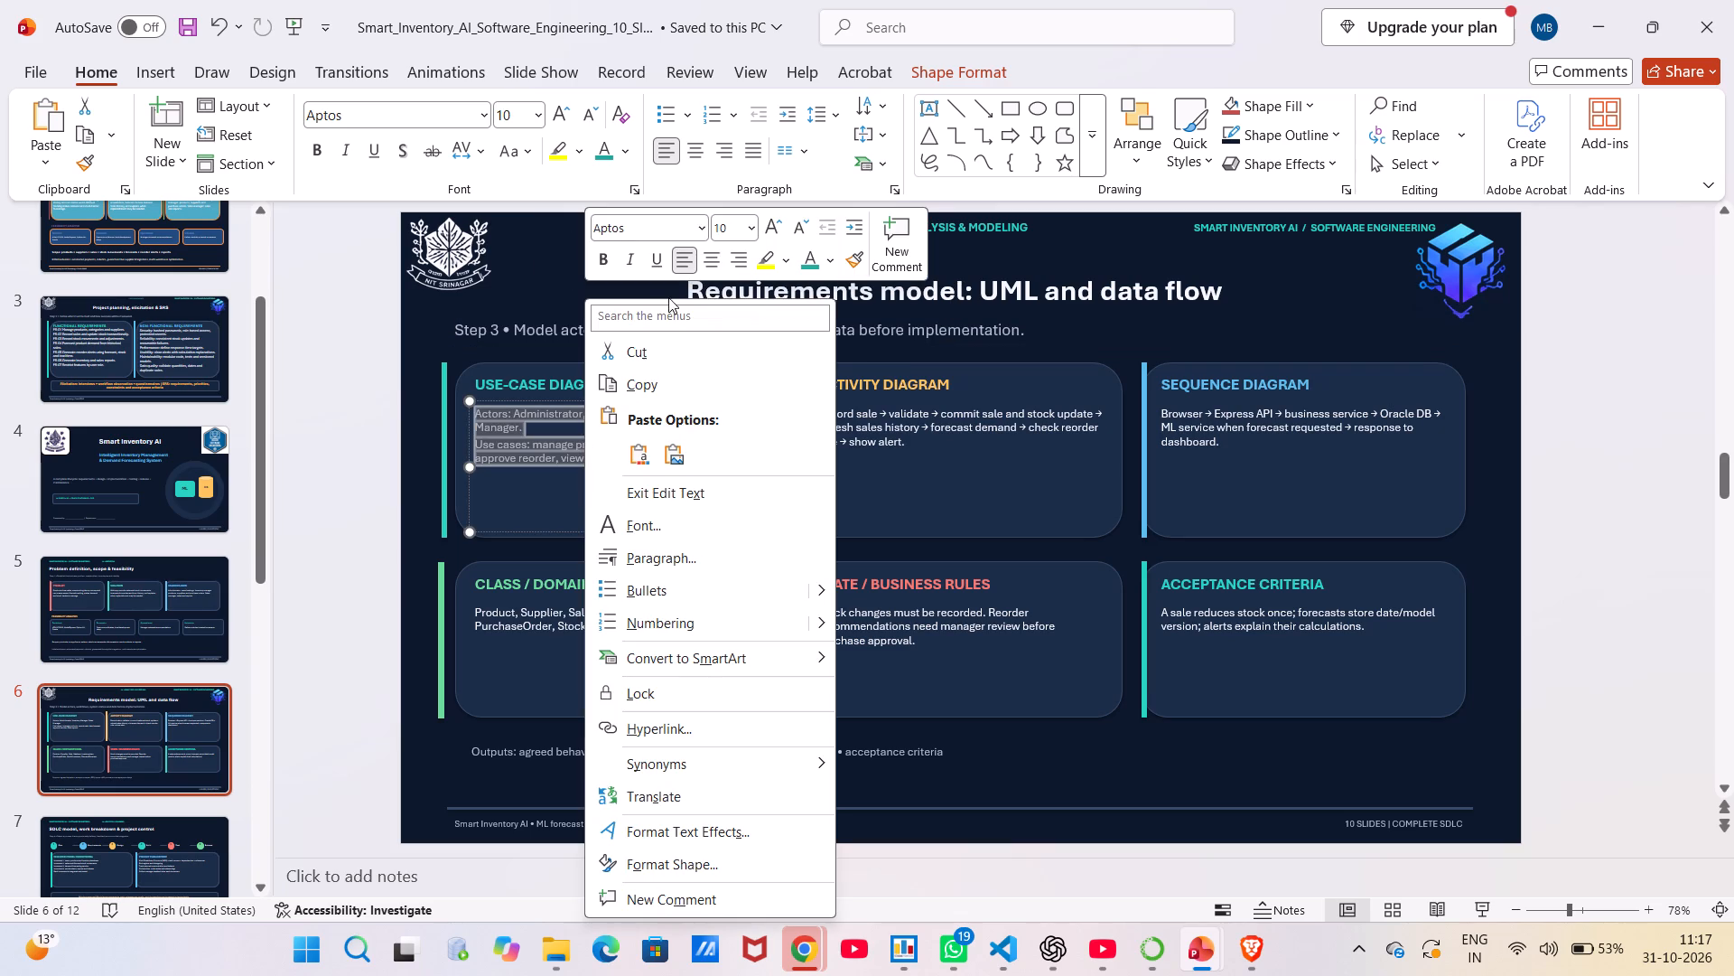
{"action": "left_click", "coordinate": [753, 220]}
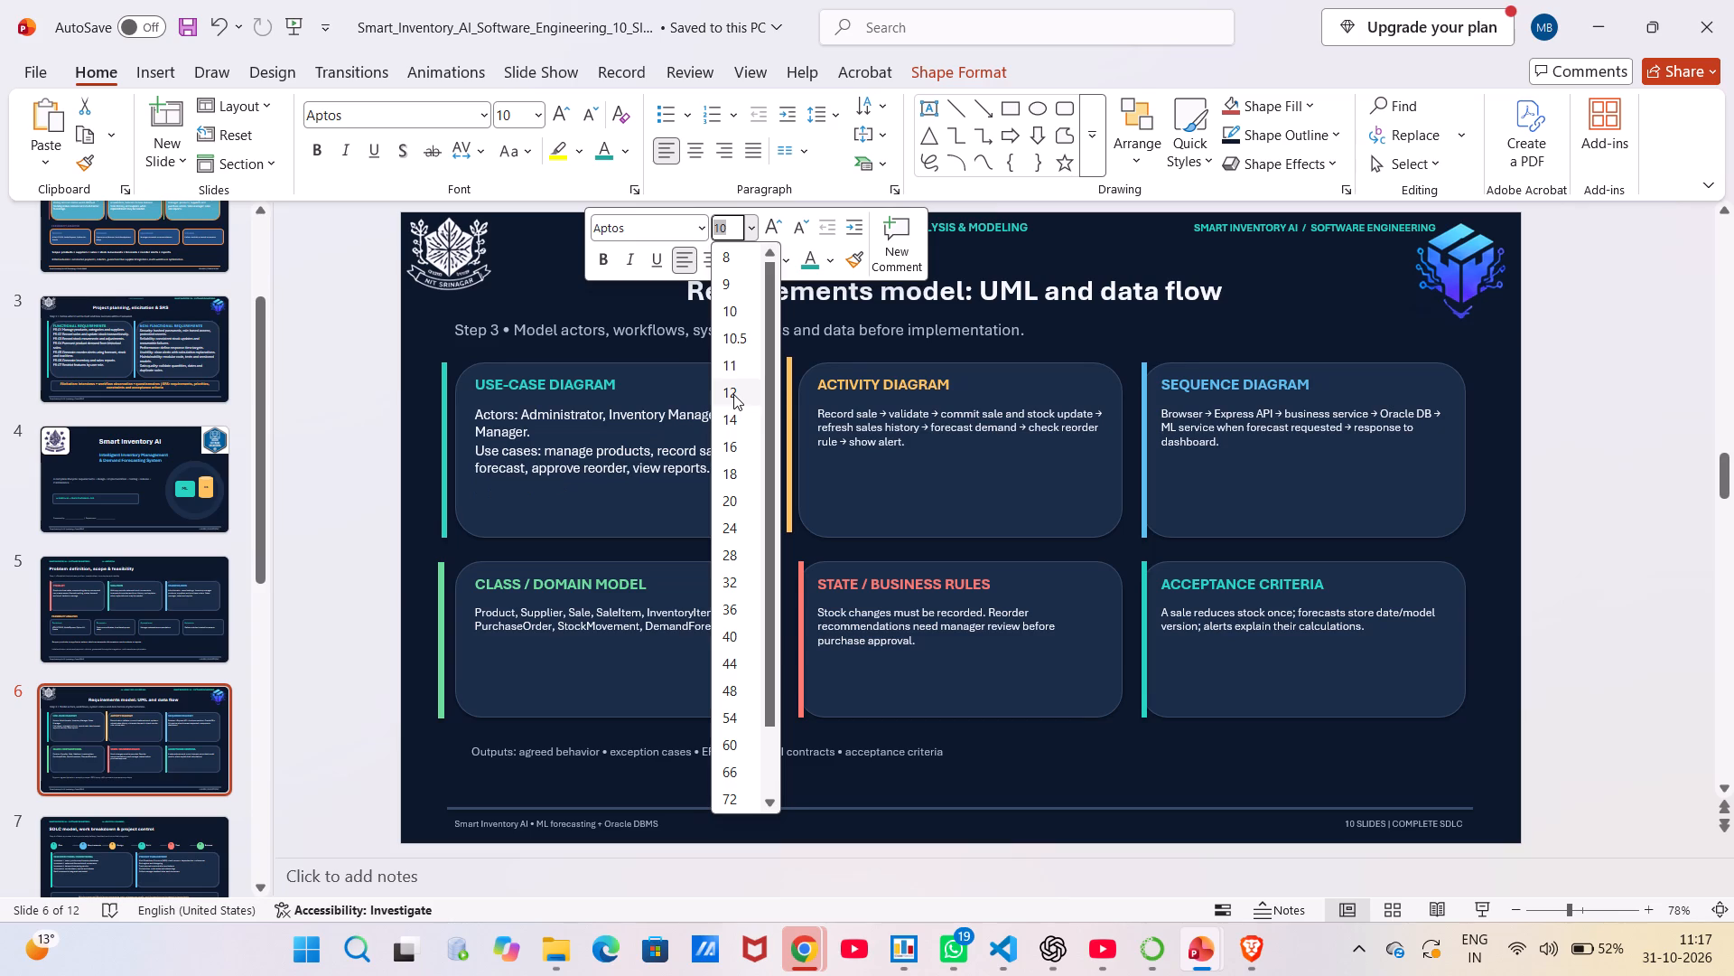
{"action": "left_click", "coordinate": [733, 394]}
Set the body text of the ACTIVITY DIAGRAM card to 12 pt.
{"action": "left_click", "coordinate": [862, 443]}
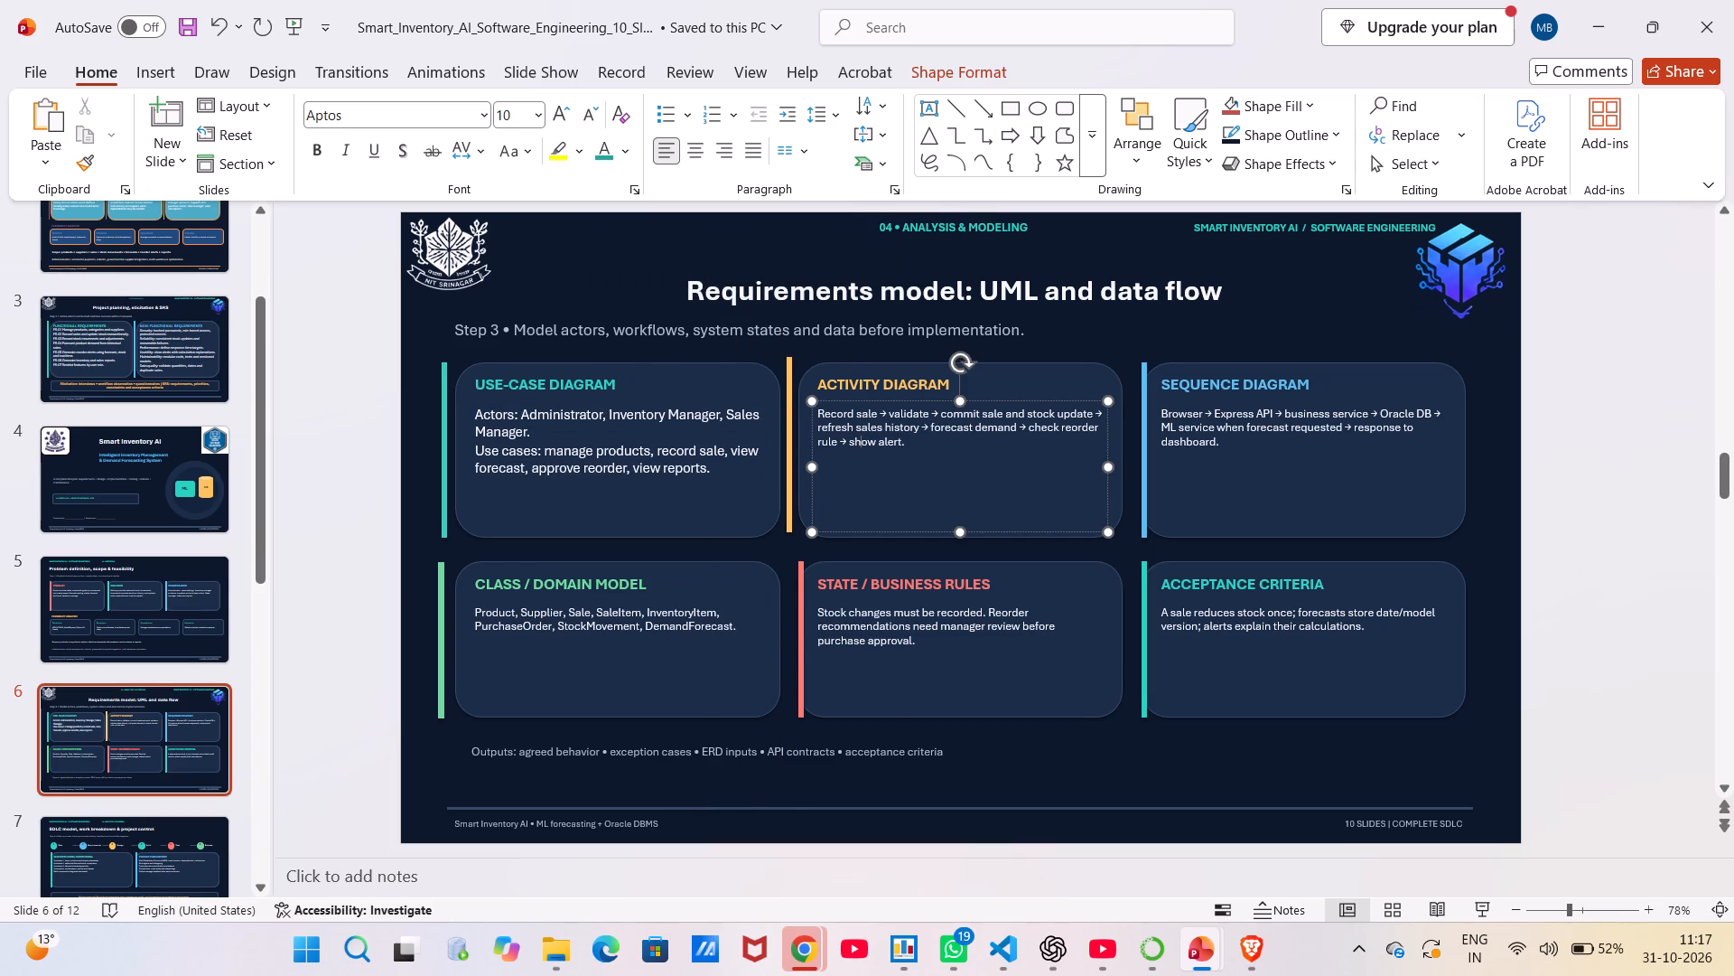
{"action": "key", "text": "ctrl+a"}
{"action": "right_click", "coordinate": [882, 432]}
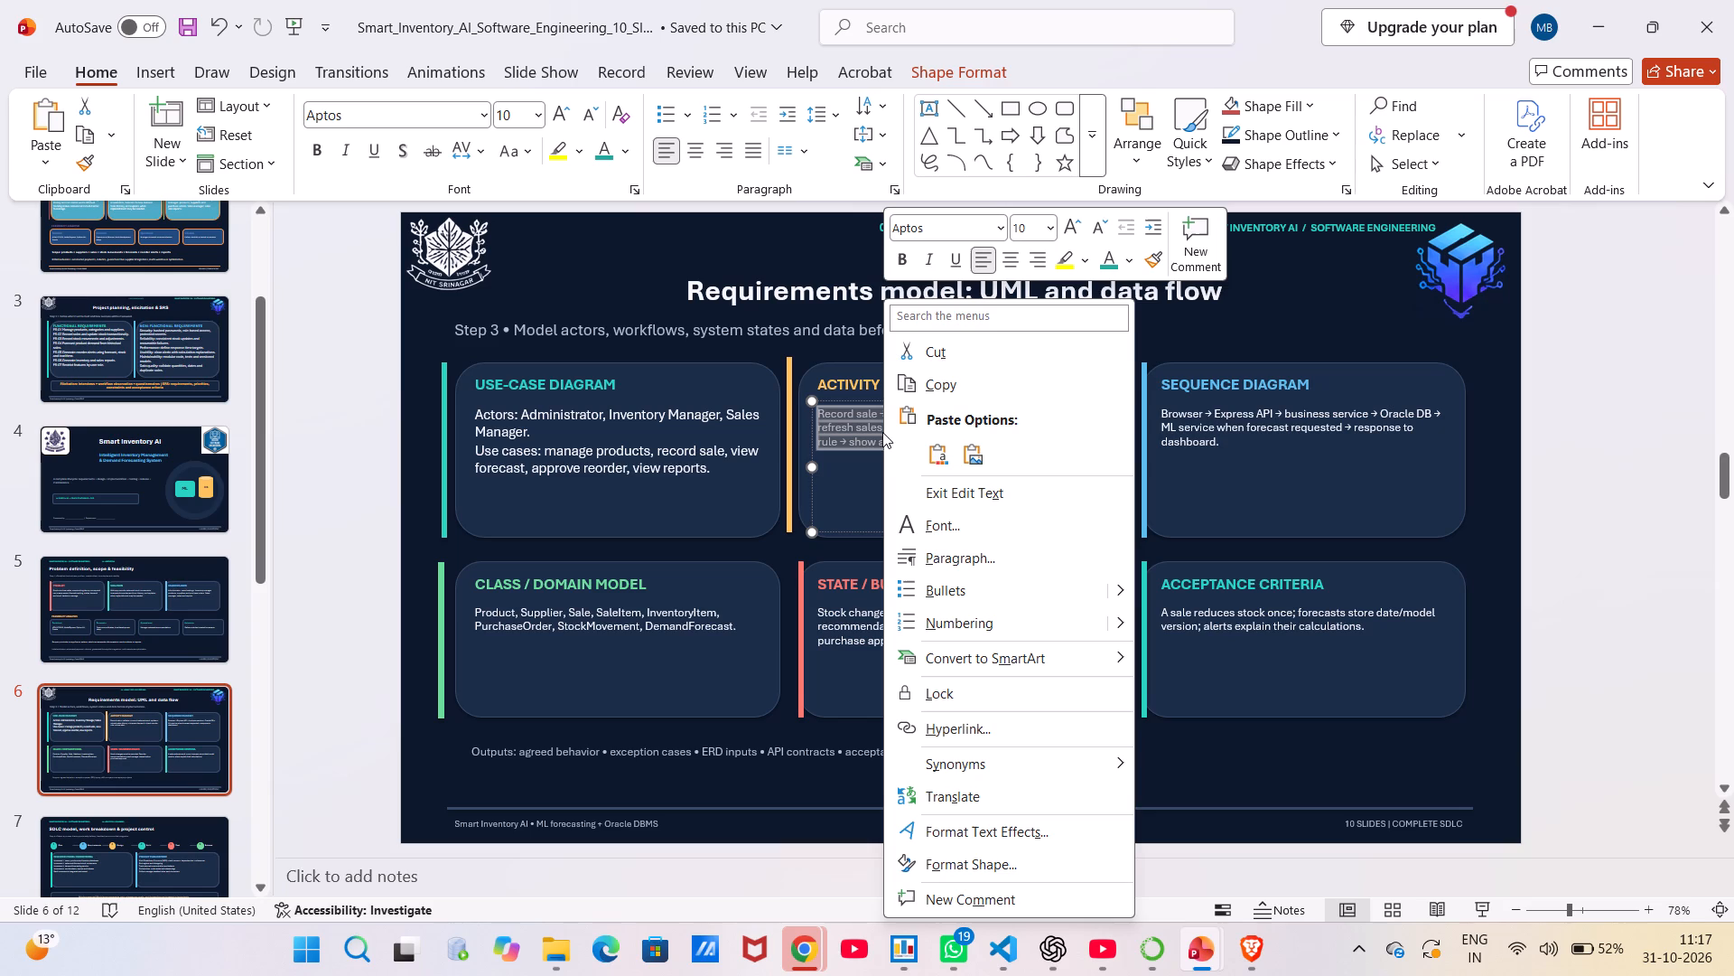
{"action": "left_click", "coordinate": [1051, 221]}
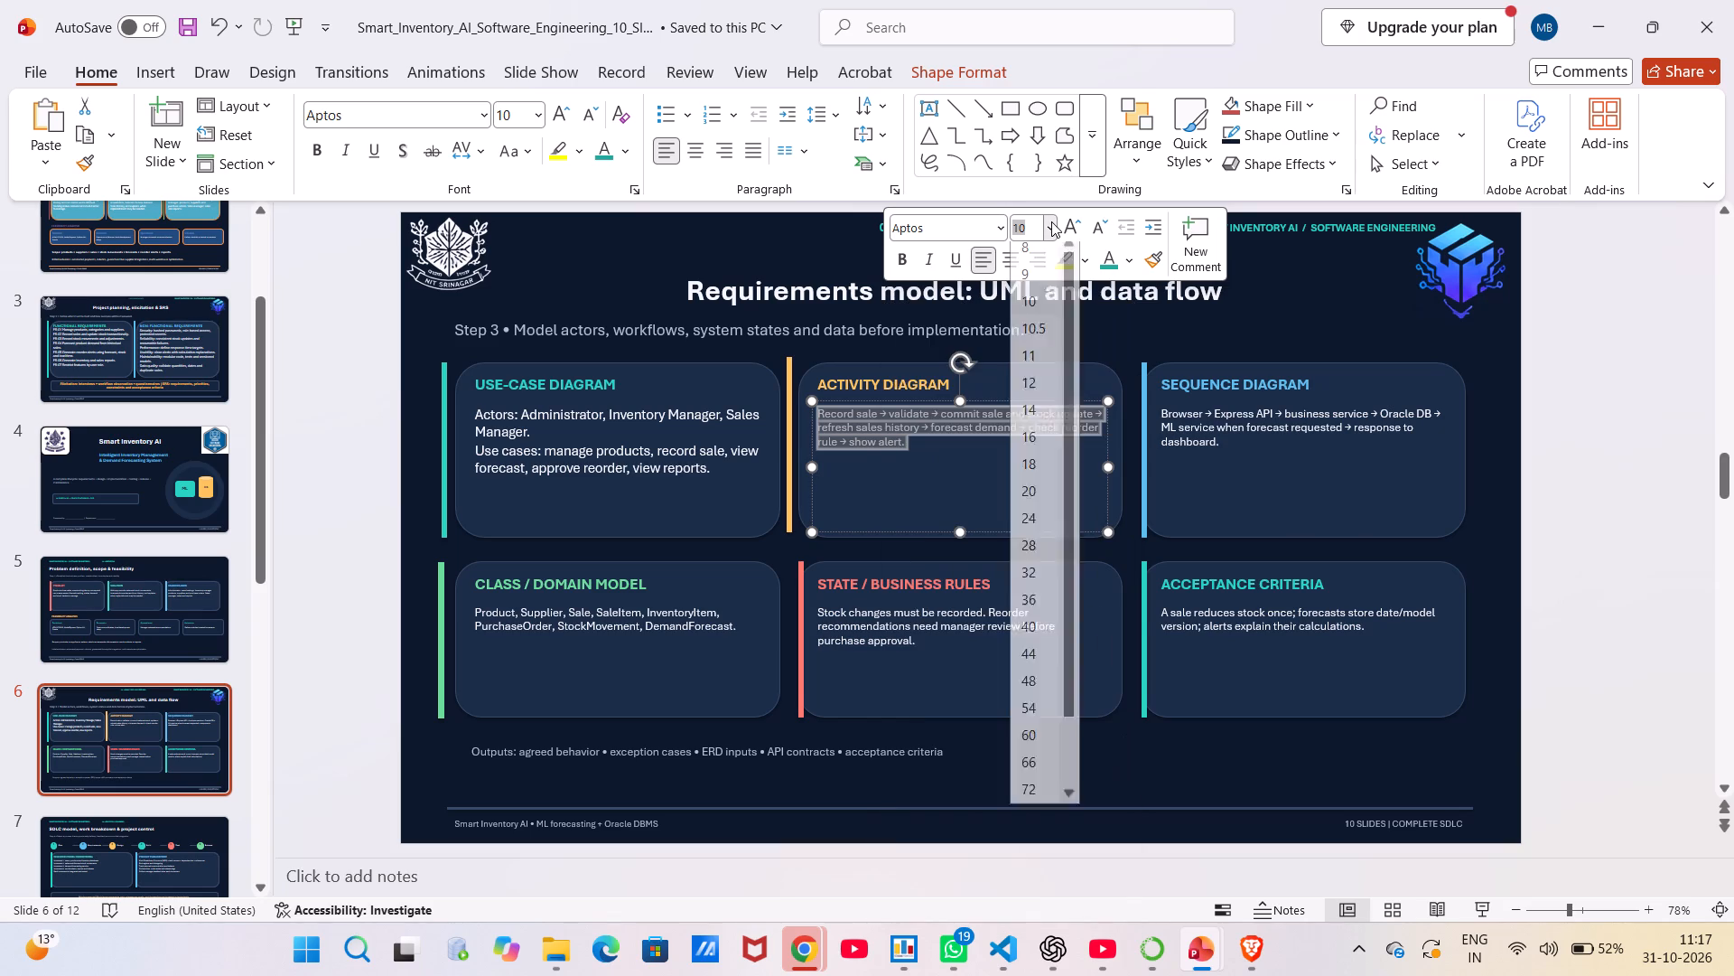
{"action": "left_click", "coordinate": [1032, 391]}
Set the body text of the SEQUENCE DIAGRAM card to 12 pt.
{"action": "left_click", "coordinate": [1207, 427]}
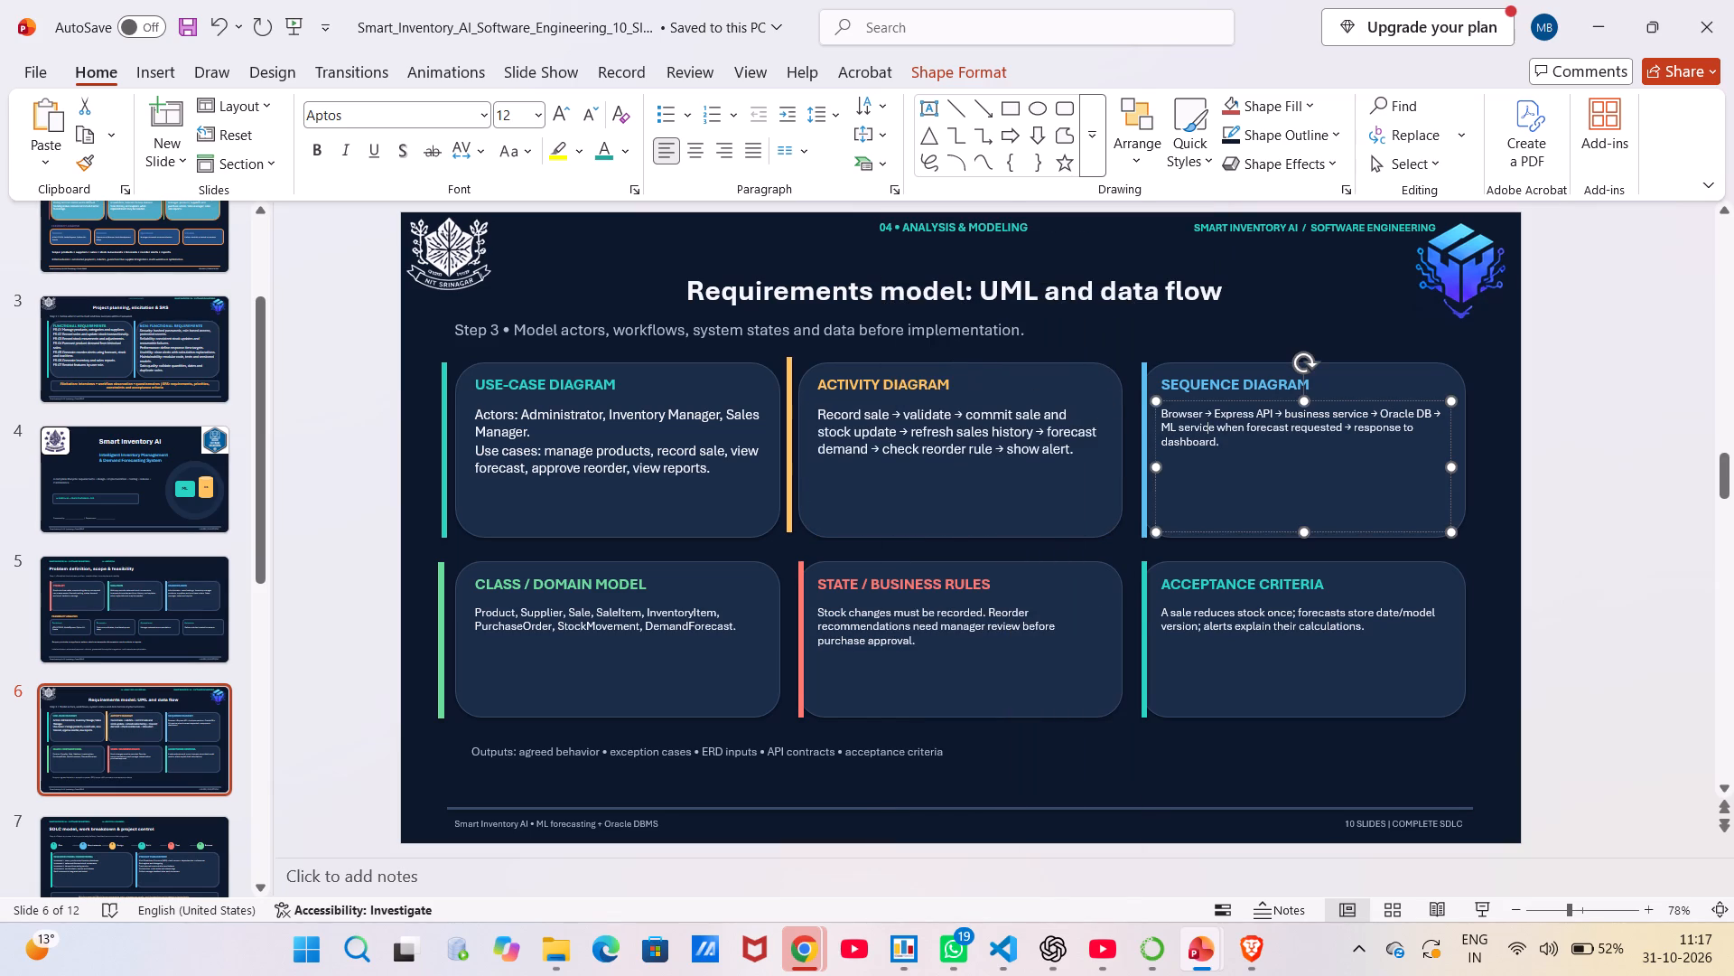
{"action": "left_click", "coordinate": [1207, 427]}
{"action": "key", "text": "ctrl+a"}
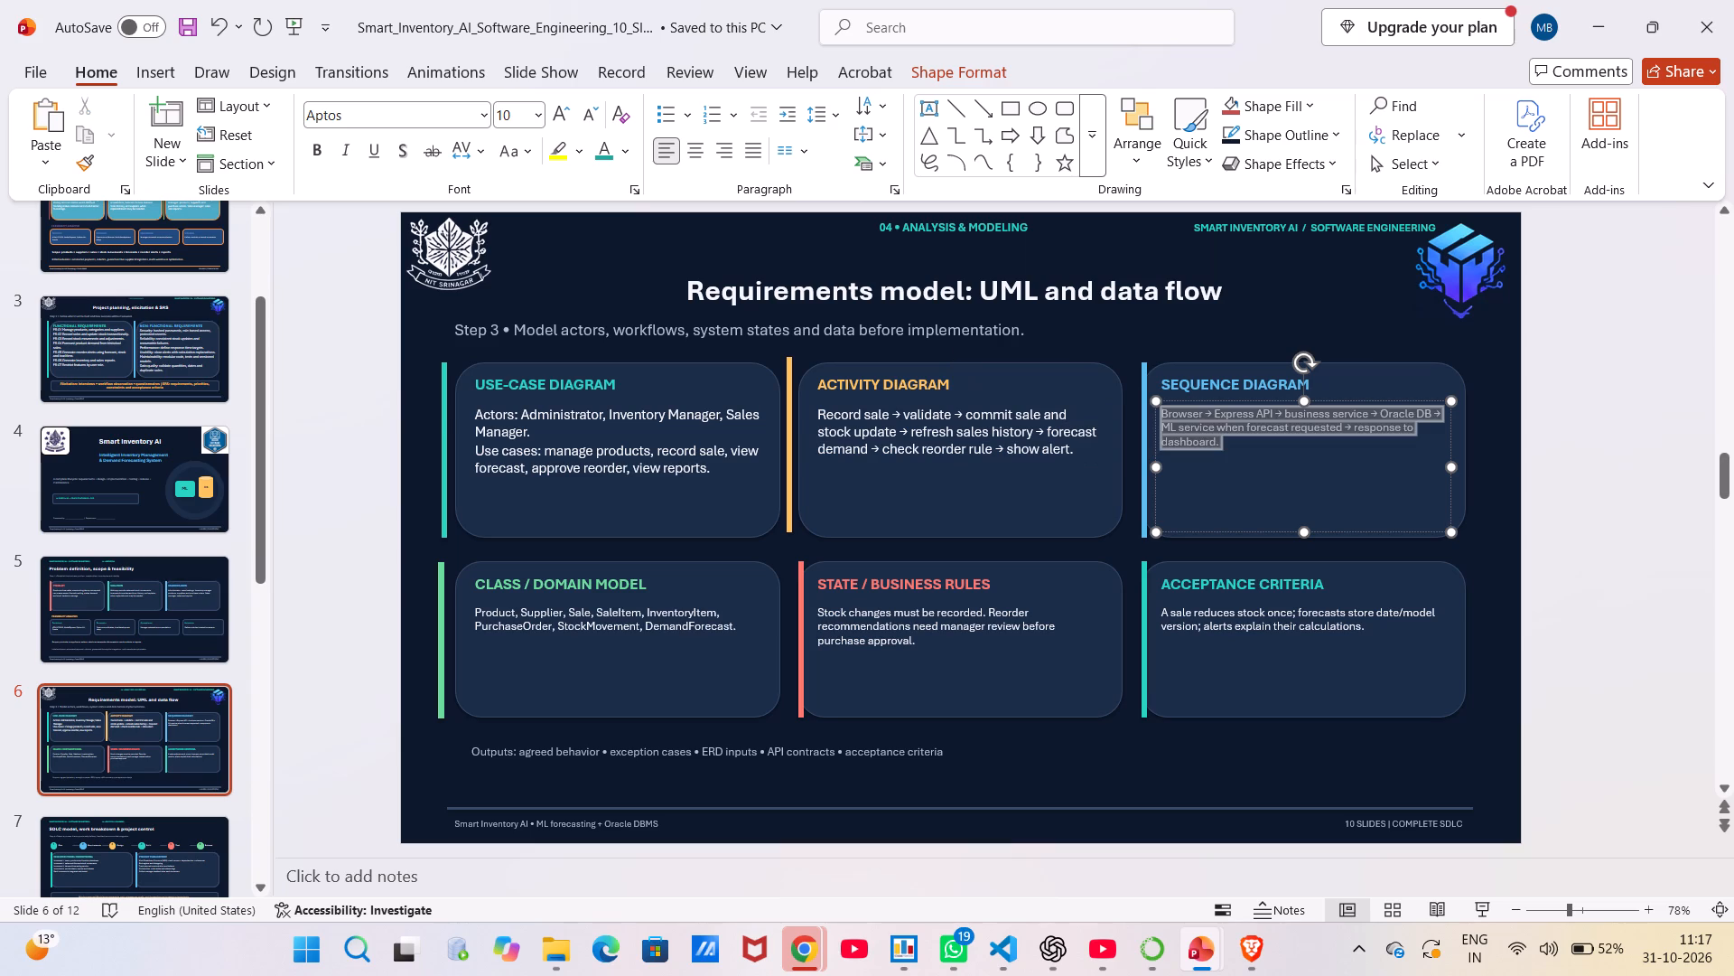
{"action": "right_click", "coordinate": [1207, 427]}
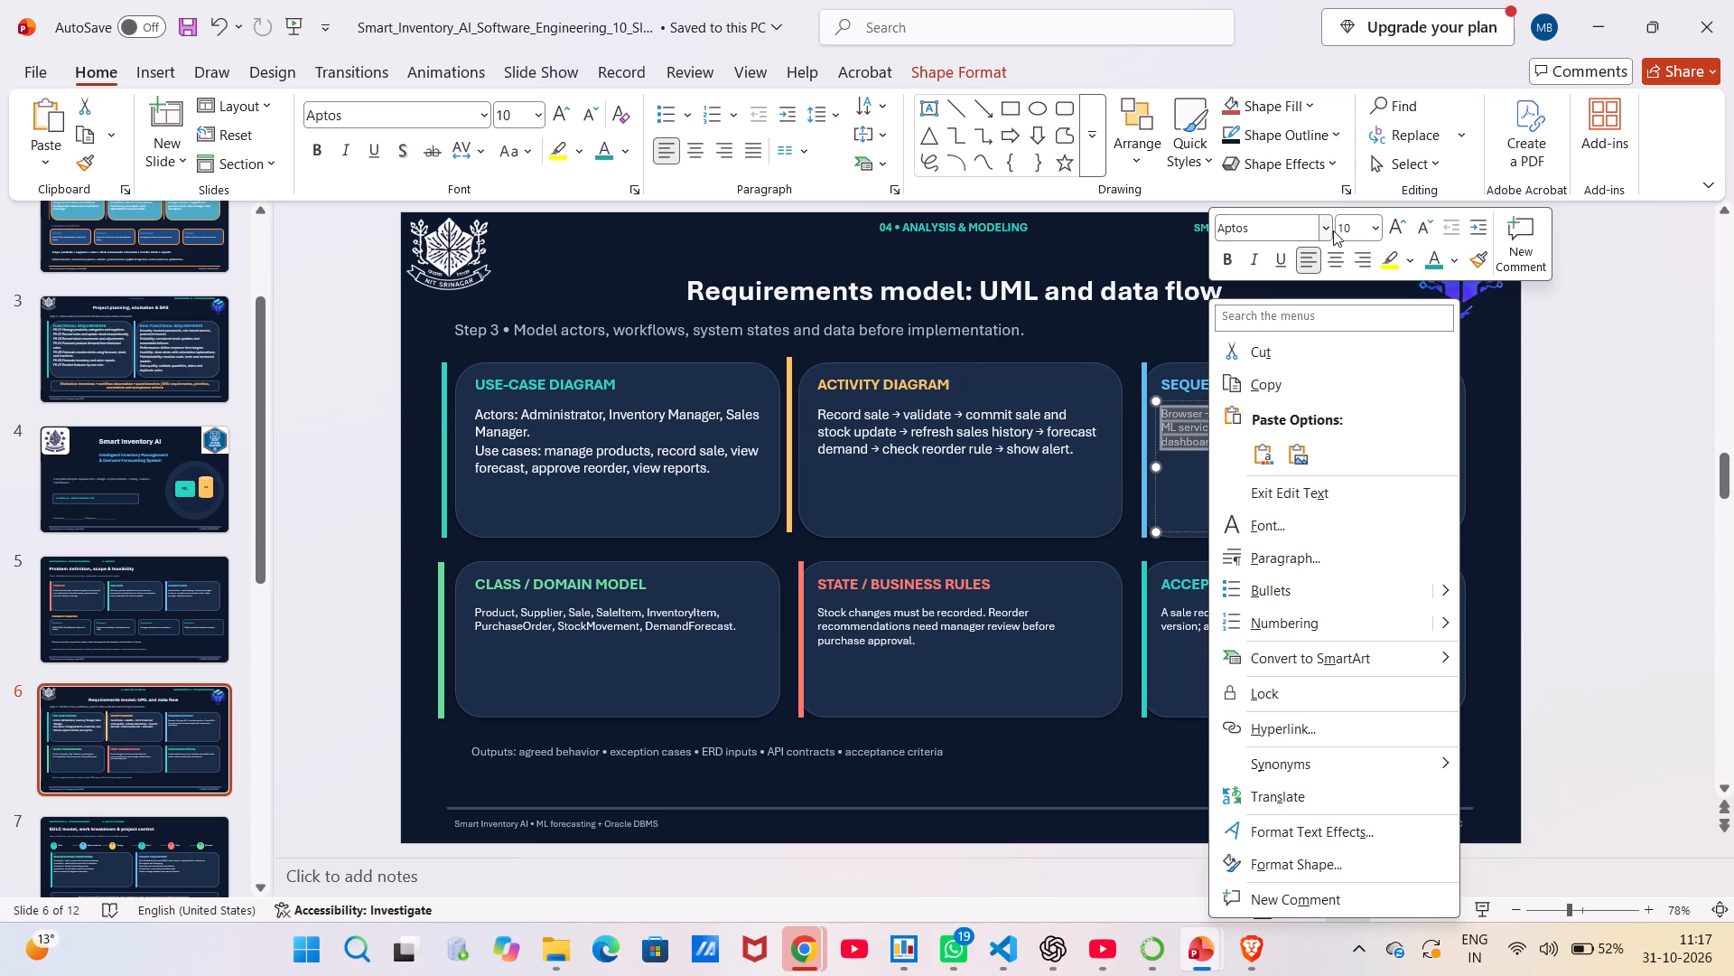
{"action": "left_click", "coordinate": [1380, 231]}
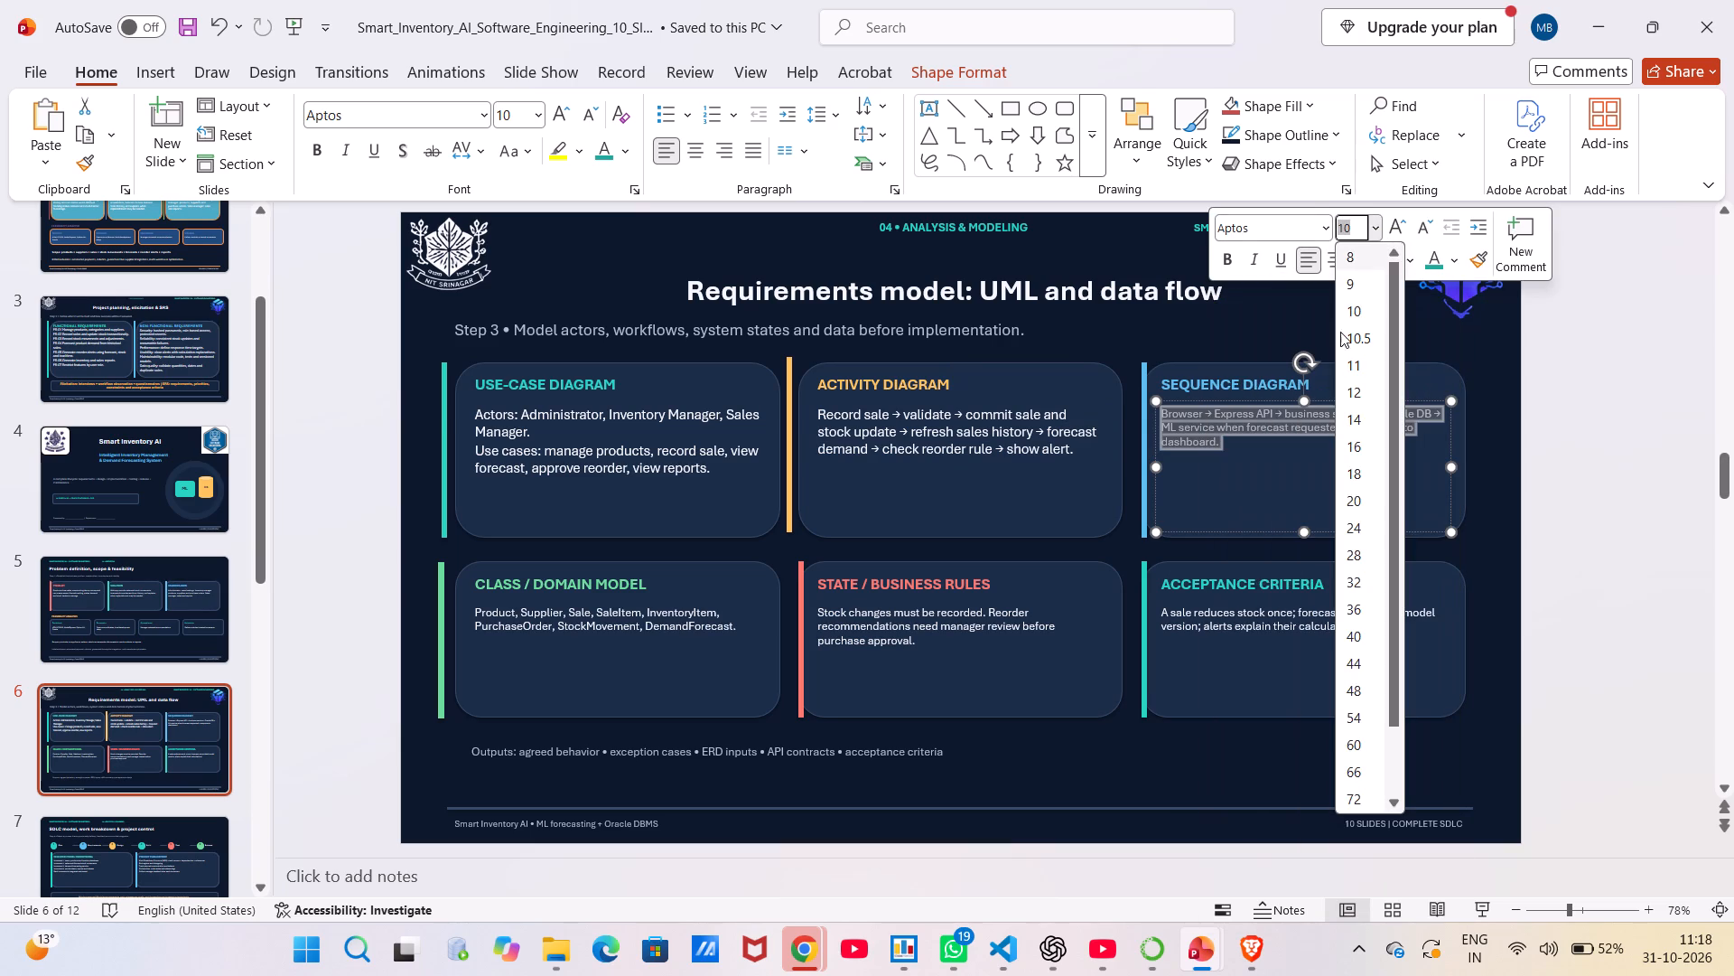
{"action": "left_click", "coordinate": [1352, 394]}
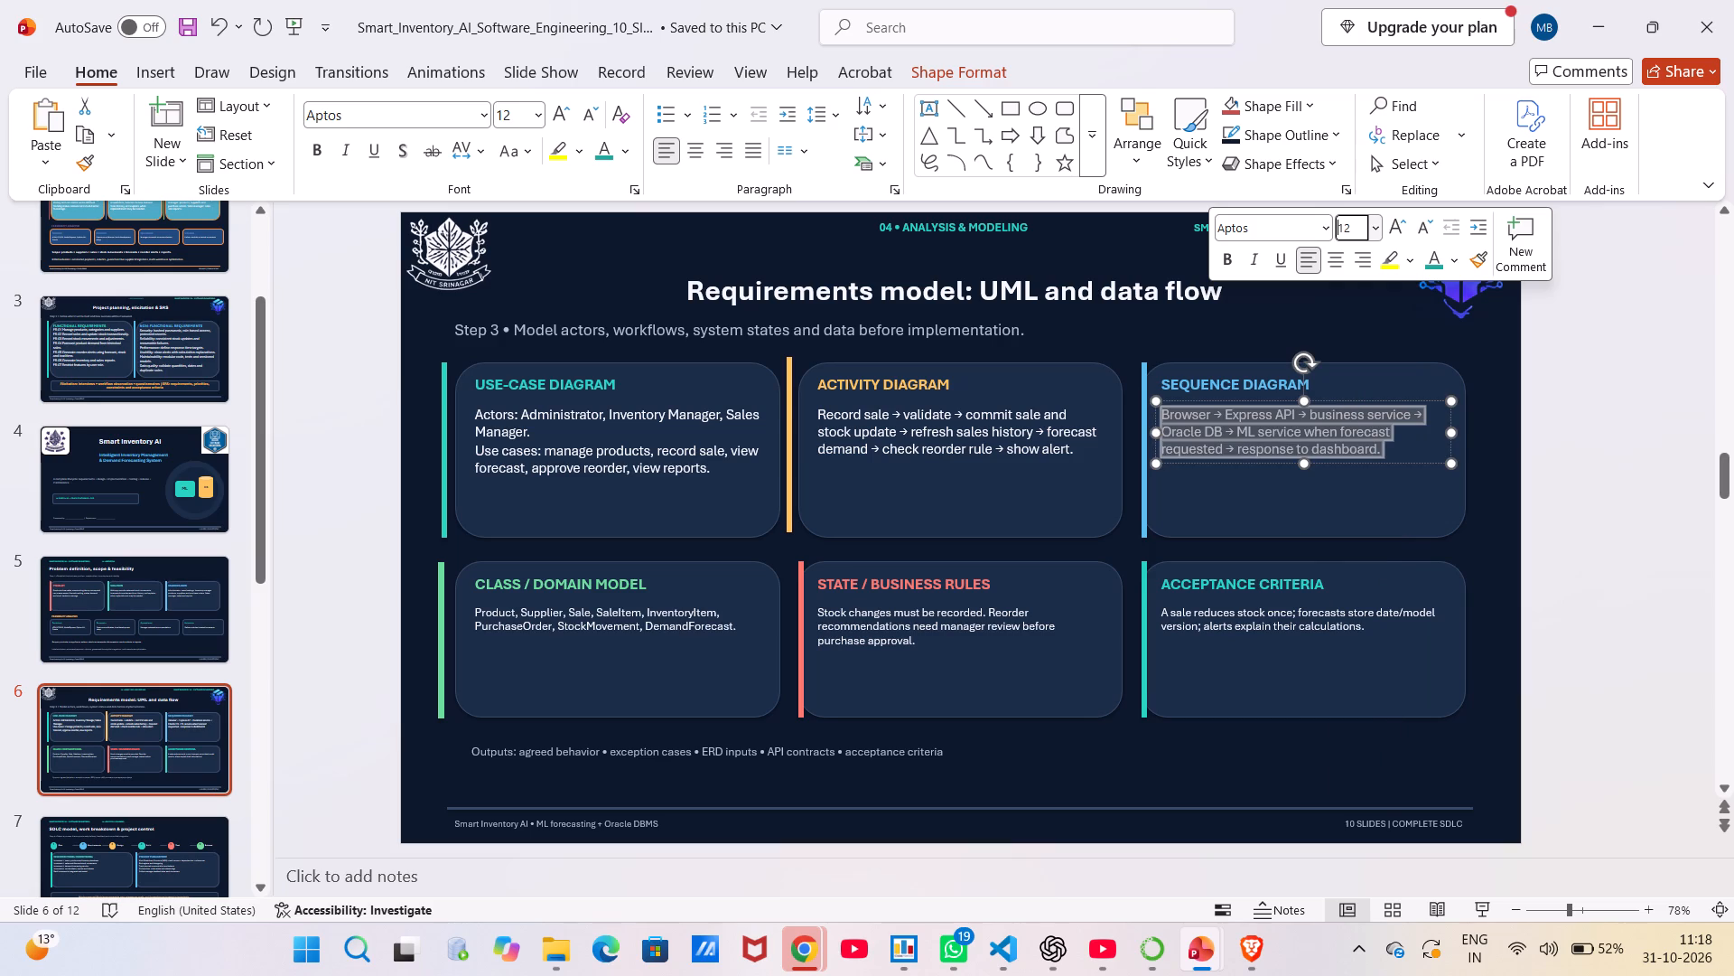
Set the body text of the CLASS / DOMAIN MODEL card to 12 pt.
{"action": "left_click", "coordinate": [631, 612]}
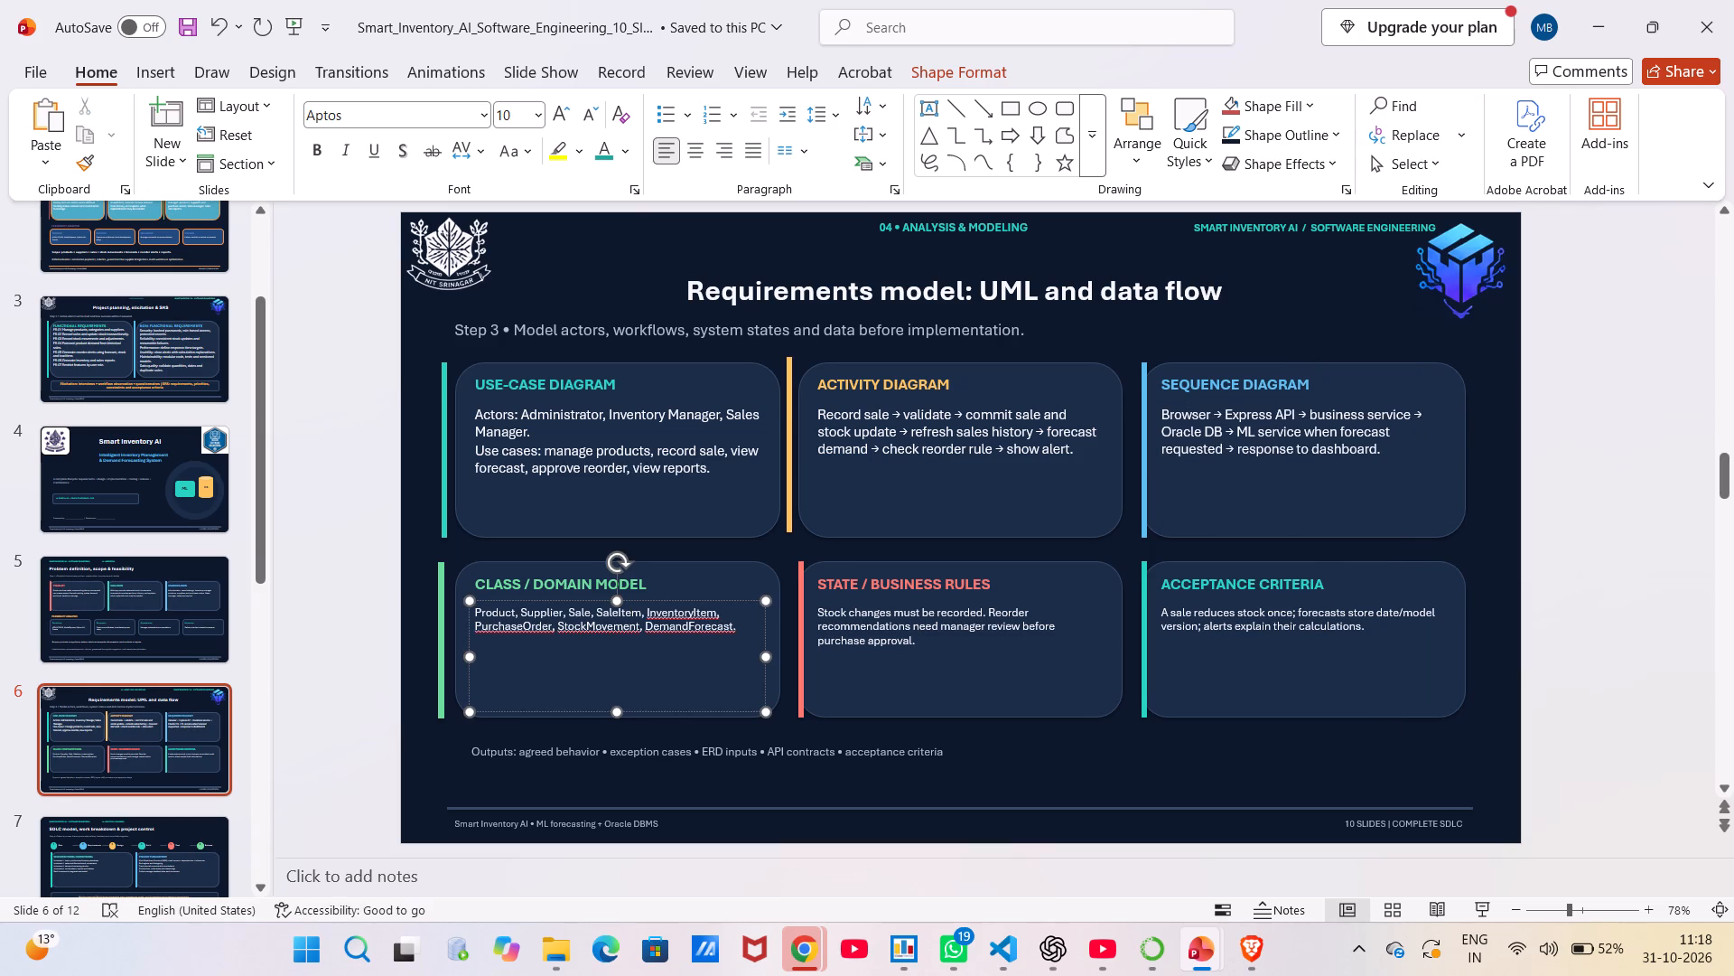
{"action": "key", "text": "ctrl+a"}
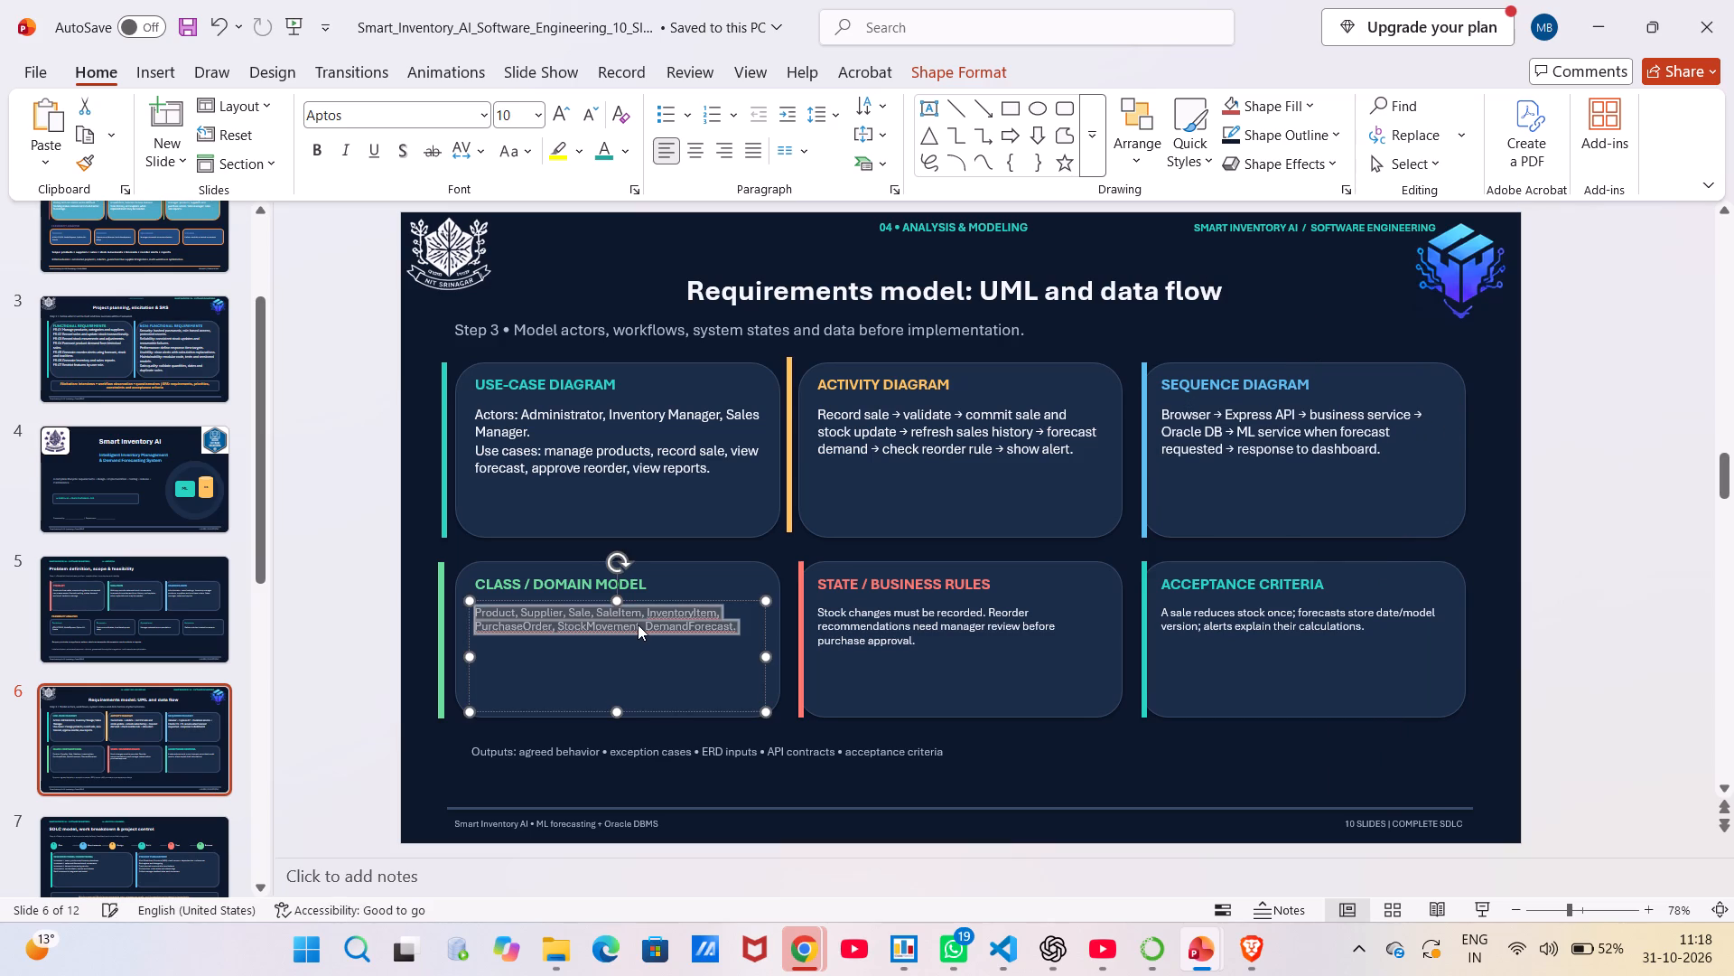
{"action": "right_click", "coordinate": [638, 624]}
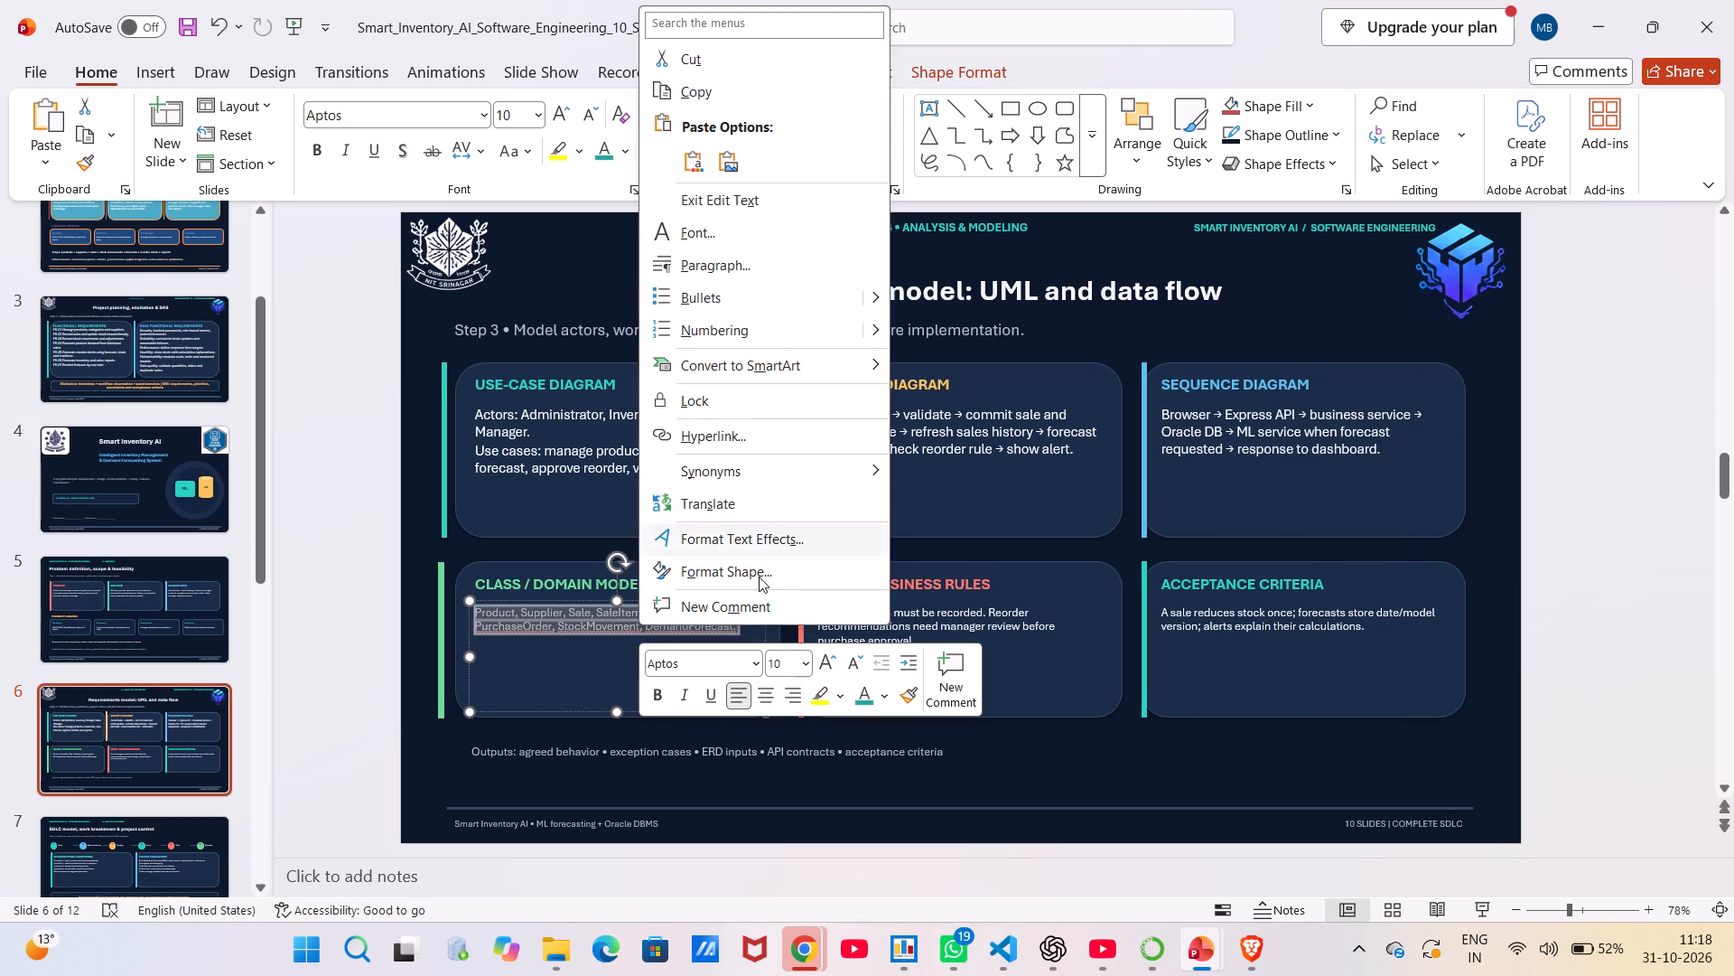
{"action": "left_click", "coordinate": [802, 659]}
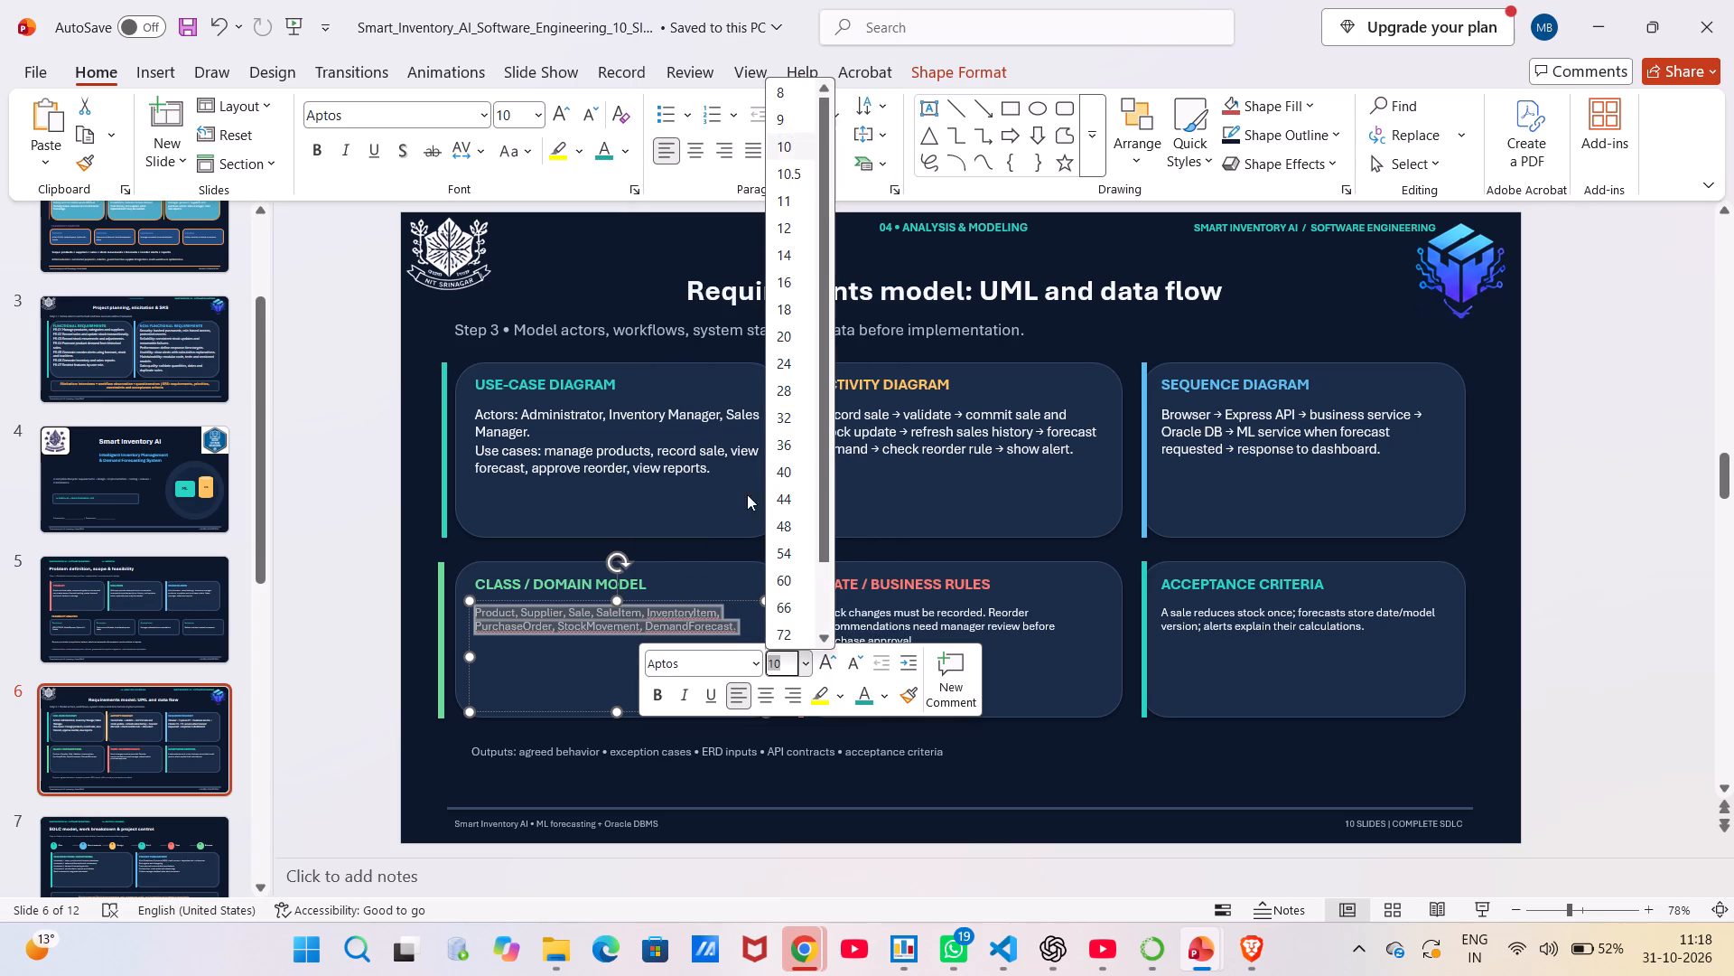
{"action": "left_click", "coordinate": [789, 221]}
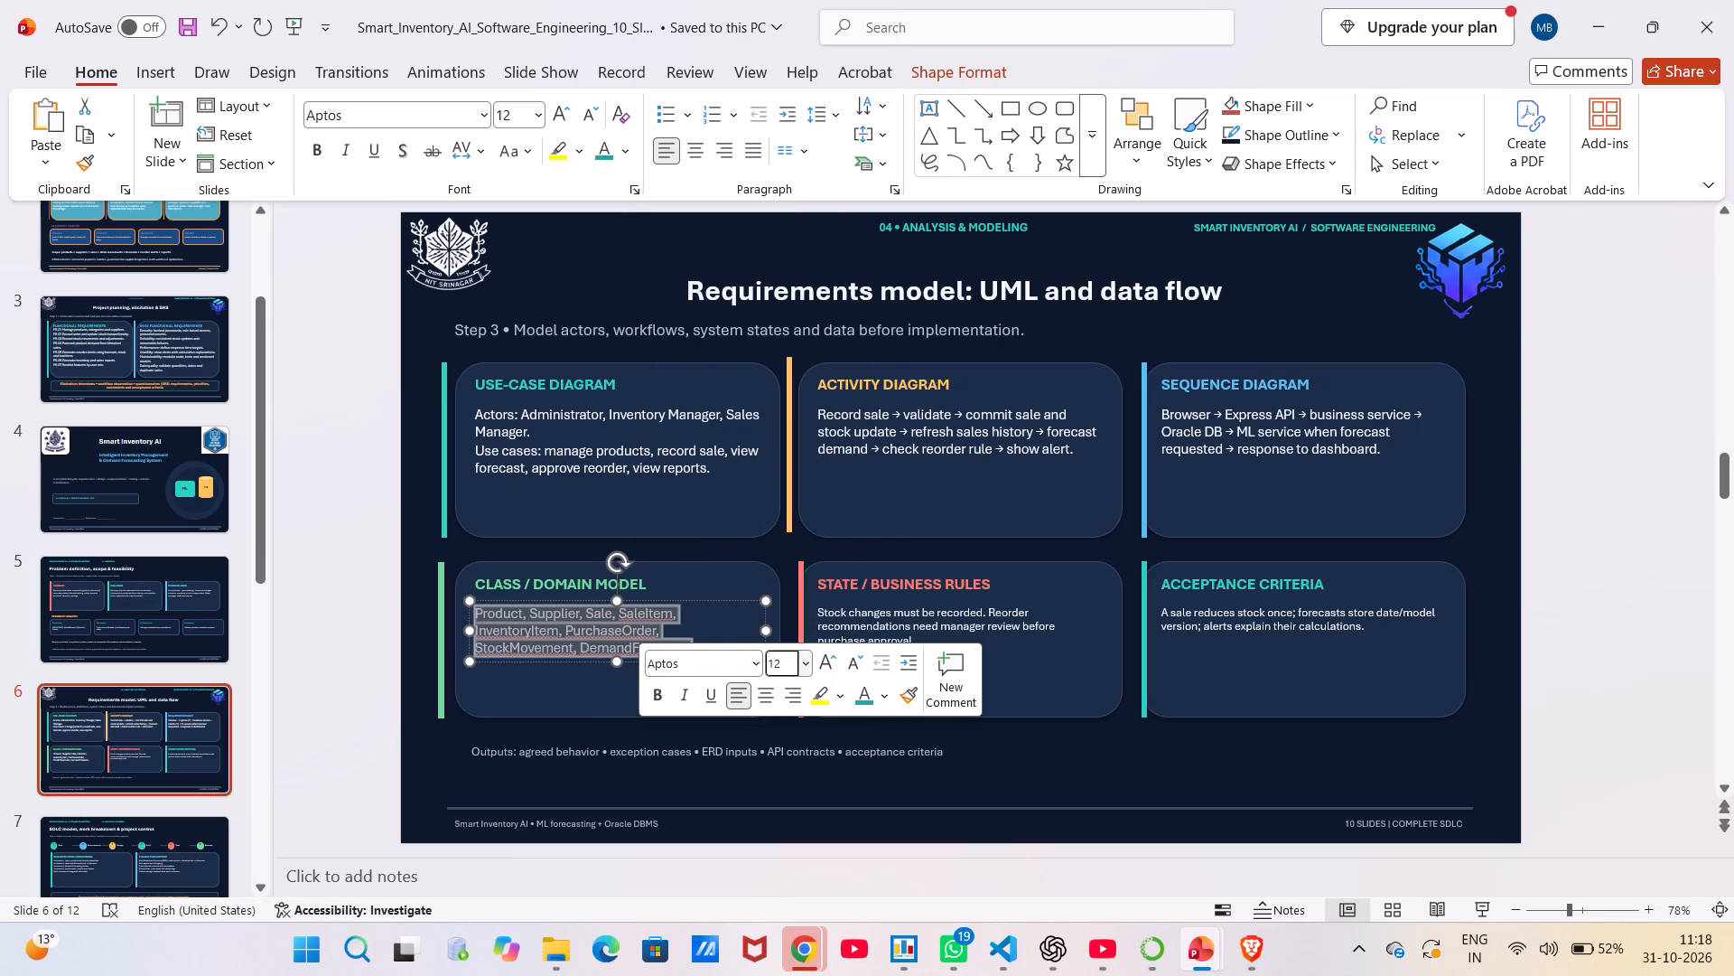
Set the body text of the STATE / BUSINESS RULES card to 12 pt.
{"action": "left_click", "coordinate": [868, 627]}
{"action": "right_click", "coordinate": [879, 624]}
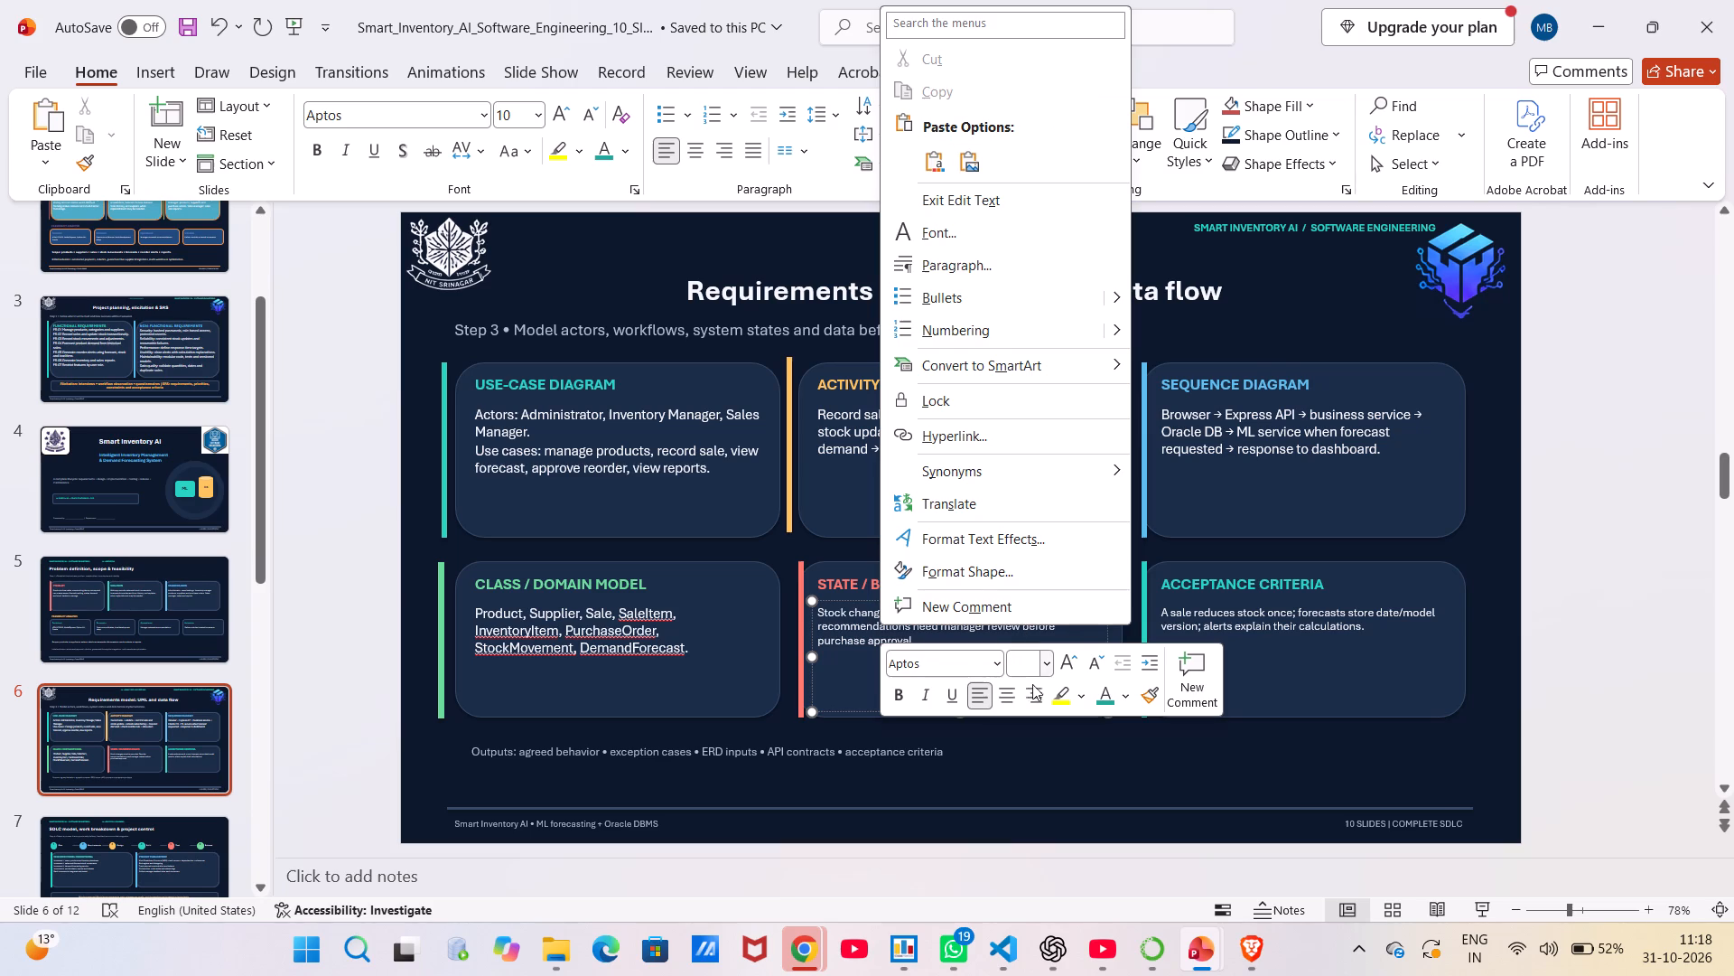
{"action": "left_click", "coordinate": [1049, 664]}
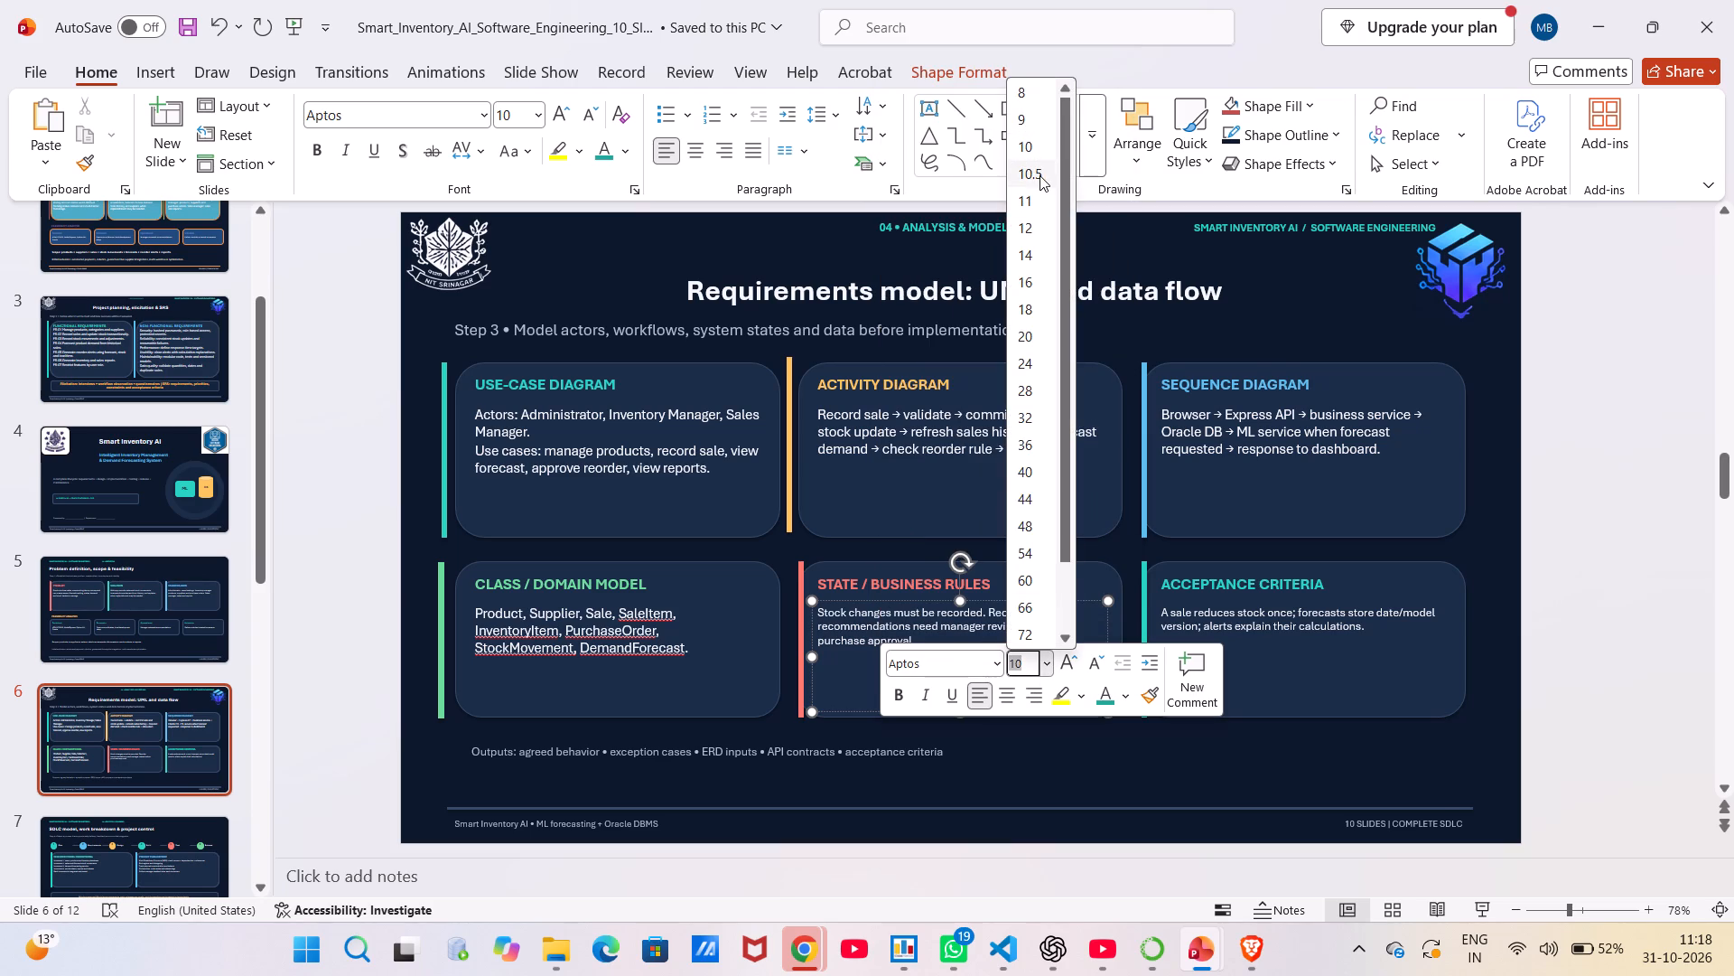
{"action": "left_click", "coordinate": [1024, 233]}
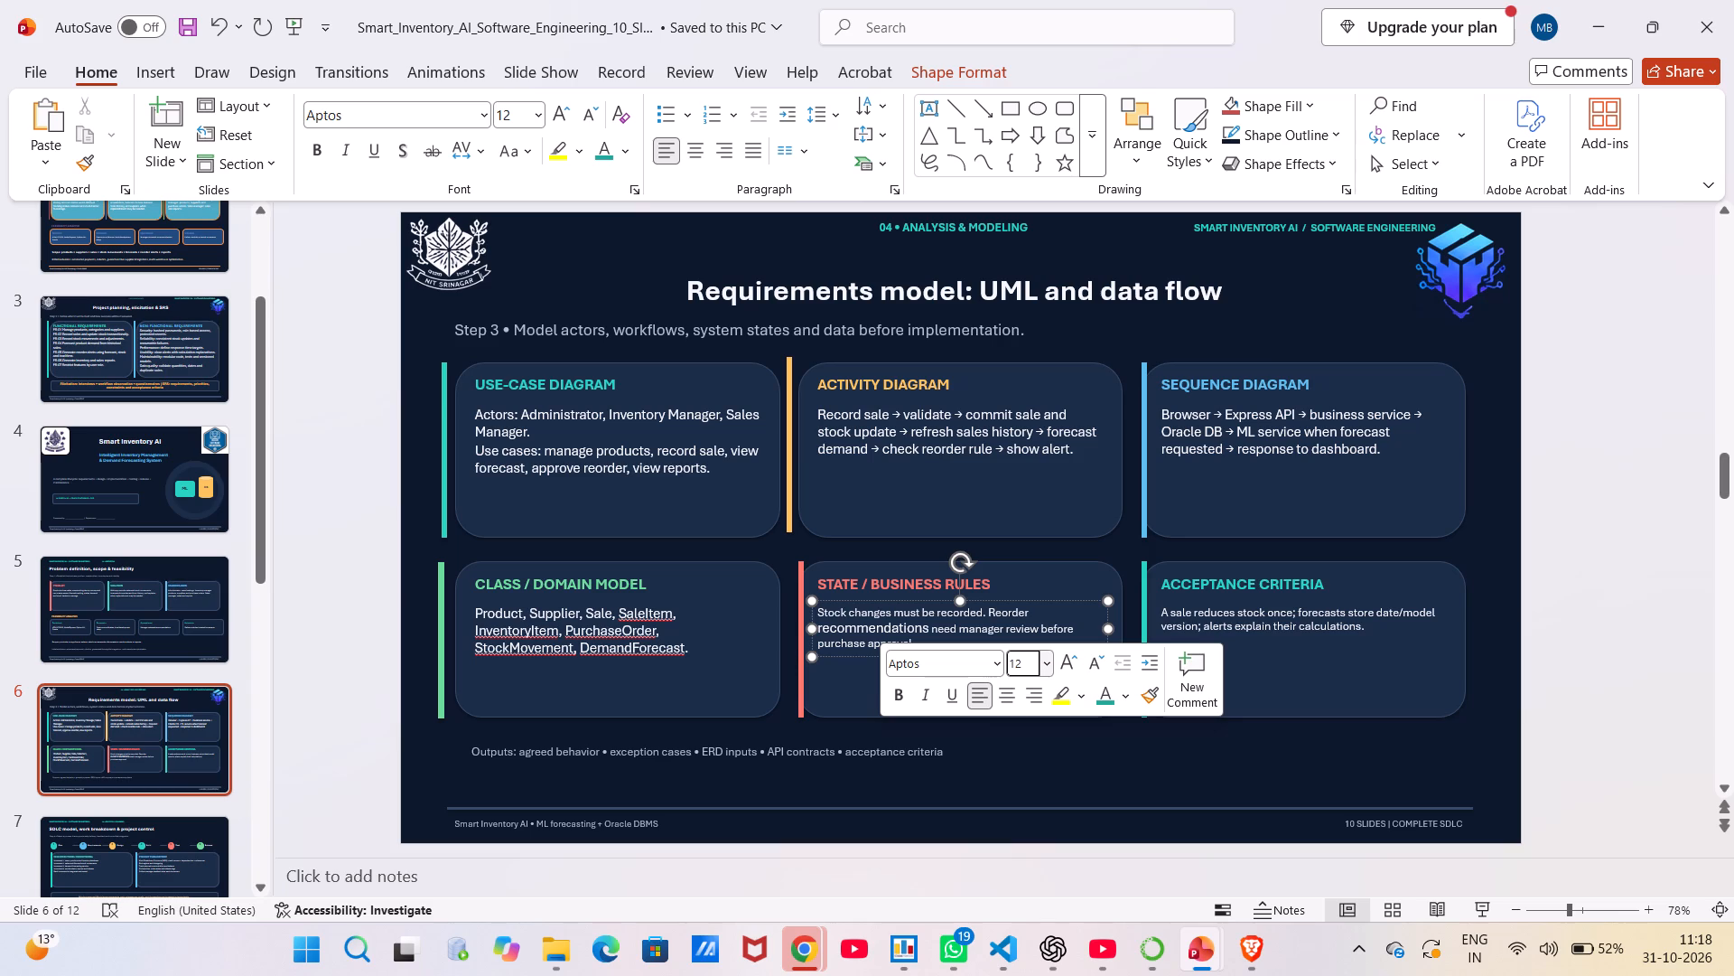
{"action": "left_click", "coordinate": [691, 650]}
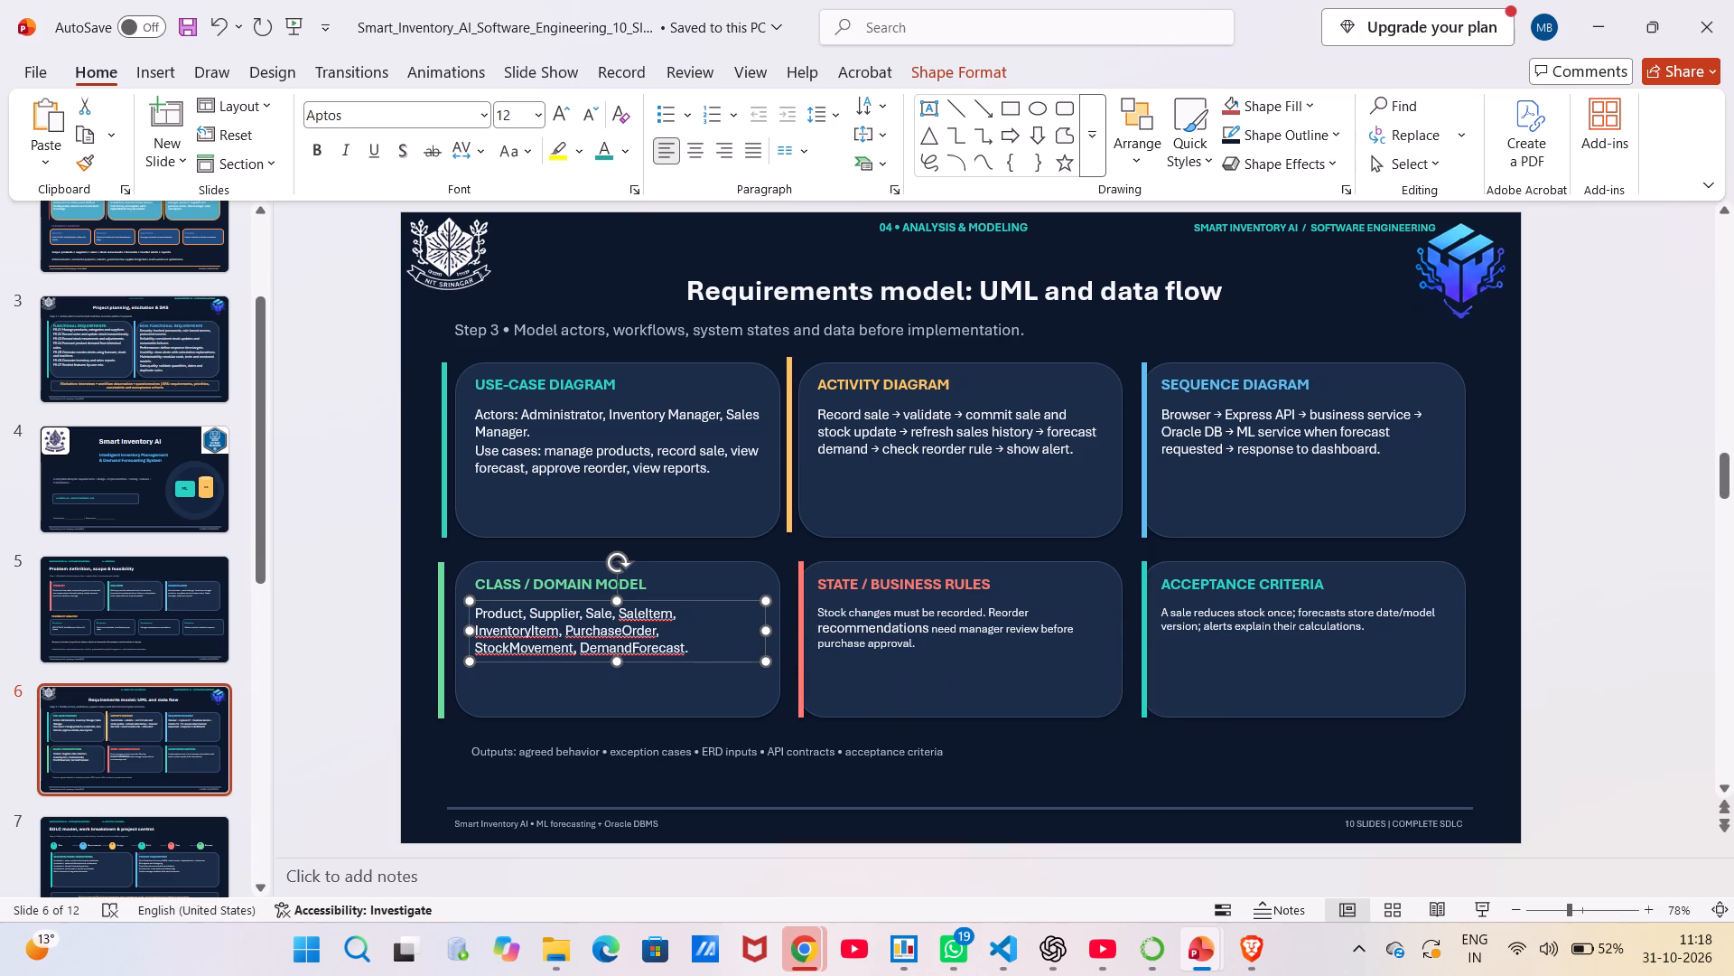
{"action": "double_click", "coordinate": [995, 621]}
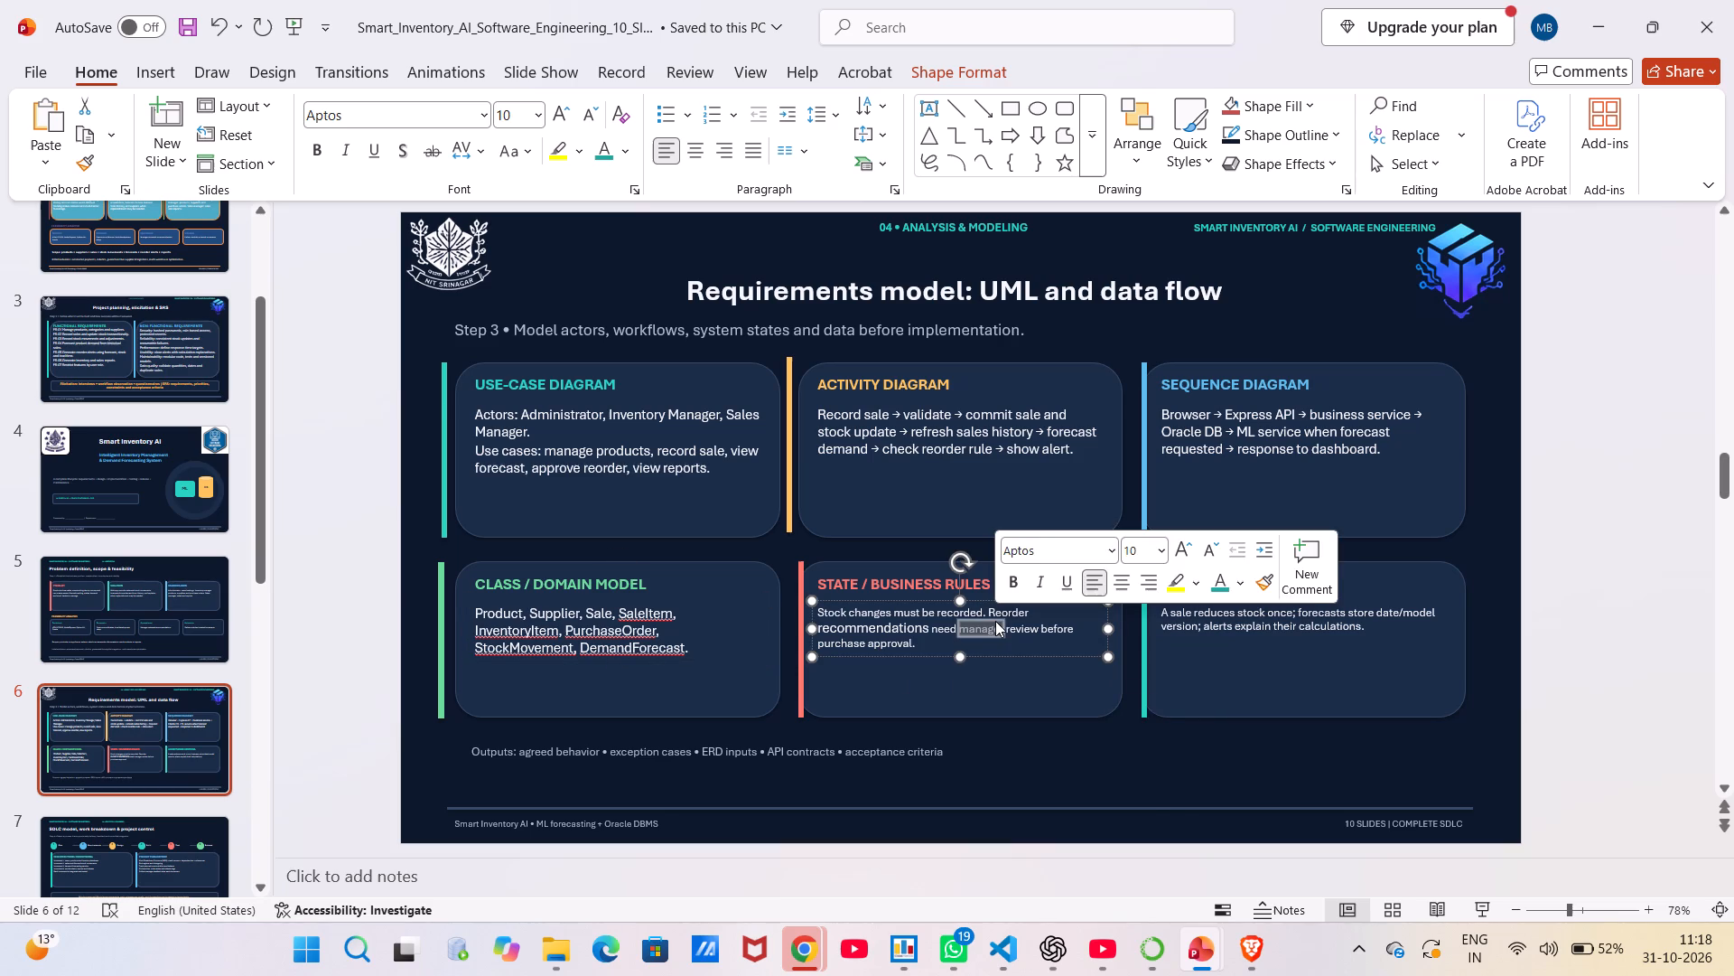
{"action": "left_click", "coordinate": [909, 626]}
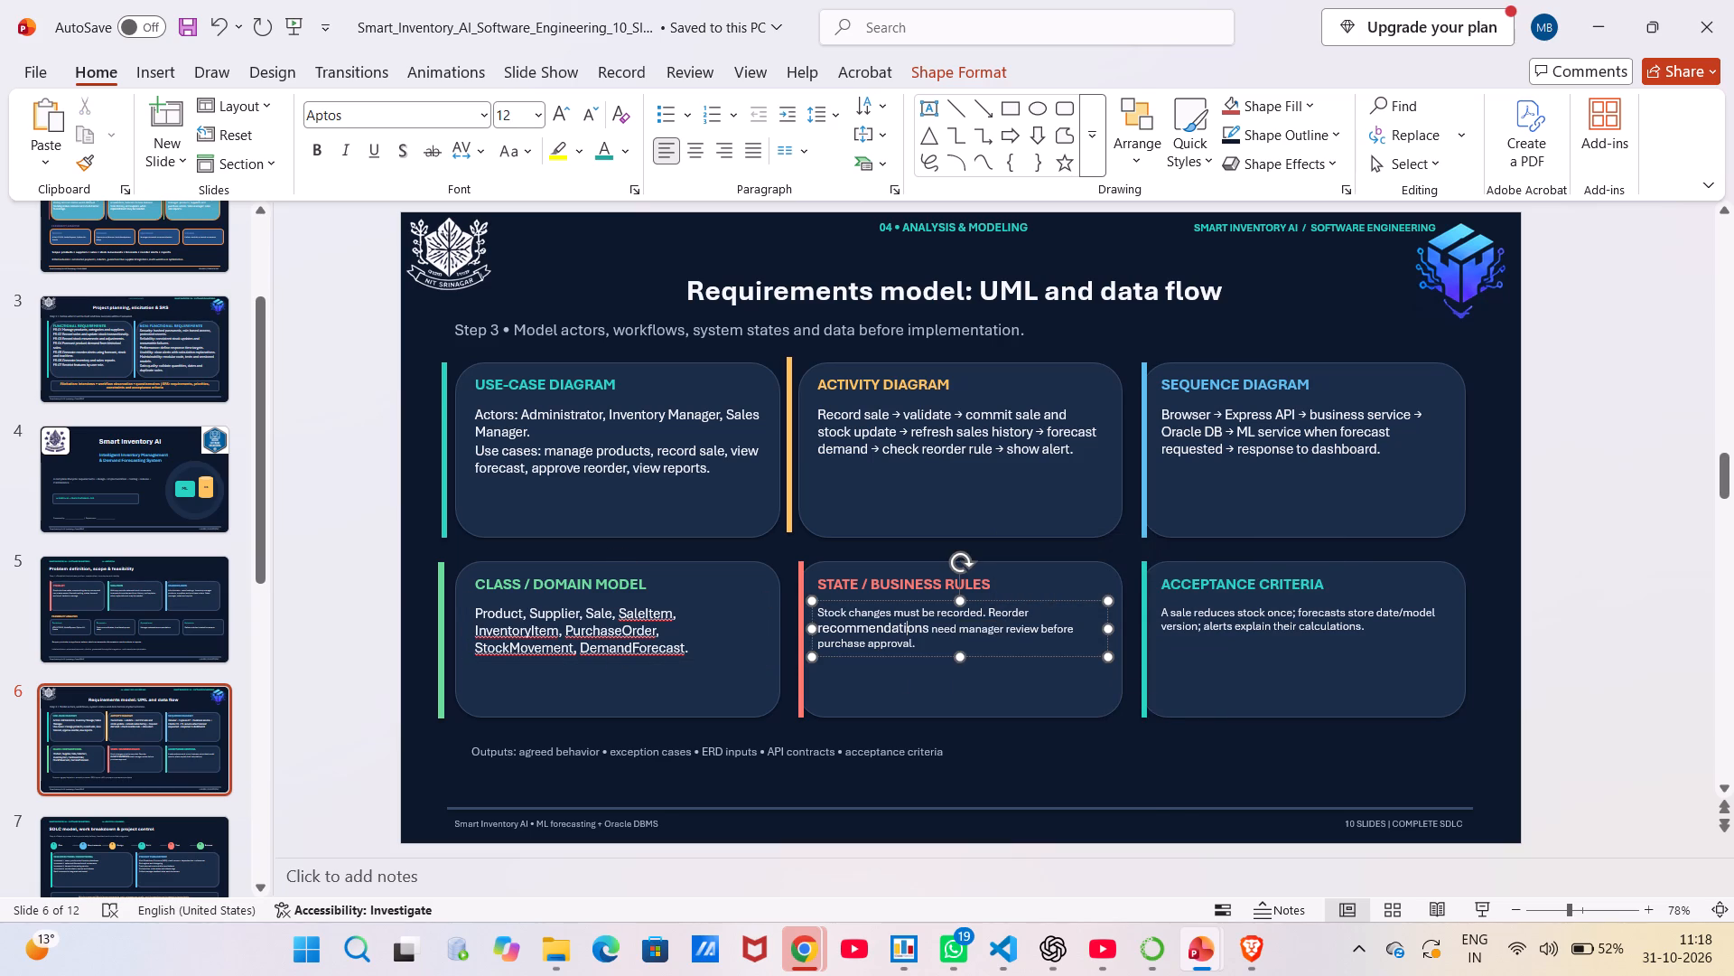
{"action": "key", "text": "ctrl+a"}
{"action": "right_click", "coordinate": [909, 626]}
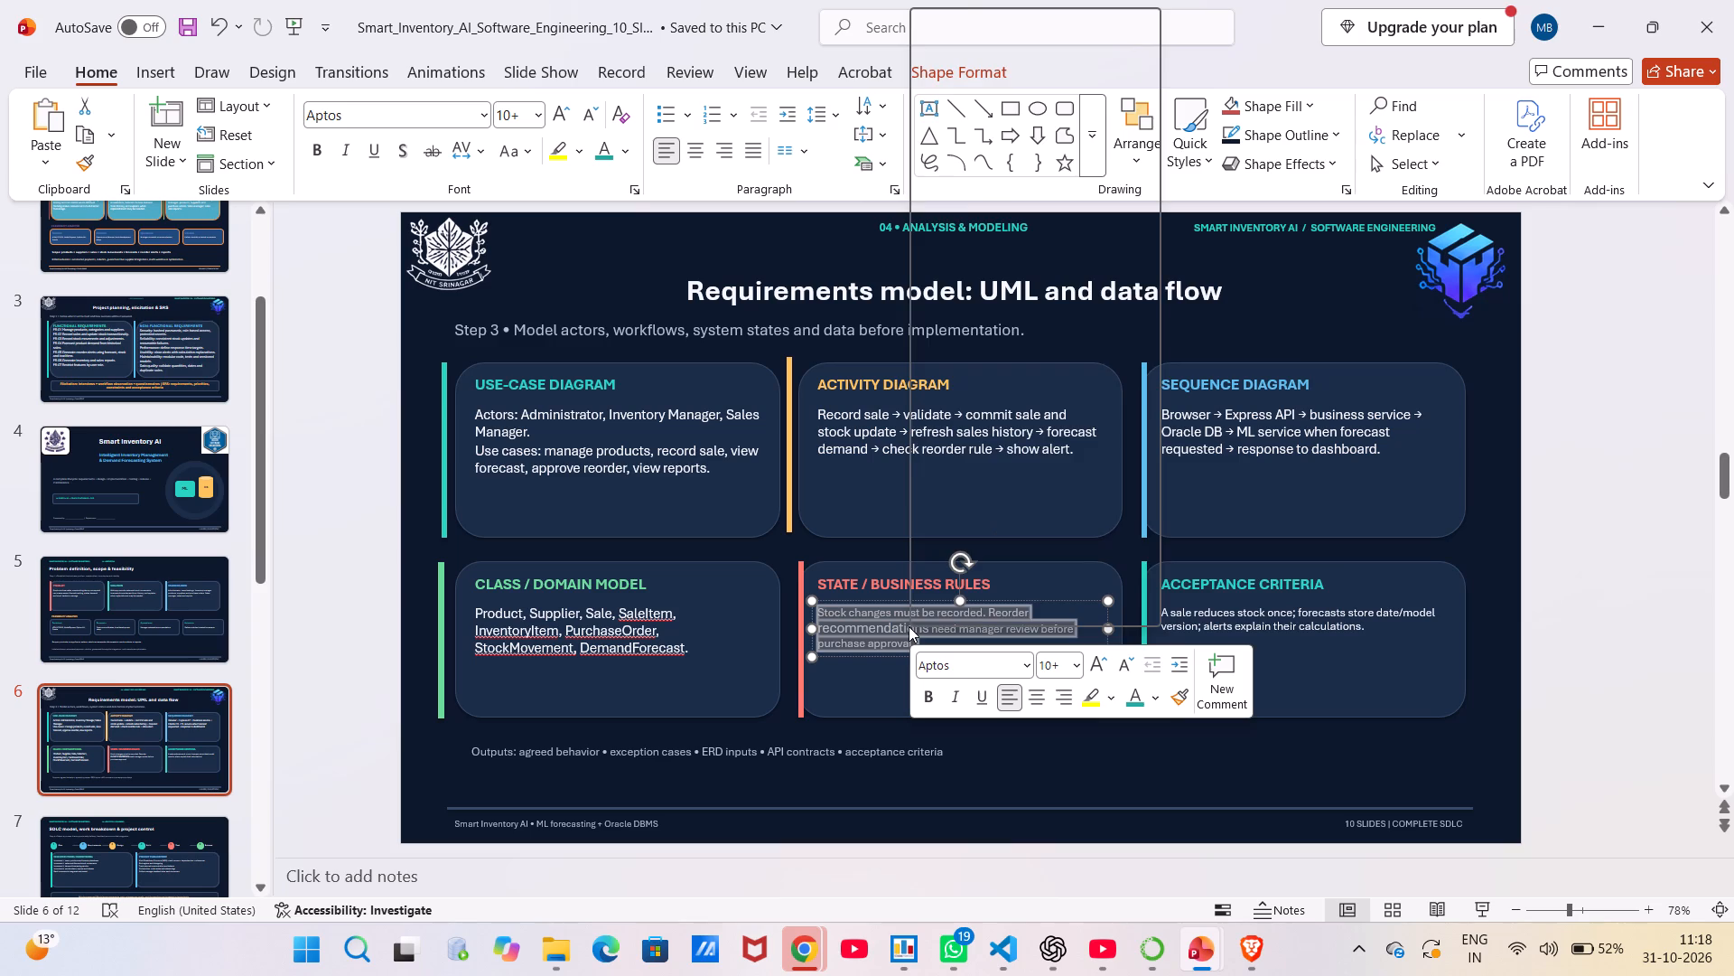
{"action": "left_click", "coordinate": [1078, 664]}
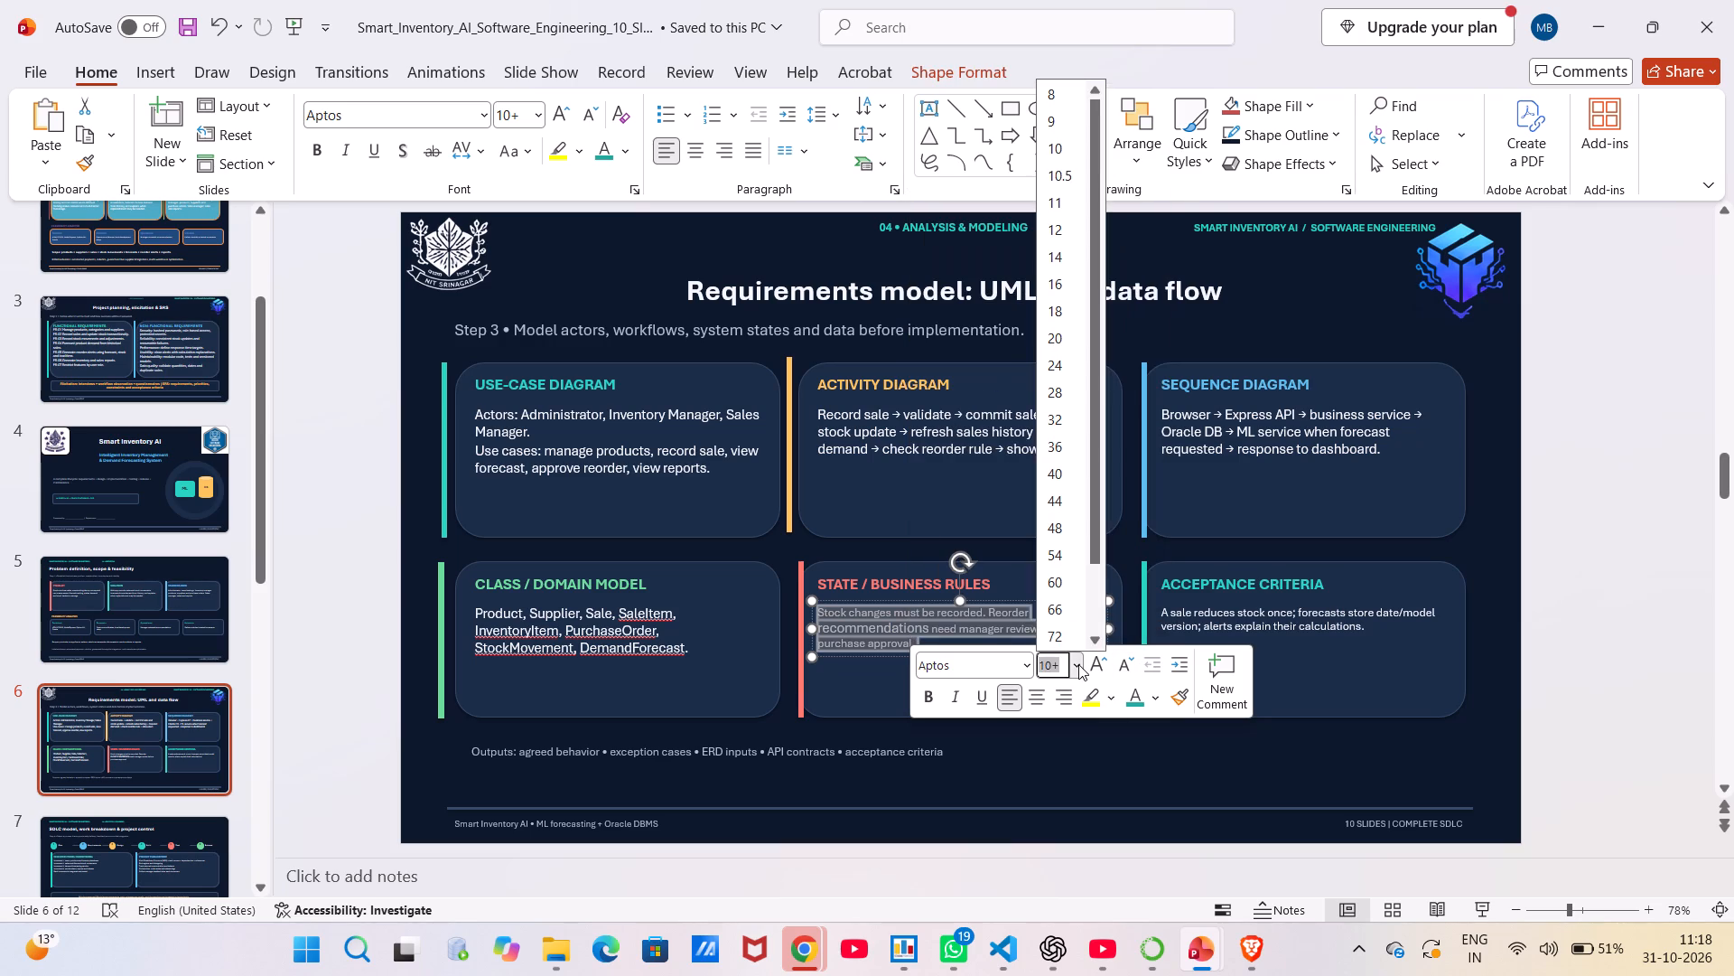
{"action": "left_click", "coordinate": [1065, 236]}
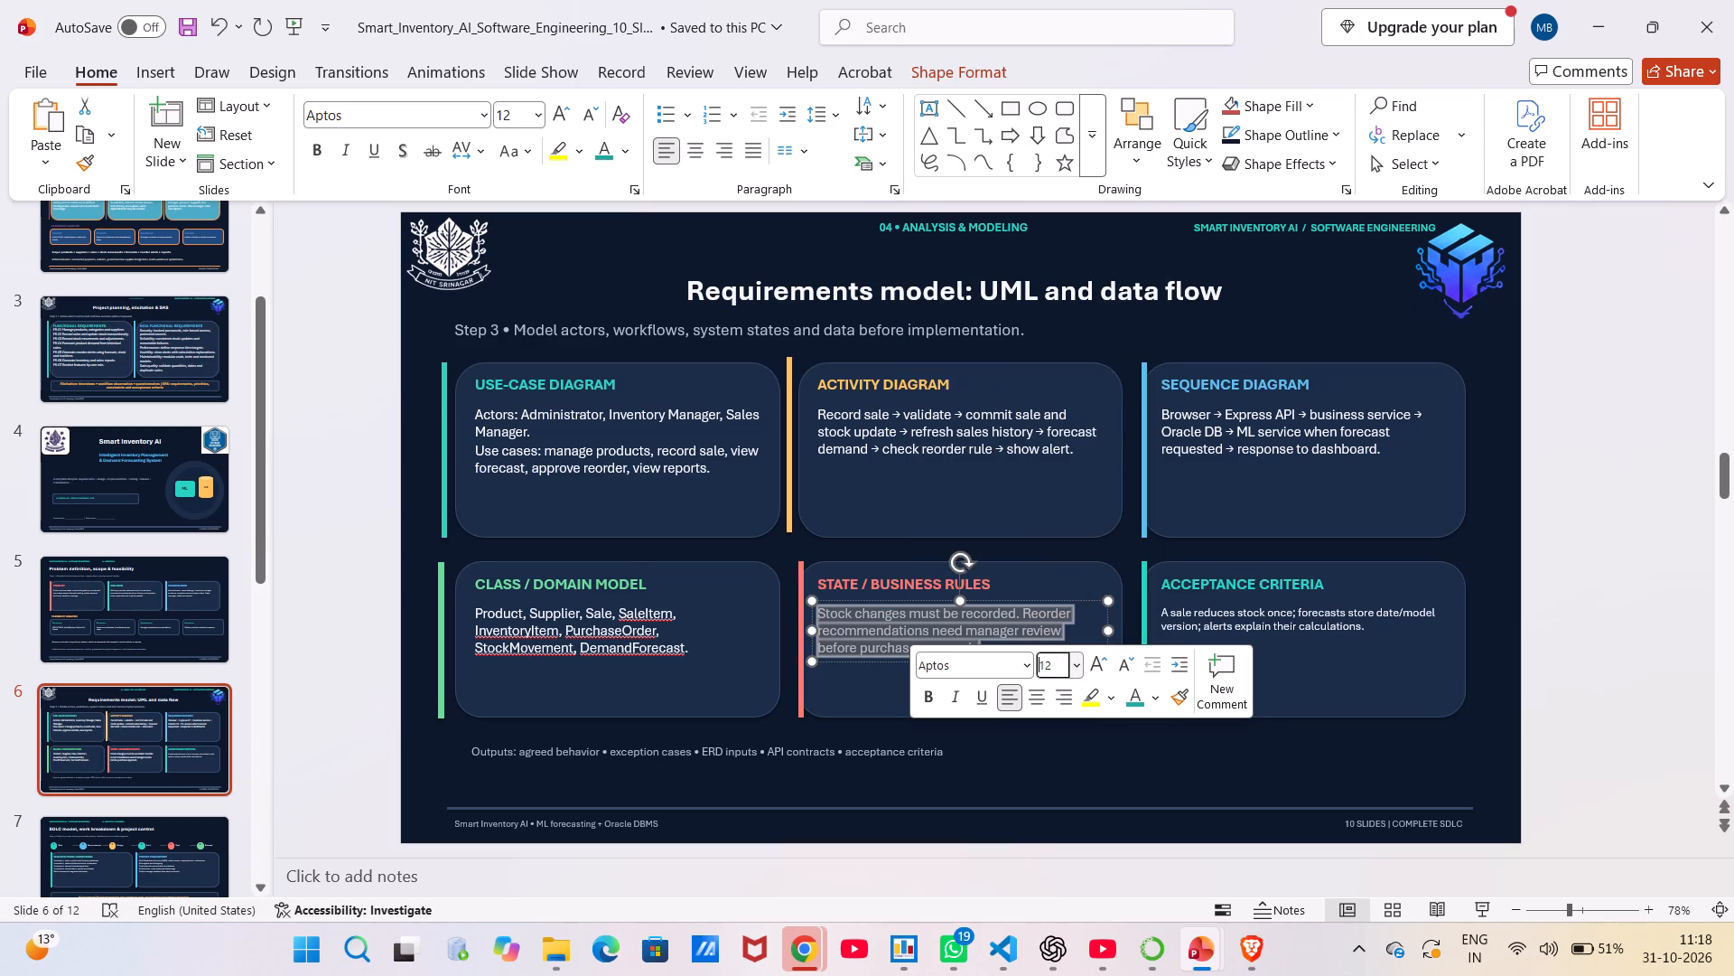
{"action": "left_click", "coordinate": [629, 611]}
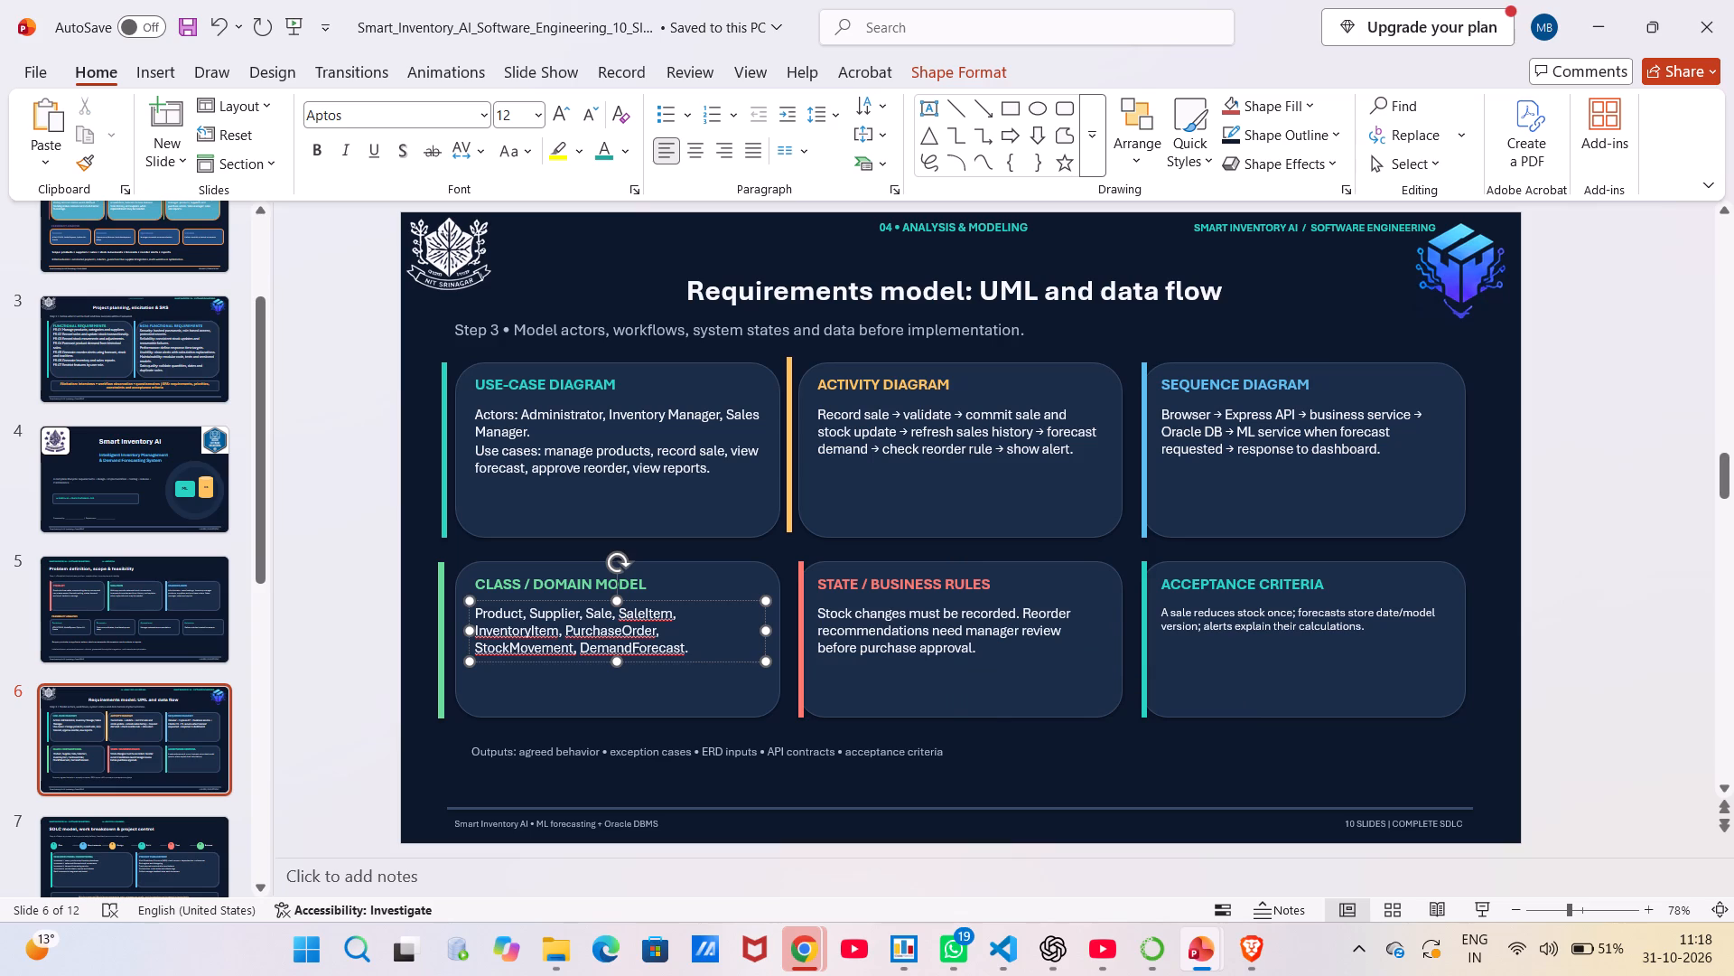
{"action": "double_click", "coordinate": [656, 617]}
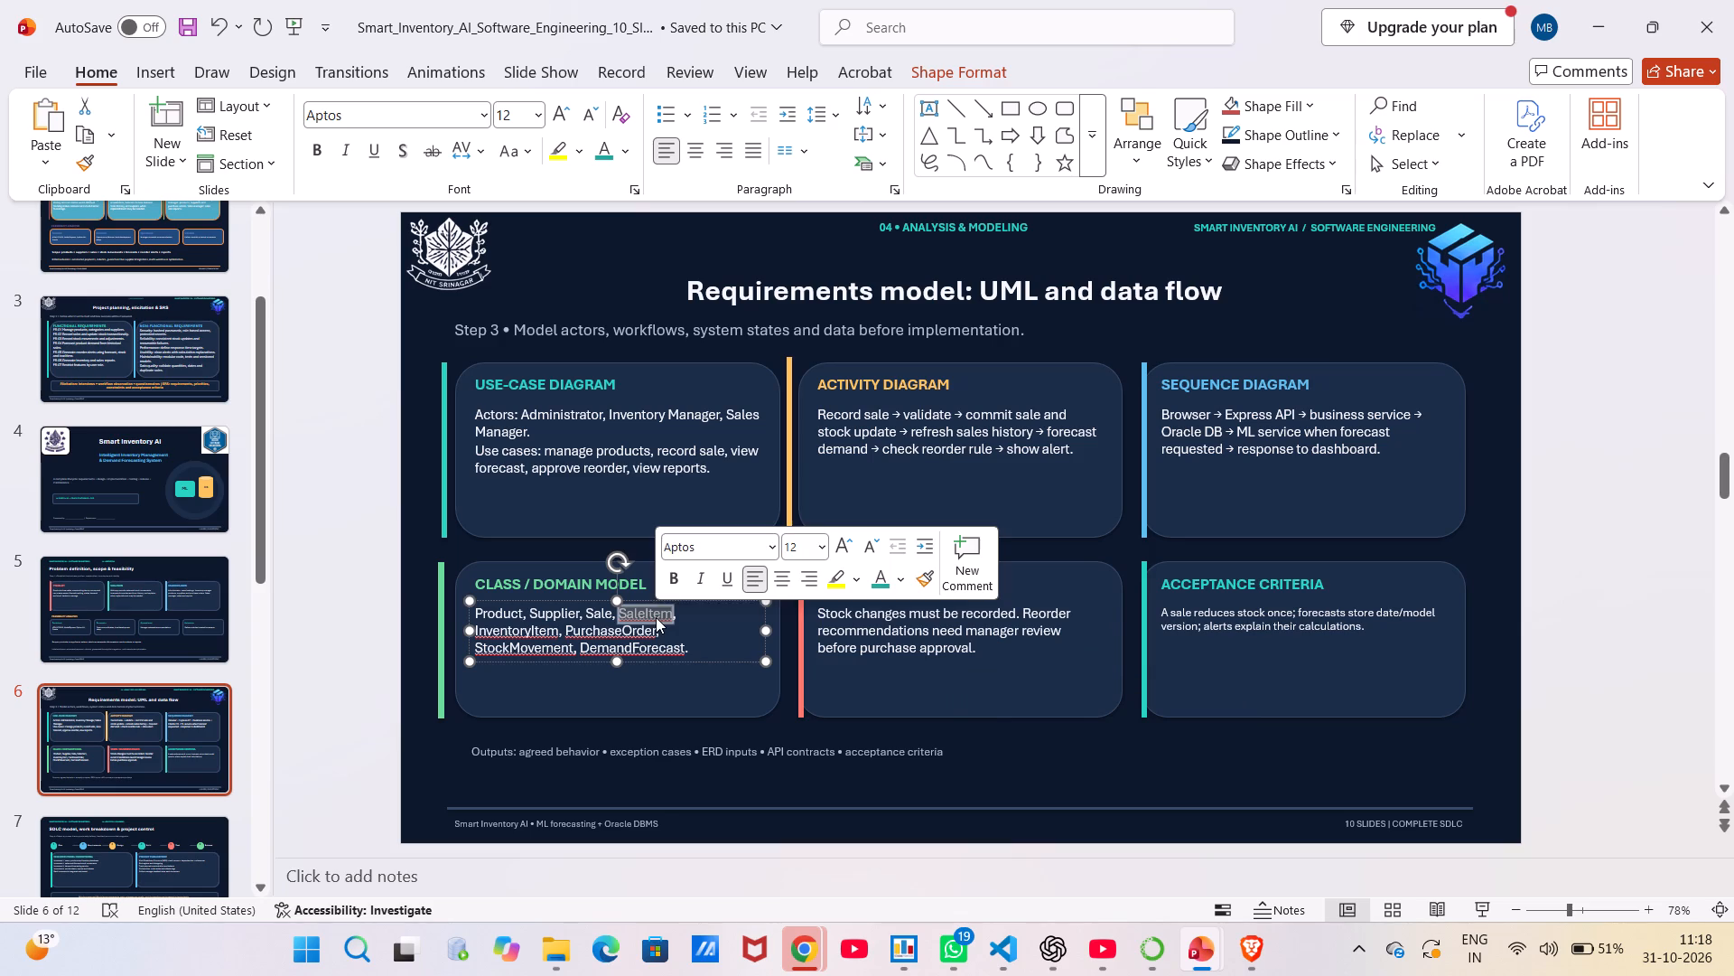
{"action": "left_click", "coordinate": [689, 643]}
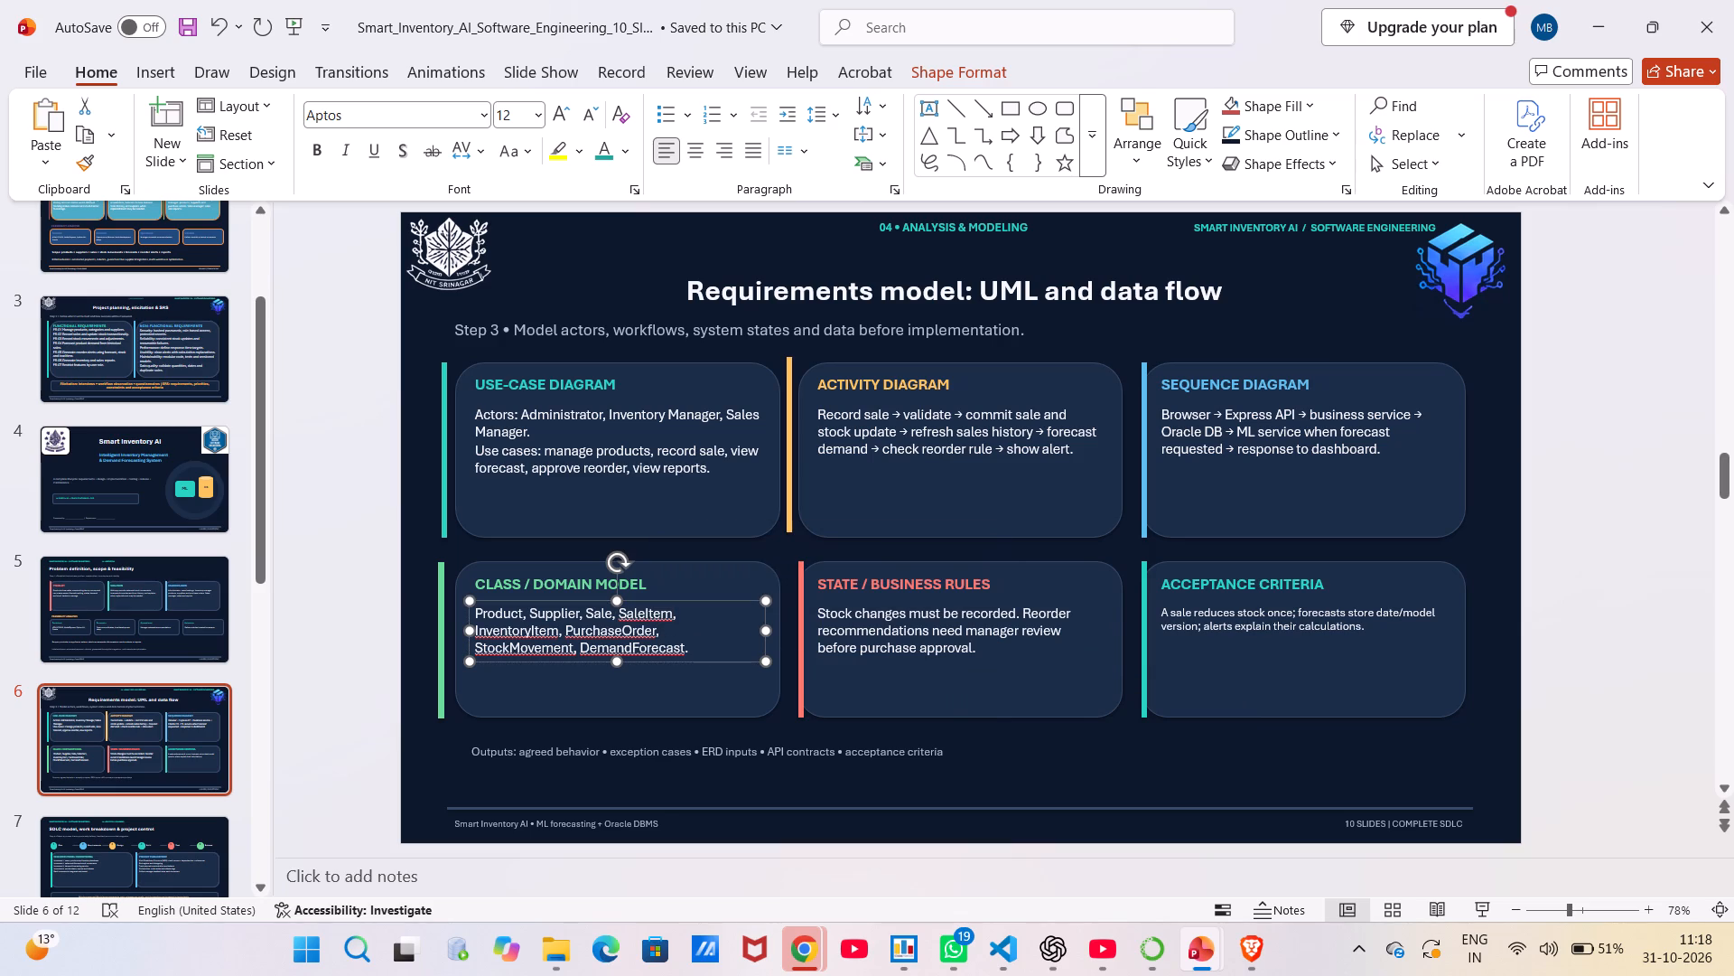
Set the body text of the ACCEPTANCE CRITERIA card to 12 pt.
{"action": "left_click", "coordinate": [1252, 614]}
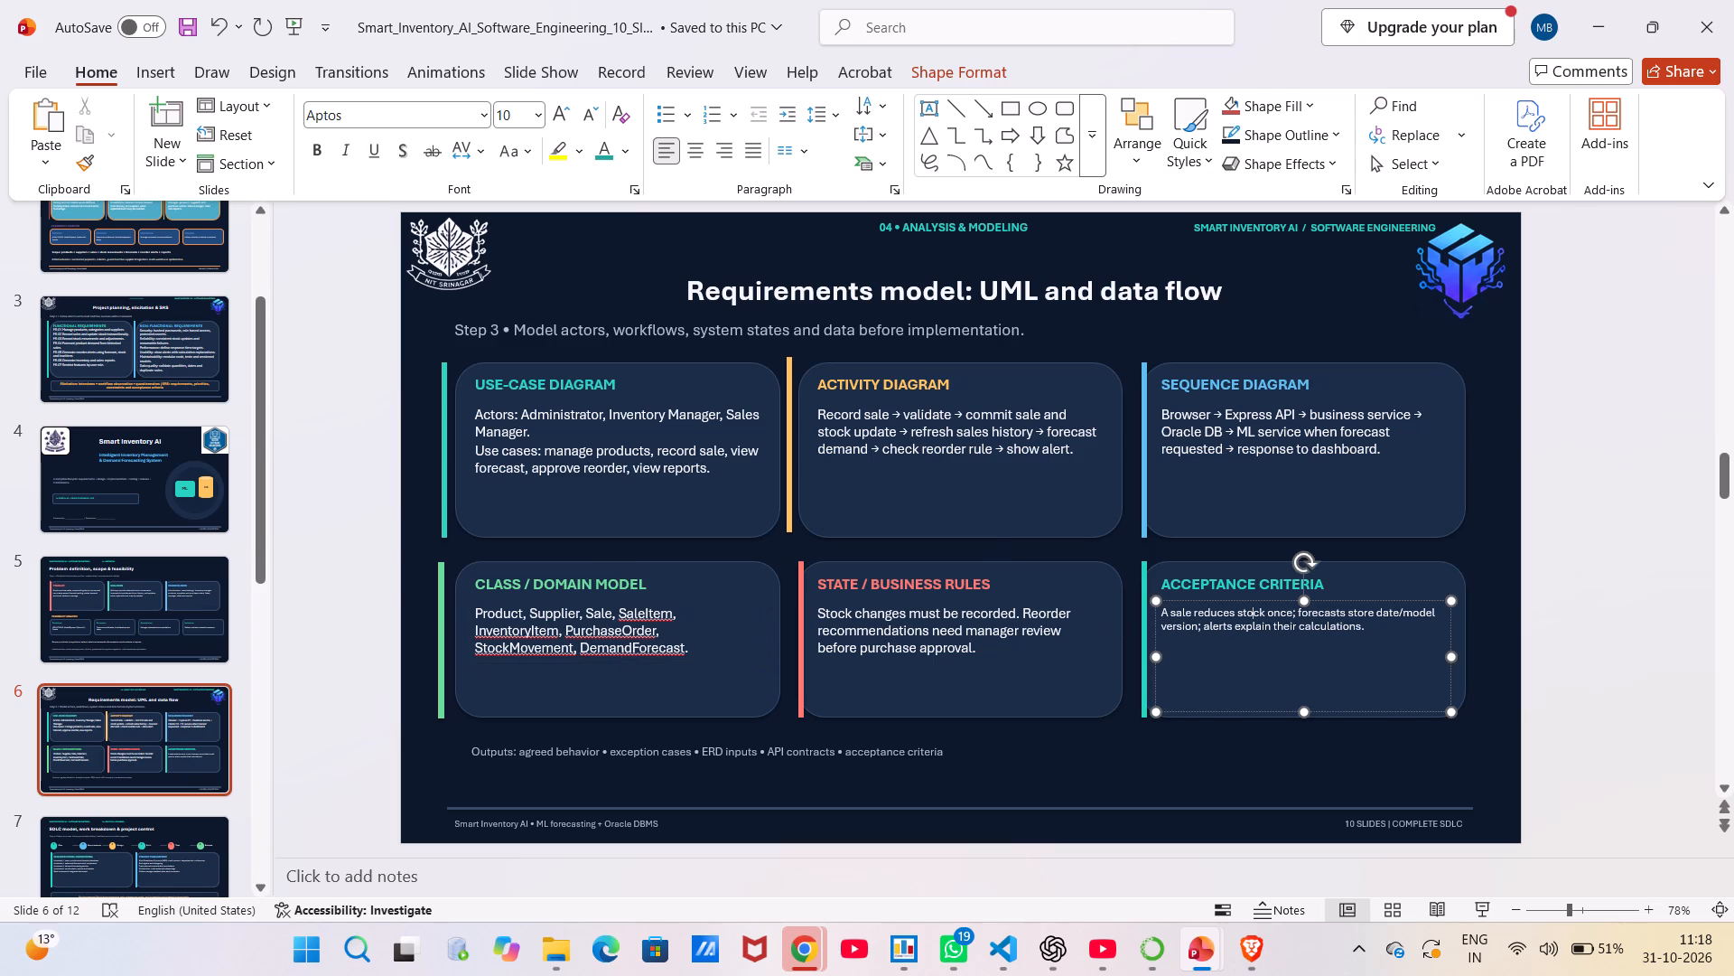
{"action": "left_click", "coordinate": [1252, 614]}
{"action": "key", "text": "ctrl+a"}
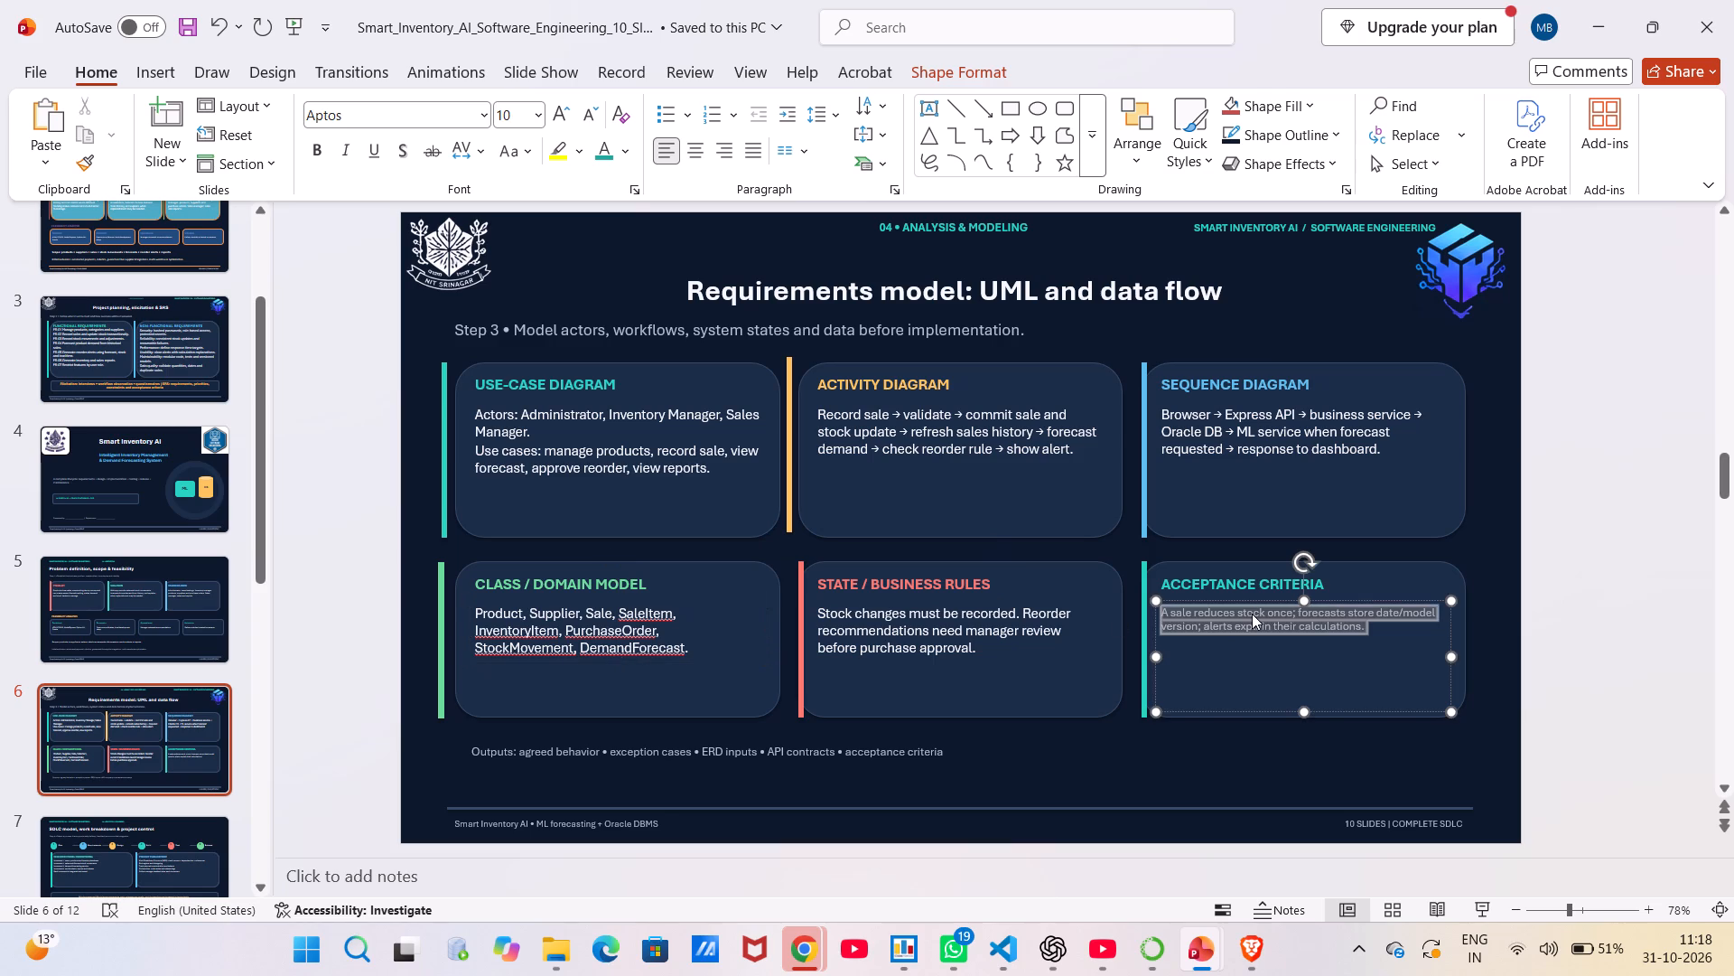
{"action": "right_click", "coordinate": [1252, 614]}
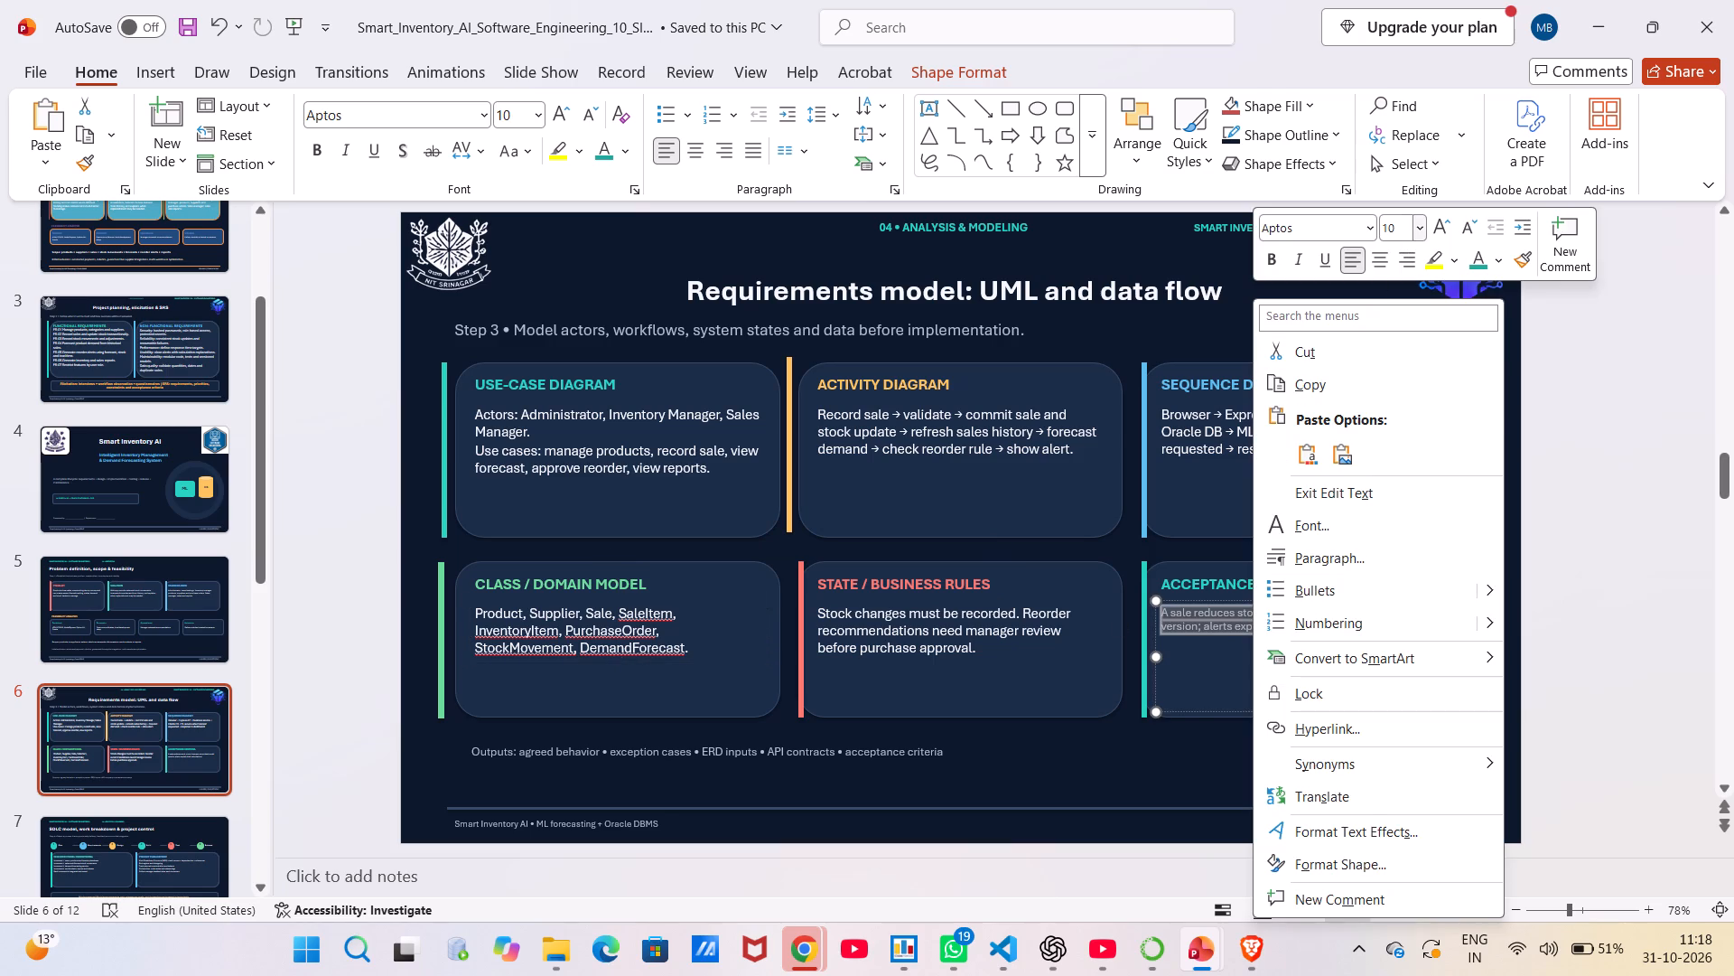
{"action": "left_click", "coordinate": [1422, 232]}
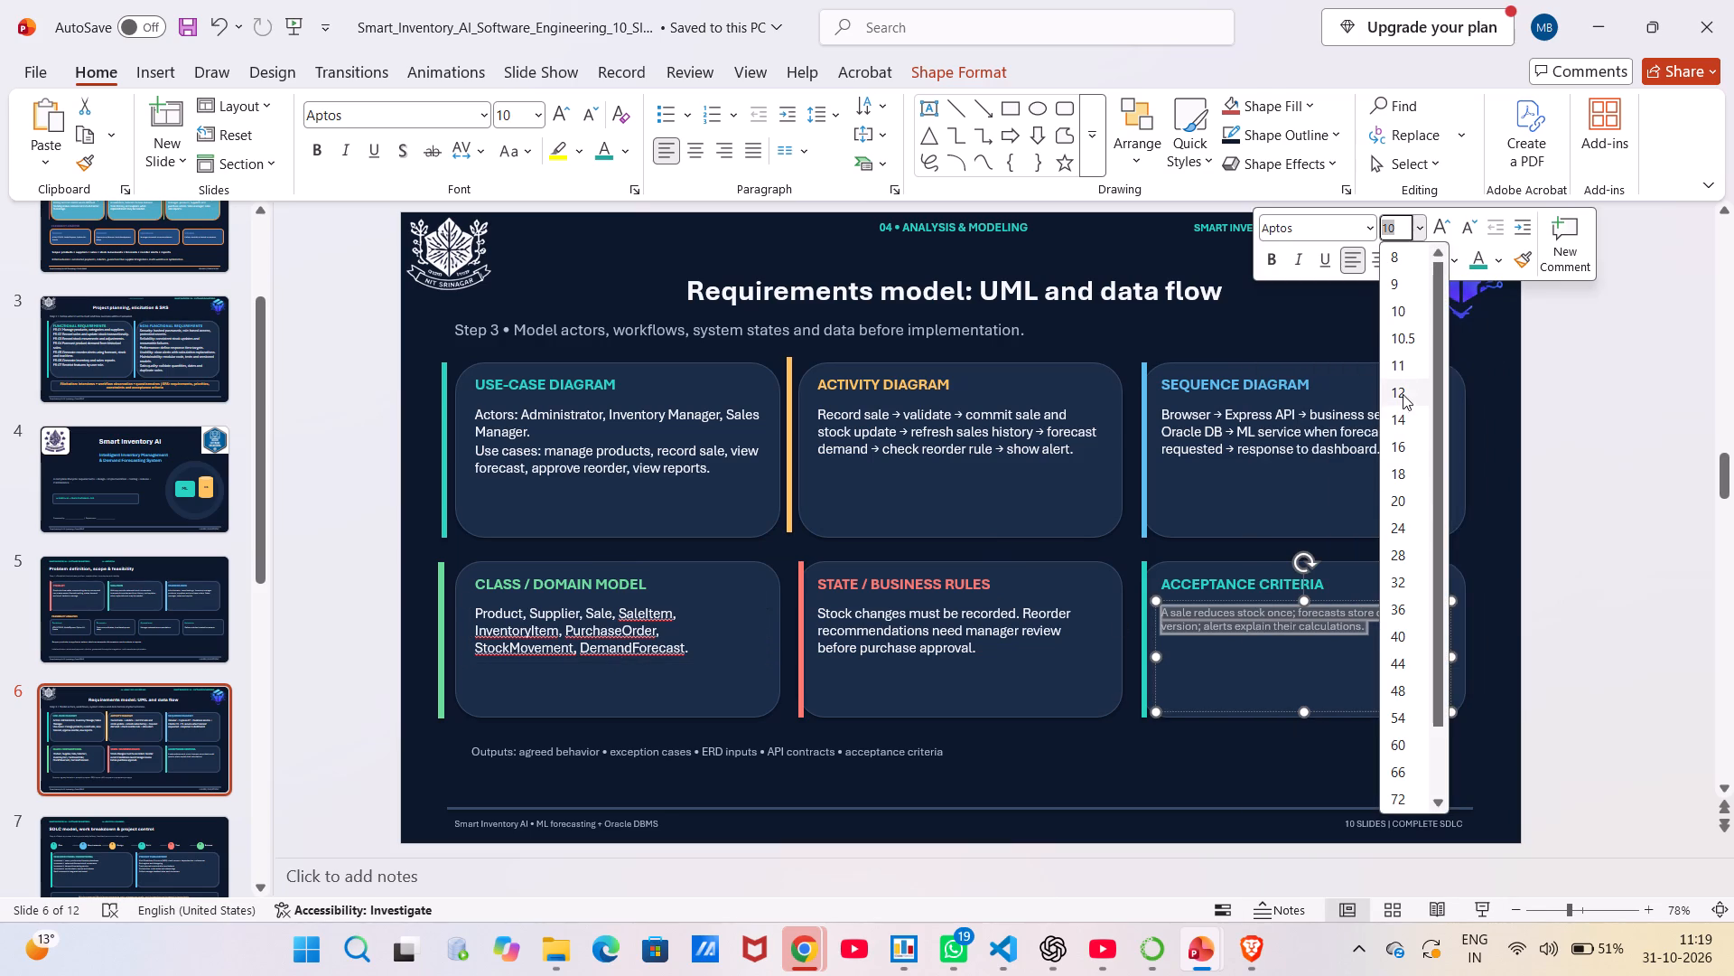
{"action": "left_click", "coordinate": [1403, 392]}
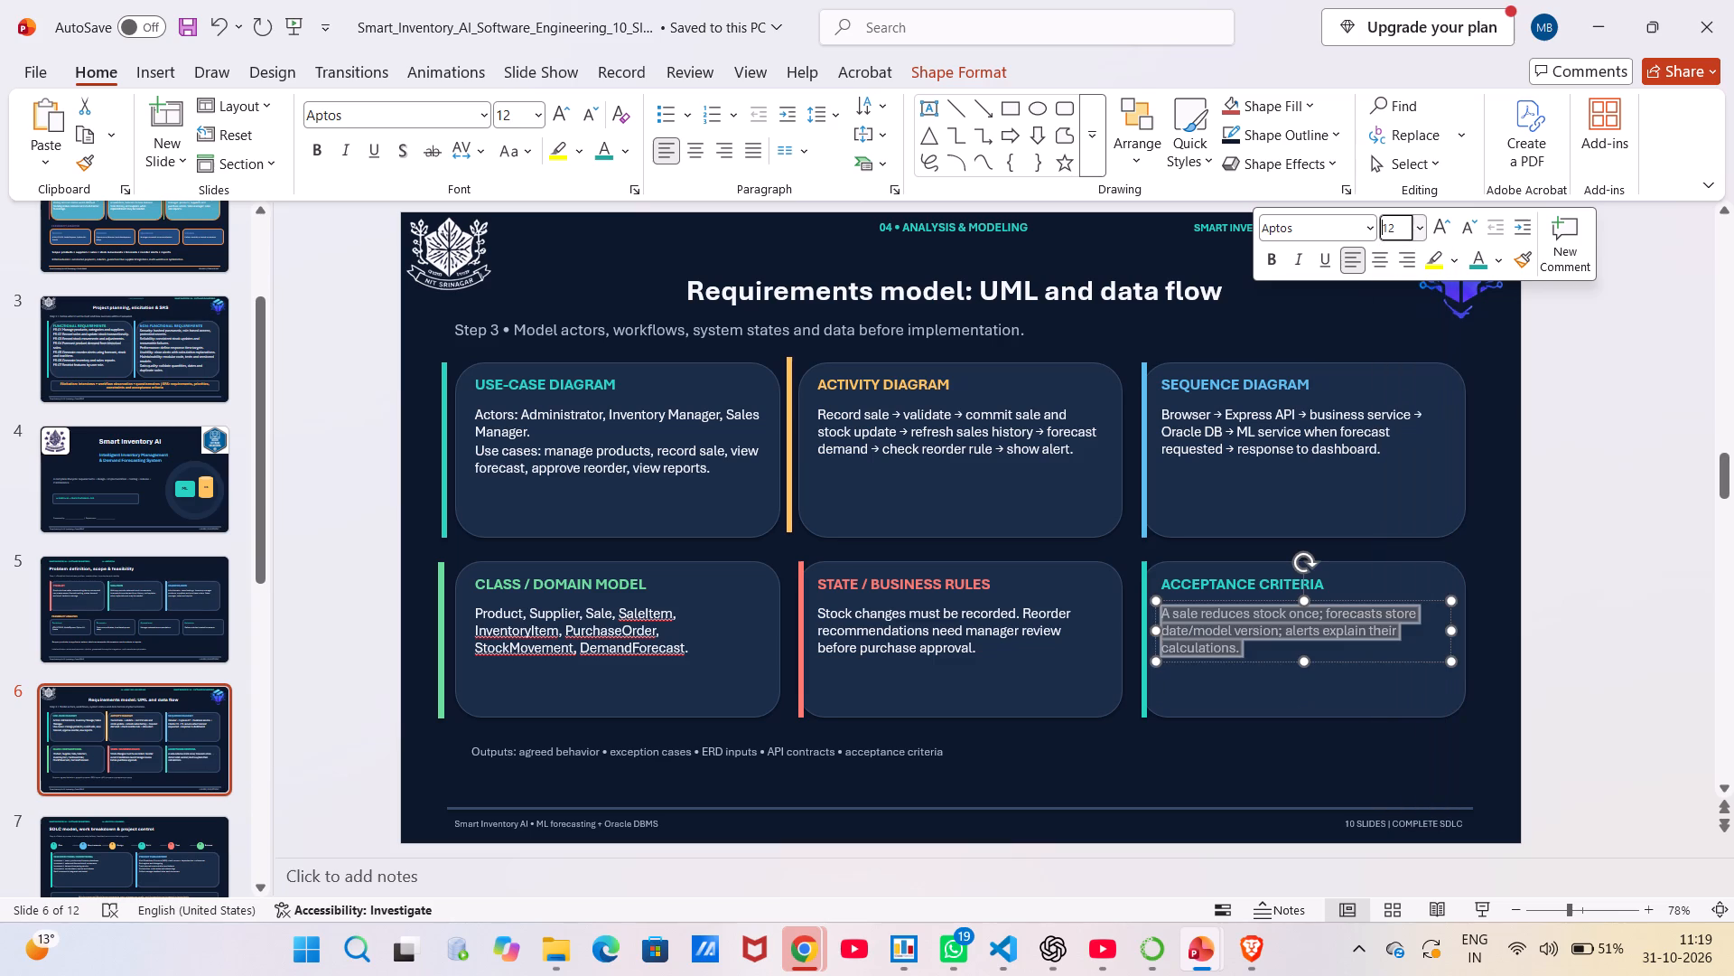
{"action": "left_click", "coordinate": [1342, 692]}
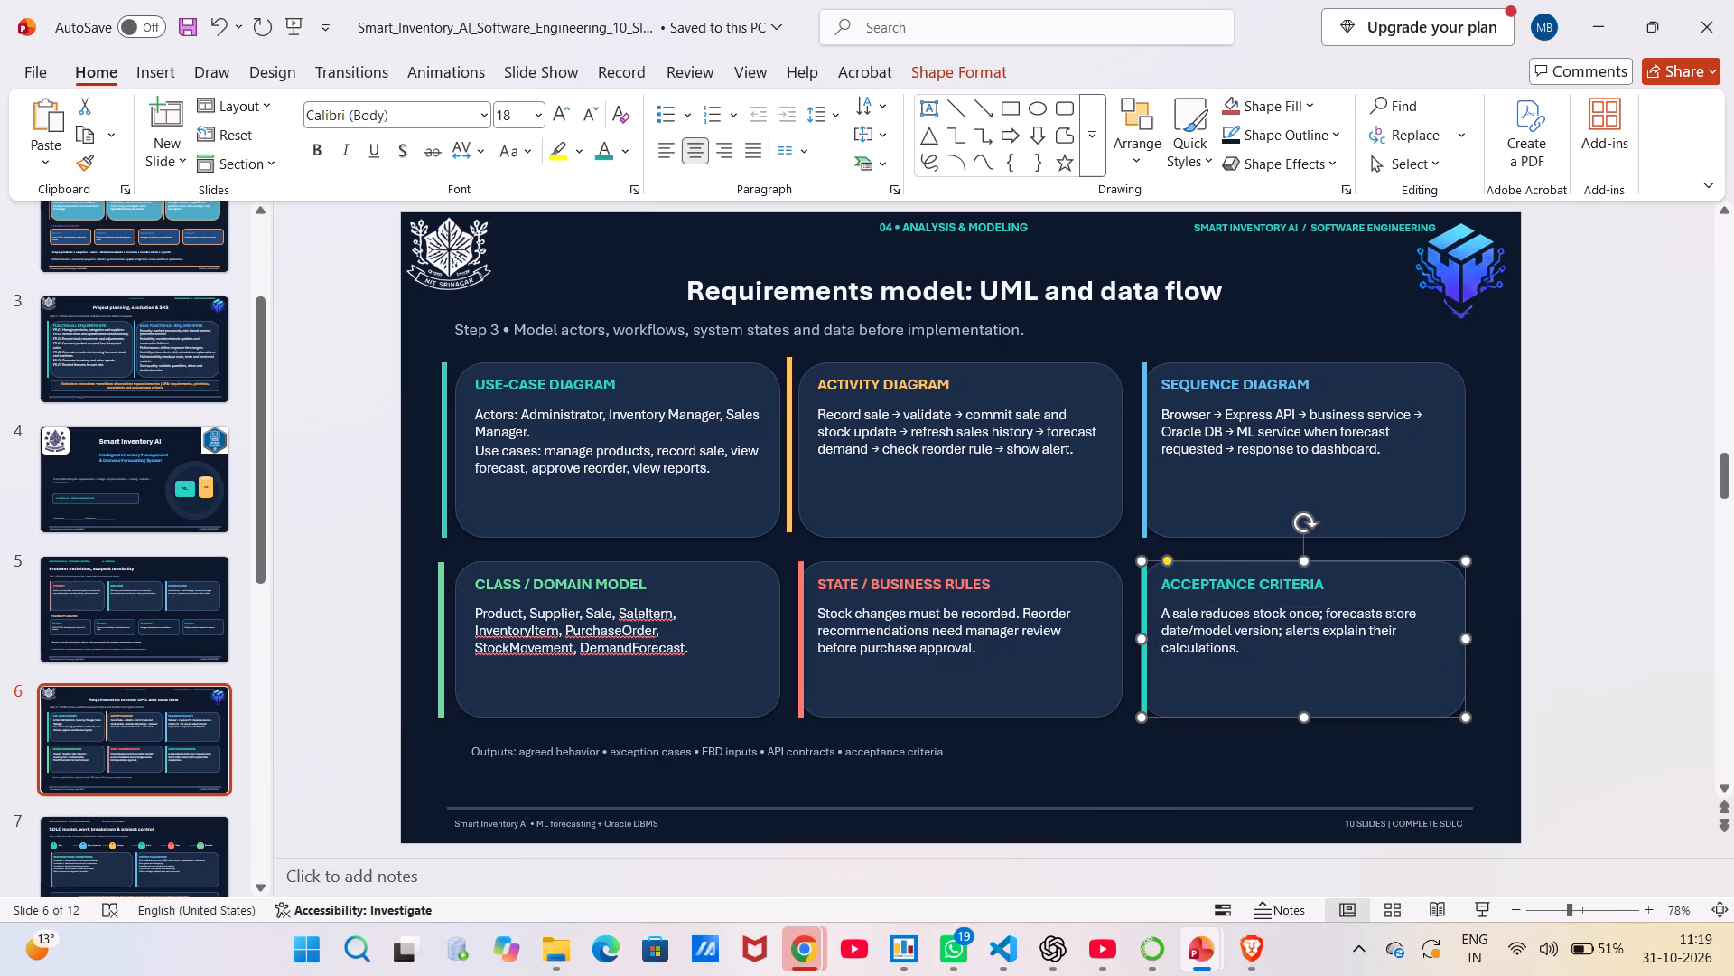
Move the red accent bar of the STATE / BUSINESS RULES card just outside its left edge, in line with the orange bar above.
{"action": "left_click_drag", "start_coordinate": [804, 657], "coordinate": [791, 652]}
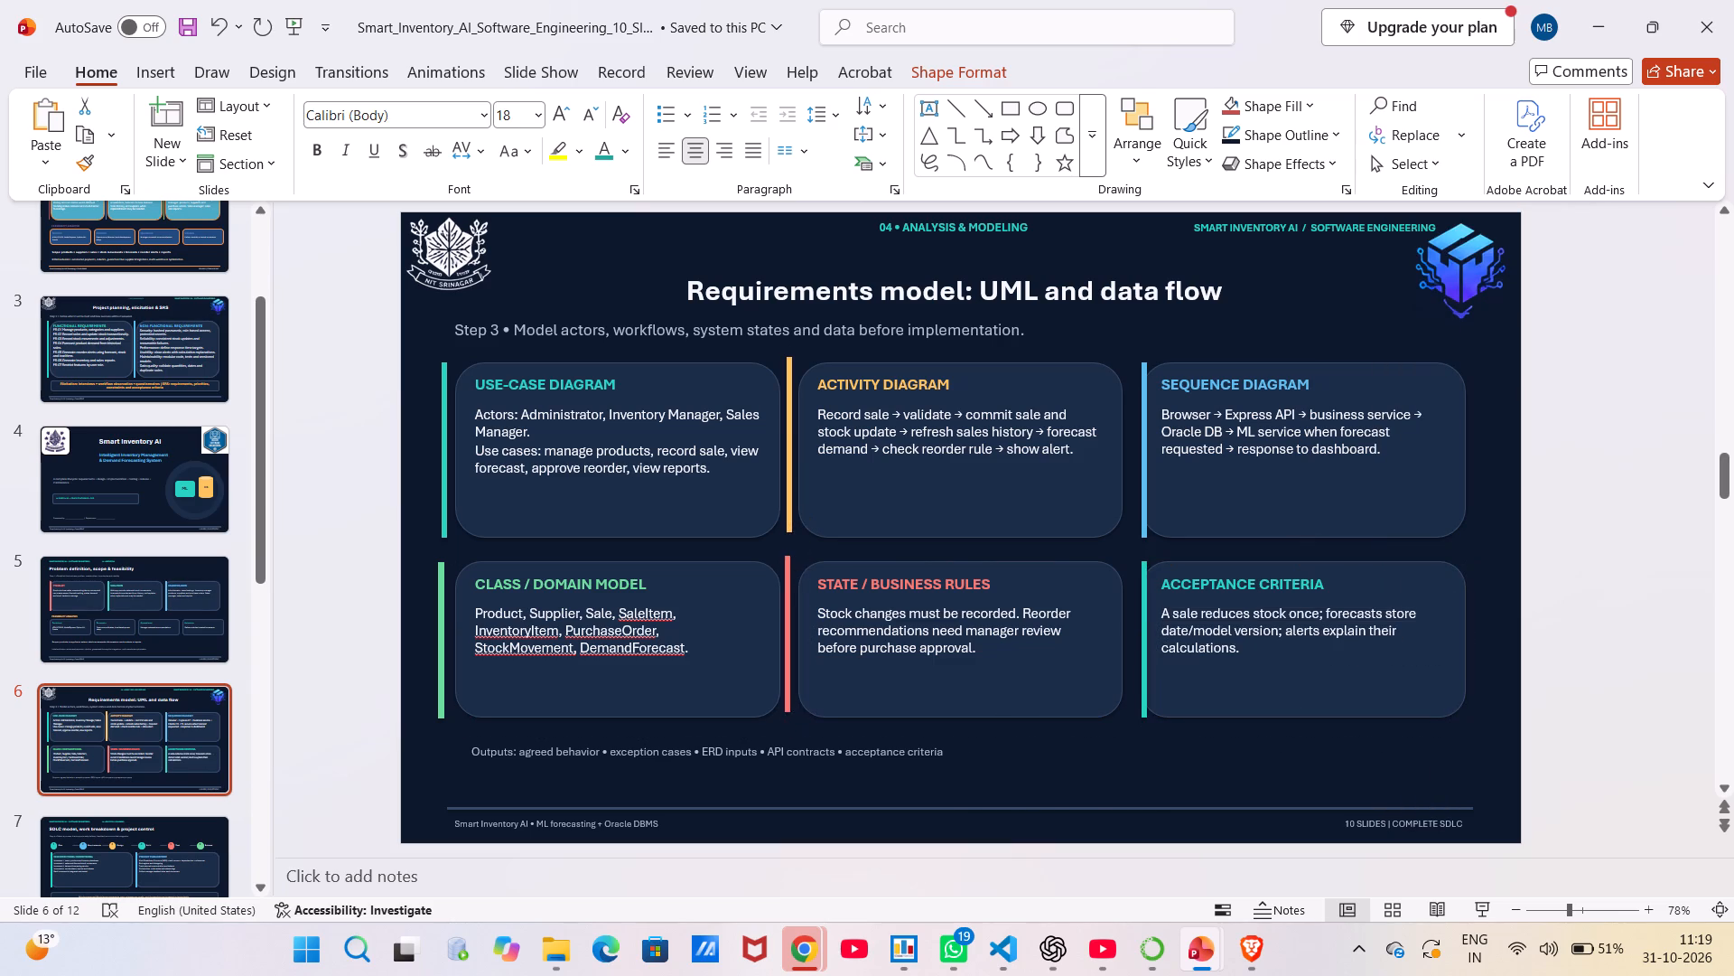
{"action": "left_click_drag", "start_coordinate": [791, 652], "coordinate": [793, 652]}
{"action": "left_click_drag", "start_coordinate": [793, 652], "coordinate": [792, 653]}
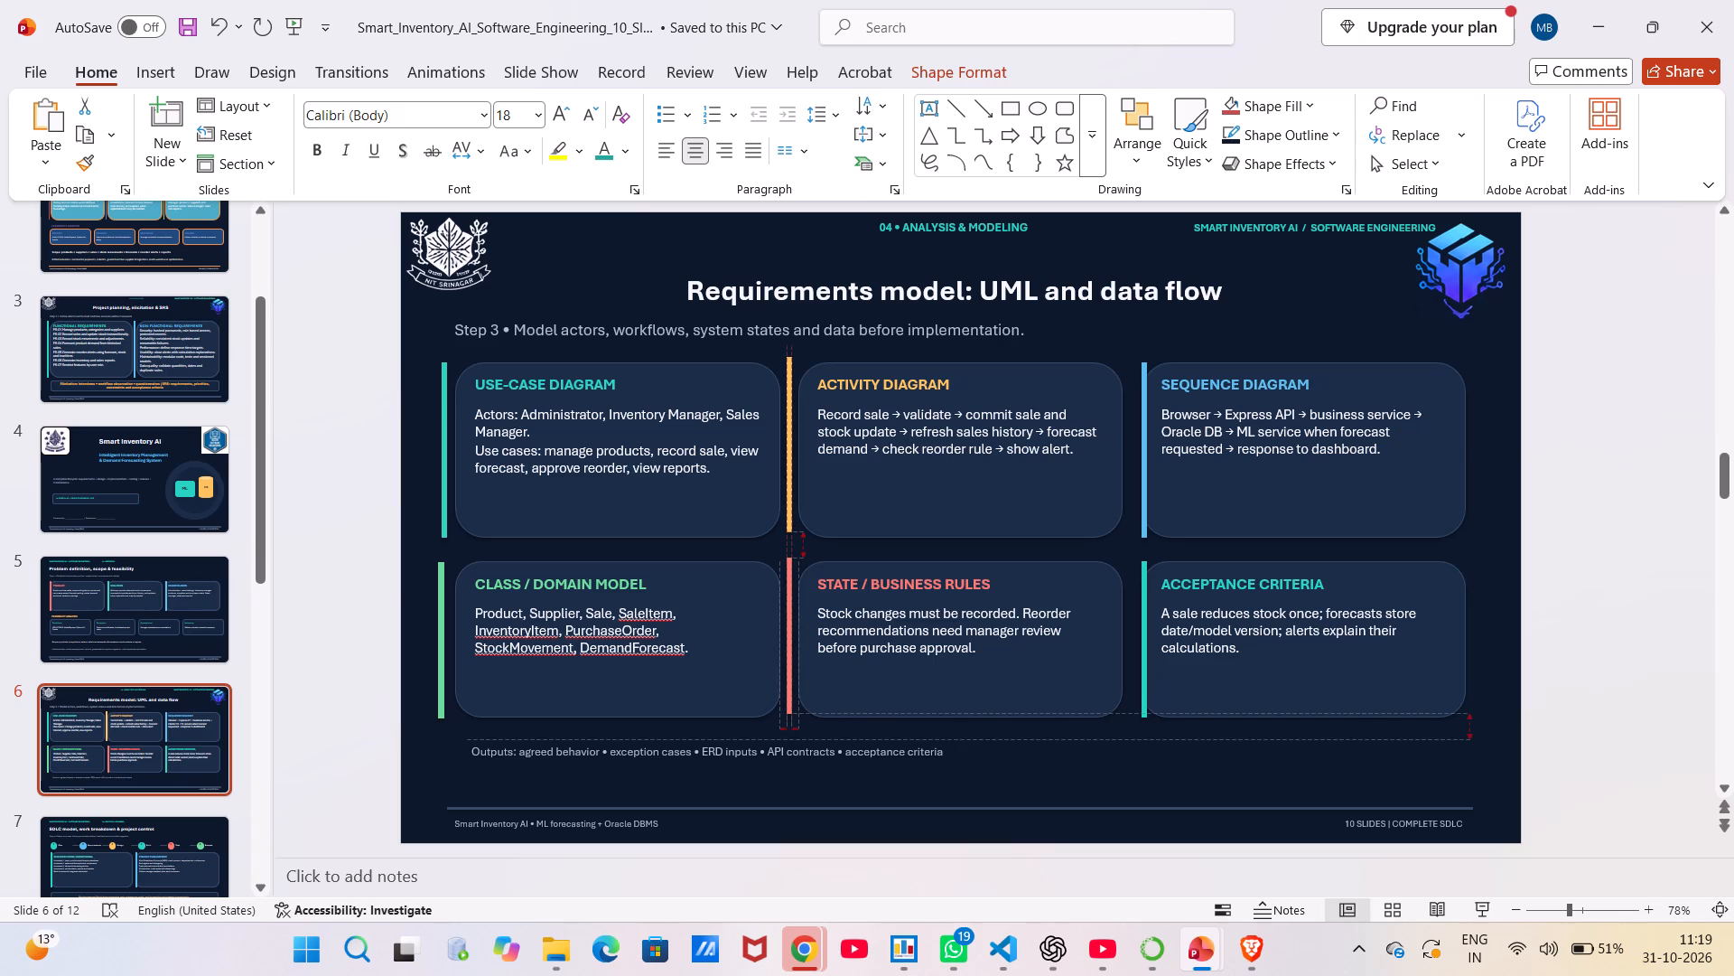
{"action": "left_click_drag", "start_coordinate": [792, 653], "coordinate": [793, 653]}
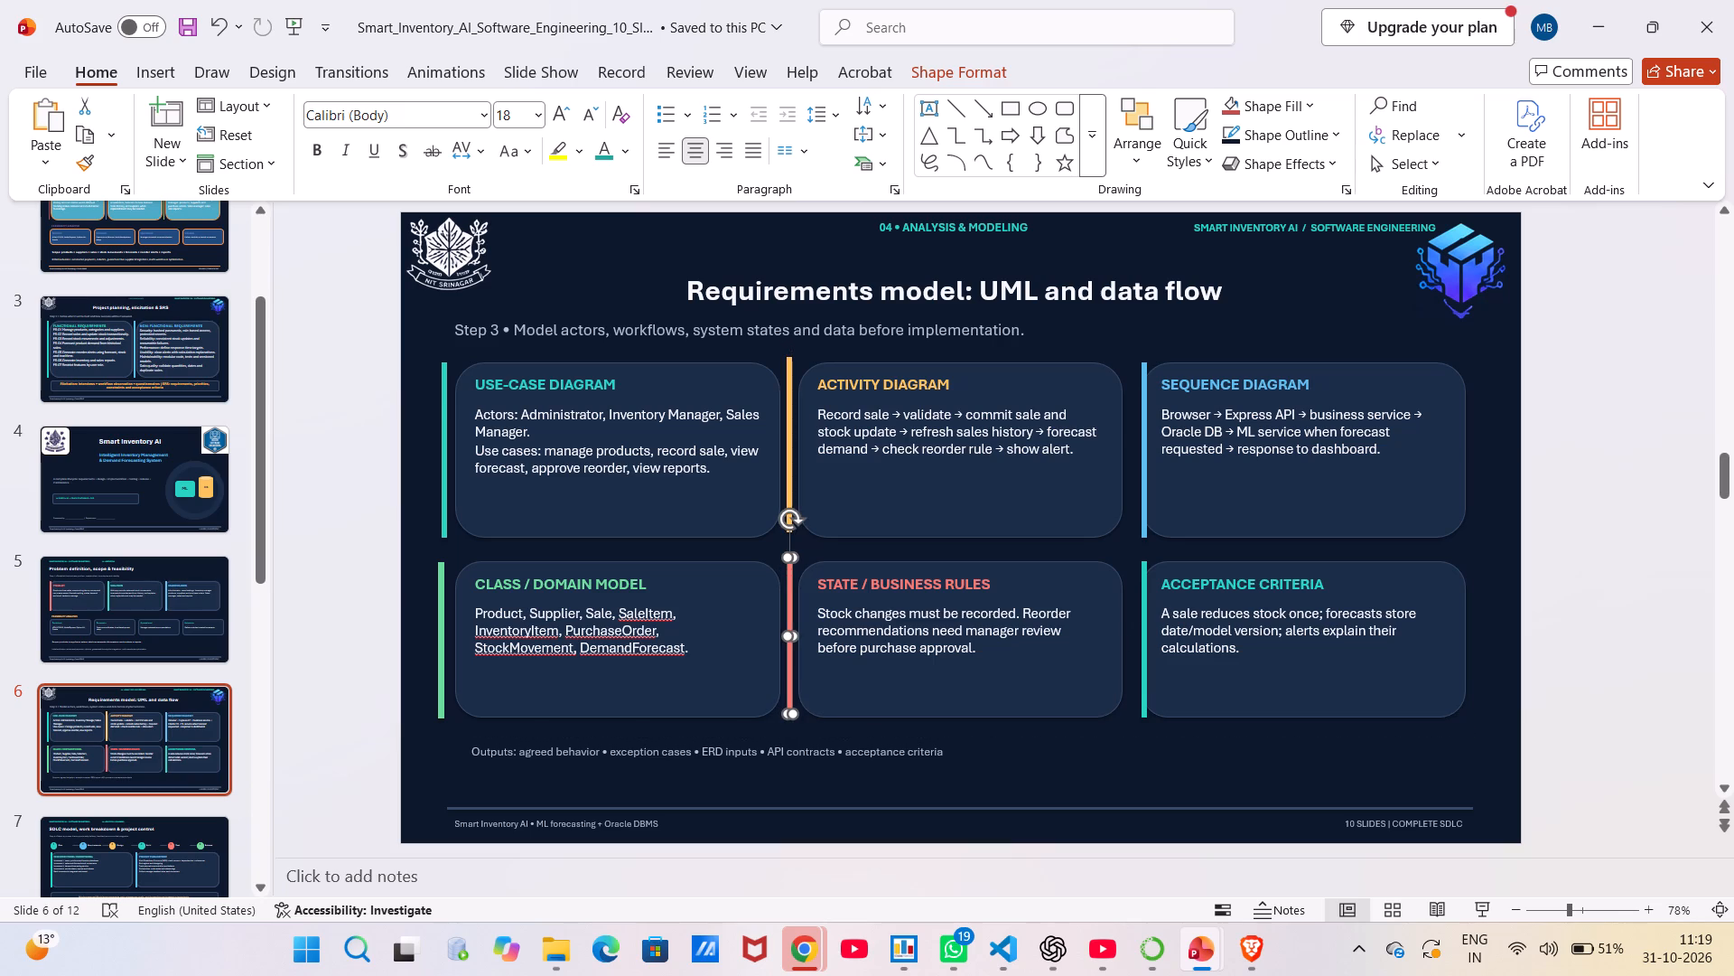
Move the teal accent bar of the ACCEPTANCE CRITERIA card into the gap just outside the card's left edge.
{"action": "left_click_drag", "start_coordinate": [1147, 633], "coordinate": [1139, 633]}
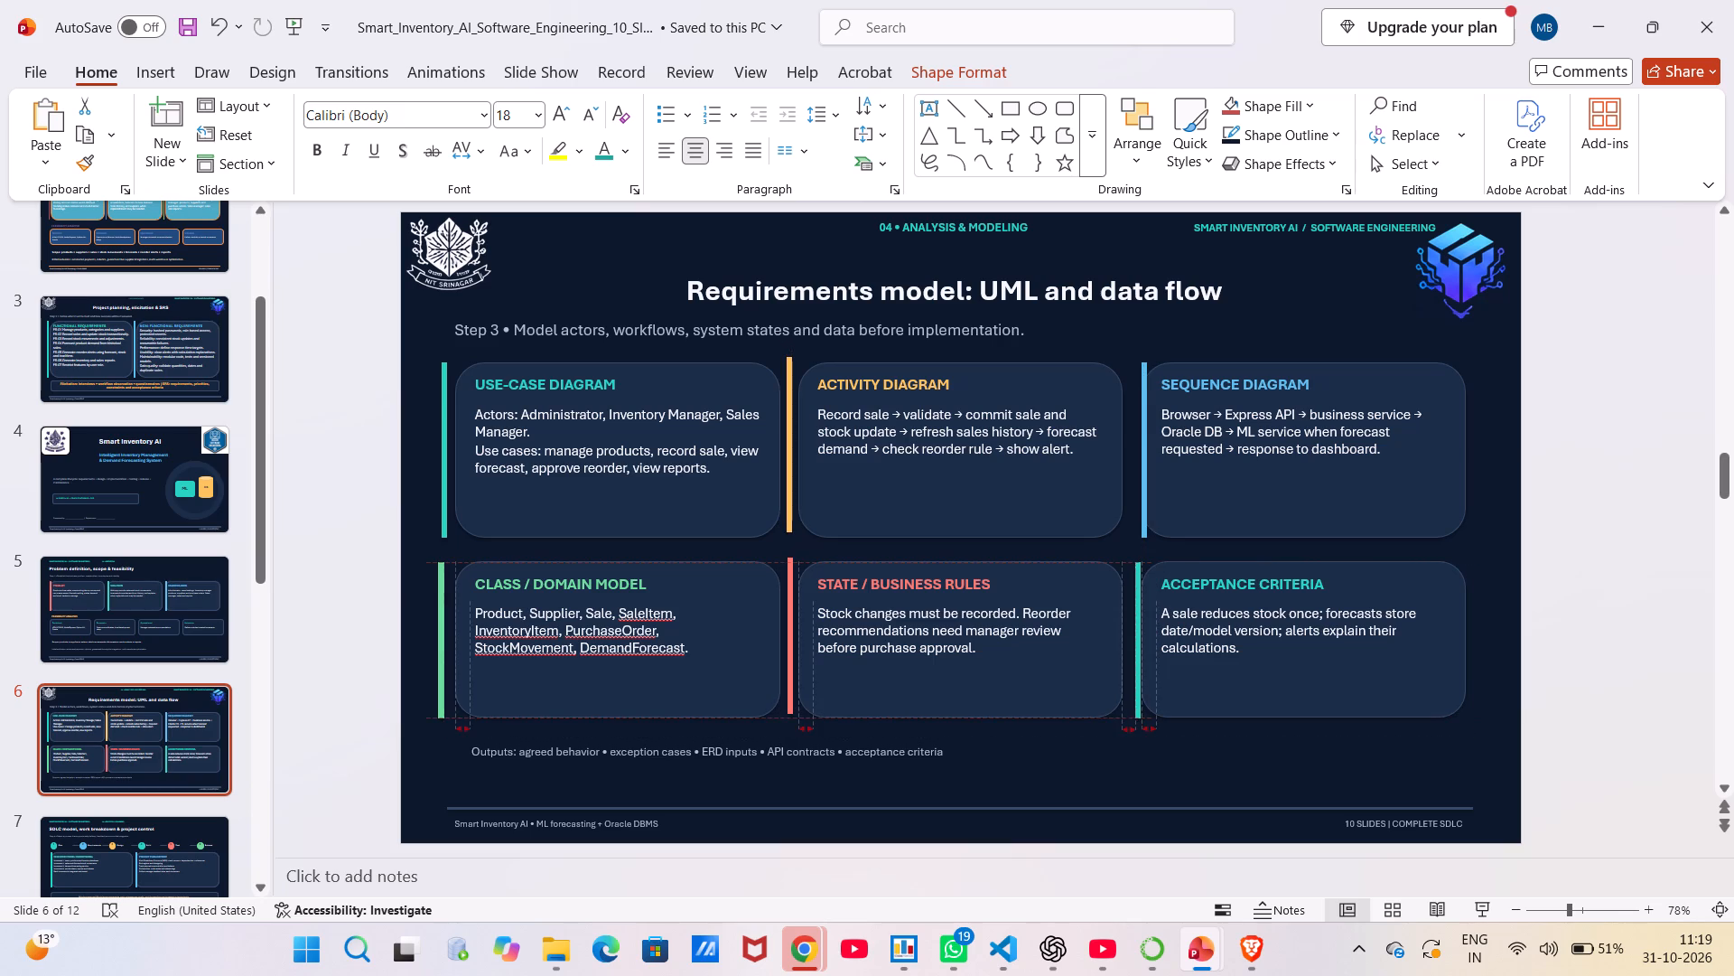
{"action": "left_click_drag", "start_coordinate": [1139, 633], "coordinate": [1136, 634]}
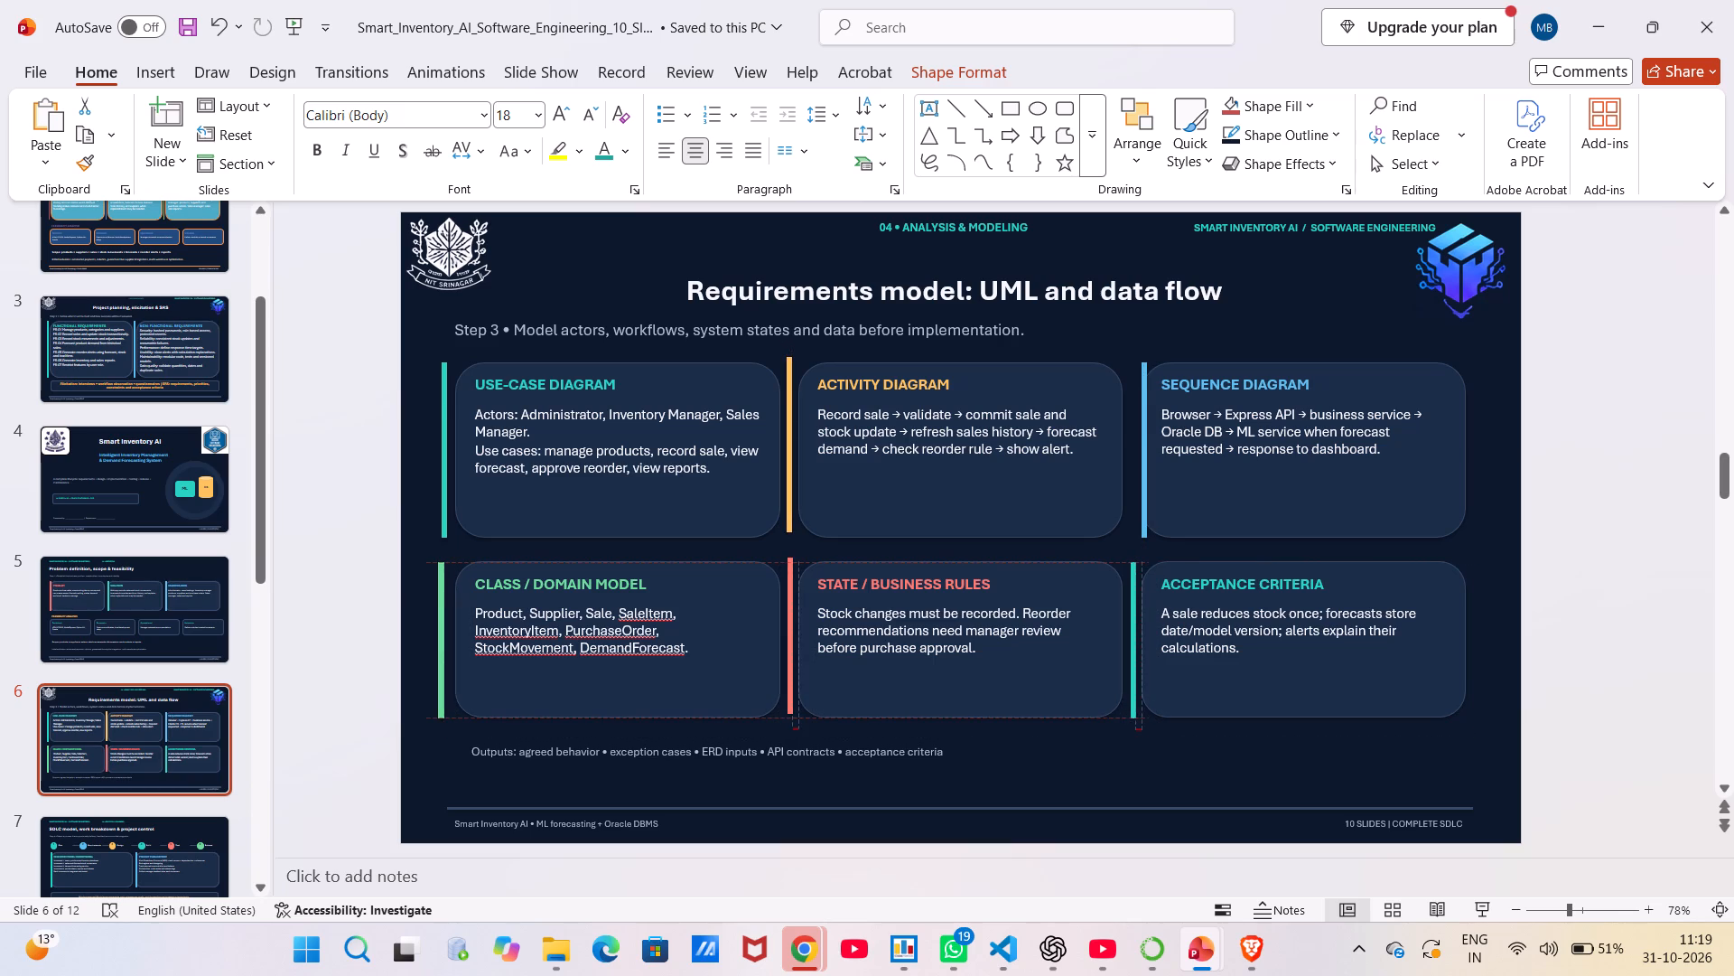
{"action": "left_click_drag", "start_coordinate": [1136, 634], "coordinate": [1135, 634]}
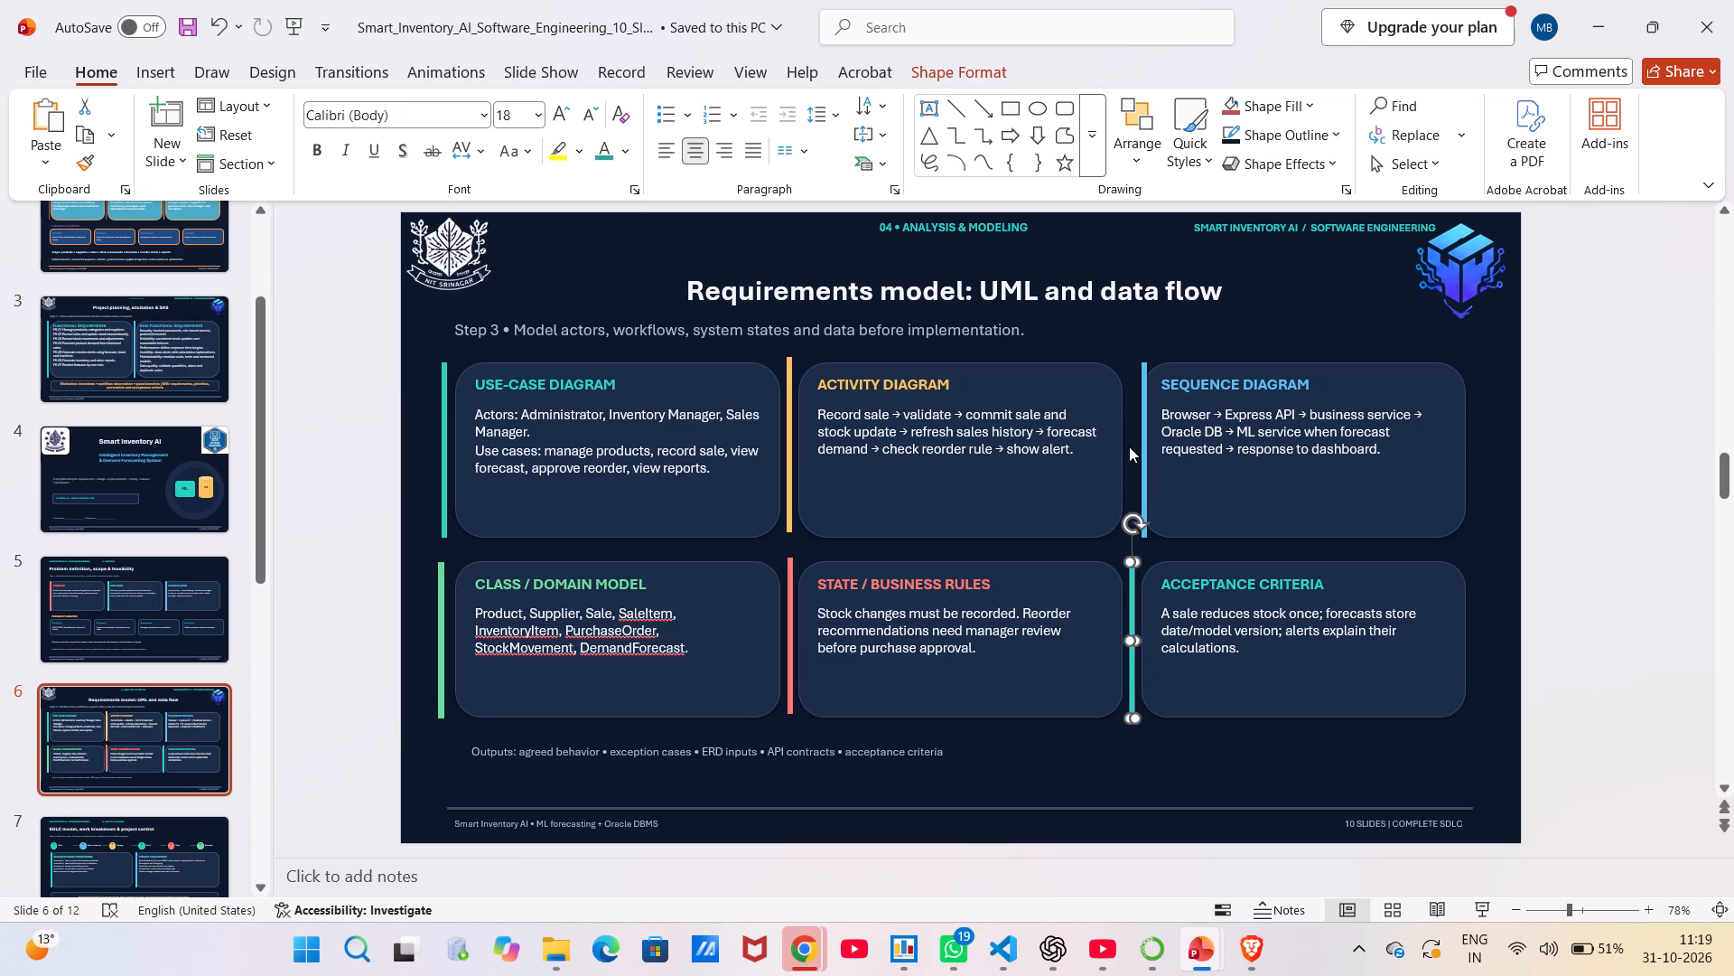
Move the blue accent bar of the SEQUENCE DIAGRAM card just outside its left edge, in line with the teal bar below.
{"action": "left_click_drag", "start_coordinate": [1144, 451], "coordinate": [1134, 455]}
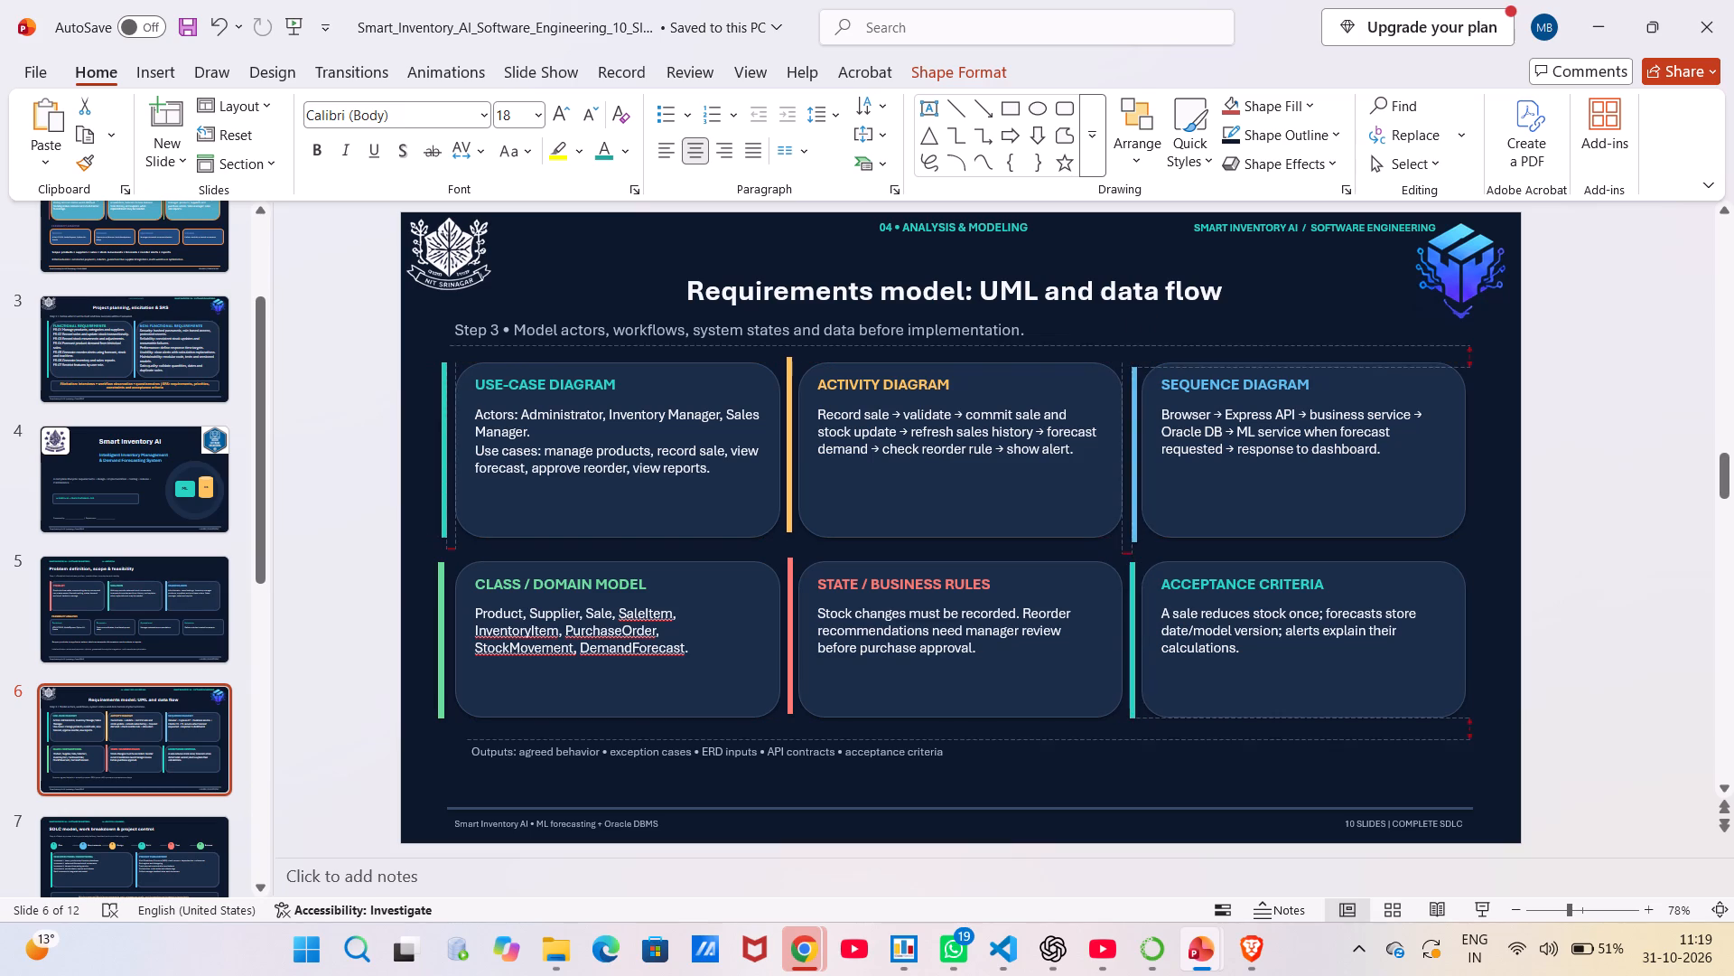
{"action": "left_click_drag", "start_coordinate": [1134, 455], "coordinate": [1132, 455]}
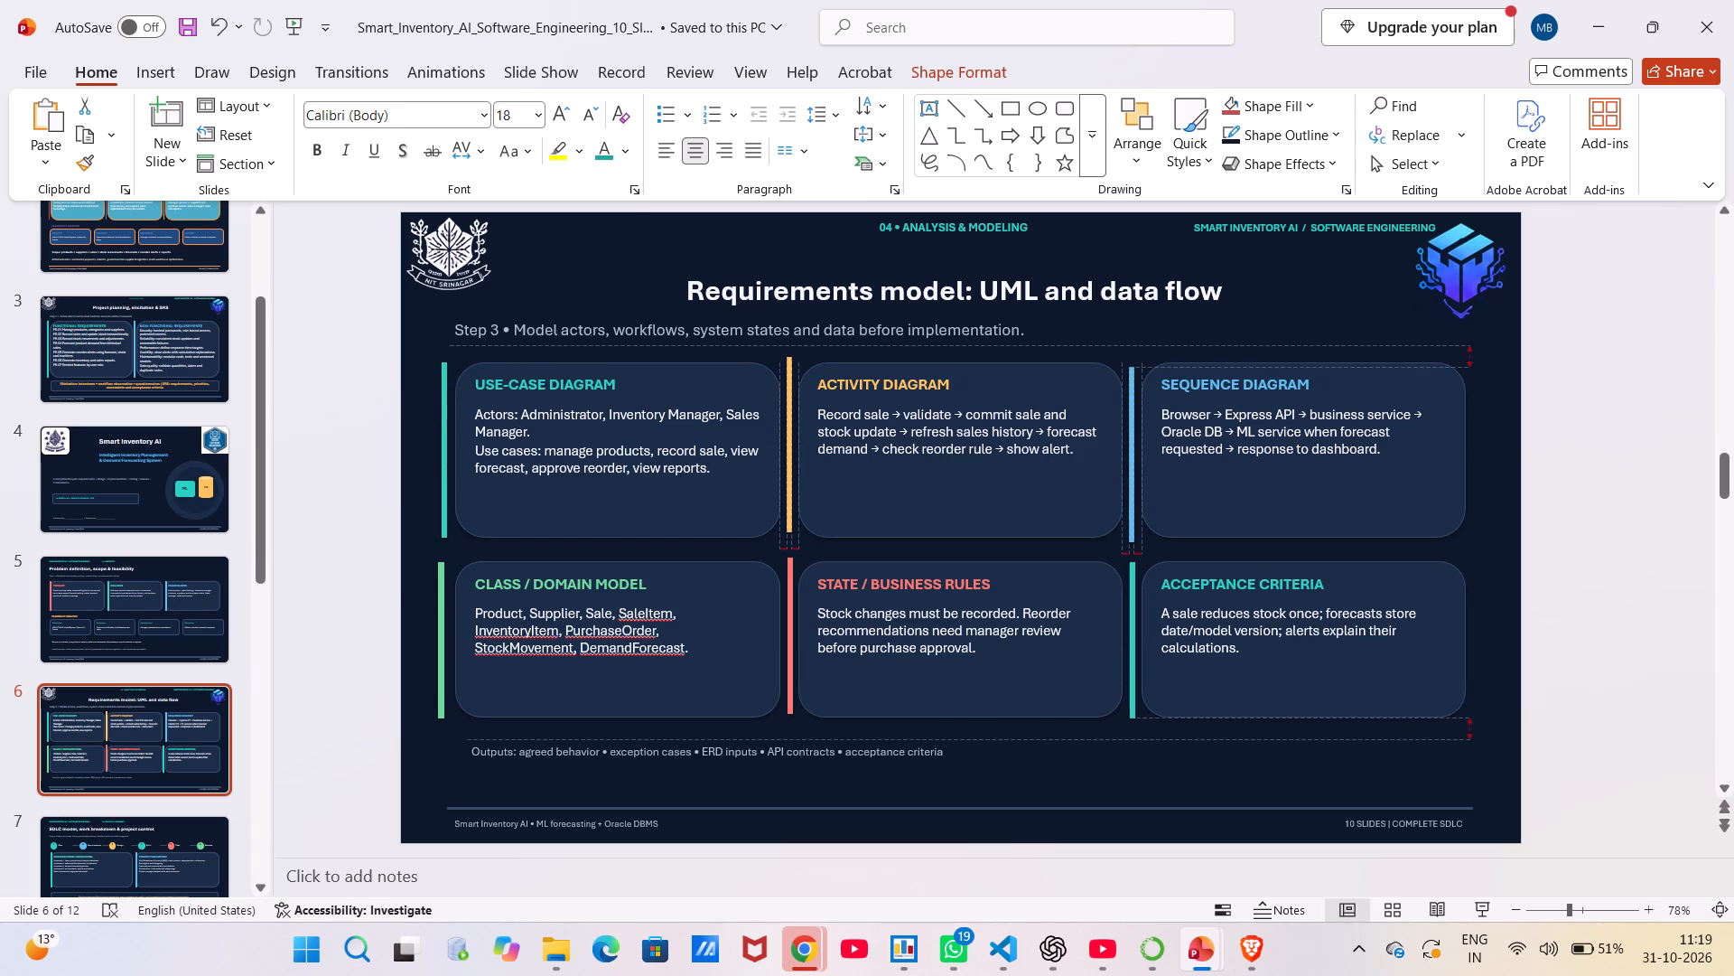
{"action": "left_click_drag", "start_coordinate": [1132, 455], "coordinate": [1133, 455]}
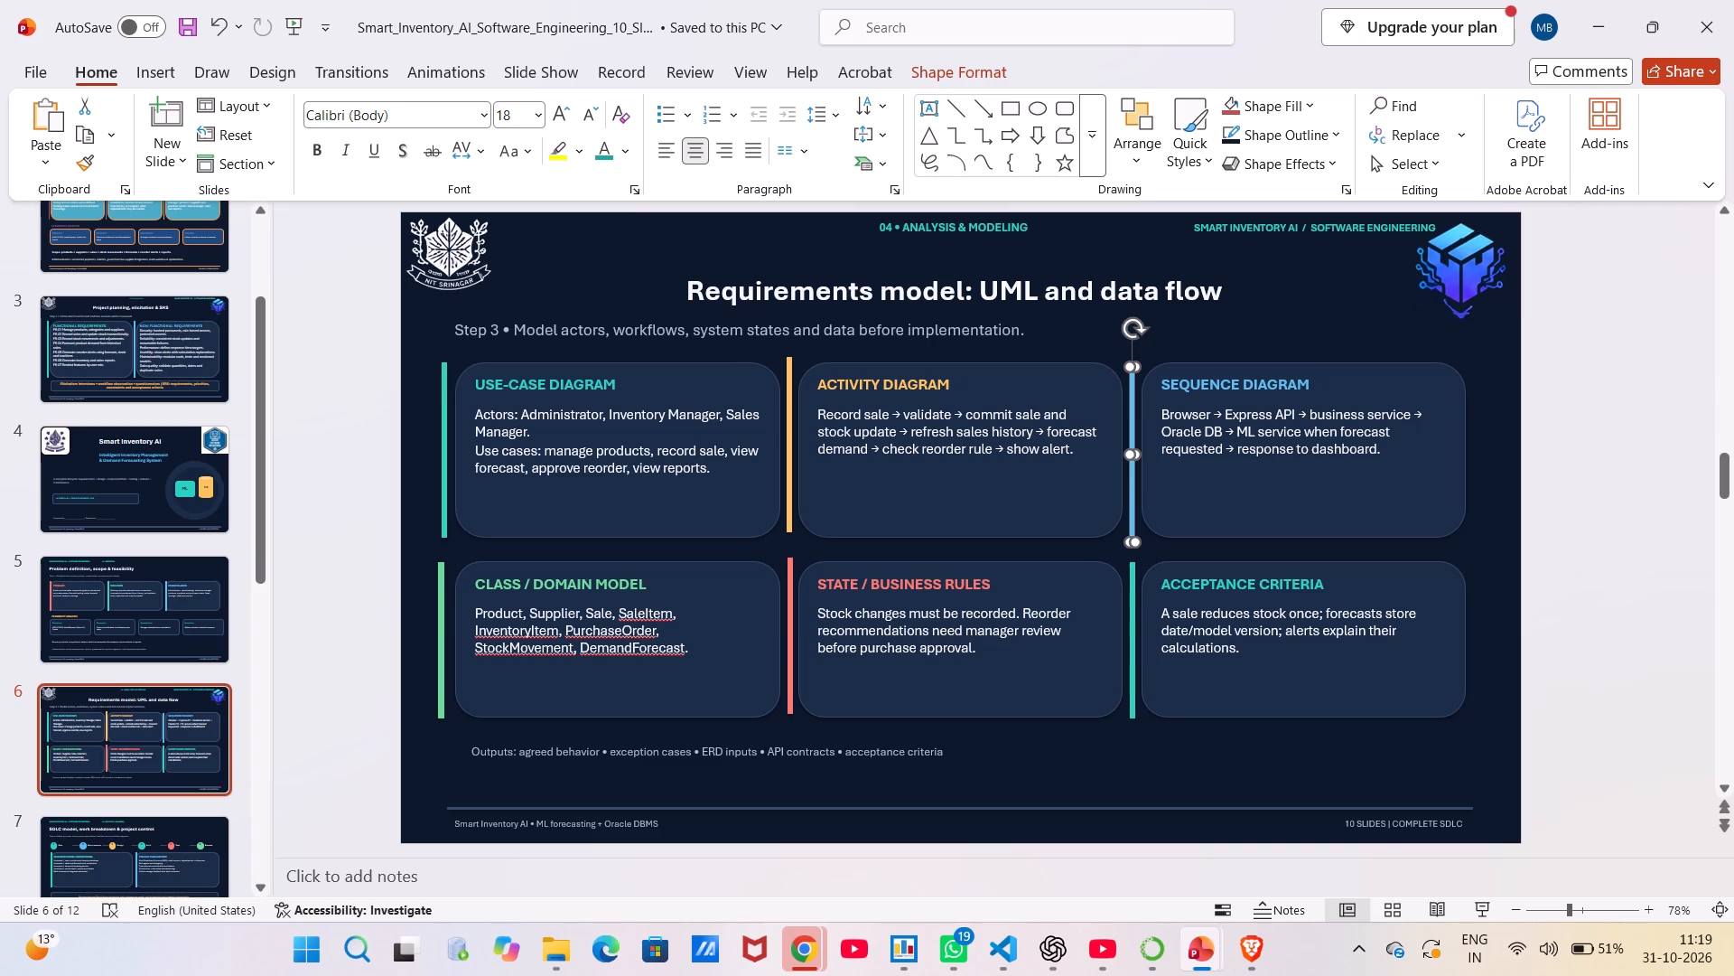
{"action": "left_click", "coordinate": [1059, 308]}
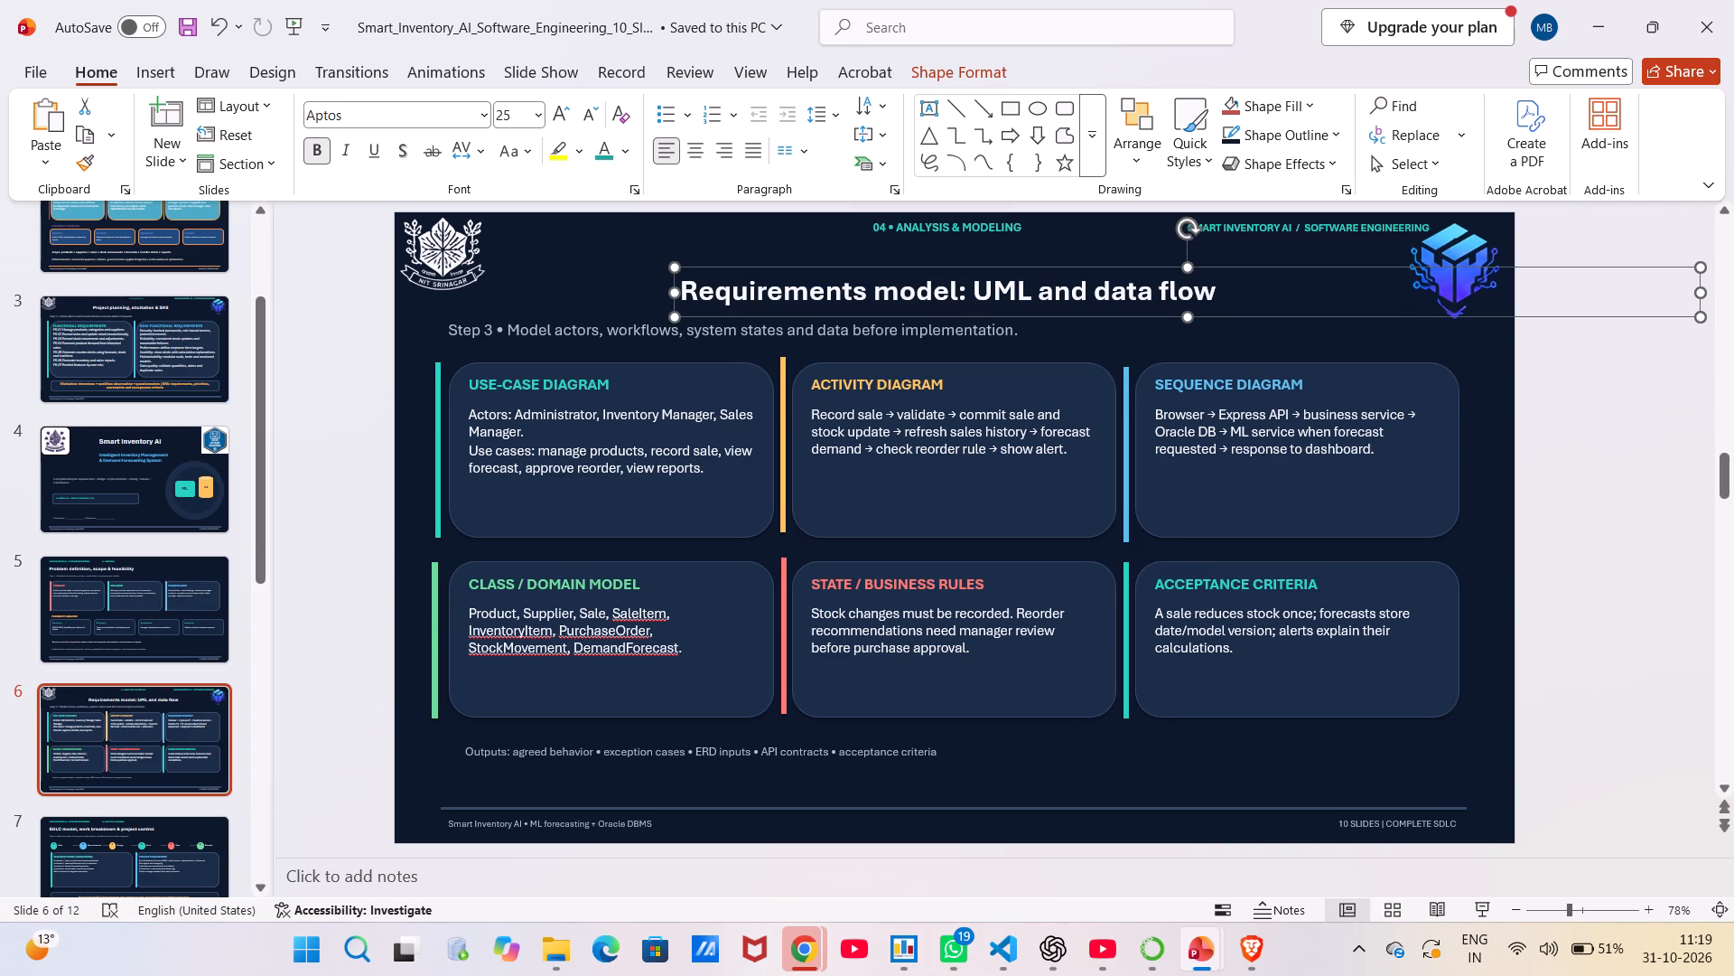
Align the green accent bar of the CLASS / DOMAIN MODEL card under the USE-CASE bar and level with the red bar.
{"action": "left_click_drag", "start_coordinate": [433, 587], "coordinate": [437, 593]}
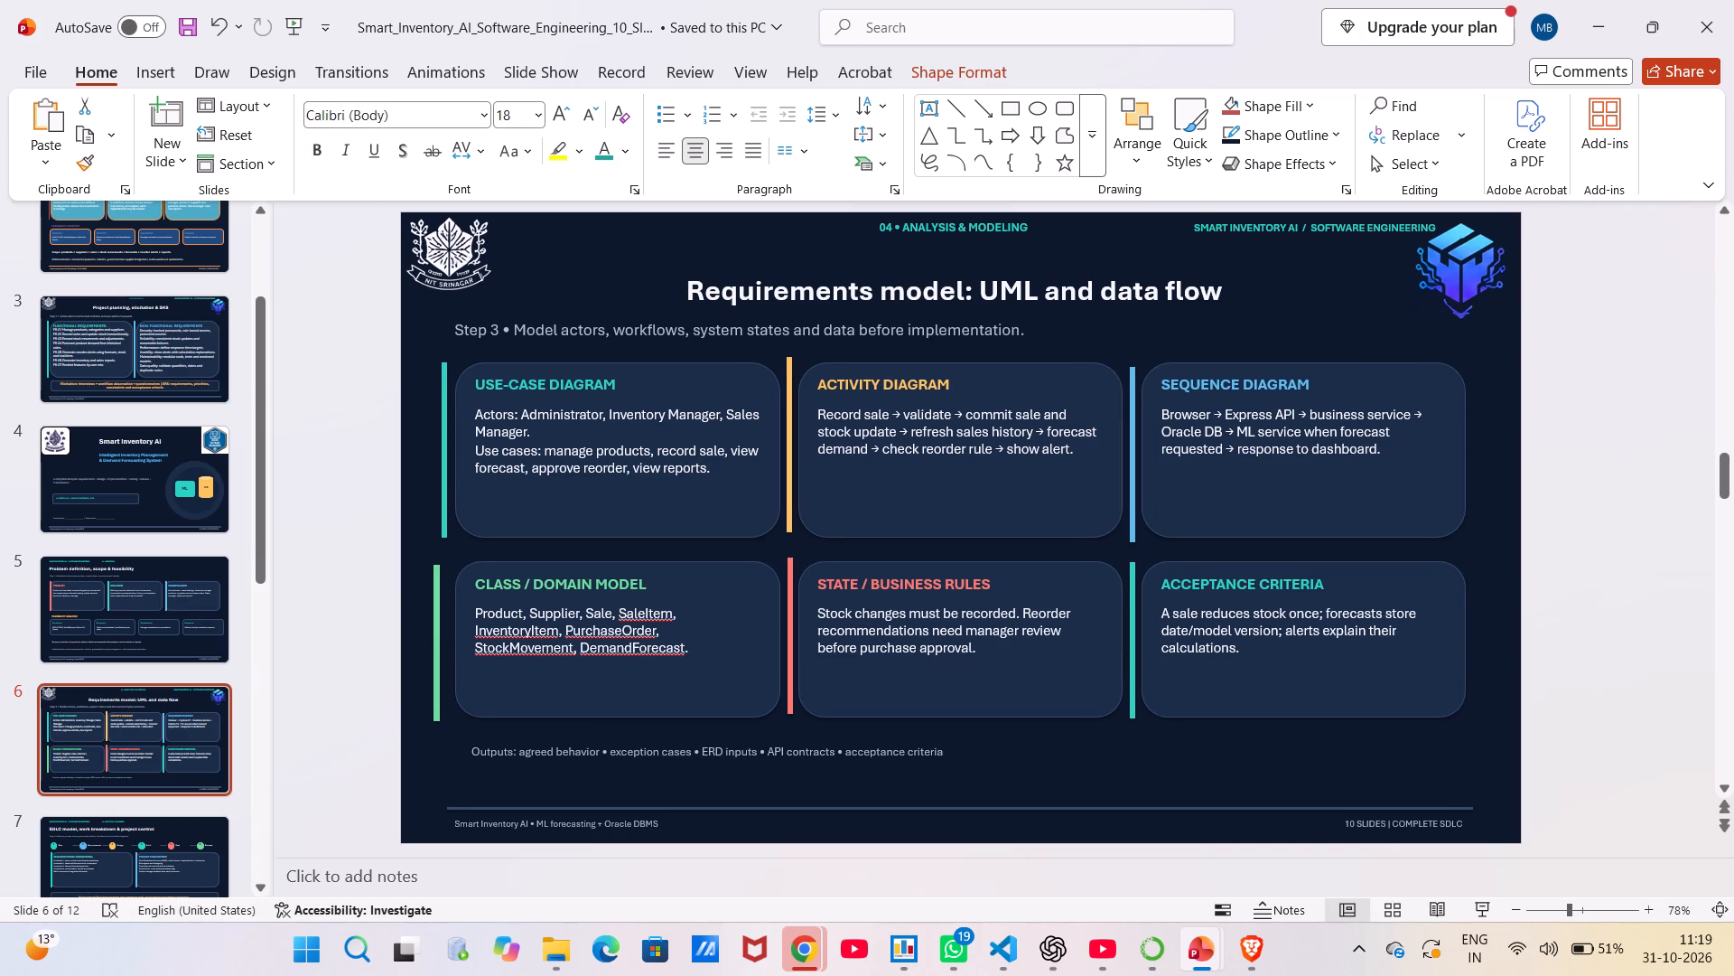
{"action": "left_click_drag", "start_coordinate": [437, 593], "coordinate": [442, 595]}
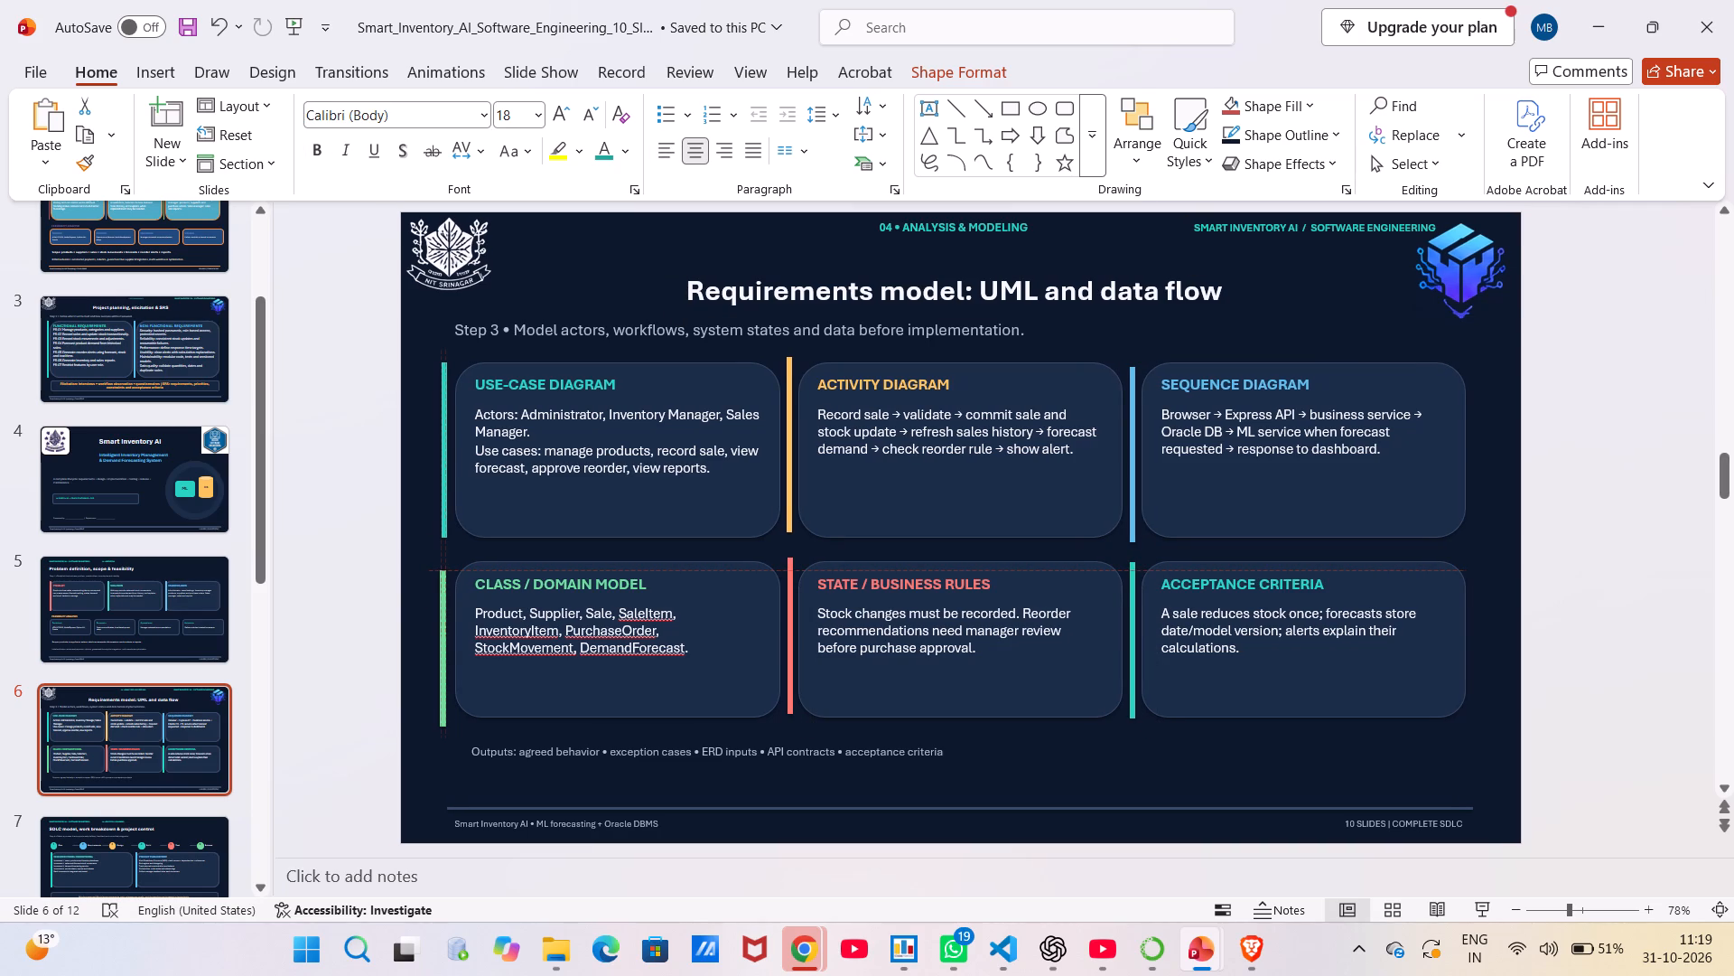
{"action": "left_click_drag", "start_coordinate": [442, 595], "coordinate": [443, 595]}
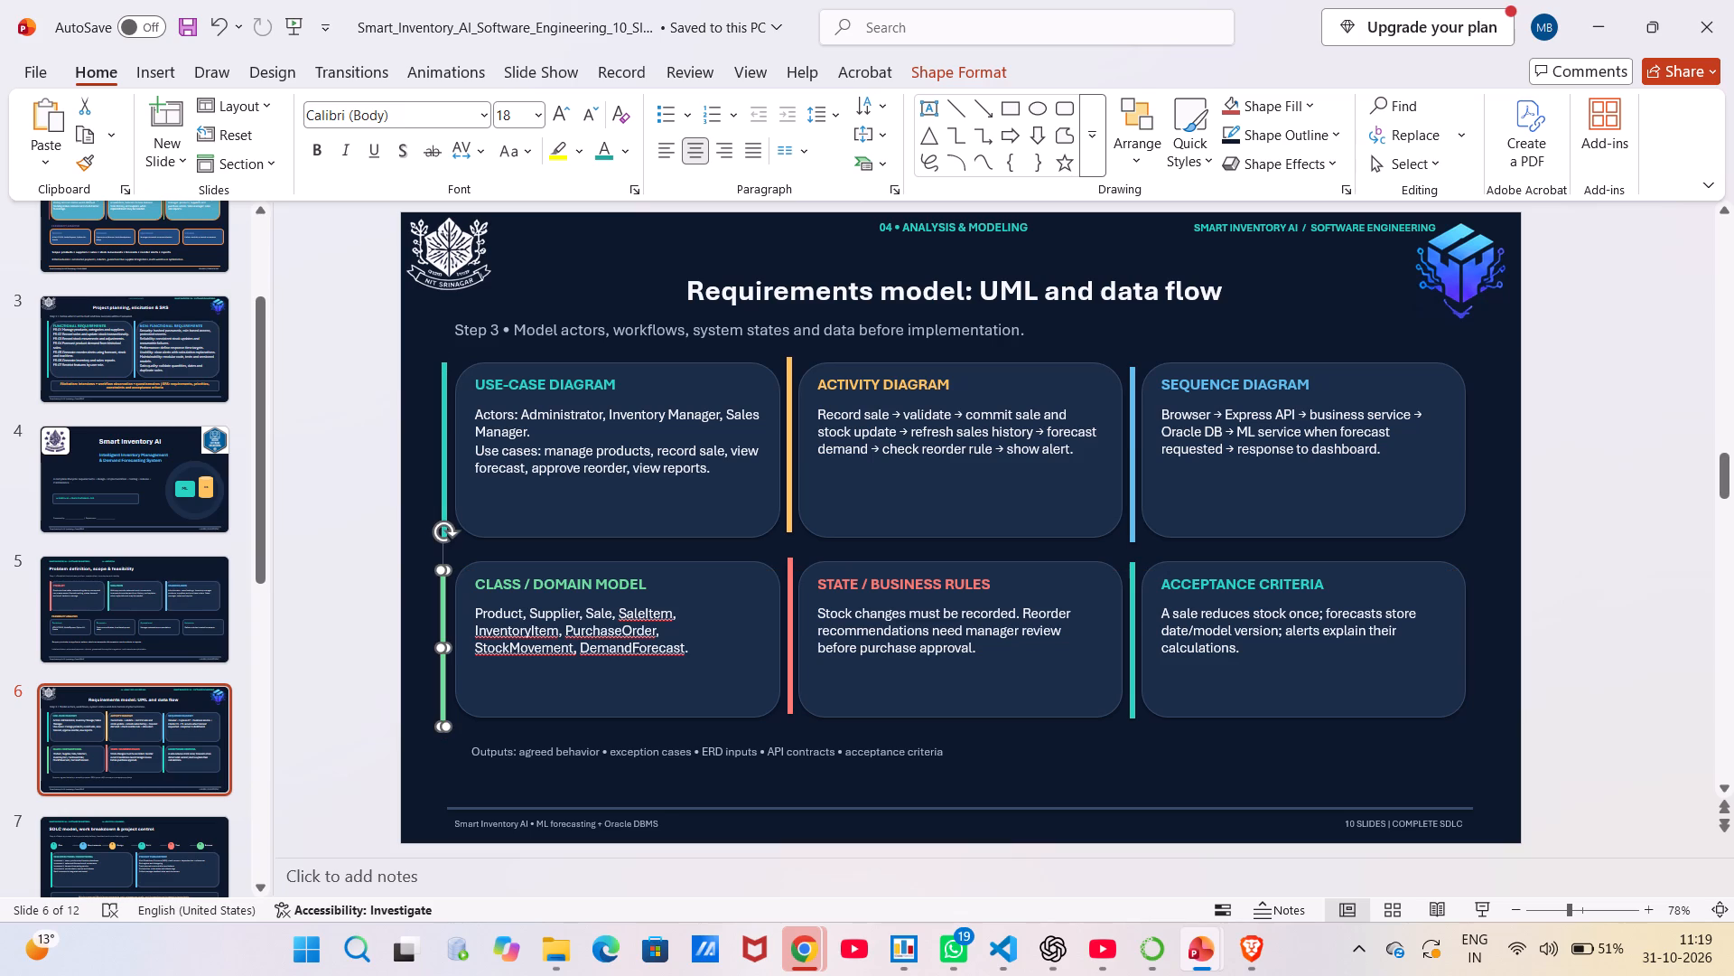
{"action": "left_click", "coordinate": [403, 556]}
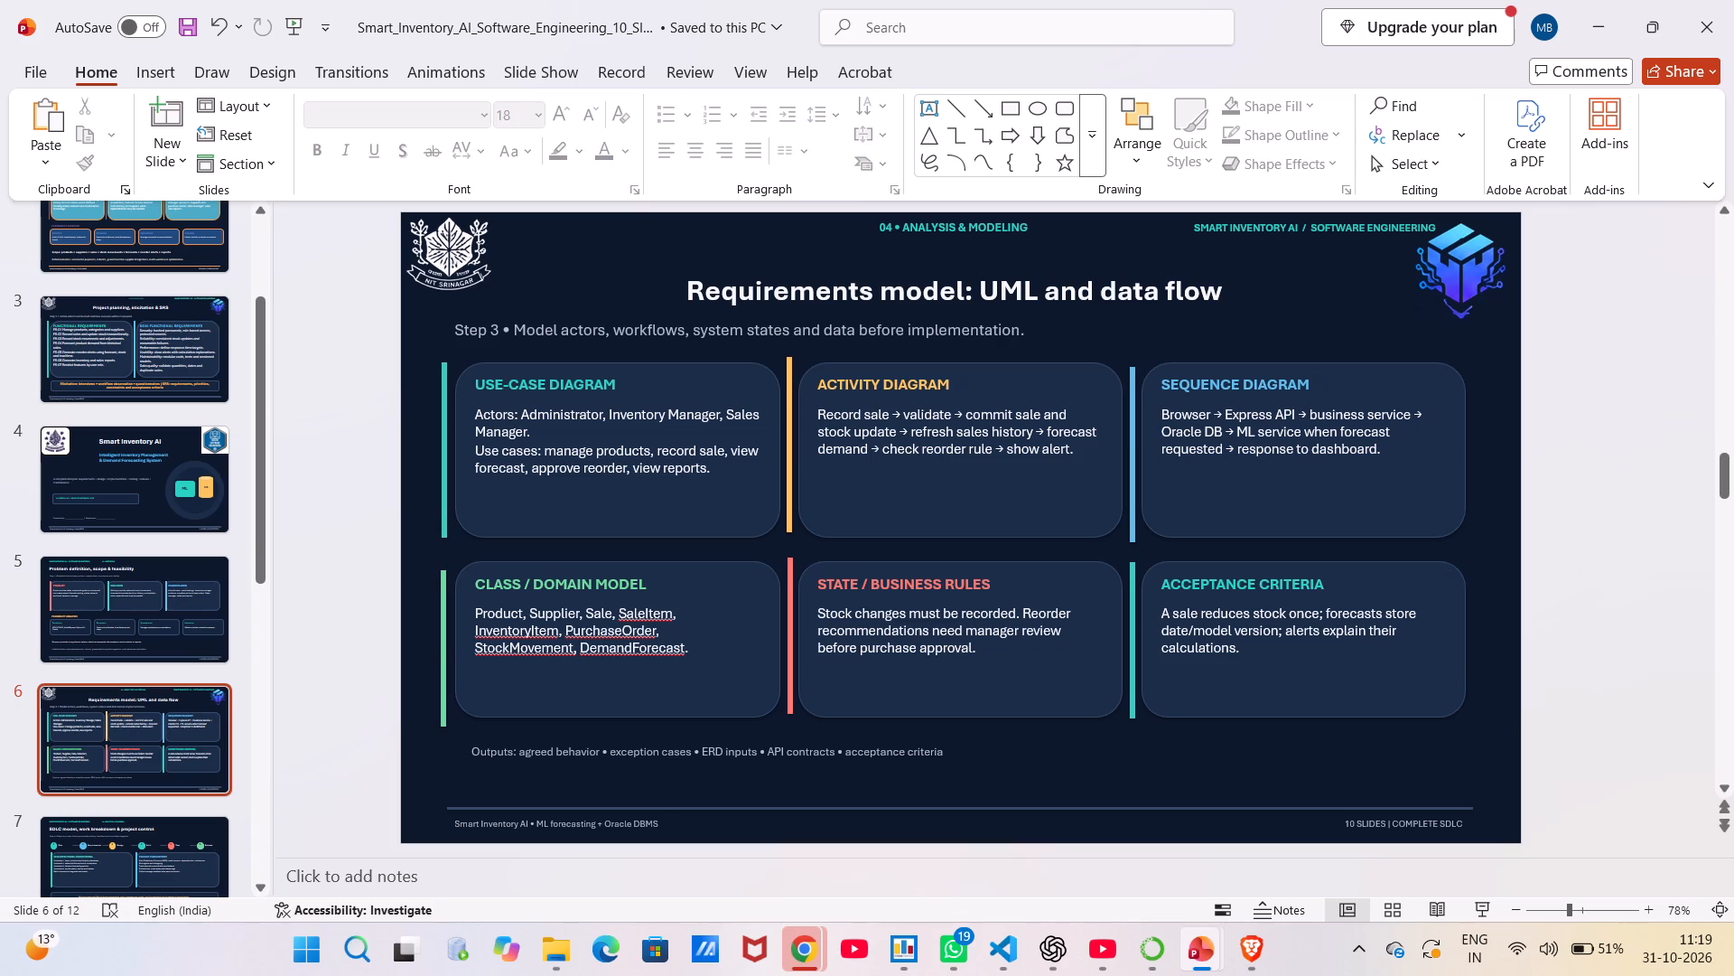
{"action": "left_click_drag", "start_coordinate": [443, 630], "coordinate": [444, 621]}
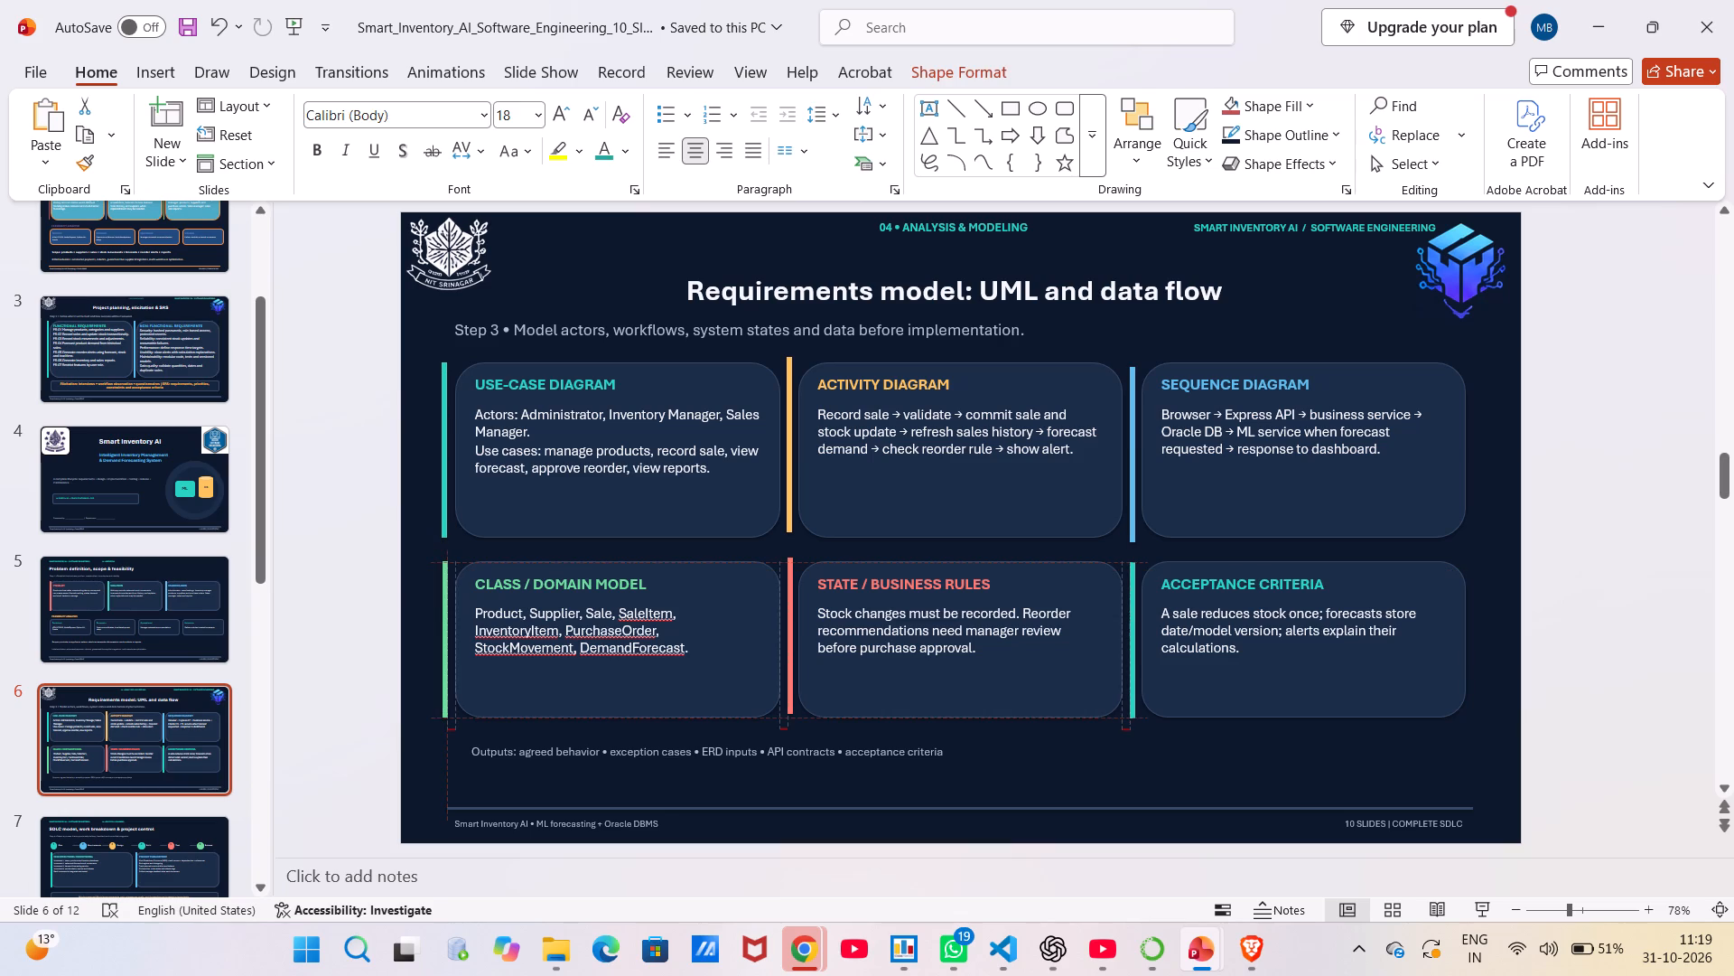
{"action": "left_click_drag", "start_coordinate": [444, 621], "coordinate": [443, 617]}
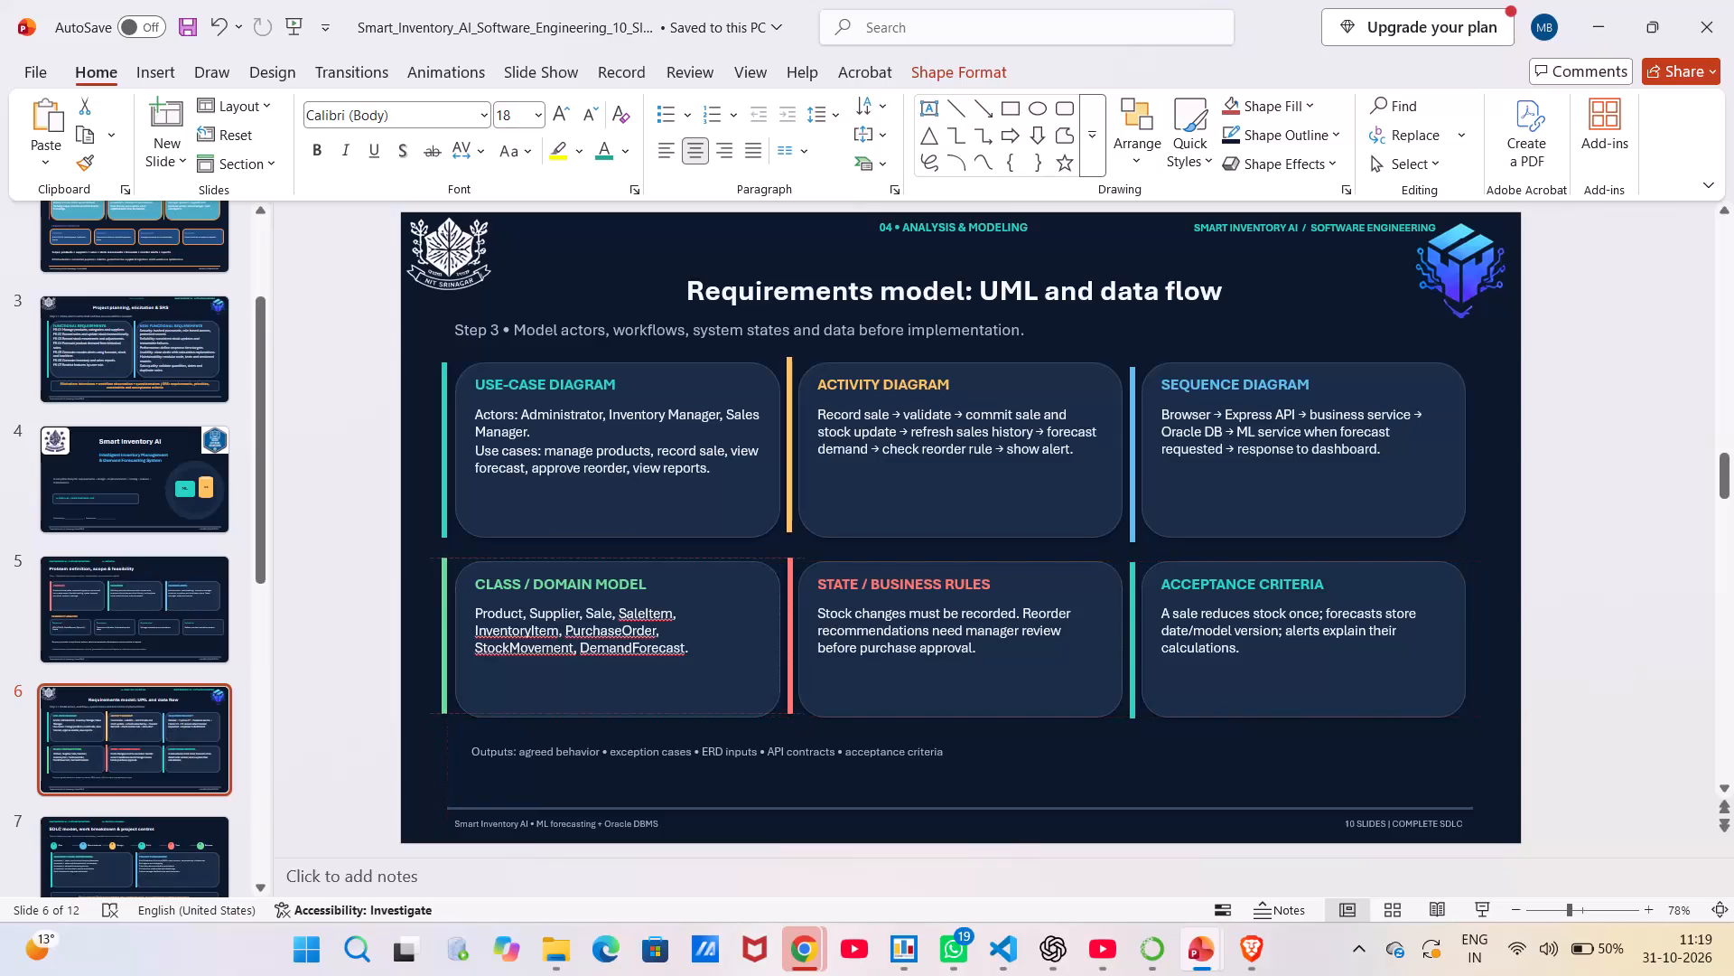
Nudge the green accent bar of the CLASS / DOMAIN MODEL card slightly downward to line up with its card.
{"action": "left_click_drag", "start_coordinate": [443, 617], "coordinate": [443, 618]}
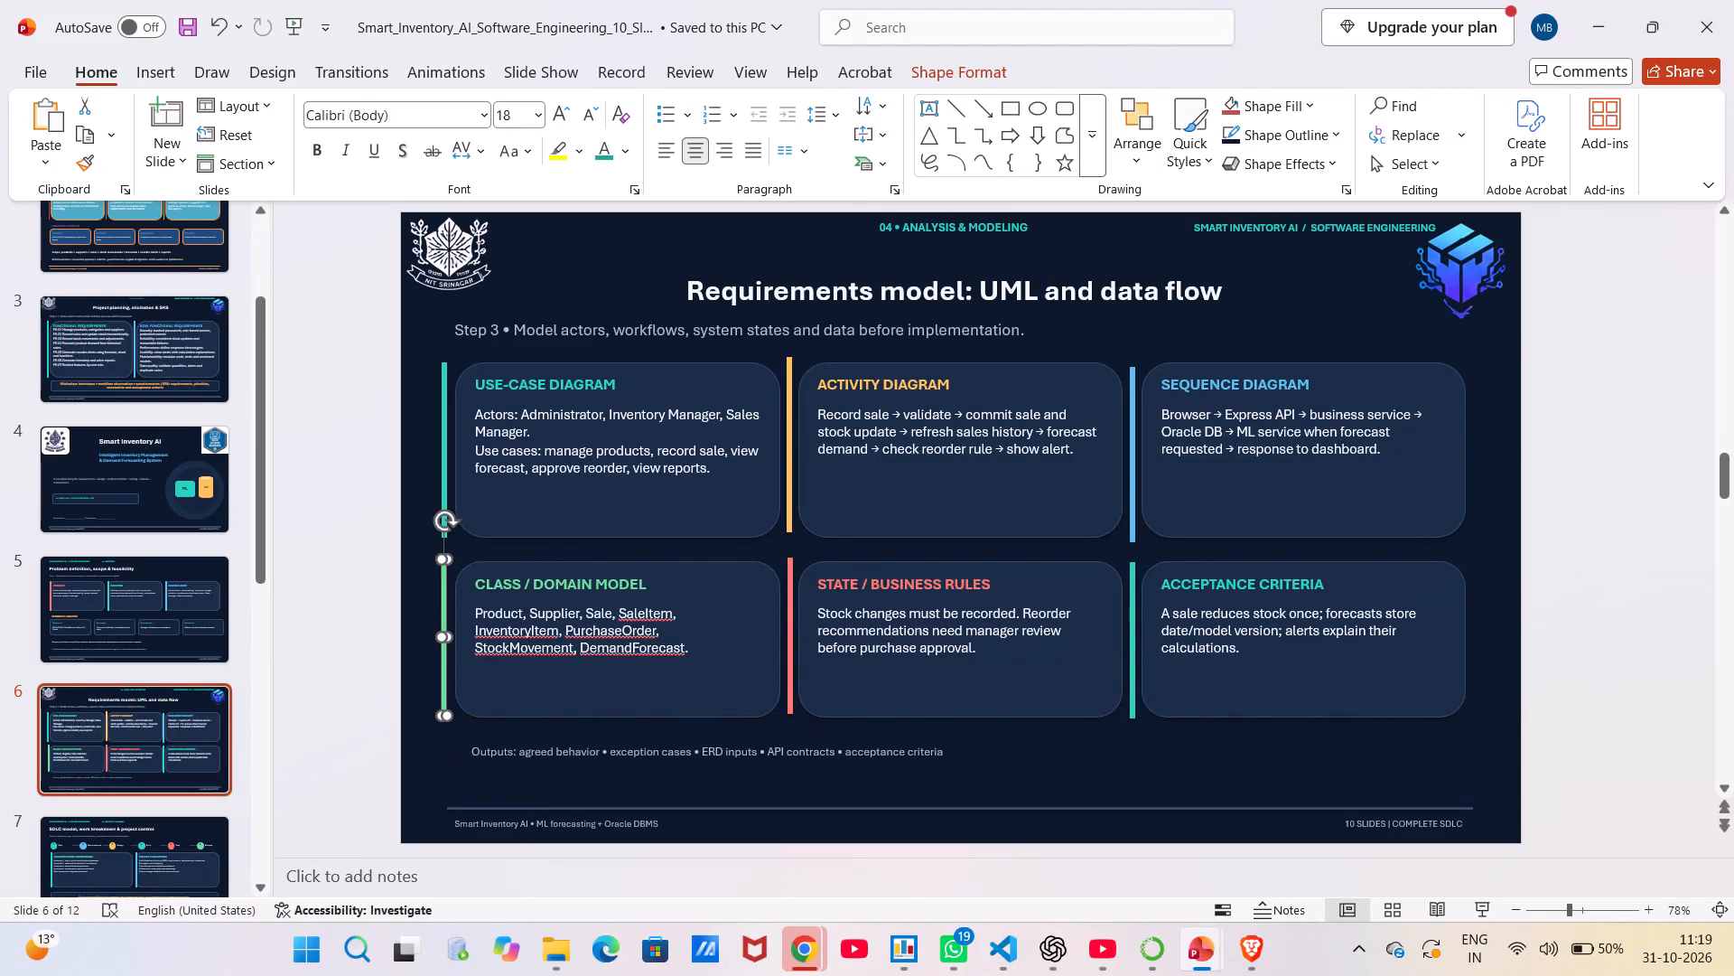
{"action": "left_click", "coordinate": [558, 542]}
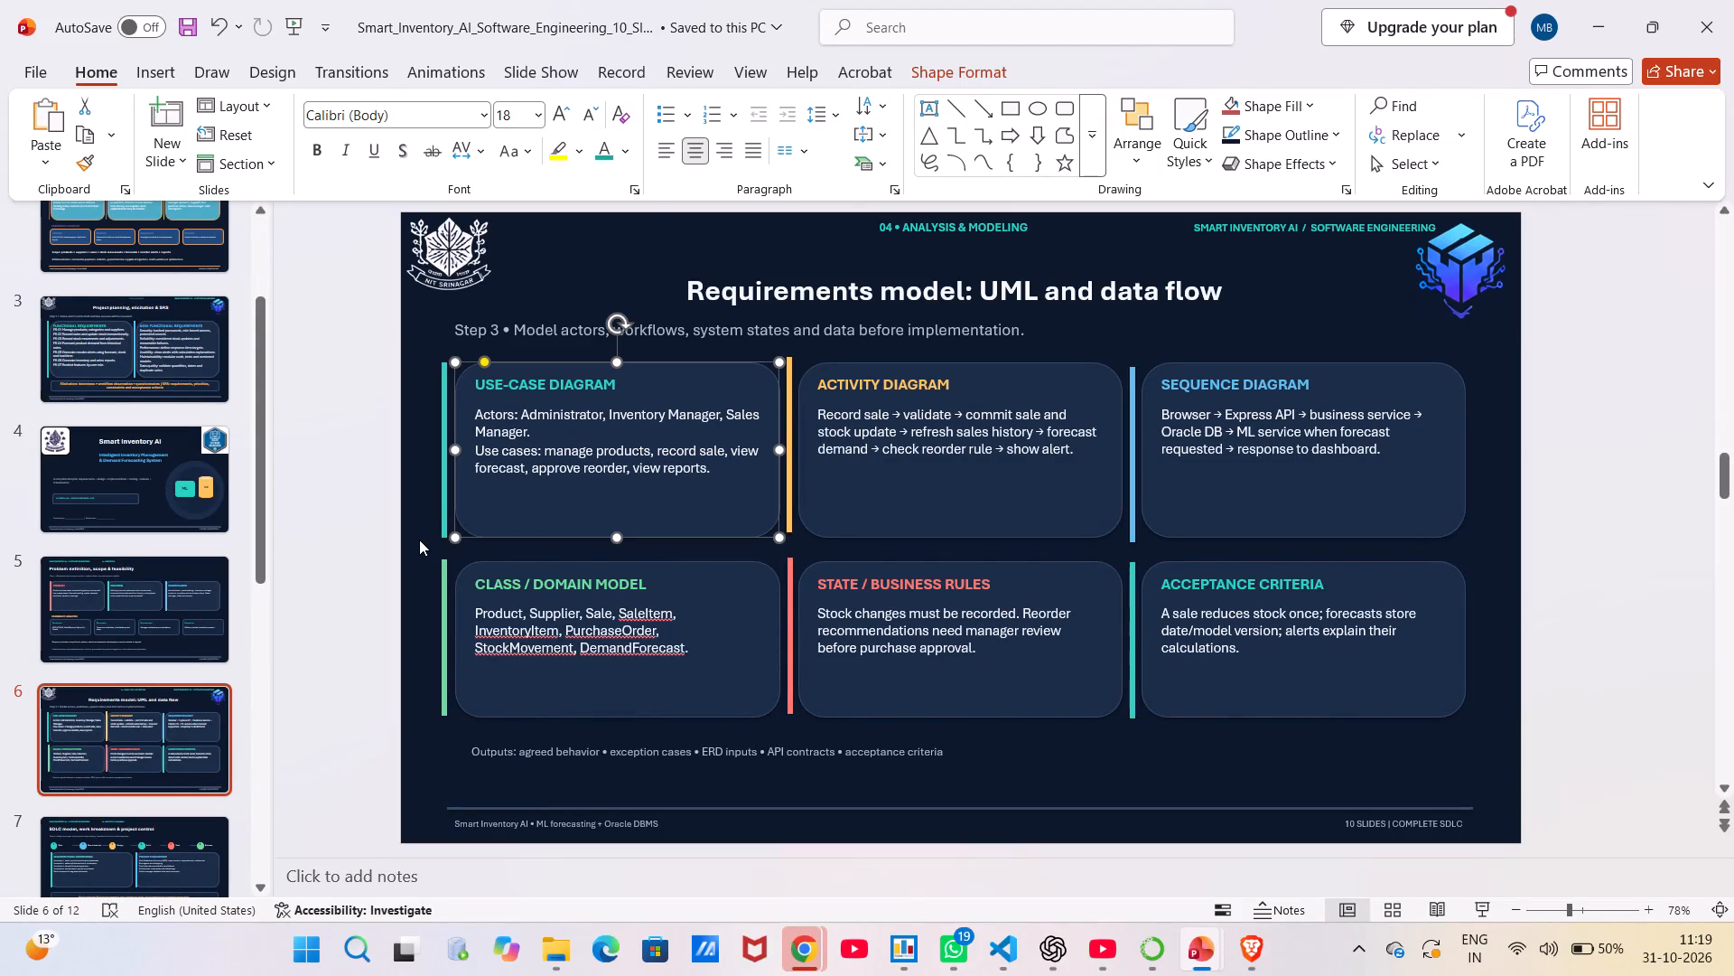
{"action": "left_click", "coordinate": [419, 540]}
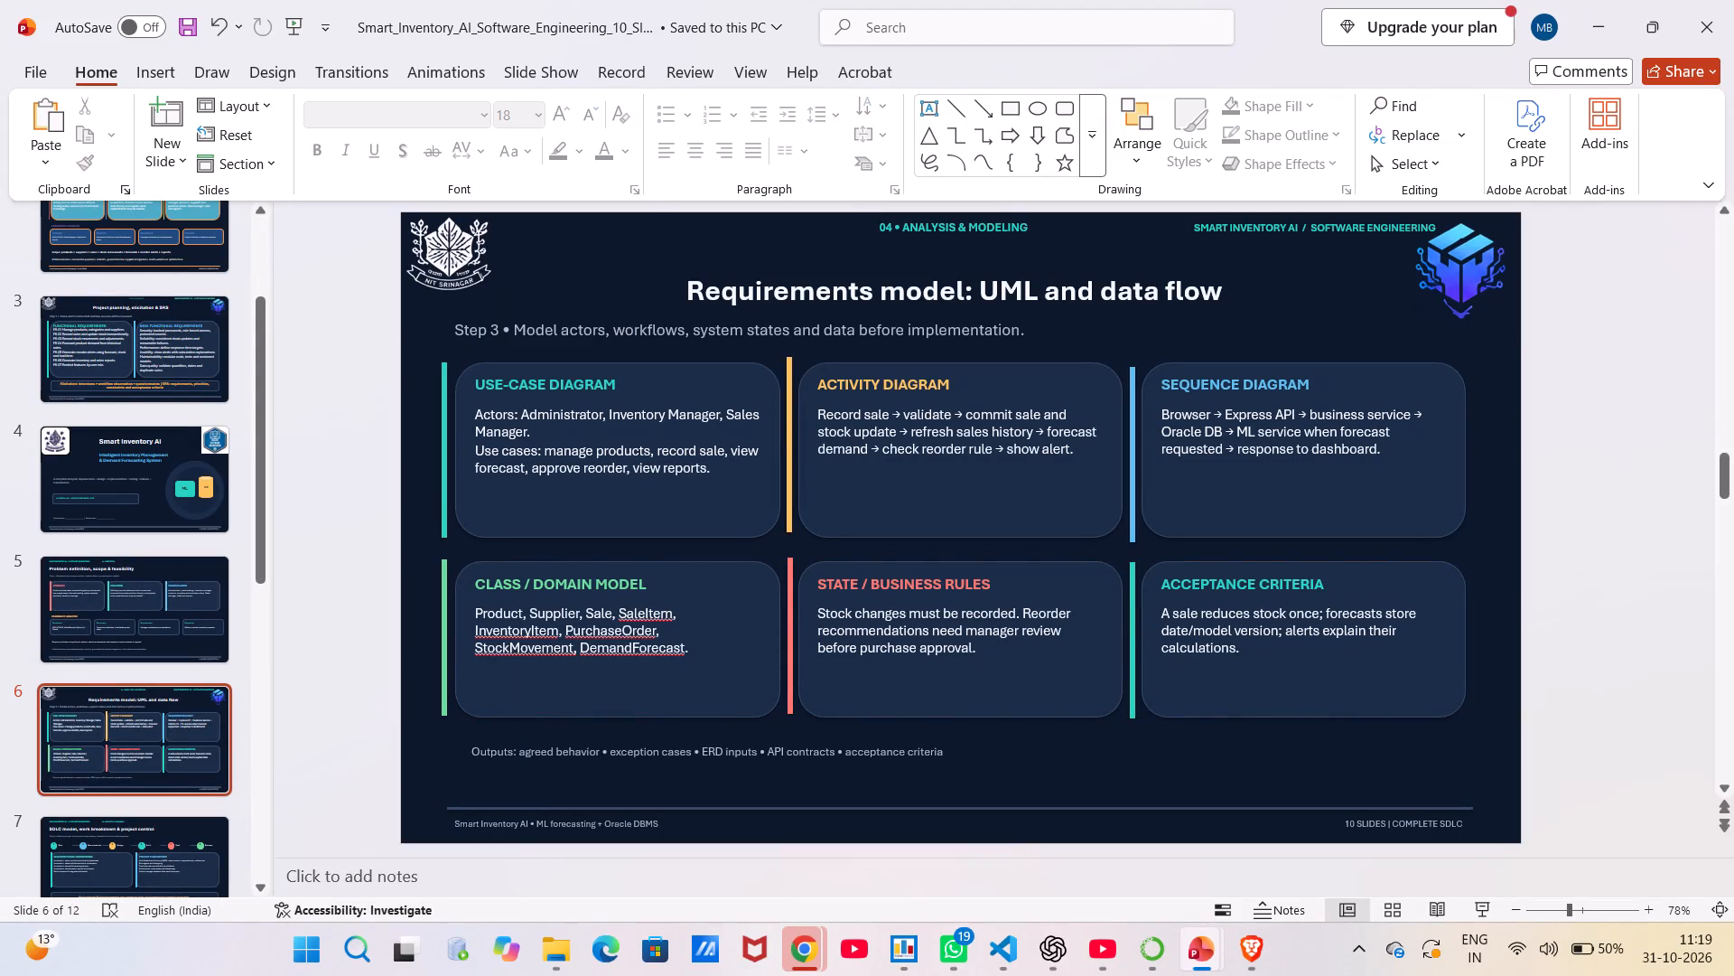
Set the "Outputs: agreed behavior" line below the cards to font size 12.
{"action": "left_click", "coordinate": [632, 746]}
{"action": "key", "text": "ctrl+a"}
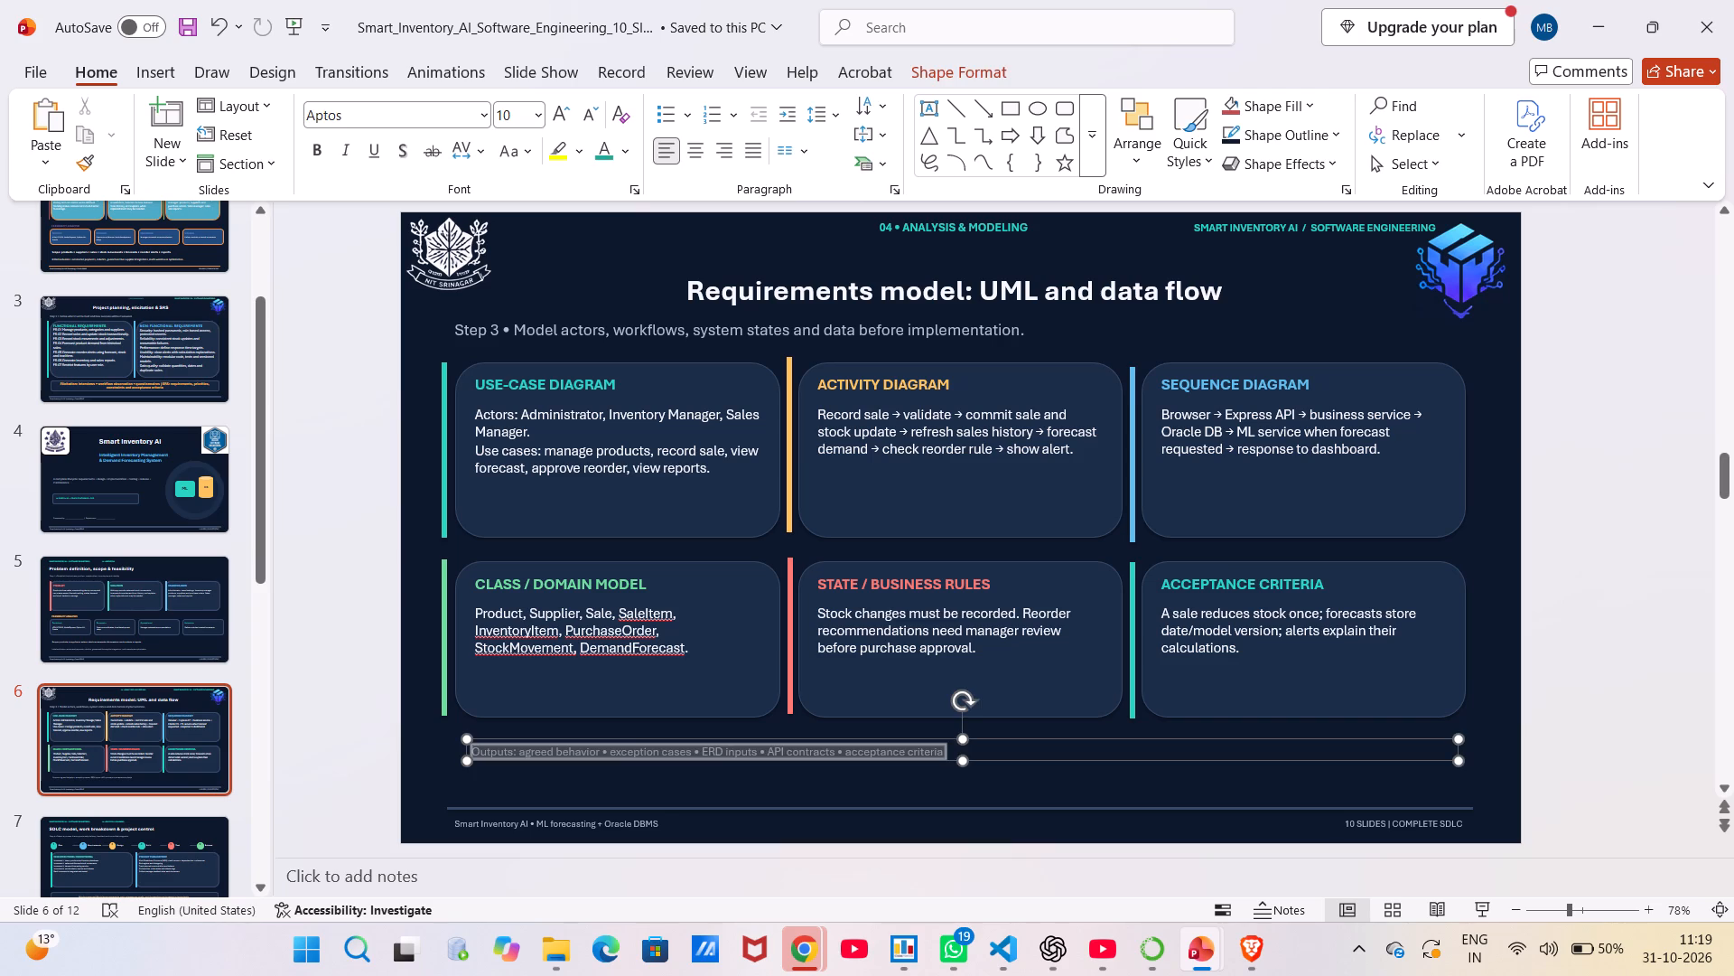
{"action": "right_click", "coordinate": [632, 746]}
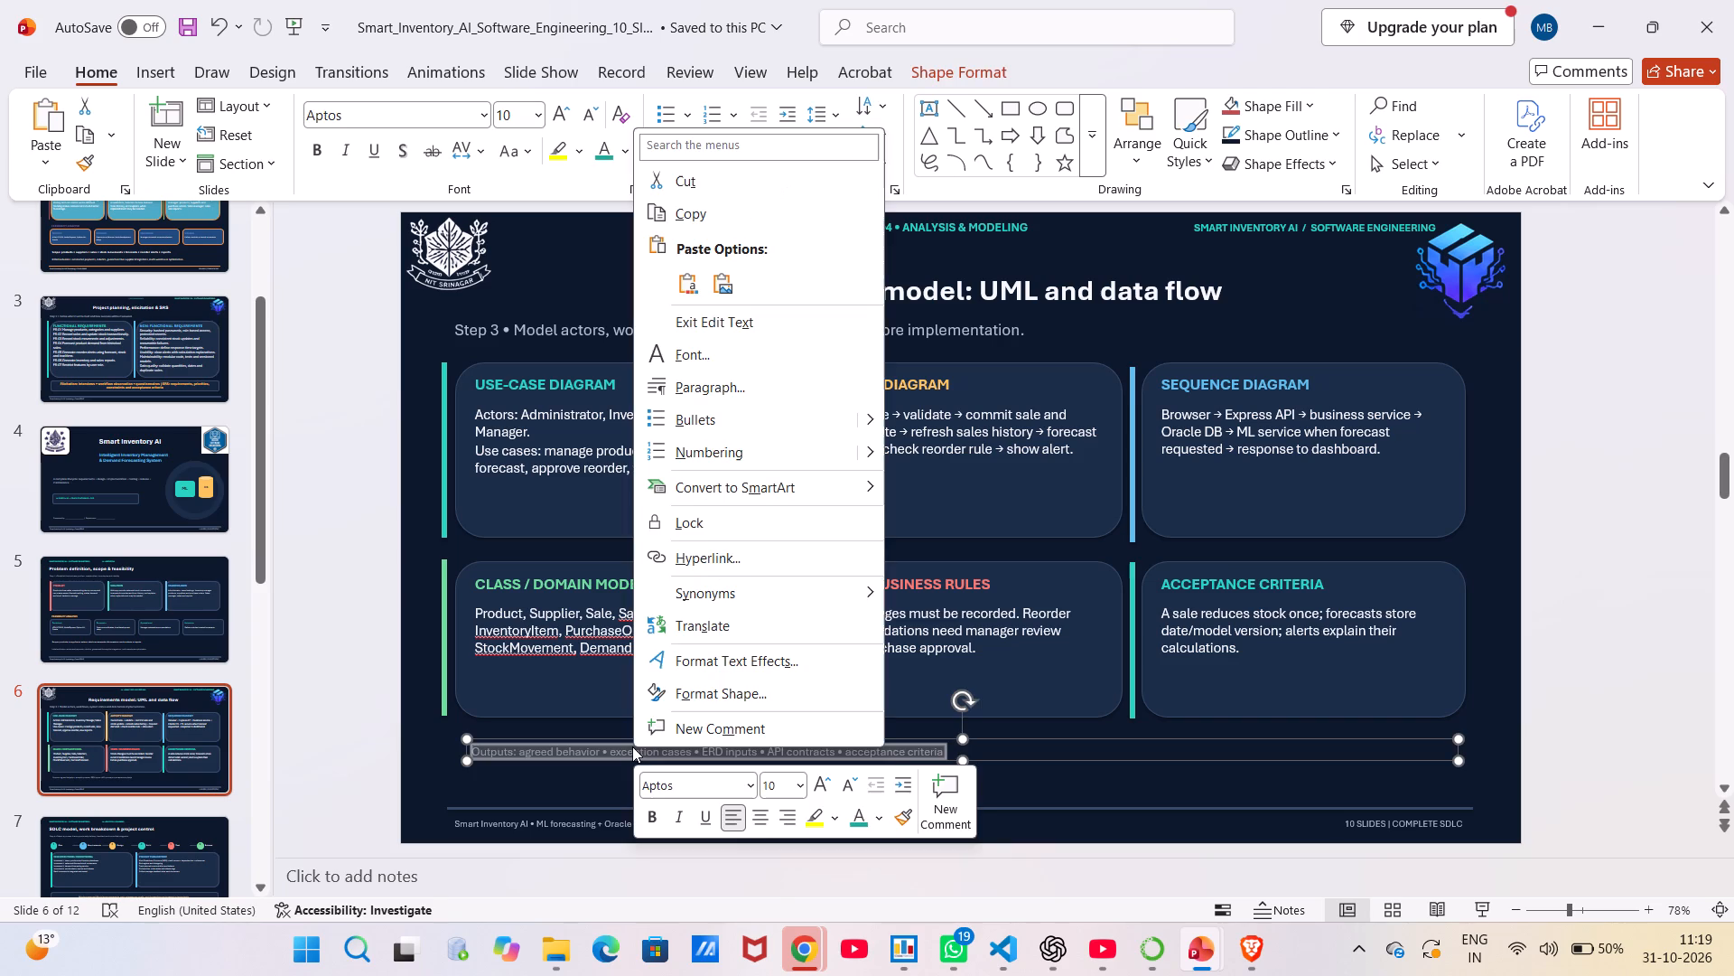
{"action": "left_click", "coordinate": [799, 778]}
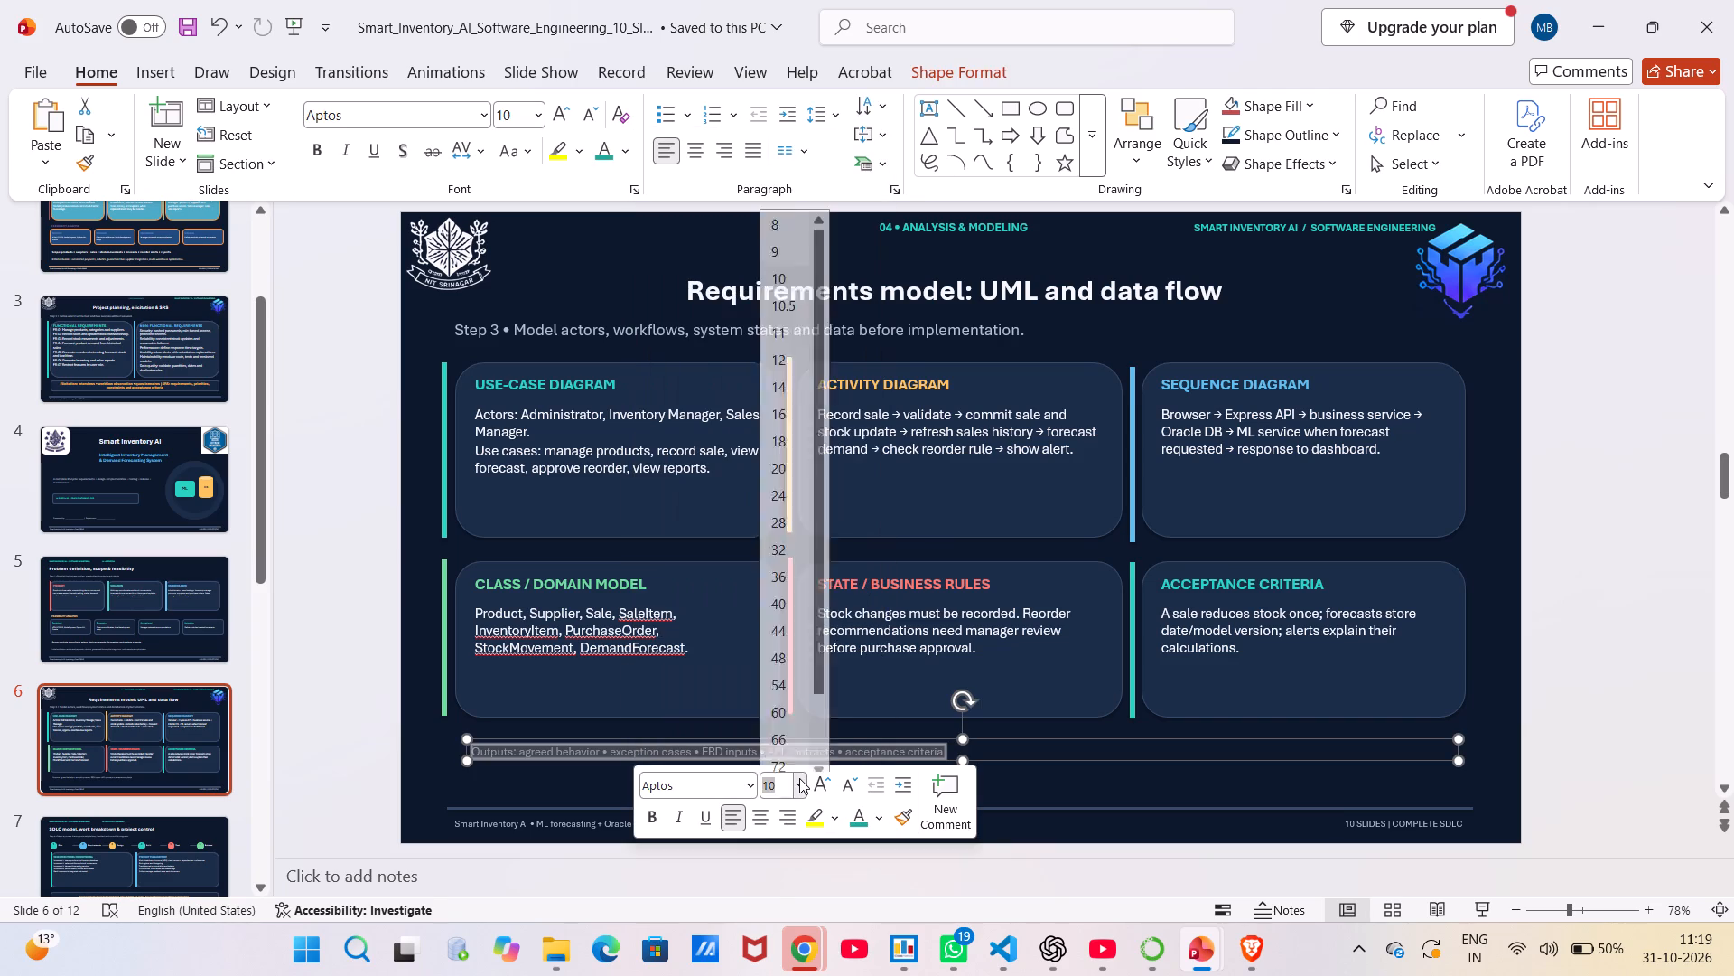
{"action": "left_click", "coordinate": [776, 352]}
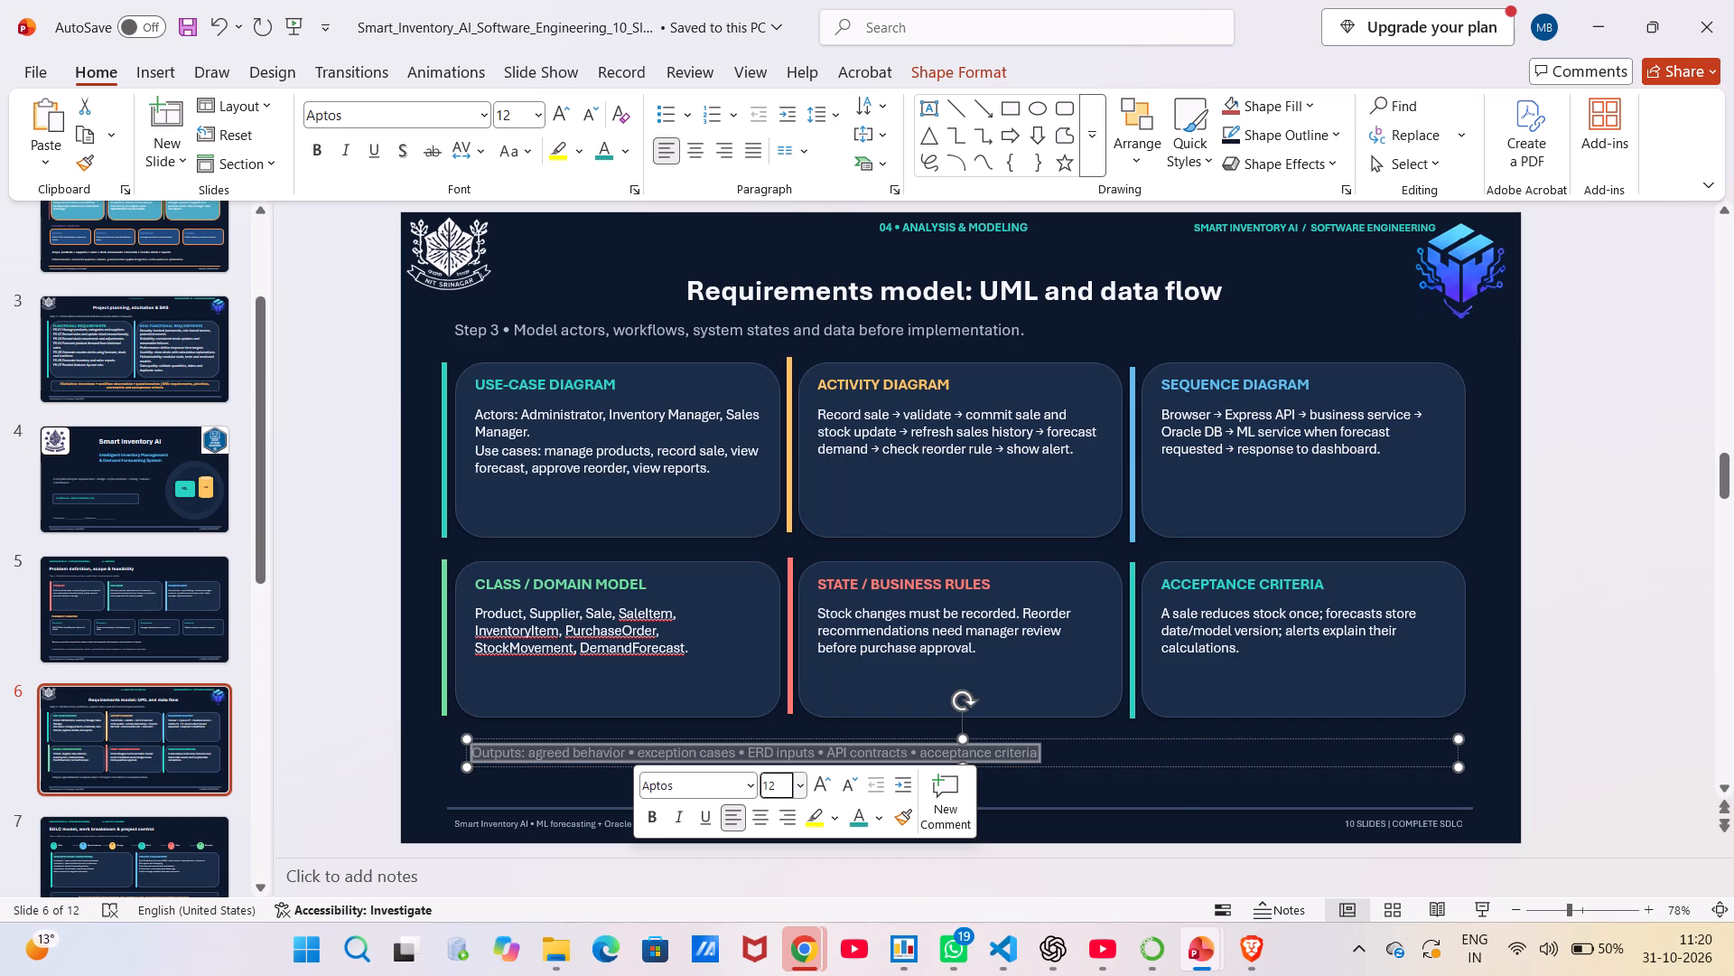
{"action": "left_click", "coordinate": [1136, 797]}
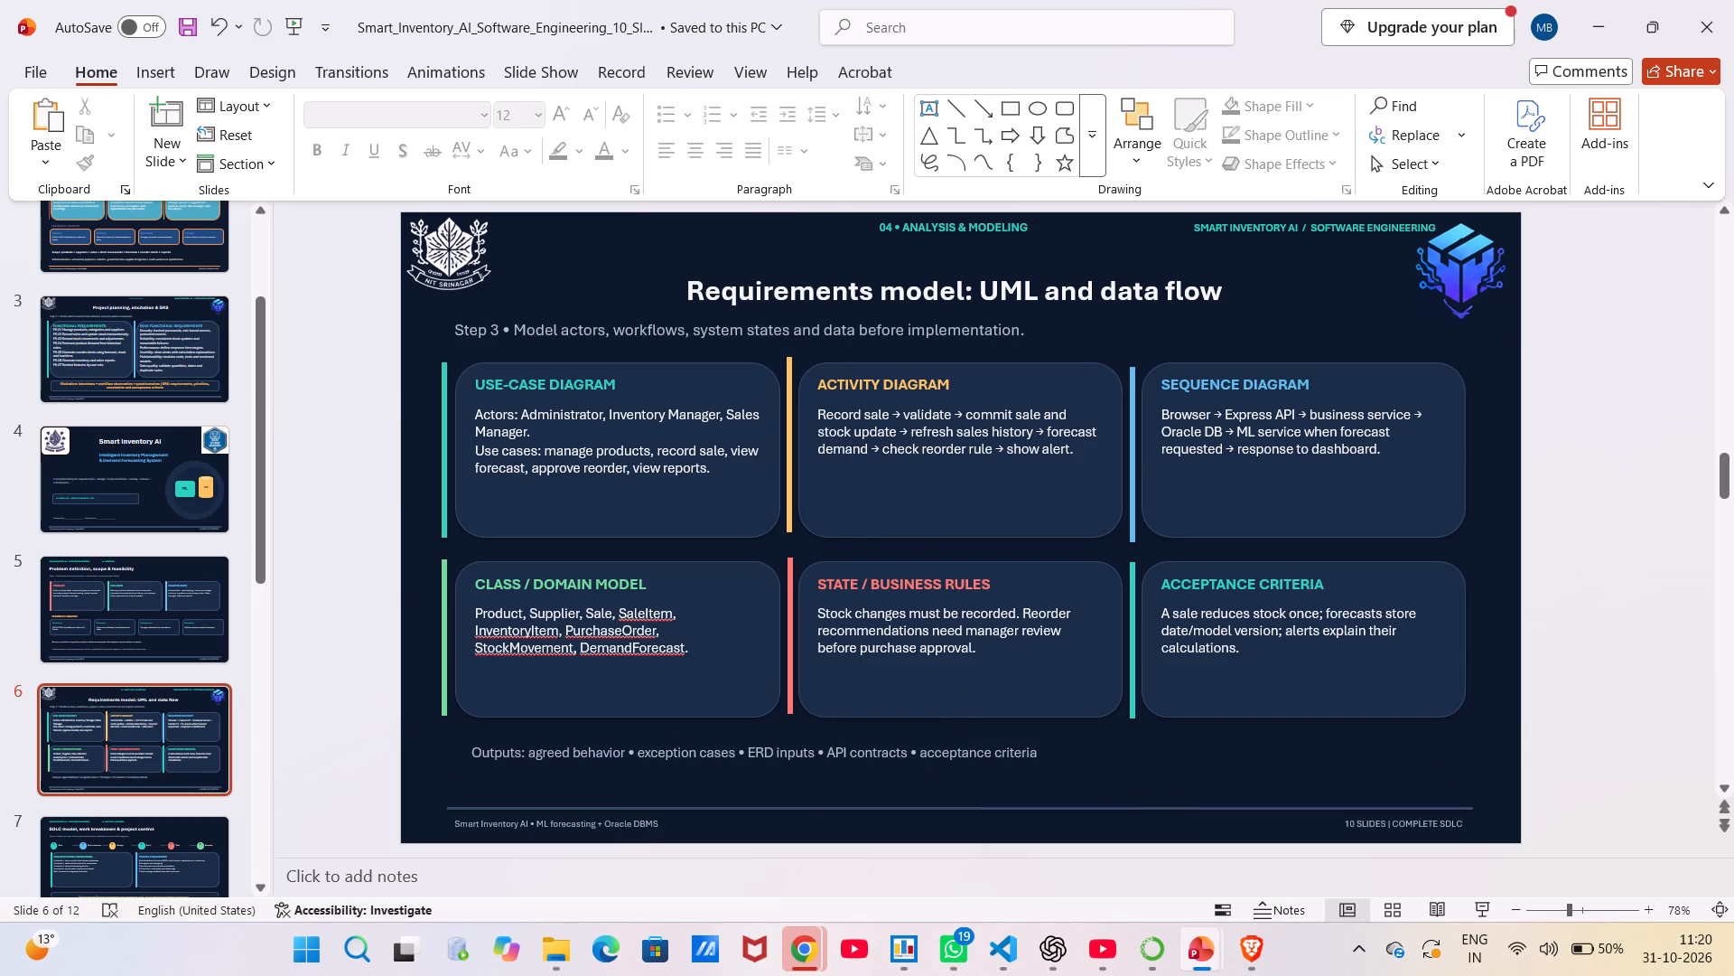
Cut the "10 SLIDES | COMPLETE SDLC" footer text box from the Requirements model slide.
{"action": "left_click", "coordinate": [1374, 821]}
{"action": "right_click", "coordinate": [1374, 821]}
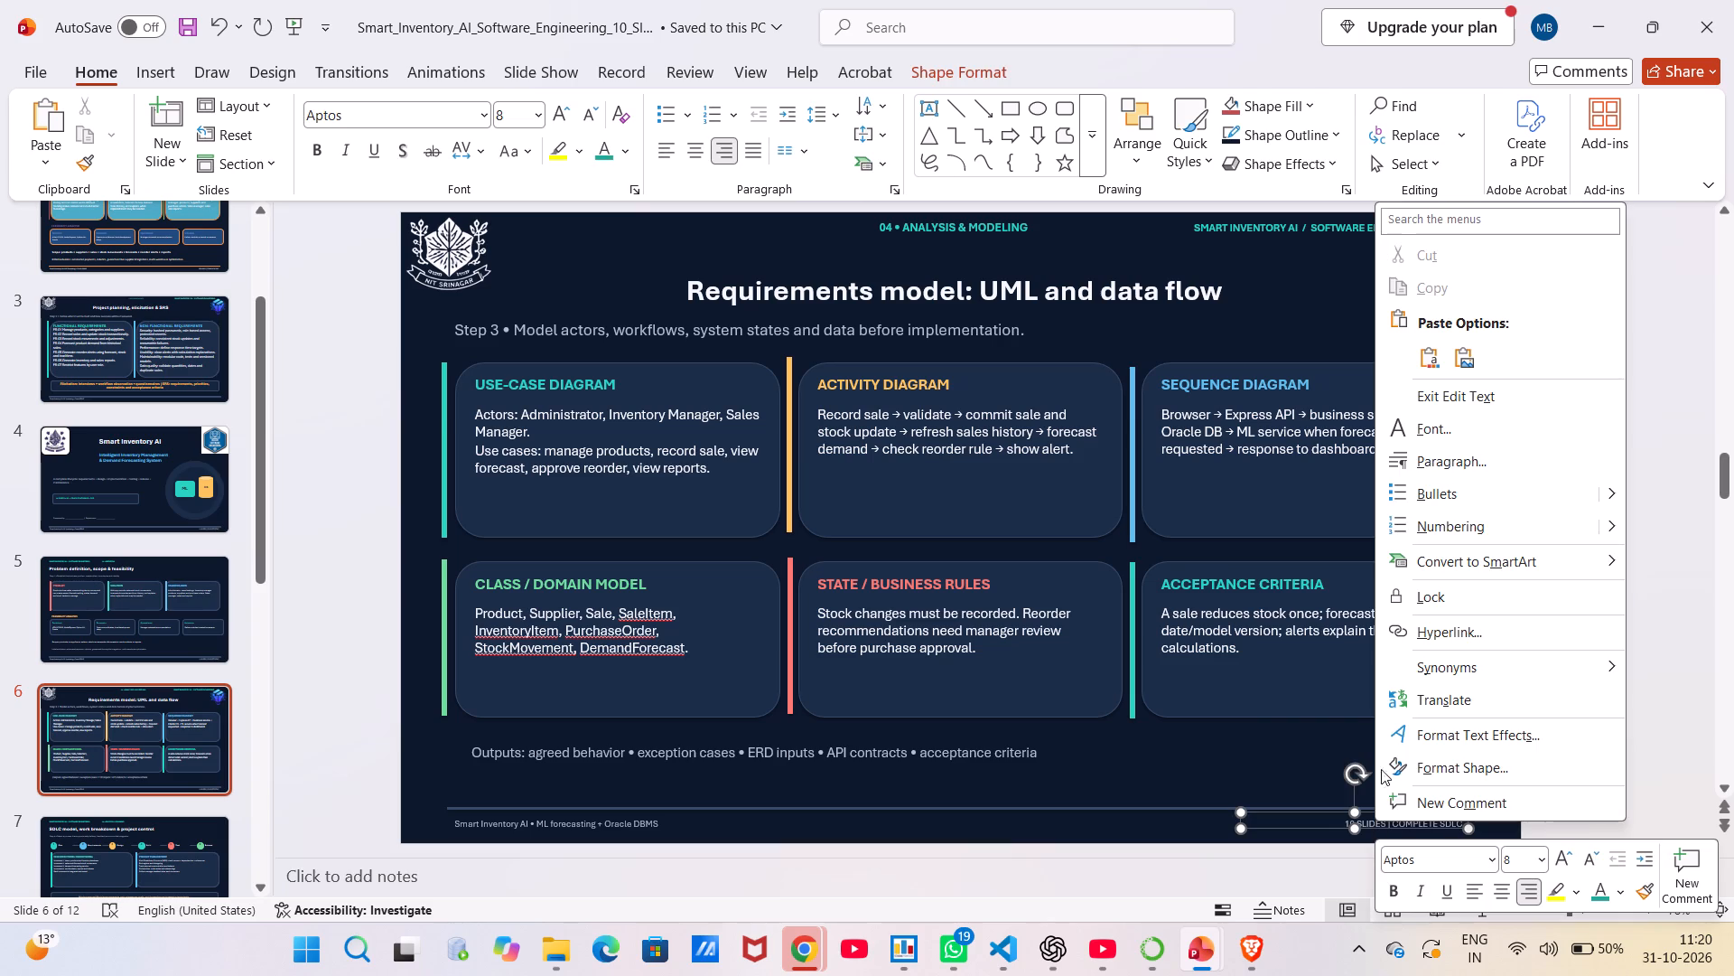
Cut the "10 SLIDES | COMPLETE SDLC" footer text box from the Requirements model slide.
{"action": "left_click", "coordinate": [1349, 814]}
{"action": "right_click", "coordinate": [1349, 814]}
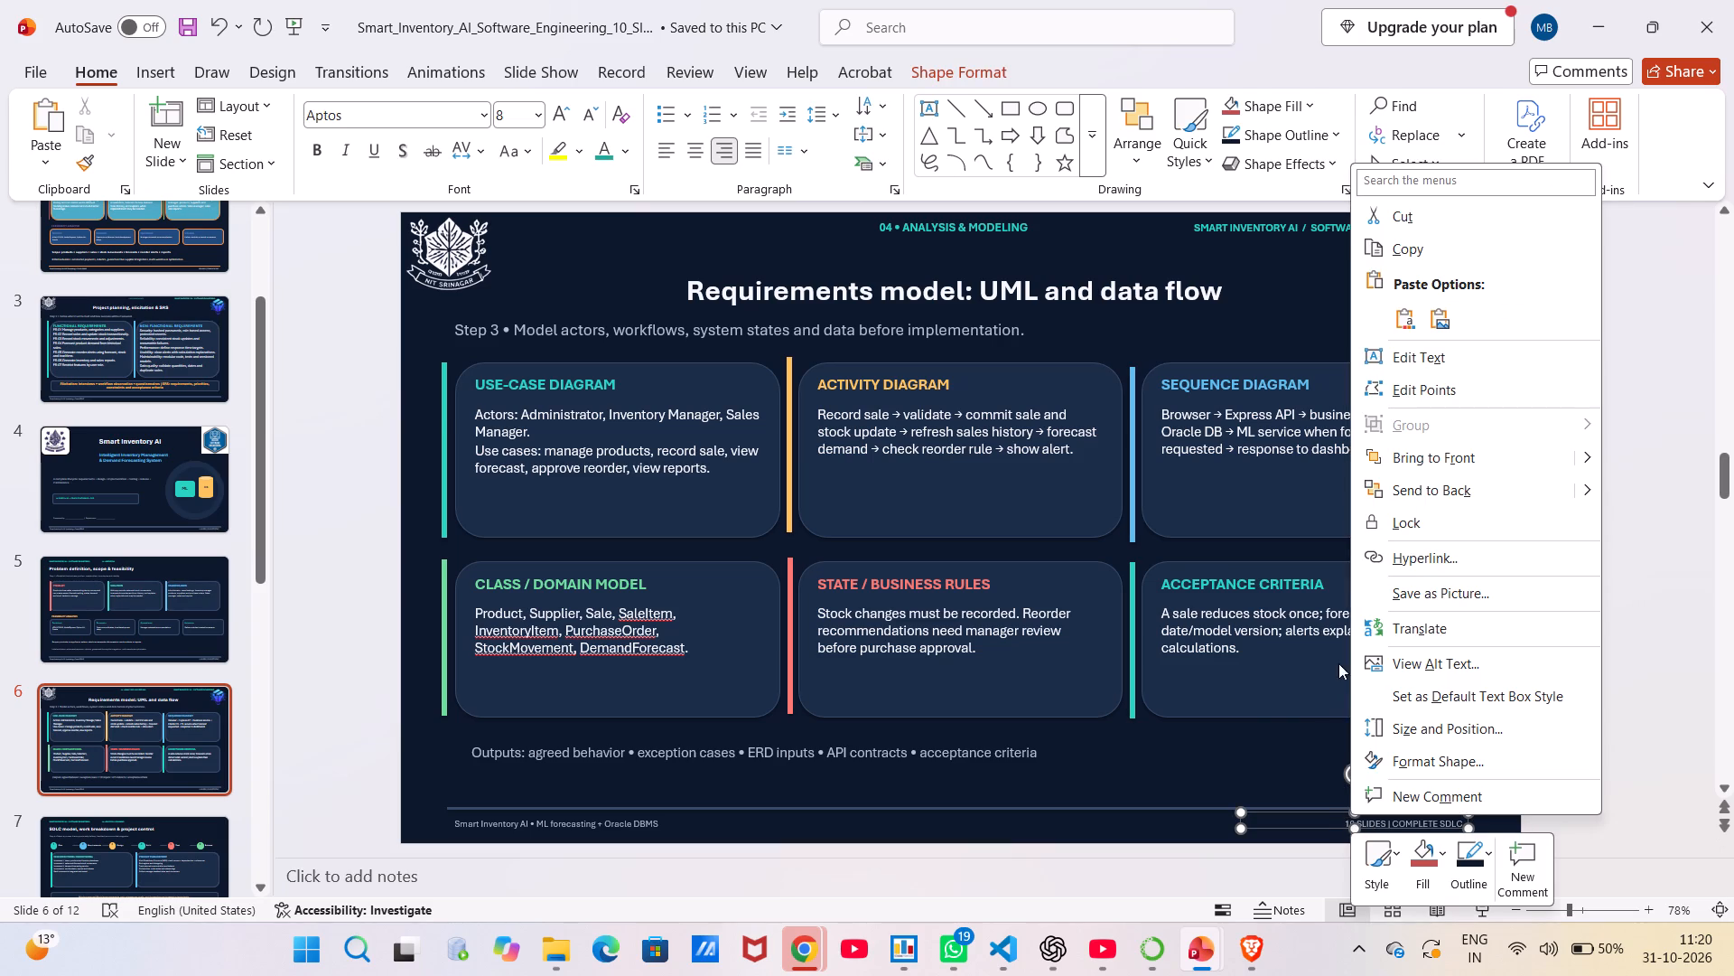
{"action": "left_click", "coordinate": [1408, 210]}
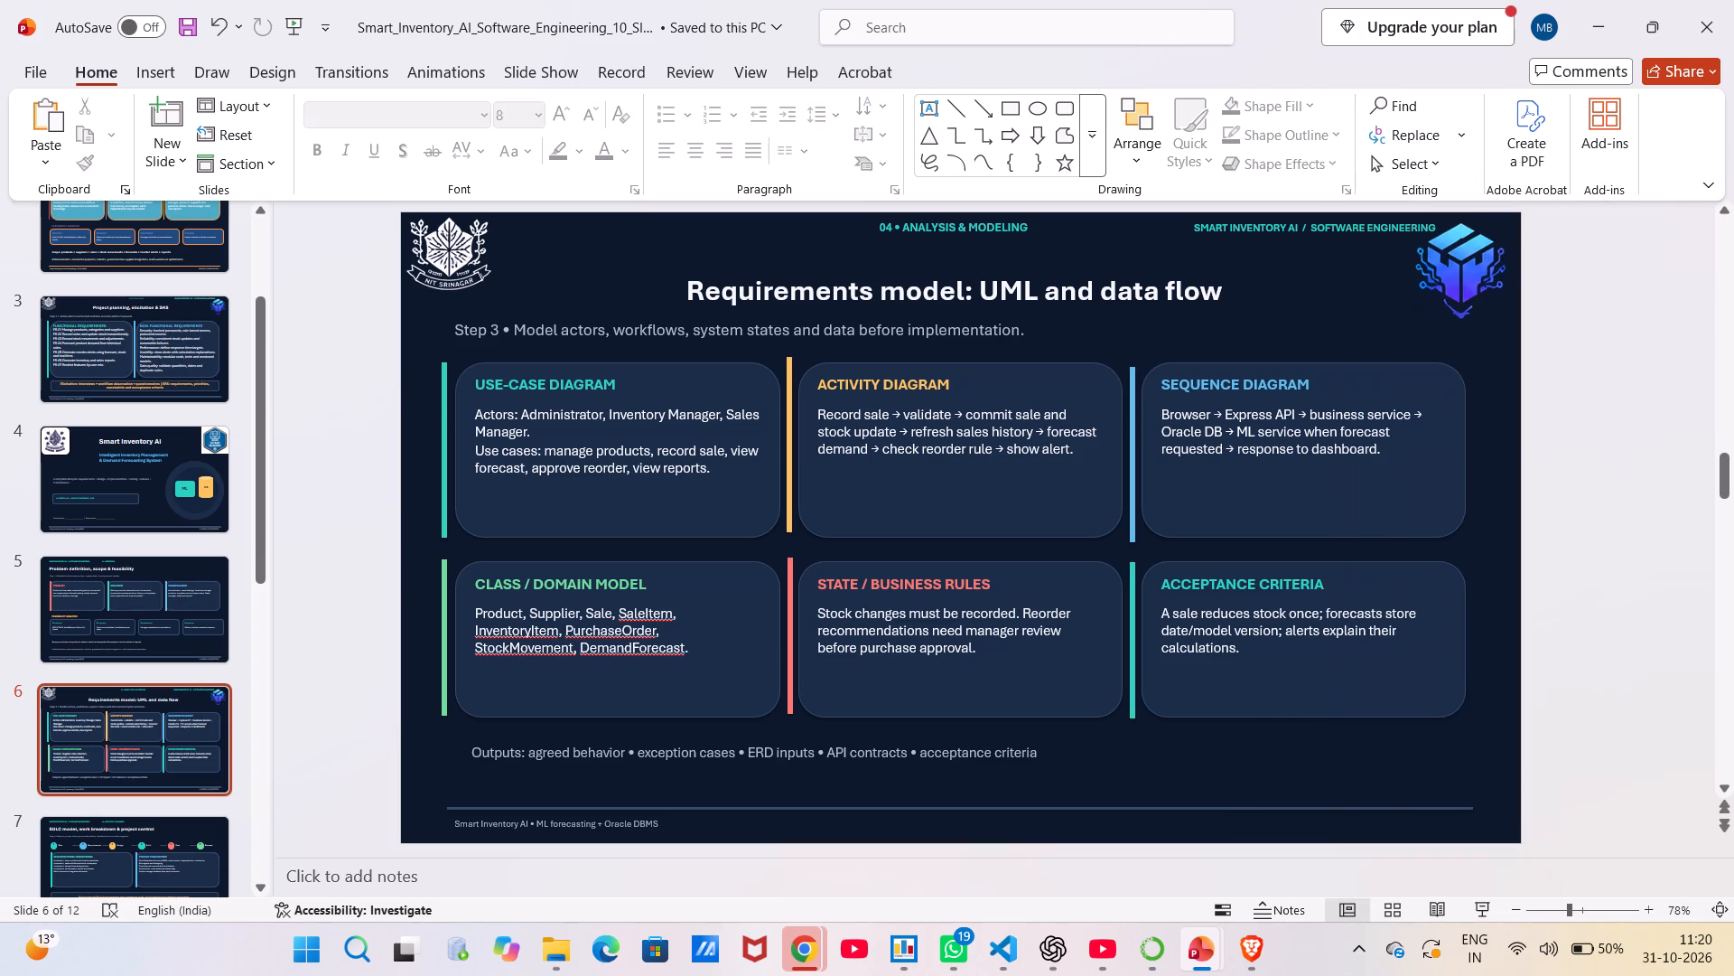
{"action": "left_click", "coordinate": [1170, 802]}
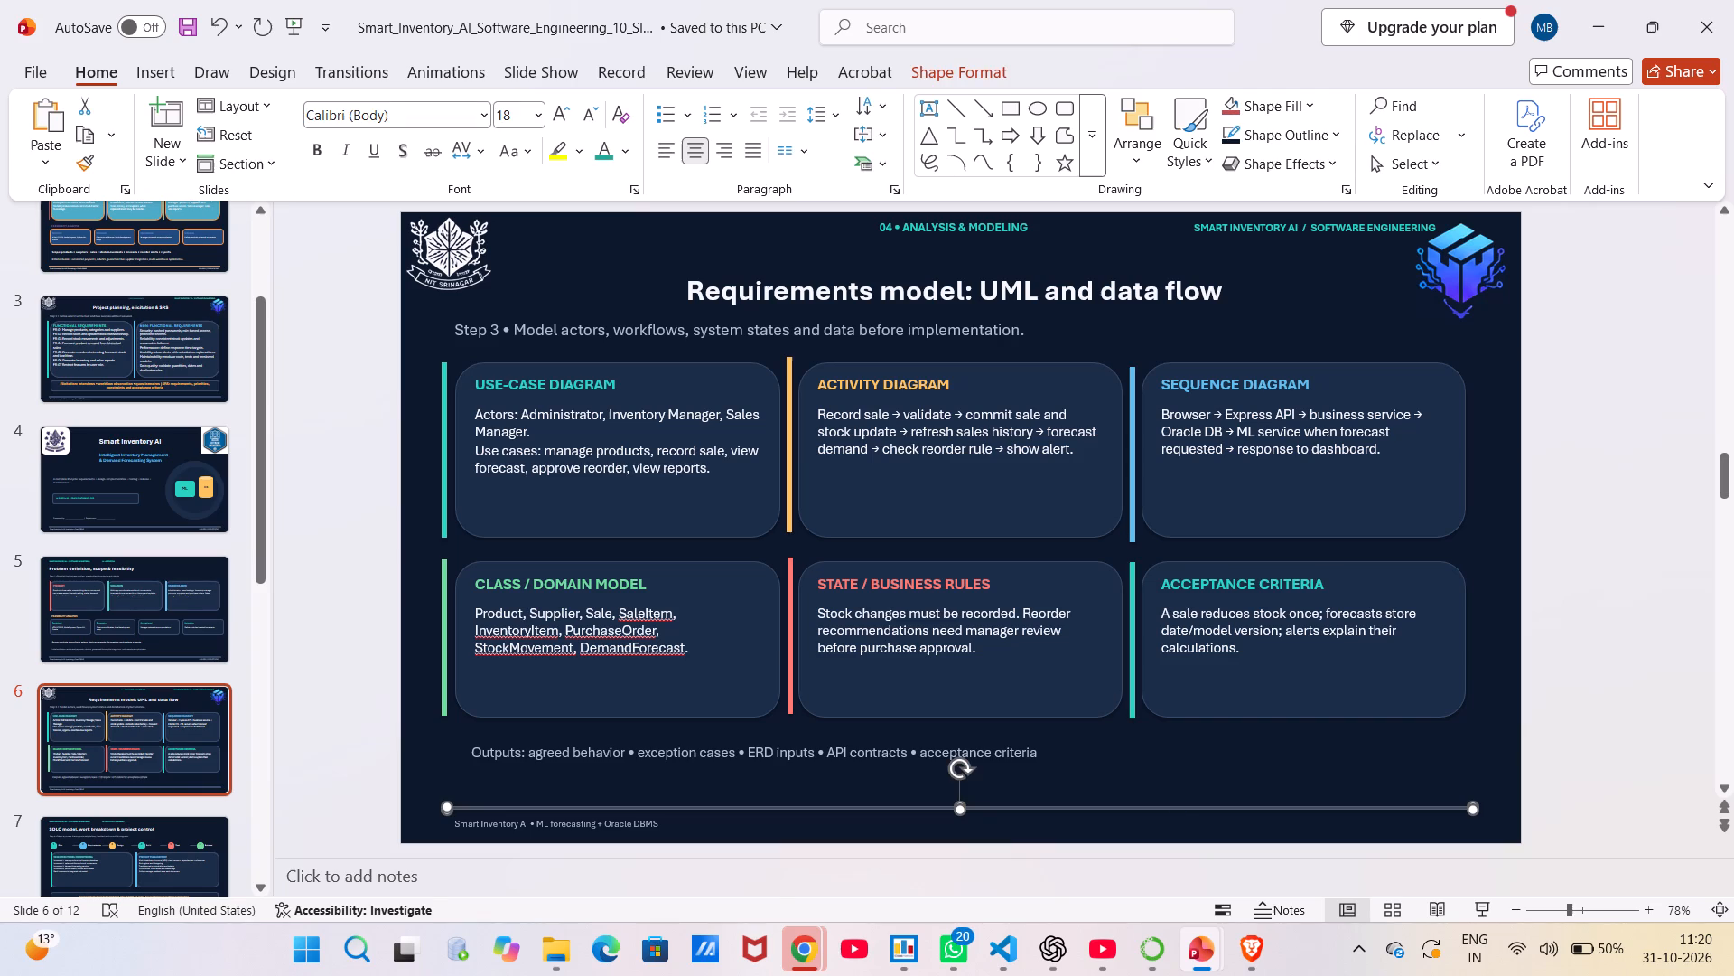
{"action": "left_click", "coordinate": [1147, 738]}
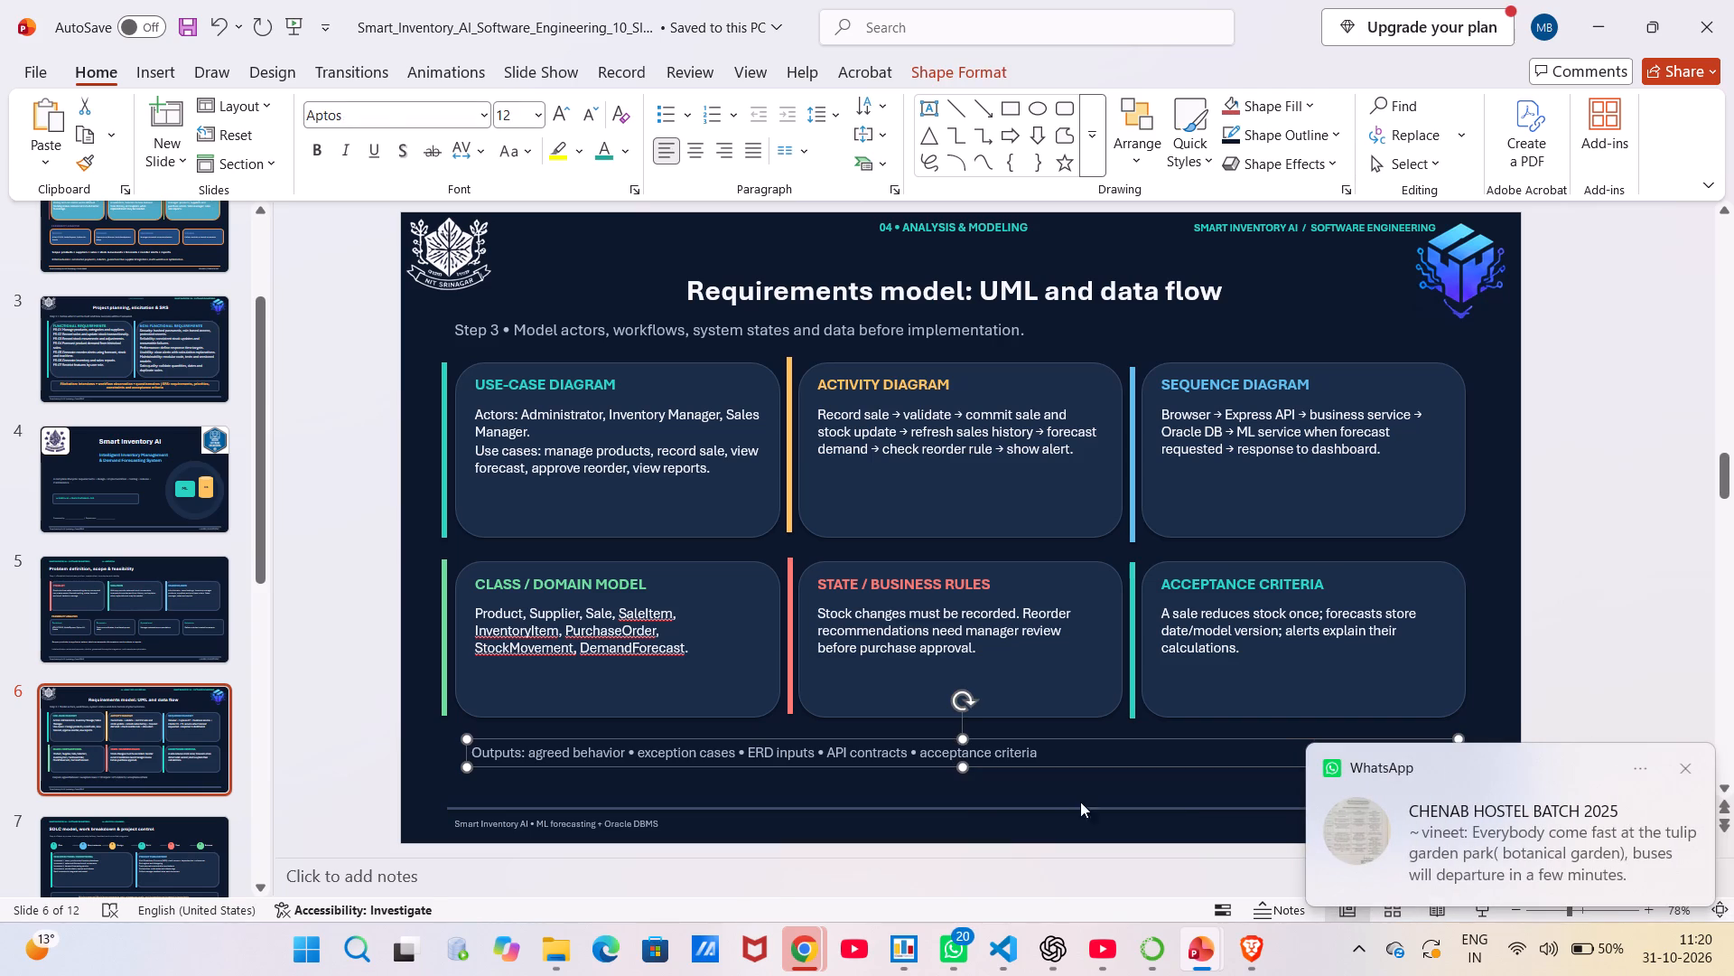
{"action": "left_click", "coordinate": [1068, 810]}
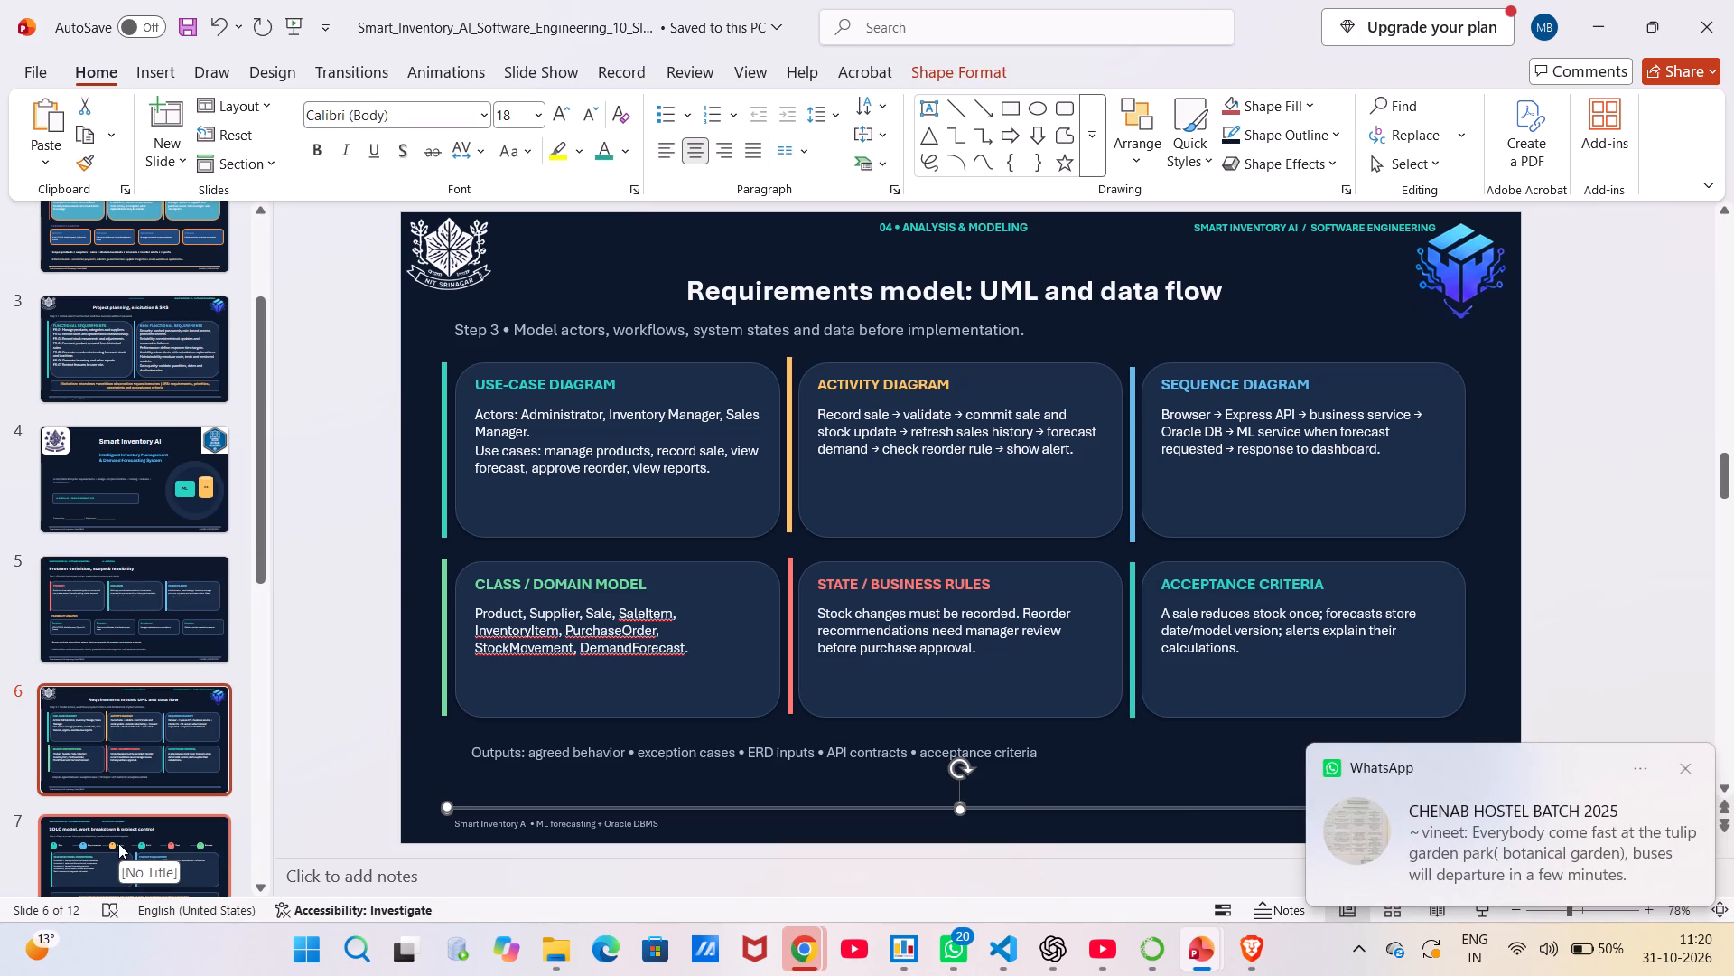
Move the "Requirements model: UML and data flow" slide up to position 4, ahead of the Smart Inventory AI title slide.
{"action": "left_click_drag", "start_coordinate": [112, 747], "coordinate": [137, 506]}
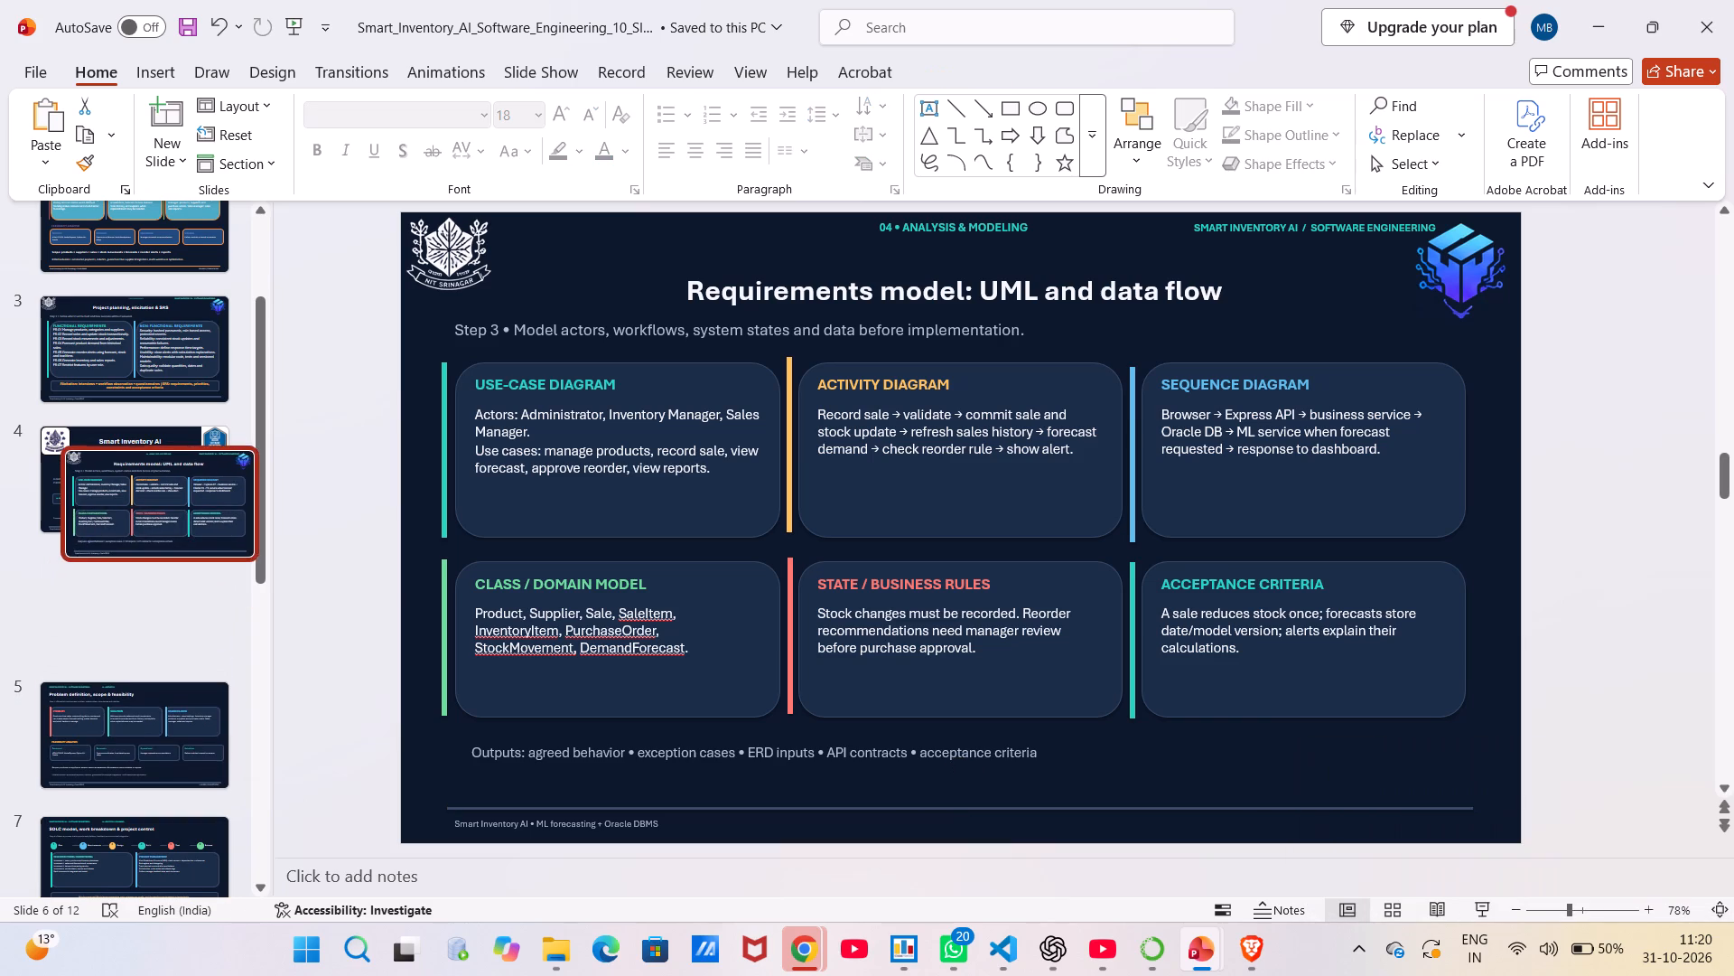
{"action": "left_click_drag", "start_coordinate": [137, 506], "coordinate": [111, 480]}
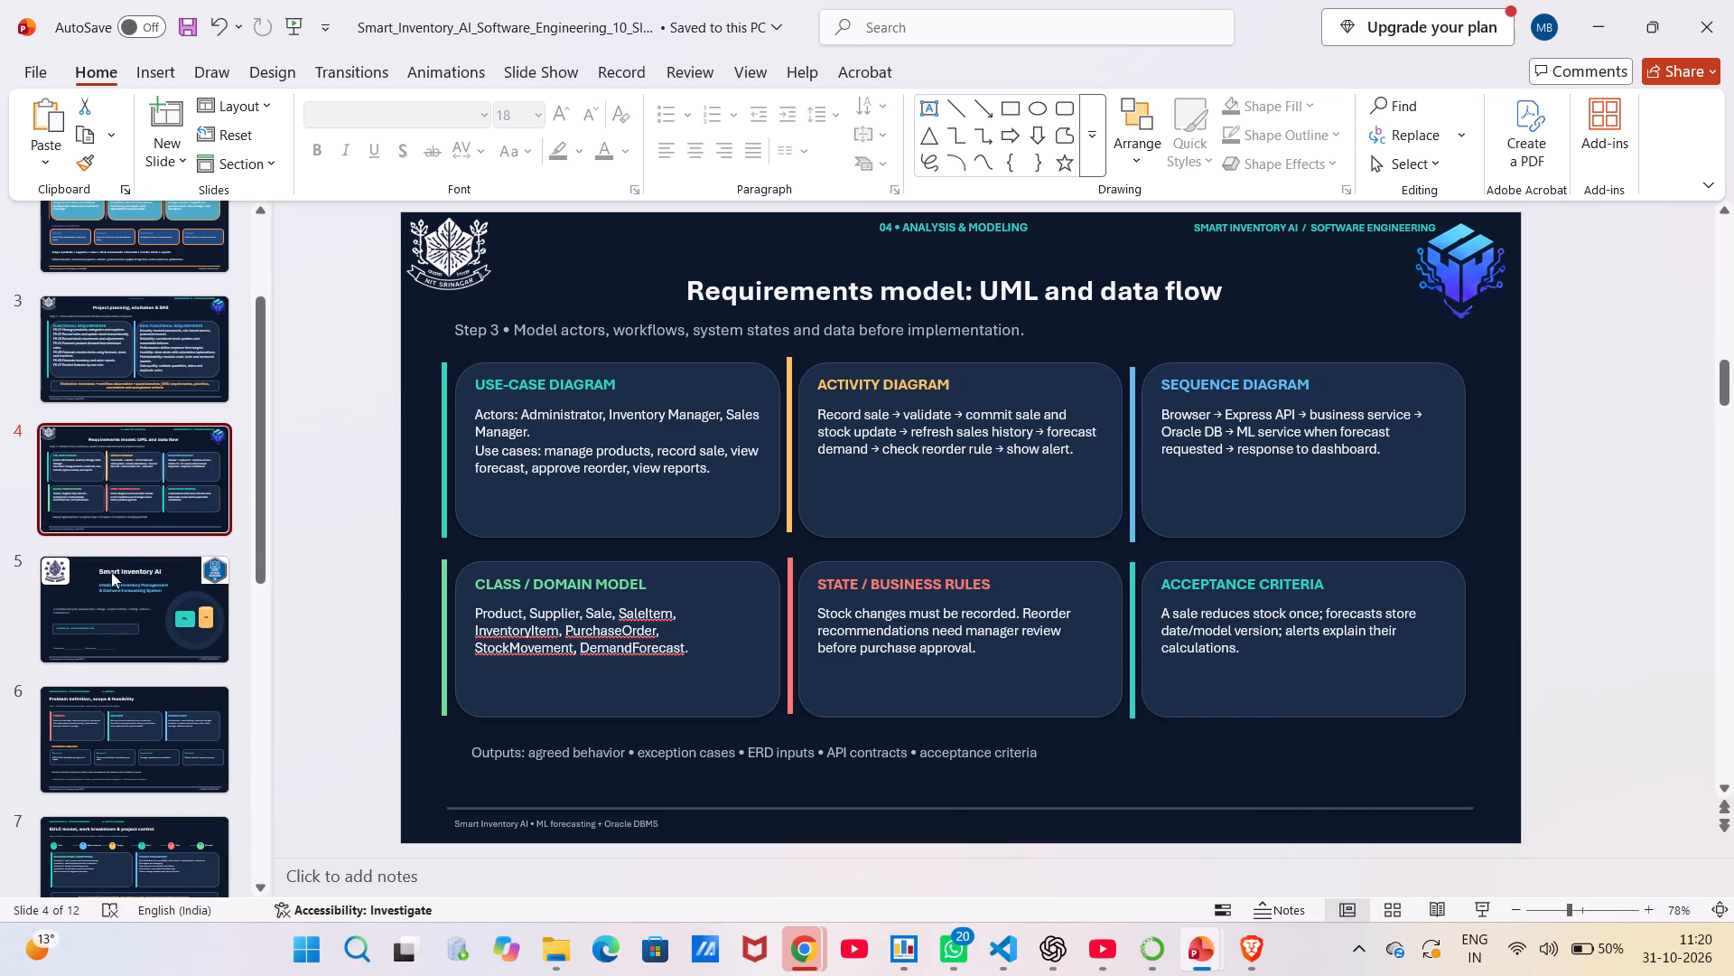
Open the "SDLC model, work breakdown & project control" slide and select its header text box containing "05 • PROCESS & PLANNING".
{"action": "scroll", "coordinate": [114, 603], "scroll_direction": "down", "scroll_amount": 2}
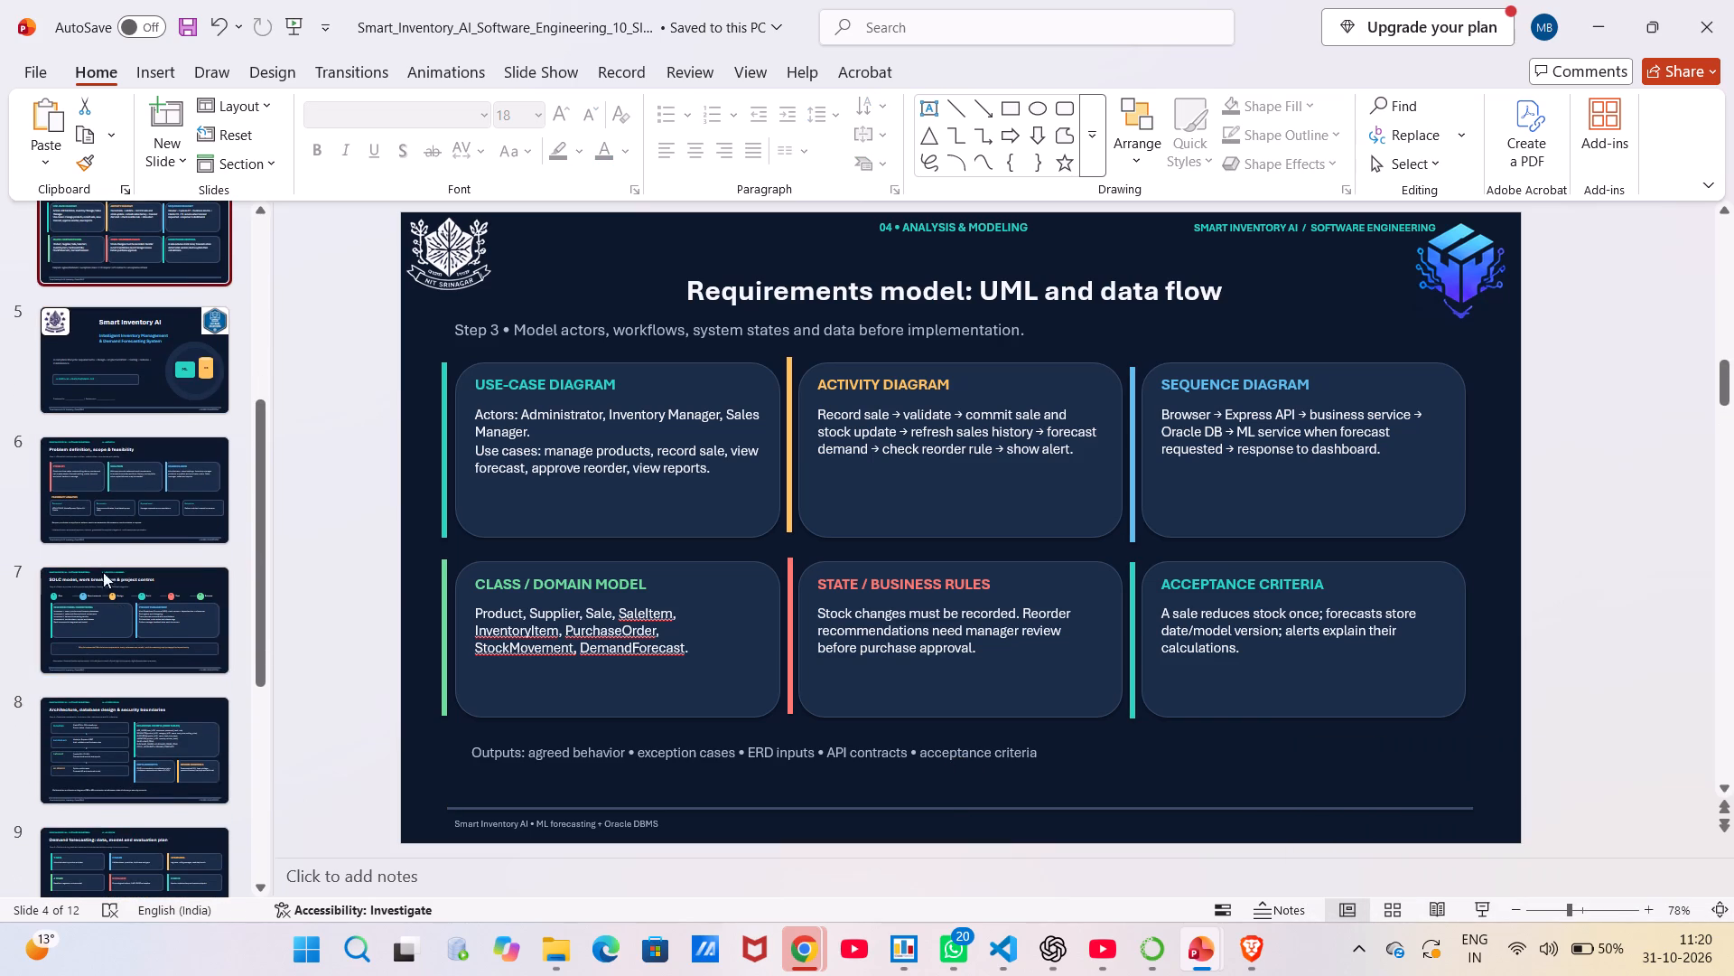
{"action": "left_click", "coordinate": [106, 592]}
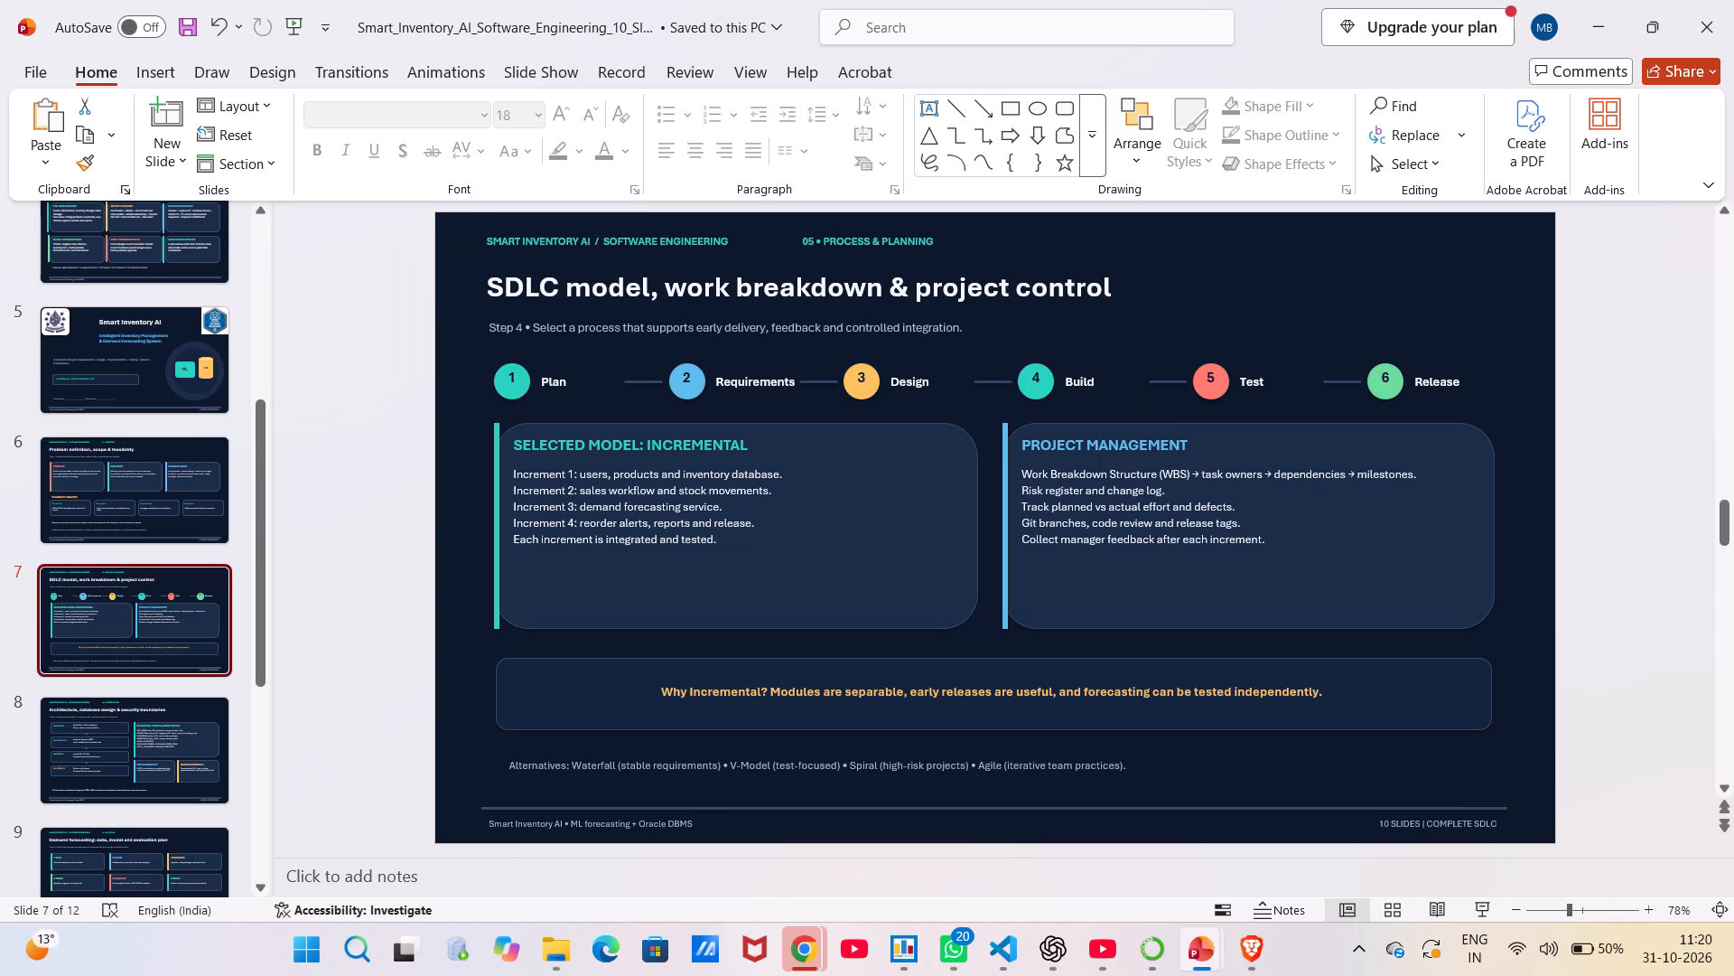
{"action": "left_click", "coordinate": [853, 245]}
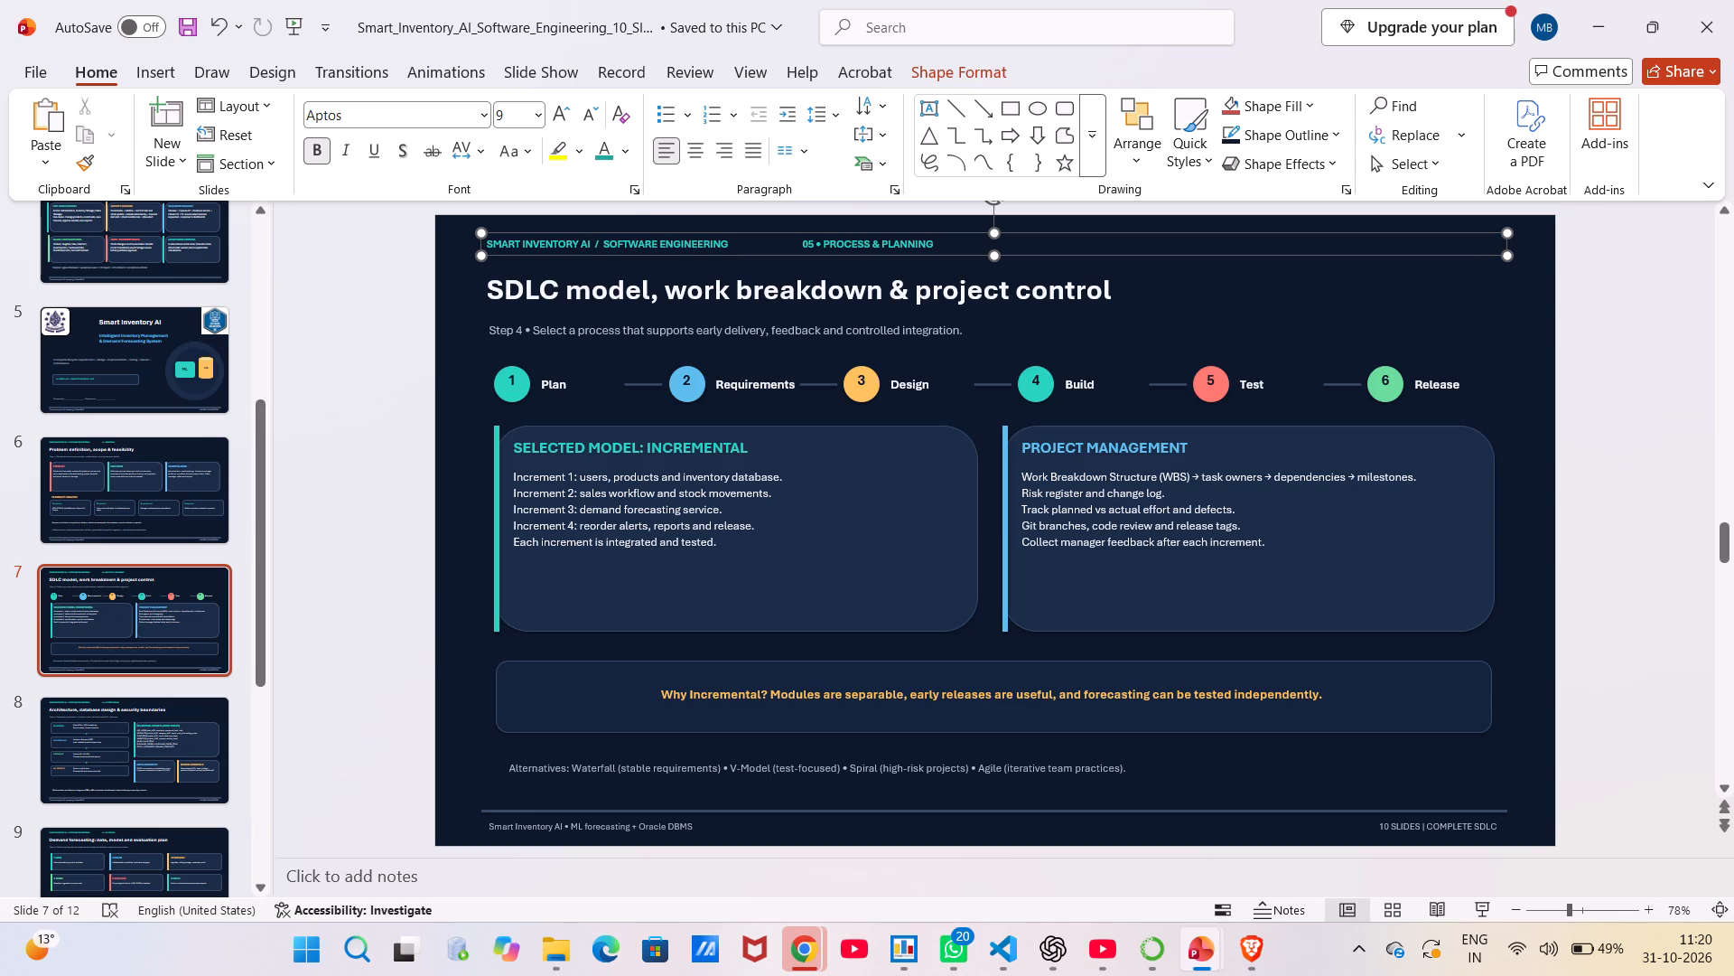
On the SDLC model slide, narrow the header text box so it ends just past "05 • PROCESS & PLANNING".
{"action": "left_click_drag", "start_coordinate": [1507, 254], "coordinate": [1412, 247]}
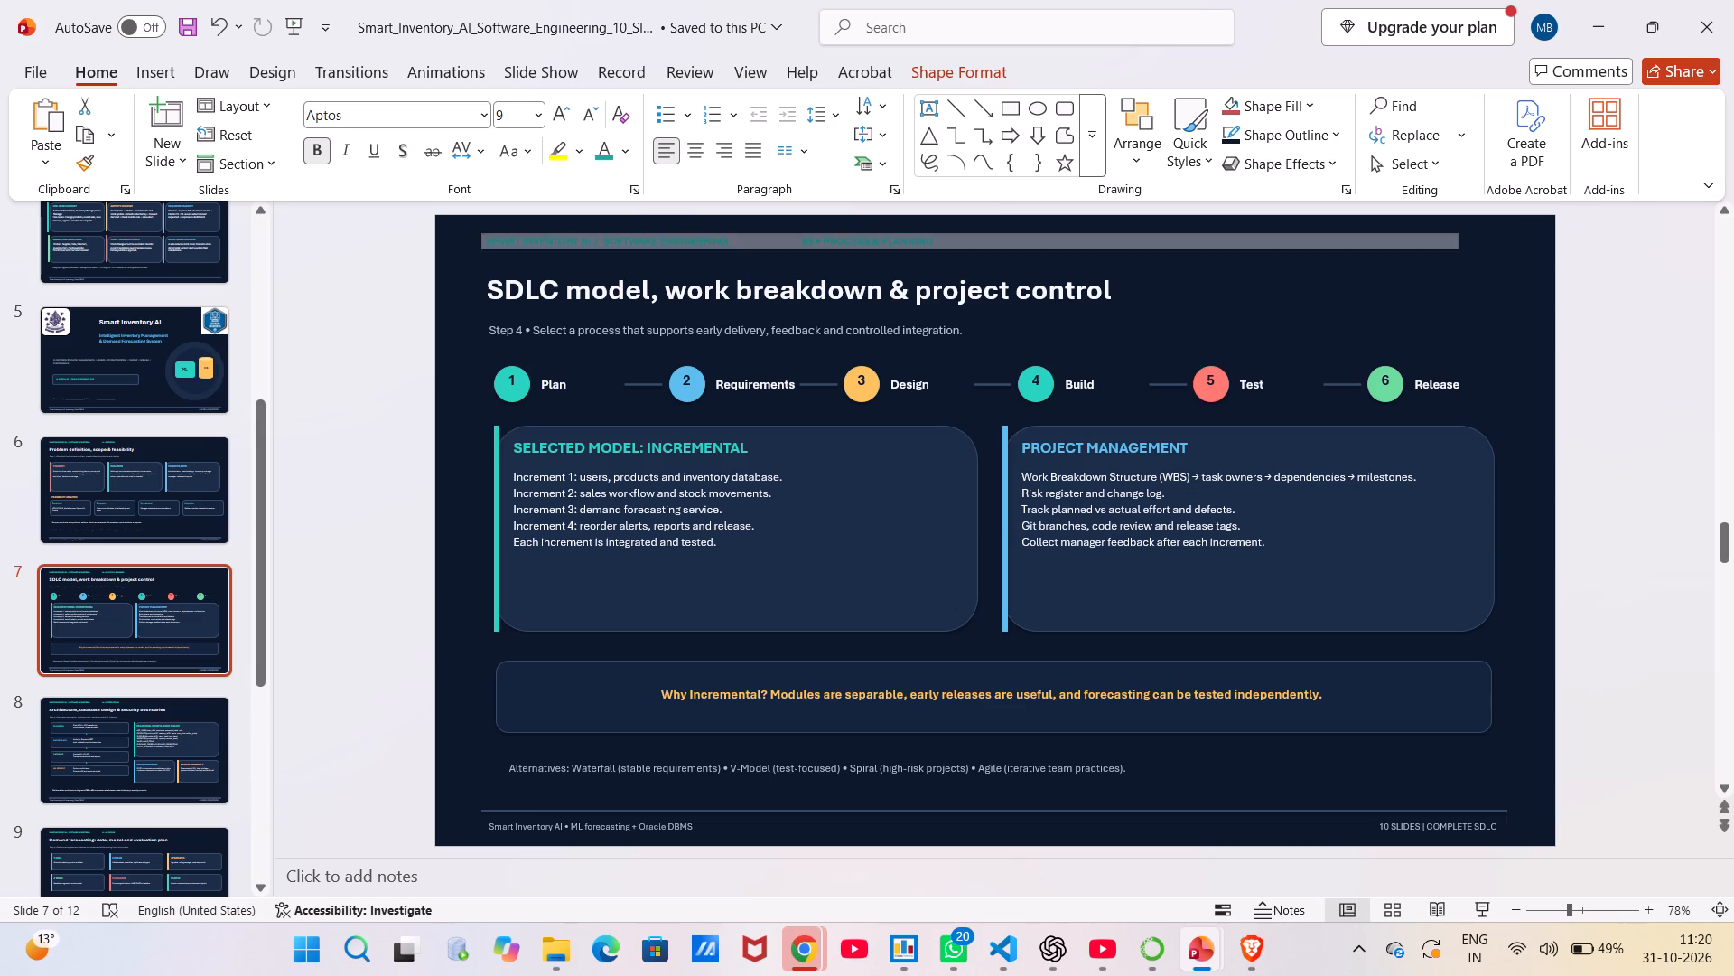
{"action": "left_click_drag", "start_coordinate": [1412, 247], "coordinate": [917, 262]}
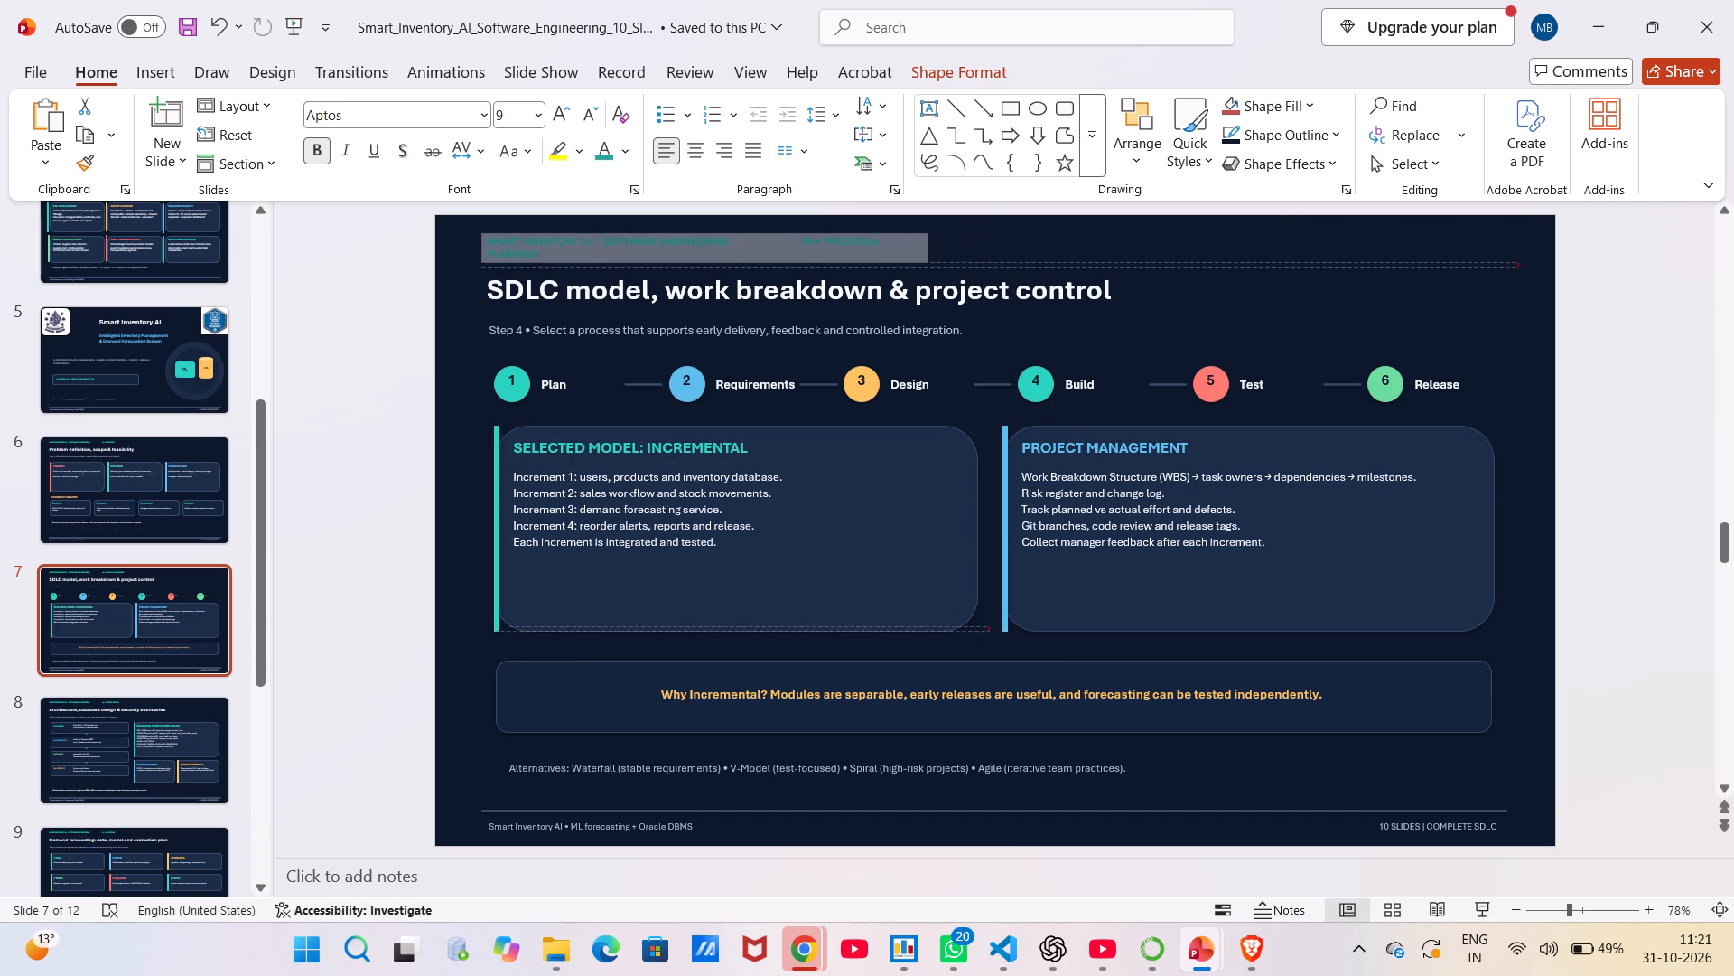
{"action": "left_click_drag", "start_coordinate": [917, 262], "coordinate": [977, 257]}
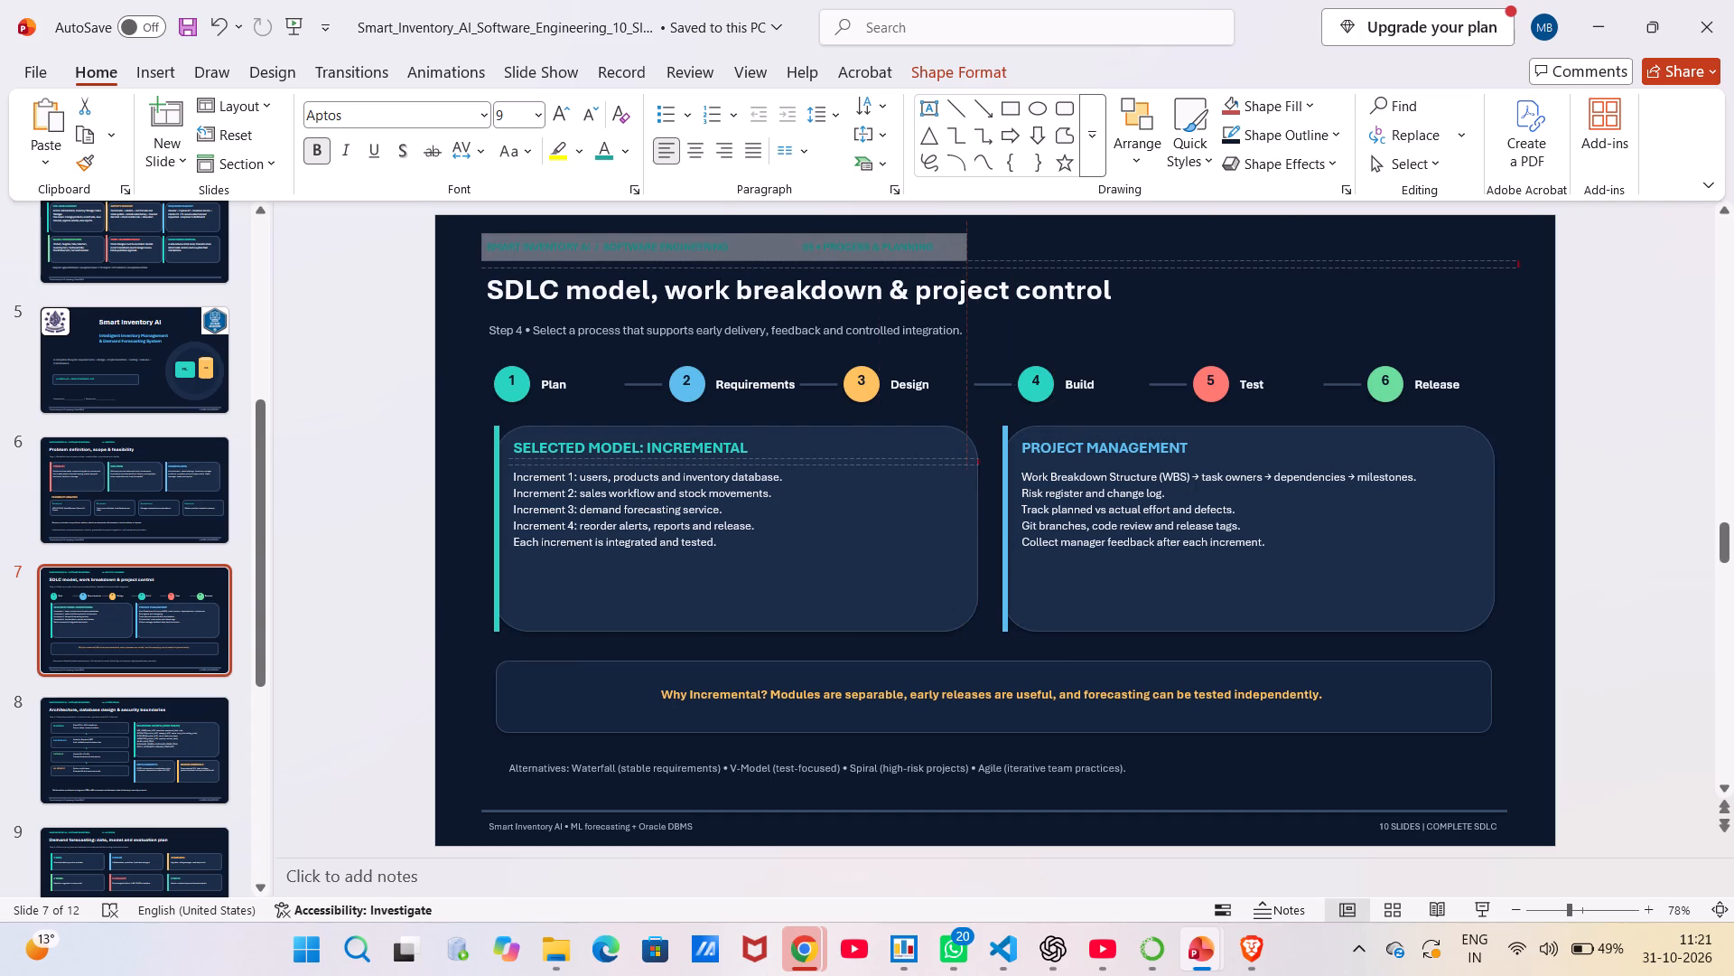
{"action": "left_click_drag", "start_coordinate": [977, 257], "coordinate": [980, 257]}
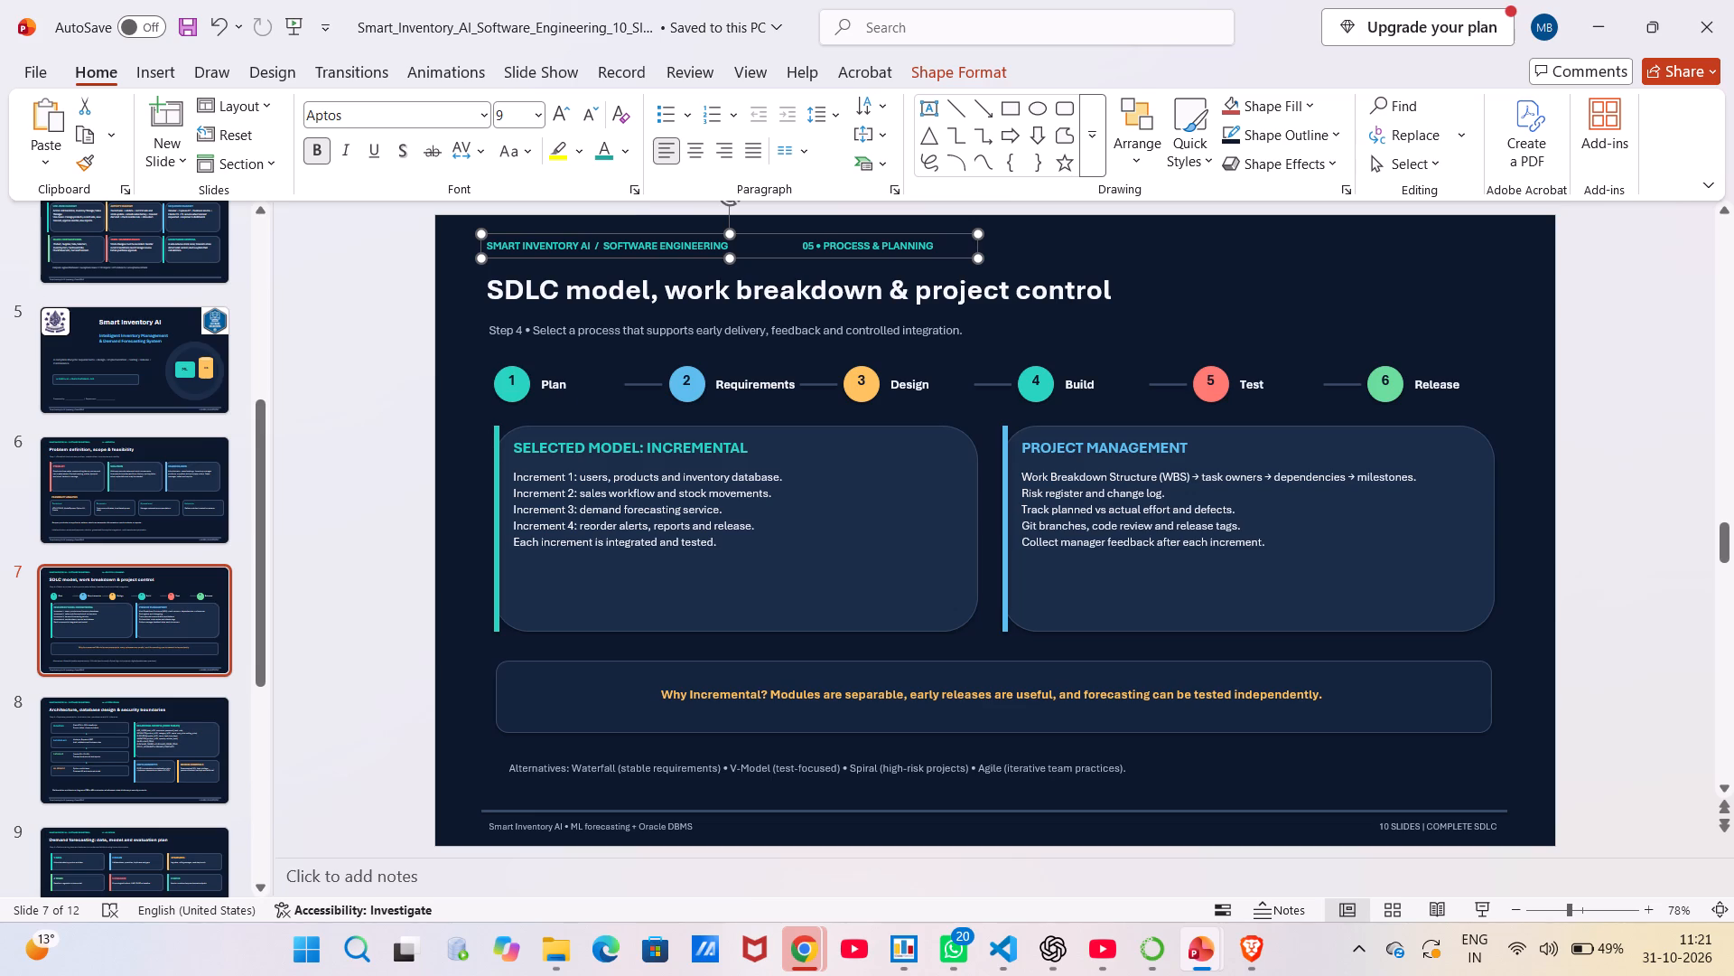
Move the narrowed header text box across so it sits roughly centred above the slide title.
{"action": "left_click_drag", "start_coordinate": [932, 247], "coordinate": [802, 239]}
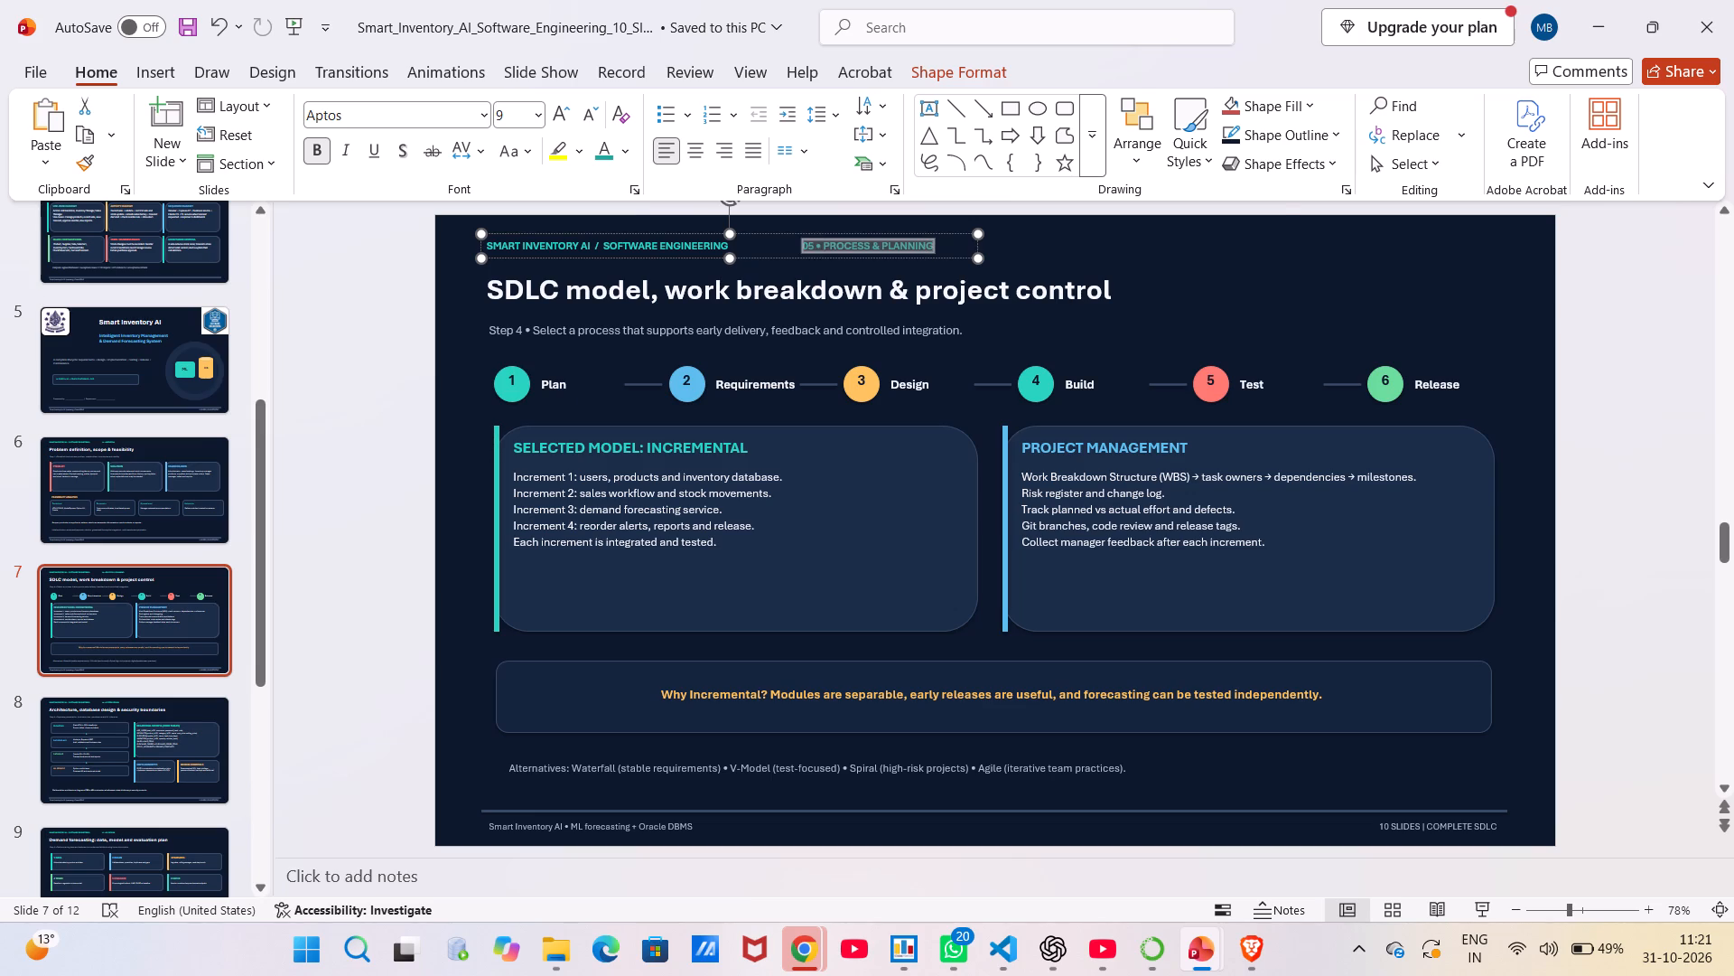
{"action": "left_click_drag", "start_coordinate": [802, 239], "coordinate": [946, 246]}
{"action": "left_click_drag", "start_coordinate": [947, 246], "coordinate": [1170, 244]}
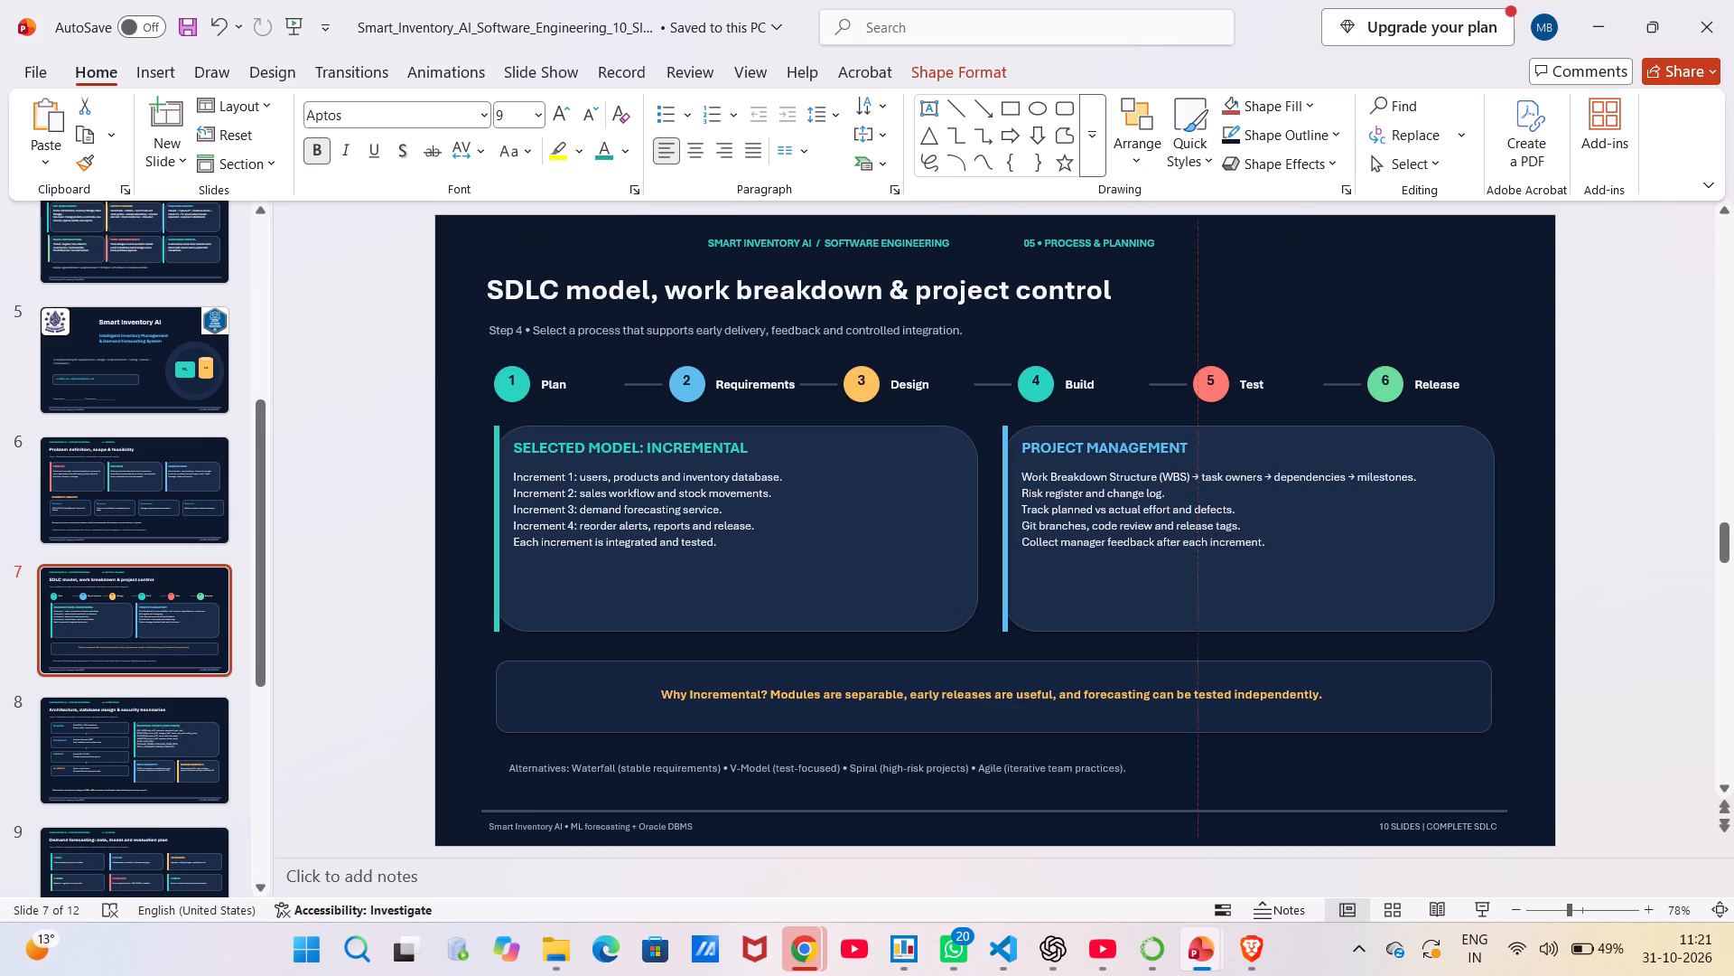
{"action": "left_click_drag", "start_coordinate": [1170, 244], "coordinate": [1178, 248]}
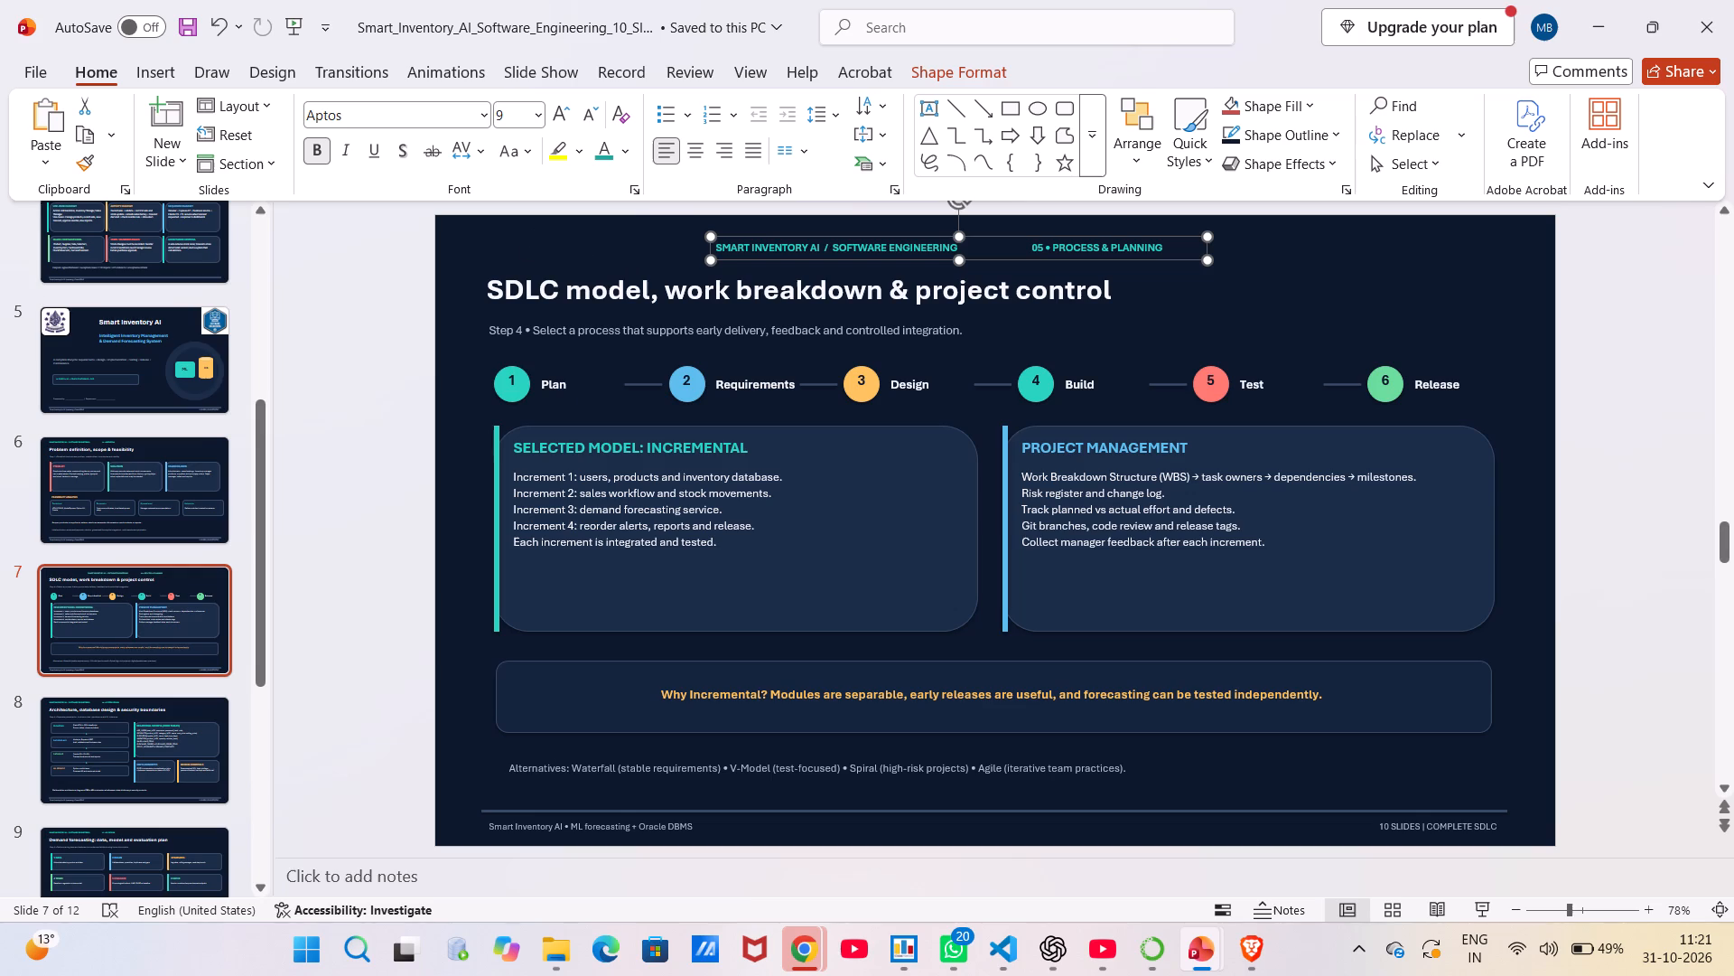
Shift the "SDLC model, work breakdown & project control" title so its text sits centred below the header line.
{"action": "left_click", "coordinate": [671, 285]}
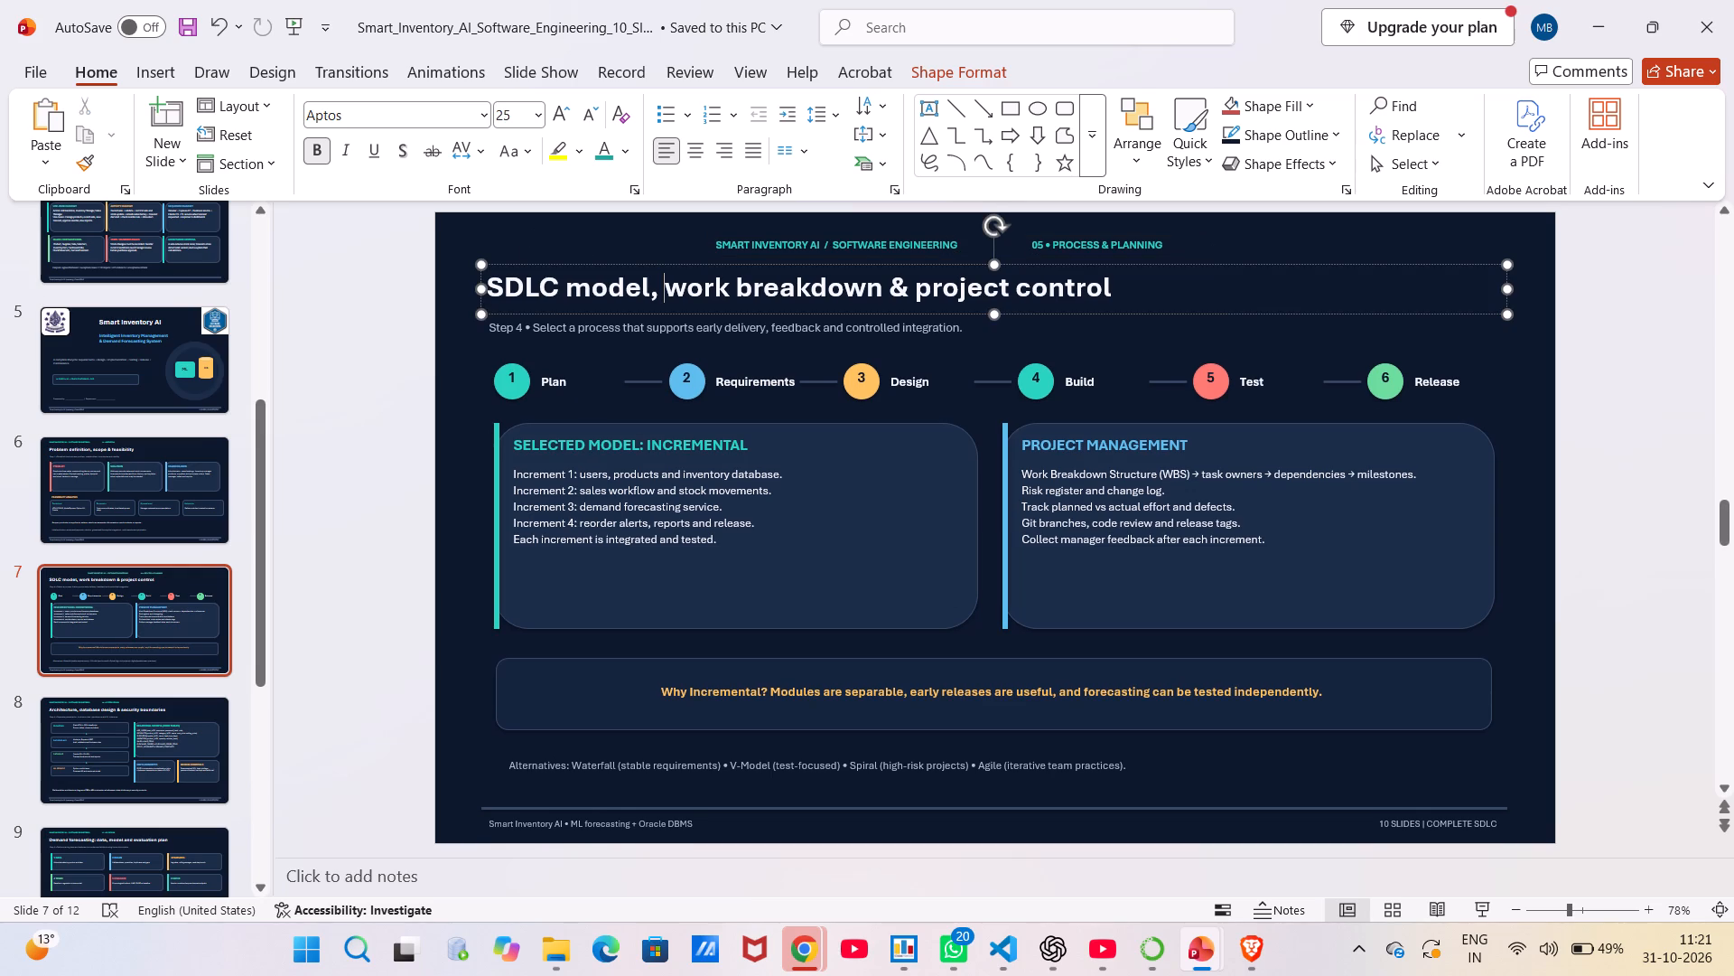
{"action": "left_click_drag", "start_coordinate": [792, 308], "coordinate": [963, 311]}
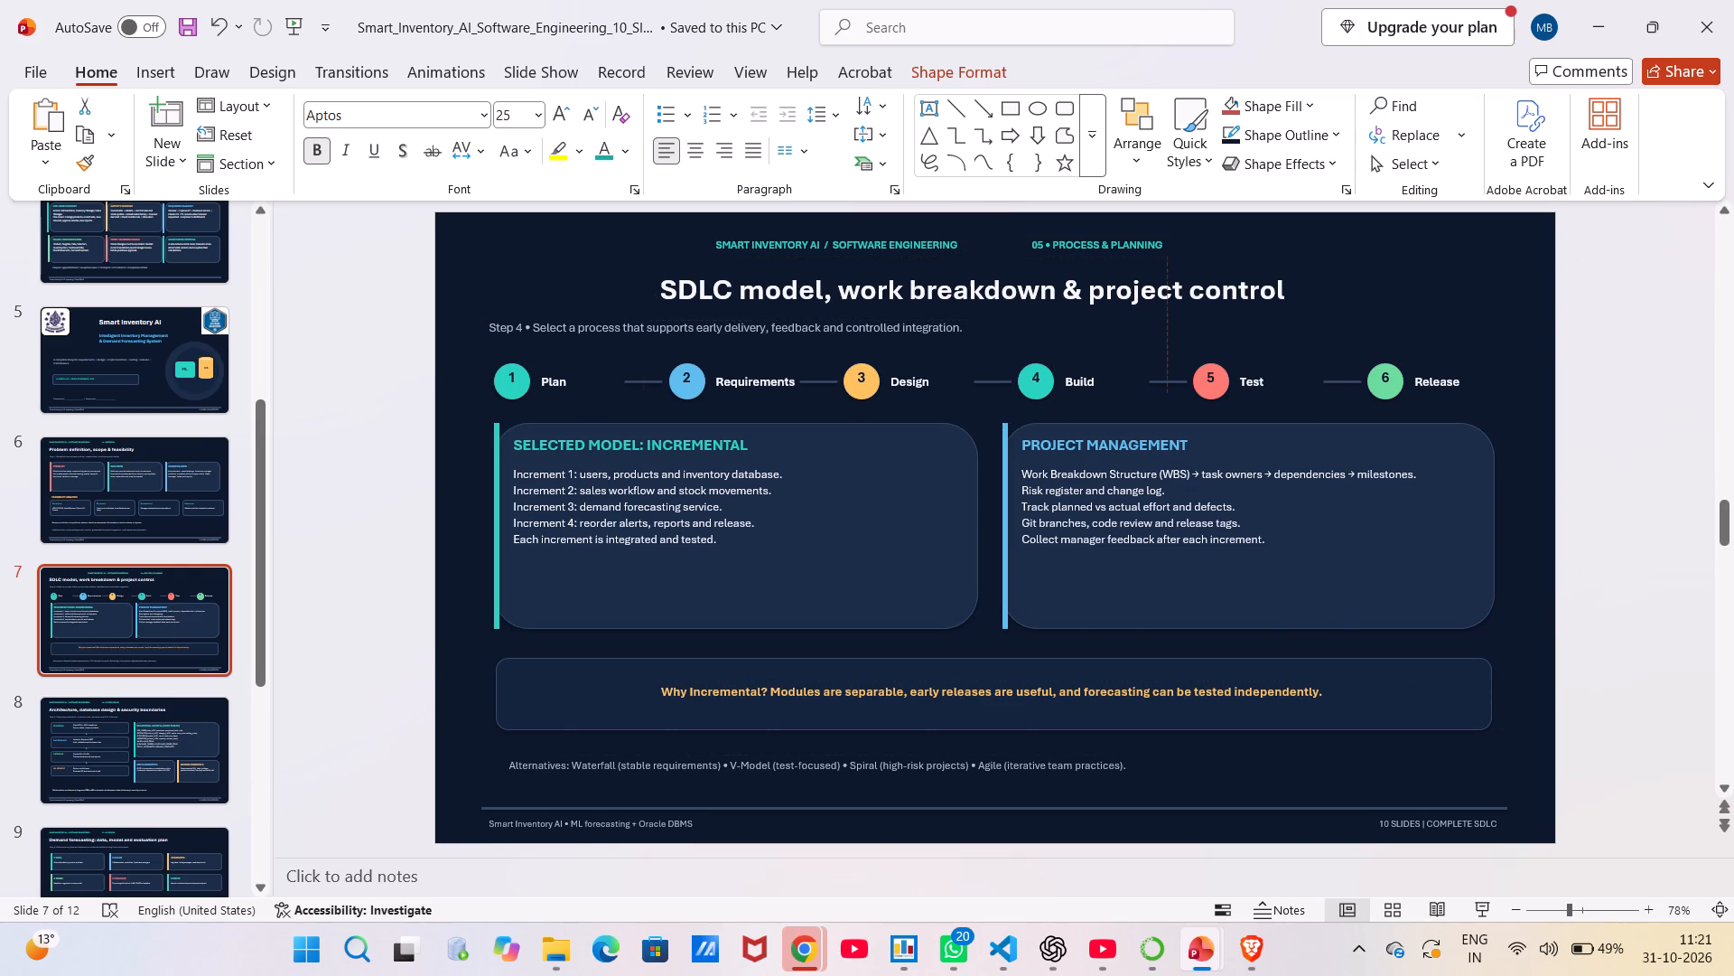
{"action": "left_click_drag", "start_coordinate": [963, 311], "coordinate": [966, 311]}
{"action": "left_click_drag", "start_coordinate": [966, 311], "coordinate": [978, 313]}
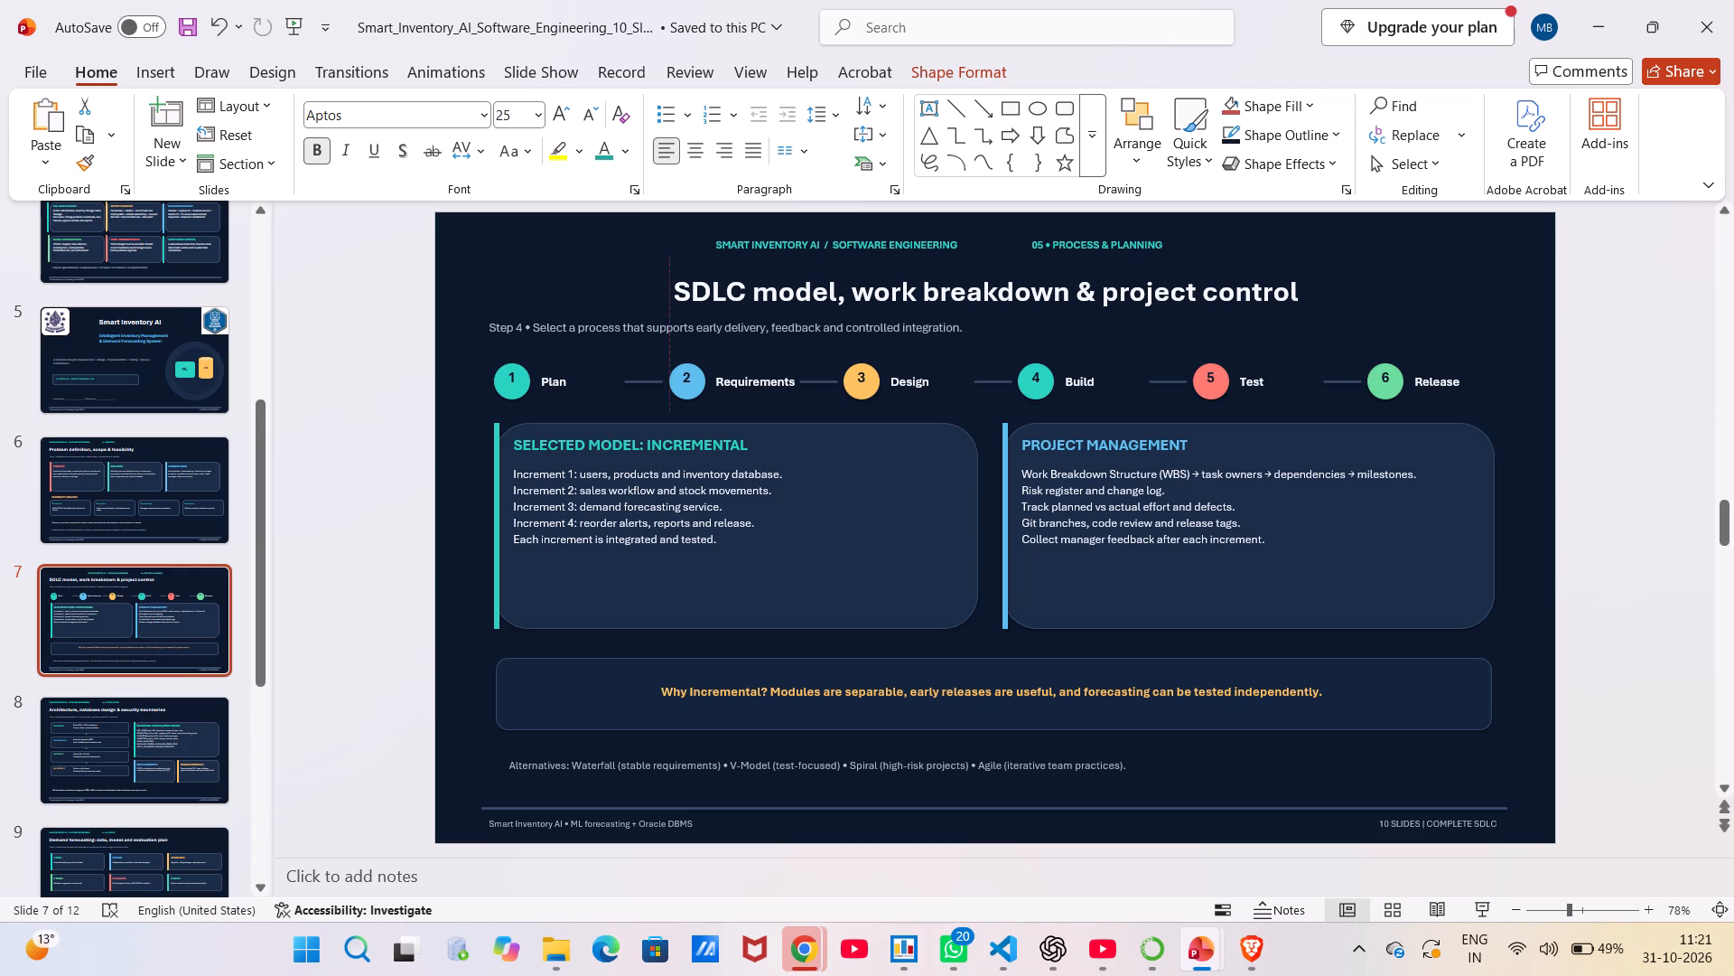
{"action": "left_click_drag", "start_coordinate": [978, 313], "coordinate": [976, 312]}
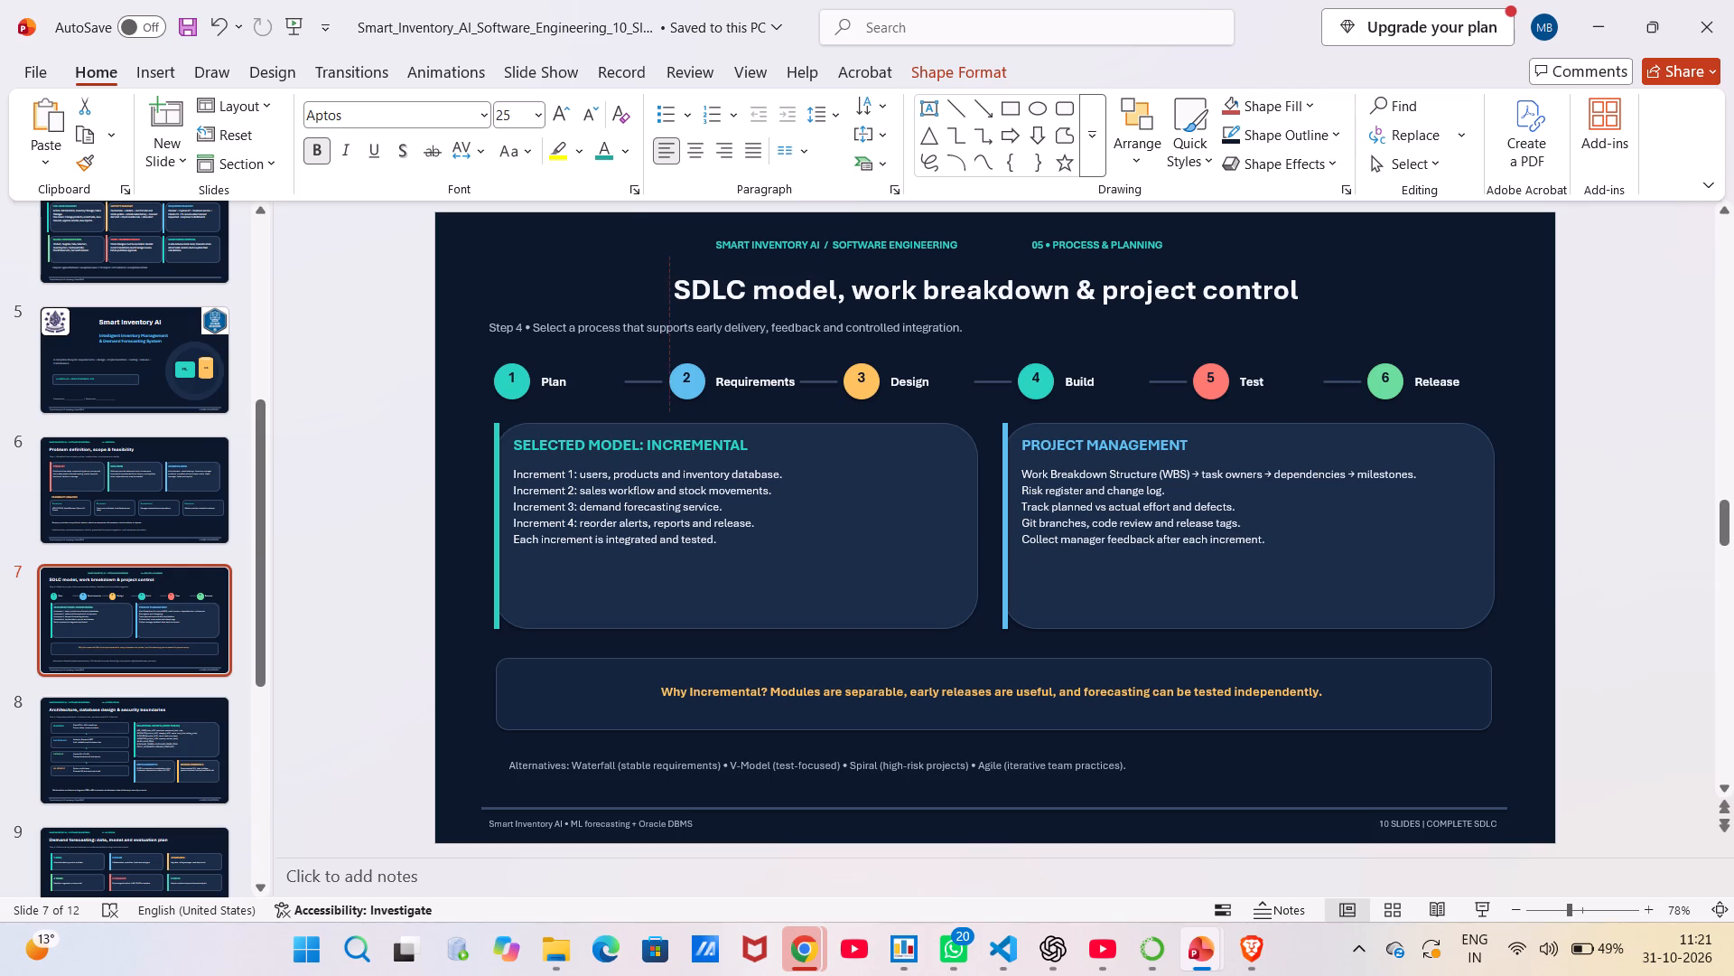
{"action": "left_click_drag", "start_coordinate": [976, 312], "coordinate": [977, 313]}
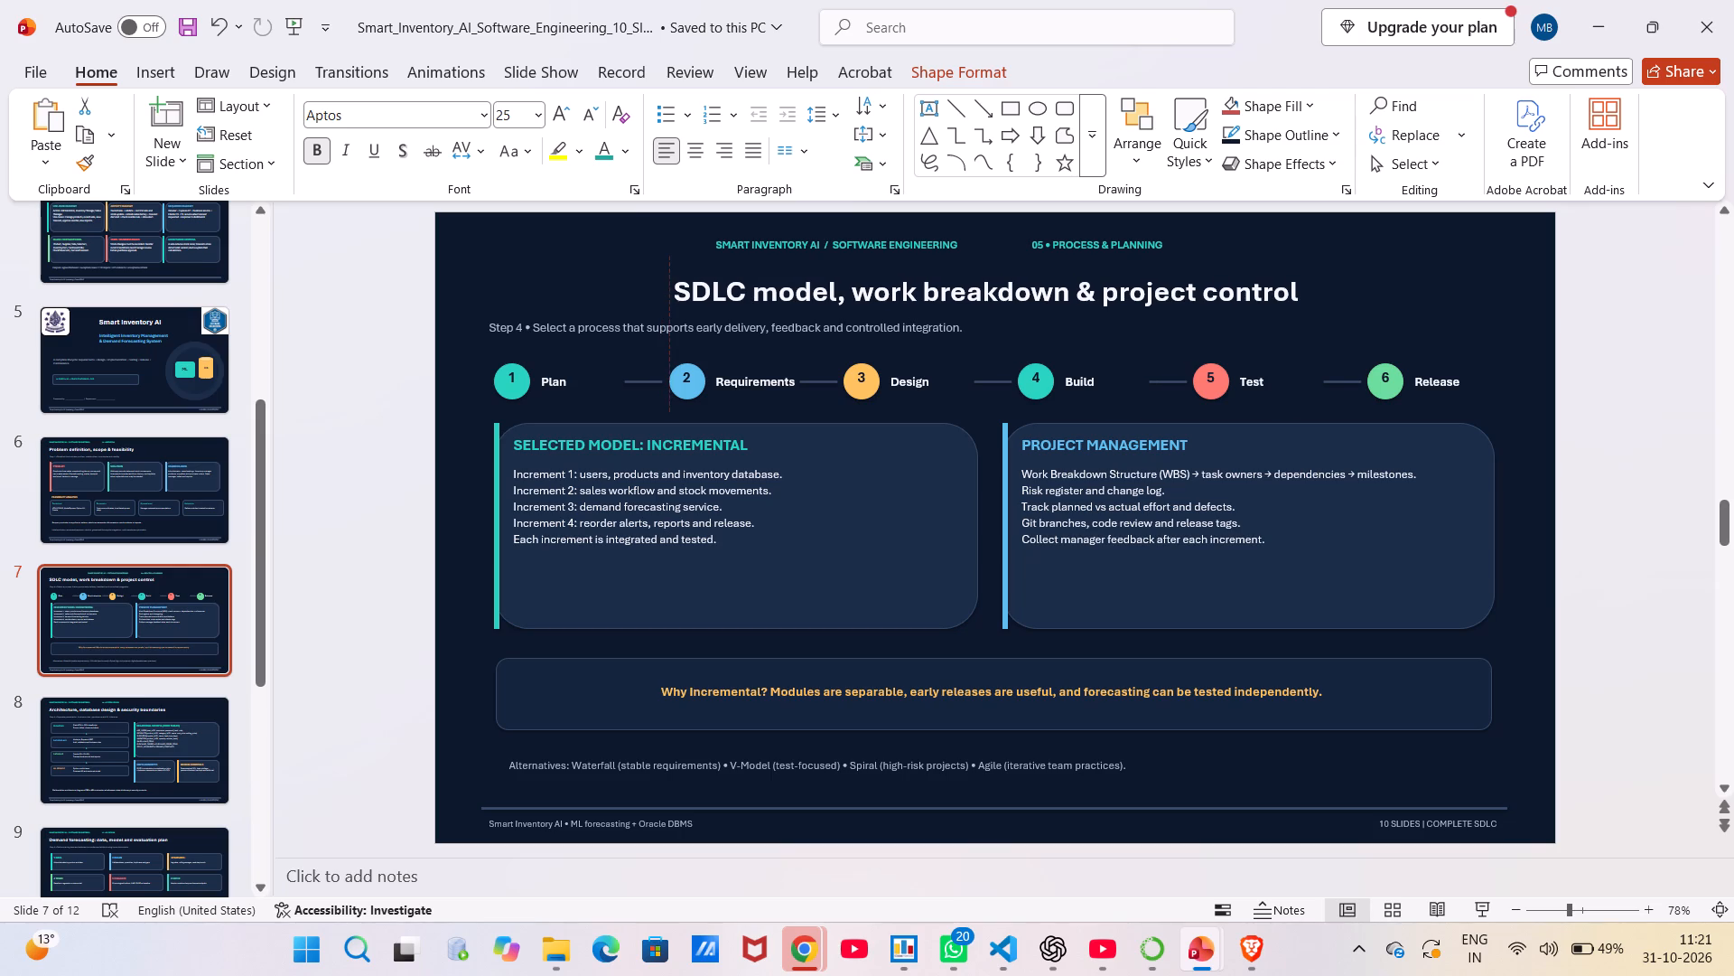
{"action": "left_click_drag", "start_coordinate": [977, 313], "coordinate": [976, 313]}
{"action": "left_click_drag", "start_coordinate": [976, 313], "coordinate": [975, 312]}
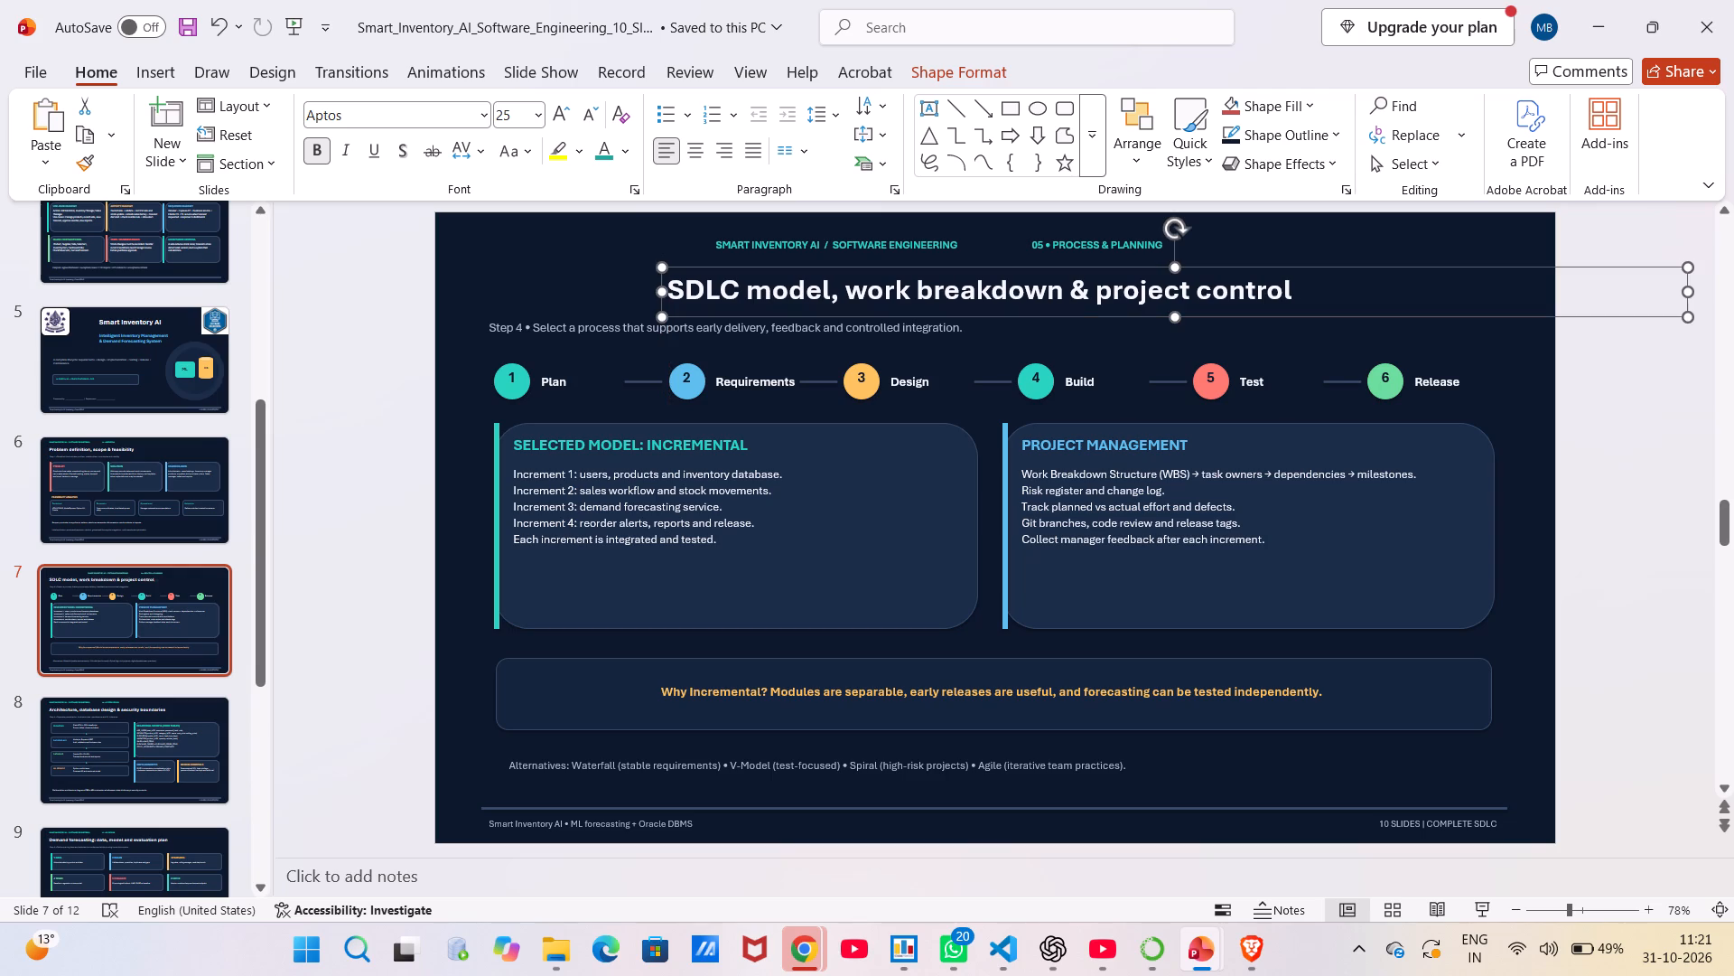
{"action": "left_click", "coordinate": [572, 251]}
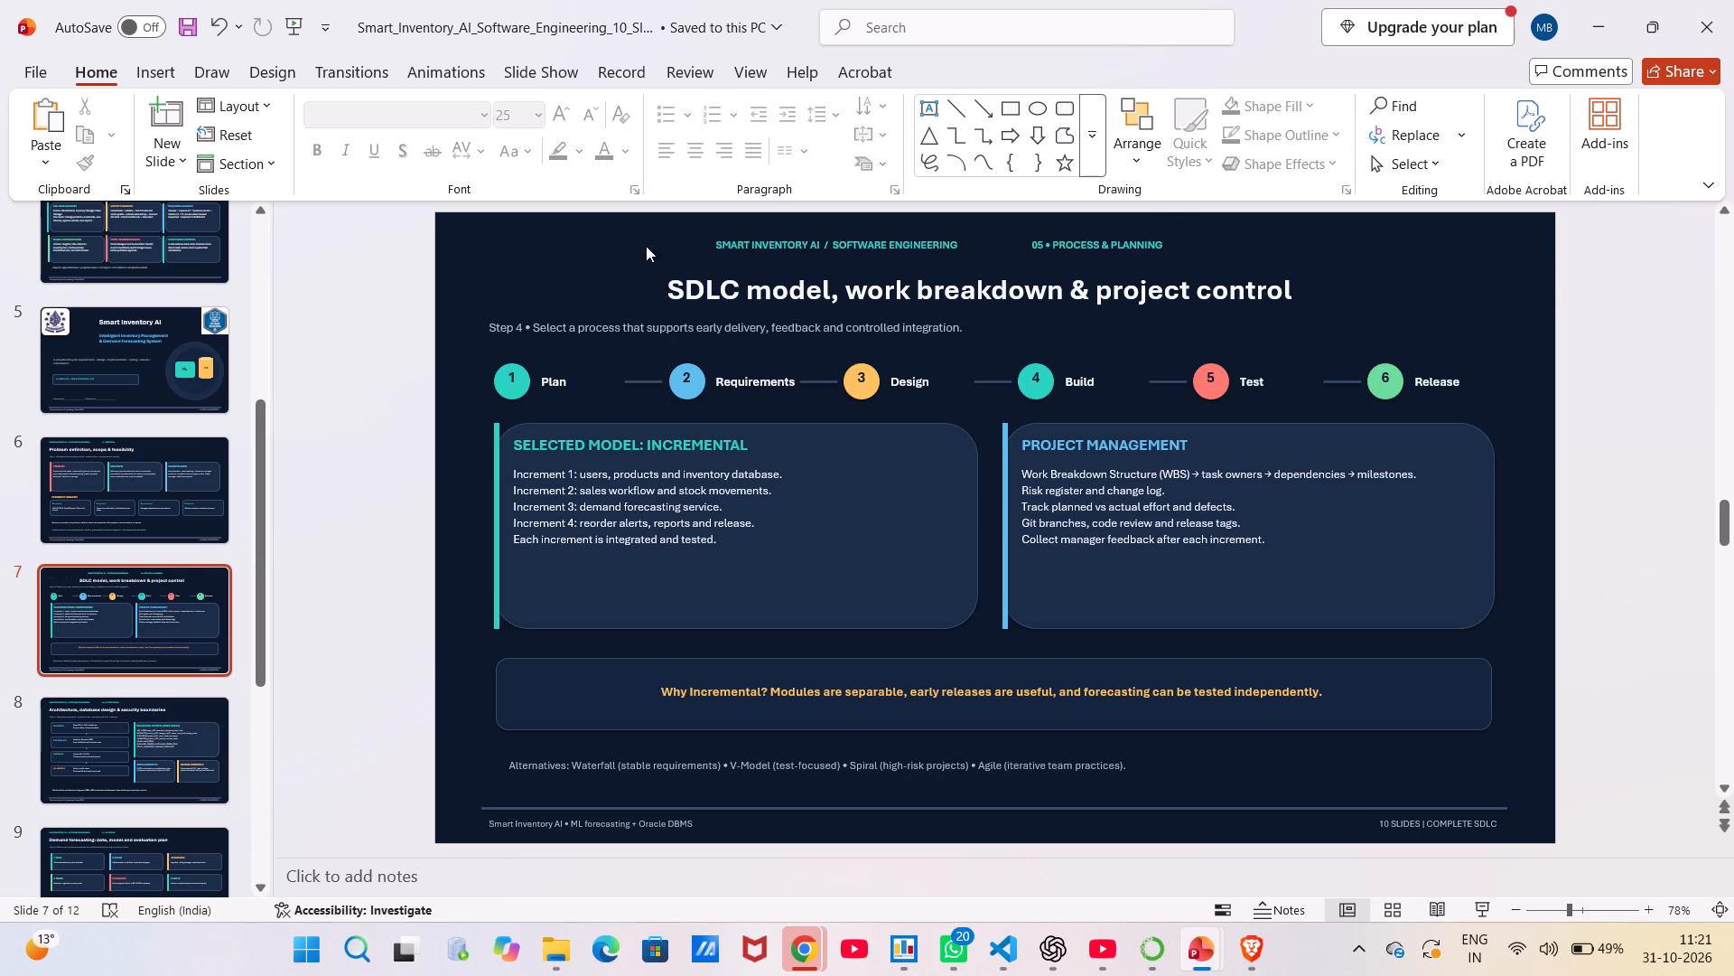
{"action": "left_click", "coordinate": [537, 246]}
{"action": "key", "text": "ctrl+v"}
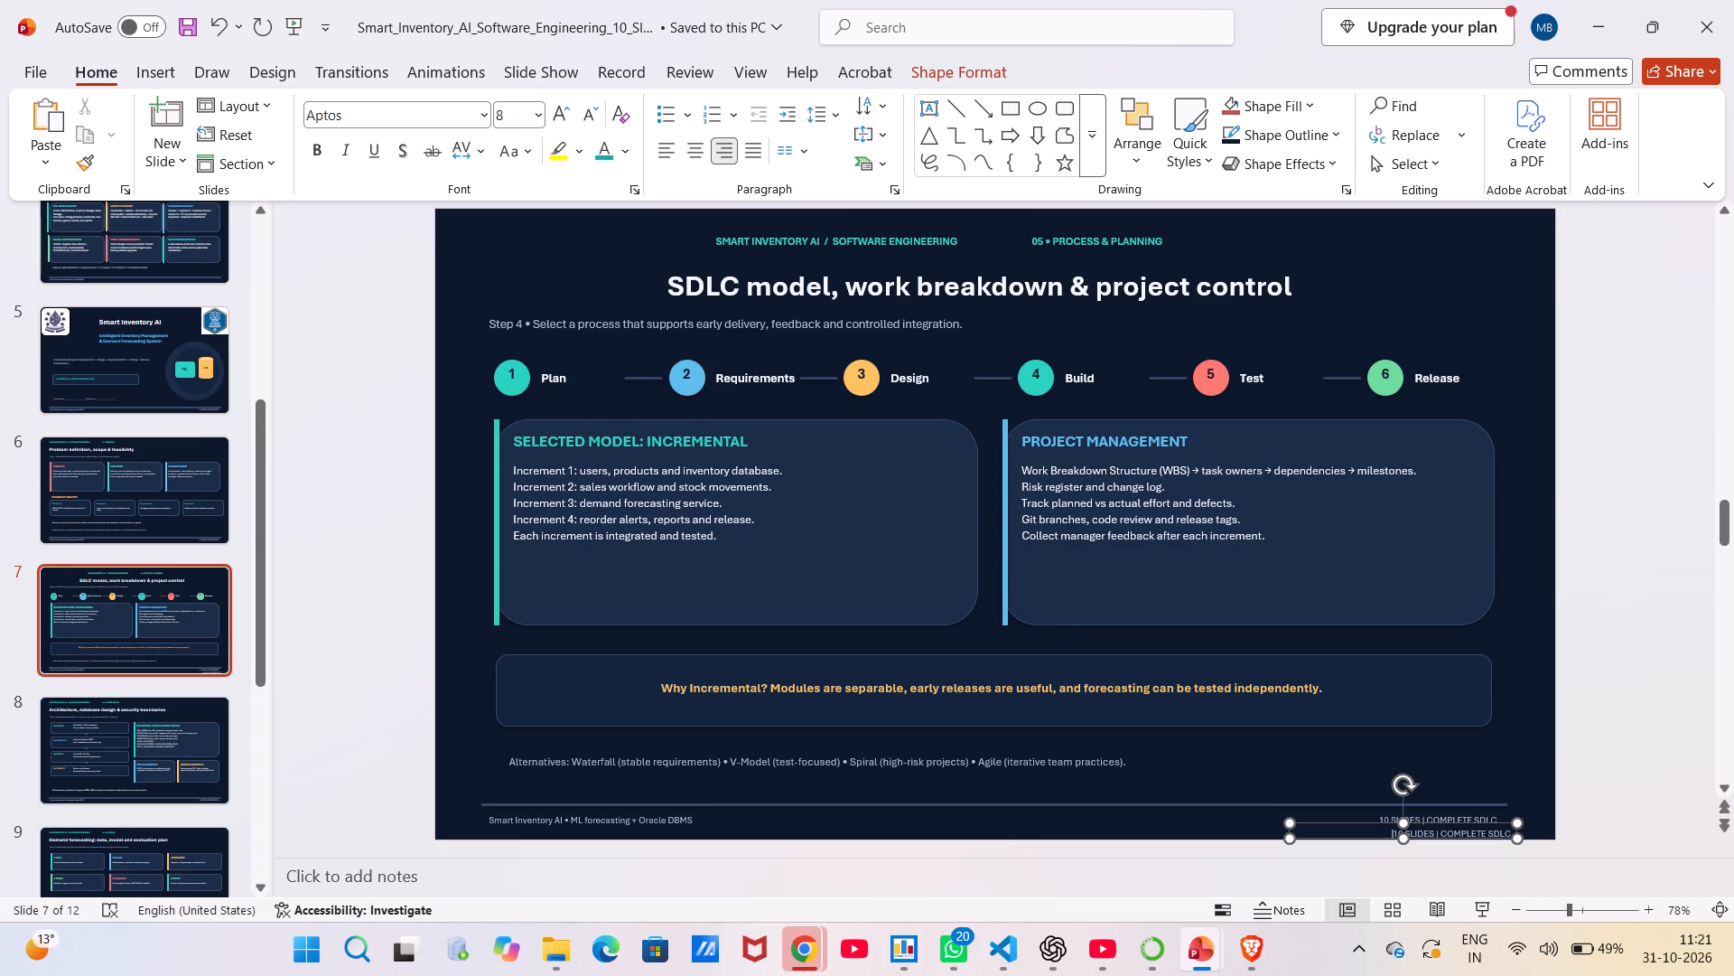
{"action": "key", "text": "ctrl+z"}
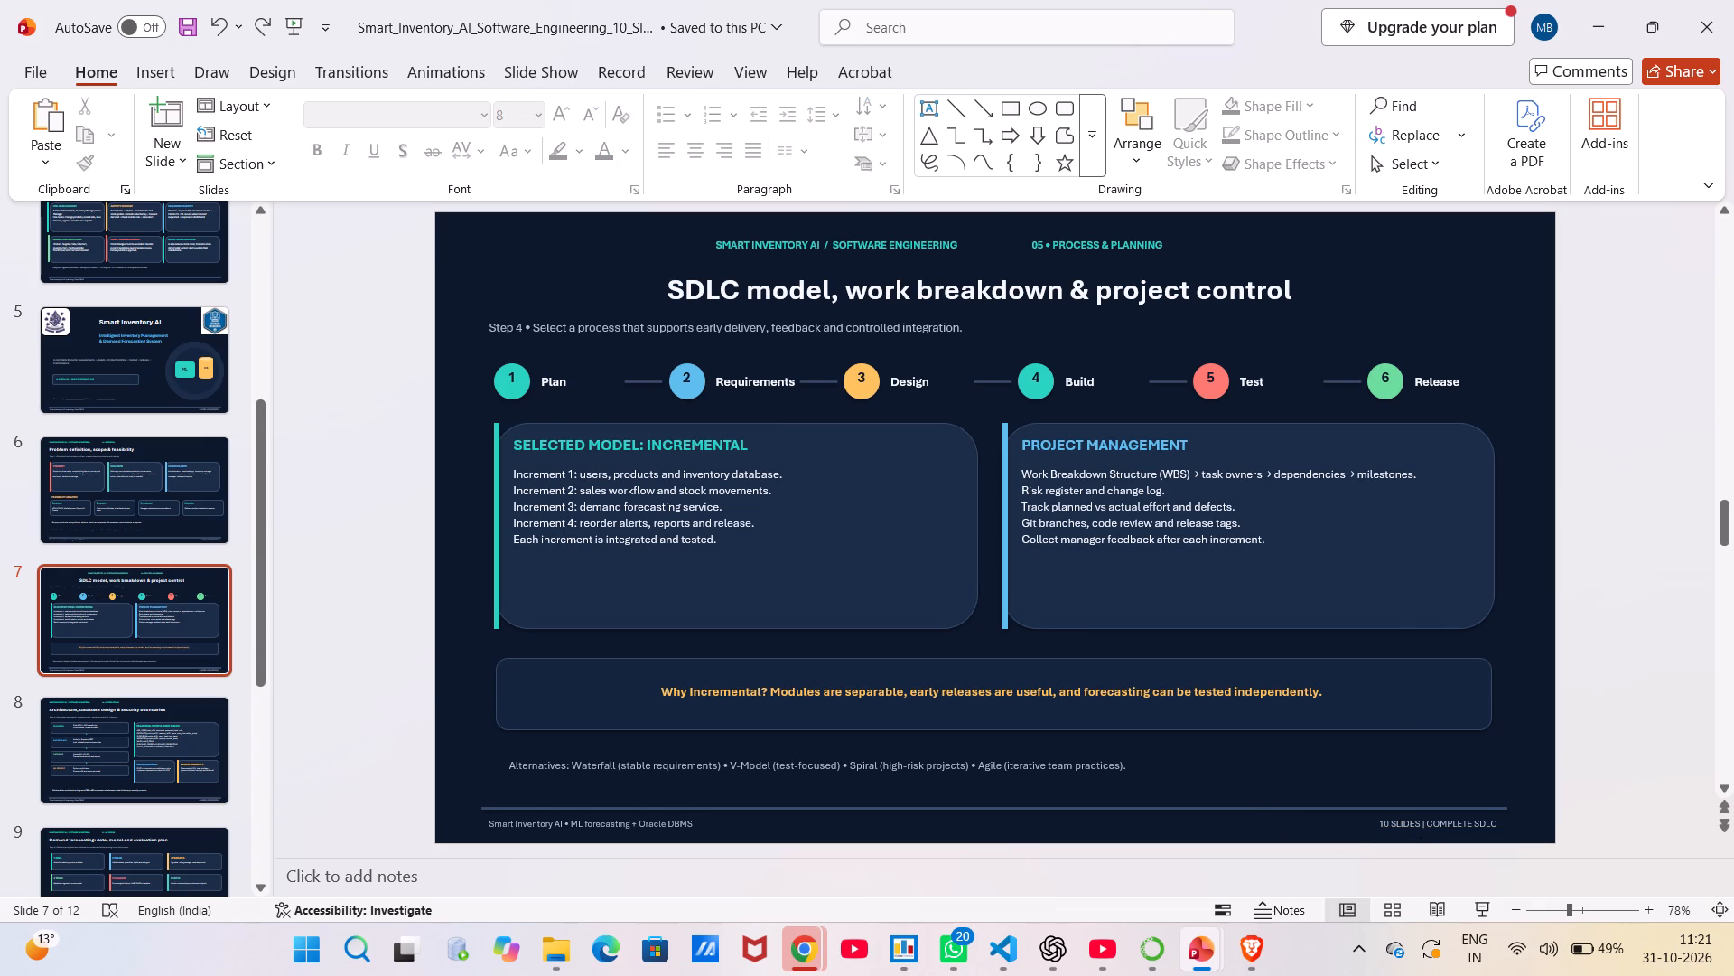
Cut the "10 SLIDES | COMPLETE SDLC" footer text box from the SDLC model slide.
{"action": "left_click", "coordinate": [1413, 820]}
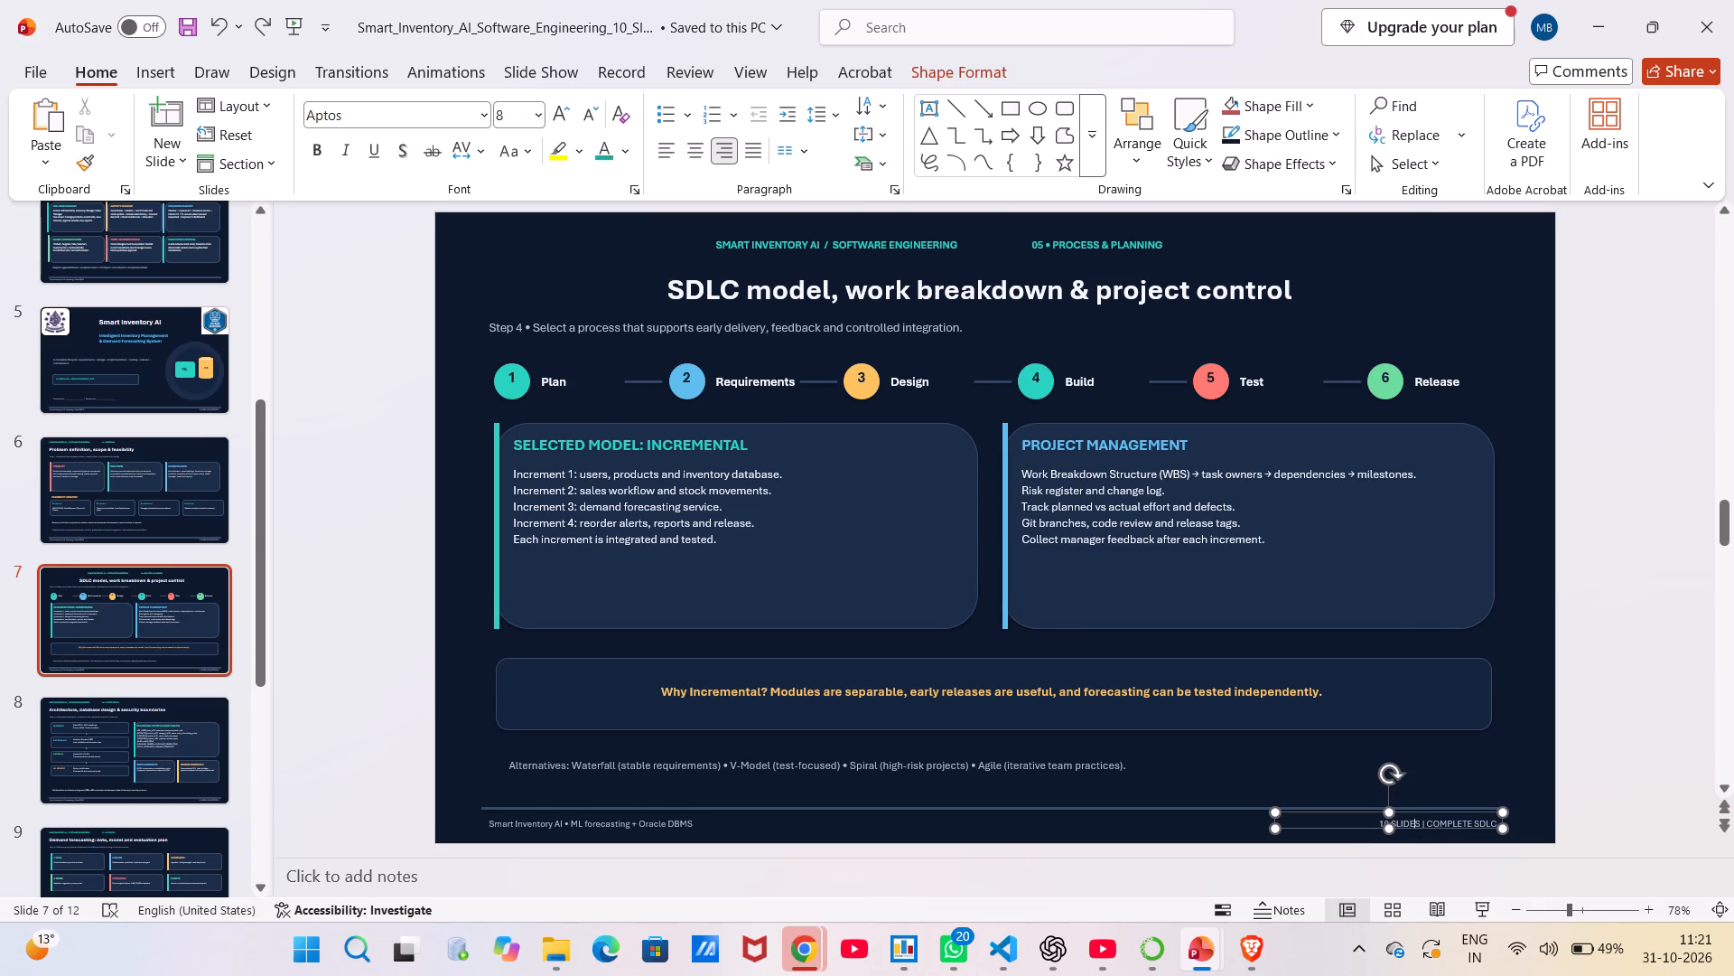
{"action": "right_click", "coordinate": [1413, 820]}
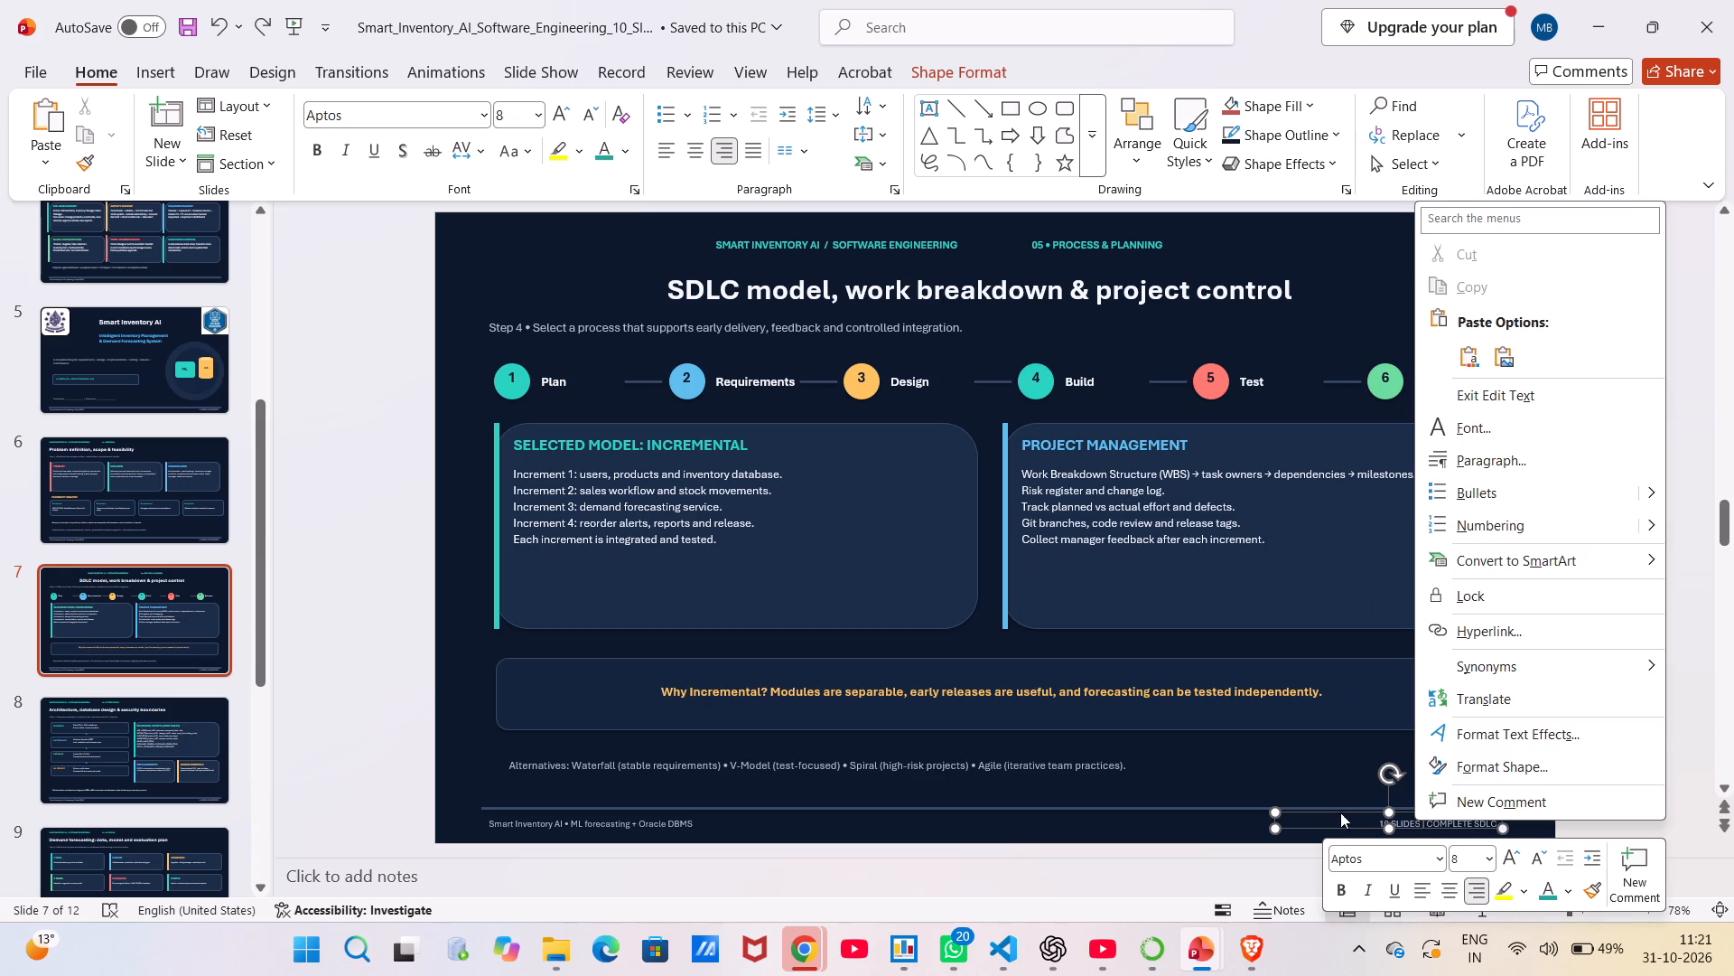
{"action": "left_click", "coordinate": [1341, 822]}
{"action": "right_click", "coordinate": [1341, 822]}
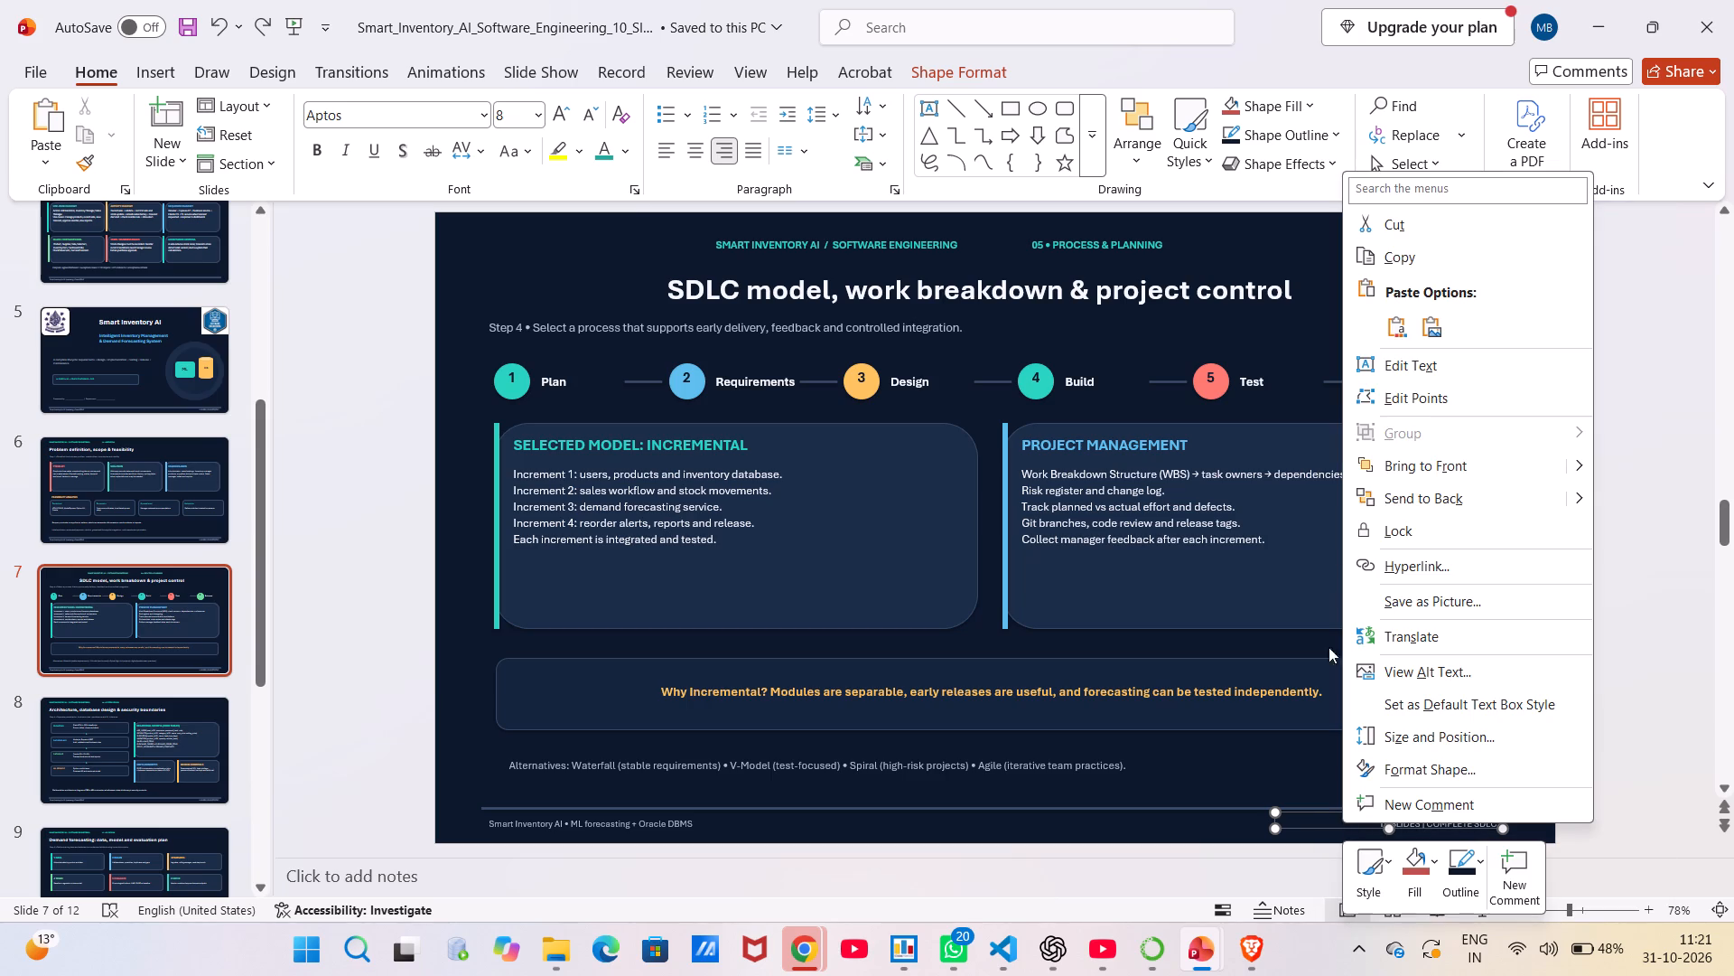
{"action": "left_click", "coordinate": [1384, 228]}
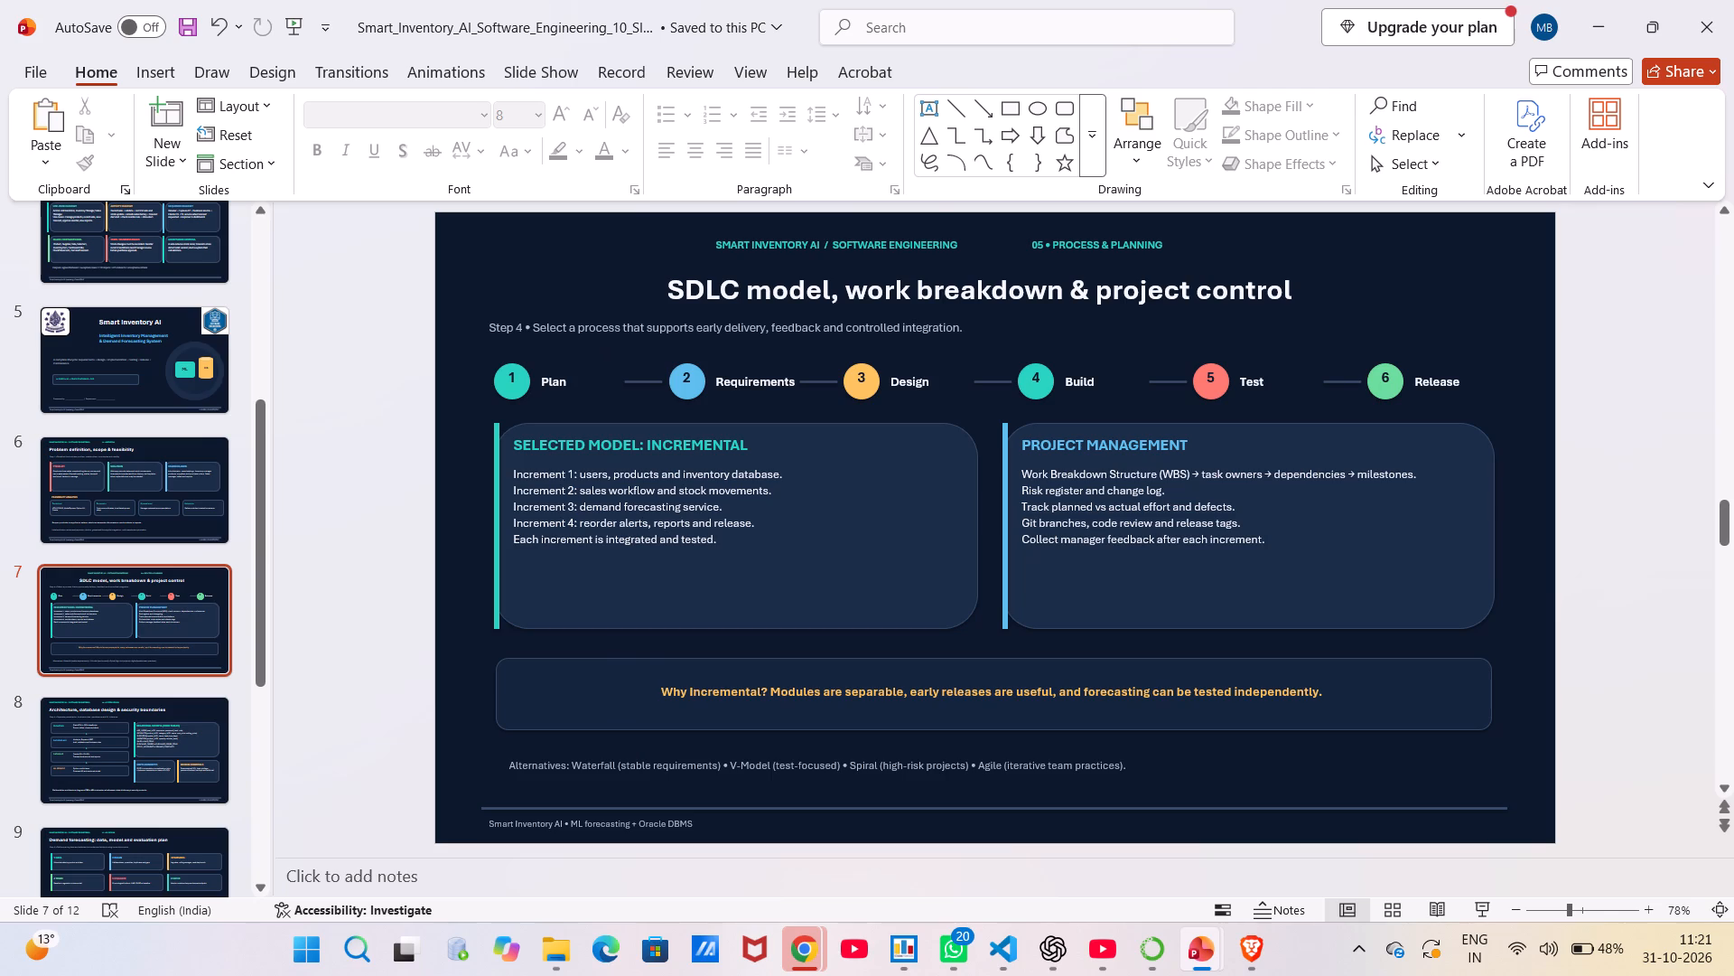
Copy the "05 • PROCESS & PLANNING" text from the SDLC model slide's header line and delete it there.
{"action": "left_click", "coordinate": [1079, 239]}
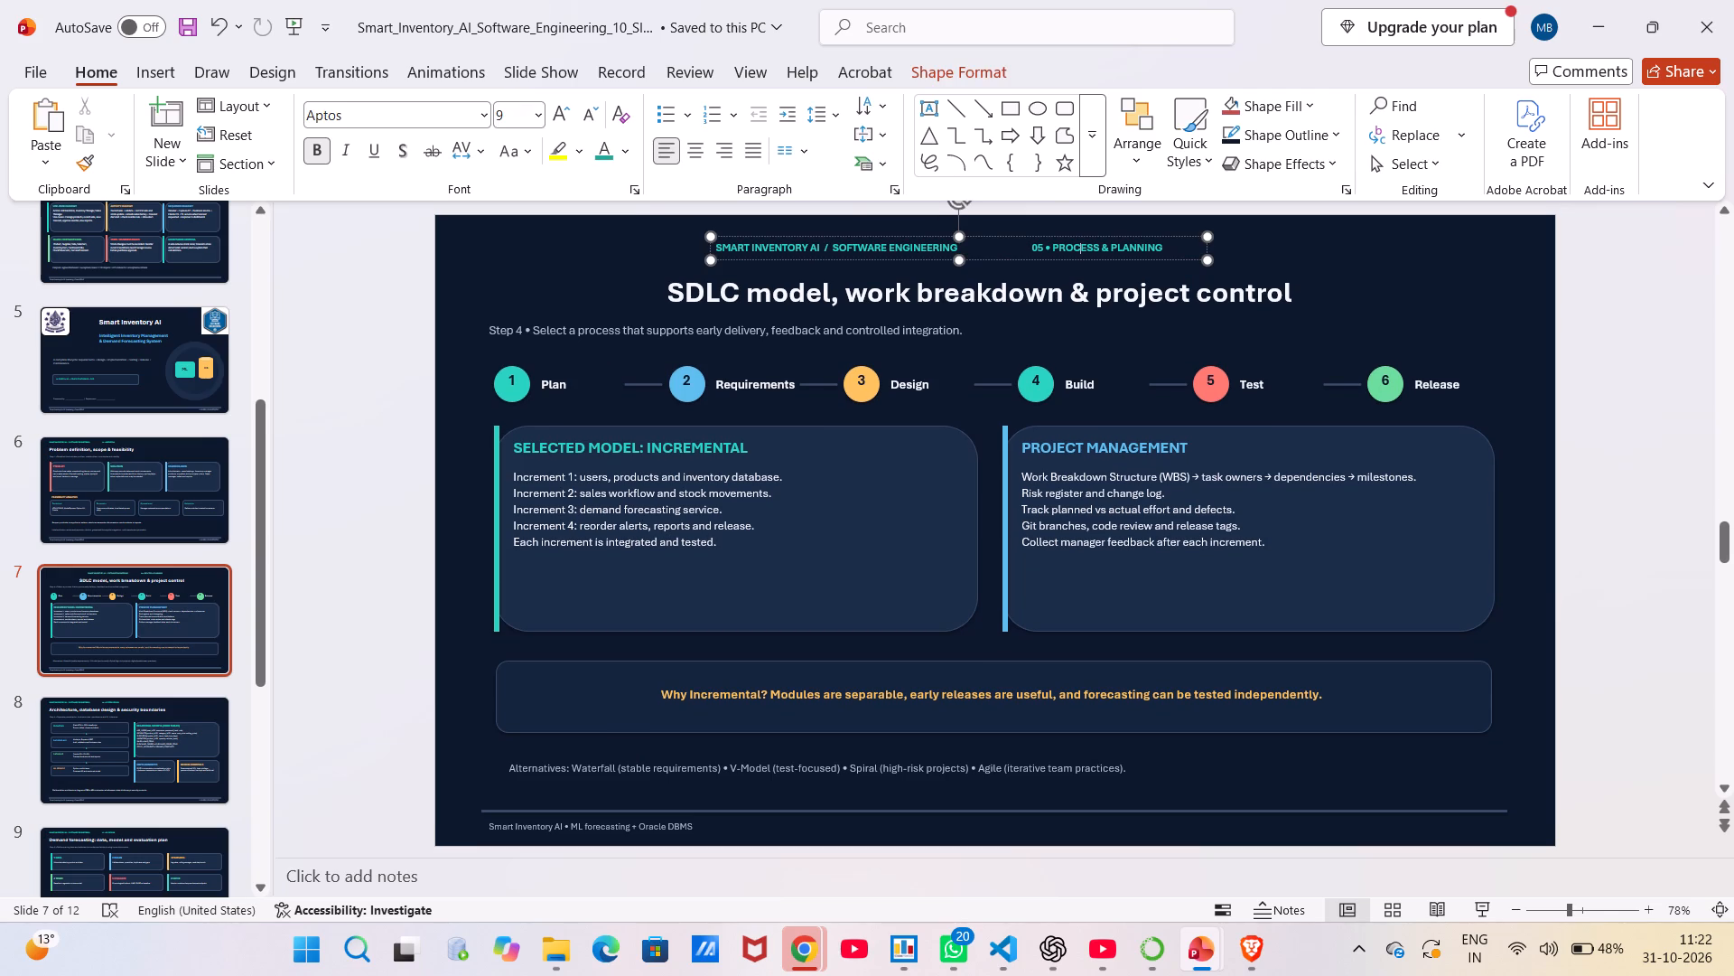
{"action": "left_click", "coordinate": [1163, 242]}
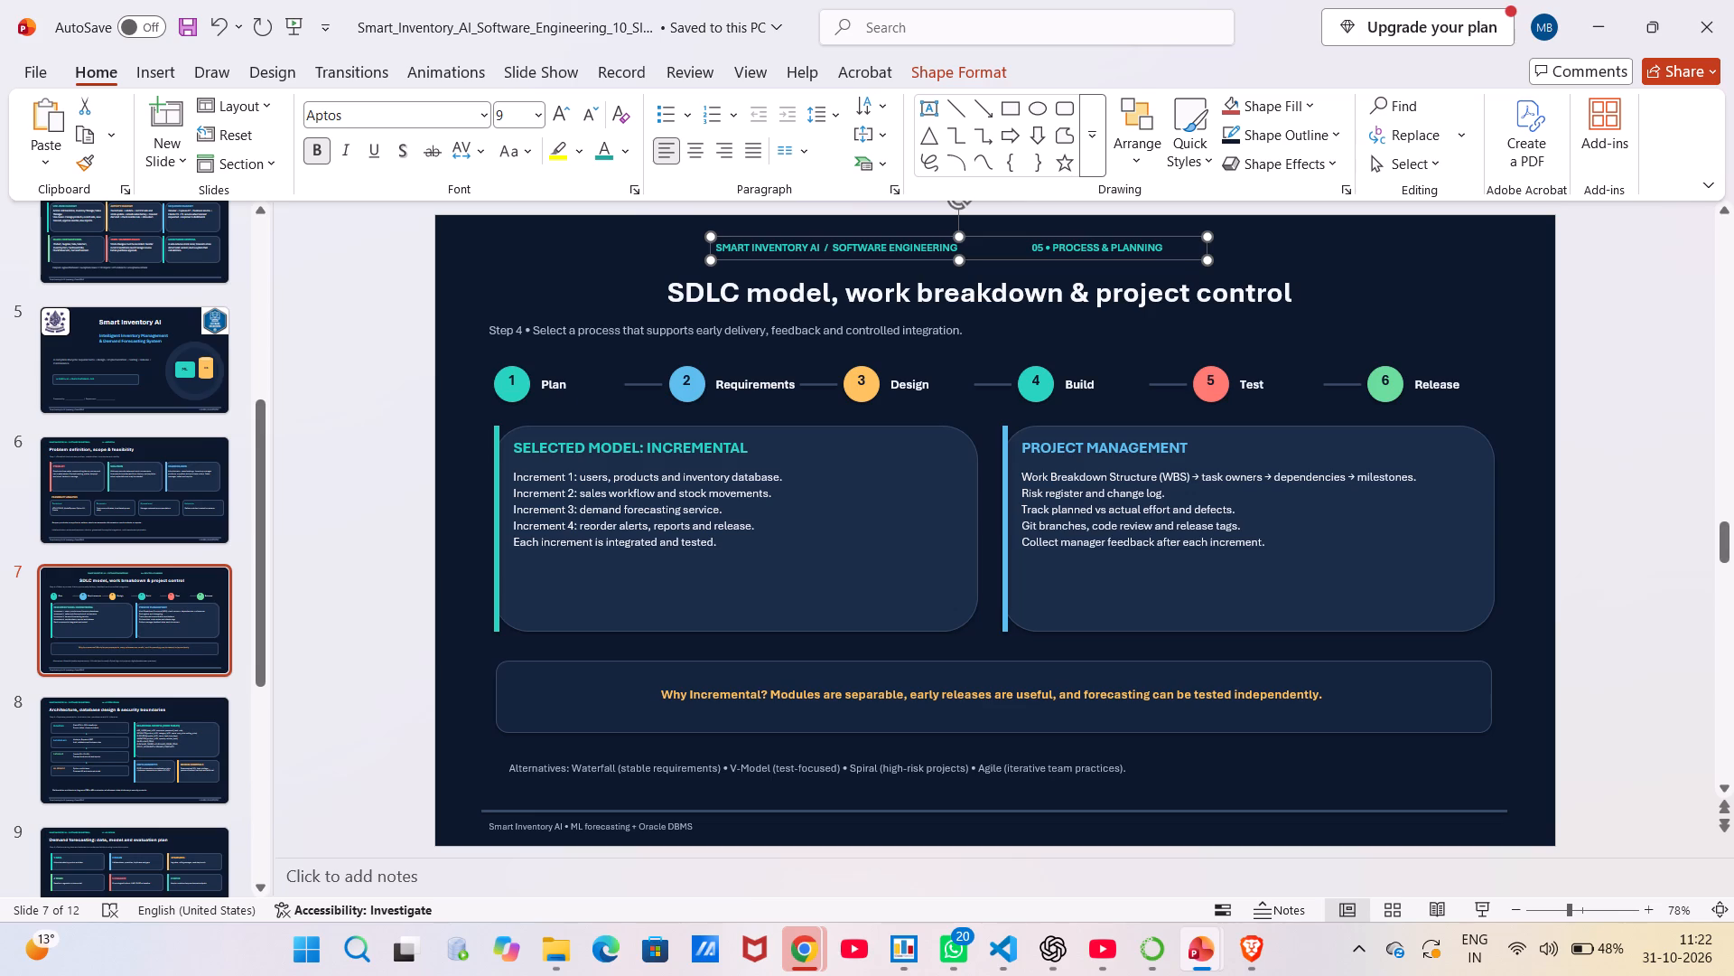
{"action": "left_click_drag", "start_coordinate": [1160, 243], "coordinate": [1048, 253]}
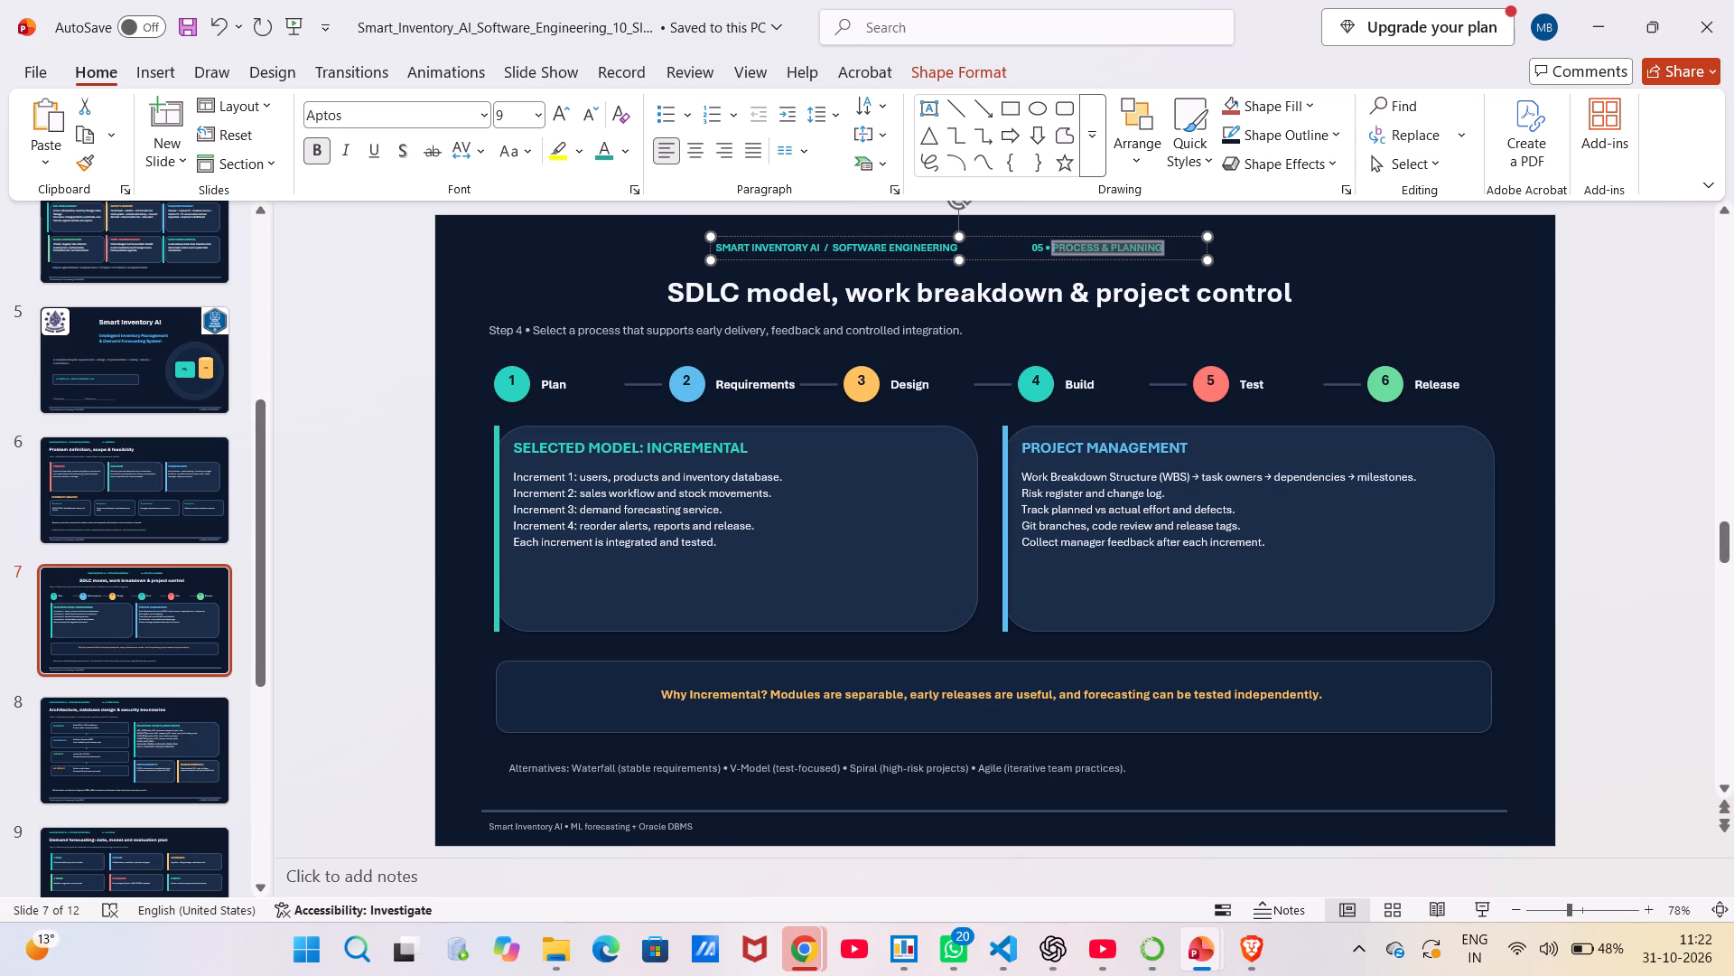
{"action": "left_click_drag", "start_coordinate": [1048, 253], "coordinate": [1031, 249]}
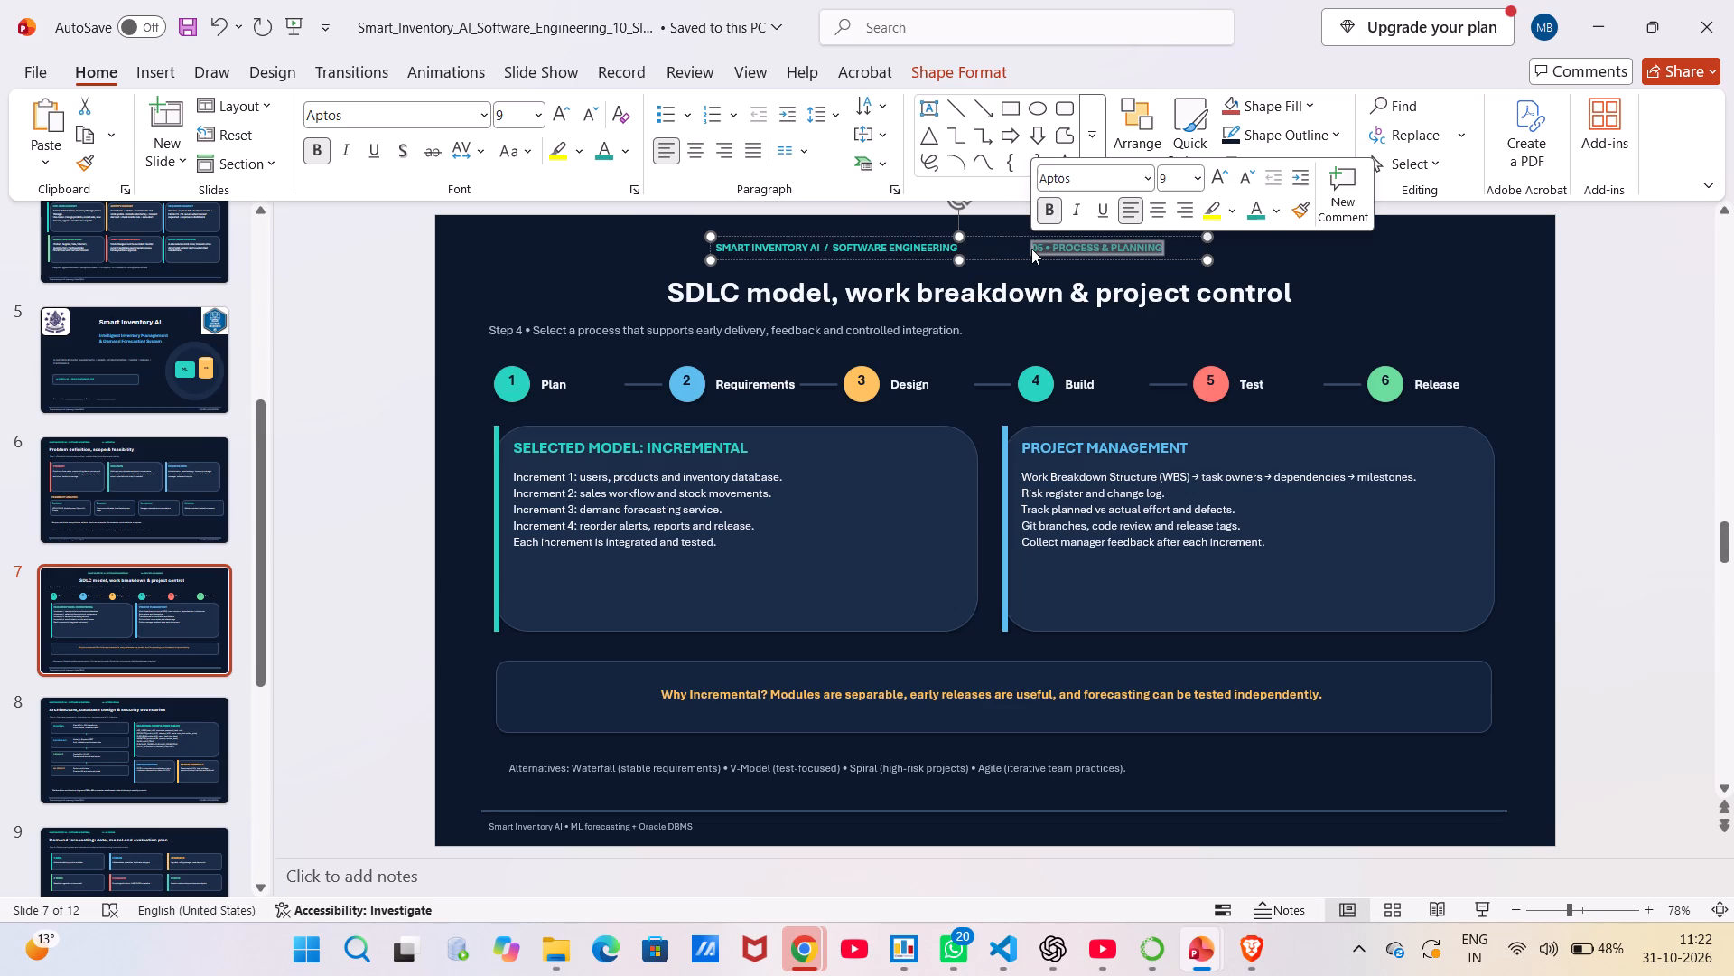
{"action": "key", "text": "ctrl+c"}
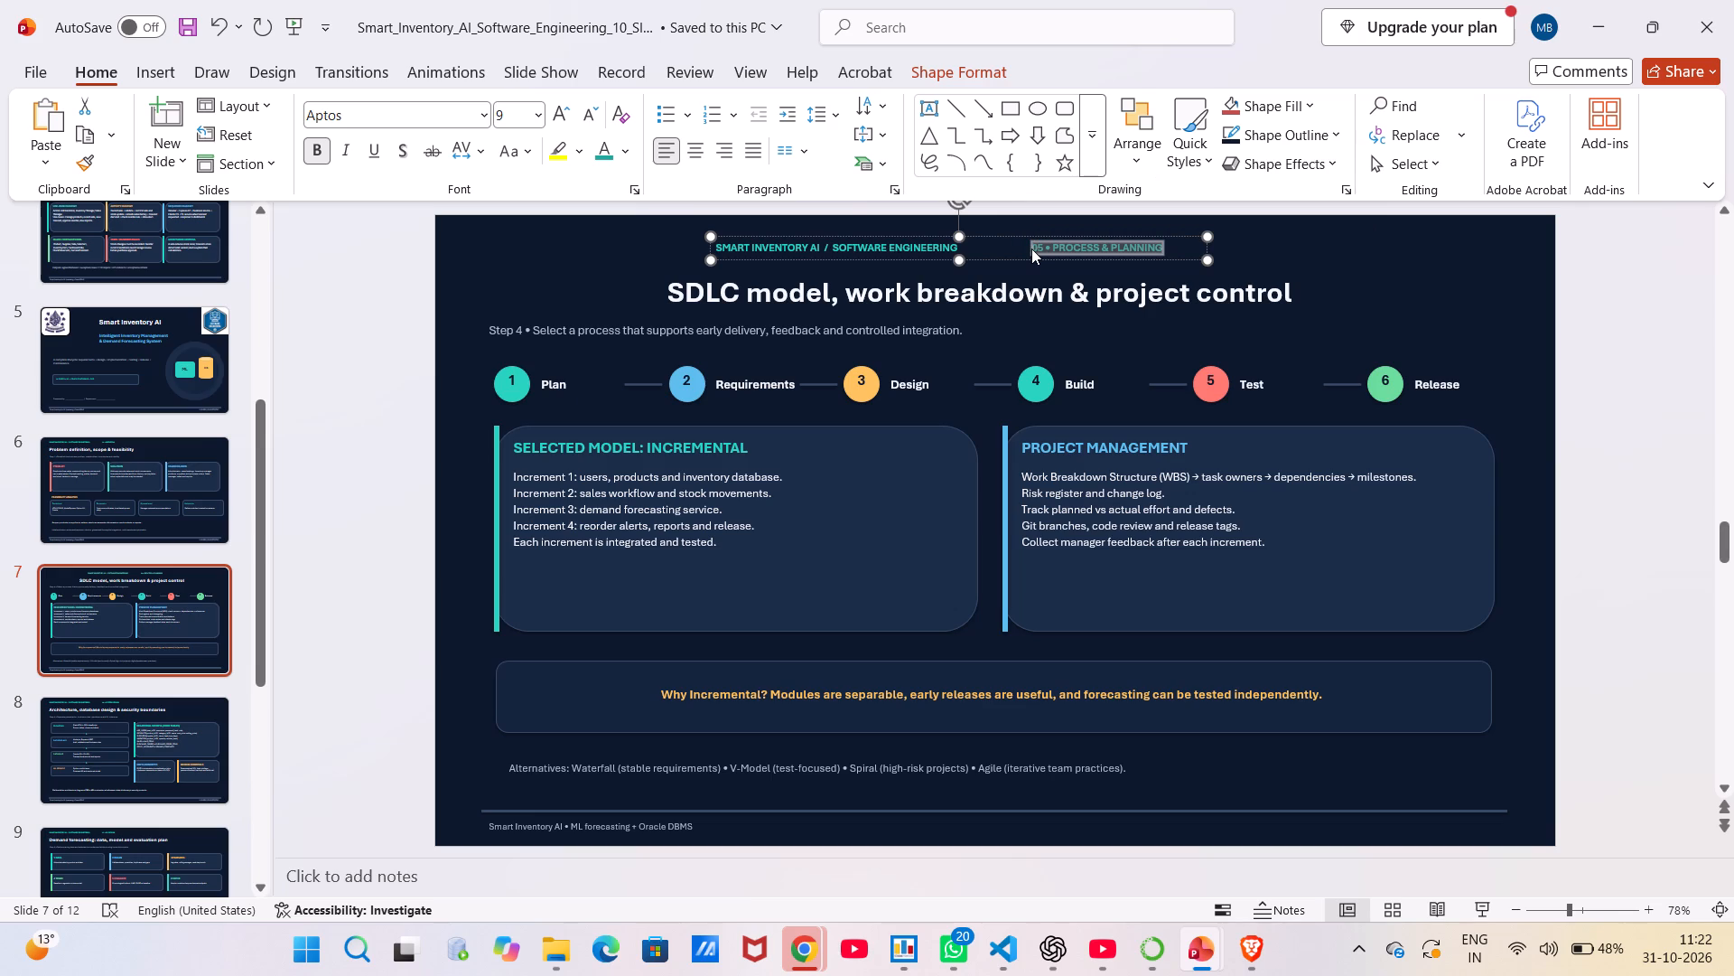
{"action": "key", "text": "BackSpace"}
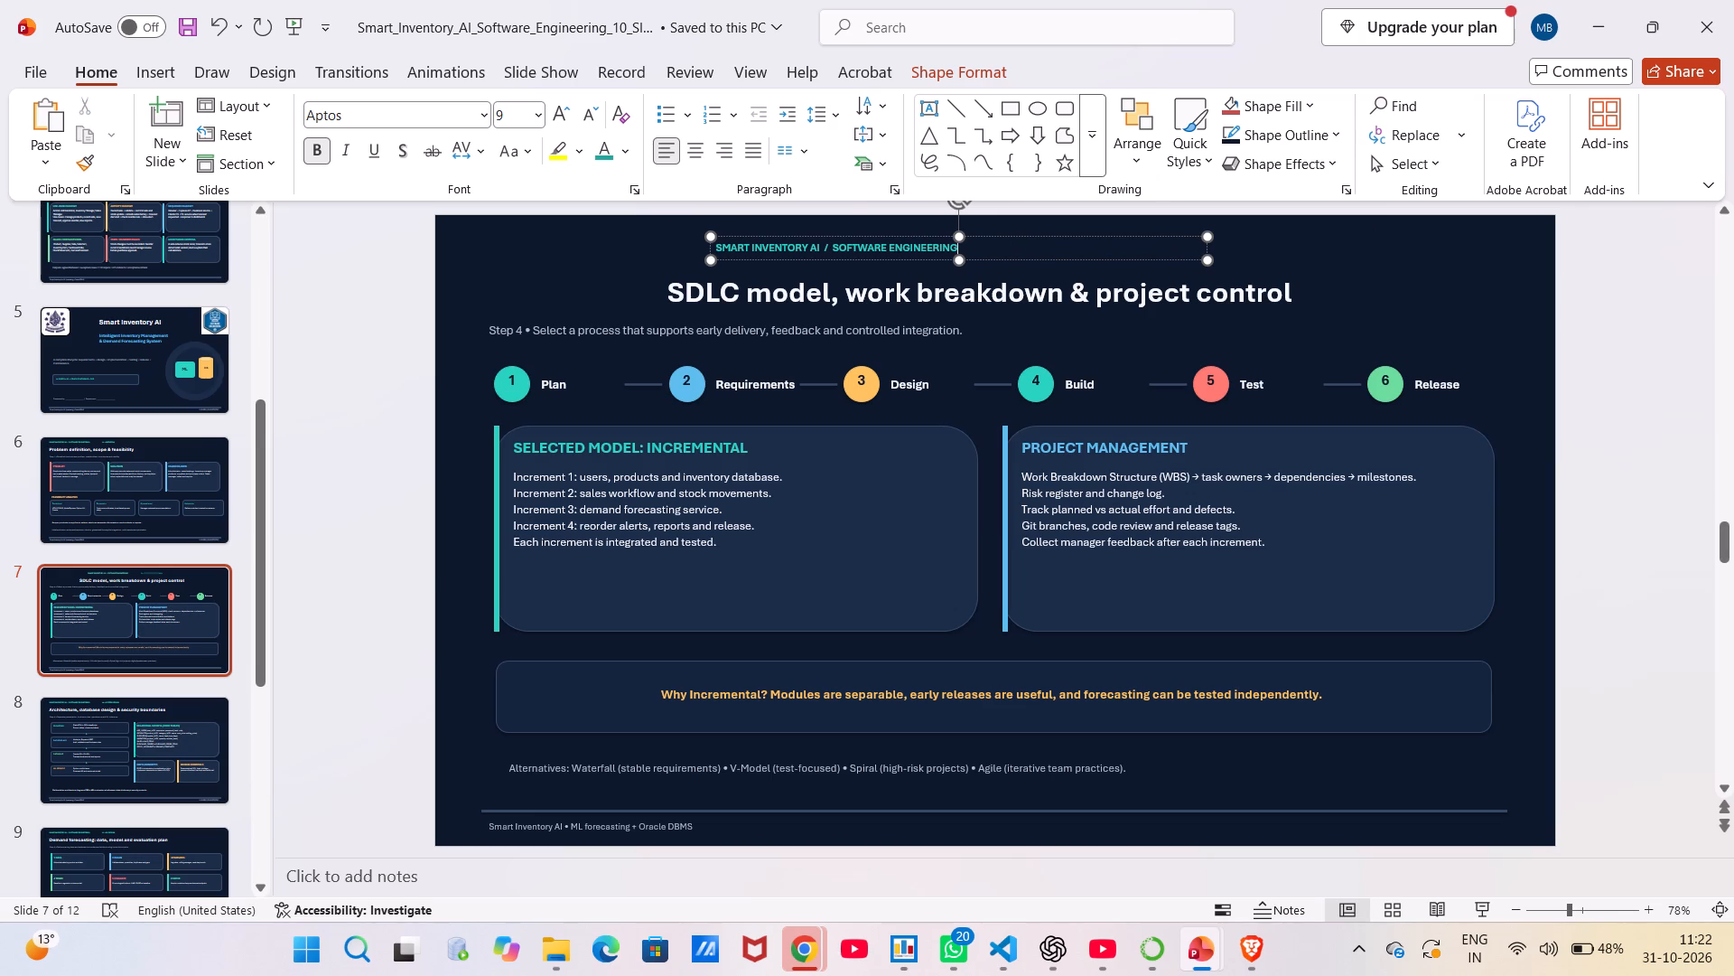
Narrow the header text box so it ends just past "SOFTWARE ENGINEERING".
{"action": "left_click_drag", "start_coordinate": [1207, 261], "coordinate": [977, 263]}
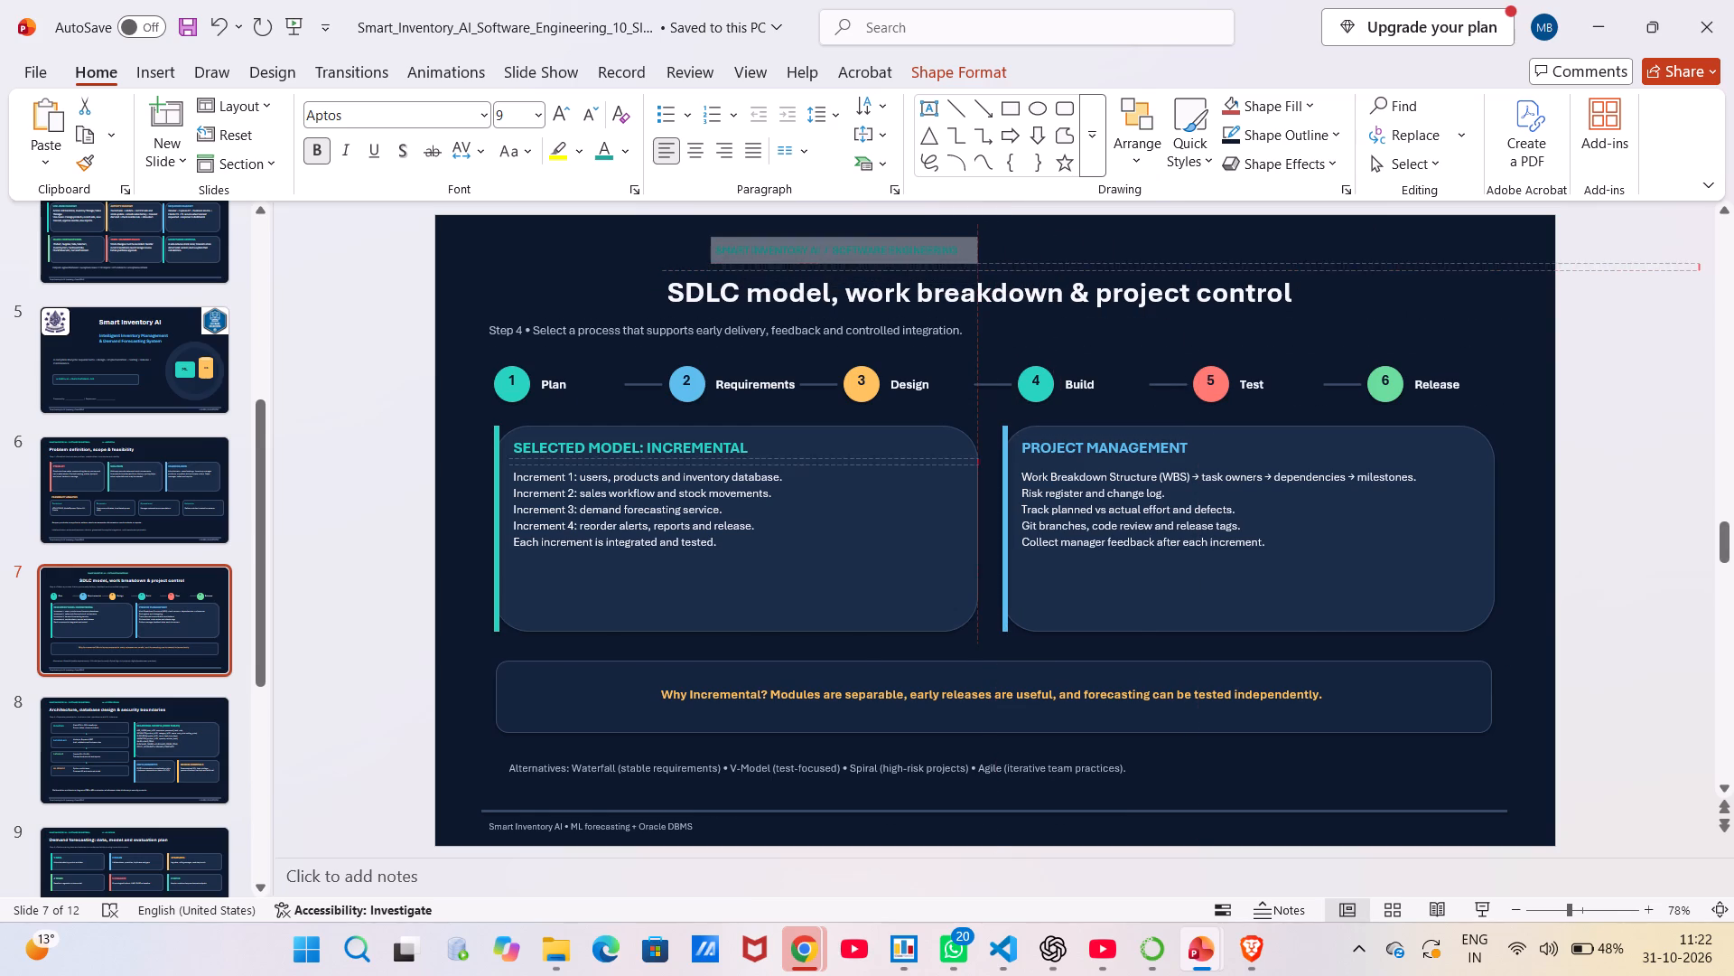
{"action": "left_click_drag", "start_coordinate": [977, 263], "coordinate": [969, 258]}
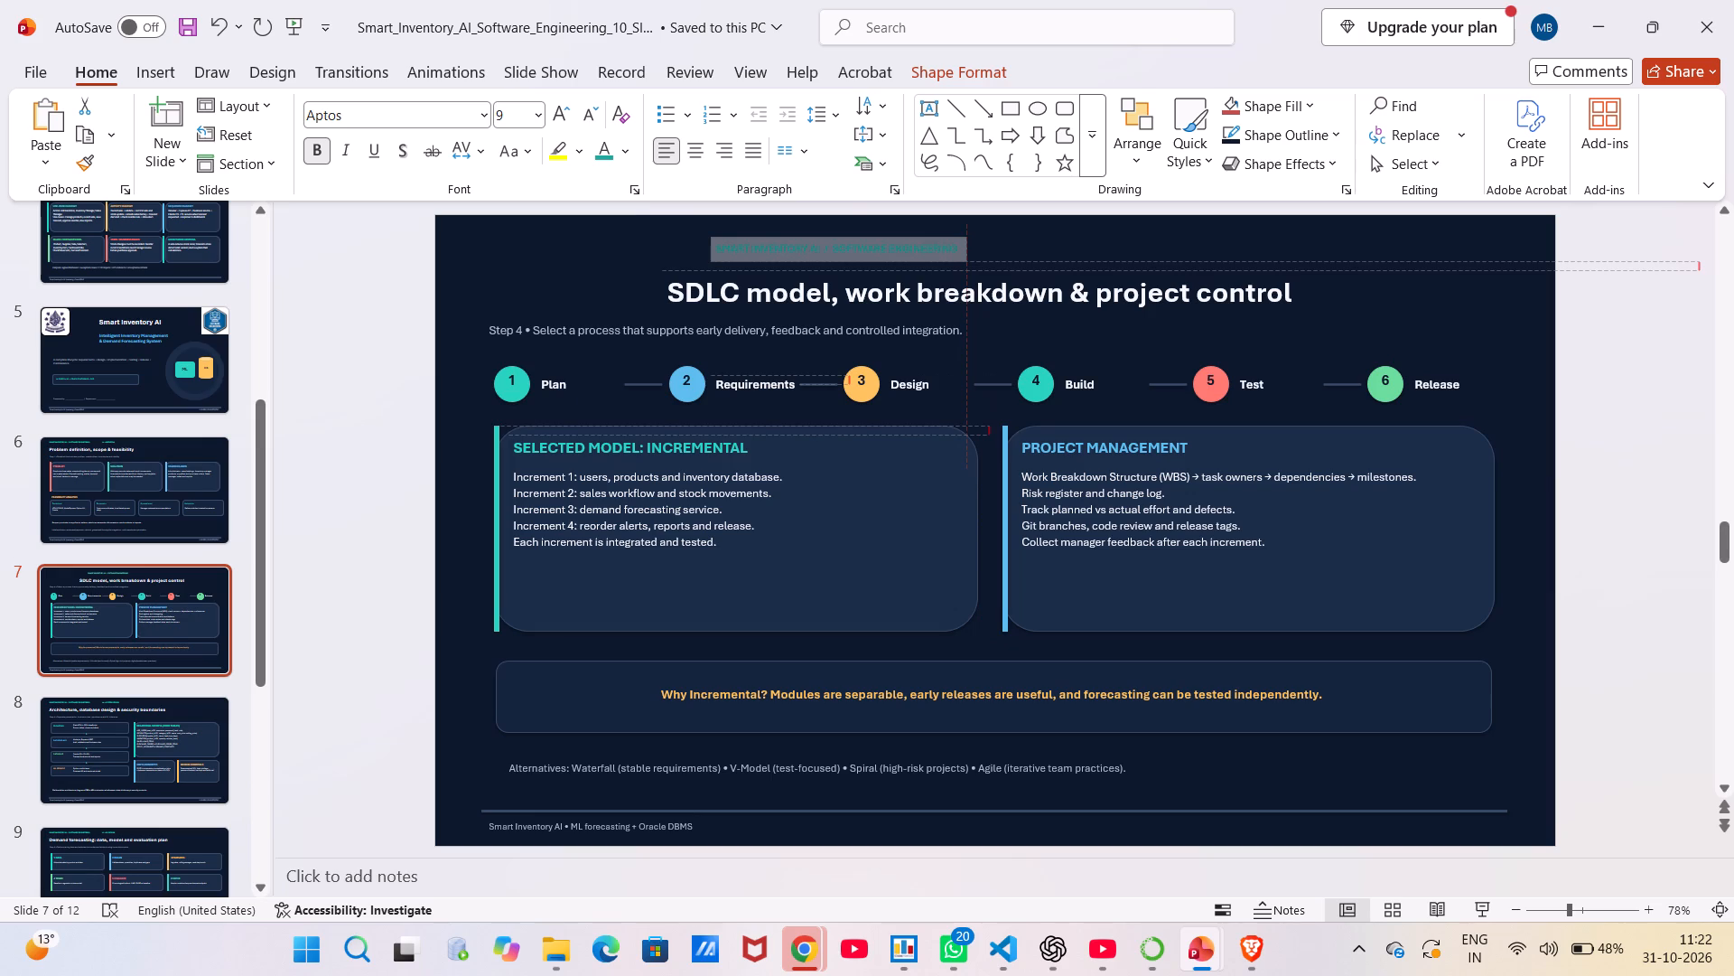
{"action": "left_click_drag", "start_coordinate": [969, 258], "coordinate": [967, 256]}
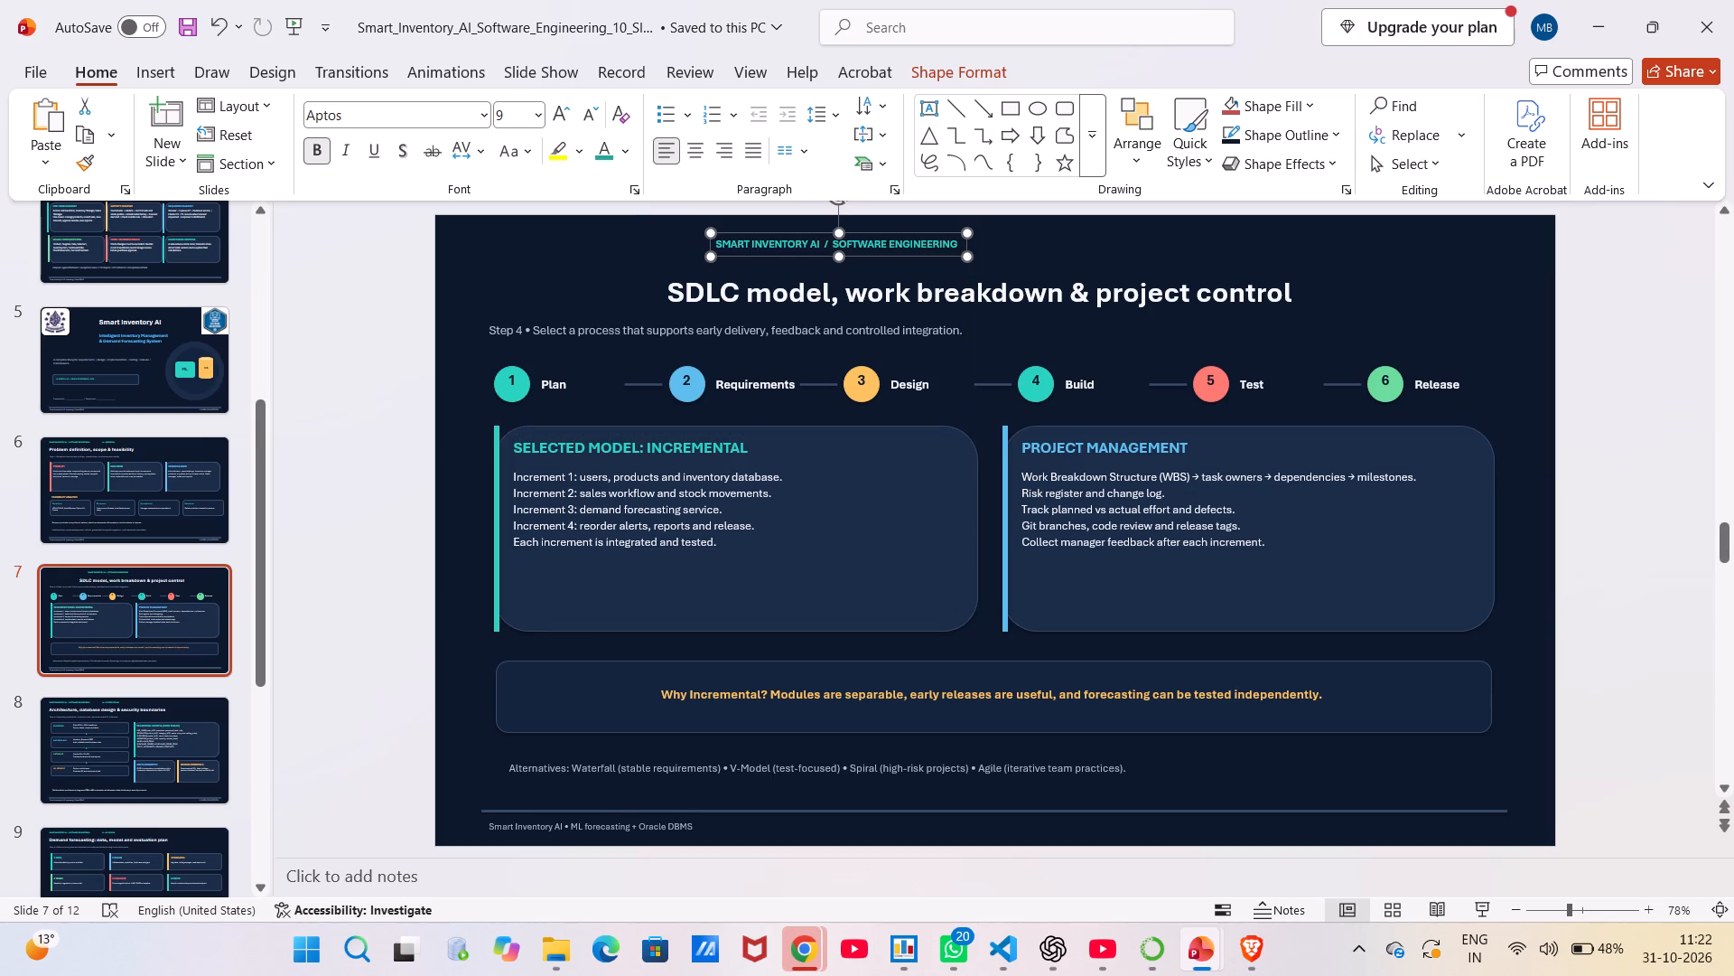
Move the "SMART INVENTORY AI / SOFTWARE ENGINEERING" header to the slide's top edge, towards the upper-right corner.
{"action": "left_click", "coordinate": [926, 248]}
{"action": "left_click_drag", "start_coordinate": [906, 258], "coordinate": [1028, 257]}
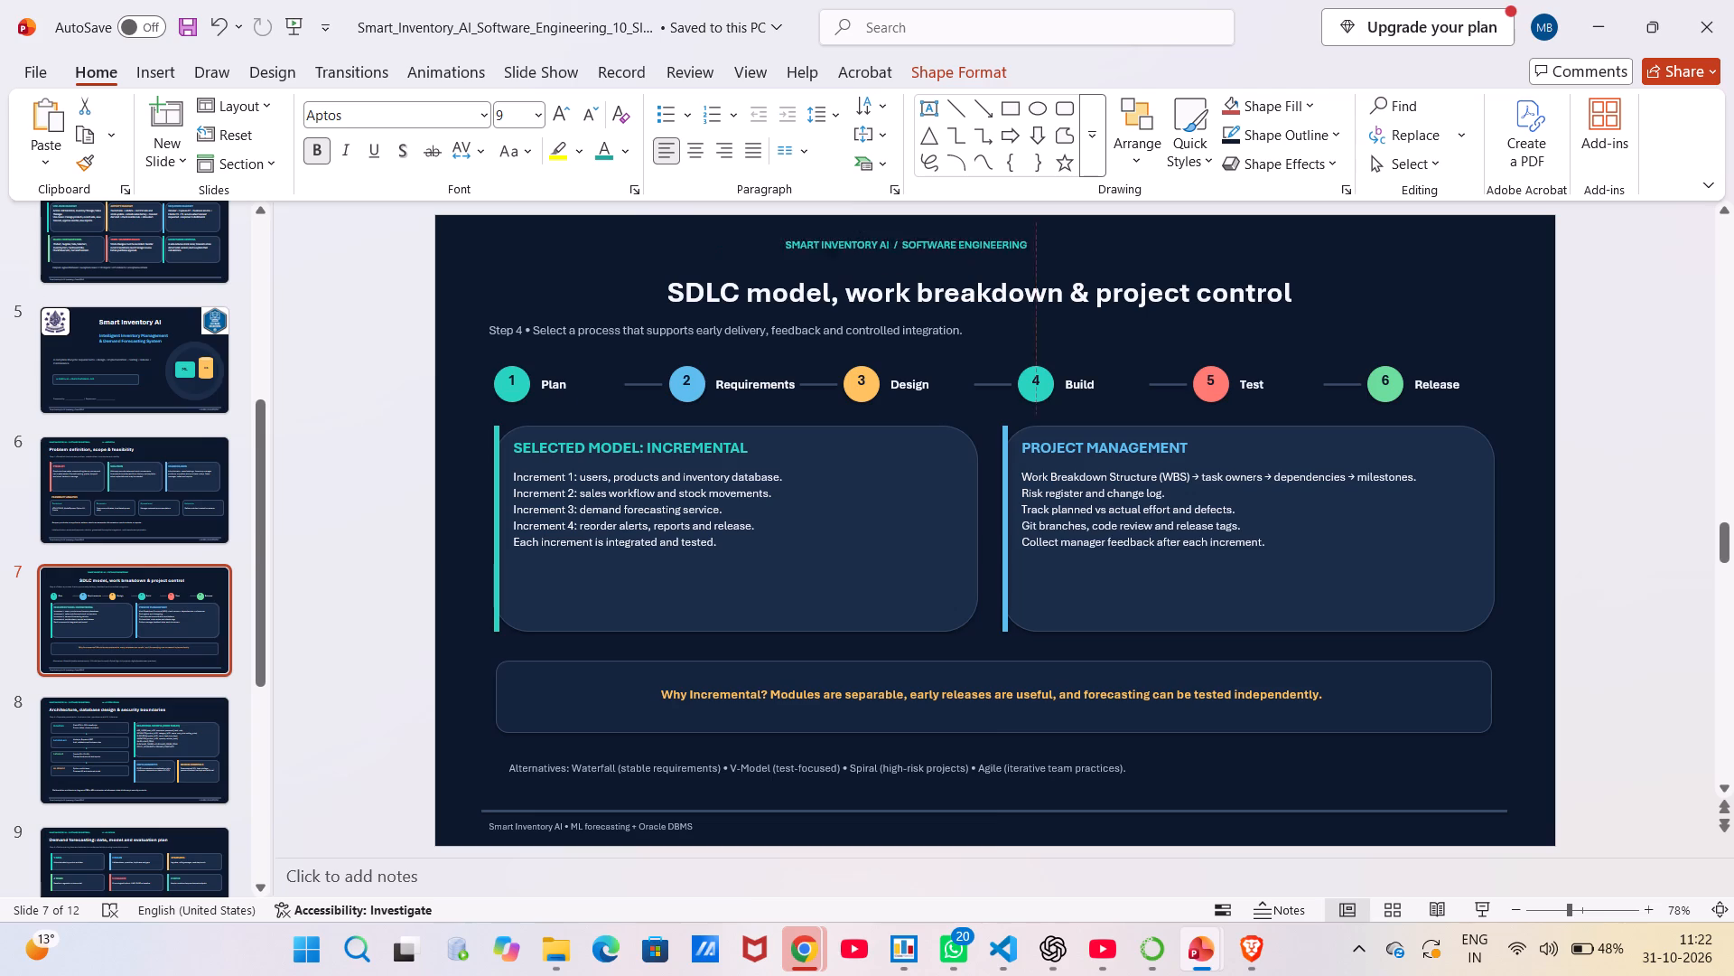
{"action": "left_click_drag", "start_coordinate": [1028, 257], "coordinate": [1398, 241]}
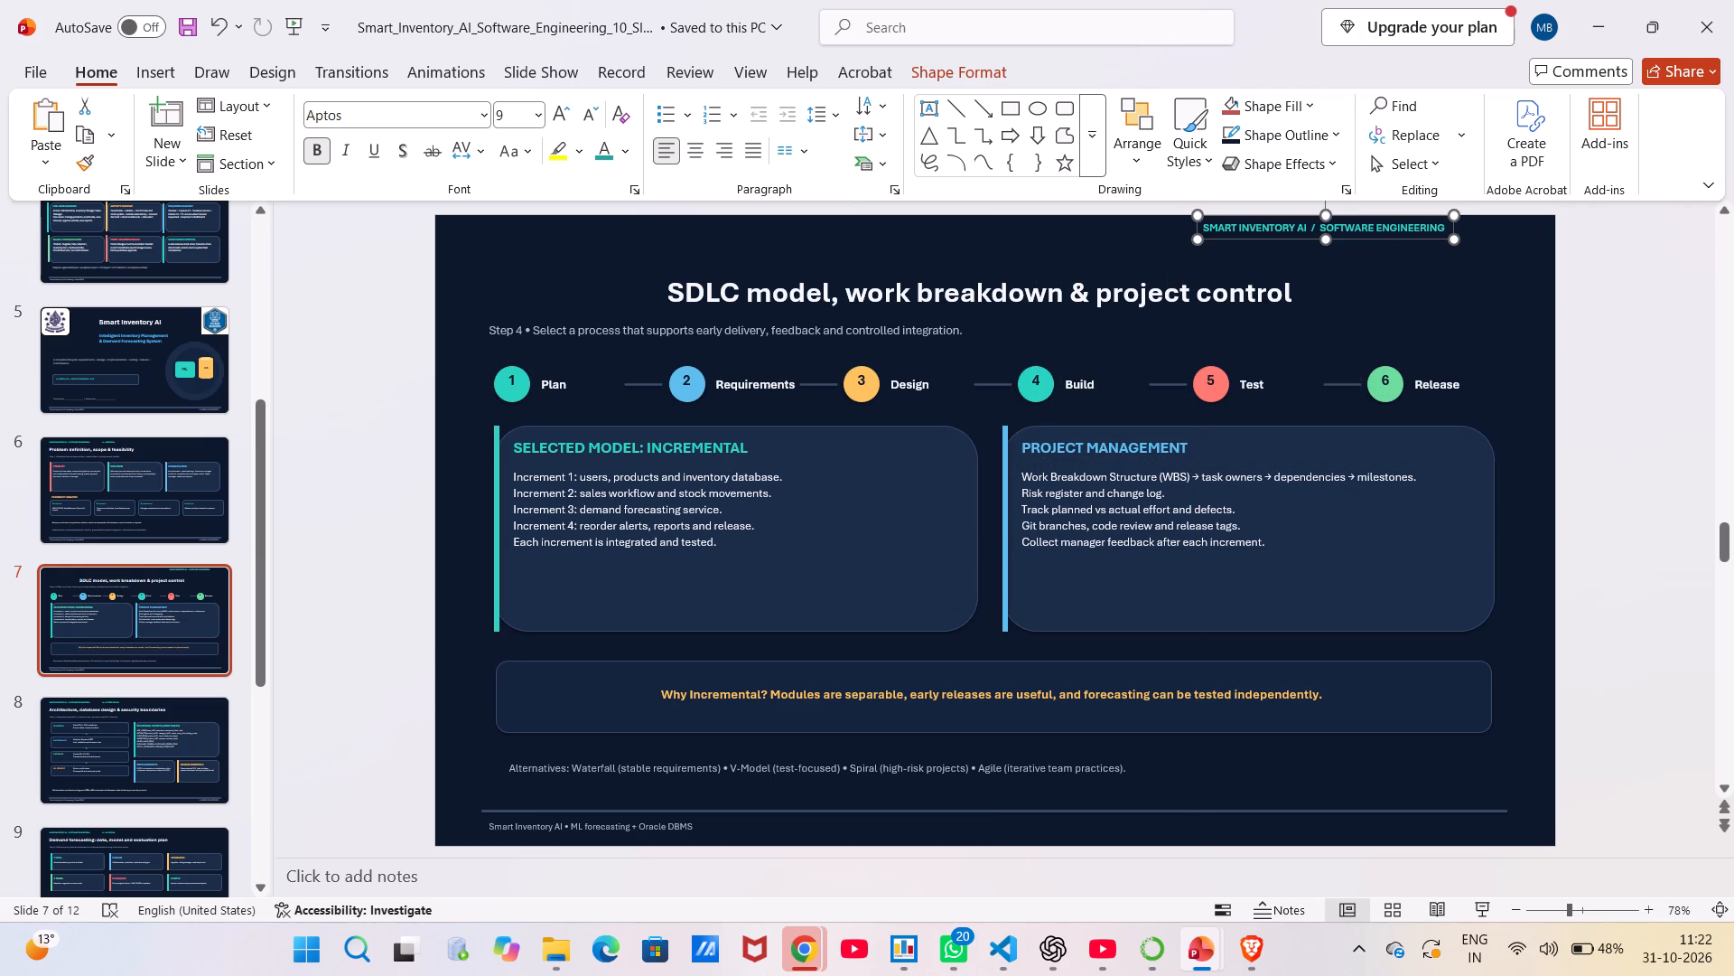
Copy the blue cube logo from the upper-right corner of the "Requirements model: UML and data flow" slide.
{"action": "left_click", "coordinate": [98, 360]}
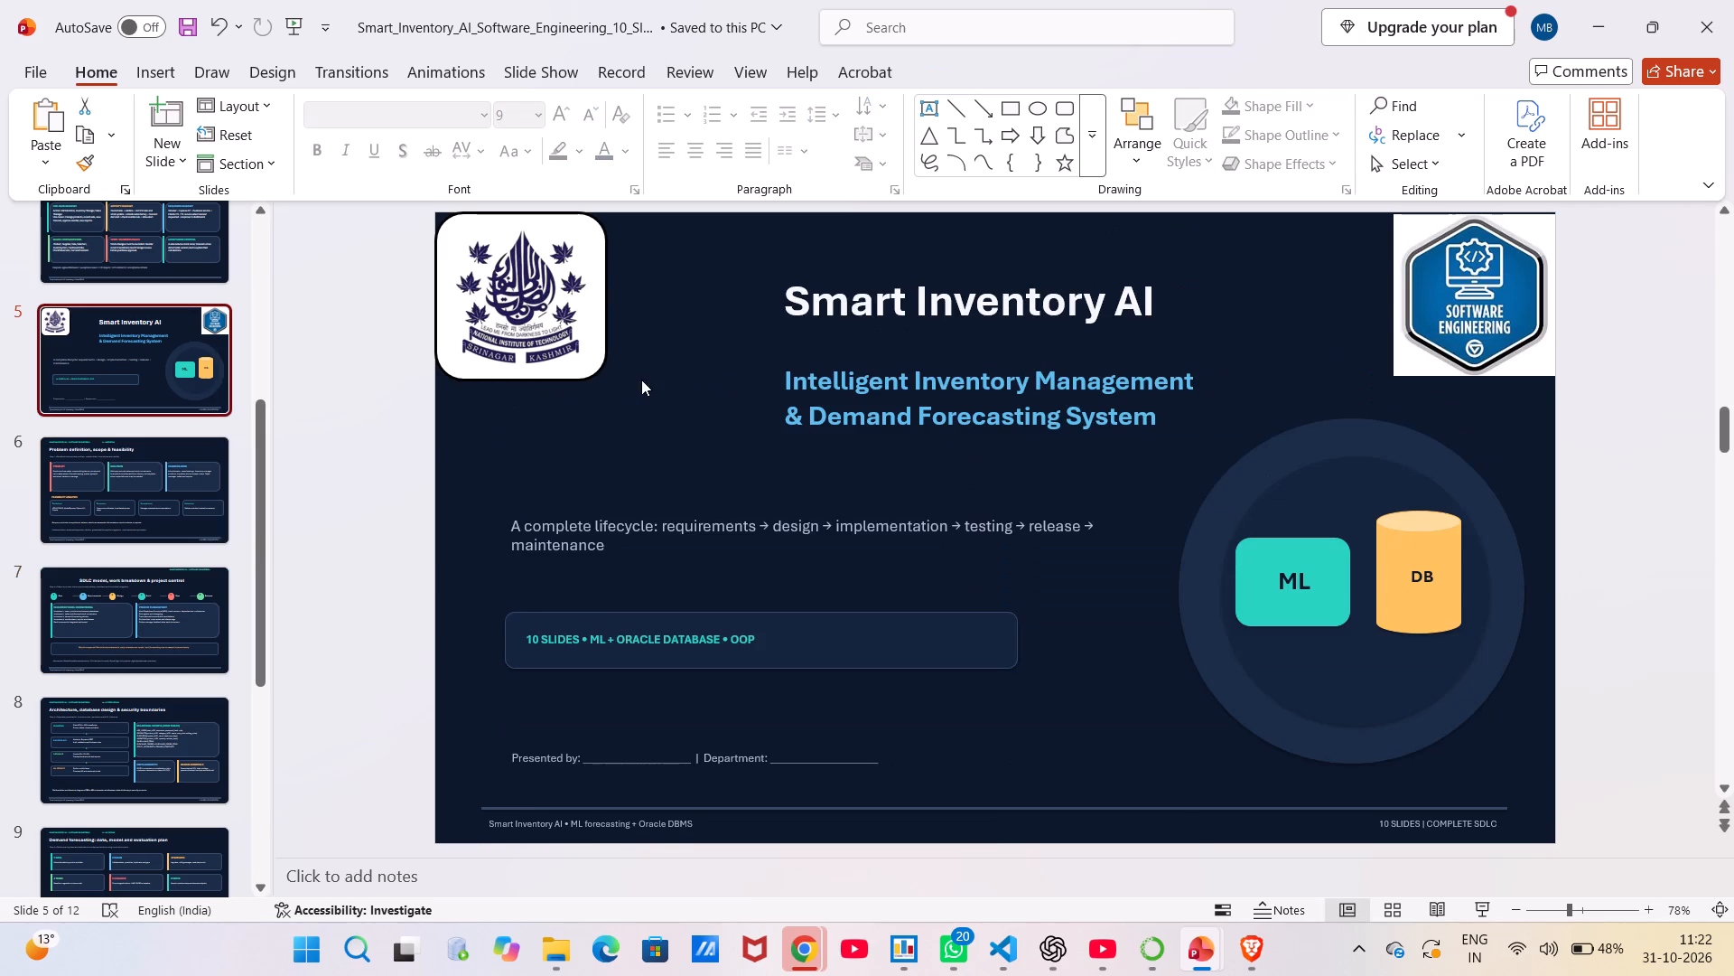
{"action": "scroll", "coordinate": [120, 391], "scroll_direction": "up", "scroll_amount": 1}
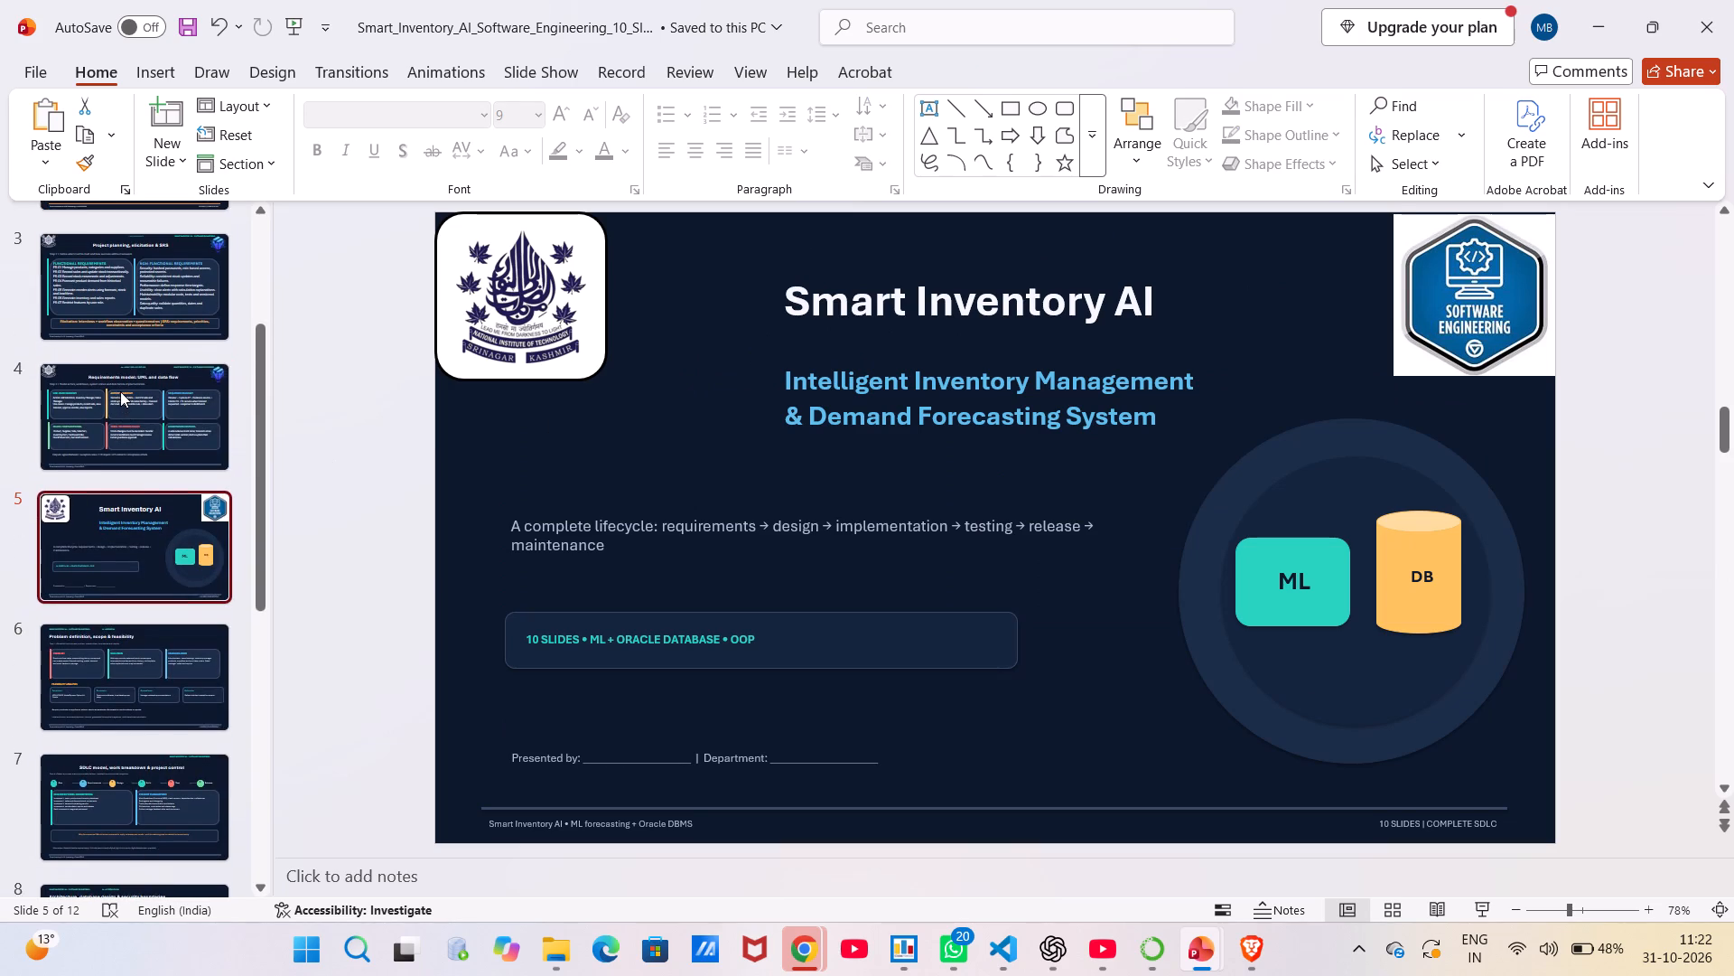
{"action": "left_click", "coordinate": [129, 404]}
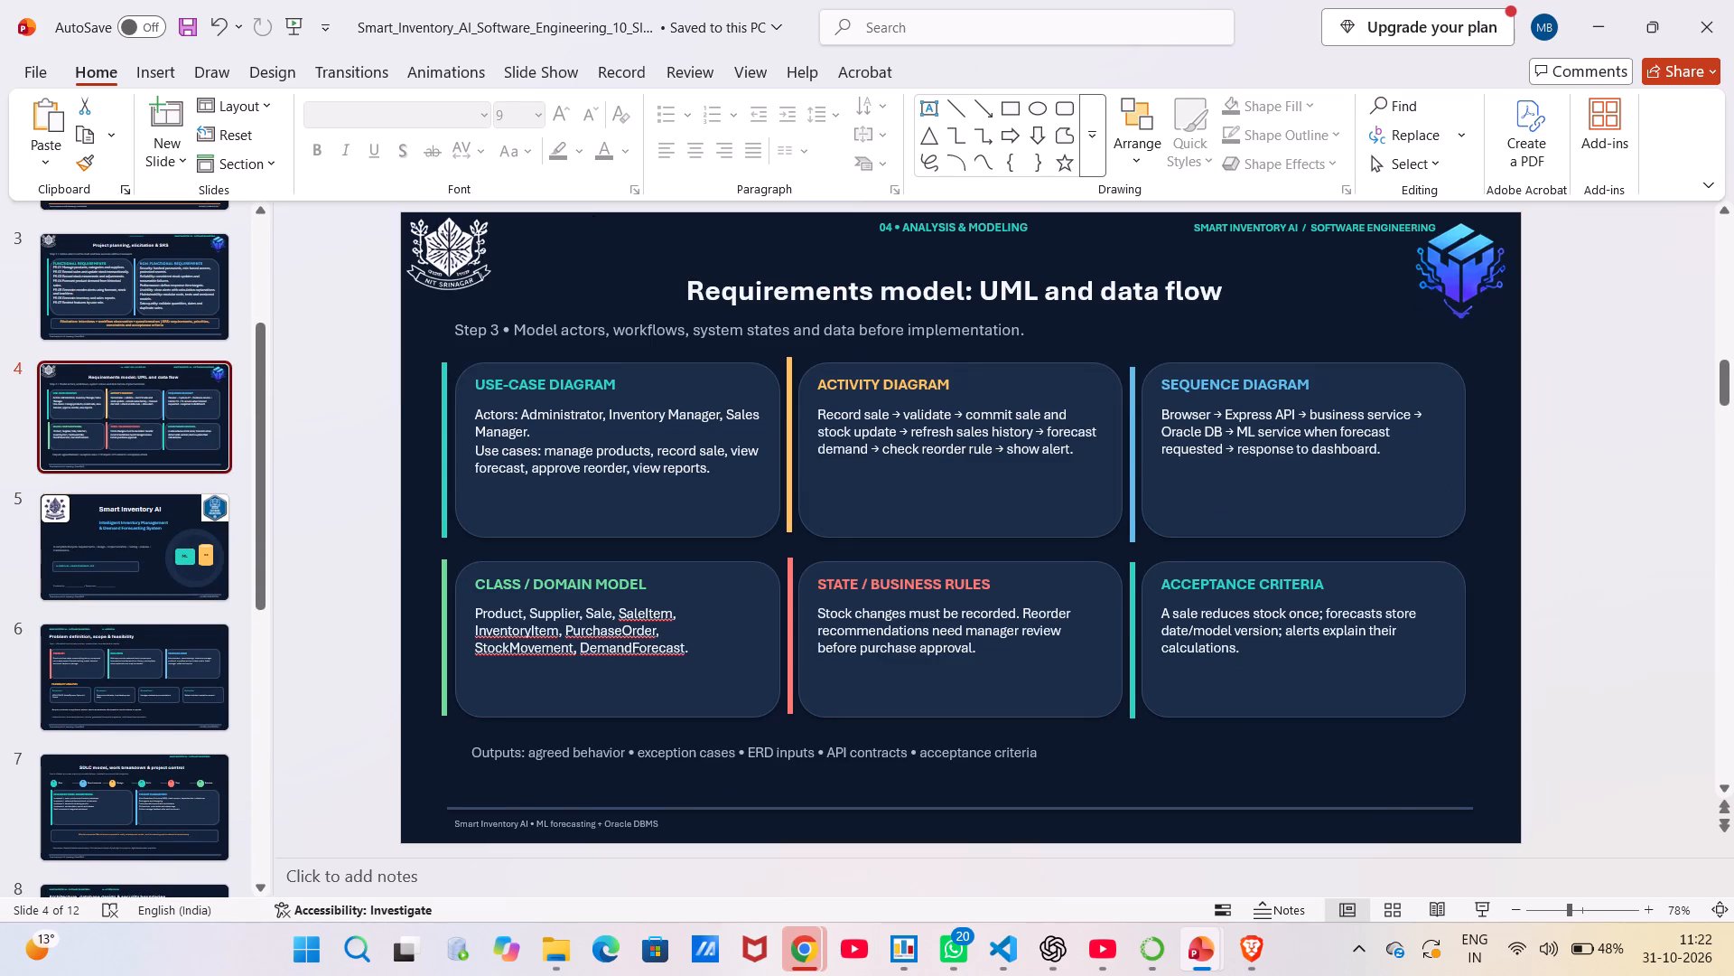
{"action": "left_click", "coordinate": [1439, 258]}
{"action": "key", "text": "ctrl+c"}
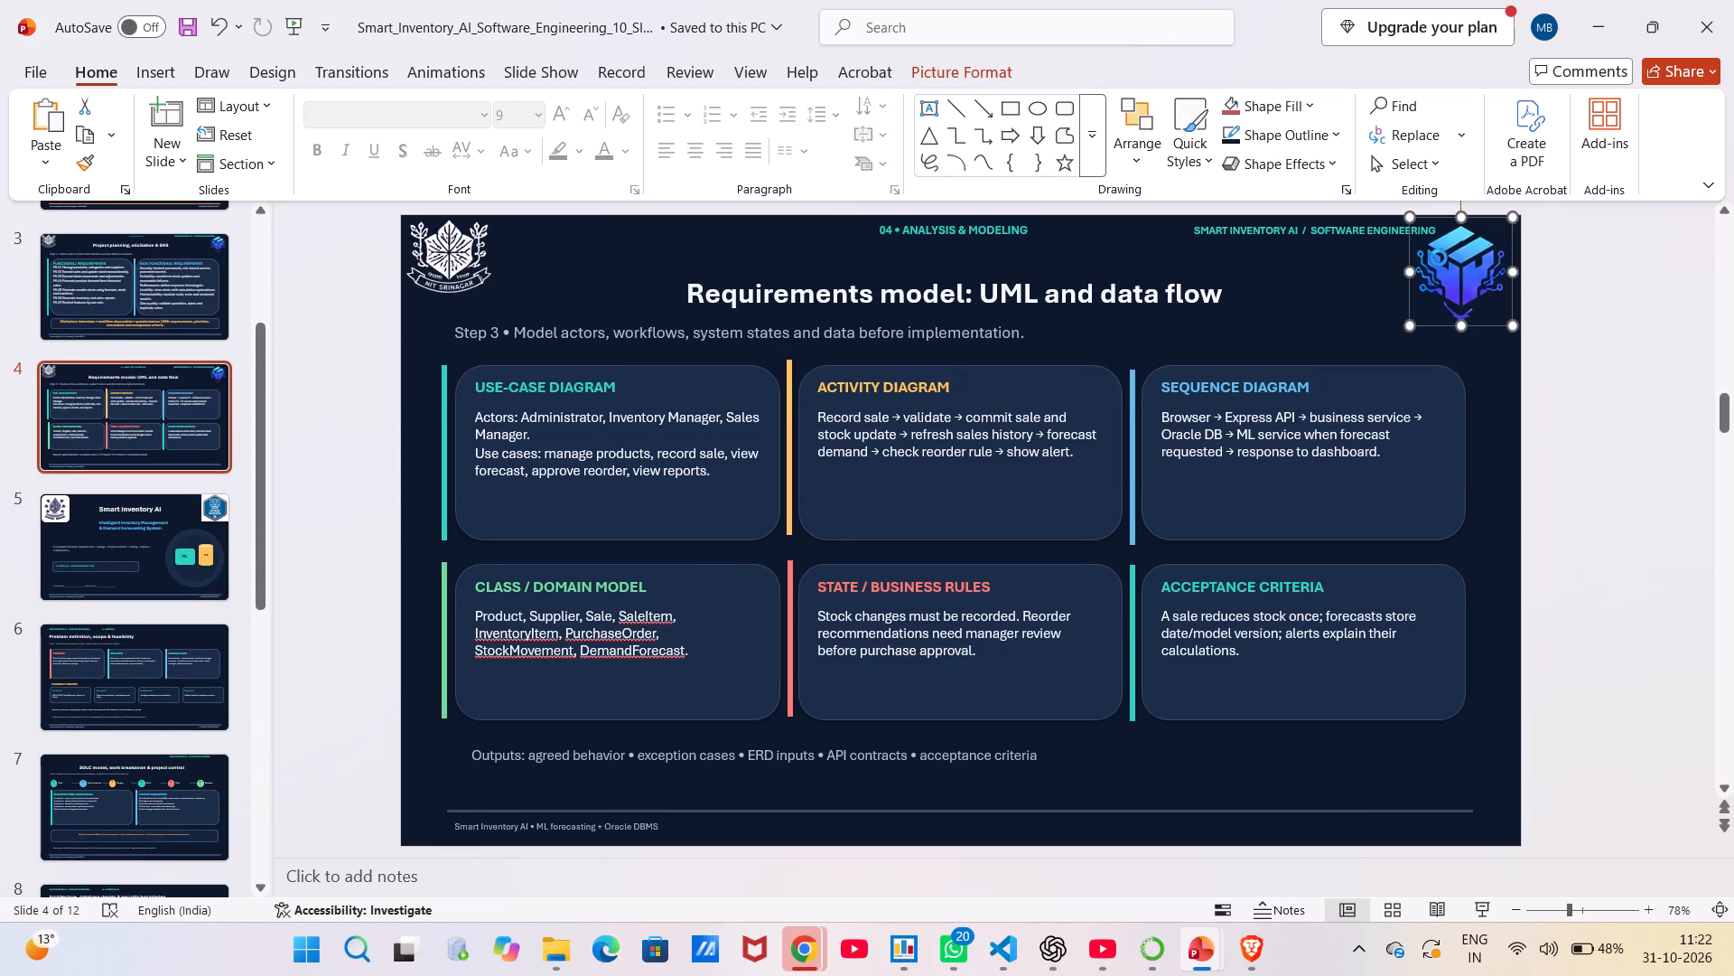
Paste the copied blue cube logo onto the SDLC model slide, in its upper-right corner.
{"action": "left_click", "coordinate": [126, 783]}
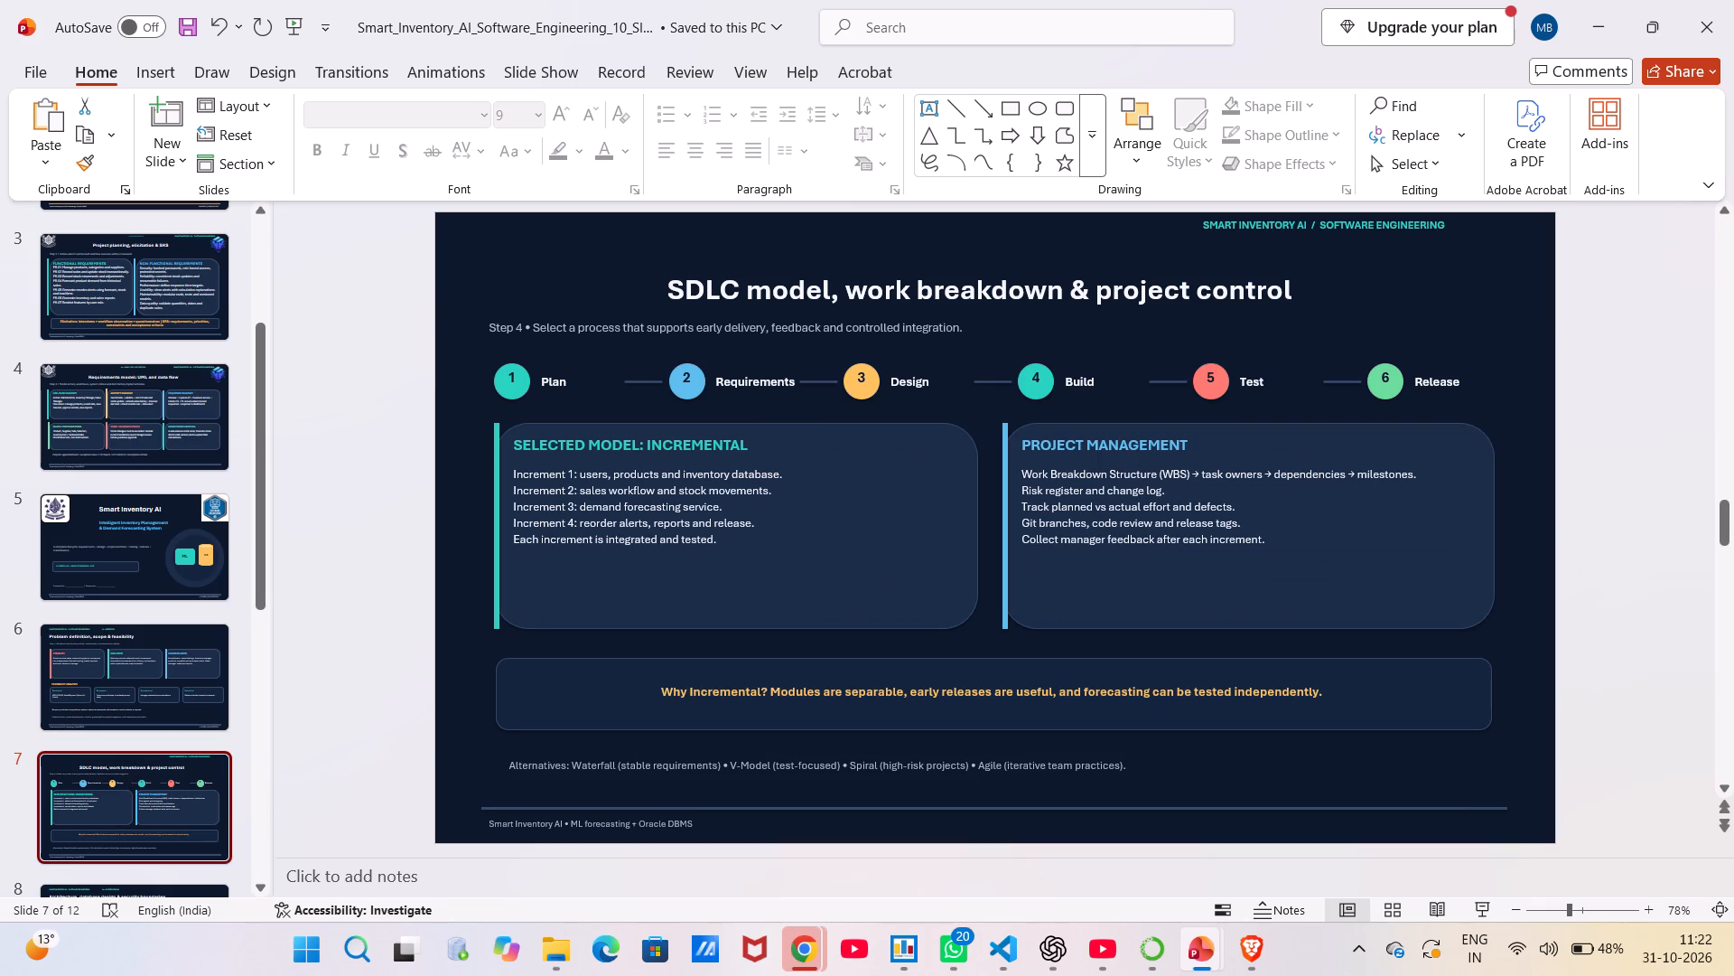
{"action": "left_click", "coordinate": [1504, 238]}
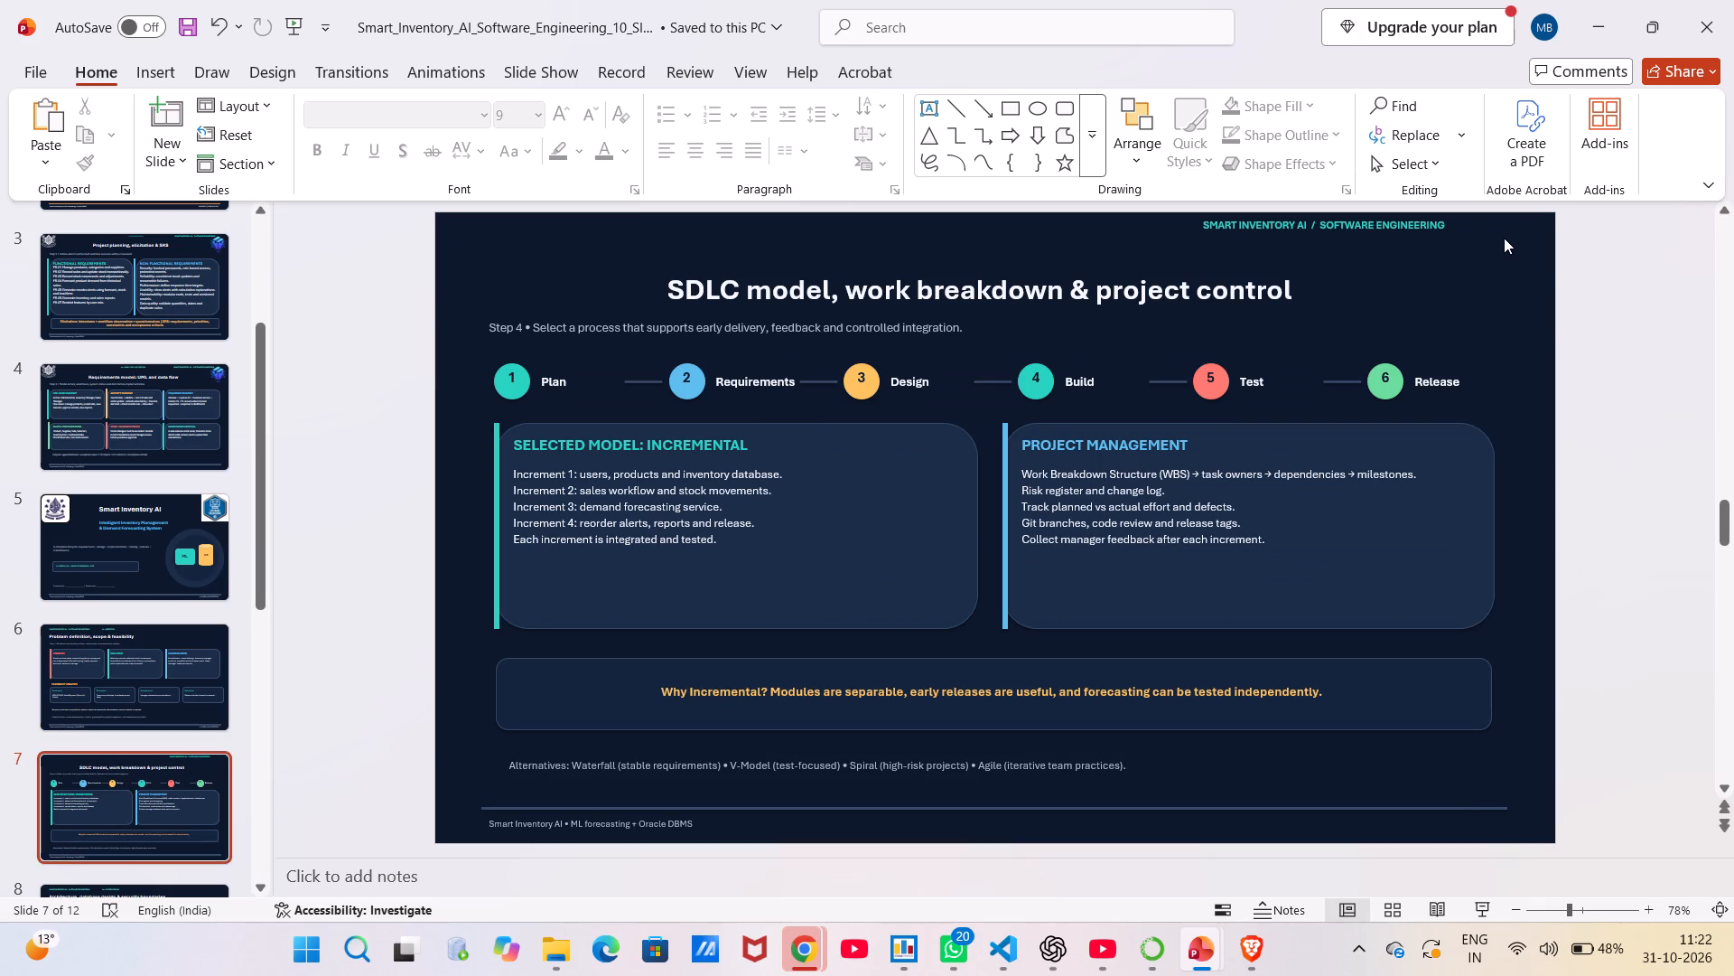
{"action": "key", "text": "ctrl+v"}
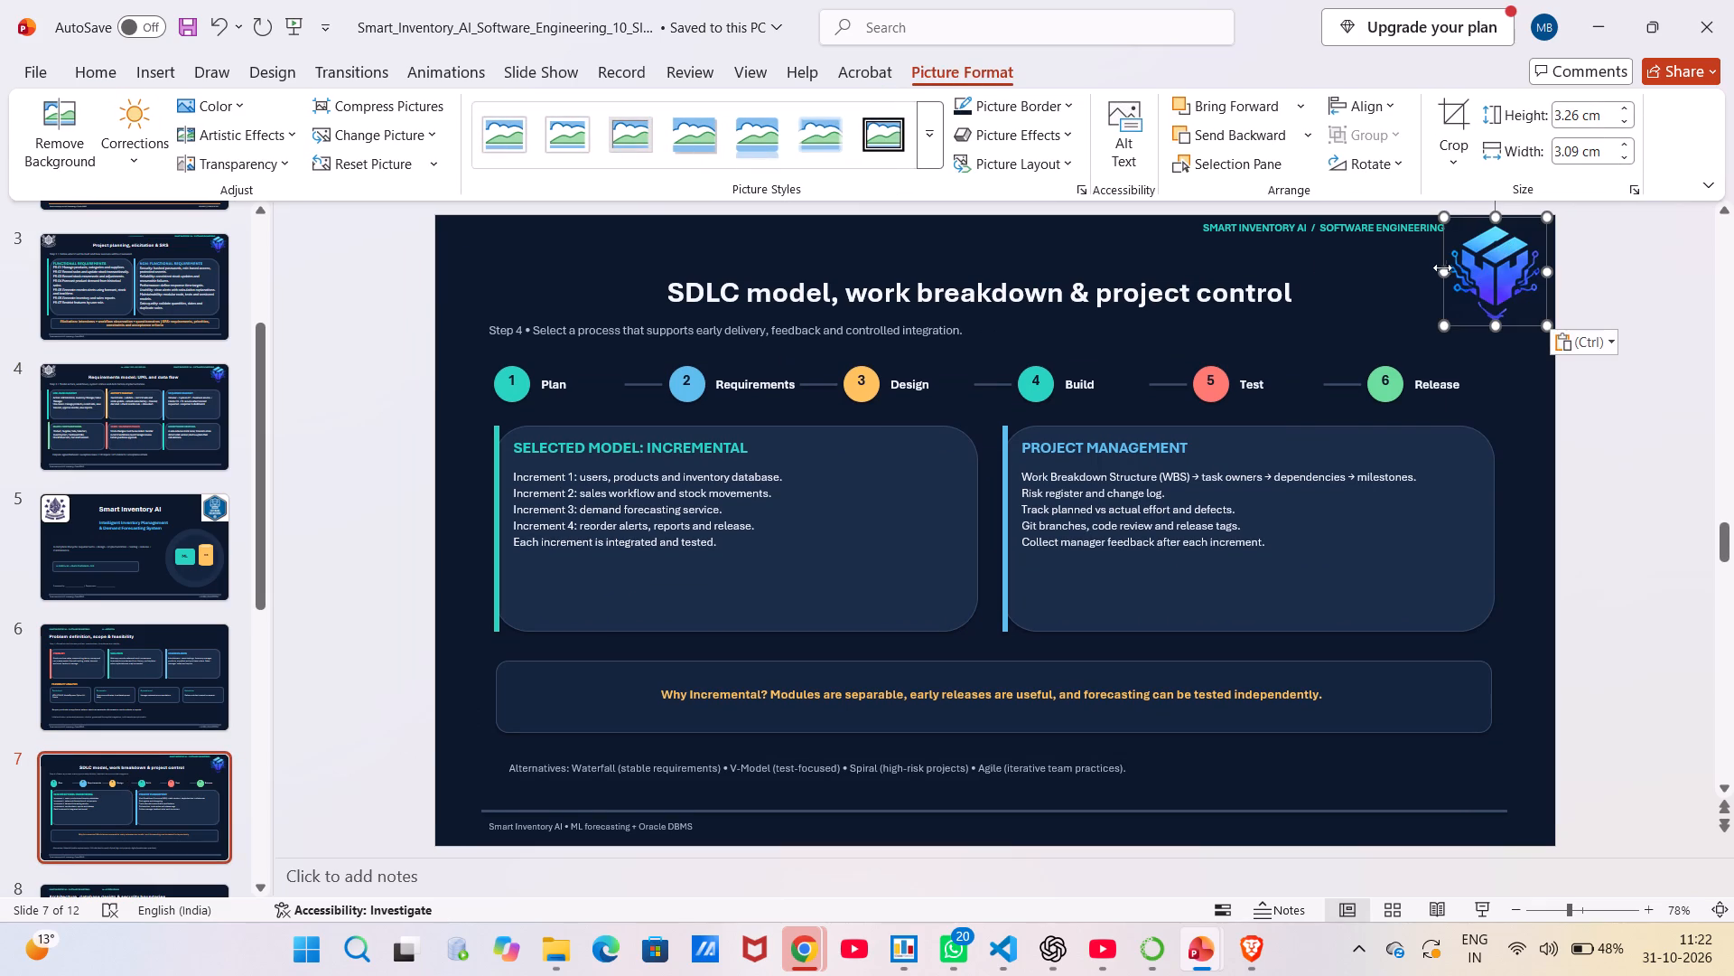
{"action": "left_click", "coordinate": [1412, 331]}
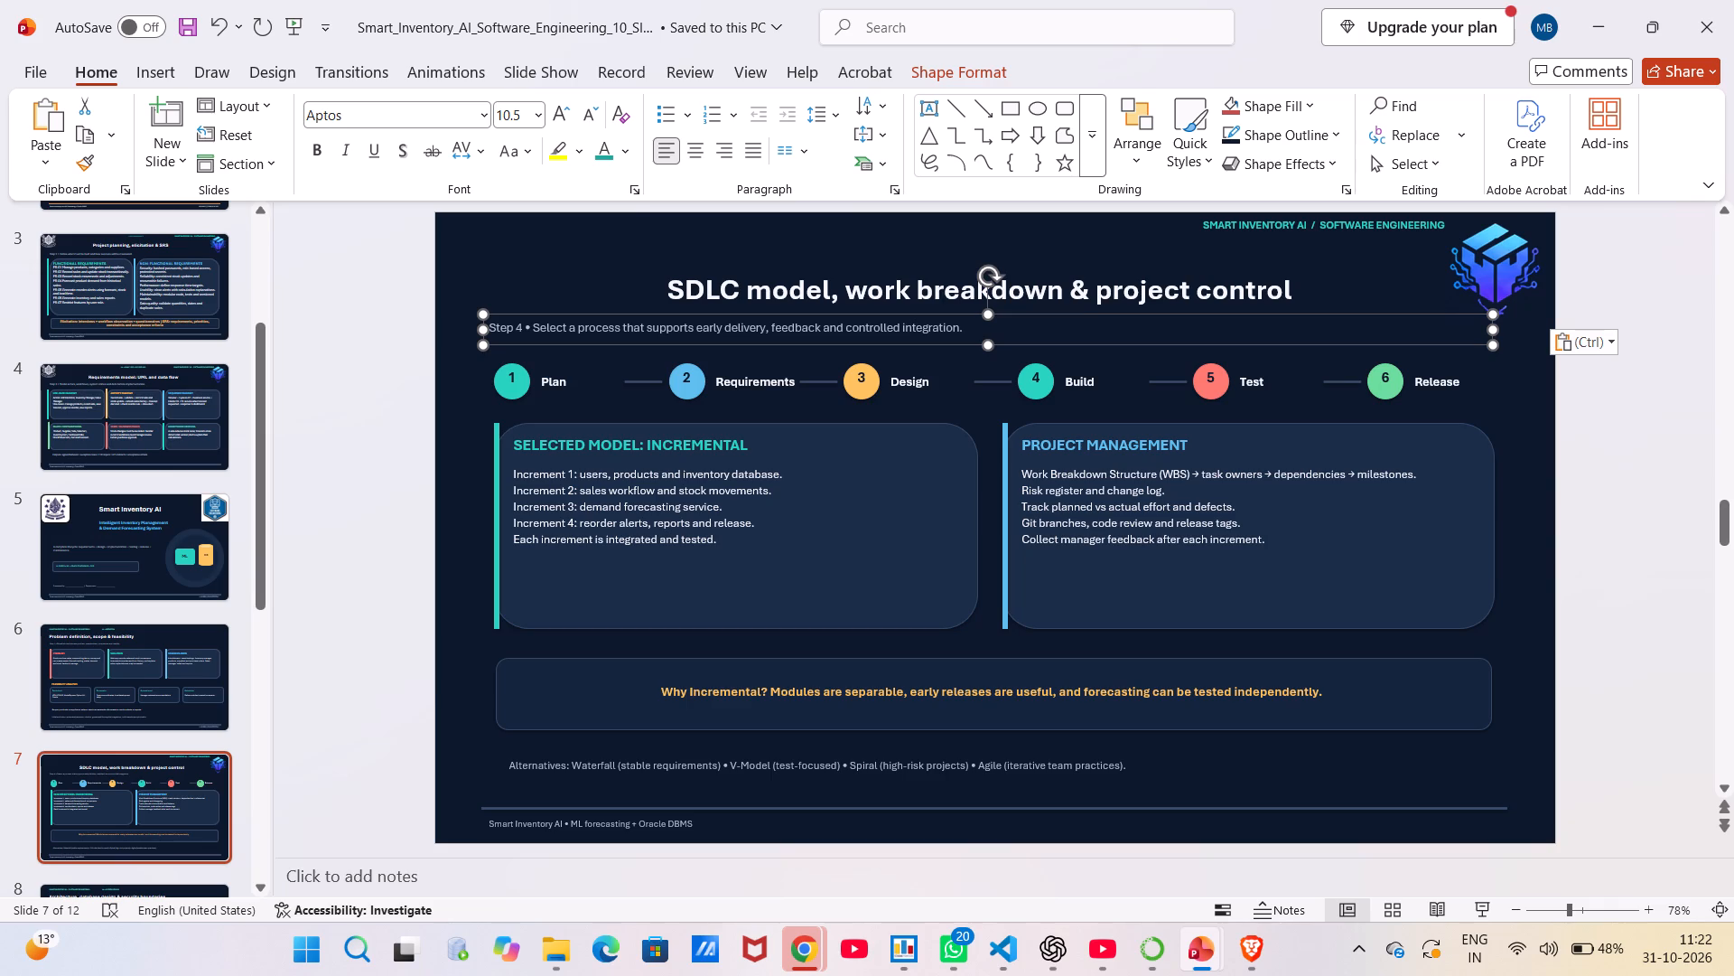
Shift the "SMART INVENTORY AI / SOFTWARE ENGINEERING" header along the slide's top edge, closer to the upper-right corner.
{"action": "left_click_drag", "start_coordinate": [1382, 233], "coordinate": [1411, 239]}
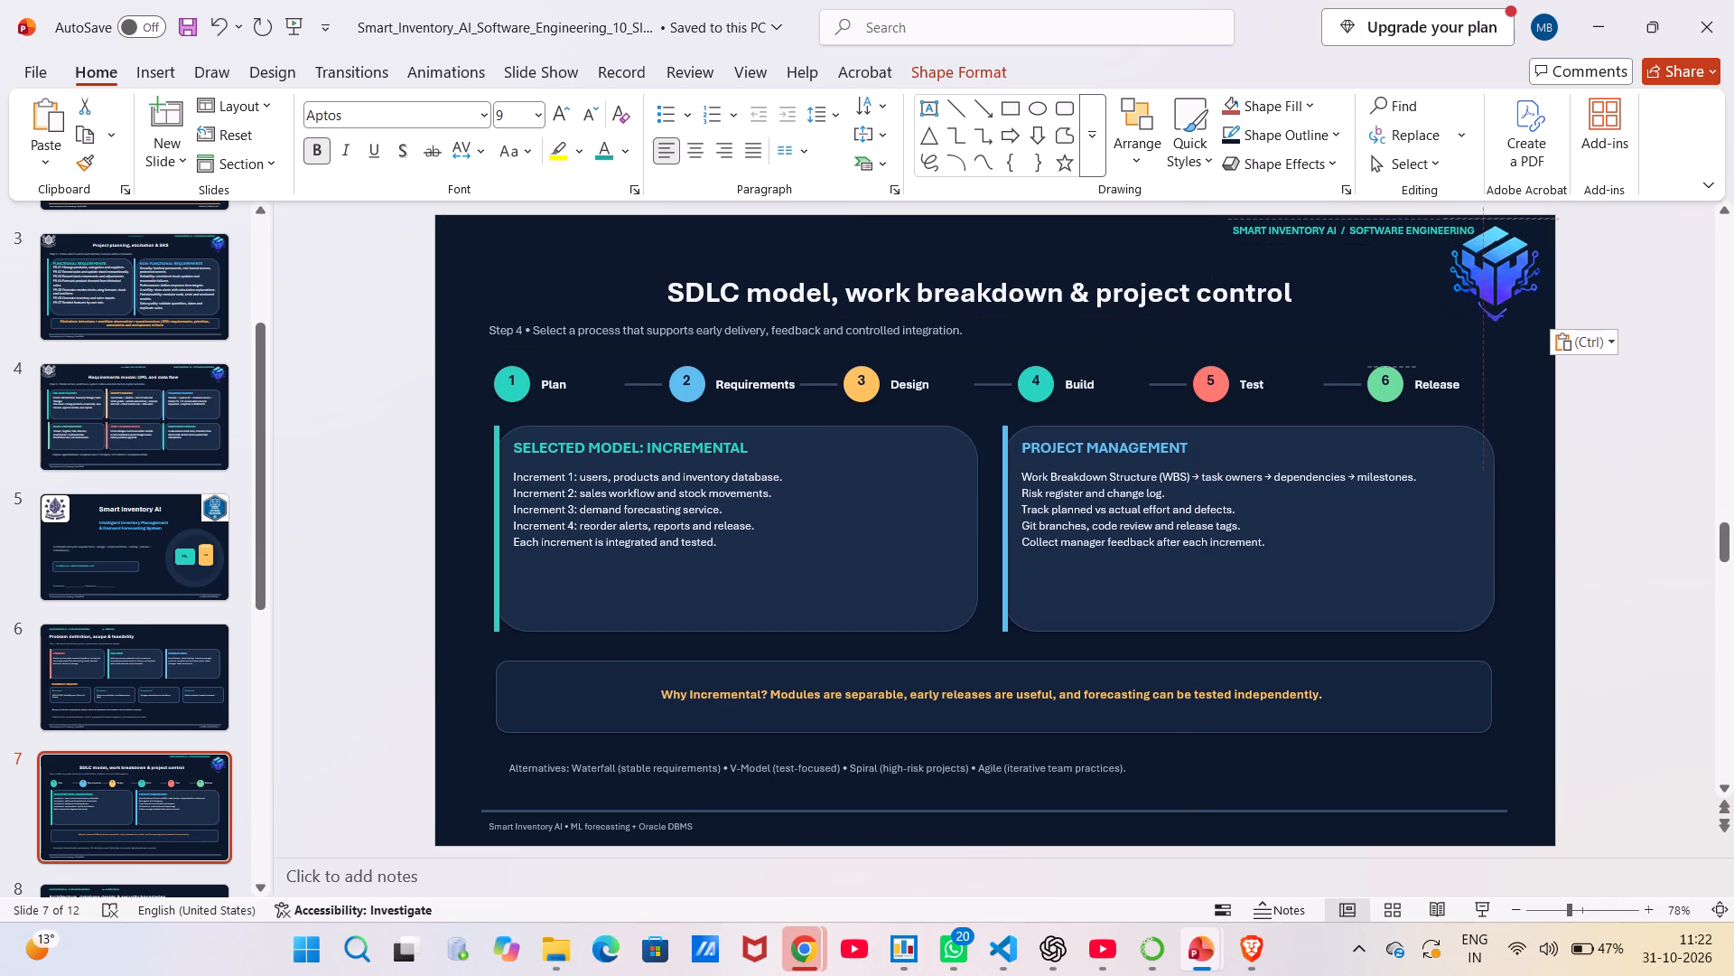
{"action": "left_click_drag", "start_coordinate": [1411, 239], "coordinate": [1412, 235]}
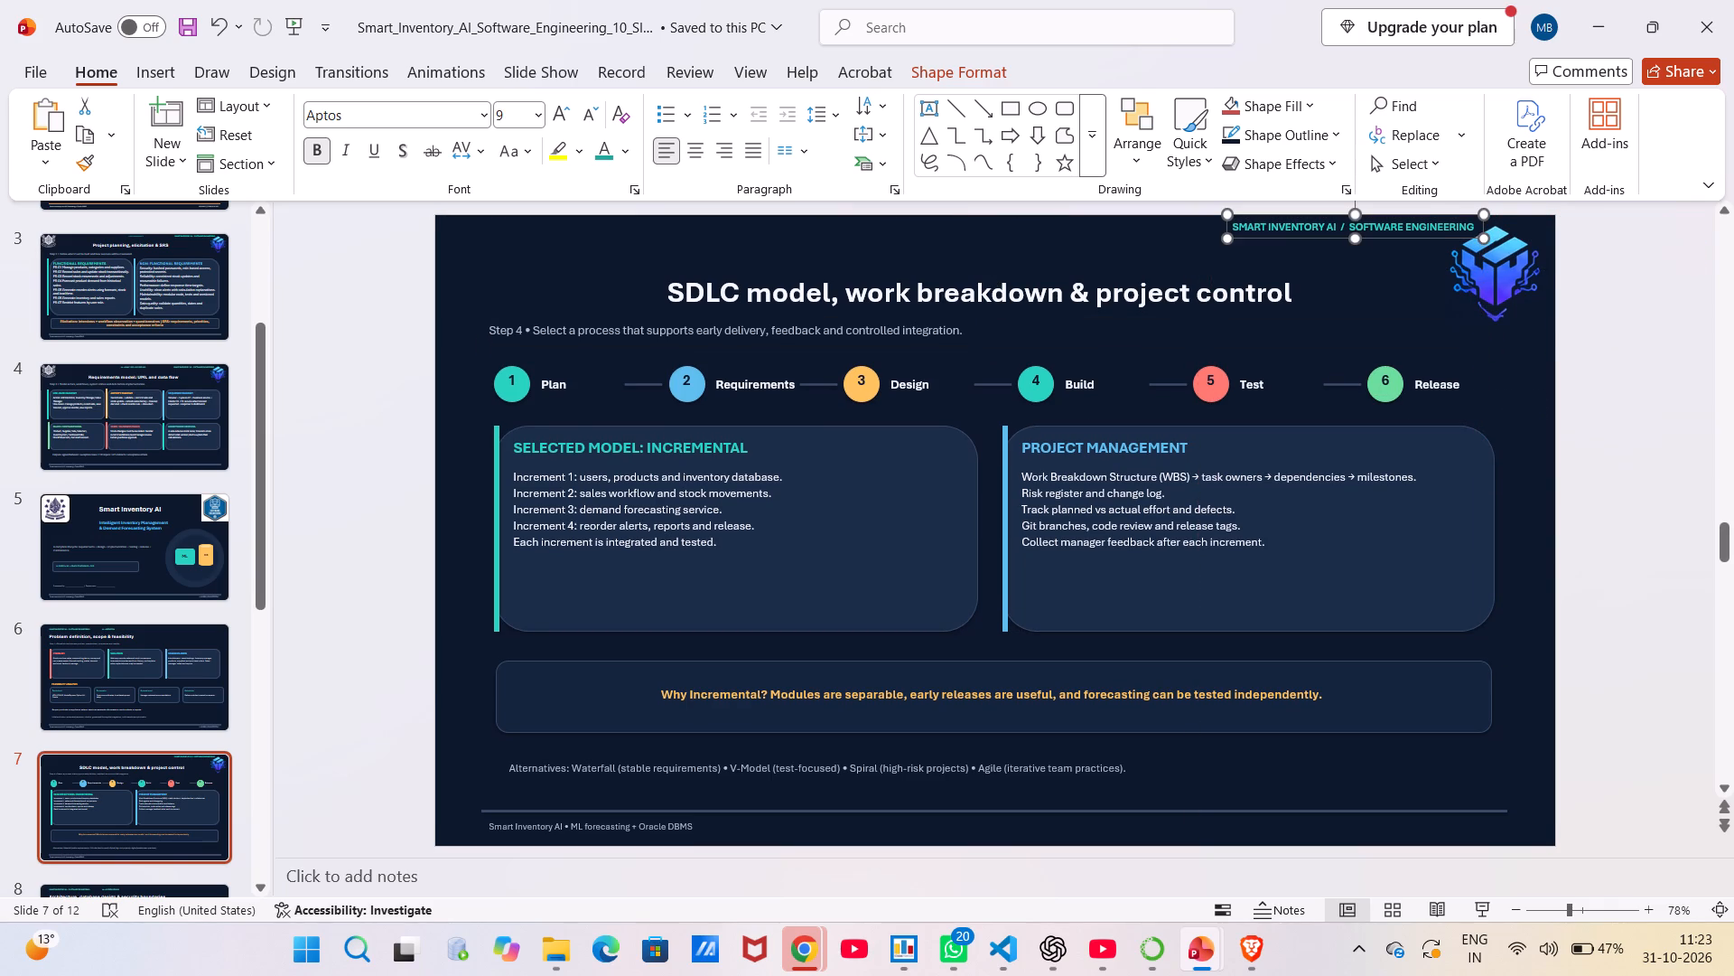
Move the cube logo slightly outward so it sits against the slide's right edge, beside the header.
{"action": "left_click", "coordinate": [1489, 250]}
{"action": "left_click", "coordinate": [1504, 253]}
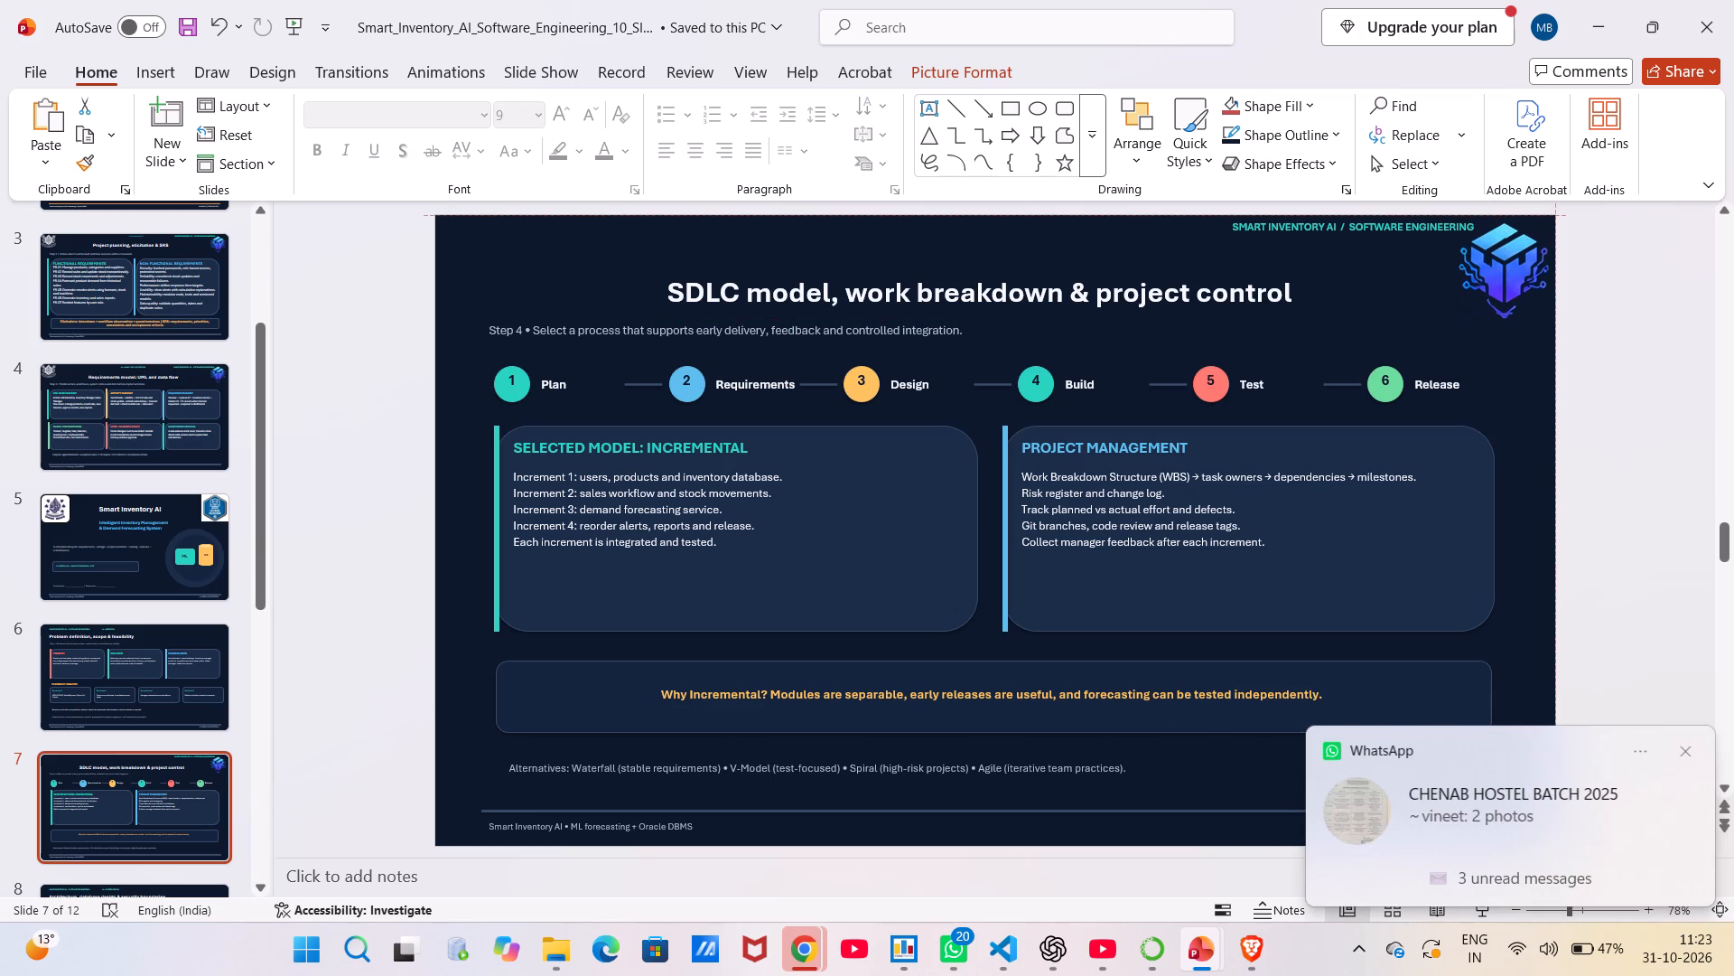
{"action": "left_click", "coordinate": [1288, 258]}
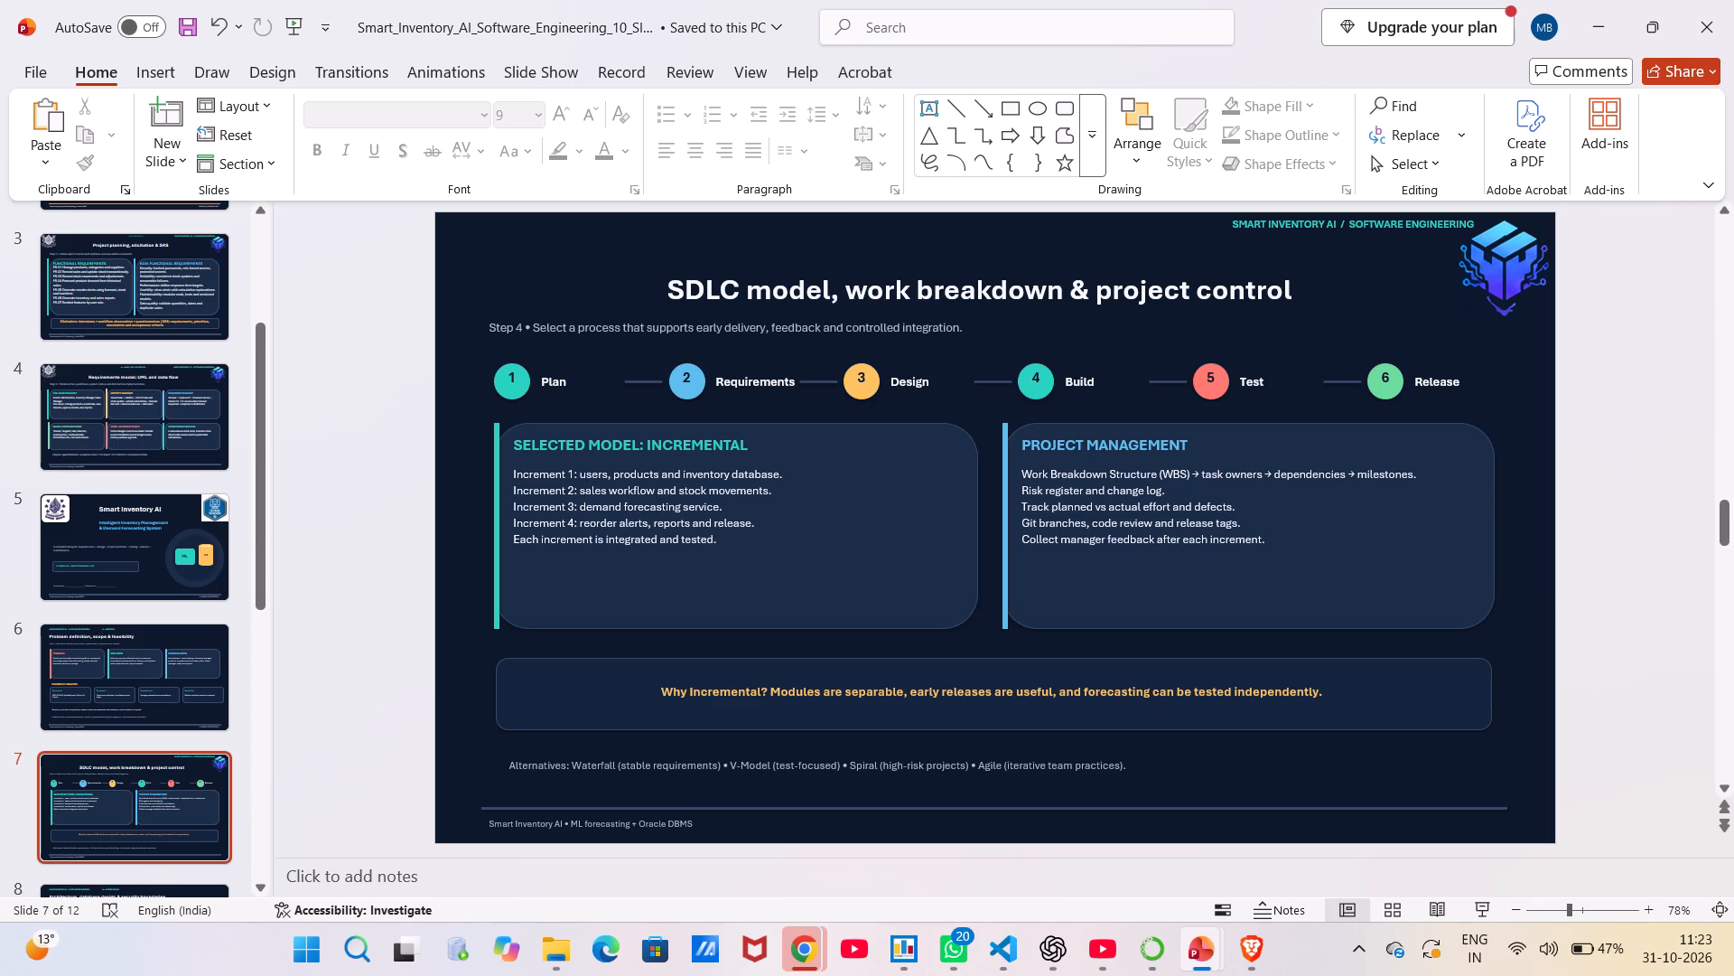
Draw a rectangle about 5.3 cm wide and 0.77 cm high near the slide's top edge, centred above the title.
{"action": "left_click", "coordinate": [1015, 110]}
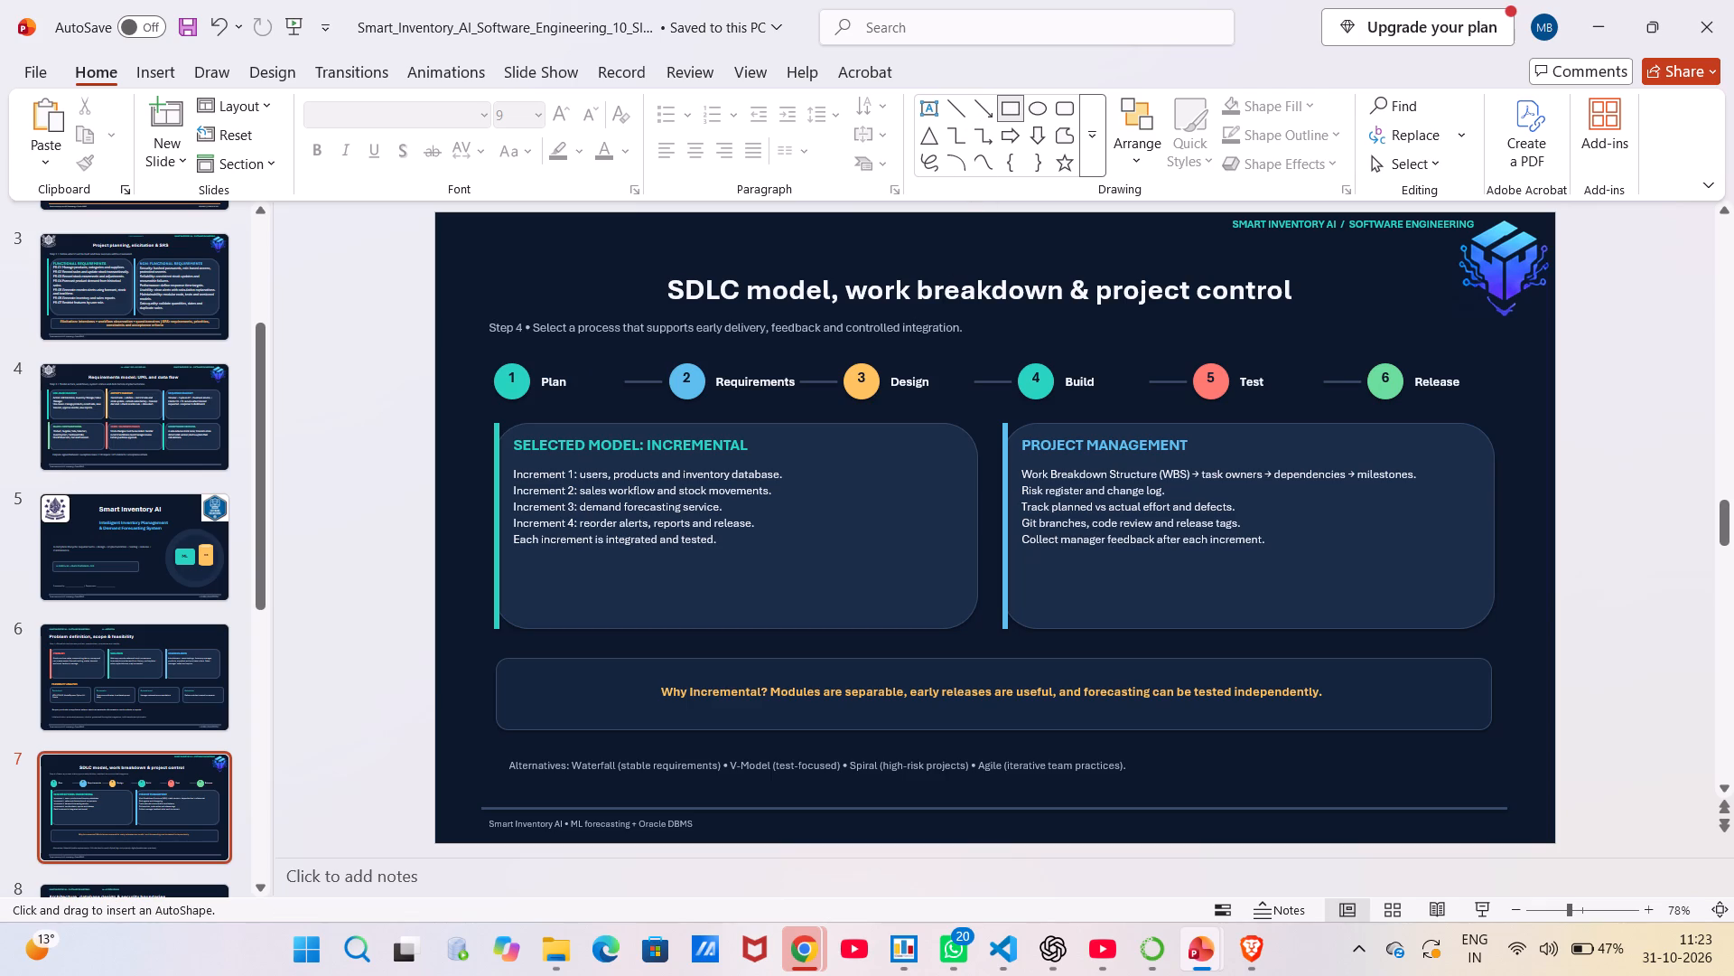
{"action": "left_click_drag", "start_coordinate": [900, 229], "coordinate": [1077, 249]}
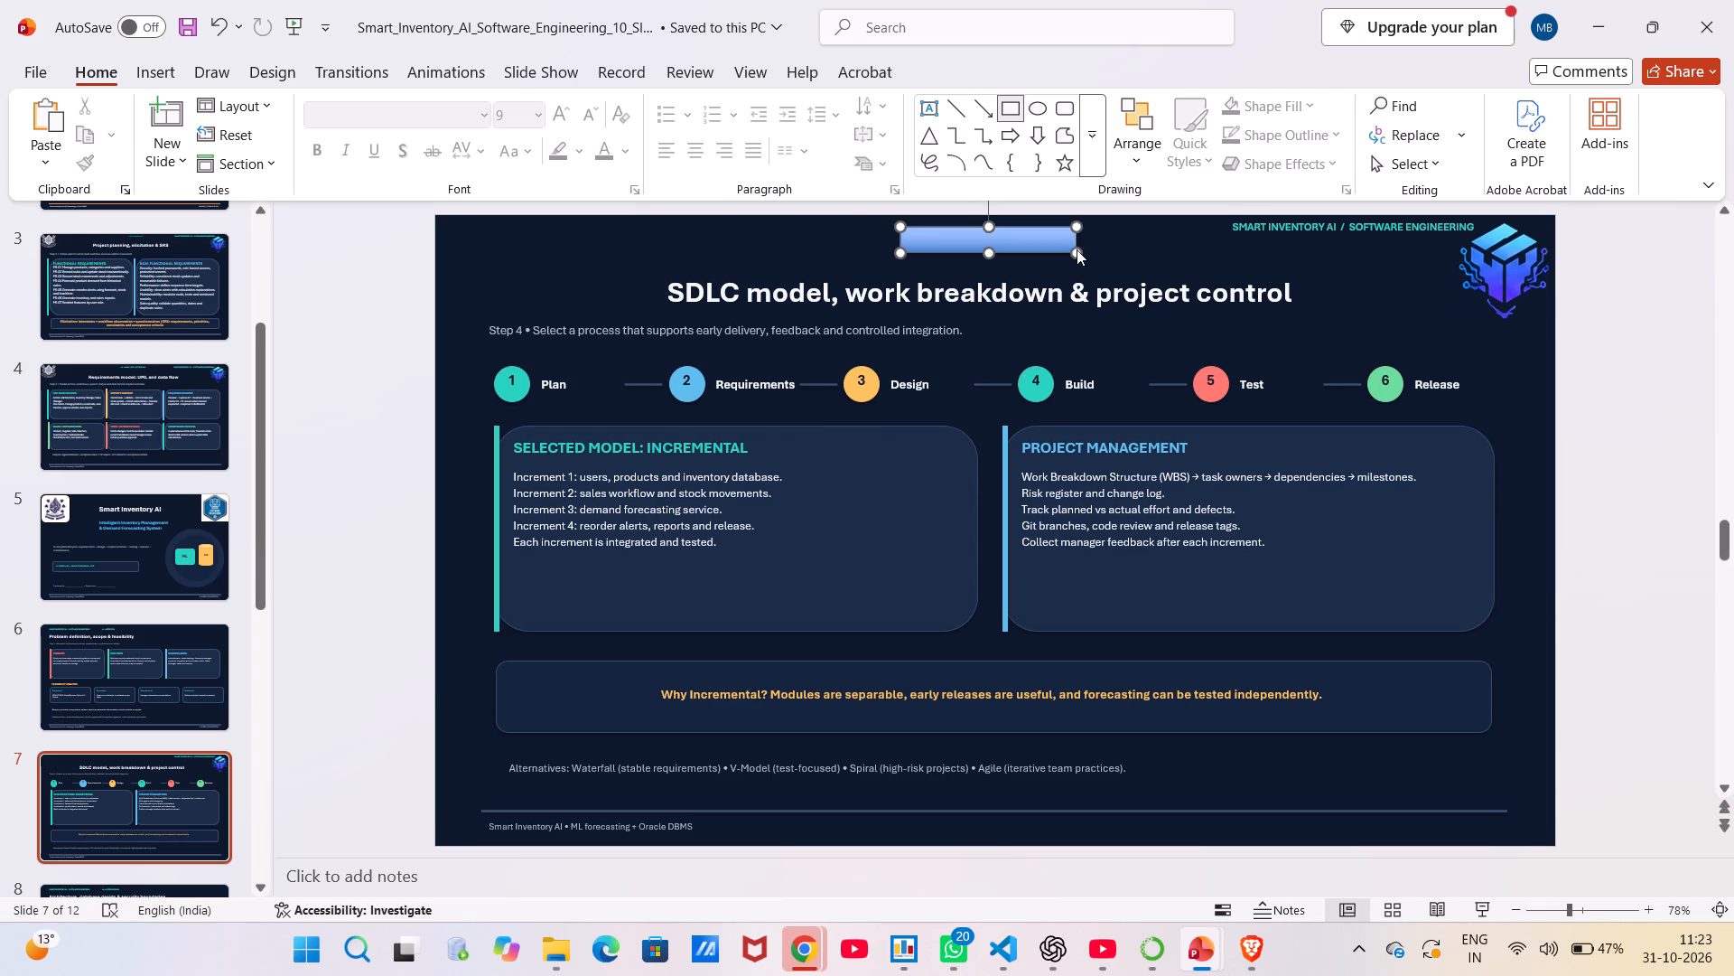
Open the editing and formatting options for the new rectangle above the SDLC model title.
{"action": "left_click", "coordinate": [1039, 242]}
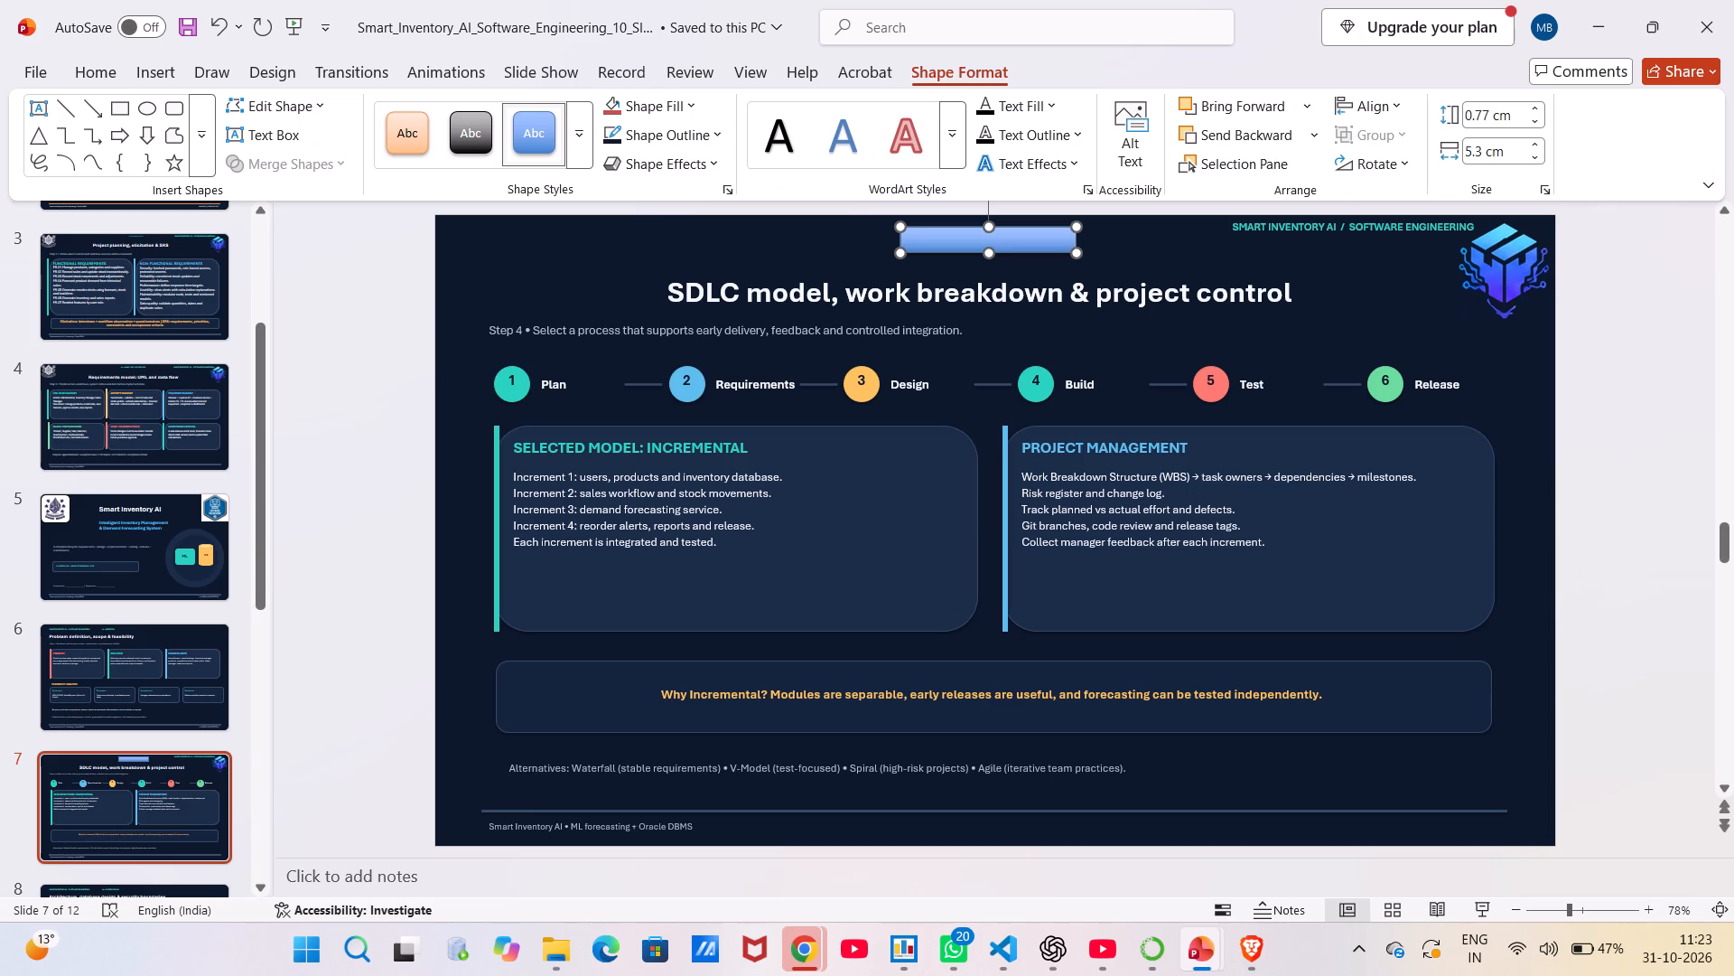
{"action": "right_click", "coordinate": [1039, 242]}
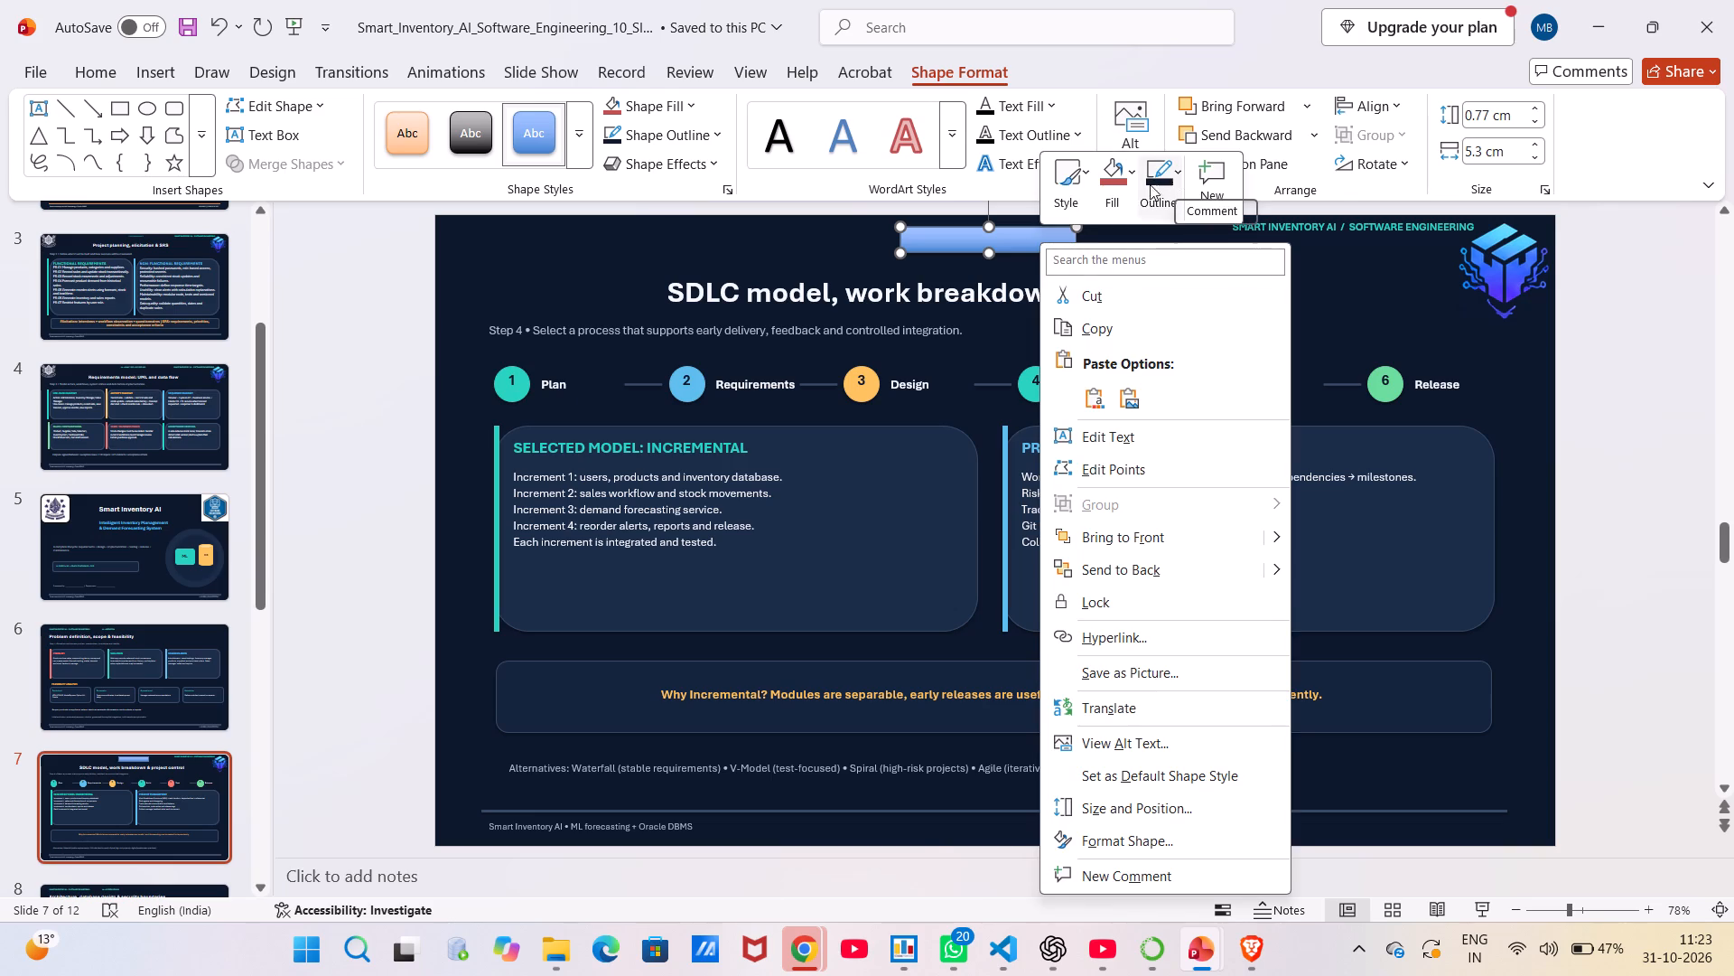
Fill the blue rectangle above the SDLC slide title with the dark slide background colour, sampled with the Eyedropper.
{"action": "left_click", "coordinate": [1123, 174]}
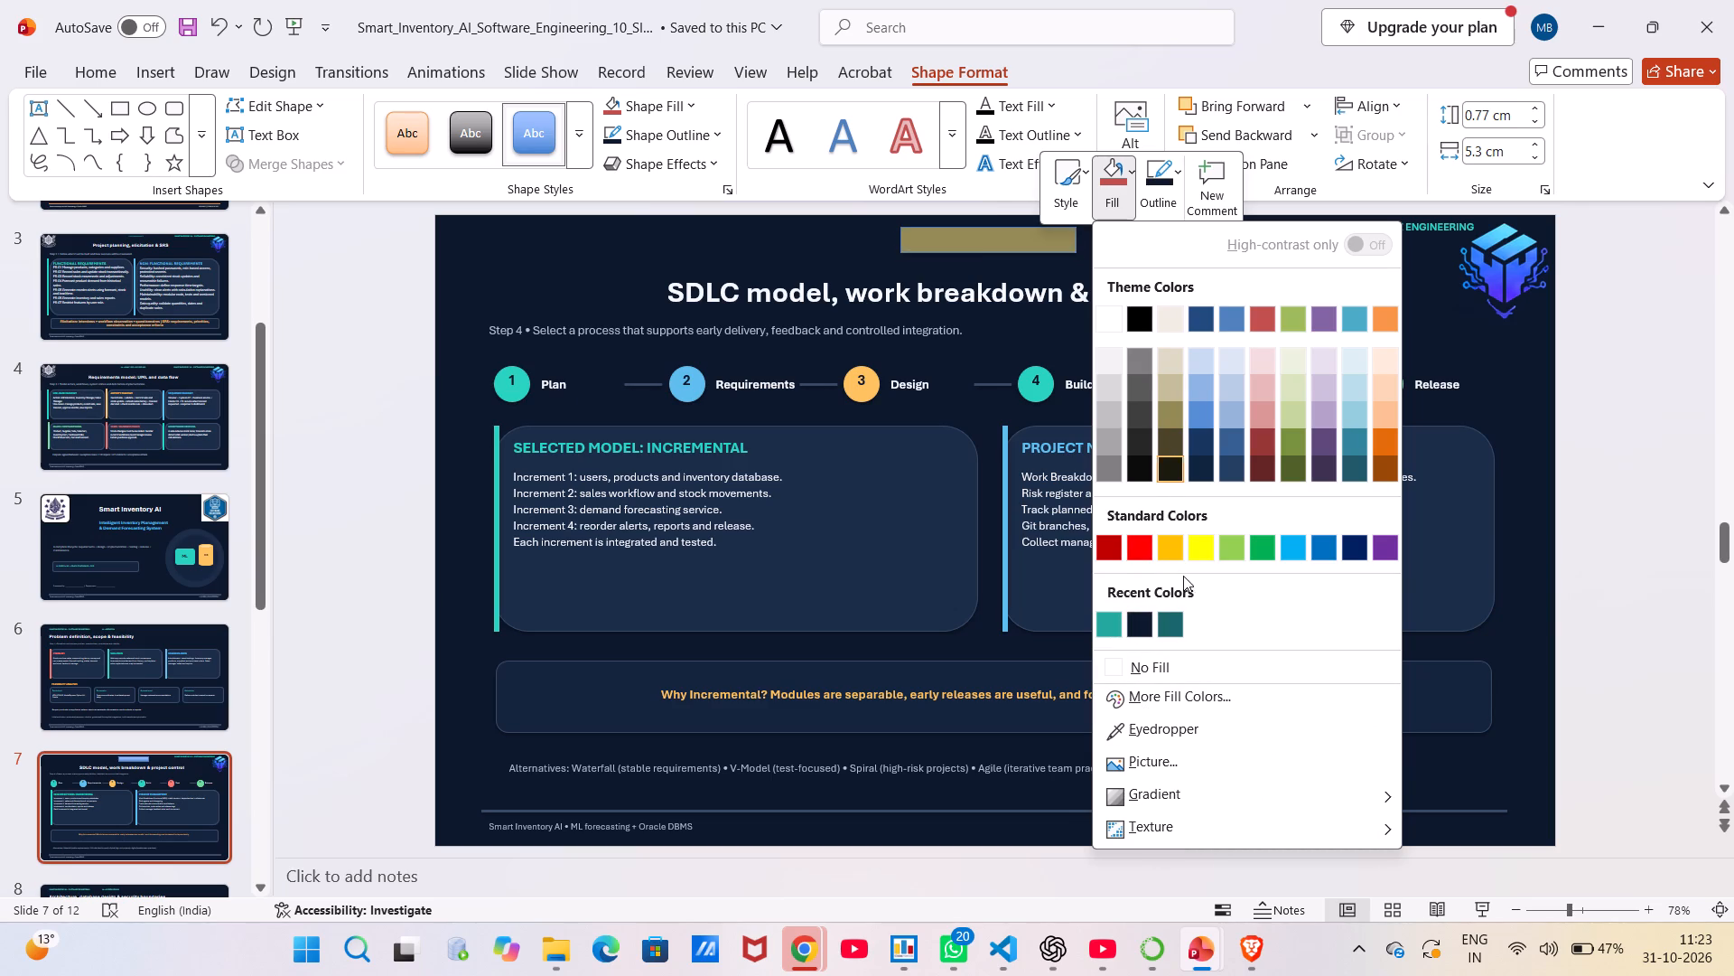
{"action": "left_click", "coordinate": [1149, 729]}
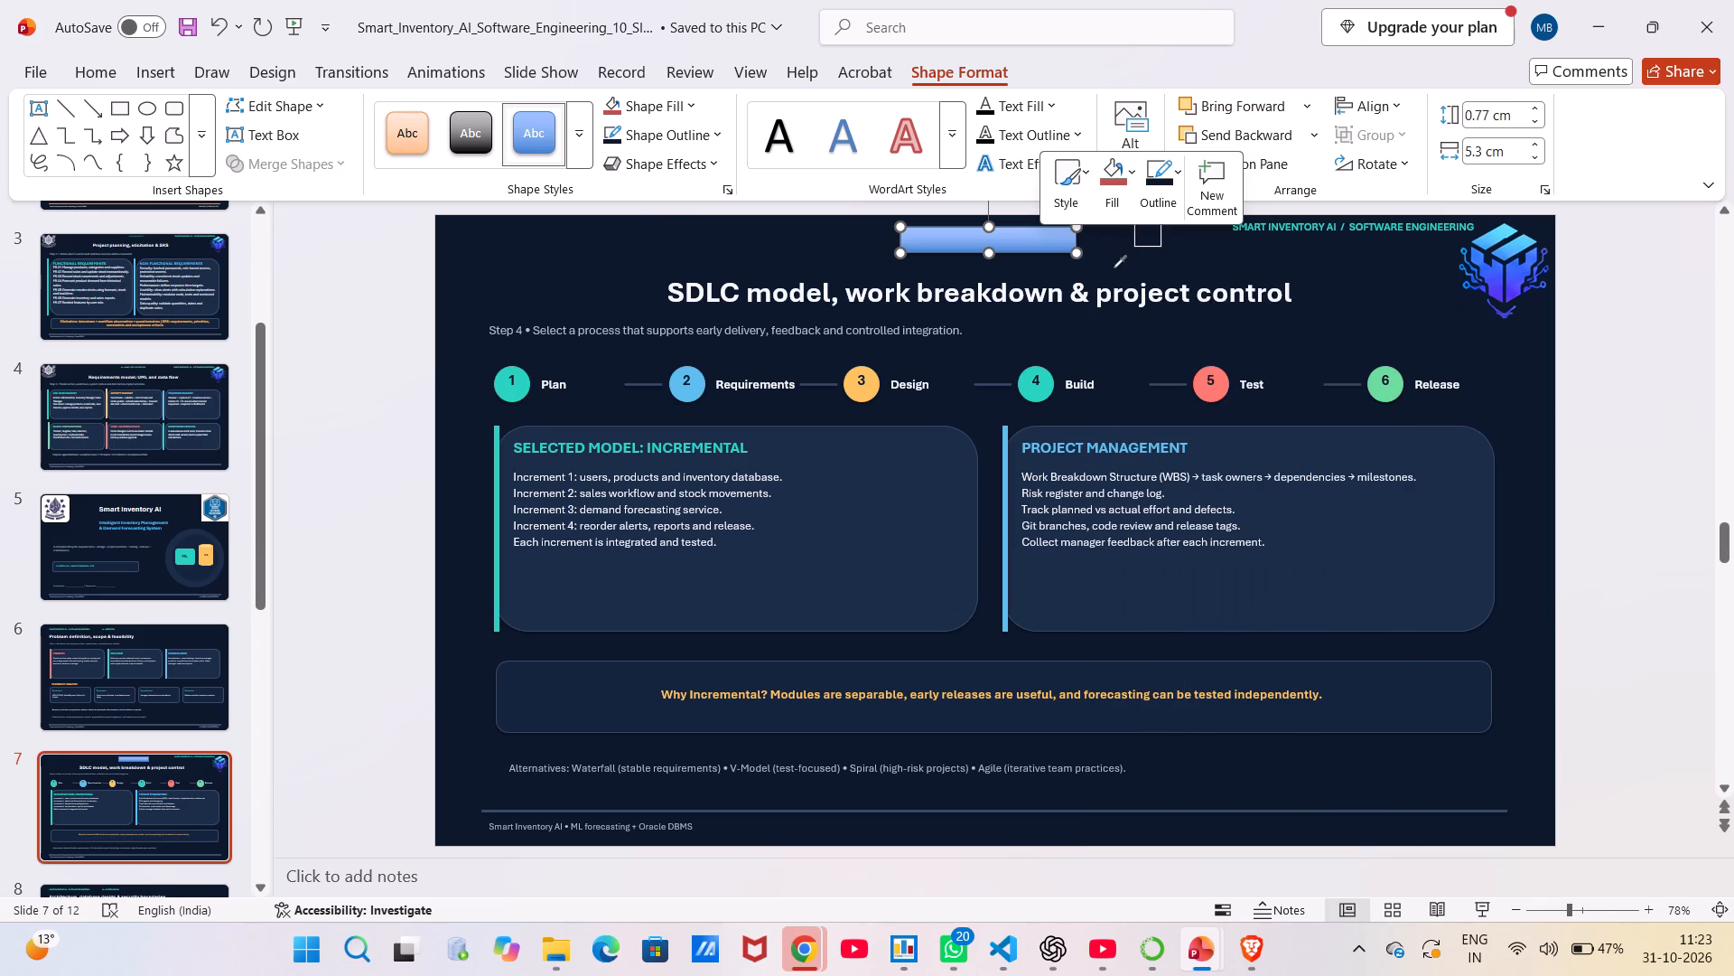
{"action": "left_click", "coordinate": [1122, 266]}
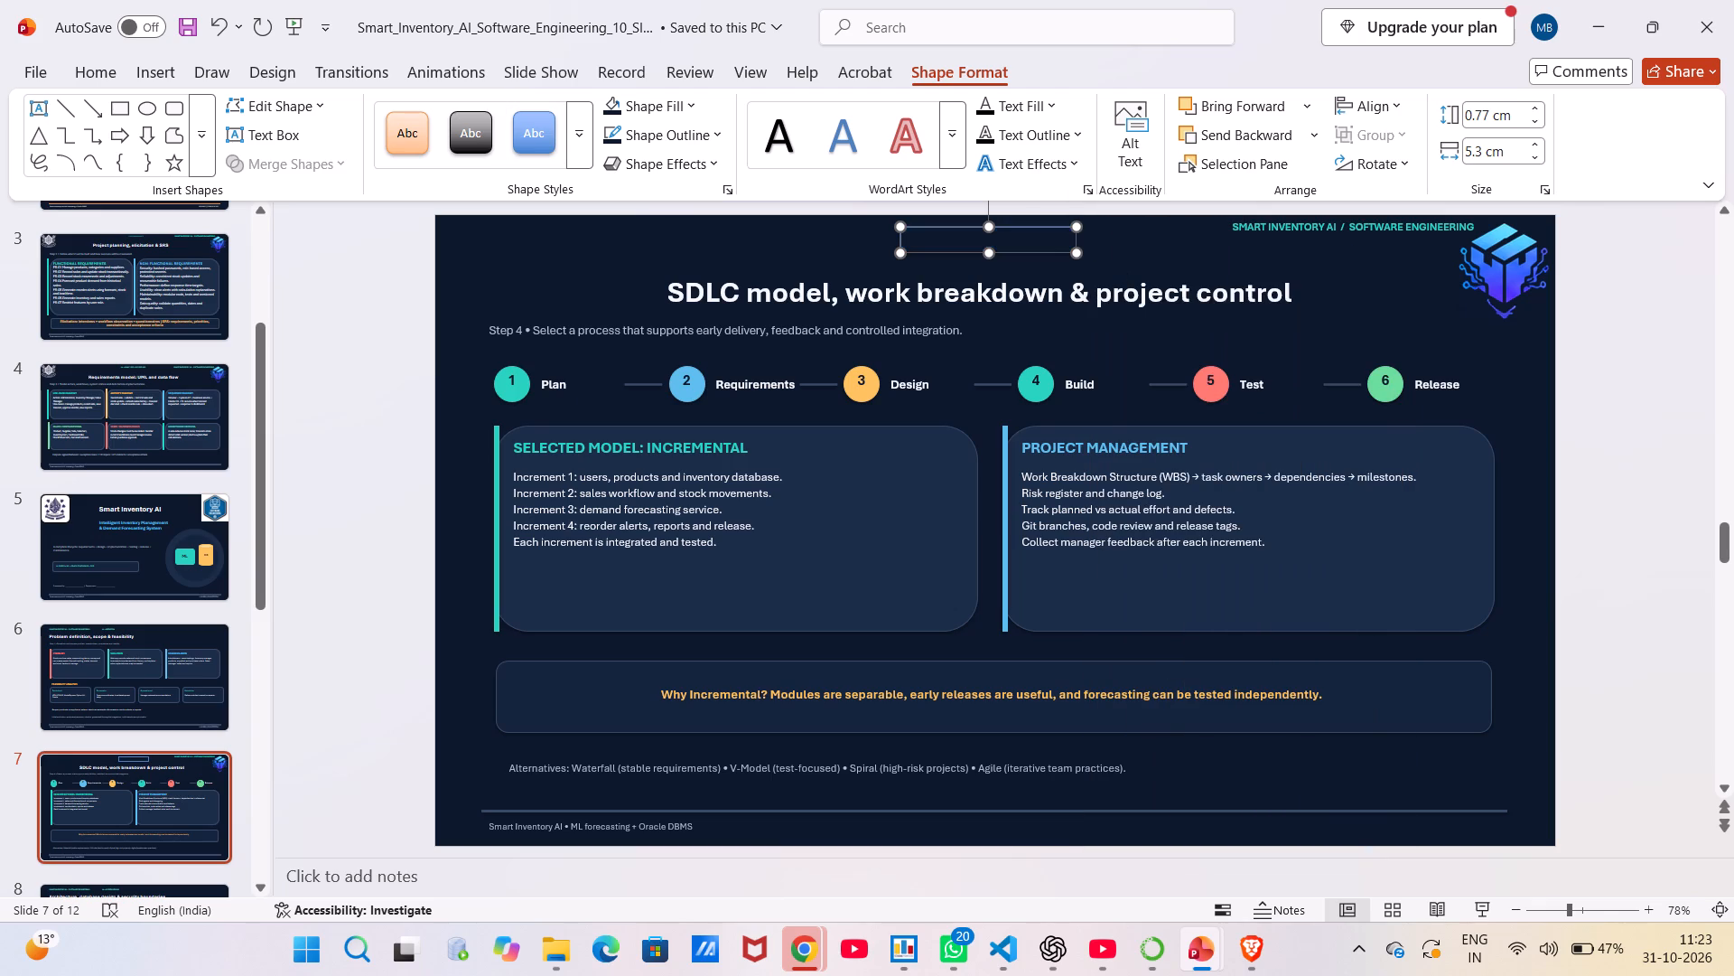
Match the rectangle's outline to the dark slide background by sampling the area just above the title.
{"action": "left_click", "coordinate": [1018, 241]}
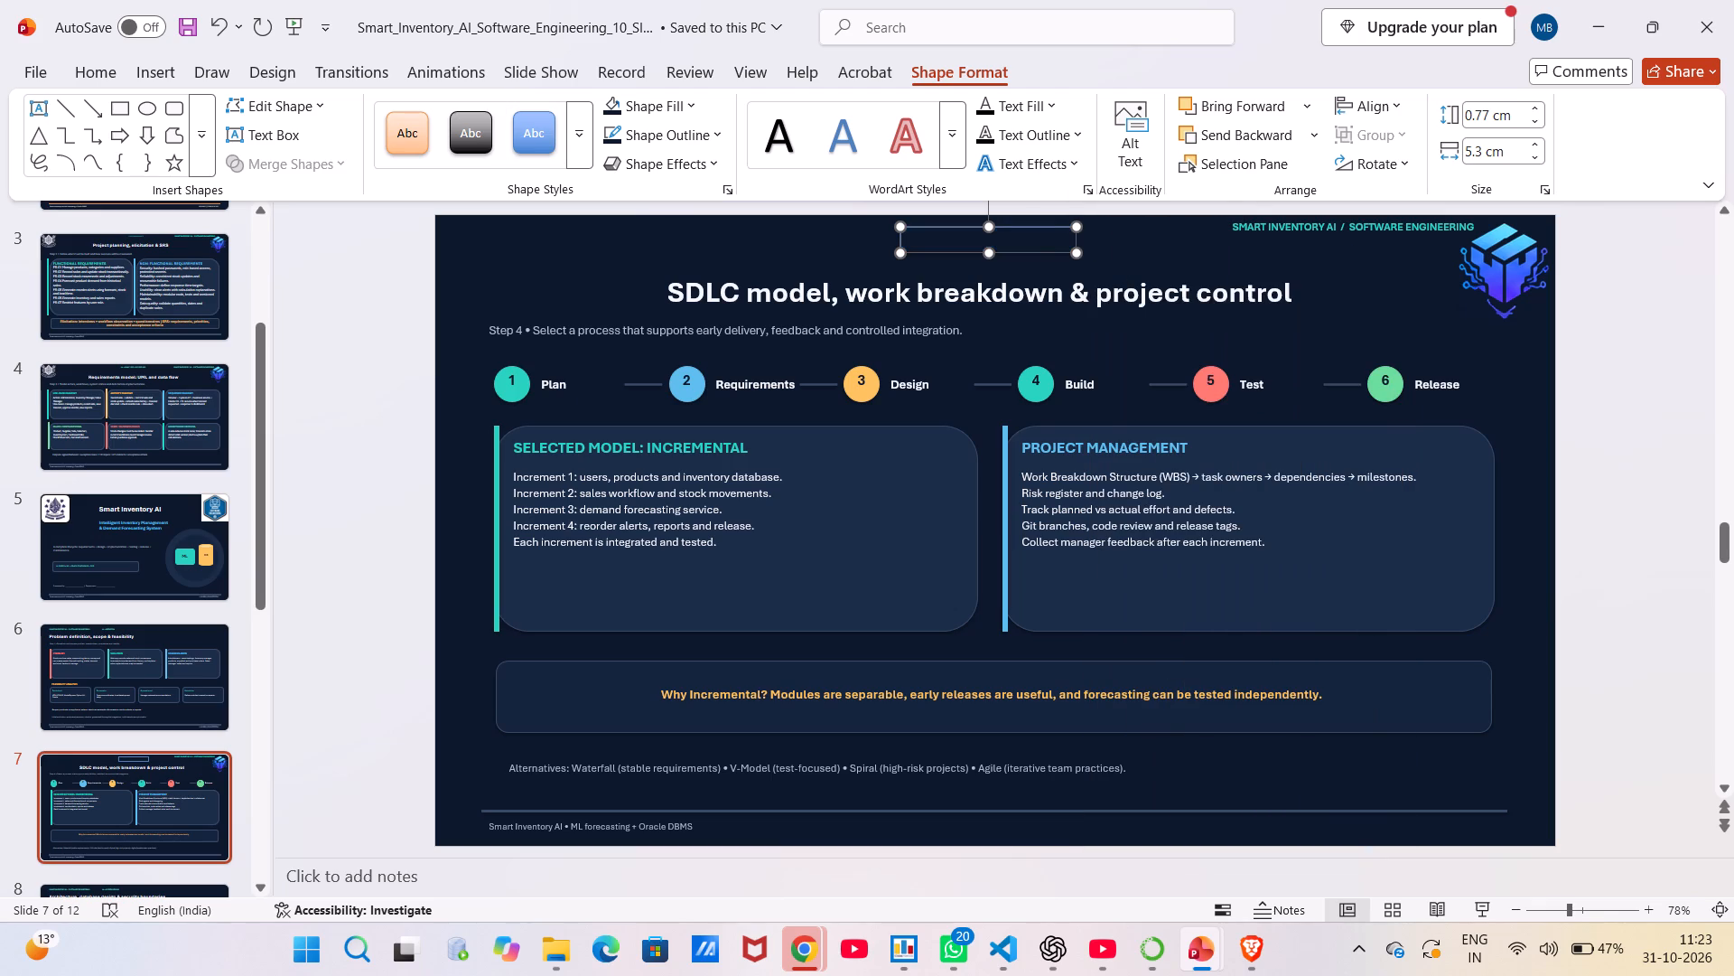
{"action": "right_click", "coordinate": [1055, 250]}
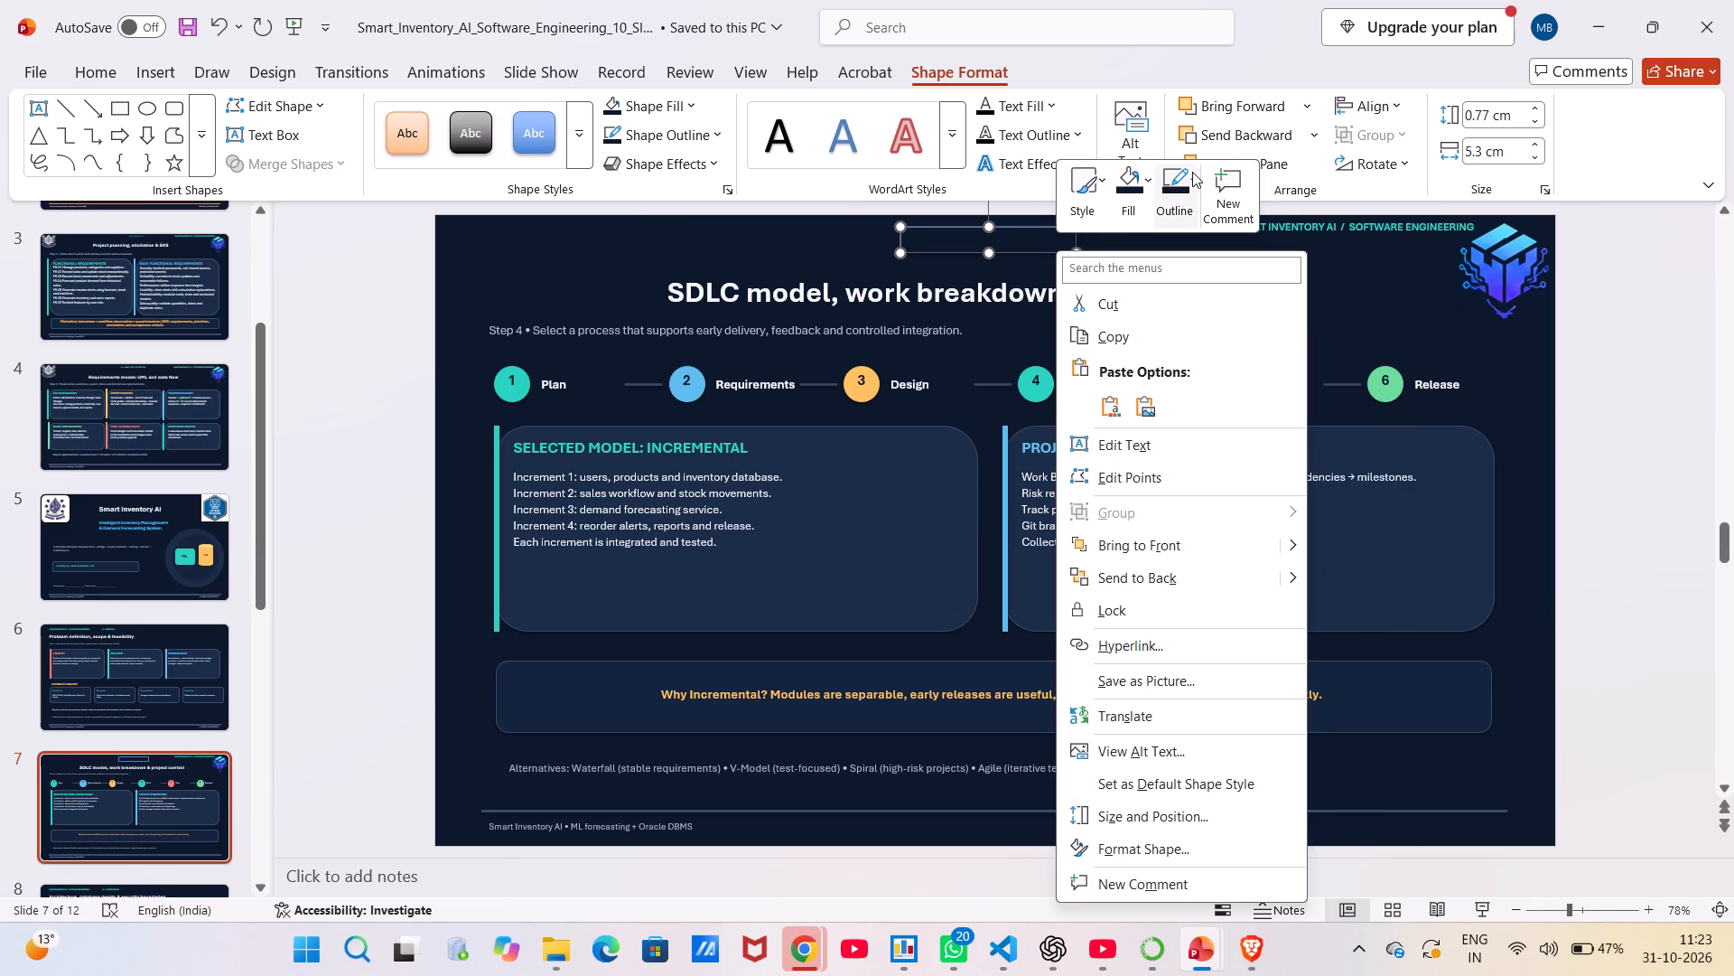
{"action": "left_click", "coordinate": [1192, 172]}
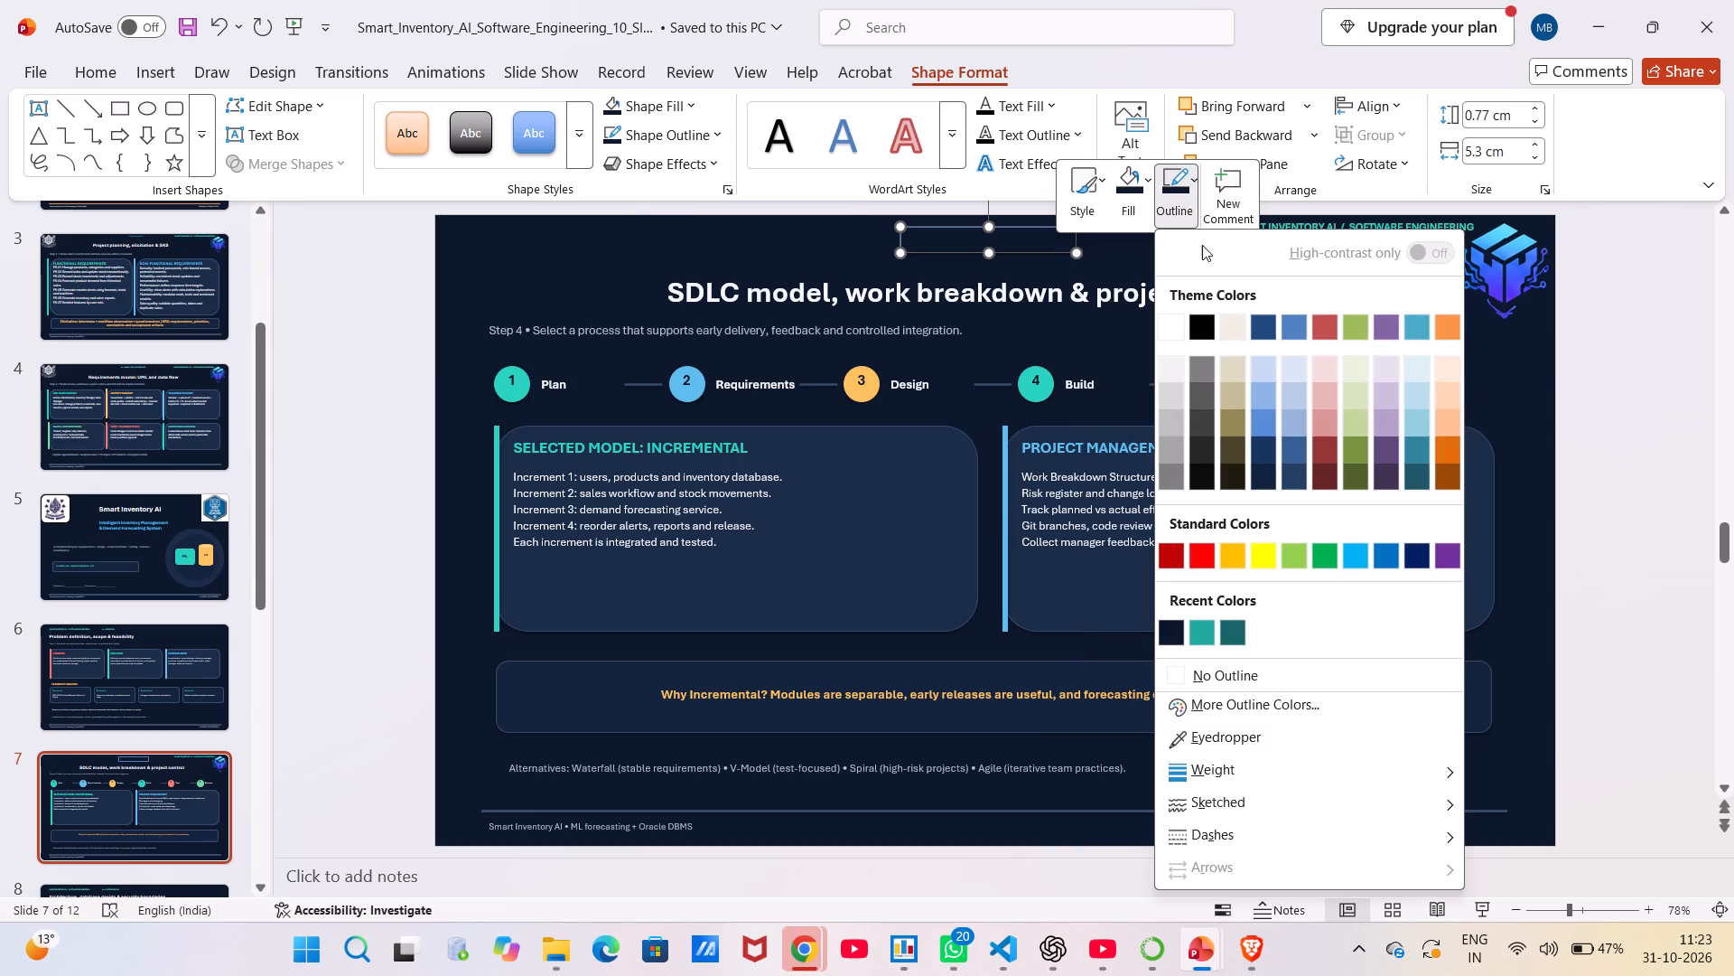
{"action": "left_click", "coordinate": [1250, 741]}
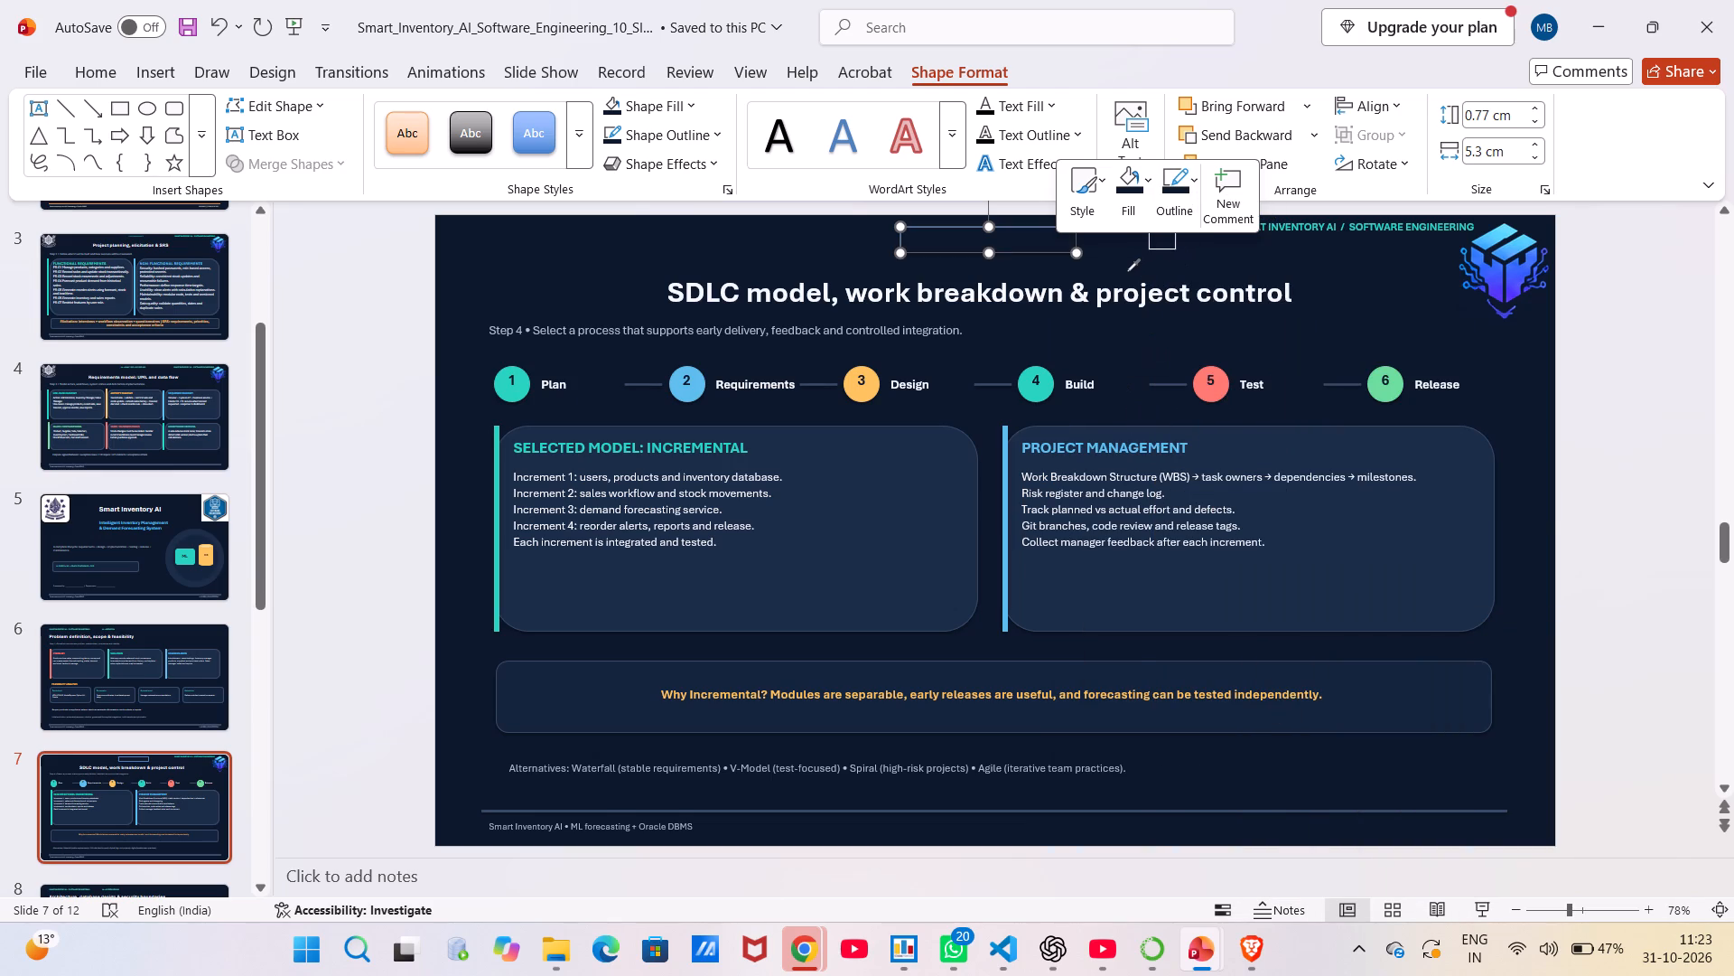
{"action": "left_click", "coordinate": [1130, 261]}
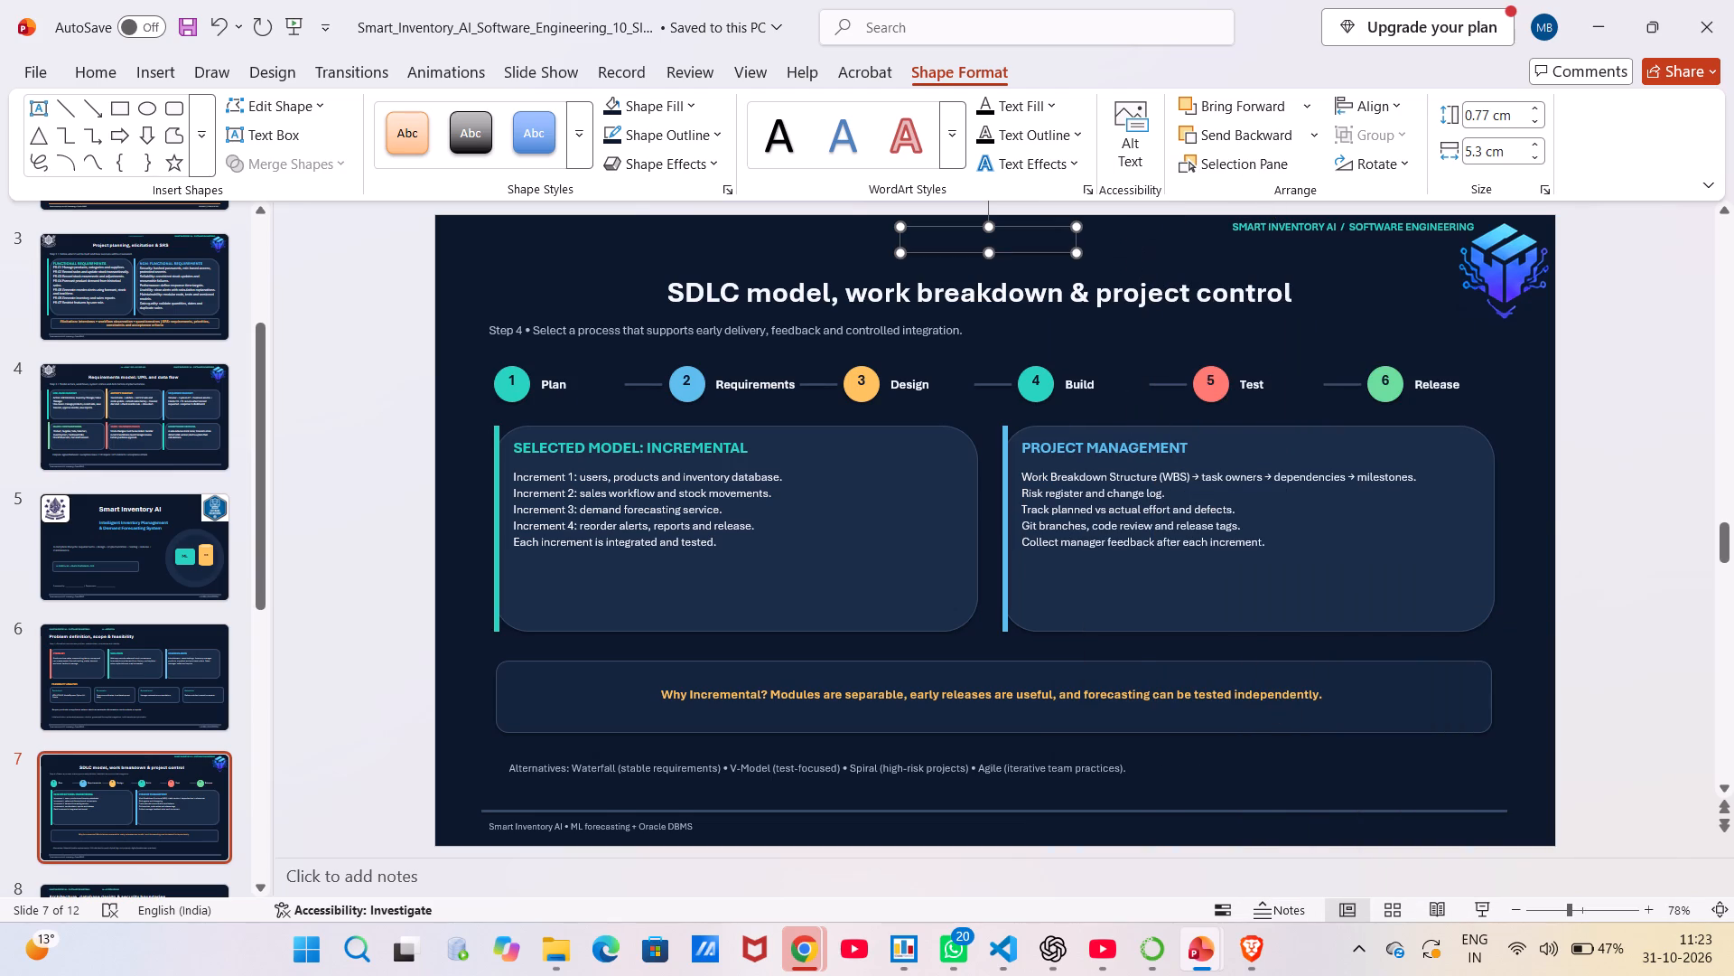
{"action": "left_click", "coordinate": [849, 248]}
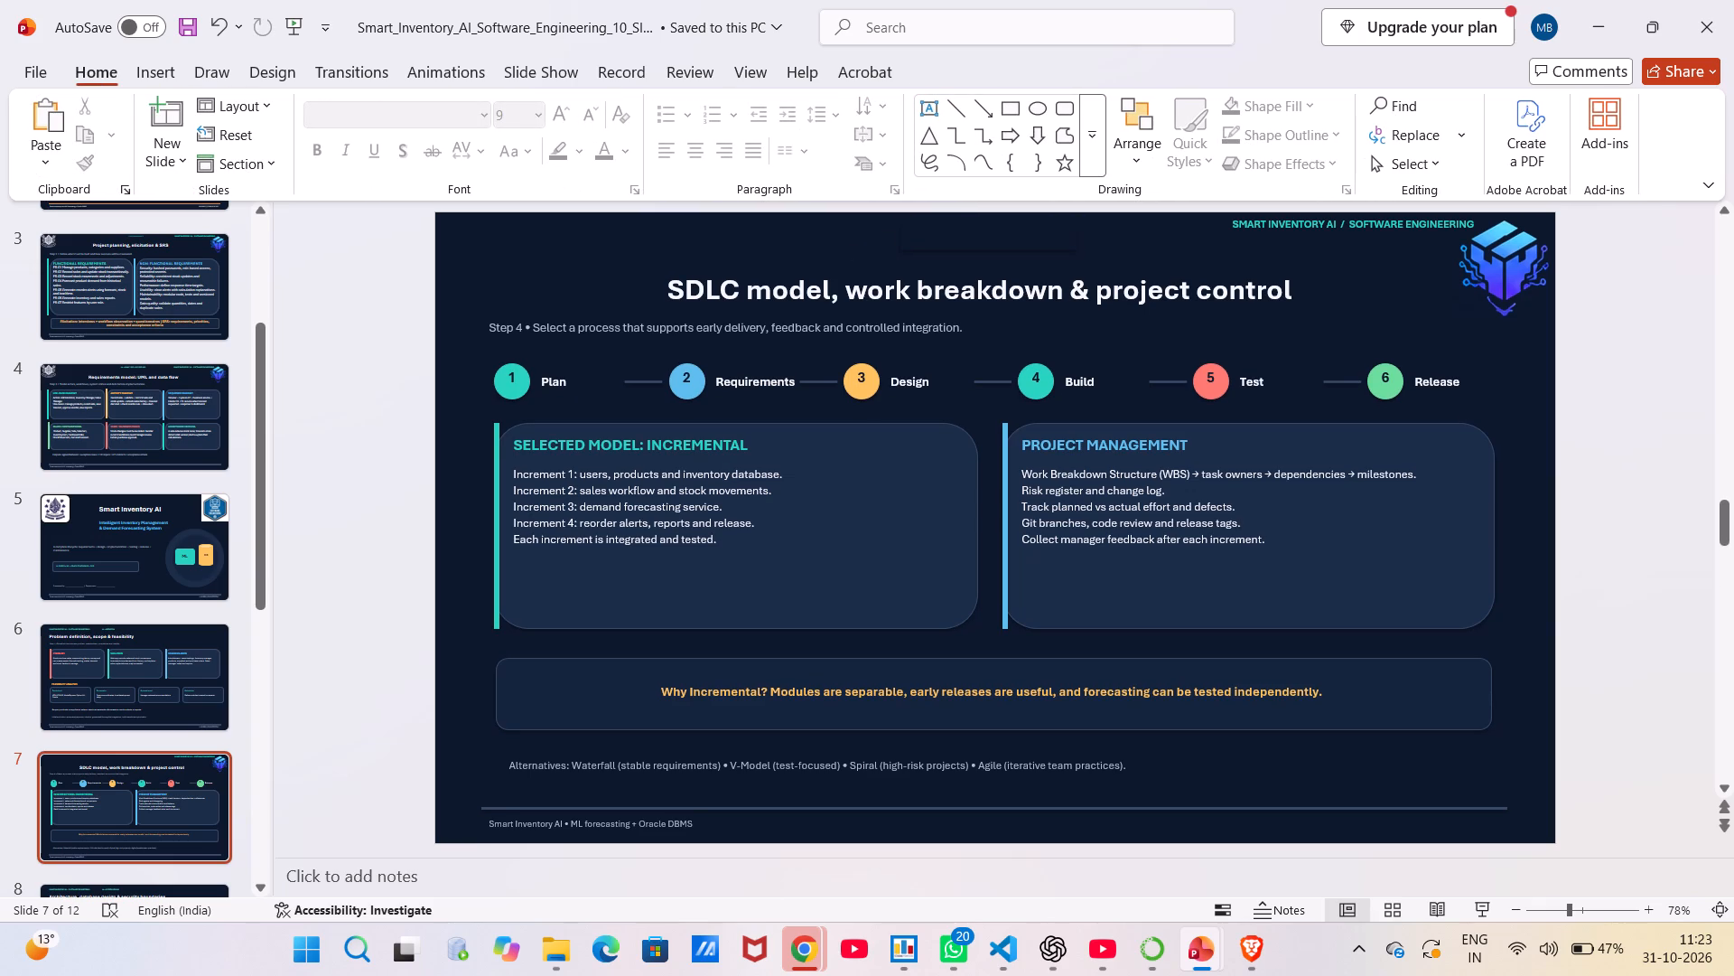
Resample the rectangle's outline colour from the slide background directly beside the shape.
{"action": "right_click", "coordinate": [991, 234]}
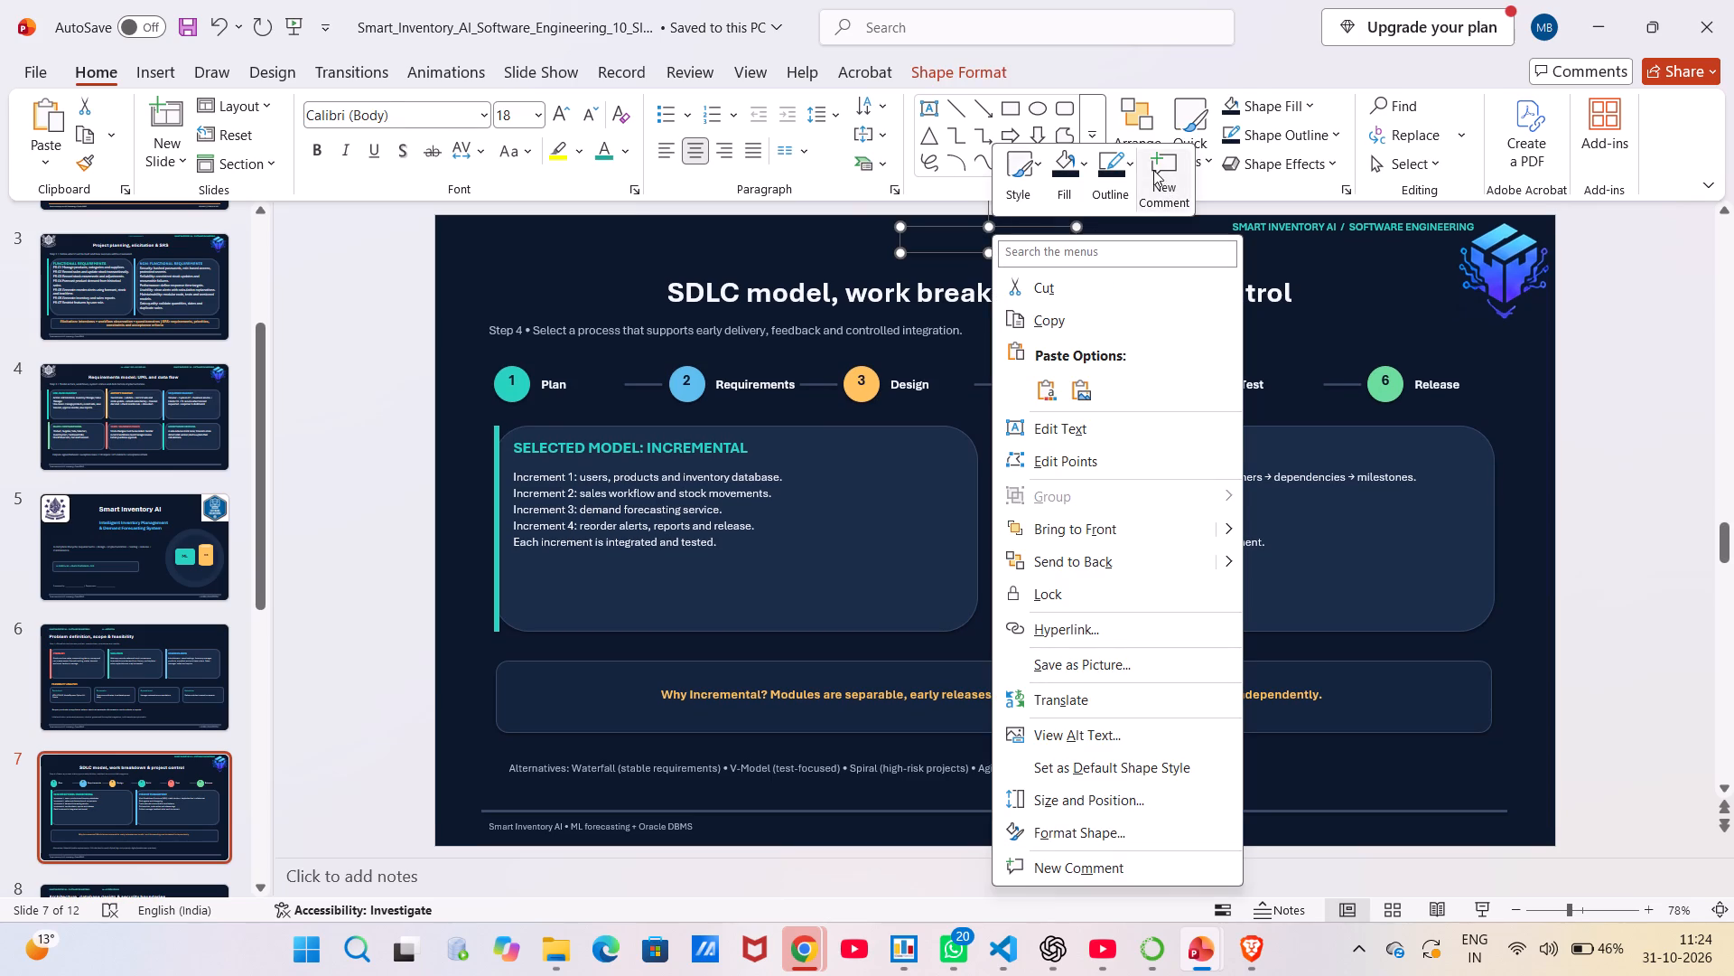
{"action": "left_click", "coordinate": [1131, 159]}
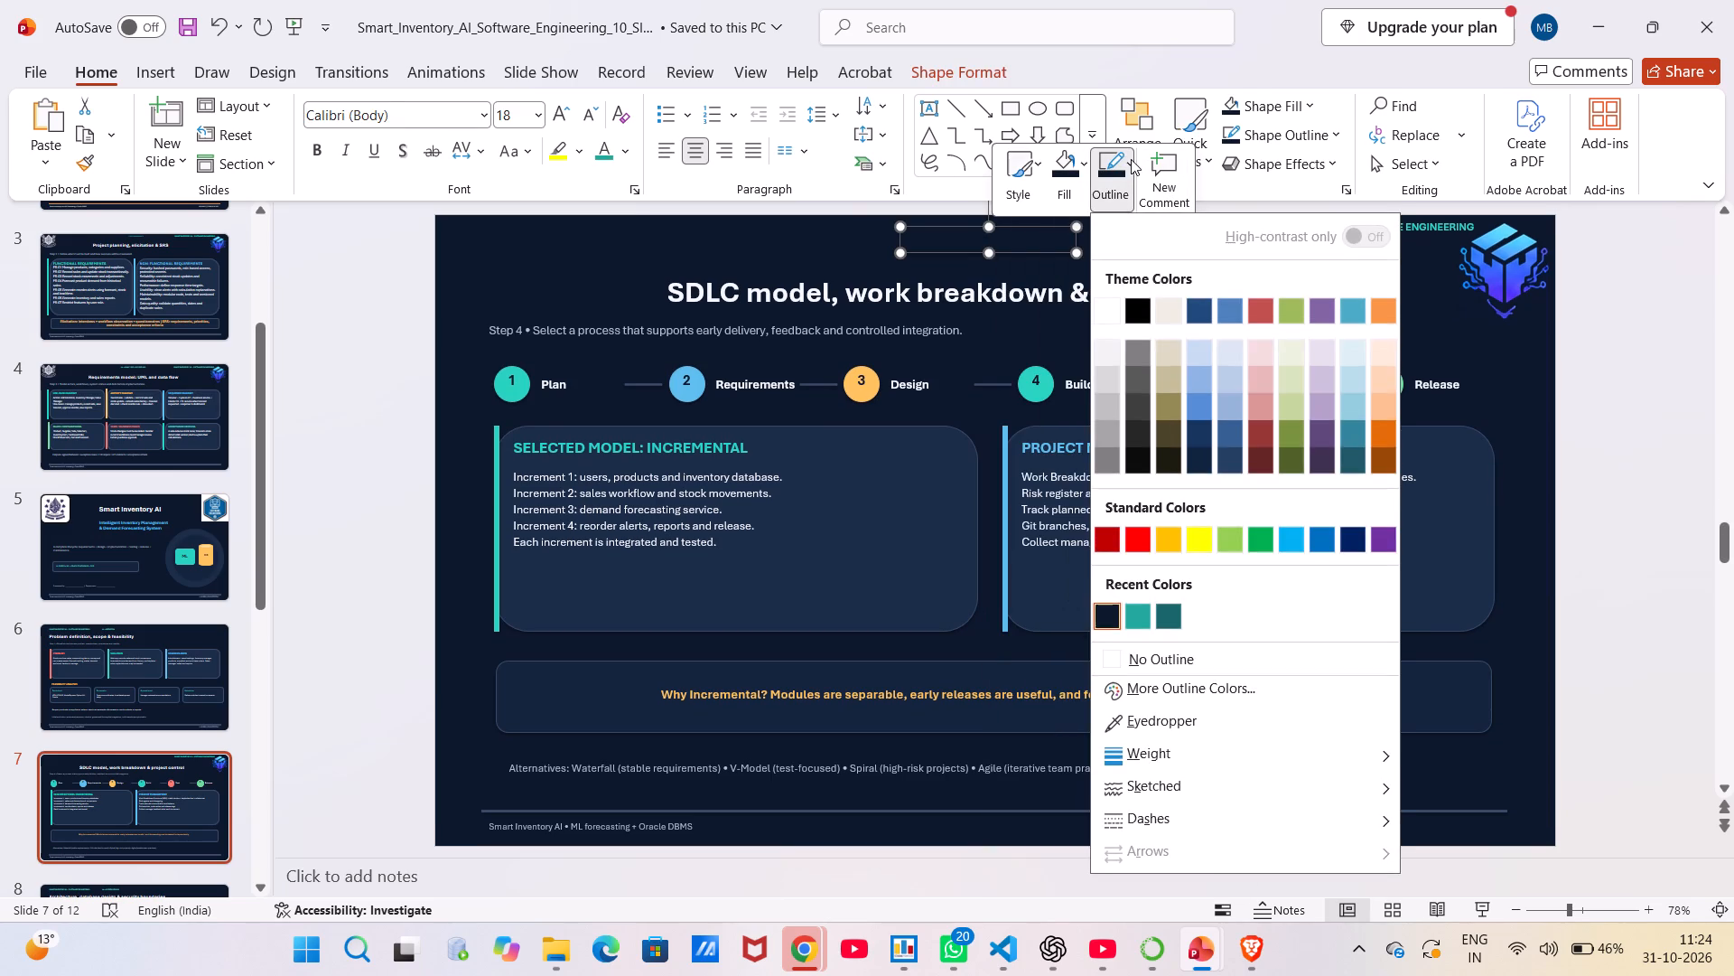
{"action": "left_click", "coordinate": [1125, 720]}
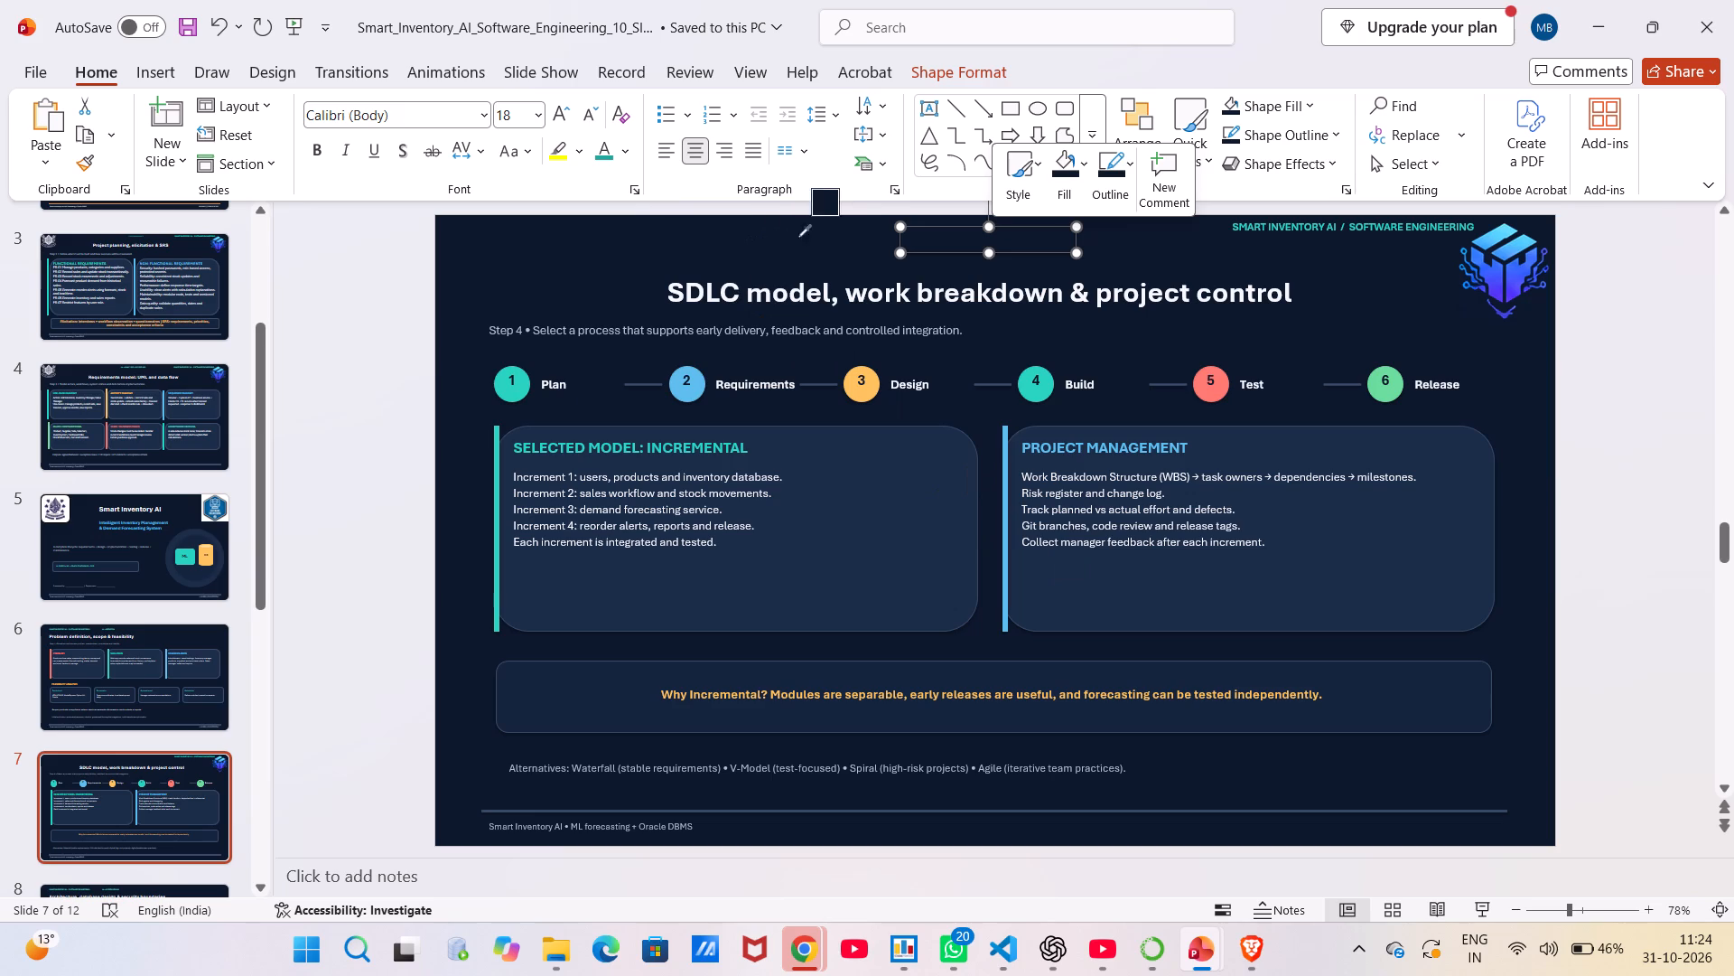
{"action": "left_click", "coordinate": [881, 225]}
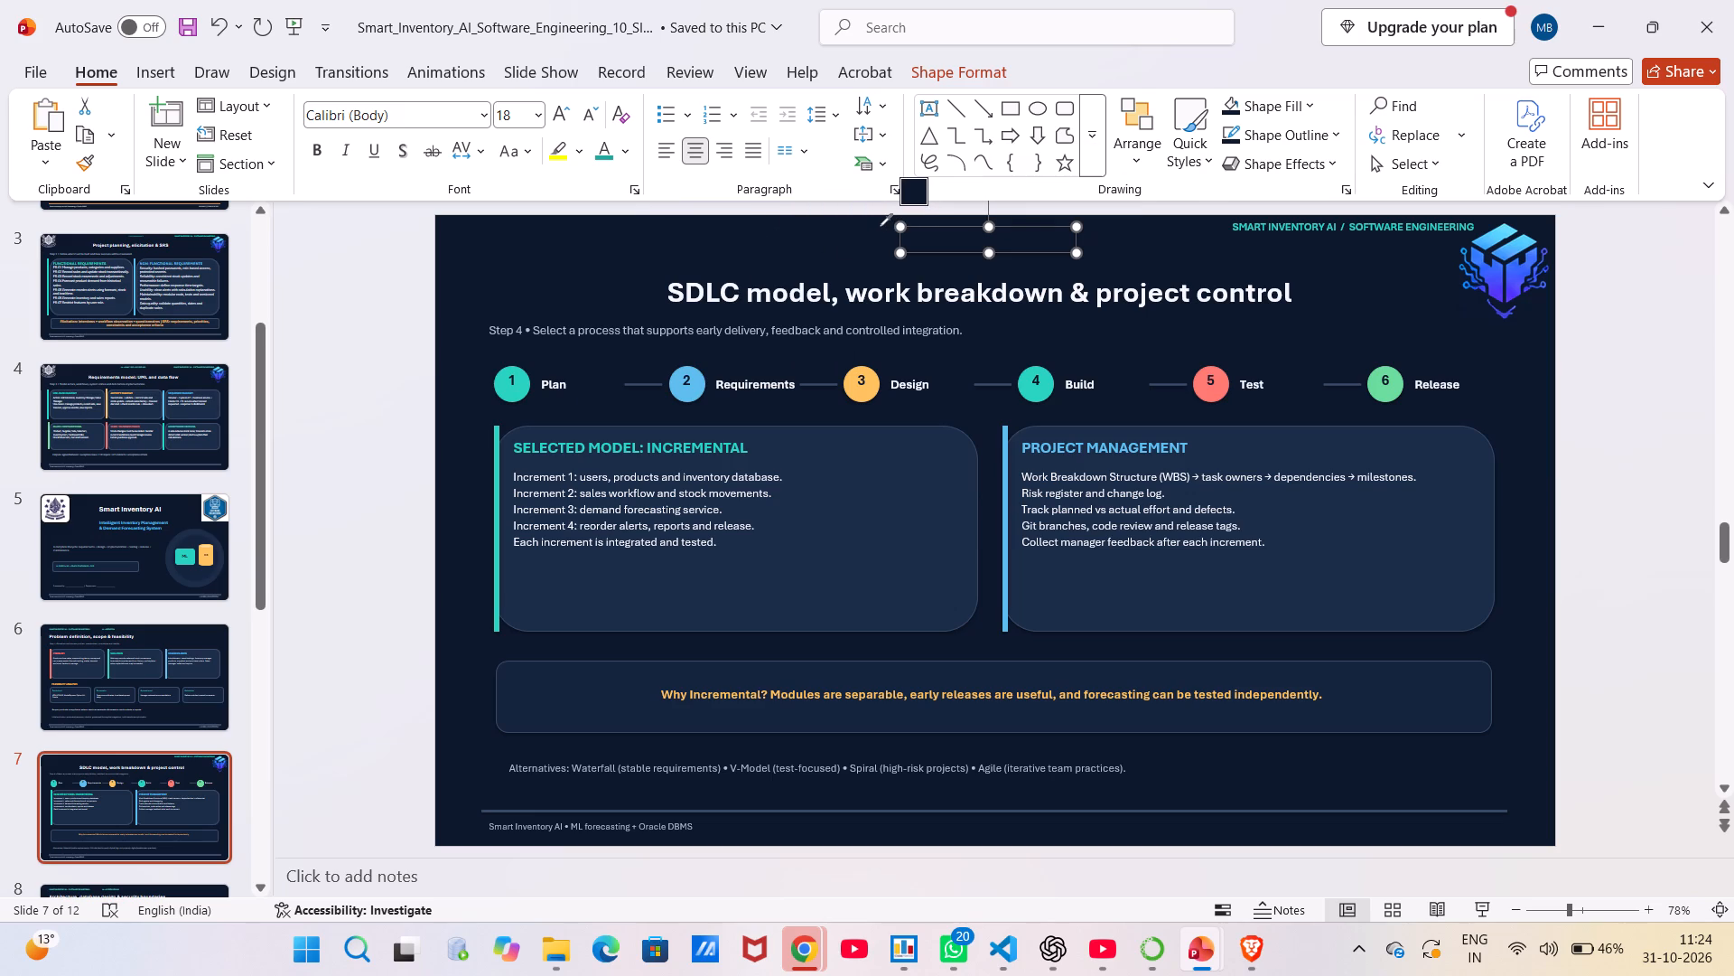
{"action": "left_click", "coordinate": [881, 242]}
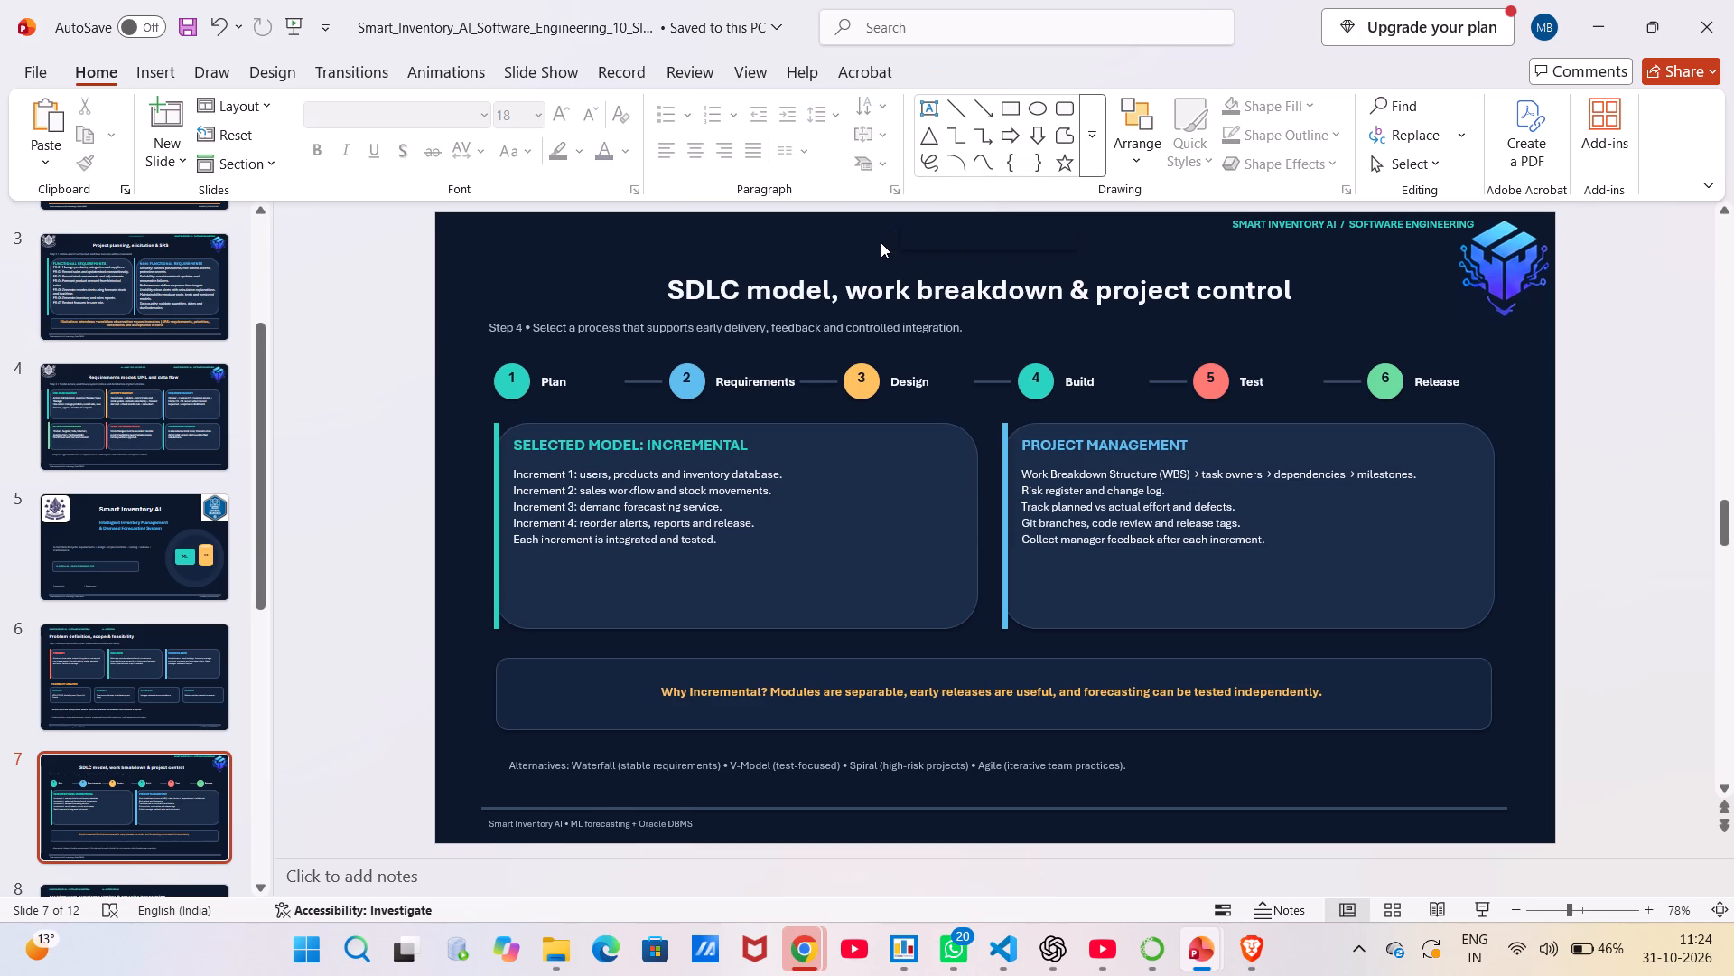
Resample the rectangle's fill colour from the slide background directly beside the shape.
{"action": "left_click", "coordinate": [950, 238]}
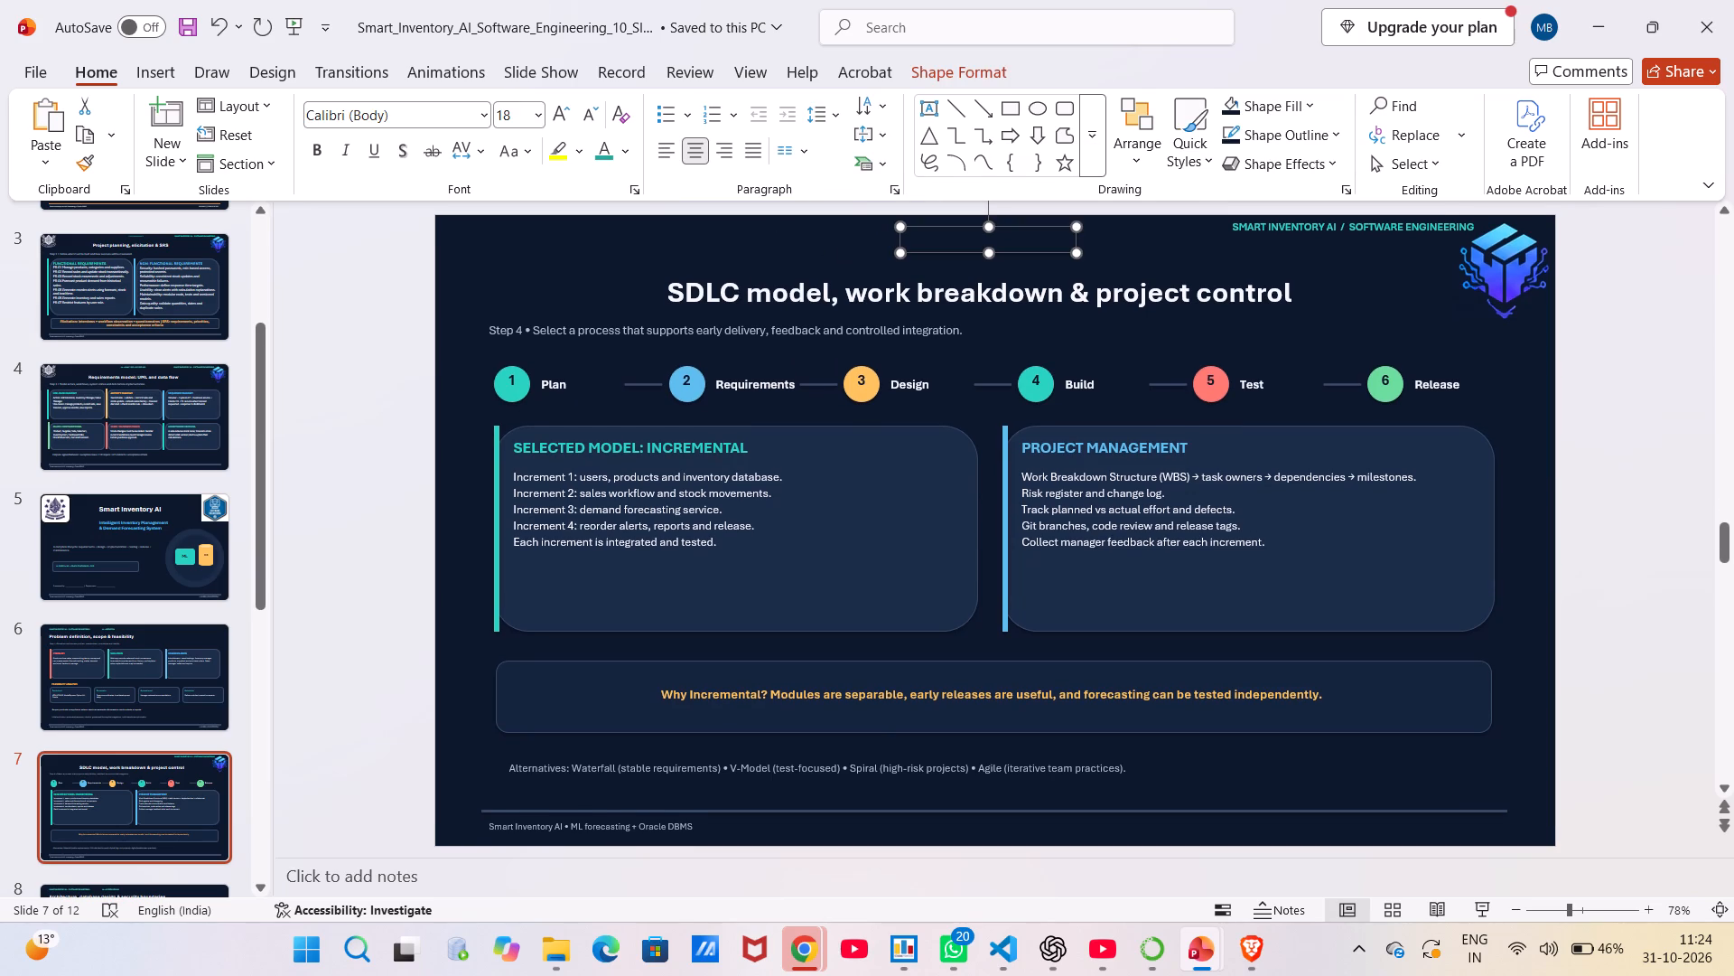
{"action": "right_click", "coordinate": [950, 238]}
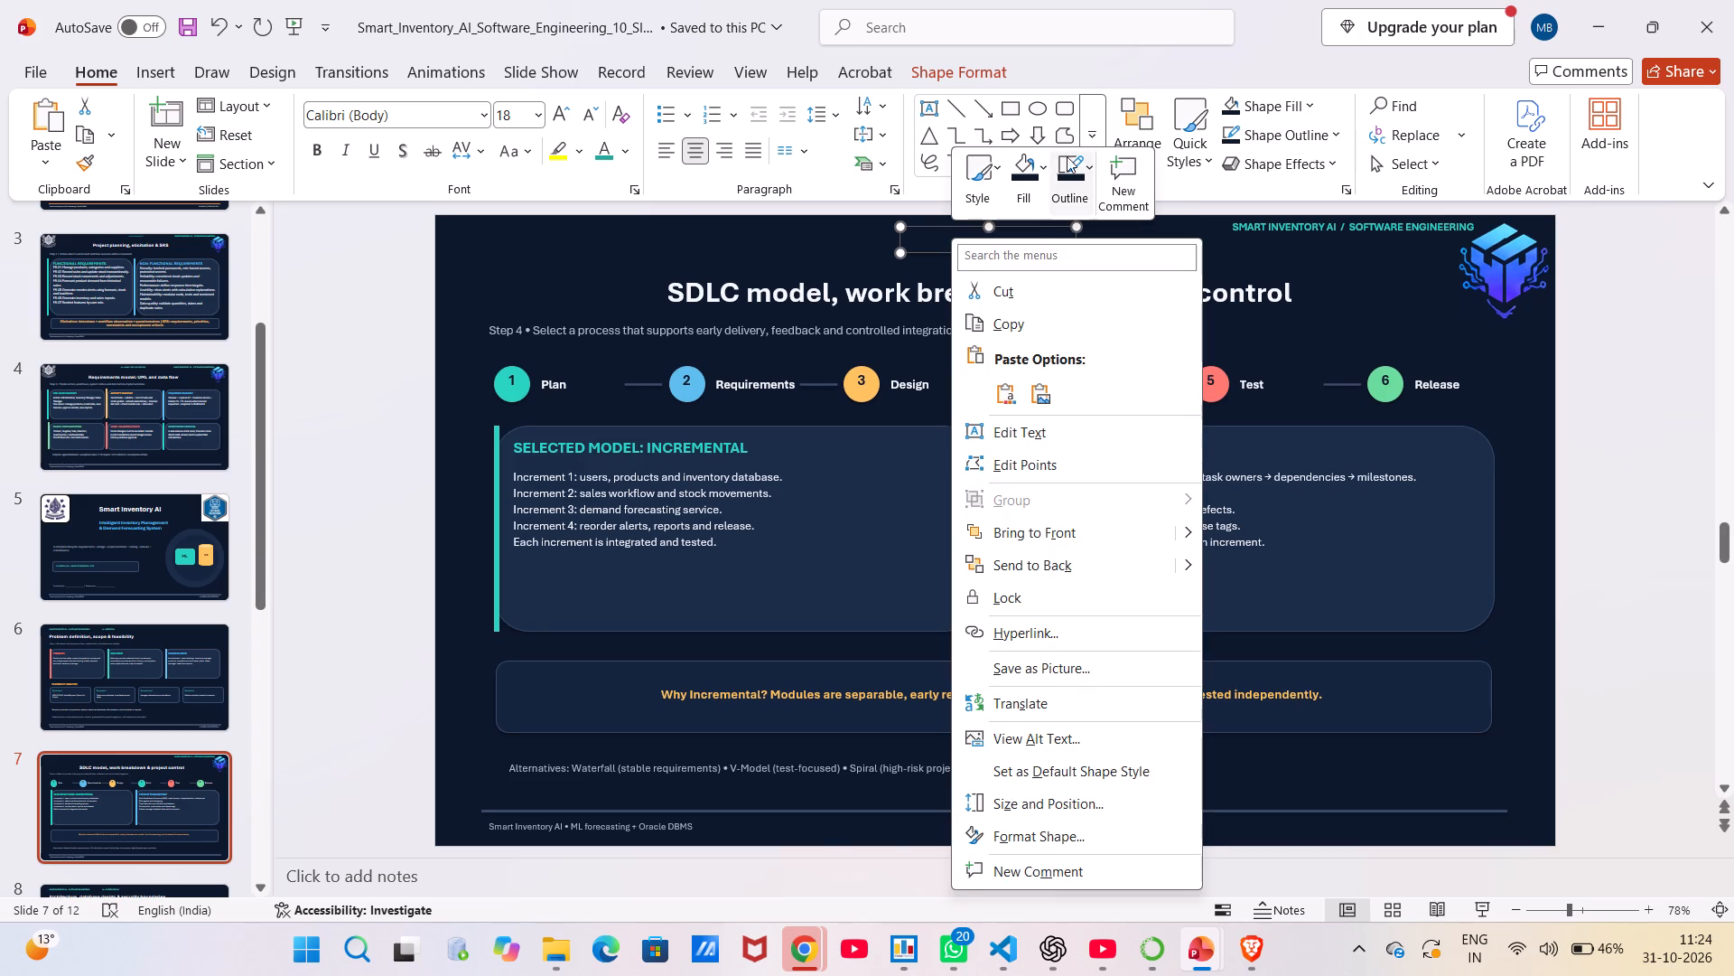
{"action": "left_click", "coordinate": [1039, 164]}
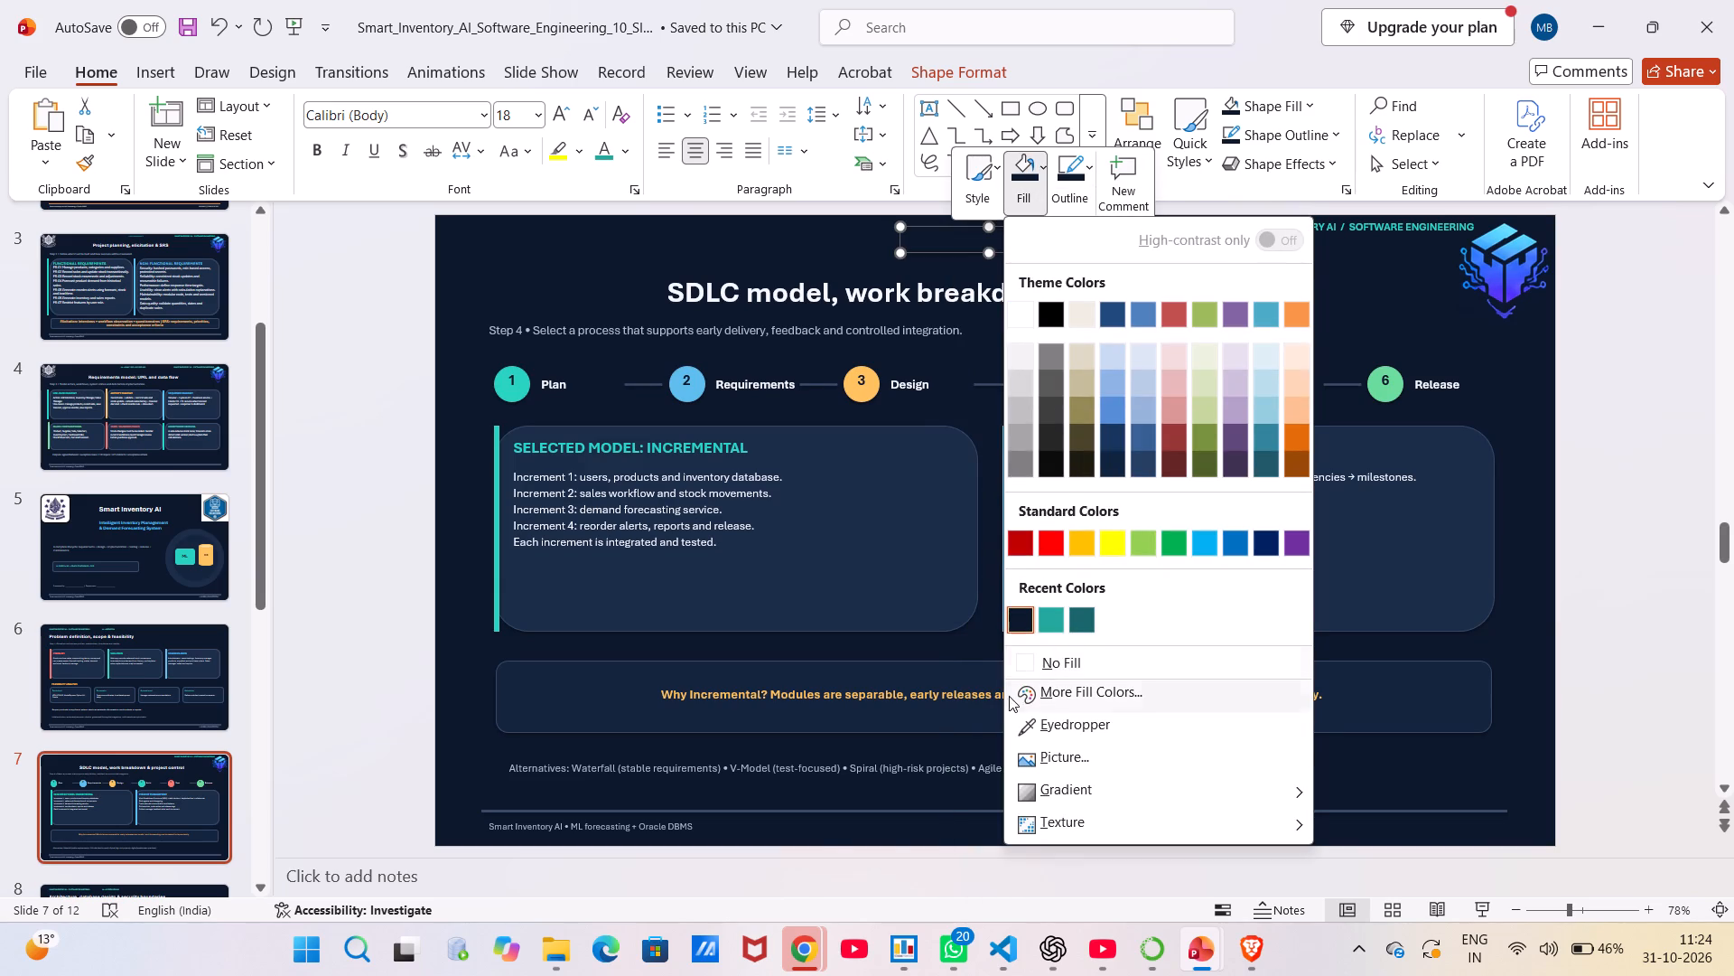
{"action": "left_click", "coordinate": [1038, 721]}
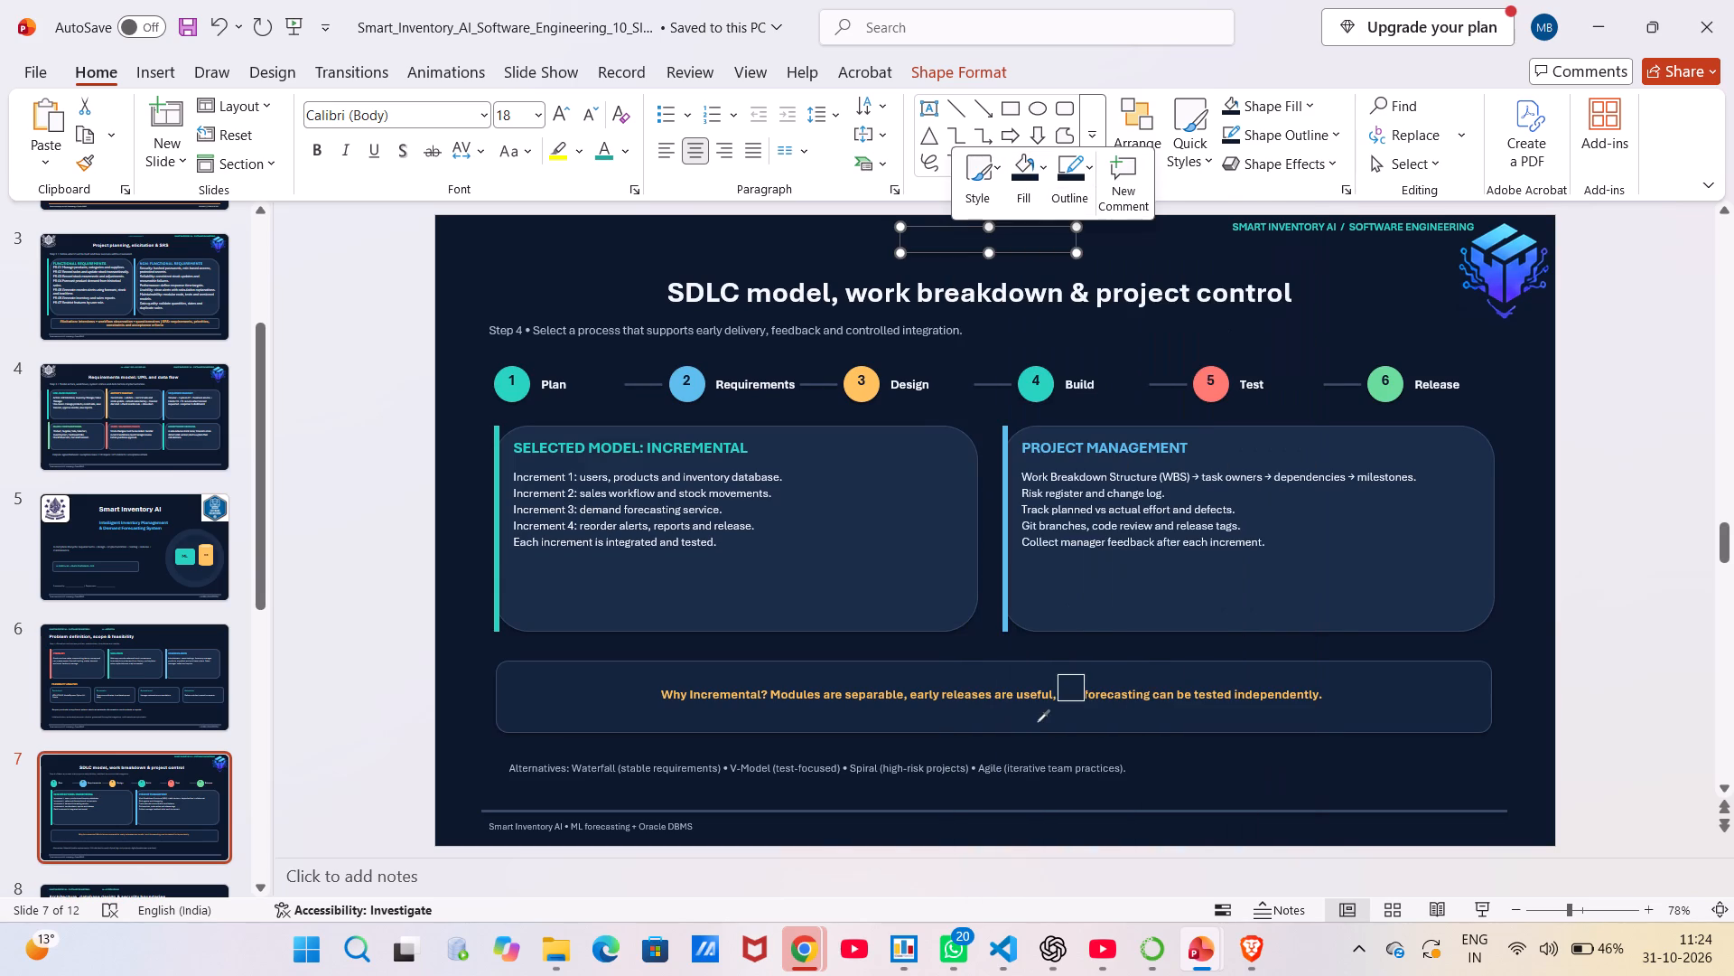
{"action": "left_click", "coordinate": [875, 229]}
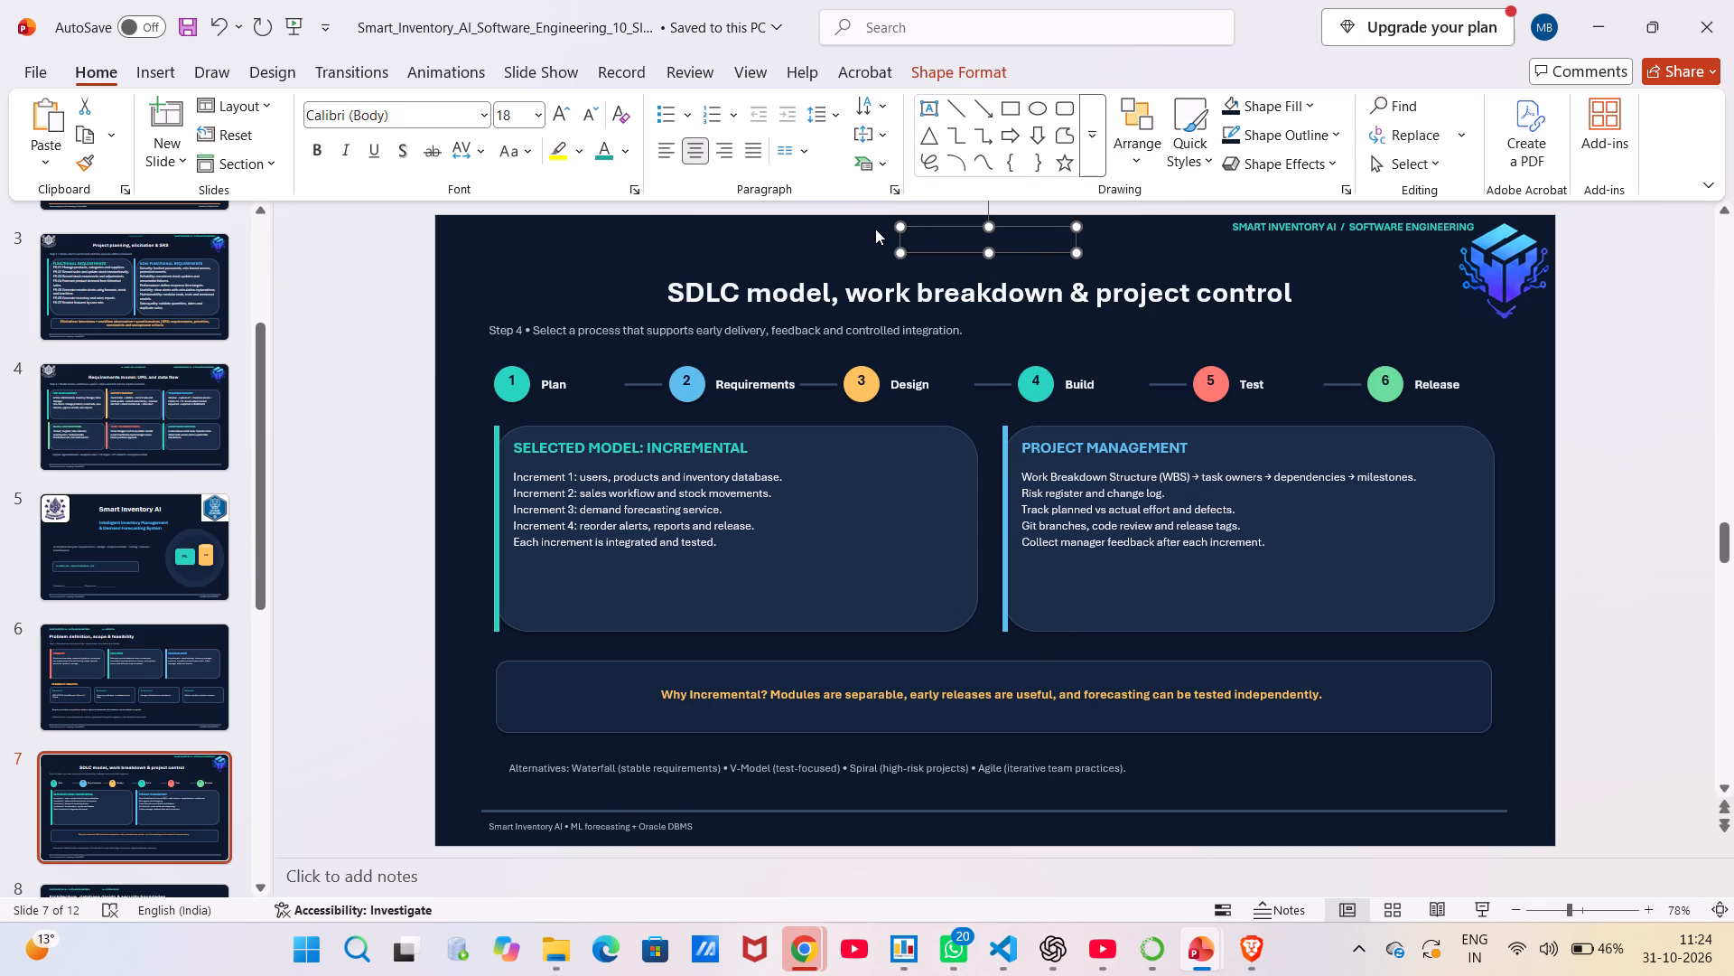
Enter the text "4." in the background-coloured rectangle above the SDLC slide title.
{"action": "left_click", "coordinate": [875, 229]}
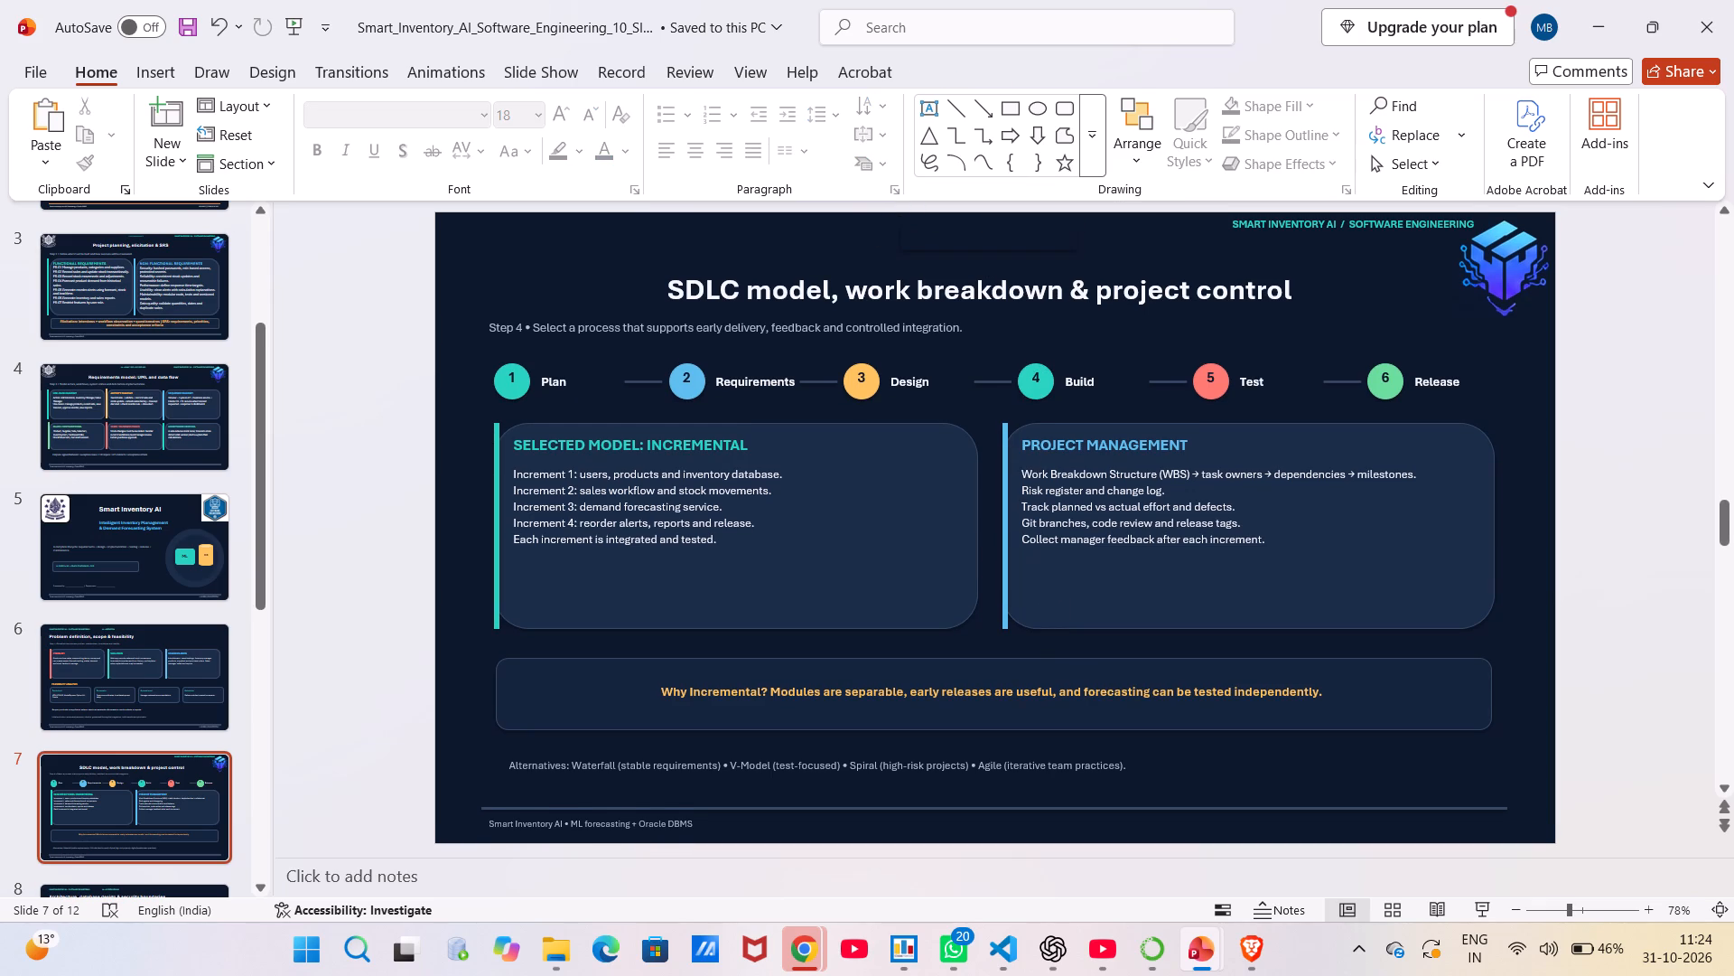
{"action": "left_click", "coordinate": [919, 235]}
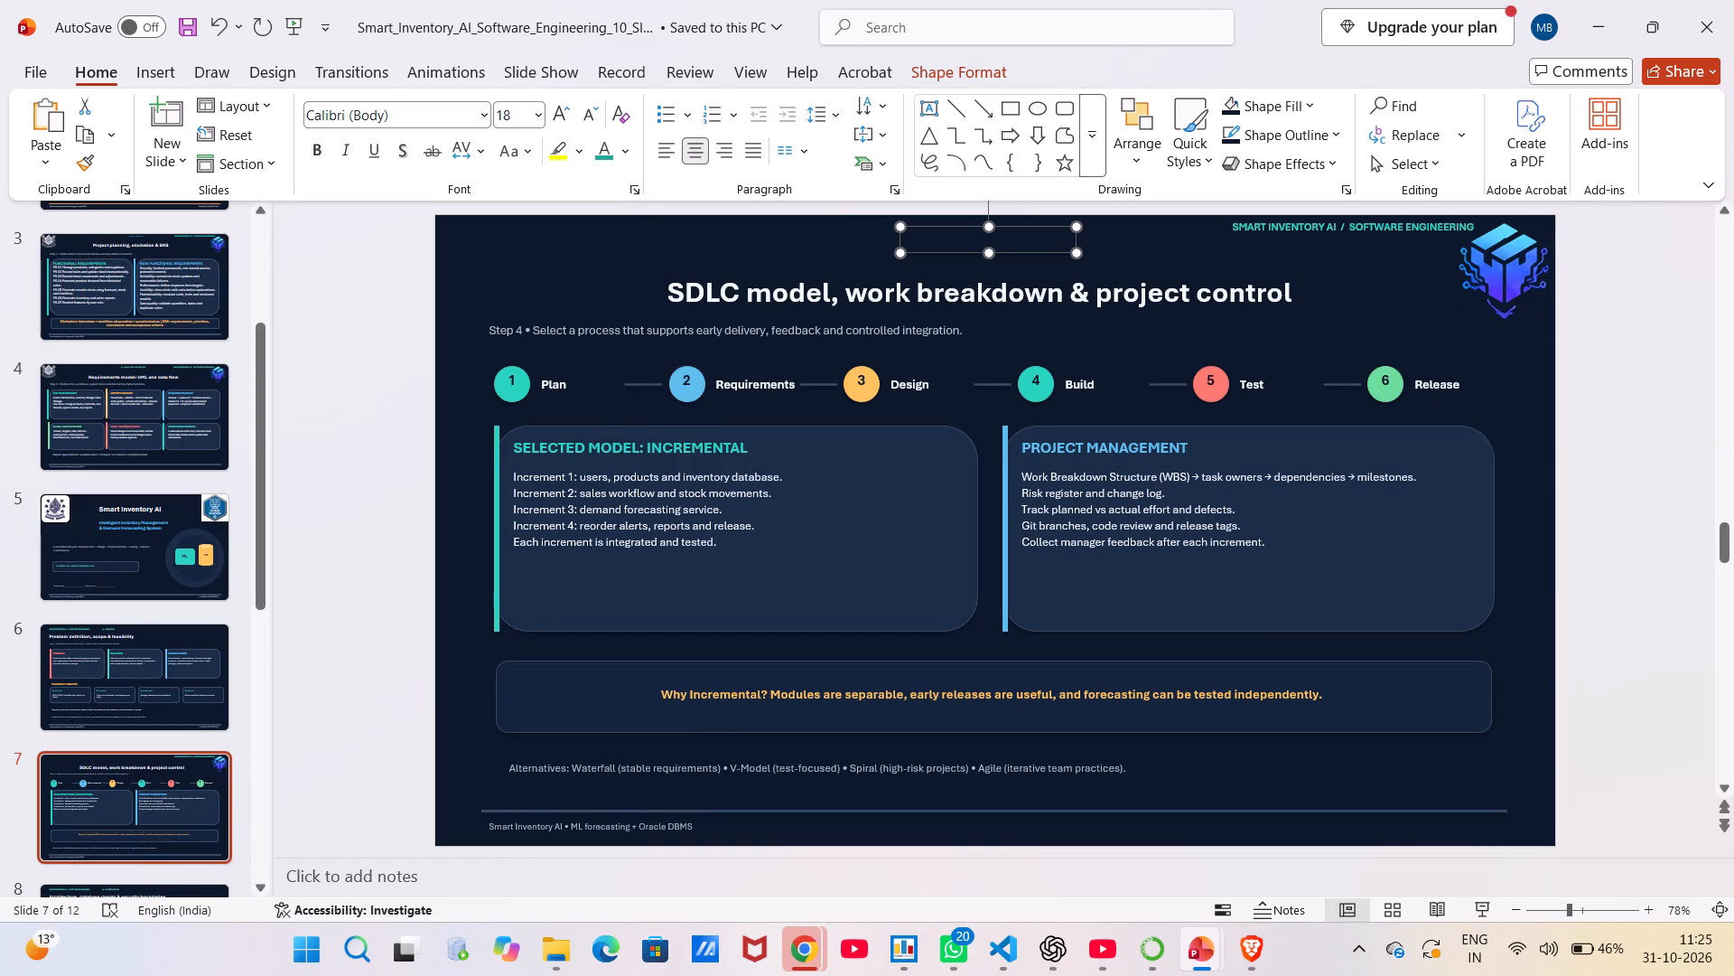
{"action": "left_click", "coordinate": [919, 235]}
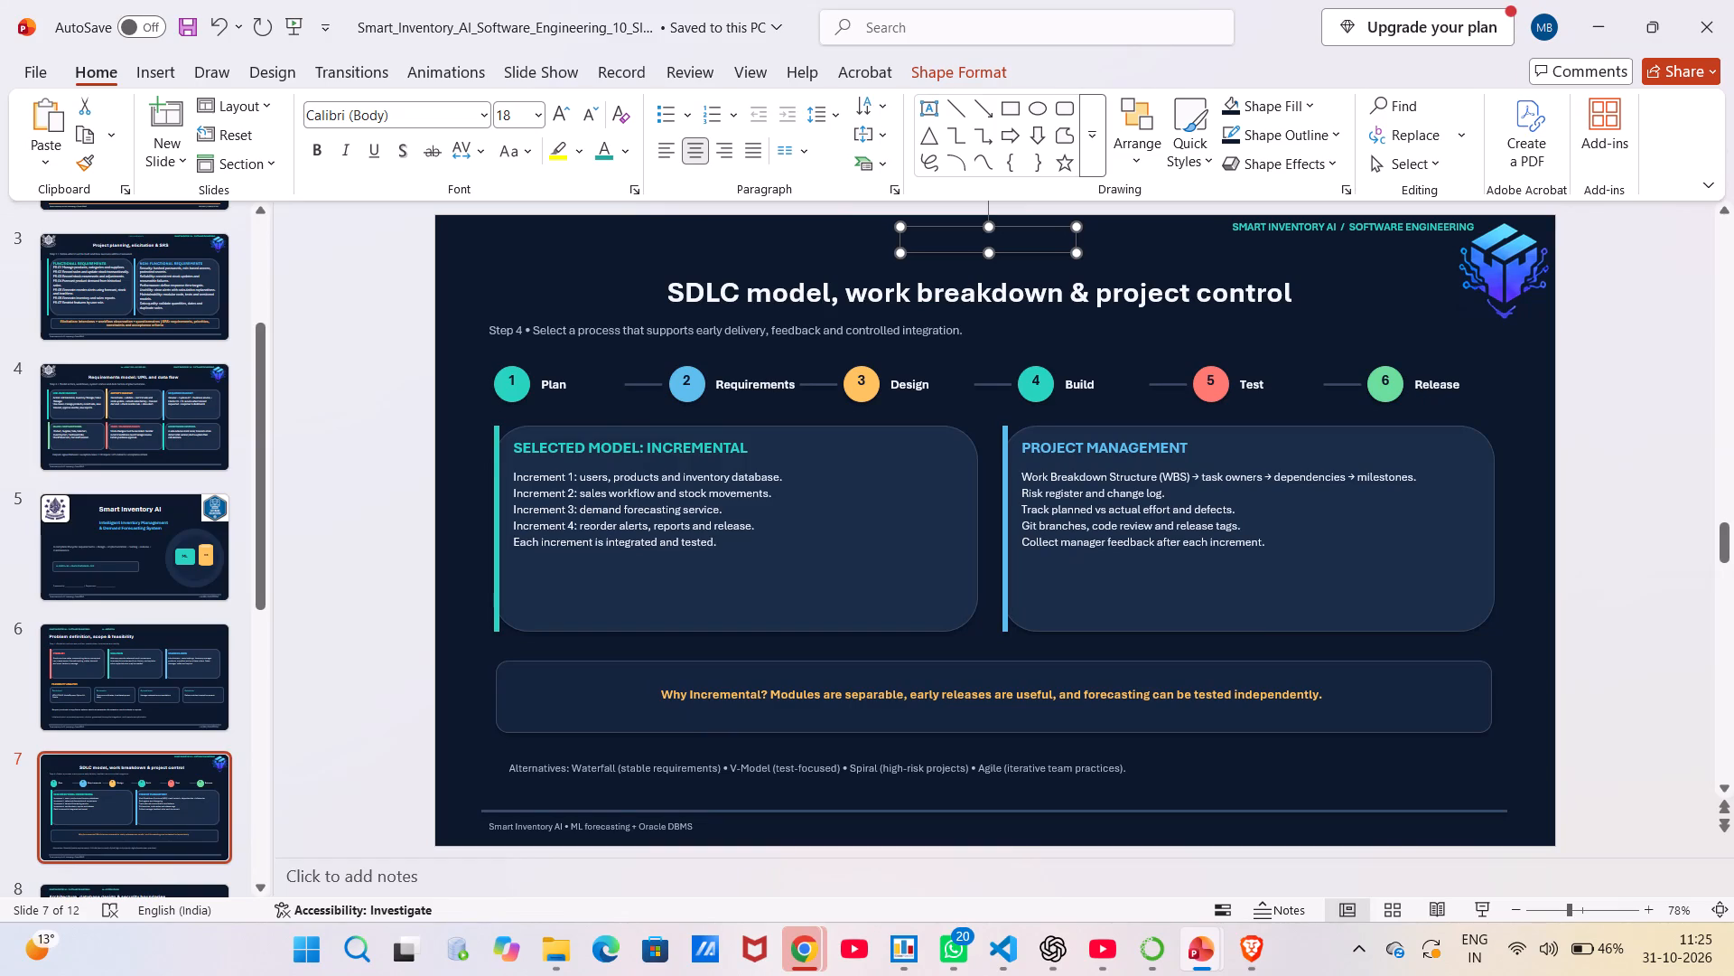
{"action": "double_click", "coordinate": [919, 235]}
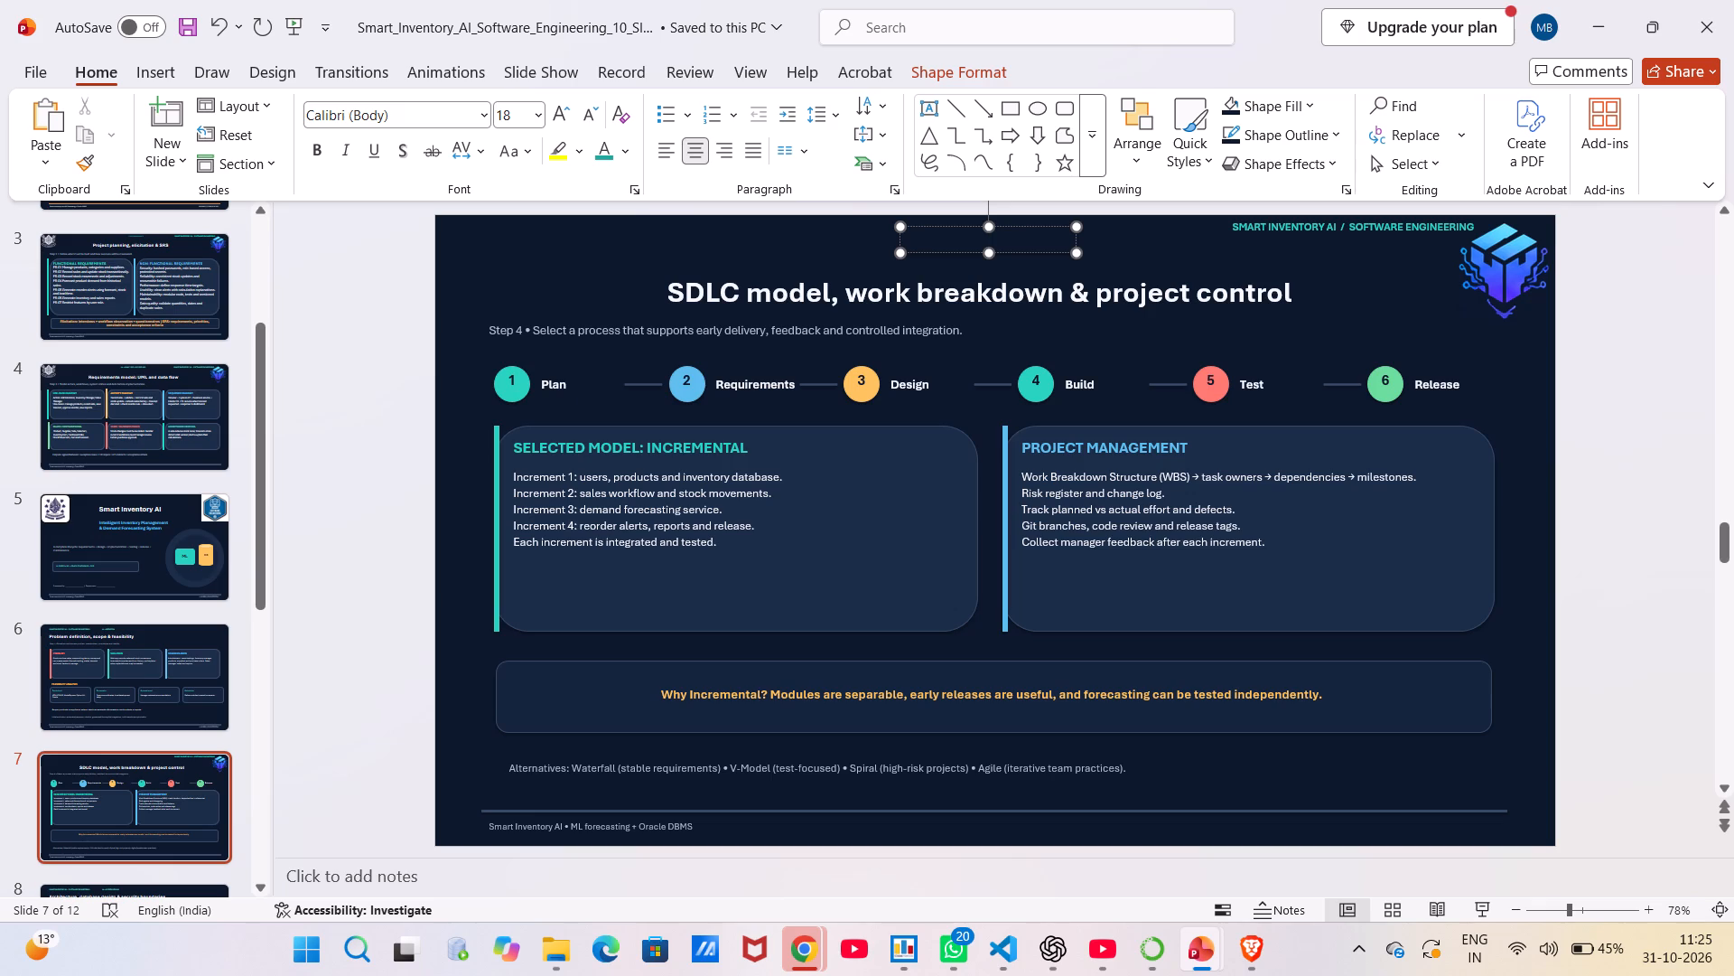
{"action": "key", "text": "4"}
{"action": "key", "text": "period"}
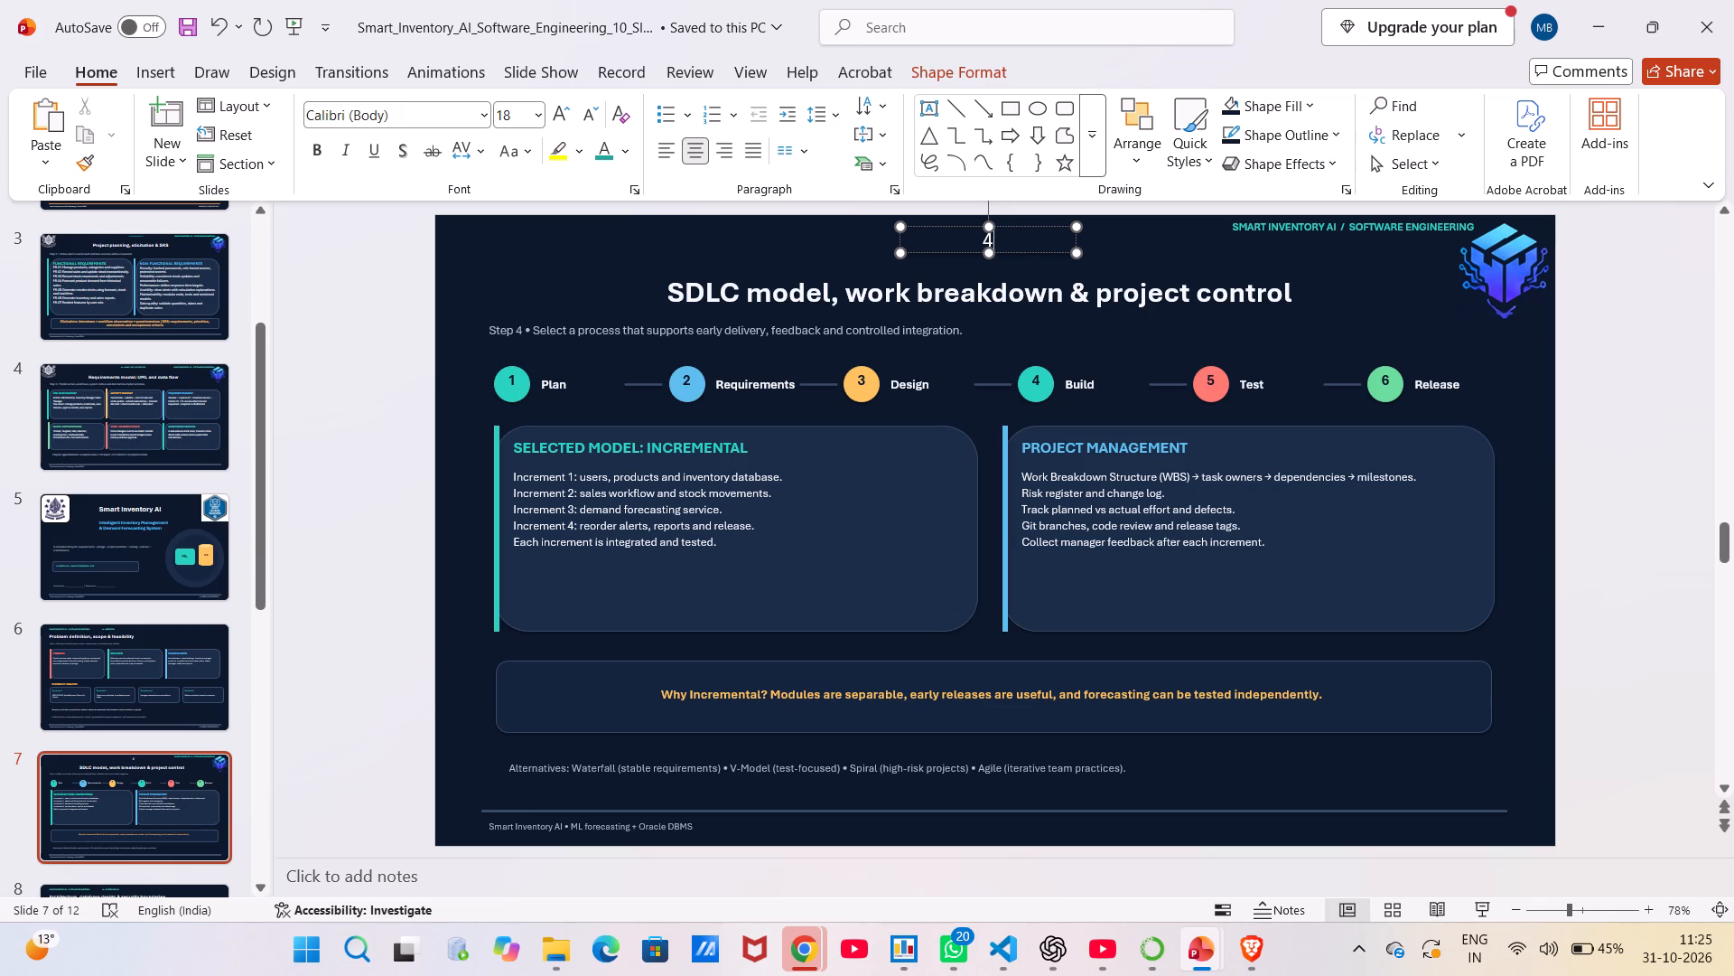
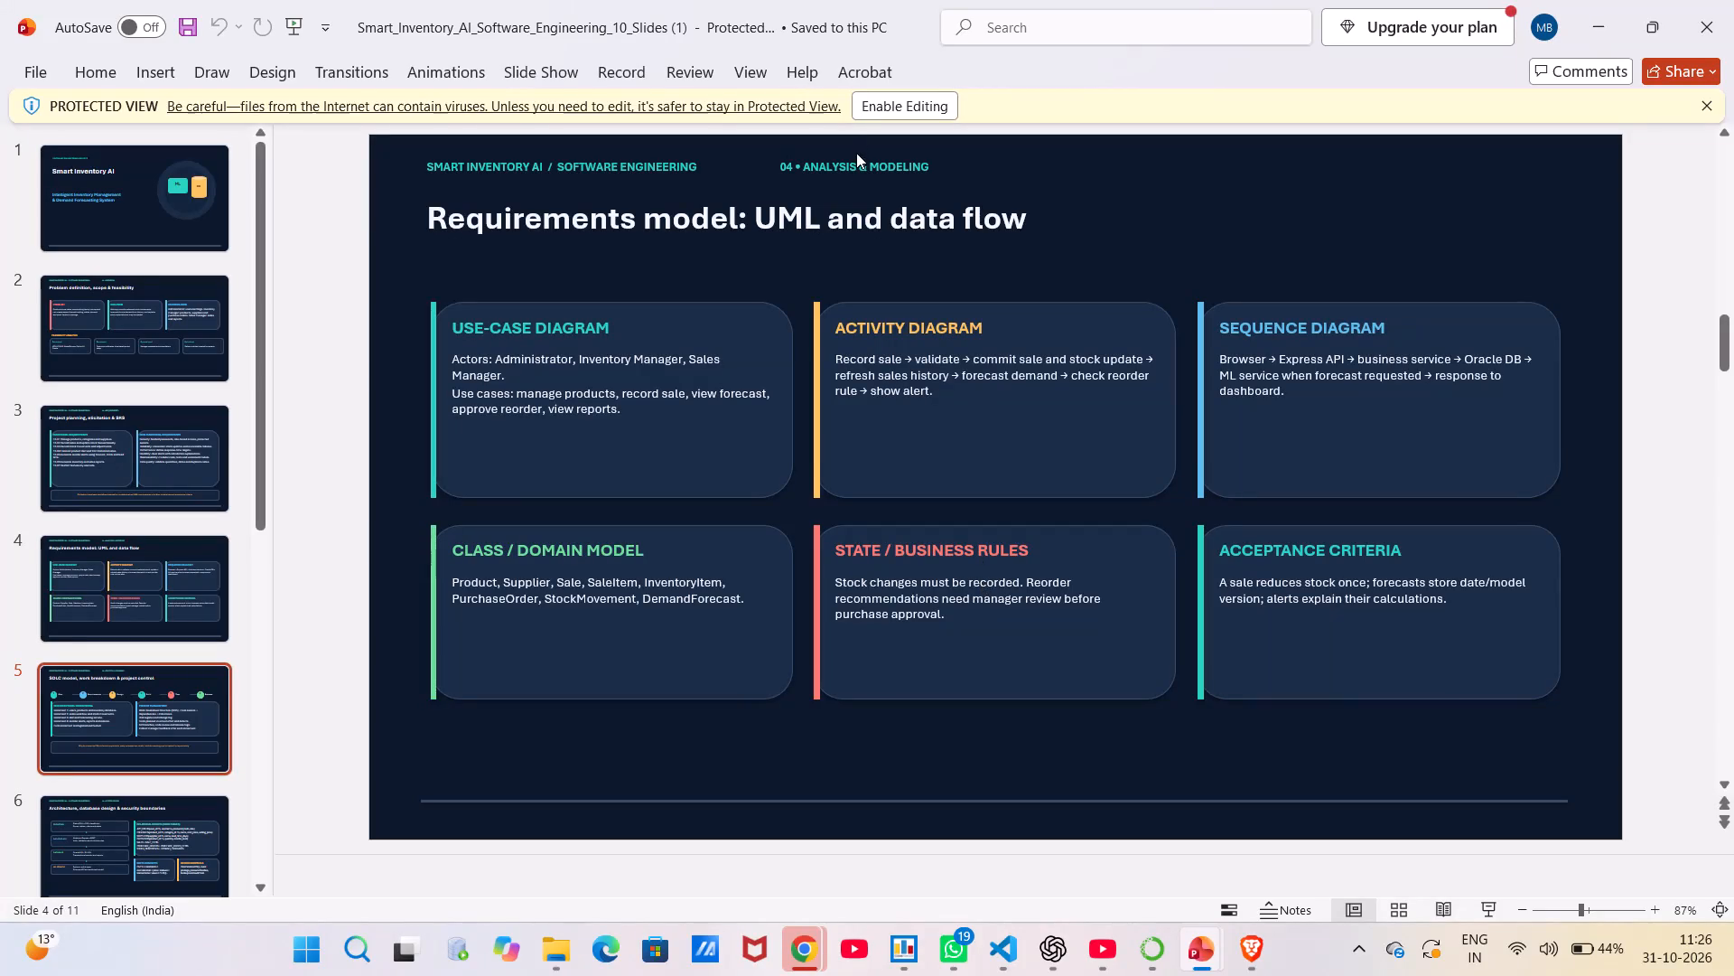
Copy "04 • ANALYSIS & MODELING" from the protected original deck's slide 4 header and replace the "4." label above the SDLC title with it.
{"action": "left_click_drag", "start_coordinate": [856, 154], "coordinate": [925, 164]}
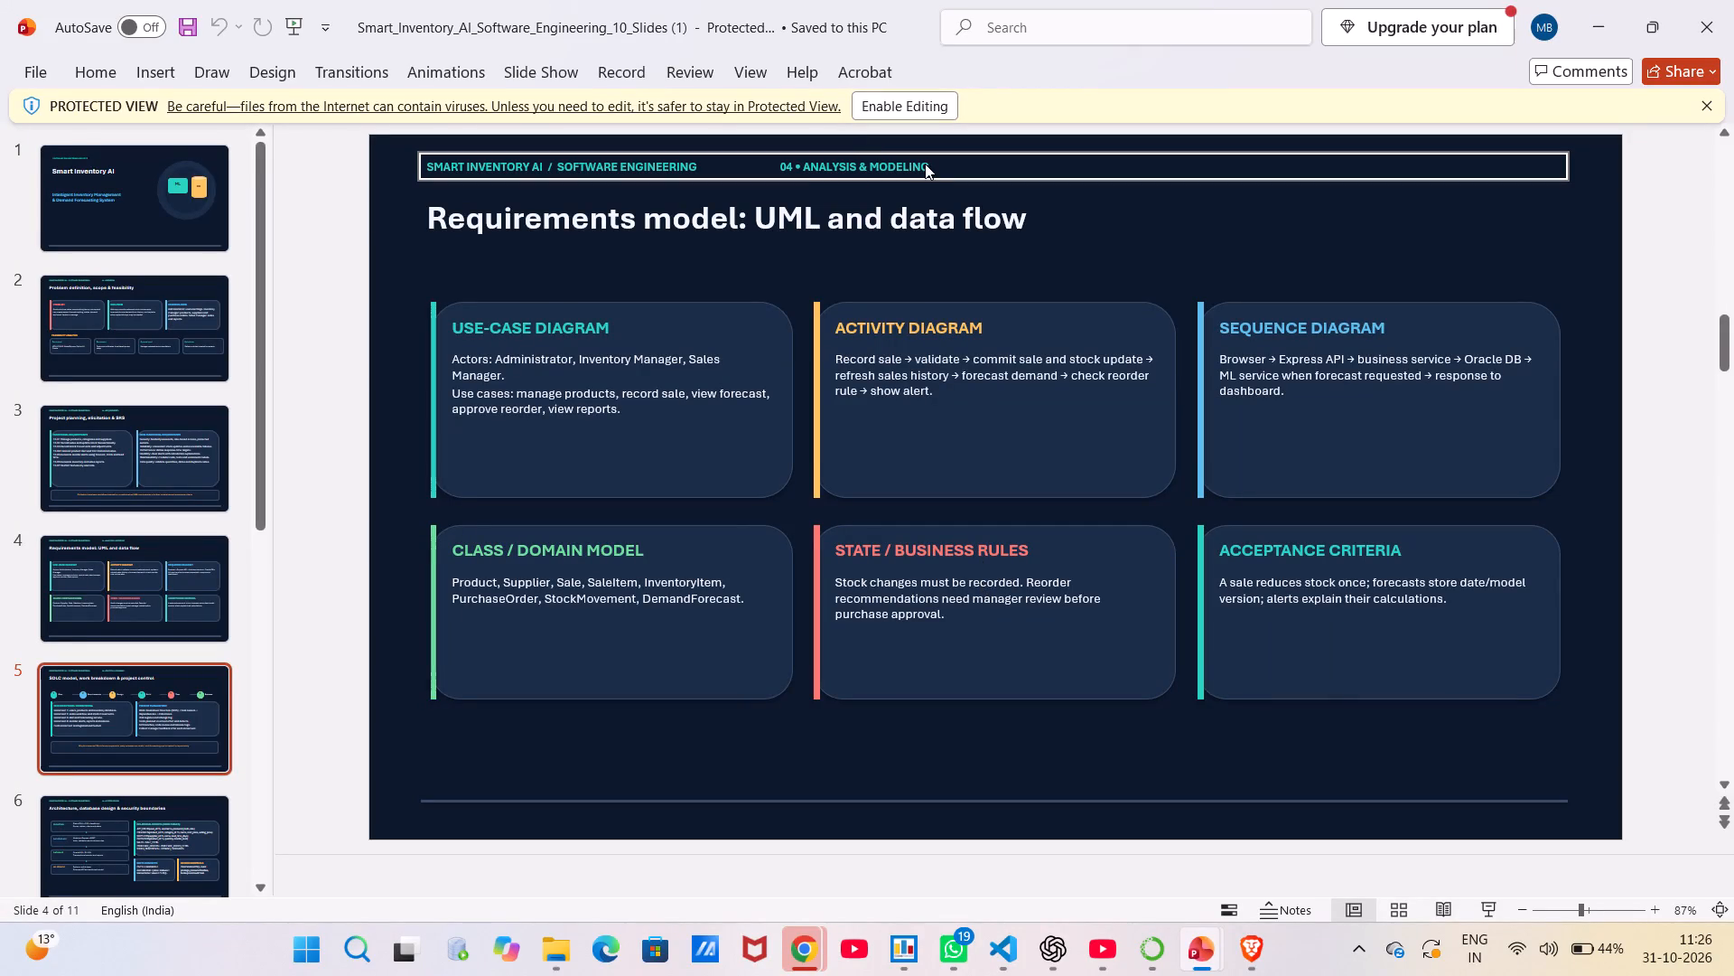
{"action": "left_click", "coordinate": [925, 164]}
{"action": "left_click", "coordinate": [931, 170]}
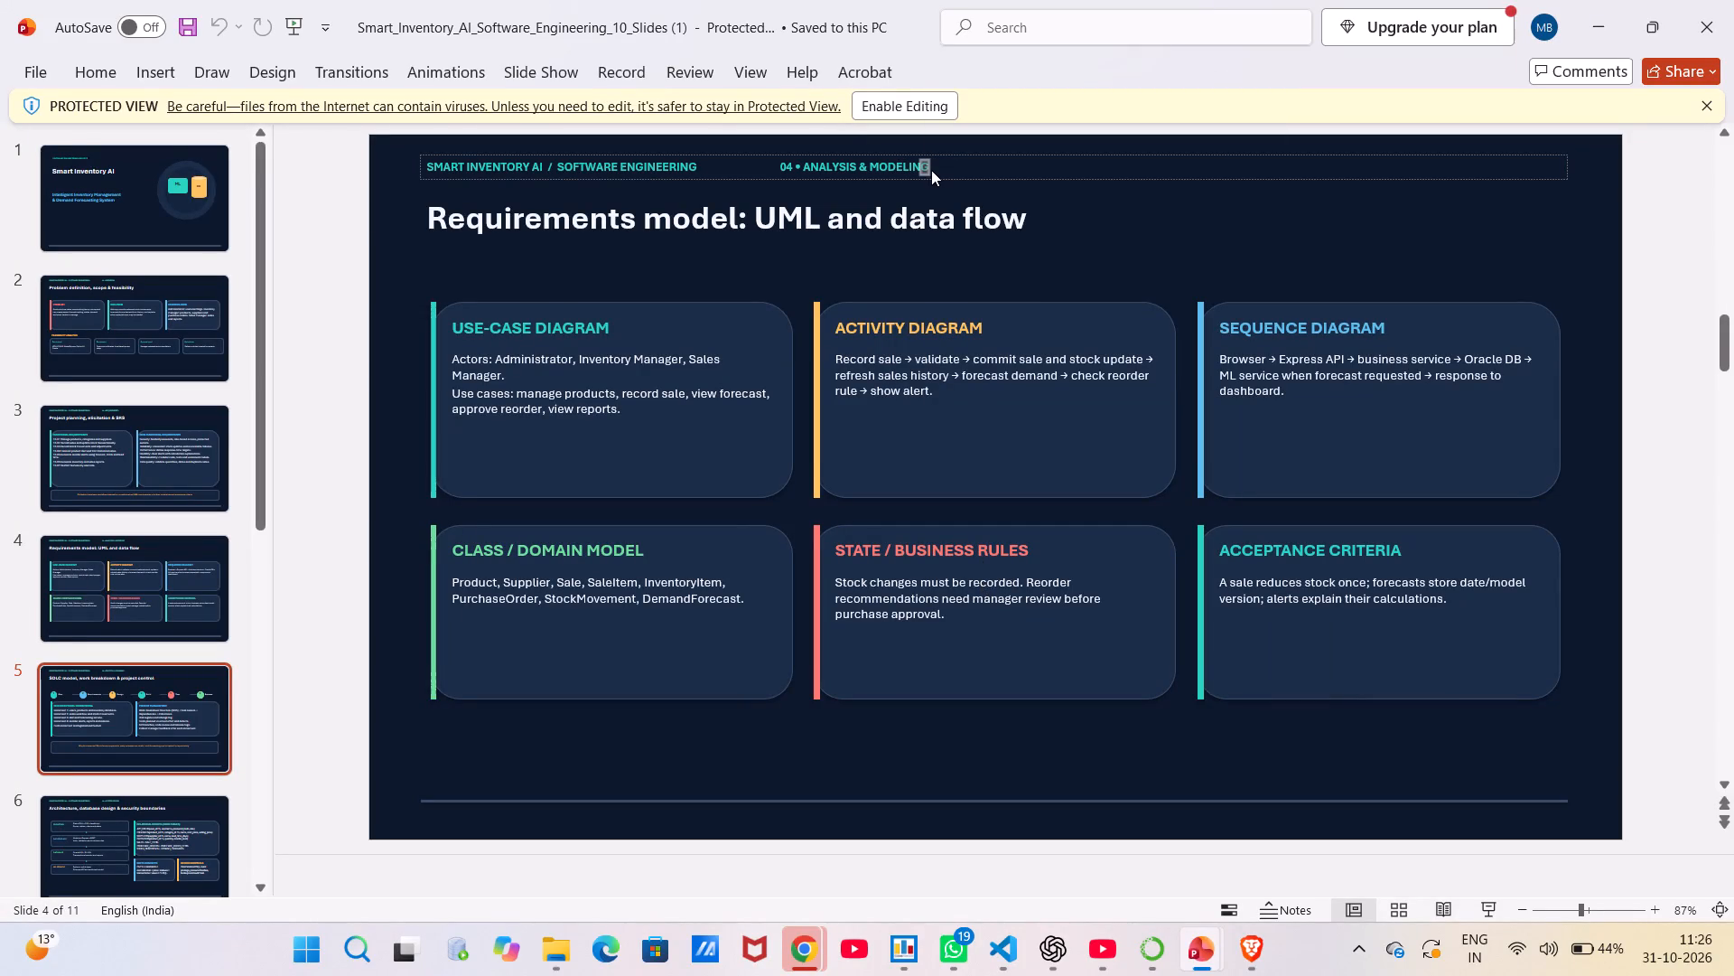
{"action": "left_click", "coordinate": [932, 163]}
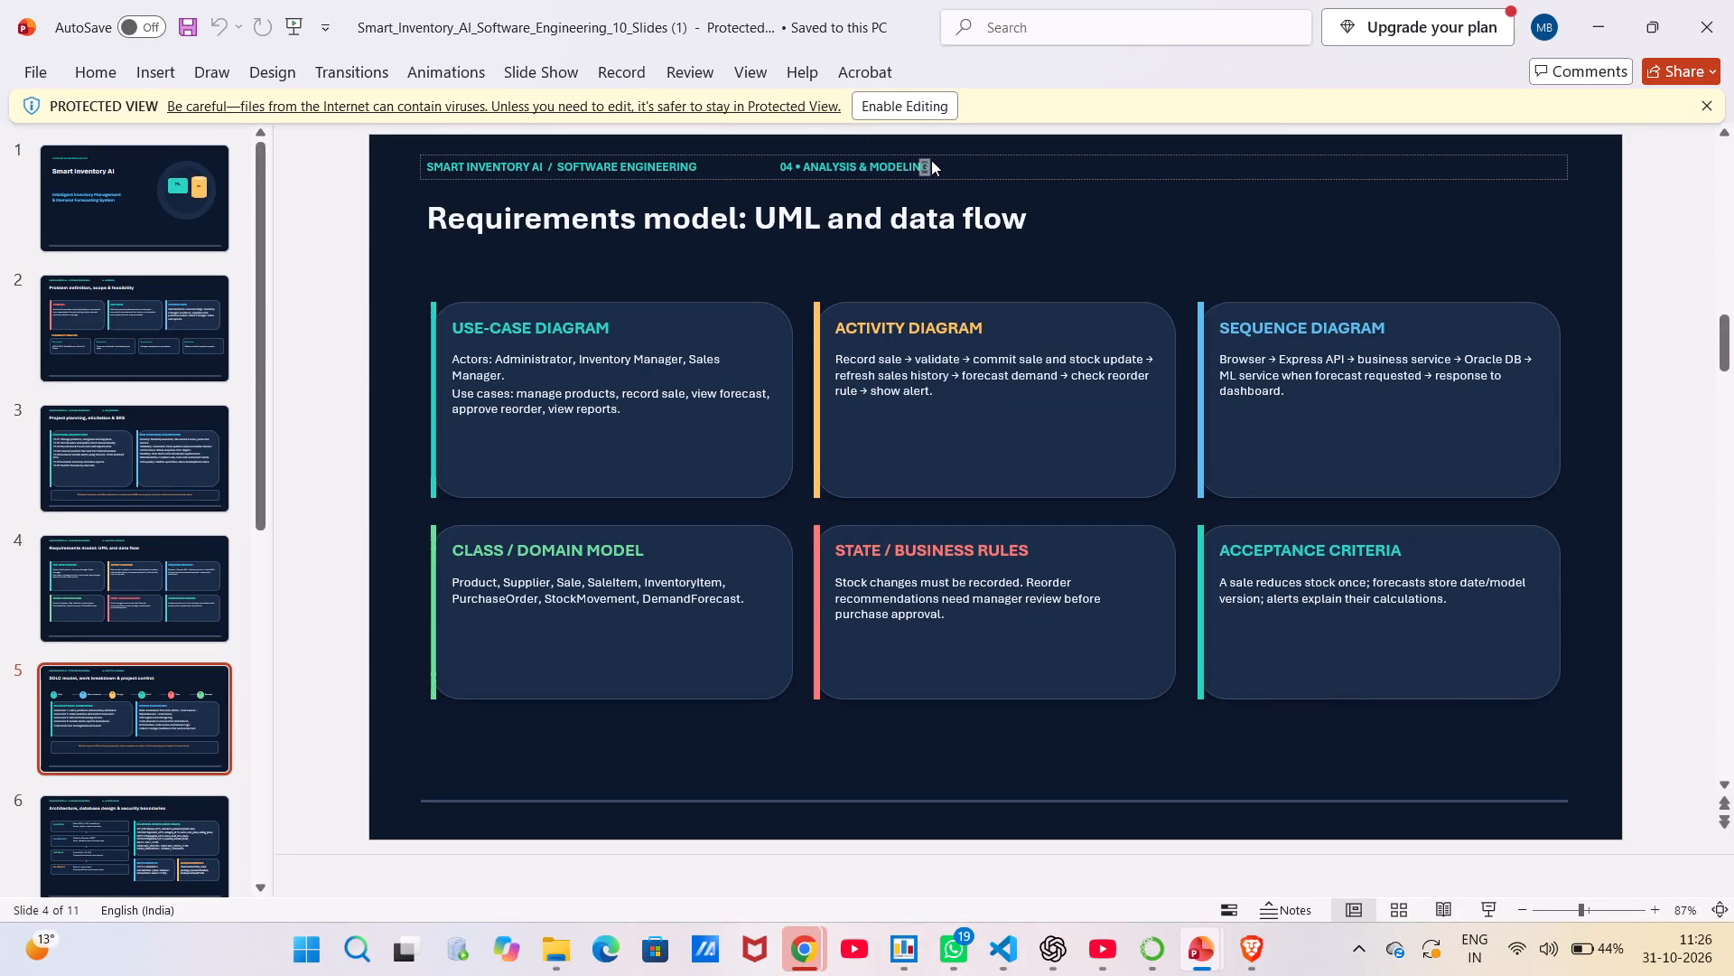
{"action": "left_click", "coordinate": [926, 163]}
{"action": "left_click_drag", "start_coordinate": [926, 163], "coordinate": [770, 165]}
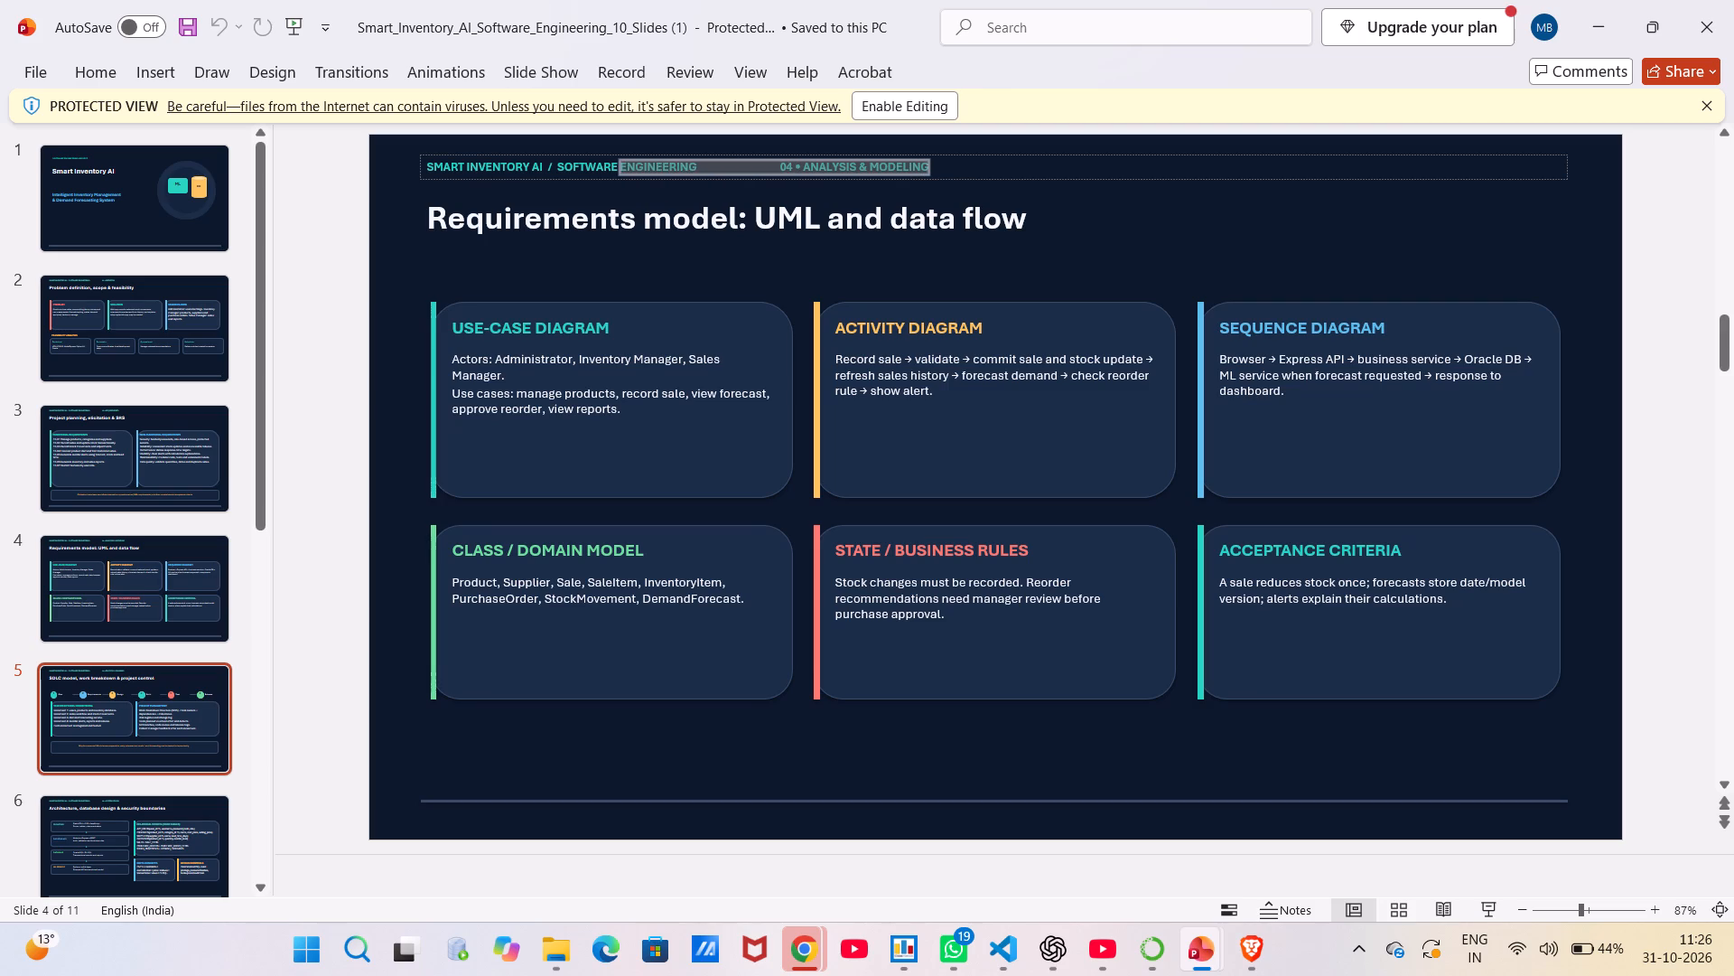
{"action": "left_click_drag", "start_coordinate": [770, 165], "coordinate": [782, 162]}
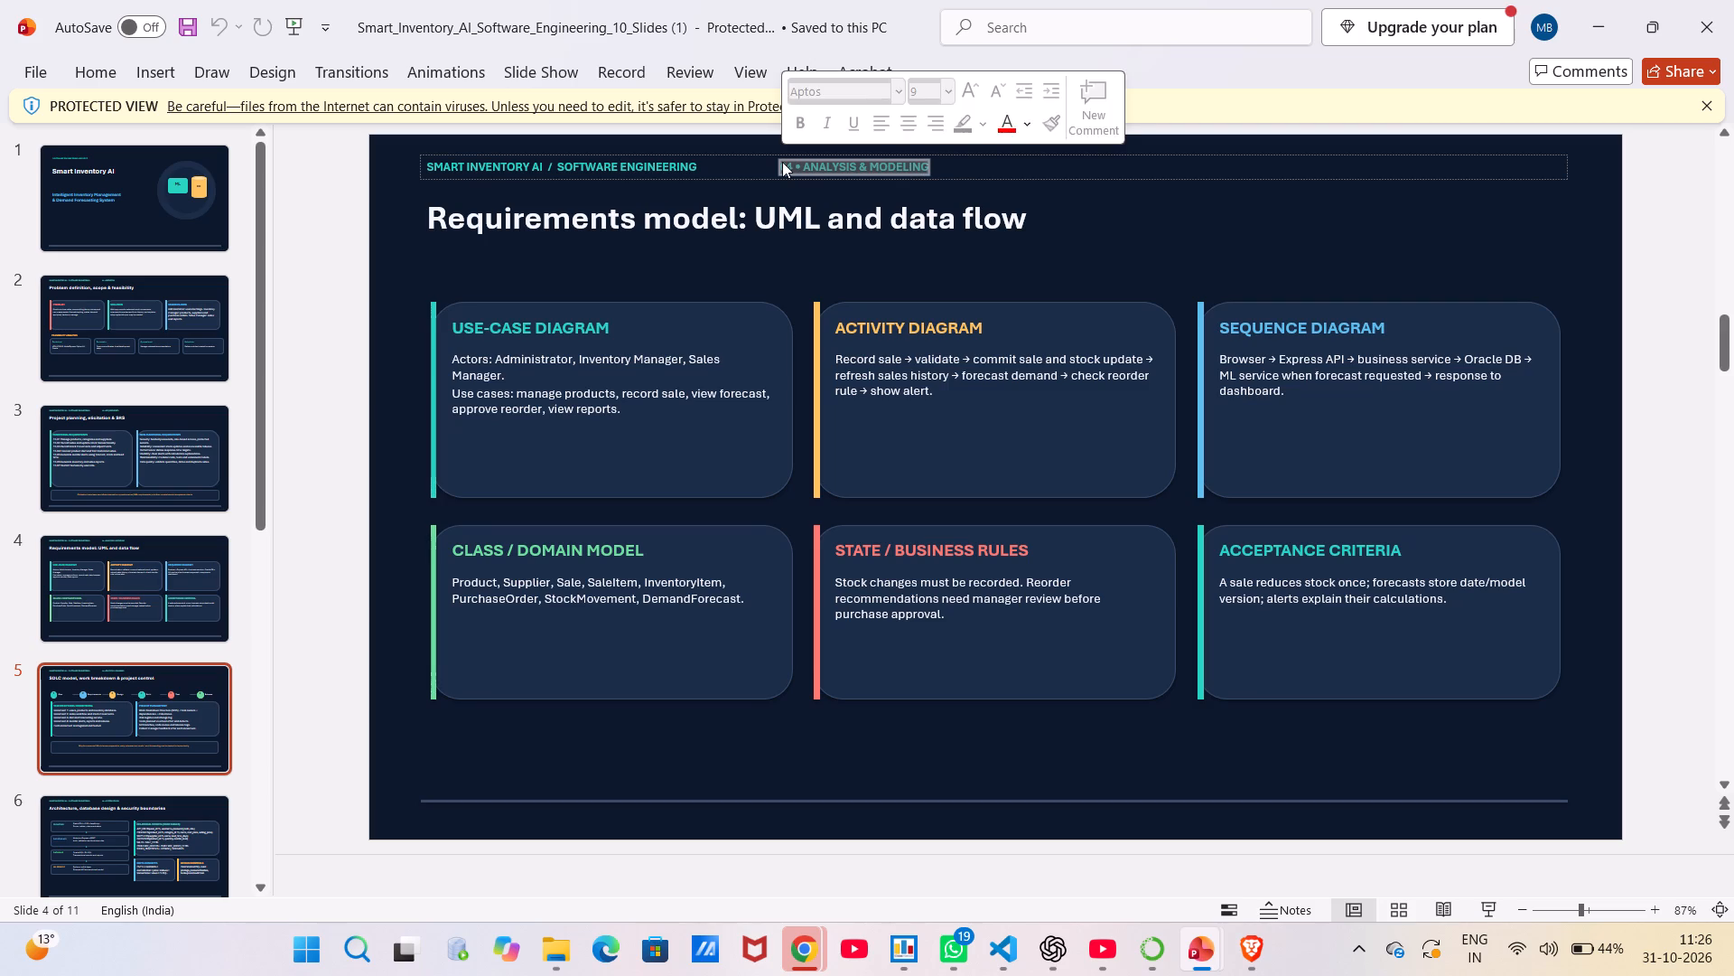
{"action": "key", "text": "ctrl+c"}
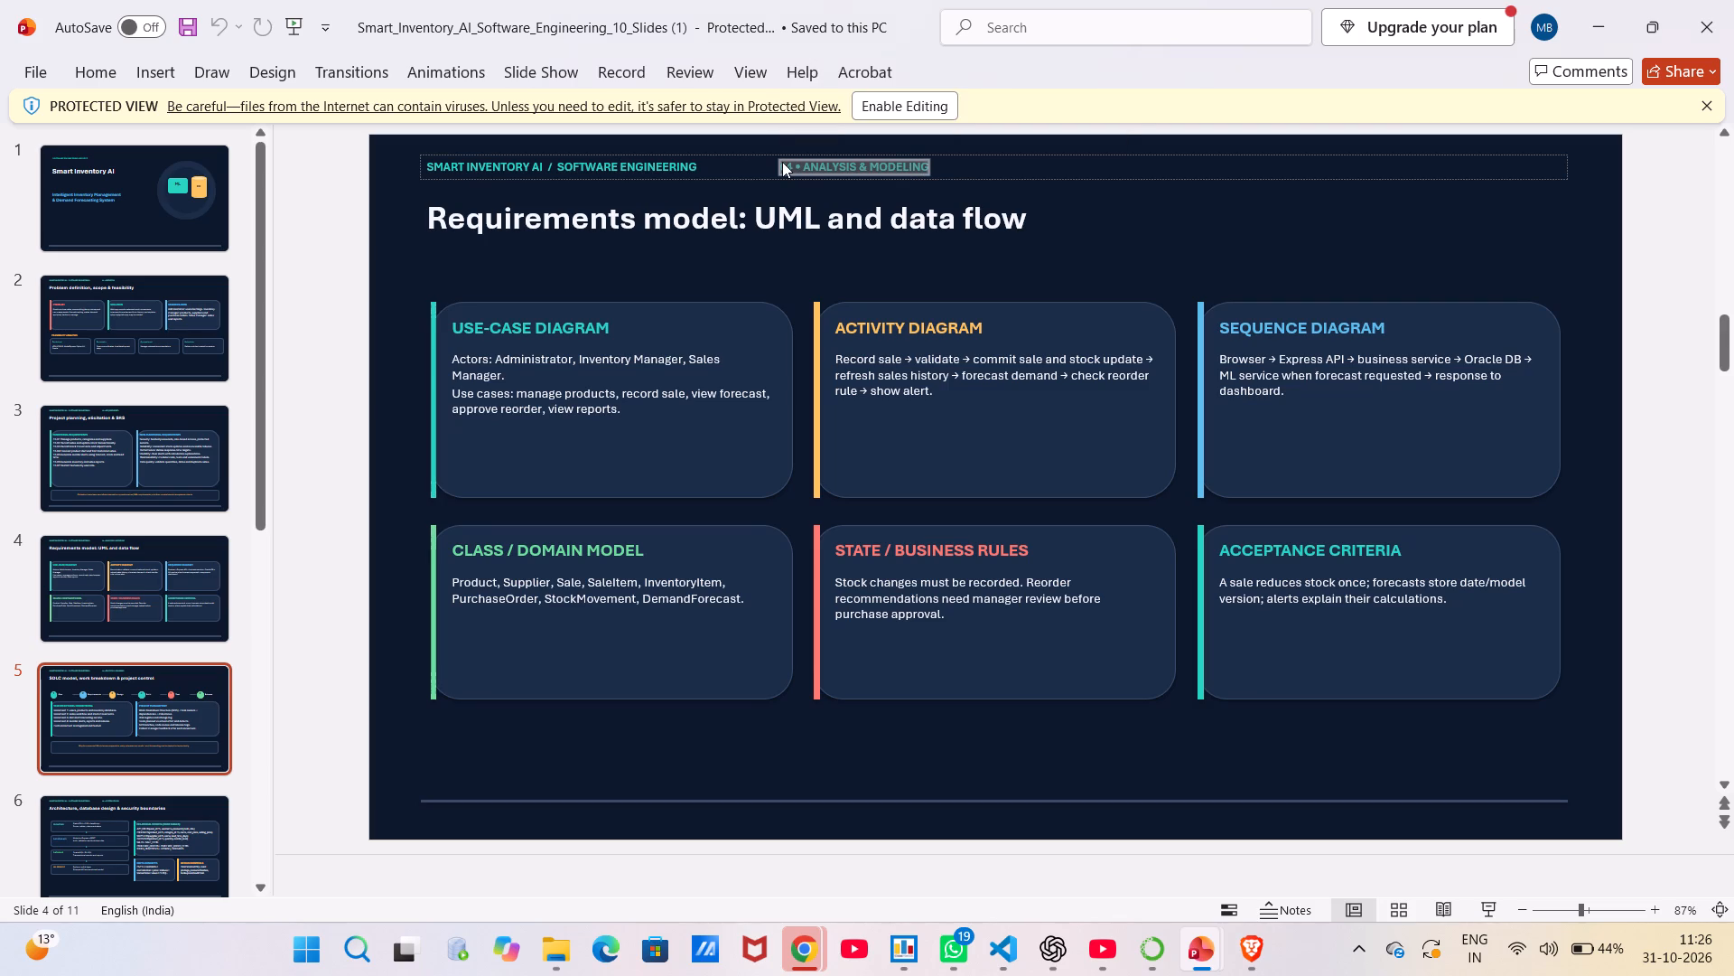
{"action": "left_click", "coordinate": [704, 134]}
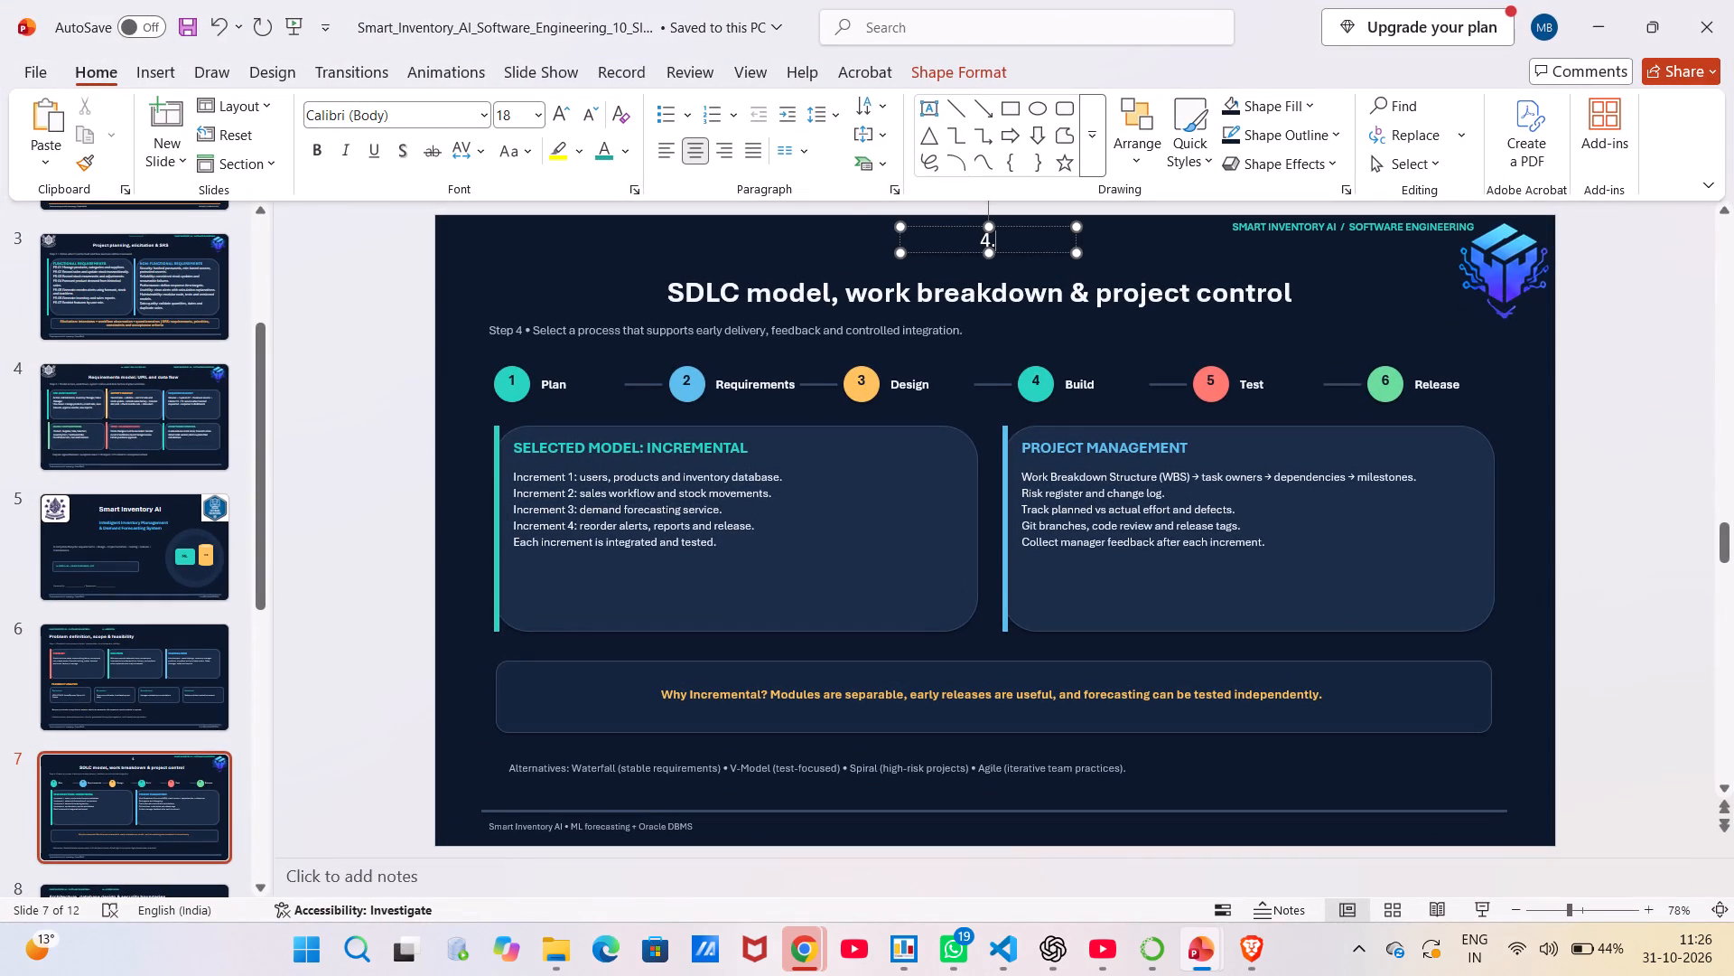
{"action": "key", "text": "BackSpace"}
{"action": "key", "text": "BackSpace"}
{"action": "key", "text": "ctrl+v"}
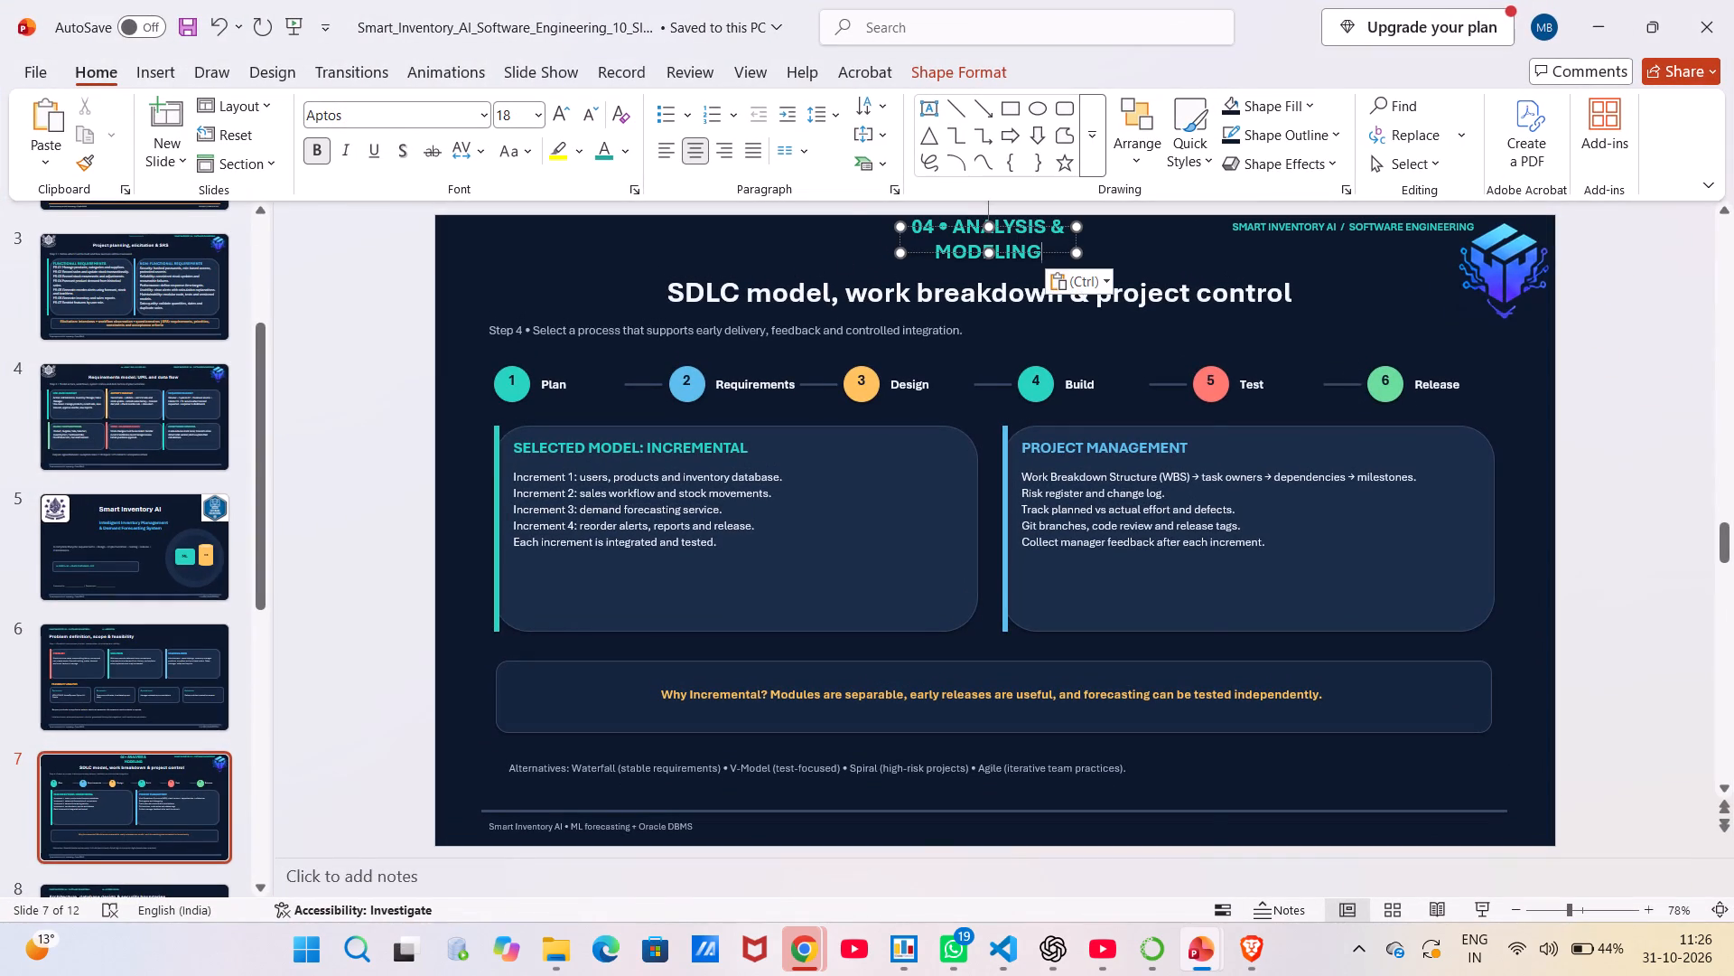
Set the whole "04 • ANALYSIS & MODELING" label on the SDLC slide to font size 10.
{"action": "right_click", "coordinate": [960, 249]}
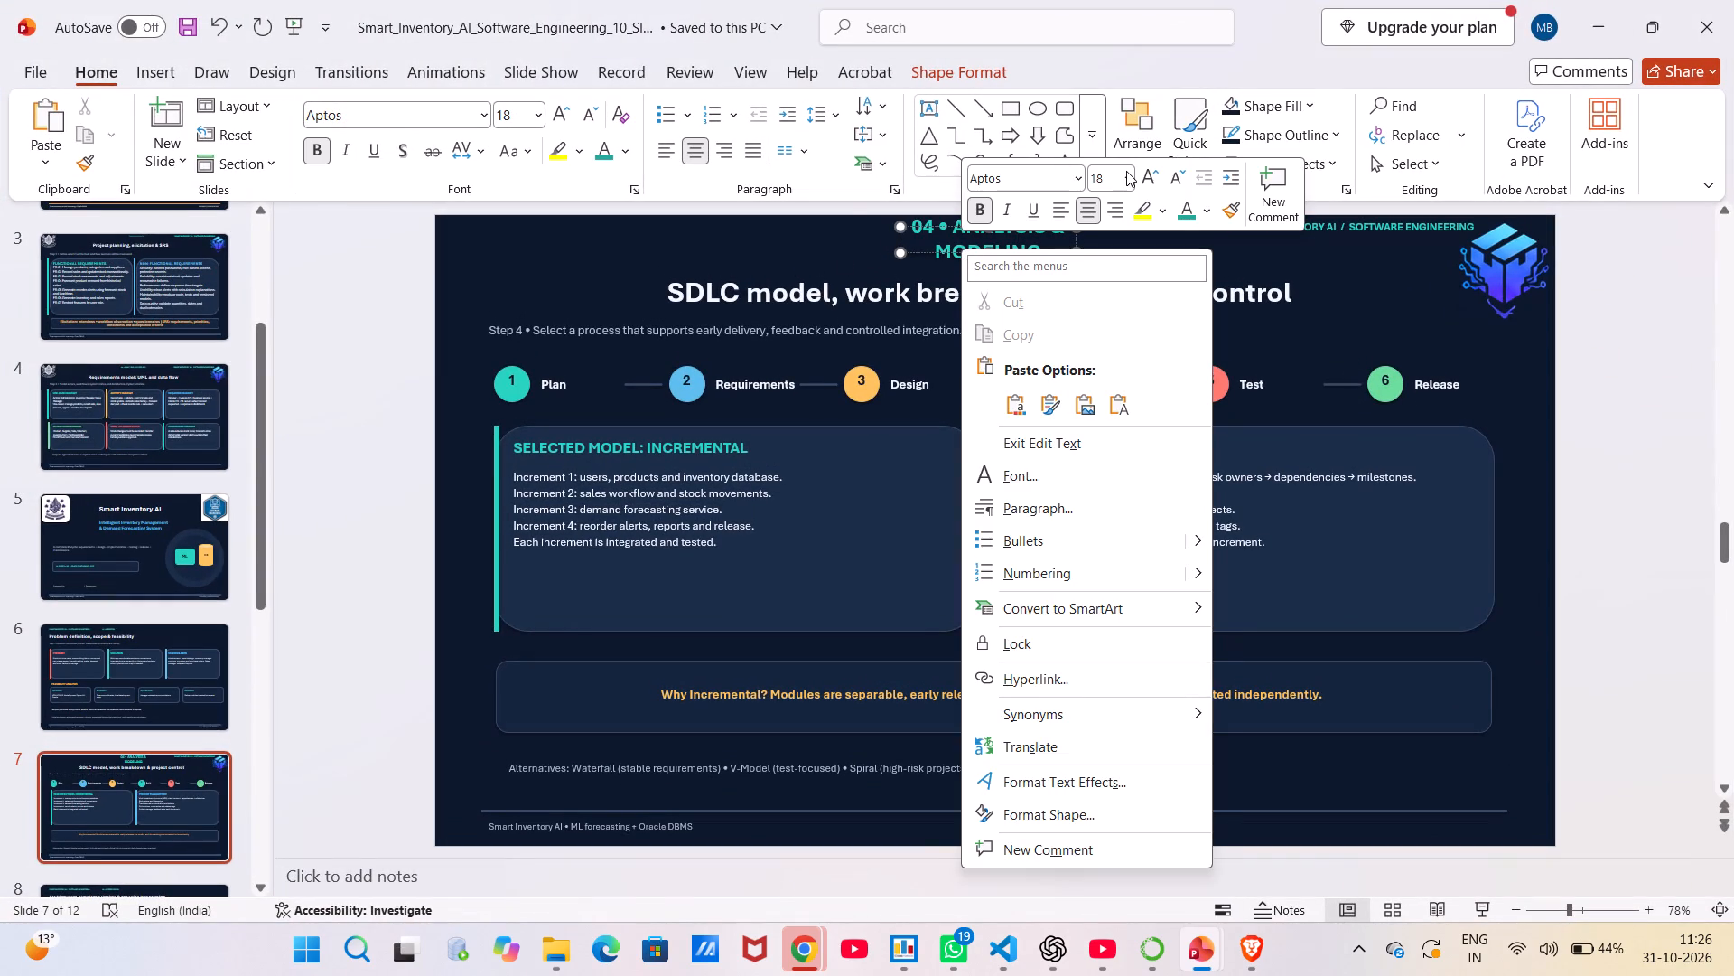
{"action": "left_click", "coordinate": [1126, 171]}
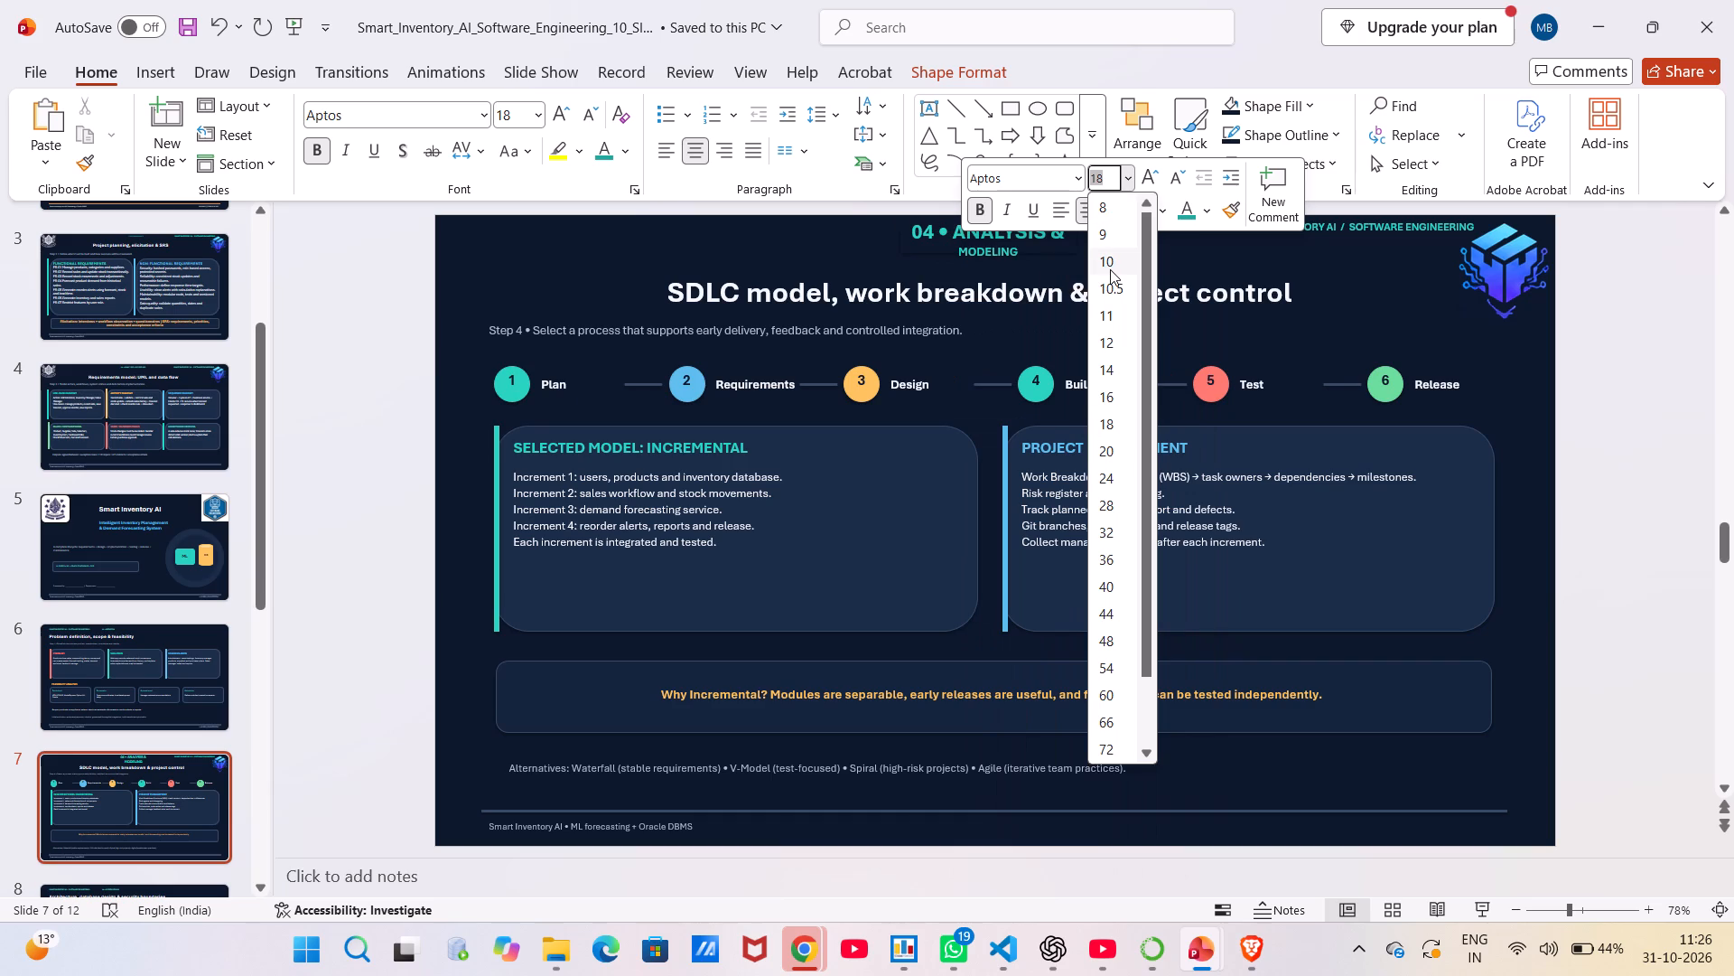
{"action": "left_click", "coordinate": [1110, 264]}
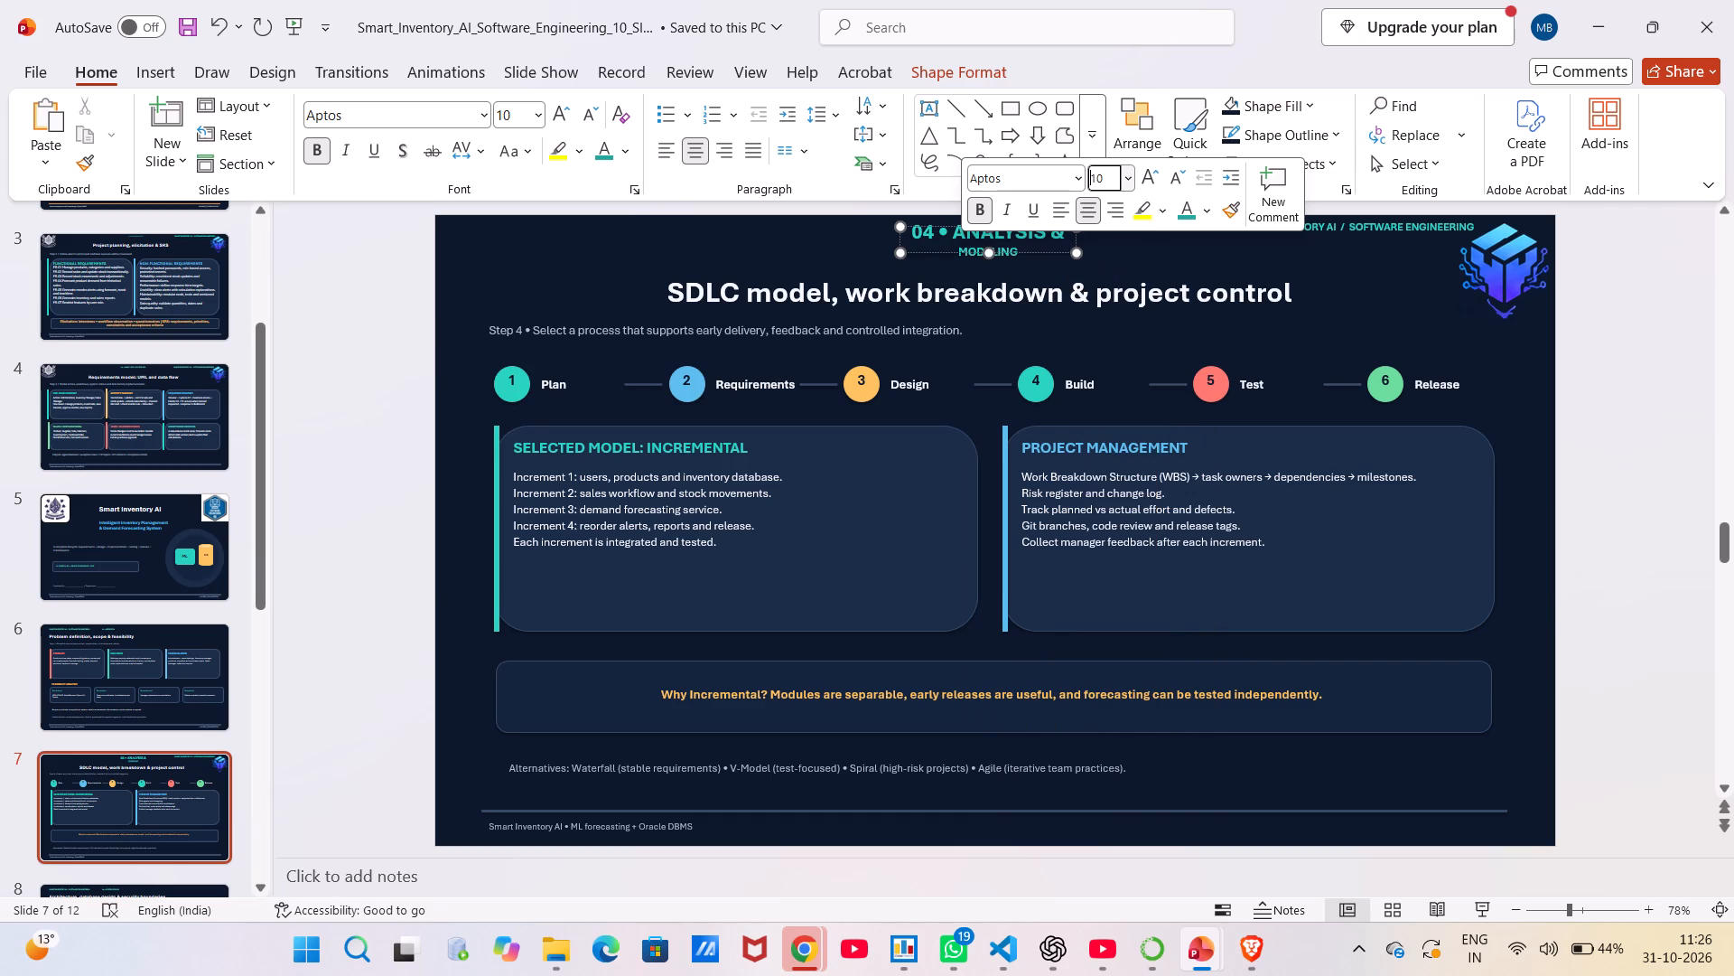
{"action": "left_click", "coordinate": [1035, 247]}
{"action": "left_click", "coordinate": [1021, 233]}
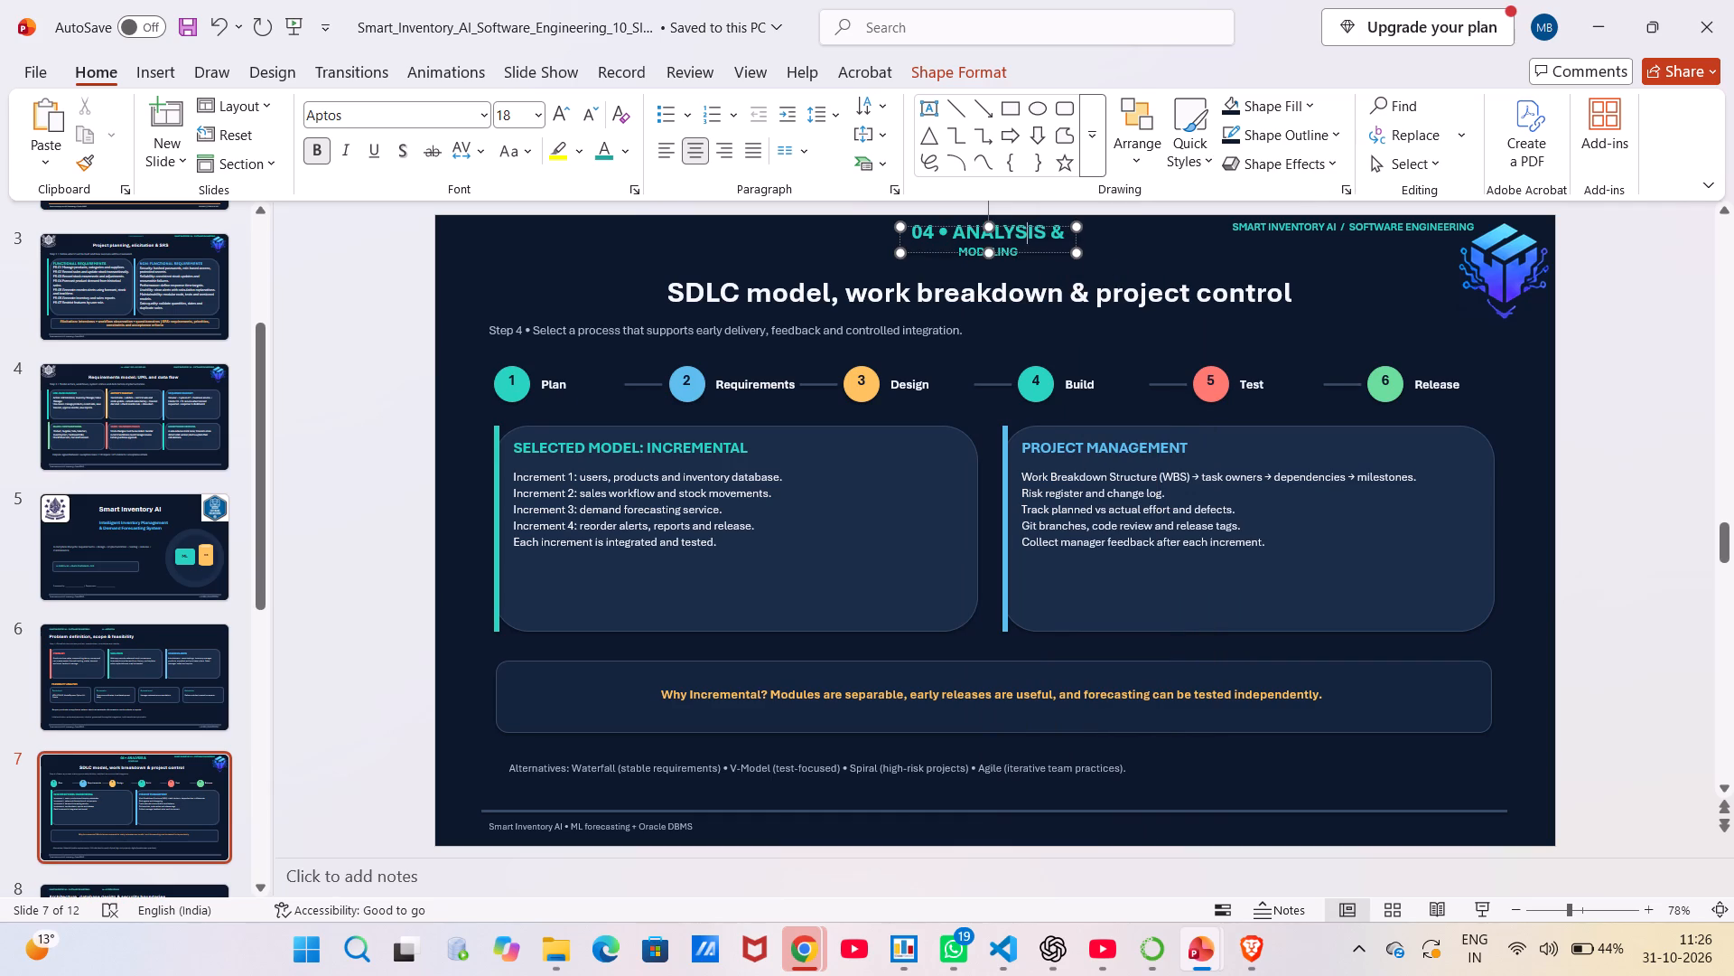
{"action": "key", "text": "ctrl+a"}
{"action": "right_click", "coordinate": [1021, 233]}
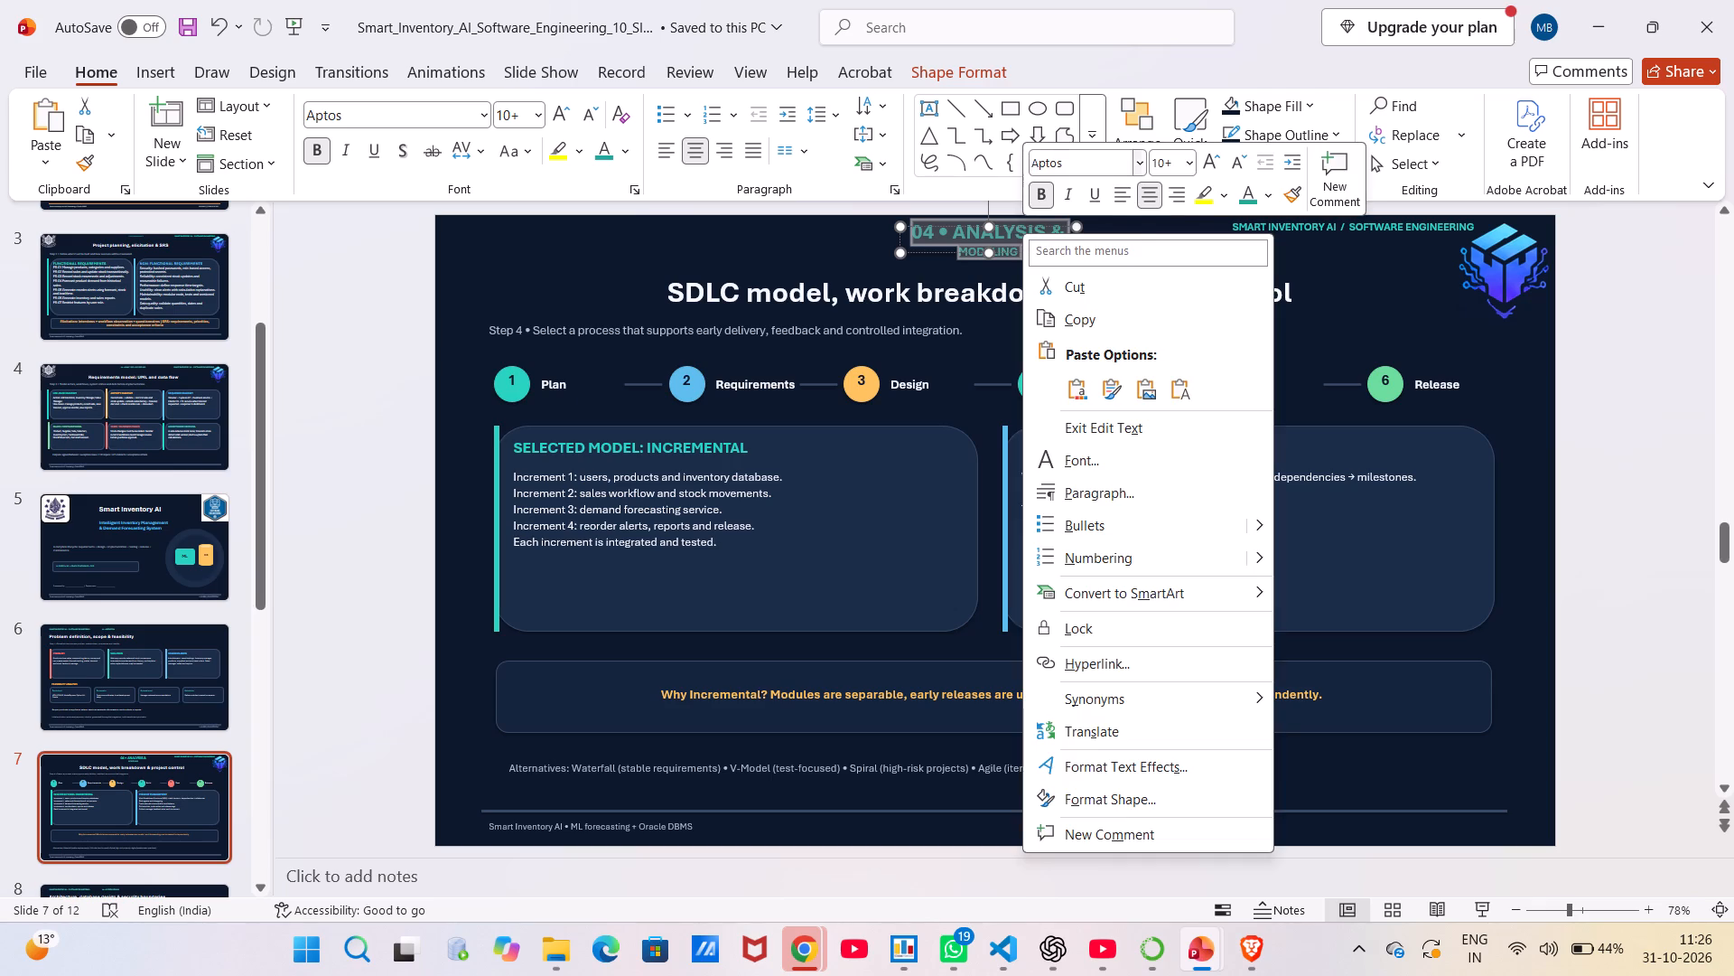
{"action": "left_click", "coordinate": [1191, 157]}
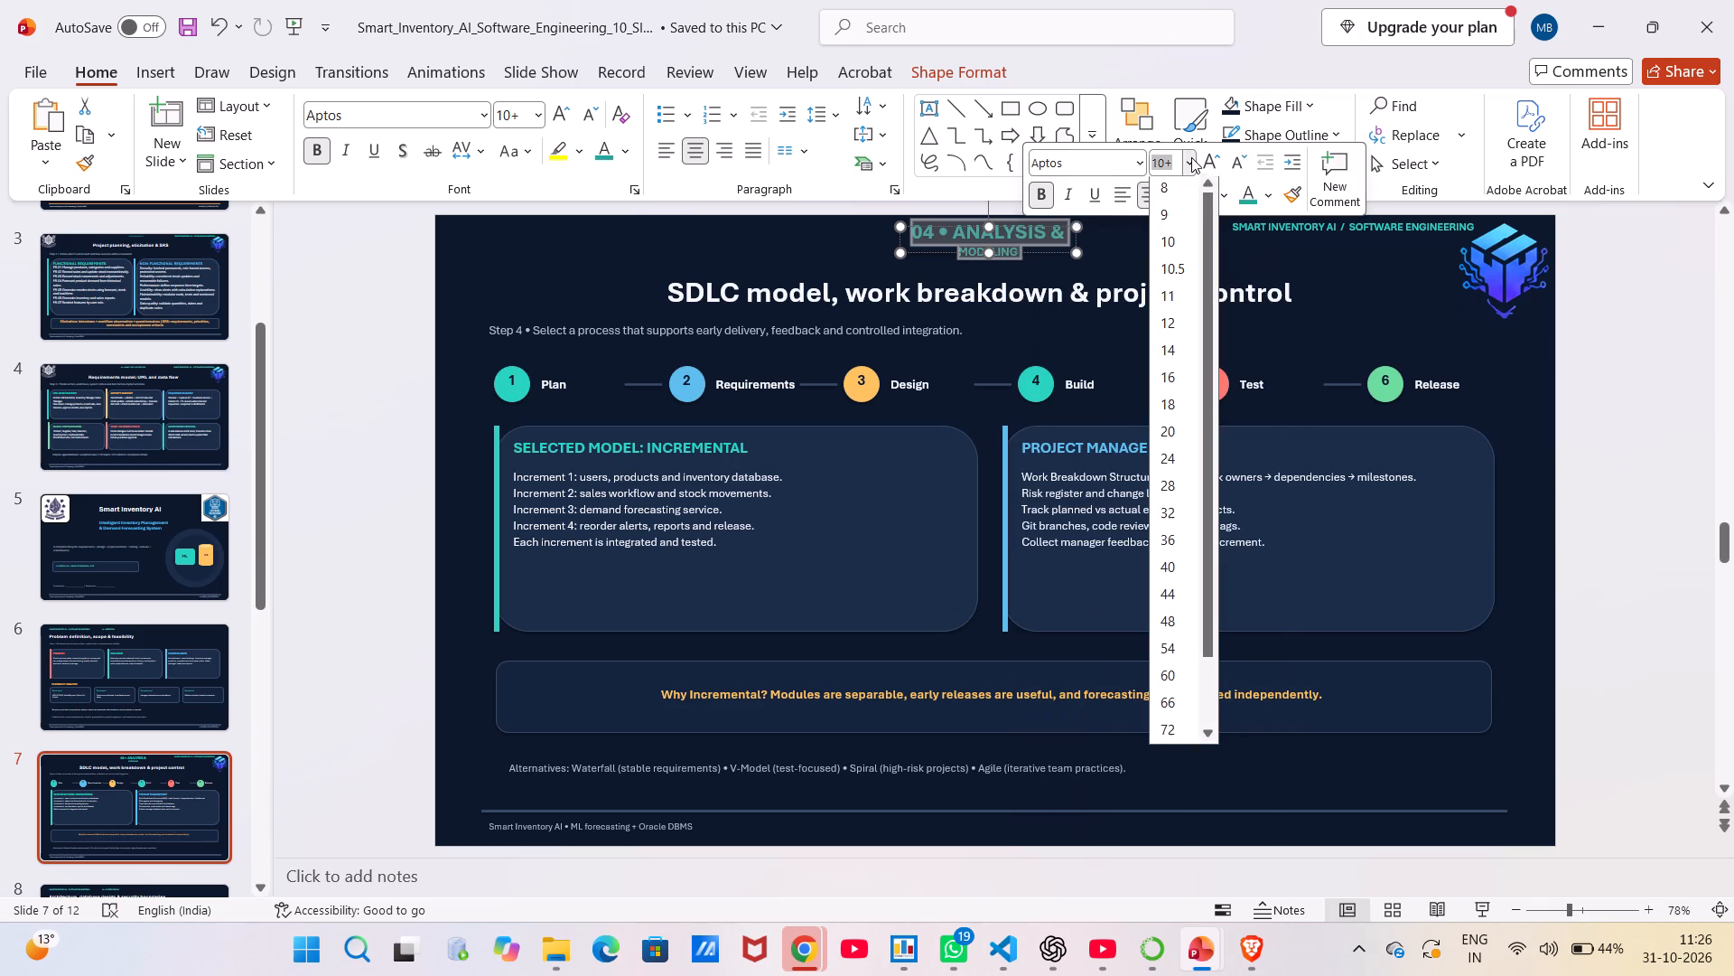
{"action": "left_click", "coordinate": [1173, 242]}
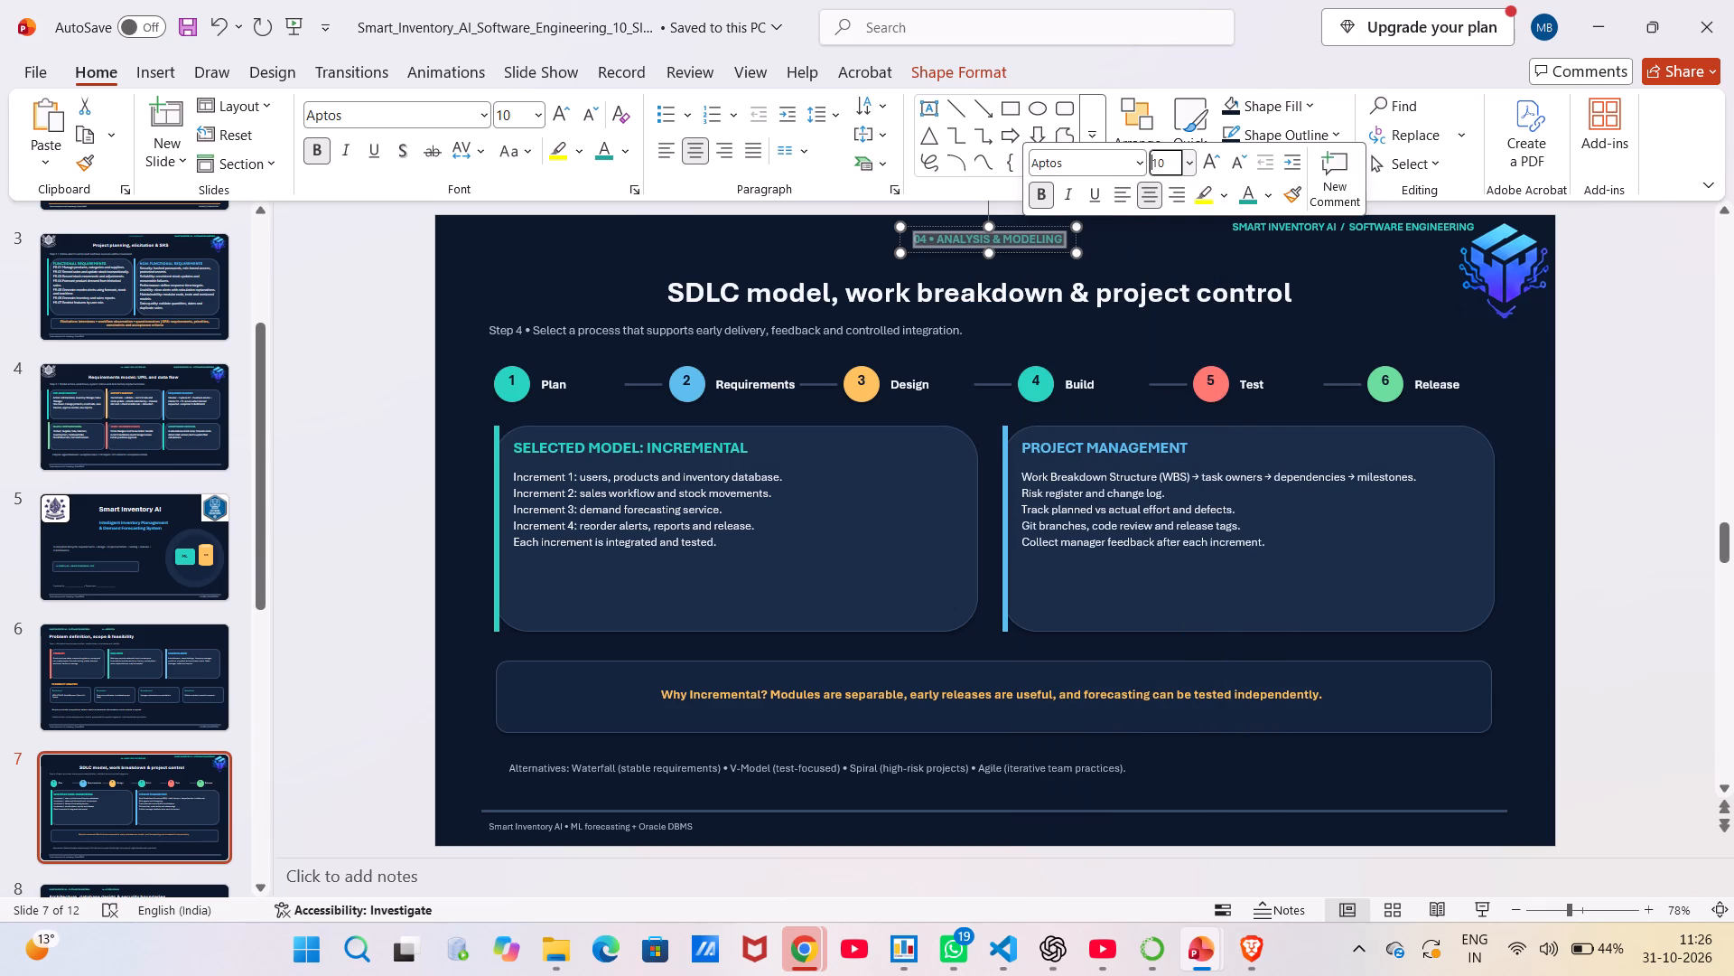
Move the "04 • ANALYSIS & MODELING" label slightly up and right, level with the SMART INVENTORY AI header text.
{"action": "left_click_drag", "start_coordinate": [1067, 243], "coordinate": [1092, 231]}
{"action": "left_click", "coordinate": [1207, 237]}
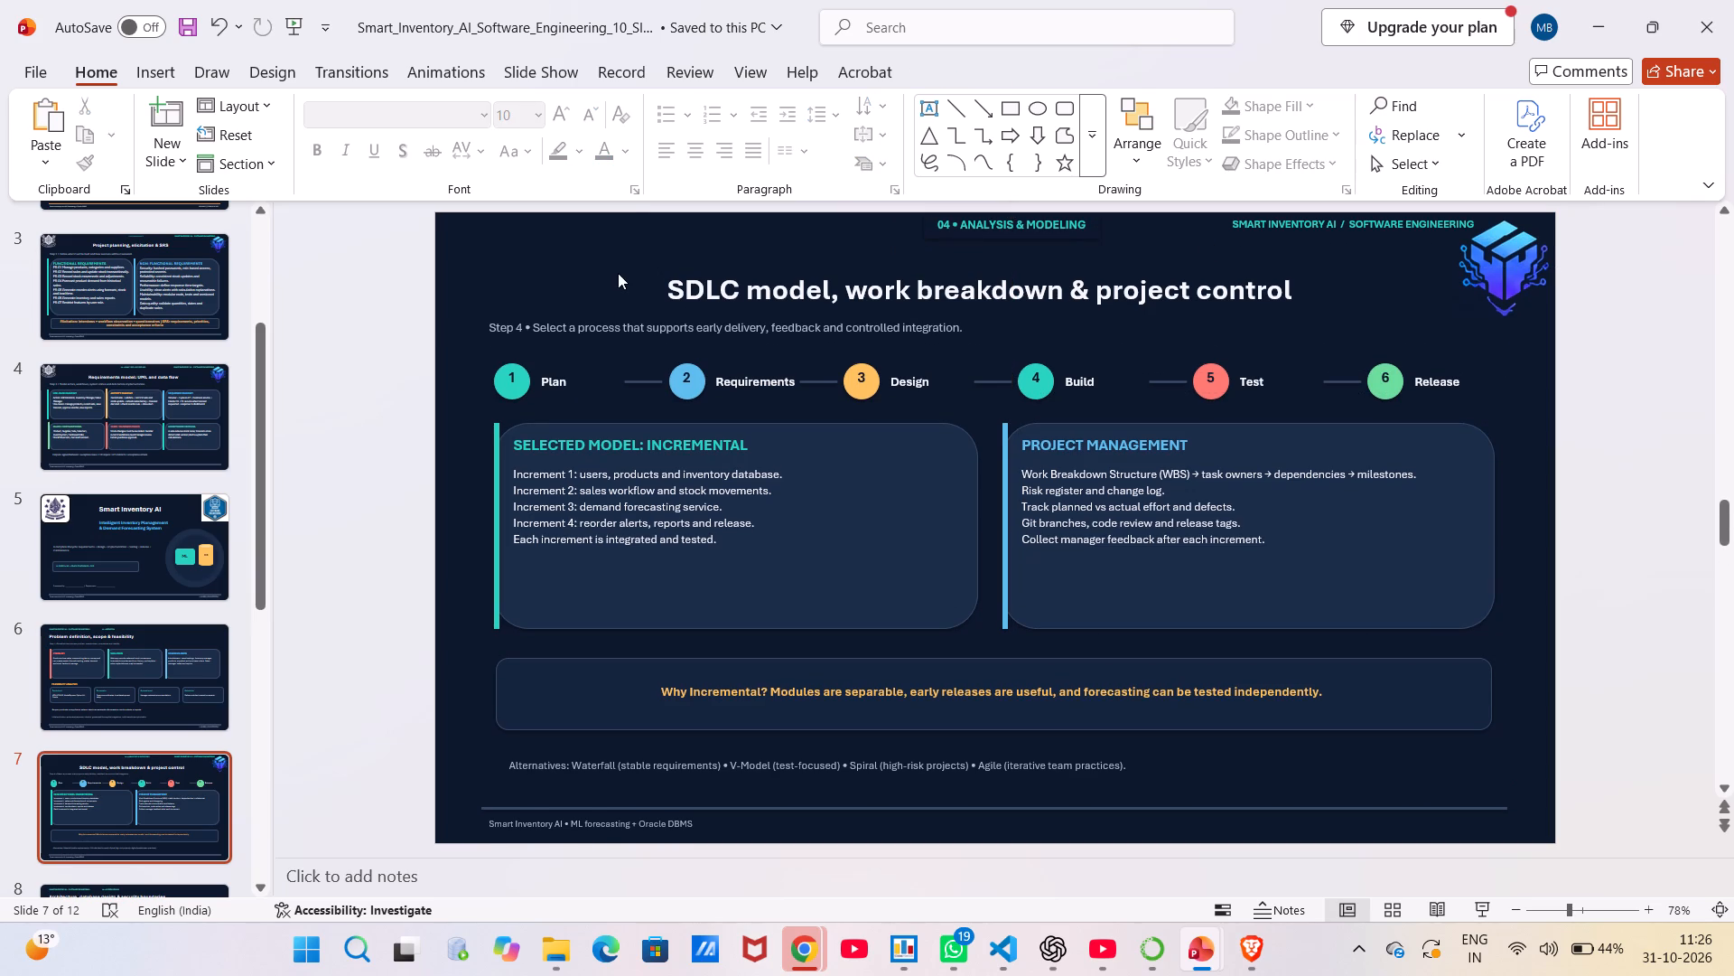
{"action": "left_click", "coordinate": [473, 225]}
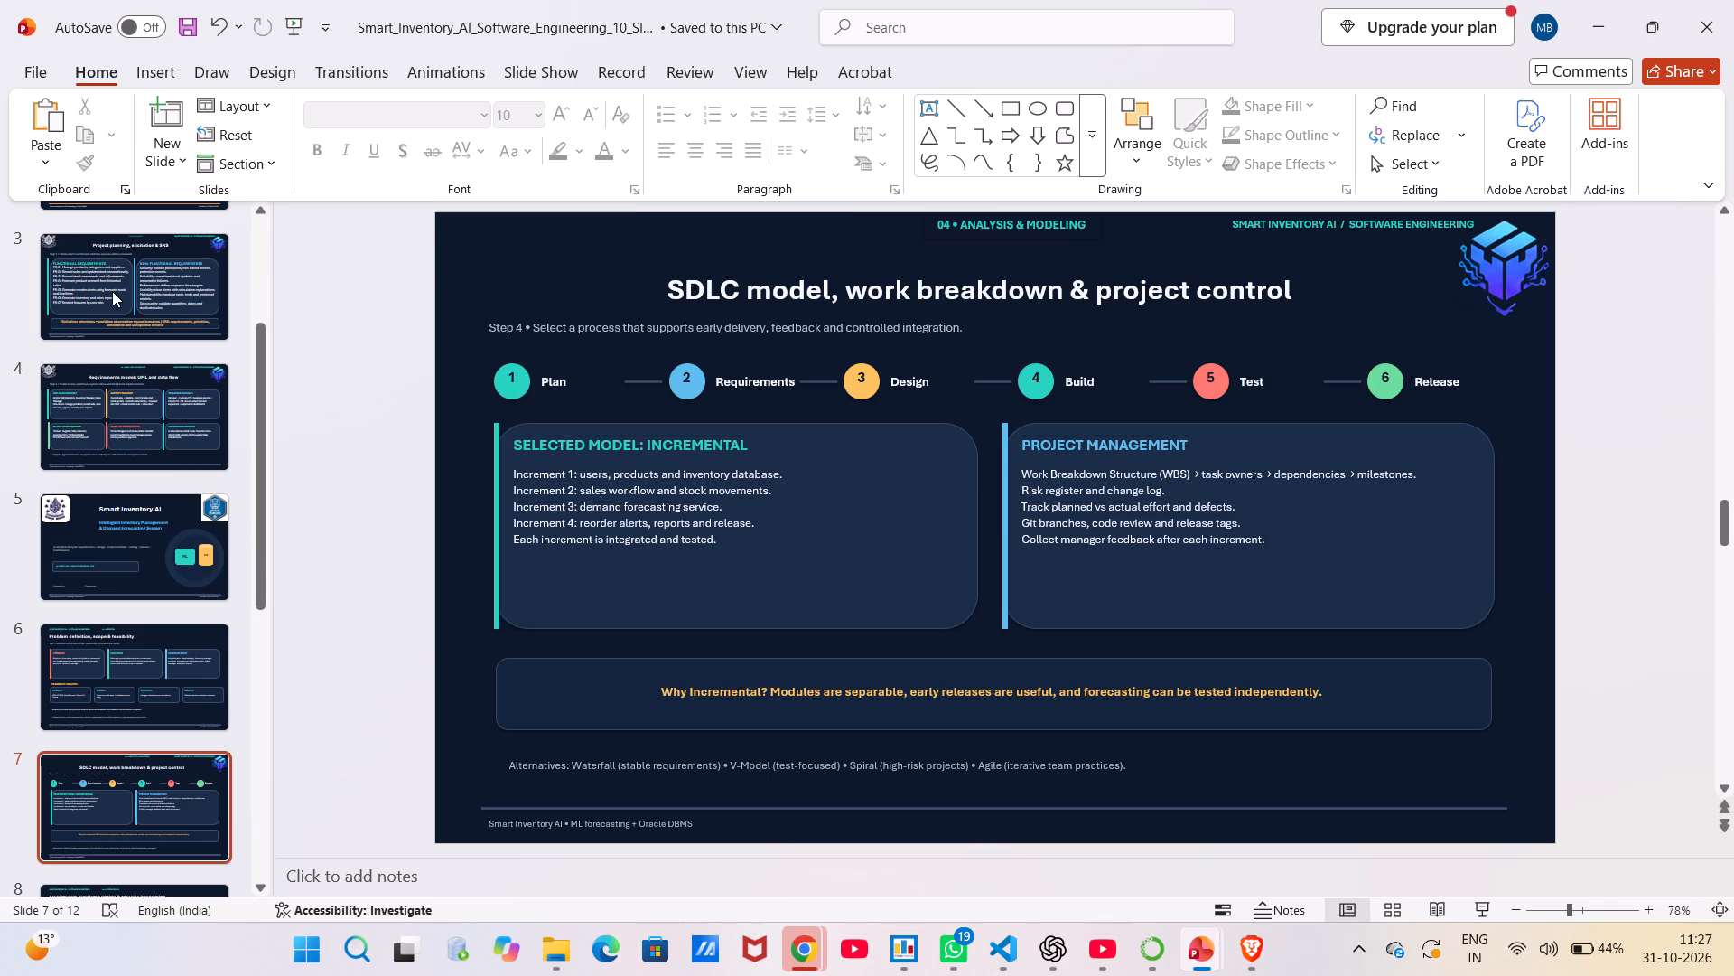
Copy the white crest logo from slide 3 into the upper-left corner of the SDLC slide.
{"action": "left_click", "coordinate": [112, 291]}
{"action": "left_click", "coordinate": [469, 263]}
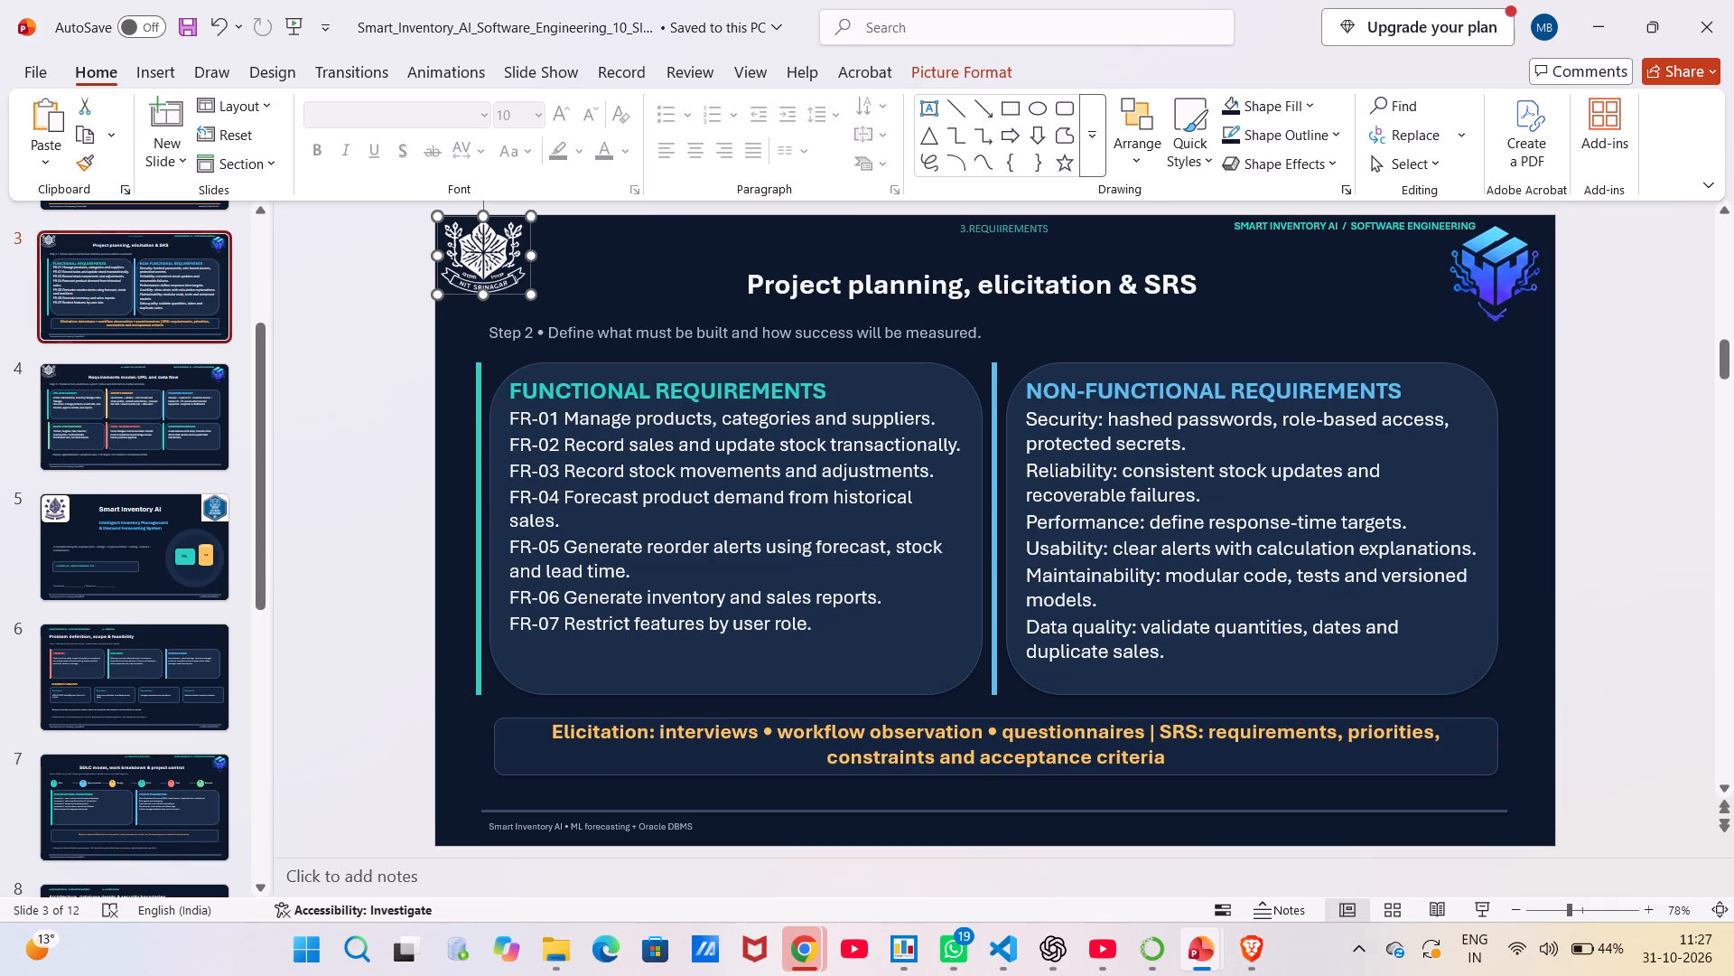
{"action": "key", "text": "ctrl+c"}
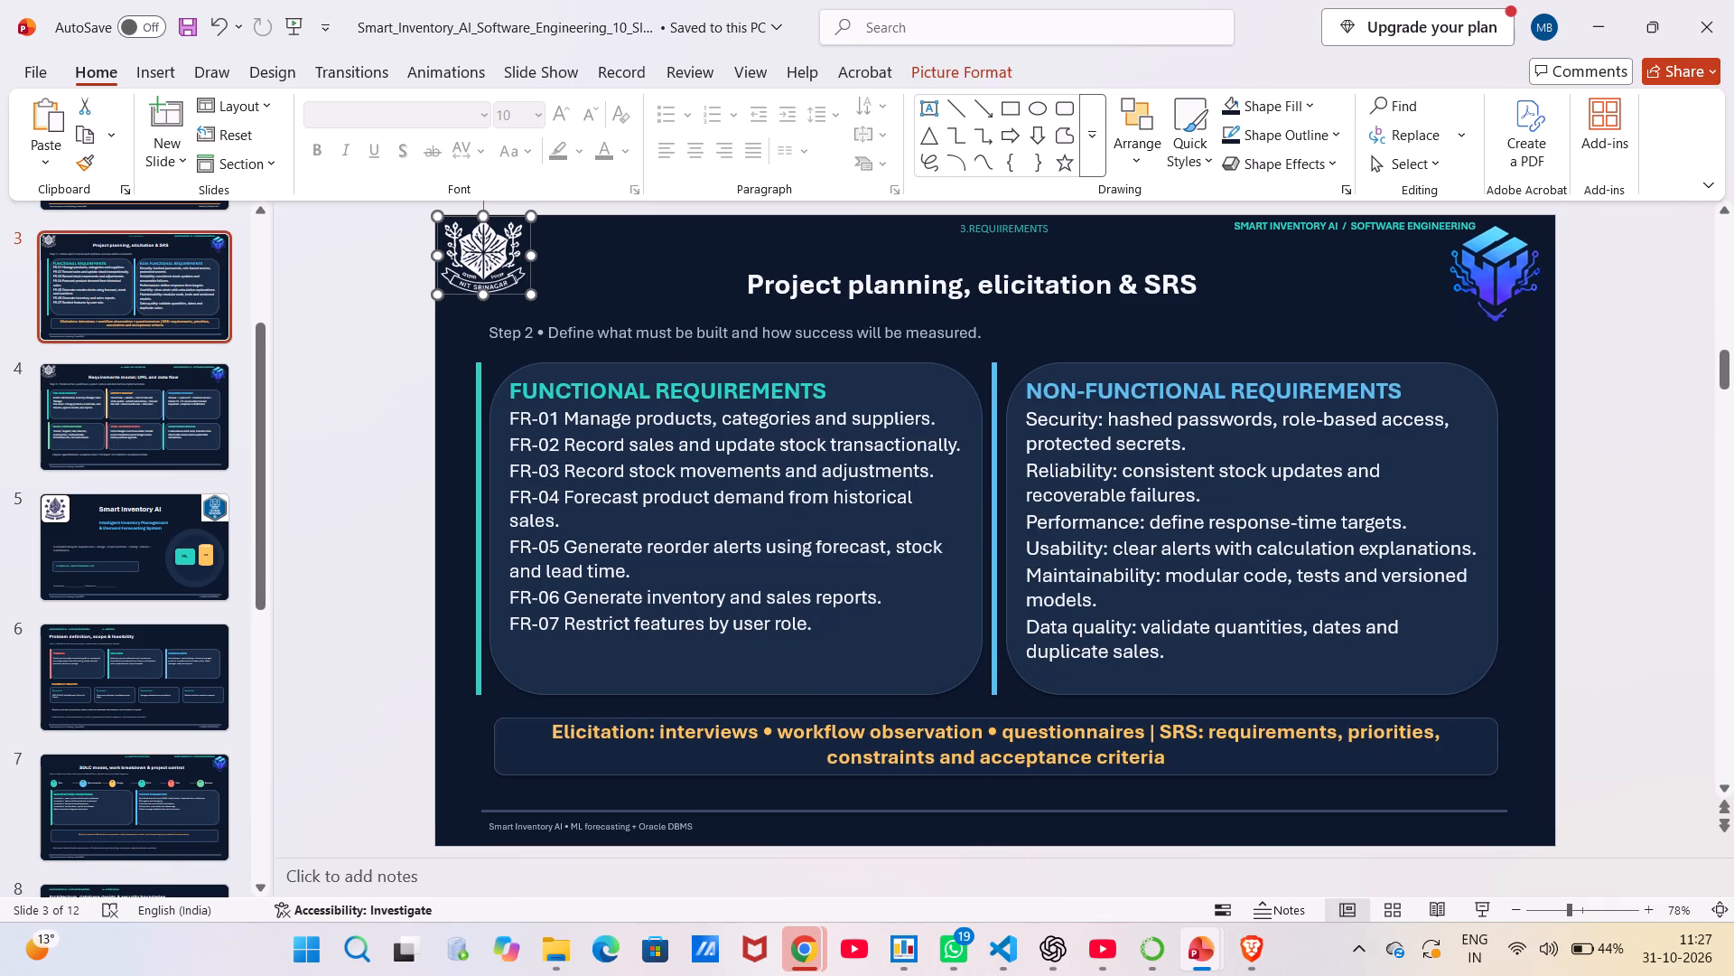
{"action": "left_click", "coordinate": [139, 825]}
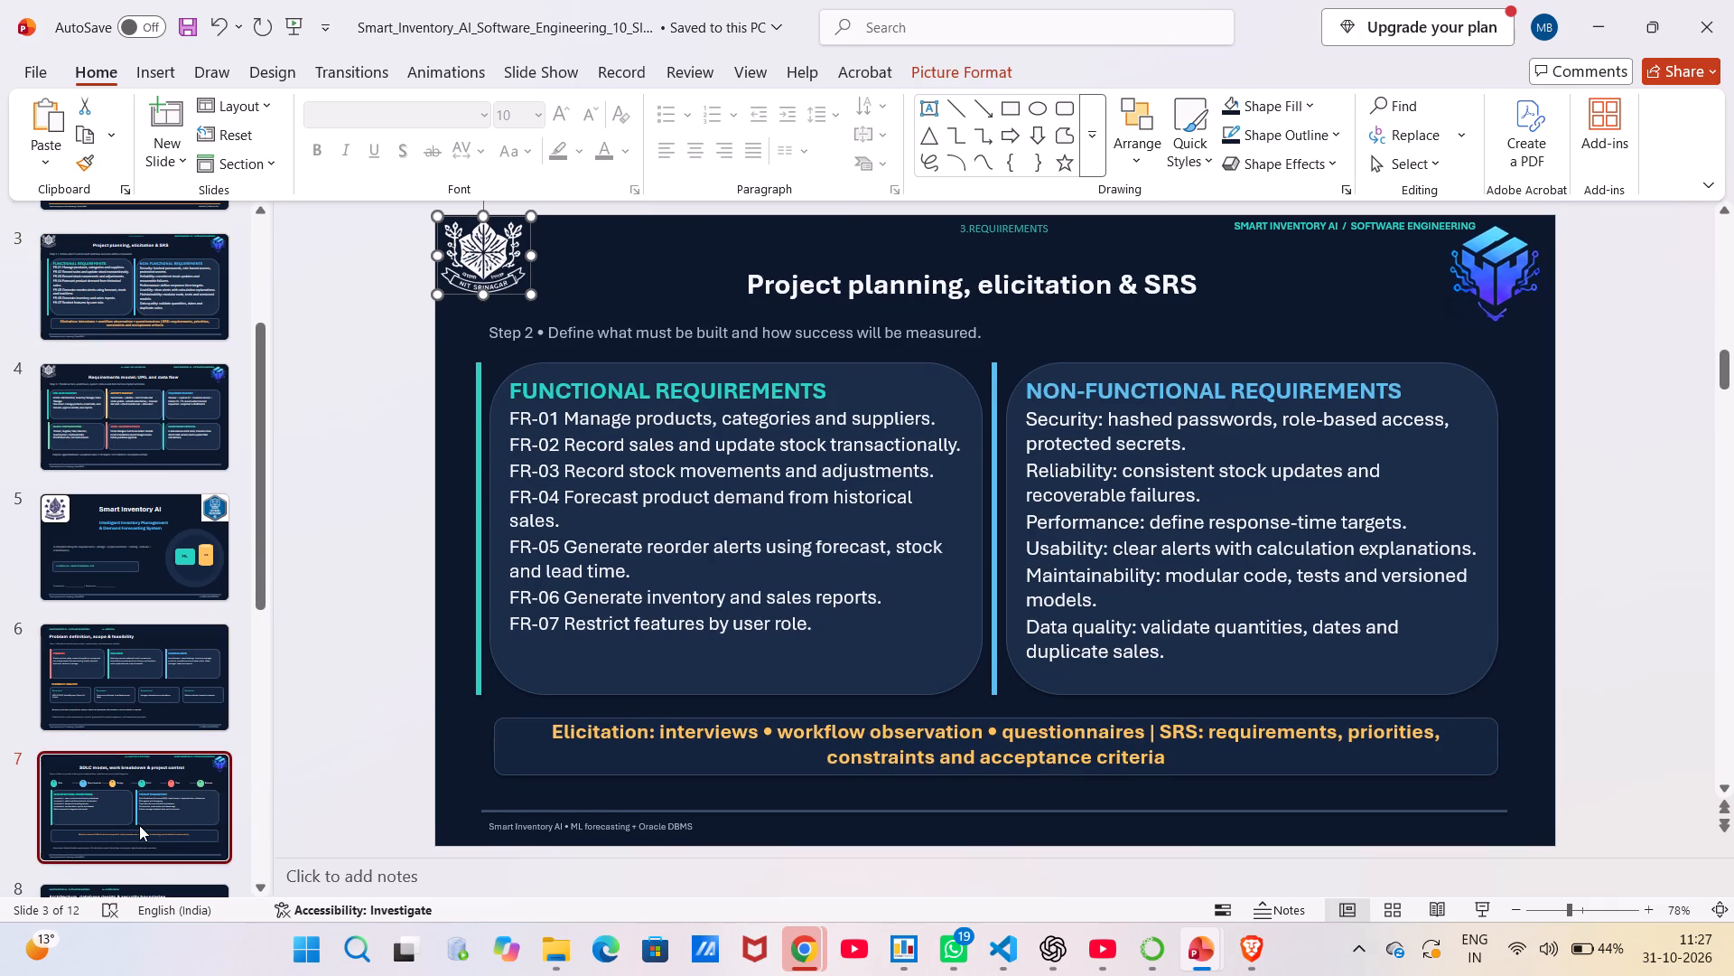
{"action": "left_click", "coordinate": [520, 258]}
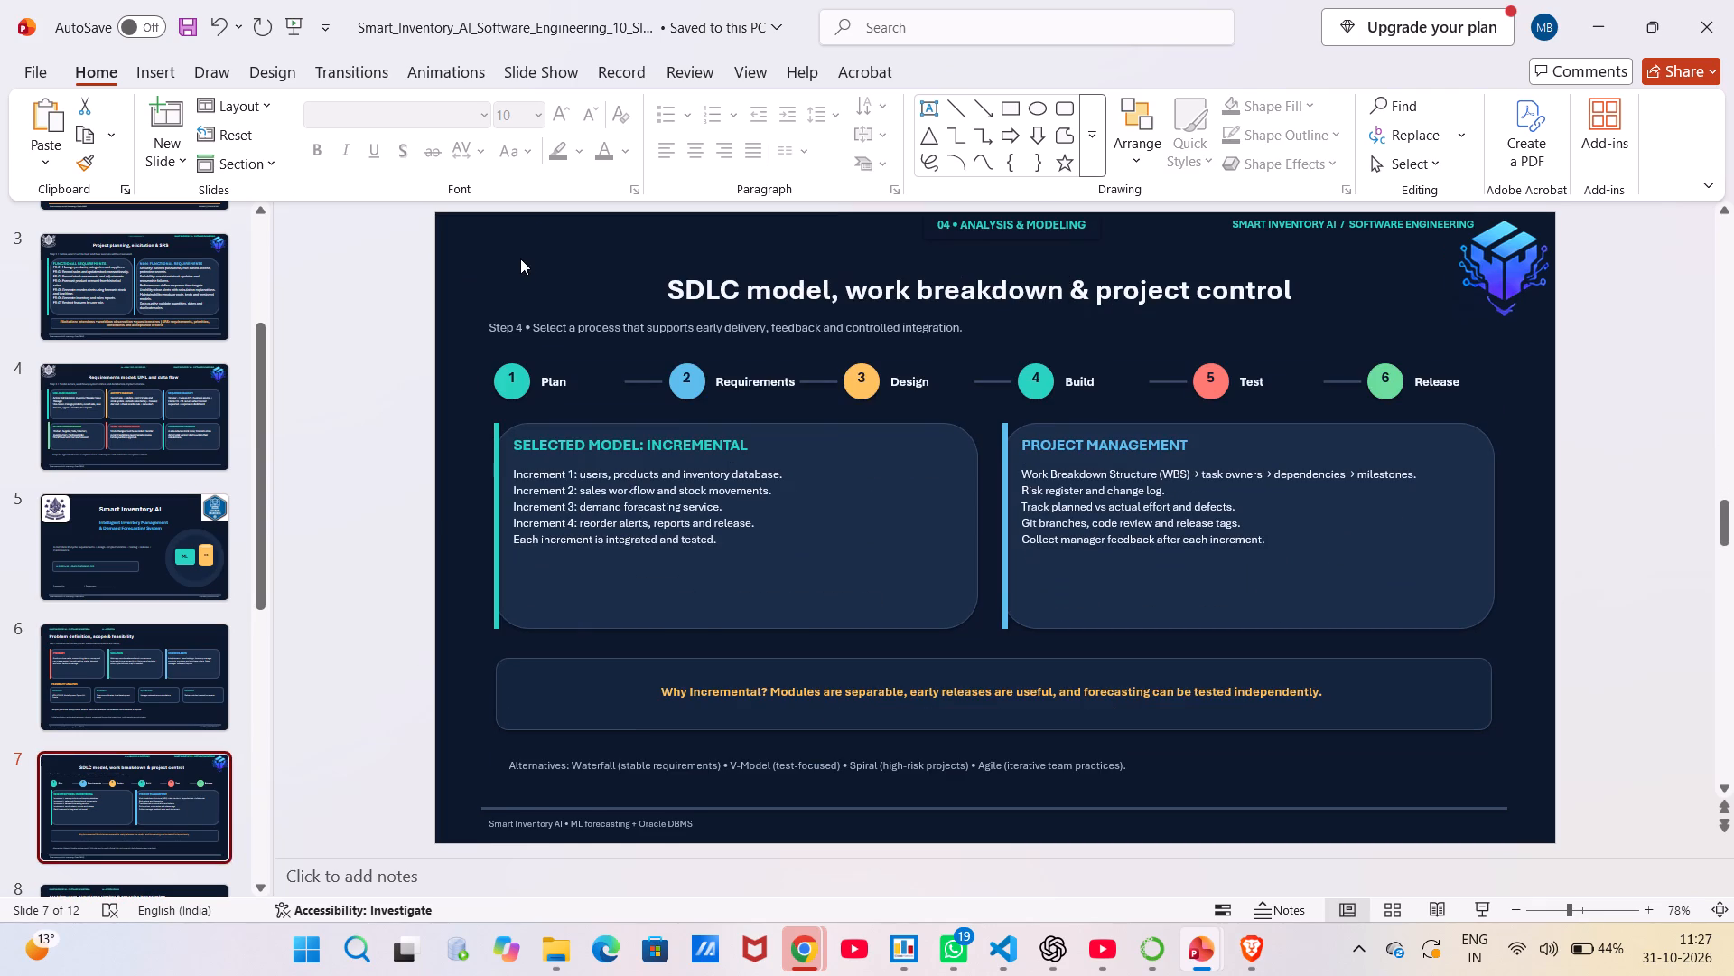
{"action": "left_click", "coordinate": [472, 240]}
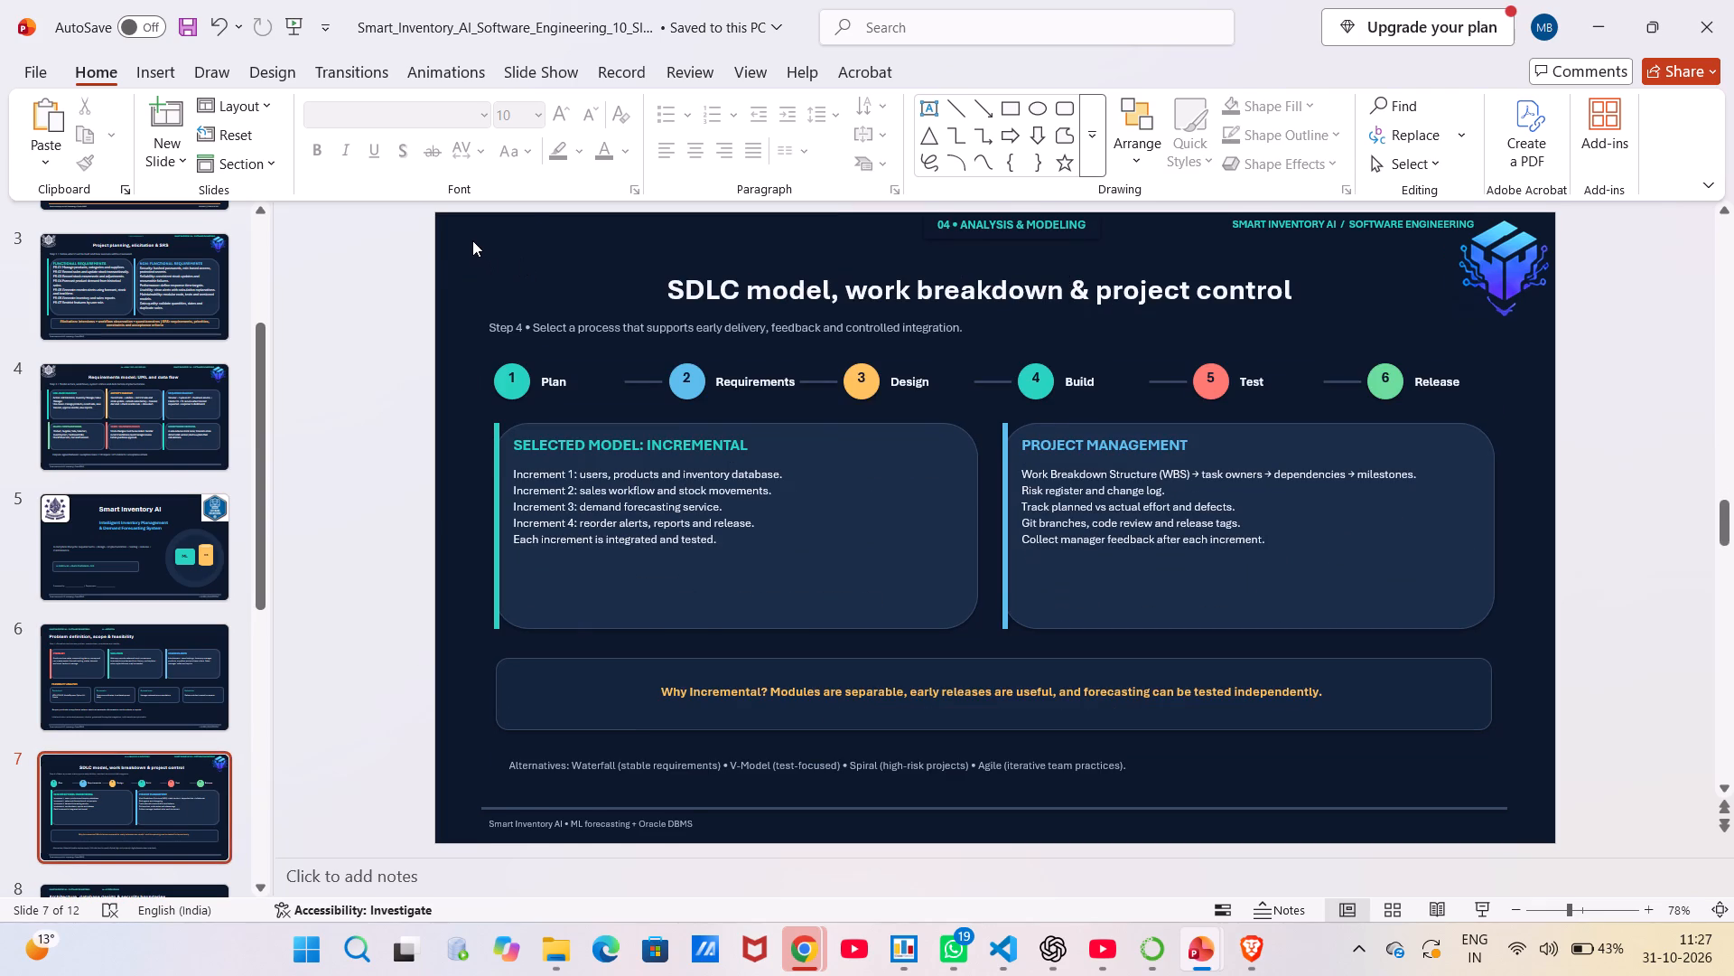
{"action": "key", "text": "ctrl+v"}
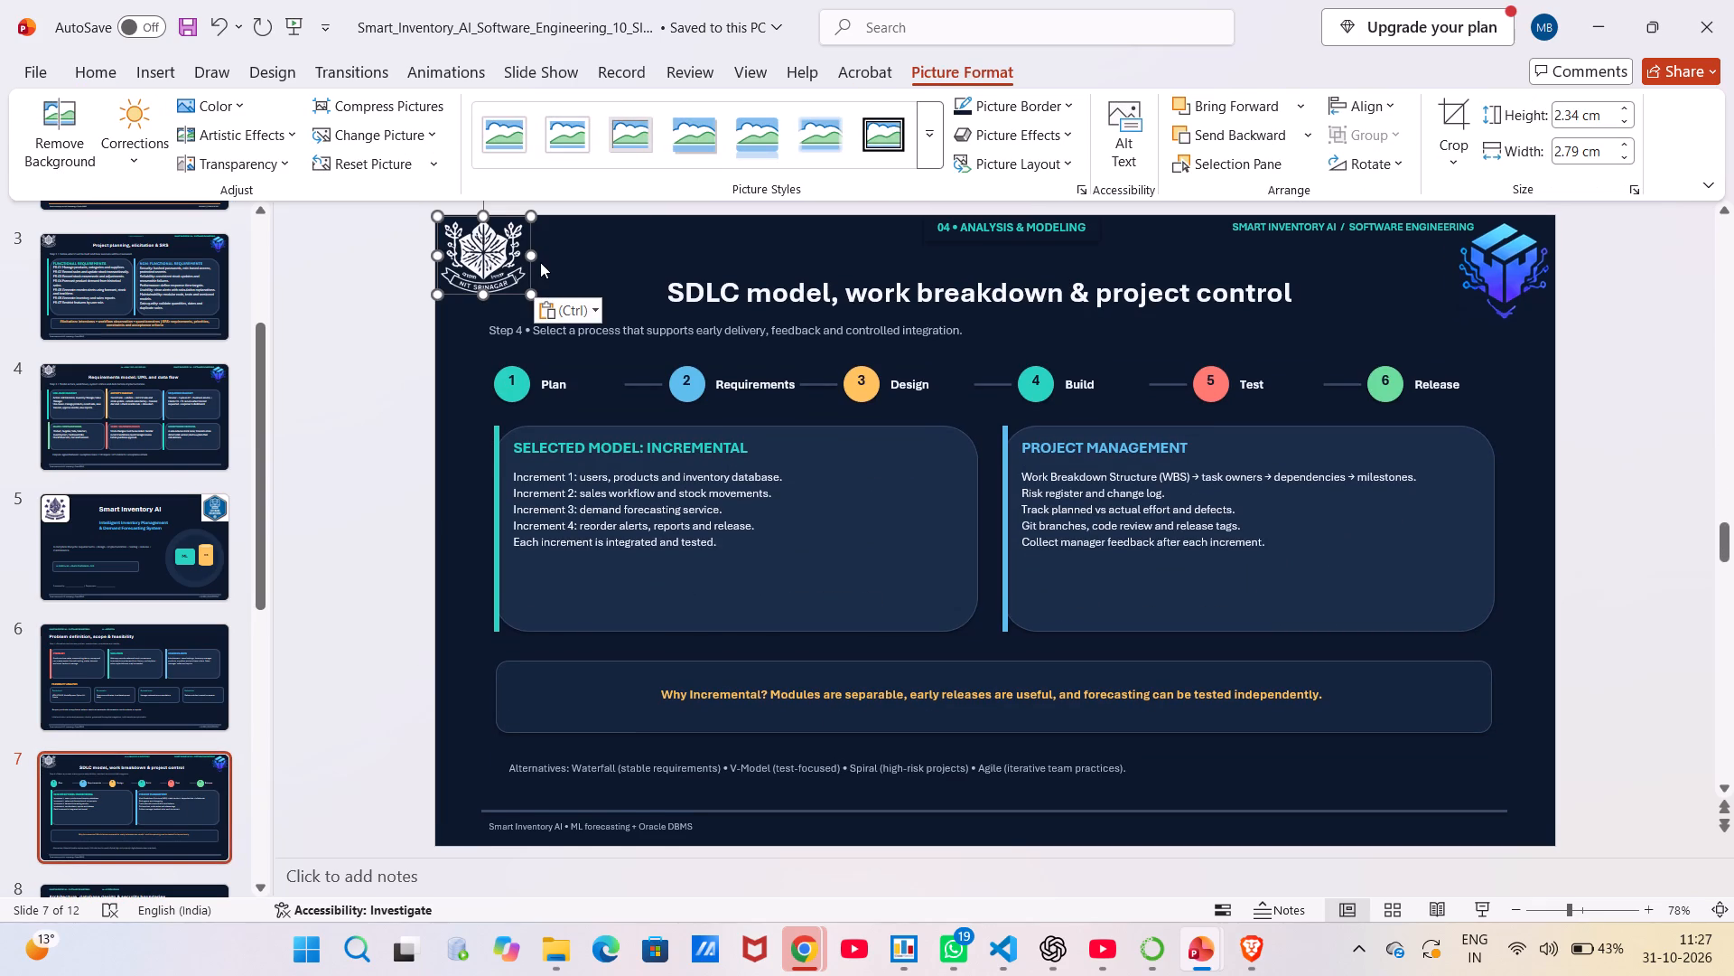
{"action": "left_click", "coordinate": [545, 263]}
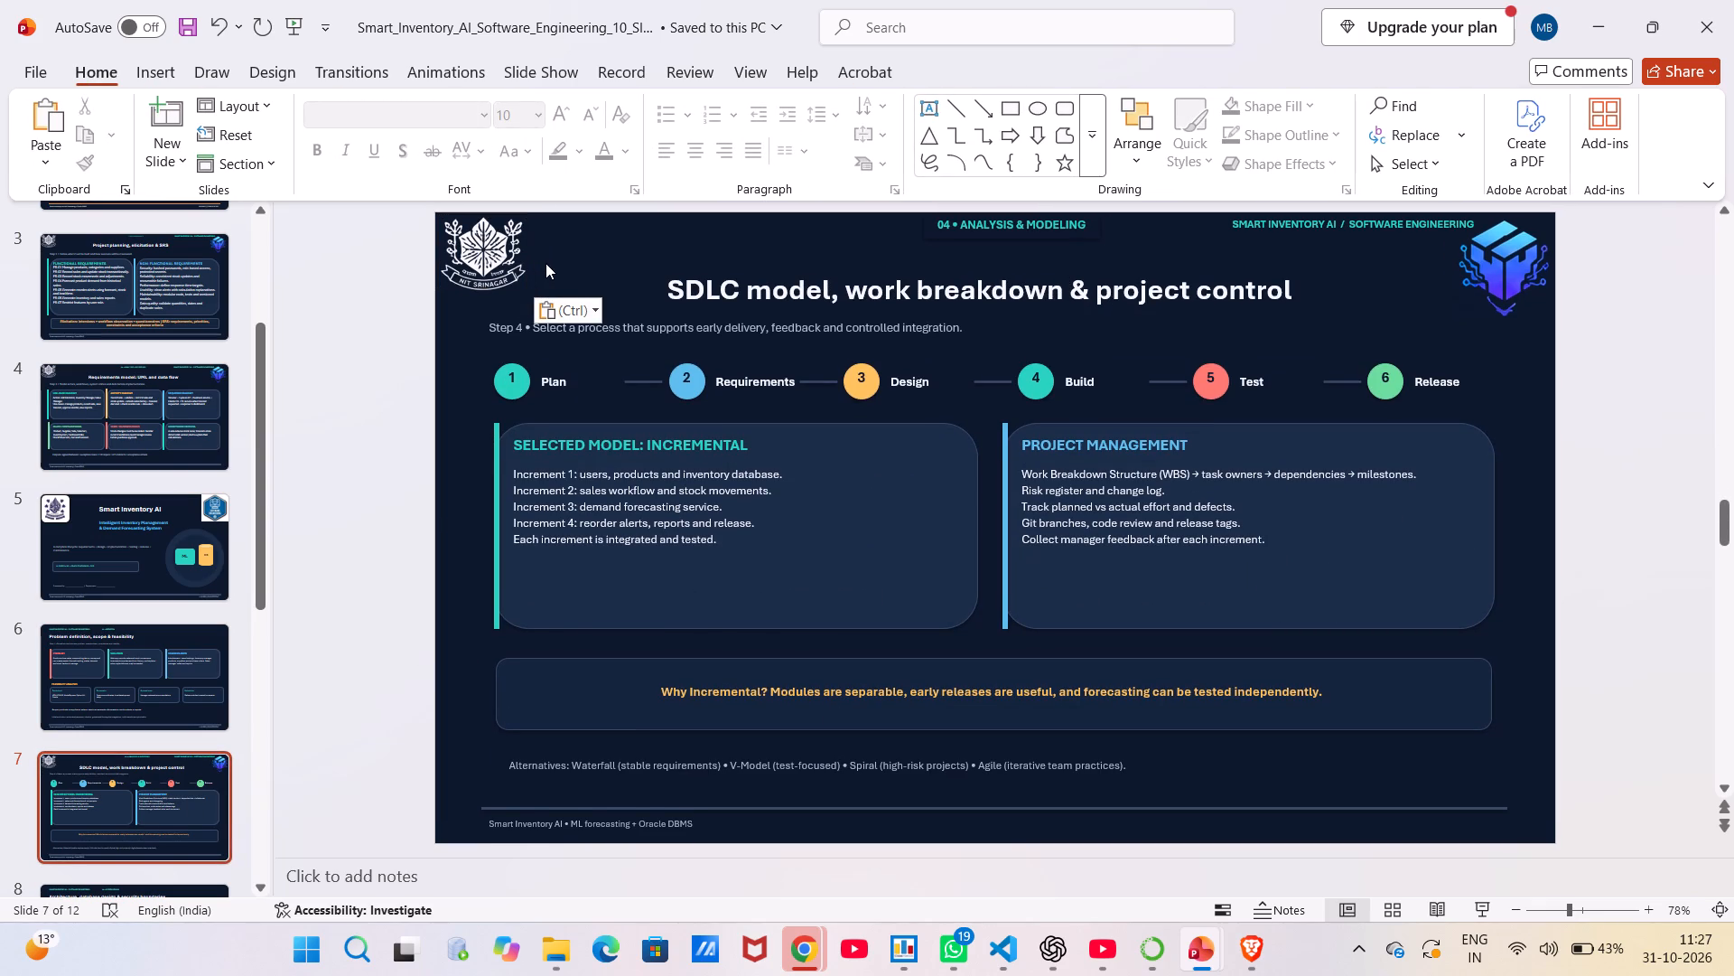
Set the "Step 4" subtitle line under the SDLC title to font size 12.
{"action": "left_click", "coordinate": [611, 333]}
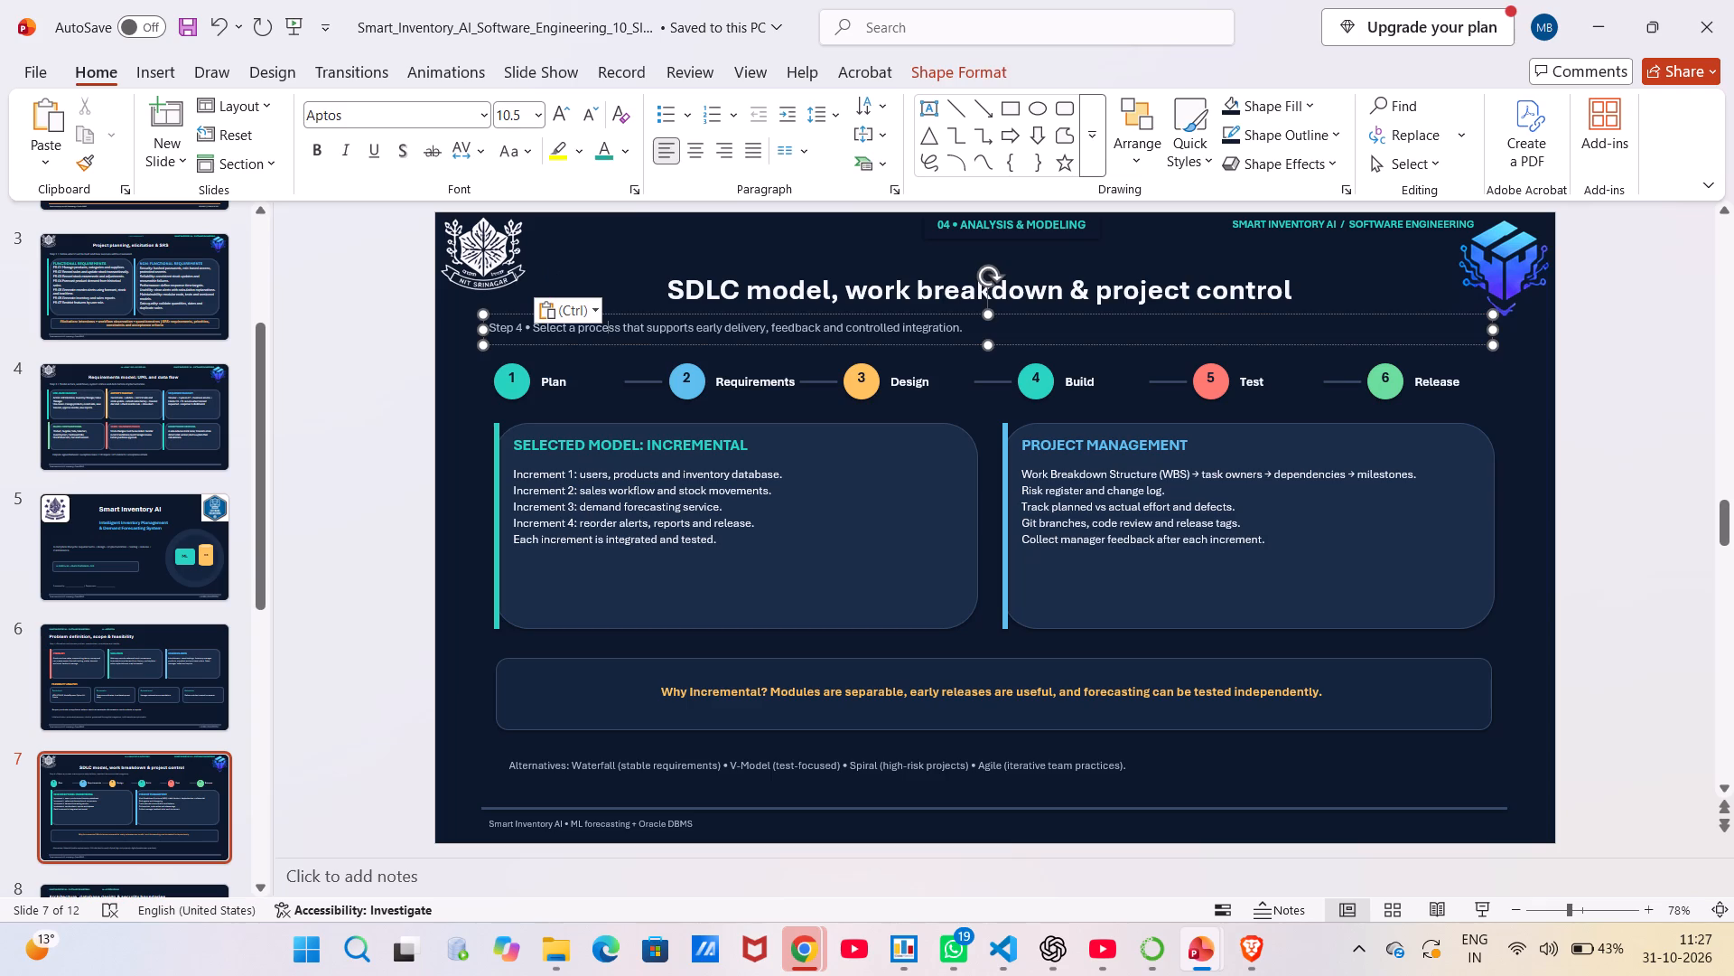
{"action": "key", "text": "ctrl+a"}
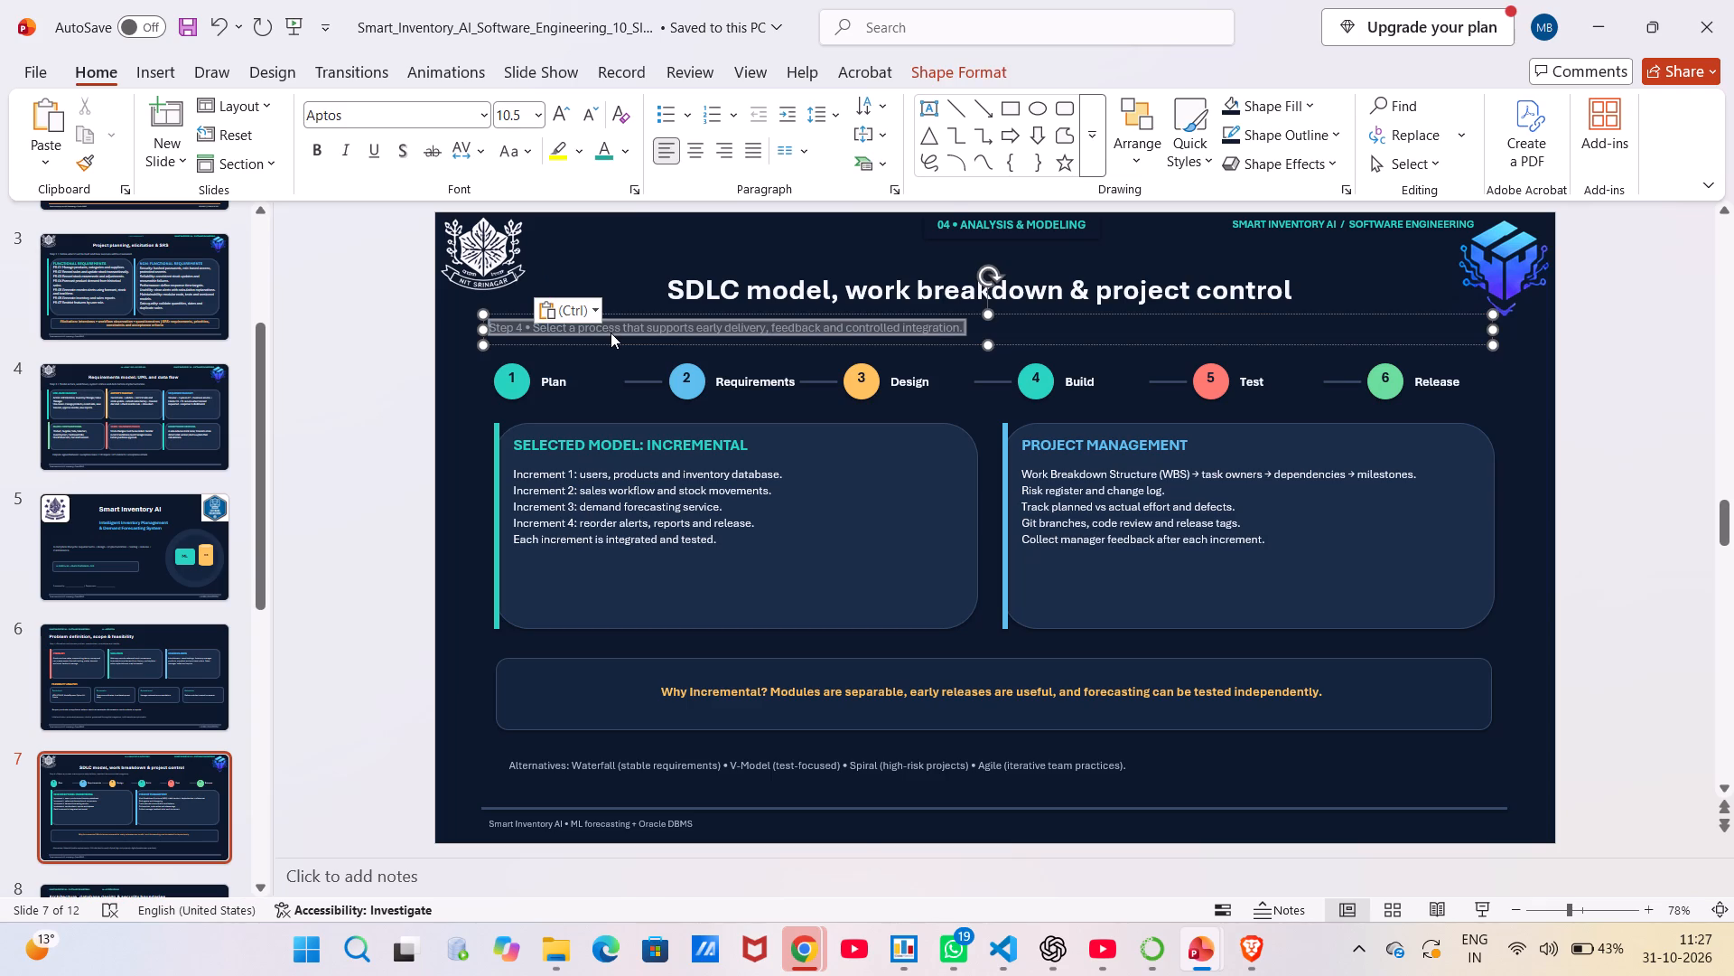
{"action": "right_click", "coordinate": [611, 333]}
{"action": "left_click", "coordinate": [776, 222]}
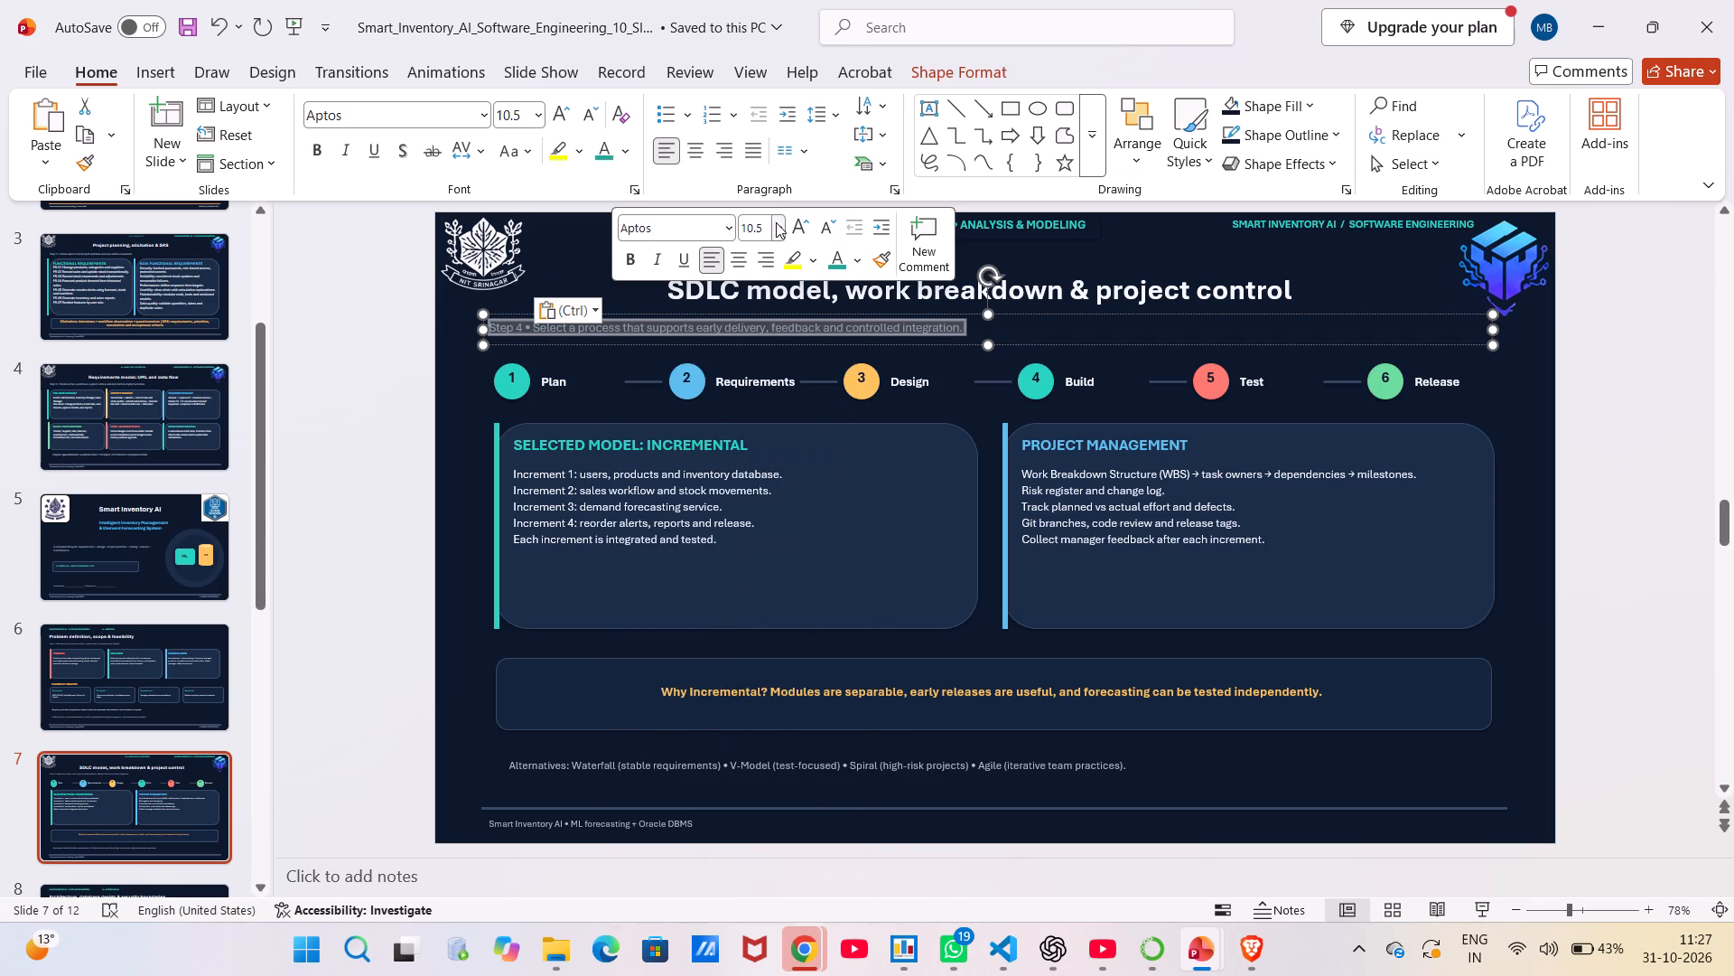
{"action": "left_click", "coordinate": [754, 390]}
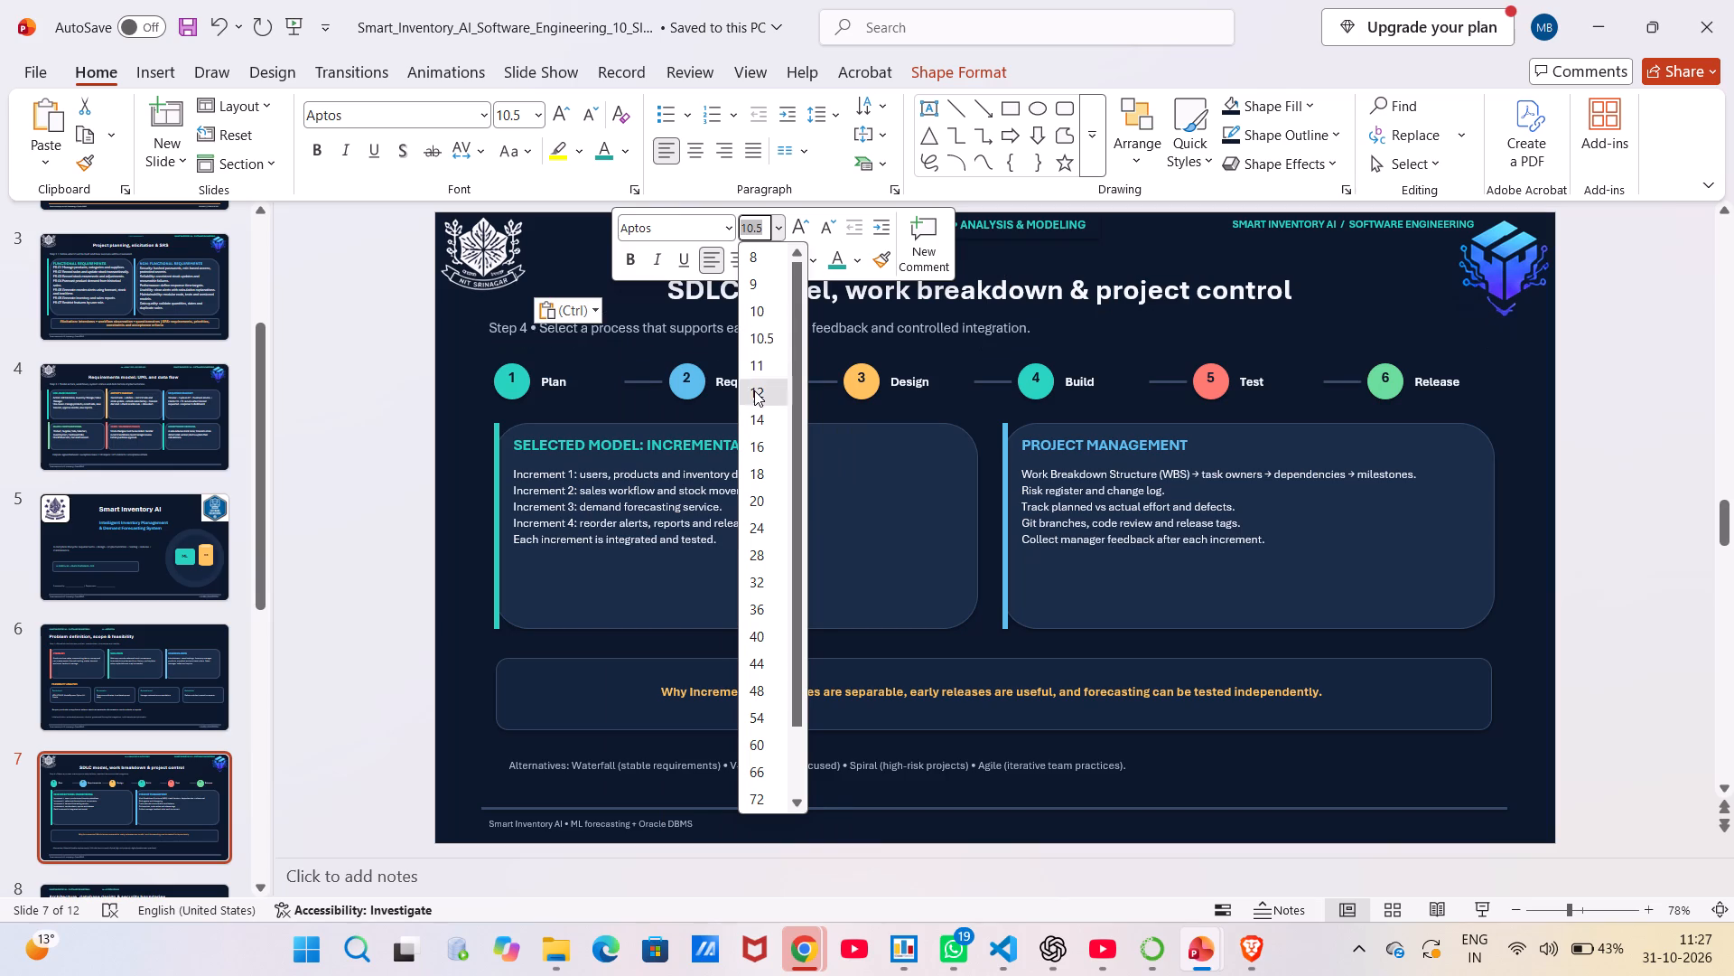
{"action": "left_click", "coordinate": [618, 367]}
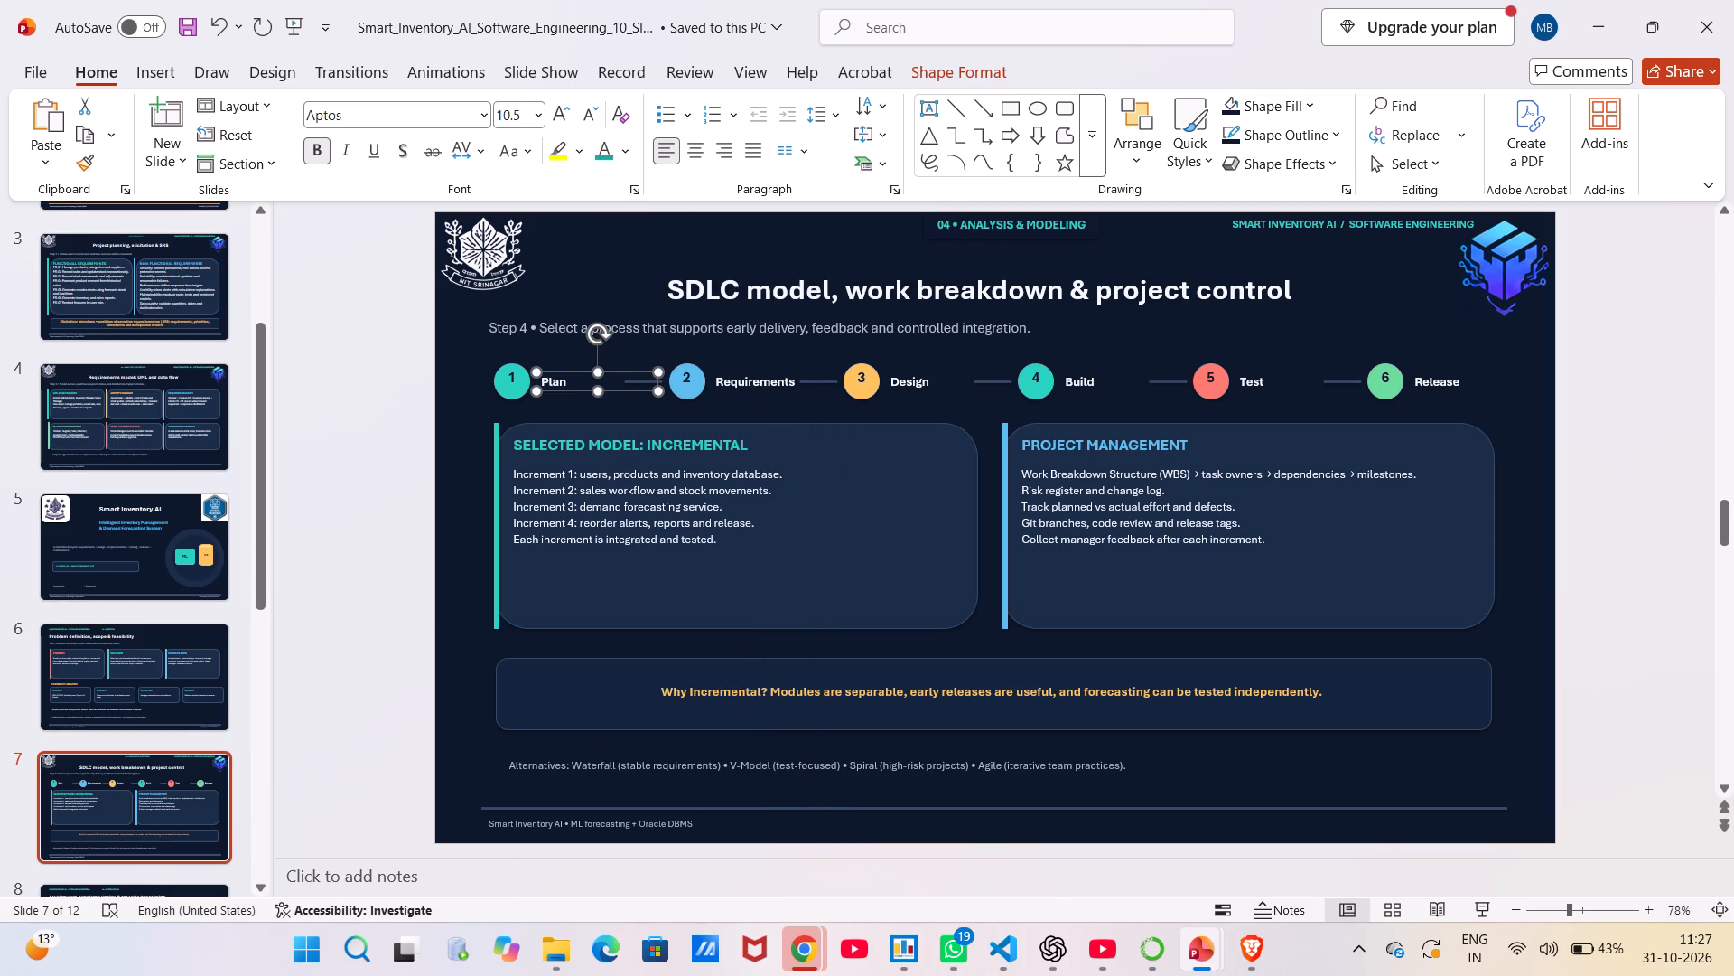
Set the increment list under SELECTED MODEL: INCREMENTAL to font size 12.
{"action": "left_click", "coordinate": [667, 518]}
{"action": "key", "text": "ctrl+a"}
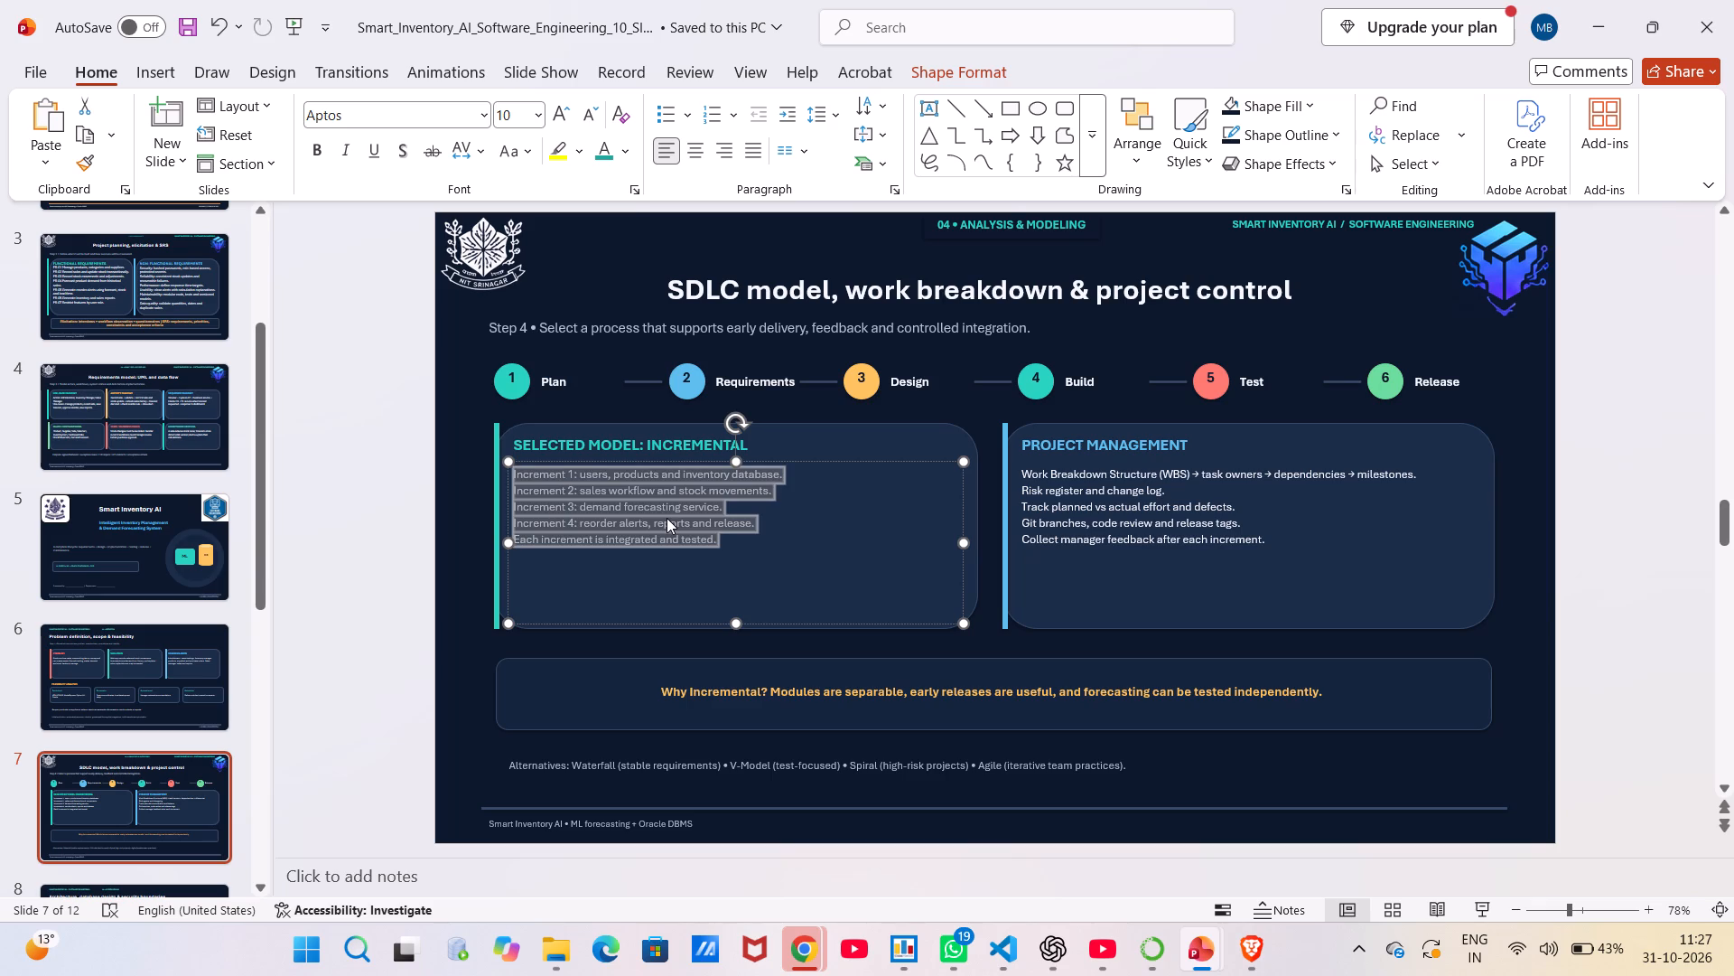
{"action": "right_click", "coordinate": [667, 518]}
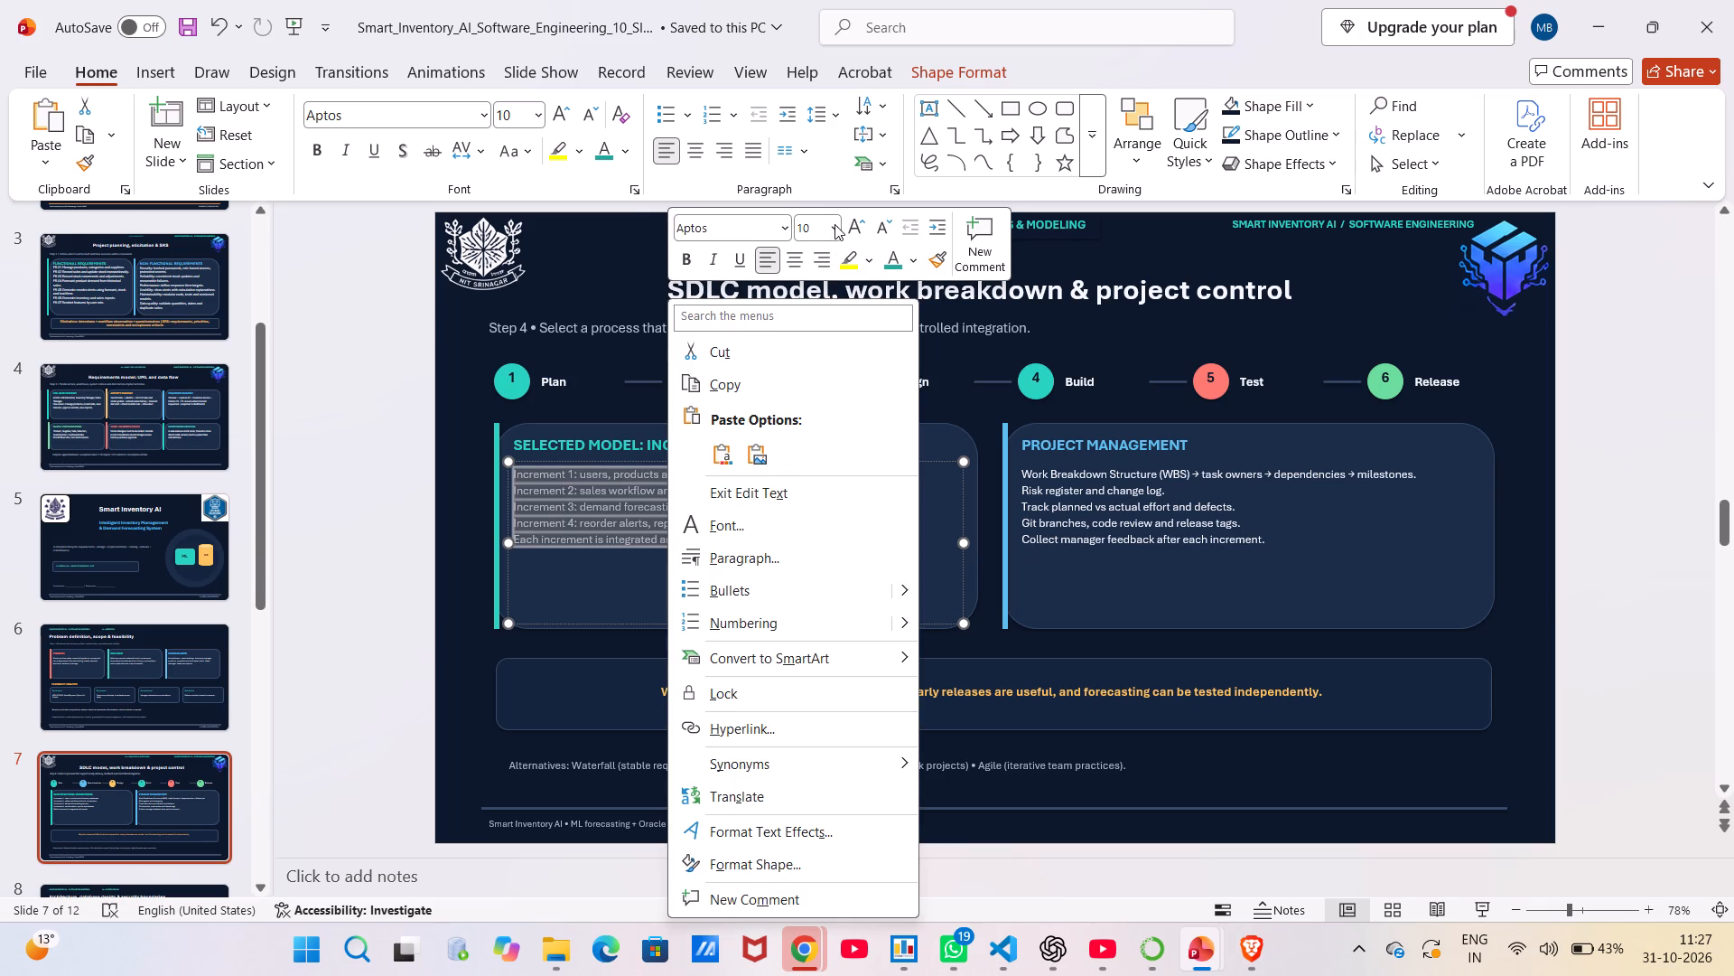
{"action": "left_click", "coordinate": [834, 224]}
{"action": "left_click", "coordinate": [812, 399]}
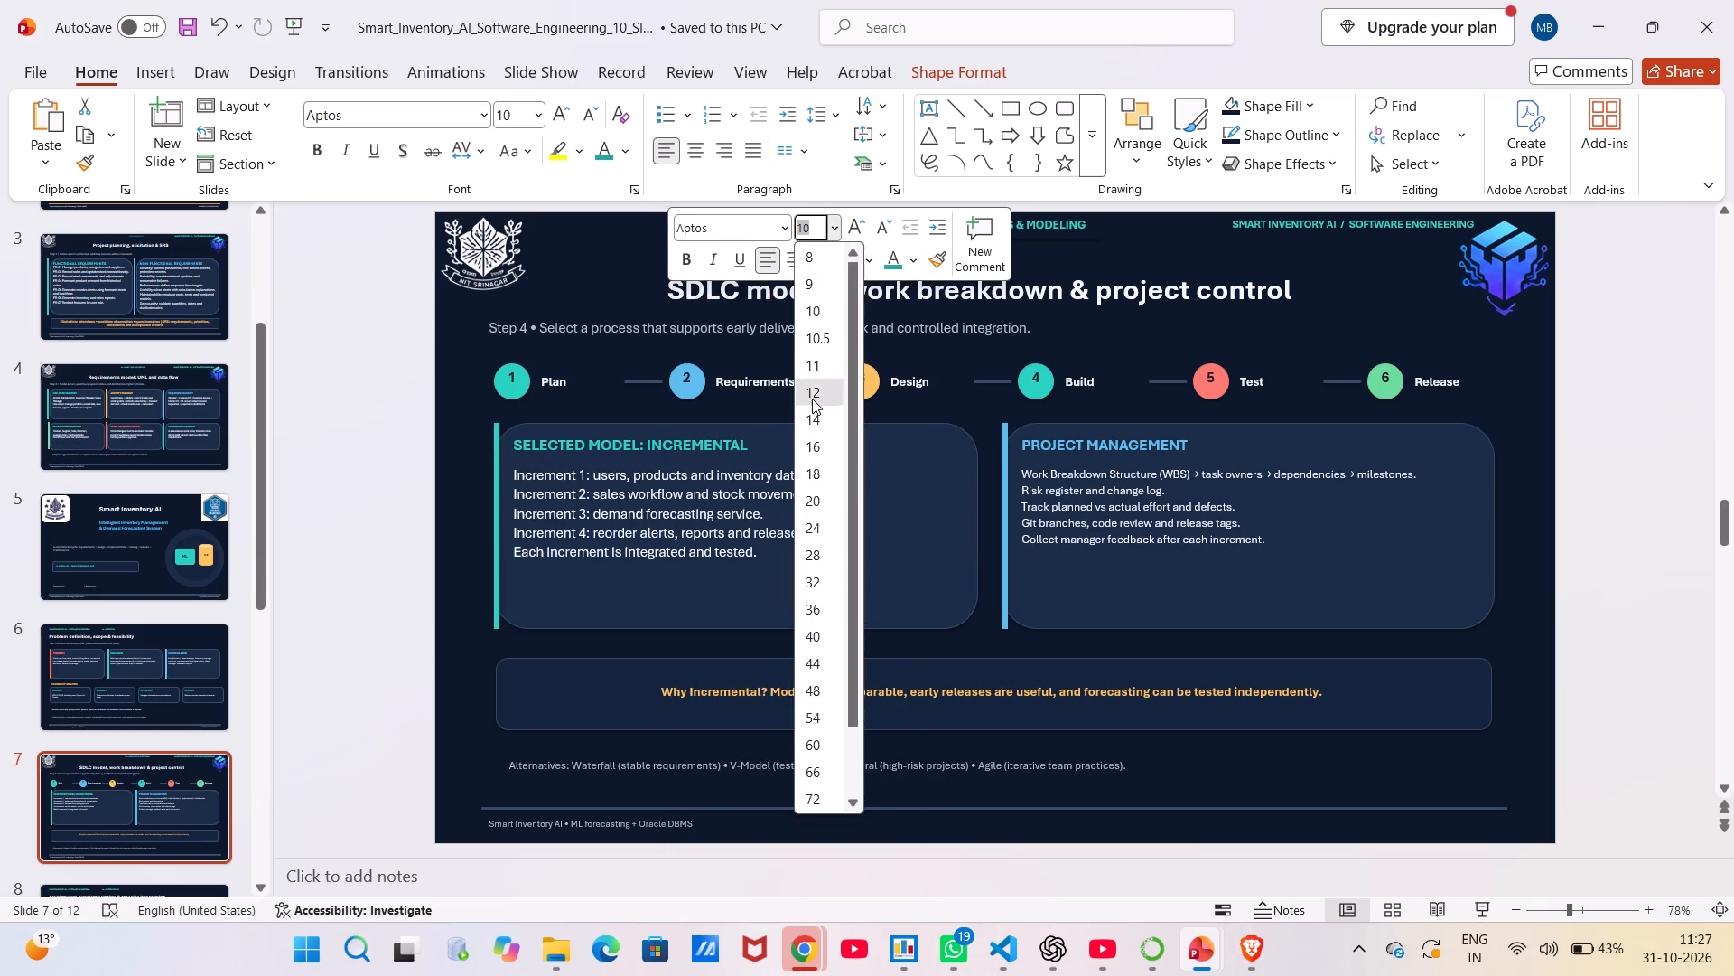
Set the list under PROJECT MANAGEMENT on the SDLC slide to font size 12.
{"action": "left_click", "coordinate": [1118, 510]}
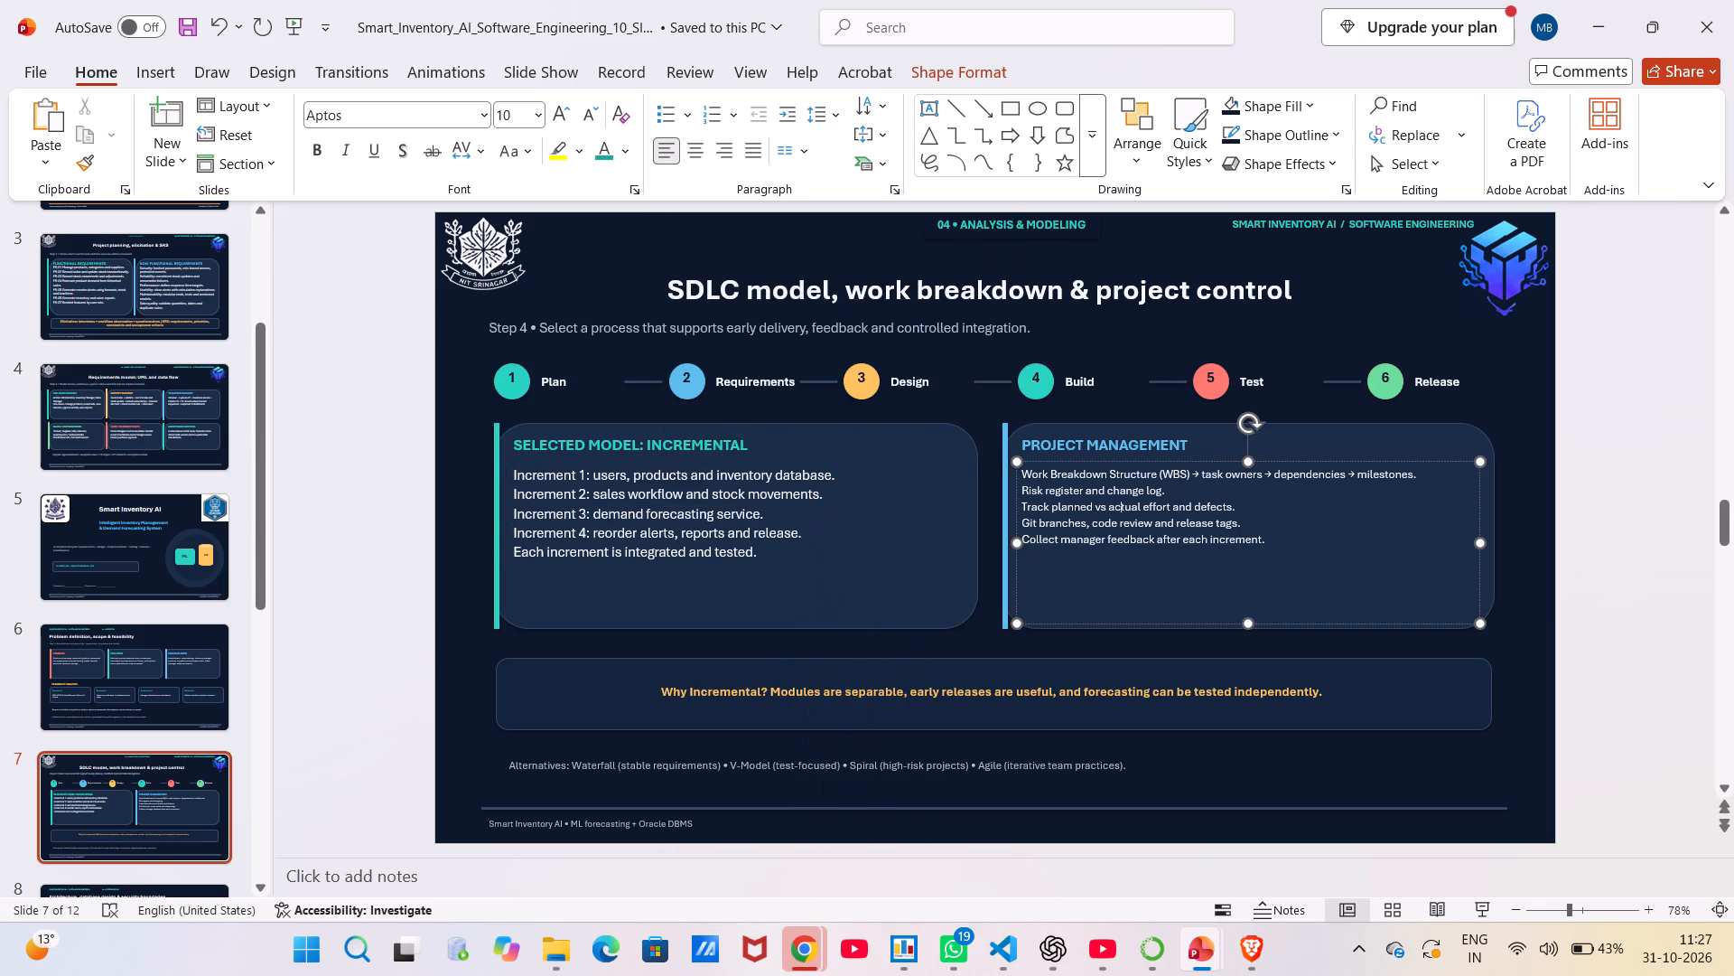
{"action": "key", "text": "ctrl+a"}
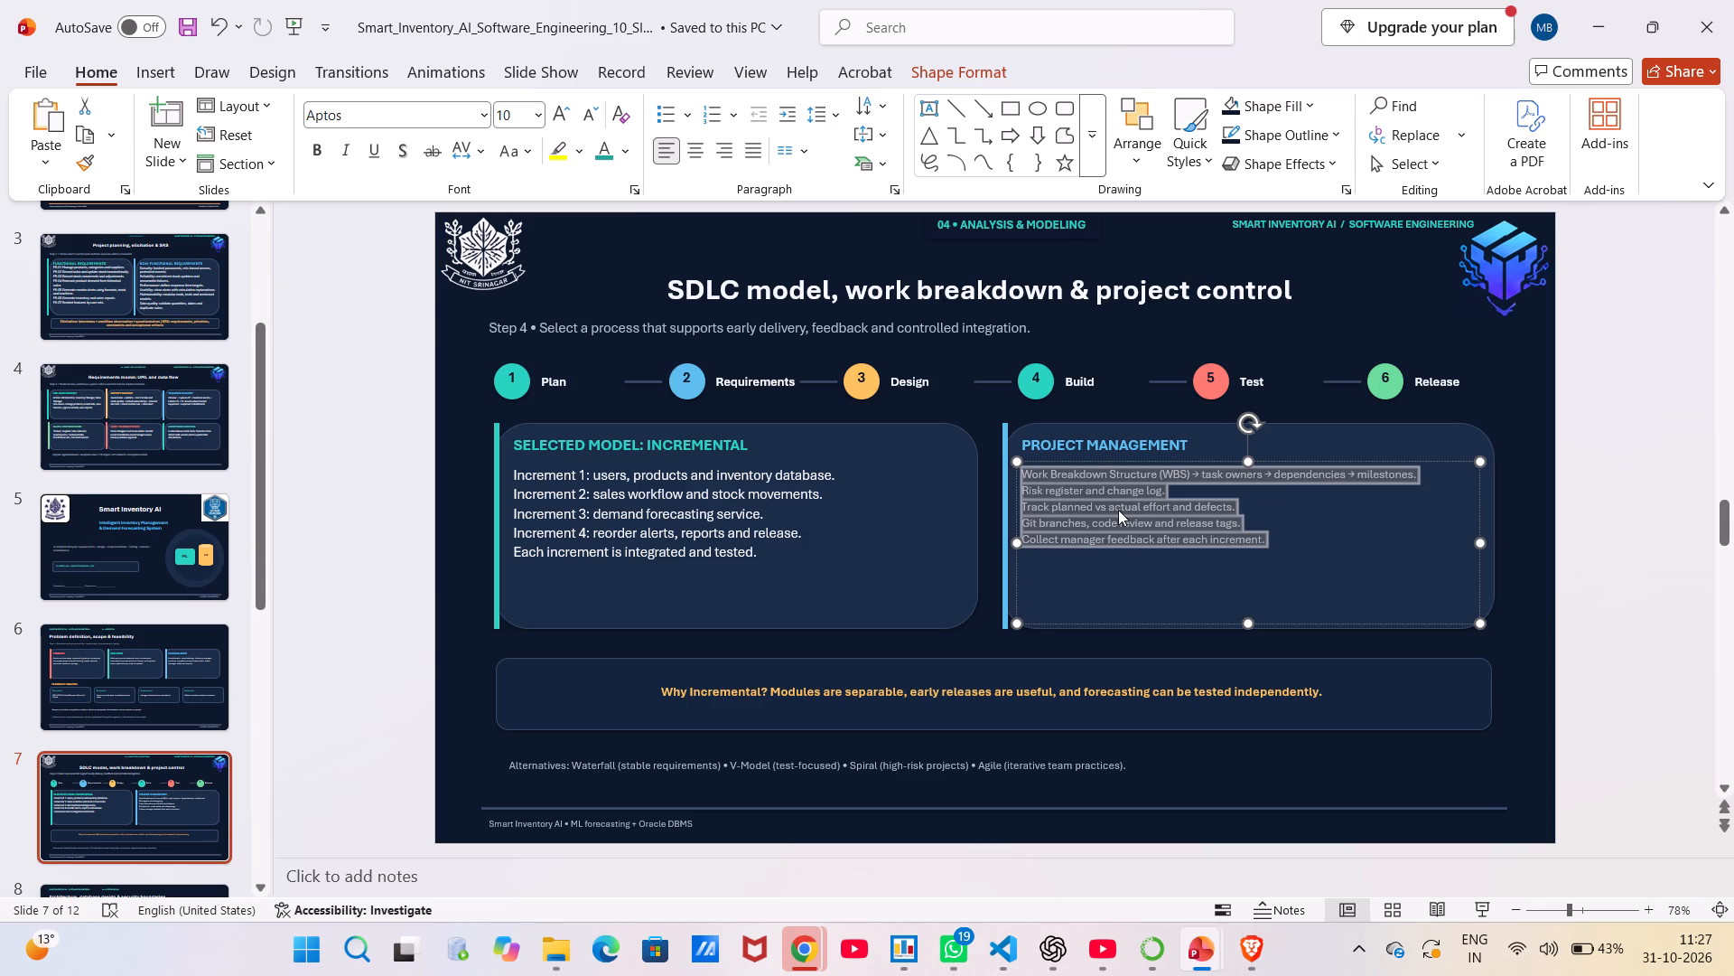
{"action": "right_click", "coordinate": [1118, 510]}
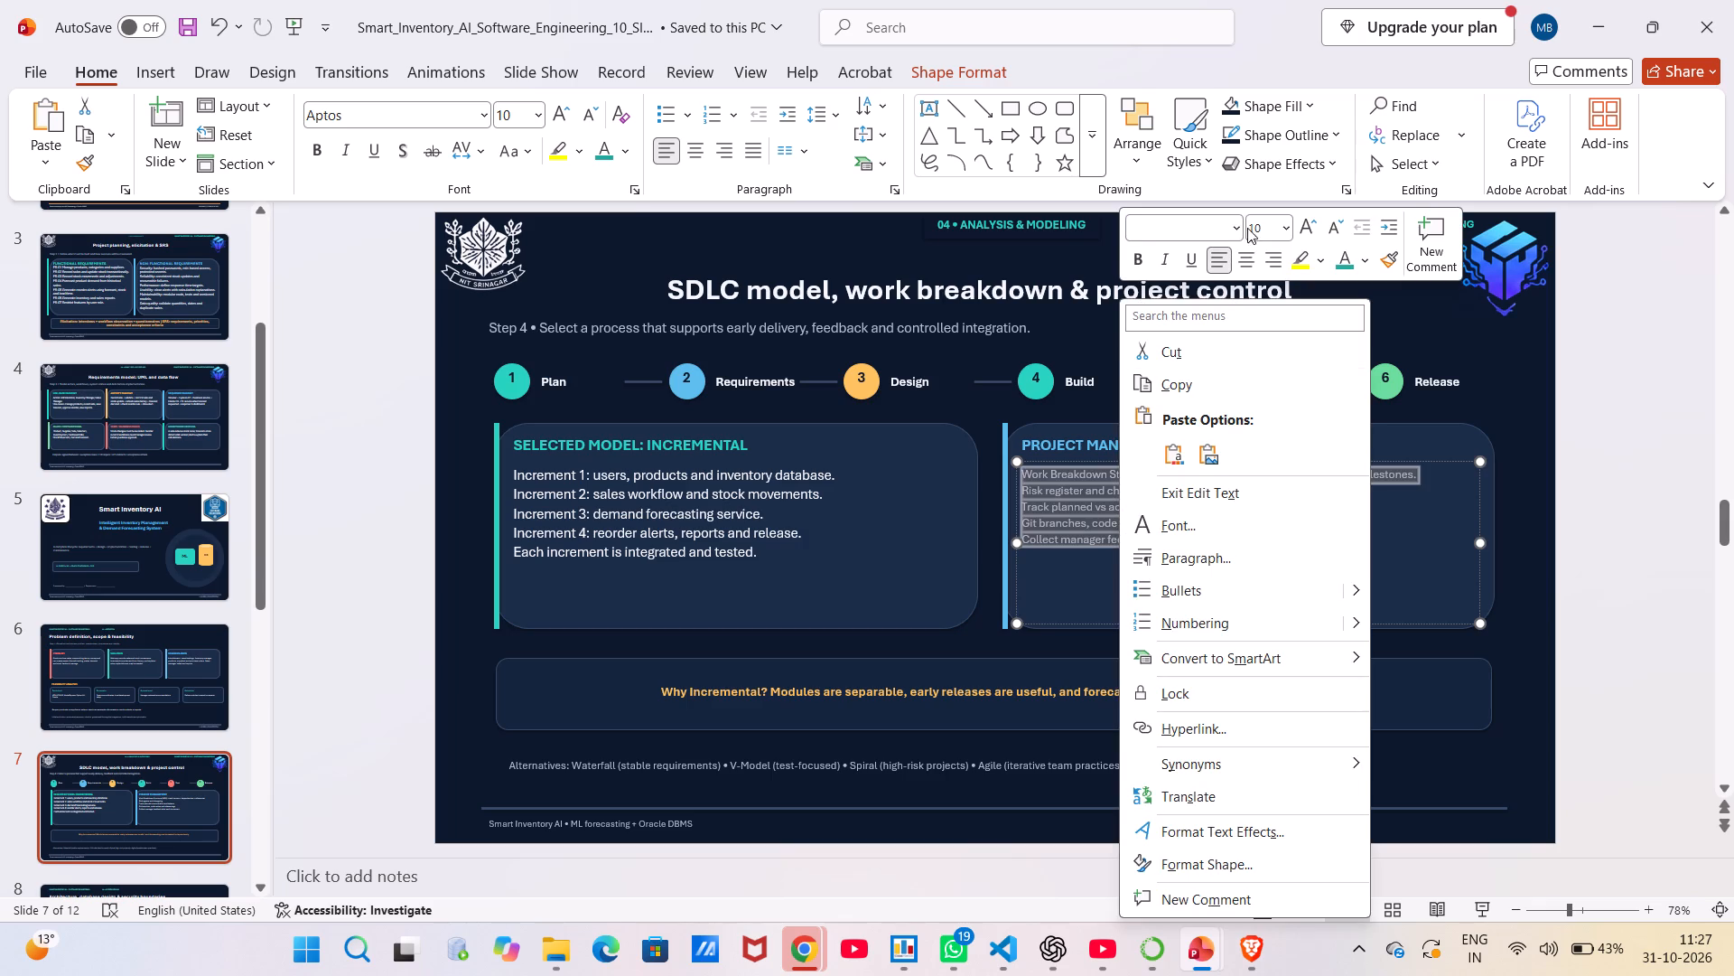
{"action": "left_click", "coordinate": [1287, 230]}
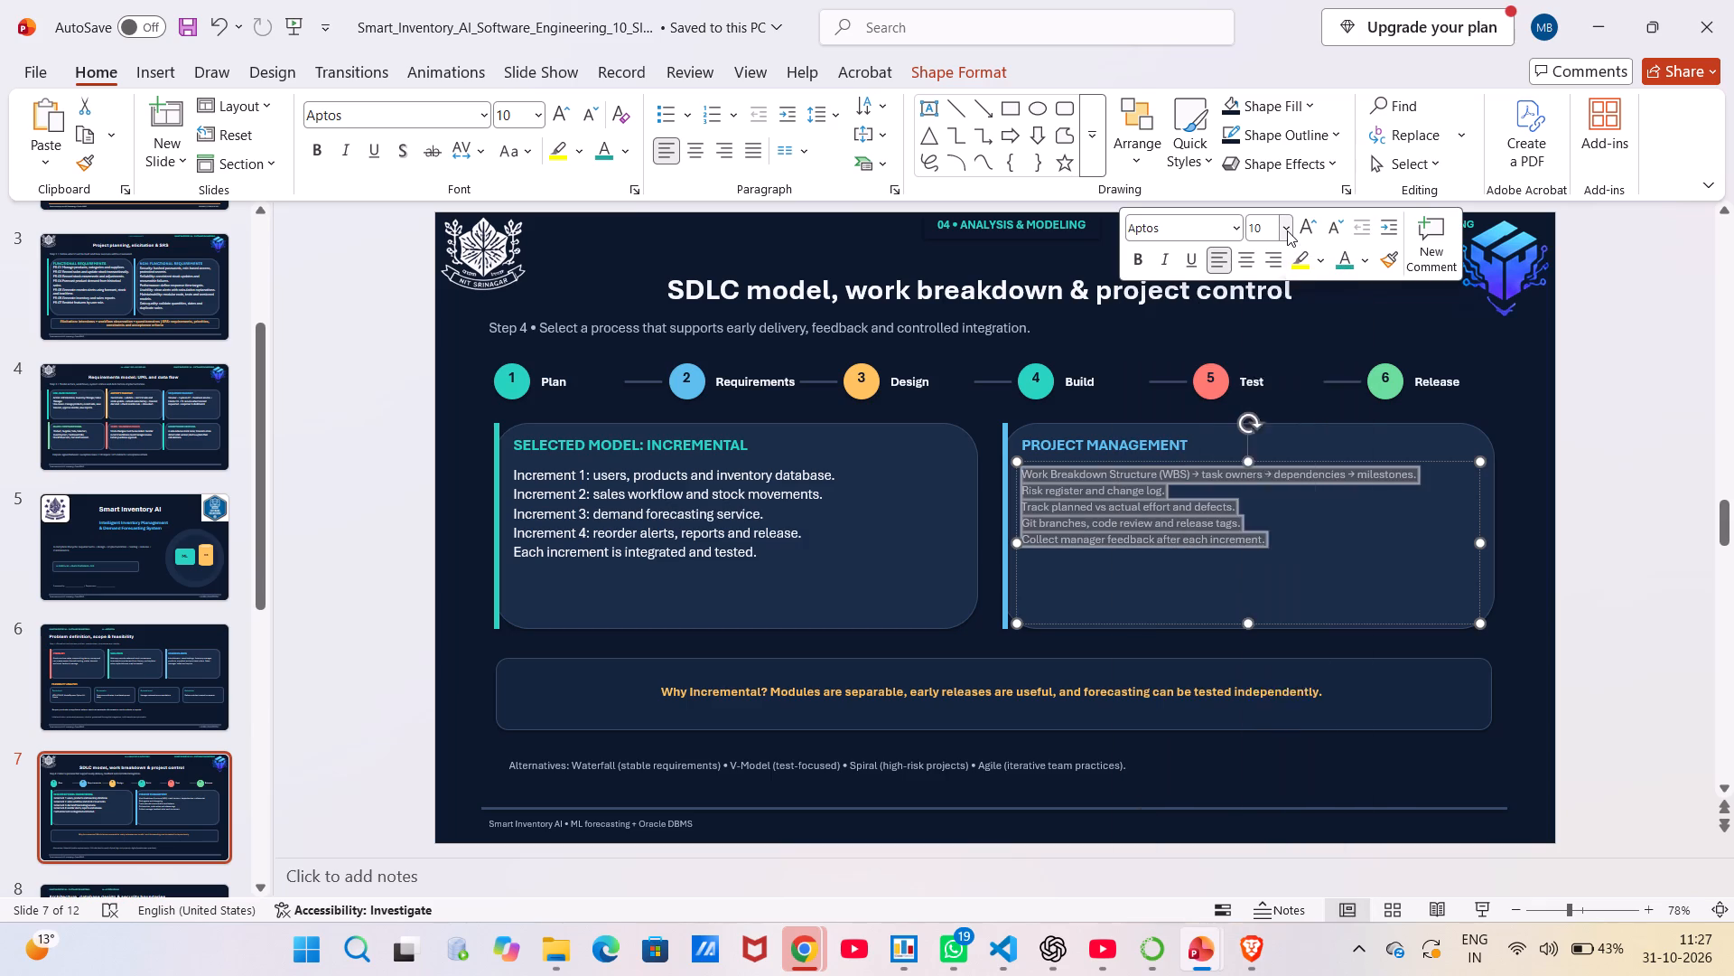
{"action": "left_click", "coordinate": [1273, 396]}
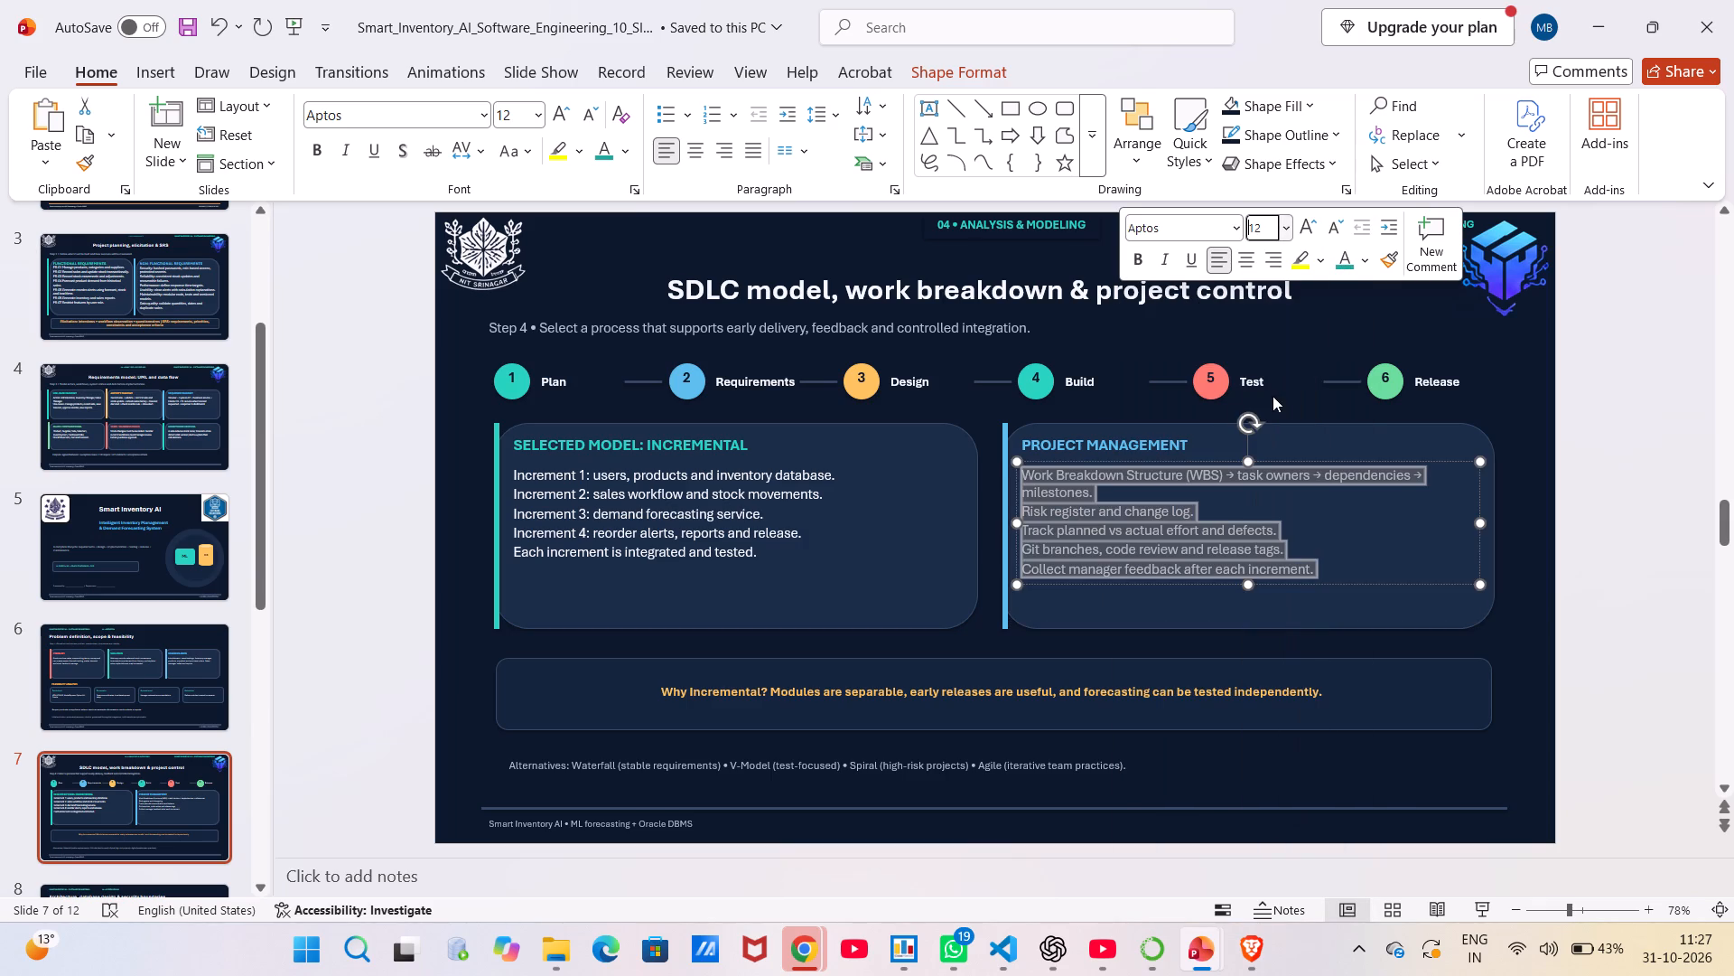
Set the orange "Why Incremental?" banner text on the SDLC slide to font size 14.
{"action": "left_click", "coordinate": [840, 689]}
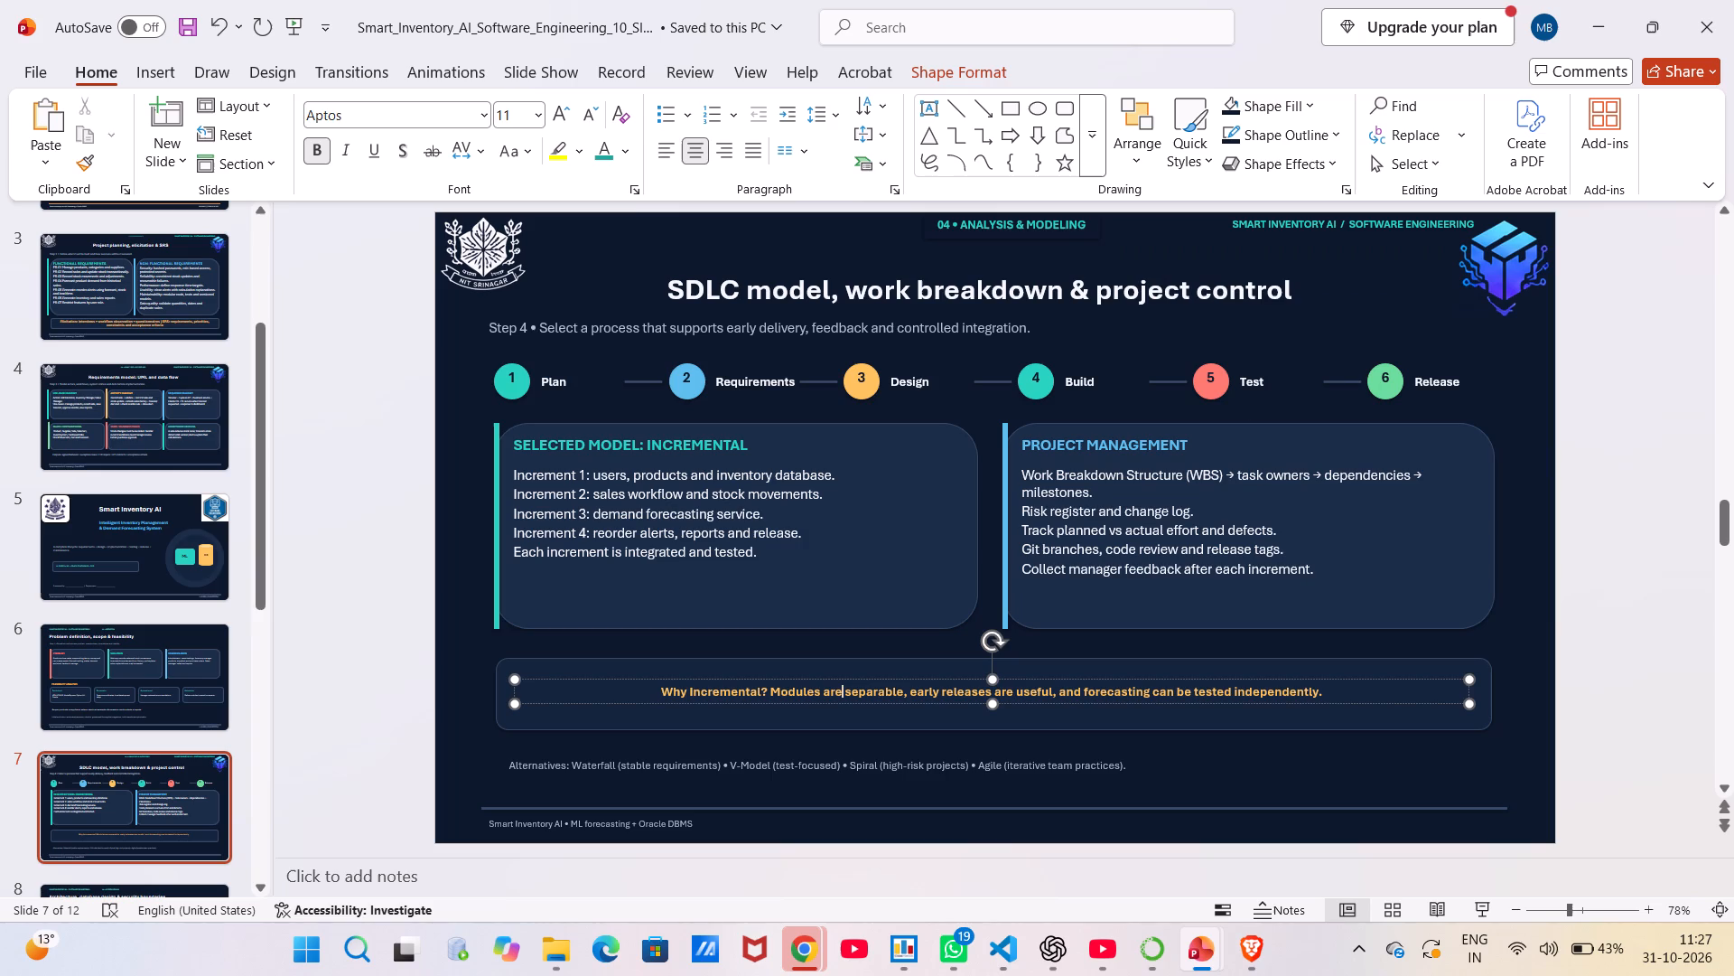
{"action": "key", "text": "ctrl+a"}
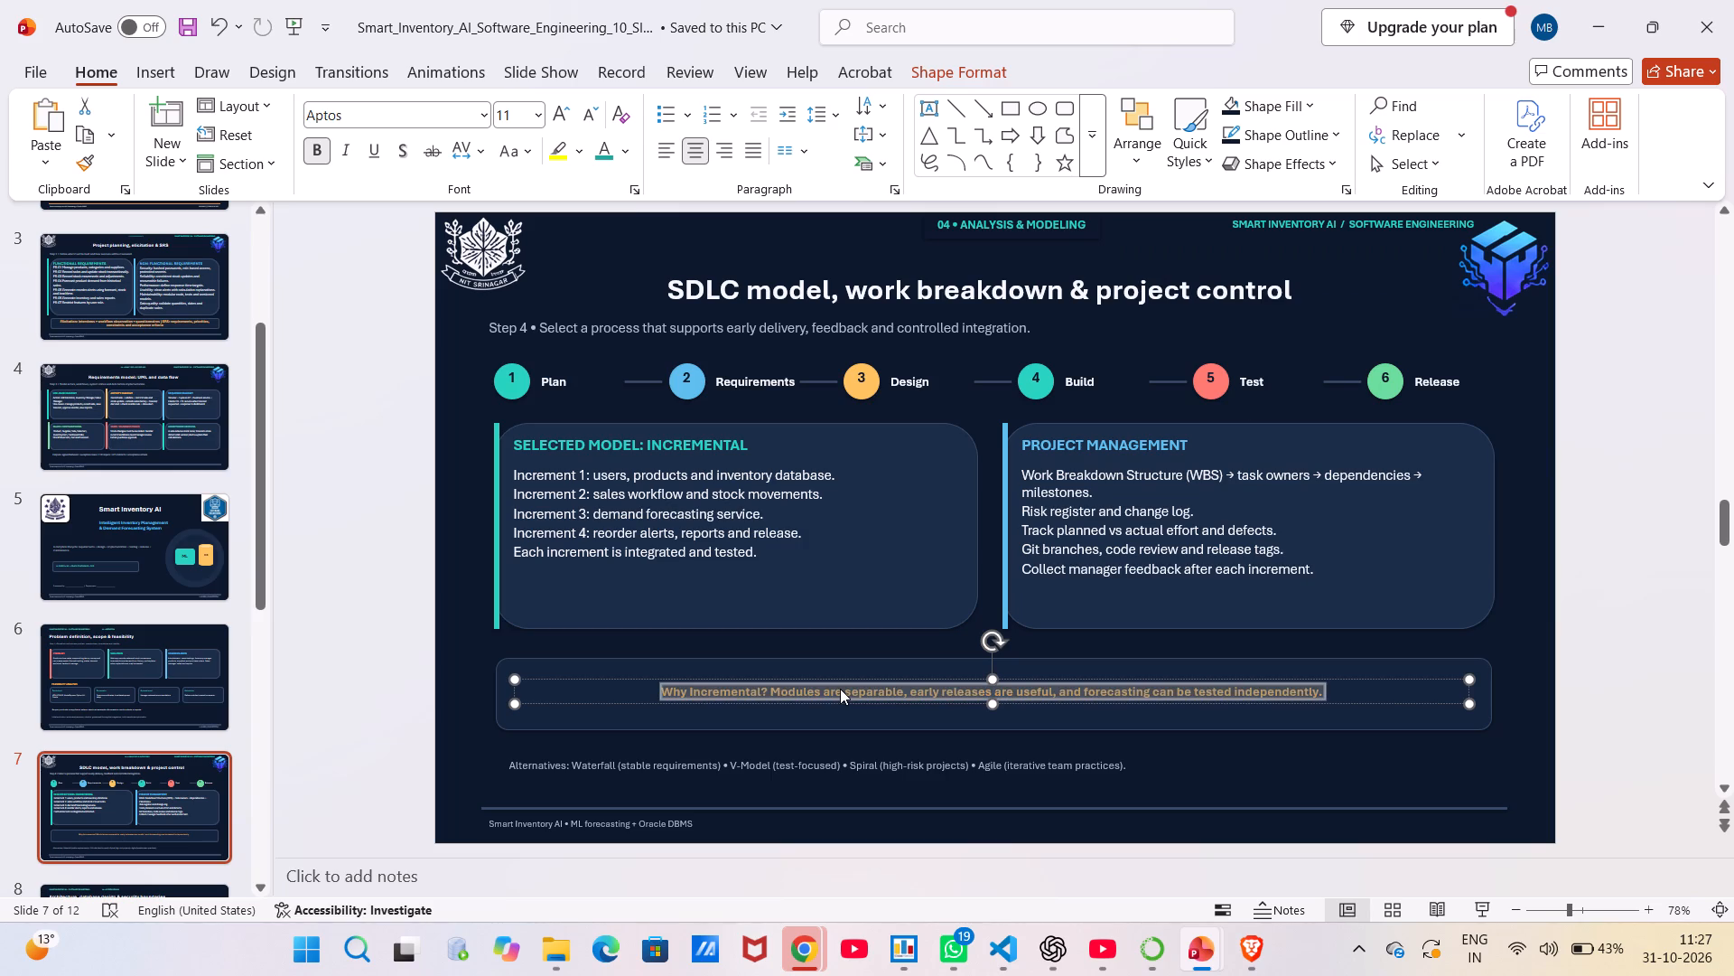
{"action": "right_click", "coordinate": [840, 689]}
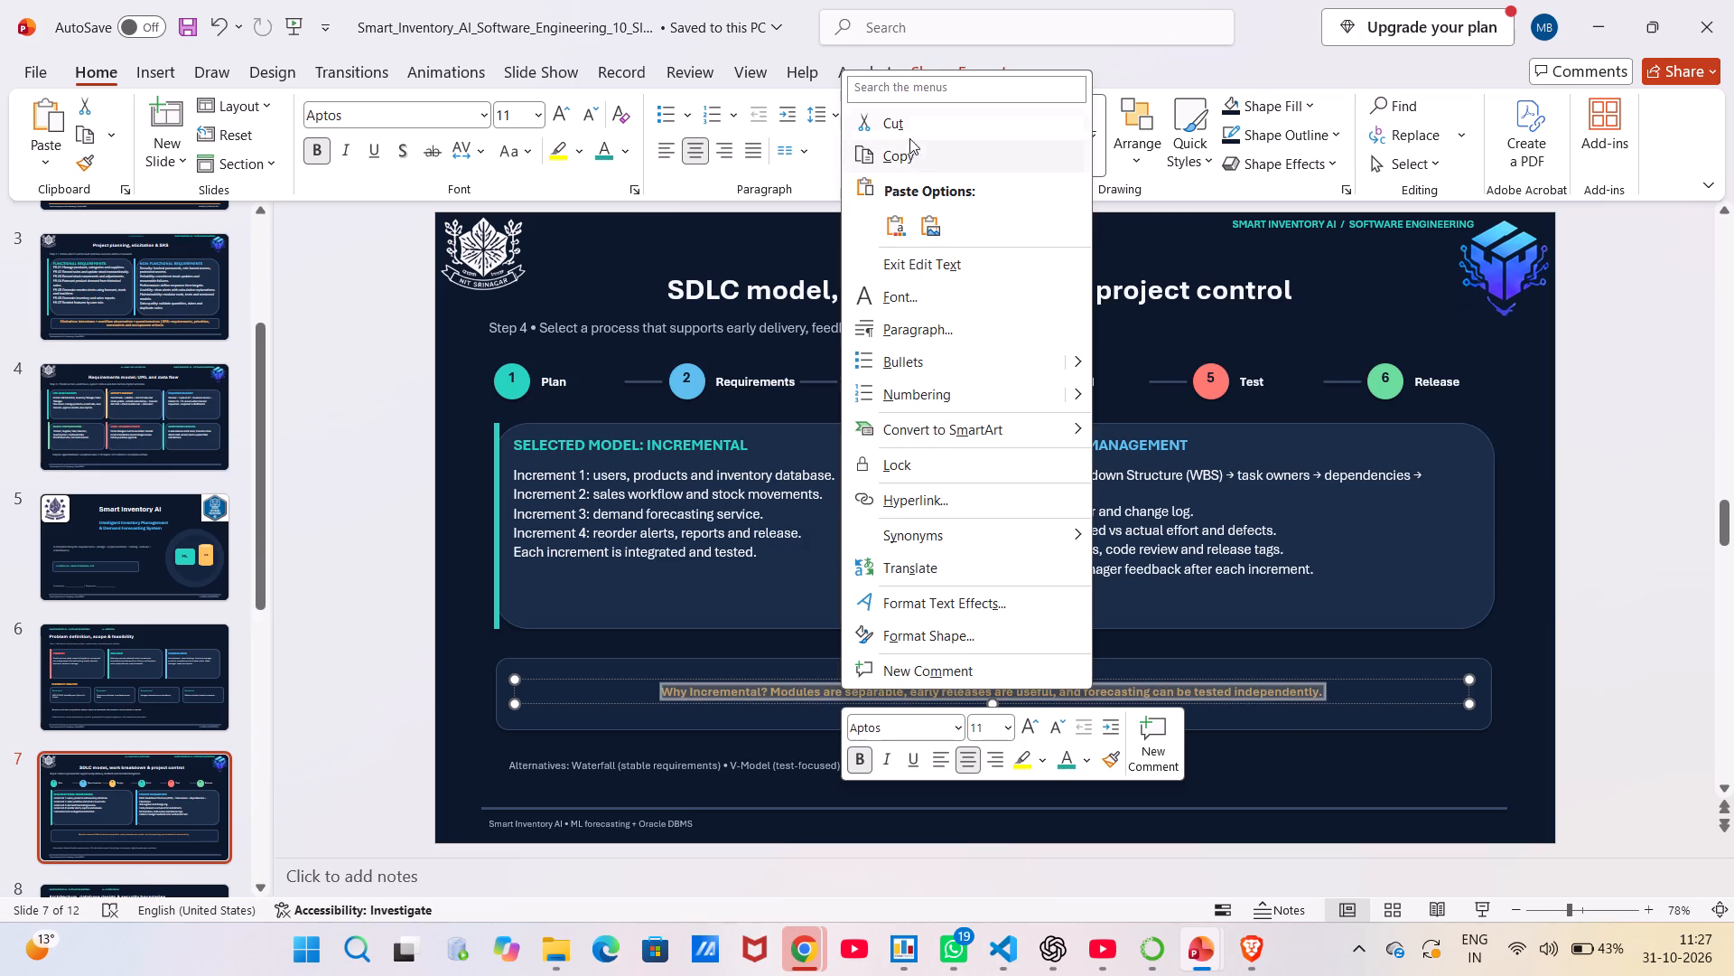
{"action": "left_click", "coordinate": [1013, 729]}
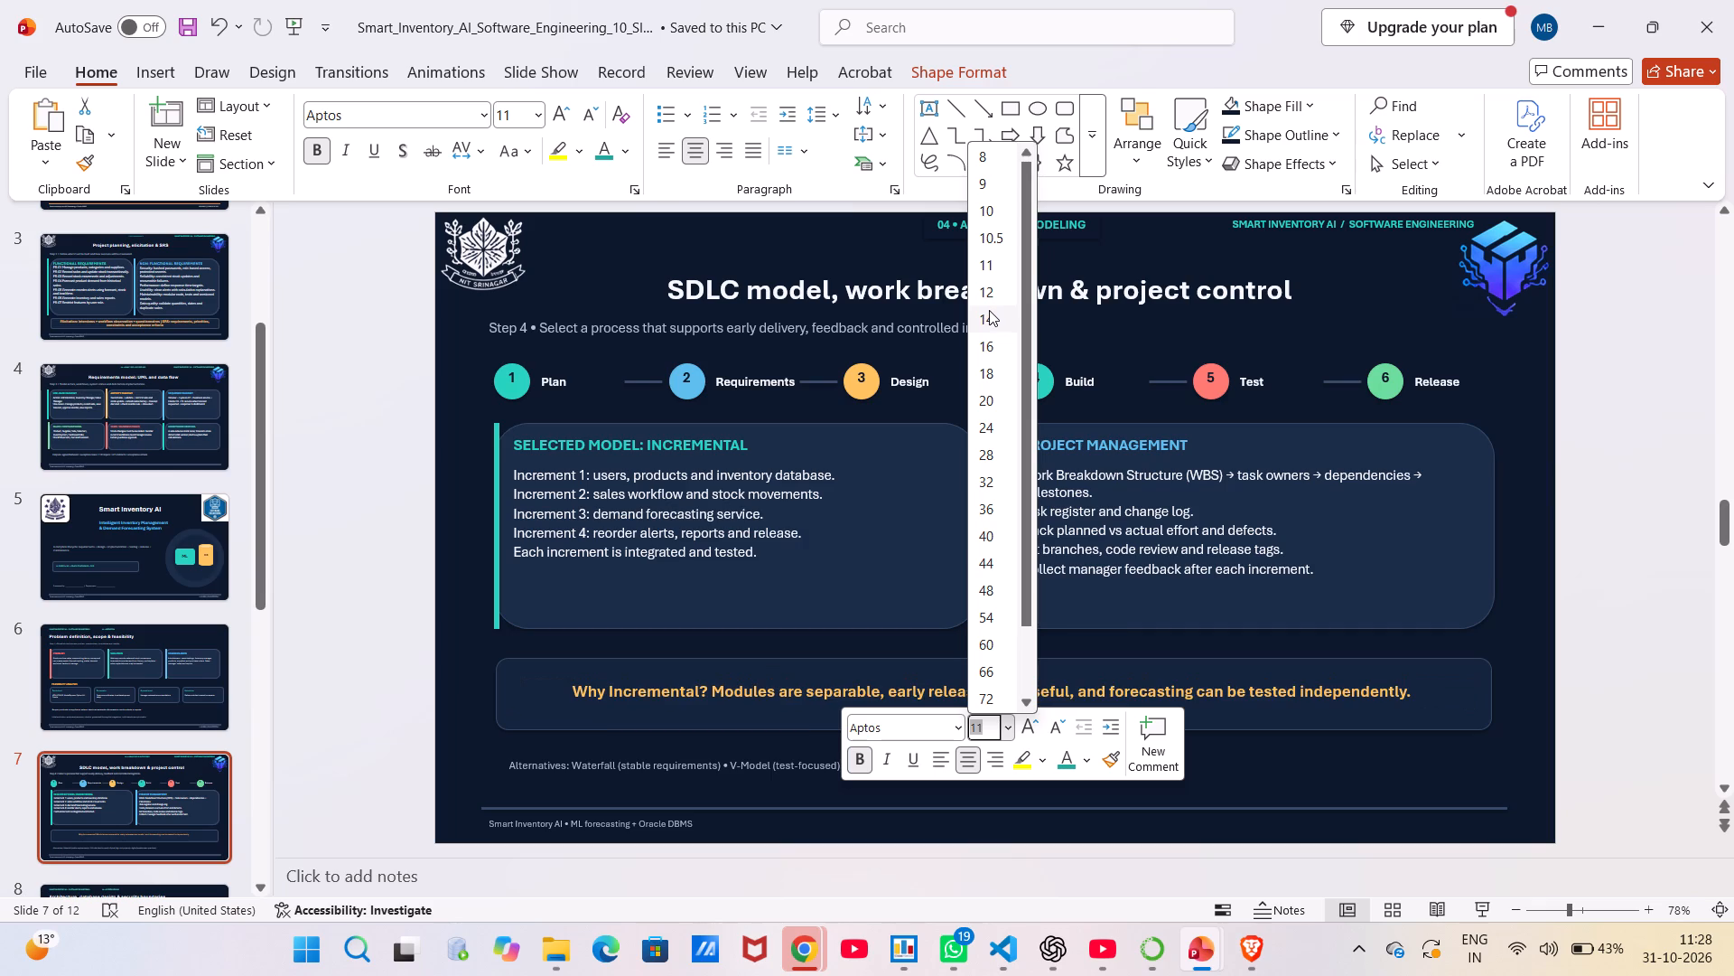
{"action": "left_click", "coordinate": [989, 310]}
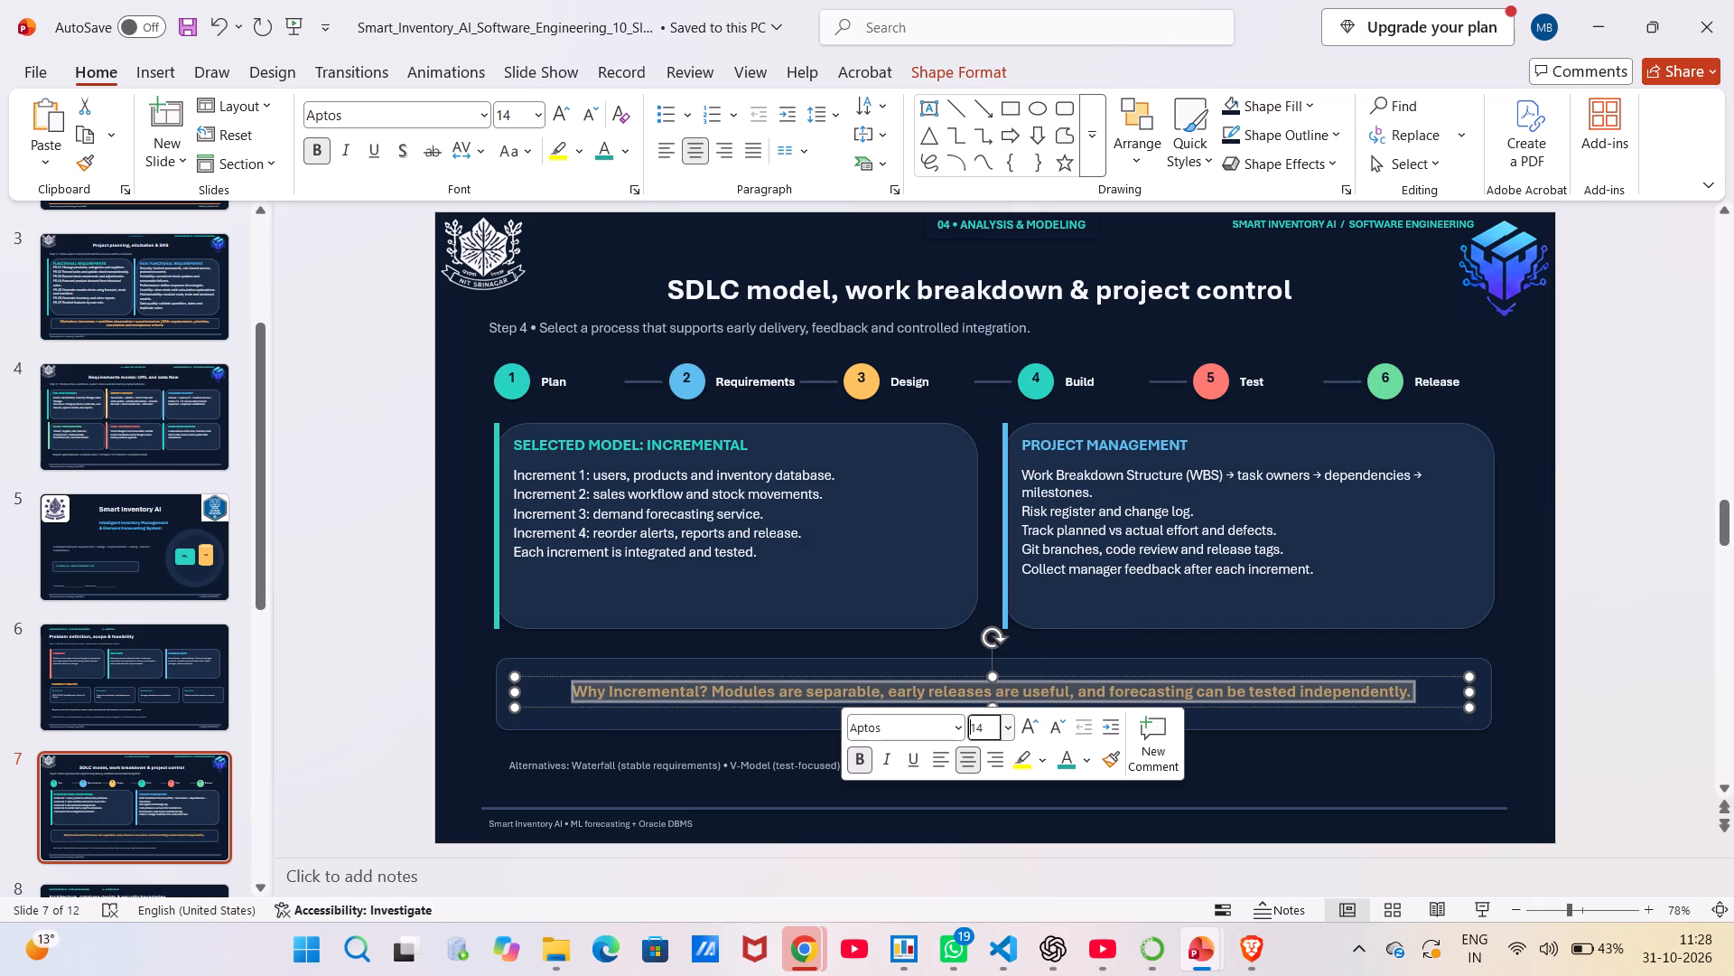
{"action": "left_click", "coordinate": [790, 621]}
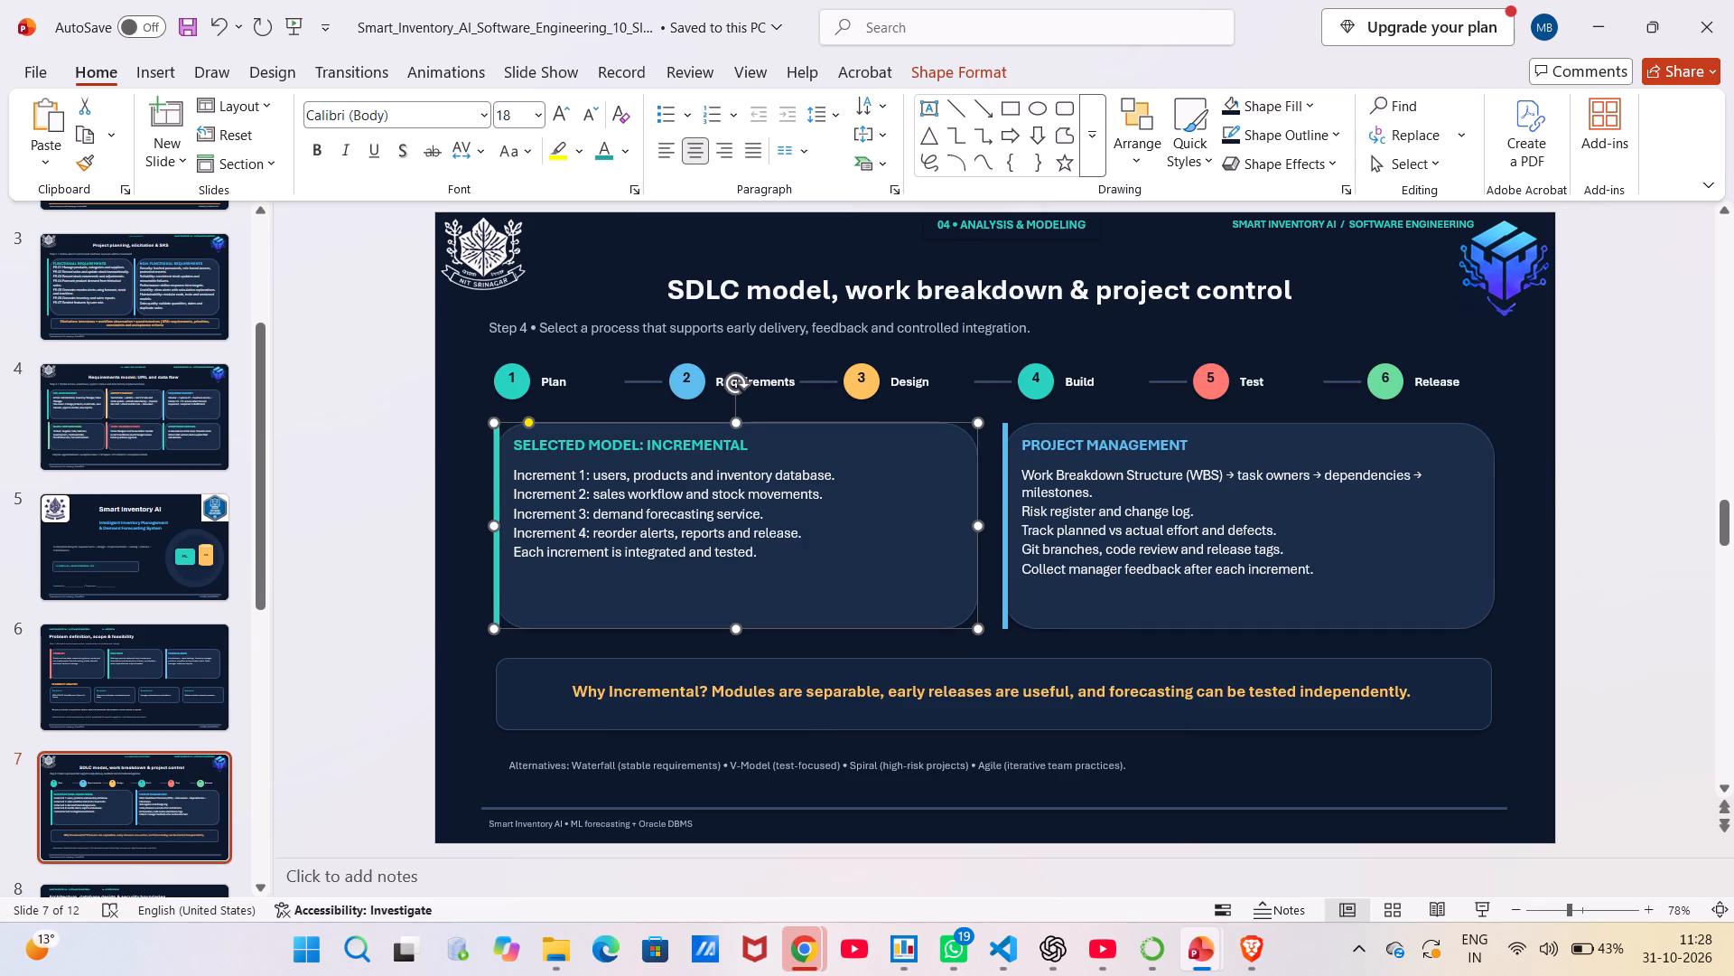
Set the "Alternatives" line below the banner on the SDLC slide to font size 12.
{"action": "left_click", "coordinate": [784, 761]}
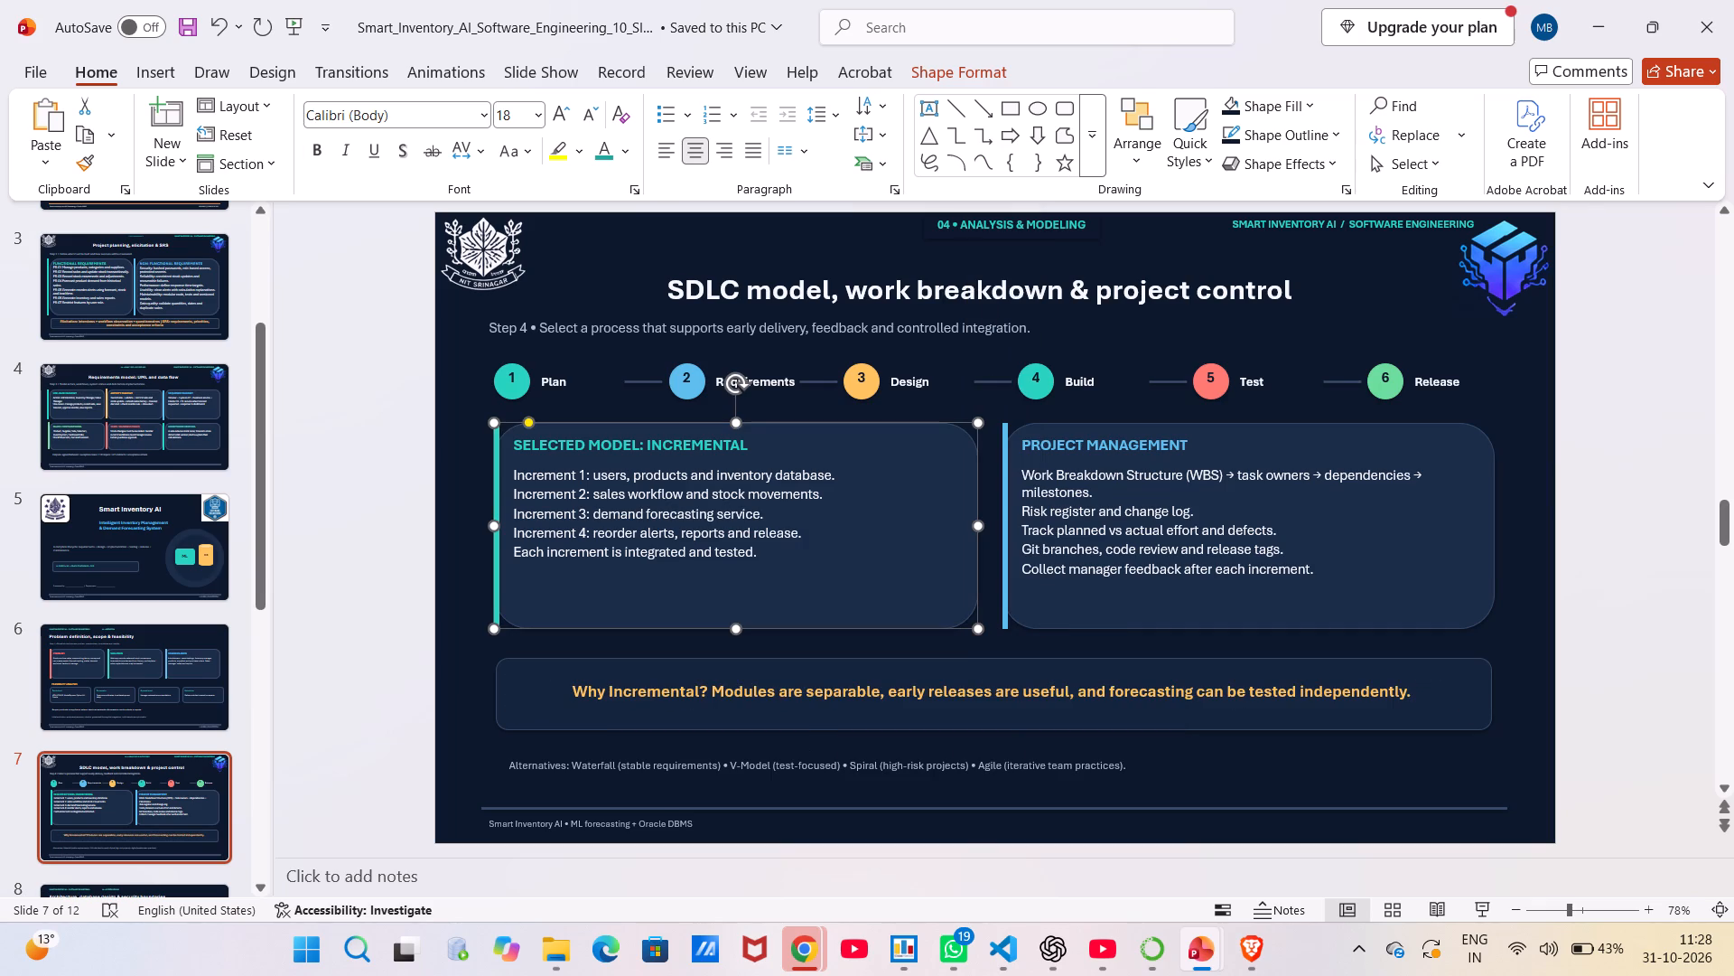
{"action": "key", "text": "ctrl+a"}
{"action": "right_click", "coordinate": [784, 761]}
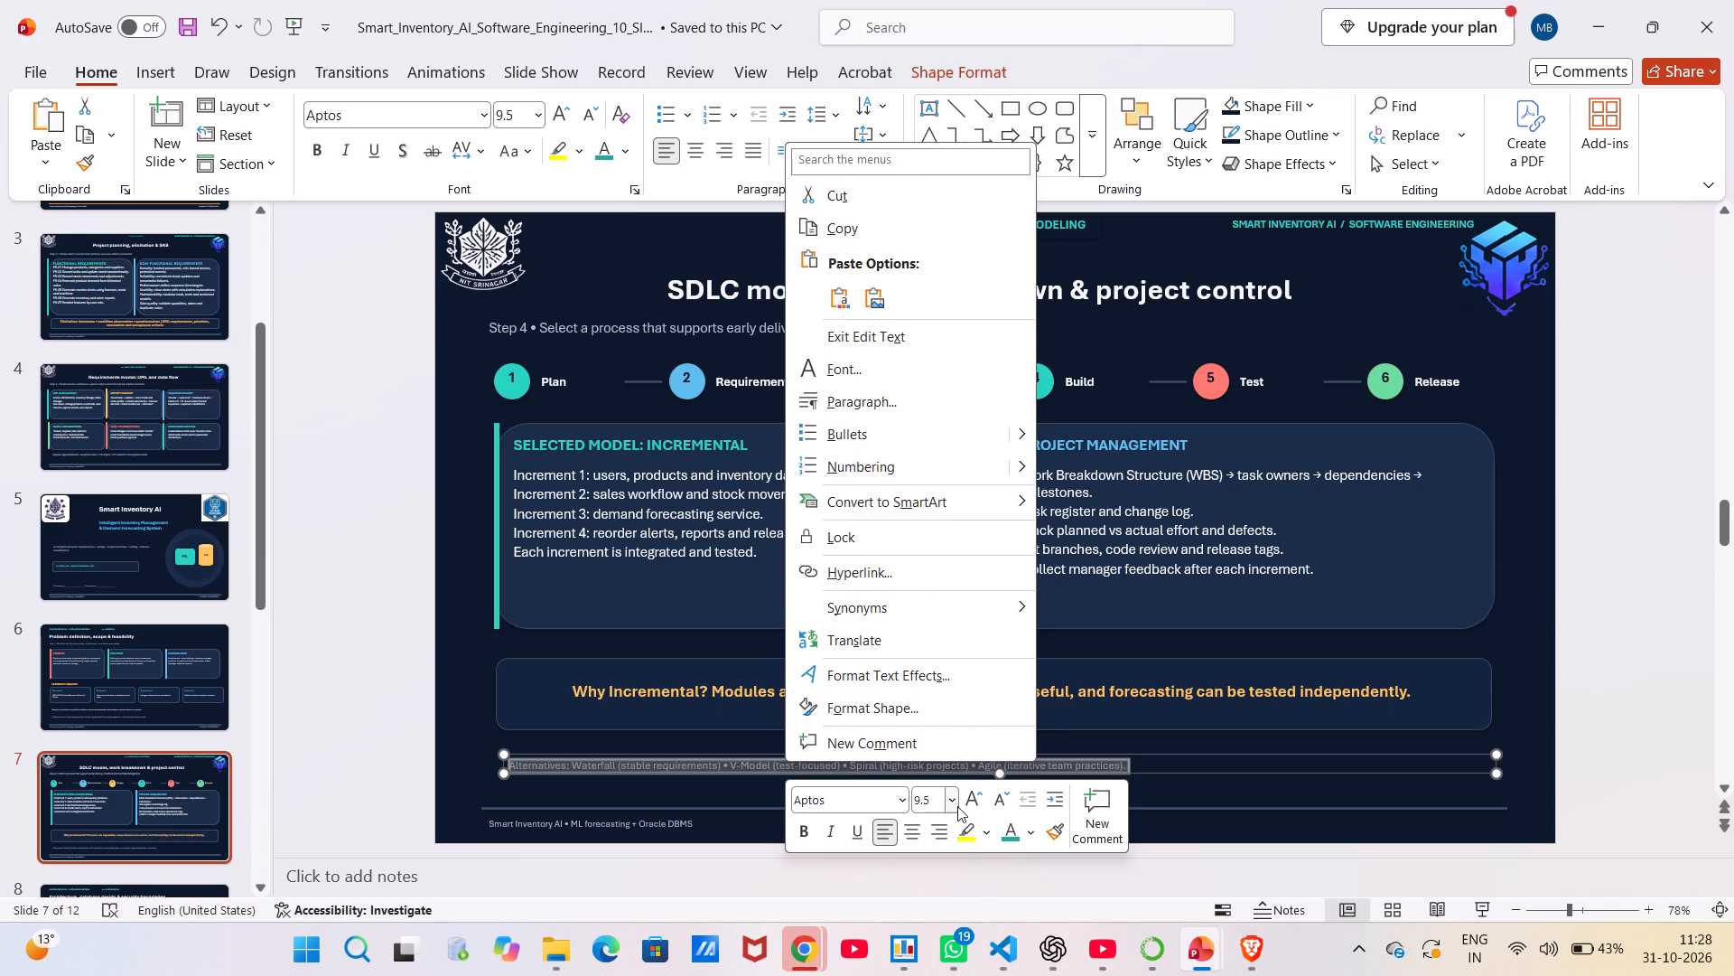
{"action": "left_click", "coordinate": [954, 798]}
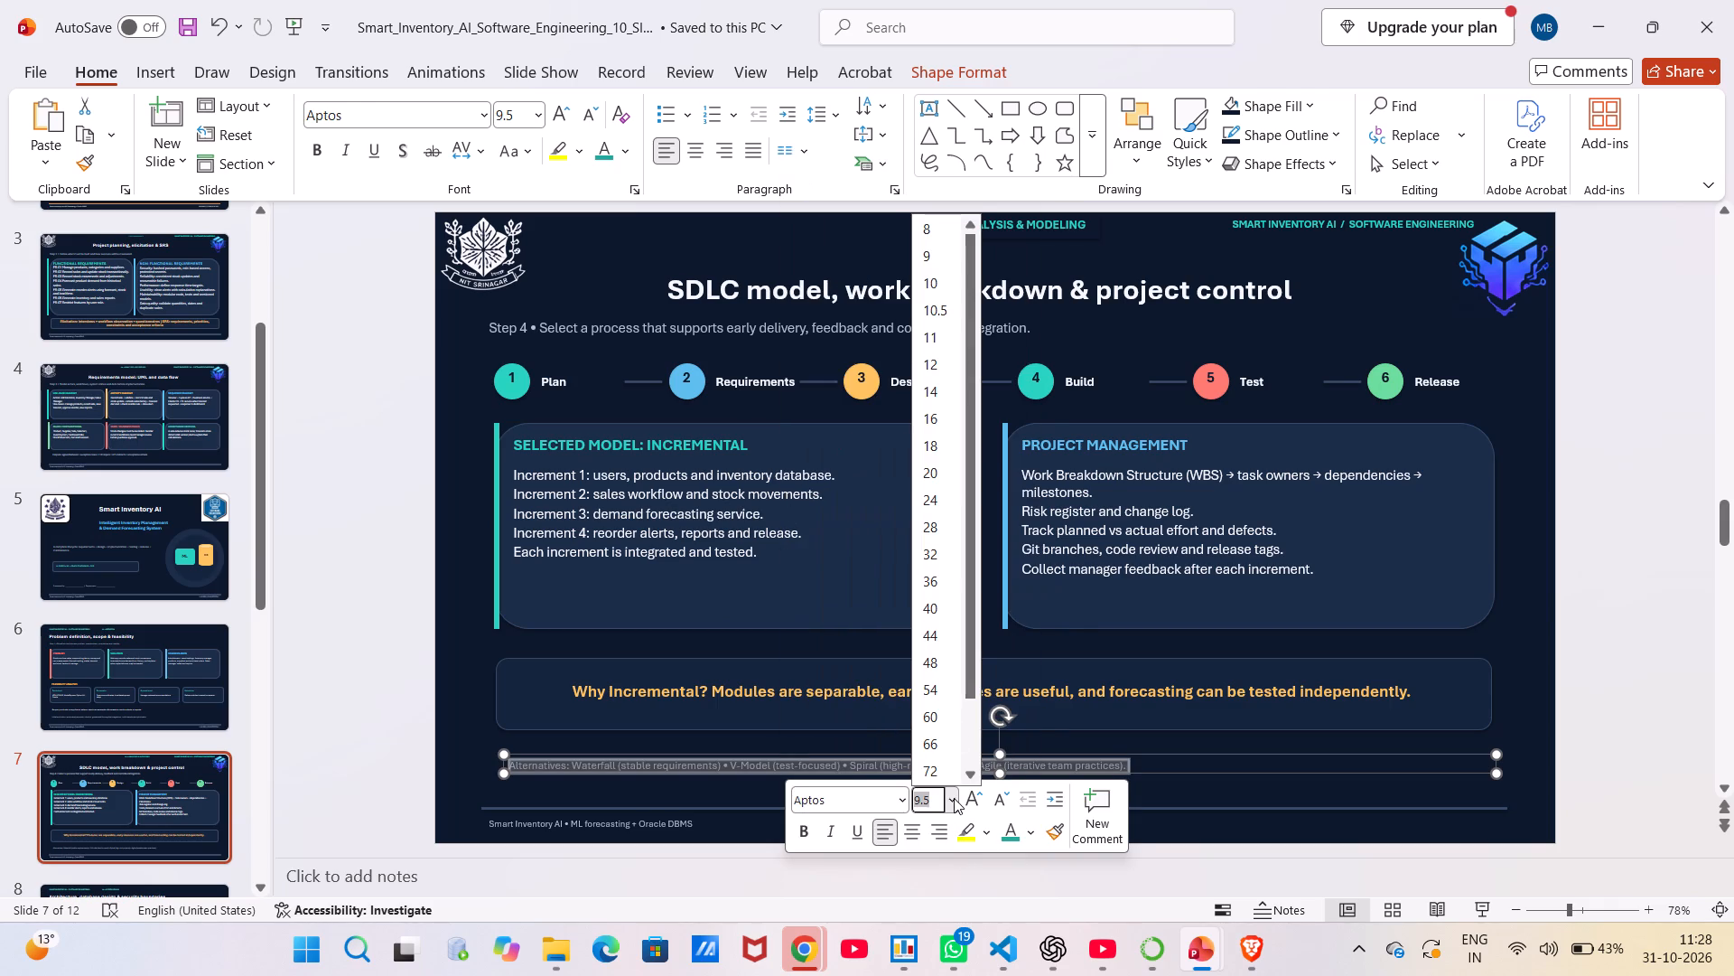
{"action": "left_click", "coordinate": [928, 356]}
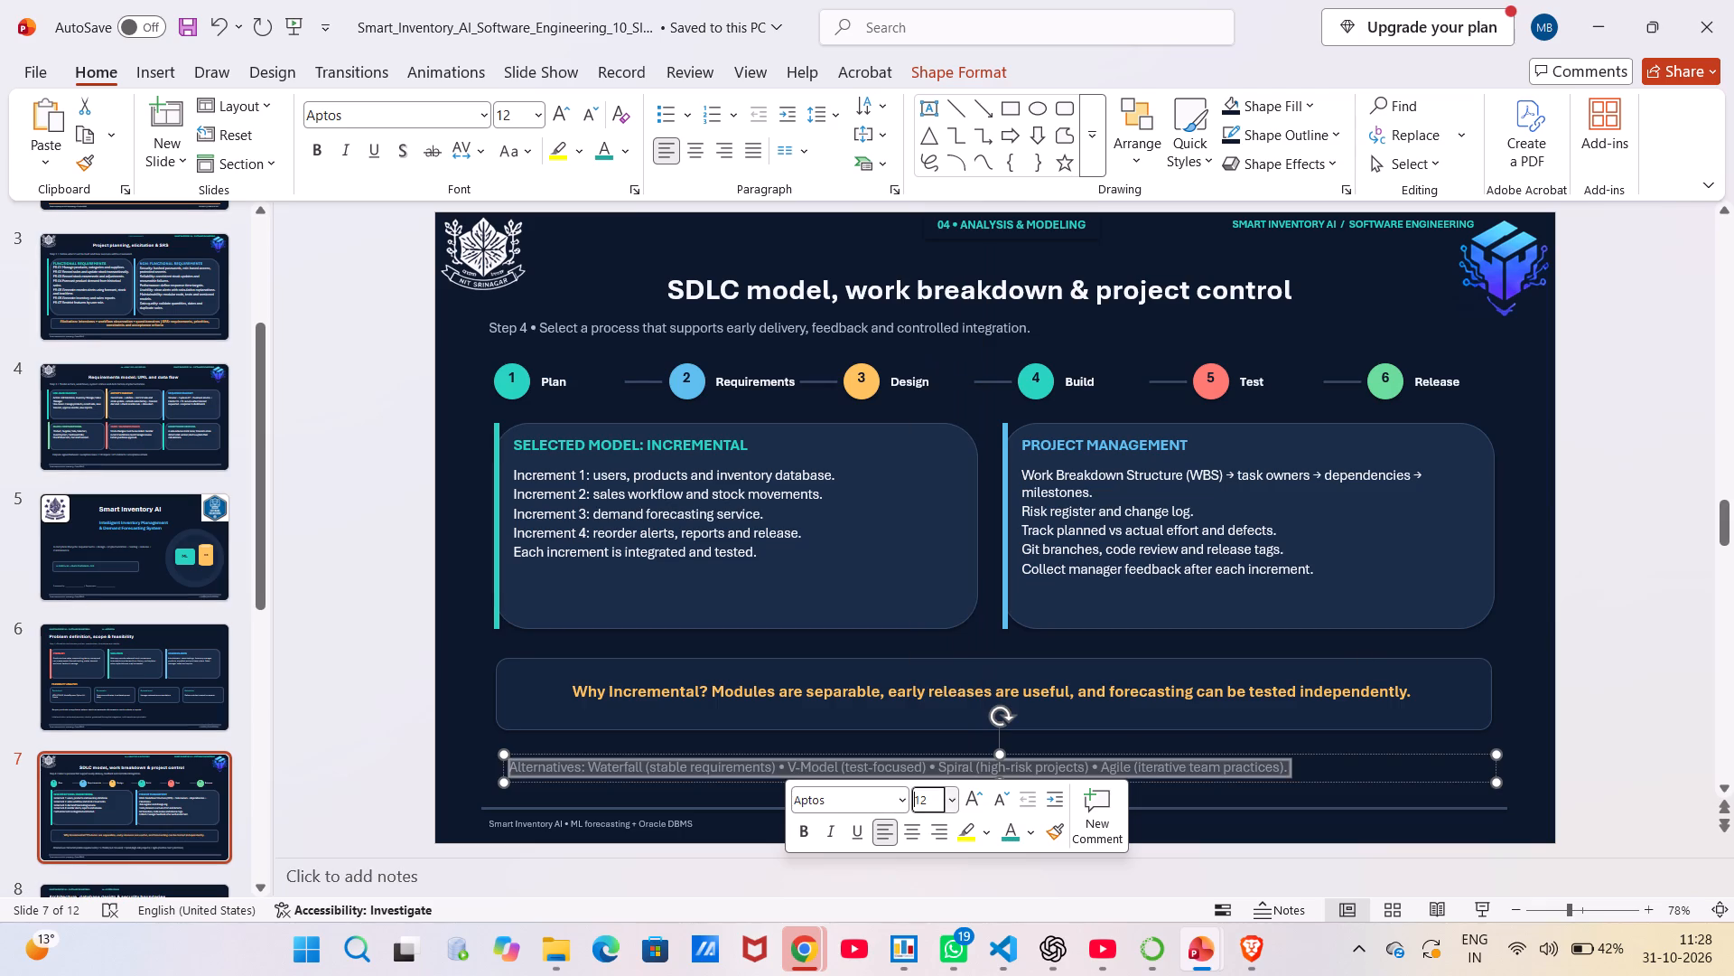
{"action": "left_click", "coordinate": [1343, 759]}
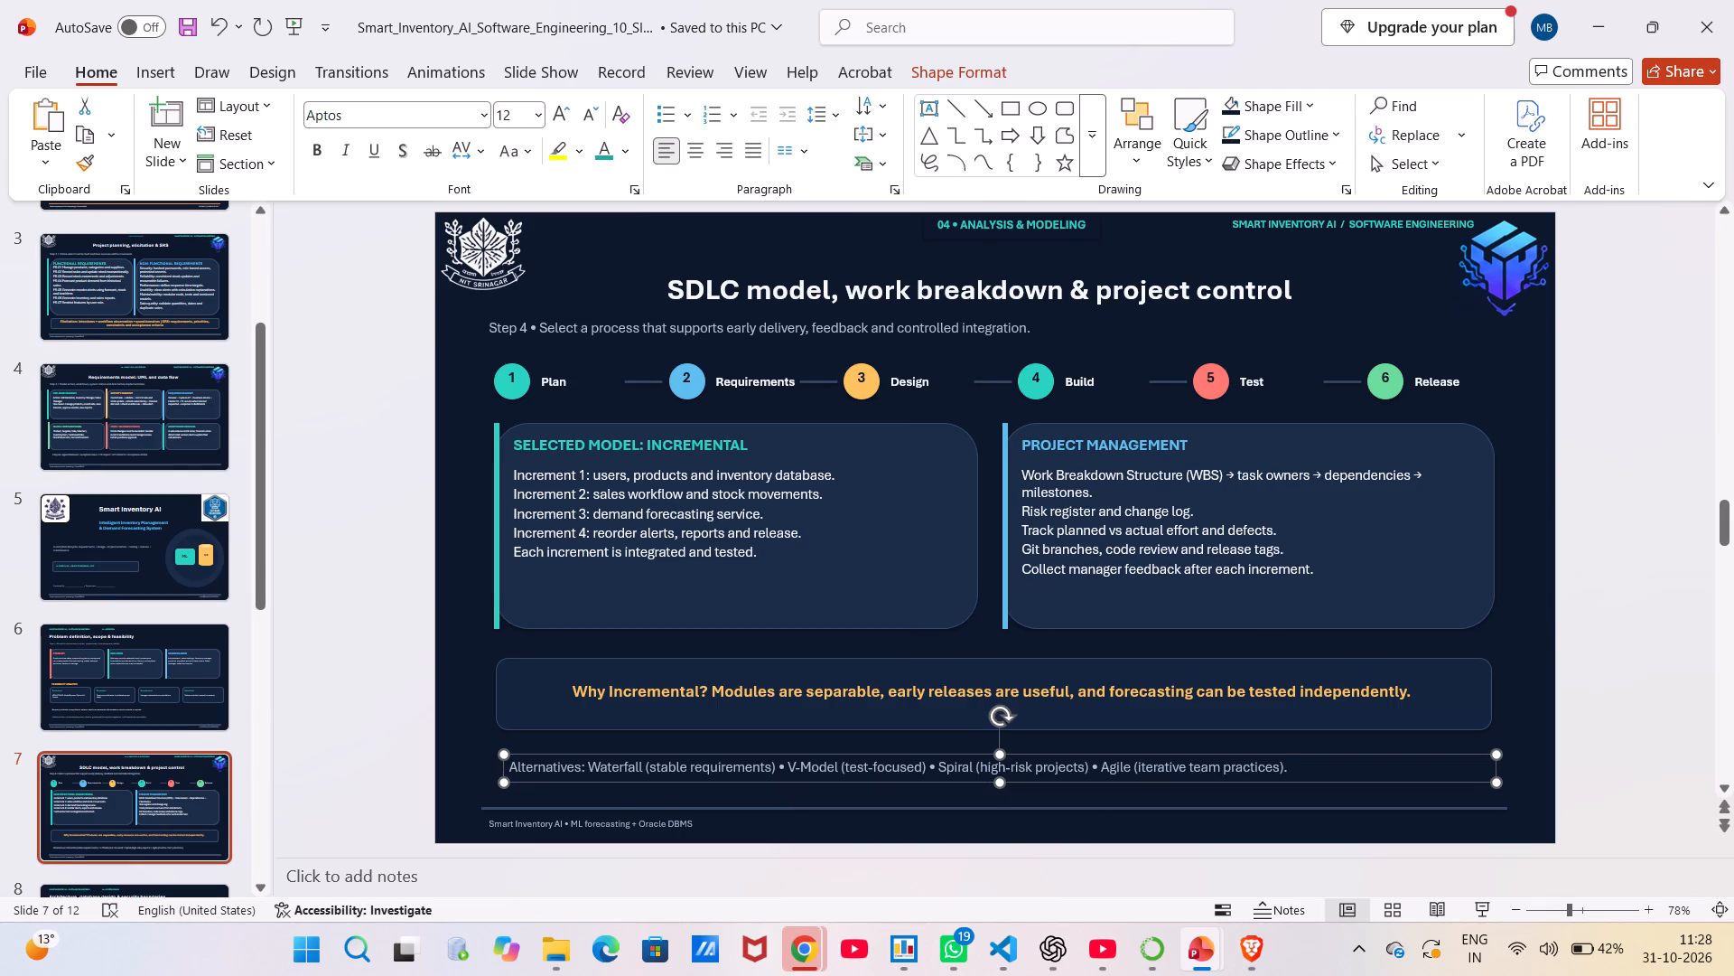
Shift the blue PROJECT MANAGEMENT and teal SELECTED MODEL accent bars slightly left so they stand just clear of their panels.
{"action": "left_click_drag", "start_coordinate": [1004, 483], "coordinate": [991, 485]}
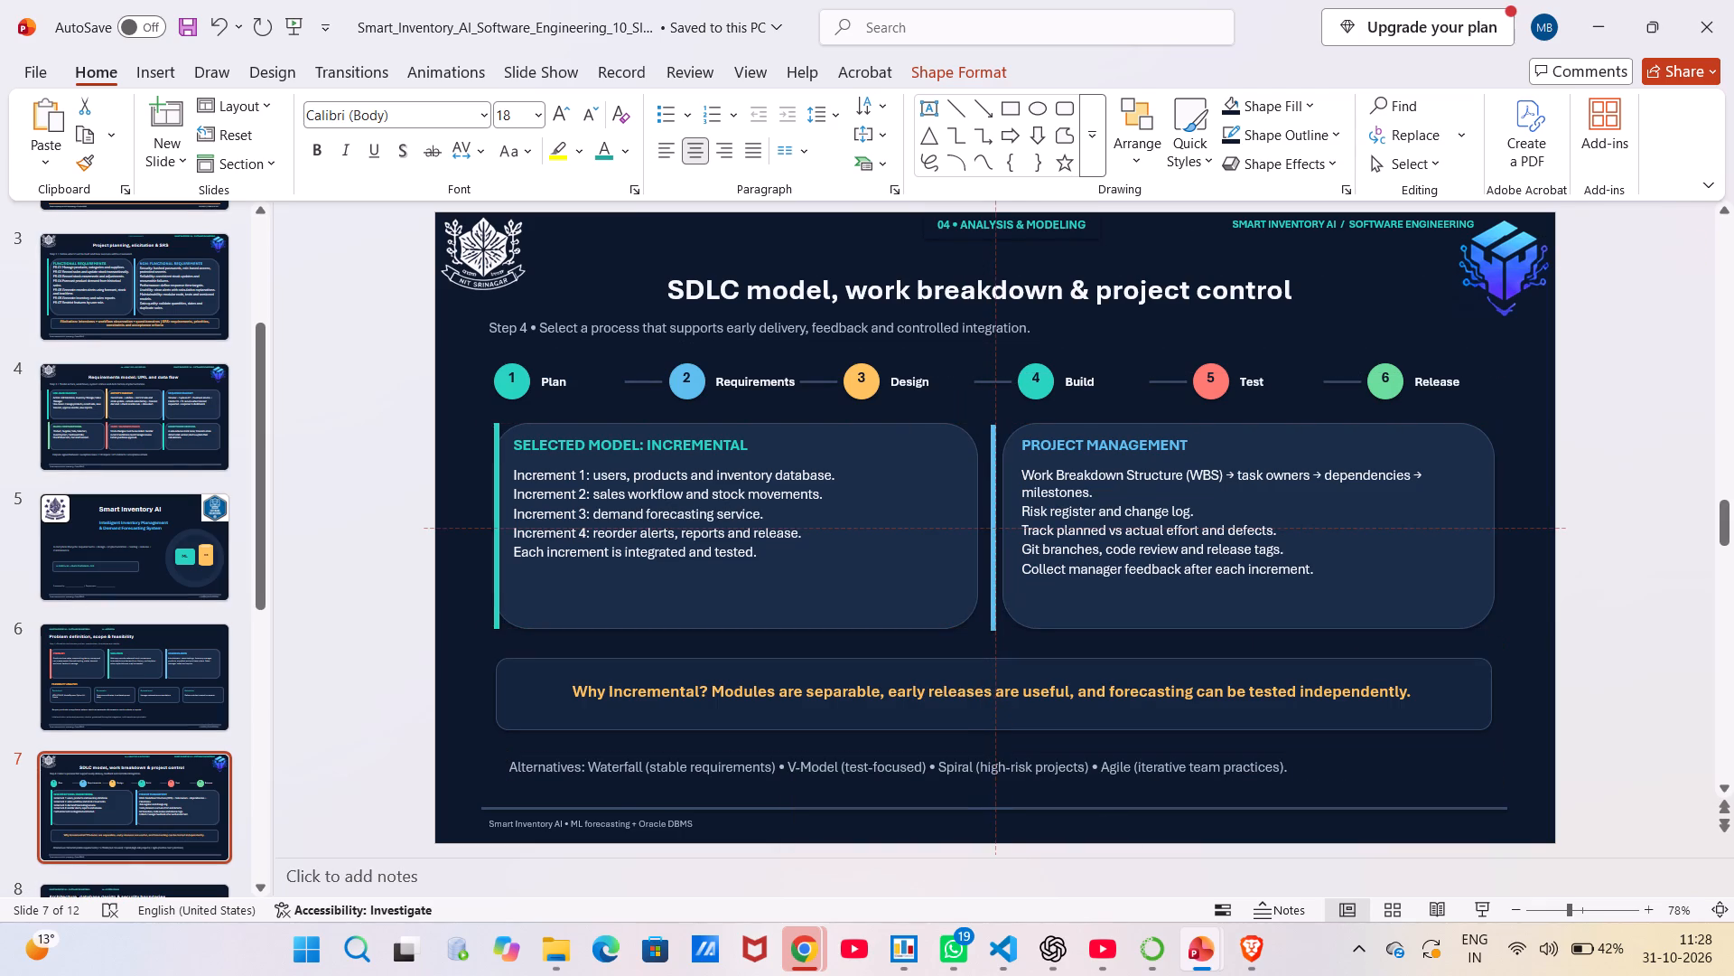
{"action": "left_click_drag", "start_coordinate": [991, 485], "coordinate": [990, 483]}
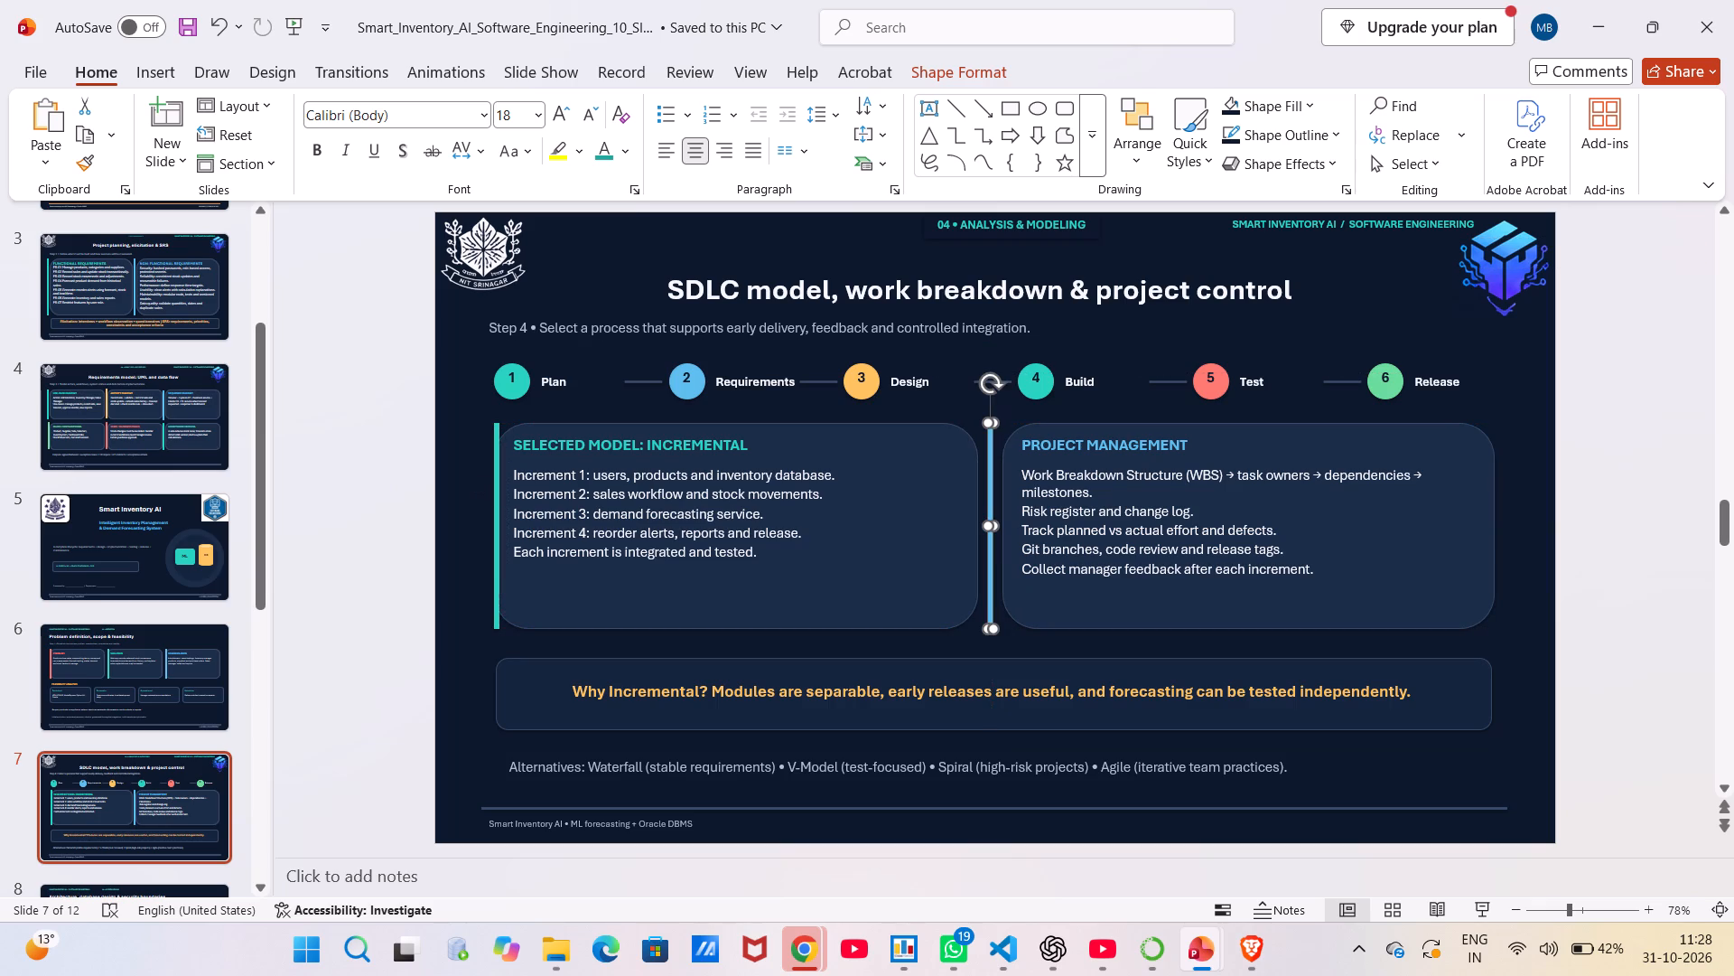
{"action": "left_click_drag", "start_coordinate": [498, 490], "coordinate": [494, 490]}
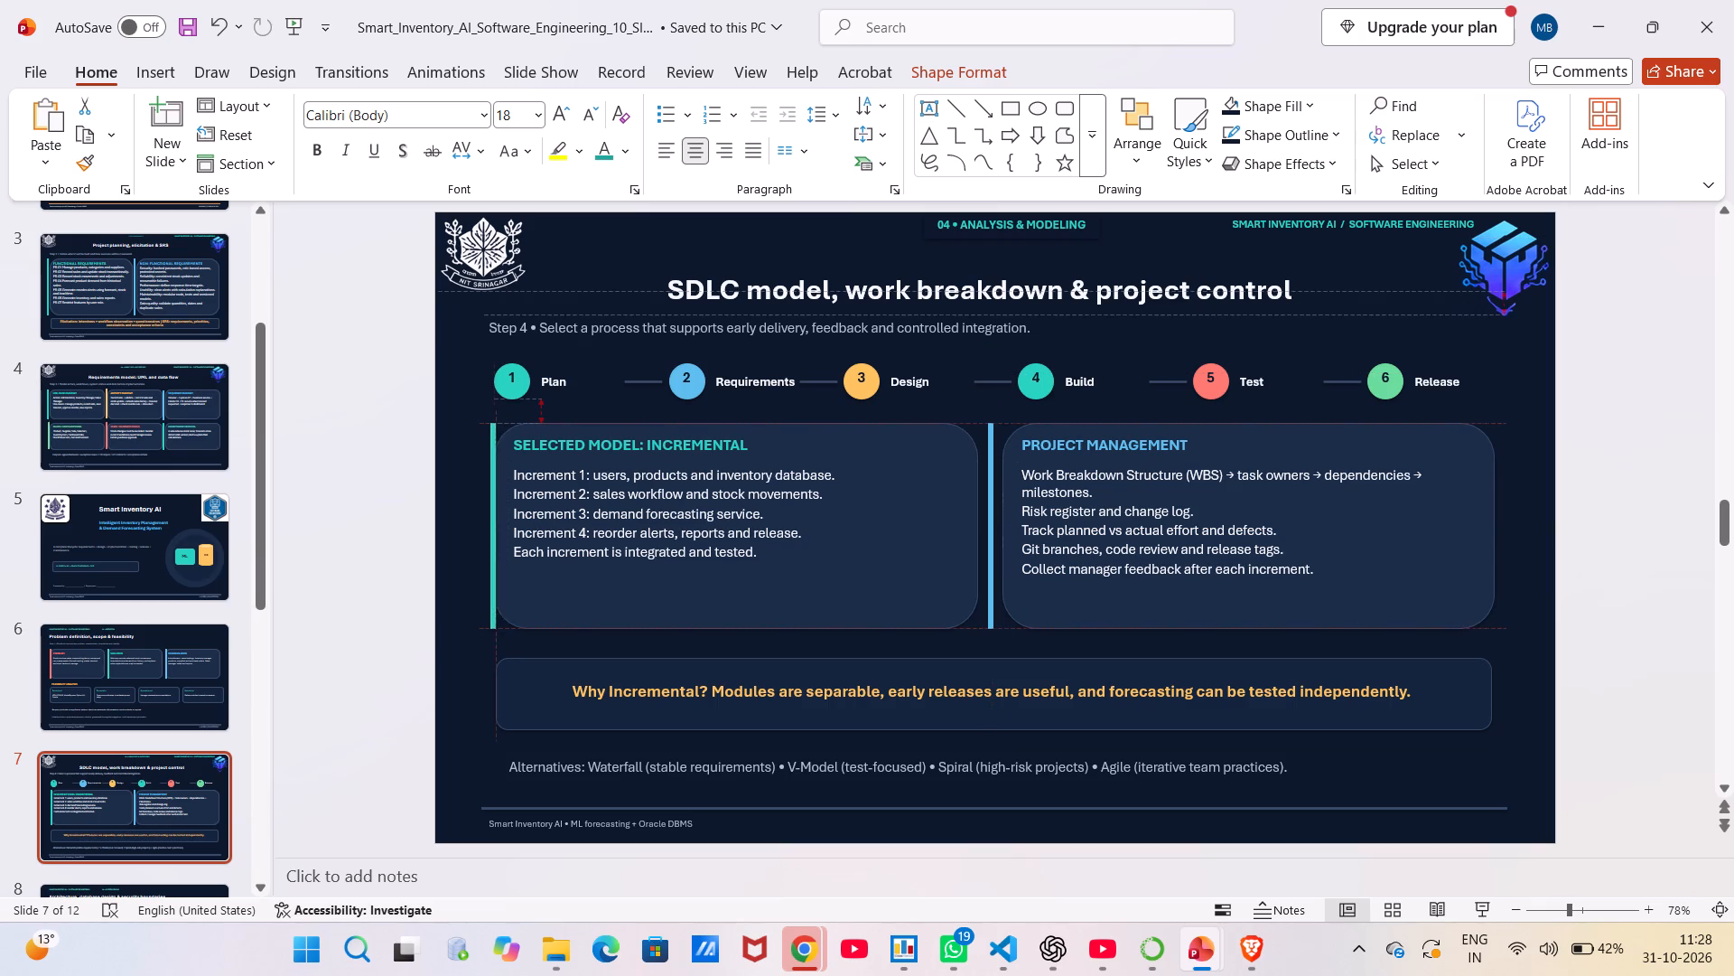
{"action": "left_click_drag", "start_coordinate": [494, 490], "coordinate": [489, 491]}
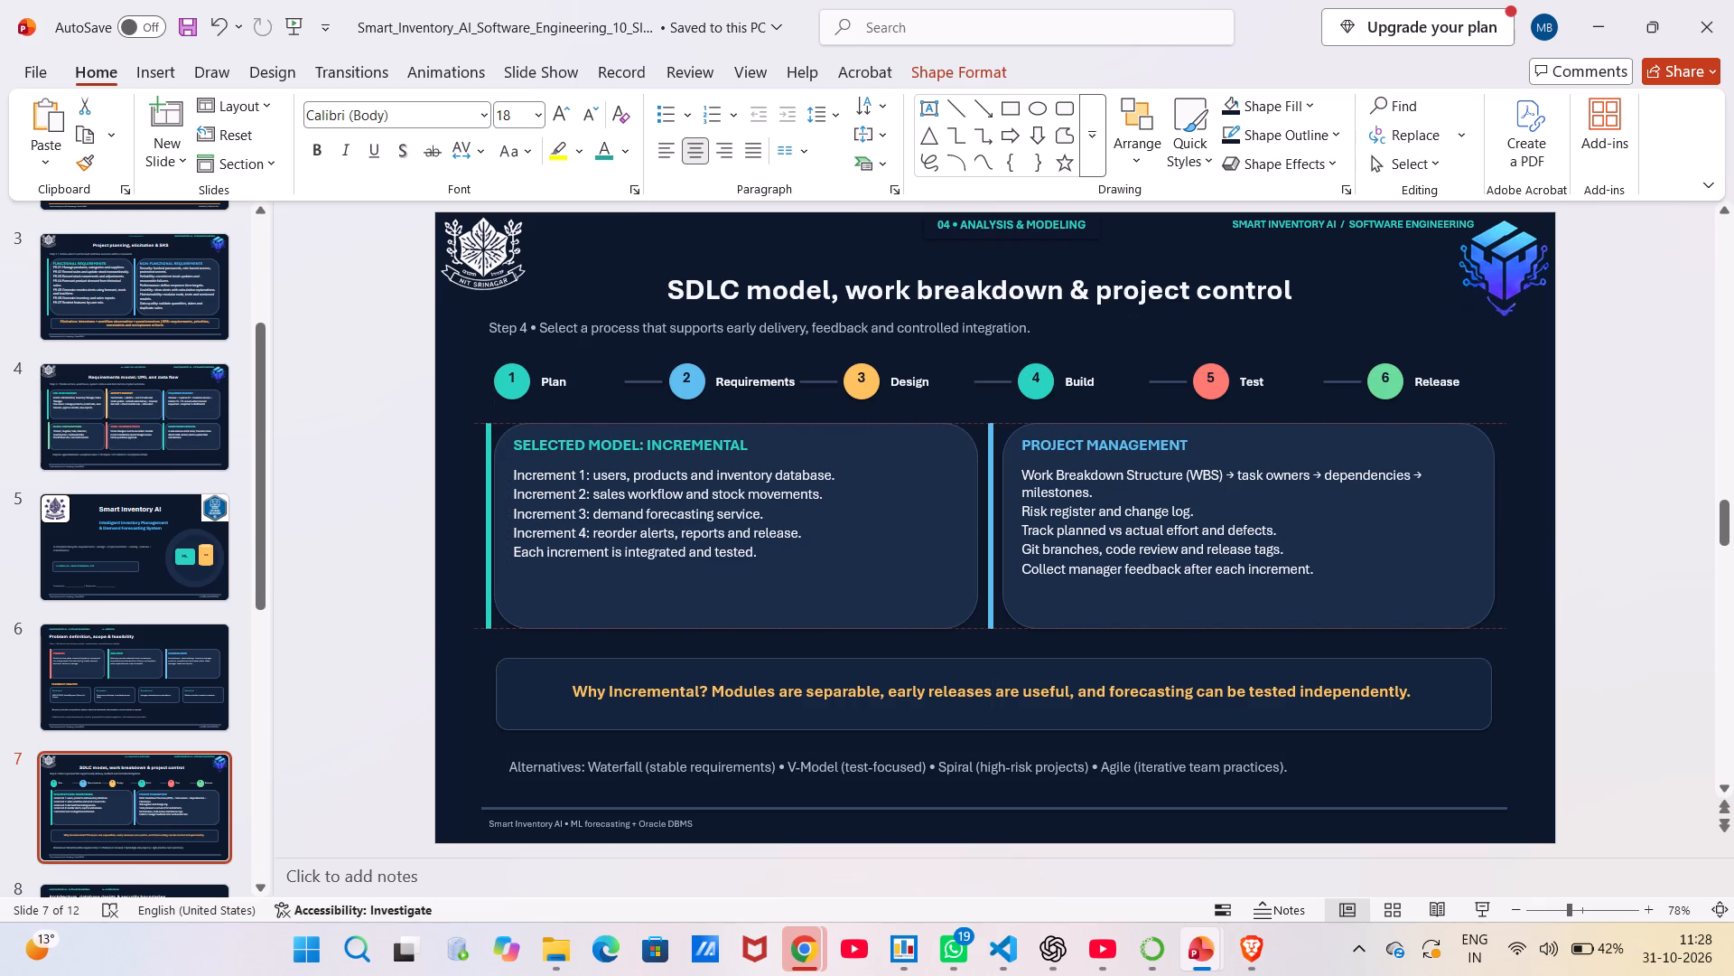
{"action": "left_click_drag", "start_coordinate": [489, 491], "coordinate": [486, 491]}
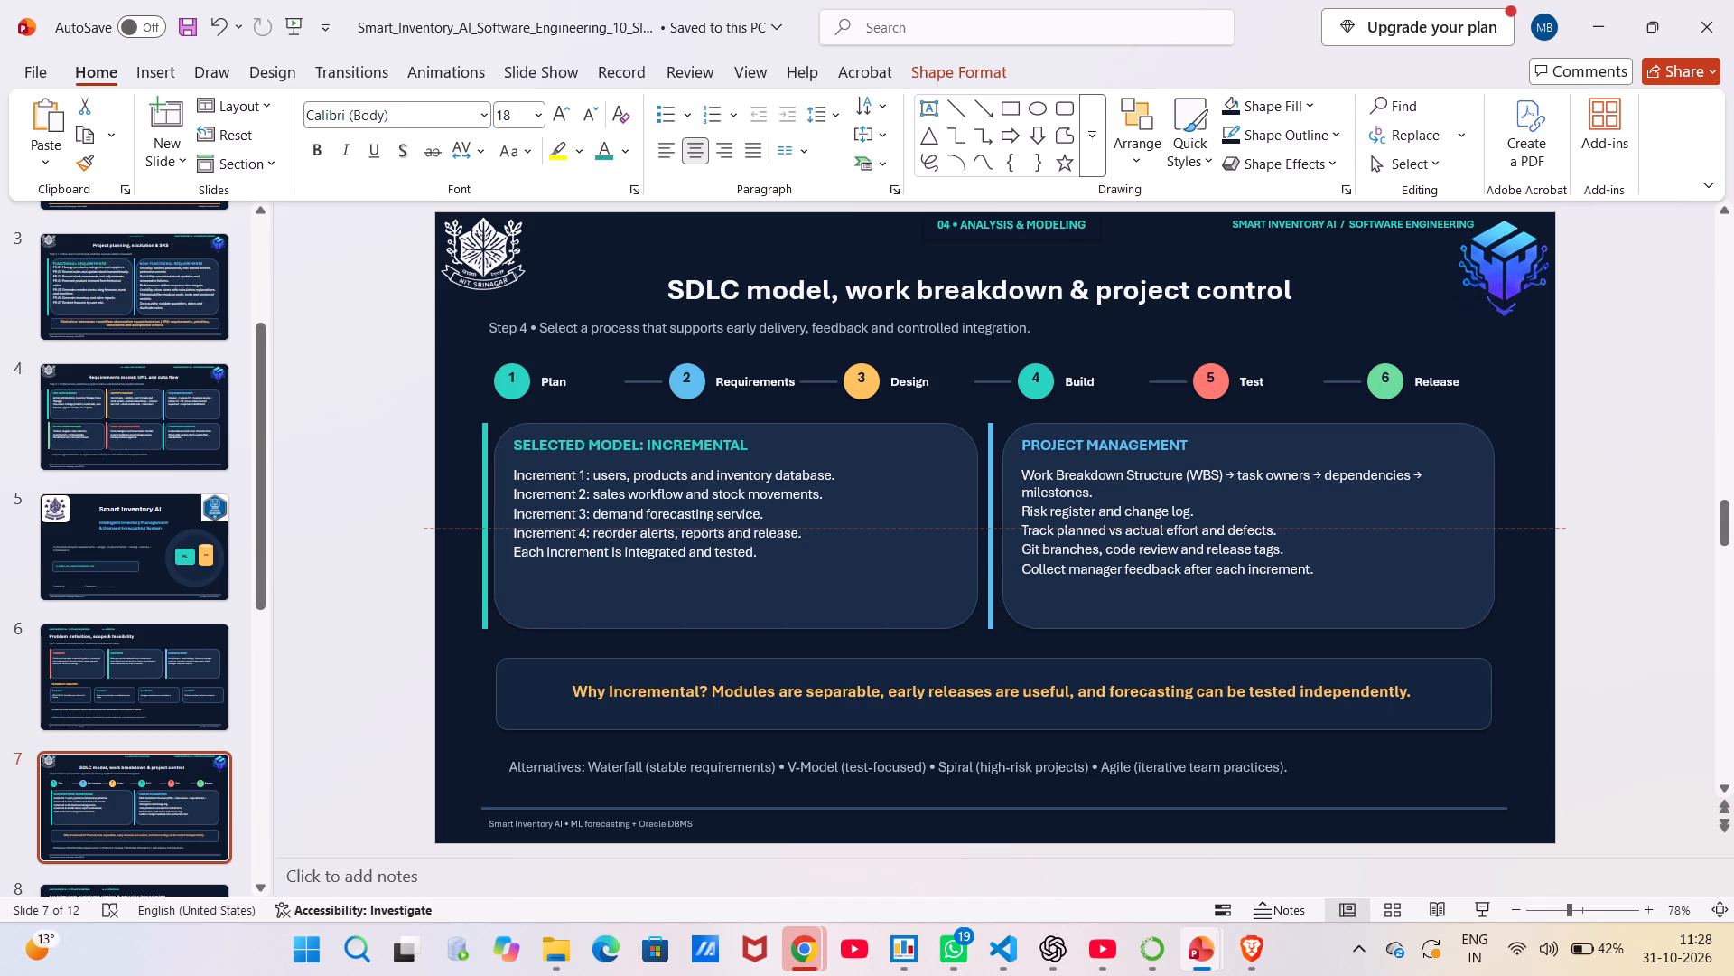
{"action": "left_click_drag", "start_coordinate": [486, 491], "coordinate": [487, 491]}
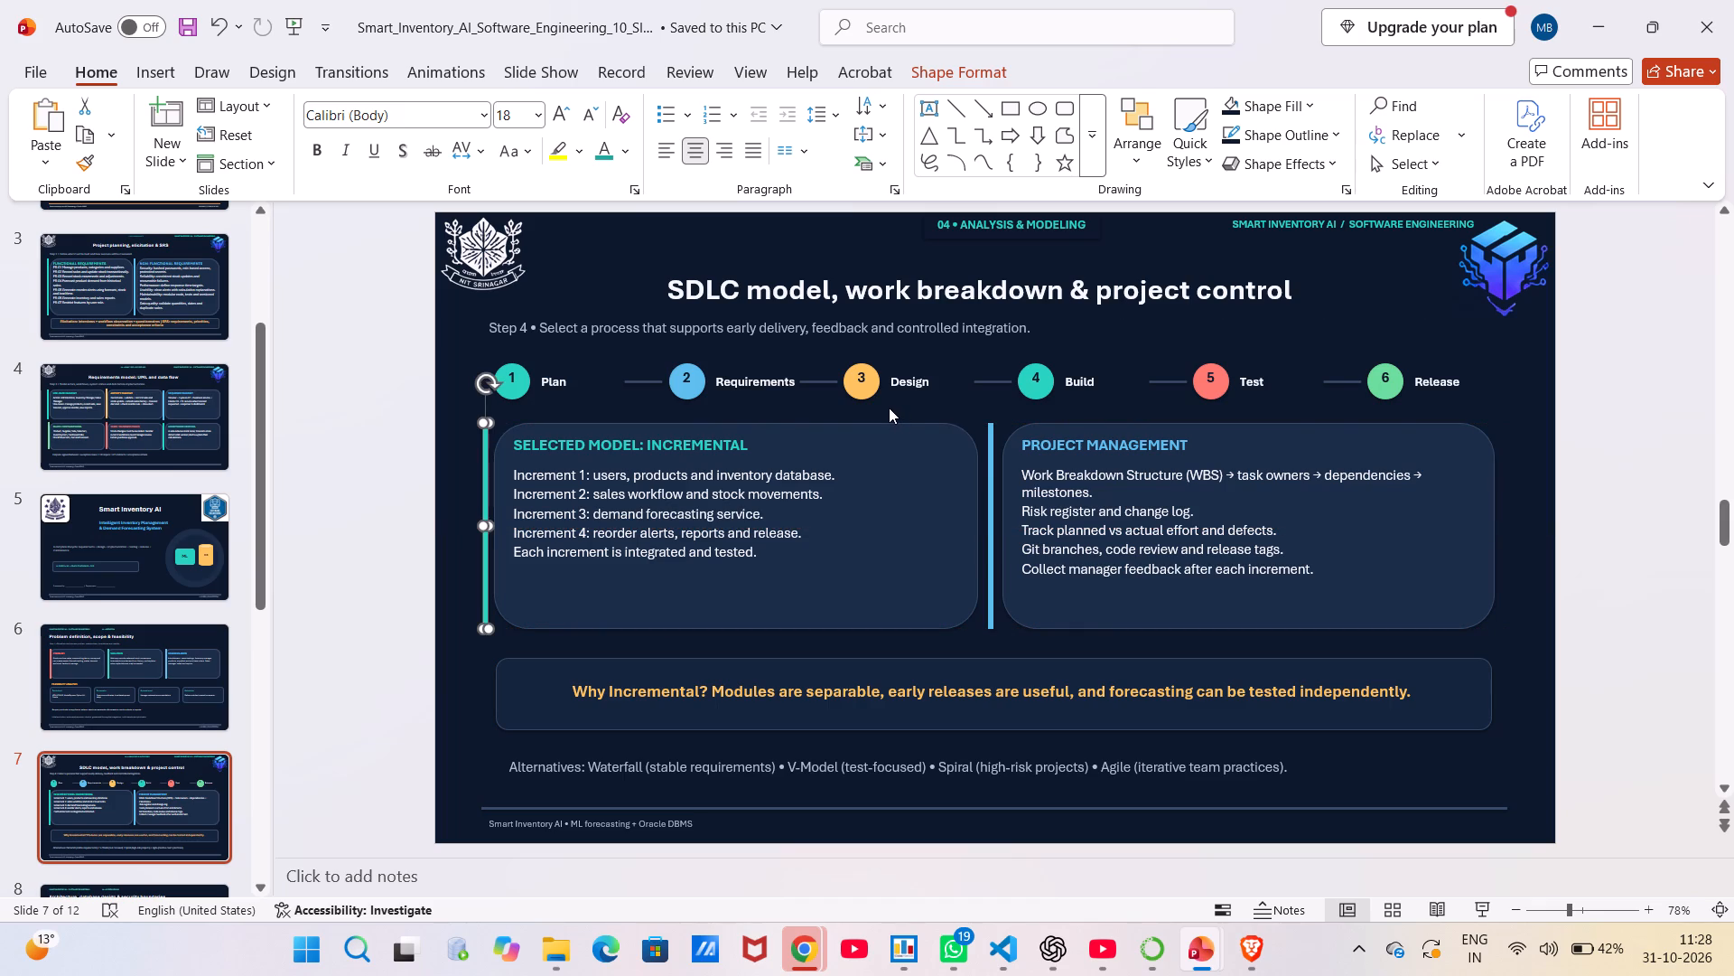
{"action": "left_click", "coordinate": [613, 293]}
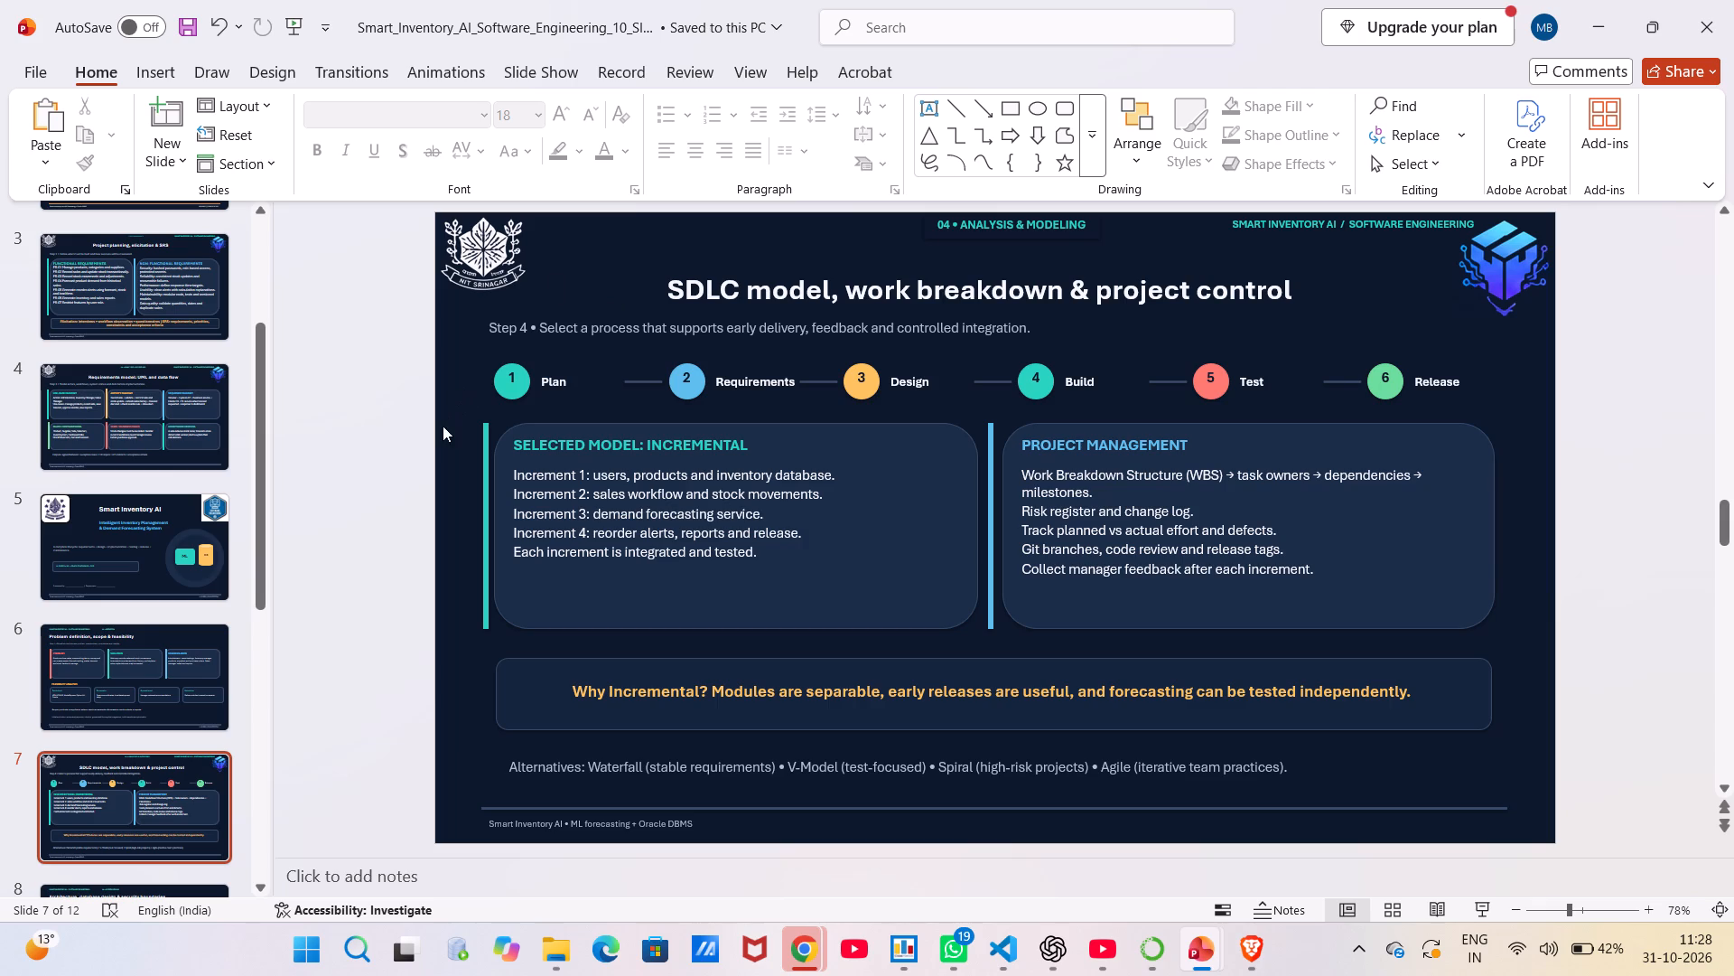
Move the SDLC slide from position 7 to position 5, directly after the requirements slide.
{"action": "scroll", "coordinate": [41, 738], "scroll_direction": "down", "scroll_amount": 1}
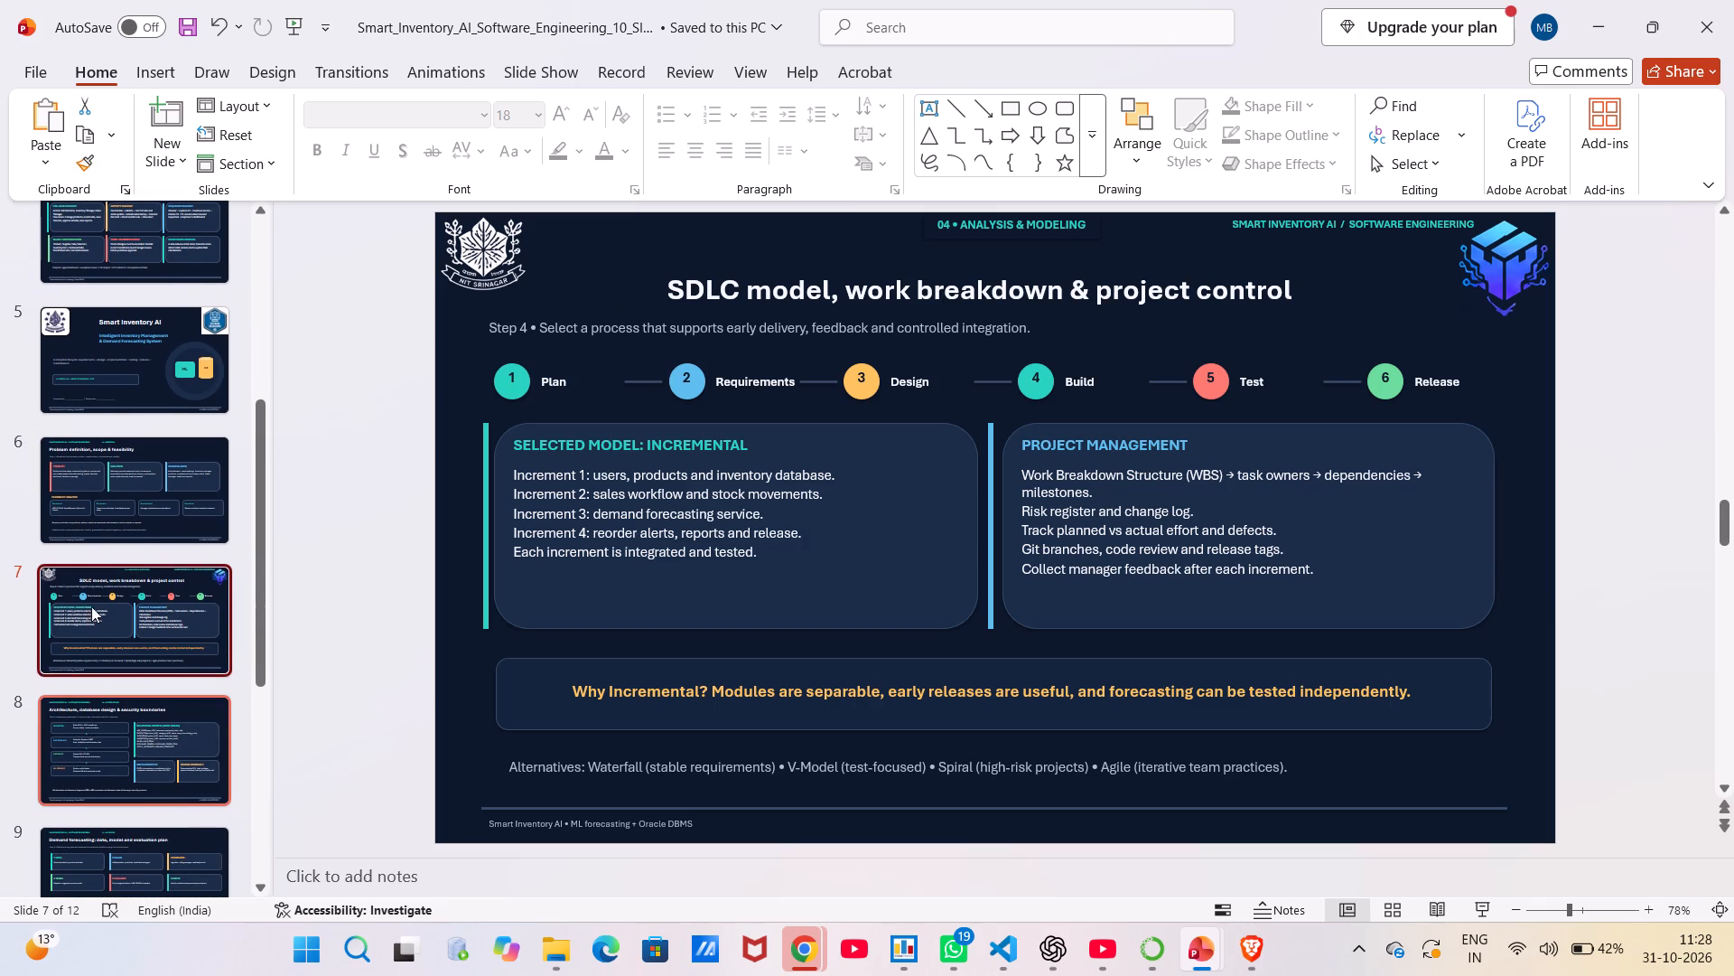
{"action": "left_click_drag", "start_coordinate": [114, 589], "coordinate": [132, 321]}
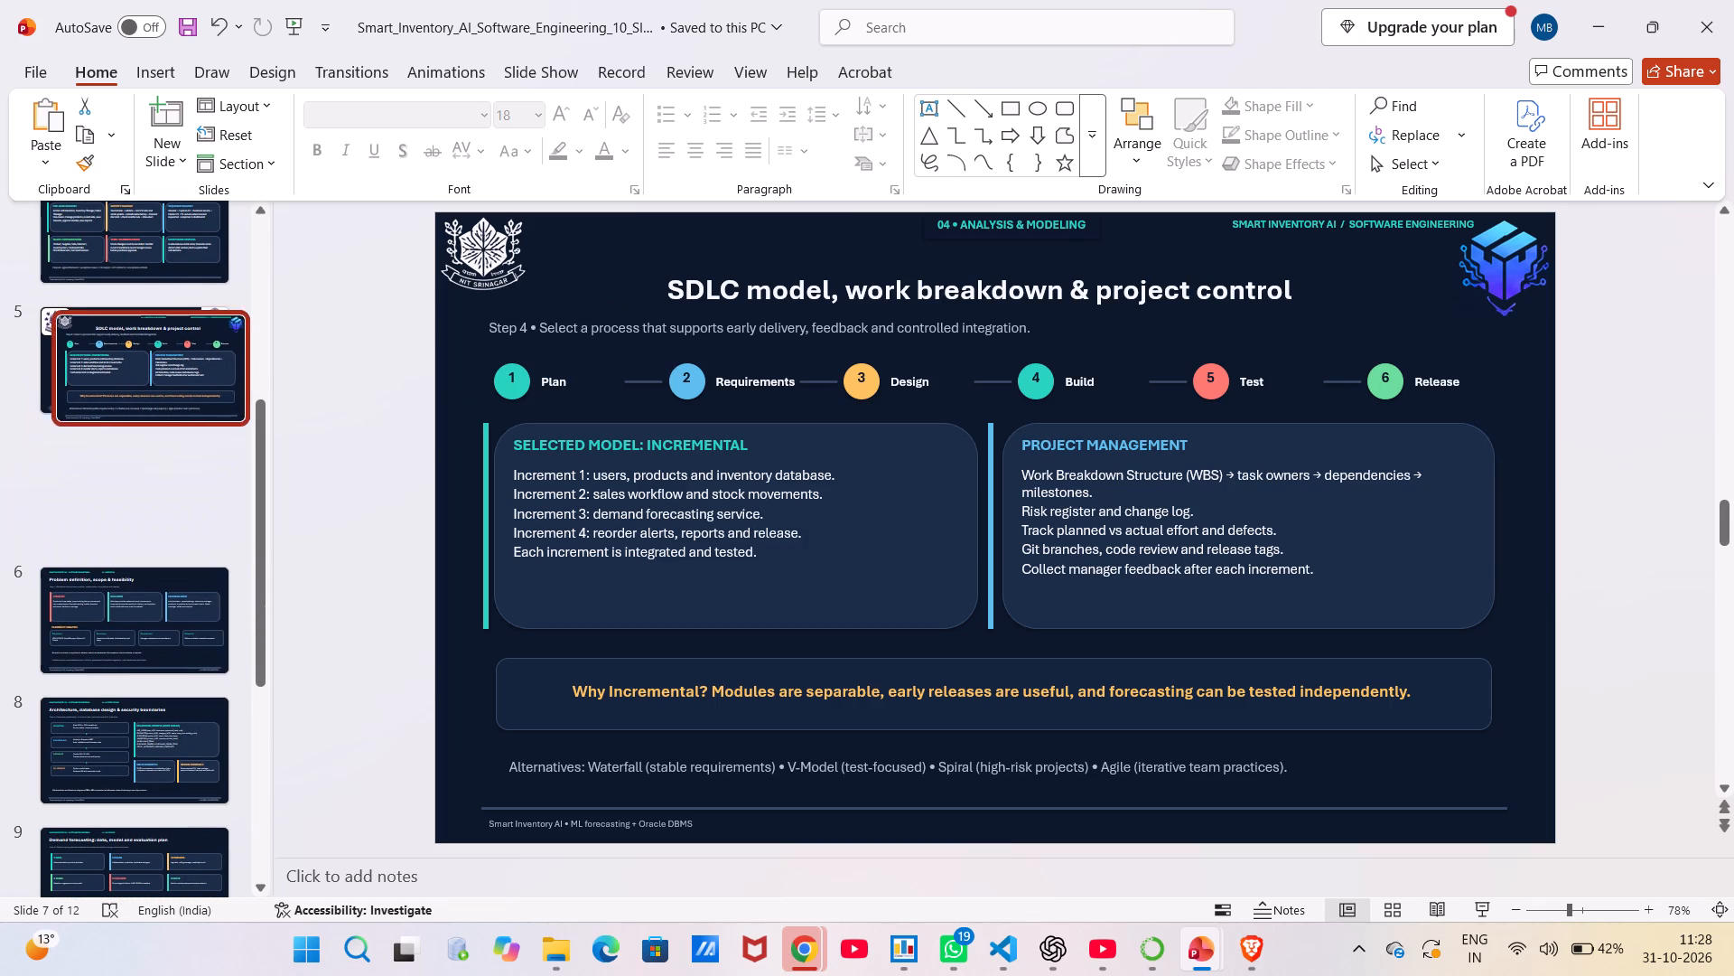
{"action": "left_click_drag", "start_coordinate": [132, 321], "coordinate": [116, 317]}
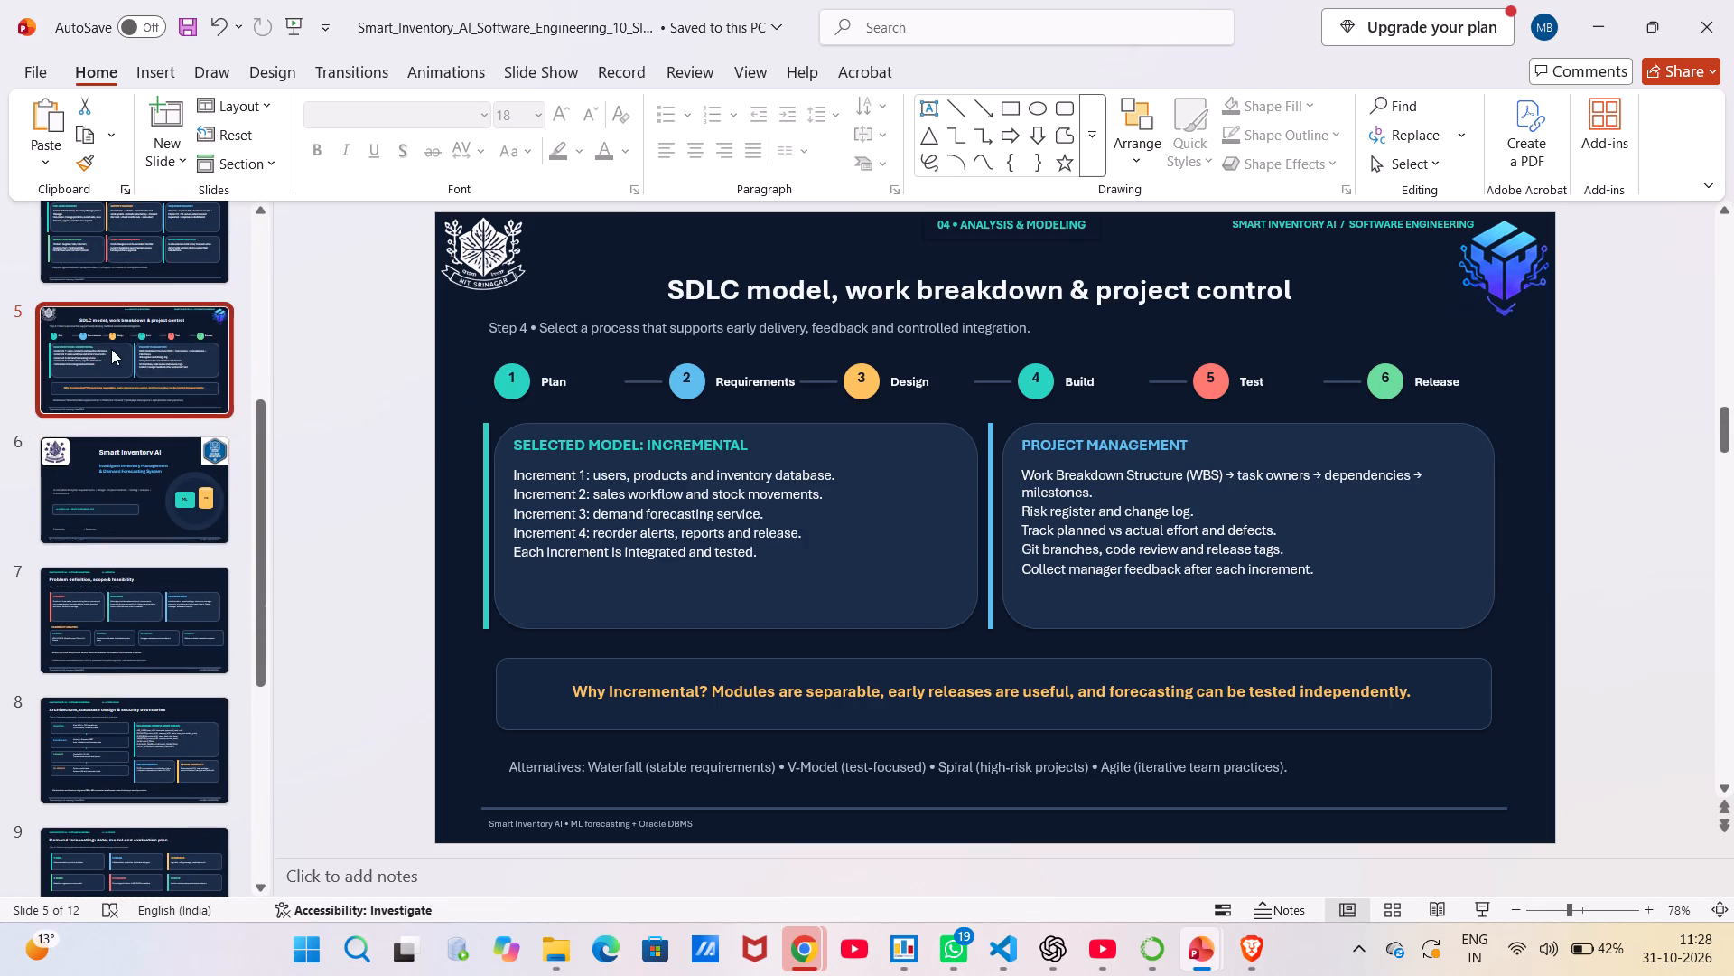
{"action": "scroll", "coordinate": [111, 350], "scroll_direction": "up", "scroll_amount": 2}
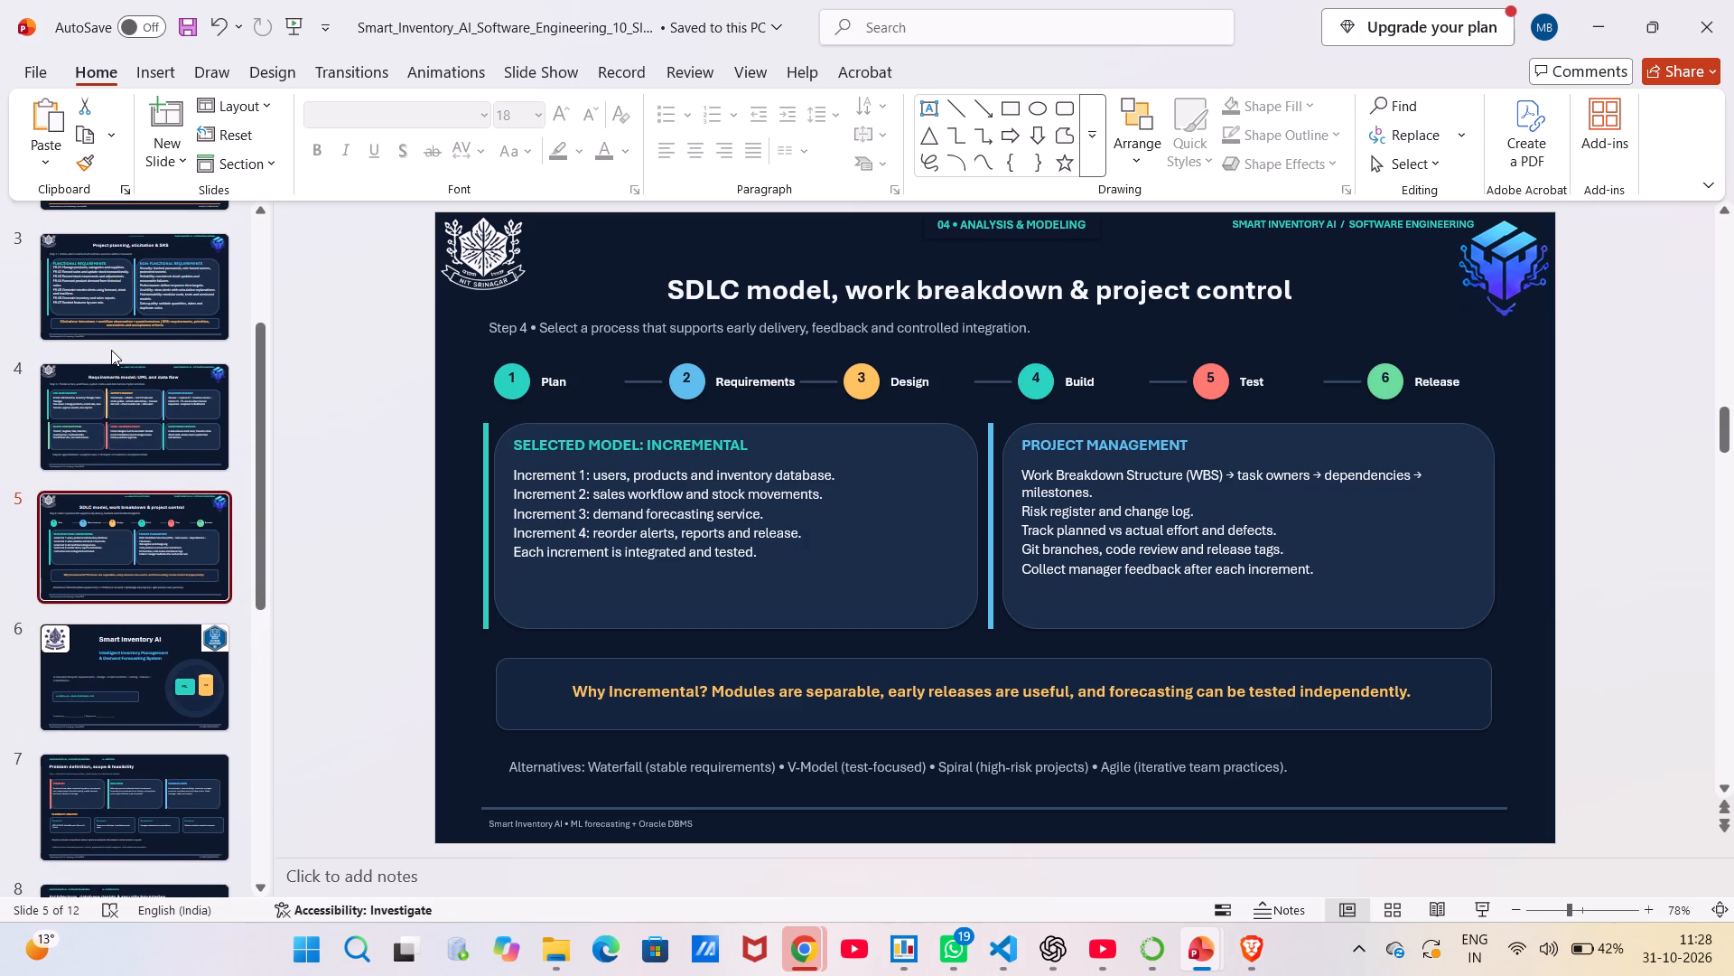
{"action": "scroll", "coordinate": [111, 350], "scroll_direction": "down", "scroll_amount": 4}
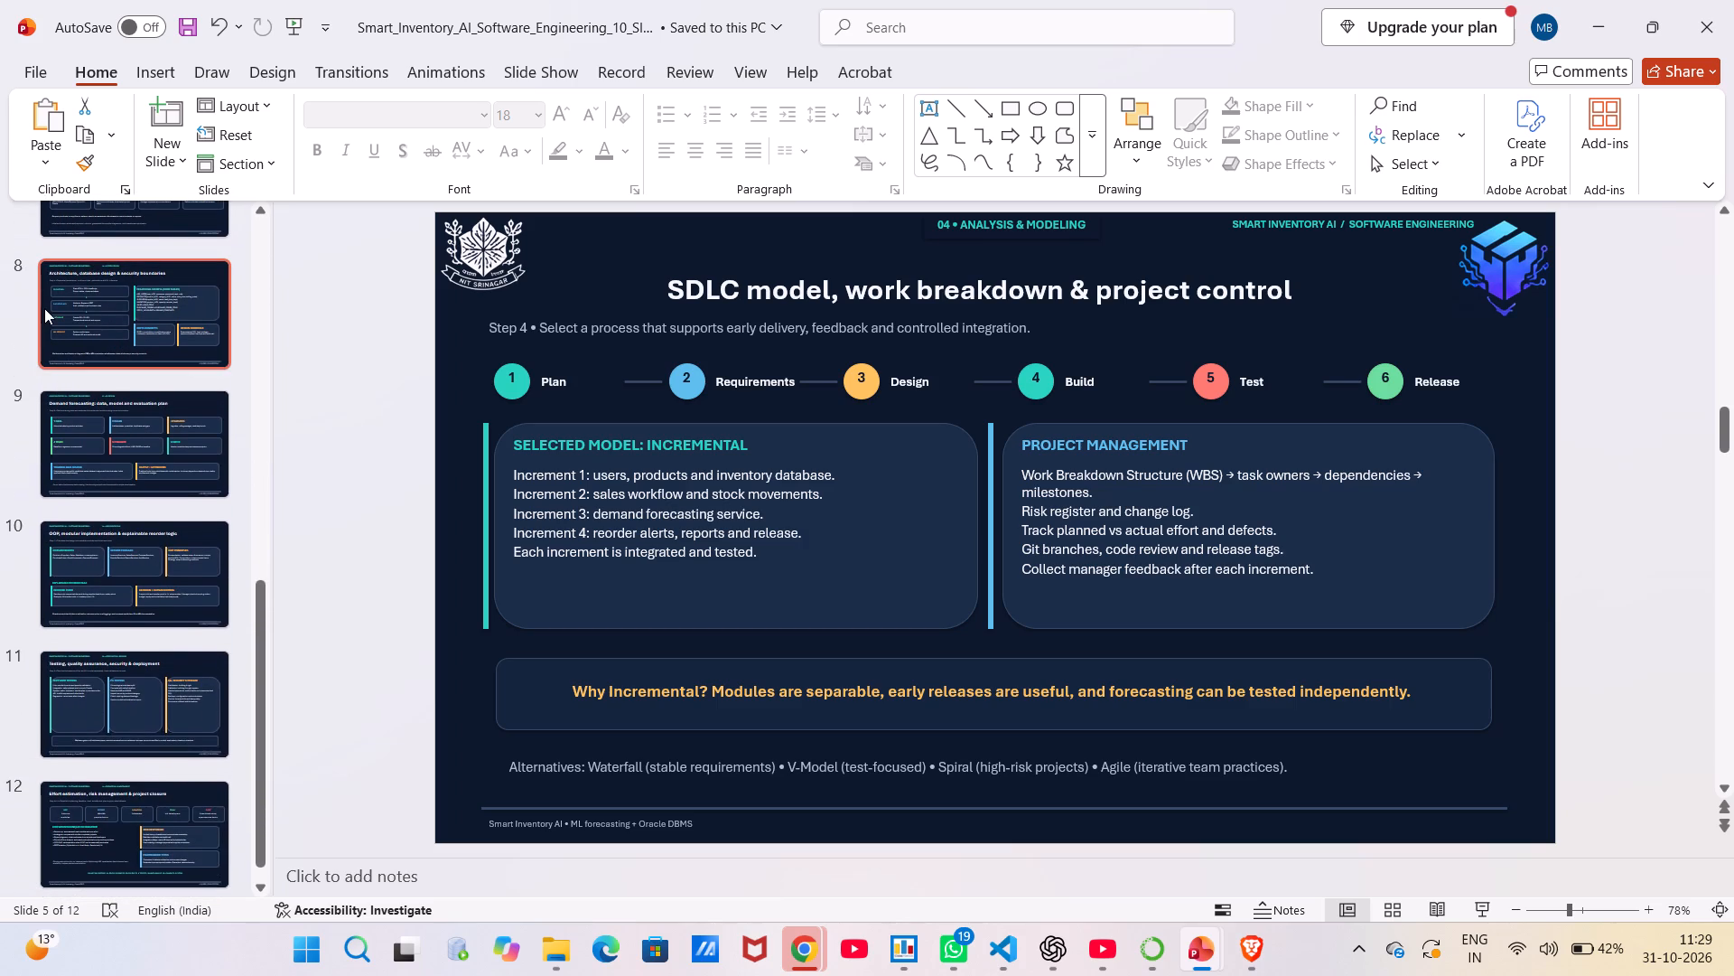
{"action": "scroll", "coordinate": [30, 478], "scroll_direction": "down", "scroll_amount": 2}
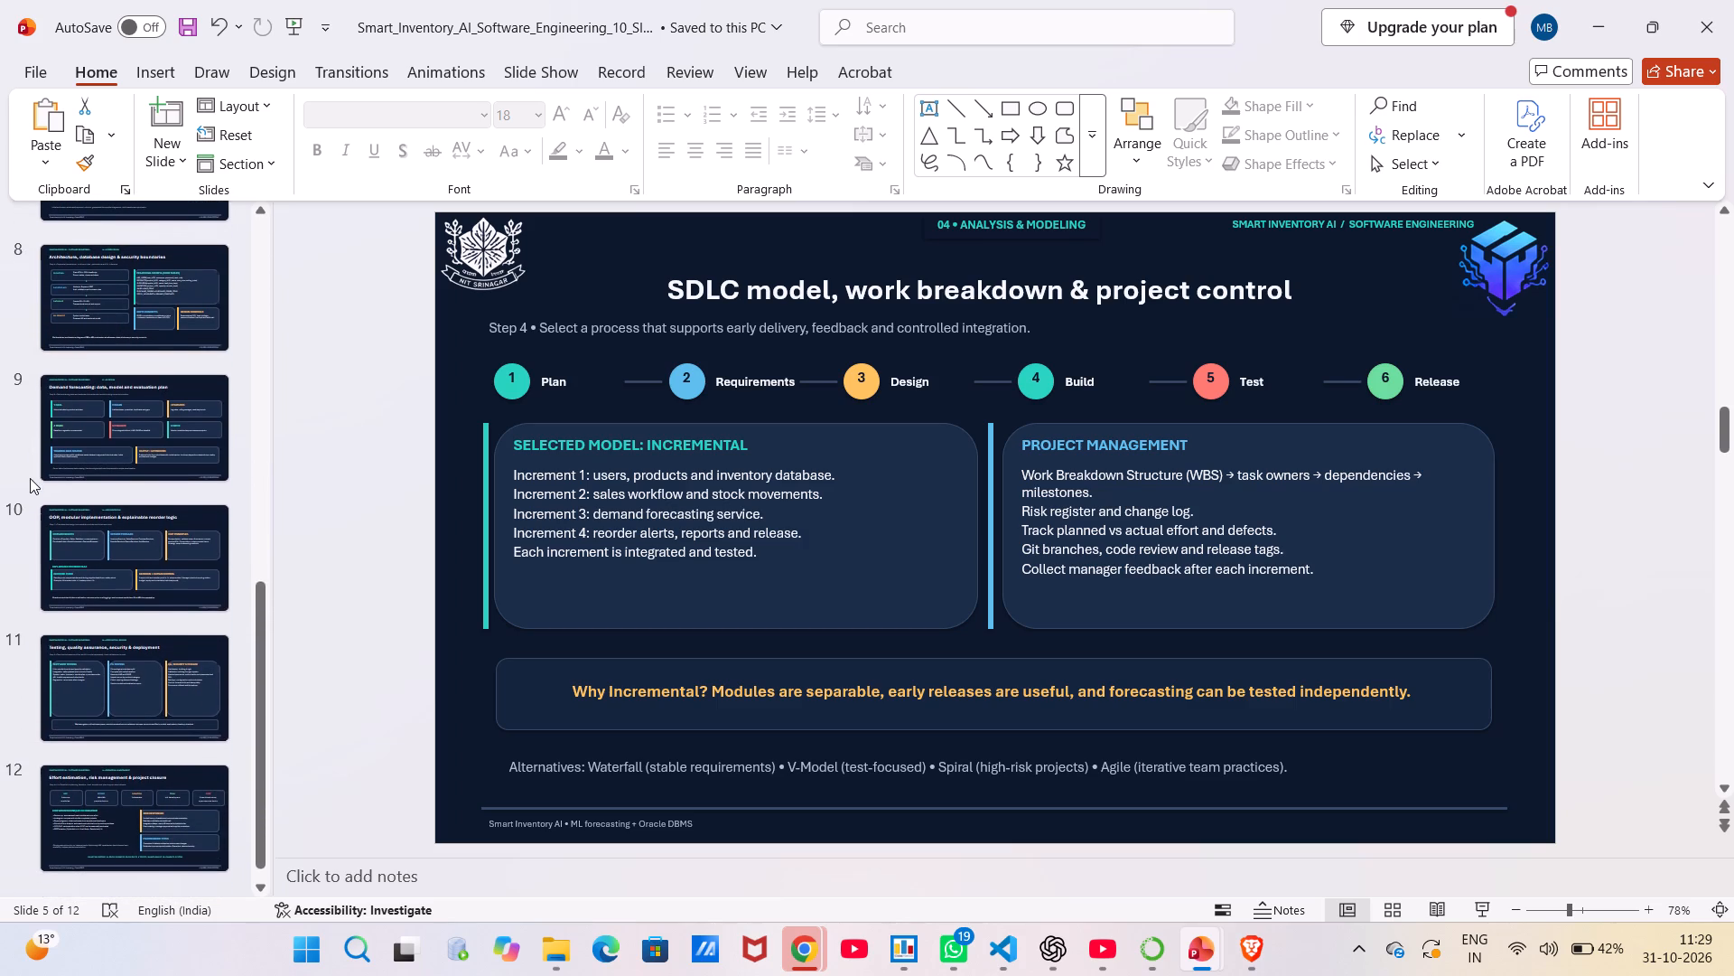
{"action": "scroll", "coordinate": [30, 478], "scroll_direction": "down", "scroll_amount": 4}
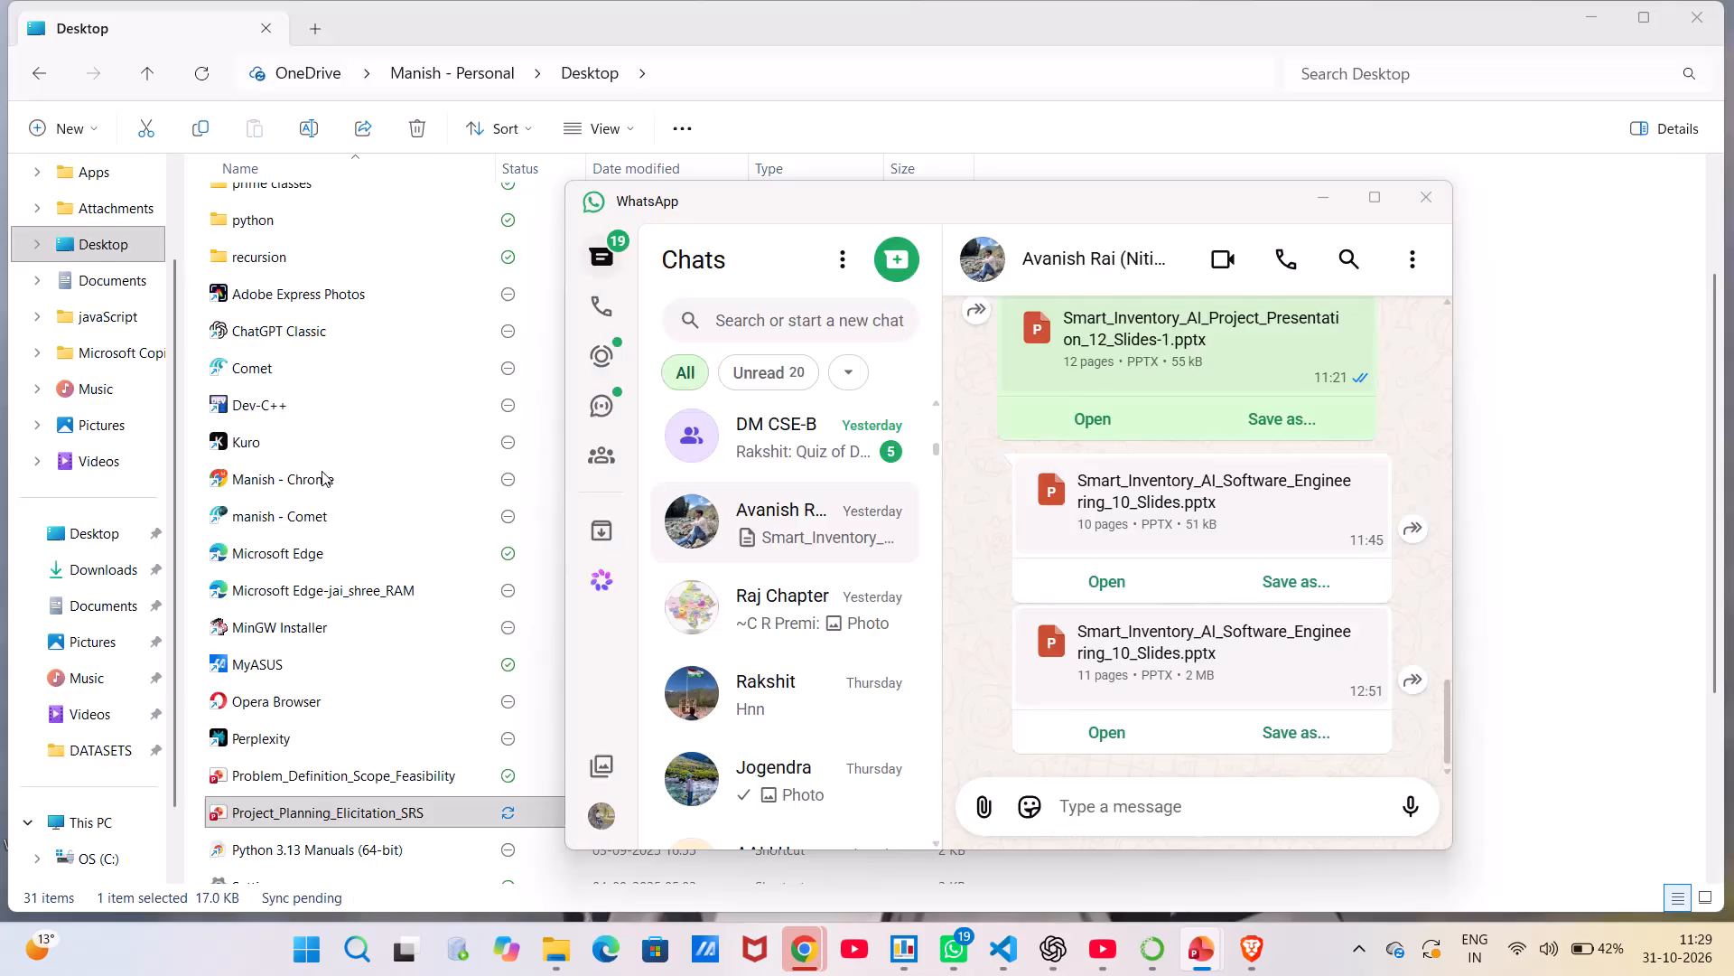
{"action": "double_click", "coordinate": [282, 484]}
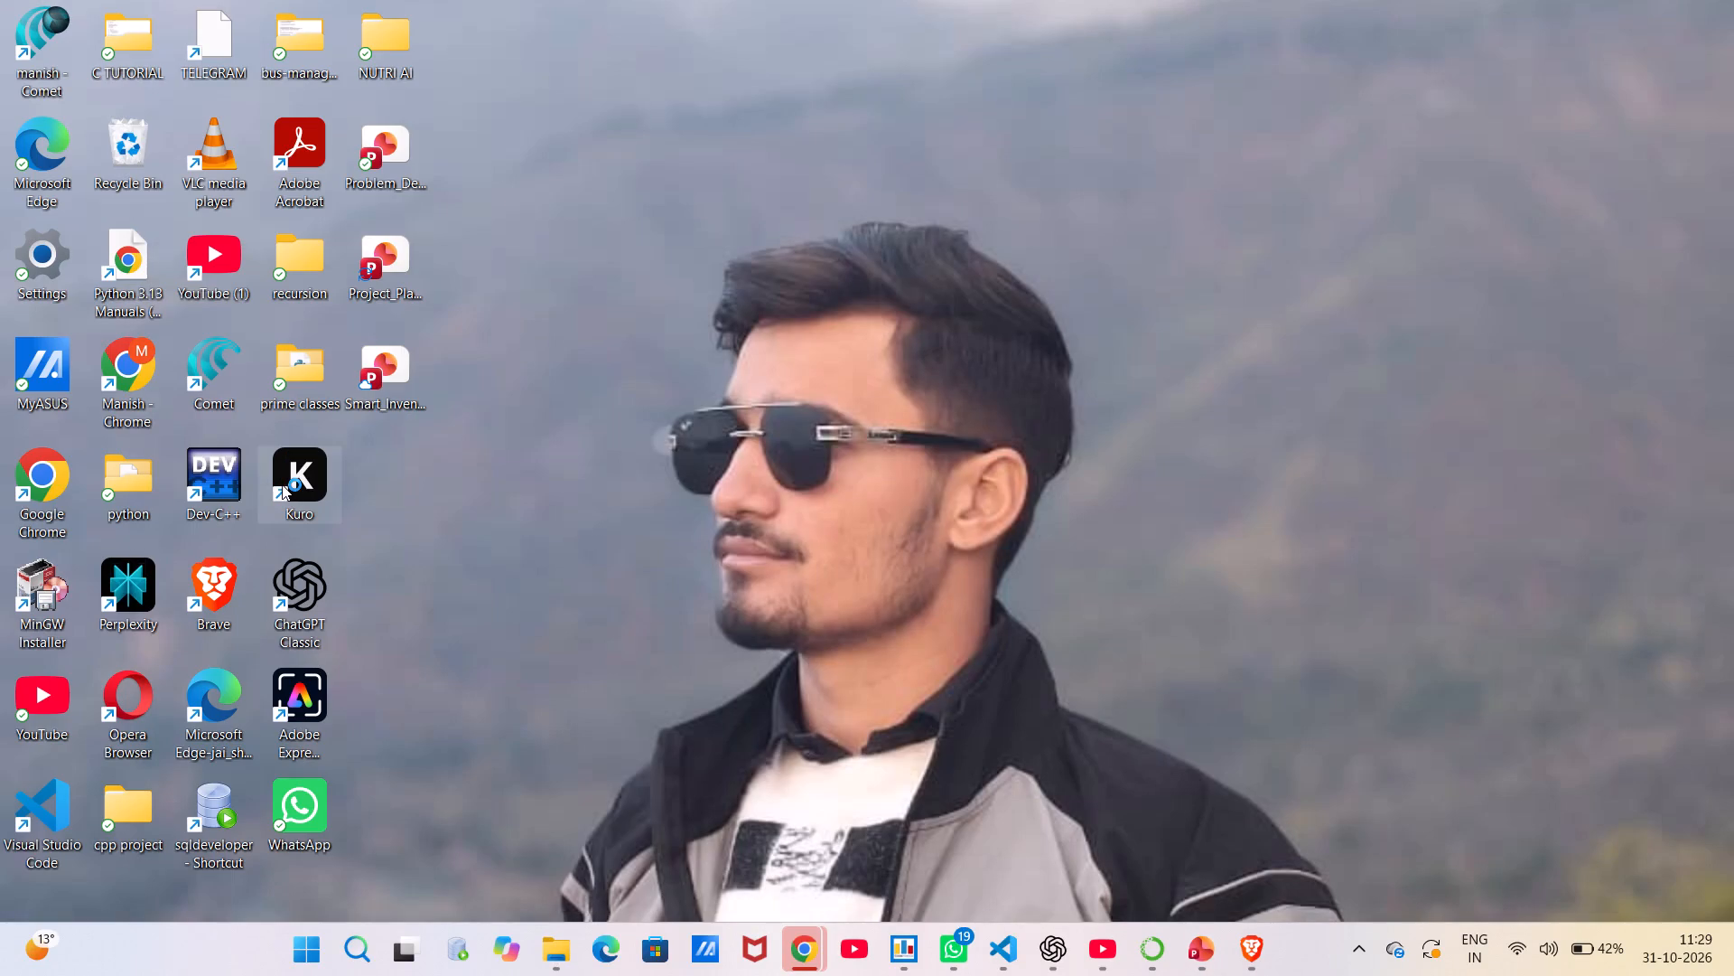
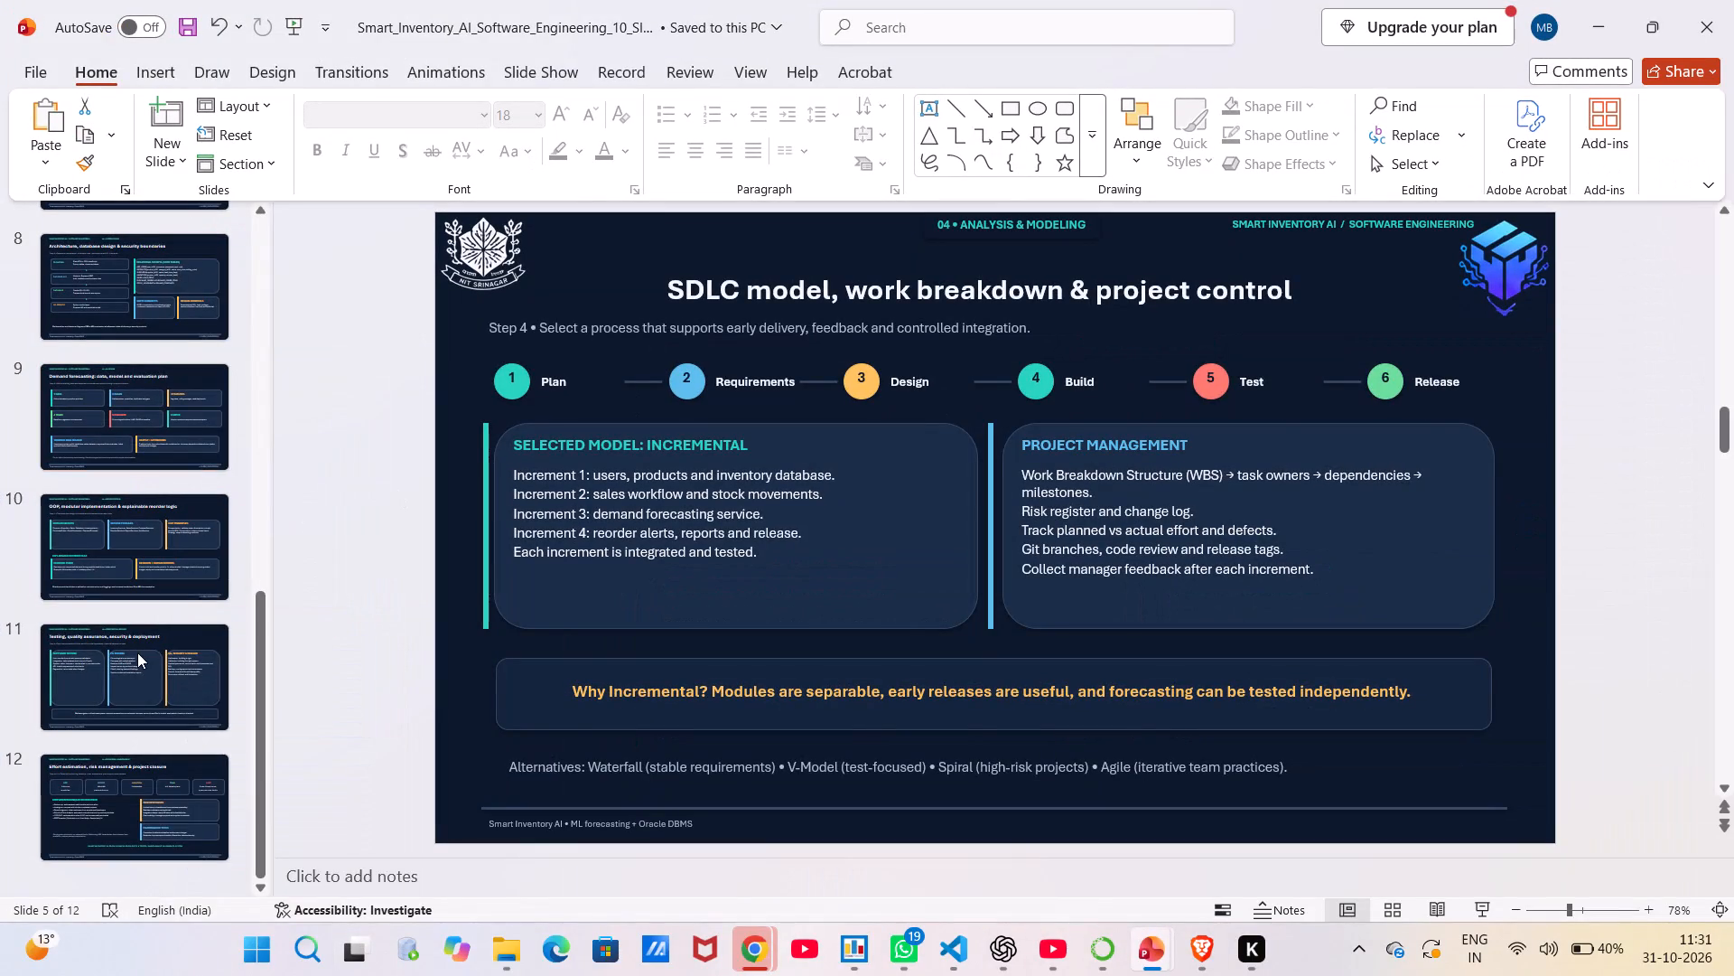
Review the neighbouring slides, including architecture, problem definition and requirements, to check the slide order and header labels.
{"action": "scroll", "coordinate": [117, 500], "scroll_direction": "up", "scroll_amount": 1}
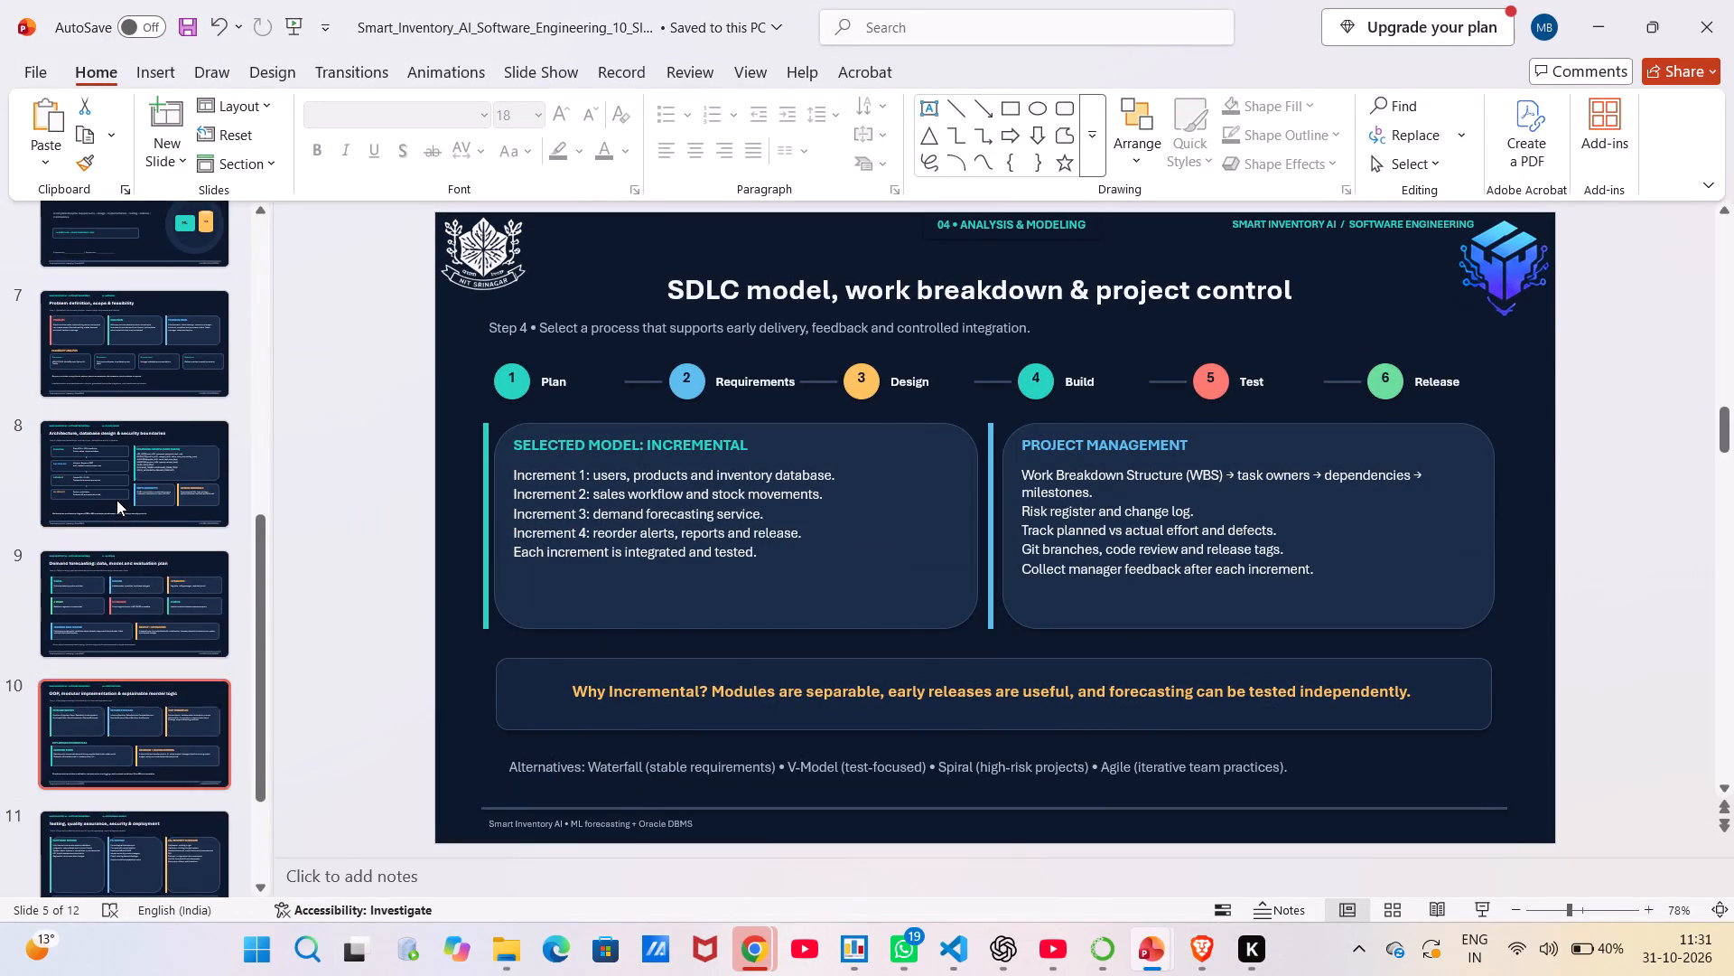
{"action": "scroll", "coordinate": [117, 500], "scroll_direction": "up", "scroll_amount": 1}
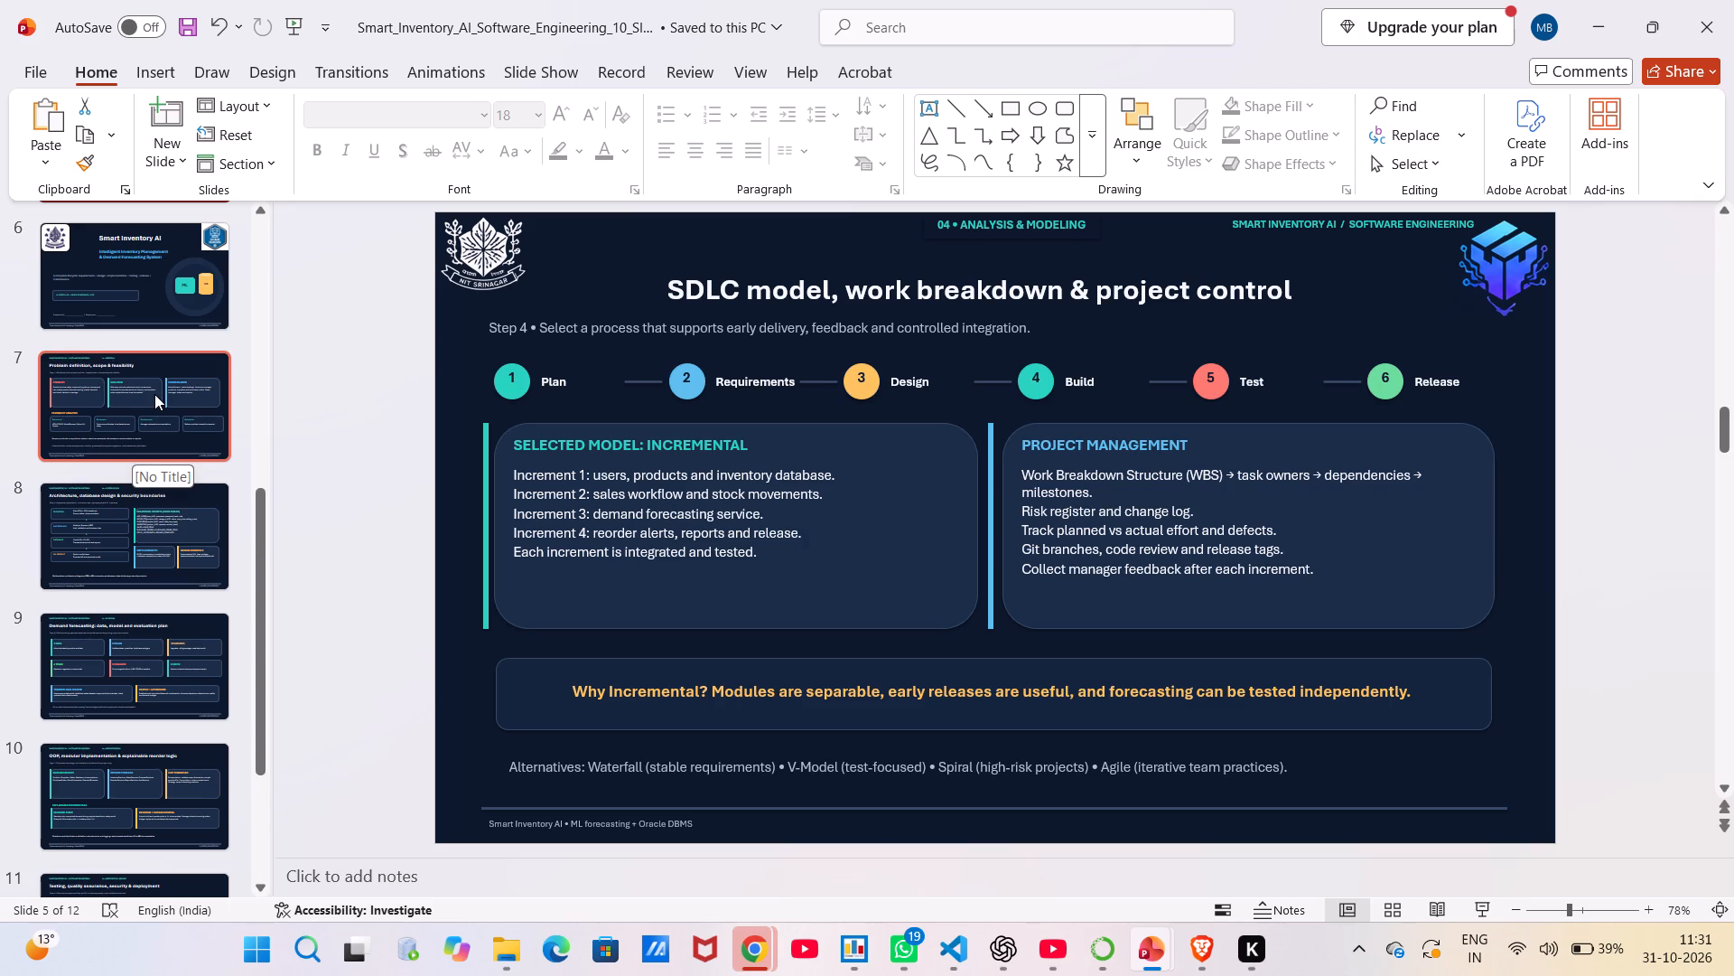
{"action": "left_click", "coordinate": [116, 509]}
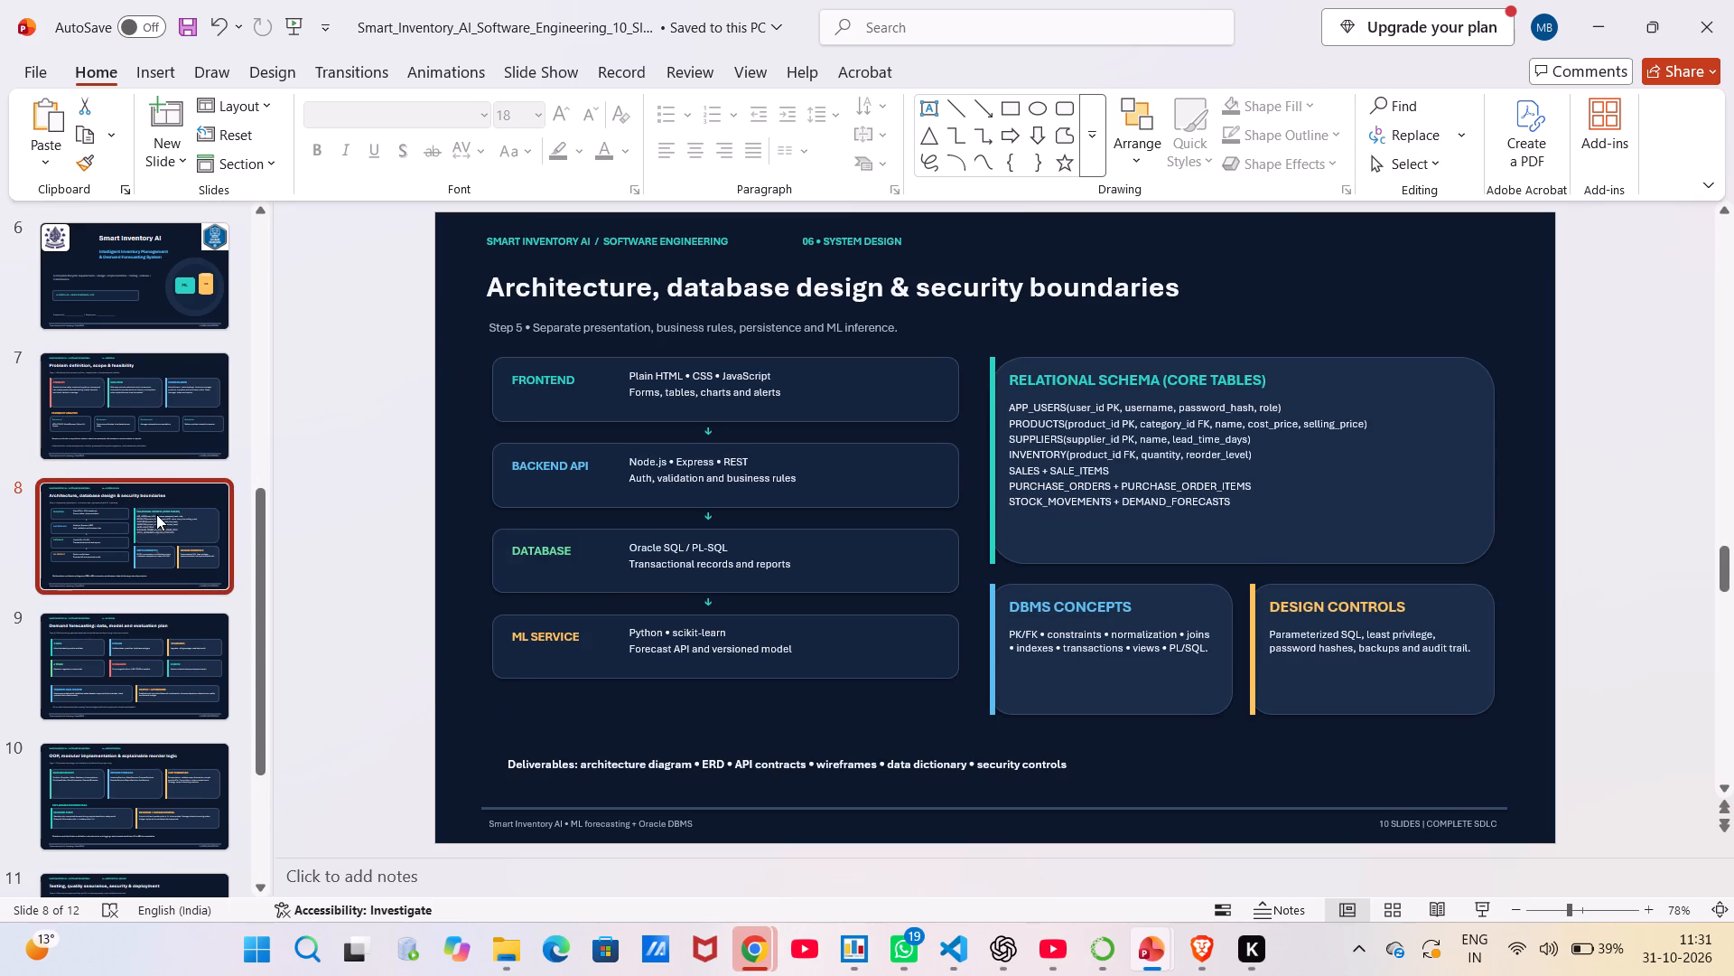
{"action": "left_click", "coordinate": [146, 427]}
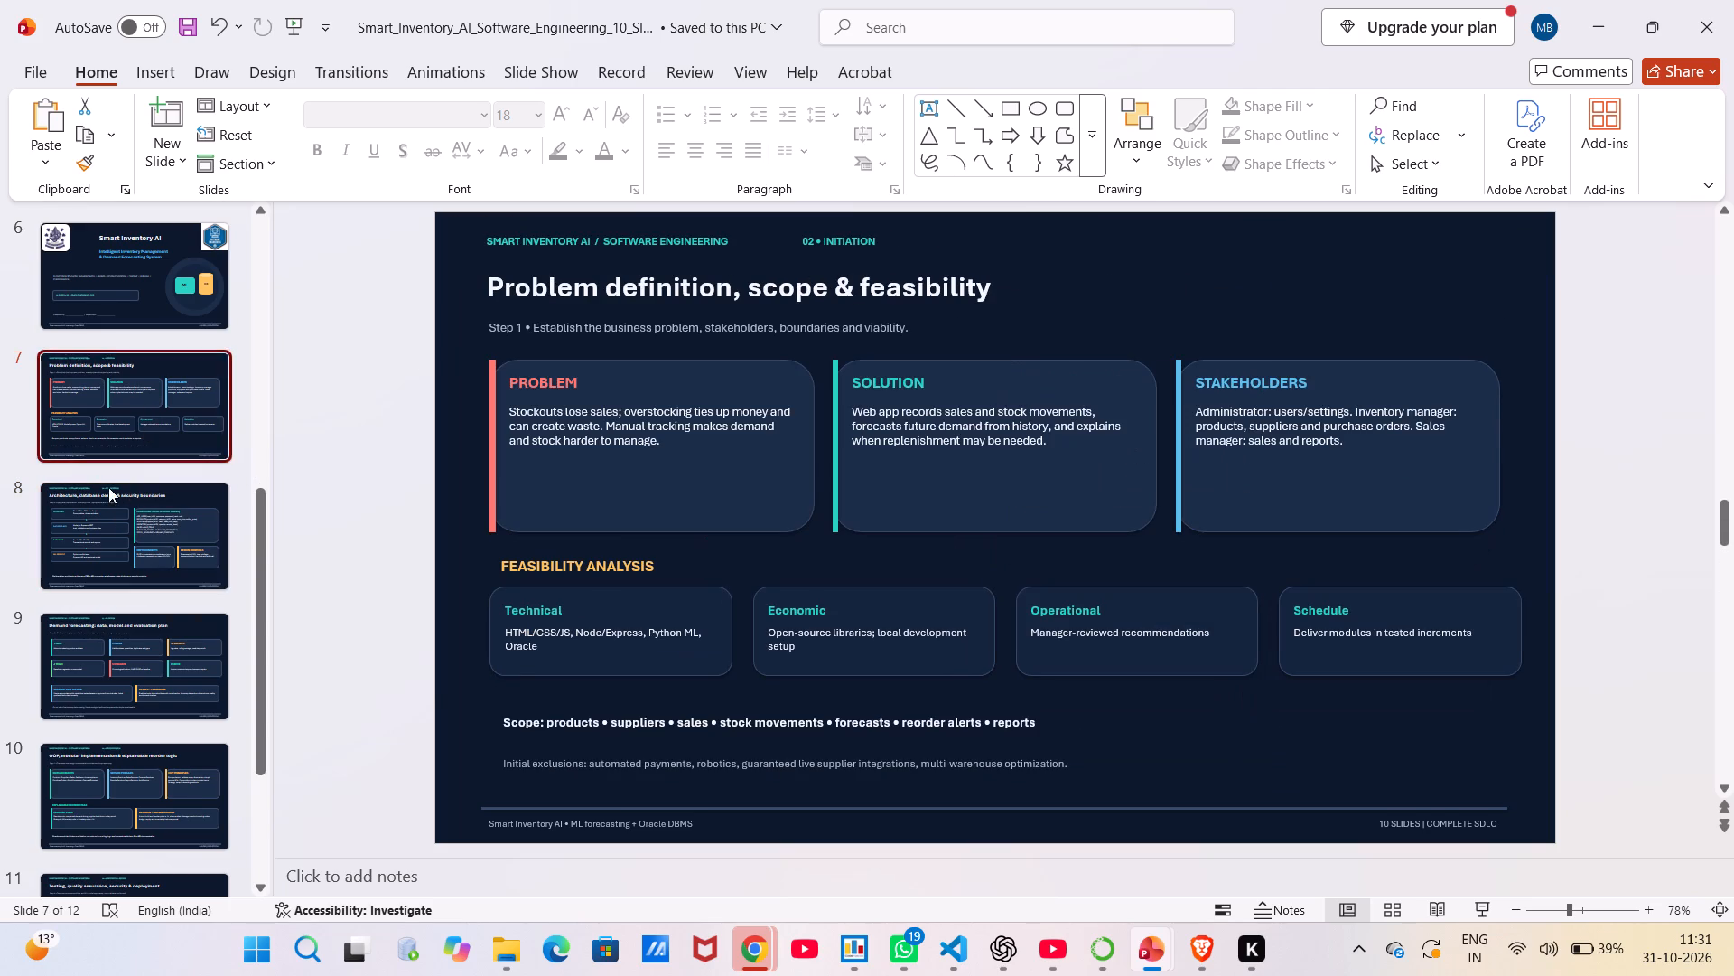
{"action": "scroll", "coordinate": [108, 487], "scroll_direction": "up", "scroll_amount": 1}
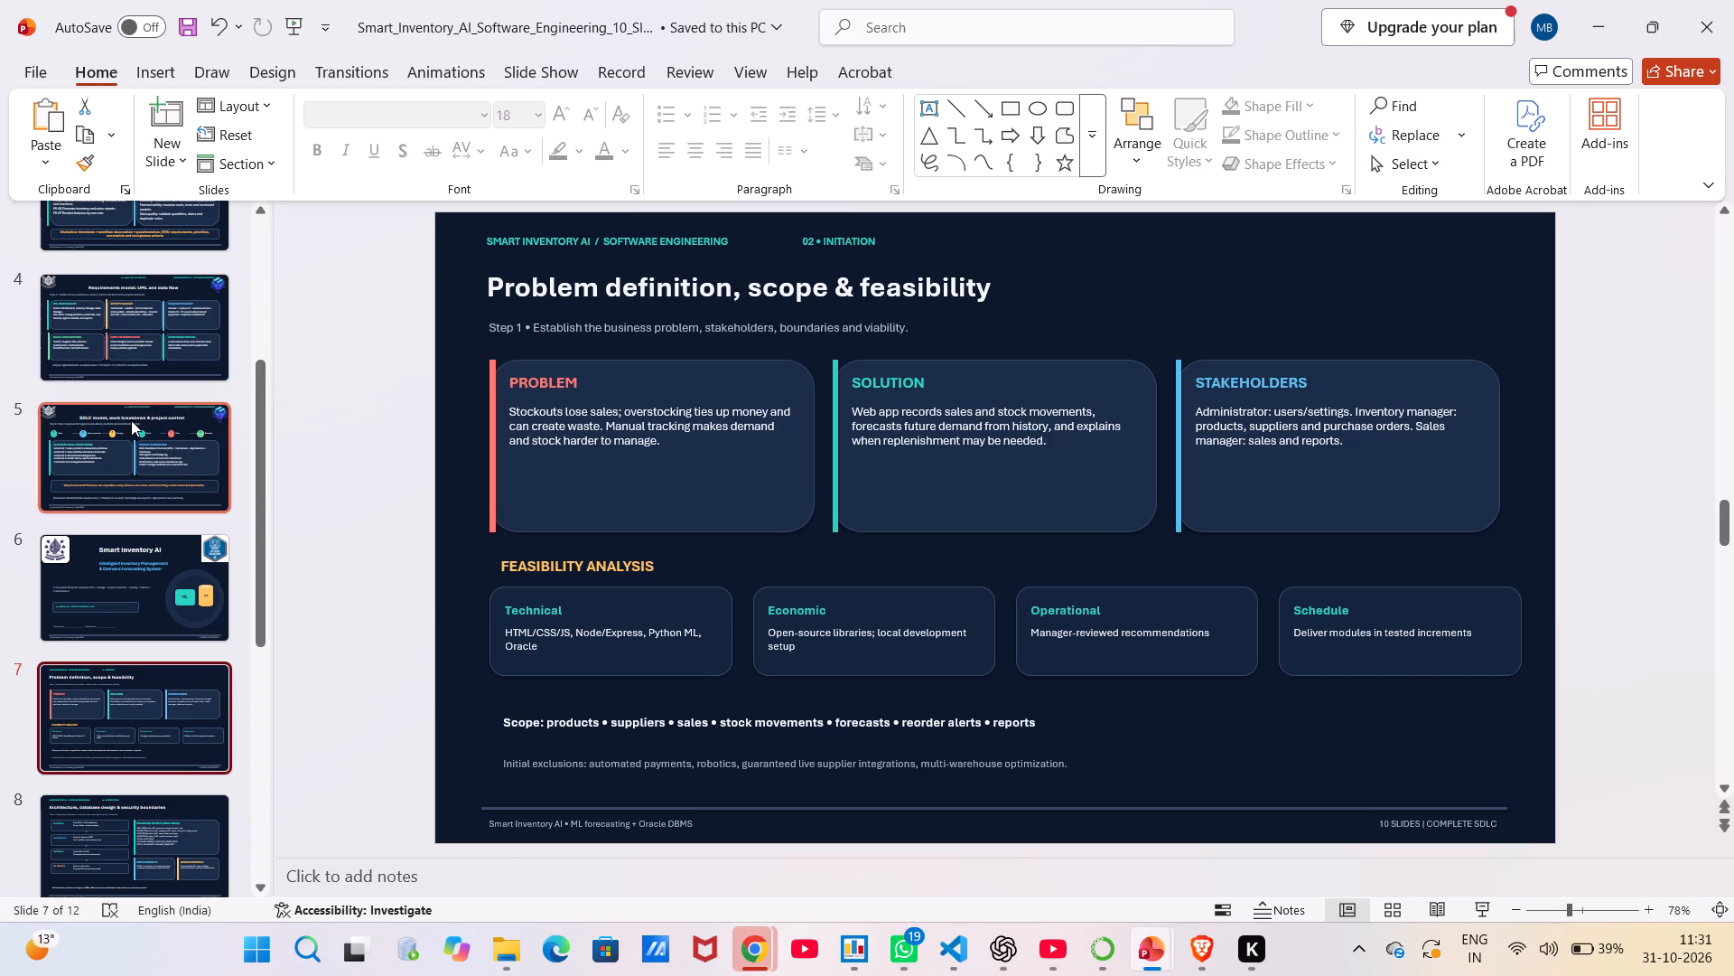
{"action": "left_click", "coordinate": [131, 420]}
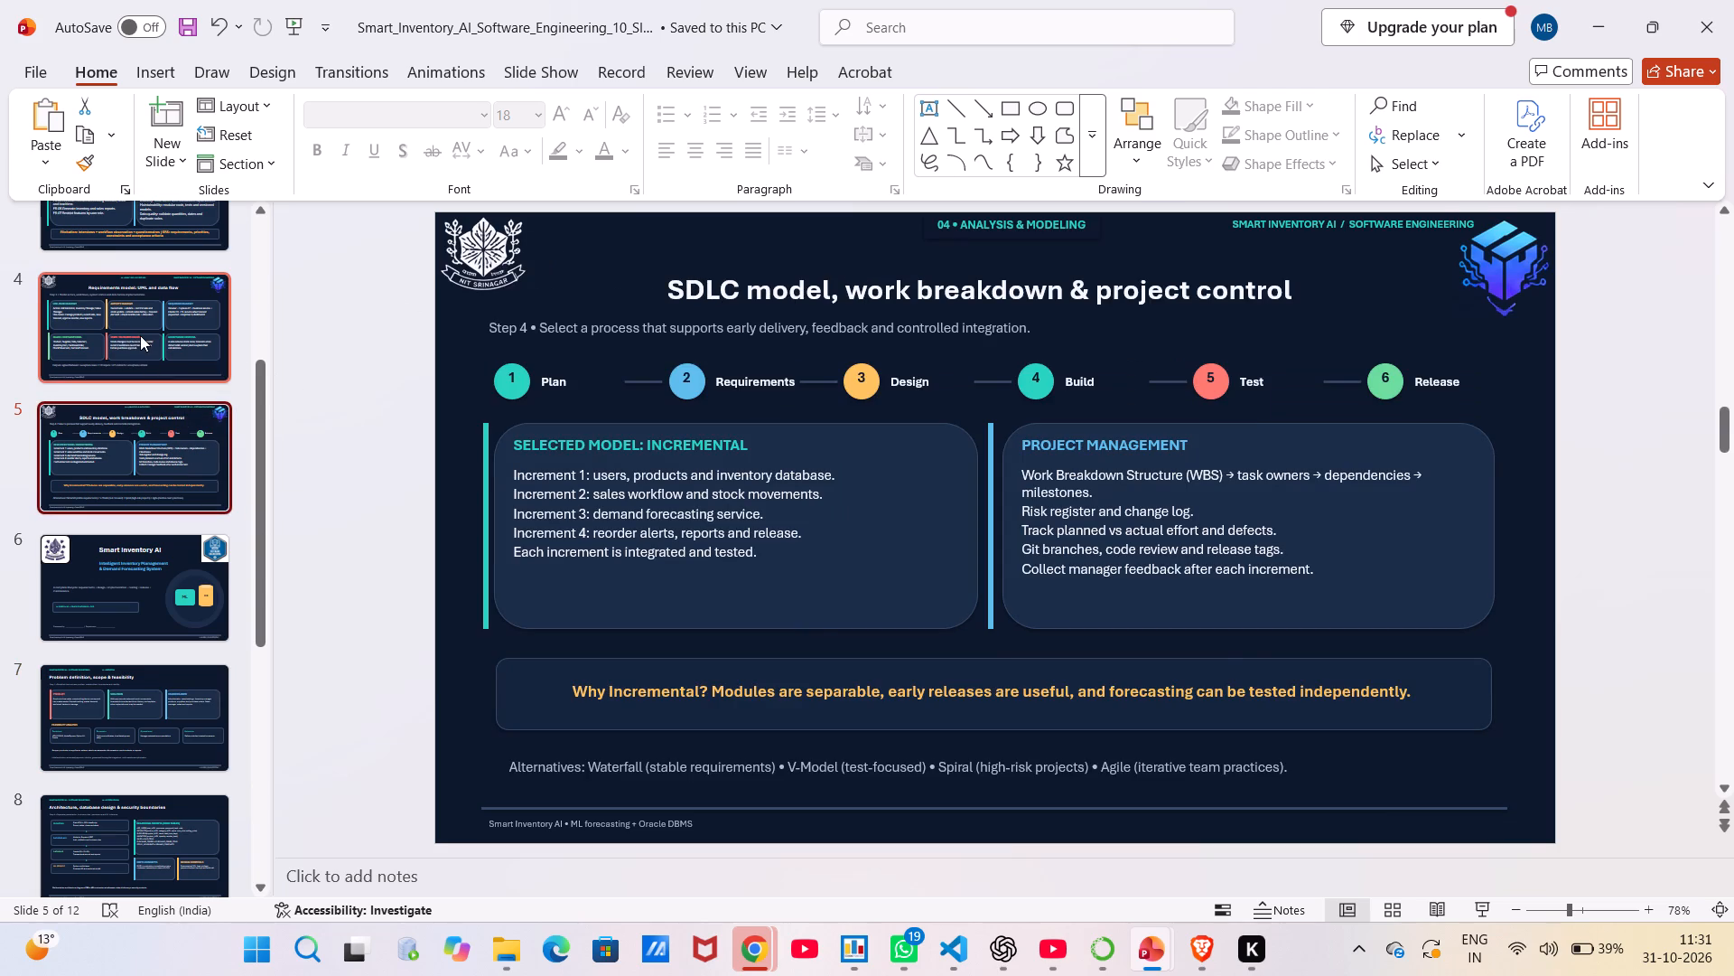
{"action": "left_click", "coordinate": [140, 335]}
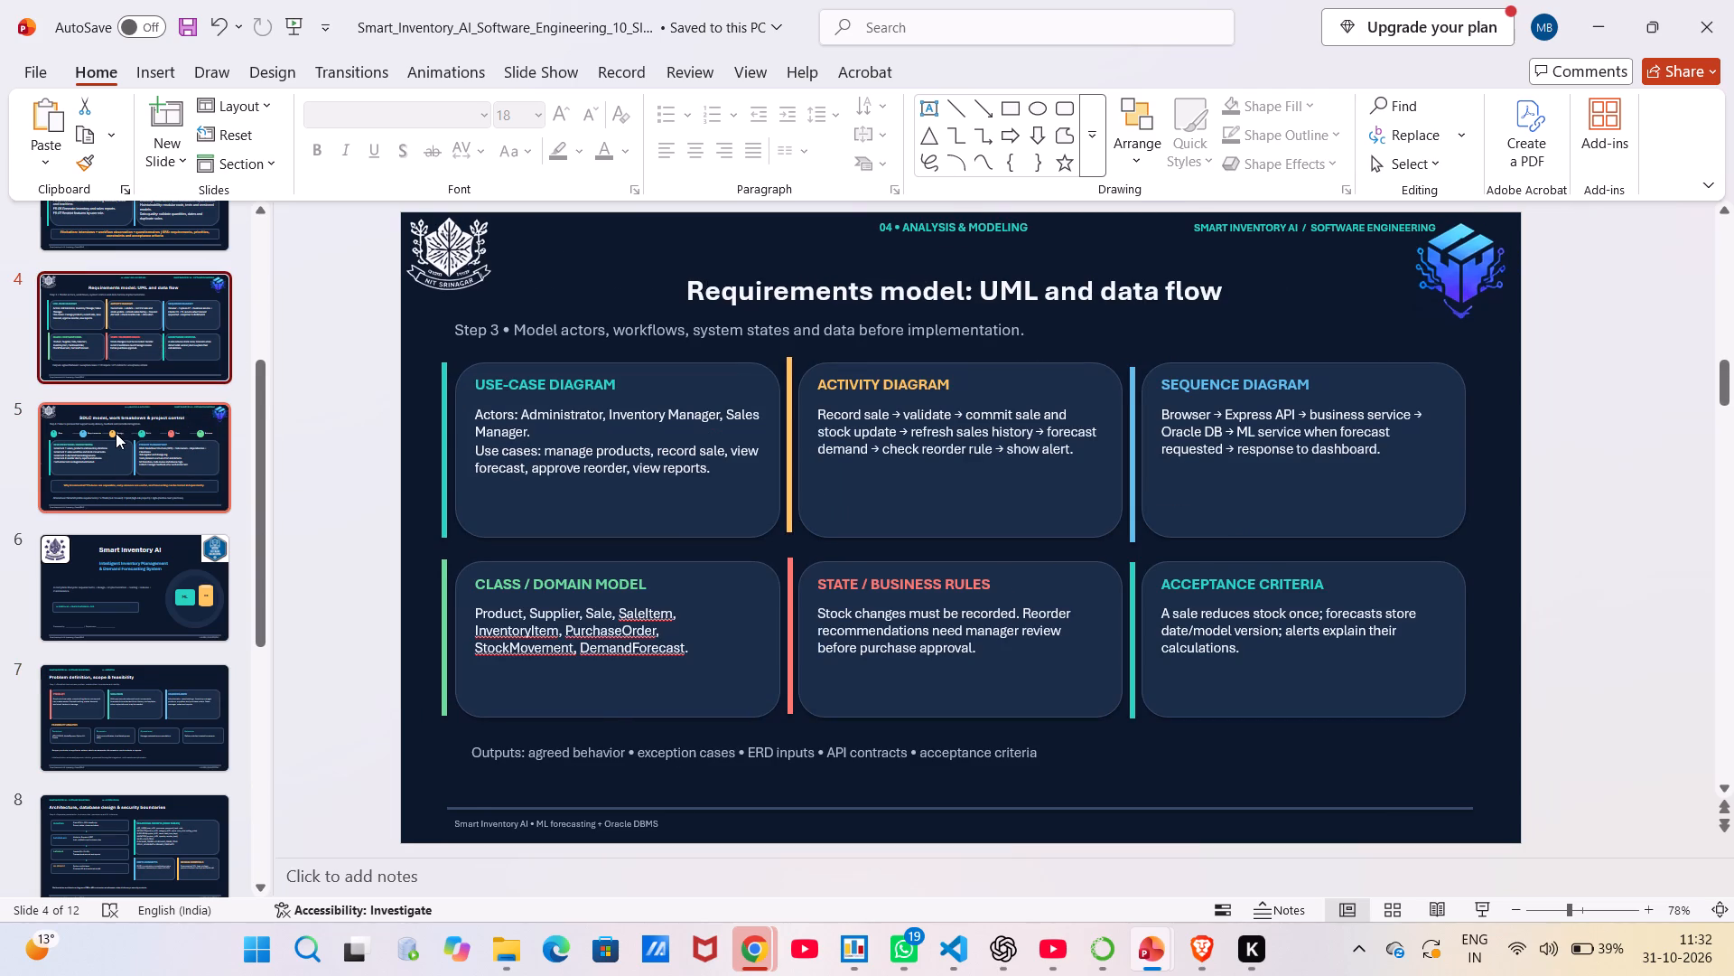
Change the number in the SDLC slide's top header label to 05.
{"action": "left_click", "coordinate": [116, 433]}
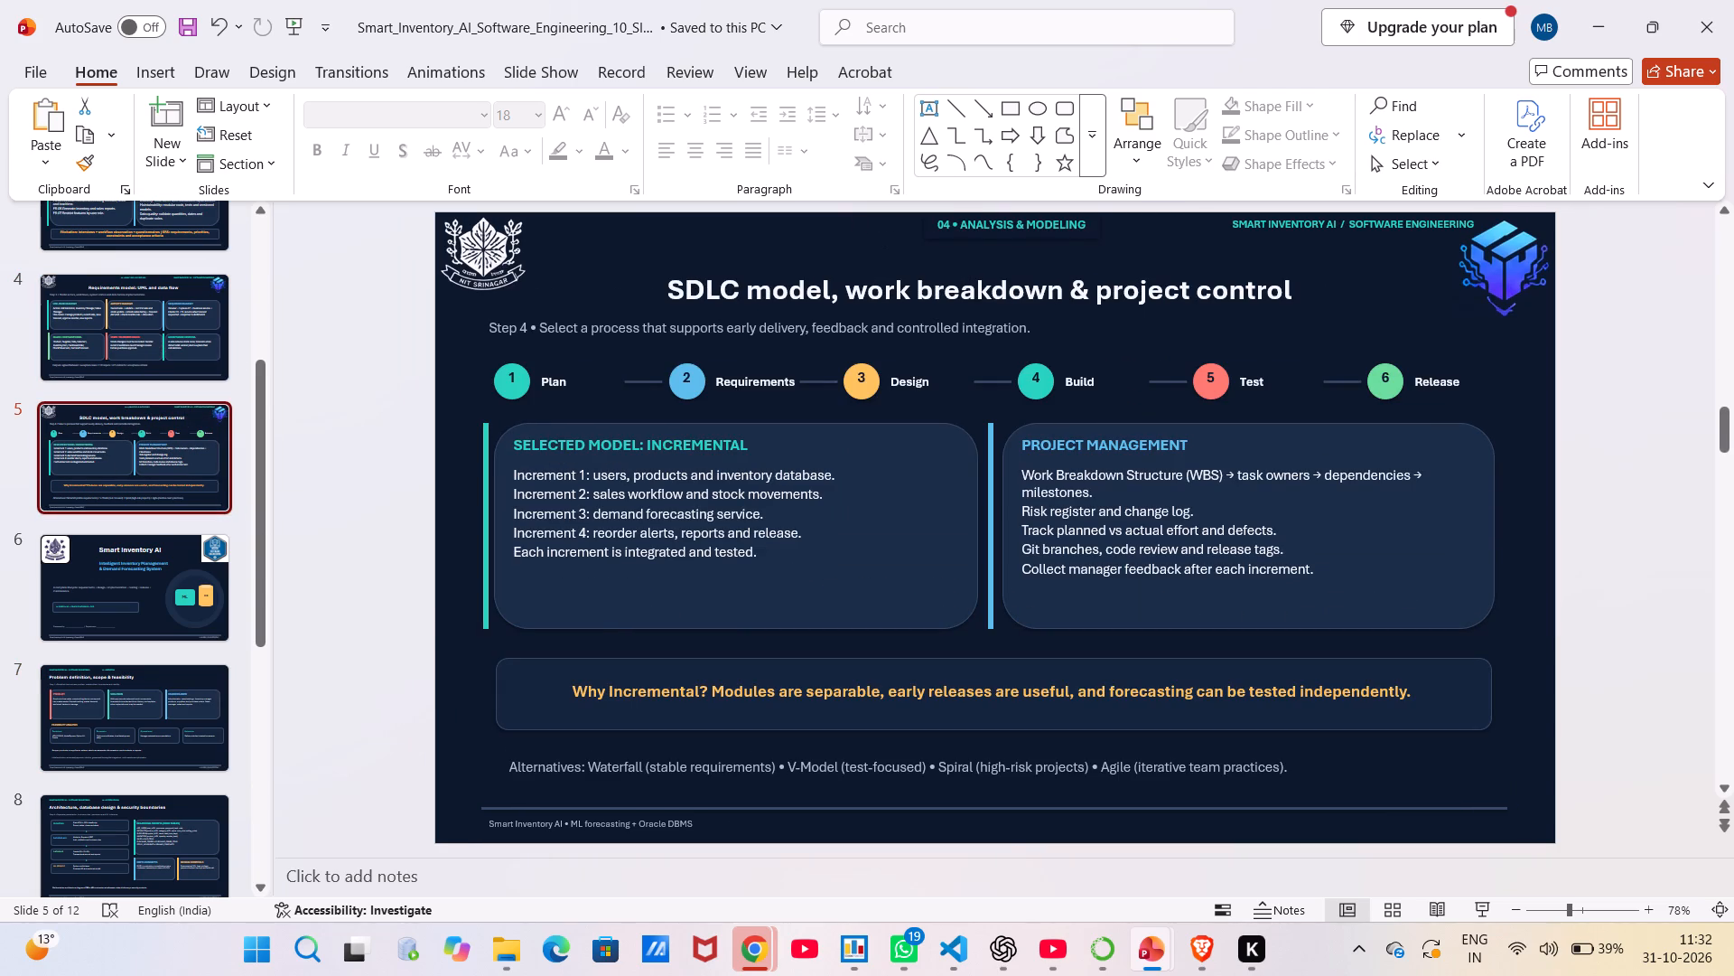
{"action": "left_click", "coordinate": [953, 222]}
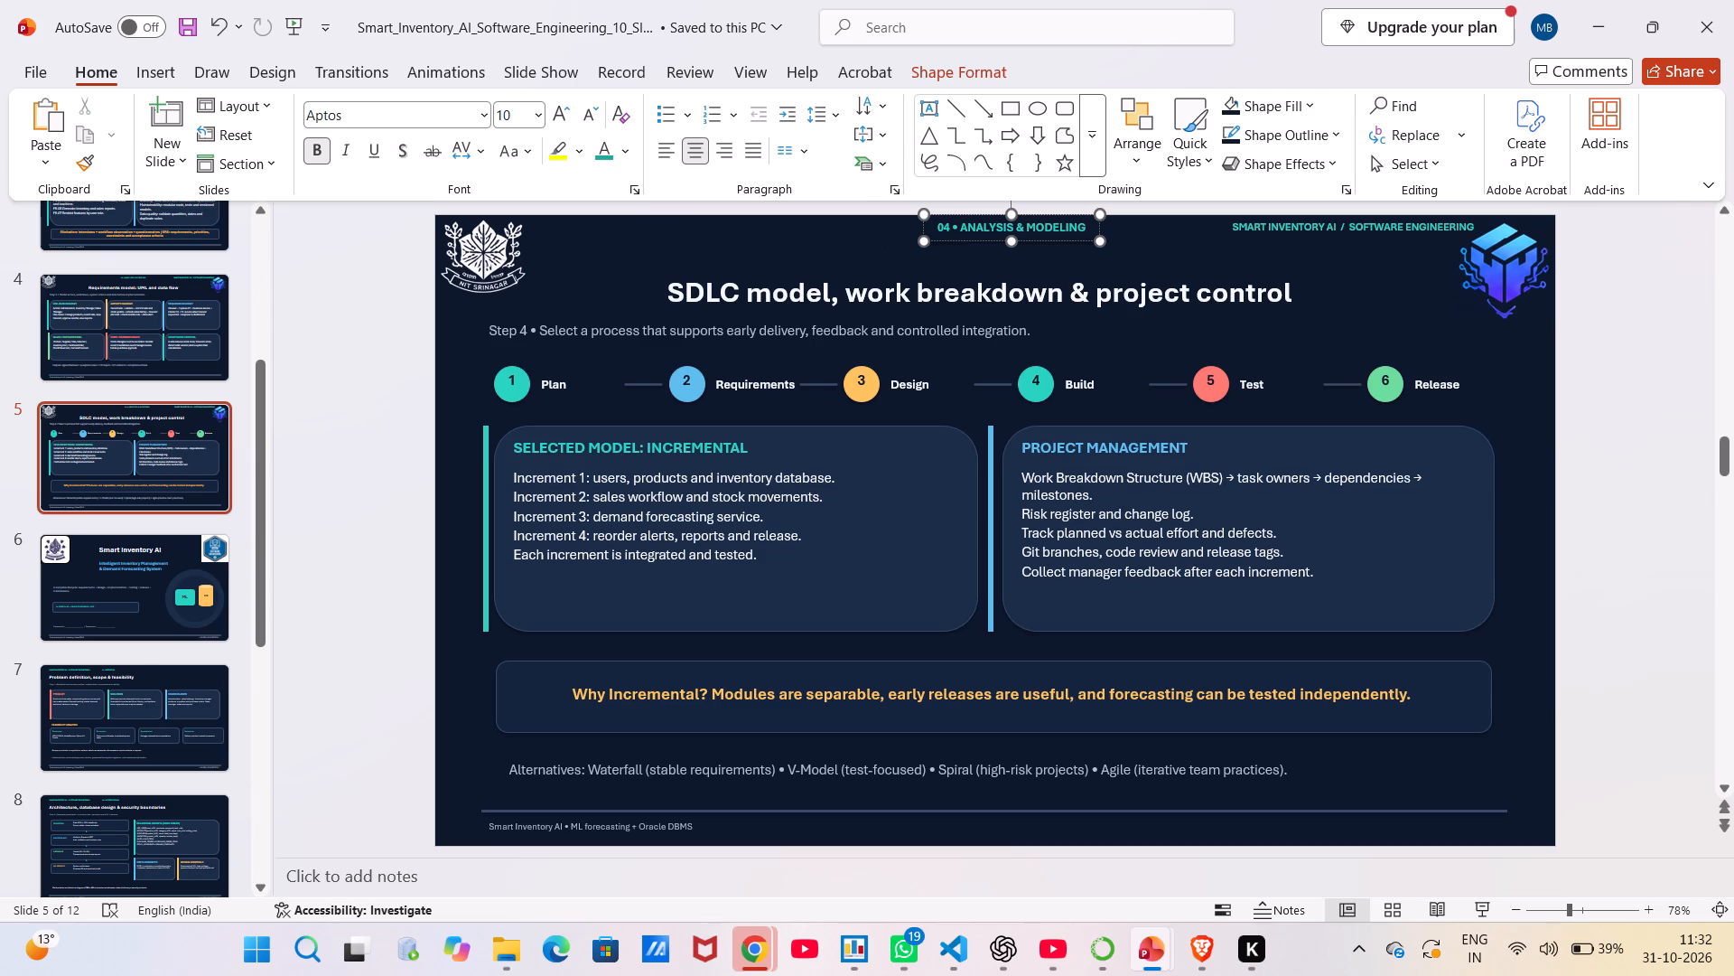
{"action": "key", "text": "BackSpace"}
{"action": "key", "text": "5"}
{"action": "key", "text": "BackSpace"}
{"action": "key", "text": "BackSpace"}
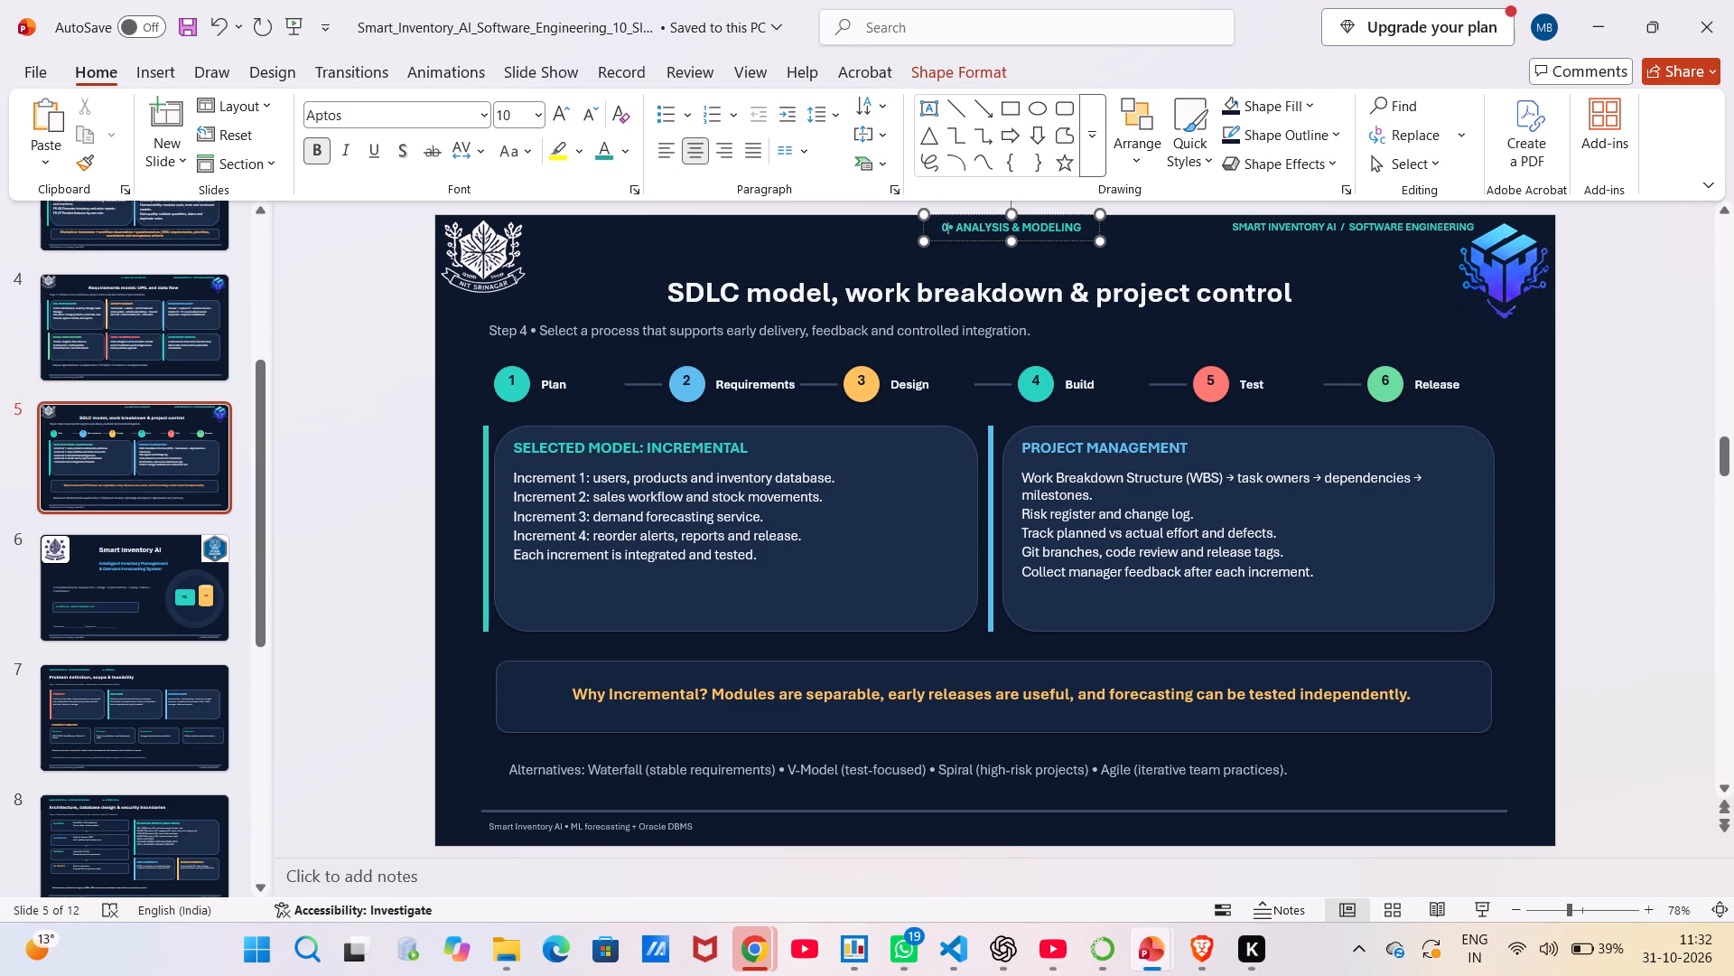
{"action": "key", "text": "5"}
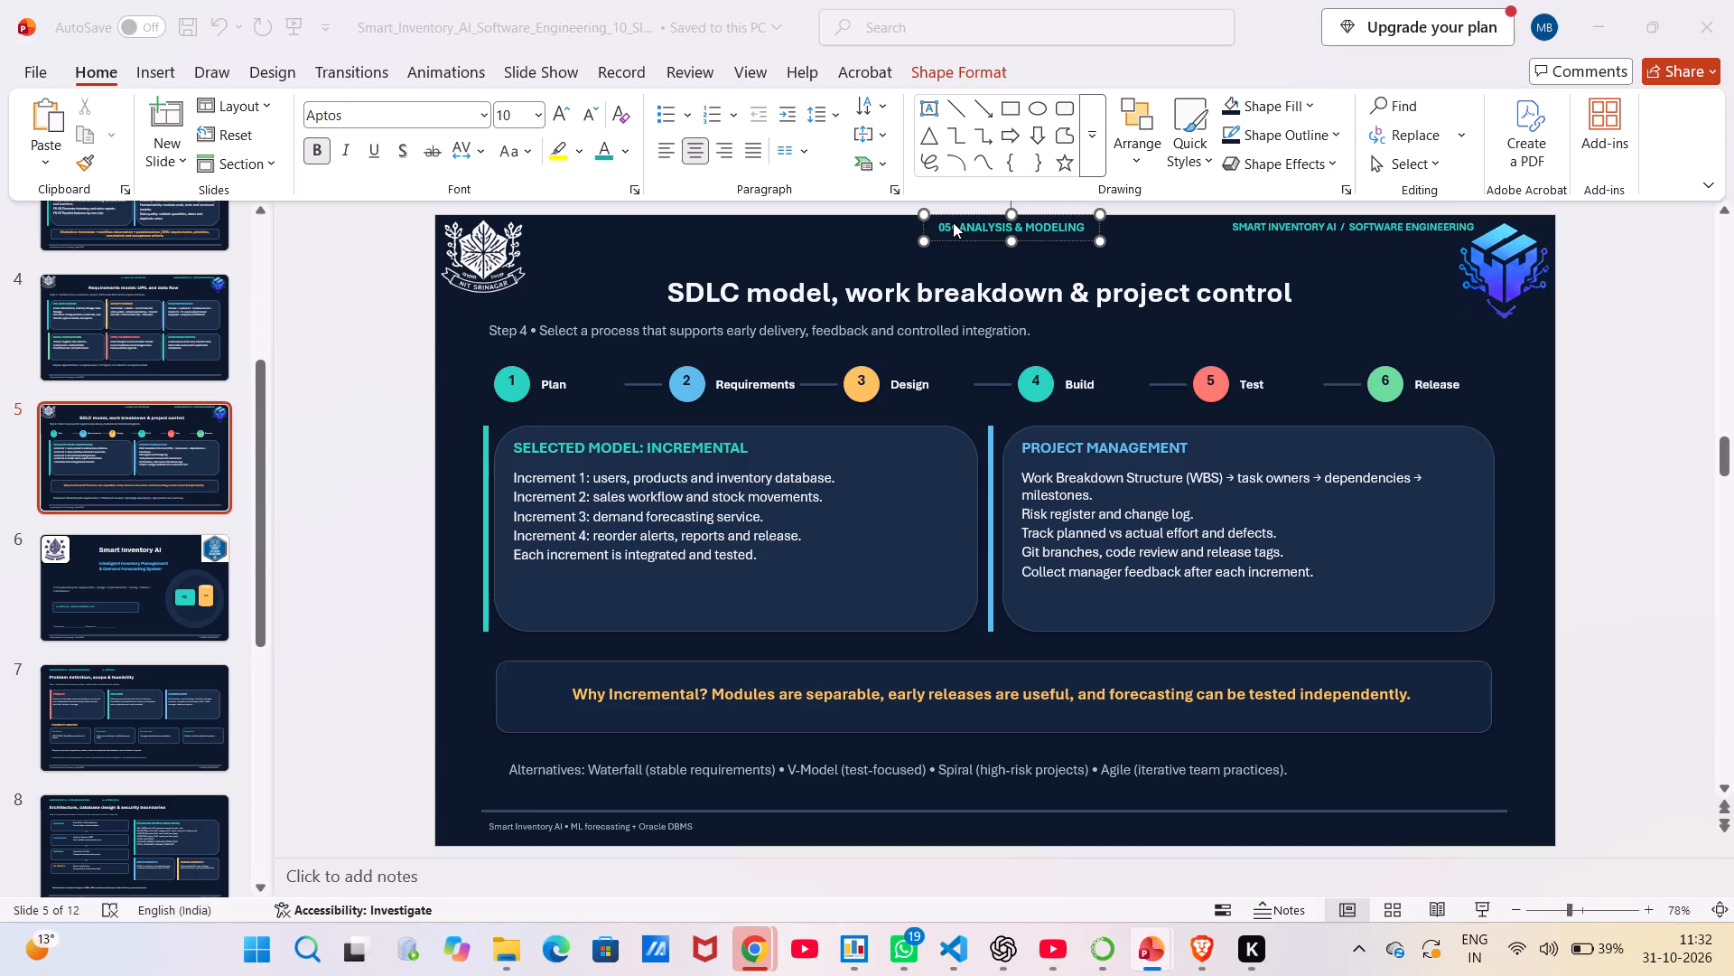
Replace "ANALYSIS & MODELING" in the SDLC slide's header label with "PROCESS & PLANNING", copied from the same slide in the Slides (1) presentation.
{"action": "left_click", "coordinate": [760, 131]}
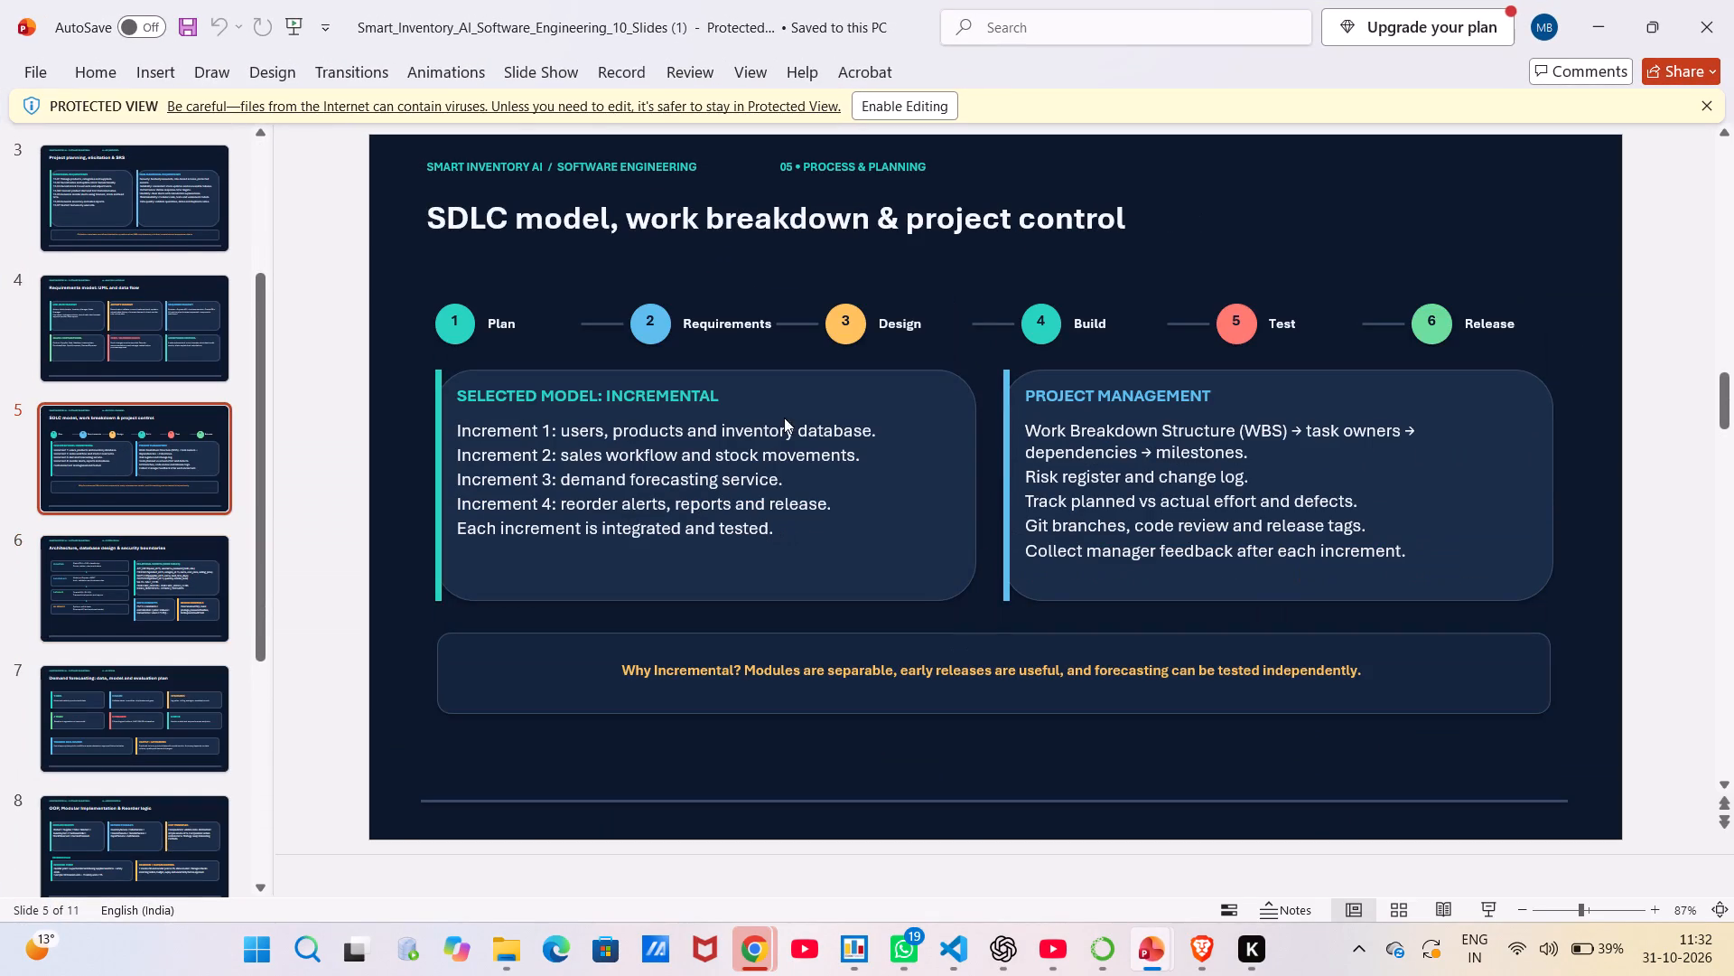
{"action": "left_click", "coordinate": [895, 167]}
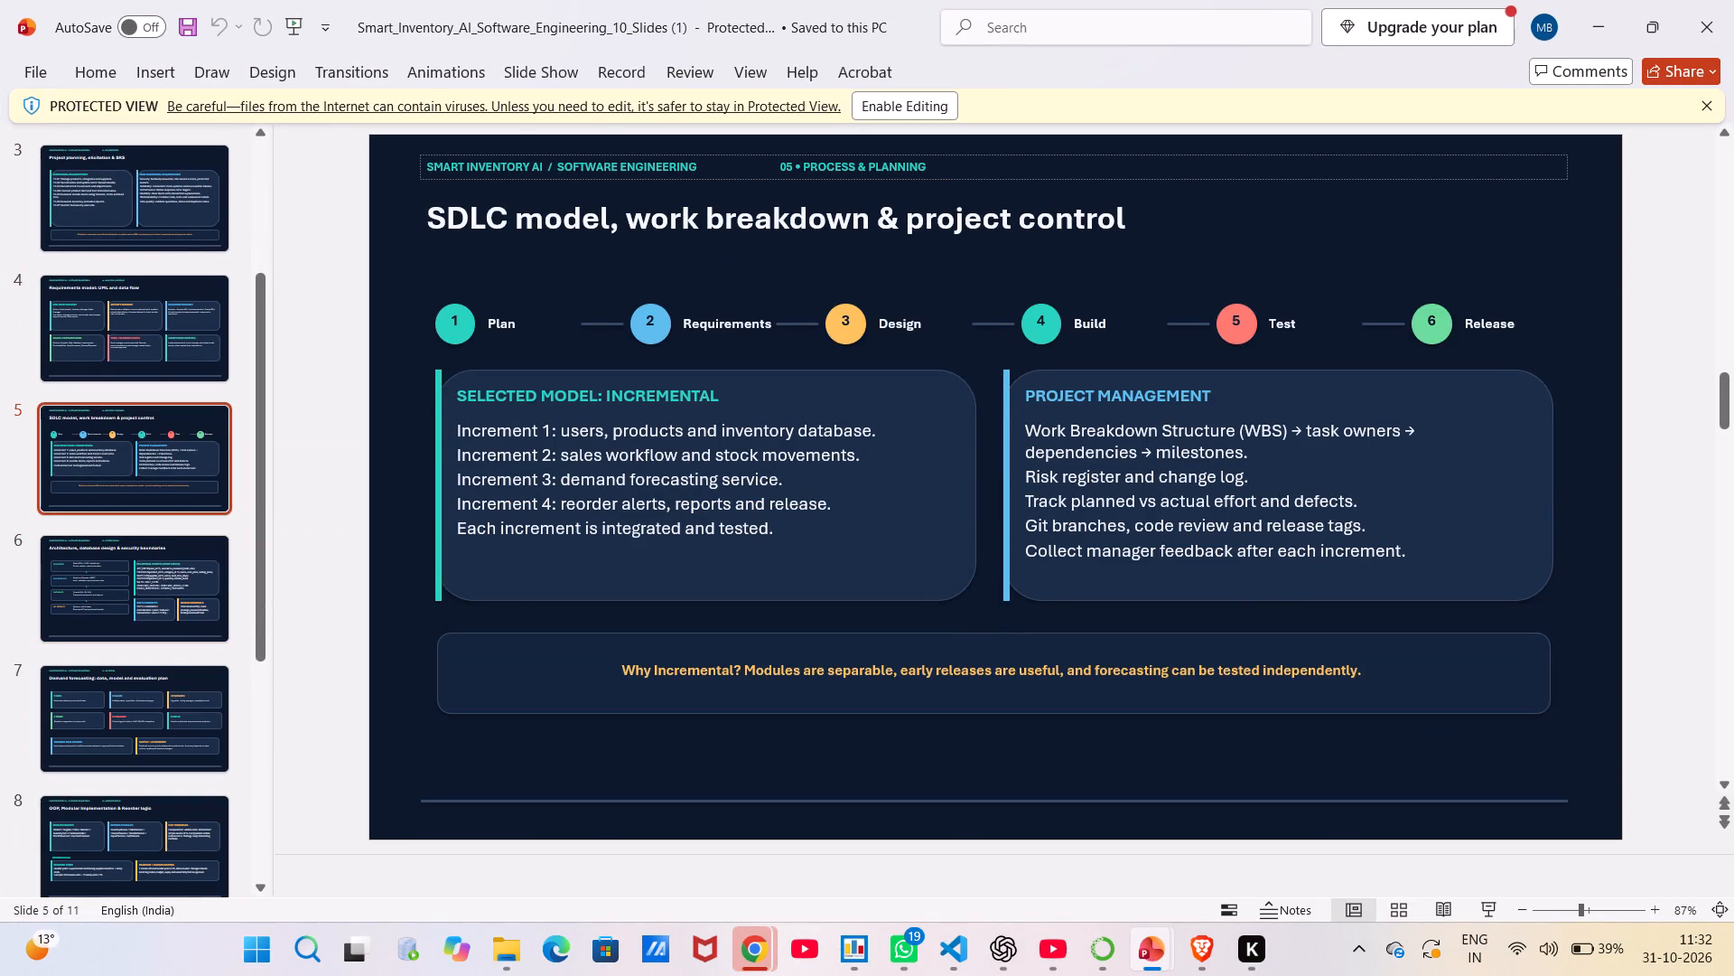
{"action": "left_click_drag", "start_coordinate": [926, 166], "coordinate": [807, 172]}
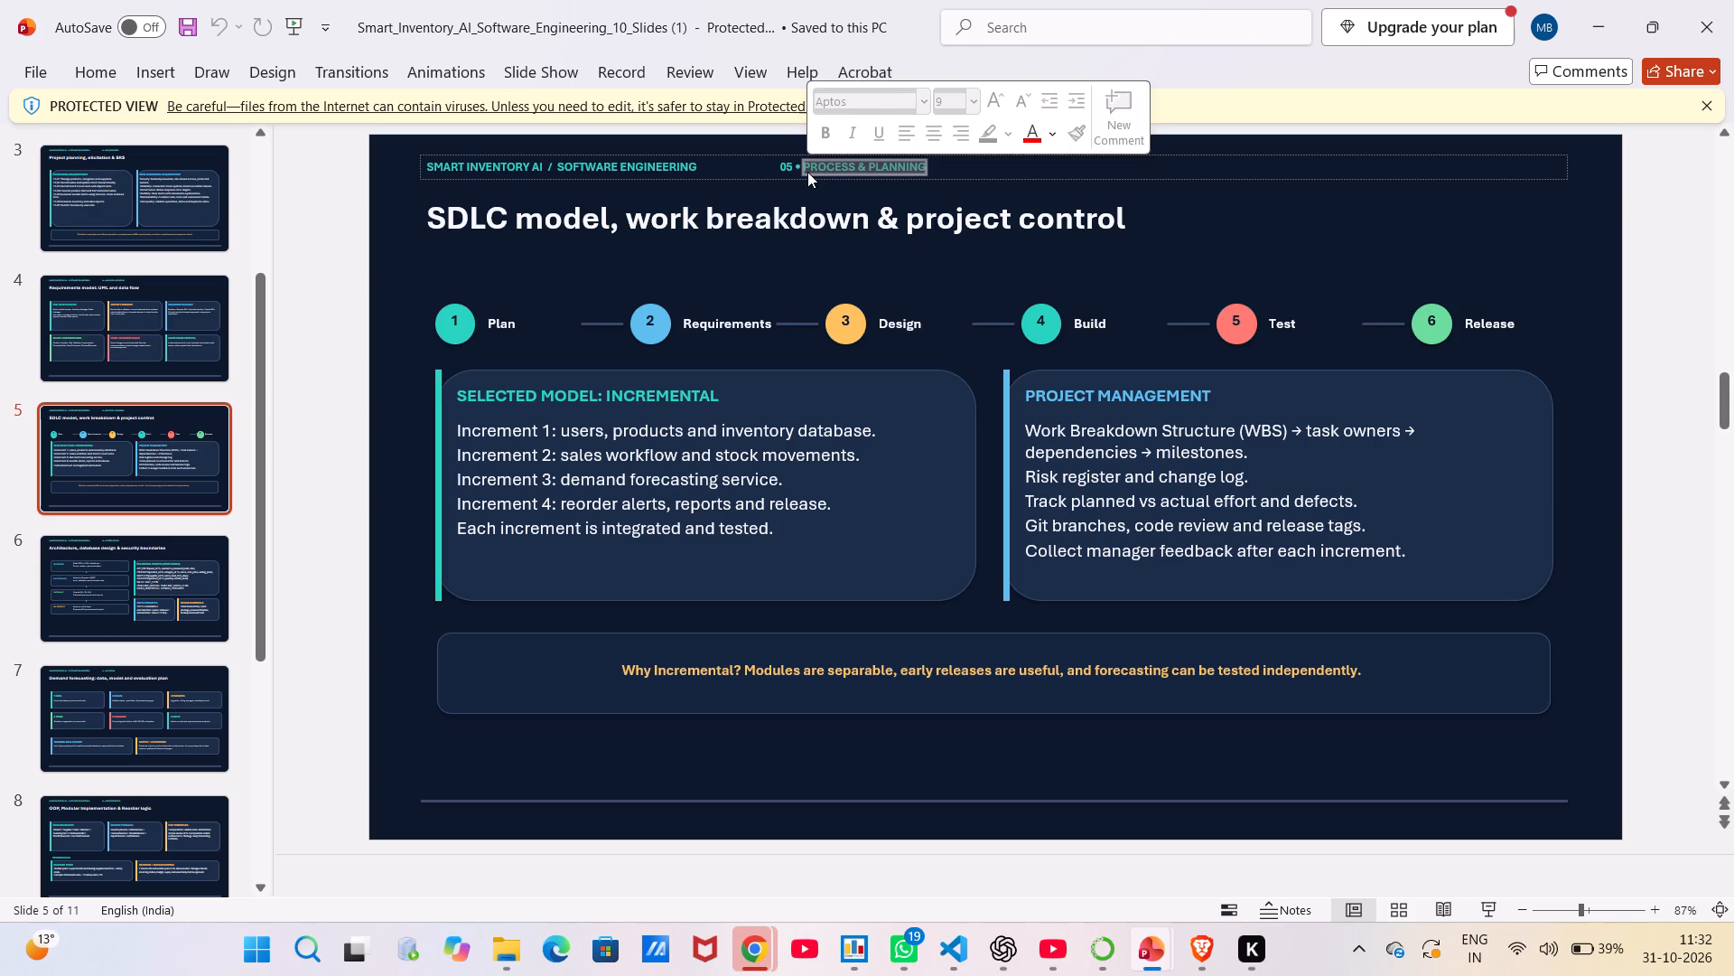
{"action": "key", "text": "ctrl+c"}
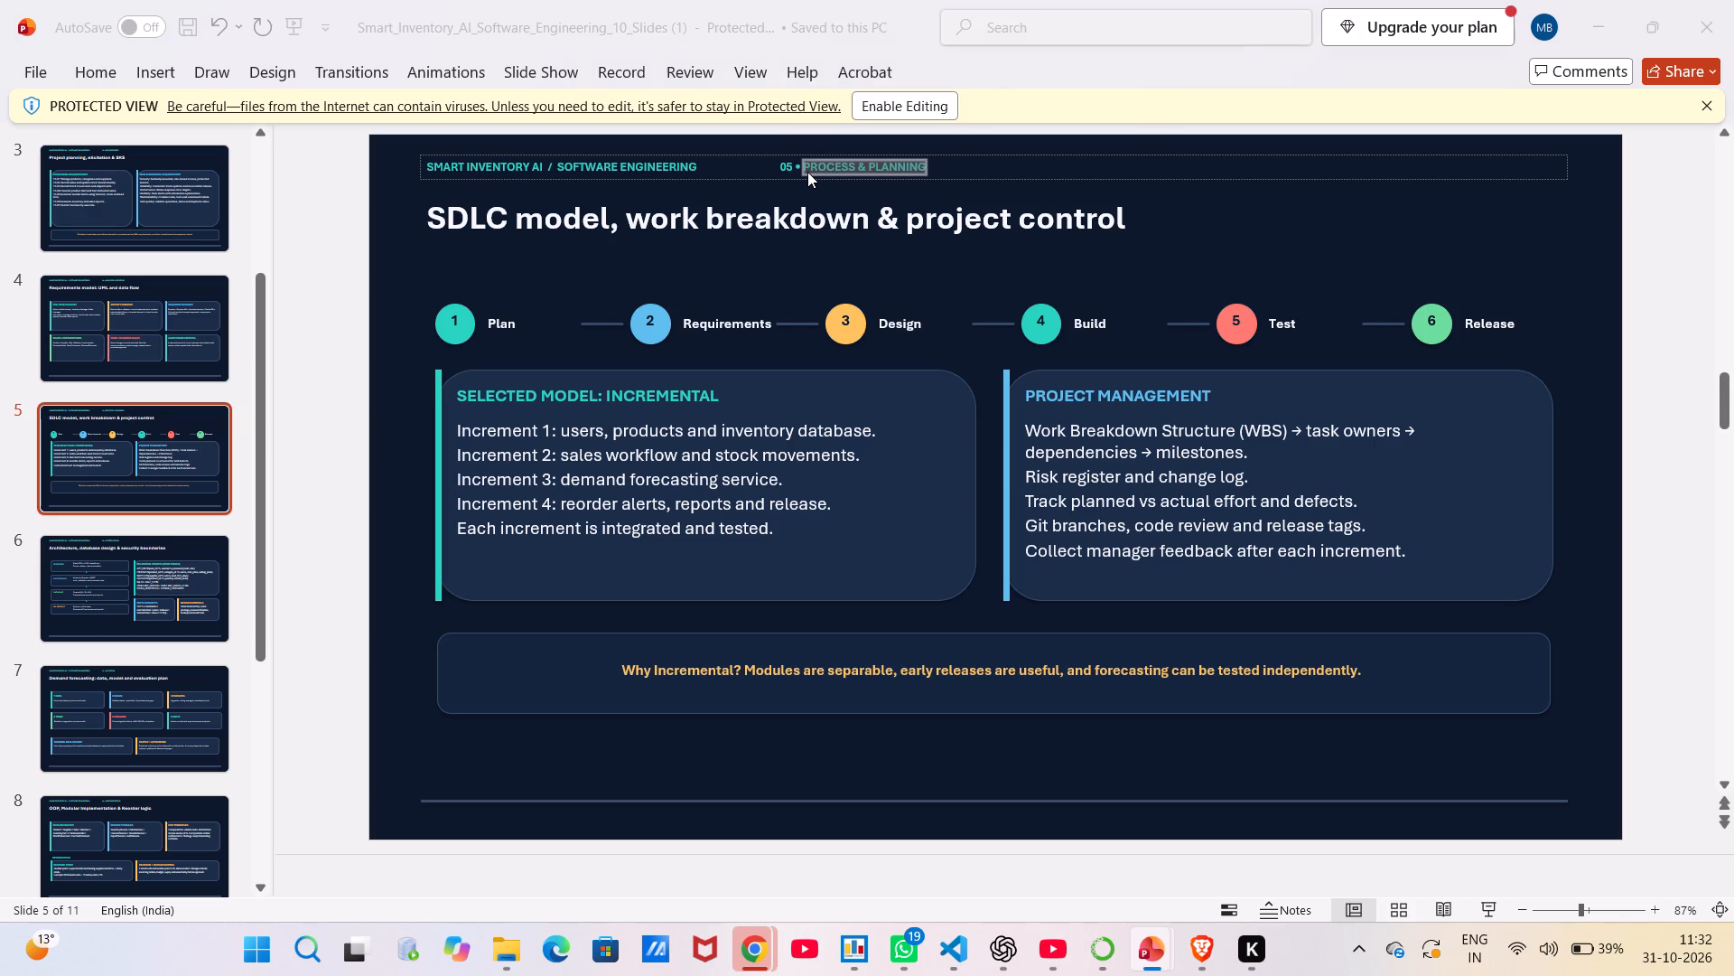
{"action": "left_click", "coordinate": [599, 131]}
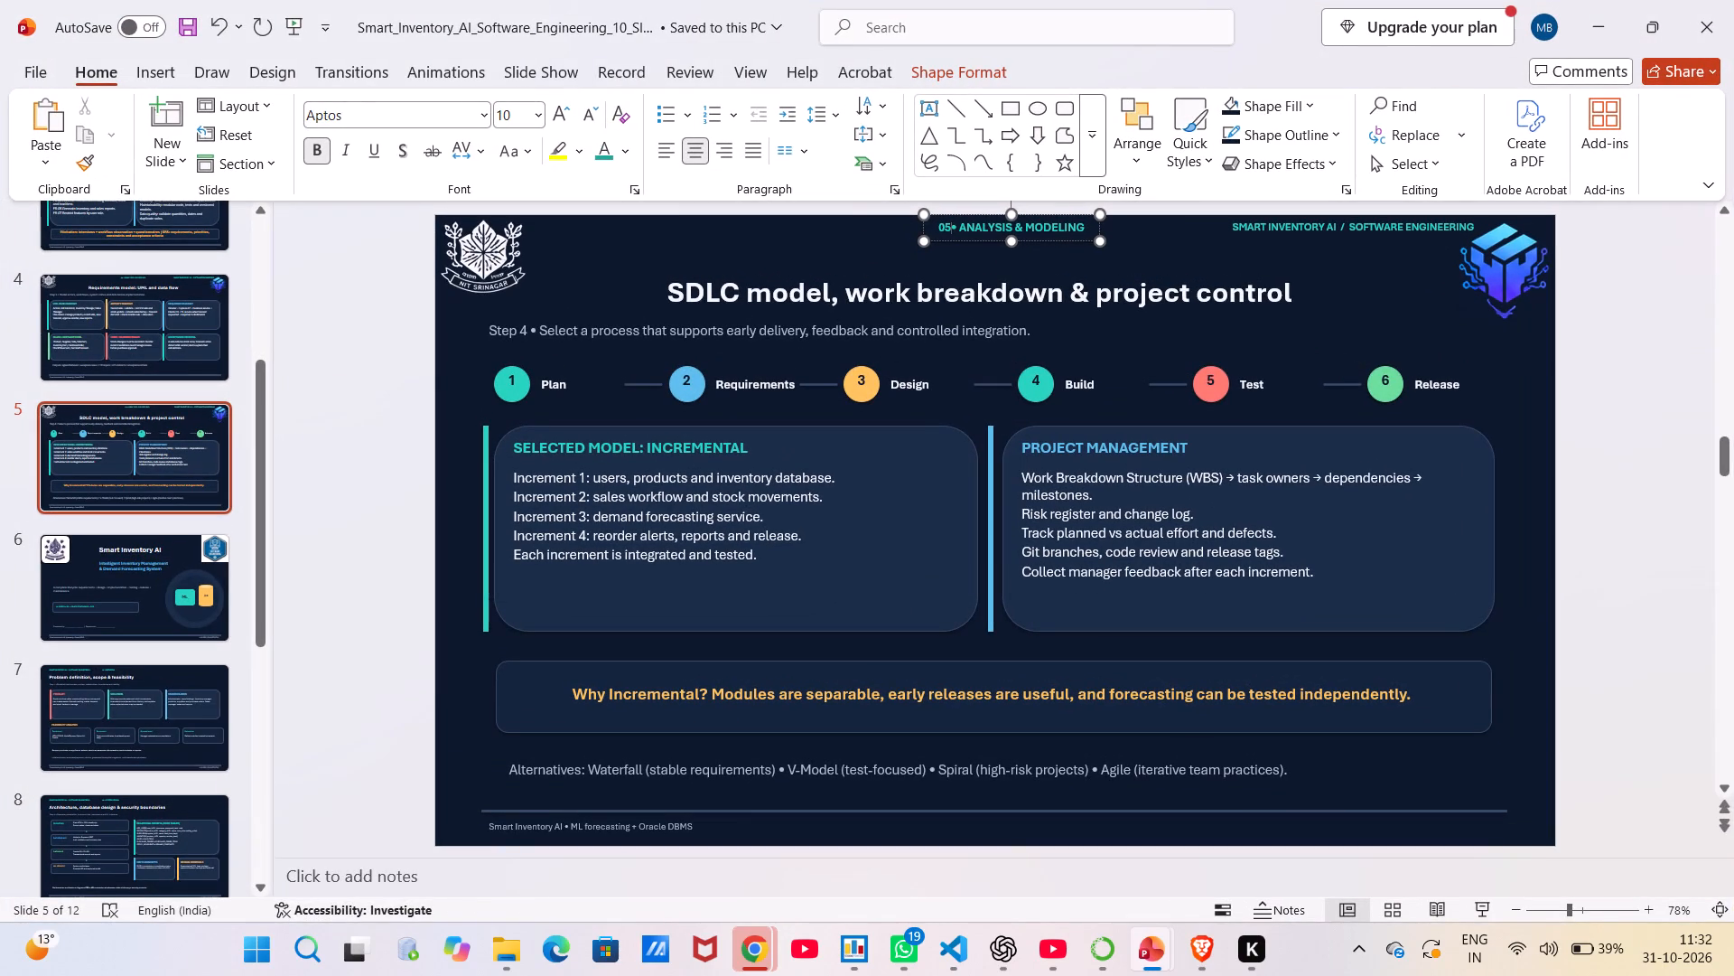
{"action": "left_click_drag", "start_coordinate": [1084, 226], "coordinate": [960, 225]}
{"action": "key", "text": "ctrl+v"}
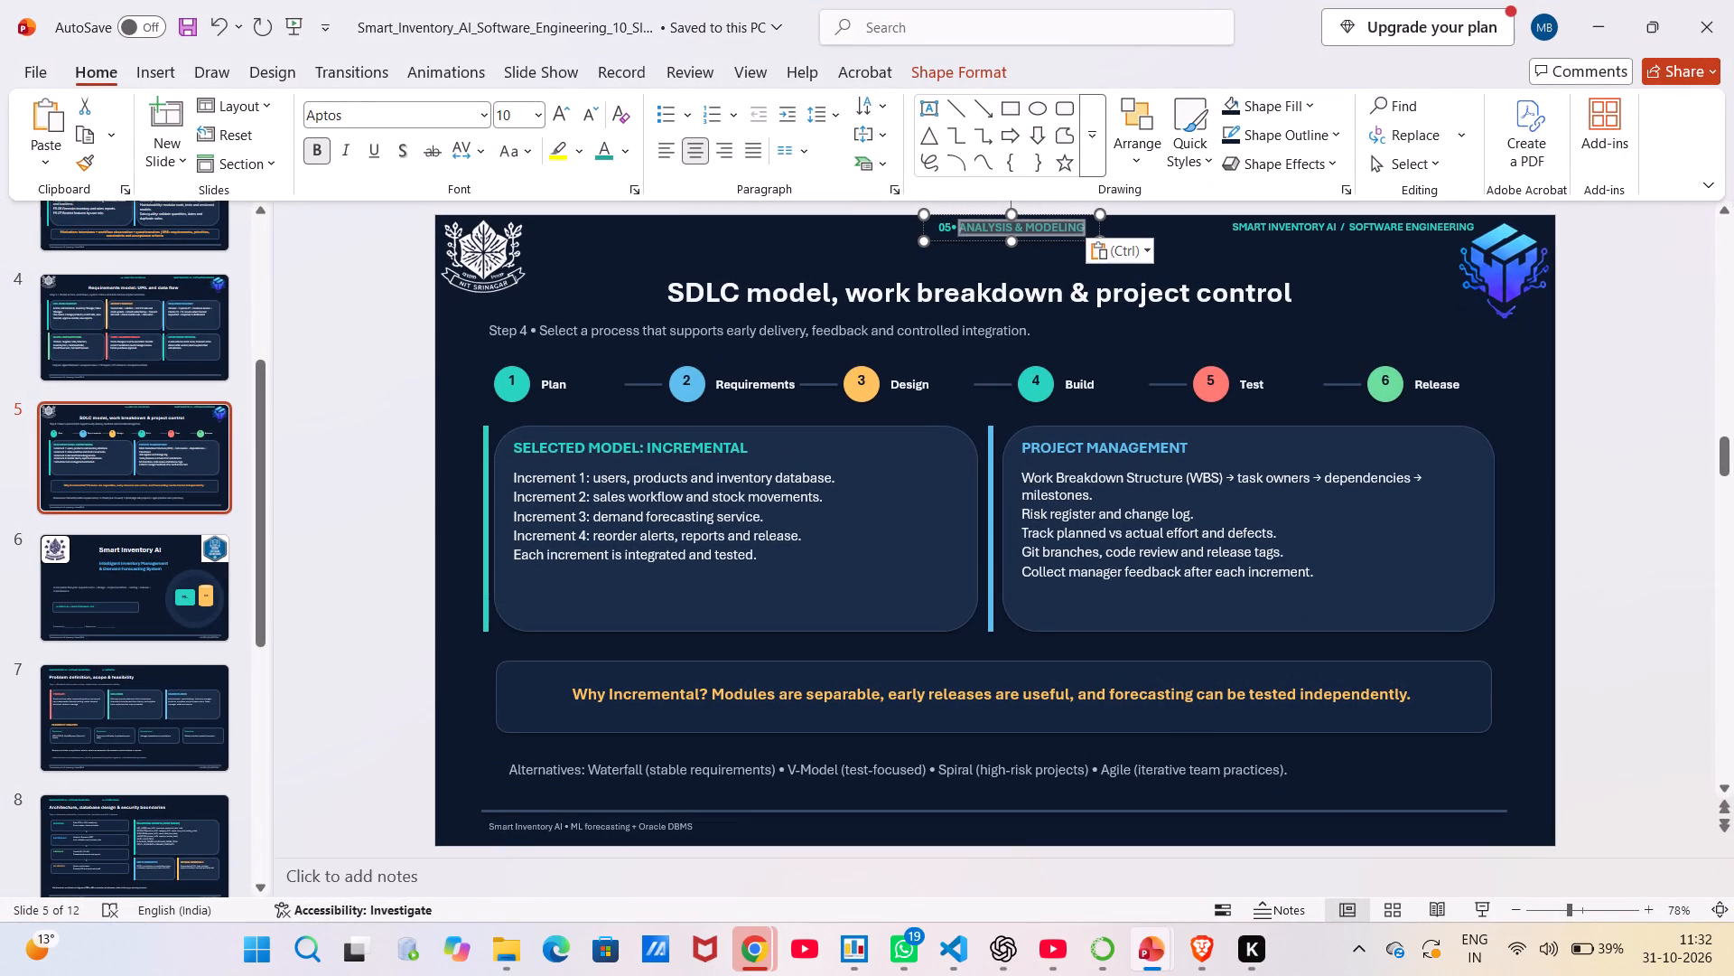
{"action": "left_click", "coordinate": [1196, 234]}
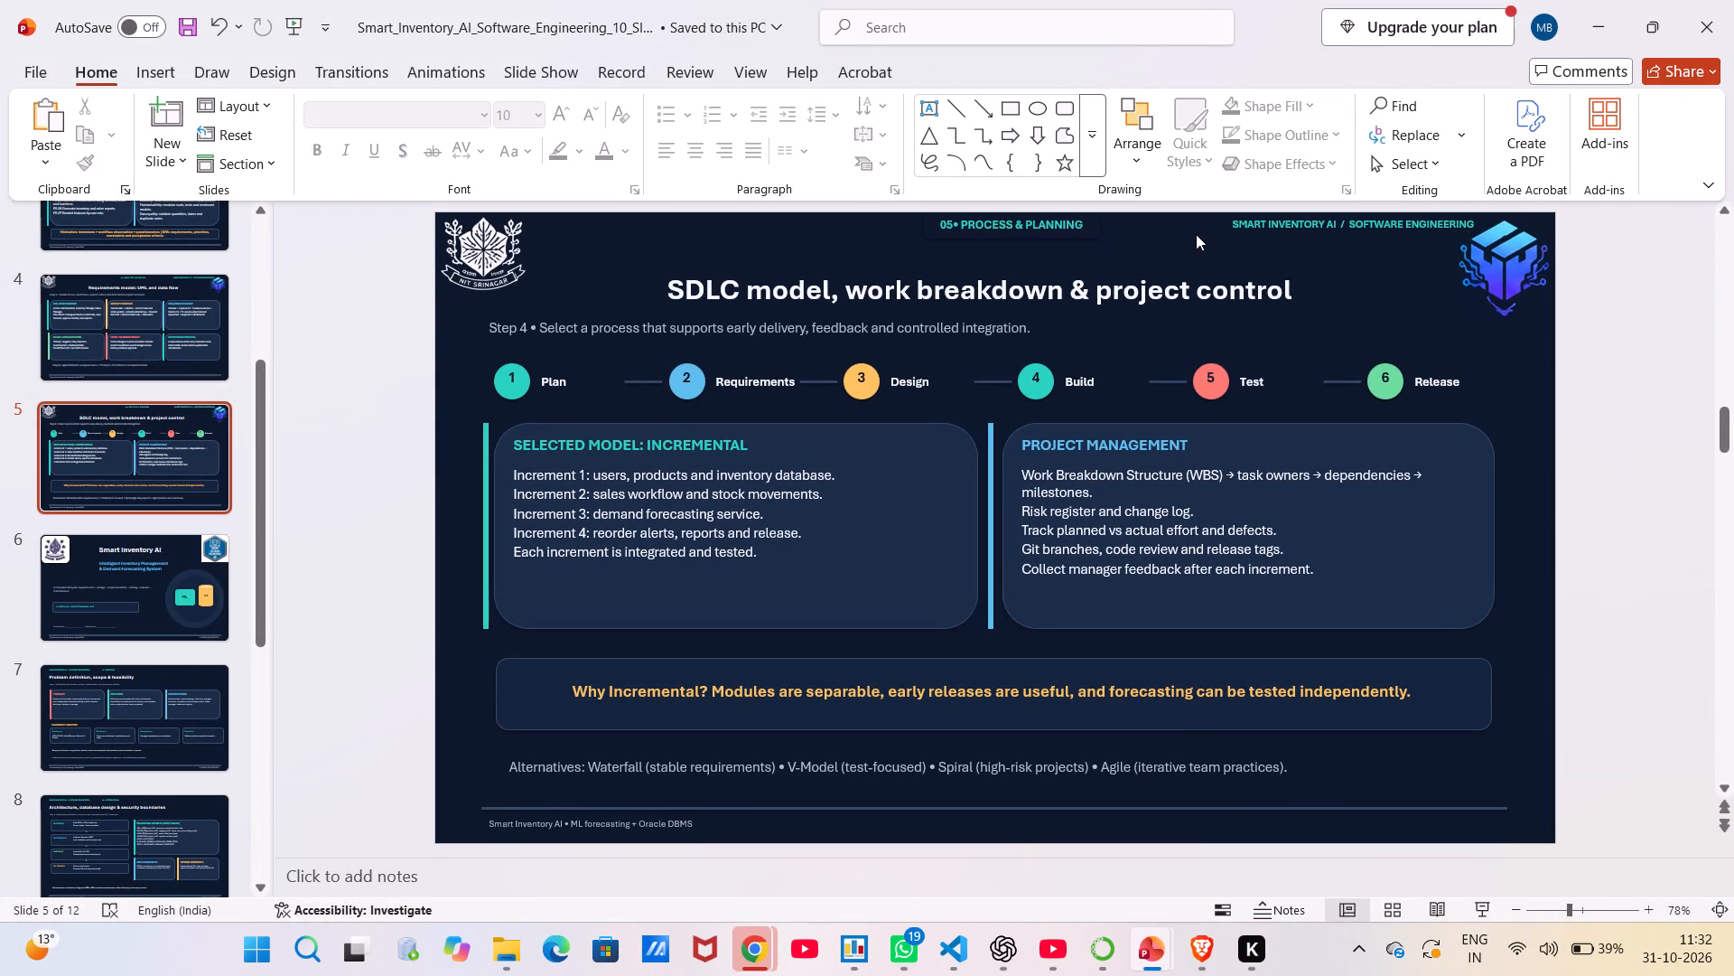
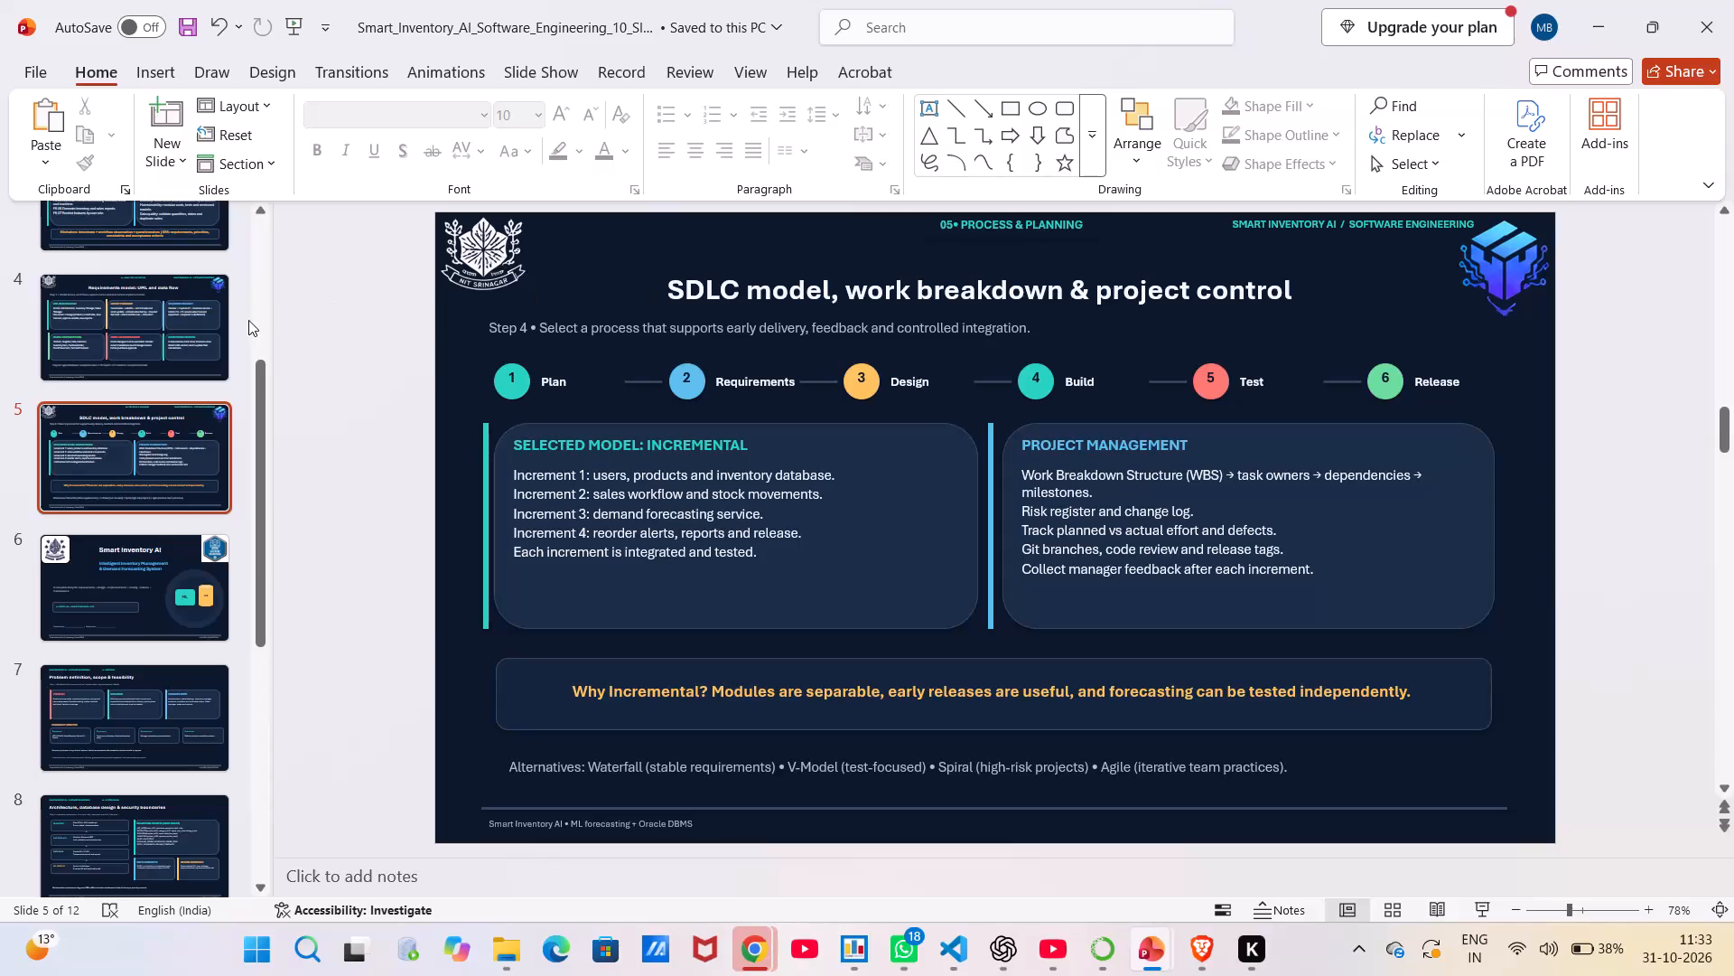
On the architecture, database design and security slide, shift the title rightward so it is roughly centred across the slide.
{"action": "scroll", "coordinate": [72, 605], "scroll_direction": "down", "scroll_amount": 1}
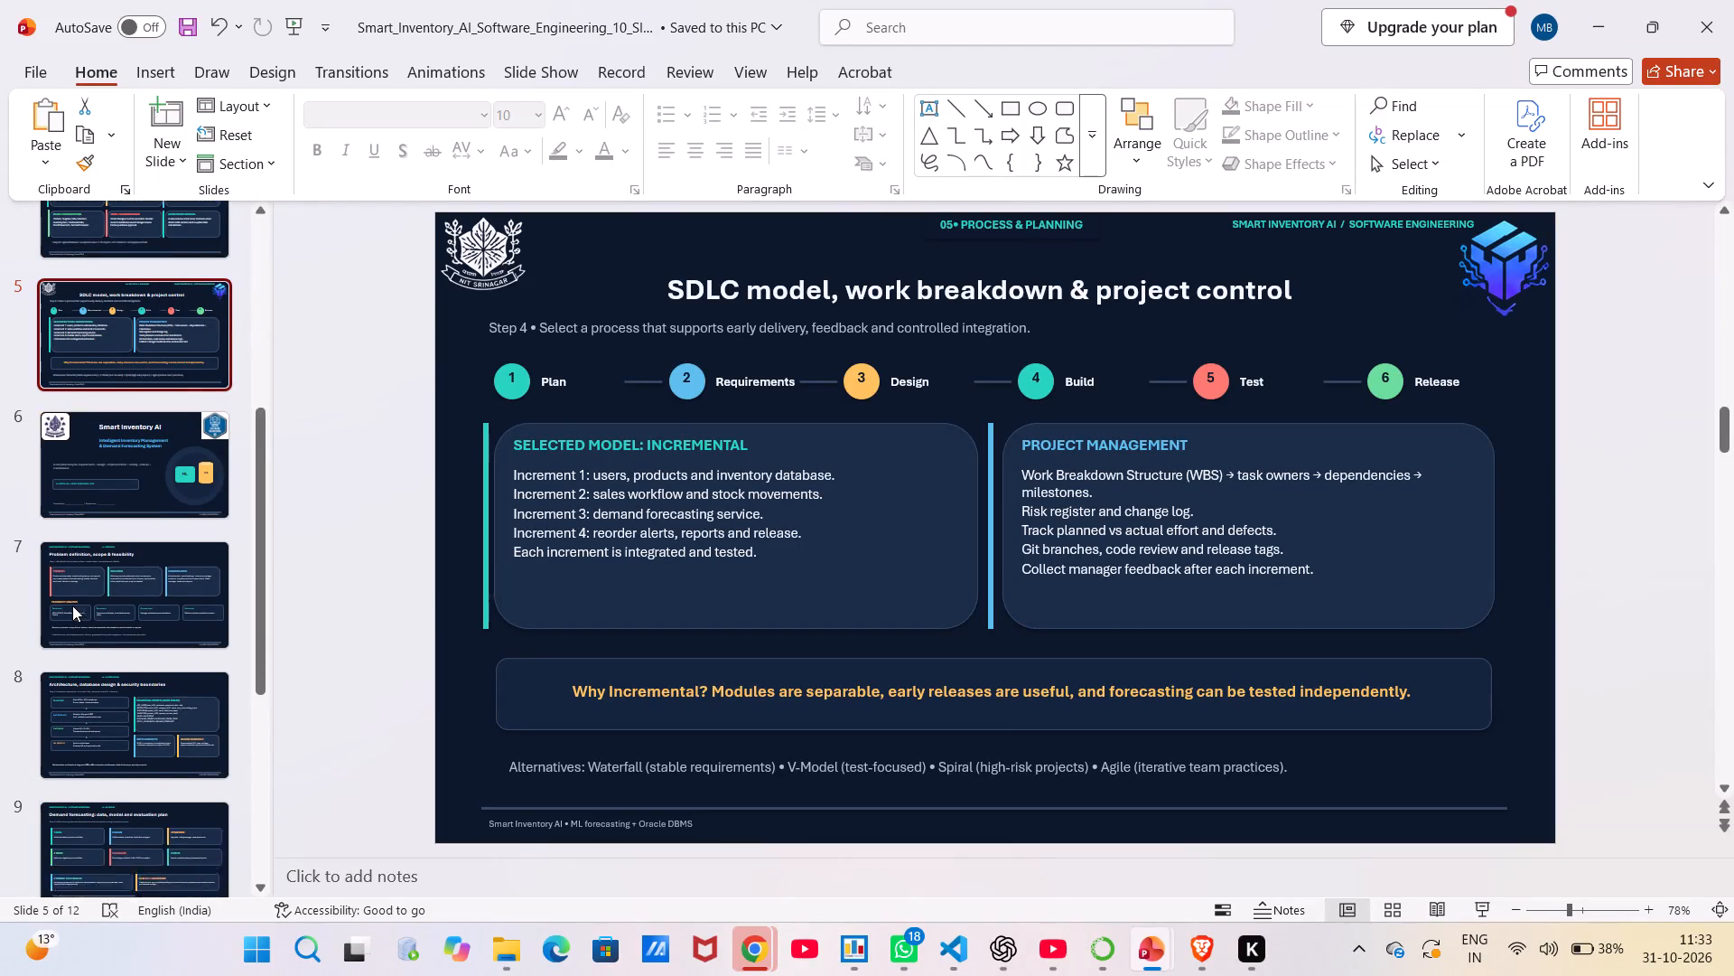
{"action": "scroll", "coordinate": [72, 605], "scroll_direction": "down", "scroll_amount": 1}
{"action": "left_click", "coordinate": [67, 631]}
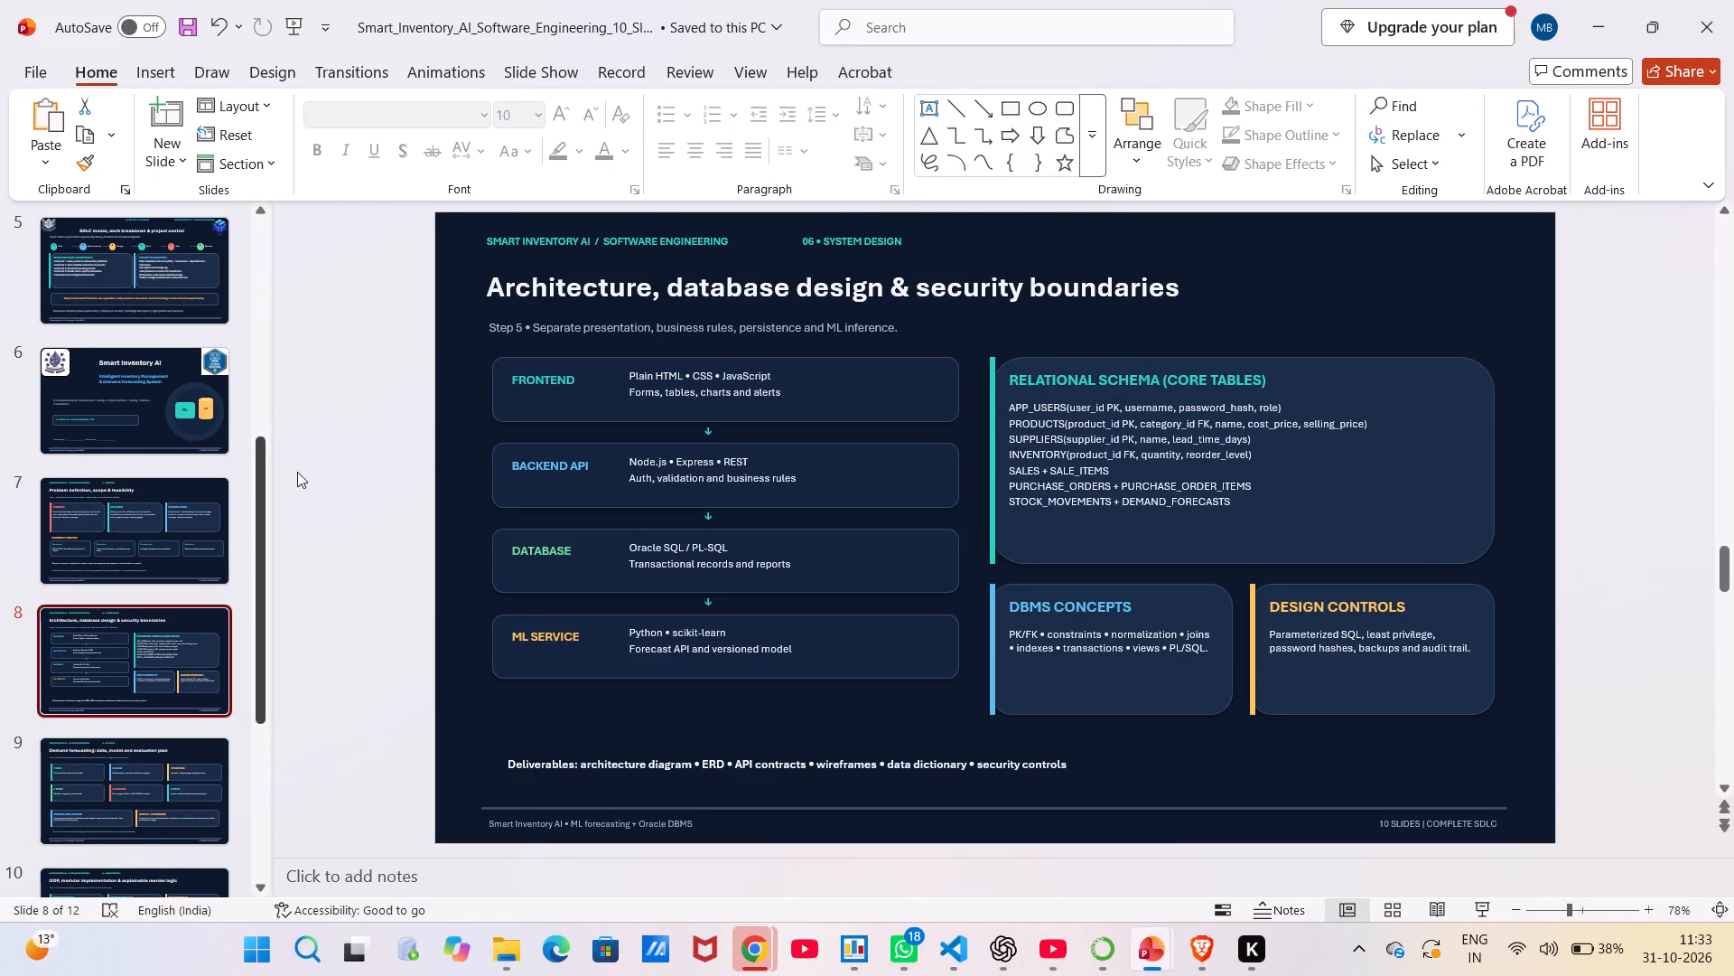
{"action": "left_click", "coordinate": [132, 541]}
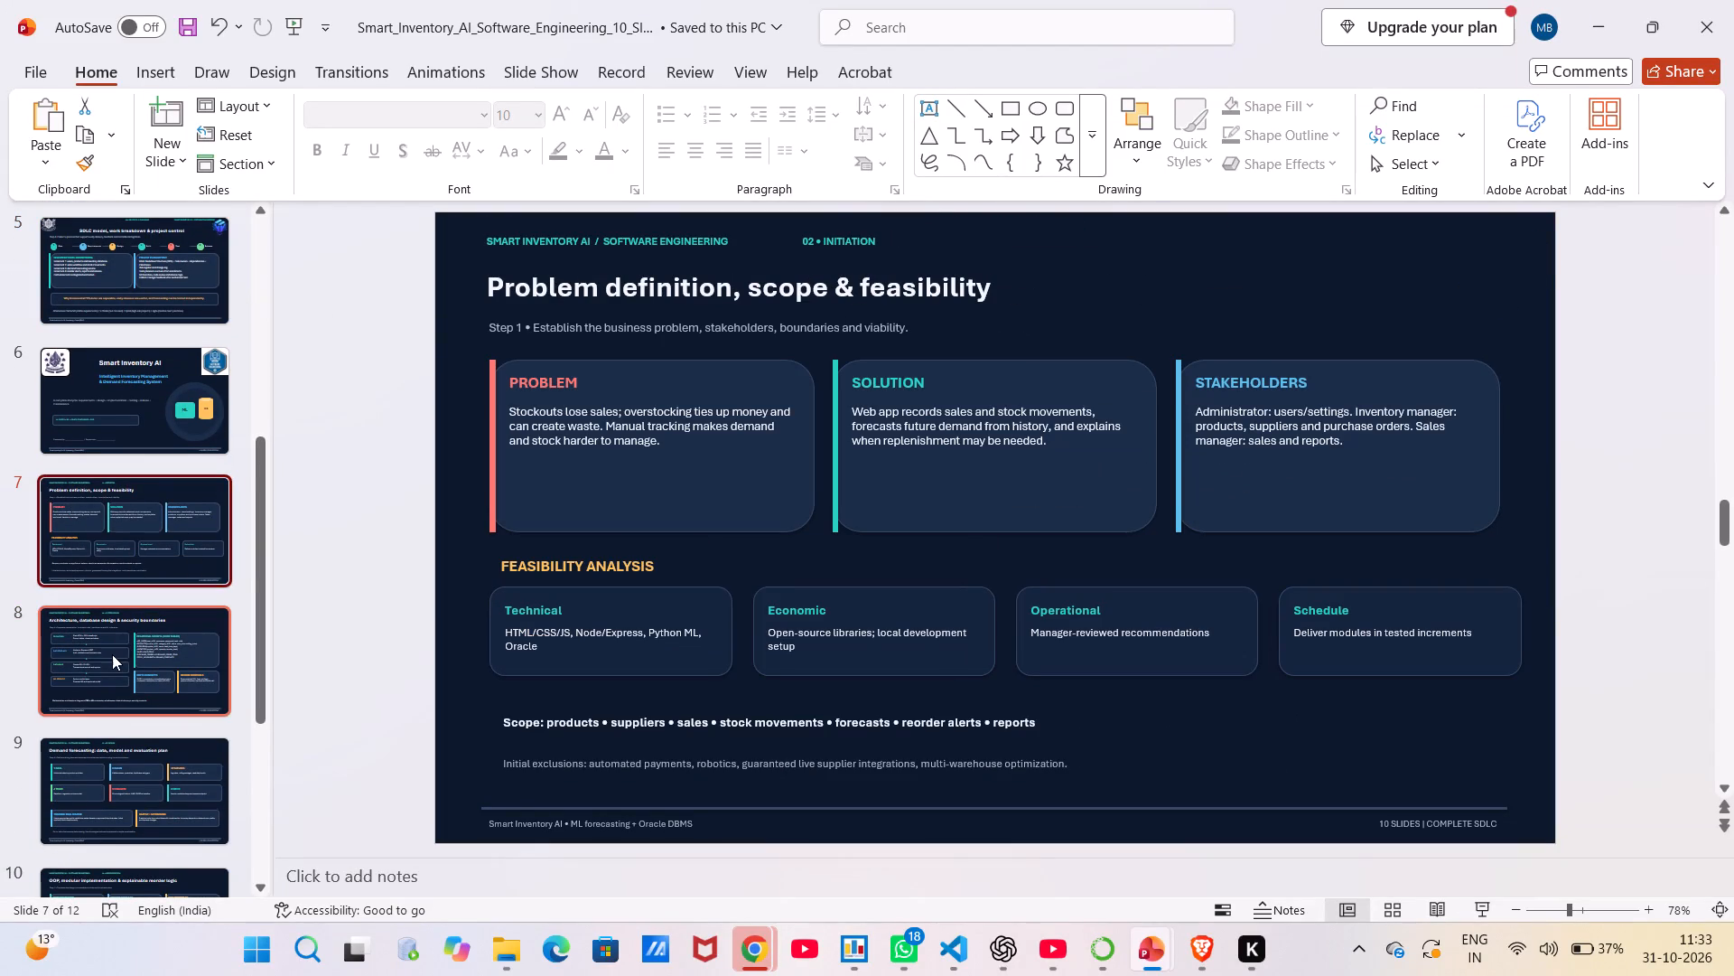
{"action": "left_click", "coordinate": [112, 654]}
{"action": "left_click", "coordinate": [825, 246]}
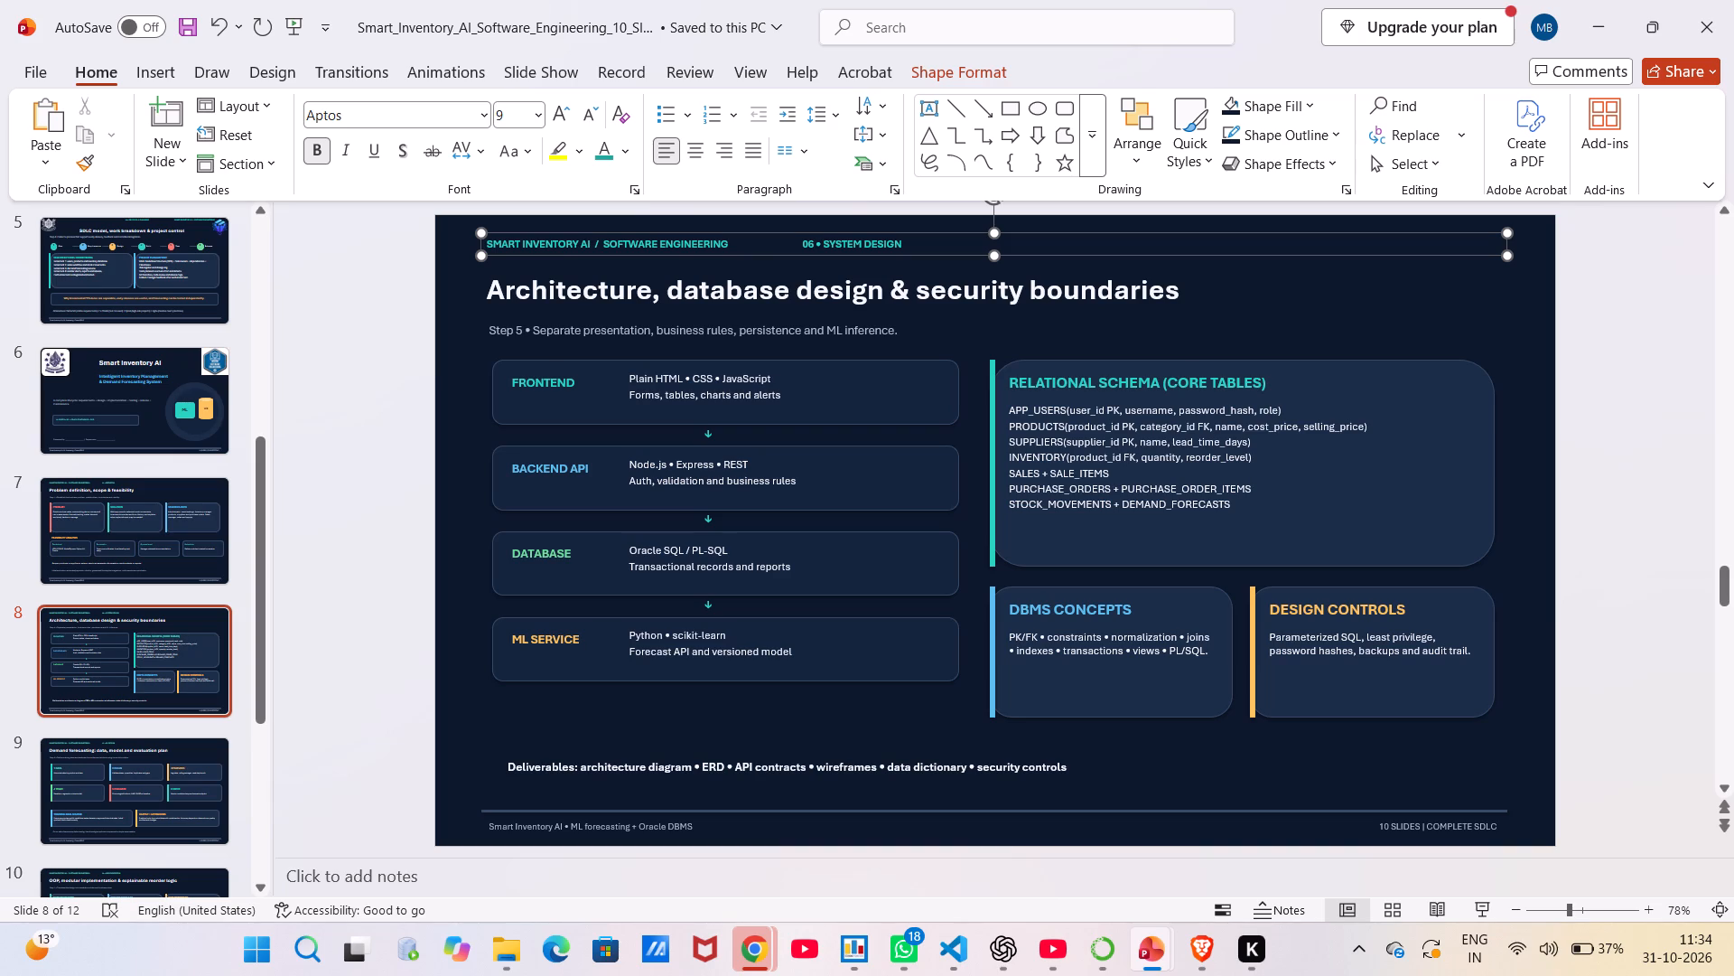
{"action": "left_click", "coordinate": [759, 286]}
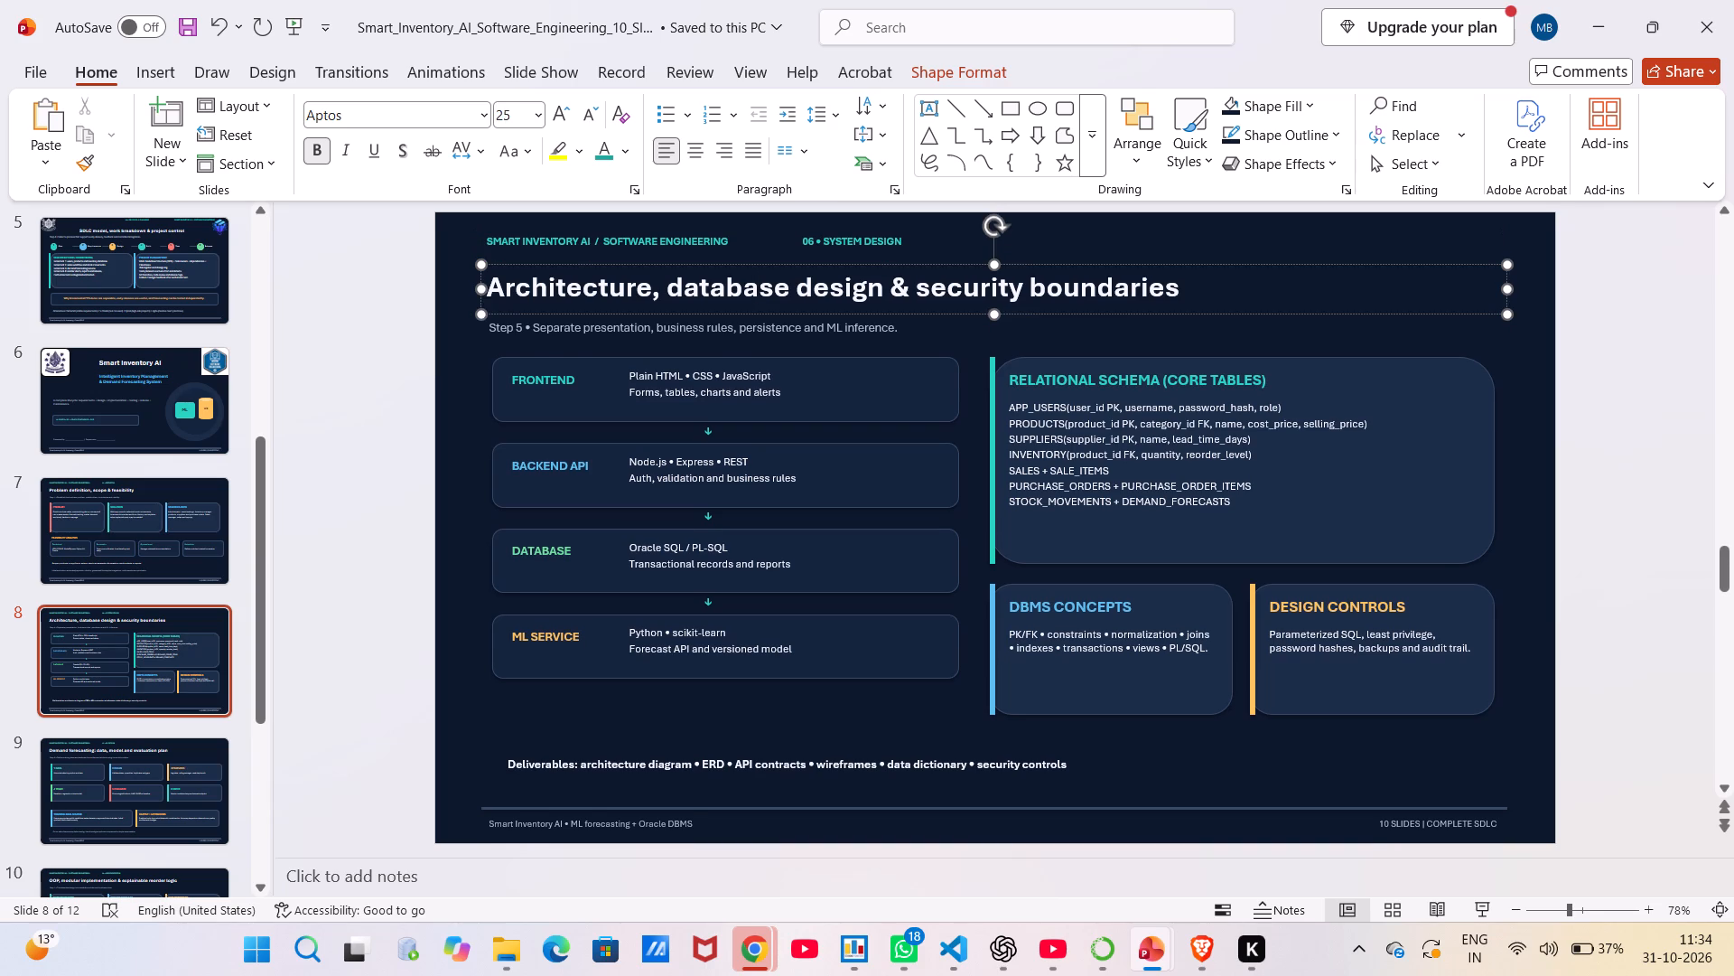
{"action": "left_click_drag", "start_coordinate": [834, 313], "coordinate": [1005, 314]}
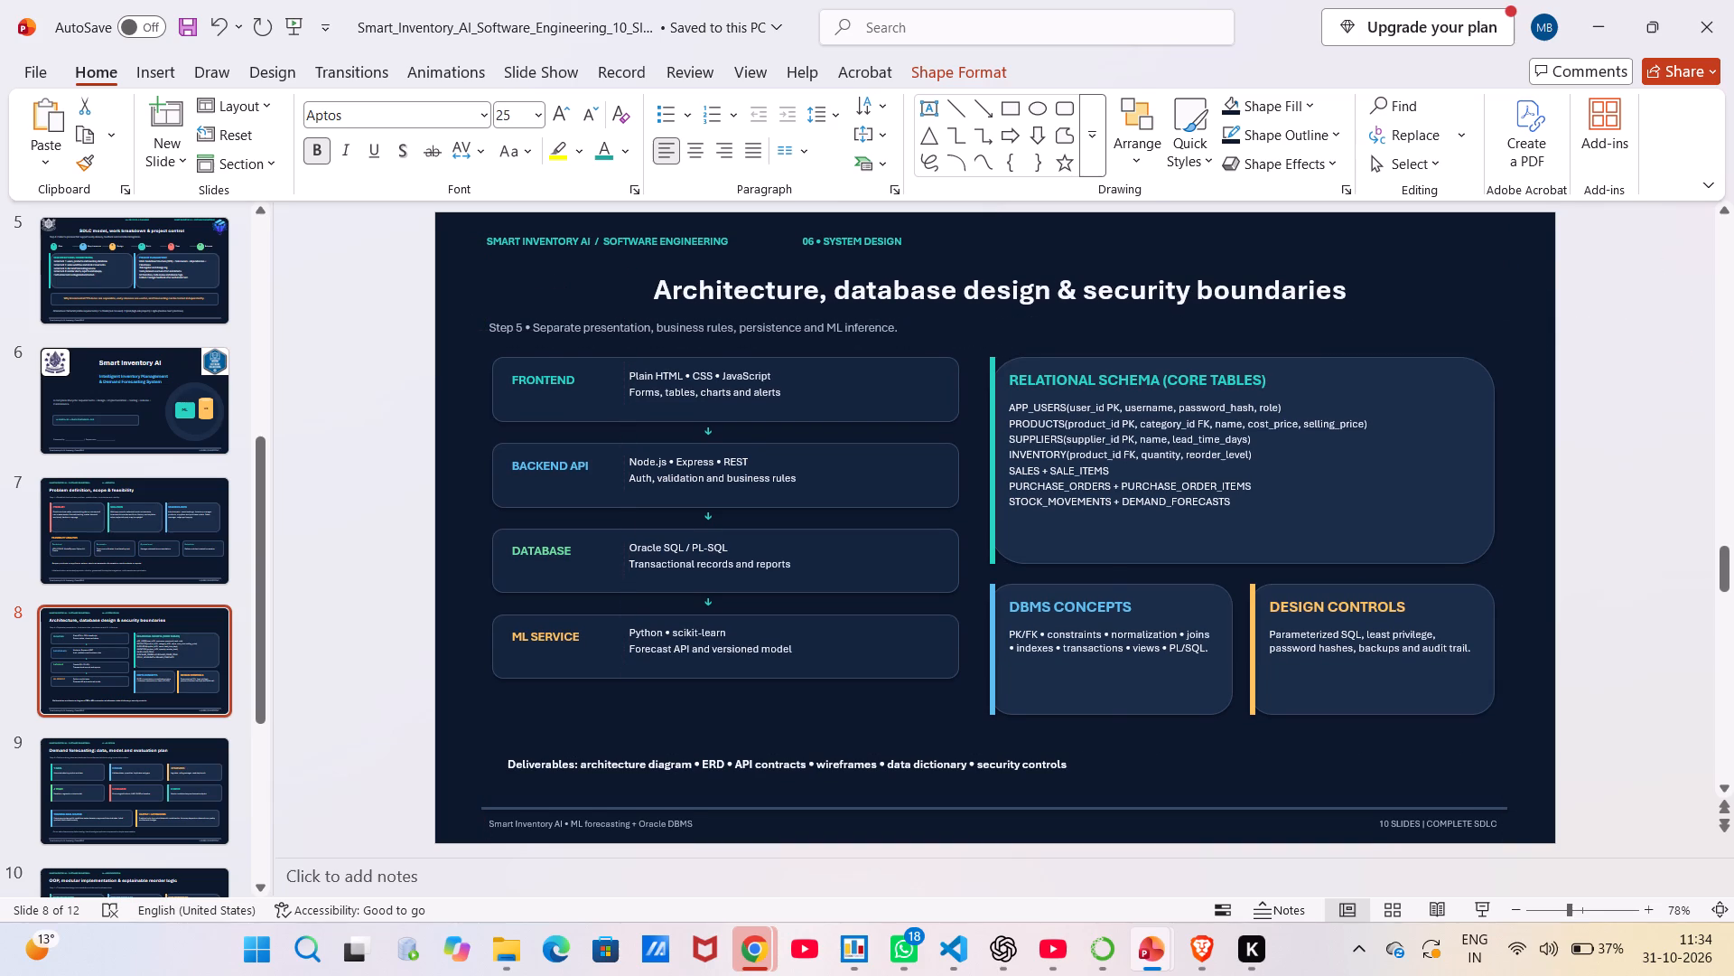
{"action": "left_click_drag", "start_coordinate": [1005, 314], "coordinate": [1009, 312]}
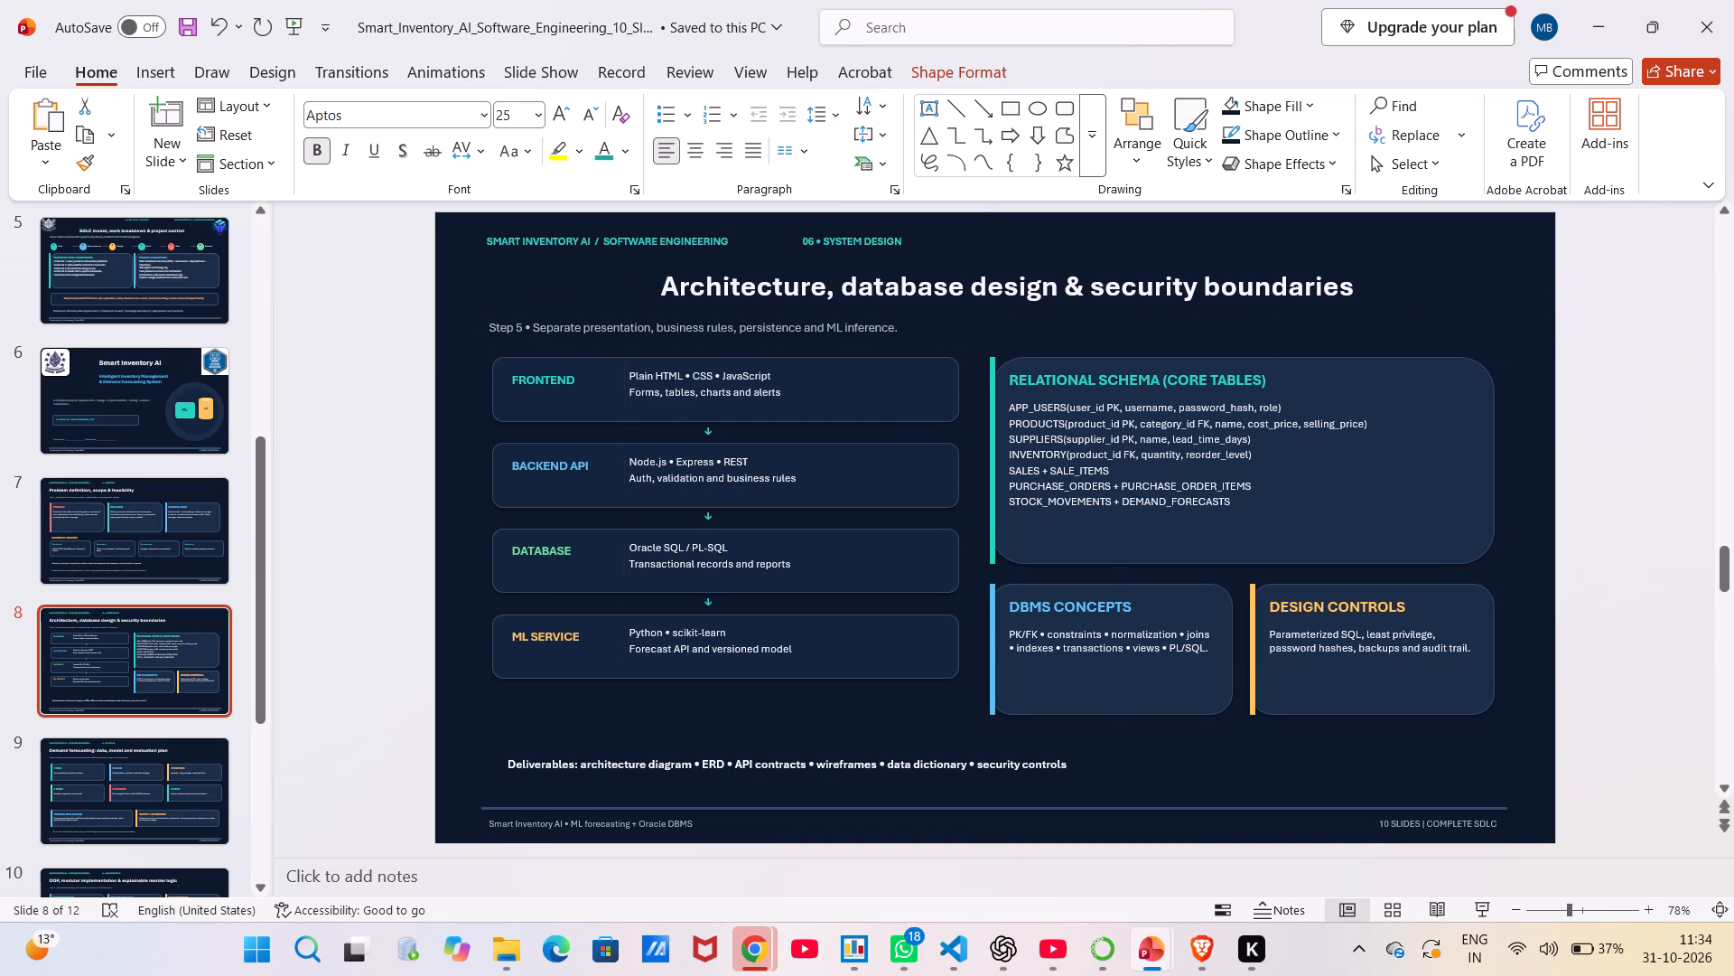
{"action": "left_click_drag", "start_coordinate": [1009, 312], "coordinate": [1001, 306]}
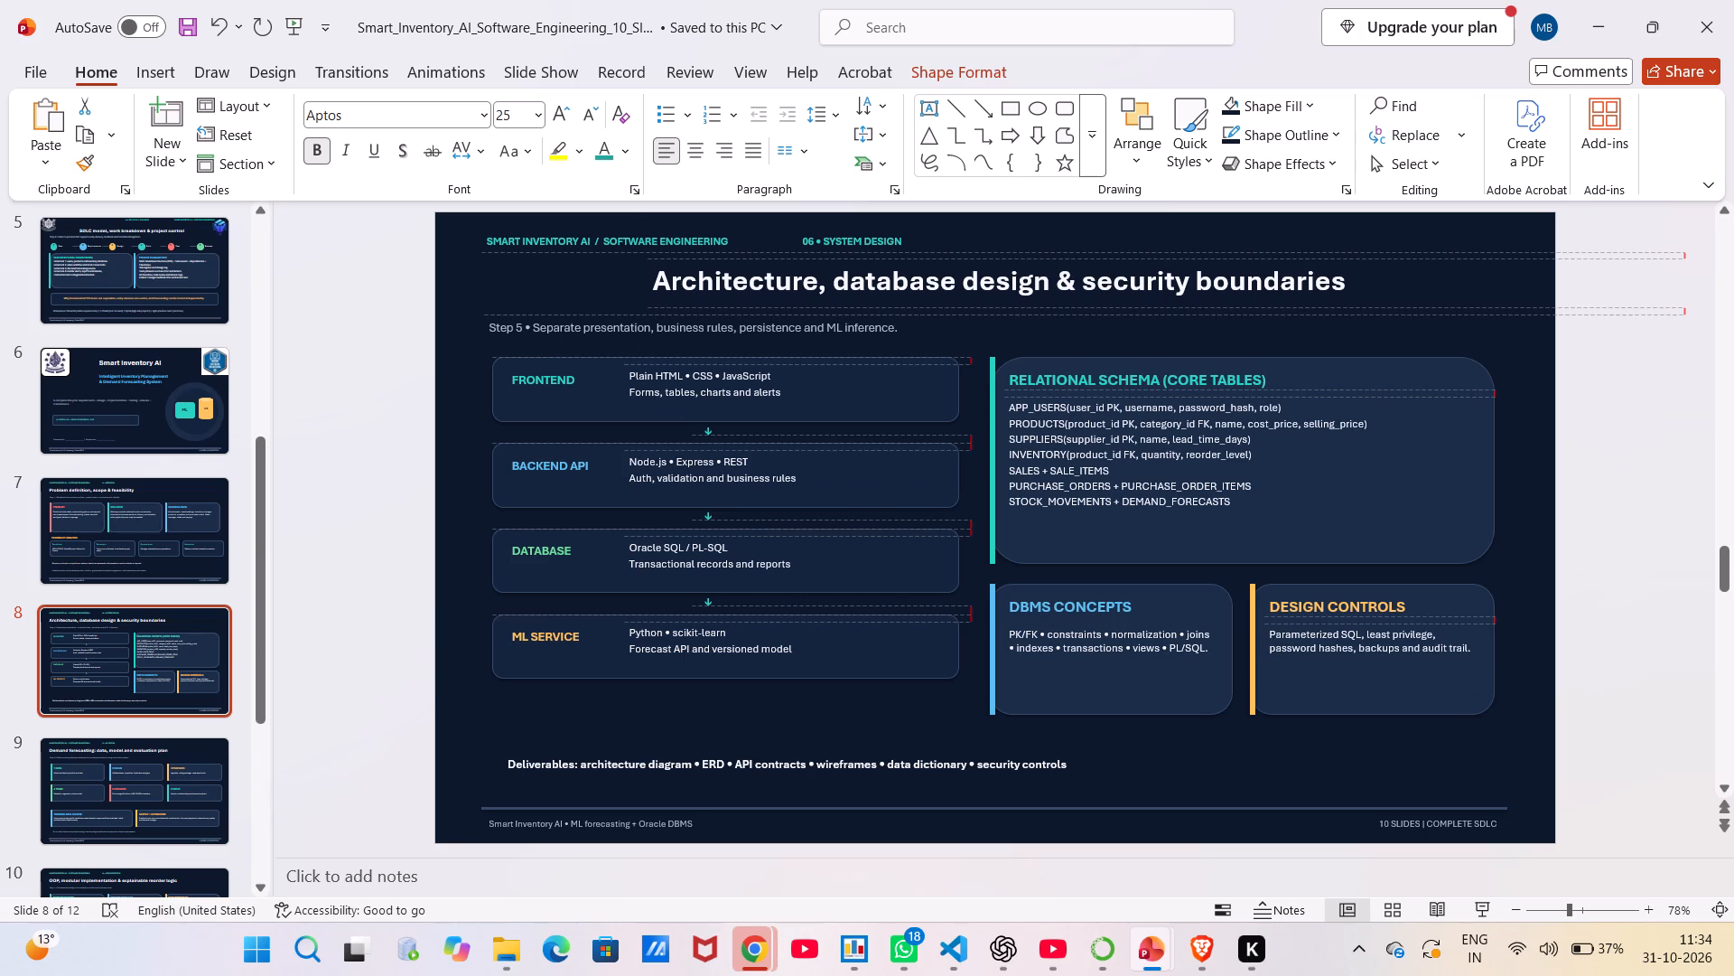
{"action": "left_click_drag", "start_coordinate": [1001, 306], "coordinate": [1001, 307]}
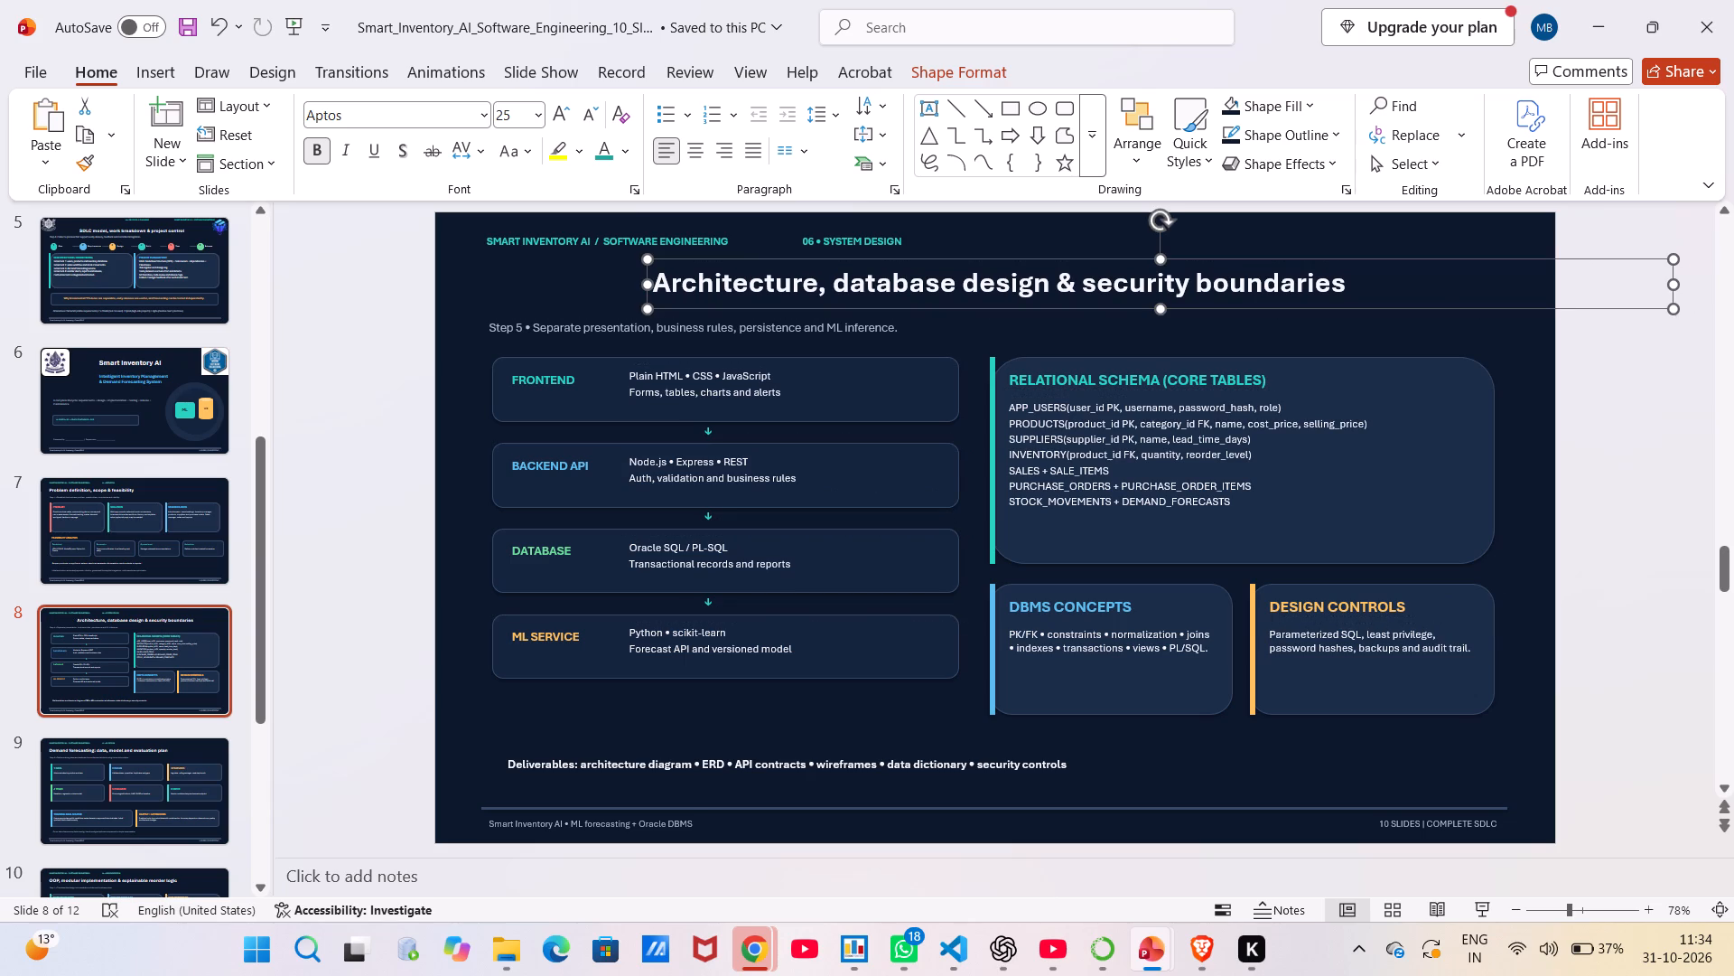
Copy "06 • SYSTEM DESIGN" from the architecture slide's header text and delete it from there.
{"action": "left_click", "coordinate": [866, 240]}
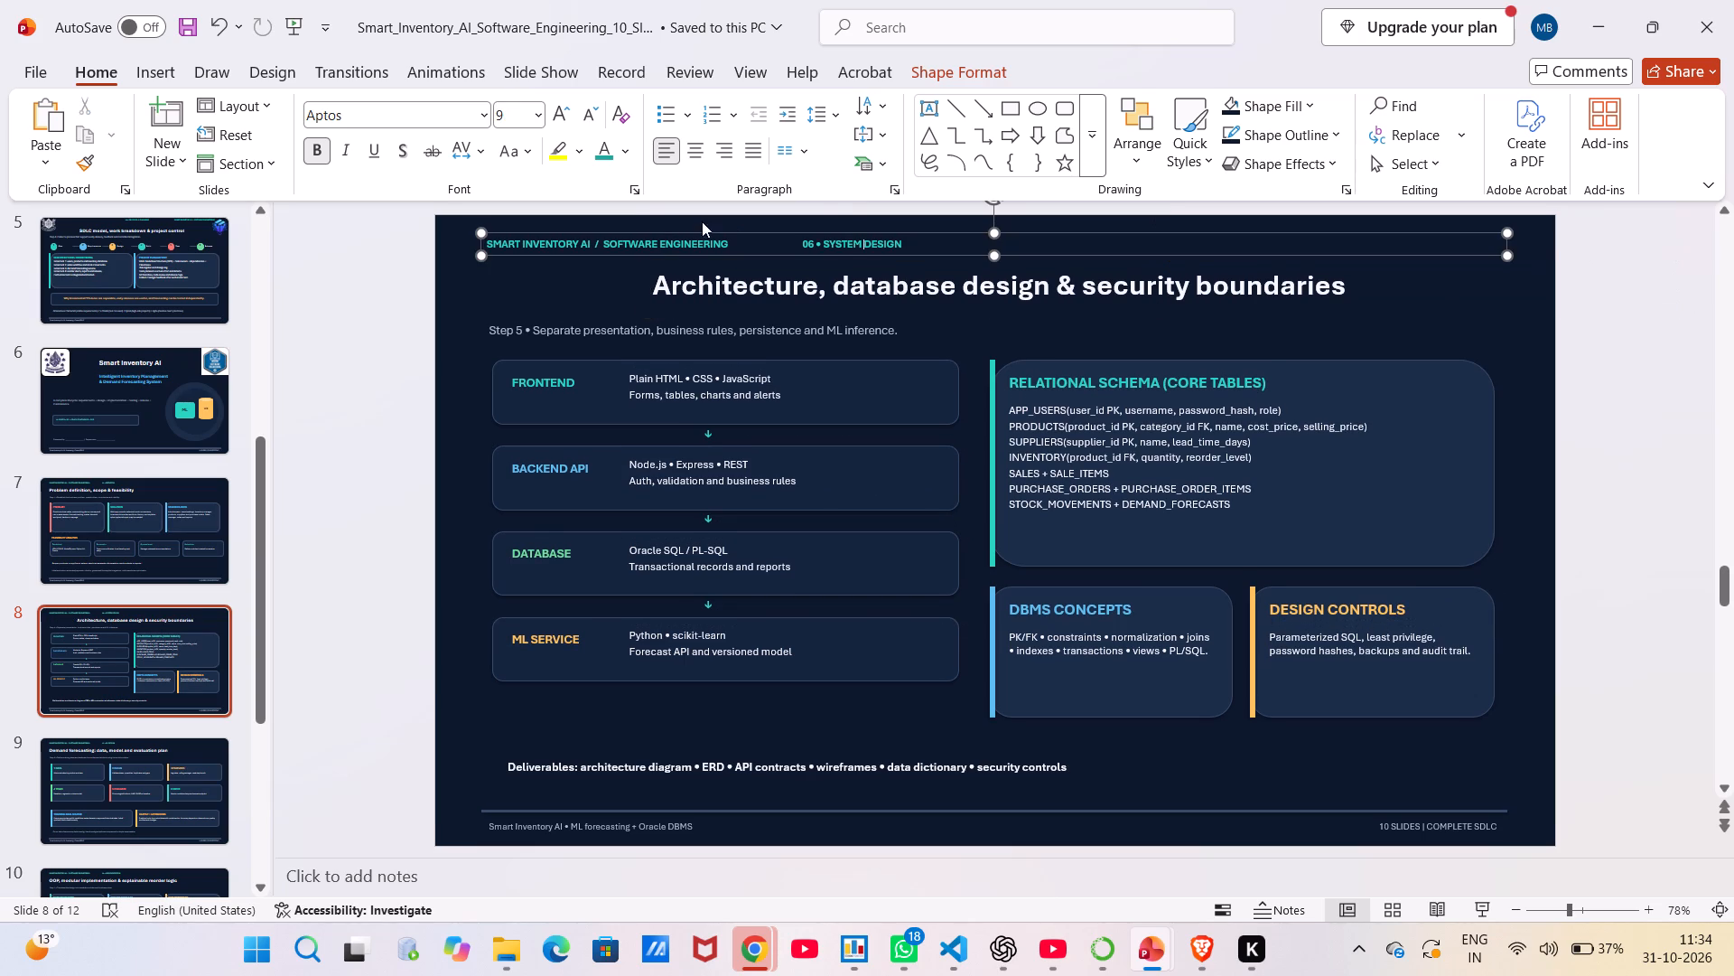
{"action": "left_click", "coordinate": [908, 242]}
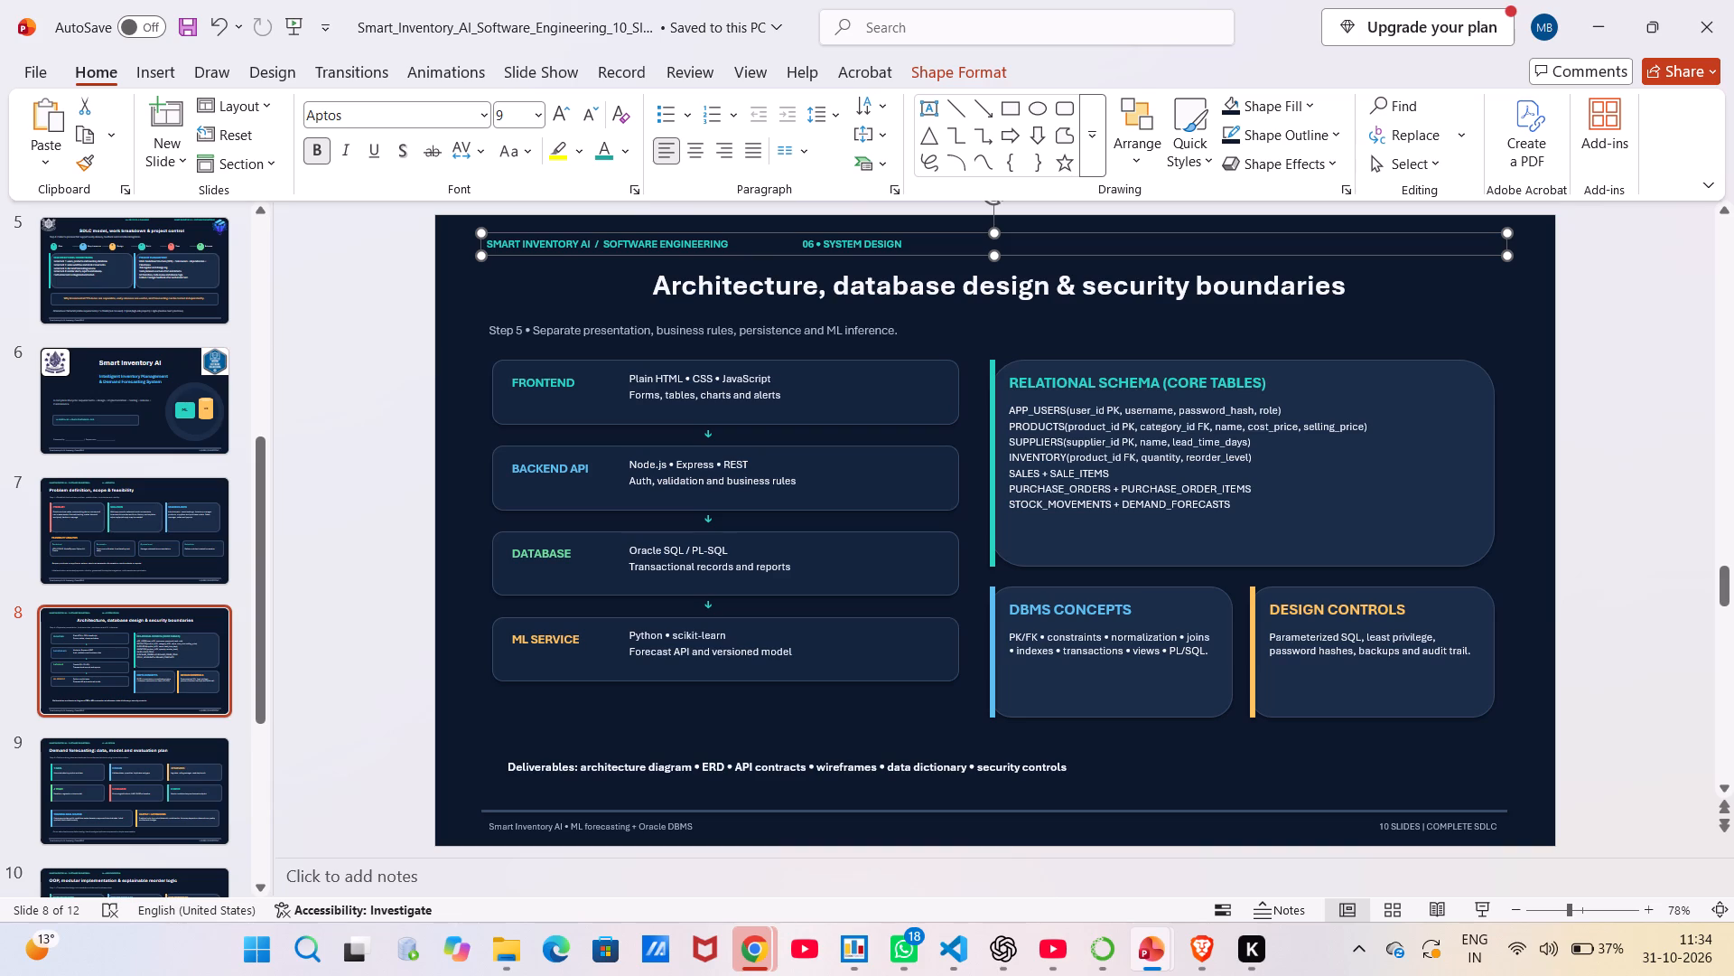
{"action": "left_click", "coordinate": [905, 239]}
{"action": "left_click_drag", "start_coordinate": [900, 242], "coordinate": [803, 248]}
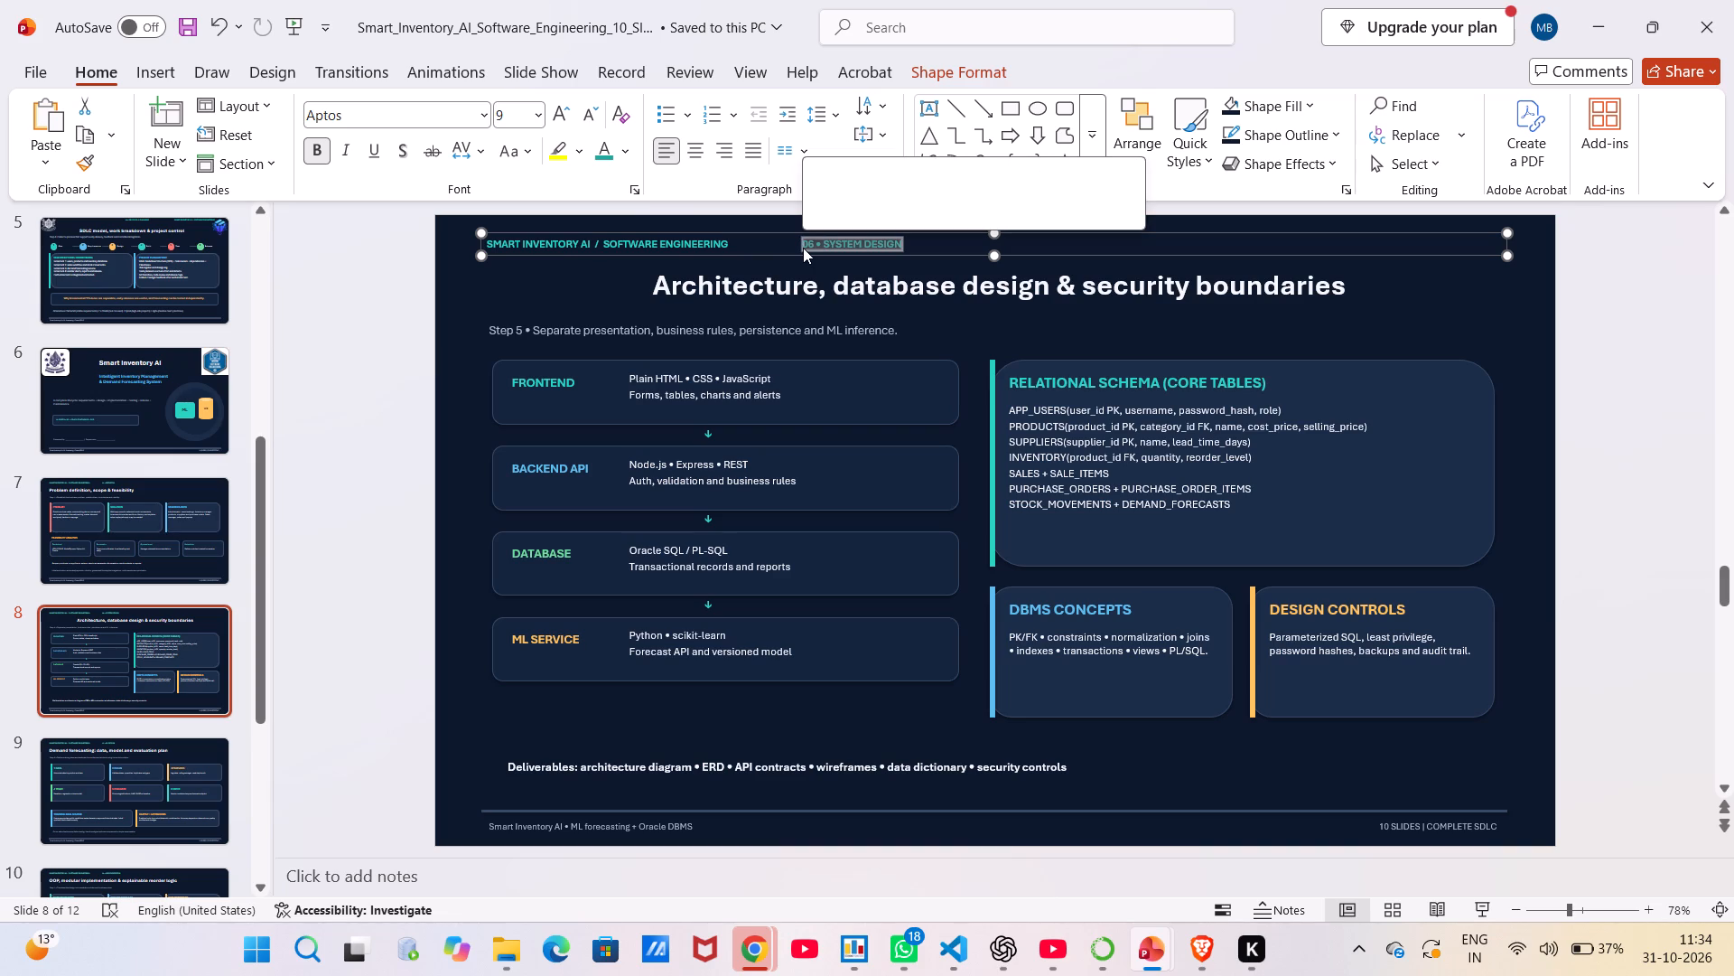
{"action": "key", "text": "ctrl+c"}
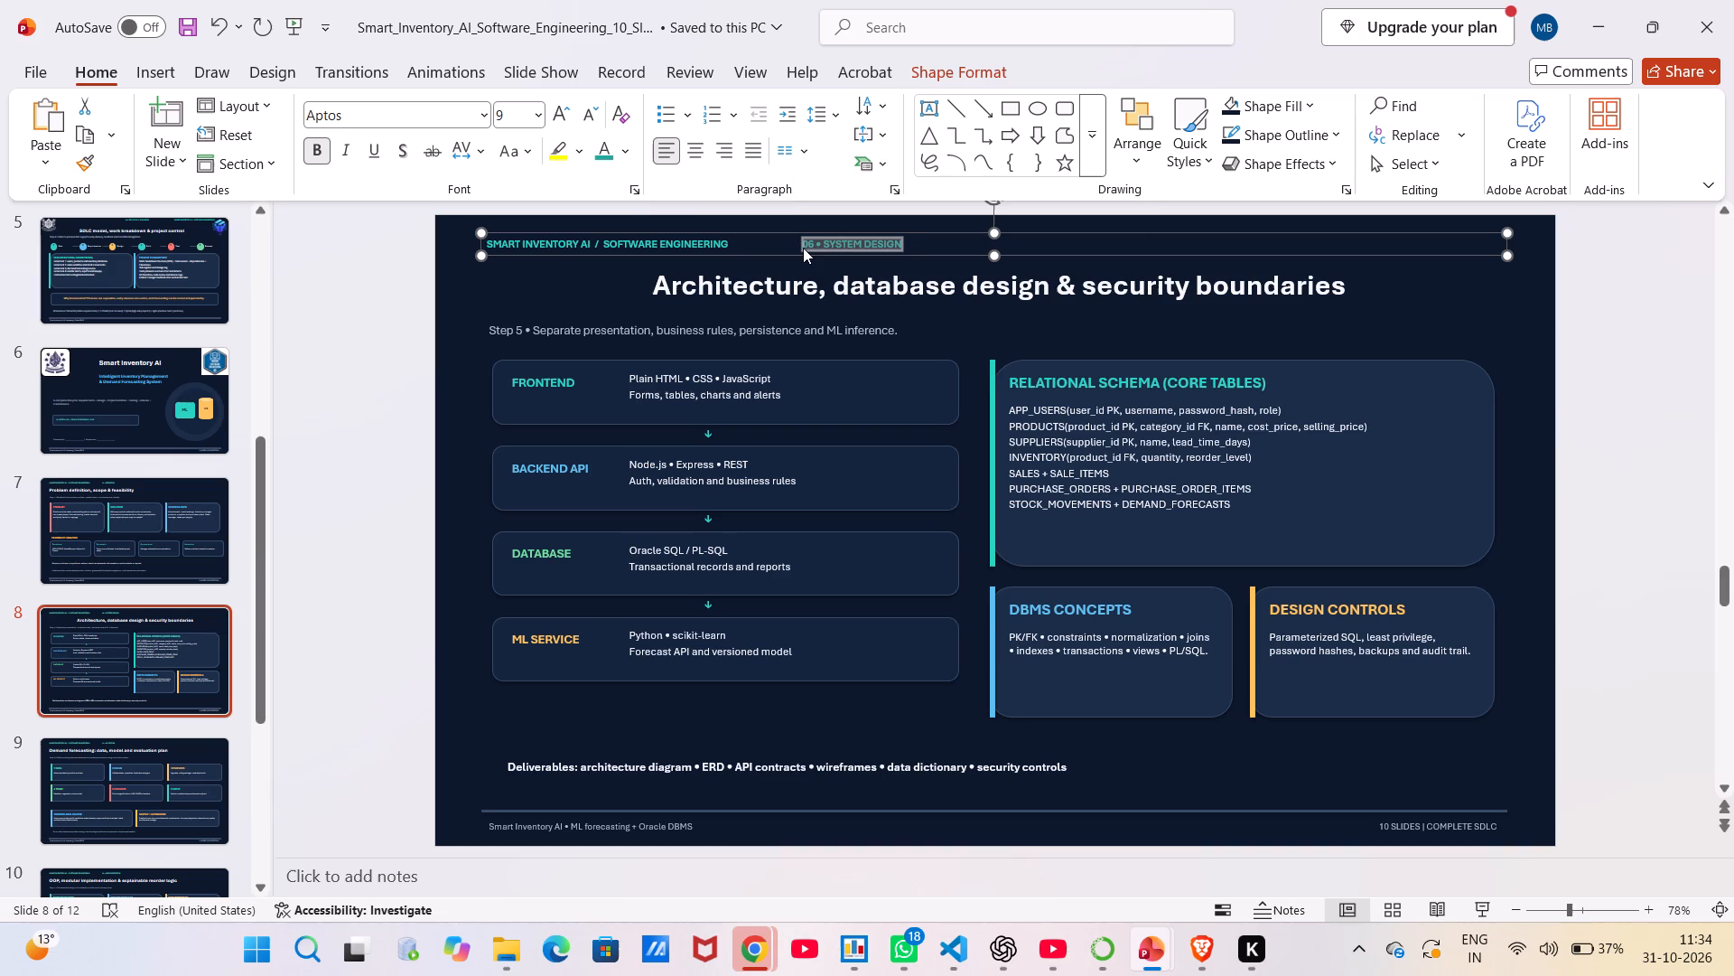
{"action": "key", "text": "BackSpace"}
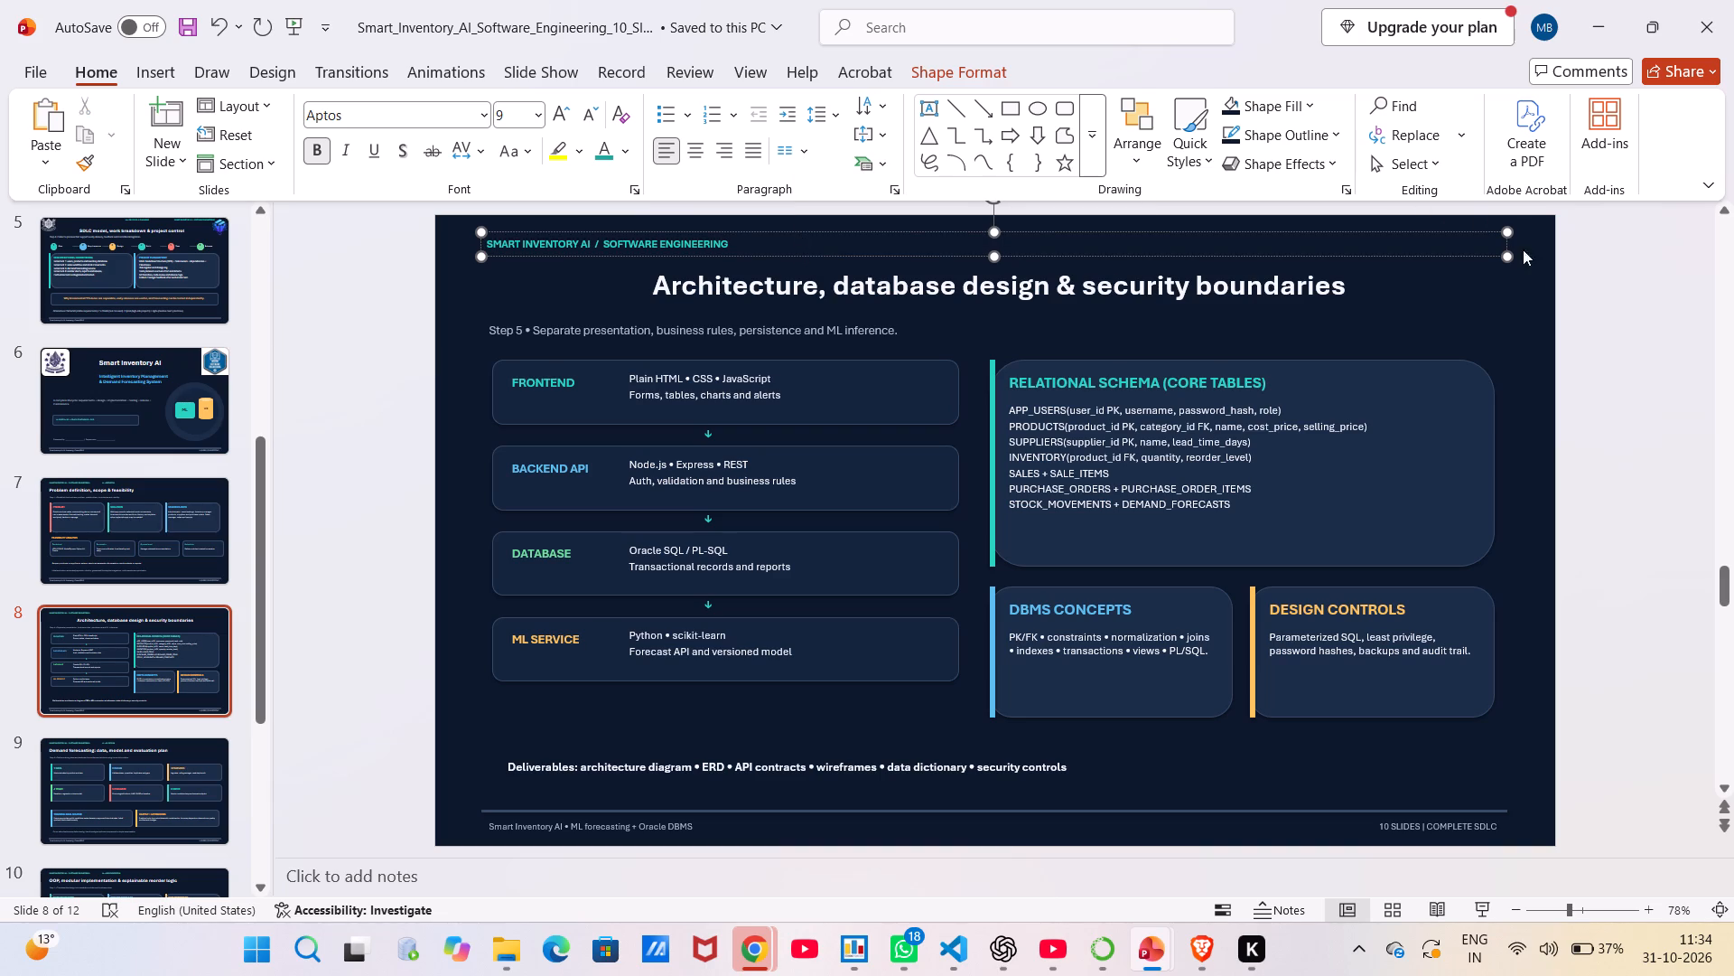
Shrink the "SMART INVENTORY AI / SOFTWARE ENGINEERING" header box to fit its text and move it to the slide's top-right corner.
{"action": "left_click_drag", "start_coordinate": [1511, 258], "coordinate": [941, 259]}
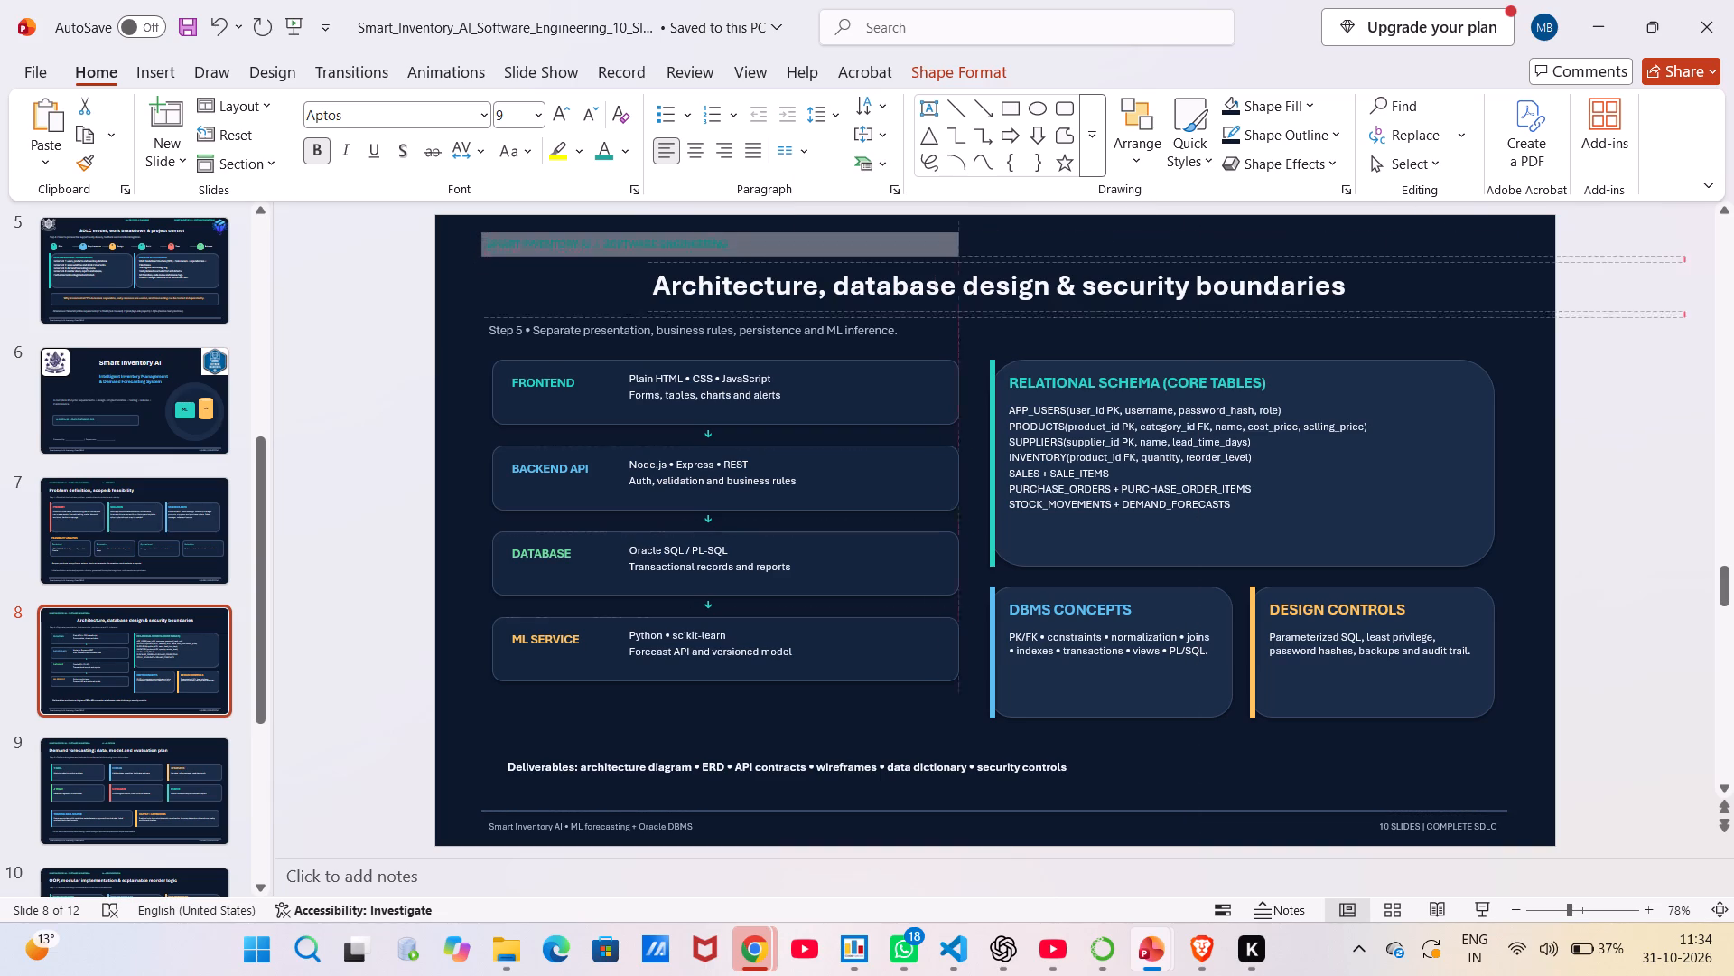
{"action": "left_click_drag", "start_coordinate": [941, 259], "coordinate": [746, 243]}
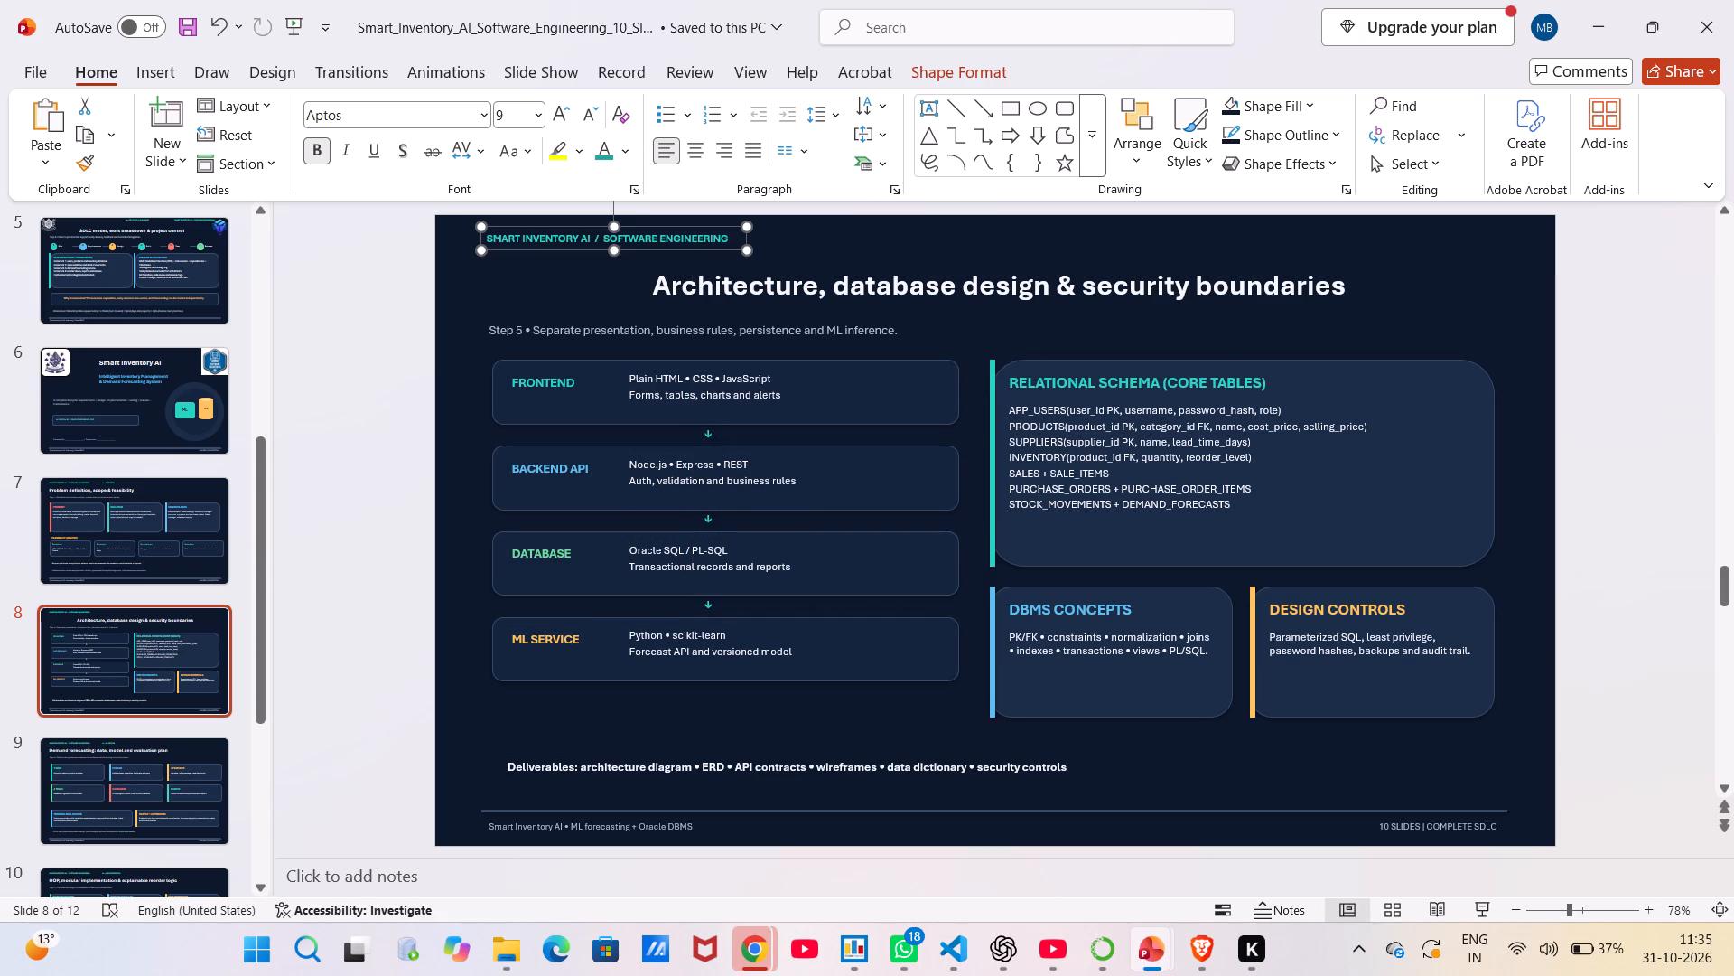
{"action": "left_click_drag", "start_coordinate": [692, 250], "coordinate": [1426, 244]}
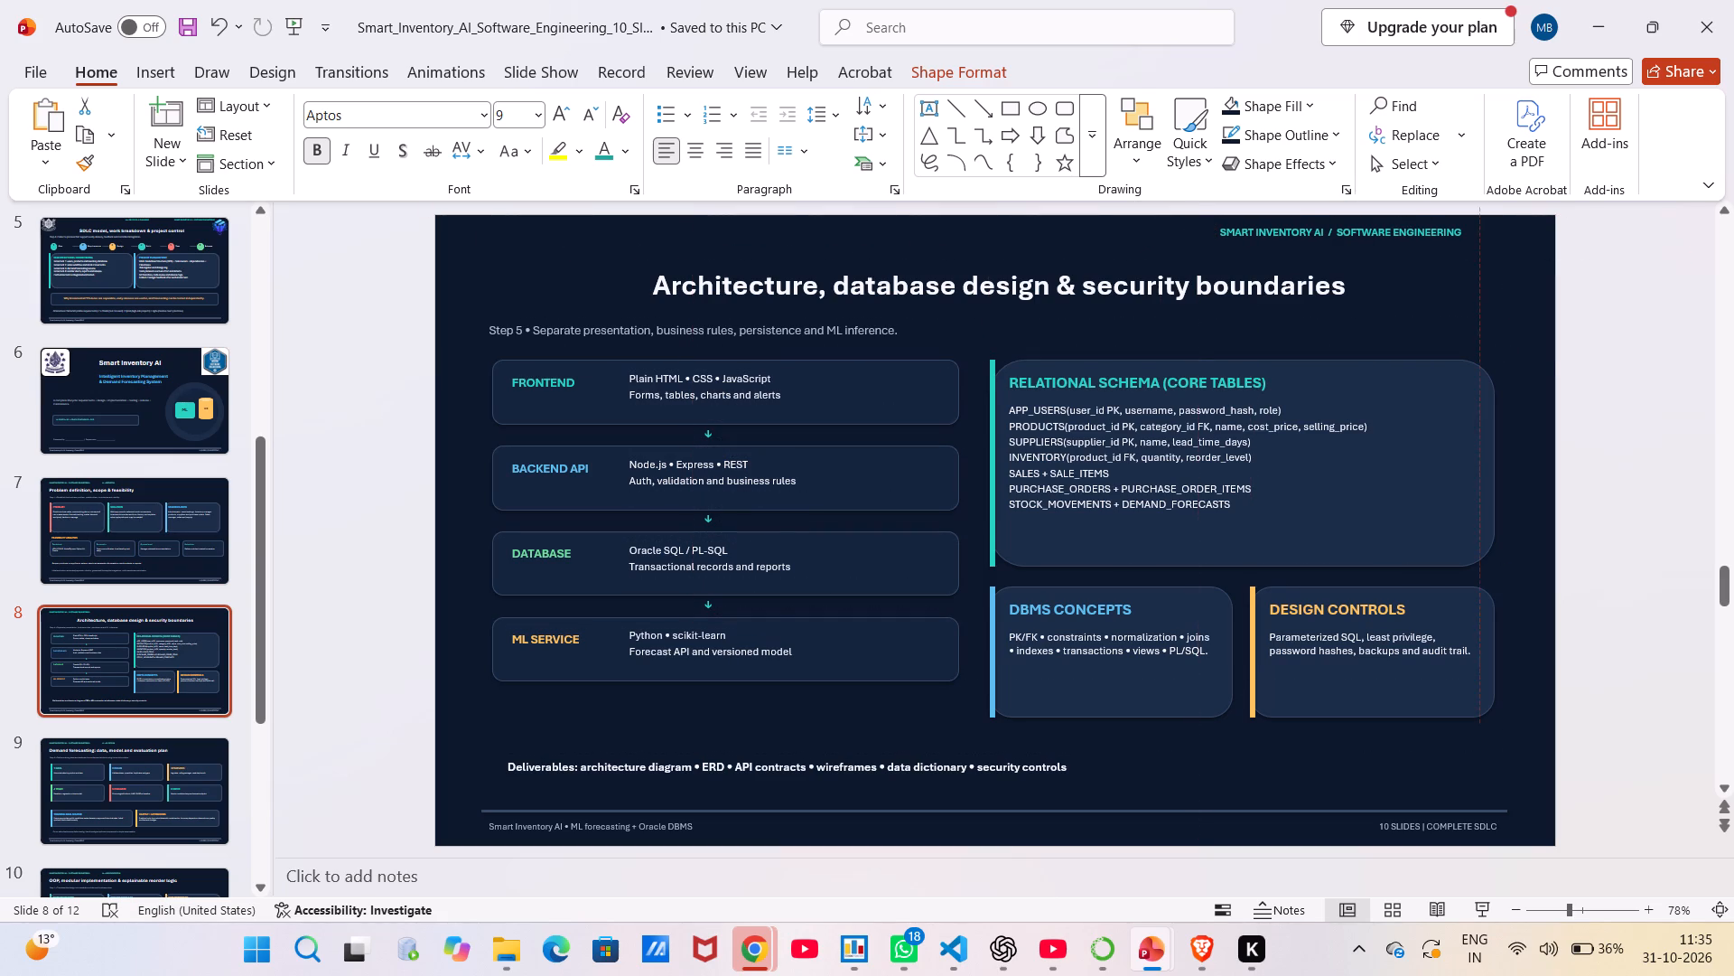
{"action": "left_click_drag", "start_coordinate": [1426, 244], "coordinate": [1425, 240]}
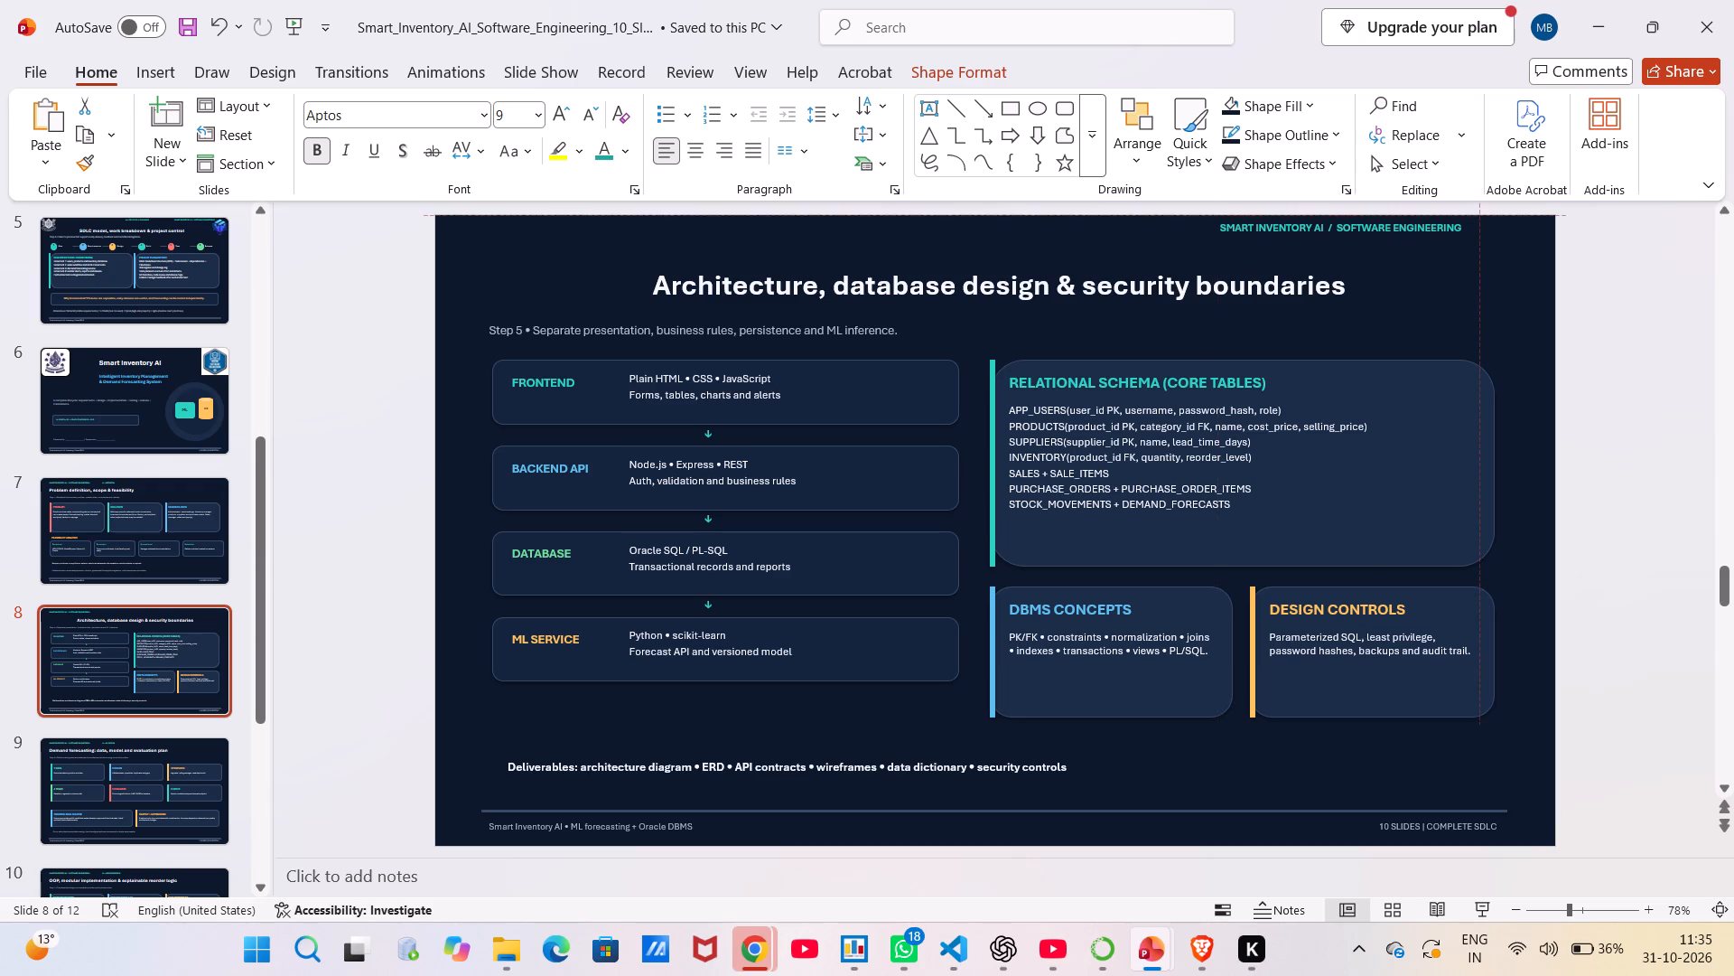
{"action": "left_click_drag", "start_coordinate": [1425, 240], "coordinate": [1429, 239]}
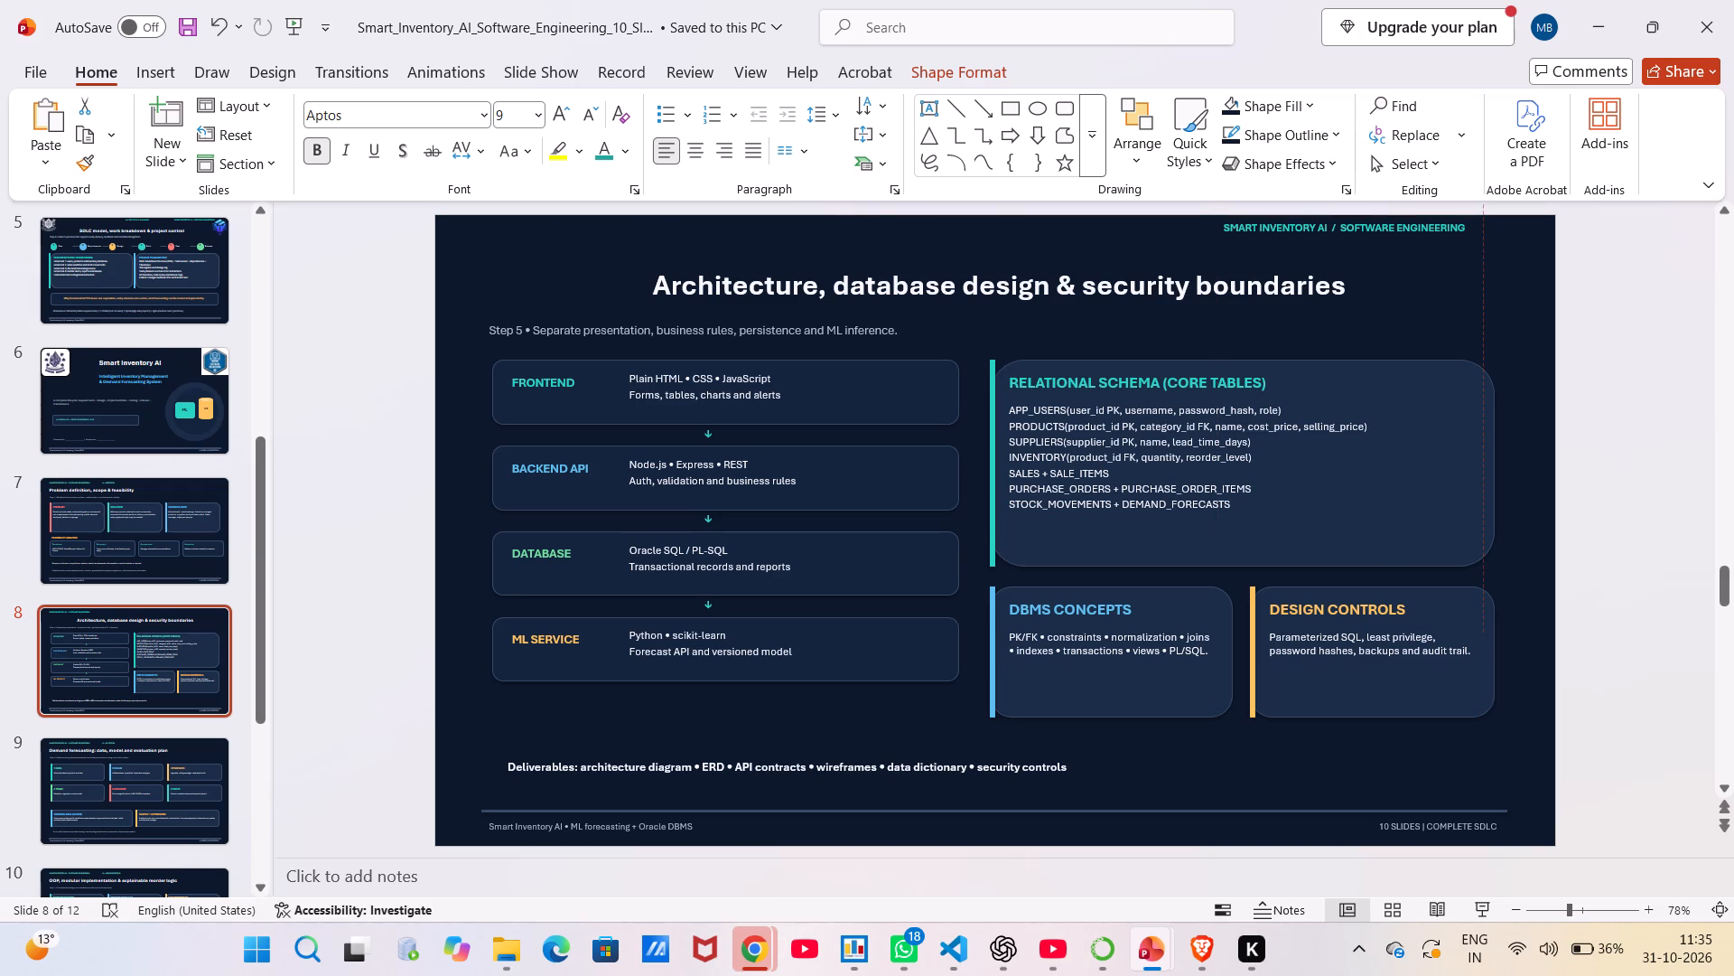
{"action": "left_click_drag", "start_coordinate": [1429, 239], "coordinate": [1430, 239]}
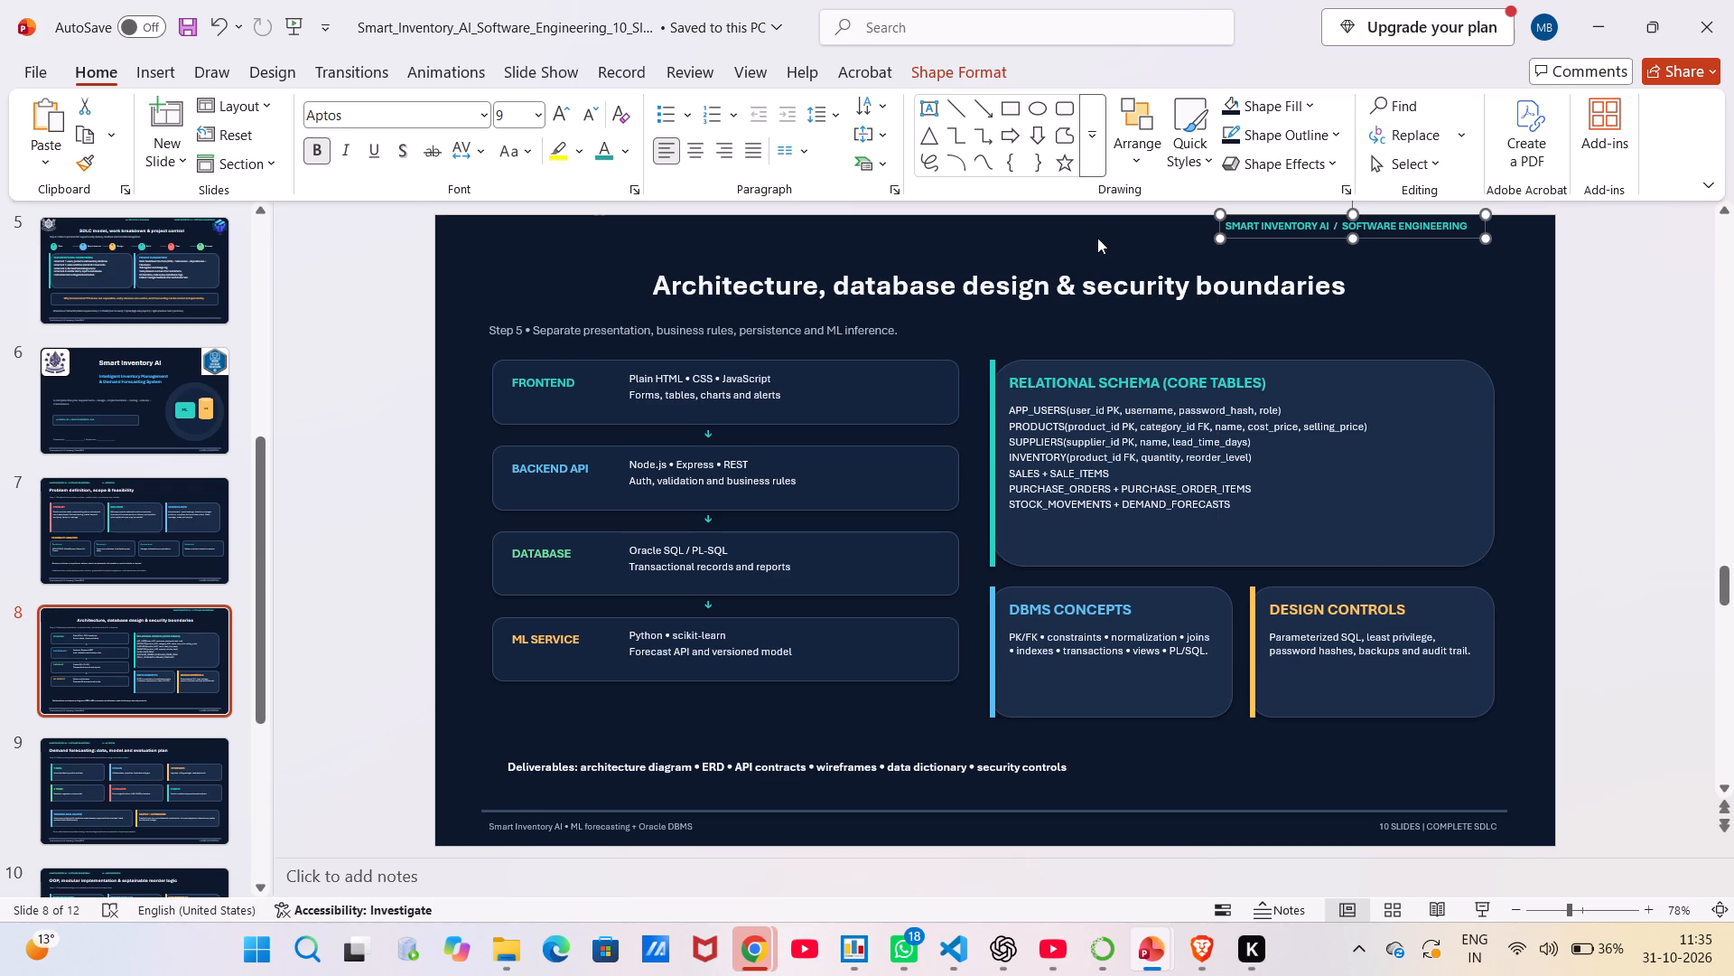
{"action": "left_click", "coordinate": [1097, 238]}
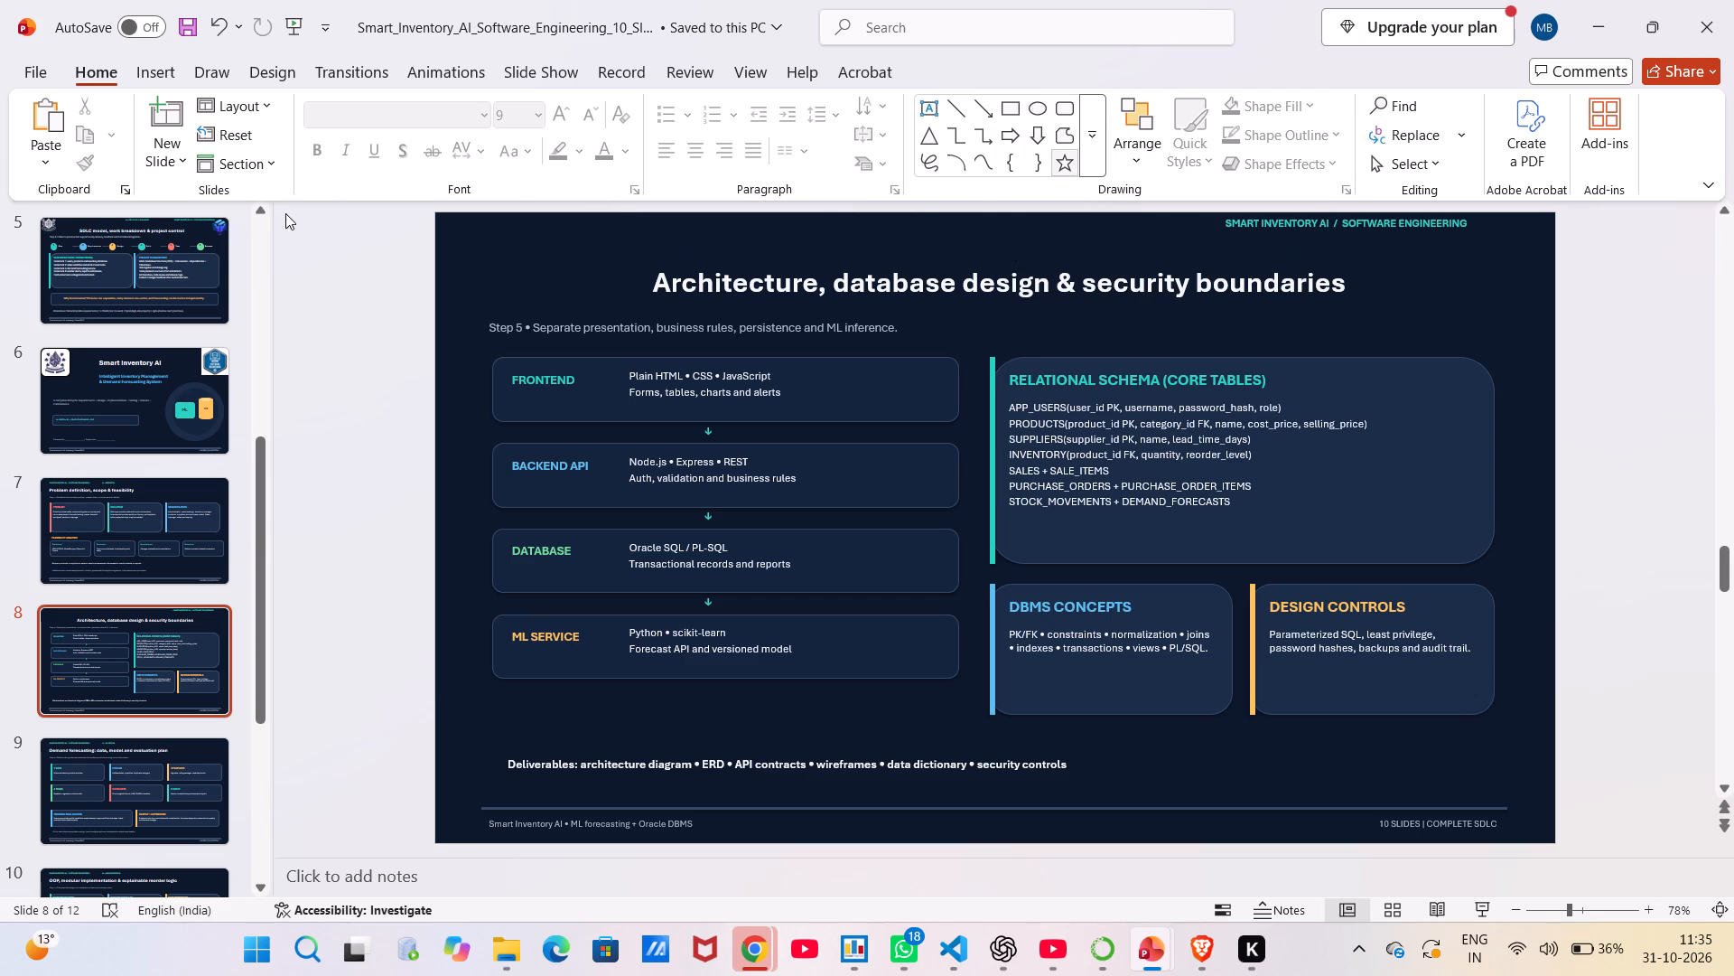
Apply a layout with a title placeholder to the architecture slide and paste "06 • SYSTEM DESIGN" into that placeholder.
{"action": "left_click", "coordinate": [262, 105]}
{"action": "left_click", "coordinate": [350, 285]}
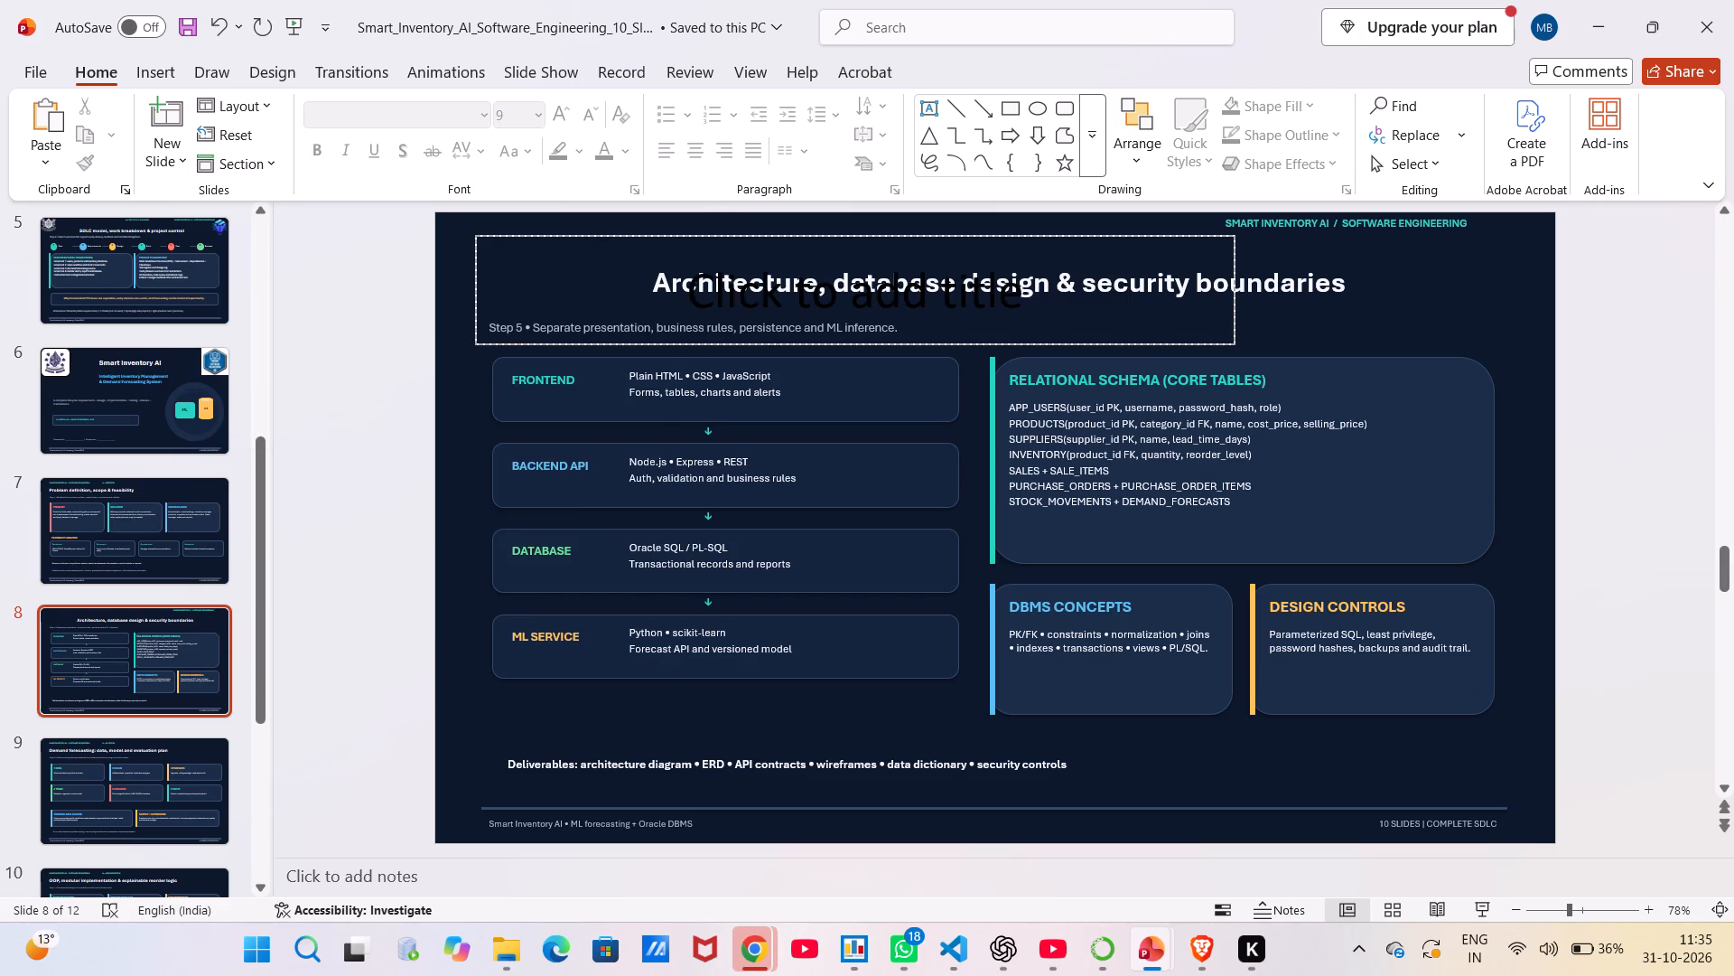
{"action": "left_click", "coordinate": [640, 310]}
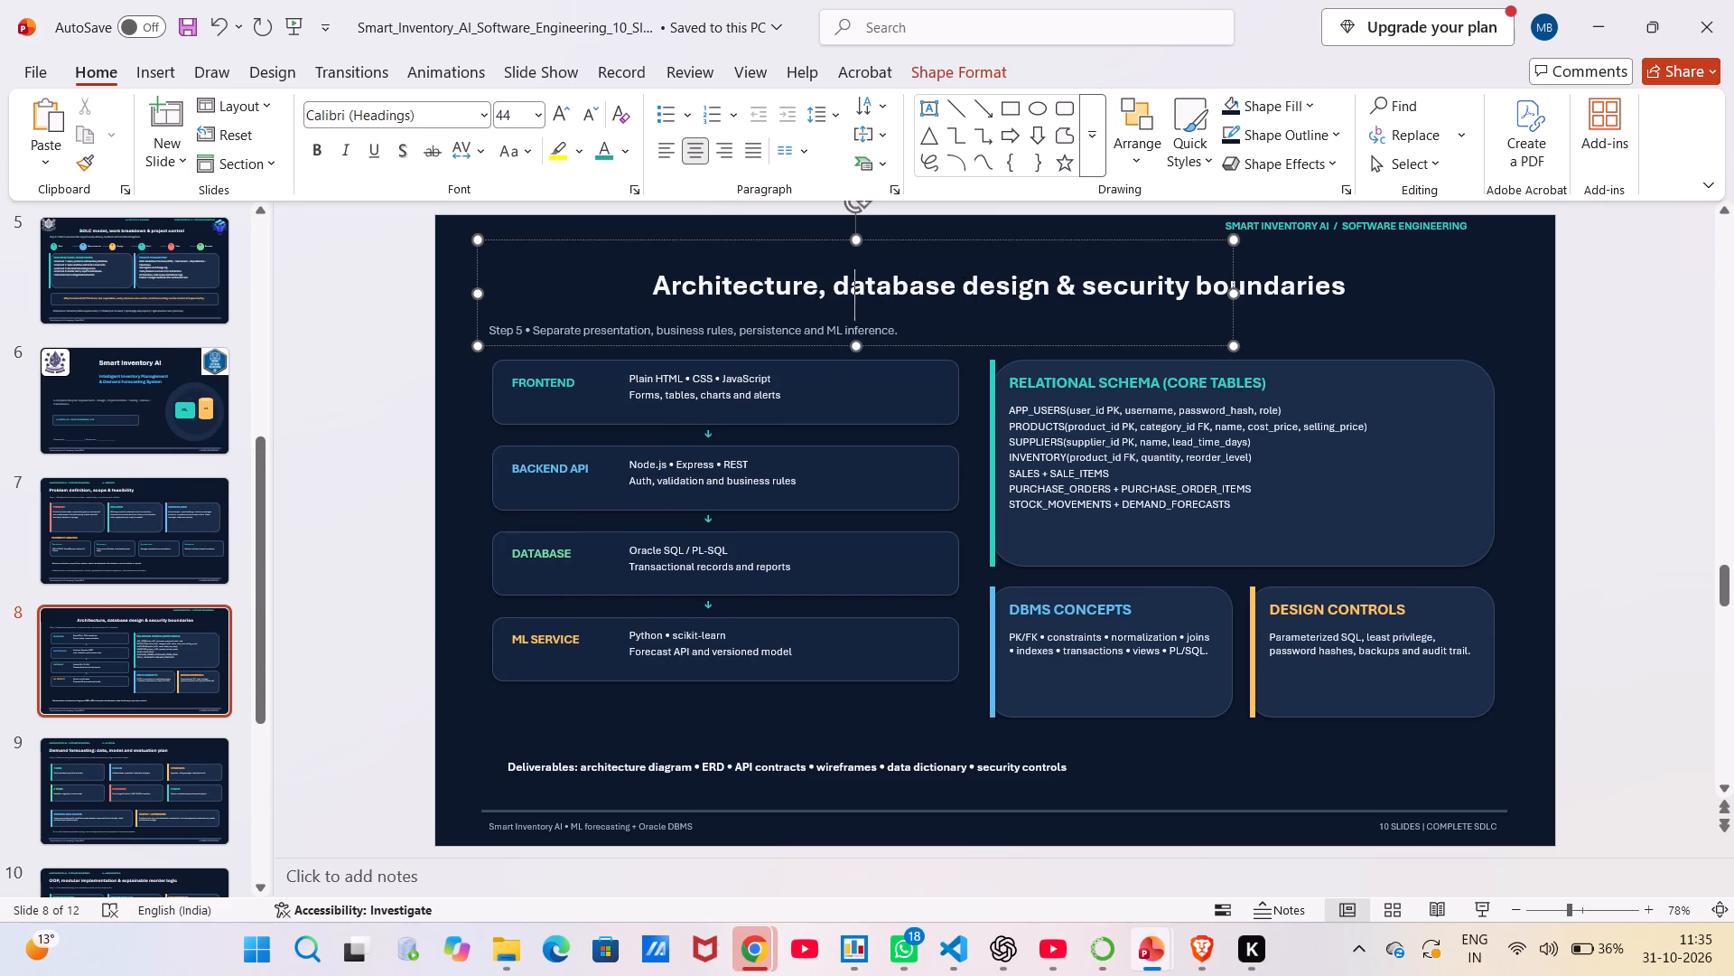
{"action": "key", "text": "ctrl+v"}
Set all of the pasted "06 • SYSTEM DESIGN" text to font size 10.
{"action": "right_click", "coordinate": [797, 297]}
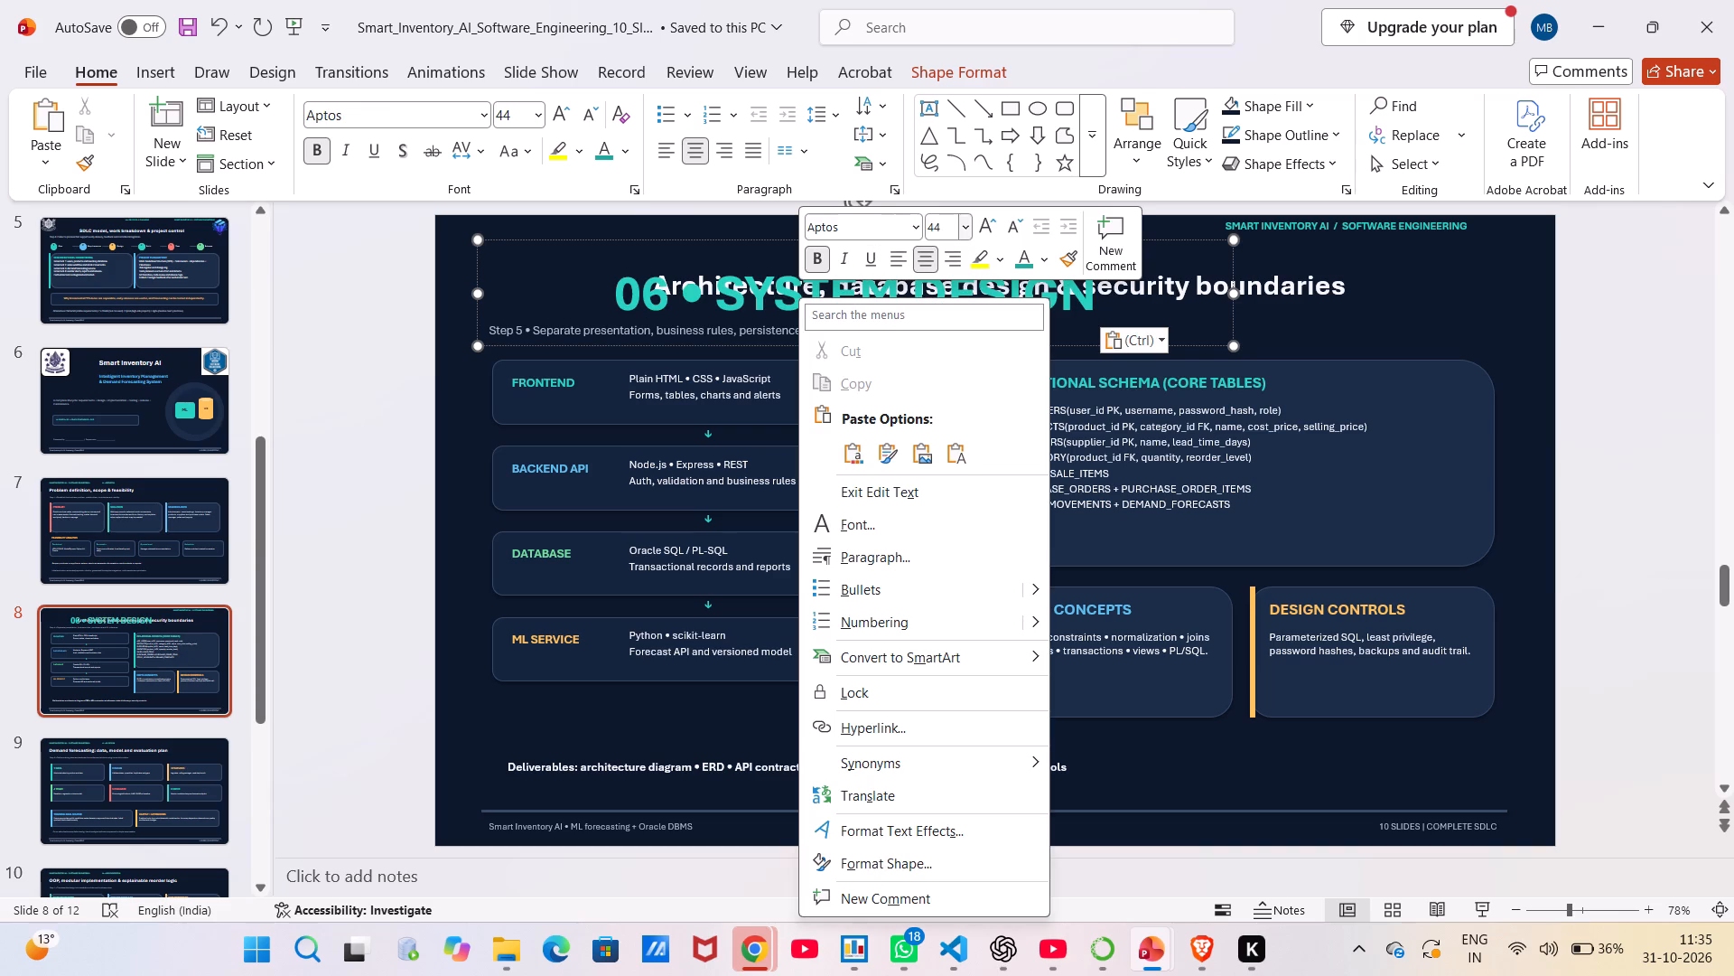
{"action": "left_click", "coordinate": [966, 231]}
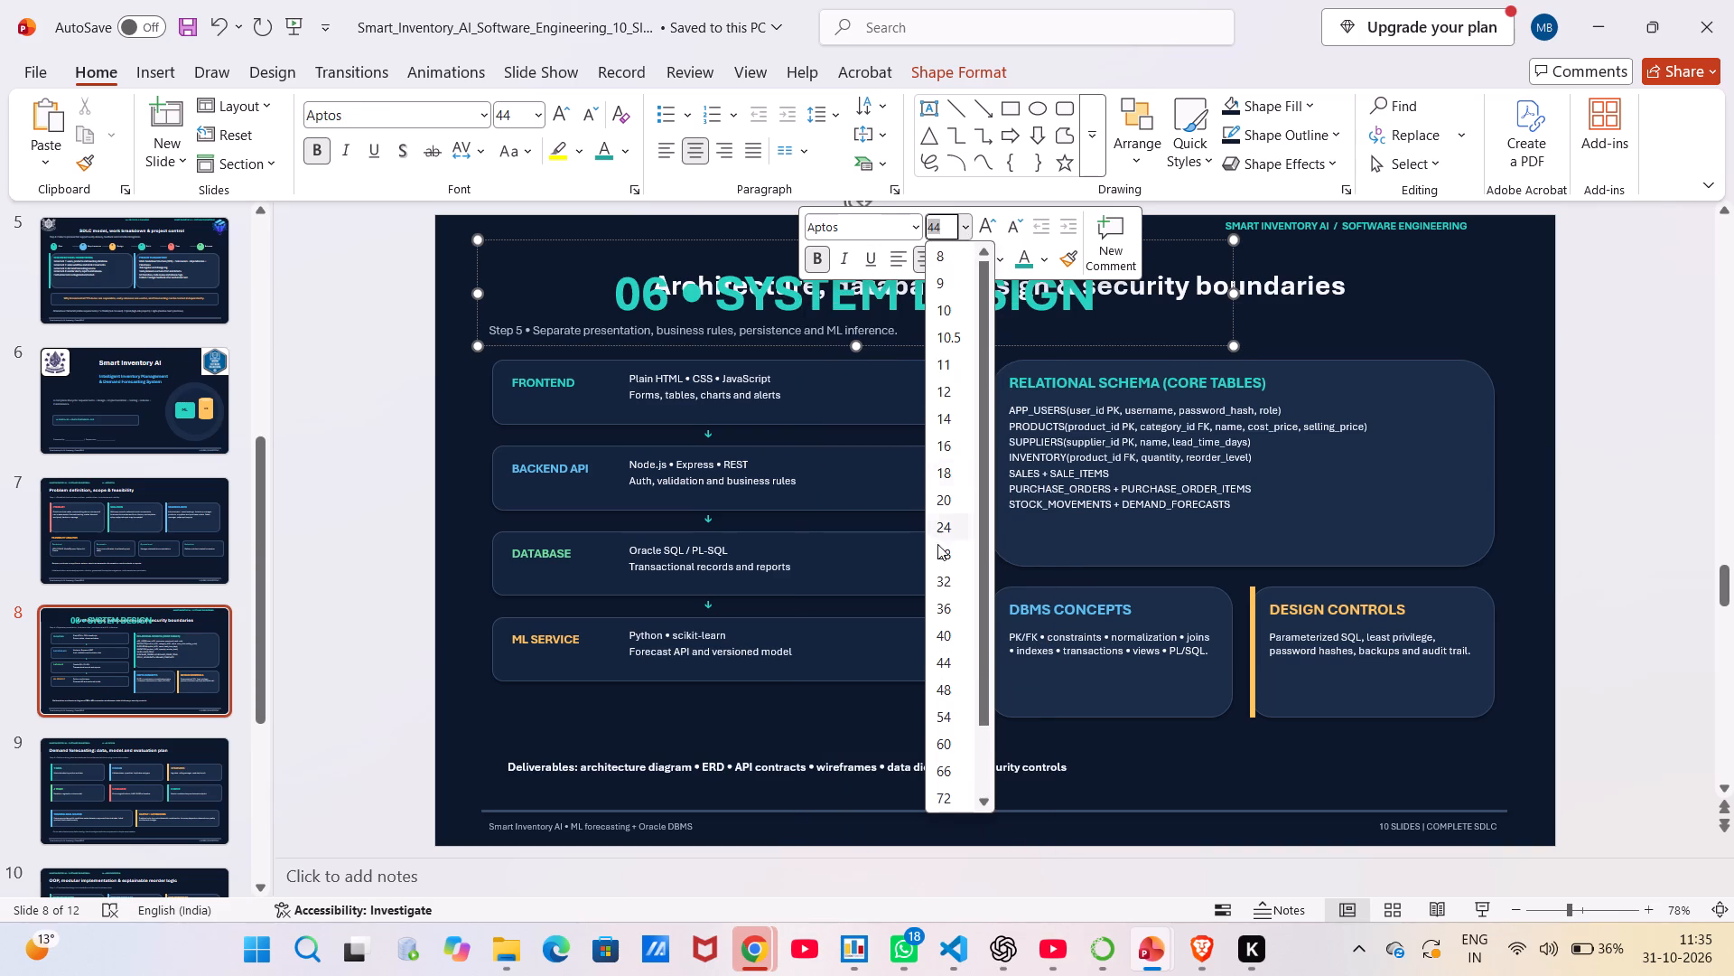
{"action": "left_click", "coordinate": [950, 307]}
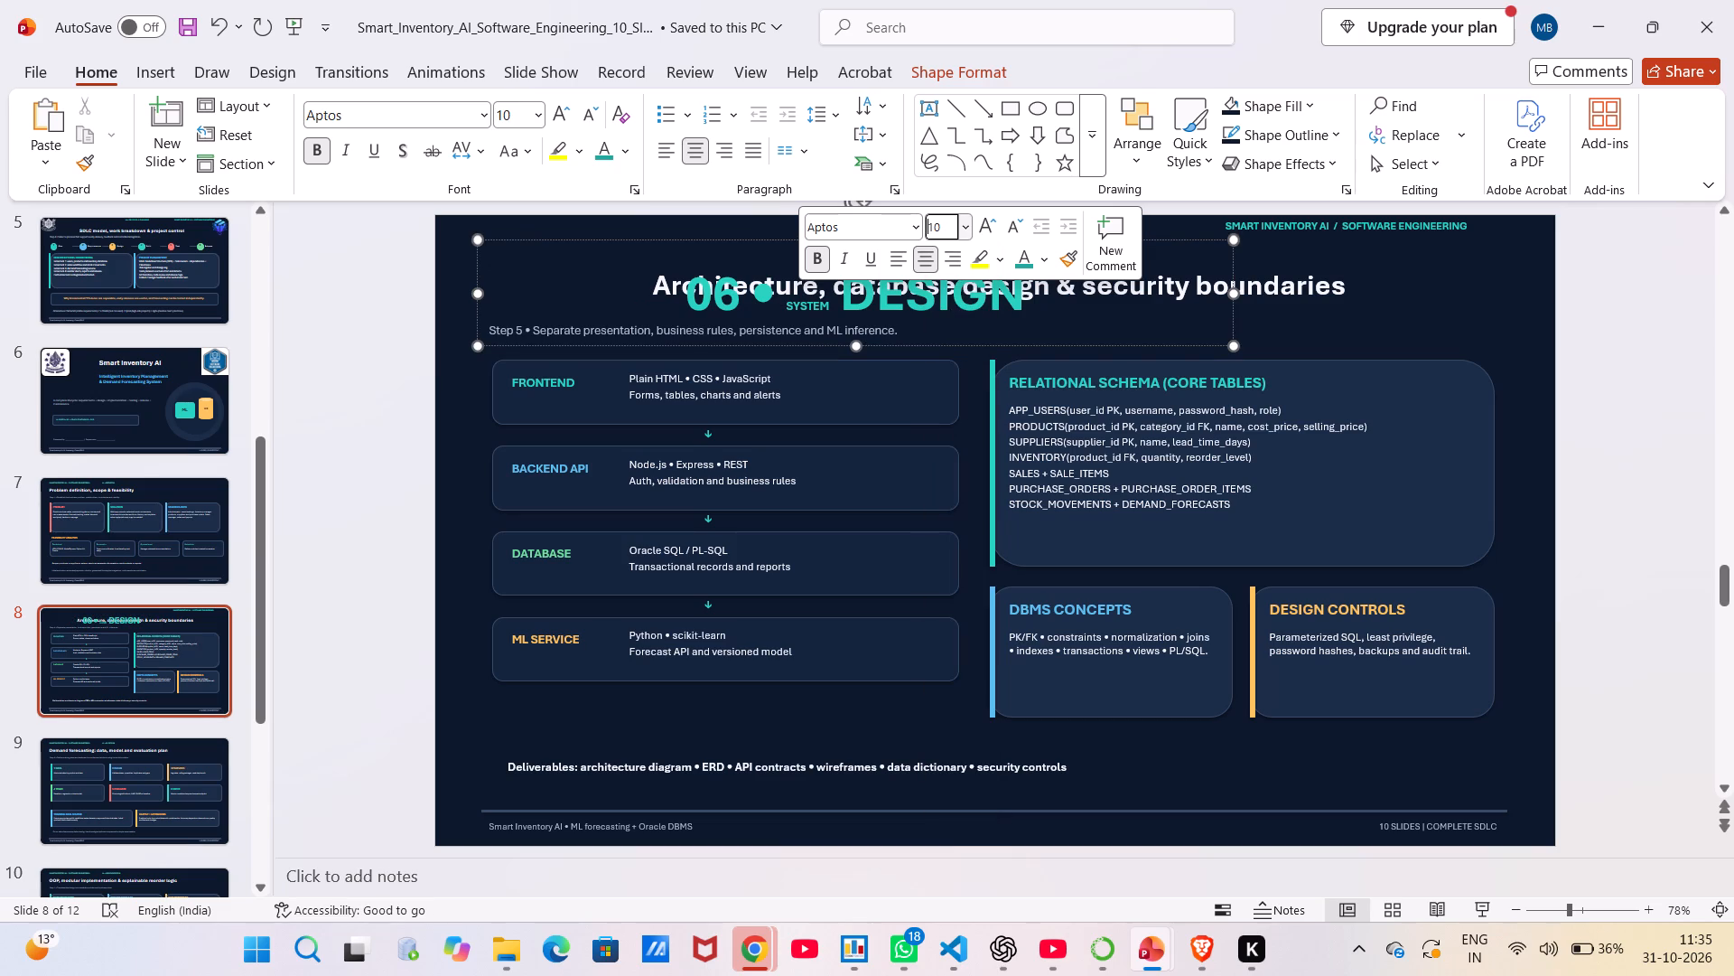
{"action": "left_click", "coordinate": [928, 293]}
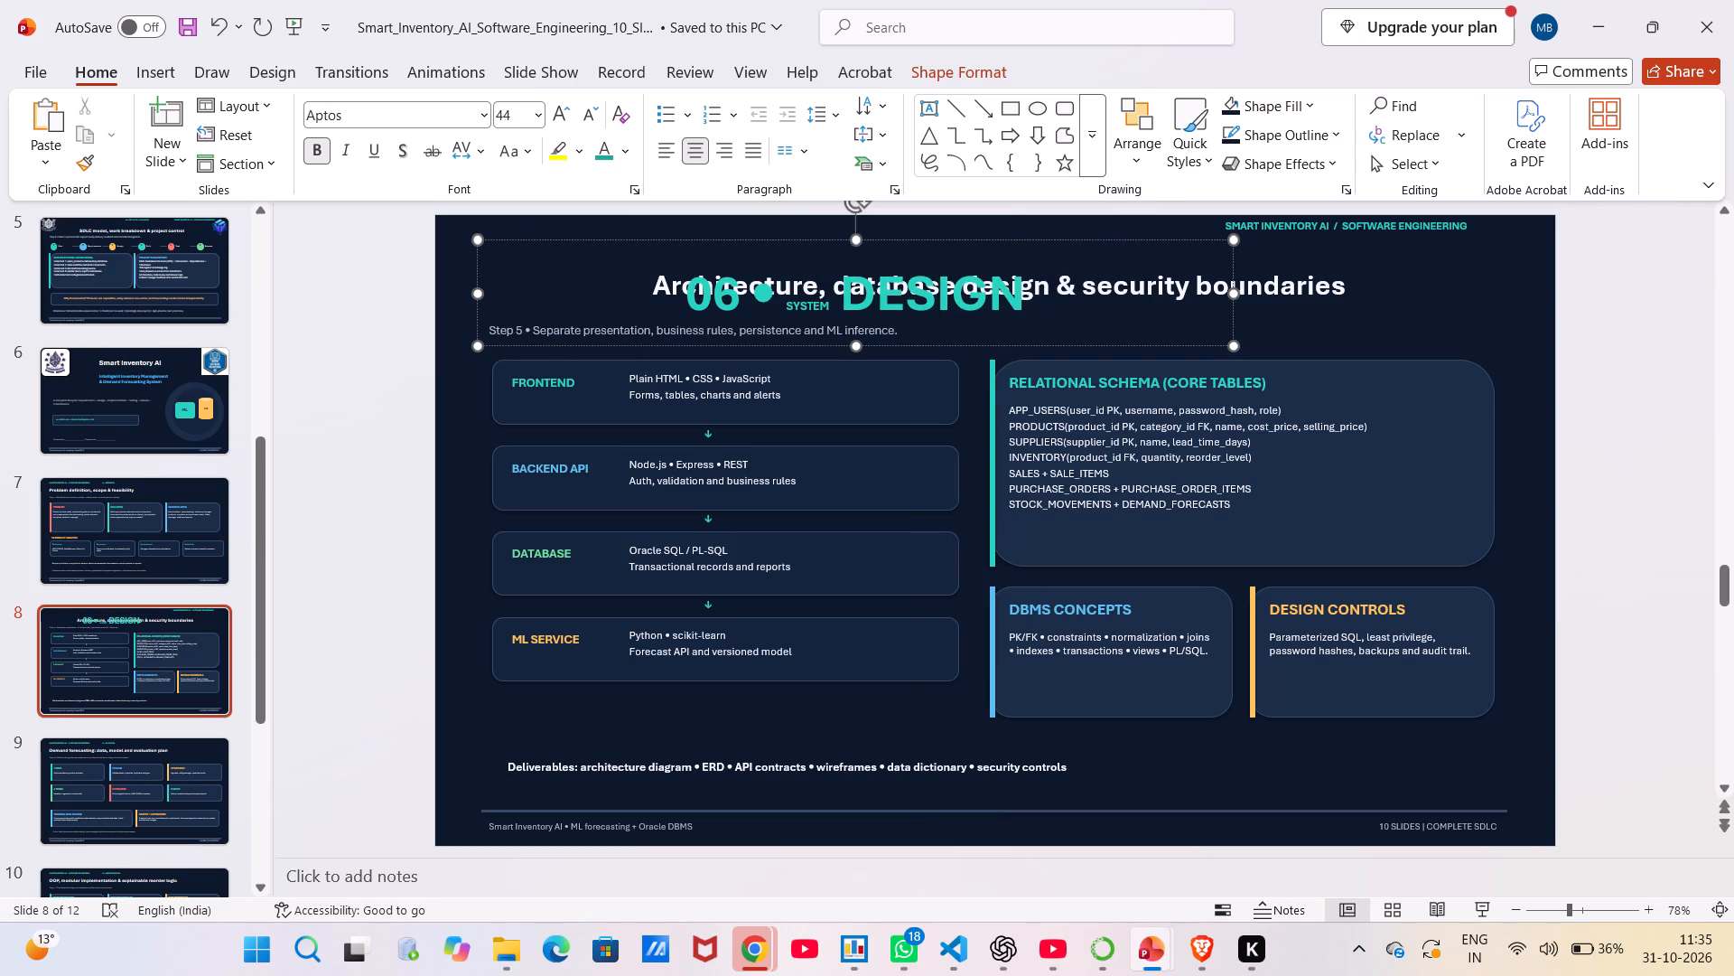
{"action": "key", "text": "ctrl+a"}
{"action": "right_click", "coordinate": [928, 293]}
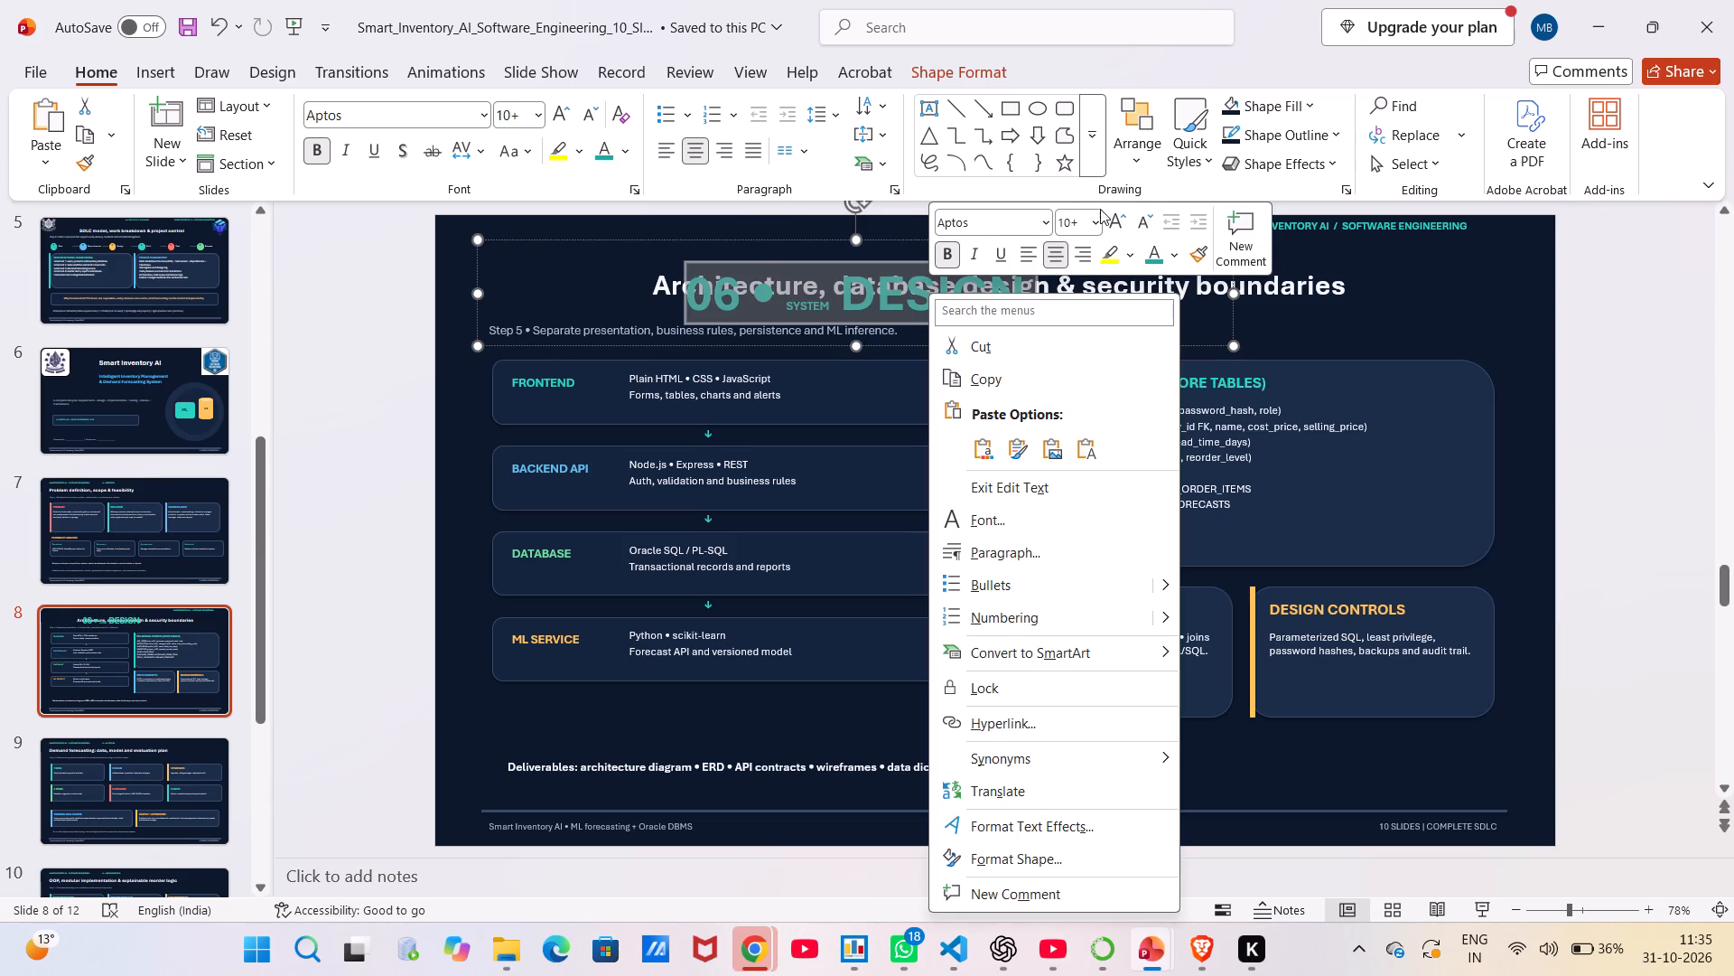
{"action": "left_click", "coordinate": [1096, 218]}
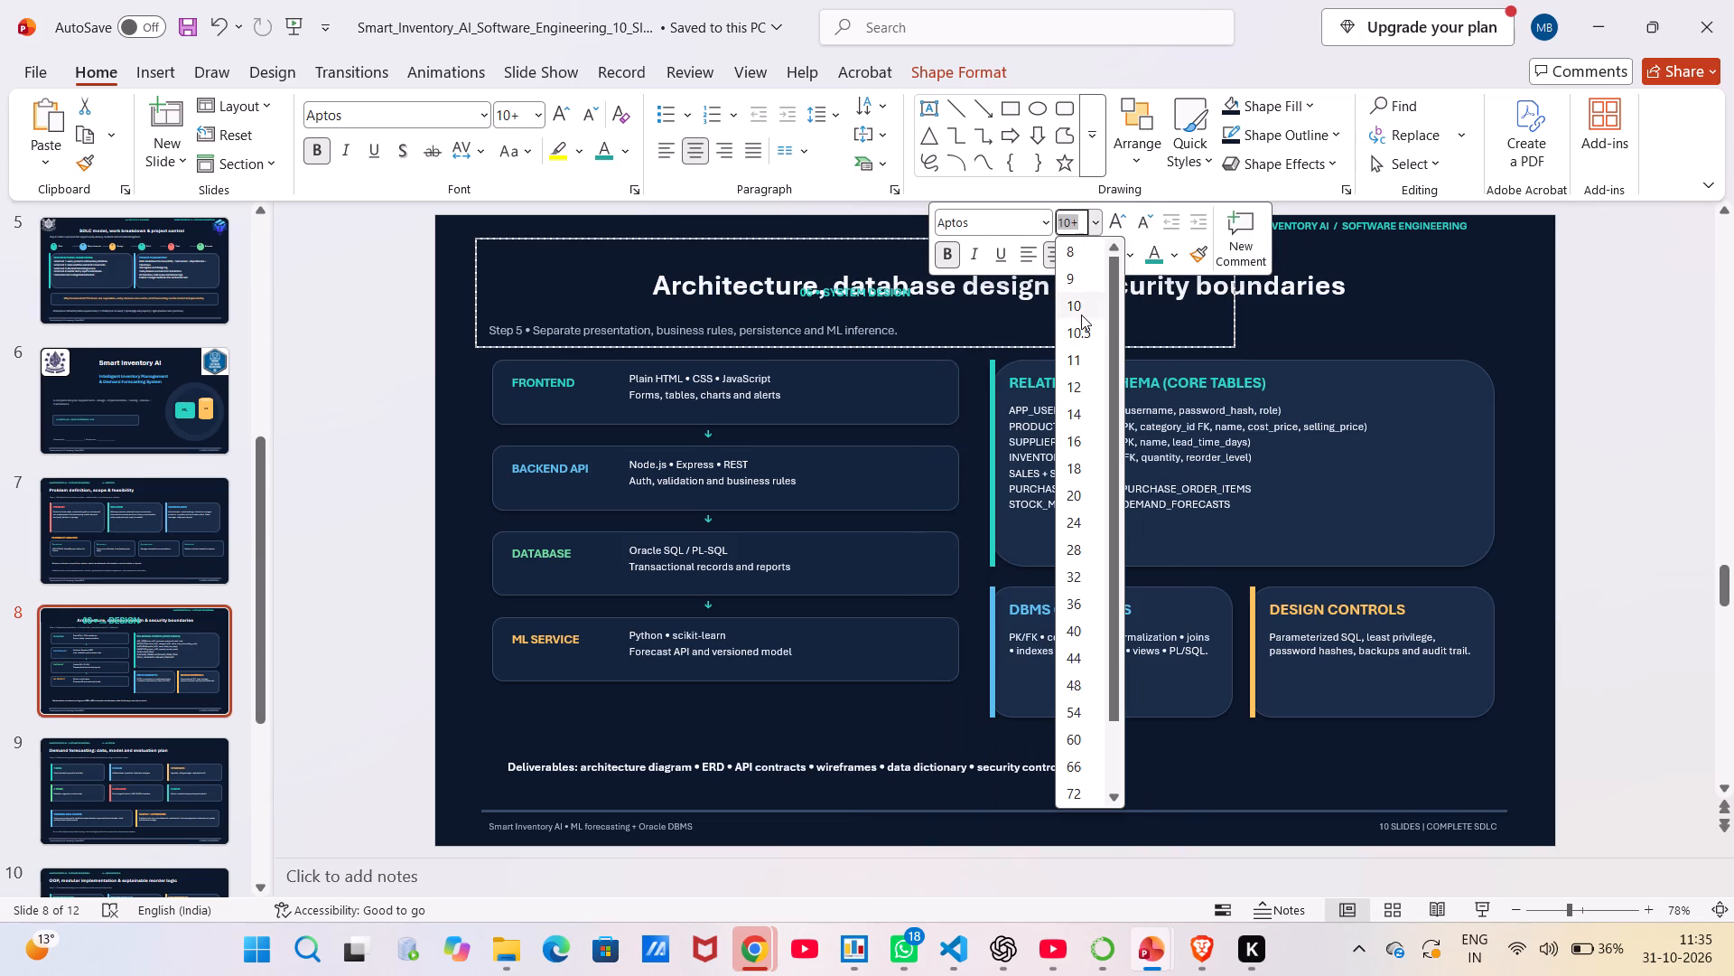
{"action": "left_click", "coordinate": [1076, 307]}
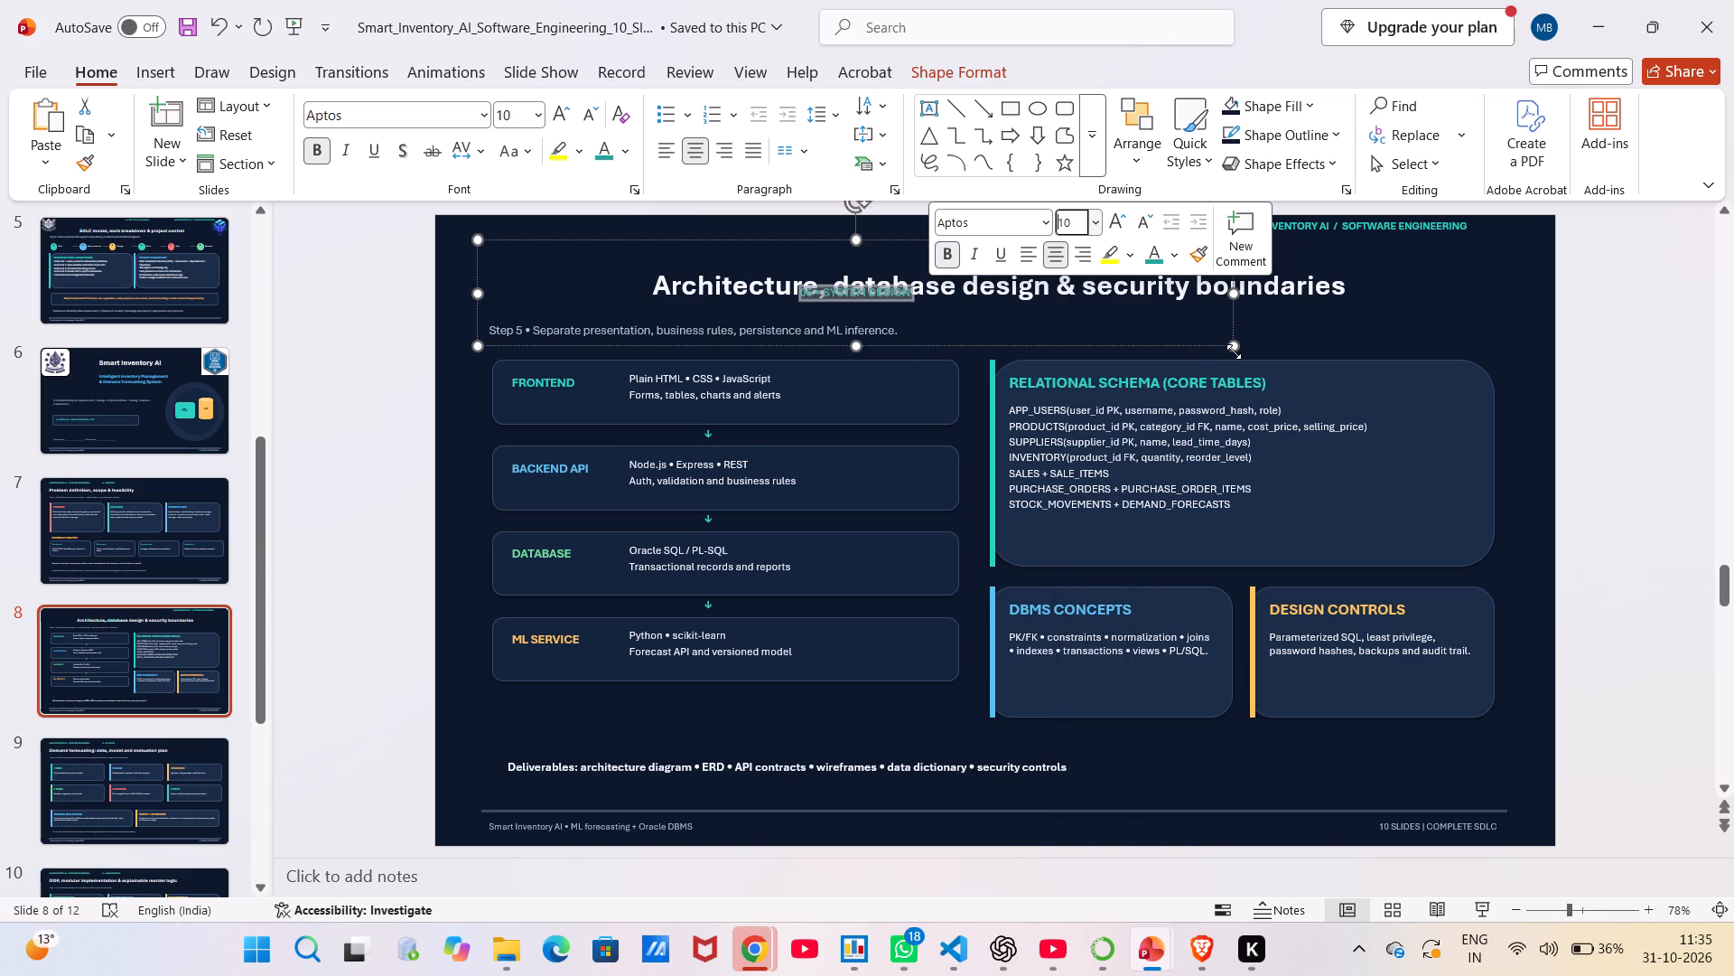
Shrink the "06 • SYSTEM DESIGN" box to fit its text and move it to the slide's top edge, centred above the title.
{"action": "left_click_drag", "start_coordinate": [1234, 352], "coordinate": [787, 249]}
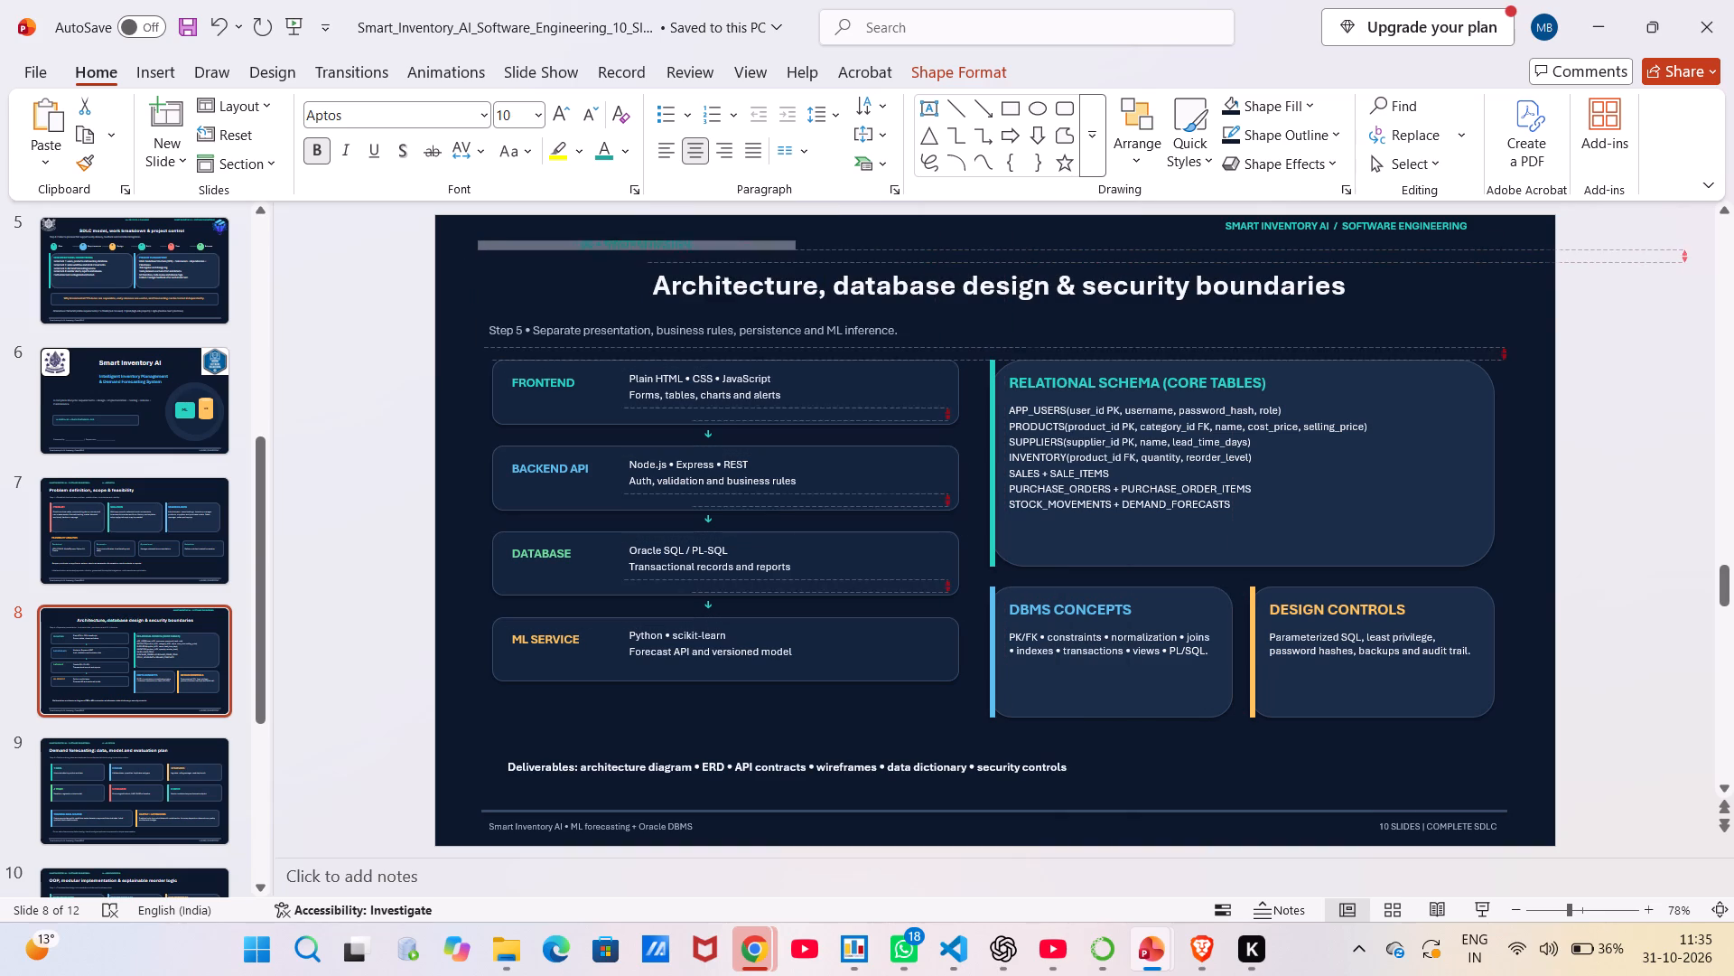
{"action": "left_click_drag", "start_coordinate": [787, 249], "coordinate": [619, 249]}
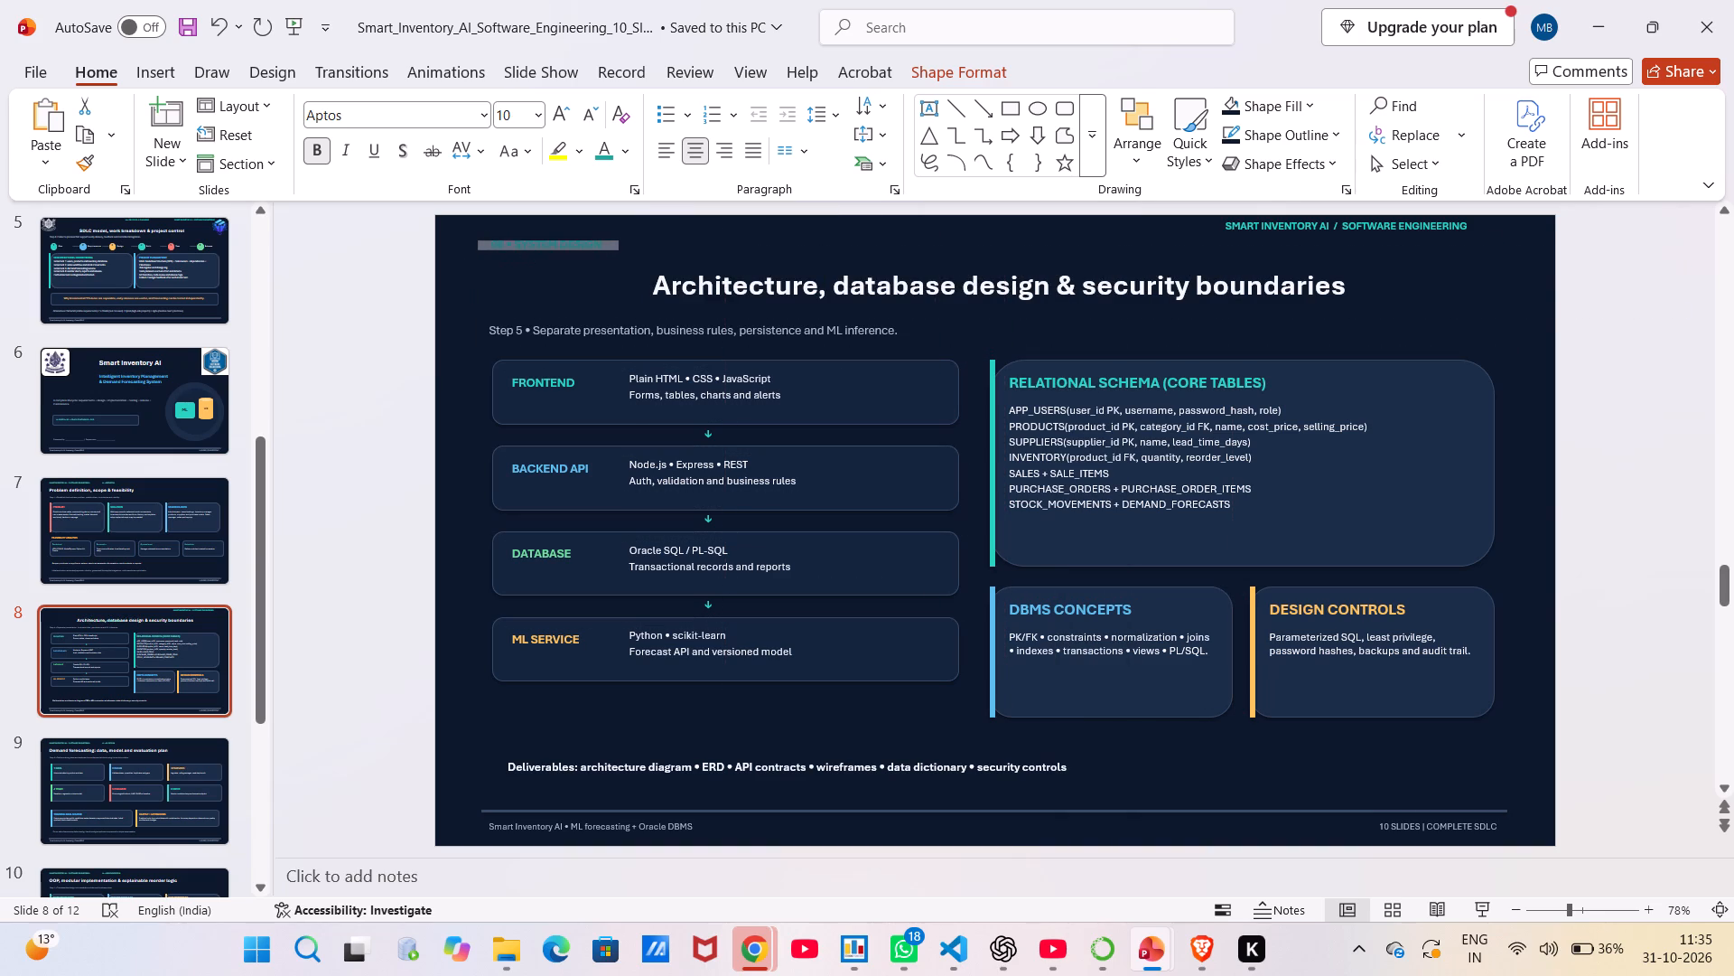
{"action": "left_click_drag", "start_coordinate": [619, 249], "coordinate": [628, 249]}
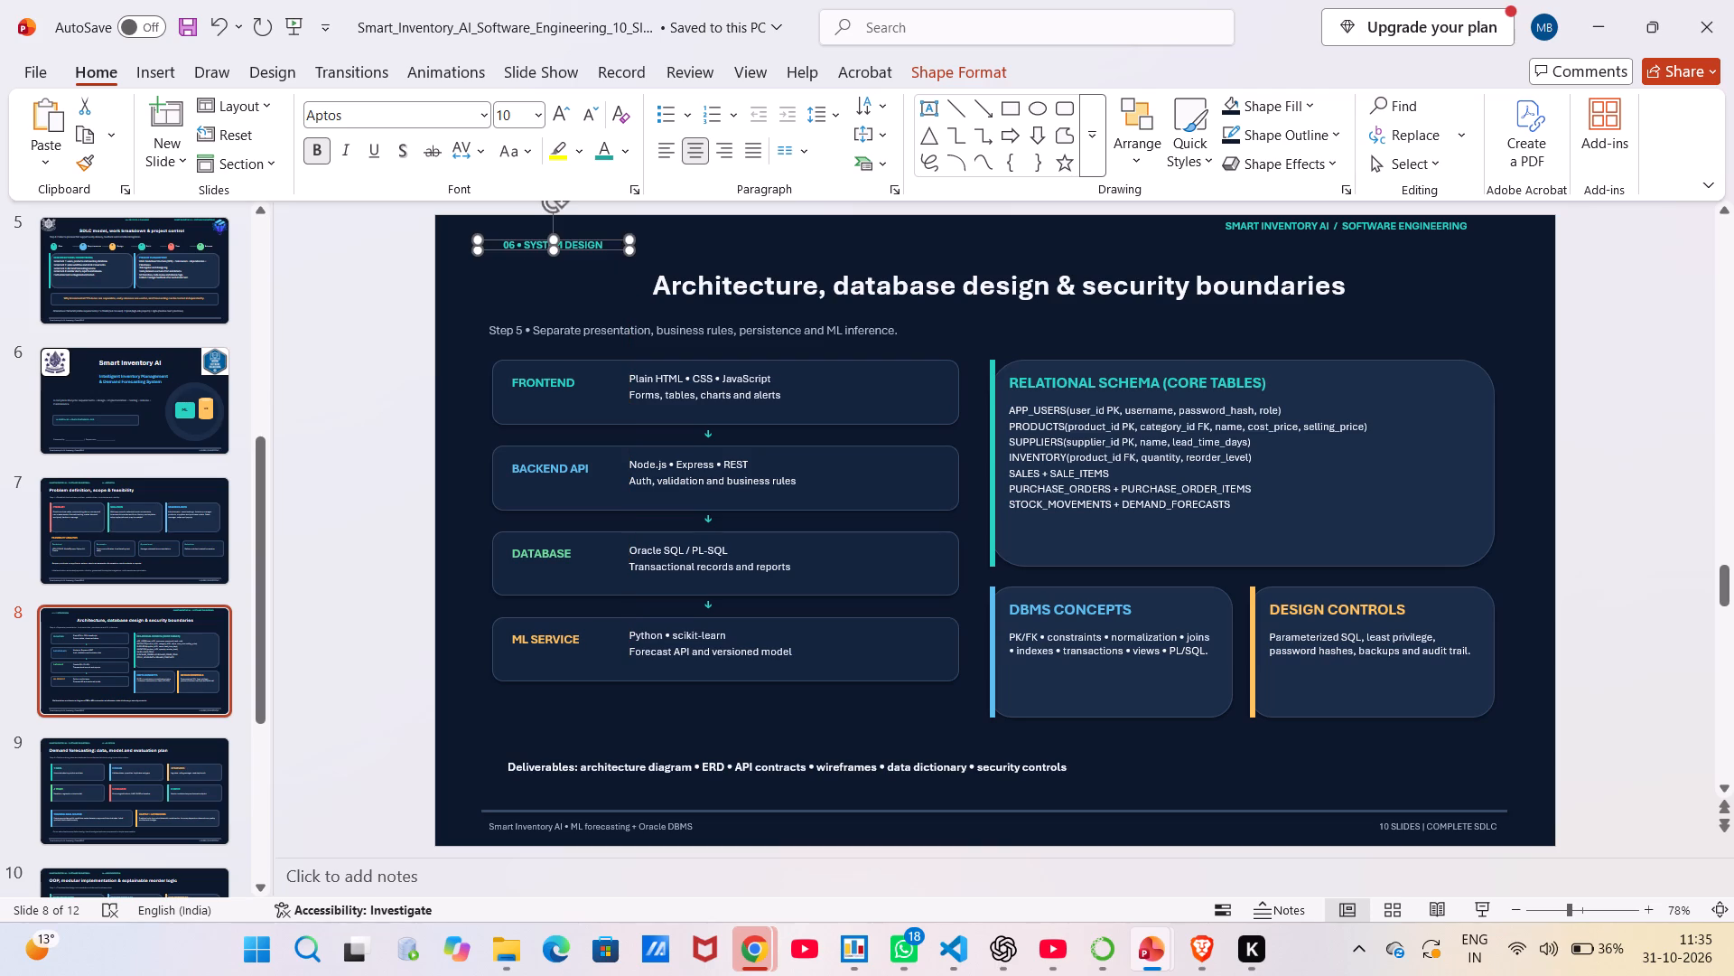
{"action": "left_click_drag", "start_coordinate": [591, 249], "coordinate": [946, 228]}
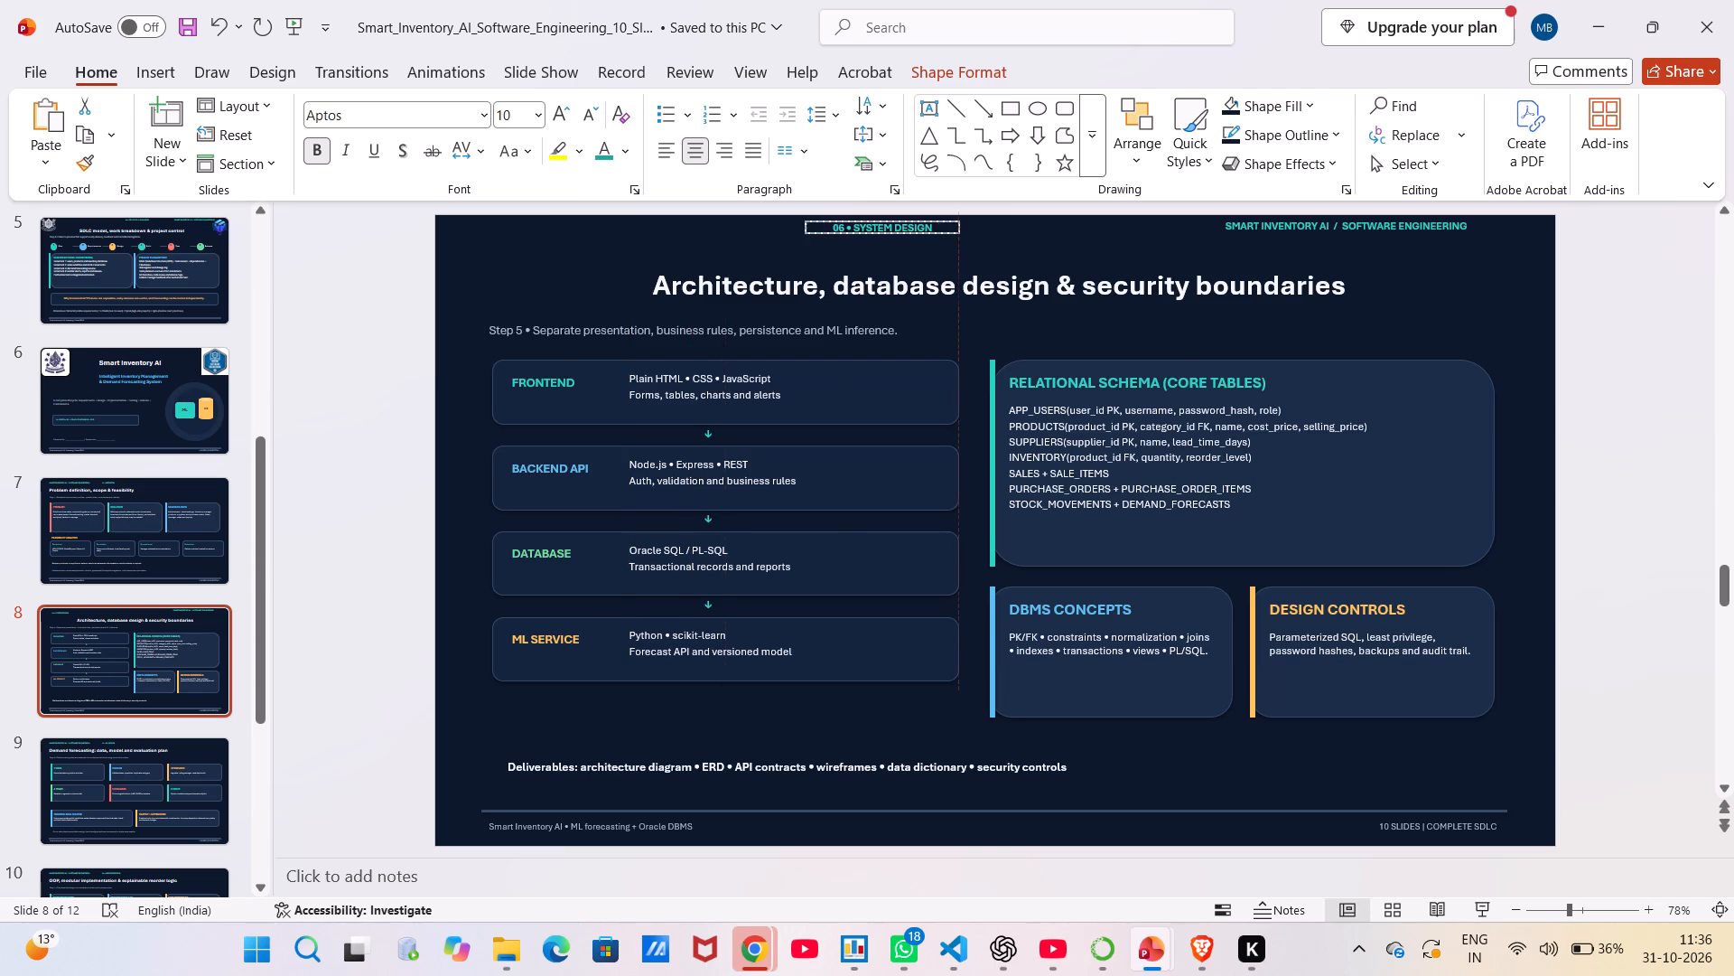
{"action": "left_click_drag", "start_coordinate": [946, 228], "coordinate": [1006, 228]}
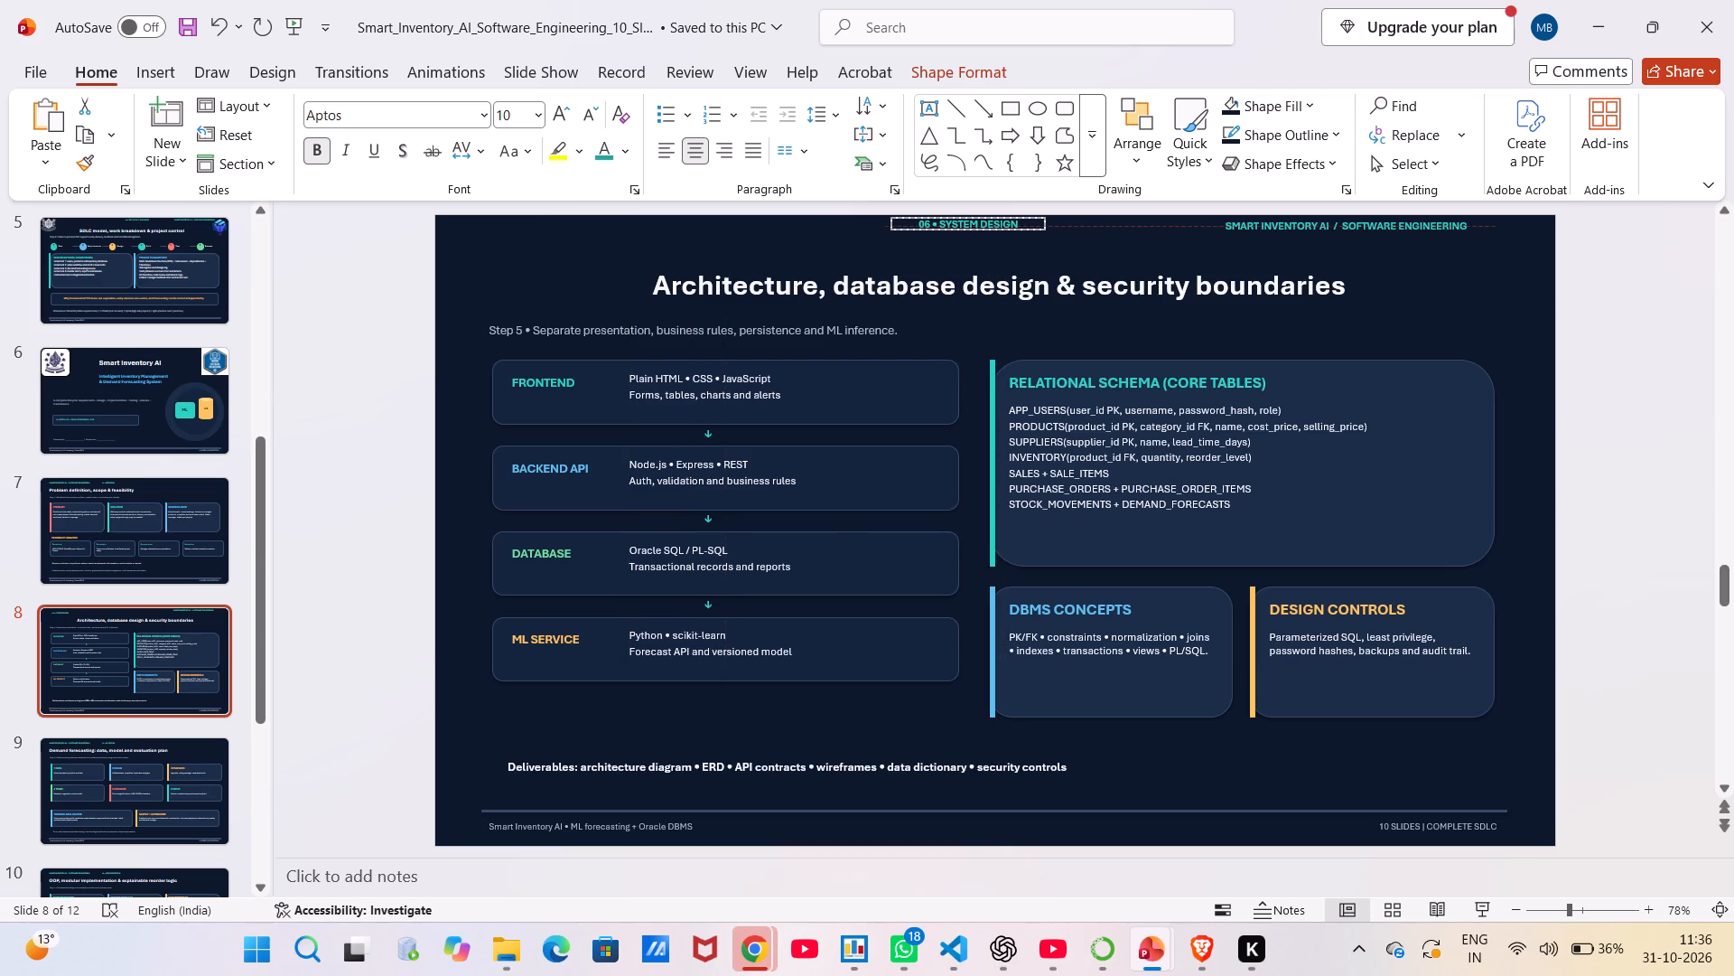
{"action": "left_click_drag", "start_coordinate": [1006, 228], "coordinate": [1007, 230]}
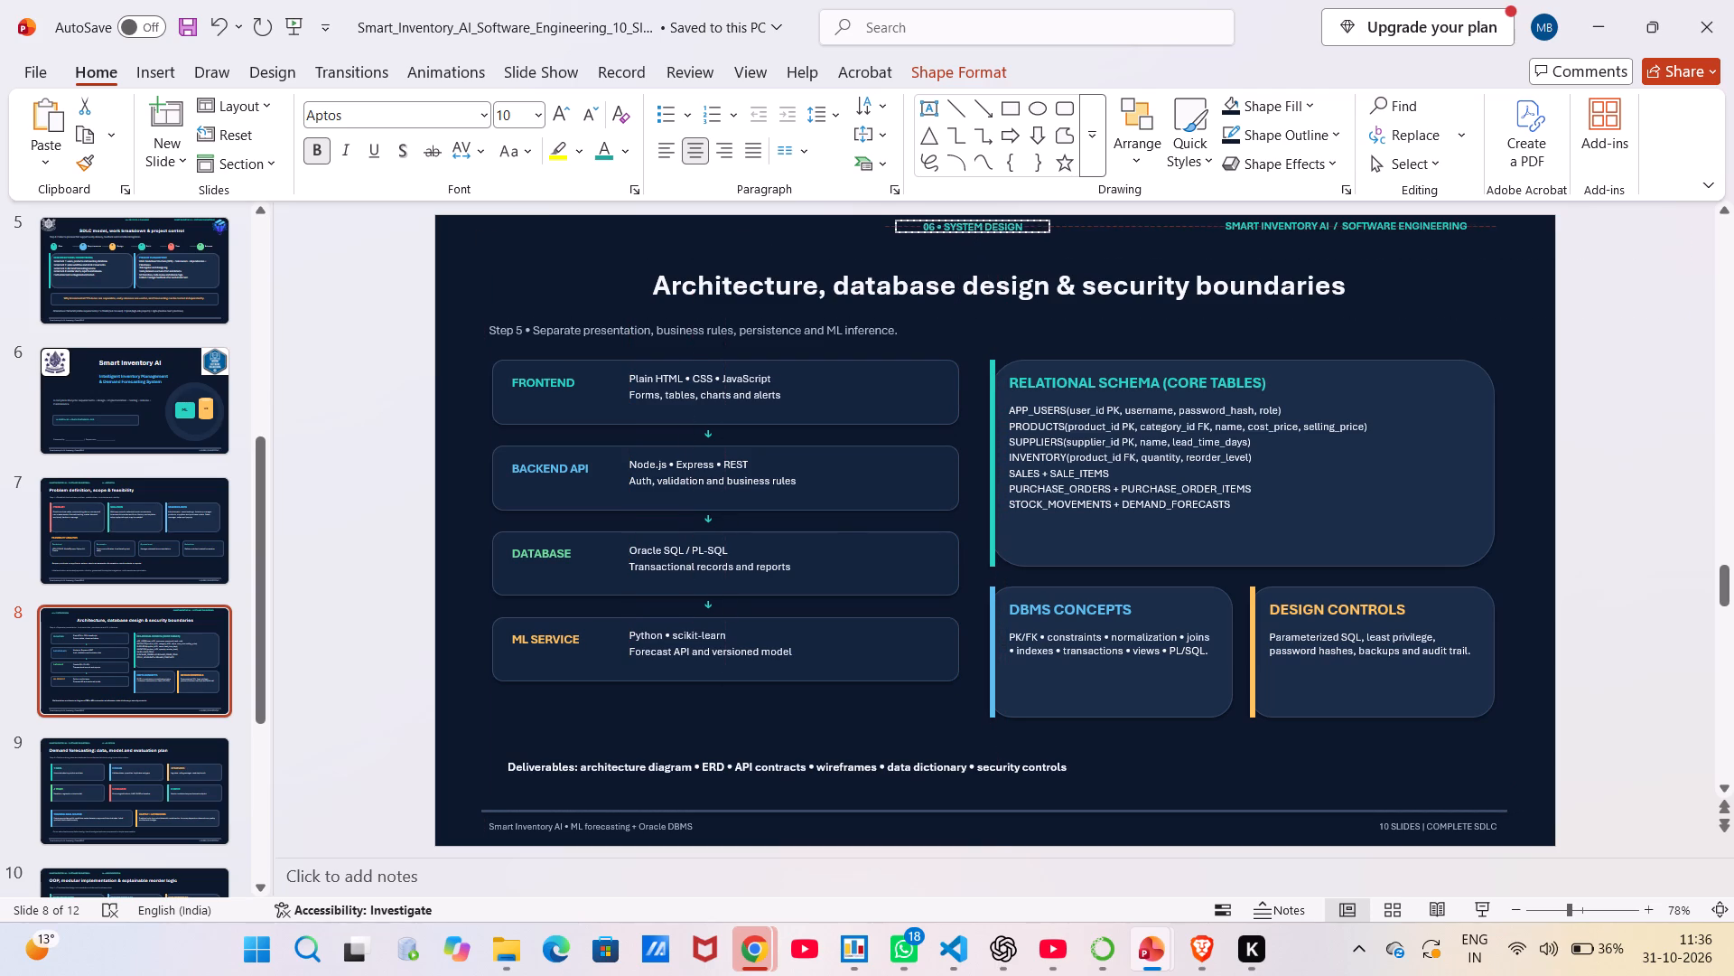
{"action": "left_click_drag", "start_coordinate": [1007, 230], "coordinate": [1002, 231]}
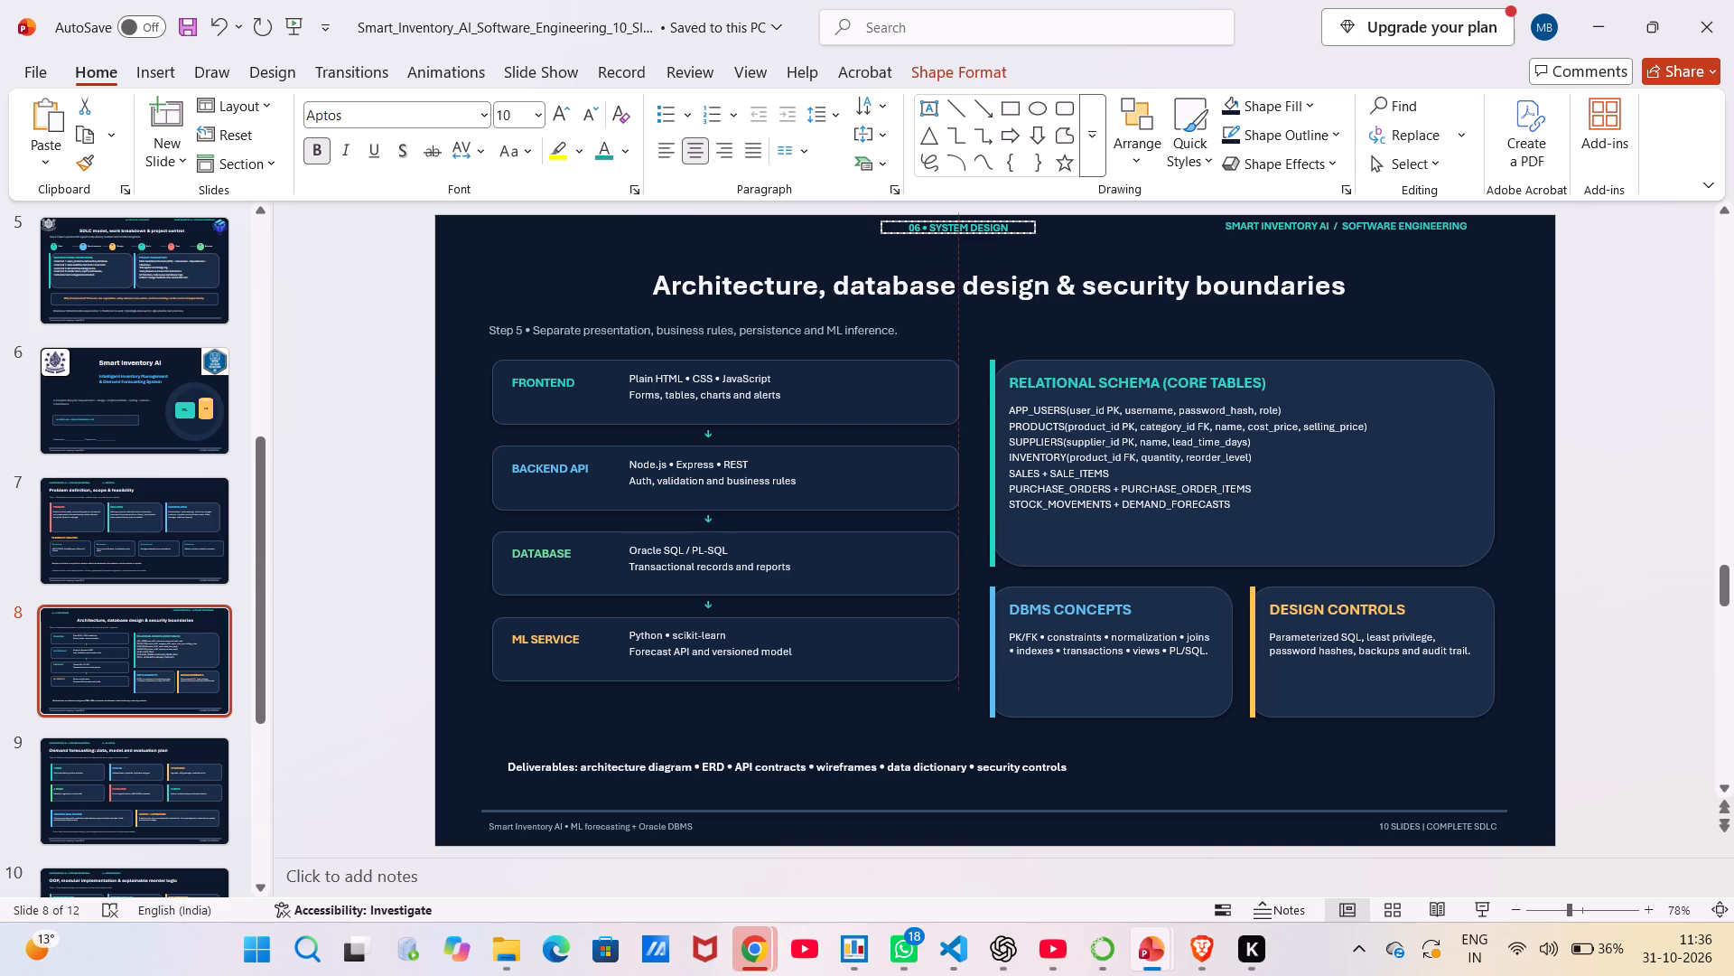
{"action": "left_click_drag", "start_coordinate": [1002, 231], "coordinate": [1011, 231]}
{"action": "left_click", "coordinate": [903, 239]}
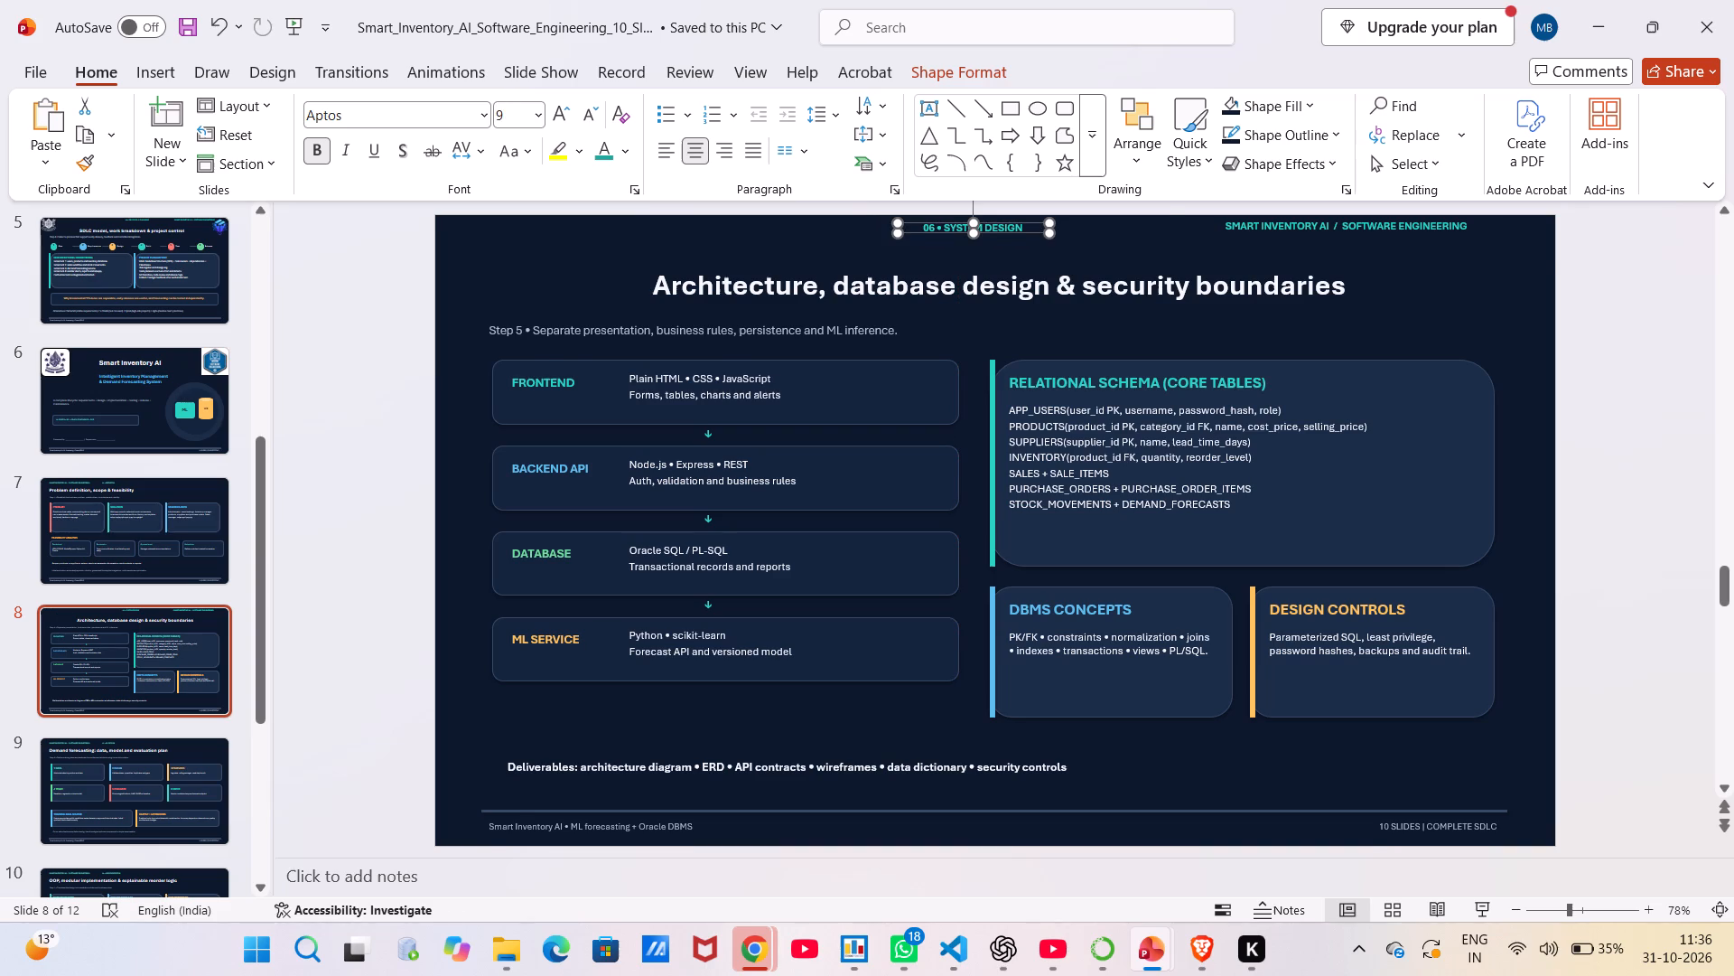
{"action": "left_click", "coordinate": [925, 263]}
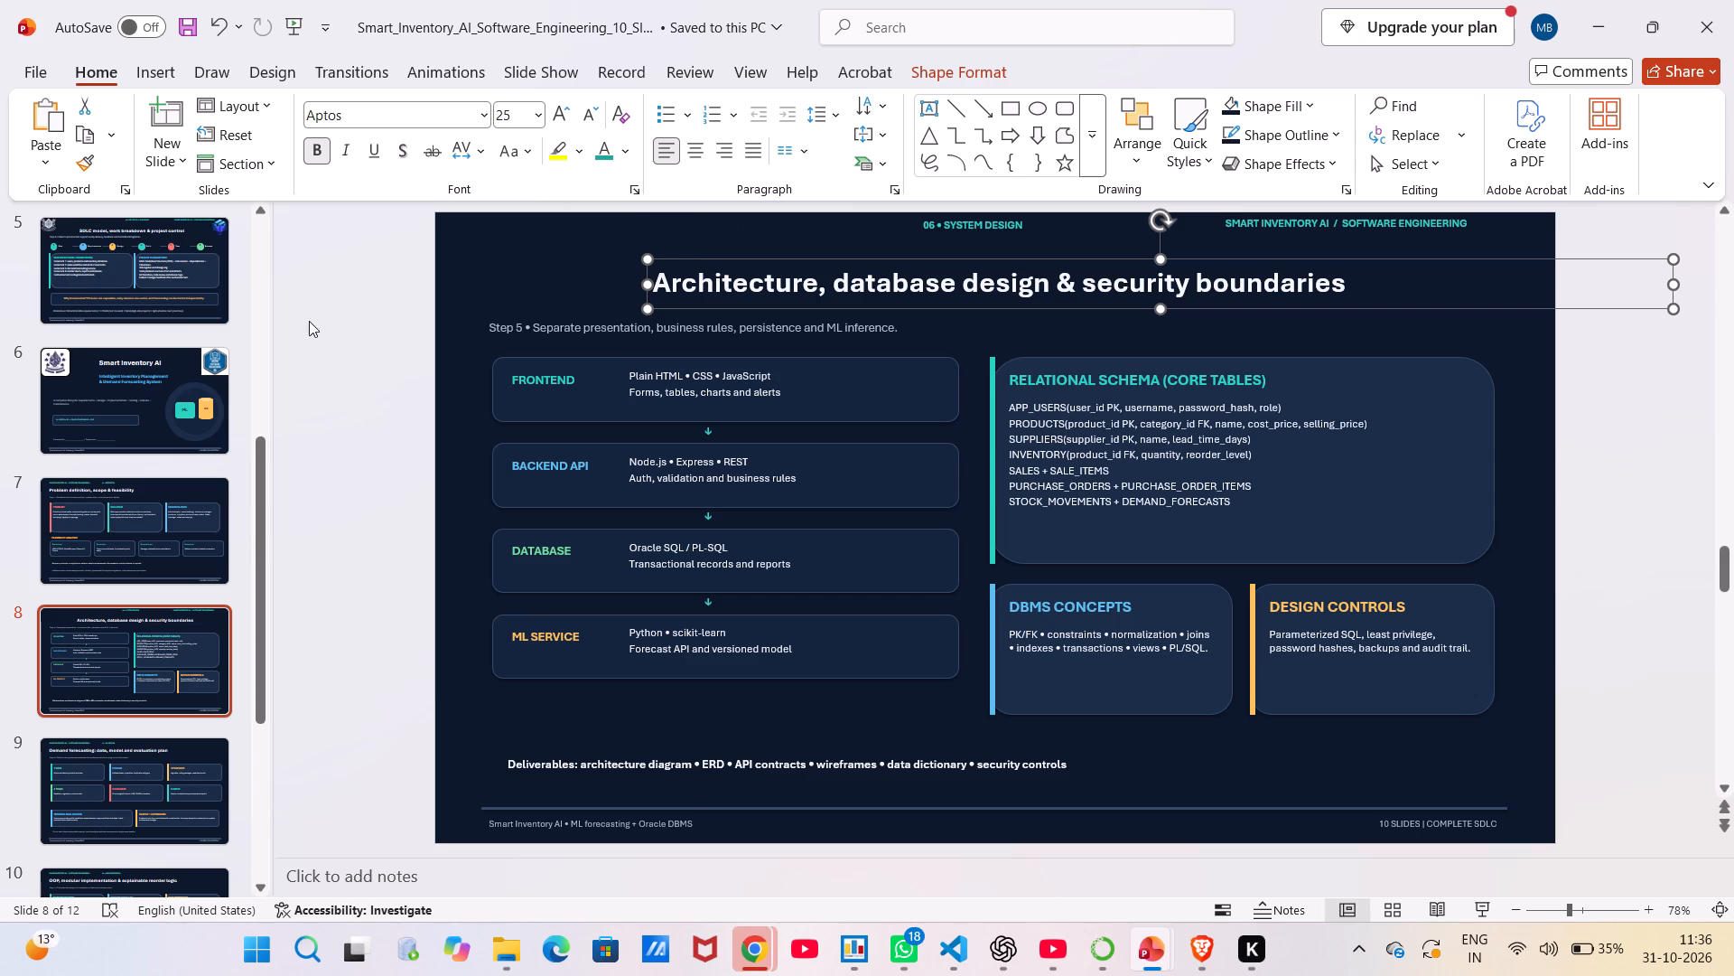
Copy the blue cube logo from the SDLC model slide and paste it into the architecture slide's top-right corner.
{"action": "left_click", "coordinate": [165, 277]}
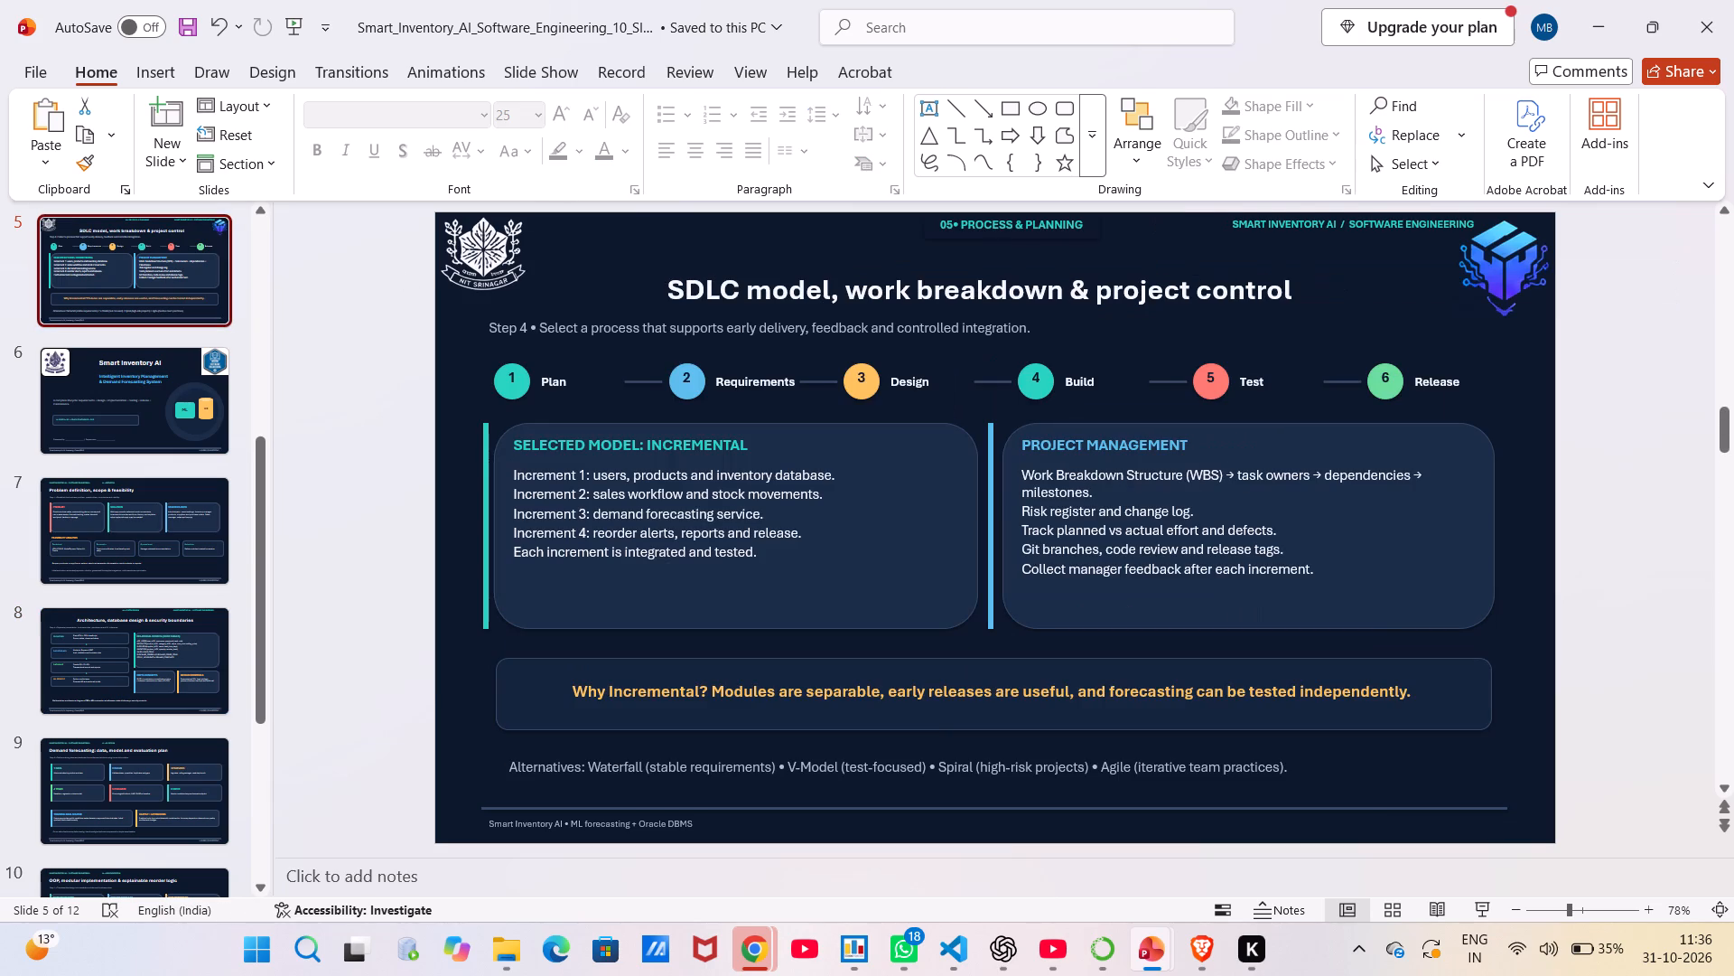
{"action": "left_click", "coordinate": [1529, 279]}
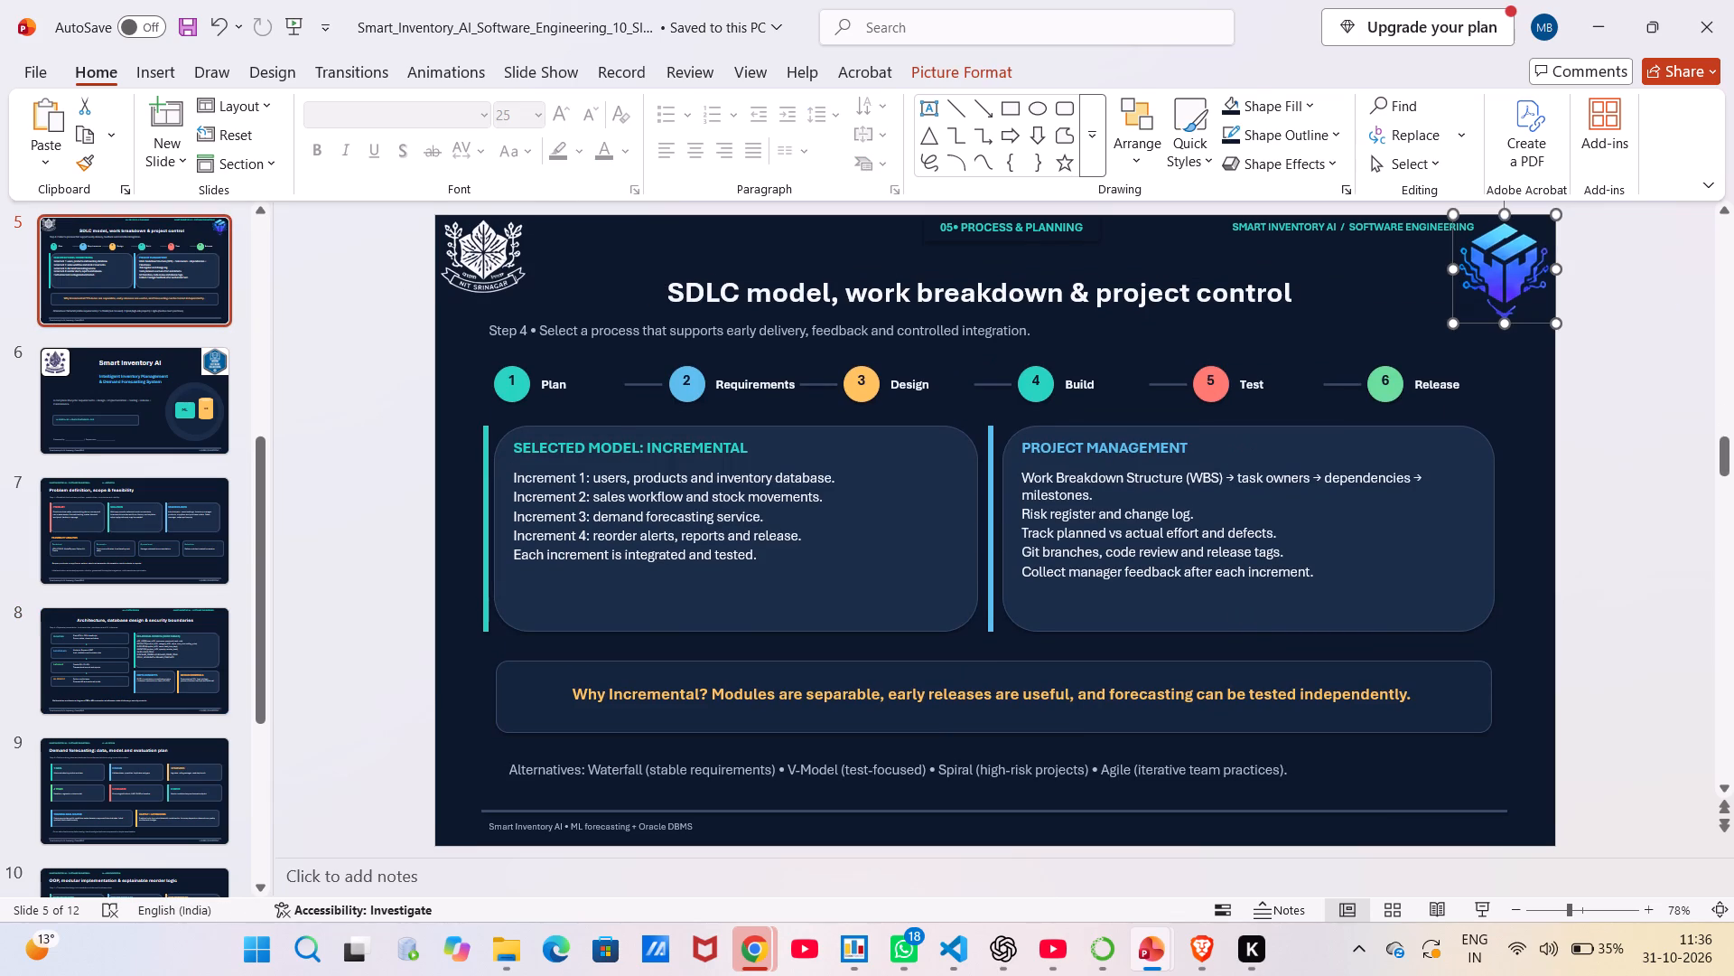
{"action": "key", "text": "ctrl+c"}
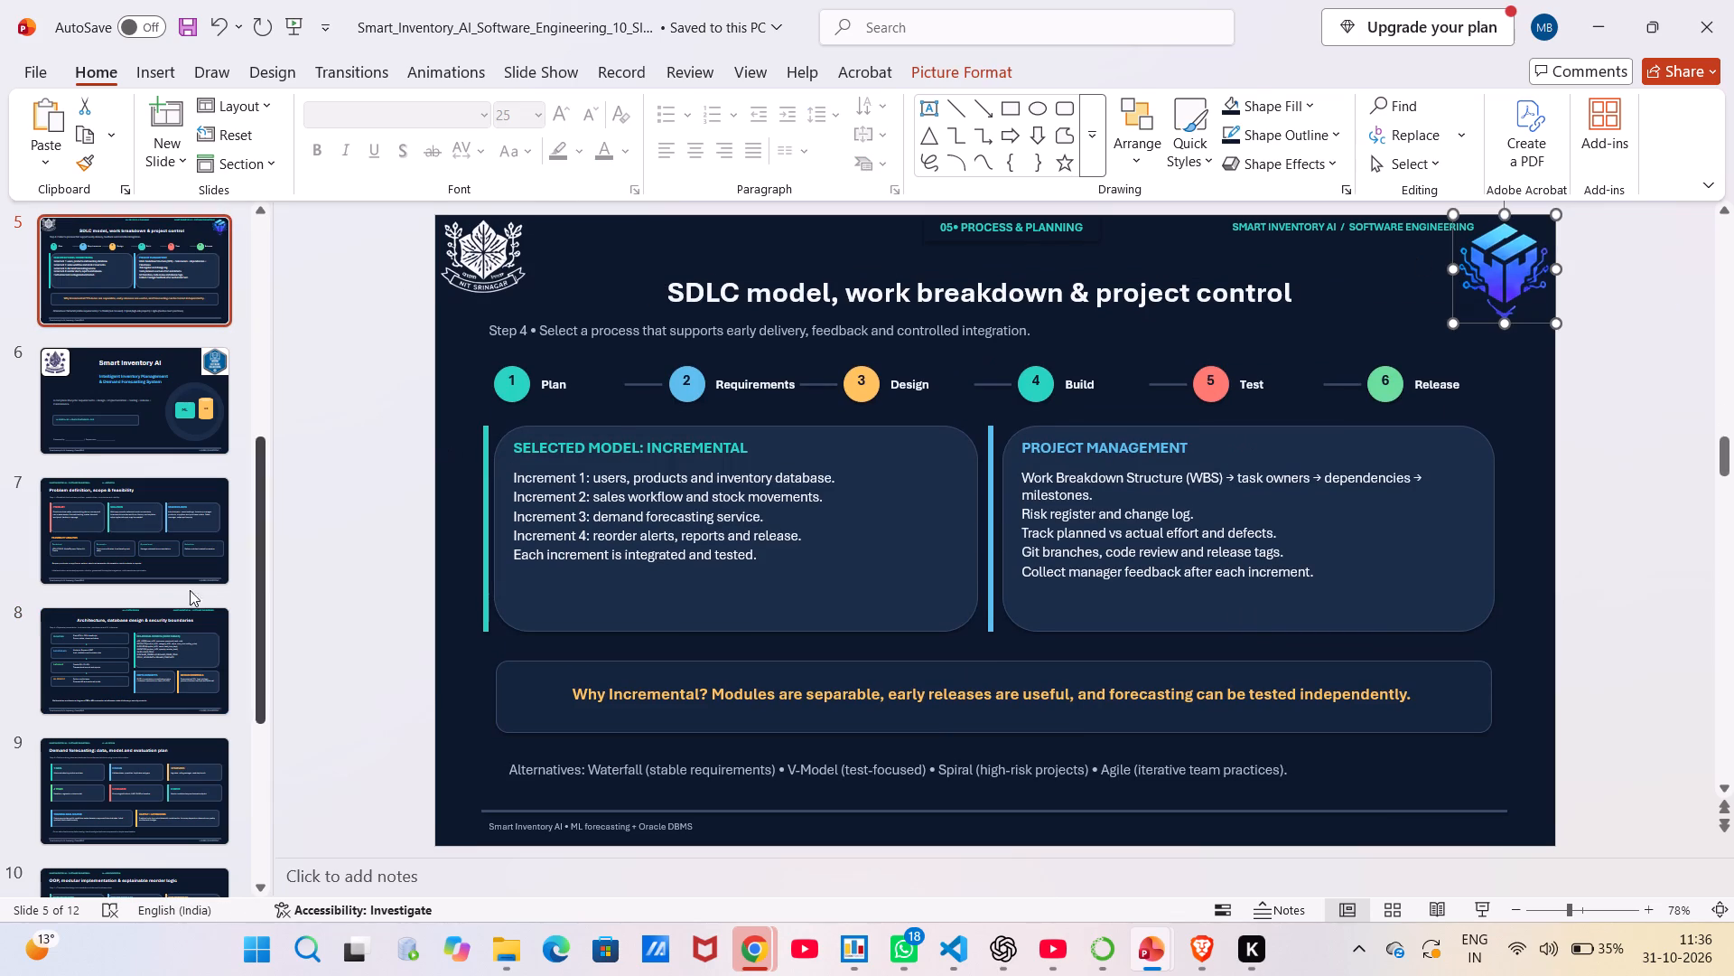
{"action": "left_click", "coordinate": [141, 665]}
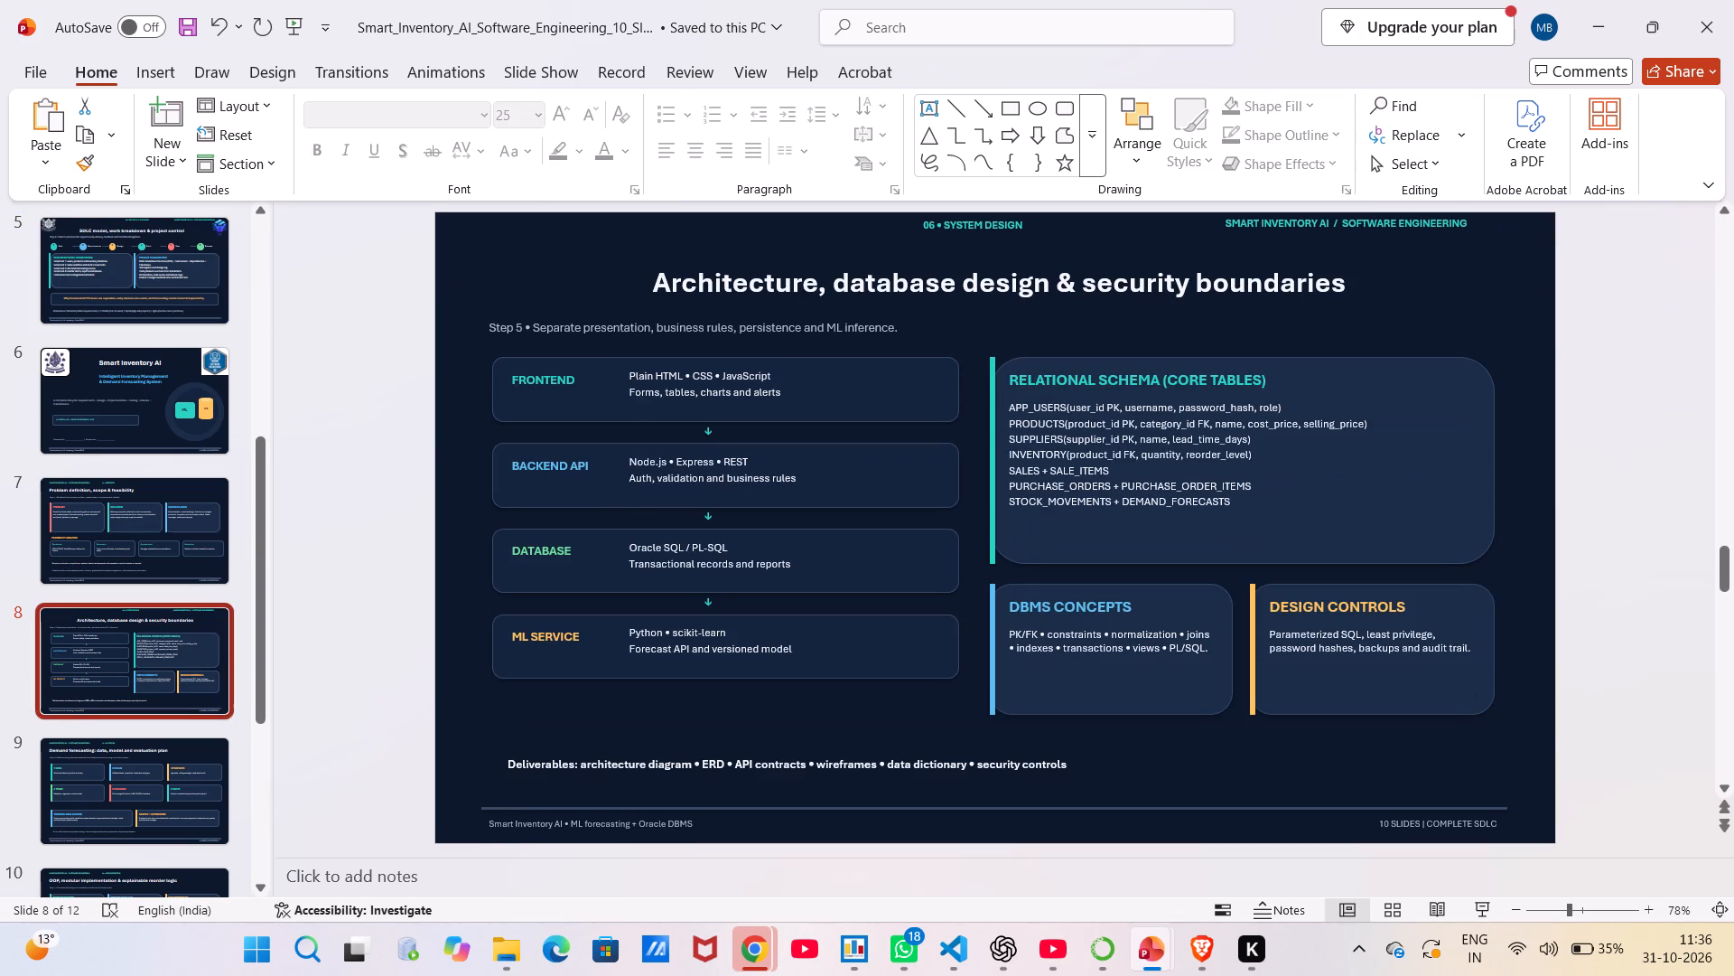
{"action": "left_click", "coordinate": [1505, 244]}
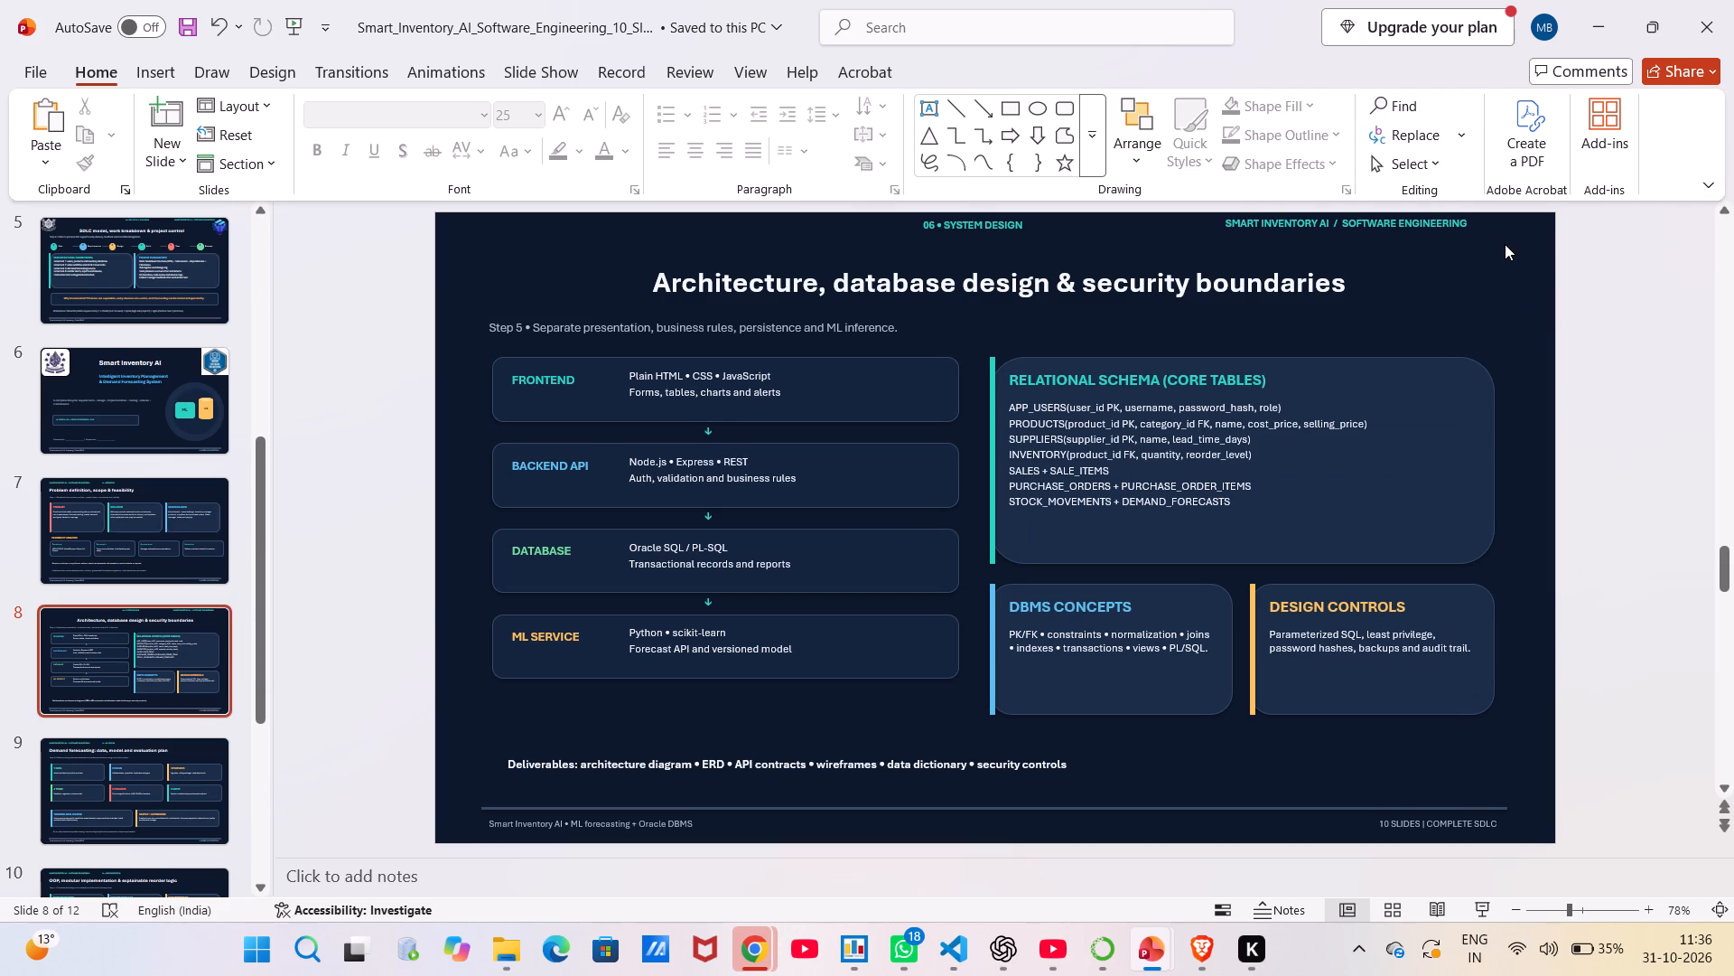
{"action": "key", "text": "ctrl+v"}
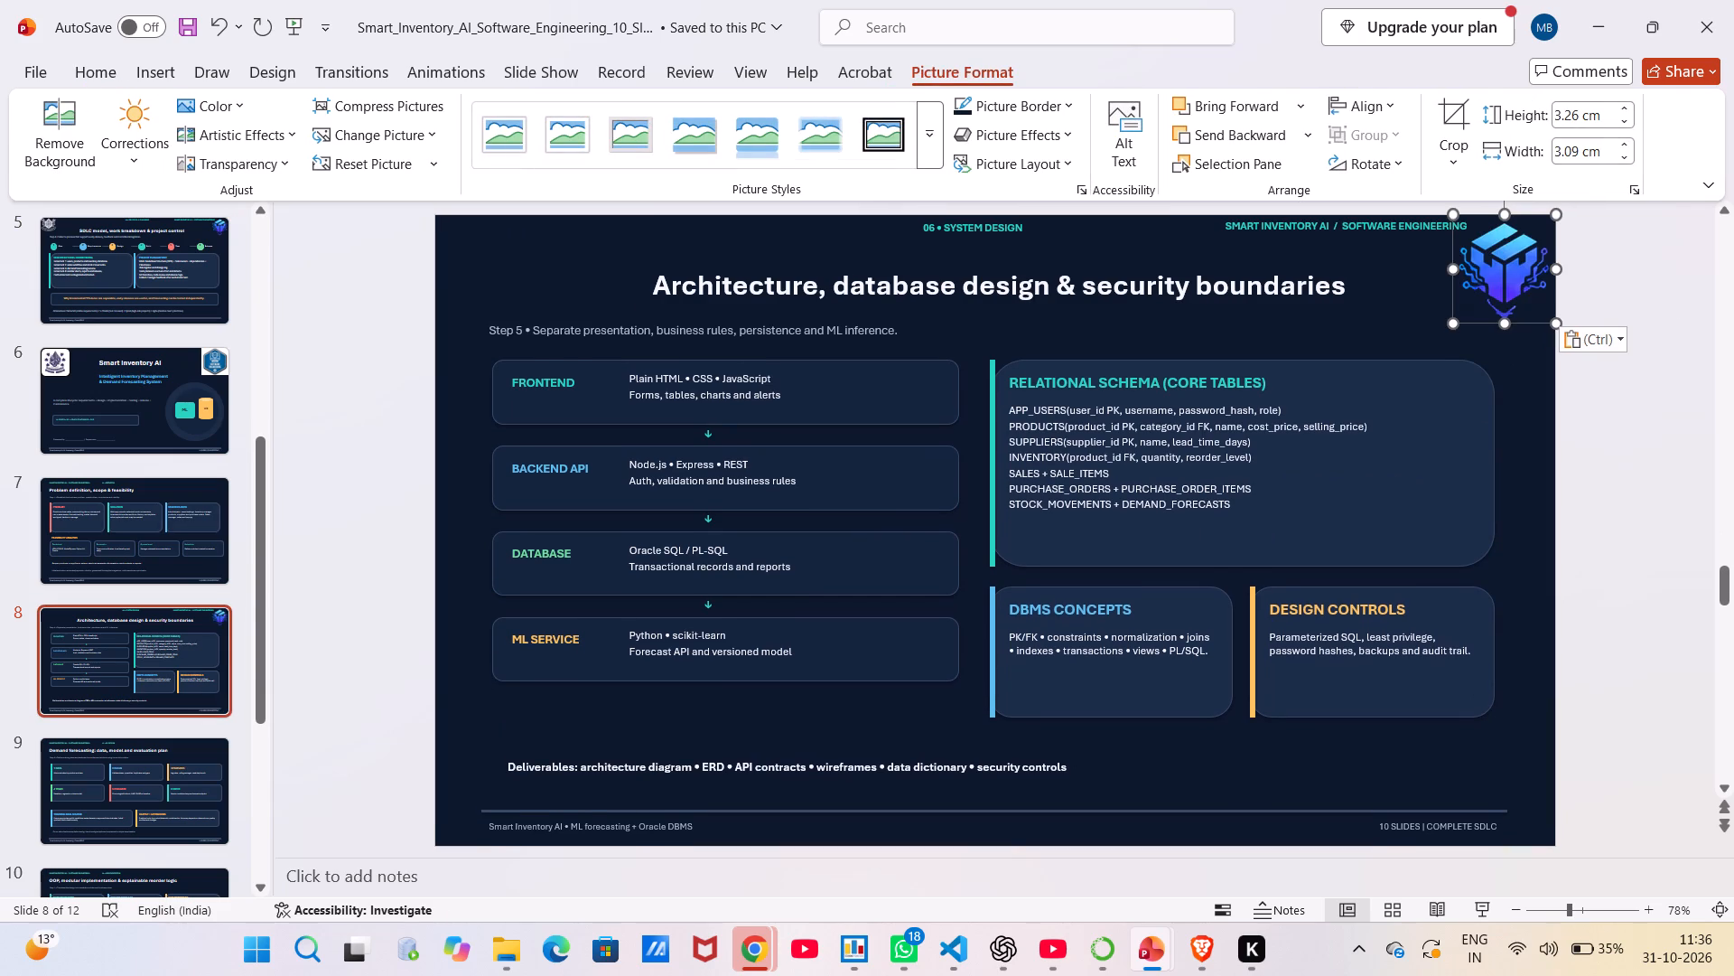
Shift the "SMART INVENTORY AI / SOFTWARE ENGINEERING" header slightly right and up, near the slide's top edge beside the logo.
{"action": "left_click", "coordinate": [1385, 261]}
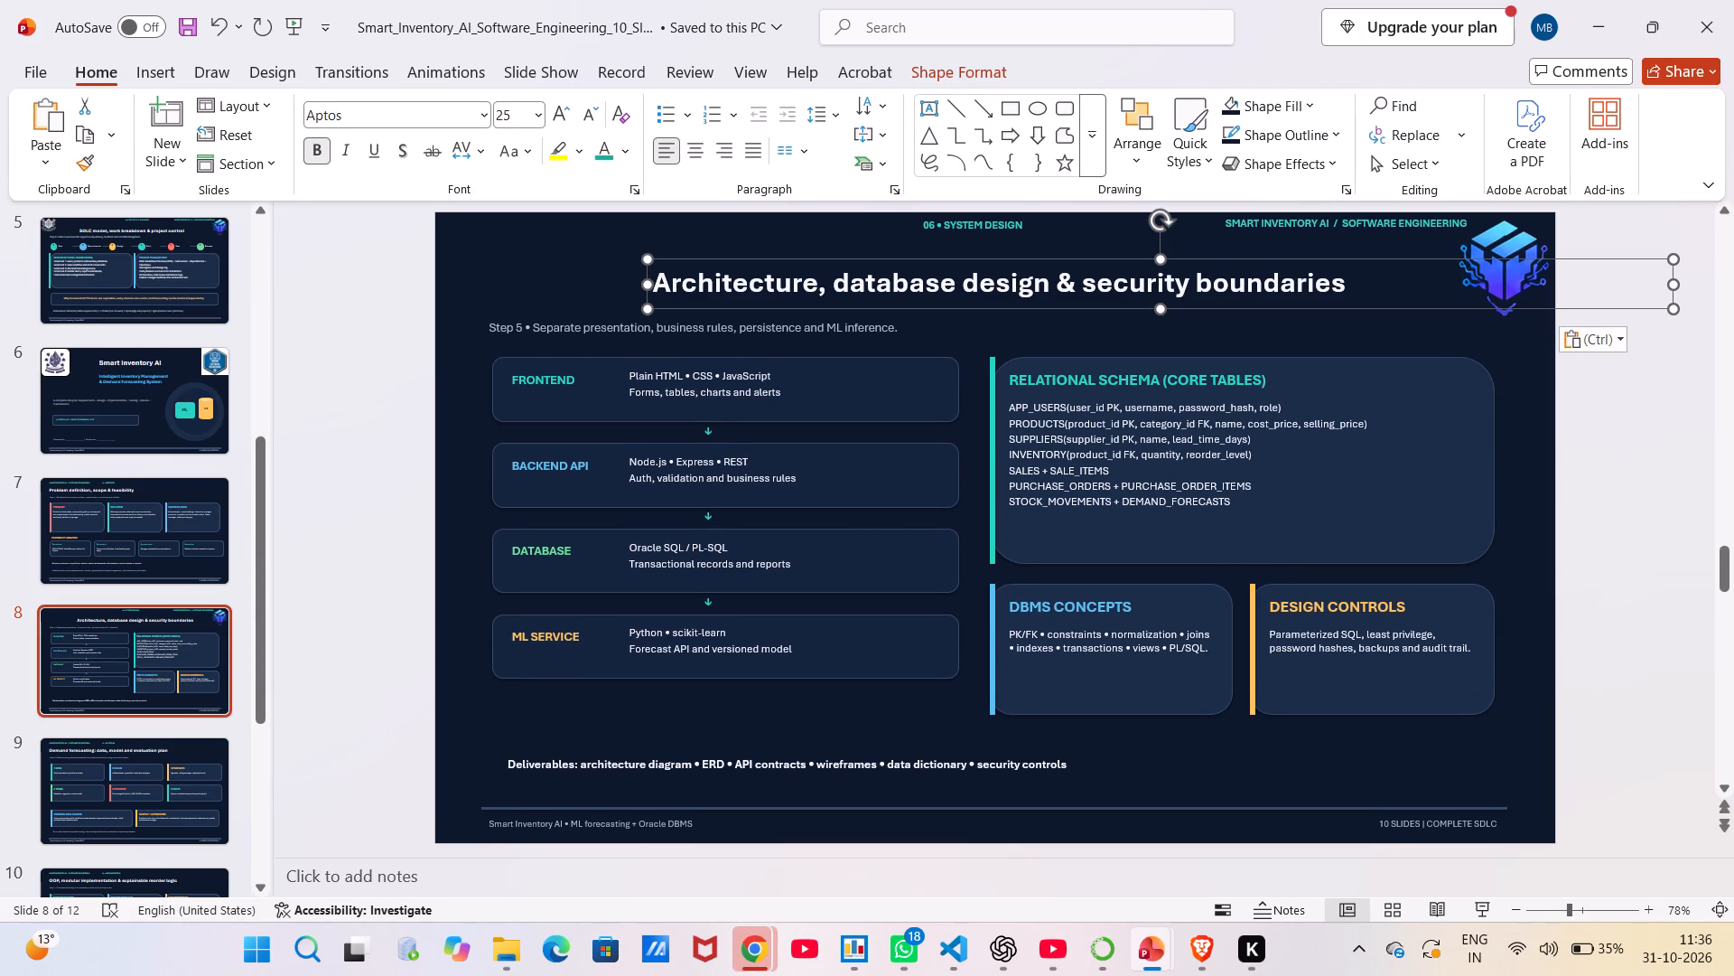
{"action": "left_click_drag", "start_coordinate": [1373, 235], "coordinate": [1402, 239]}
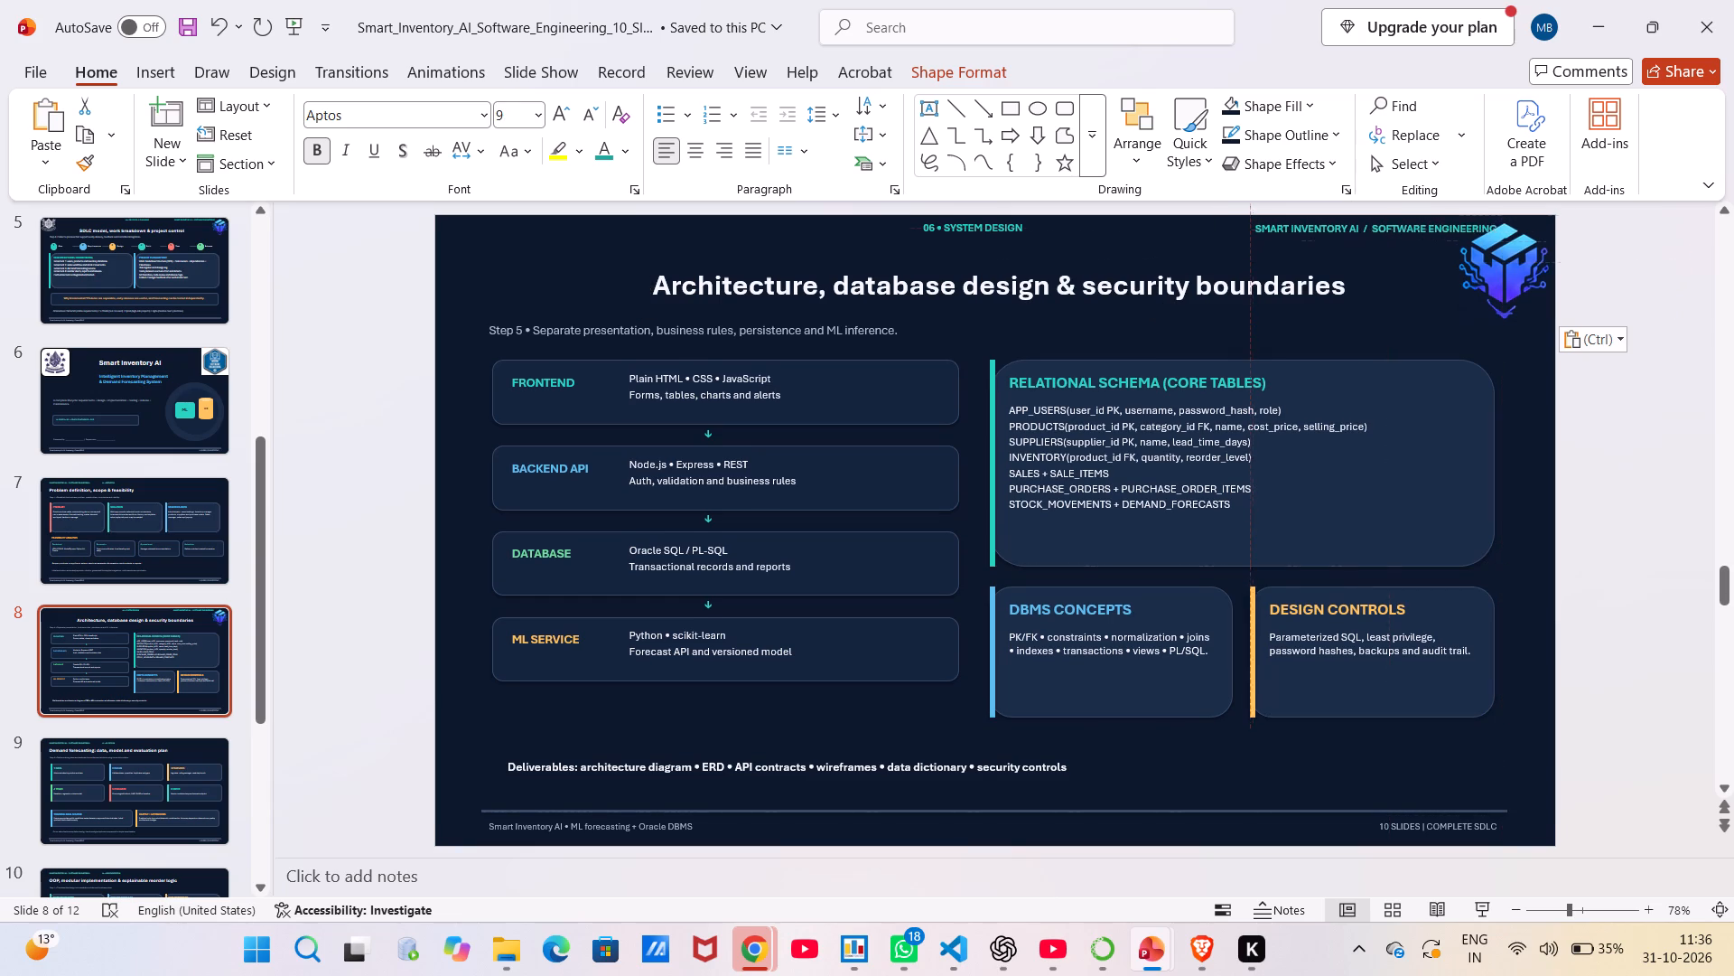
{"action": "left_click_drag", "start_coordinate": [1402, 239], "coordinate": [1394, 236]}
{"action": "left_click", "coordinate": [1411, 266]}
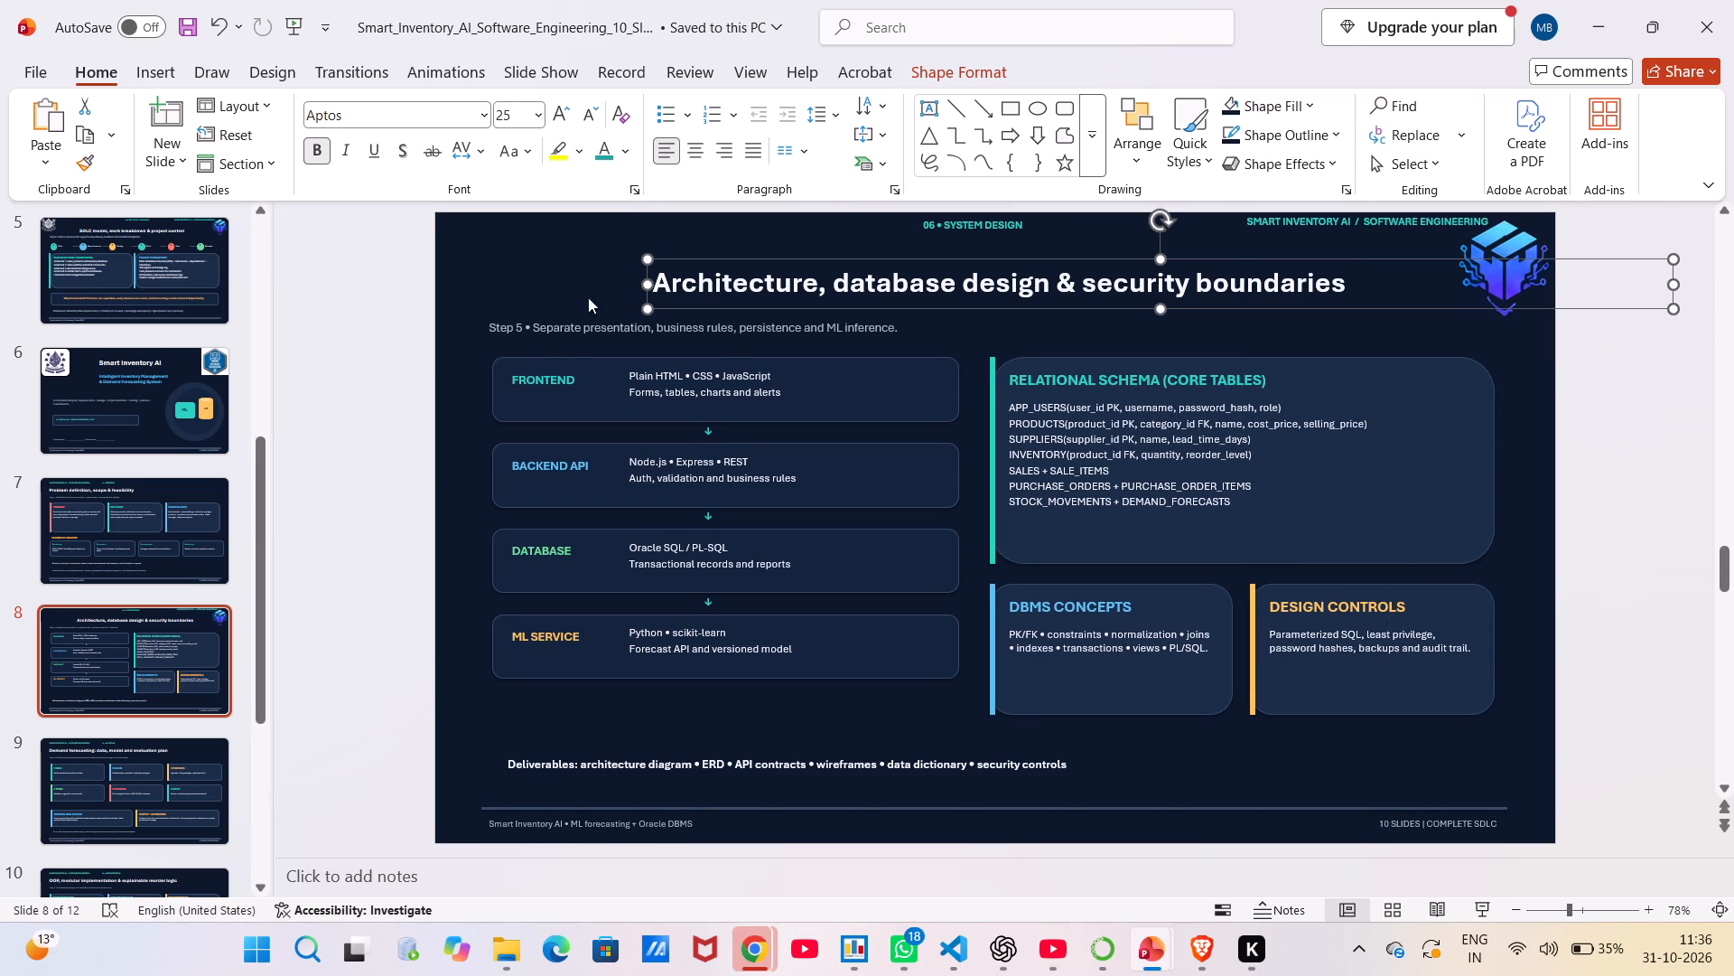
Set the "Step 5" subtitle line under the architecture title to font size 12.
{"action": "left_click", "coordinate": [555, 332]}
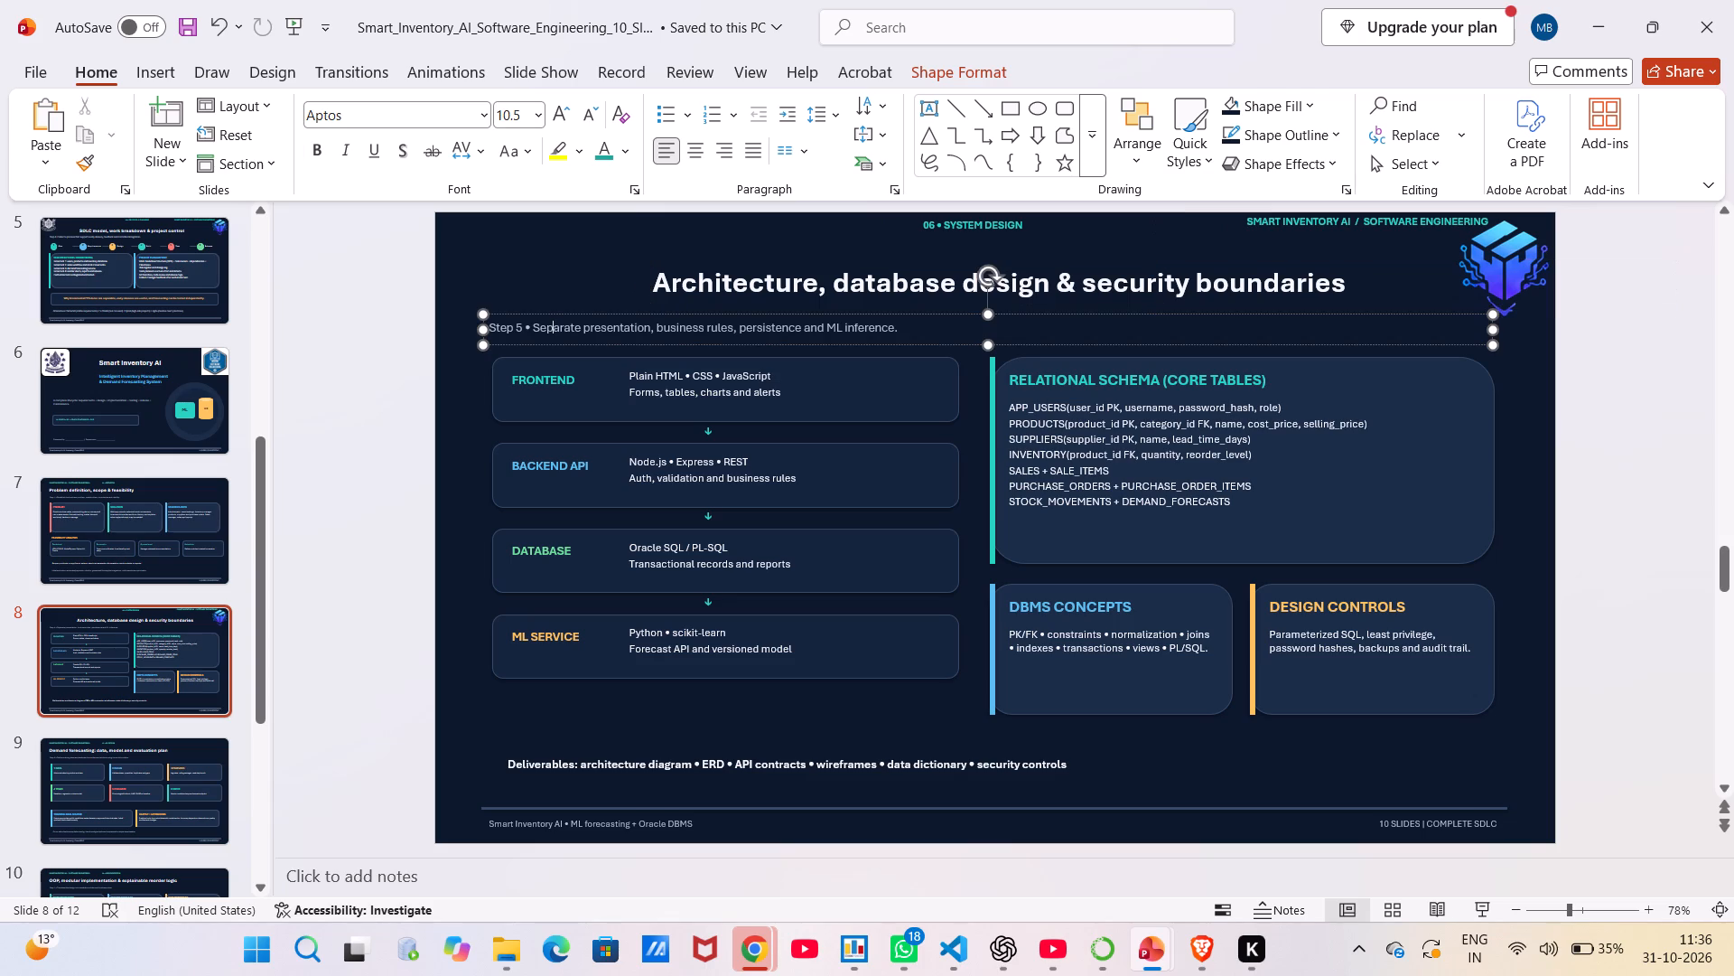
{"action": "key", "text": "ctrl+a"}
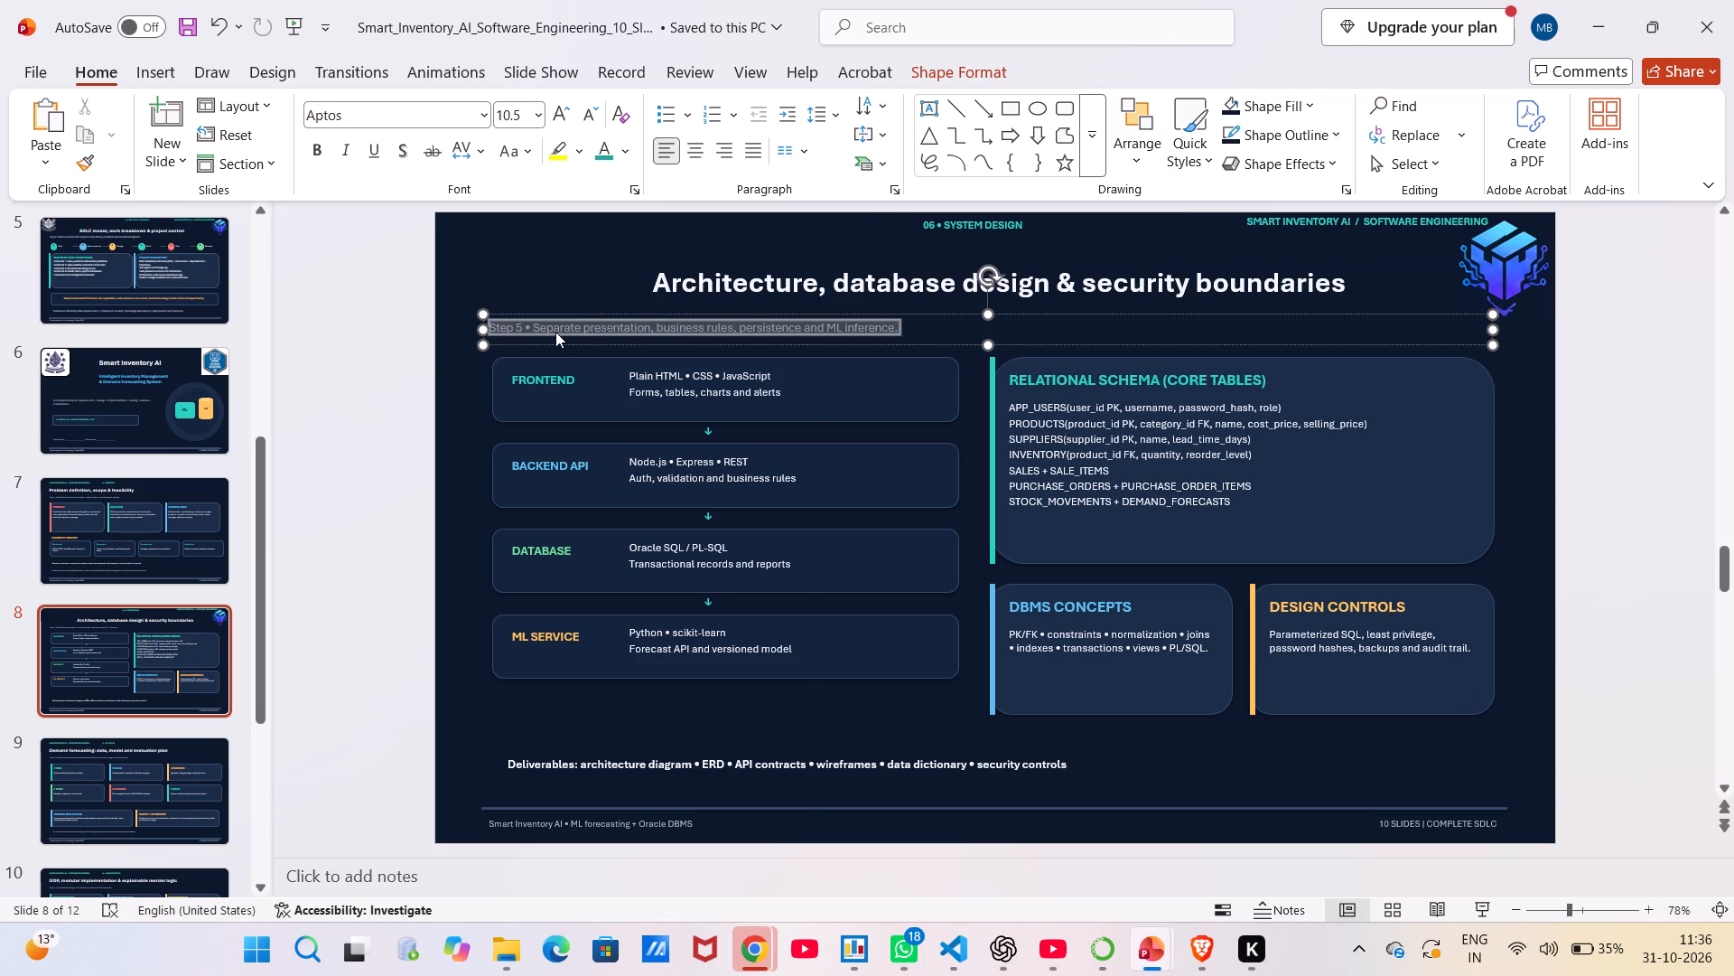
{"action": "right_click", "coordinate": [555, 332]}
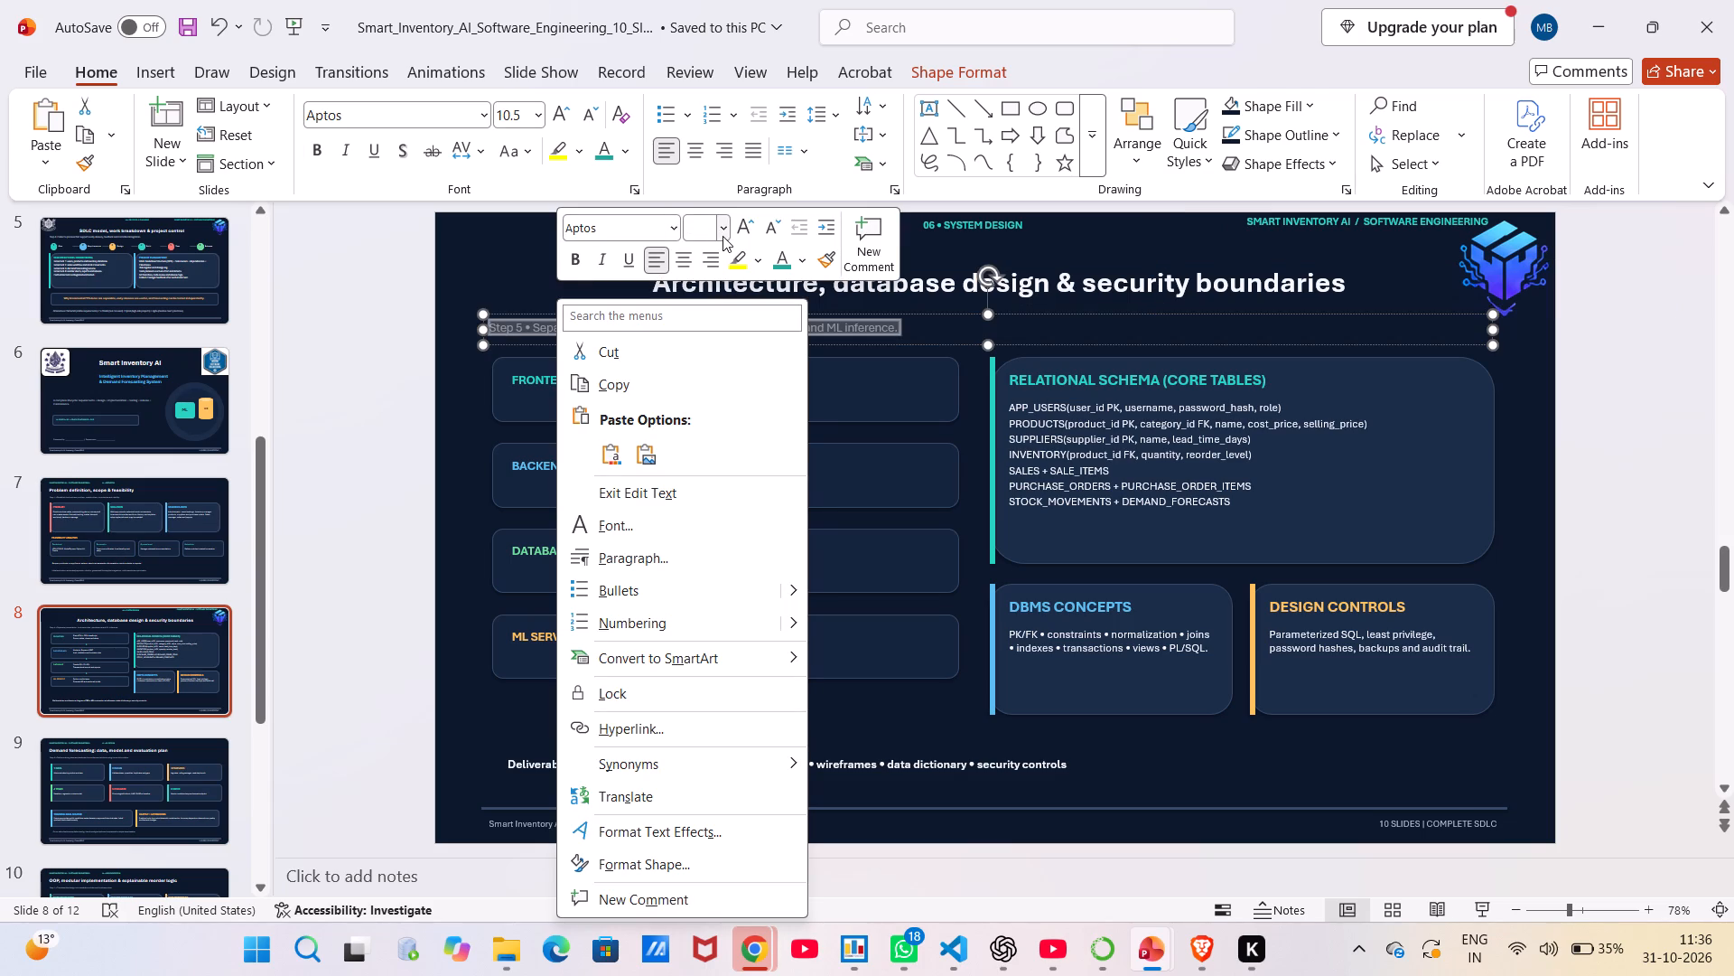
{"action": "left_click", "coordinate": [722, 236]}
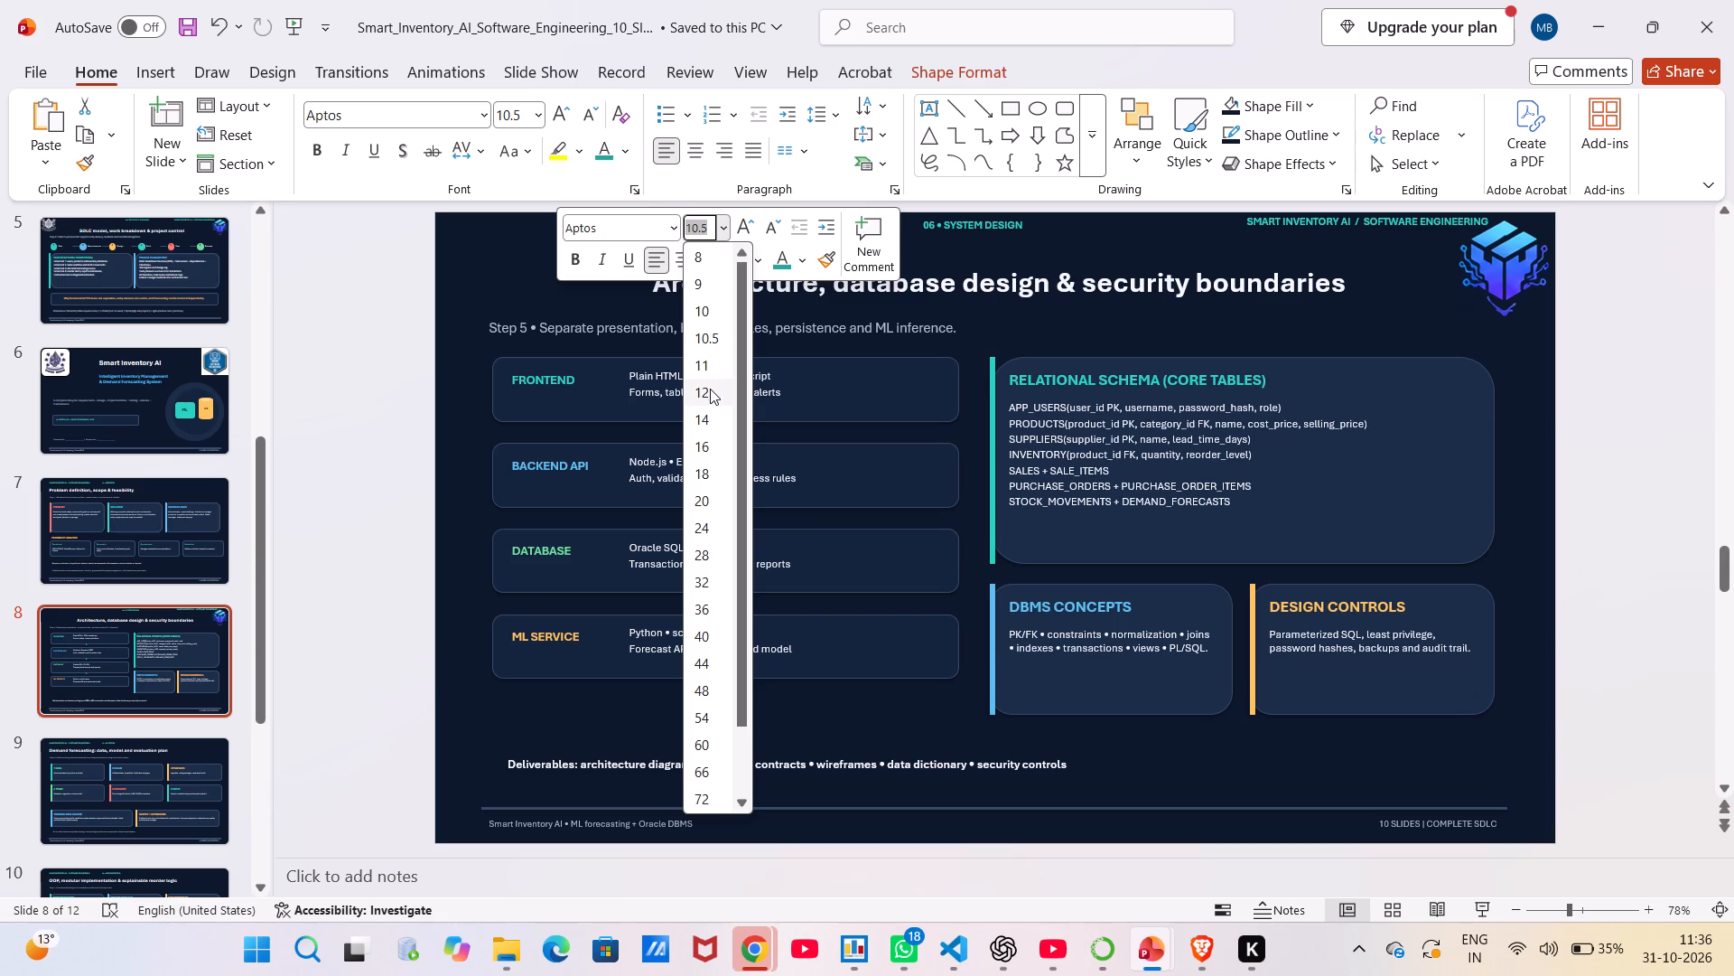
{"action": "left_click", "coordinate": [704, 393]}
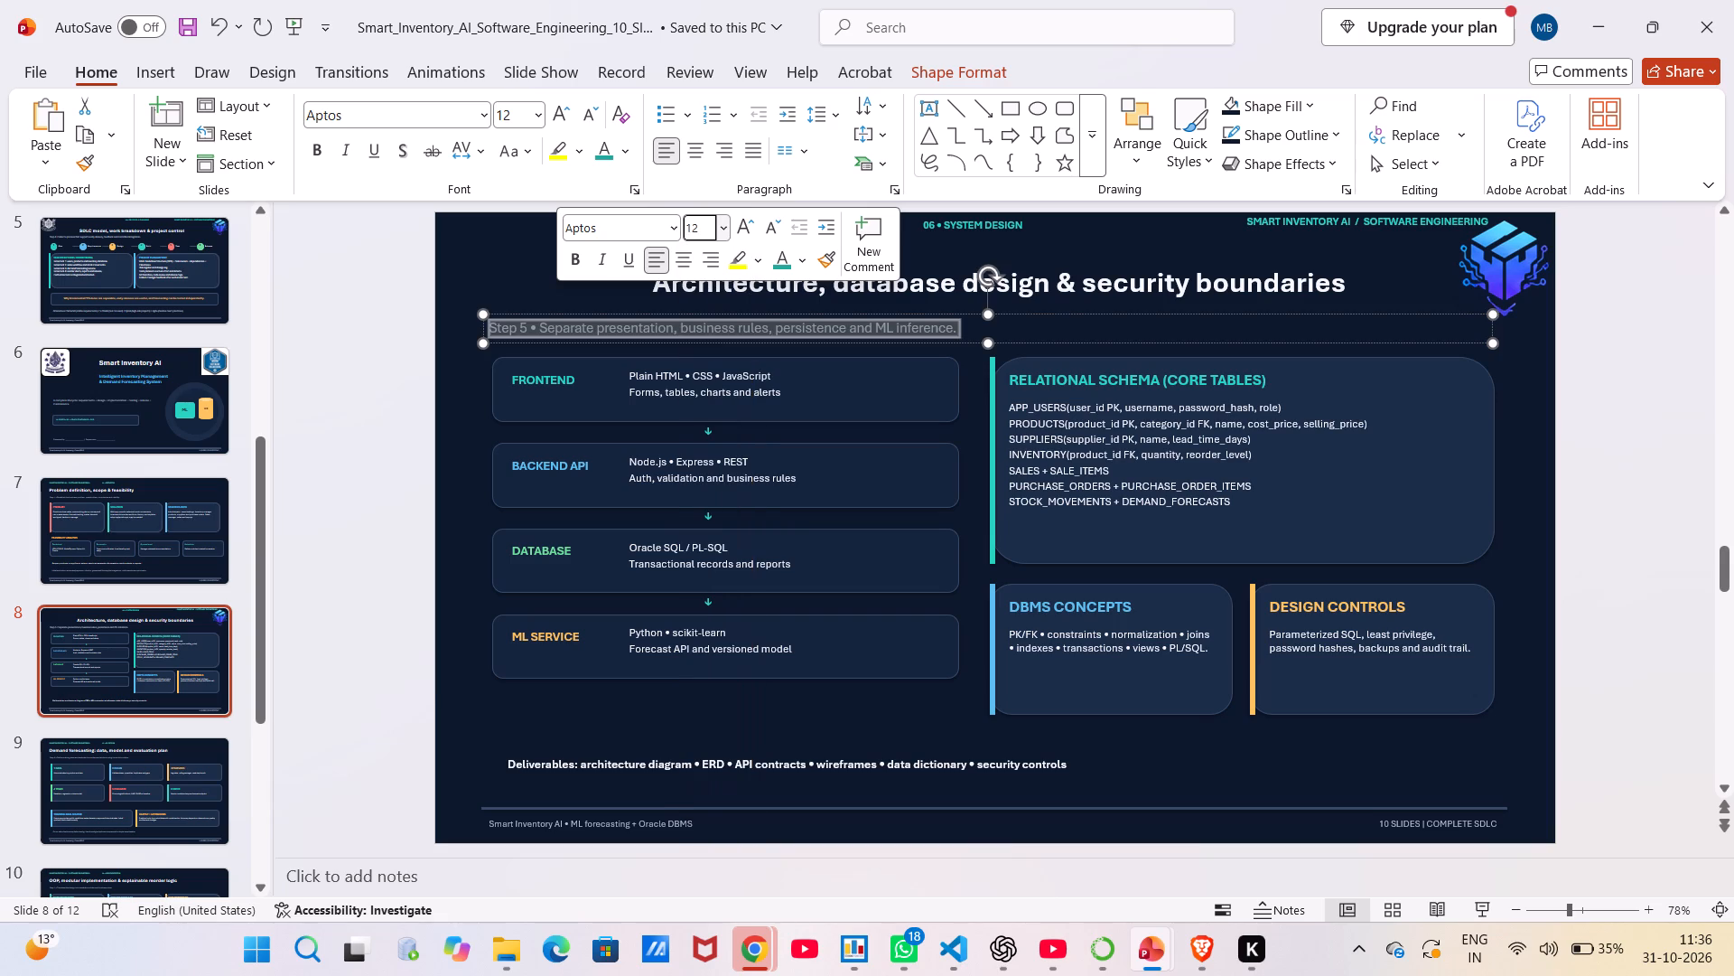
Set the FRONTEND box's two-line description text to font size 12.
{"action": "left_click", "coordinate": [635, 393]}
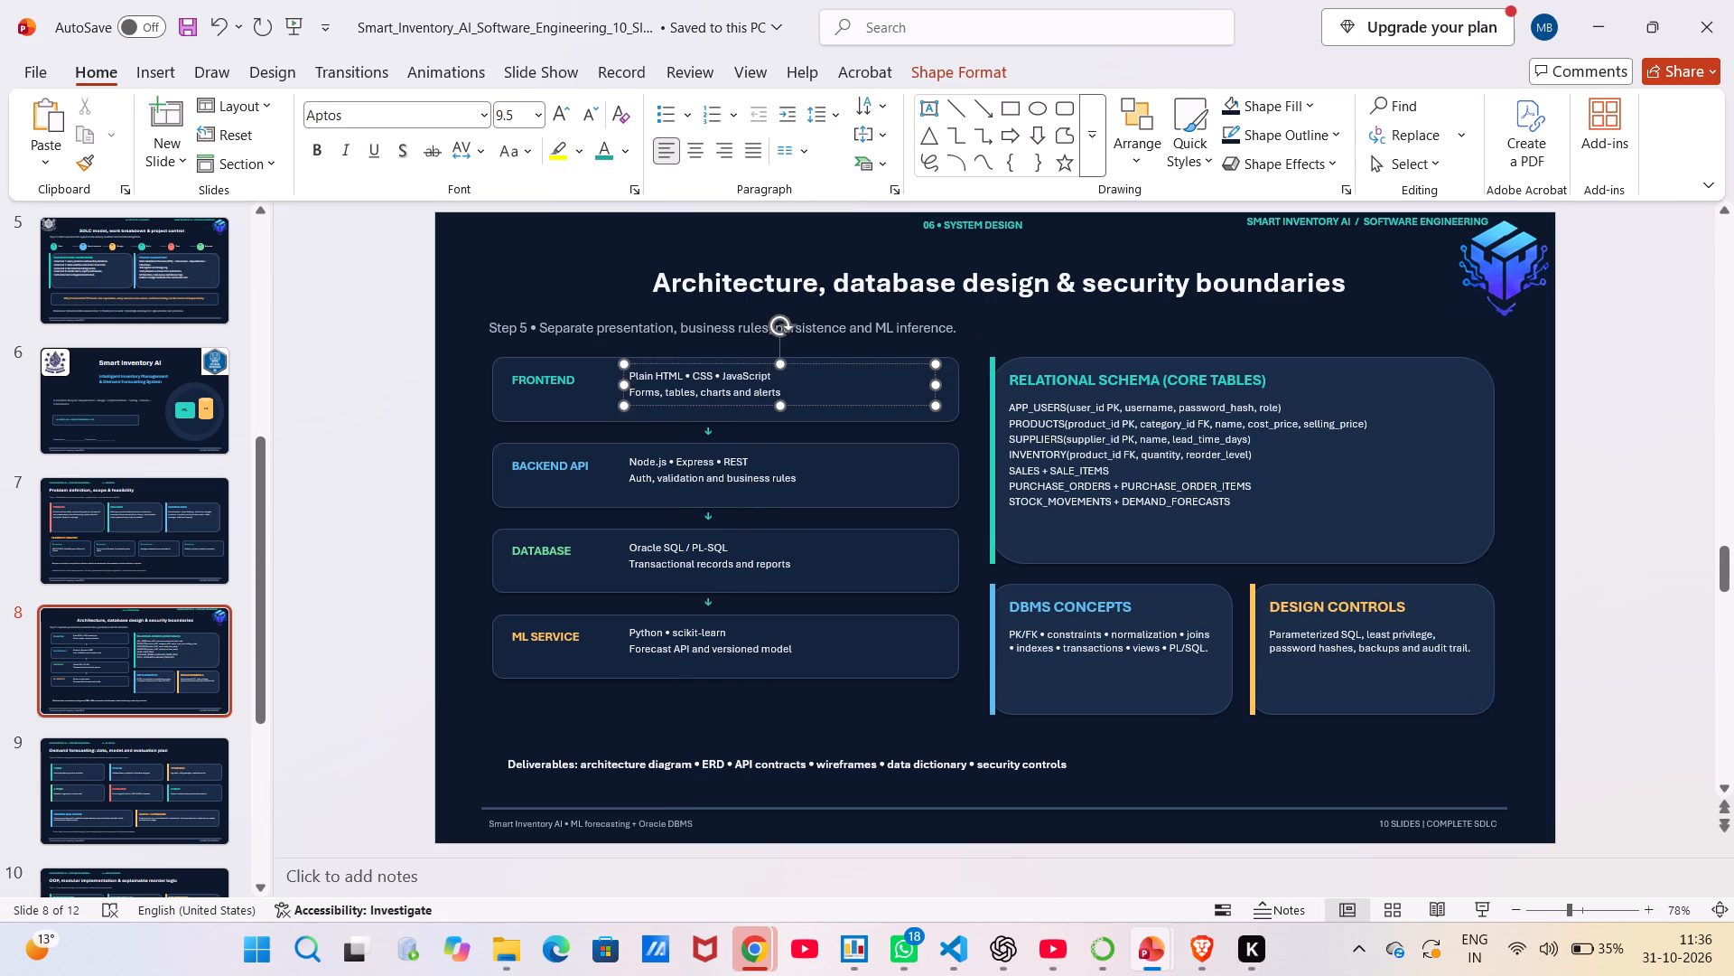
{"action": "key", "text": "ctrl+a"}
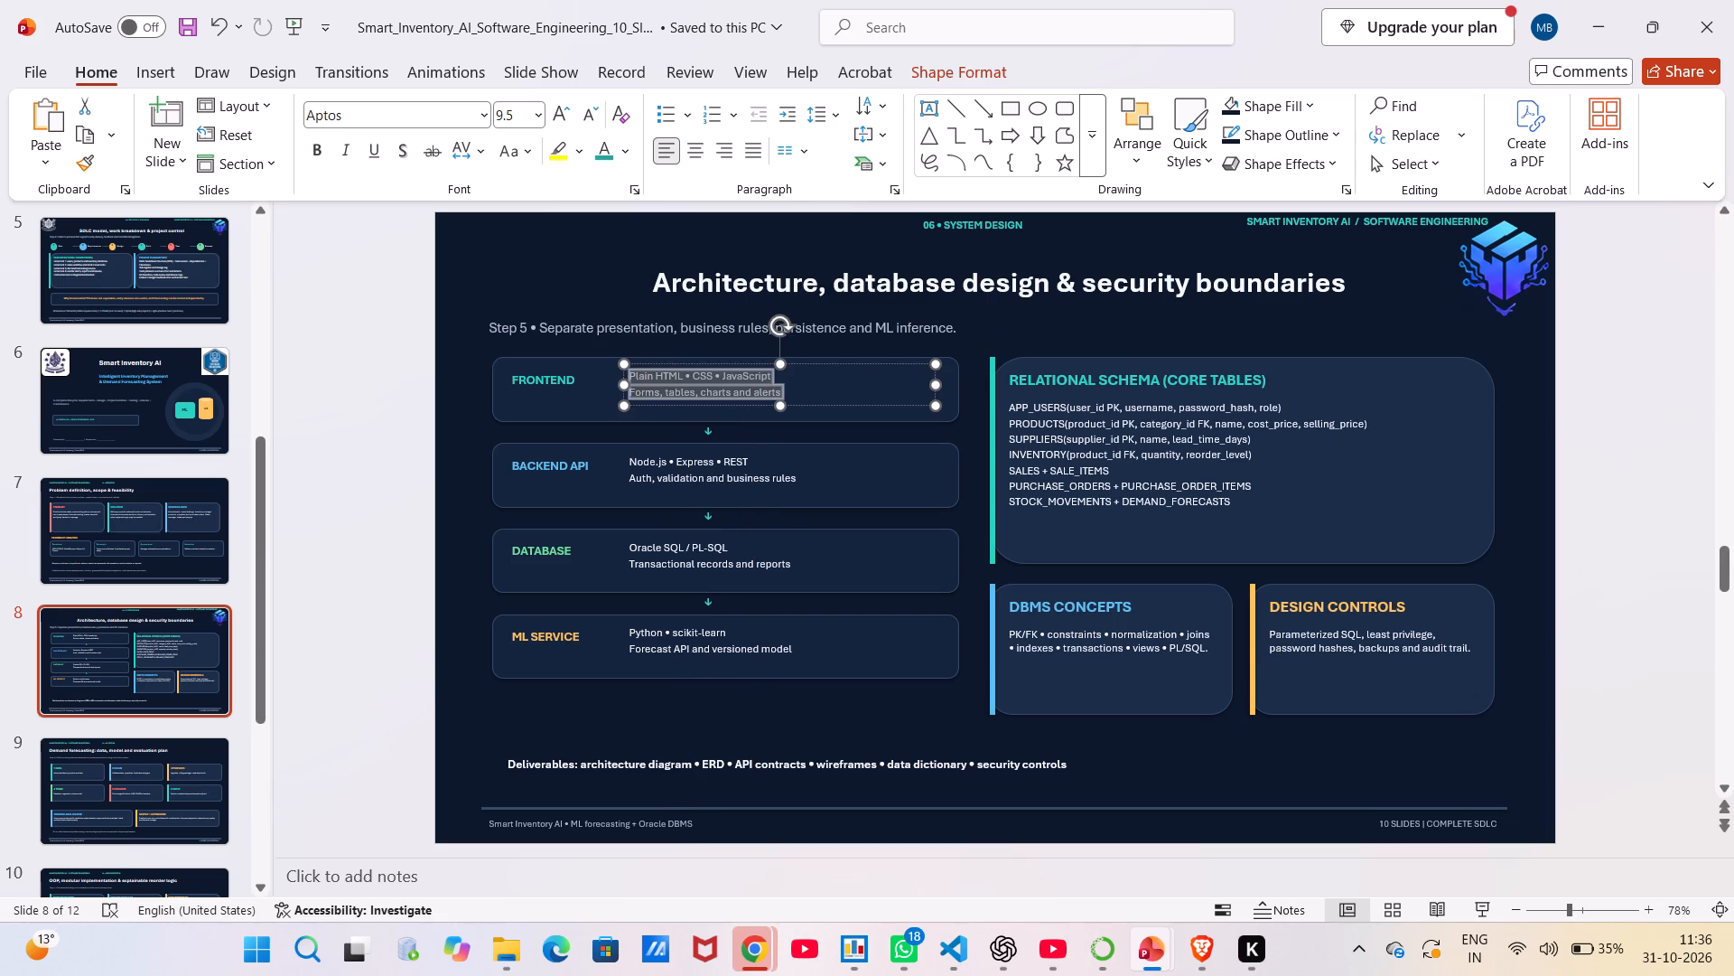
{"action": "right_click", "coordinate": [676, 382]}
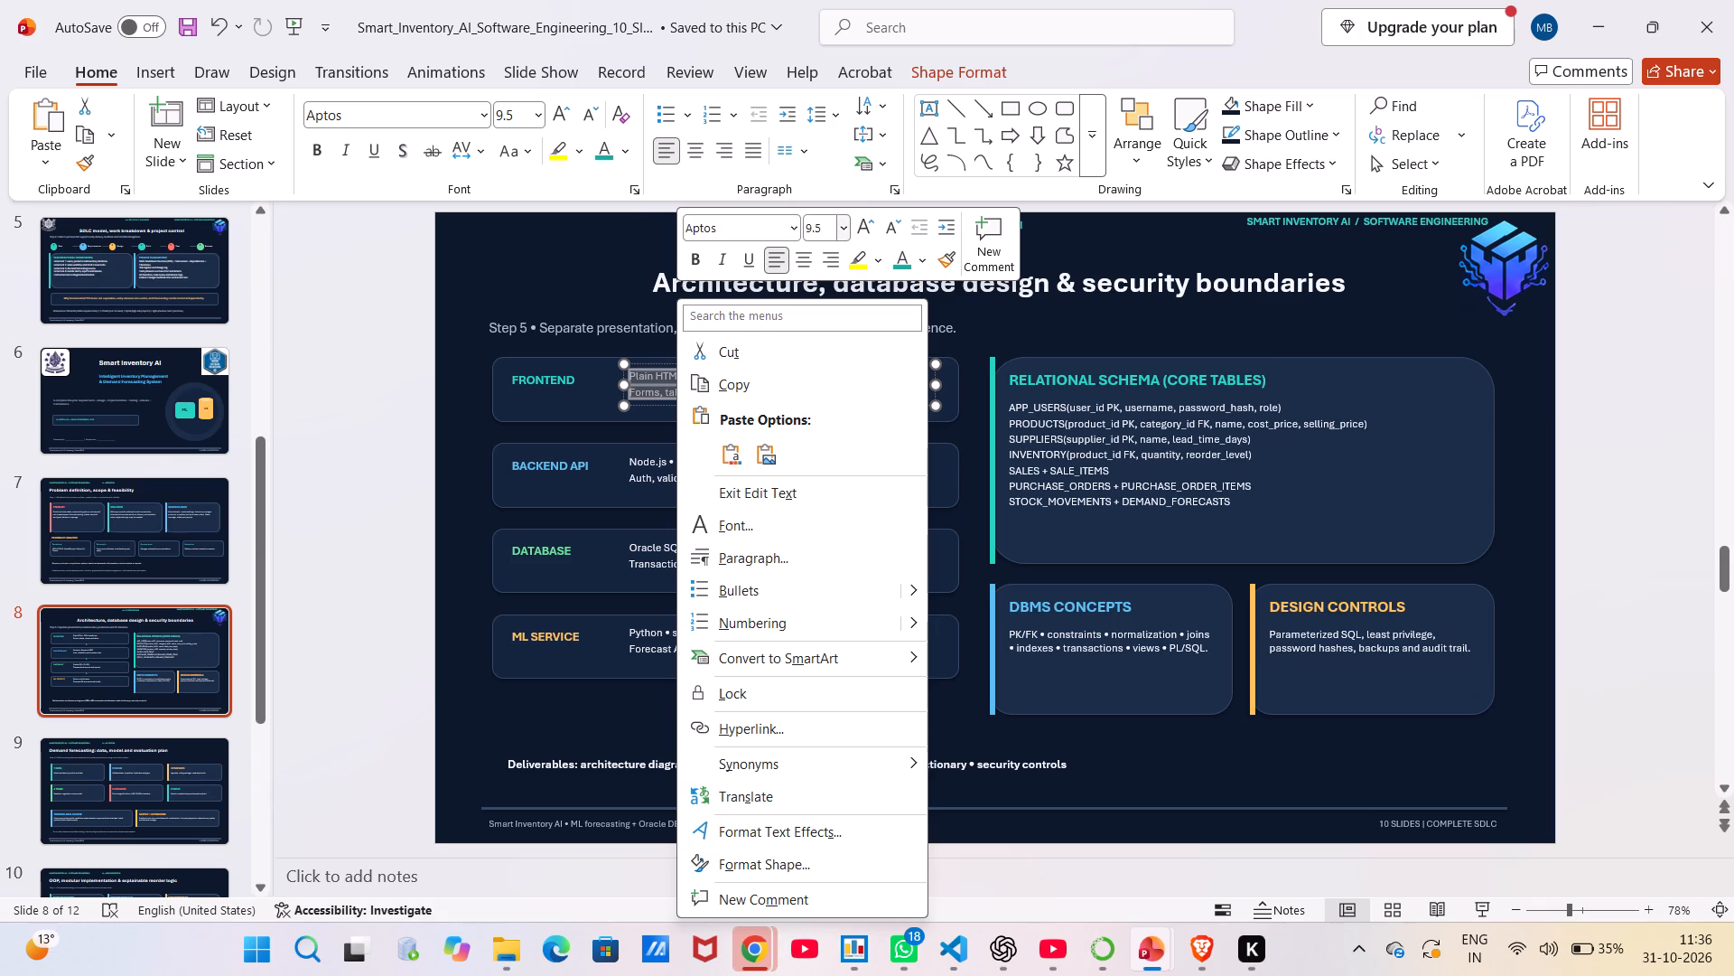
{"action": "left_click", "coordinate": [842, 229]}
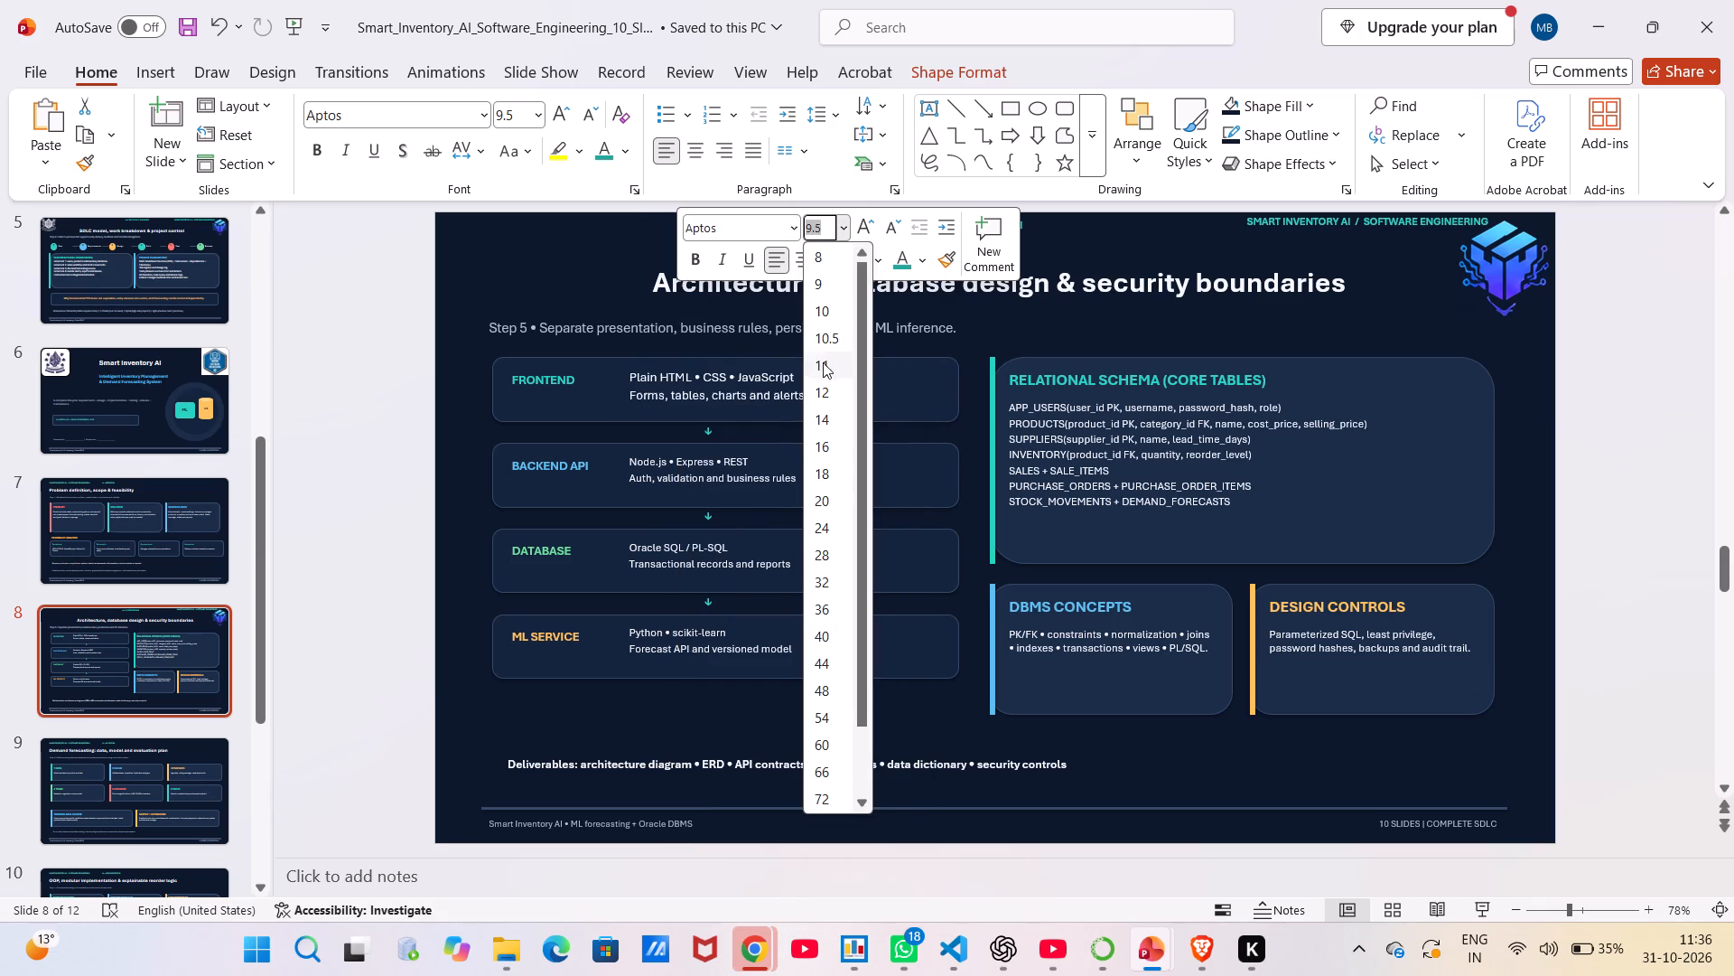
{"action": "left_click", "coordinate": [821, 394]}
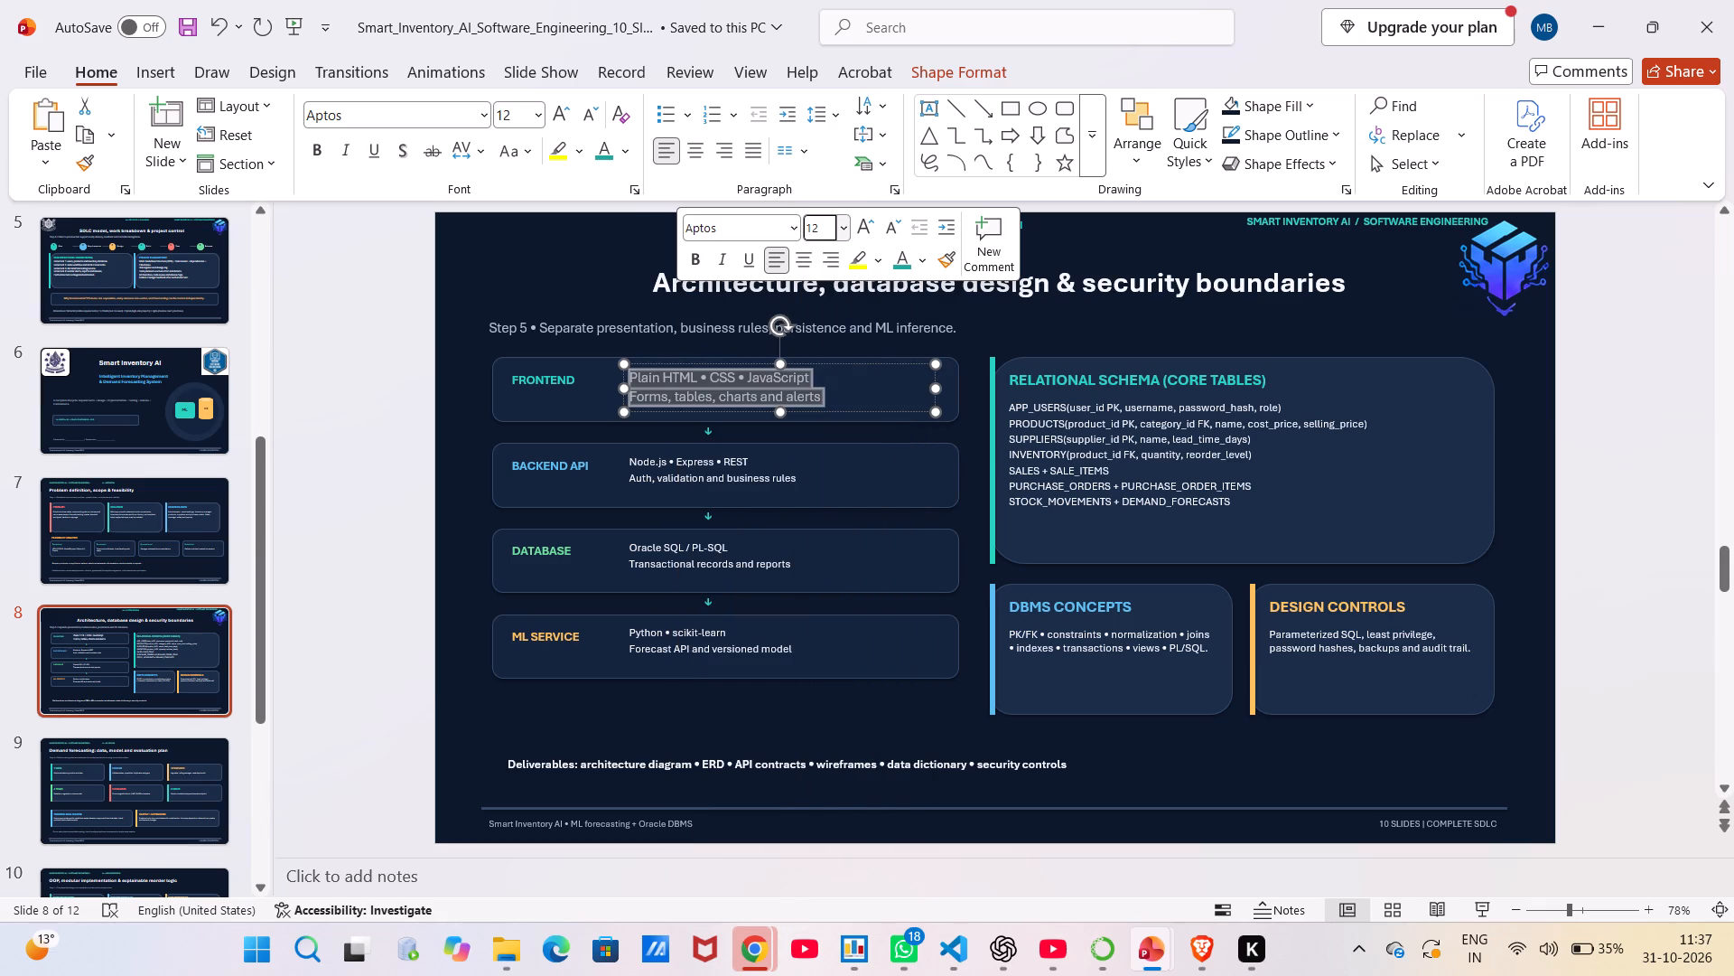
Set the BACKEND API box's two-line description text to font size 12.
{"action": "left_click", "coordinate": [715, 474]}
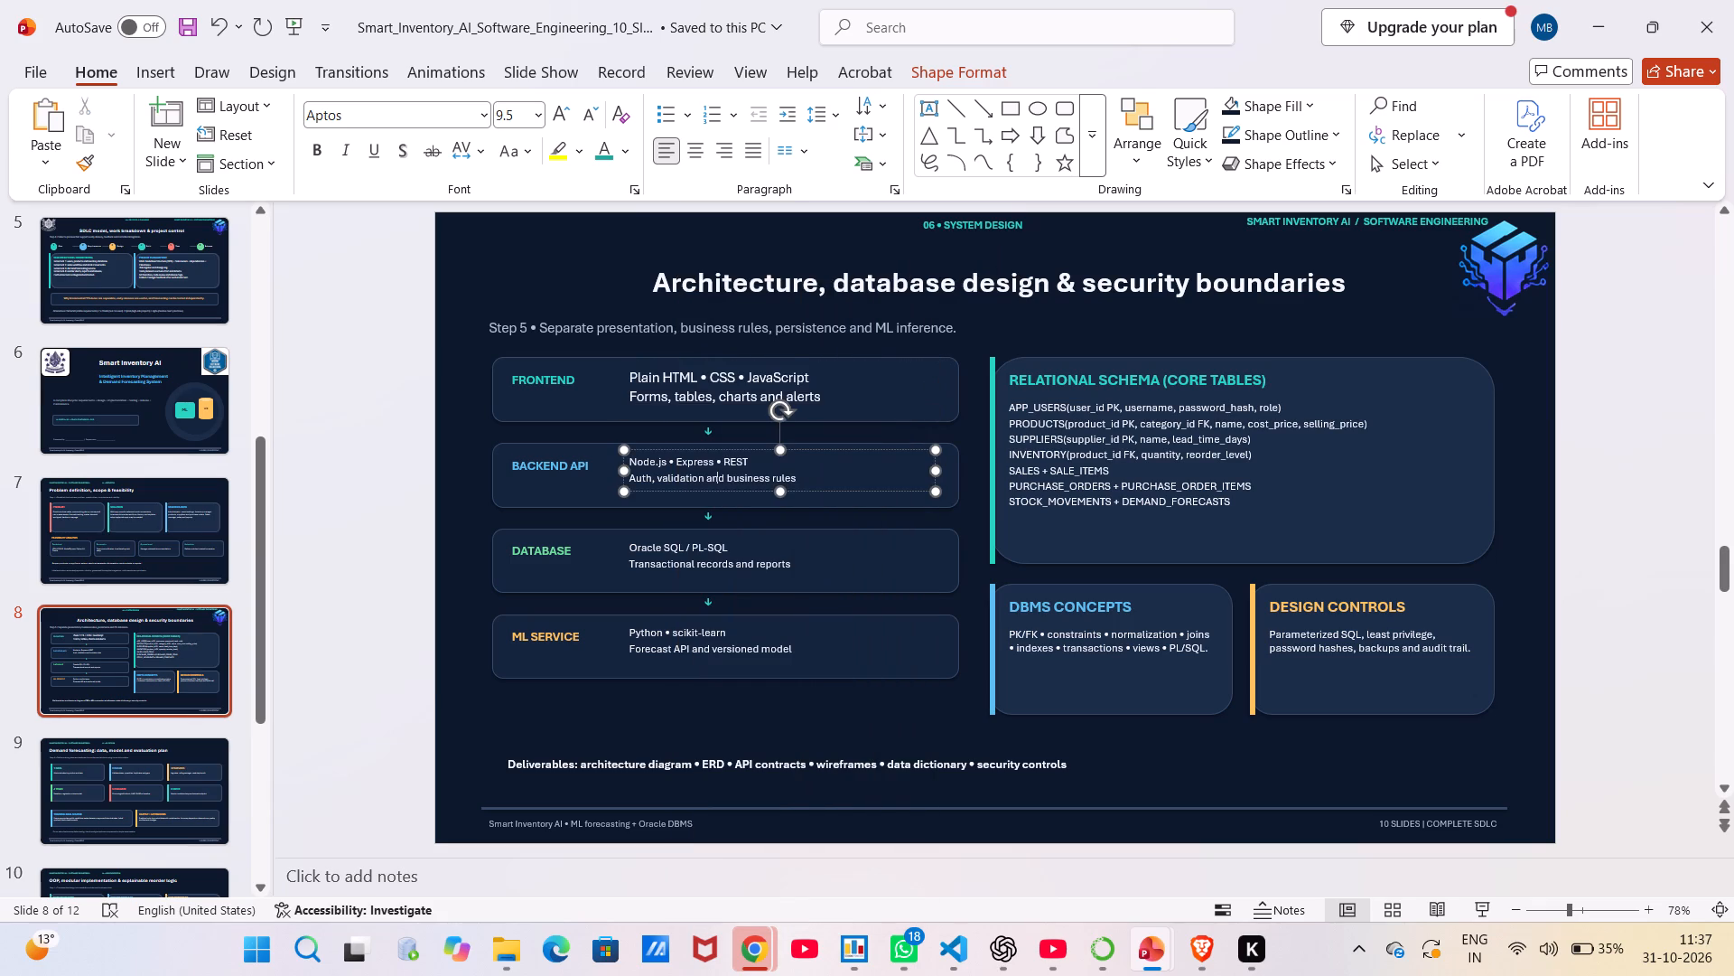
{"action": "key", "text": "ctrl+a"}
{"action": "right_click", "coordinate": [715, 474]}
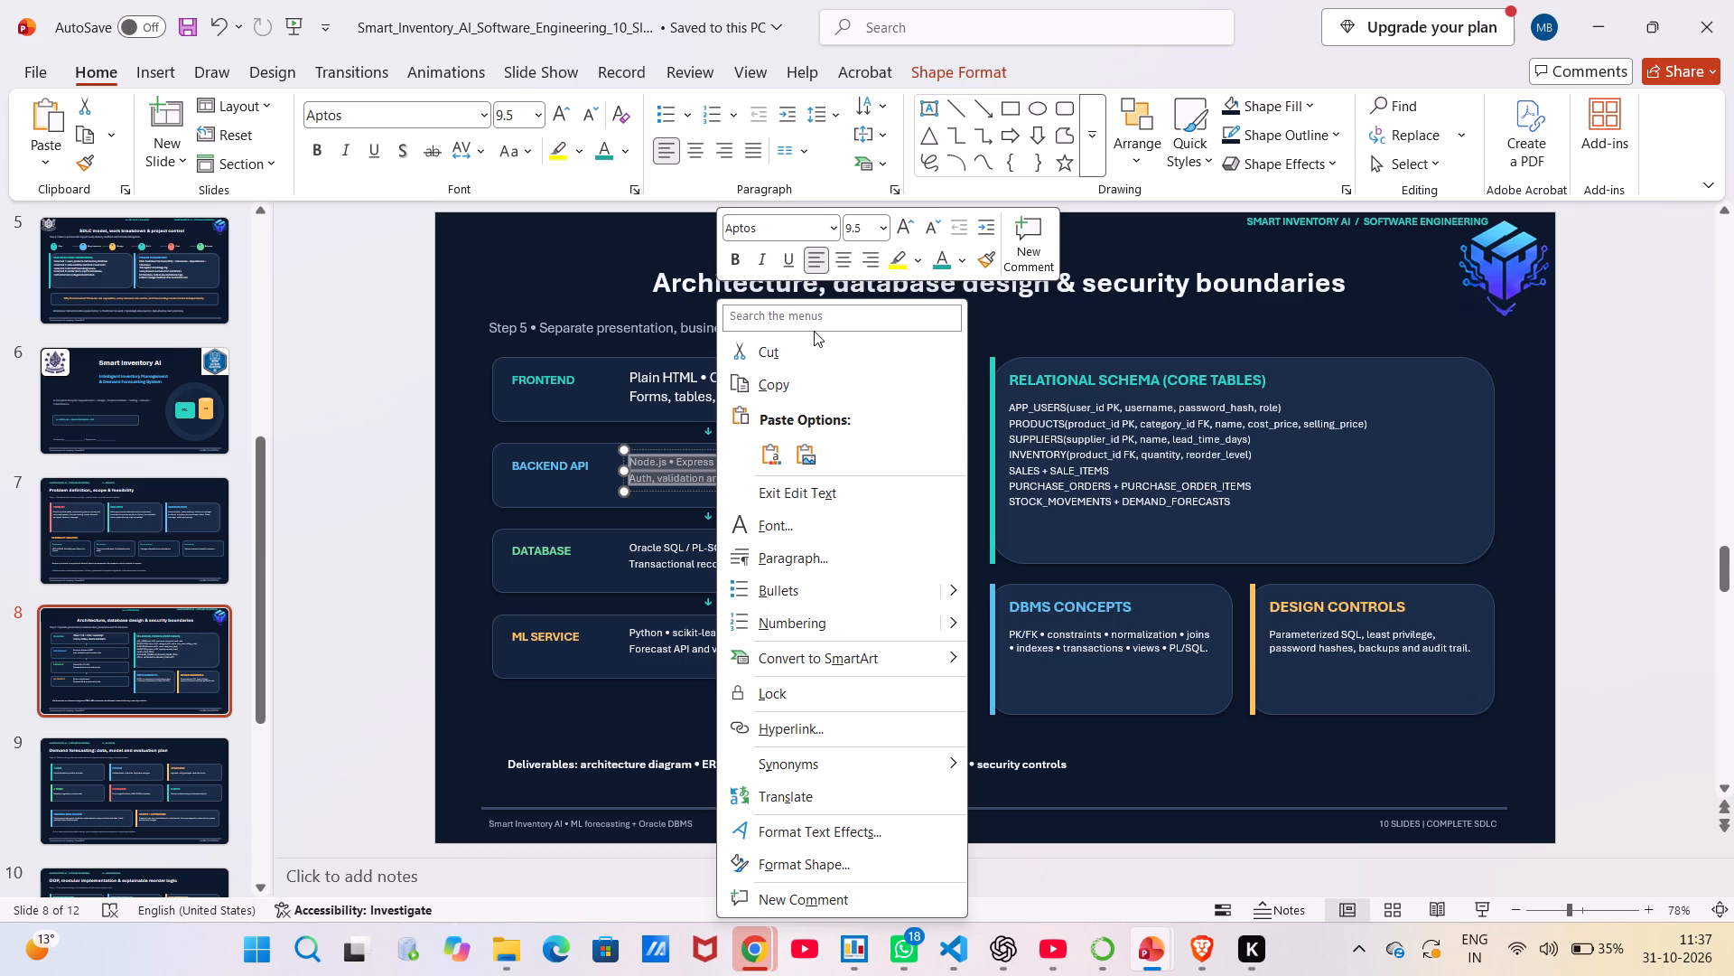
{"action": "left_click", "coordinate": [888, 223]}
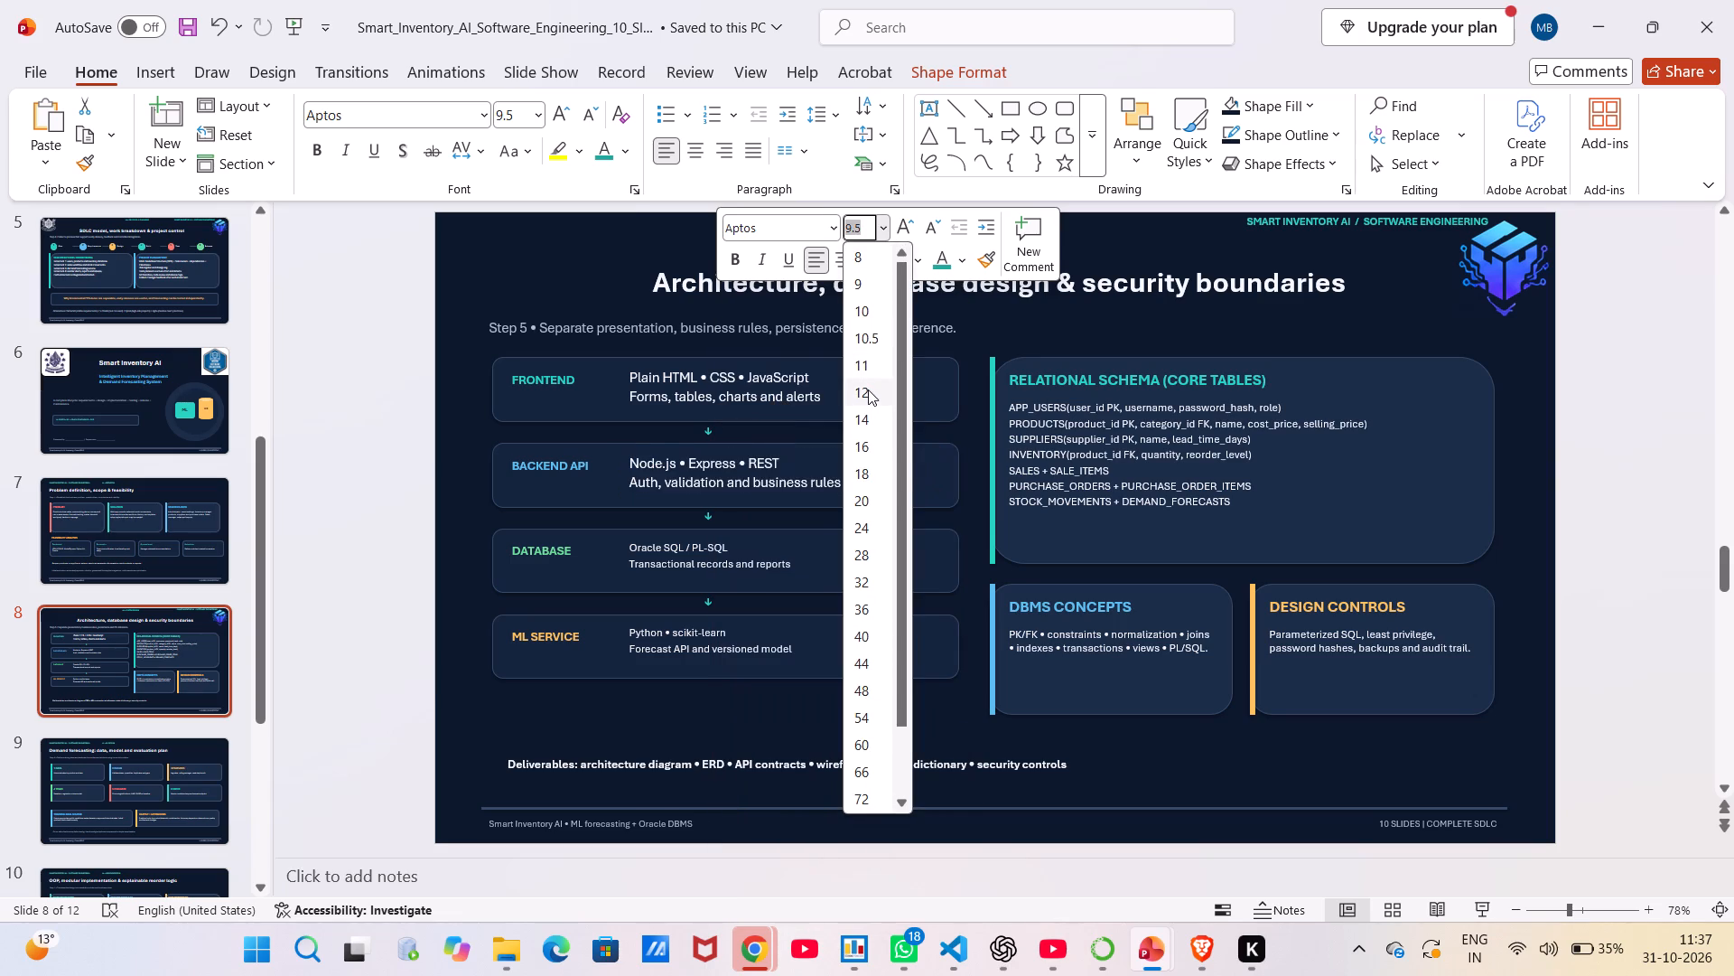
{"action": "left_click", "coordinate": [868, 389]}
Set the DATABASE box's two-line description text to font size 12.
{"action": "left_click", "coordinate": [725, 567]}
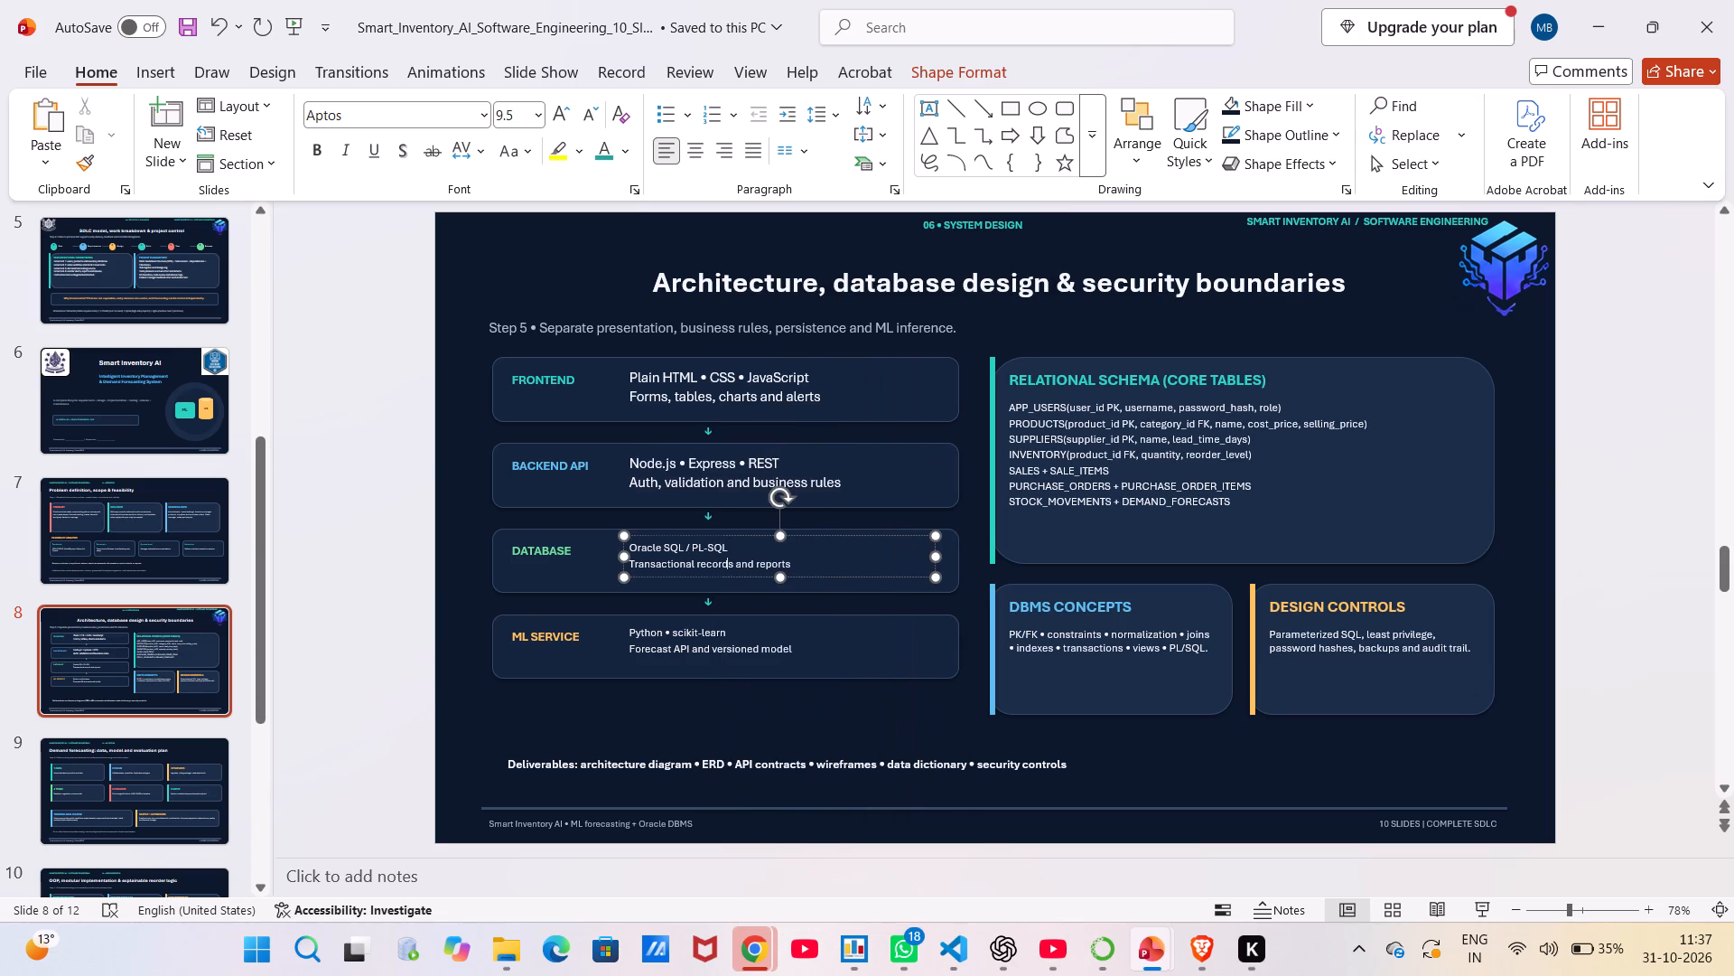
{"action": "left_click", "coordinate": [725, 567]}
{"action": "key", "text": "a"}
{"action": "key", "text": "BackSpace"}
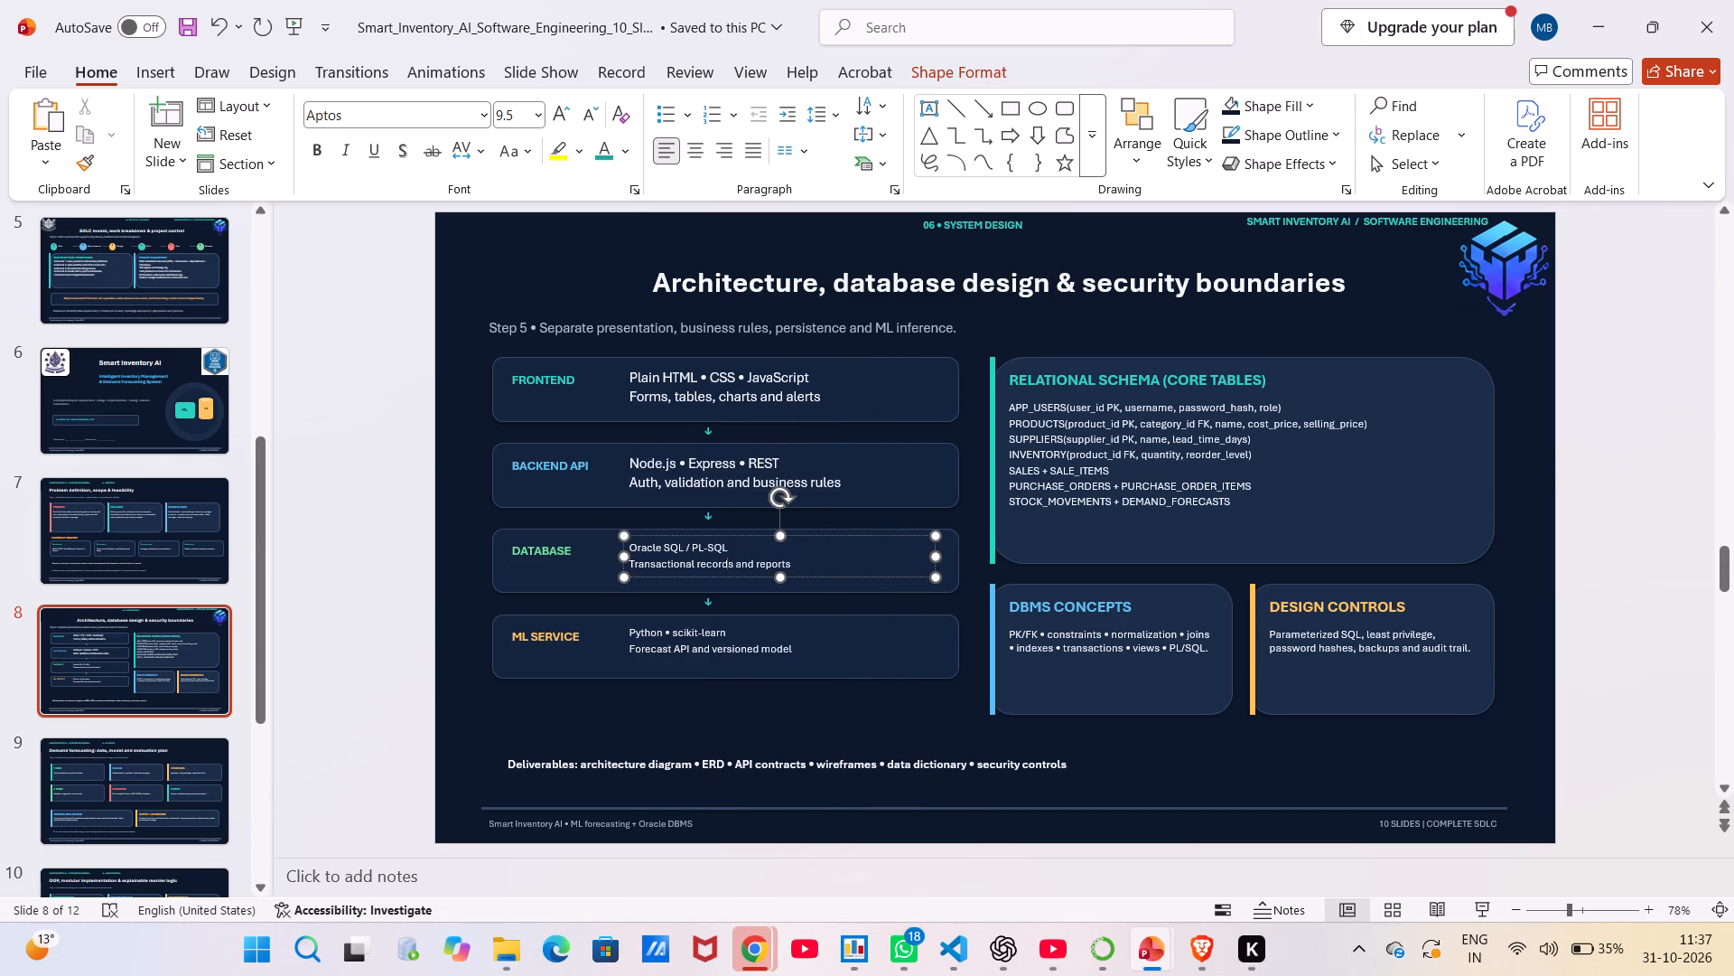
{"action": "left_click", "coordinate": [725, 567]}
{"action": "key", "text": "ctrl+a"}
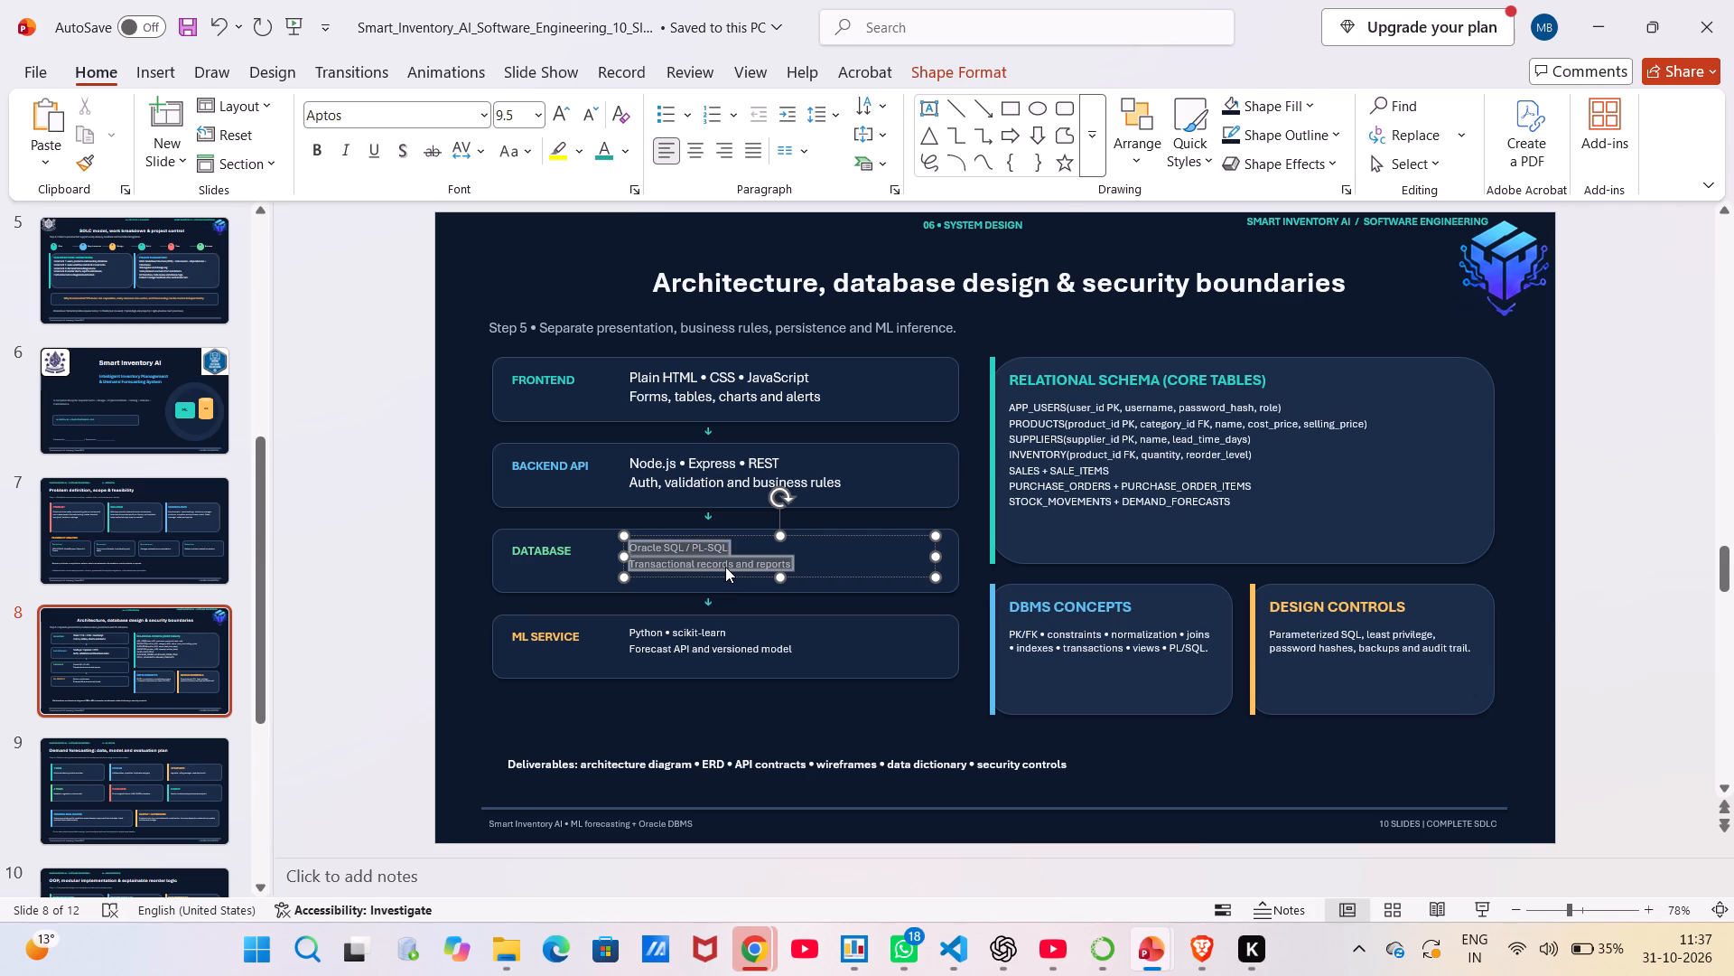
{"action": "right_click", "coordinate": [725, 567]}
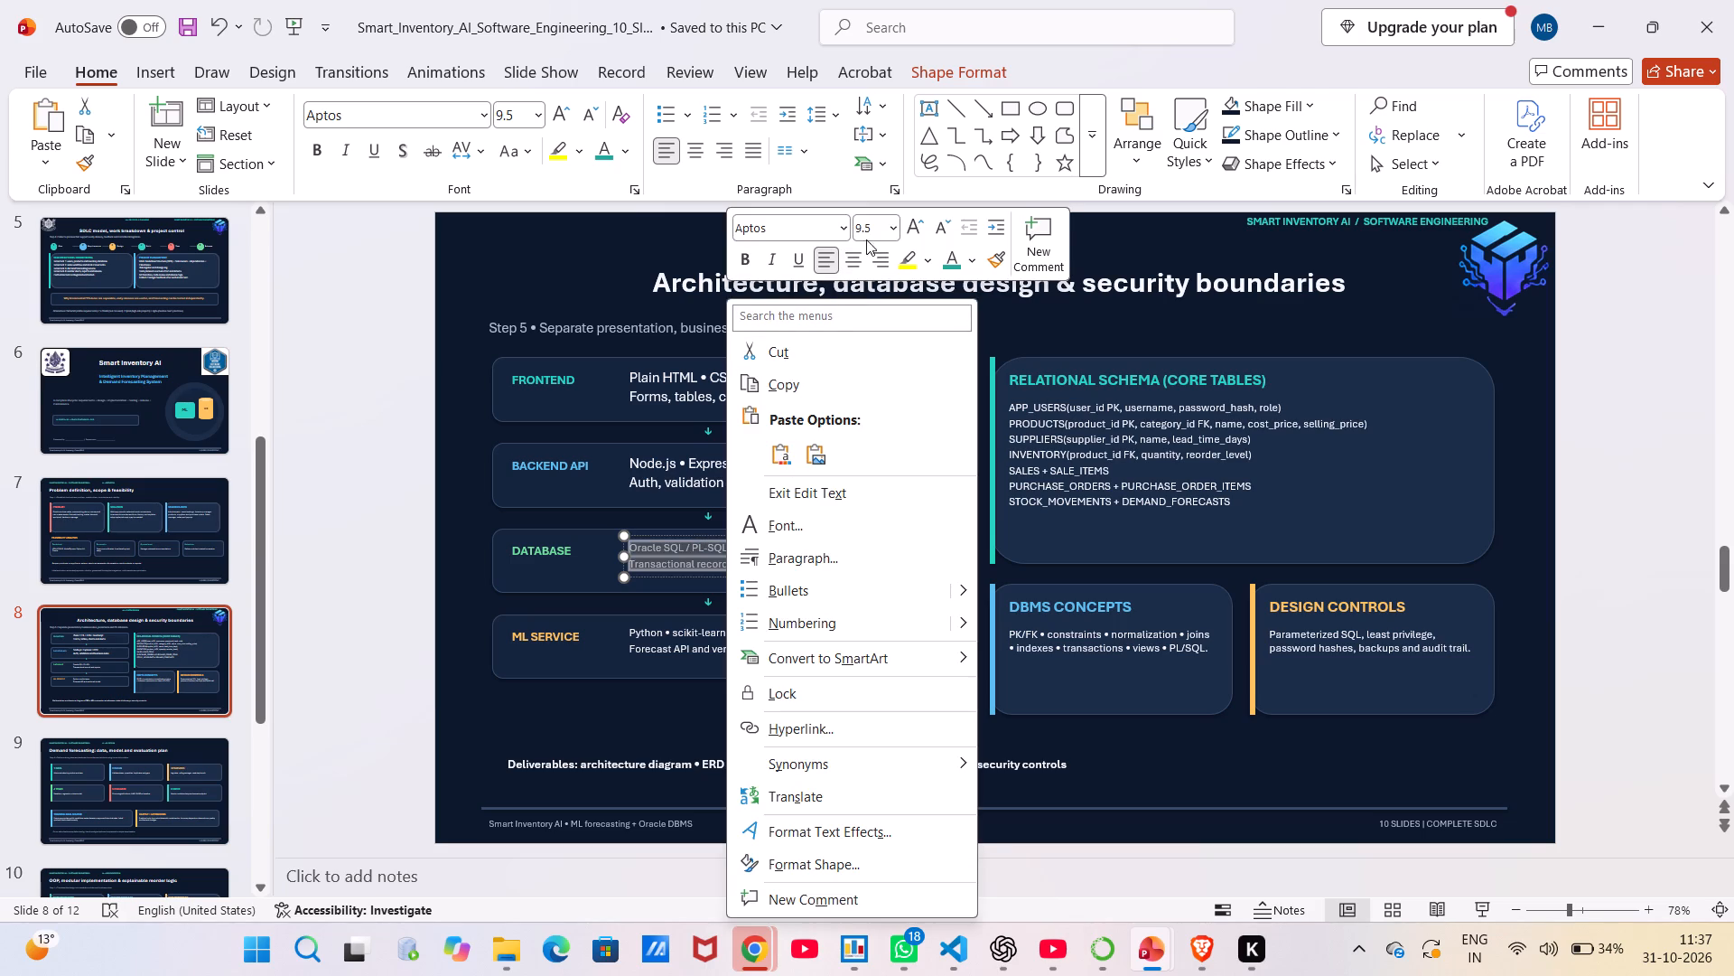
{"action": "left_click", "coordinate": [892, 228]}
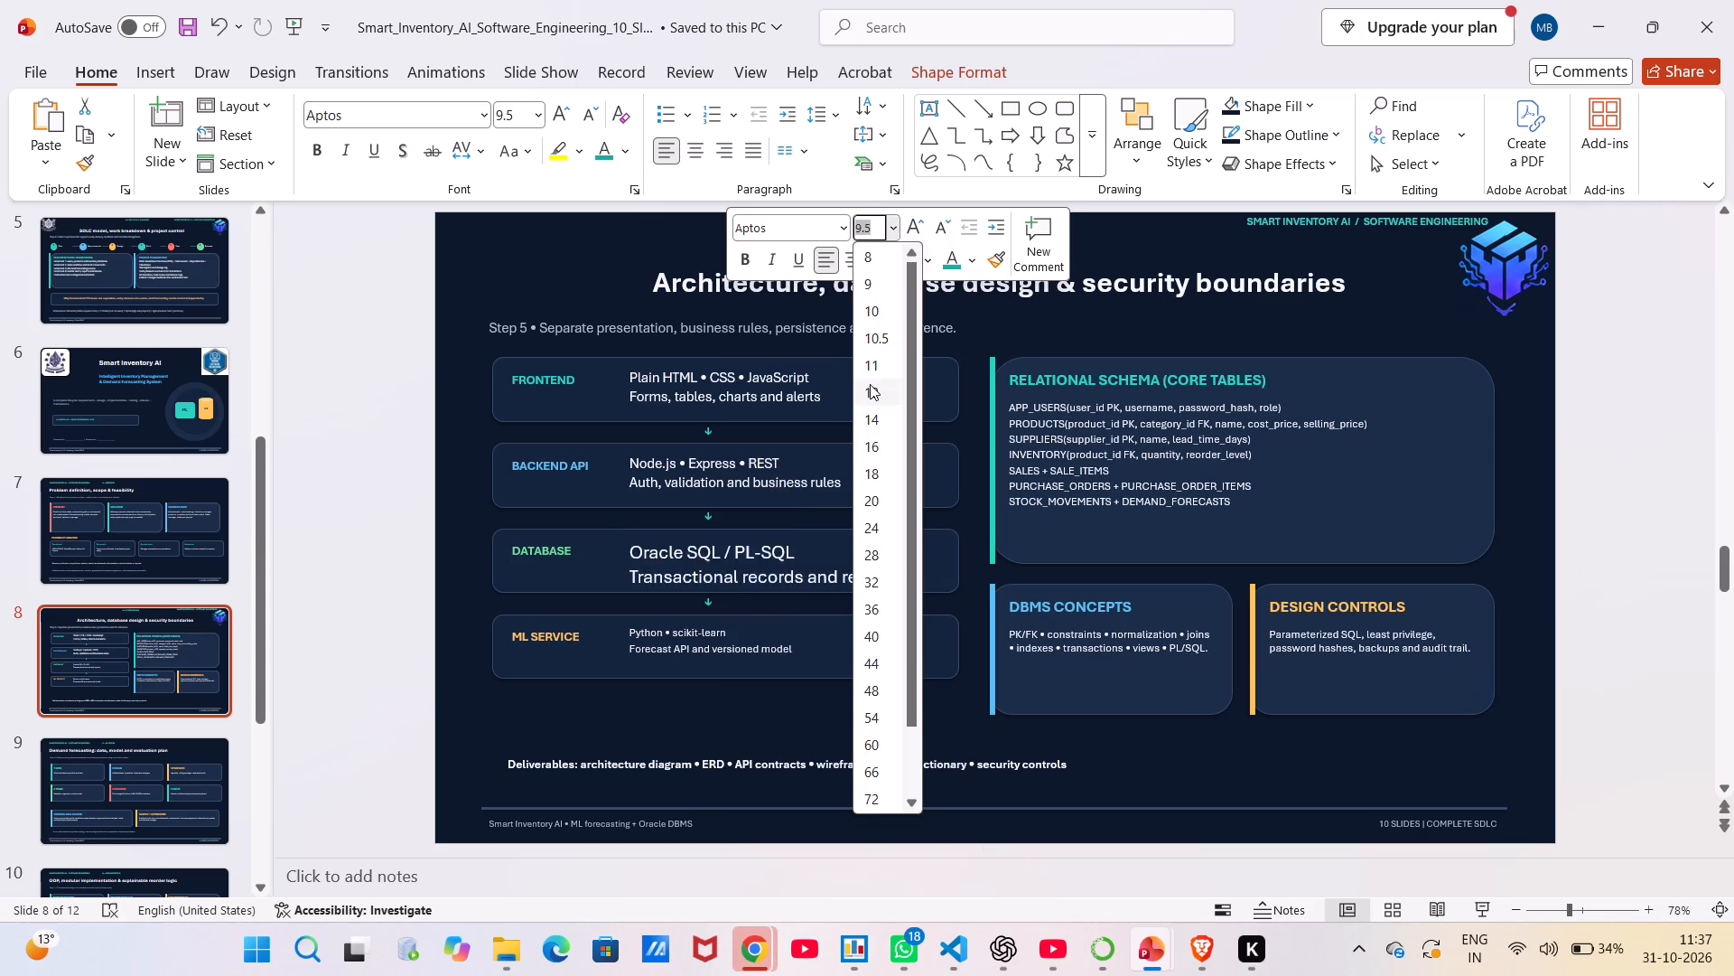
{"action": "left_click", "coordinate": [870, 384]}
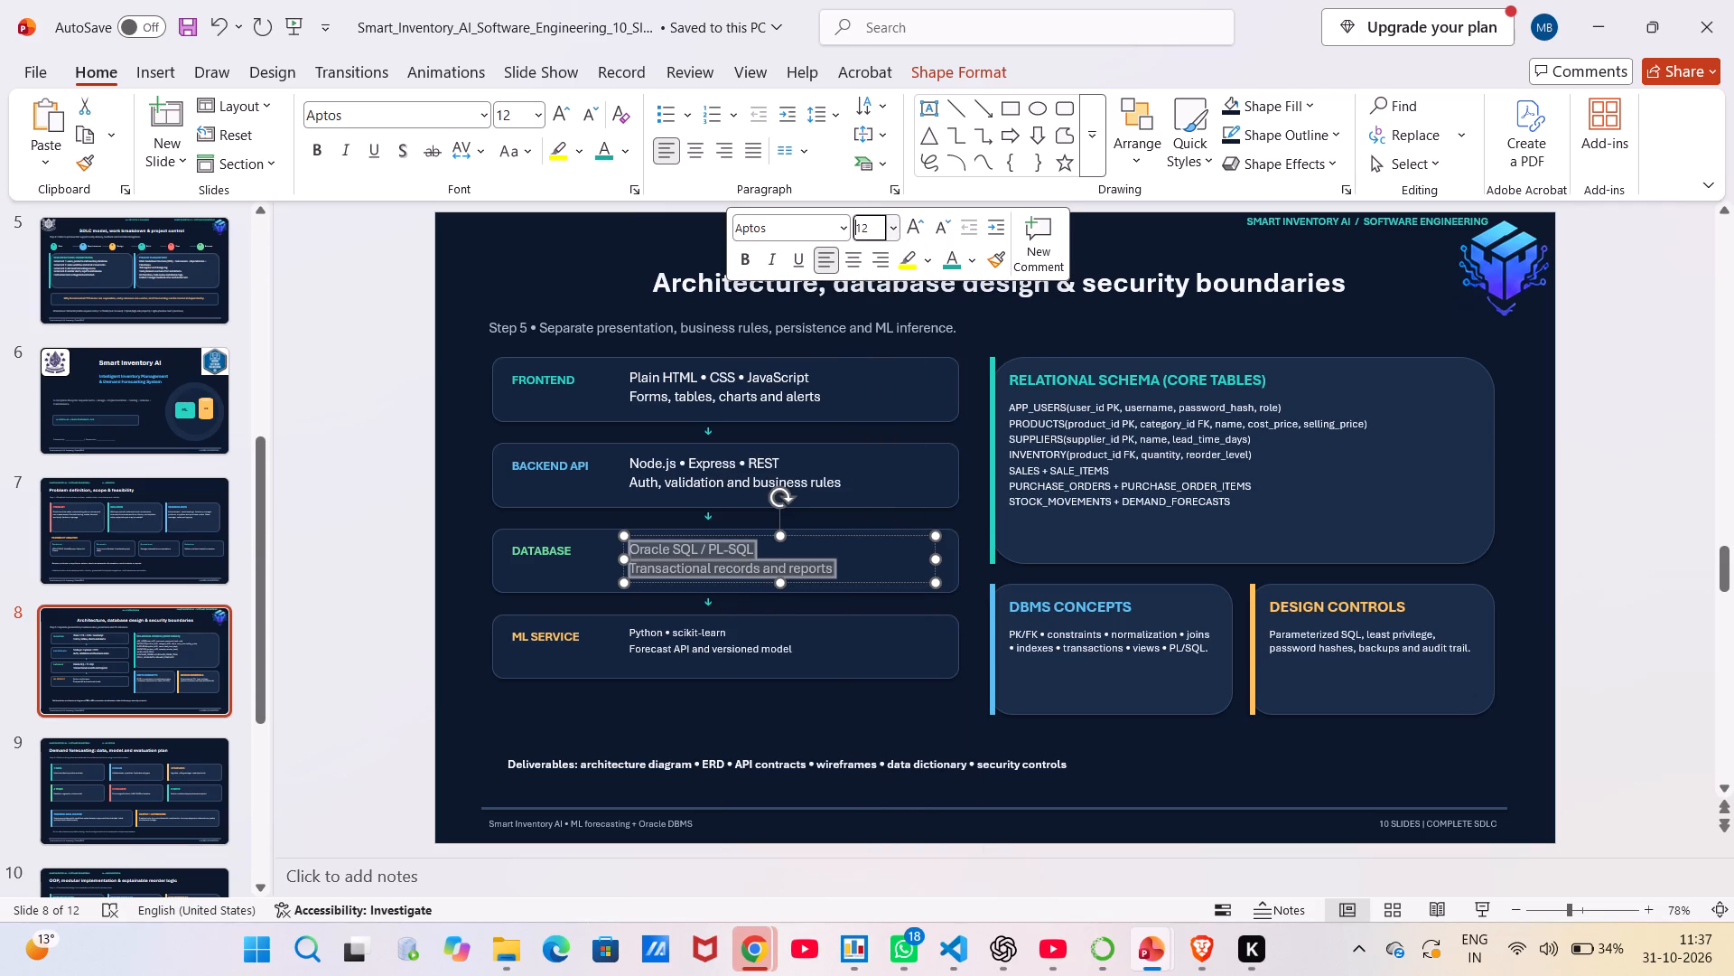
Set the word "scikit-learn" in the ML SERVICE box's description to font size 12.
{"action": "left_click", "coordinate": [677, 633]}
{"action": "right_click", "coordinate": [677, 633]}
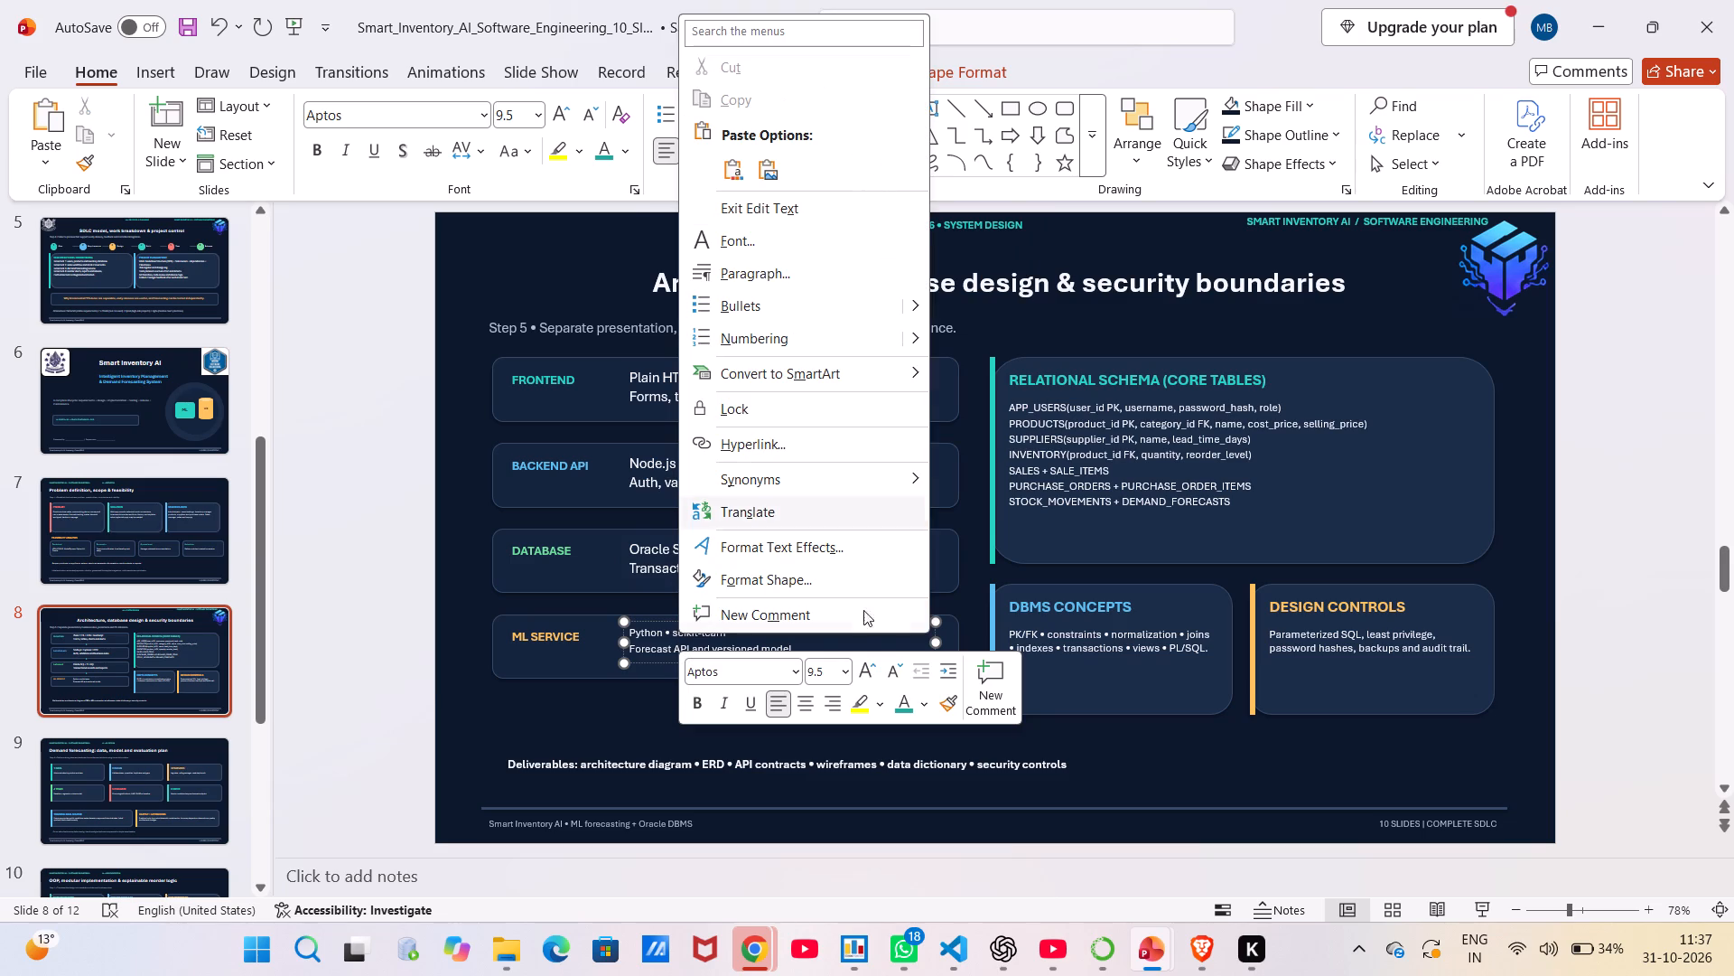
{"action": "left_click", "coordinate": [844, 669]}
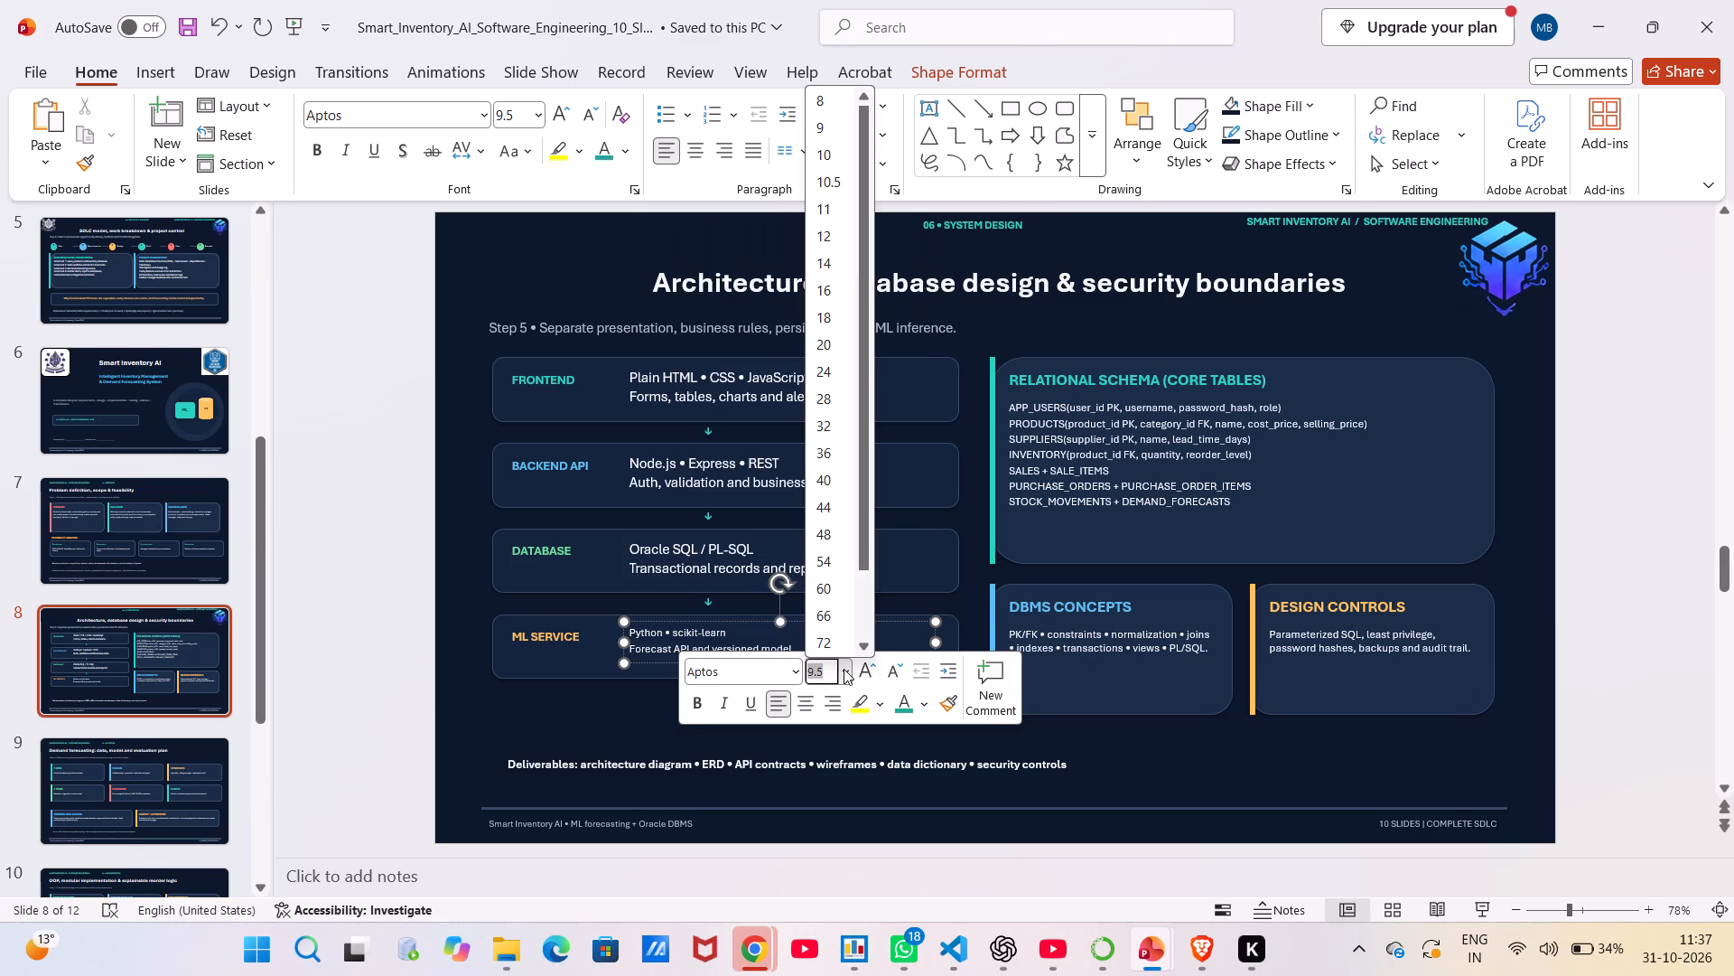
{"action": "left_click", "coordinate": [827, 234]}
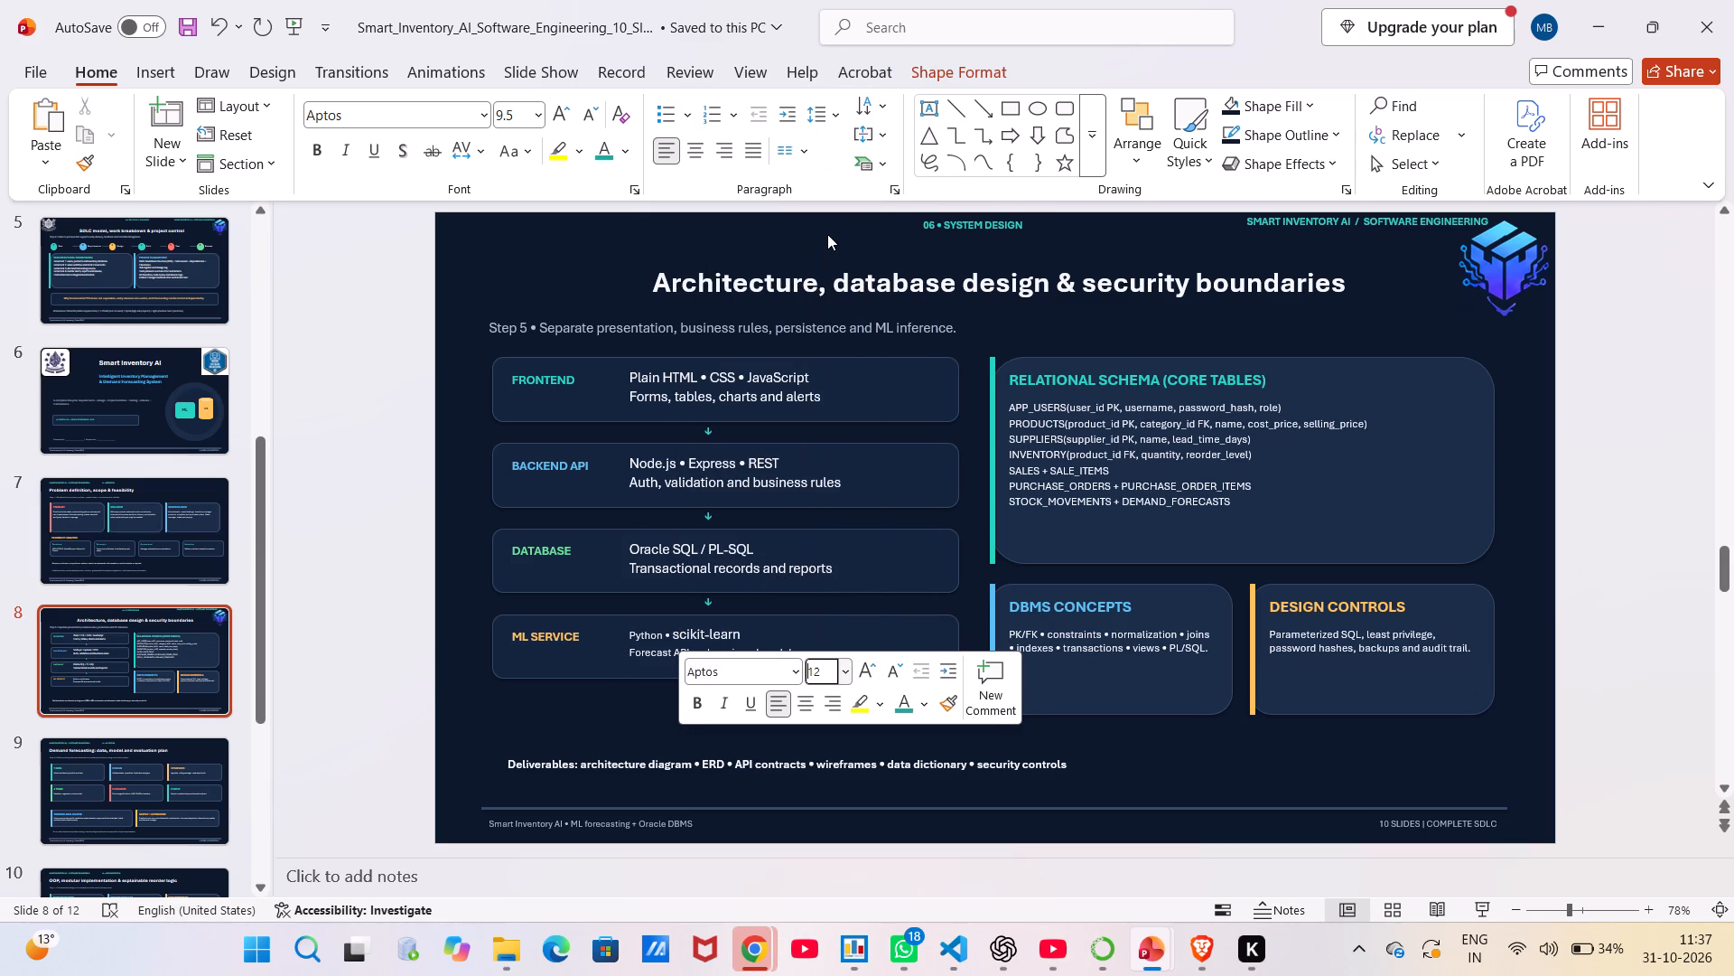
Set the table list under RELATIONAL SCHEMA (CORE TABLES) to font size 12.
{"action": "left_click", "coordinate": [1108, 431]}
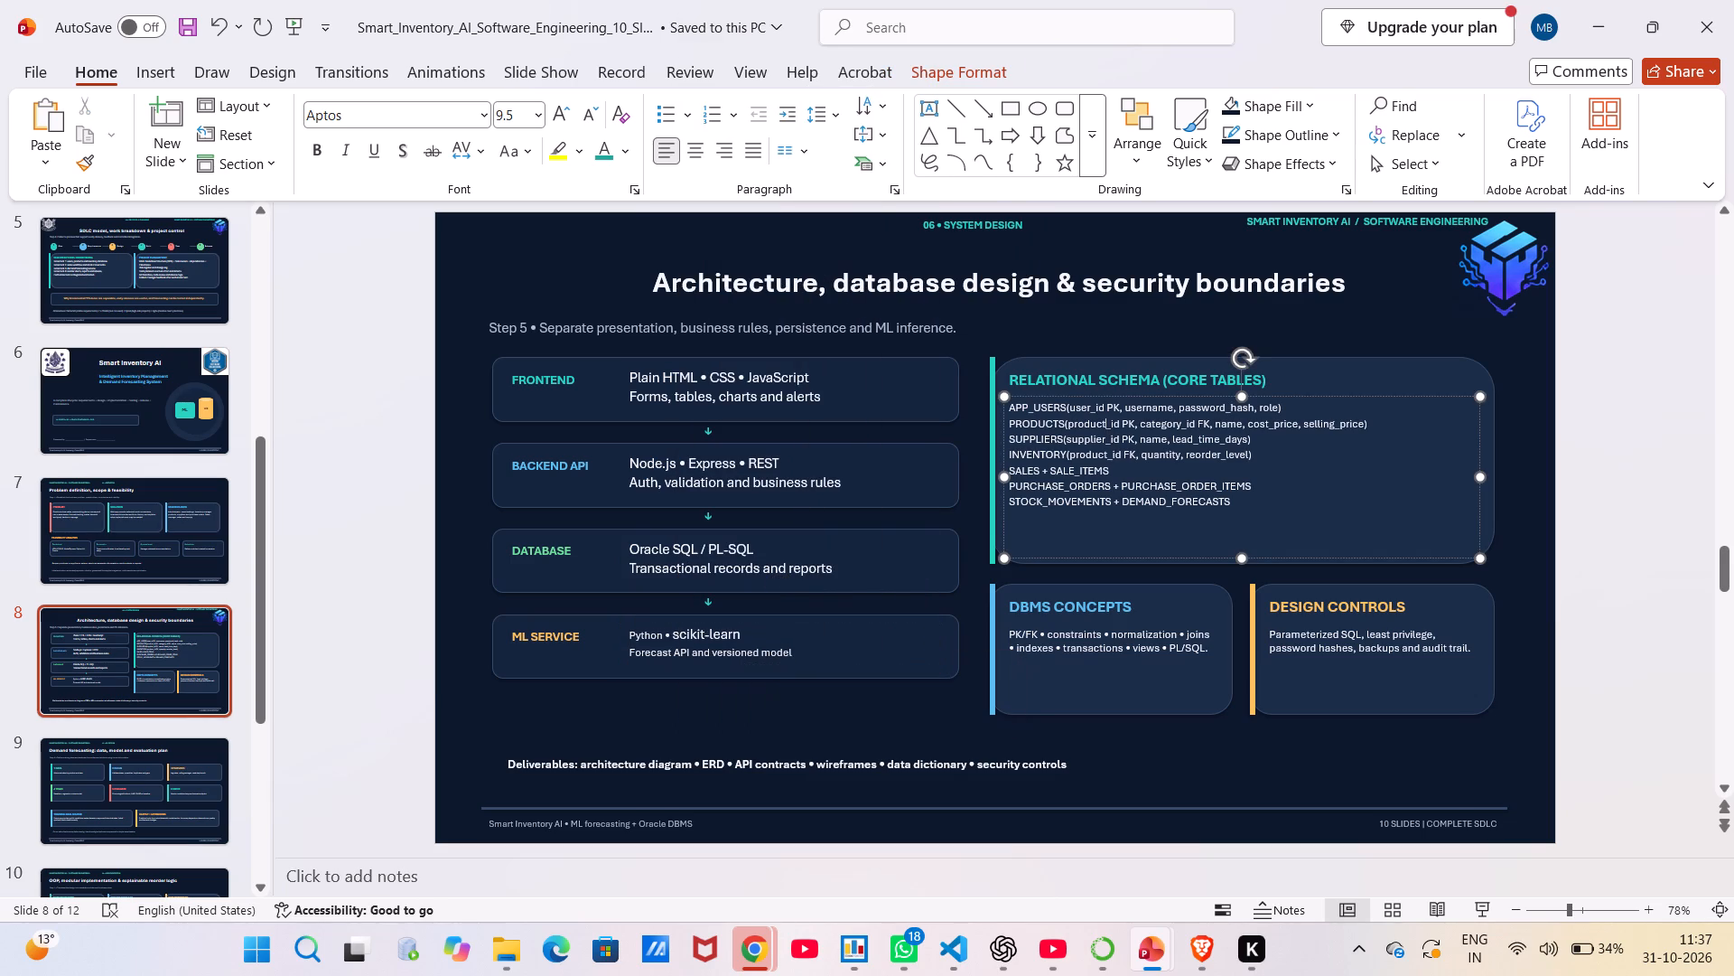
{"action": "key", "text": "ctrl+a"}
{"action": "right_click", "coordinate": [1108, 431]}
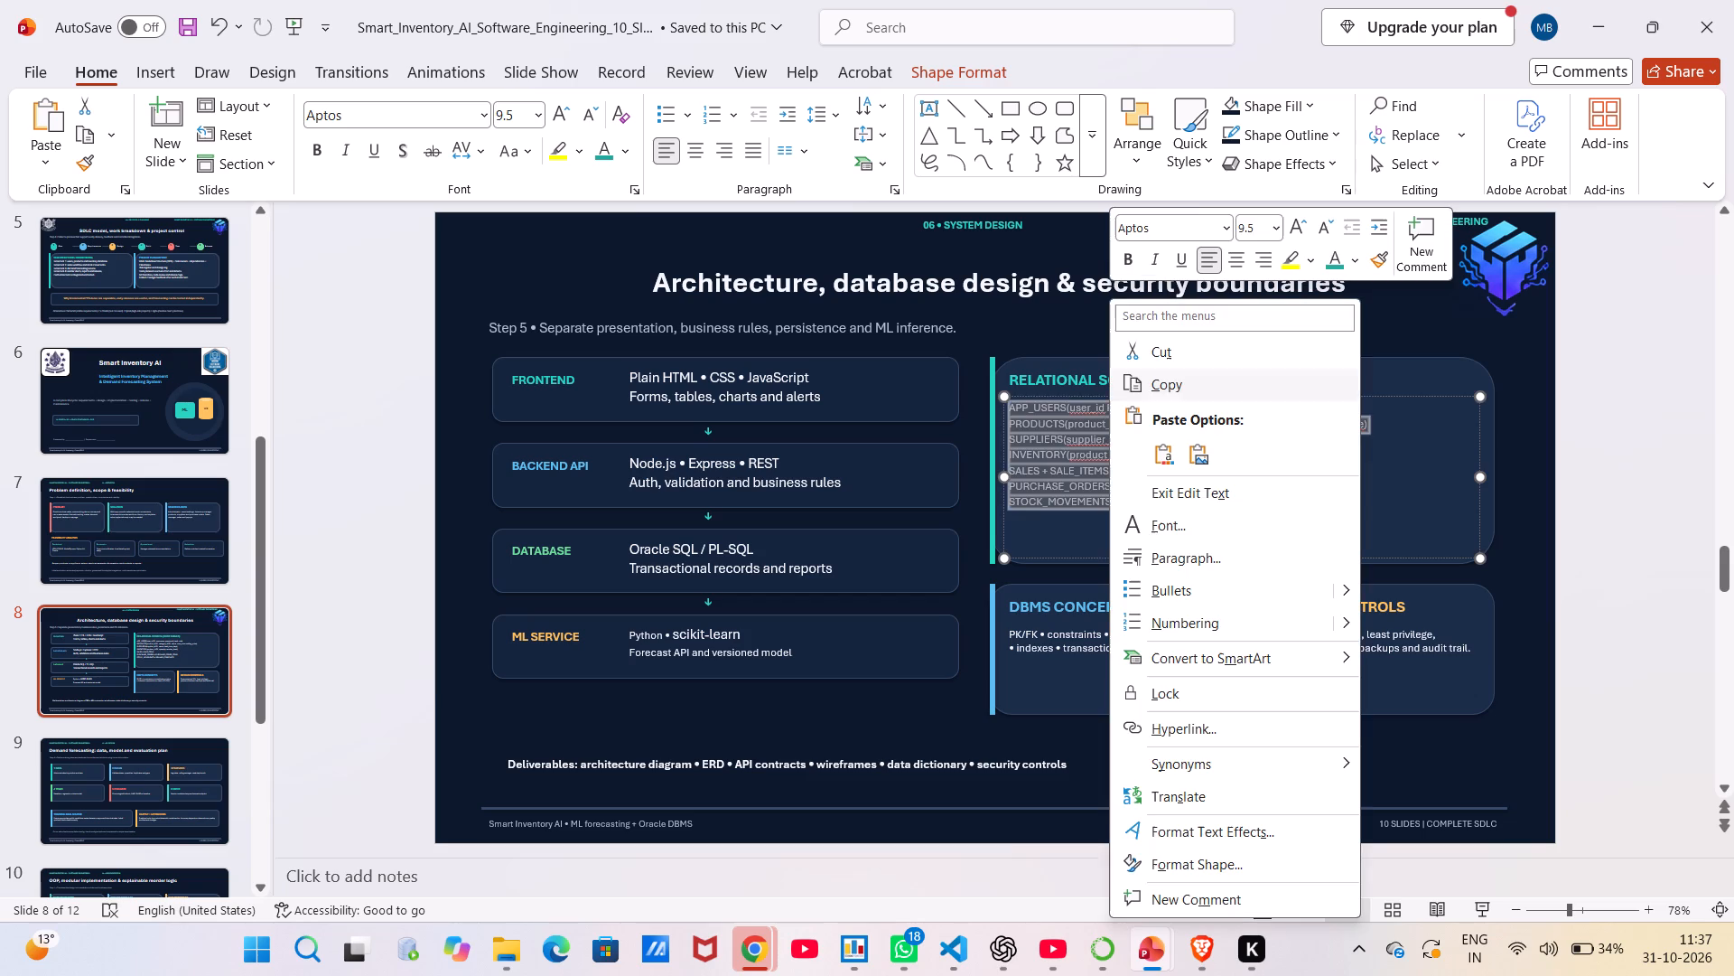
{"action": "left_click", "coordinate": [1282, 231]}
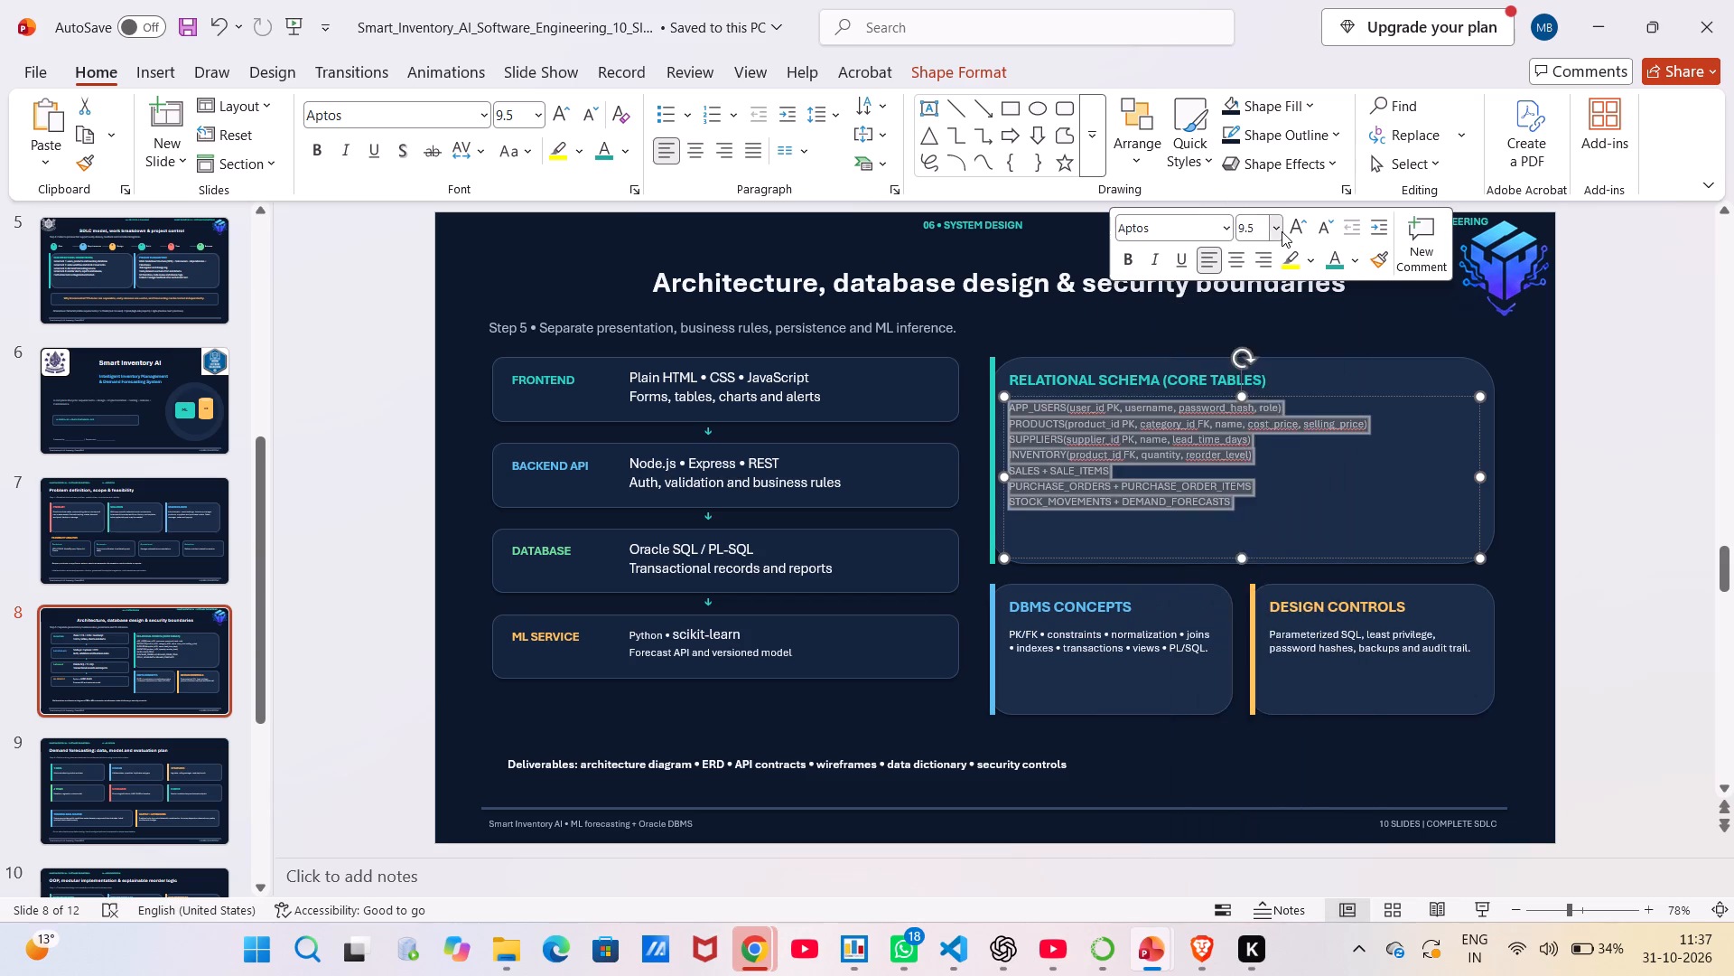
{"action": "left_click", "coordinate": [1261, 391]}
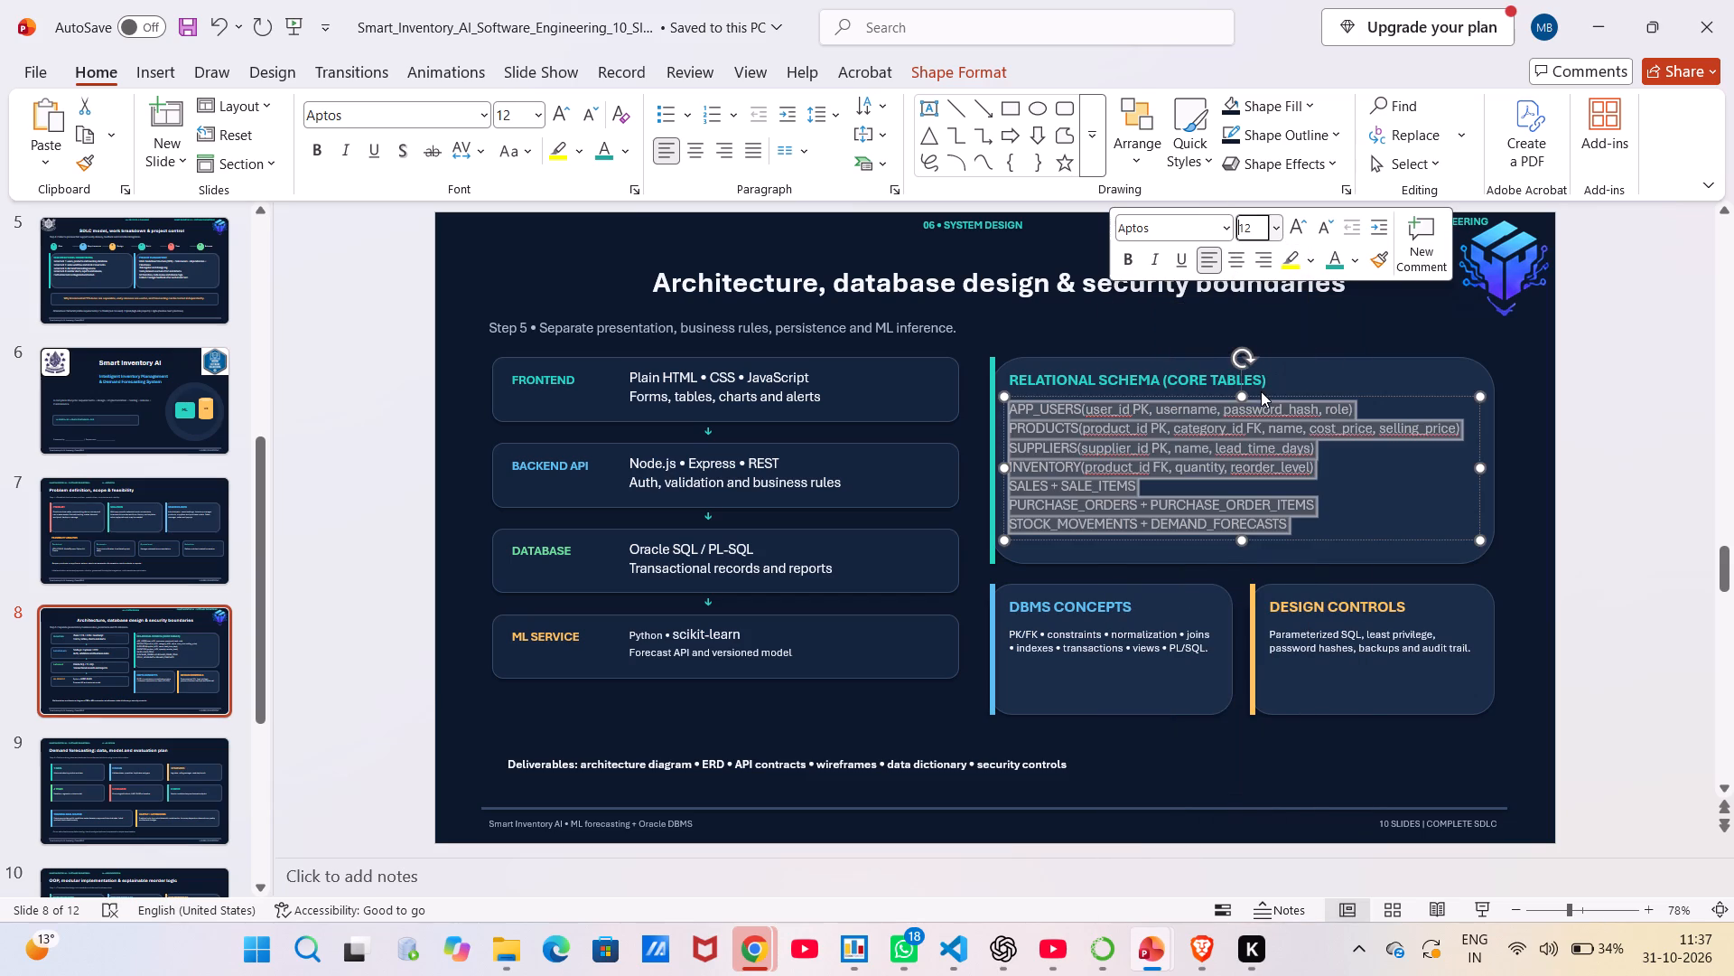
{"action": "left_click", "coordinate": [1364, 483]}
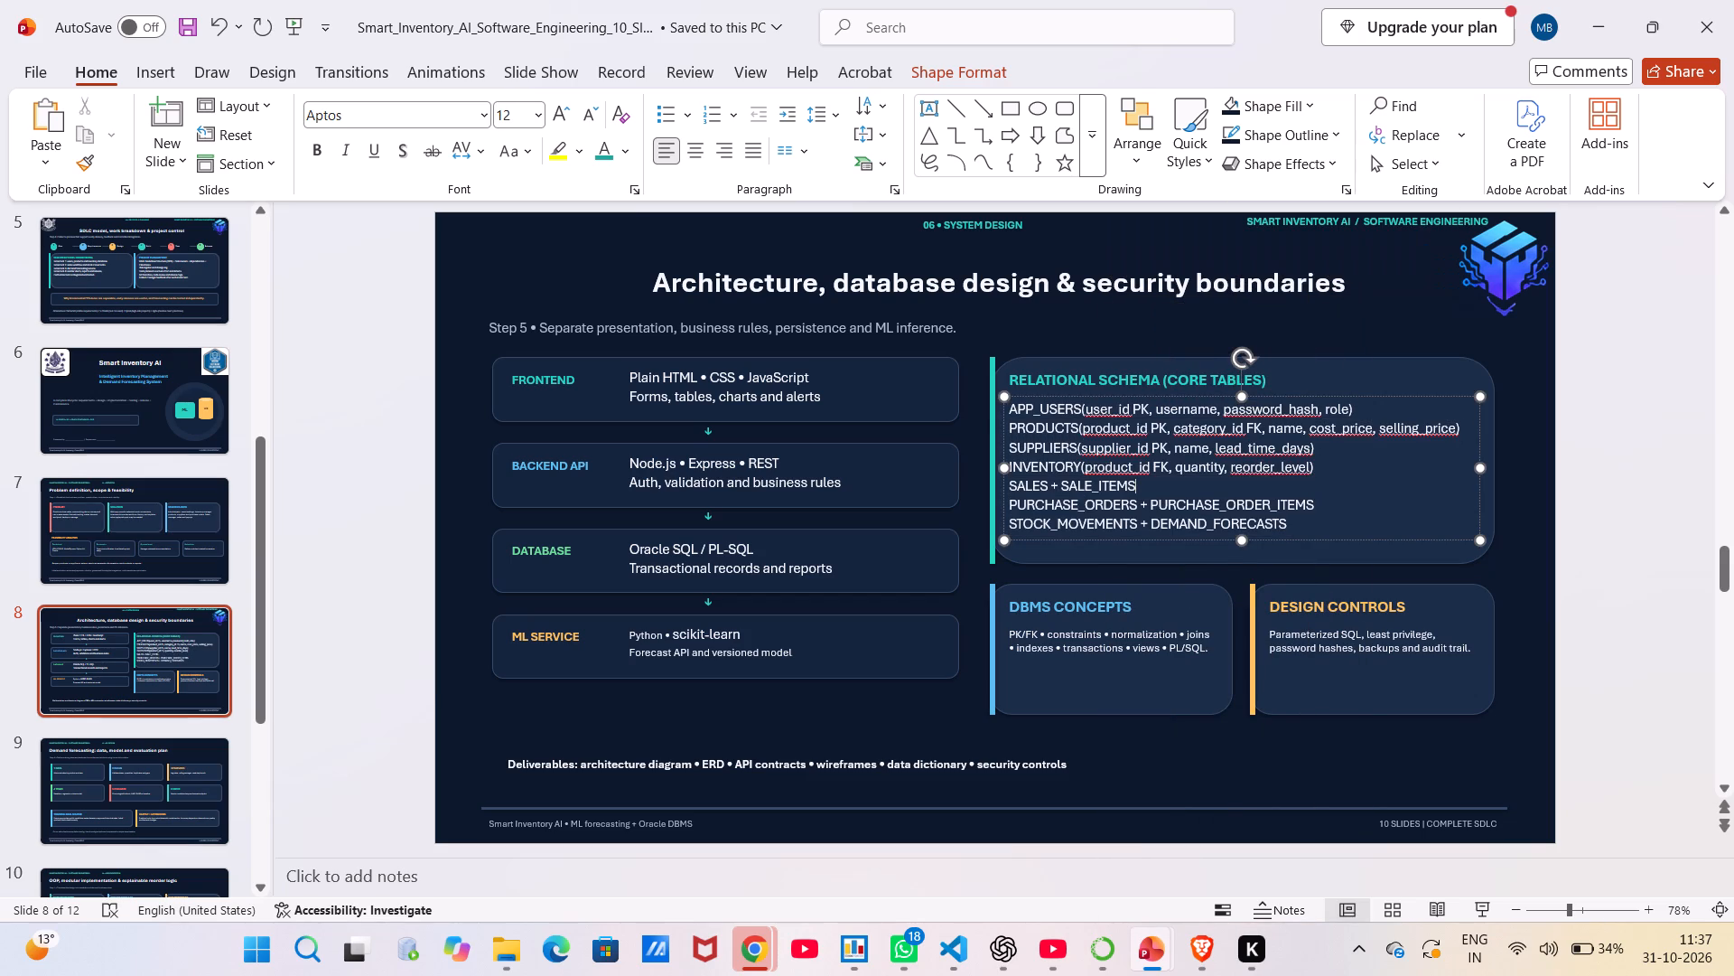
Set the DBMS CONCEPTS box's body text to font size 12.
{"action": "left_click", "coordinate": [1073, 651]}
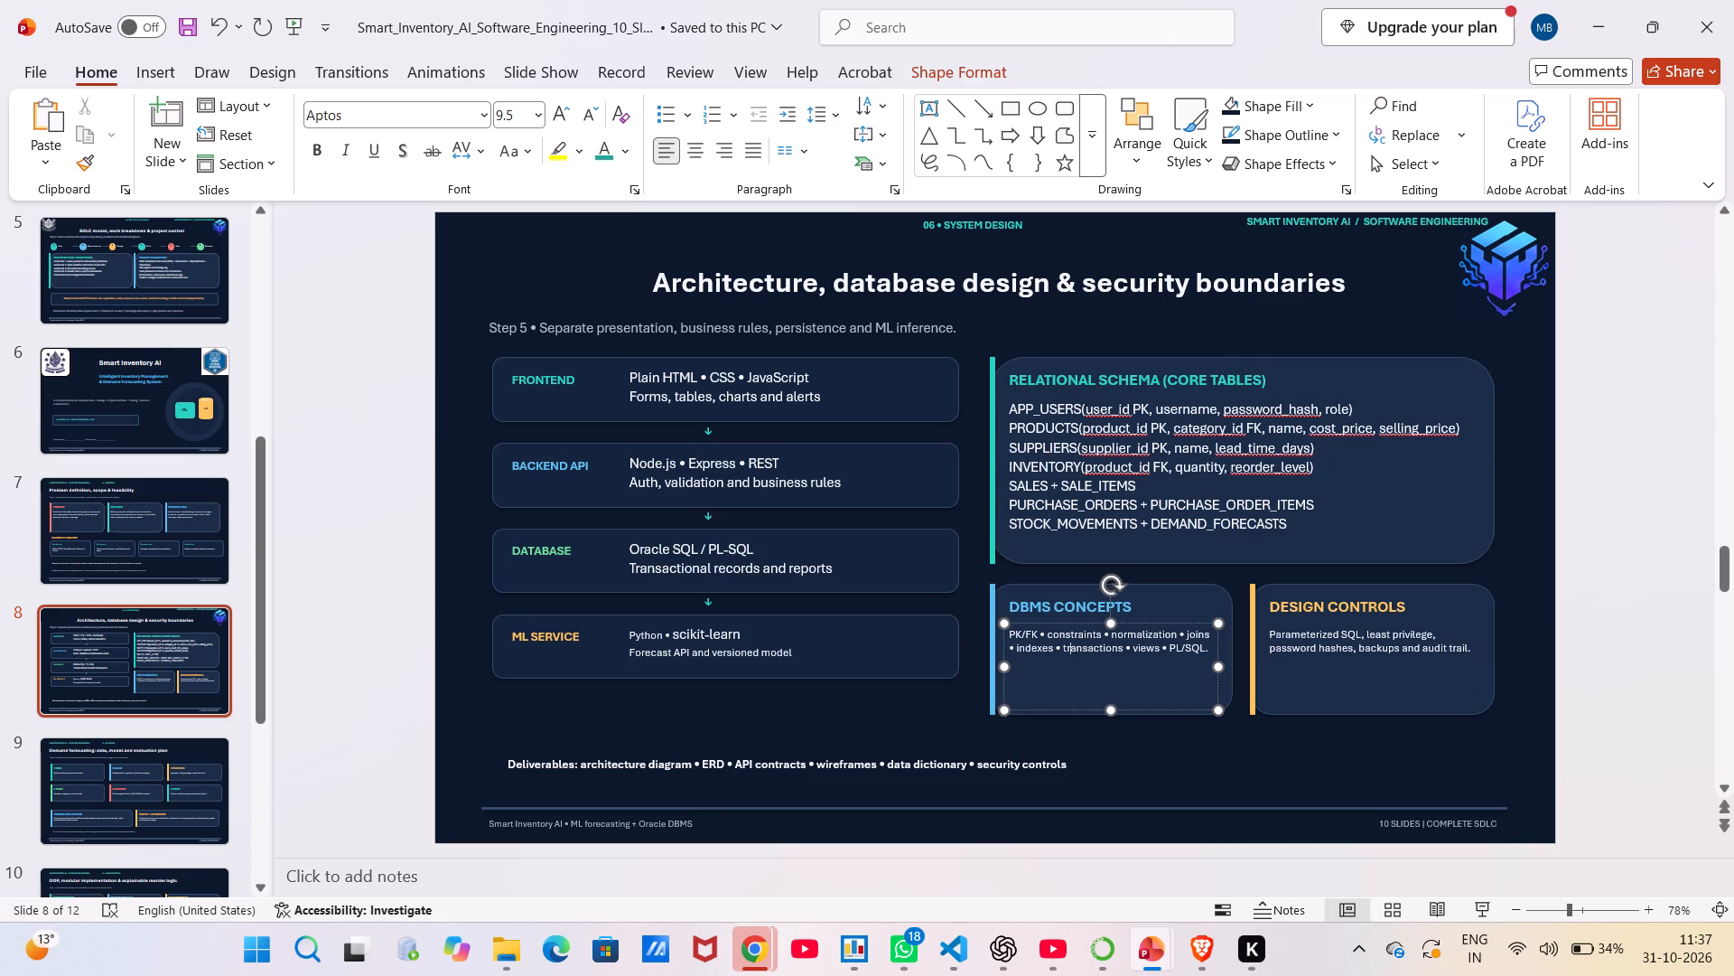
{"action": "key", "text": "ctrl+a"}
{"action": "right_click", "coordinate": [1073, 651]}
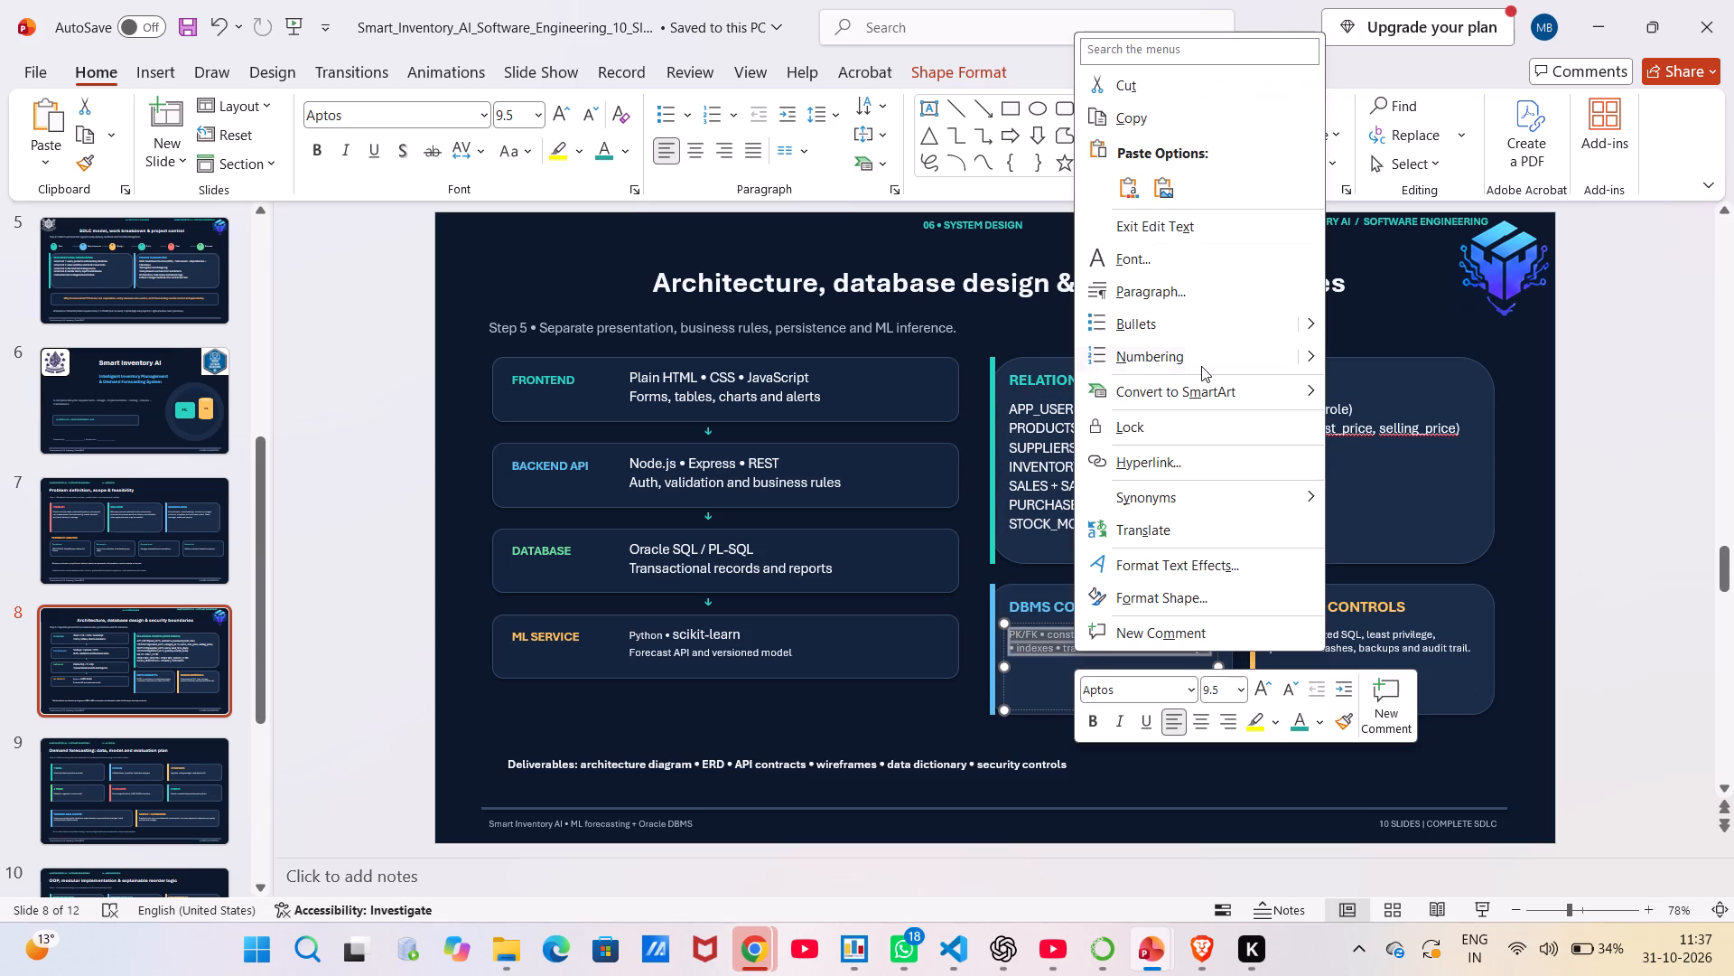
{"action": "left_click", "coordinate": [1240, 690]}
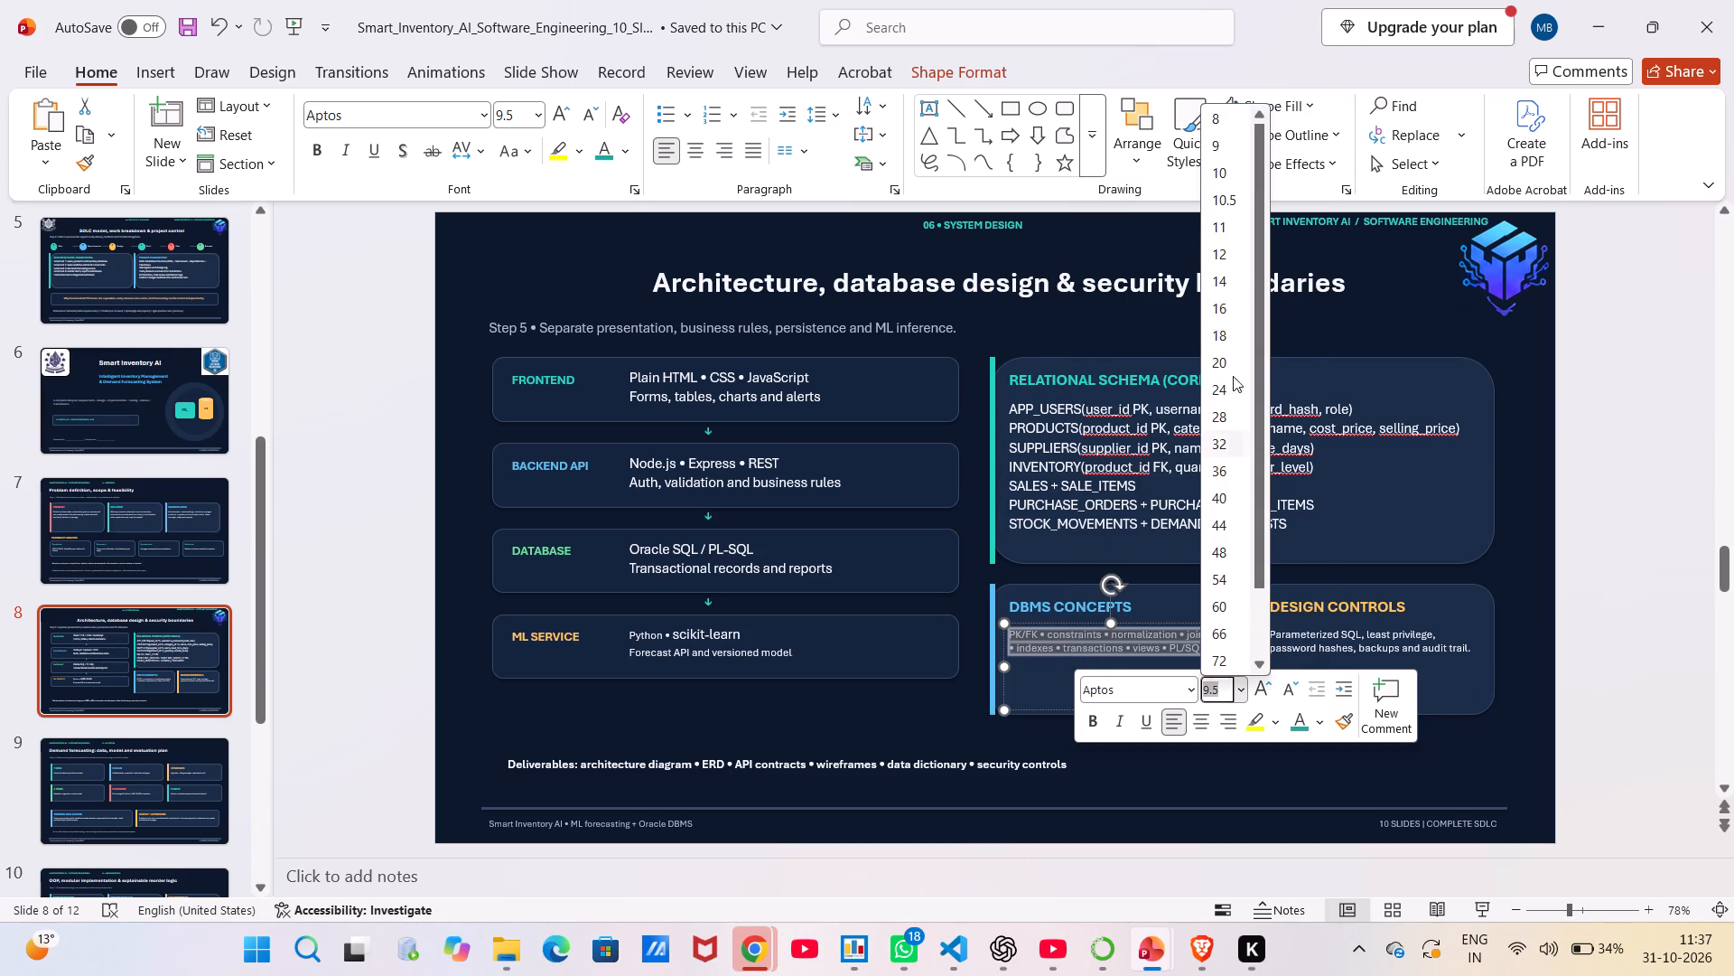
{"action": "left_click", "coordinate": [1207, 258]}
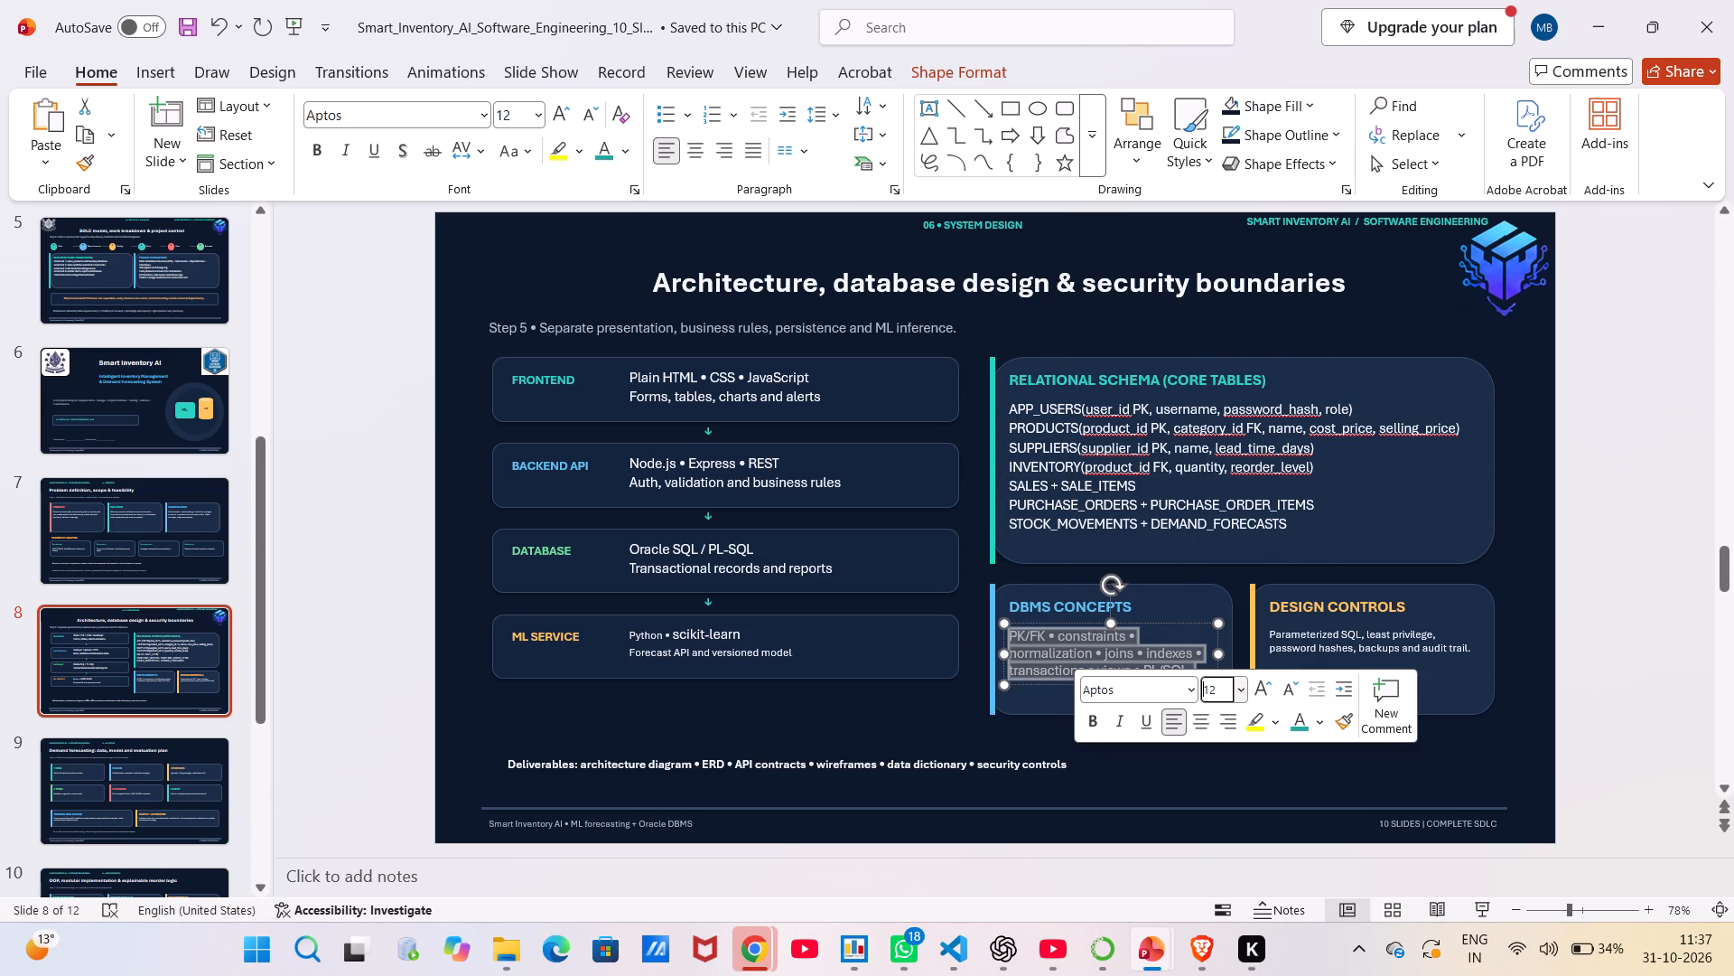
Set the DESIGN CONTROLS box's body text to font size 12.
{"action": "left_click", "coordinate": [1357, 643]}
{"action": "key", "text": "ctrl+a"}
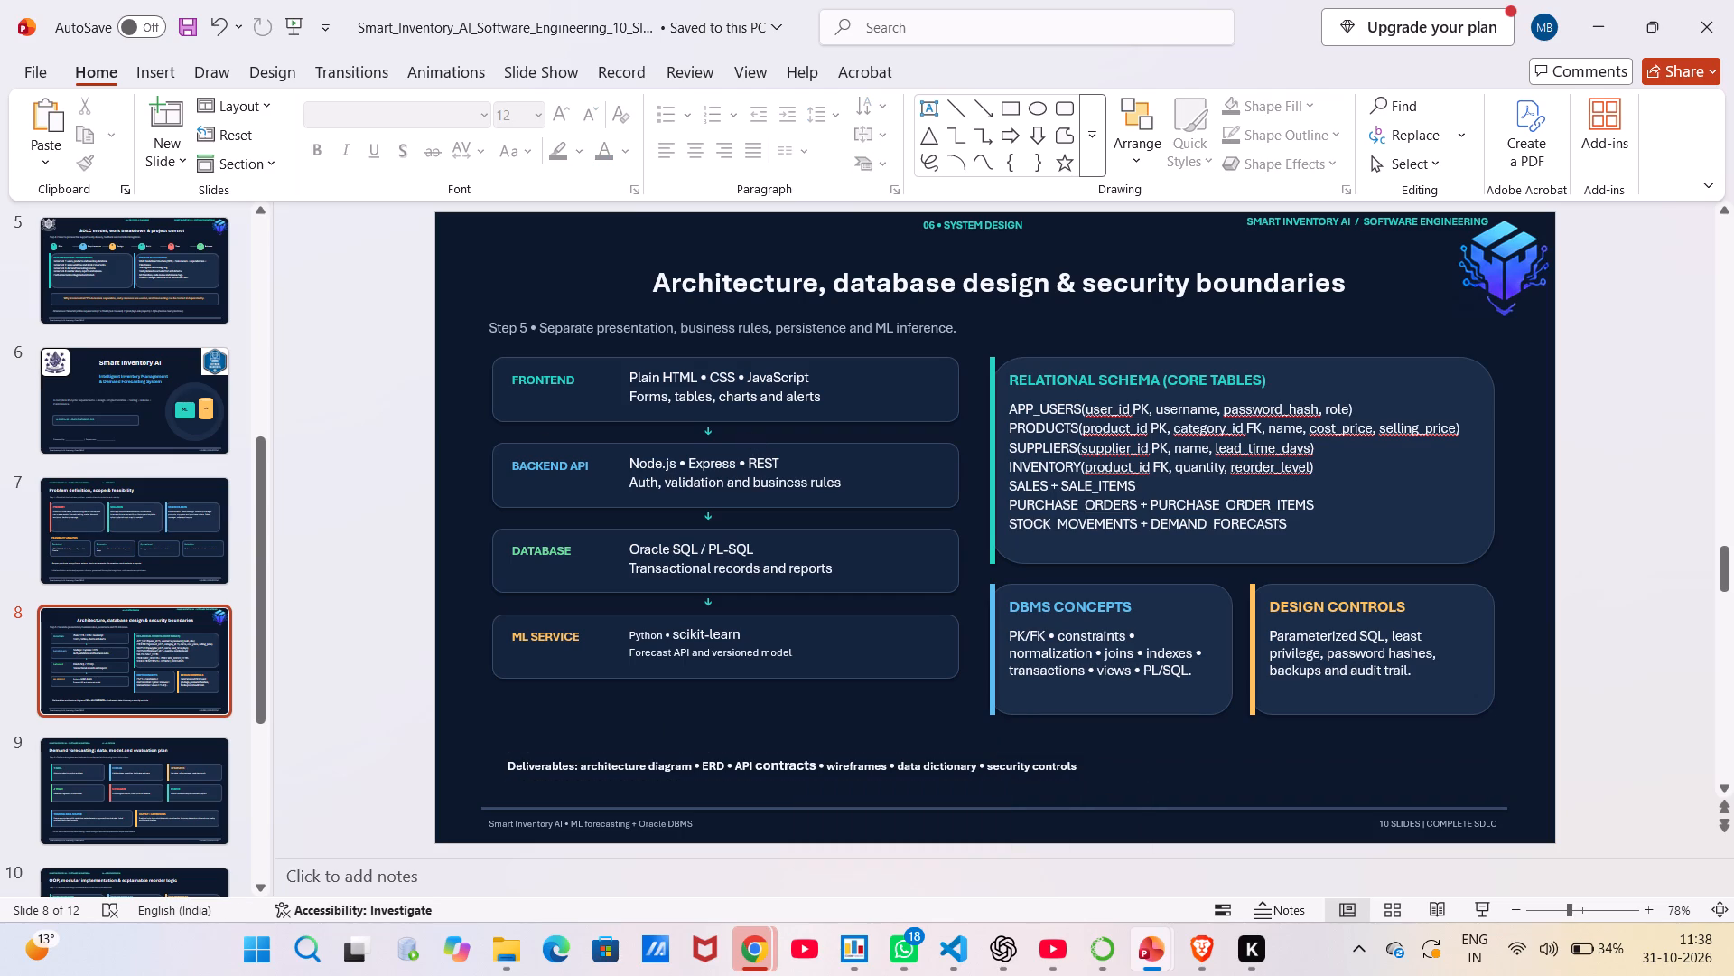
Copy the white institute crest logo from slide 5 into the top-left corner of slide 8, the architecture slide.
{"action": "left_click", "coordinate": [87, 264]}
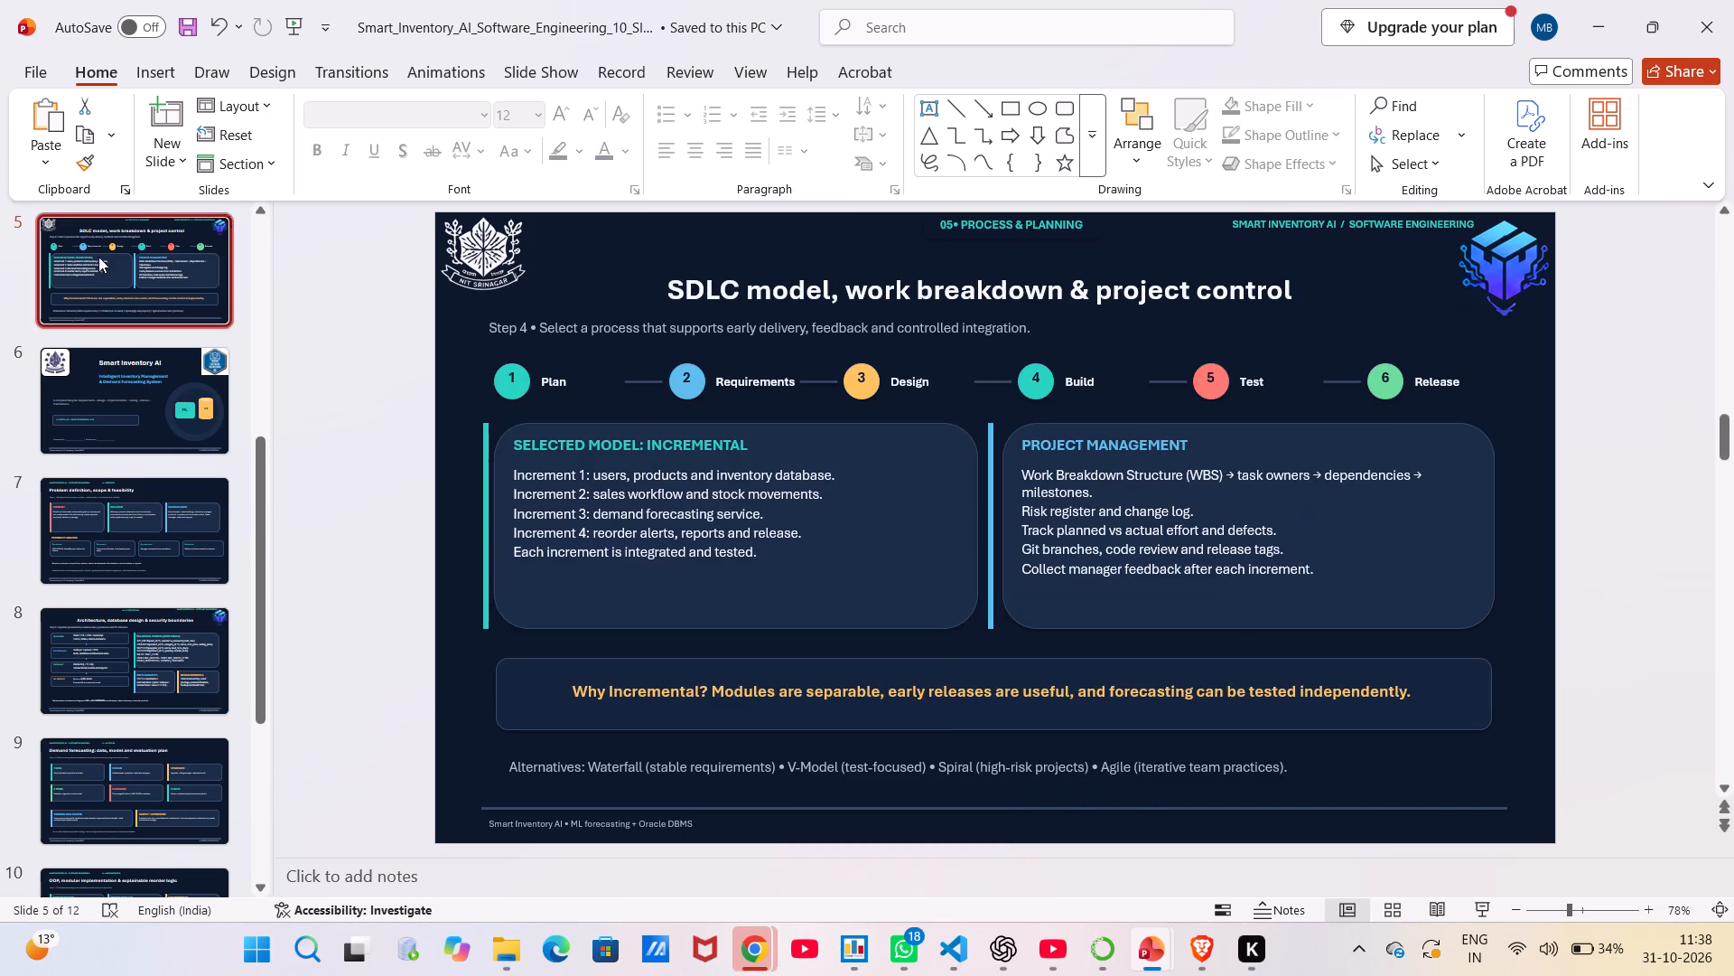
{"action": "left_click", "coordinate": [470, 247]}
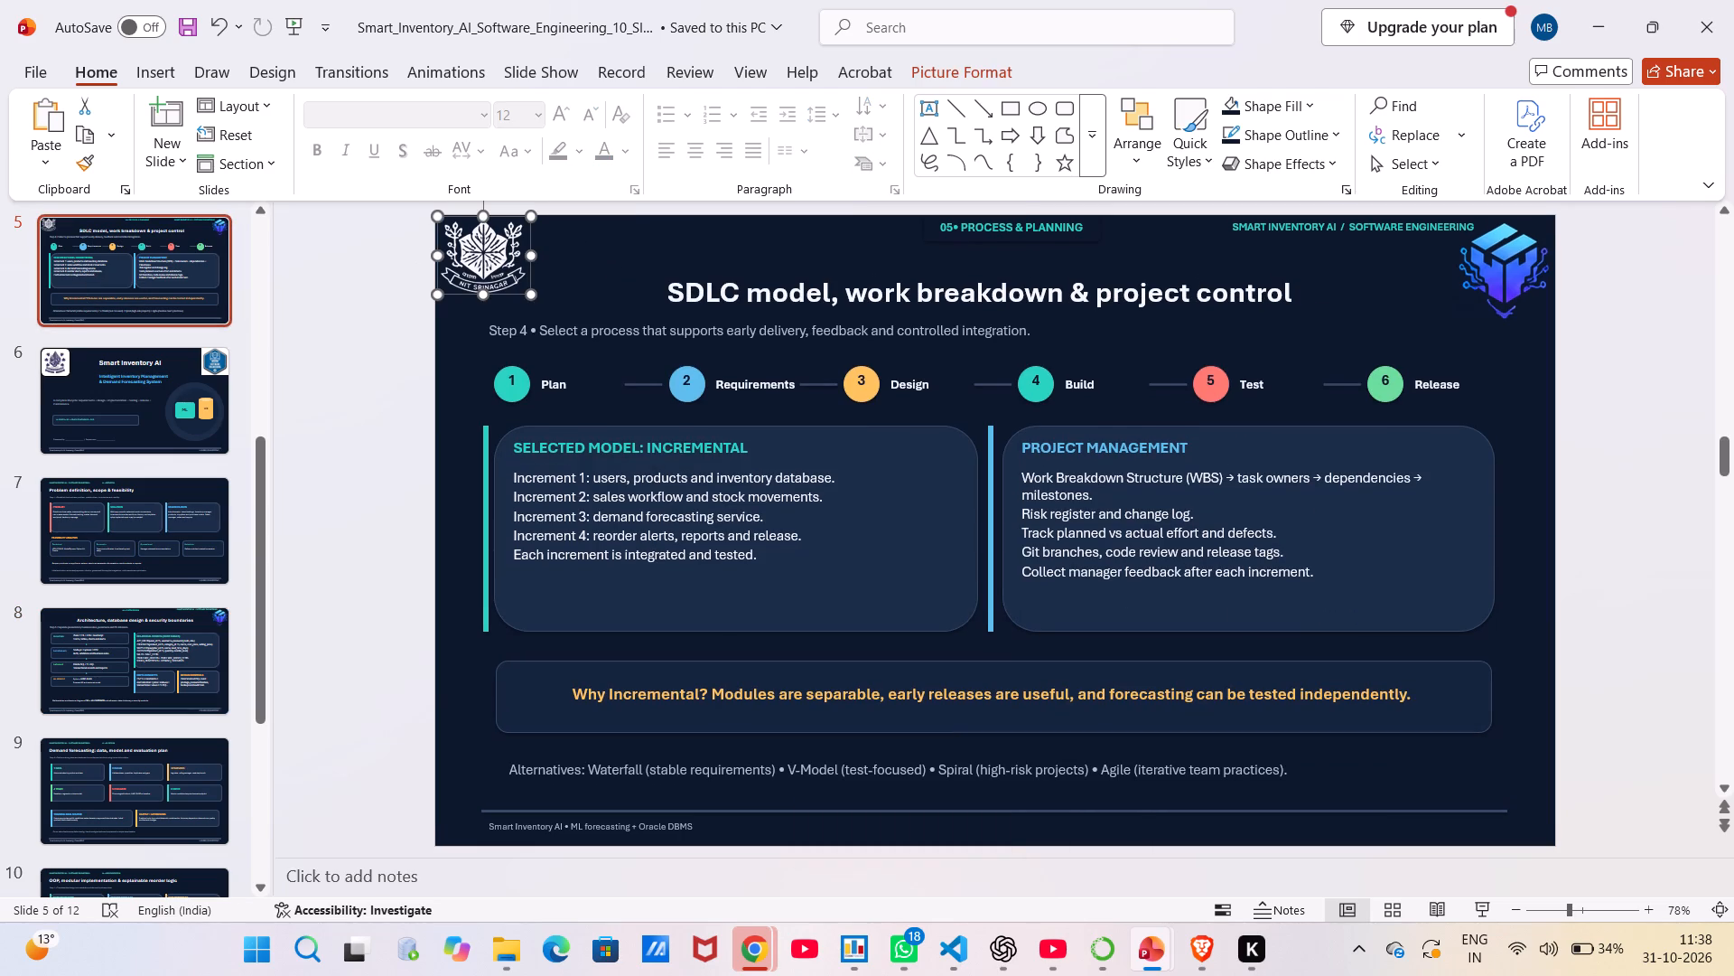
{"action": "key", "text": "ctrl+c"}
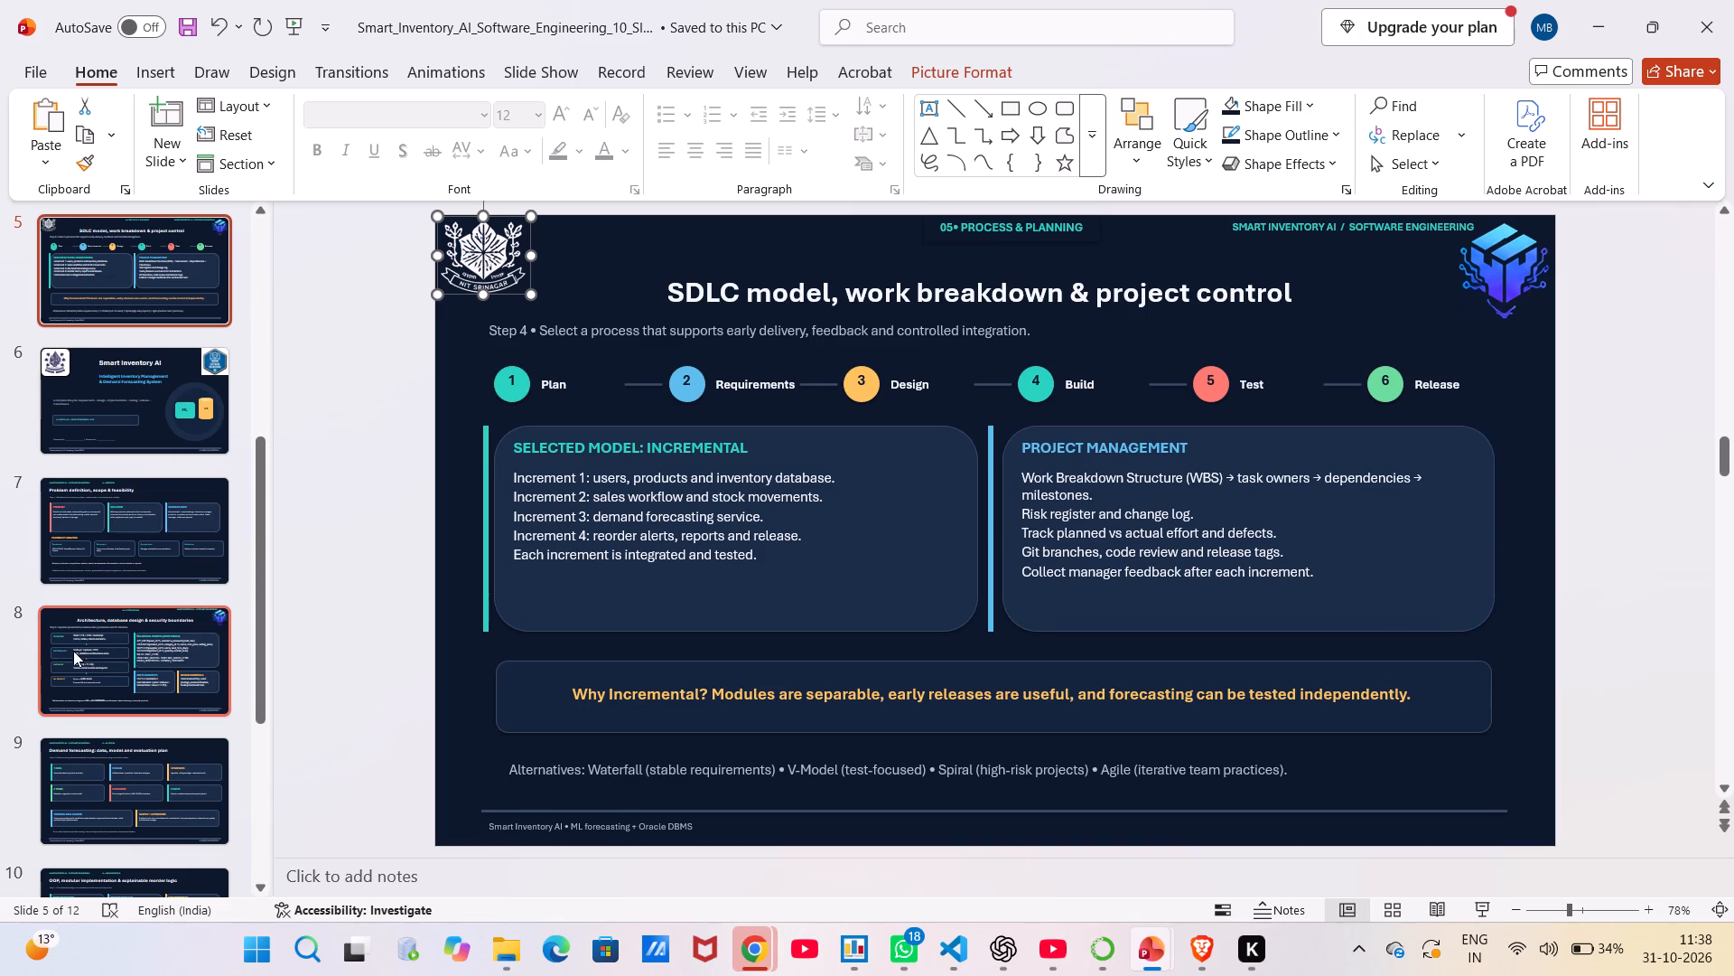
{"action": "left_click", "coordinate": [81, 652]}
{"action": "left_click", "coordinate": [461, 229]}
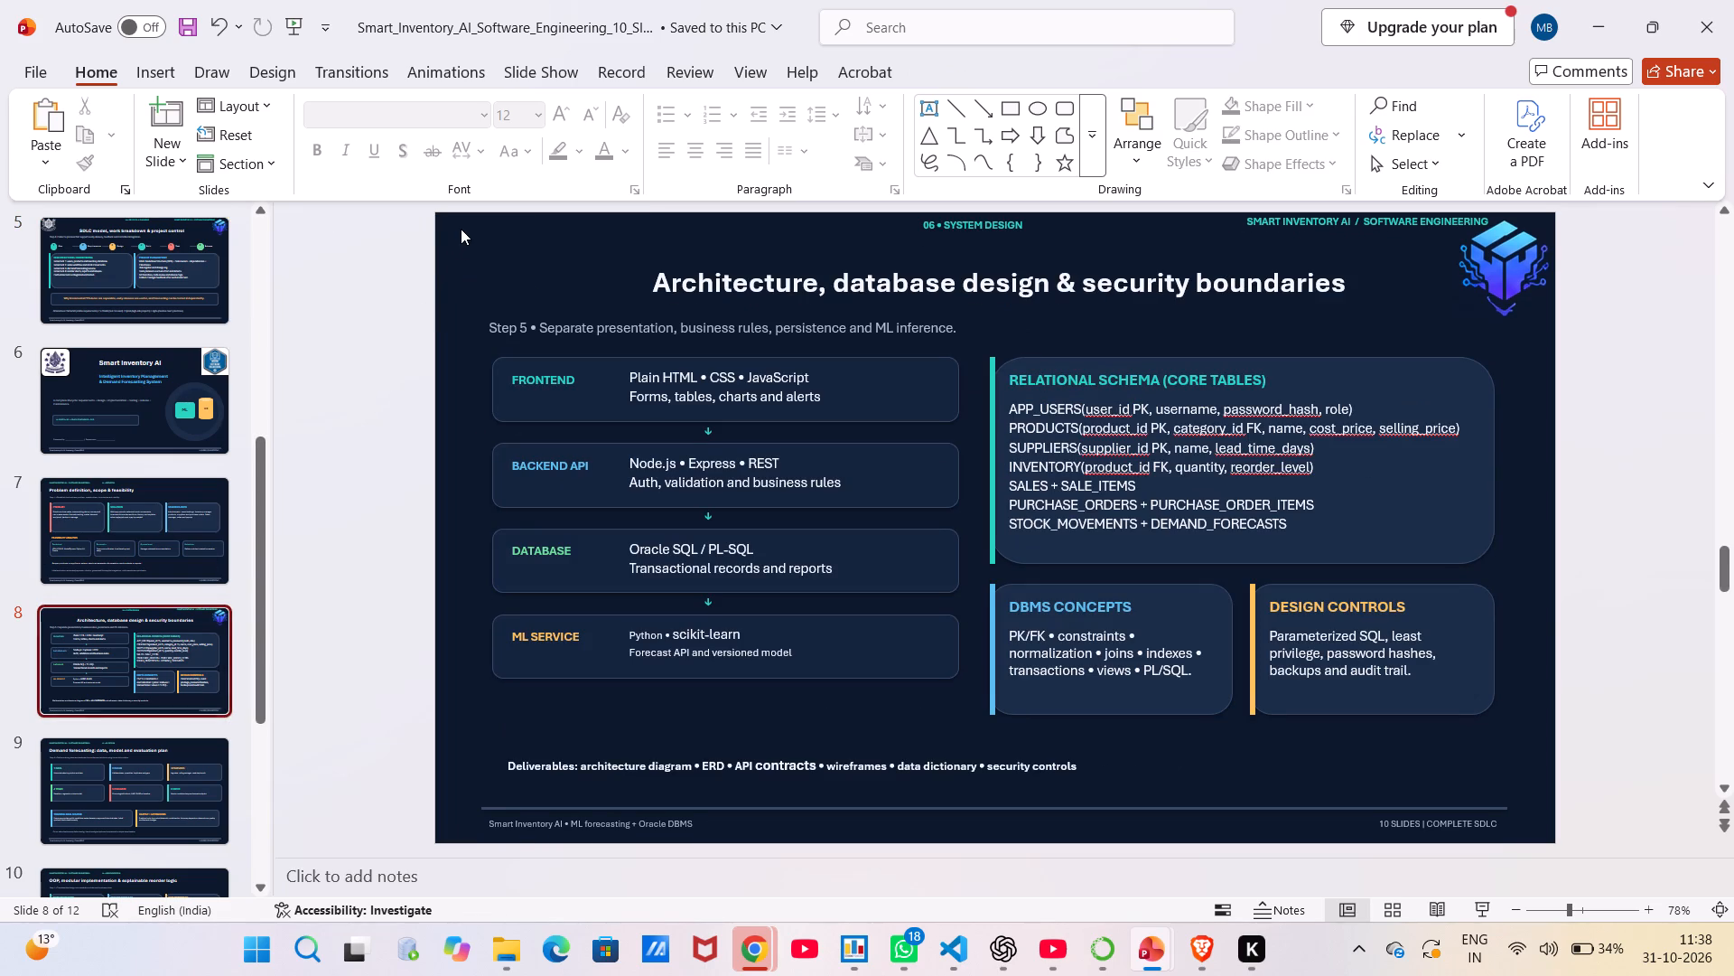
{"action": "key", "text": "ctrl+v"}
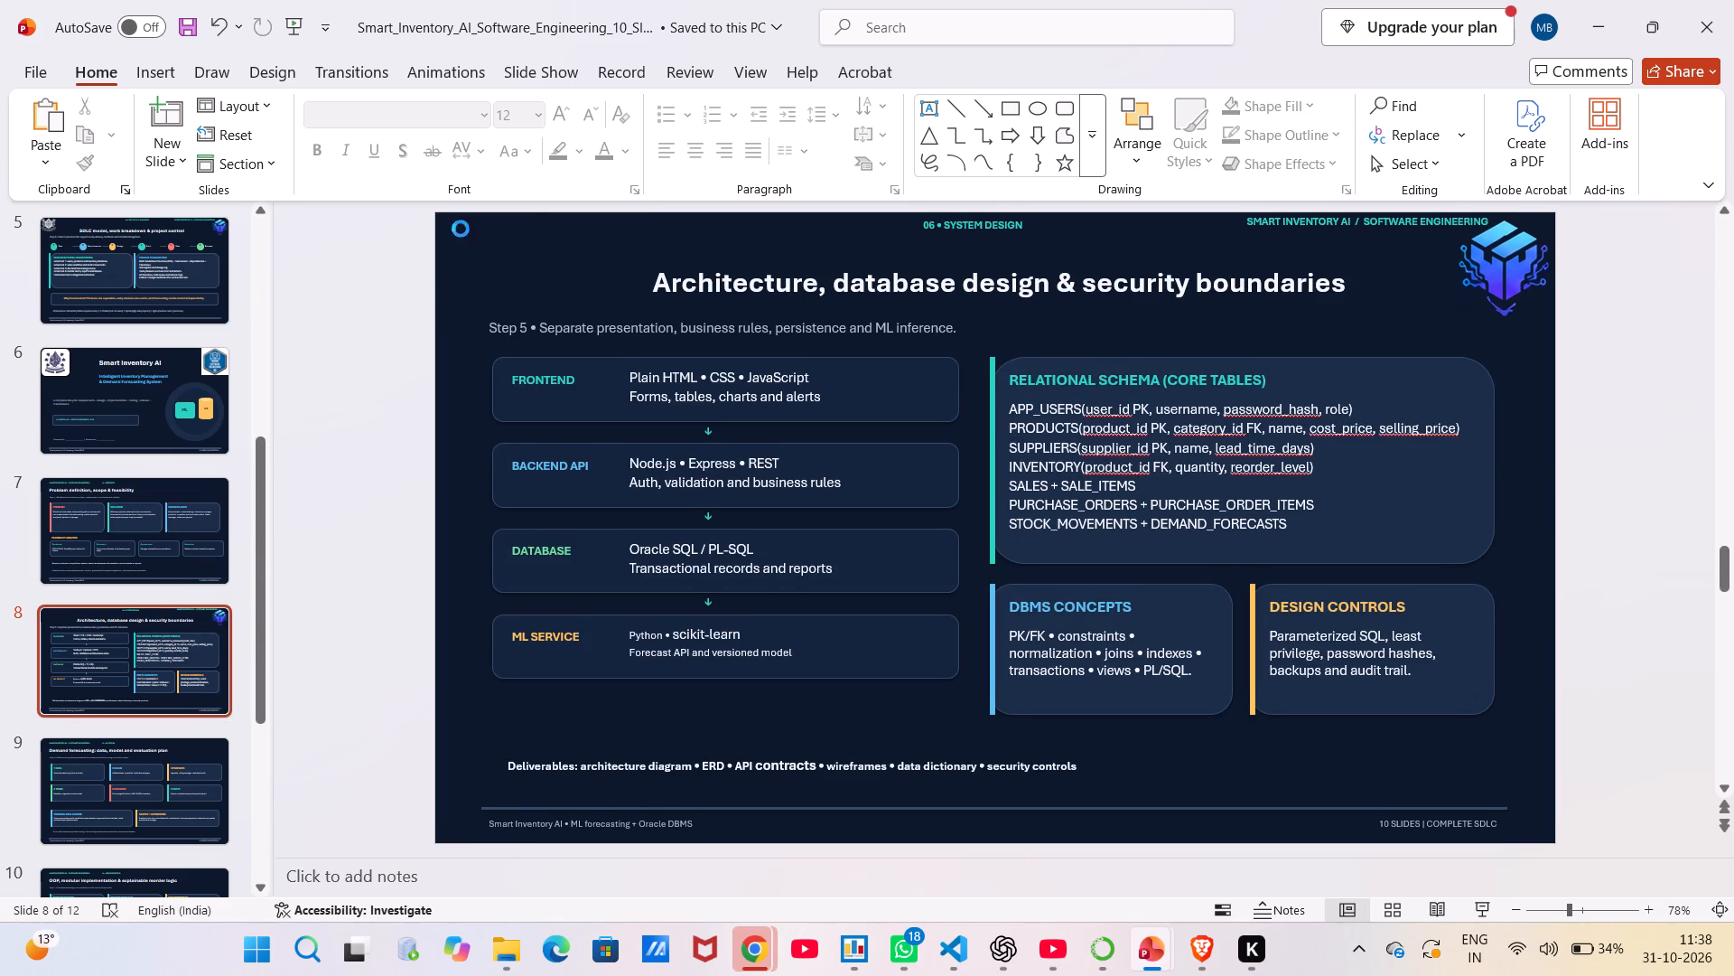
{"action": "left_click", "coordinate": [461, 229], "text": "ctrl"}
{"action": "left_click", "coordinate": [591, 260]}
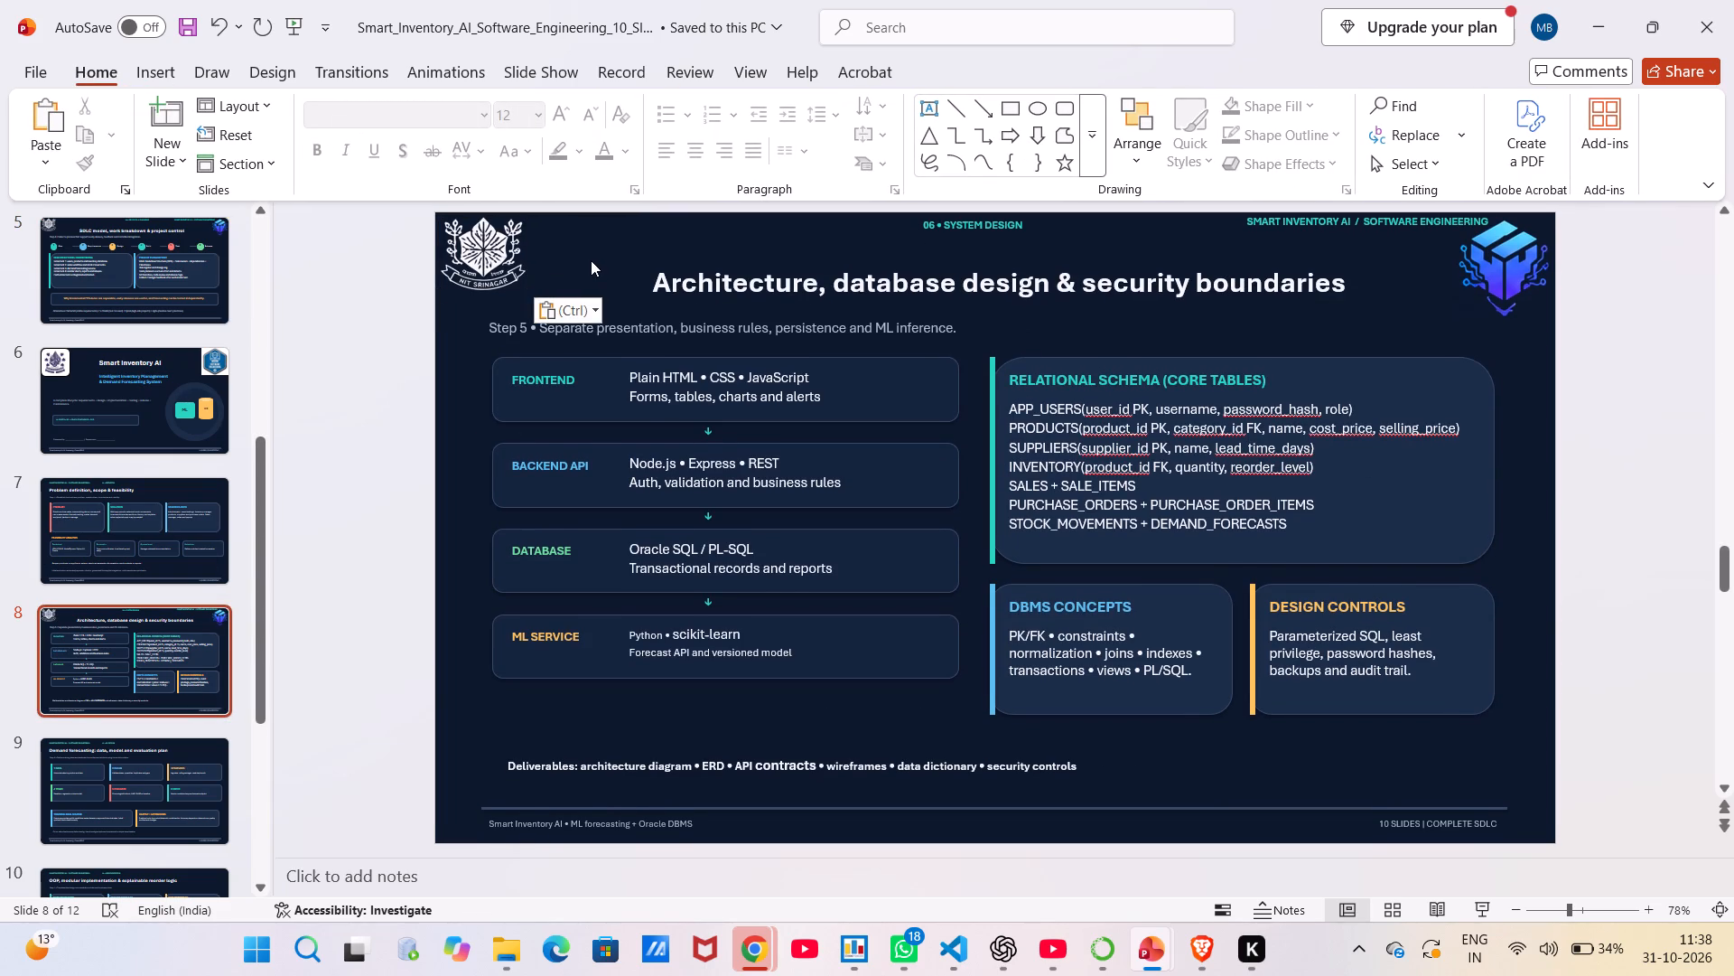
{"action": "left_click", "coordinate": [591, 260]}
{"action": "left_click", "coordinate": [624, 313]}
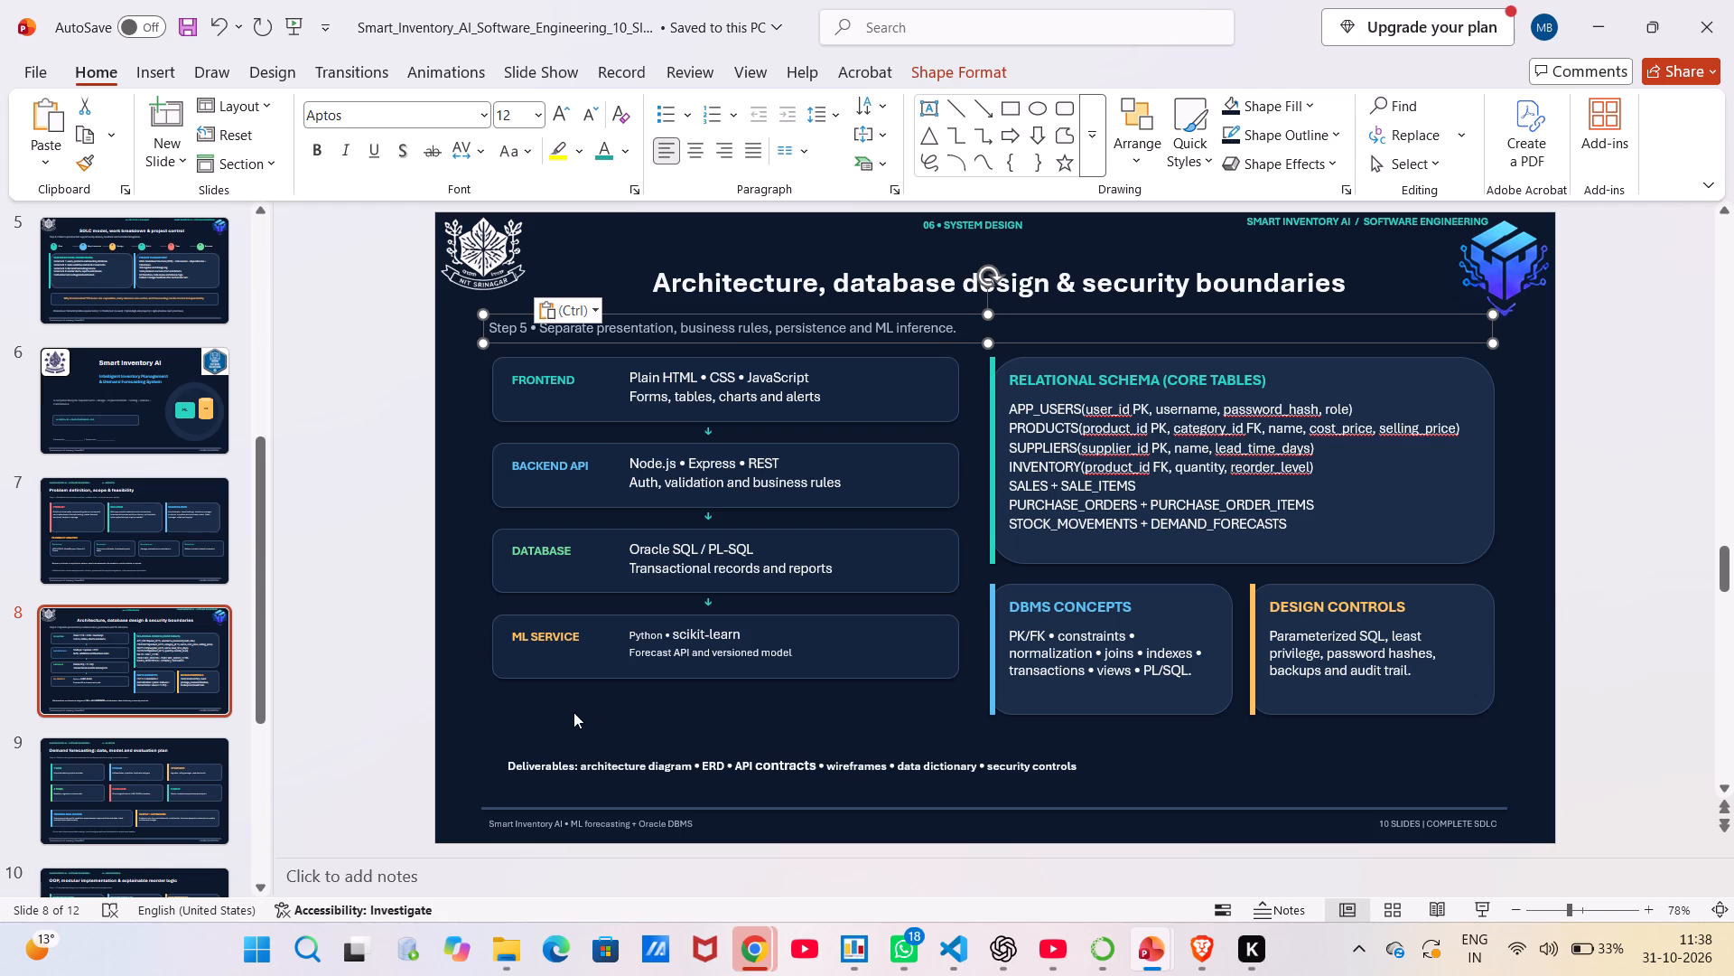
Cut the "10 SLIDES | COMPLETE SDLC" footer text box from the architecture slide.
{"action": "left_click", "coordinate": [1425, 831]}
{"action": "right_click", "coordinate": [1425, 831]}
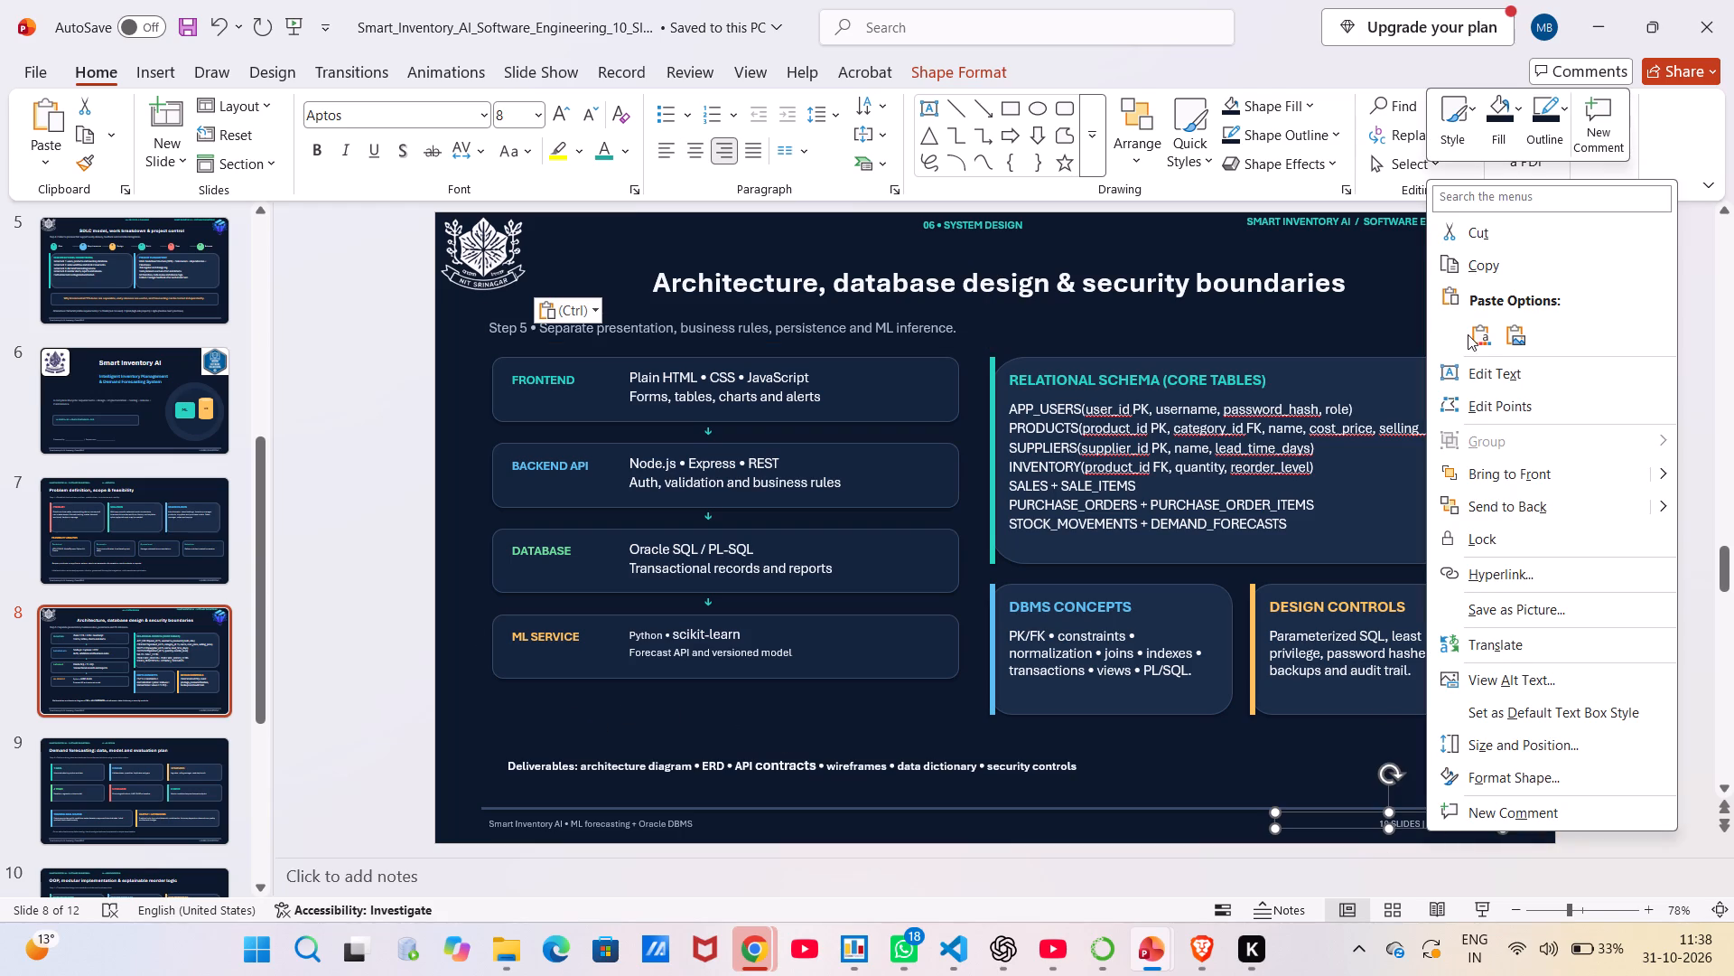
{"action": "left_click", "coordinate": [1456, 233]}
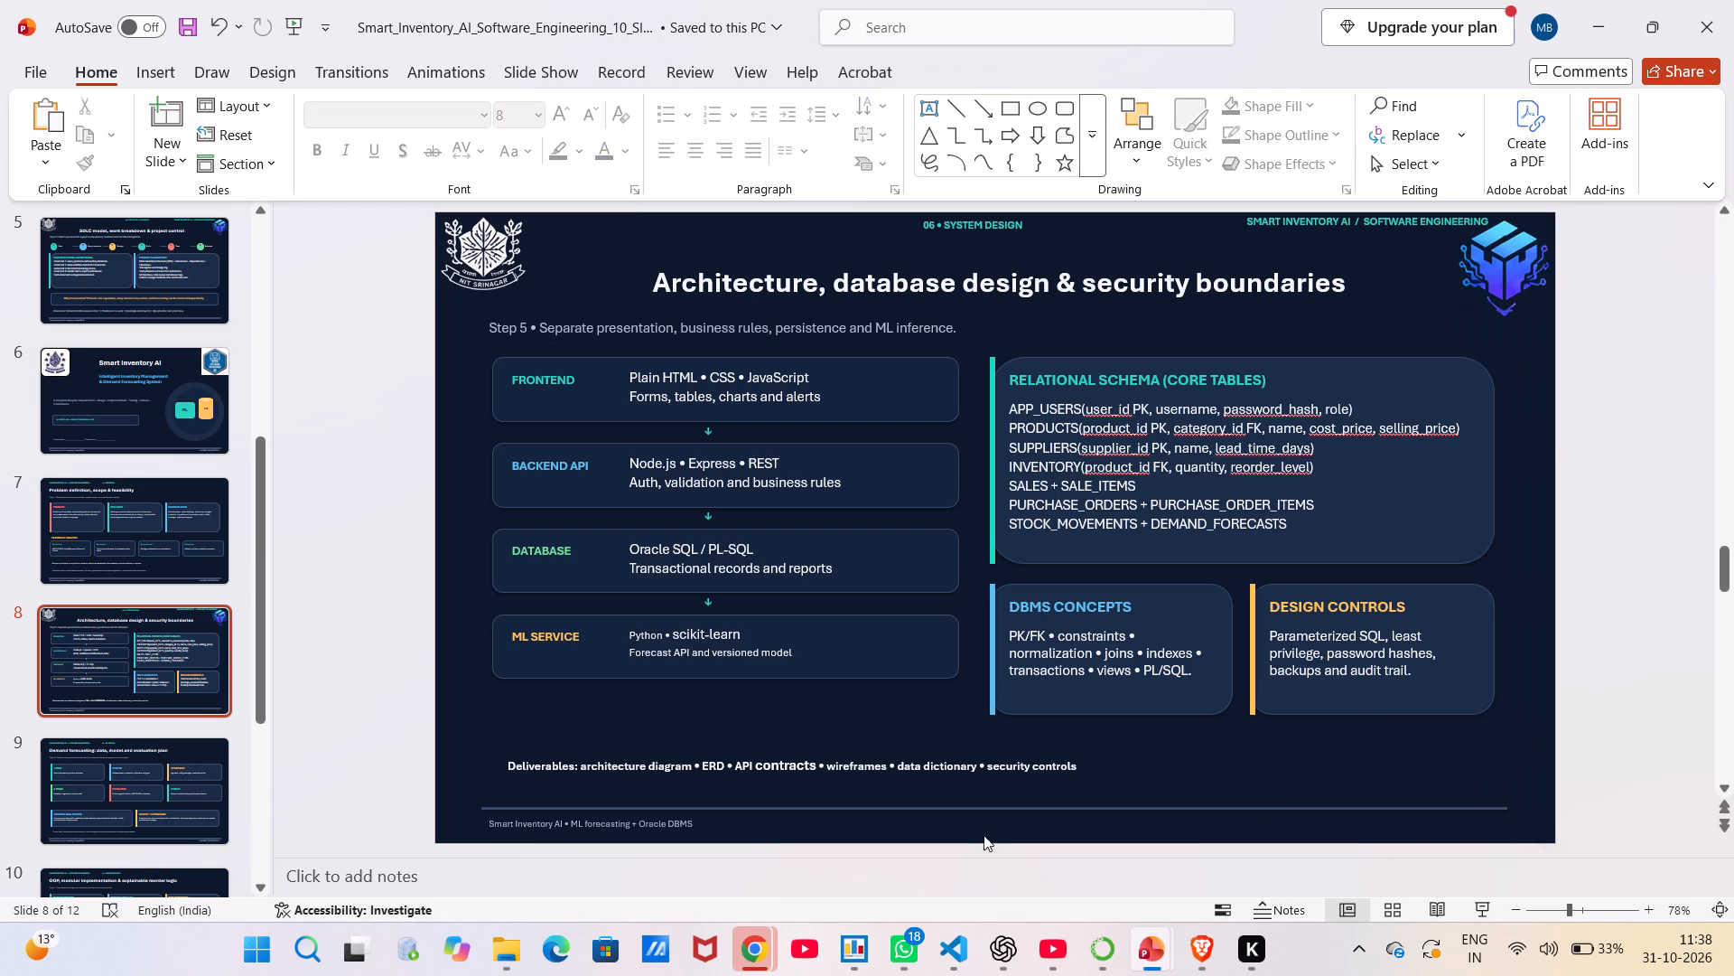
{"action": "left_click", "coordinate": [489, 695]}
Go to slide 9, the demand forecasting slide.
{"action": "scroll", "coordinate": [114, 788], "scroll_direction": "down", "scroll_amount": 2}
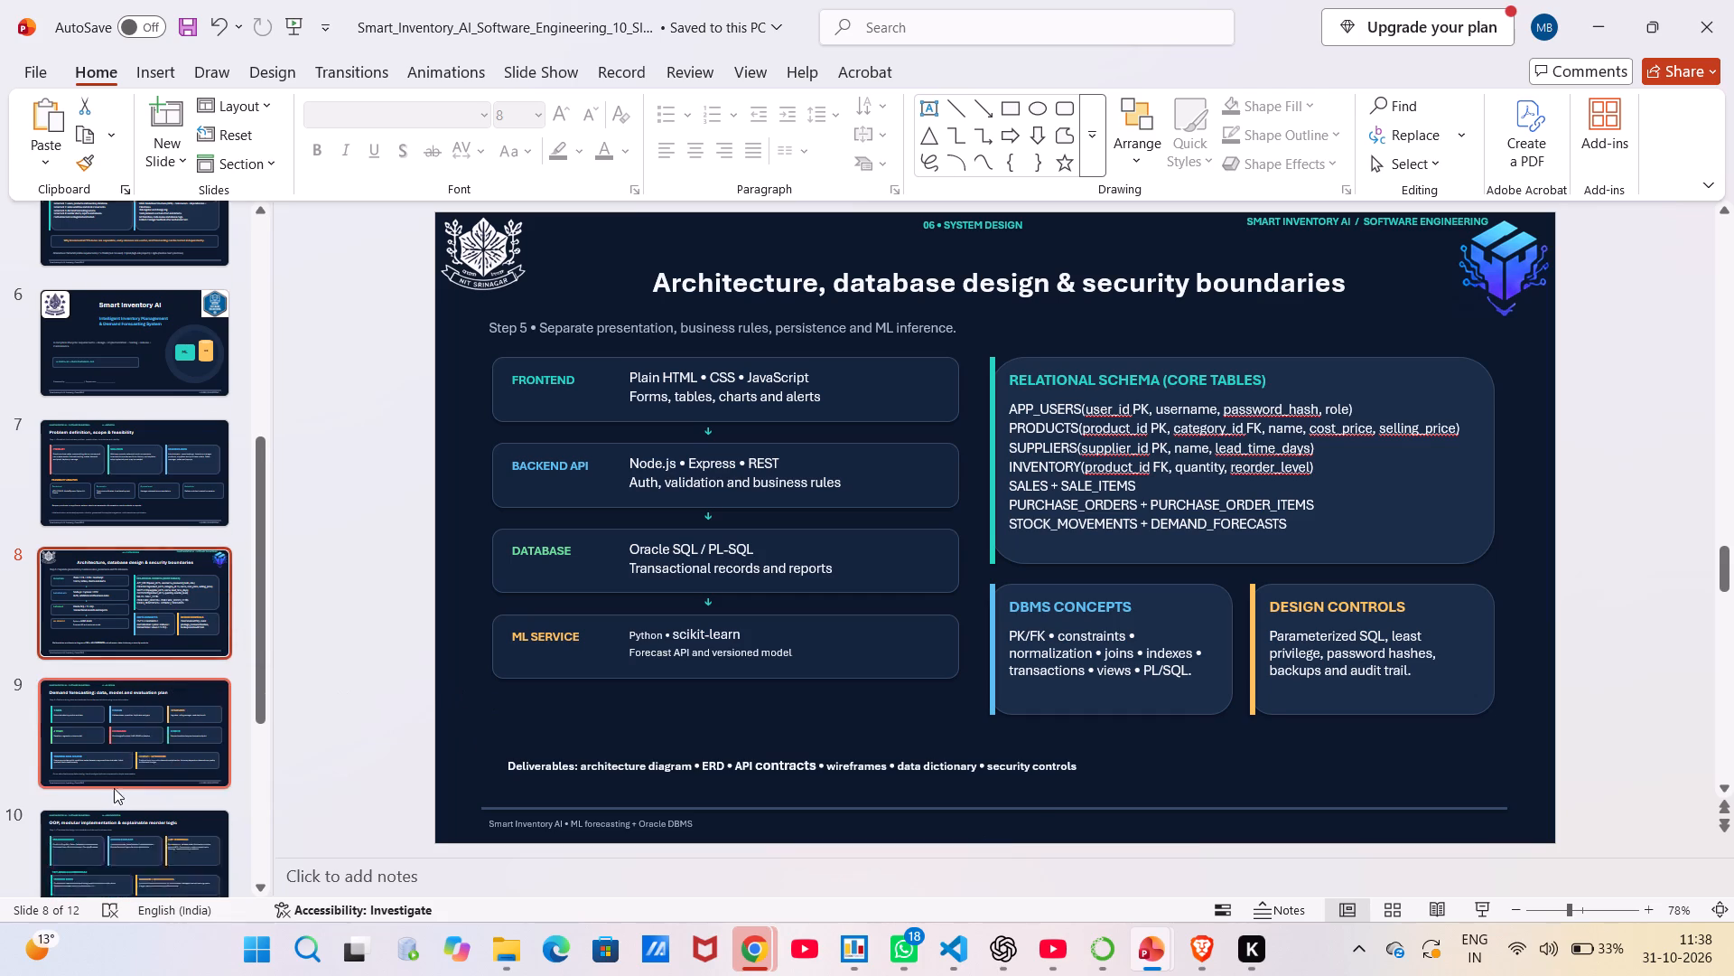
{"action": "scroll", "coordinate": [114, 788], "scroll_direction": "down", "scroll_amount": 7}
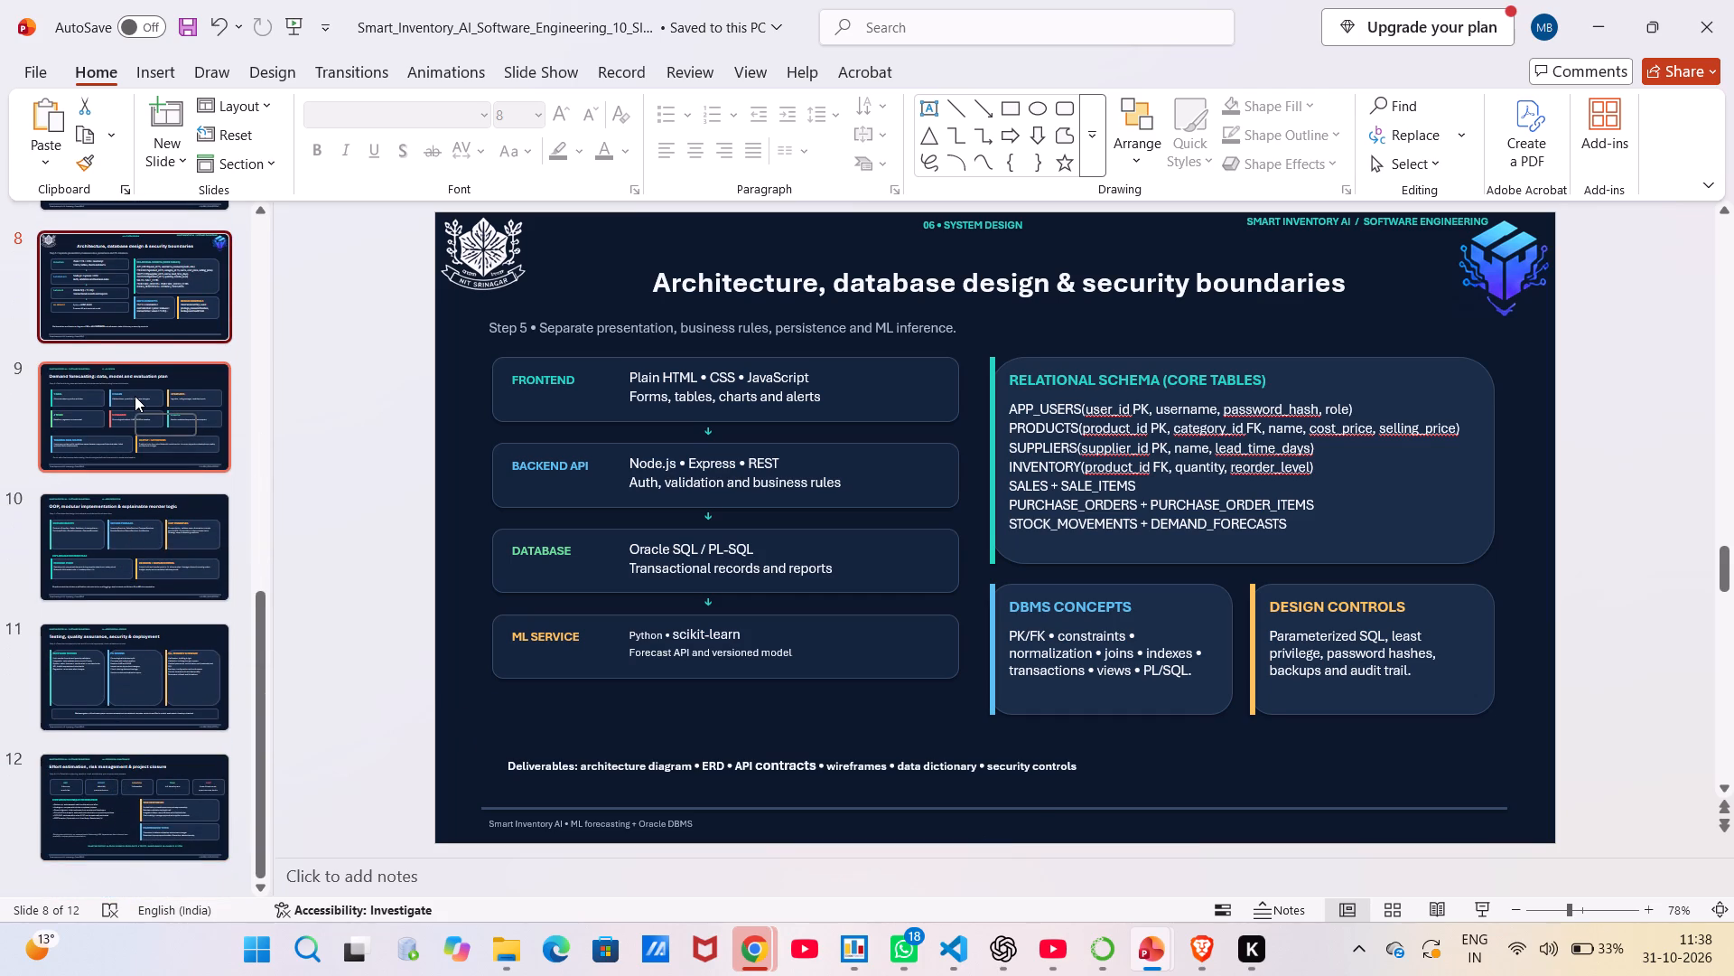
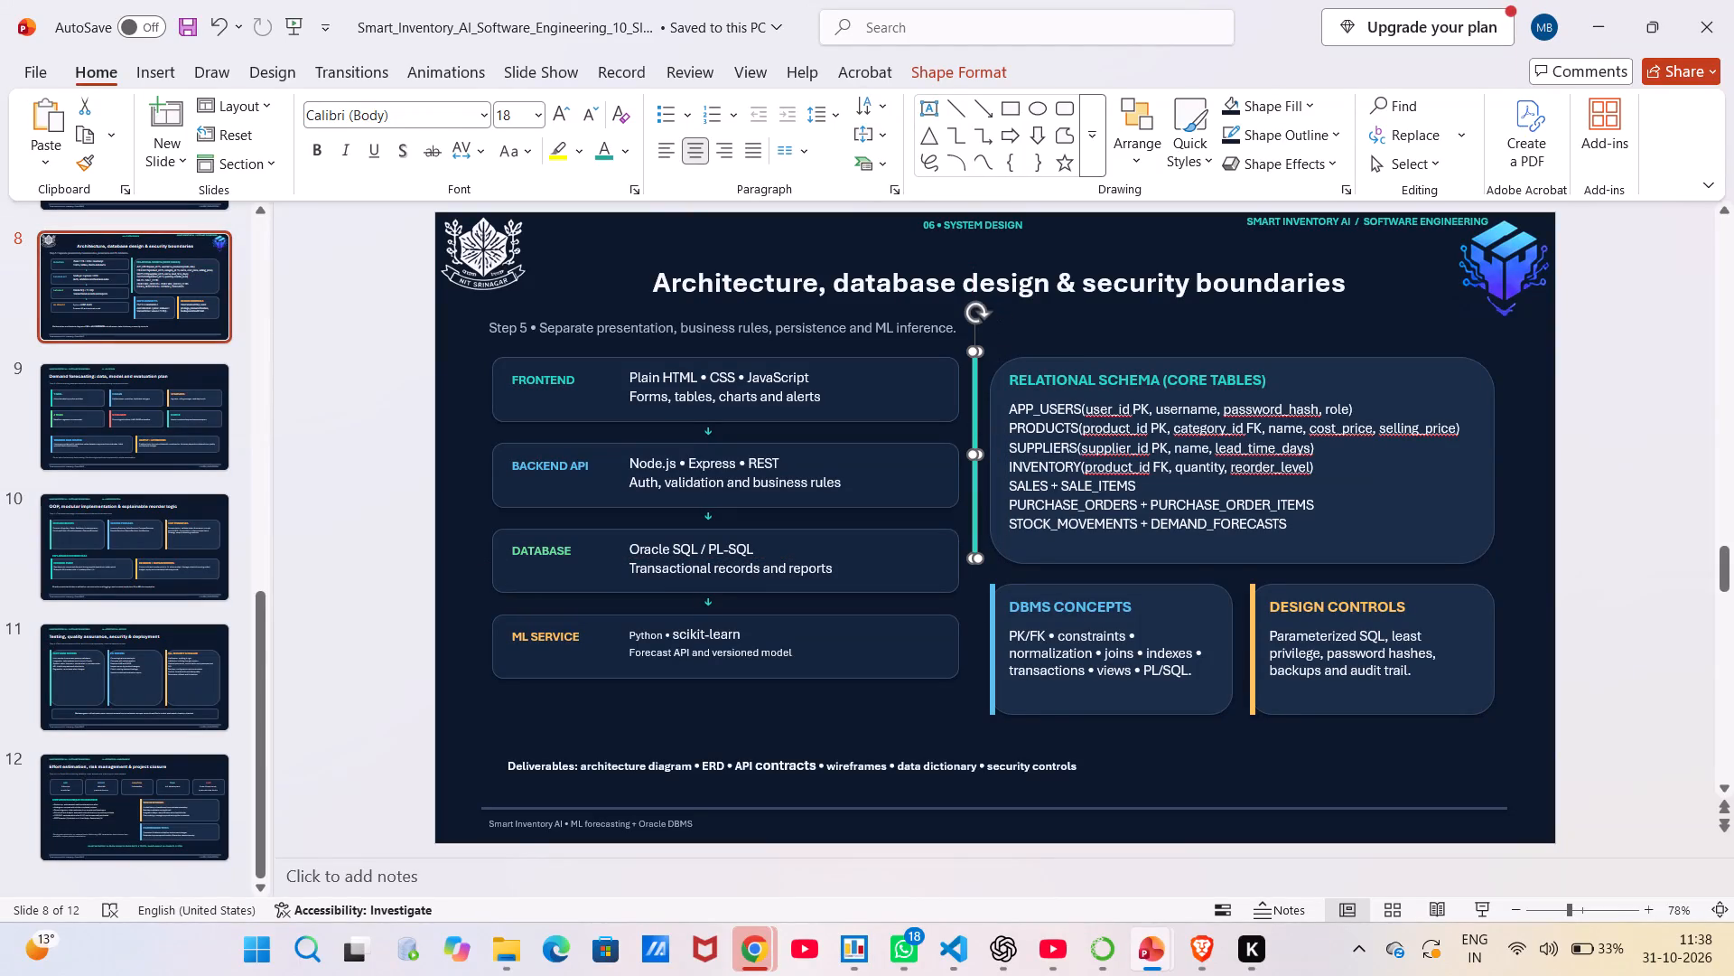
Move the blue accent bar off the edge of the DBMS Concepts card, into the gap beside it.
{"action": "left_click_drag", "start_coordinate": [996, 619], "coordinate": [984, 620]}
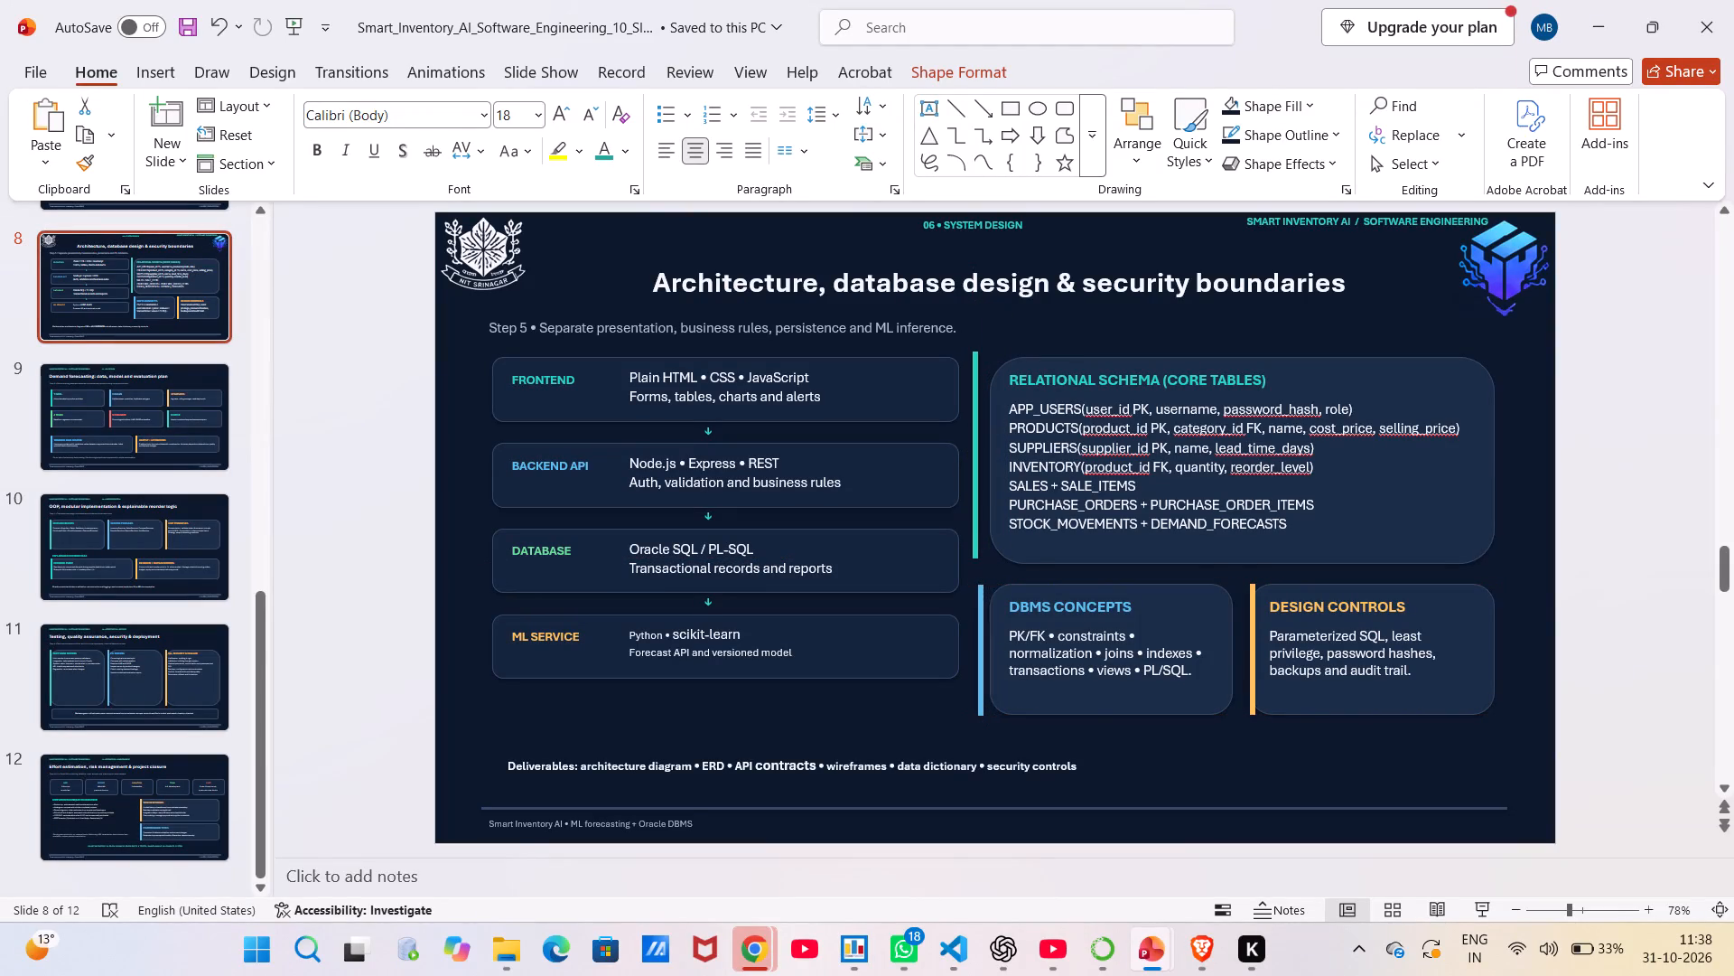
{"action": "left_click_drag", "start_coordinate": [984, 620], "coordinate": [983, 620]}
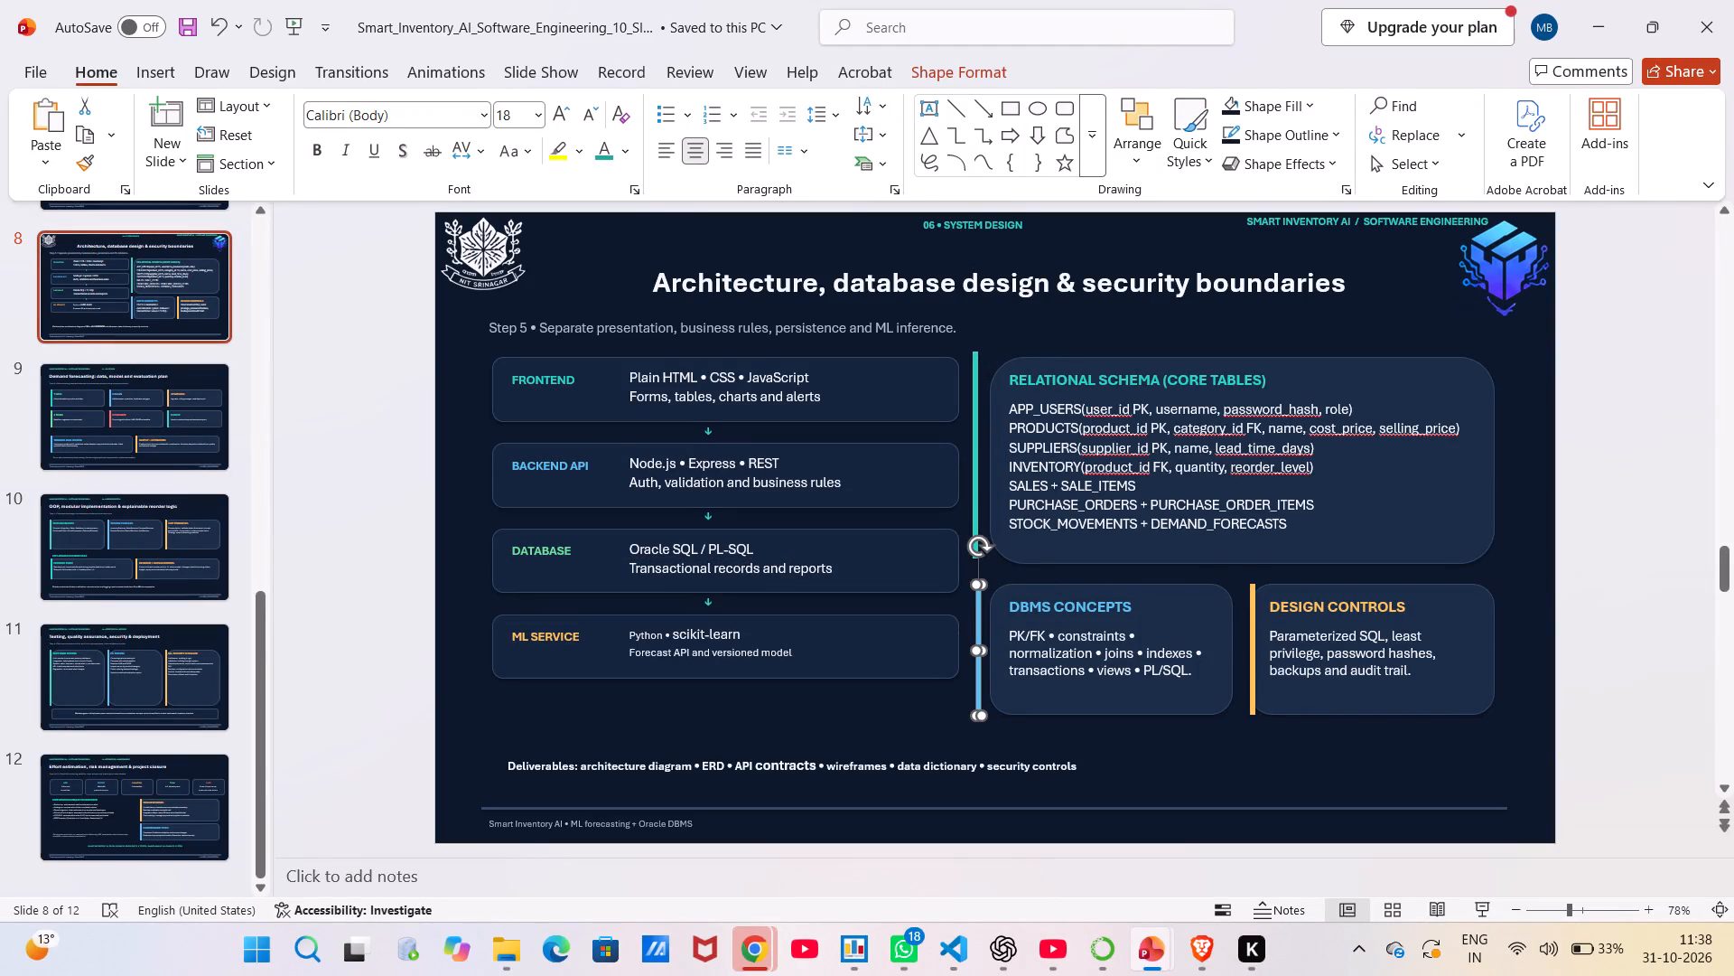
{"action": "left_click", "coordinate": [1156, 585]}
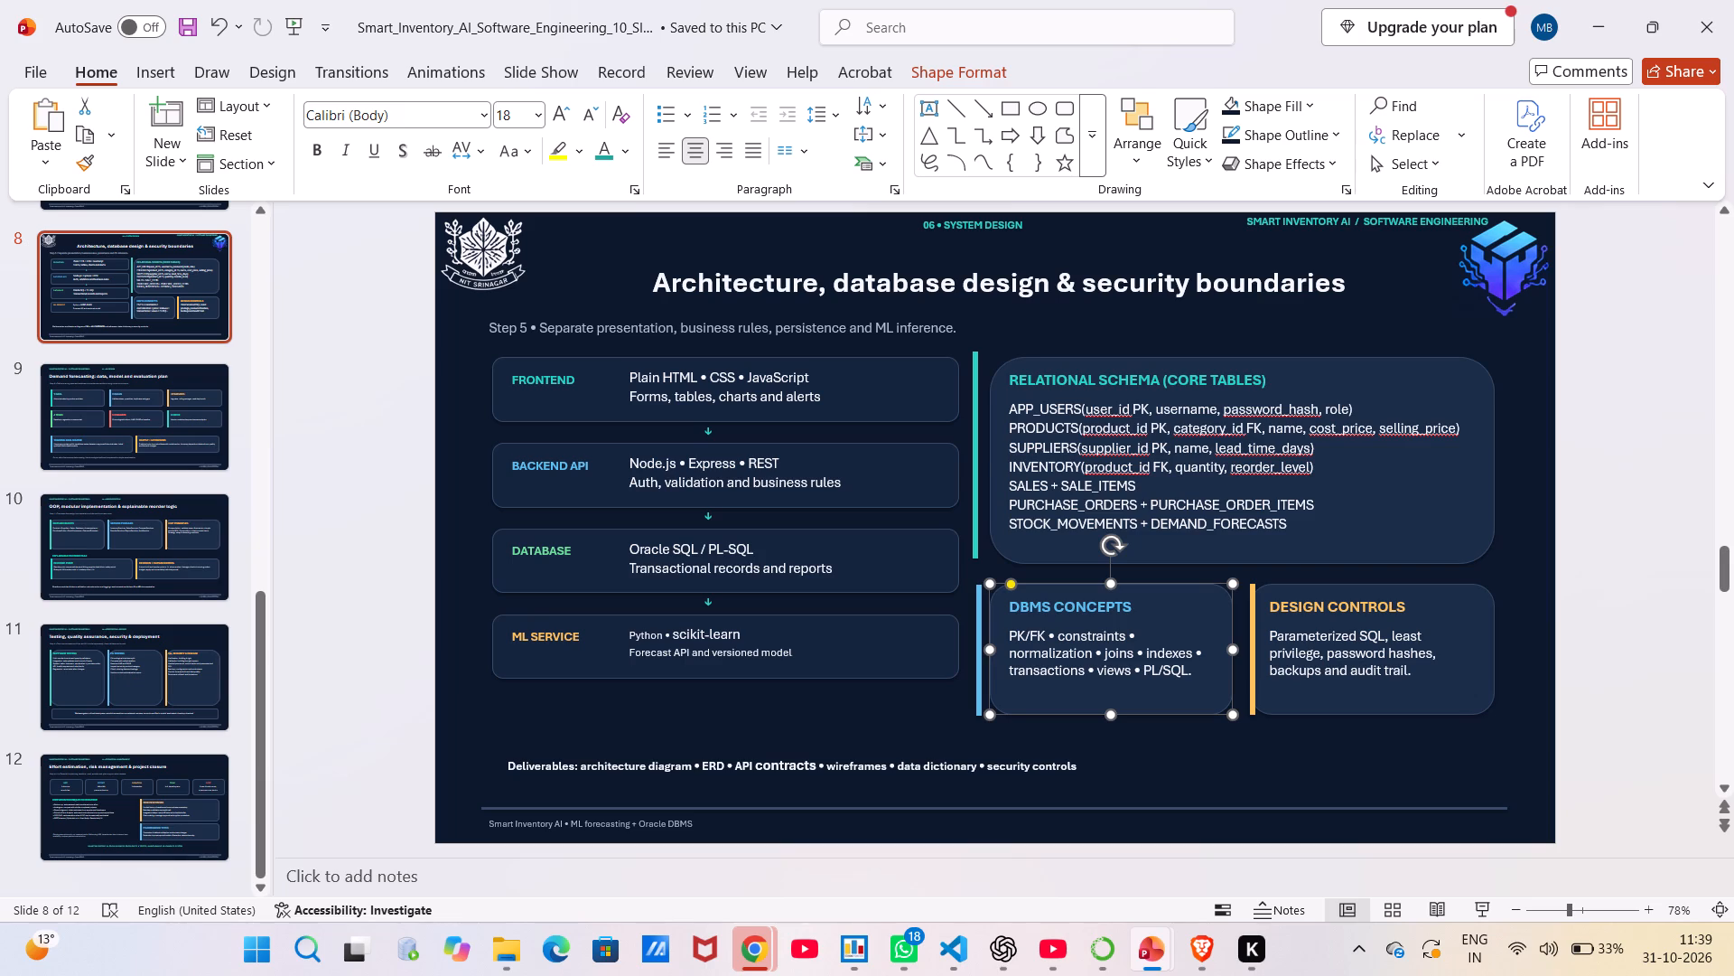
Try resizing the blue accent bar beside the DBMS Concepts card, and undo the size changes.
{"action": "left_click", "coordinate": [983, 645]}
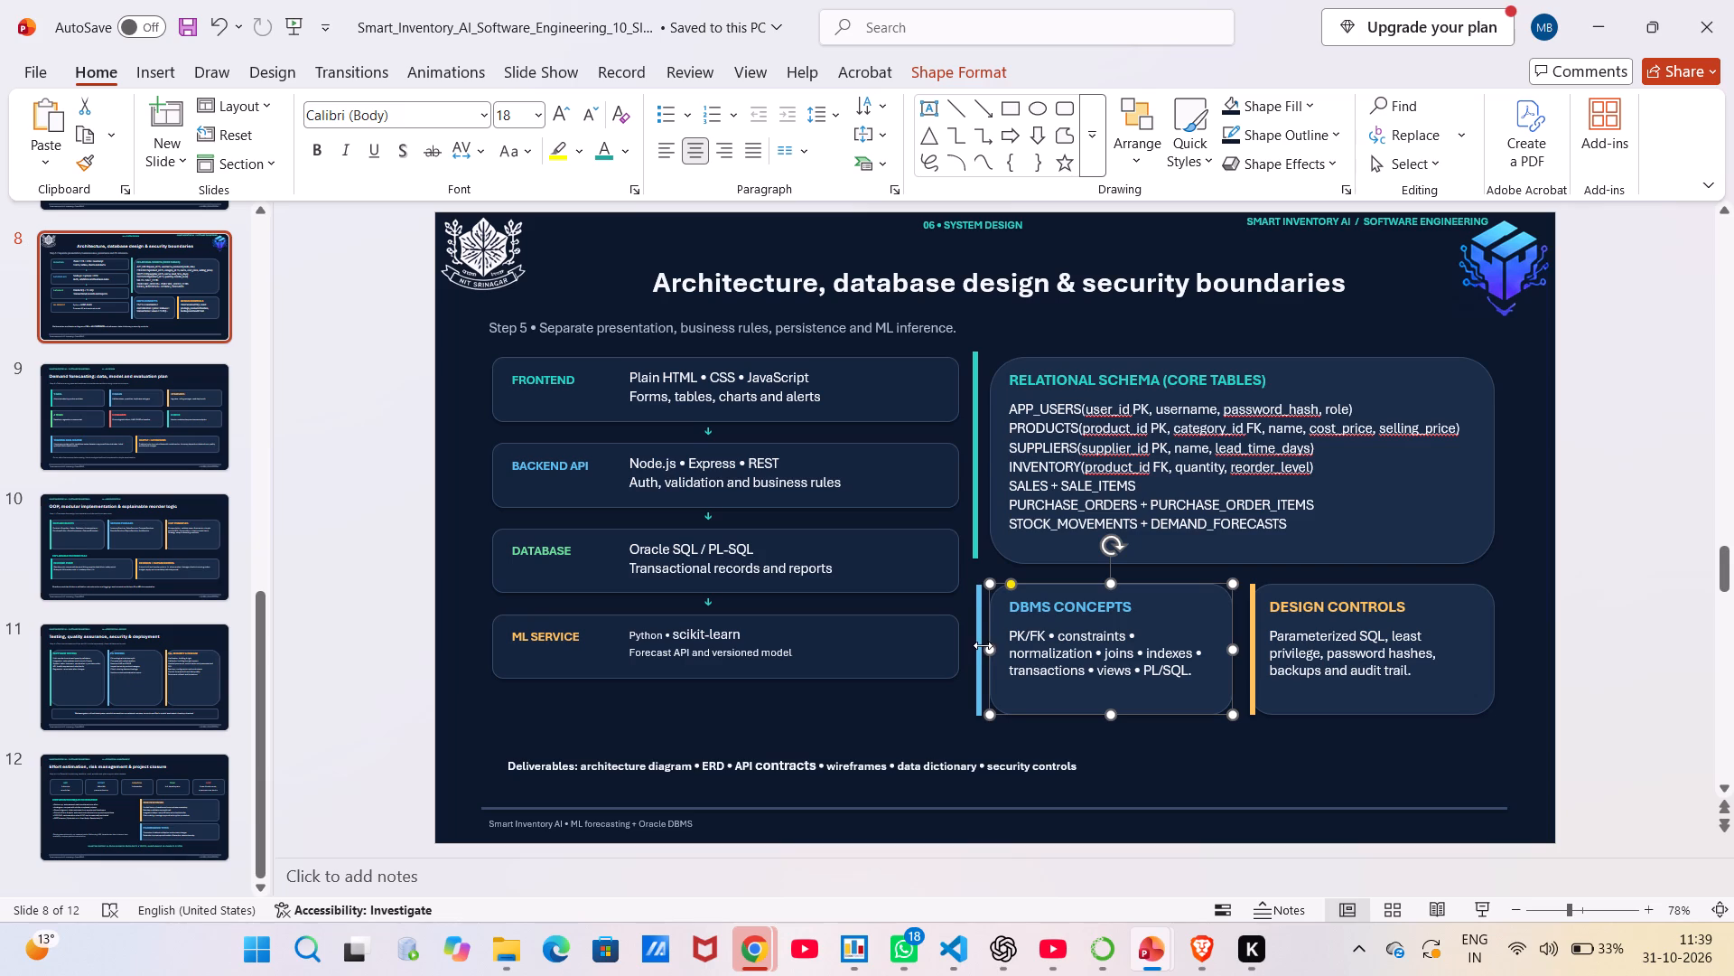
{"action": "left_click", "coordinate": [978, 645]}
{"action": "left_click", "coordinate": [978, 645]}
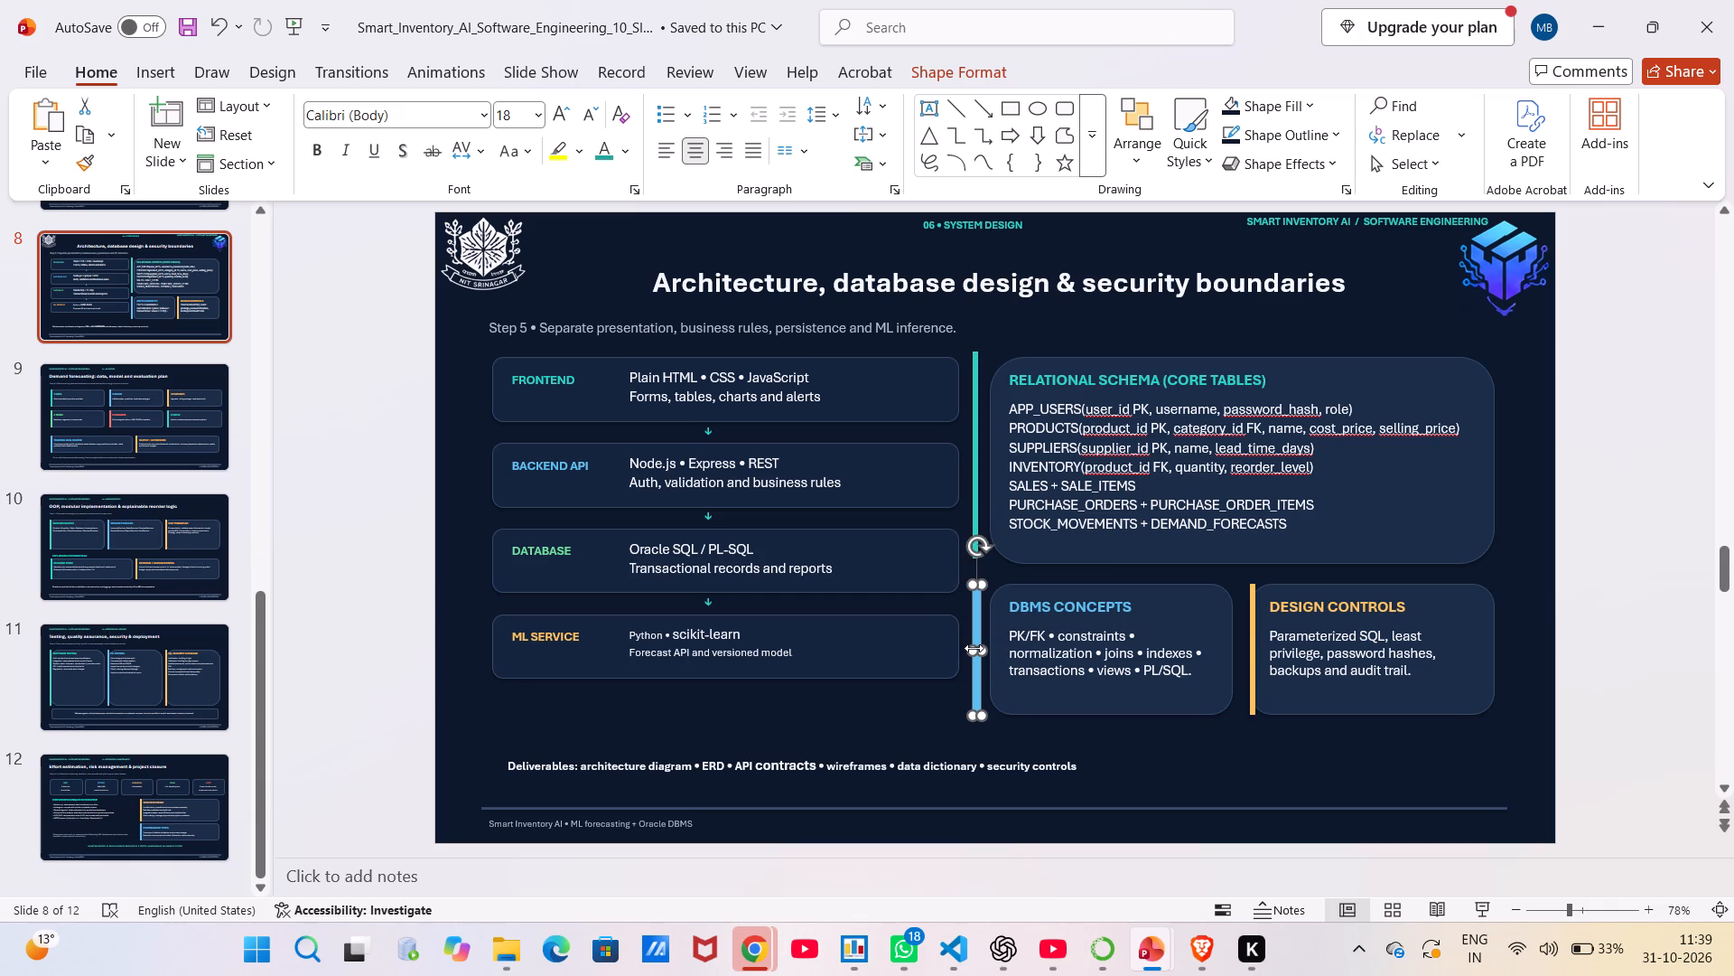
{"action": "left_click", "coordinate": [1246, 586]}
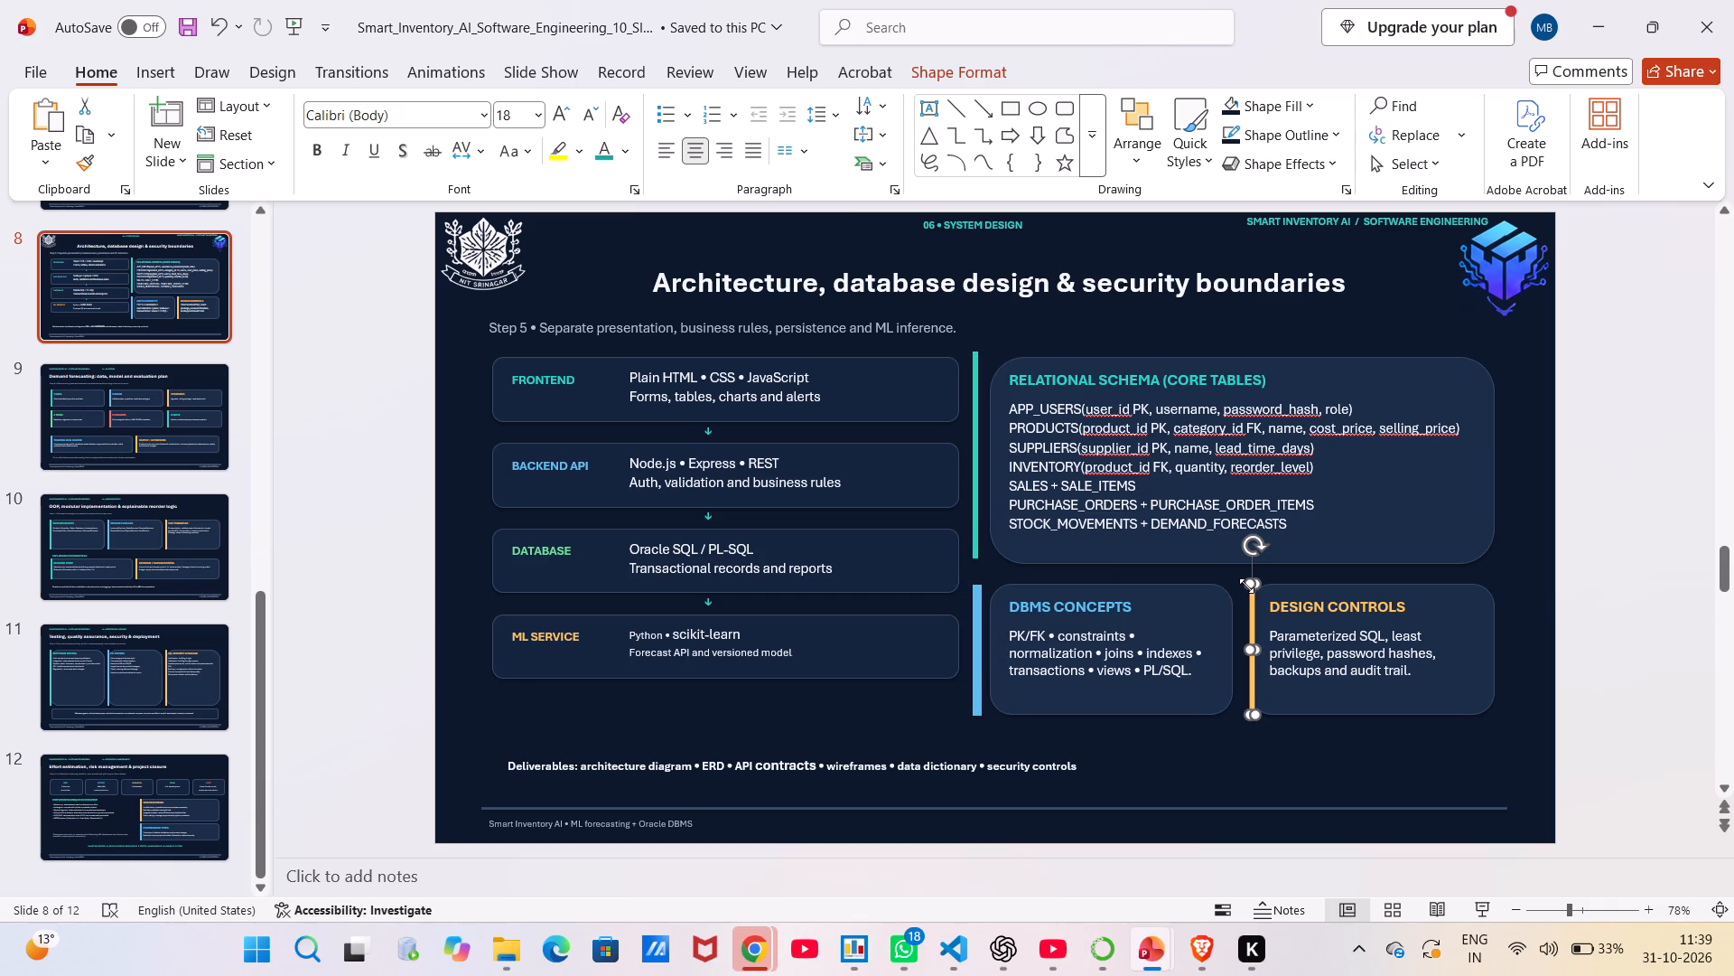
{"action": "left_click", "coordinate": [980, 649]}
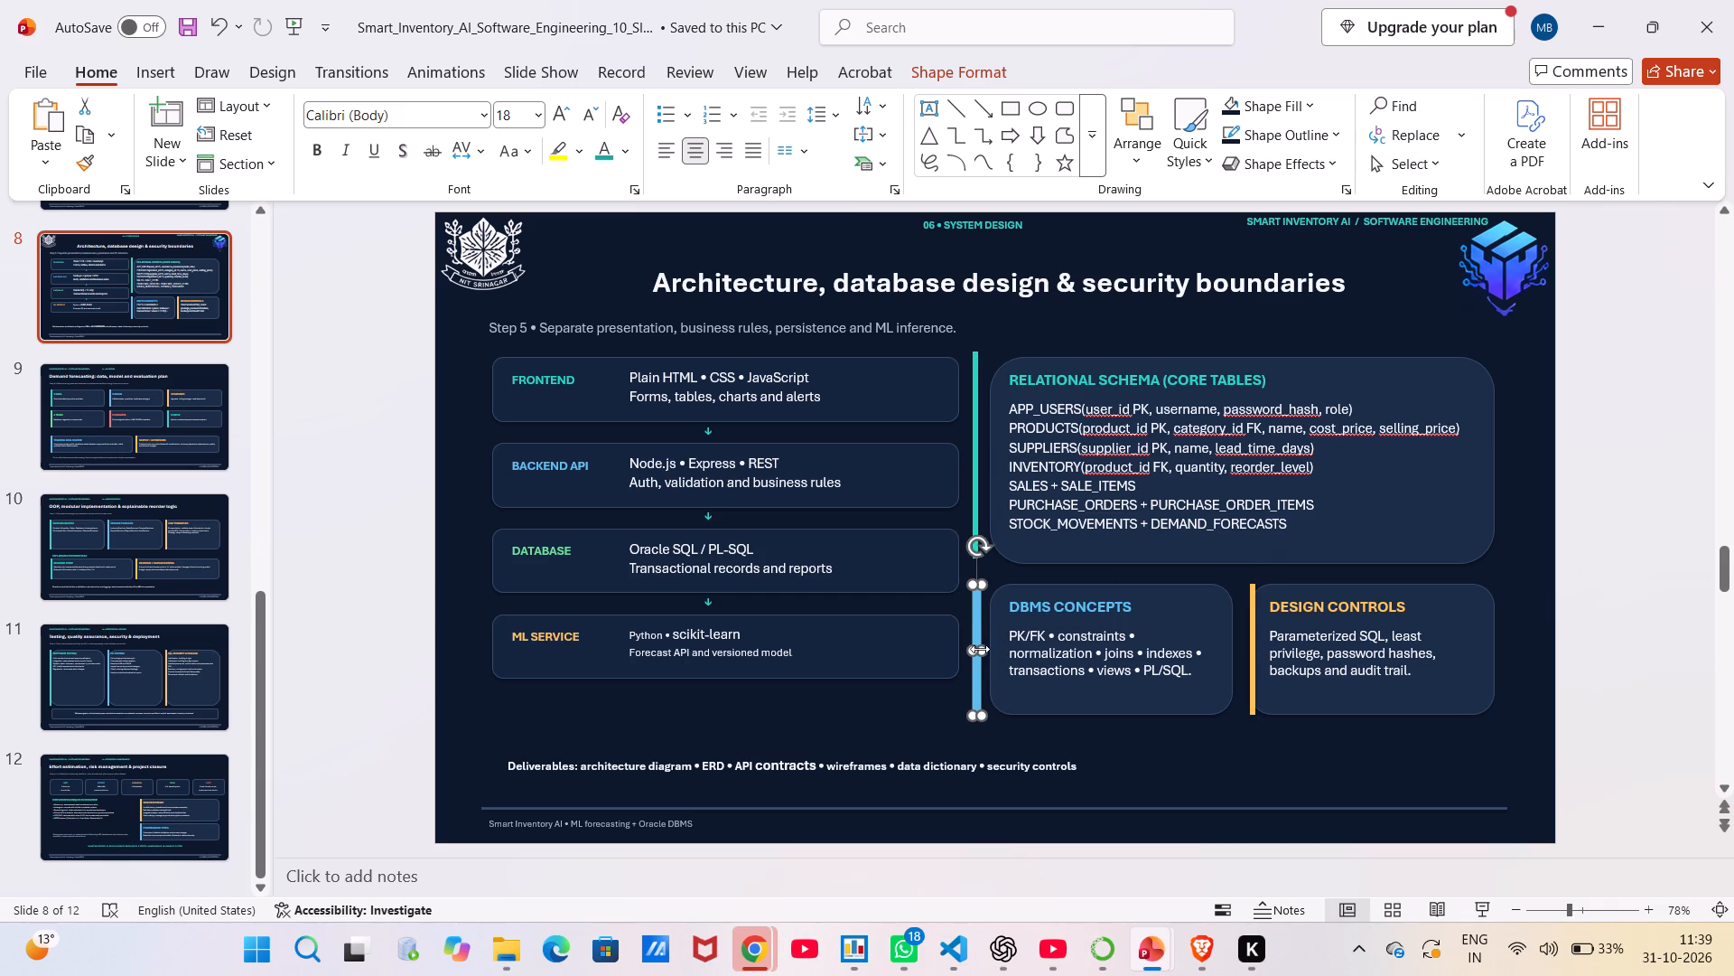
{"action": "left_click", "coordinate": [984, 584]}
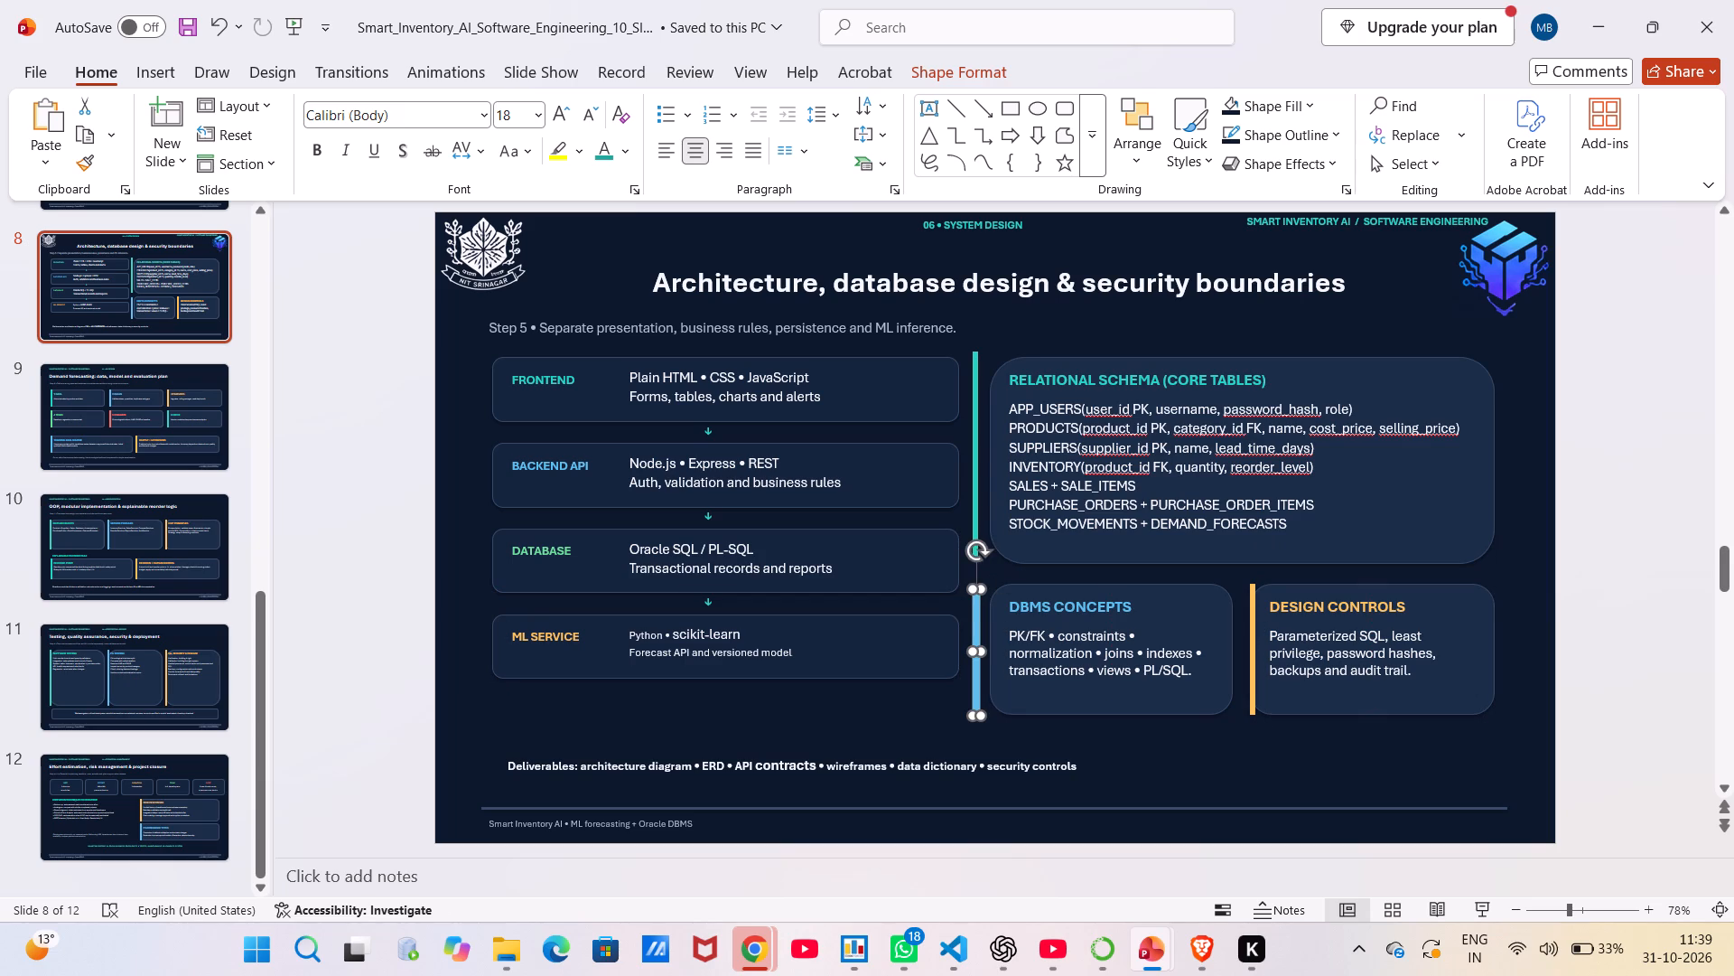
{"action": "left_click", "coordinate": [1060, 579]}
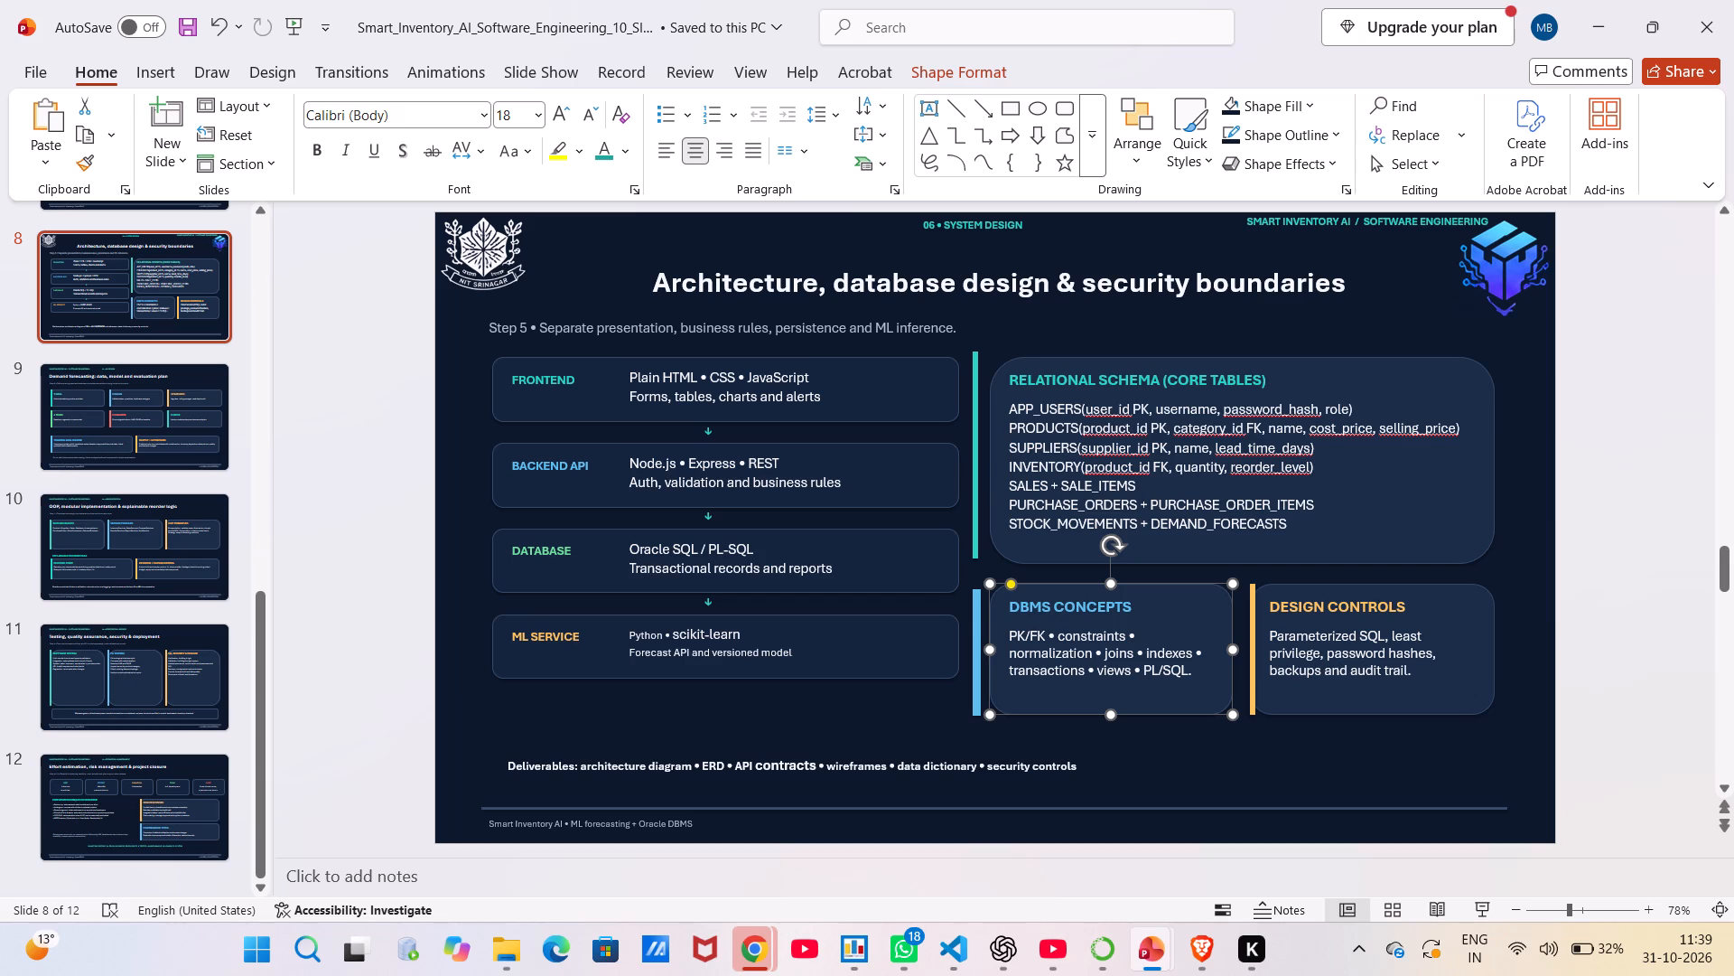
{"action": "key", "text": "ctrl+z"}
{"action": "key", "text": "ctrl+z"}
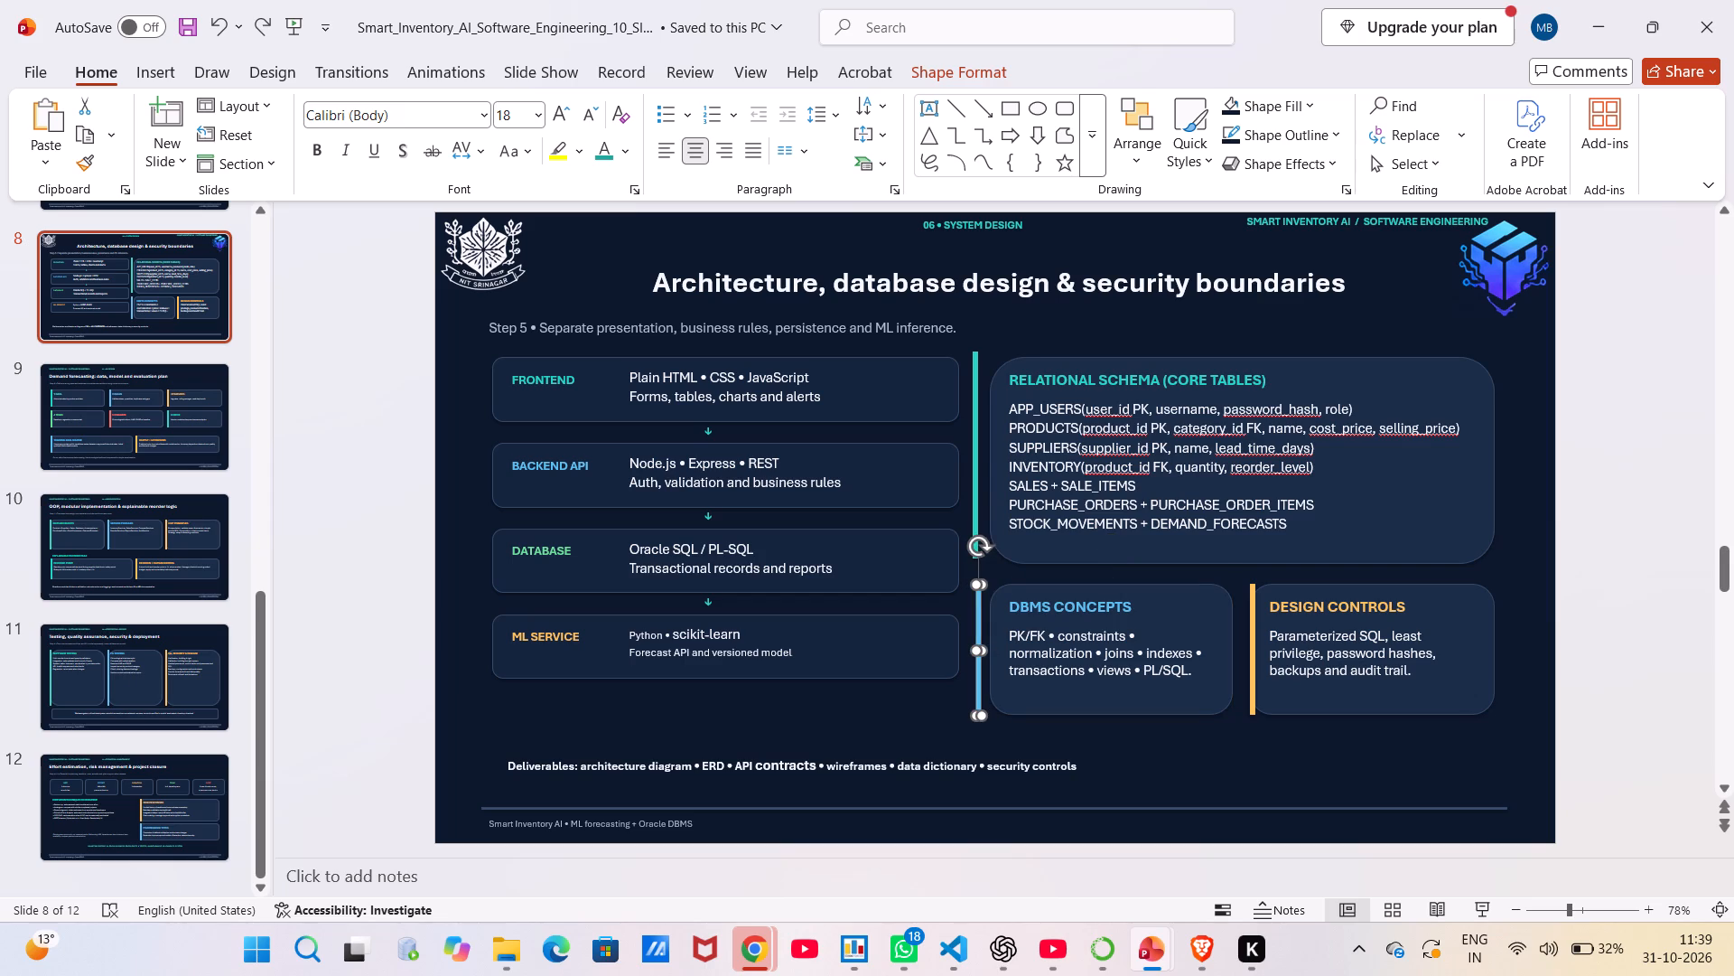
Nudge the blue accent bar of the DBMS Concepts card into line with the teal bar above it.
{"action": "left_click", "coordinate": [1020, 567]}
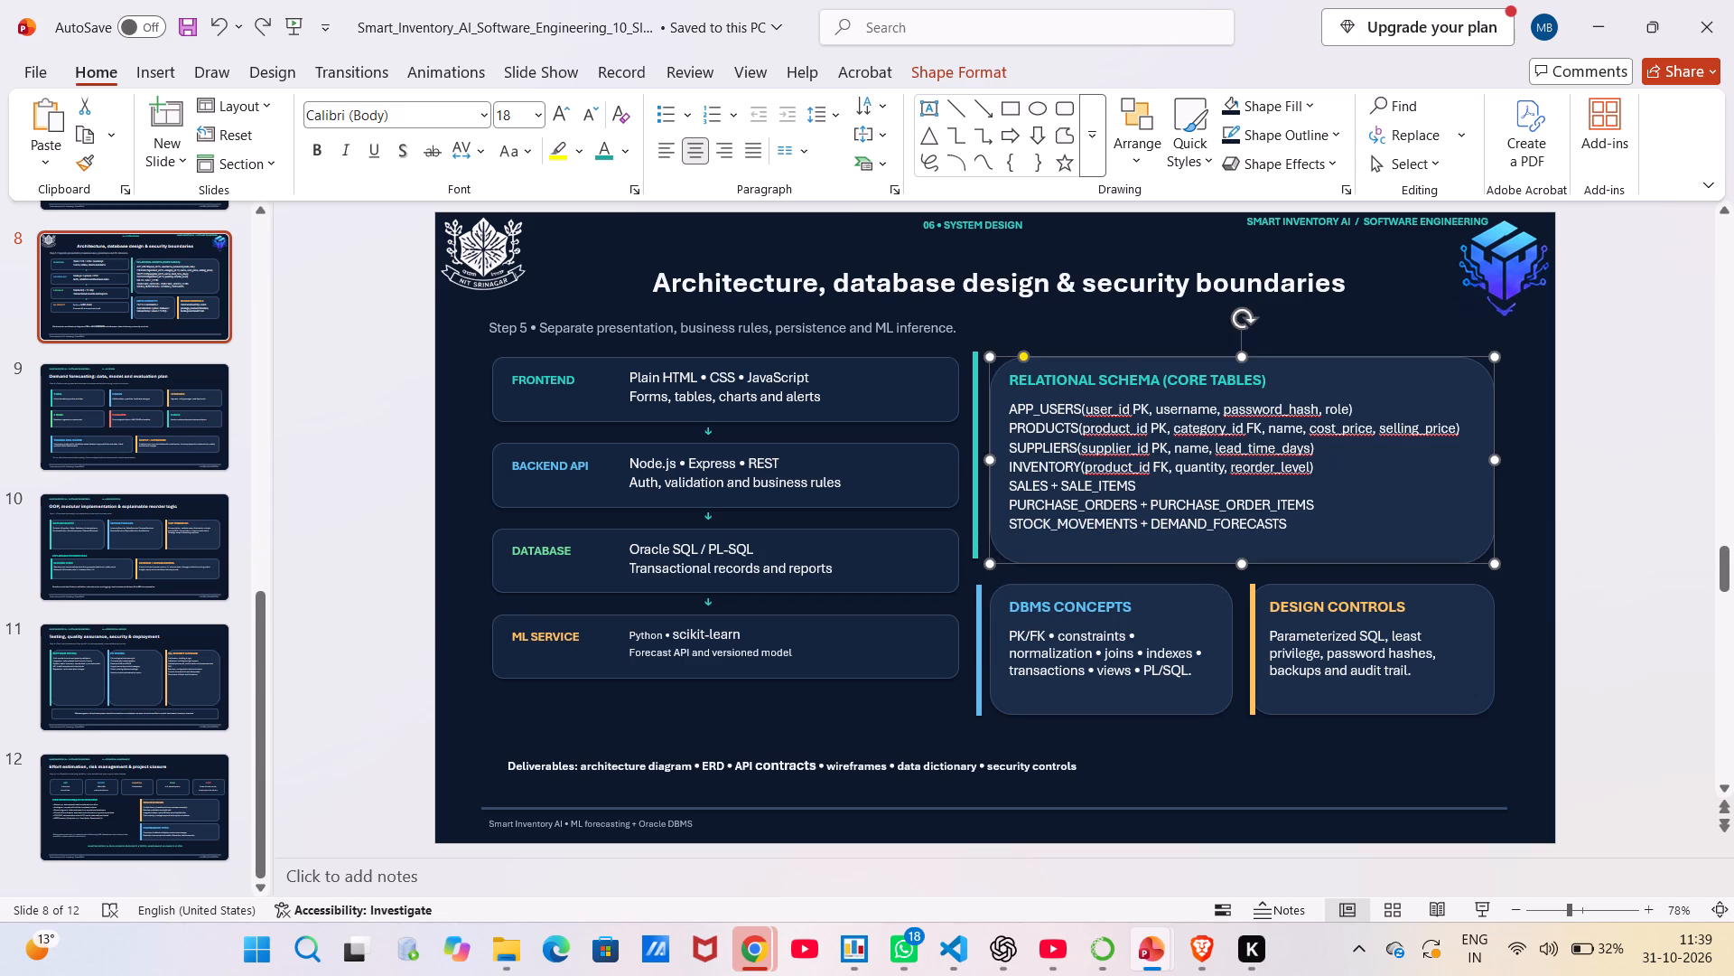
{"action": "left_click", "coordinate": [980, 602]}
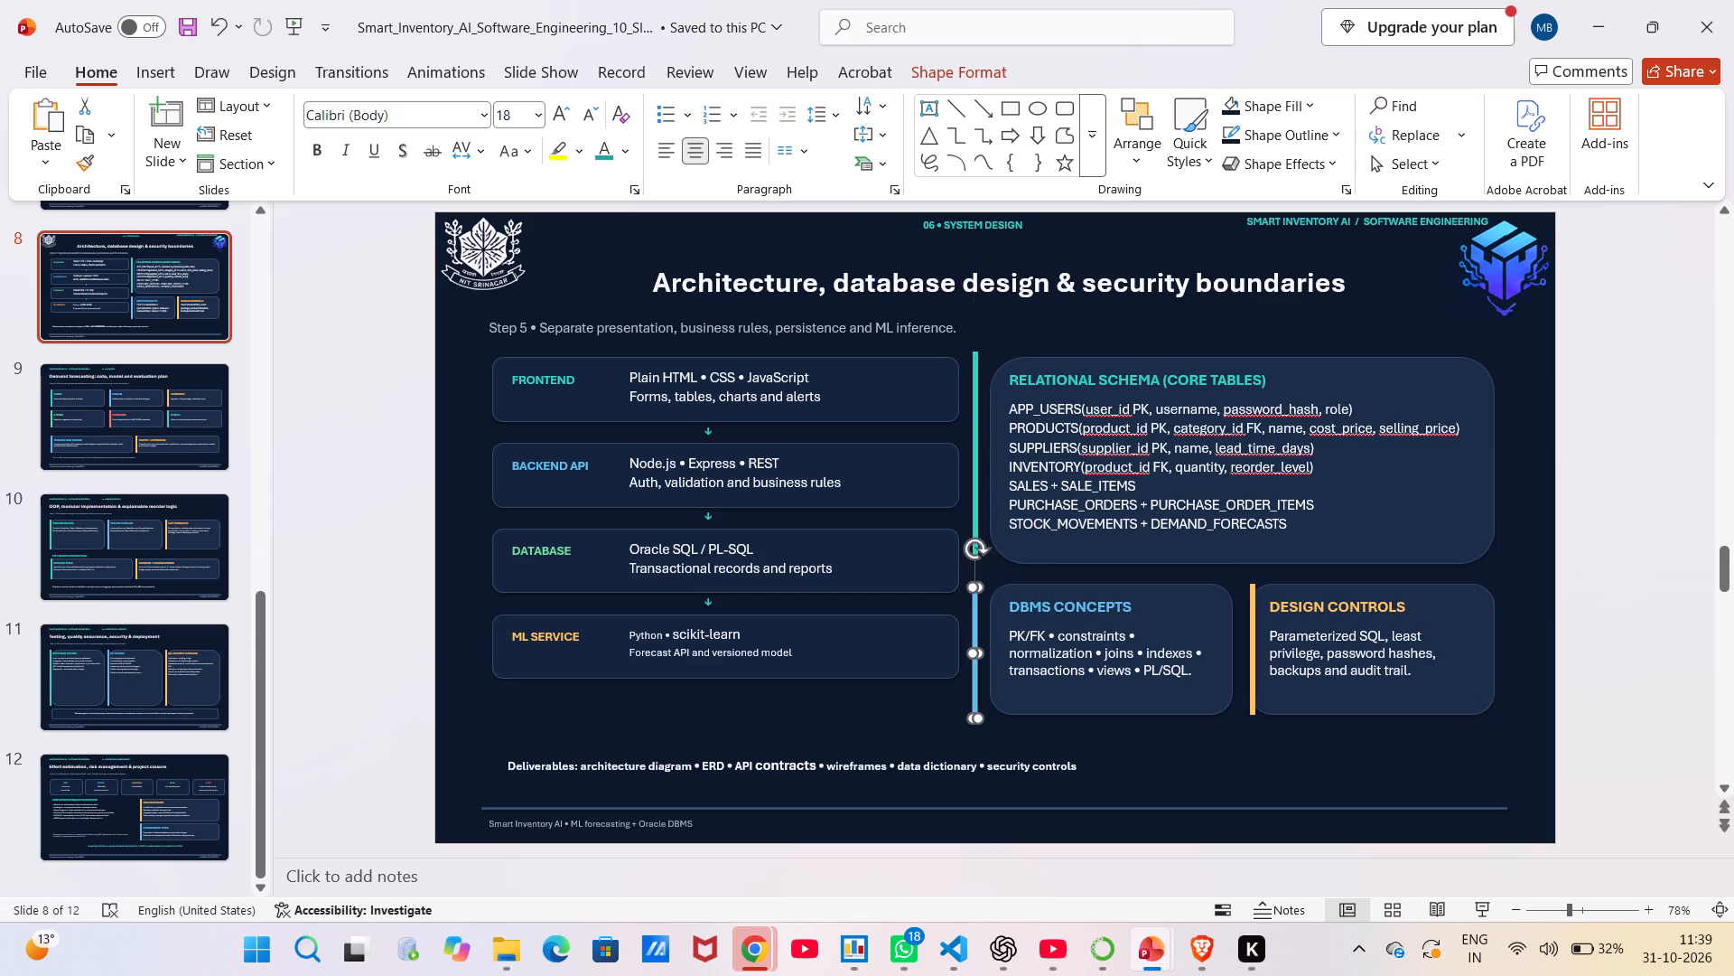
{"action": "left_click", "coordinate": [1050, 569]}
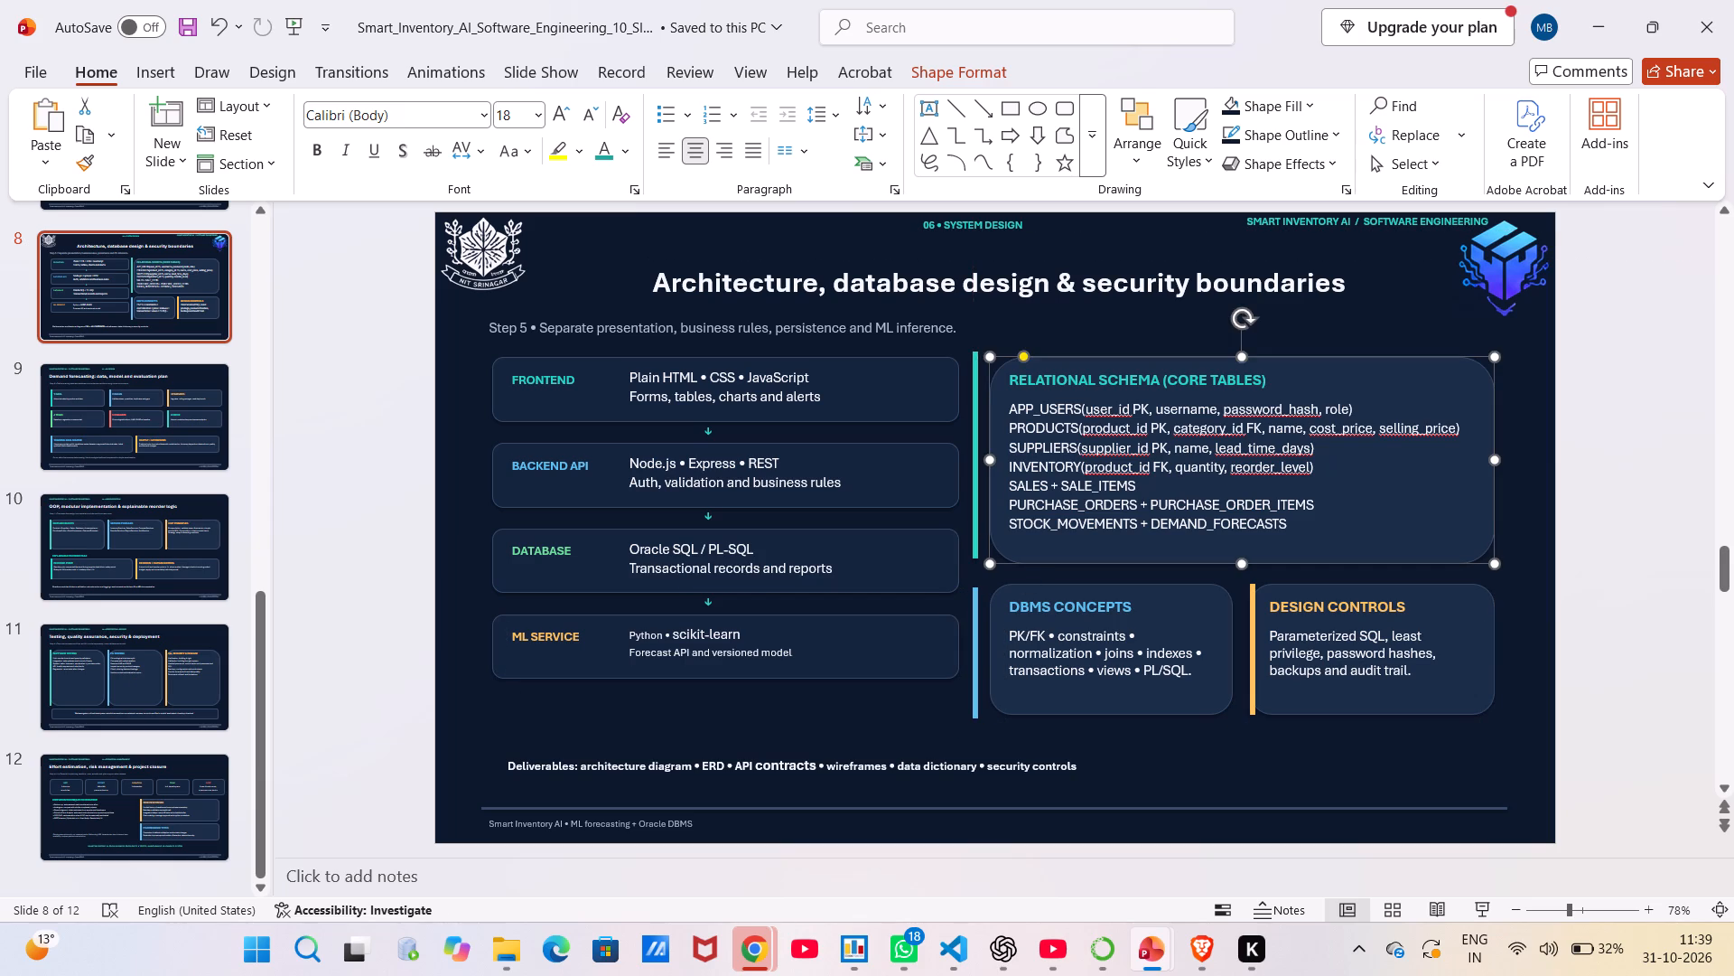
Move the orange accent bar off the Design Controls card into the gap between it and the DBMS Concepts card.
{"action": "left_click_drag", "start_coordinate": [1254, 626], "coordinate": [1250, 629]}
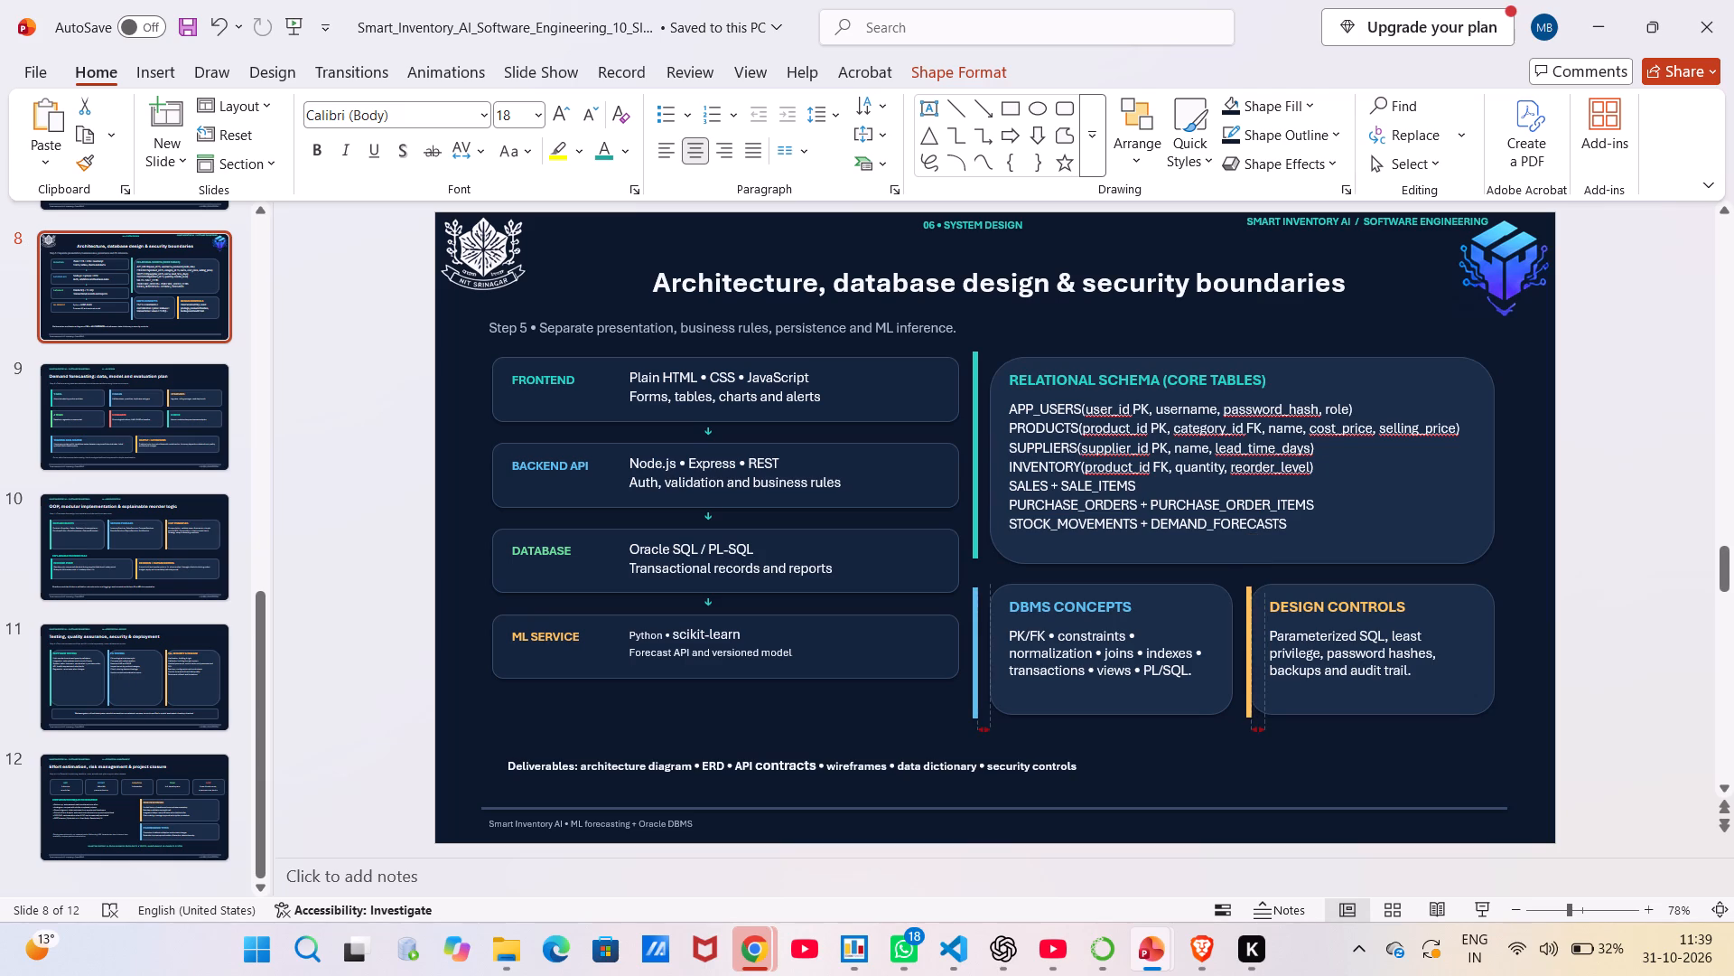
{"action": "left_click_drag", "start_coordinate": [1250, 629], "coordinate": [1245, 630]}
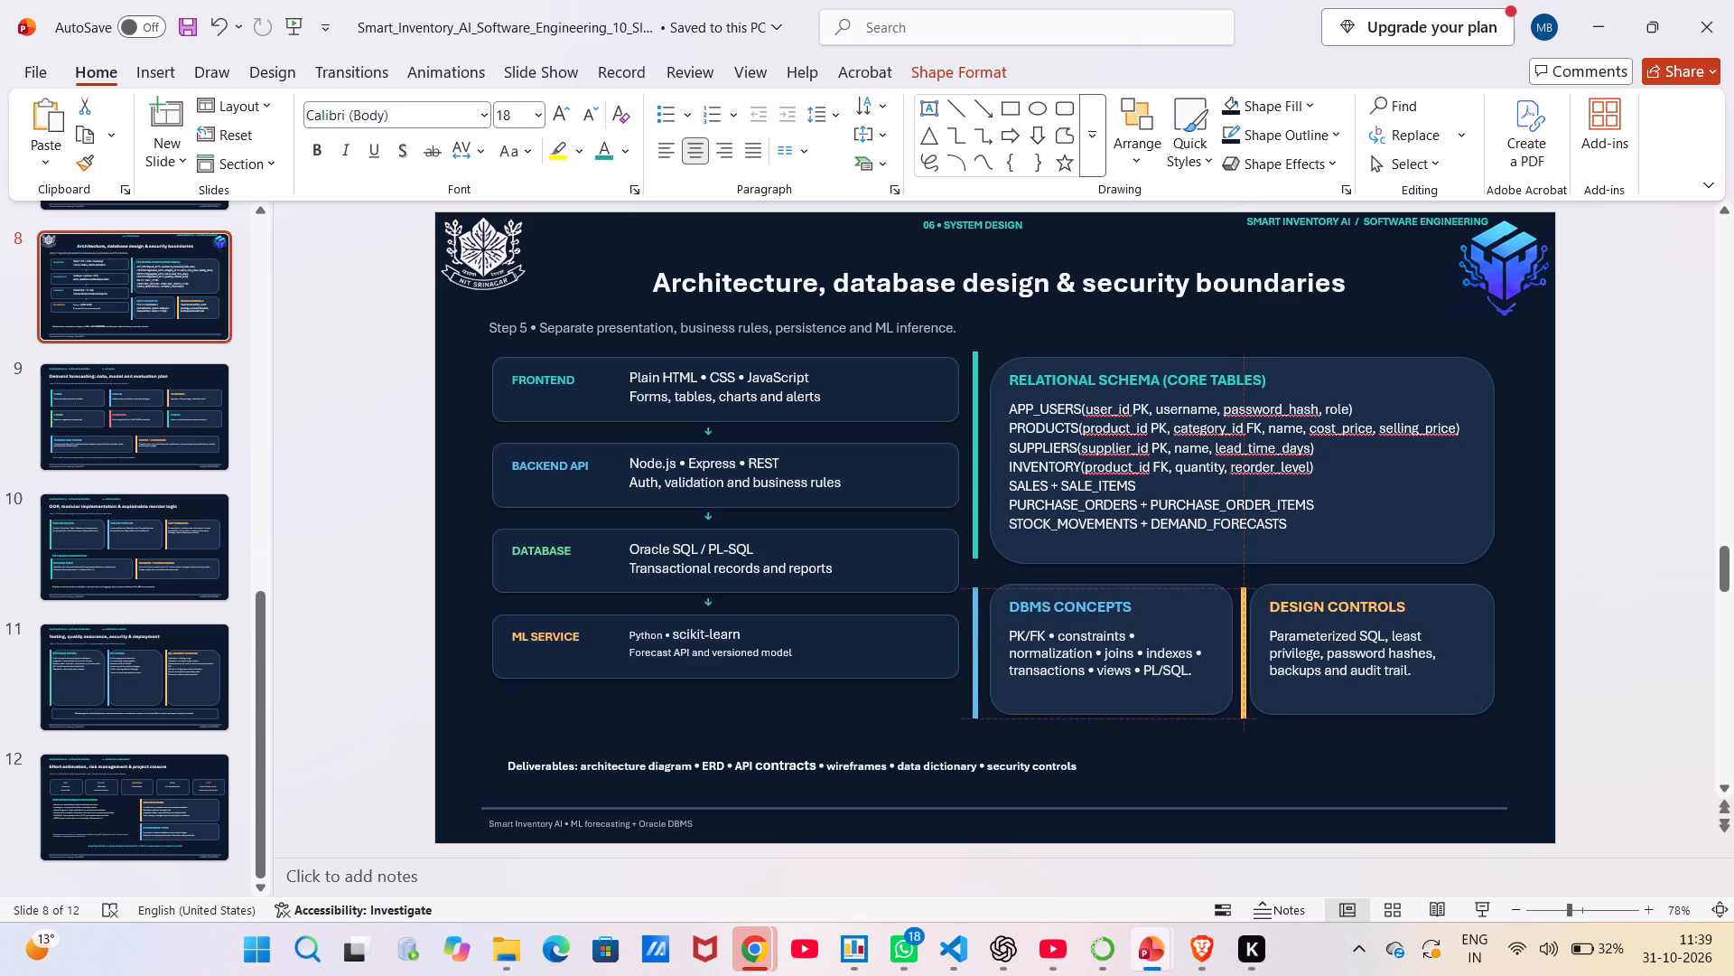
{"action": "left_click_drag", "start_coordinate": [1245, 630], "coordinate": [1241, 627]}
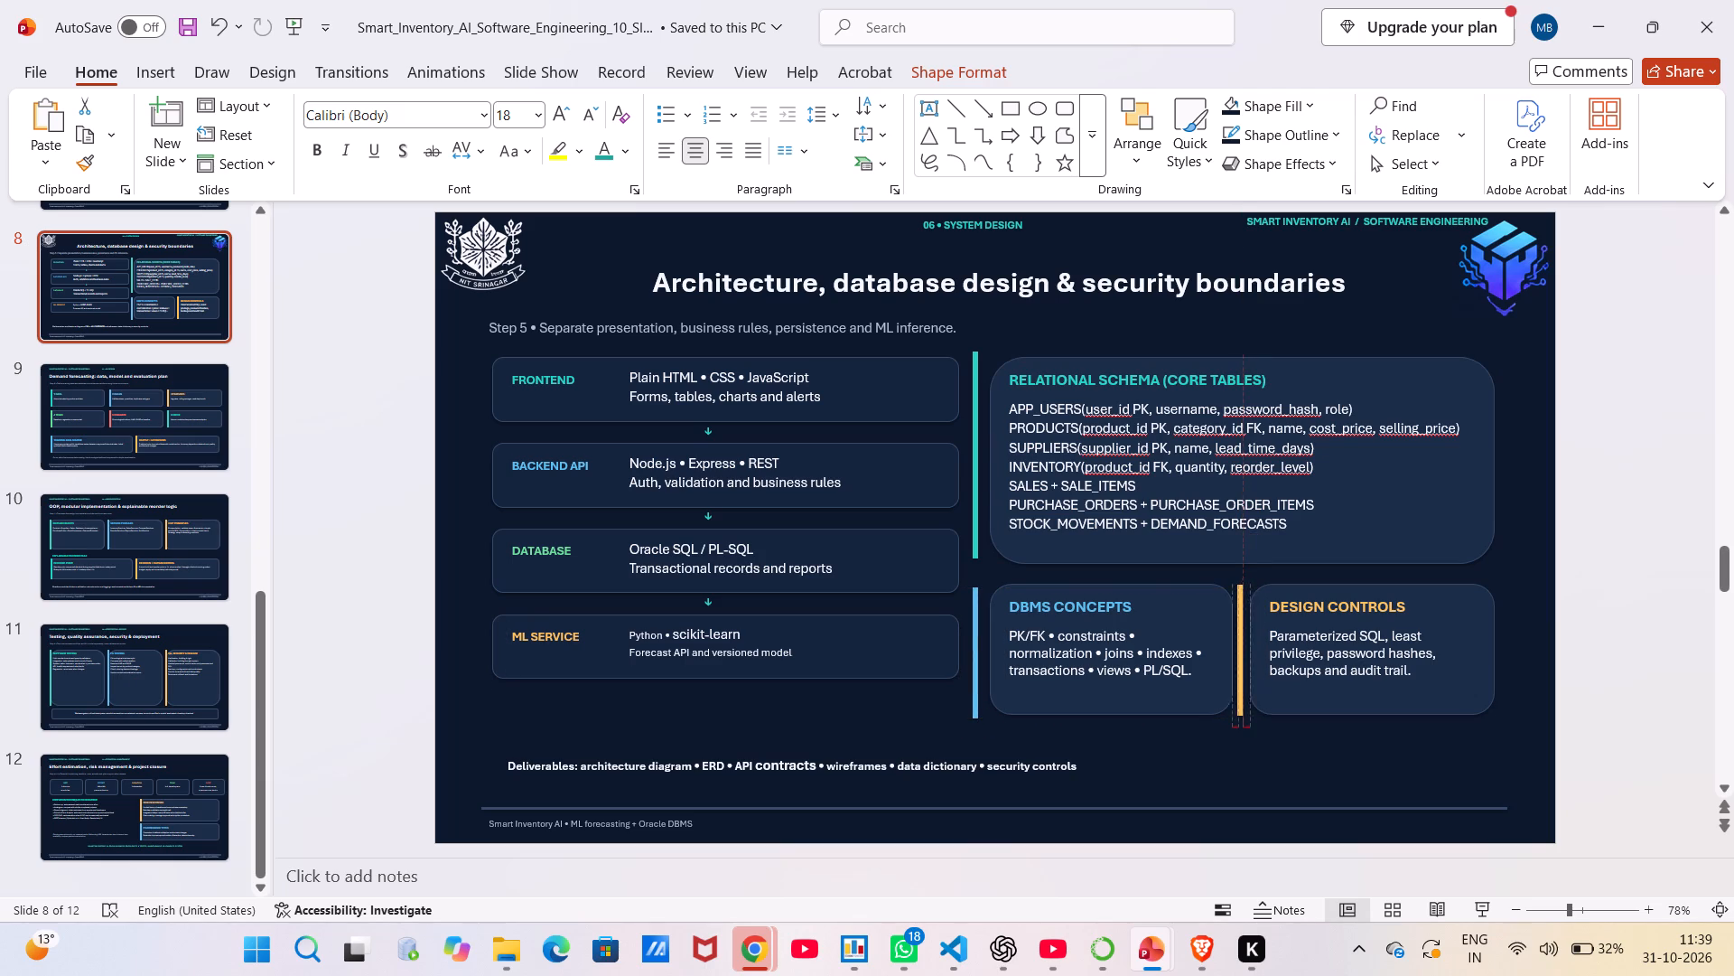
{"action": "left_click_drag", "start_coordinate": [1241, 627], "coordinate": [1245, 627]}
{"action": "left_click", "coordinate": [1209, 765]}
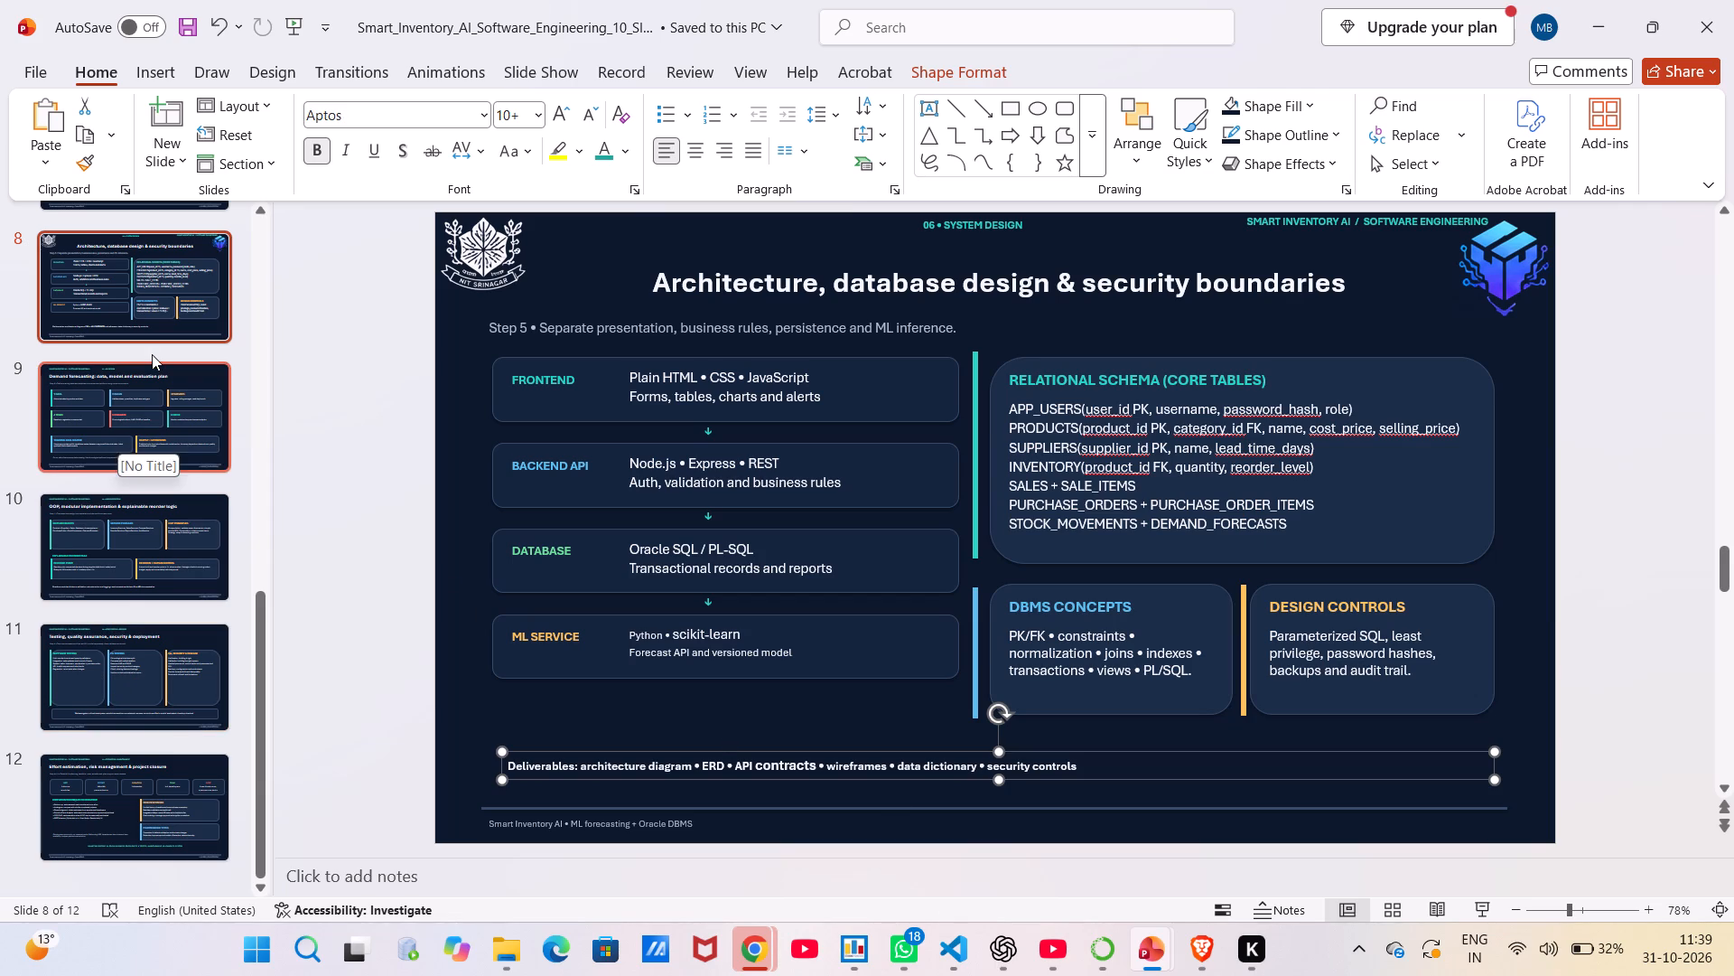
Move the "Problem definition, scope & feasibility" slide to position 6, ahead of the Smart Inventory AI title slide.
{"action": "scroll", "coordinate": [152, 354], "scroll_direction": "up", "scroll_amount": 2}
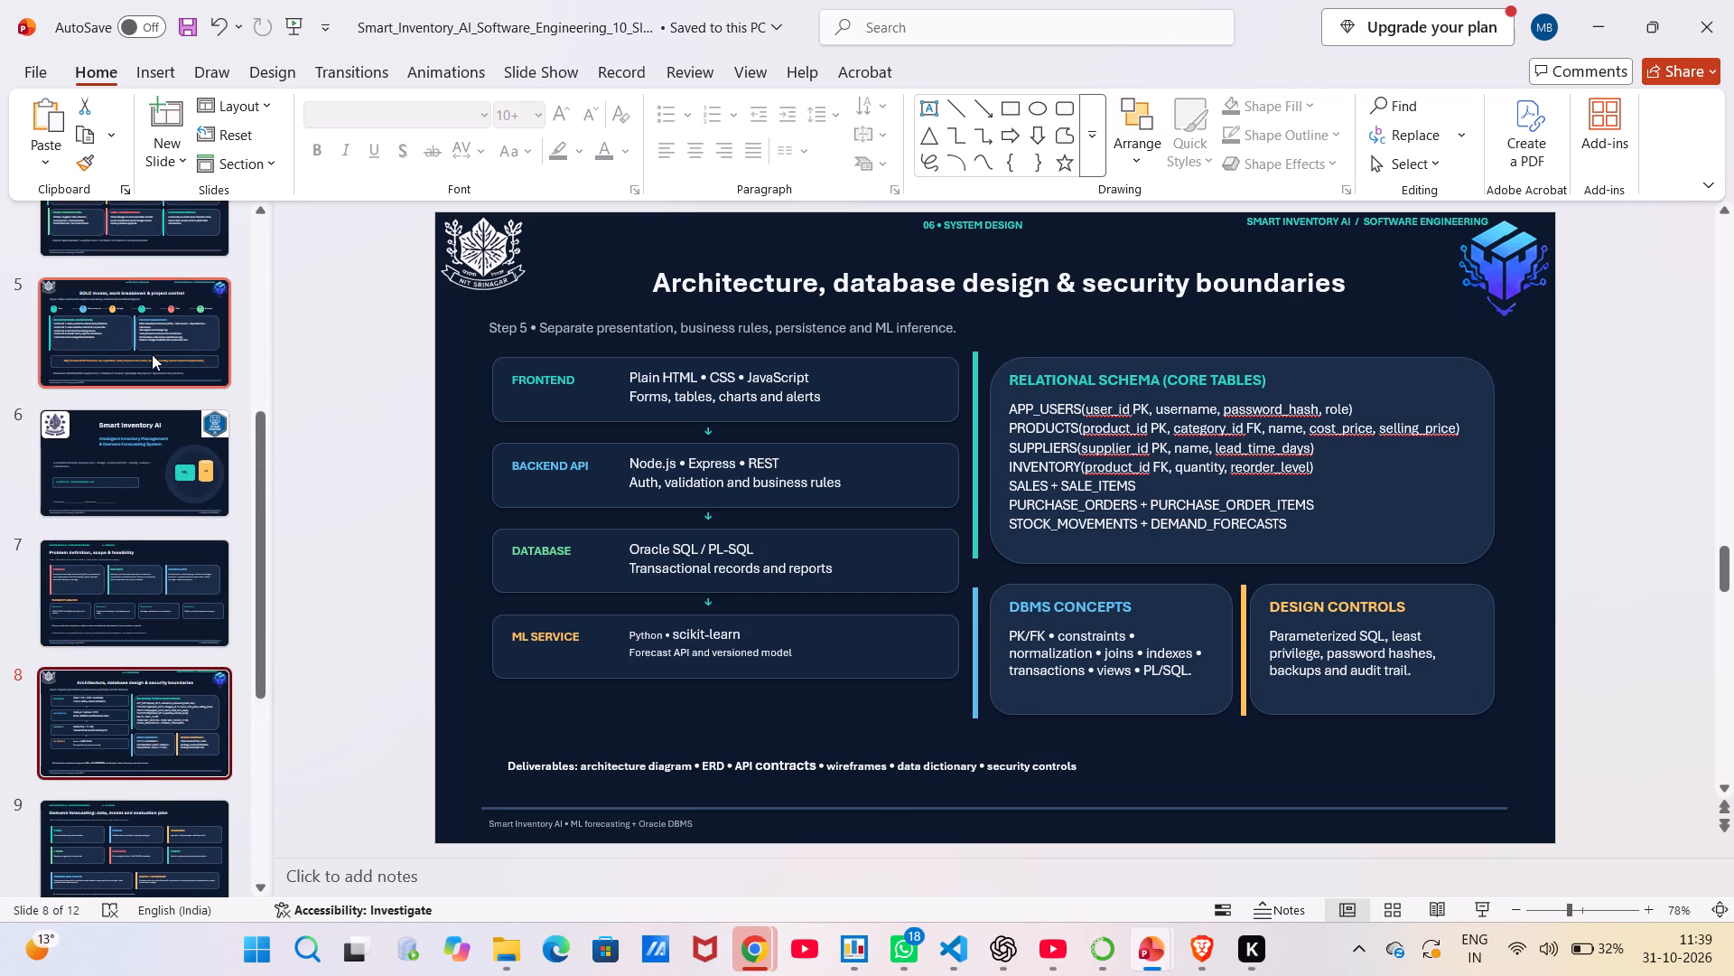
{"action": "left_click_drag", "start_coordinate": [125, 580], "coordinate": [140, 395]}
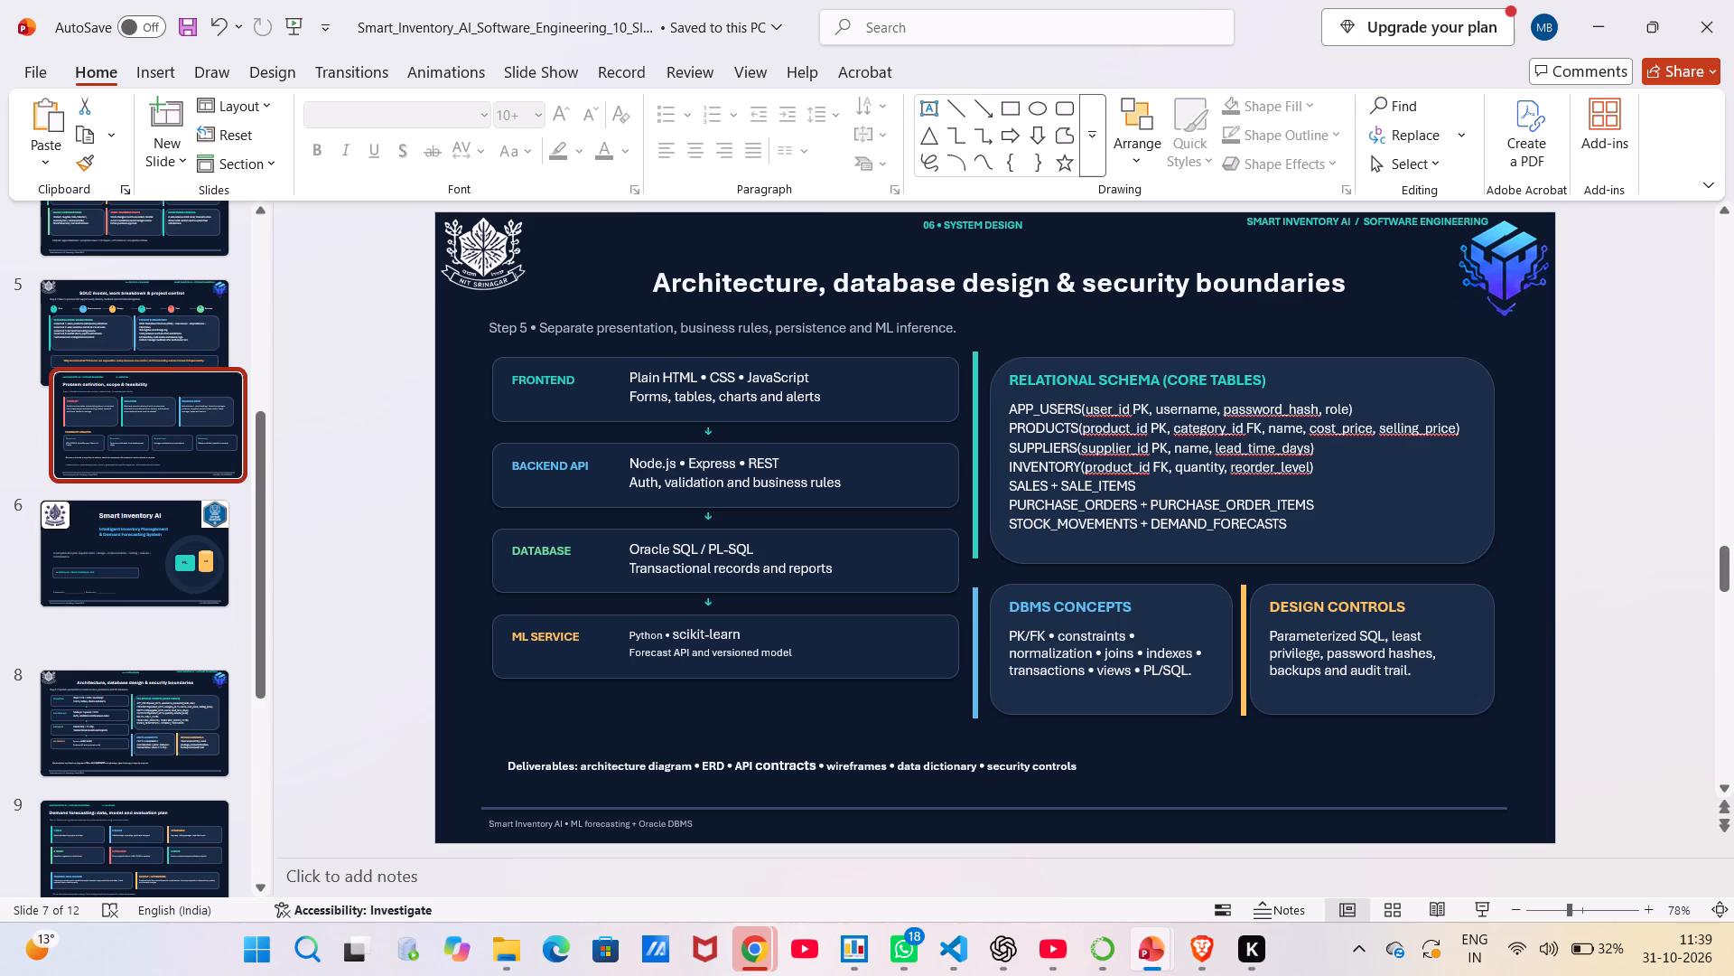
{"action": "left_click_drag", "start_coordinate": [140, 395], "coordinate": [123, 447]}
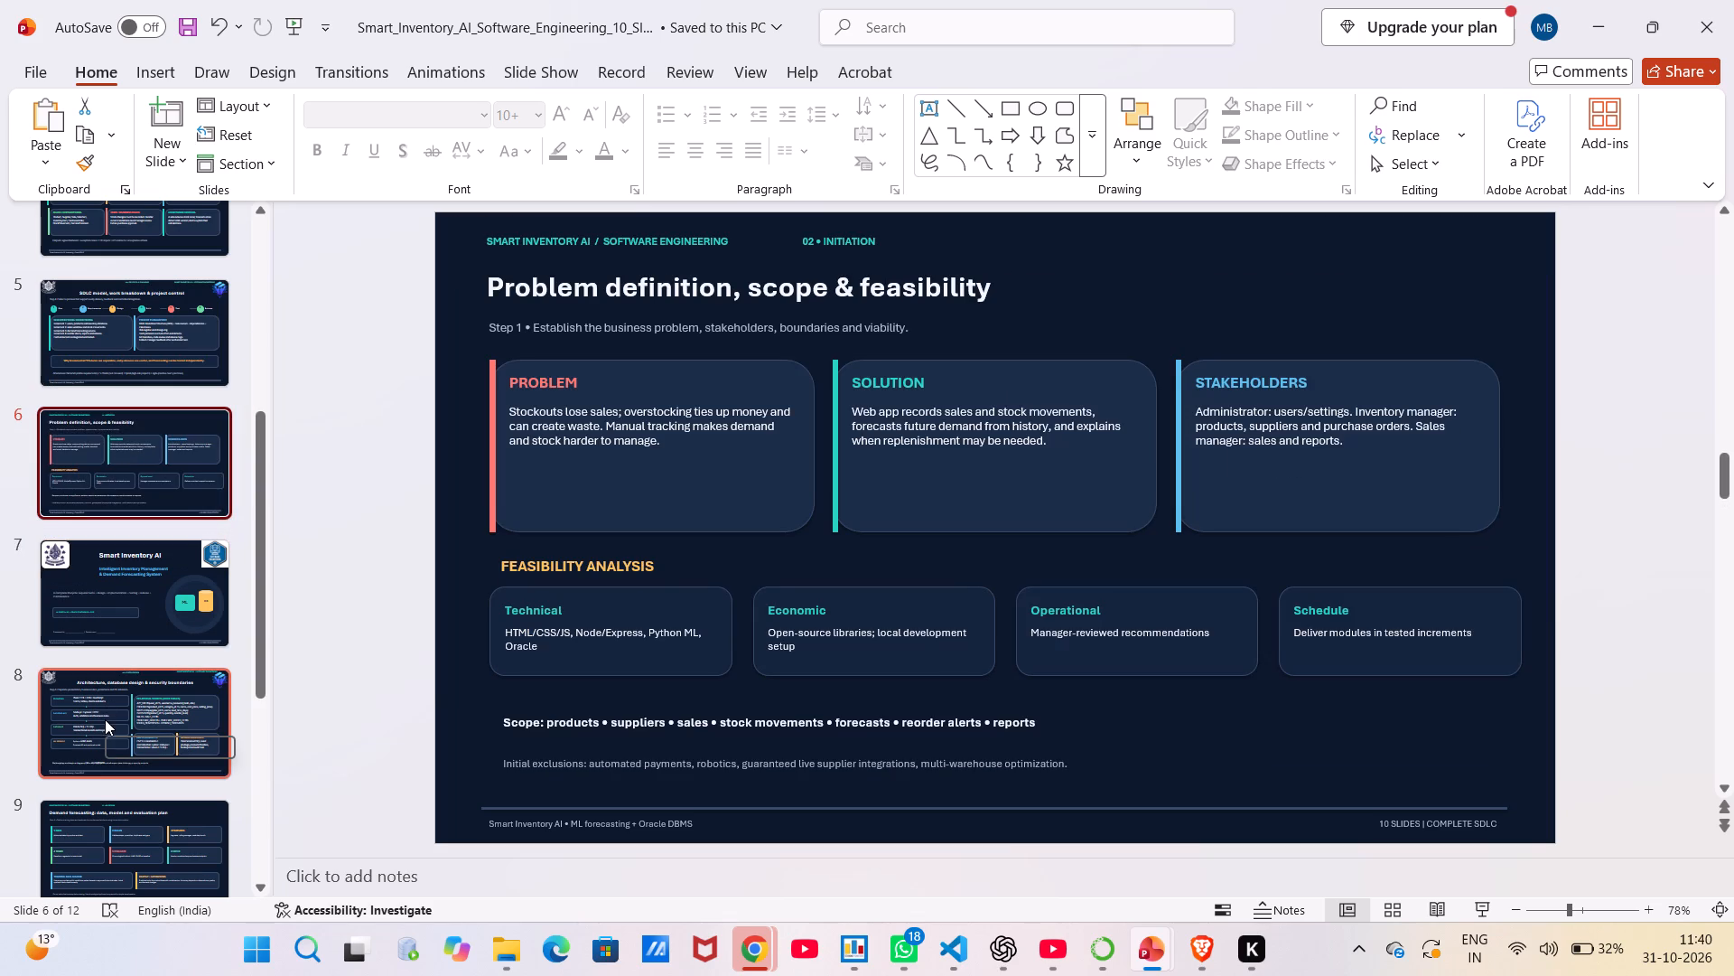
Move the "Architecture, database design & security boundaries" slide to position 6, directly after slide 5.
{"action": "left_click_drag", "start_coordinate": [105, 719], "coordinate": [110, 455]}
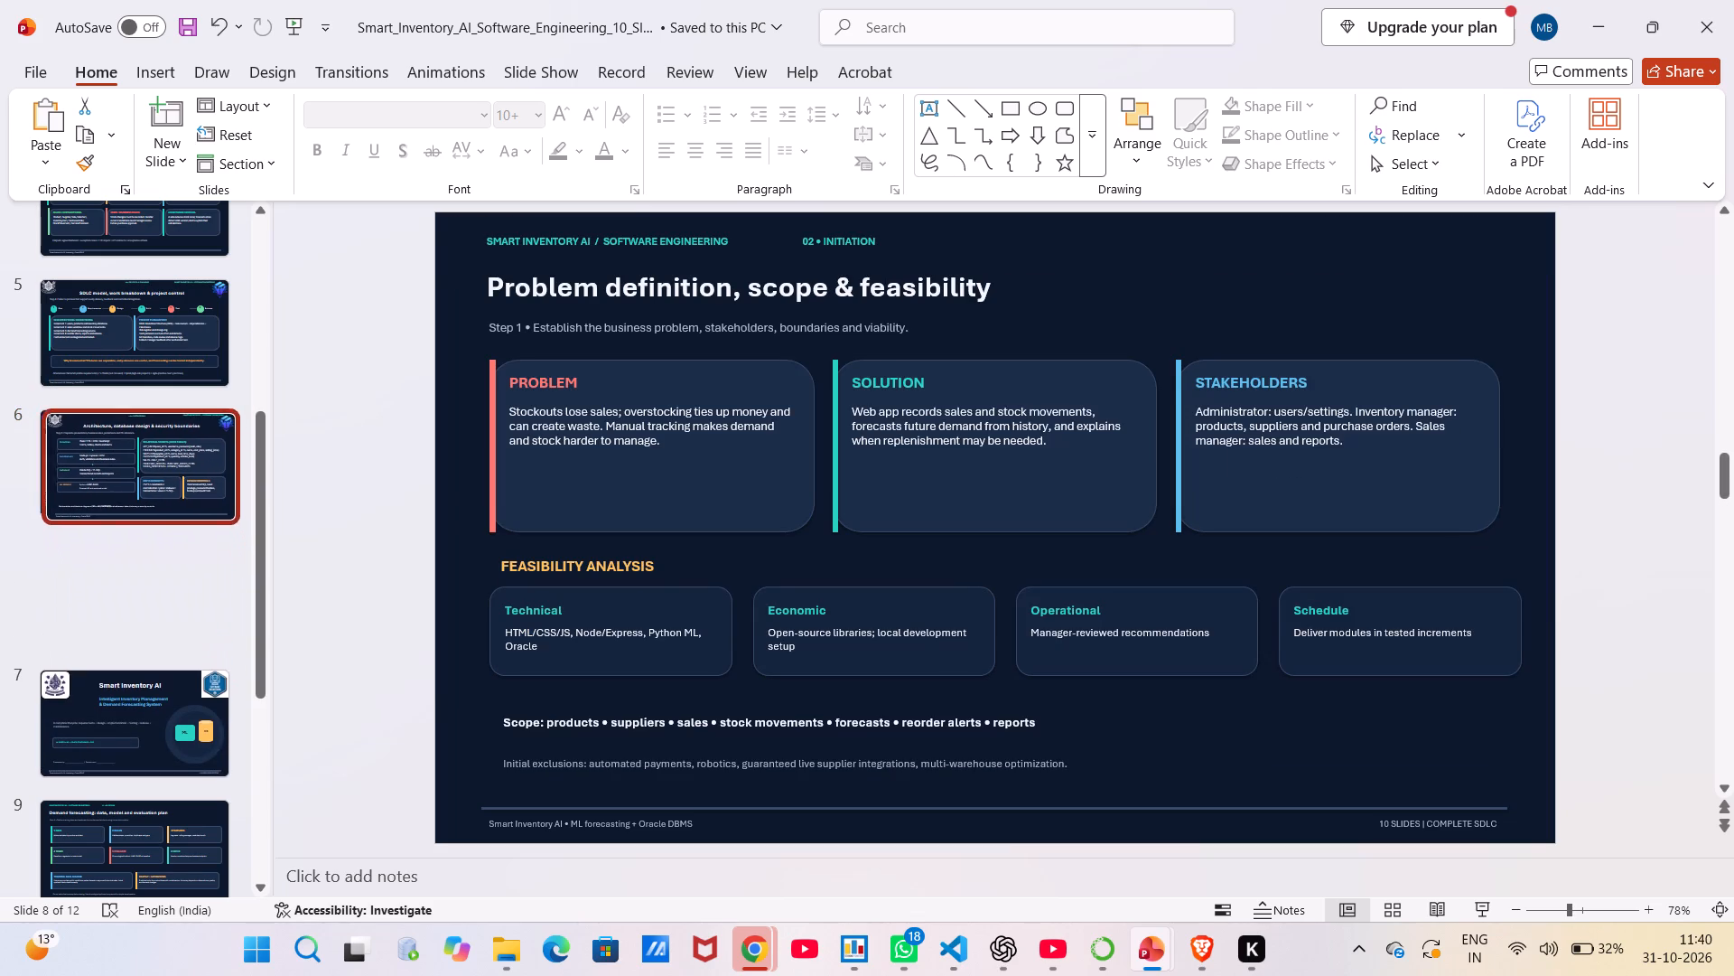
{"action": "left_click_drag", "start_coordinate": [110, 455], "coordinate": [109, 452]}
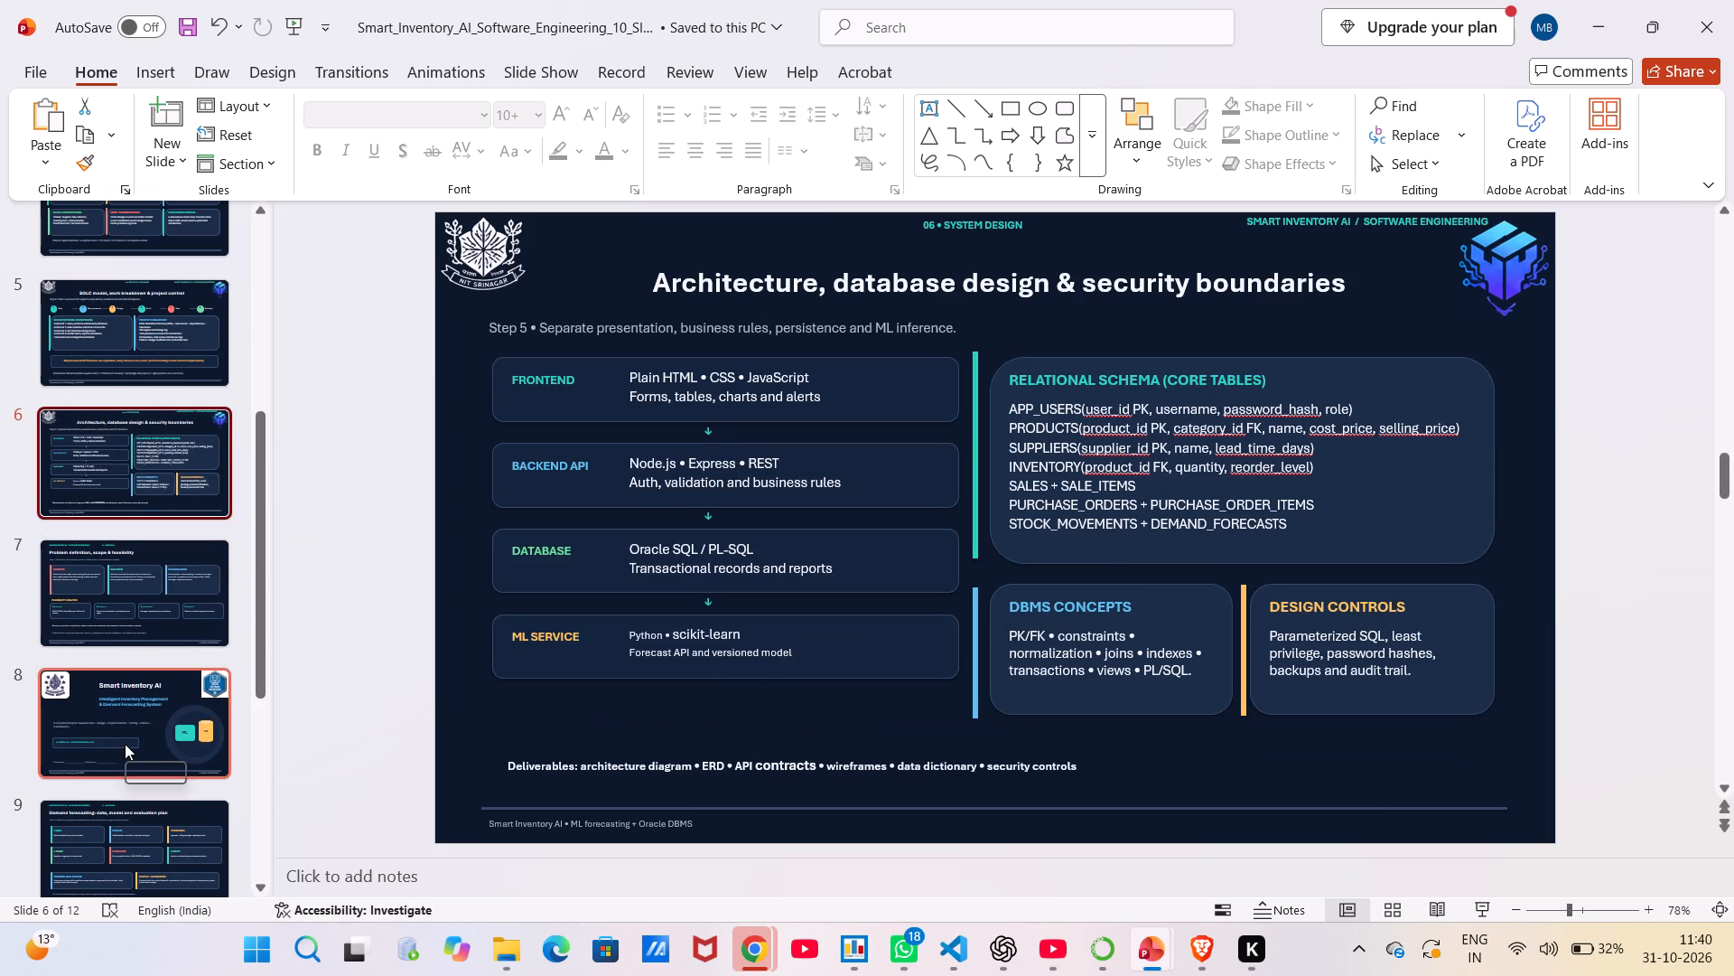
Shift the header text line on the "Demand forecasting: data, model and evaluation plan" slide to the right, clear of the slide's left corner.
{"action": "scroll", "coordinate": [125, 744], "scroll_direction": "down", "scroll_amount": 2}
{"action": "left_click", "coordinate": [119, 620]}
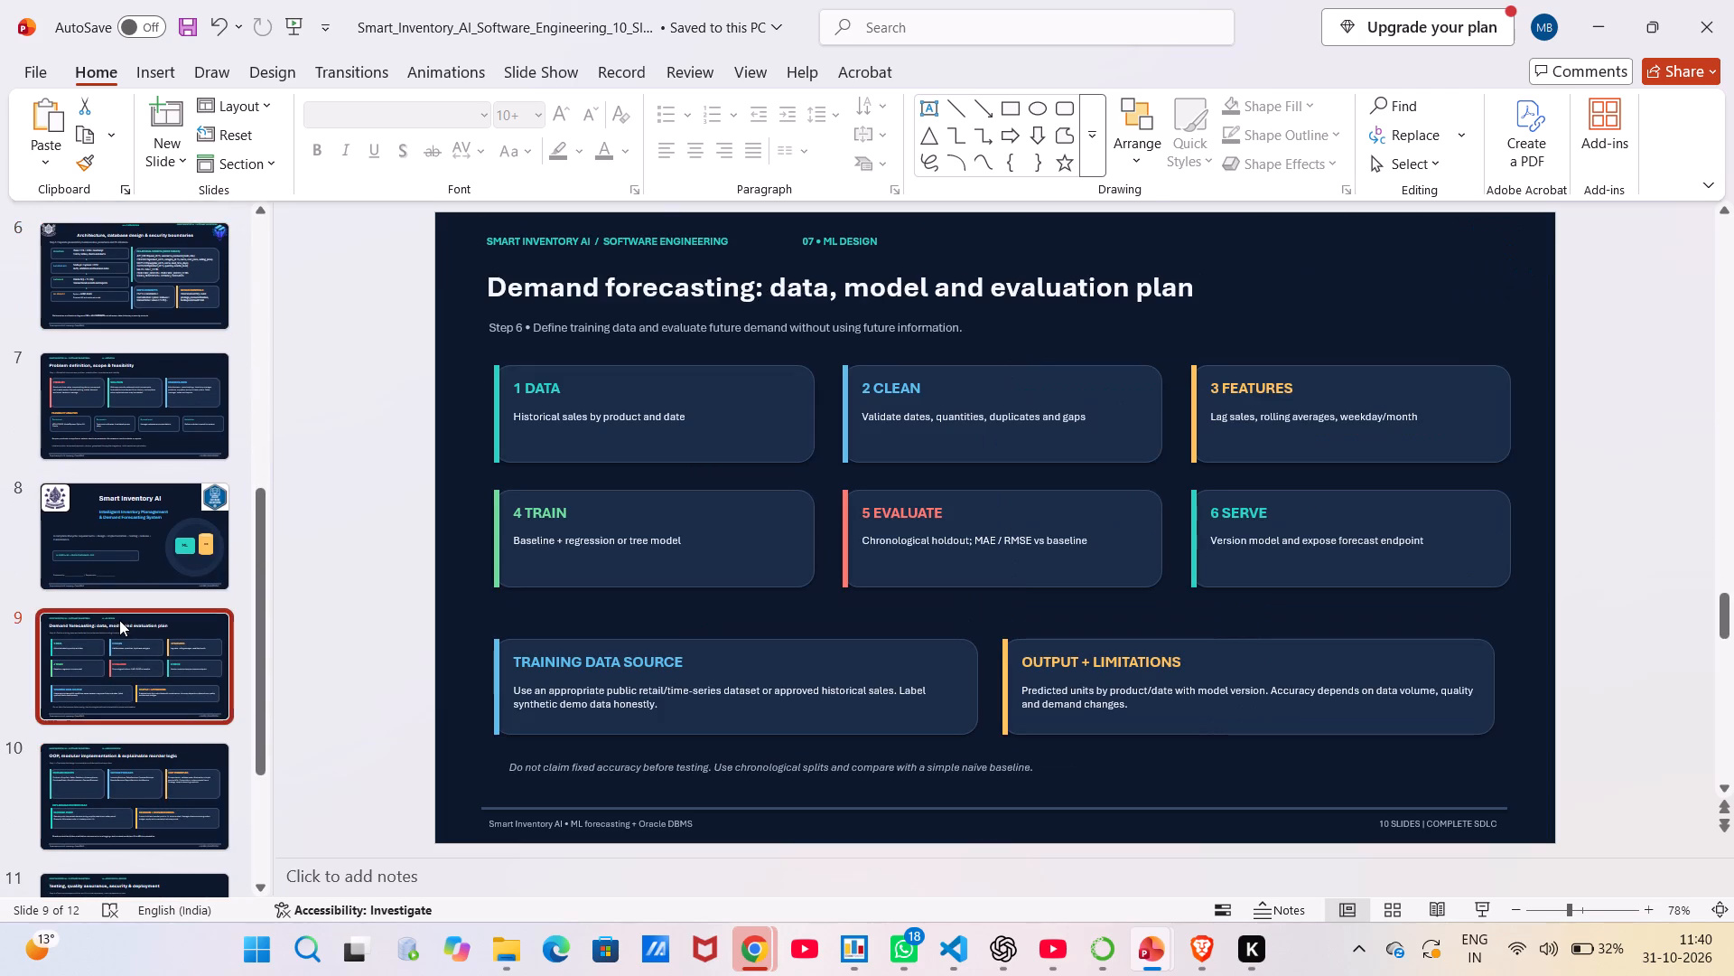
{"action": "left_click", "coordinate": [834, 229]}
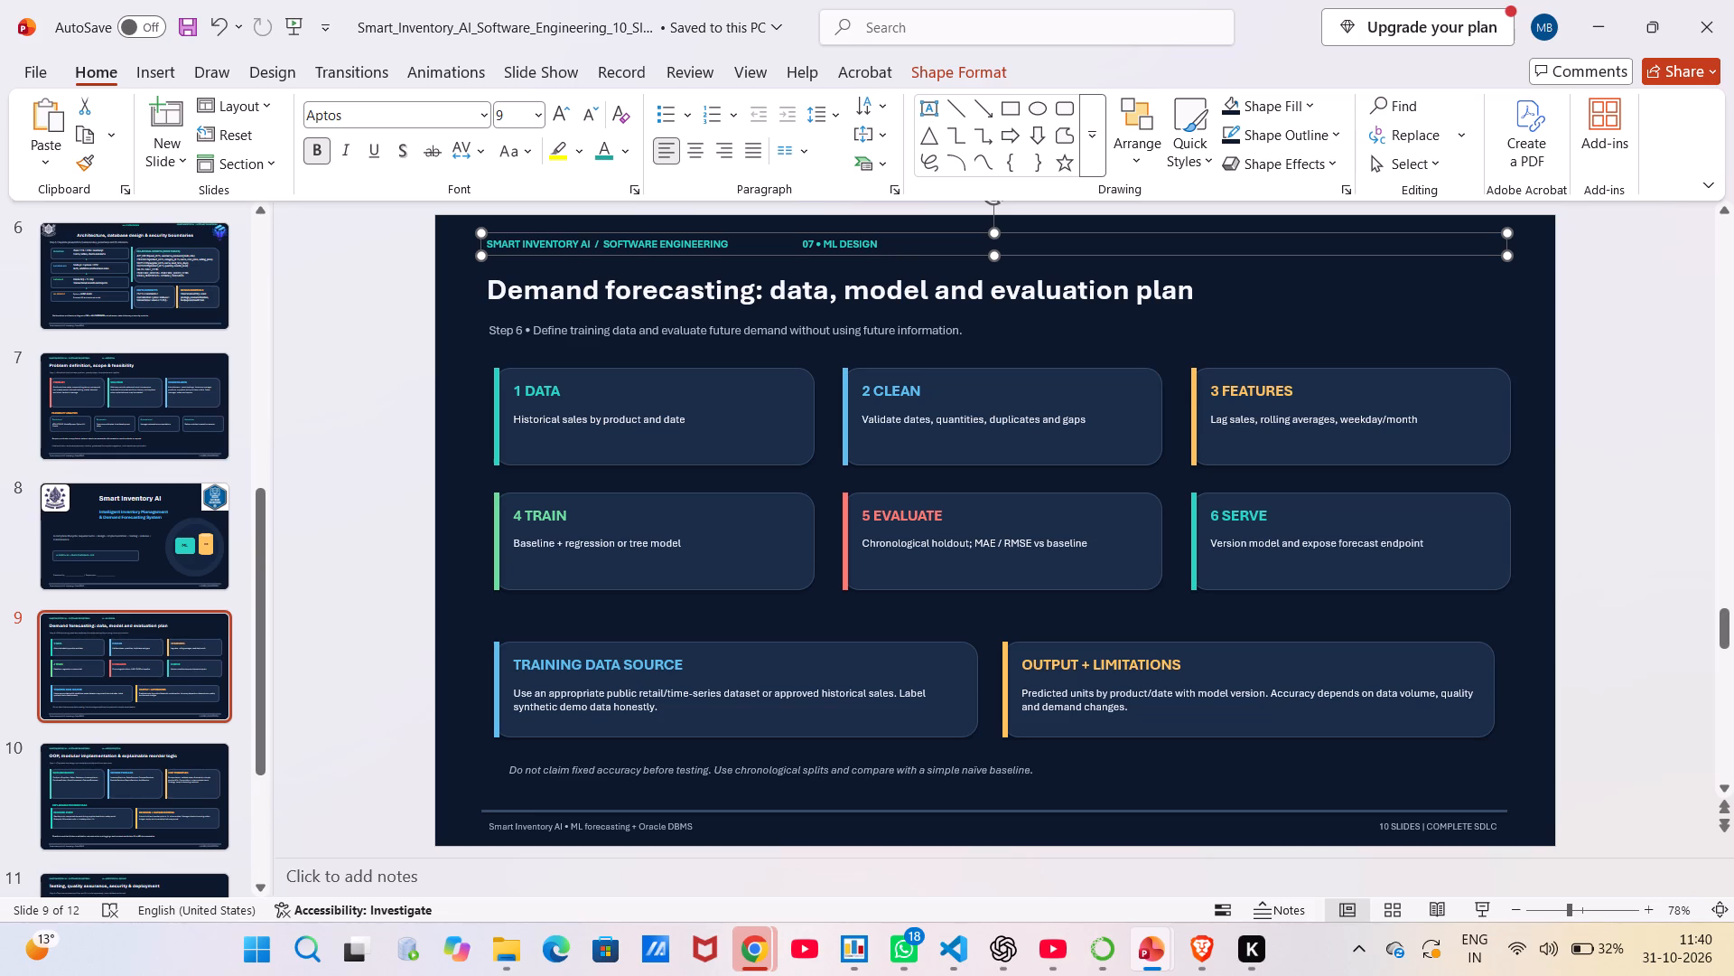
{"action": "left_click_drag", "start_coordinate": [888, 239], "coordinate": [950, 240]}
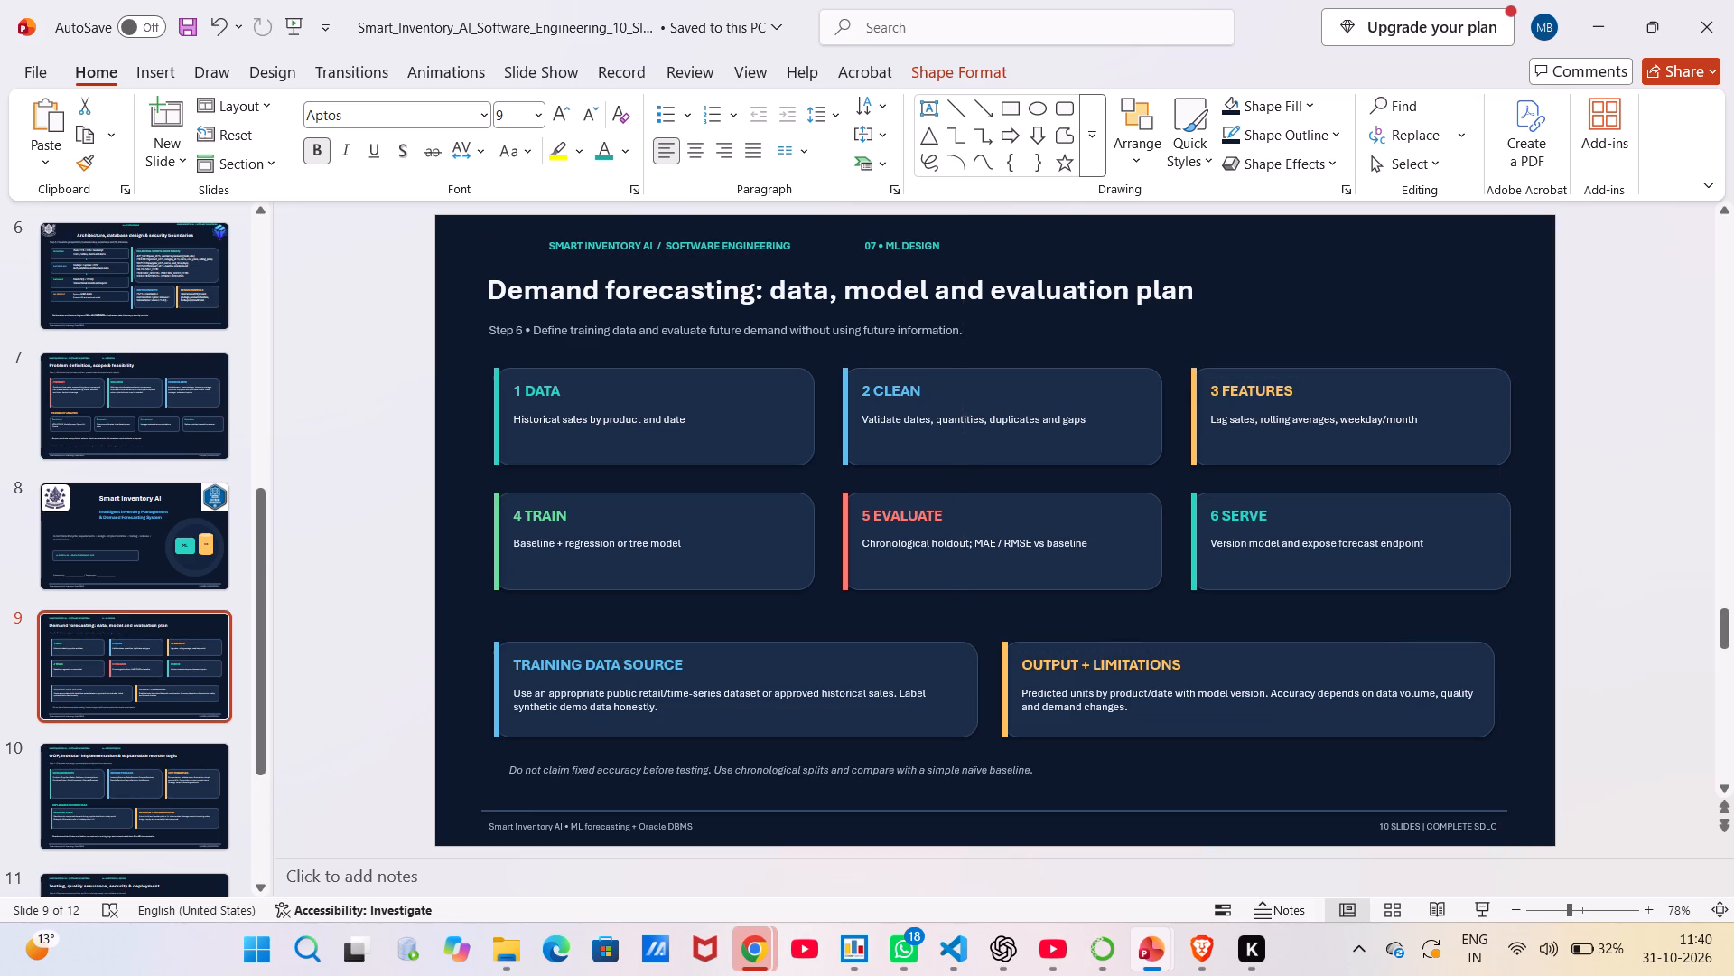
{"action": "left_click_drag", "start_coordinate": [950, 240], "coordinate": [958, 236]}
Apply the Title Only layout to the slide and copy the header's "07 • ML DESIGN" text into the new title placeholder.
{"action": "left_click", "coordinate": [953, 245]}
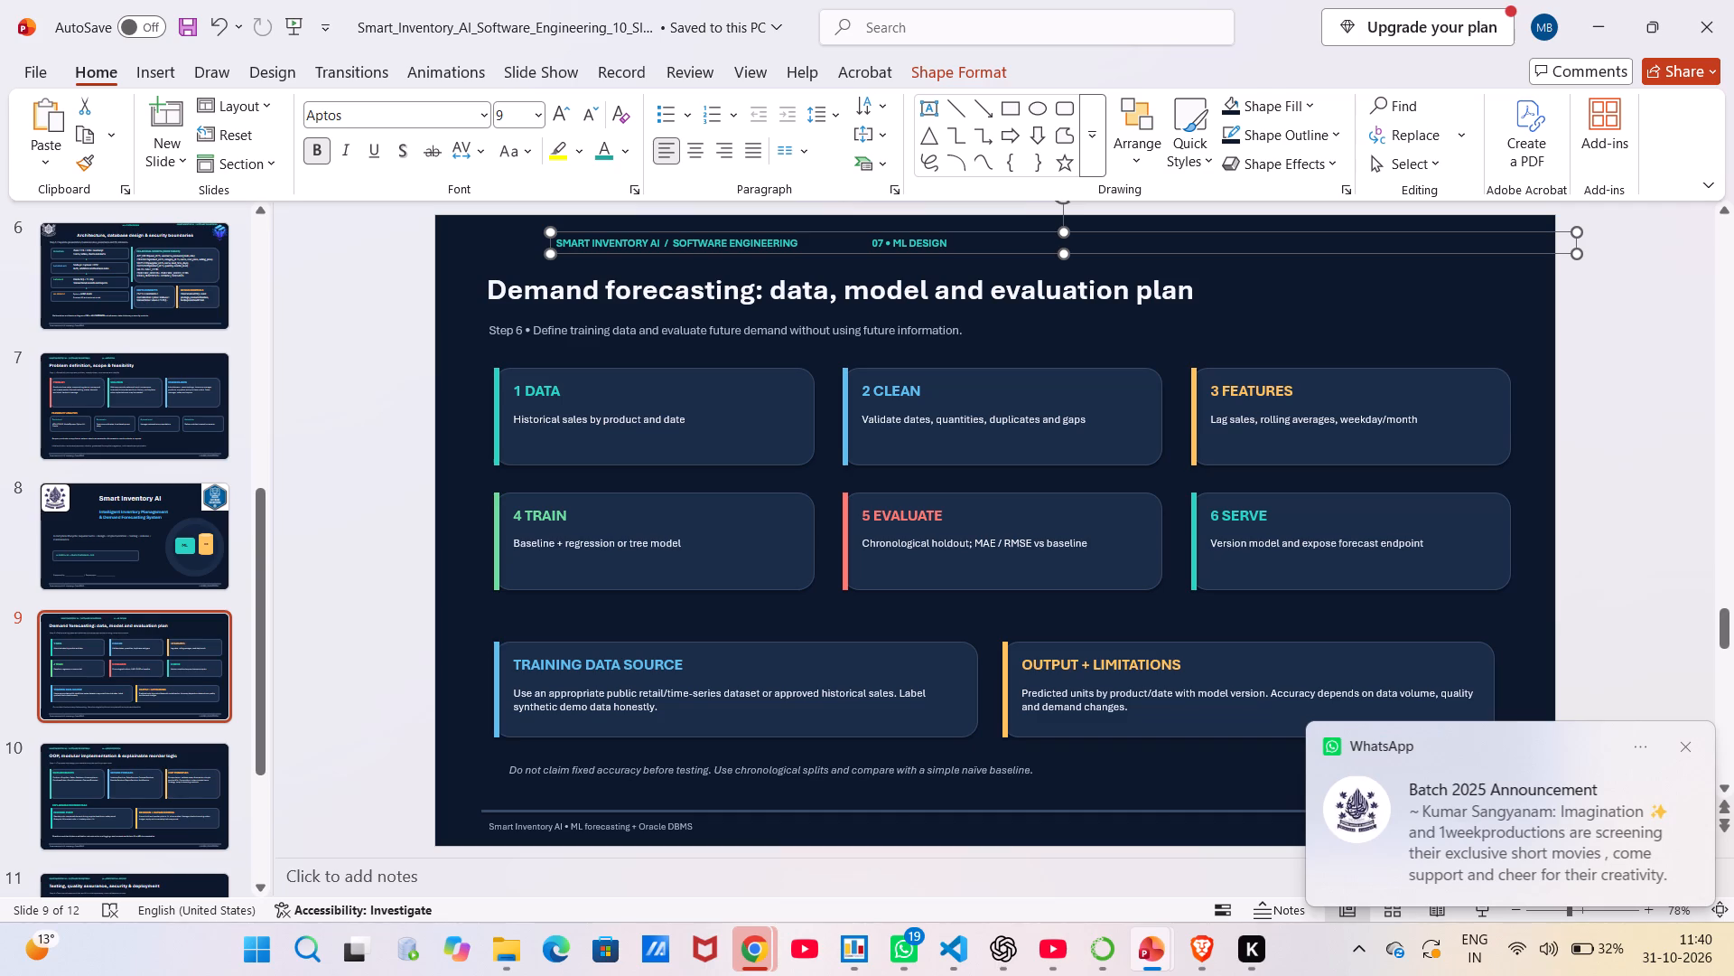
{"action": "left_click_drag", "start_coordinate": [946, 240], "coordinate": [879, 239]}
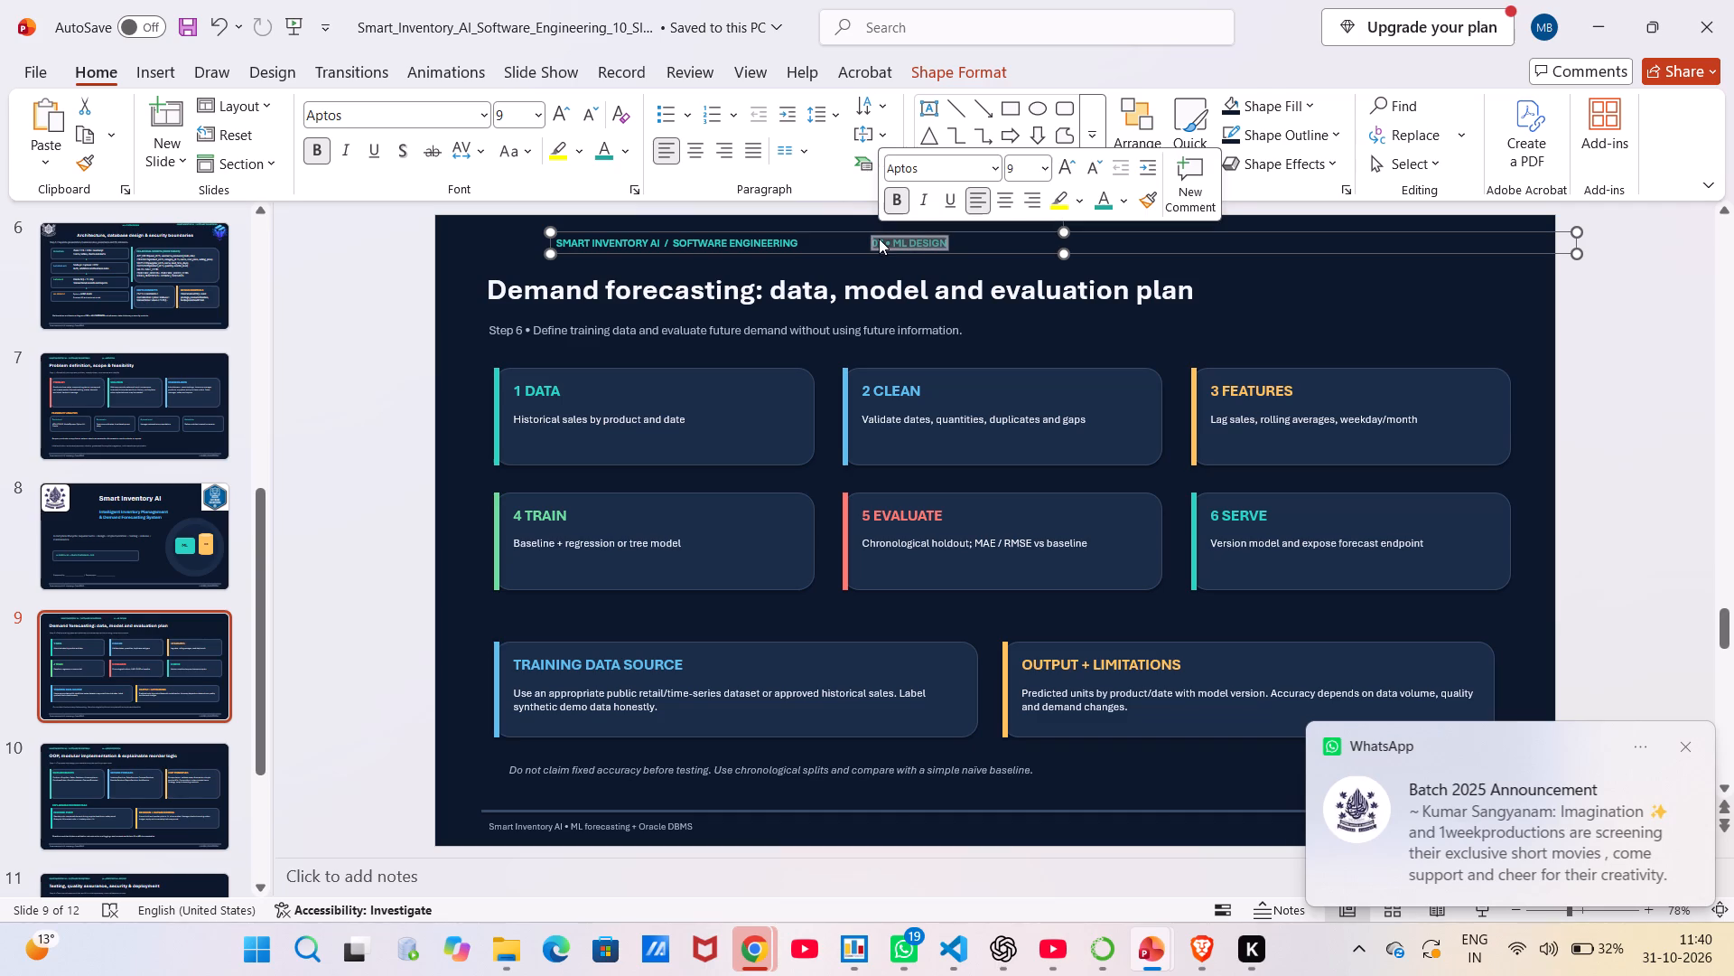
{"action": "key", "text": "ctrl+c"}
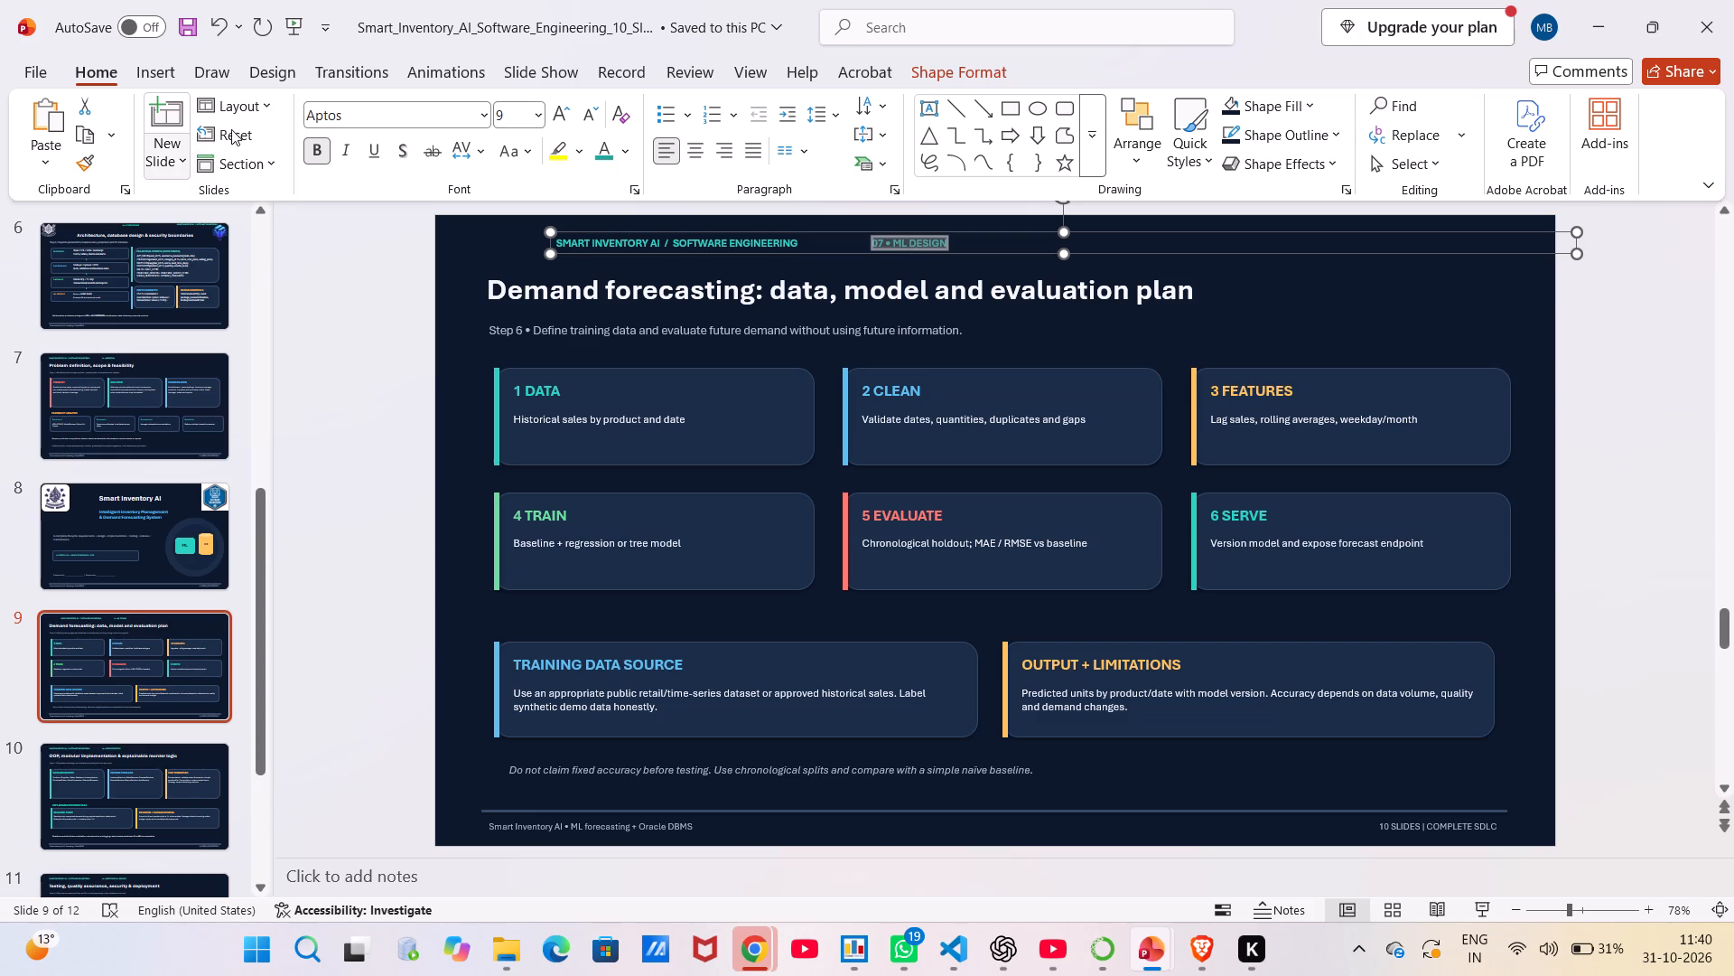
{"action": "left_click", "coordinate": [271, 103]}
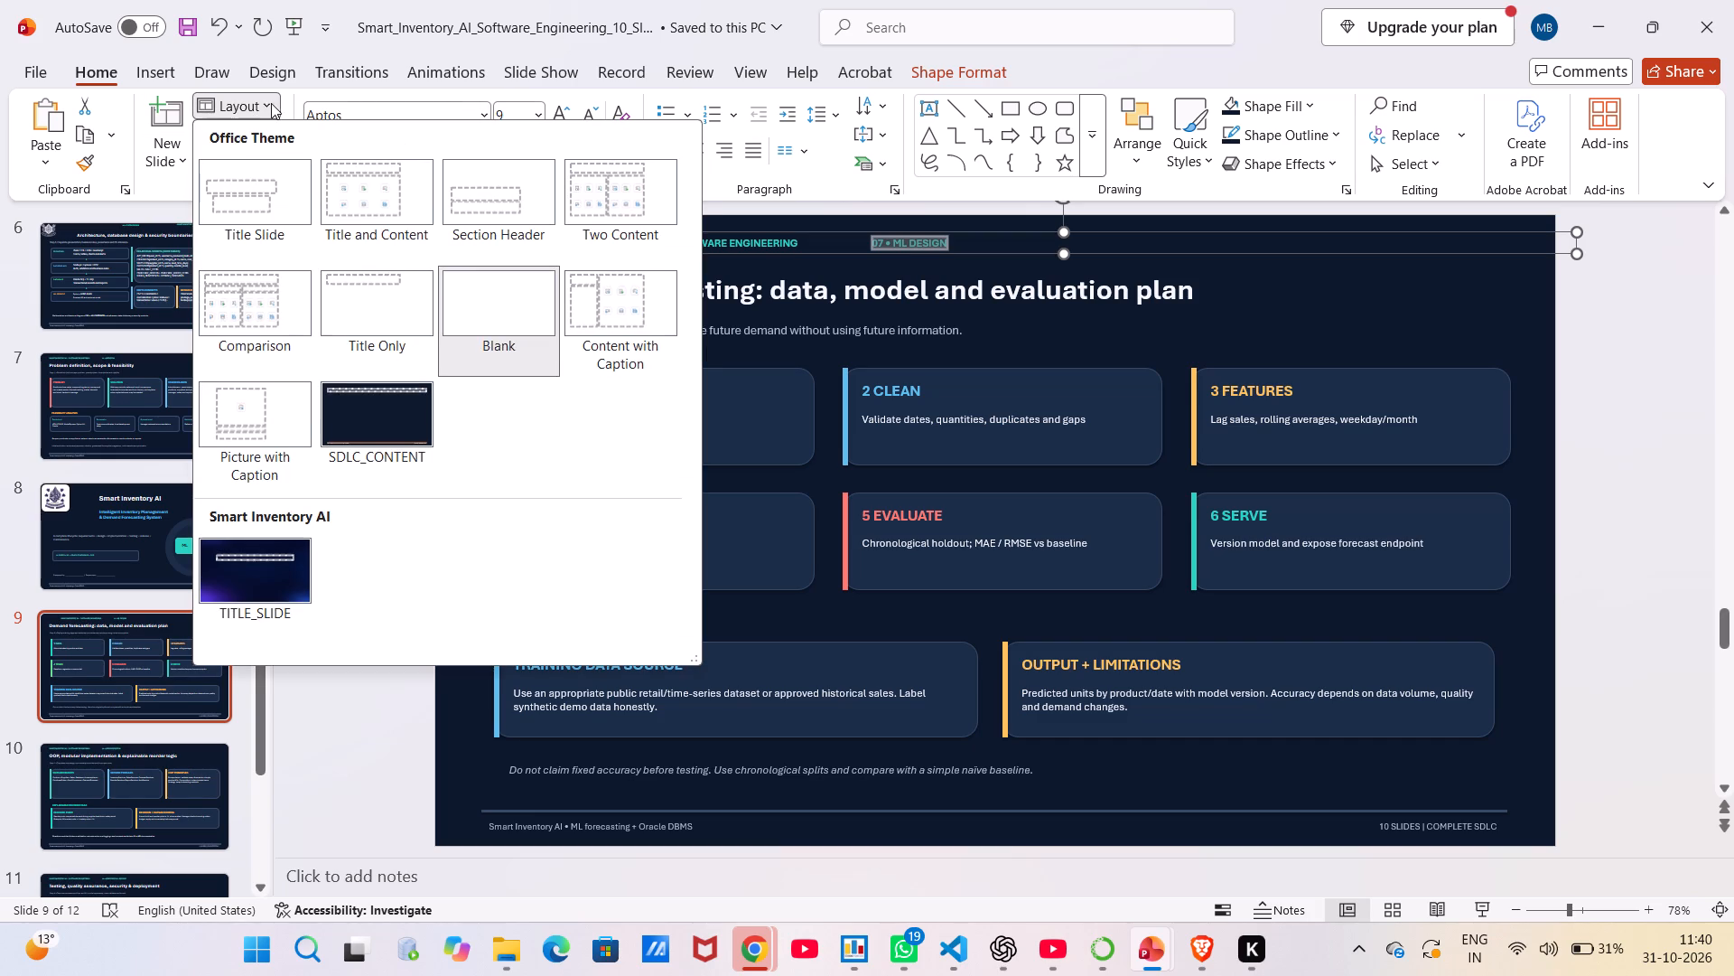
{"action": "left_click", "coordinate": [362, 310]}
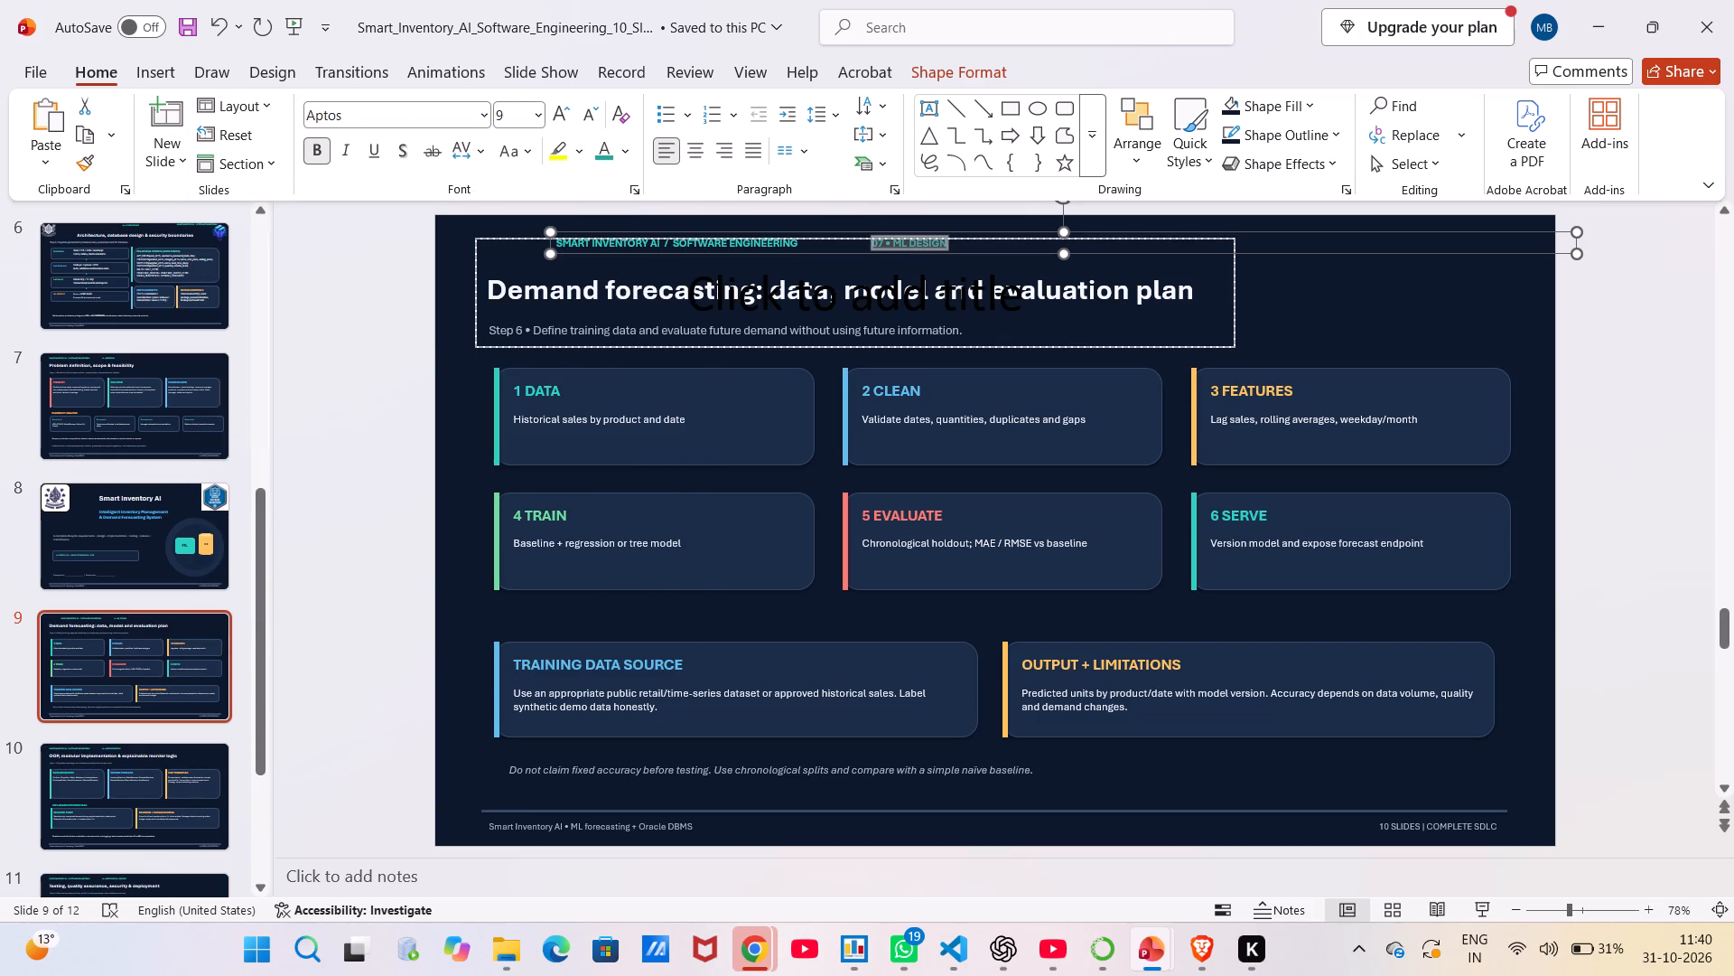
{"action": "left_click", "coordinate": [710, 322]}
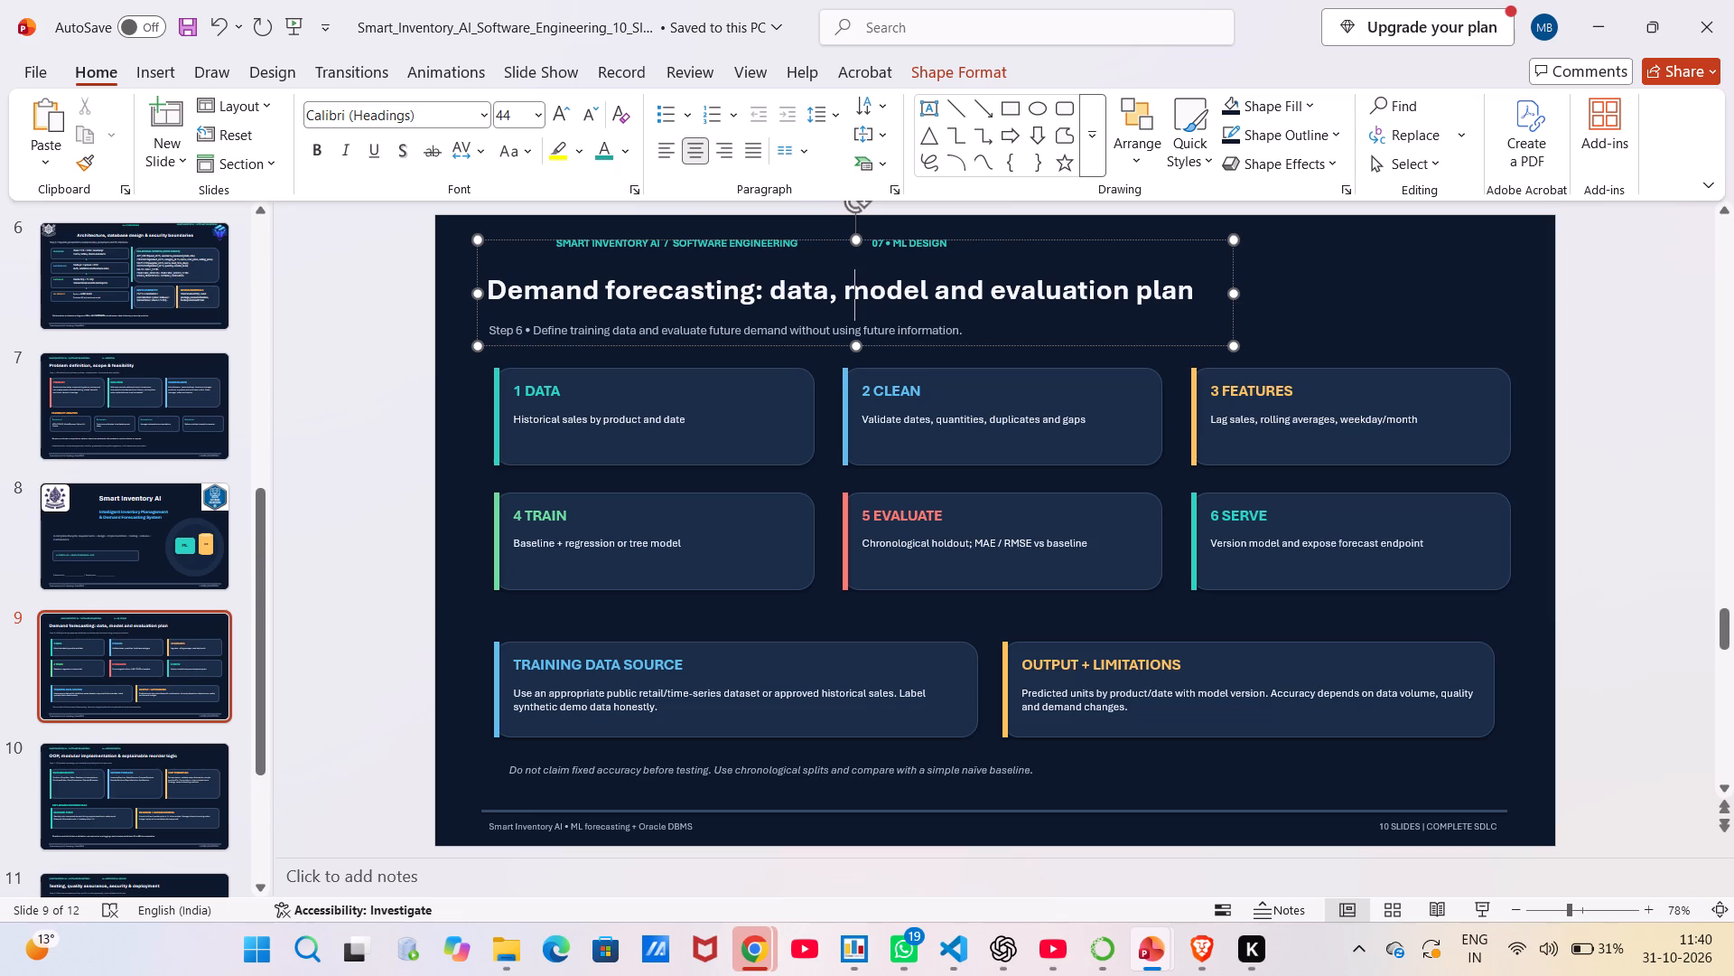
{"action": "key", "text": "ctrl+v"}
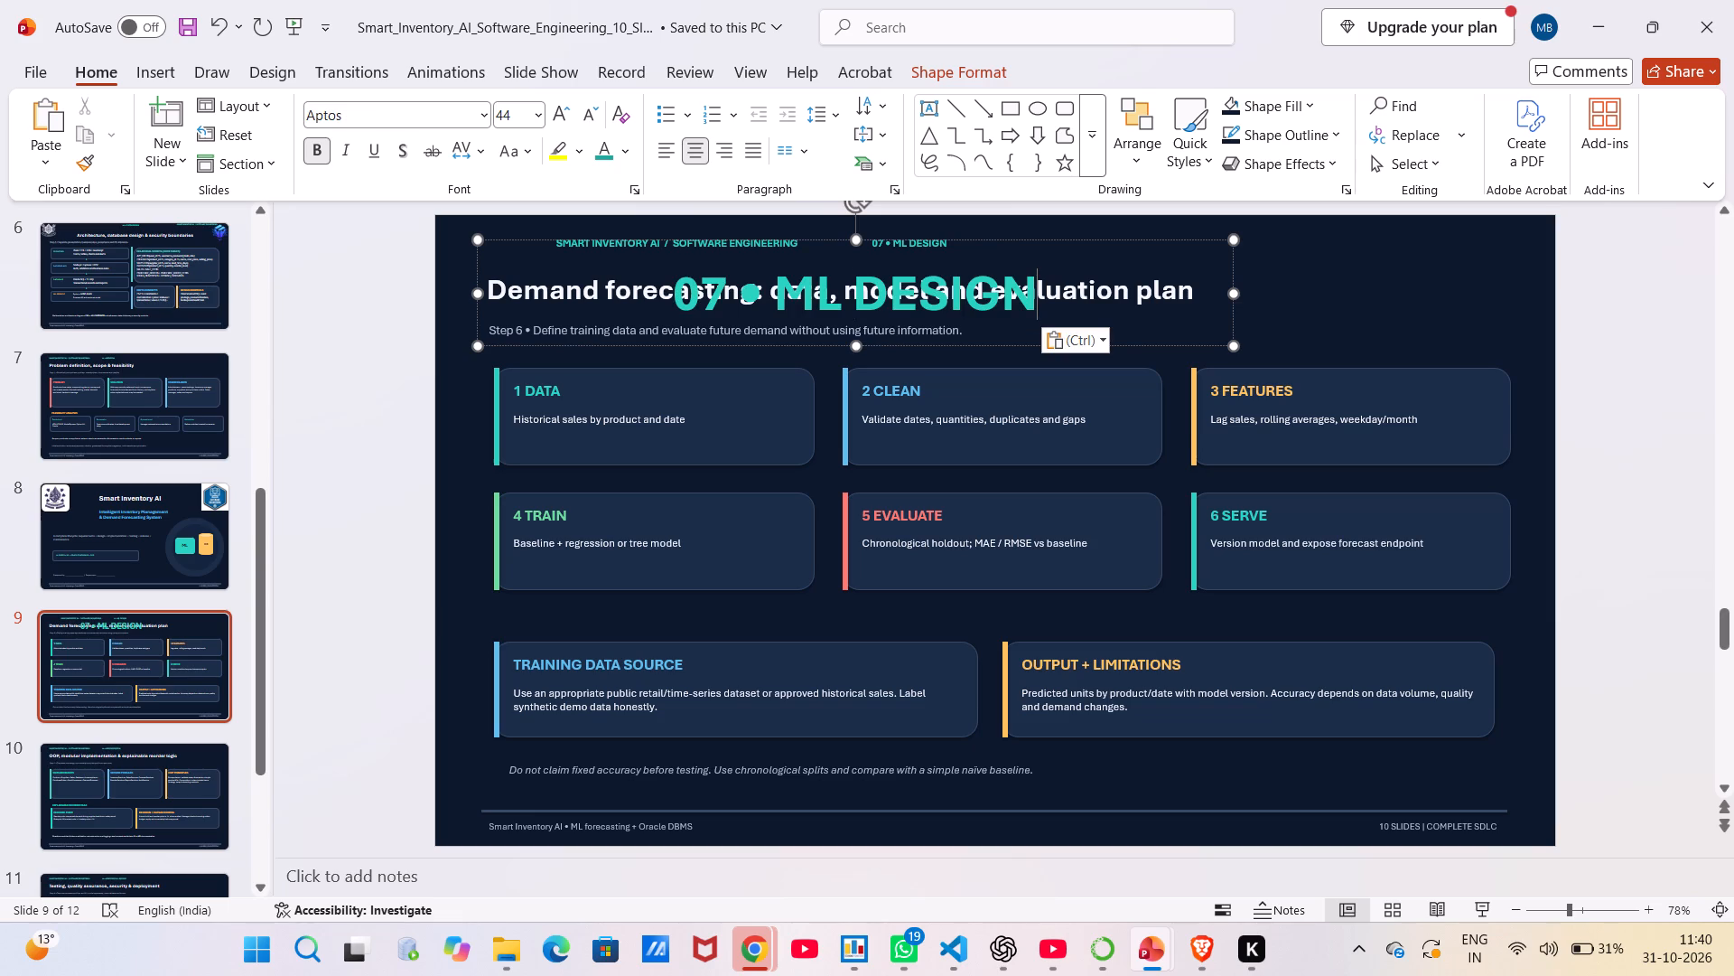
Set the font size of the copied "07 • ML DESIGN" text in the title placeholder to 10.
{"action": "left_click", "coordinate": [973, 289]}
{"action": "key", "text": "ctrl+a"}
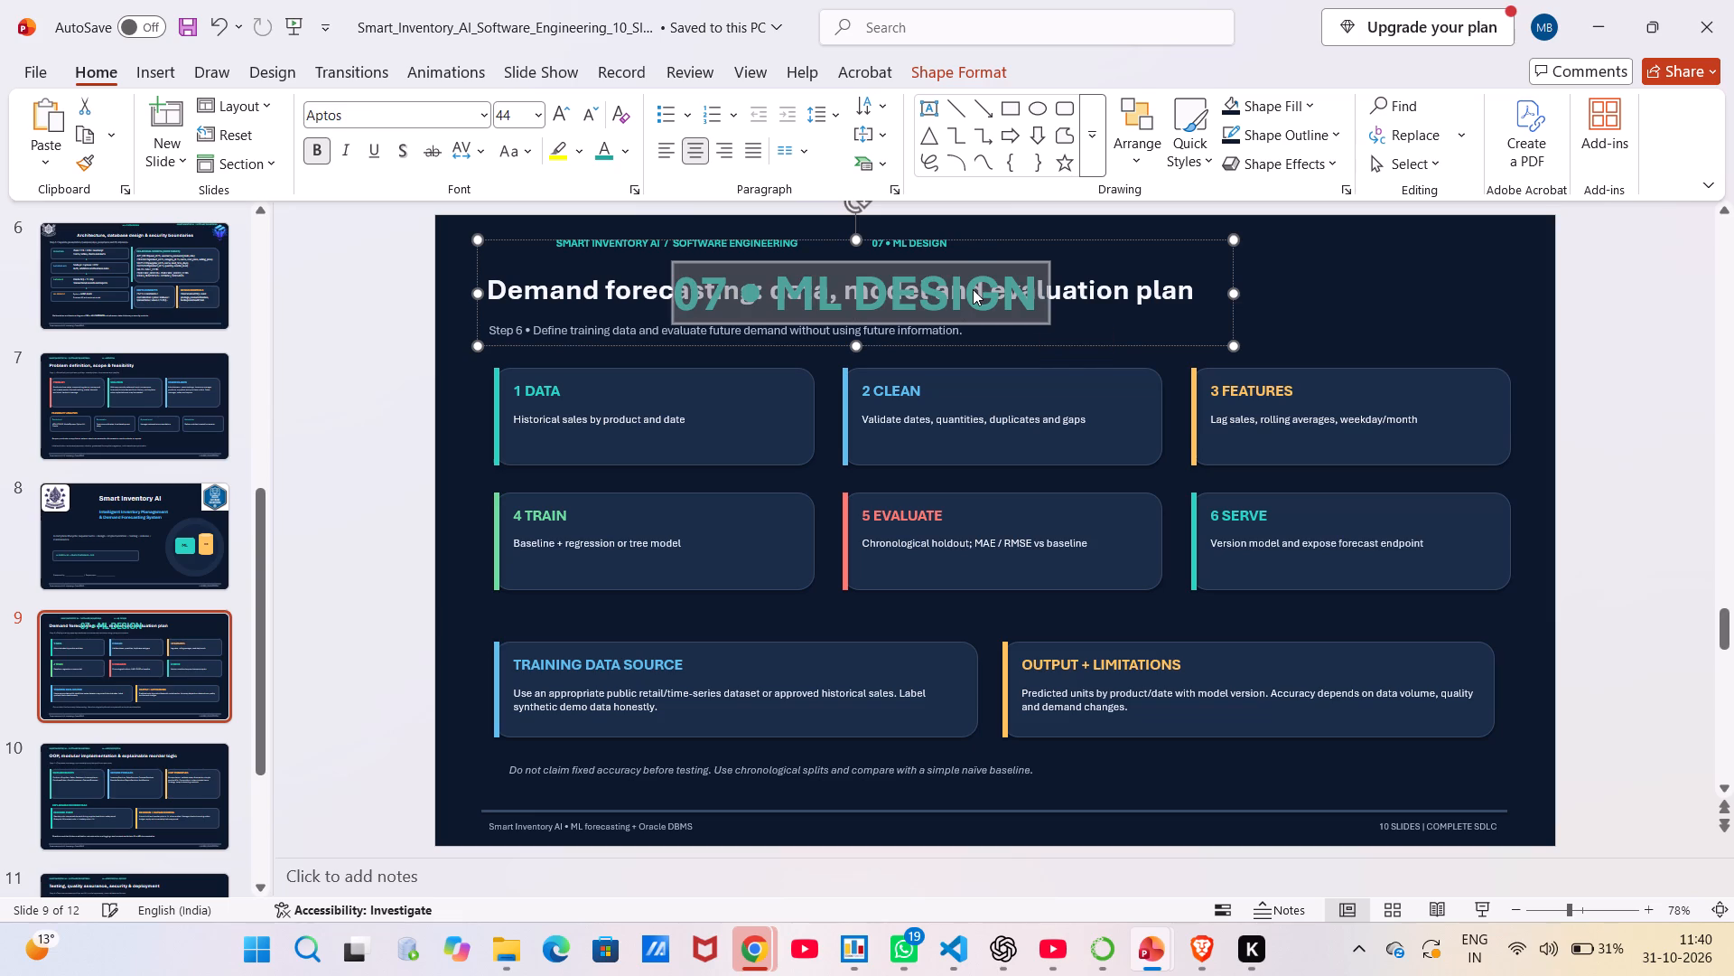
{"action": "right_click", "coordinate": [973, 289]}
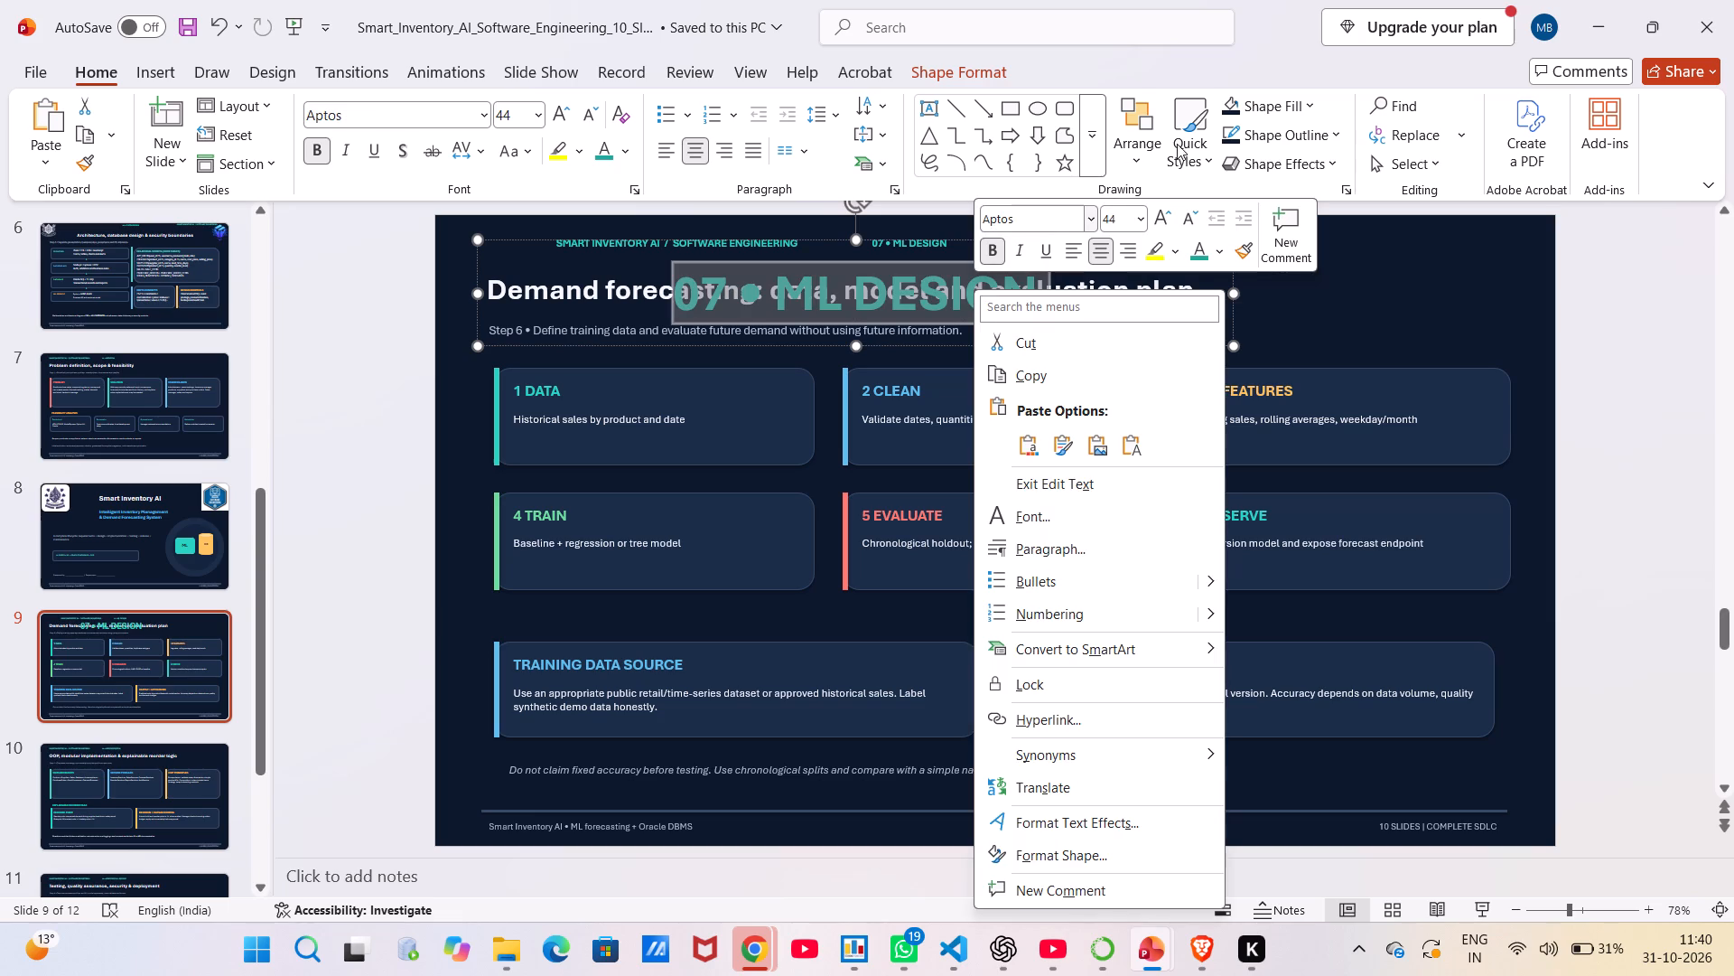
{"action": "left_click", "coordinate": [1137, 220]}
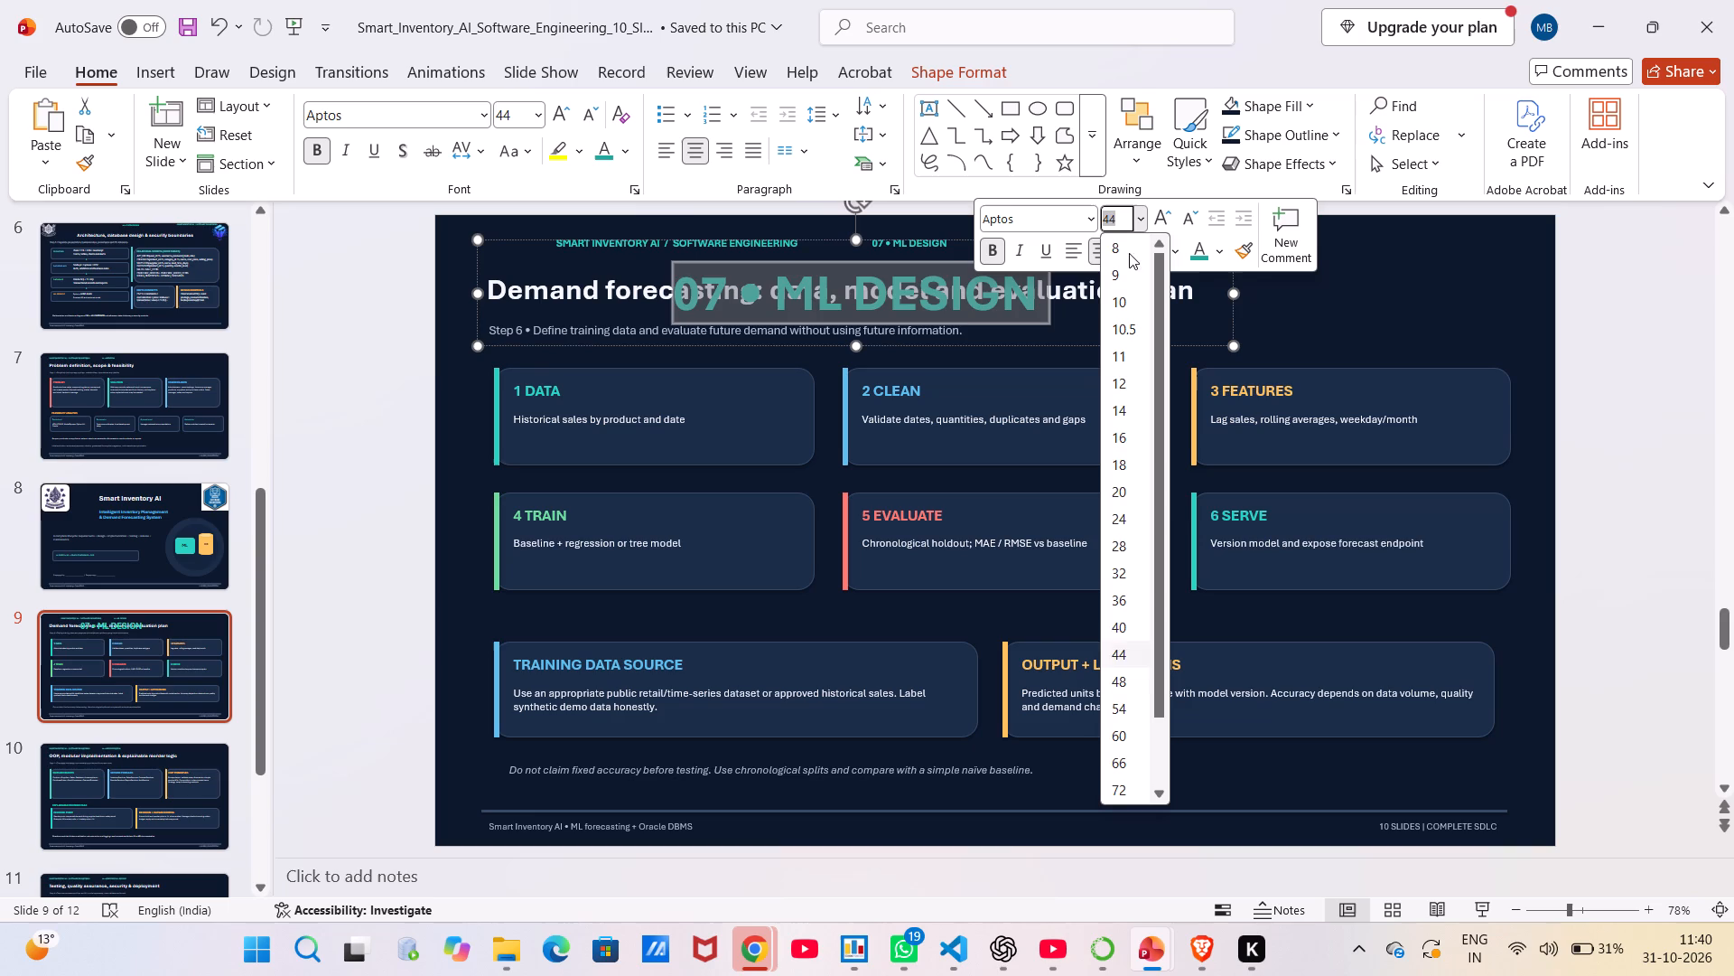
{"action": "left_click", "coordinate": [1121, 308]}
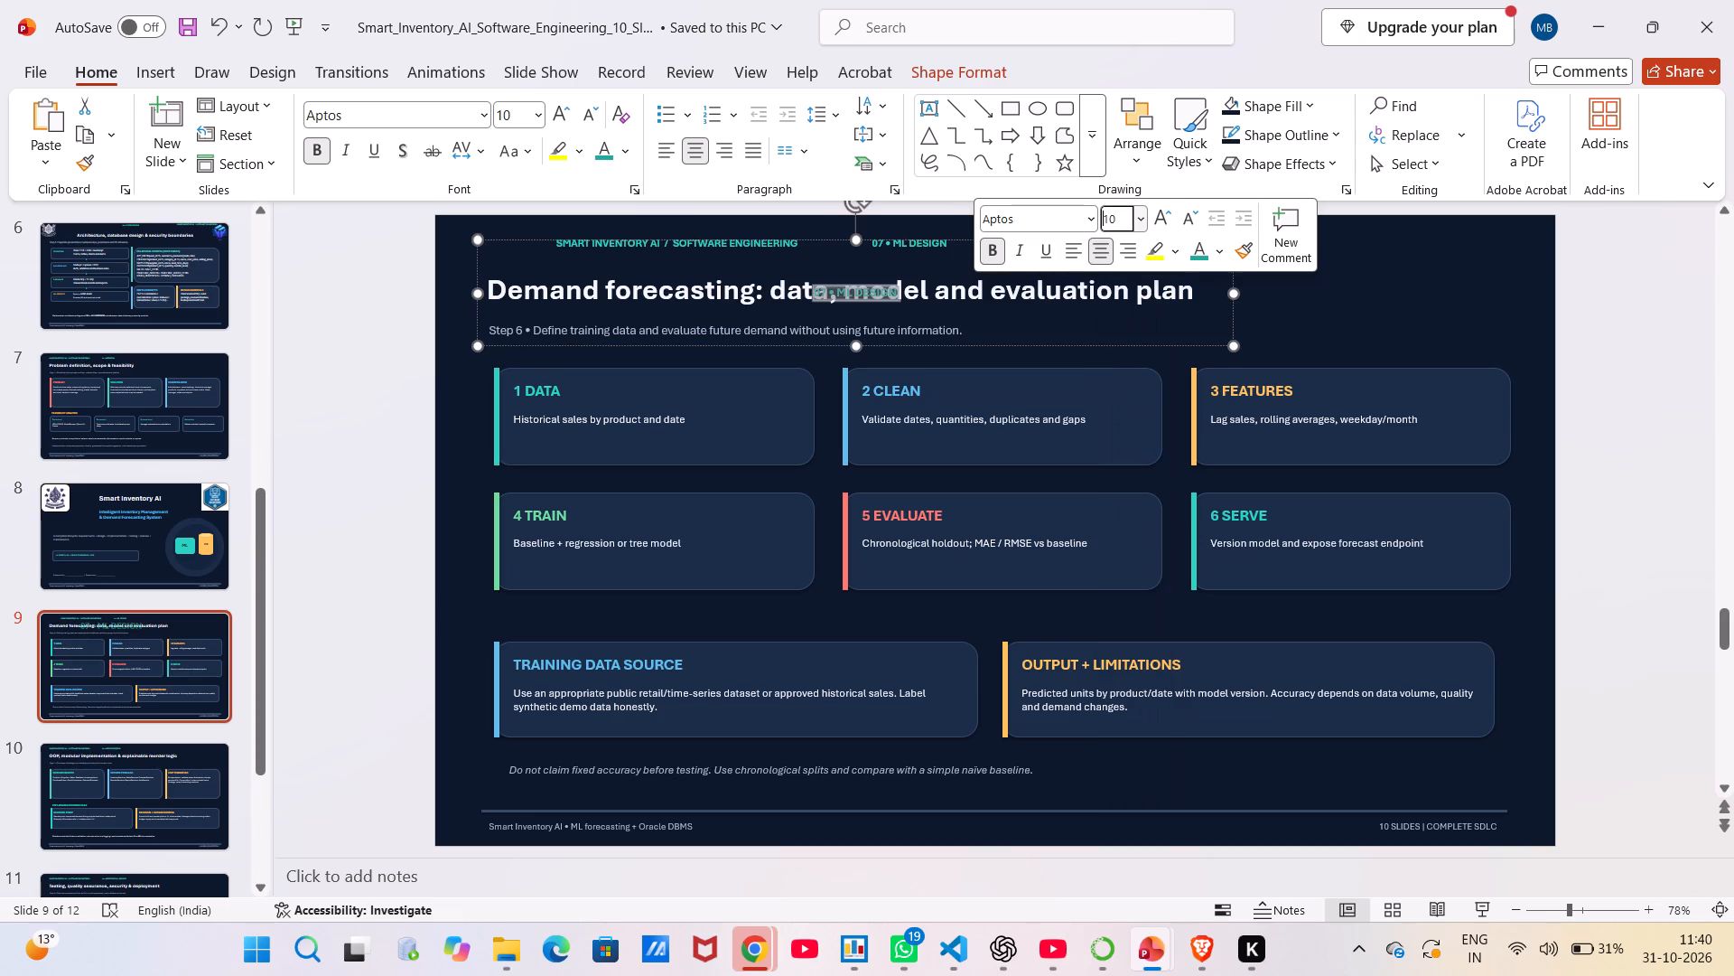
Shrink the separate "07 • ML DESIGN" text box to a small label above the start of the slide title.
{"action": "left_click_drag", "start_coordinate": [1233, 343], "coordinate": [753, 282]}
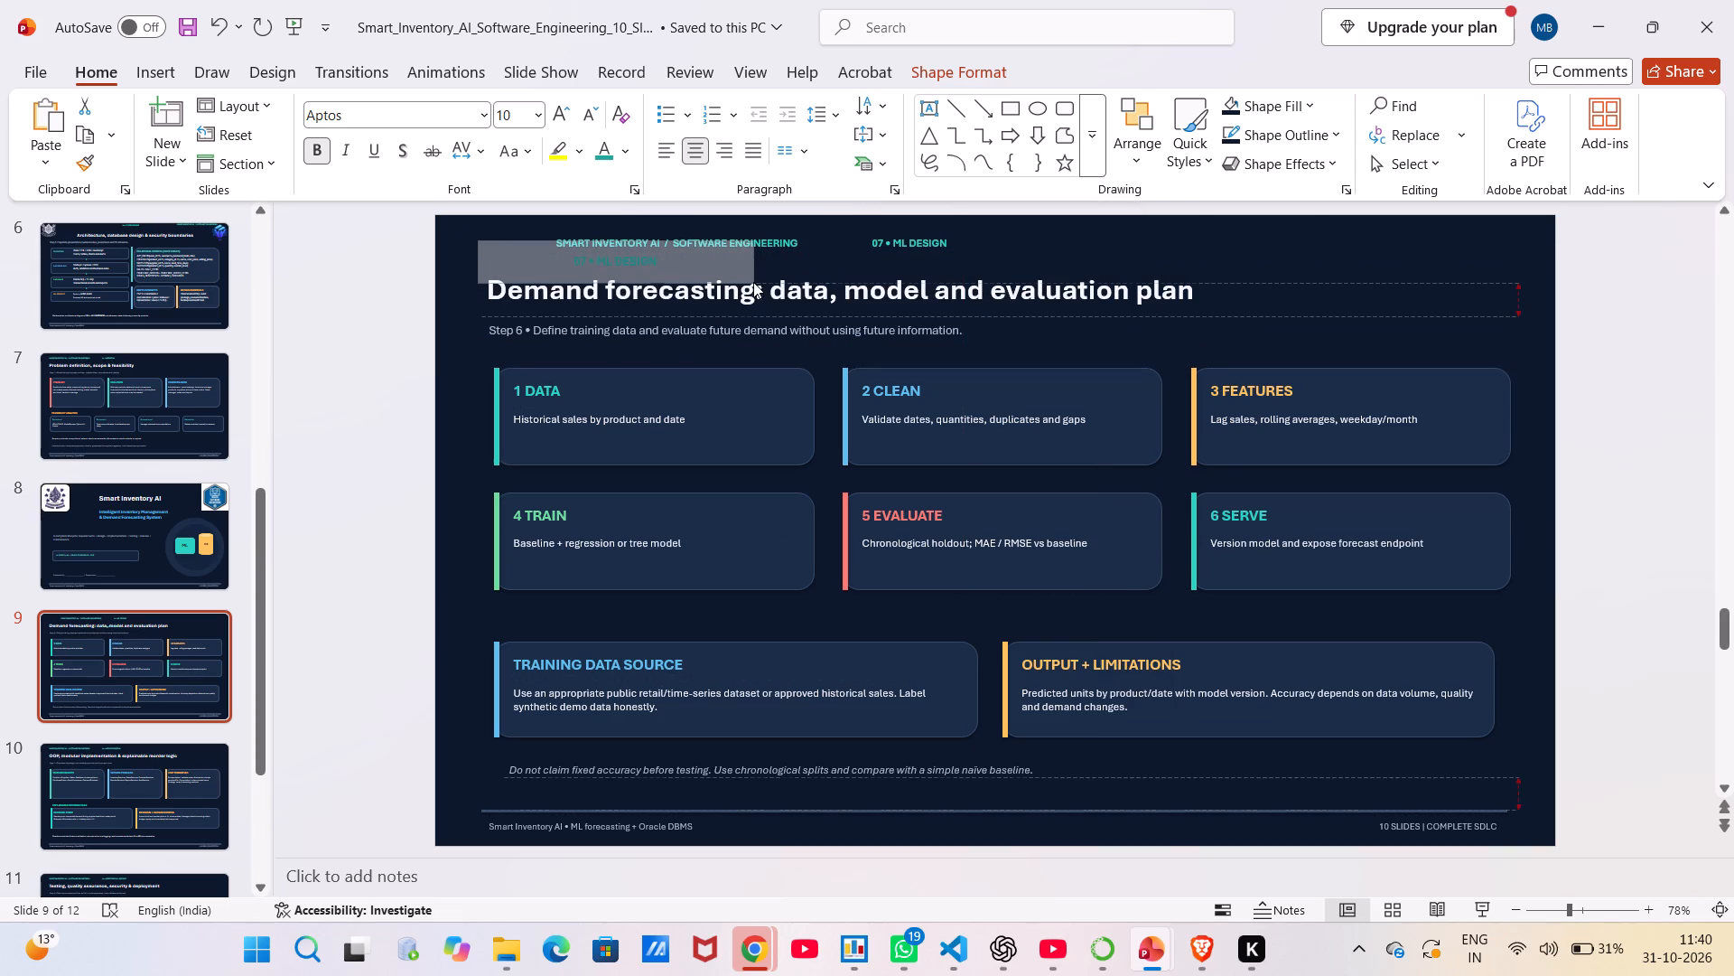
{"action": "left_click_drag", "start_coordinate": [753, 282], "coordinate": [752, 278]}
Delete "07 • ML DESIGN" from the header line, leaving only "SMART INVENTORY AI / SOFTWARE ENGINEERING".
{"action": "left_click", "coordinate": [915, 240]}
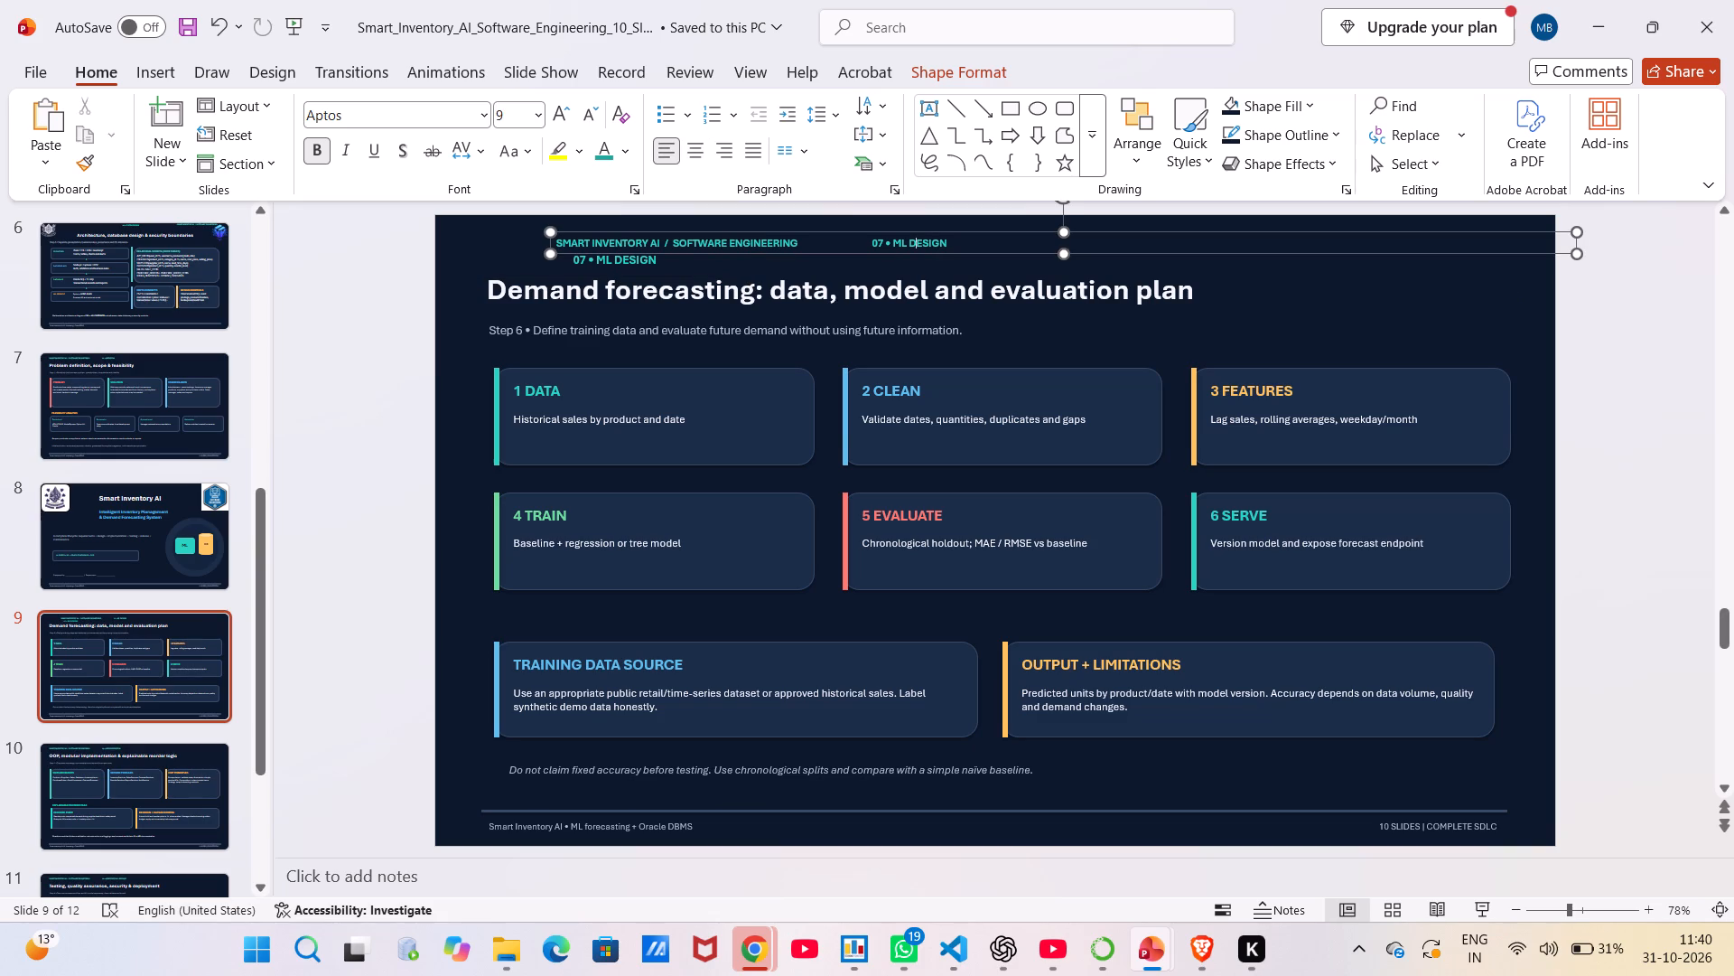
{"action": "left_click", "coordinate": [945, 238]}
{"action": "key", "text": "BackSpace"}
{"action": "key", "text": "BackSpace"}
{"action": "key", "text": "BackSpace"}
{"action": "key", "text": "BackSpace"}
{"action": "key", "text": "BackSpace"}
{"action": "key", "text": "BackSpace"}
{"action": "key", "text": "BackSpace"}
{"action": "key", "text": "BackSpace"}
{"action": "key", "text": "BackSpace"}
{"action": "key", "text": "BackSpace"}
{"action": "key", "text": "BackSpace"}
{"action": "key", "text": "BackSpace"}
{"action": "key", "text": "BackSpace"}
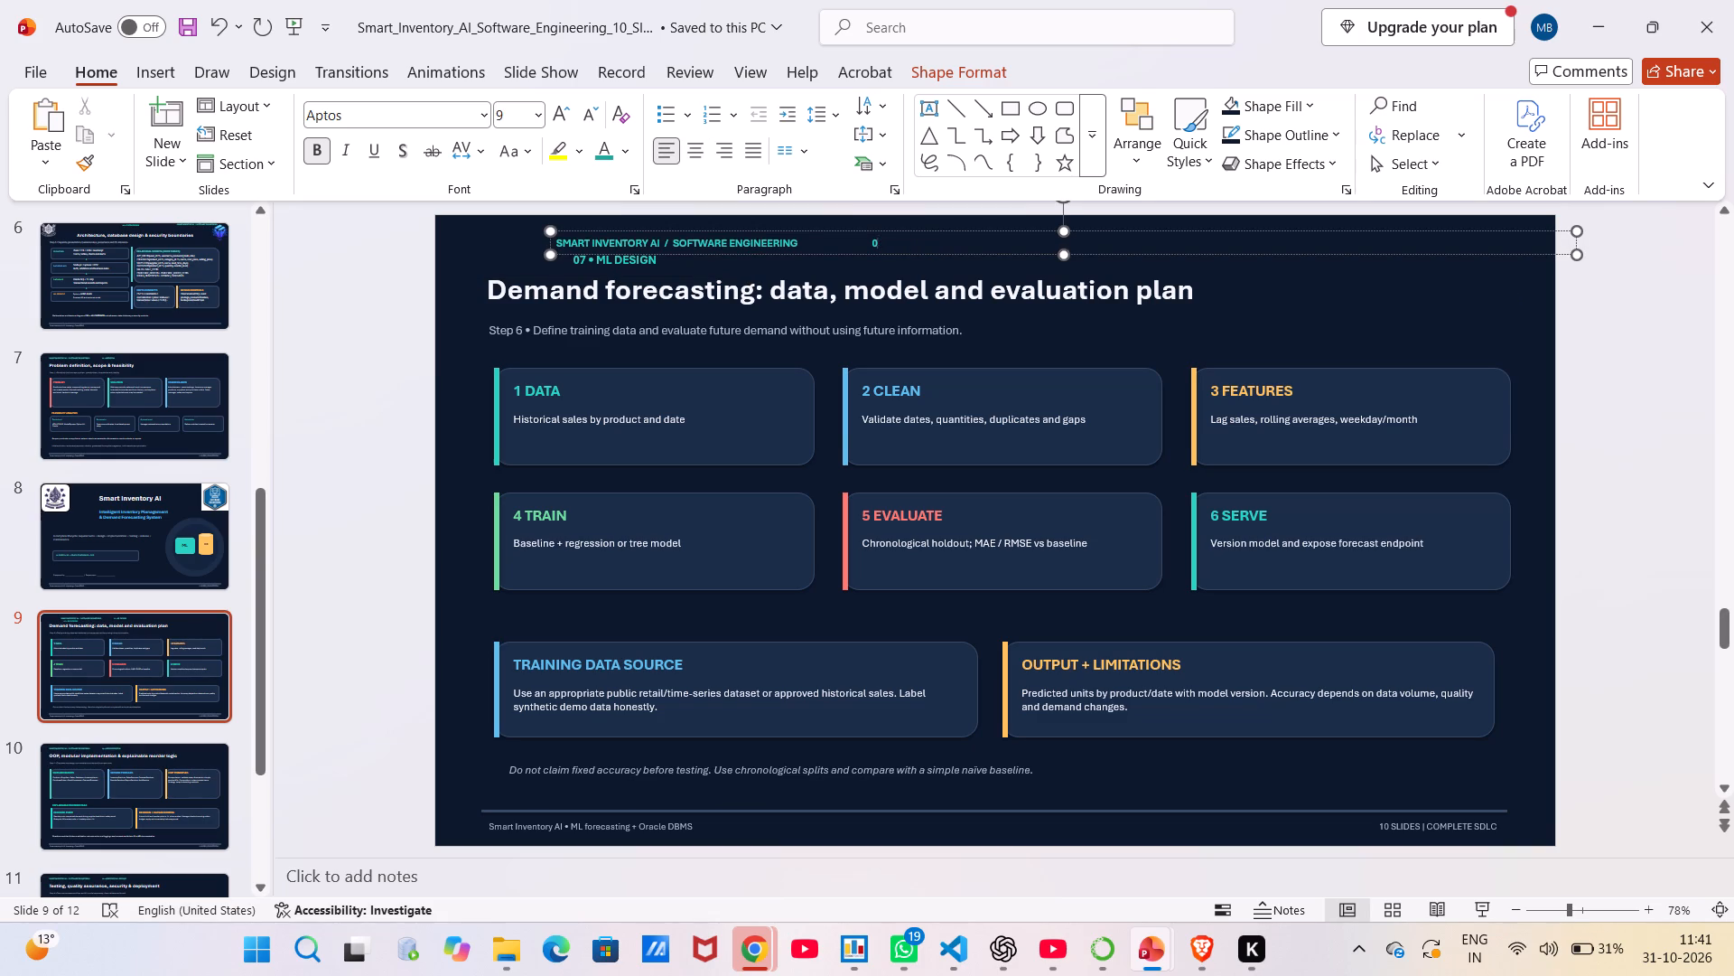
{"action": "key", "text": "BackSpace"}
Shrink the "SMART INVENTORY AI / SOFTWARE ENGINEERING" header text box so it just fits its text on one line.
{"action": "left_click_drag", "start_coordinate": [1582, 257], "coordinate": [778, 245]}
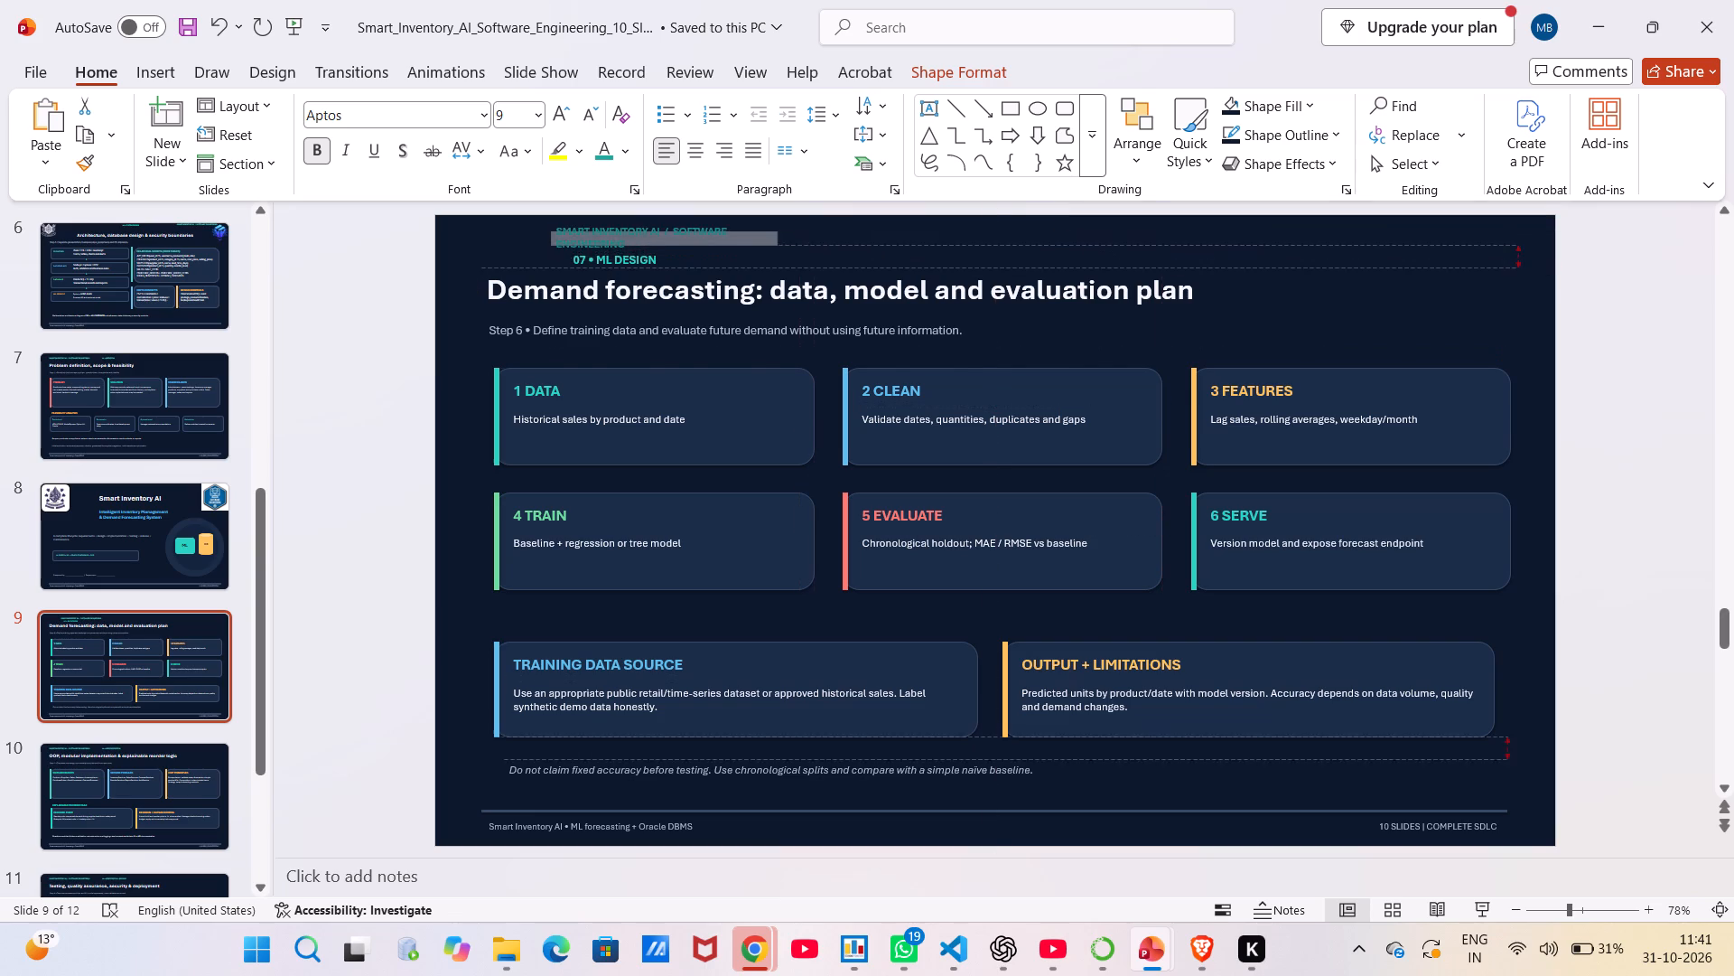
{"action": "left_click_drag", "start_coordinate": [778, 245], "coordinate": [765, 243]}
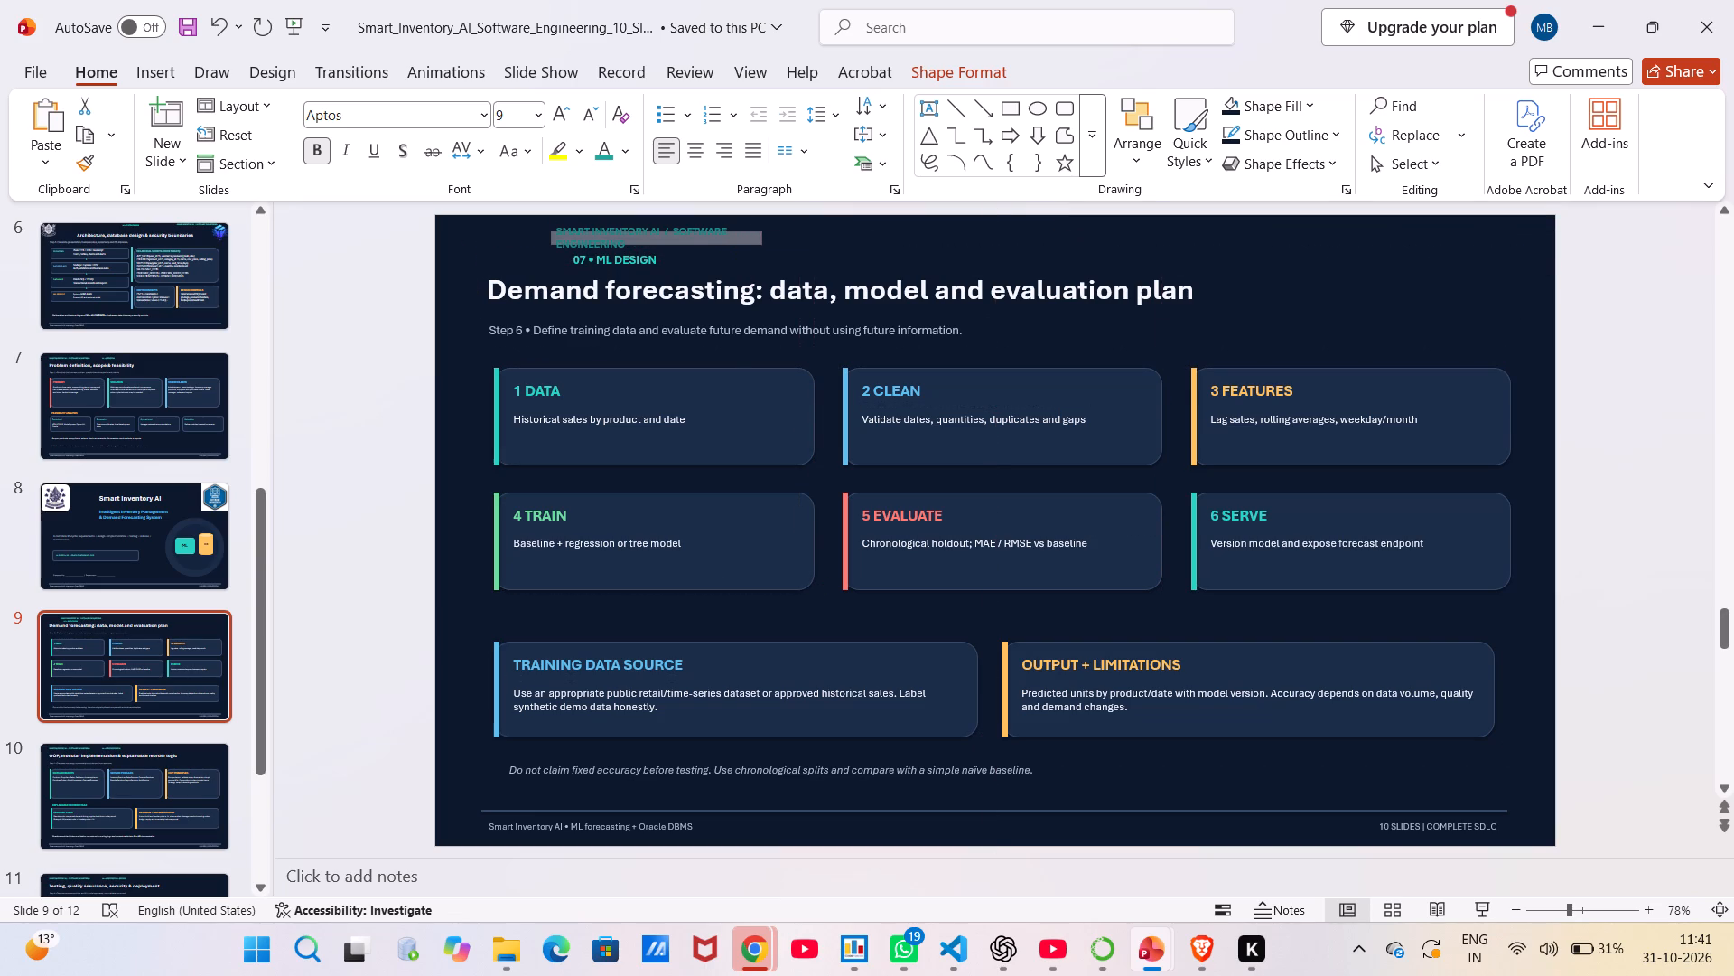
{"action": "left_click_drag", "start_coordinate": [765, 243], "coordinate": [811, 235]}
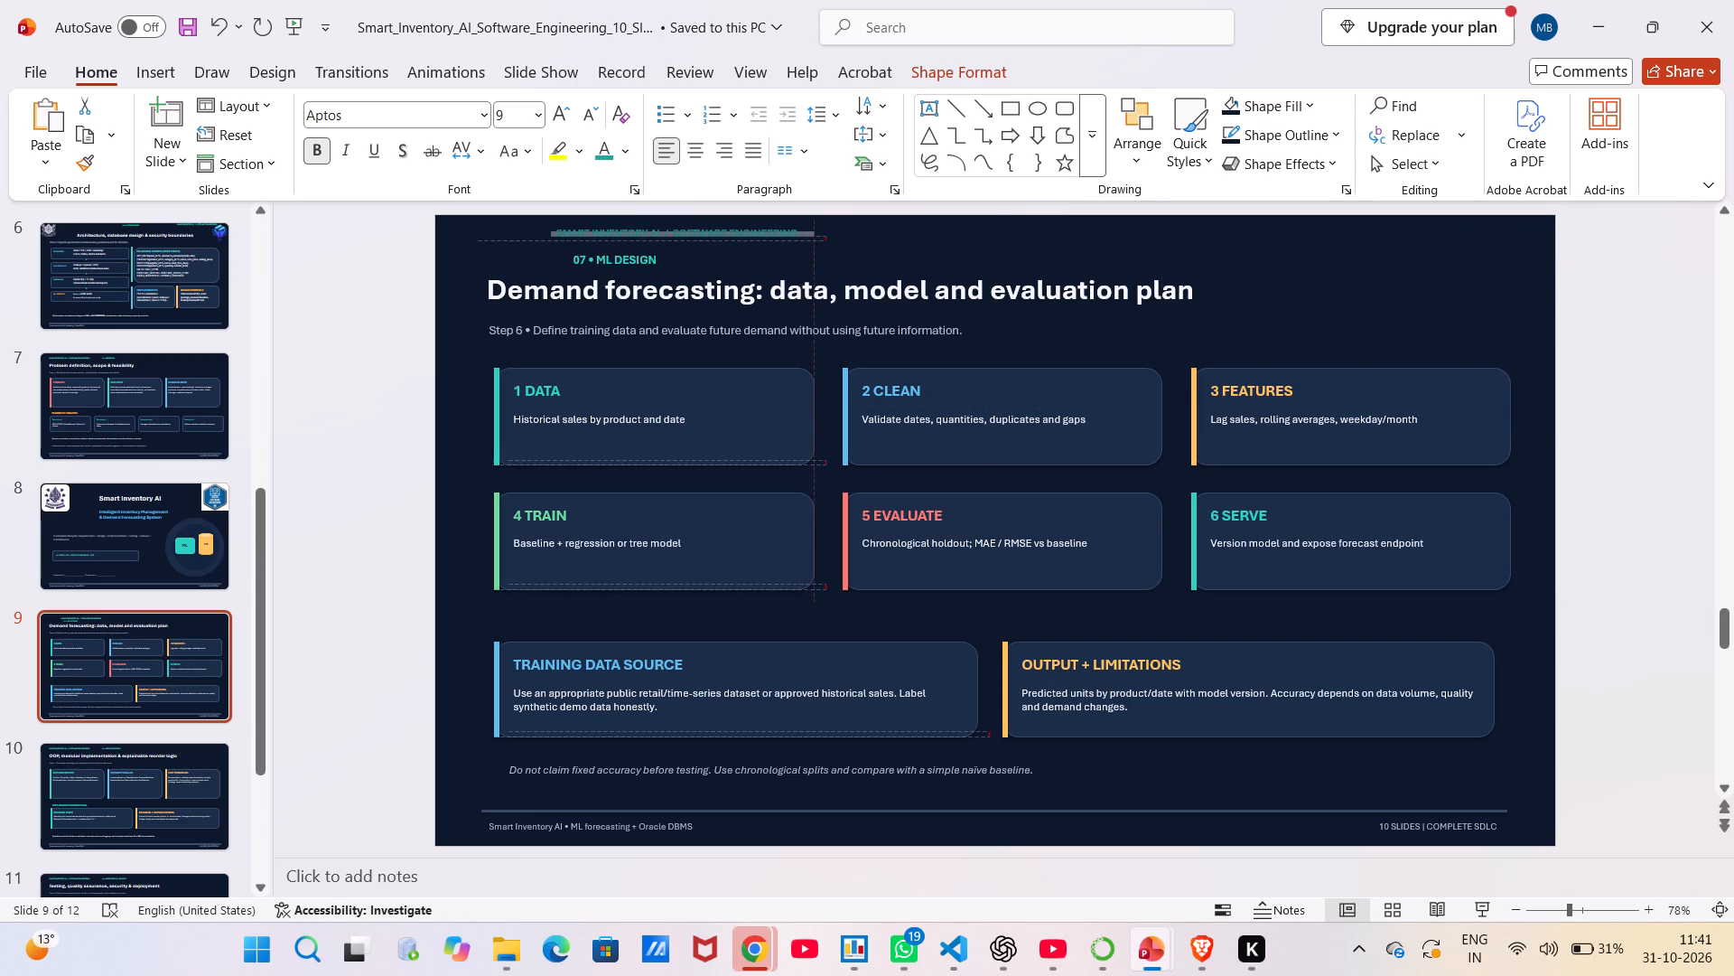
{"action": "left_click_drag", "start_coordinate": [811, 235], "coordinate": [820, 239]}
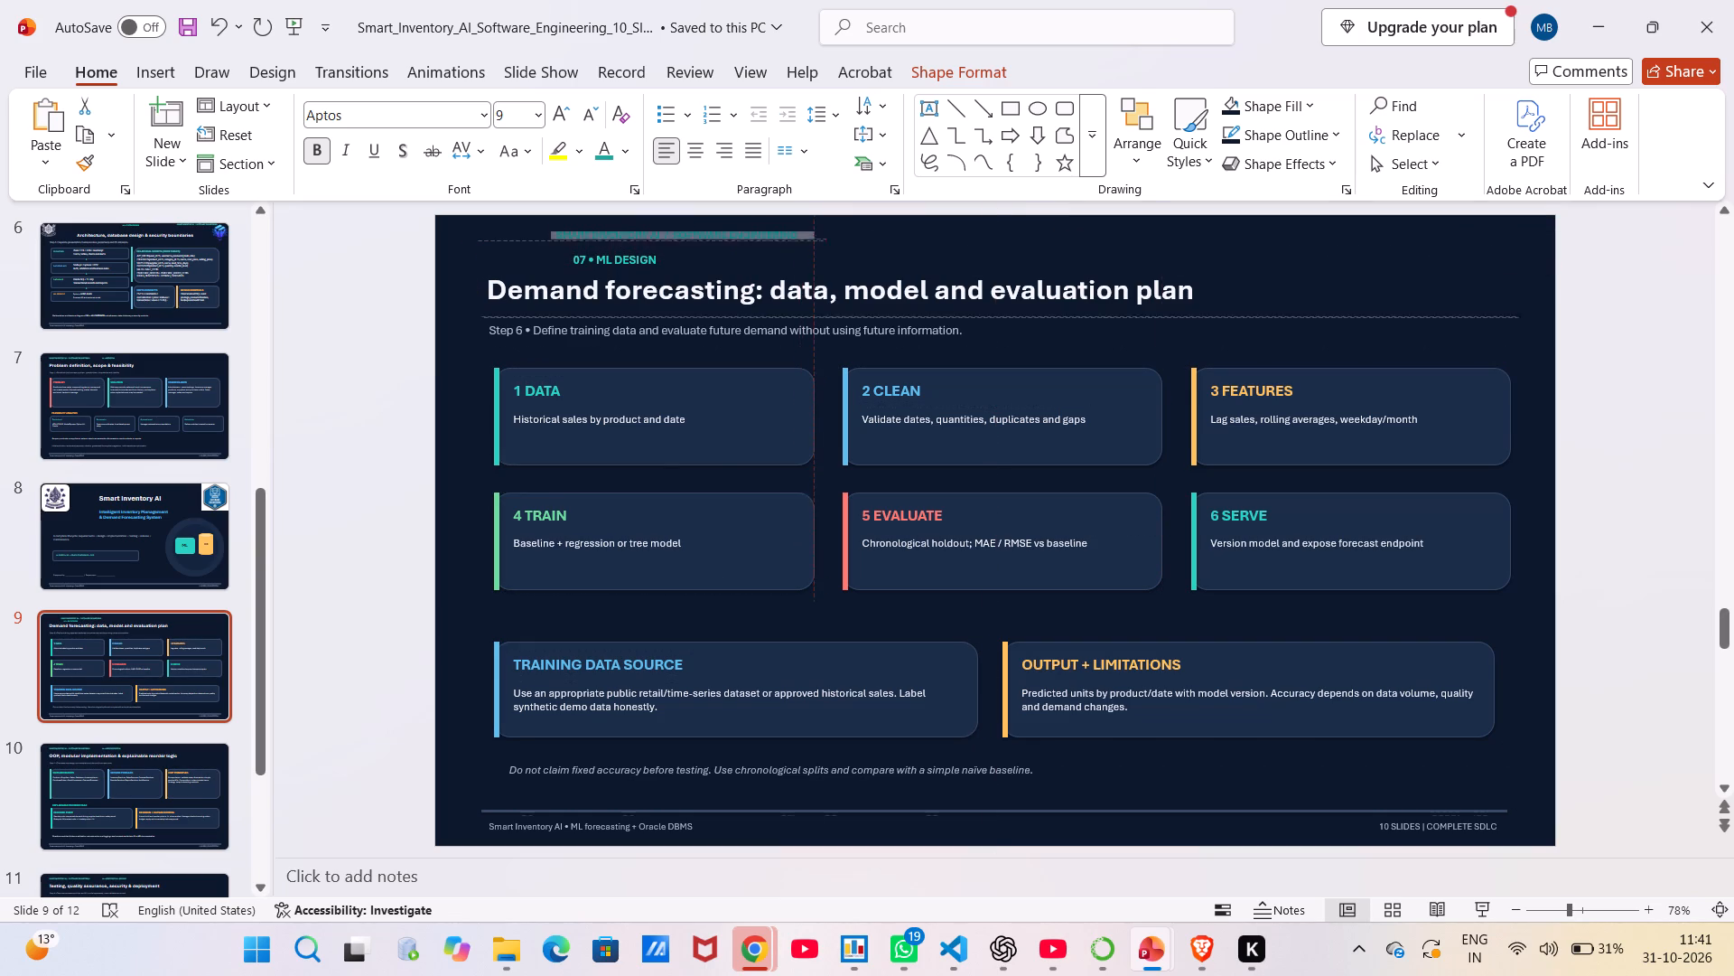
{"action": "left_click_drag", "start_coordinate": [820, 239], "coordinate": [824, 236]}
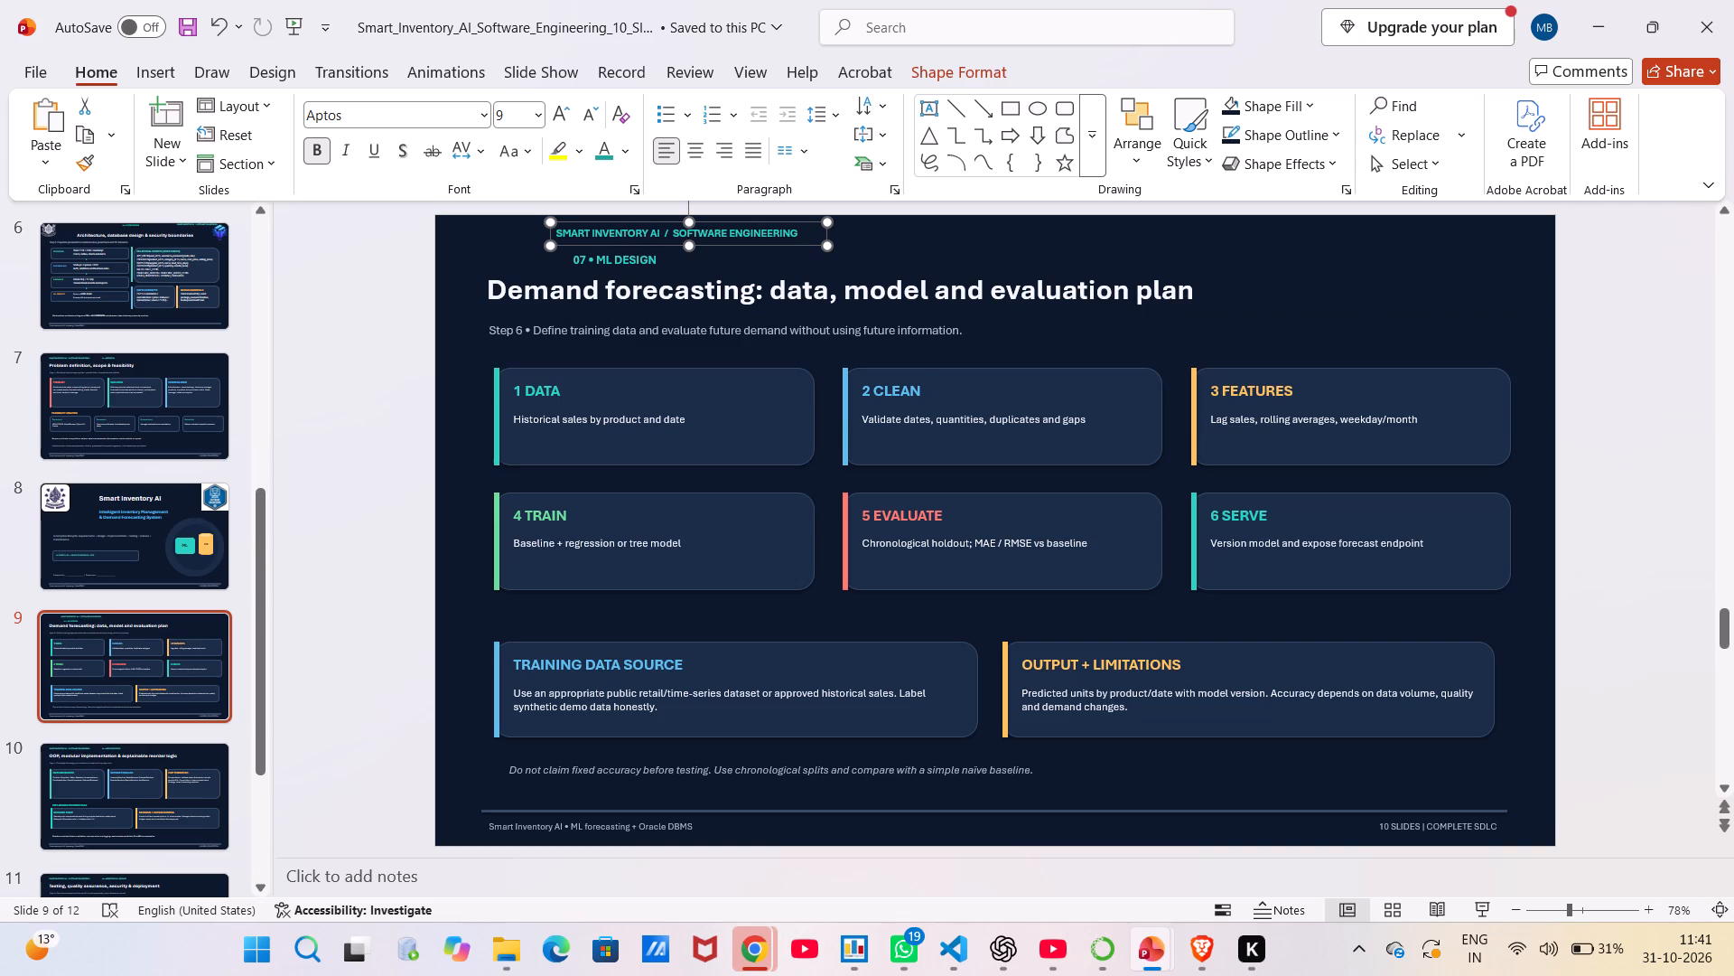
Move the "SMART INVENTORY AI / SOFTWARE ENGINEERING" label into the slide's top-right corner.
{"action": "left_click_drag", "start_coordinate": [809, 241], "coordinate": [1336, 249]}
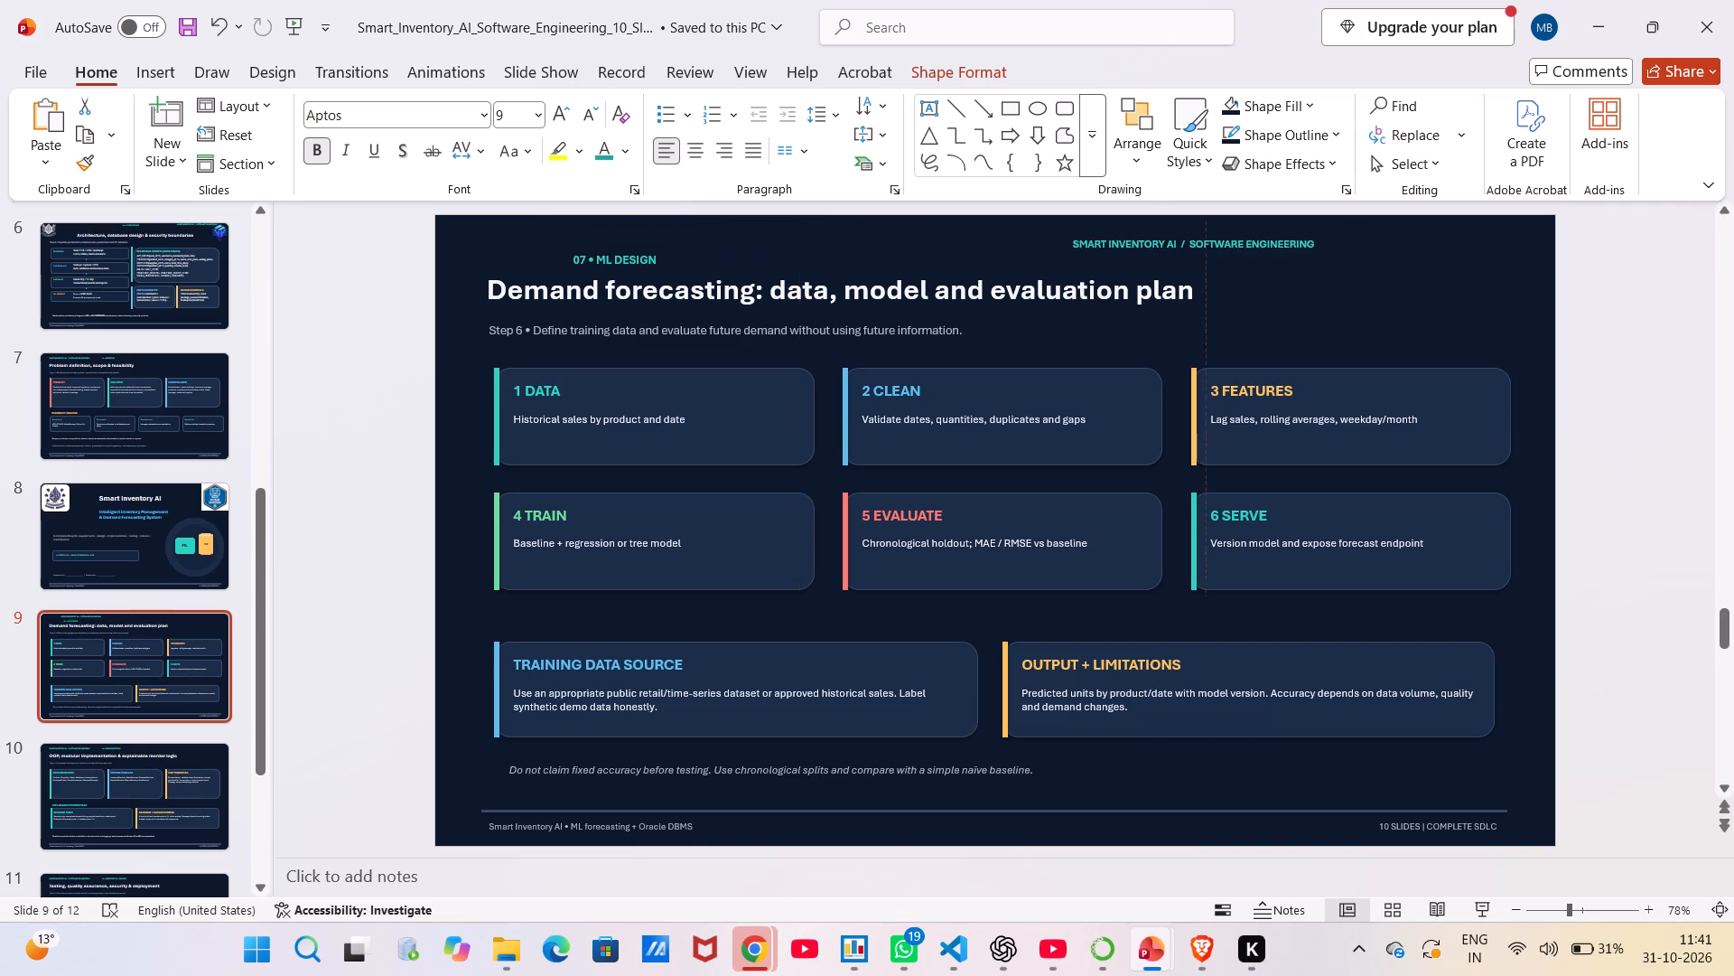
{"action": "left_click_drag", "start_coordinate": [1336, 249], "coordinate": [1471, 236]}
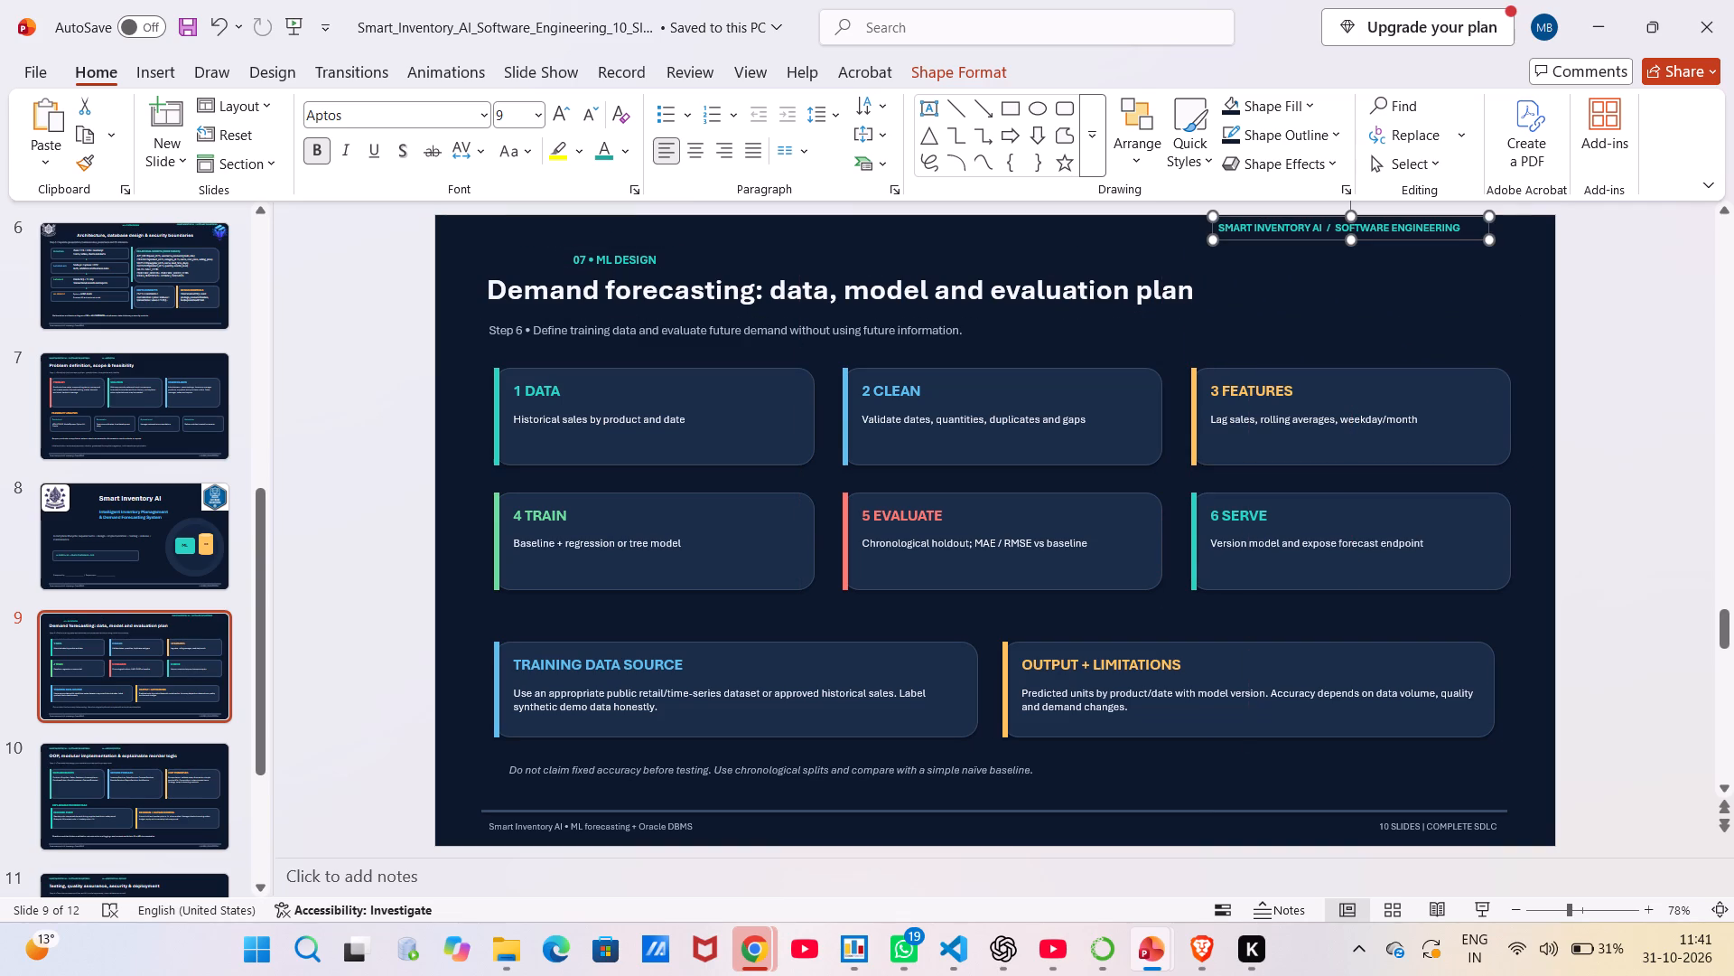
{"action": "left_click_drag", "start_coordinate": [1440, 238], "coordinate": [1450, 243]}
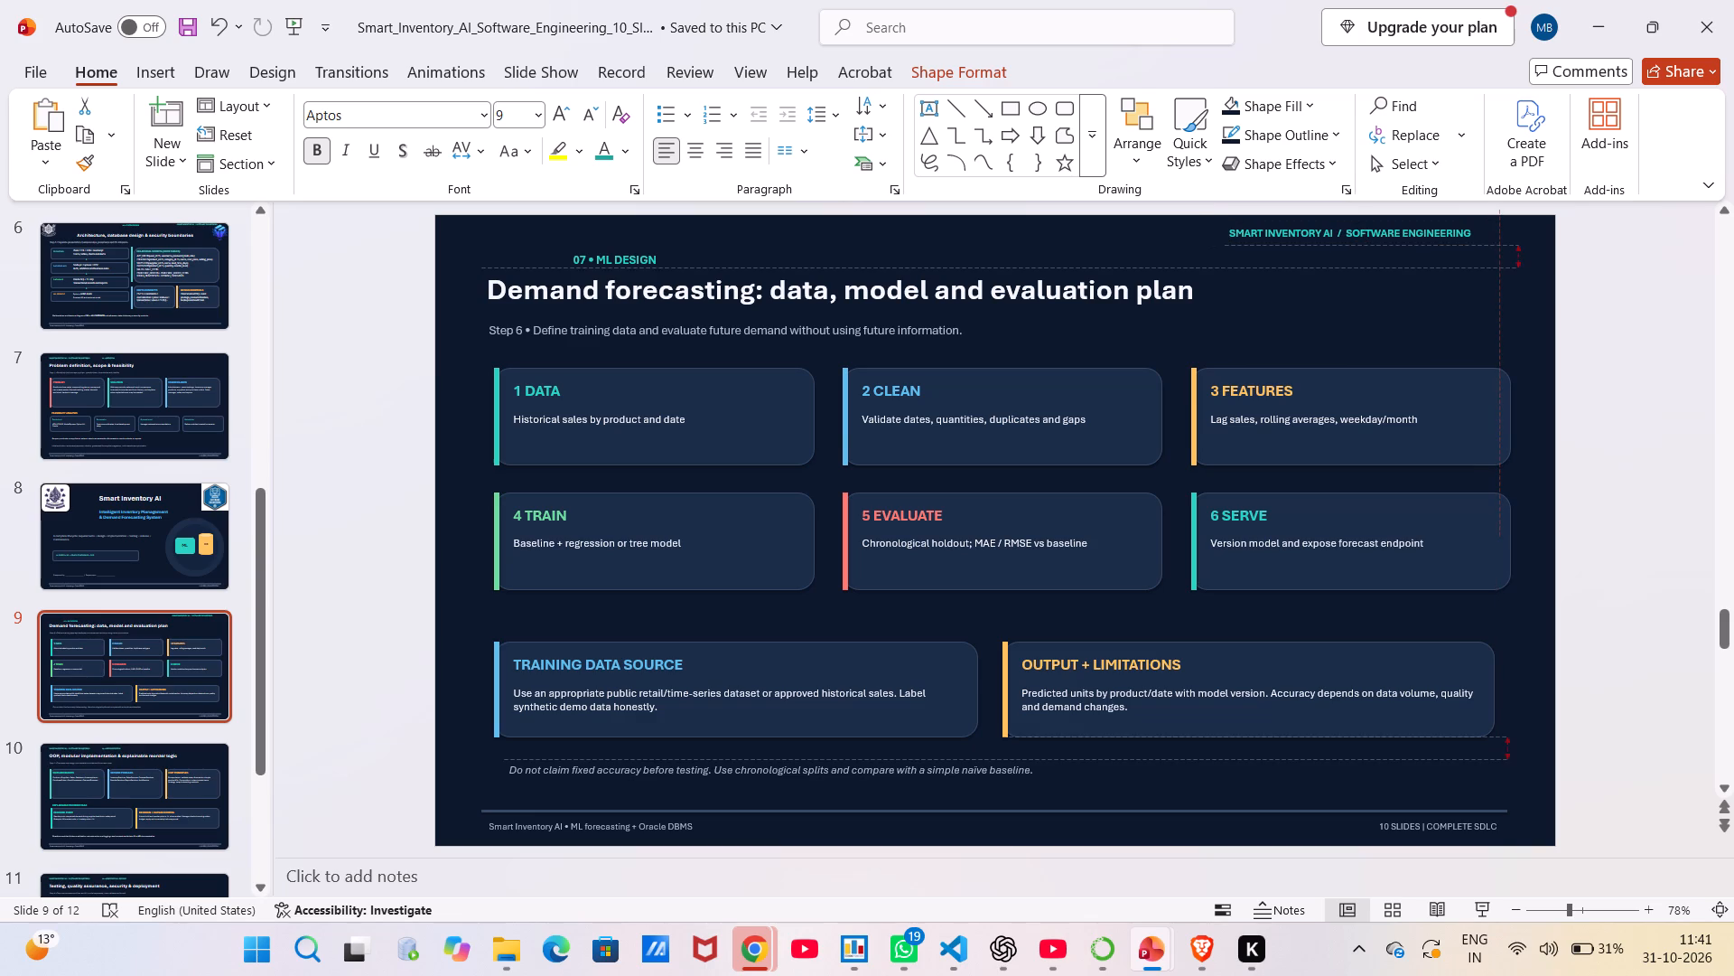
{"action": "left_click_drag", "start_coordinate": [1450, 243], "coordinate": [1457, 239]}
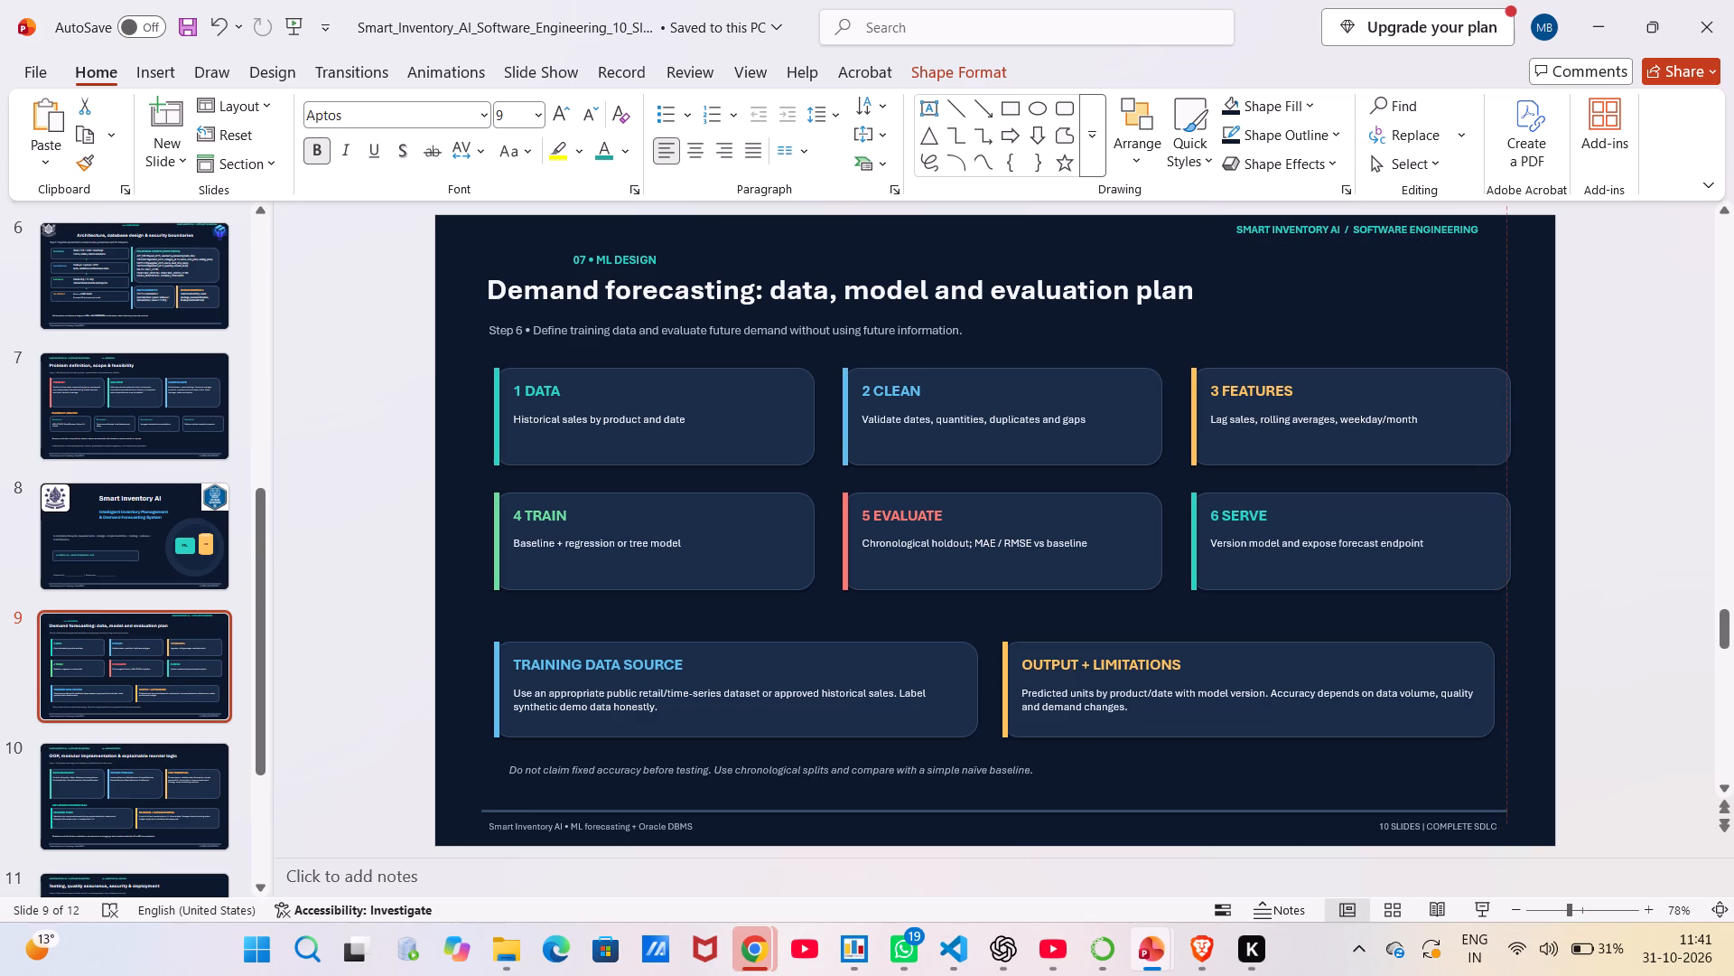
{"action": "left_click_drag", "start_coordinate": [1457, 239], "coordinate": [1455, 239]}
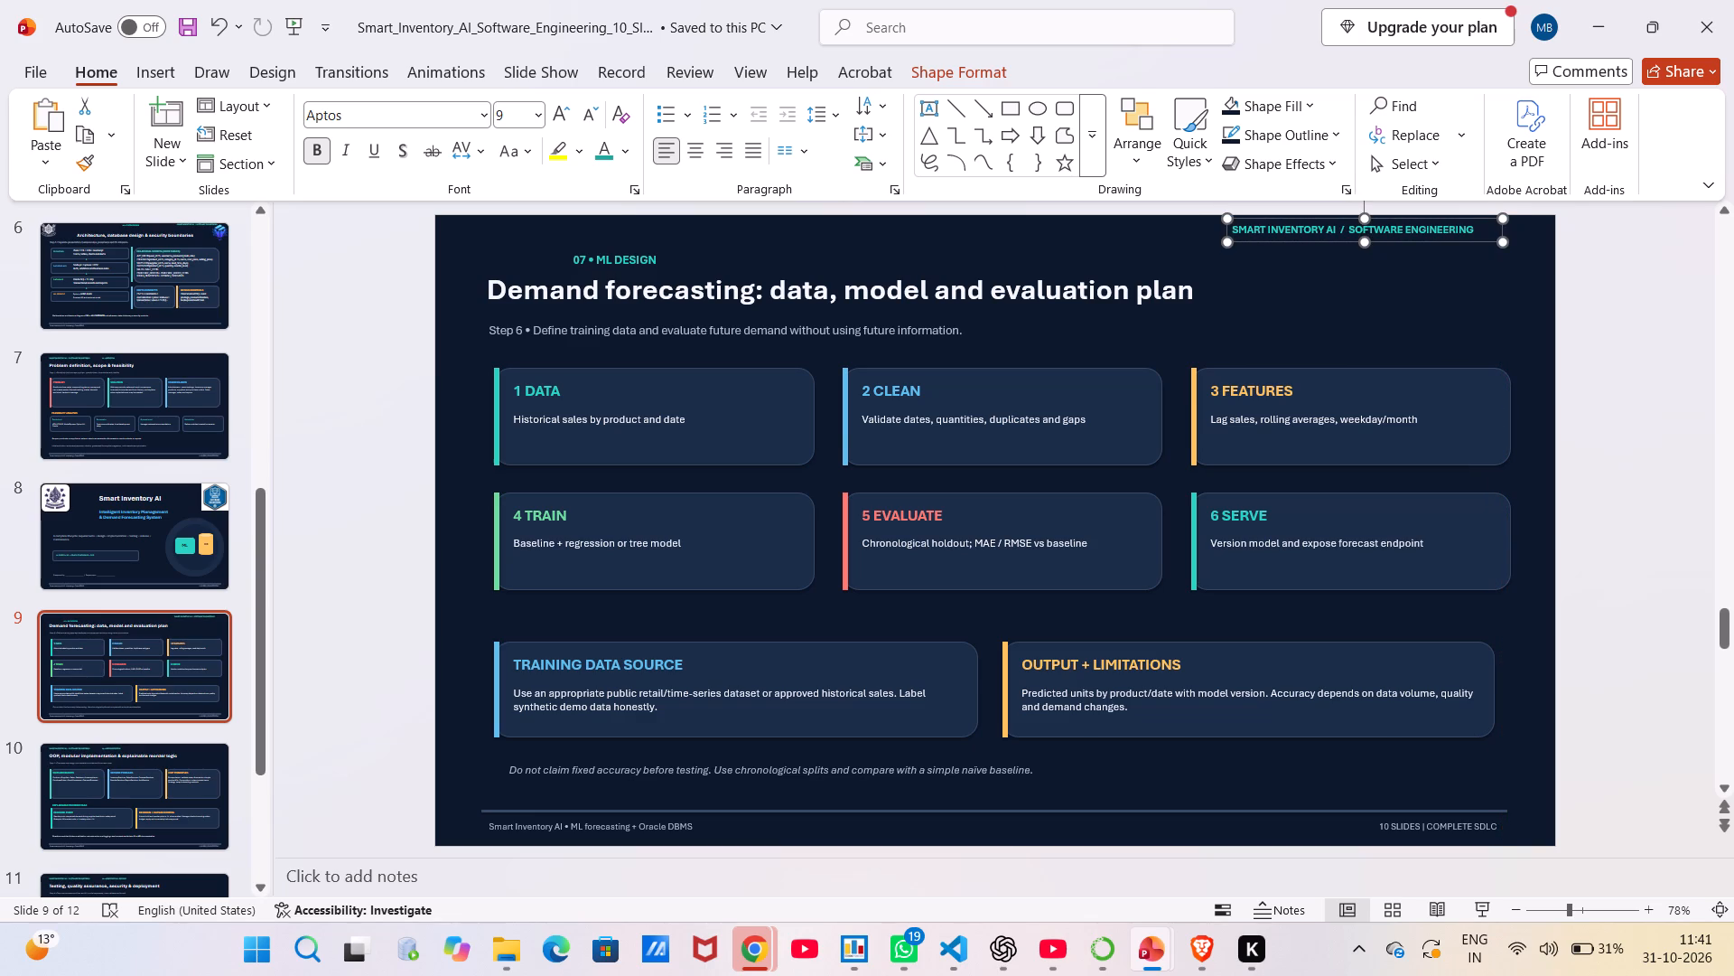
Shrink the "07 • ML DESIGN" text box and place it near the slide's top centre, level with the "SMART INVENTORY AI / SOFTWARE ENGINEERING" label.
{"action": "left_click", "coordinate": [609, 266]}
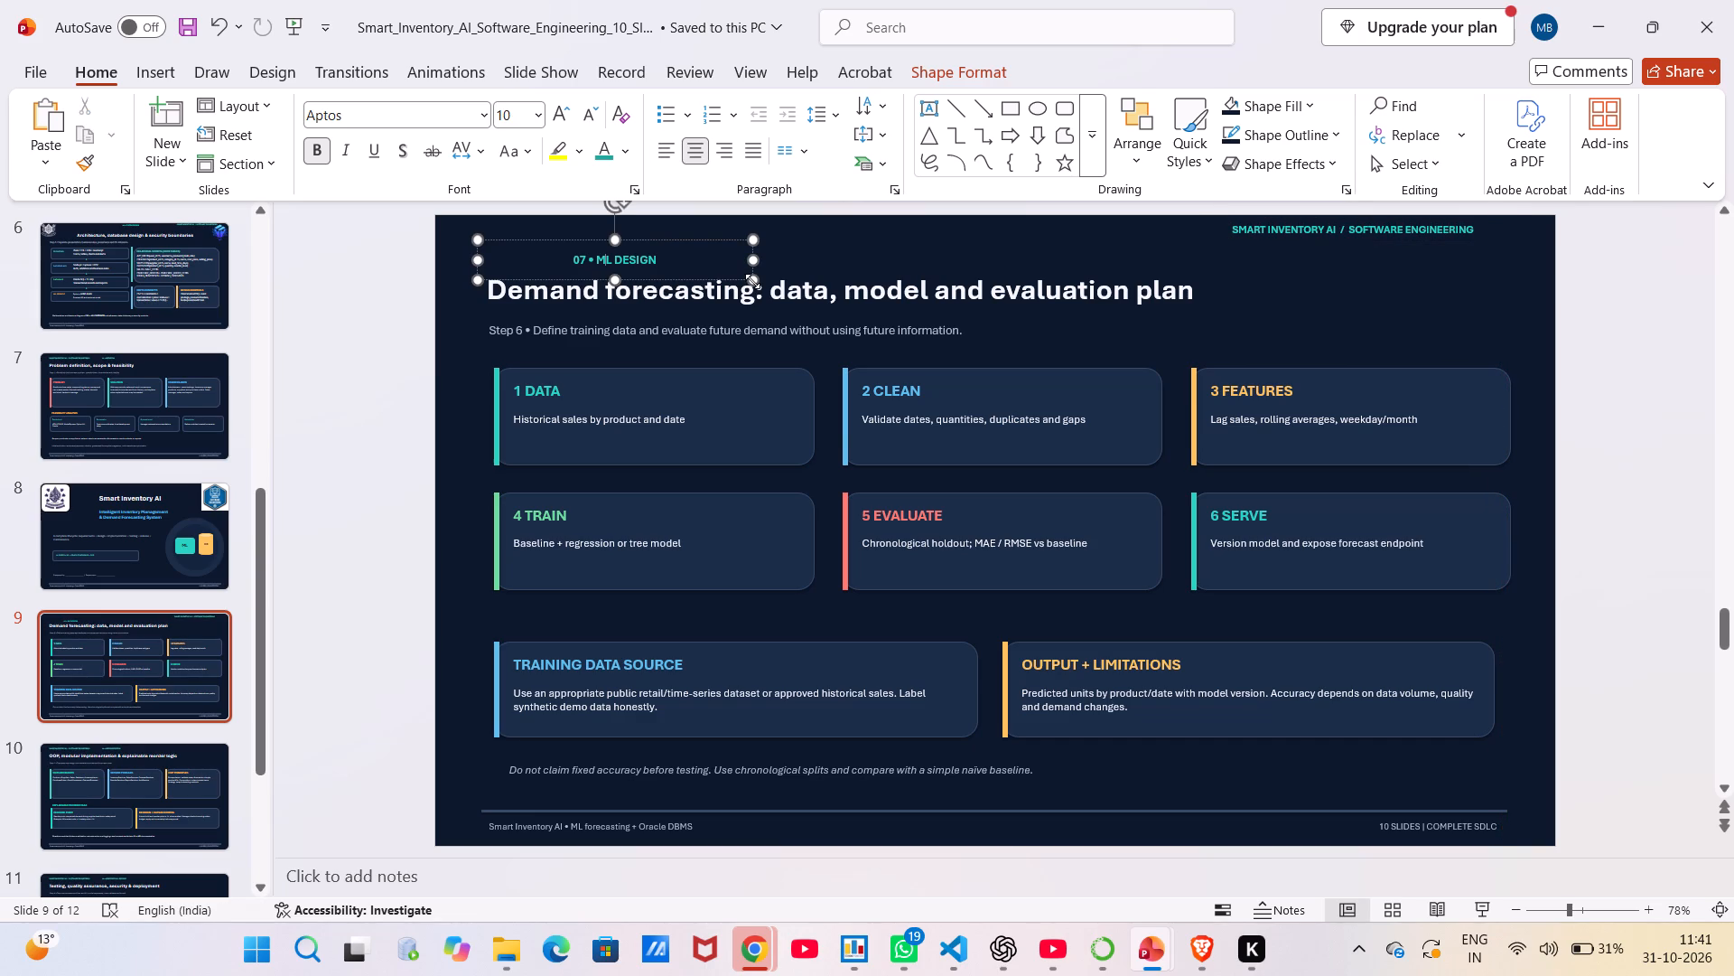
{"action": "left_click_drag", "start_coordinate": [752, 281], "coordinate": [690, 260]}
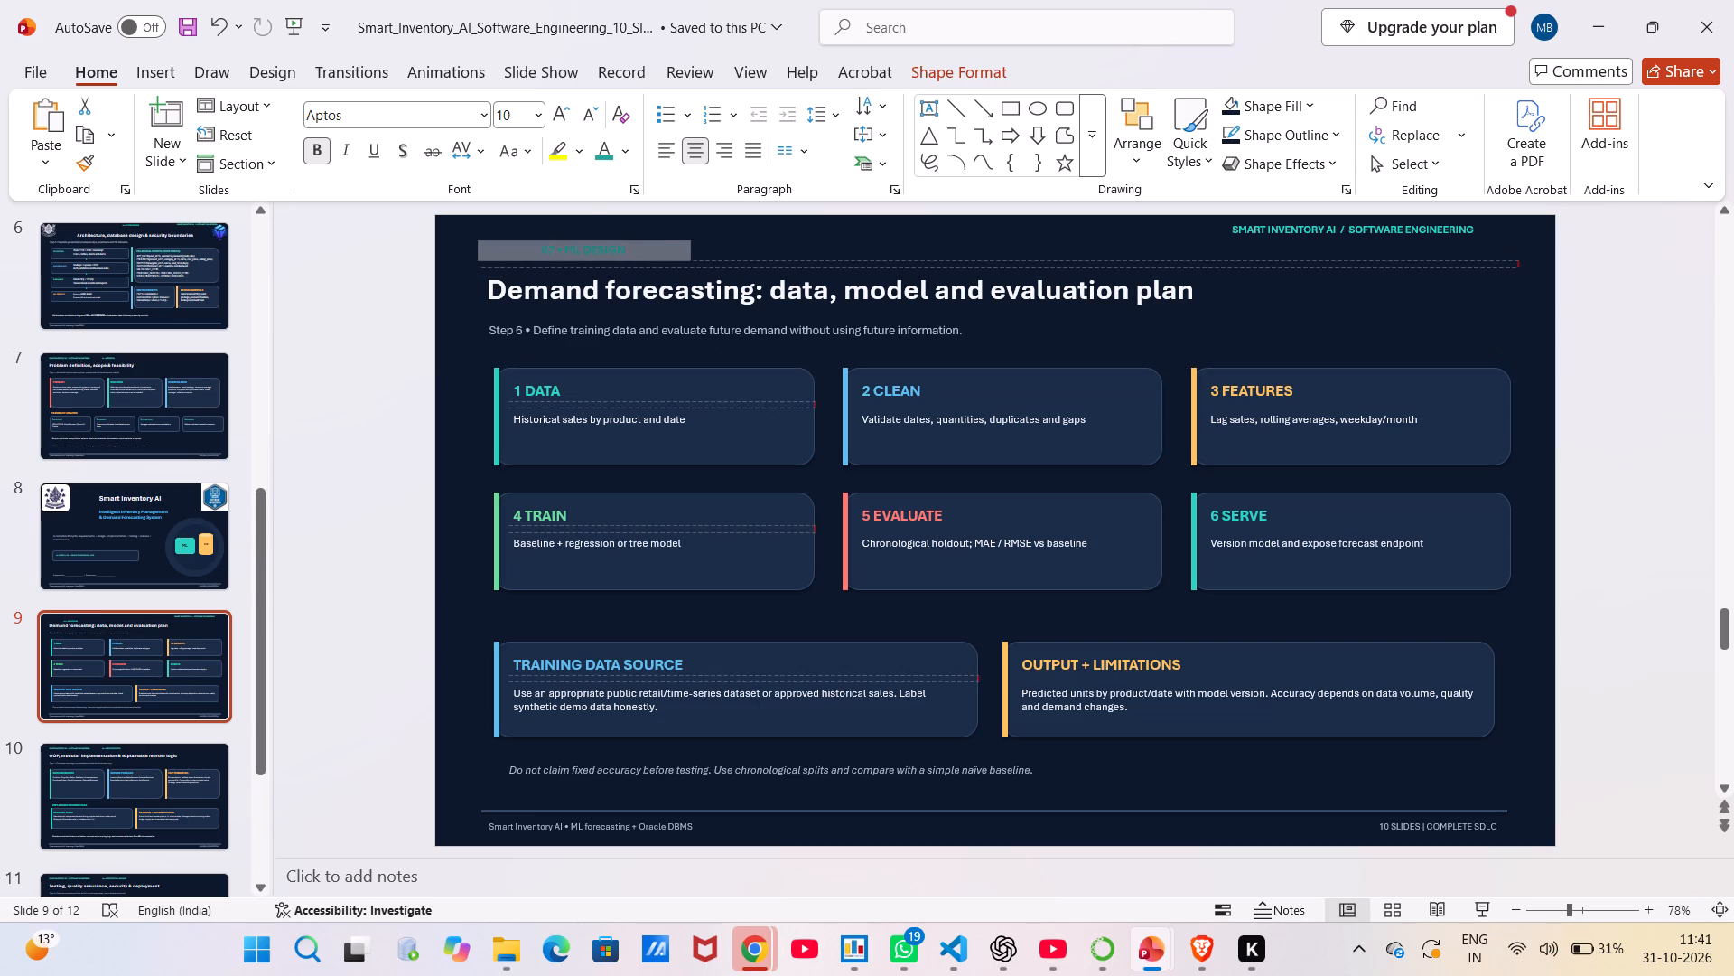
{"action": "left_click_drag", "start_coordinate": [690, 260], "coordinate": [691, 260]}
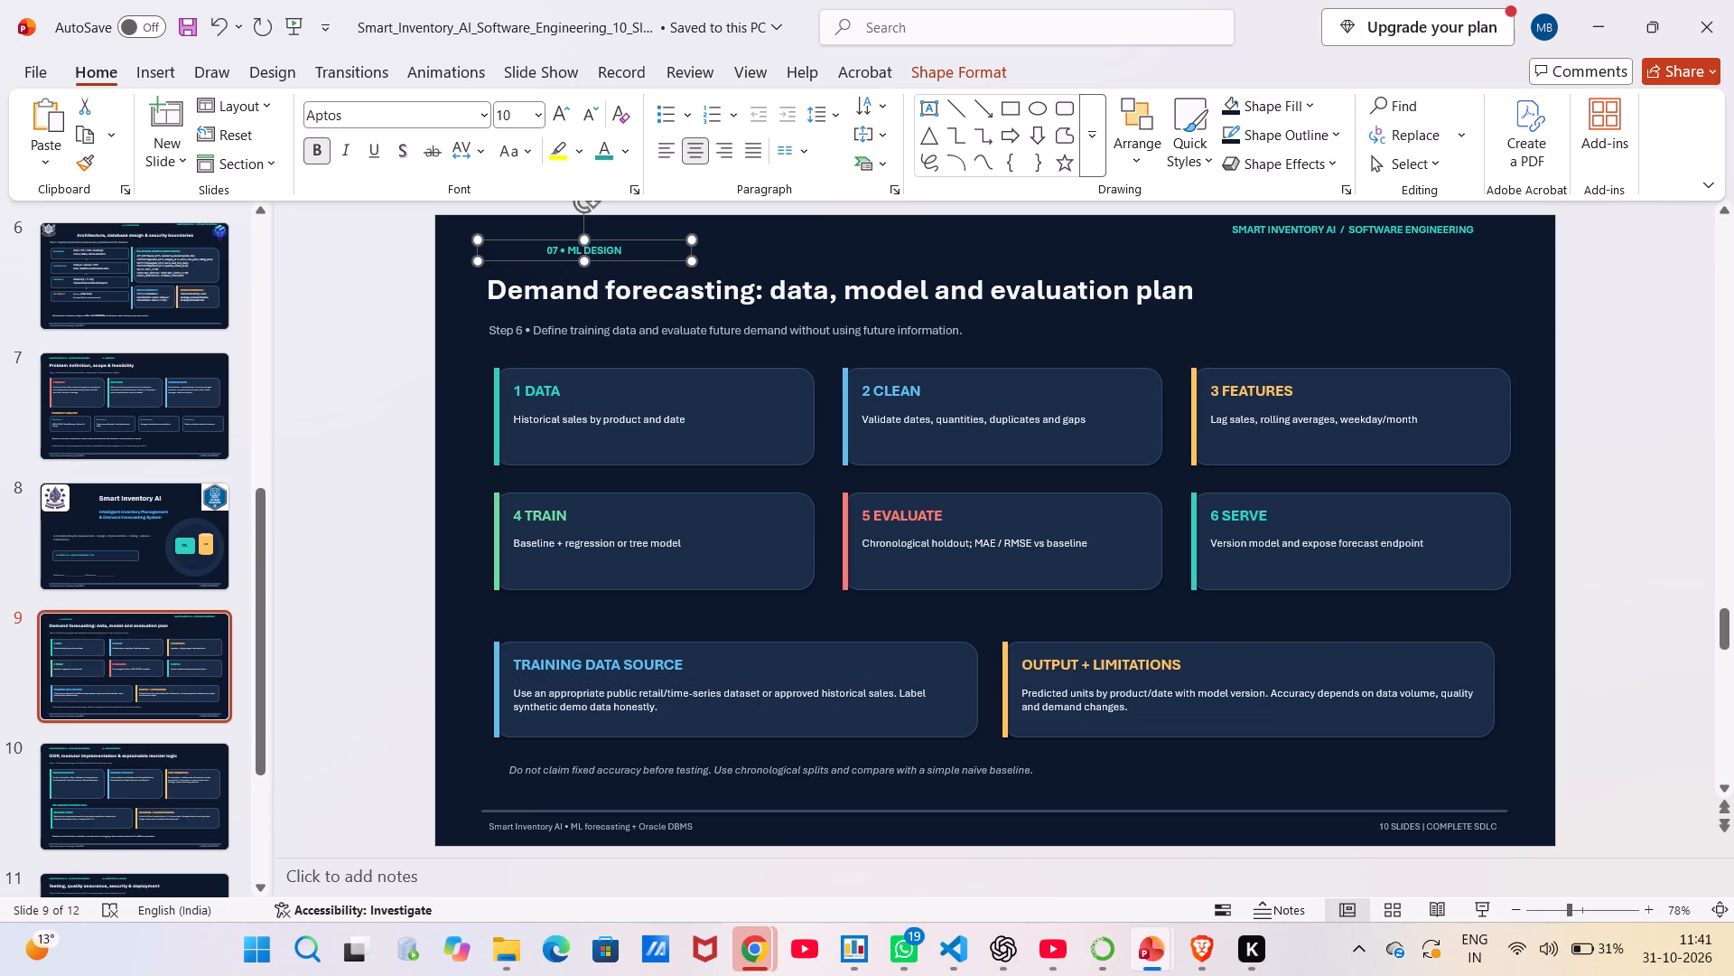
{"action": "left_click_drag", "start_coordinate": [637, 248], "coordinate": [978, 225]}
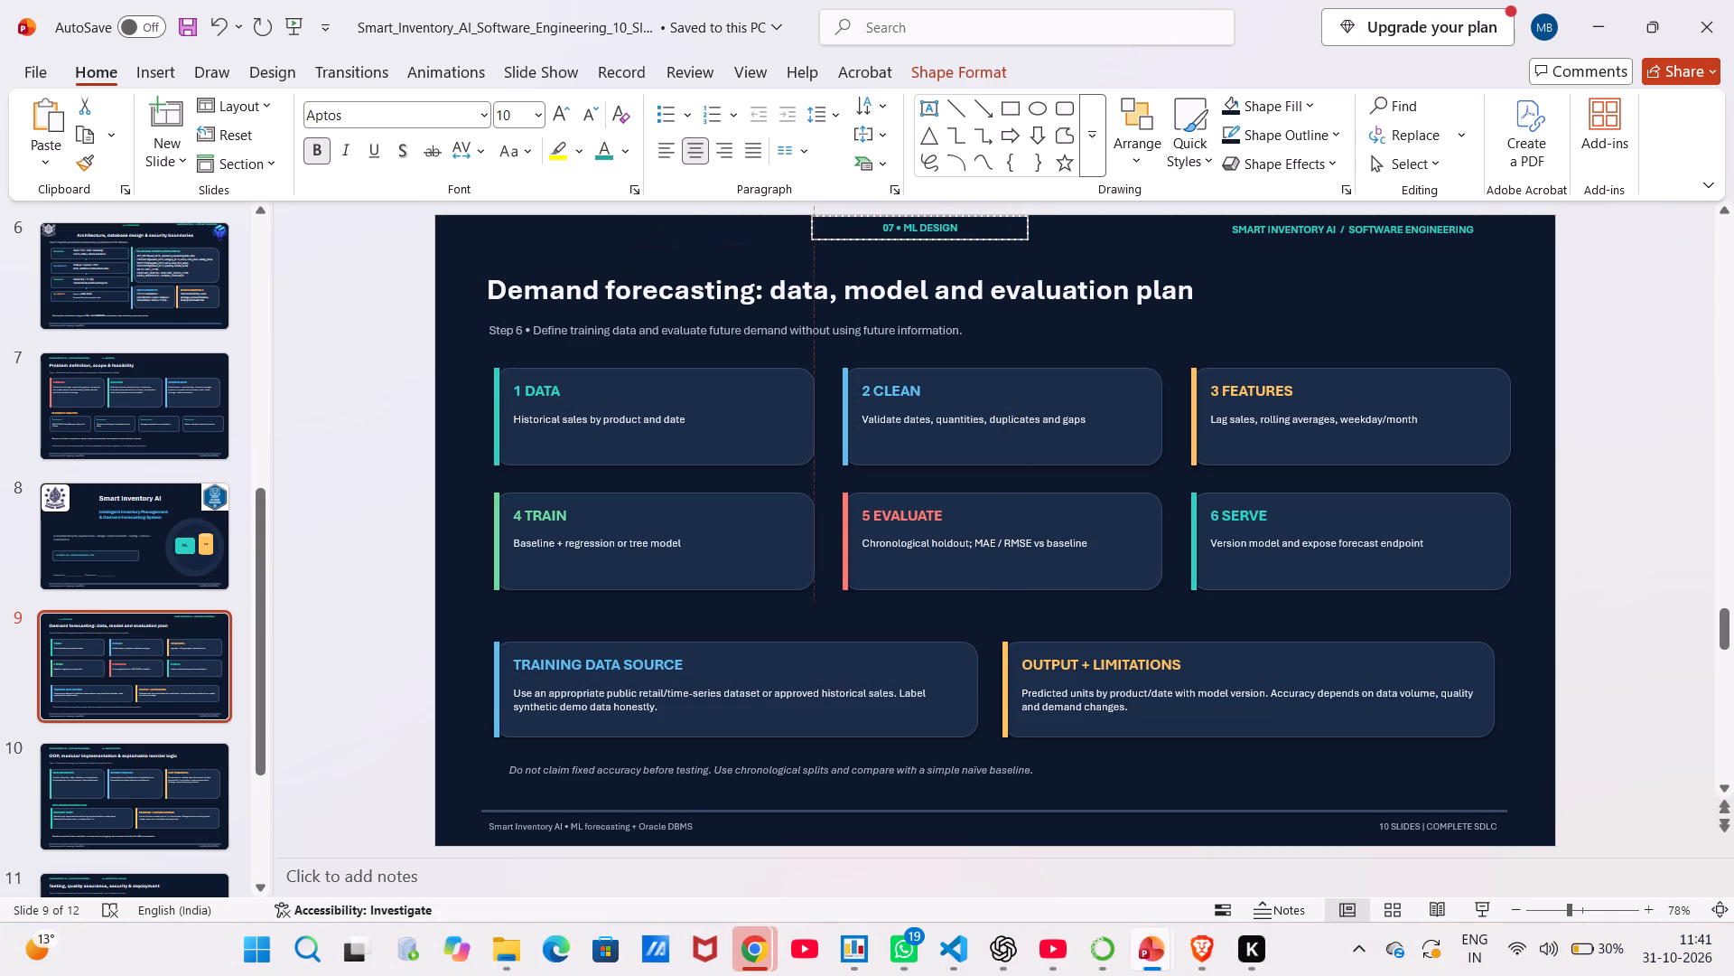
{"action": "left_click_drag", "start_coordinate": [978, 225], "coordinate": [985, 233]}
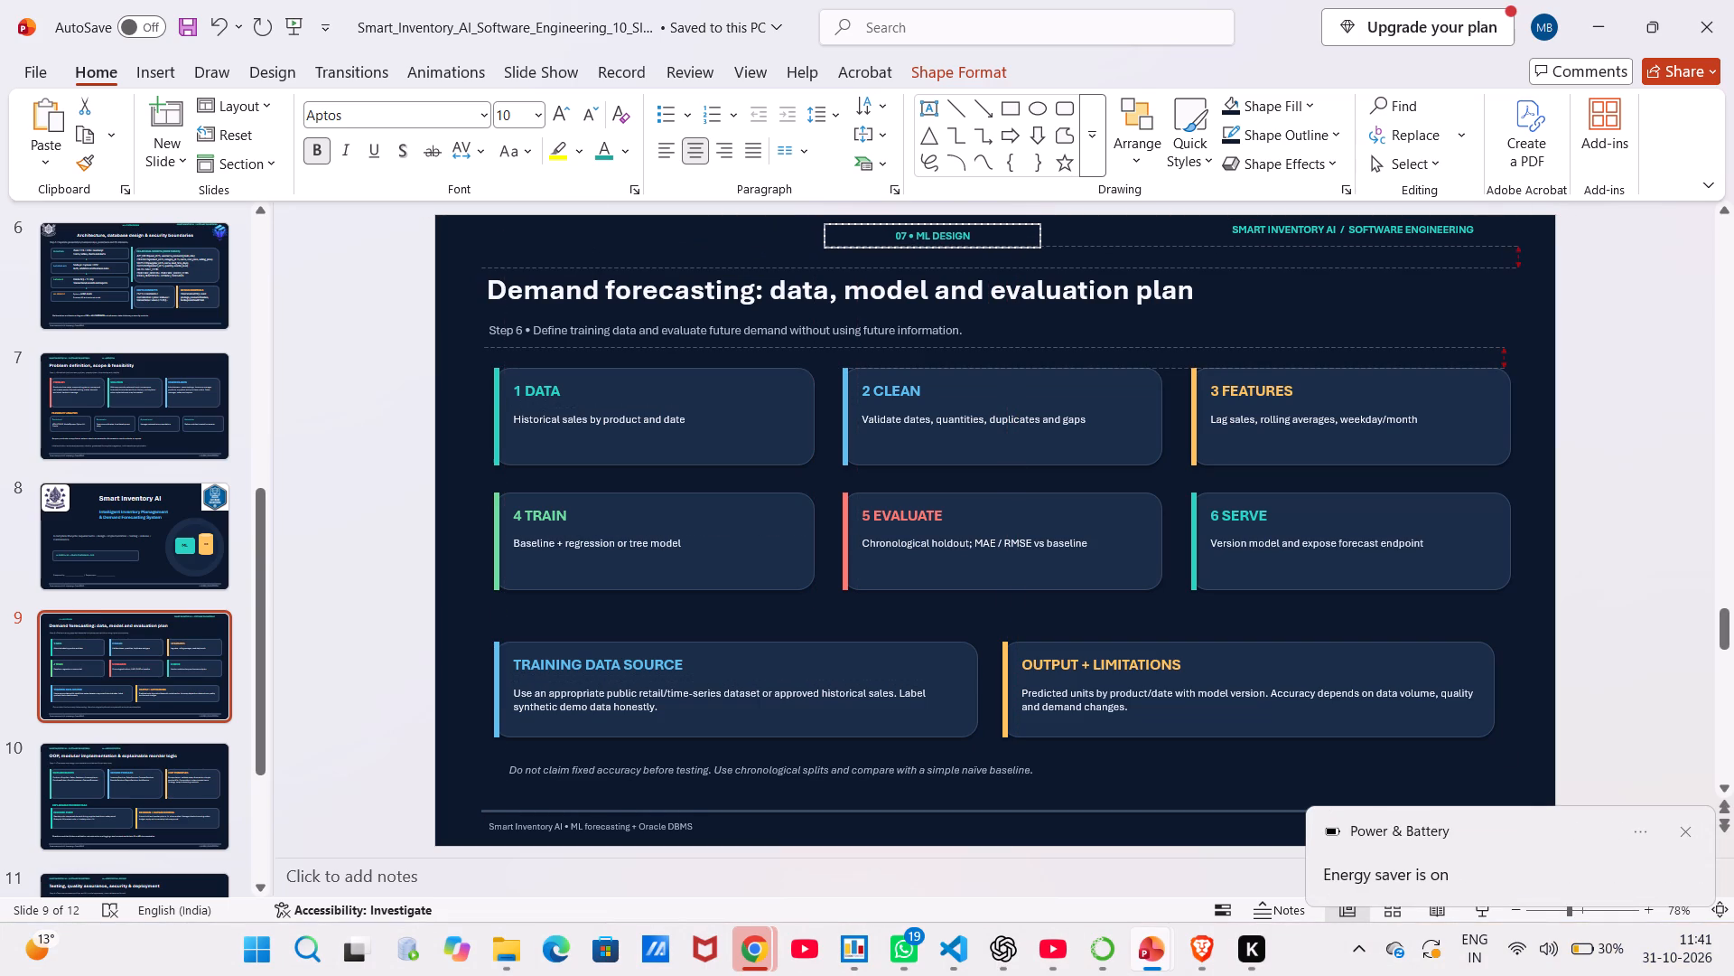
{"action": "left_click_drag", "start_coordinate": [985, 233], "coordinate": [999, 228]}
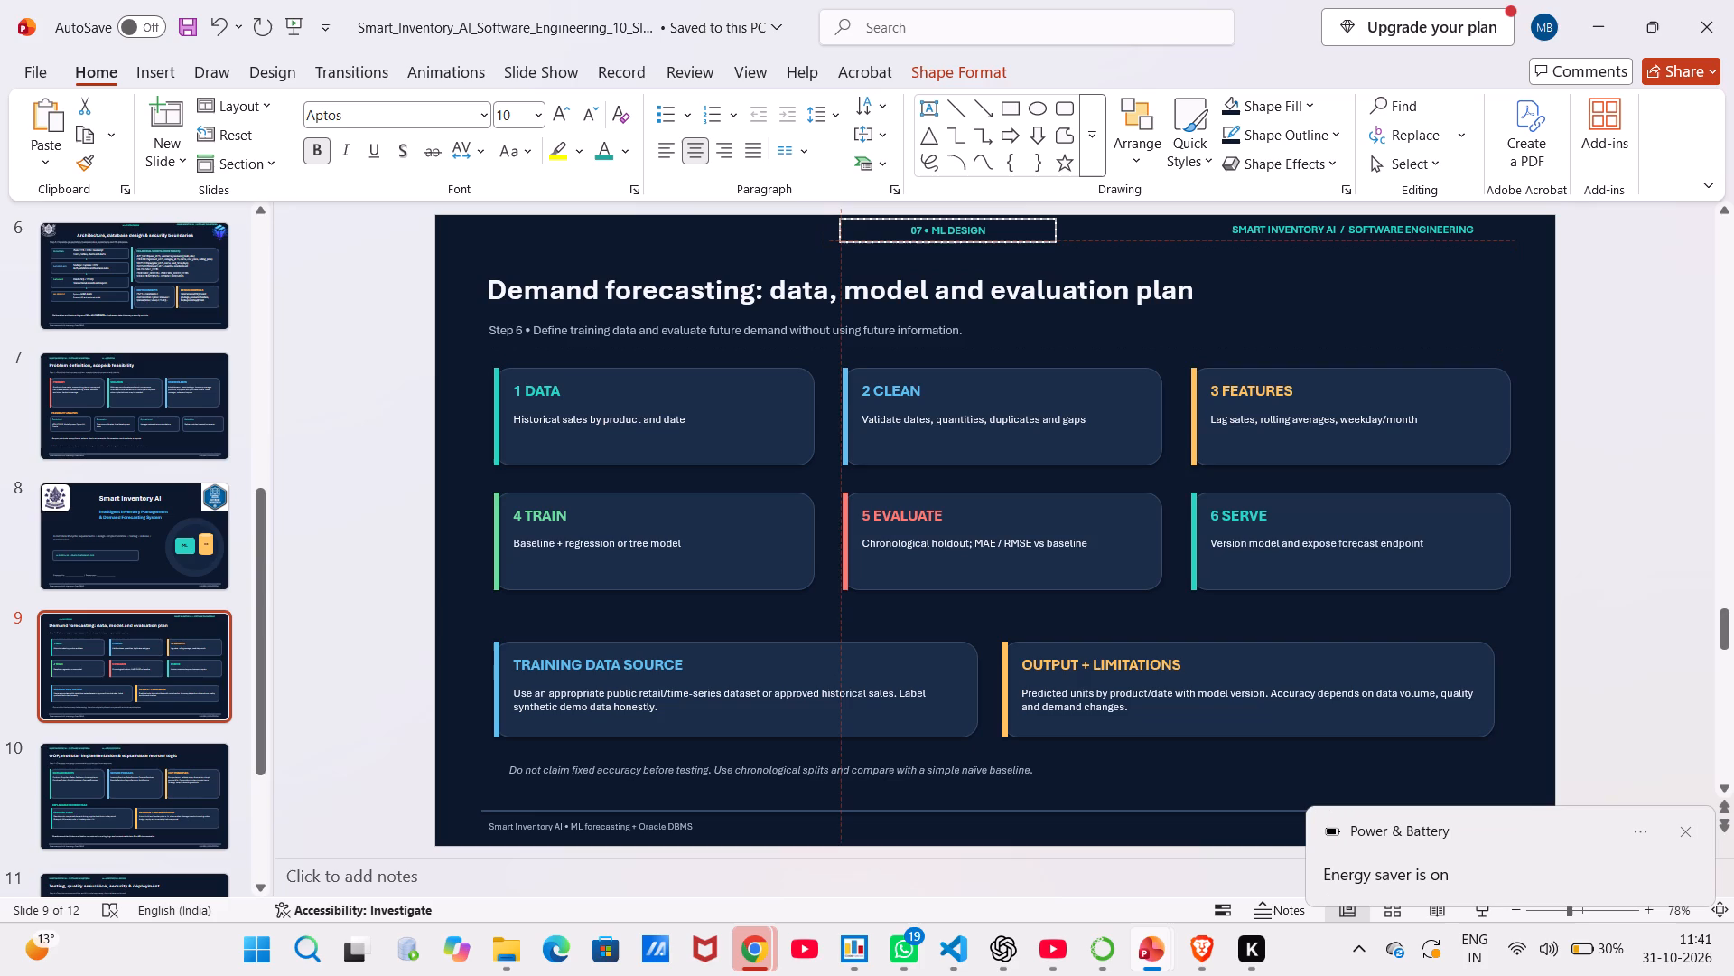
{"action": "left_click_drag", "start_coordinate": [999, 228], "coordinate": [1008, 229]}
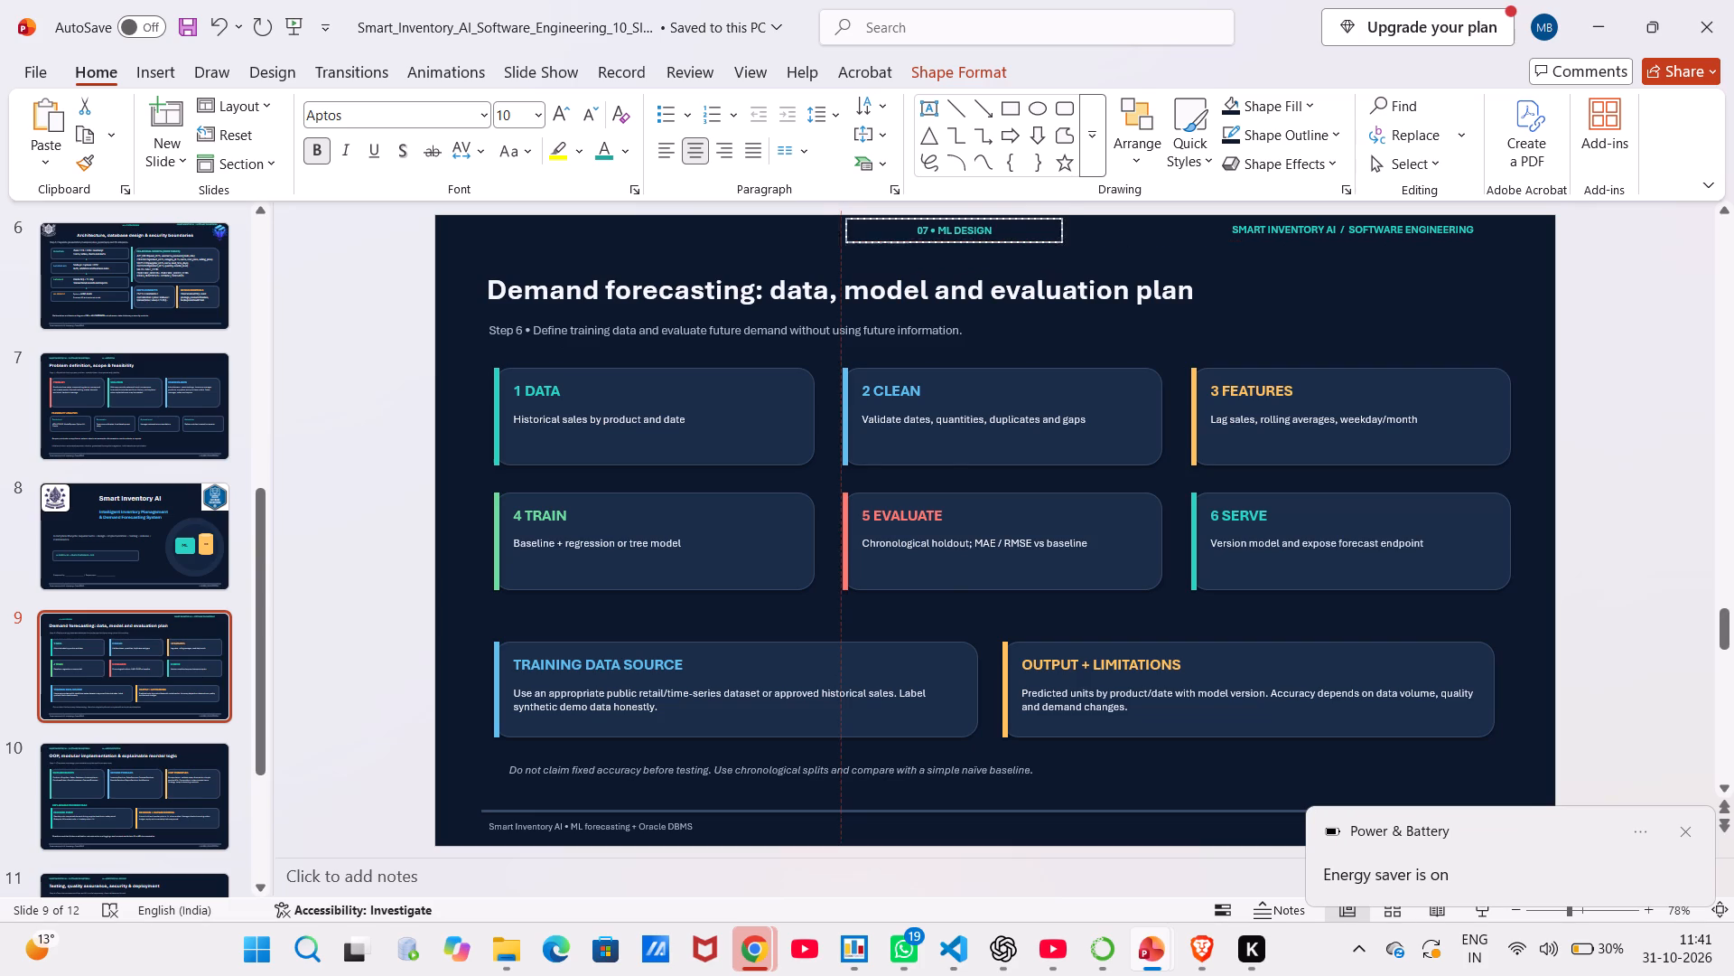
{"action": "left_click_drag", "start_coordinate": [1008, 229], "coordinate": [1018, 226]}
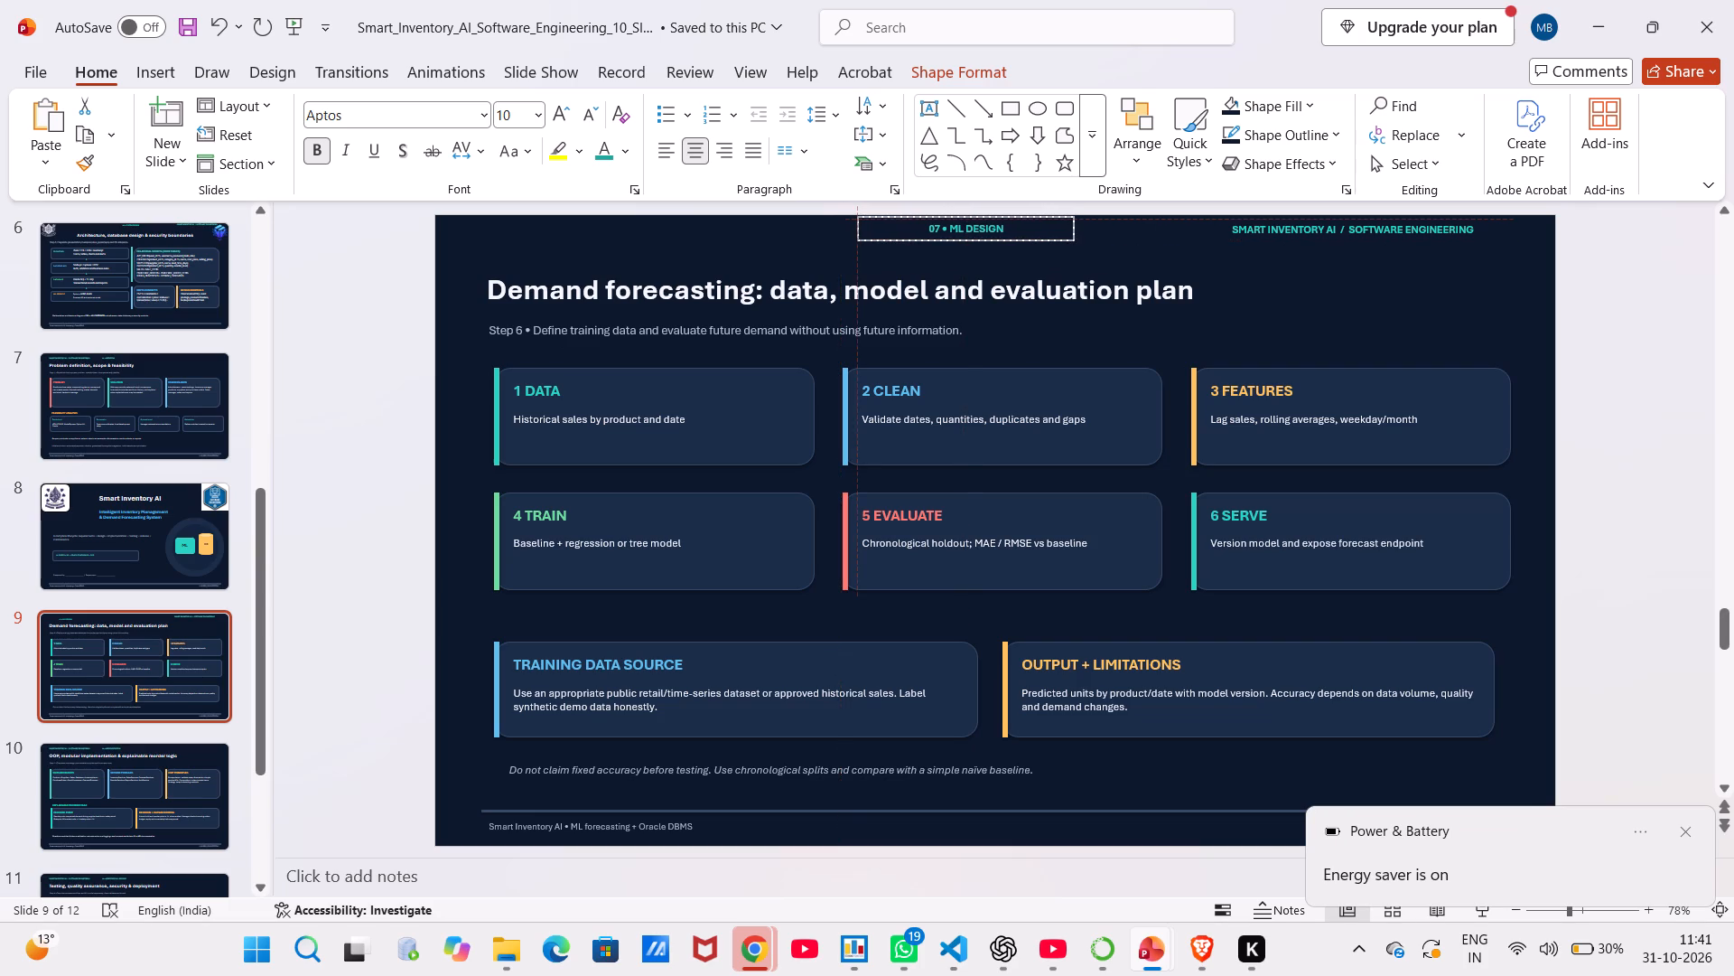
{"action": "left_click_drag", "start_coordinate": [1018, 226], "coordinate": [1019, 228]}
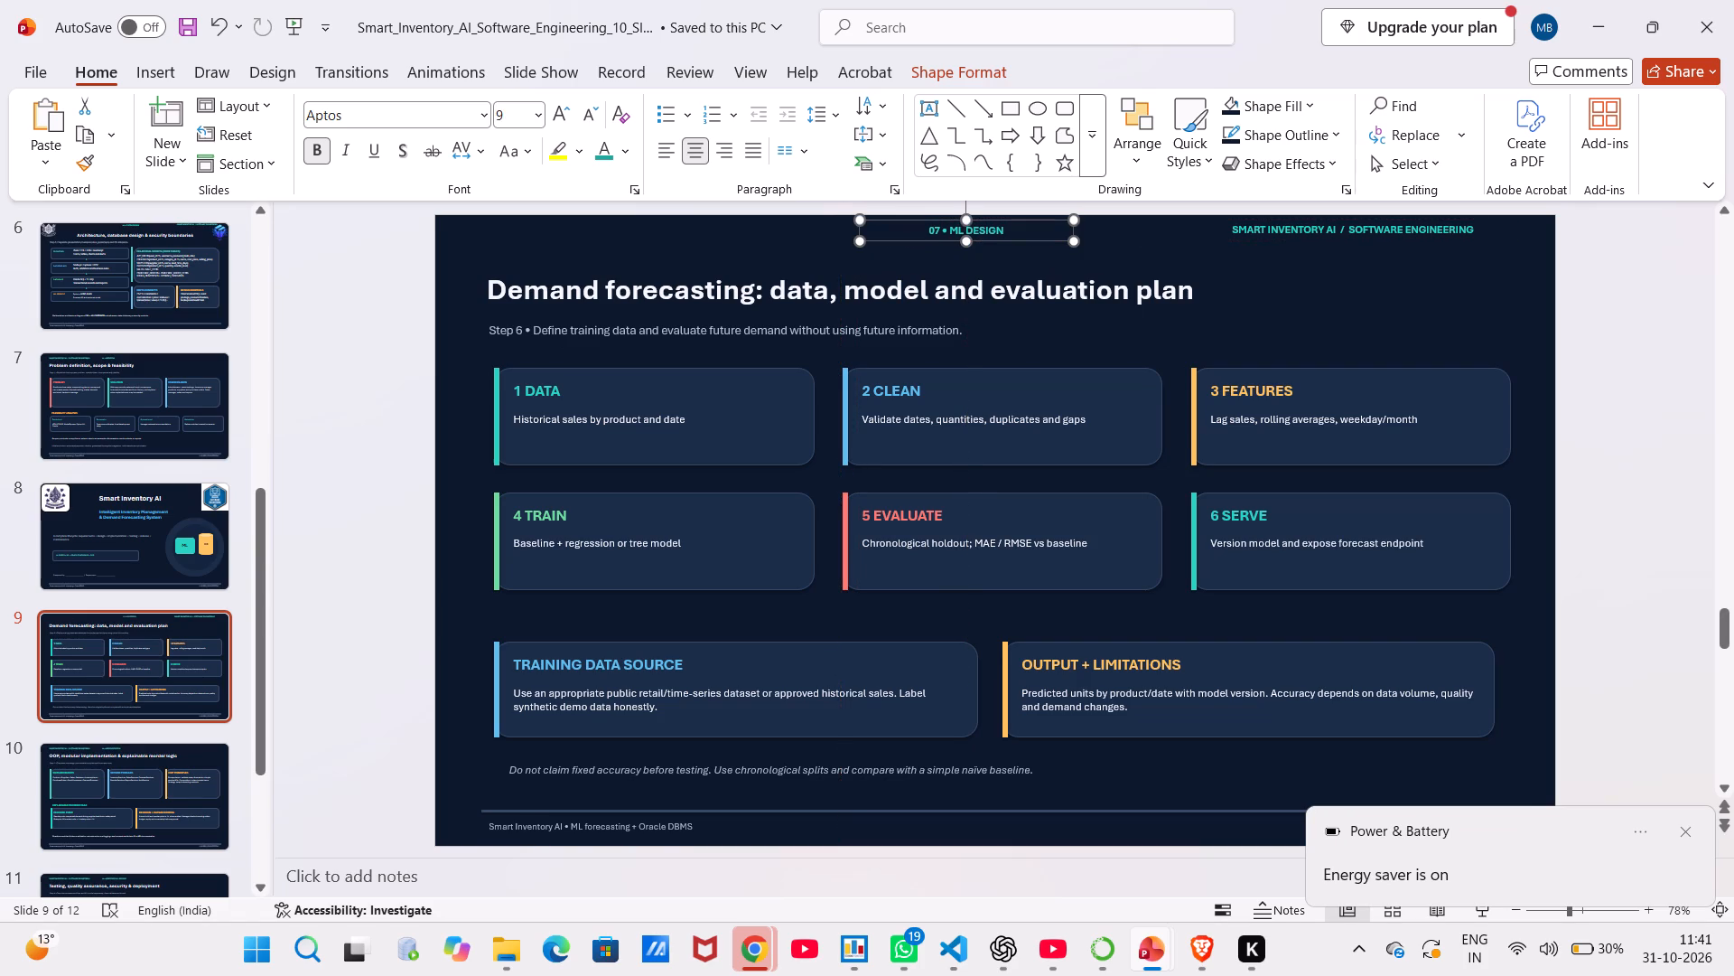
Shift the title "Demand forecasting: data, model and evaluation plan" to the right so its text sits roughly centred on the slide.
{"action": "left_click", "coordinate": [1099, 262]}
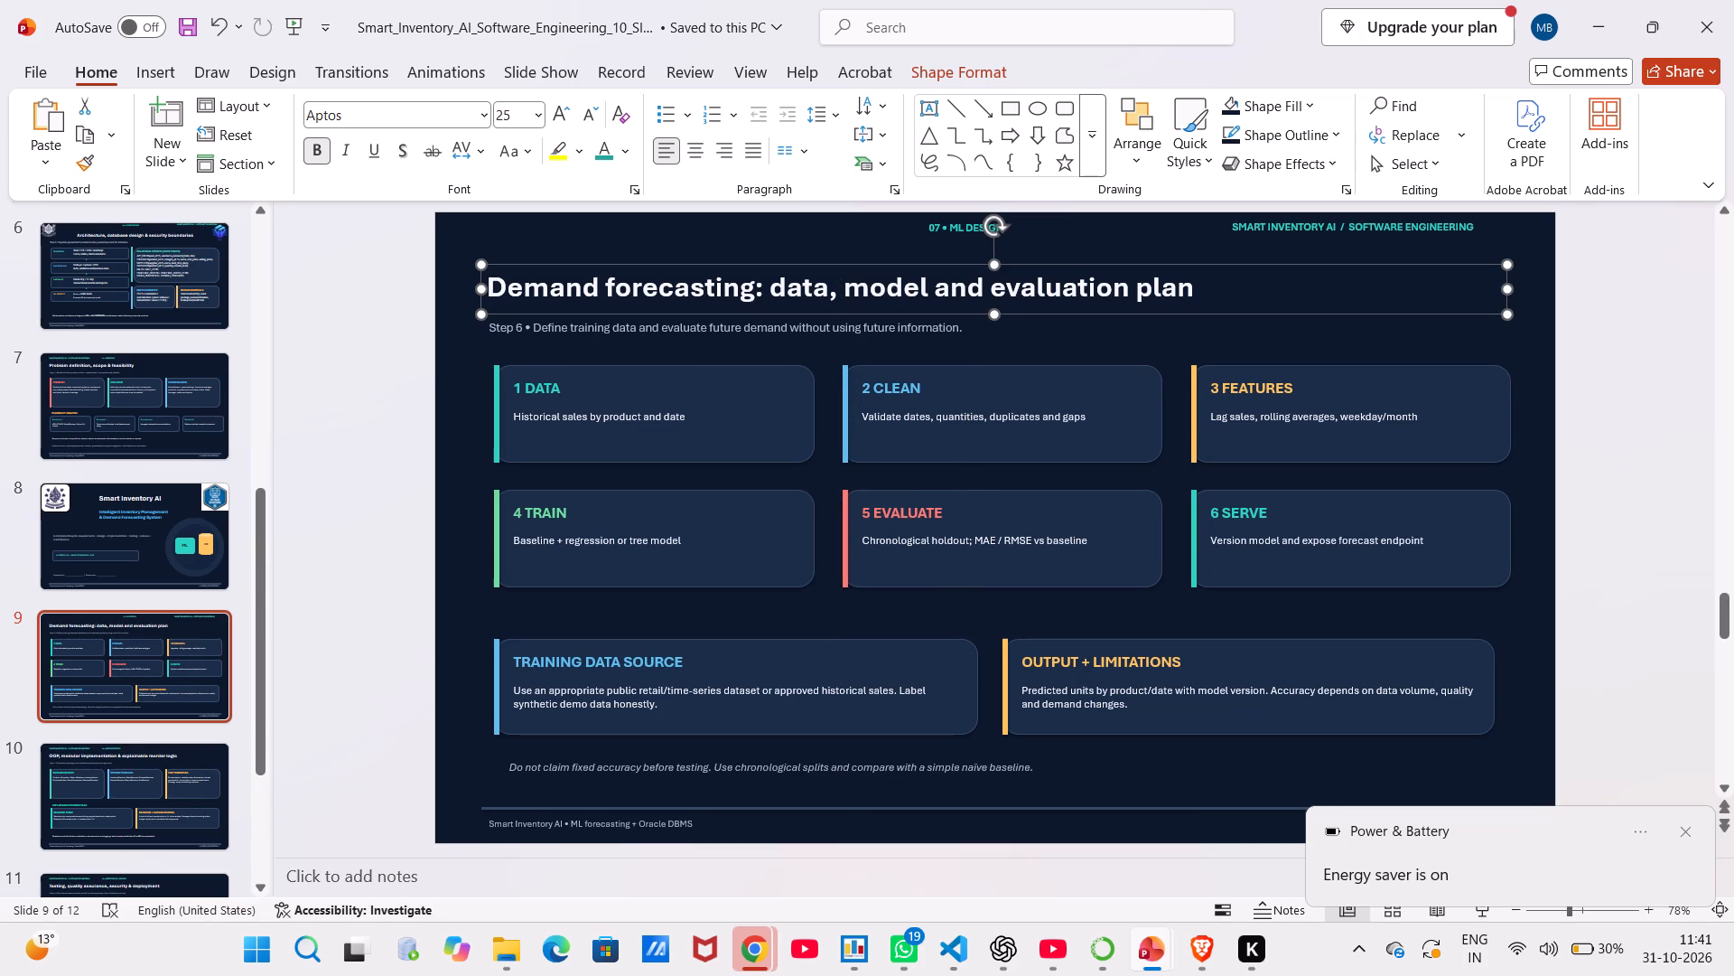
{"action": "left_click_drag", "start_coordinate": [686, 311], "coordinate": [825, 333]}
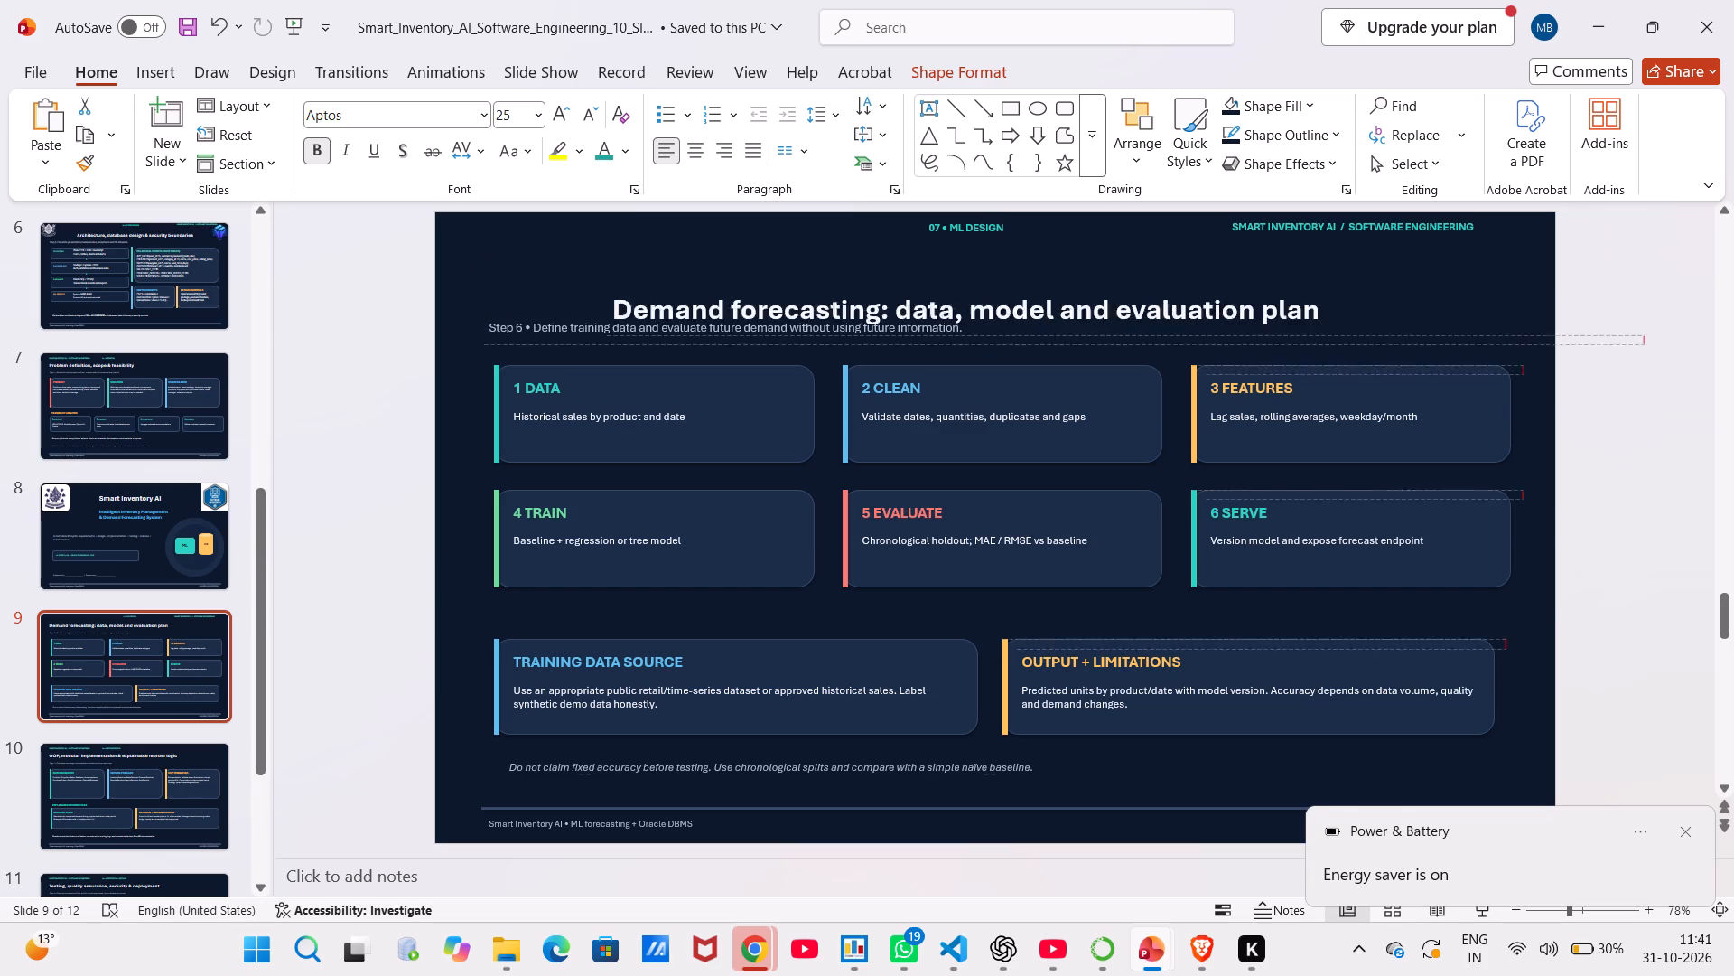
{"action": "left_click_drag", "start_coordinate": [825, 333], "coordinate": [859, 311]}
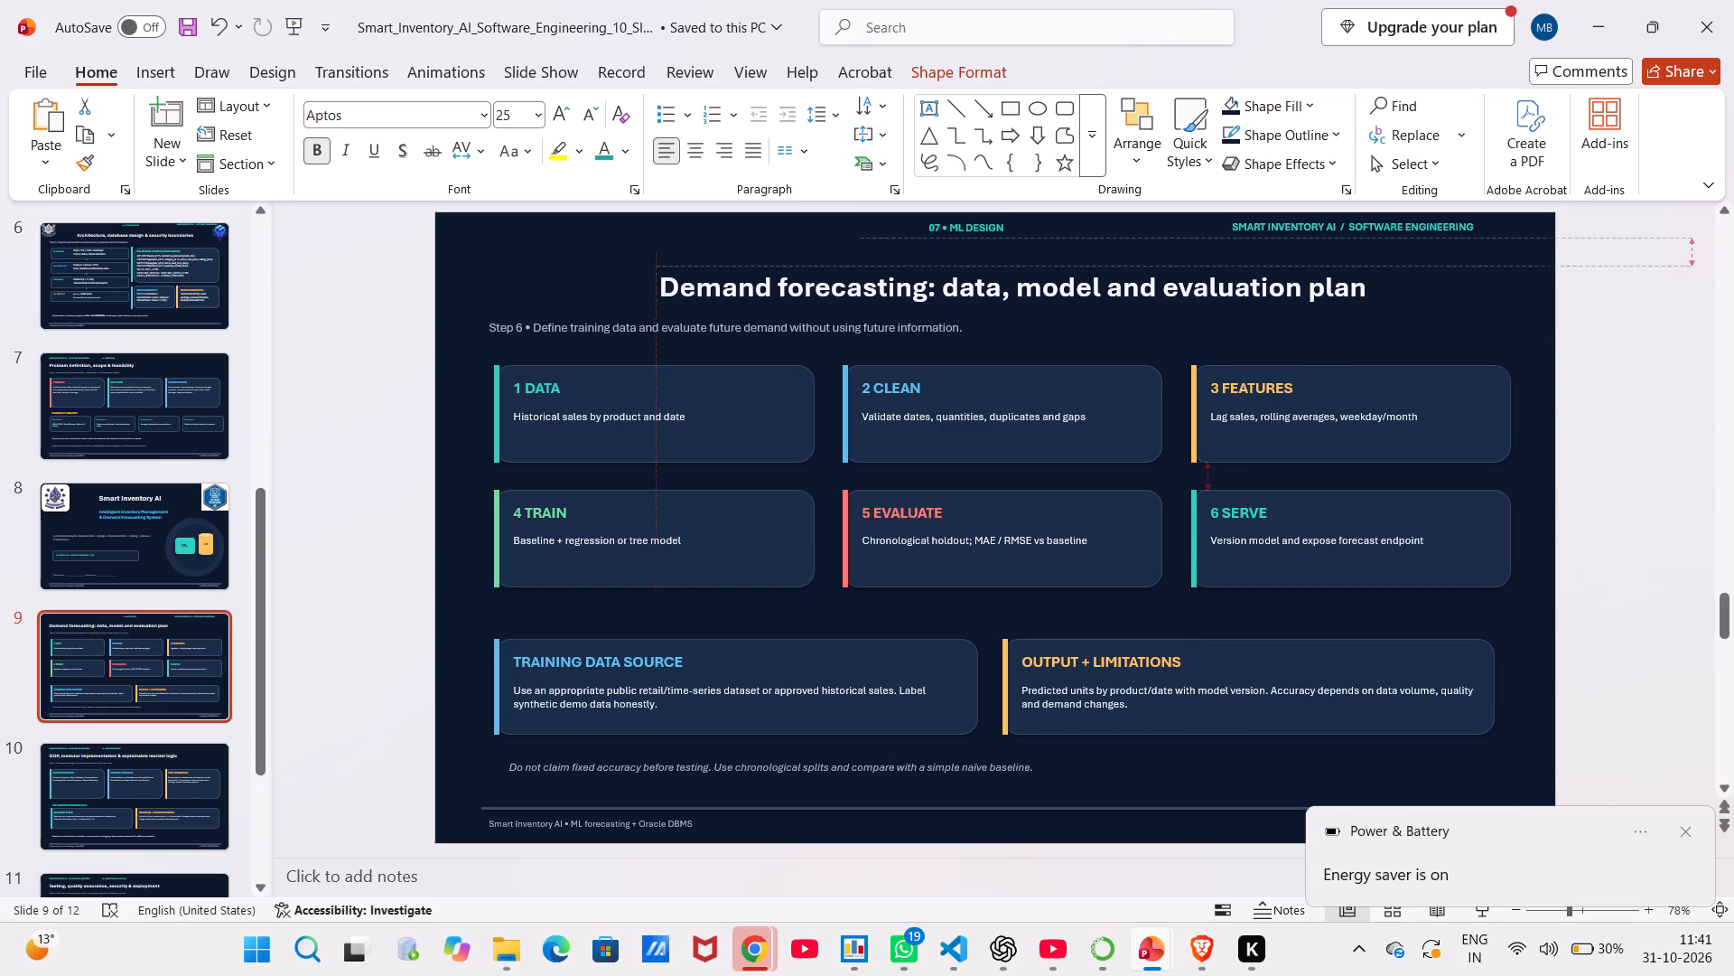
{"action": "left_click_drag", "start_coordinate": [859, 311], "coordinate": [853, 313]}
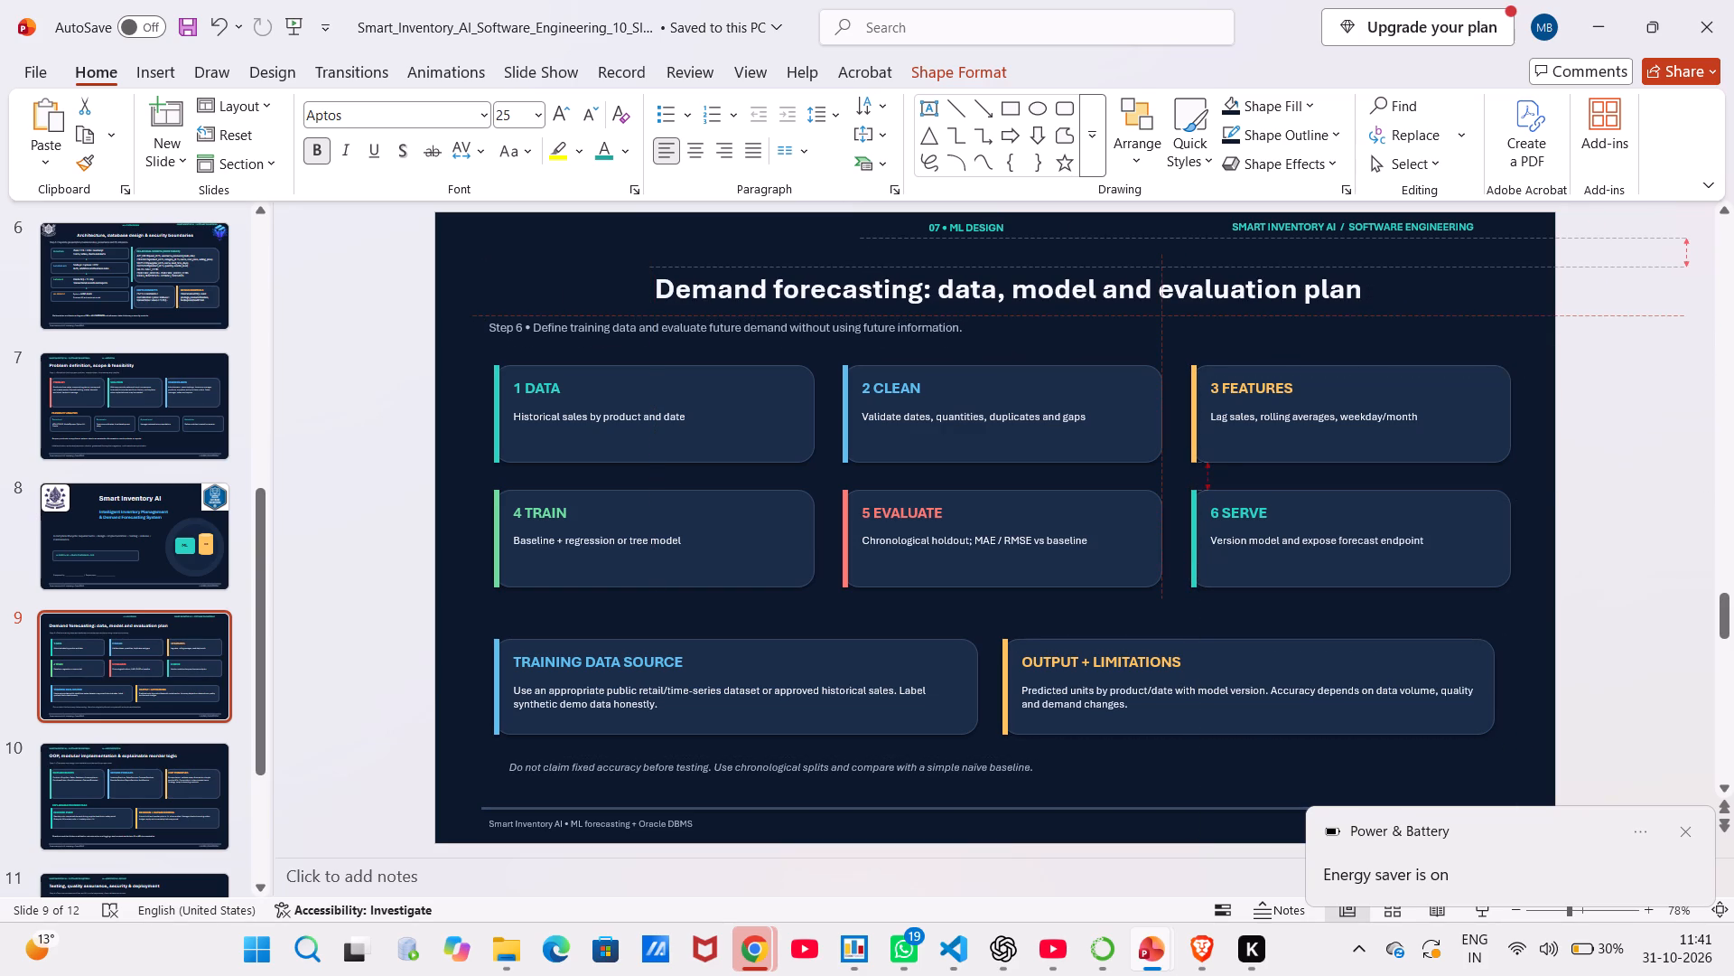
{"action": "left_click_drag", "start_coordinate": [853, 313], "coordinate": [848, 311]}
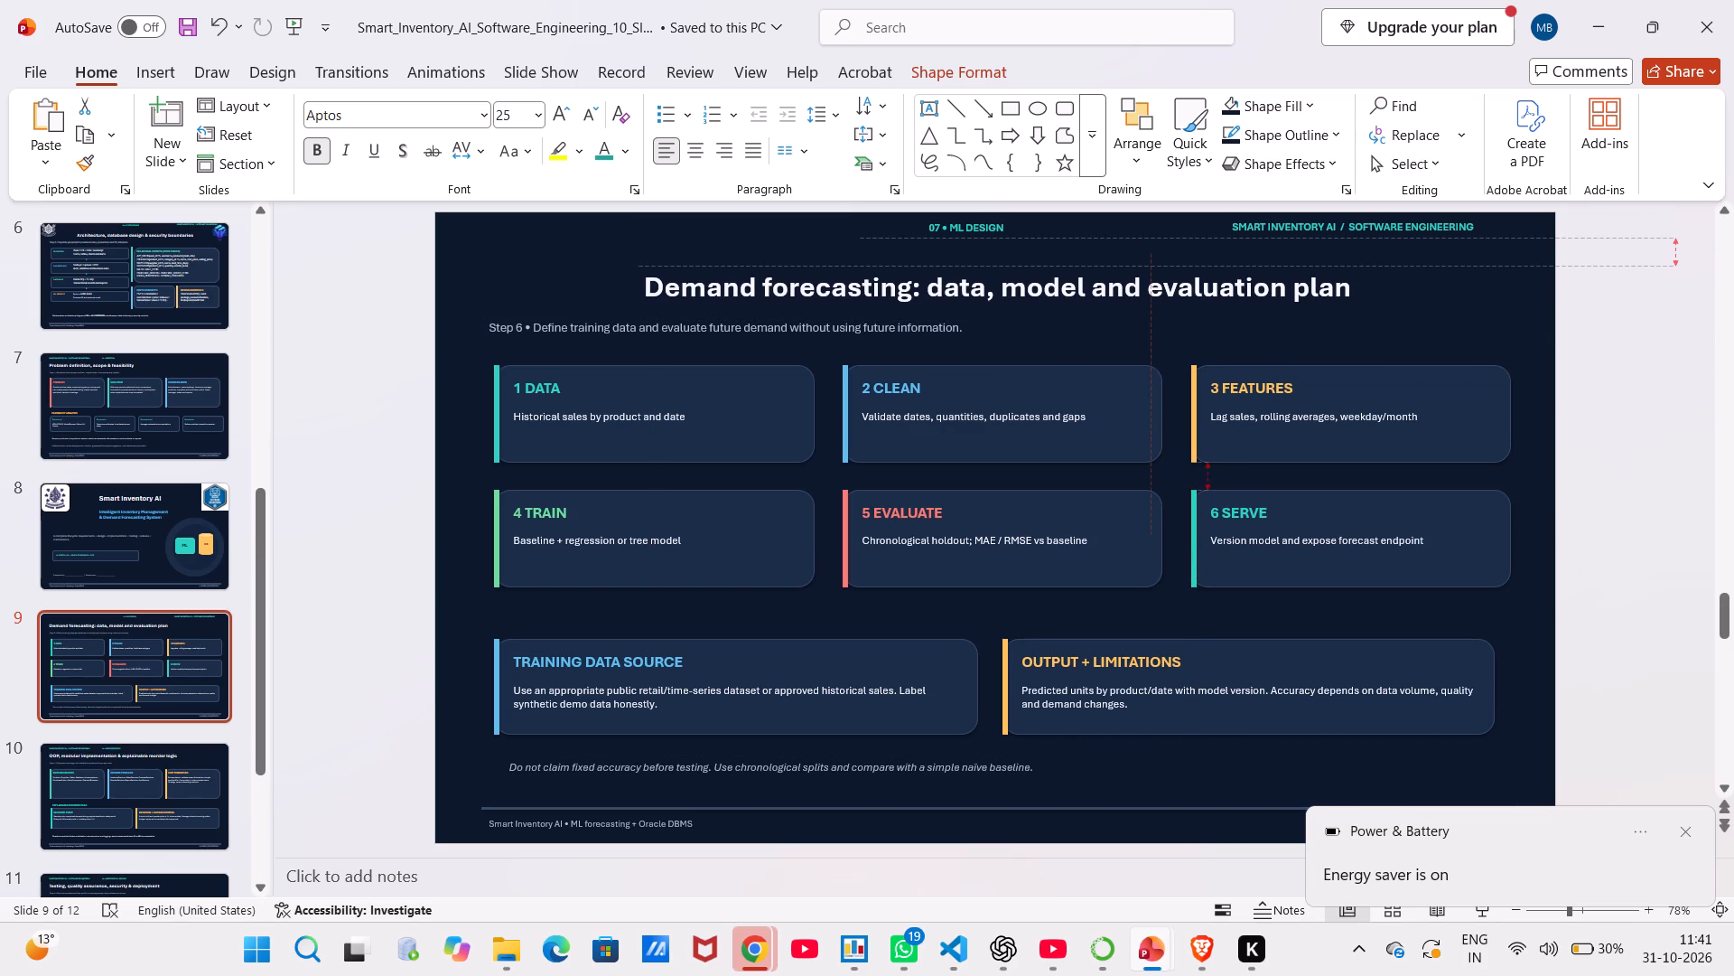
{"action": "left_click_drag", "start_coordinate": [848, 311], "coordinate": [850, 312]}
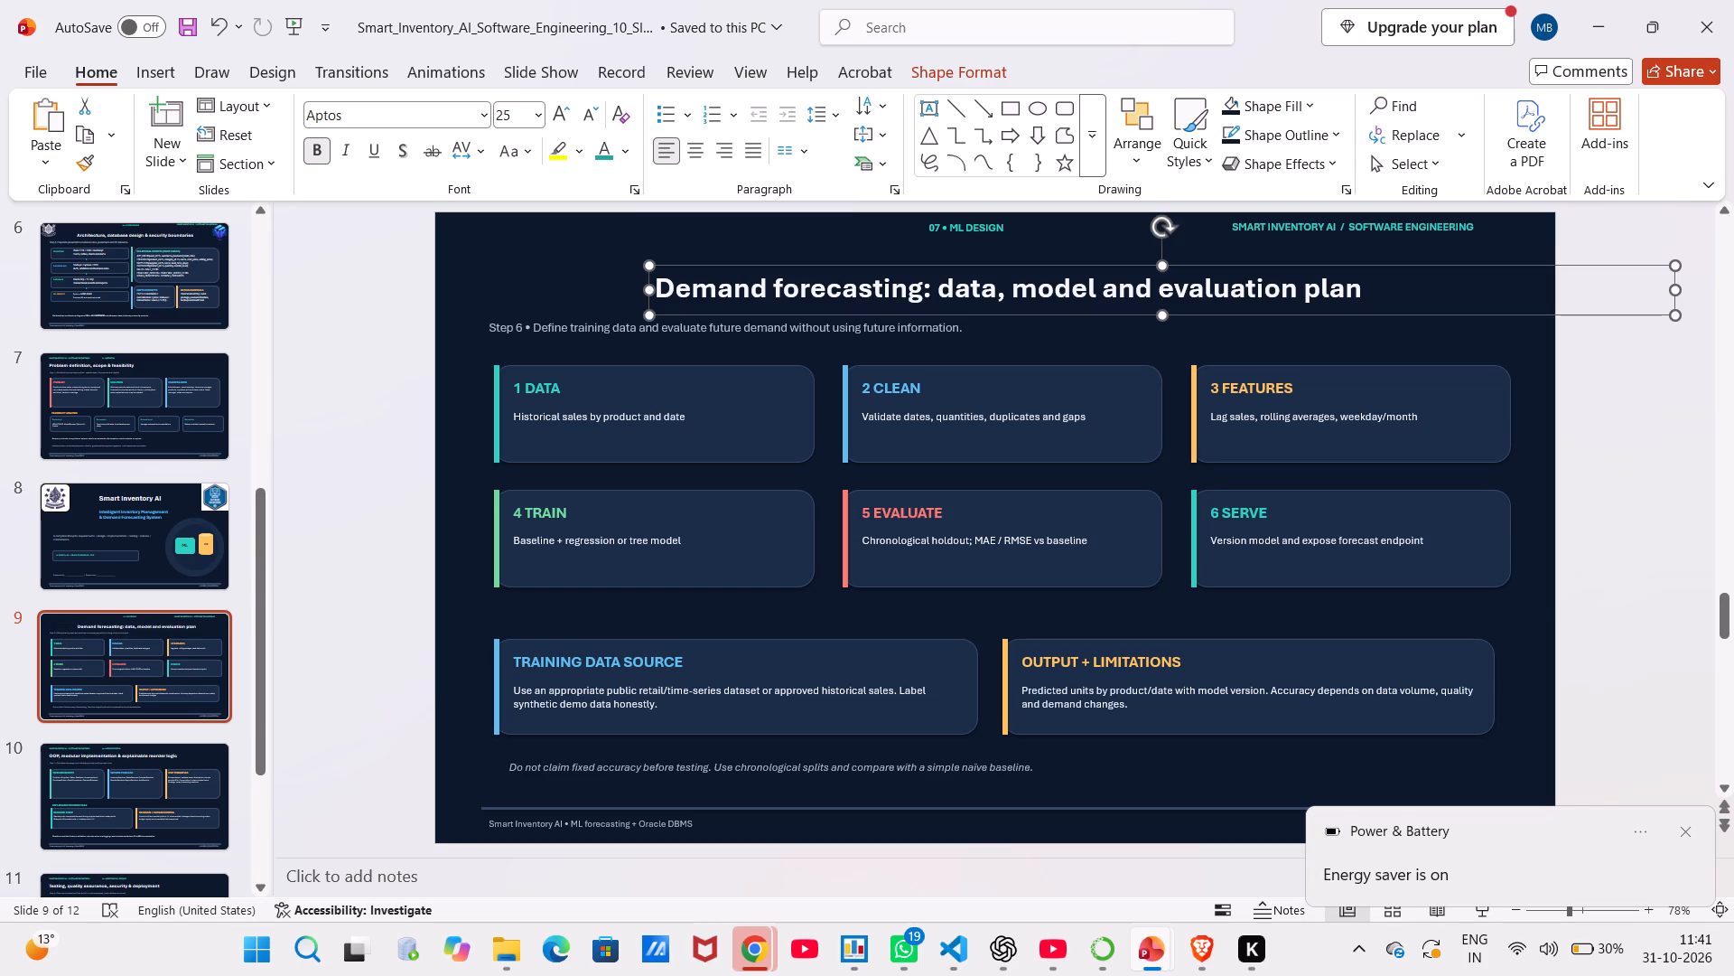
Set the "Step 6 • Define training data…" subtitle text to font size 12.
{"action": "left_click", "coordinate": [574, 324]}
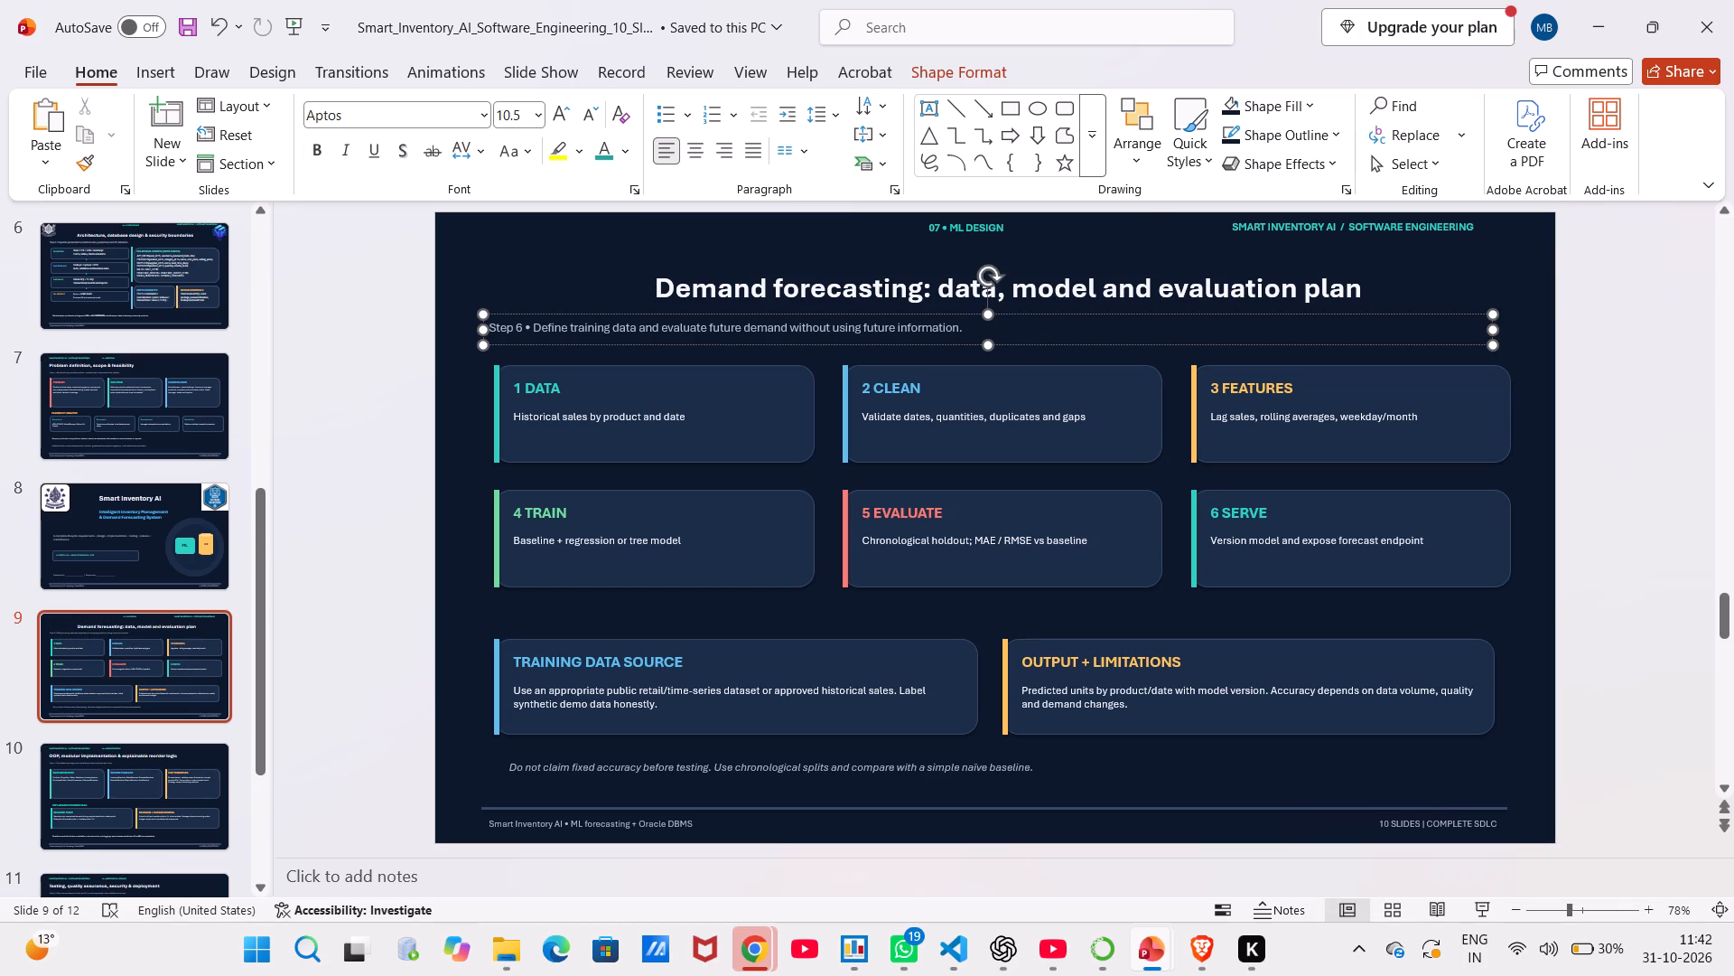
{"action": "key", "text": "ctrl+a"}
{"action": "right_click", "coordinate": [574, 324]}
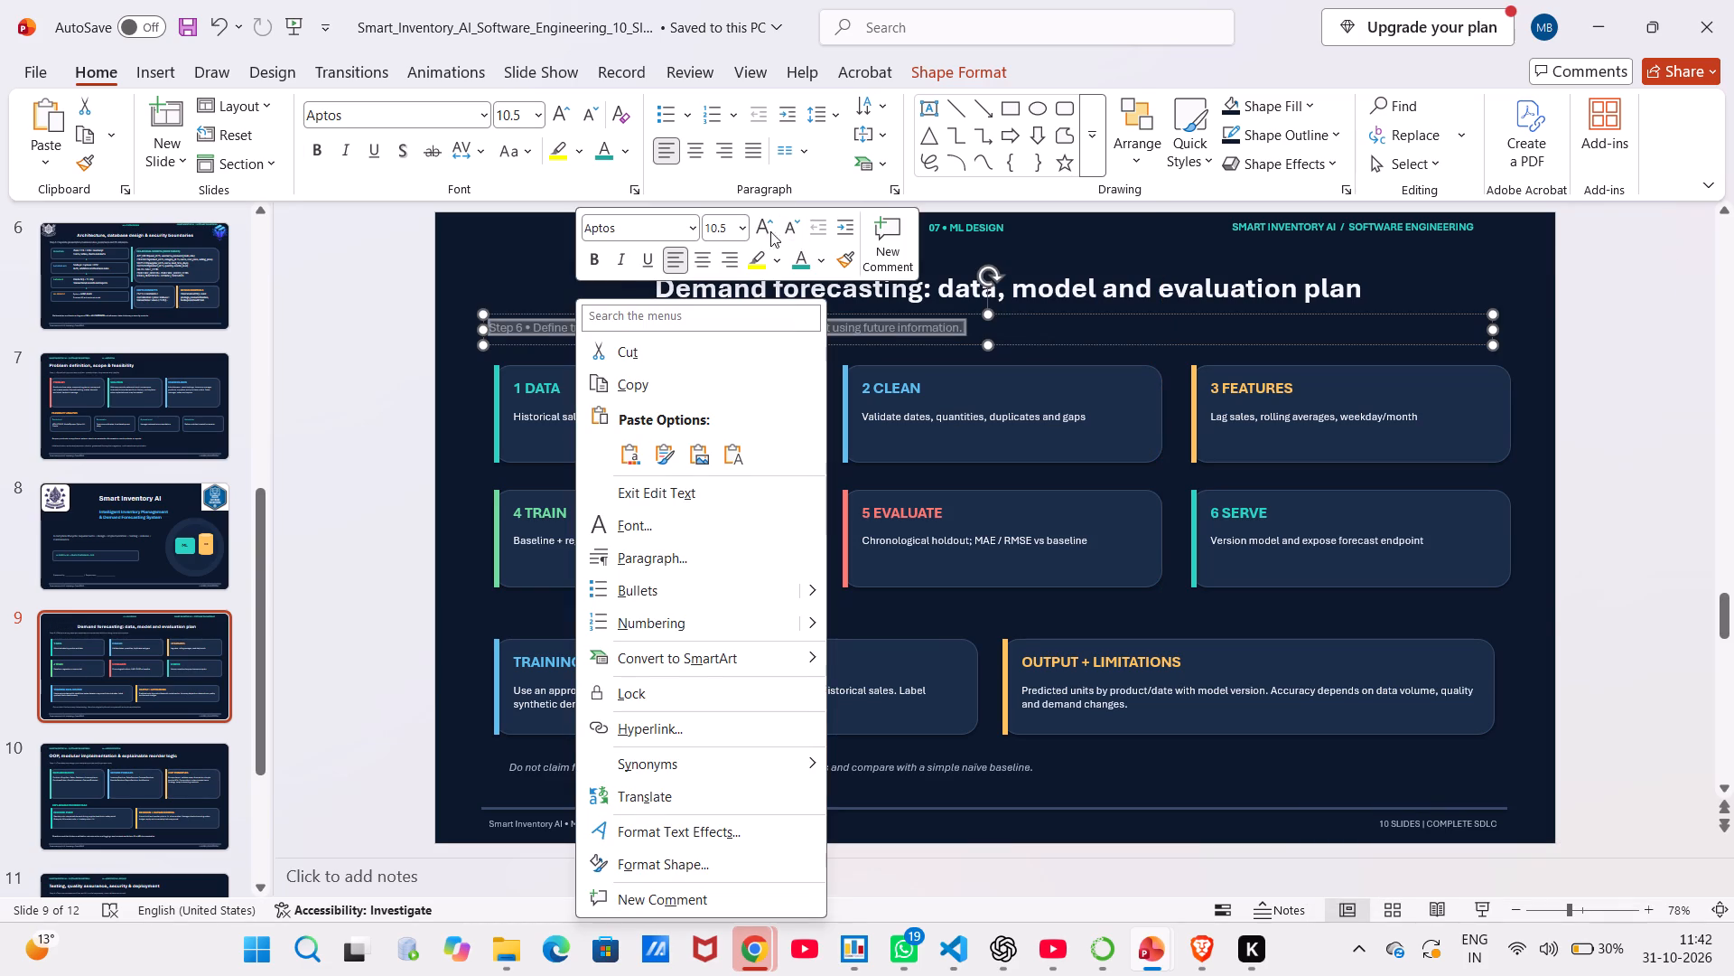
{"action": "left_click", "coordinate": [747, 229]}
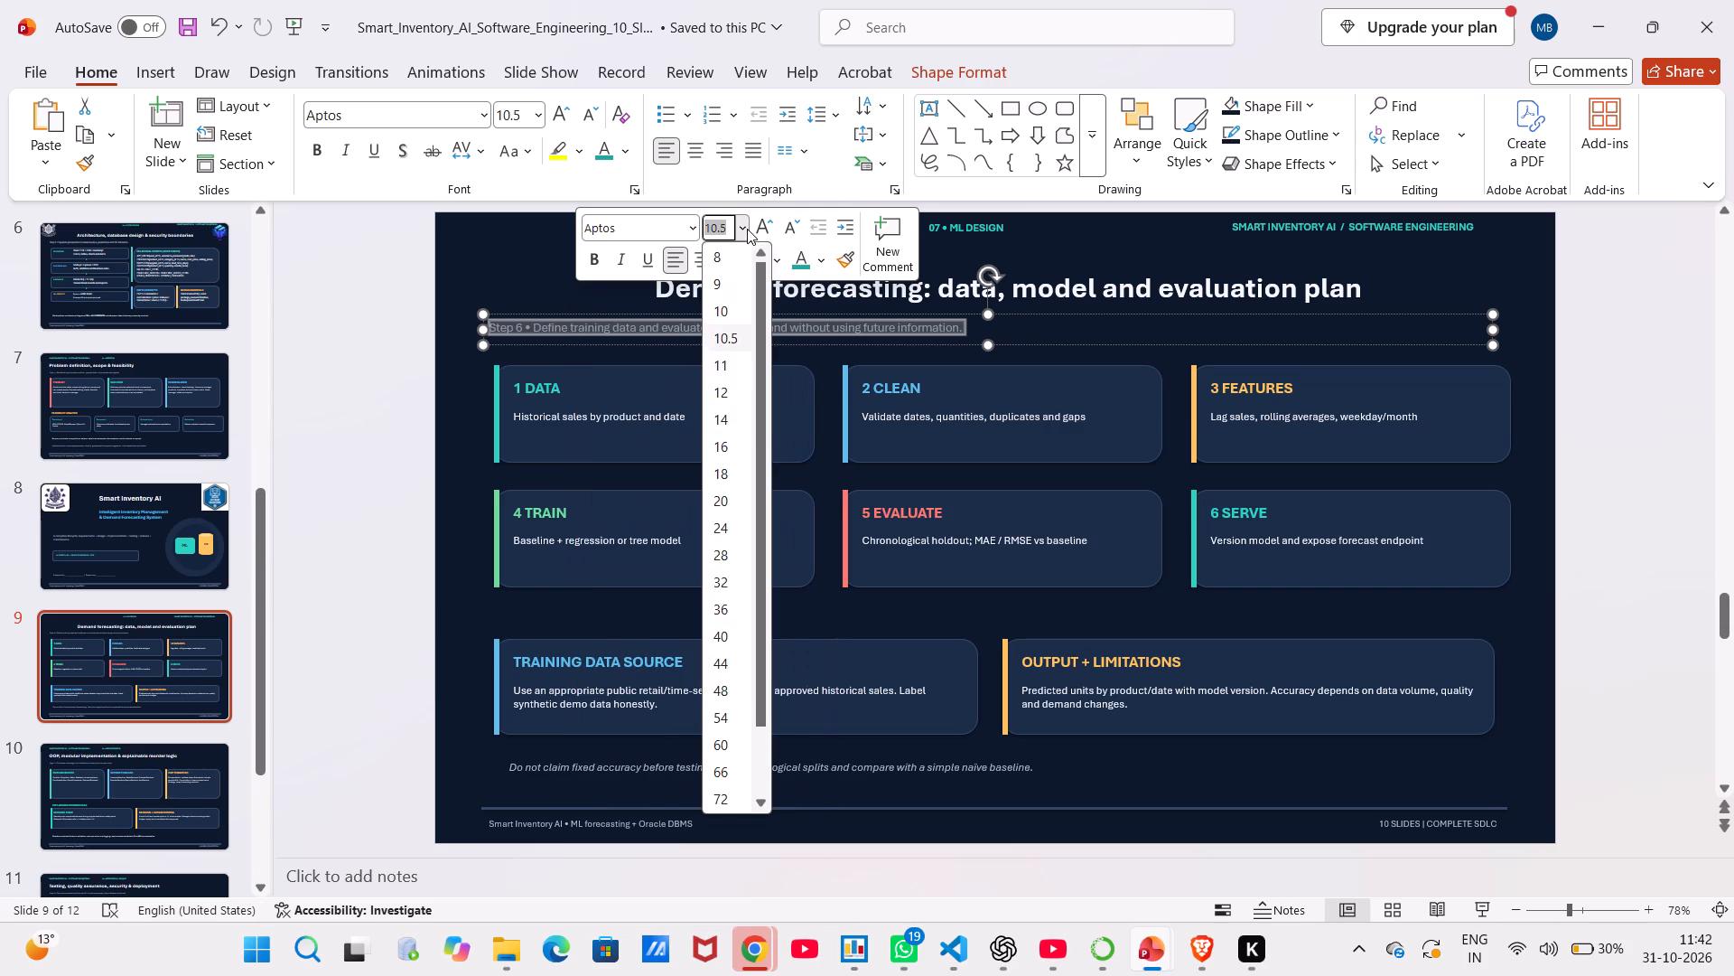
{"action": "left_click", "coordinate": [722, 394]}
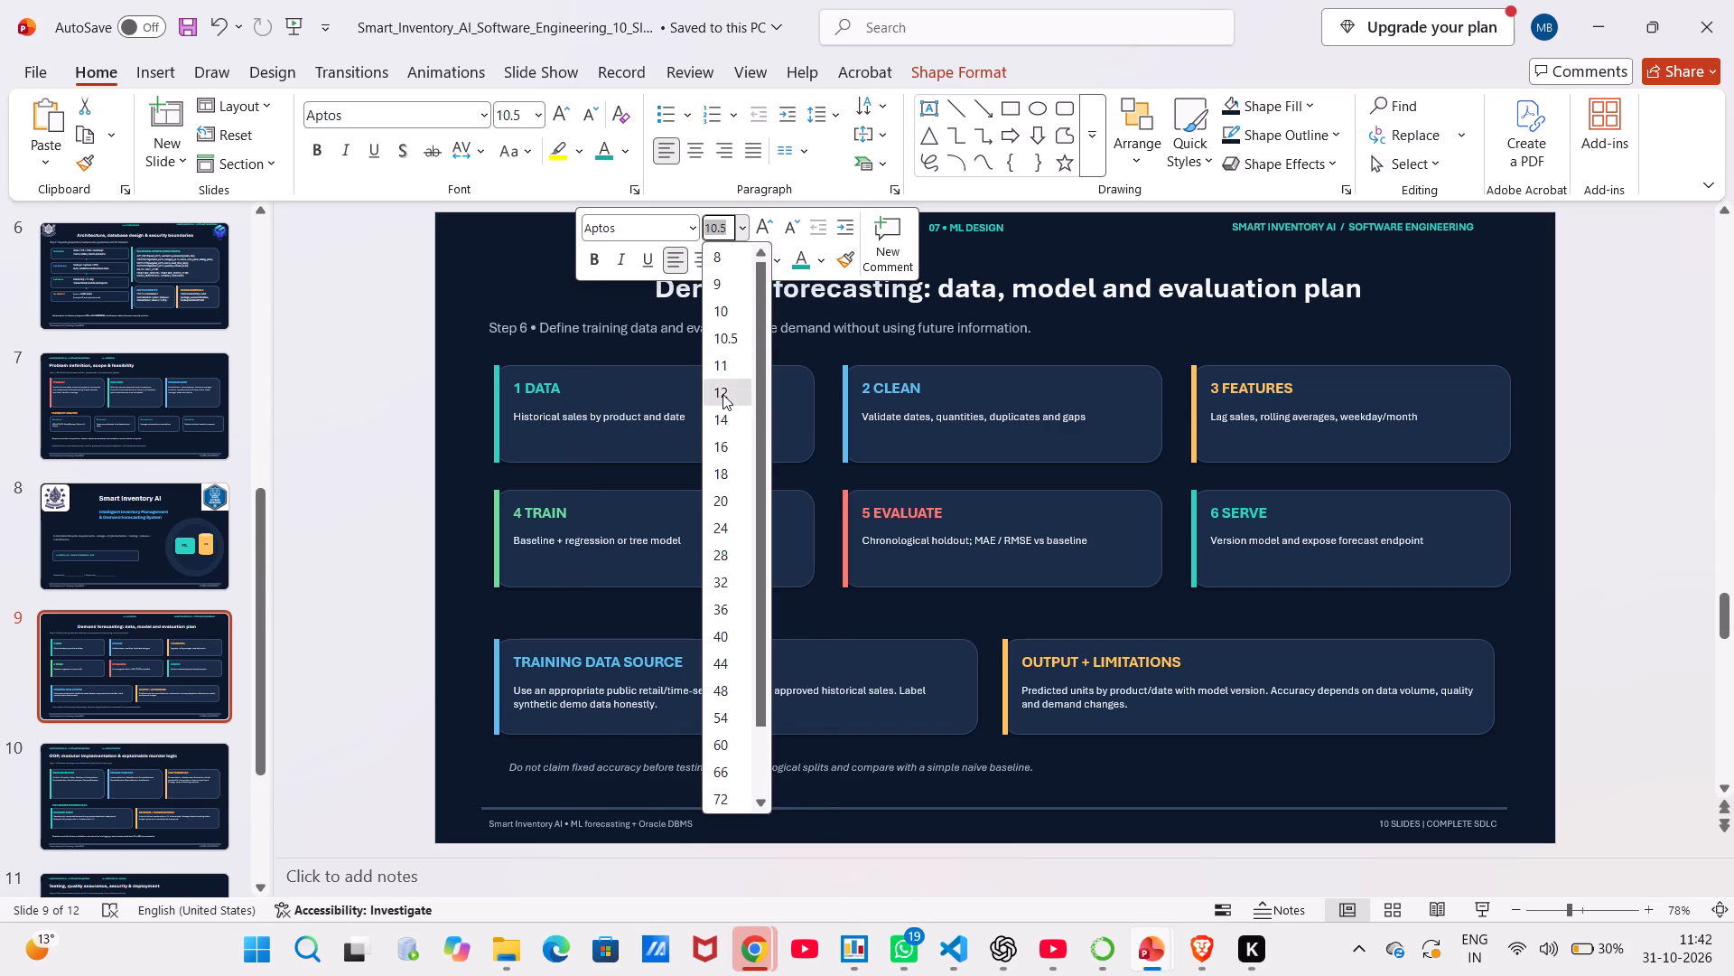
{"action": "left_click", "coordinate": [1111, 341]}
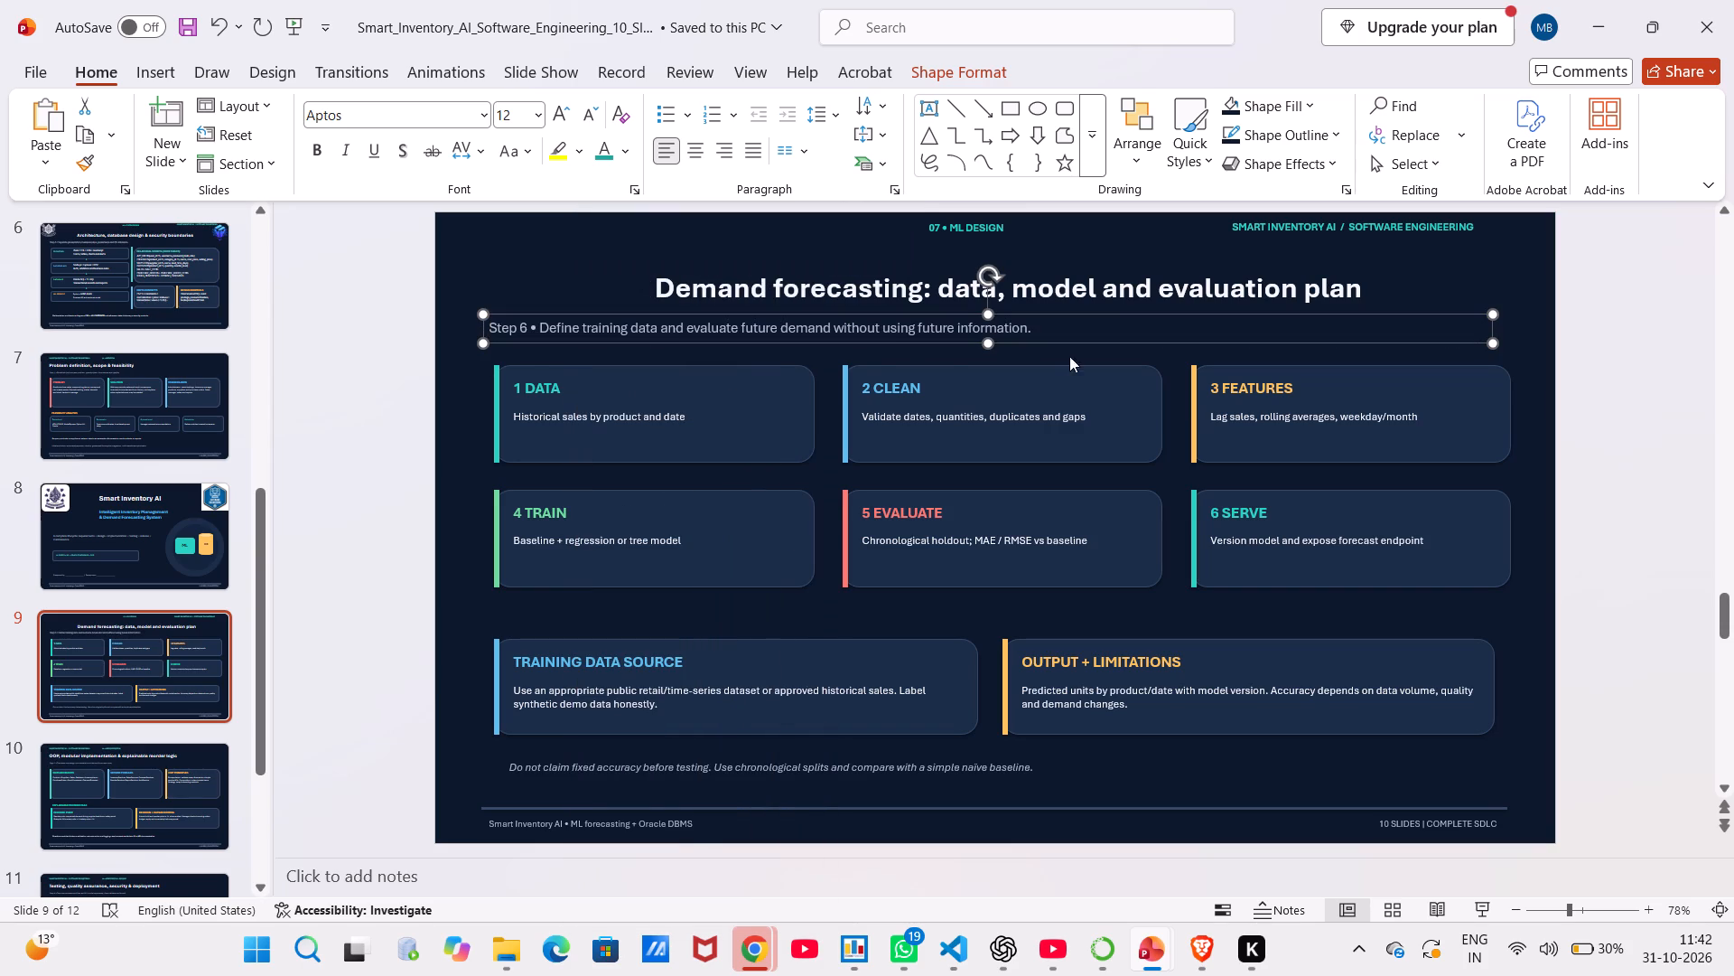
Delete the "10 SLIDES | COMPLETE SDLC" text from the slide footer.
{"action": "left_click", "coordinate": [1424, 828]}
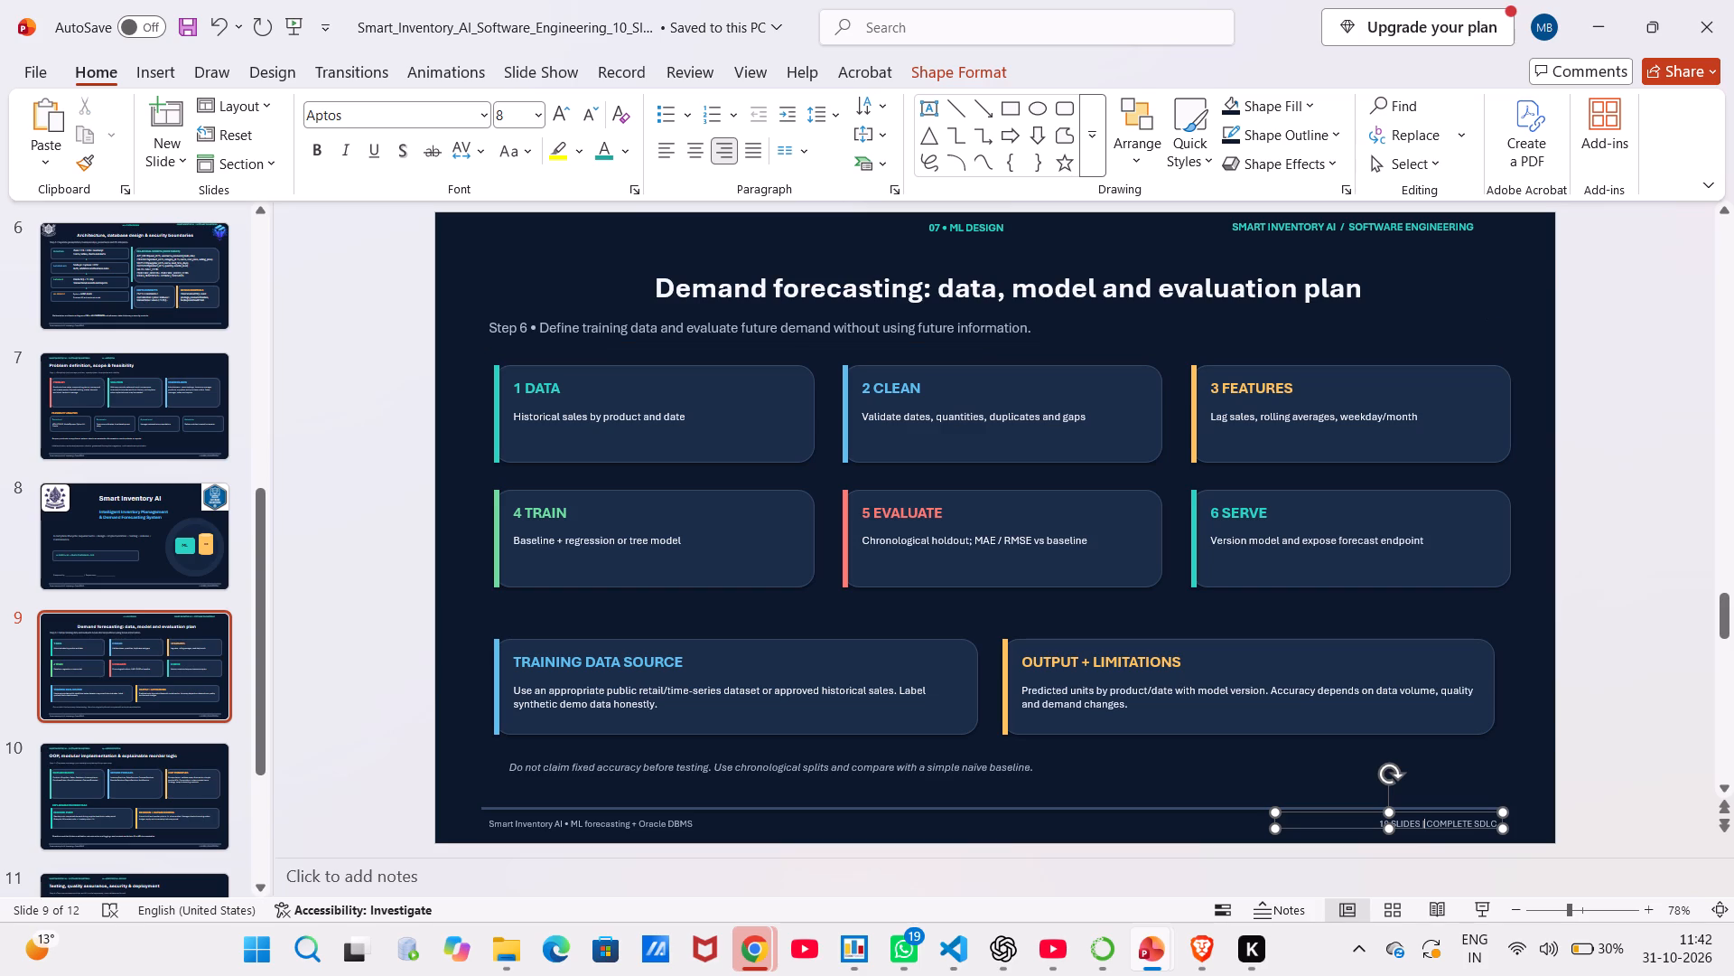
{"action": "right_click", "coordinate": [1424, 828]}
{"action": "left_click", "coordinate": [1478, 231]}
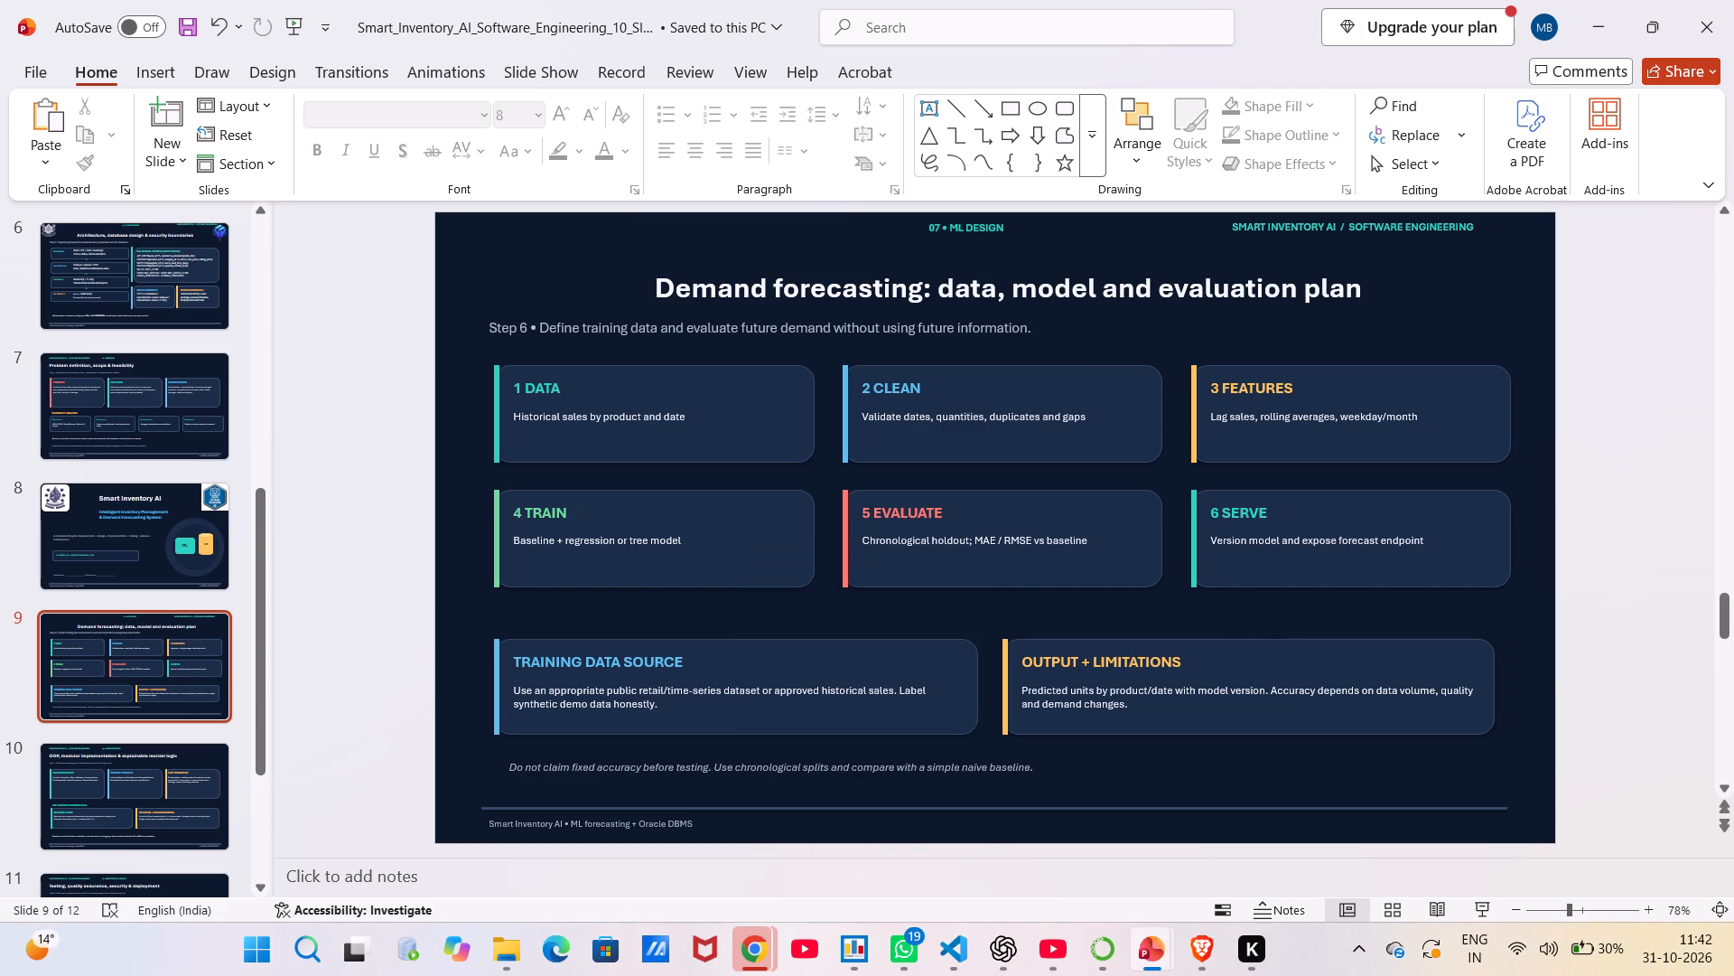
Move the accent bars of the "2 CLEAN", "1 DATA" and "4 TRAIN" cards slightly left, leaving a small gap beside each card.
{"action": "left_click_drag", "start_coordinate": [847, 400], "coordinate": [832, 399]}
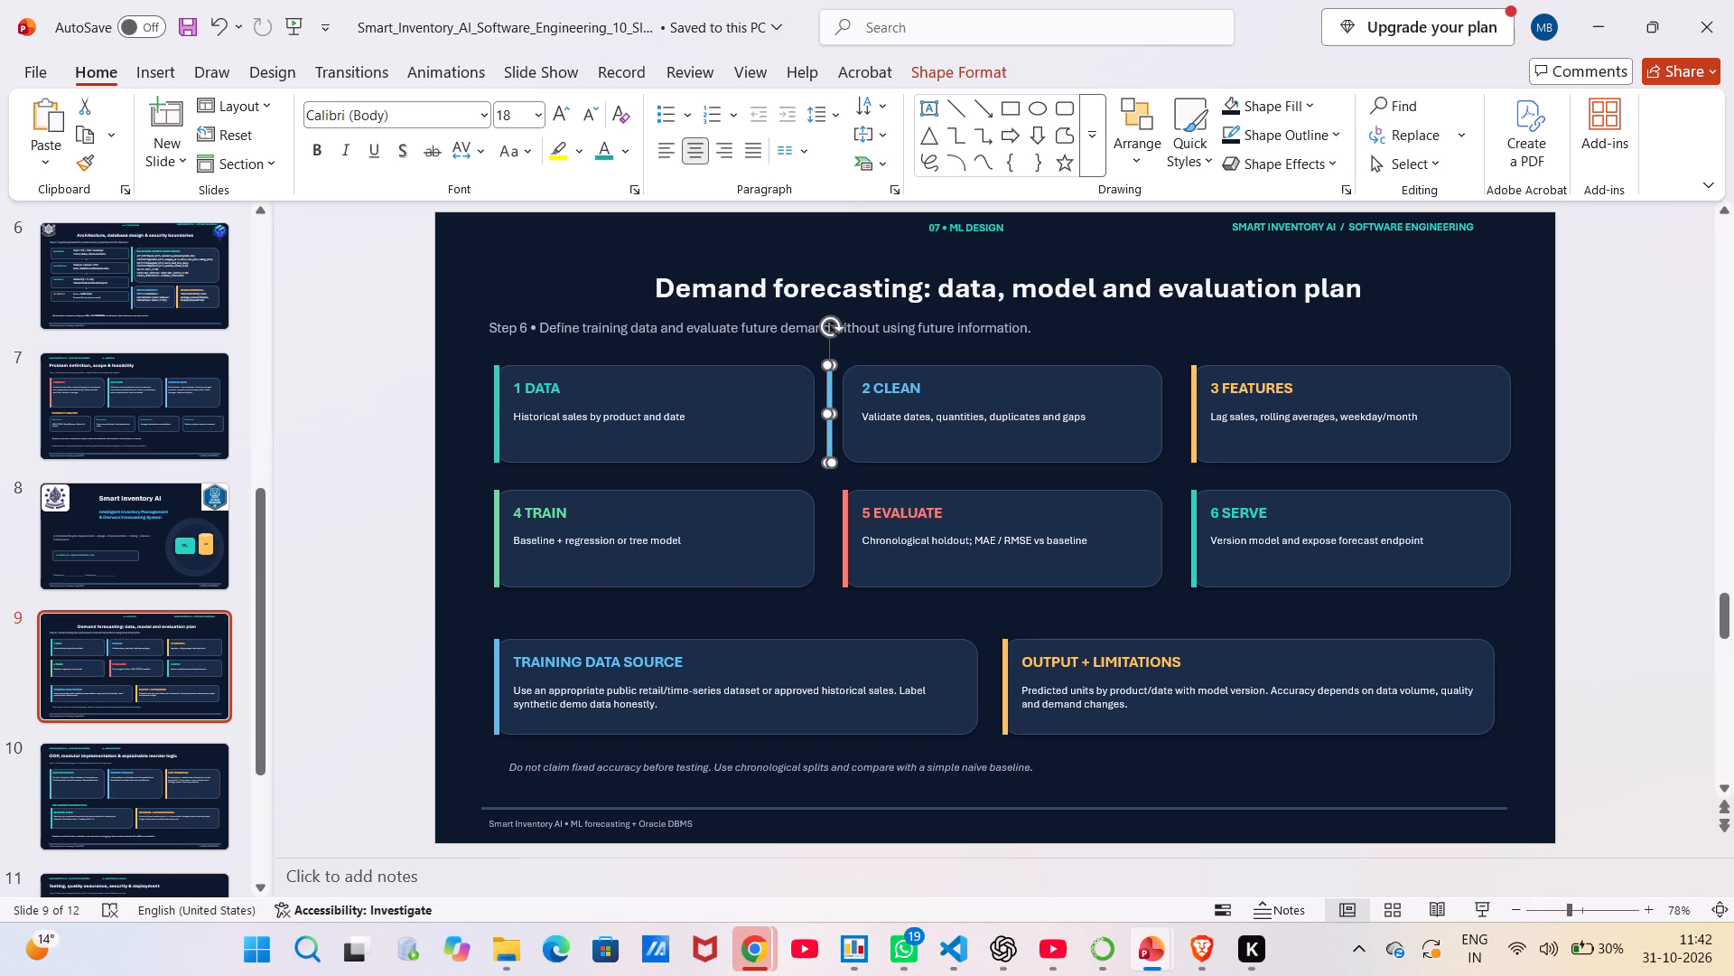
{"action": "left_click_drag", "start_coordinate": [498, 417], "coordinate": [491, 417]}
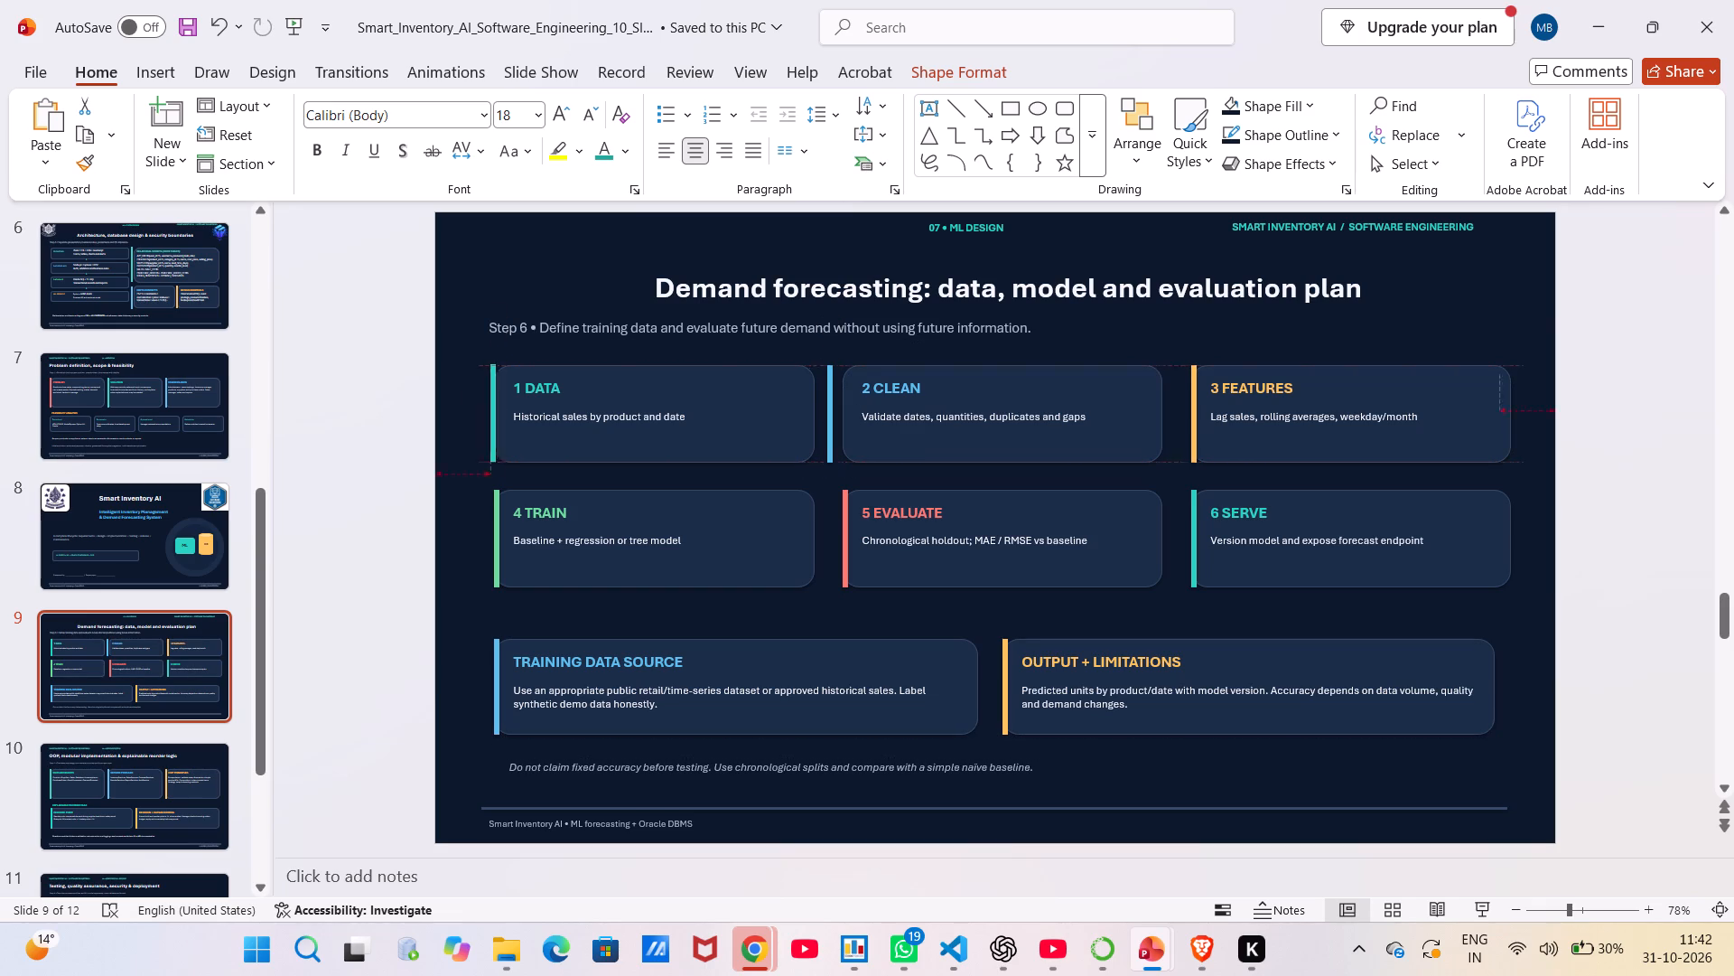
{"action": "left_click_drag", "start_coordinate": [491, 417], "coordinate": [486, 418]}
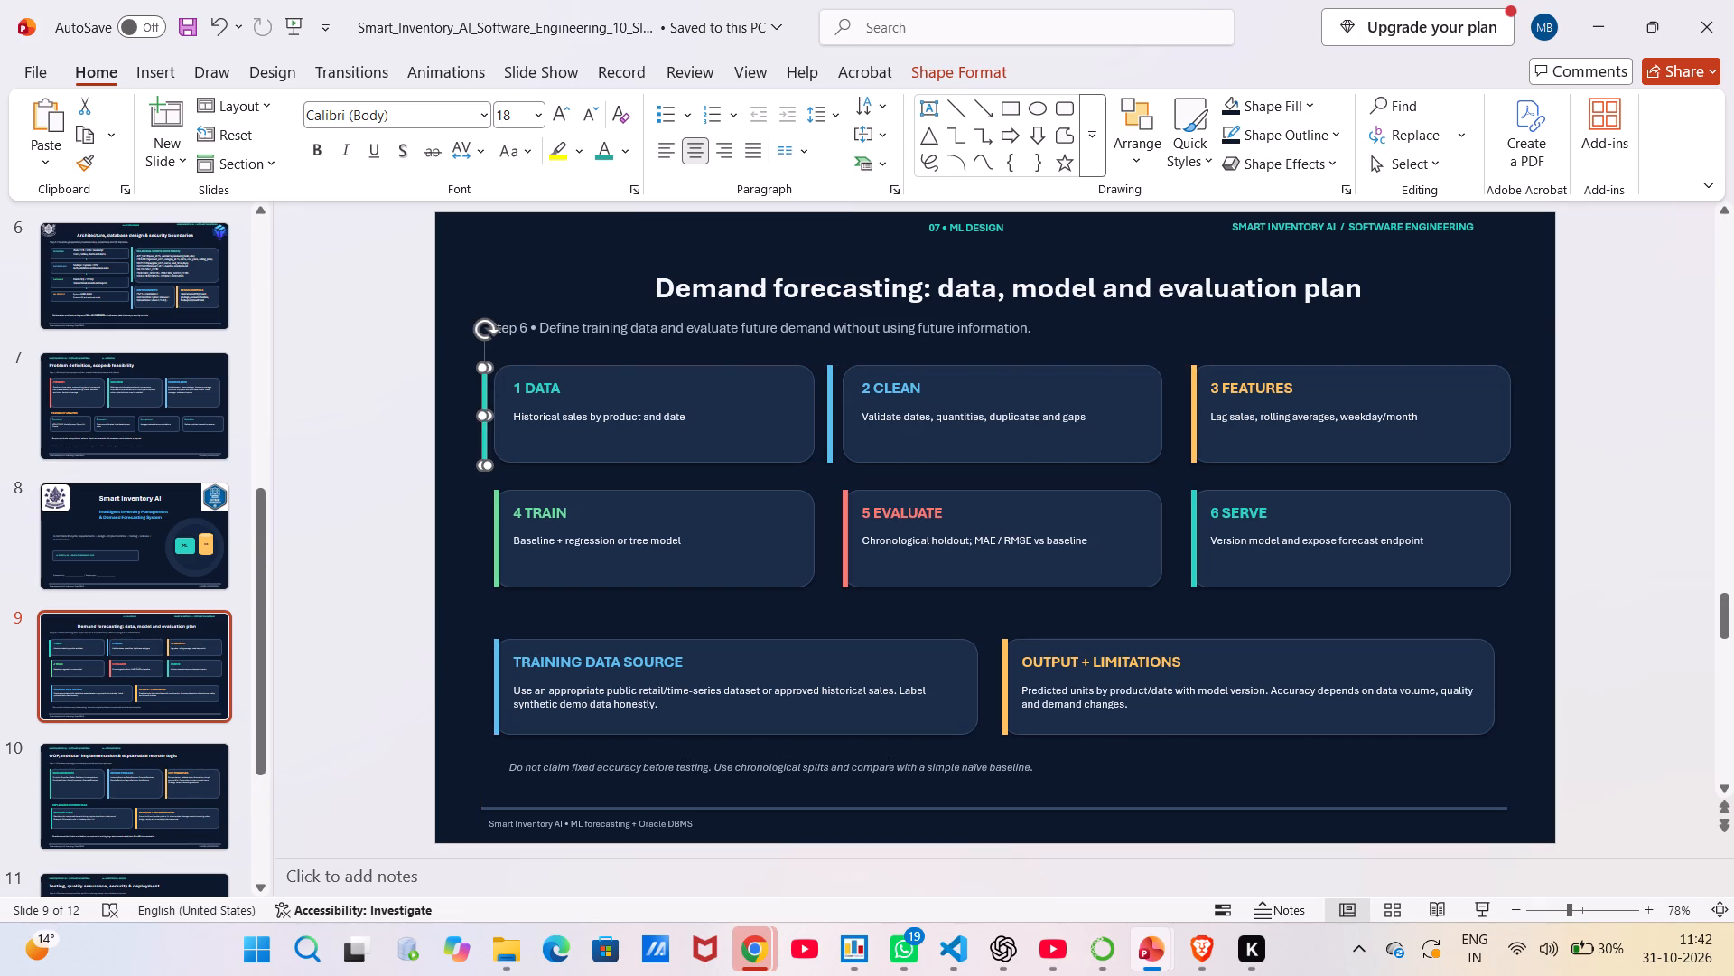
{"action": "left_click_drag", "start_coordinate": [499, 532], "coordinate": [490, 534]}
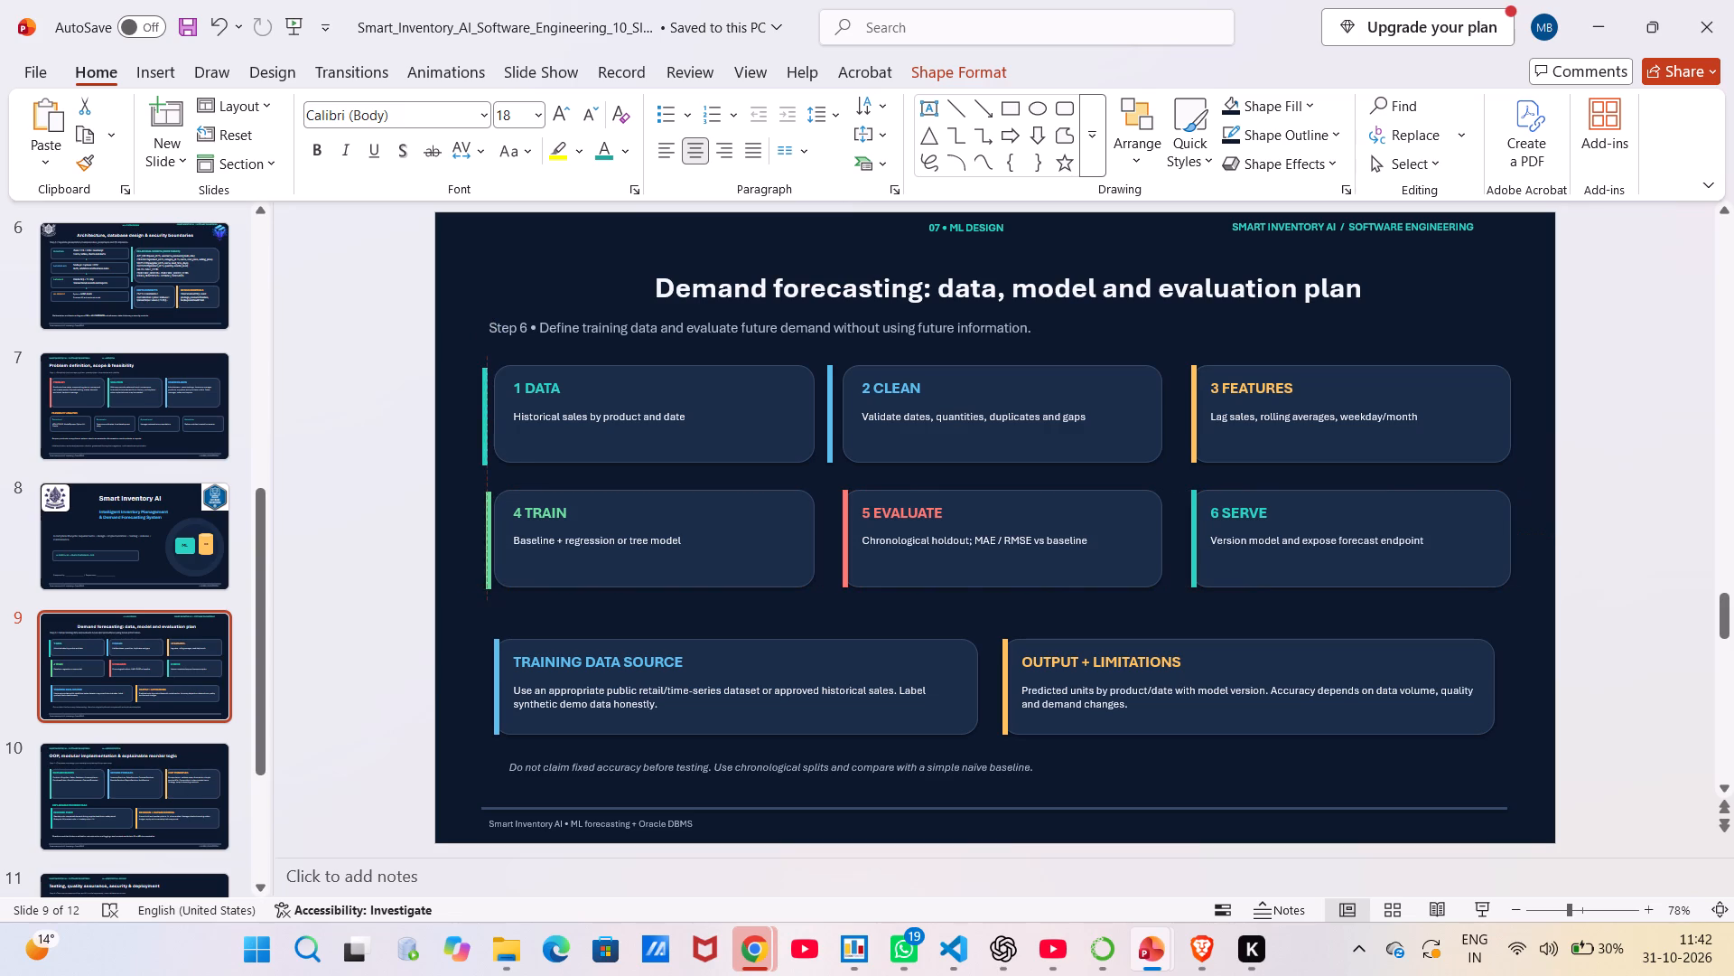
{"action": "left_click_drag", "start_coordinate": [490, 534], "coordinate": [489, 533]}
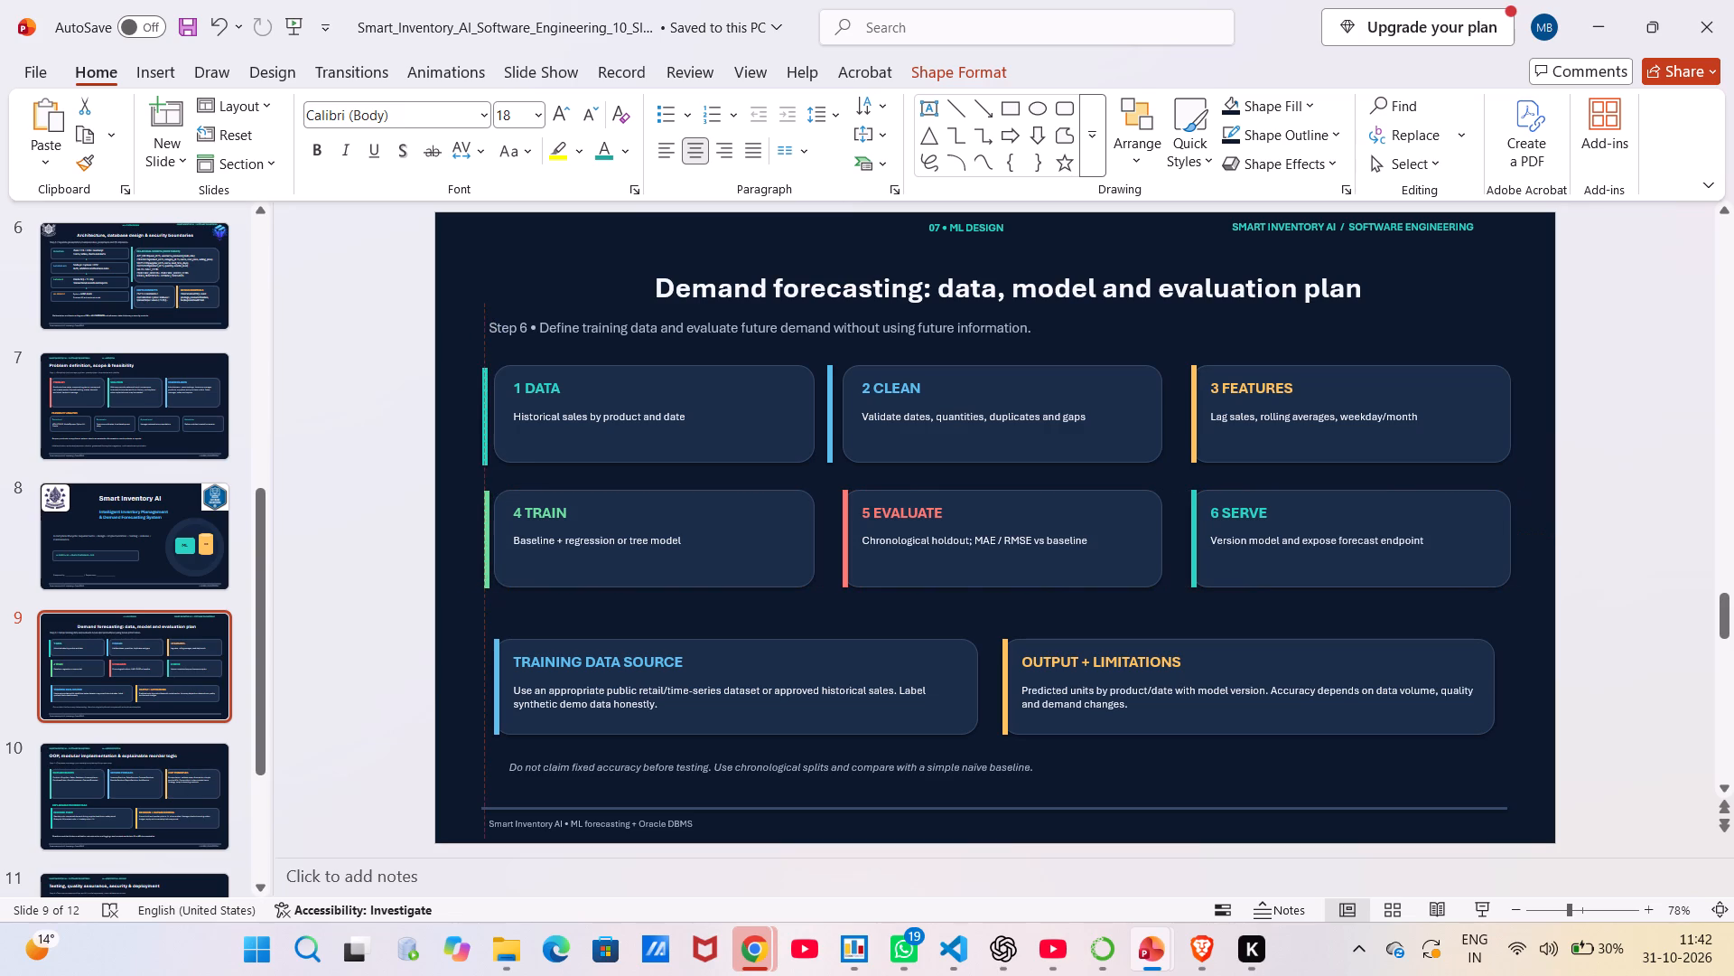
{"action": "left_click_drag", "start_coordinate": [489, 533], "coordinate": [490, 533]}
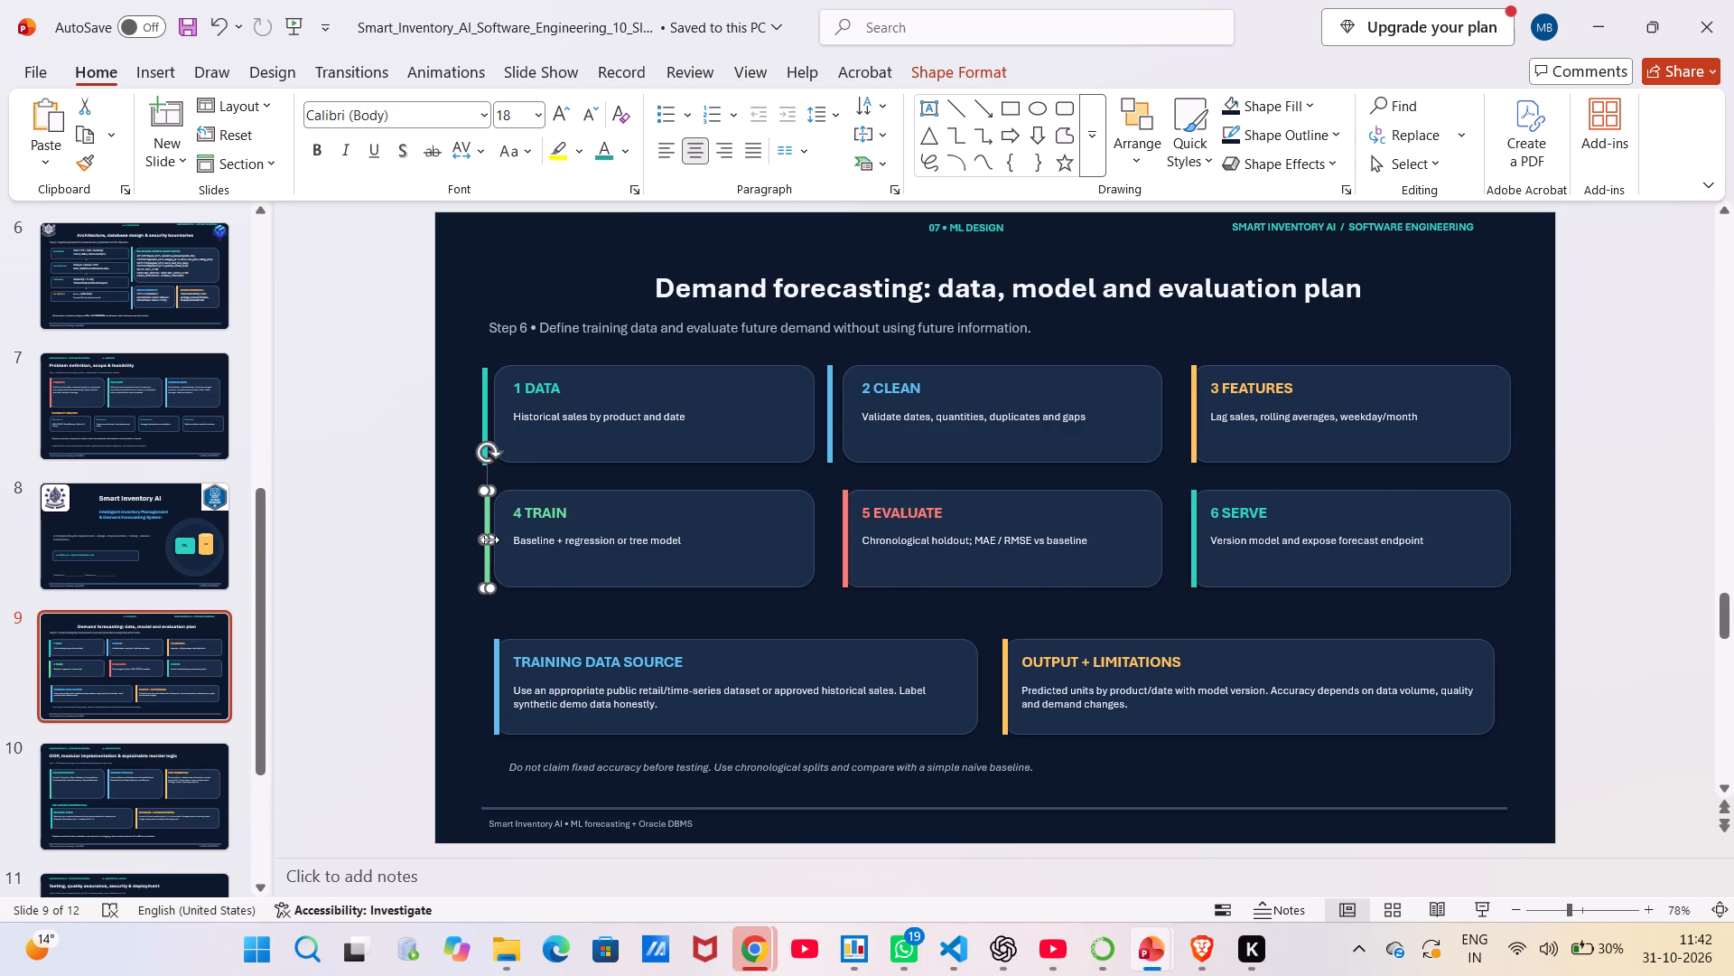
{"action": "left_click", "coordinate": [485, 529]}
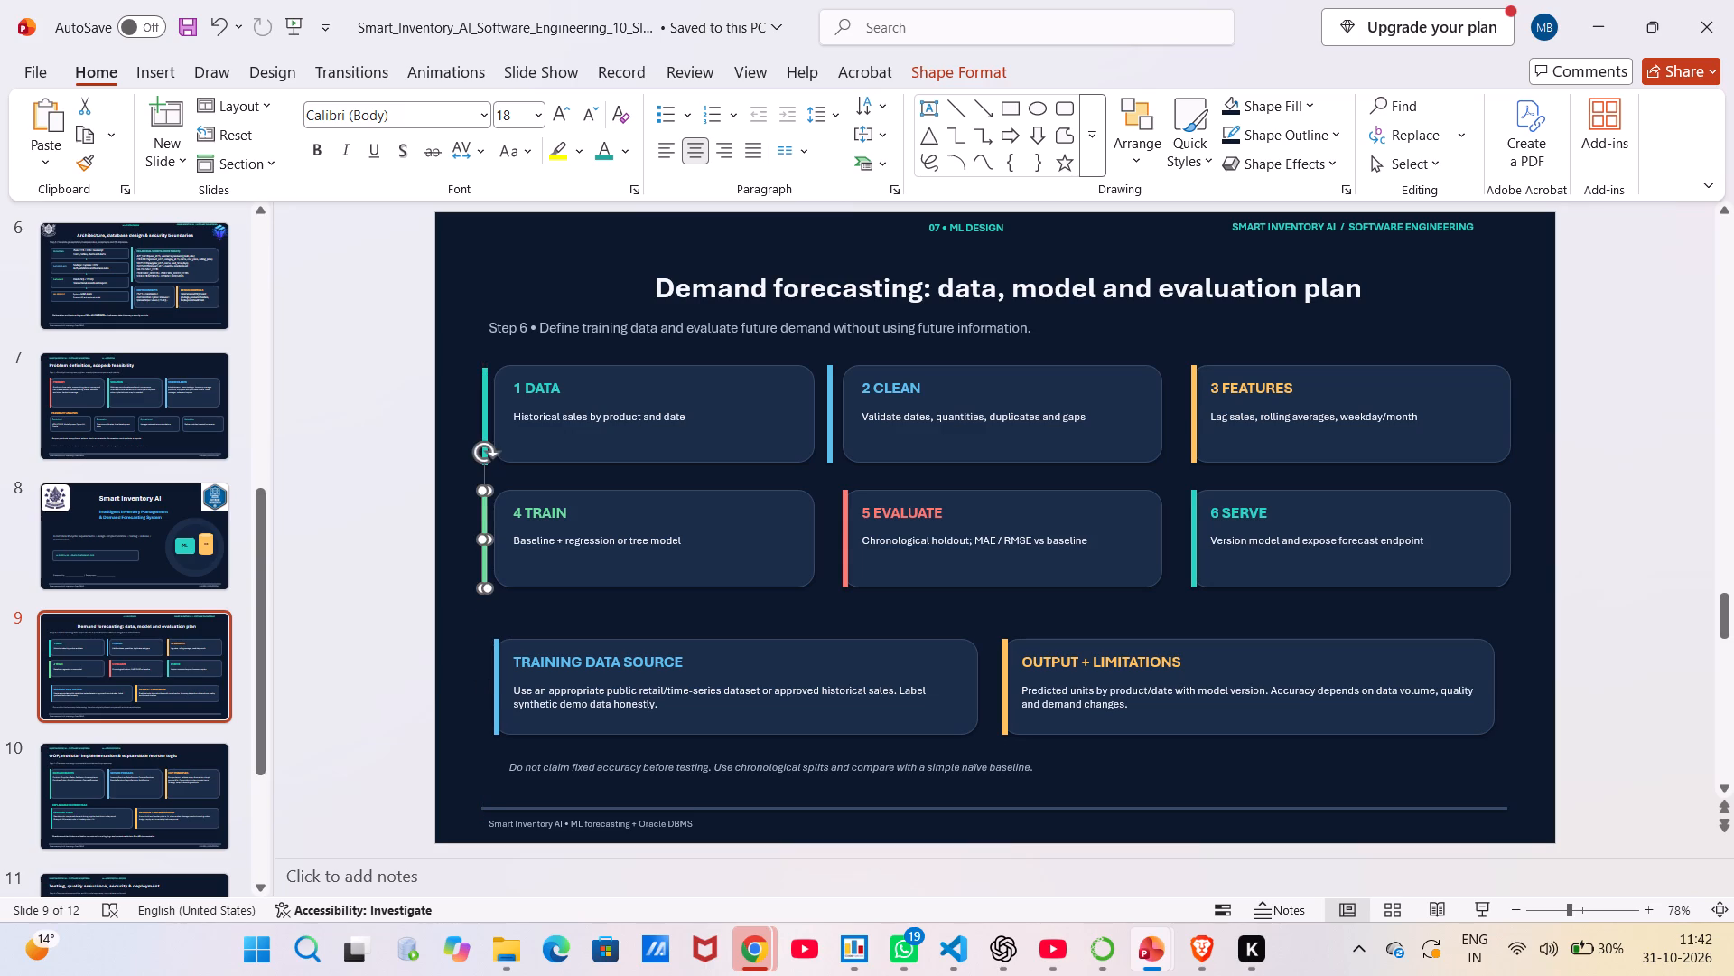
Offset the accent bars of the "TRAINING DATA SOURCE", "OUTPUT + LIMITATIONS" and "5 EVALUATE" cards slightly left, clear of their card edges.
{"action": "left_click_drag", "start_coordinate": [494, 674], "coordinate": [481, 674]}
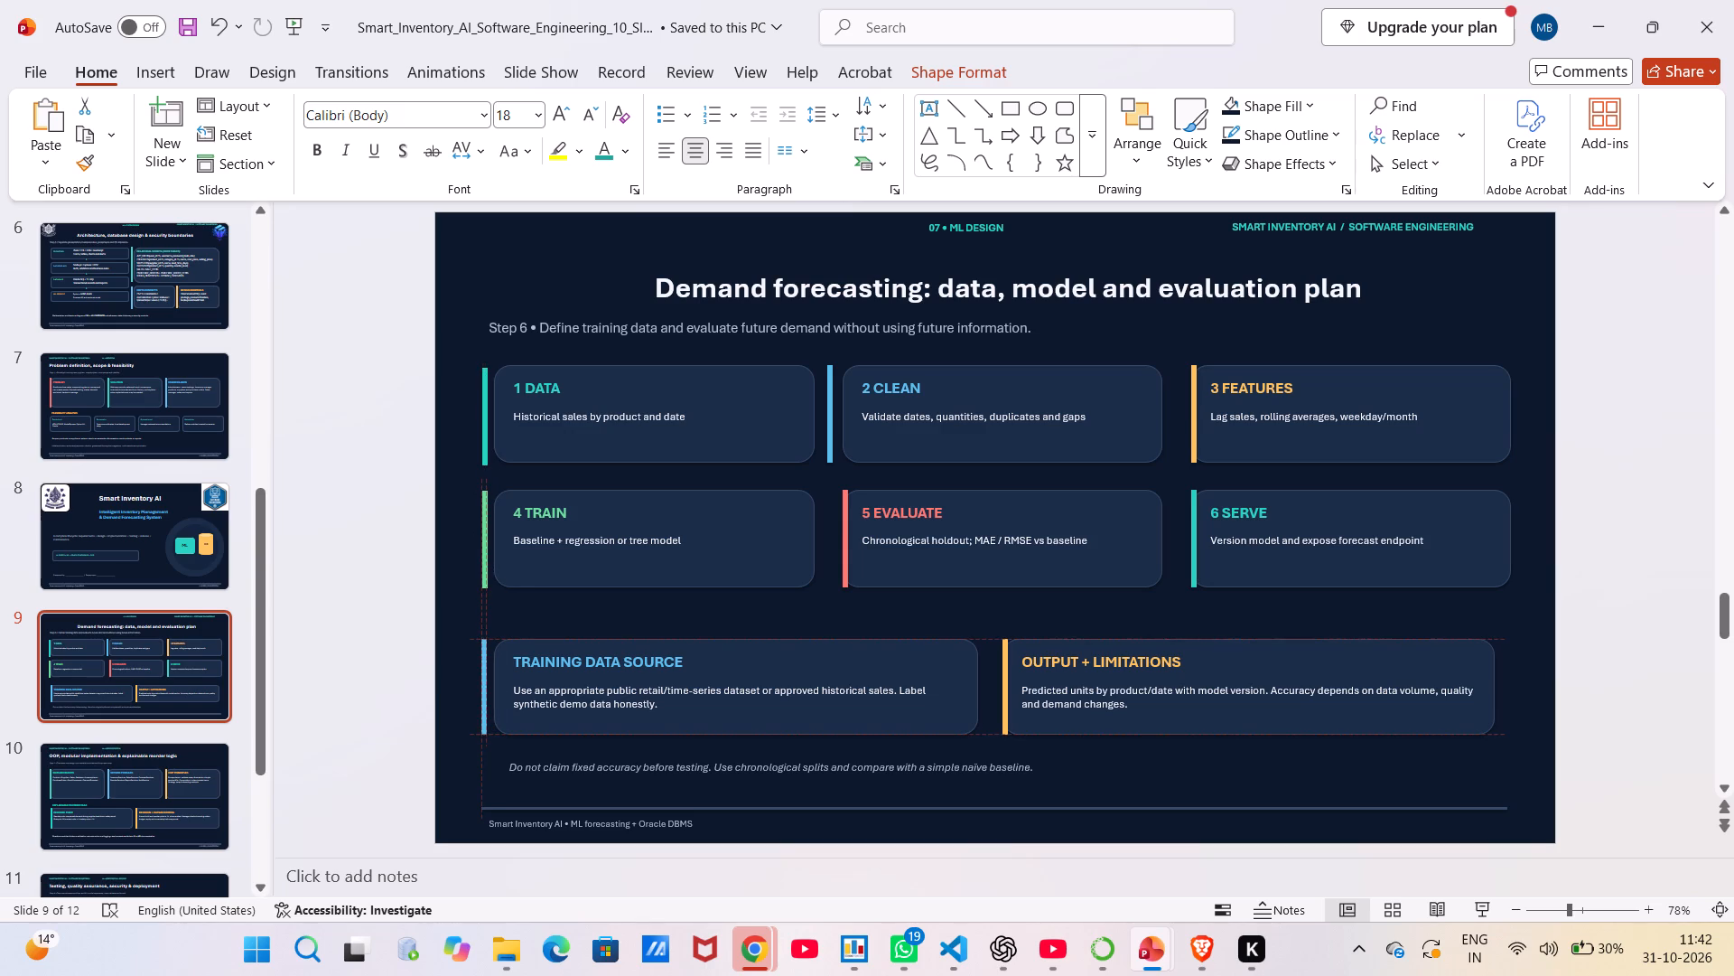
{"action": "left_click_drag", "start_coordinate": [481, 674], "coordinate": [482, 673]}
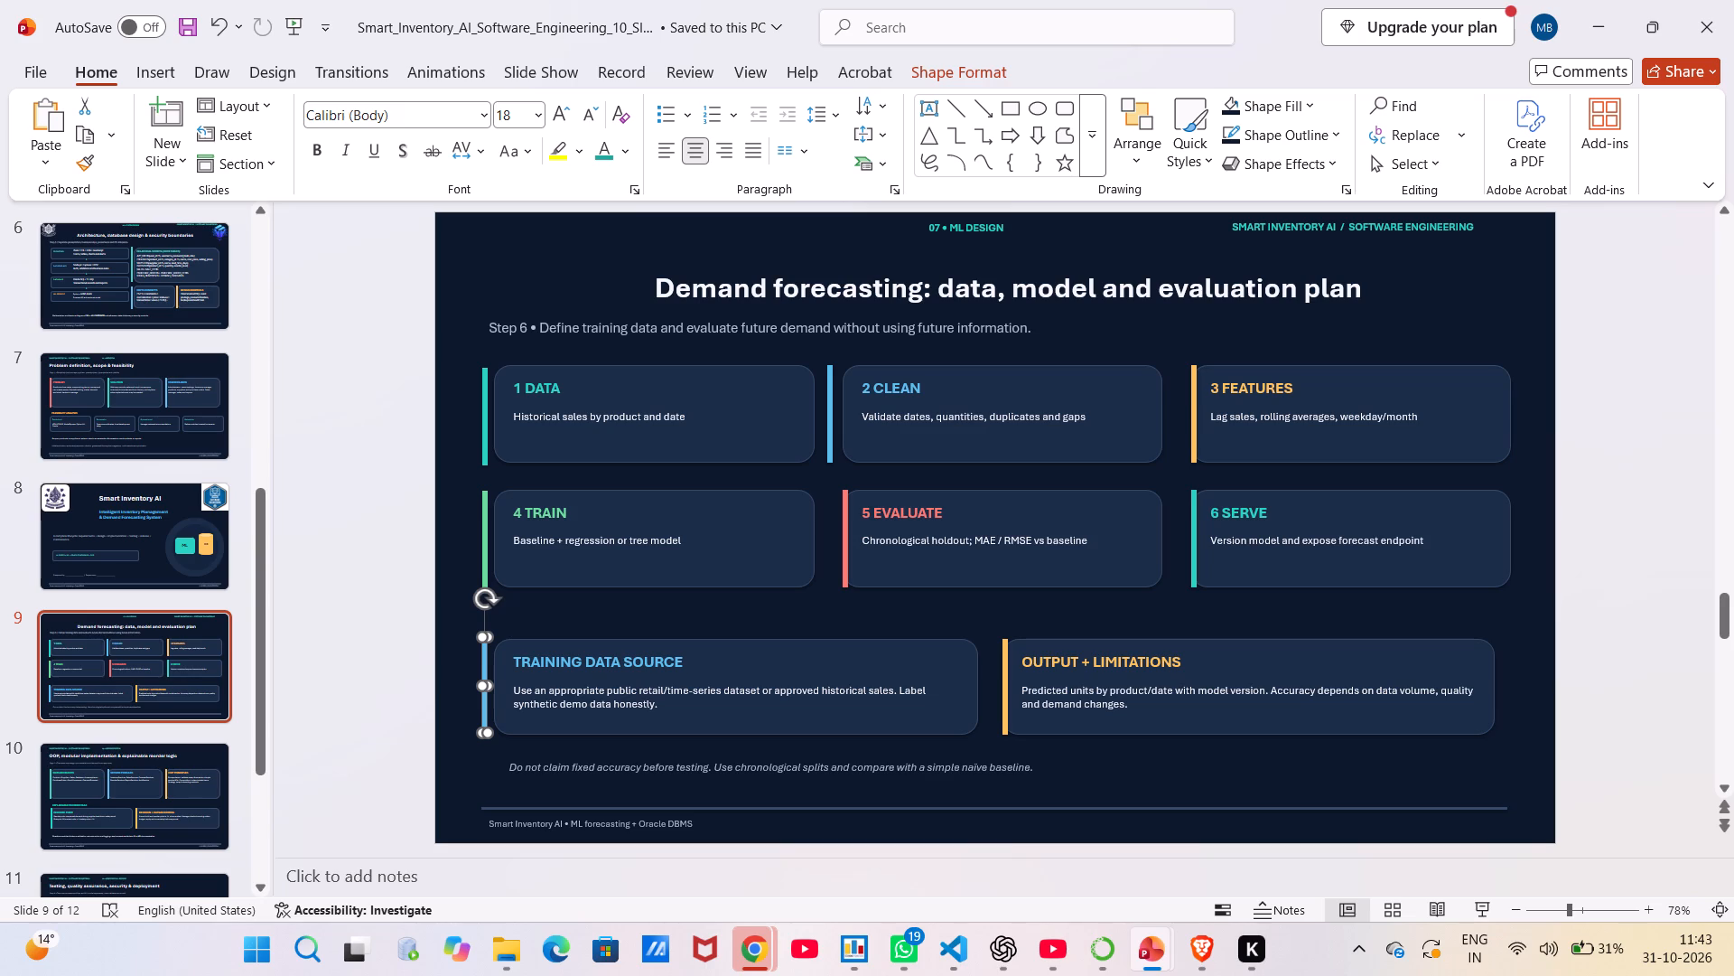
{"action": "left_click_drag", "start_coordinate": [1003, 679], "coordinate": [989, 681]}
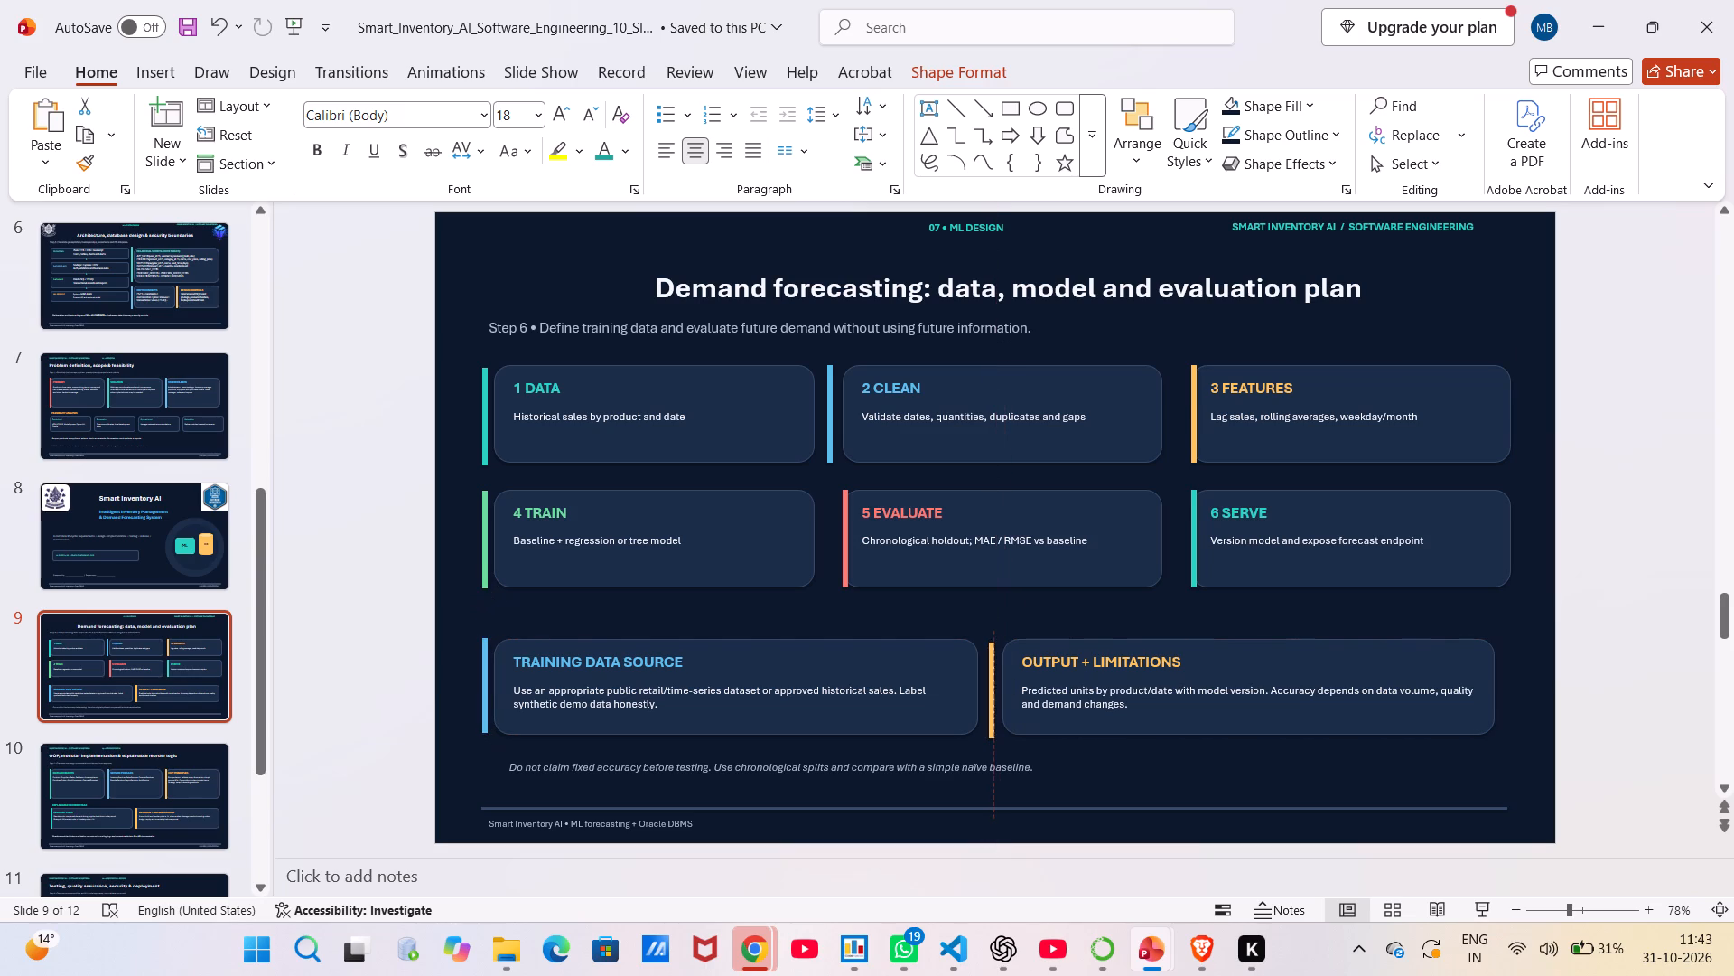
{"action": "left_click_drag", "start_coordinate": [989, 681], "coordinate": [988, 680]}
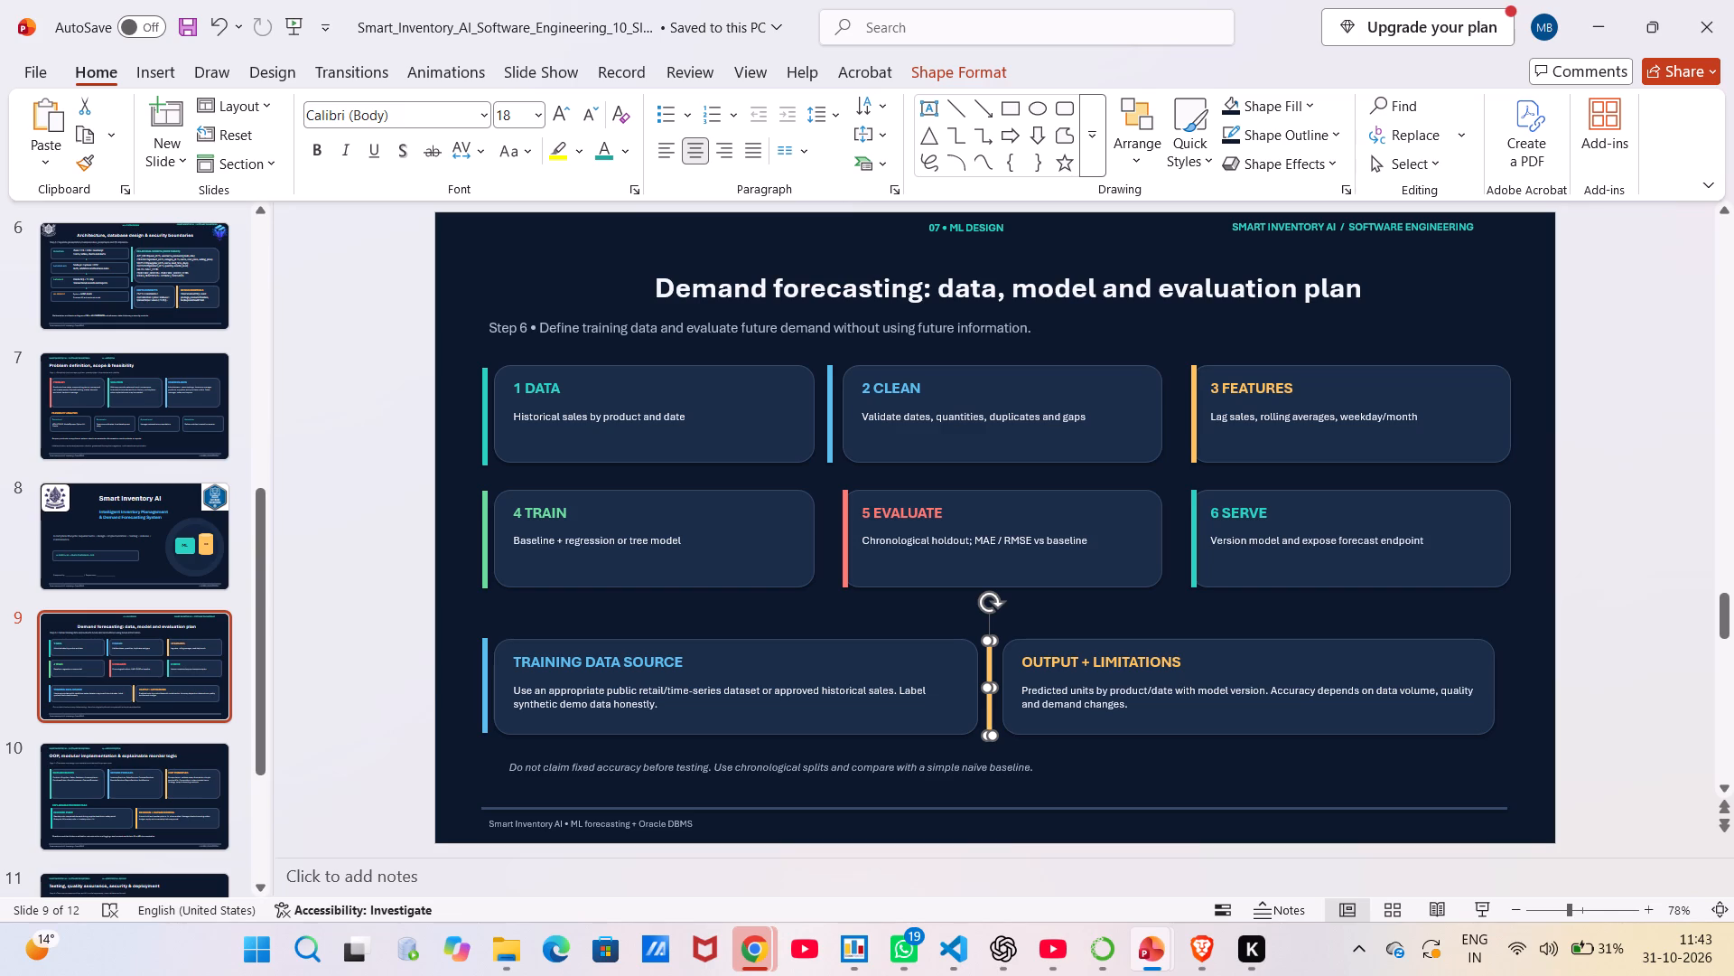
{"action": "left_click_drag", "start_coordinate": [845, 523], "coordinate": [831, 524]}
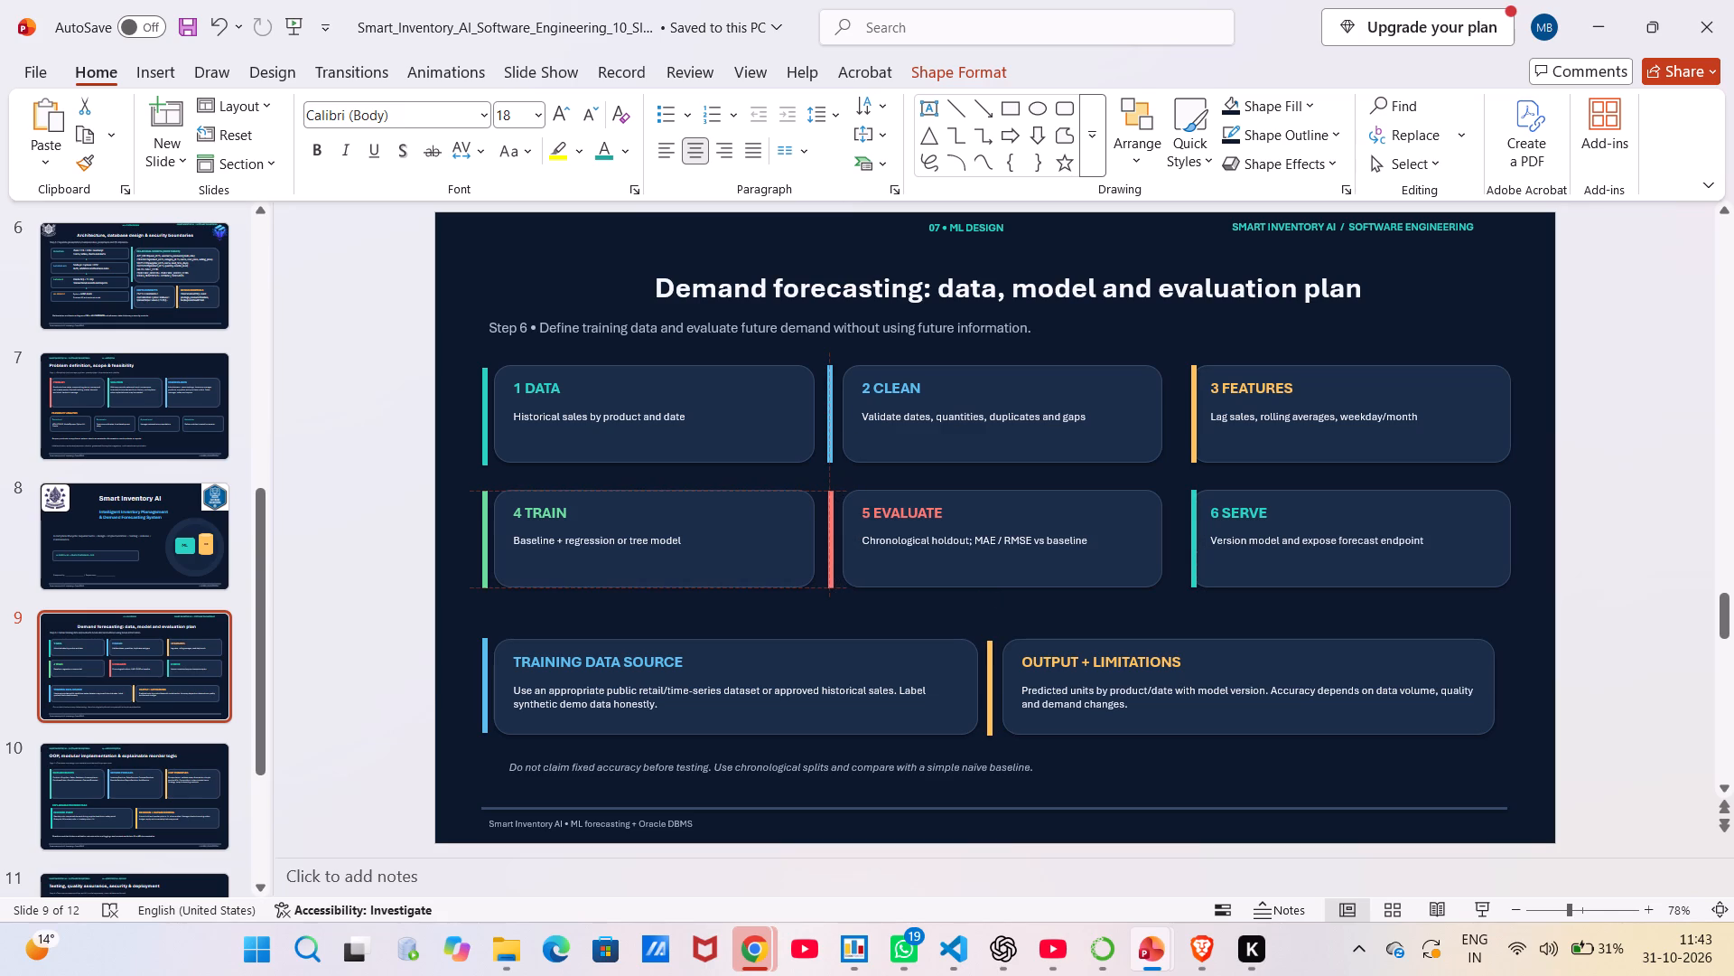
{"action": "left_click_drag", "start_coordinate": [831, 524], "coordinate": [830, 525]}
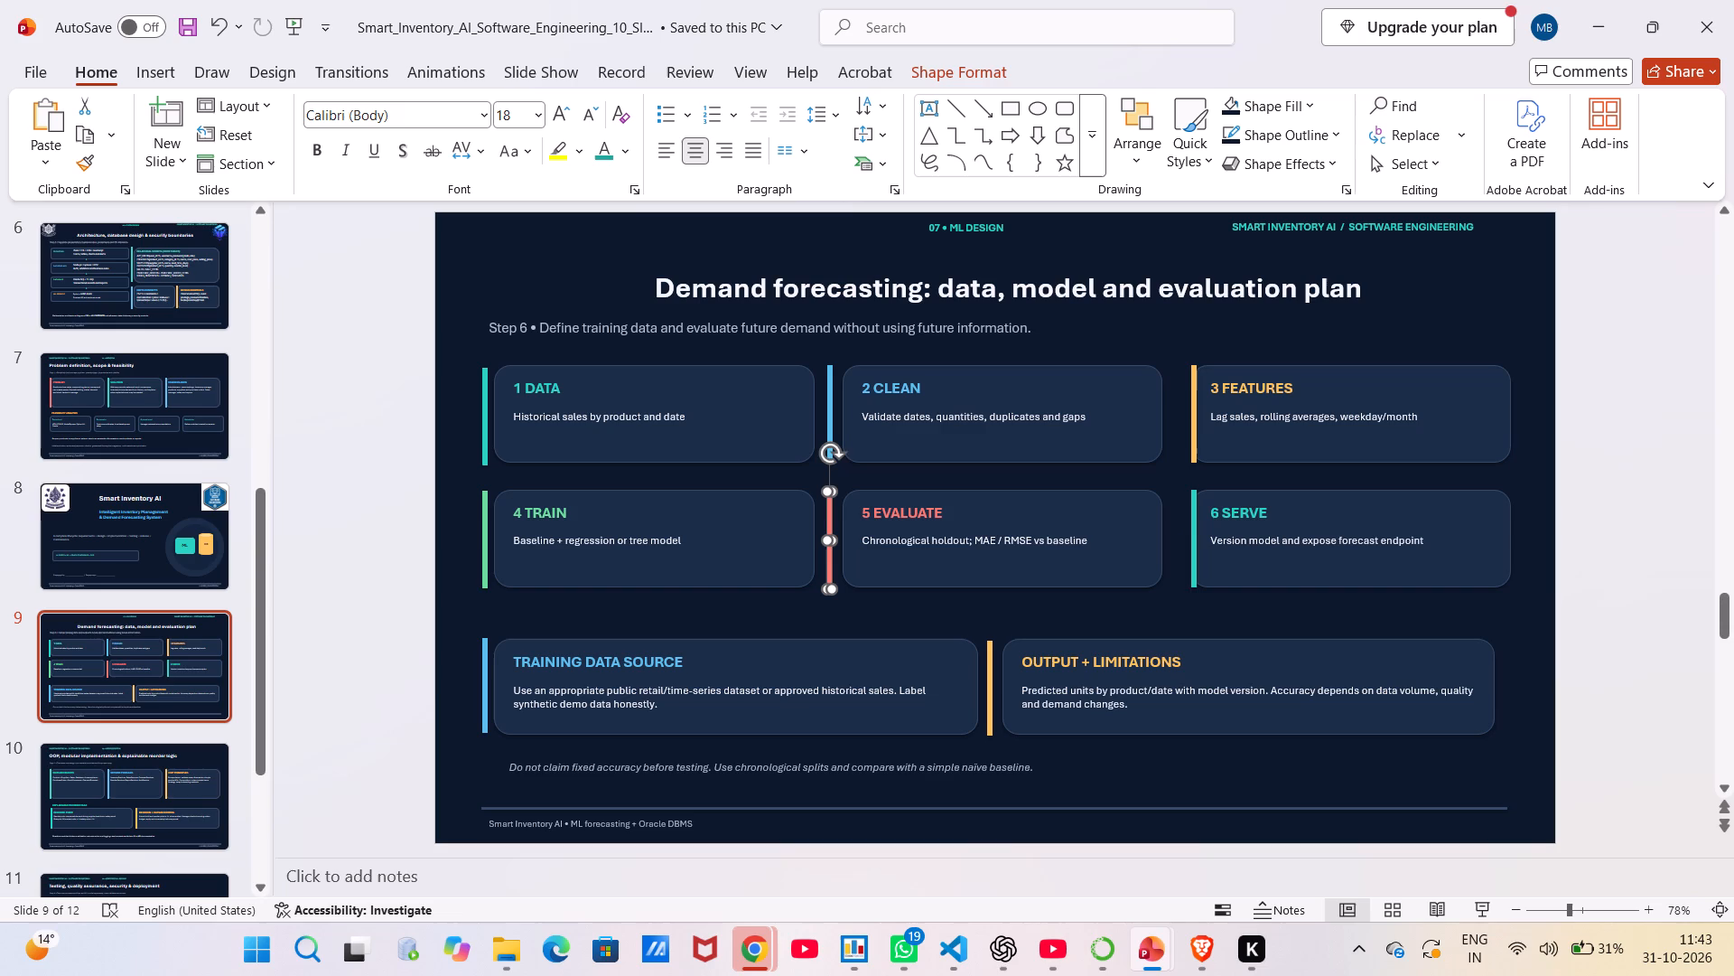
Nudge the "6 SERVE" card background slightly right, keeping it level with the "5 EVALUATE" card.
{"action": "left_click_drag", "start_coordinate": [1198, 519], "coordinate": [1185, 523]}
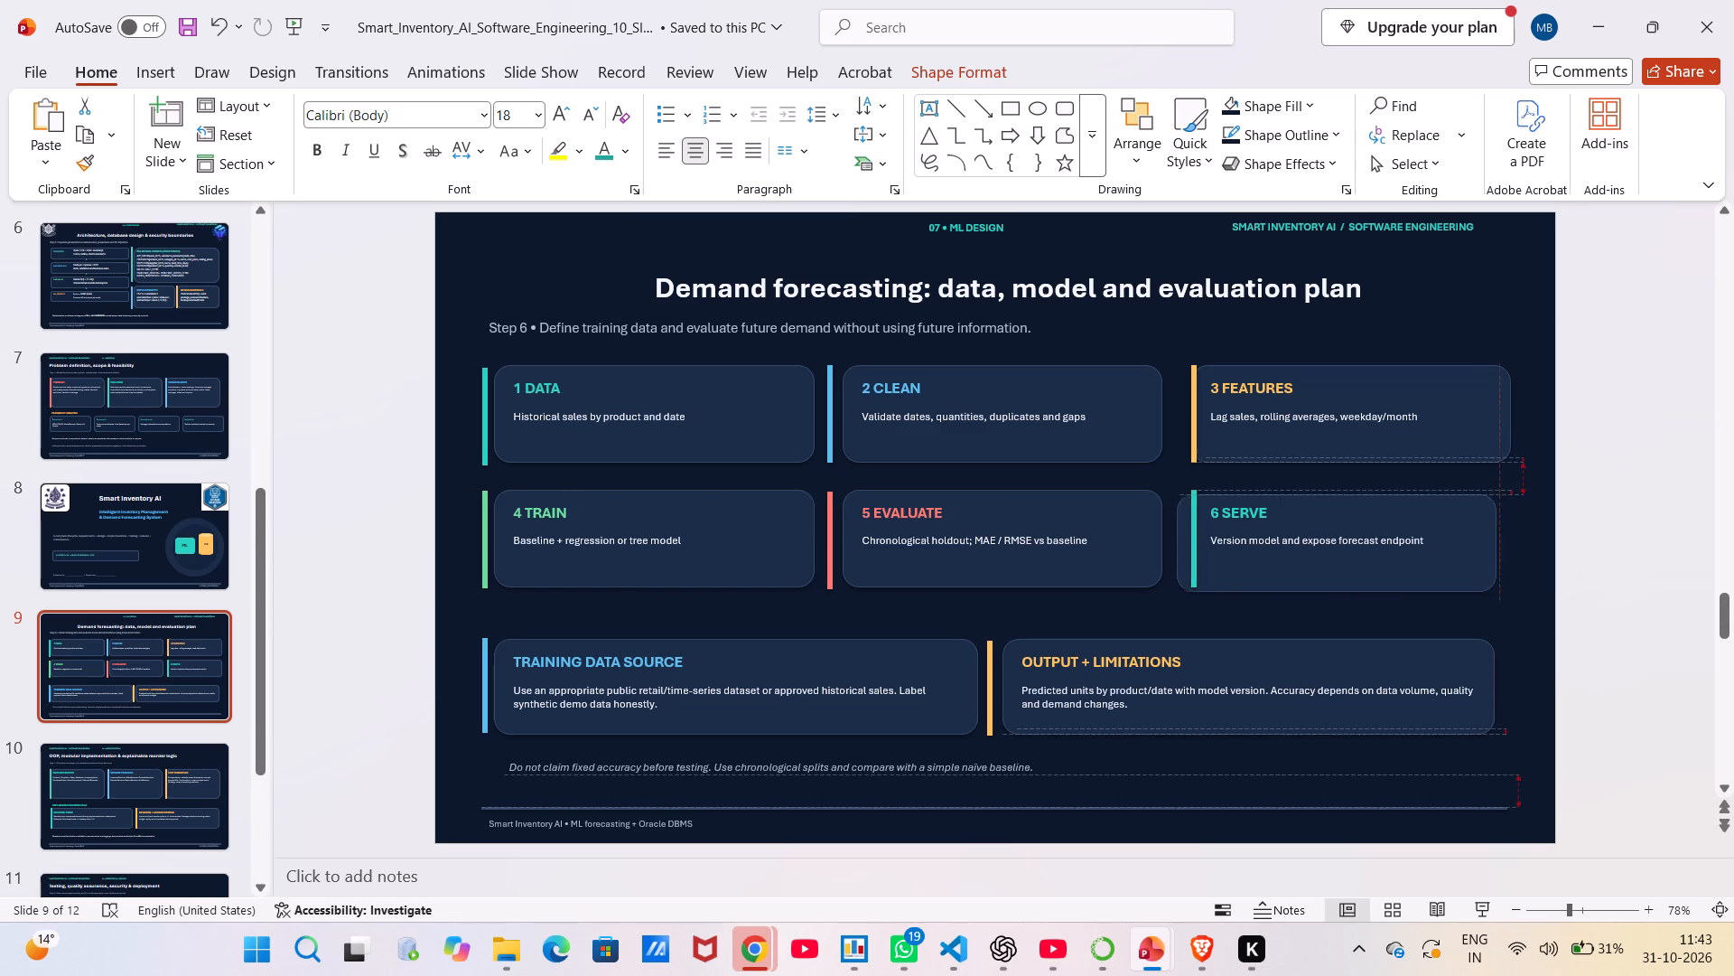
{"action": "left_click_drag", "start_coordinate": [1185, 523], "coordinate": [1208, 519]}
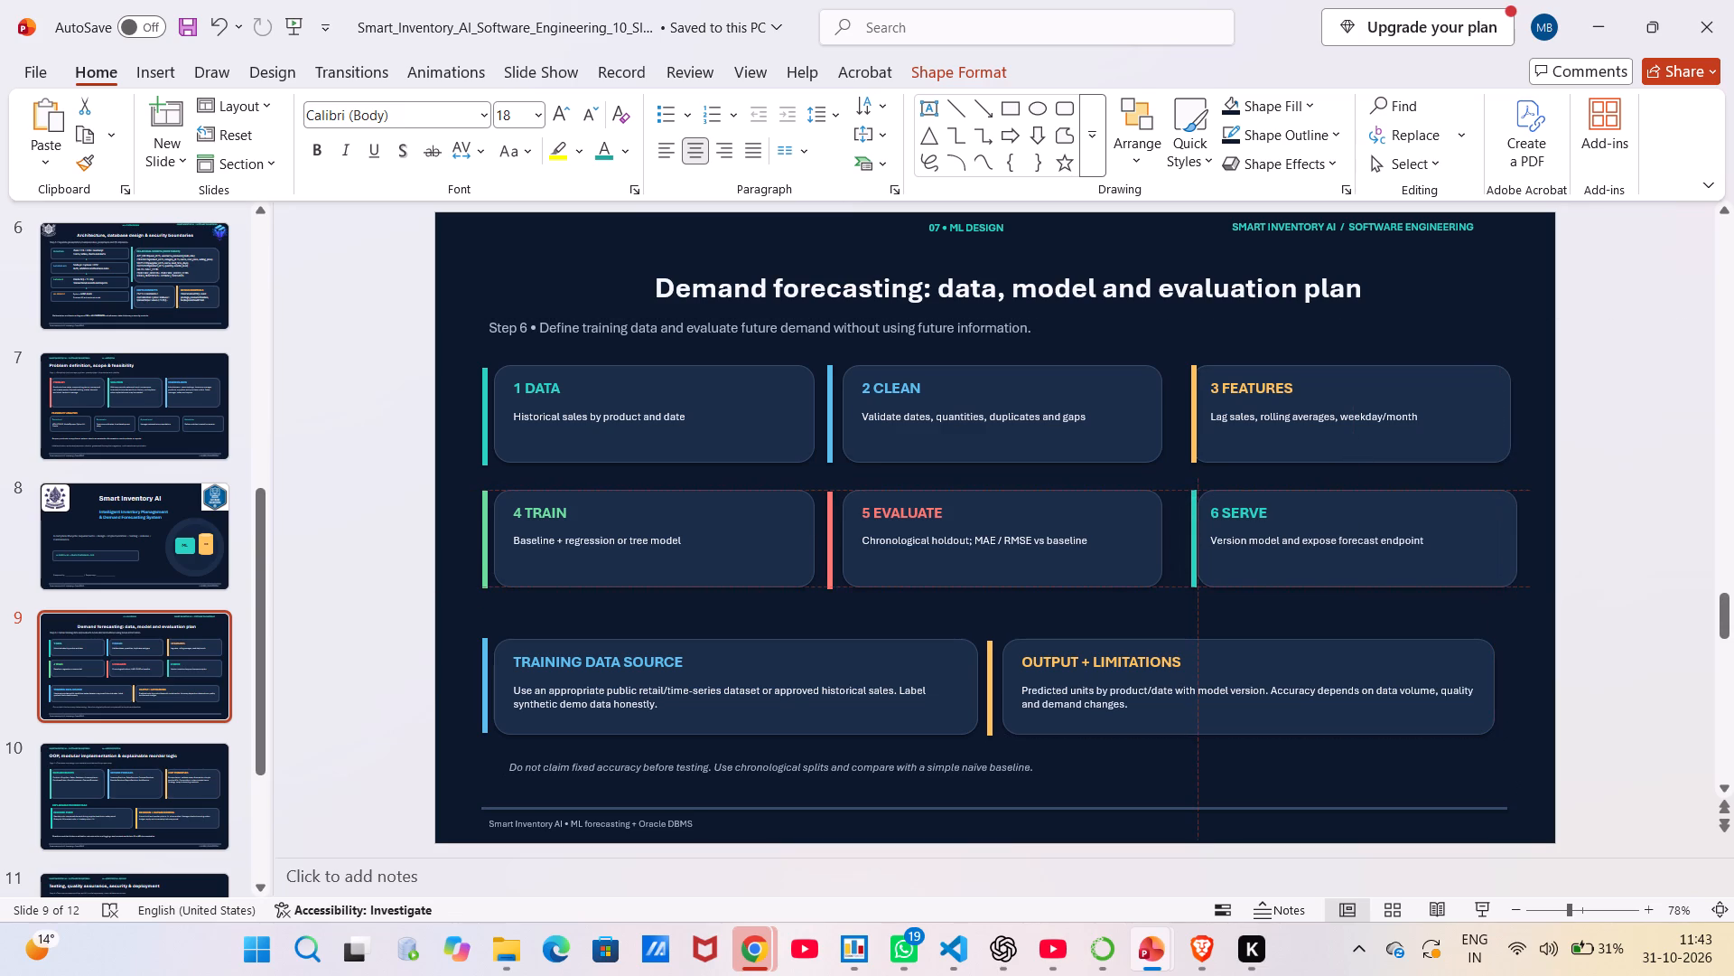
{"action": "left_click_drag", "start_coordinate": [1208, 519], "coordinate": [1207, 520]}
{"action": "left_click", "coordinate": [1194, 524]}
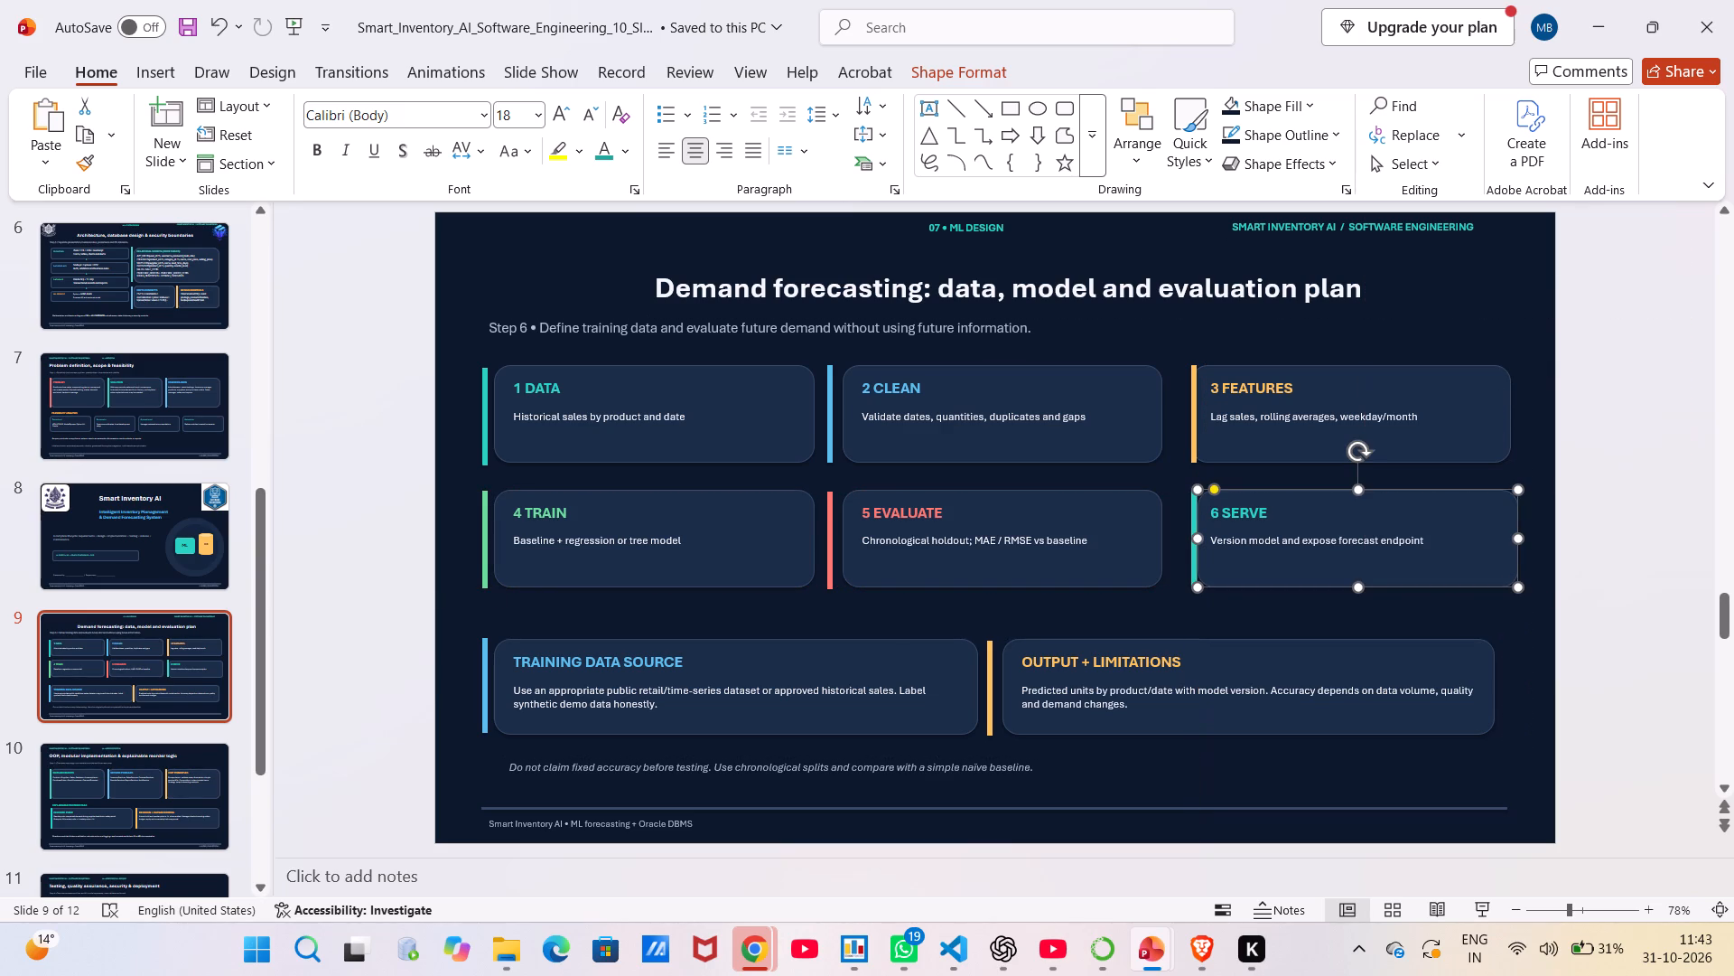
{"action": "left_click", "coordinate": [1175, 540]}
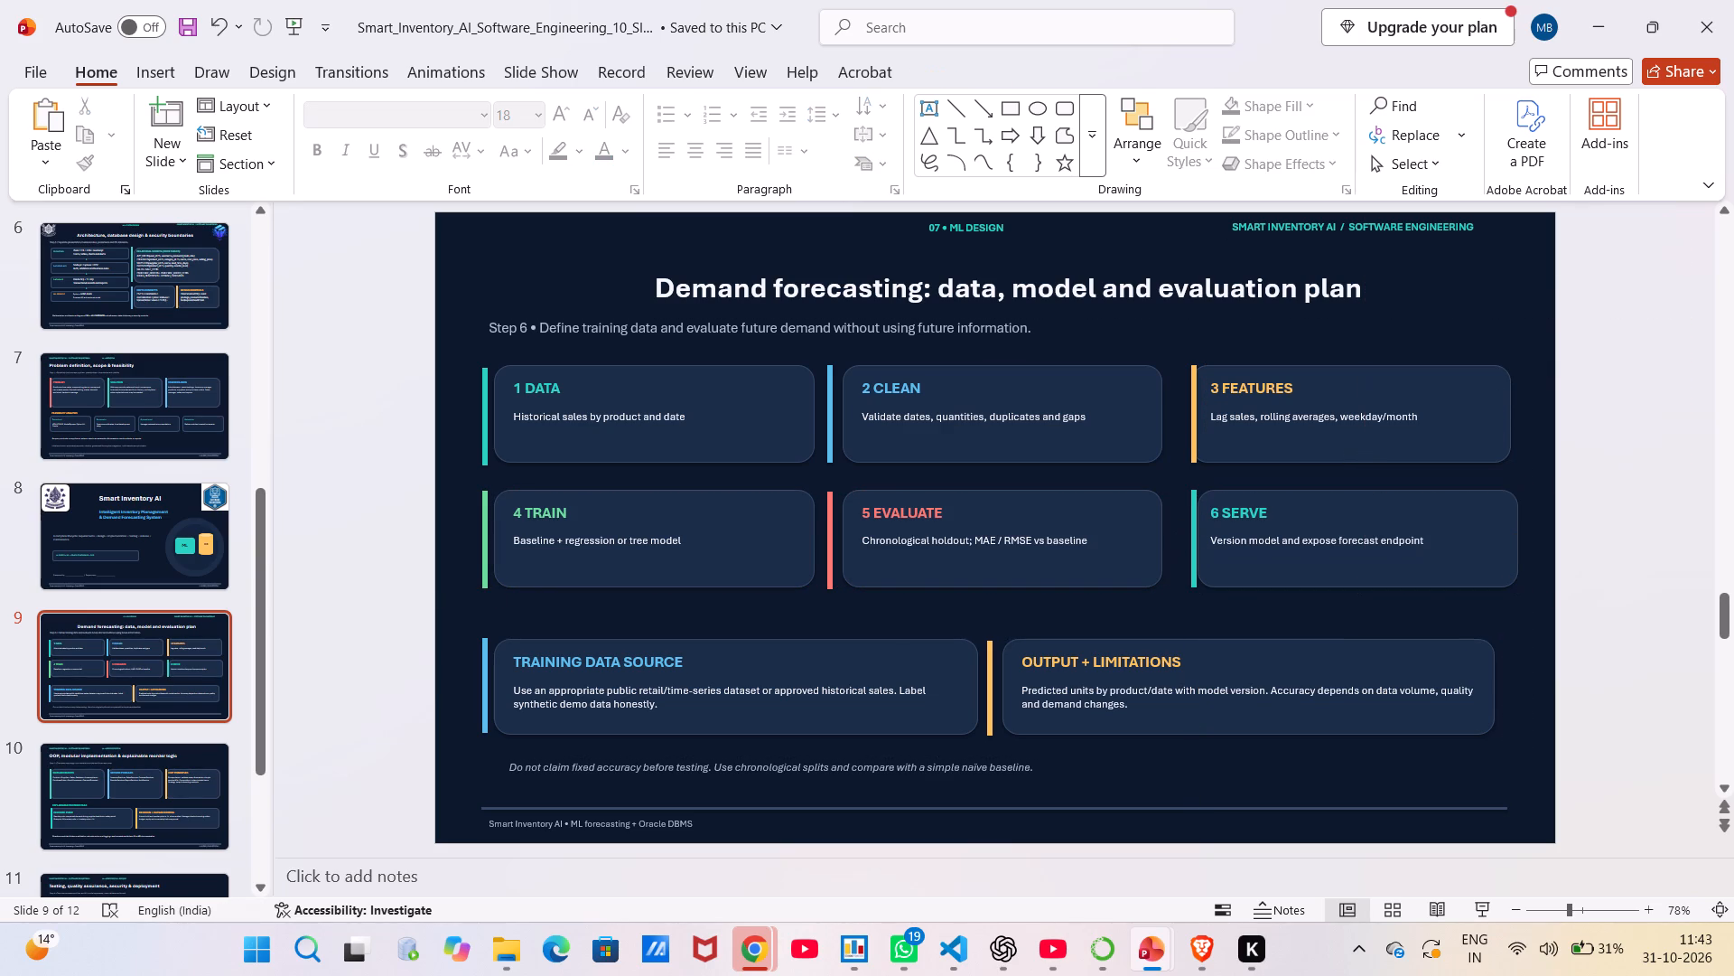
Shift the accent bars of the "6 SERVE" and "3 FEATURES" cards left into the gap before their cards, in line with each other.
{"action": "left_click_drag", "start_coordinate": [1194, 496], "coordinate": [1180, 499]}
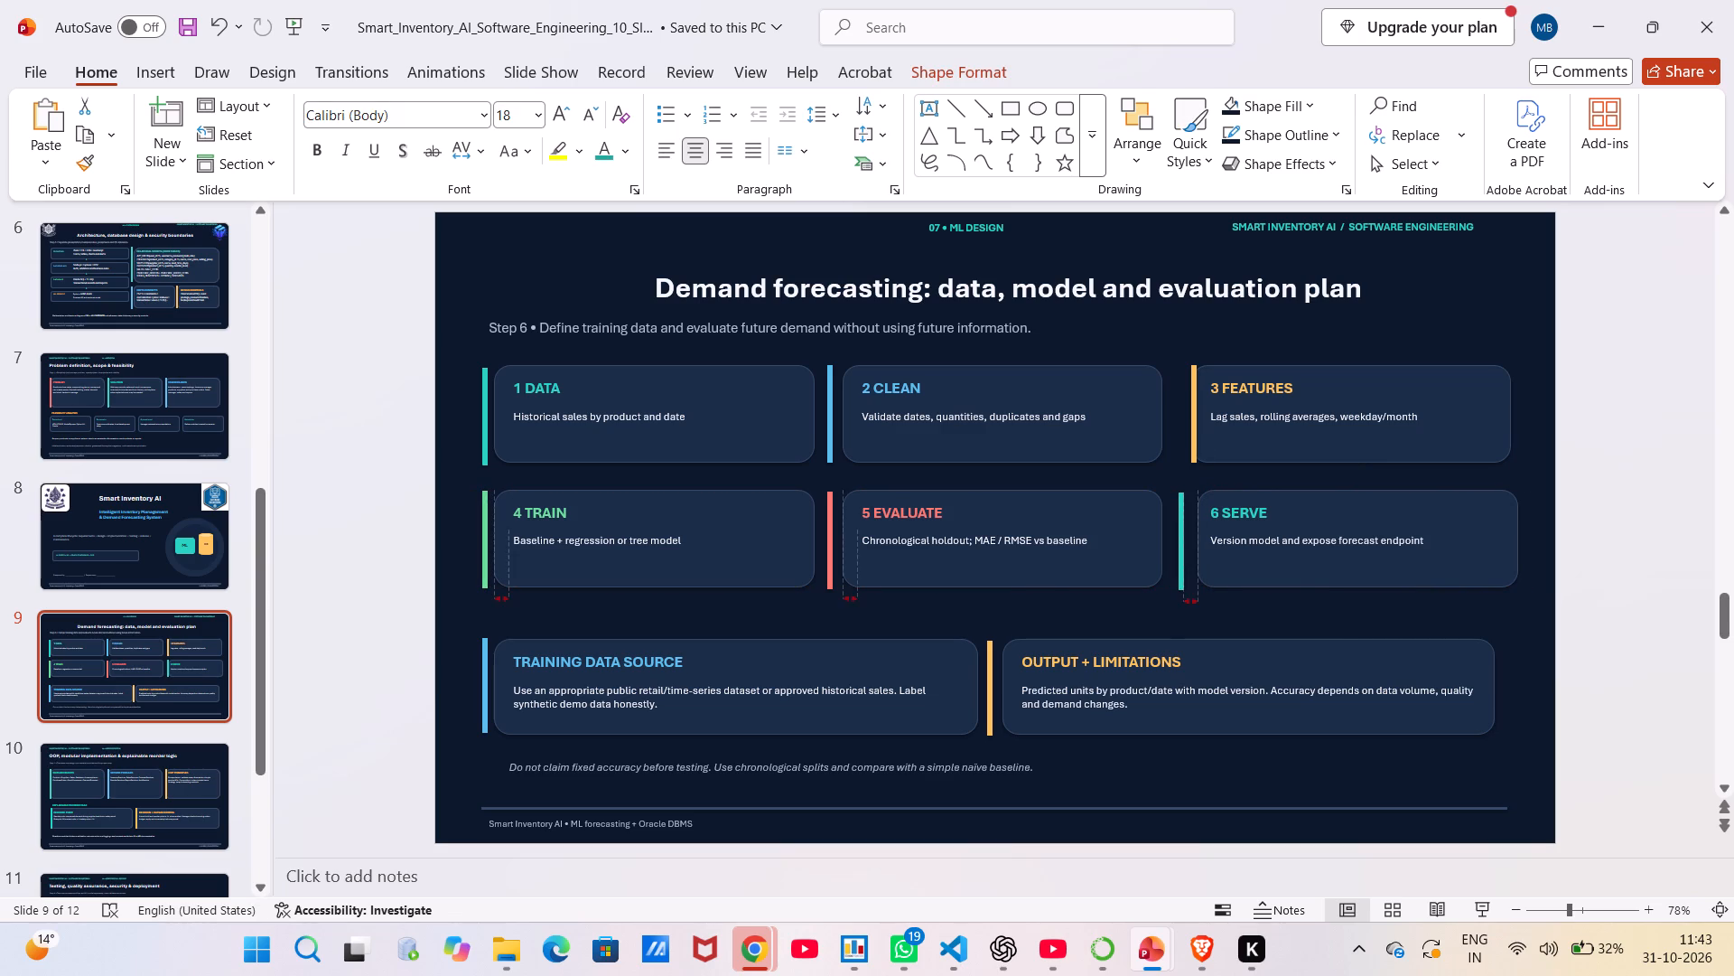
{"action": "left_click_drag", "start_coordinate": [1180, 499], "coordinate": [1181, 498]}
{"action": "left_click_drag", "start_coordinate": [1181, 498], "coordinate": [1181, 497]}
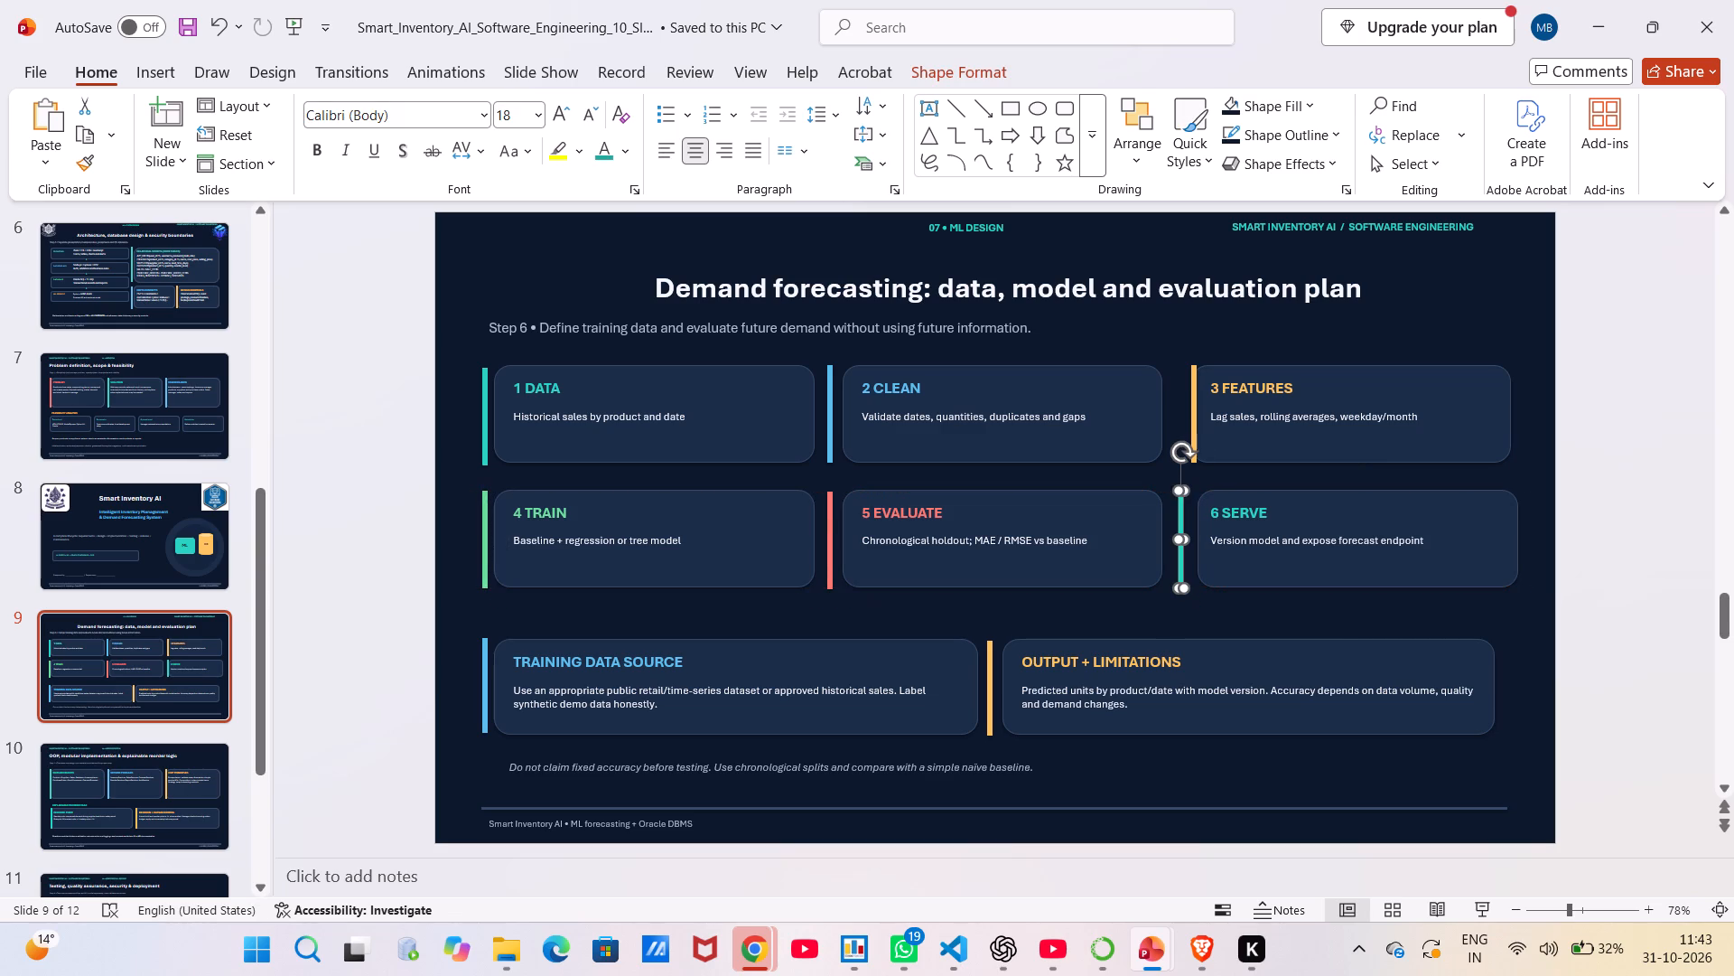
{"action": "left_click", "coordinate": [1196, 418]}
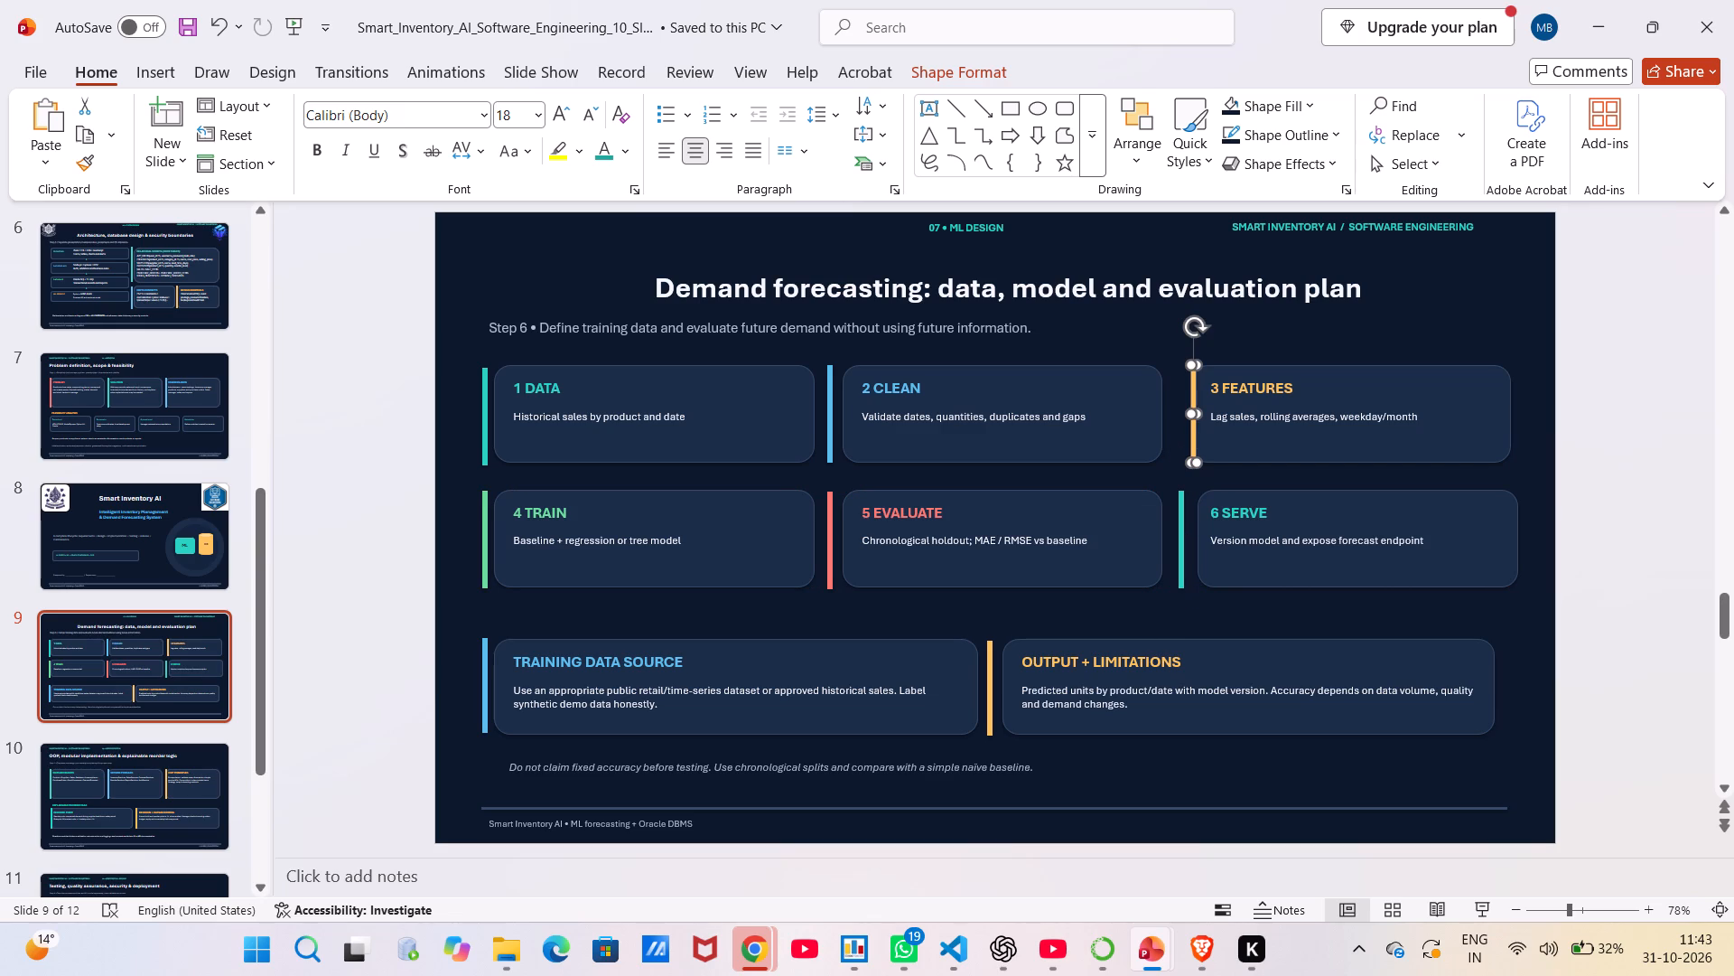
{"action": "left_click_drag", "start_coordinate": [1191, 435], "coordinate": [1176, 437]}
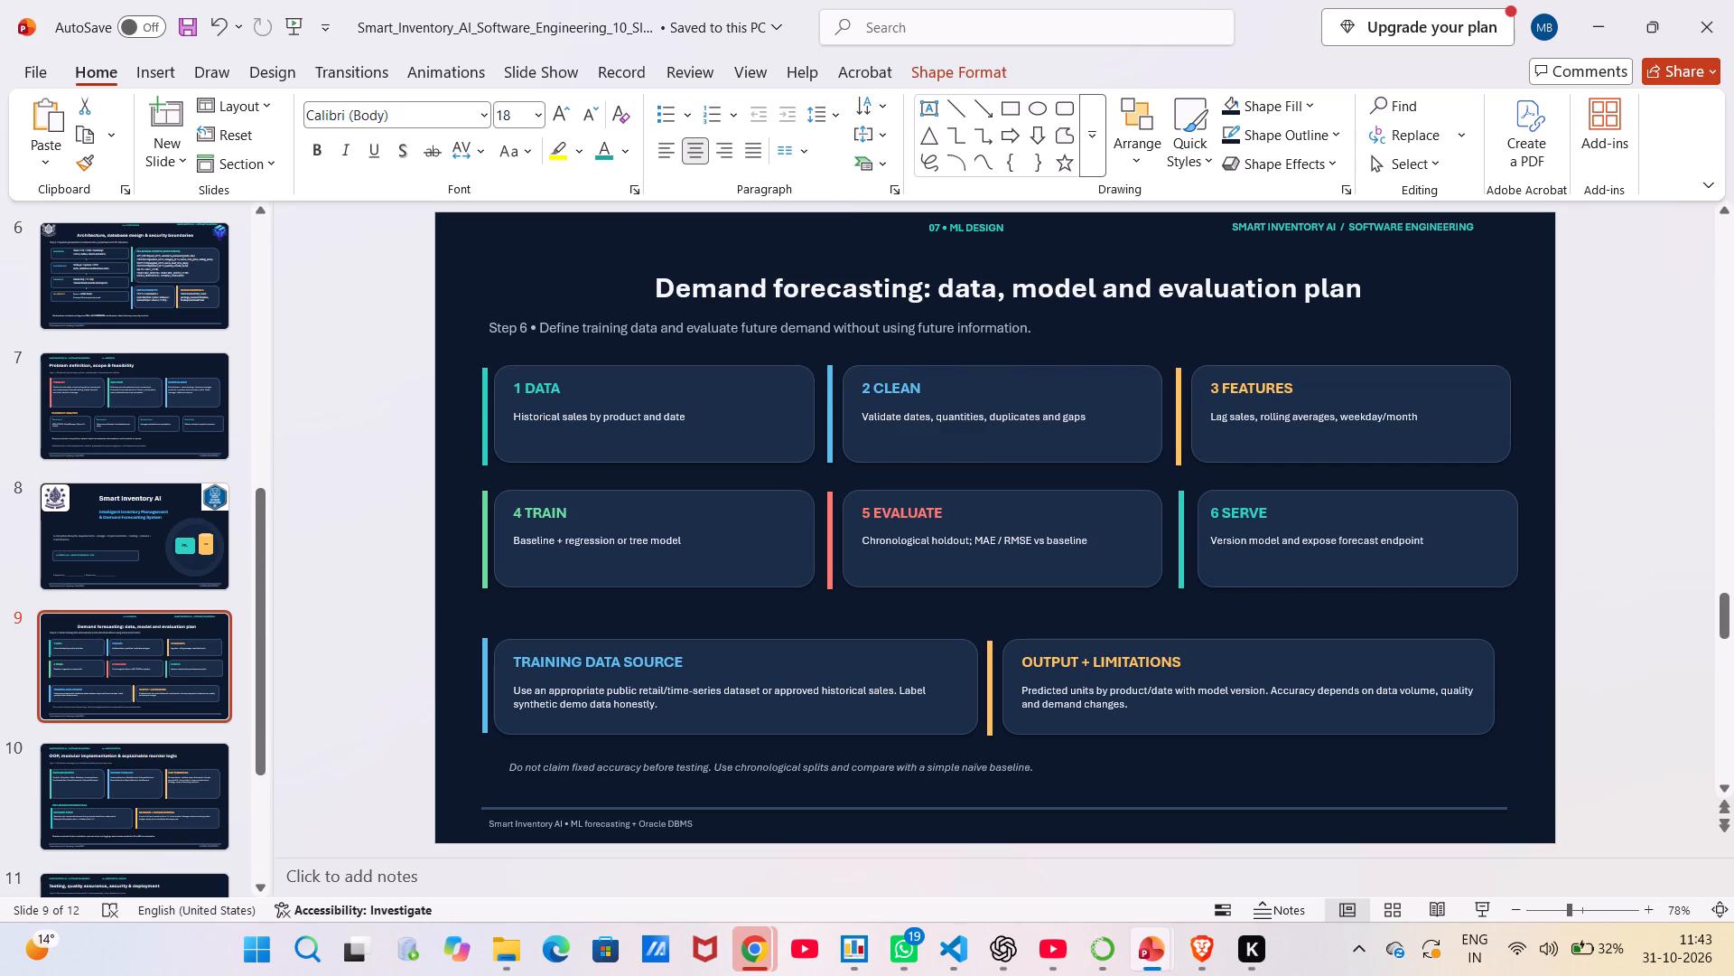
{"action": "left_click_drag", "start_coordinate": [1176, 437], "coordinate": [1179, 437]}
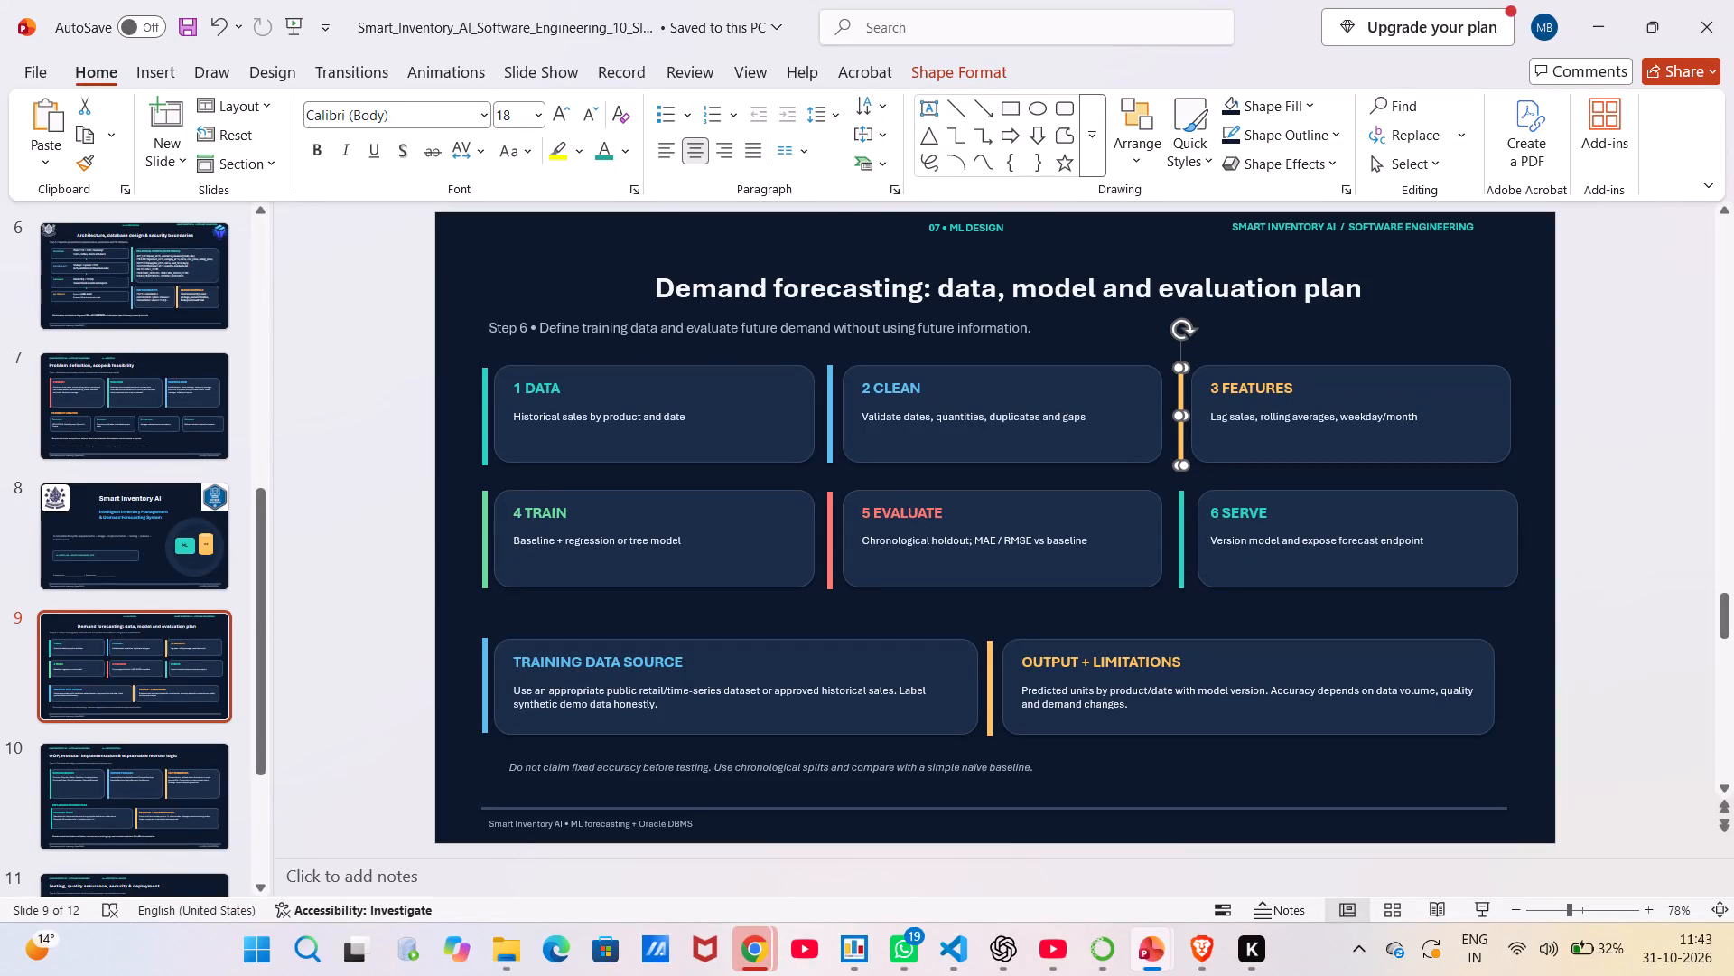
Set the italic note "Do not claim fixed accuracy before testing…" to font size 12.
{"action": "left_click", "coordinate": [651, 771]}
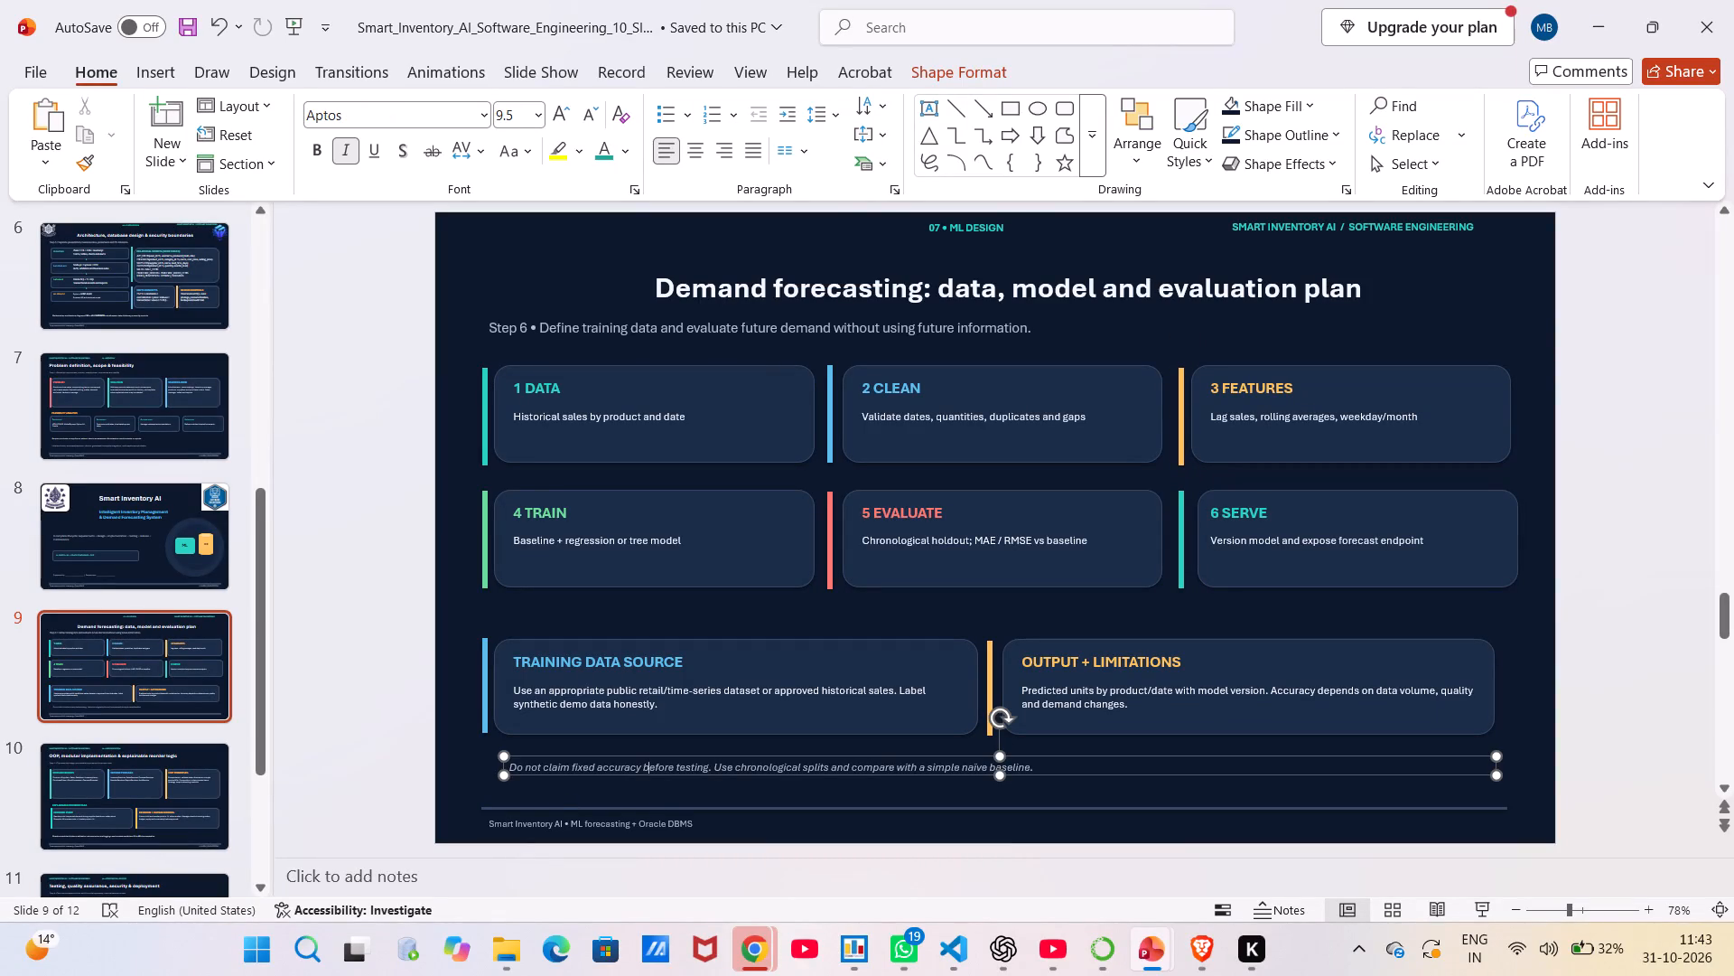
{"action": "key", "text": "ctrl+a"}
{"action": "right_click", "coordinate": [682, 766]}
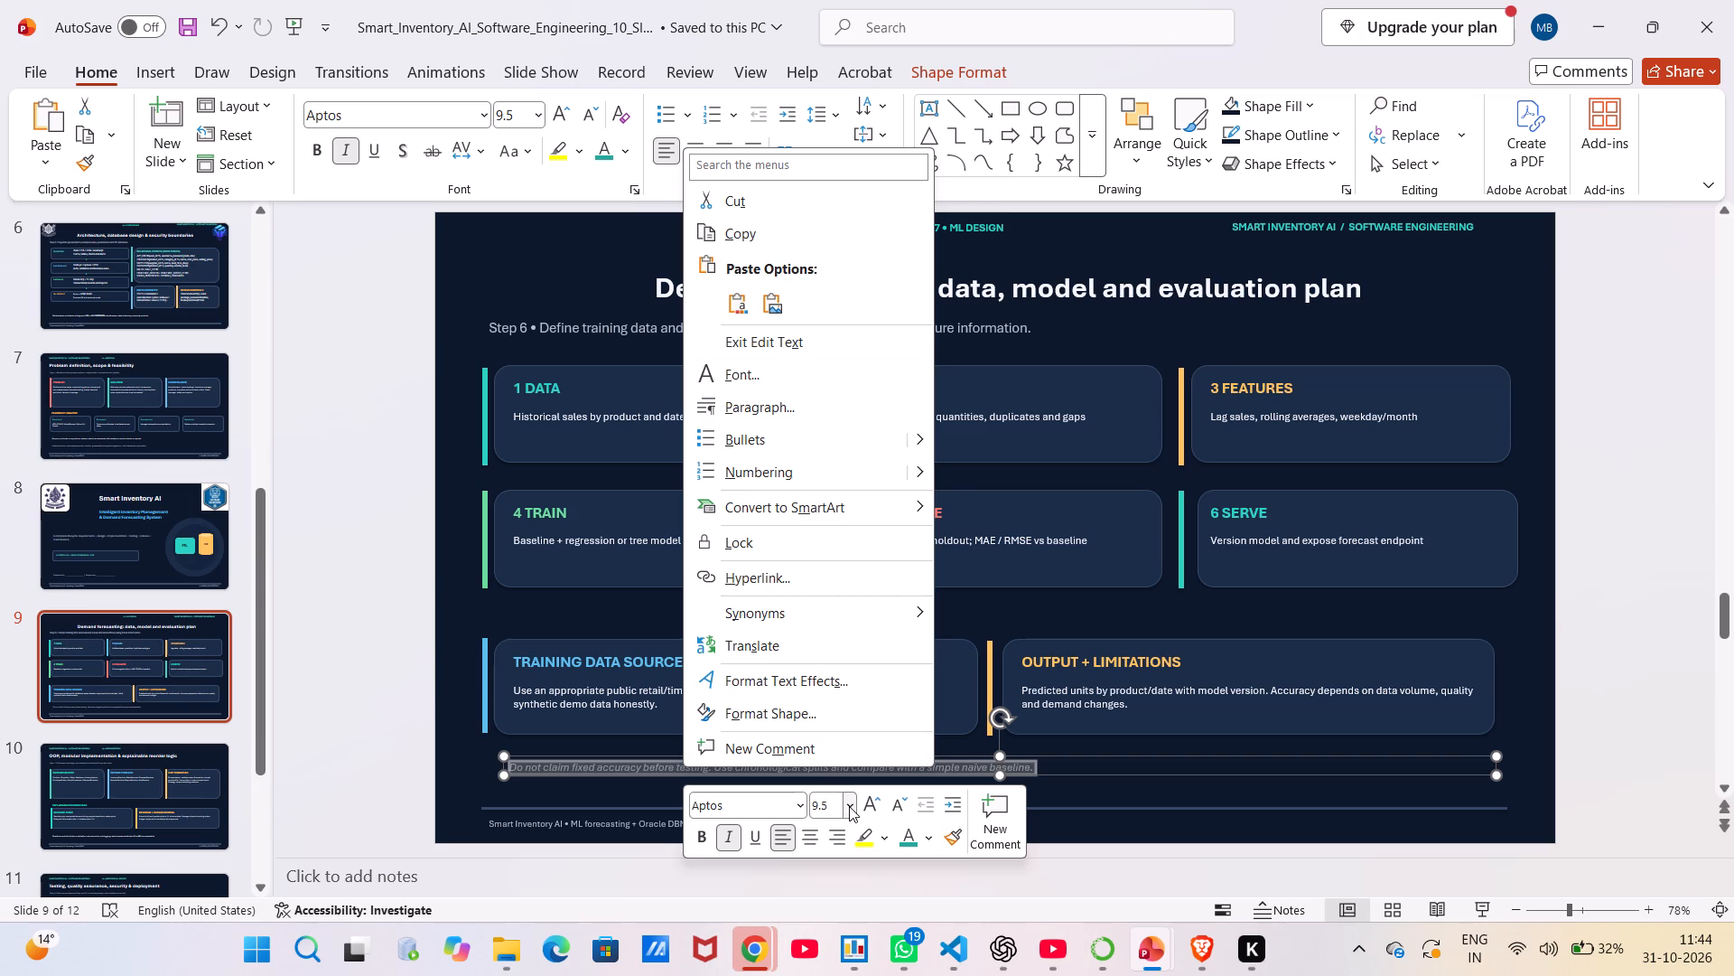
{"action": "left_click", "coordinate": [849, 806]}
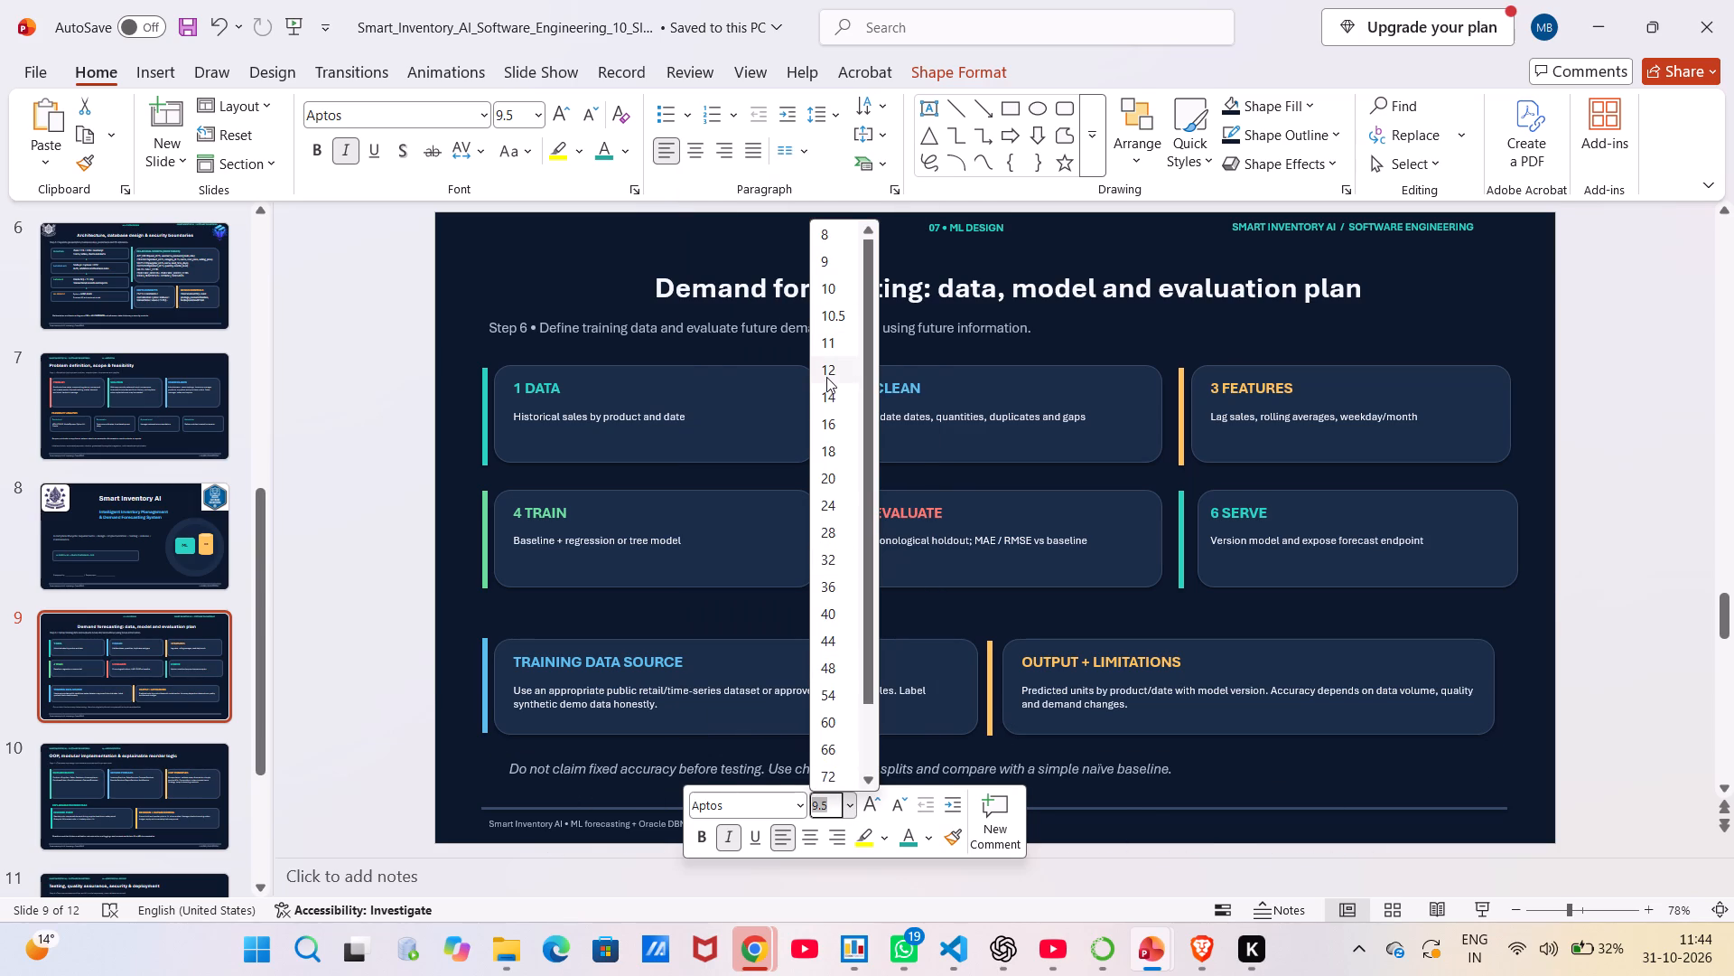
{"action": "left_click", "coordinate": [825, 374]}
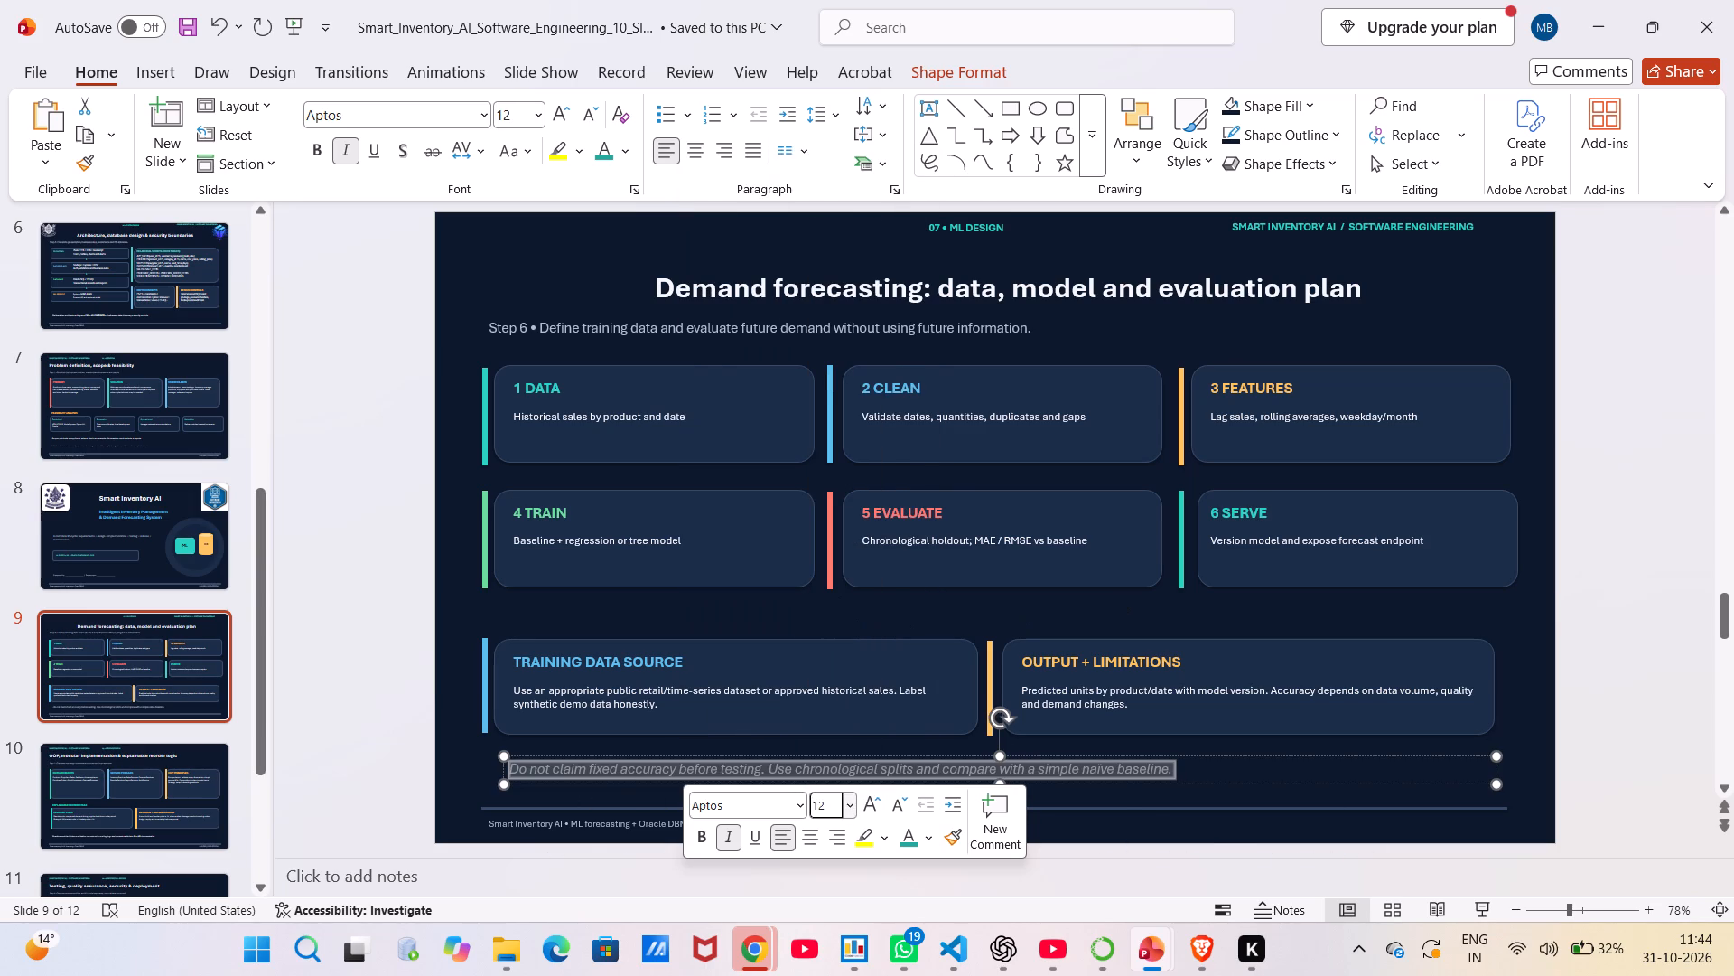
{"action": "left_click", "coordinate": [514, 236]}
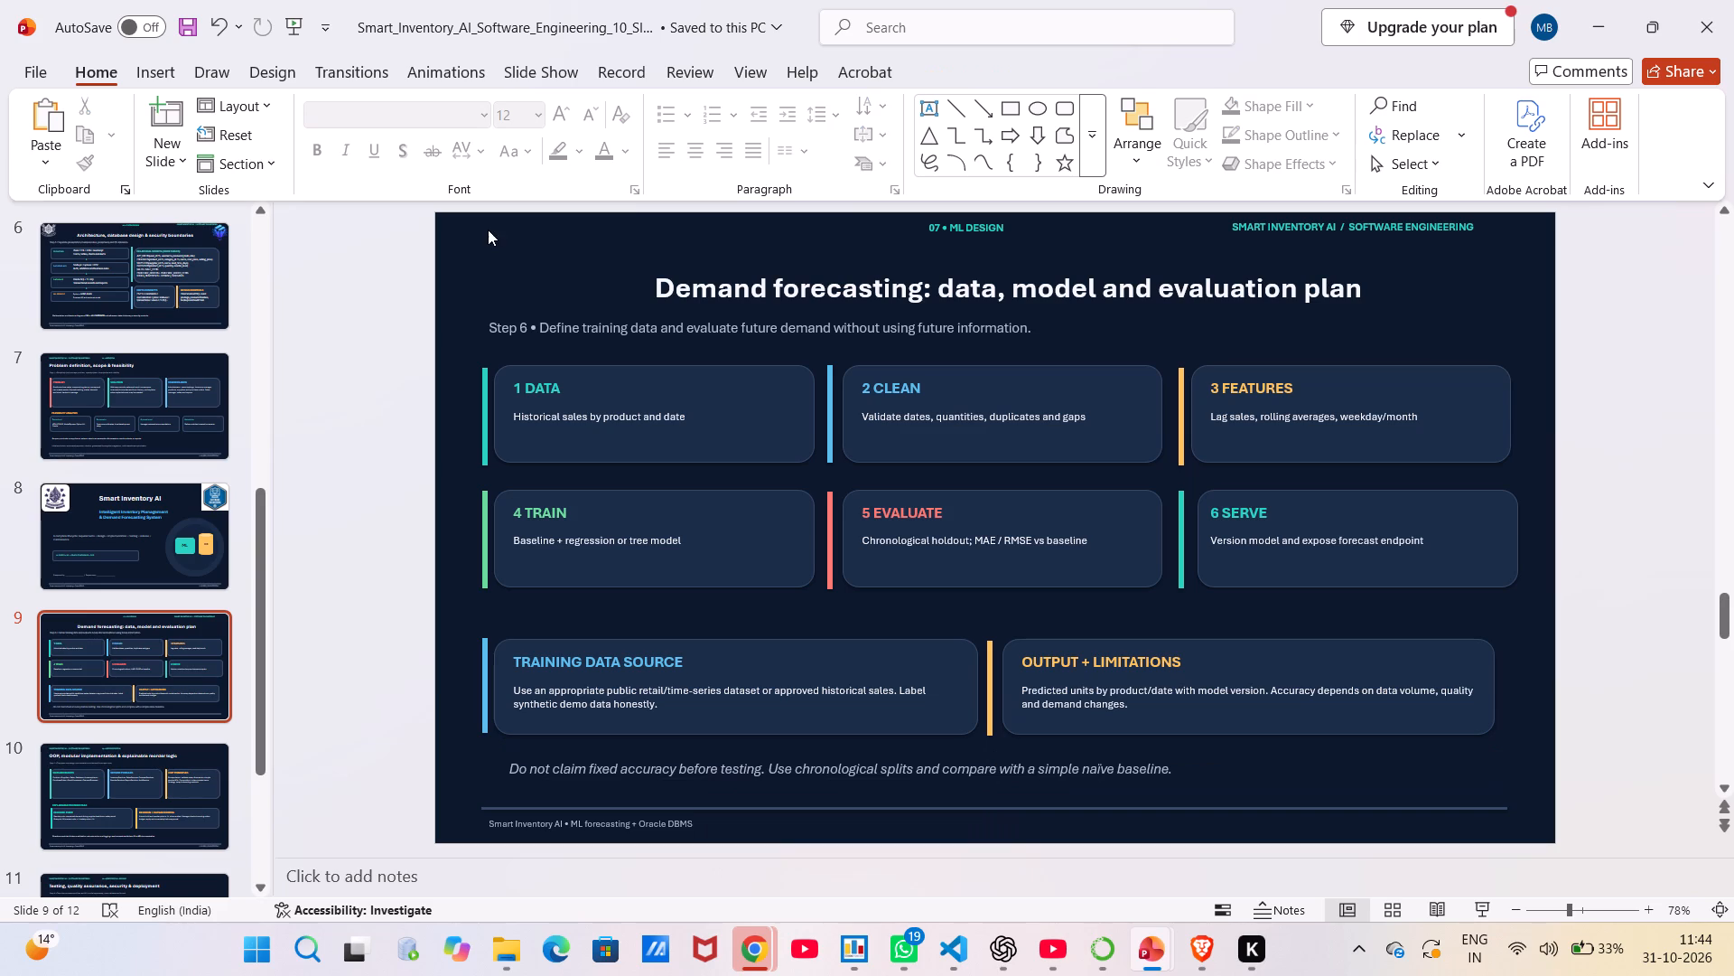
Copy the white institute crest from slide 6 and paste it into the top-left corner of slide 9.
{"action": "left_click", "coordinate": [146, 287]}
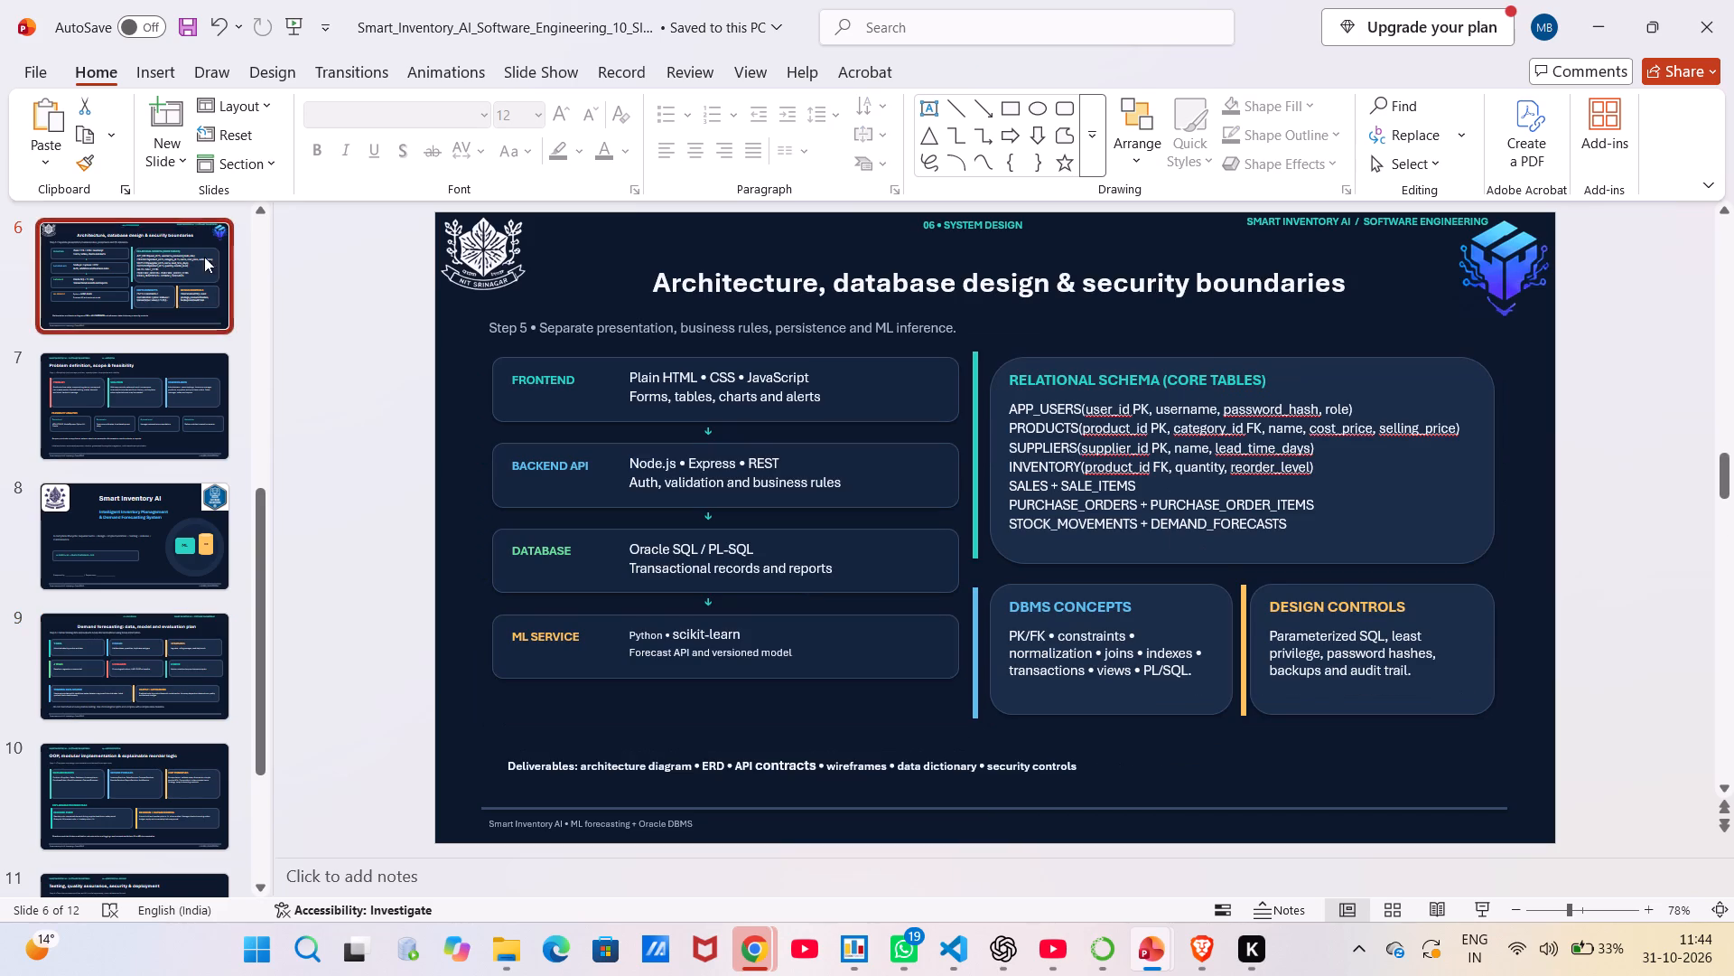
{"action": "left_click", "coordinate": [507, 260]}
{"action": "right_click", "coordinate": [507, 260]}
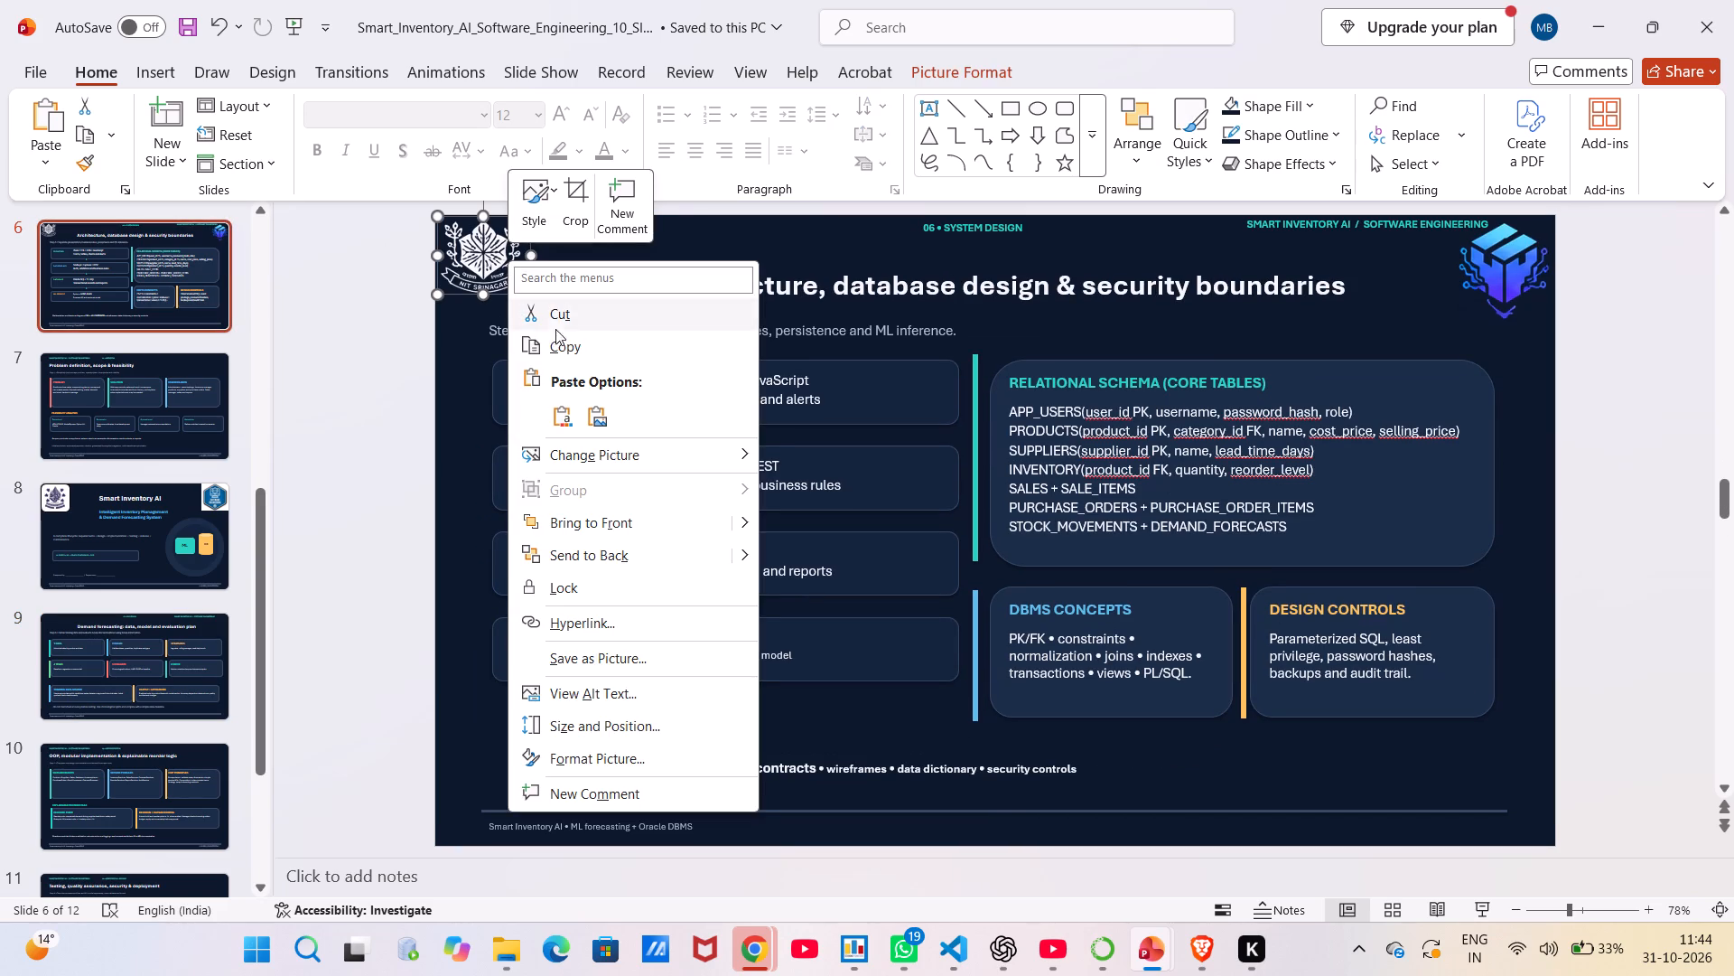
{"action": "left_click", "coordinate": [544, 354]}
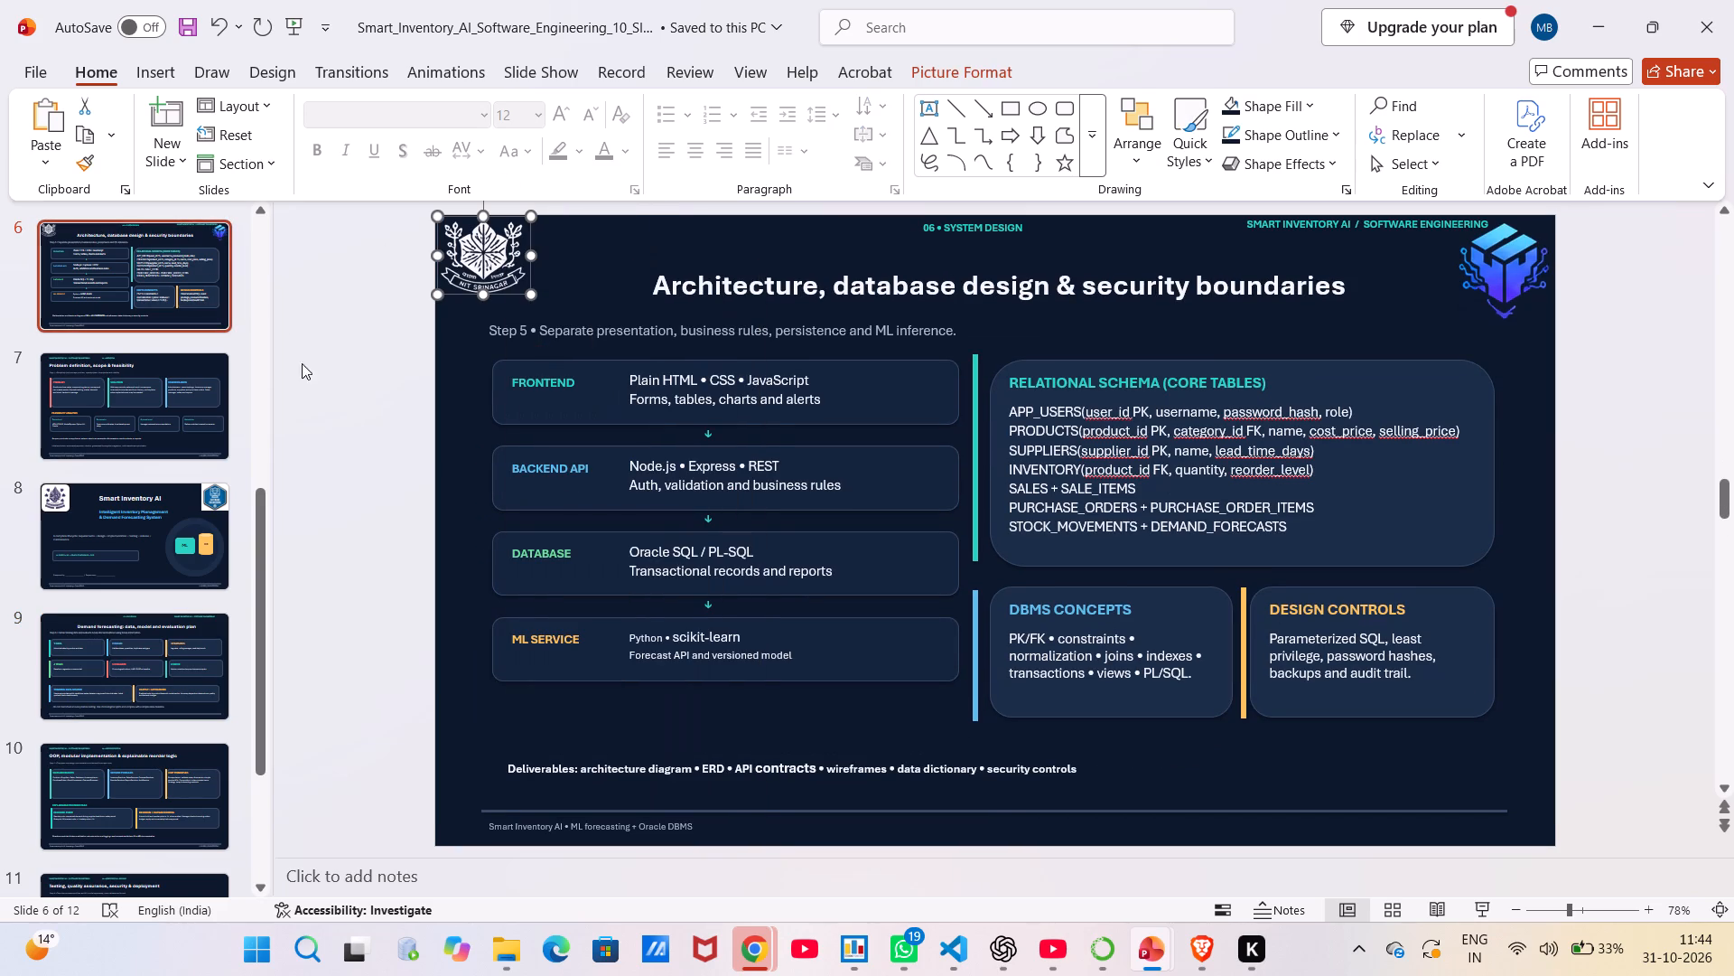
{"action": "left_click", "coordinate": [123, 415]}
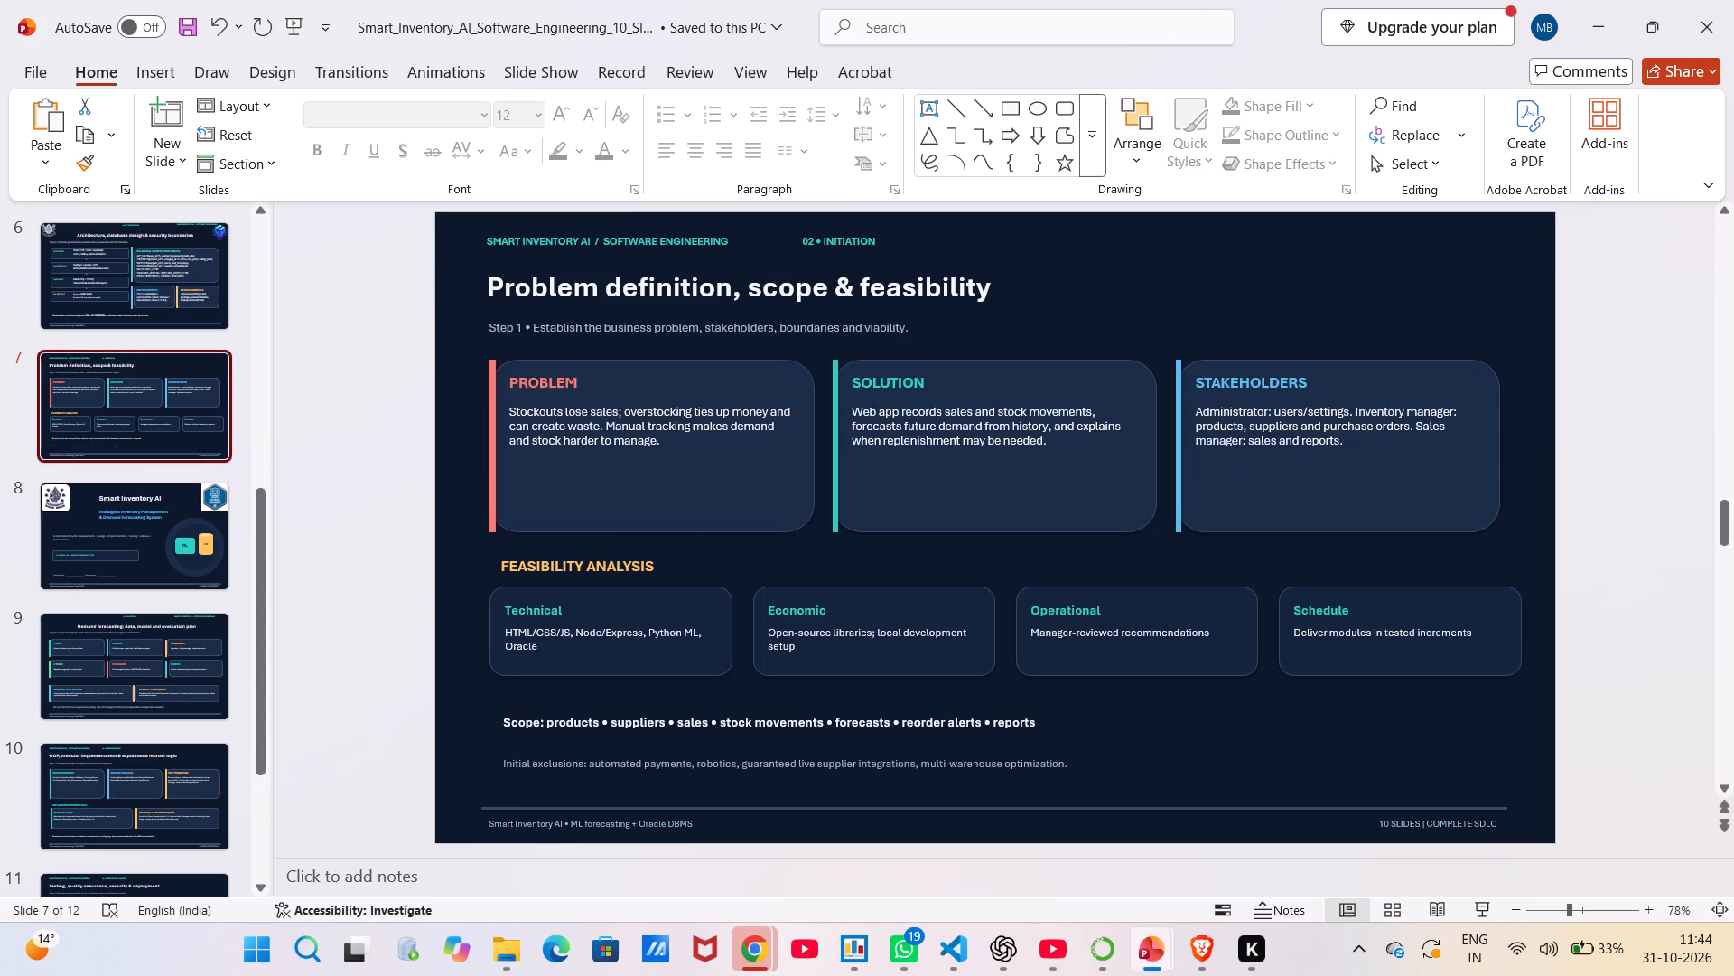
{"action": "left_click", "coordinate": [118, 680]}
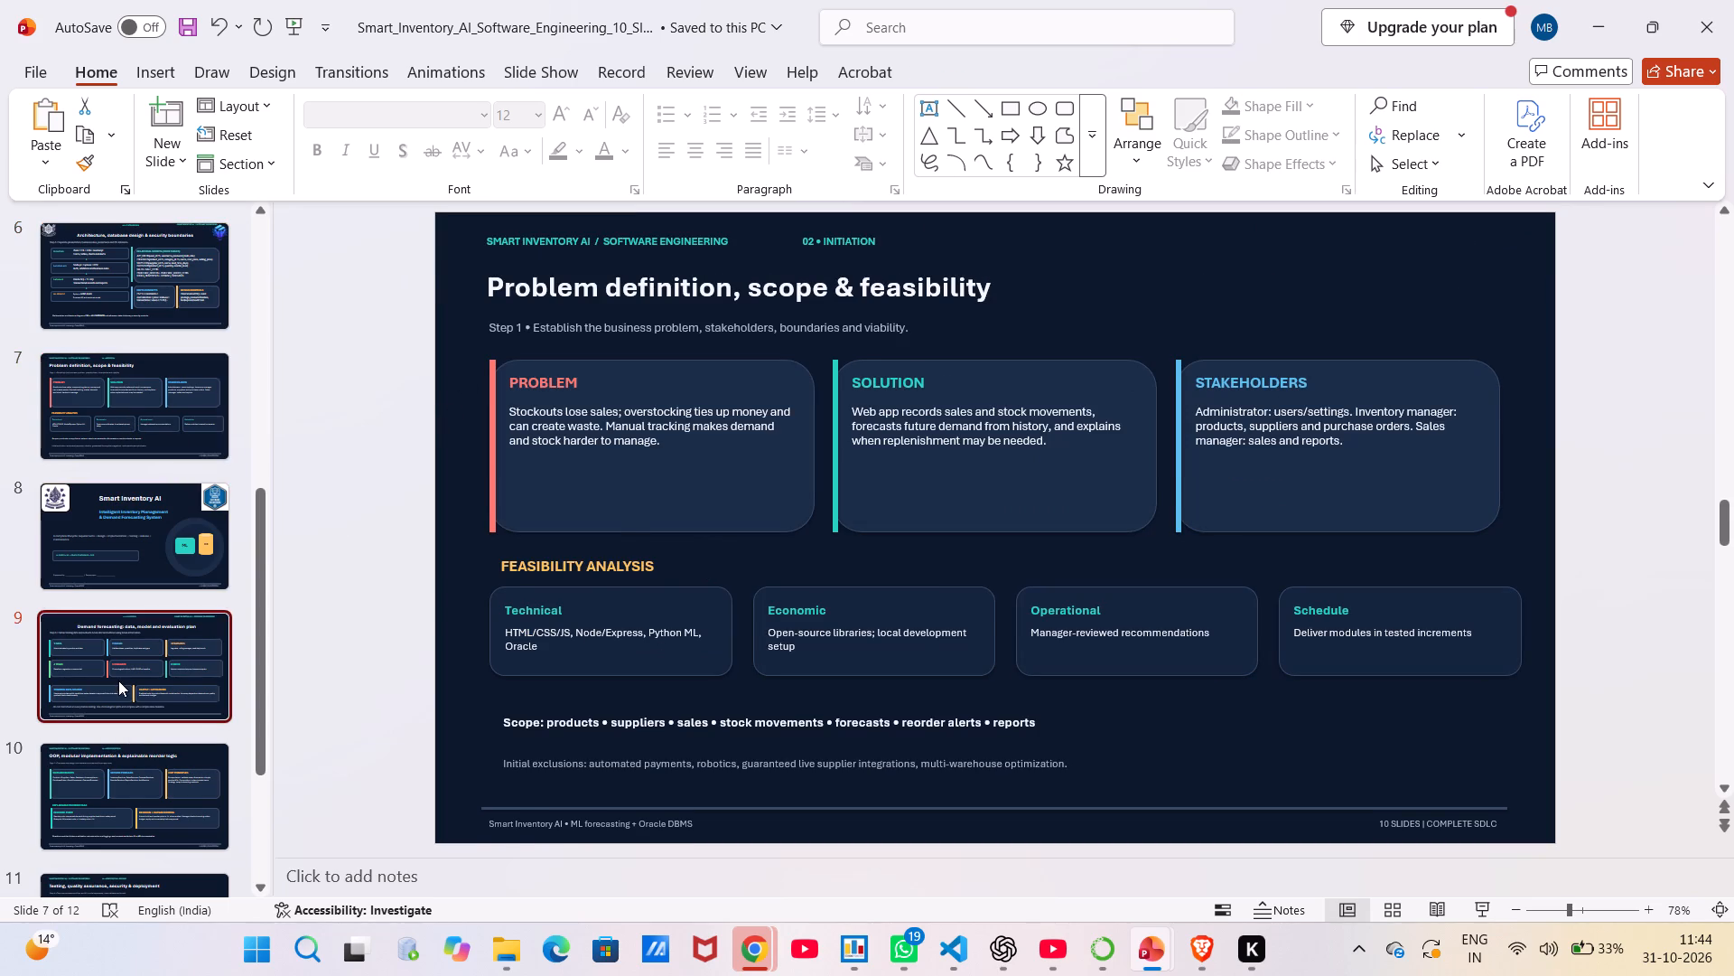
{"action": "left_click", "coordinate": [508, 230]}
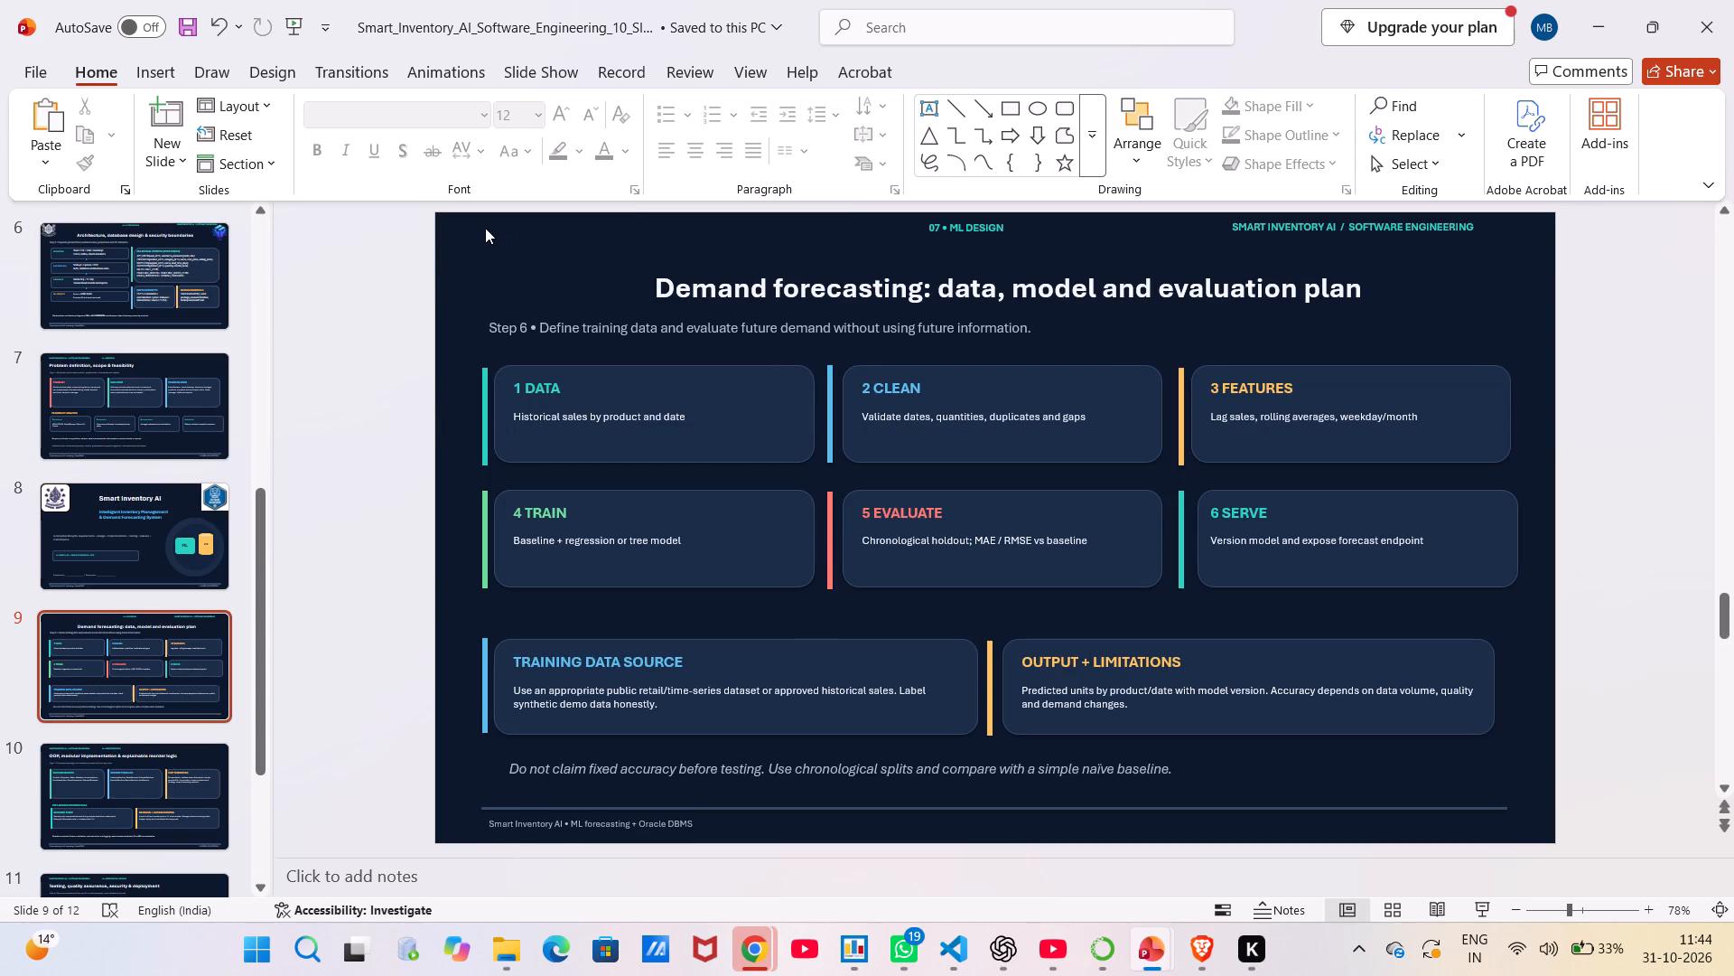
{"action": "left_click", "coordinate": [478, 231]}
{"action": "key", "text": "ctrl+v"}
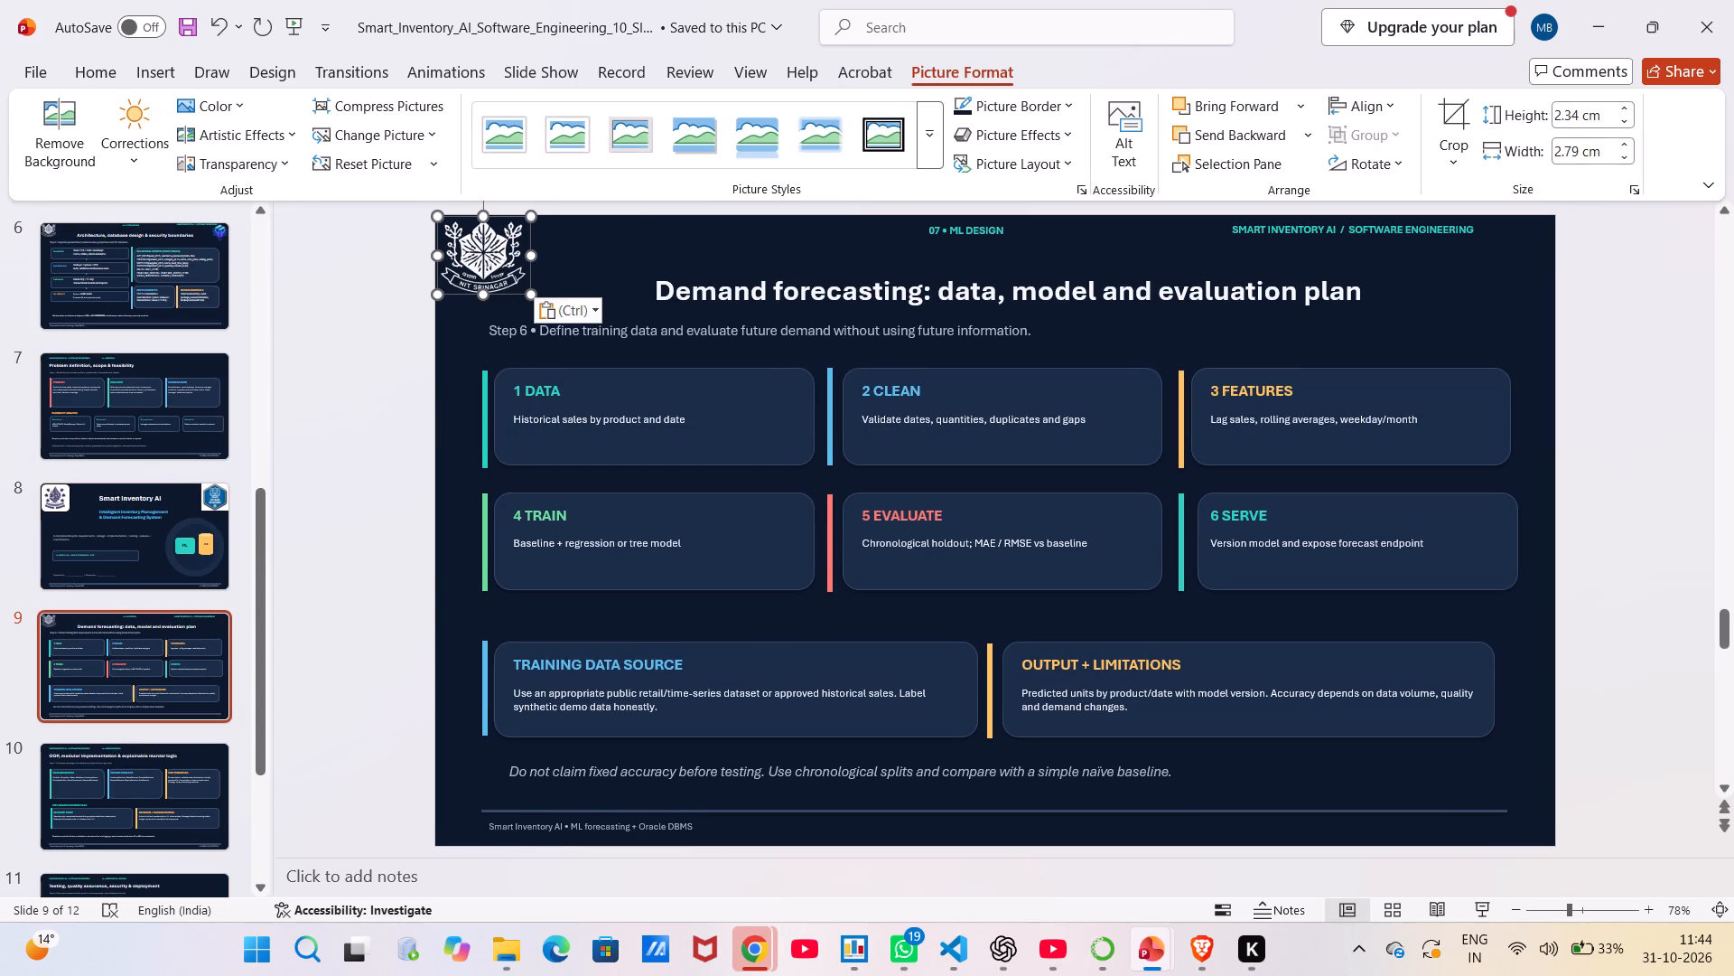
Copy the blue cube logo from slide 6 and paste it into the top-right corner of slide 9.
{"action": "left_click", "coordinate": [107, 295]}
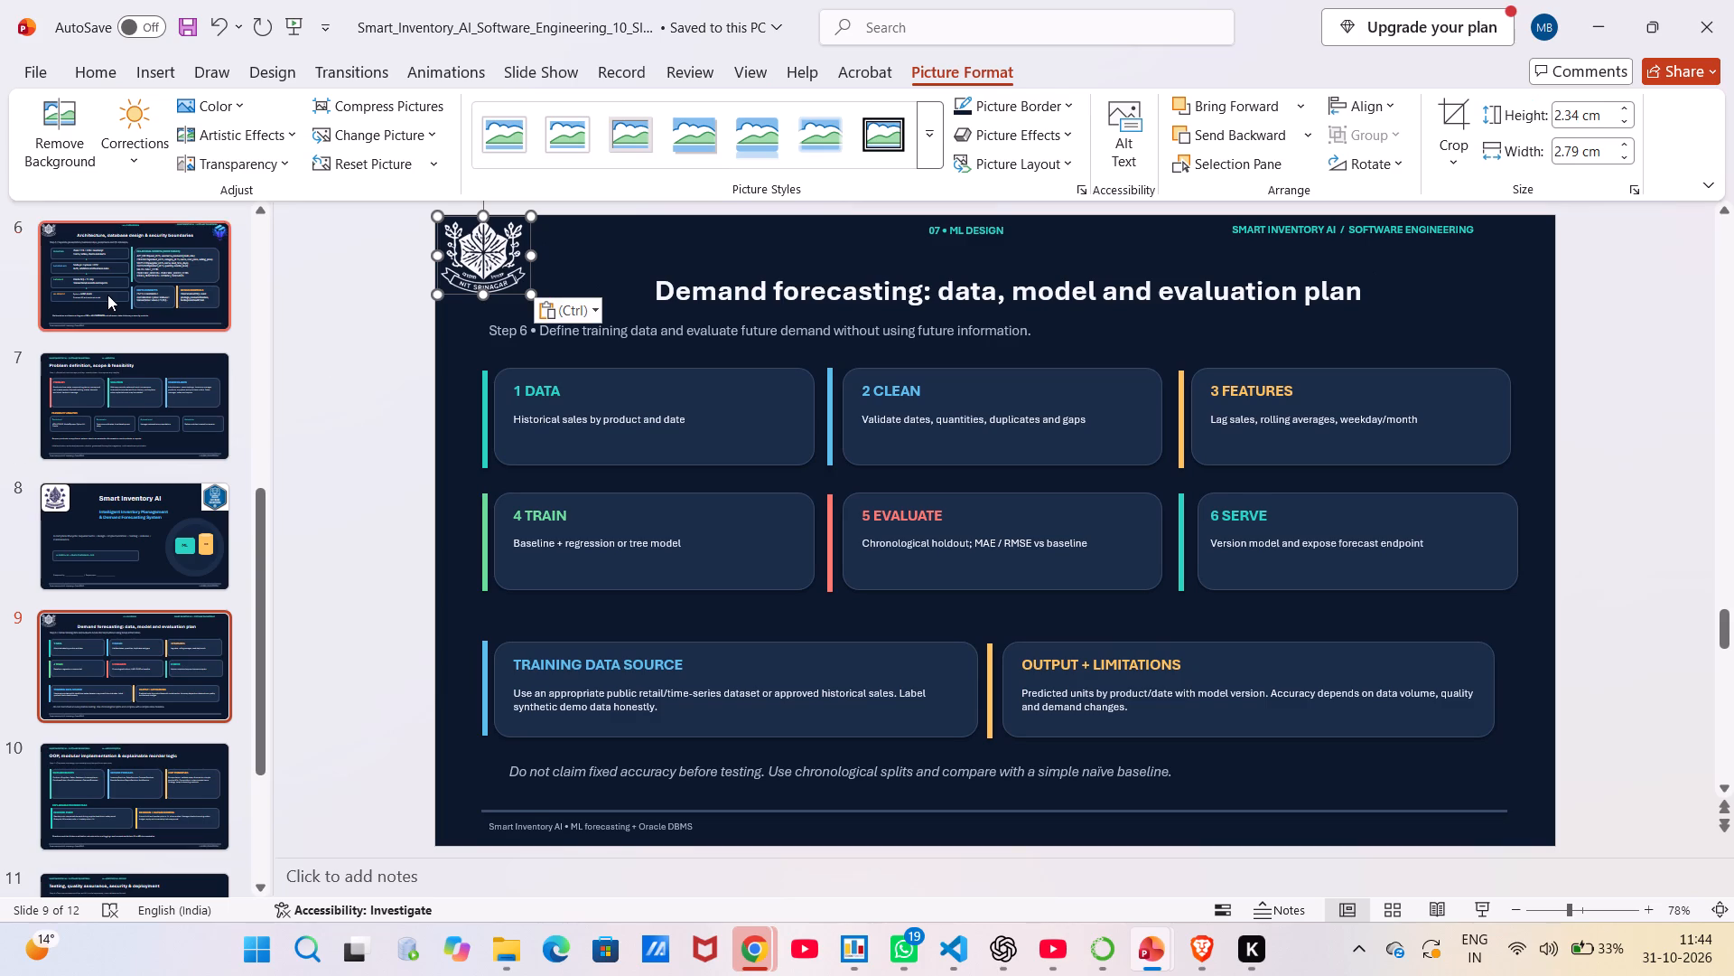
{"action": "left_click", "coordinate": [1517, 246]}
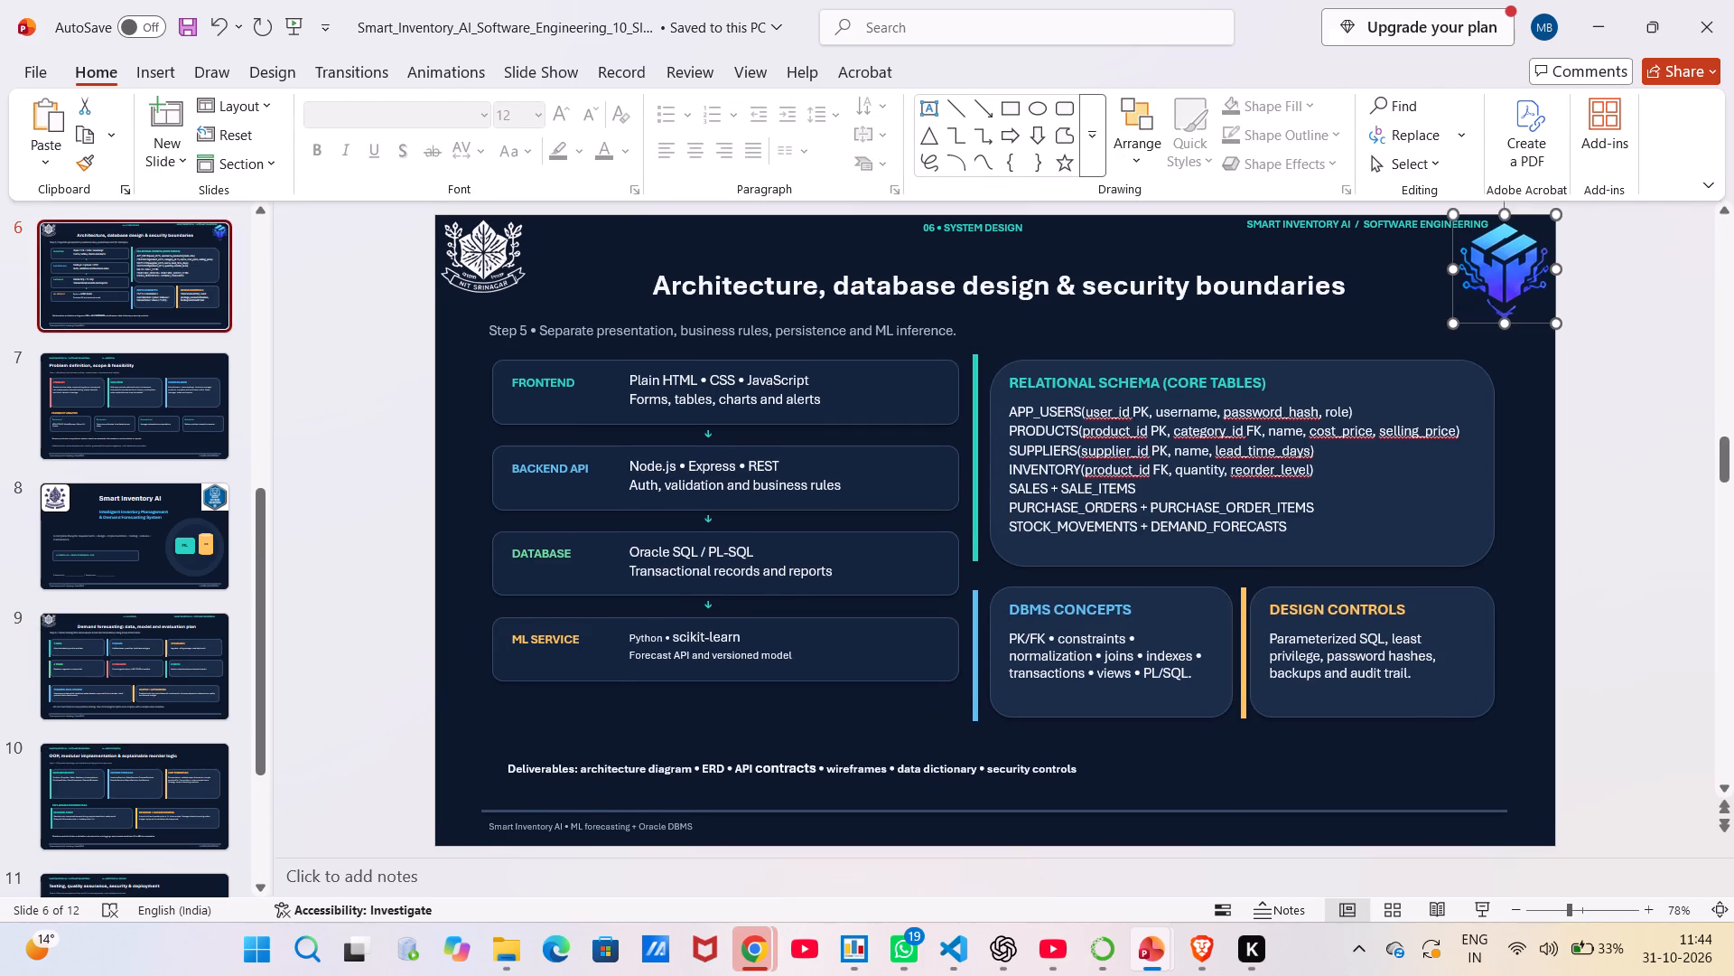
{"action": "key", "text": "ctrl+c"}
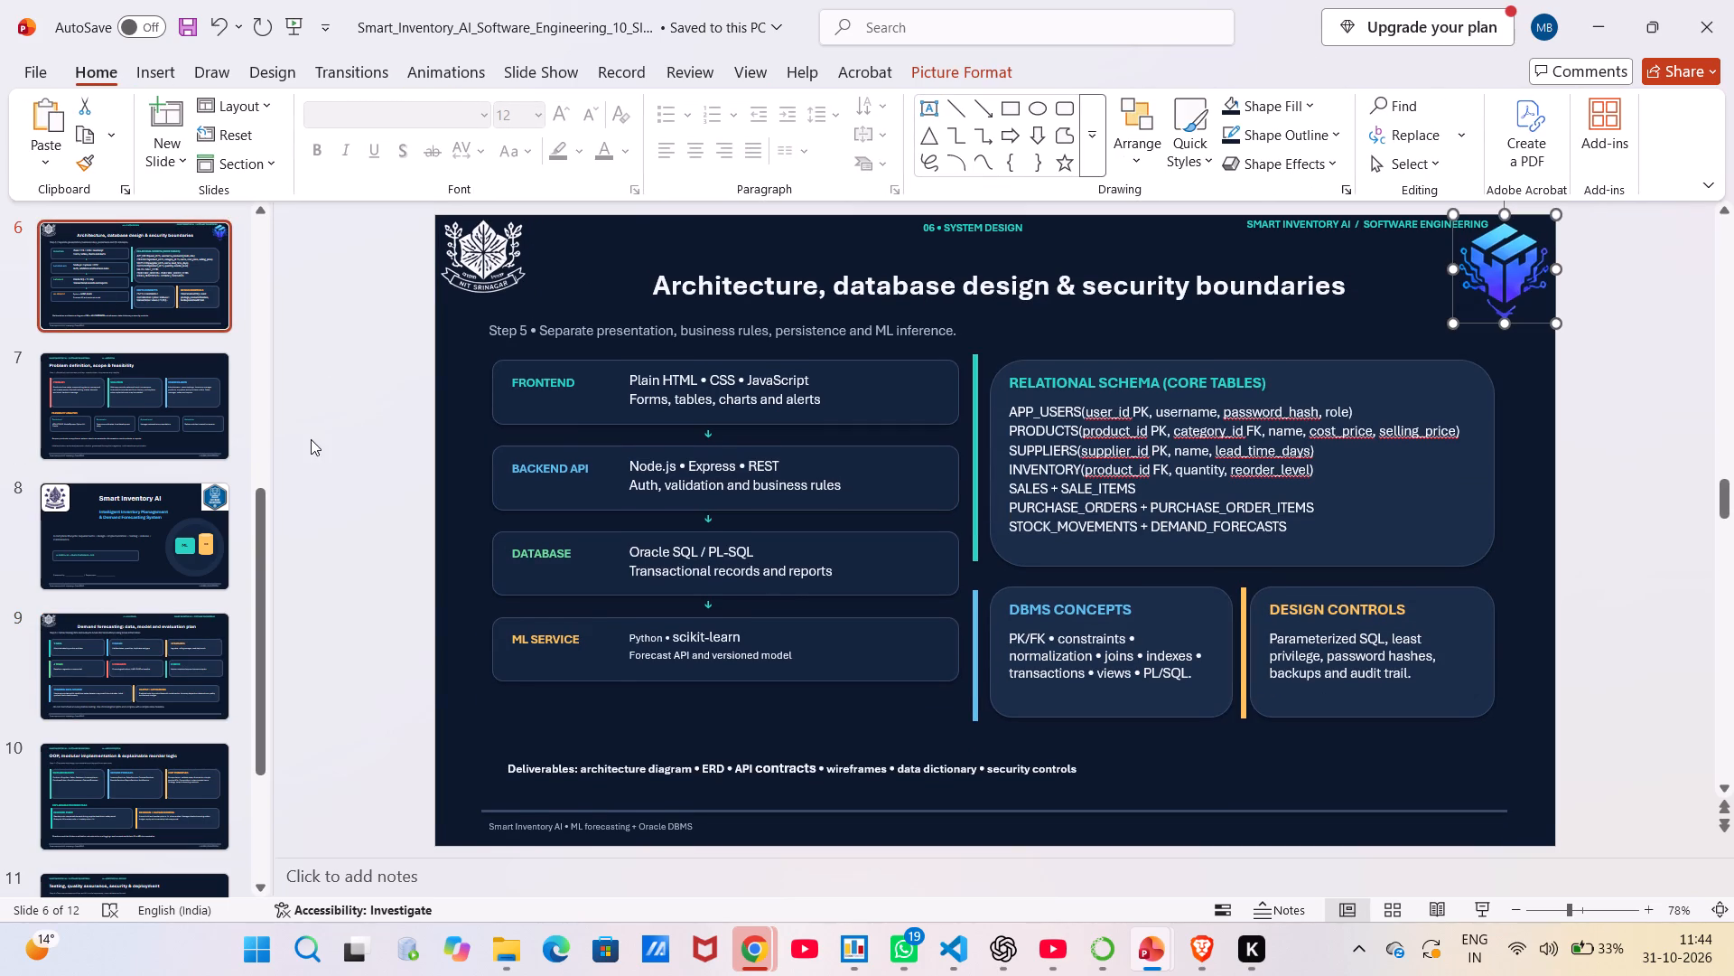
{"action": "left_click", "coordinate": [126, 655]}
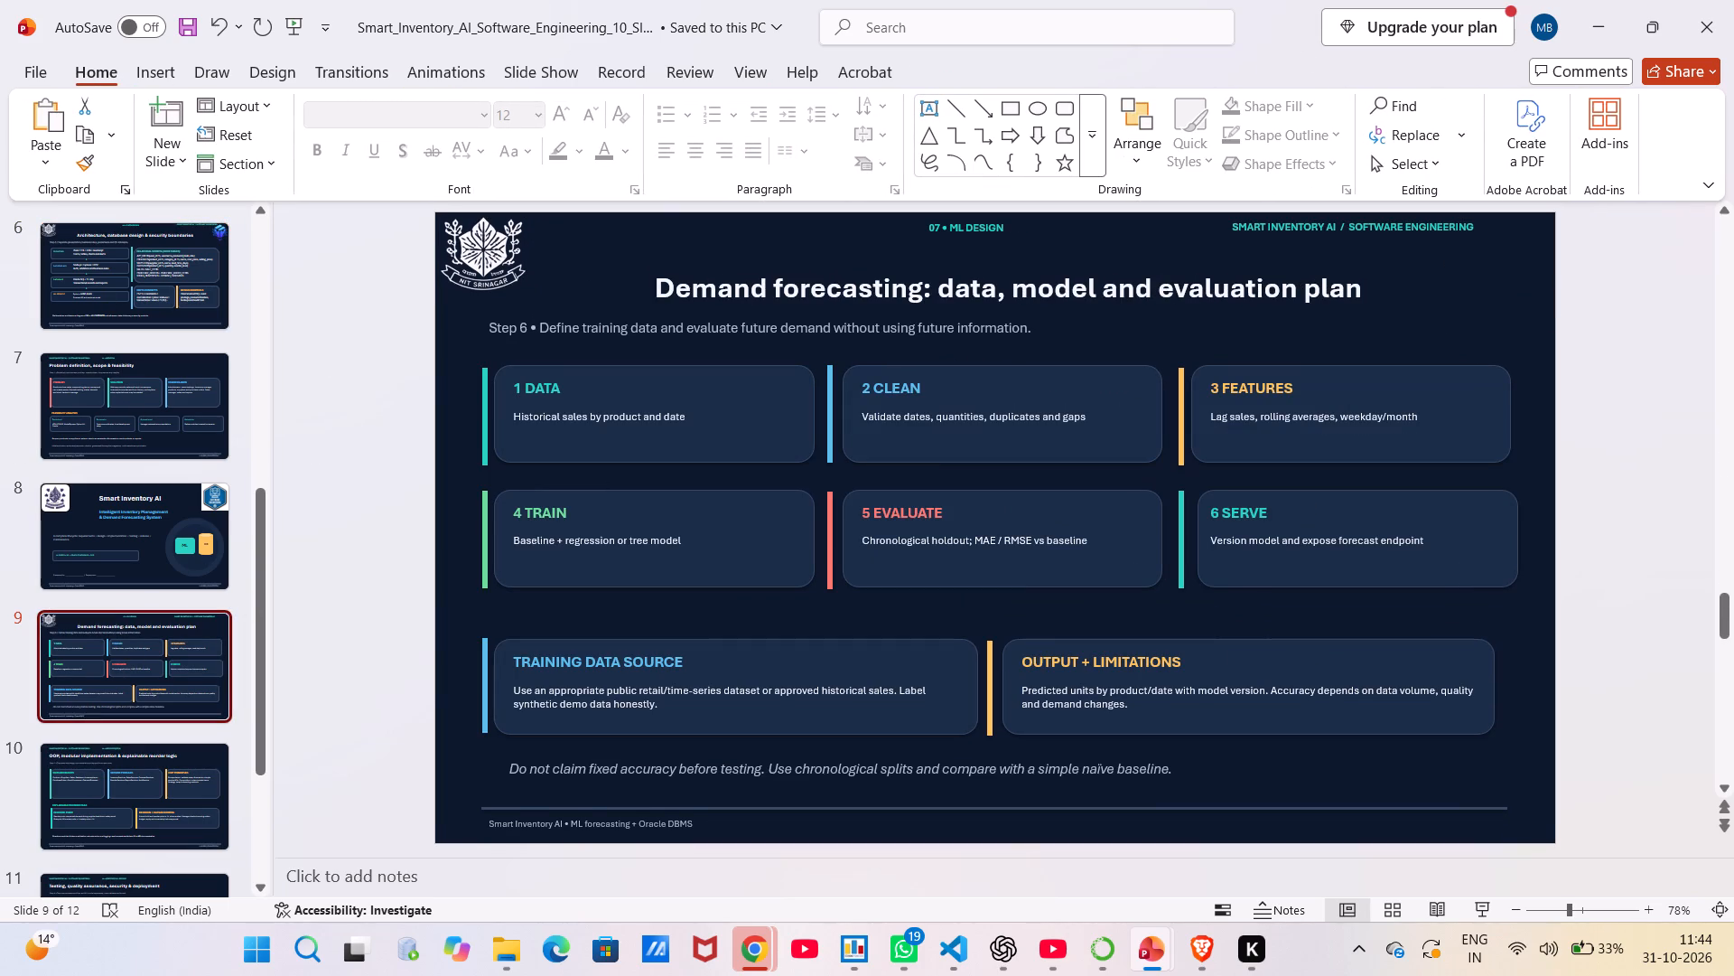
{"action": "left_click", "coordinate": [1503, 245]}
{"action": "left_click", "coordinate": [1533, 273]}
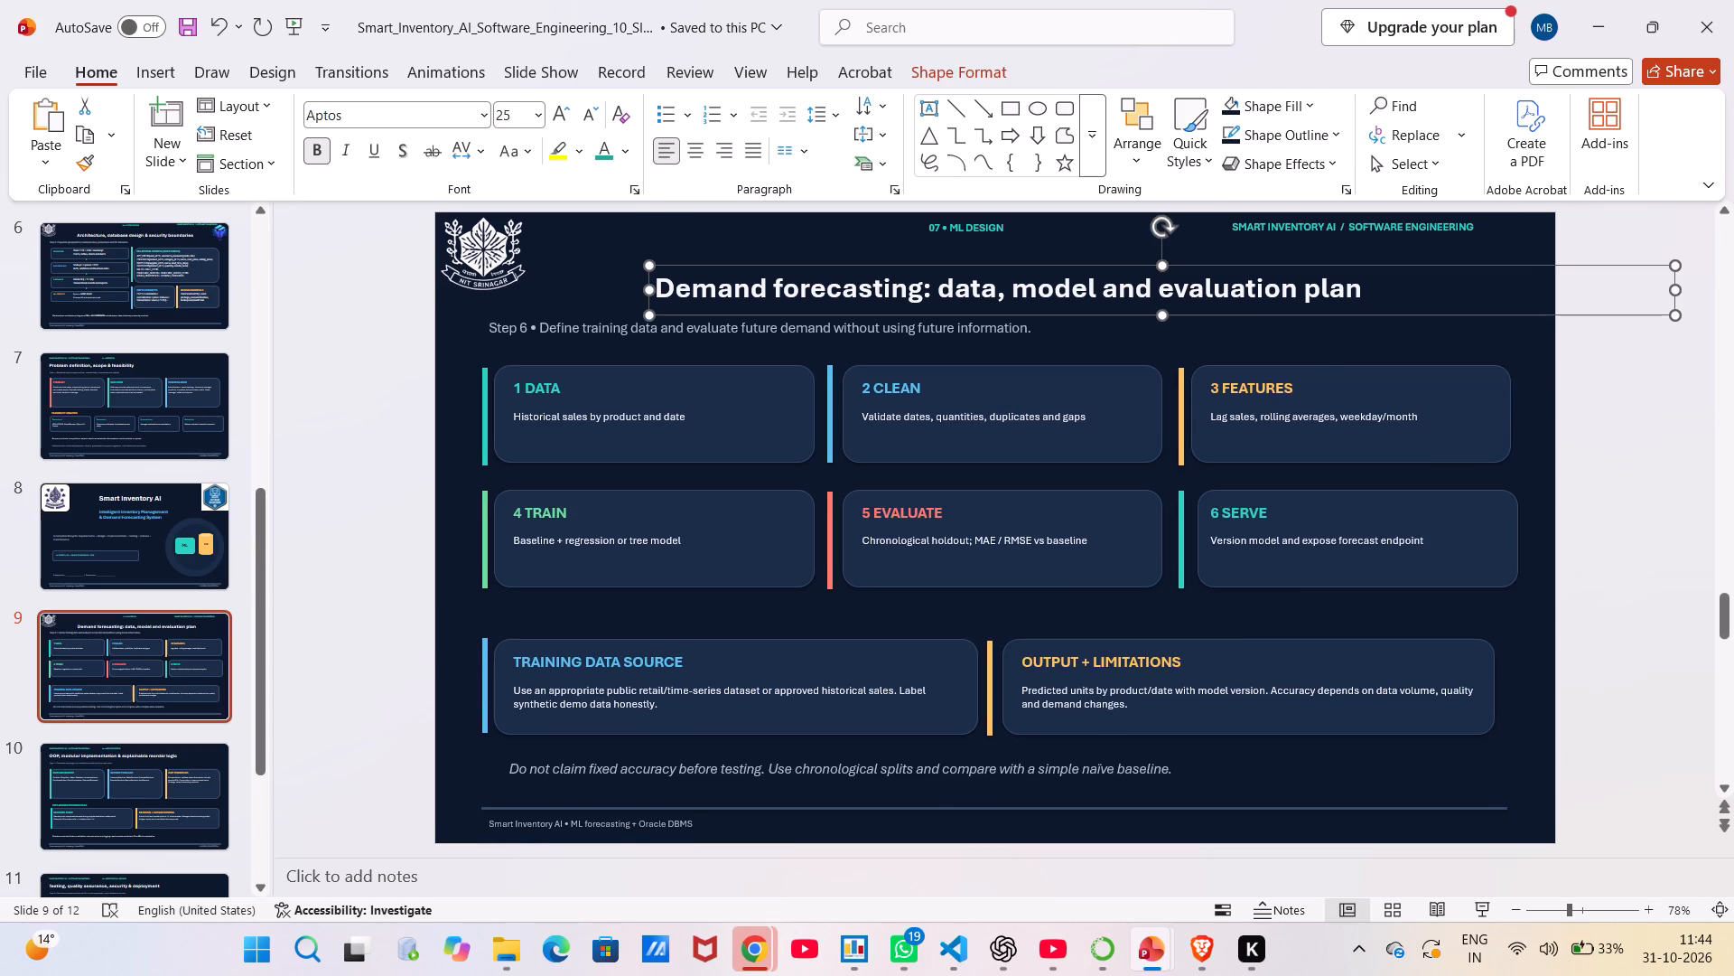
{"action": "double_click", "coordinate": [1531, 245]}
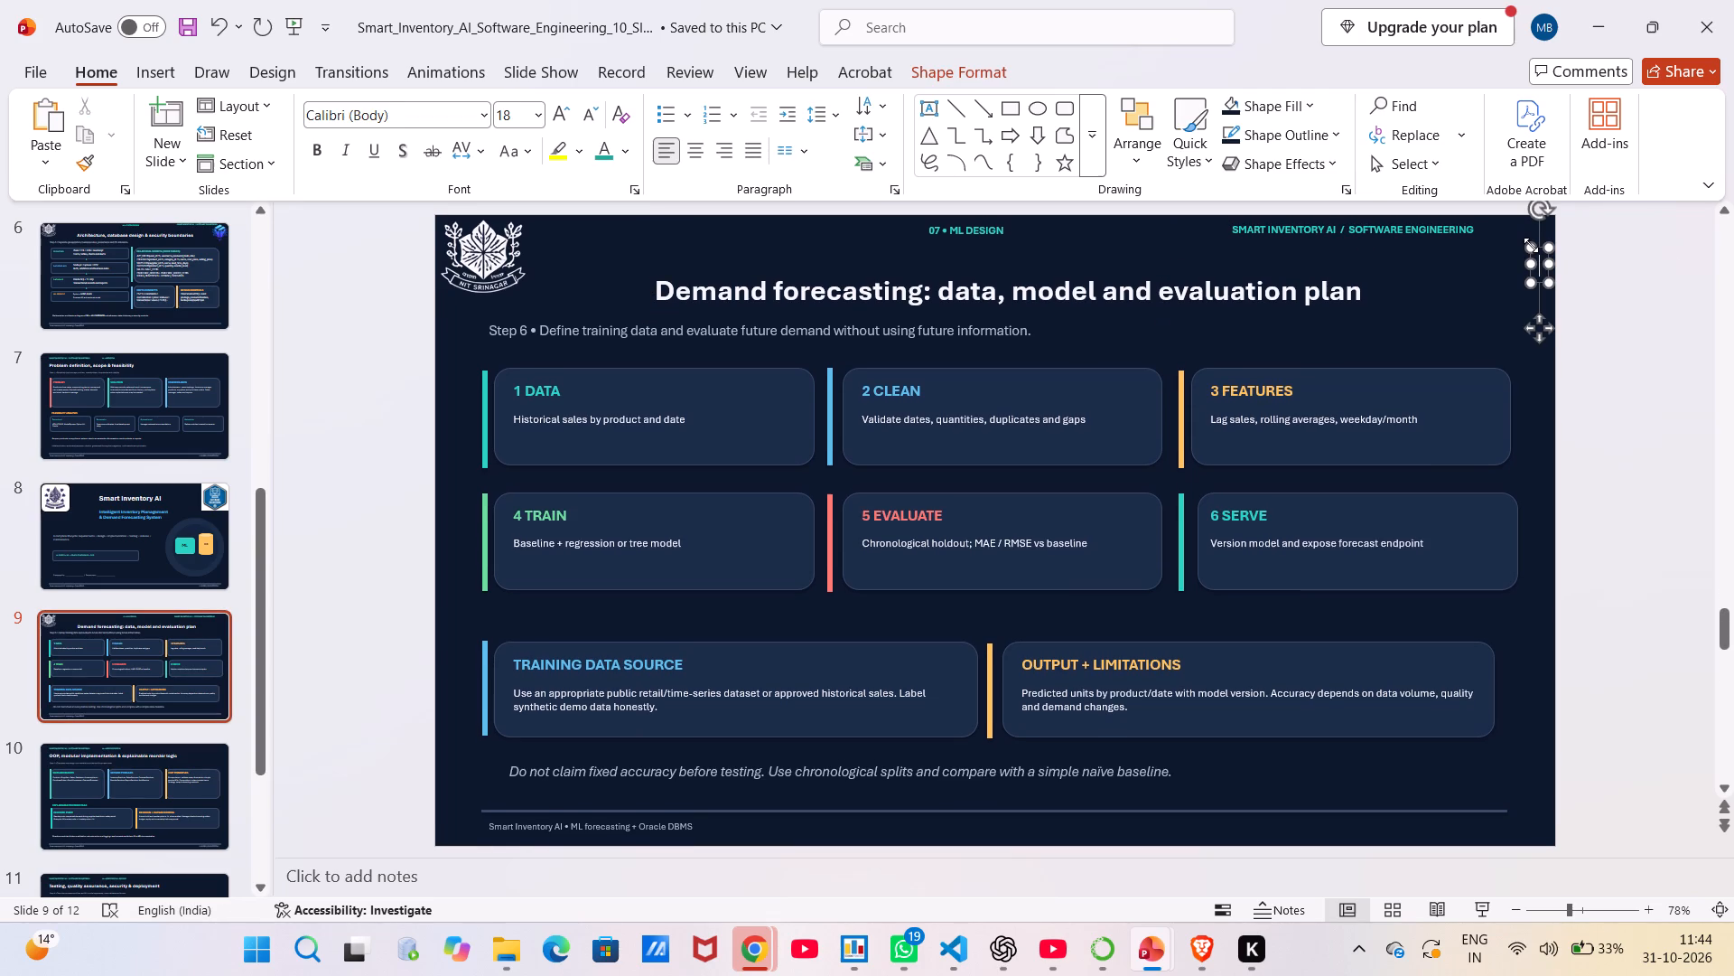
{"action": "left_click", "coordinate": [1506, 248]}
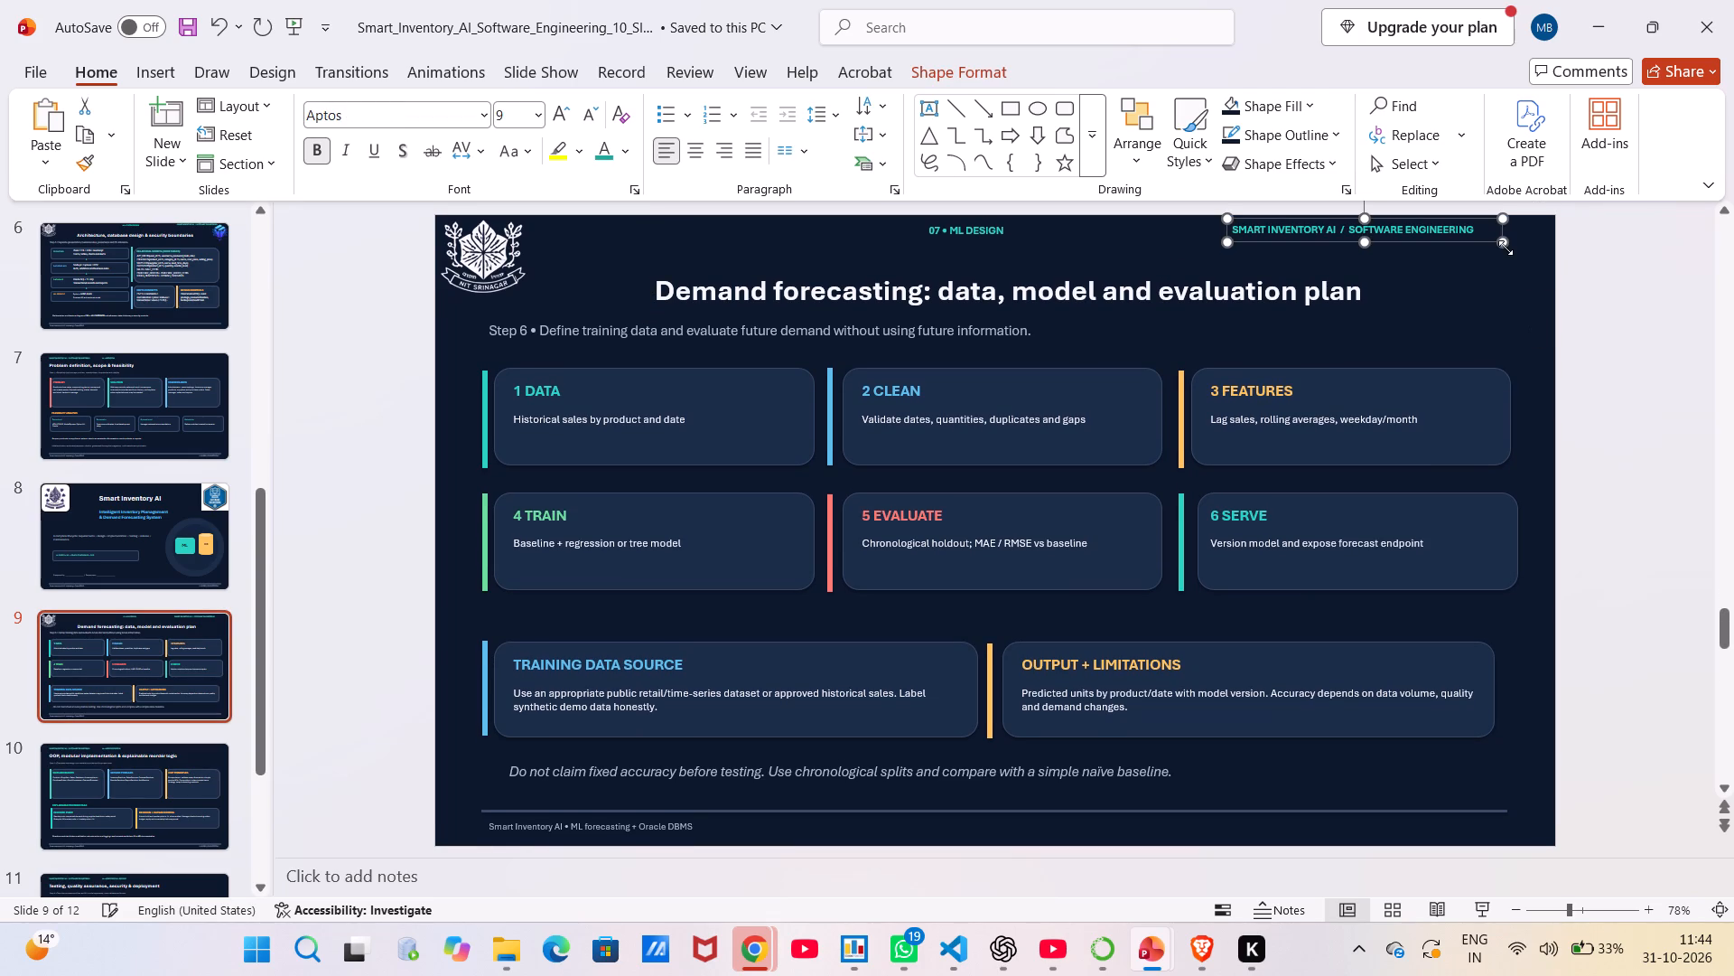
{"action": "left_click", "coordinate": [1532, 258]}
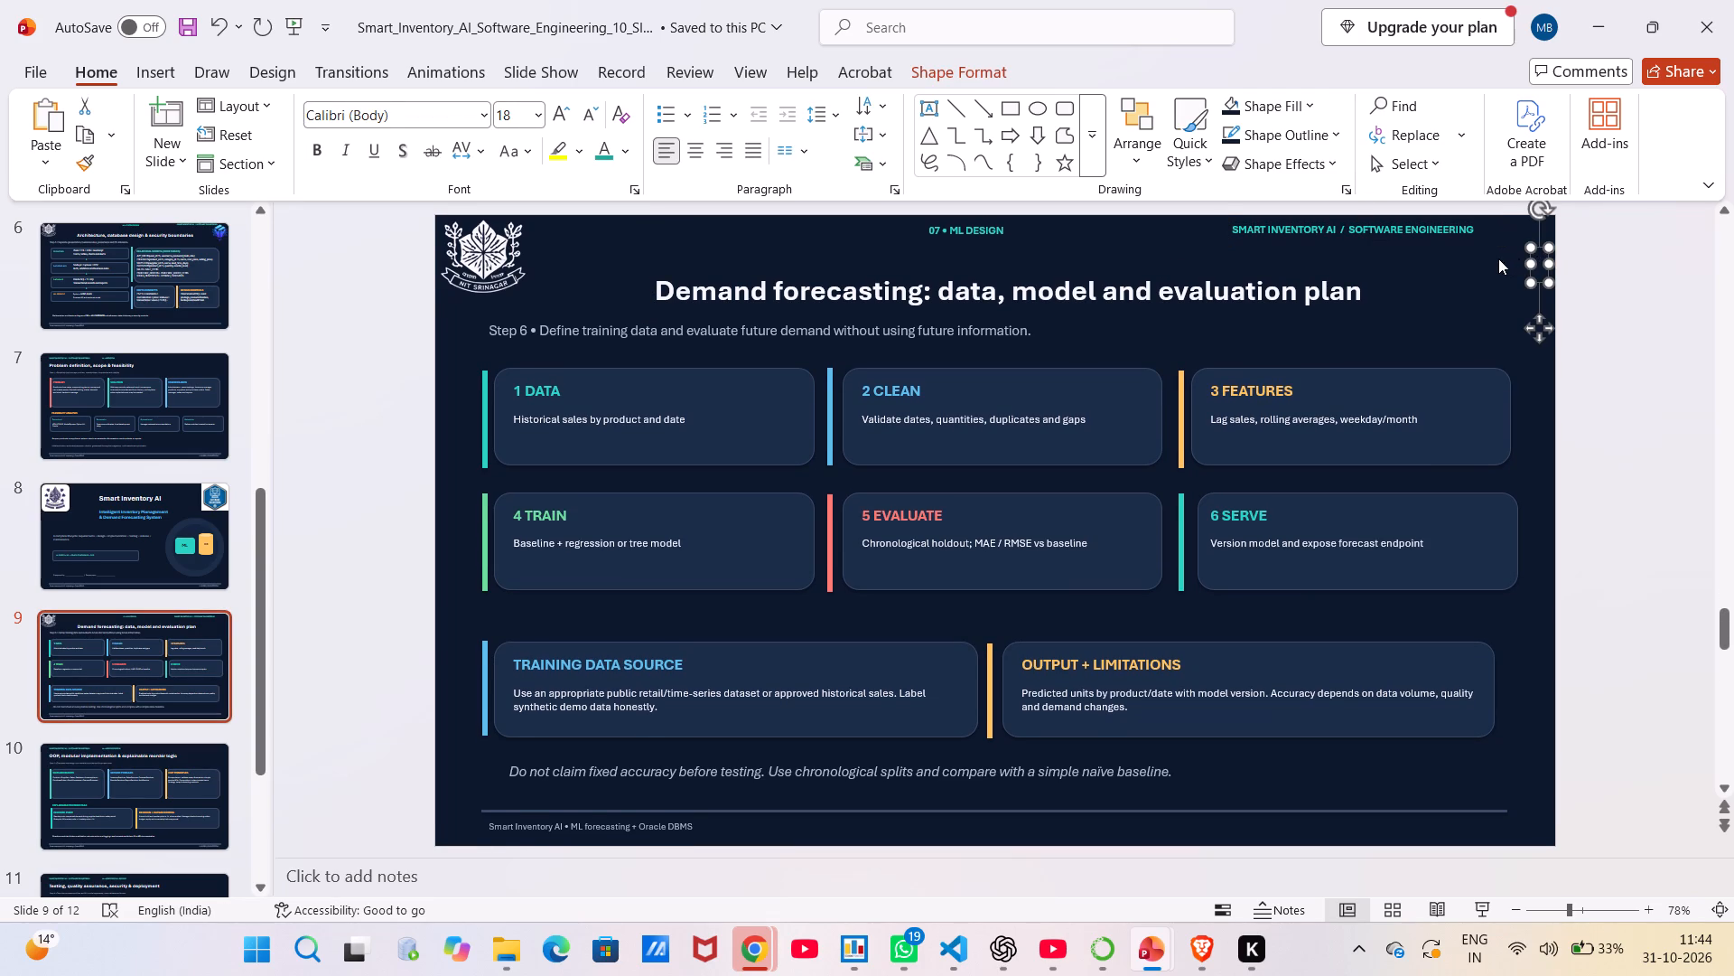
{"action": "left_click", "coordinate": [1498, 258]}
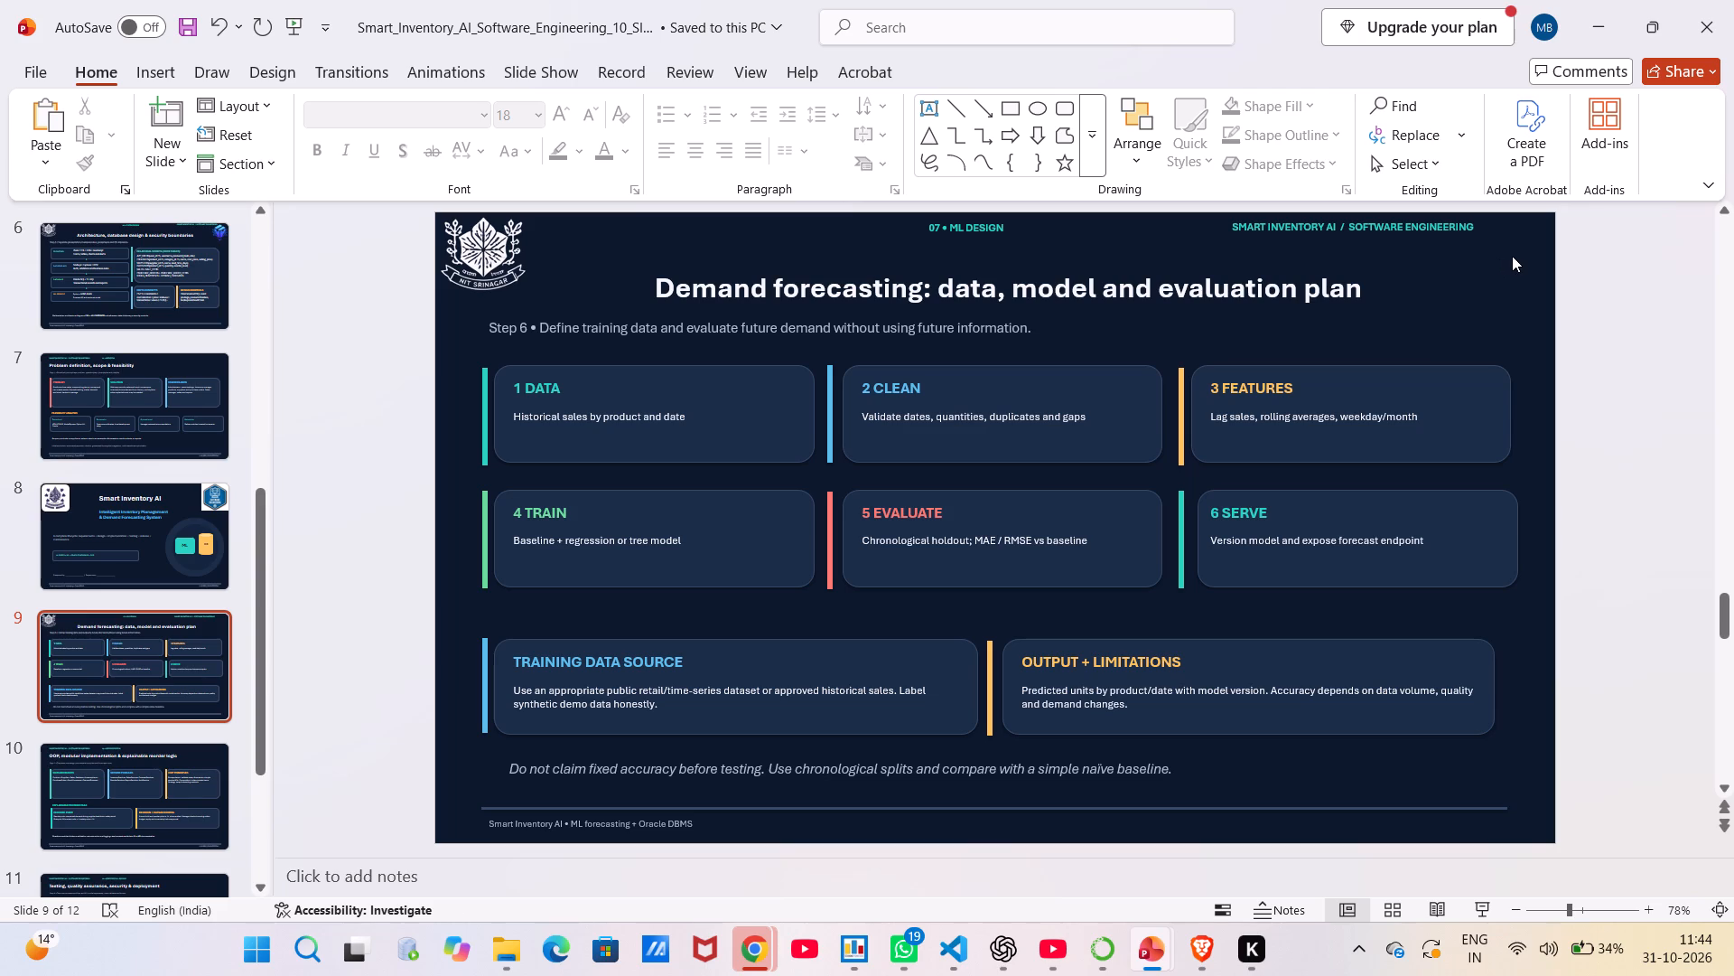
{"action": "key", "text": "ctrl+v"}
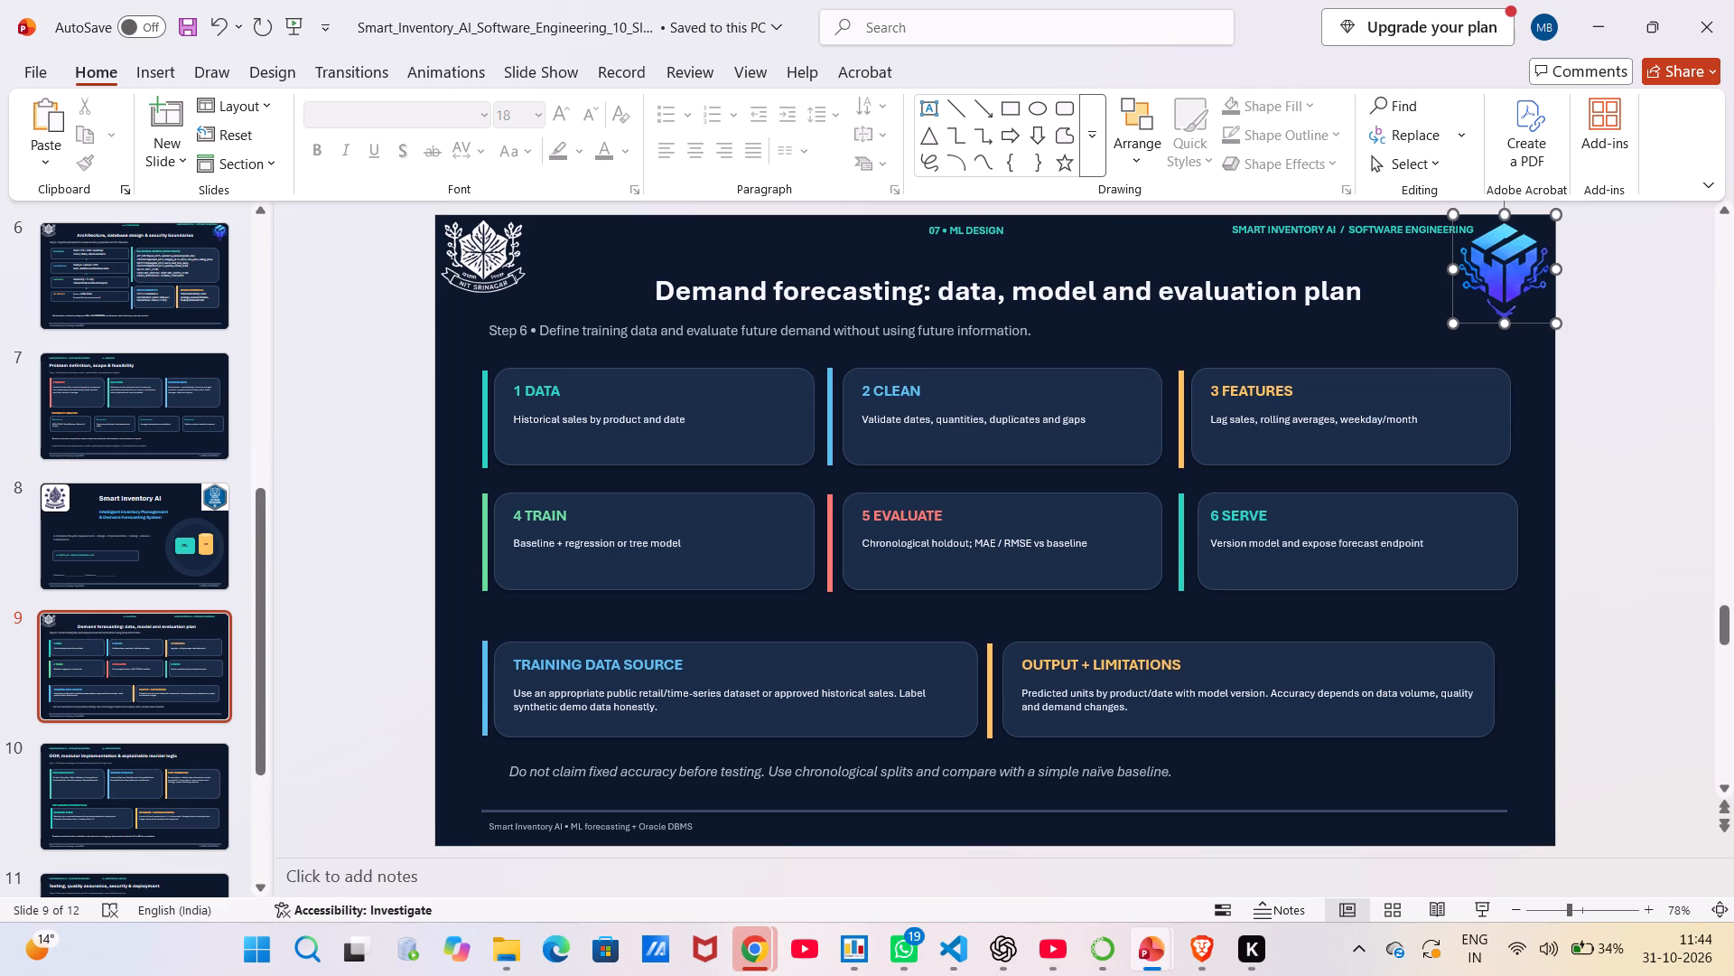
{"action": "left_click", "coordinate": [1431, 267]}
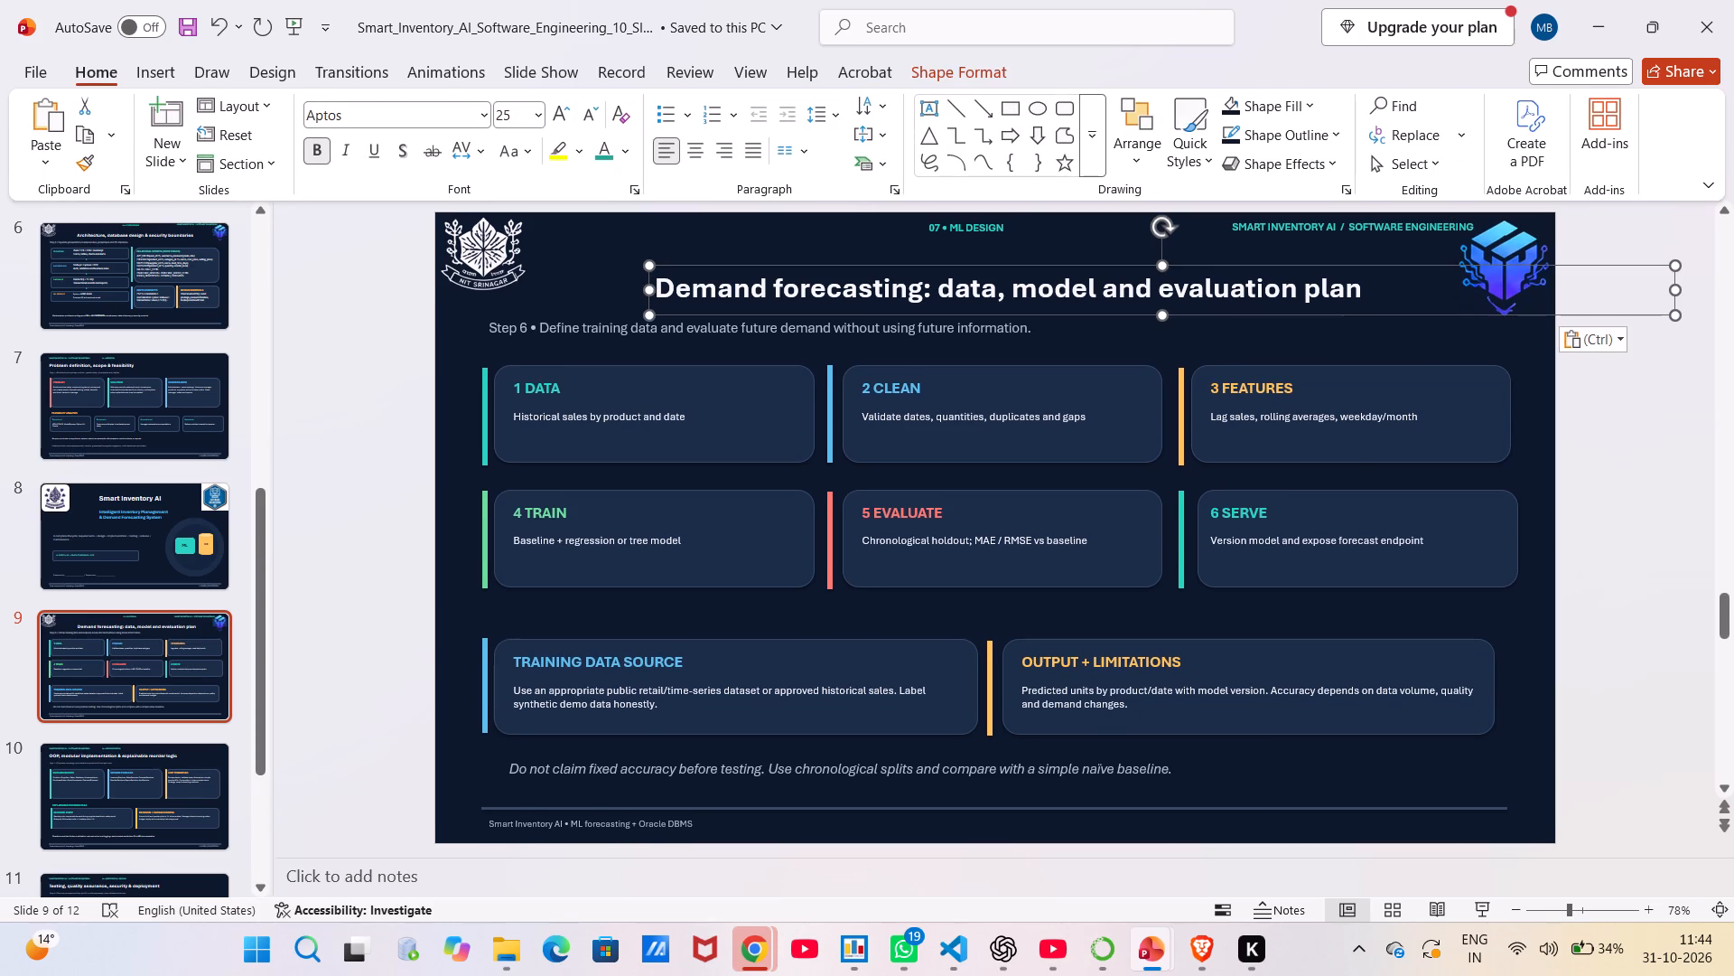
{"action": "left_click", "coordinate": [1492, 363]}
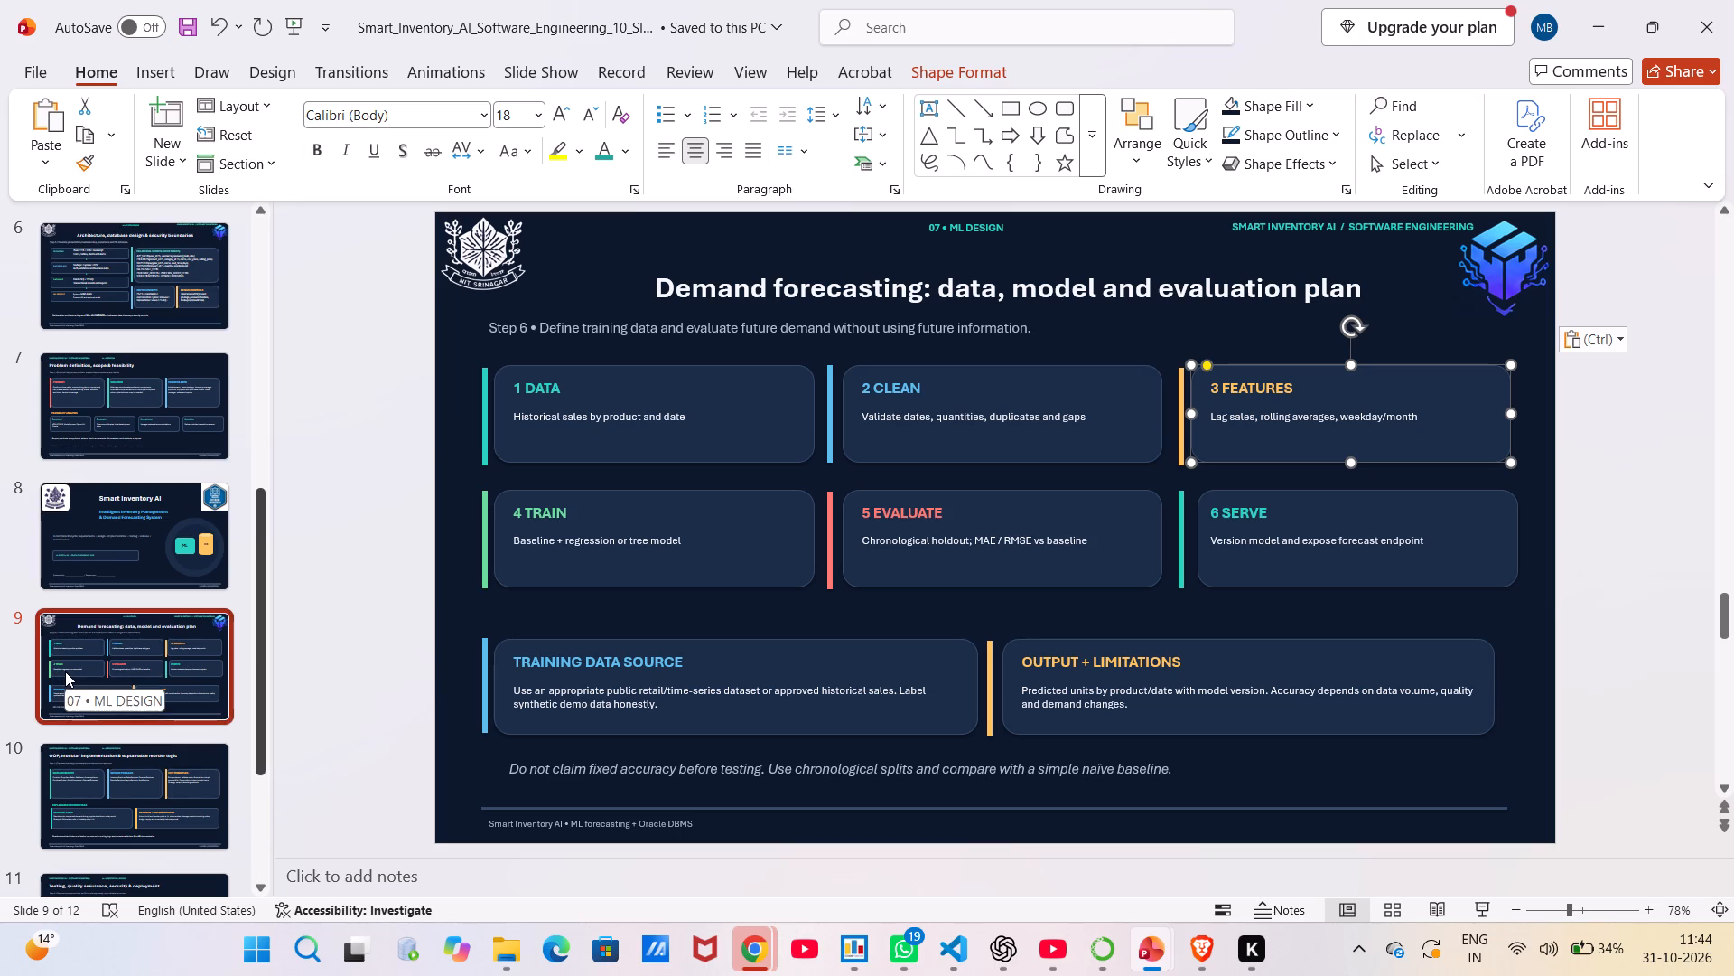
Move the "Demand forecasting: data, model and evaluation plan" slide up to position 7, directly after the architecture slide.
{"action": "left_click_drag", "start_coordinate": [65, 671], "coordinate": [55, 393]}
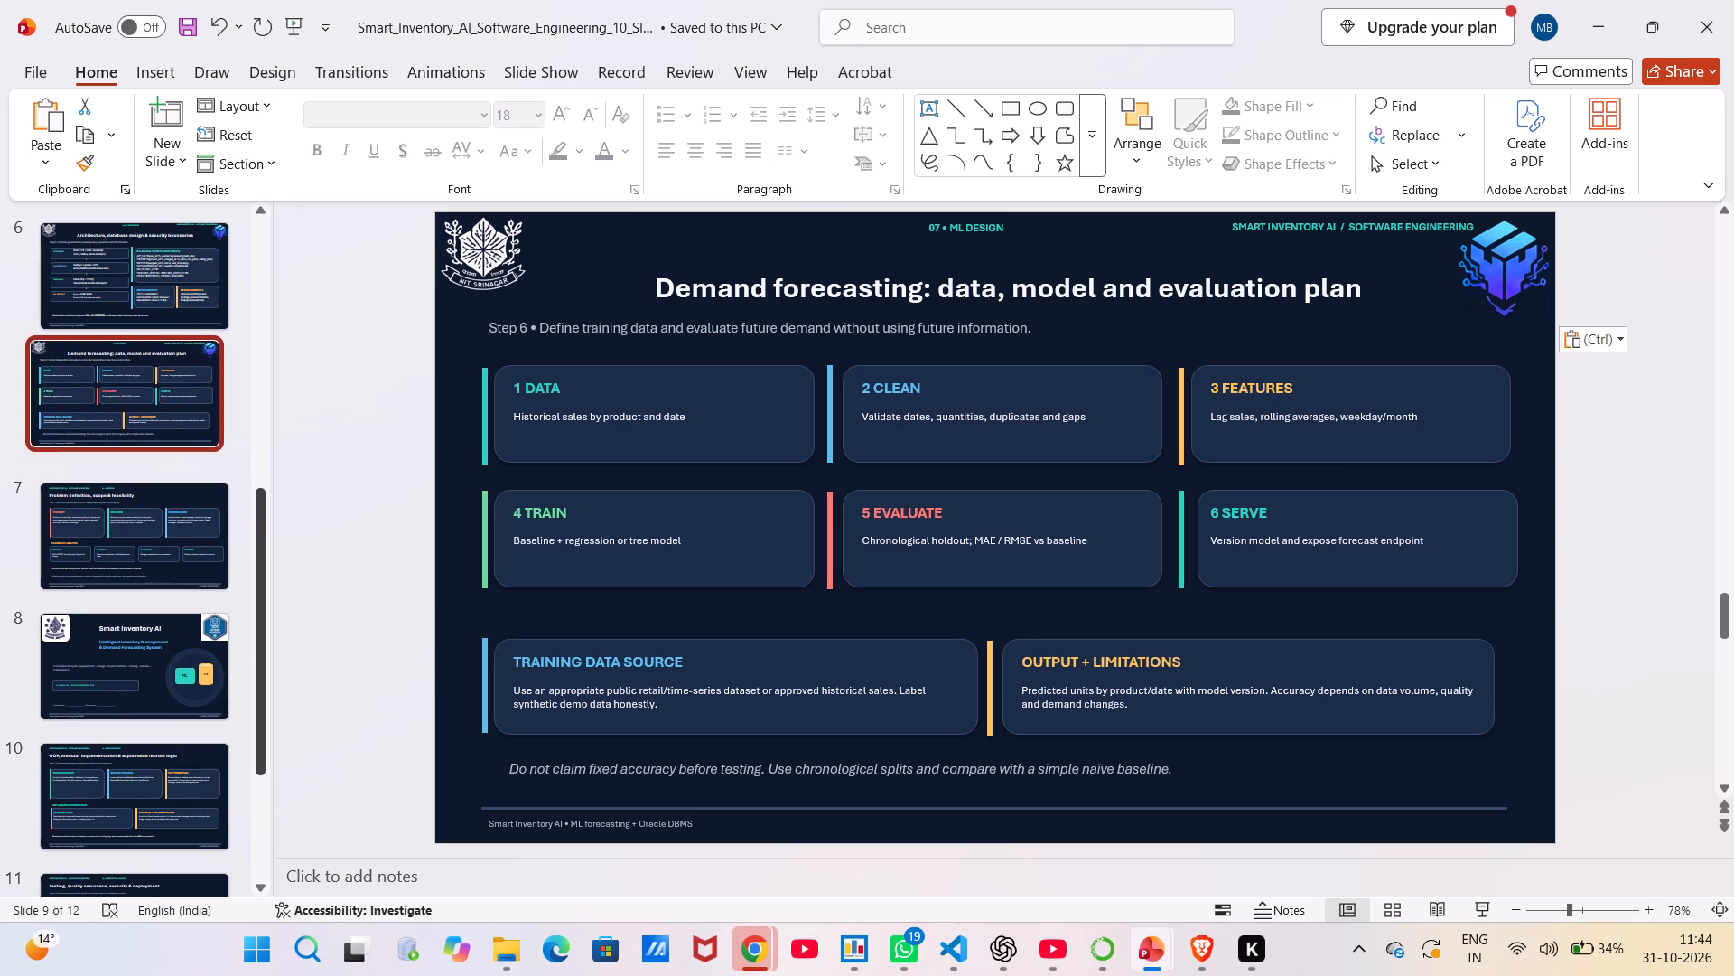
{"action": "left_click_drag", "start_coordinate": [55, 393], "coordinate": [61, 398]}
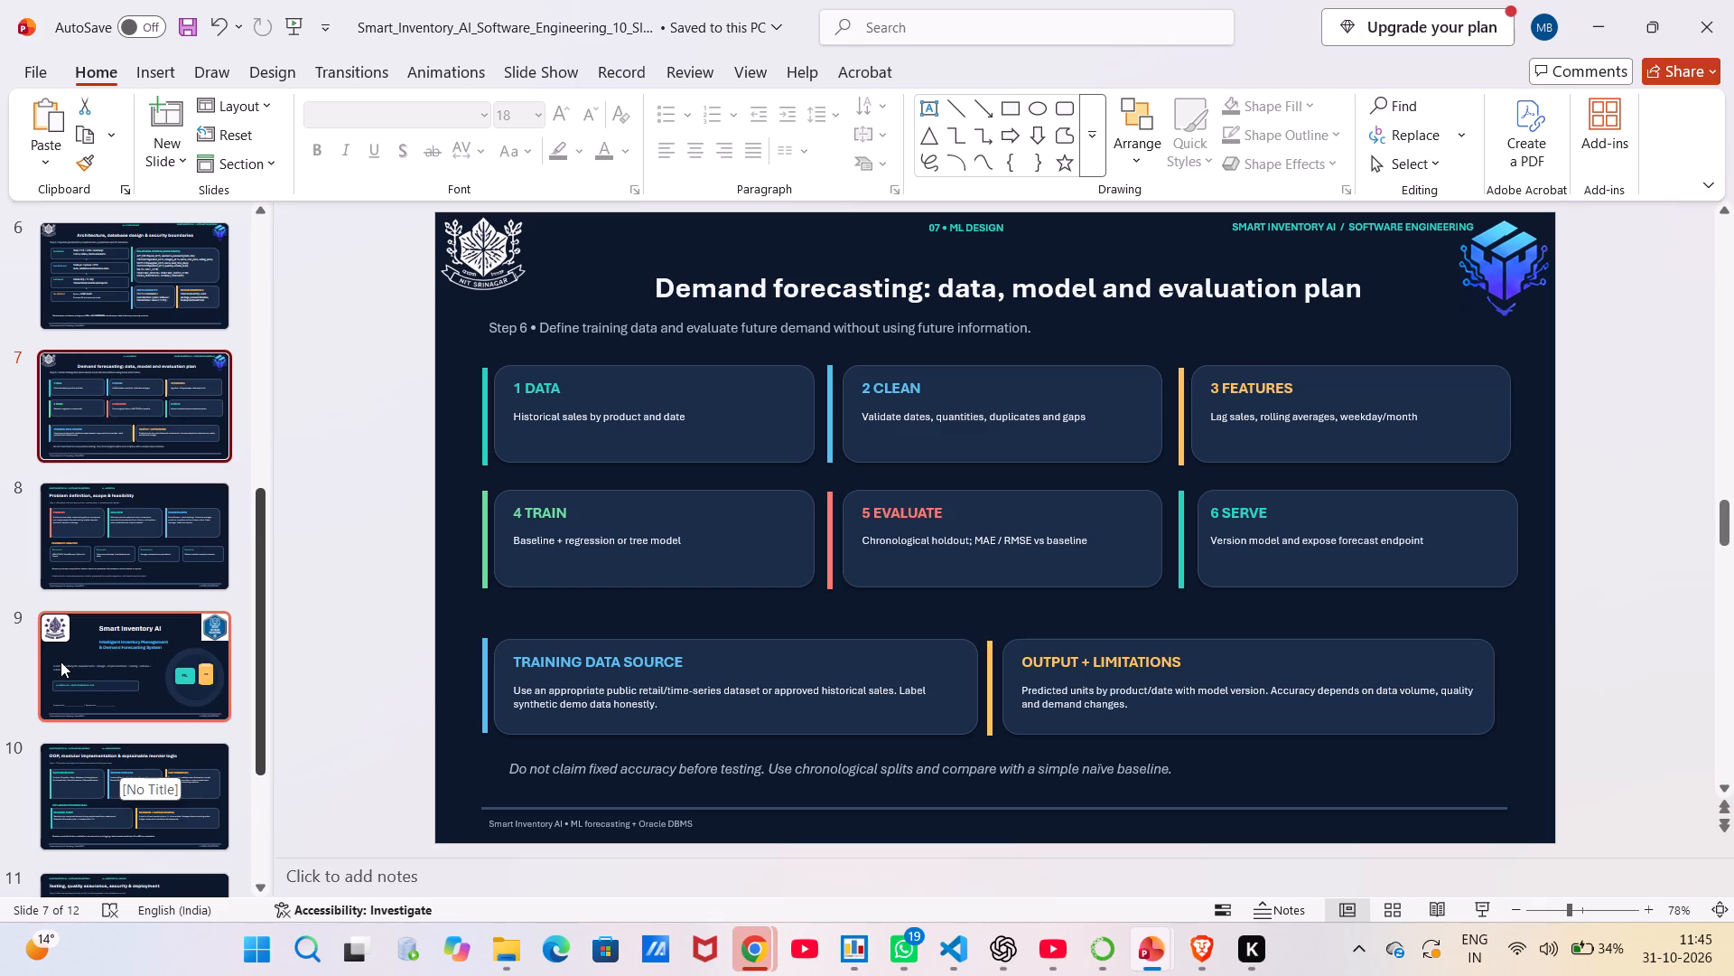
On slide 10, copy the "08 • IMPLEMENTATION" label from the header line and delete it there.
{"action": "scroll", "coordinate": [61, 662], "scroll_direction": "down", "scroll_amount": 2}
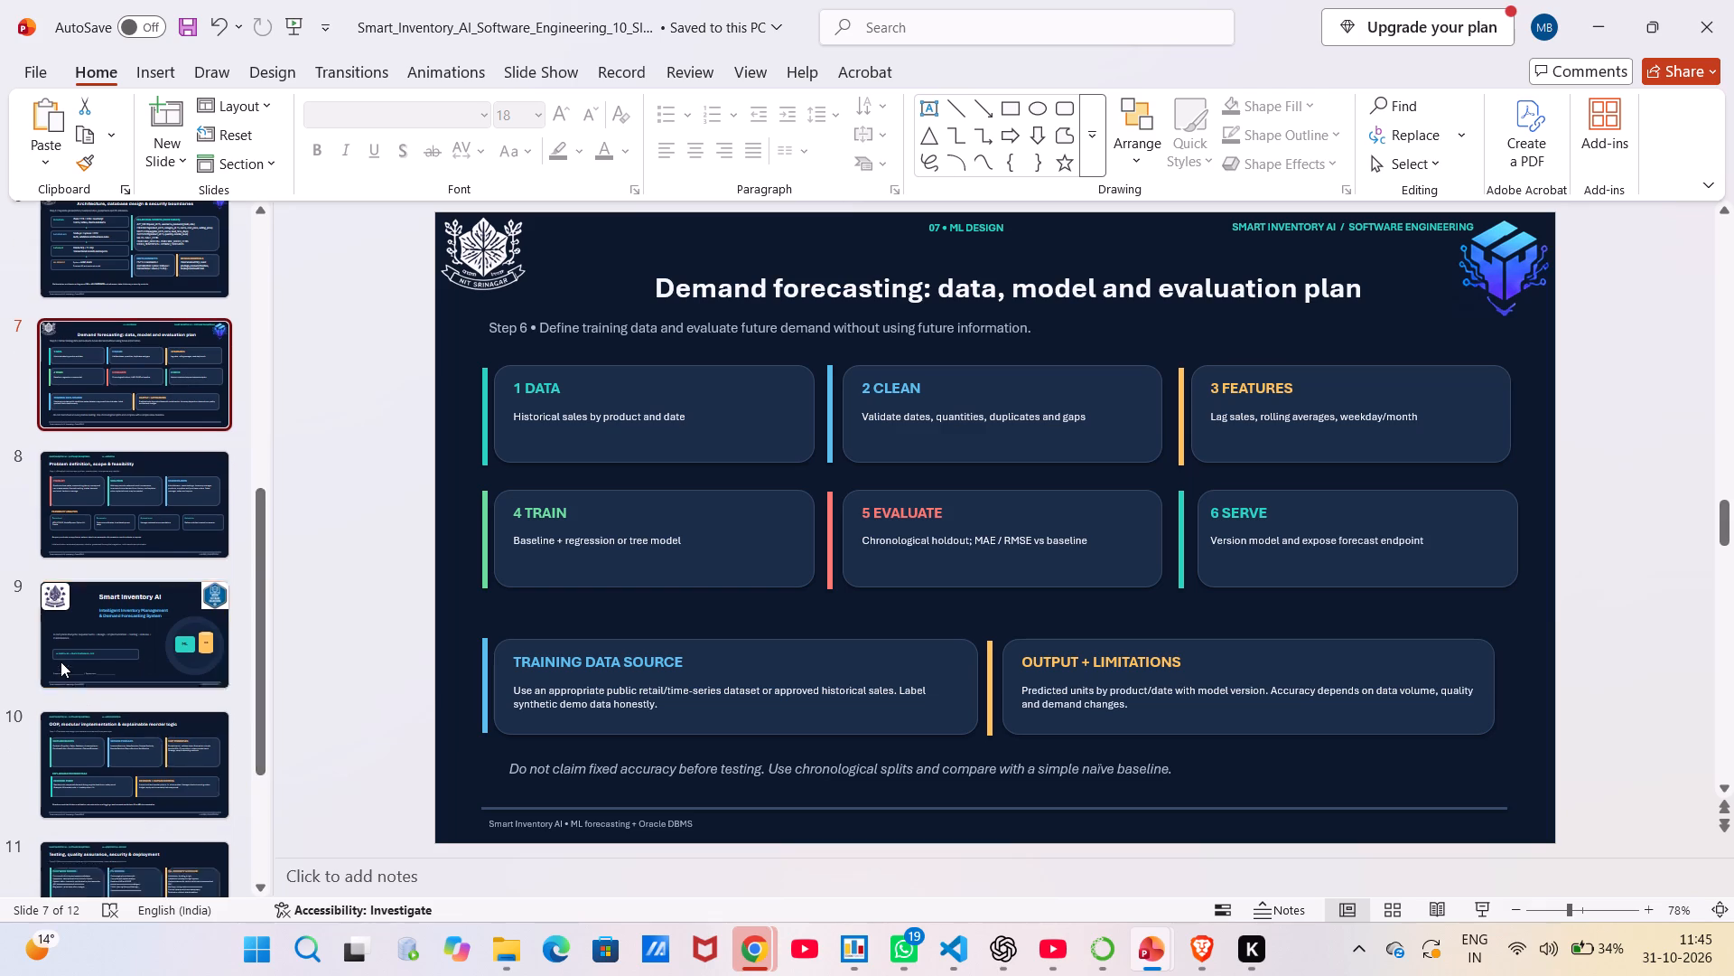
{"action": "scroll", "coordinate": [61, 662], "scroll_direction": "down", "scroll_amount": 5}
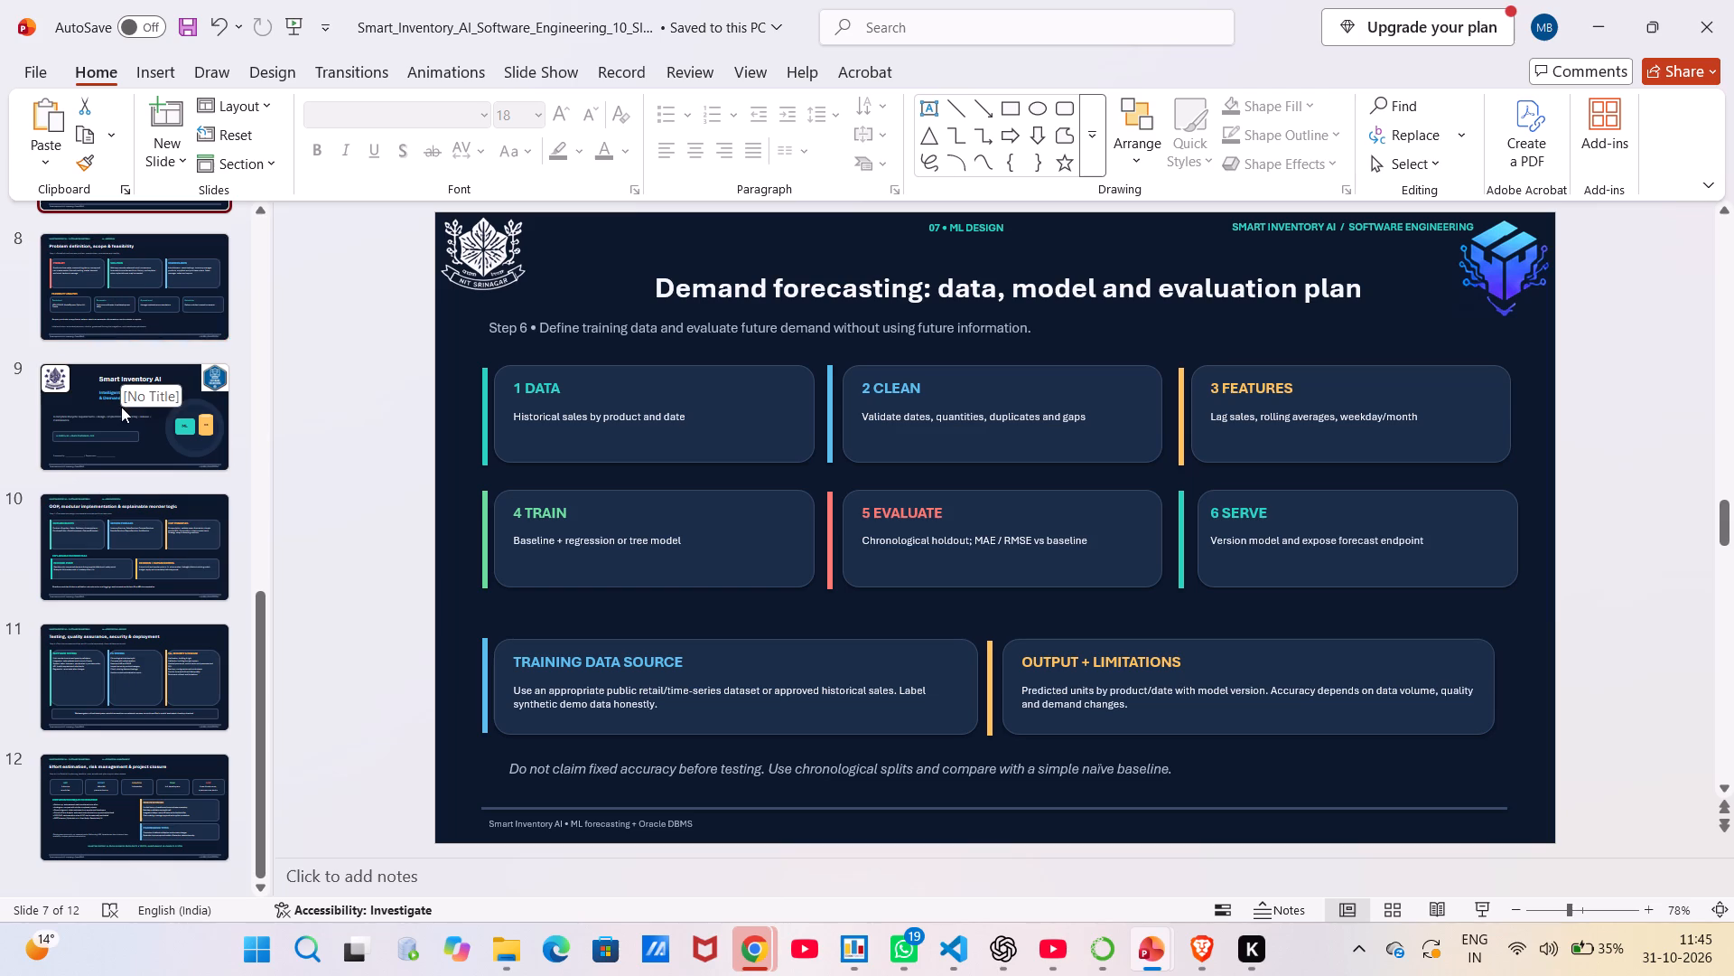
{"action": "left_click", "coordinate": [113, 554]}
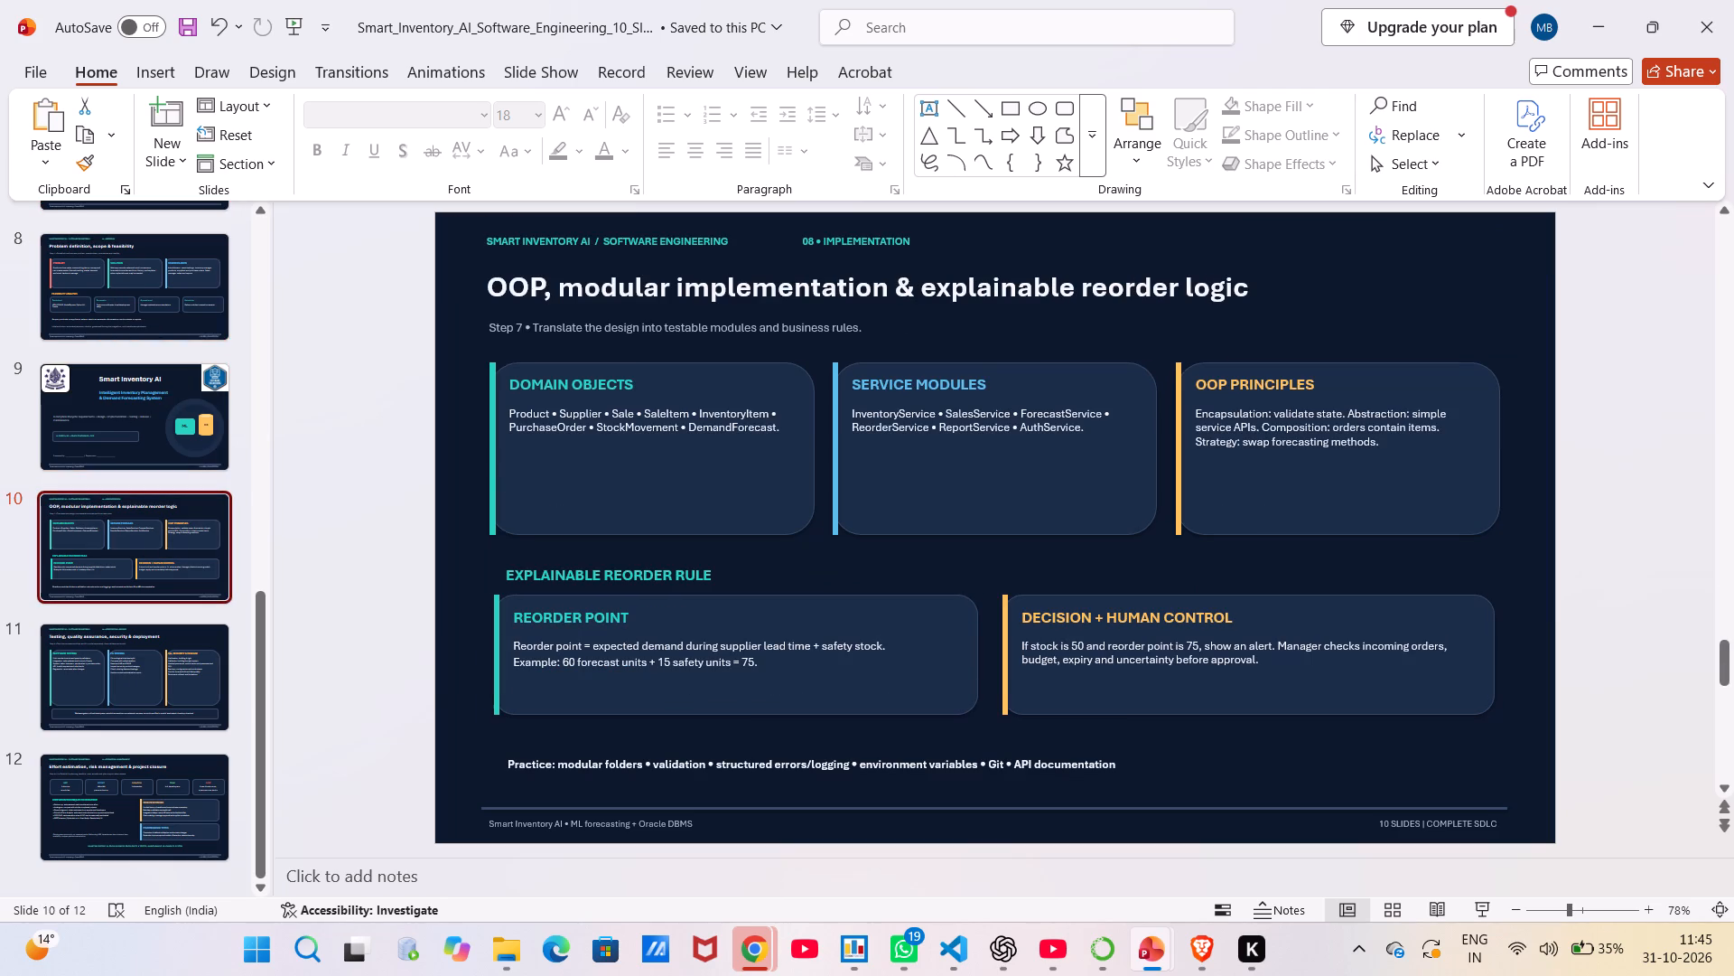
{"action": "left_click", "coordinate": [857, 248]}
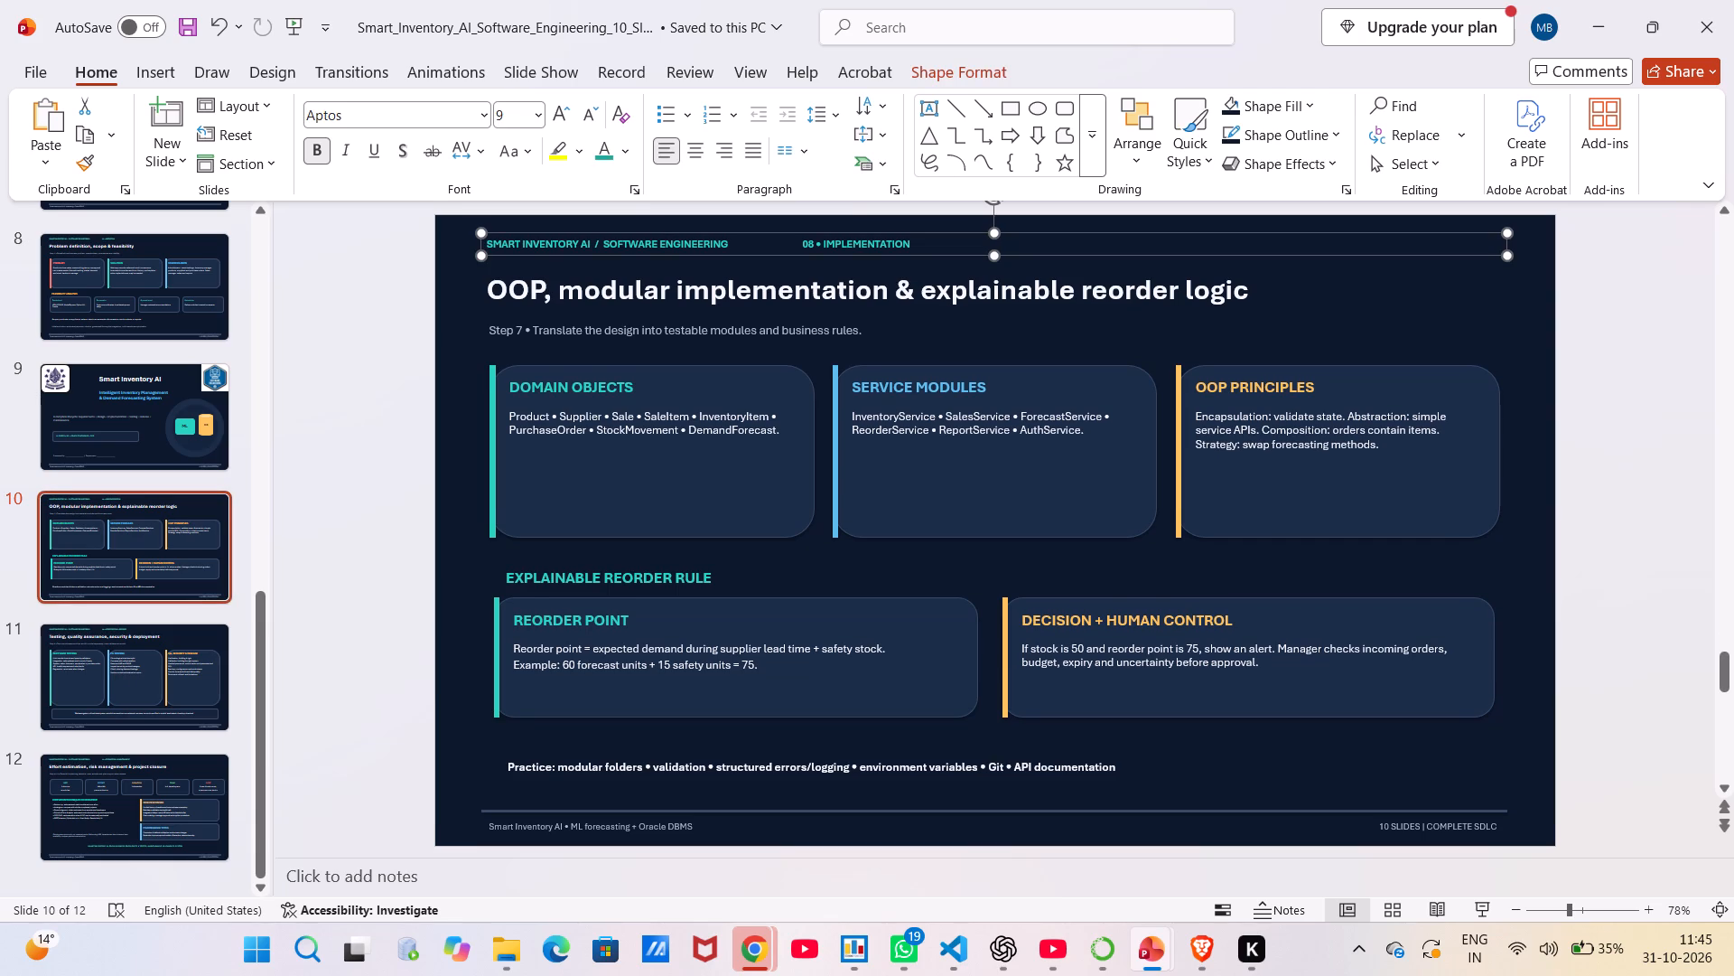
{"action": "left_click_drag", "start_coordinate": [909, 247], "coordinate": [803, 242]}
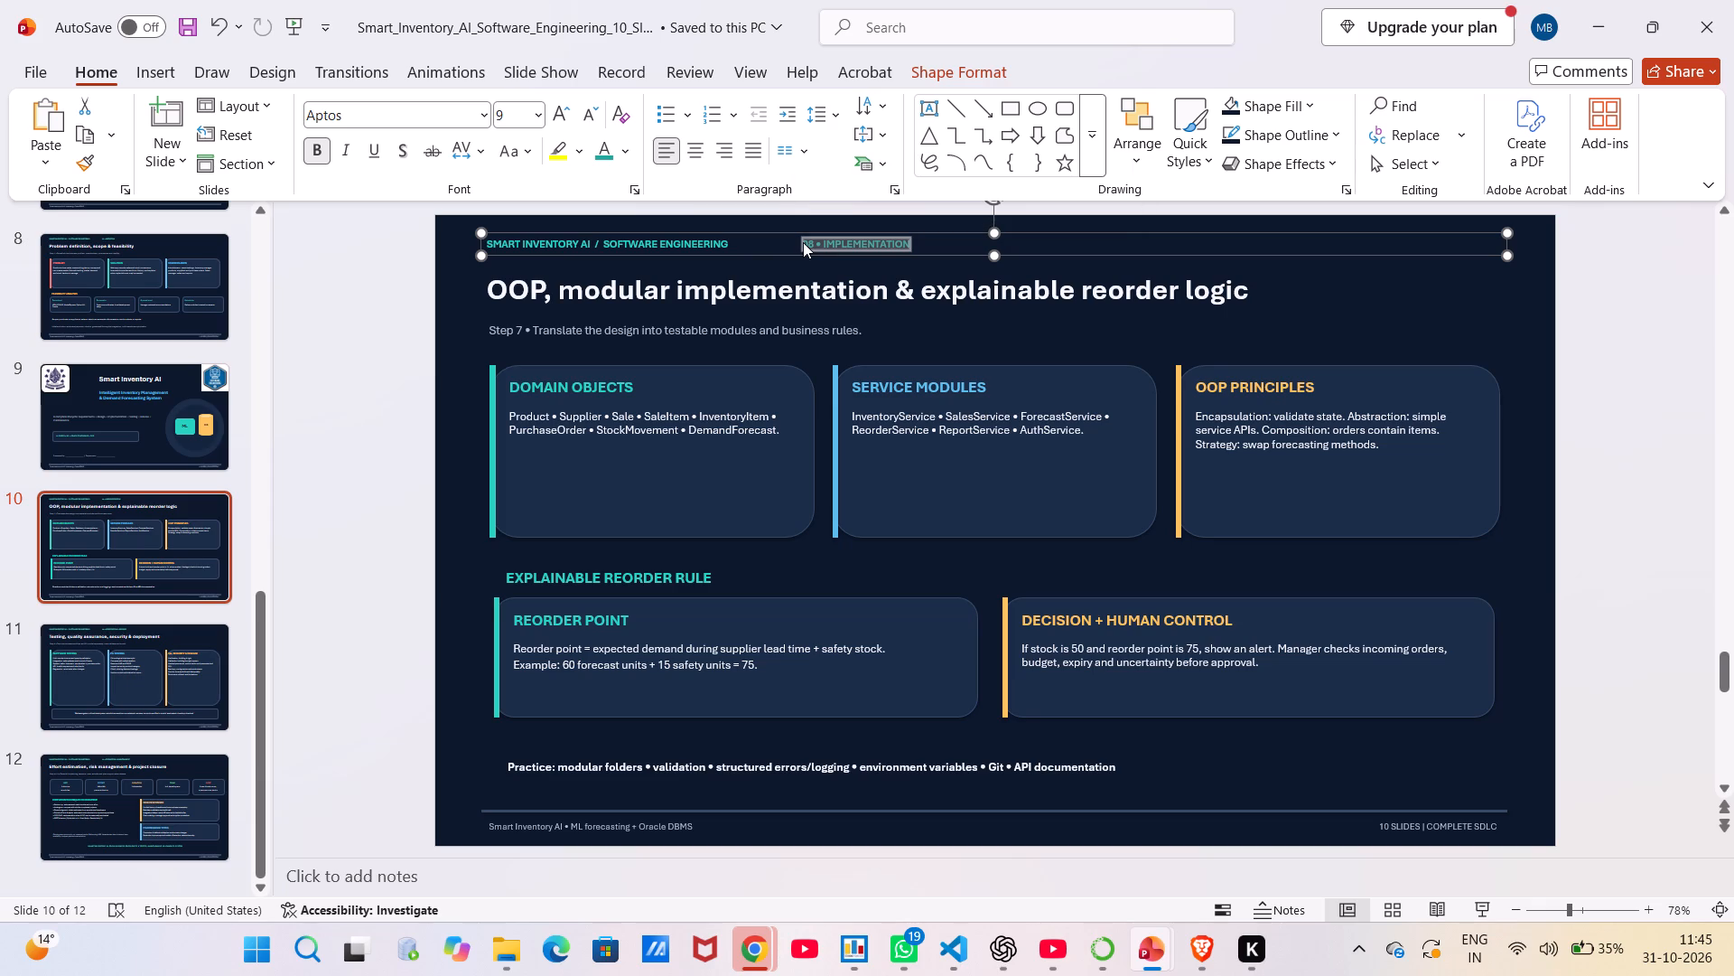
{"action": "key", "text": "ctrl+c"}
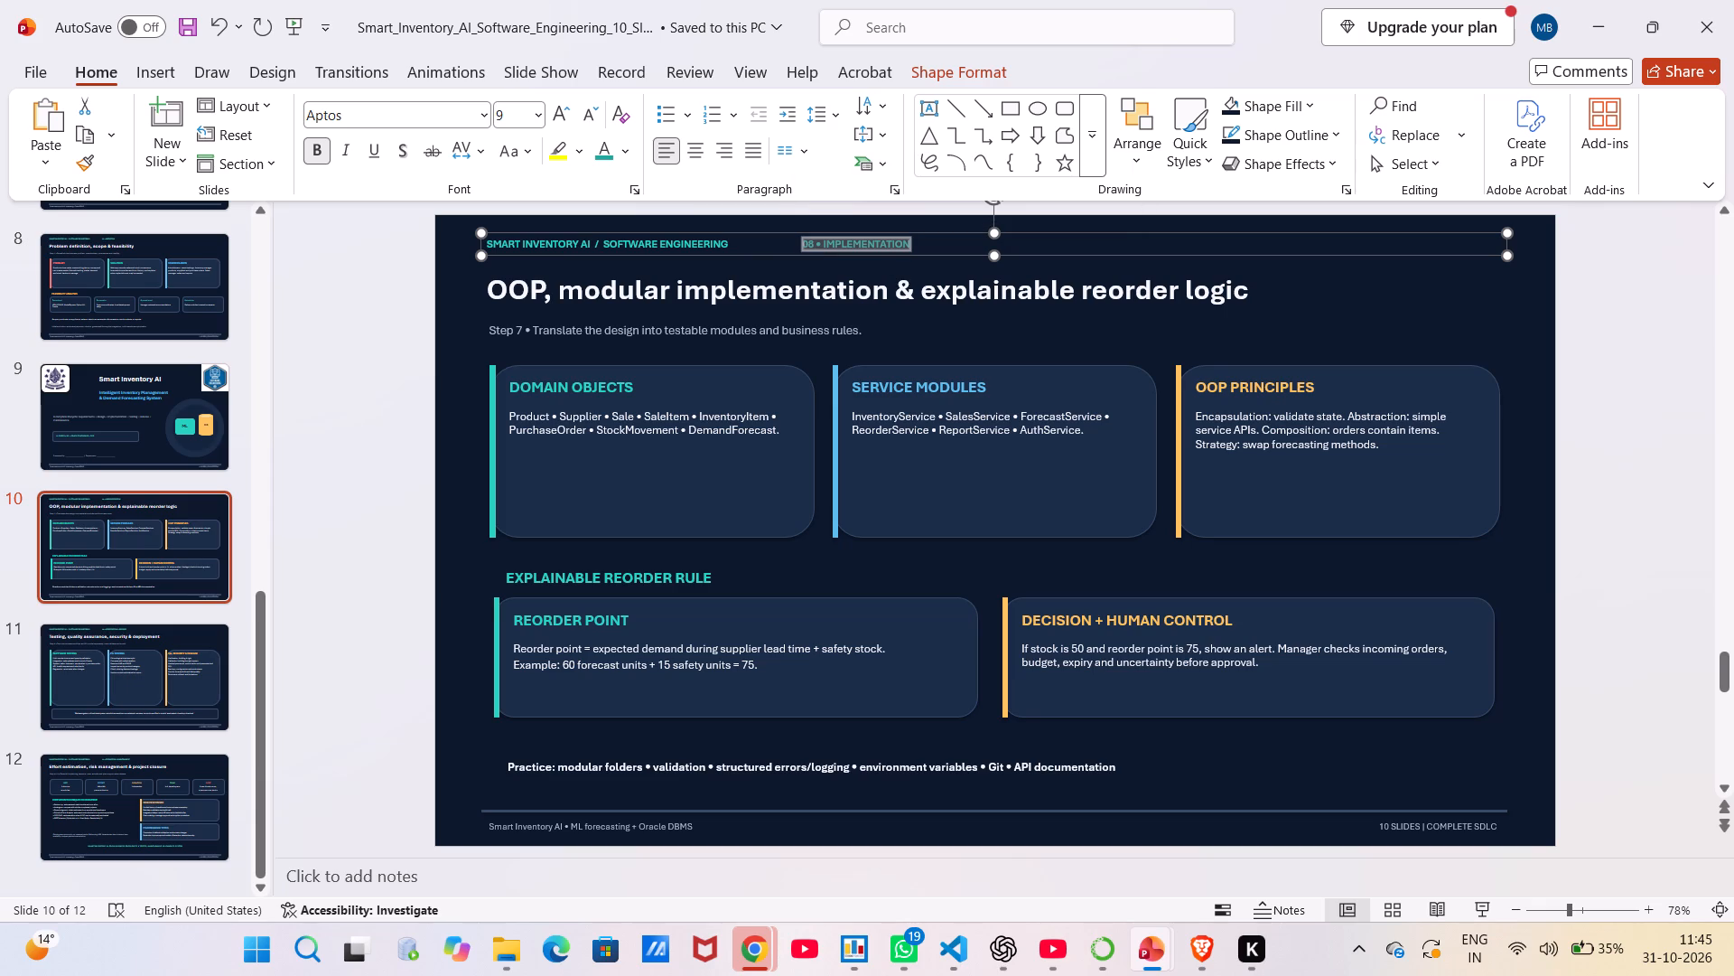
{"action": "left_click", "coordinate": [923, 240]}
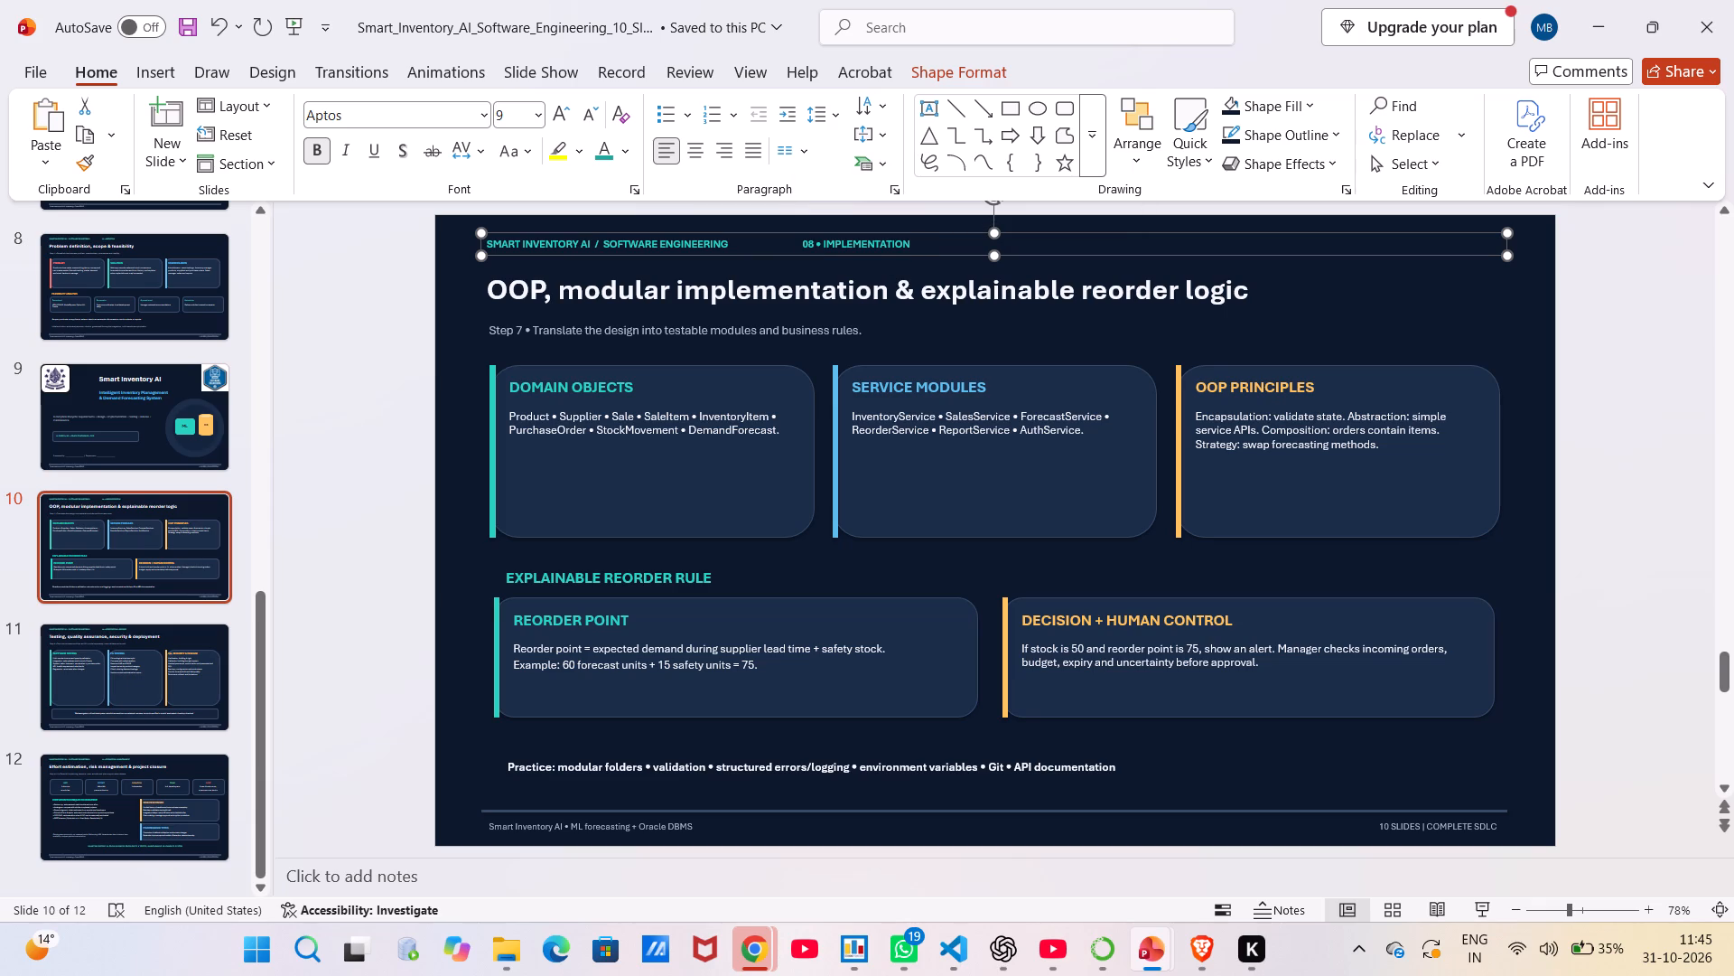
{"action": "left_click", "coordinate": [909, 239]}
{"action": "key", "text": "BackSpace"}
{"action": "key", "text": "BackSpace"}
{"action": "key", "text": "BackSpace"}
{"action": "key", "text": "BackSpace"}
{"action": "key", "text": "BackSpace"}
{"action": "key", "text": "BackSpace"}
{"action": "key", "text": "BackSpace"}
{"action": "key", "text": "BackSpace"}
{"action": "key", "text": "BackSpace"}
{"action": "key", "text": "BackSpace"}
{"action": "key", "text": "BackSpace"}
{"action": "key", "text": "BackSpace"}
{"action": "key", "text": "BackSpace"}
{"action": "key", "text": "BackSpace"}
{"action": "key", "text": "BackSpace"}
{"action": "key", "text": "BackSpace"}
{"action": "key", "text": "BackSpace"}
{"action": "key", "text": "BackSpace"}
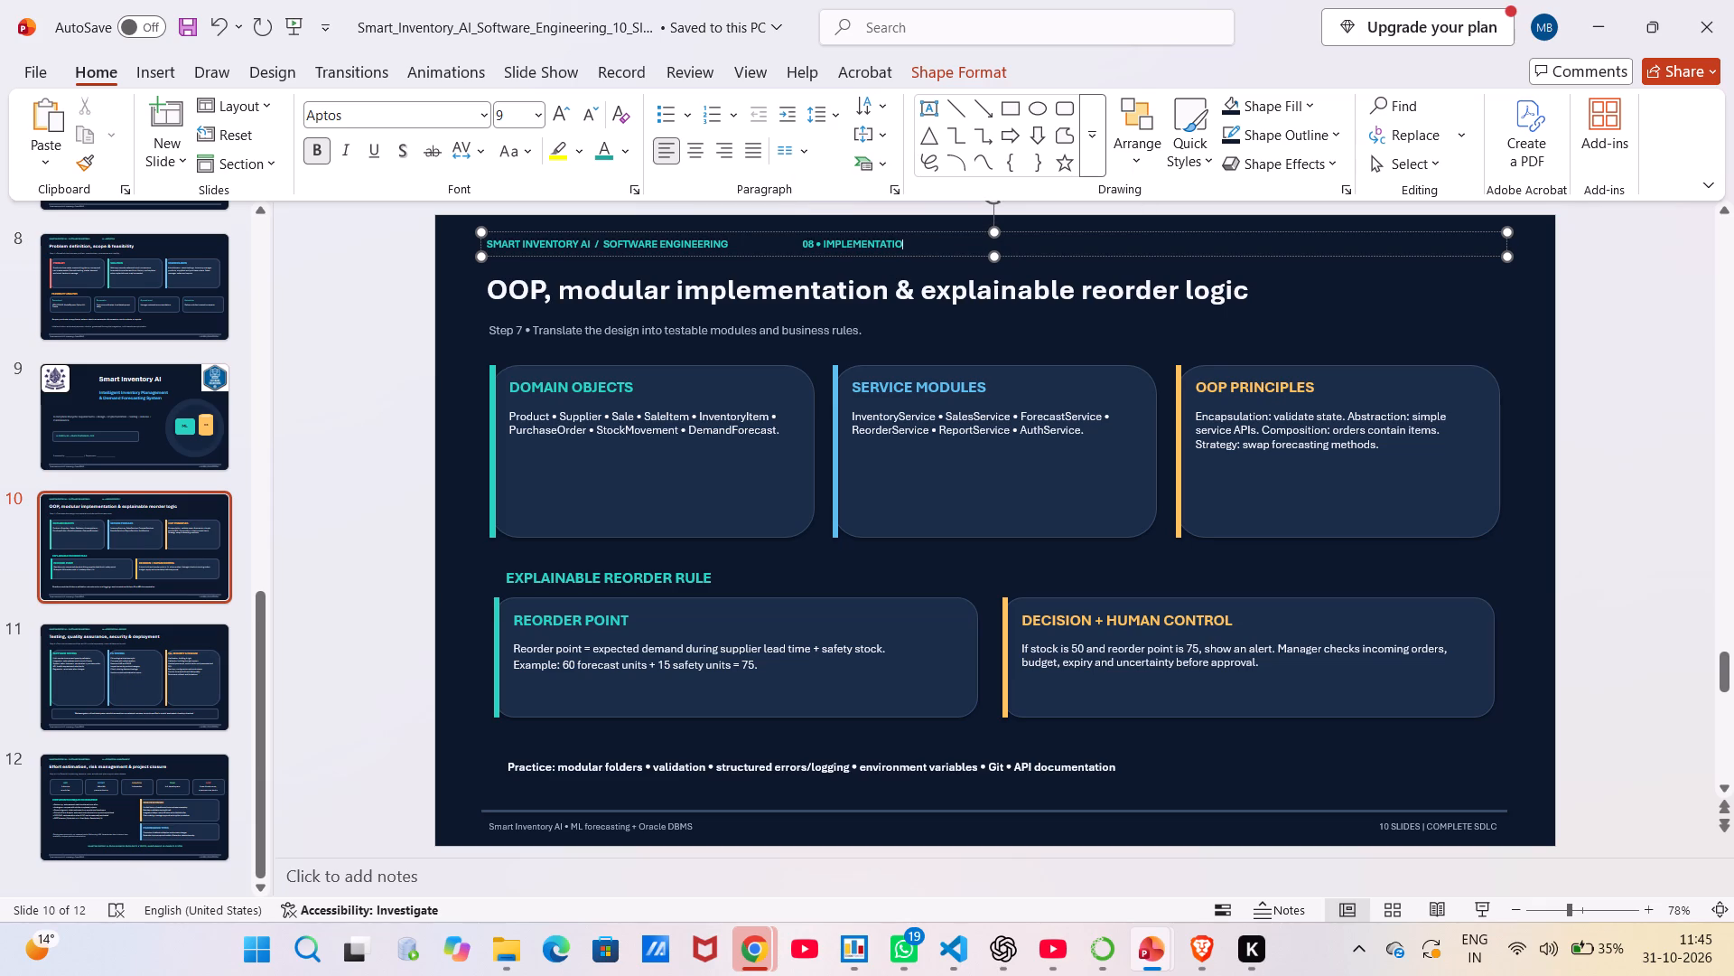
{"action": "key", "text": "BackSpace"}
{"action": "key", "text": "BackSpace"}
Narrow the header text box to fit just "SMART INVENTORY AI / SOFTWARE ENGINEERING".
{"action": "left_click_drag", "start_coordinate": [1503, 251], "coordinate": [780, 247]}
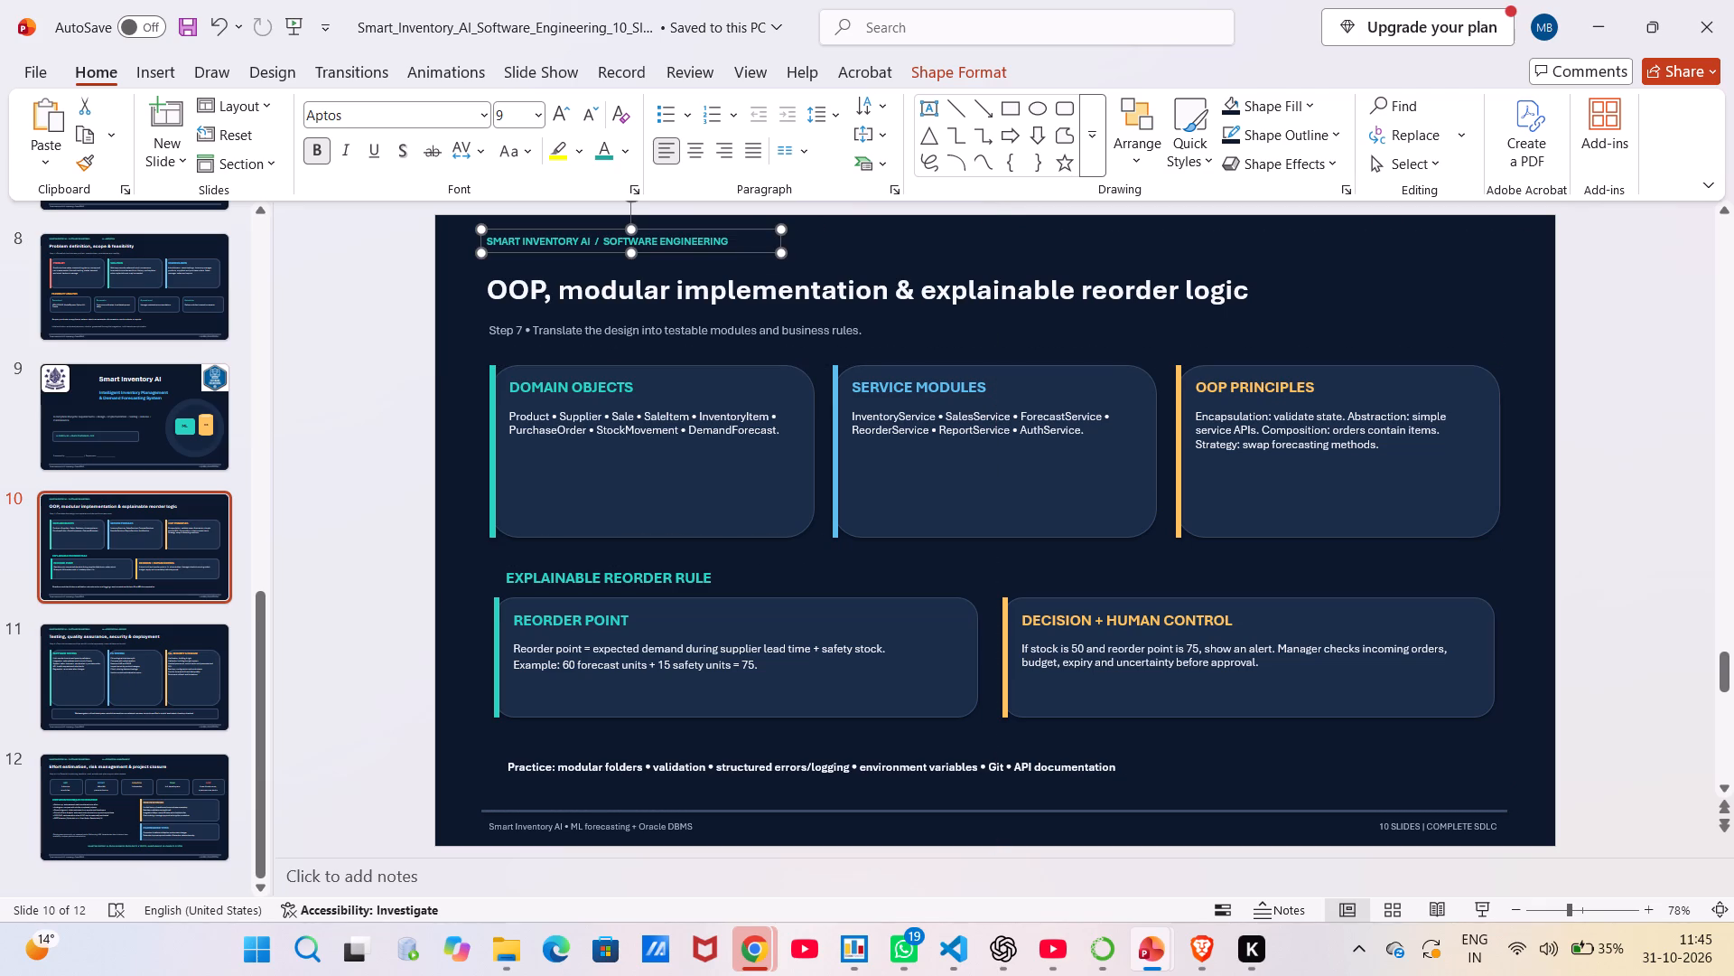
Shift the title "OOP, modular implementation & explainable reorder logic" right so its text sits centred on the slide.
{"action": "left_click", "coordinate": [825, 295]}
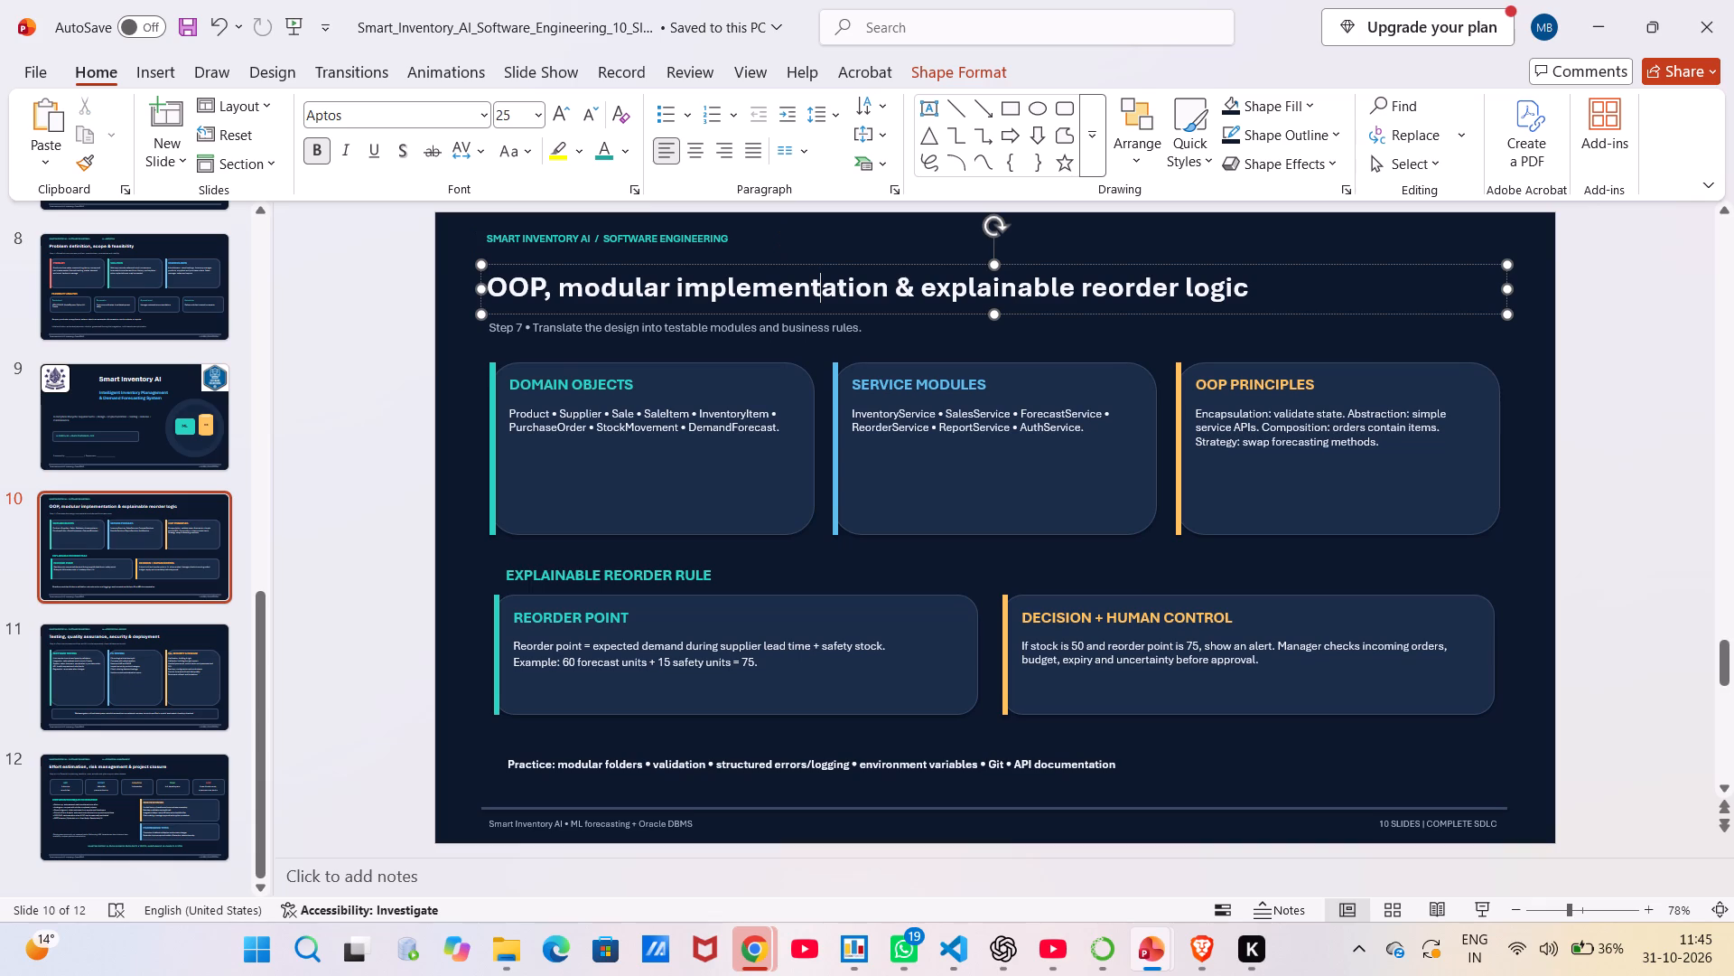
{"action": "left_click_drag", "start_coordinate": [874, 313], "coordinate": [986, 322]}
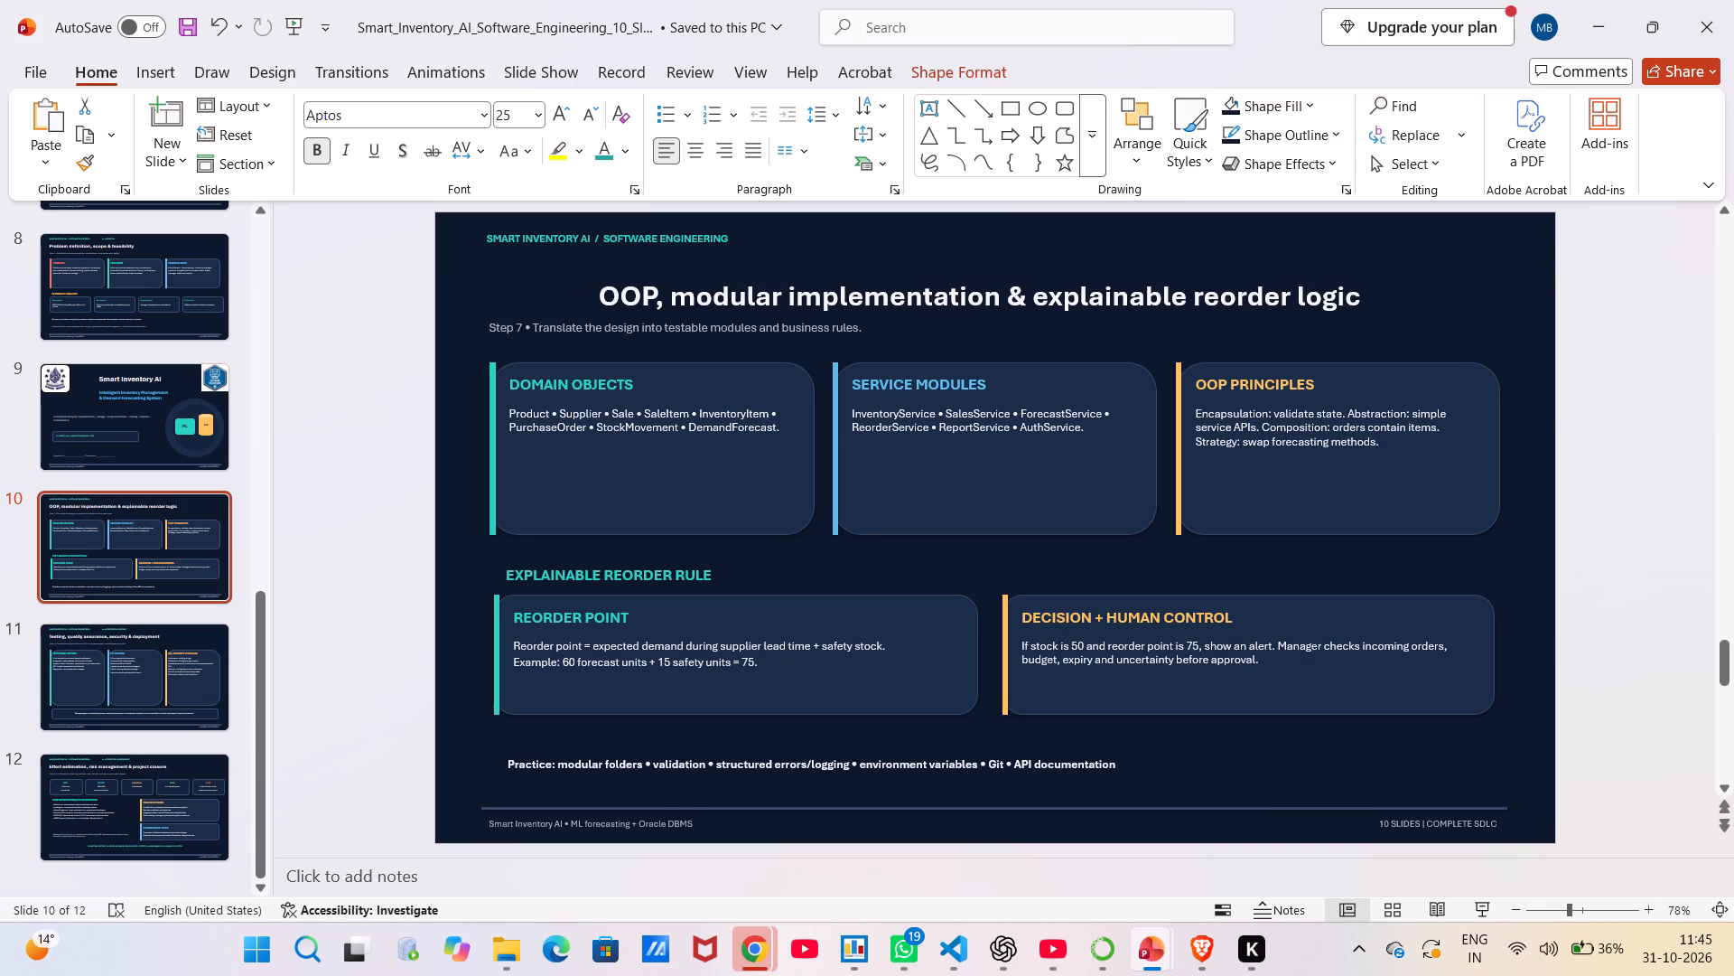
{"action": "left_click_drag", "start_coordinate": [986, 322], "coordinate": [1000, 315]}
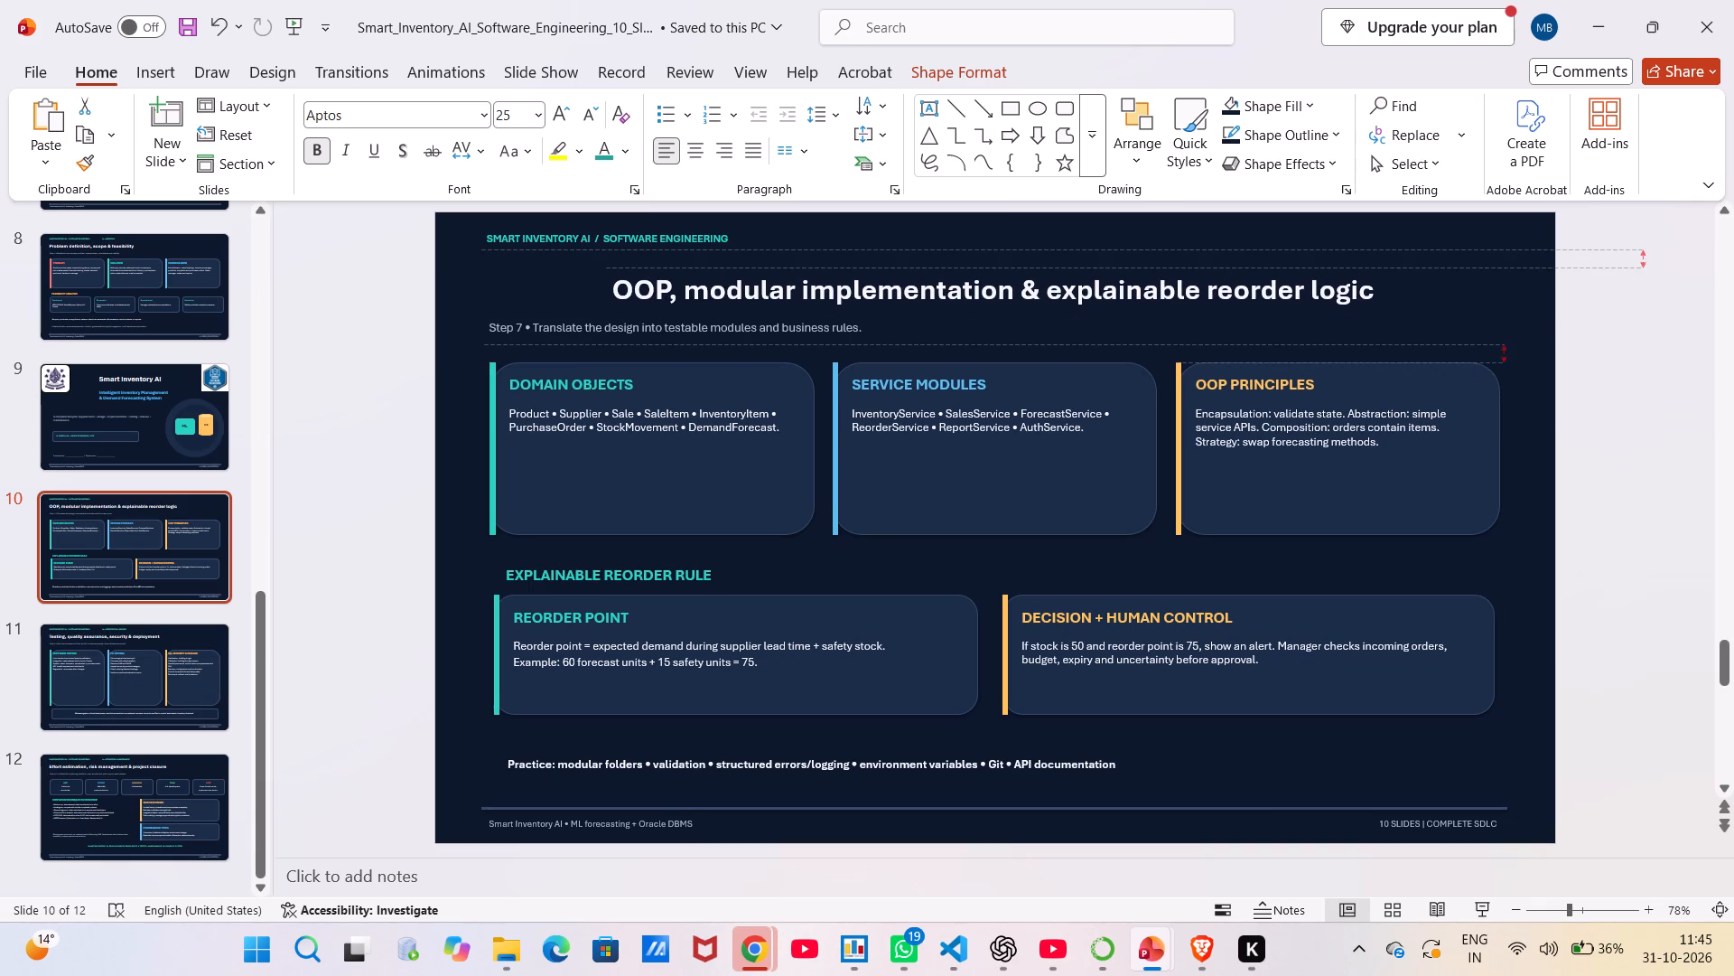
{"action": "left_click_drag", "start_coordinate": [1000, 315], "coordinate": [1001, 316]}
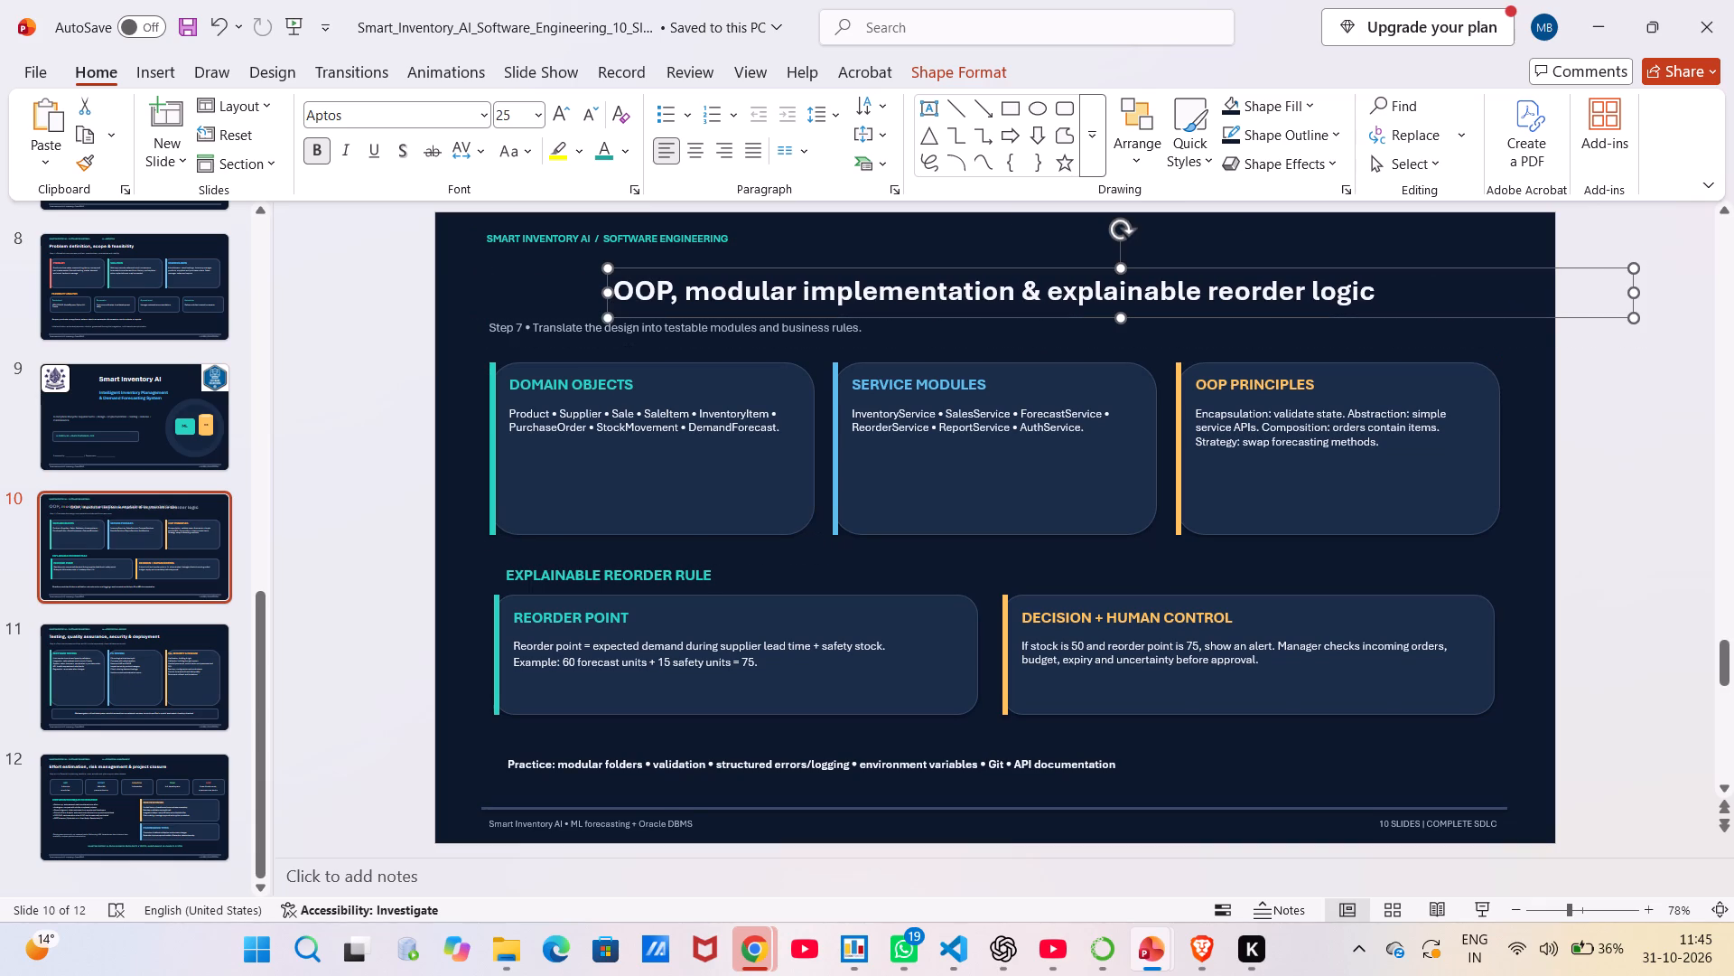
Set the subtitle "Step 7 • Translate the design into testable modules and business rules." to font size 12.
{"action": "left_click", "coordinate": [751, 328]}
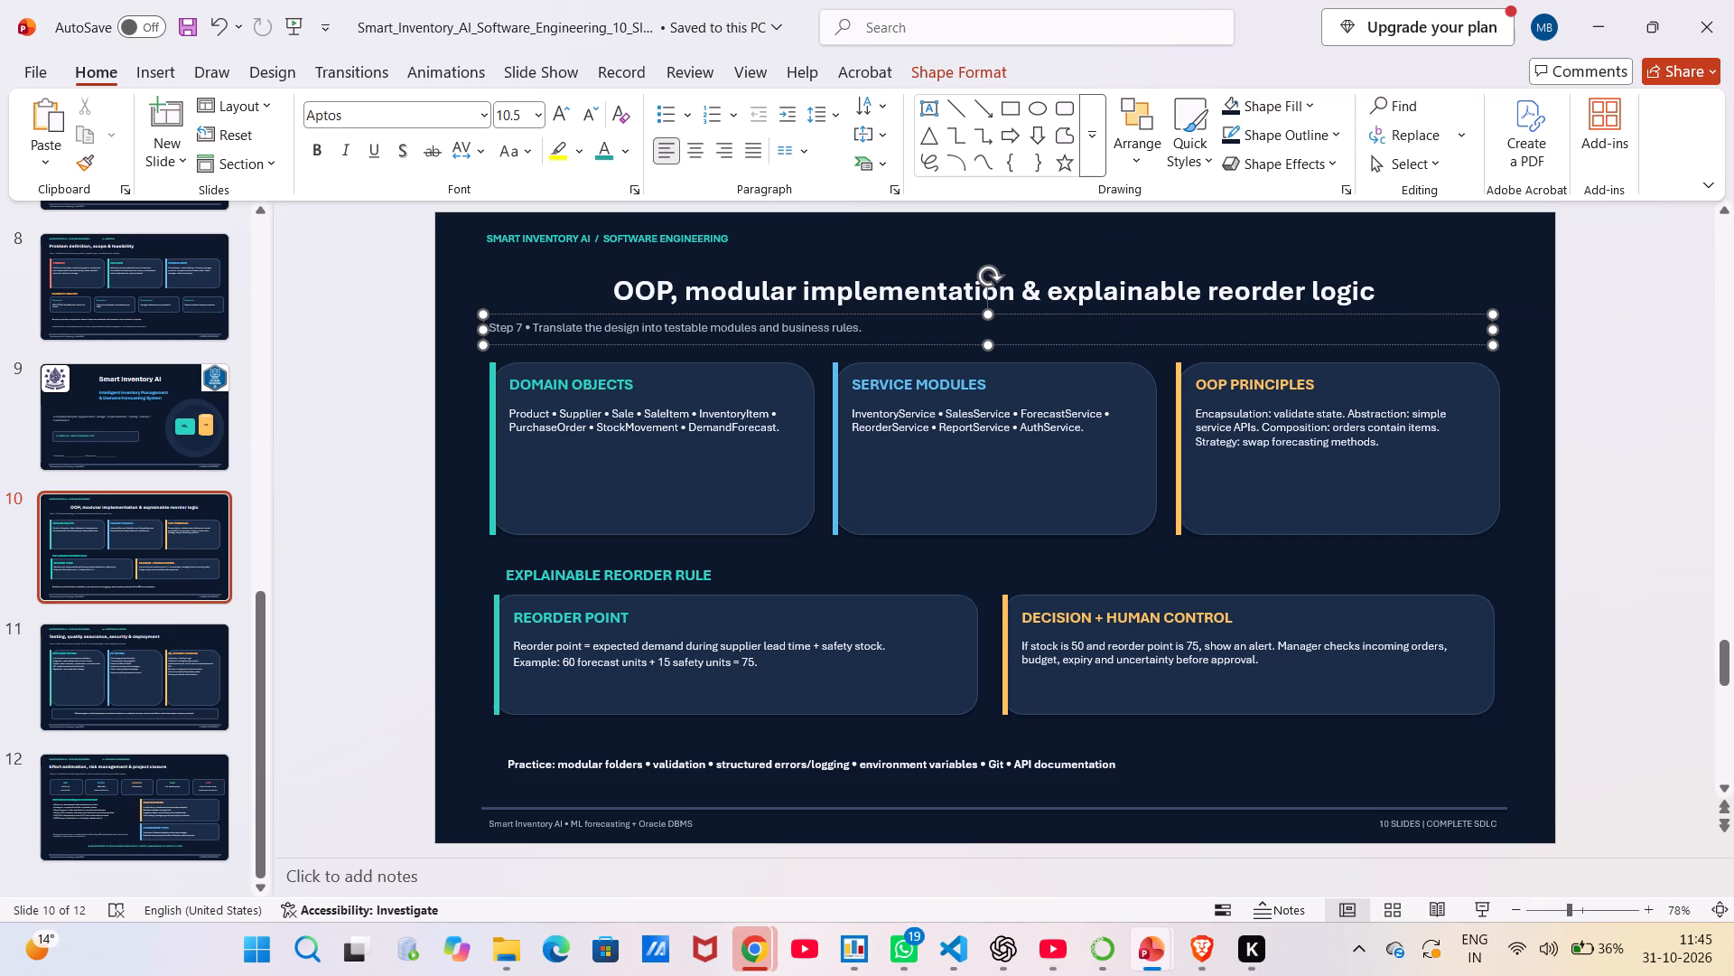
{"action": "key", "text": "ctrl+a"}
{"action": "right_click", "coordinate": [751, 328]}
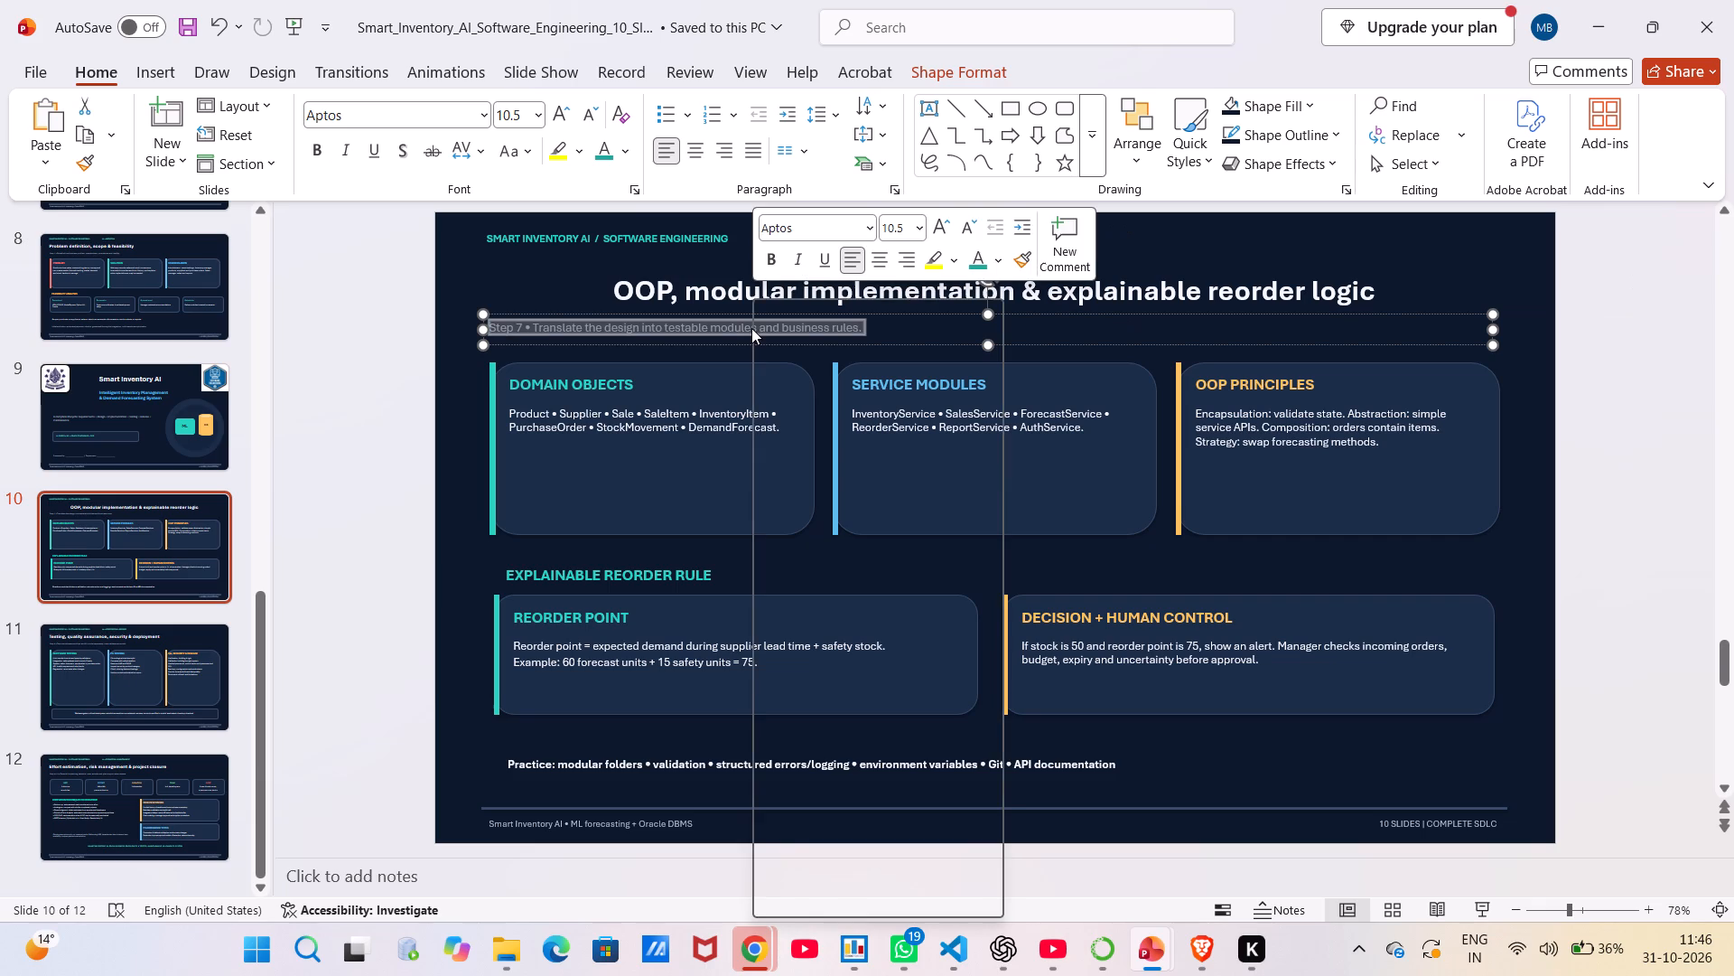
{"action": "left_click", "coordinate": [914, 221]}
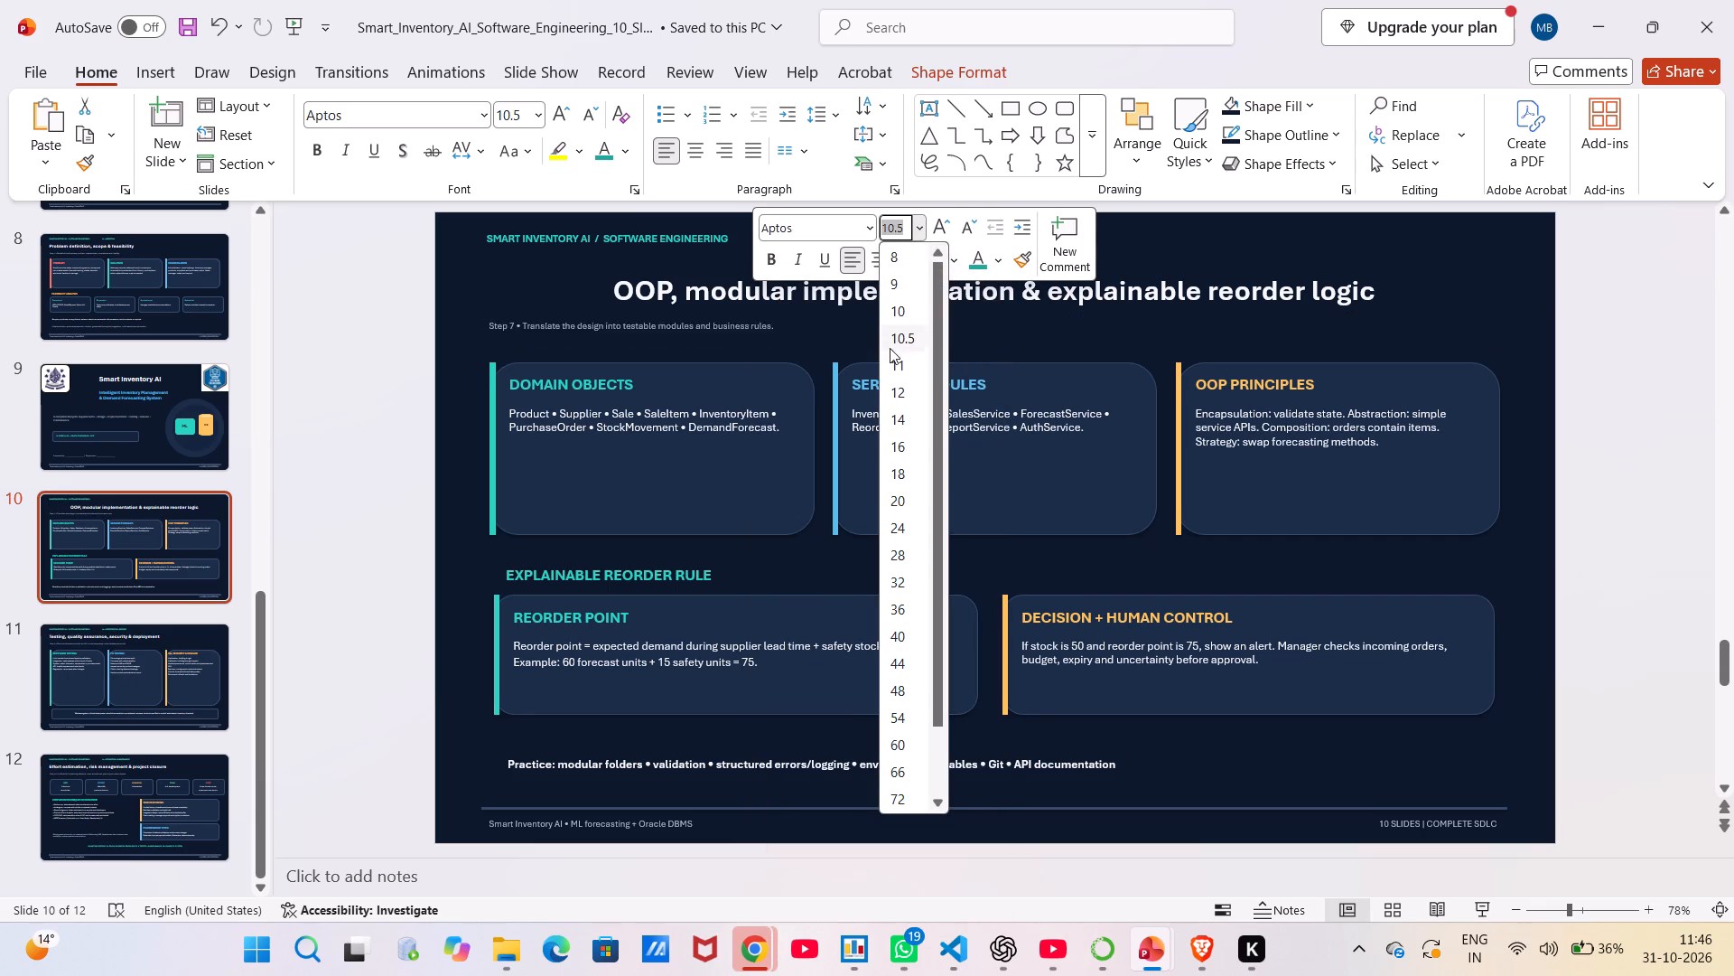
{"action": "left_click", "coordinate": [899, 383]}
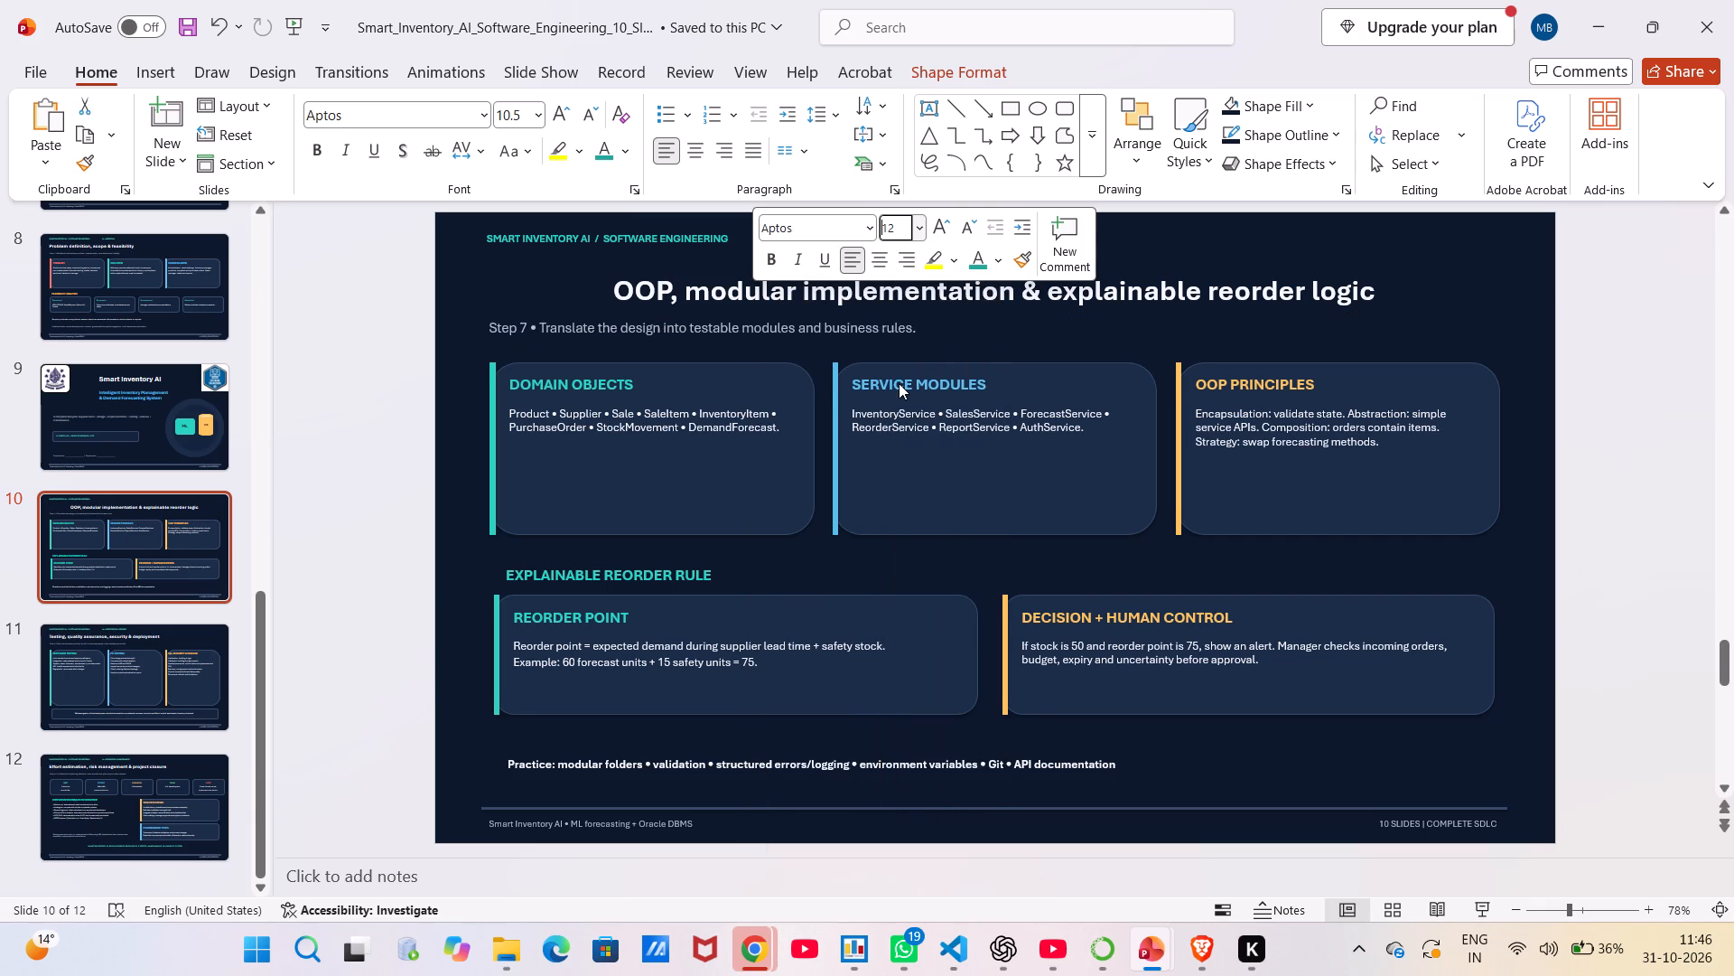
{"action": "left_click", "coordinate": [514, 267]}
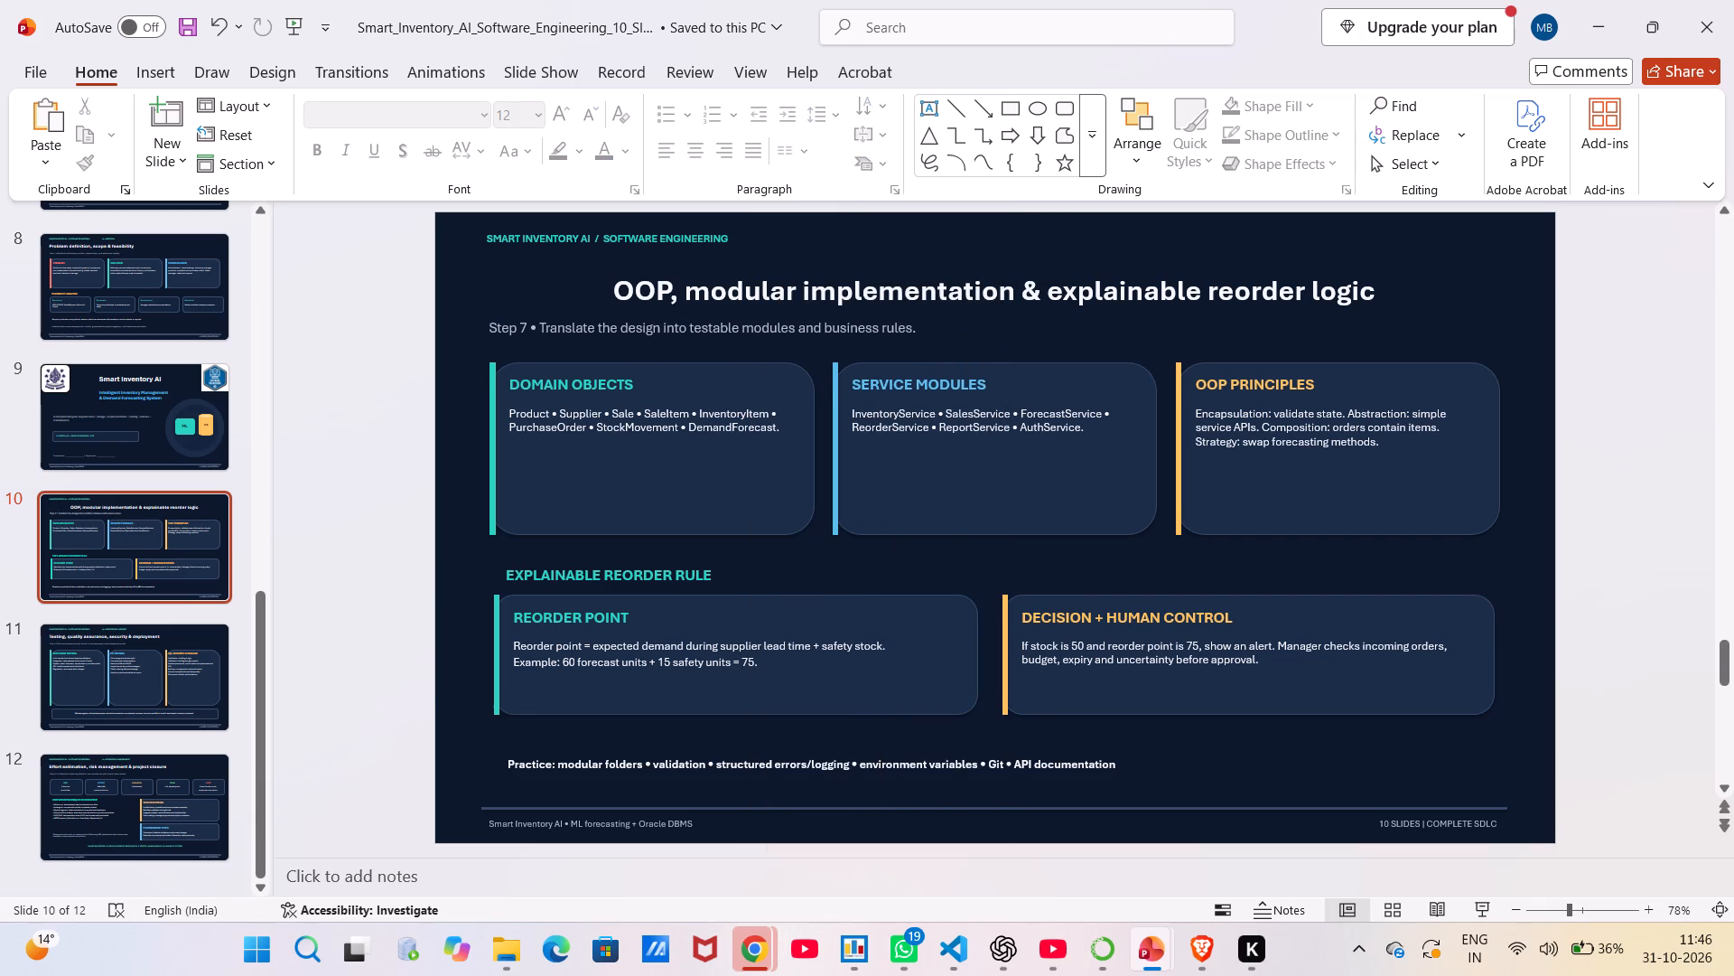
Move the "SMART INVENTORY AI / SOFTWARE ENGINEERING" label to the slide's top-right edge, above the title.
{"action": "left_click_drag", "start_coordinate": [583, 246], "coordinate": [1026, 264]}
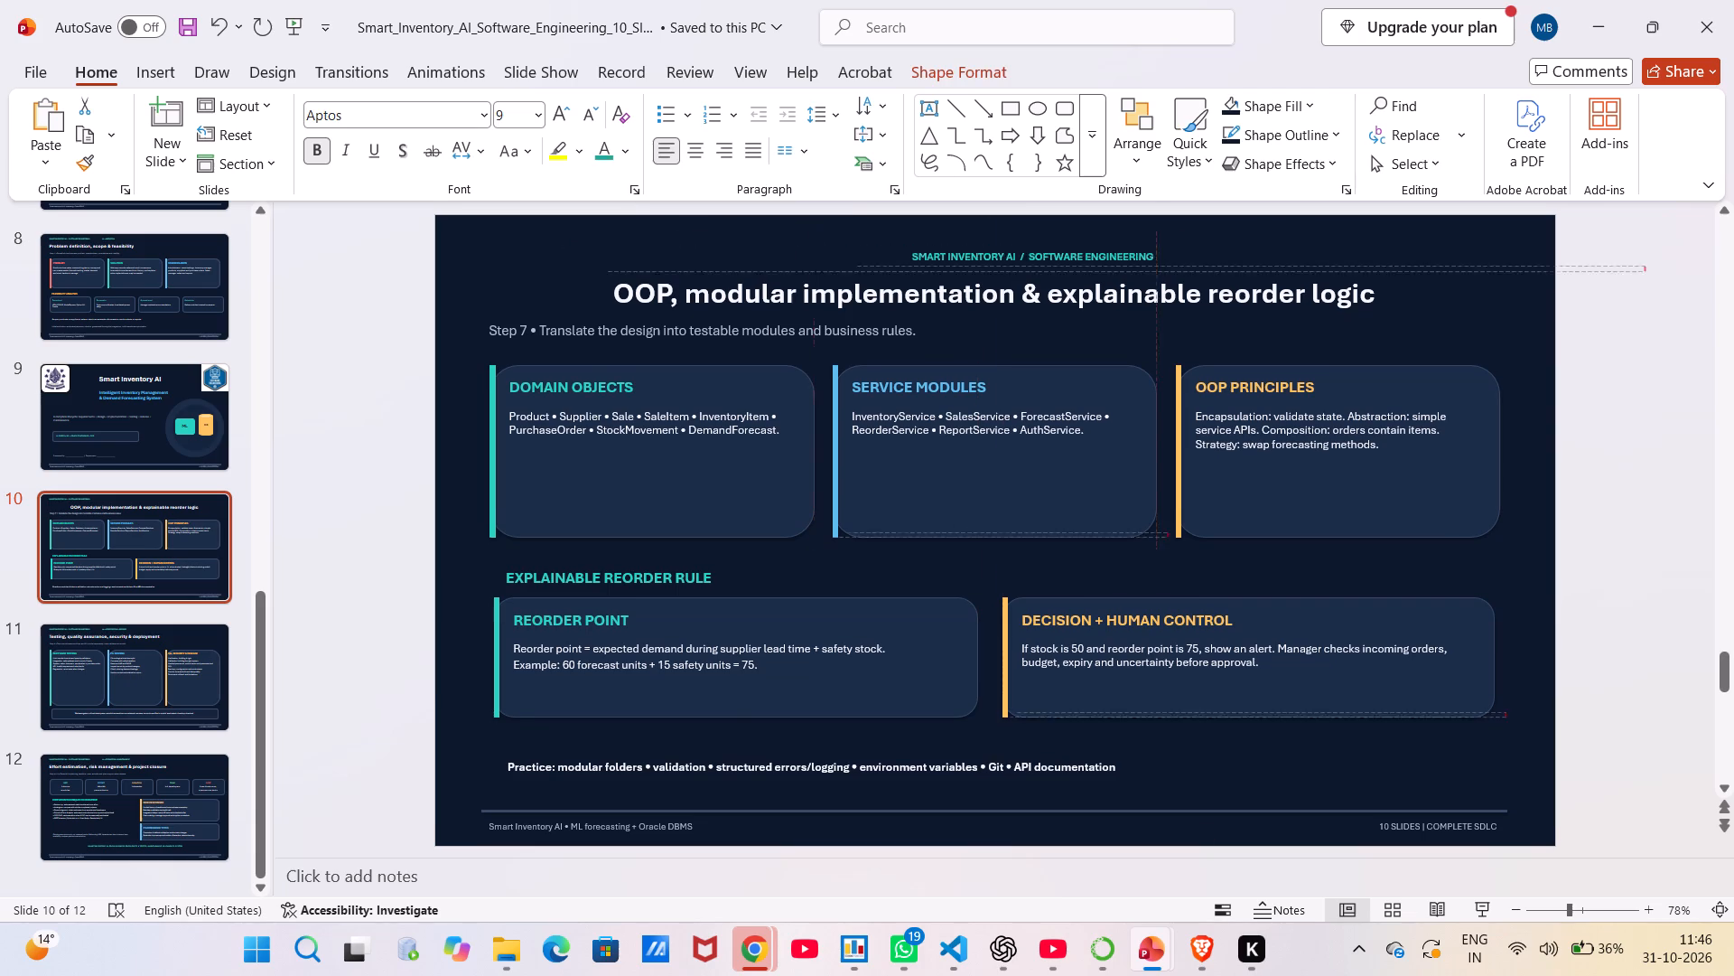
{"action": "left_click_drag", "start_coordinate": [1026, 264], "coordinate": [1338, 232]}
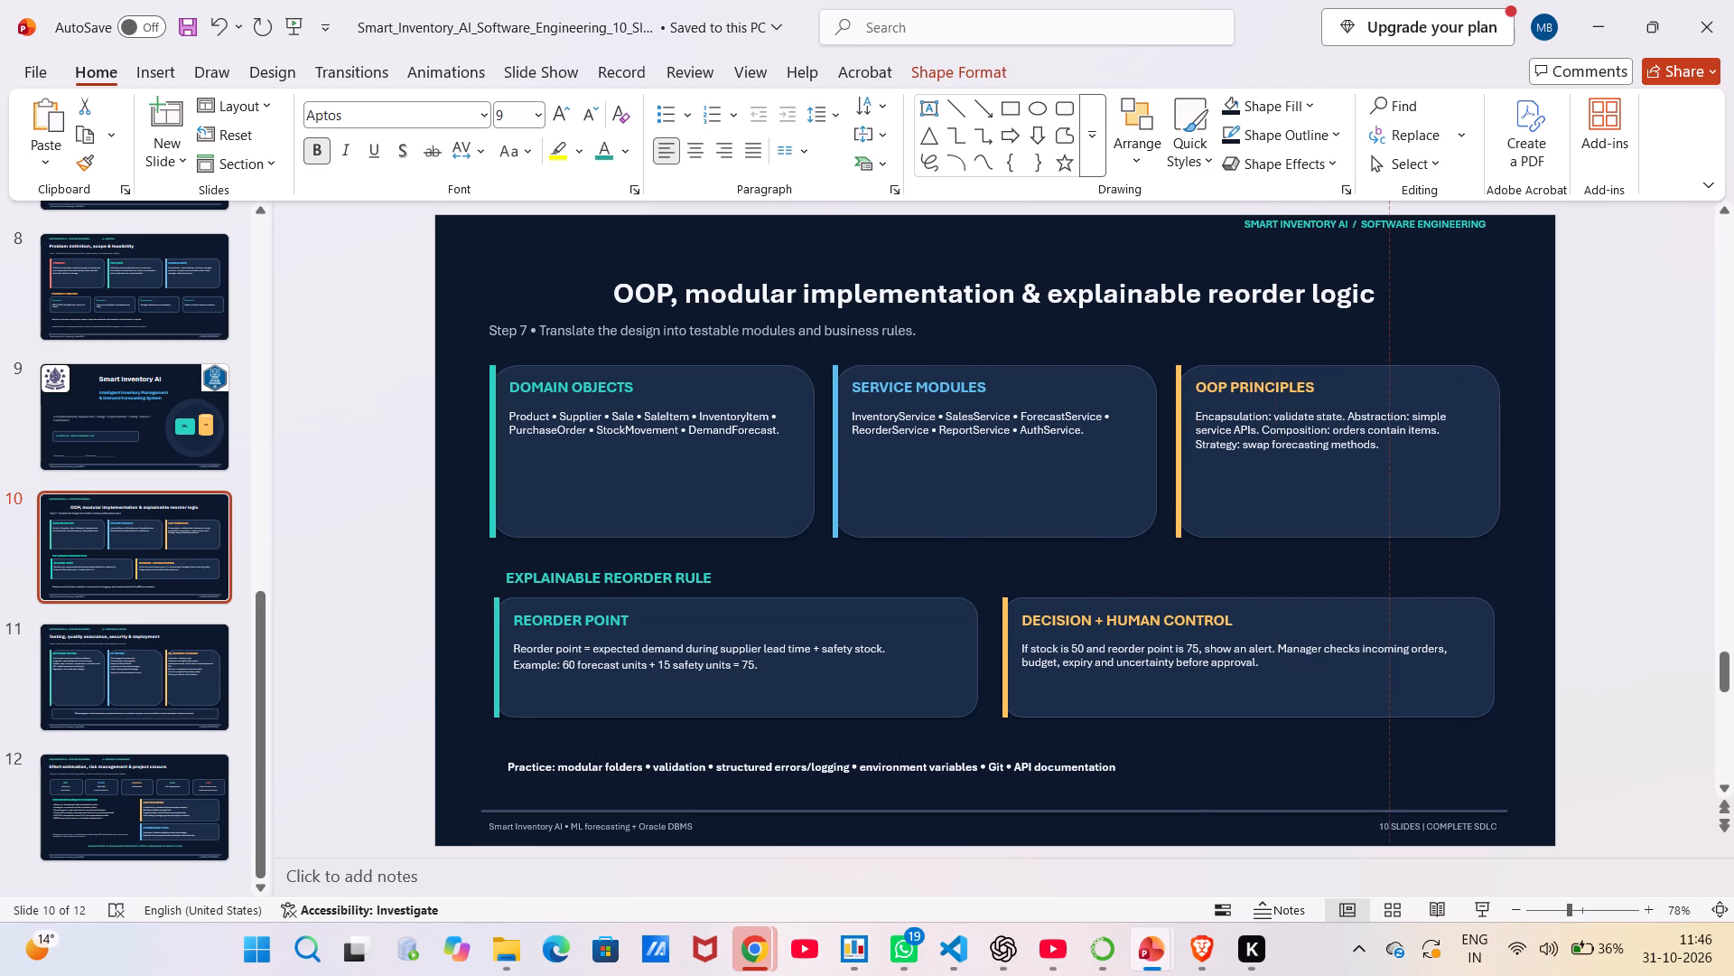
Nudge the "SMART INVENTORY AI / SOFTWARE ENGINEERING" label slightly left and down along the slide's top edge.
{"action": "left_click_drag", "start_coordinate": [1338, 232], "coordinate": [1337, 235]}
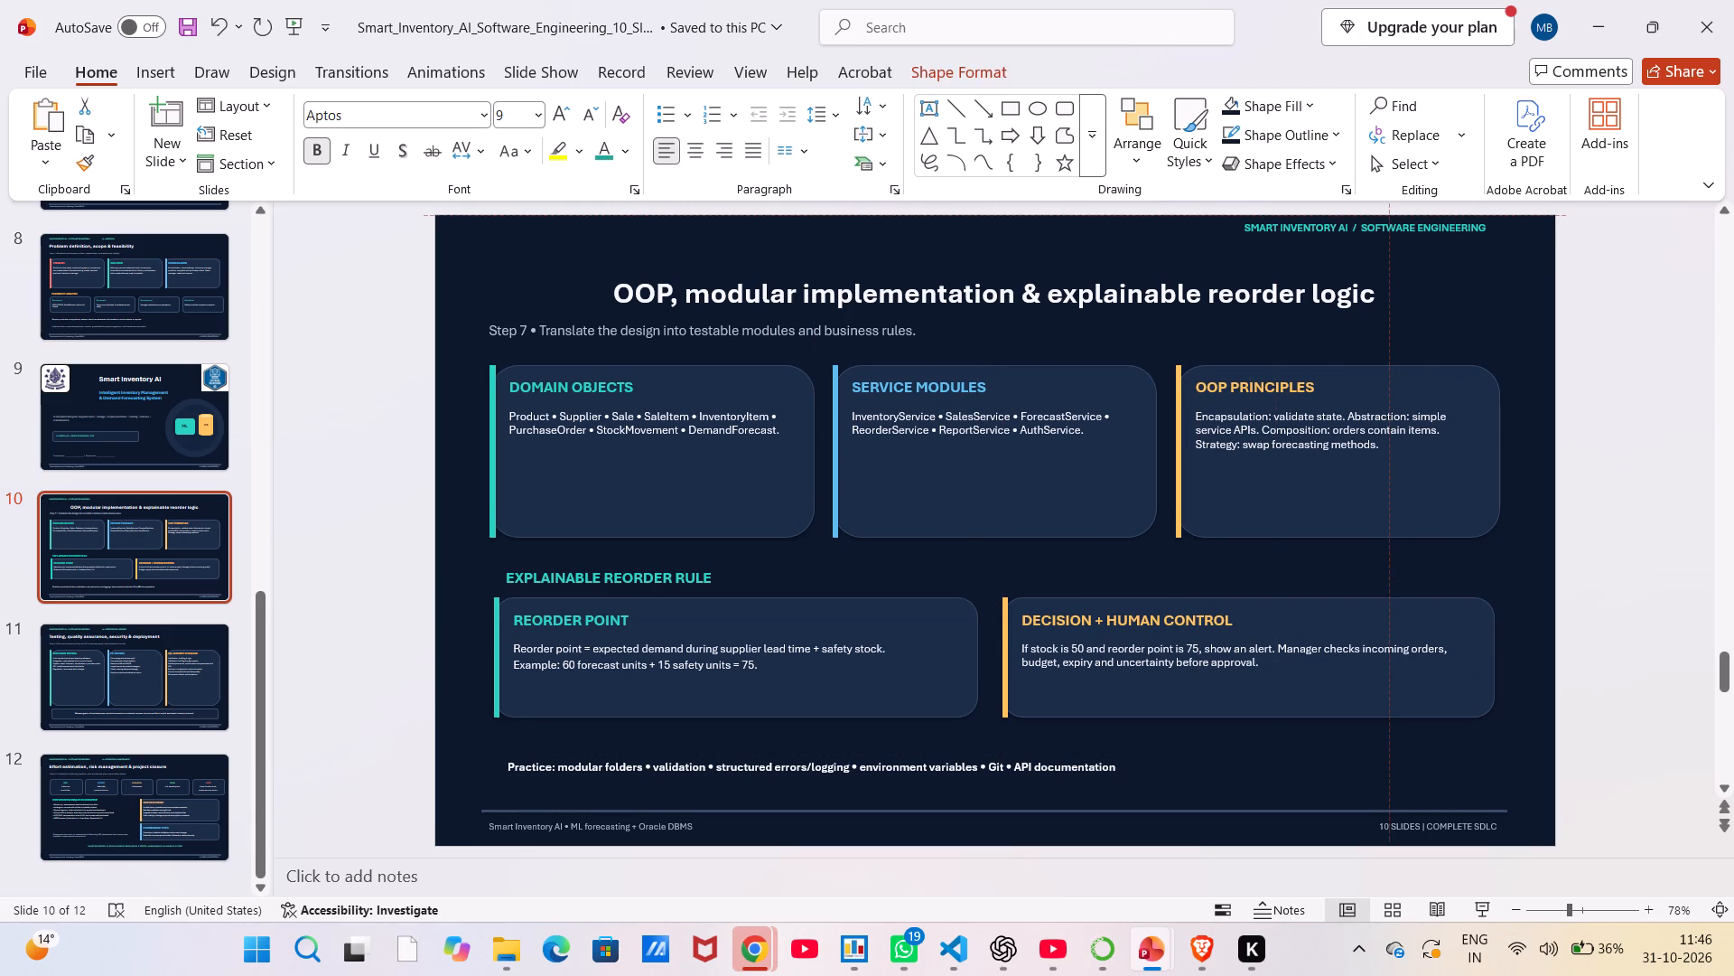
{"action": "left_click_drag", "start_coordinate": [1337, 235], "coordinate": [1333, 234]}
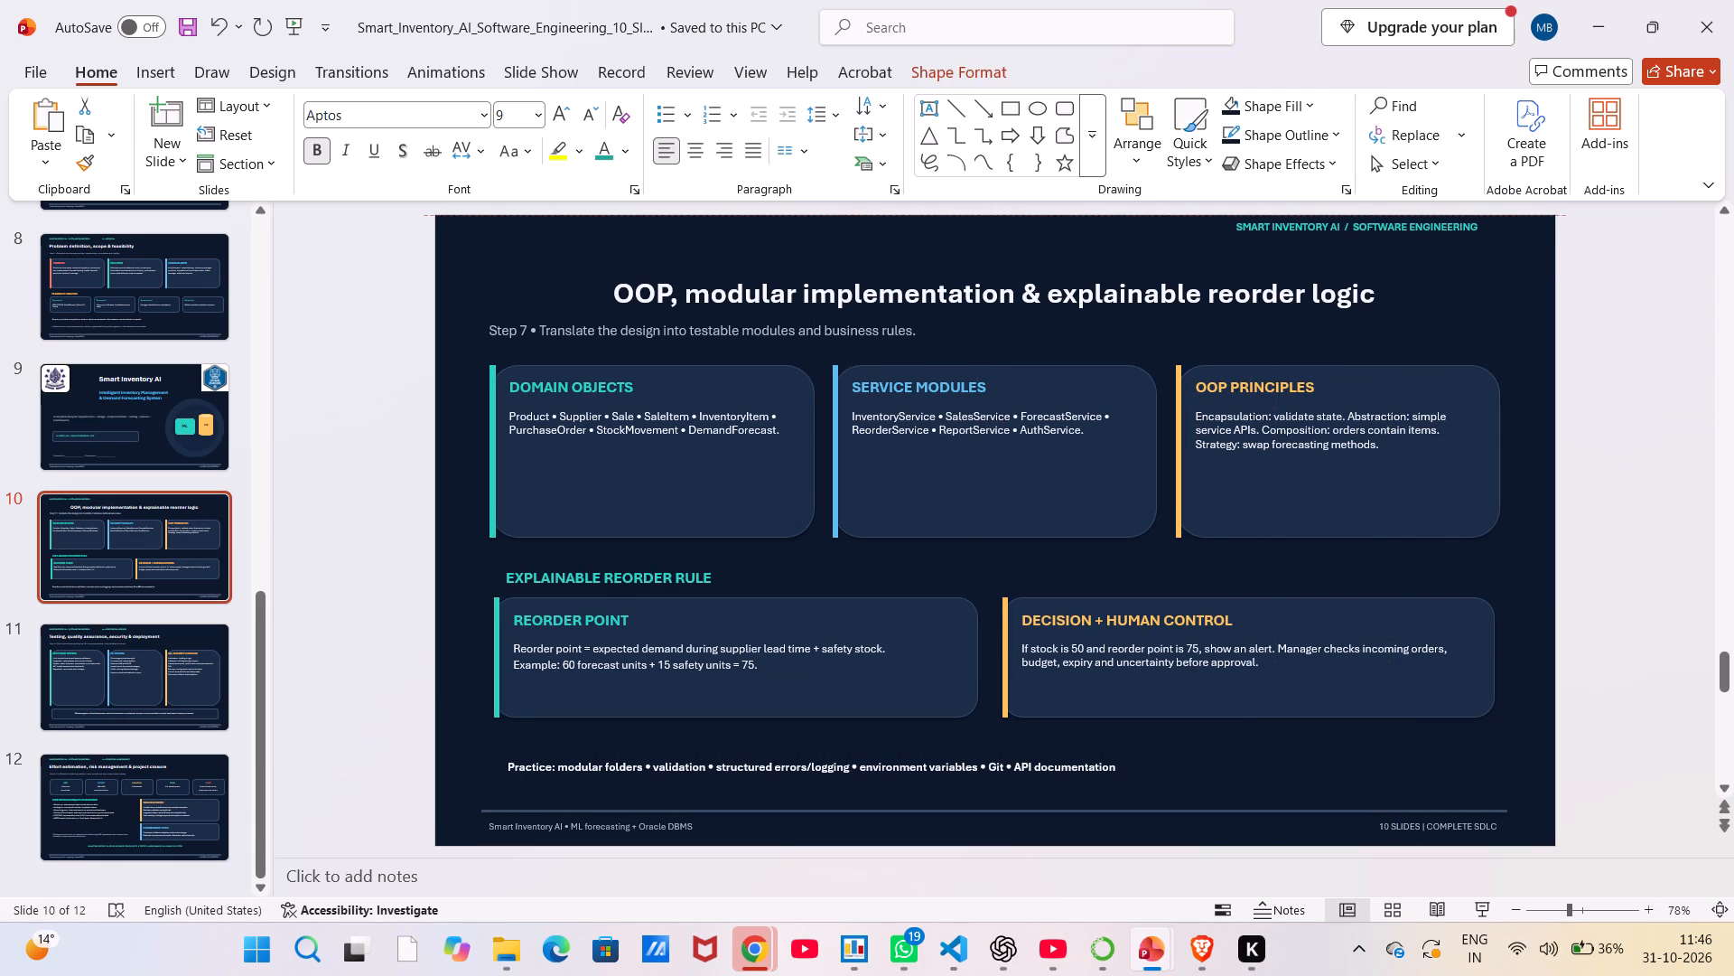
{"action": "left_click_drag", "start_coordinate": [1333, 234], "coordinate": [1334, 234]}
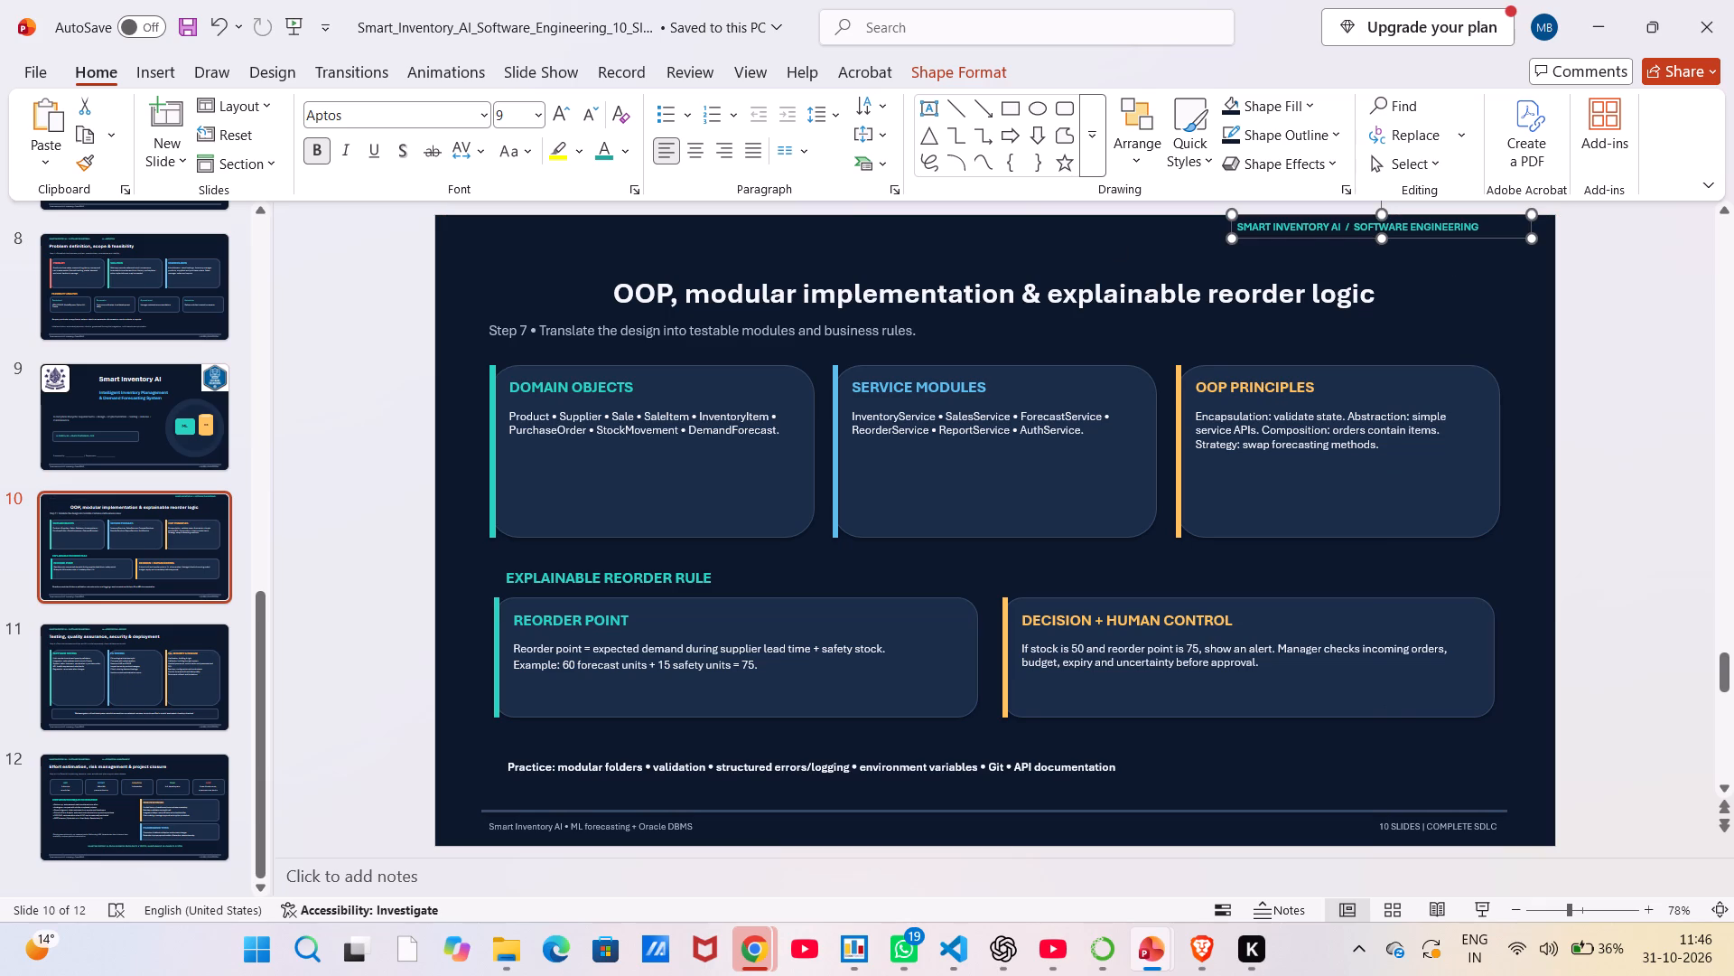
{"action": "left_click", "coordinate": [834, 260]}
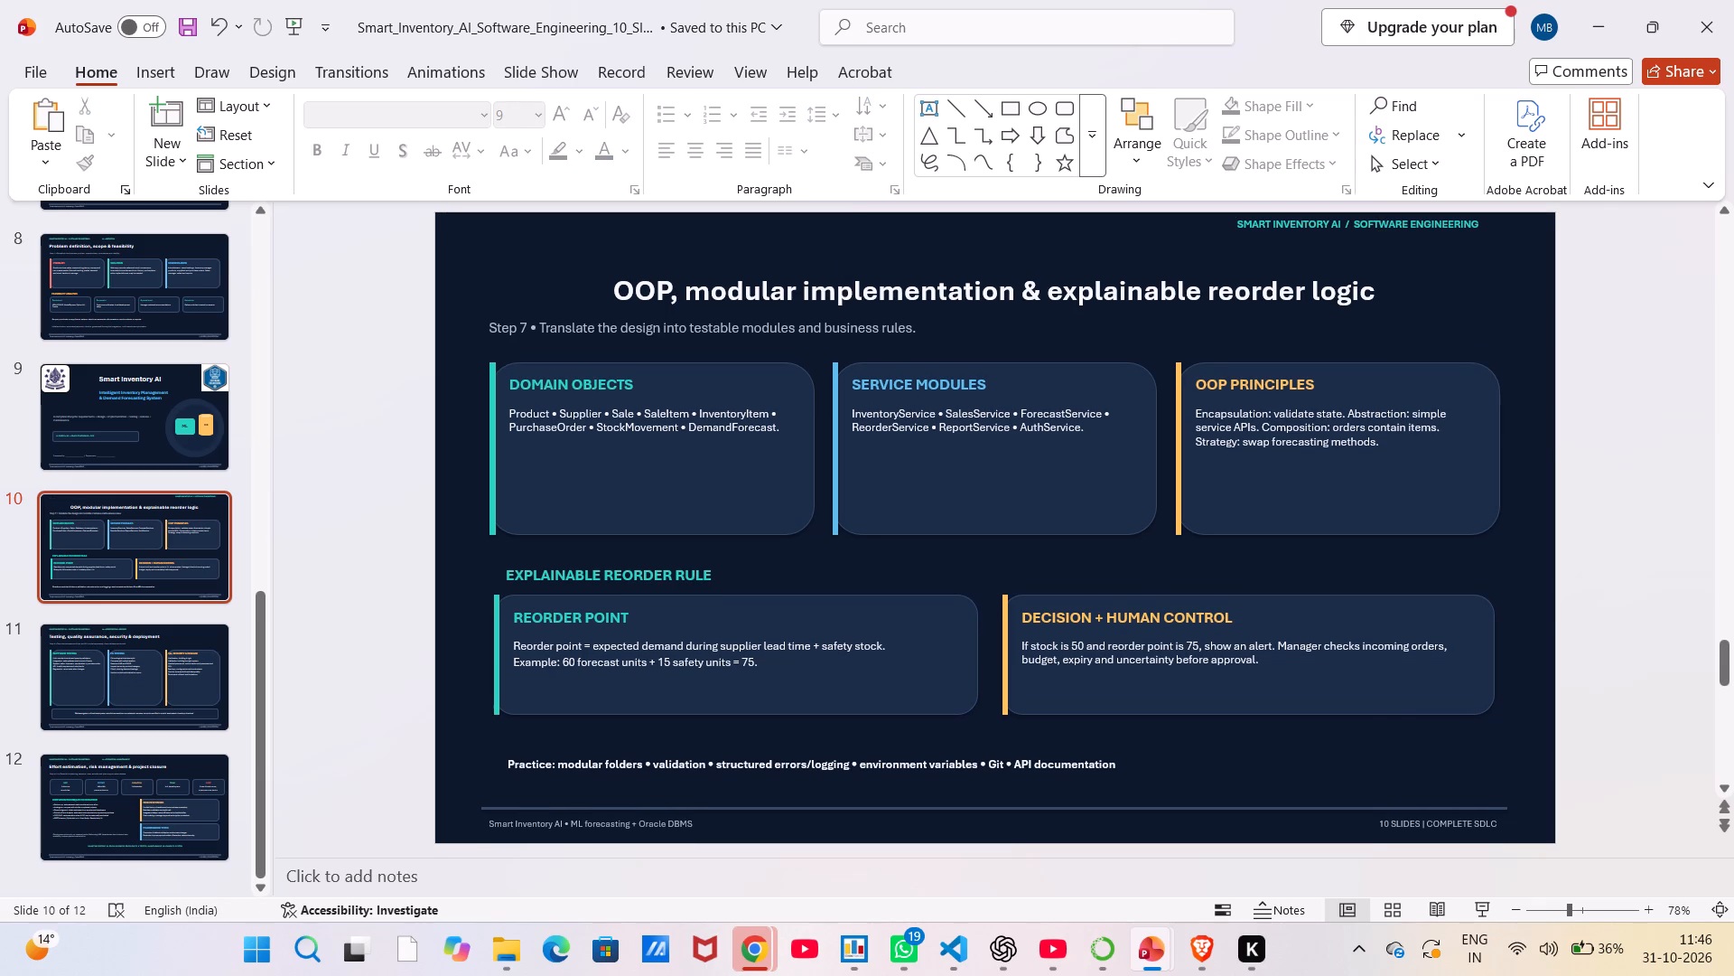
Offset the accent bars of the DOMAIN OBJECTS, SERVICE MODULES and OOP PRINCIPLES cards slightly left, clear of the card edges.
{"action": "left_click_drag", "start_coordinate": [494, 449], "coordinate": [485, 450]}
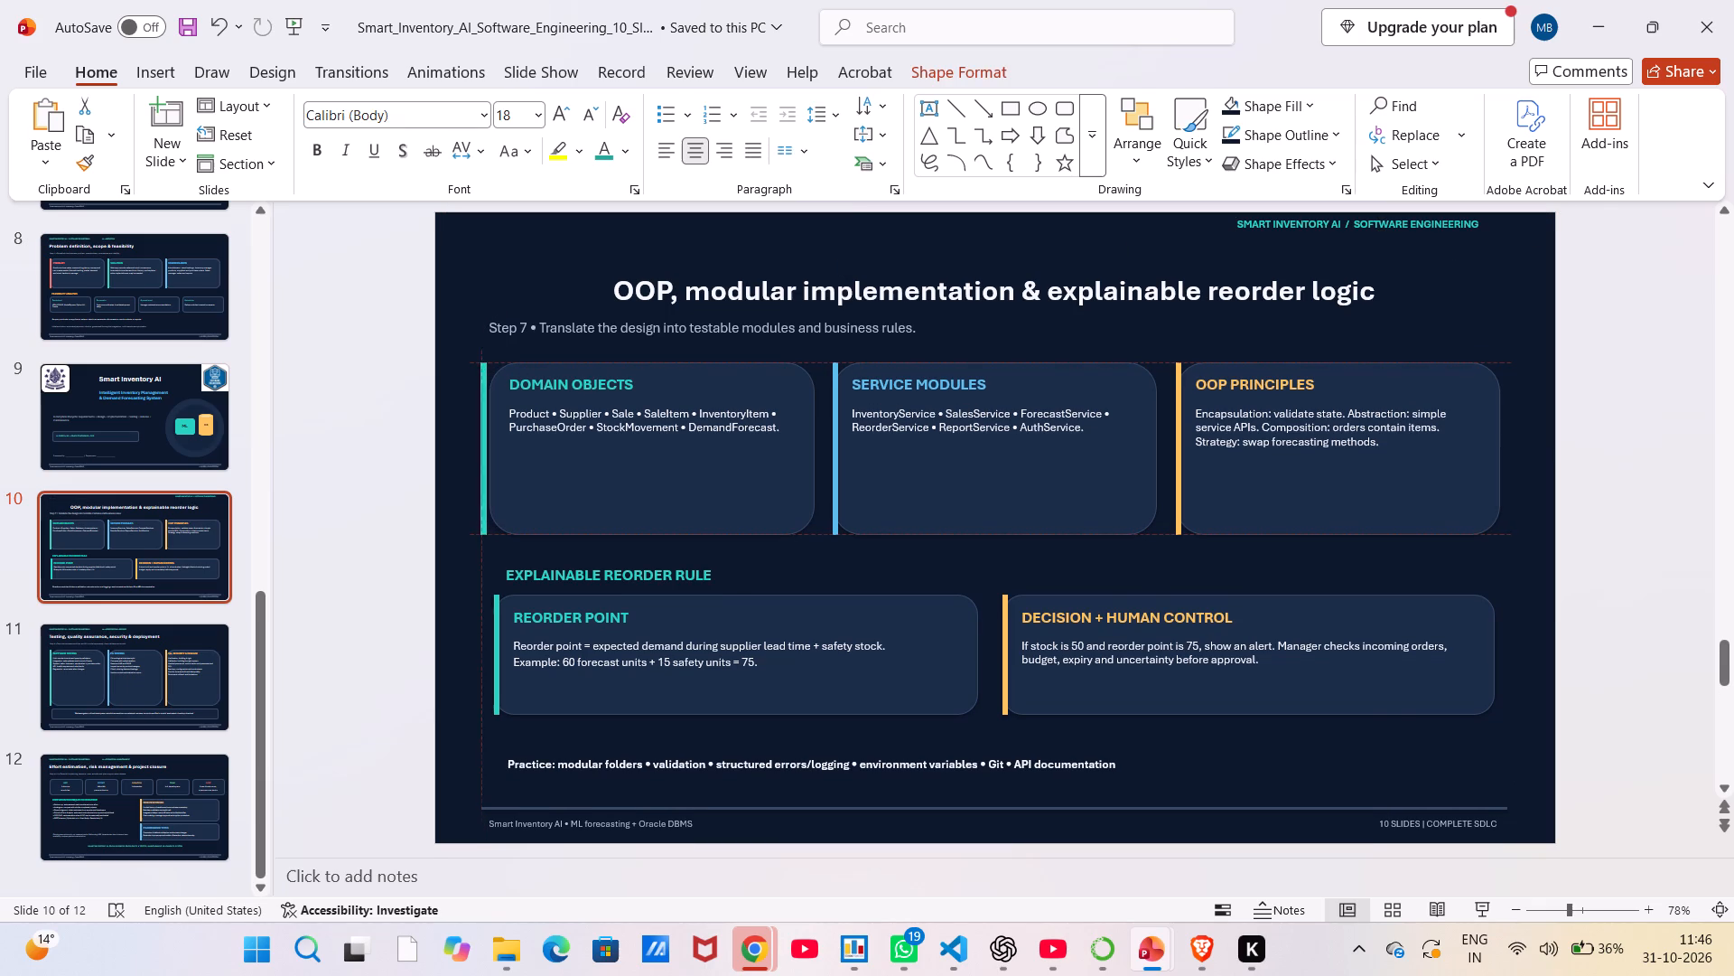
{"action": "left_click_drag", "start_coordinate": [485, 450], "coordinate": [482, 450]}
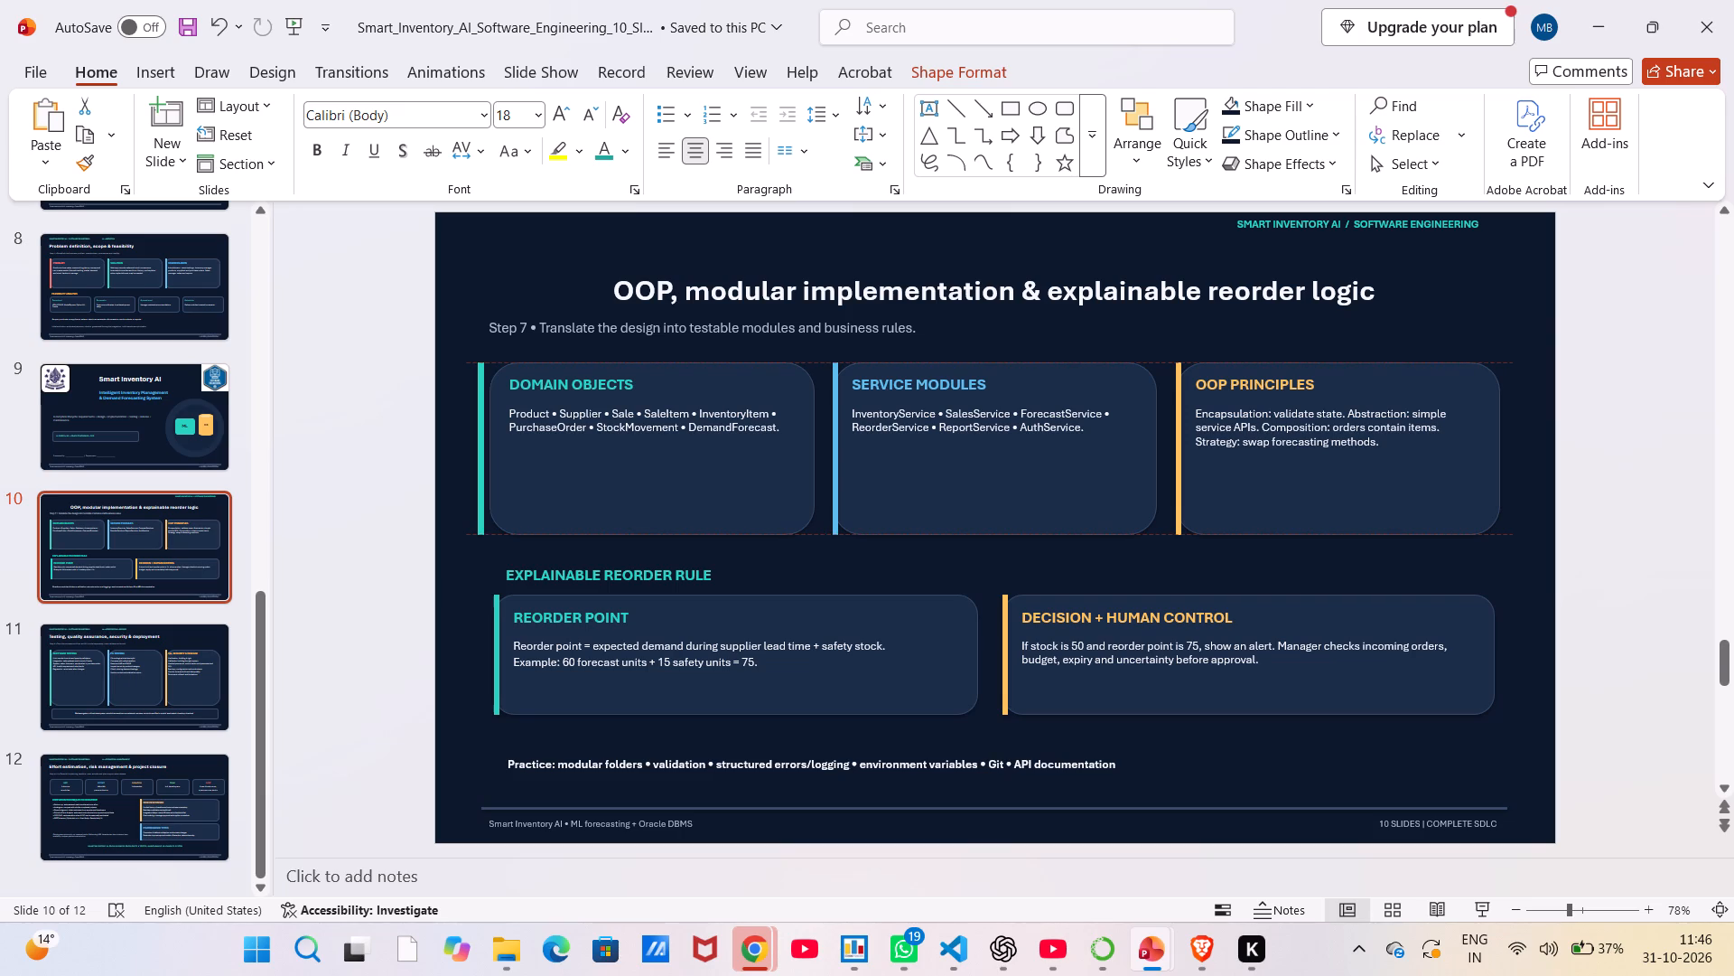
{"action": "left_click_drag", "start_coordinate": [482, 450], "coordinate": [481, 450]}
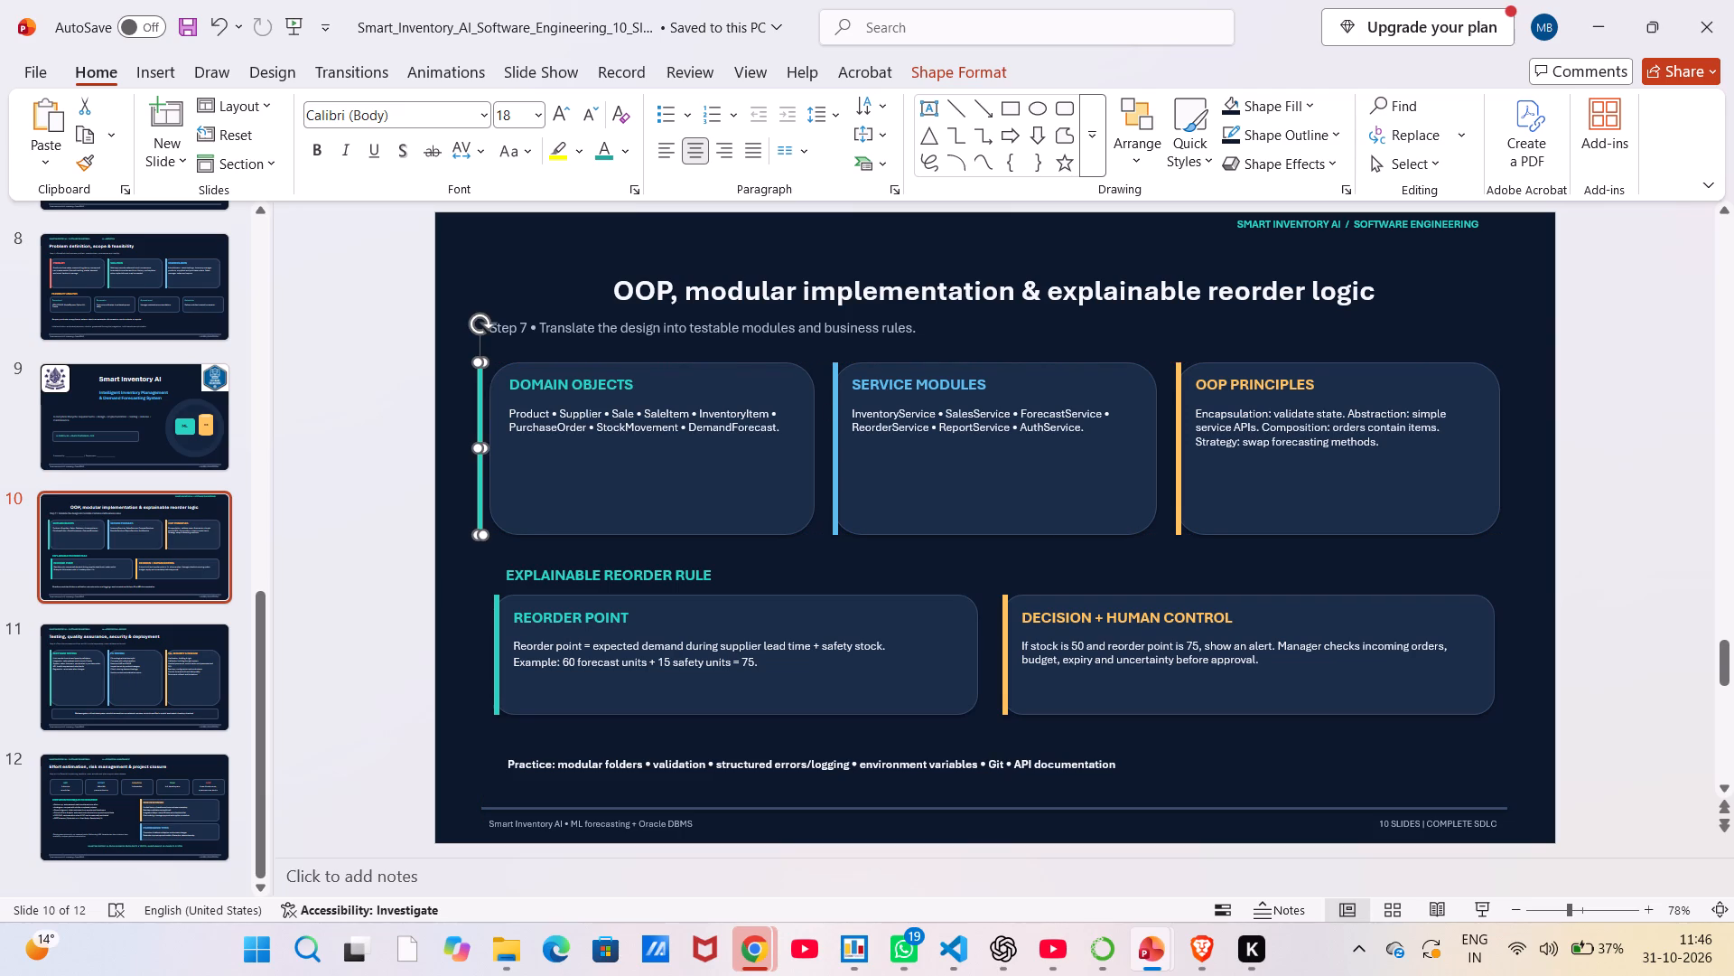
{"action": "left_click_drag", "start_coordinate": [839, 409], "coordinate": [817, 418]}
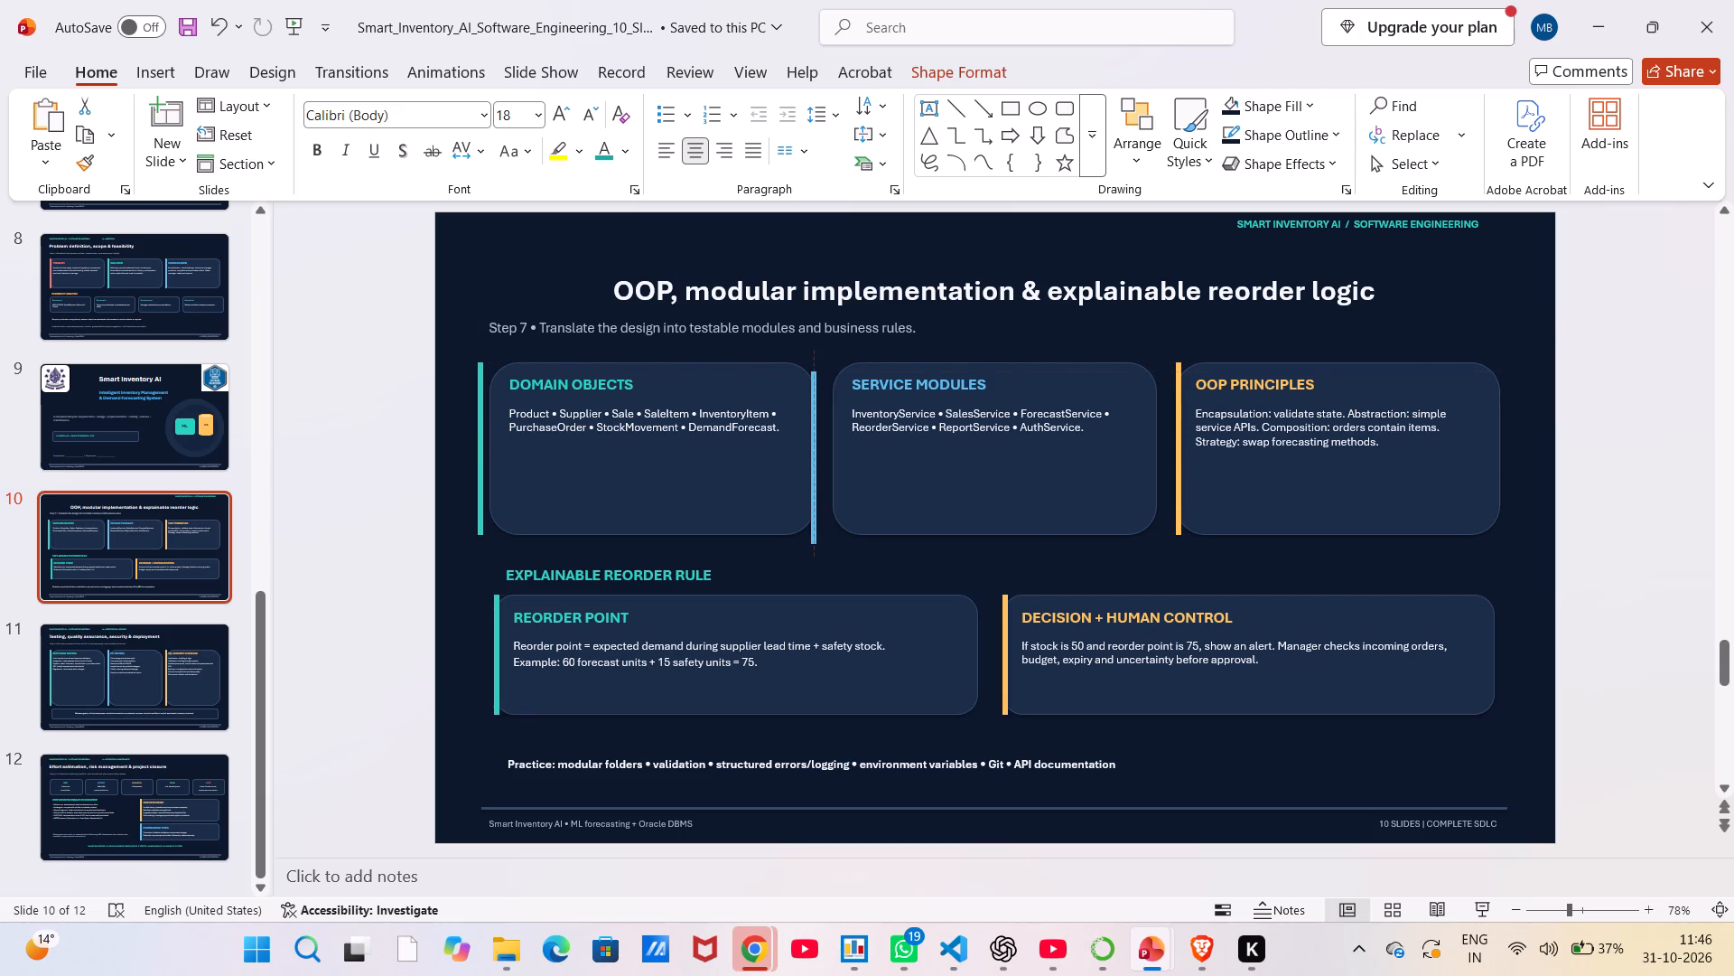
{"action": "left_click_drag", "start_coordinate": [817, 418], "coordinate": [830, 411]}
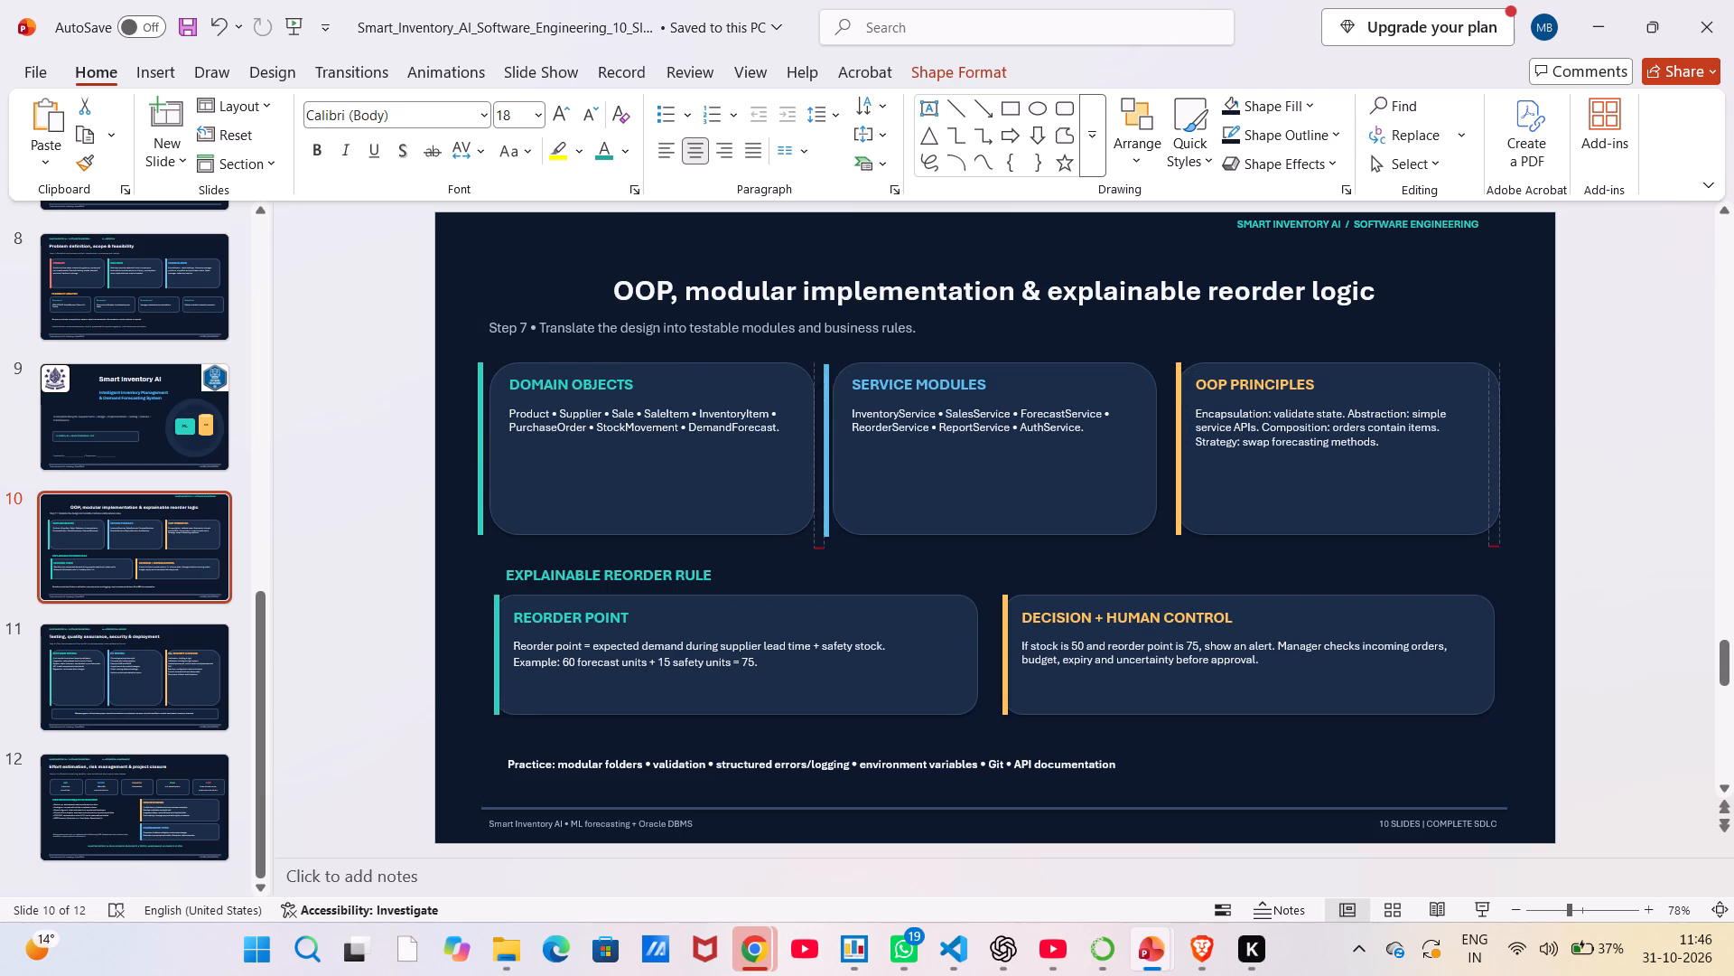
{"action": "left_click_drag", "start_coordinate": [830, 411], "coordinate": [827, 413]}
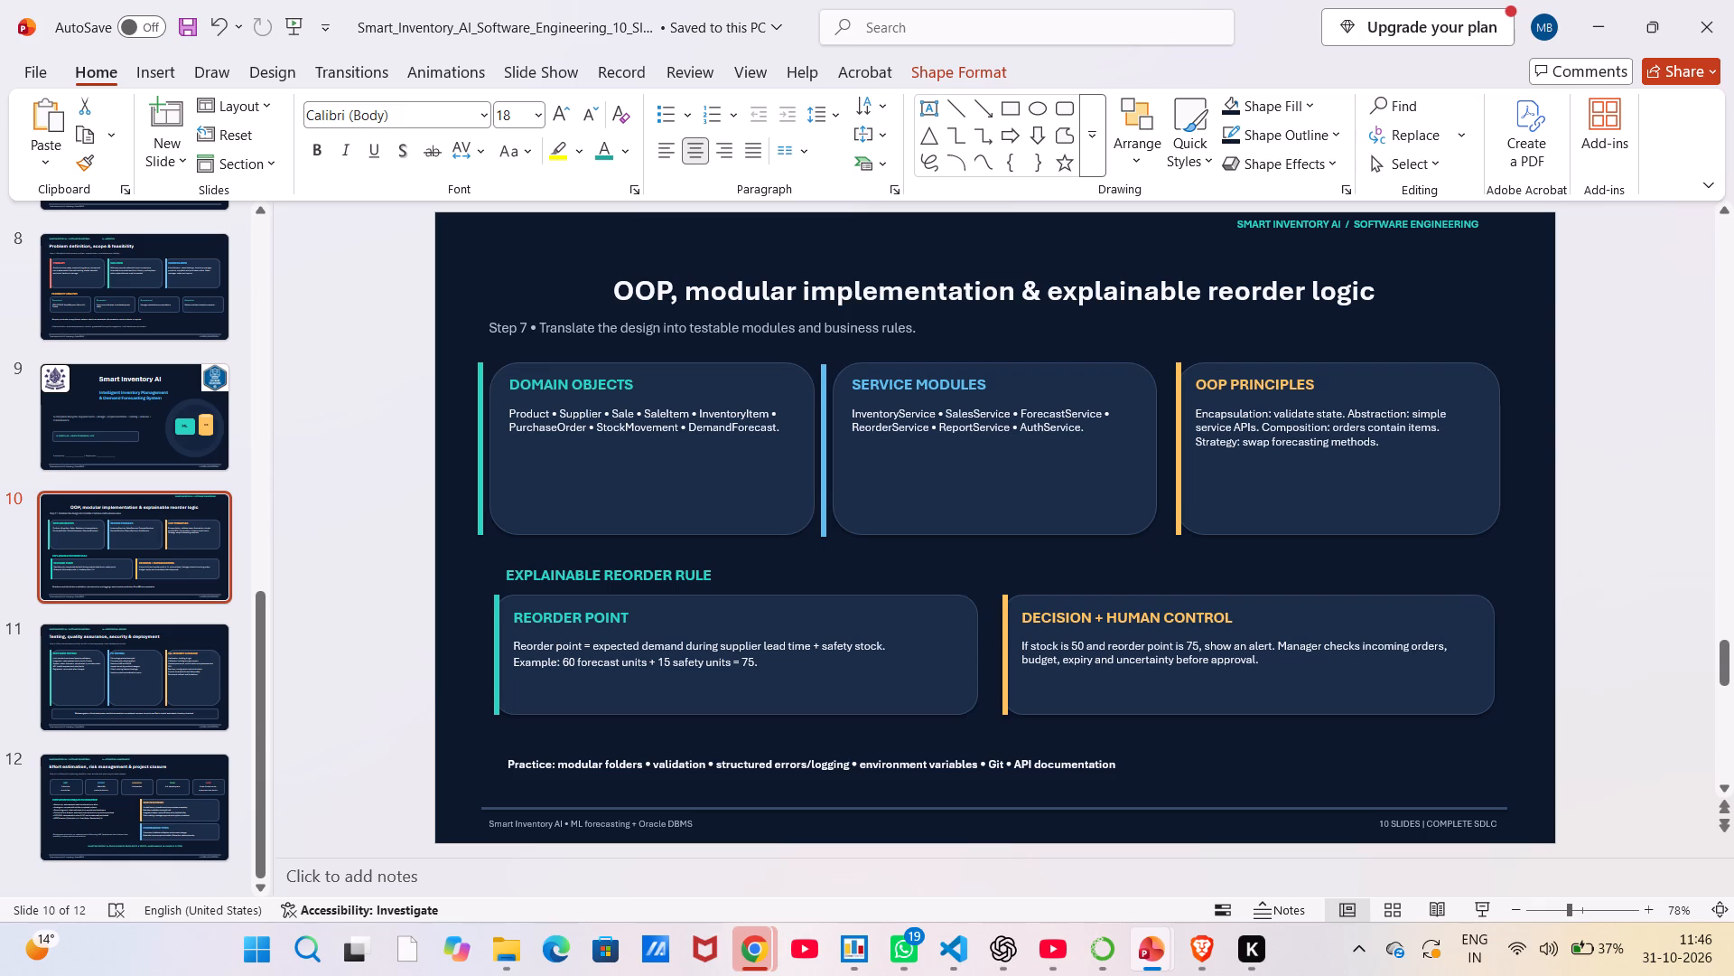
{"action": "left_click_drag", "start_coordinate": [827, 413], "coordinate": [827, 411]}
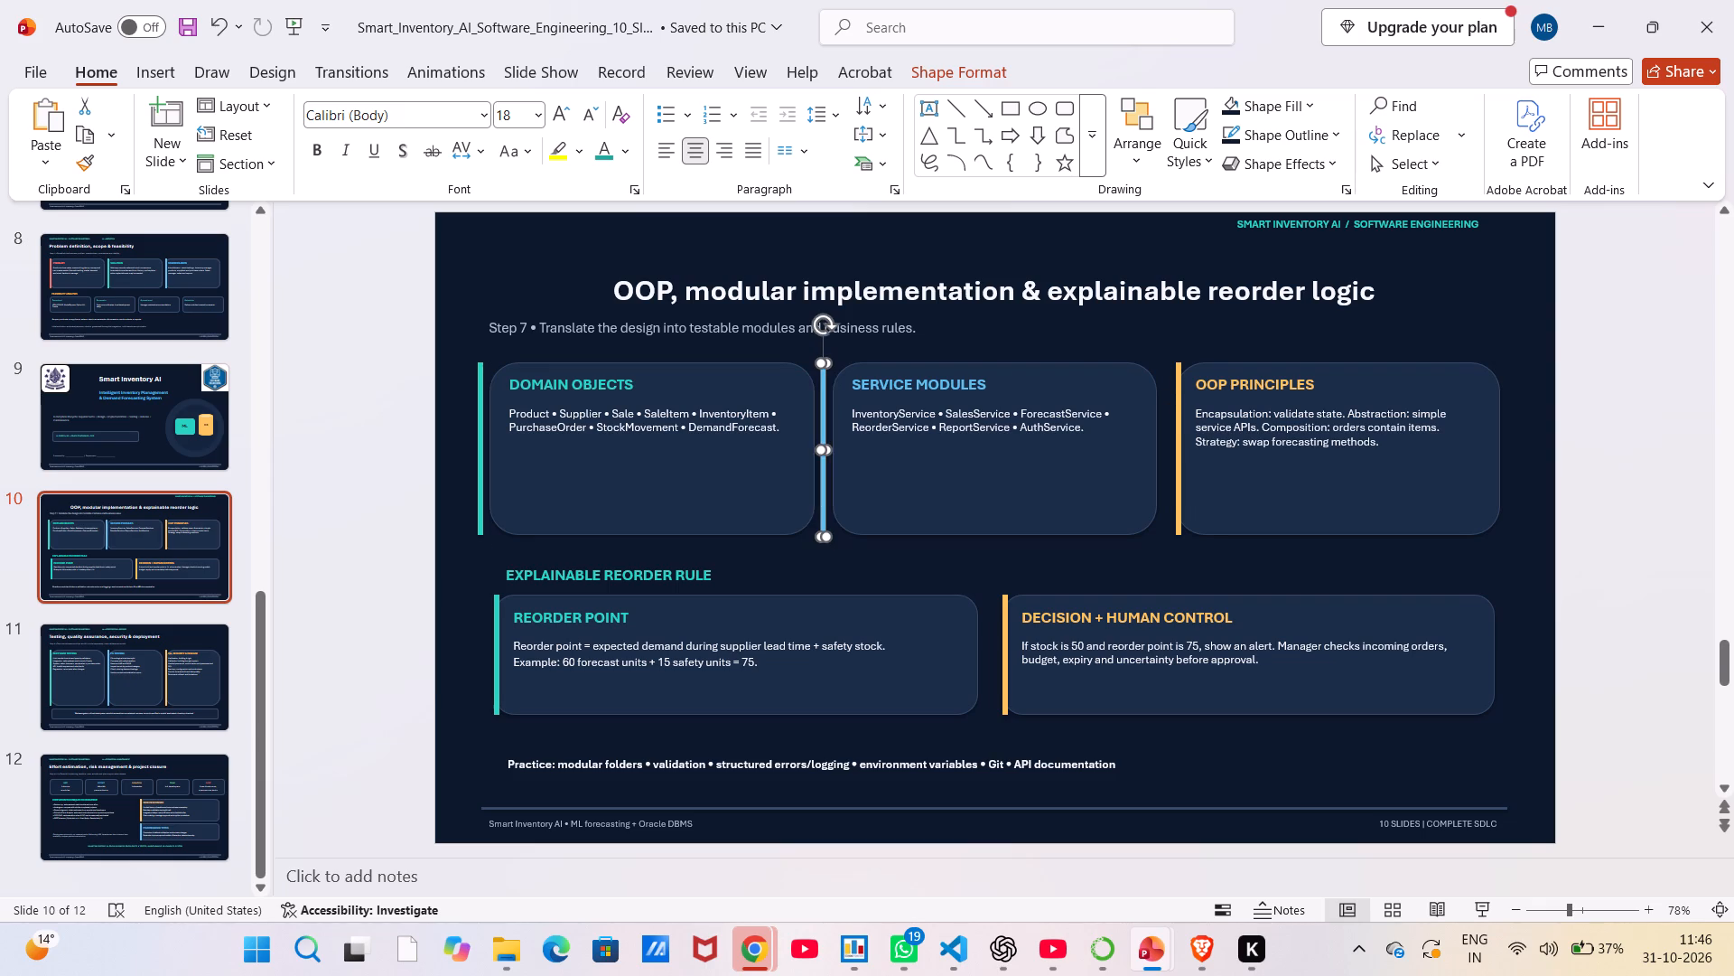
{"action": "left_click_drag", "start_coordinate": [1179, 397], "coordinate": [1169, 396]}
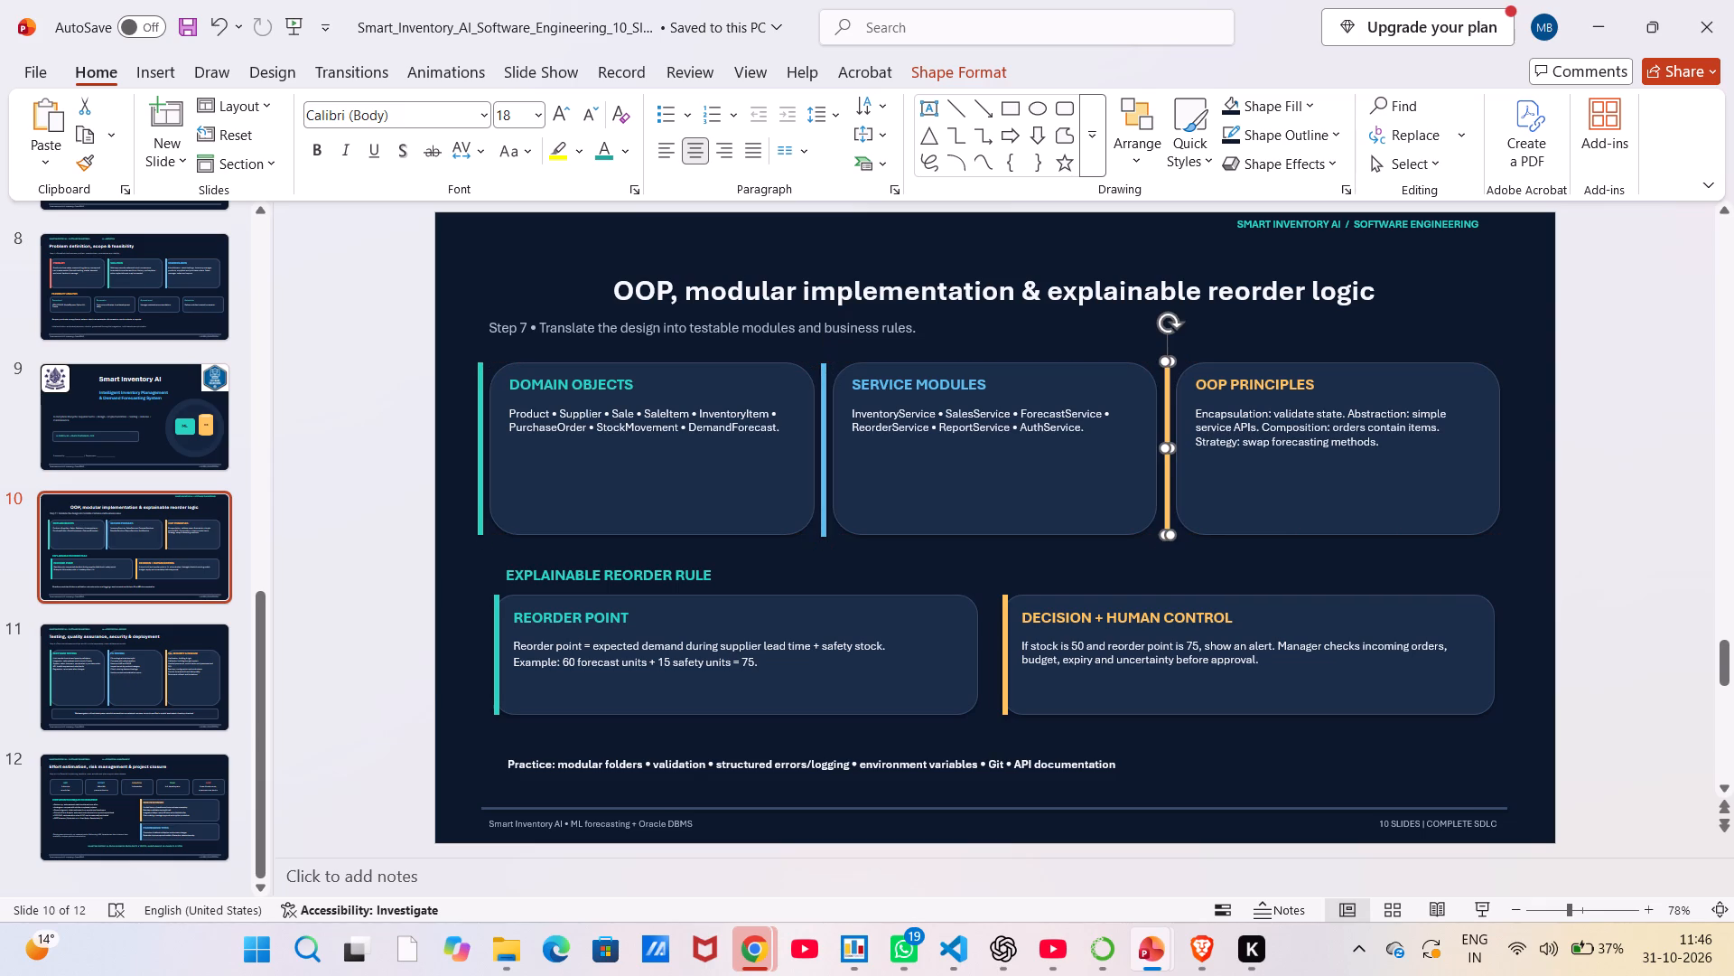
{"action": "left_click", "coordinate": [952, 556]}
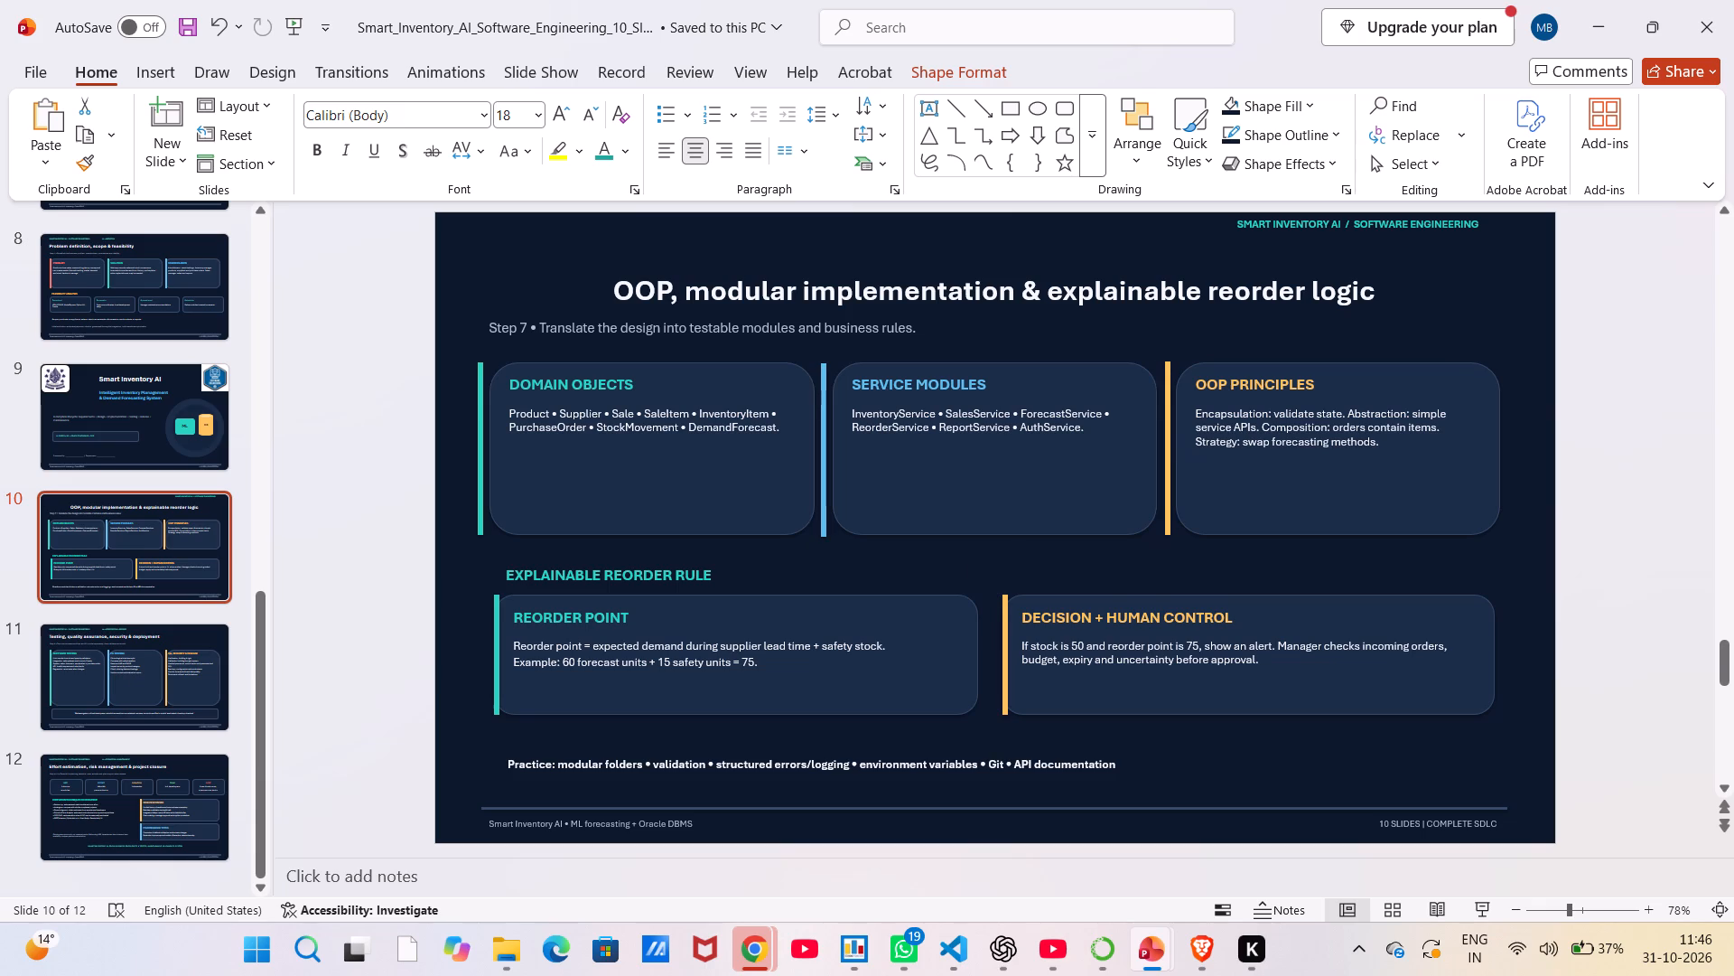
Offset the accent bars of the DECISION + HUMAN CONTROL and REORDER POINT cards slightly left, clear of the card edges.
{"action": "left_click_drag", "start_coordinate": [1006, 623], "coordinate": [995, 625]}
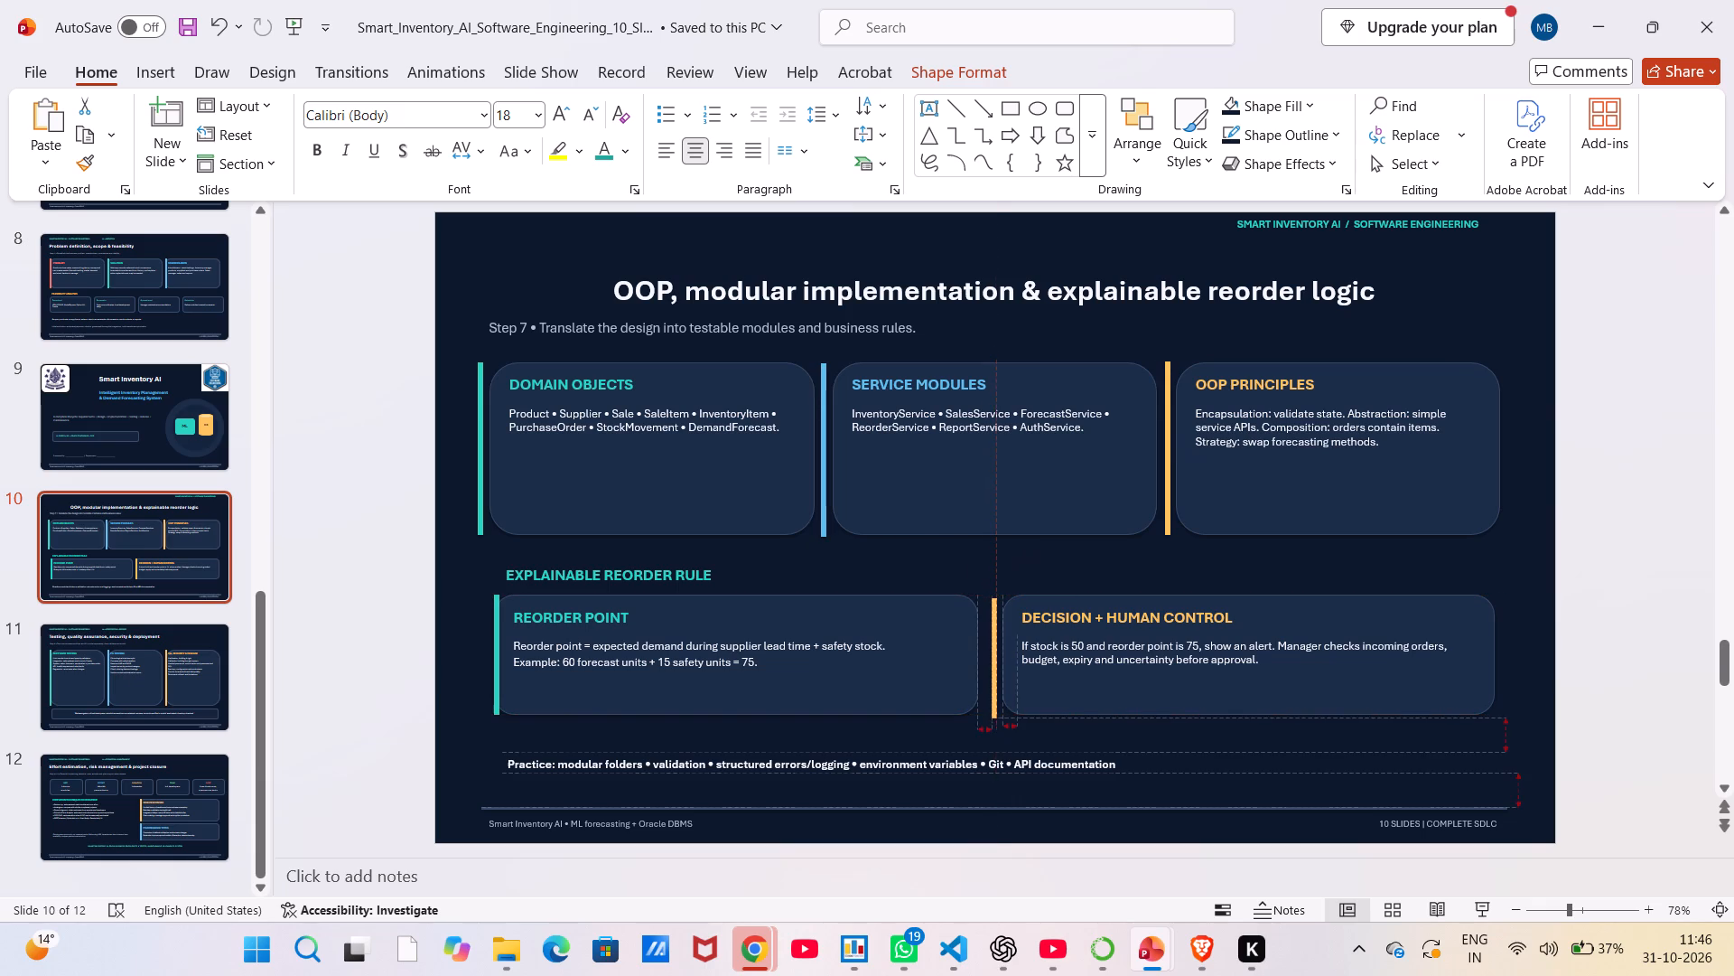
{"action": "left_click_drag", "start_coordinate": [995, 625], "coordinate": [994, 624]}
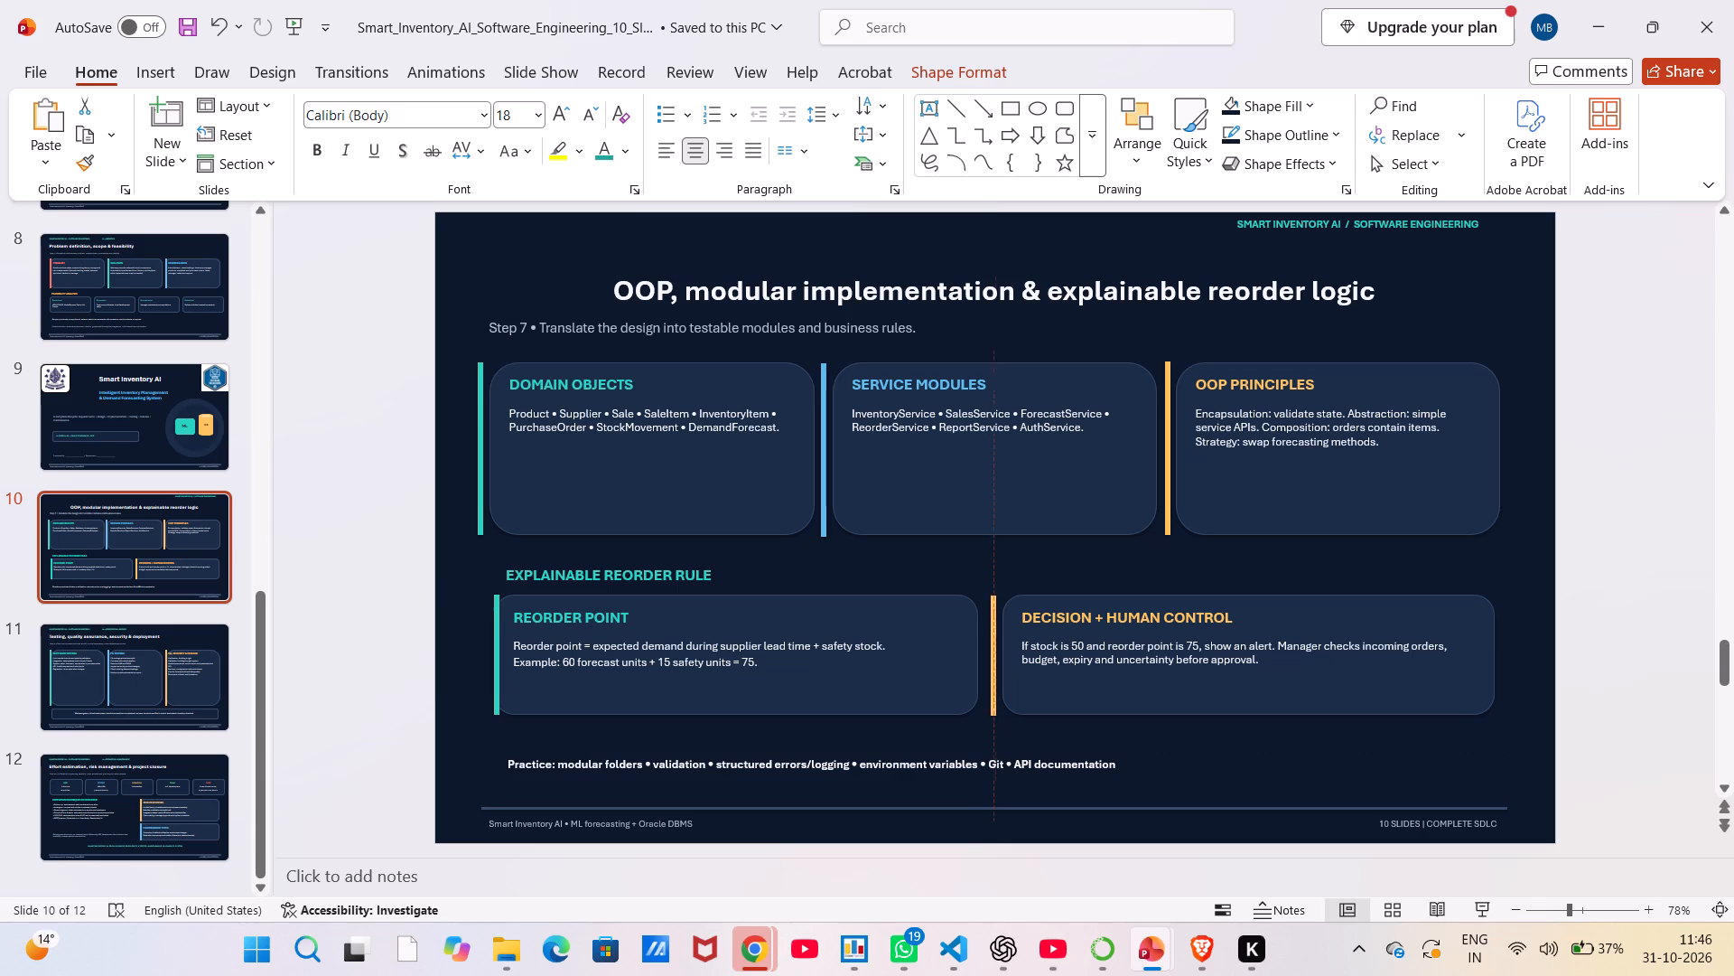
{"action": "left_click_drag", "start_coordinate": [994, 624], "coordinate": [993, 625]}
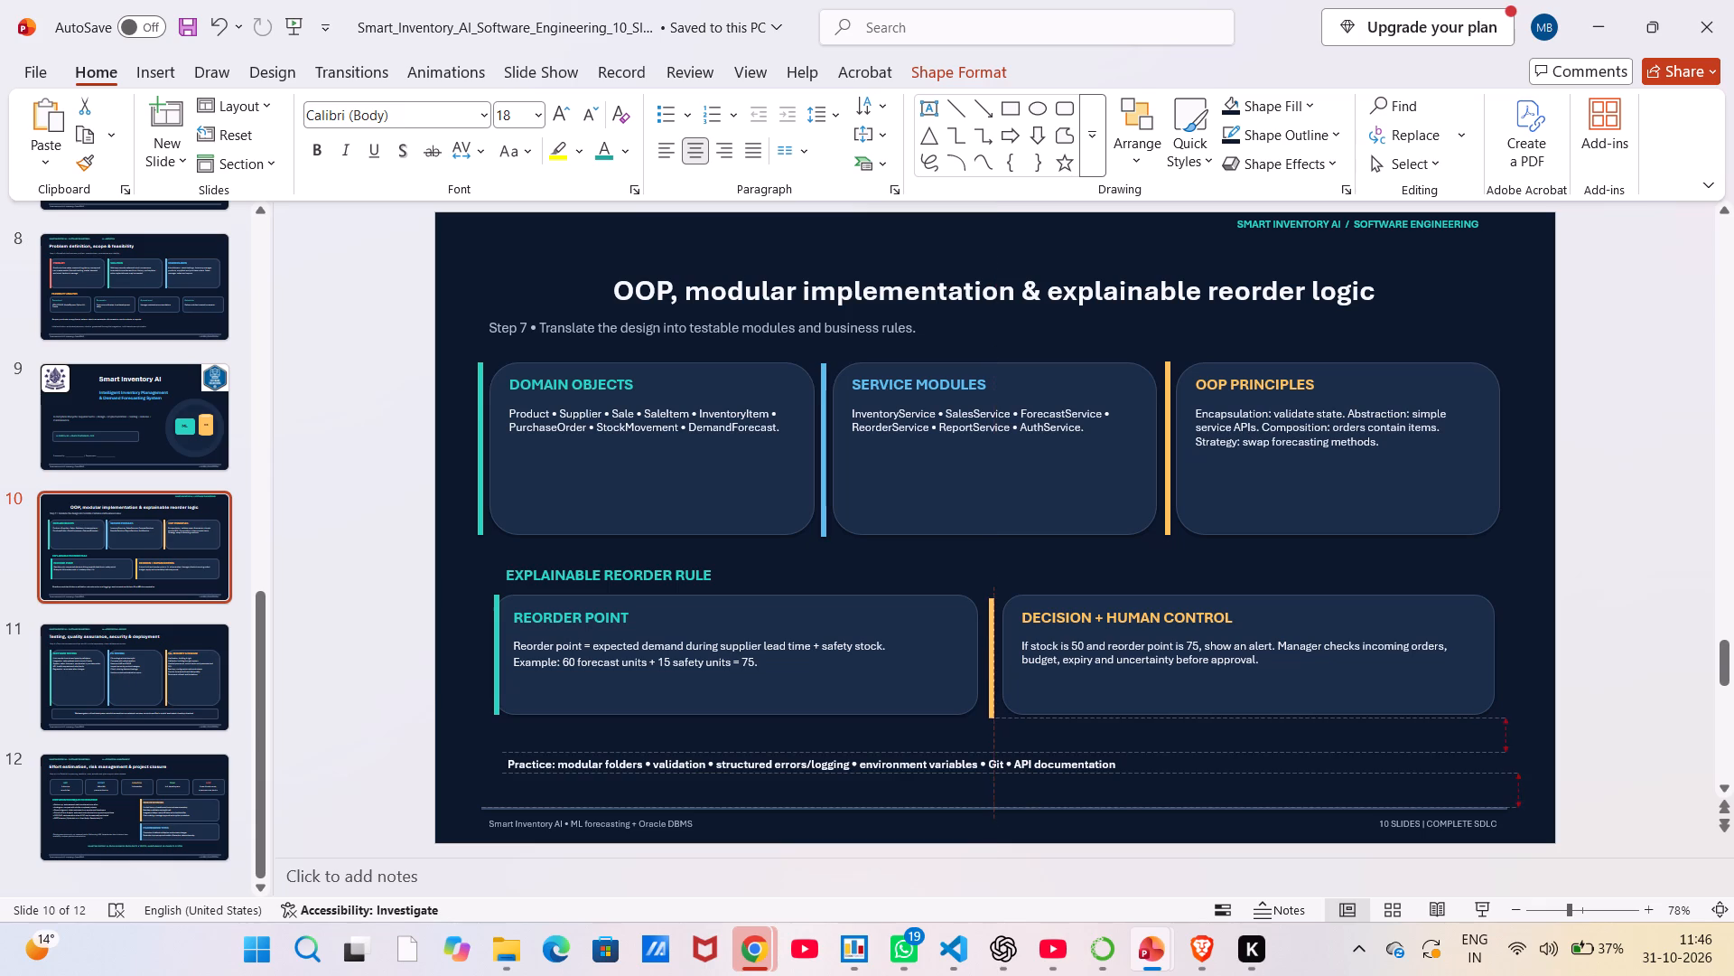
{"action": "left_click_drag", "start_coordinate": [993, 625], "coordinate": [993, 624]}
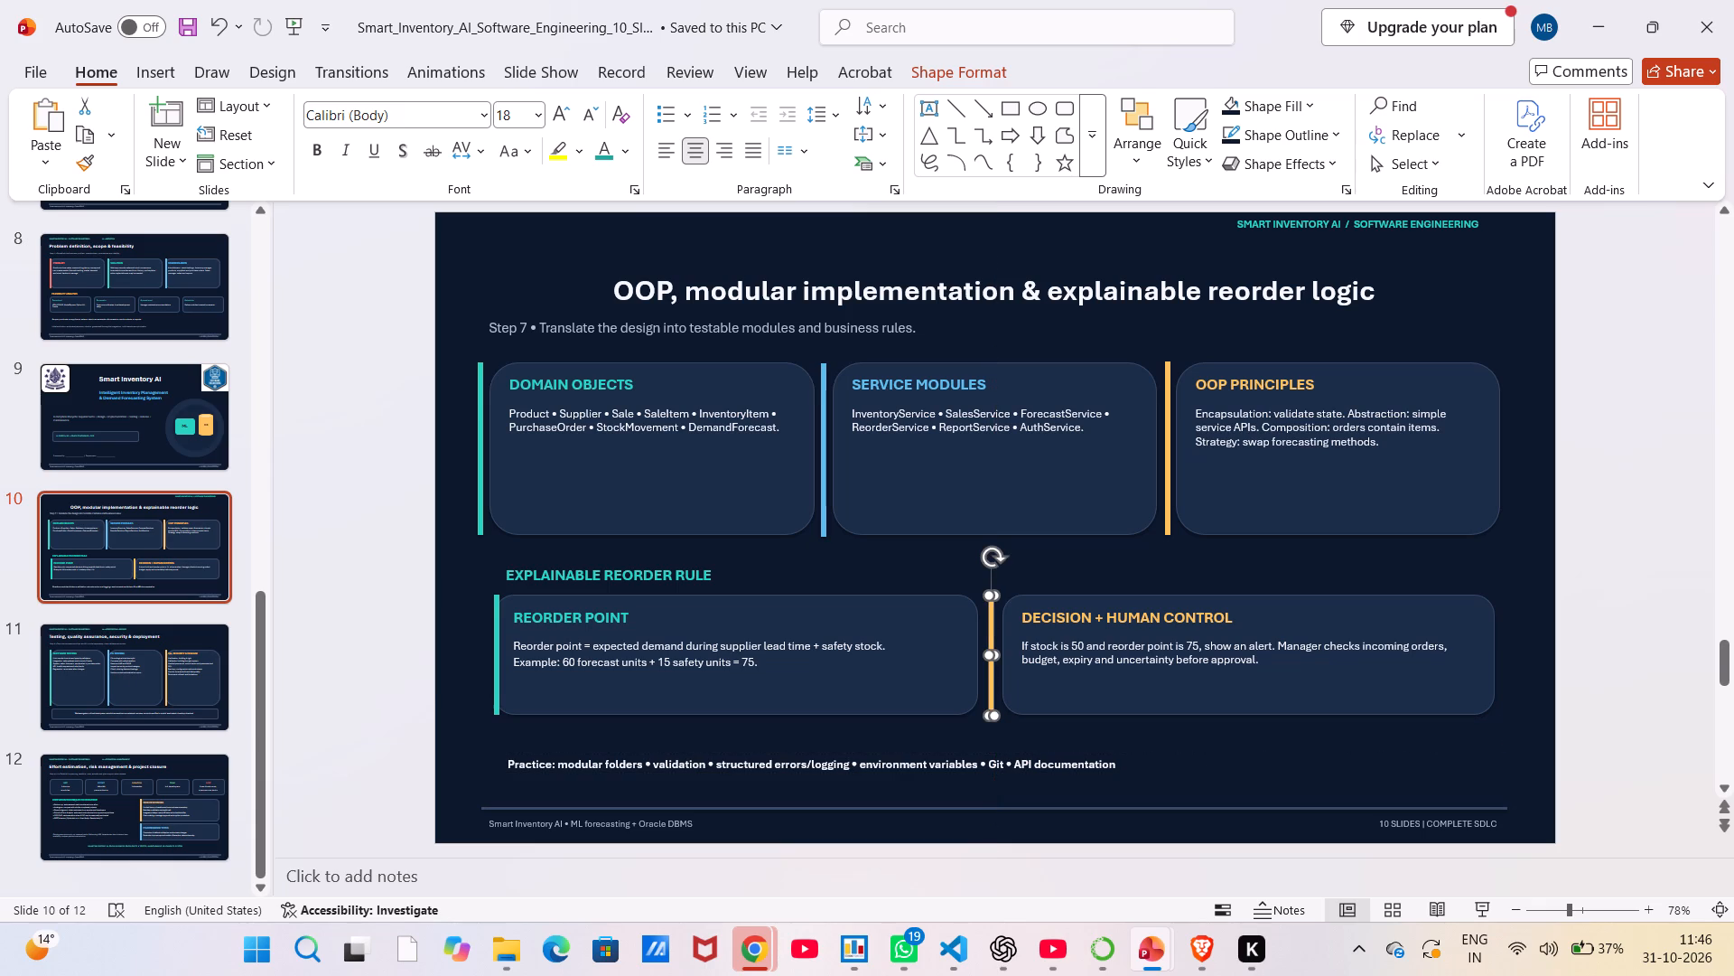
{"action": "left_click_drag", "start_coordinate": [498, 656], "coordinate": [493, 656]}
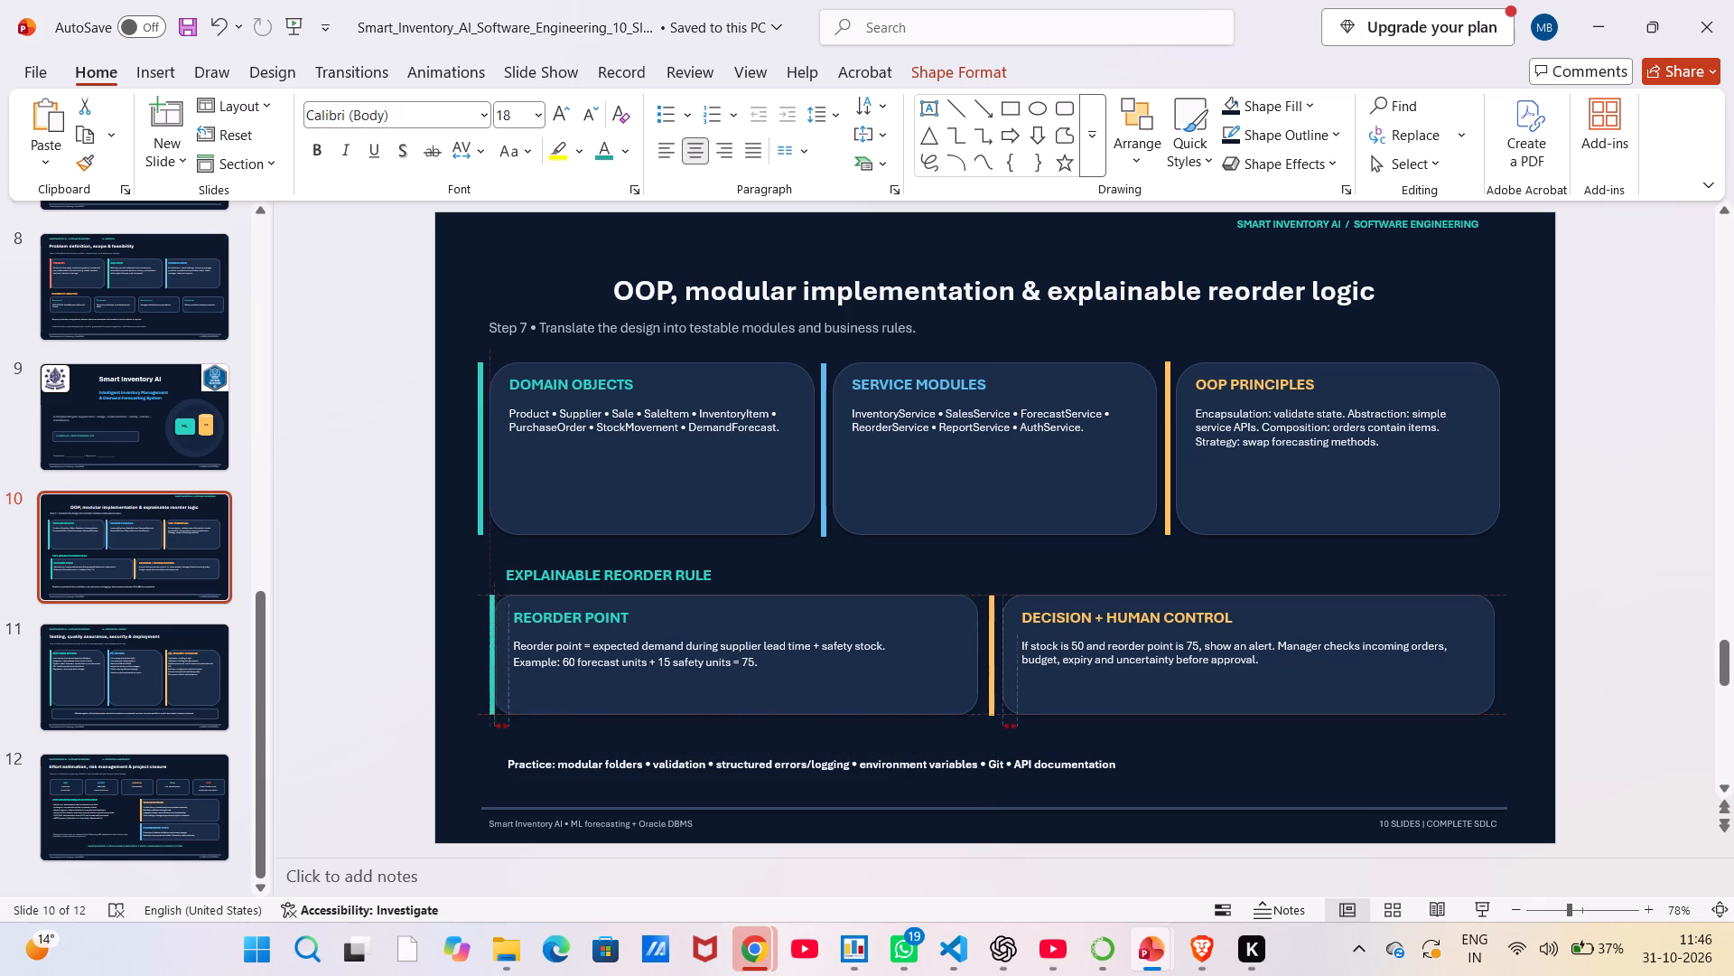
{"action": "left_click_drag", "start_coordinate": [493, 656], "coordinate": [482, 659]}
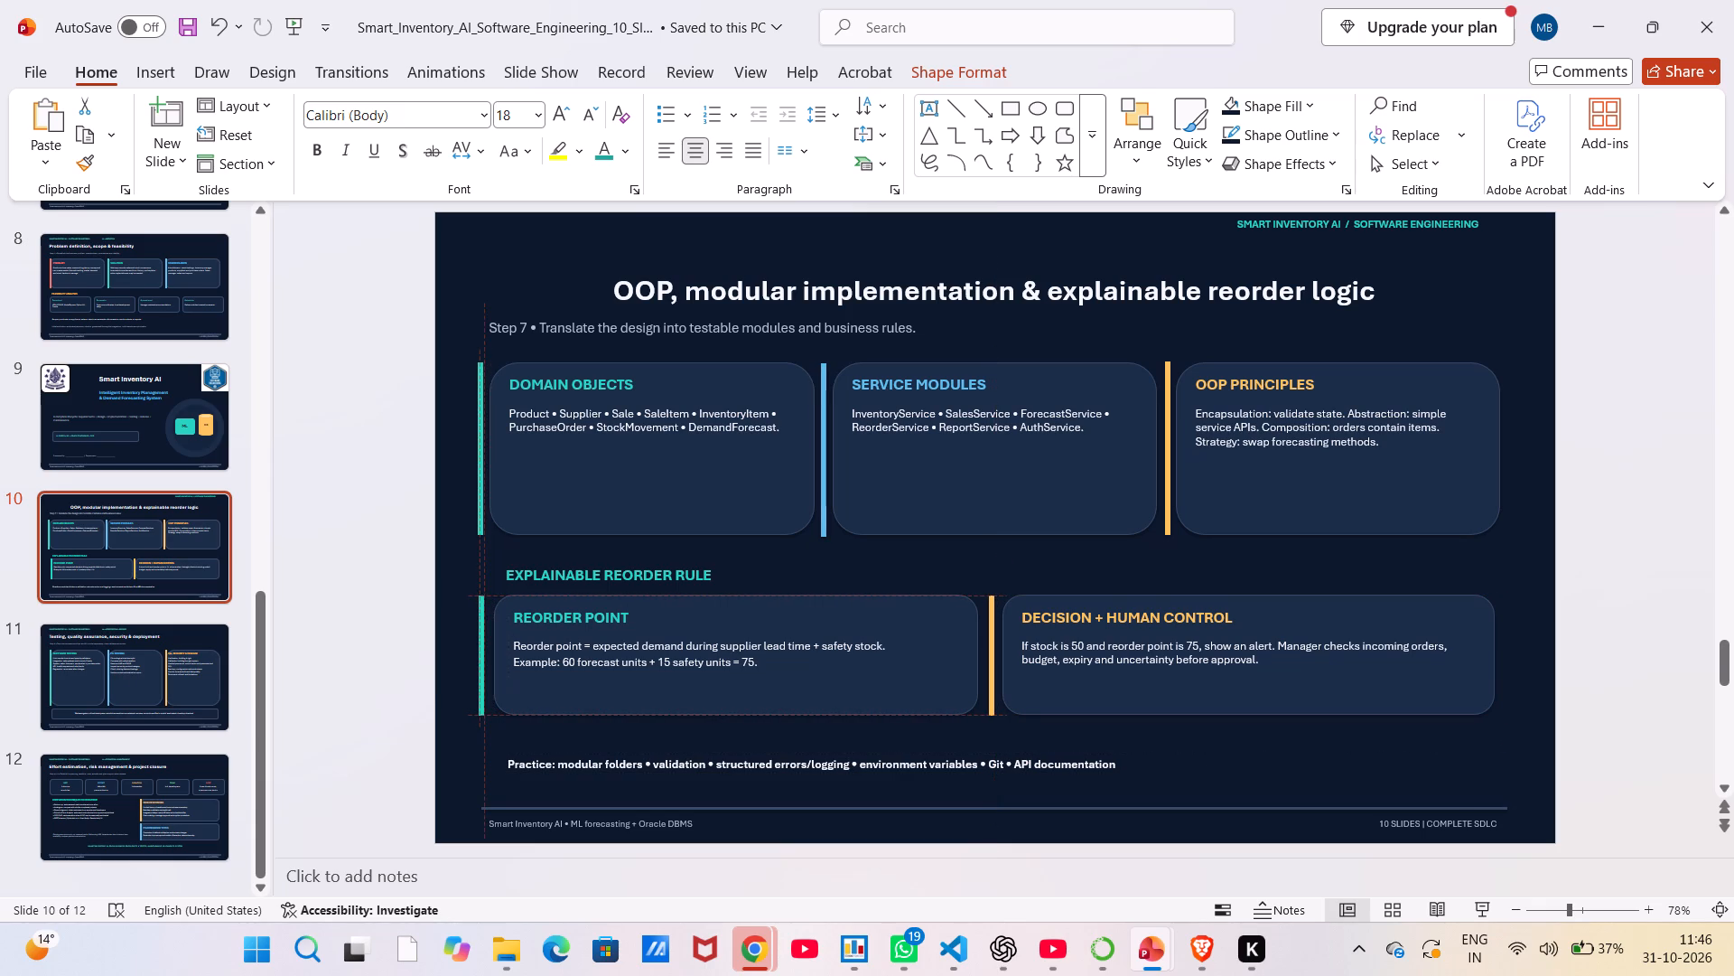
{"action": "left_click_drag", "start_coordinate": [482, 659], "coordinate": [480, 659]}
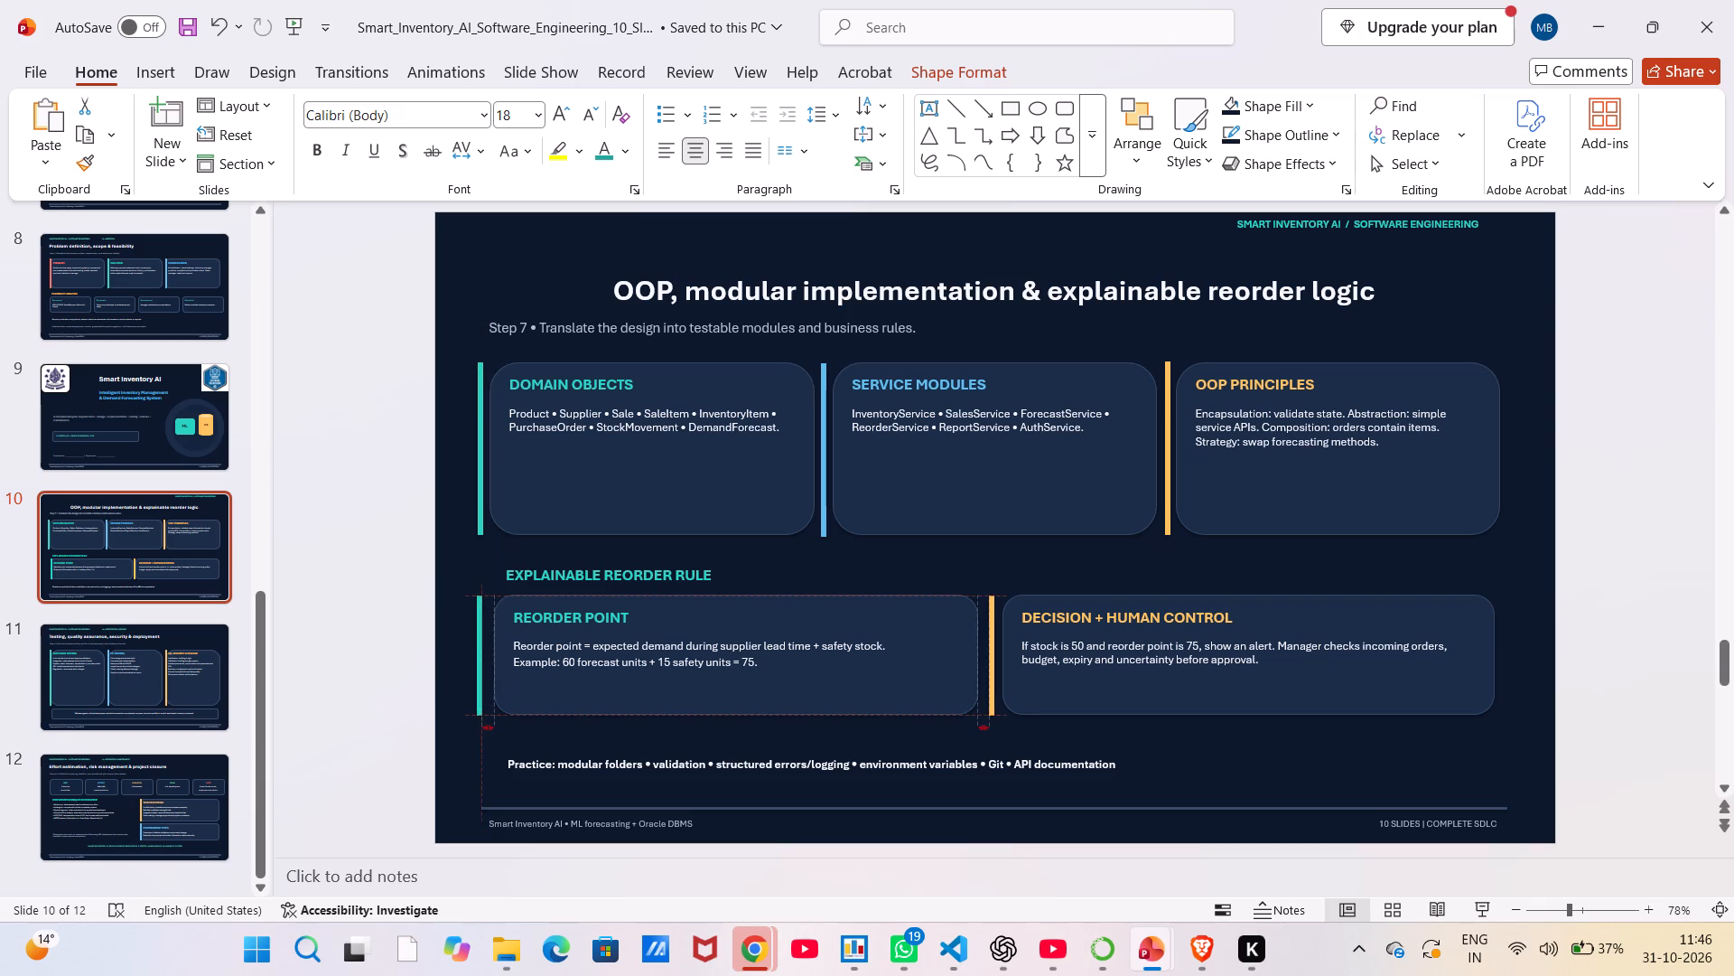
{"action": "left_click_drag", "start_coordinate": [480, 659], "coordinate": [483, 659]}
{"action": "left_click", "coordinate": [825, 555]}
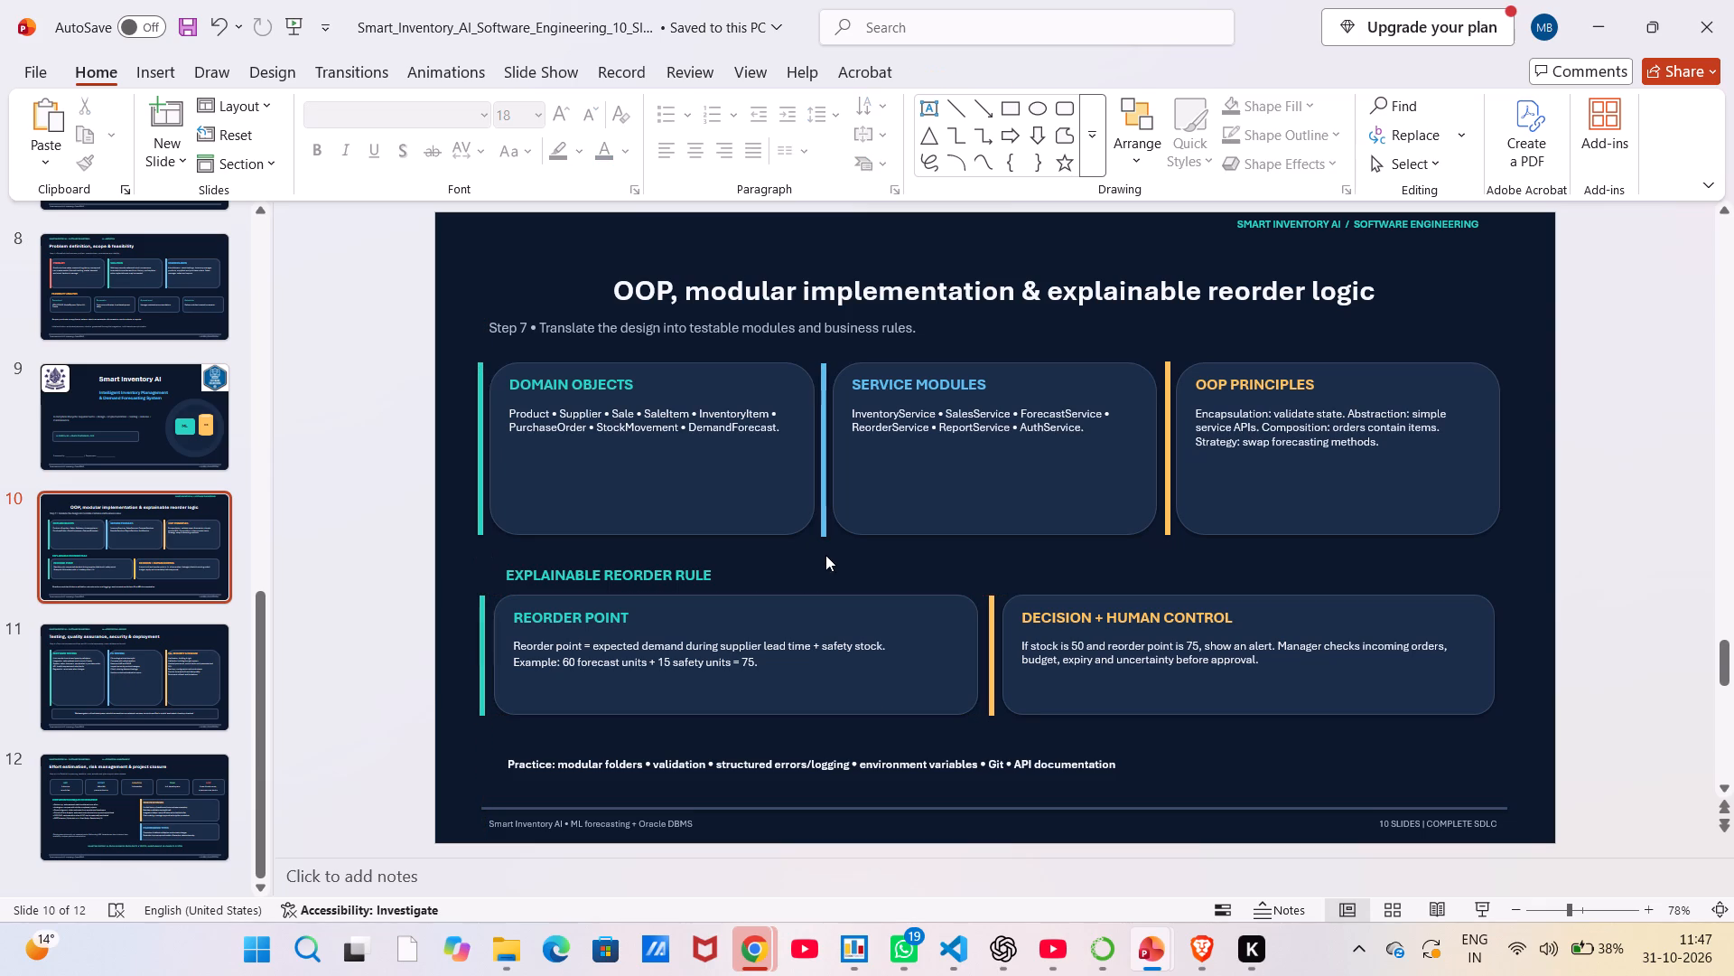
Set the "Practice: modular folders • validation…" line below the cards to font size 12.
{"action": "left_click", "coordinate": [627, 763]}
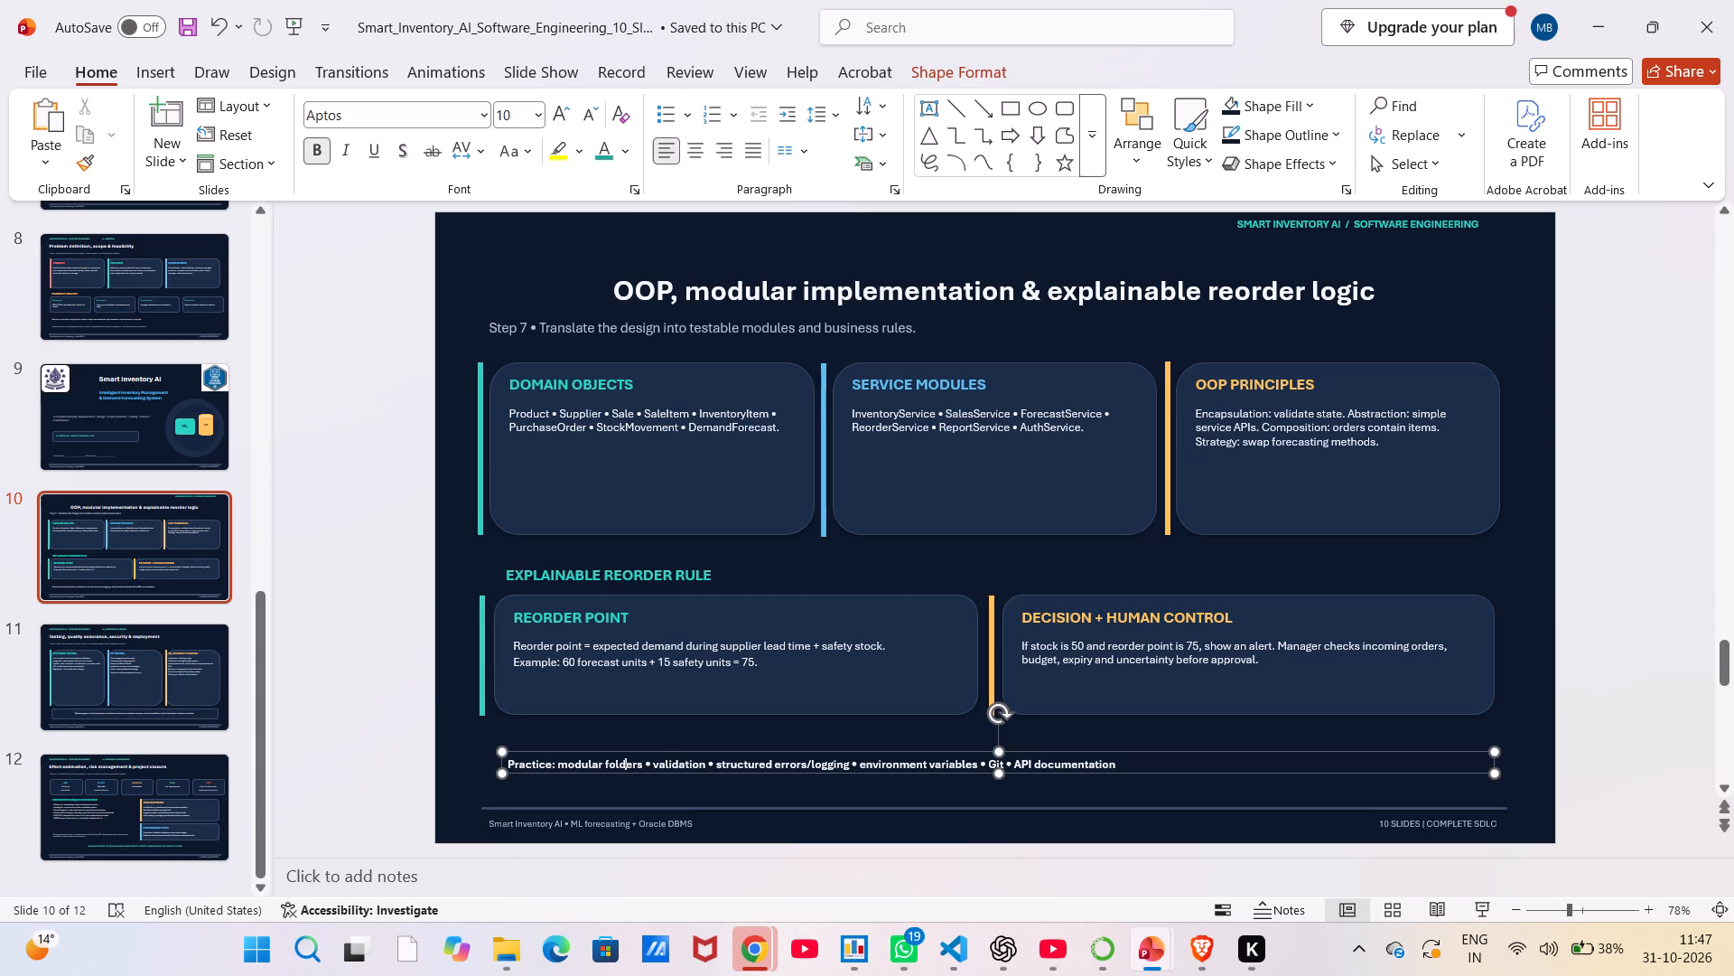
{"action": "key", "text": "ctrl+a"}
{"action": "right_click", "coordinate": [627, 763]}
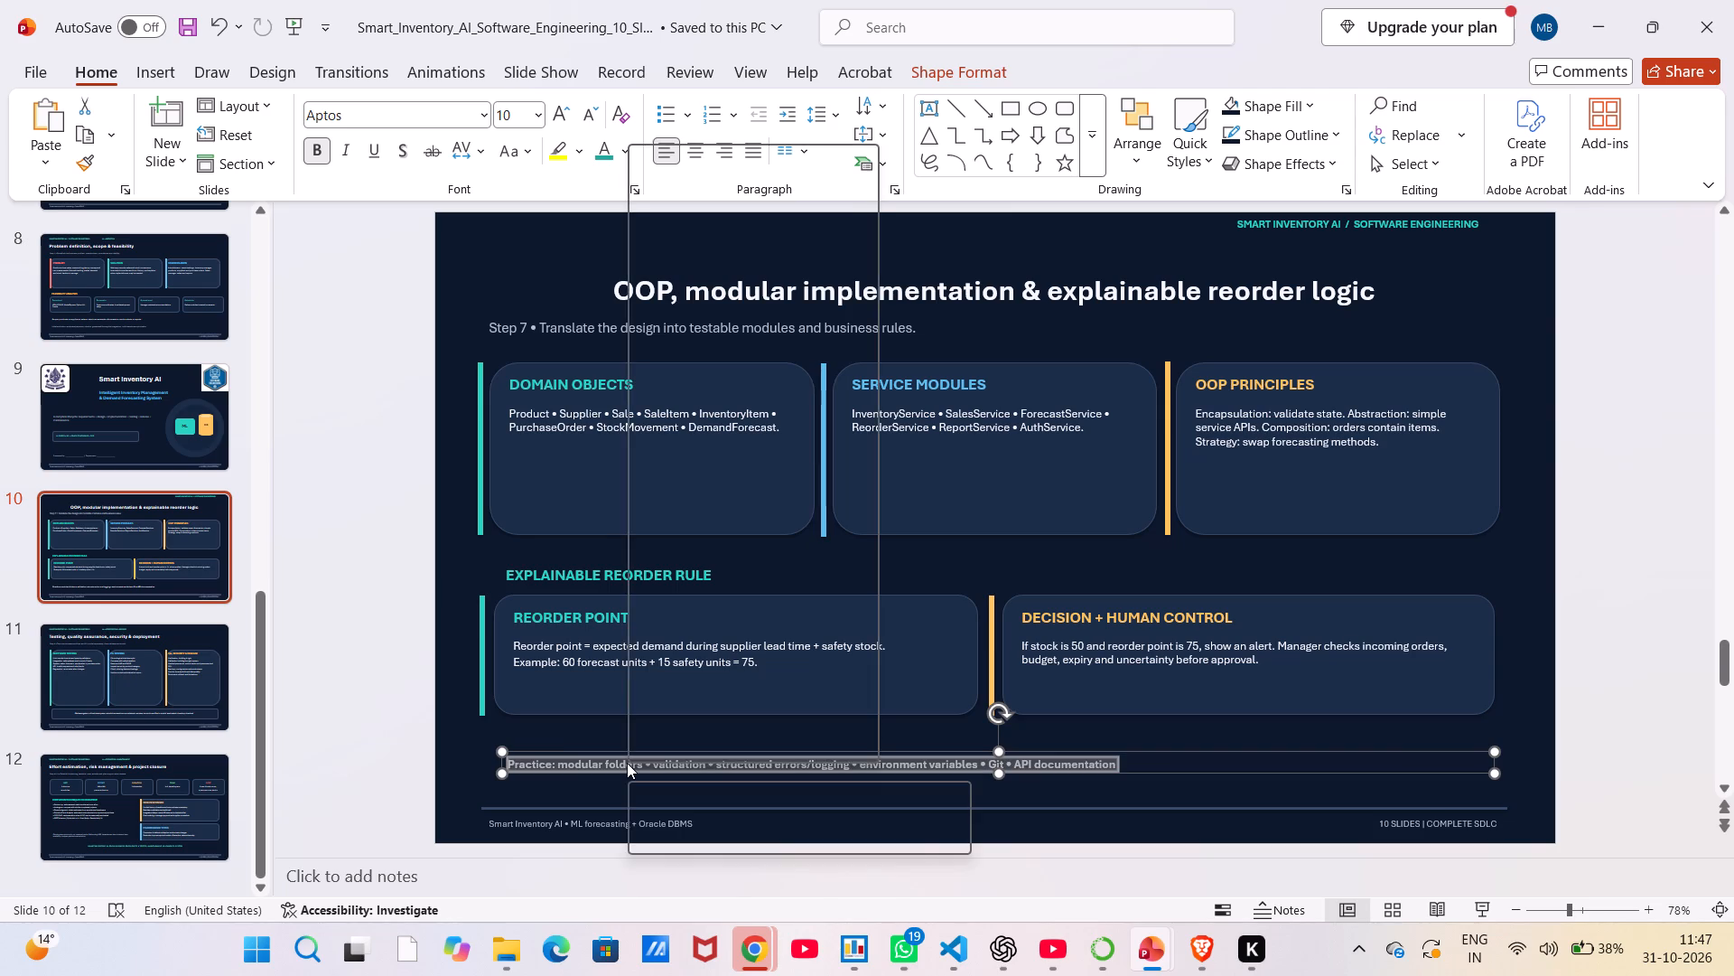
{"action": "left_click", "coordinate": [795, 800]}
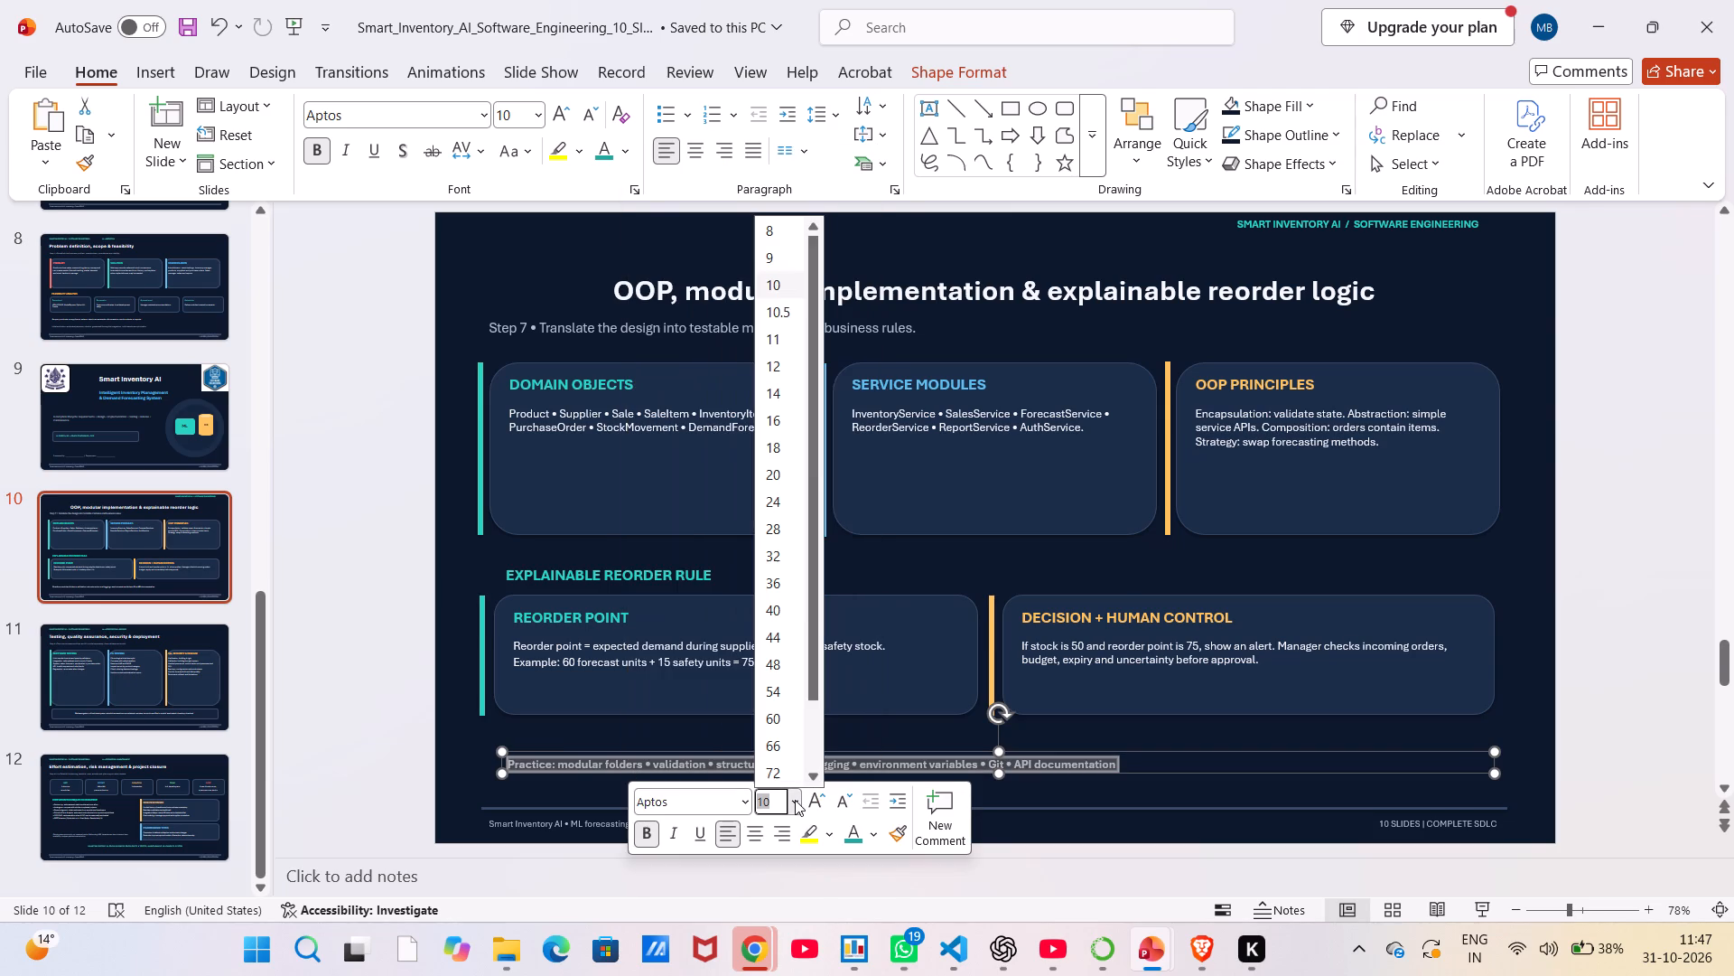
{"action": "left_click", "coordinate": [779, 370]}
{"action": "left_click", "coordinate": [946, 550]}
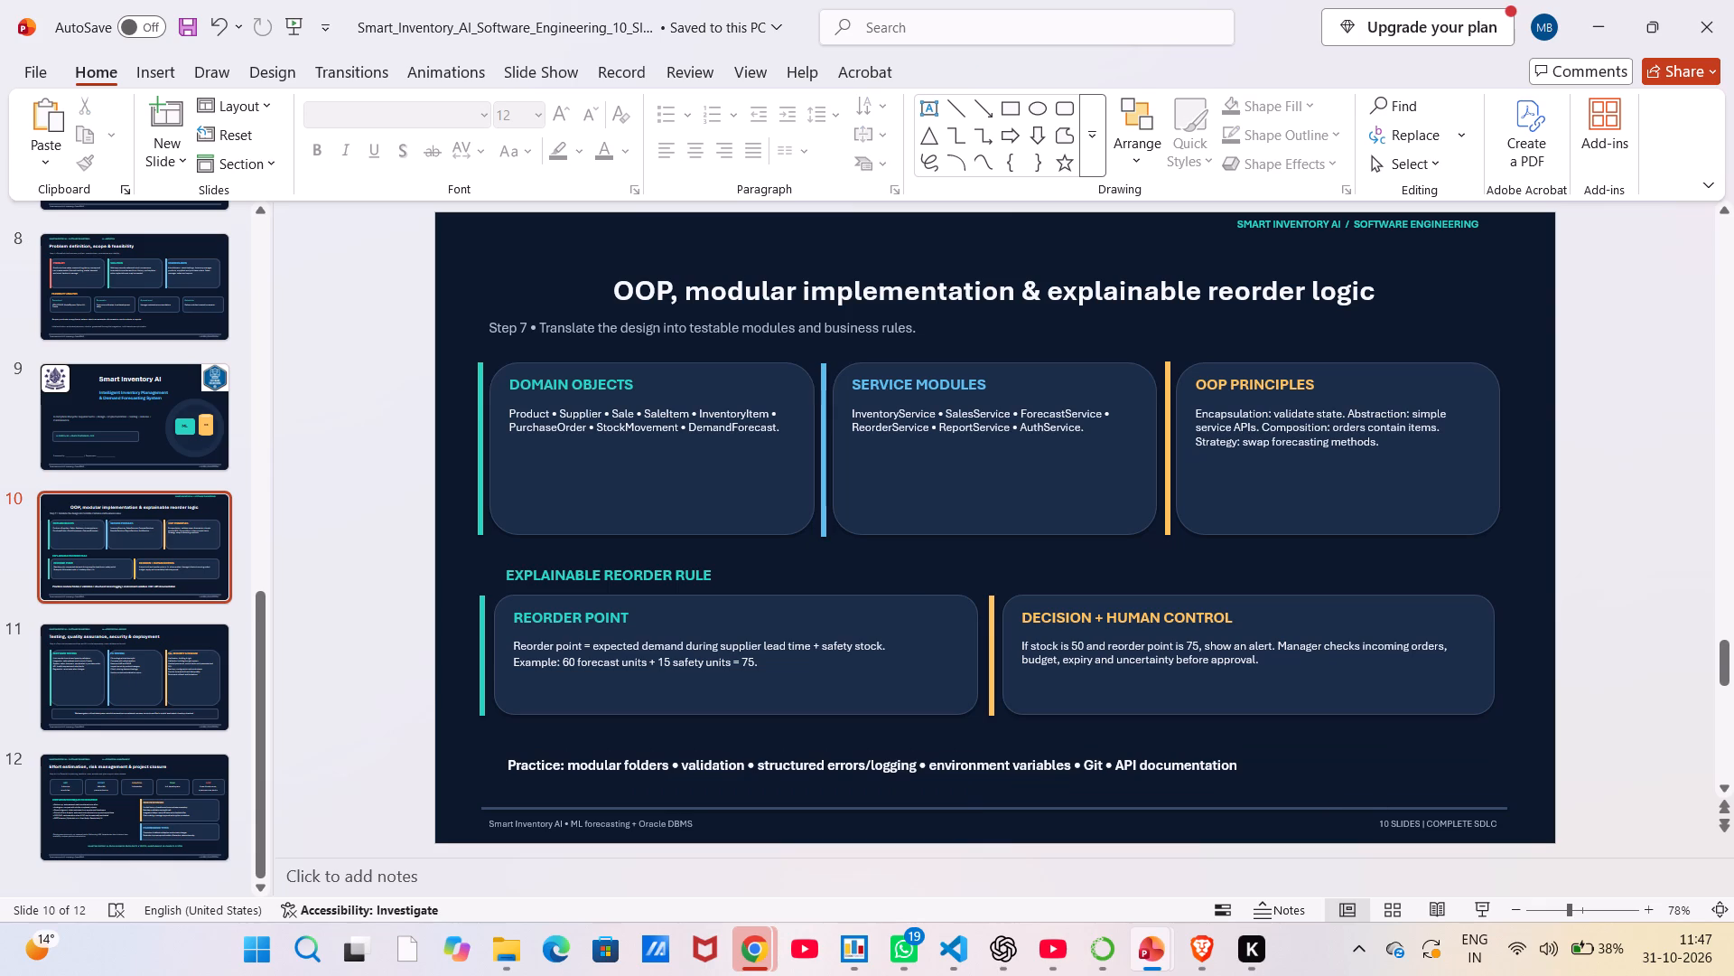
Remove the "10 SLIDES | COMPLETE SDLC" footer text box from slide 10.
{"action": "left_click", "coordinate": [1421, 826]}
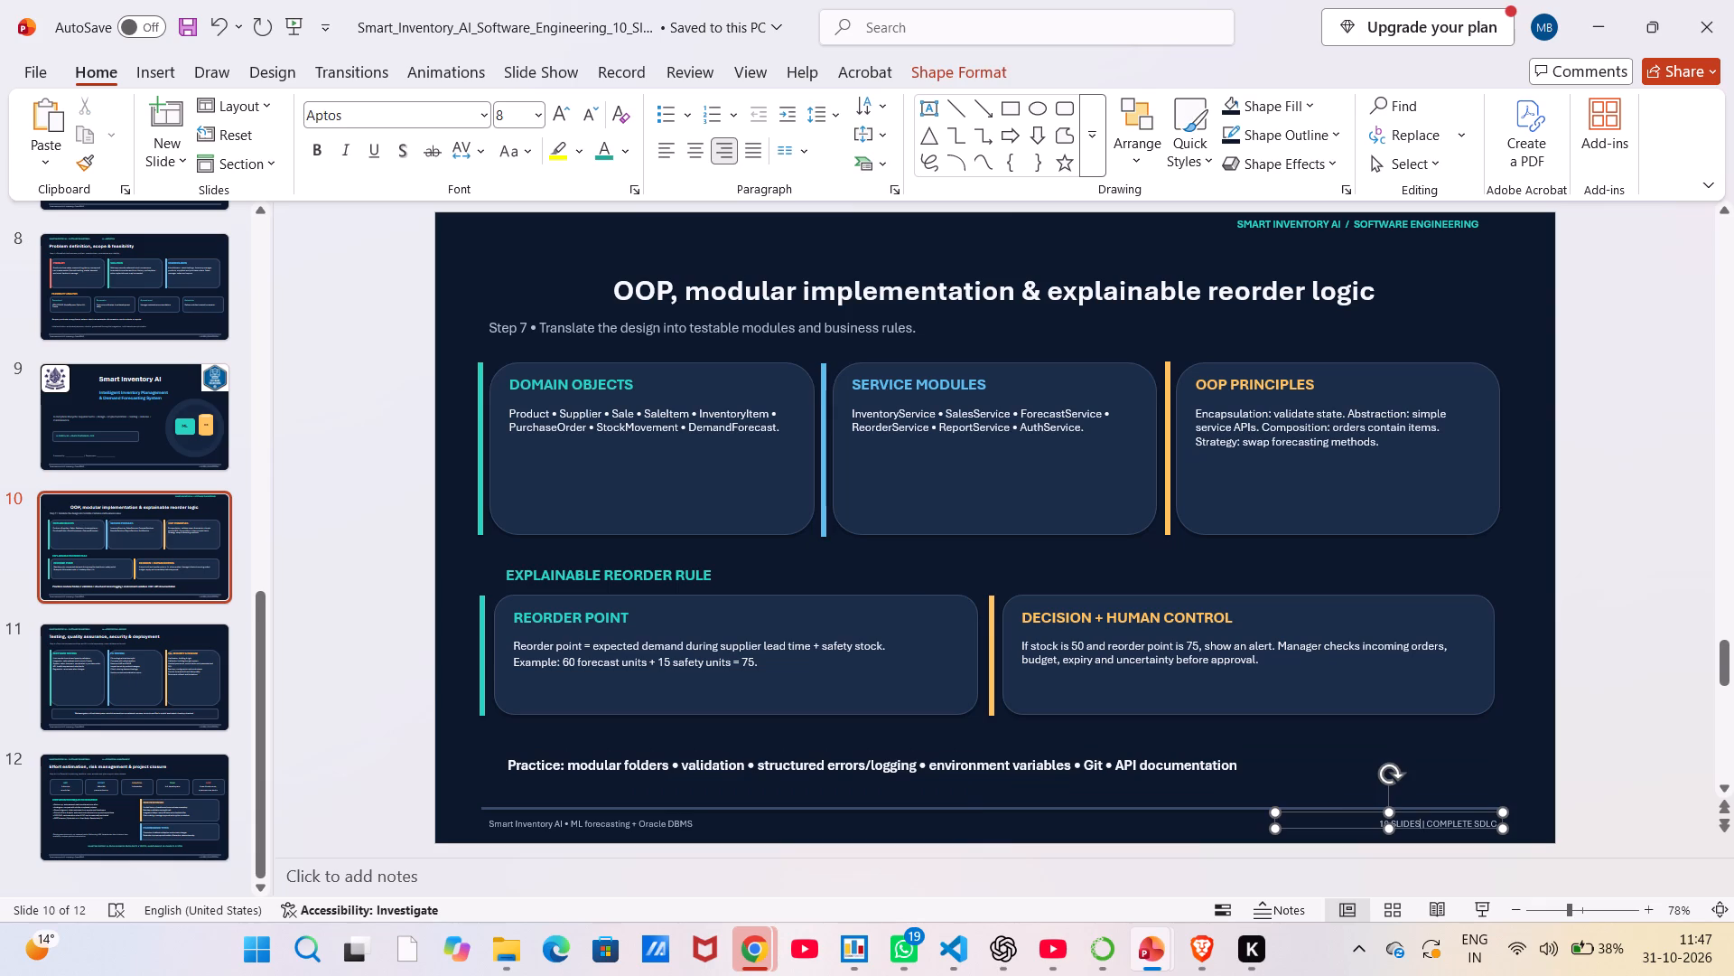
{"action": "key", "text": "ctrl+a"}
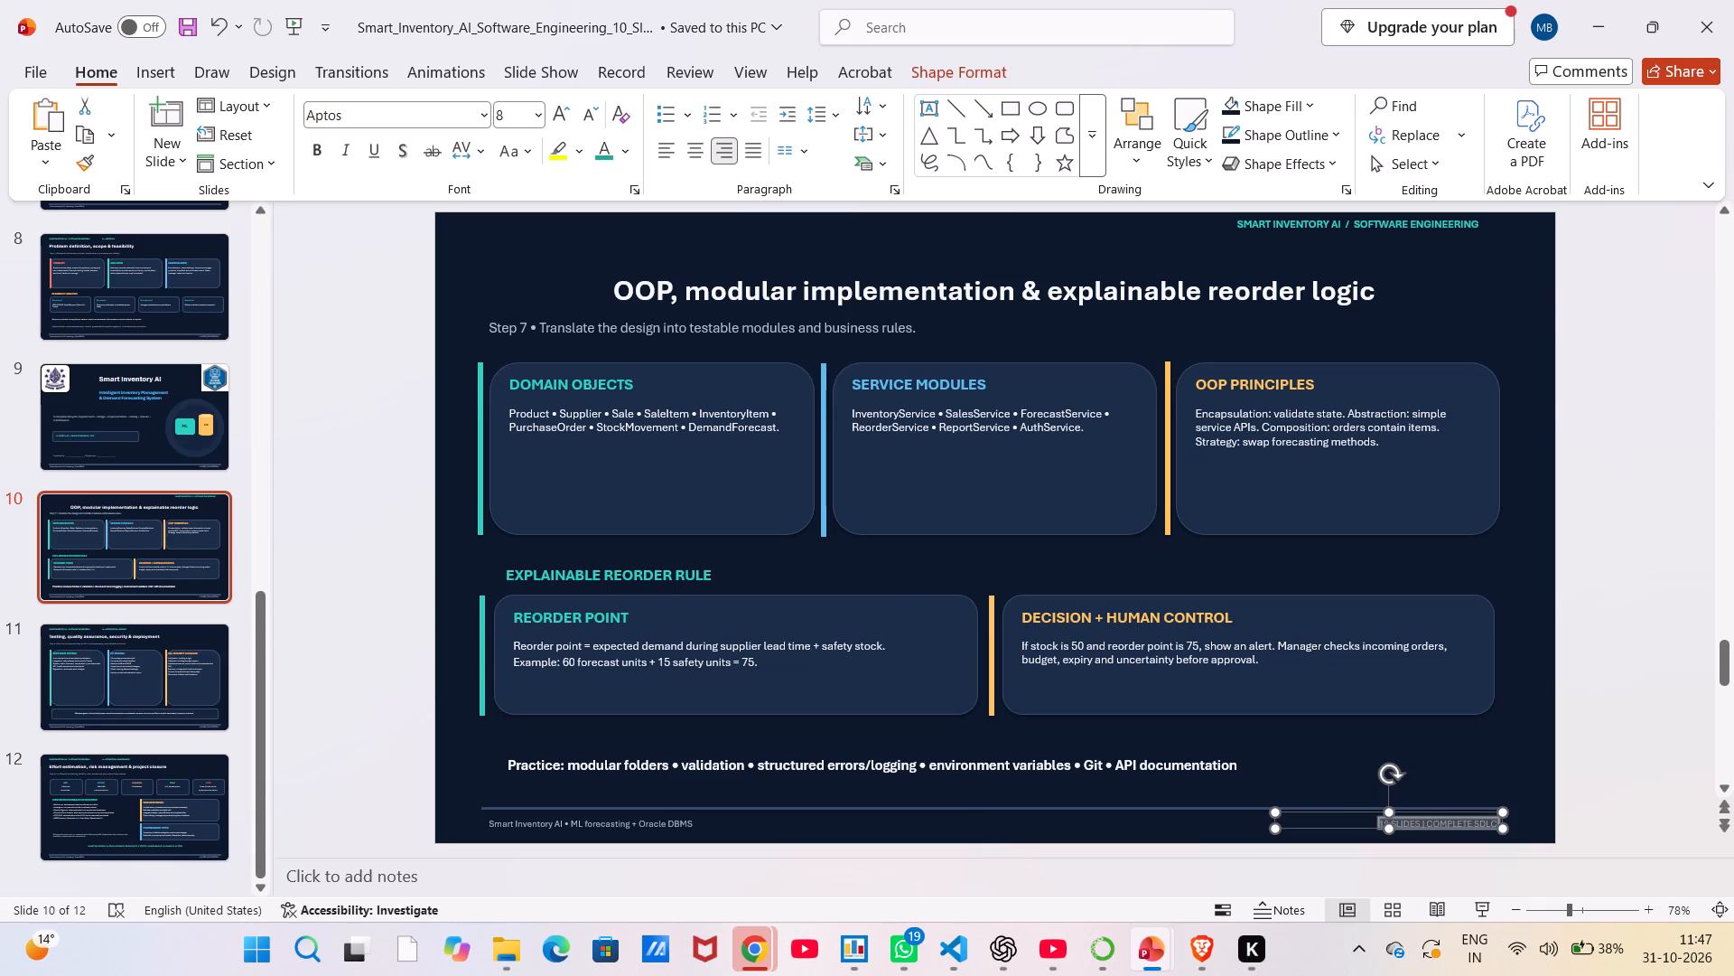
{"action": "left_click", "coordinate": [1415, 826]}
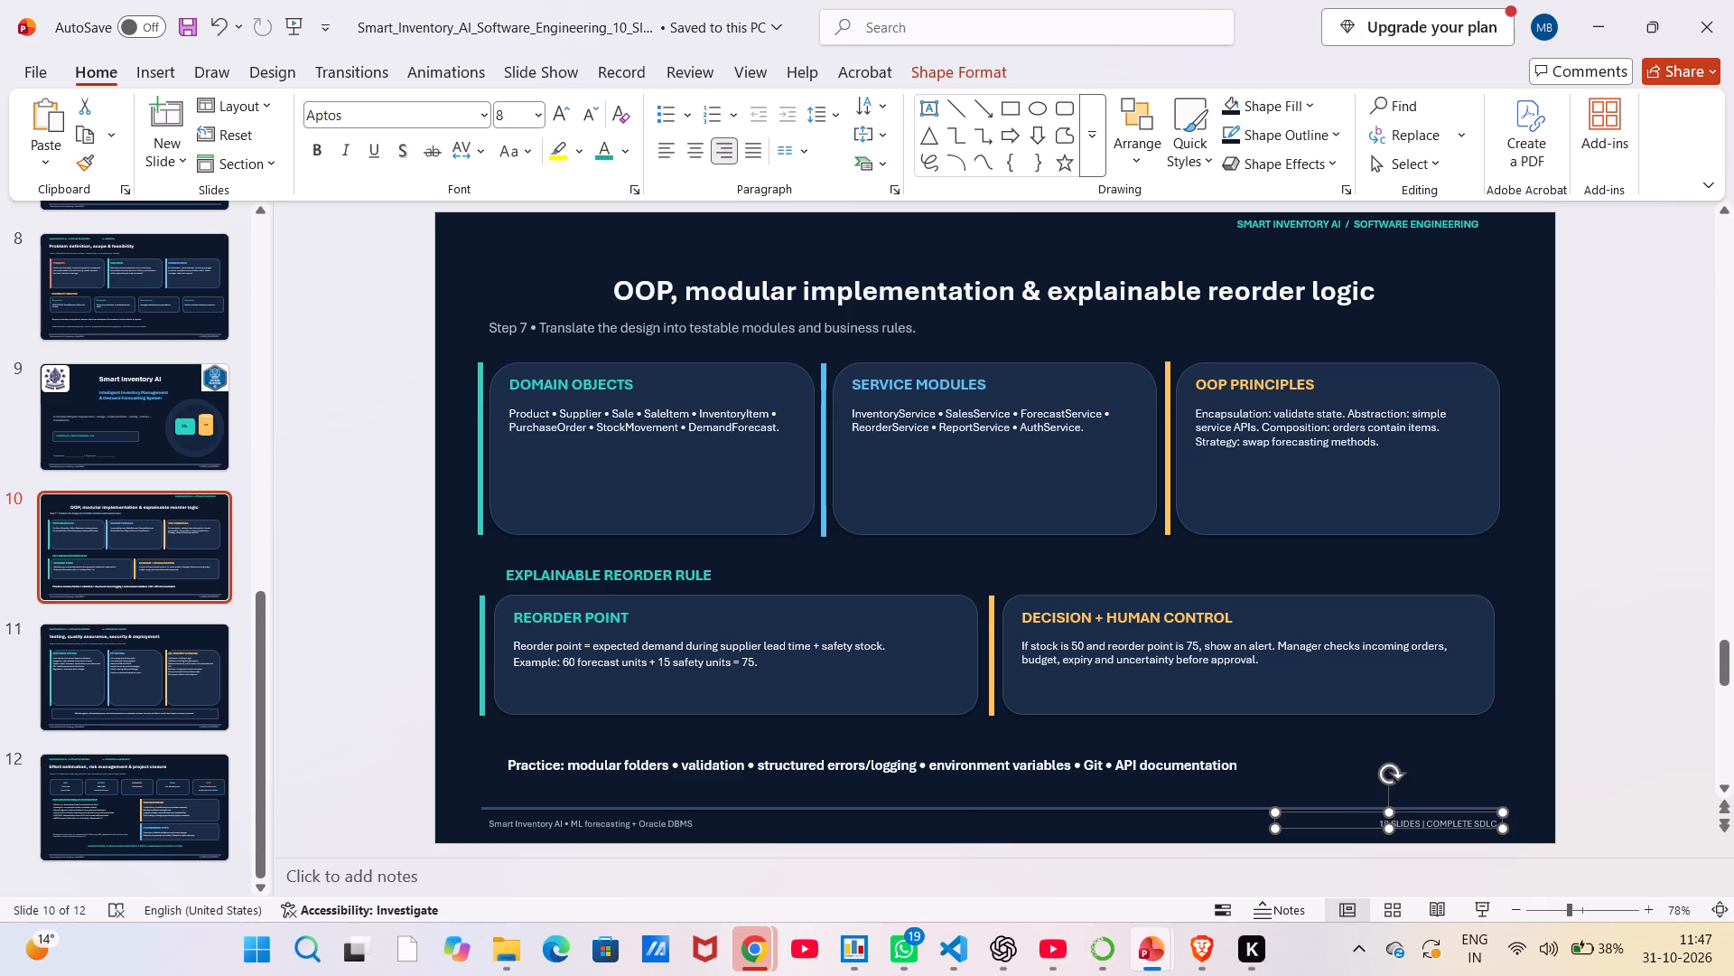
{"action": "right_click", "coordinate": [1349, 818]}
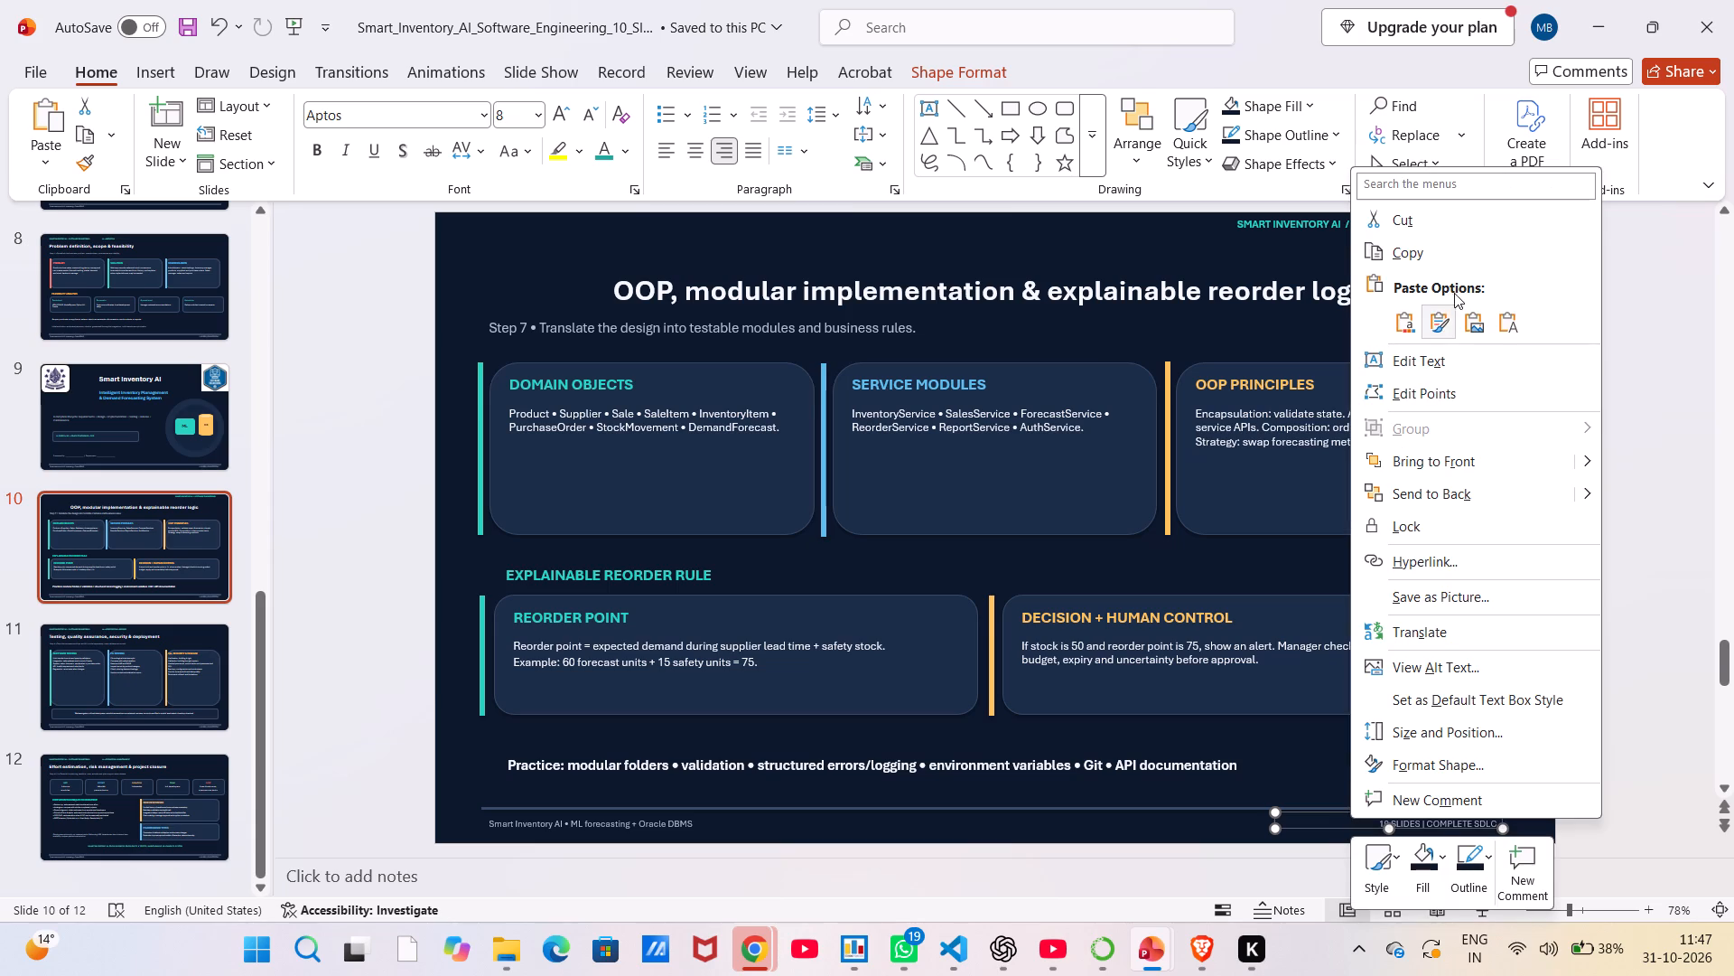
{"action": "left_click", "coordinate": [1396, 219]}
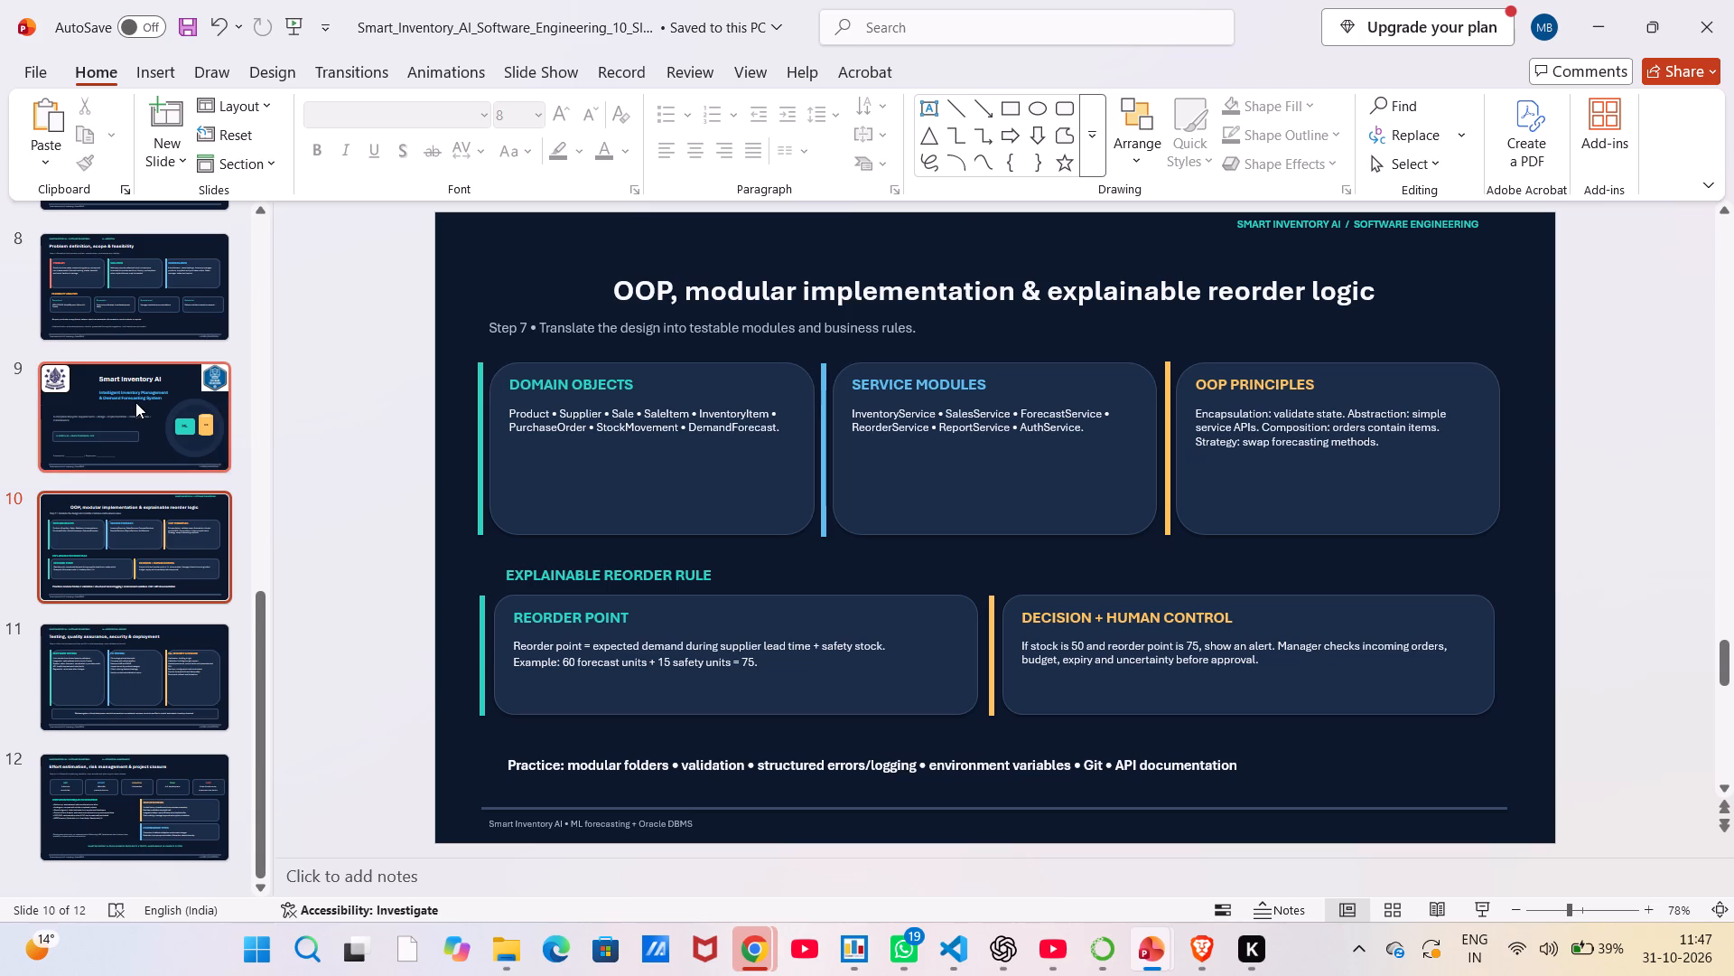
Copy the blue cube logo from slide 7 onto slide 10, in the slide's upper-right corner.
{"action": "scroll", "coordinate": [142, 273], "scroll_direction": "up", "scroll_amount": 1}
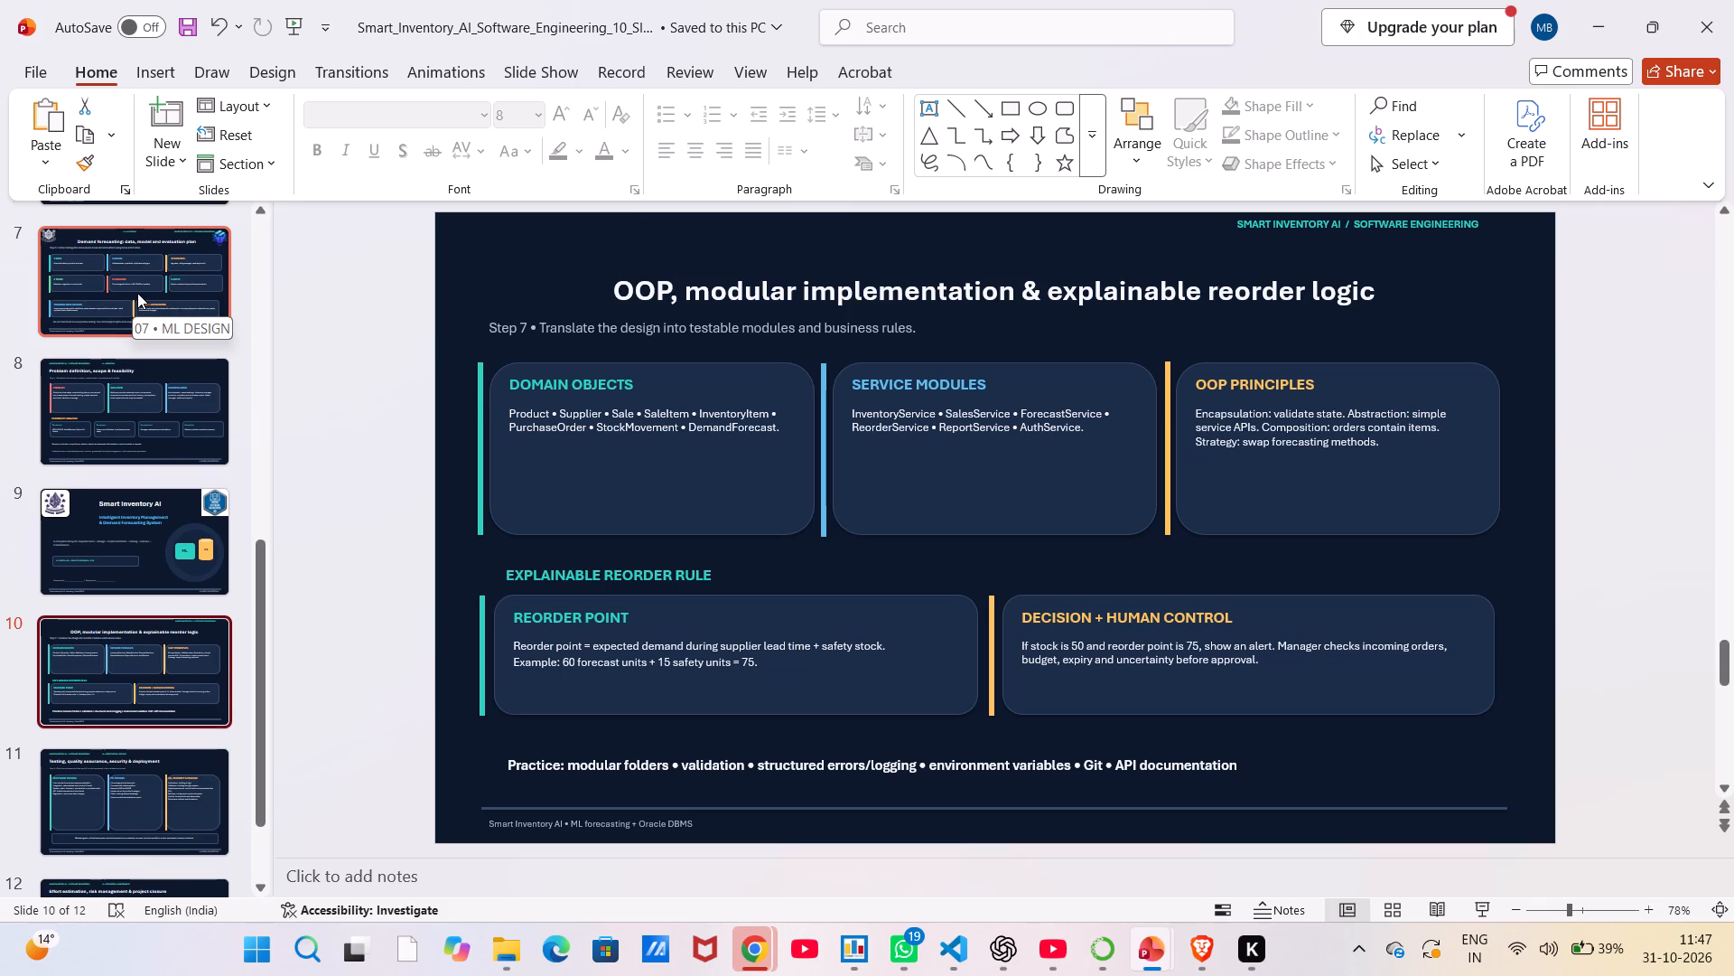
{"action": "left_click", "coordinate": [137, 293]}
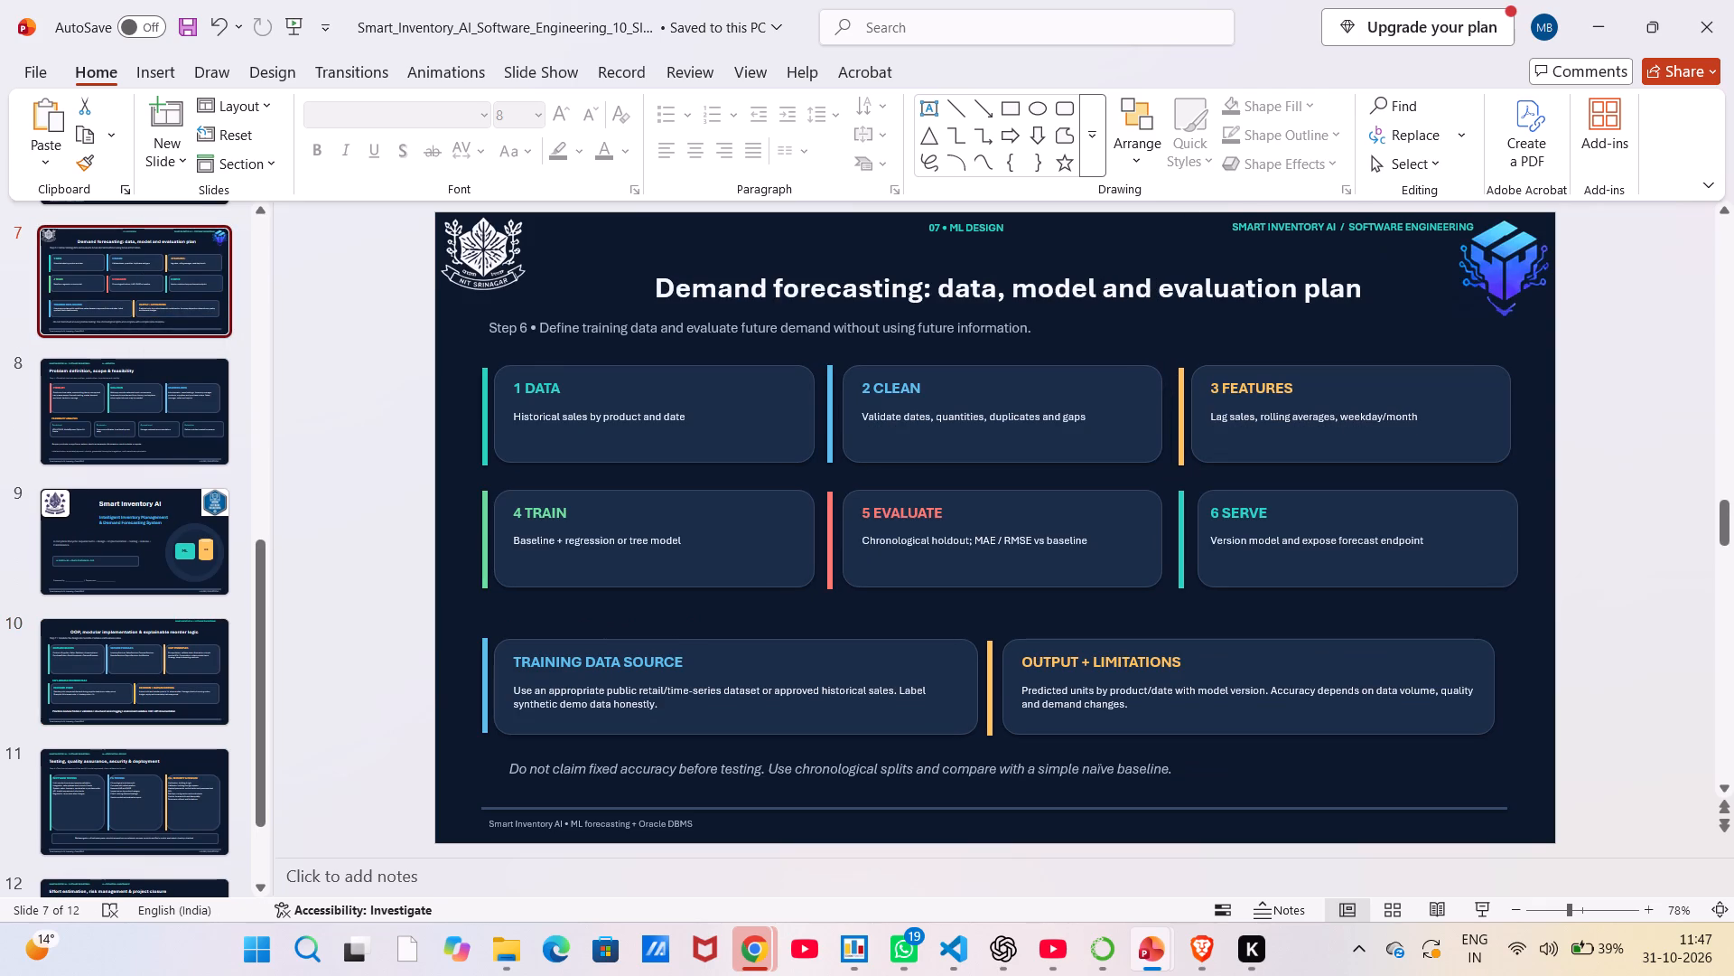
{"action": "right_click", "coordinate": [1482, 268]}
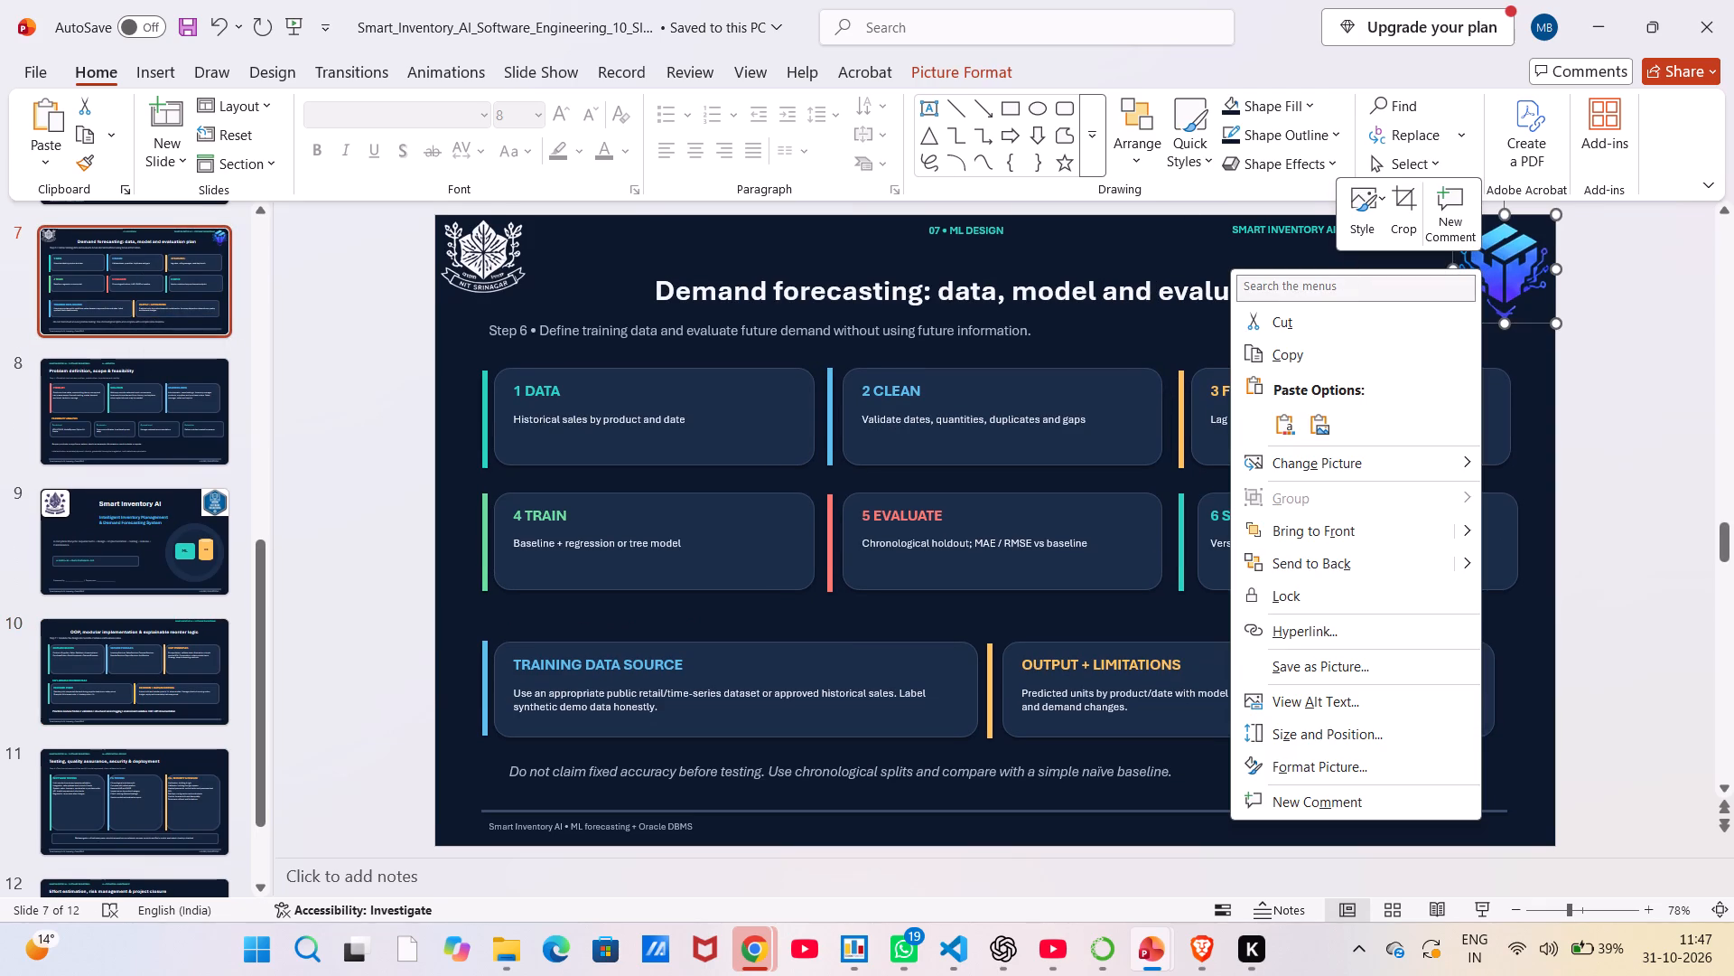
{"action": "left_click", "coordinate": [1291, 349]}
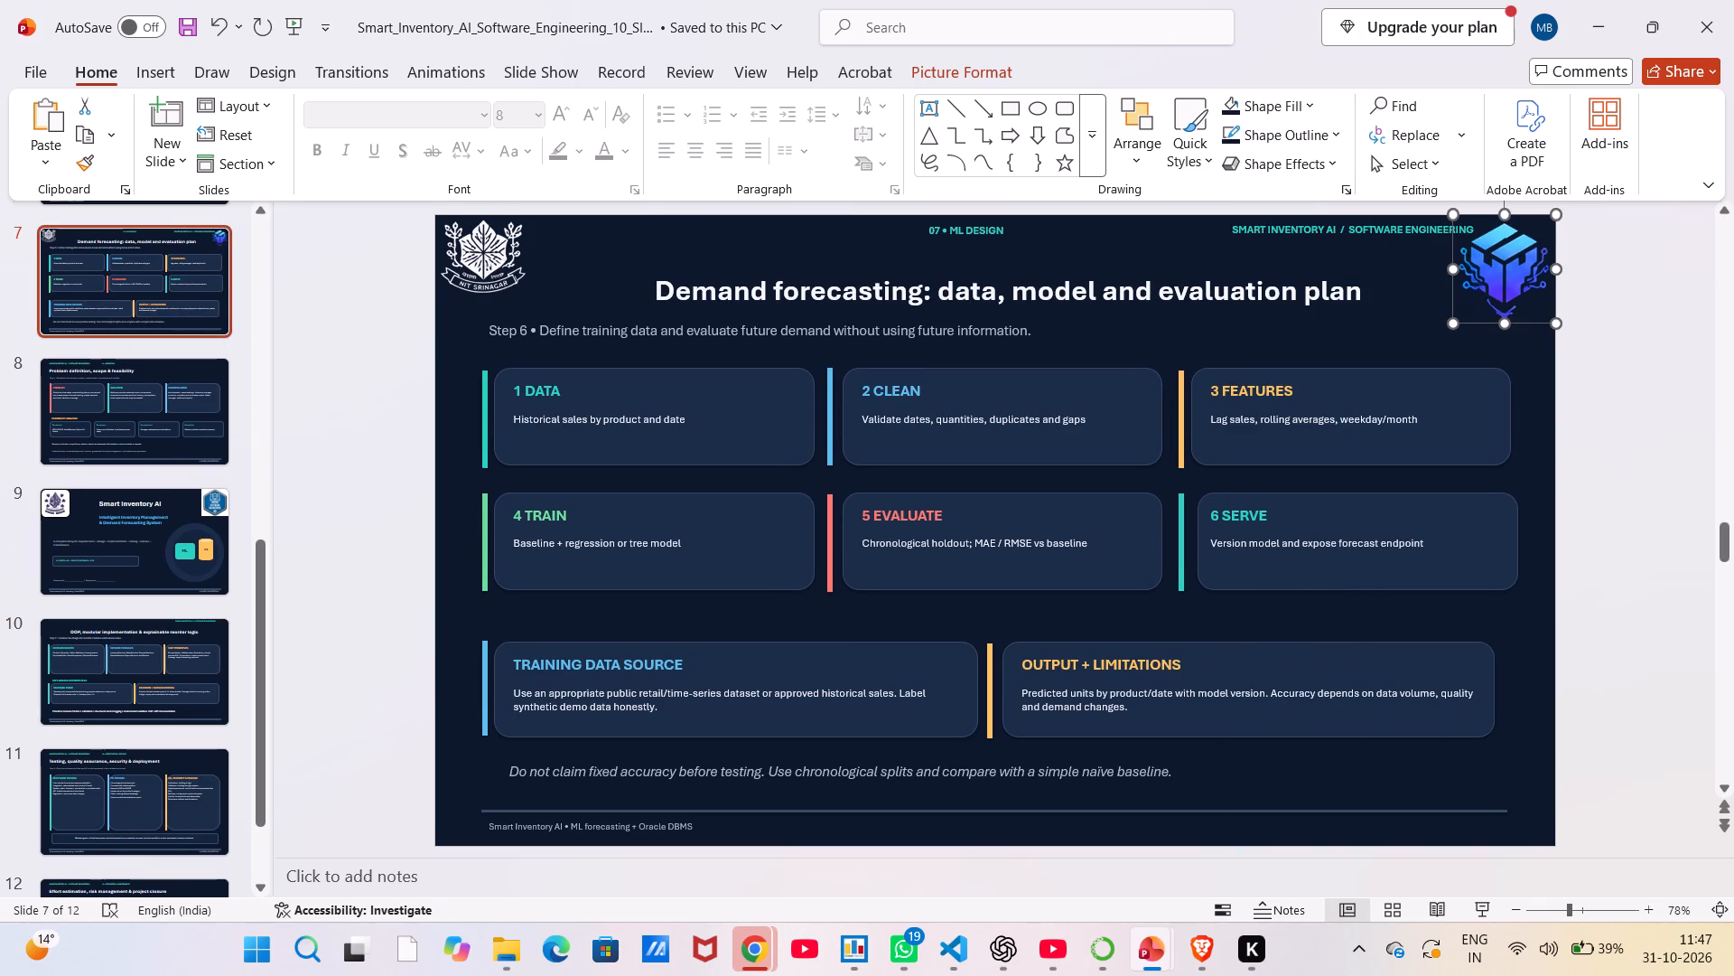
{"action": "left_click", "coordinate": [90, 653]}
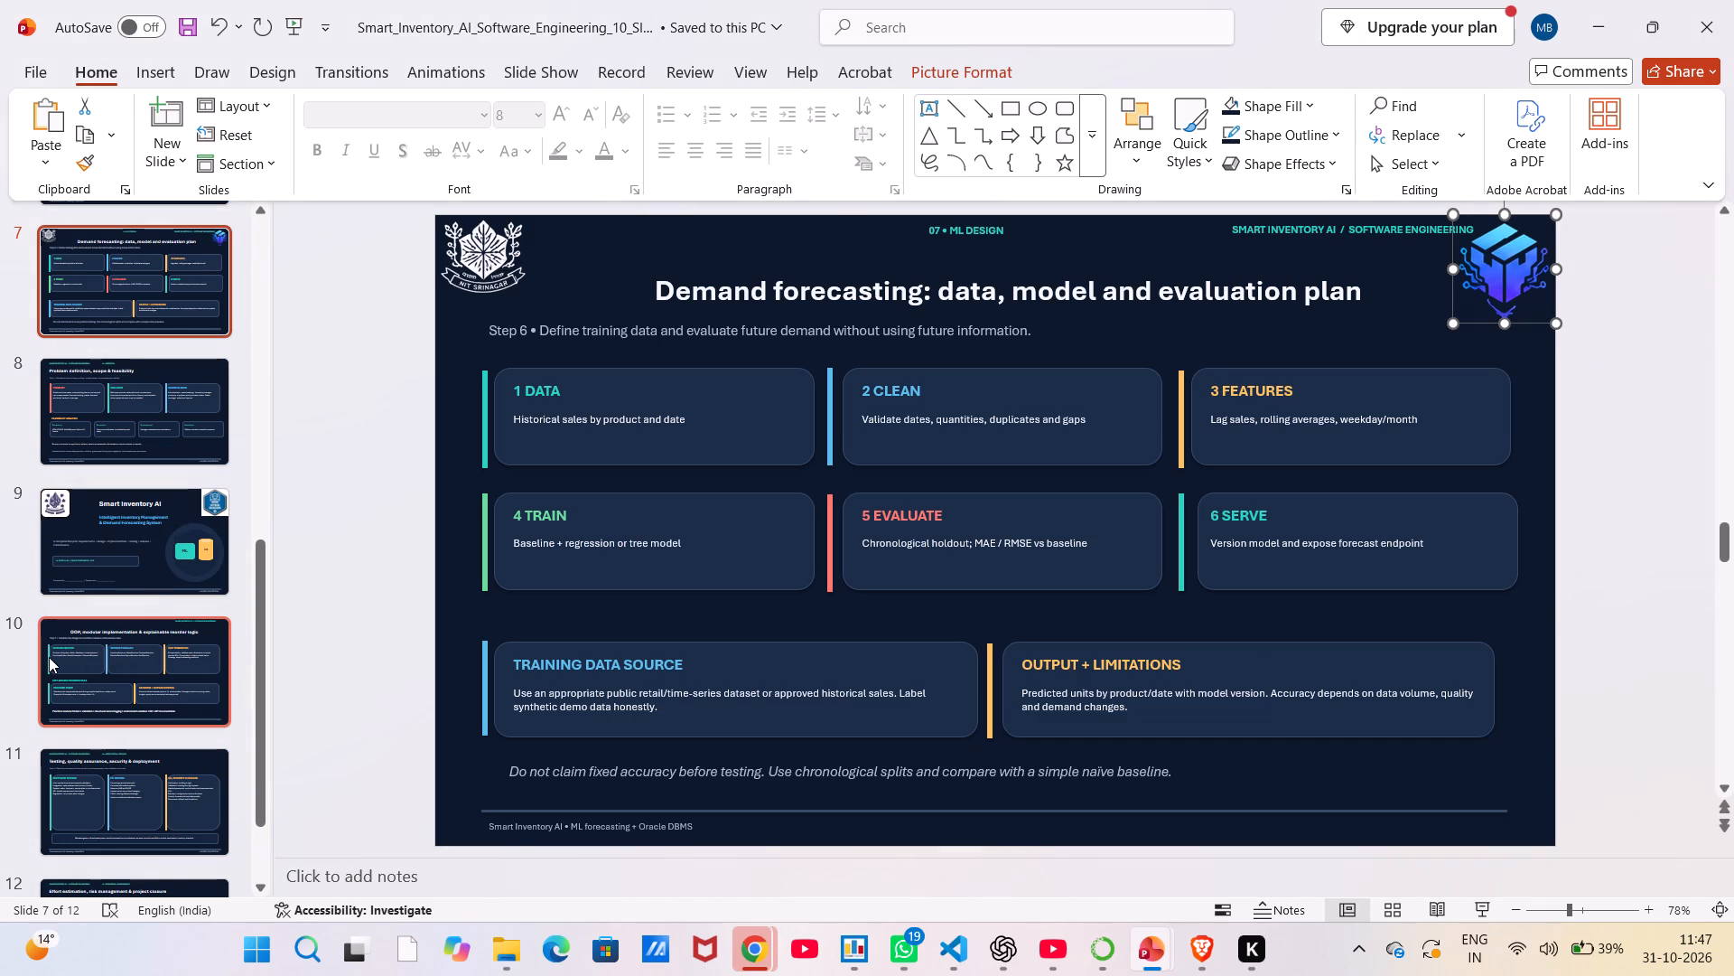
{"action": "left_click", "coordinate": [49, 657]}
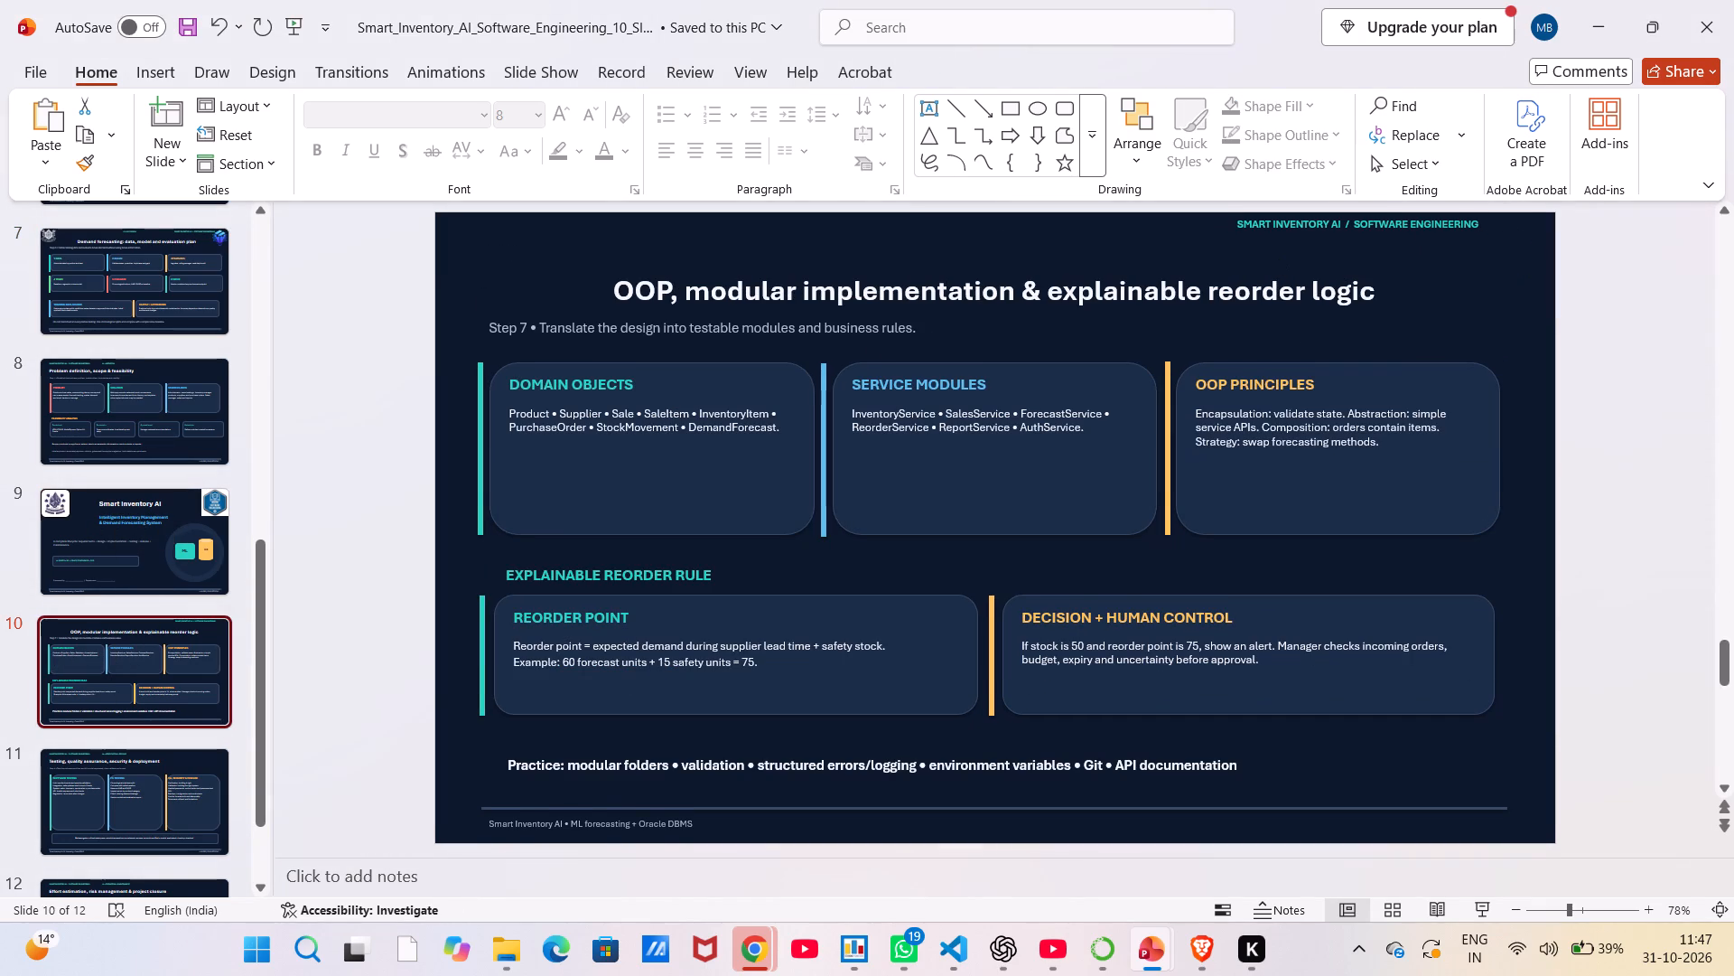
{"action": "left_click", "coordinate": [1496, 239]}
{"action": "left_click", "coordinate": [1512, 255]}
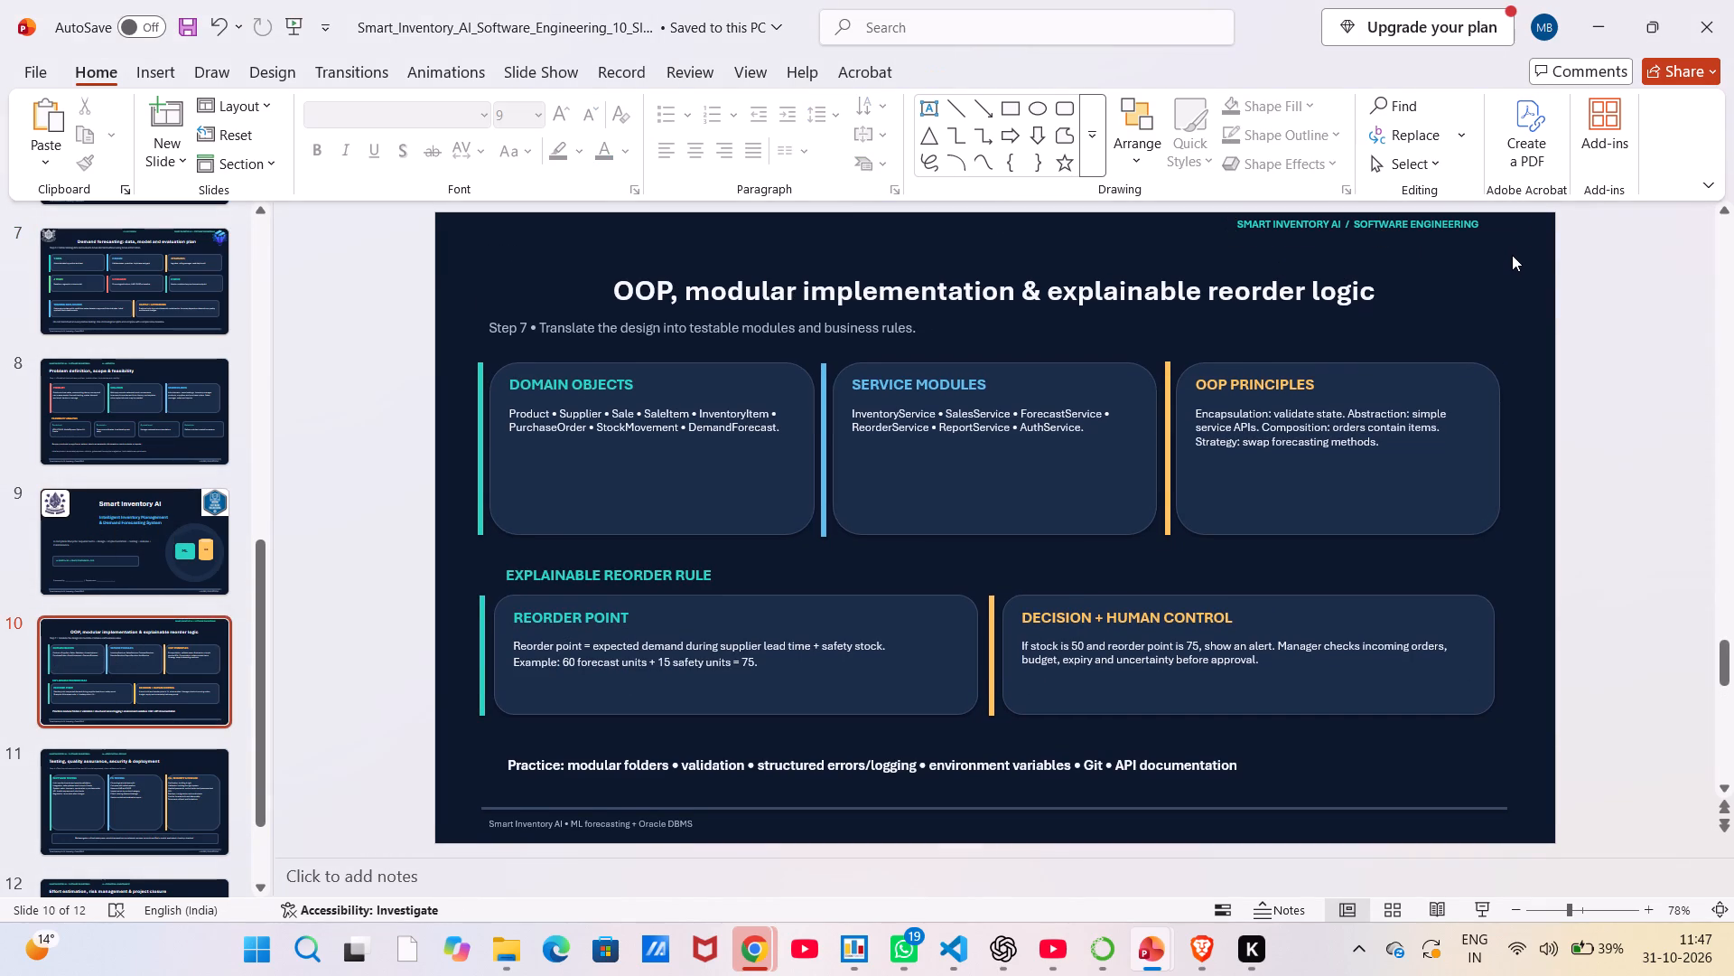
{"action": "key", "text": "ctrl+v"}
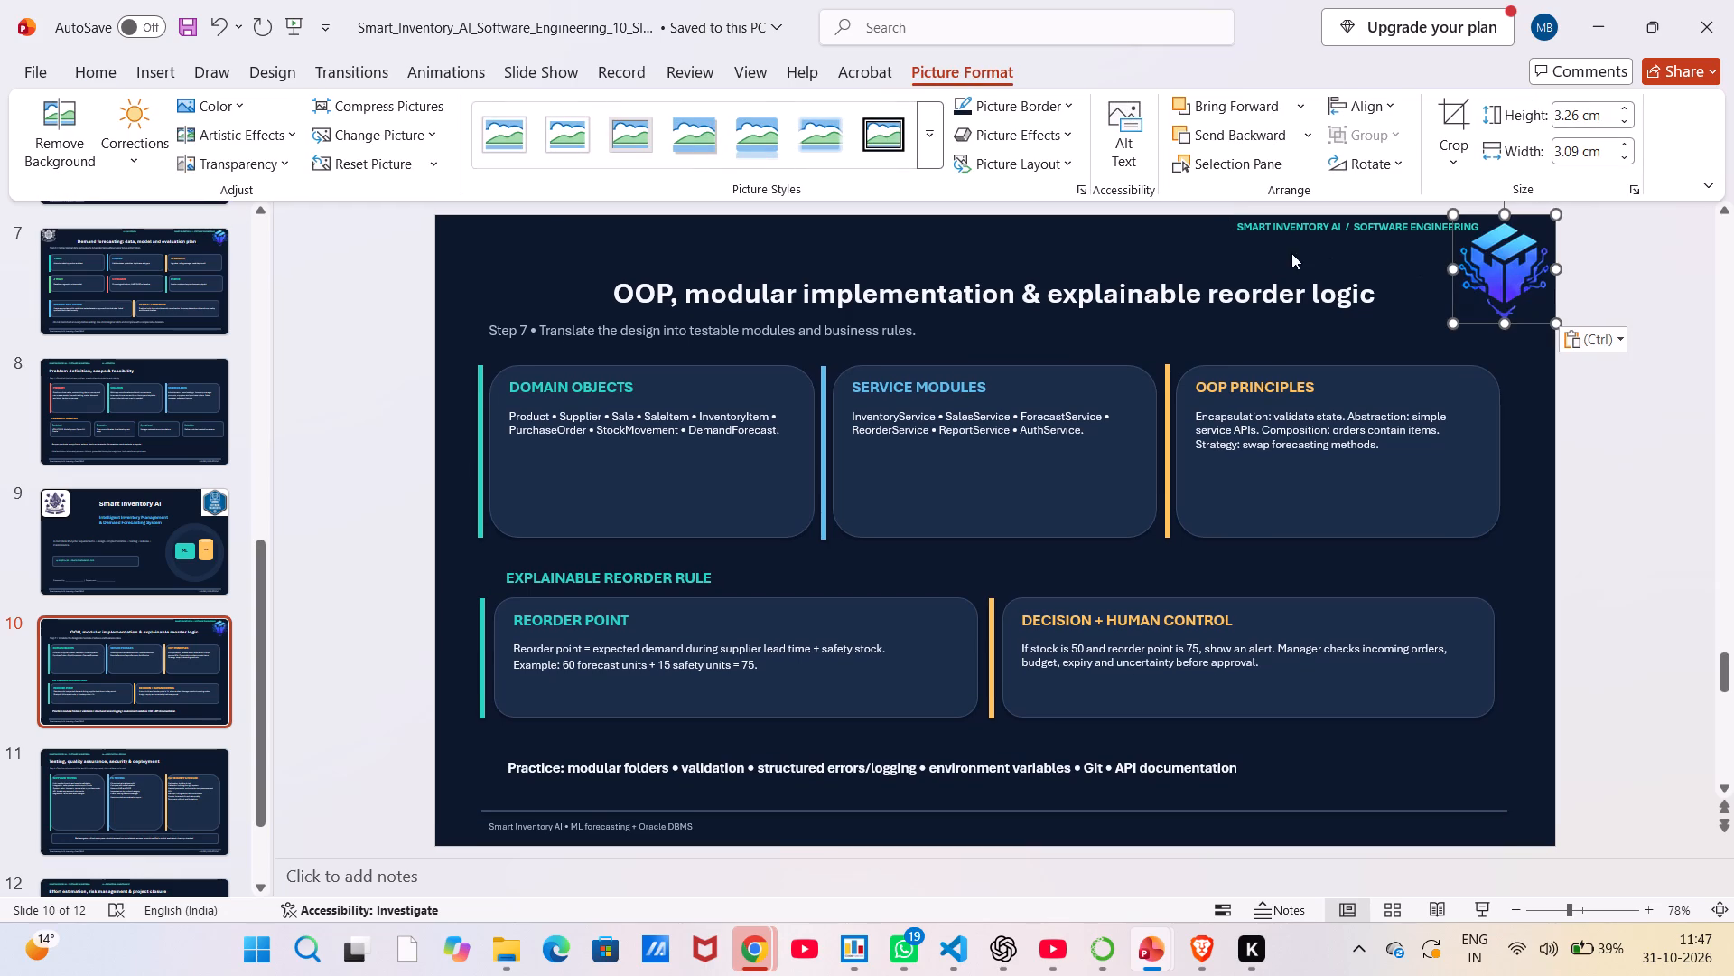
{"action": "left_click", "coordinate": [508, 272]}
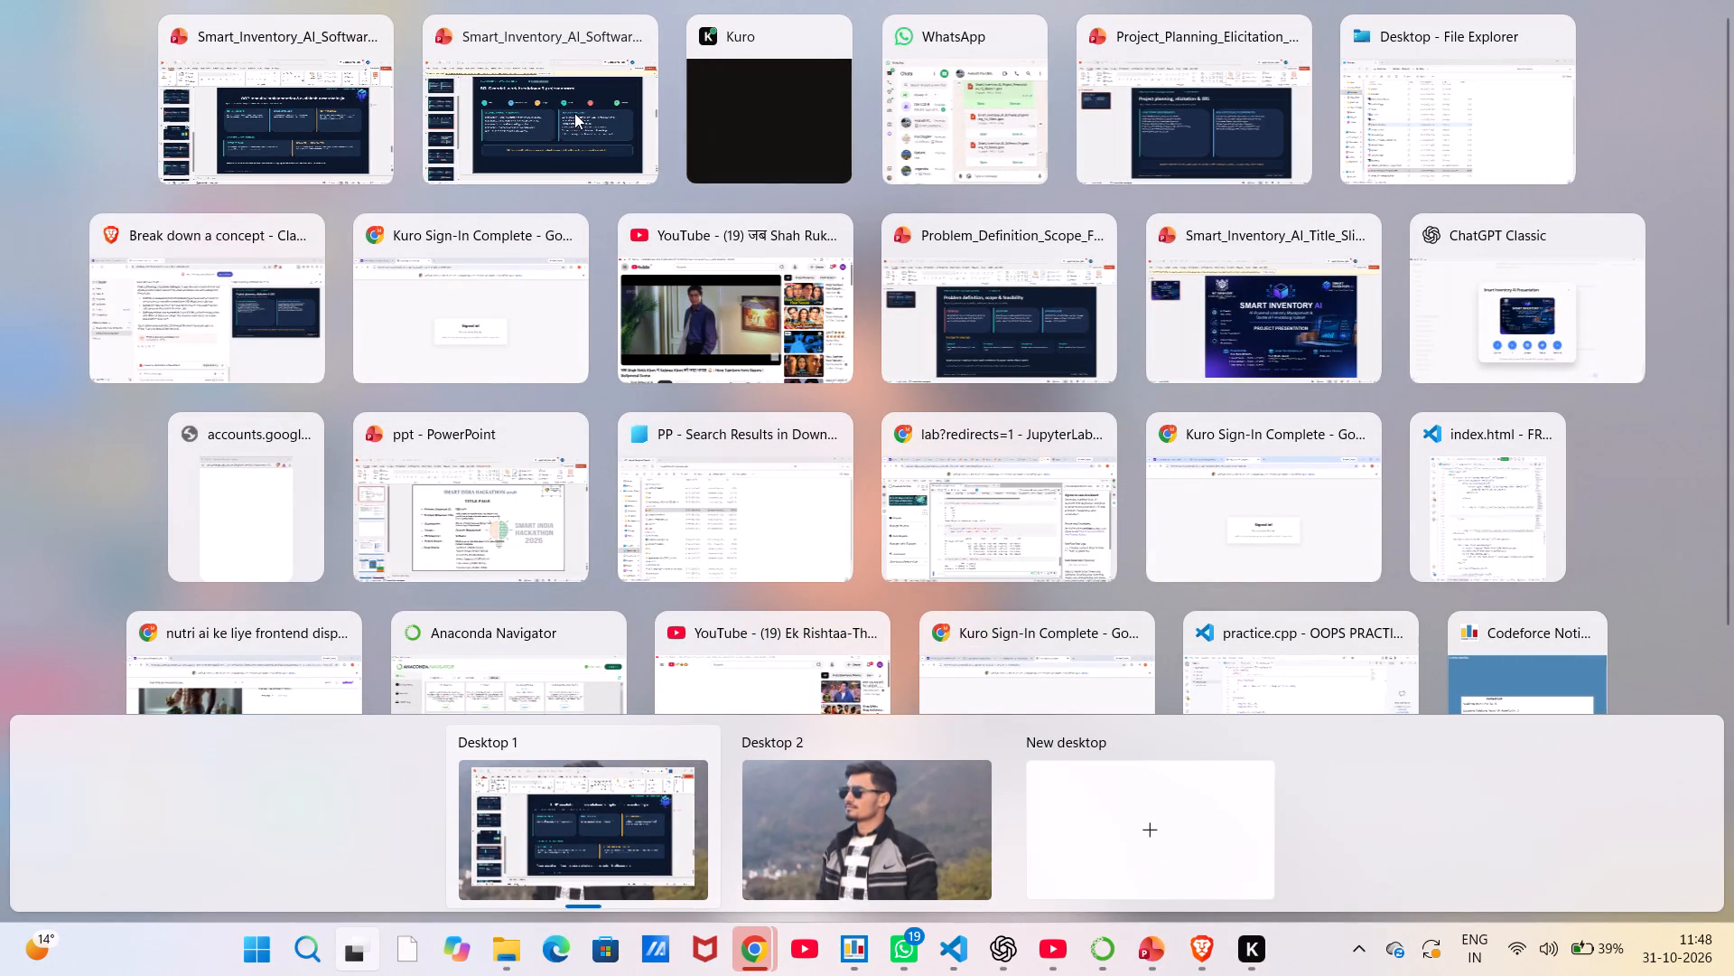
Switch to the Smart_Inventory_AI_Software_Engineering_10_Slides (1) presentation and copy the "08 • IMPLEMENTATION" header text from its slide 8.
{"action": "left_click", "coordinate": [574, 113]}
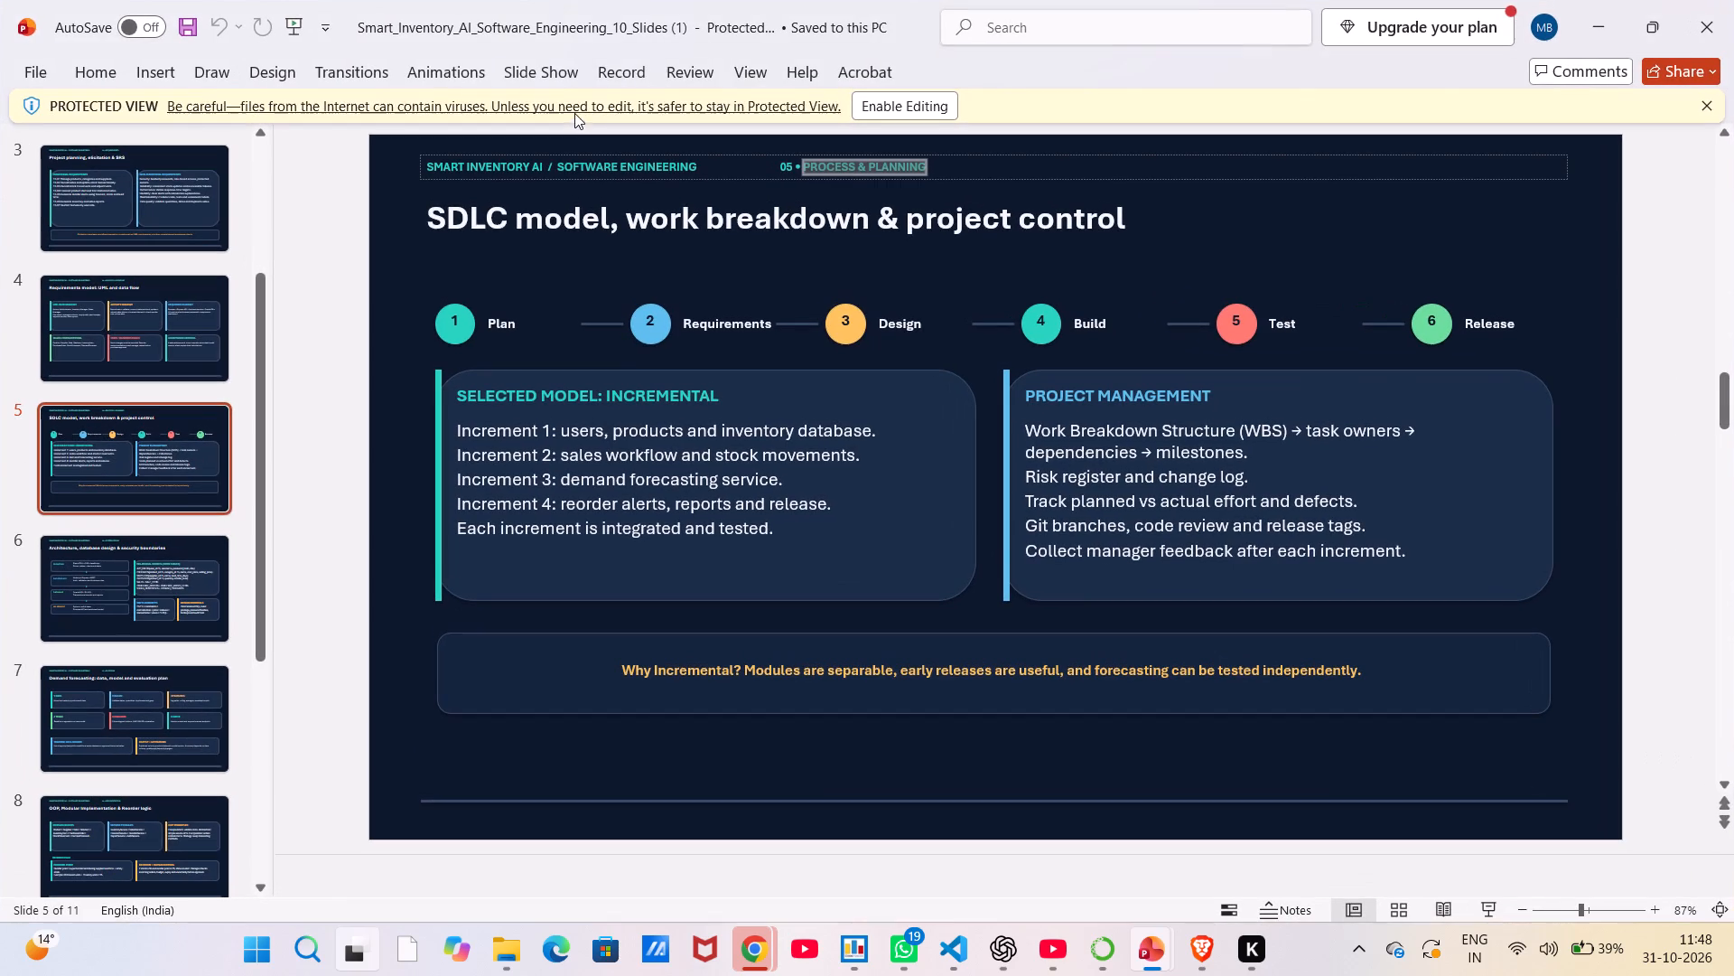
{"action": "scroll", "coordinate": [625, 352], "scroll_direction": "down", "scroll_amount": 2}
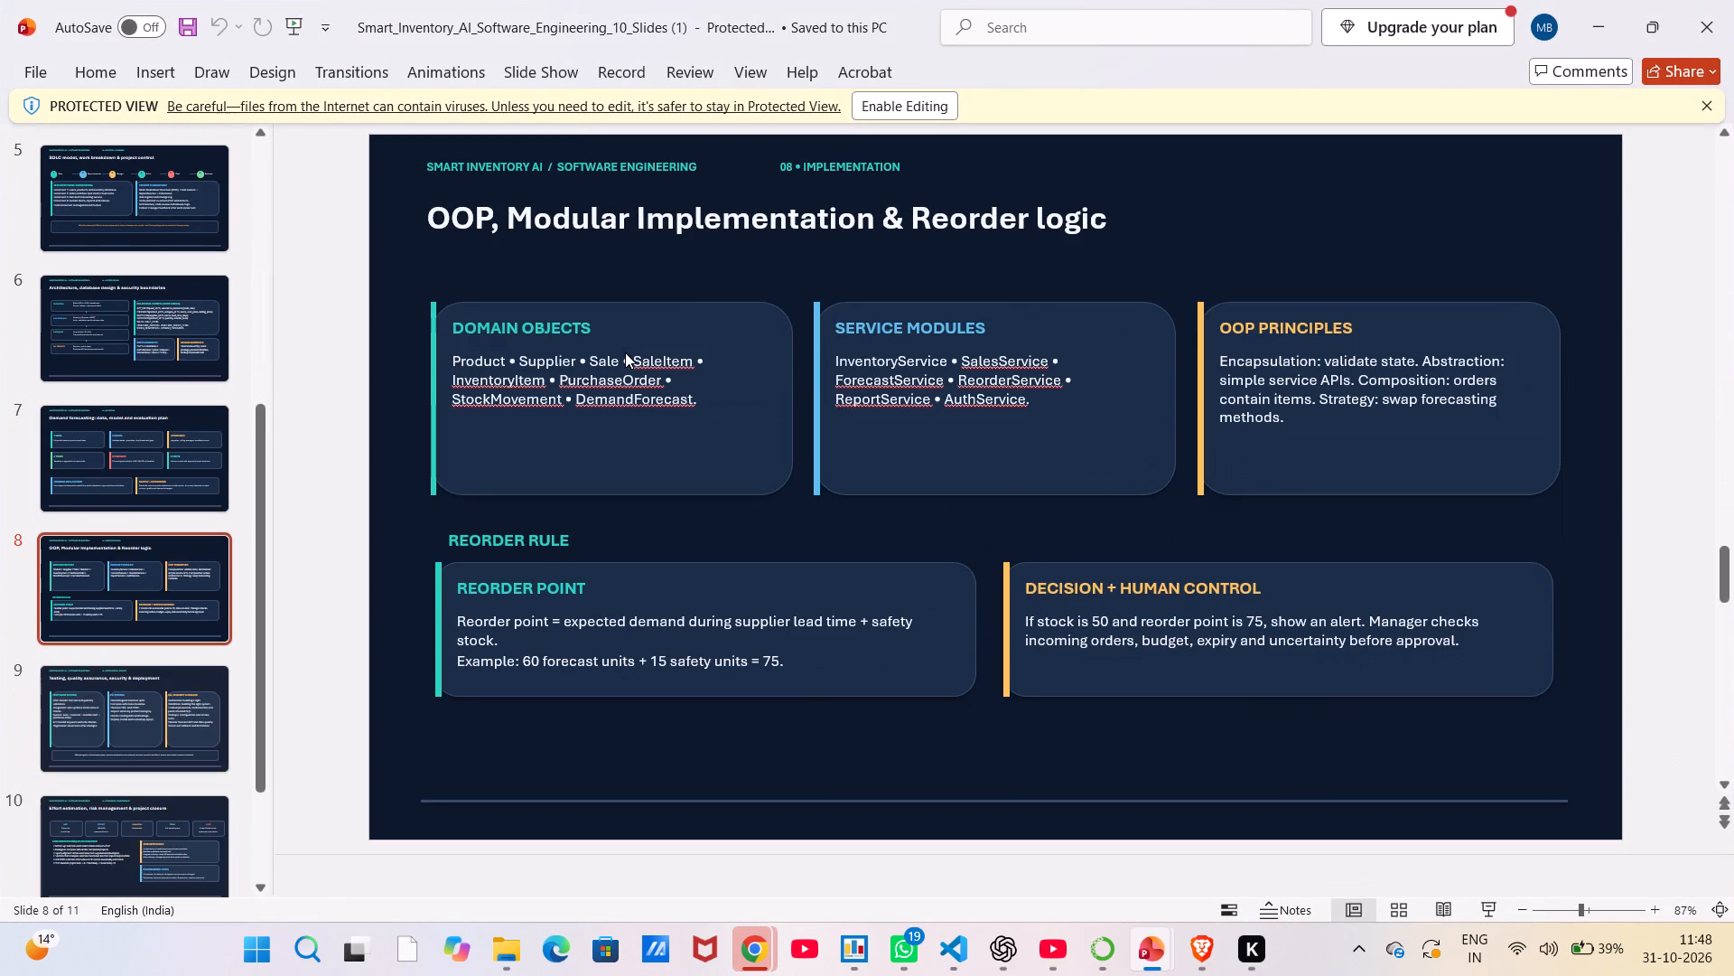
{"action": "scroll", "coordinate": [625, 352], "scroll_direction": "down", "scroll_amount": 1}
{"action": "left_click", "coordinate": [848, 152]}
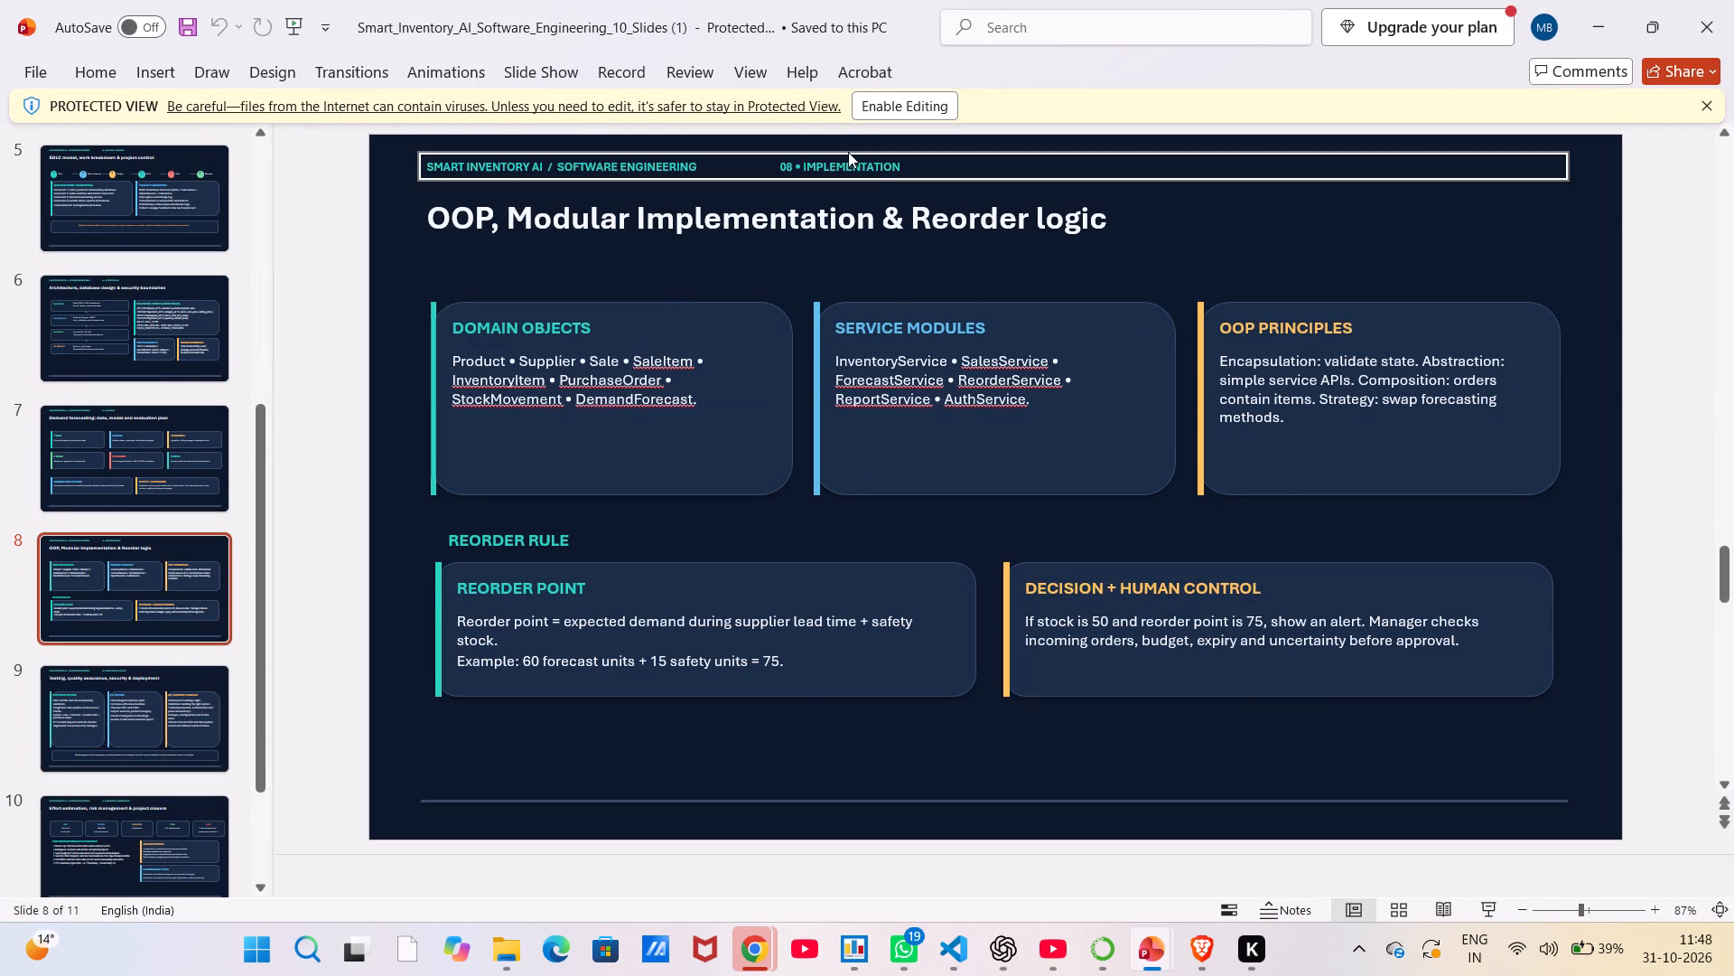
{"action": "left_click", "coordinate": [900, 168]}
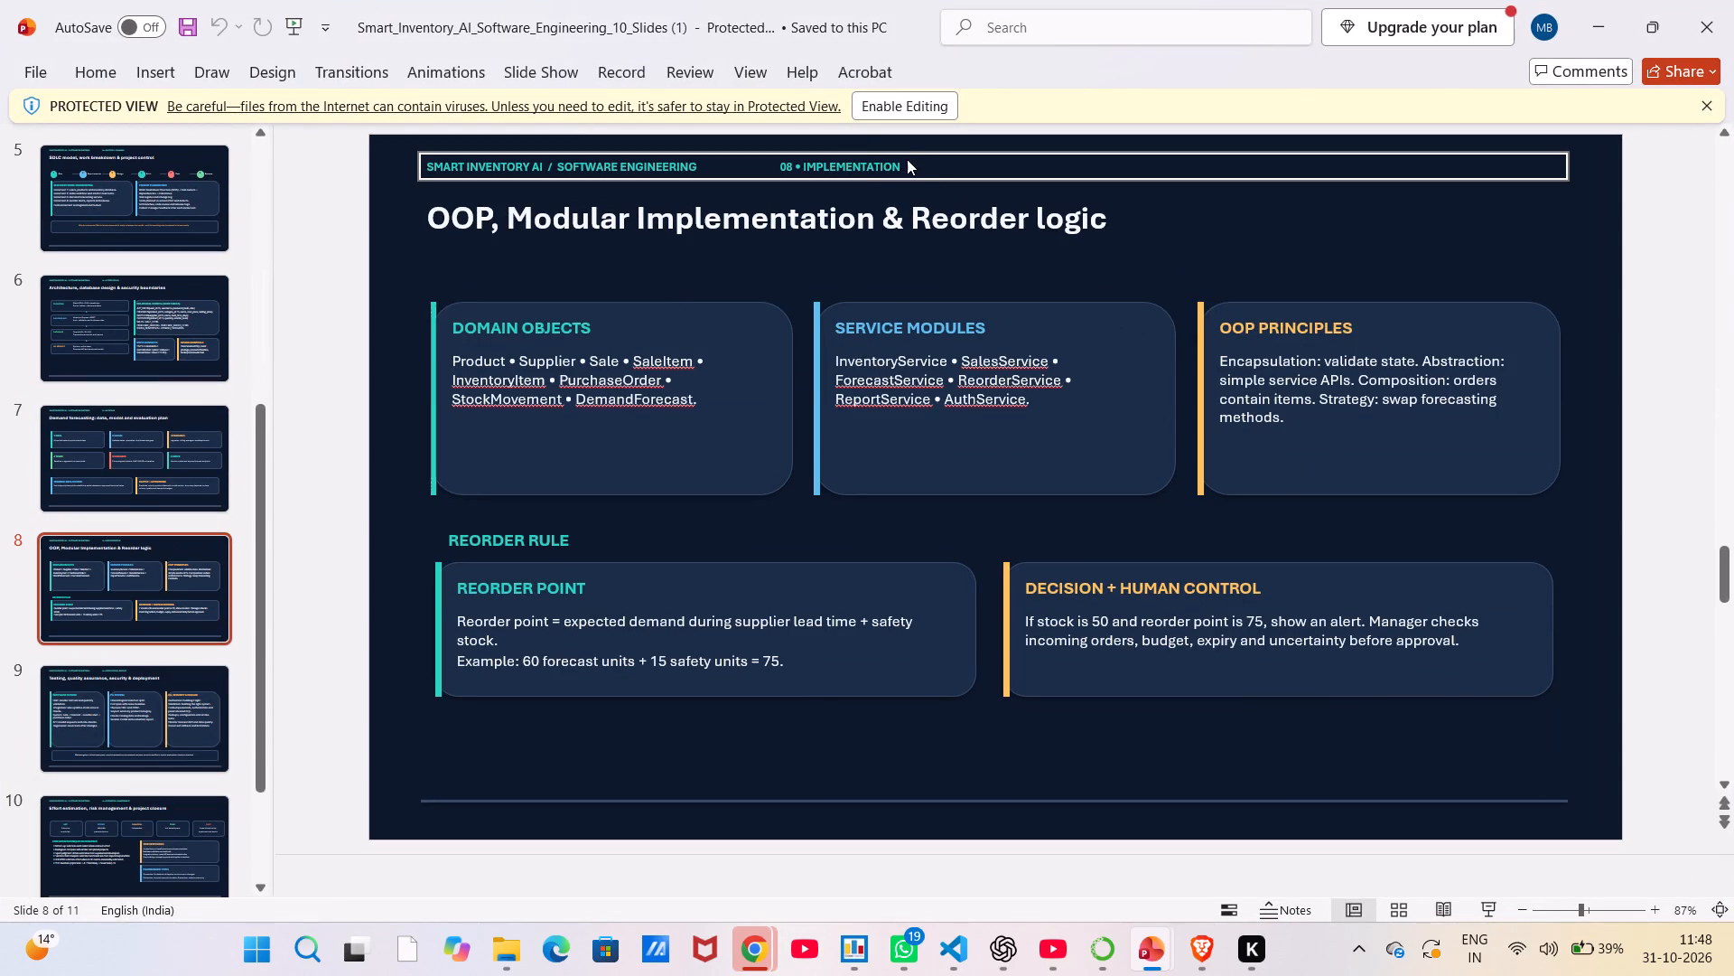
{"action": "left_click", "coordinate": [891, 162]}
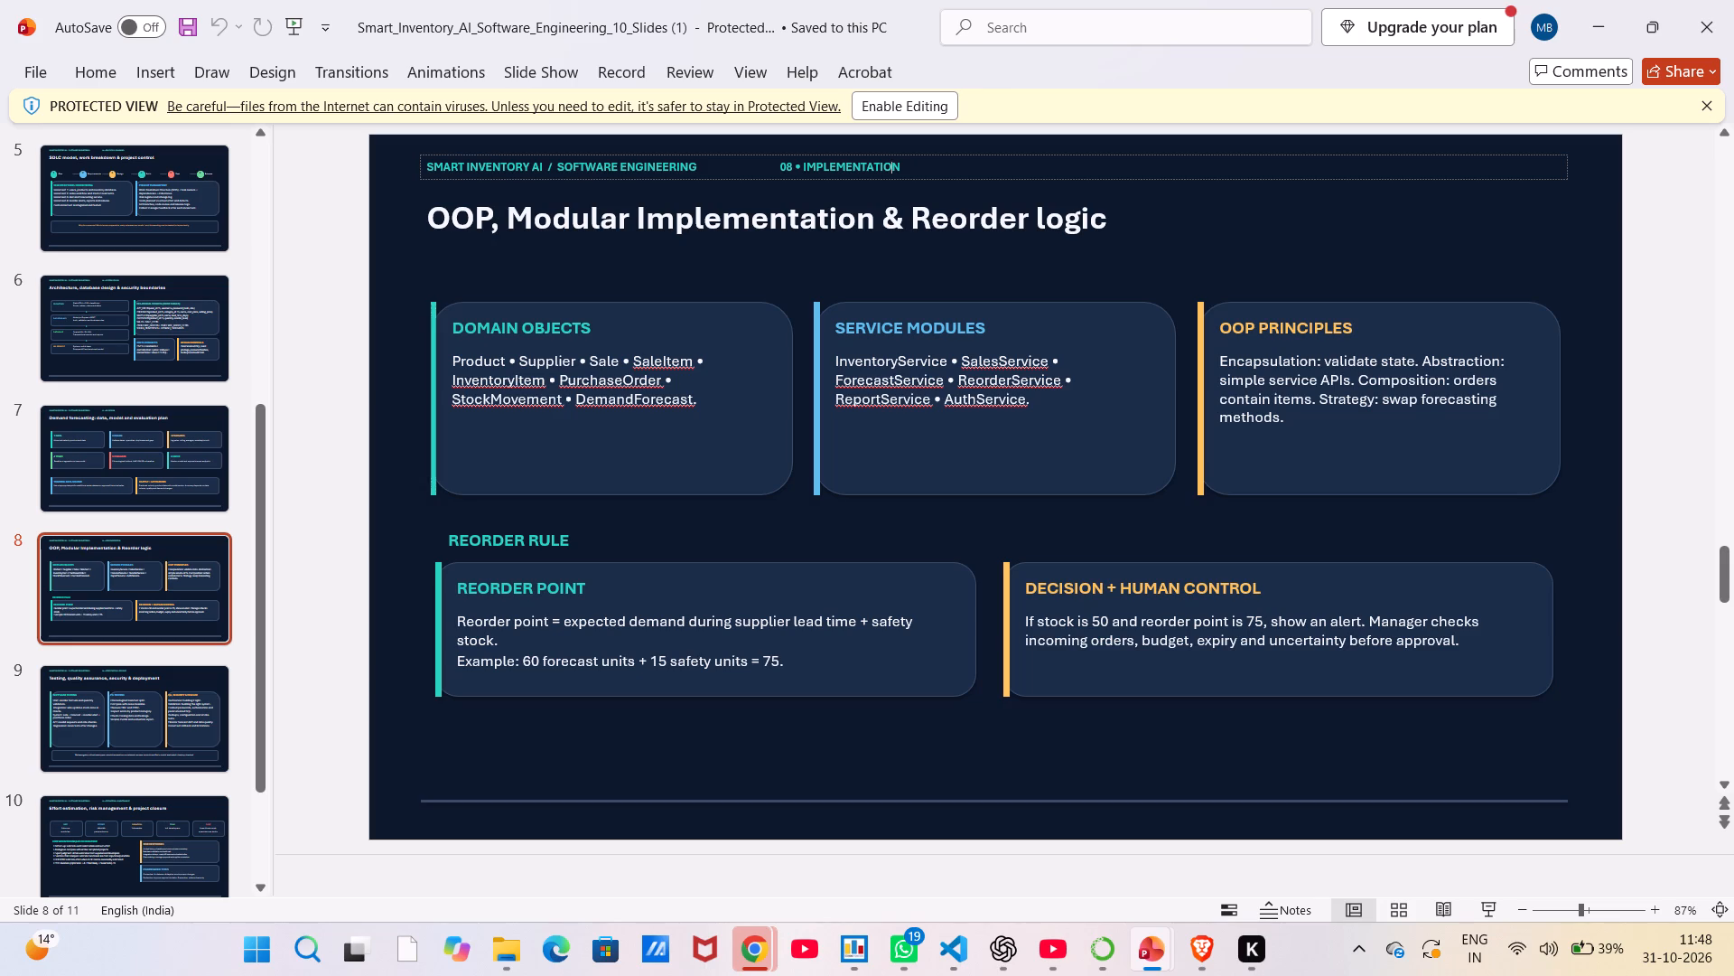
{"action": "left_click", "coordinate": [897, 163]}
{"action": "left_click_drag", "start_coordinate": [897, 163], "coordinate": [741, 155]}
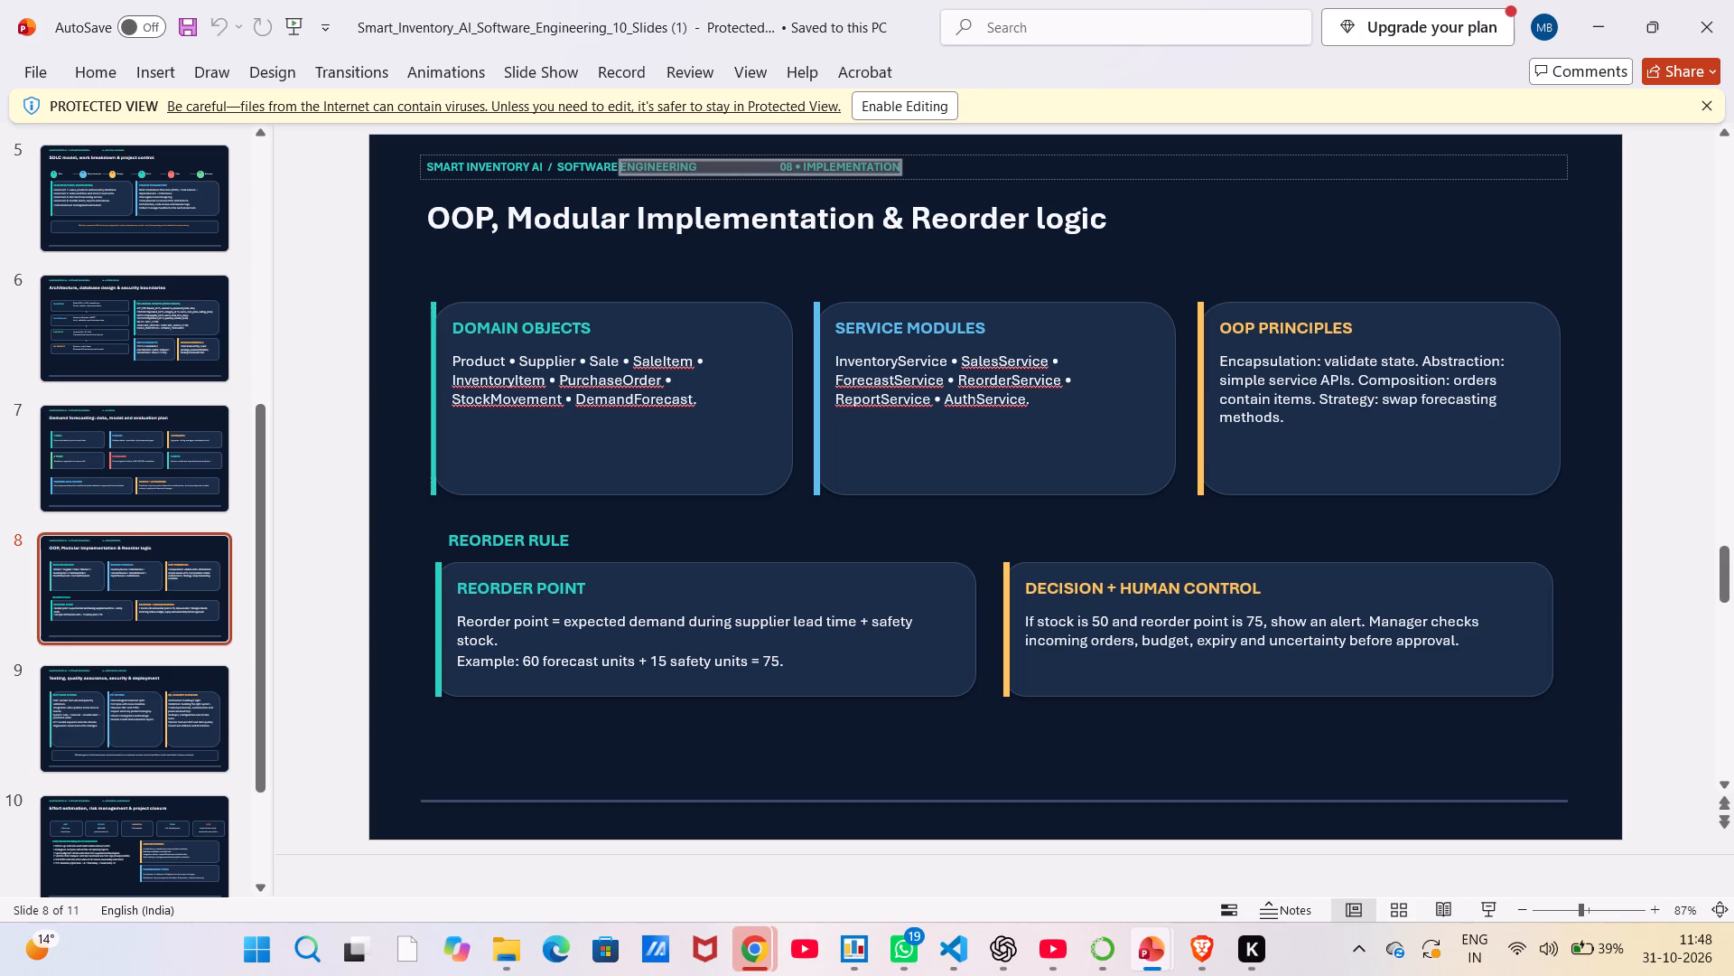
{"action": "left_click_drag", "start_coordinate": [741, 155], "coordinate": [782, 164]}
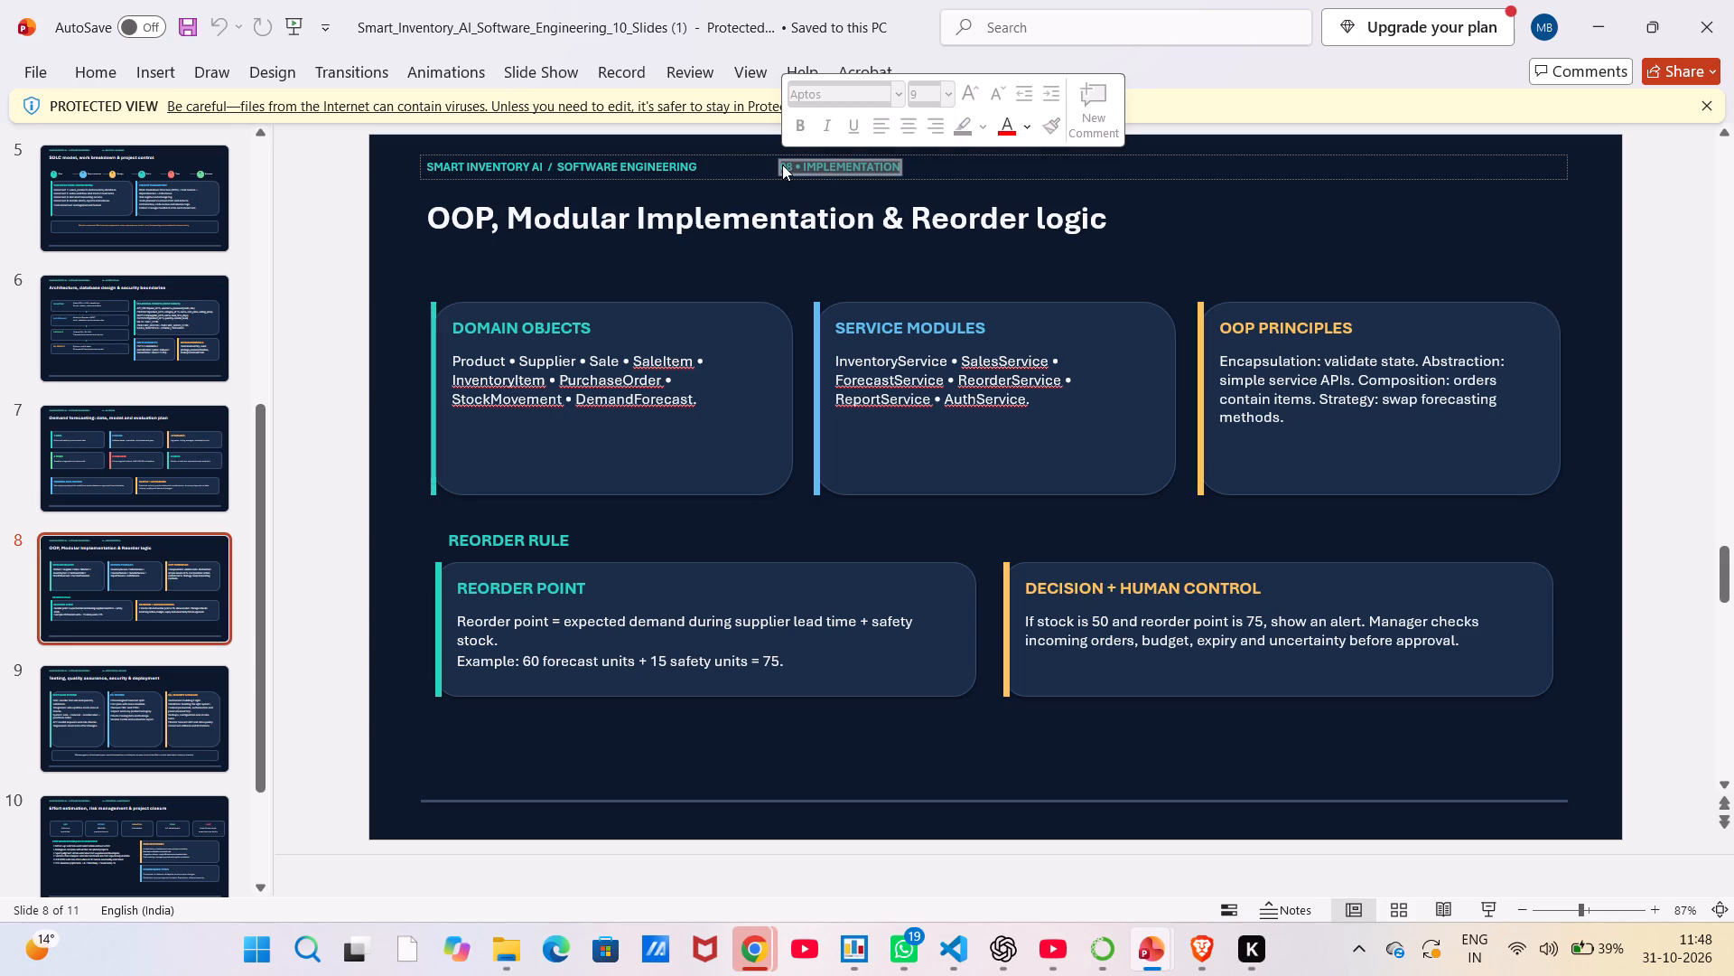
{"action": "key", "text": "ctrl+c"}
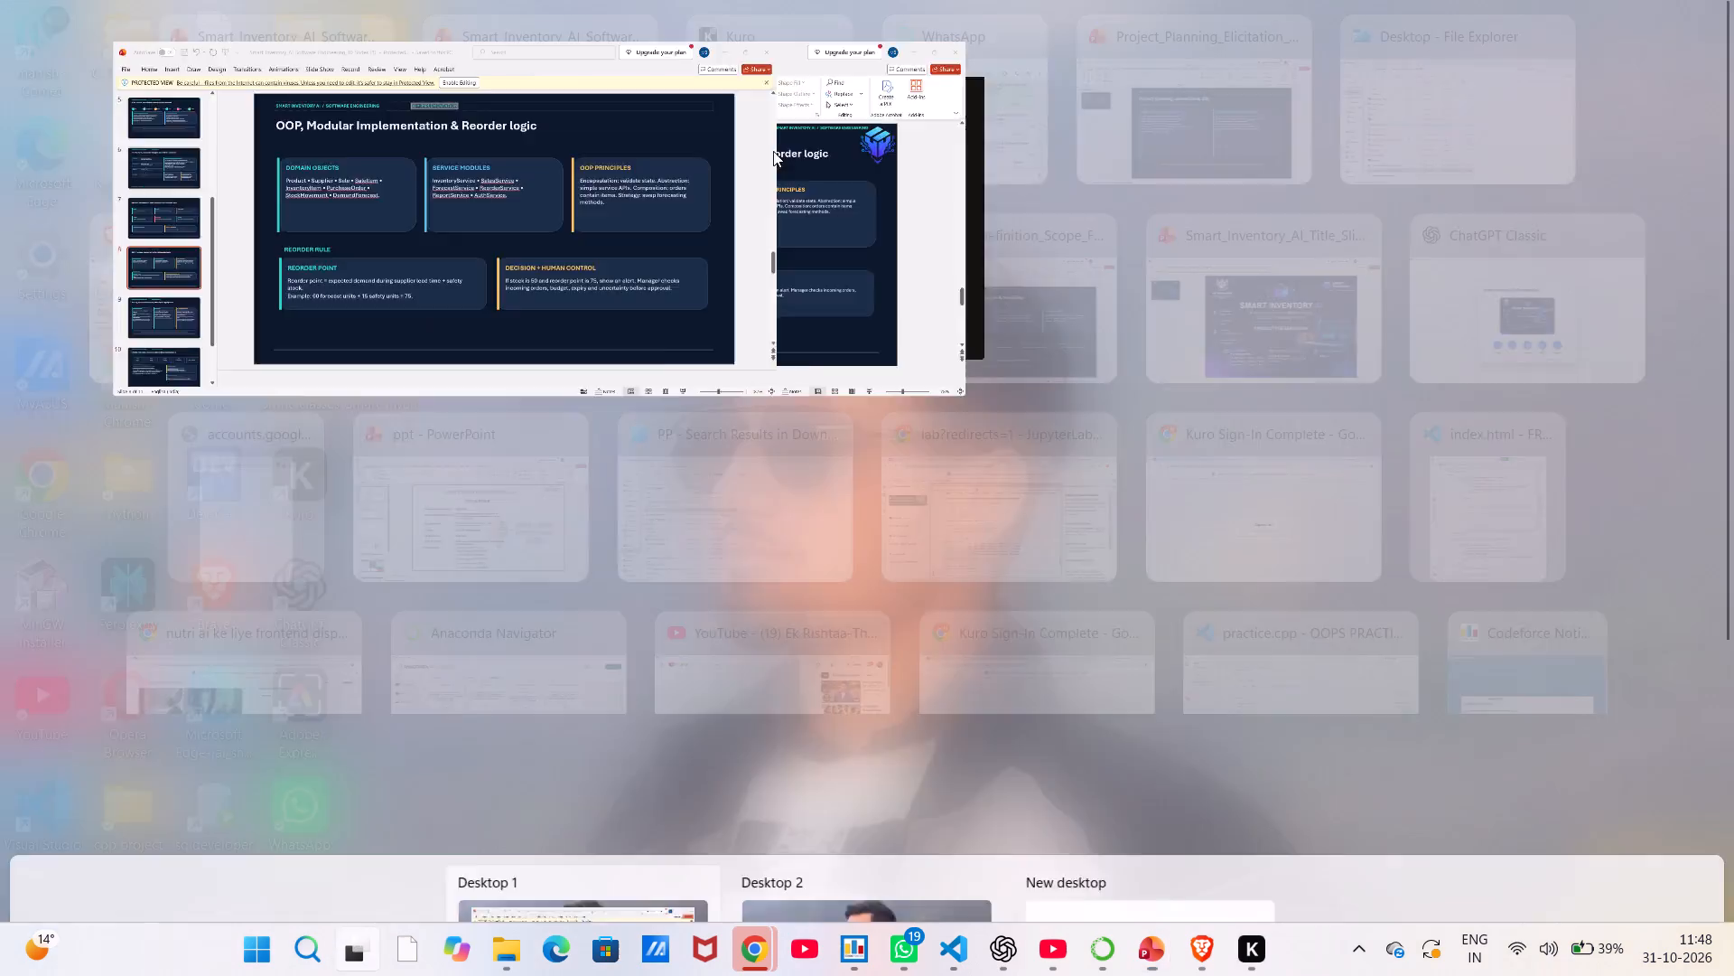
Back in the 12-slide presentation, apply the Title Only layout to slide 10 and paste "08 • IMPLEMENTATION" into the title placeholder.
{"action": "left_click", "coordinate": [521, 88]}
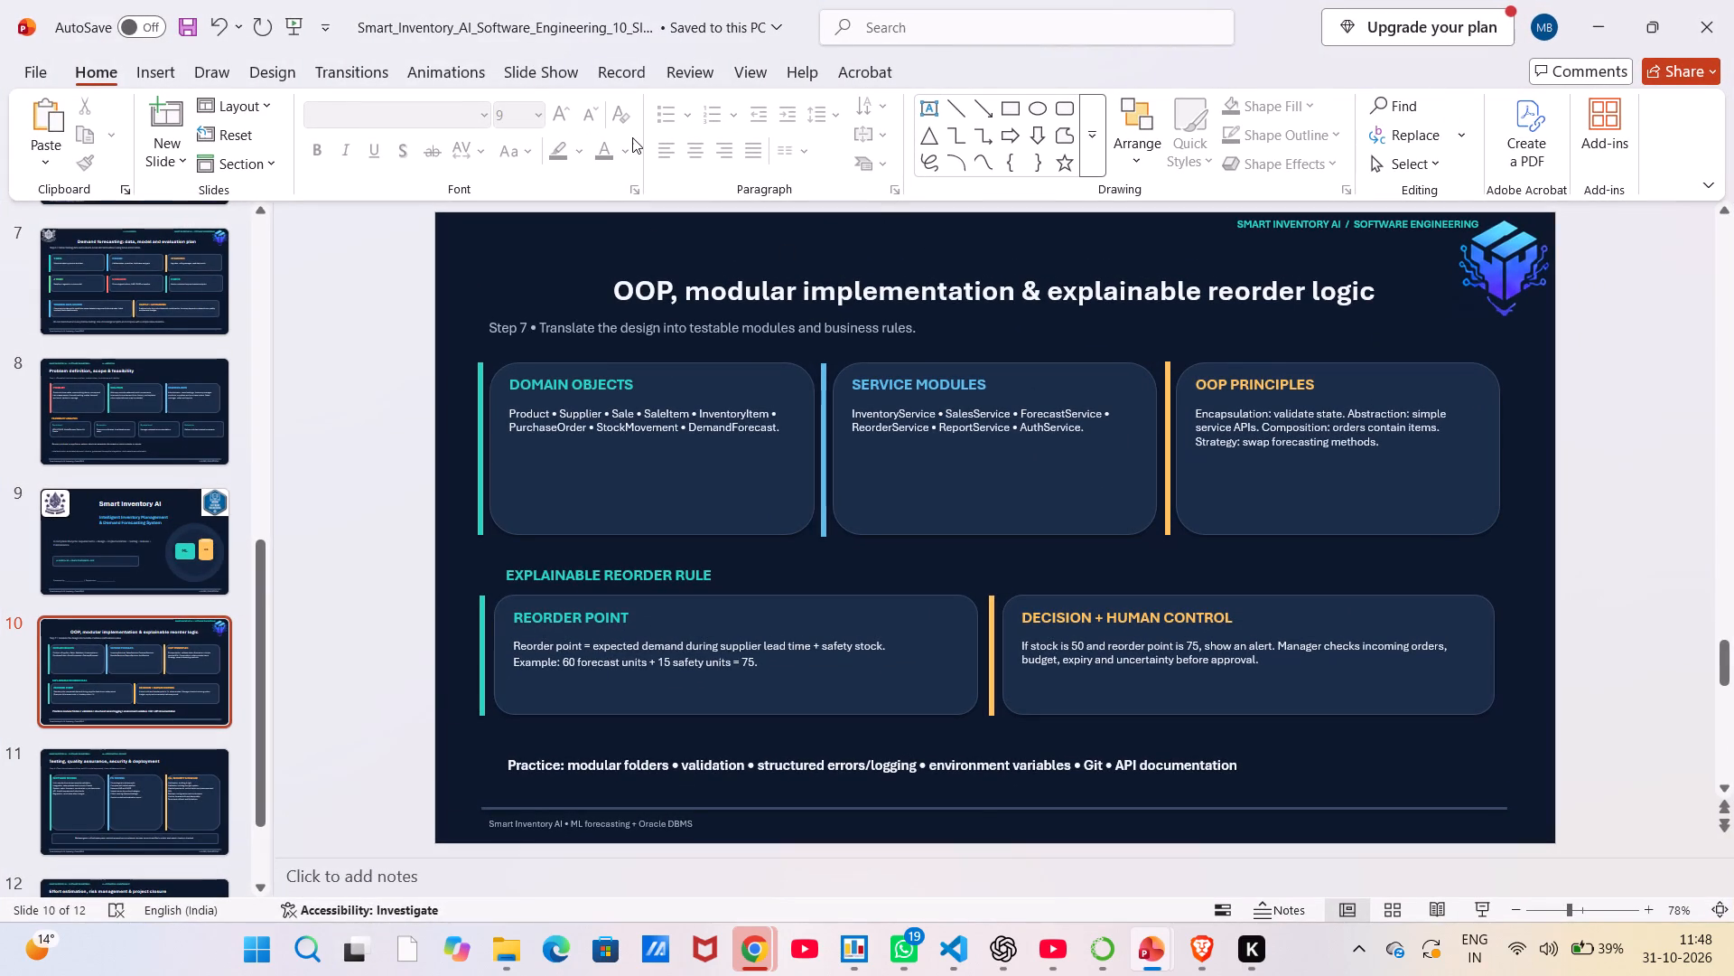
{"action": "left_click", "coordinate": [265, 99]}
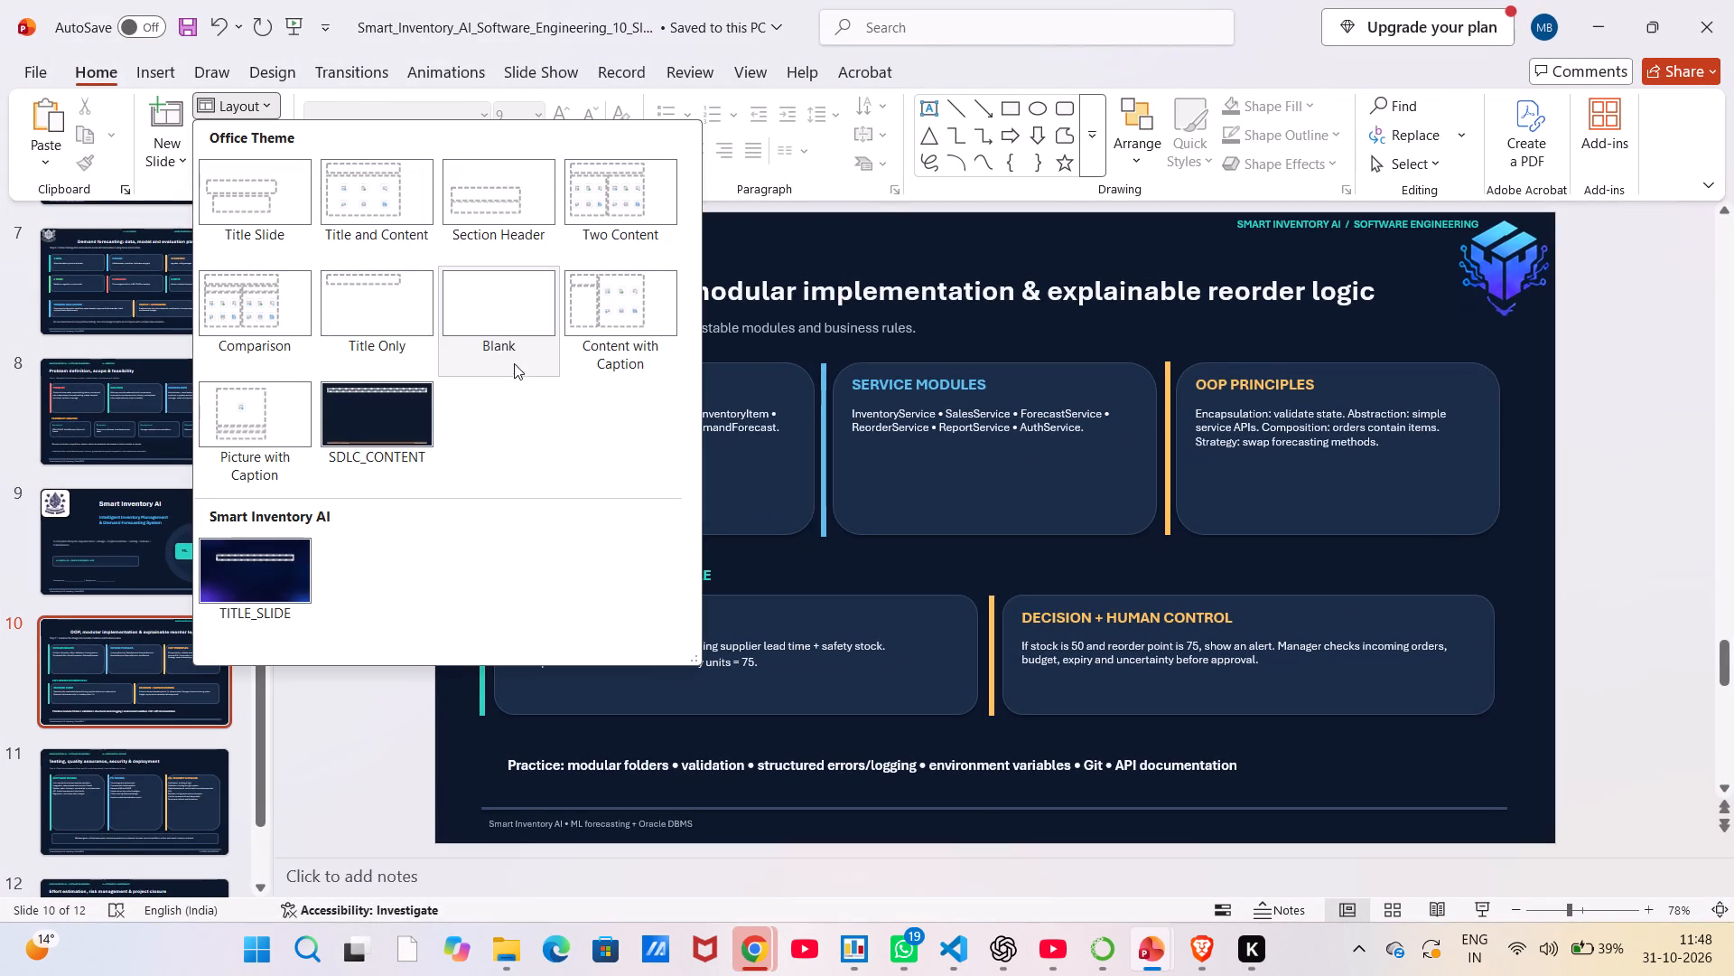
{"action": "left_click", "coordinate": [383, 315]}
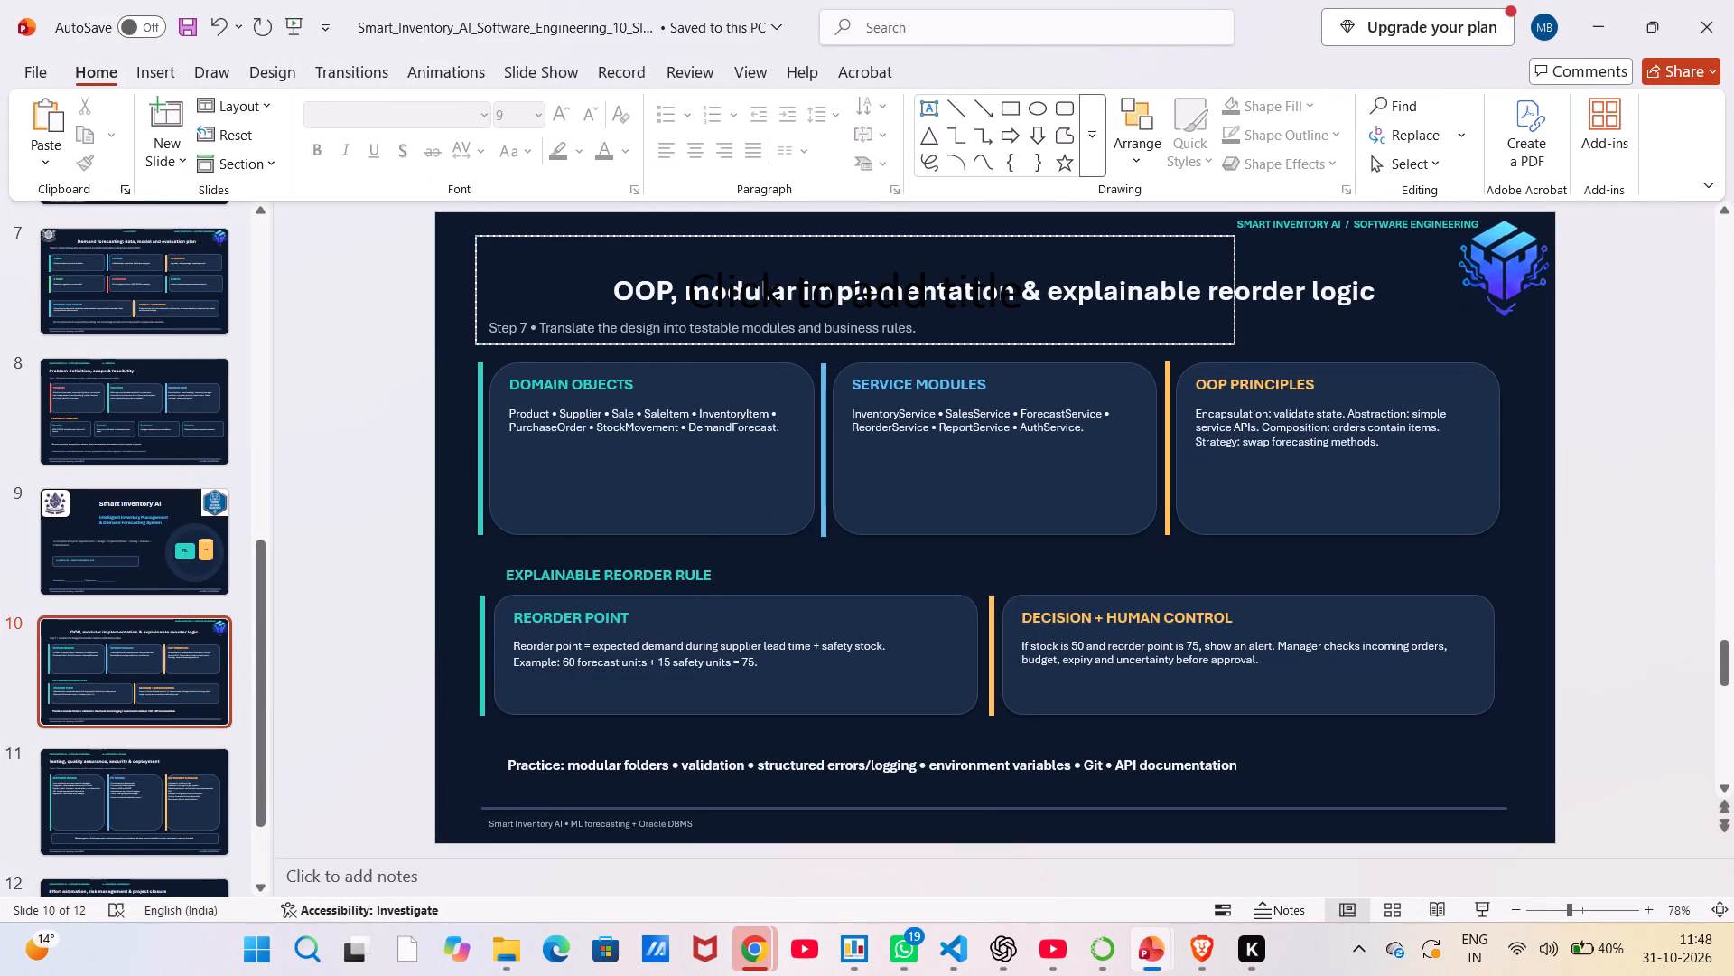
{"action": "left_click", "coordinate": [739, 311]}
{"action": "key", "text": "ctrl+v"}
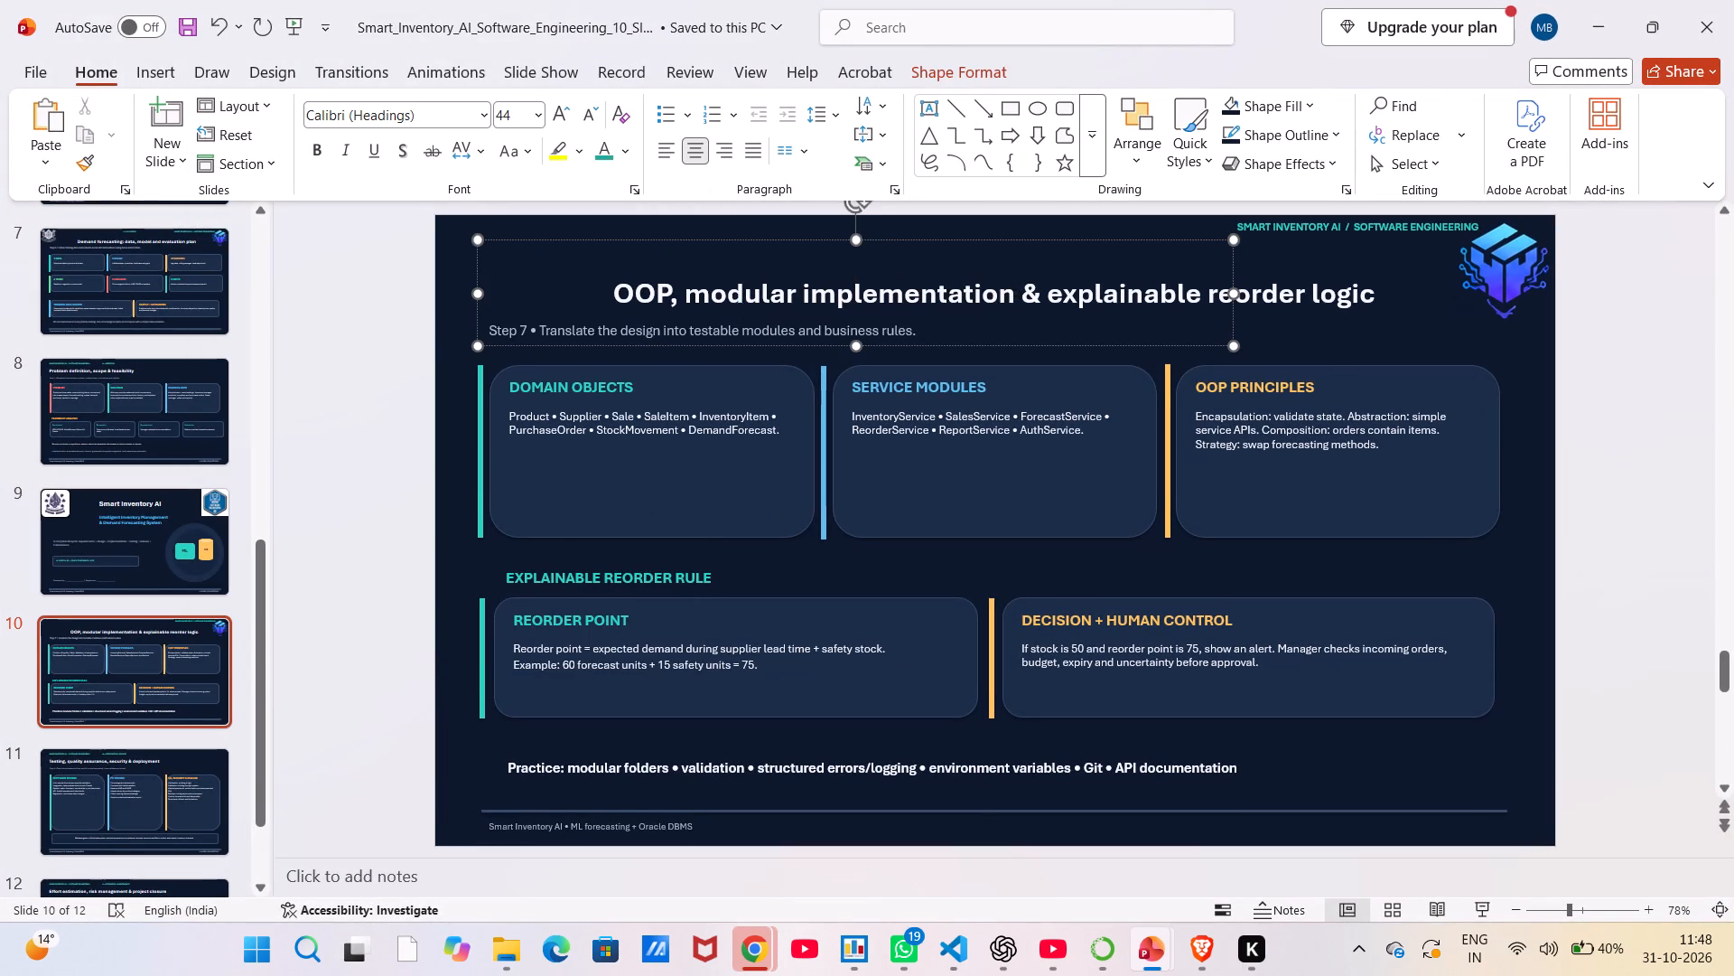
Set the pasted "08 • IMPLEMENTATION" text to font size 10.
{"action": "key", "text": "ctrl+a"}
{"action": "right_click", "coordinate": [834, 303]}
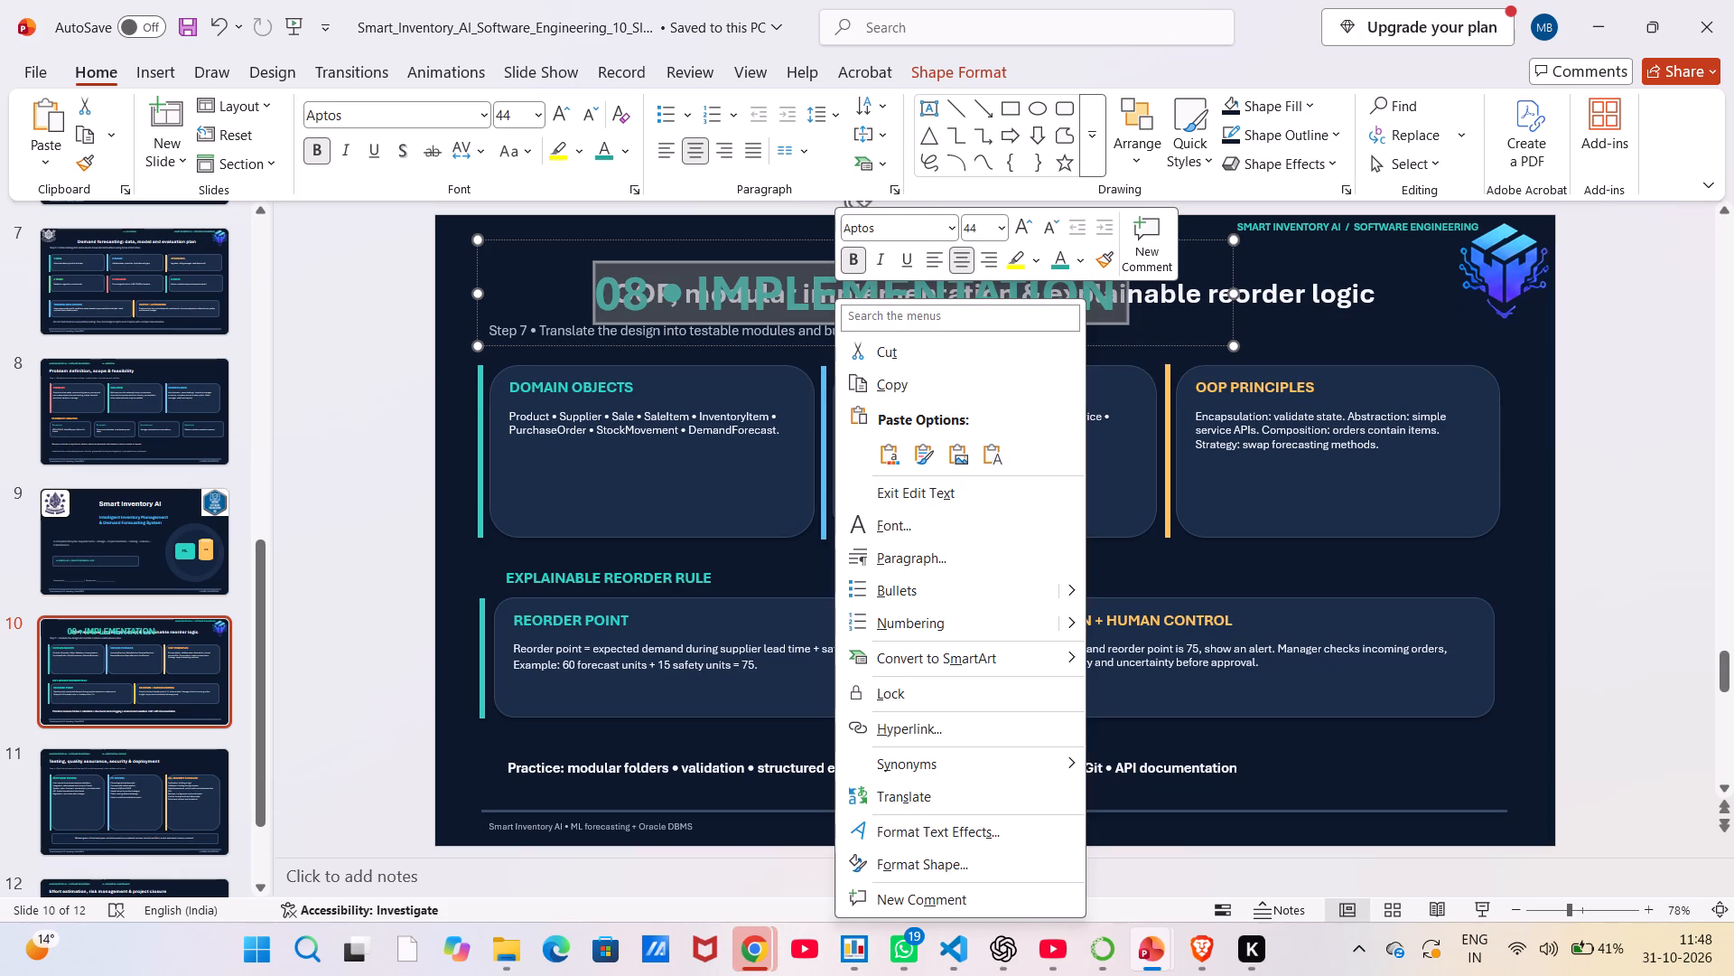
{"action": "left_click", "coordinate": [1000, 228]}
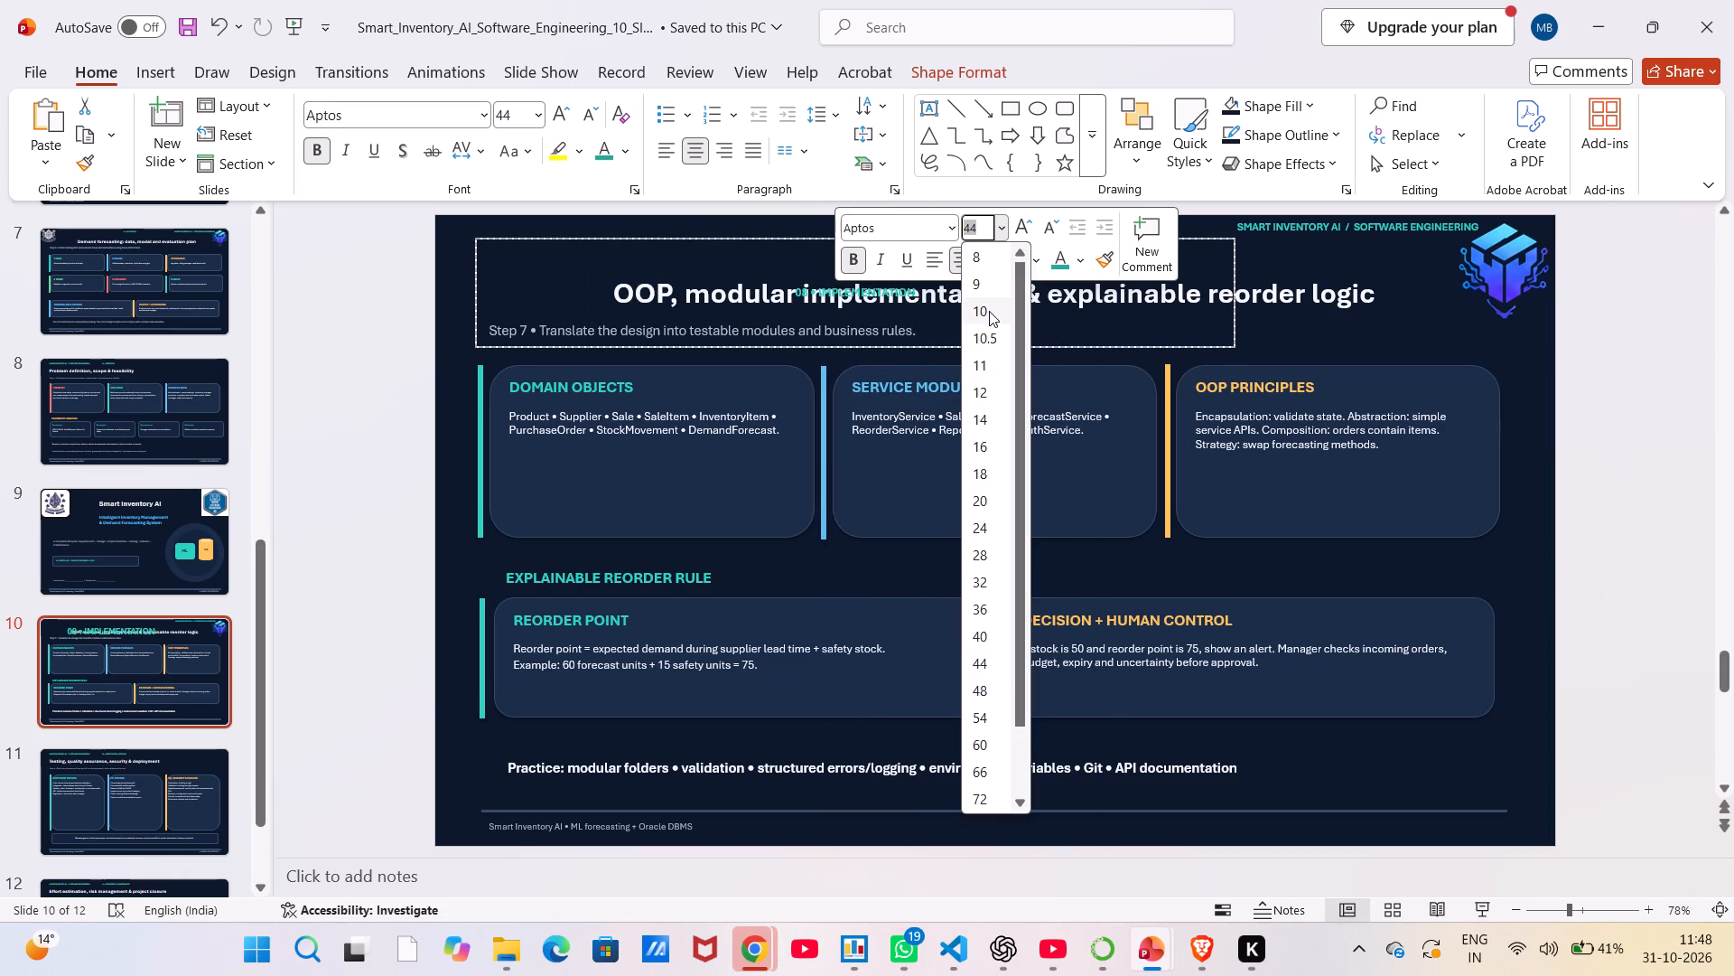
{"action": "left_click", "coordinate": [989, 311]}
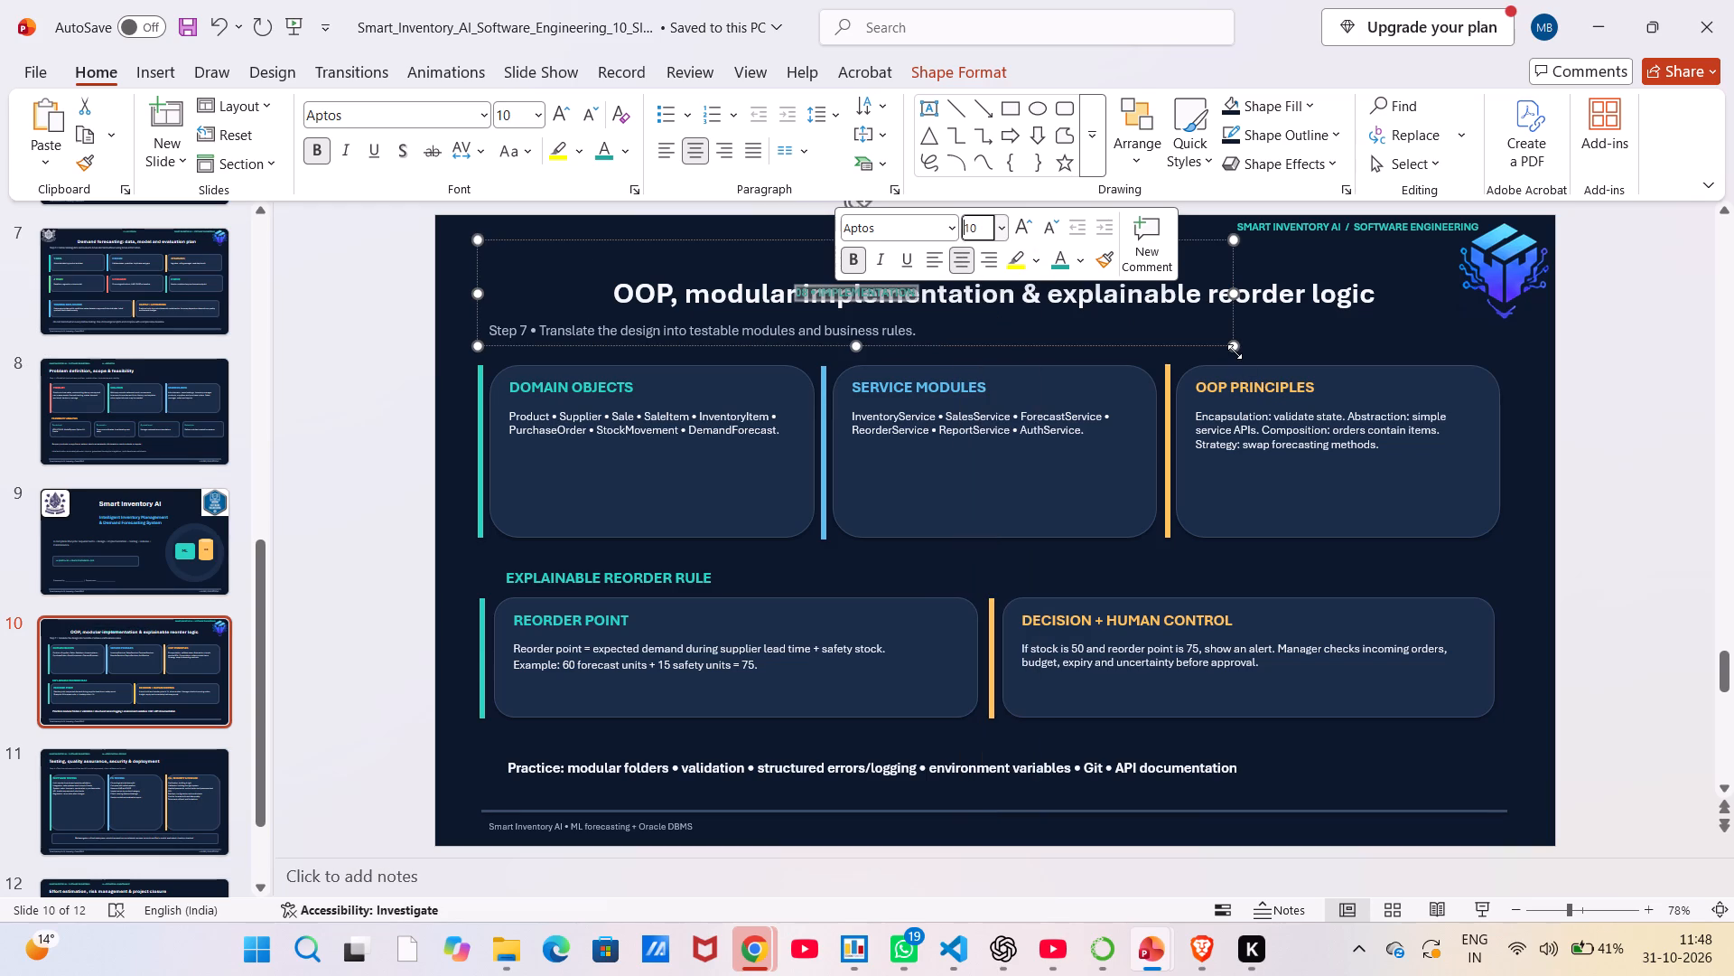
Shrink the "08 • IMPLEMENTATION" placeholder to a small box that fits its text on one line.
{"action": "left_click_drag", "start_coordinate": [1235, 352], "coordinate": [762, 249]}
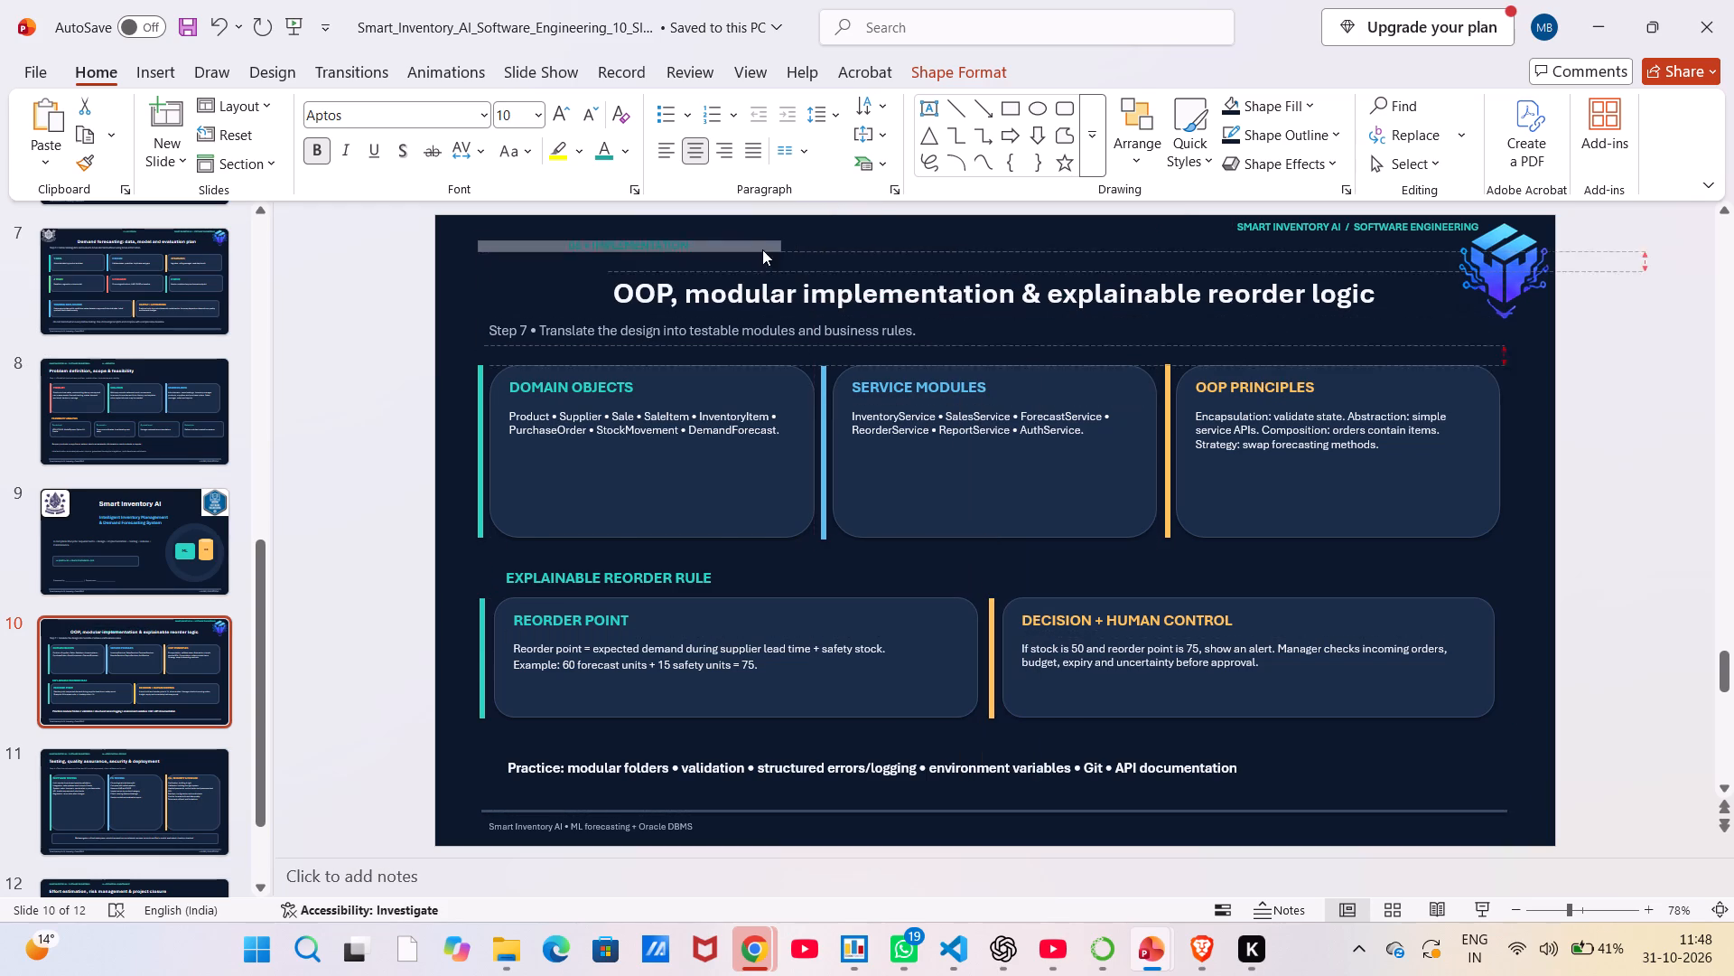
{"action": "left_click_drag", "start_coordinate": [762, 249], "coordinate": [601, 272]}
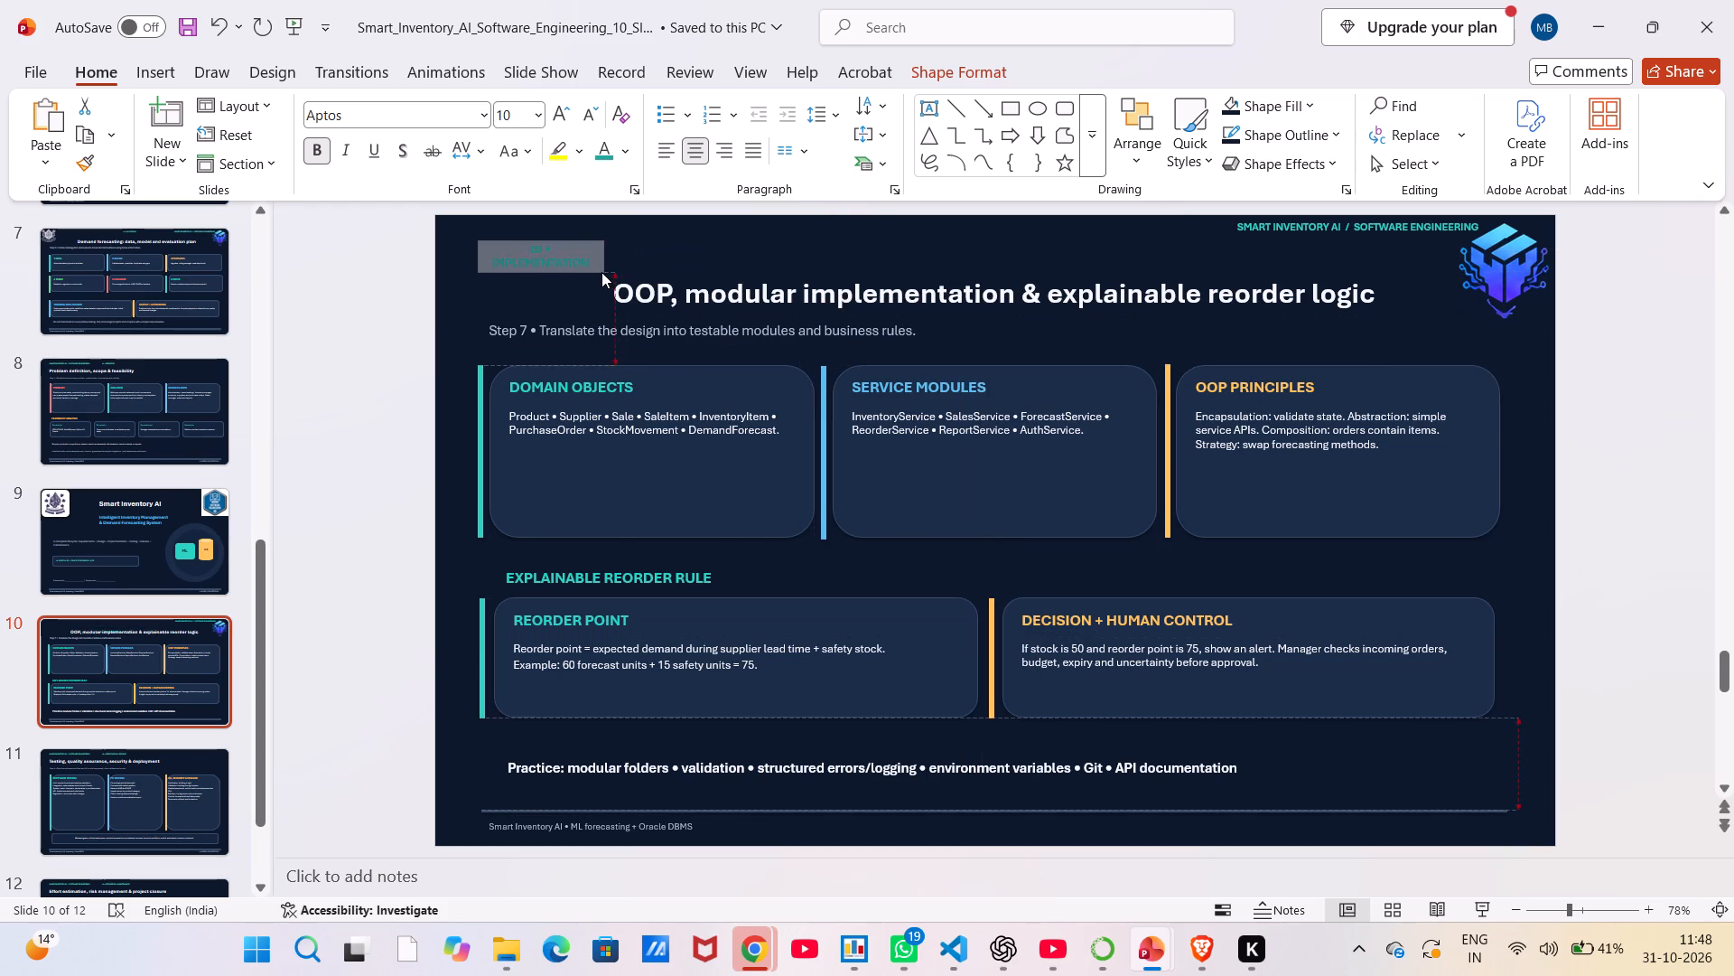
{"action": "left_click_drag", "start_coordinate": [601, 272], "coordinate": [622, 260]}
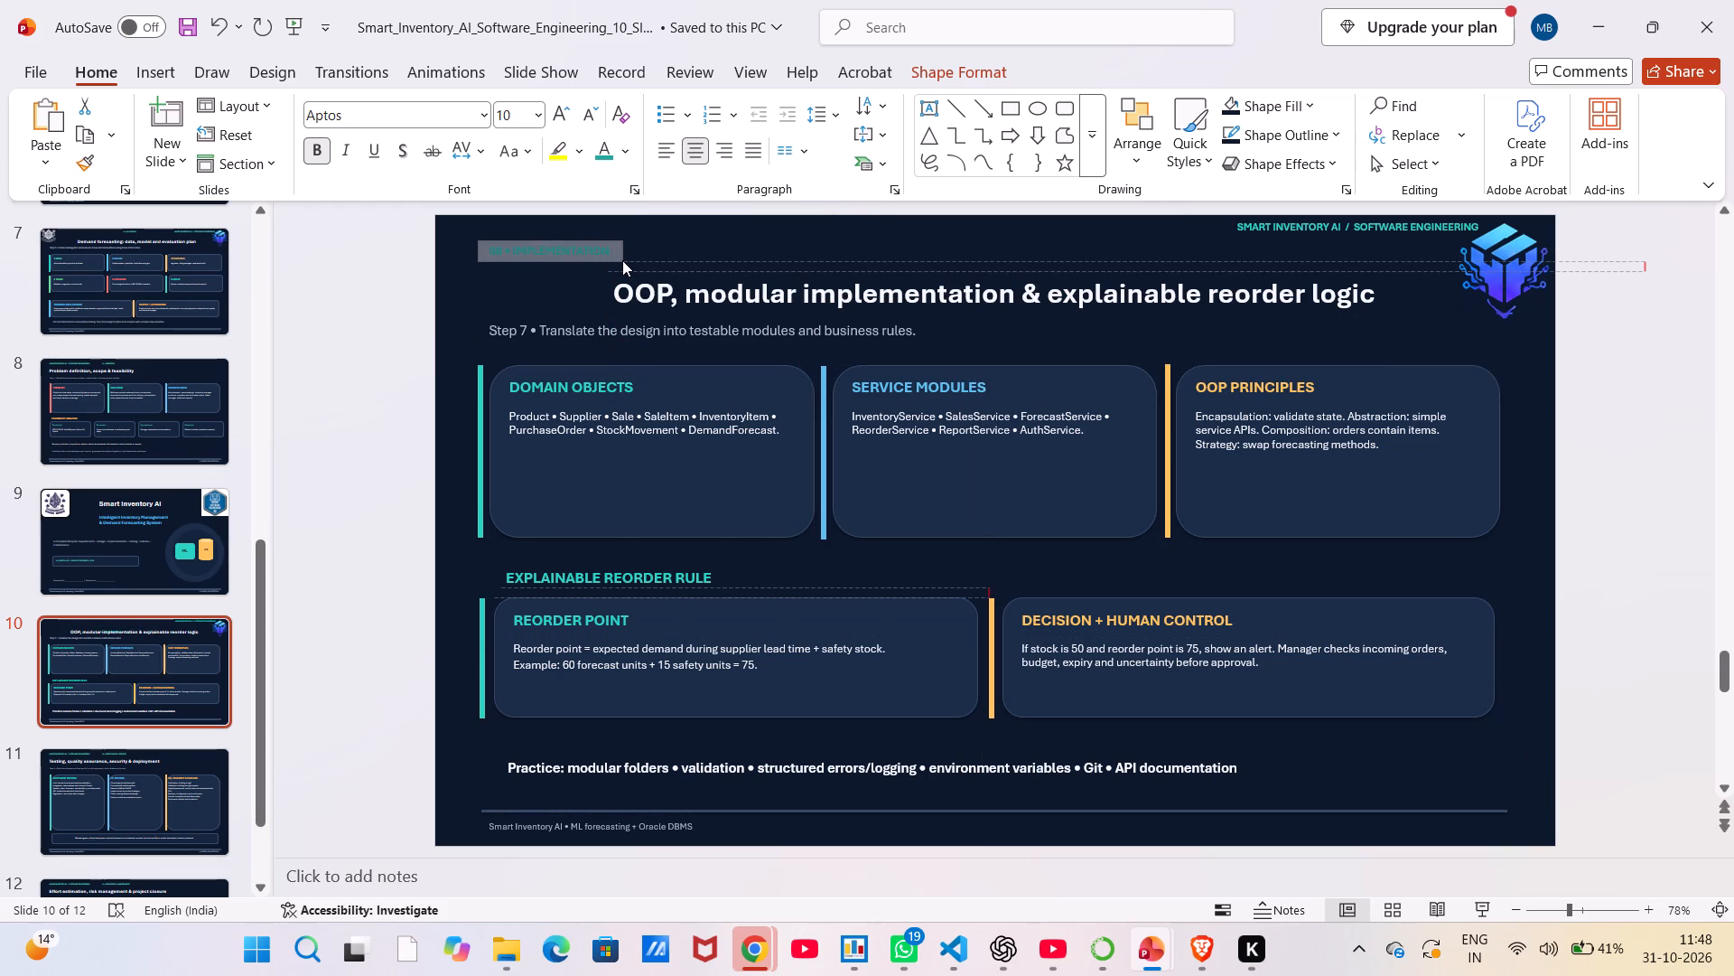
{"action": "left_click_drag", "start_coordinate": [622, 260], "coordinate": [621, 260]}
Move the "08 • IMPLEMENTATION" label to the top centre of slide 10, level with the "SMART INVENTORY AI / SOFTWARE ENGINEERING" header.
{"action": "left_click_drag", "start_coordinate": [601, 254], "coordinate": [620, 255]}
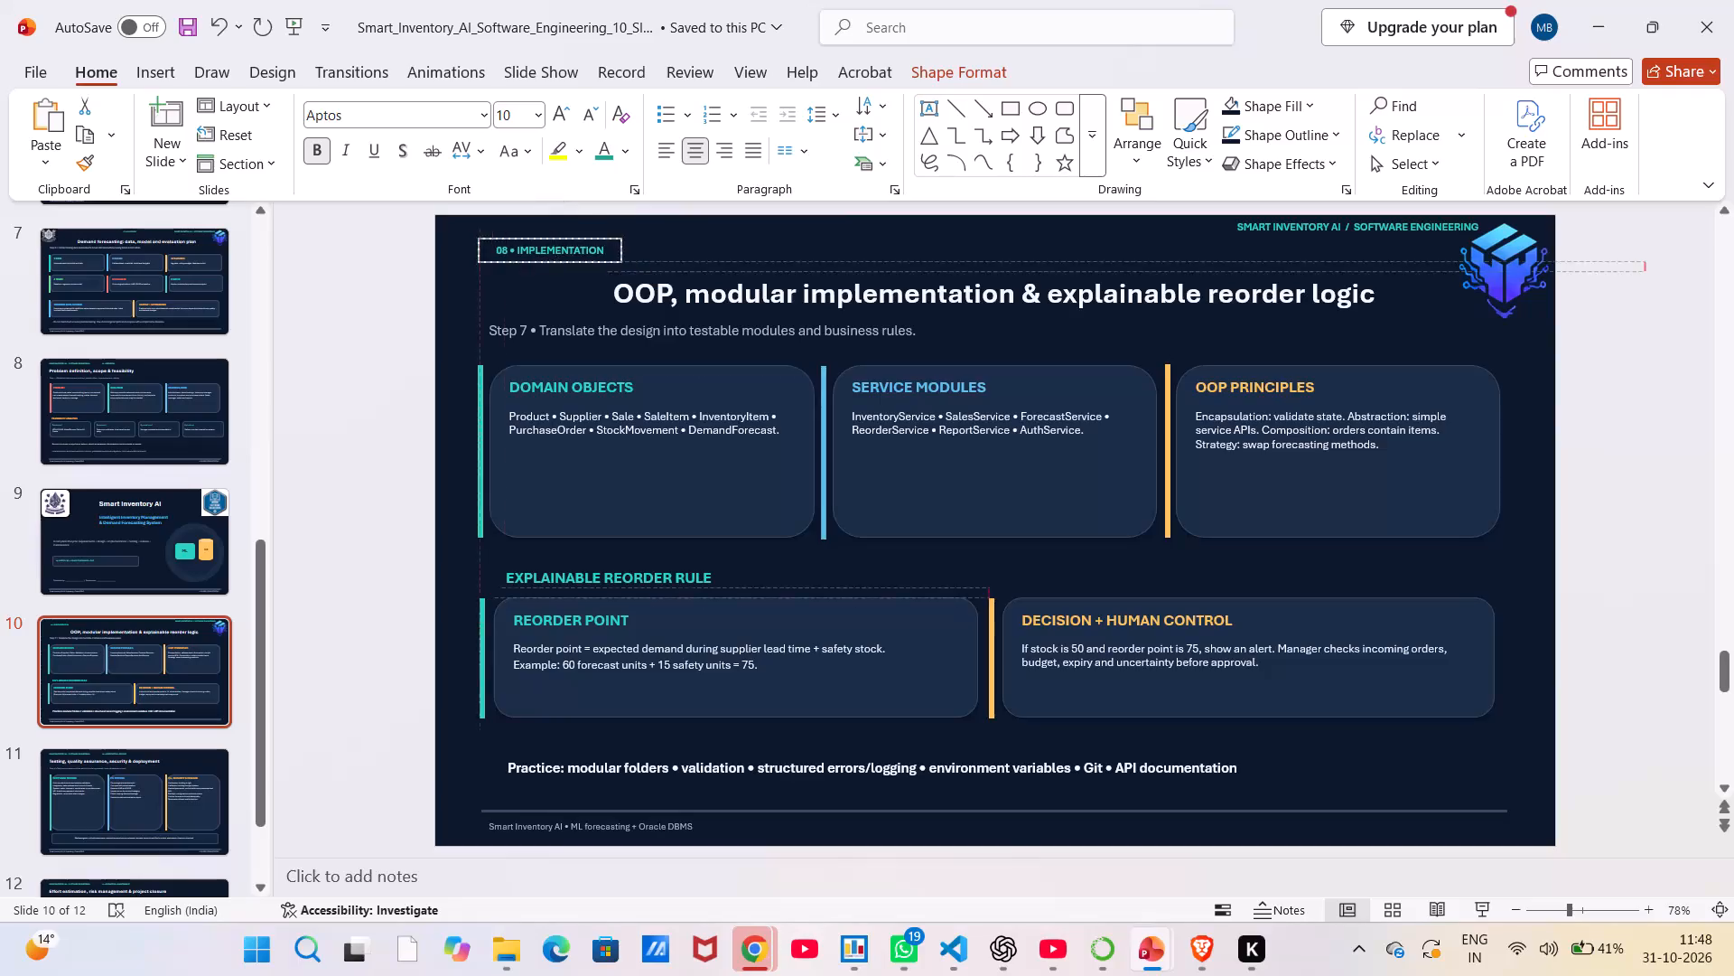
{"action": "left_click_drag", "start_coordinate": [620, 255], "coordinate": [1010, 233]}
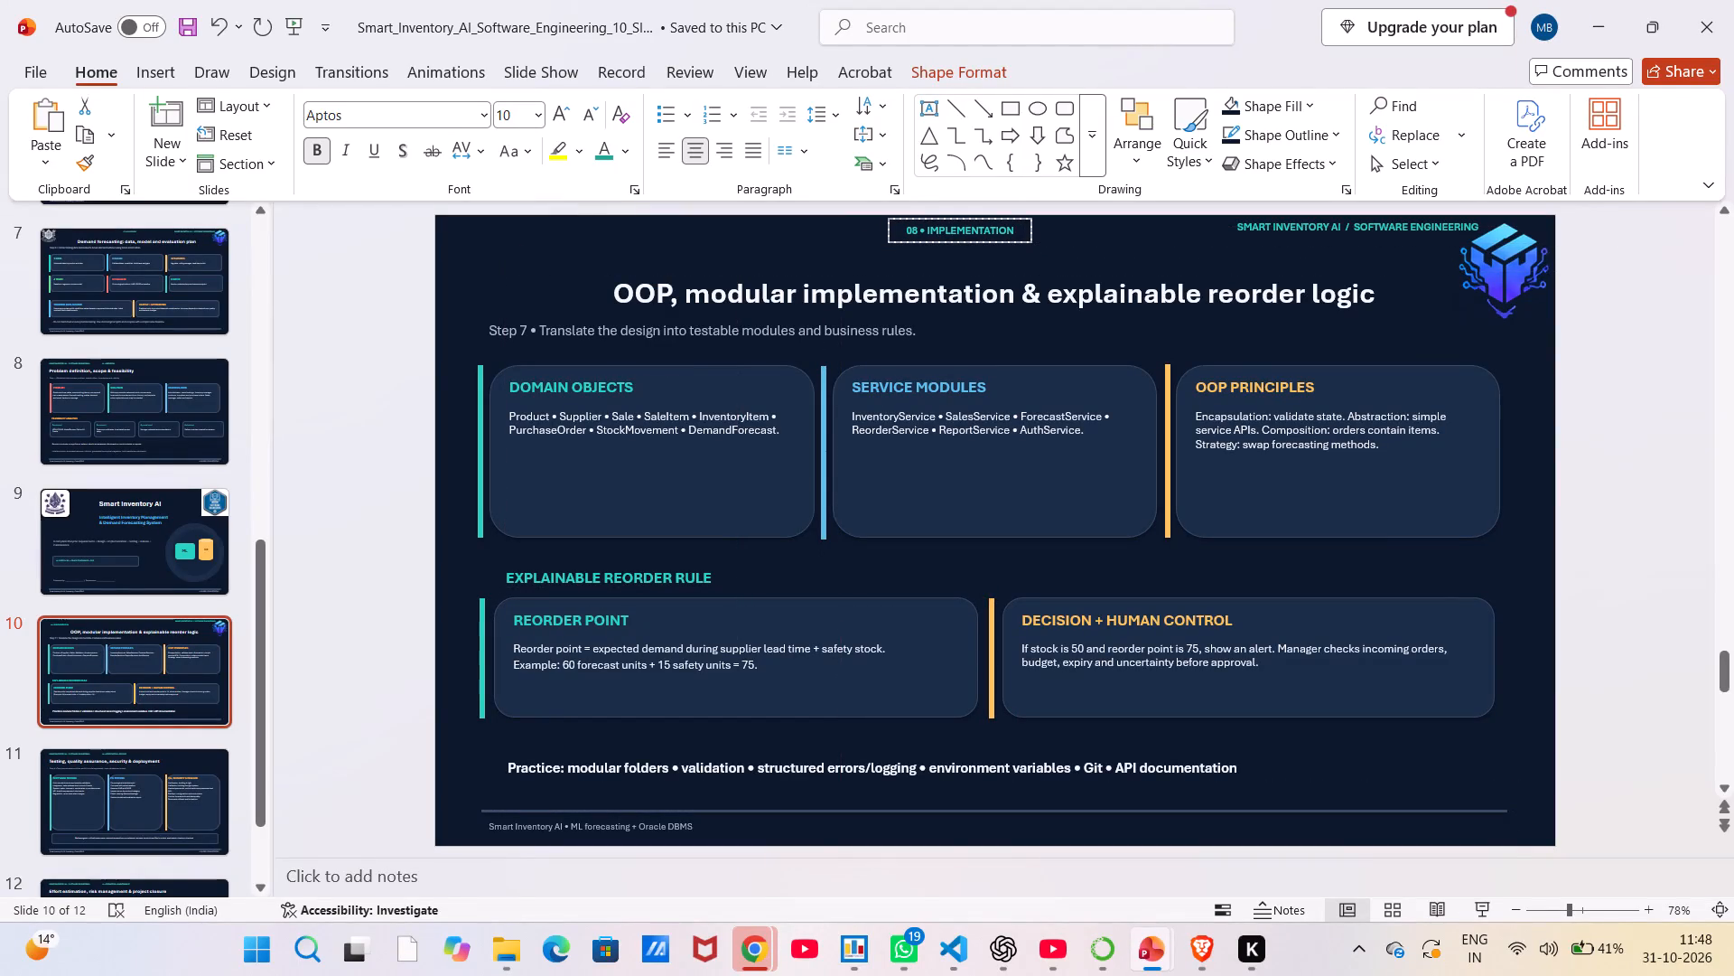
{"action": "left_click_drag", "start_coordinate": [1010, 233], "coordinate": [1032, 234]}
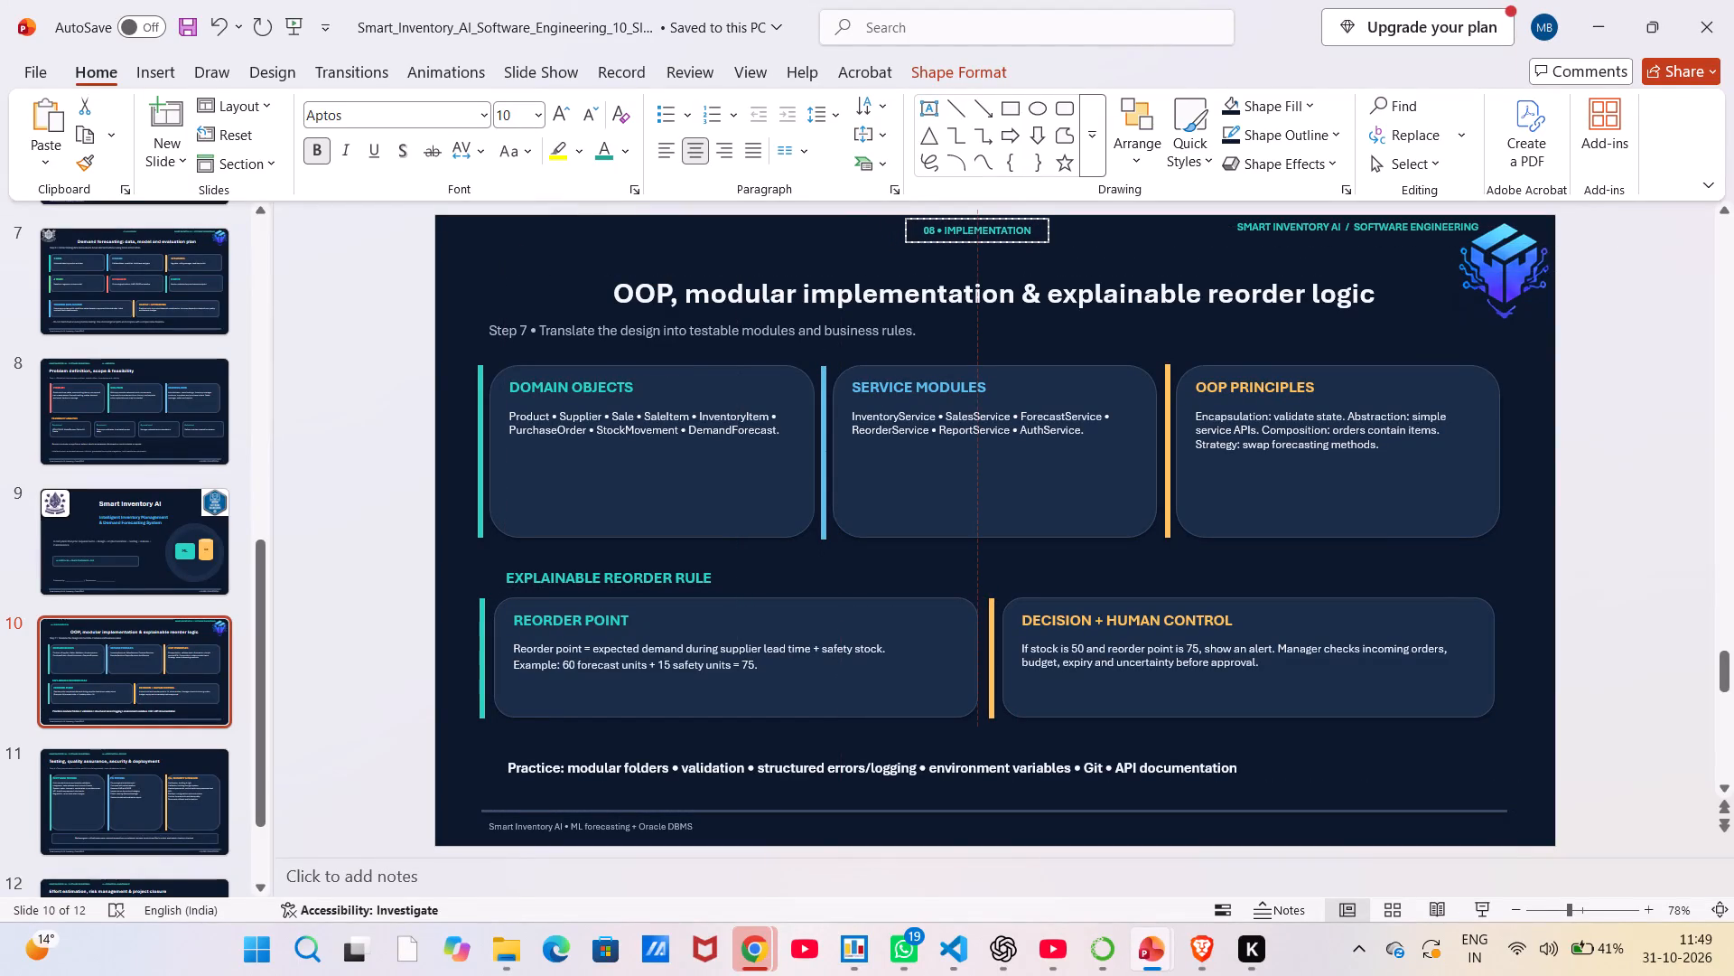
{"action": "left_click_drag", "start_coordinate": [1032, 234], "coordinate": [1032, 235]}
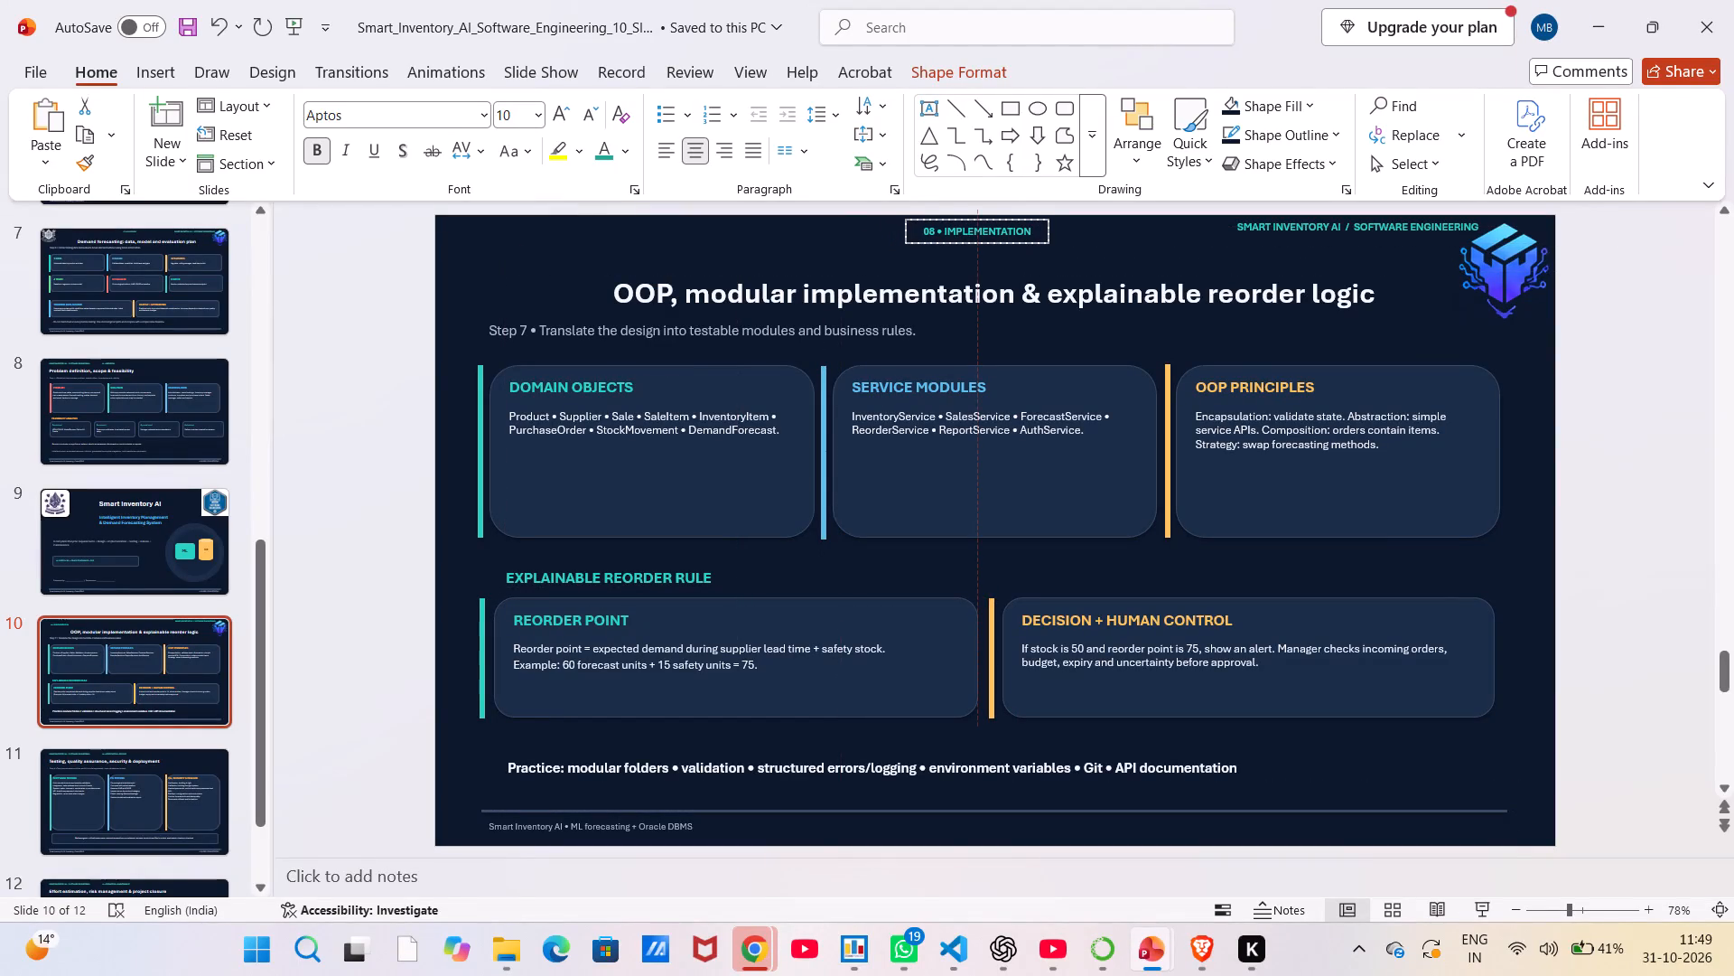
{"action": "left_click_drag", "start_coordinate": [1032, 235], "coordinate": [1043, 232]}
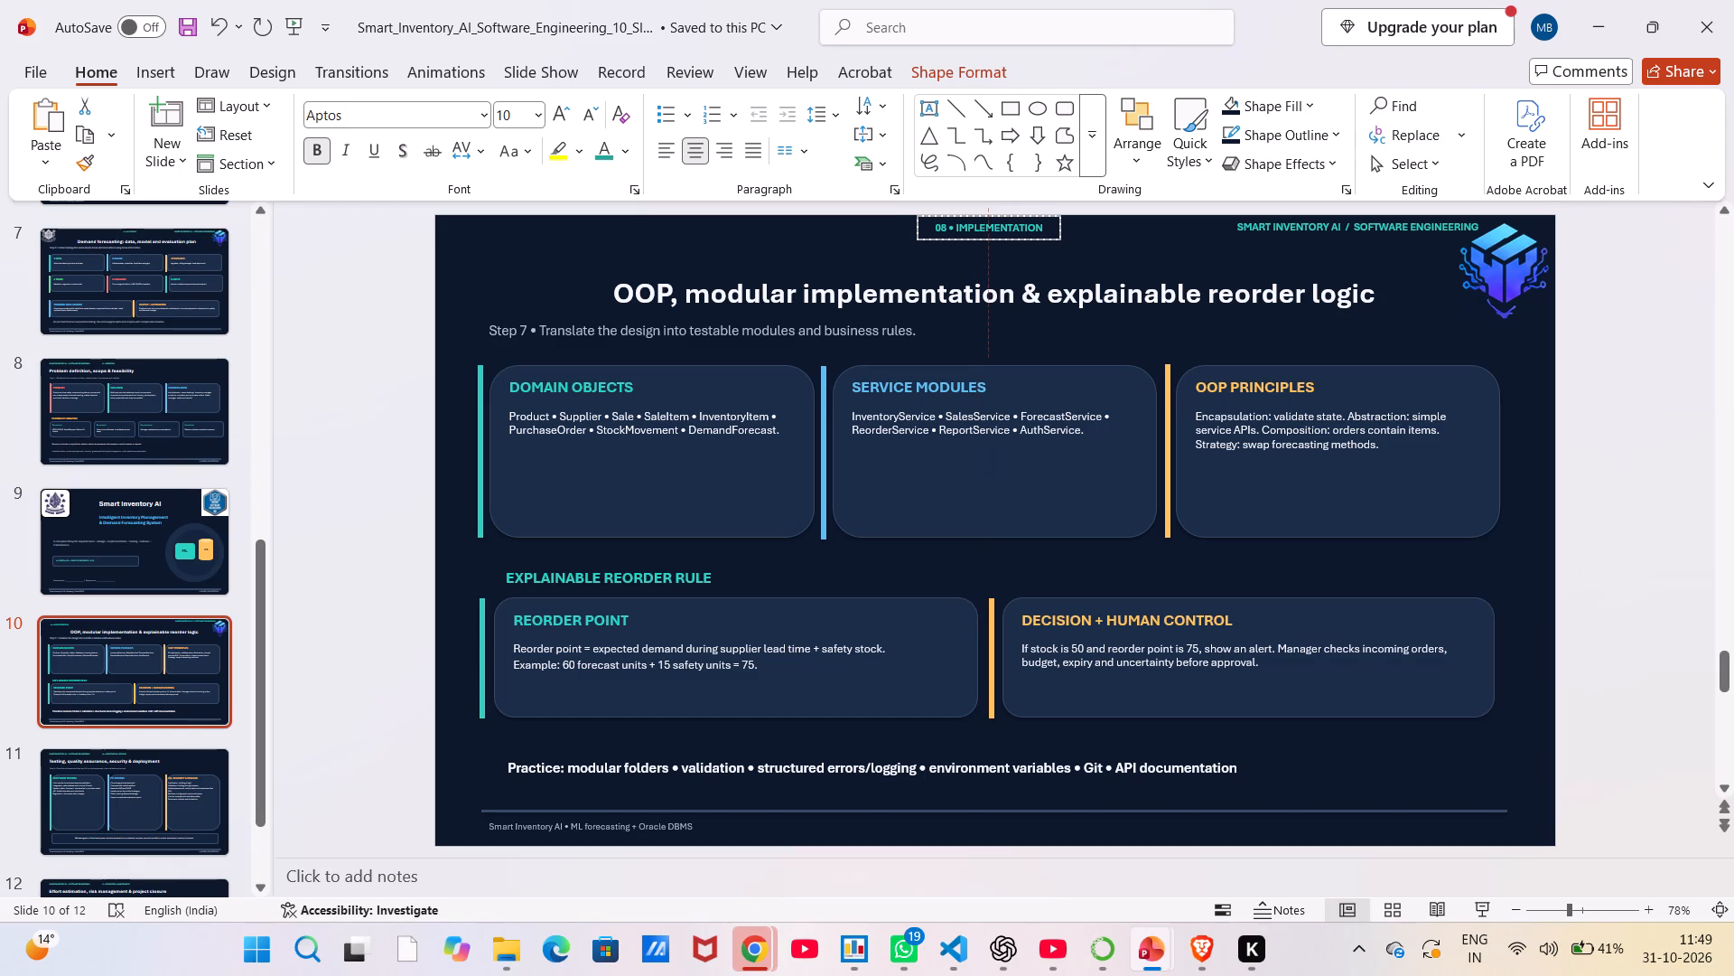
{"action": "left_click_drag", "start_coordinate": [1043, 232], "coordinate": [1049, 231]}
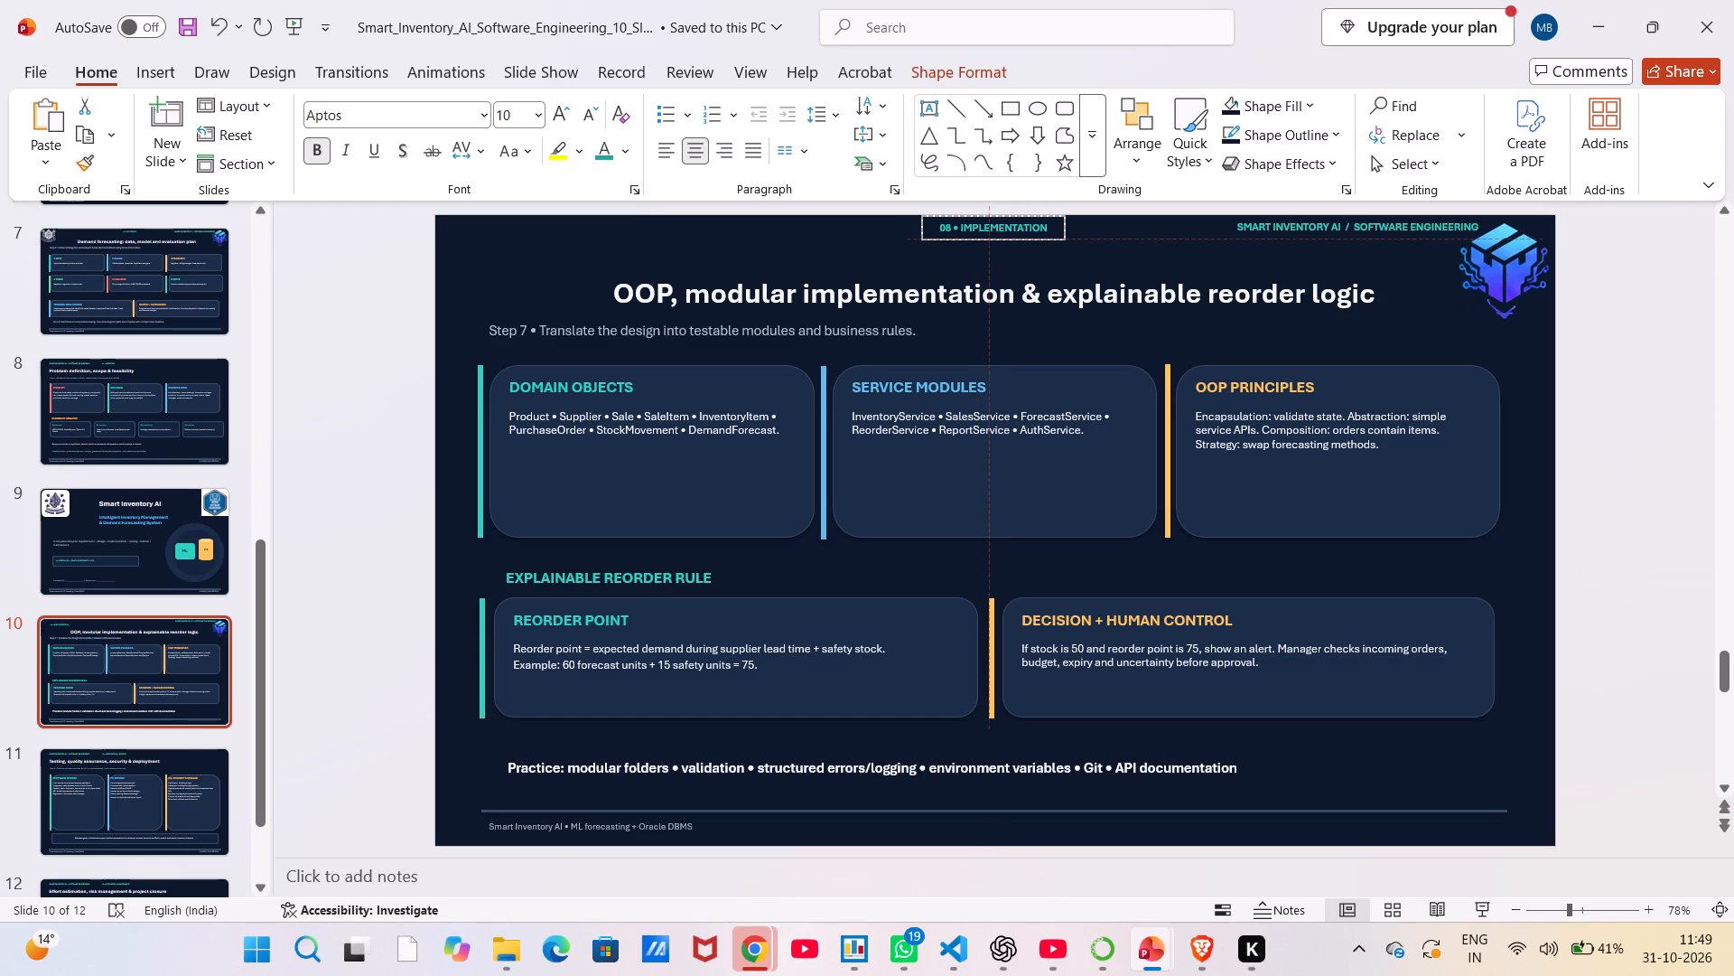
{"action": "left_click_drag", "start_coordinate": [1049, 231], "coordinate": [1049, 232]}
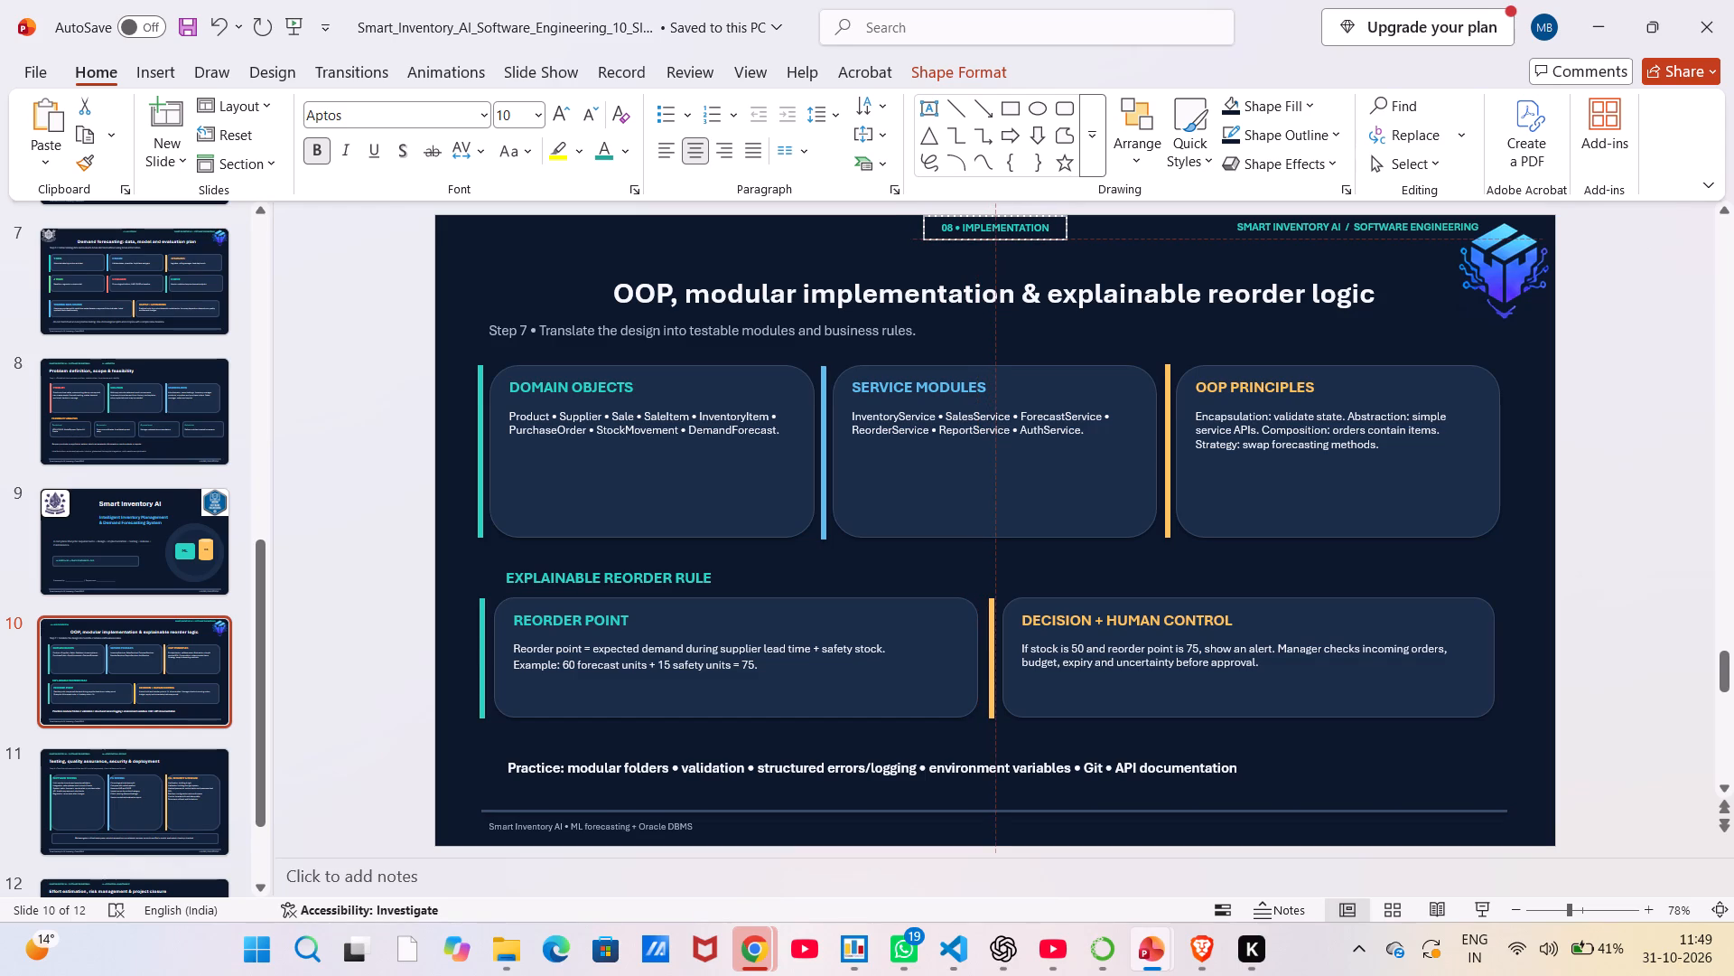
{"action": "left_click_drag", "start_coordinate": [1049, 232], "coordinate": [1049, 231]}
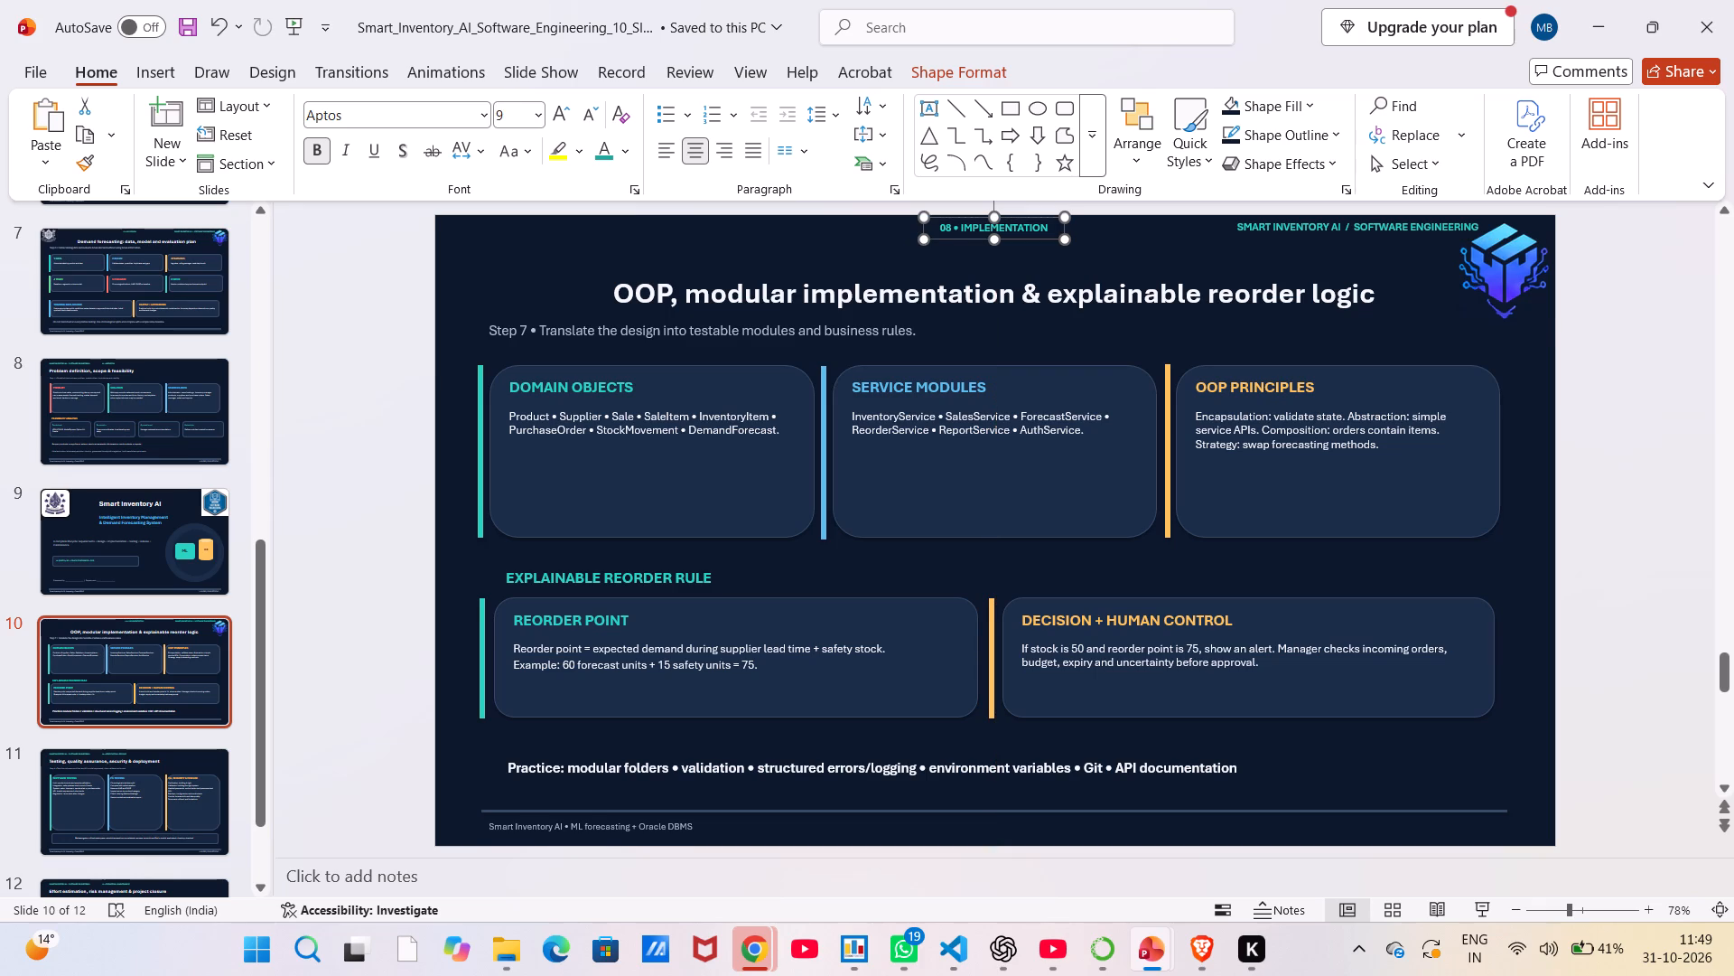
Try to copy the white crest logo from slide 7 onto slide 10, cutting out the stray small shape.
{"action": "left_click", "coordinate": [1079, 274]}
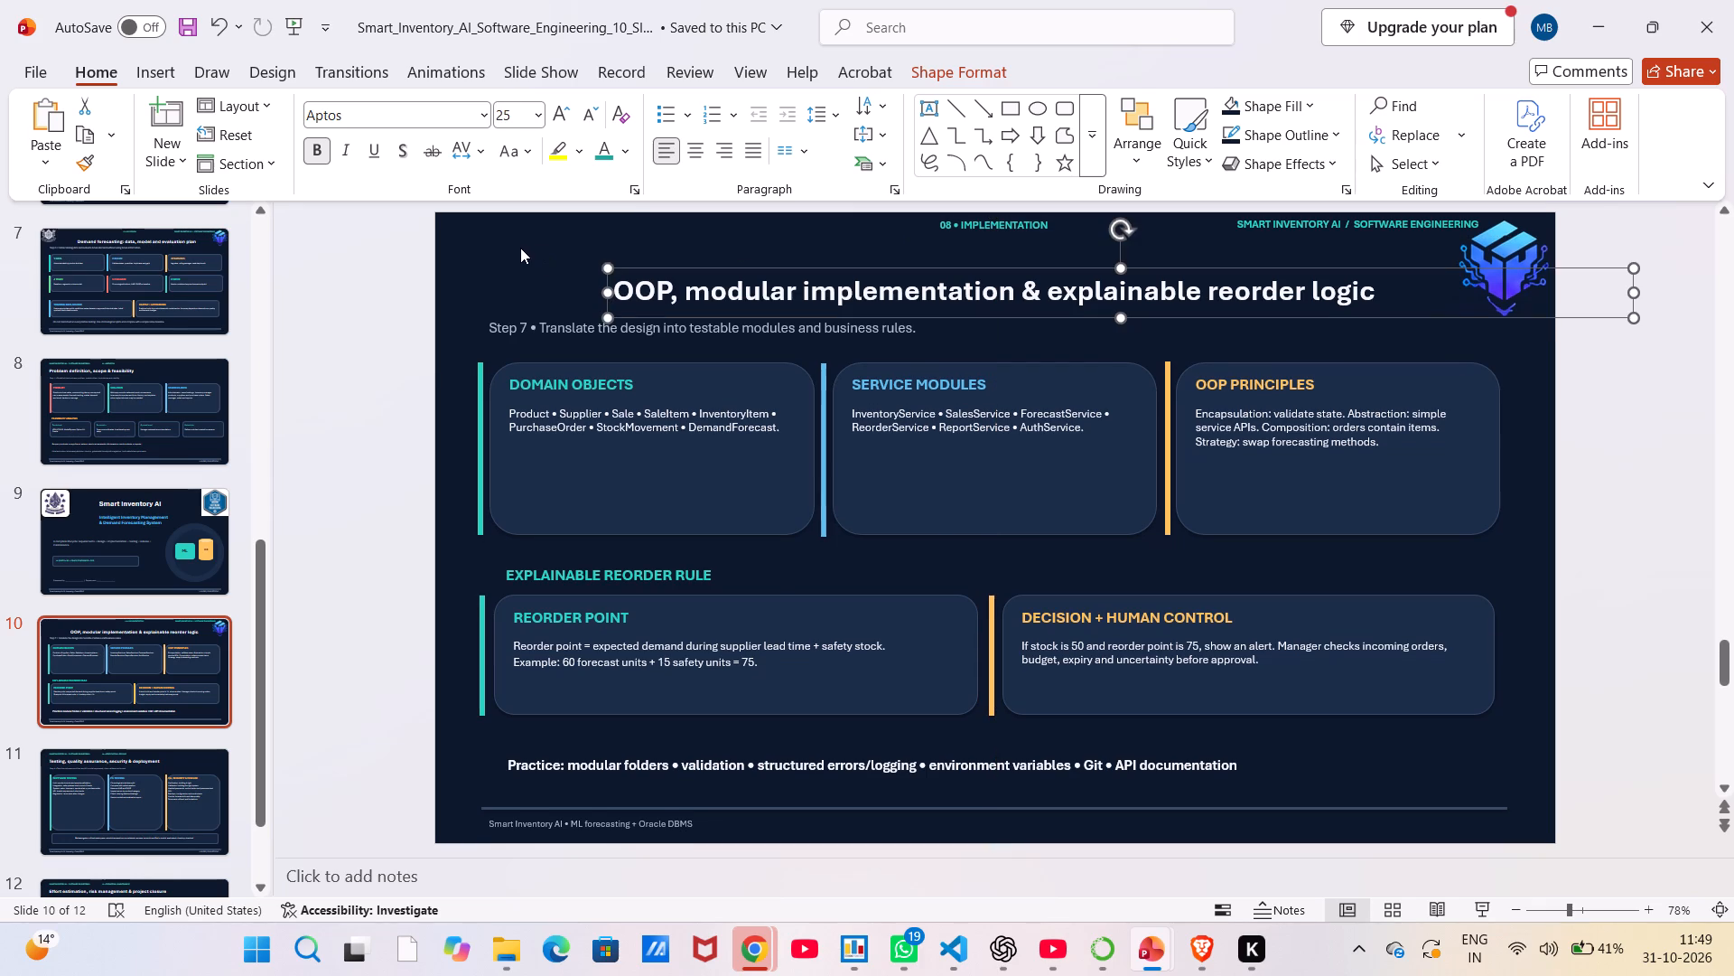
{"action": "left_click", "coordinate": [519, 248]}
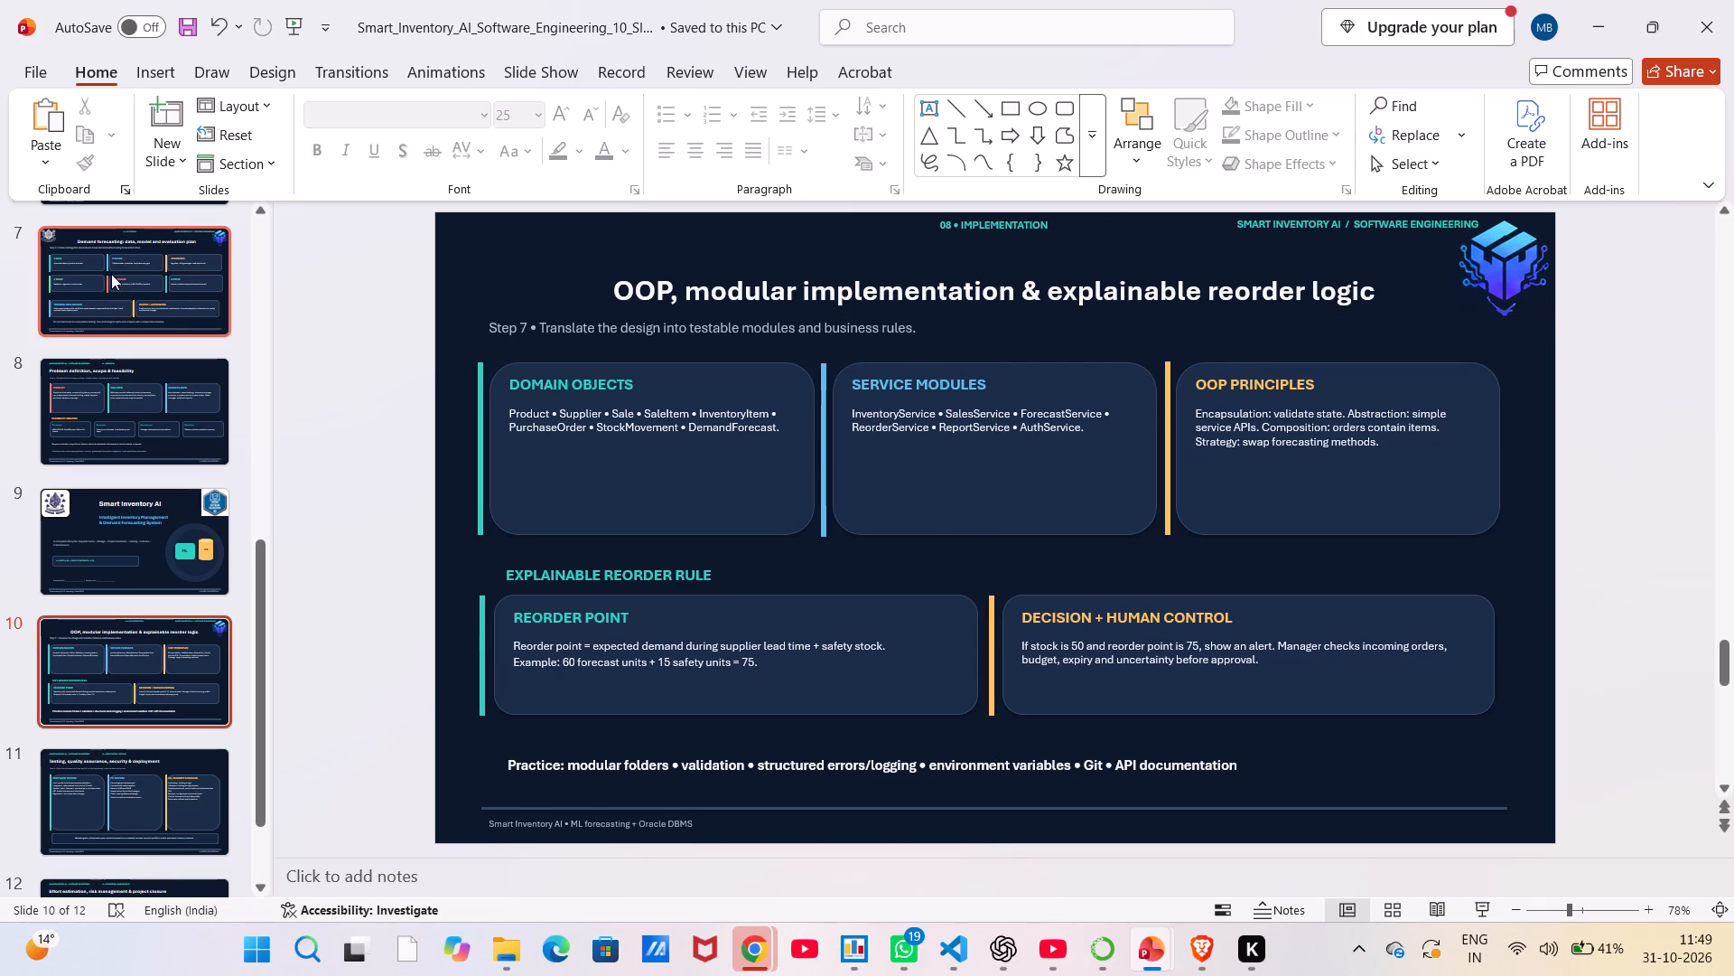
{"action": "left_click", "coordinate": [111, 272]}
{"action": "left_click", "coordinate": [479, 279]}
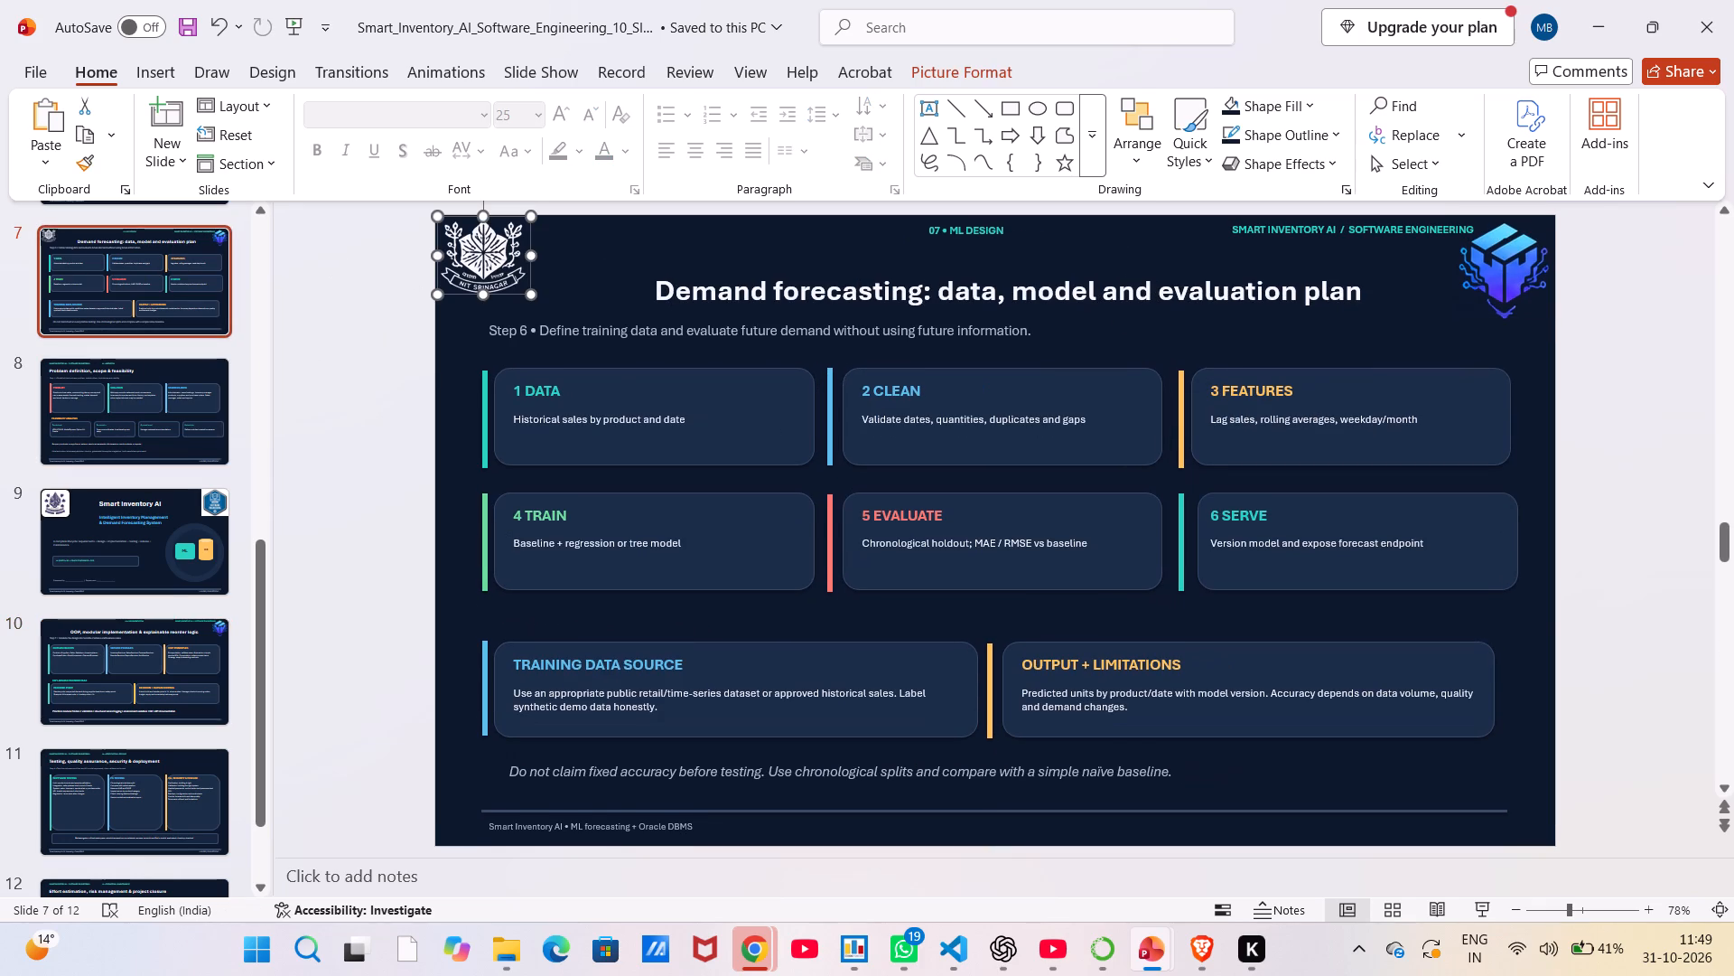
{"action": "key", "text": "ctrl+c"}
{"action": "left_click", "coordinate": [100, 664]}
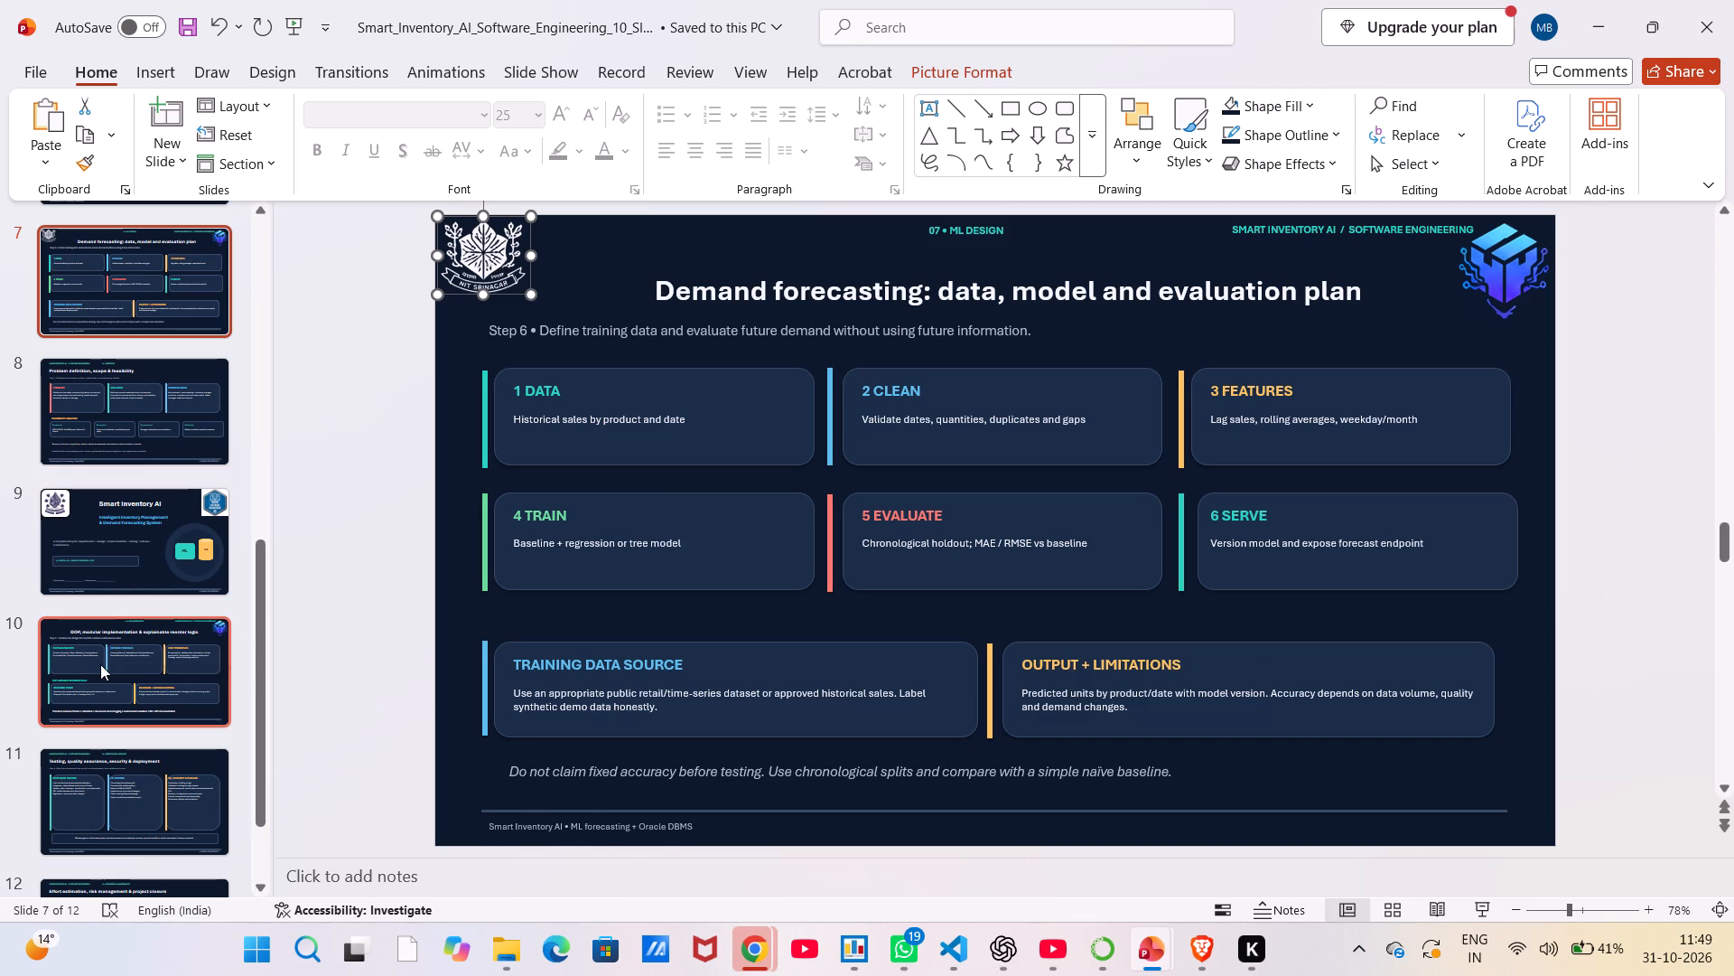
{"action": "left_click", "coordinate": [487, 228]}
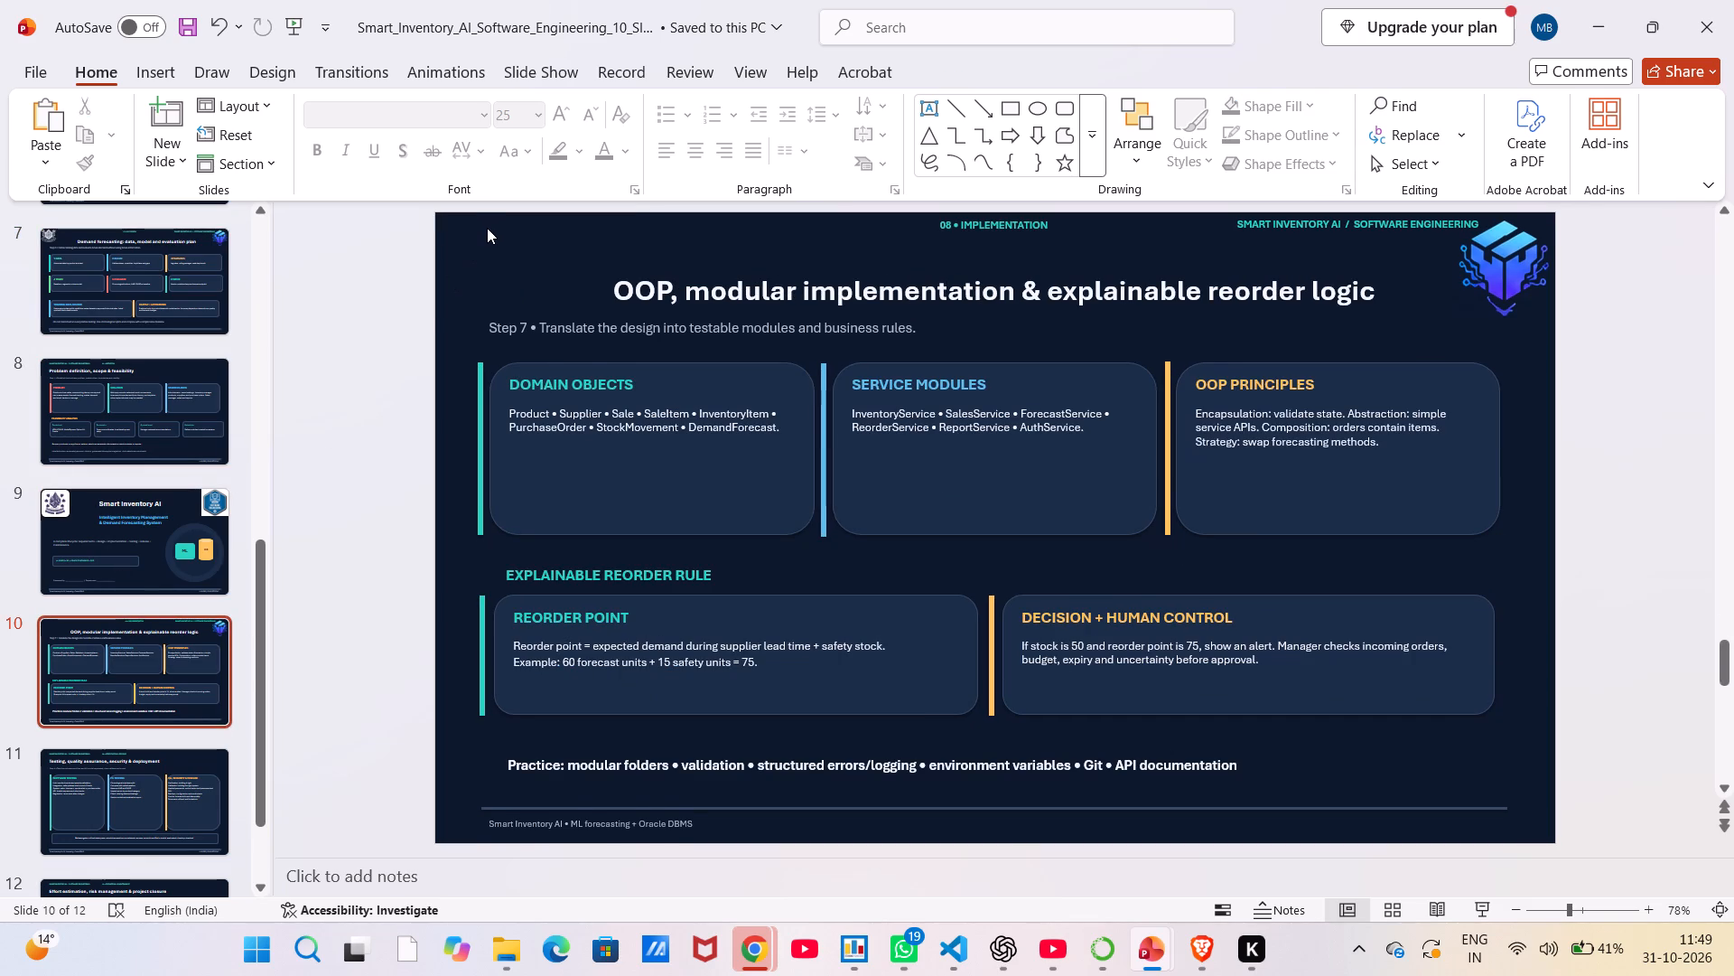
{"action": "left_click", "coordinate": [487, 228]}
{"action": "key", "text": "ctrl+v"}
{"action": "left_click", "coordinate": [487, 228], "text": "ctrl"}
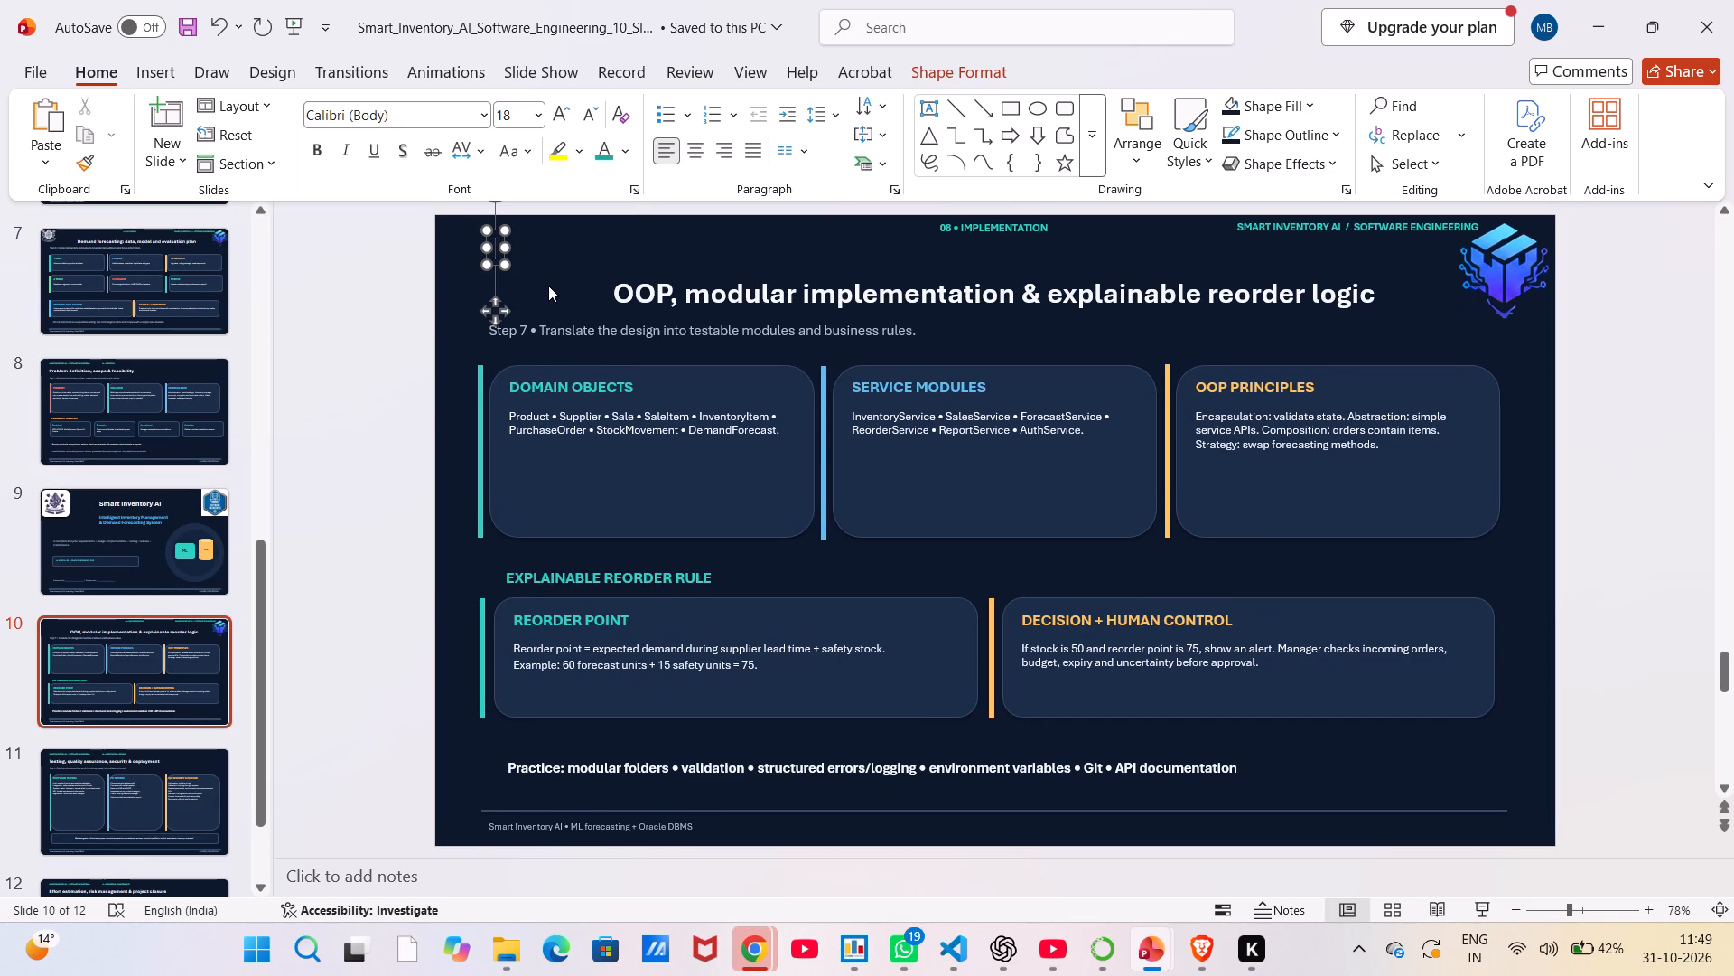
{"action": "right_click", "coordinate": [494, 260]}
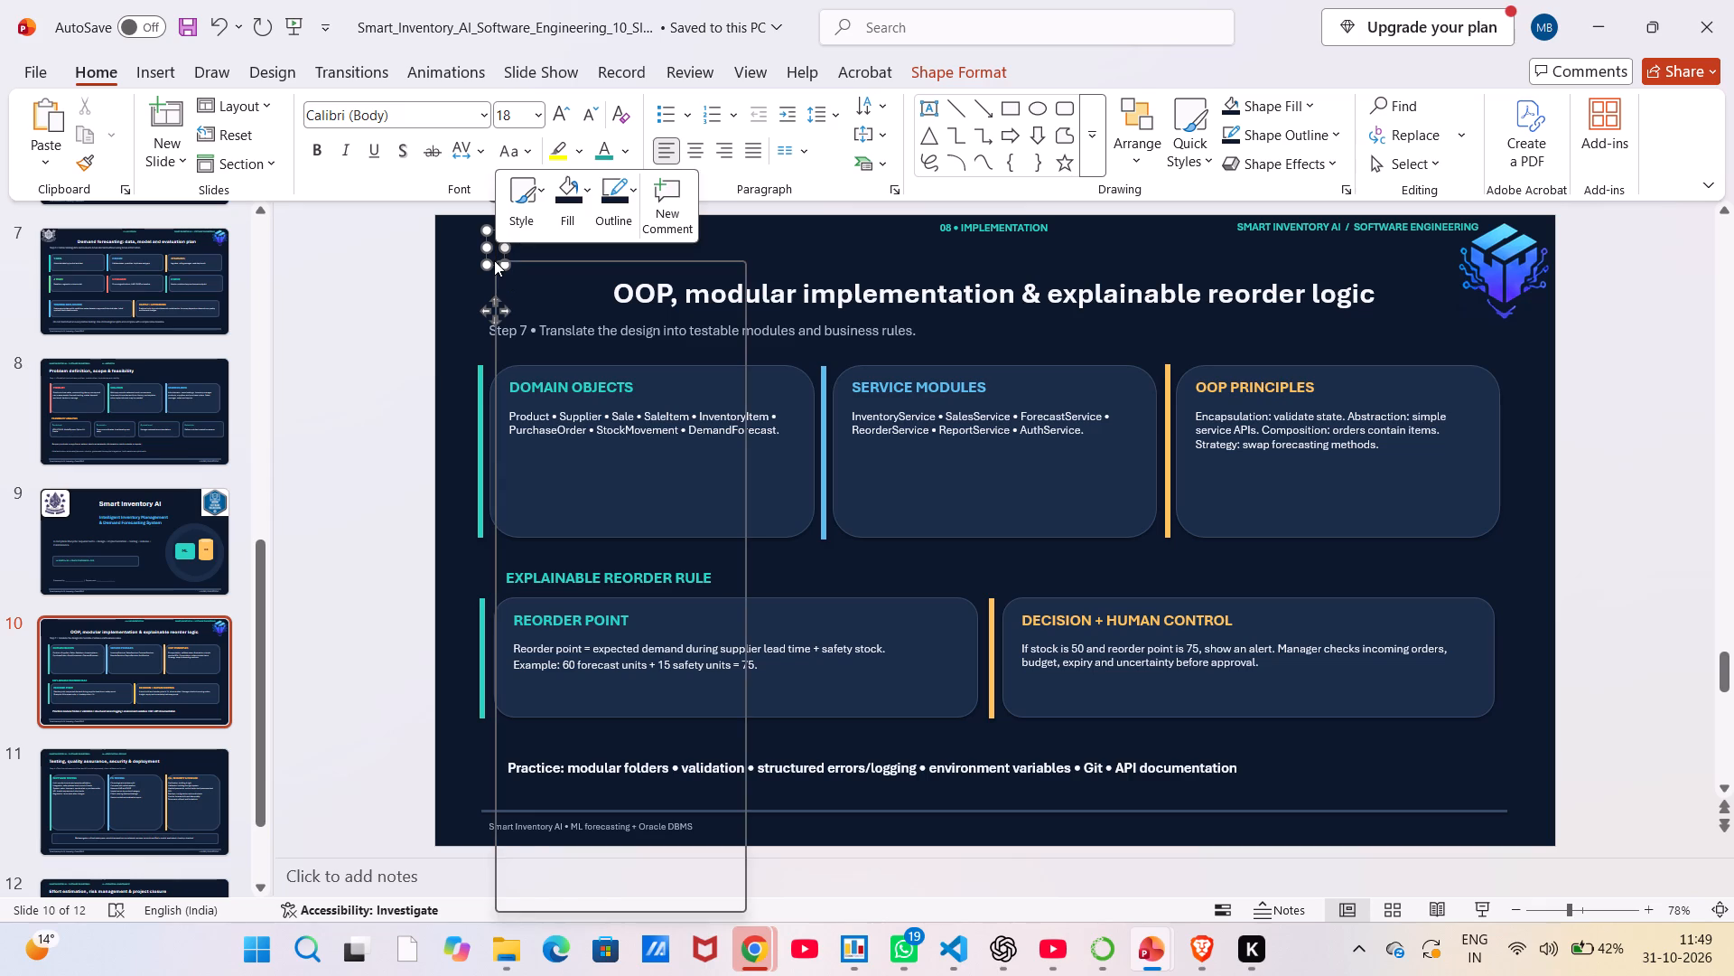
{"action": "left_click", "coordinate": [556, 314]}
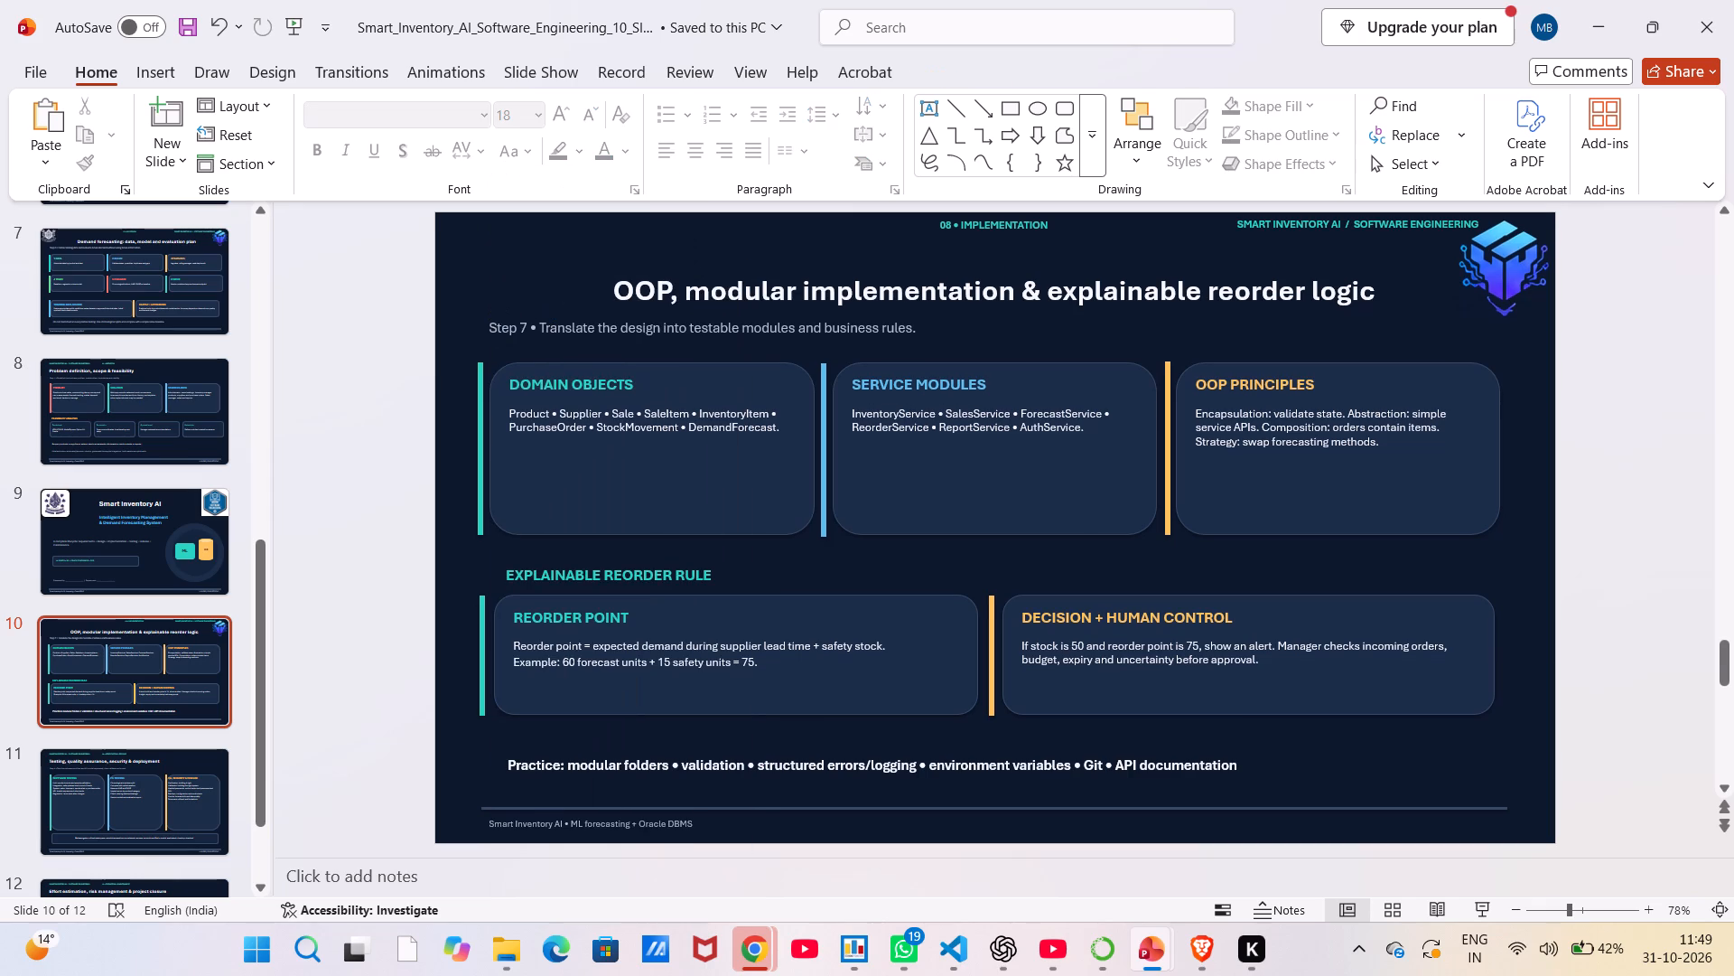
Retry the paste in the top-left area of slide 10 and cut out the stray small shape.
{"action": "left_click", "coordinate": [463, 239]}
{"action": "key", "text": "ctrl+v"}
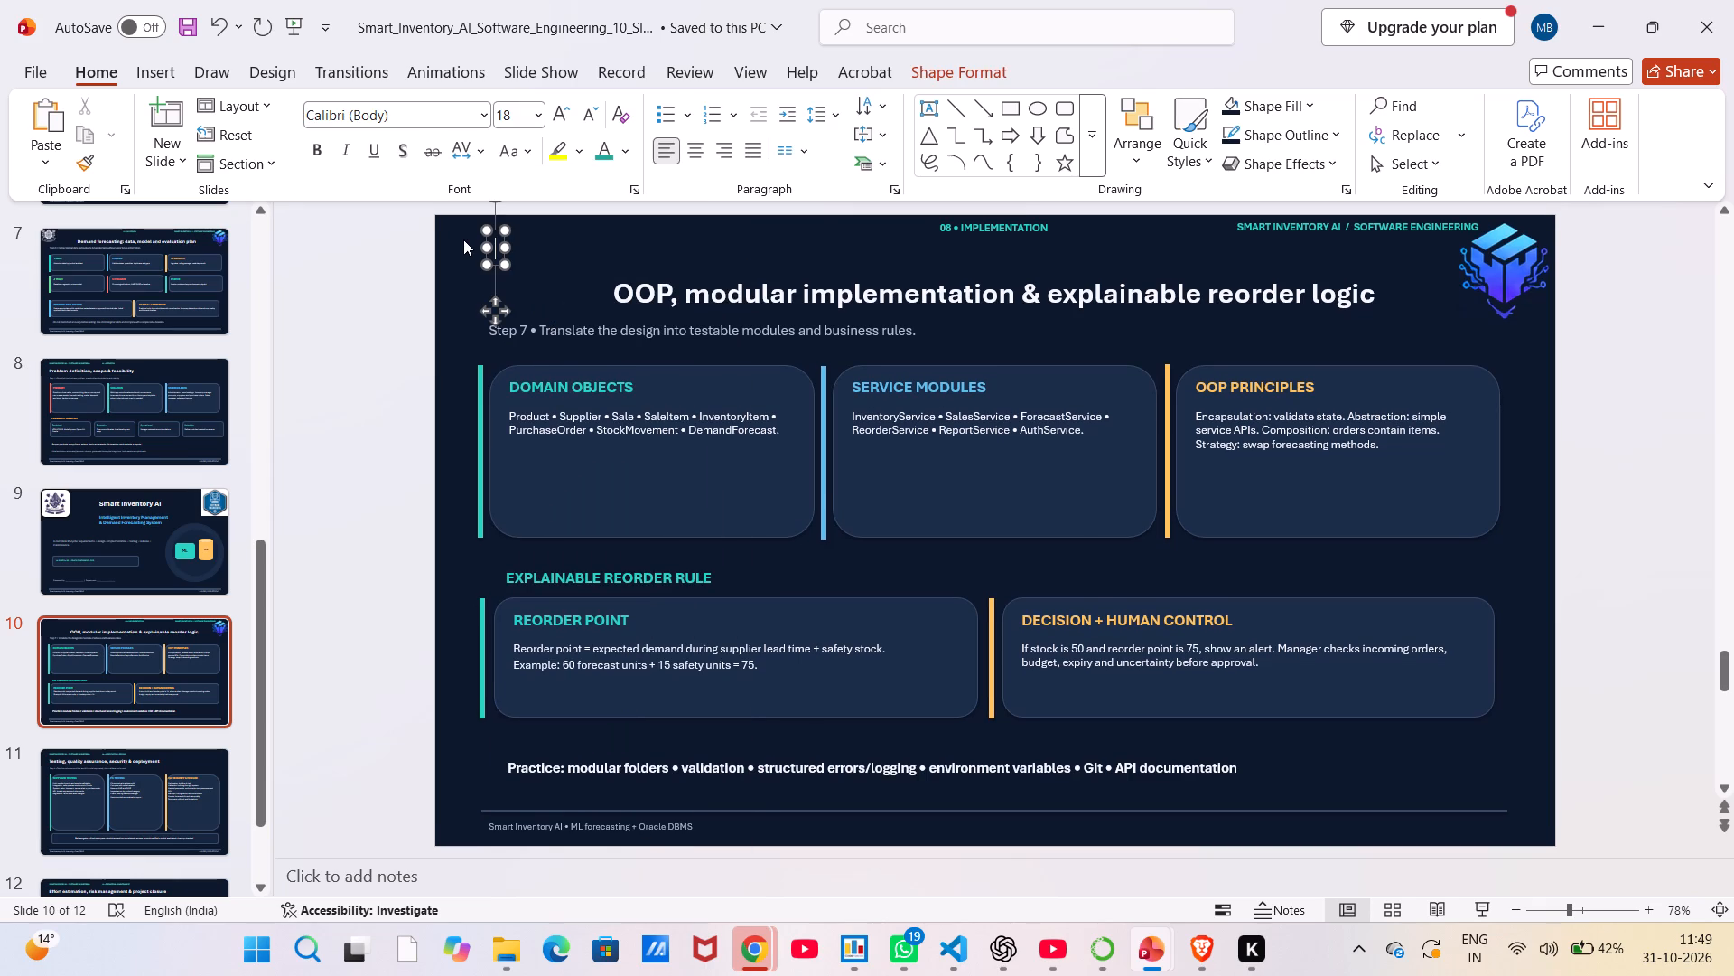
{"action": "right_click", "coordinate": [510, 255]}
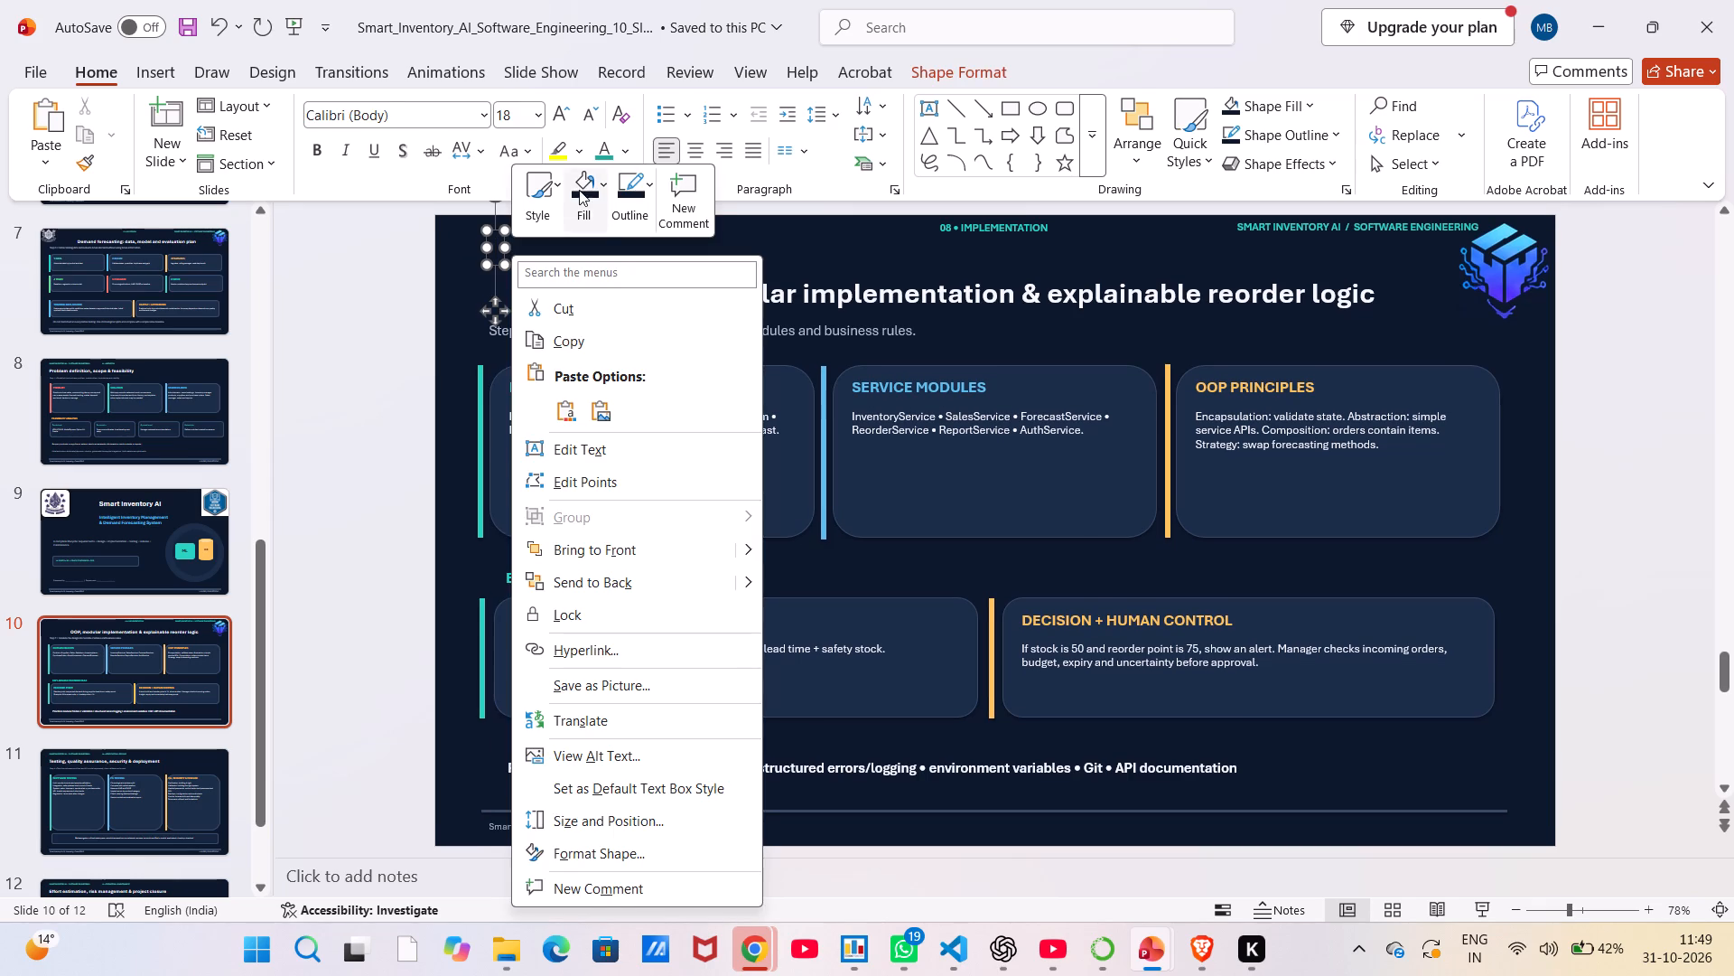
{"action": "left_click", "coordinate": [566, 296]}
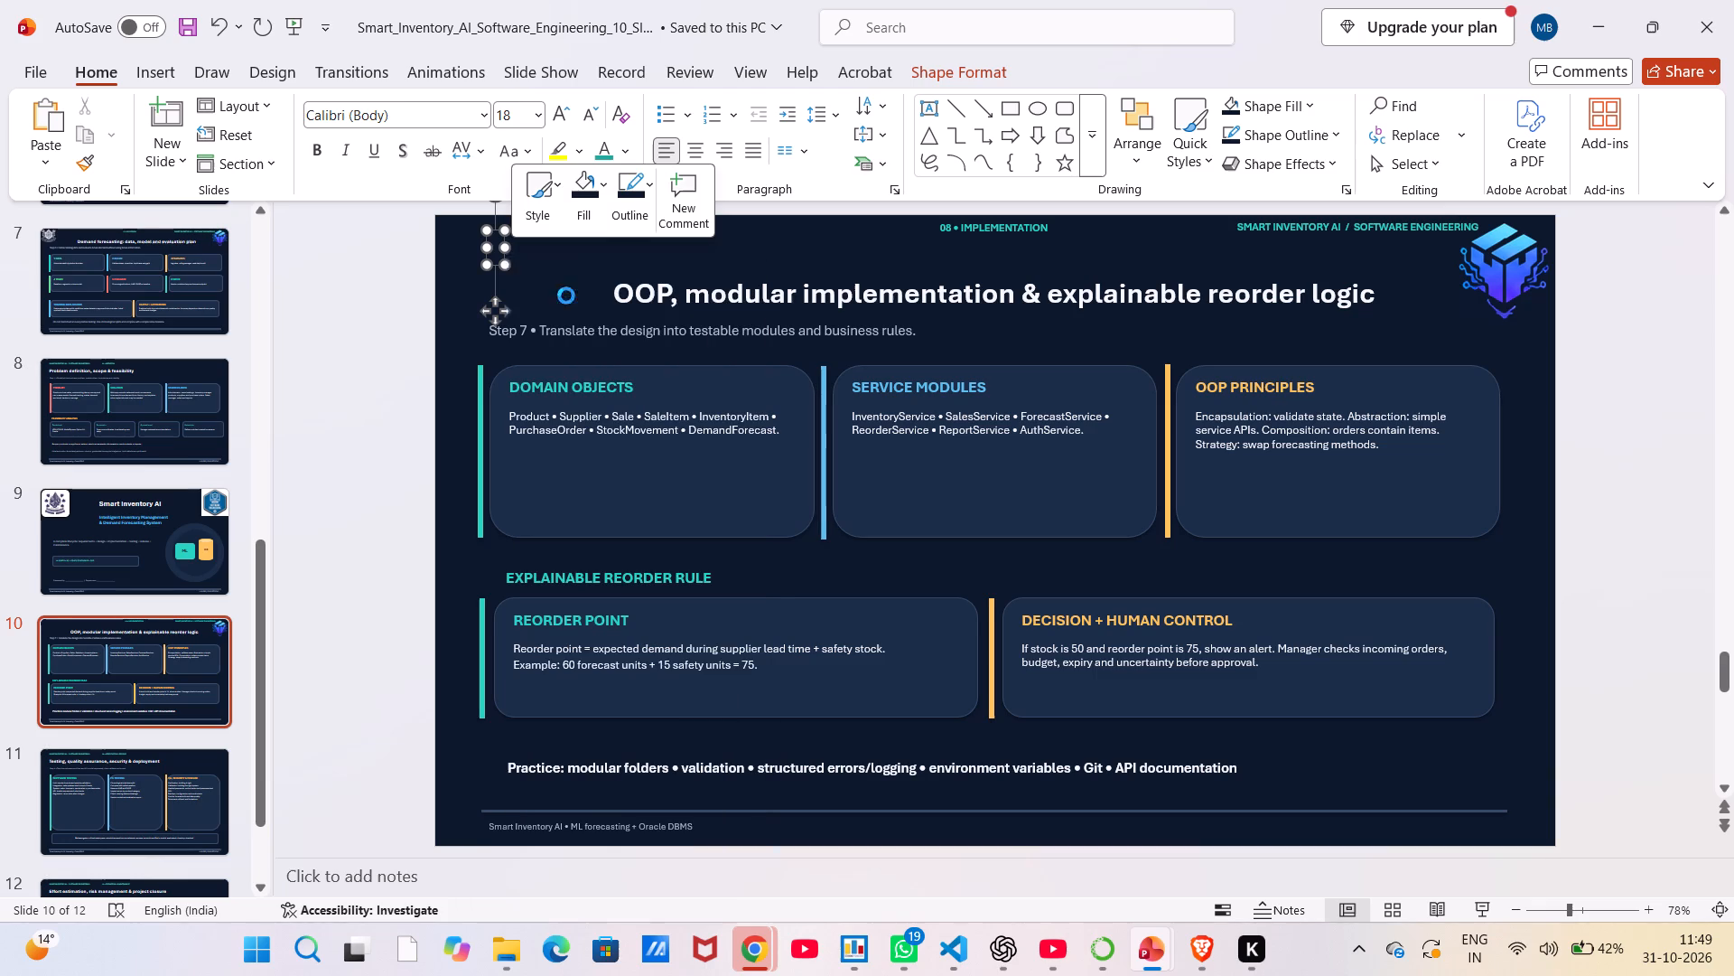
Copy the white crest logo from slide 7 again and paste it onto slide 10, "OOP, modular implementation & explainable reorder logic".
{"action": "left_click", "coordinate": [62, 259]}
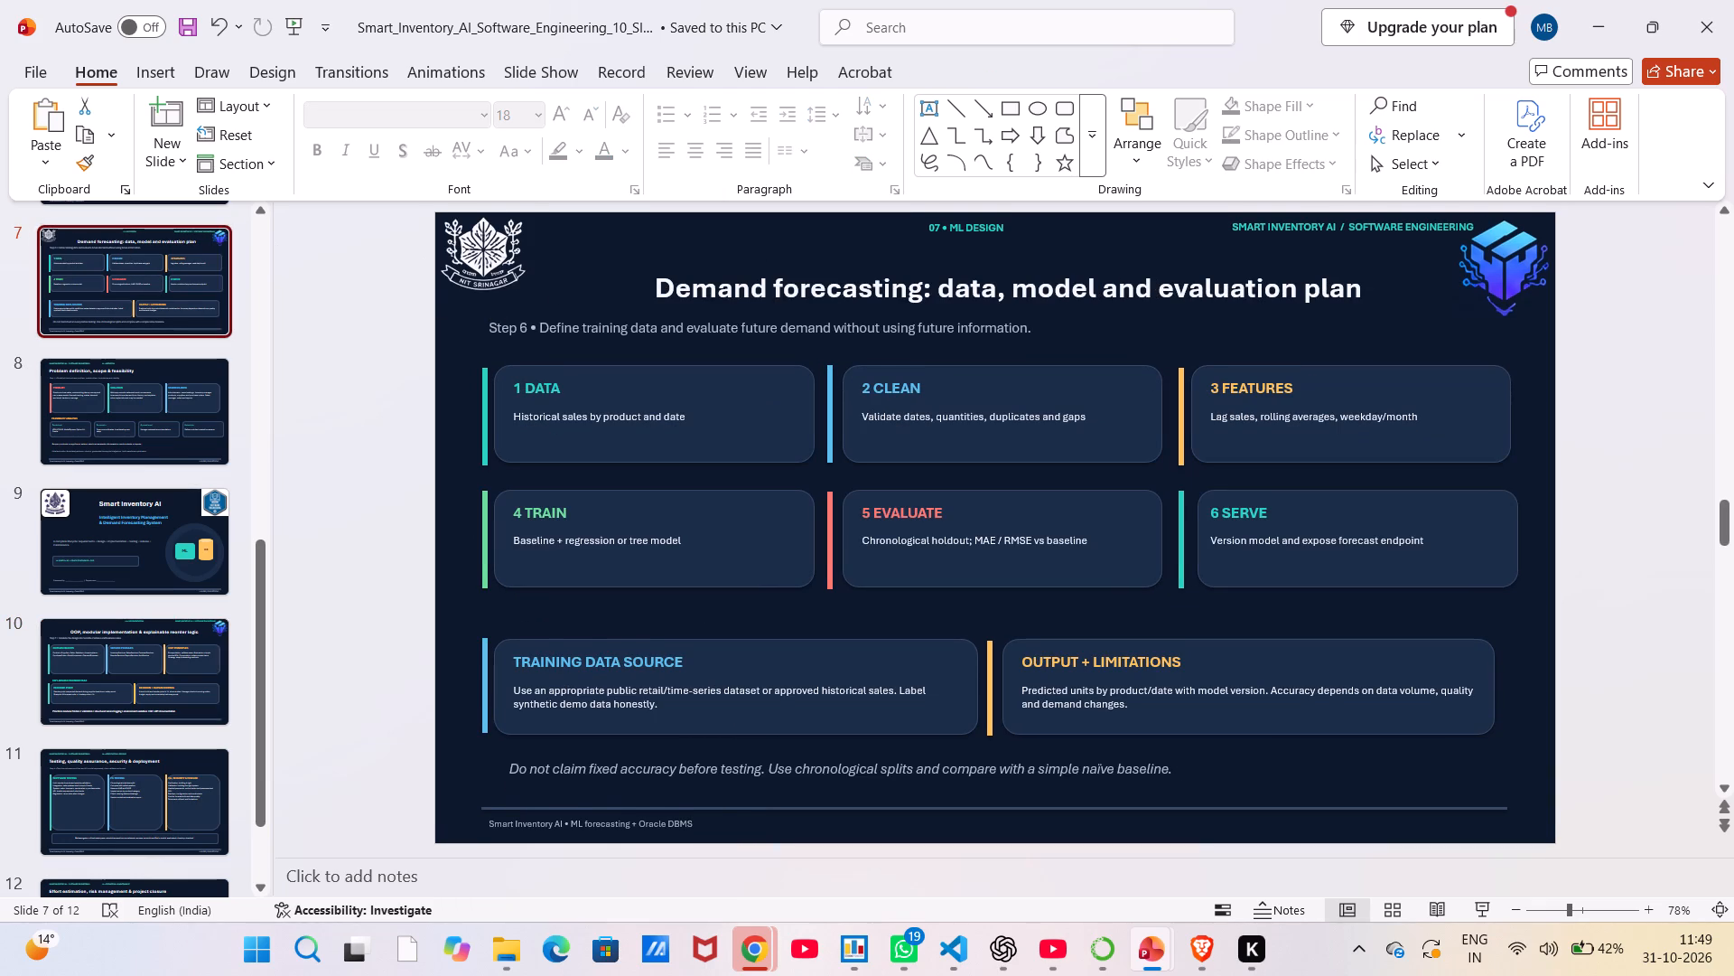
{"action": "left_click", "coordinate": [503, 290]}
{"action": "key", "text": "ctrl+c"}
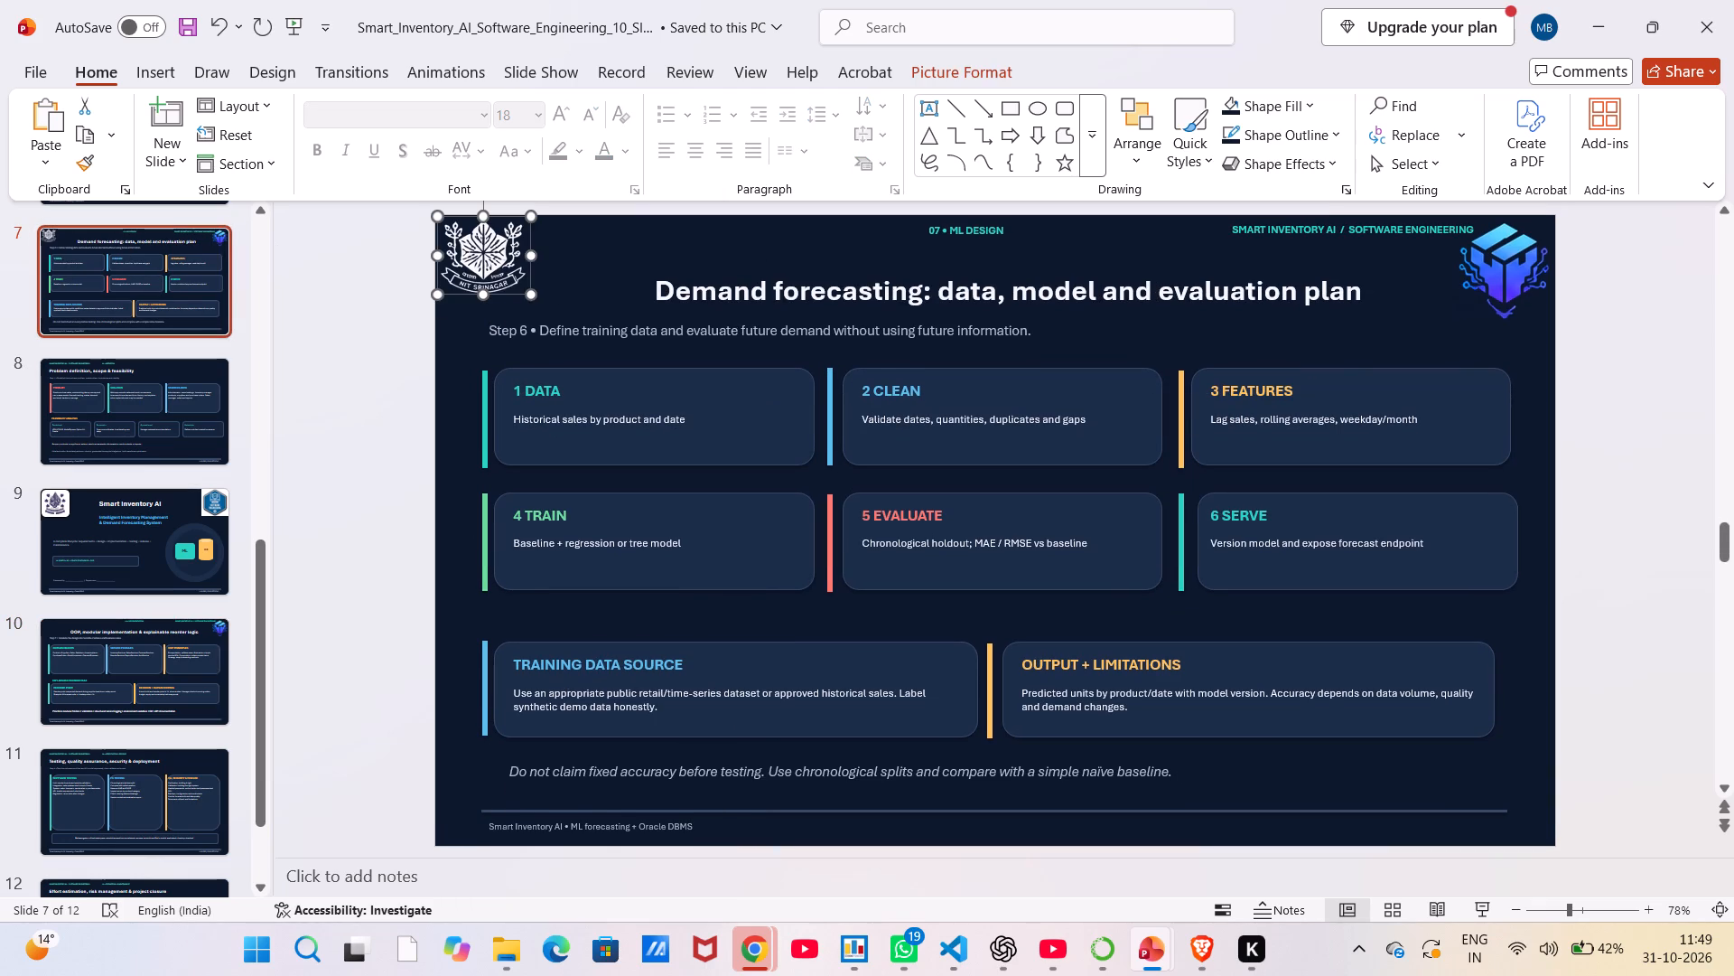
{"action": "right_click", "coordinate": [493, 234]}
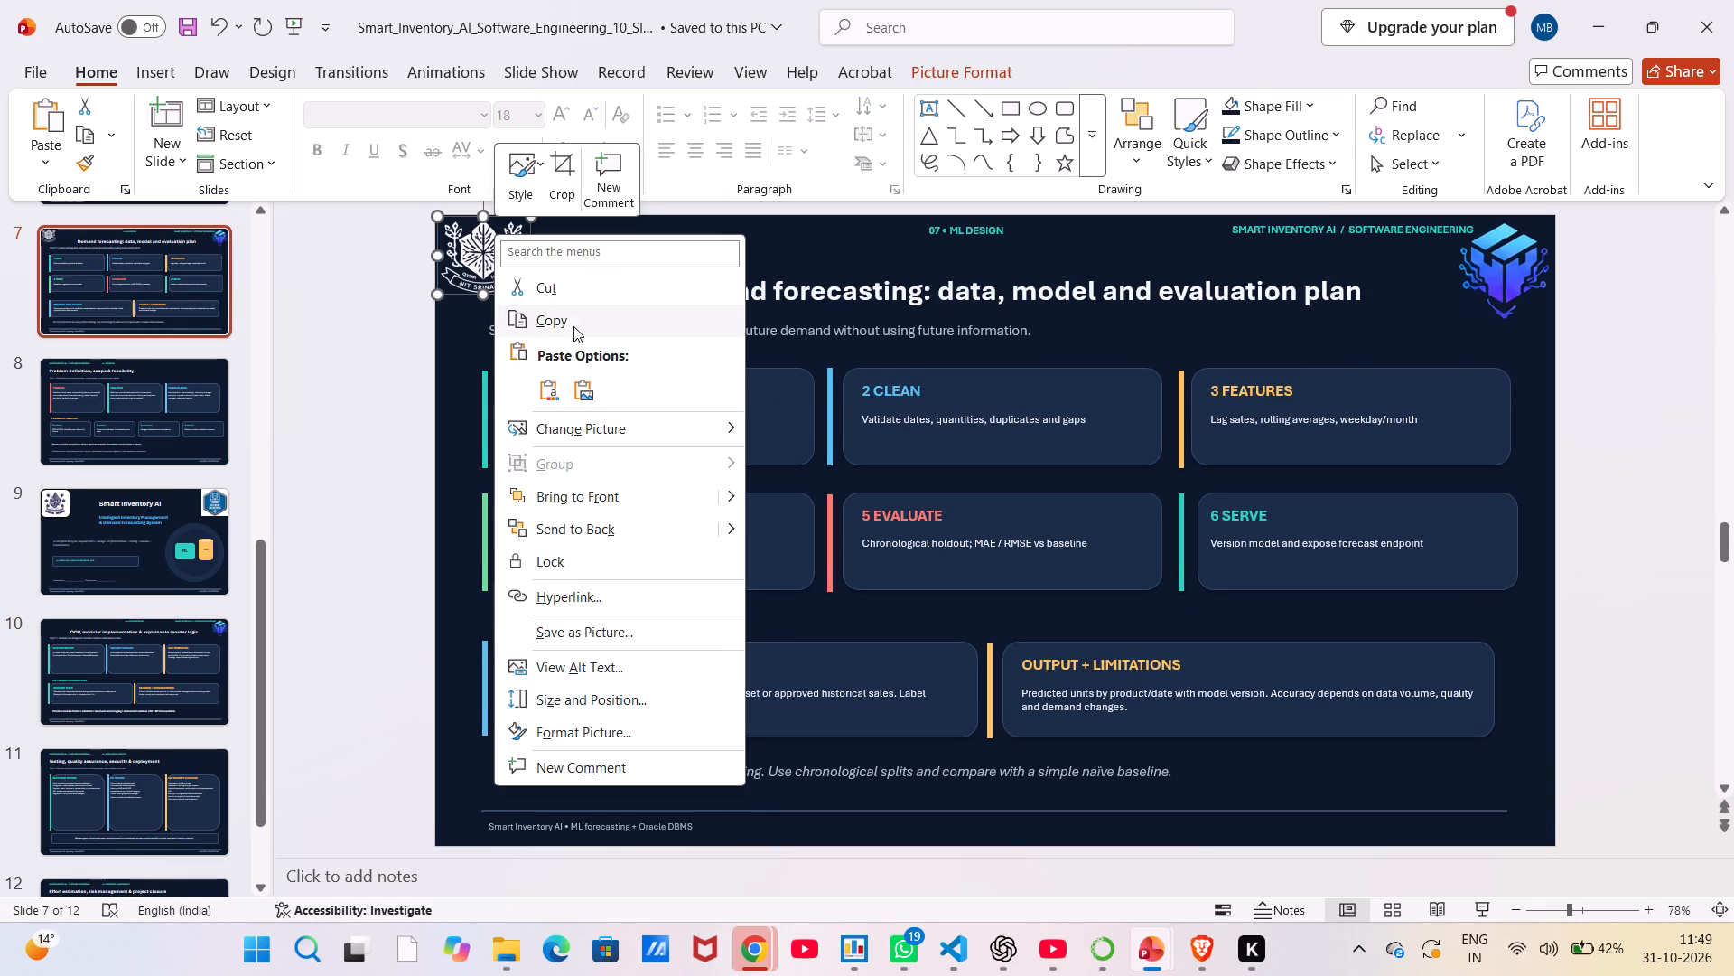
{"action": "left_click", "coordinate": [555, 317]}
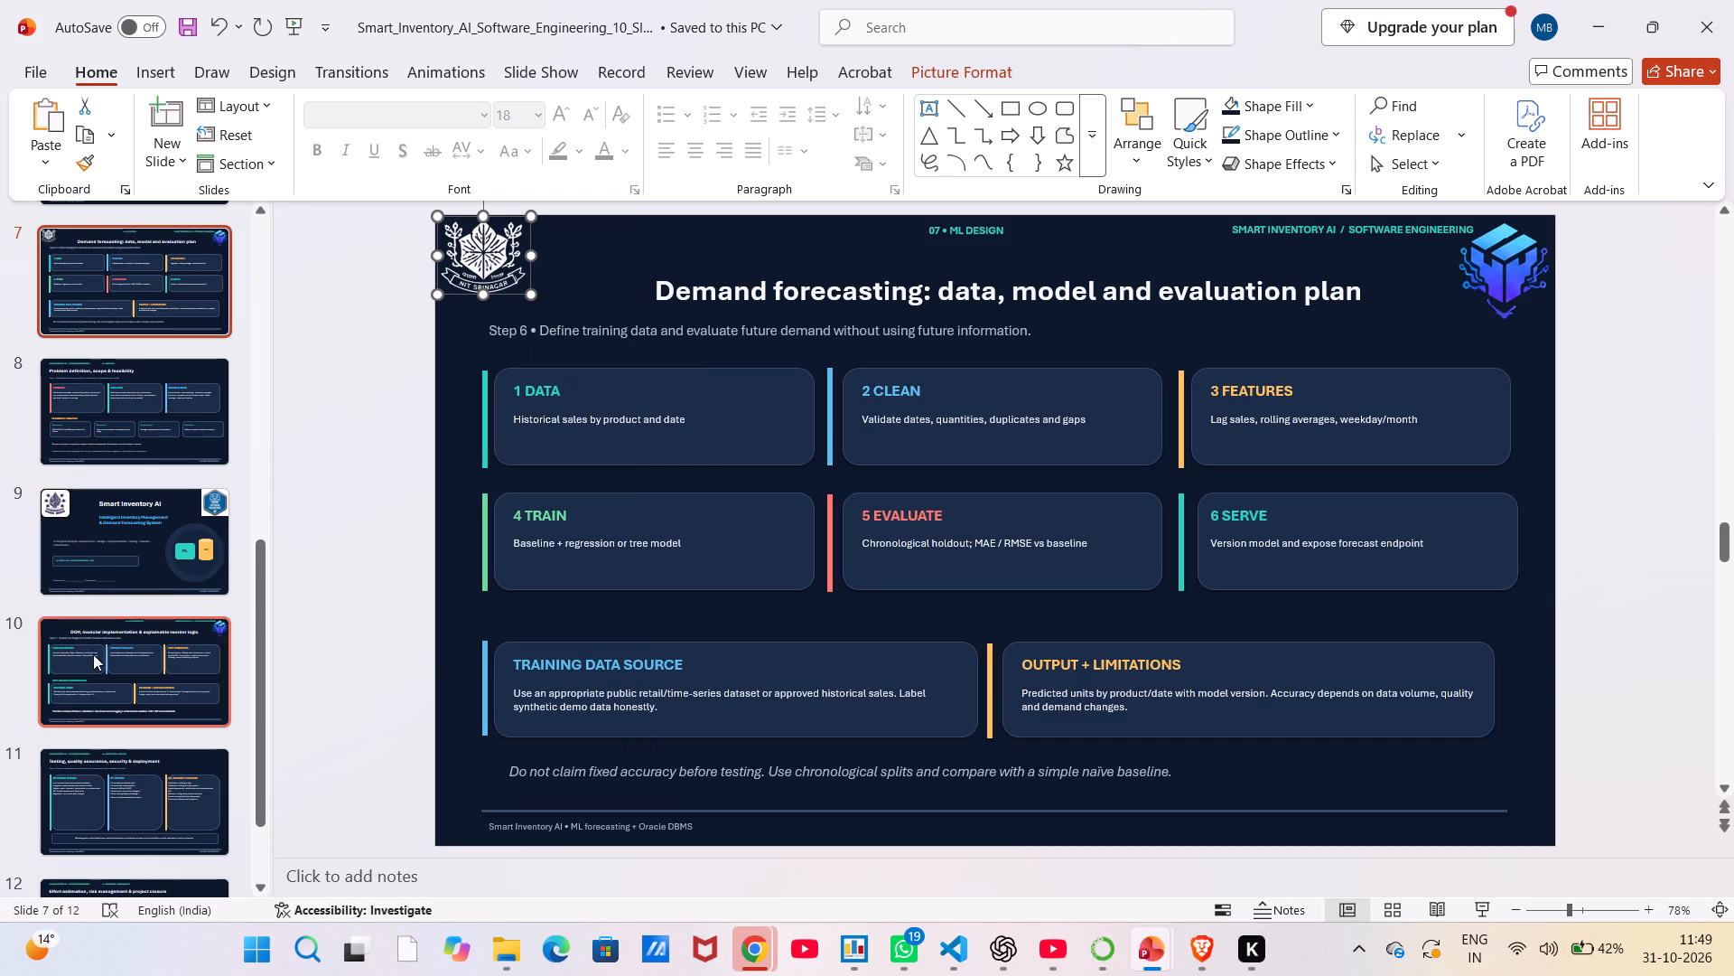
{"action": "left_click", "coordinate": [94, 659]}
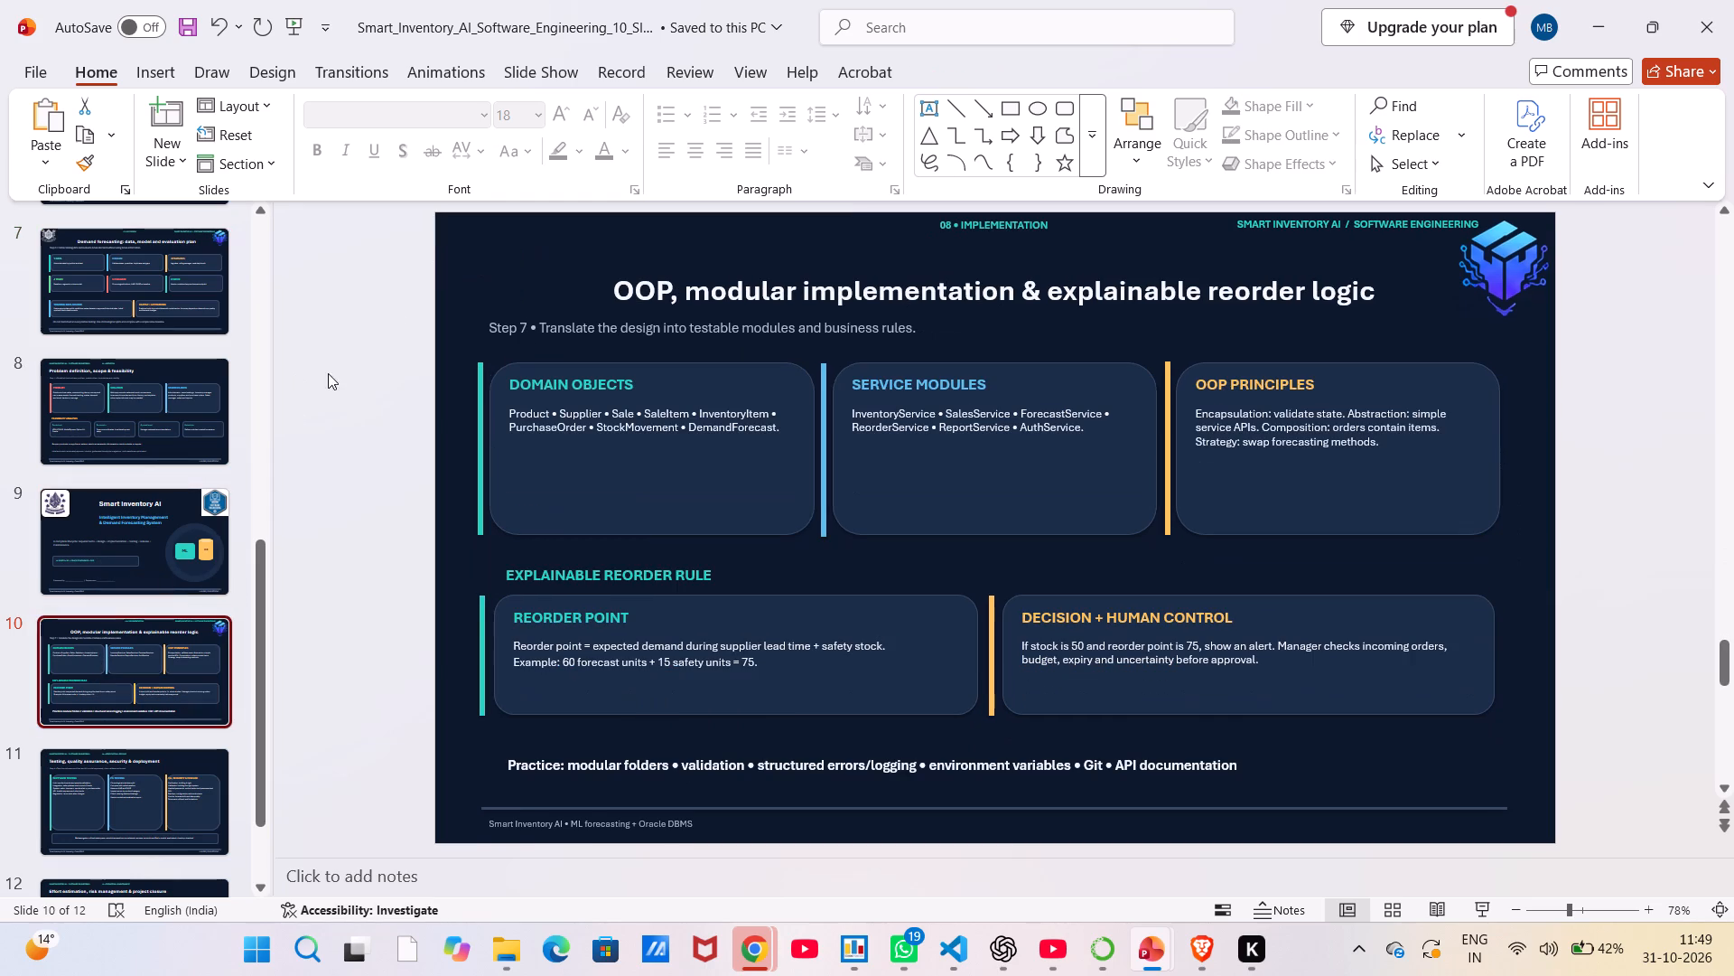
{"action": "left_click", "coordinate": [495, 243]}
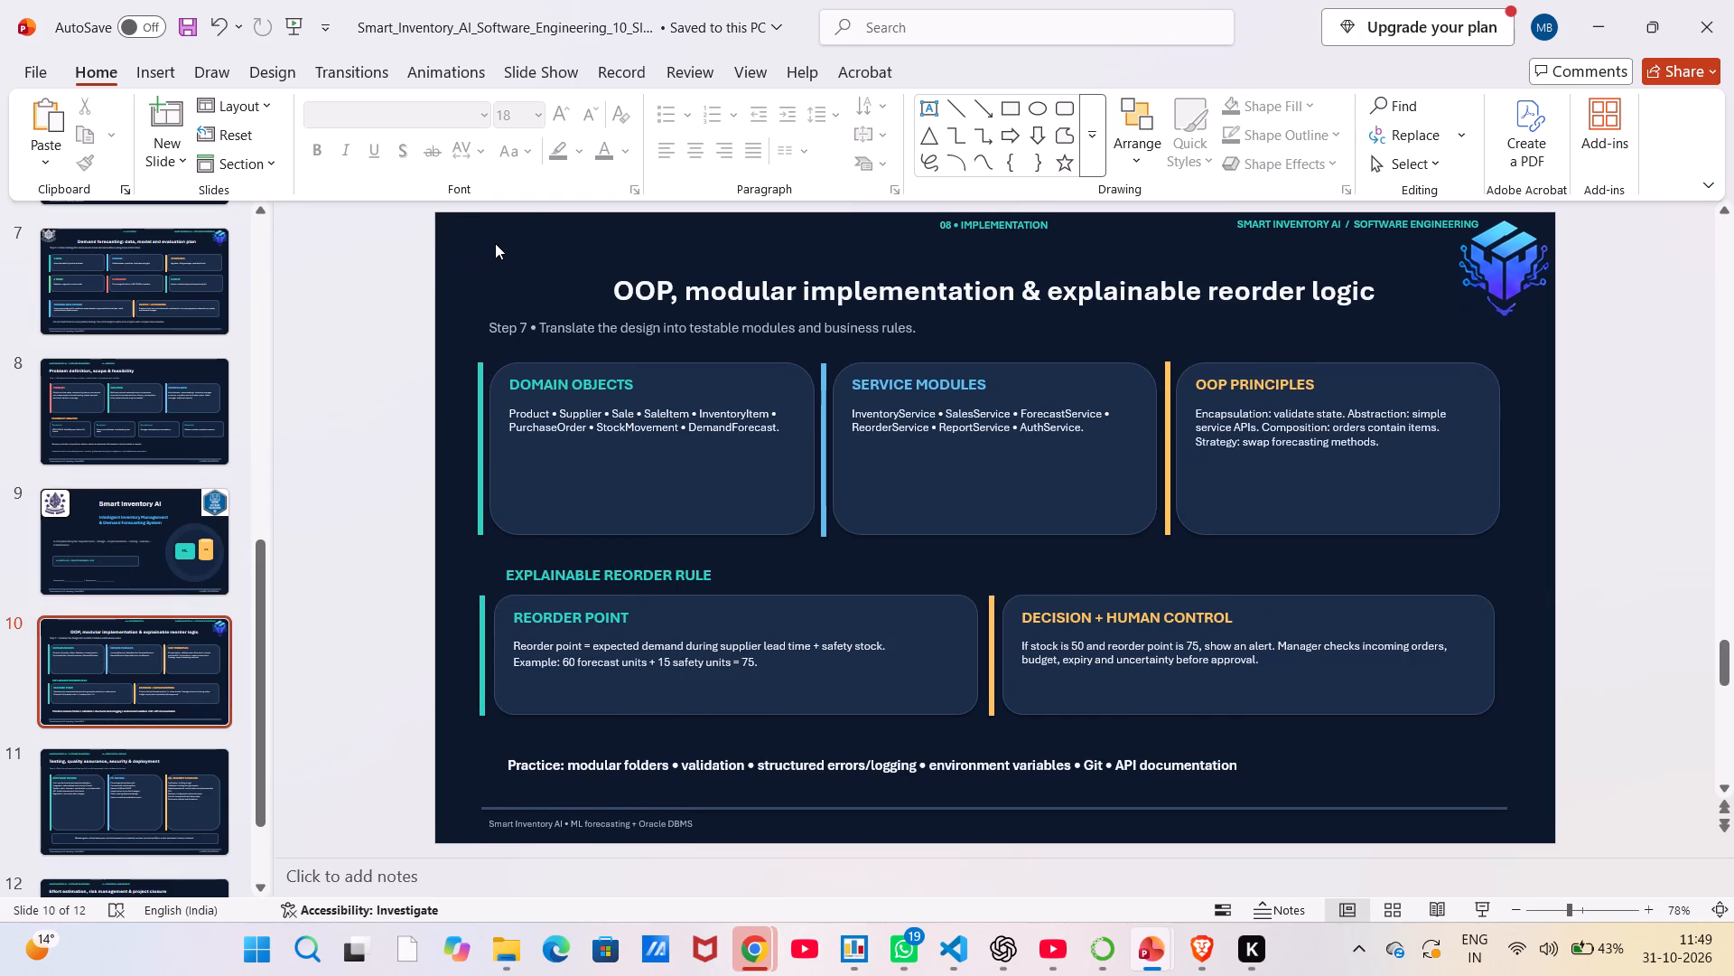
{"action": "key", "text": "ctrl+v"}
{"action": "left_click", "coordinate": [616, 265]}
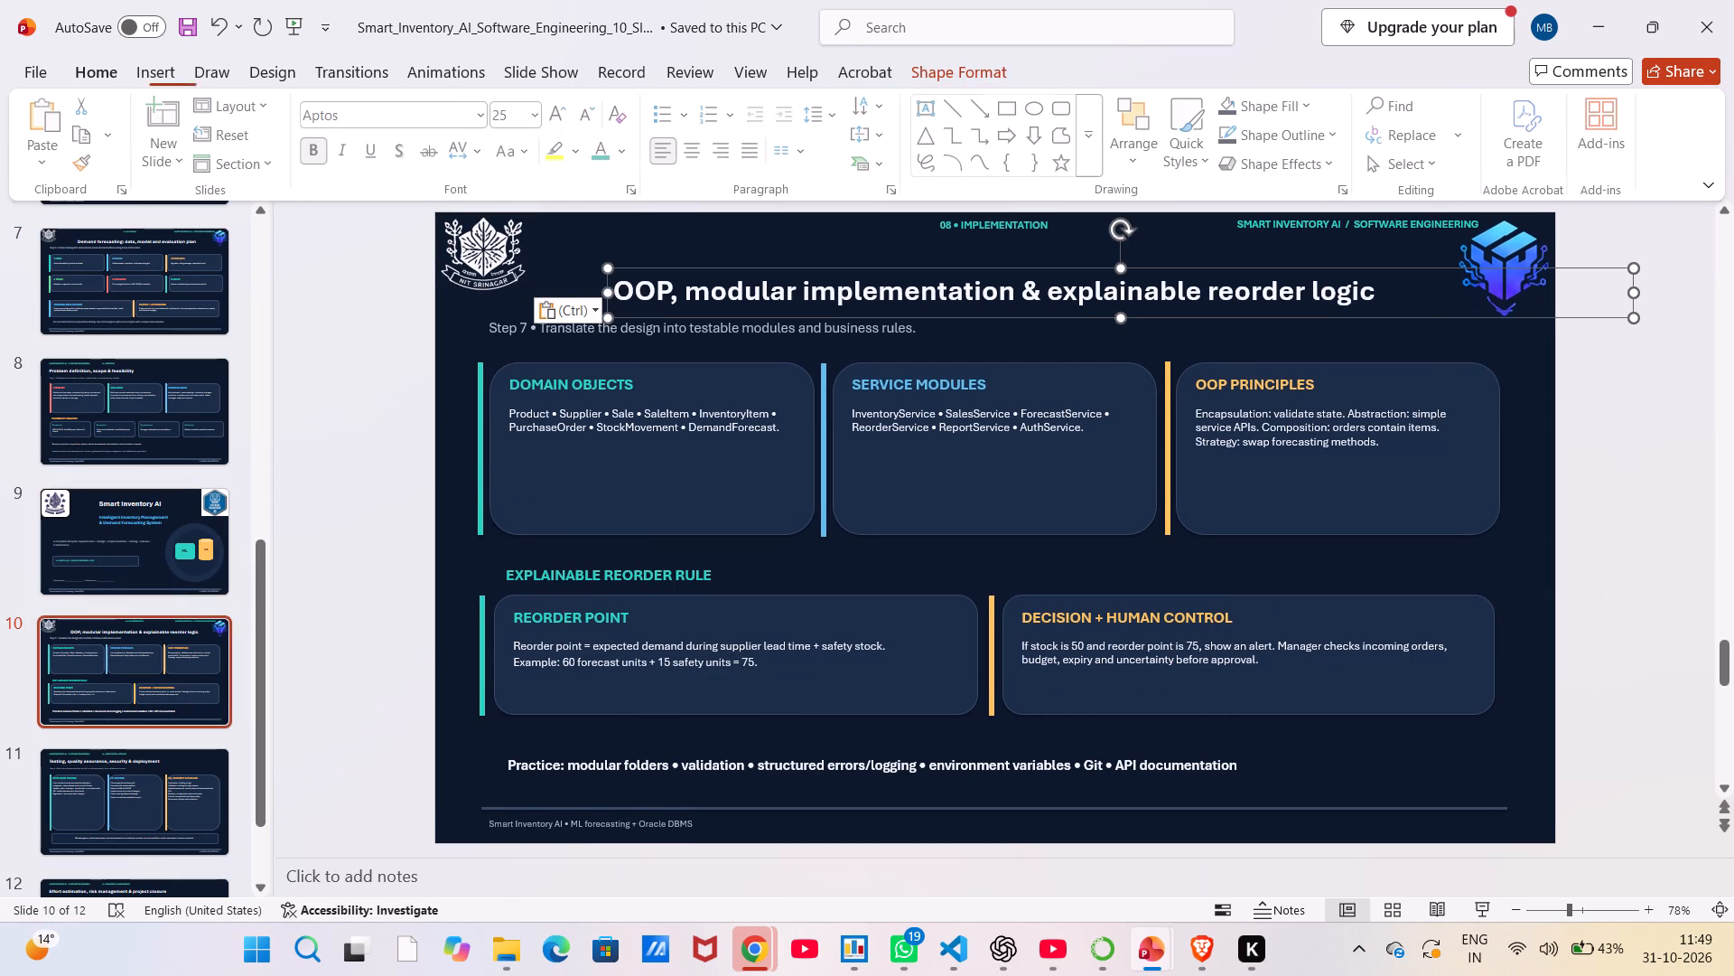
{"action": "left_click", "coordinate": [530, 287]}
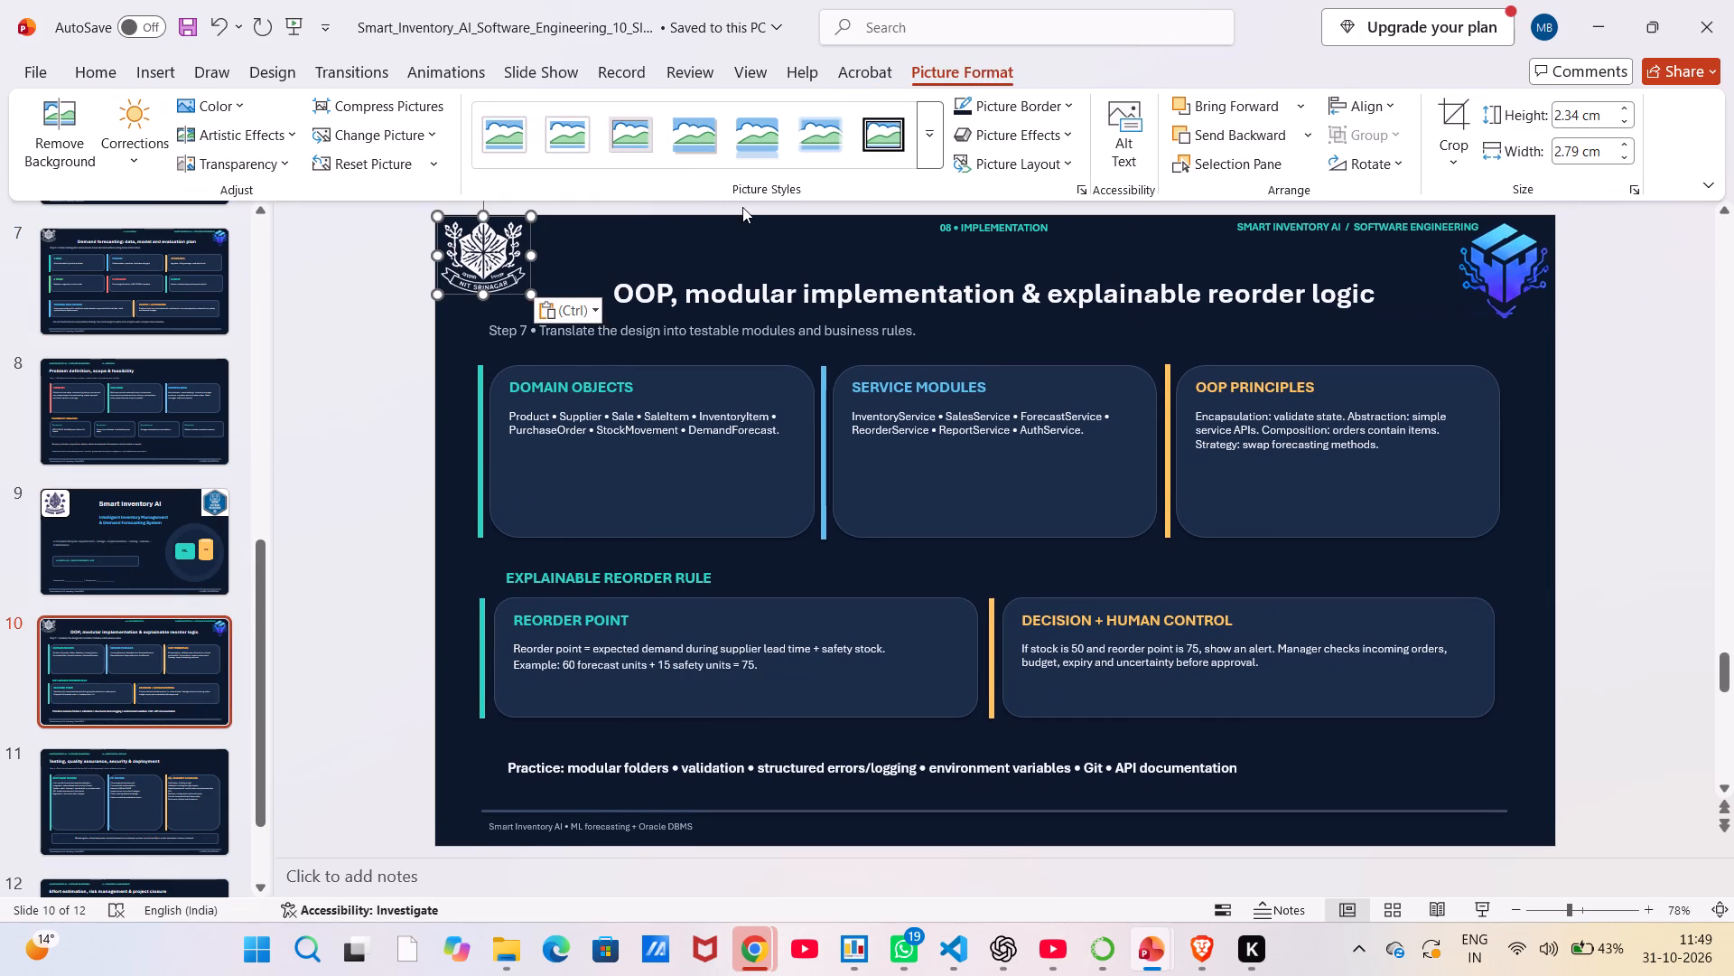
{"action": "left_click", "coordinate": [825, 263]}
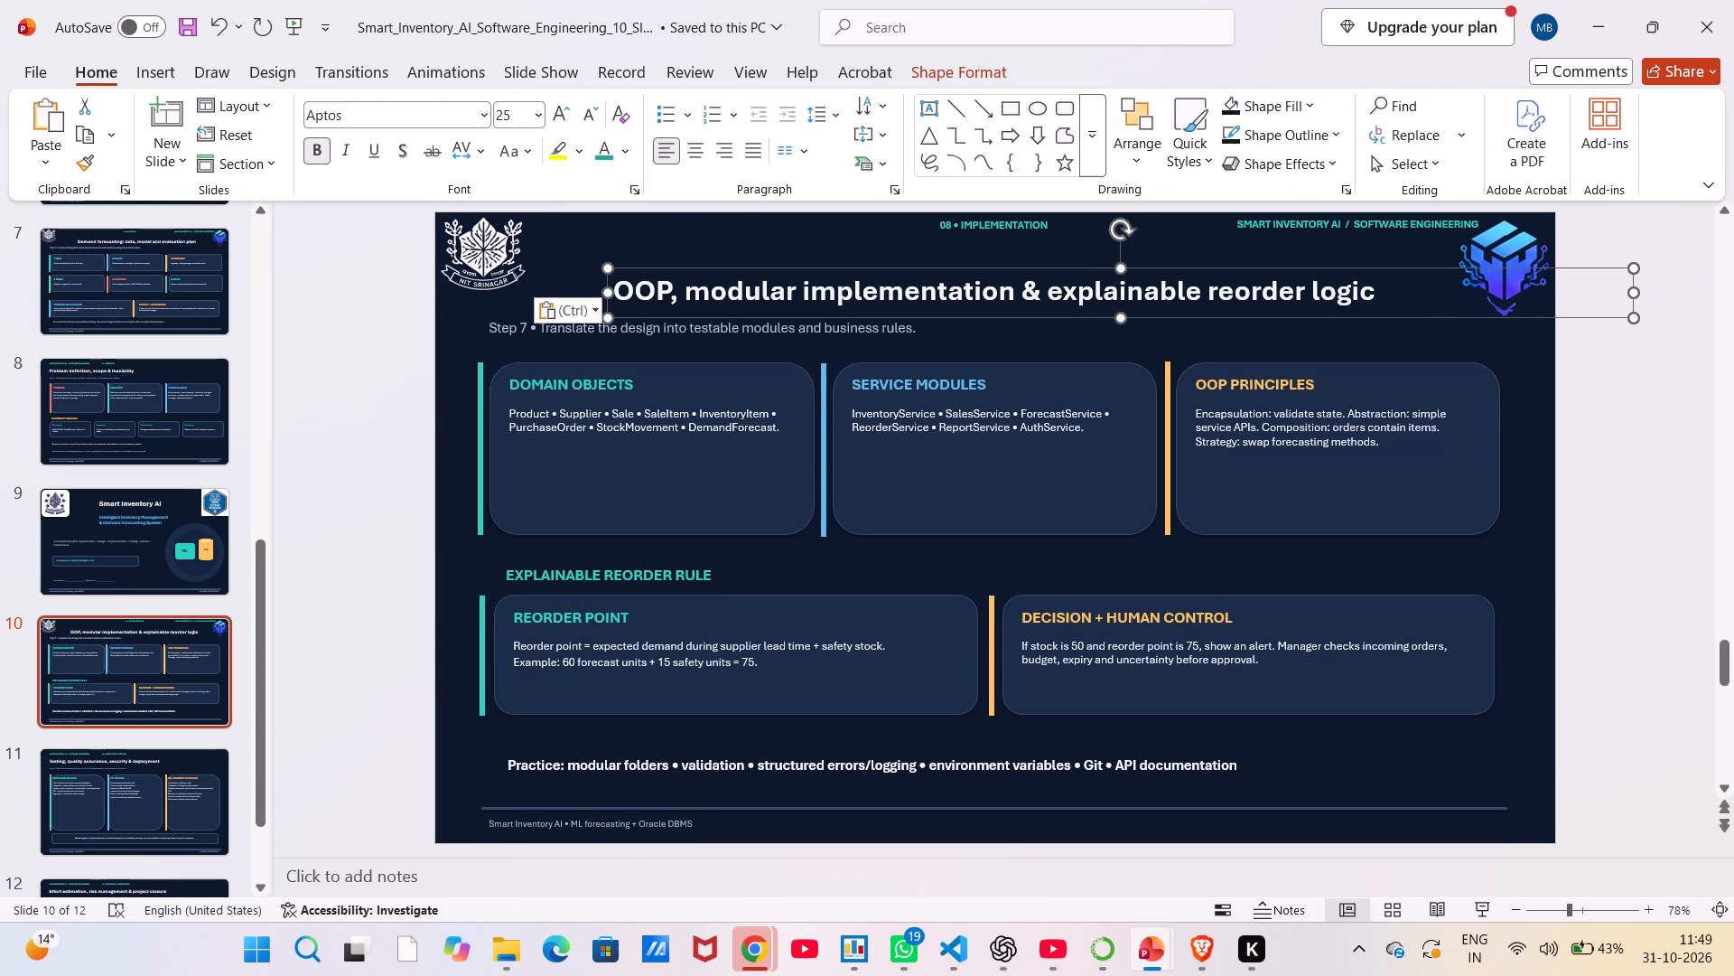
{"action": "left_click", "coordinate": [445, 229]}
Adjust the crest logo's position on slide 10 so it sits in the slide's top-left corner, clear of the subtitle.
{"action": "left_click", "coordinate": [481, 250]}
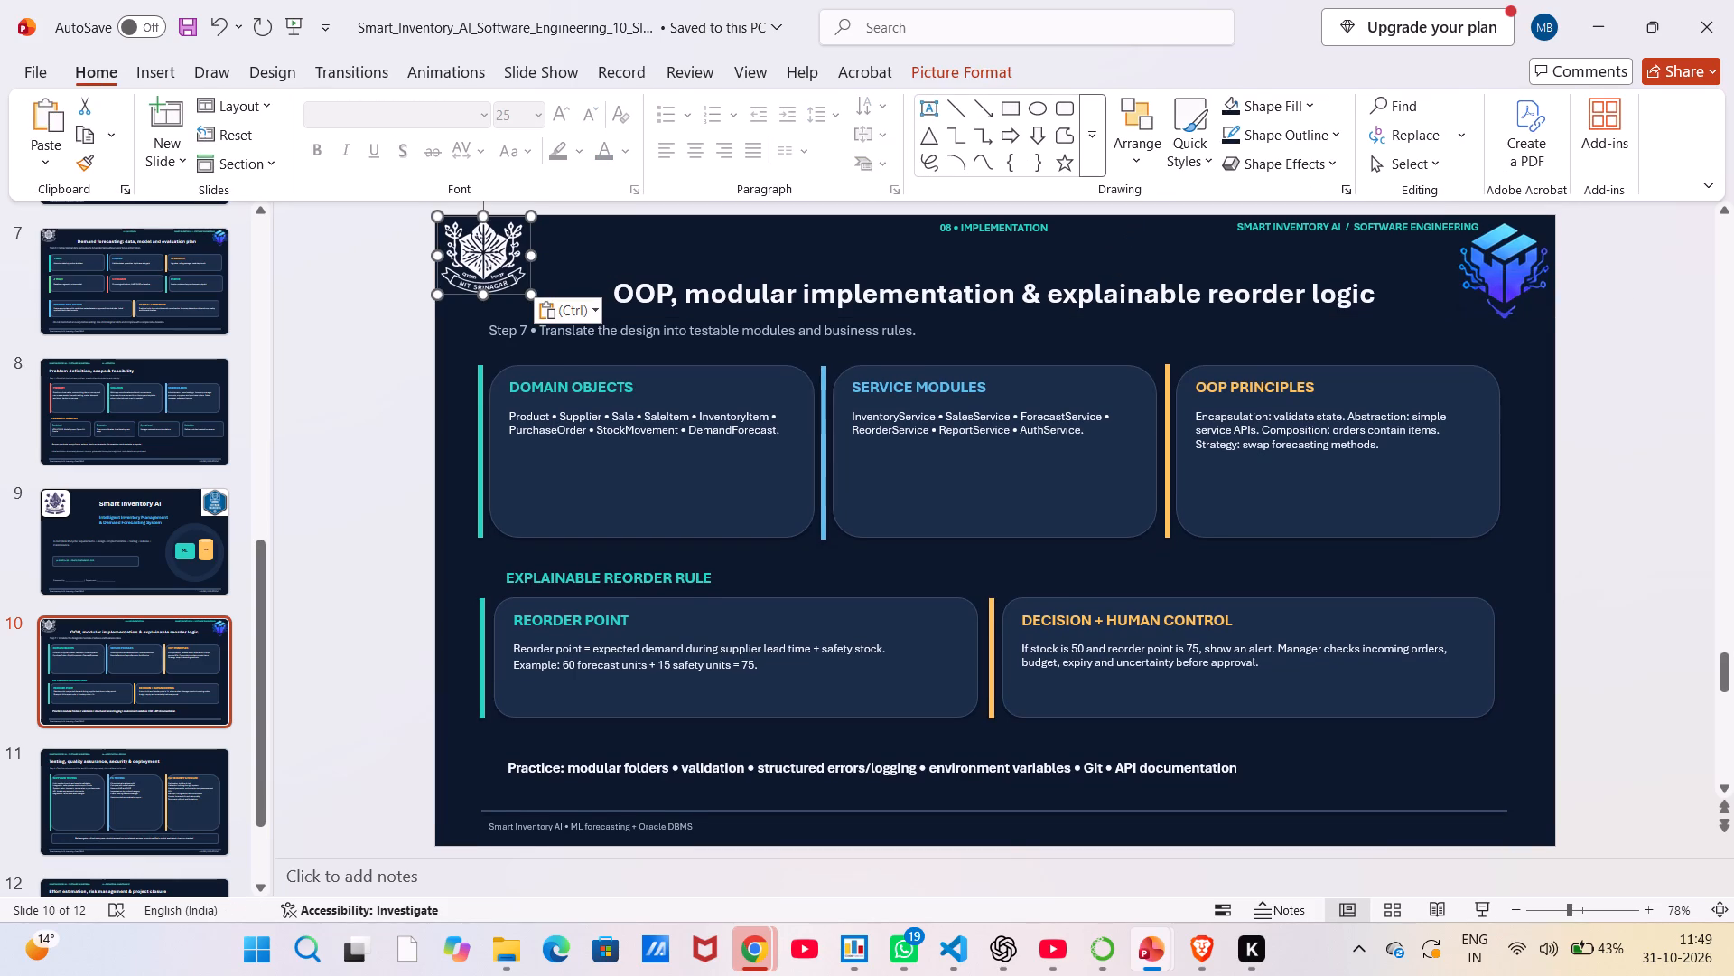
{"action": "left_click_drag", "start_coordinate": [508, 266], "coordinate": [561, 324]}
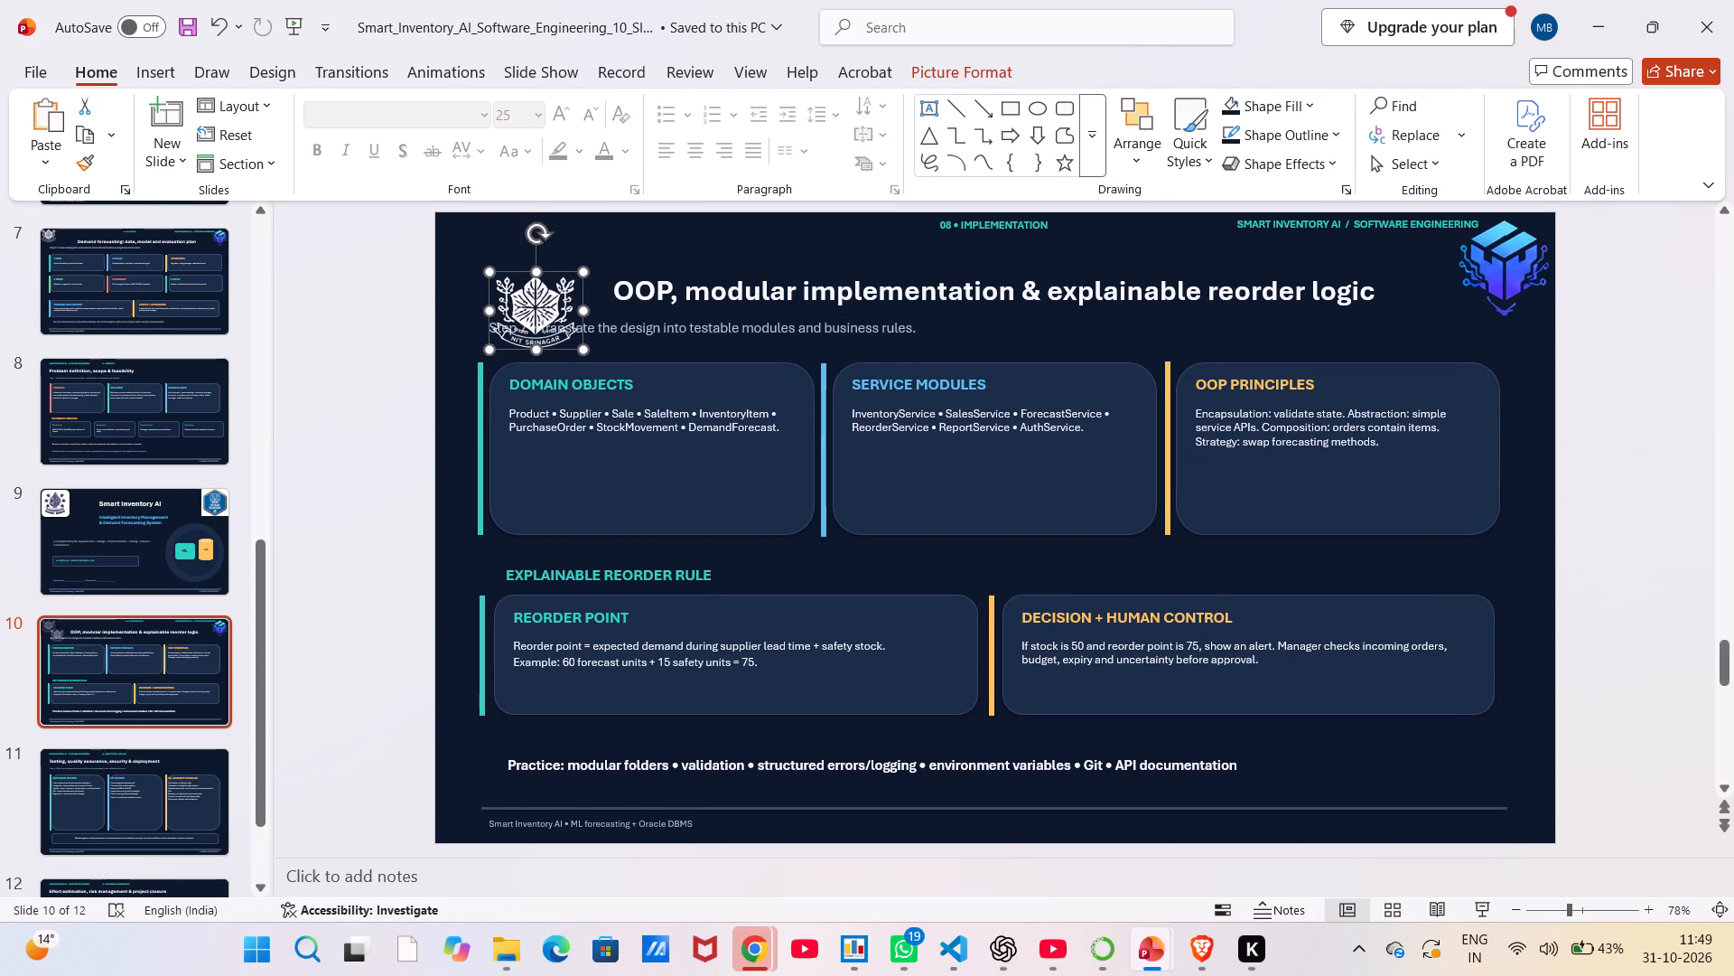
{"action": "left_click_drag", "start_coordinate": [530, 301], "coordinate": [475, 247]}
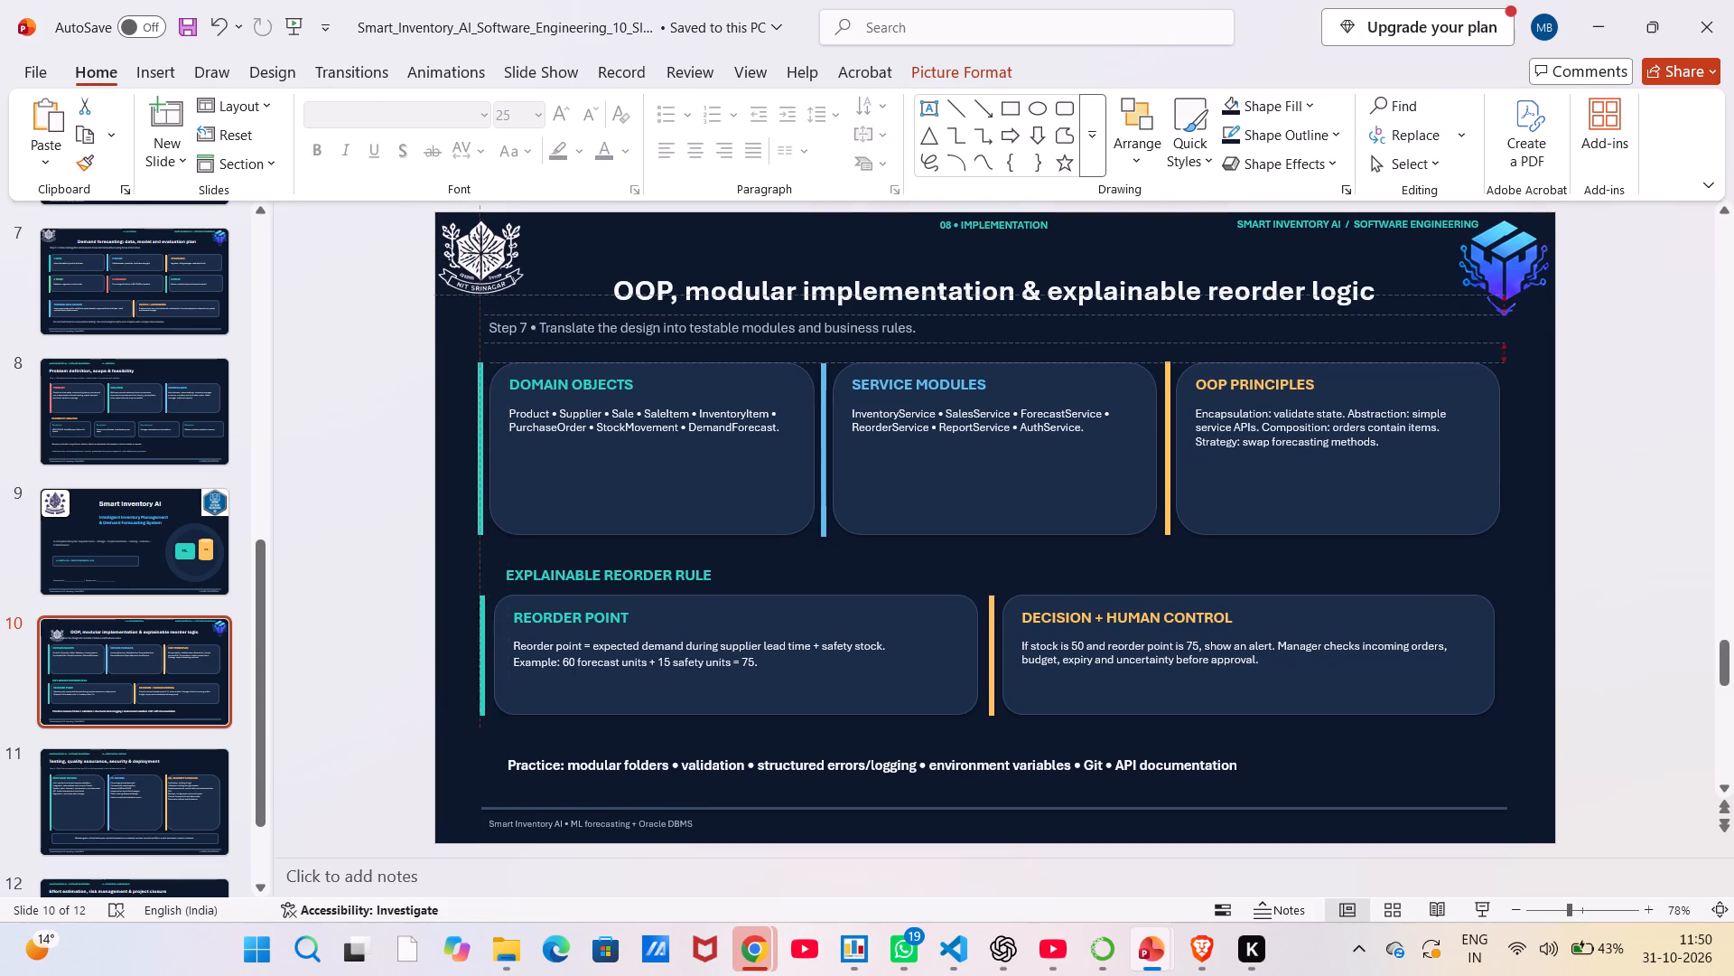
{"action": "left_click_drag", "start_coordinate": [475, 247], "coordinate": [476, 247]}
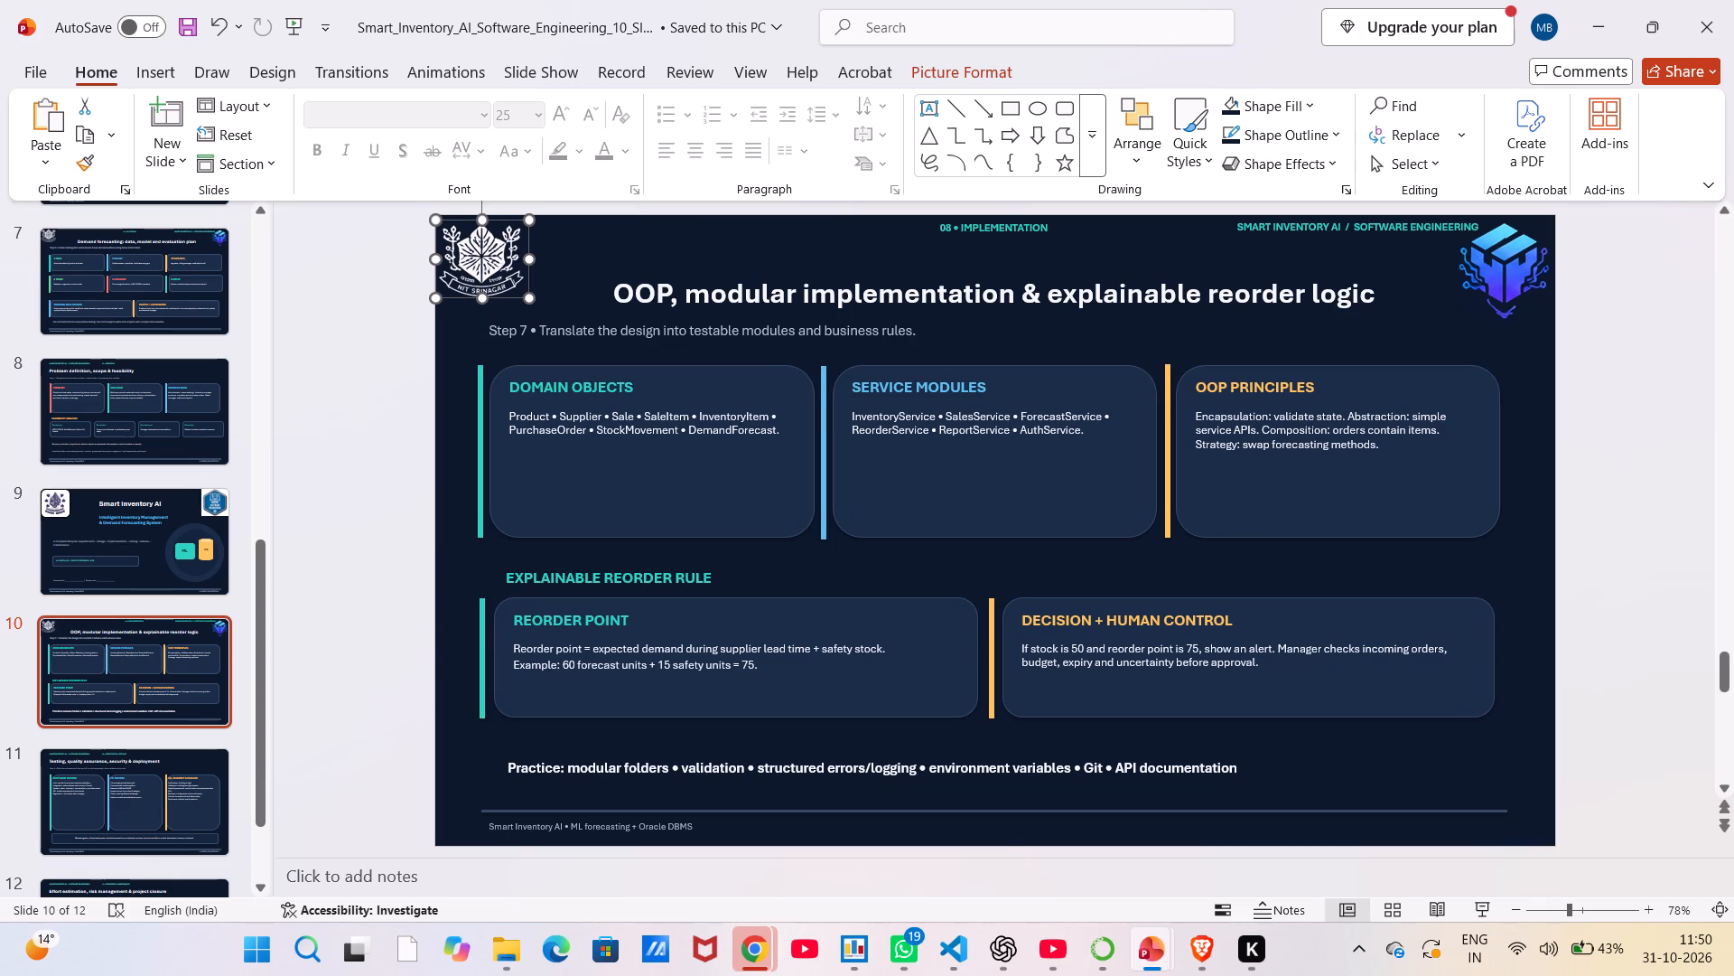
{"action": "left_click", "coordinate": [573, 269]}
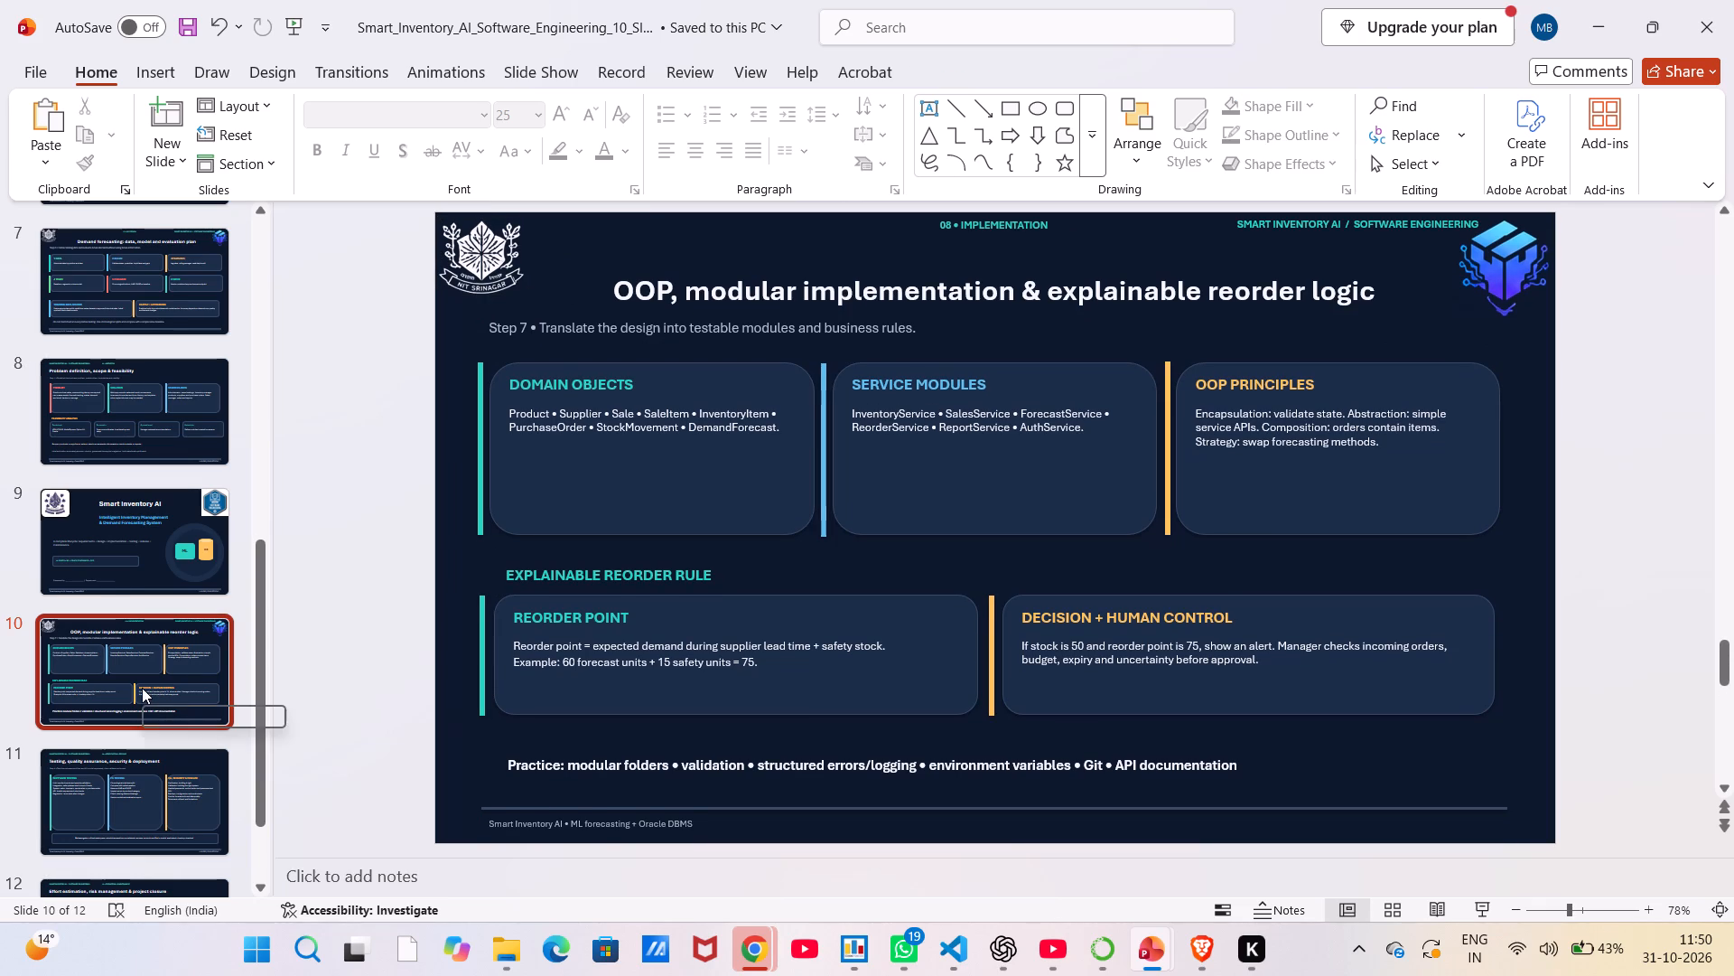
Move the "OOP, modular implementation & explainable reorder logic" slide from position 10 to position 8, directly after the demand forecasting slide.
{"action": "left_click_drag", "start_coordinate": [142, 688], "coordinate": [139, 408]}
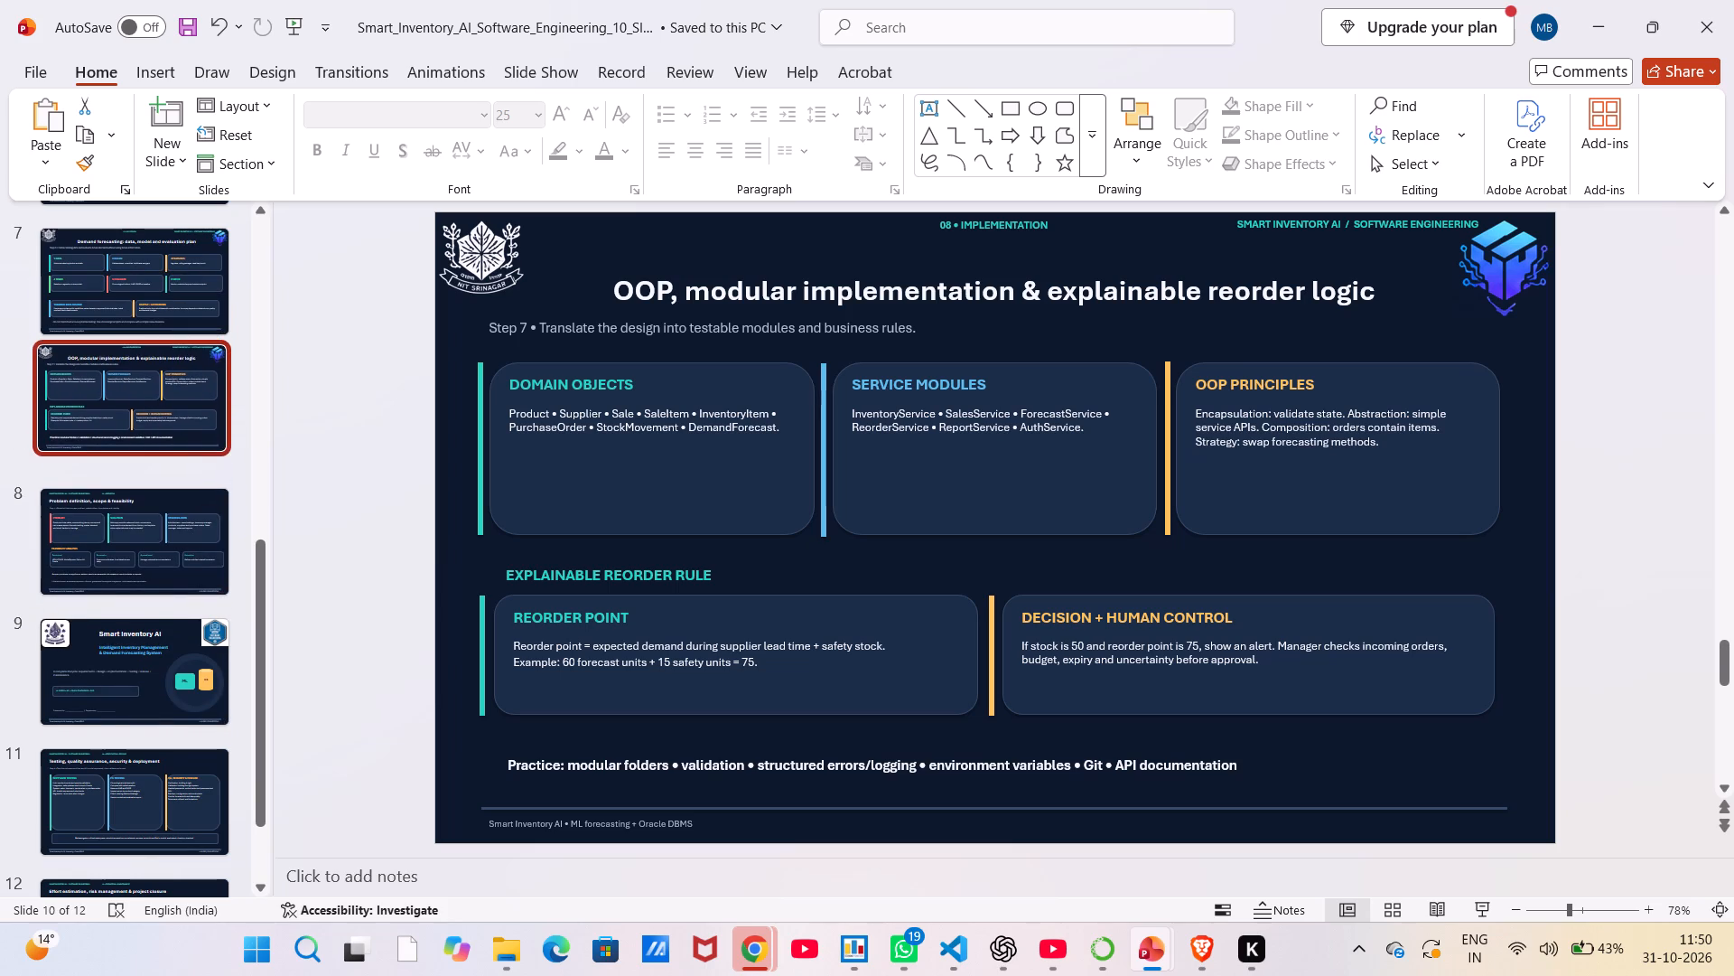
{"action": "left_click_drag", "start_coordinate": [139, 408], "coordinate": [139, 409]}
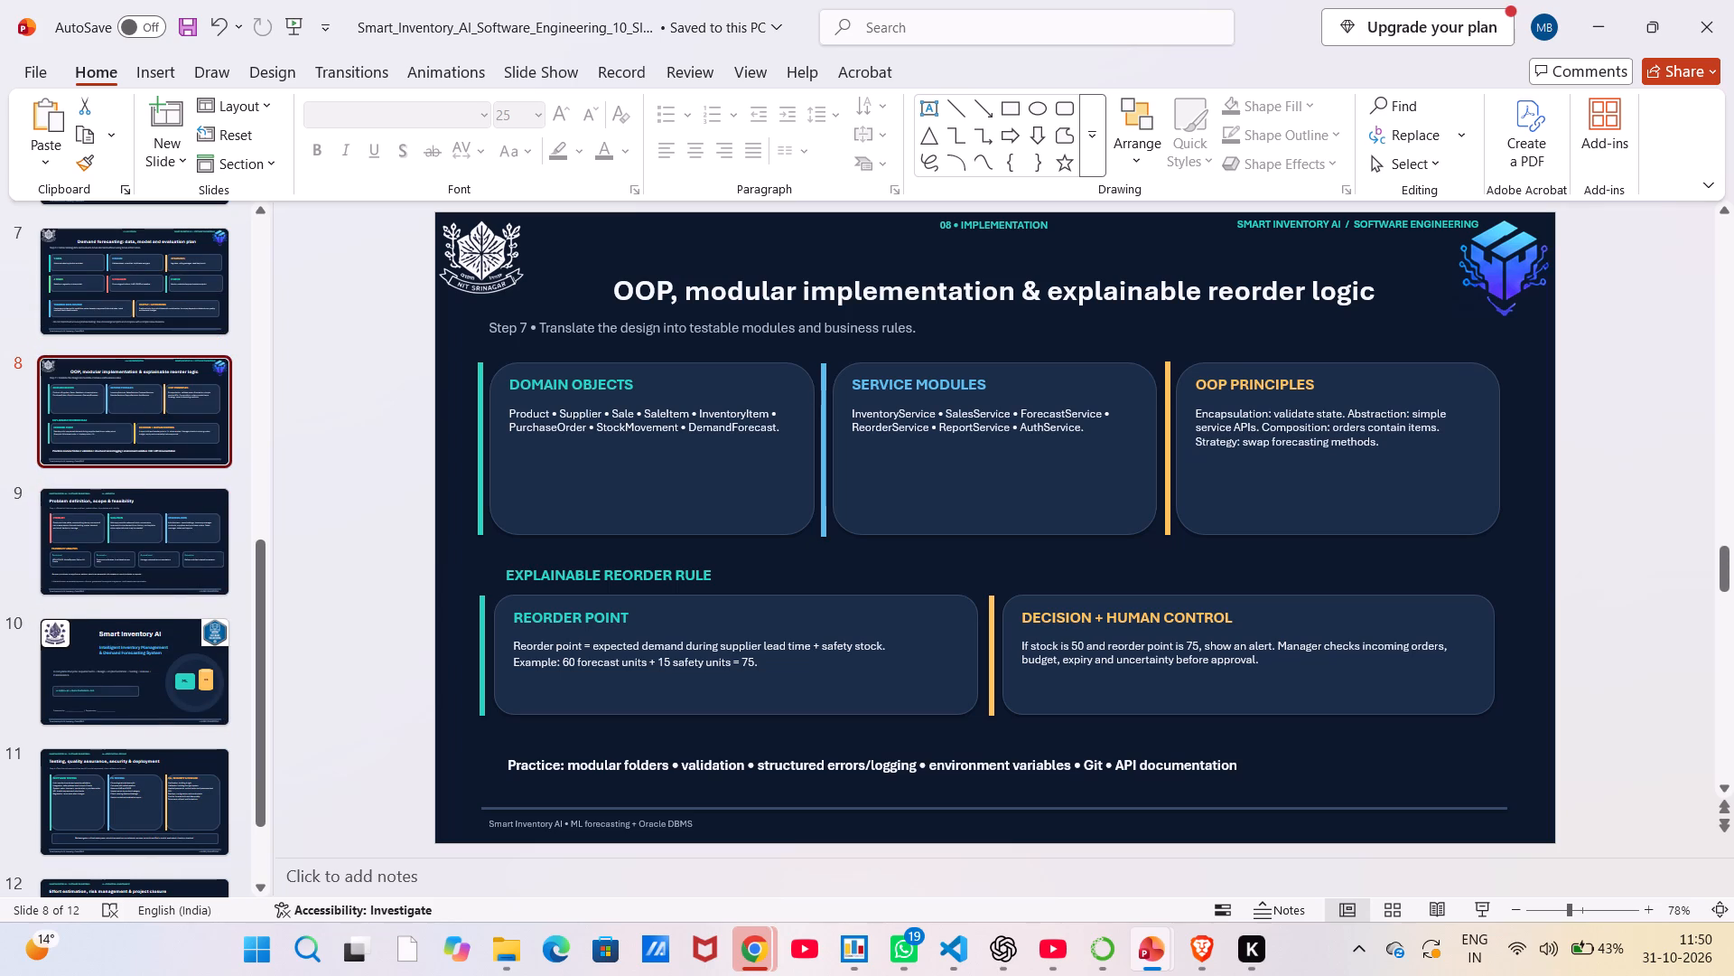
On slide 11, "Testing, quality assurance, security & deployment", copy the "09 • VERIFICATION & RELEASE" text from the header line and delete it there.
{"action": "scroll", "coordinate": [135, 414], "scroll_direction": "up", "scroll_amount": 8}
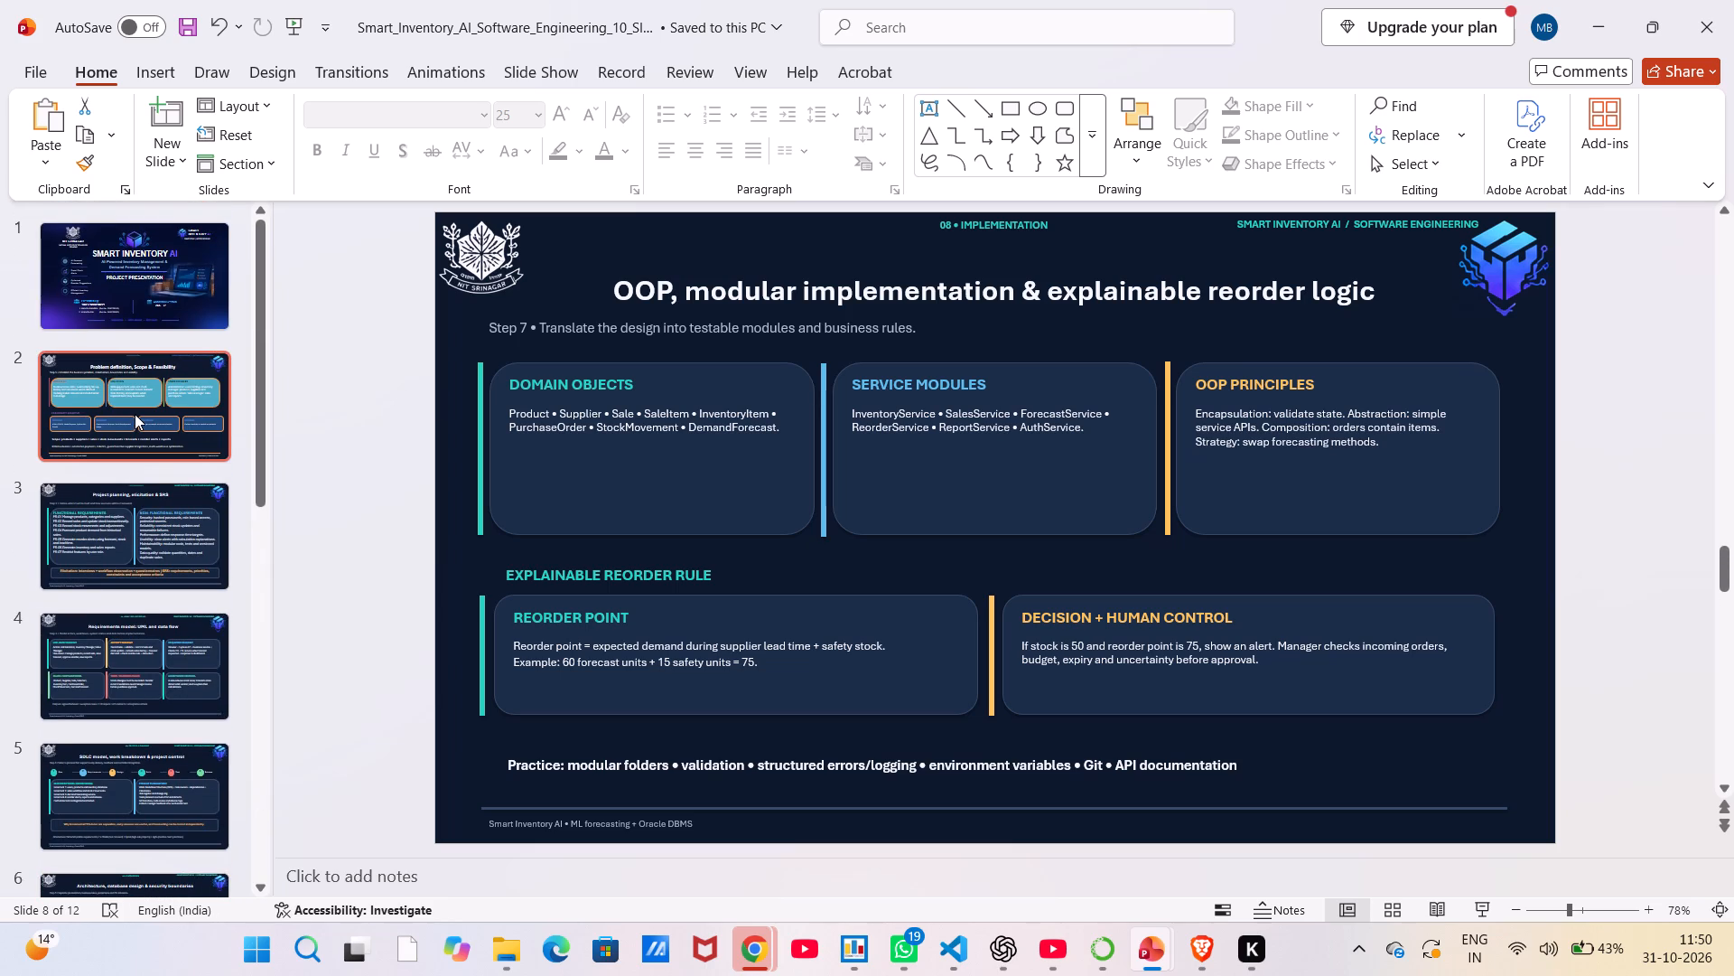
{"action": "scroll", "coordinate": [135, 414], "scroll_direction": "down", "scroll_amount": 1}
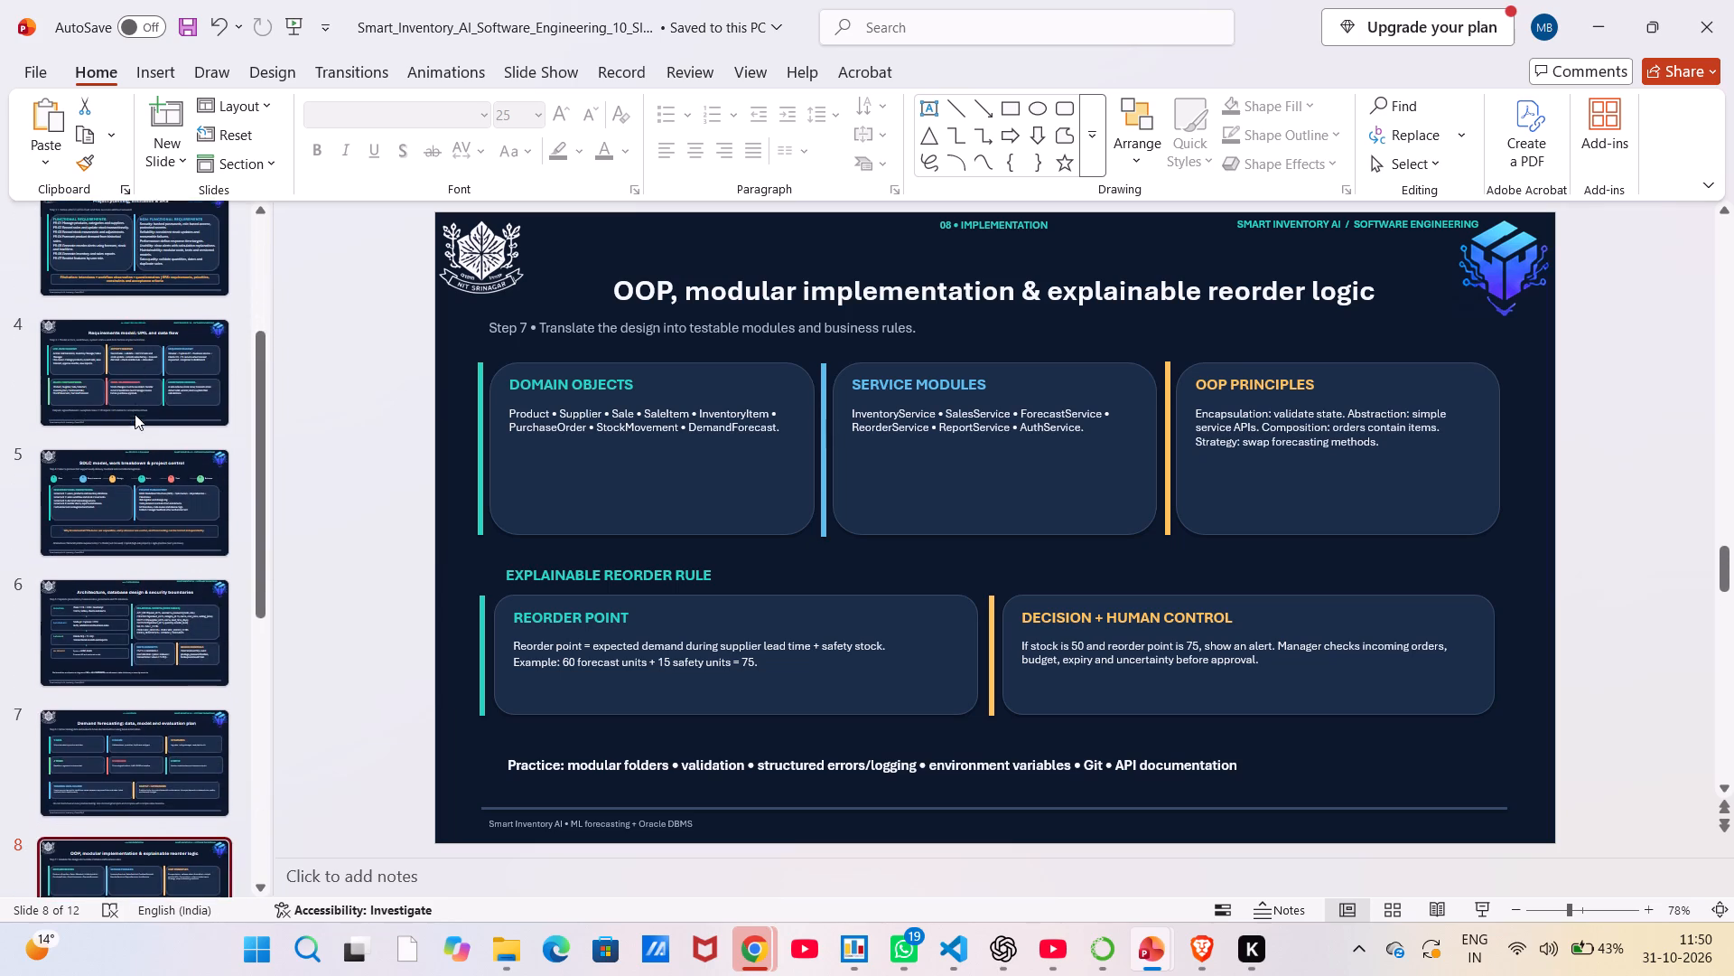
{"action": "scroll", "coordinate": [135, 414], "scroll_direction": "down", "scroll_amount": 3}
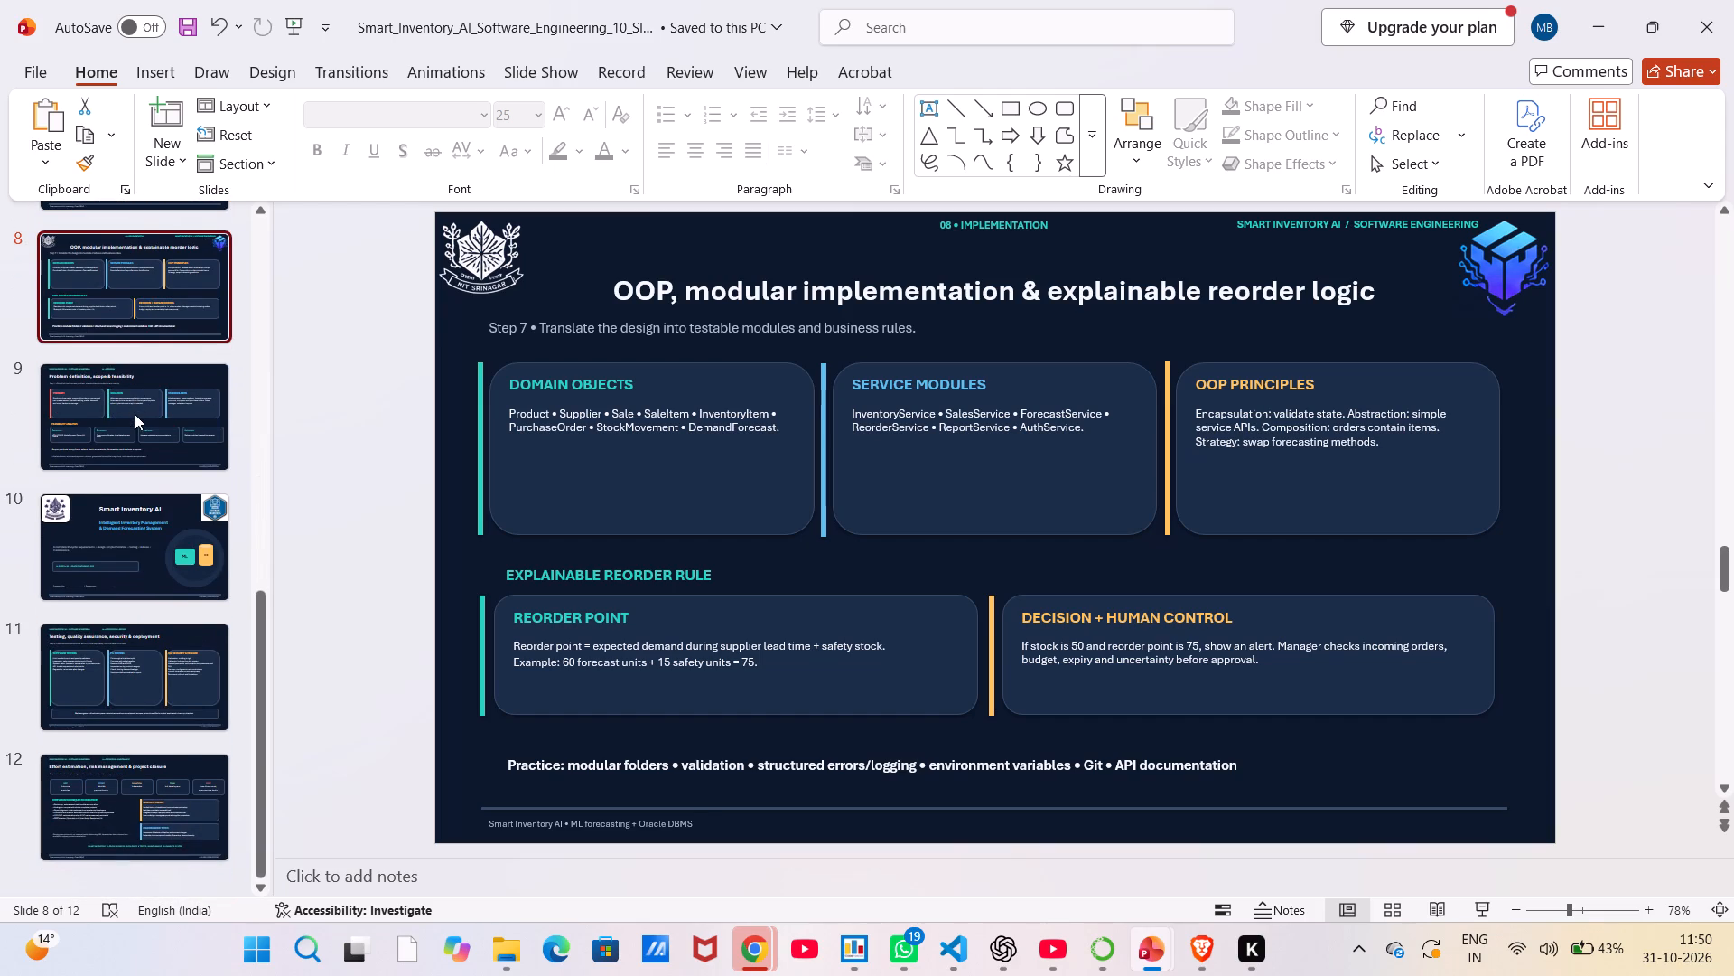
{"action": "scroll", "coordinate": [135, 414], "scroll_direction": "down", "scroll_amount": 3}
{"action": "scroll", "coordinate": [58, 562], "scroll_direction": "down", "scroll_amount": 1}
{"action": "left_click", "coordinate": [94, 659]}
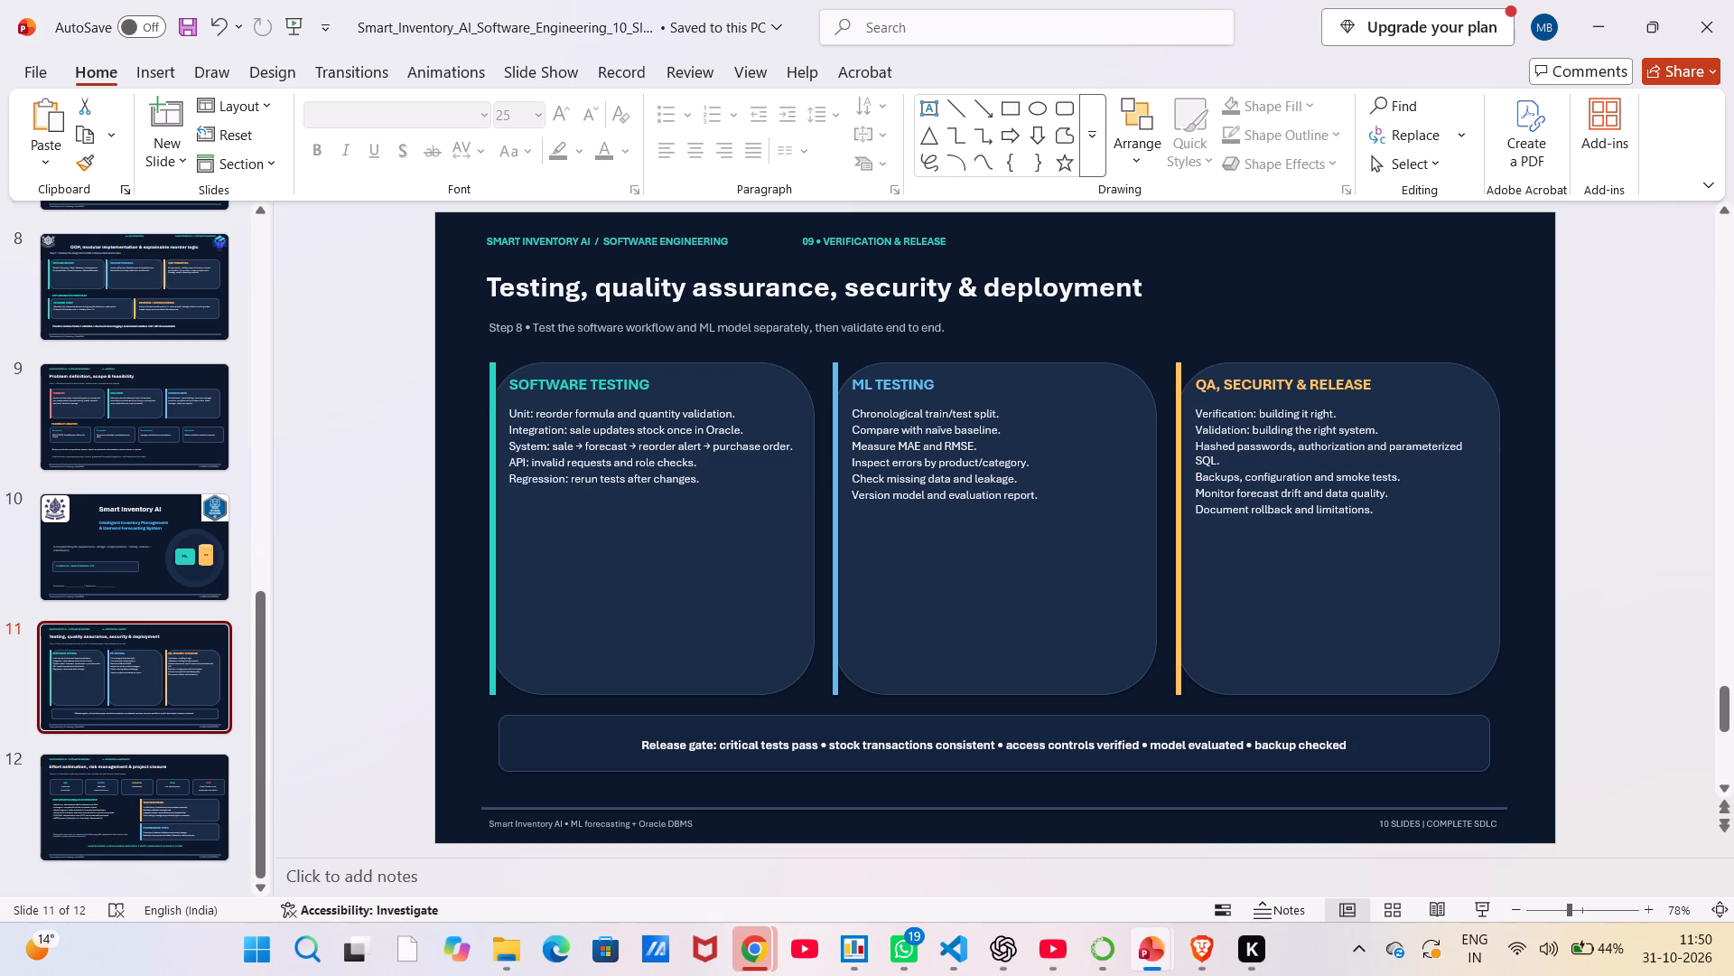
{"action": "left_click", "coordinate": [813, 237]}
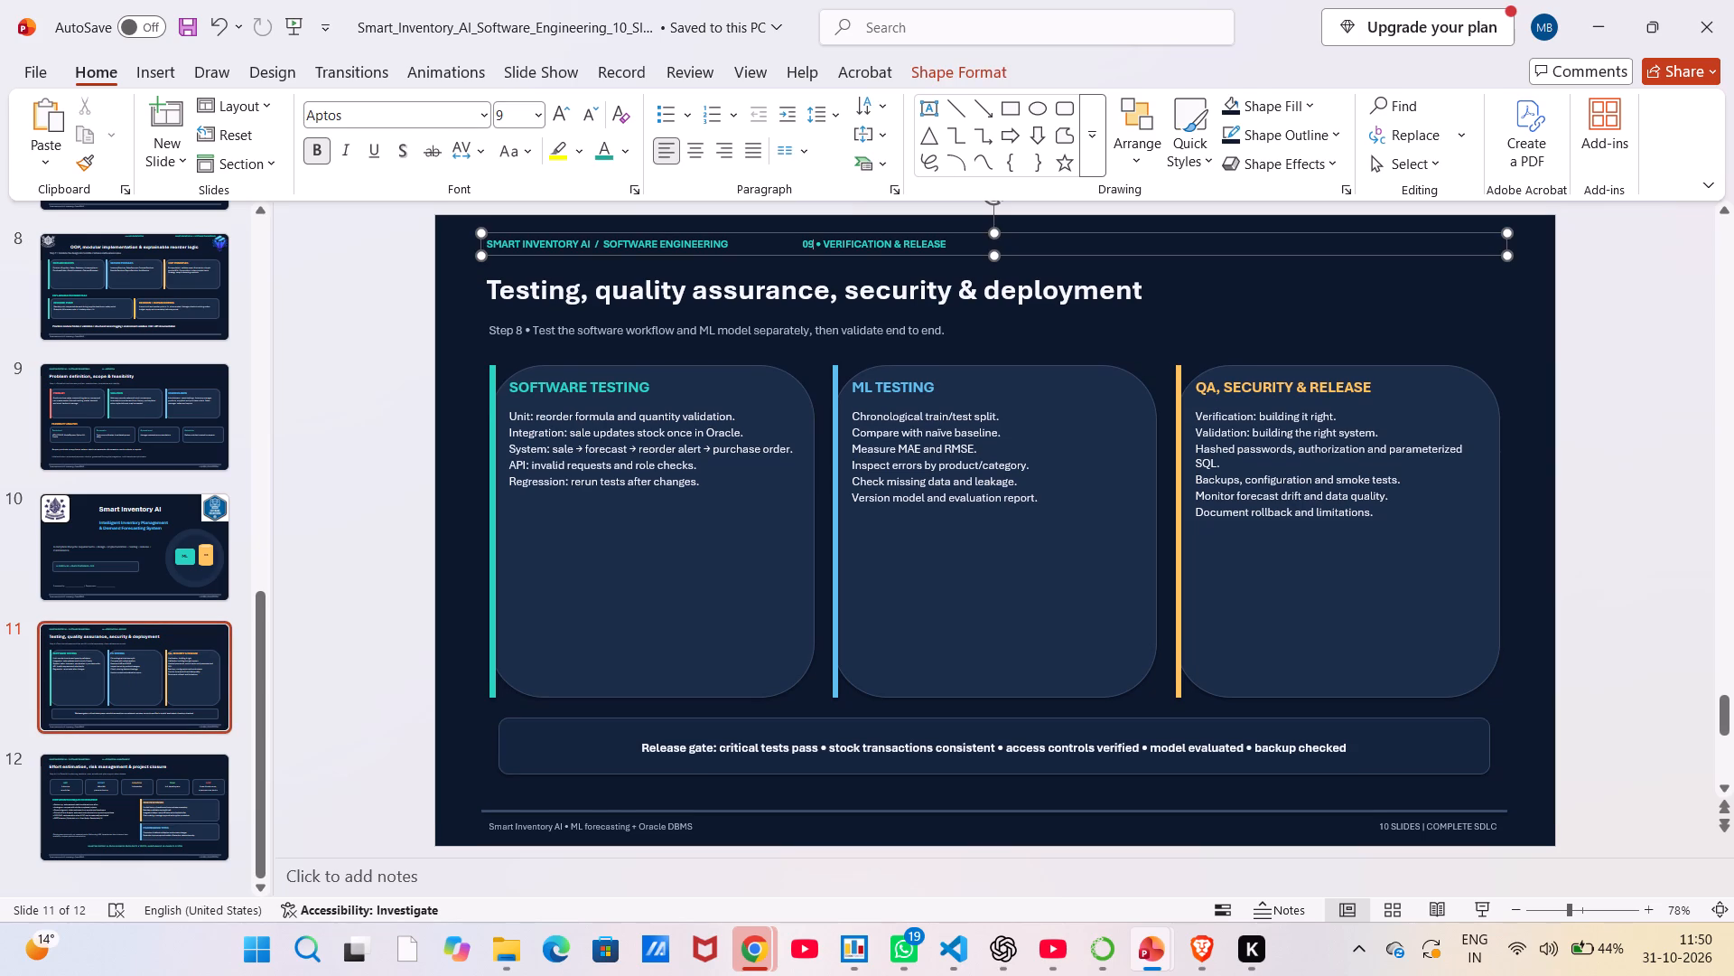
{"action": "left_click_drag", "start_coordinate": [945, 243], "coordinate": [803, 247]}
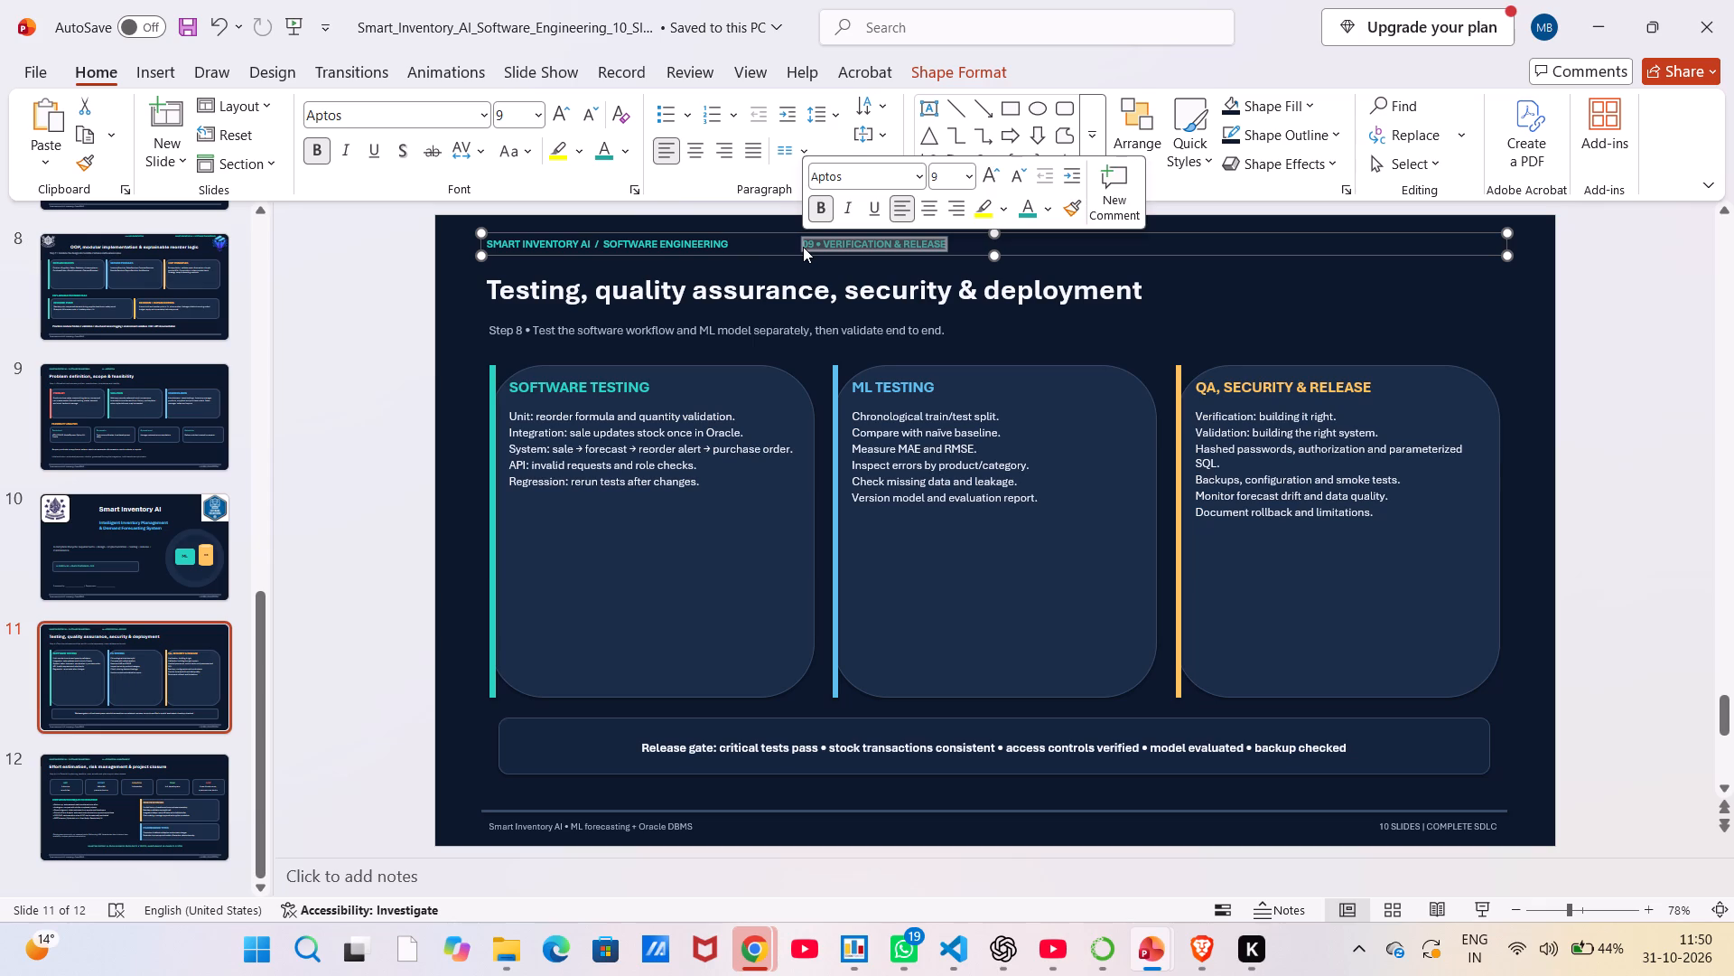
{"action": "key", "text": "ctrl+c"}
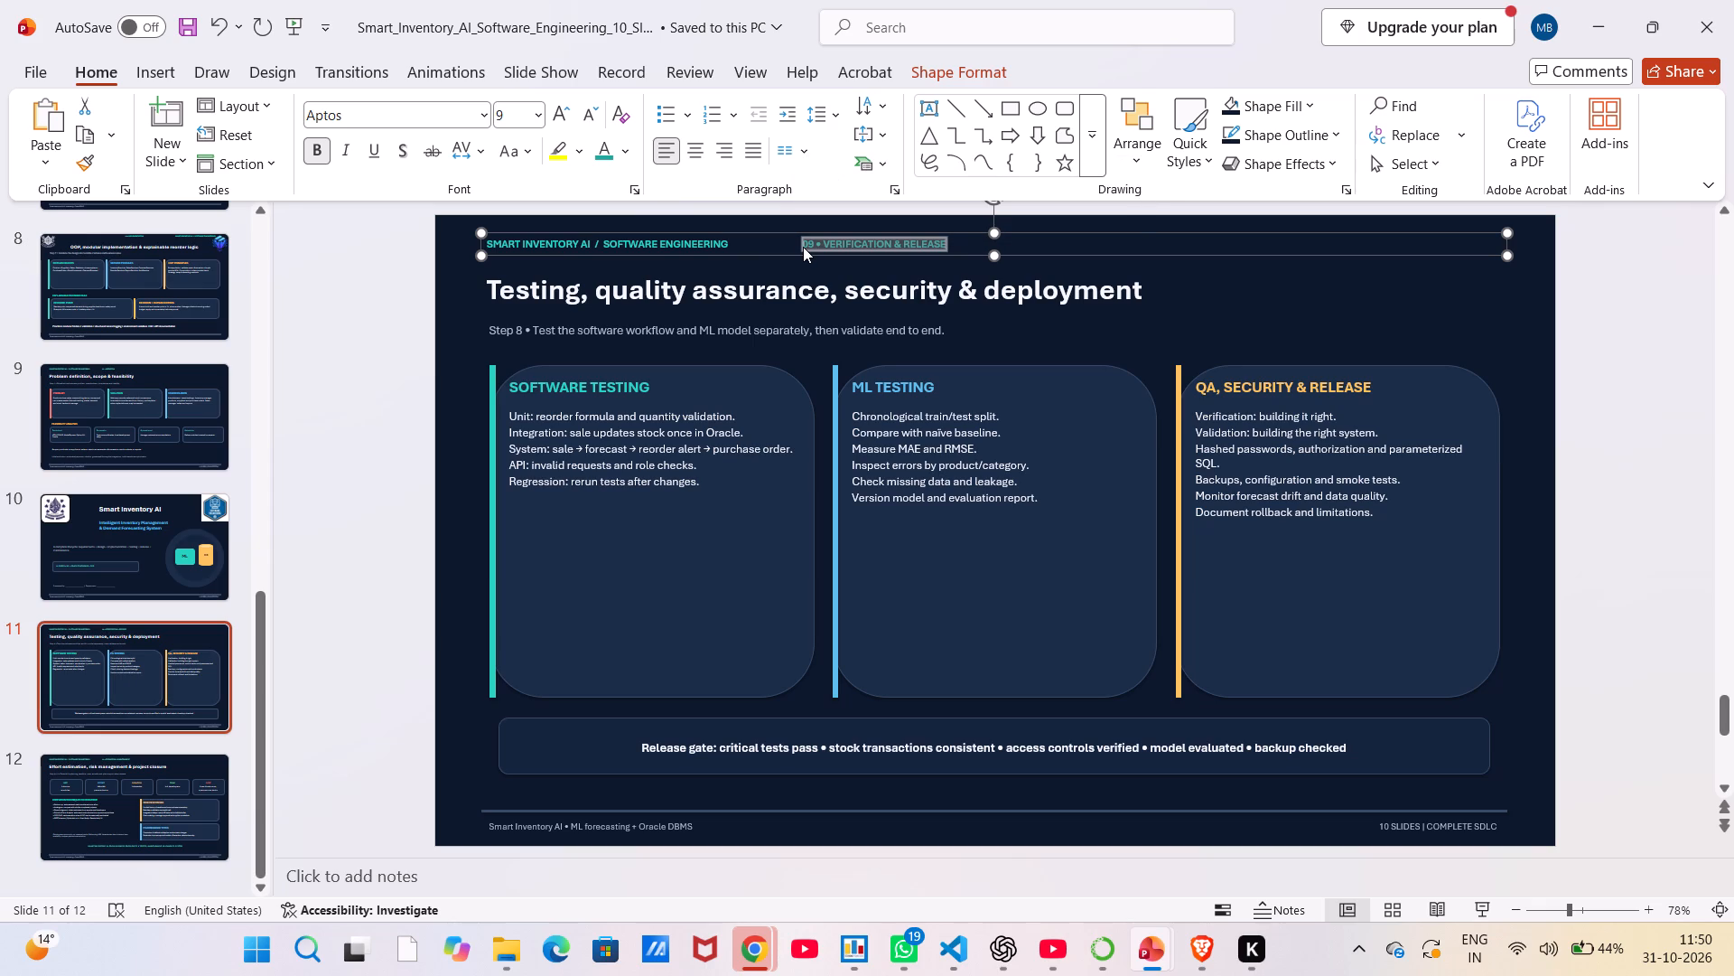
{"action": "key", "text": "BackSpace"}
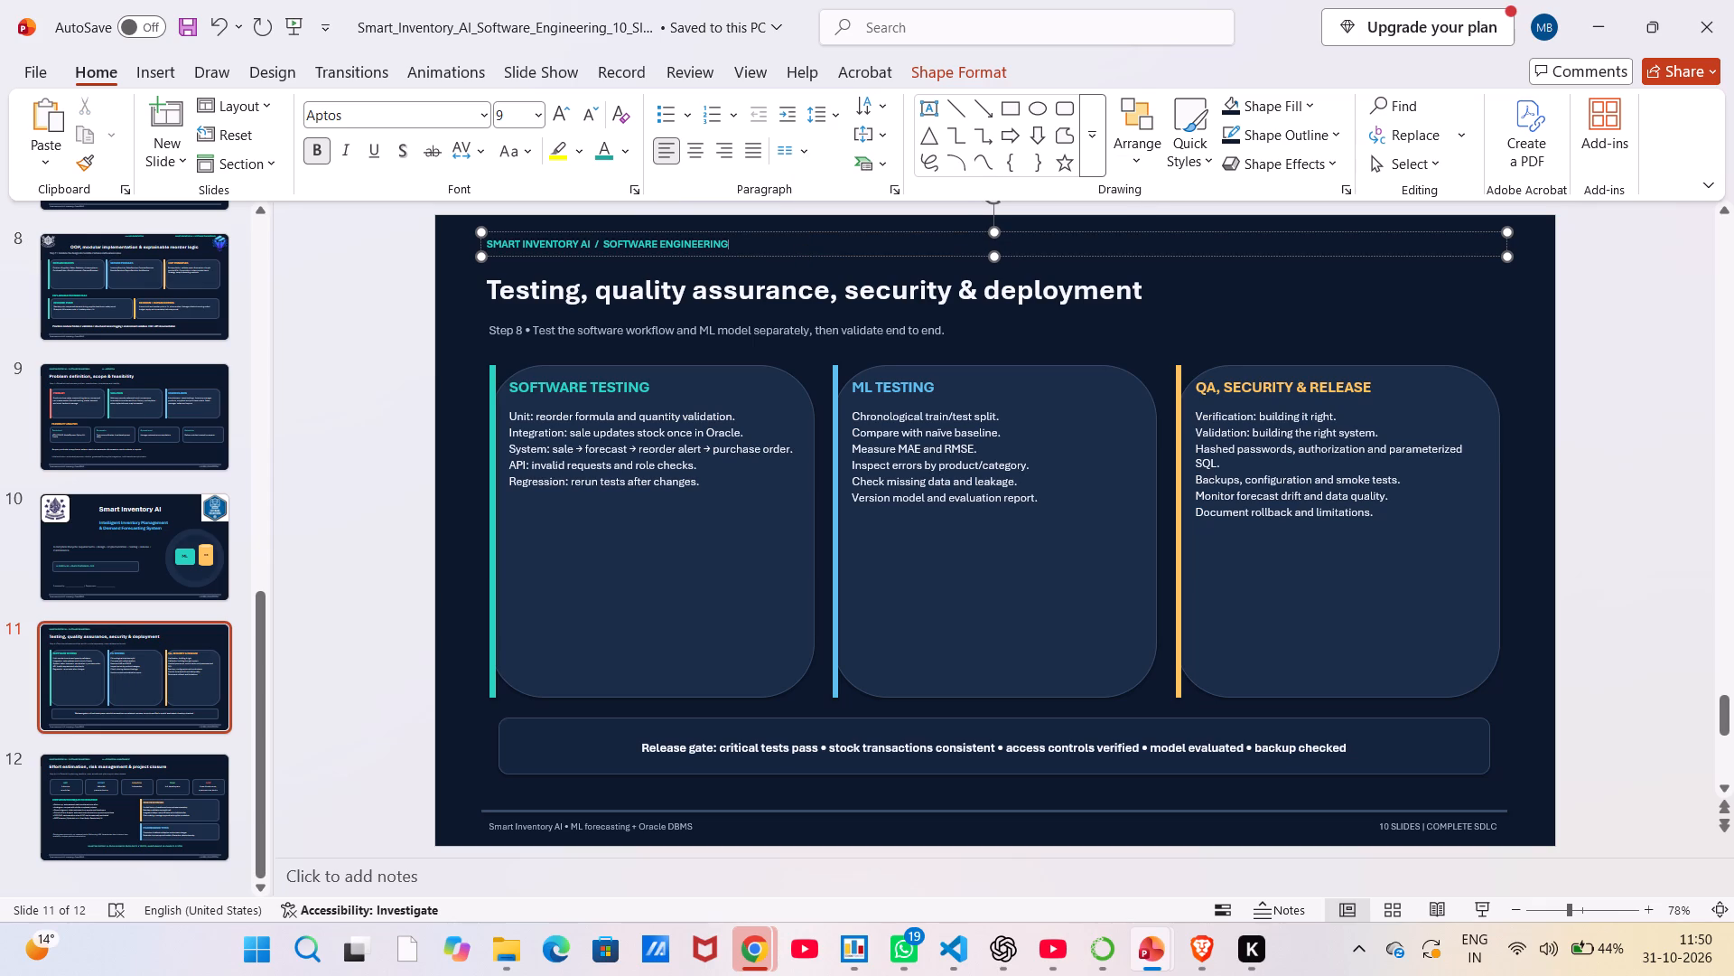
Shrink slide 11's "SMART INVENTORY AI / SOFTWARE ENGINEERING" header box around its text and move it to the slide's upper-right edge.
{"action": "left_click_drag", "start_coordinate": [1507, 260], "coordinate": [944, 268]}
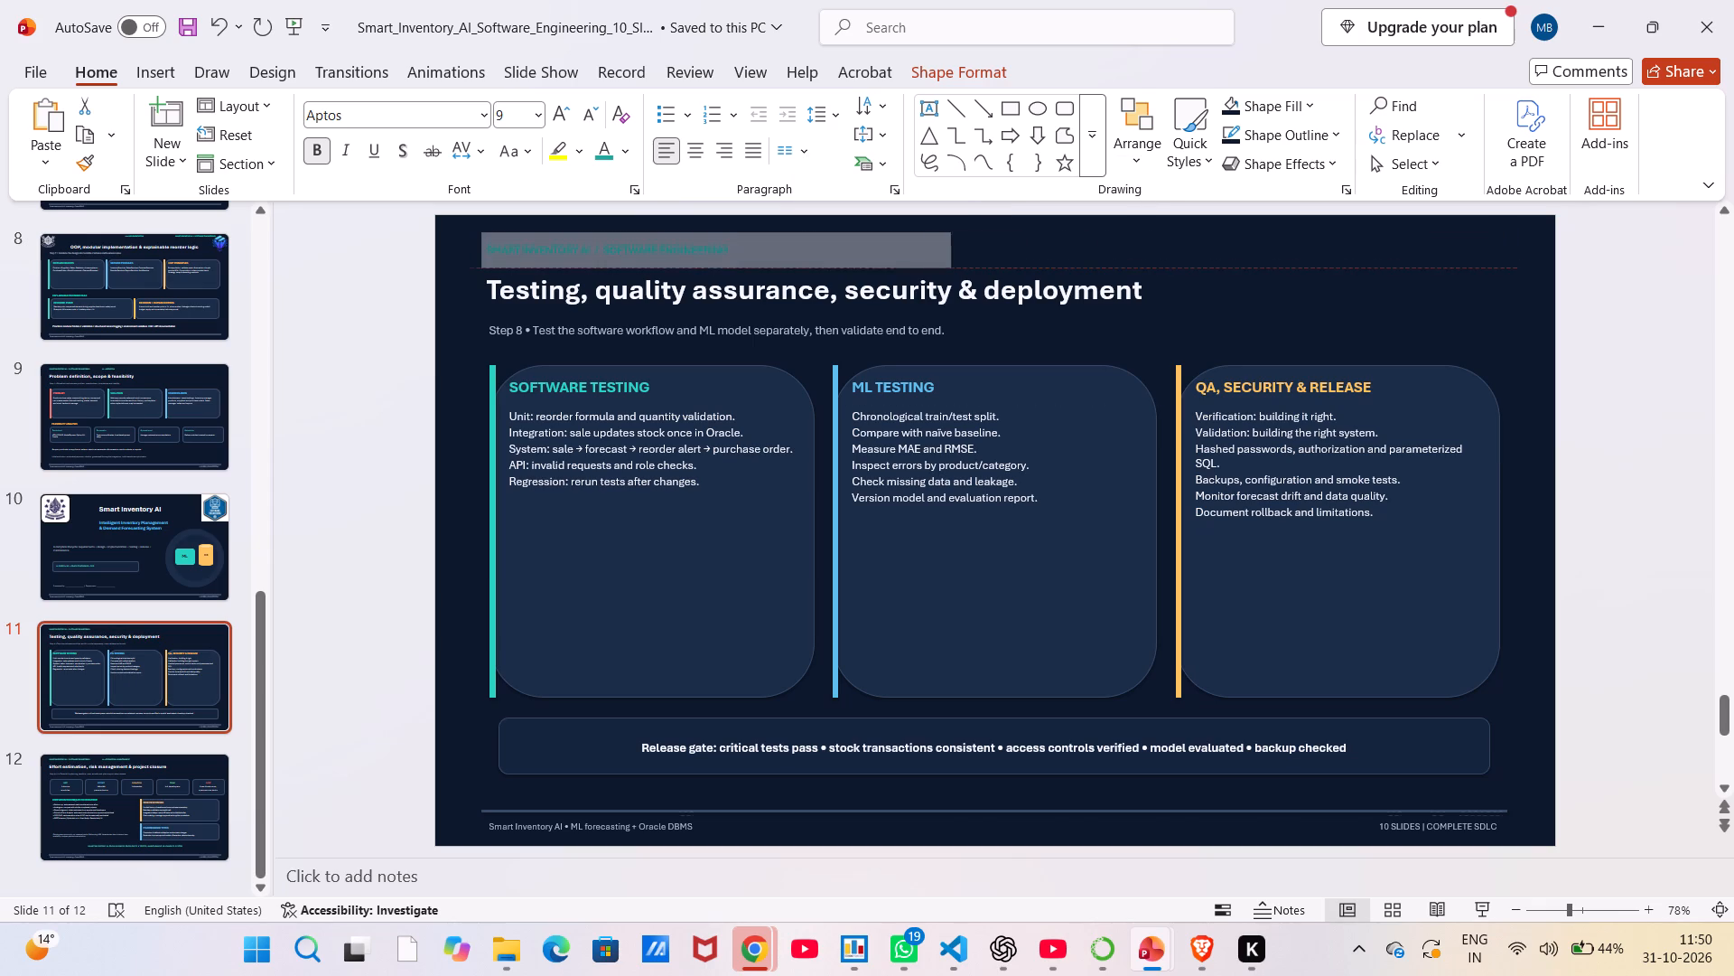
{"action": "left_click_drag", "start_coordinate": [944, 268], "coordinate": [731, 261]}
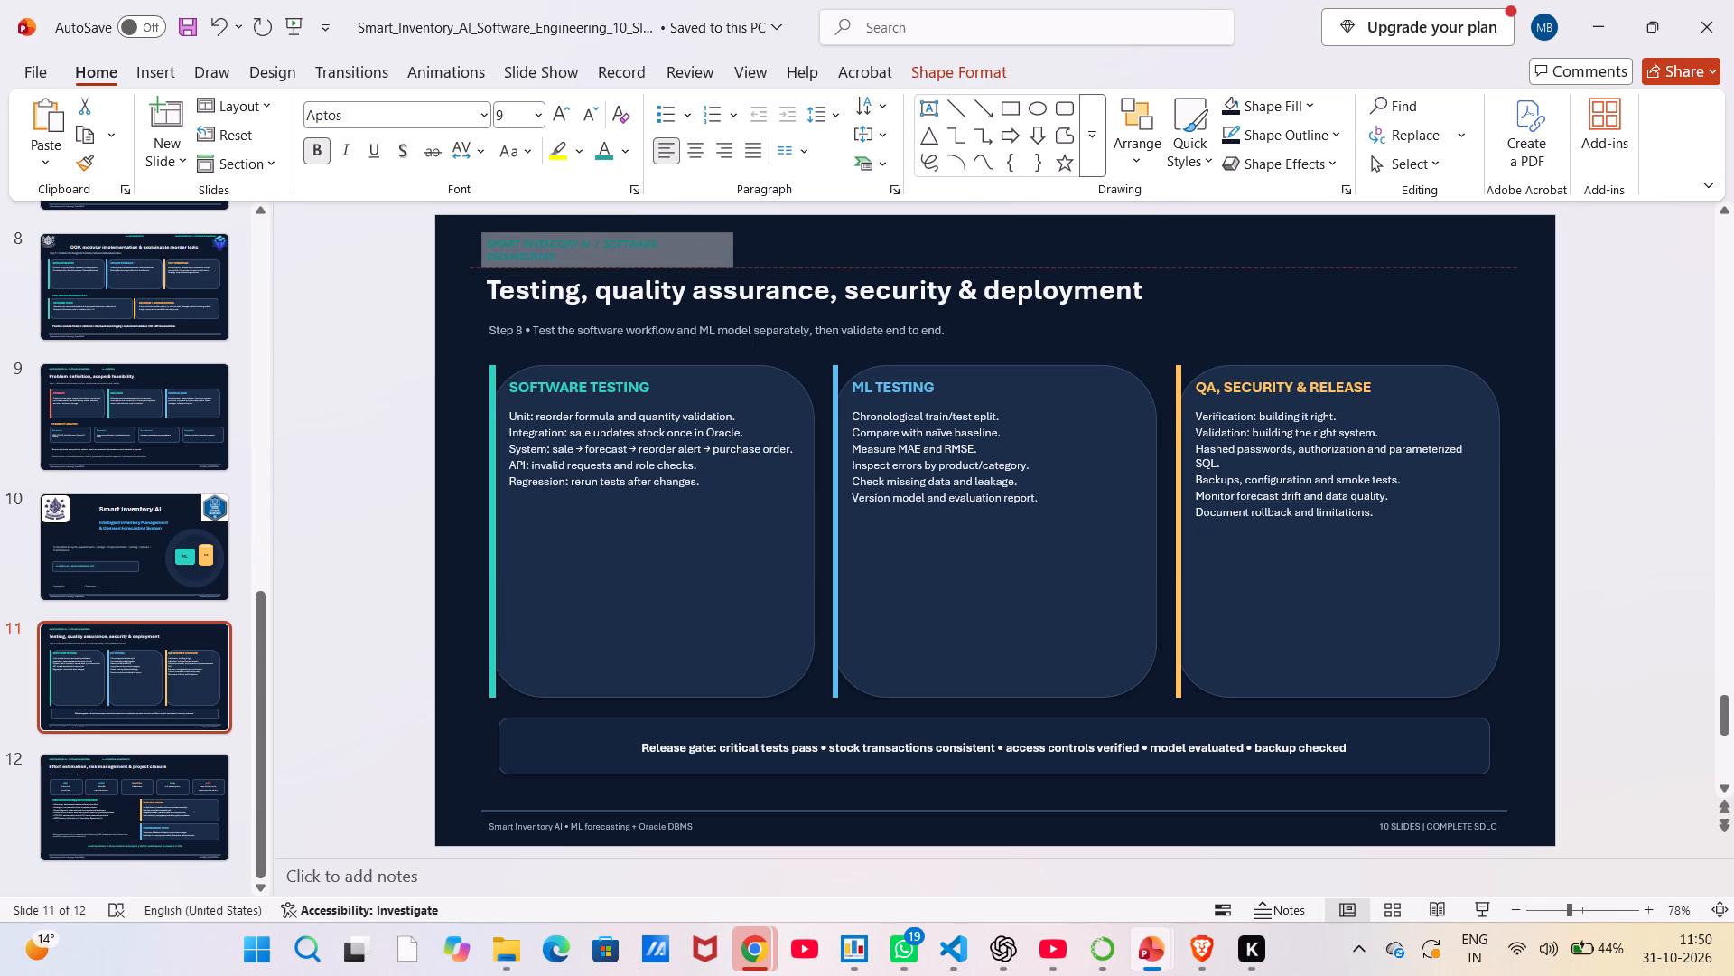
{"action": "left_click_drag", "start_coordinate": [731, 261], "coordinate": [758, 252]}
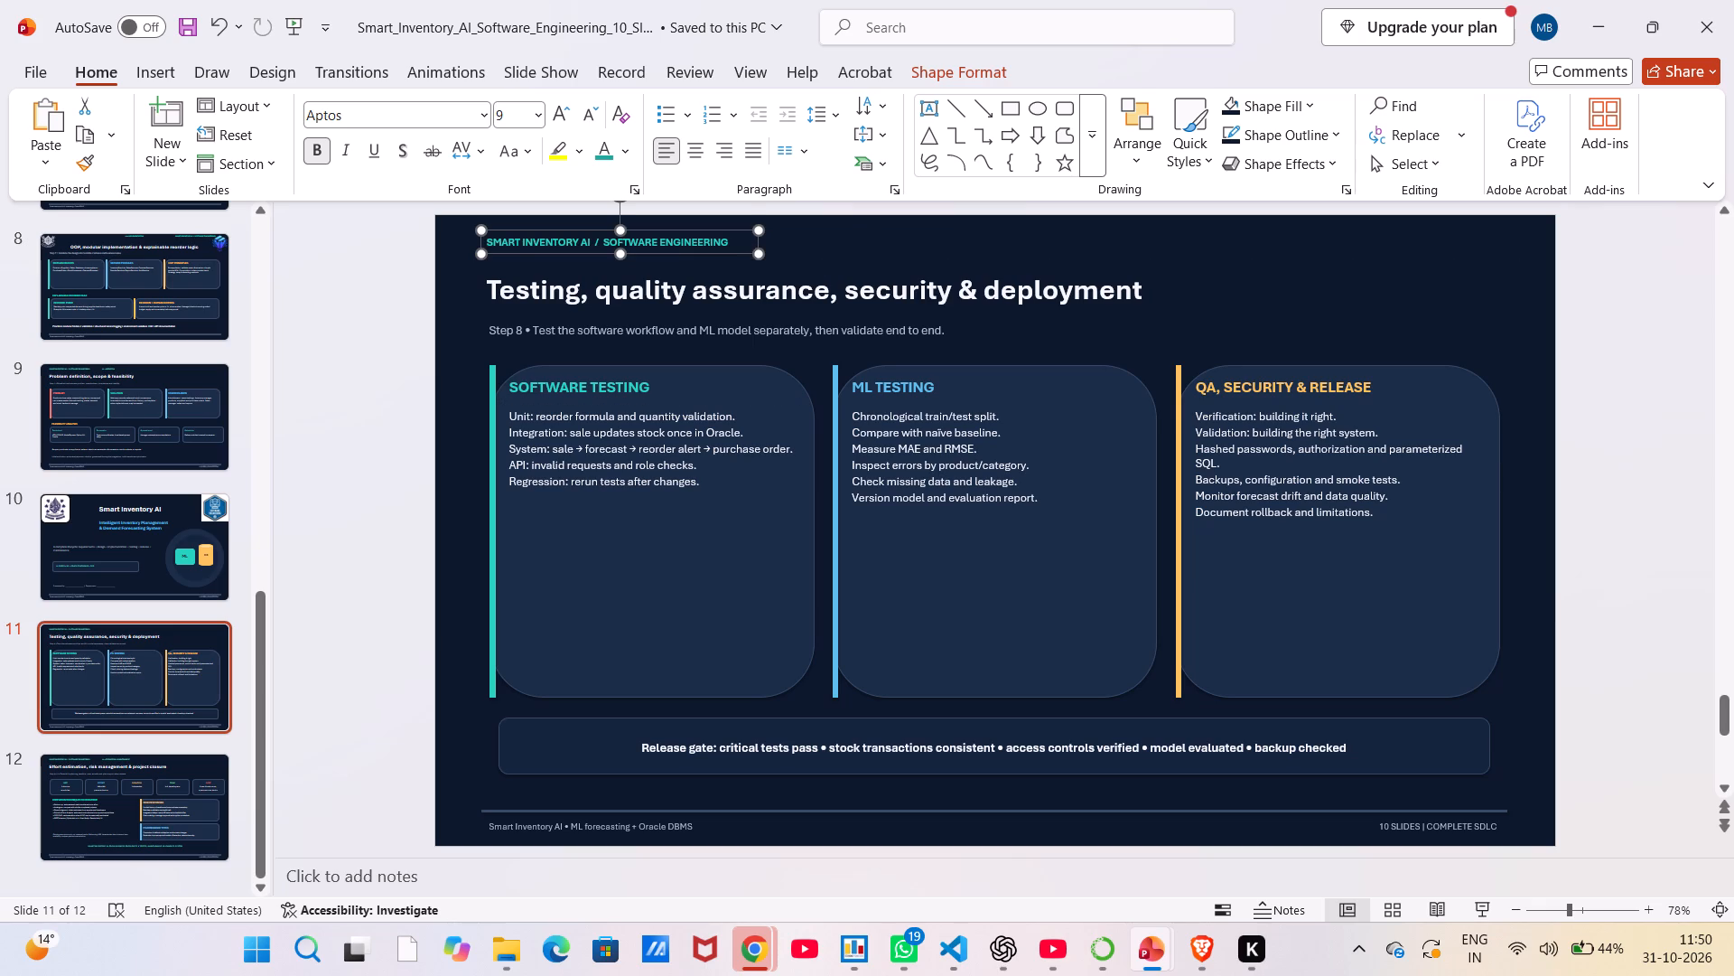
{"action": "left_click_drag", "start_coordinate": [722, 252], "coordinate": [1457, 232]}
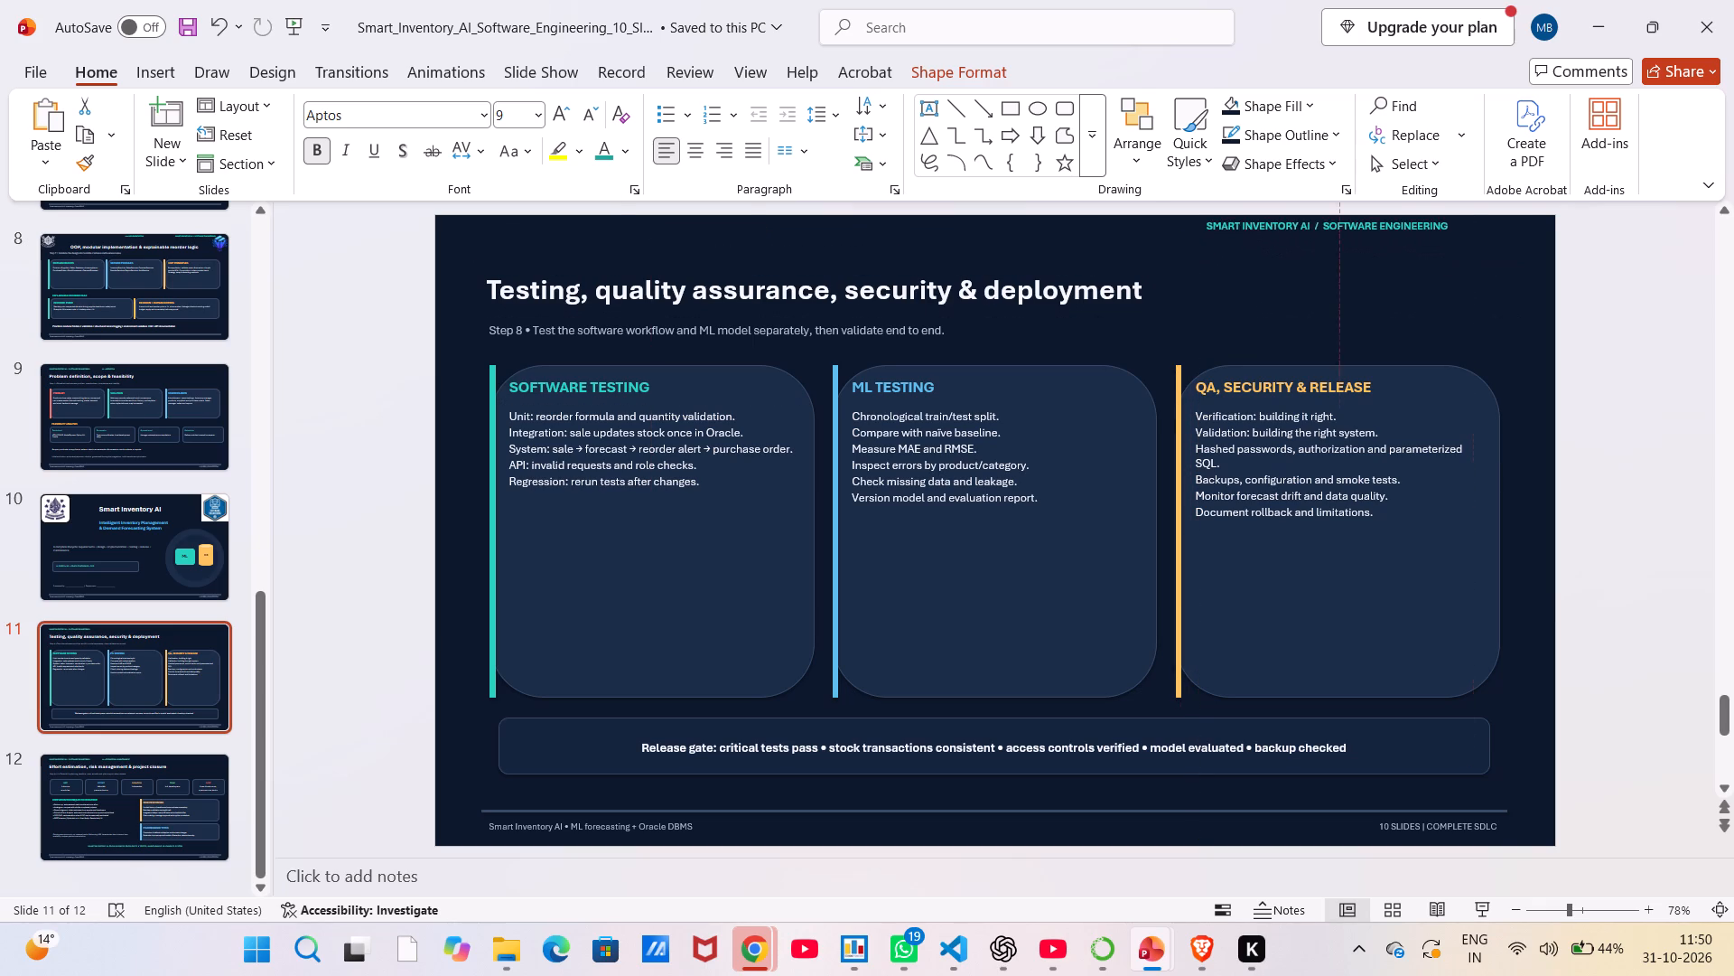
{"action": "left_click_drag", "start_coordinate": [1457, 232], "coordinate": [1481, 236]}
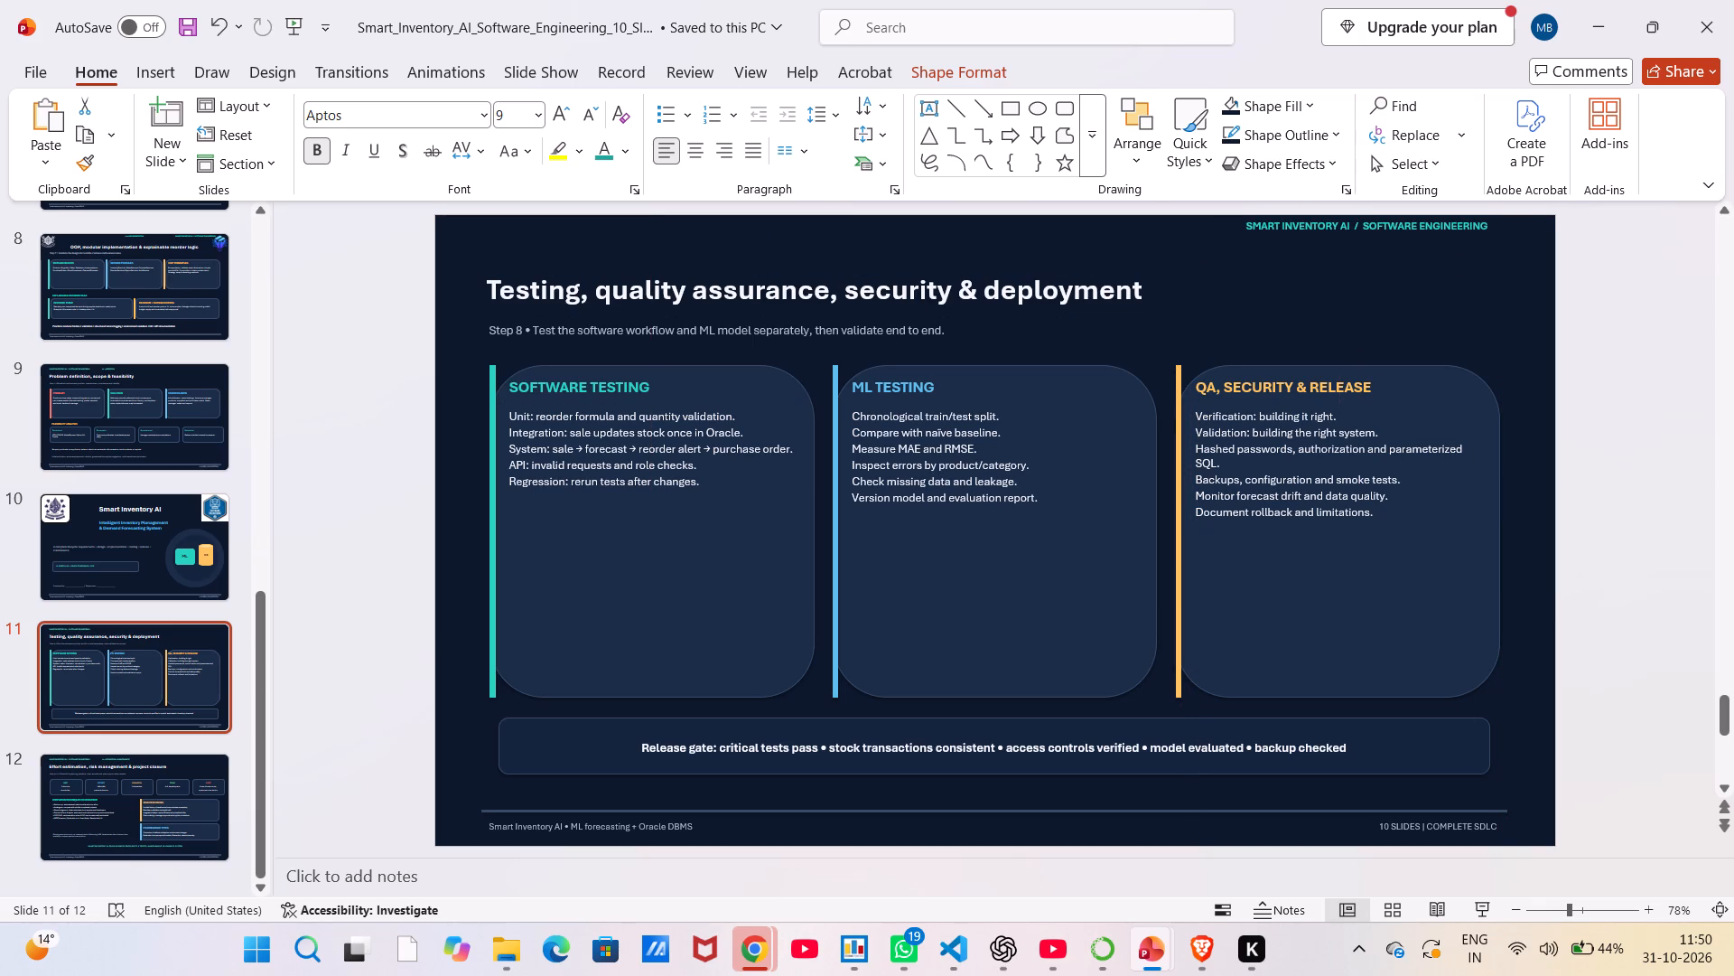
{"action": "left_click_drag", "start_coordinate": [1481, 236], "coordinate": [1474, 237]}
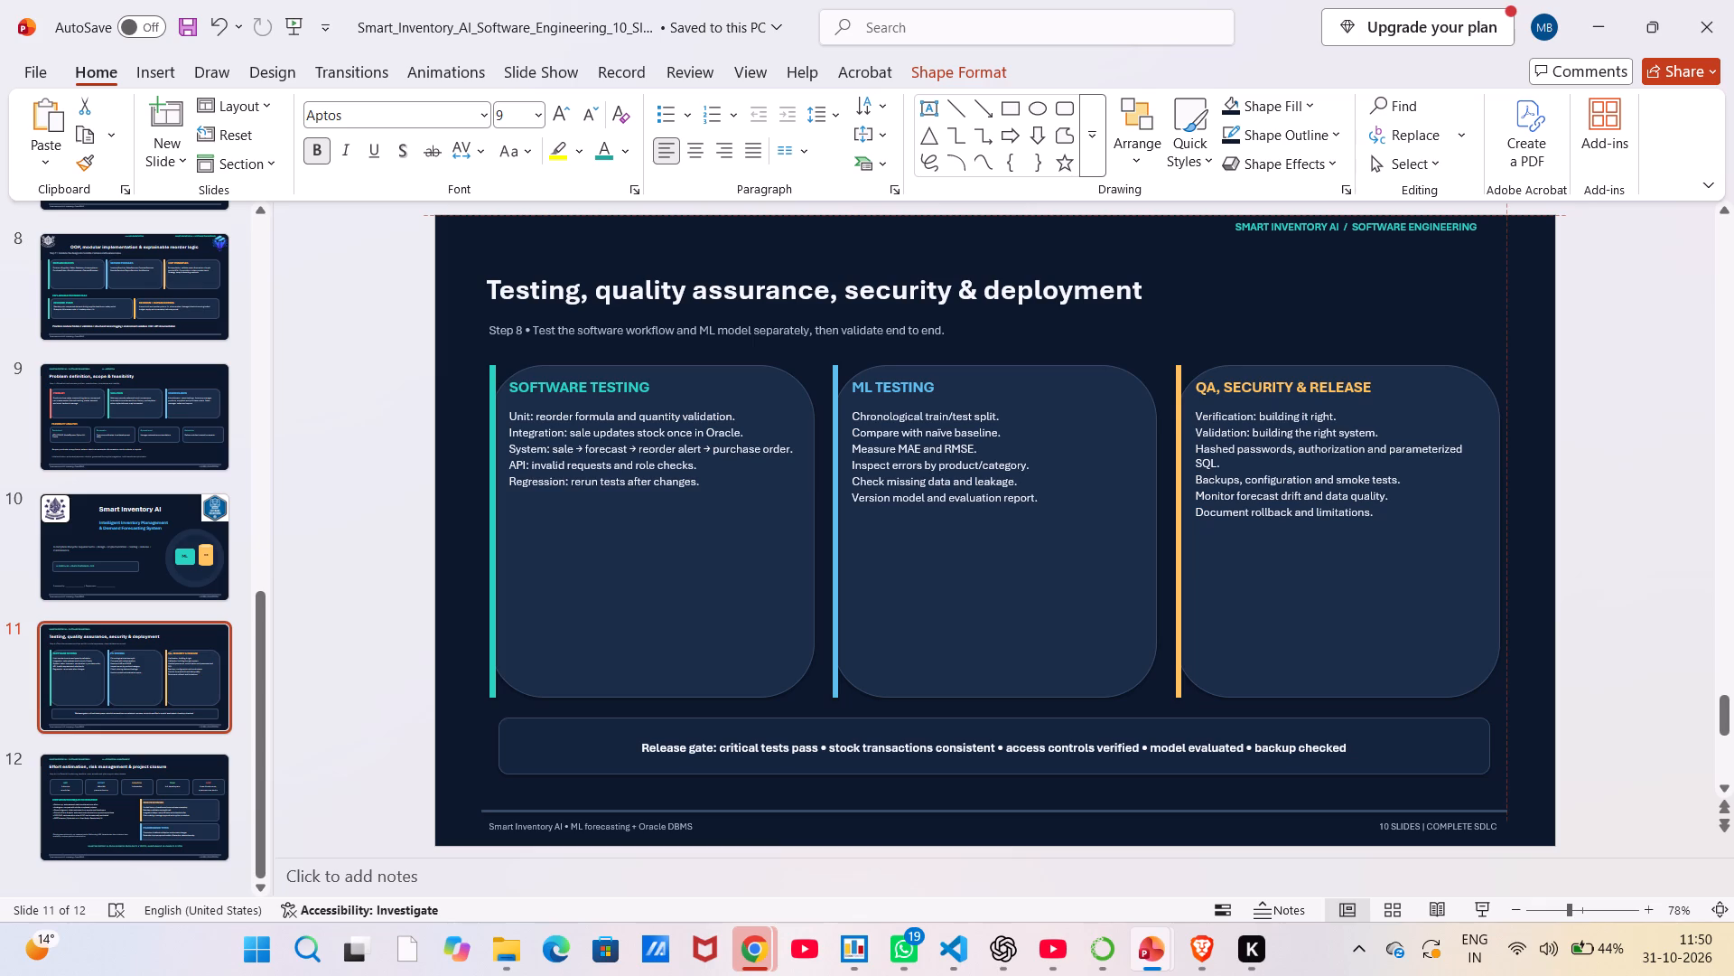
{"action": "left_click_drag", "start_coordinate": [1474, 237], "coordinate": [1475, 236]}
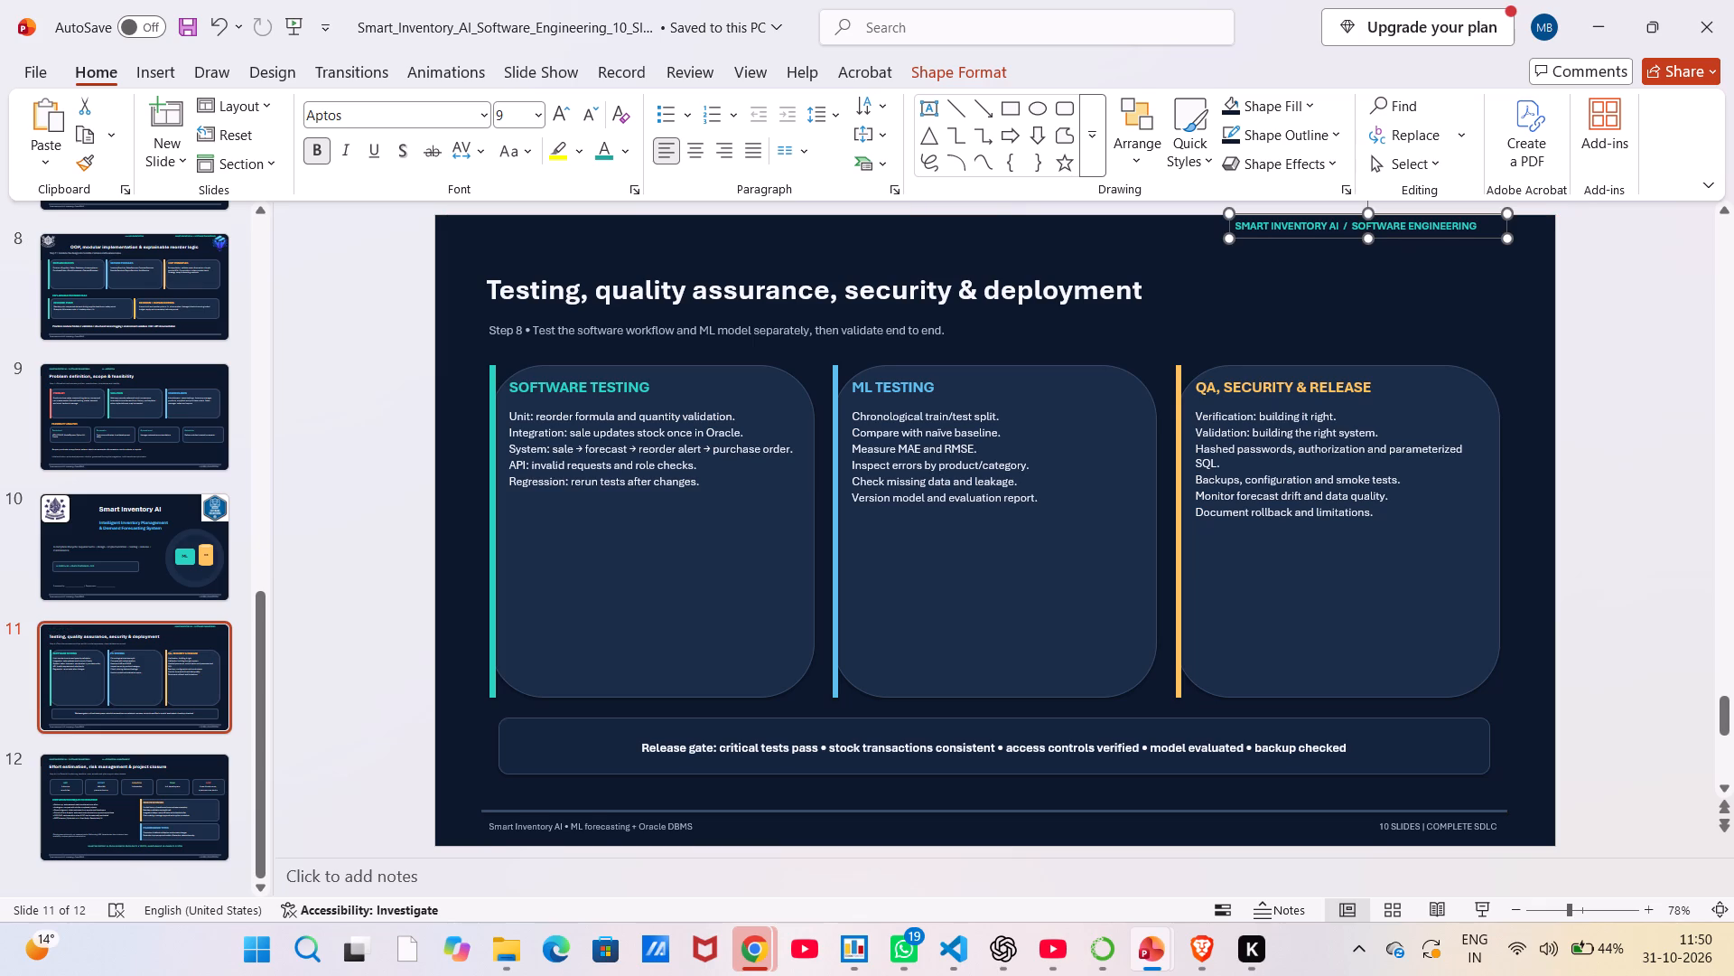
Shift the "Testing, quality assurance, security & deployment" title rightward so its text sits roughly centred above the three cards.
{"action": "left_click", "coordinate": [1257, 291]}
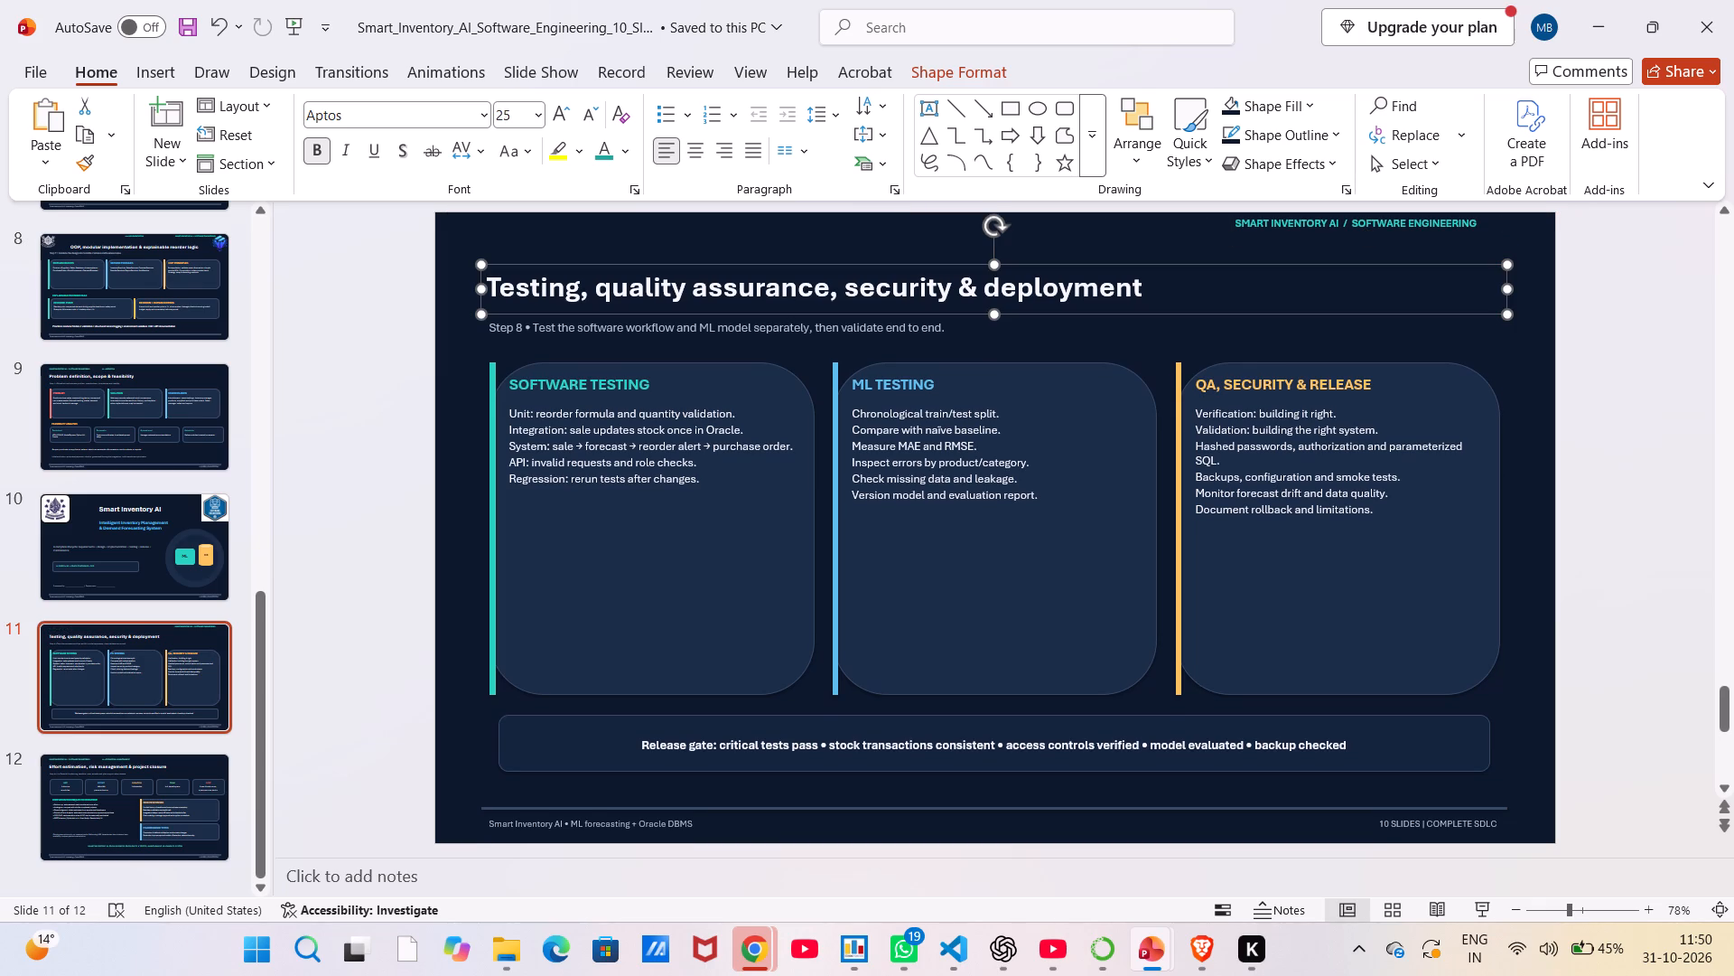
{"action": "left_click_drag", "start_coordinate": [776, 308], "coordinate": [952, 311]}
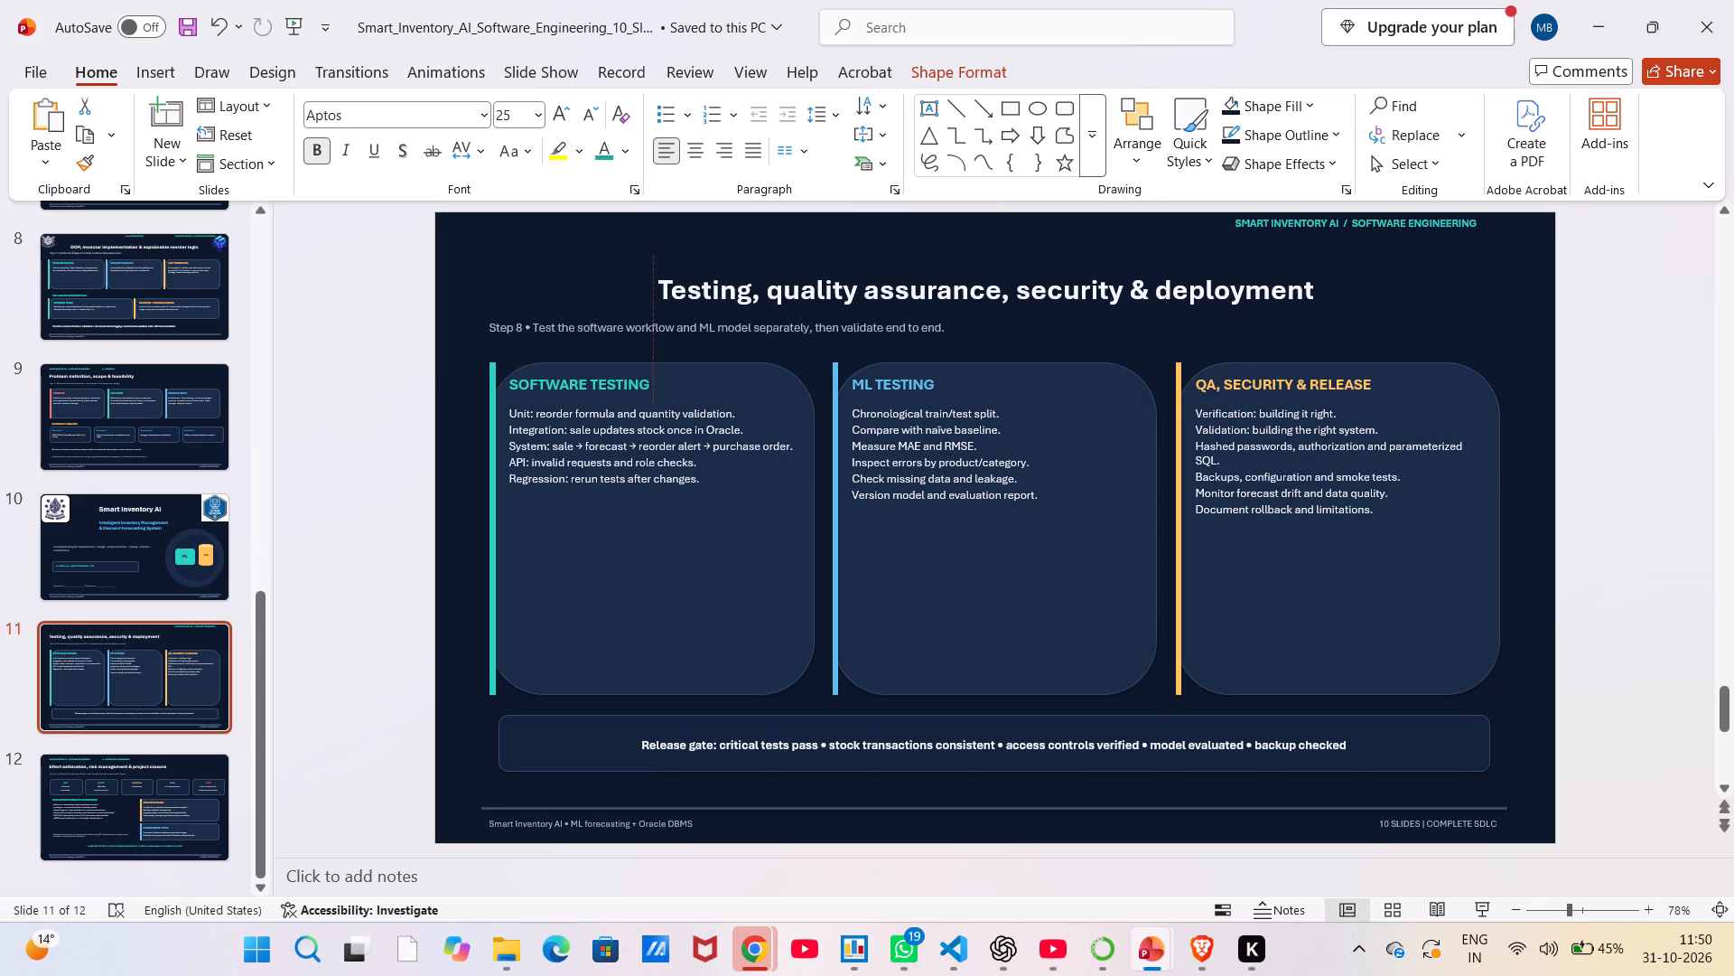
{"action": "left_click_drag", "start_coordinate": [952, 311], "coordinate": [959, 311]}
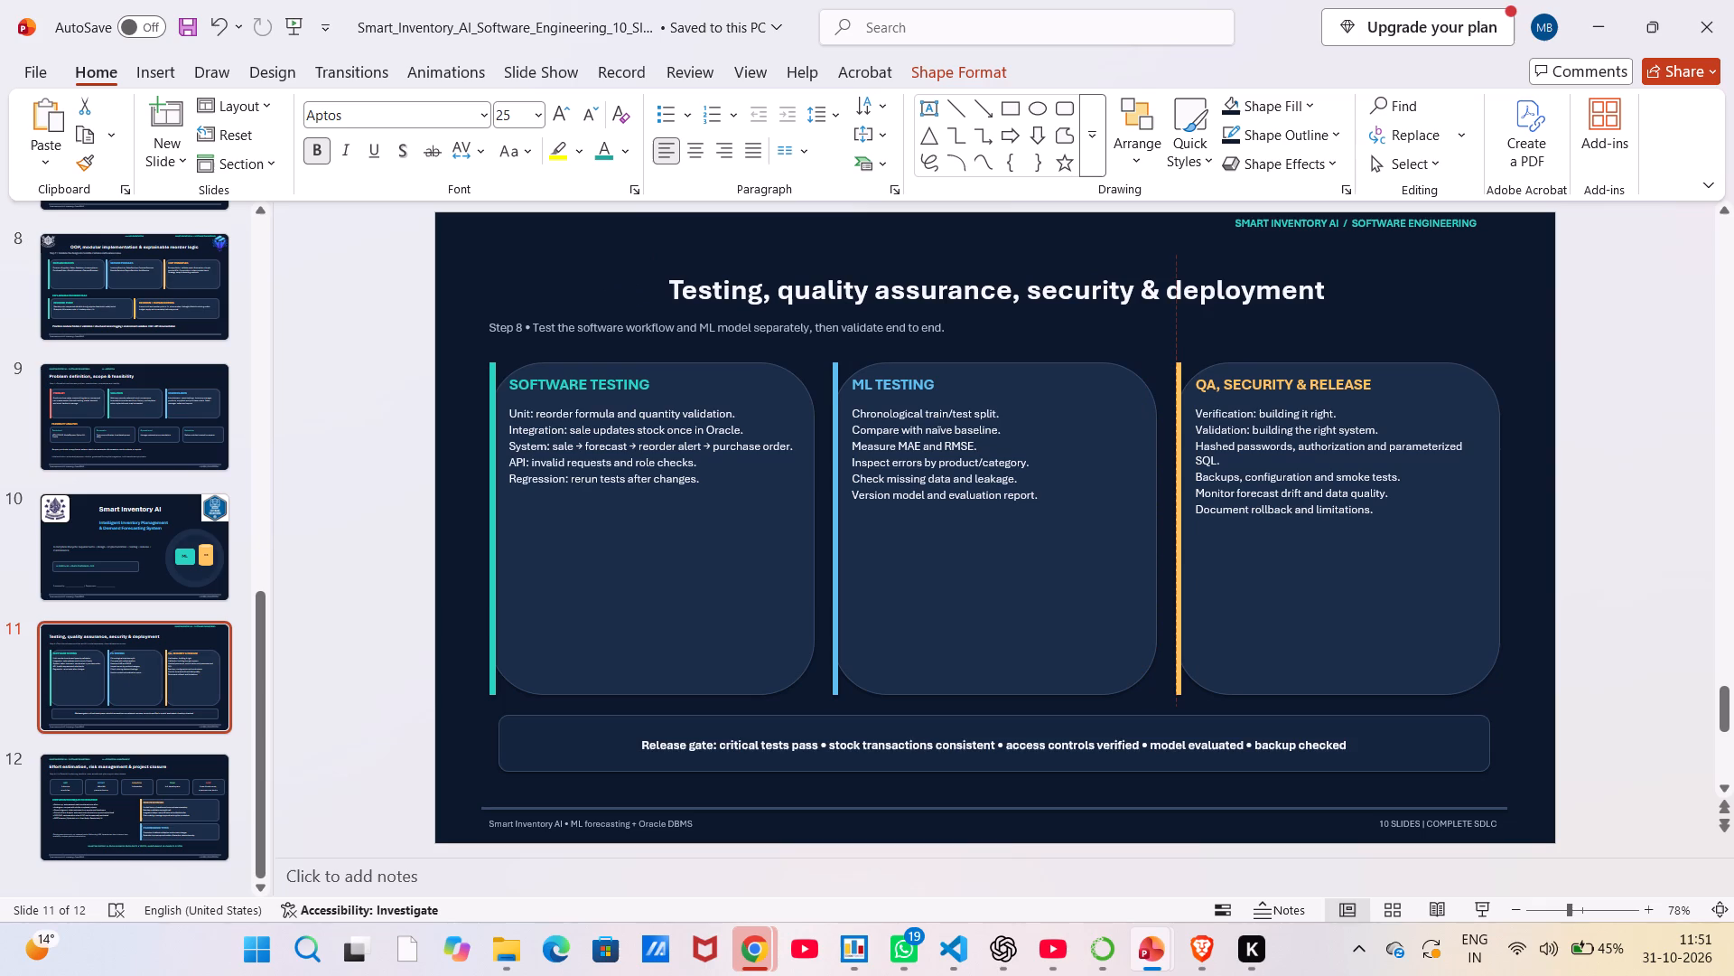
{"action": "left_click_drag", "start_coordinate": [959, 311], "coordinate": [989, 309]}
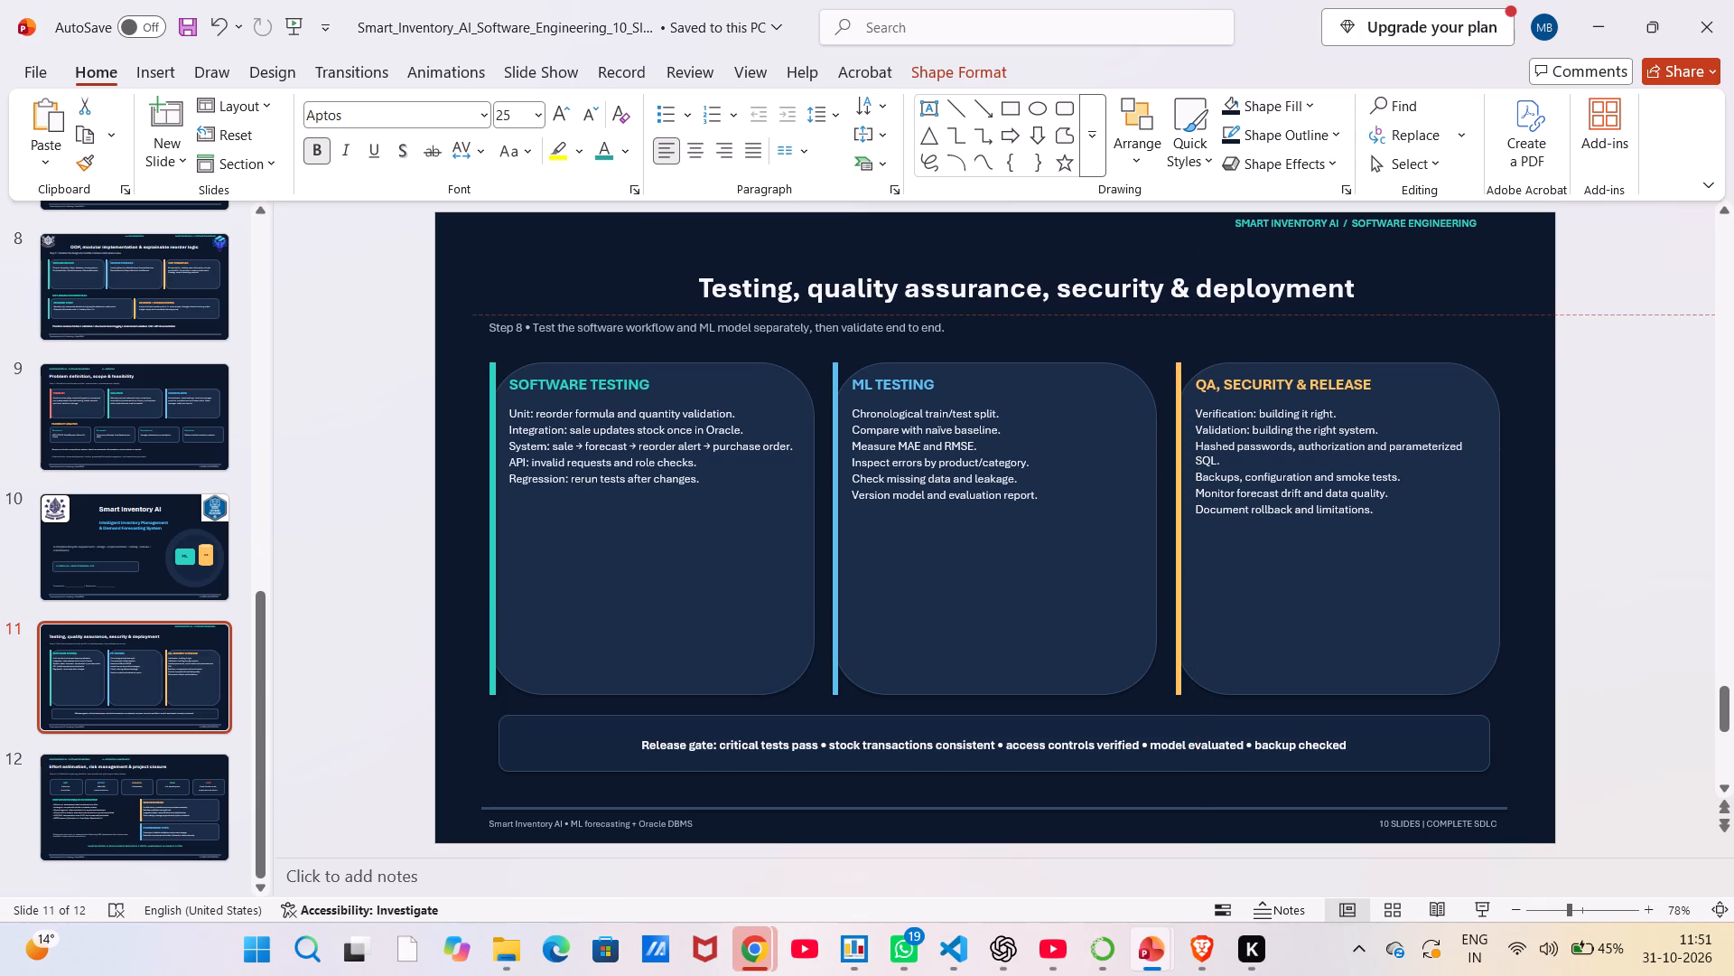
{"action": "left_click_drag", "start_coordinate": [989, 309], "coordinate": [987, 310]}
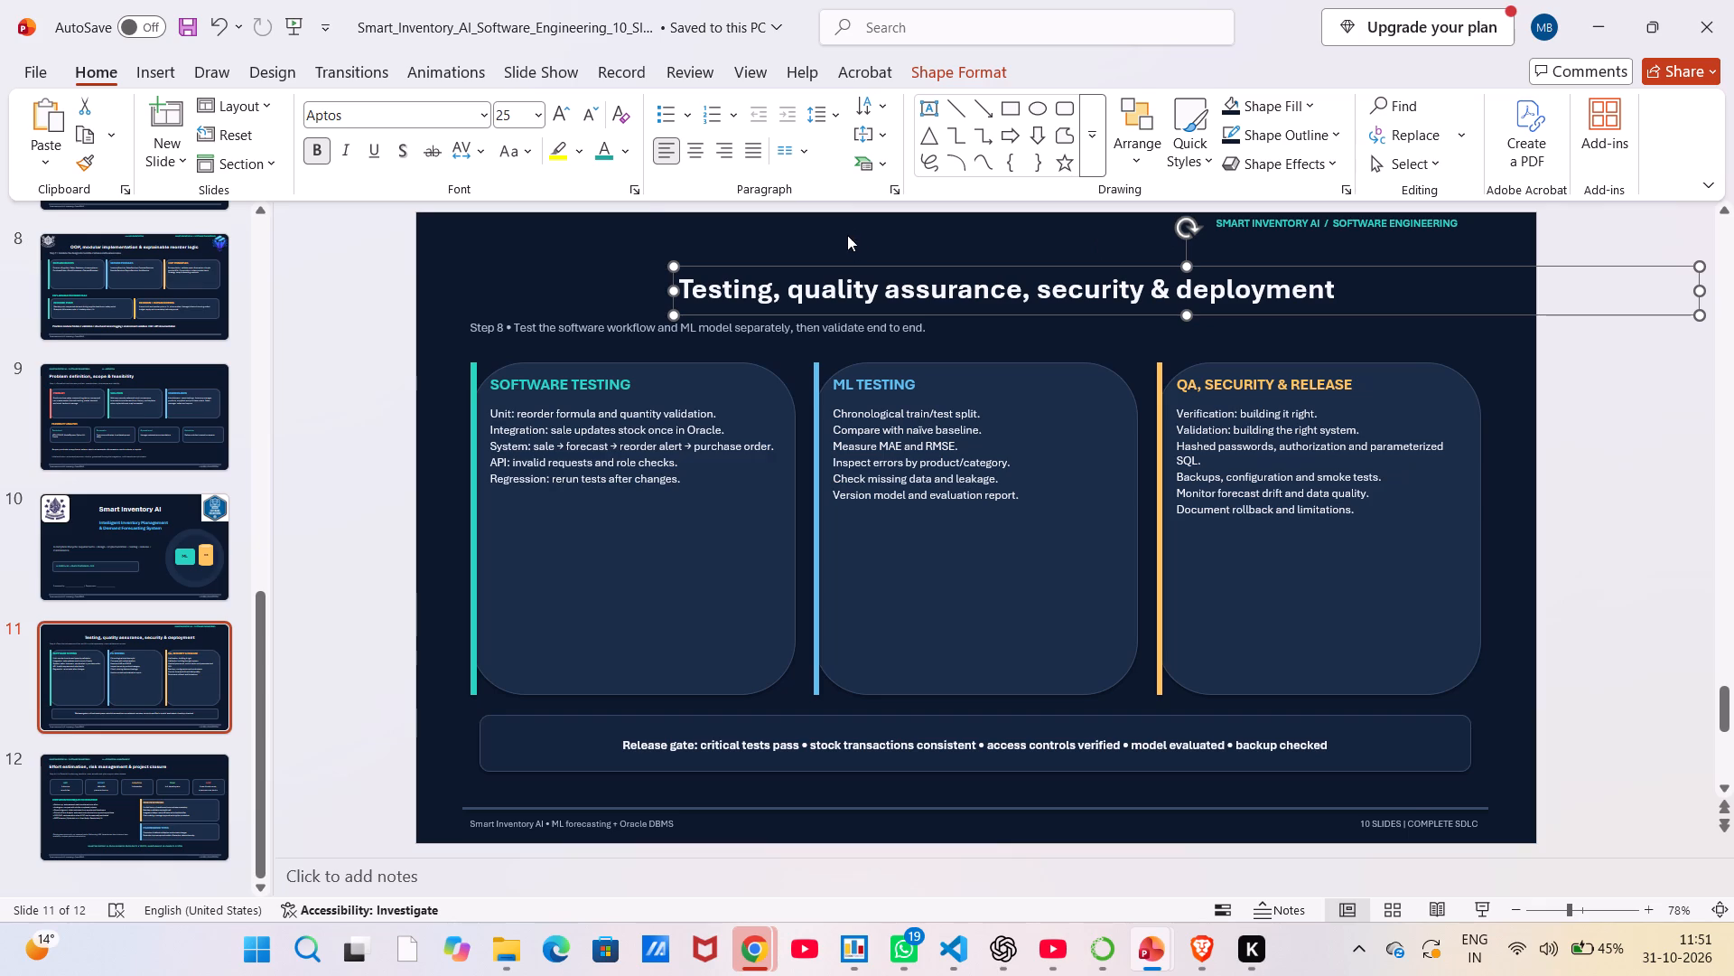
Apply the Title Only layout to slide 11 and paste "09 • VERIFICATION & RELEASE" into the new title placeholder.
{"action": "left_click", "coordinate": [259, 99]}
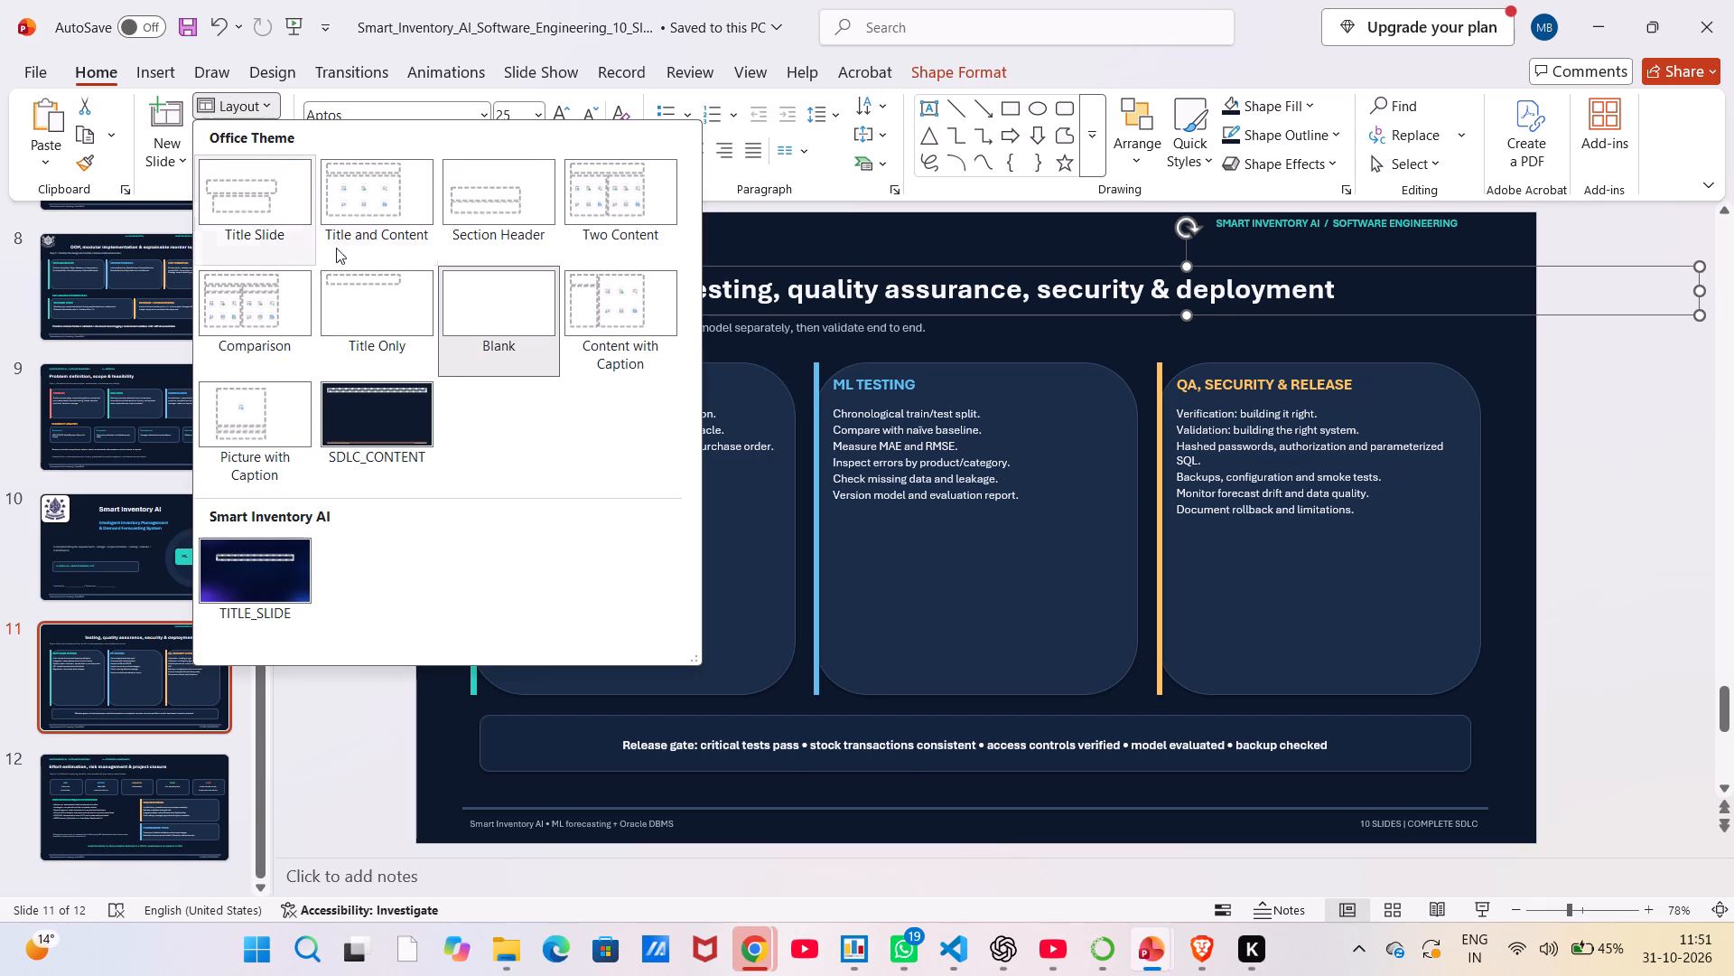
{"action": "left_click", "coordinate": [377, 325]}
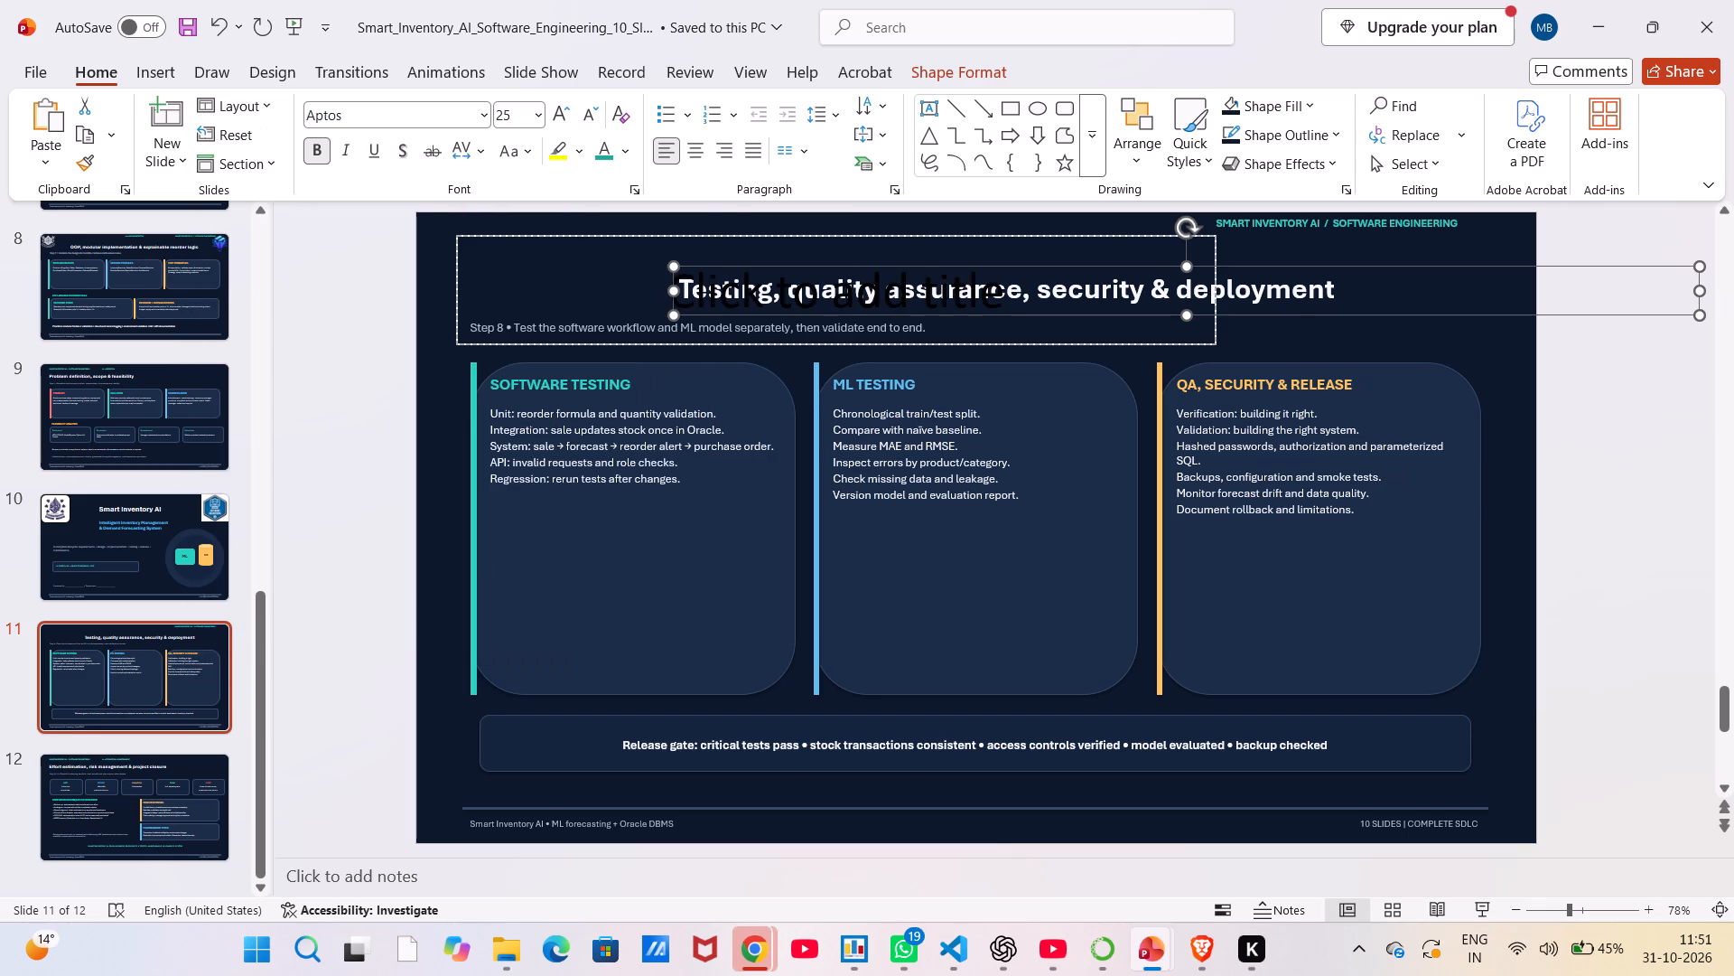
{"action": "left_click", "coordinate": [774, 289]}
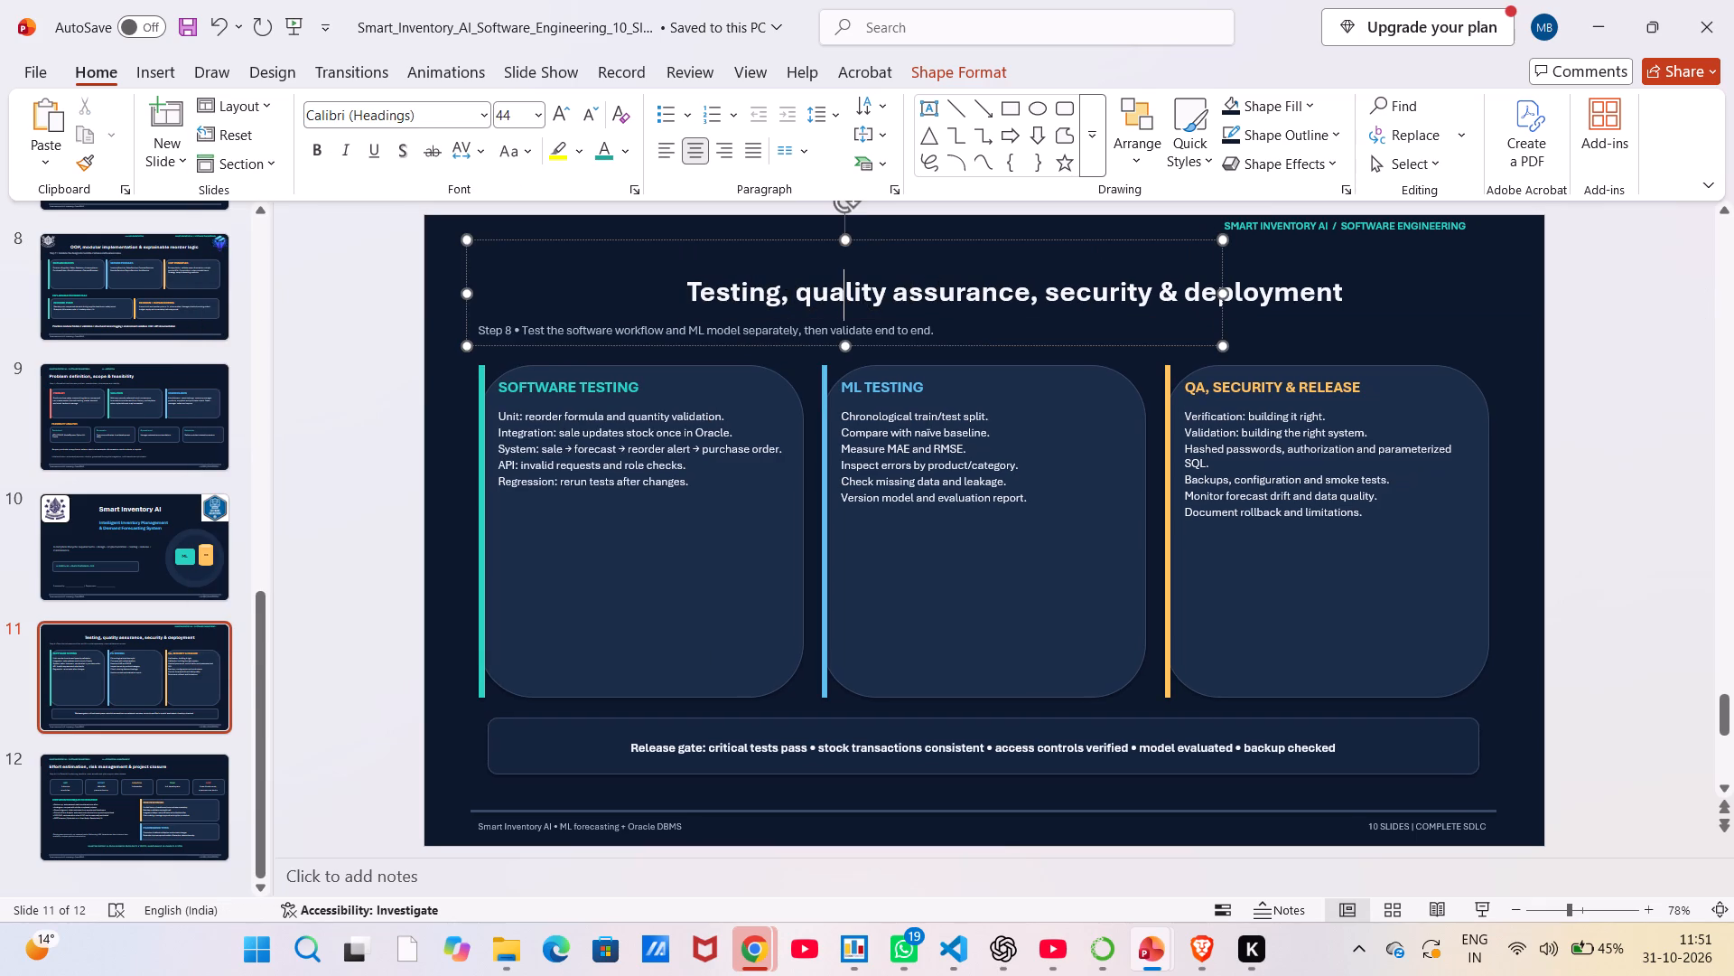
{"action": "key", "text": "ctrl+v"}
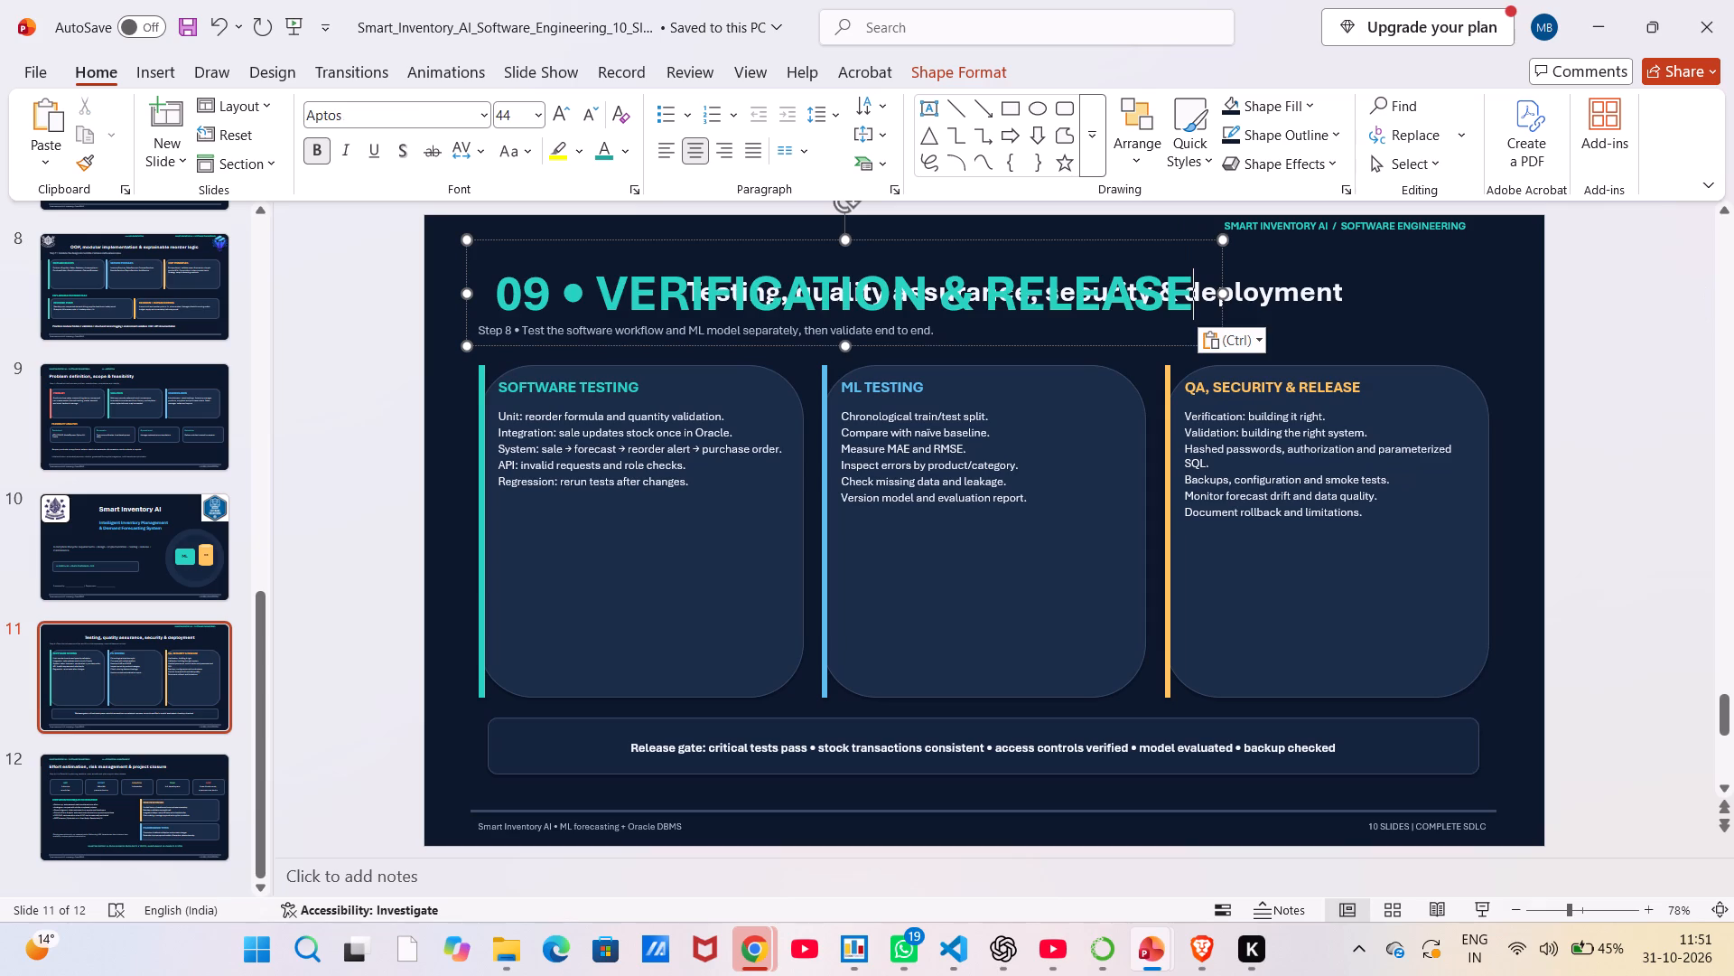
Set the pasted "09 • VERIFICATION & RELEASE" label's font size to 10.
{"action": "key", "text": "ctrl+a"}
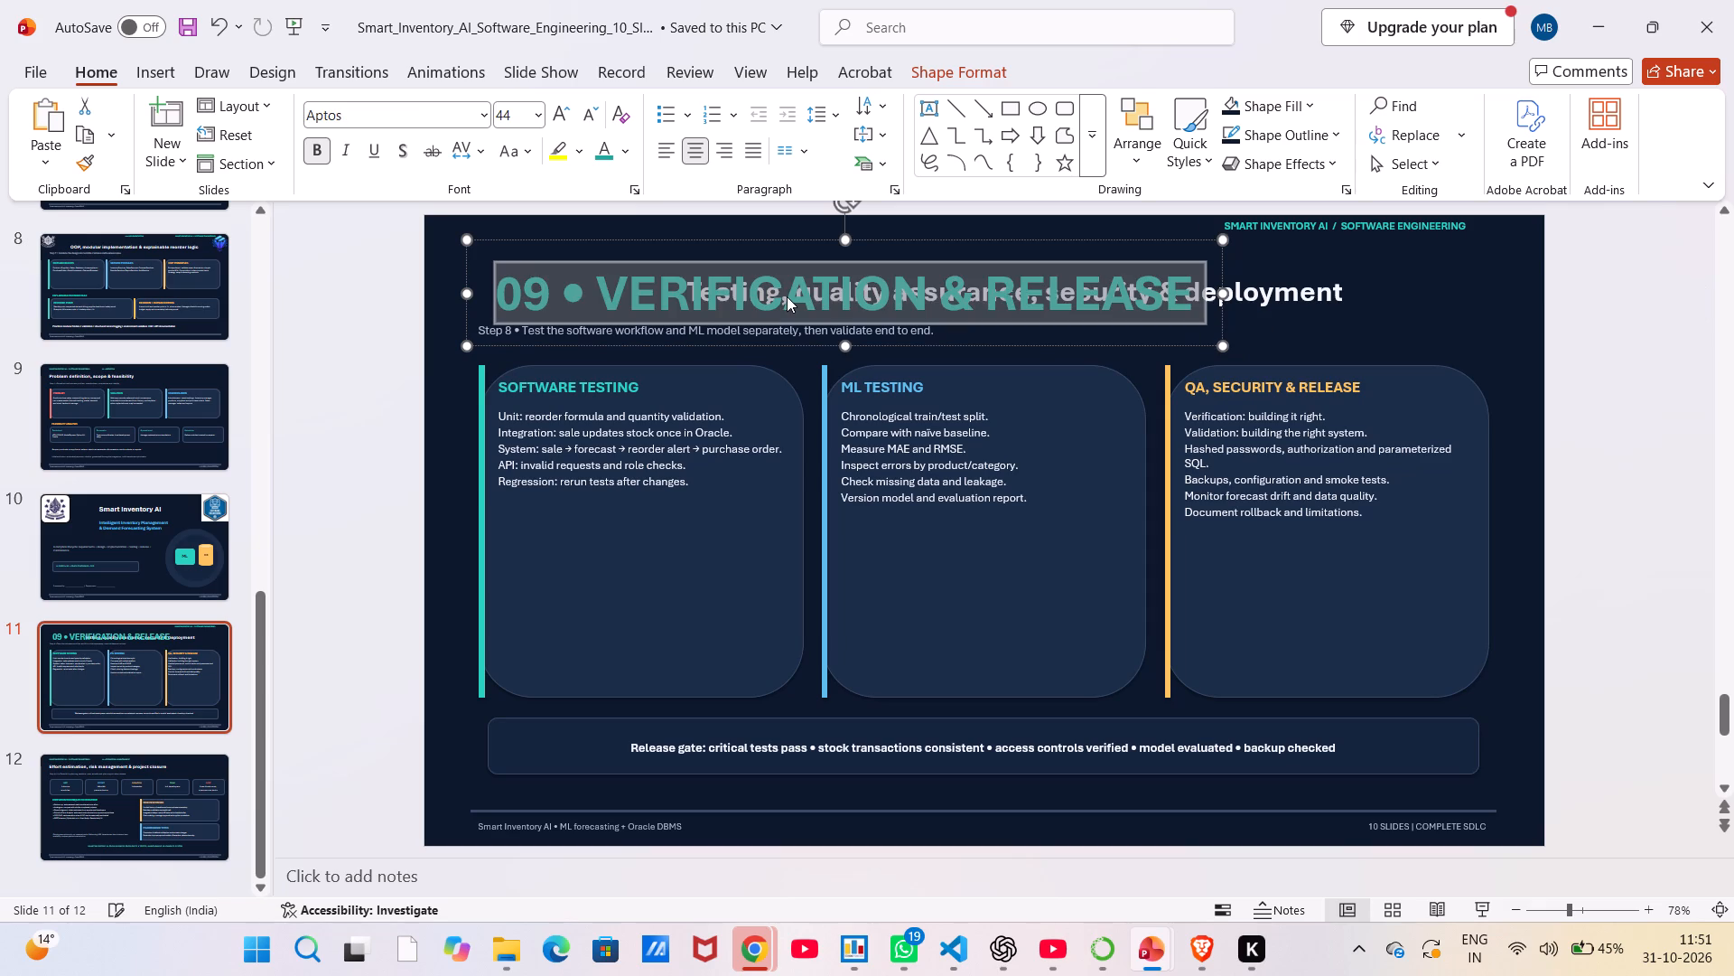
{"action": "right_click", "coordinate": [787, 296]}
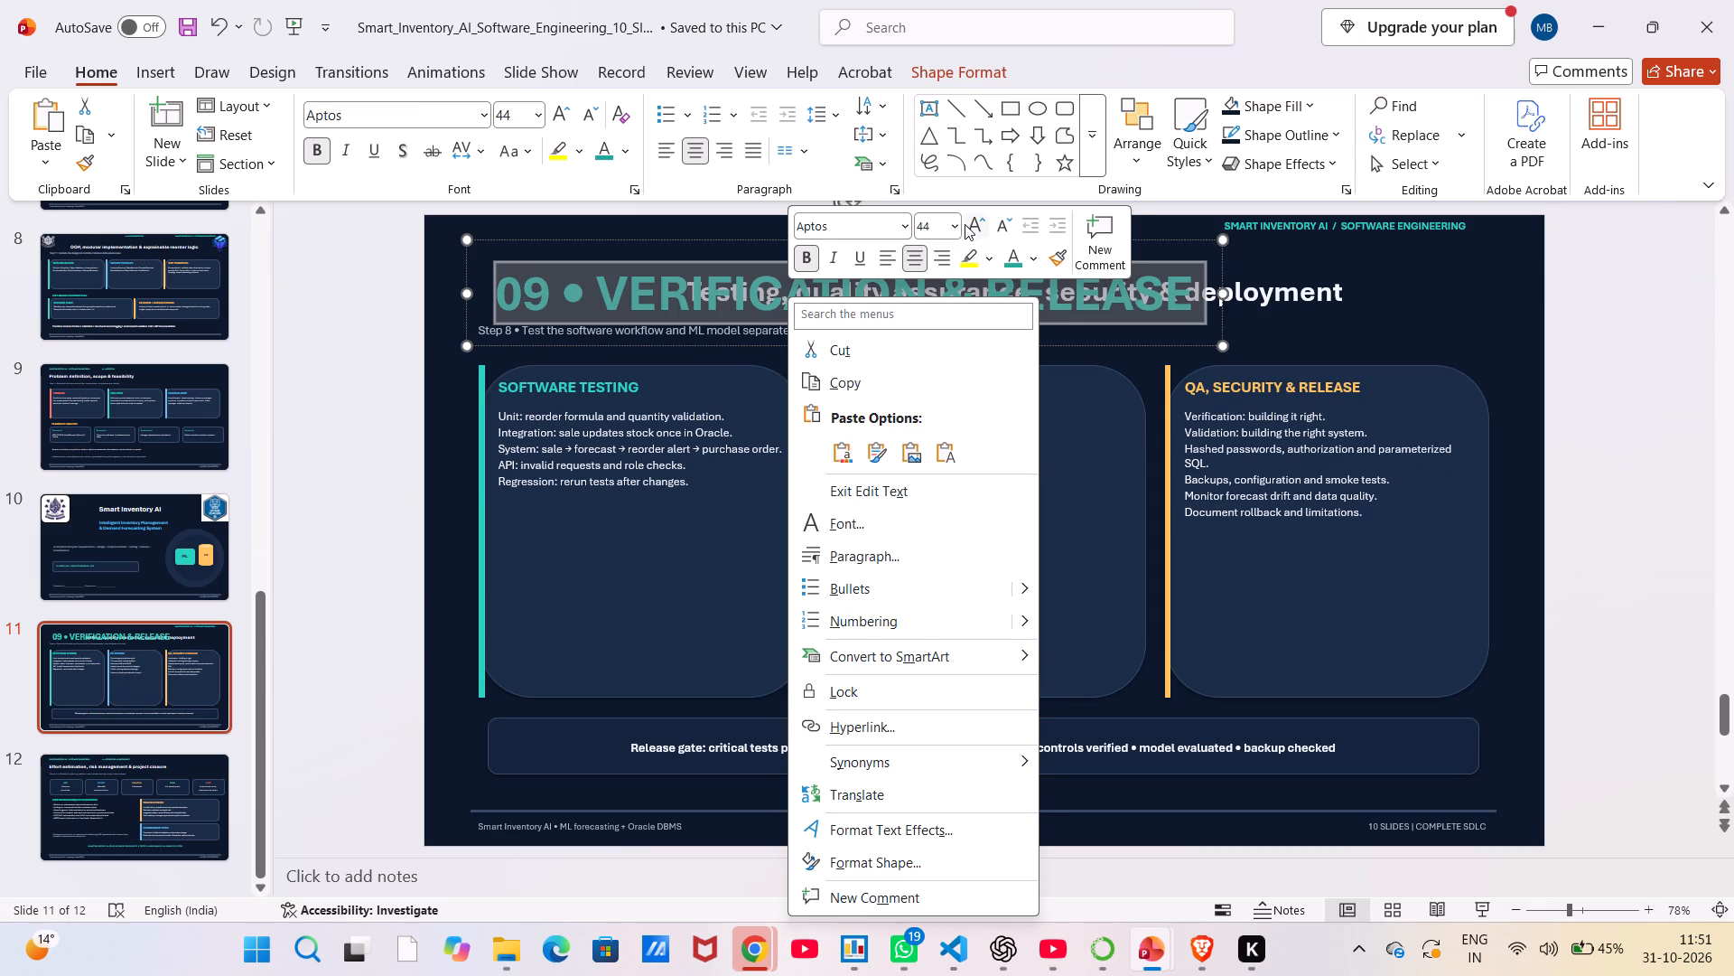
{"action": "left_click", "coordinate": [955, 227]}
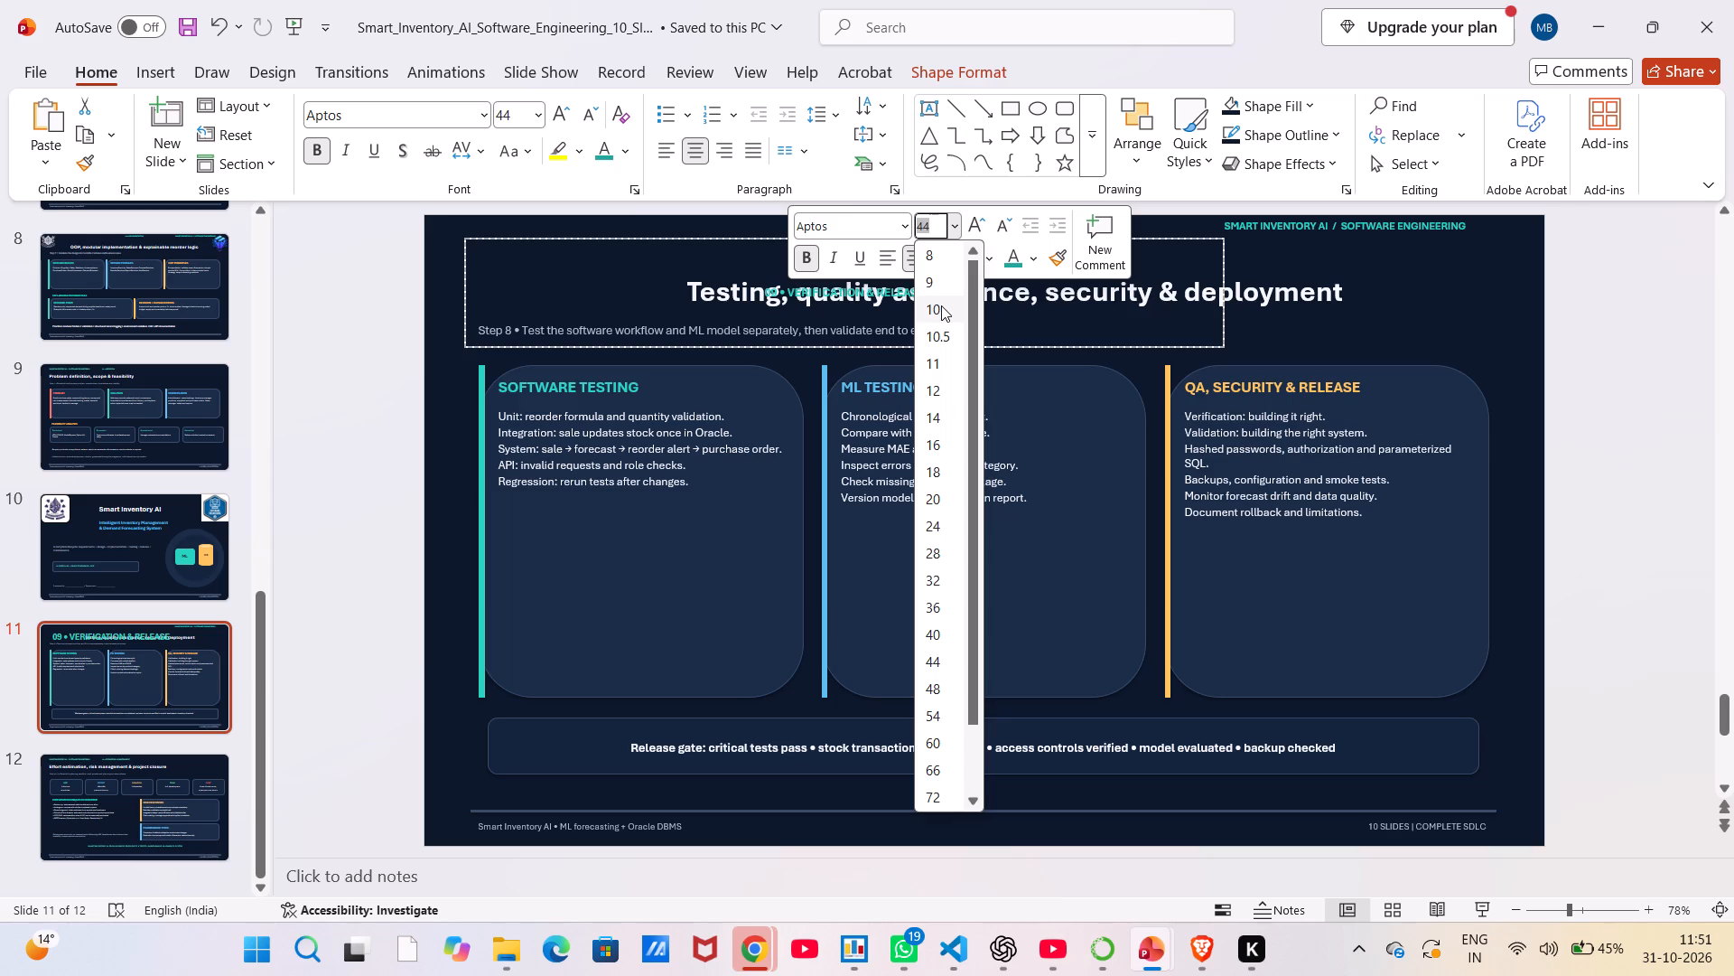
{"action": "left_click", "coordinate": [941, 305]}
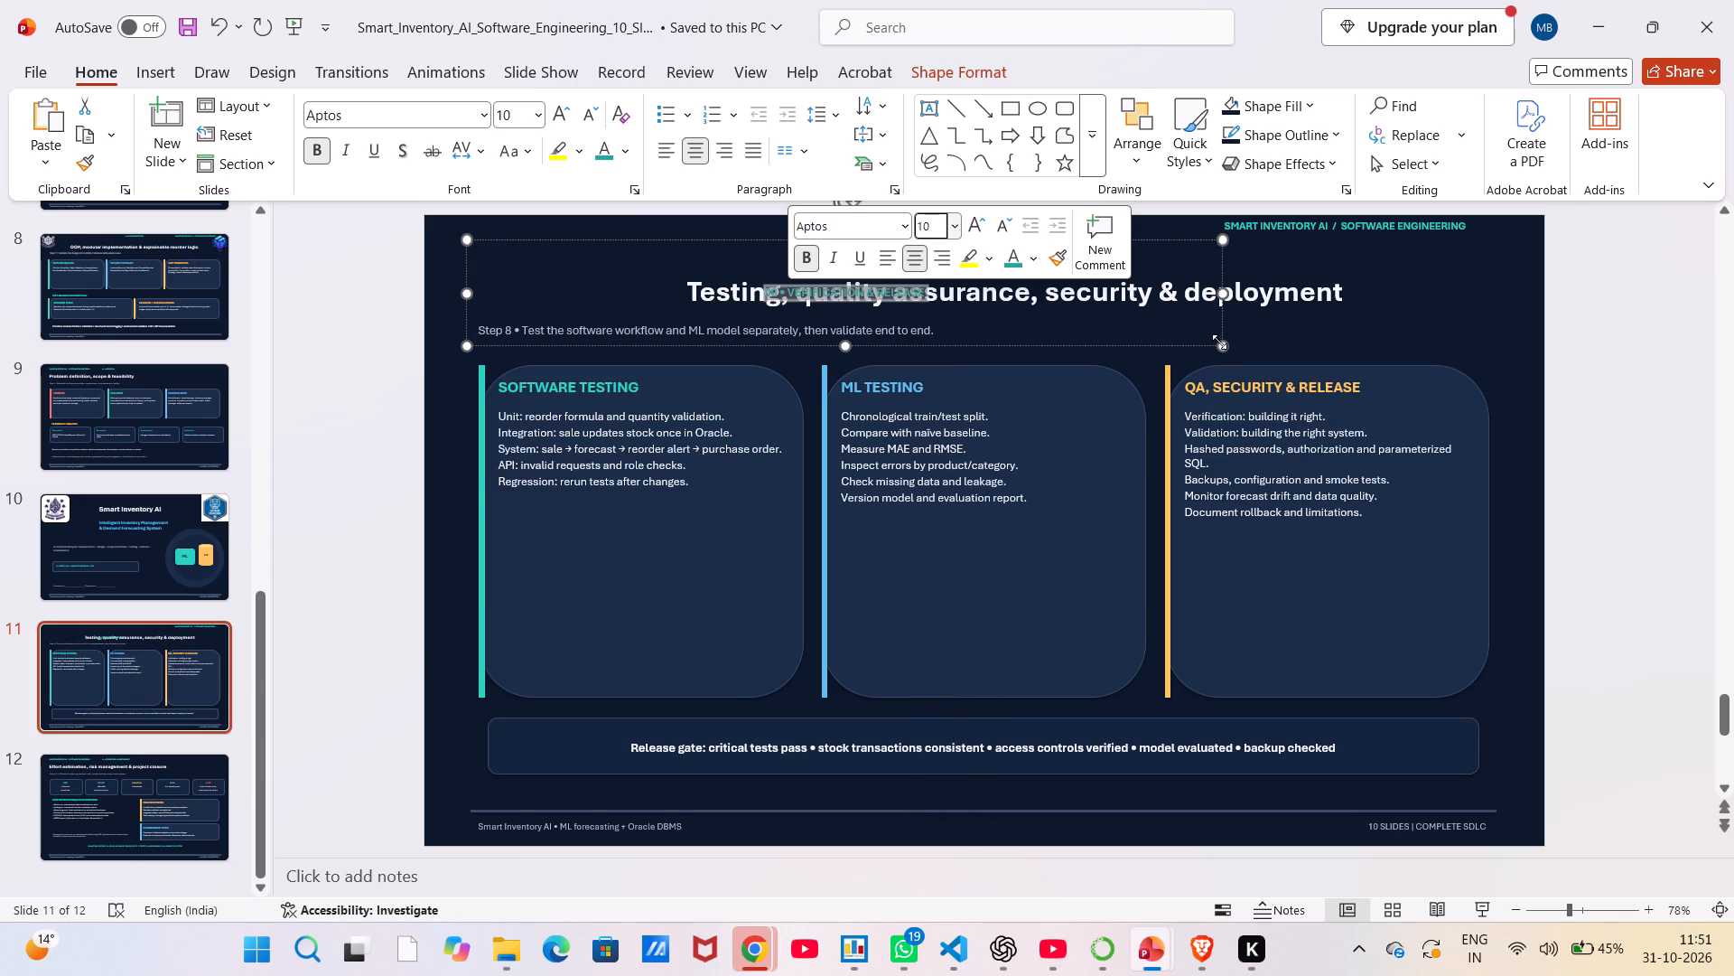
Shrink the "09 • VERIFICATION & RELEASE" box around its text and move it to the slide's top centre, level with the header.
{"action": "left_click_drag", "start_coordinate": [1219, 342], "coordinate": [698, 260]}
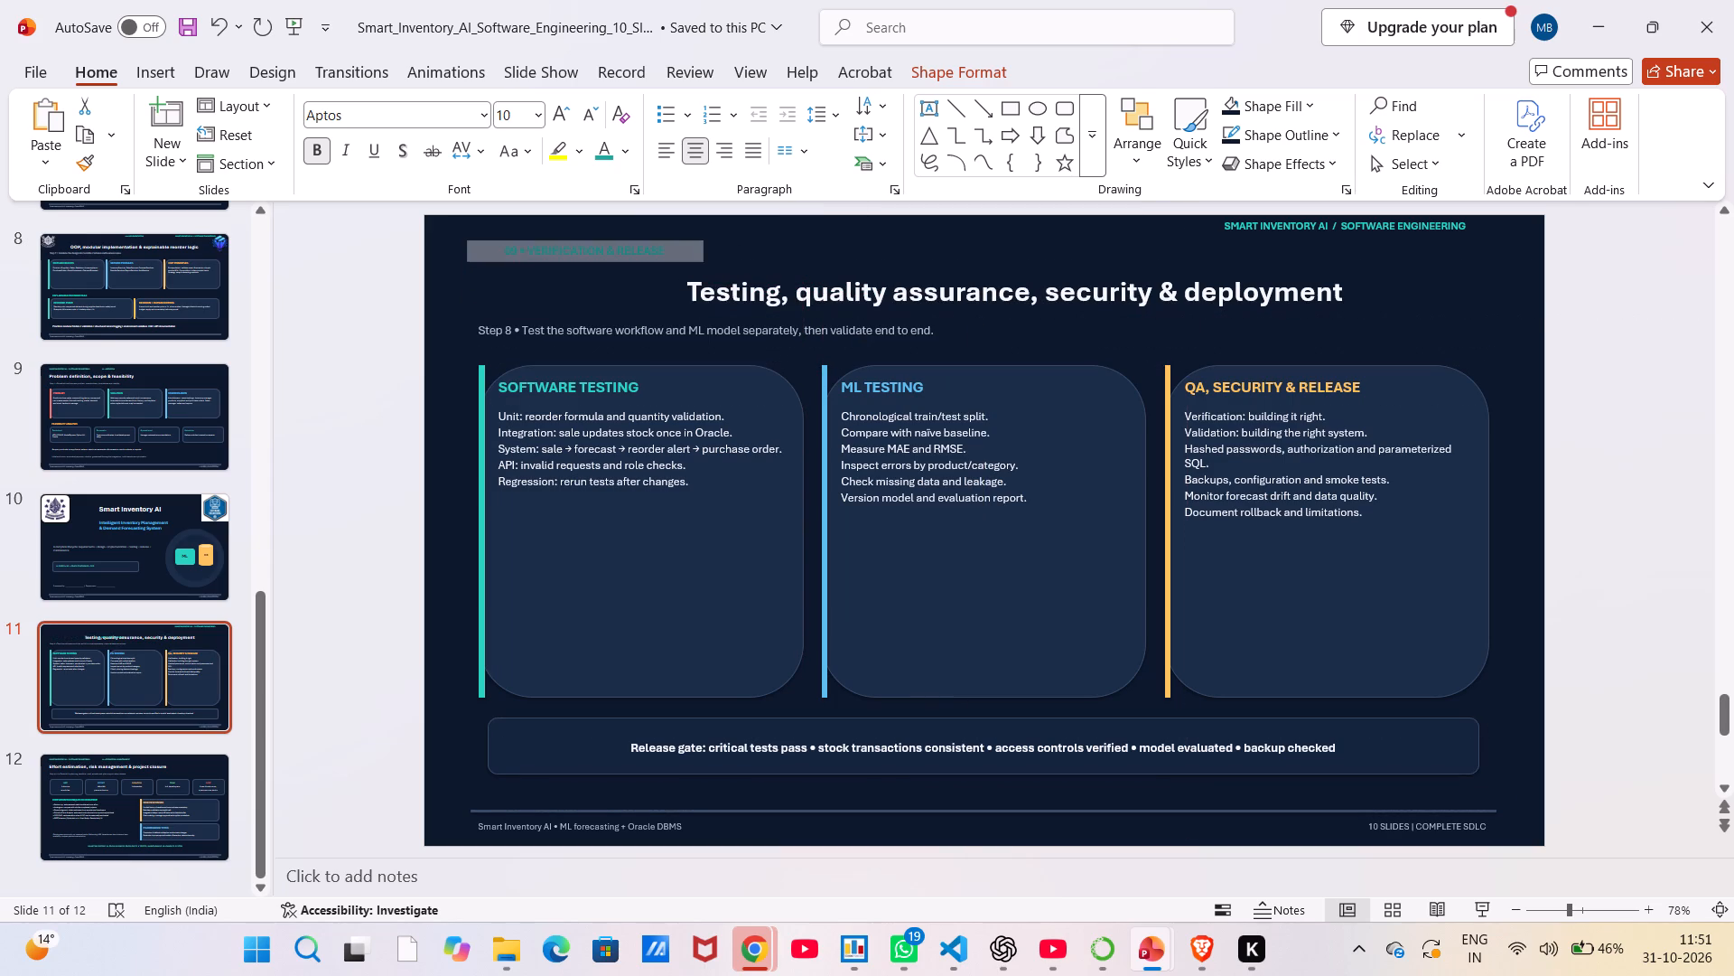
{"action": "left_click_drag", "start_coordinate": [698, 260], "coordinate": [657, 264]}
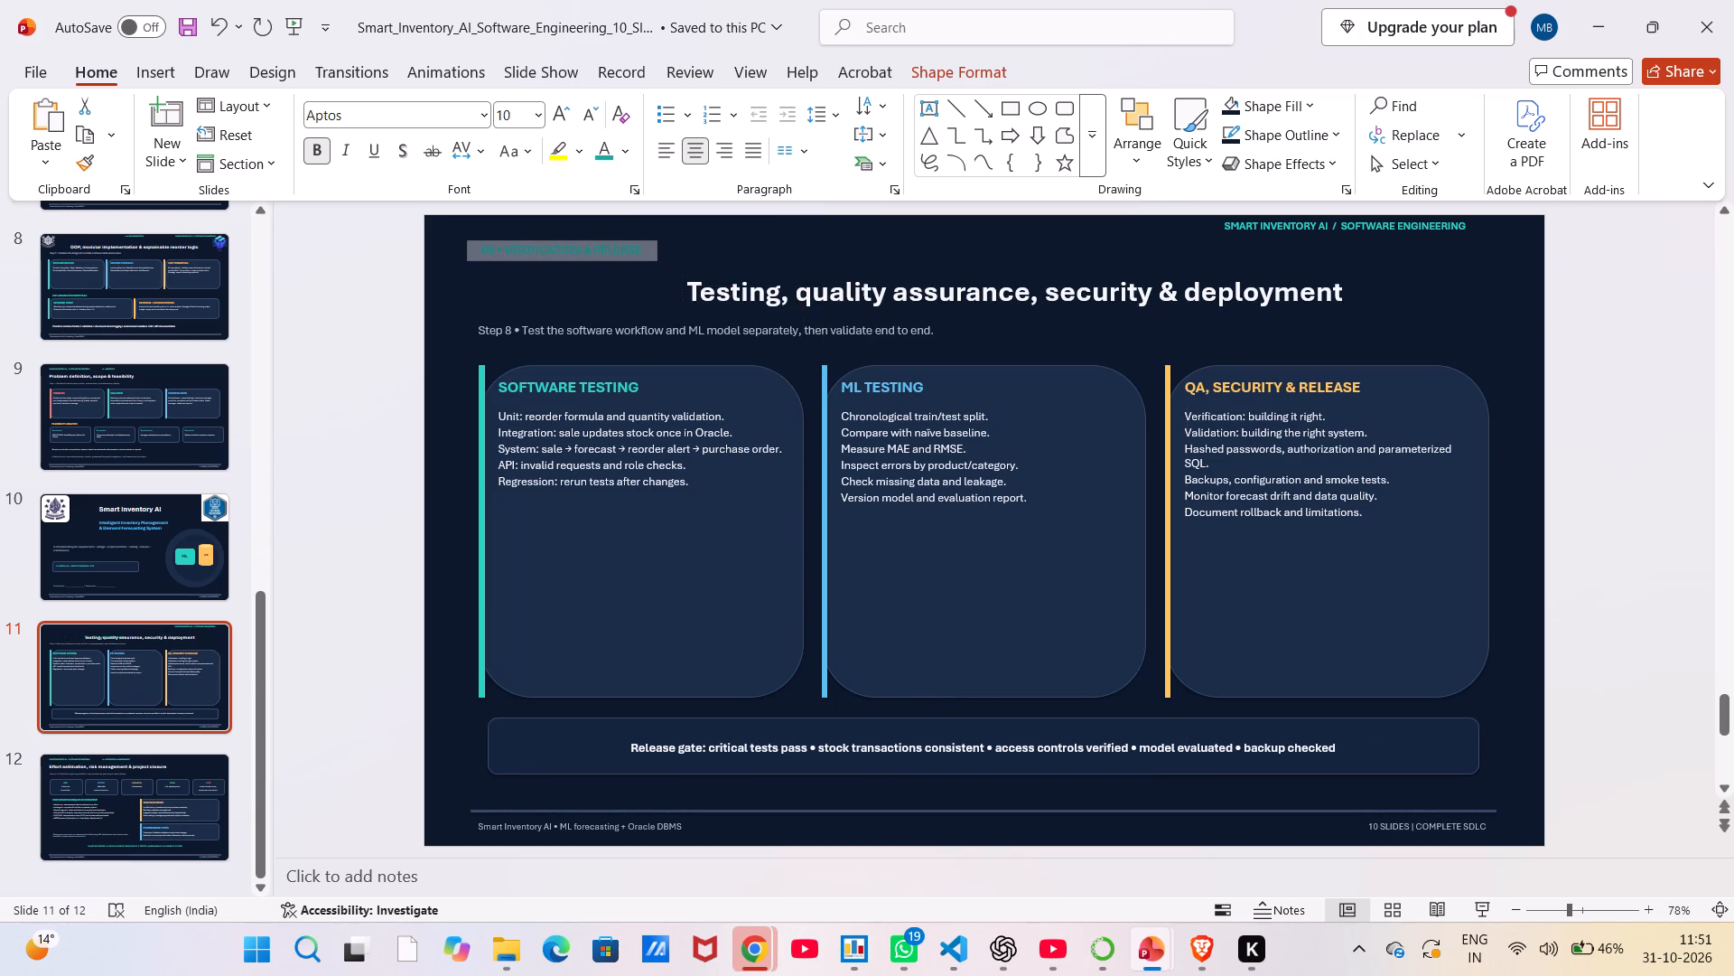
{"action": "left_click_drag", "start_coordinate": [657, 264], "coordinate": [651, 263]}
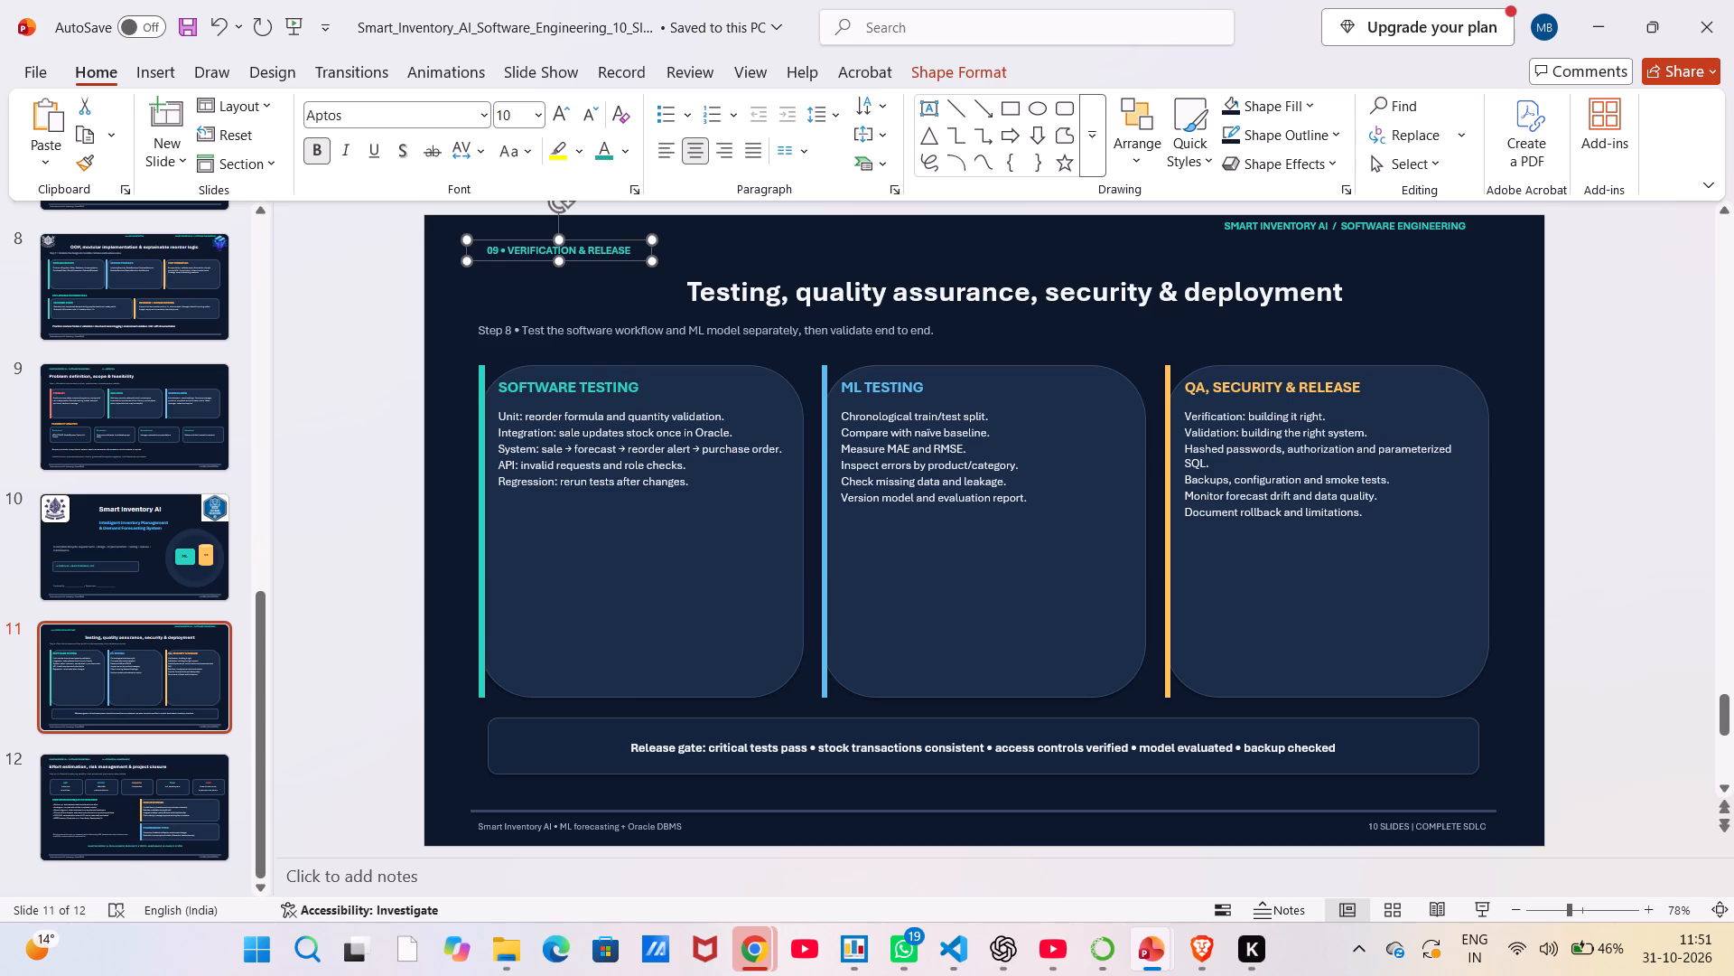
{"action": "left_click_drag", "start_coordinate": [620, 258], "coordinate": [1055, 242]}
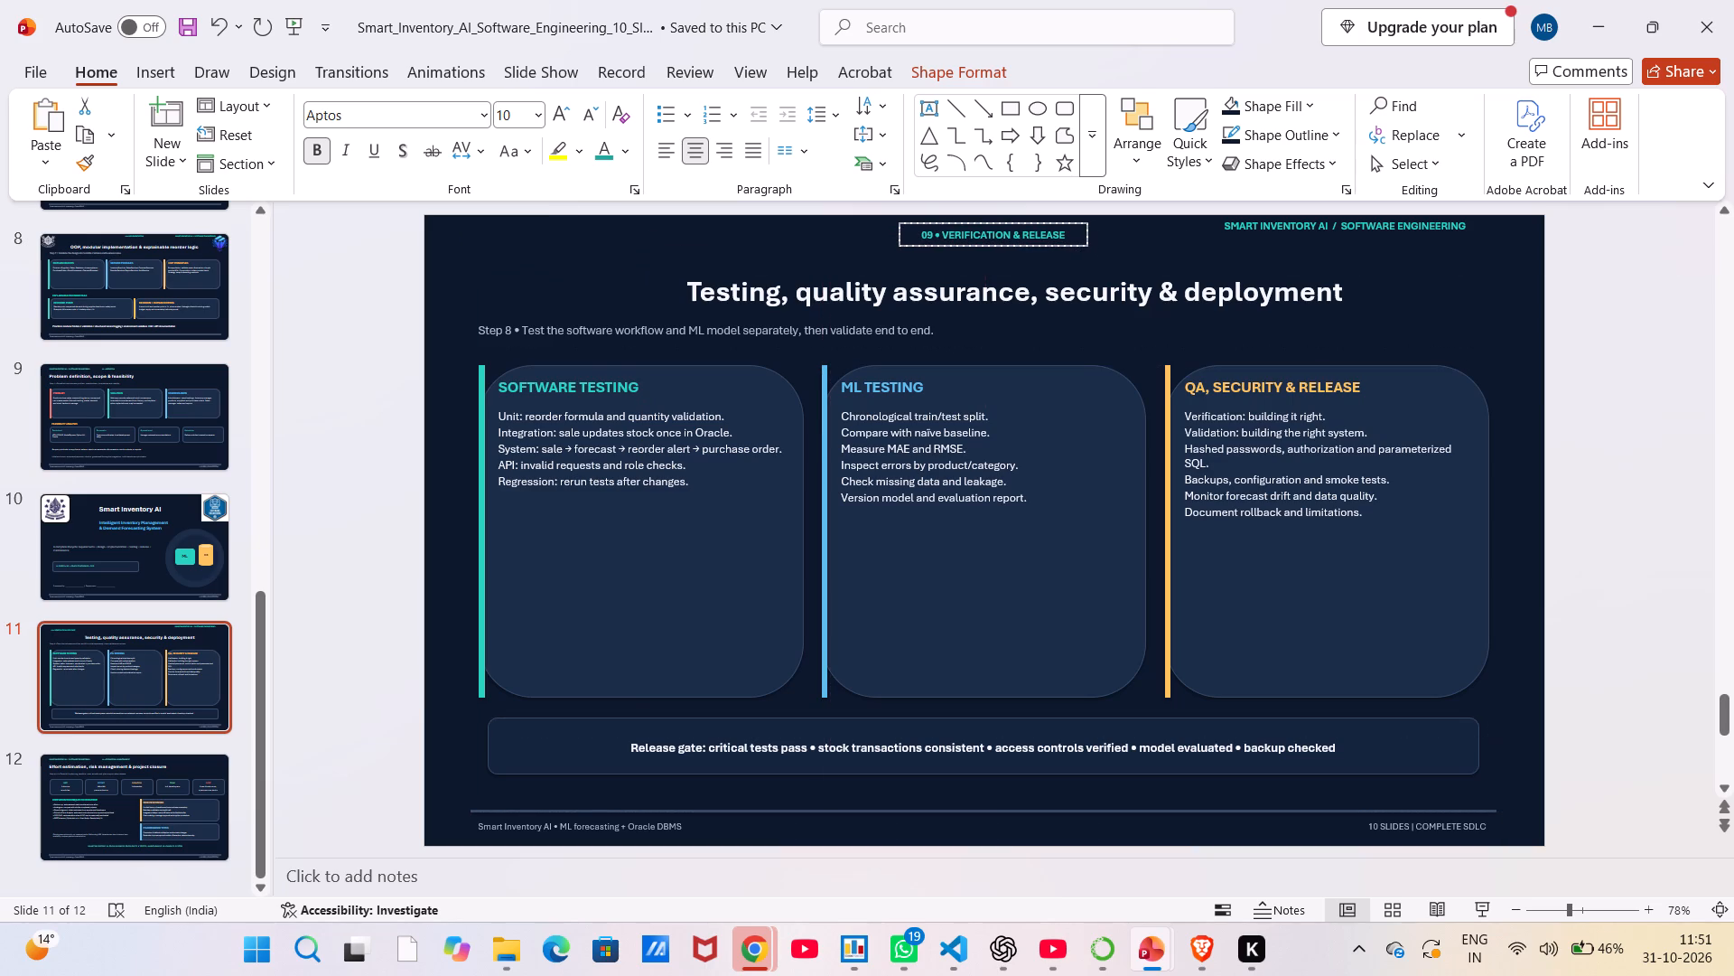
{"action": "left_click_drag", "start_coordinate": [1055, 242], "coordinate": [1070, 239]}
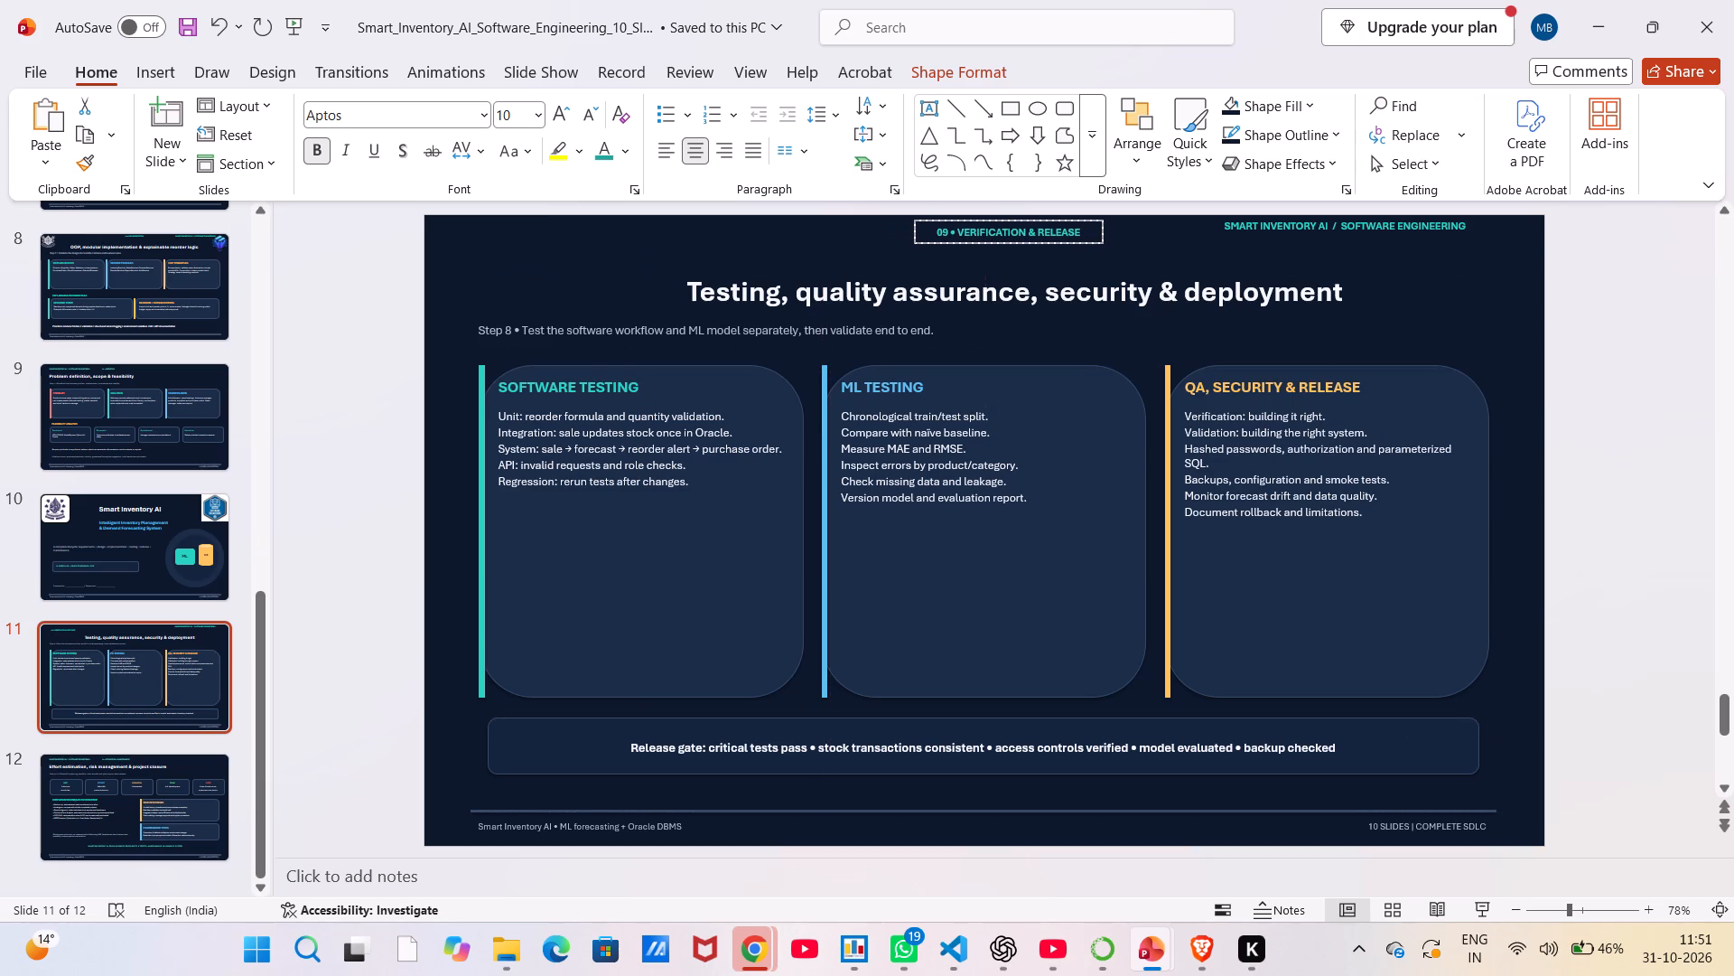
{"action": "left_click_drag", "start_coordinate": [1070, 239], "coordinate": [1067, 237]}
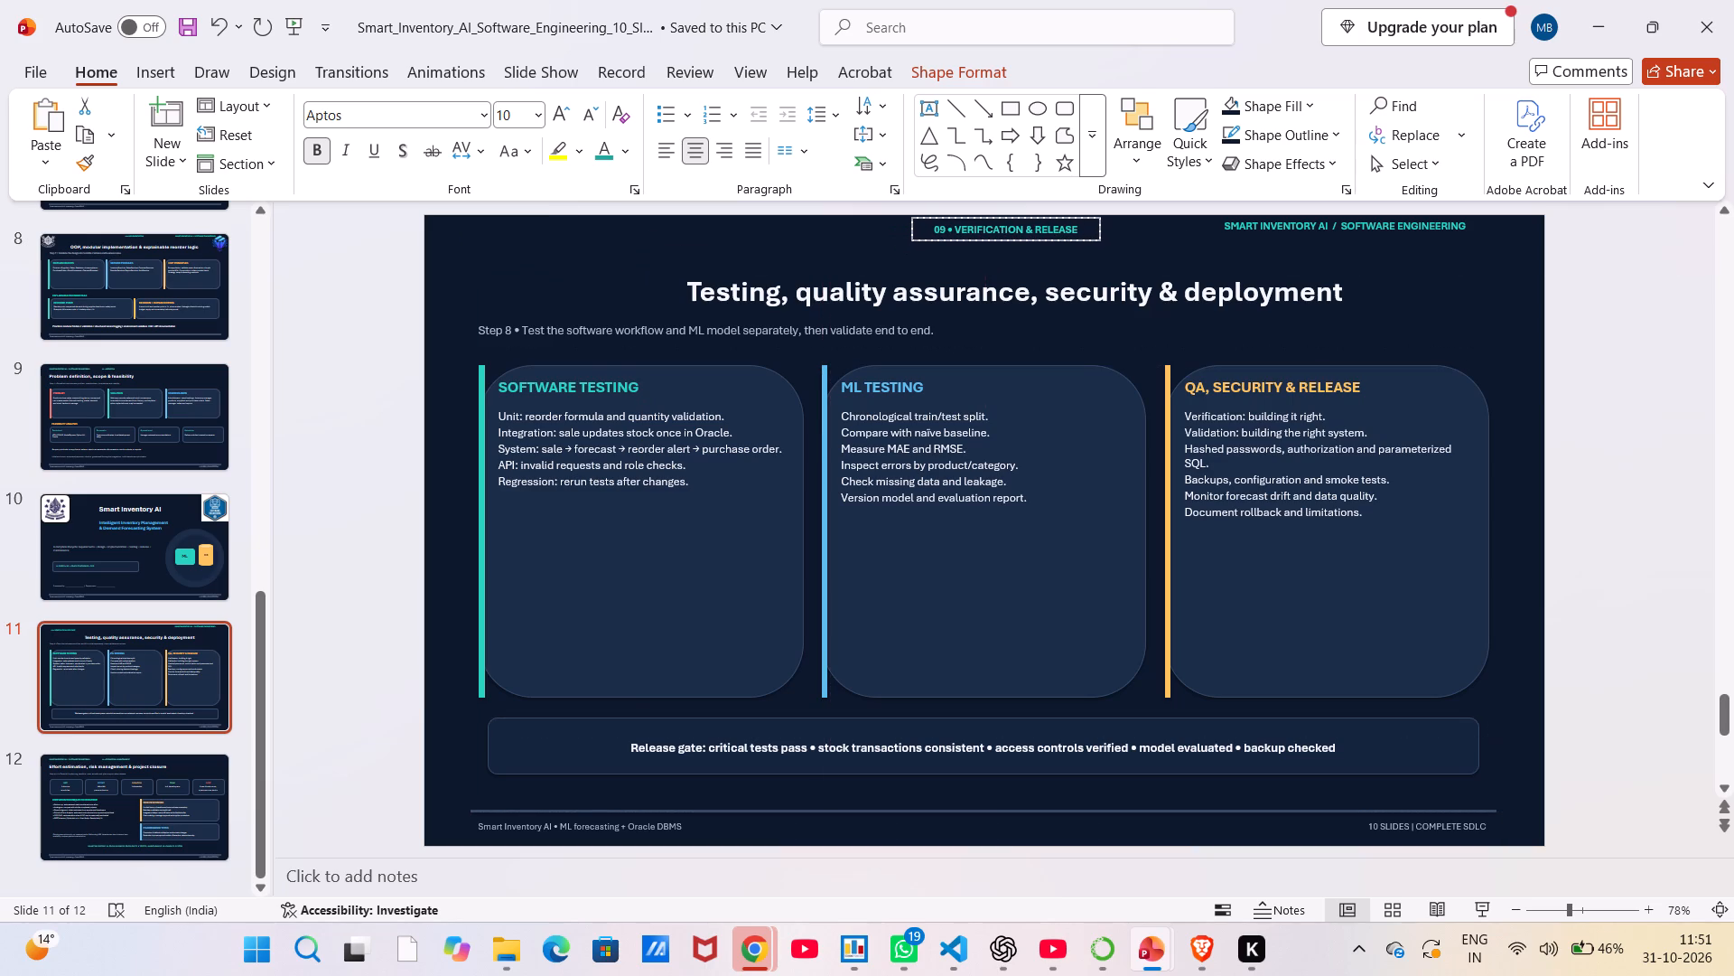
Nudge the "09 • VERIFICATION & RELEASE" label slightly left along slide 11's top edge.
{"action": "left_click_drag", "start_coordinate": [1067, 237], "coordinate": [1066, 237]}
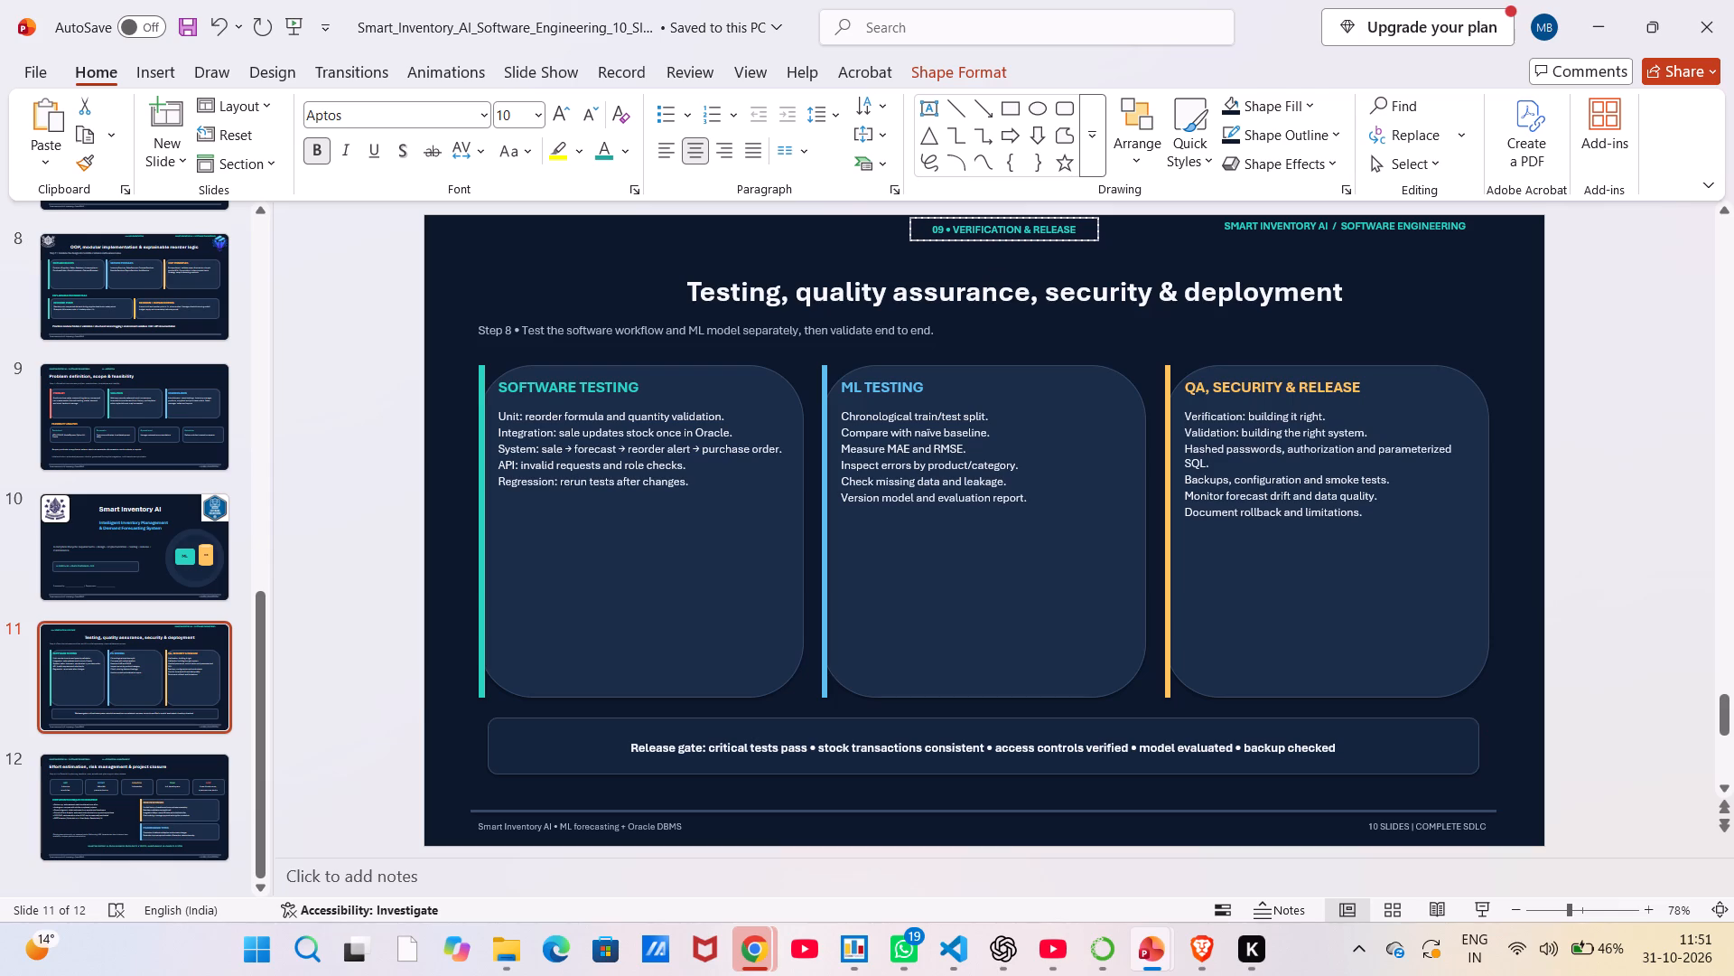
{"action": "left_click_drag", "start_coordinate": [1066, 237], "coordinate": [1060, 235]}
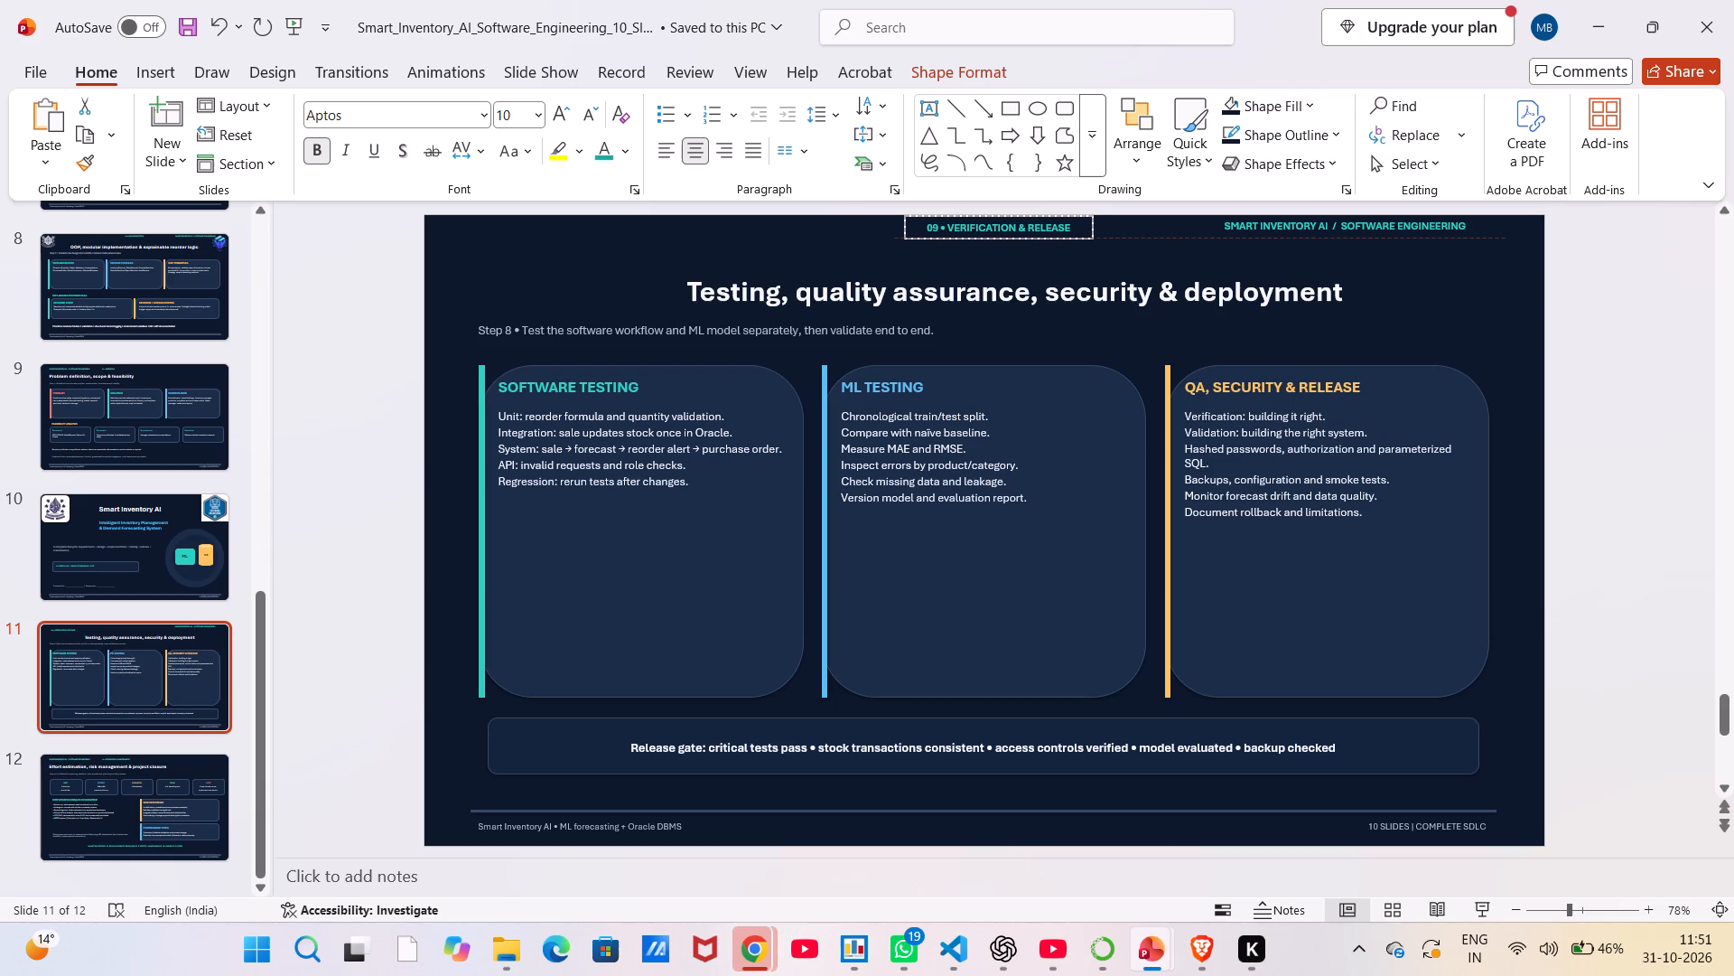
{"action": "left_click_drag", "start_coordinate": [1060, 235], "coordinate": [1063, 237]}
{"action": "left_click", "coordinate": [1169, 249]}
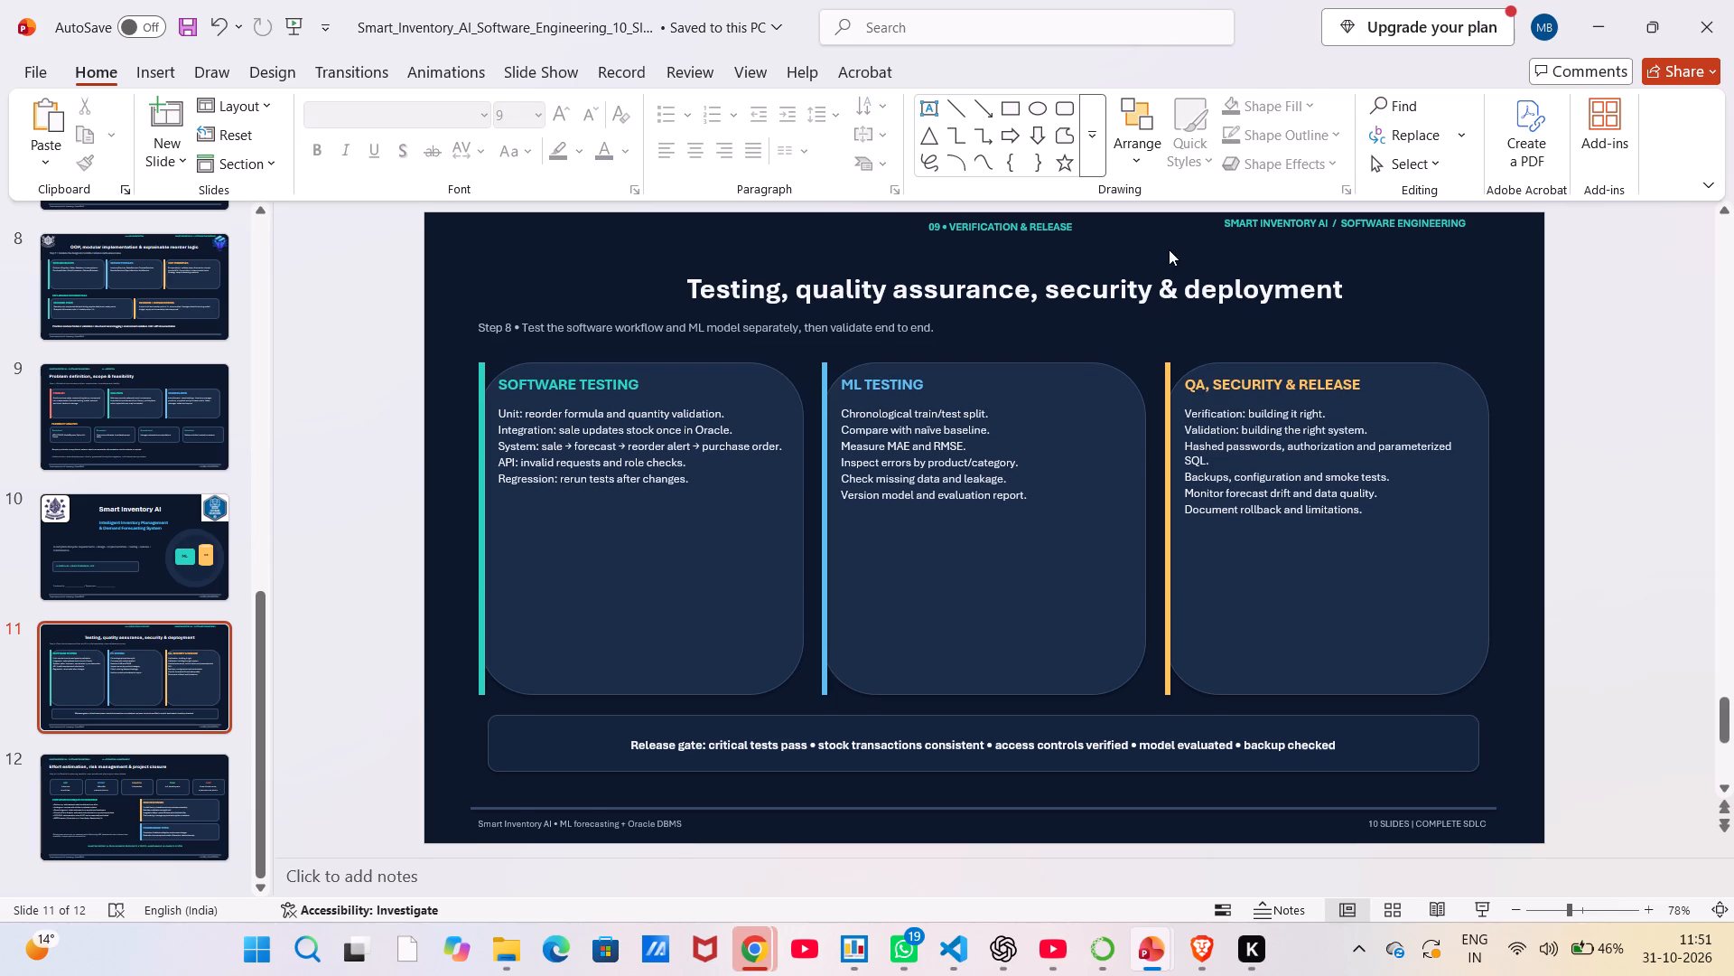
Widen the "SMART INVENTORY AI / SOFTWARE ENGINEERING" header box slightly and align it level with the "09 • VERIFICATION & RELEASE" label.
{"action": "left_click", "coordinate": [1275, 222]}
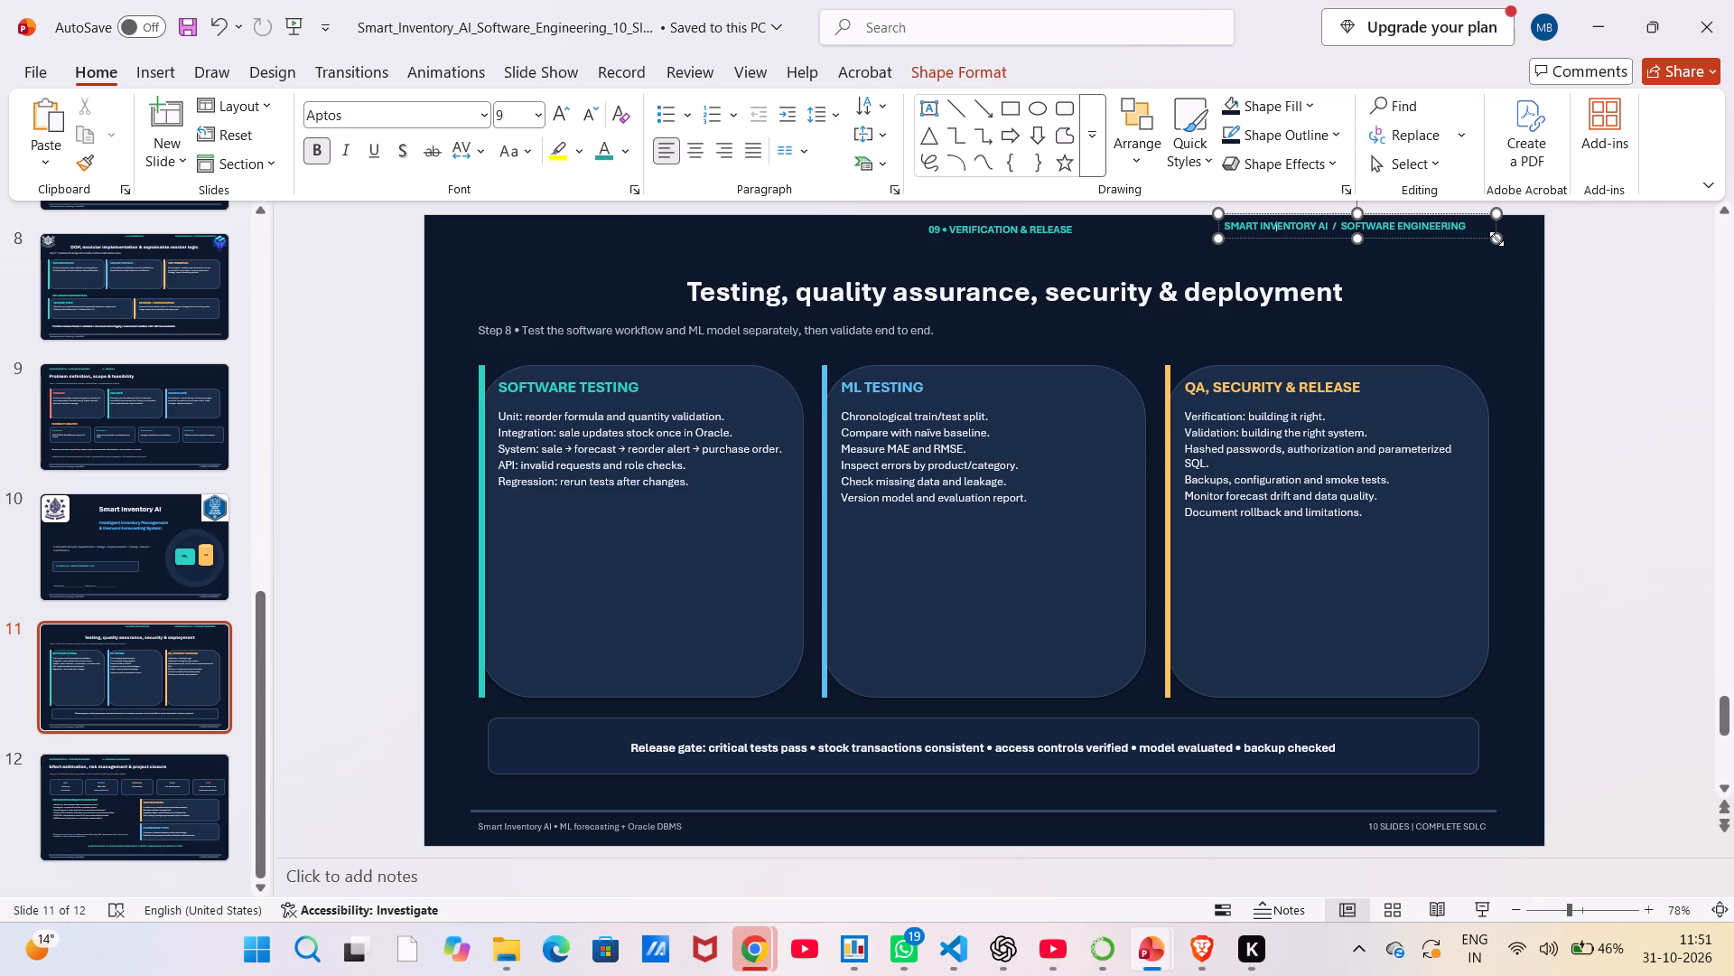
{"action": "left_click_drag", "start_coordinate": [1496, 239], "coordinate": [1510, 244]}
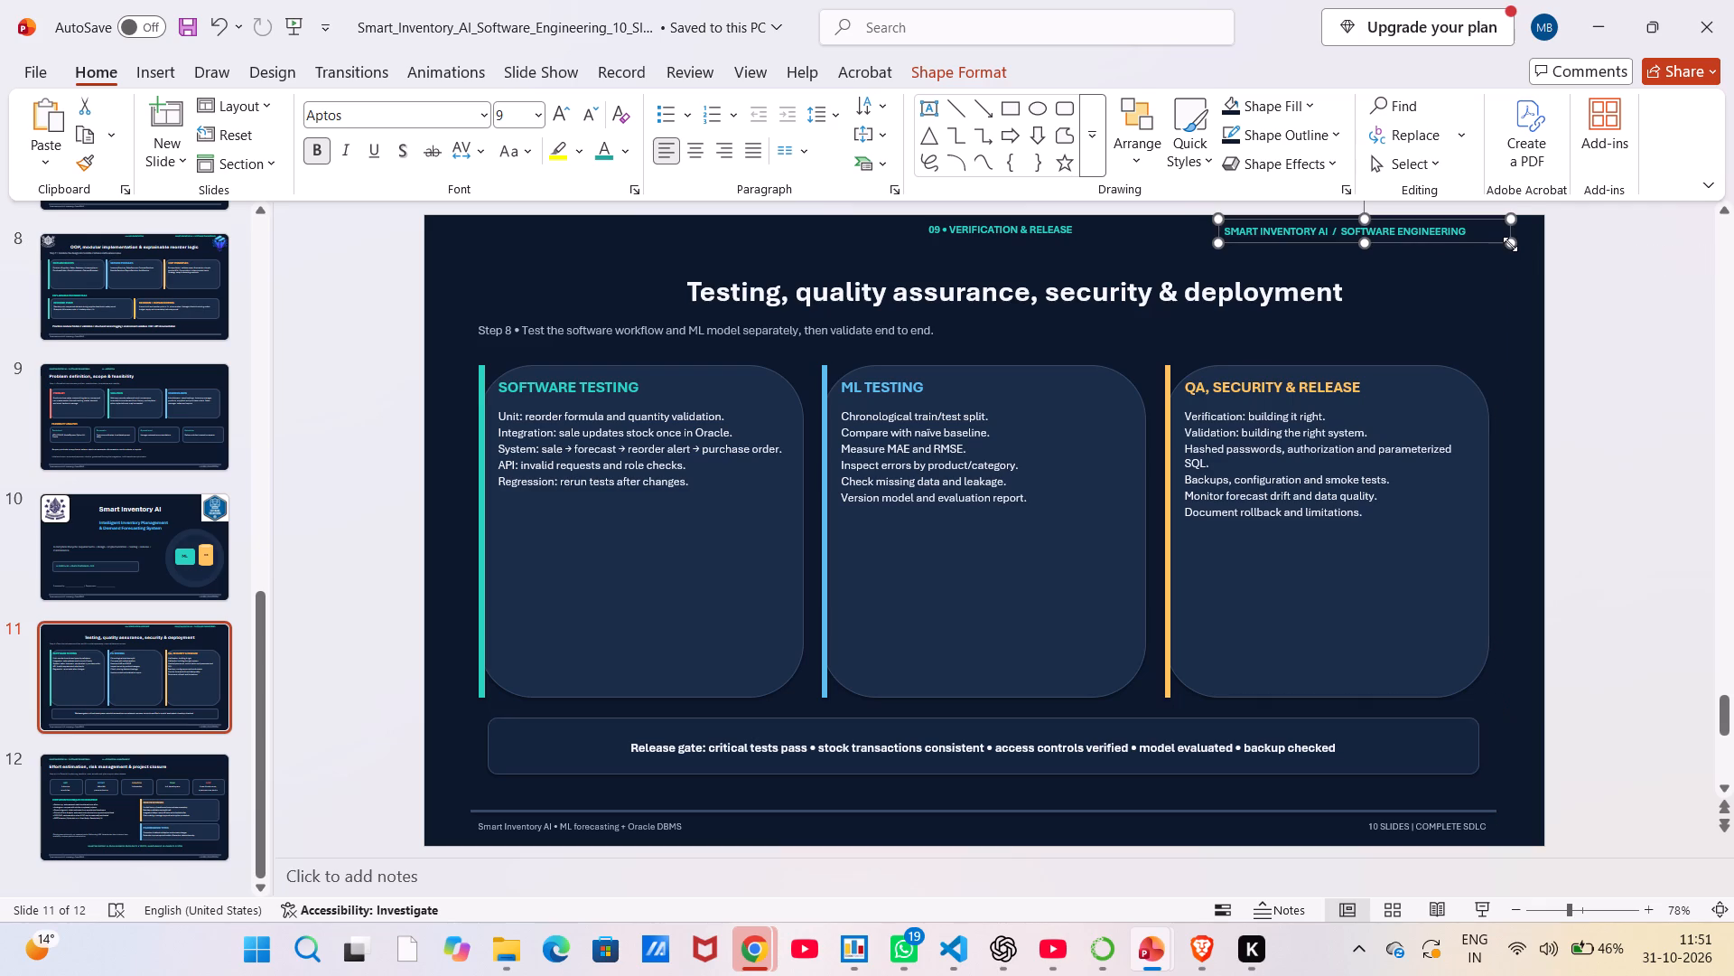
{"action": "left_click", "coordinate": [1323, 232]}
{"action": "left_click", "coordinate": [1138, 258]}
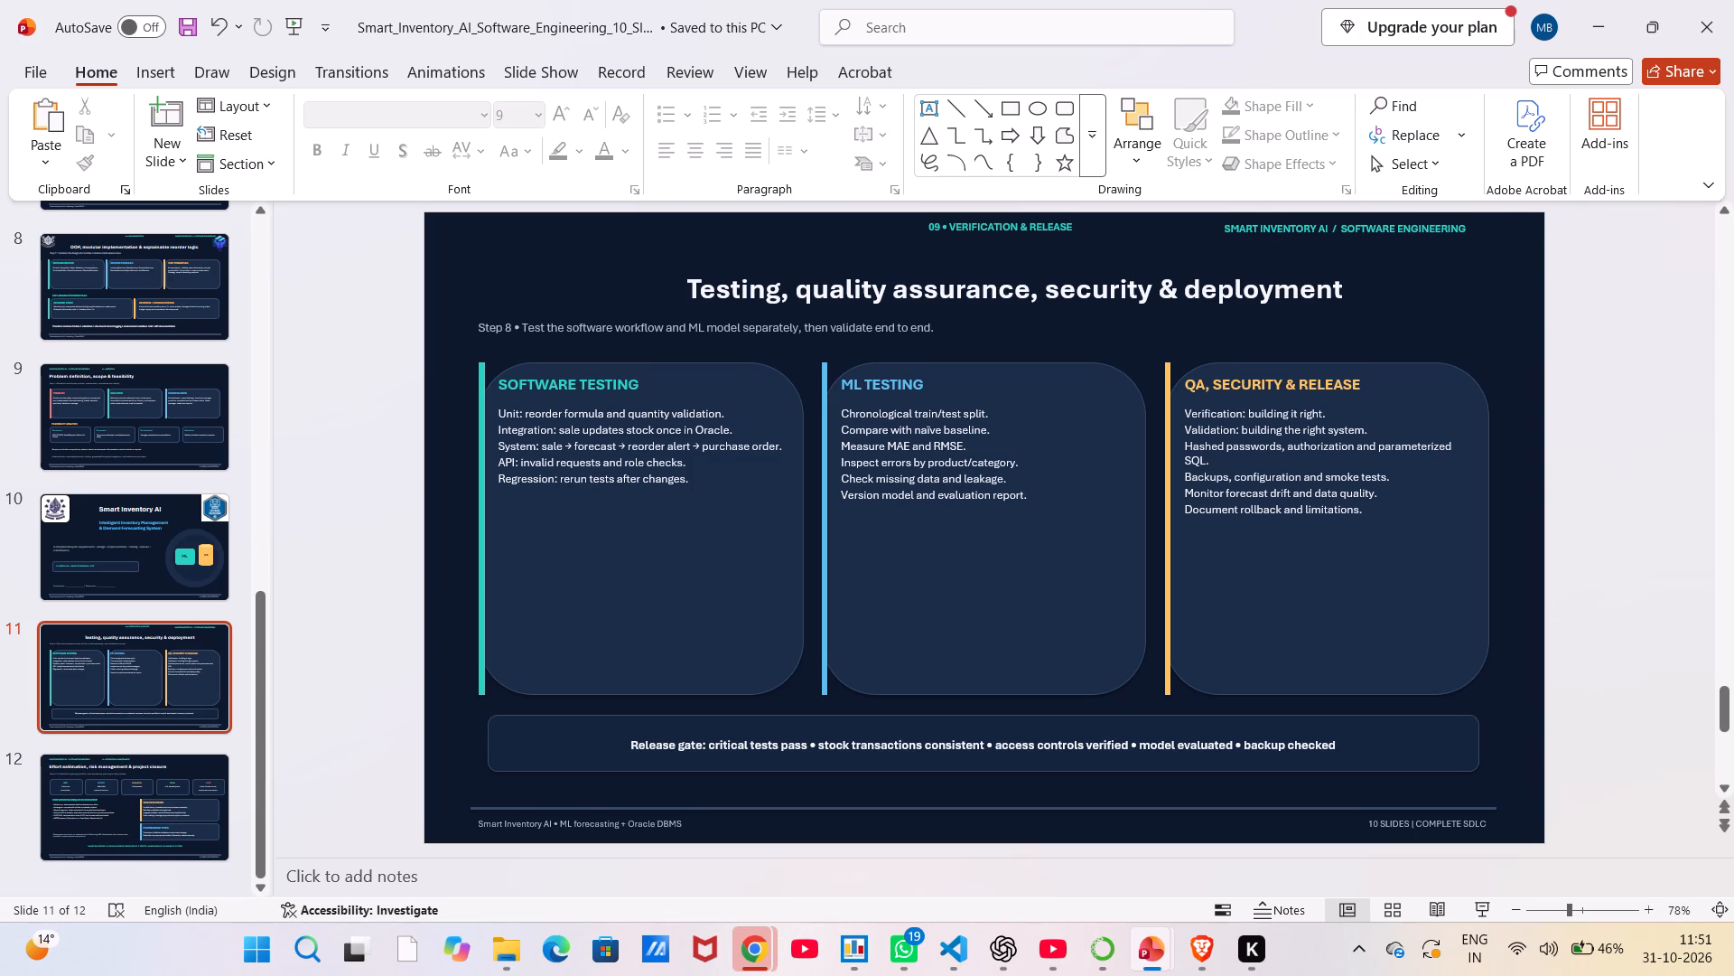
{"action": "left_click_drag", "start_coordinate": [1264, 231], "coordinate": [1273, 239]}
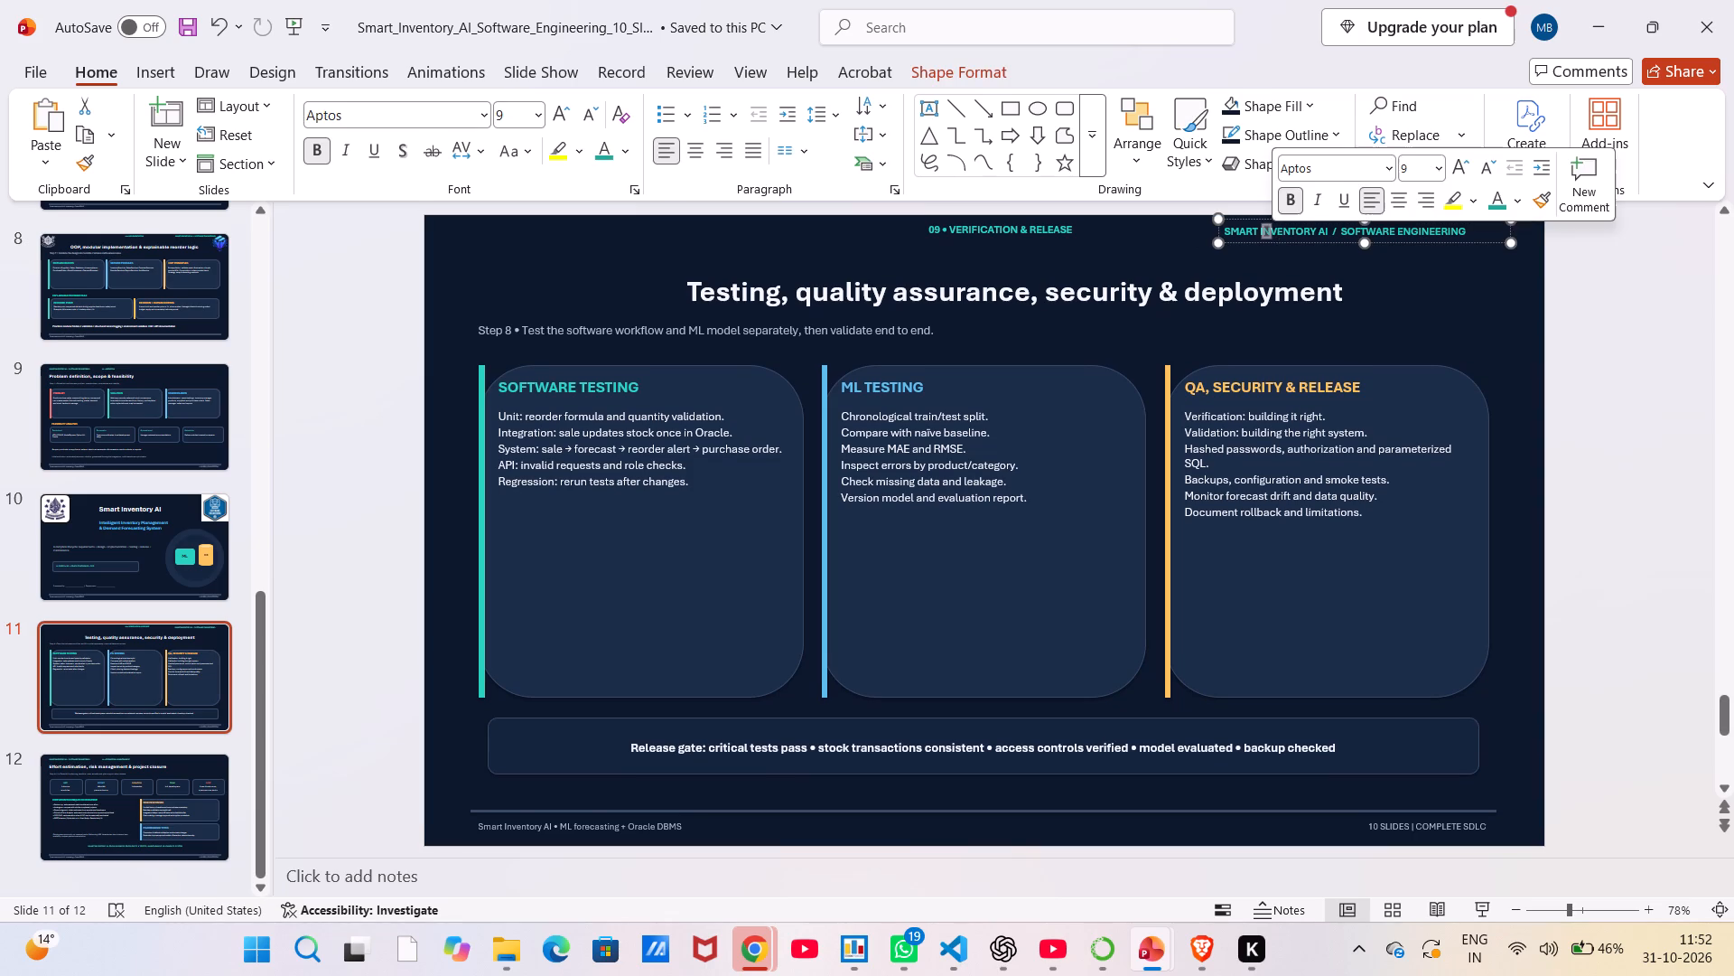
{"action": "left_click", "coordinate": [1280, 248]}
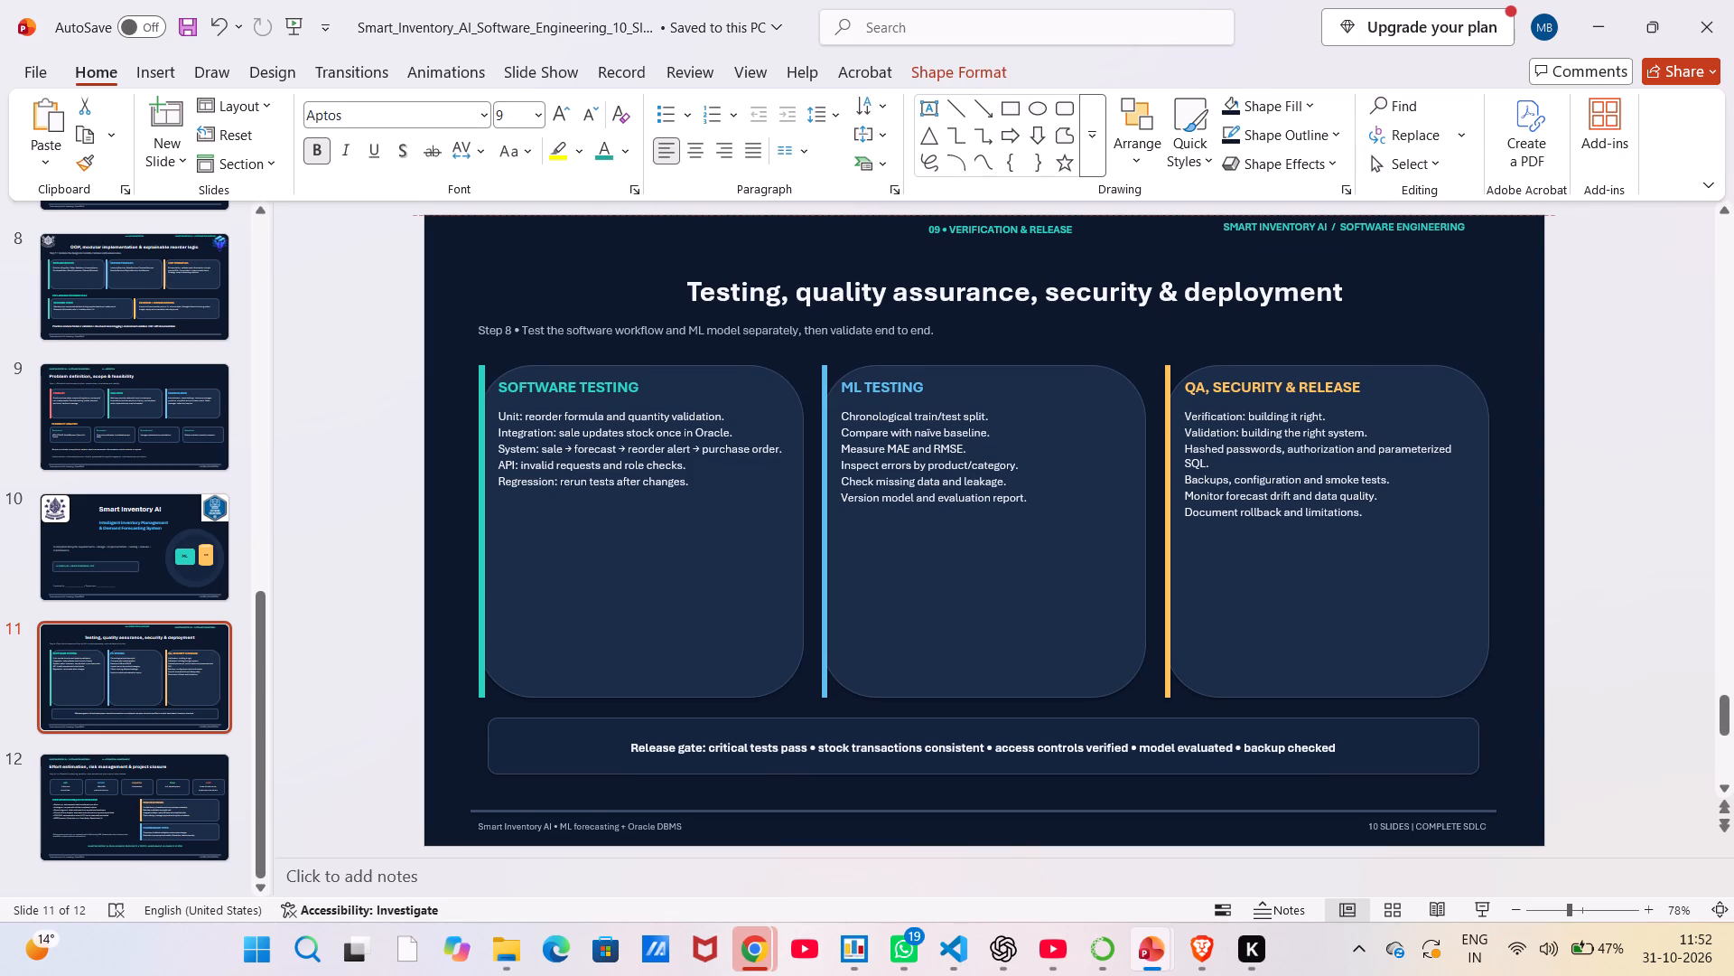
{"action": "left_click", "coordinate": [1375, 269]}
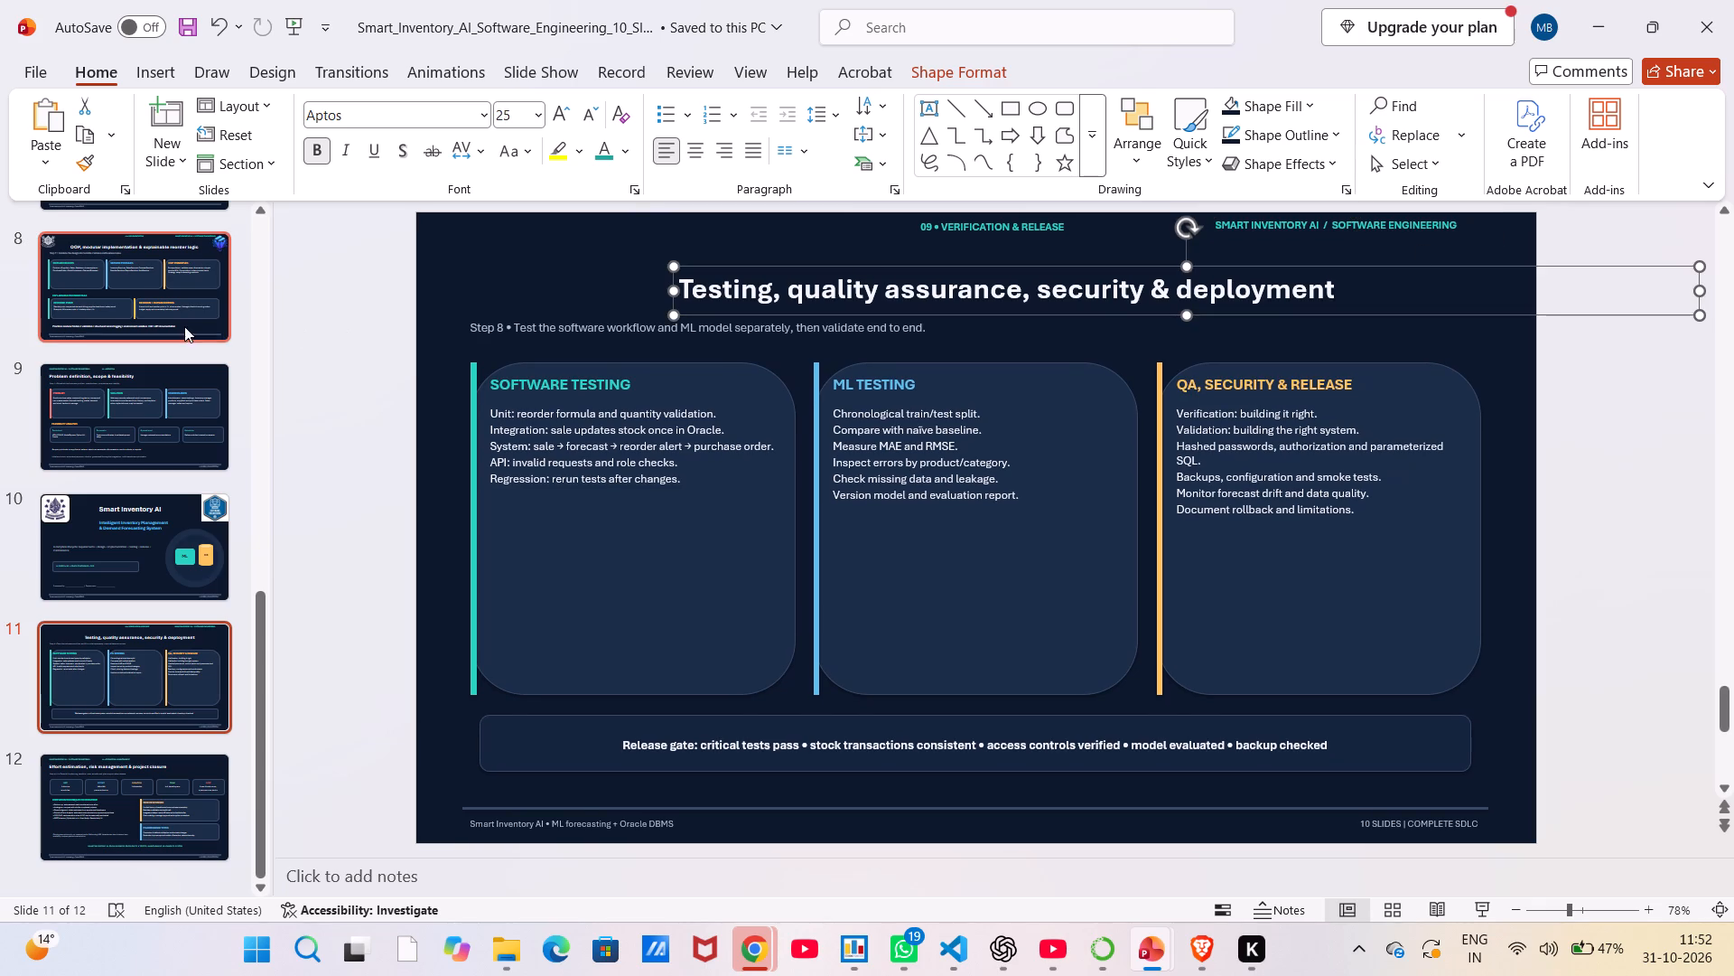
Copy the blue cube logo from slide 8 and paste it into slide 11's top-right corner.
{"action": "left_click", "coordinate": [108, 274]}
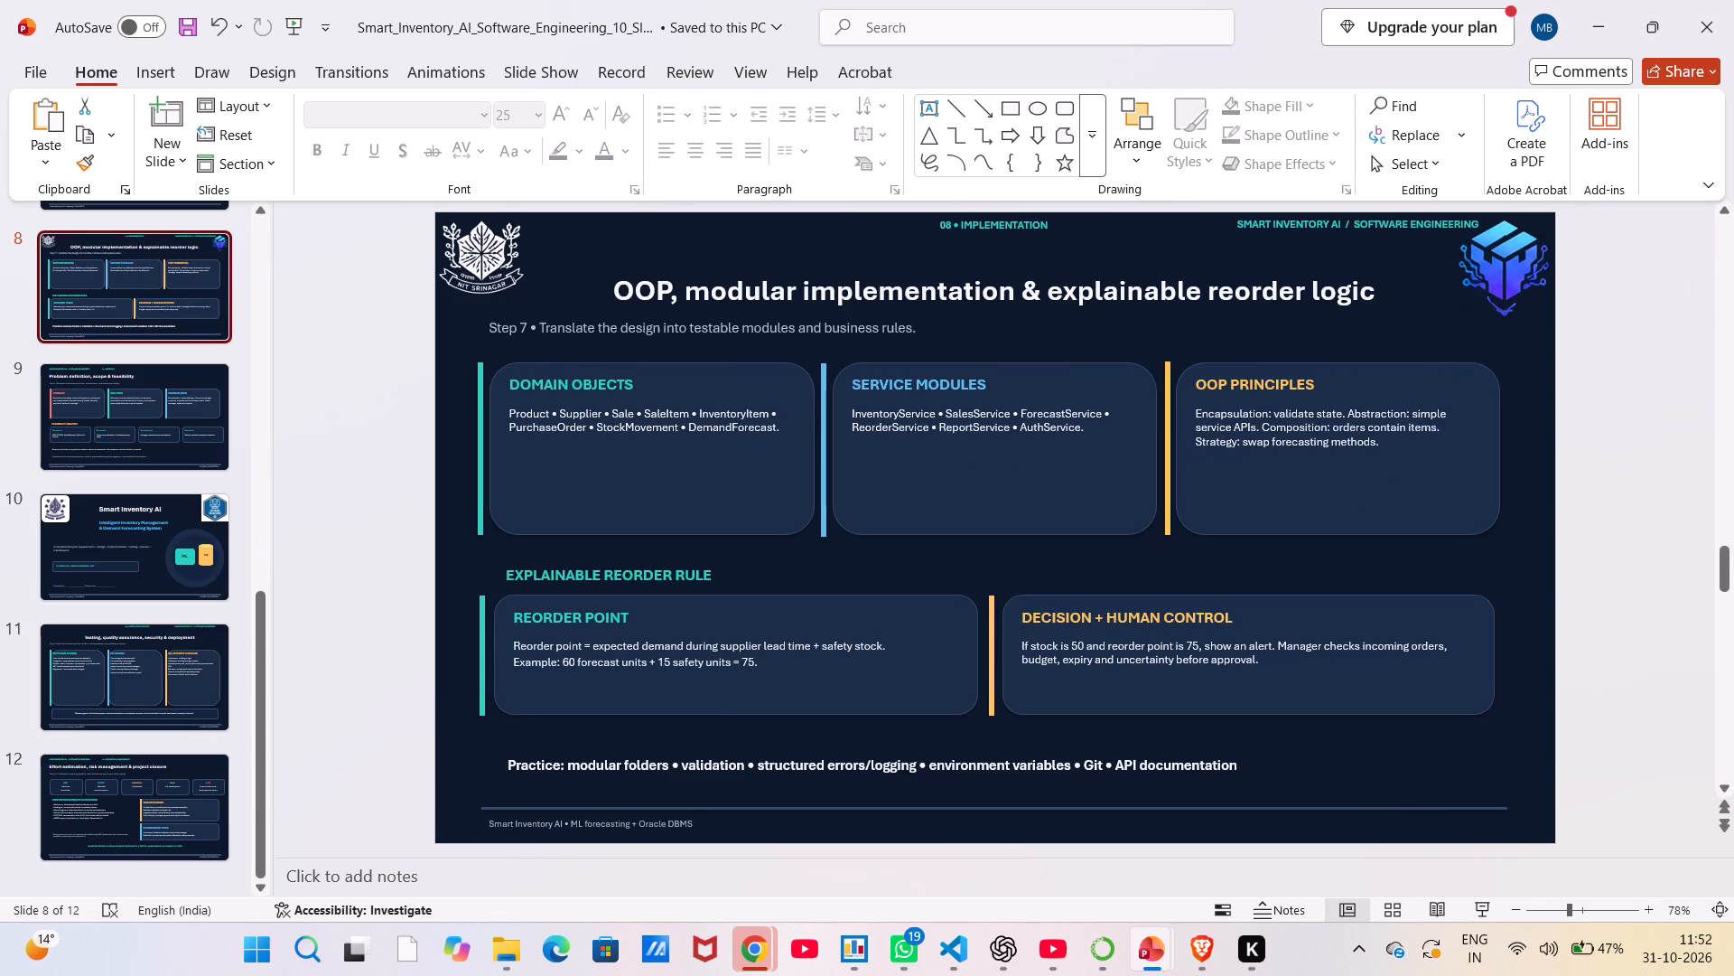
{"action": "left_click", "coordinate": [1520, 261]}
{"action": "right_click", "coordinate": [1520, 261]}
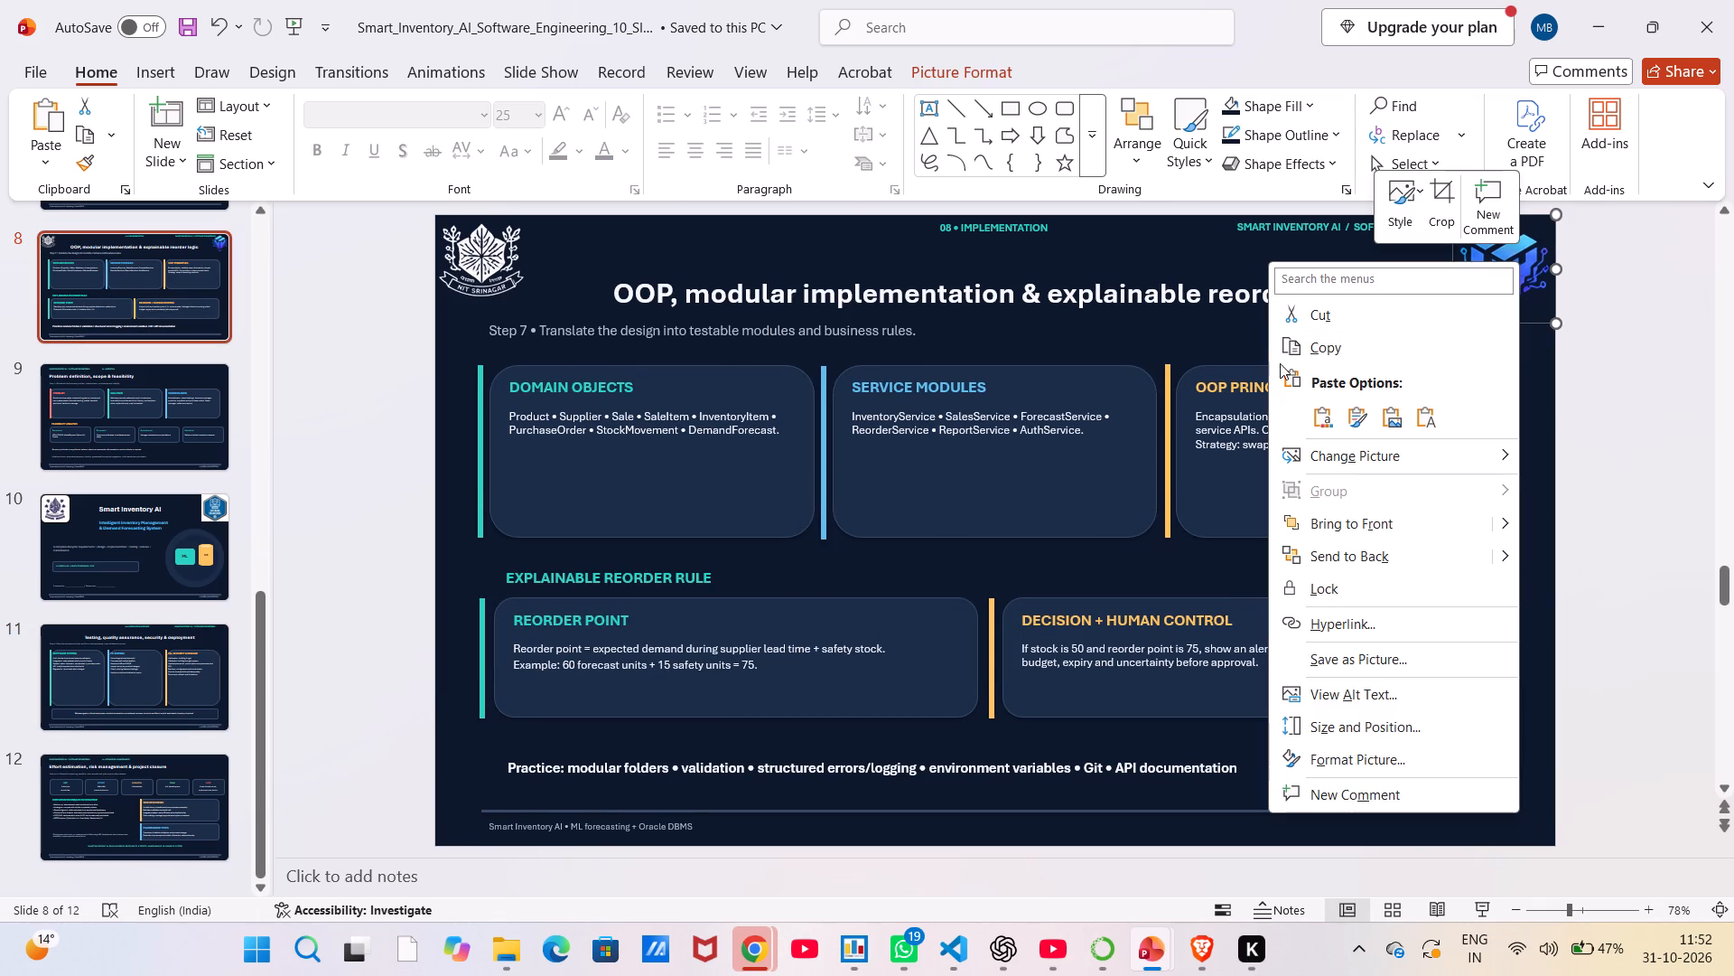
{"action": "left_click", "coordinate": [1296, 343]}
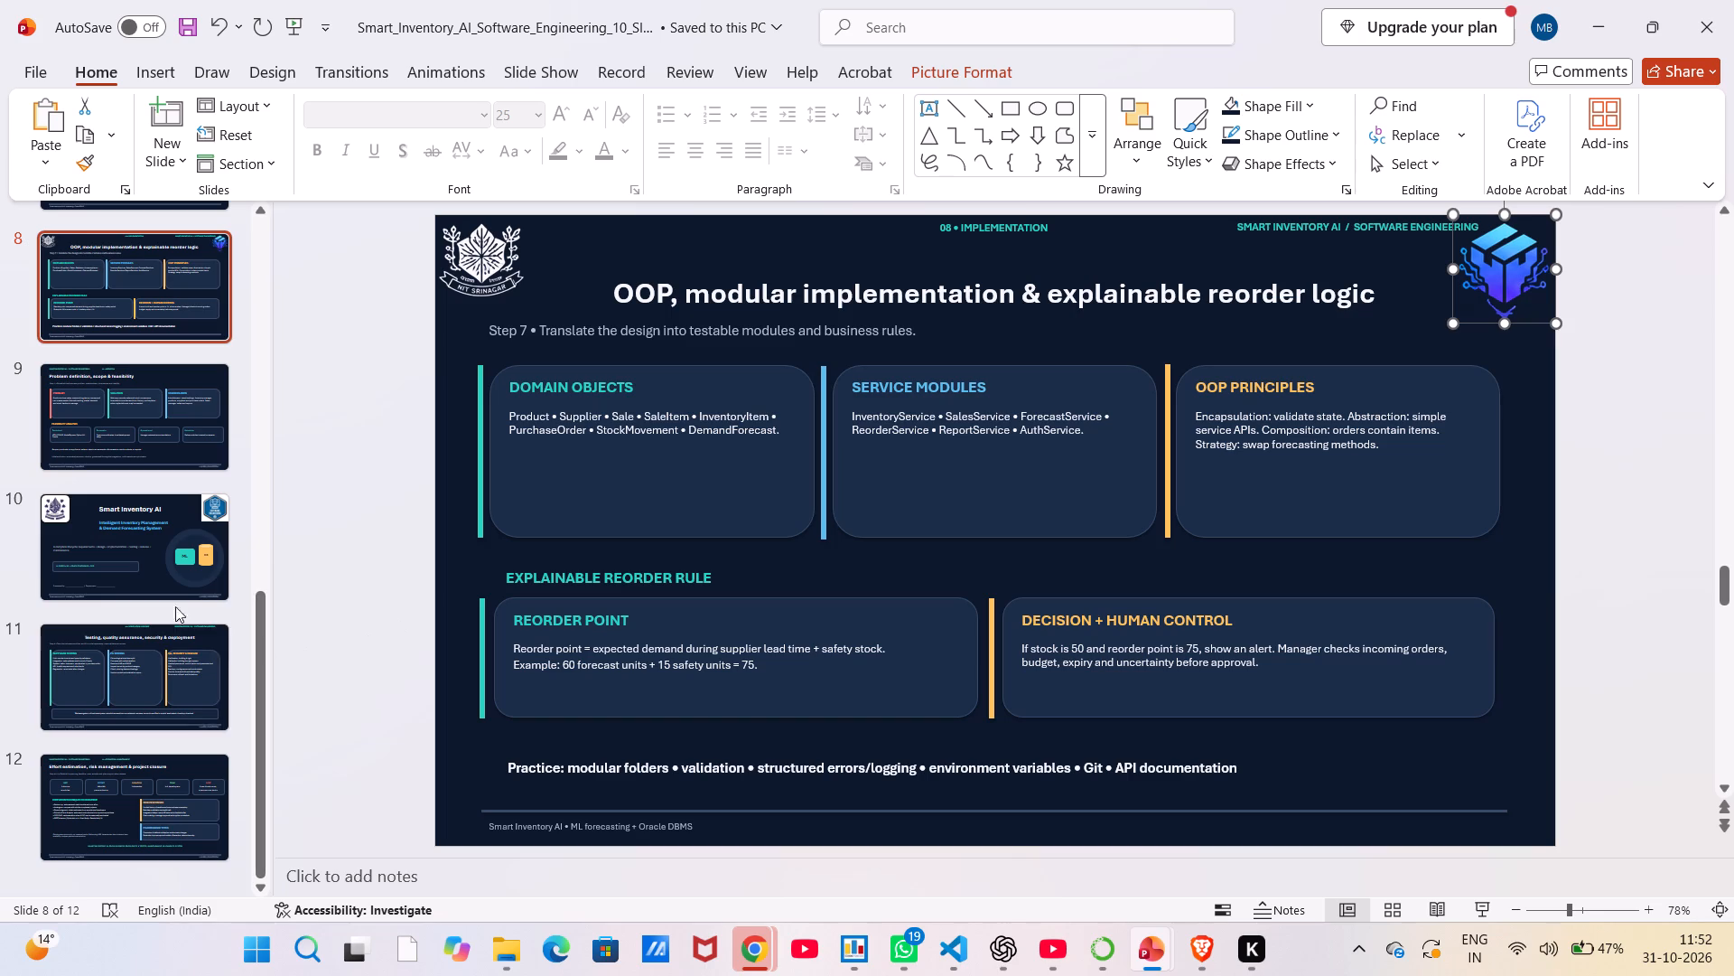
{"action": "left_click", "coordinate": [135, 671]}
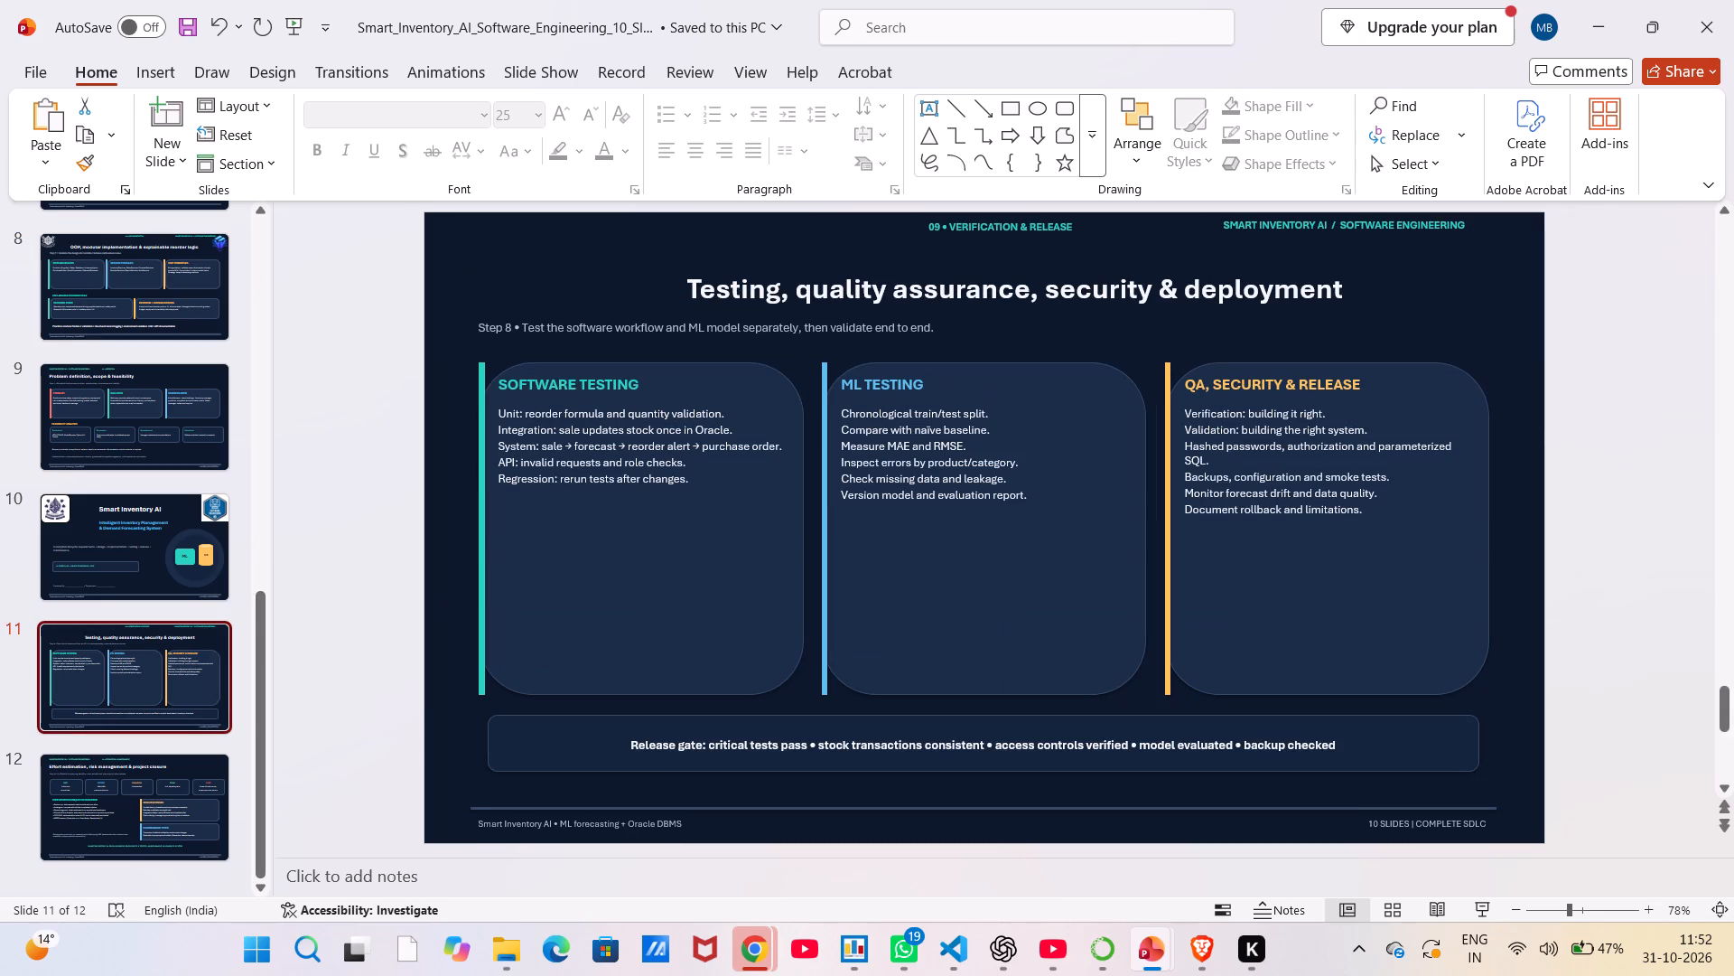
{"action": "left_click", "coordinate": [1486, 275]}
{"action": "left_click", "coordinate": [1490, 253]}
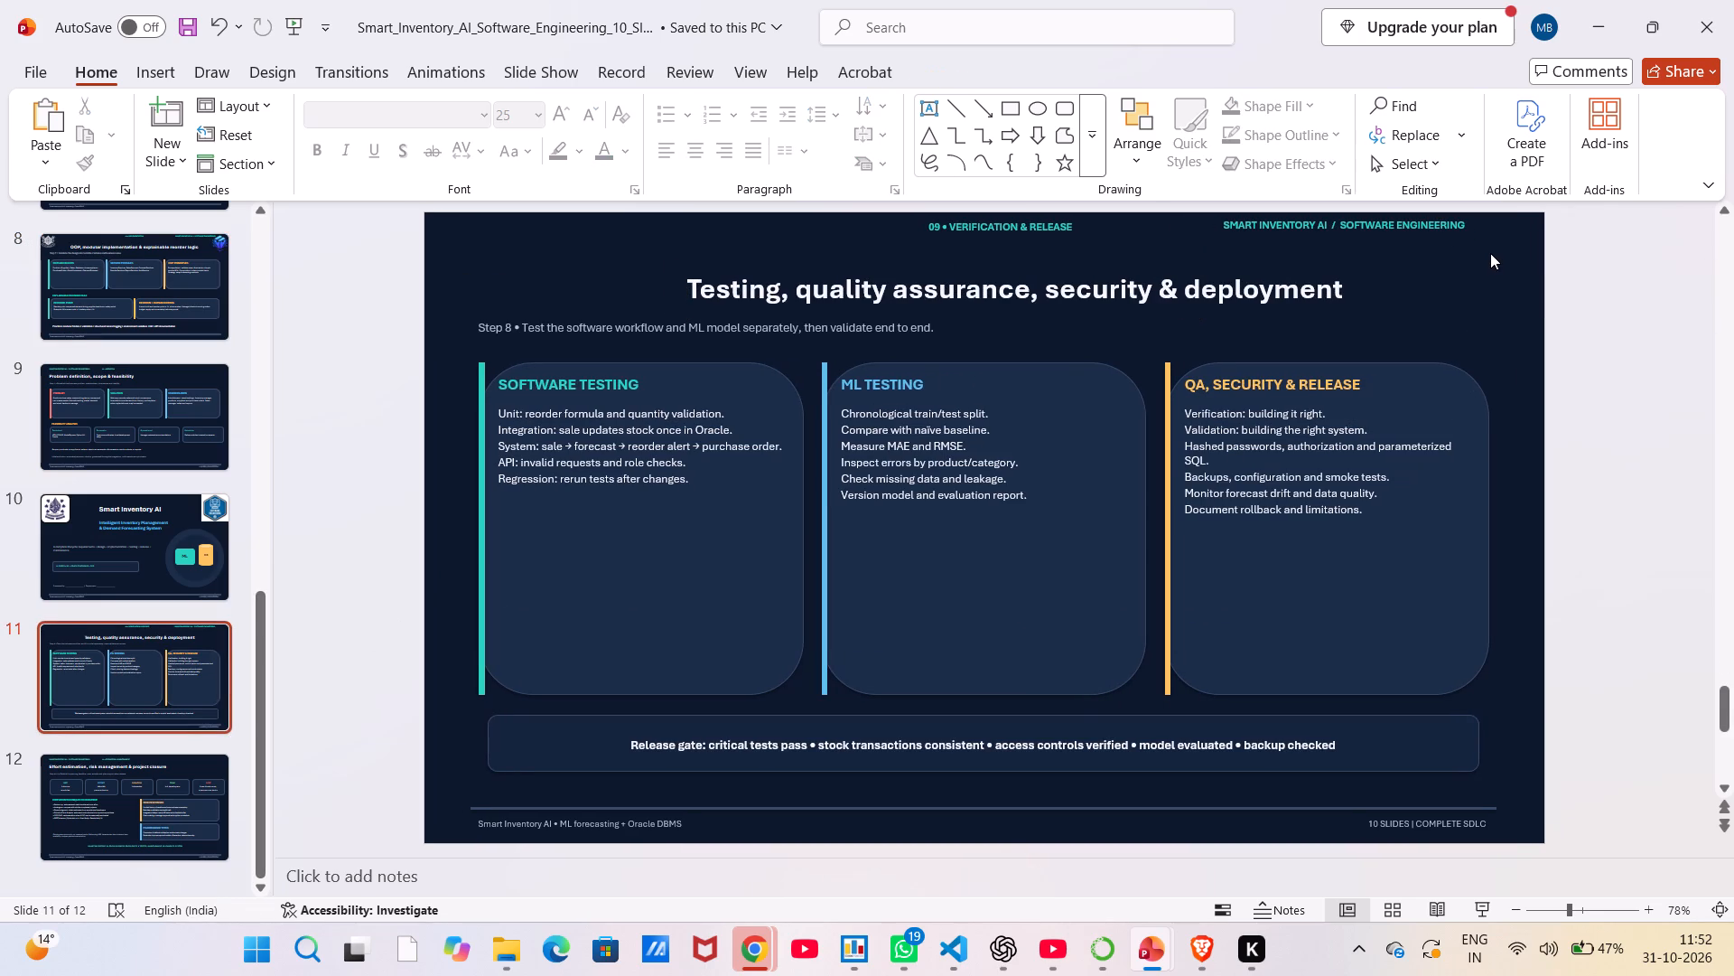
{"action": "key", "text": "ctrl+v"}
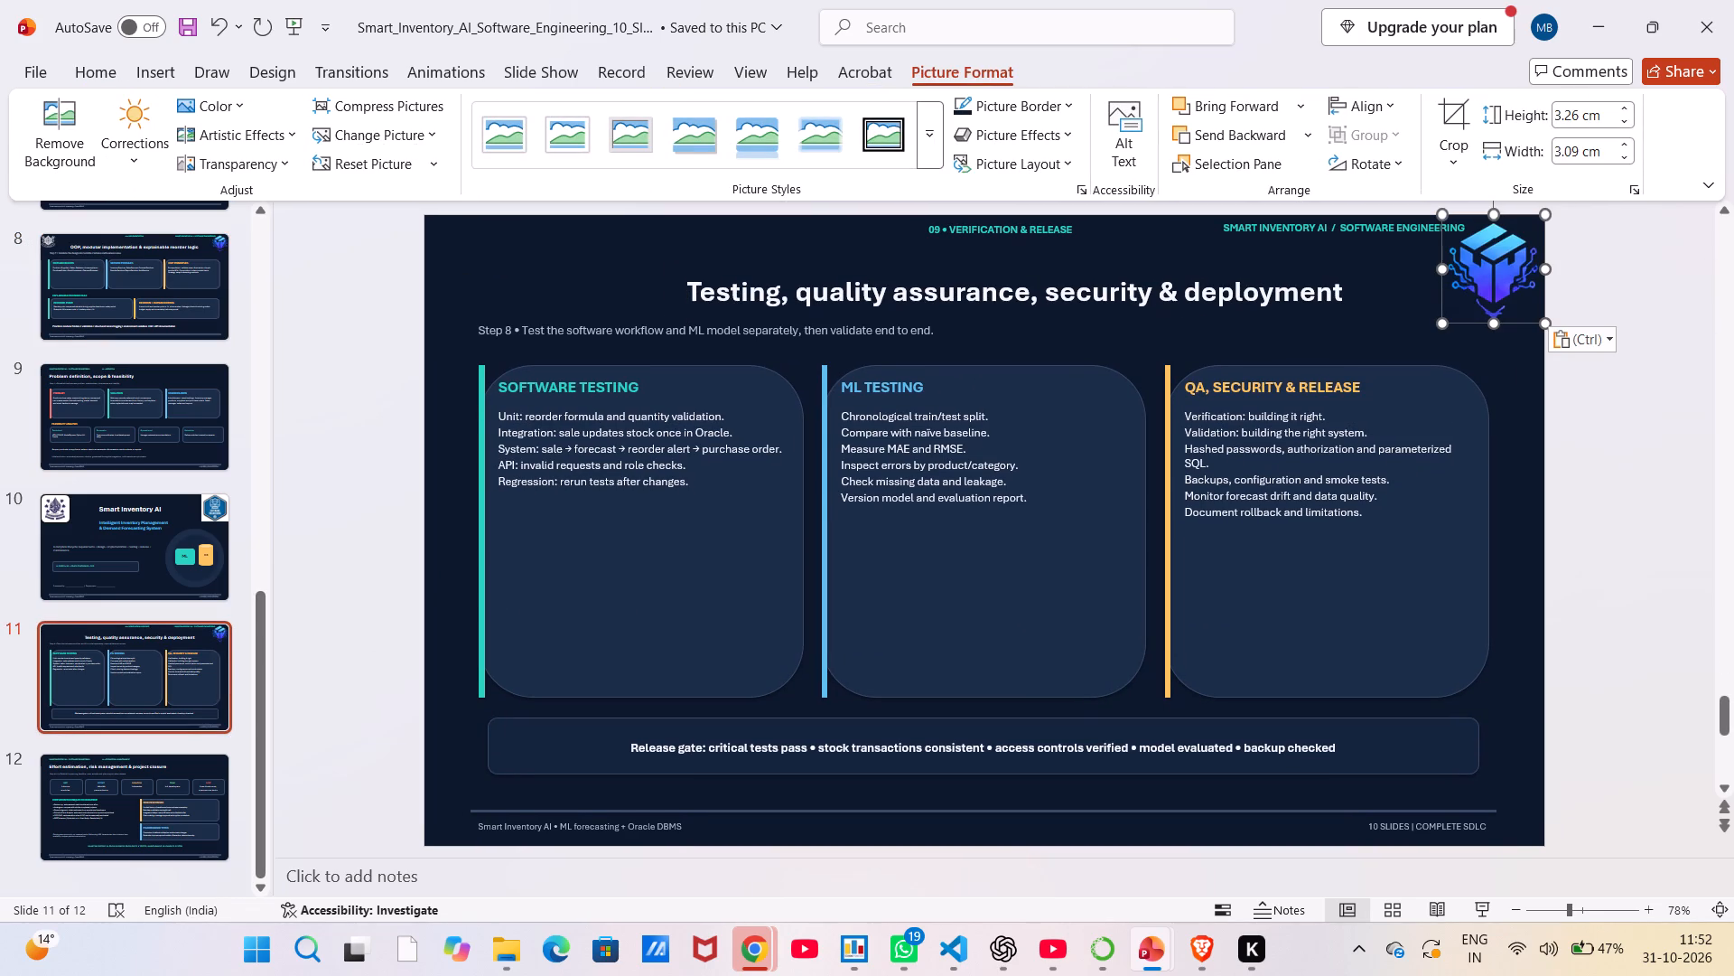
{"action": "left_click", "coordinate": [1387, 273]}
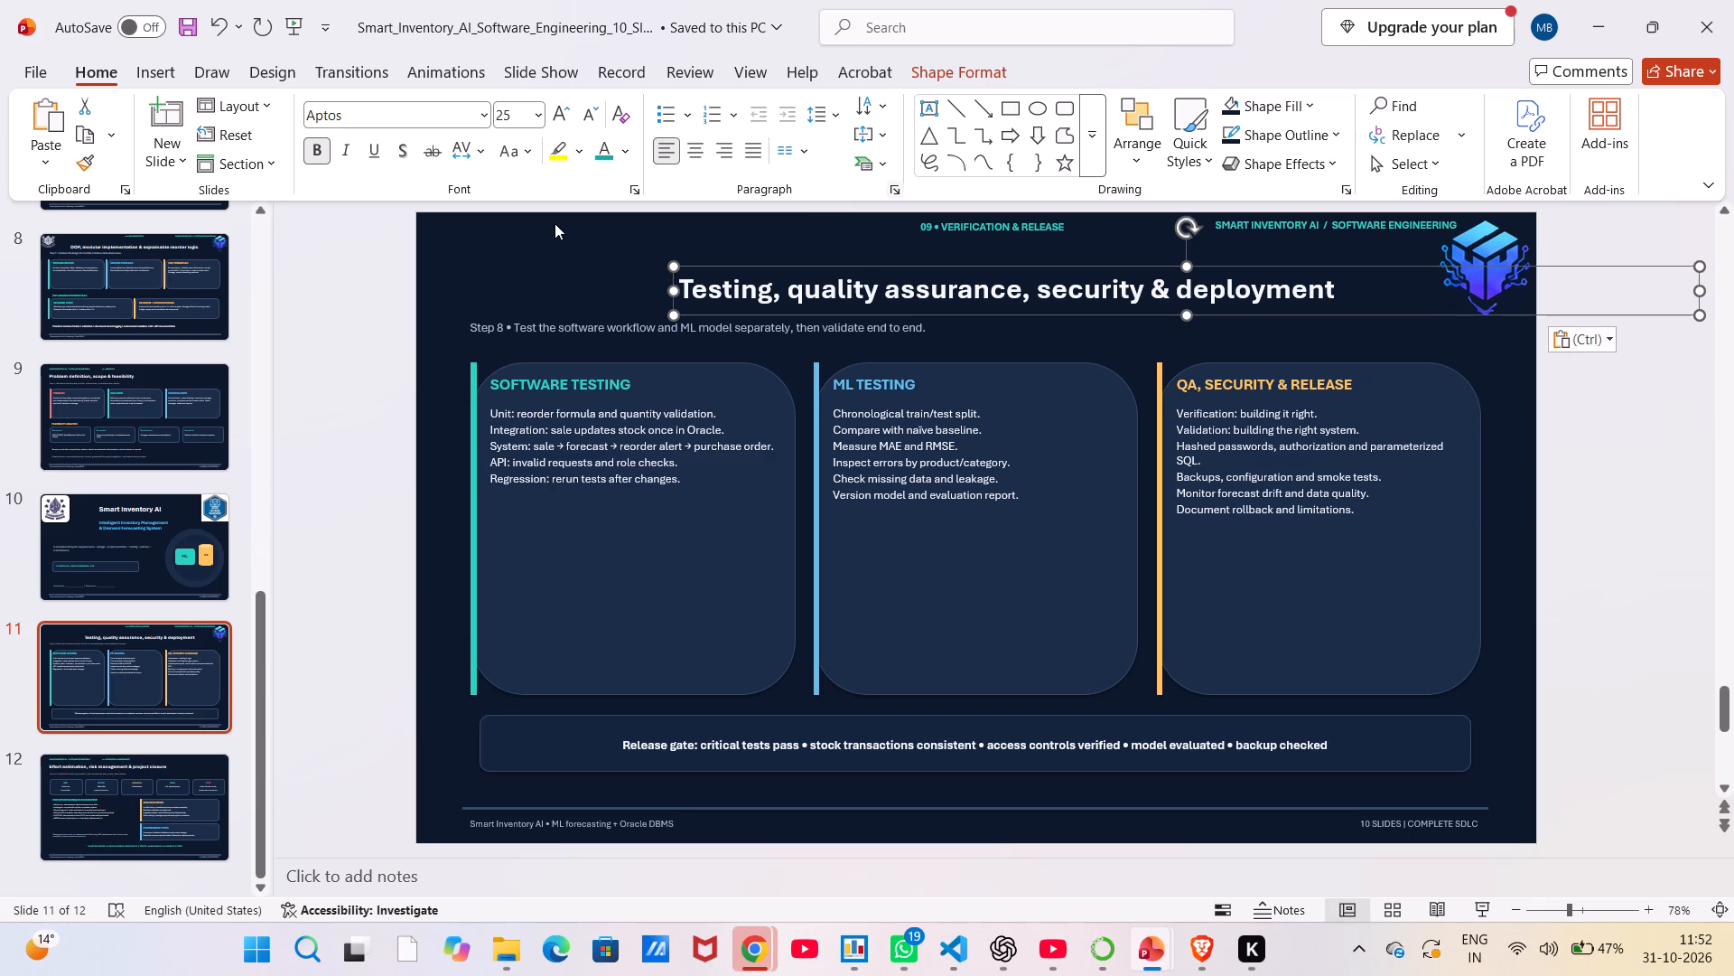
Copy the white institute emblem from slide 8 and paste it into slide 11's top-left corner.
{"action": "left_click", "coordinate": [469, 244]}
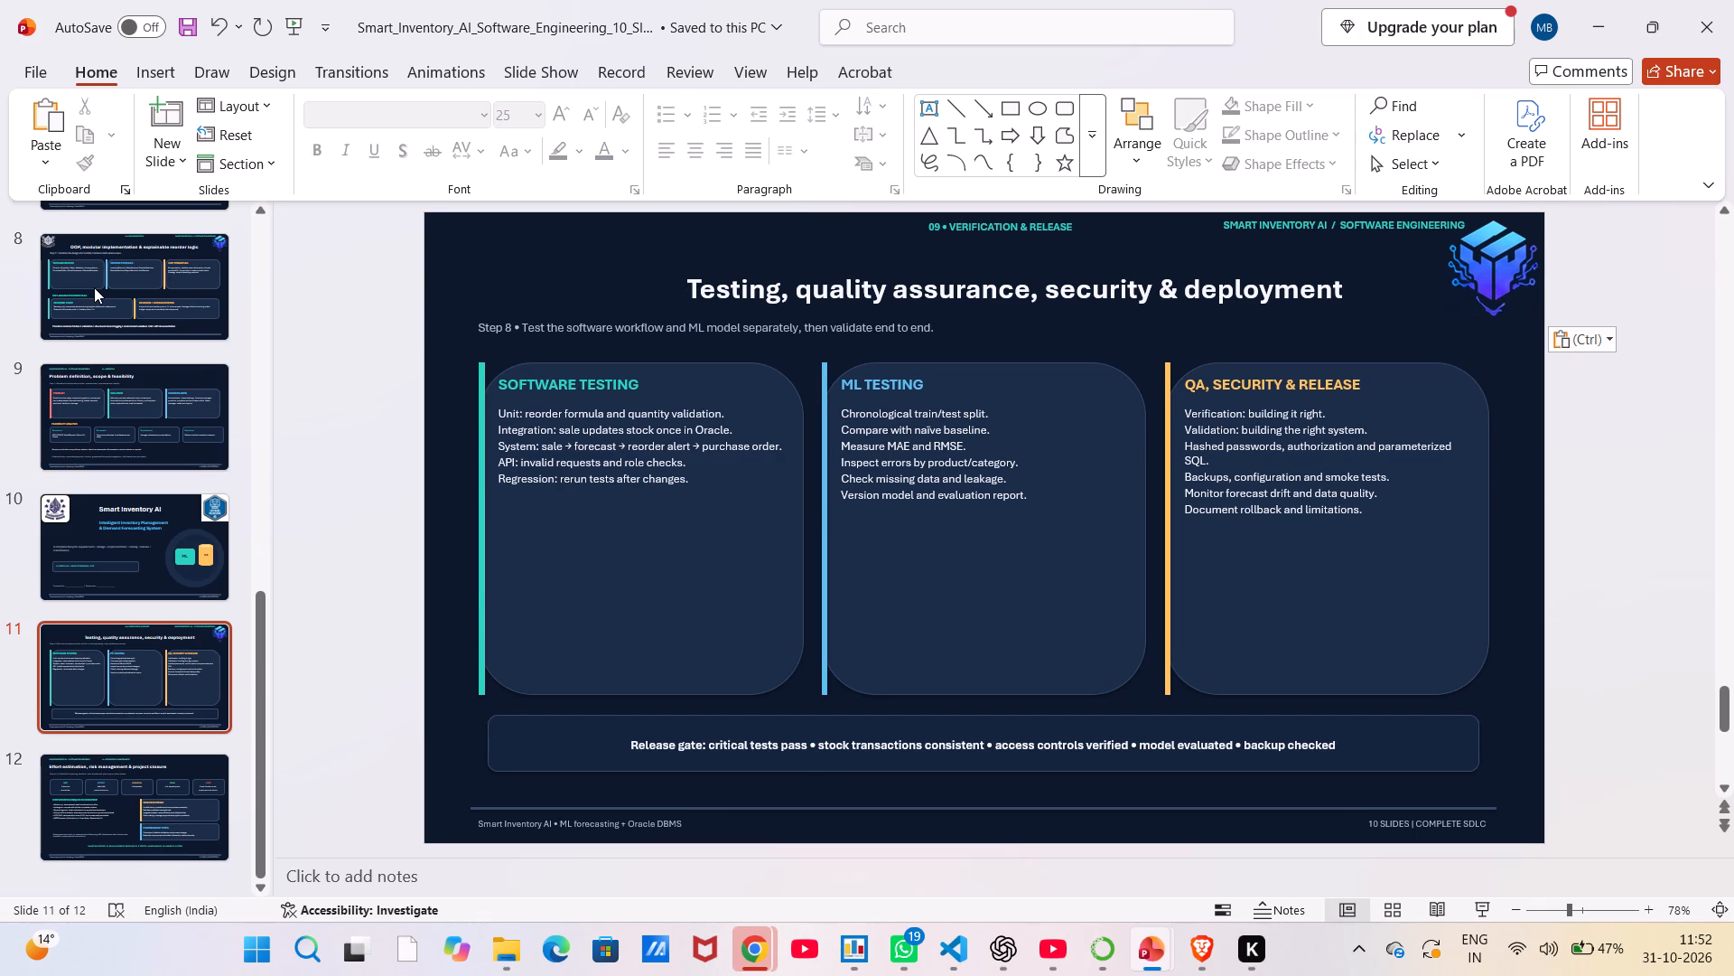
{"action": "left_click", "coordinate": [94, 287]}
{"action": "left_click_drag", "start_coordinate": [537, 237], "coordinate": [472, 261]}
{"action": "right_click", "coordinate": [472, 261]}
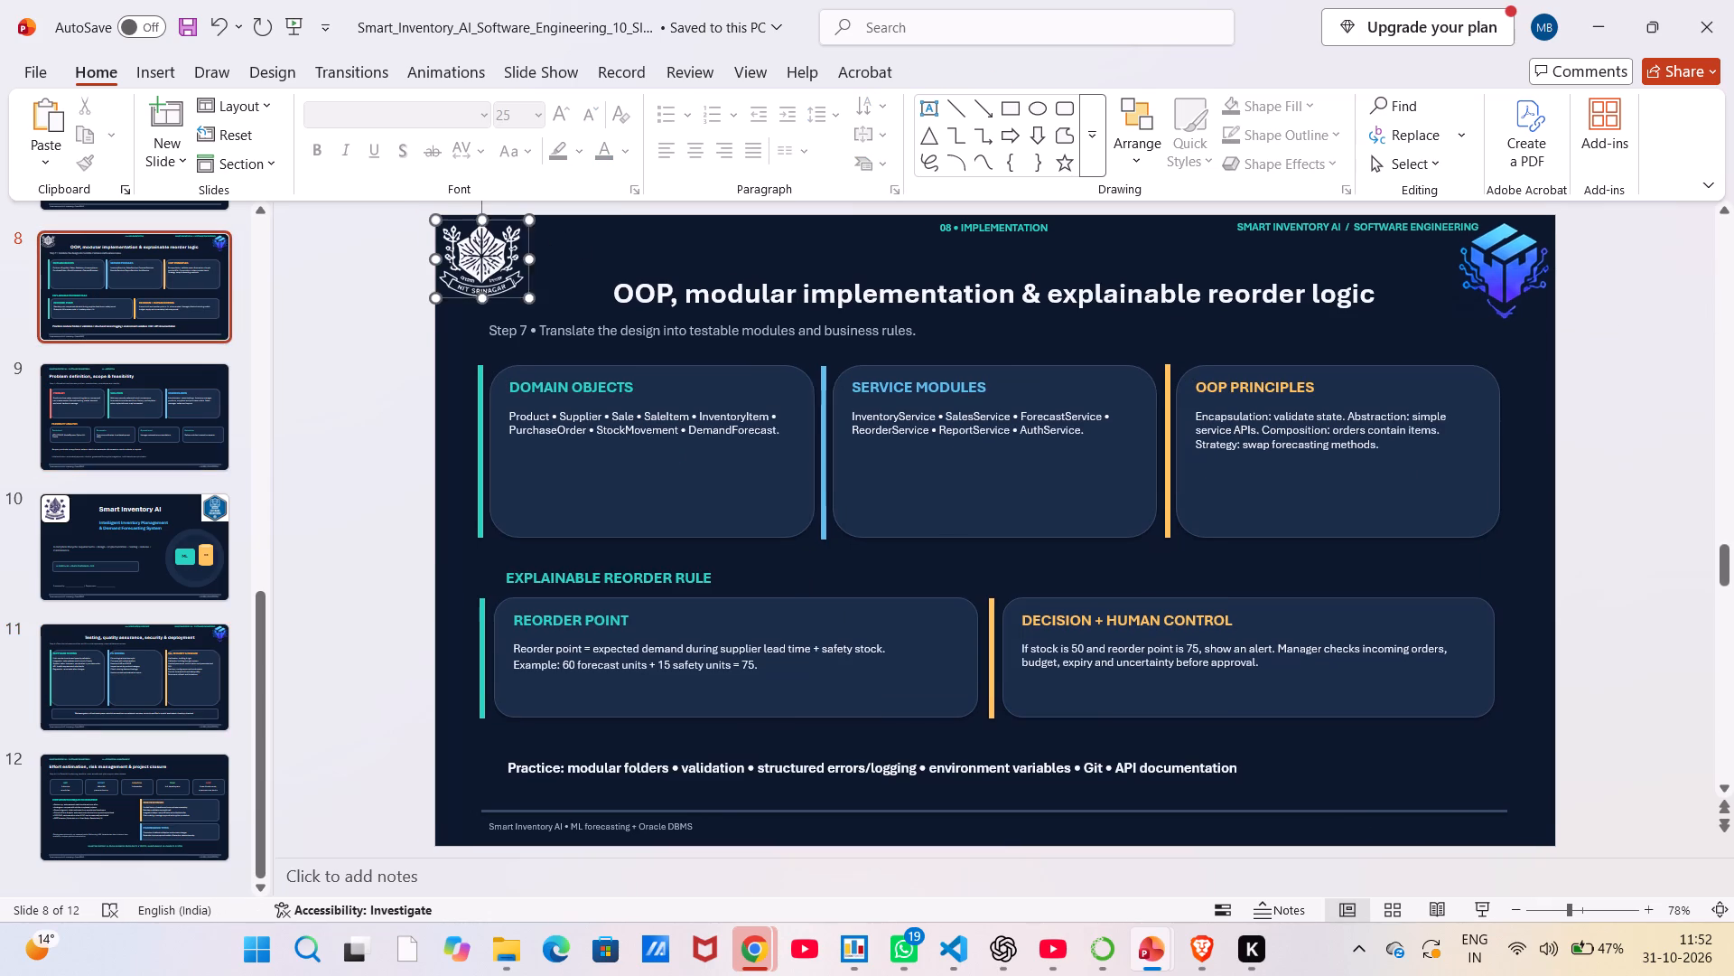
{"action": "left_click", "coordinate": [529, 345]}
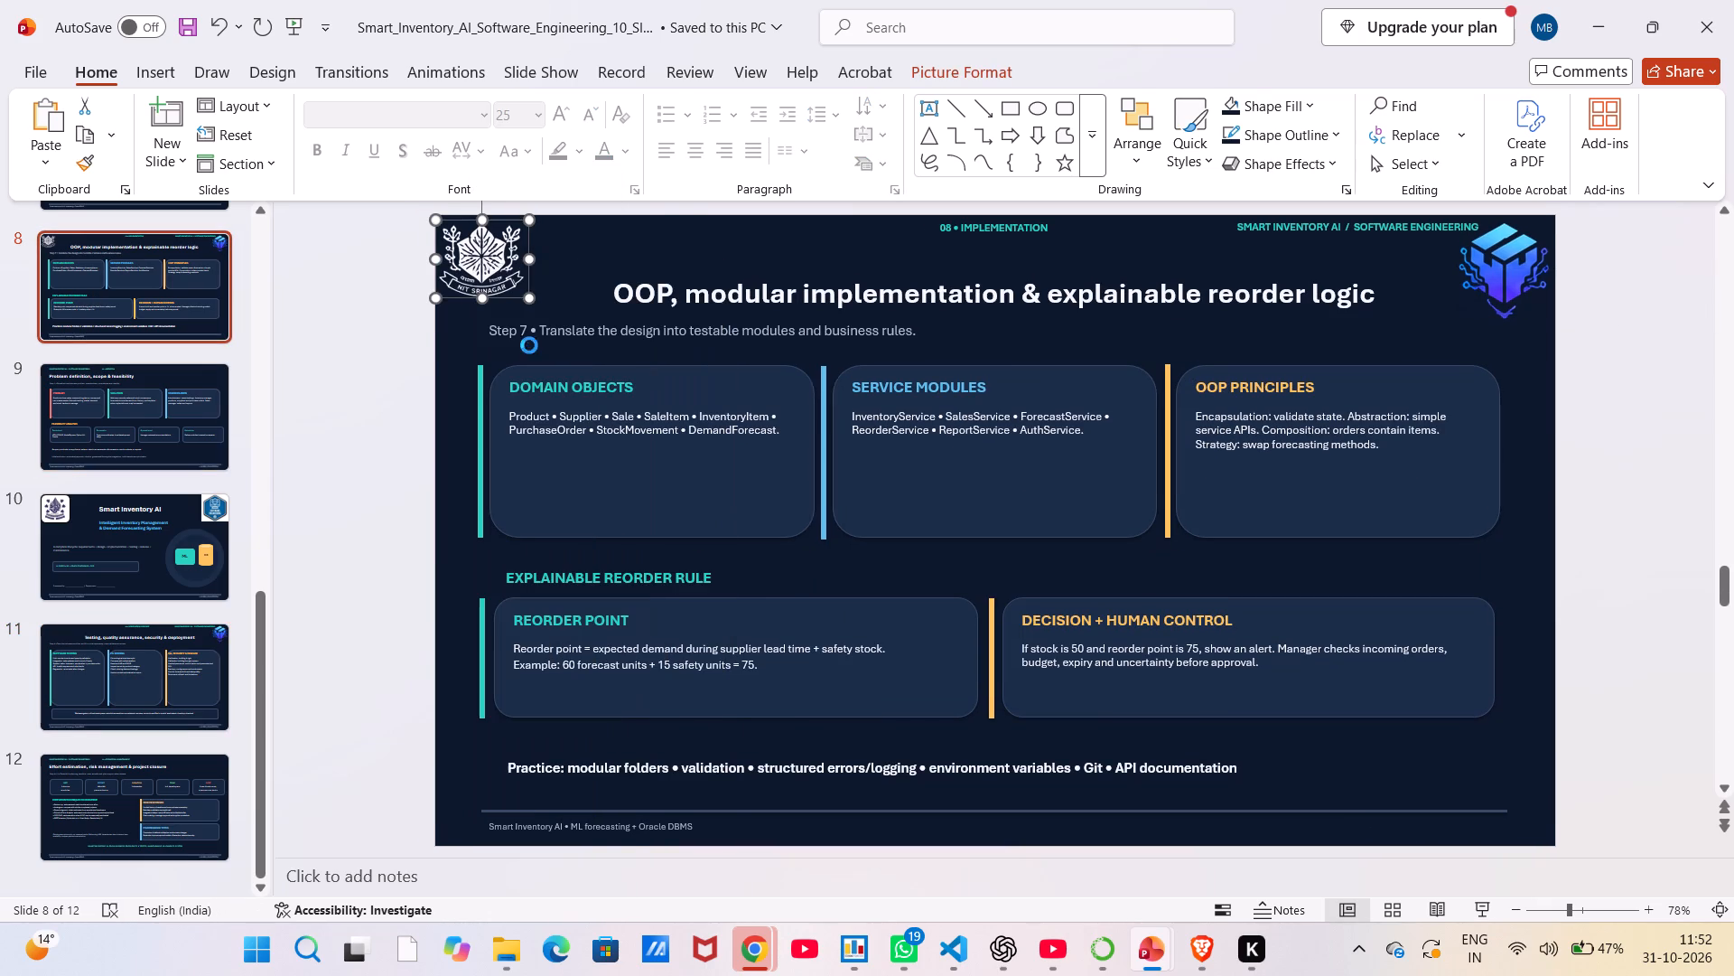
{"action": "left_click", "coordinate": [94, 633]}
{"action": "left_click", "coordinate": [454, 246]}
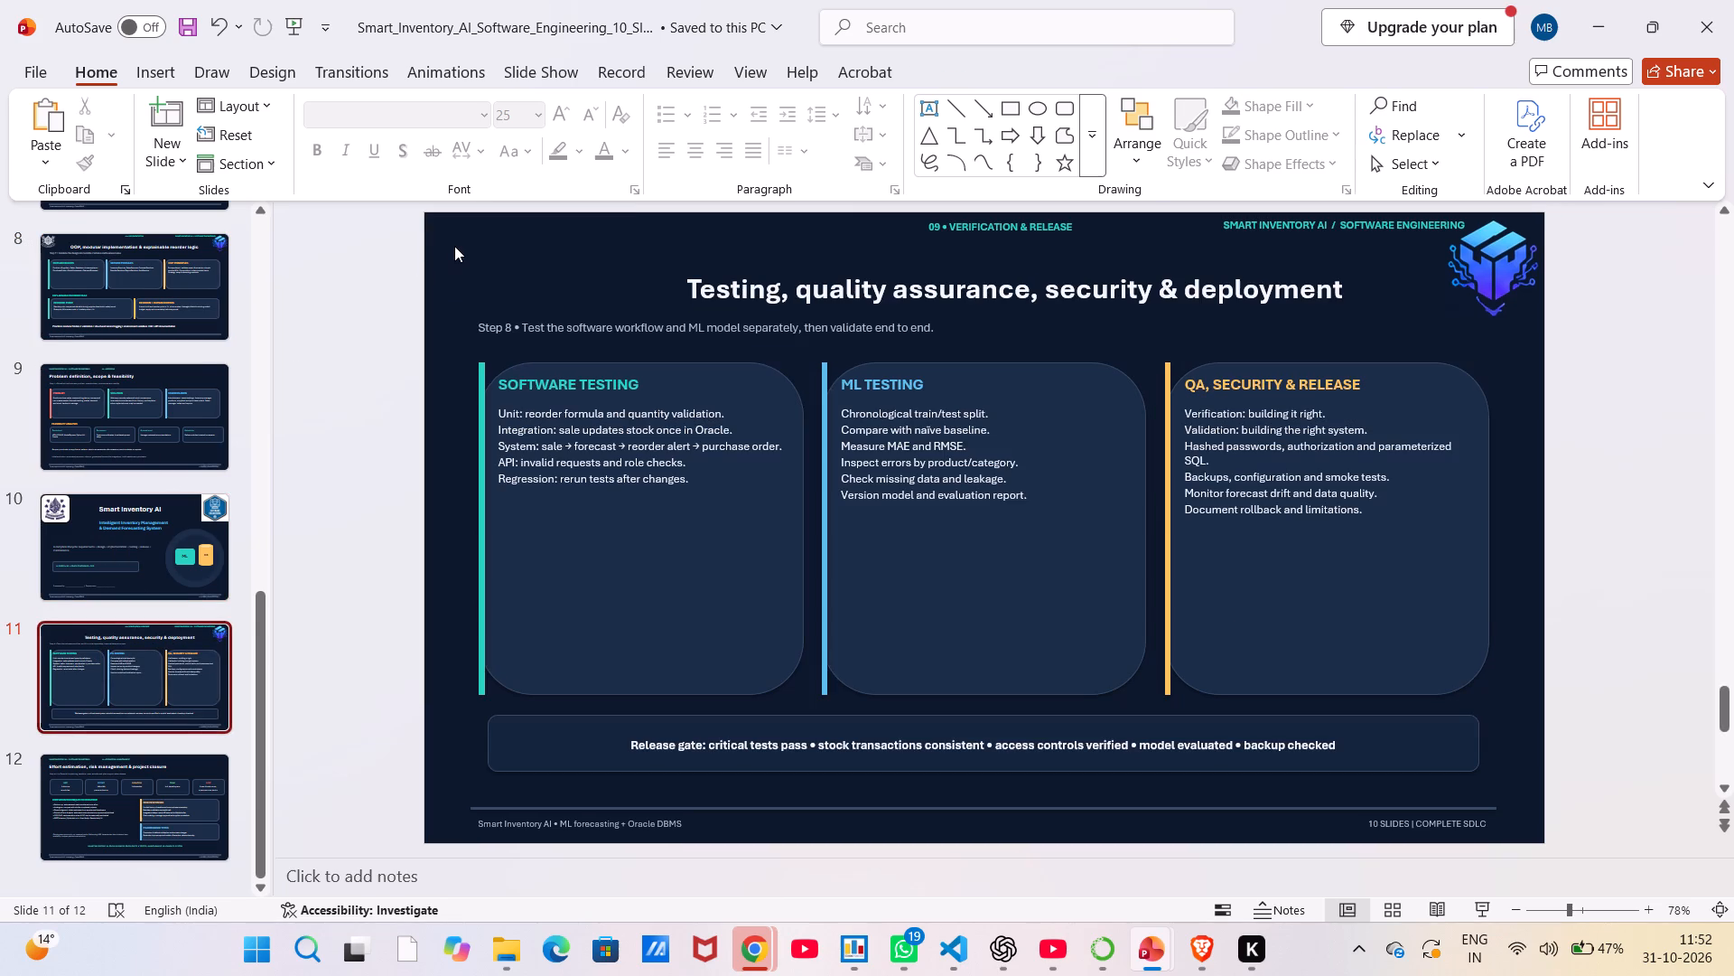
{"action": "key", "text": "ctrl+v"}
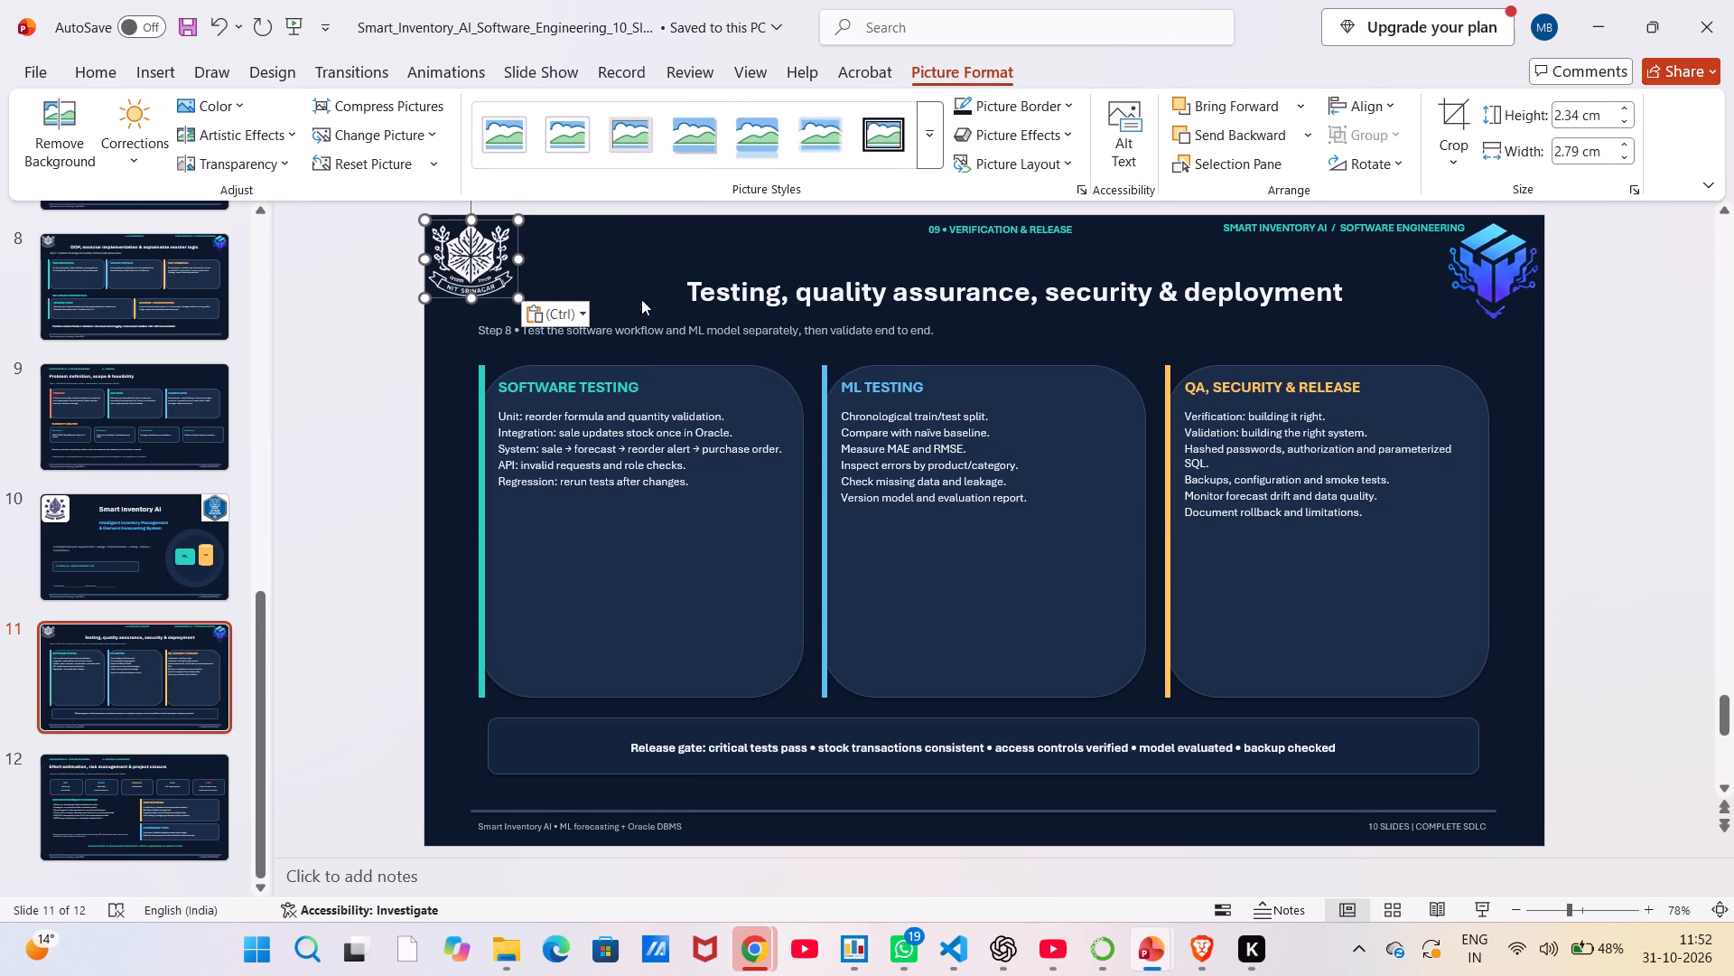
{"action": "left_click", "coordinate": [649, 271]}
Set the font size of the "Step 8" subtitle line to 12, keeping its box in place above the cards.
{"action": "left_click", "coordinate": [639, 328]}
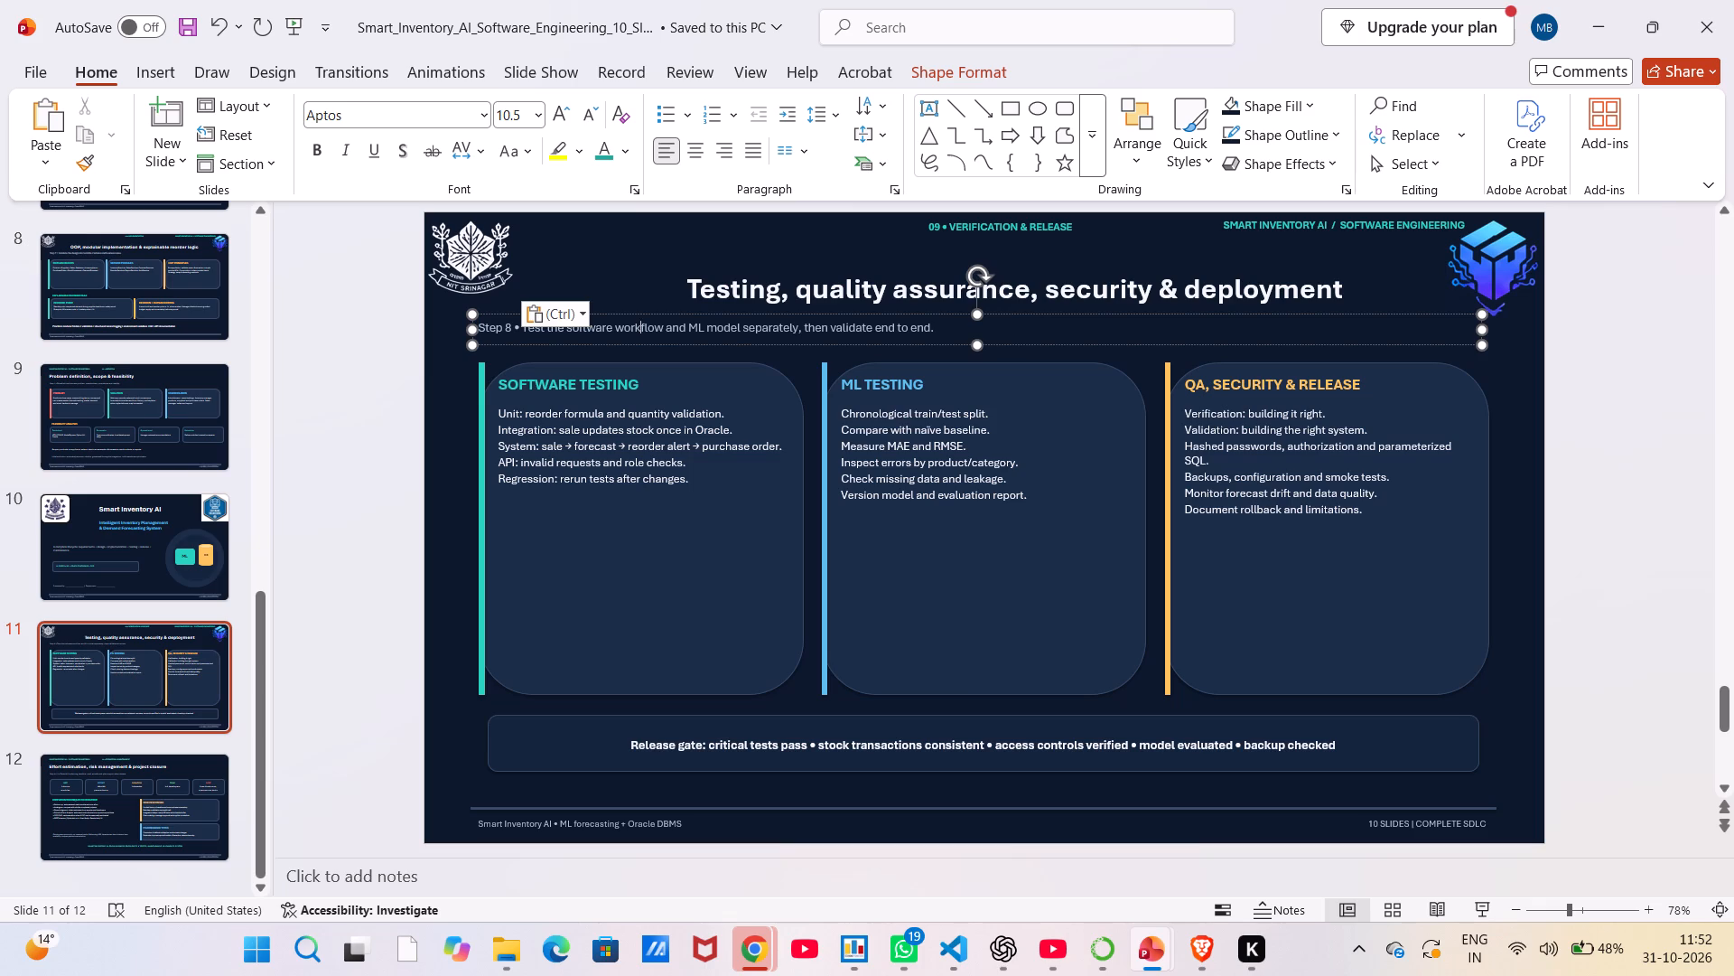
{"action": "key", "text": "ctrl+a"}
{"action": "right_click", "coordinate": [639, 328]}
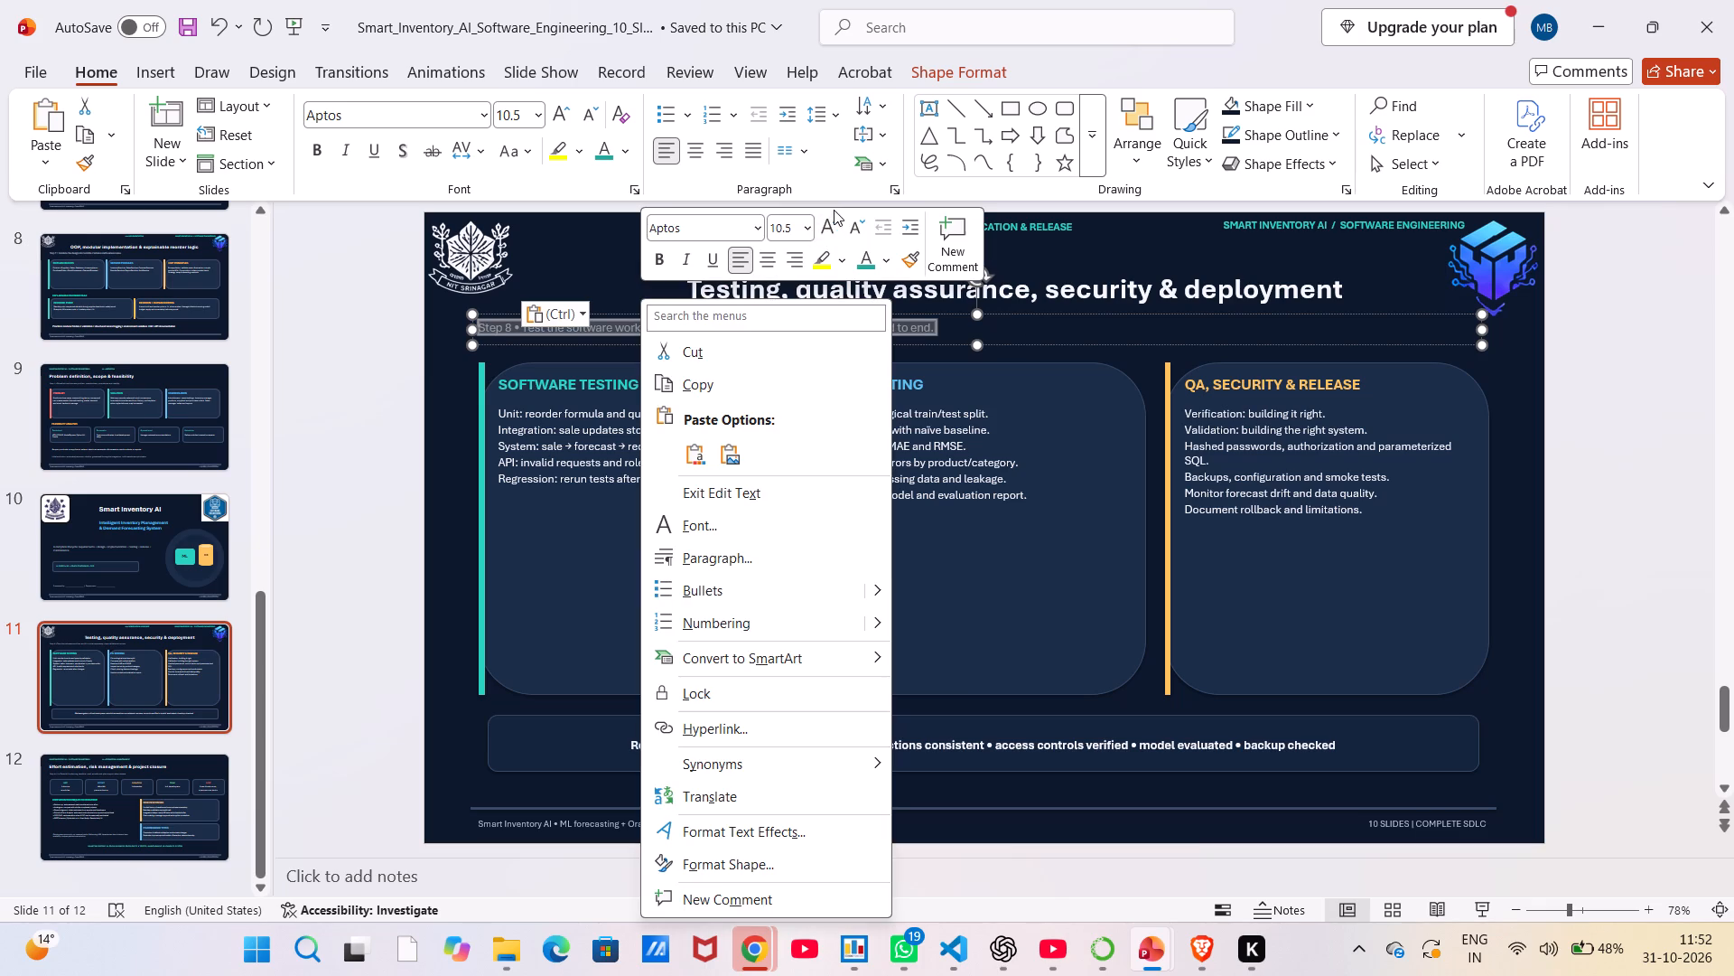
{"action": "left_click", "coordinate": [805, 235]}
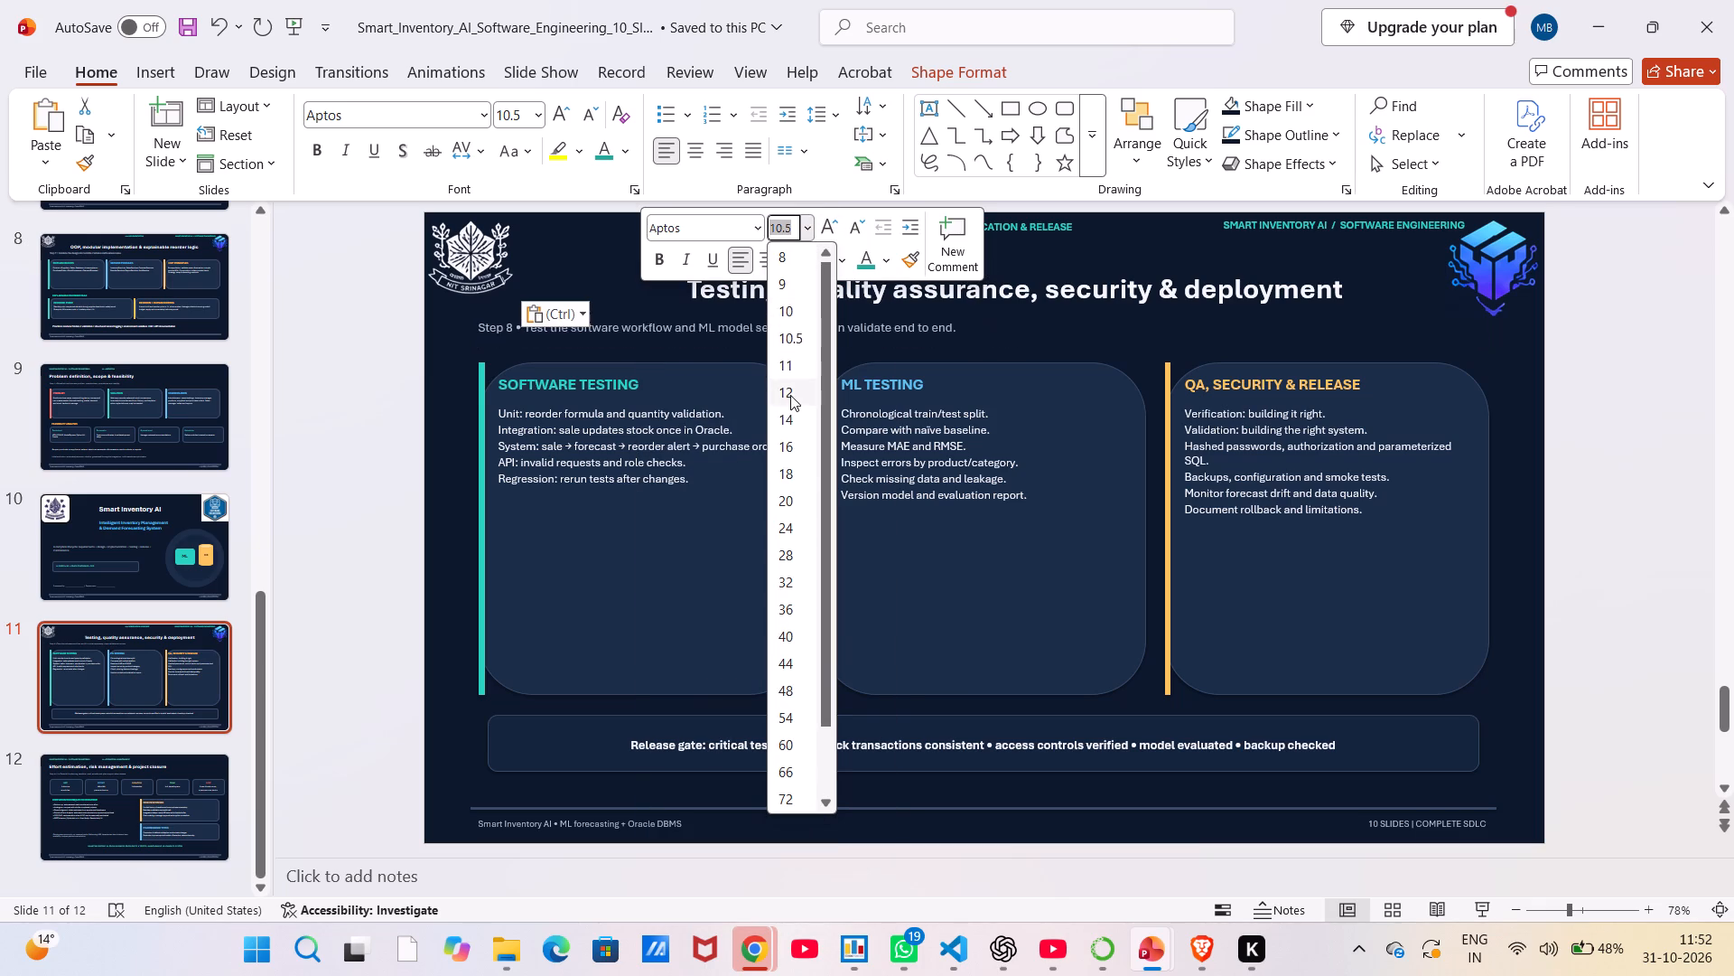
{"action": "left_click", "coordinate": [791, 389]}
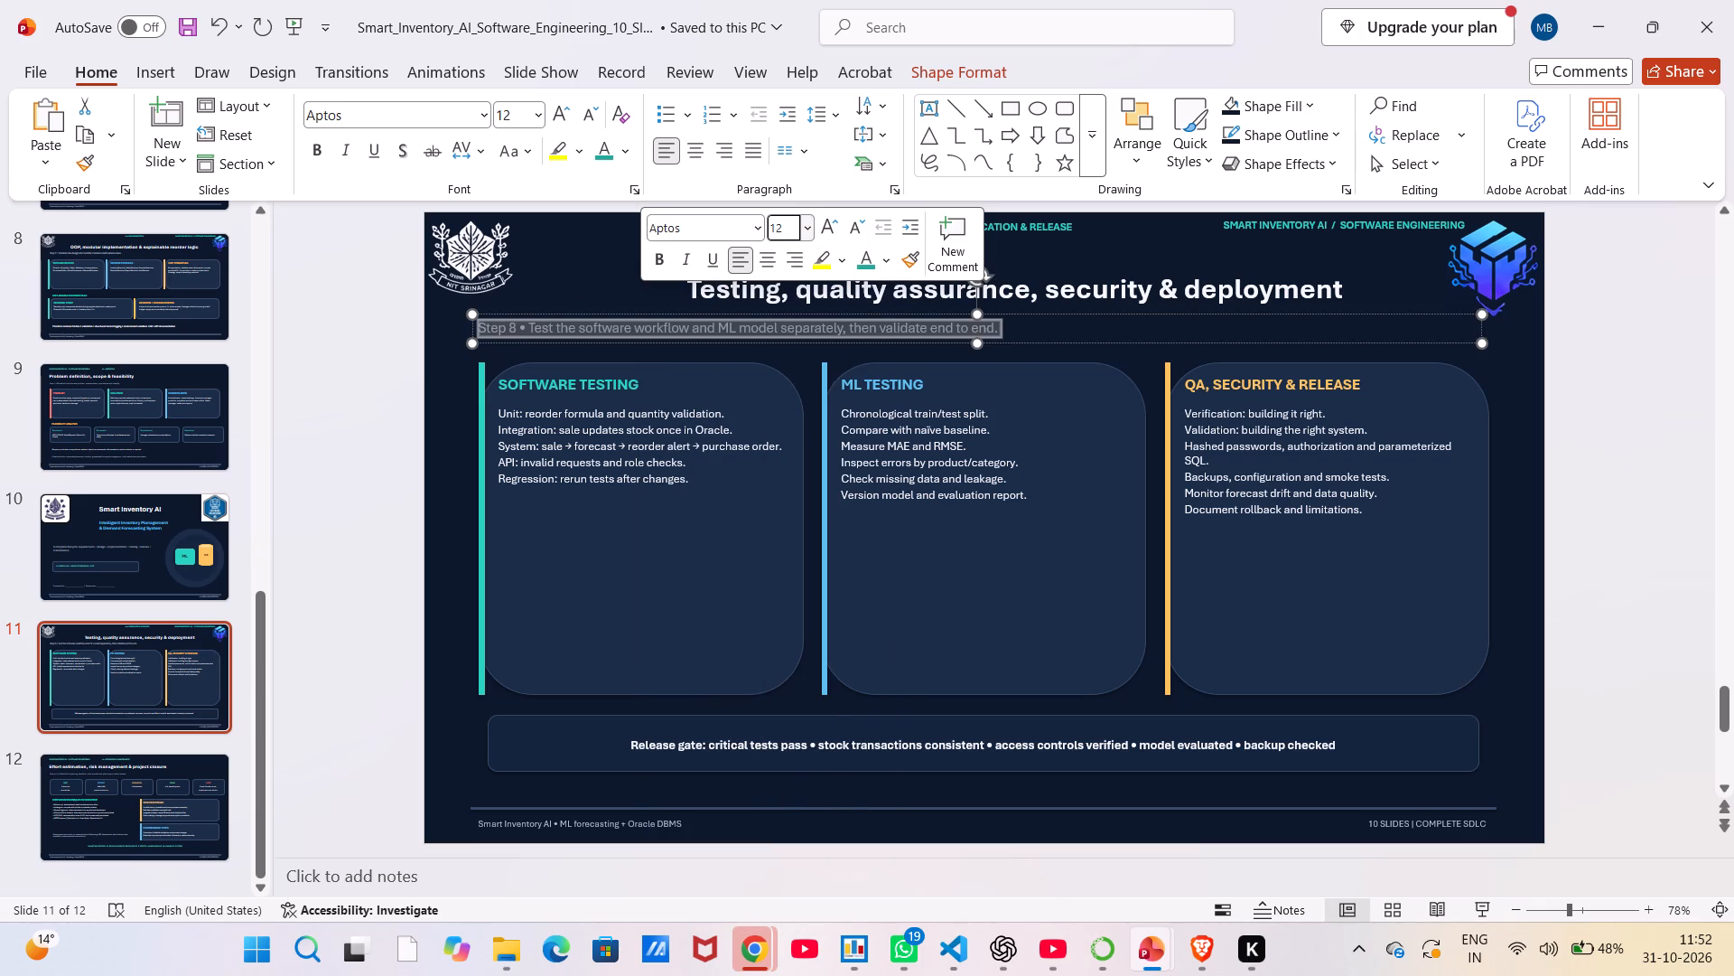
{"action": "left_click_drag", "start_coordinate": [1092, 341], "coordinate": [653, 462]}
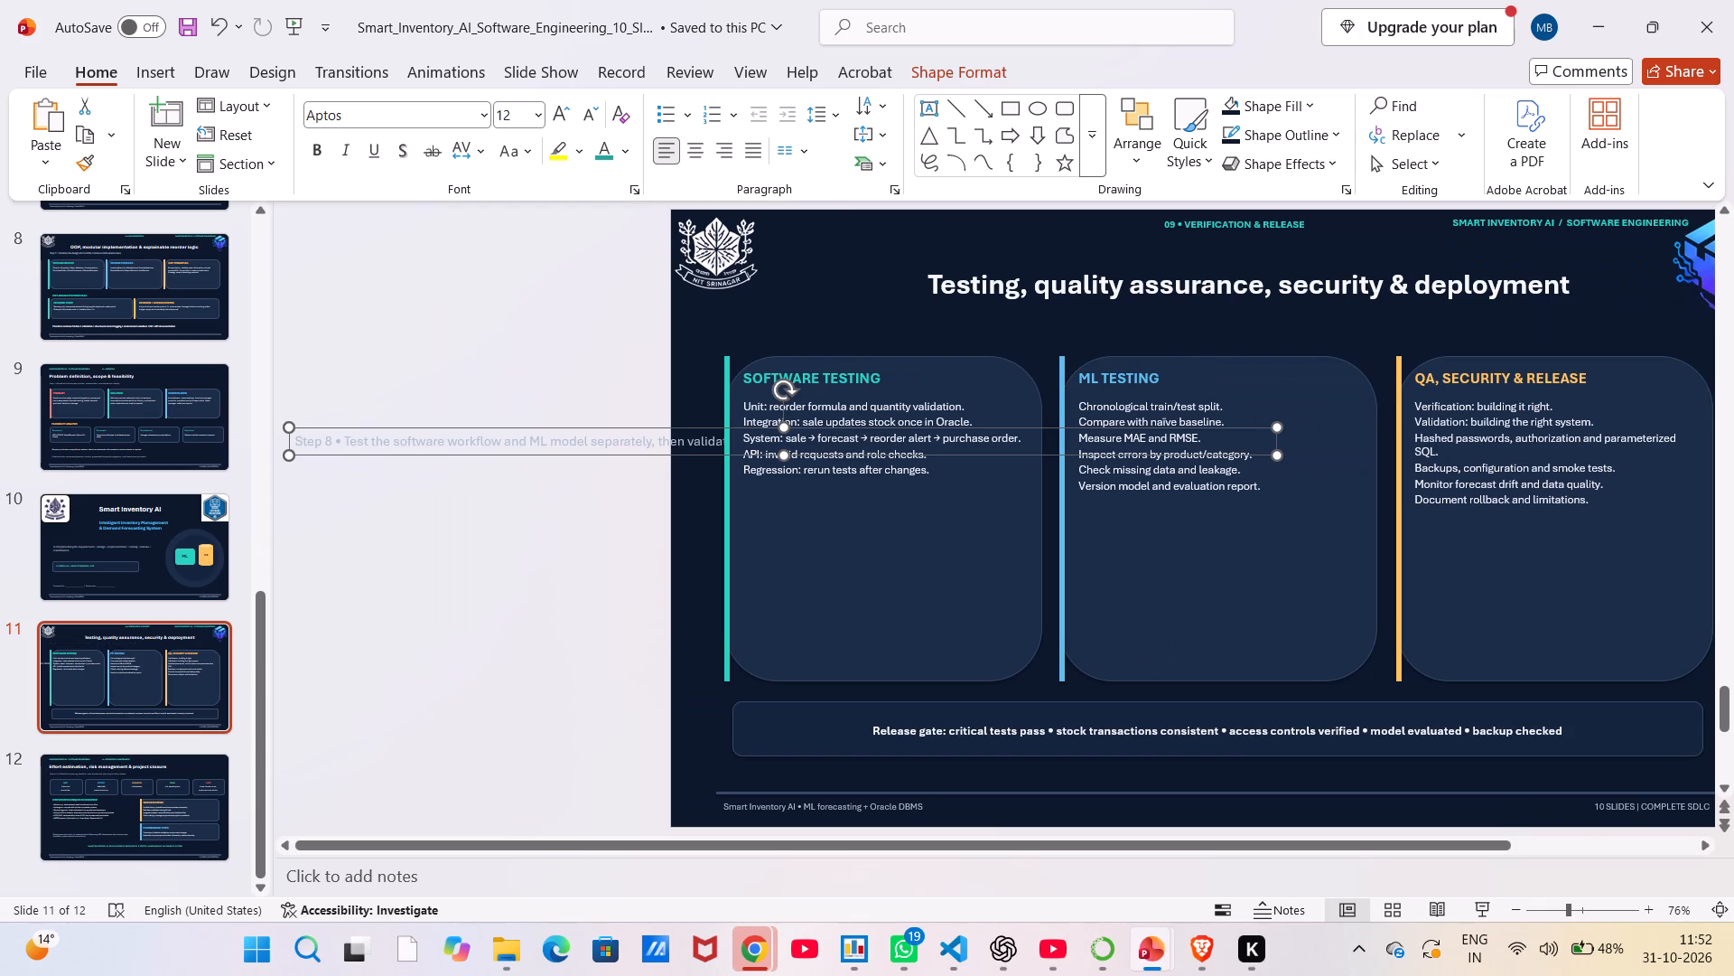
{"action": "key", "text": "ctrl+z"}
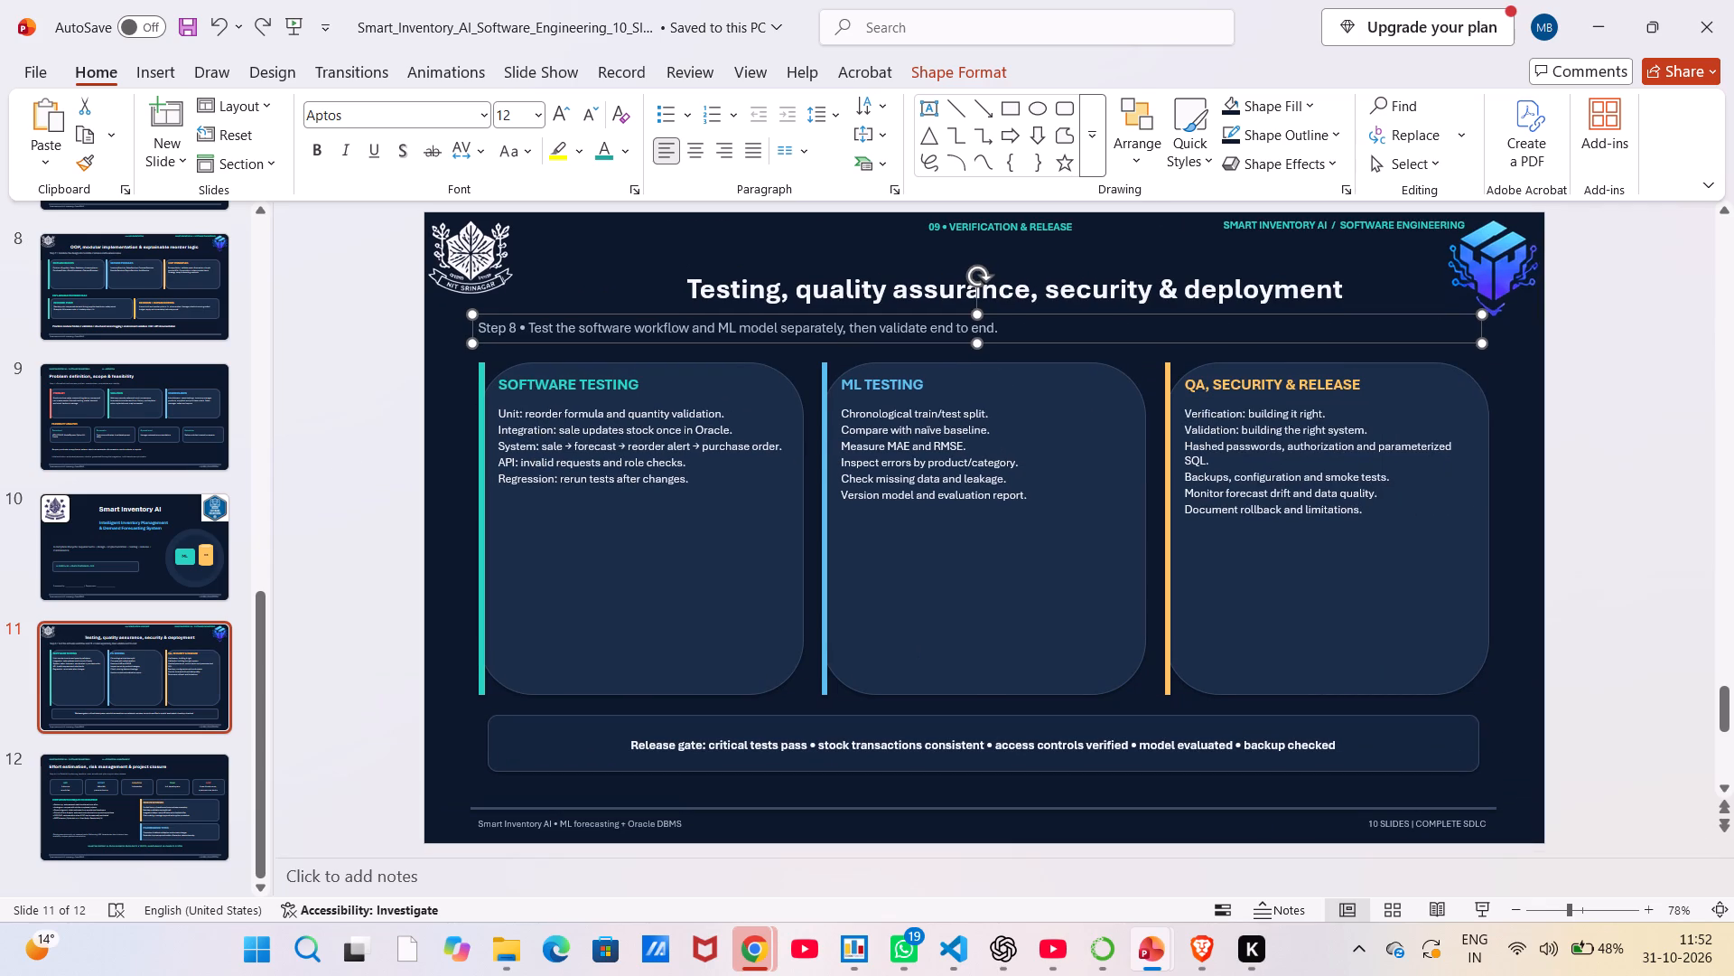
Set the font size of the SOFTWARE TESTING card's body text to 14.
{"action": "left_click", "coordinate": [732, 402]}
{"action": "left_click", "coordinate": [676, 442]}
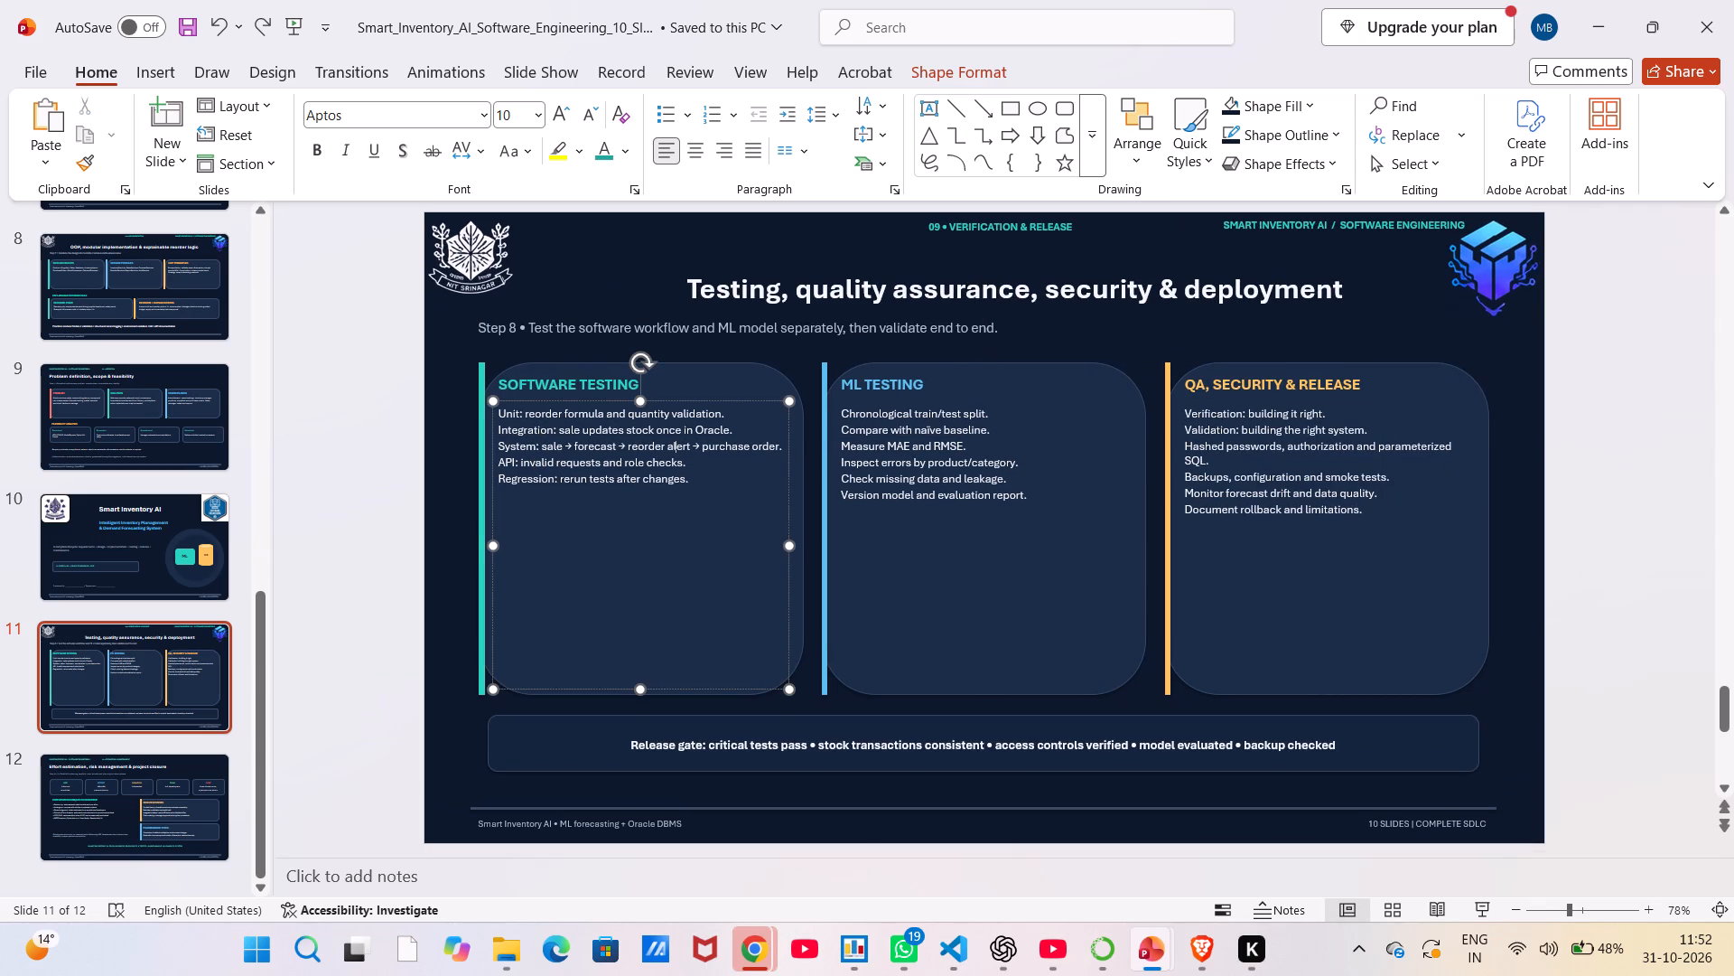
{"action": "key", "text": "ctrl+a"}
{"action": "right_click", "coordinate": [676, 442]}
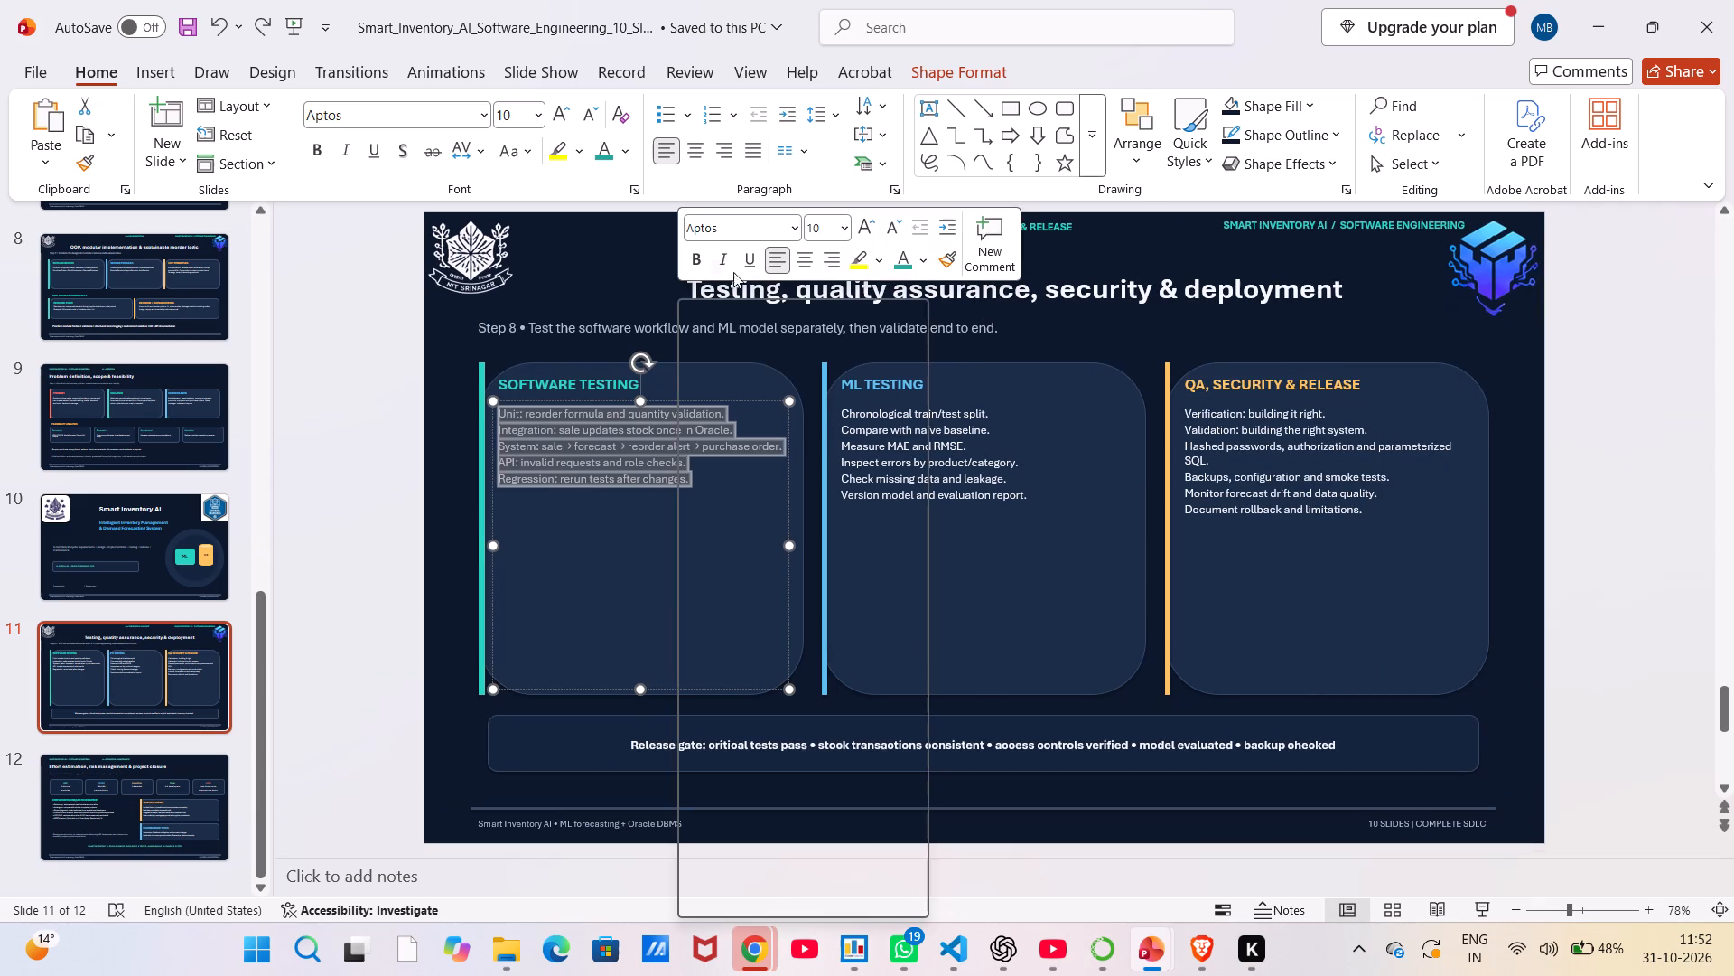
{"action": "left_click", "coordinate": [847, 230]}
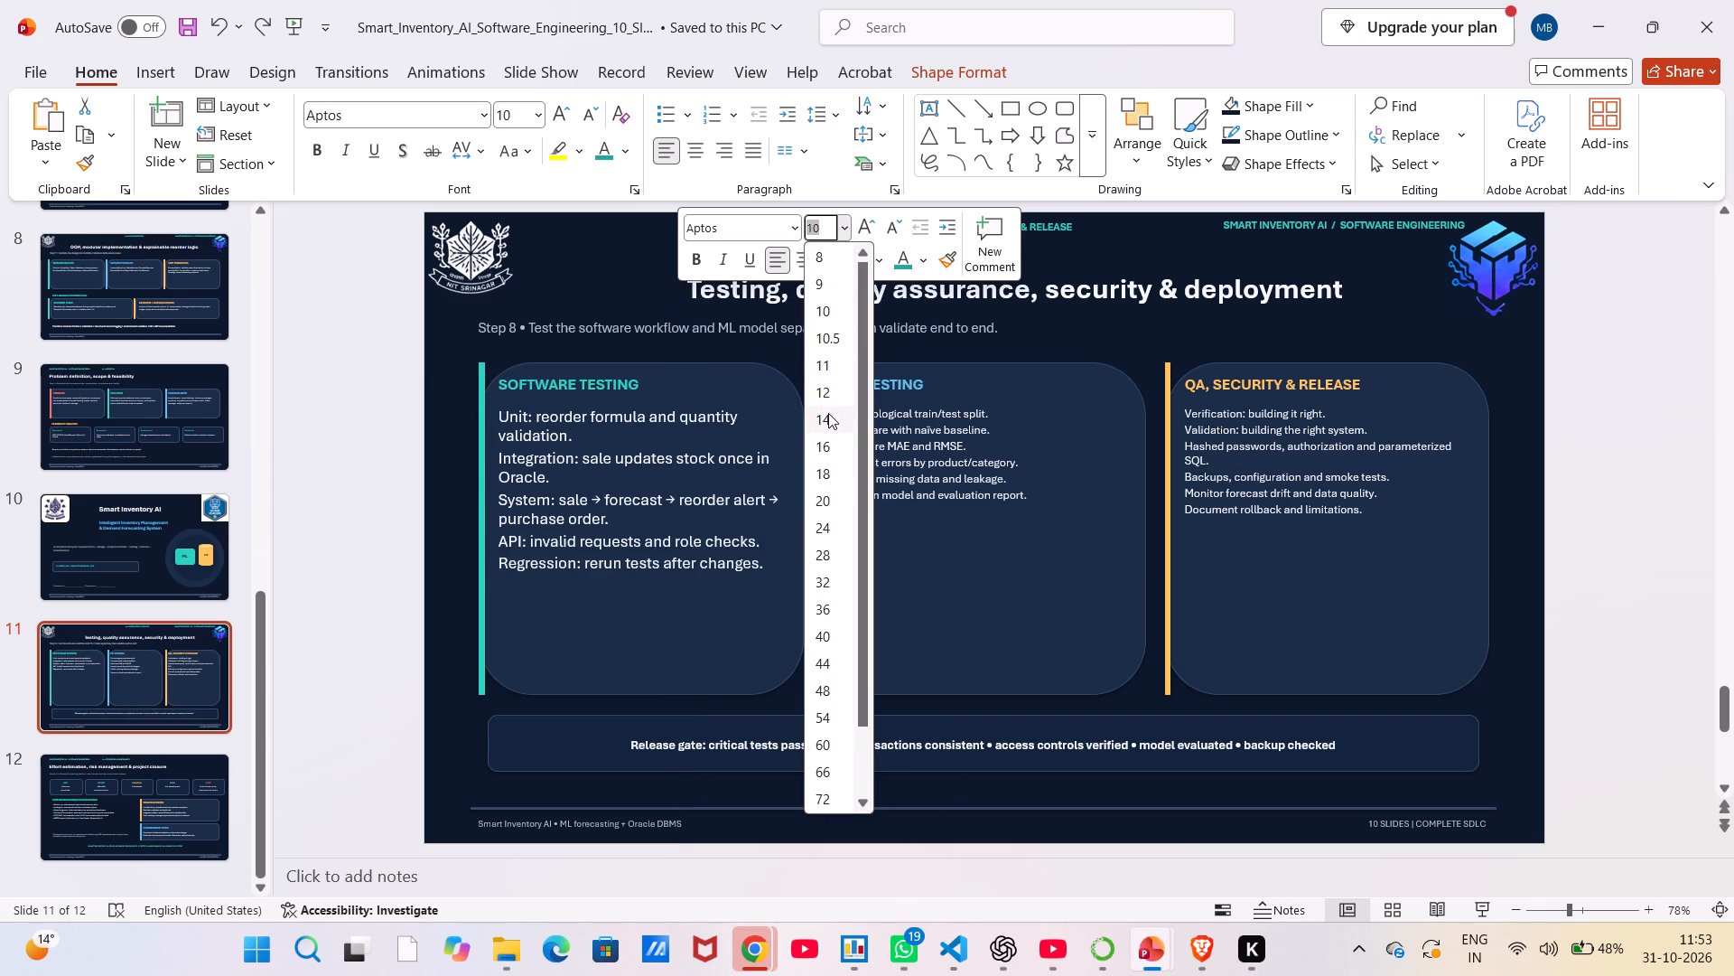
{"action": "left_click", "coordinate": [828, 413]}
Set the font size of the ML TESTING card's body text to 14.
{"action": "left_click", "coordinate": [910, 450]}
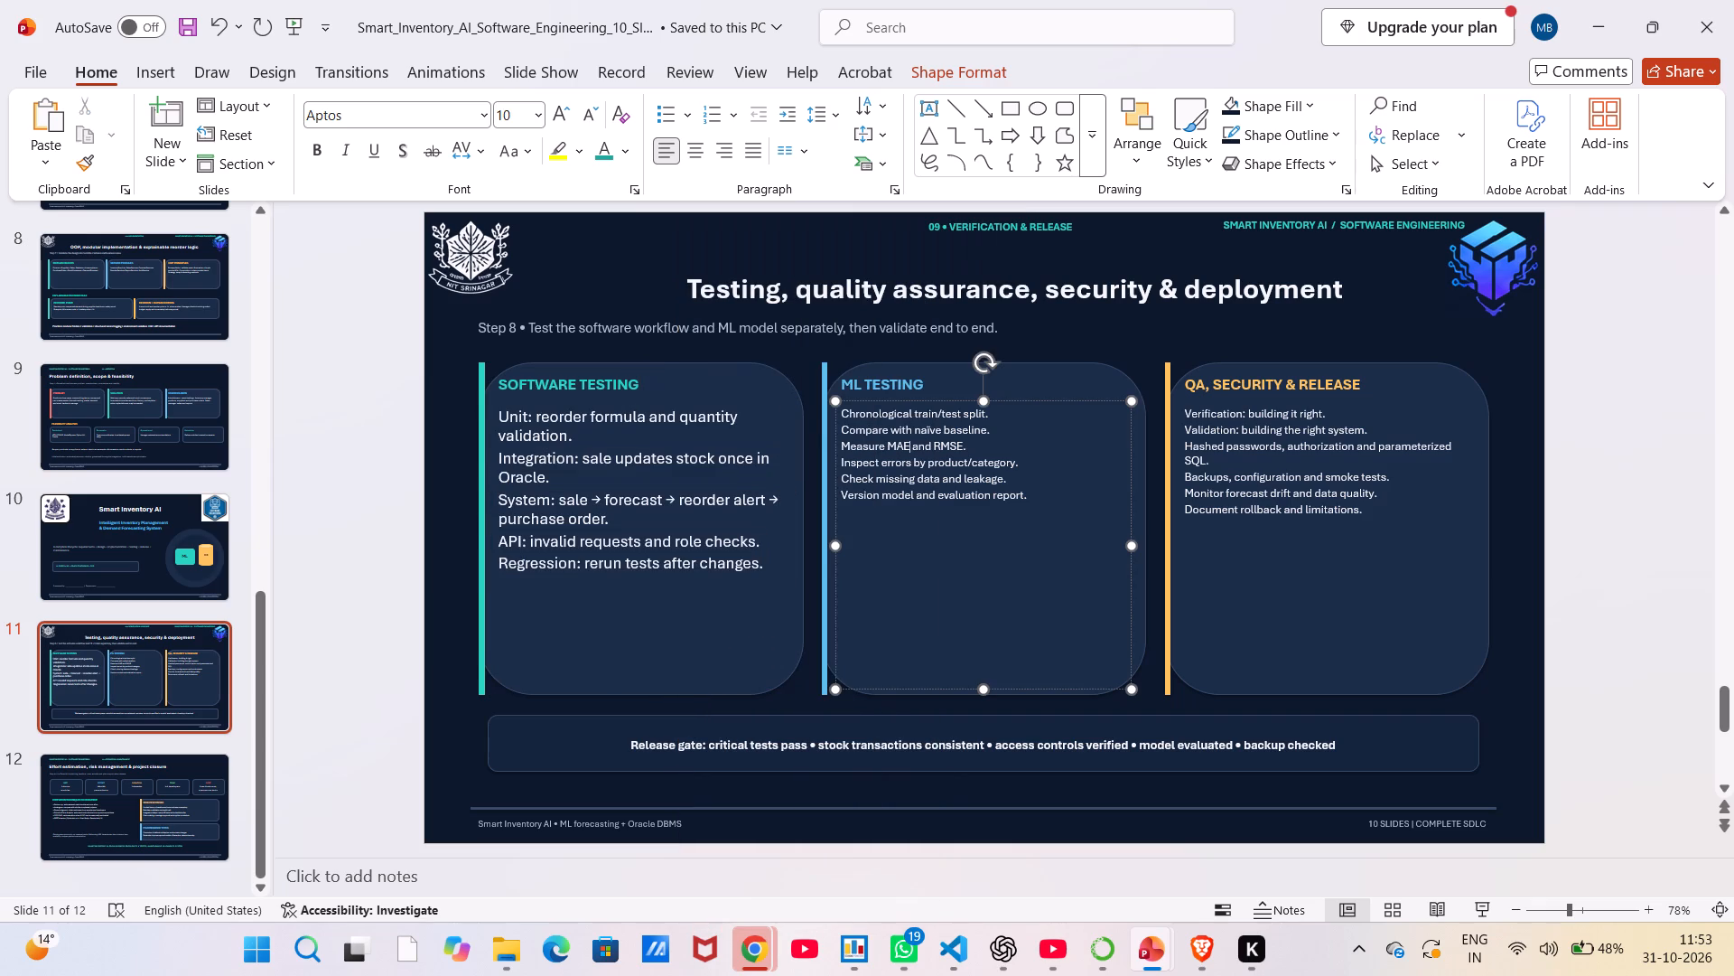
{"action": "right_click", "coordinate": [910, 450]}
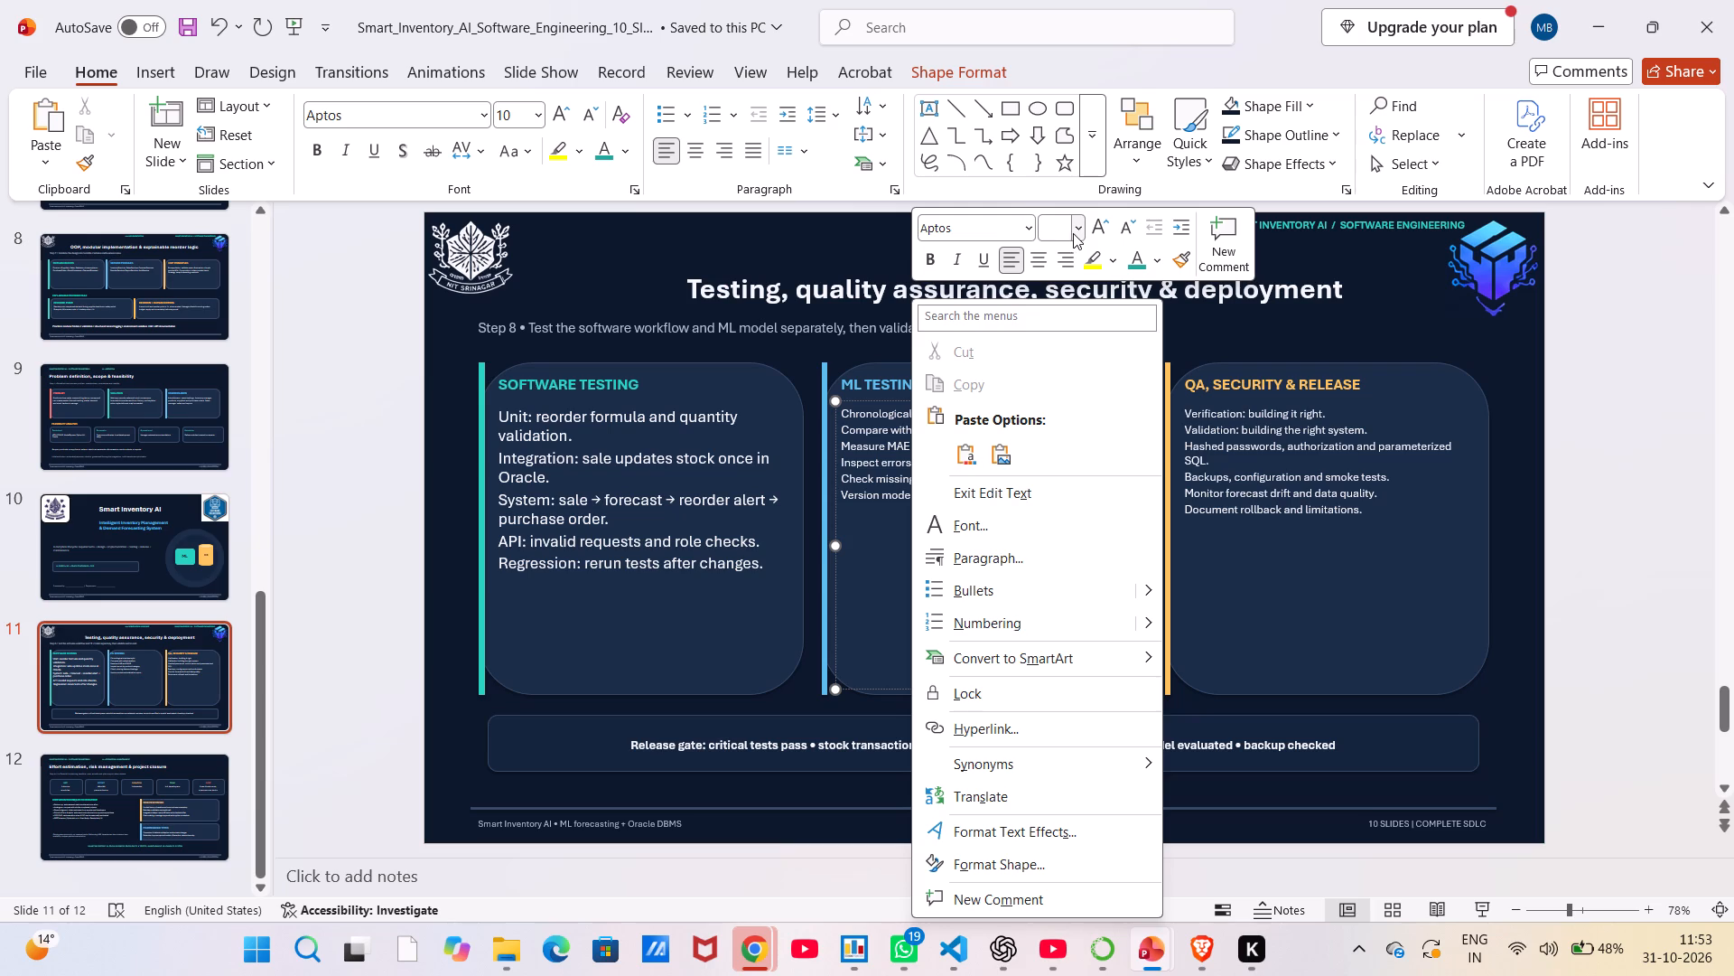
{"action": "left_click", "coordinate": [877, 486]}
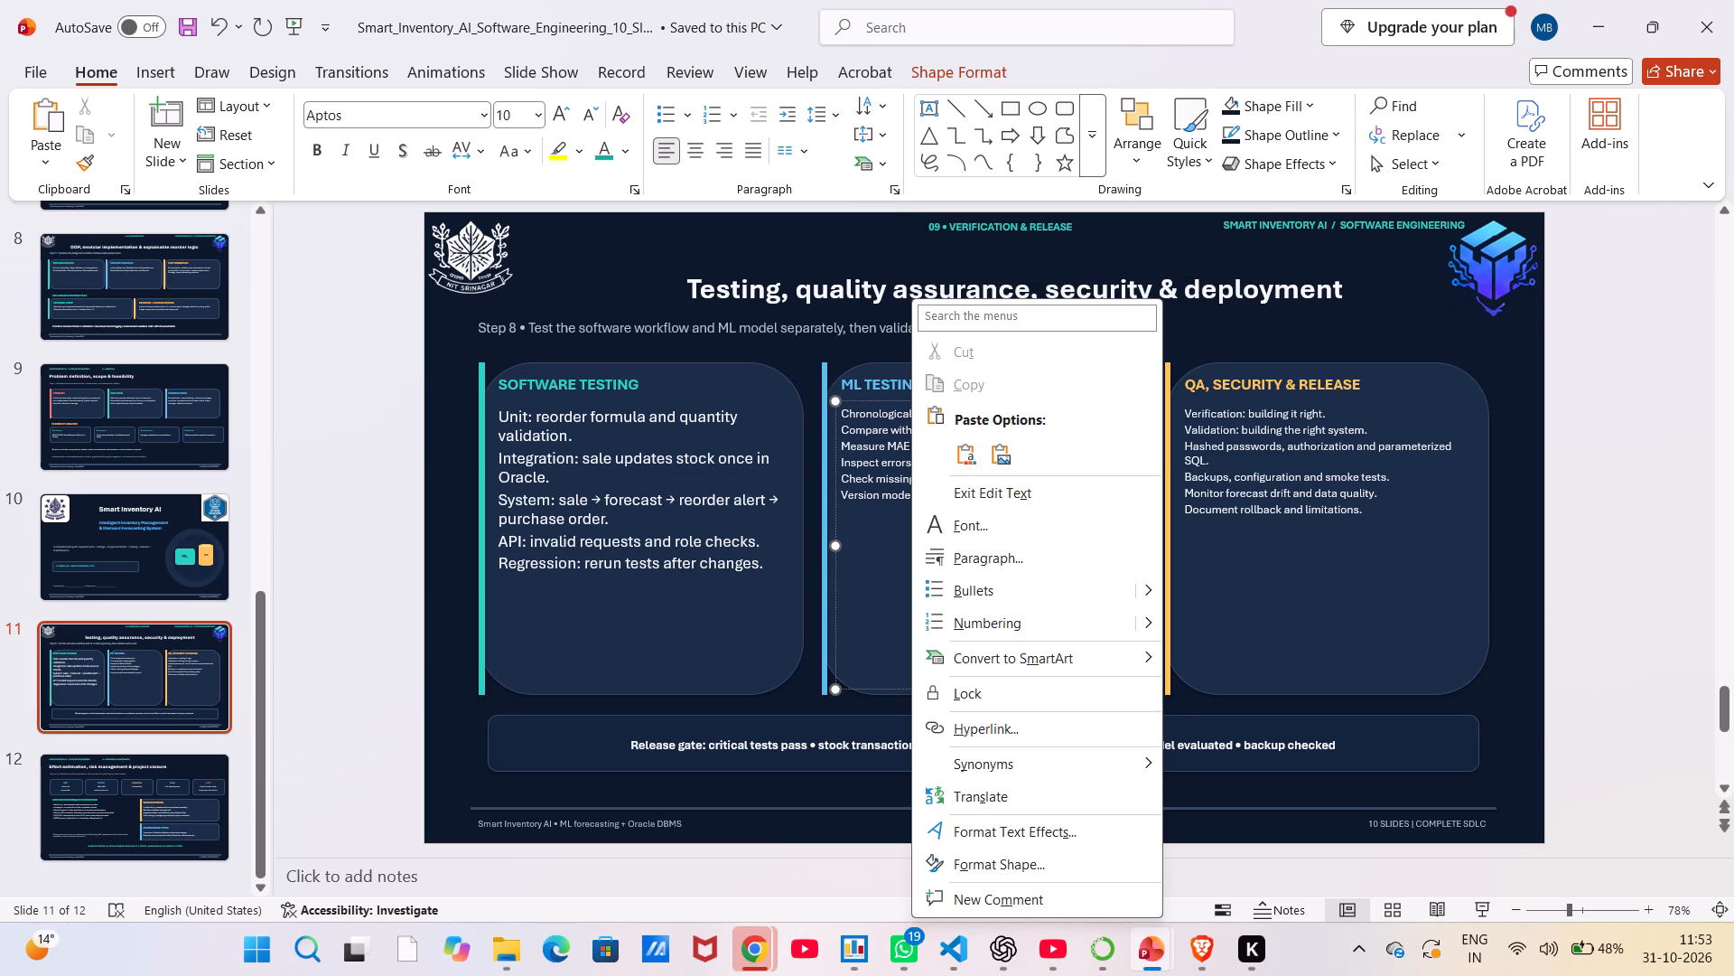
{"action": "key", "text": "ctrl+a"}
{"action": "right_click", "coordinate": [877, 486]}
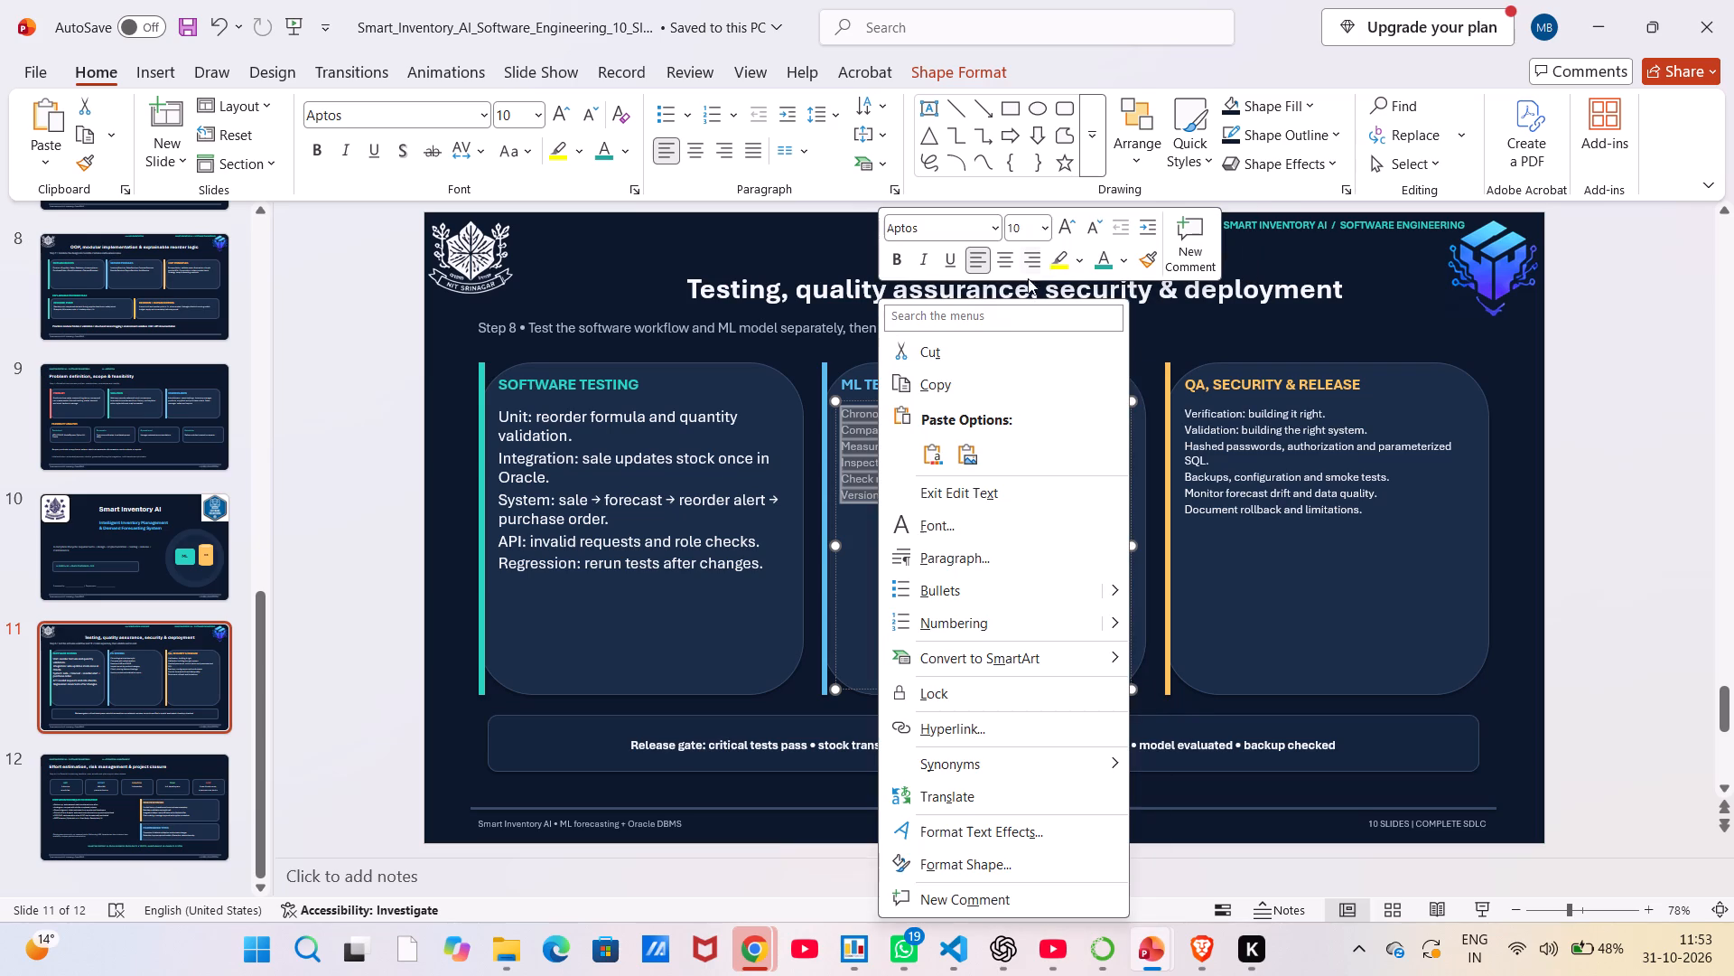
{"action": "left_click", "coordinate": [1049, 227]}
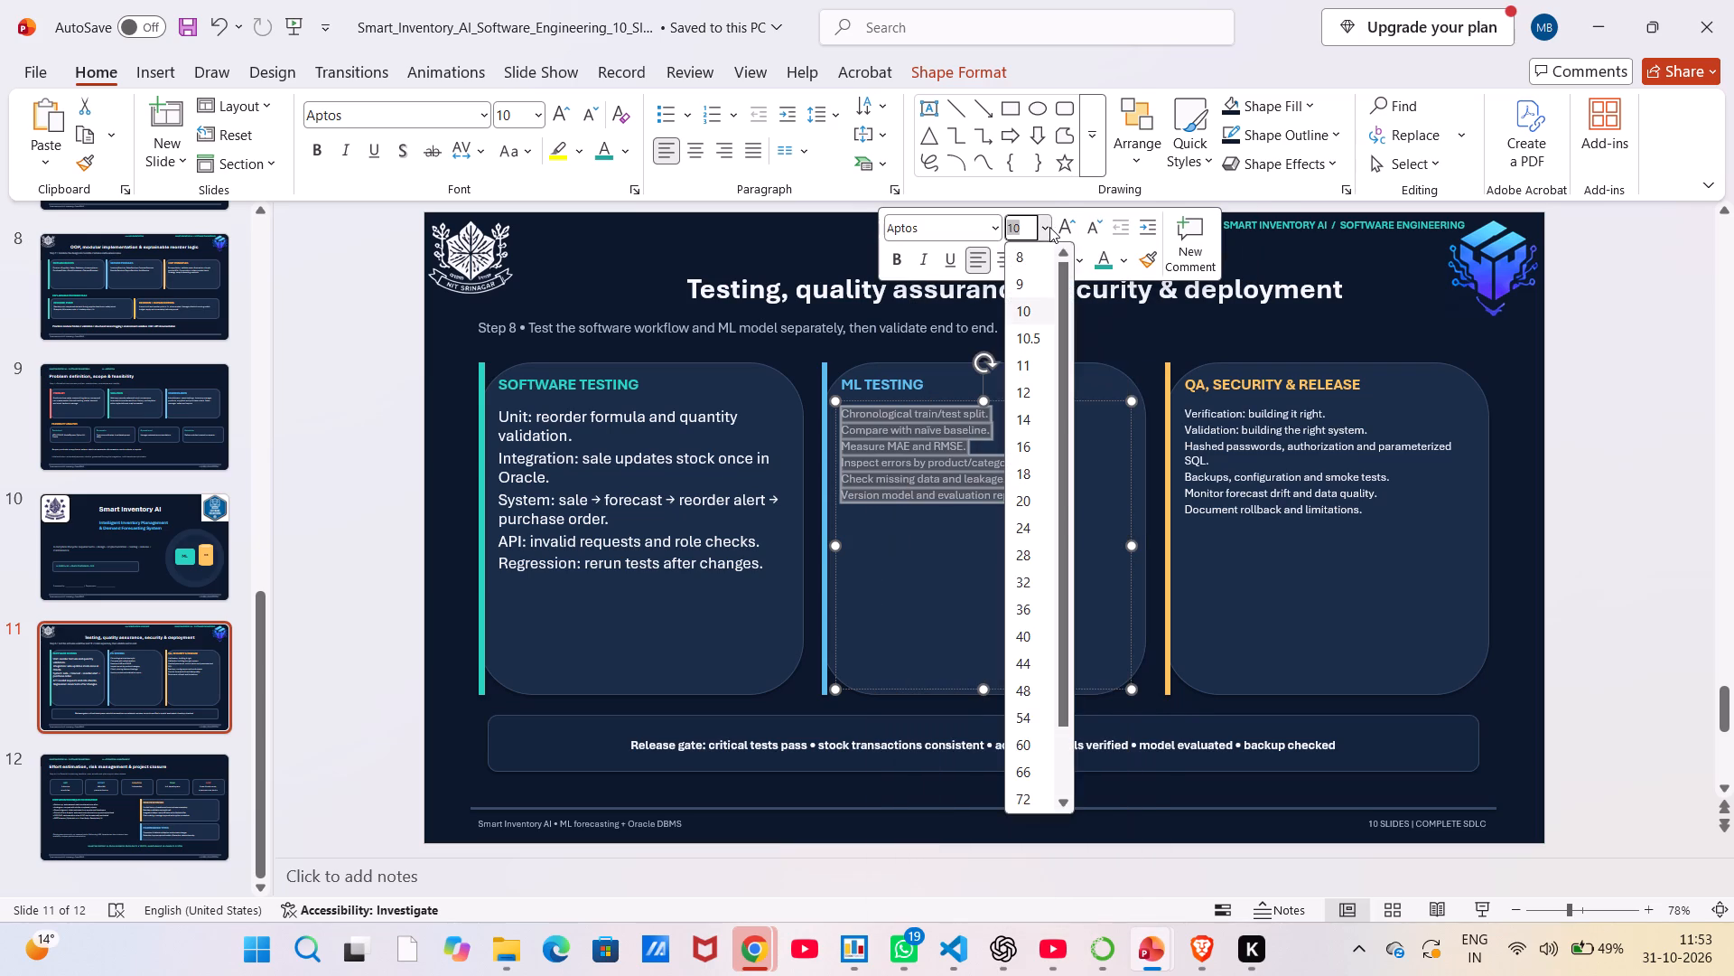
{"action": "left_click", "coordinate": [1031, 417]}
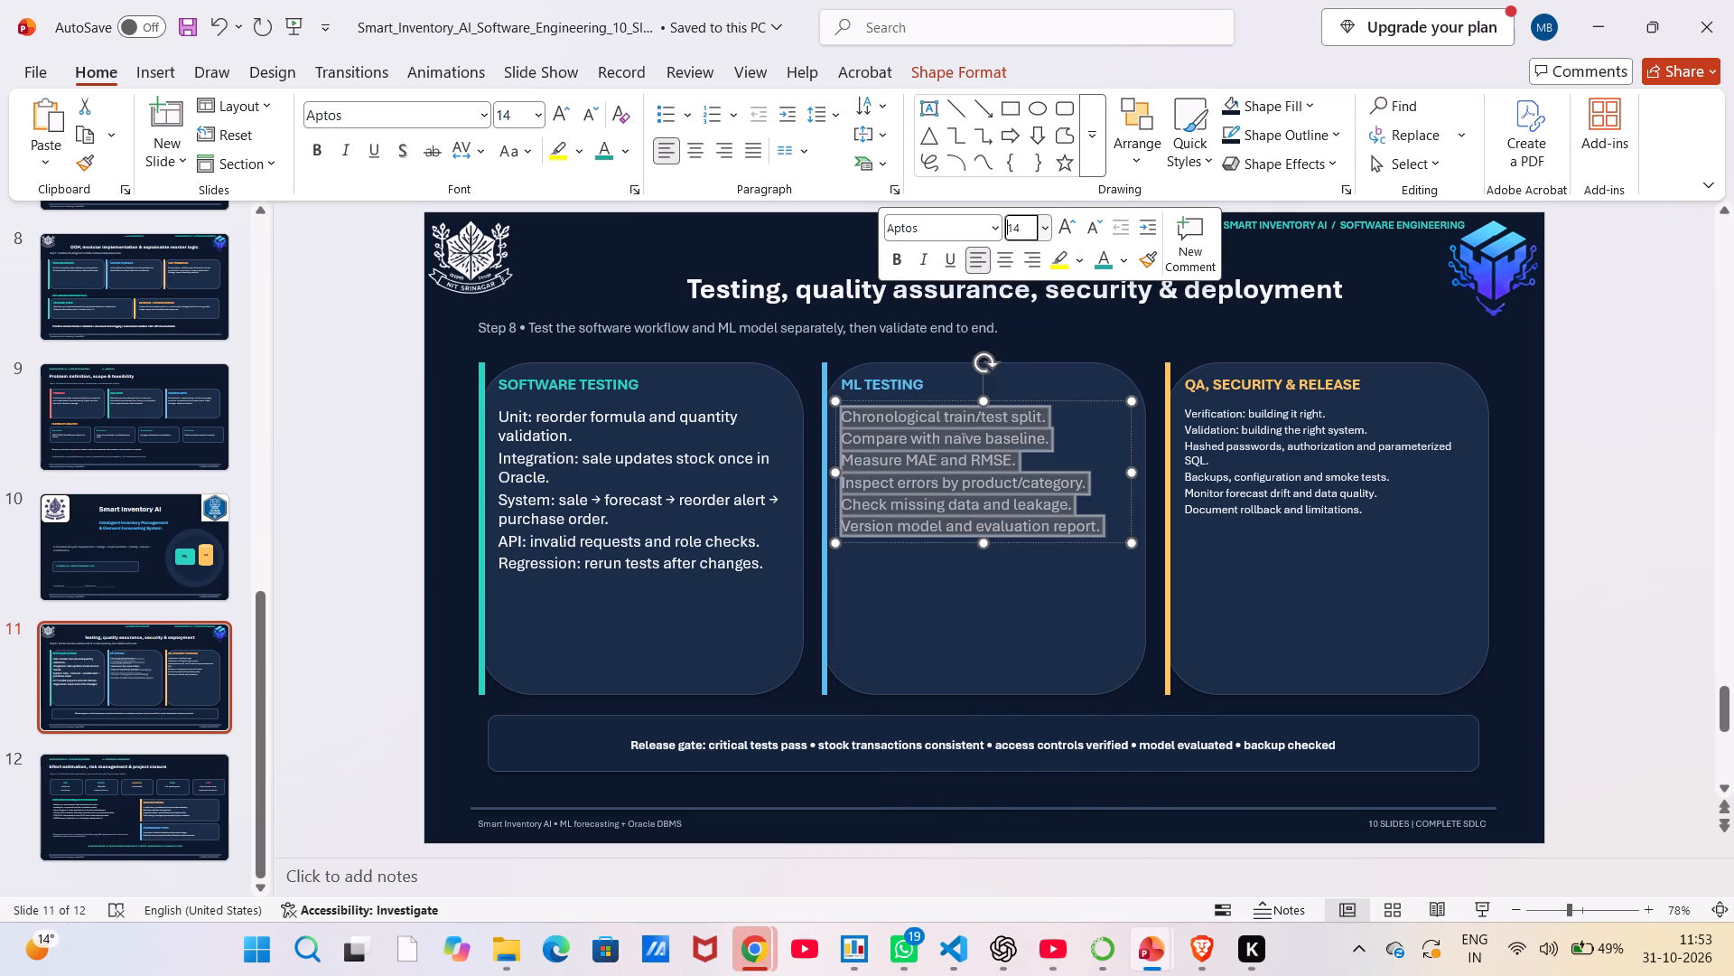
Set the font size of the QA, SECURITY & RELEASE card's body text to 14.
{"action": "left_click", "coordinate": [1305, 479]}
{"action": "key", "text": "ctrl+a"}
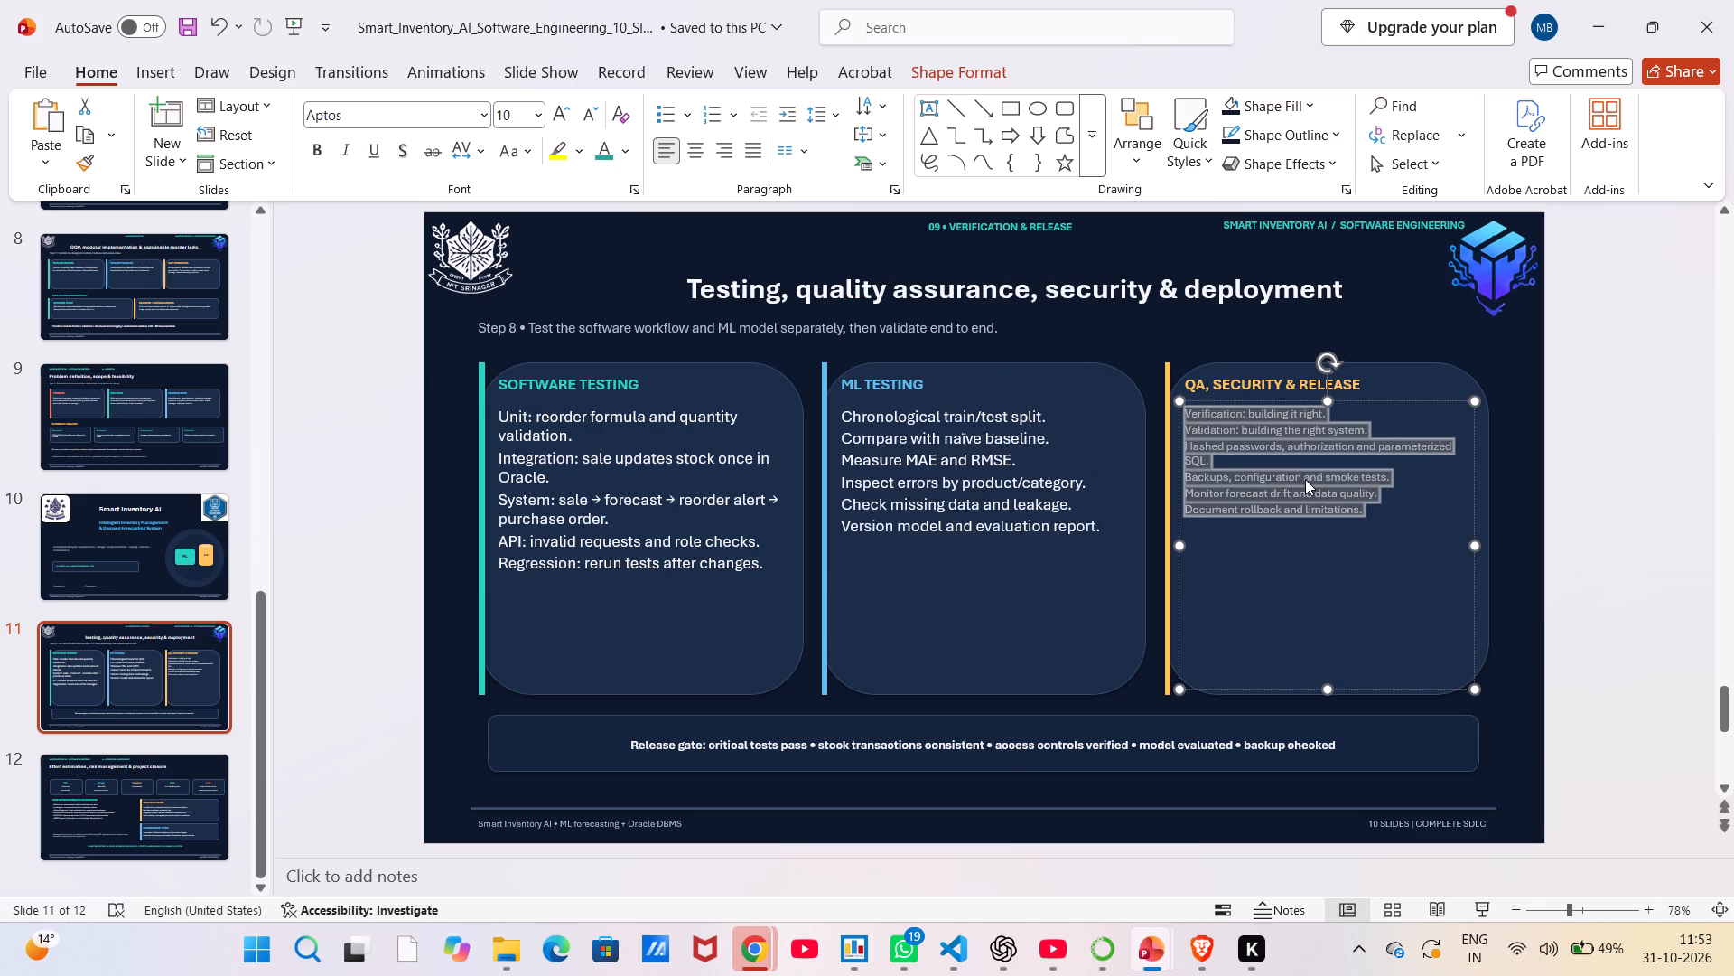
{"action": "right_click", "coordinate": [1305, 479]}
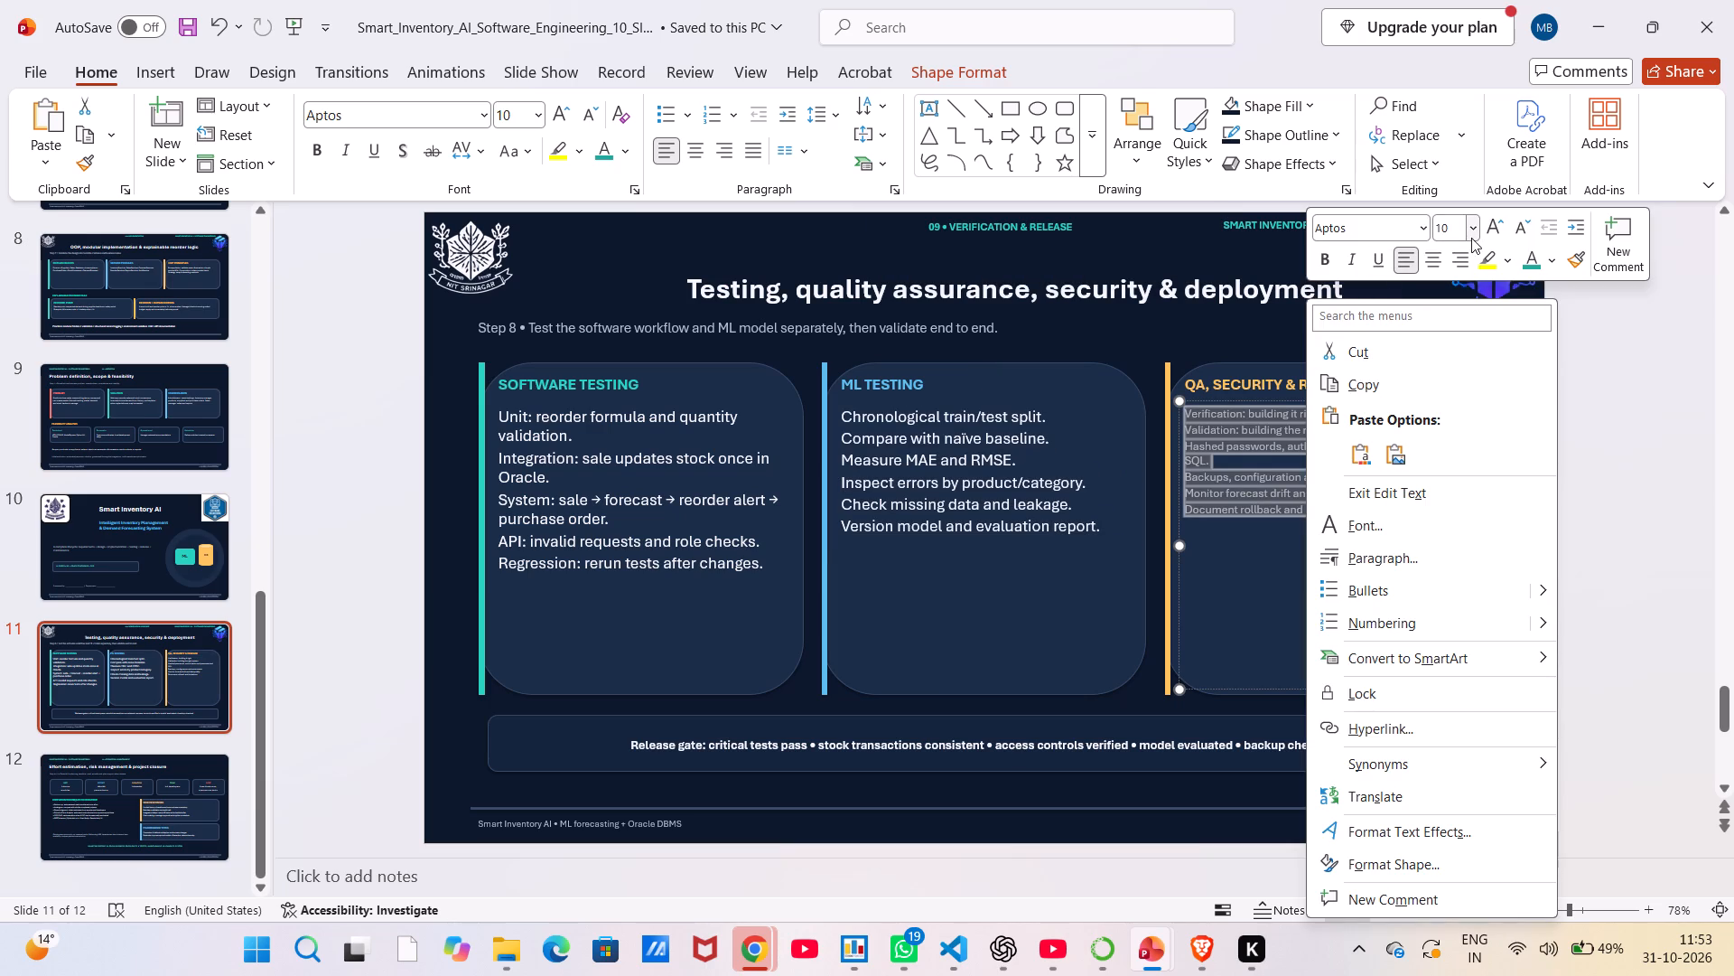
{"action": "left_click", "coordinate": [1470, 235]}
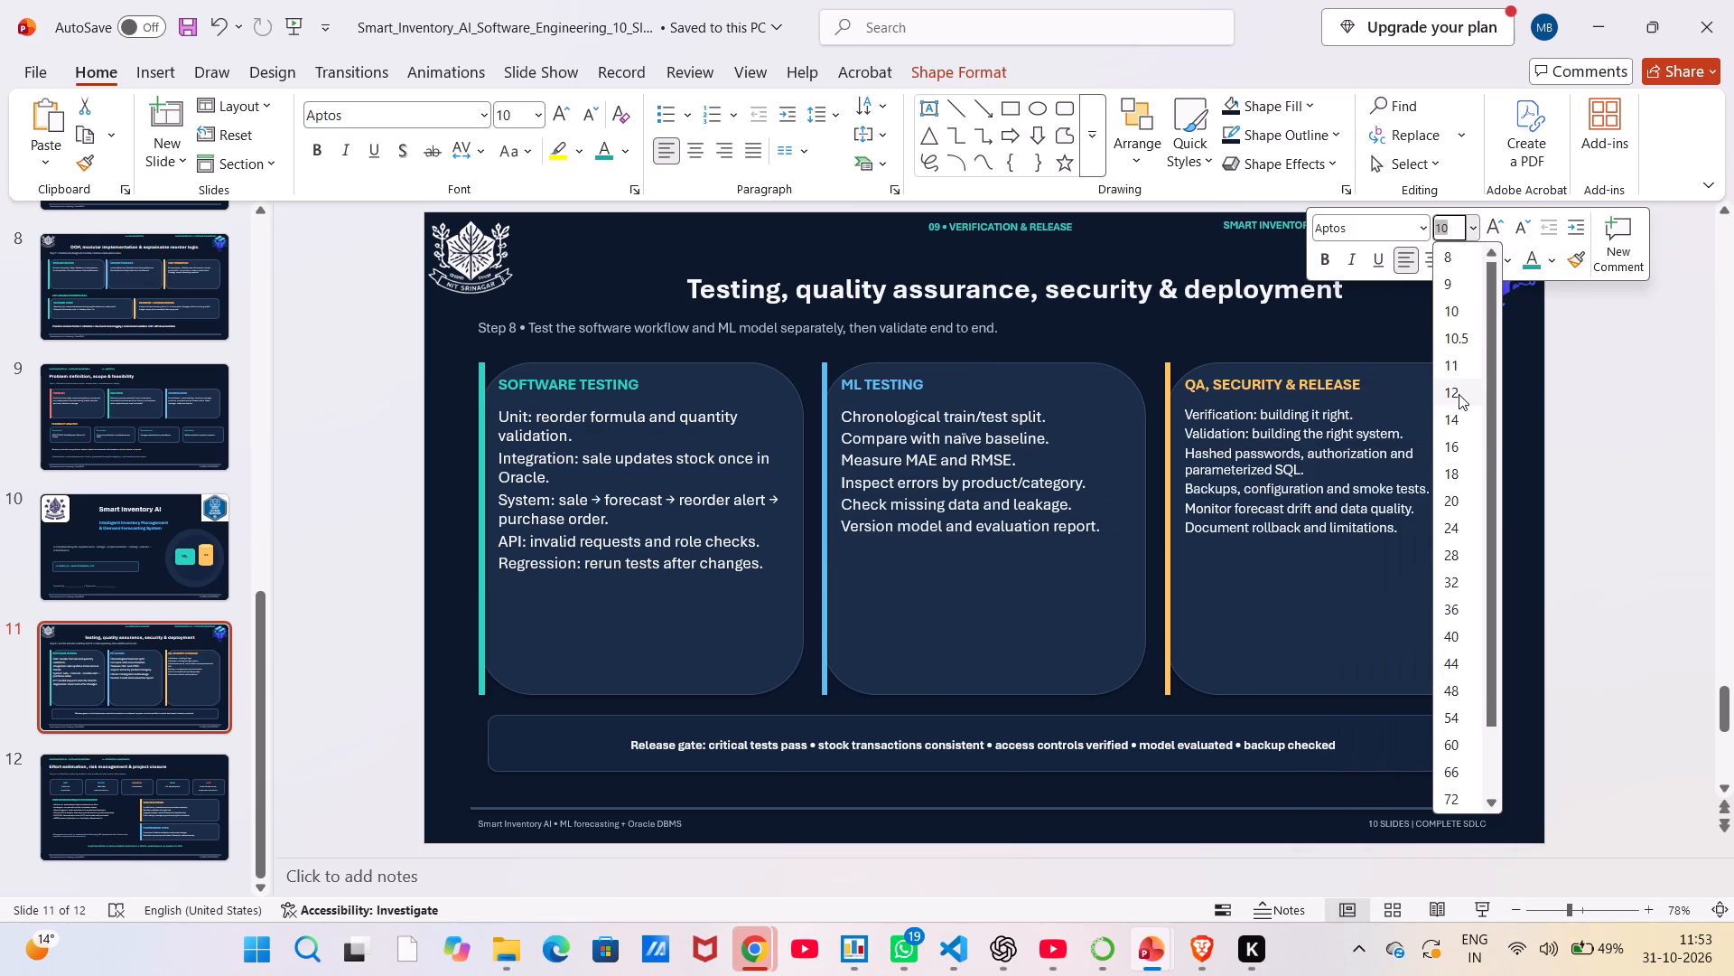
{"action": "left_click", "coordinate": [1456, 411]}
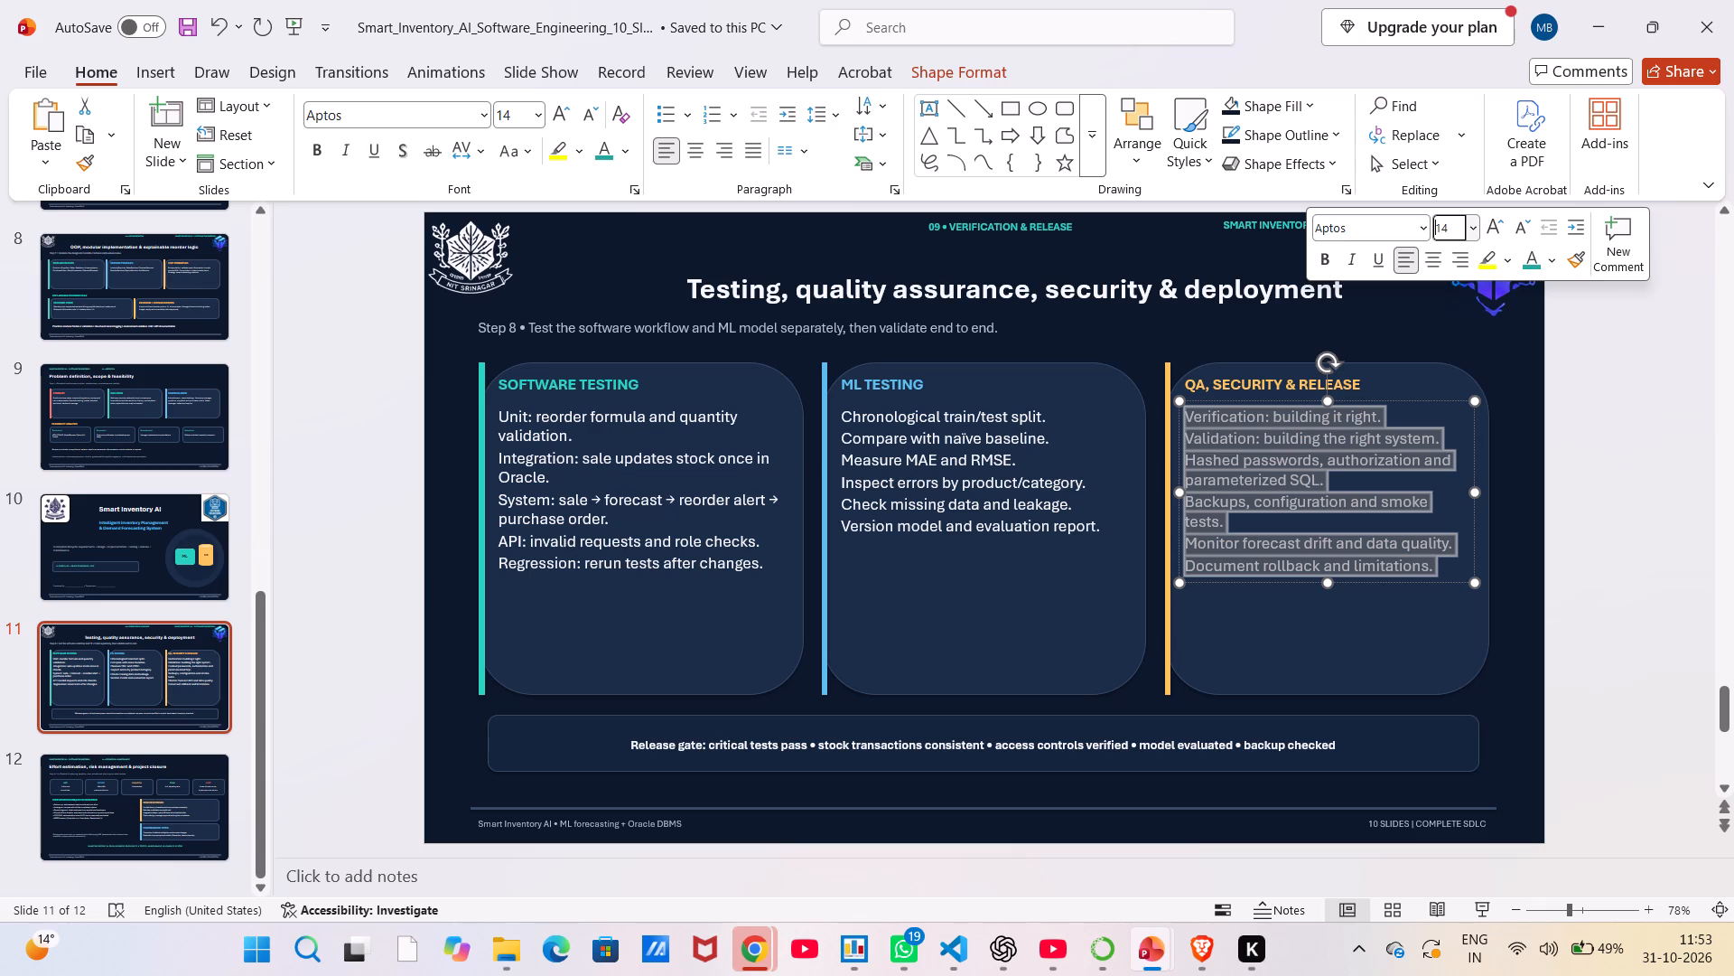
Offset the orange, blue and green accent bars slightly outward from the left edges of their three cards, leaving a small gap.
{"action": "left_click_drag", "start_coordinate": [1170, 622], "coordinate": [1161, 624]}
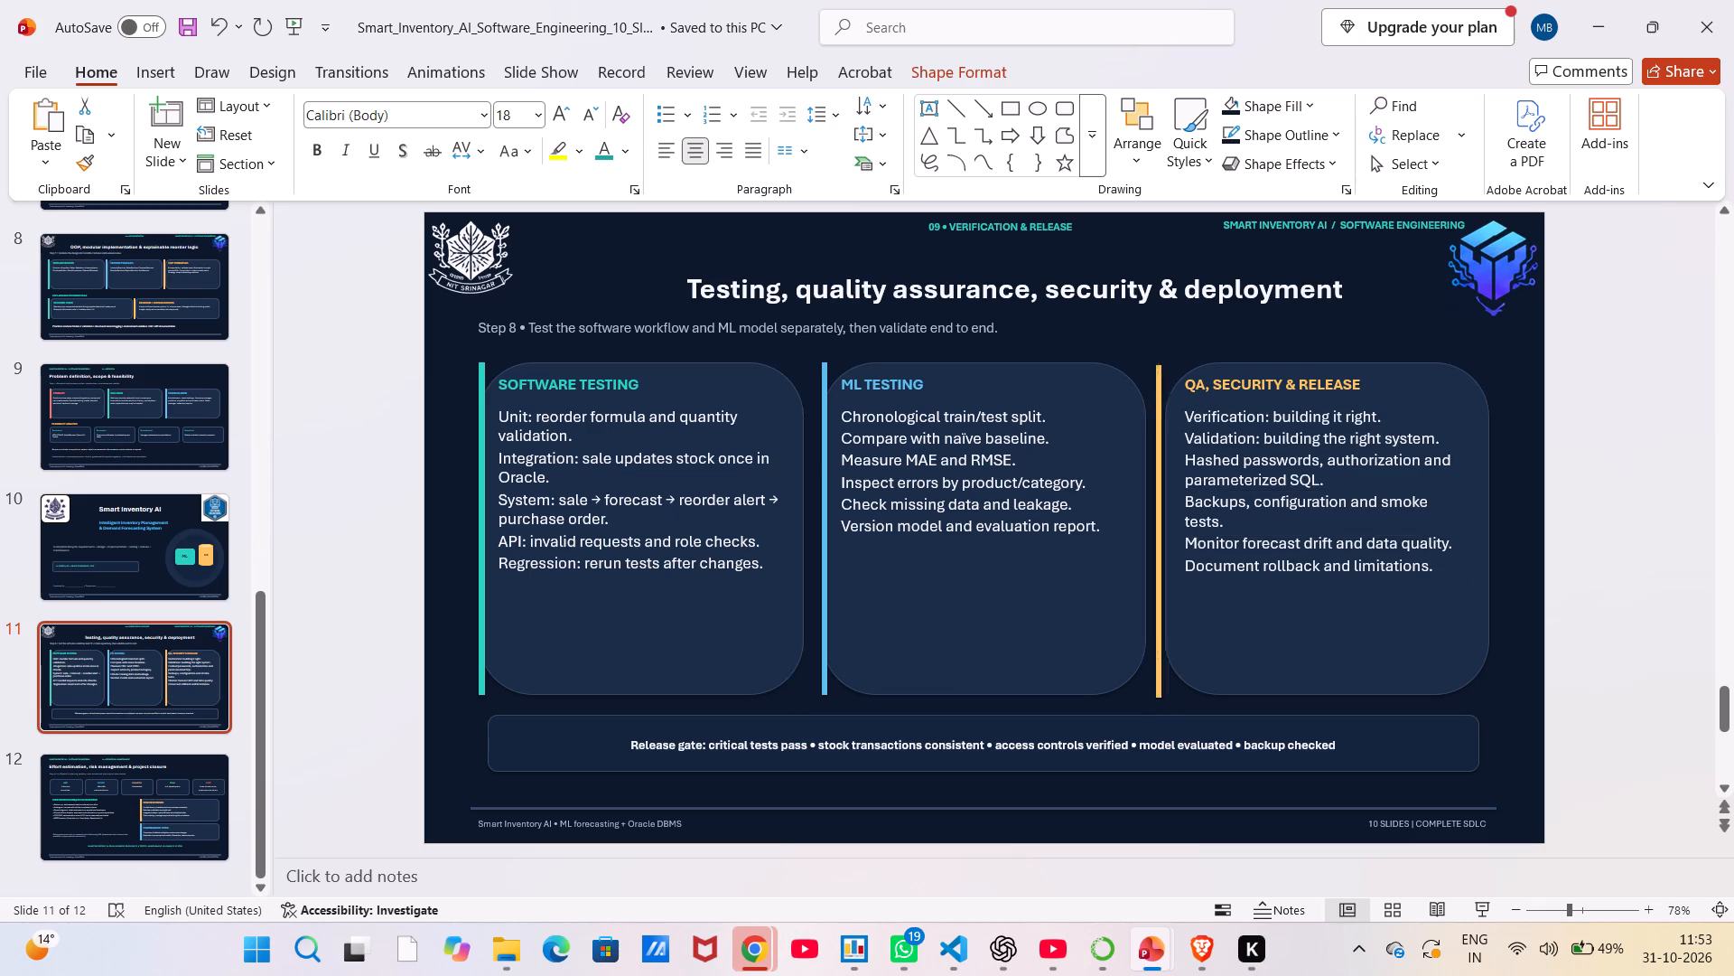
{"action": "left_click_drag", "start_coordinate": [1161, 624], "coordinate": [1159, 625]}
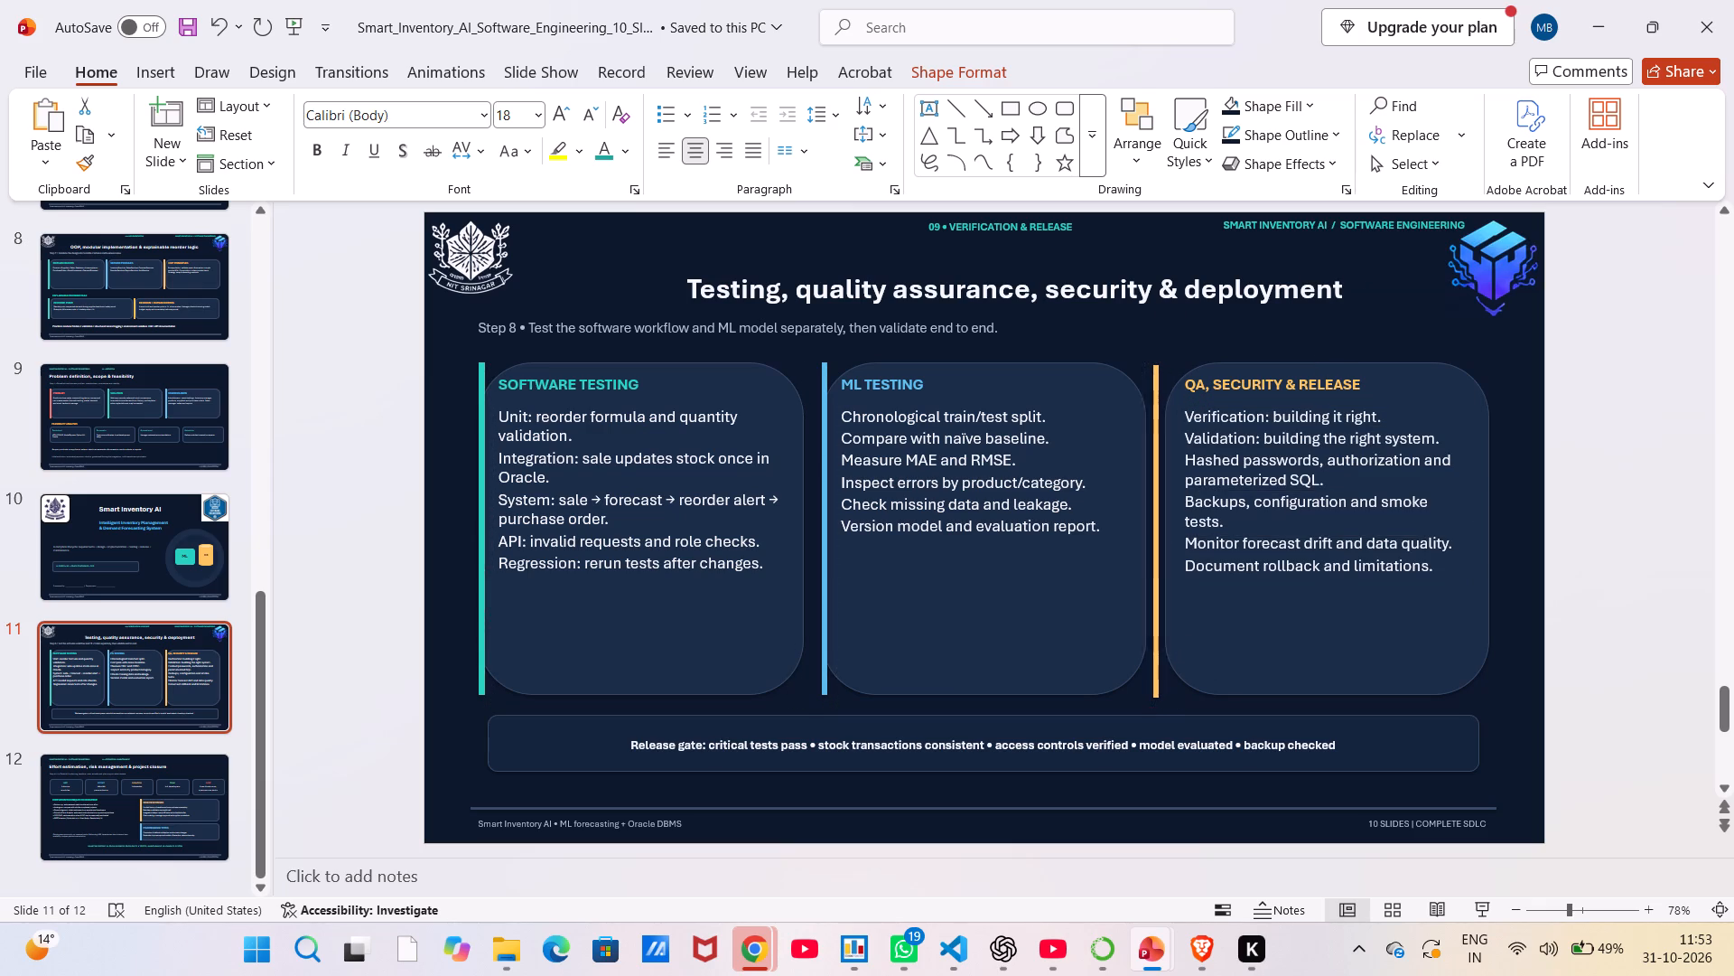
{"action": "left_click_drag", "start_coordinate": [1159, 625], "coordinate": [1158, 624]}
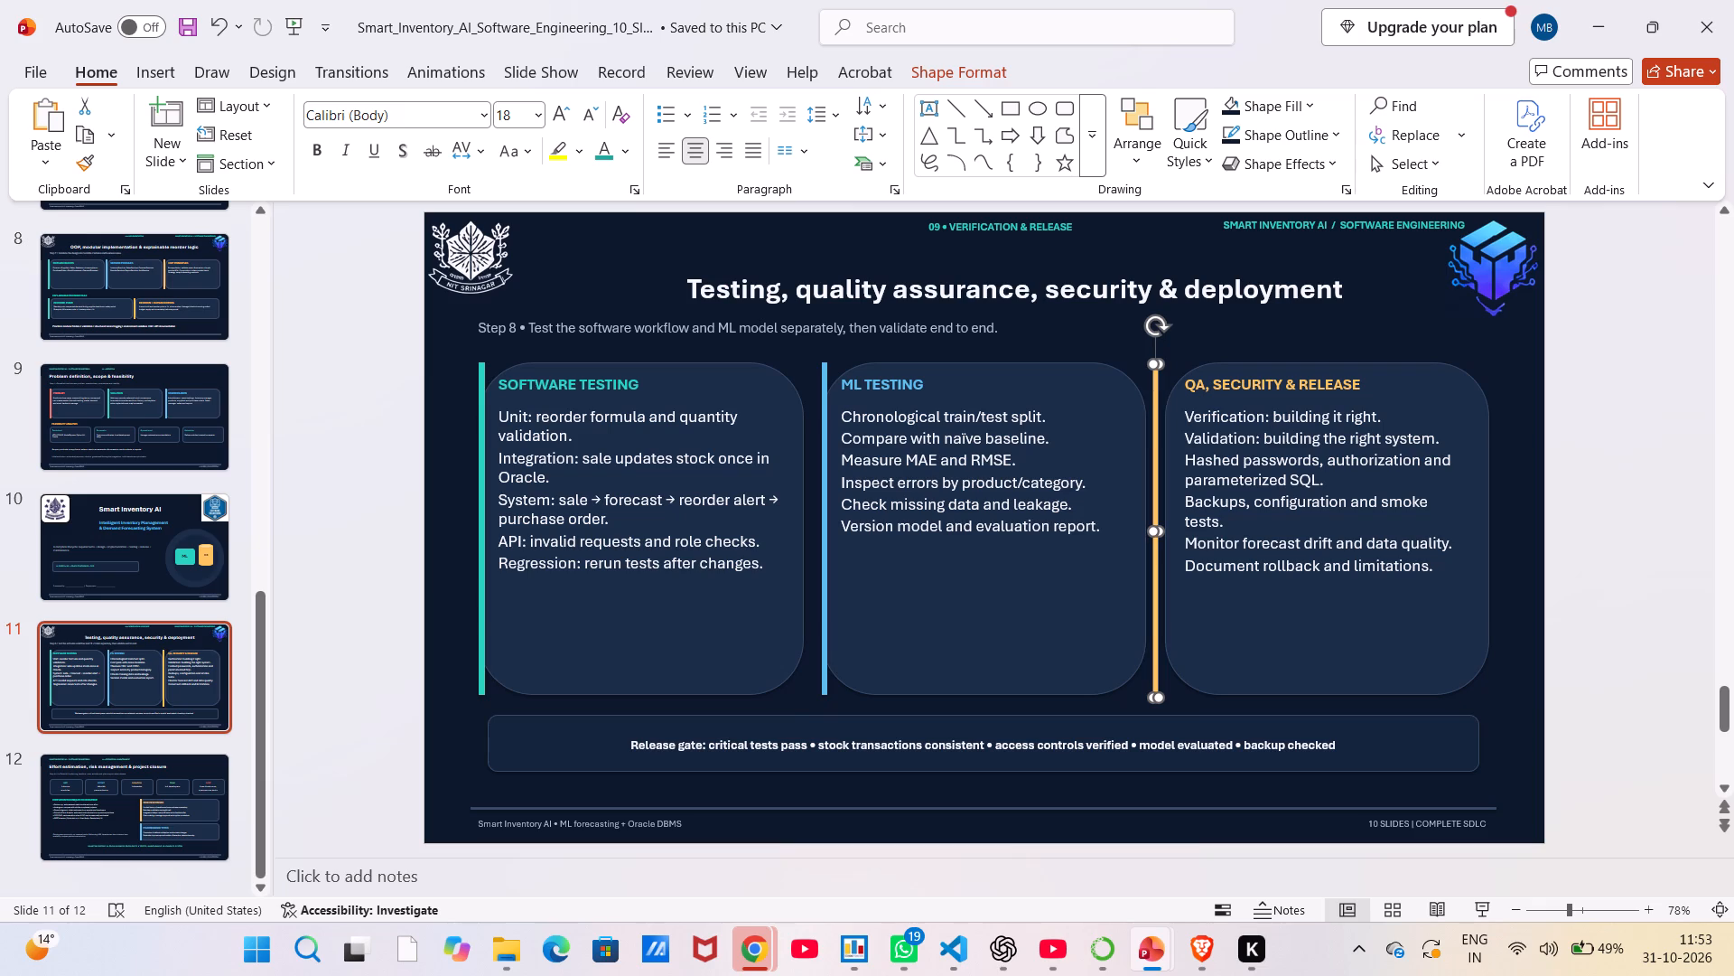
{"action": "left_click_drag", "start_coordinate": [825, 623], "coordinate": [816, 623]}
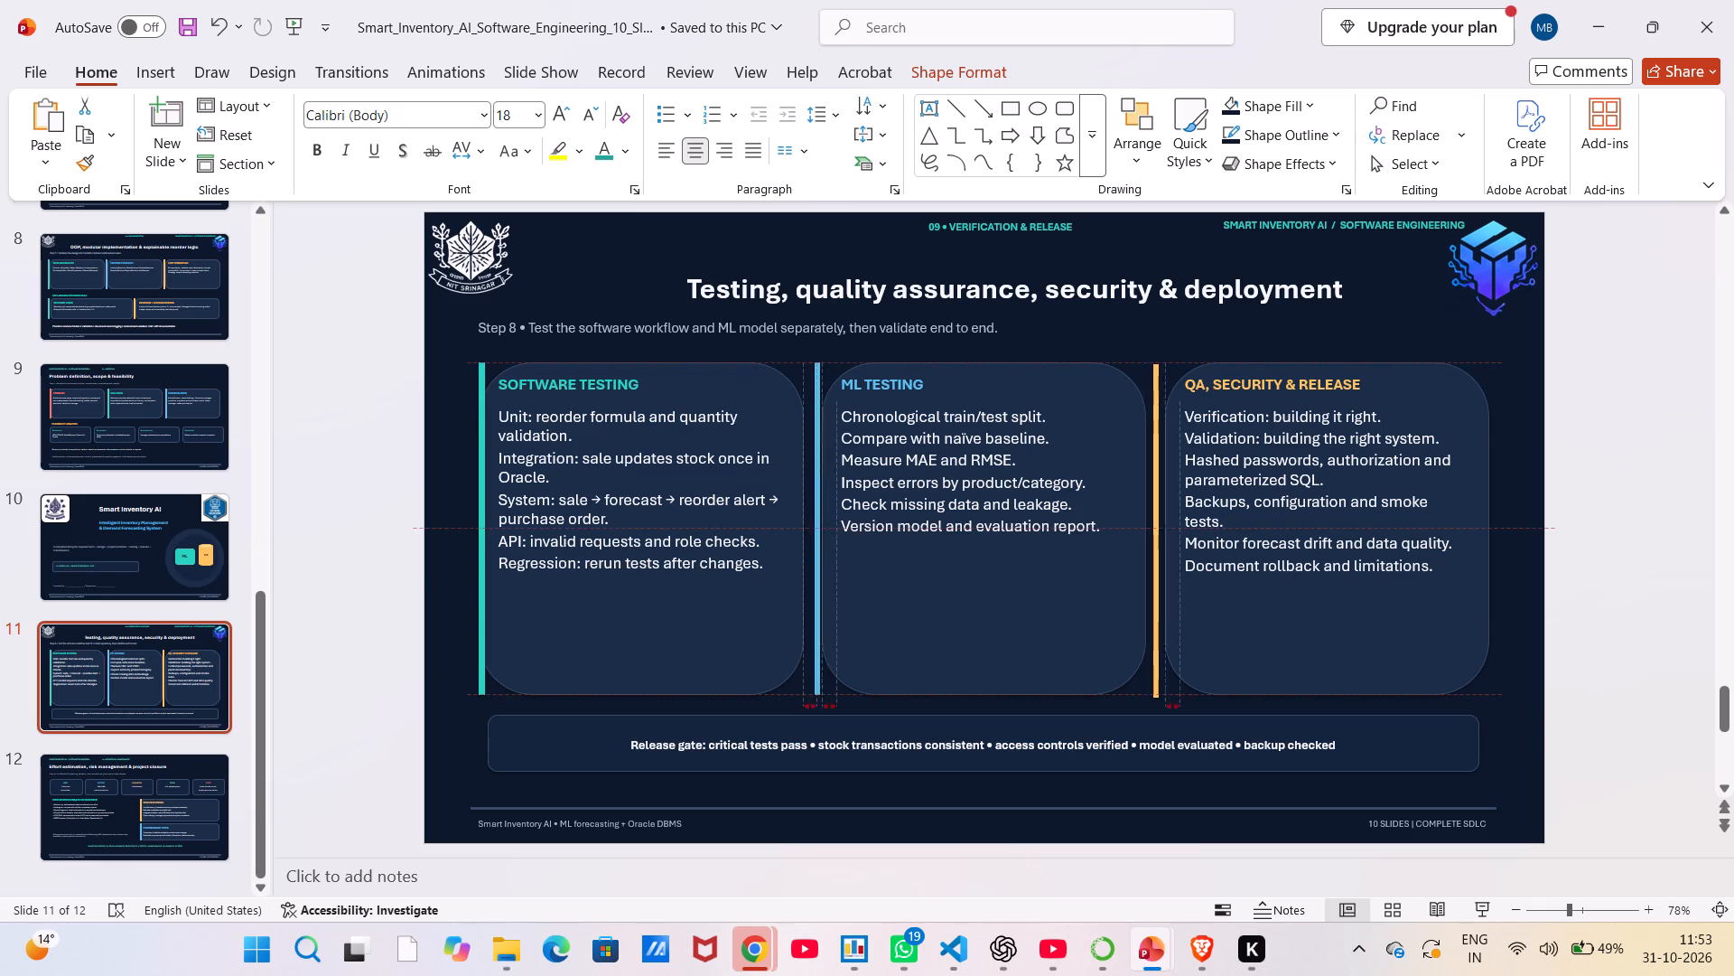
{"action": "left_click_drag", "start_coordinate": [816, 623], "coordinate": [812, 624]}
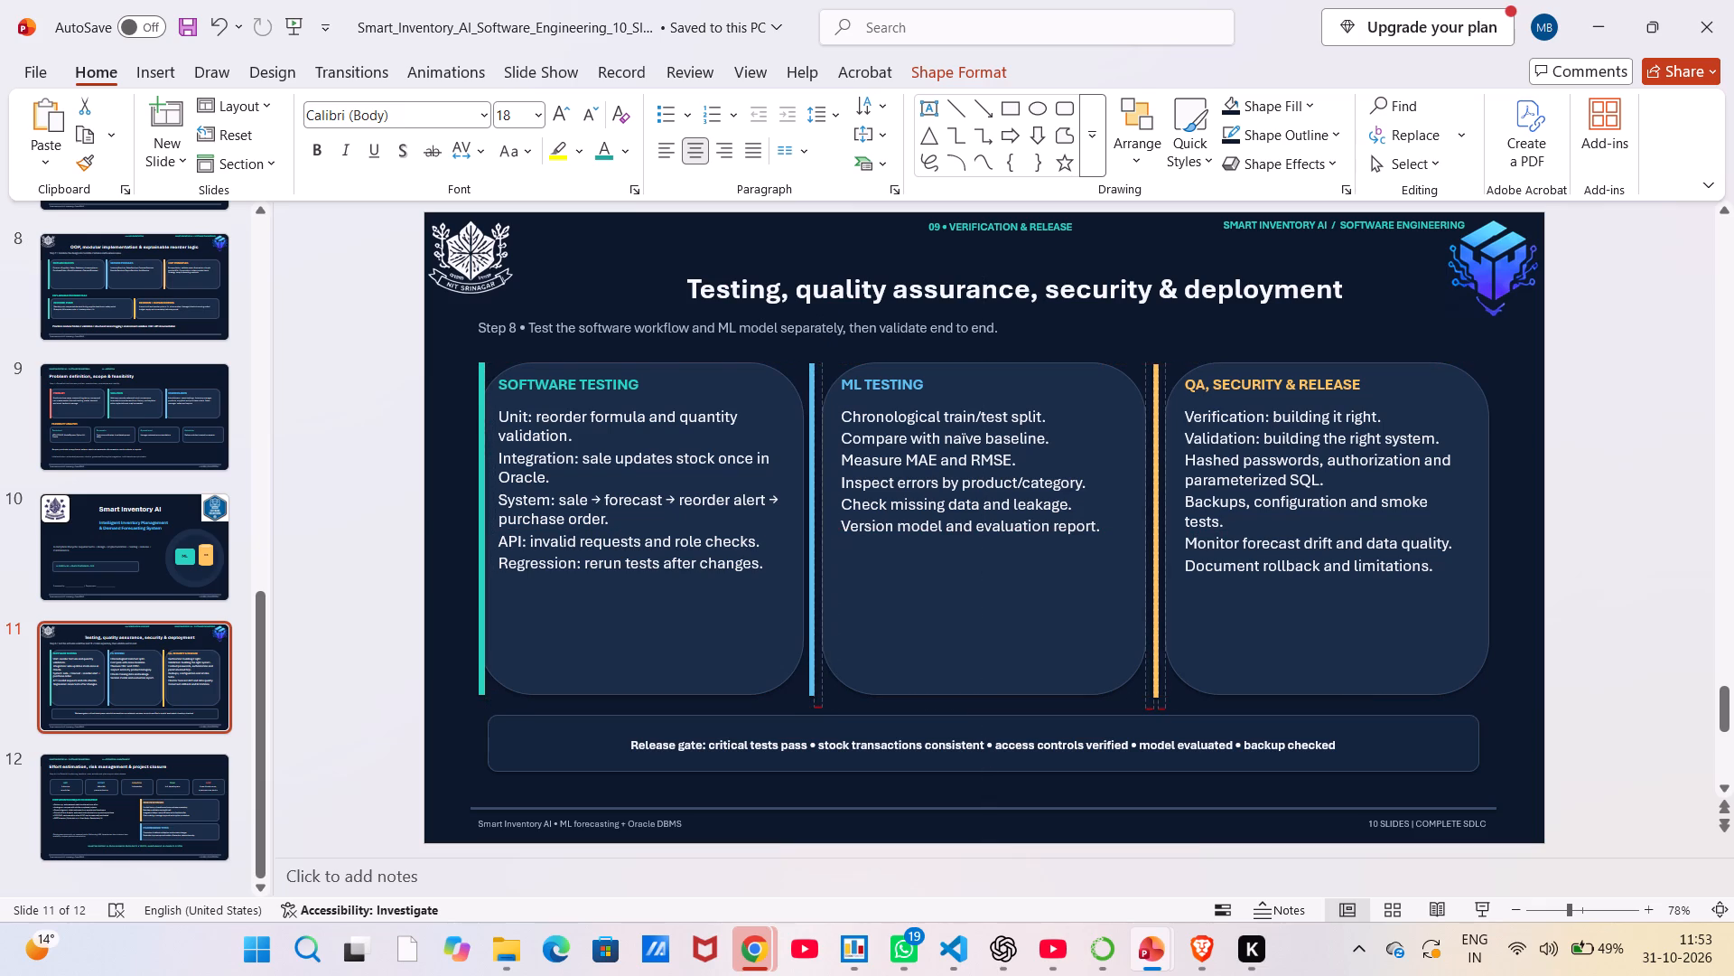
{"action": "left_click_drag", "start_coordinate": [812, 624], "coordinate": [814, 624]}
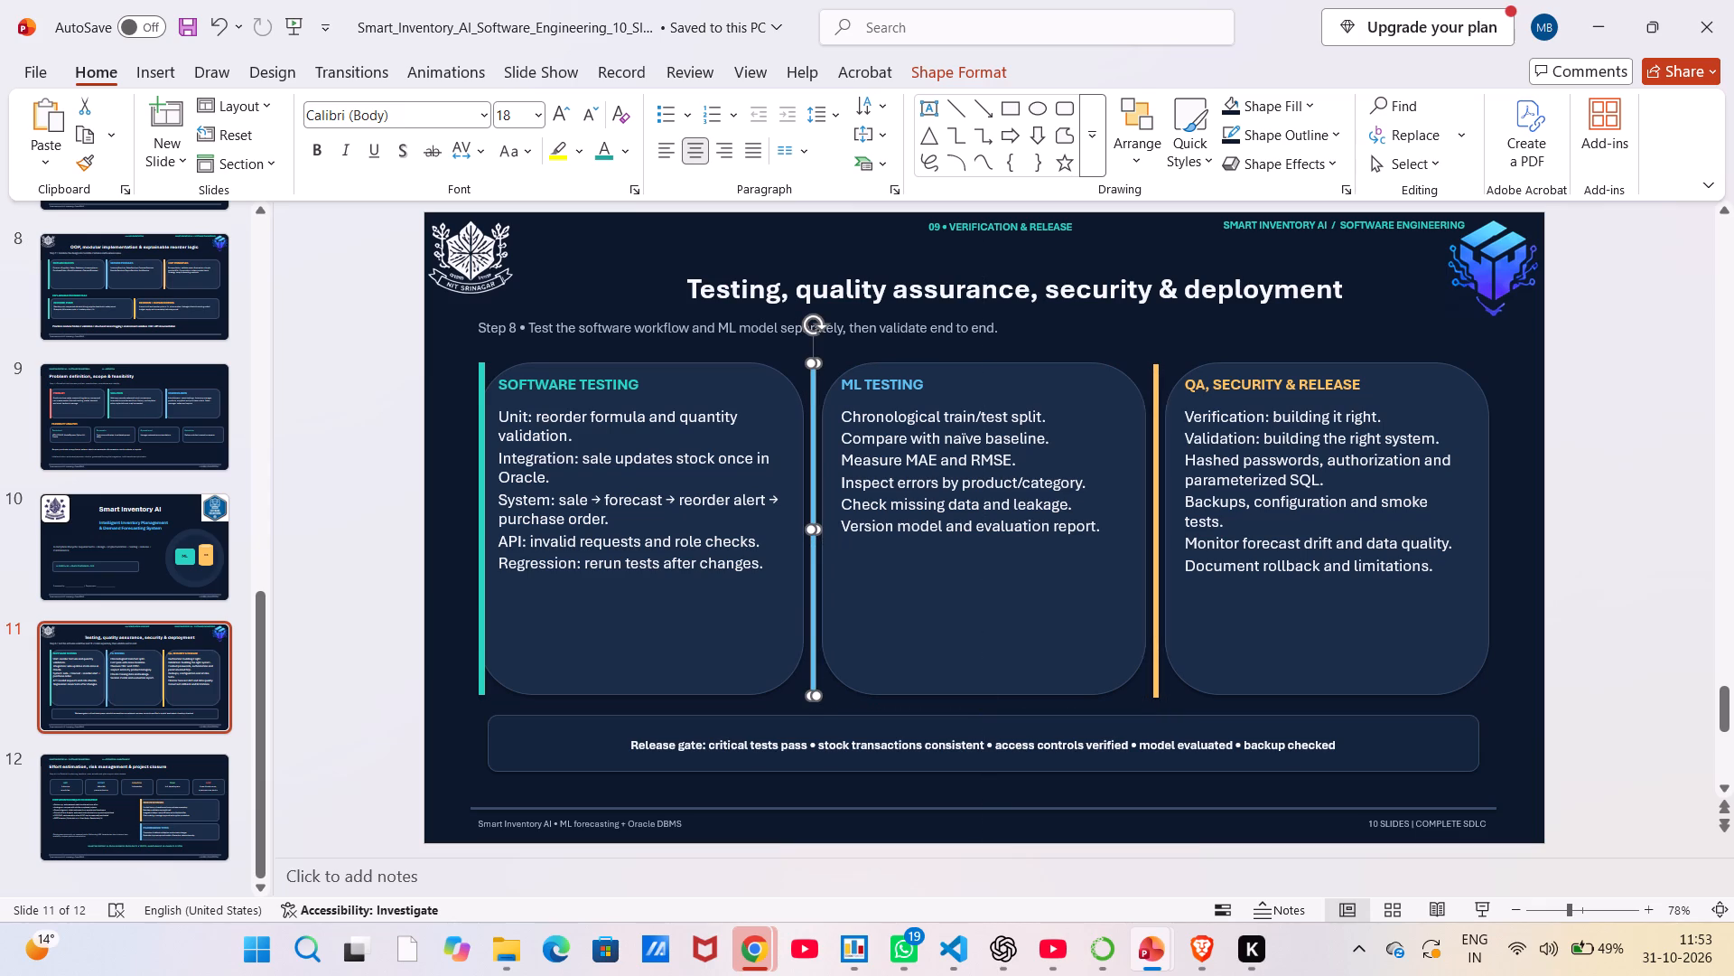
{"action": "left_click_drag", "start_coordinate": [483, 613], "coordinate": [470, 615]}
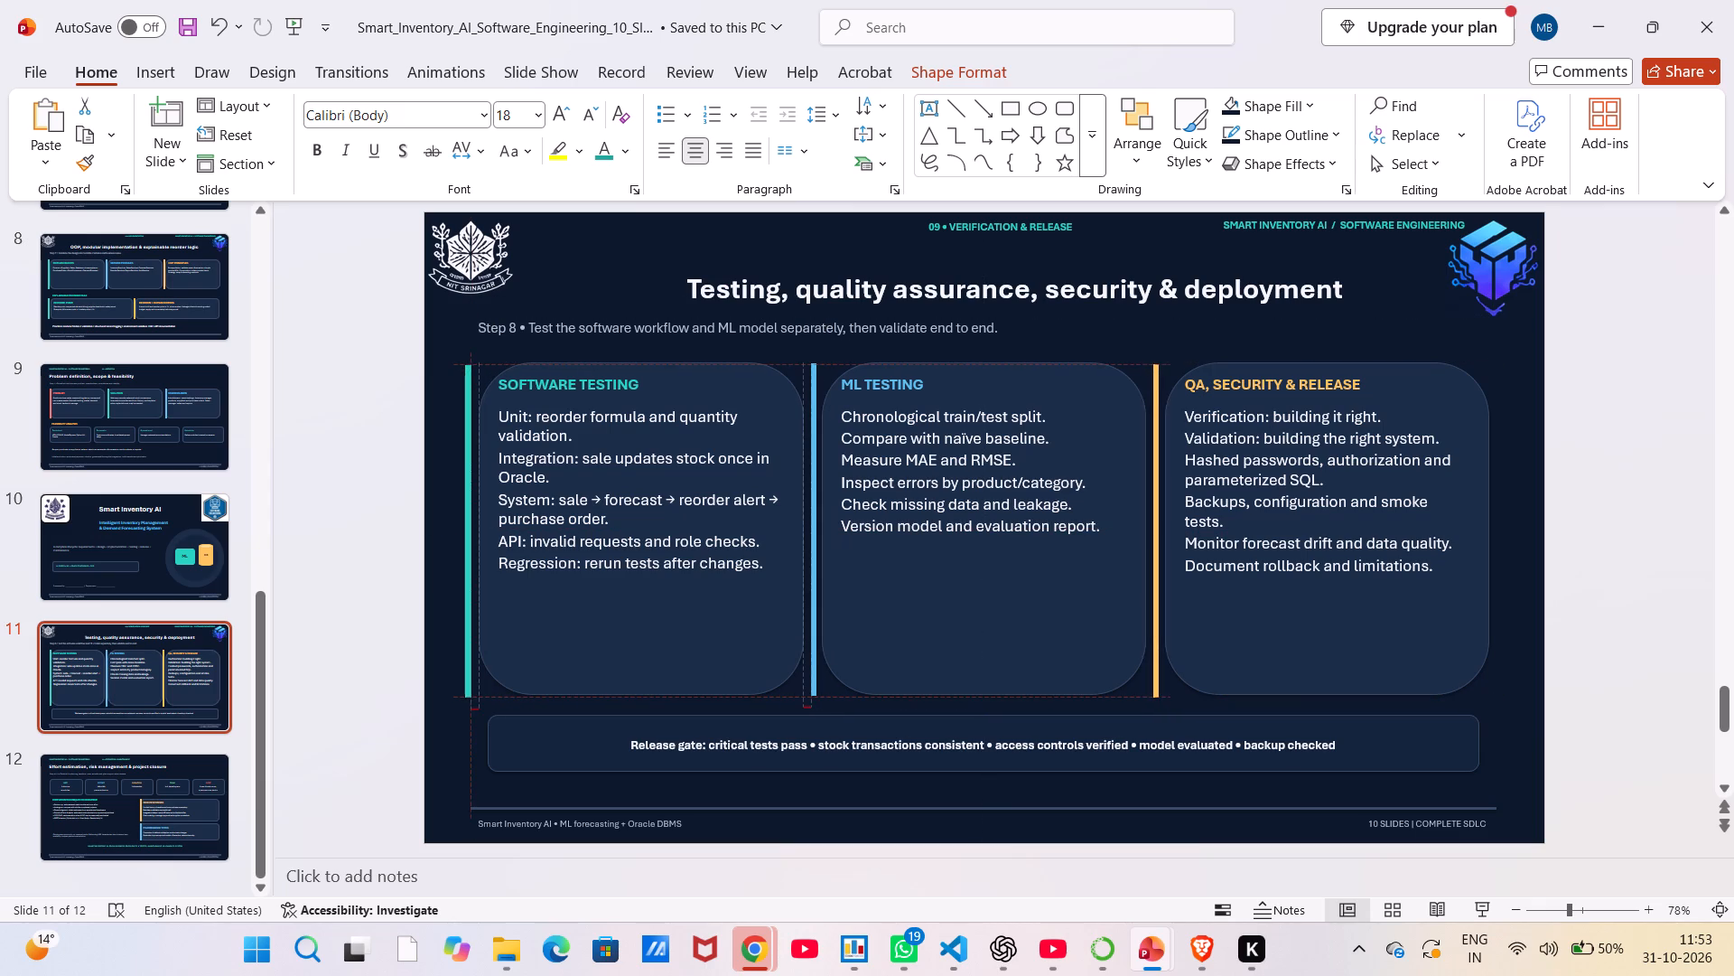
{"action": "left_click_drag", "start_coordinate": [470, 615], "coordinate": [471, 616]}
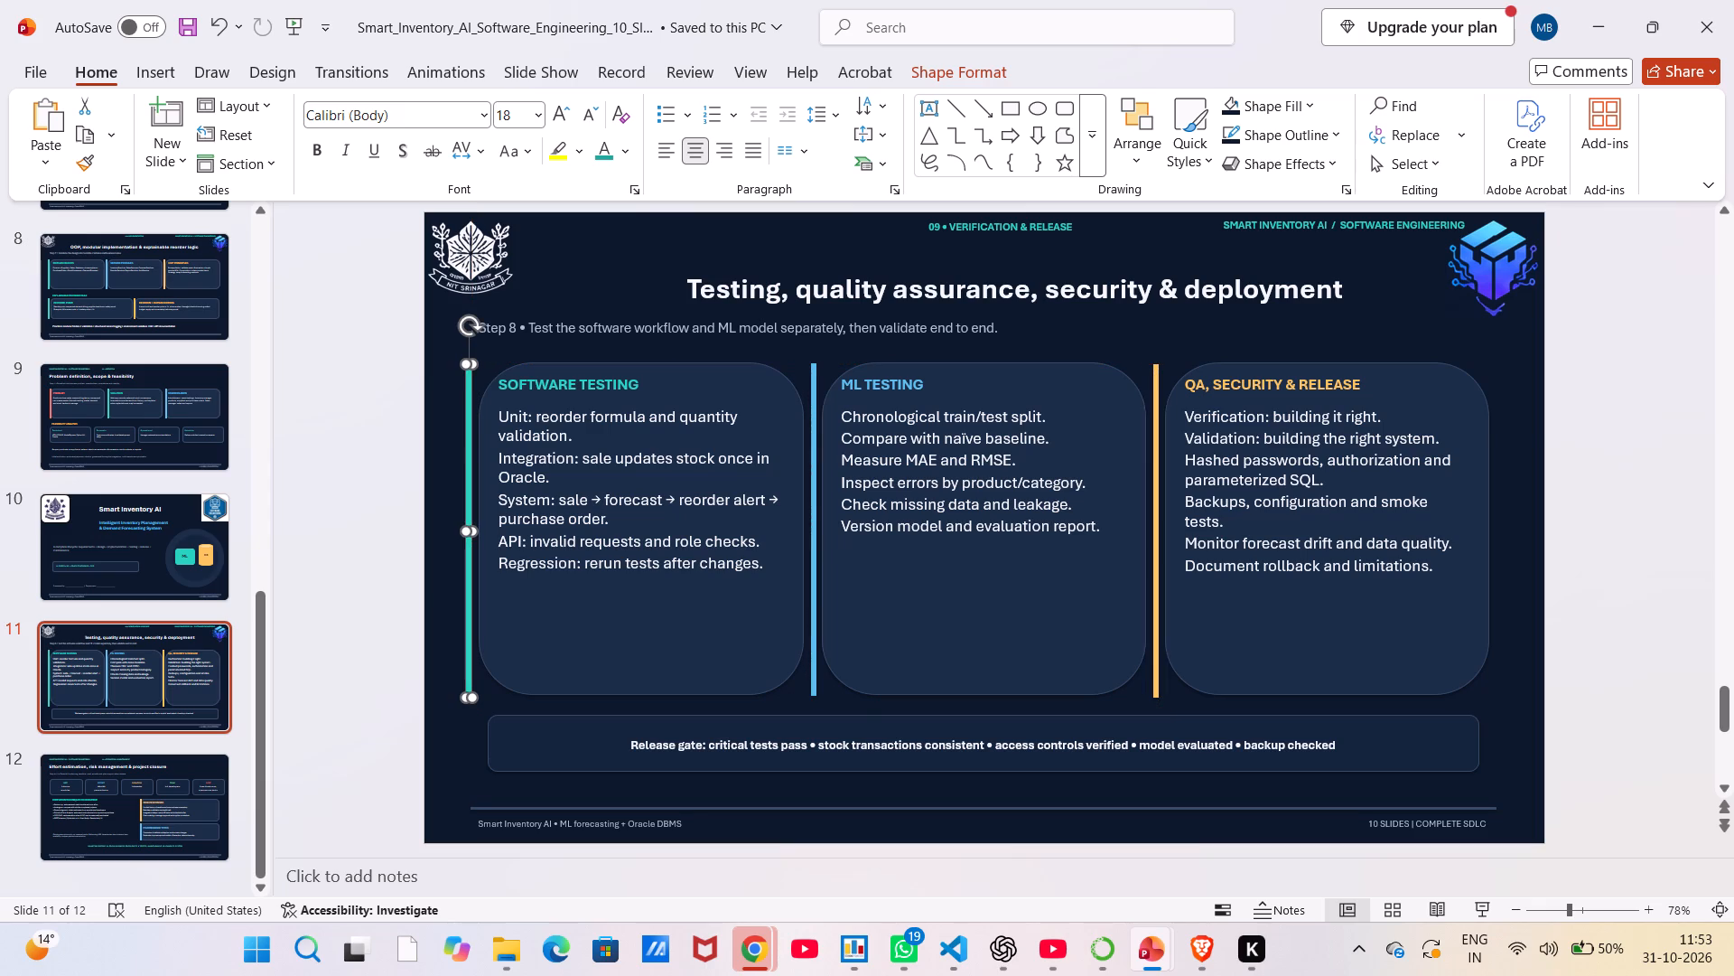
Set the font size of the "Release gate" line in the box below the cards to 12.
{"action": "left_click", "coordinate": [765, 754]}
{"action": "left_click", "coordinate": [782, 746]}
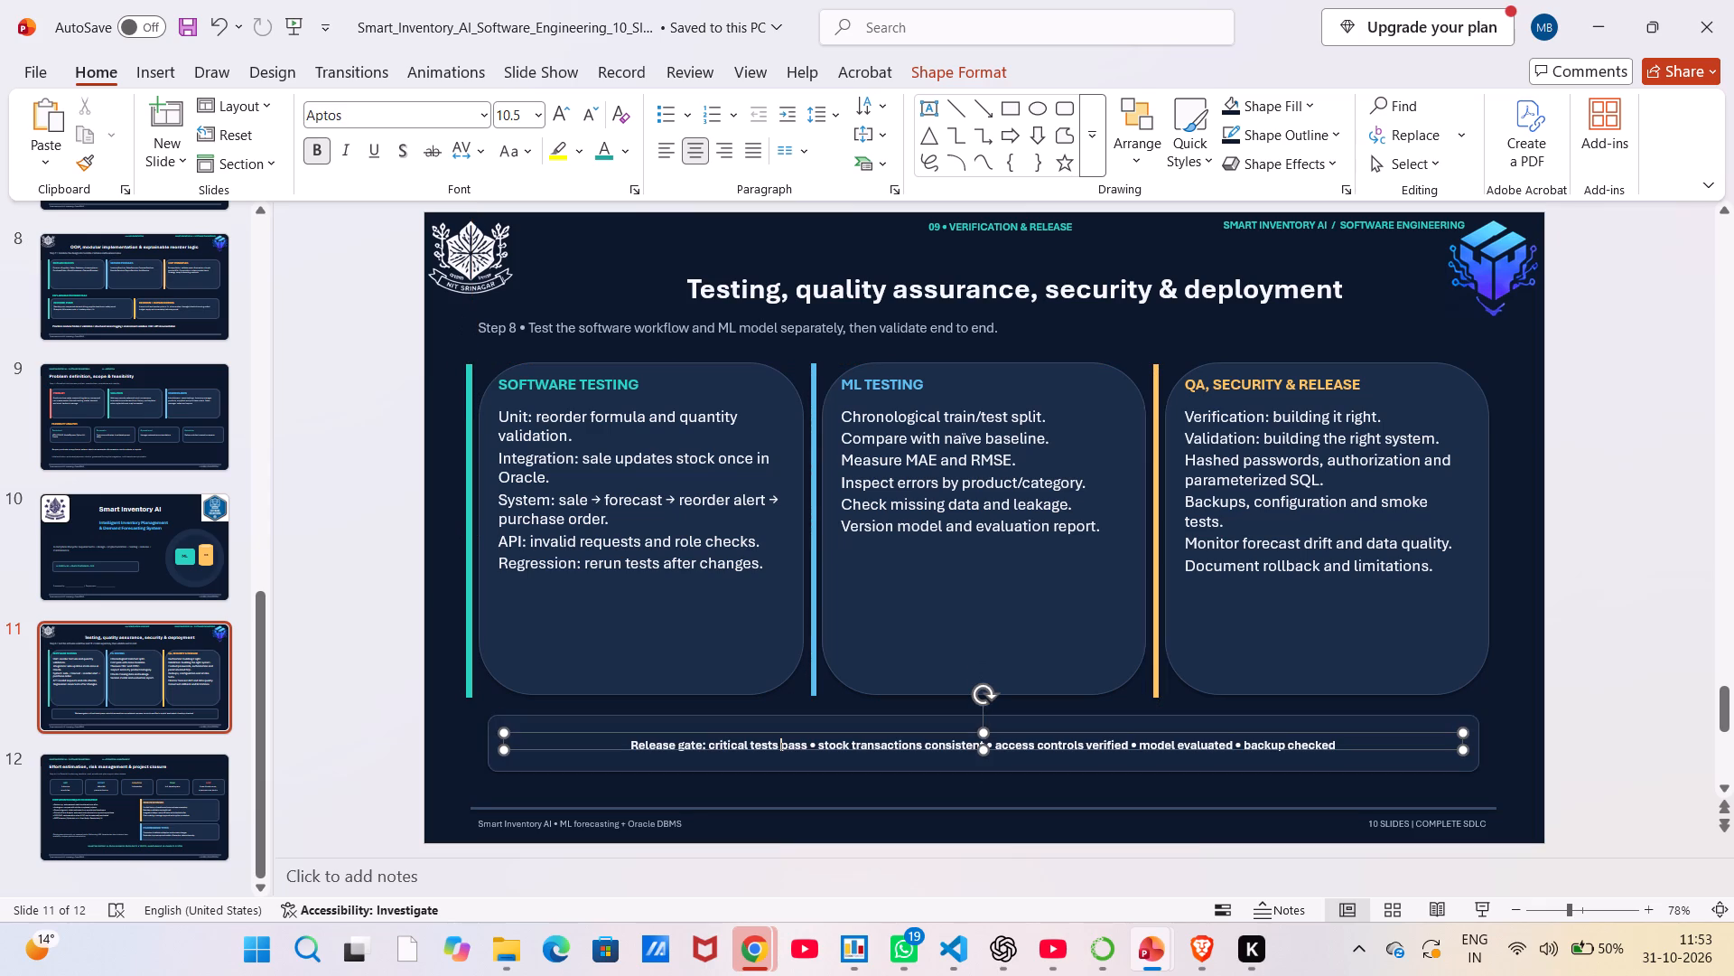
{"action": "key", "text": "ctrl+a"}
{"action": "right_click", "coordinate": [782, 746]}
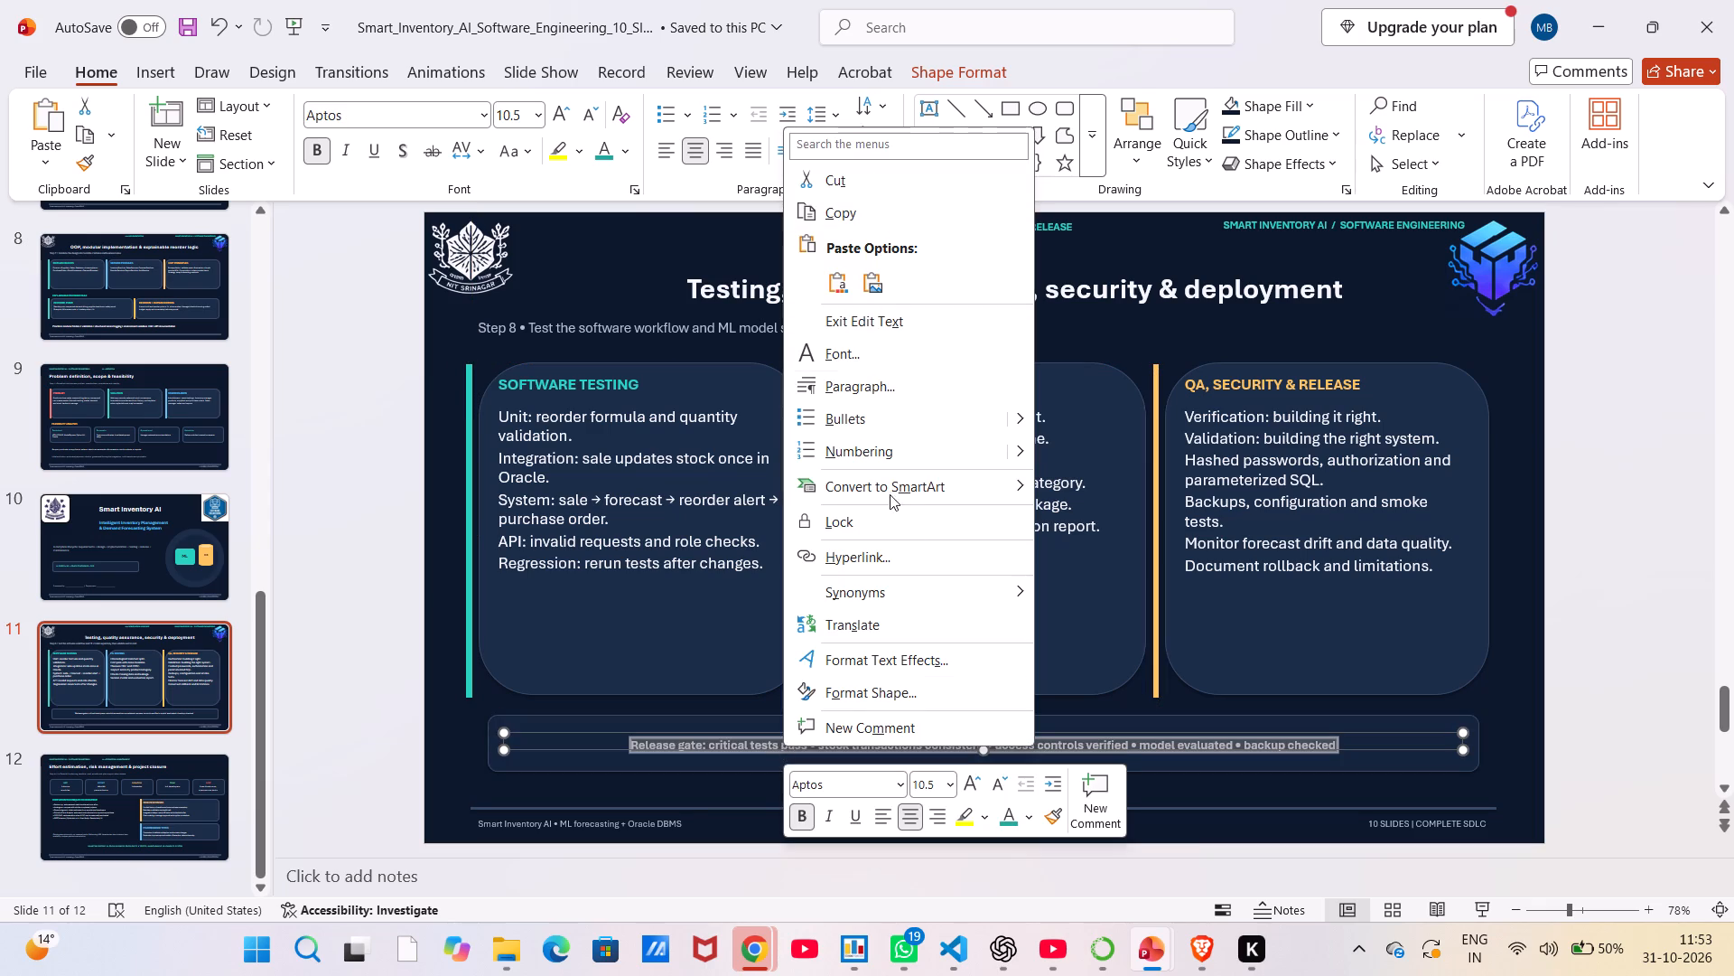
{"action": "left_click", "coordinate": [951, 772]}
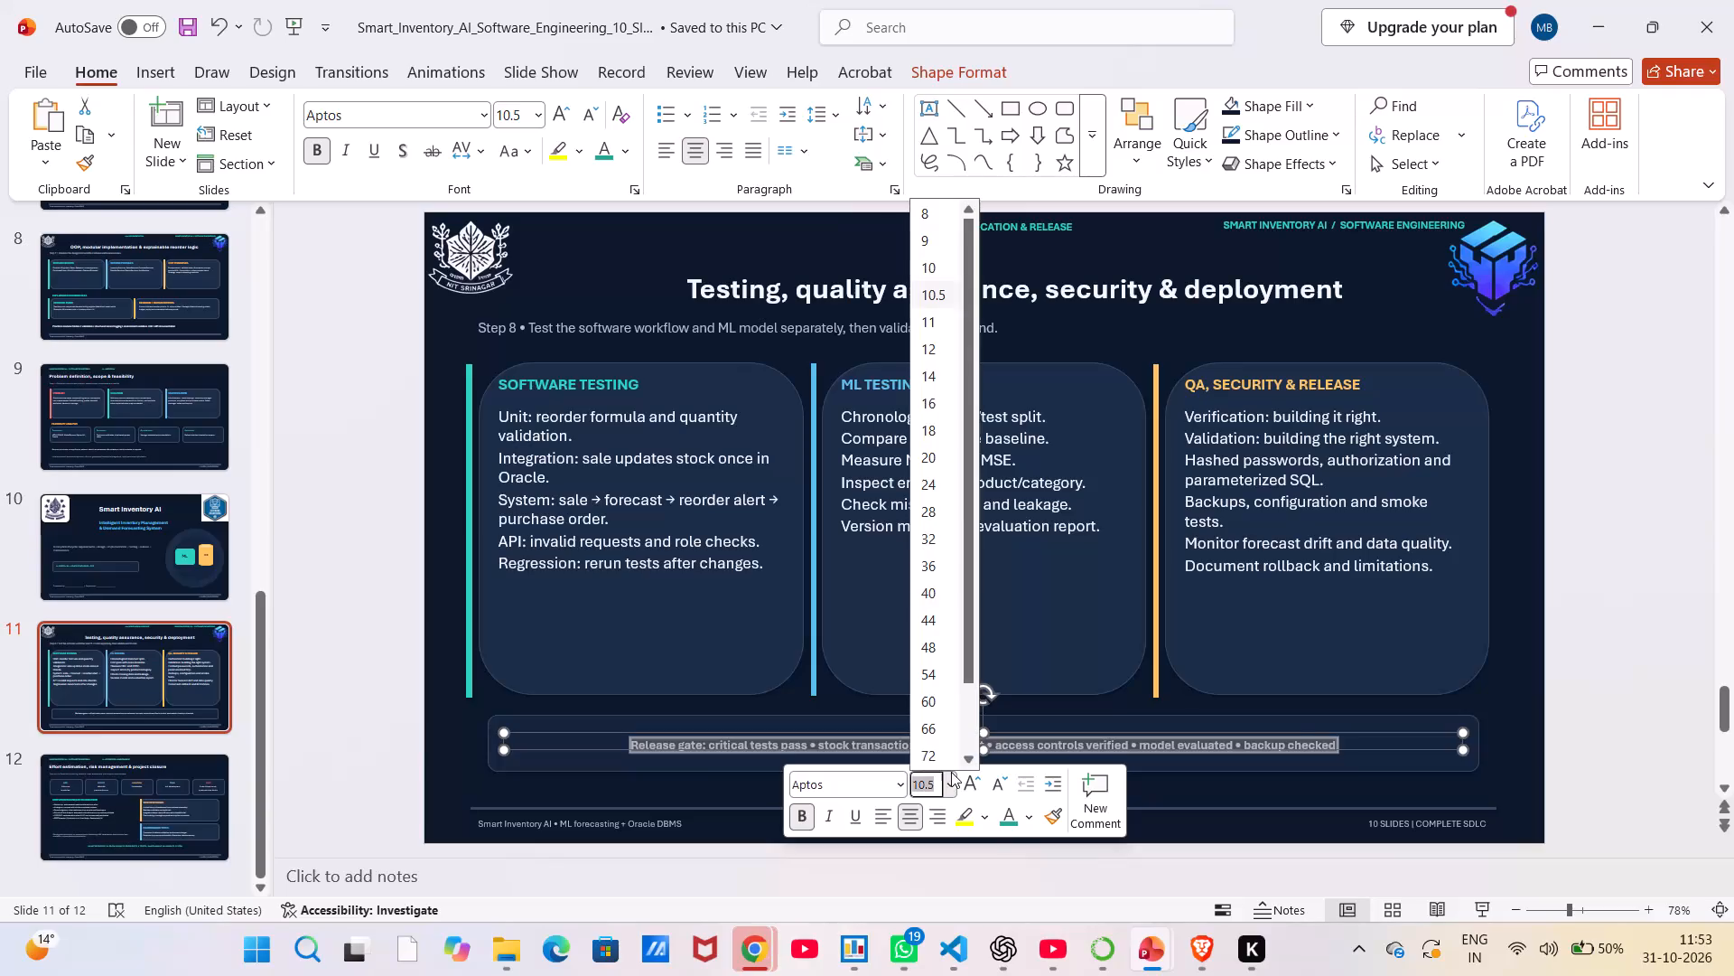
{"action": "left_click", "coordinate": [930, 345]}
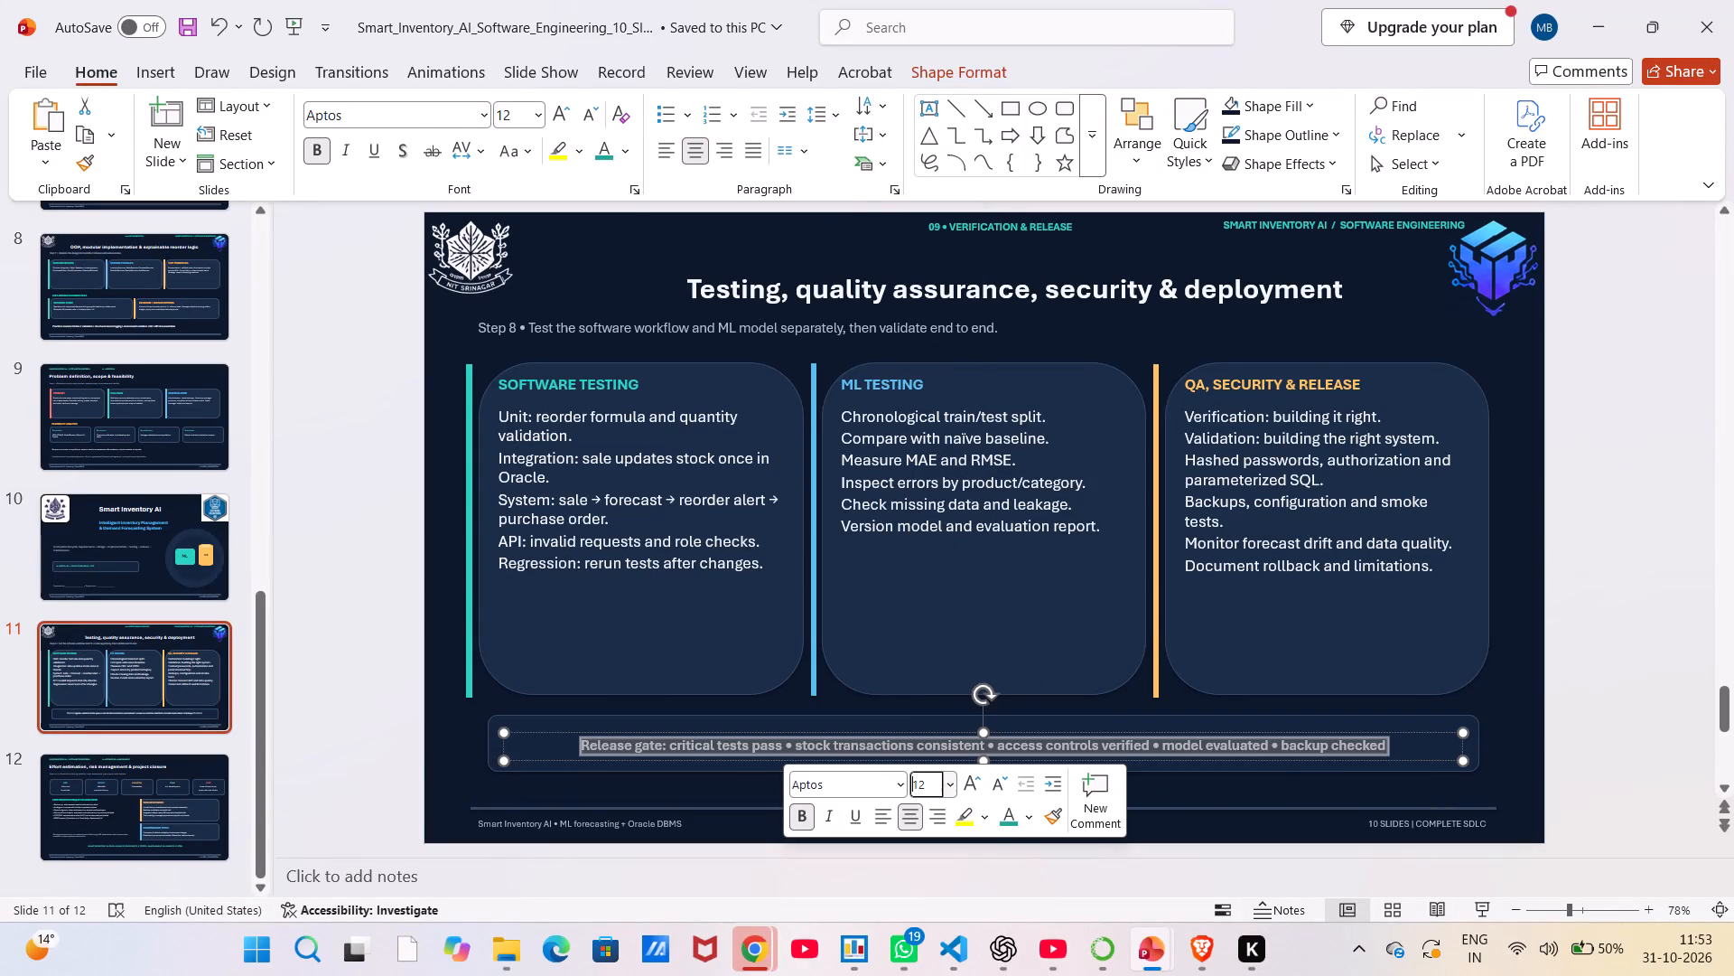
Cut the "10 SLIDES | COMPLETE SDLC" footer text box from slide 11.
{"action": "left_click", "coordinate": [1392, 825]}
{"action": "right_click", "coordinate": [1392, 825]}
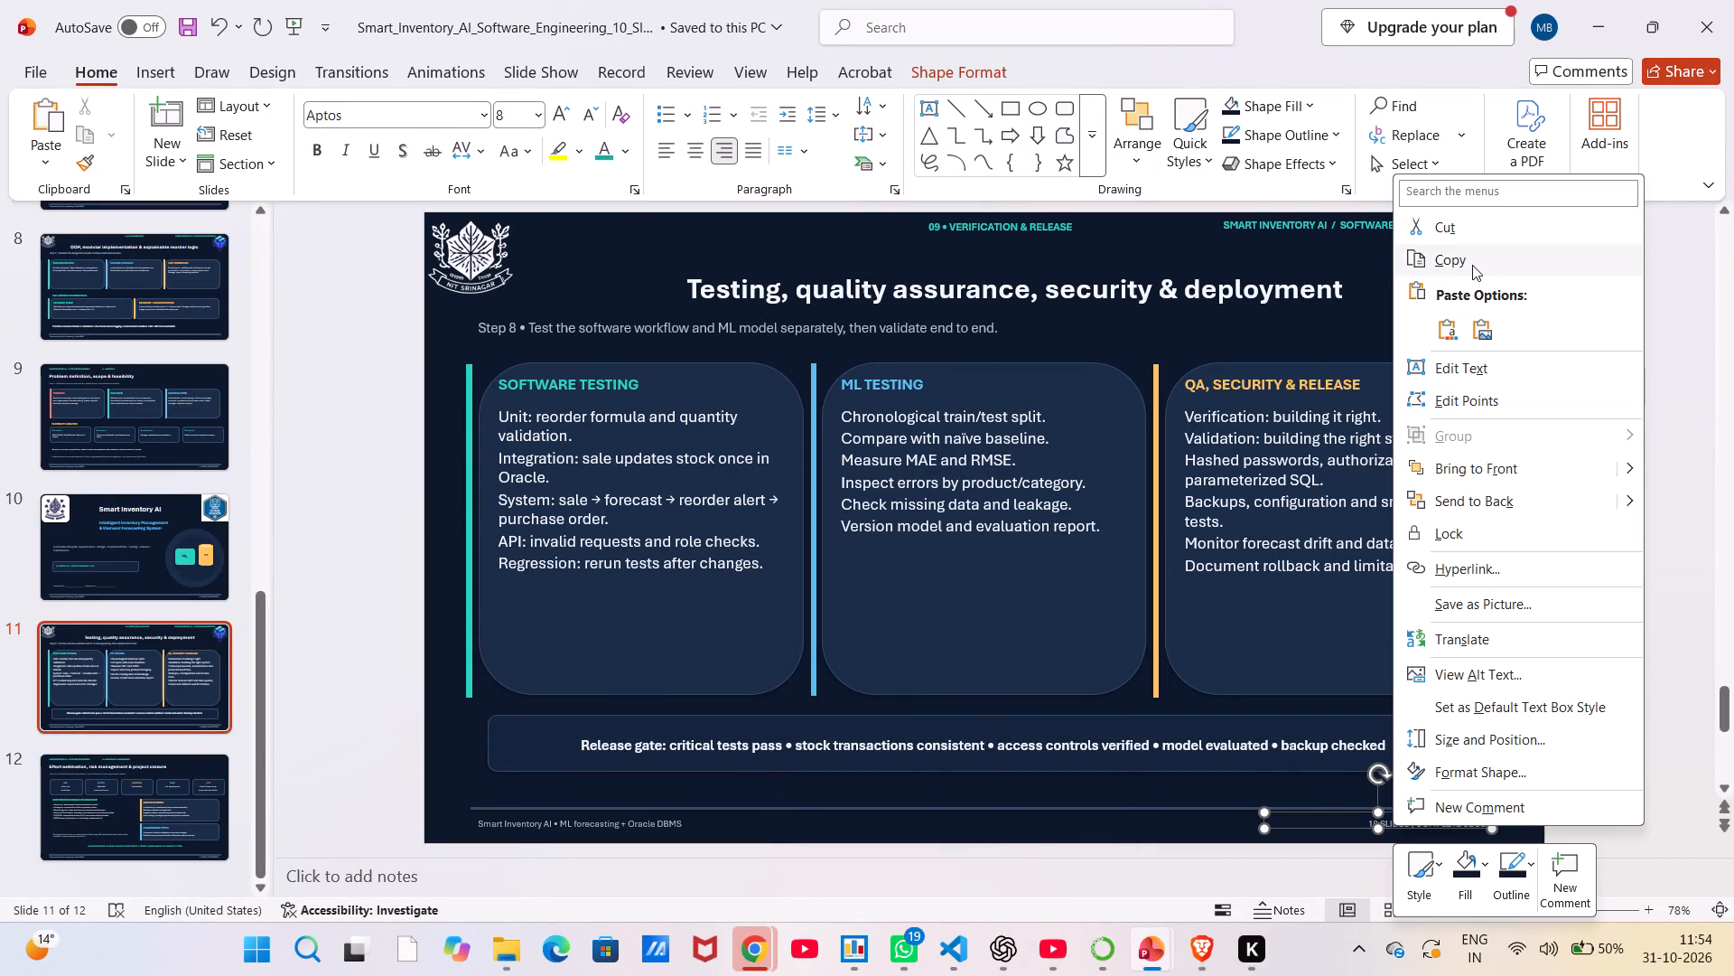
{"action": "left_click", "coordinate": [1459, 234]}
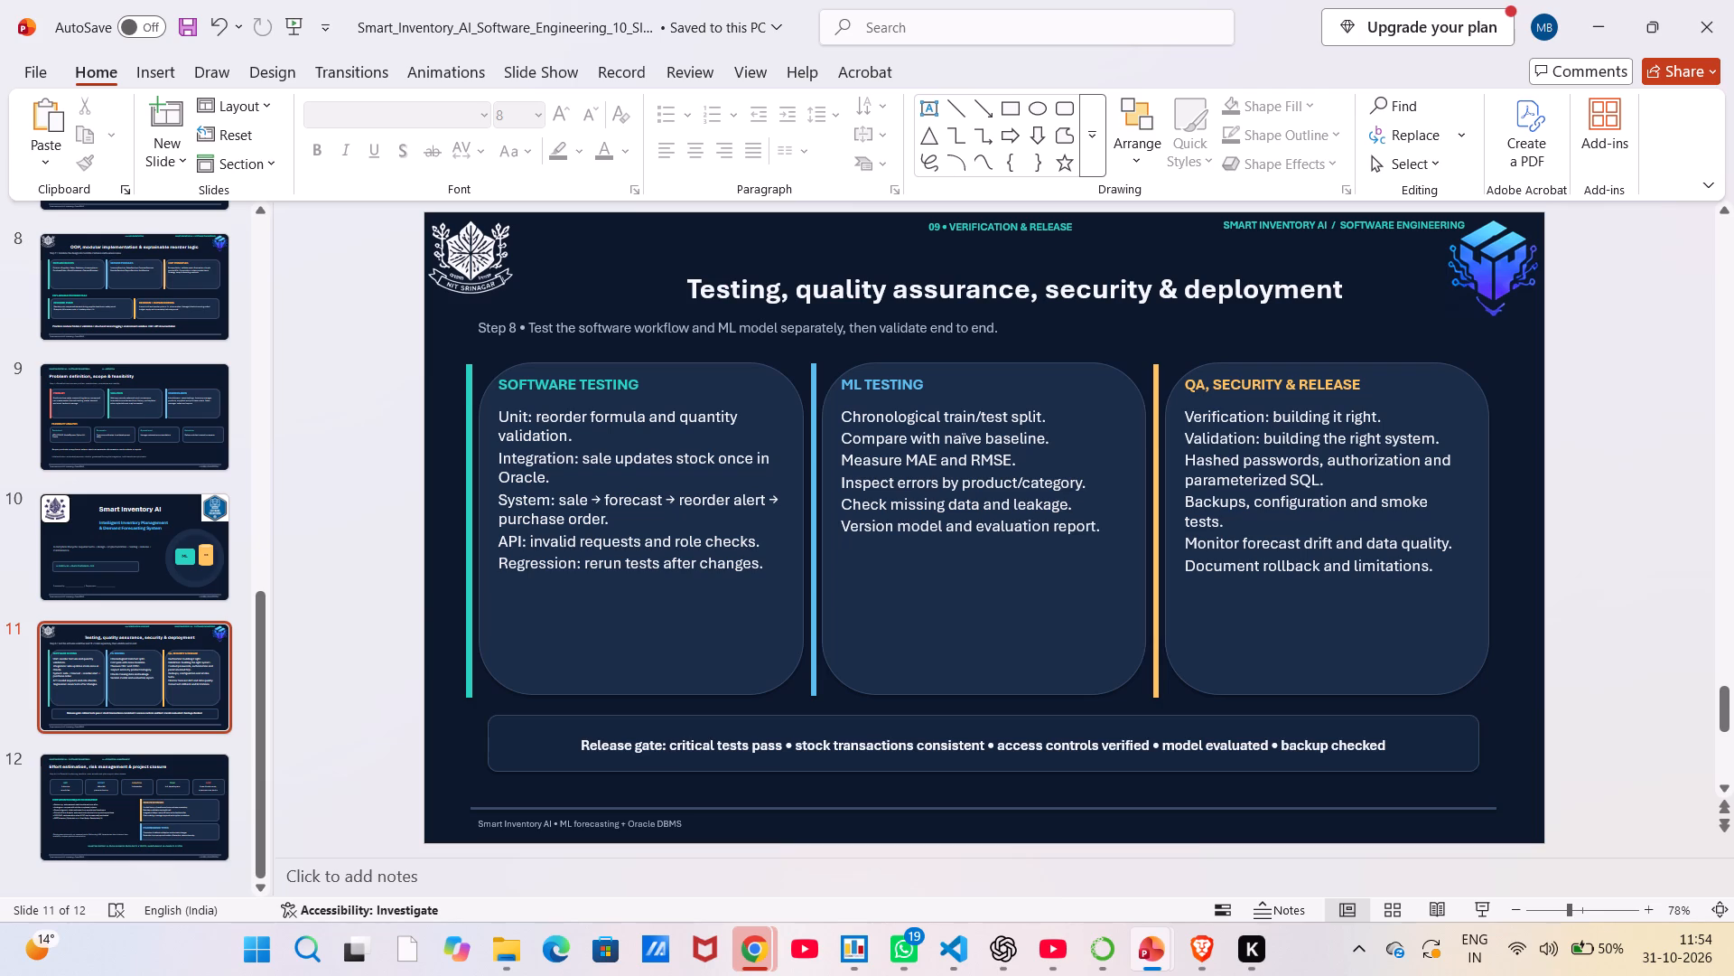
Move the testing, quality assurance, security and deployment slide up to position 9, right after slide 8.
{"action": "left_click_drag", "start_coordinate": [144, 721], "coordinate": [144, 655]}
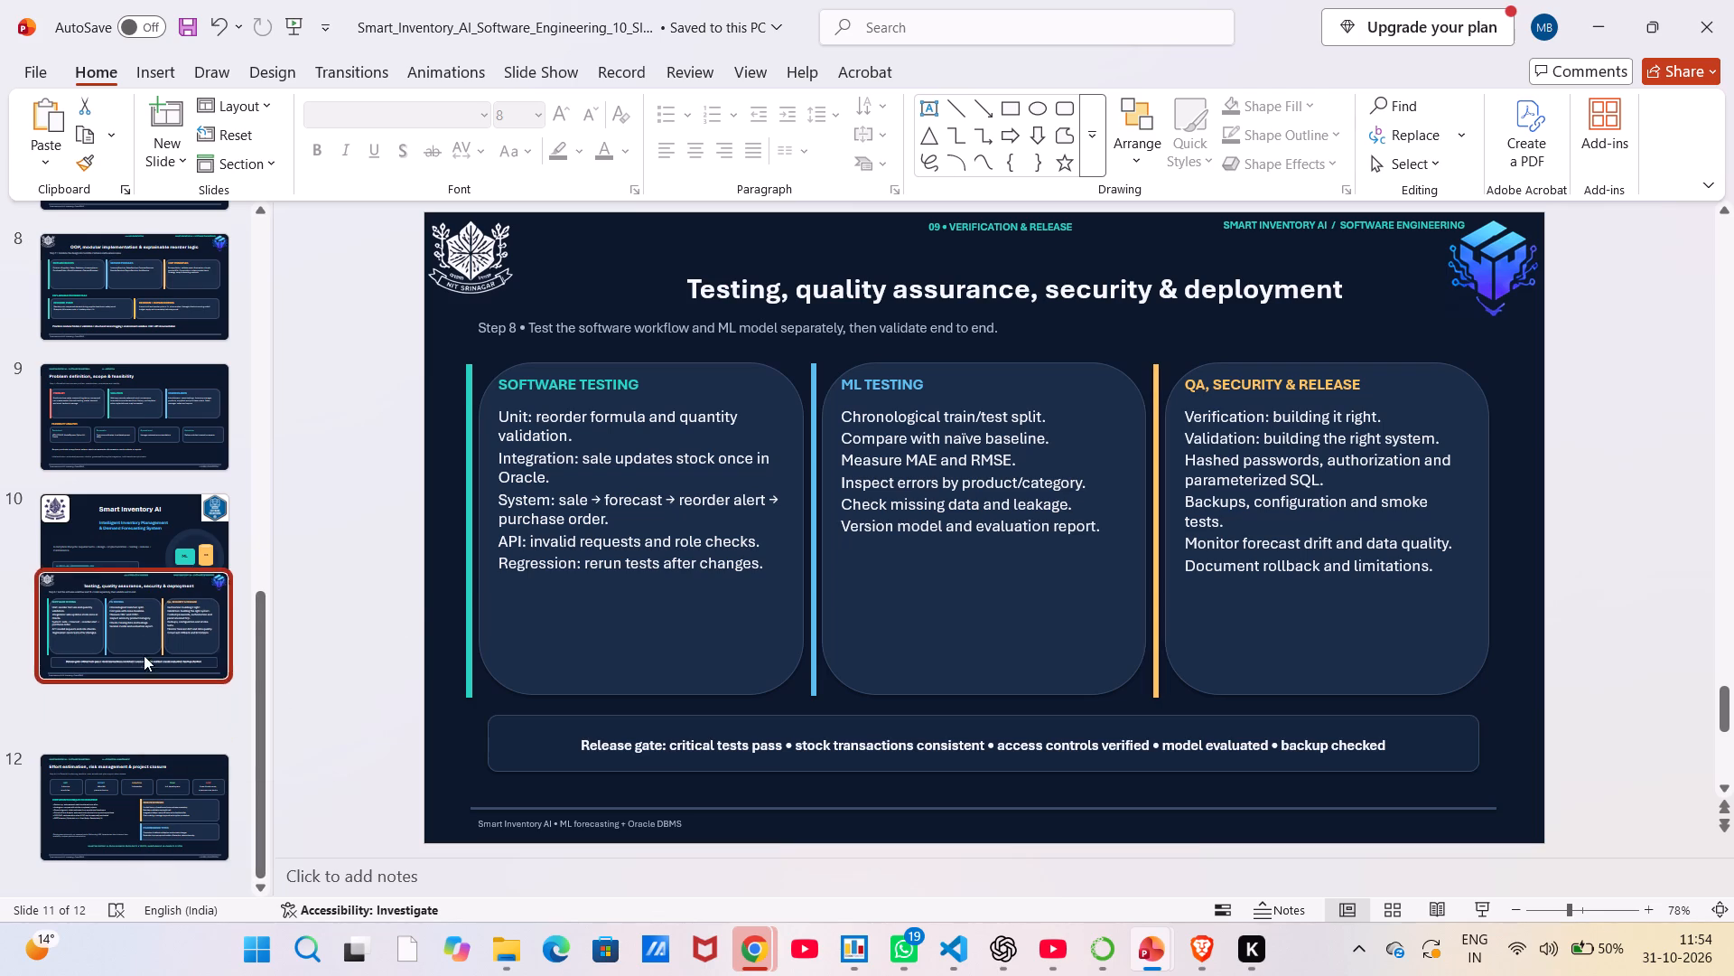
{"action": "left_click_drag", "start_coordinate": [144, 655], "coordinate": [145, 587]}
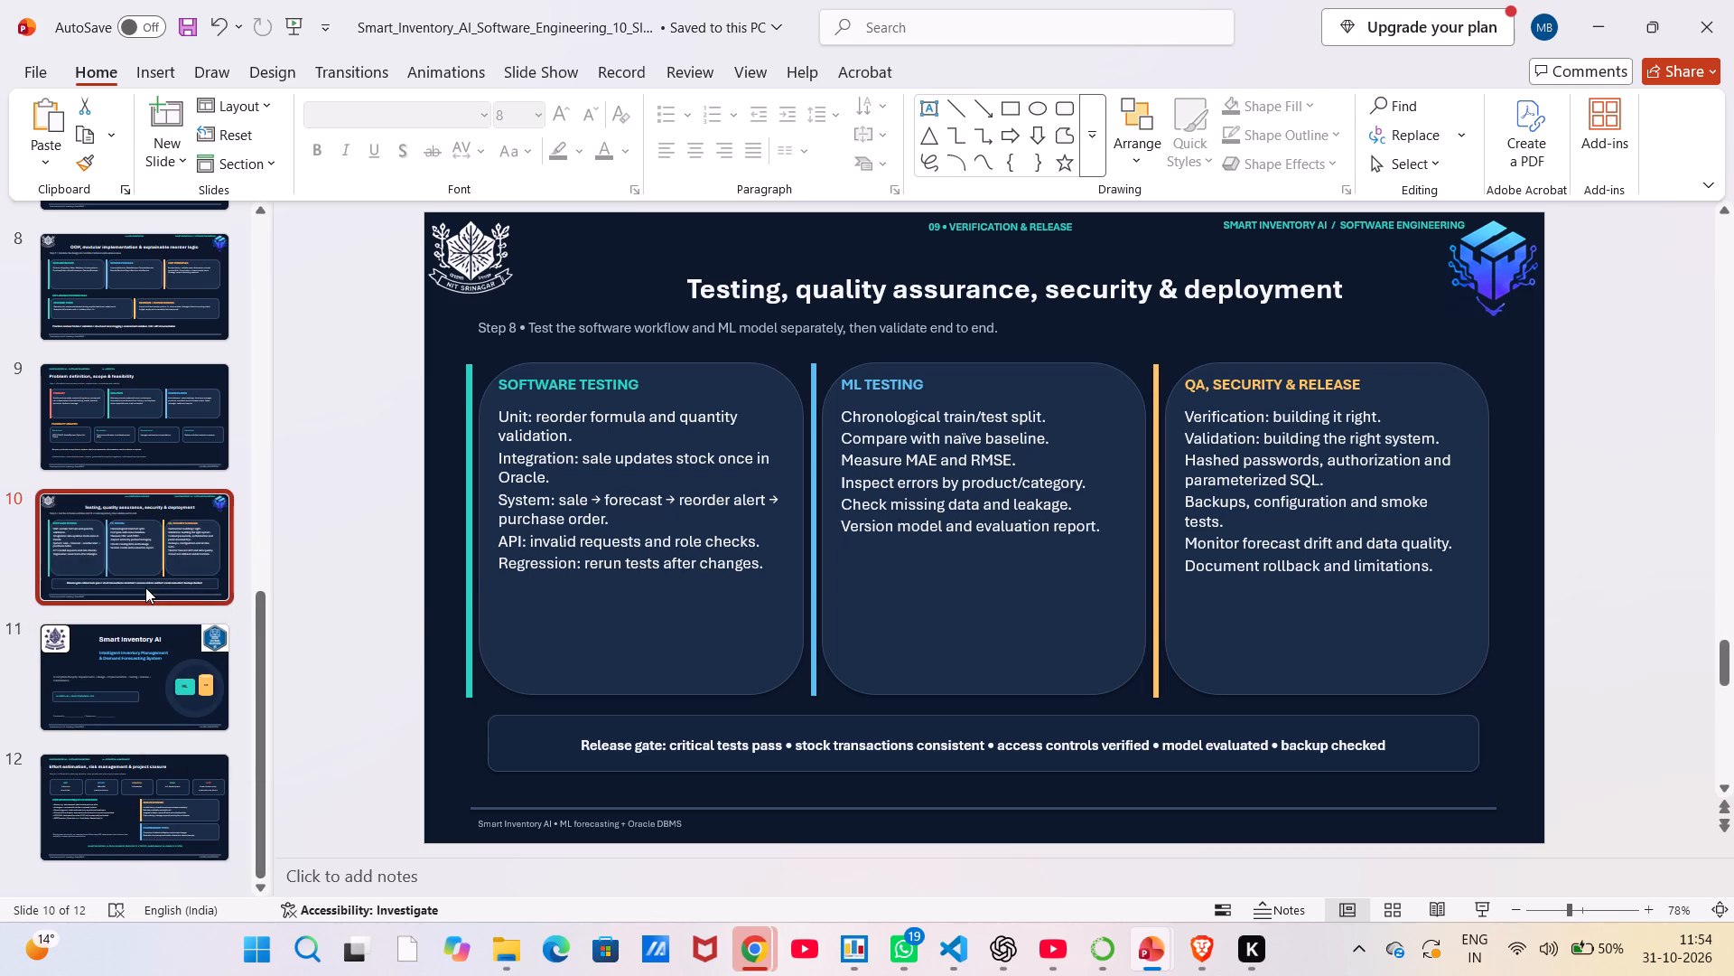
{"action": "left_click_drag", "start_coordinate": [149, 561], "coordinate": [144, 433]}
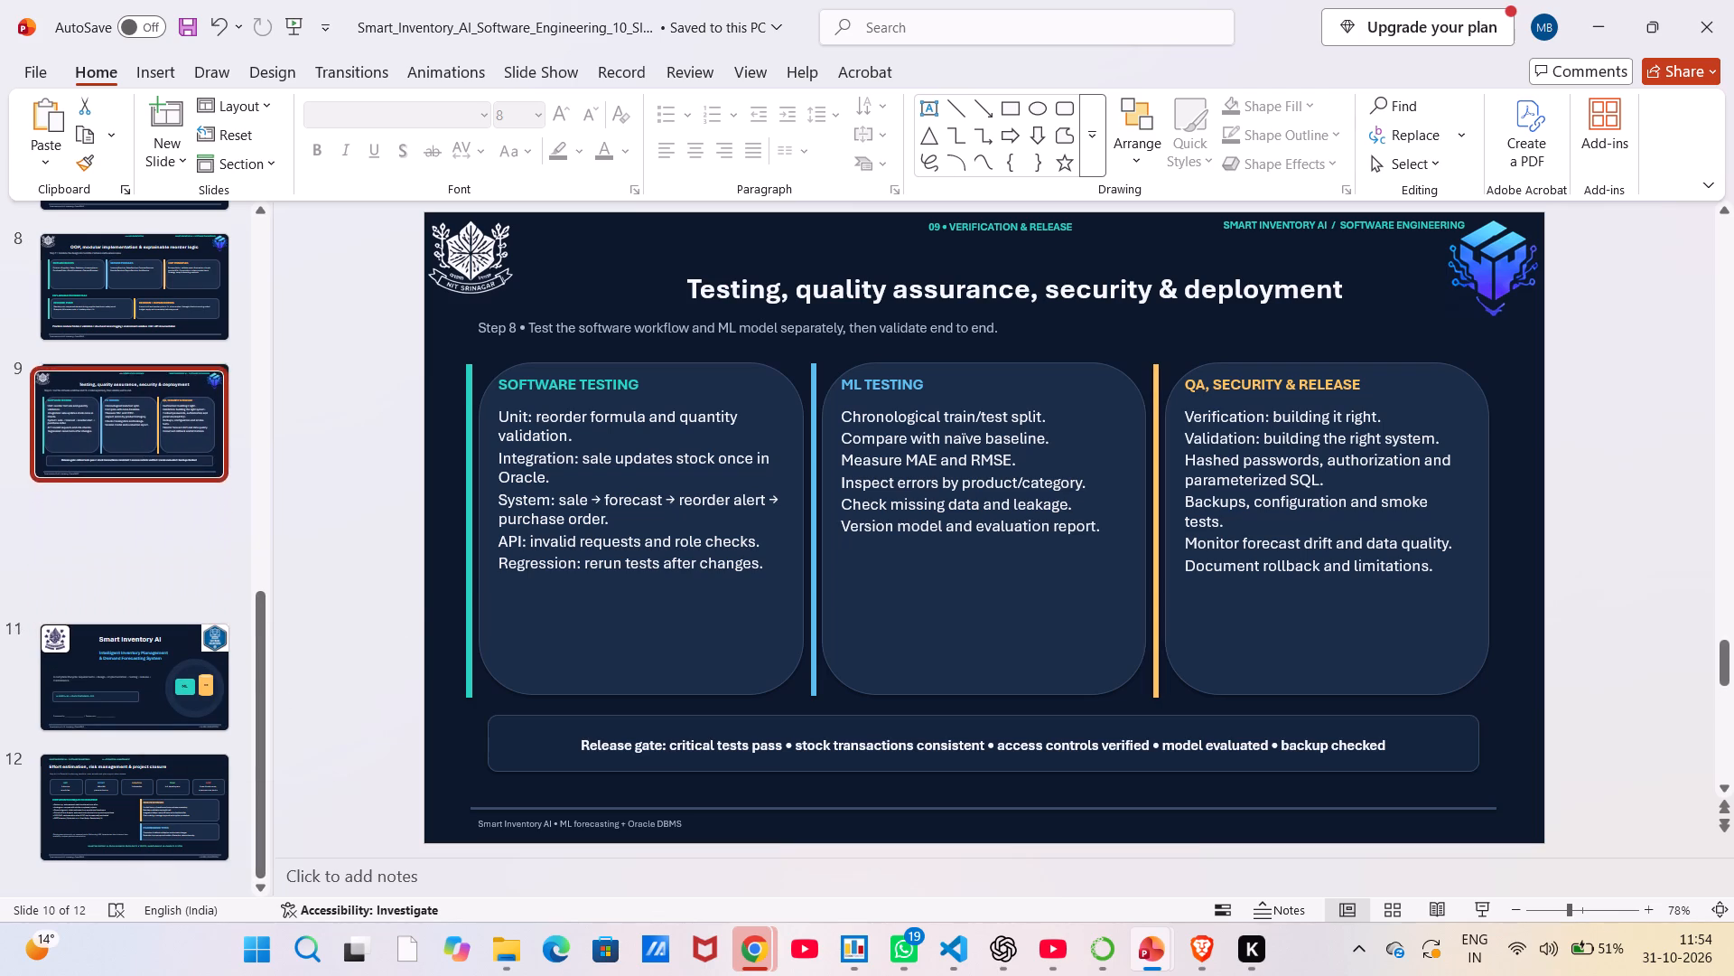
{"action": "left_click_drag", "start_coordinate": [144, 433], "coordinate": [156, 425]}
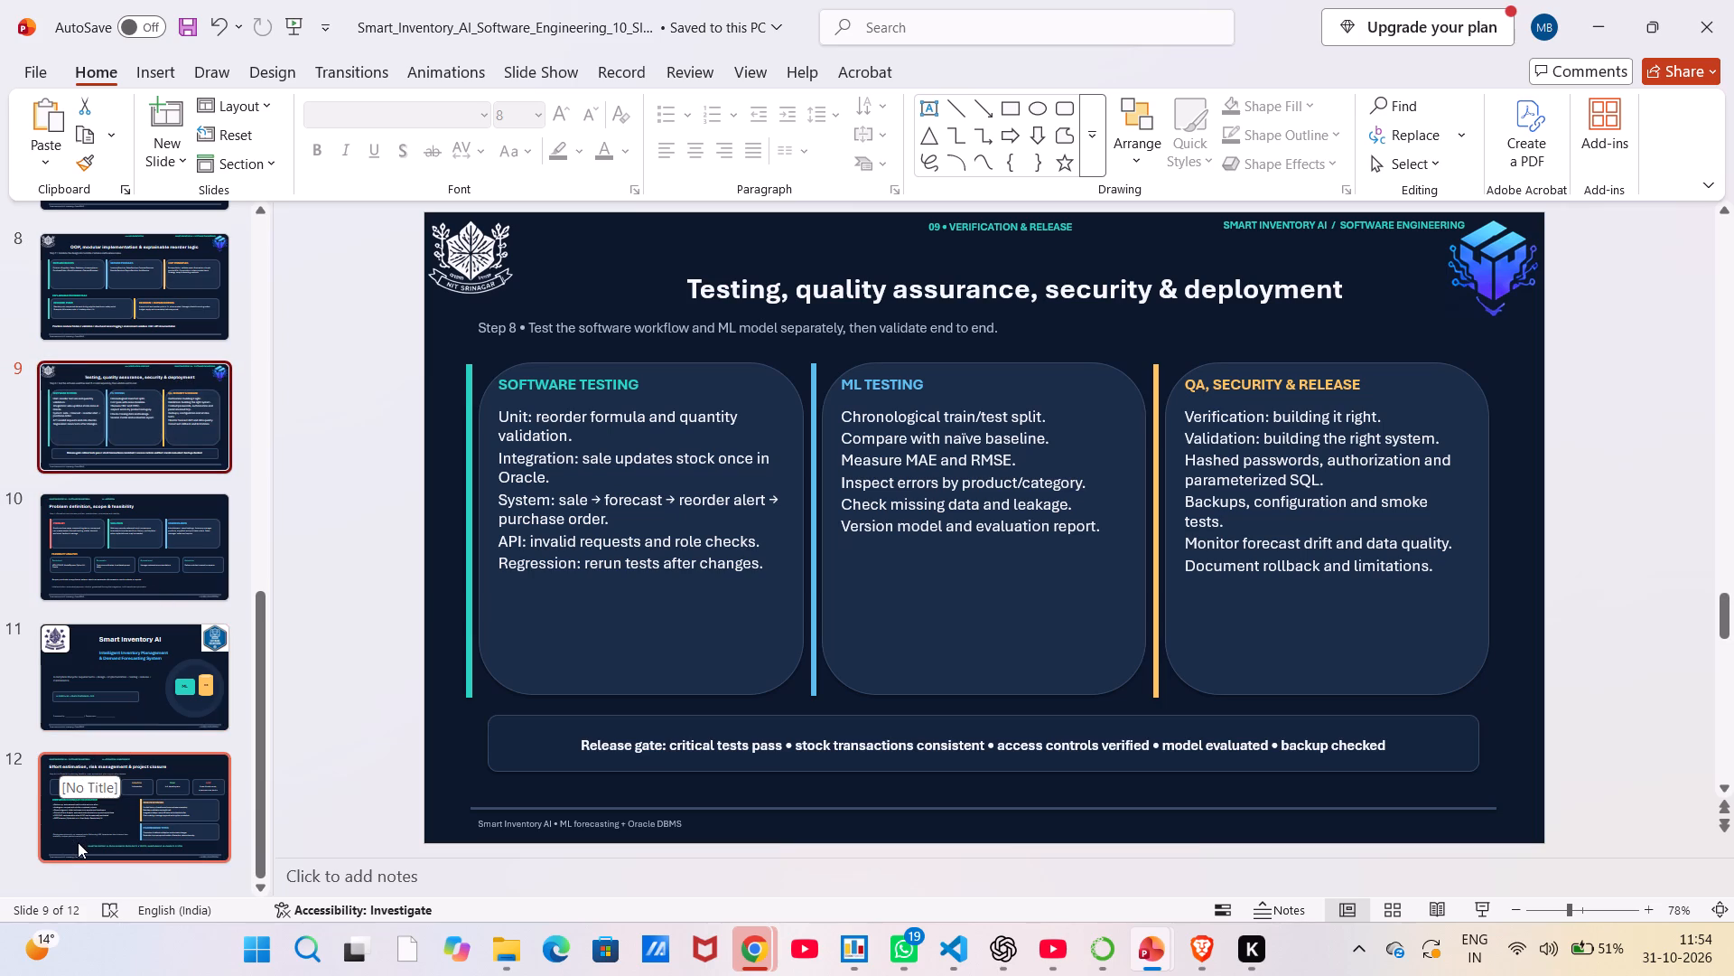
On slide 12, copy the "10 • ESTIMATION & MAINTENANCE" label from the header line and delete it there.
{"action": "left_click", "coordinate": [99, 816]}
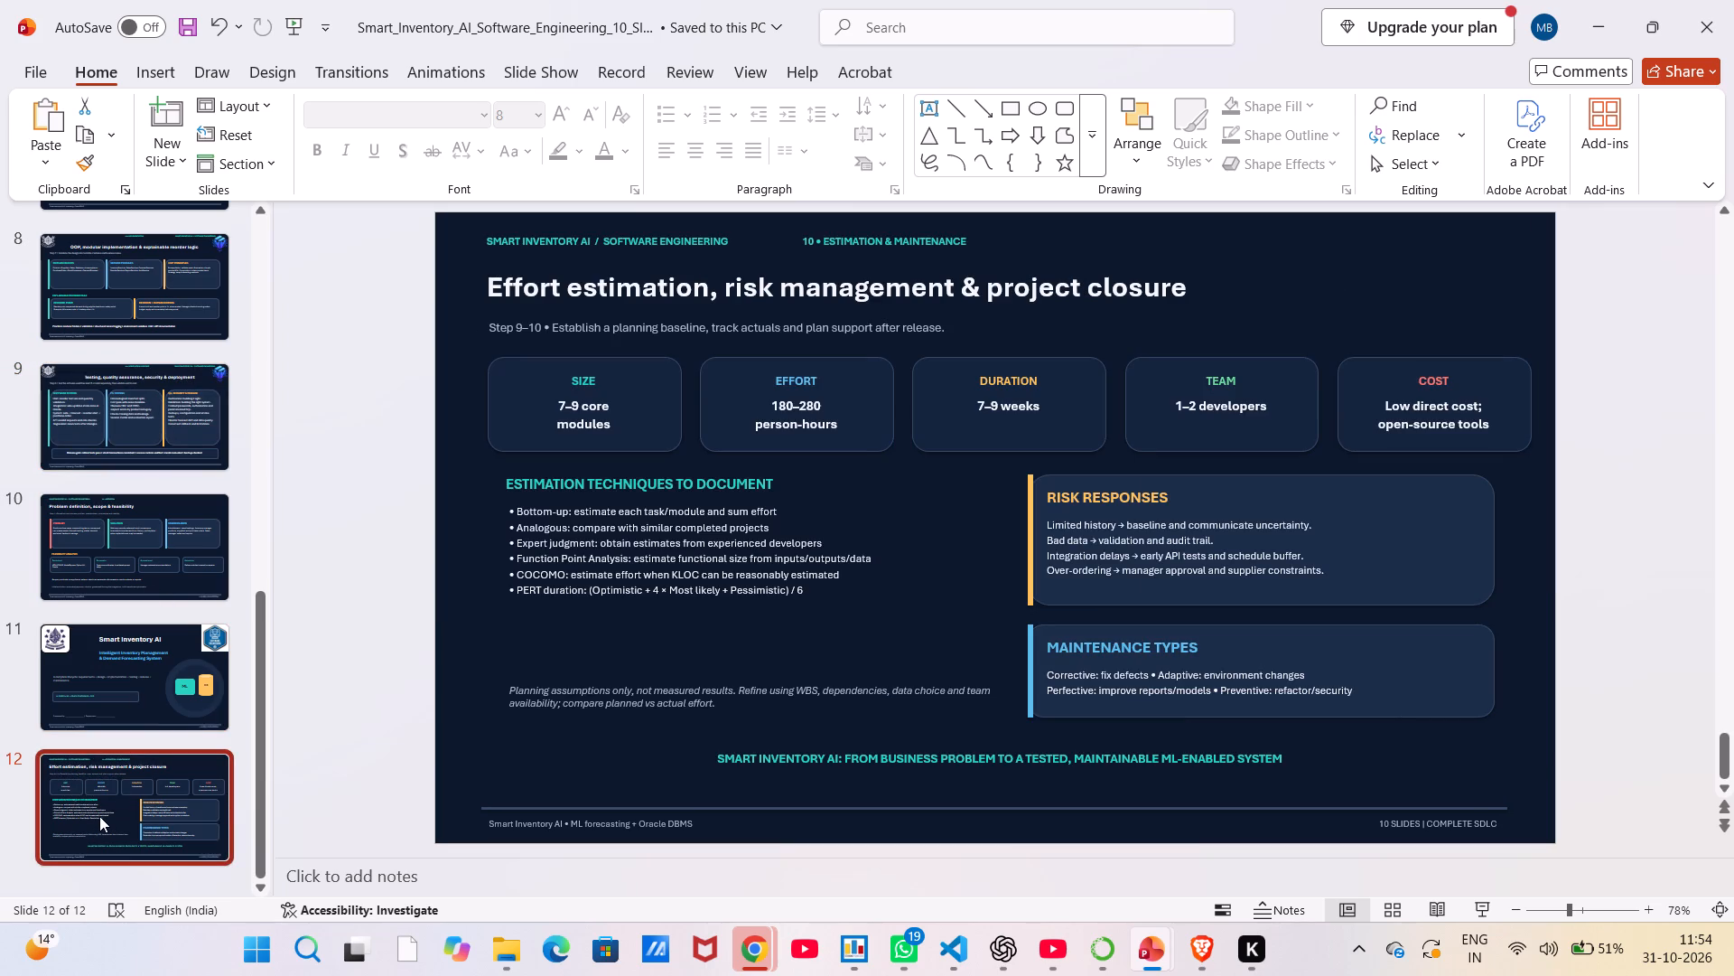
{"action": "left_click", "coordinate": [862, 245]}
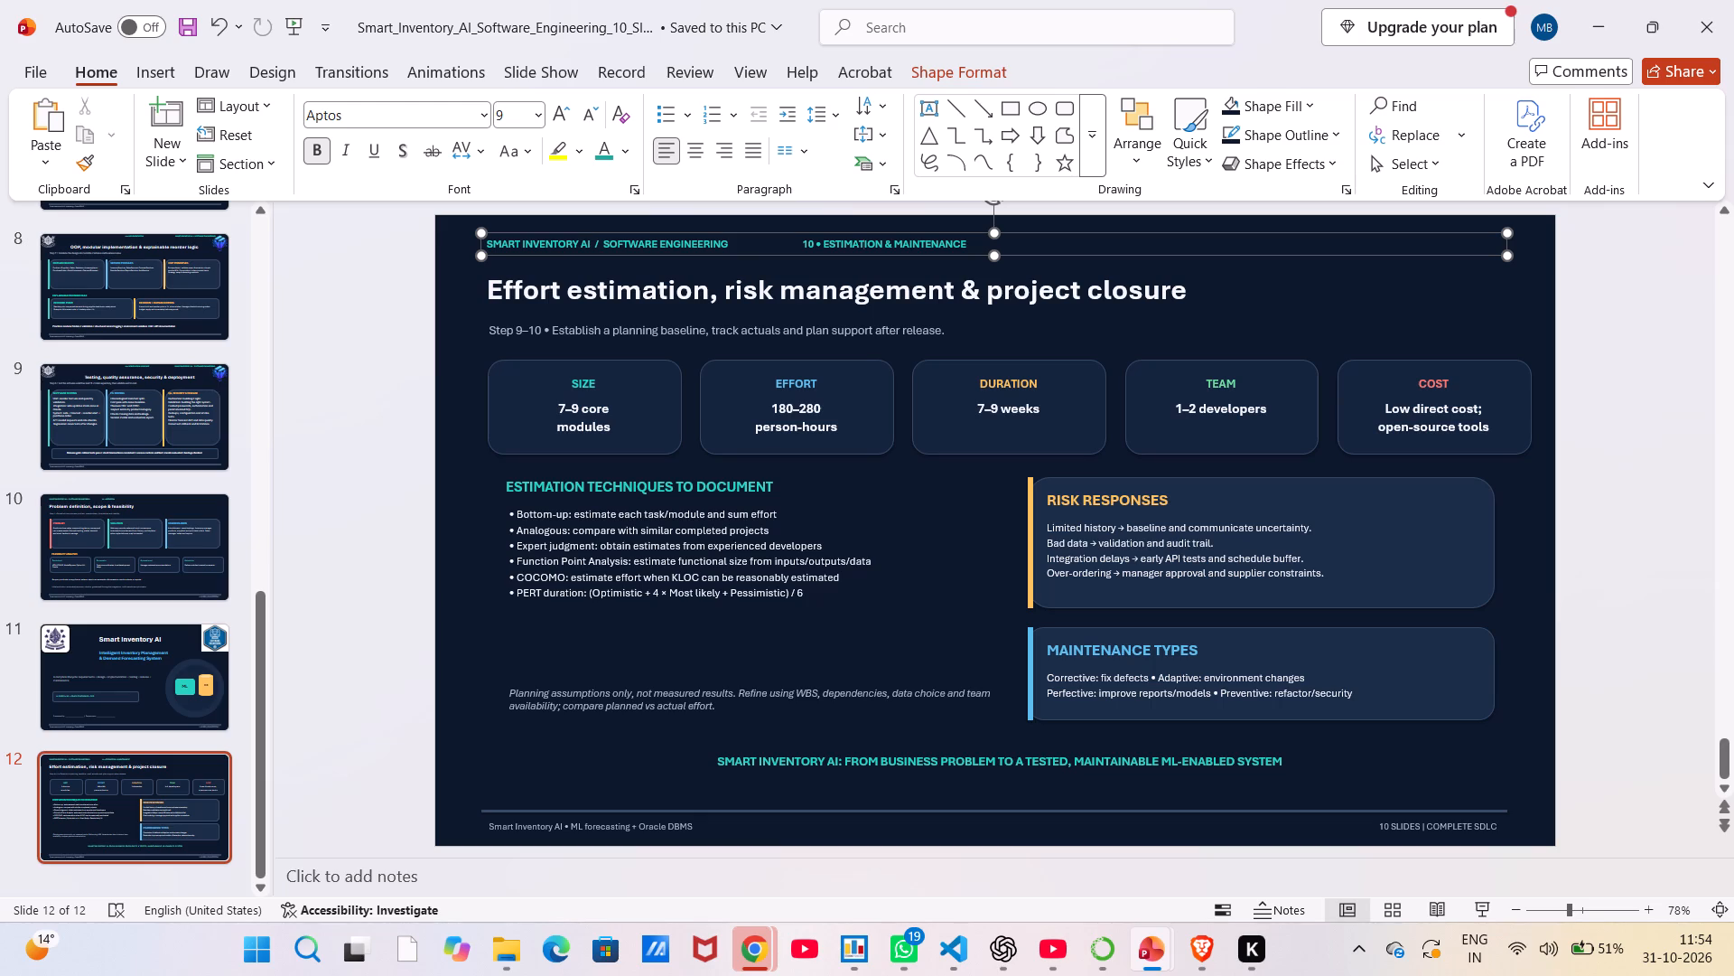
{"action": "left_click_drag", "start_coordinate": [965, 243], "coordinate": [809, 242]}
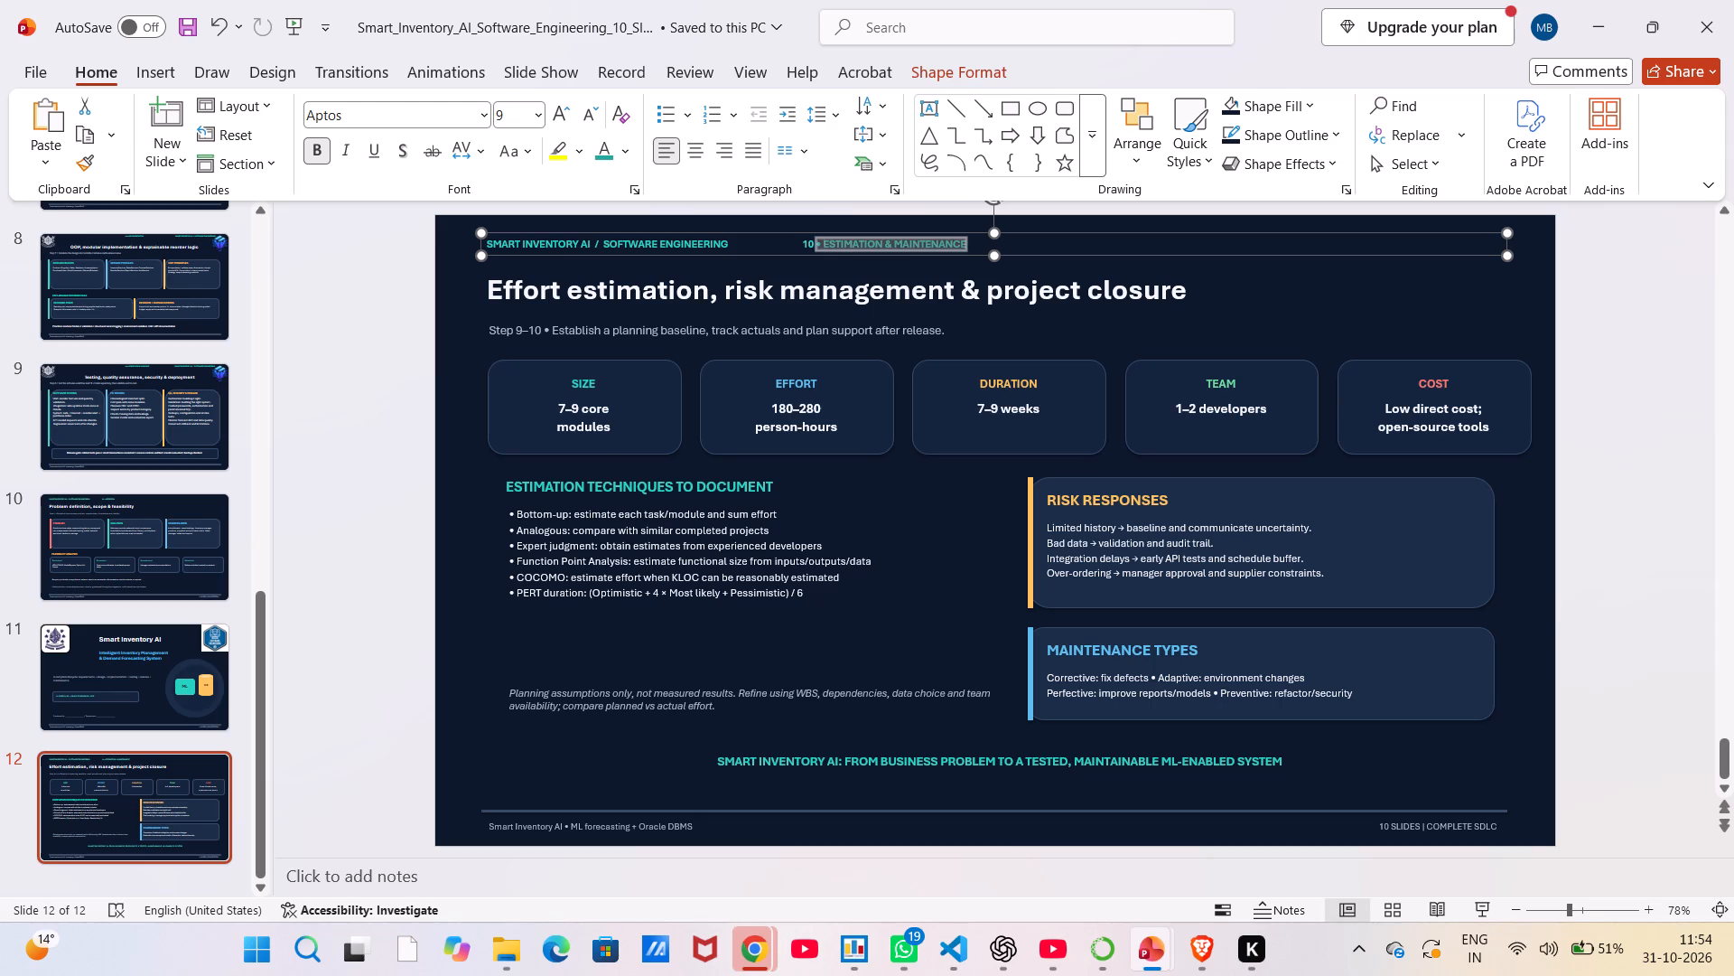
{"action": "left_click_drag", "start_coordinate": [809, 242], "coordinate": [807, 246]}
{"action": "left_click_drag", "start_coordinate": [807, 246], "coordinate": [804, 246]}
{"action": "key", "text": "ctrl+c"}
{"action": "key", "text": "BackSpace"}
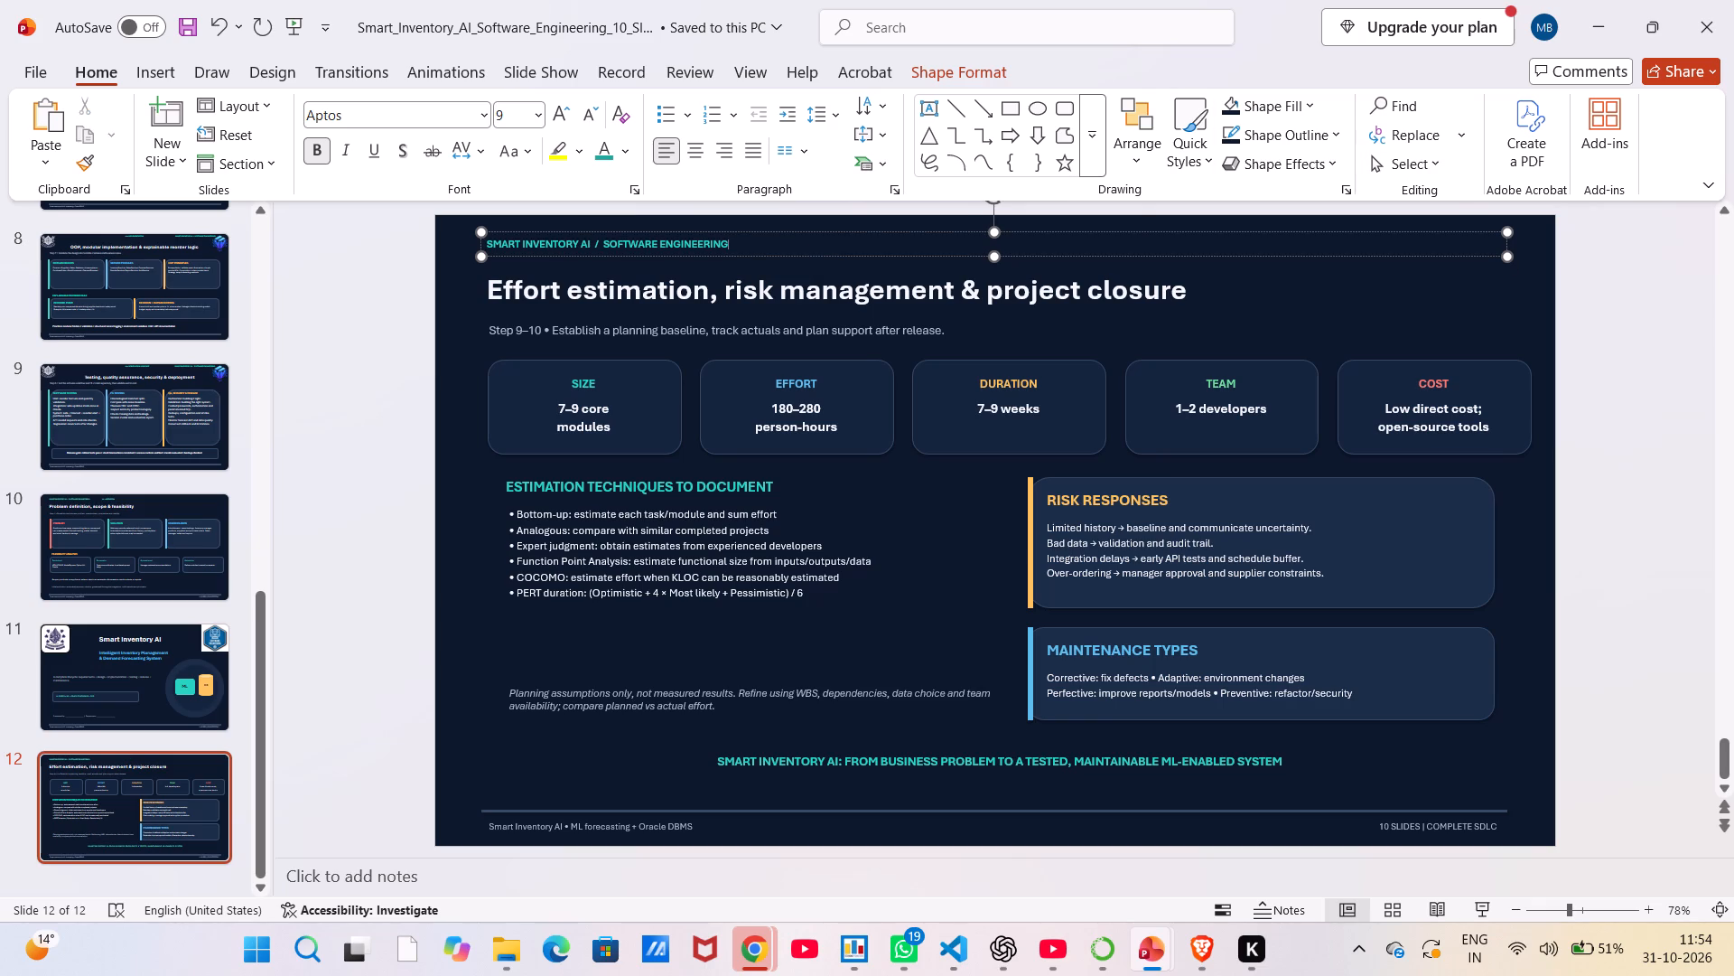
On slide 12, narrow the "SMART INVENTORY AI / SOFTWARE ENGINEERING" label box to fit its text and move it to the slide's top-right corner.
{"action": "left_click_drag", "start_coordinate": [1506, 259], "coordinate": [839, 295]}
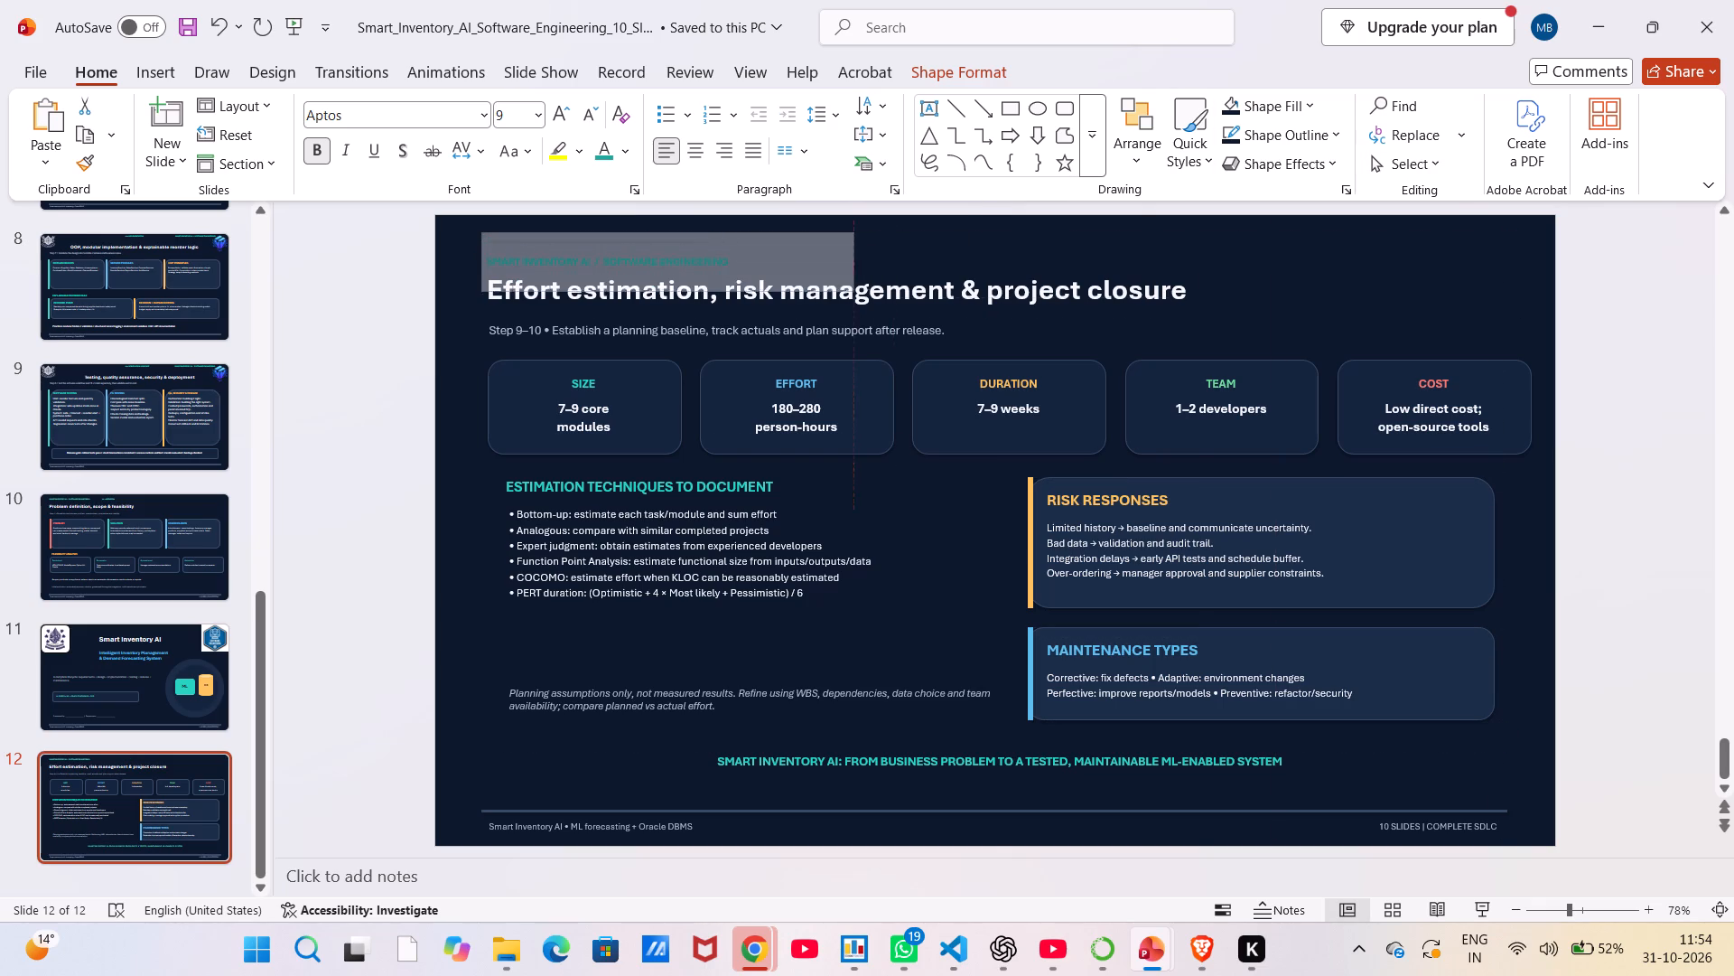
{"action": "left_click_drag", "start_coordinate": [839, 295], "coordinate": [667, 262]}
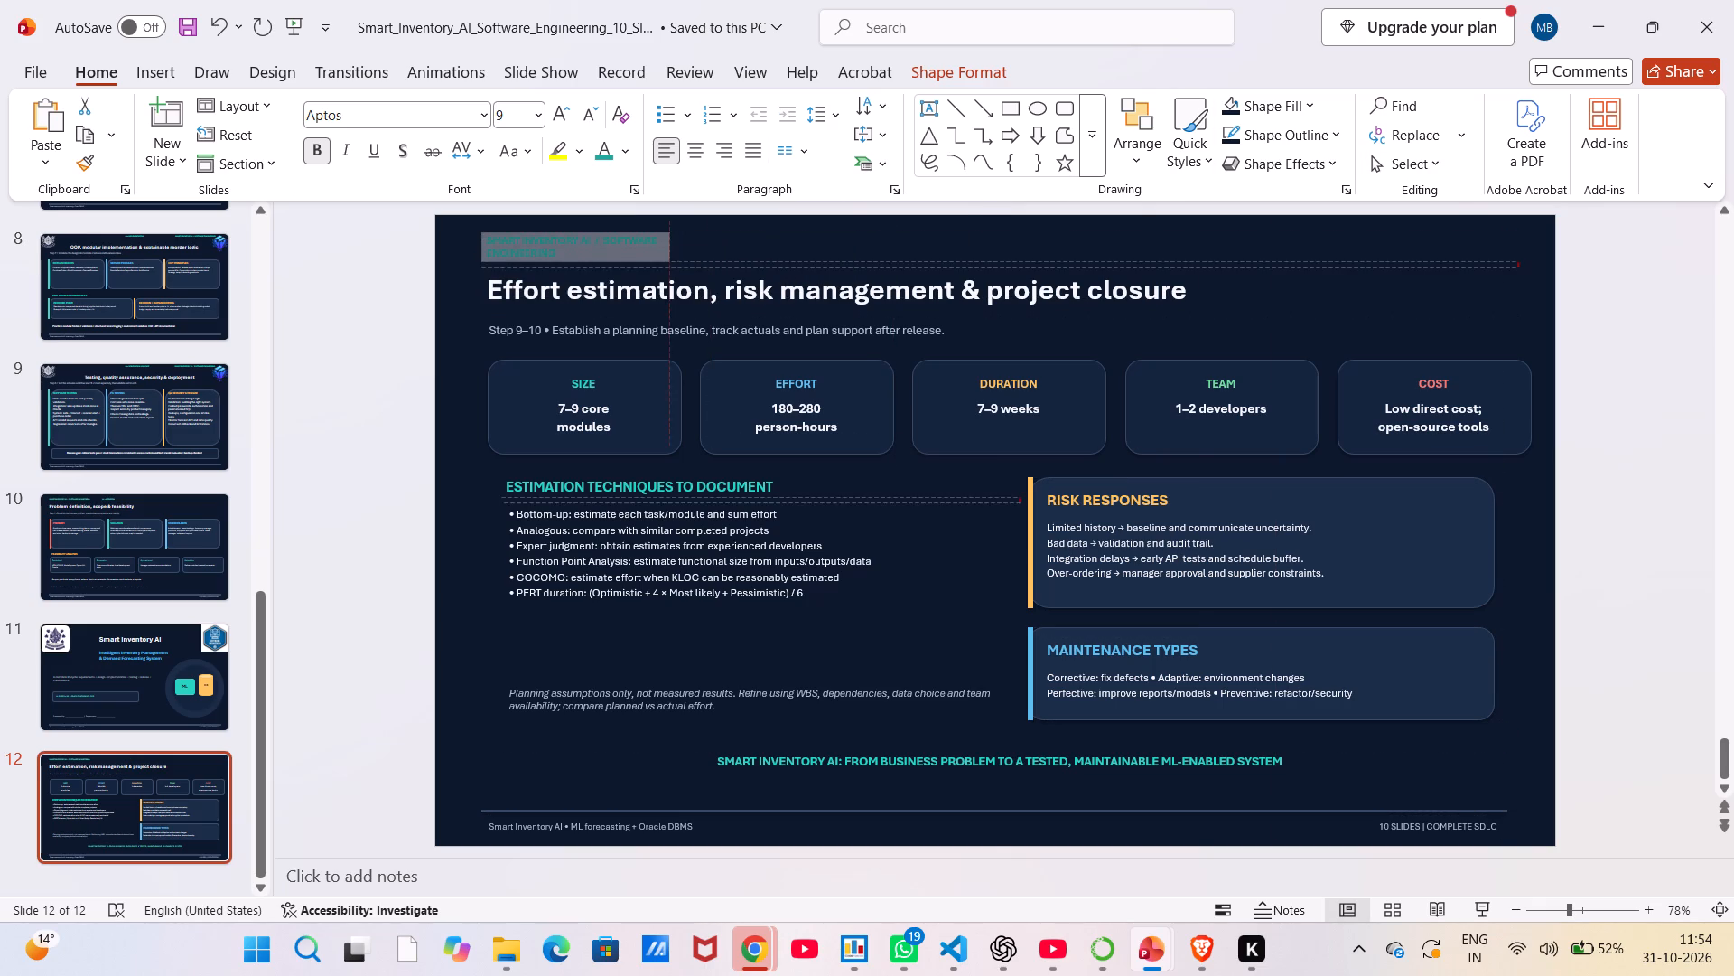
{"action": "left_click_drag", "start_coordinate": [667, 262], "coordinate": [713, 260]}
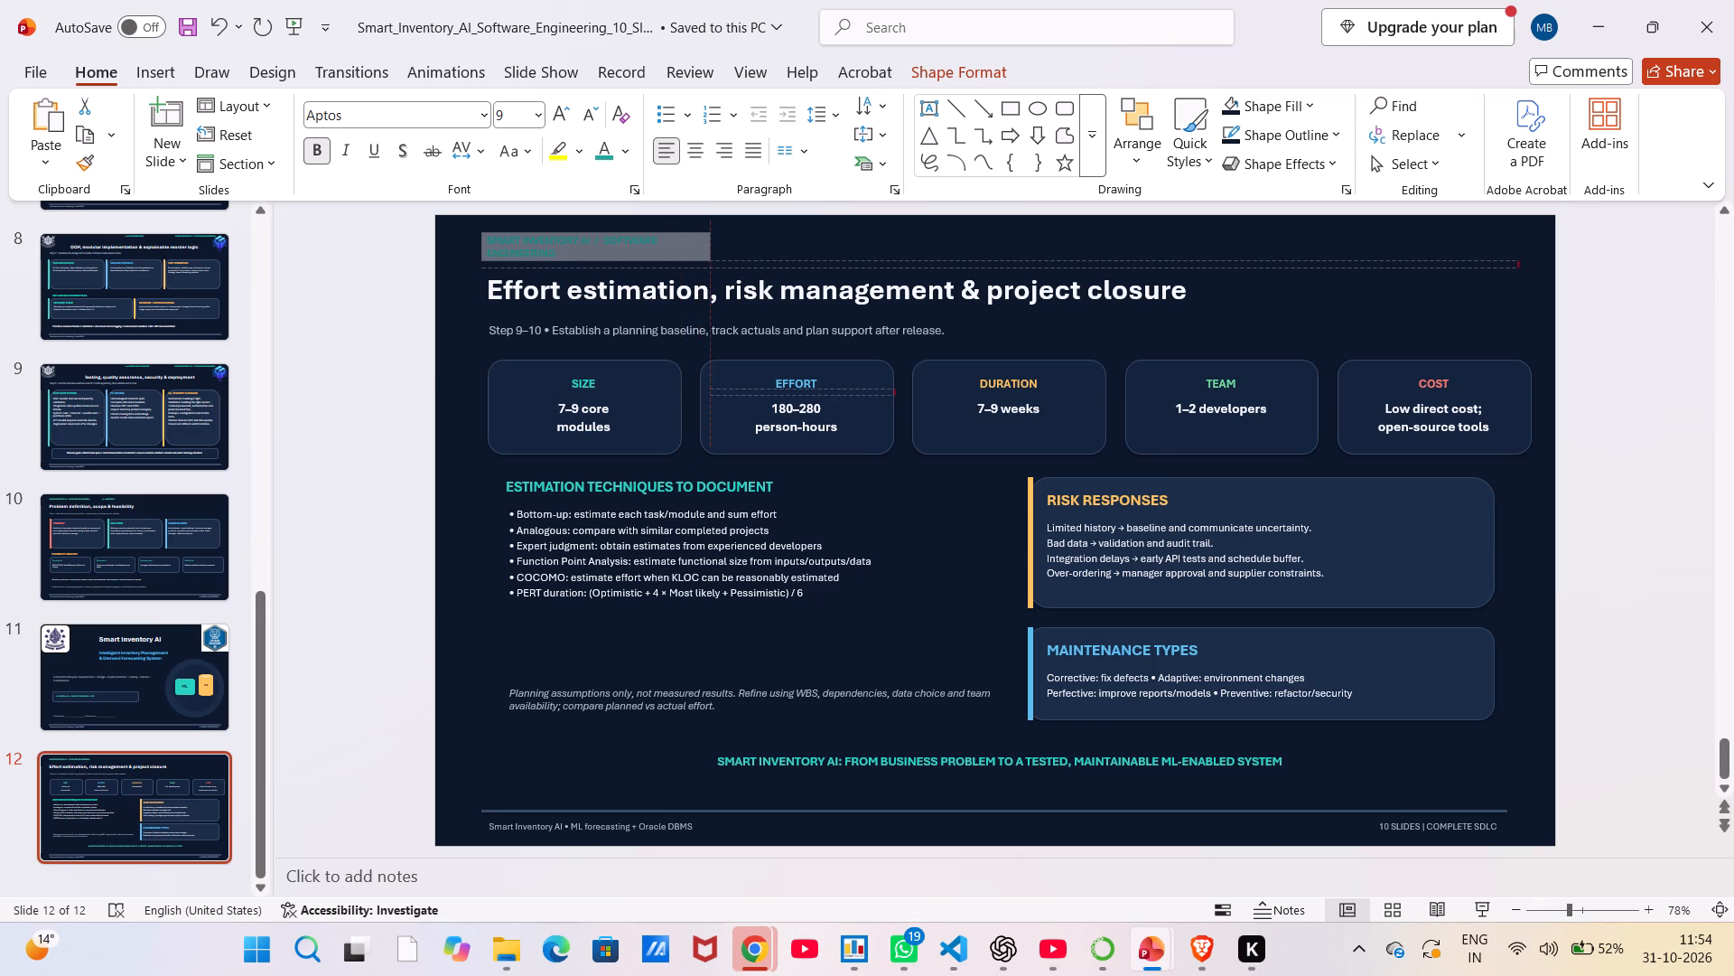
{"action": "left_click_drag", "start_coordinate": [713, 260], "coordinate": [737, 249]}
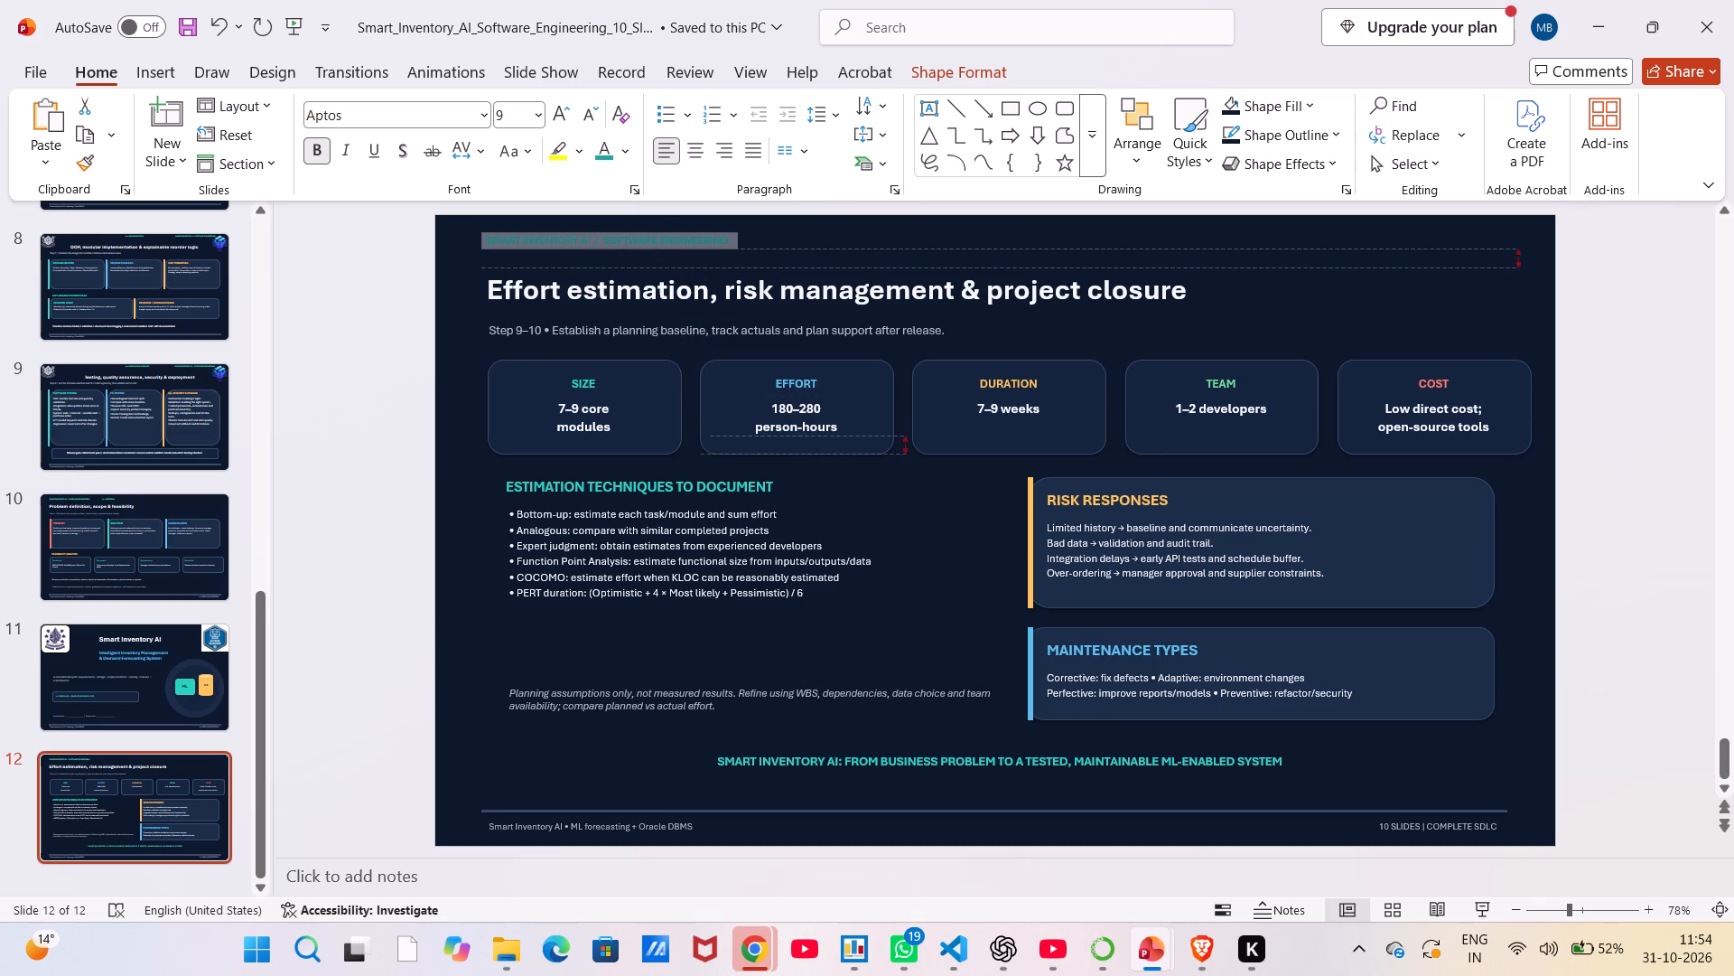
{"action": "left_click_drag", "start_coordinate": [737, 249], "coordinate": [738, 249]}
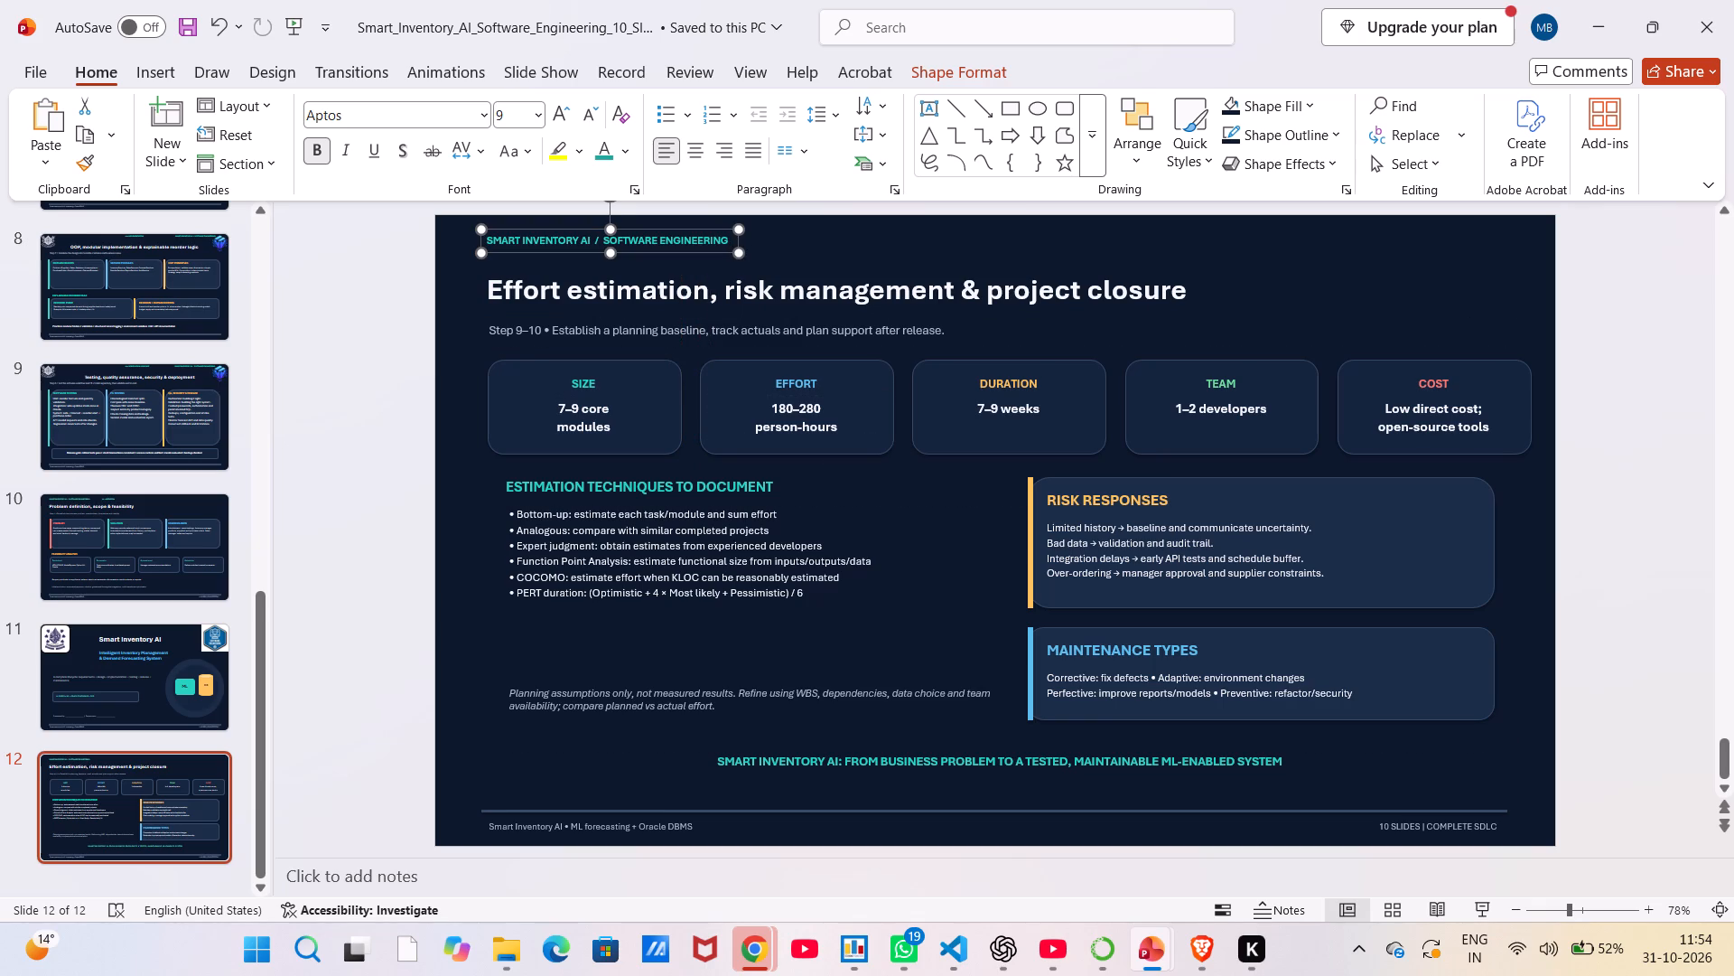
{"action": "left_click_drag", "start_coordinate": [682, 249], "coordinate": [1415, 240]}
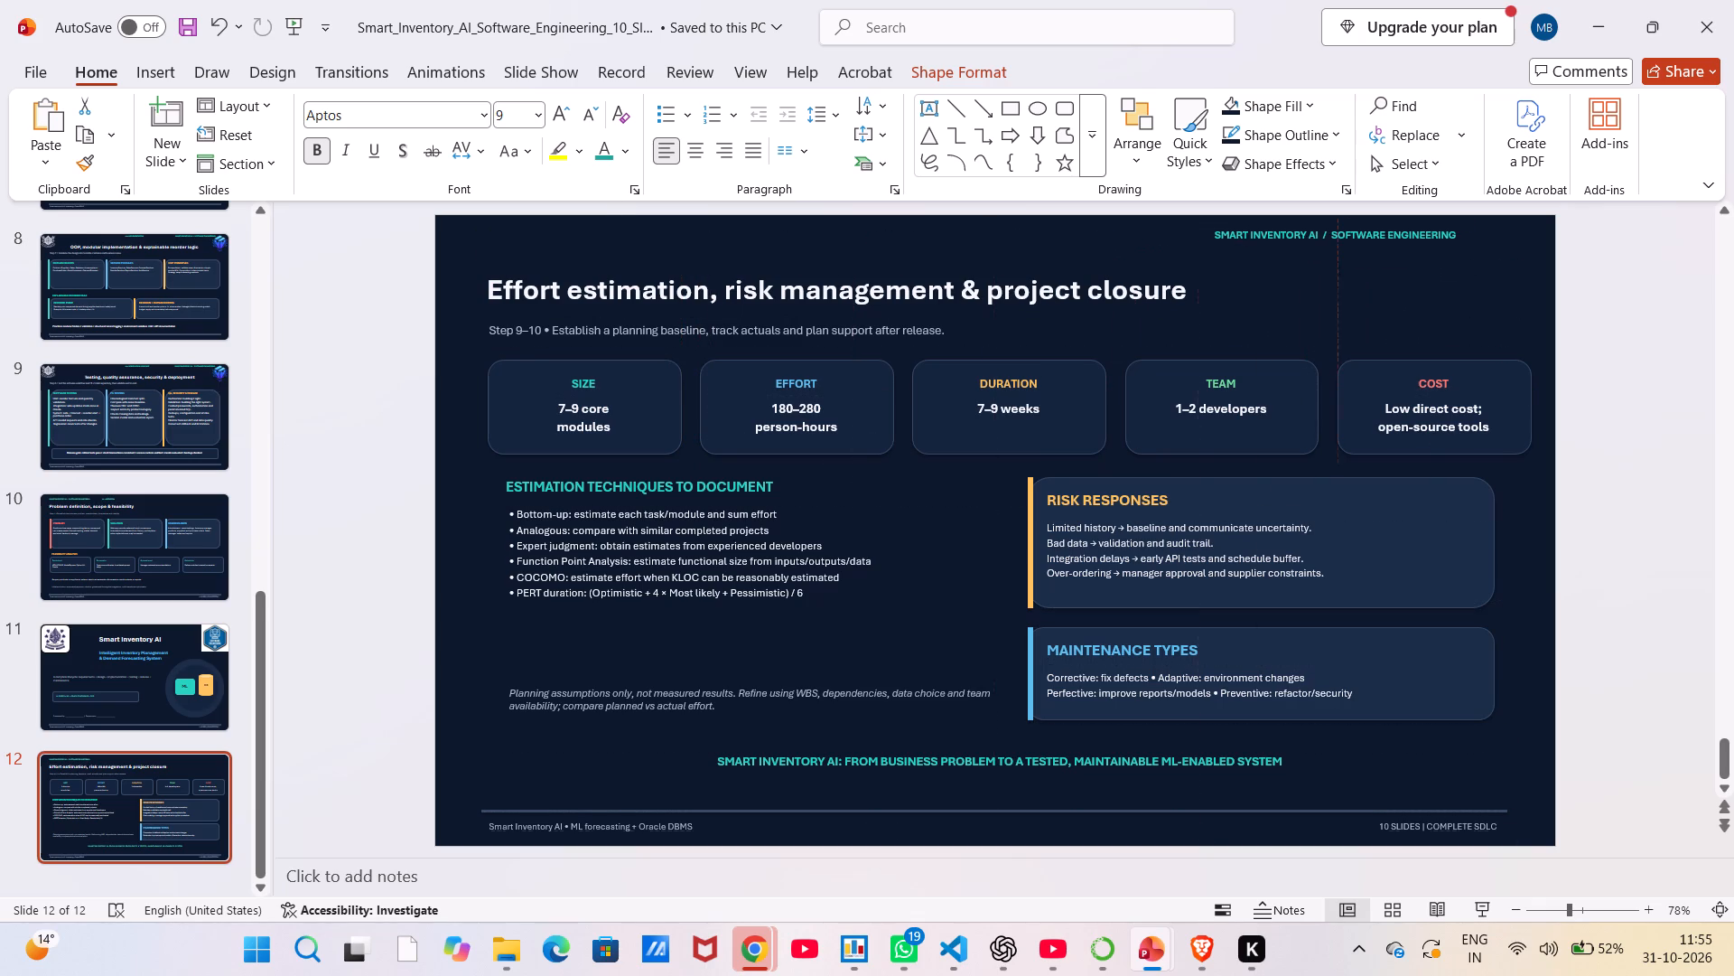
{"action": "left_click_drag", "start_coordinate": [1415, 240], "coordinate": [1433, 236]}
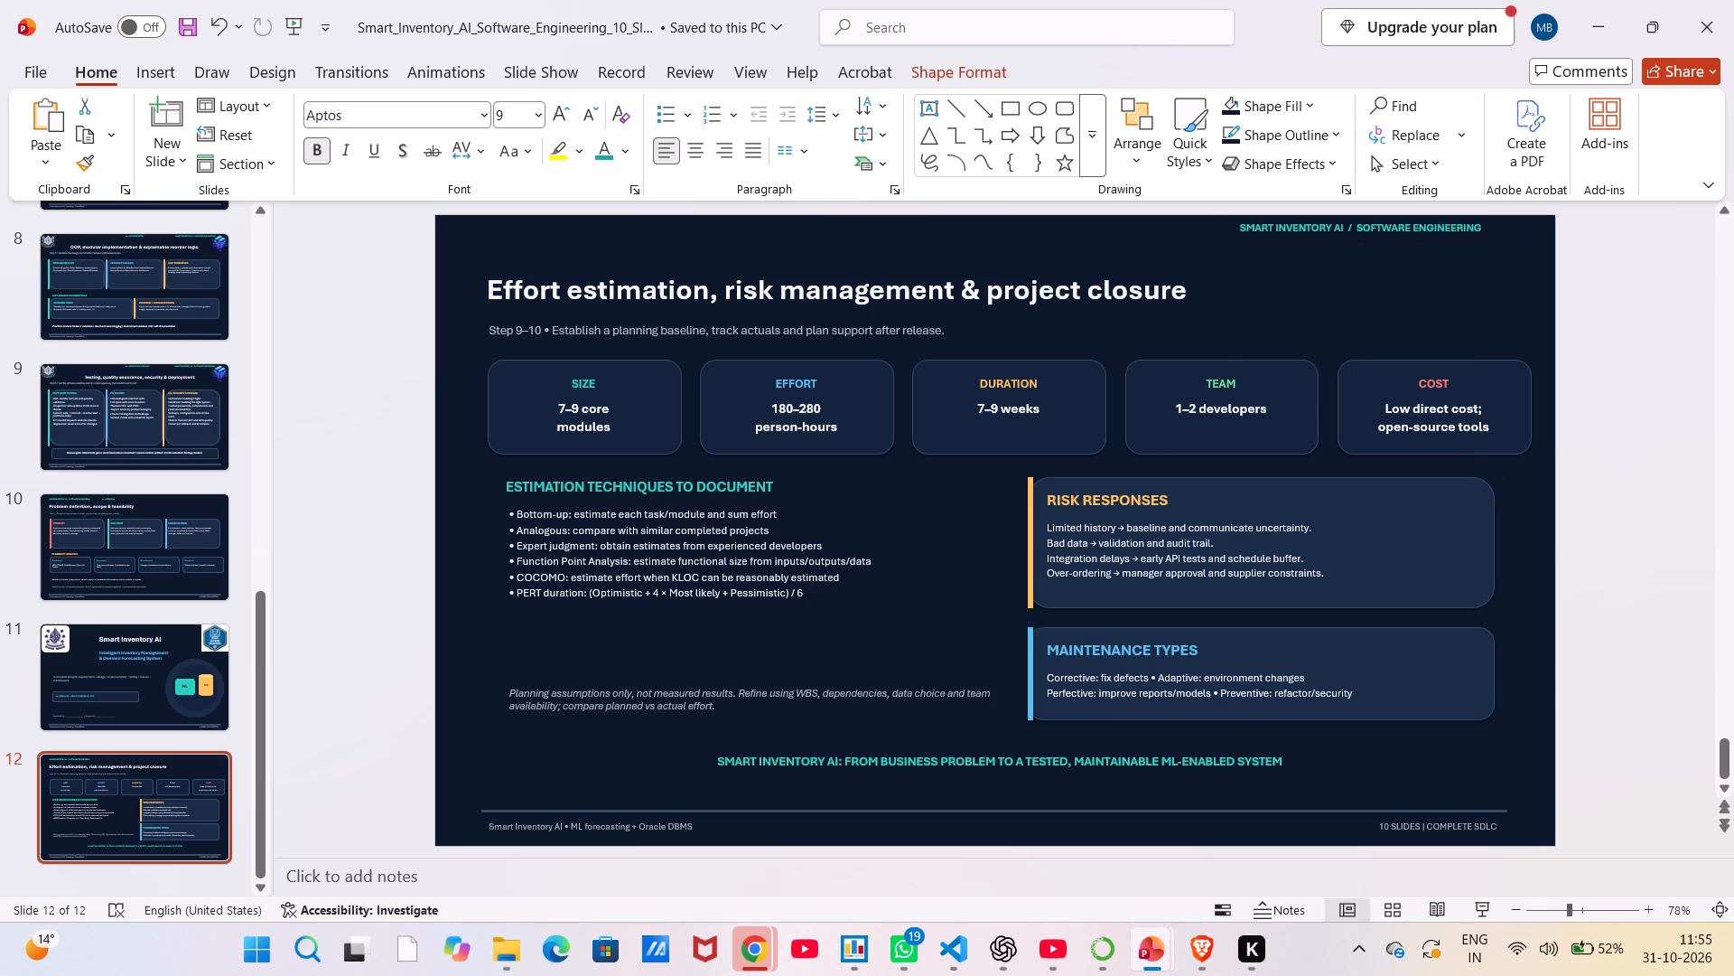
{"action": "left_click_drag", "start_coordinate": [1433, 236], "coordinate": [1441, 237]}
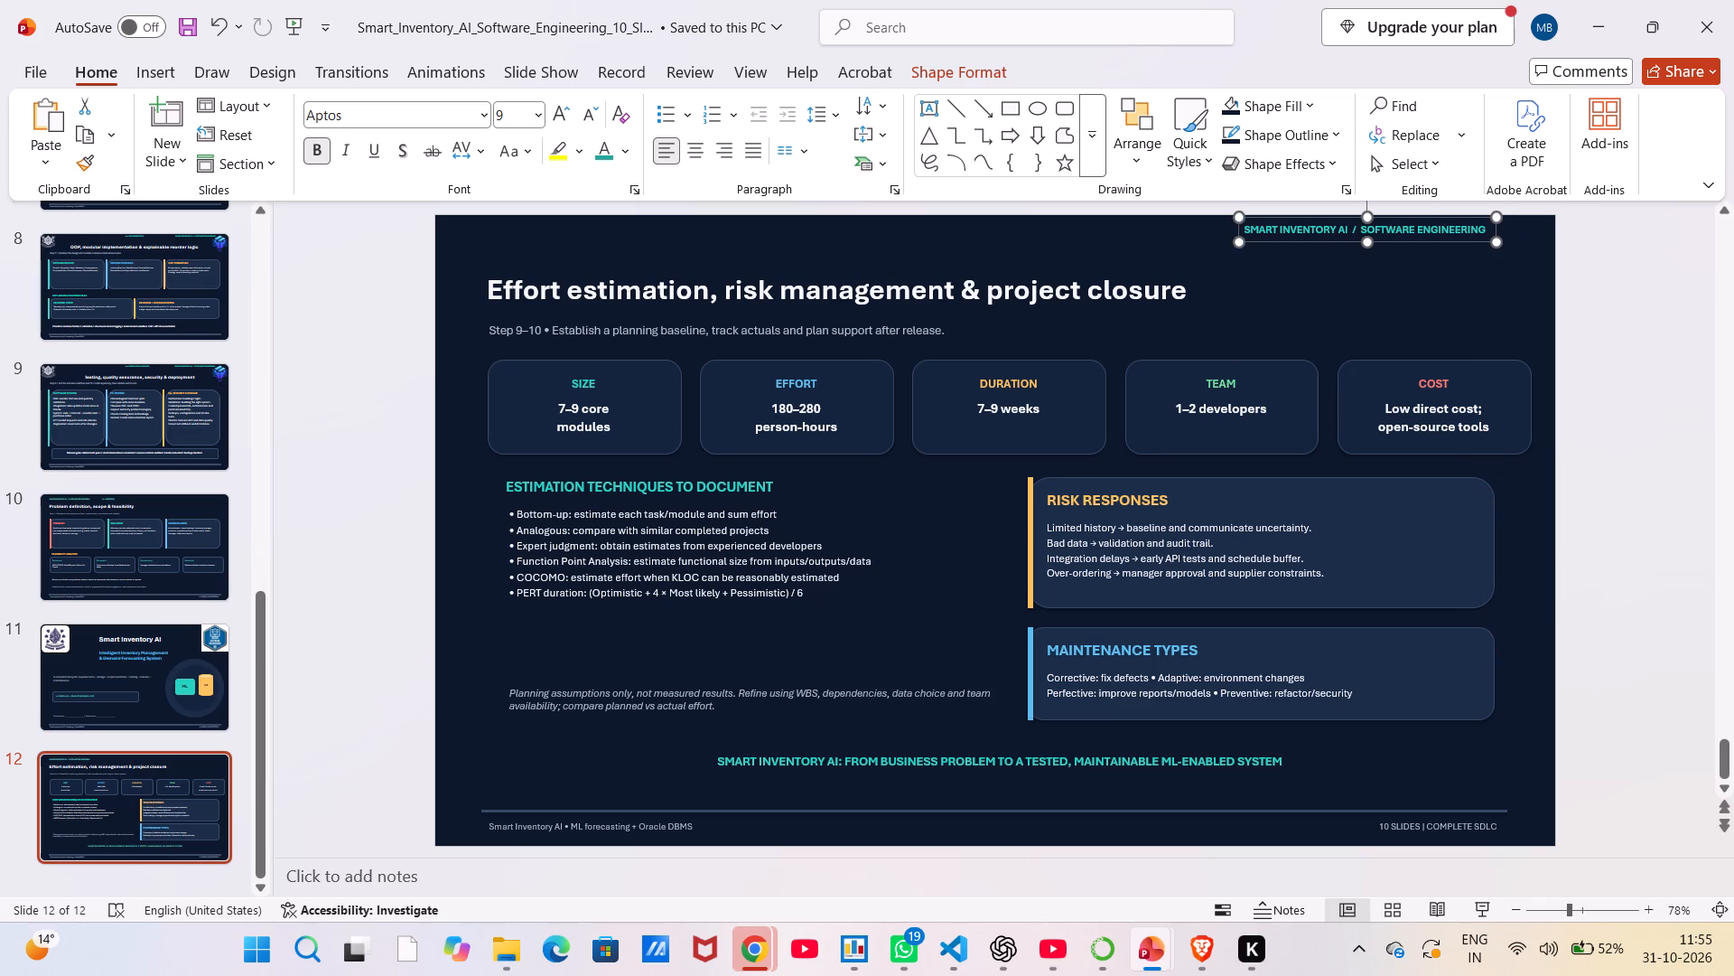
Shift the "Effort estimation, risk management & project closure" title right so its text sits roughly centred above the five cards.
{"action": "left_click", "coordinate": [879, 303]}
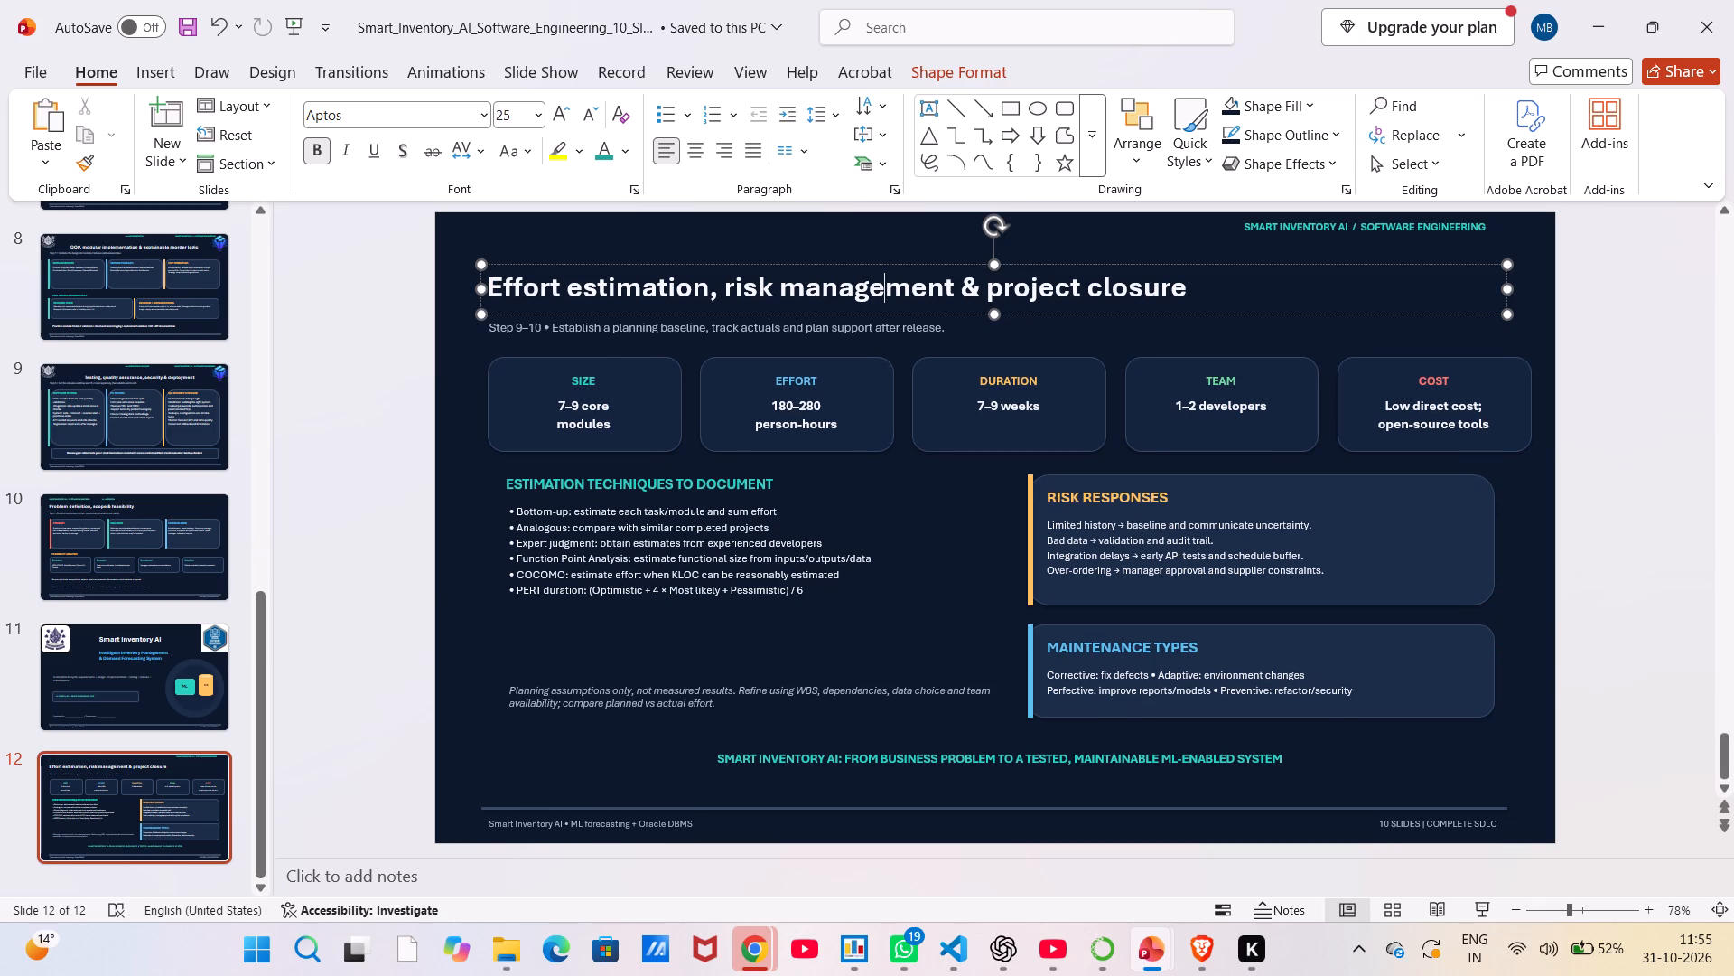
{"action": "left_click_drag", "start_coordinate": [921, 309], "coordinate": [1044, 316]}
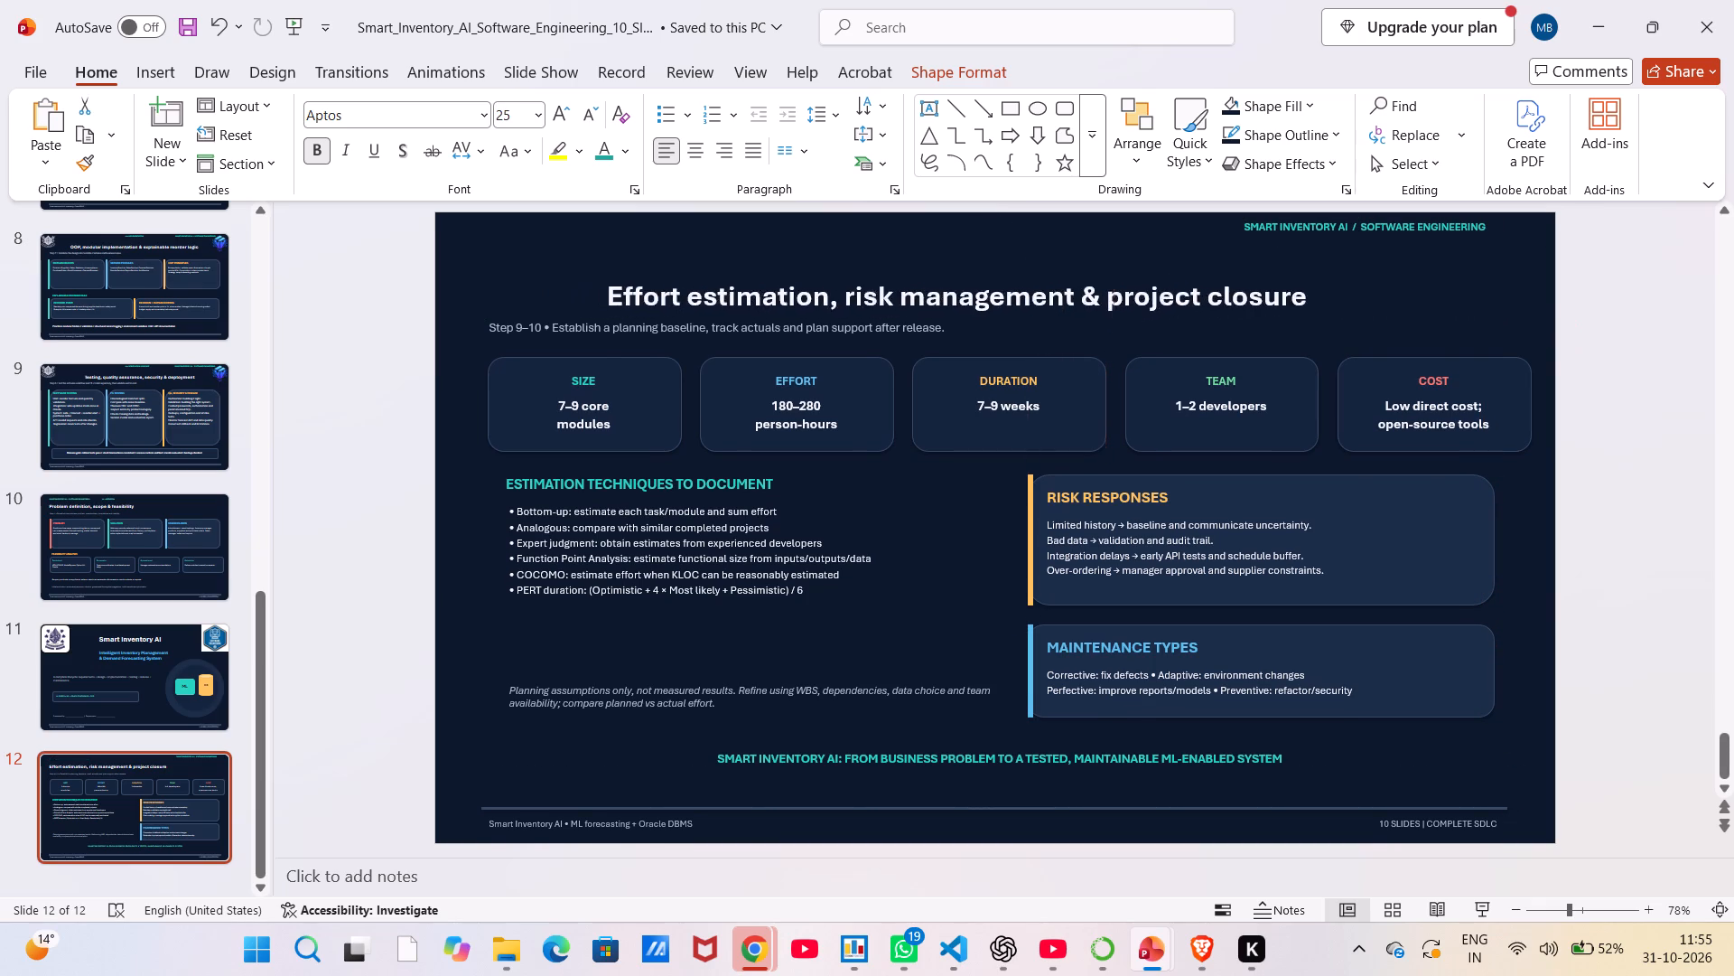
{"action": "left_click_drag", "start_coordinate": [1044, 316], "coordinate": [1092, 305]}
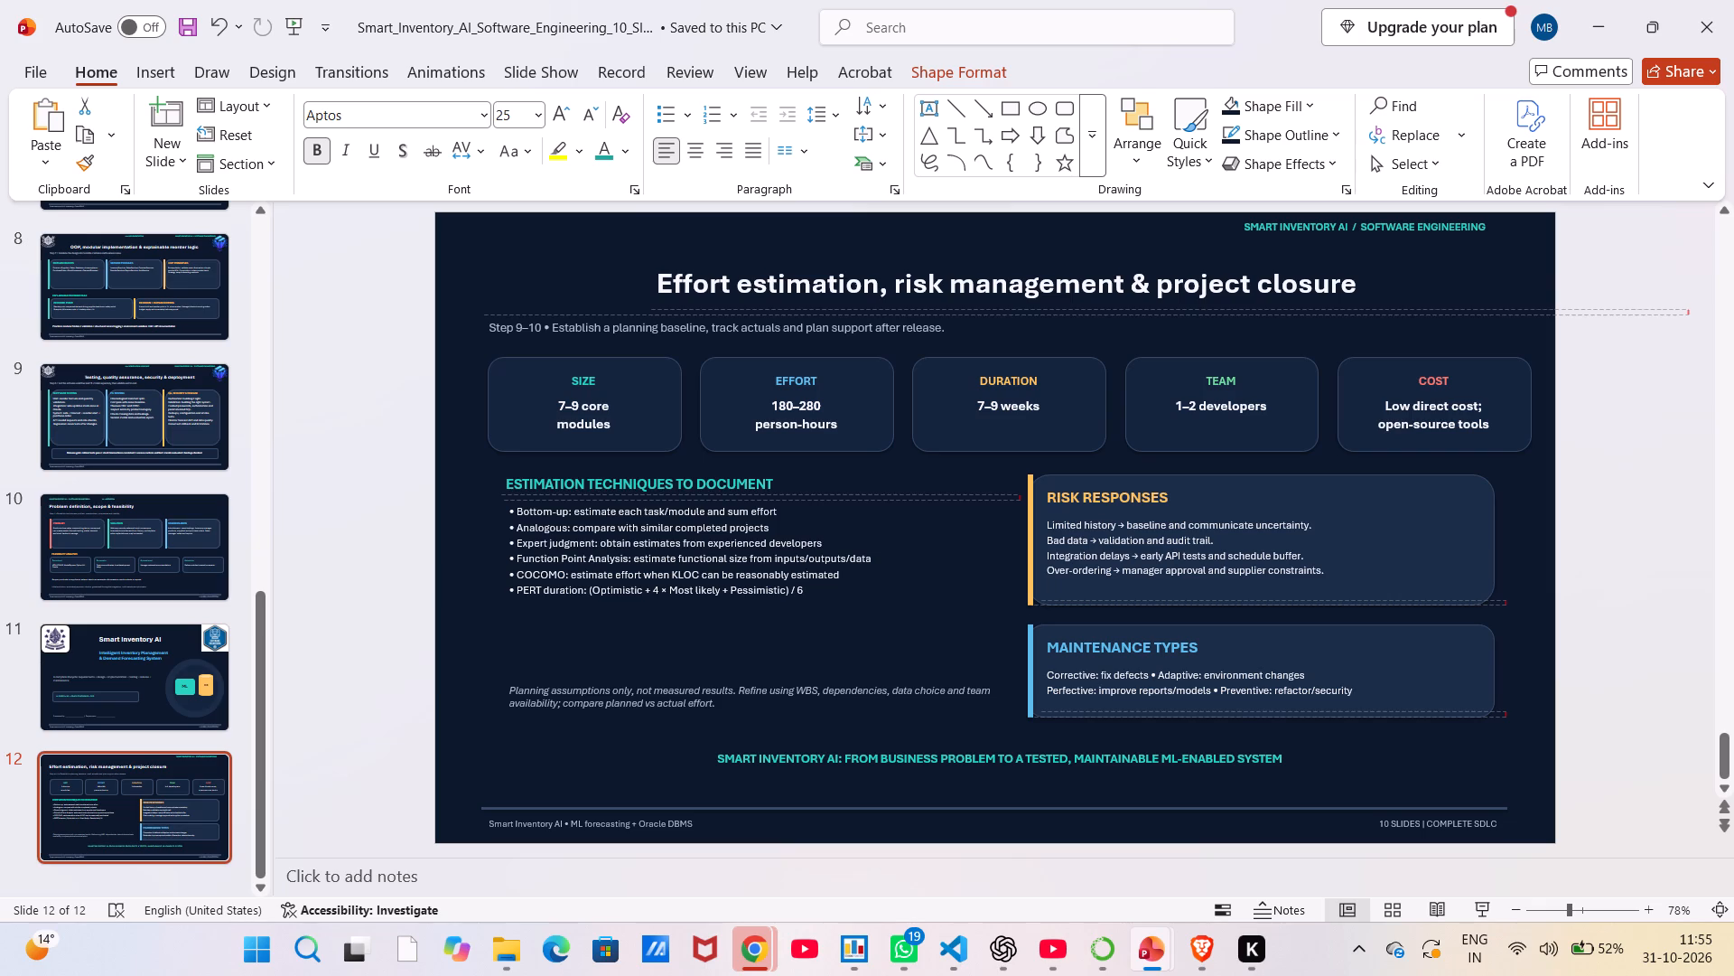
{"action": "left_click_drag", "start_coordinate": [1092, 305], "coordinate": [1100, 309]}
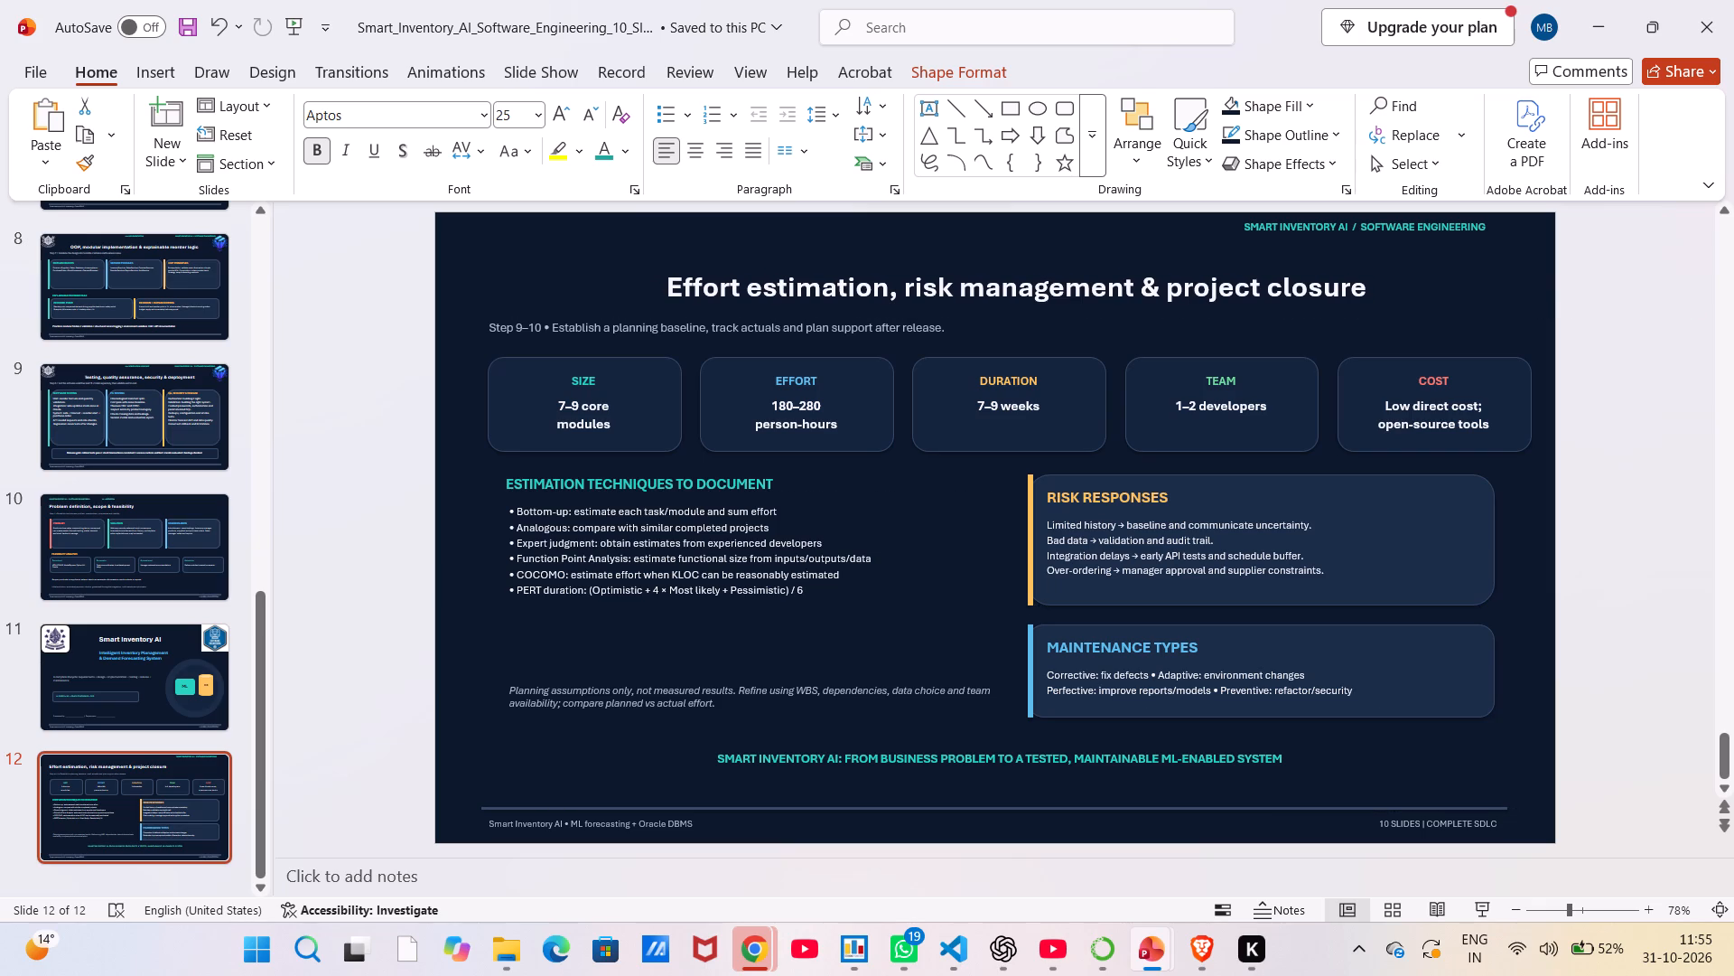
{"action": "left_click_drag", "start_coordinate": [1100, 309], "coordinate": [1099, 309]}
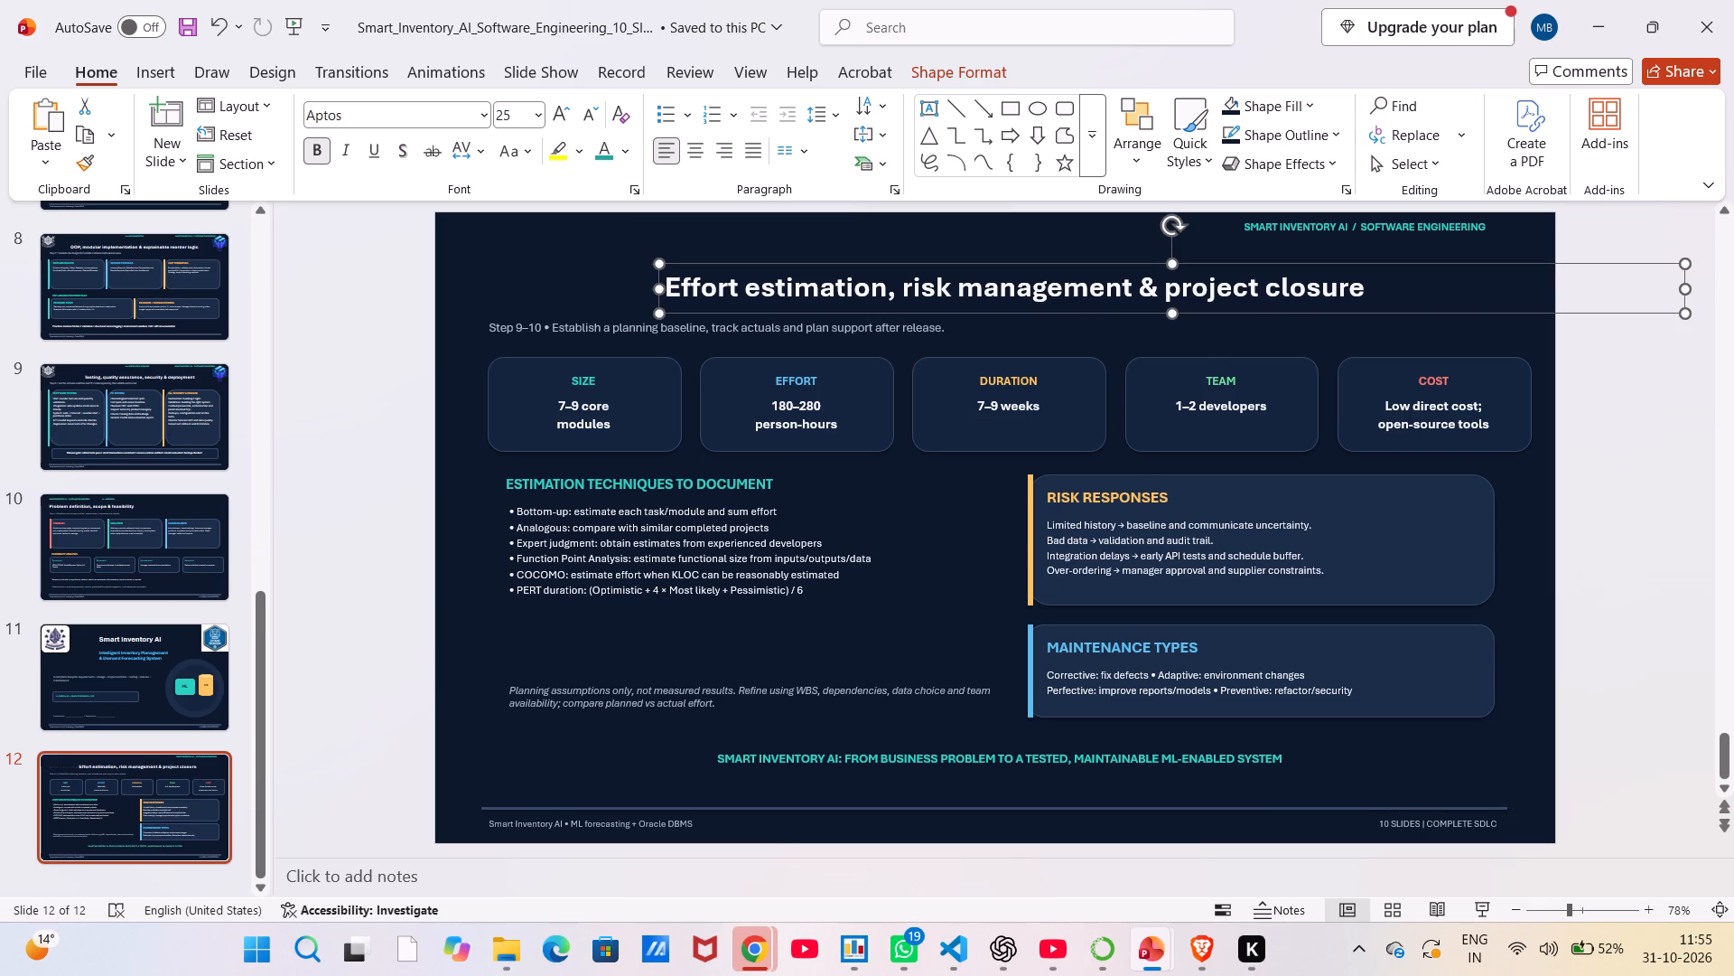
Set the font size of the "Step 9–10" subtitle line under the title to 12.
{"action": "left_click", "coordinate": [567, 328]}
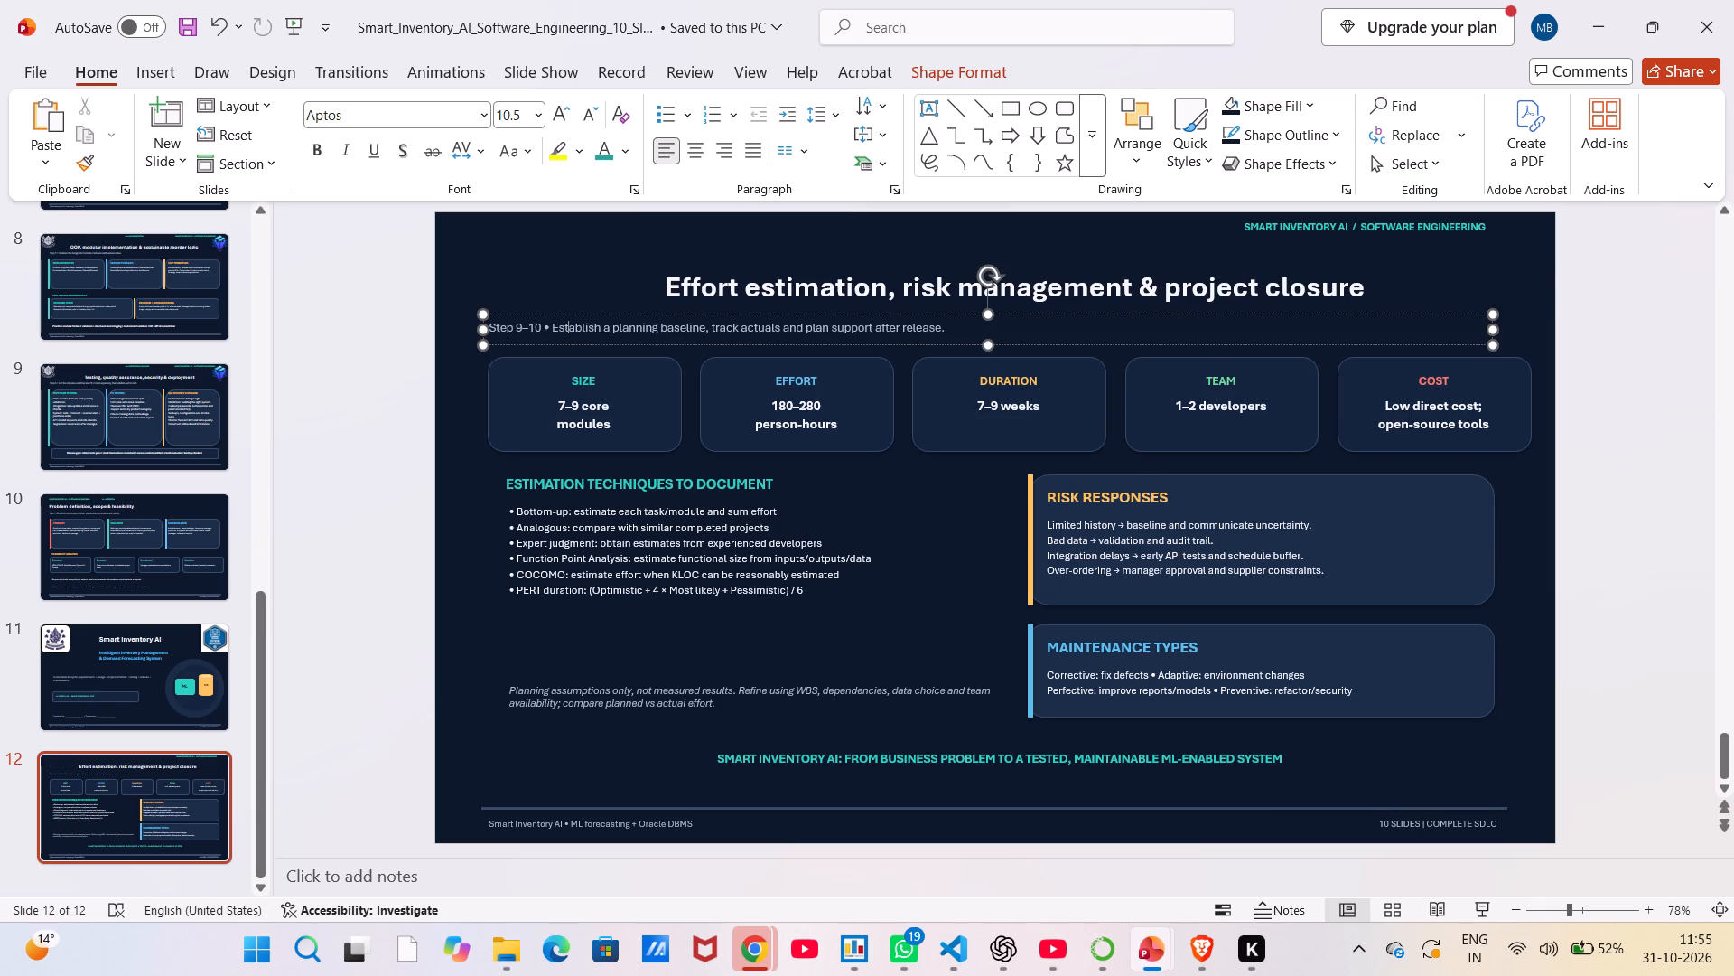
{"action": "key", "text": "ctrl+a"}
{"action": "right_click", "coordinate": [567, 328]}
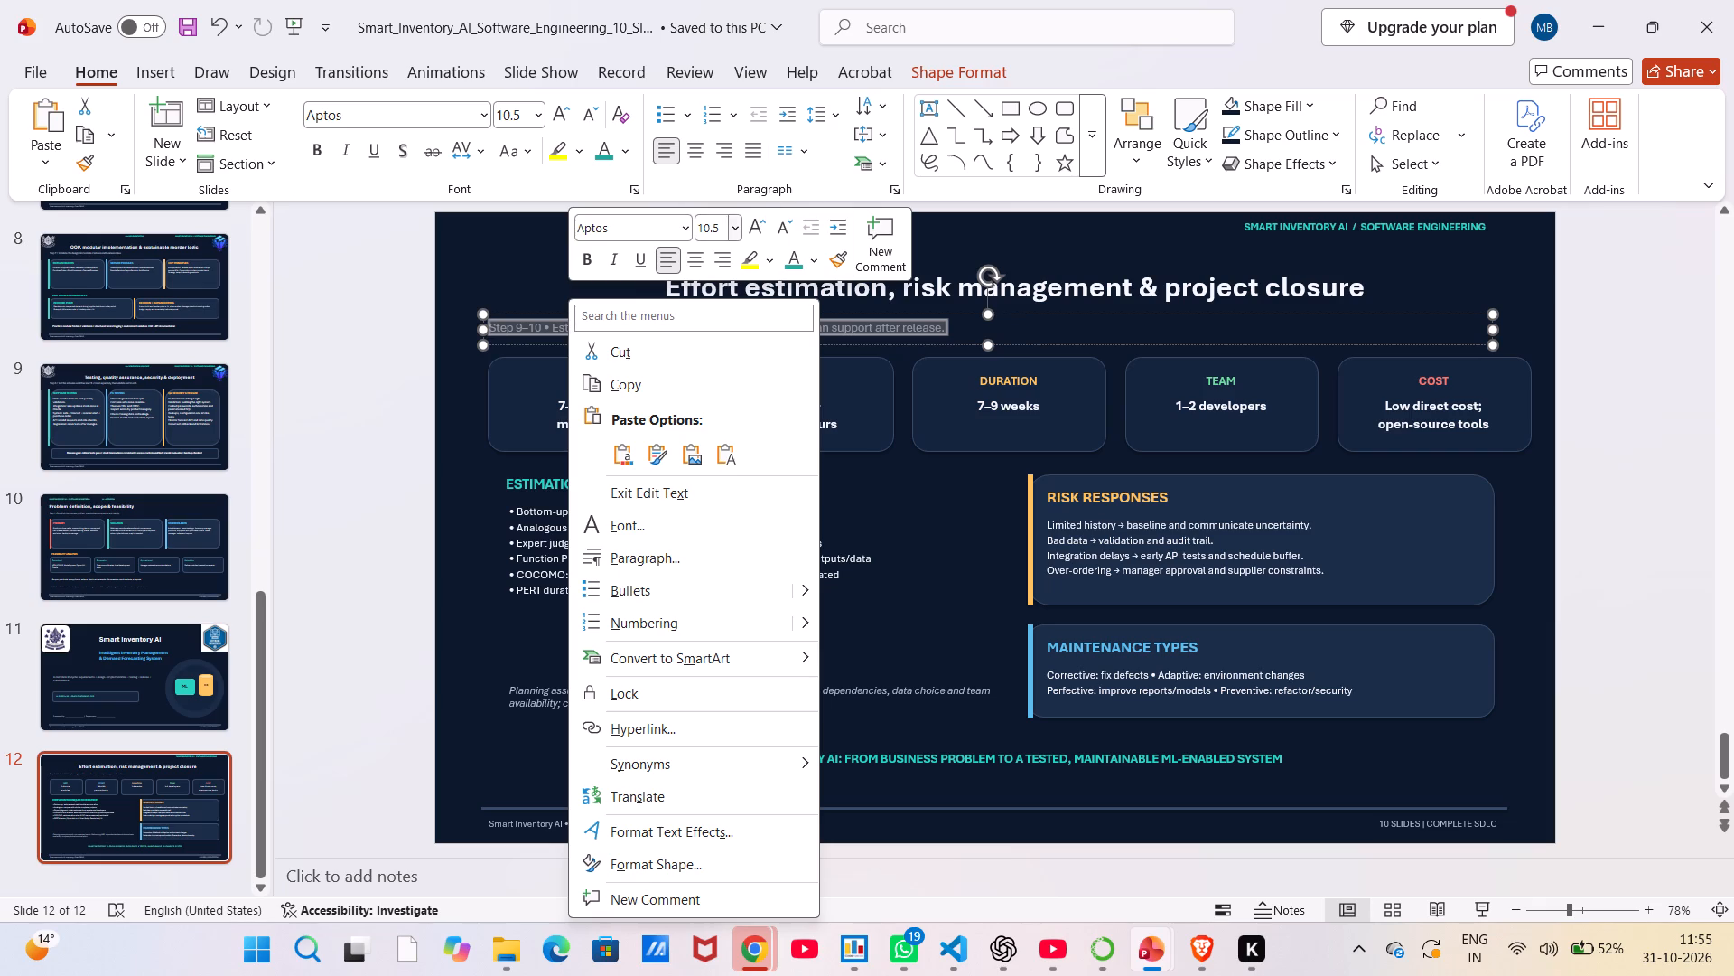
{"action": "left_click", "coordinate": [738, 224]}
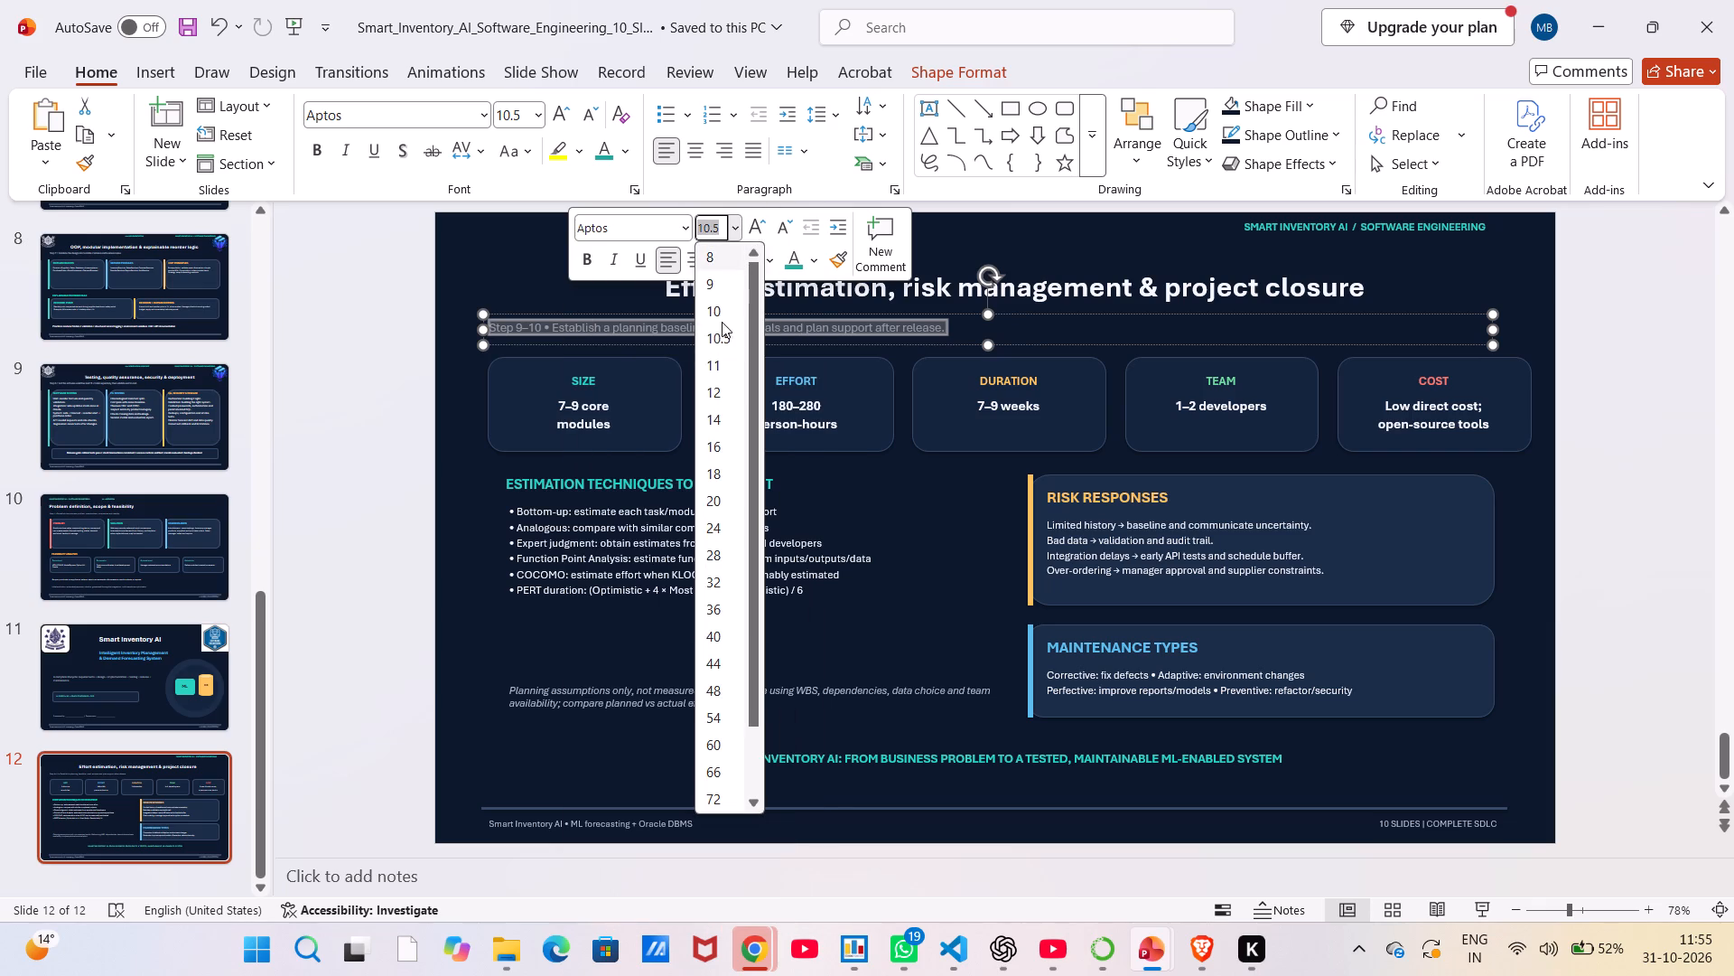
{"action": "left_click", "coordinate": [713, 385]}
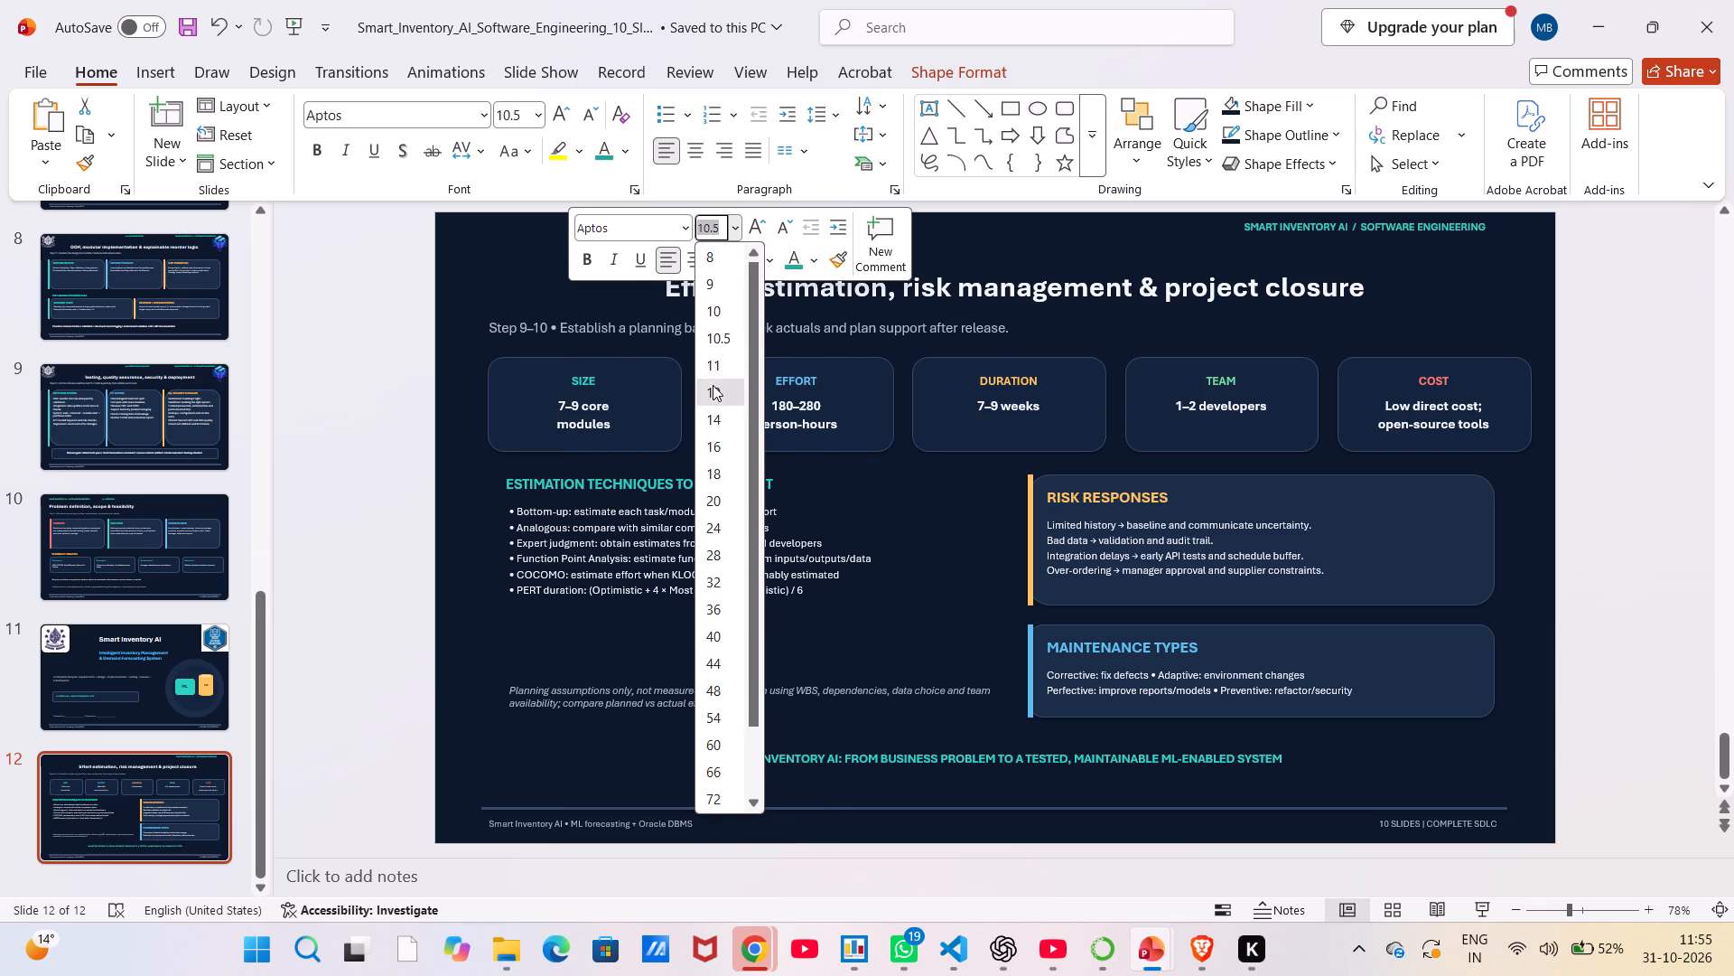
{"action": "left_click", "coordinate": [549, 267]}
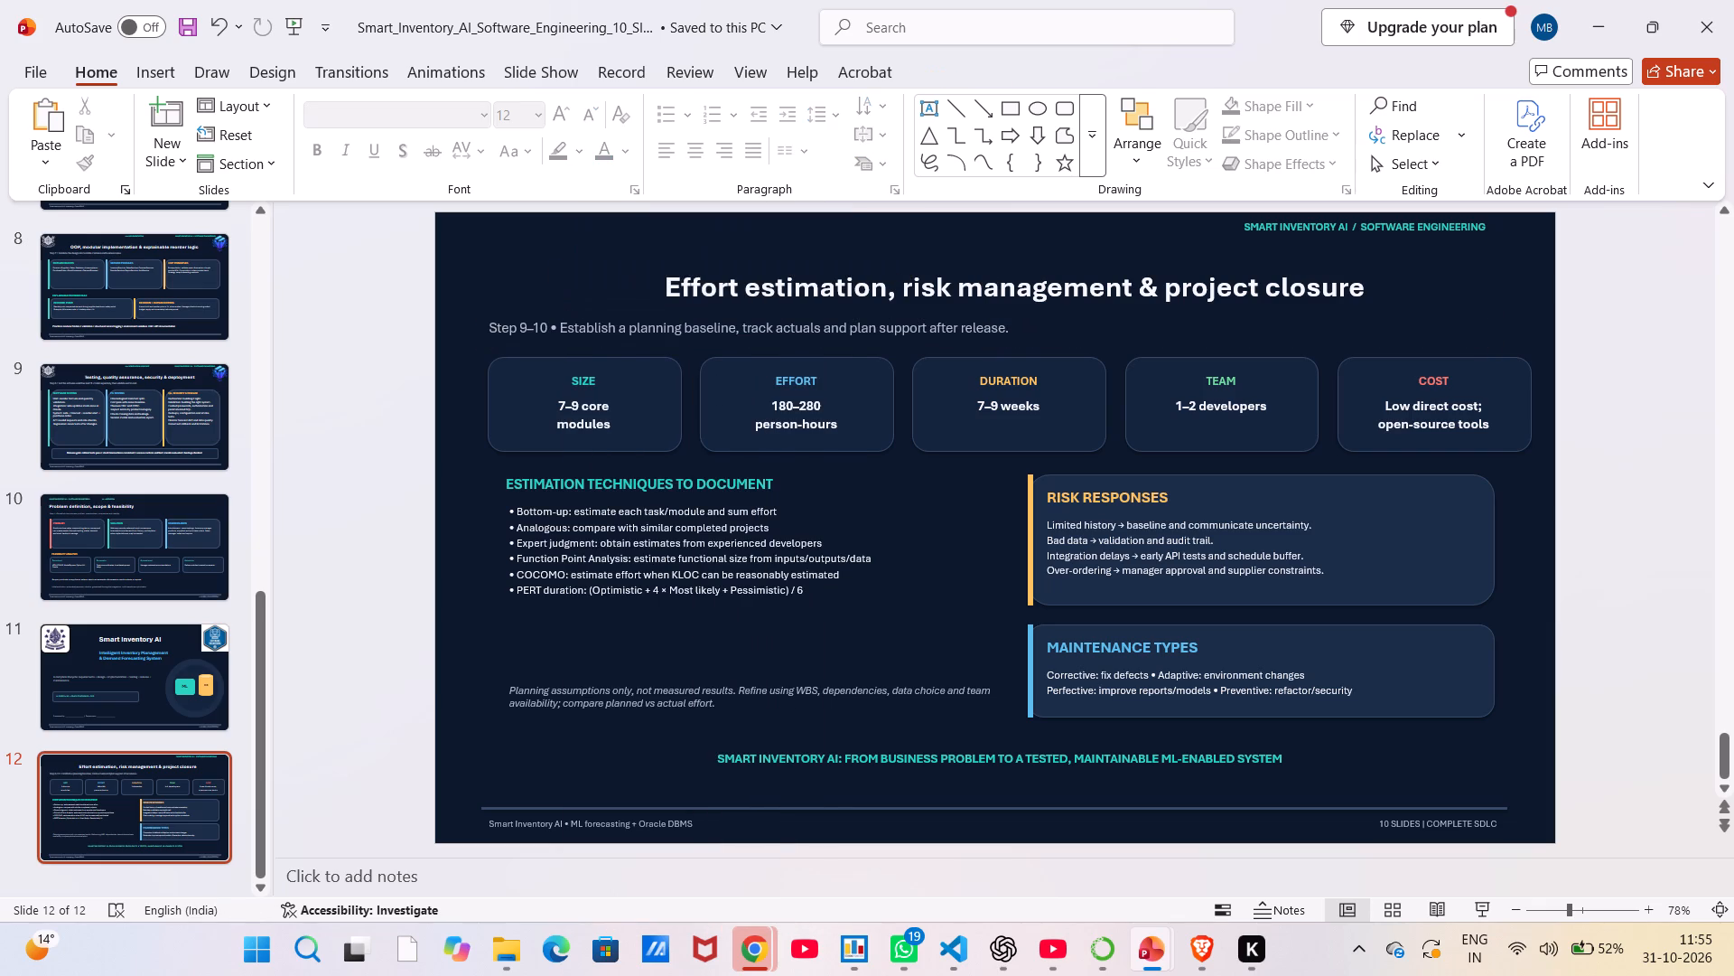
Set the font size of the whole bullet list under "Estimation techniques to document" to 12.
{"action": "left_click", "coordinate": [575, 523]}
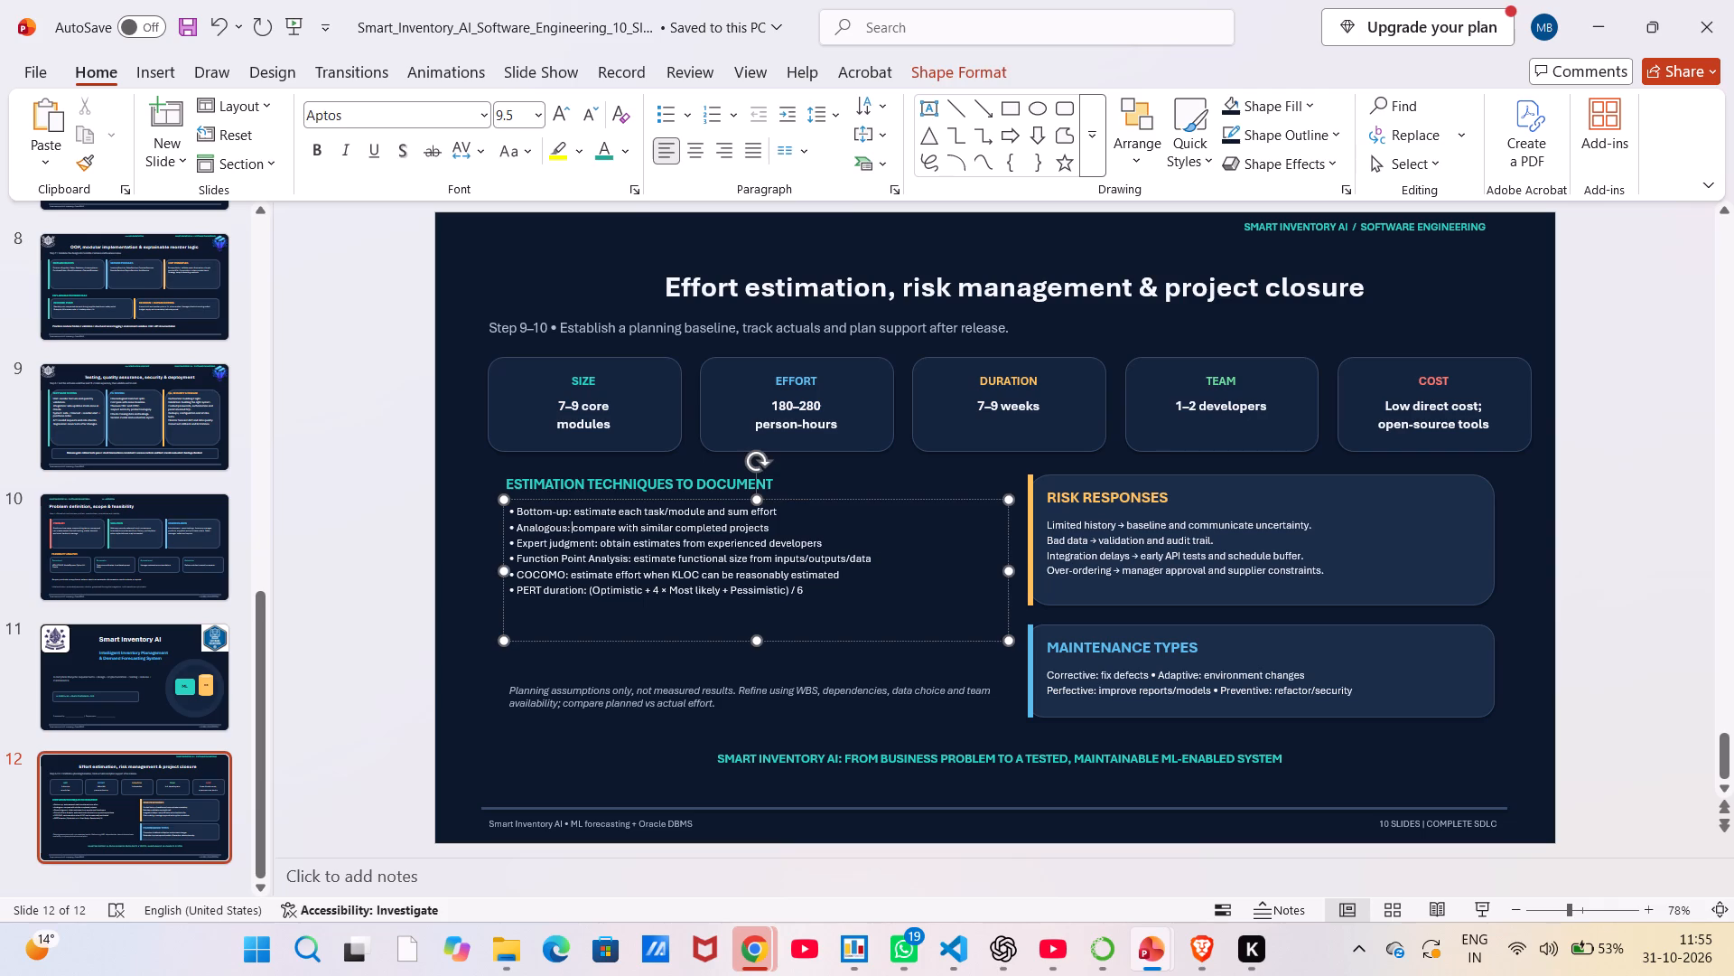
{"action": "key", "text": "ctrl+a"}
{"action": "right_click", "coordinate": [575, 523]}
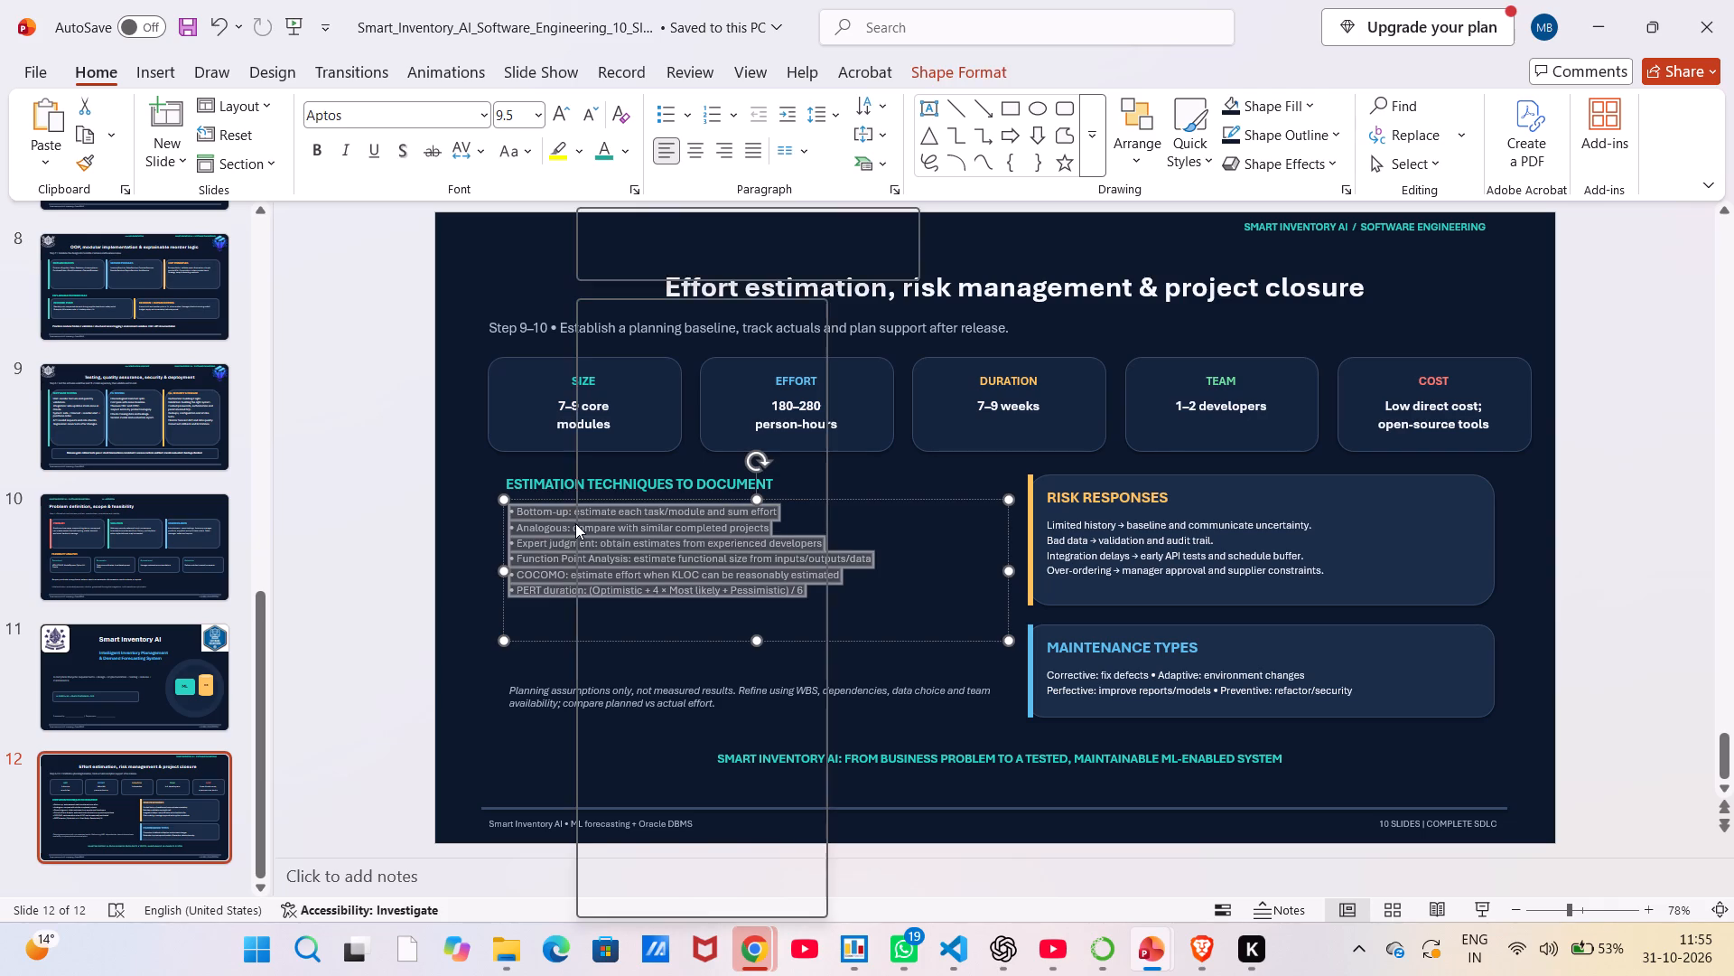
{"action": "left_click", "coordinate": [748, 230]}
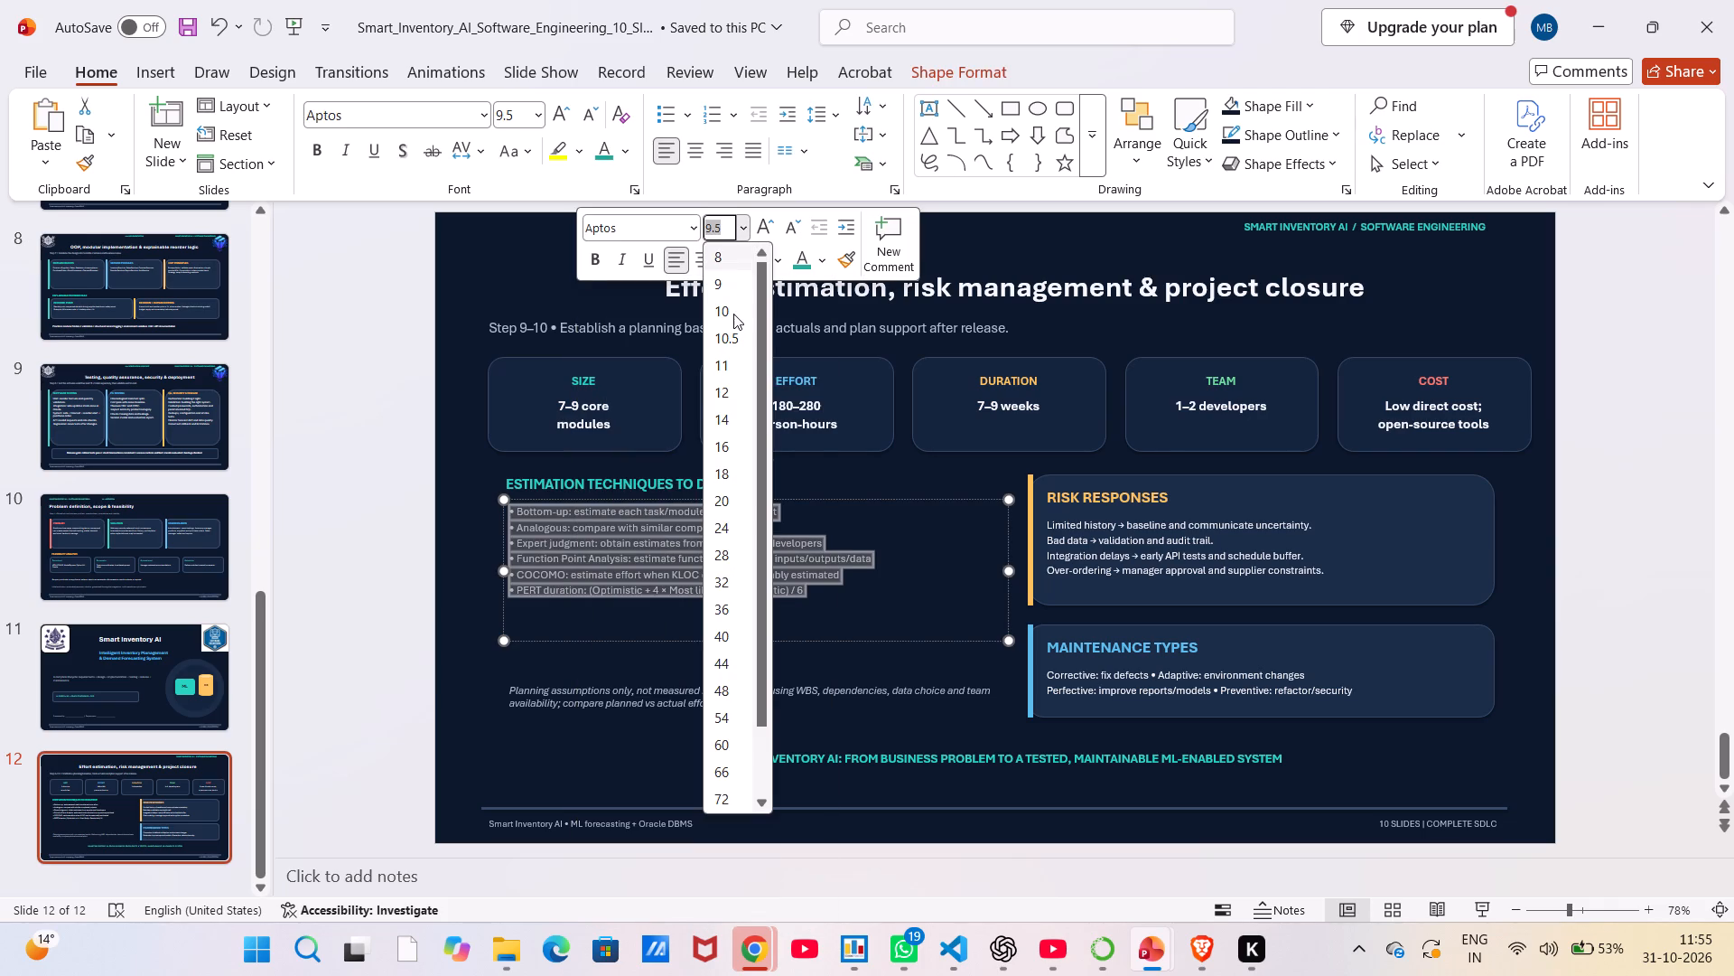
{"action": "left_click", "coordinate": [723, 393]}
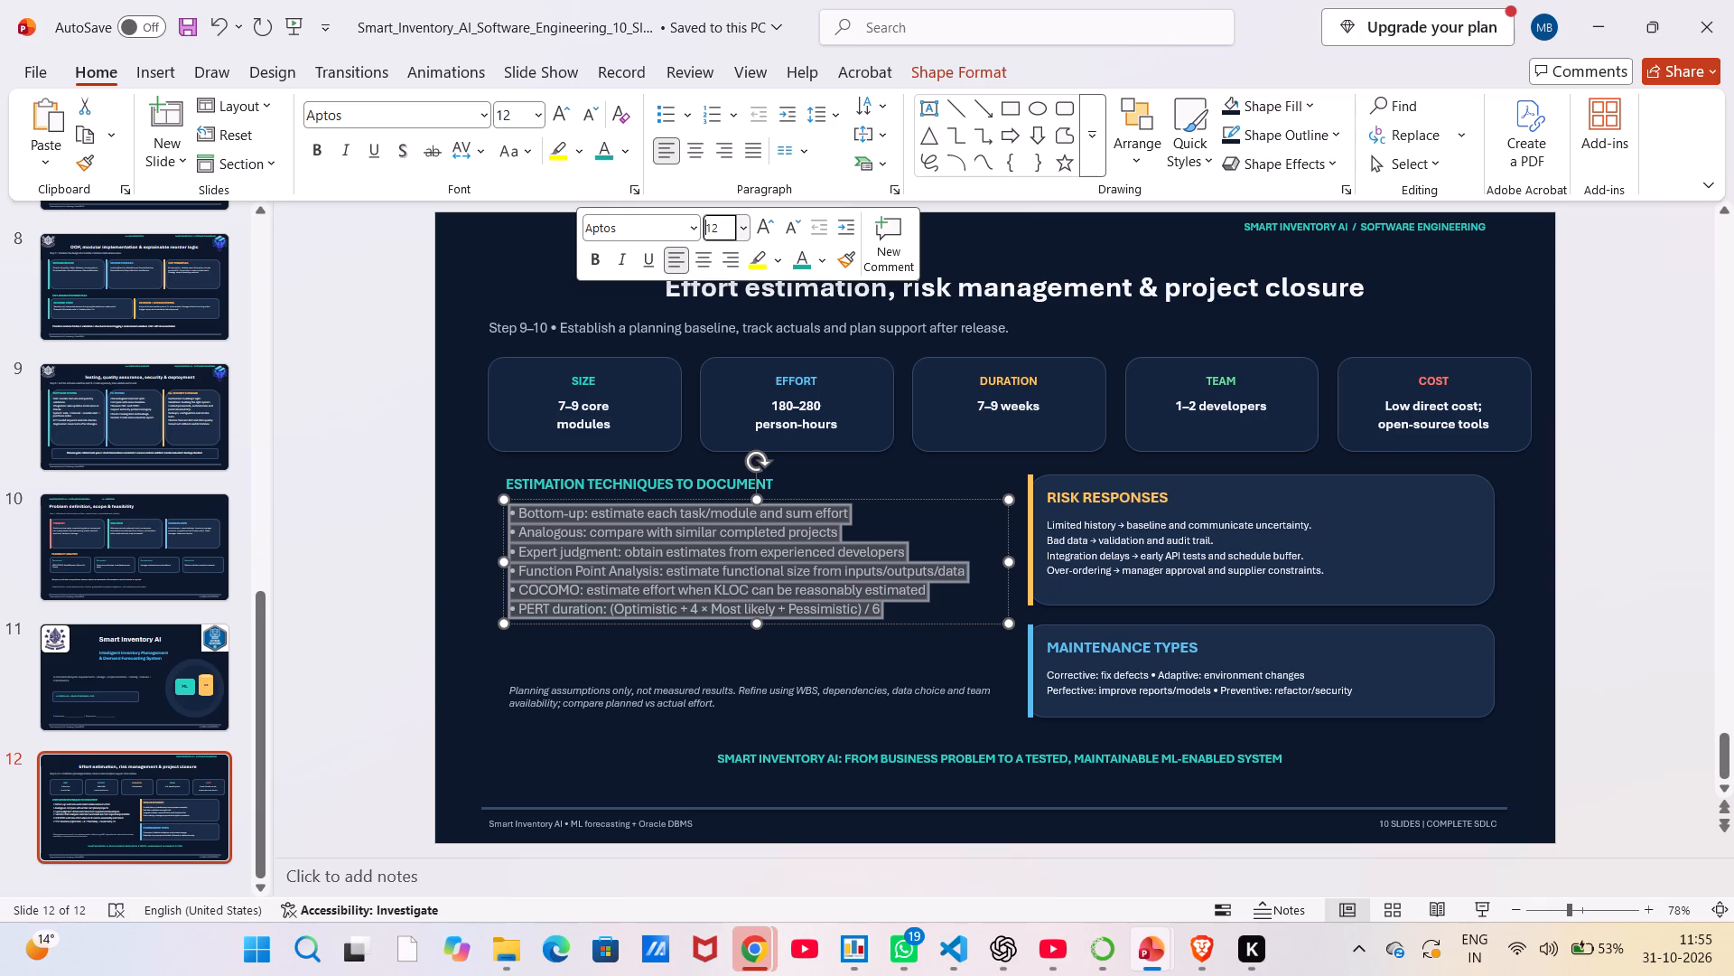
{"action": "left_click", "coordinate": [909, 486]}
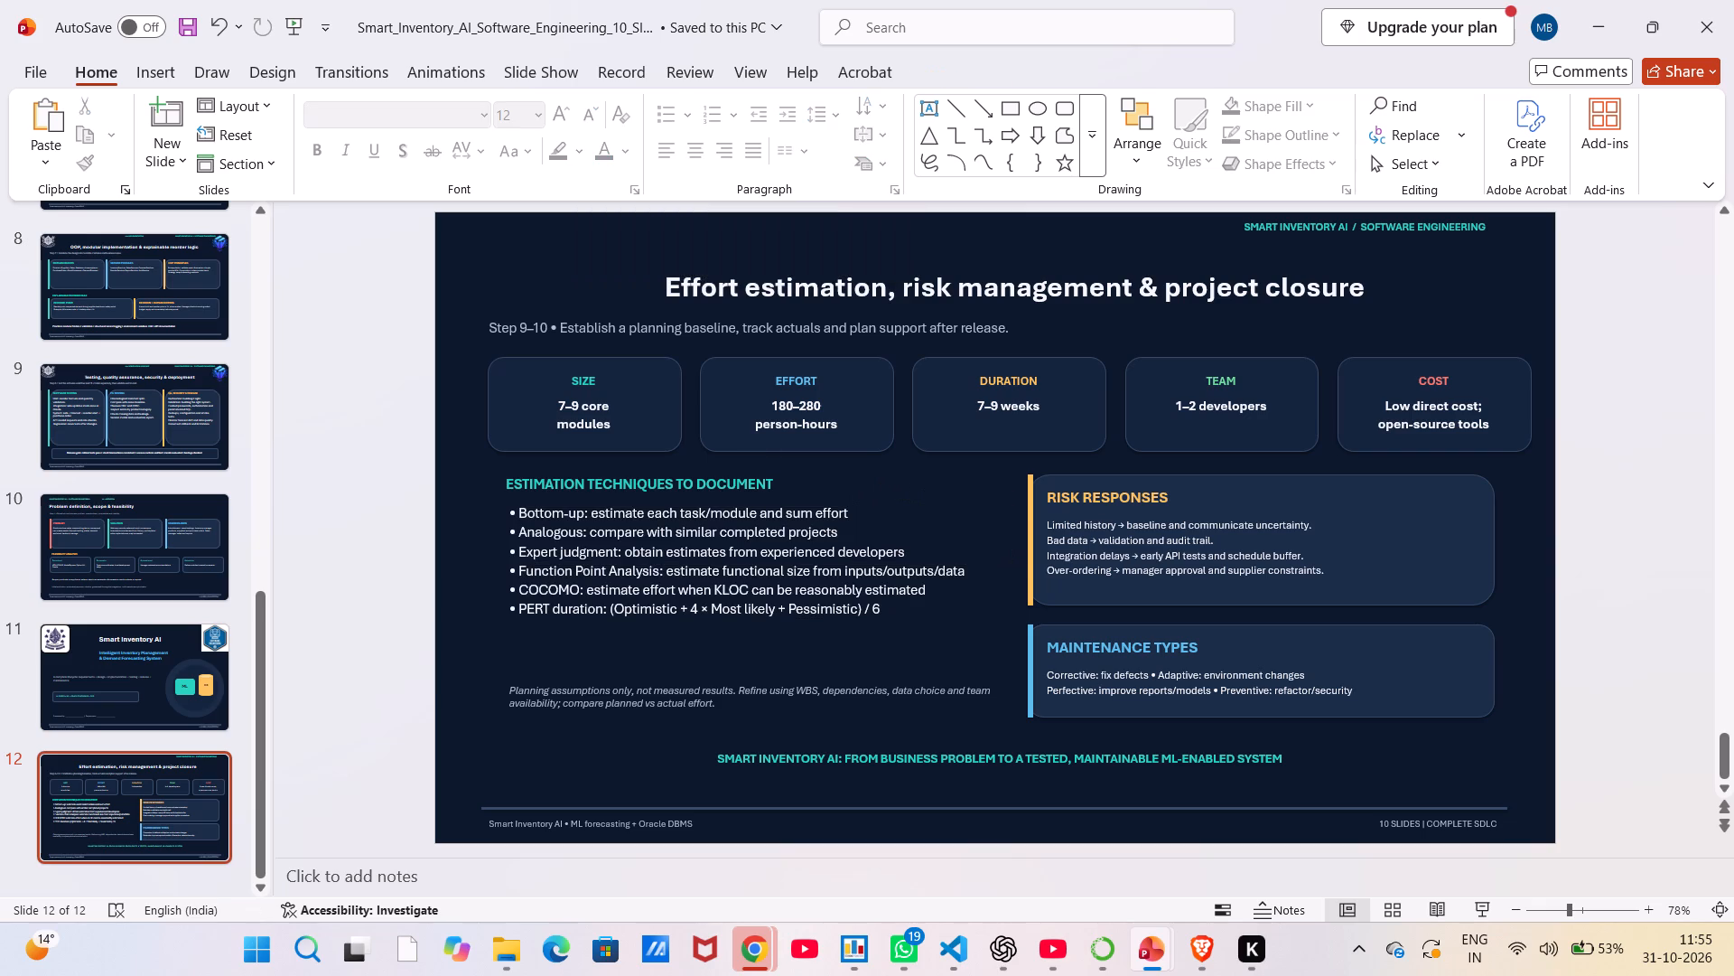
Set the font size of all the body text in the Risk Responses card to 12.
{"action": "left_click", "coordinate": [1095, 530]}
{"action": "right_click", "coordinate": [1095, 530]}
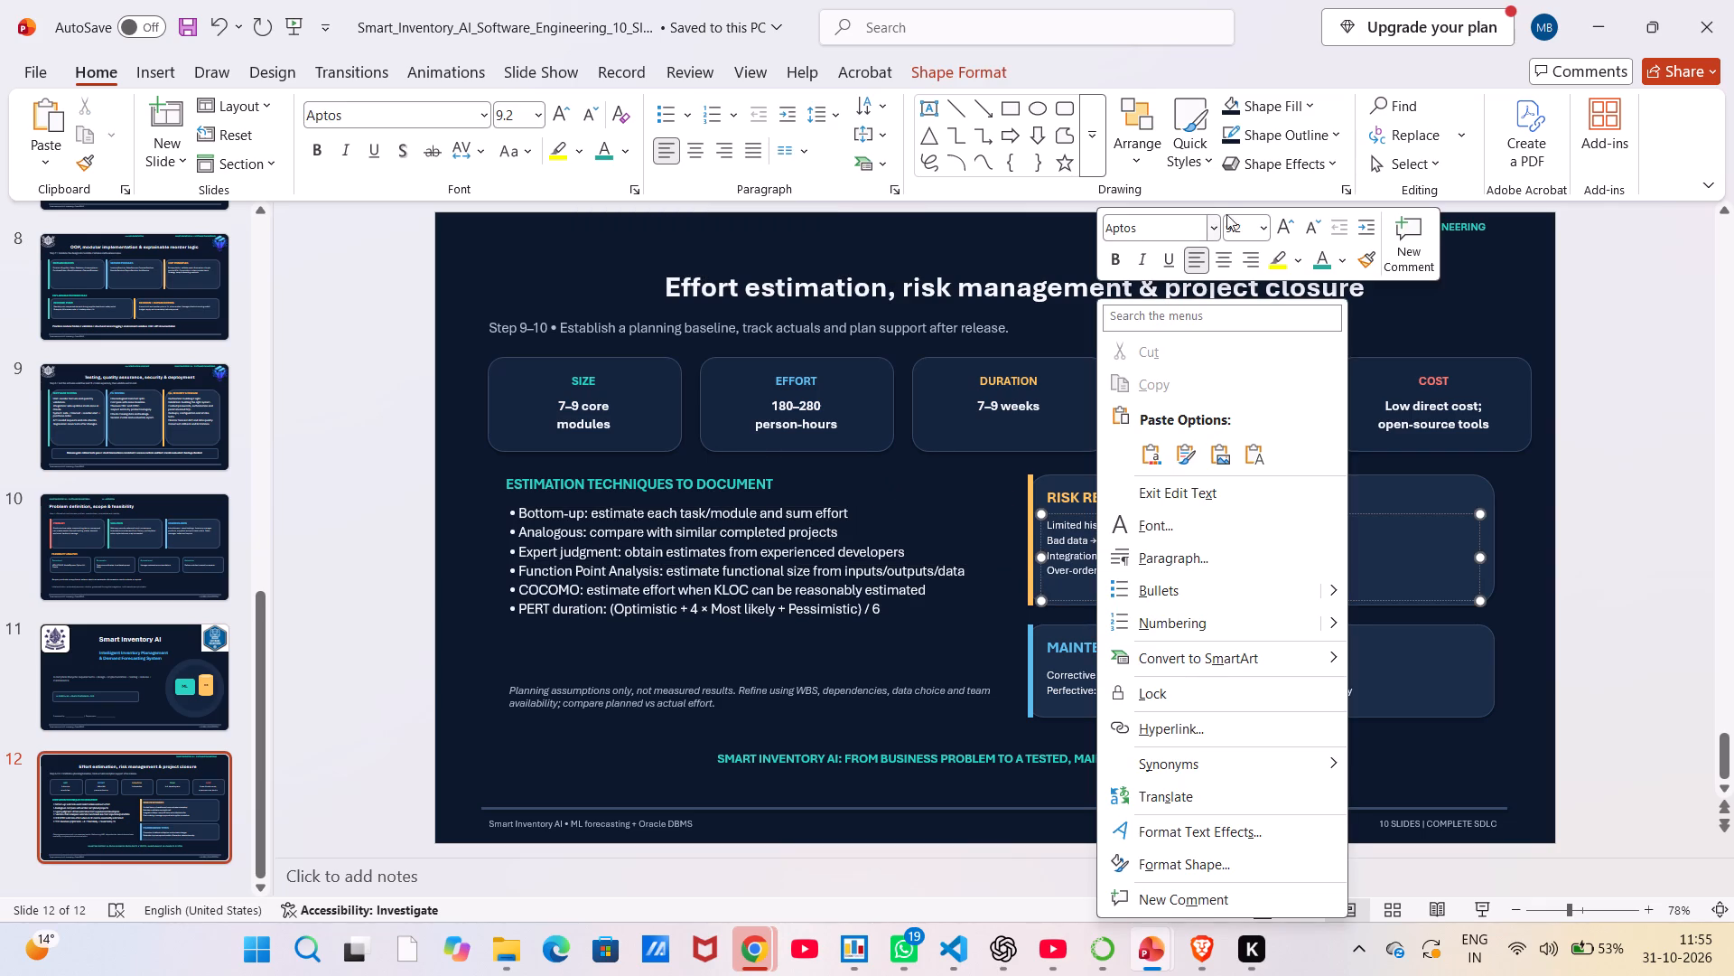
{"action": "left_click", "coordinate": [1060, 534]}
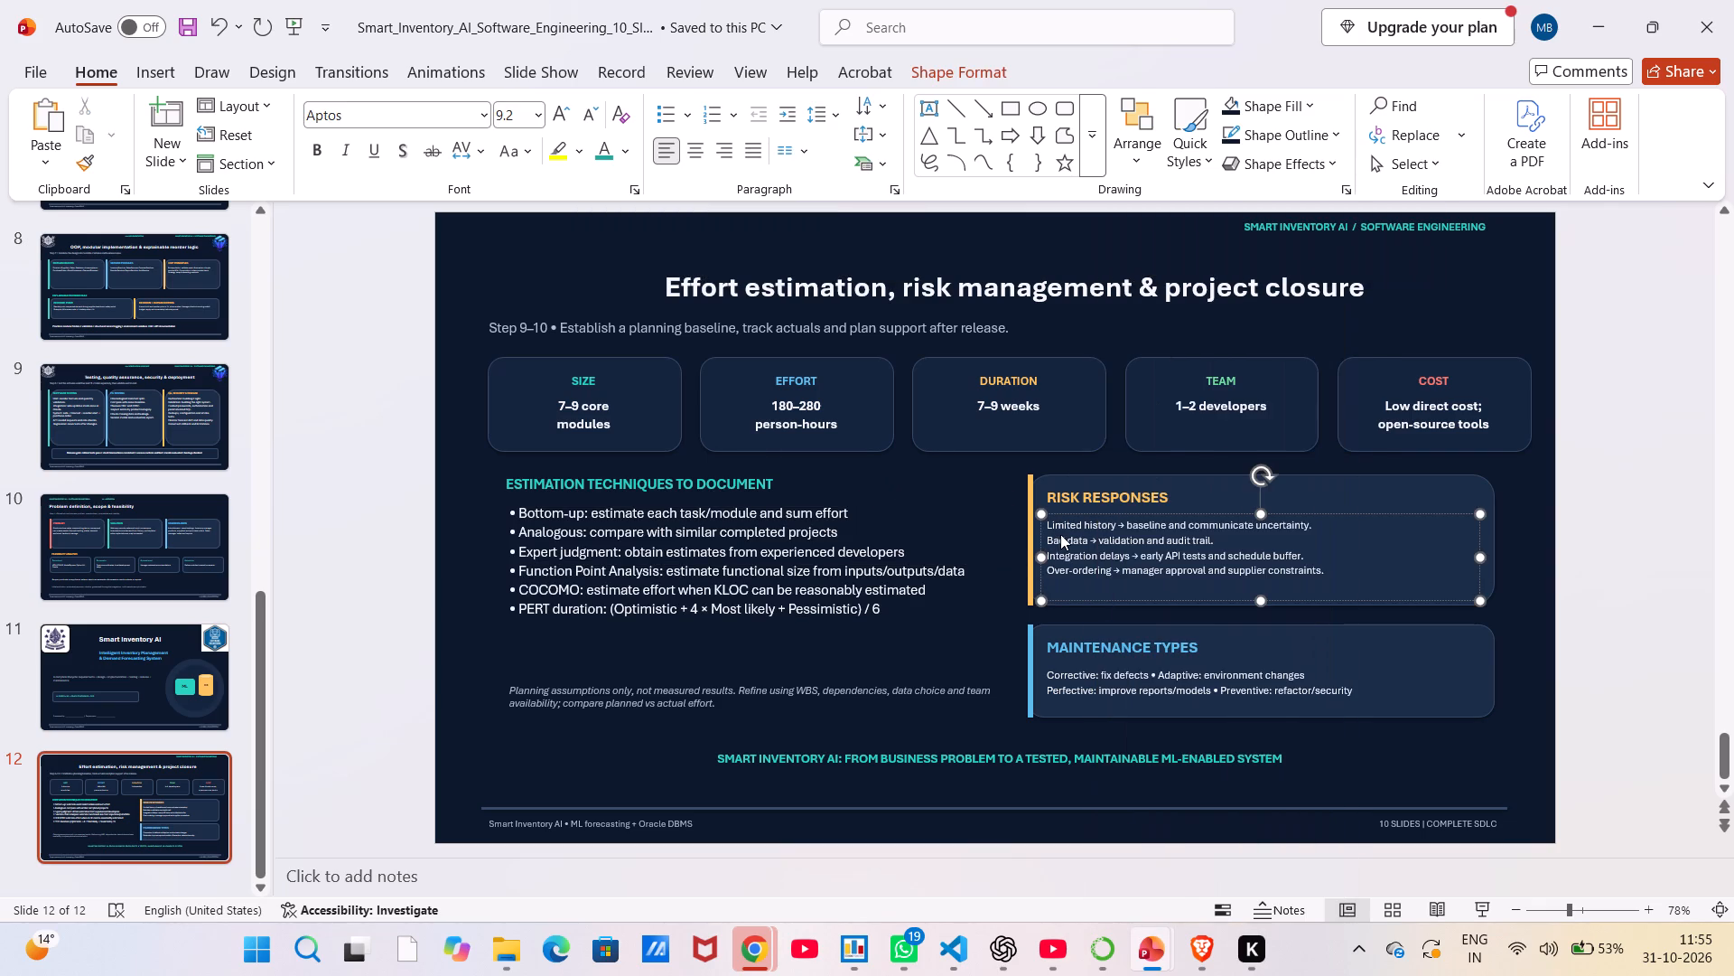
{"action": "key", "text": "a"}
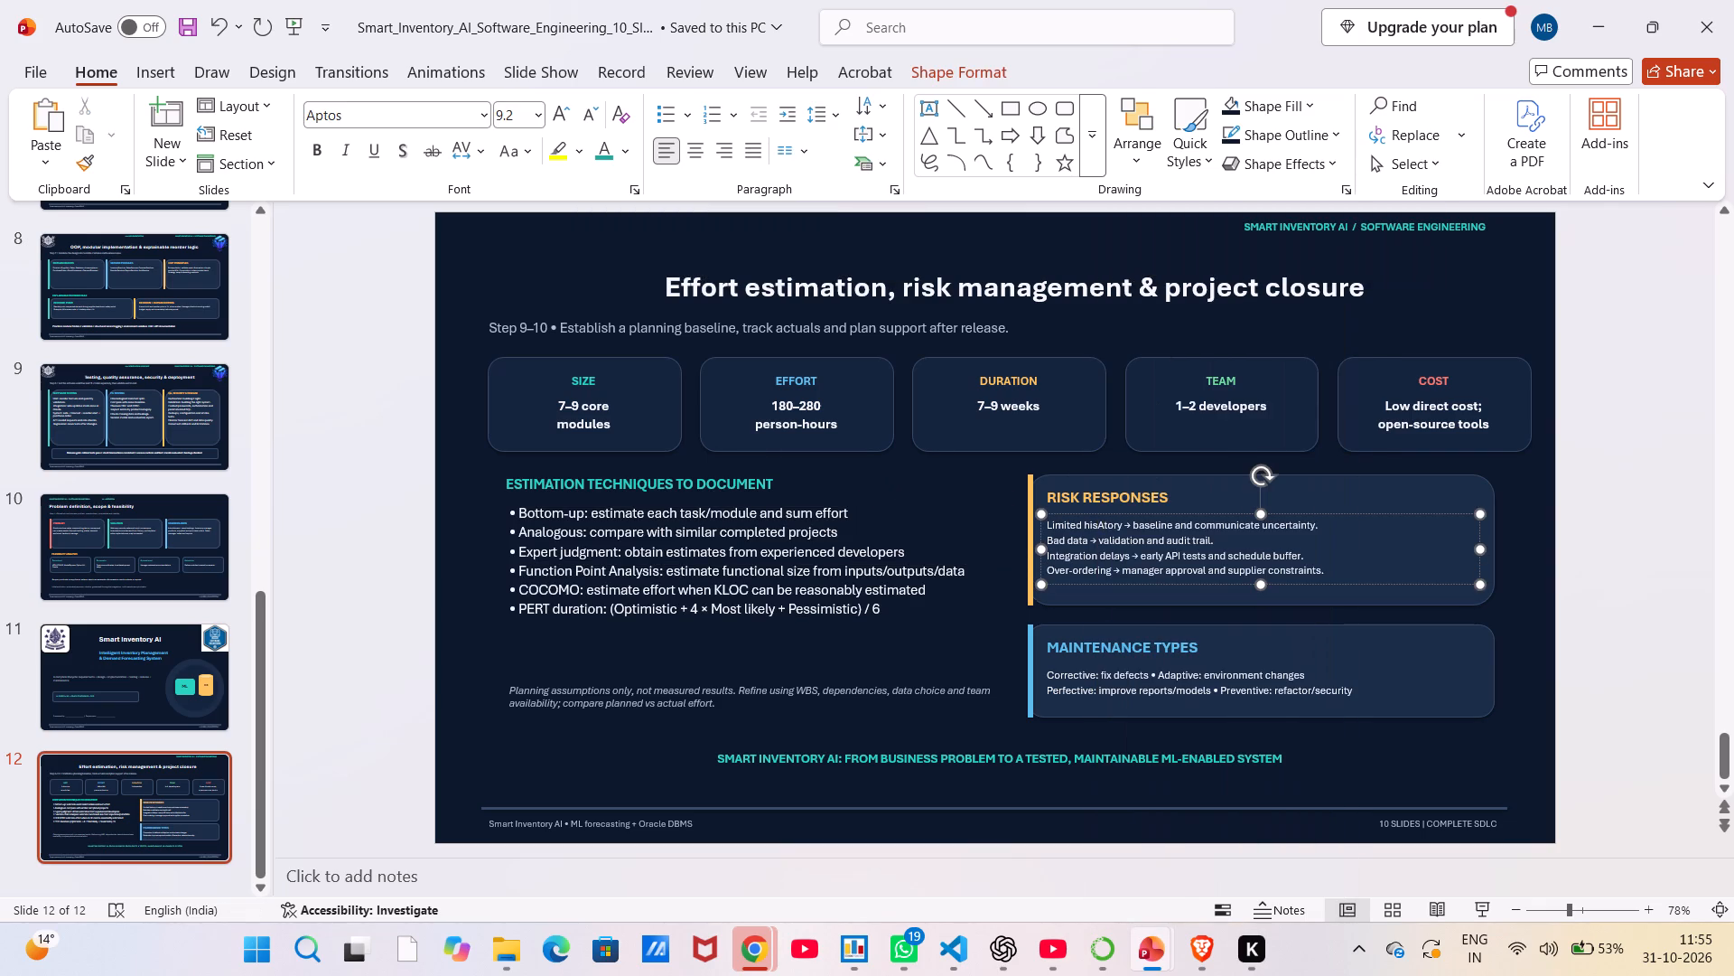
{"action": "key", "text": "ctrl+z"}
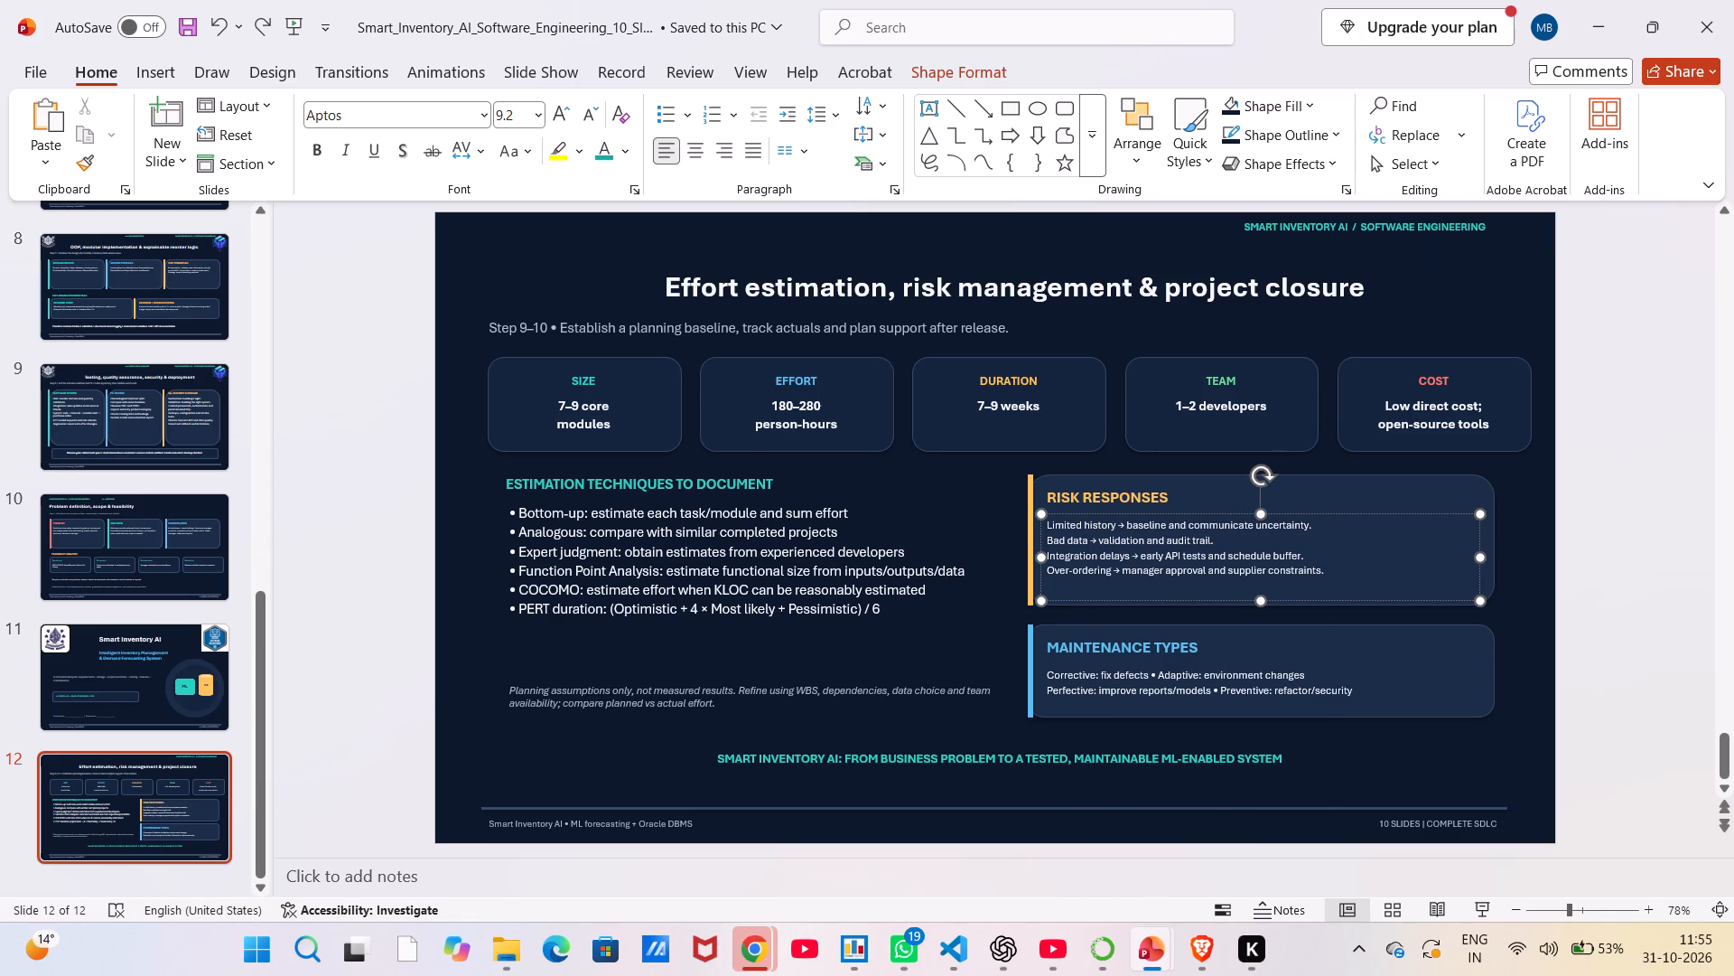
{"action": "key", "text": "ctrl+a"}
{"action": "right_click", "coordinate": [1154, 528]}
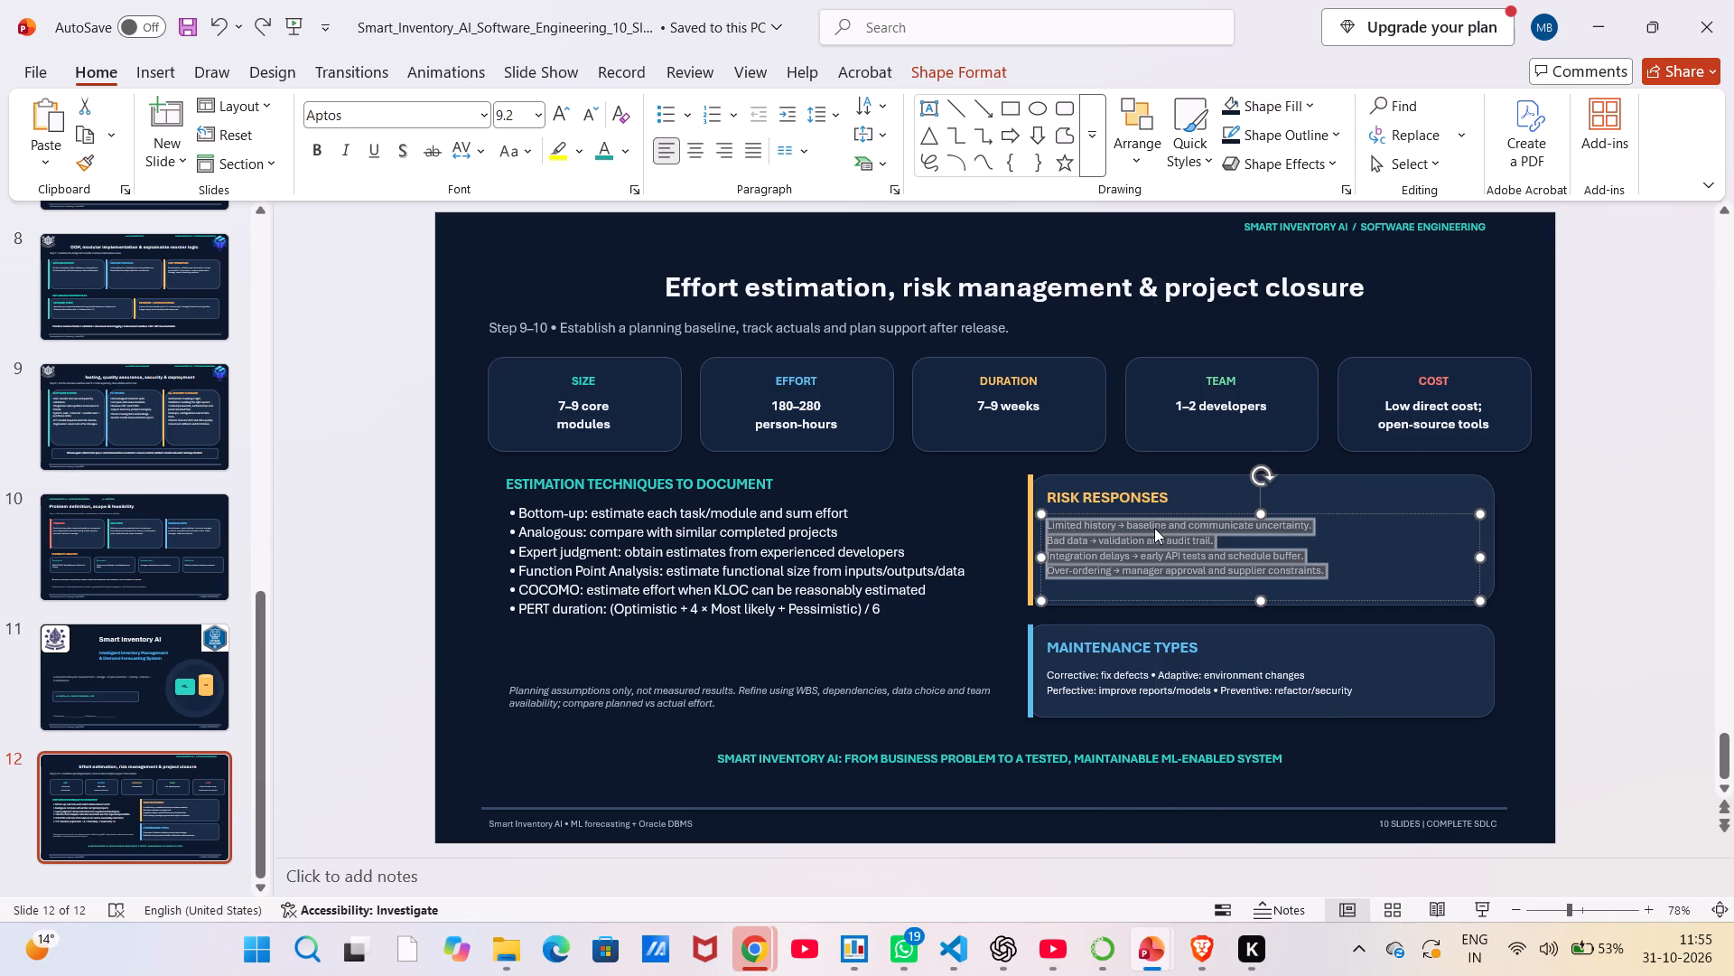
{"action": "left_click", "coordinate": [1321, 235]}
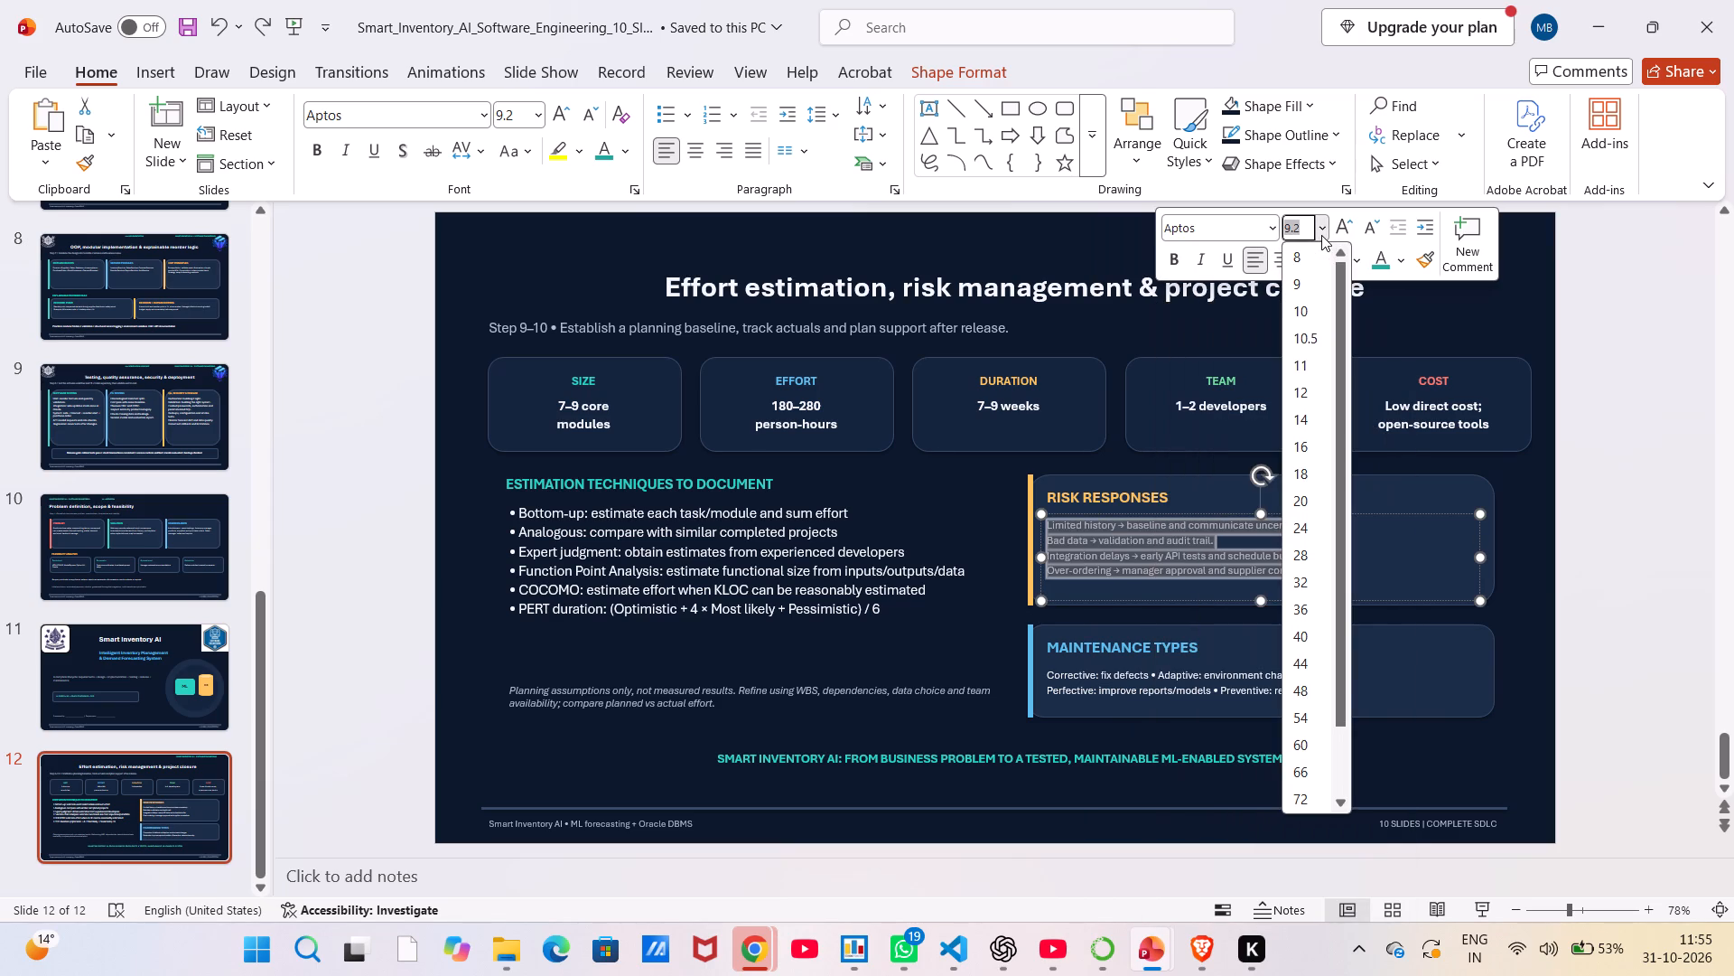
{"action": "left_click", "coordinate": [1303, 384]}
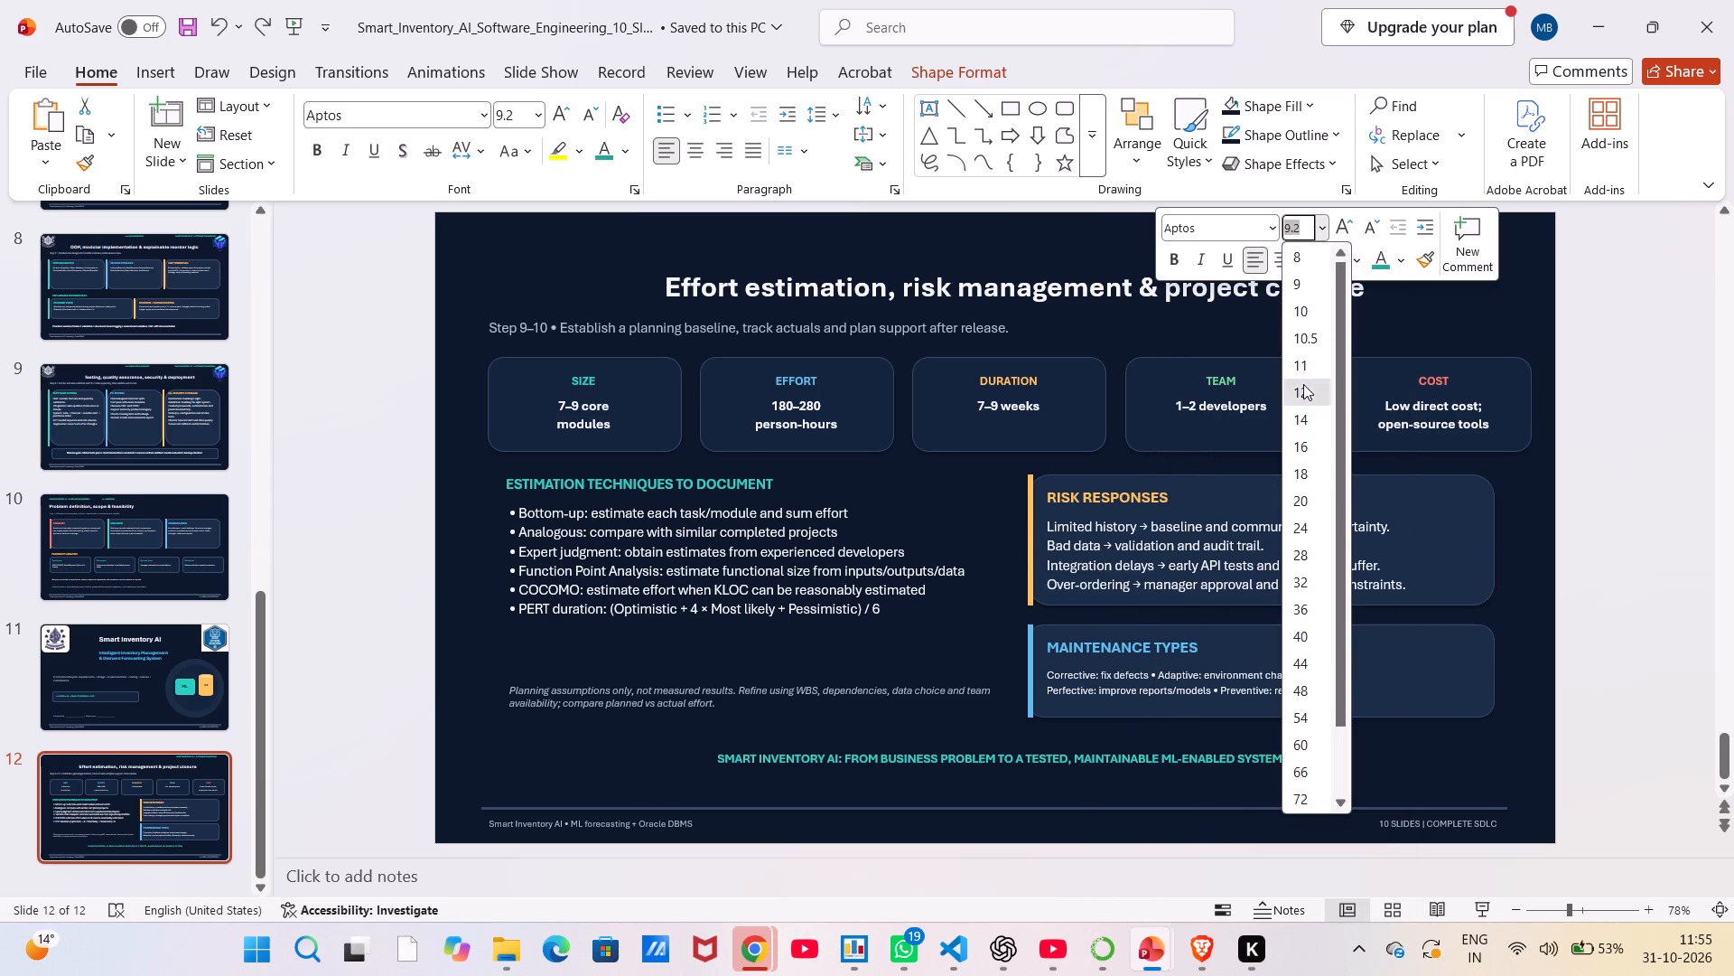
Set the font size of the body text in the Maintenance Types card to 12.
{"action": "left_click", "coordinate": [1099, 693]}
{"action": "key", "text": "ctrl+a"}
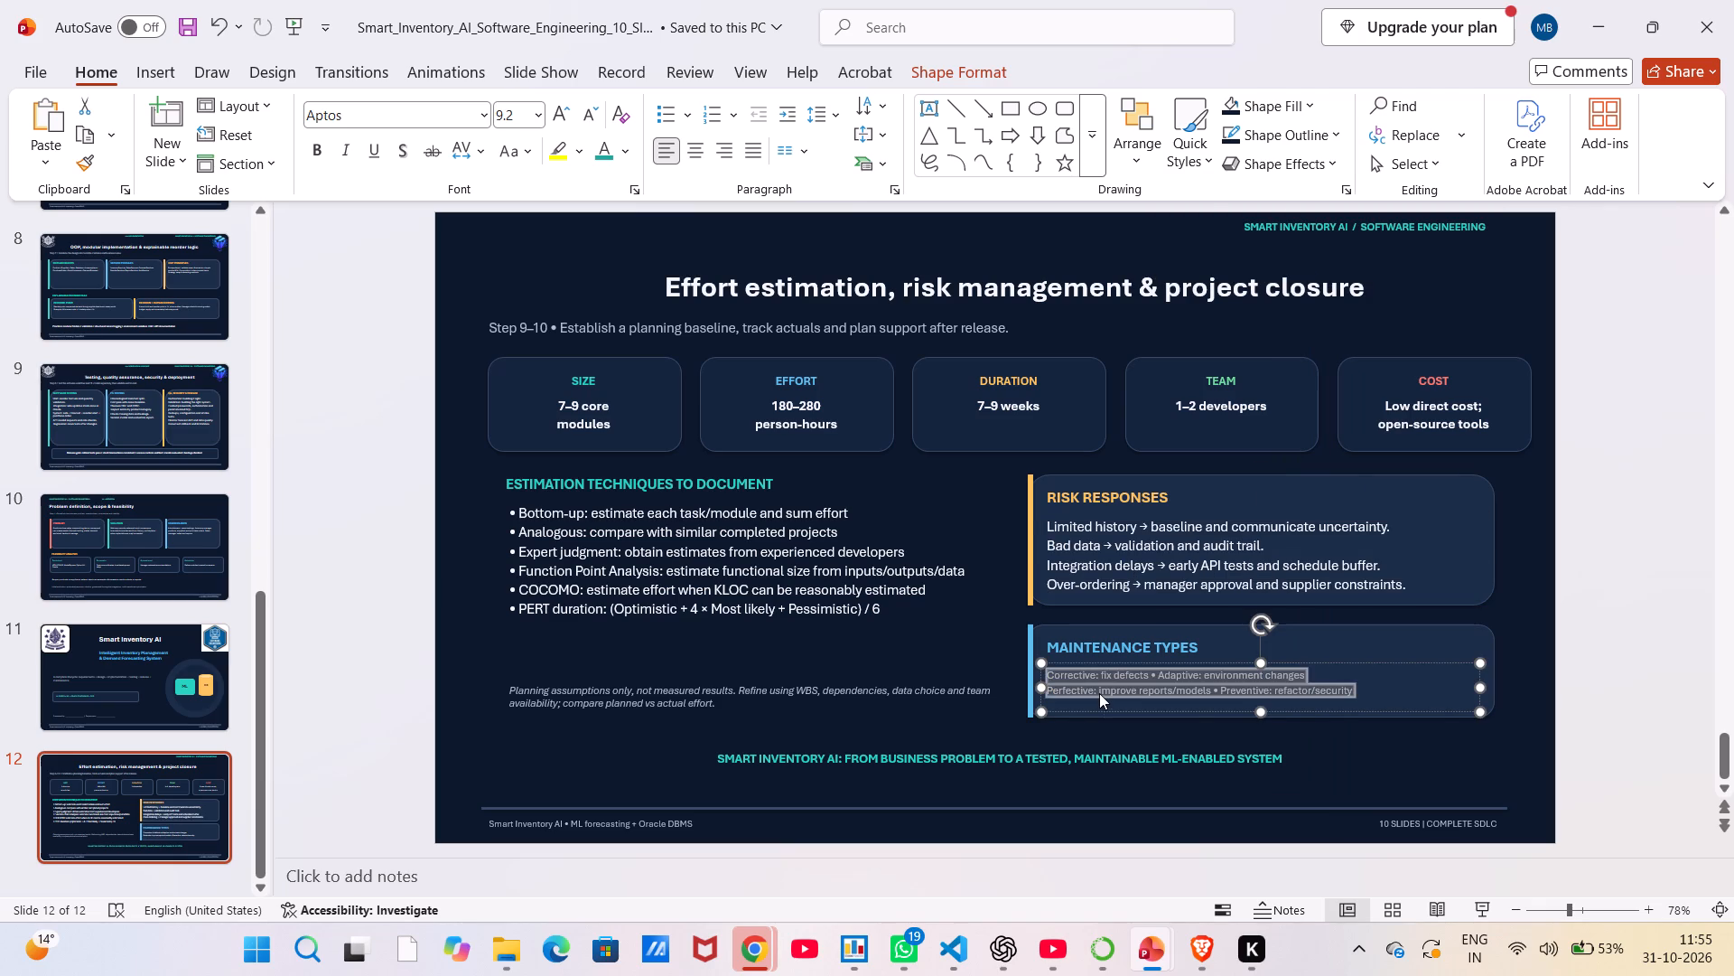
{"action": "right_click", "coordinate": [1099, 693]}
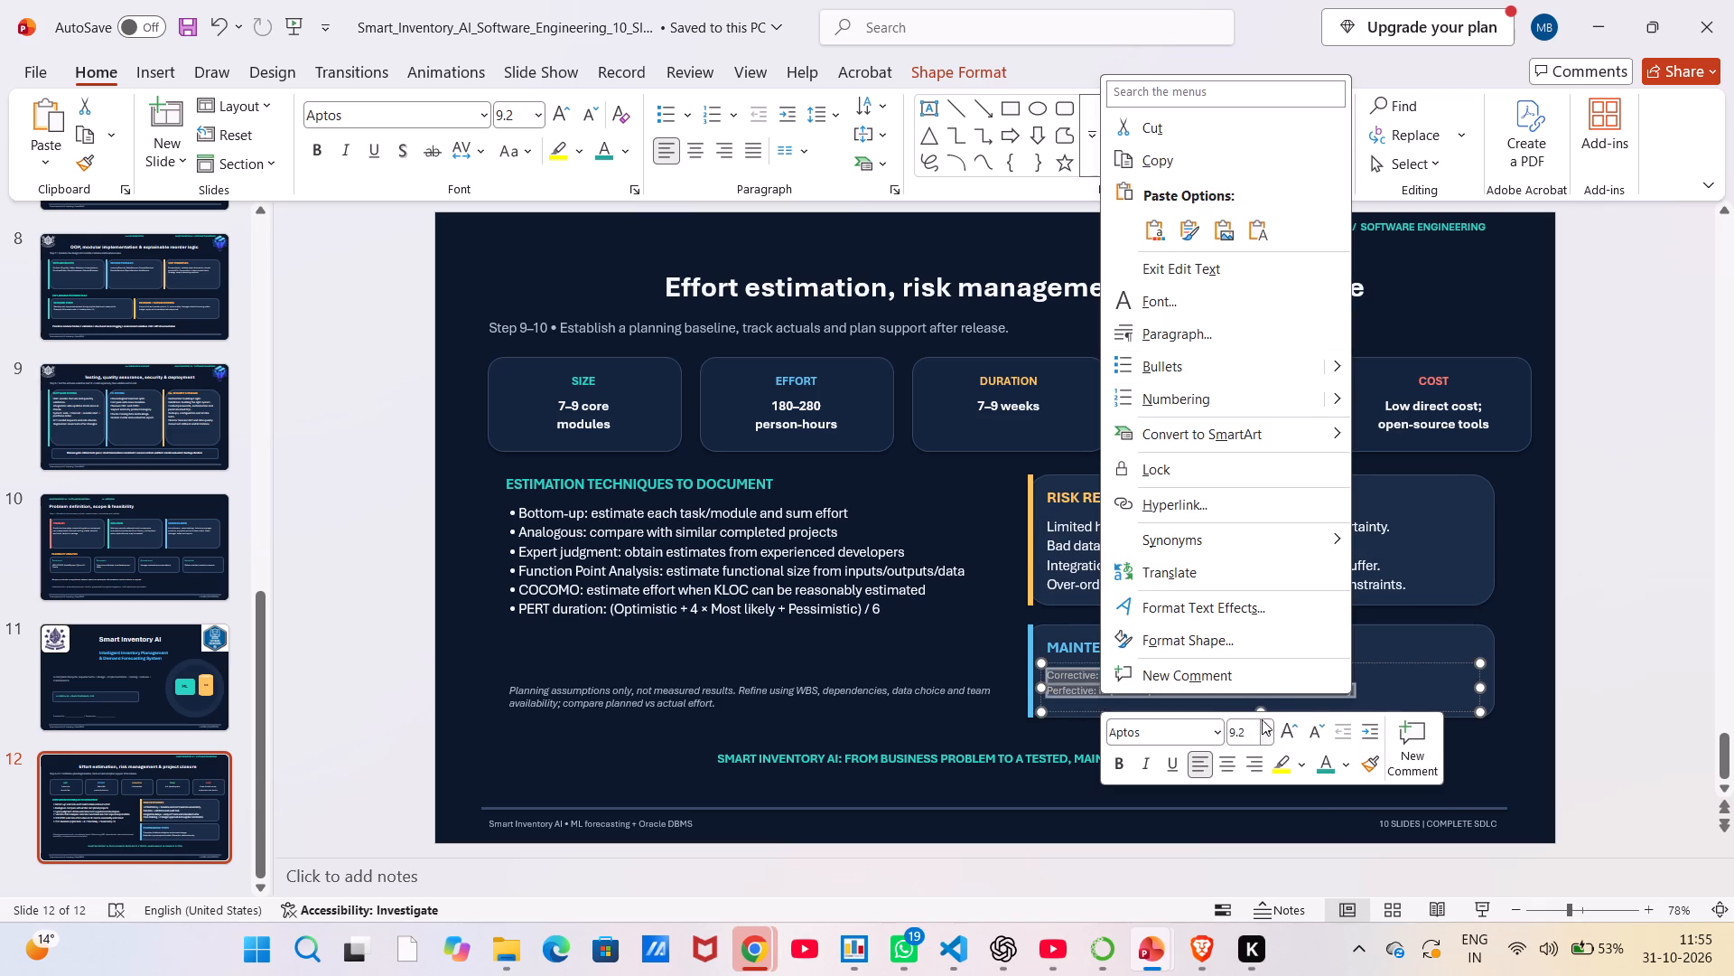
{"action": "left_click", "coordinate": [1266, 726]}
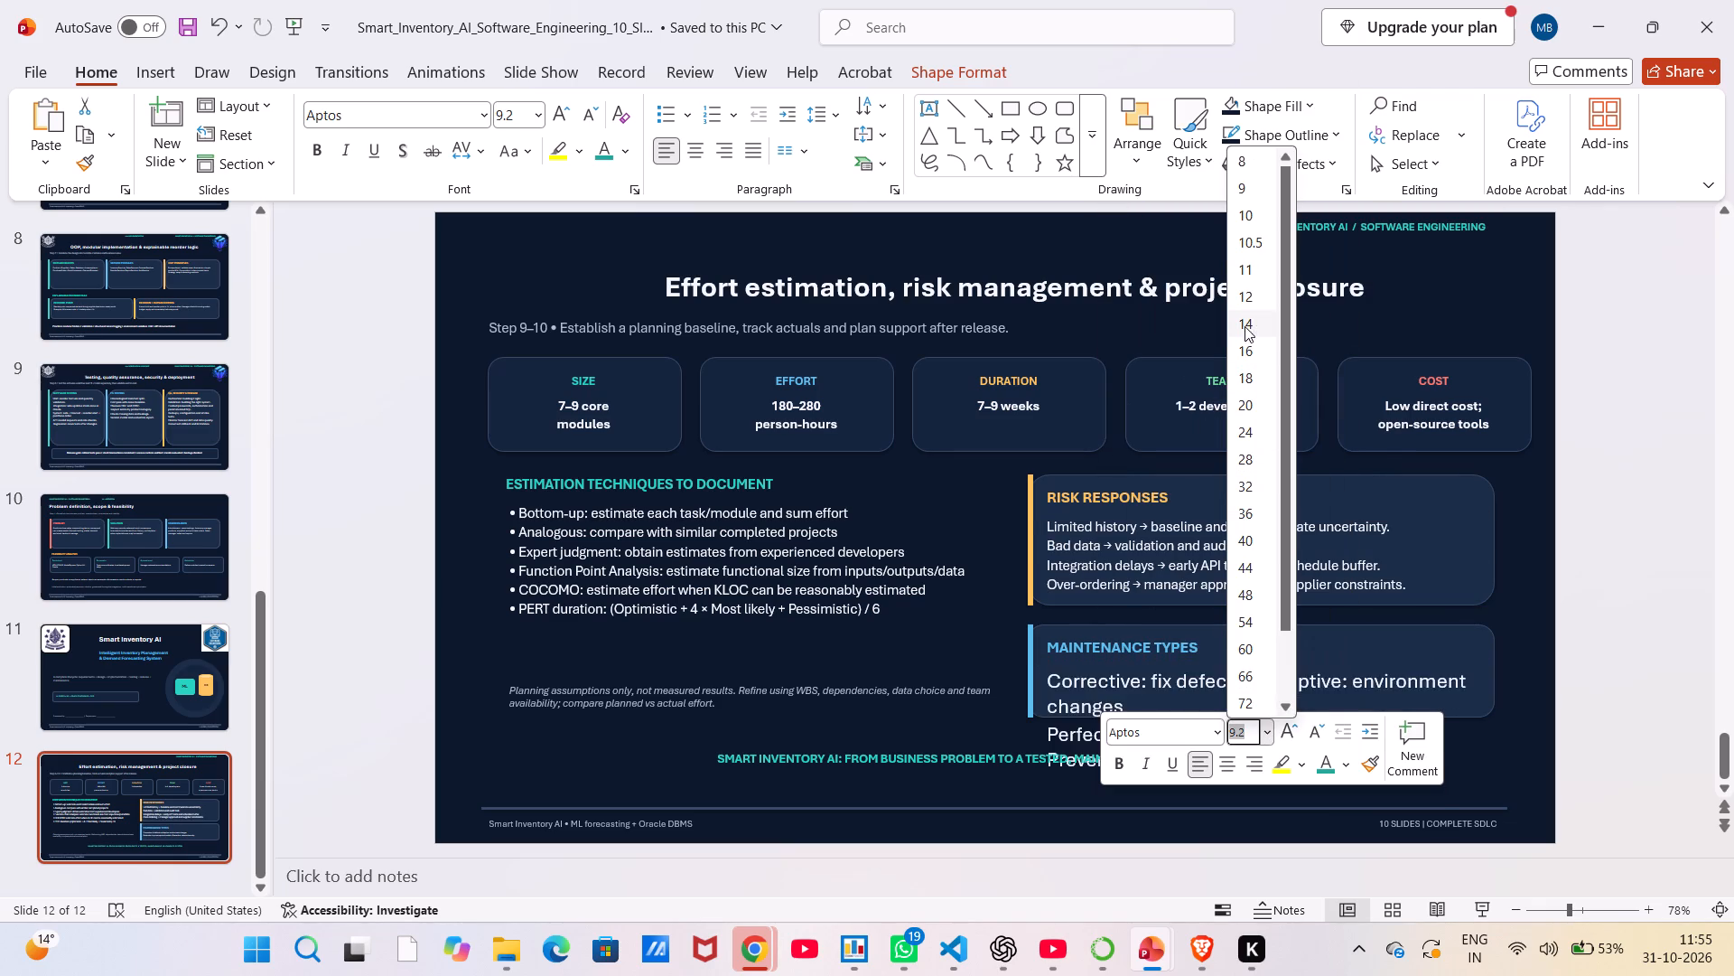
{"action": "left_click", "coordinate": [1246, 294]}
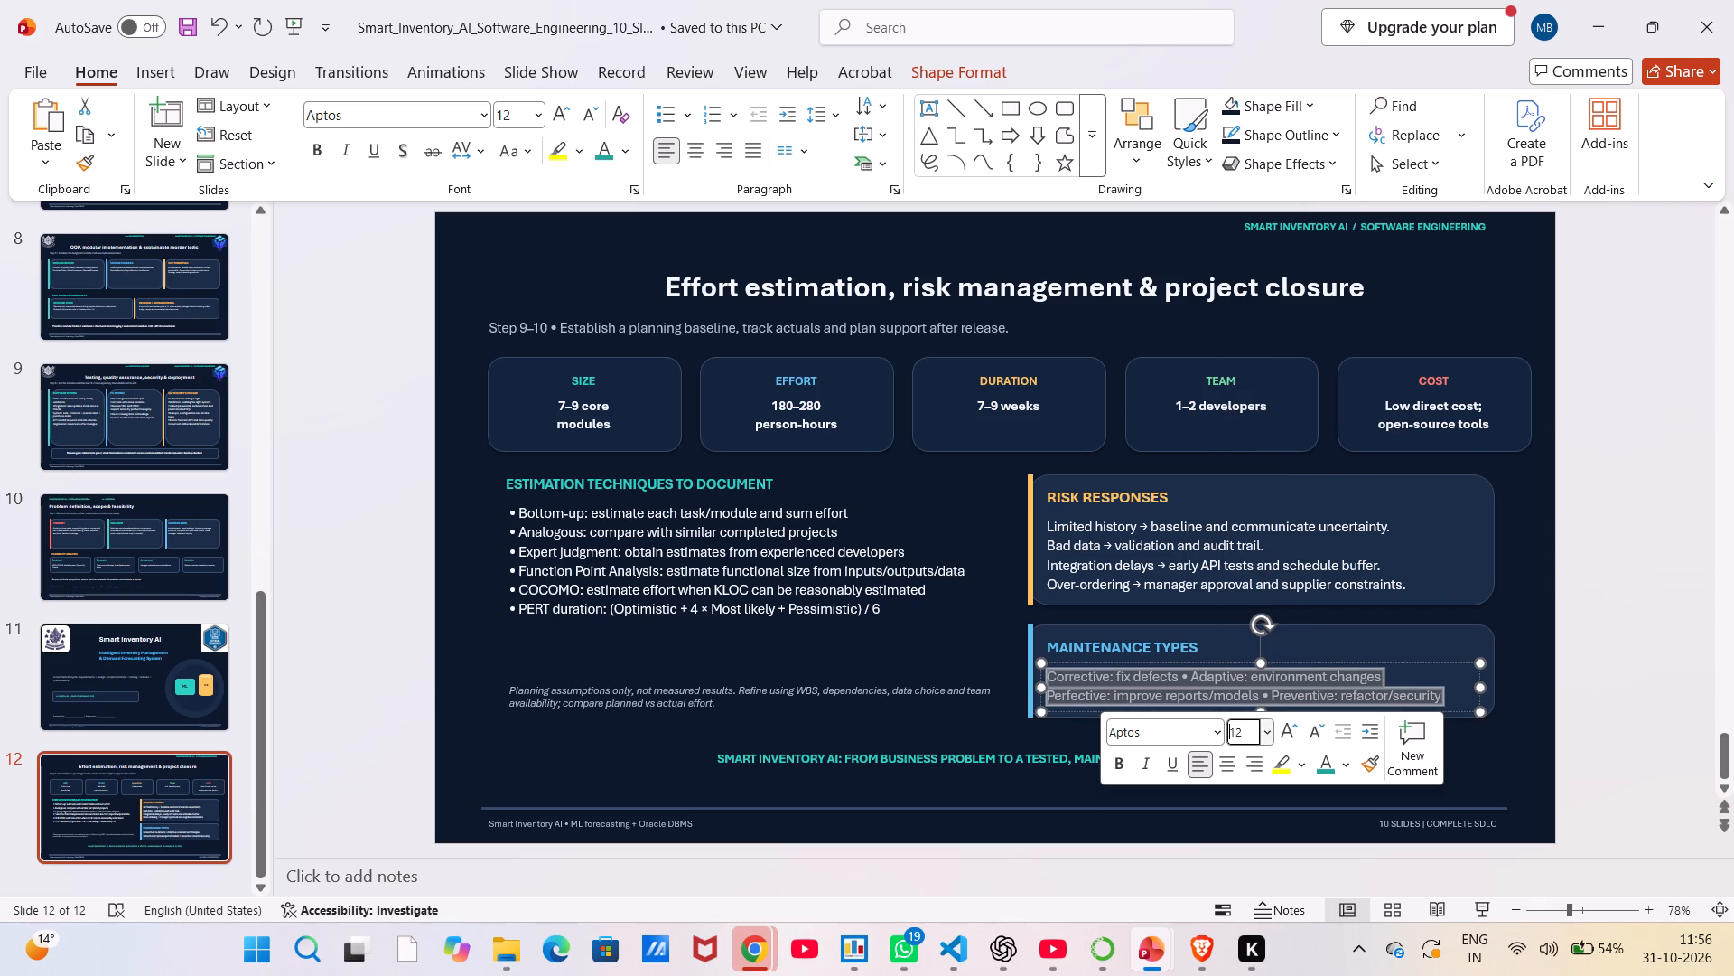
Shift the orange Risk Responses and blue Maintenance Types accent bars slightly left so they sit just outside their cards.
{"action": "left_click_drag", "start_coordinate": [1032, 549], "coordinate": [1021, 549]}
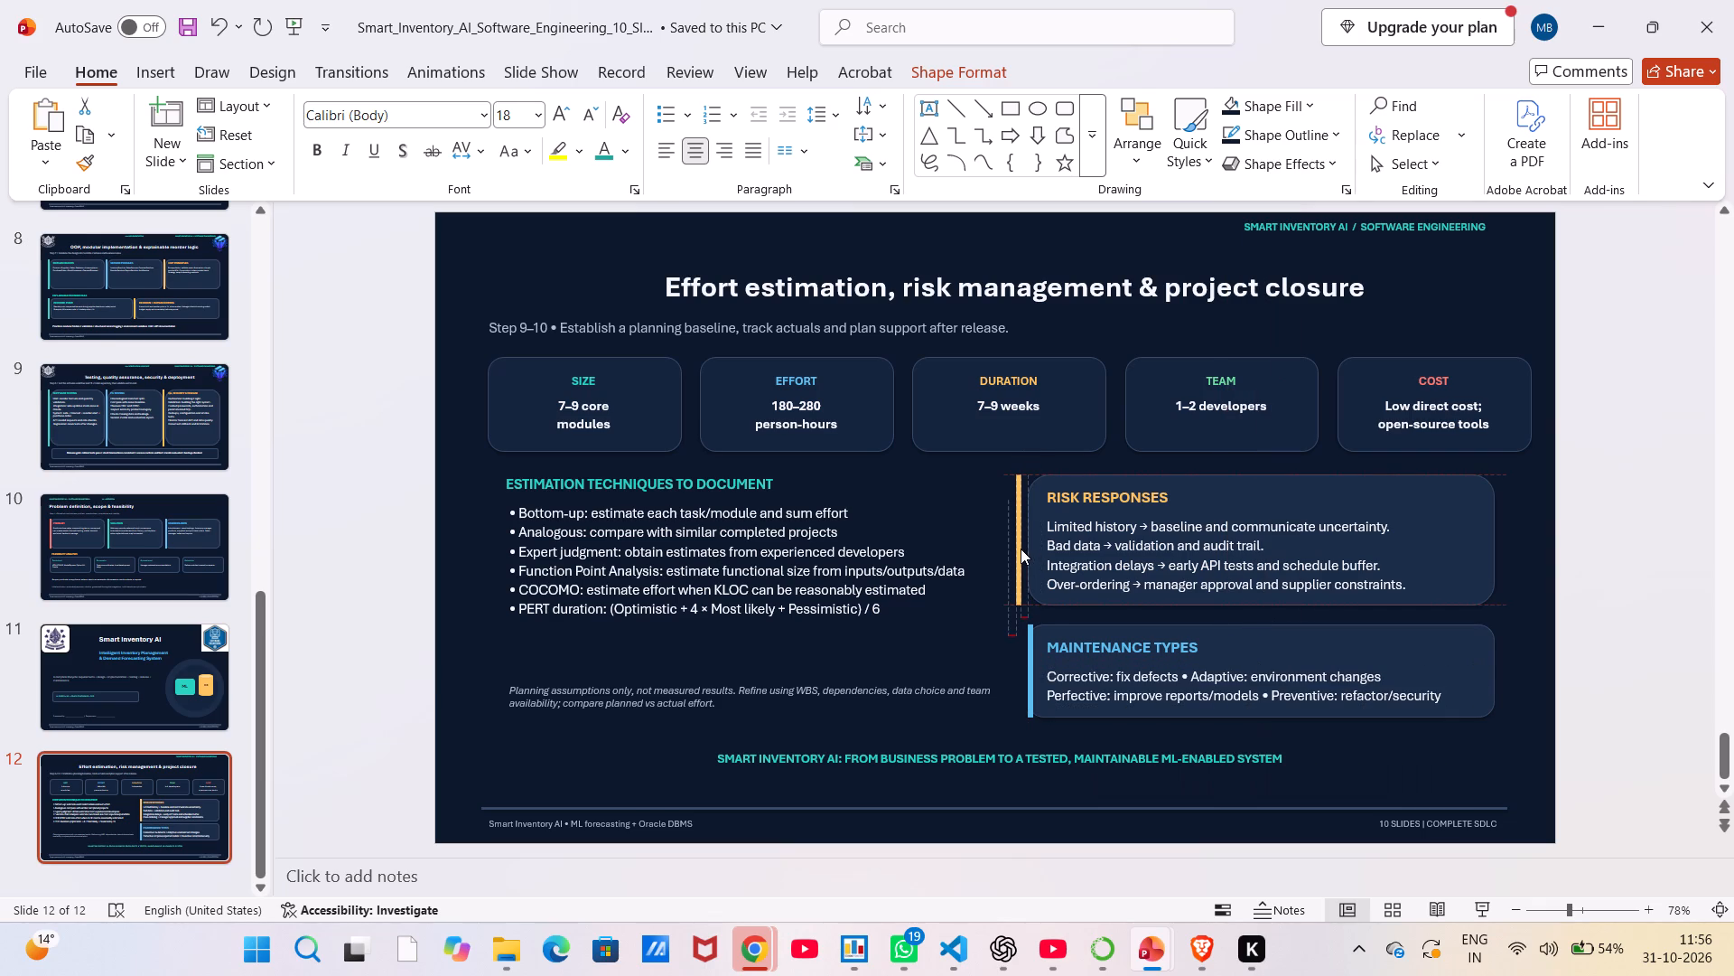
{"action": "left_click_drag", "start_coordinate": [1021, 549], "coordinate": [1021, 548]}
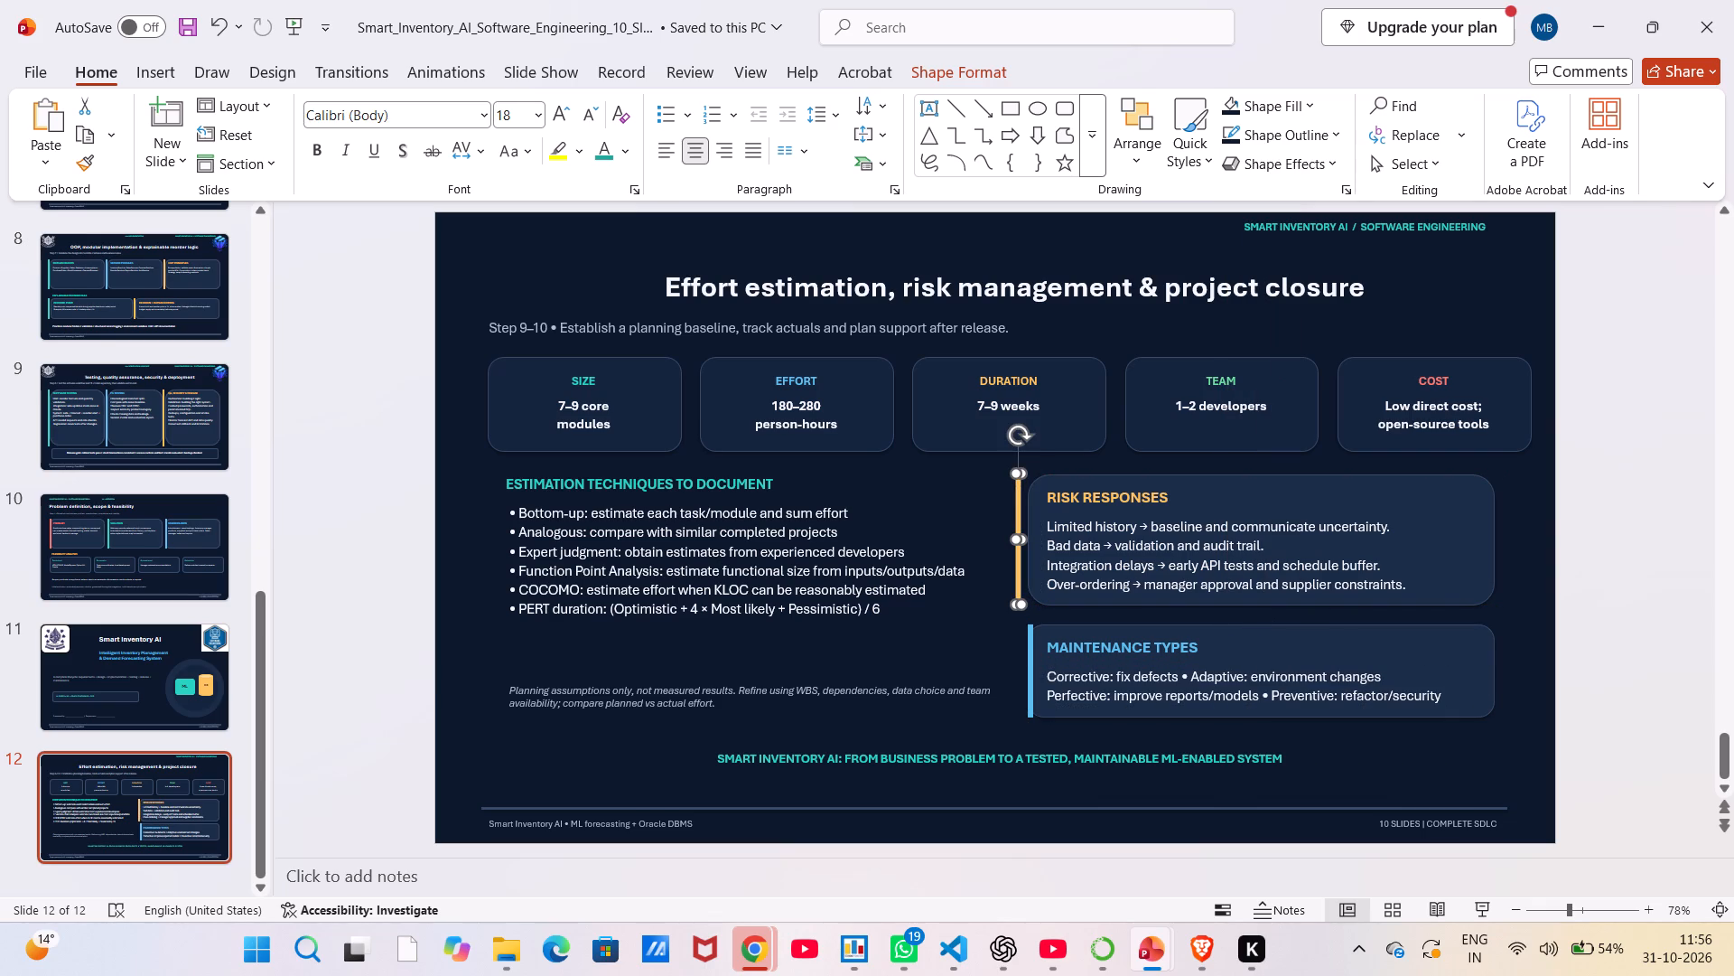
{"action": "left_click_drag", "start_coordinate": [1033, 637], "coordinate": [1021, 640]}
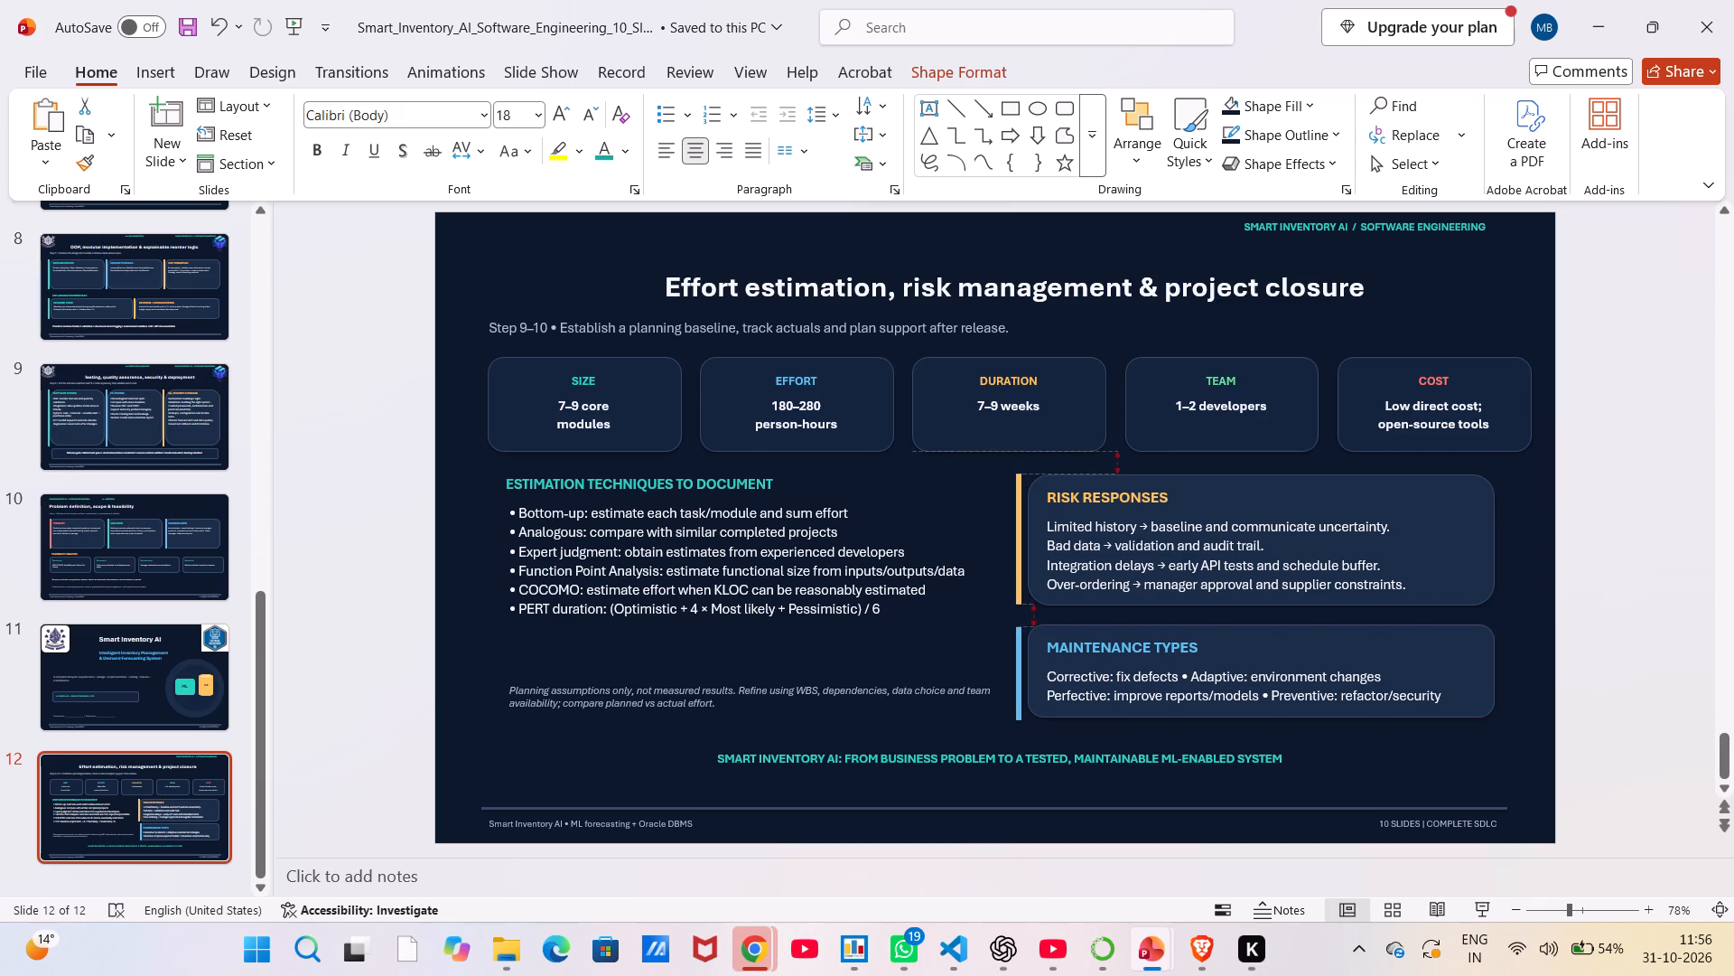
{"action": "left_click_drag", "start_coordinate": [1021, 640], "coordinate": [1021, 638]}
{"action": "left_click", "coordinate": [969, 641]}
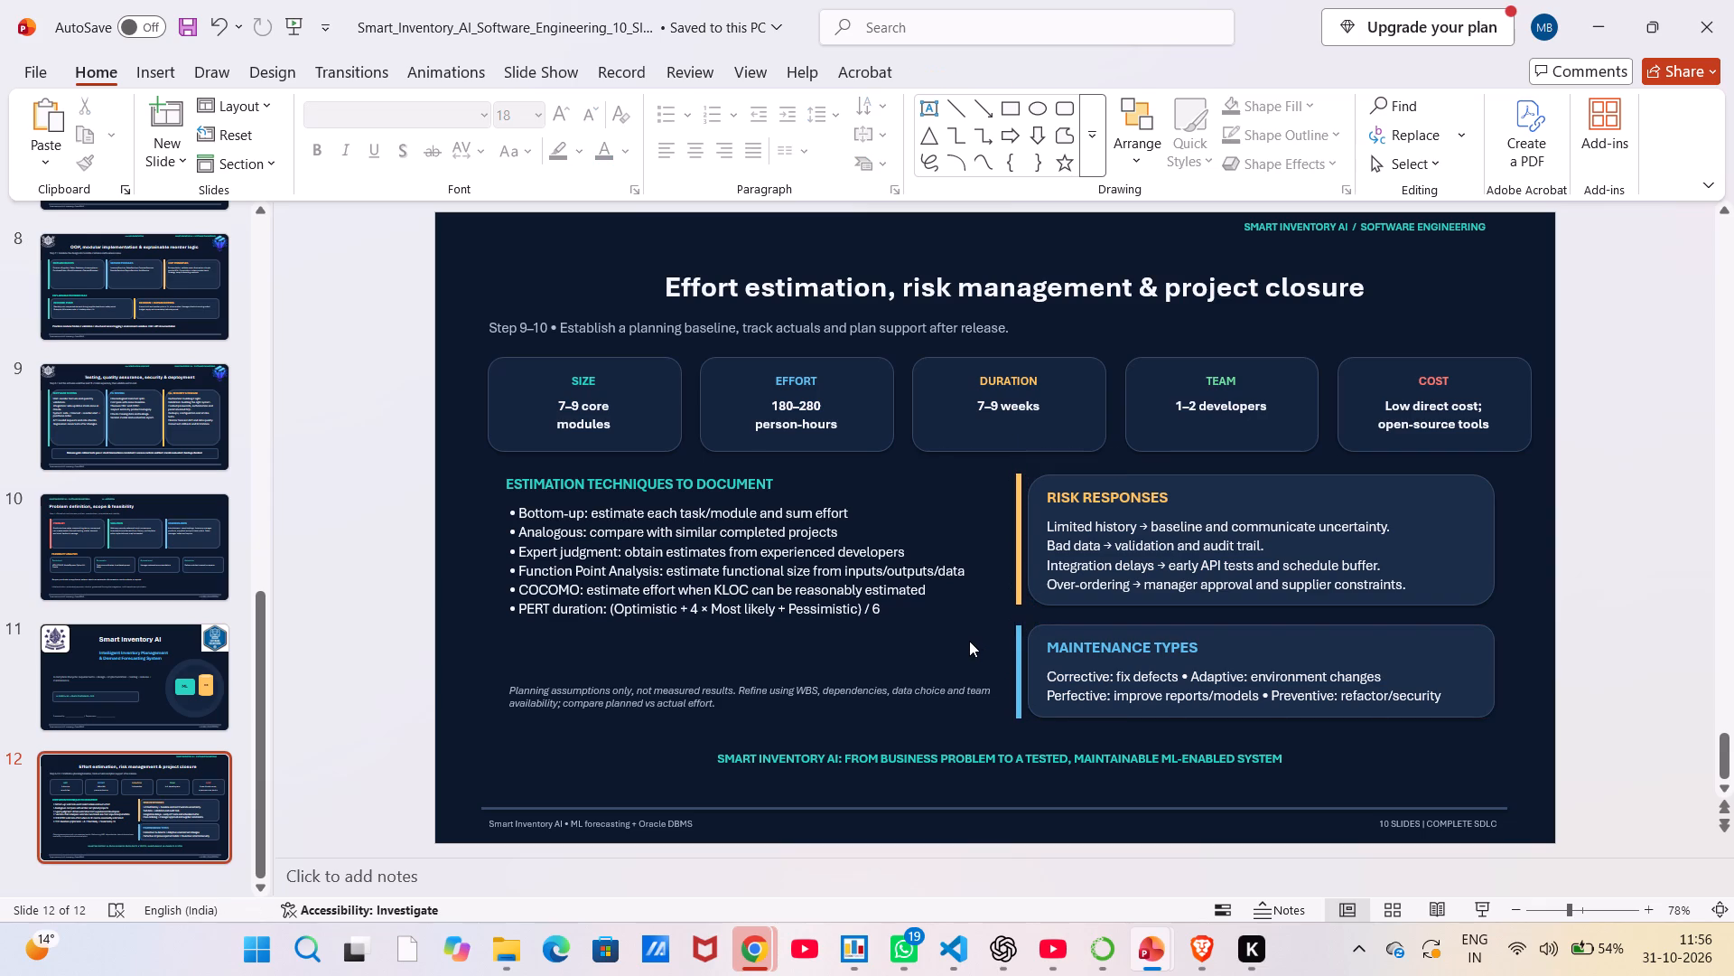
Set the font size of the whole italic "Planning assumptions only" note to 12.
{"action": "left_click", "coordinate": [686, 699]}
{"action": "key", "text": "ctrl+a"}
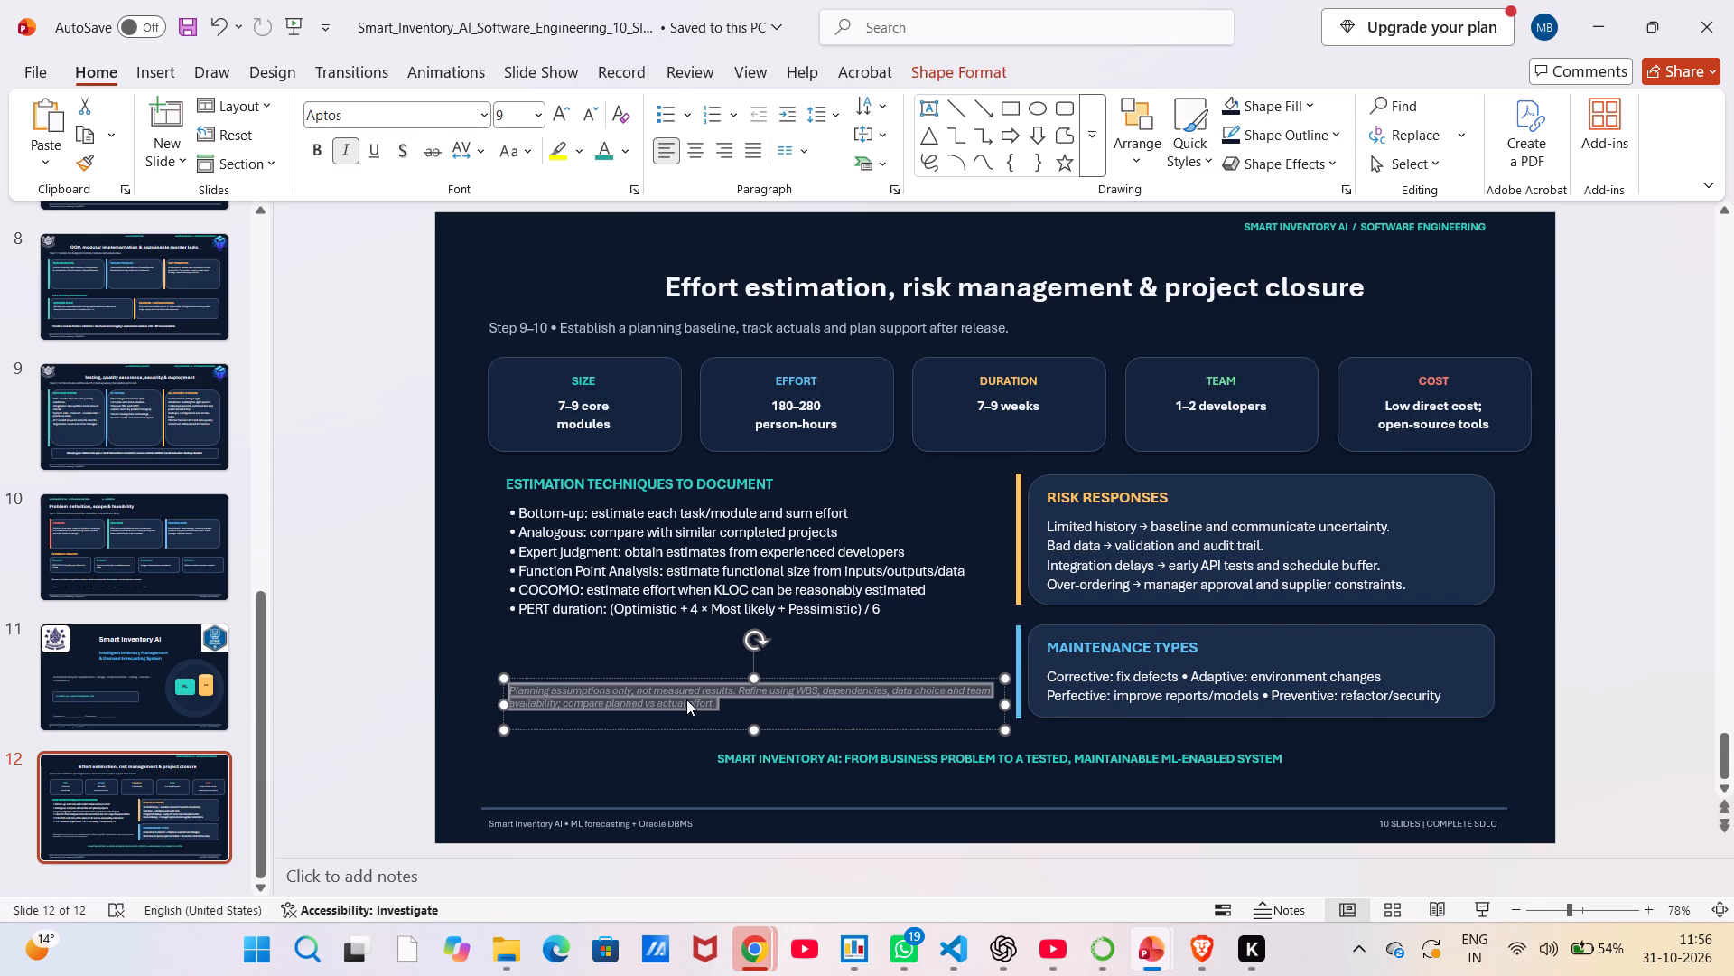
{"action": "right_click", "coordinate": [686, 699]}
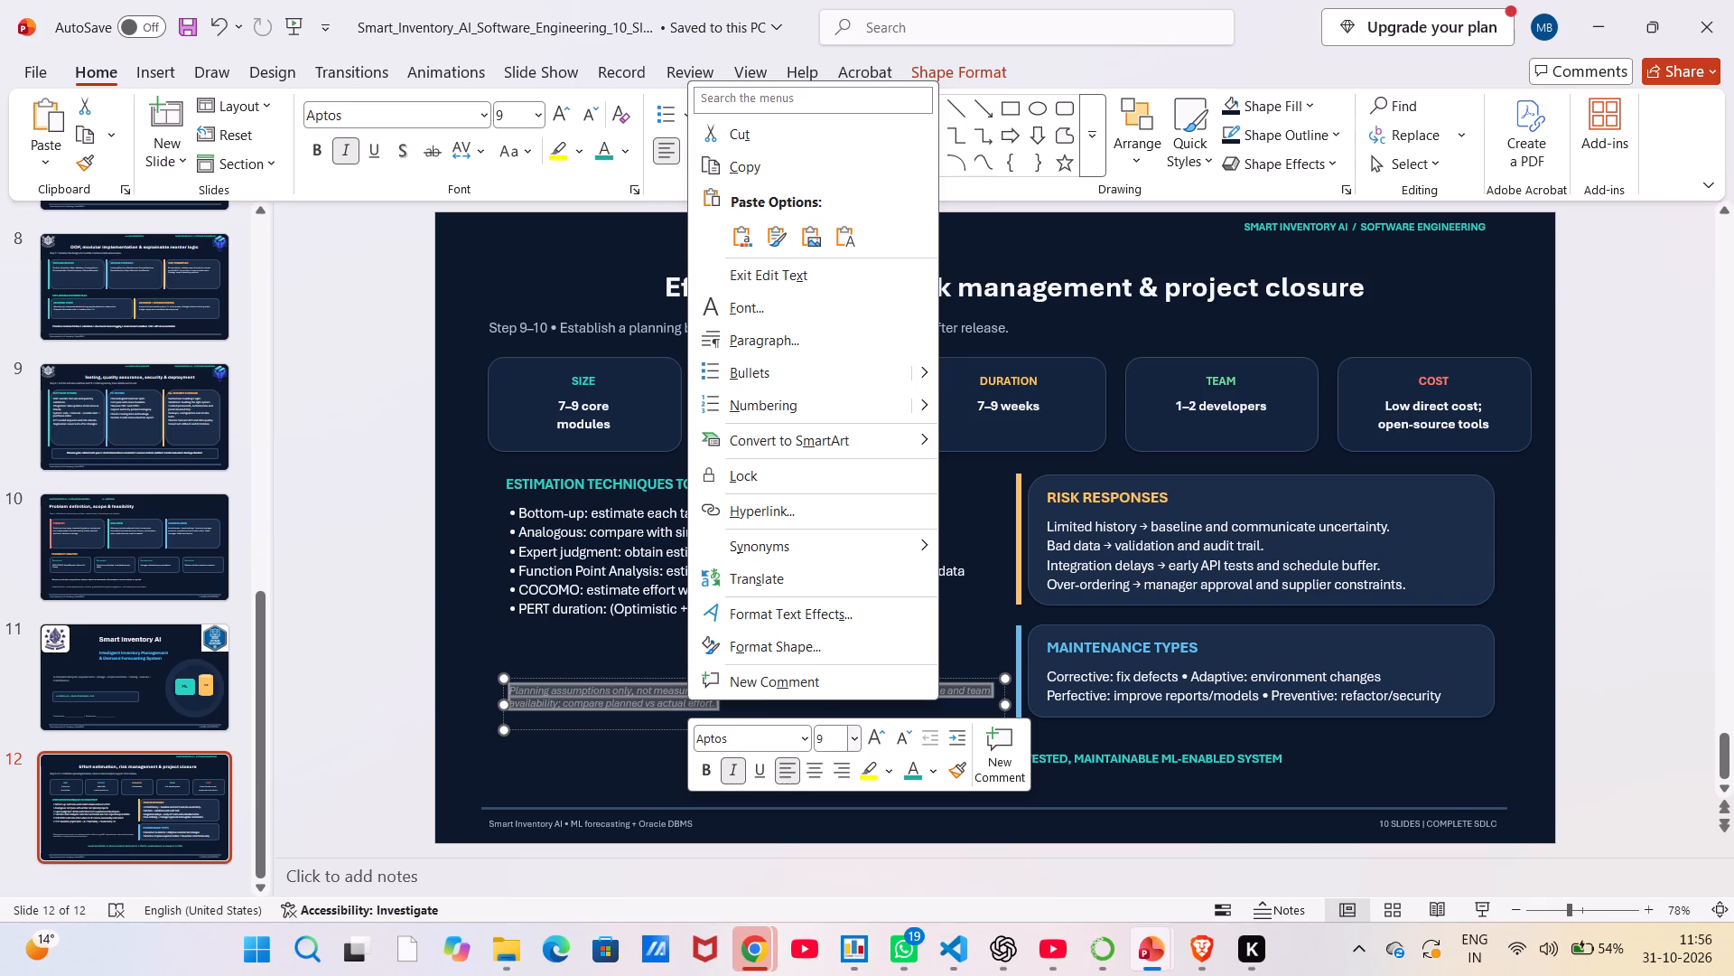
{"action": "left_click", "coordinate": [850, 737]}
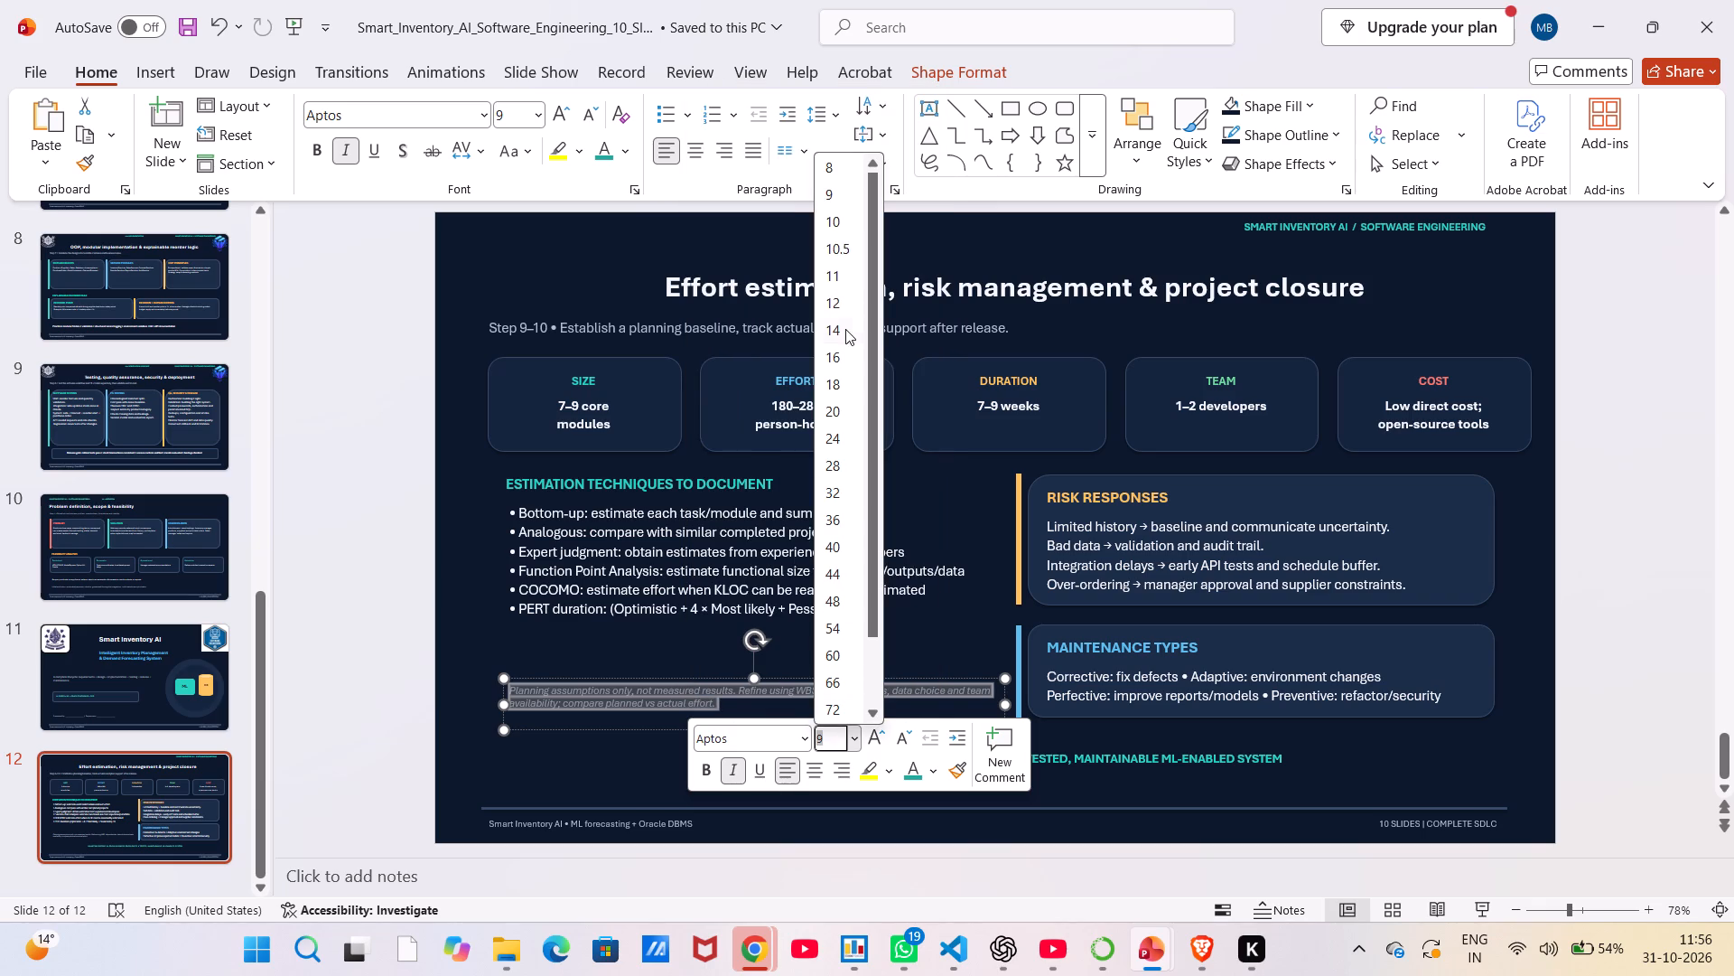
{"action": "left_click", "coordinate": [834, 296]}
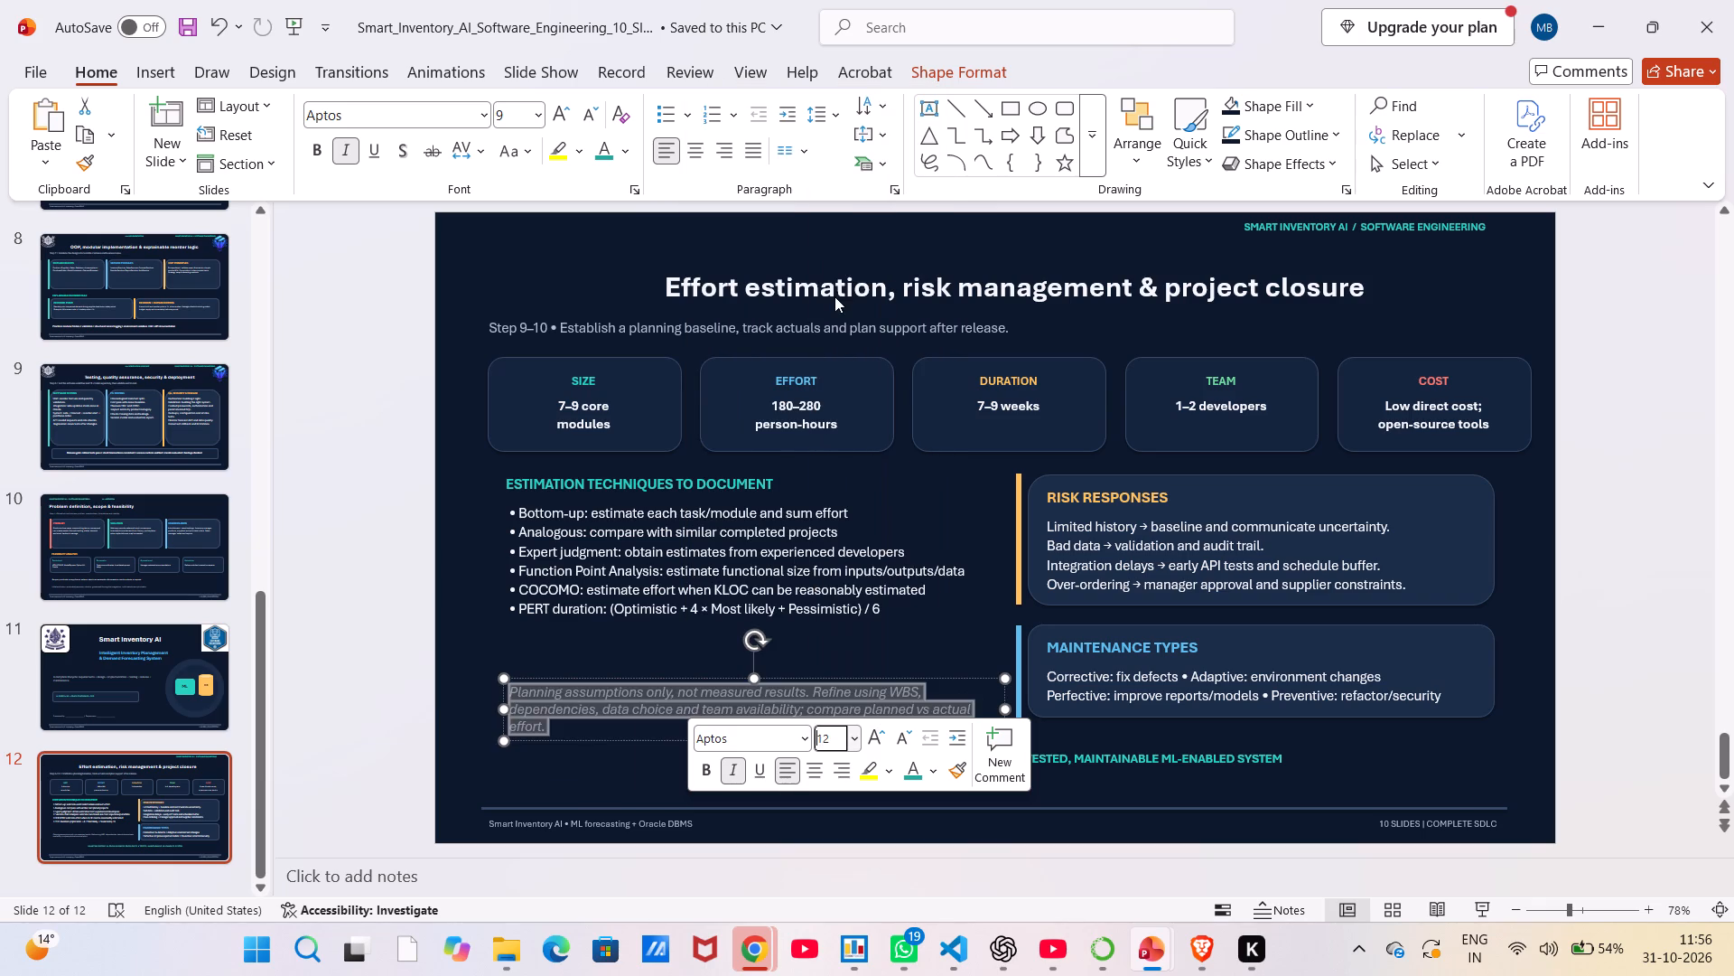
{"action": "left_click", "coordinate": [859, 643]}
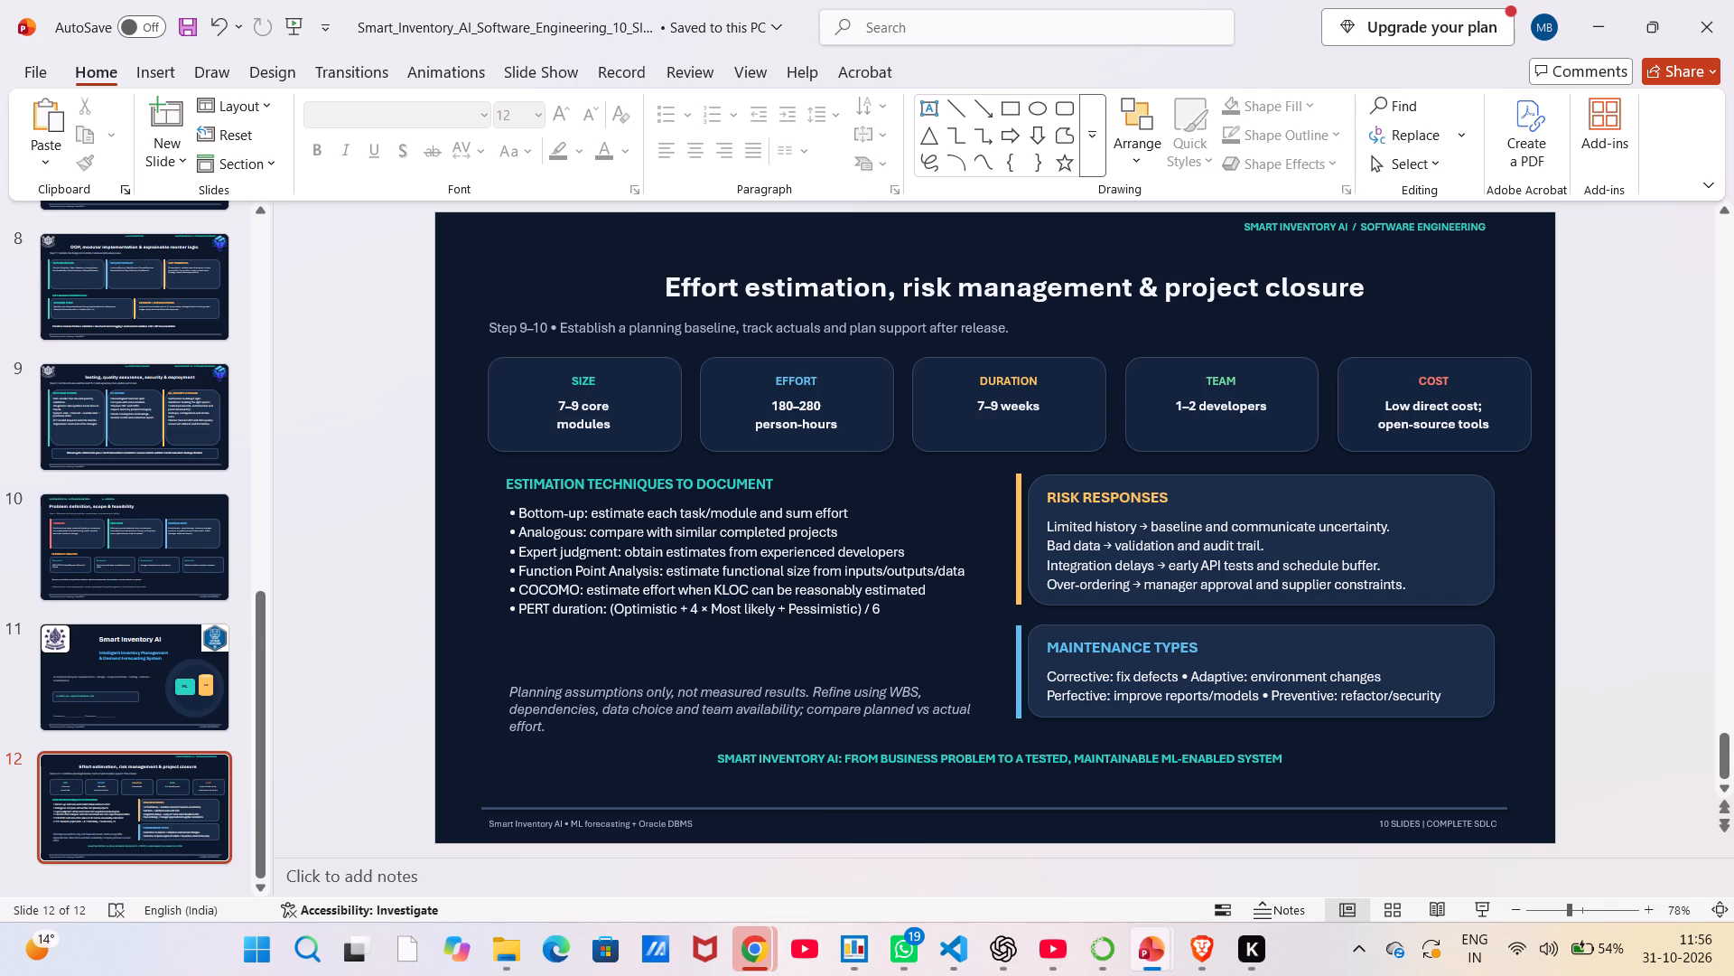
Cut the "10 SLIDES | COMPLETE SDLC" footer text from slide 12.
{"action": "left_click", "coordinate": [1431, 828]}
{"action": "right_click", "coordinate": [1431, 828]}
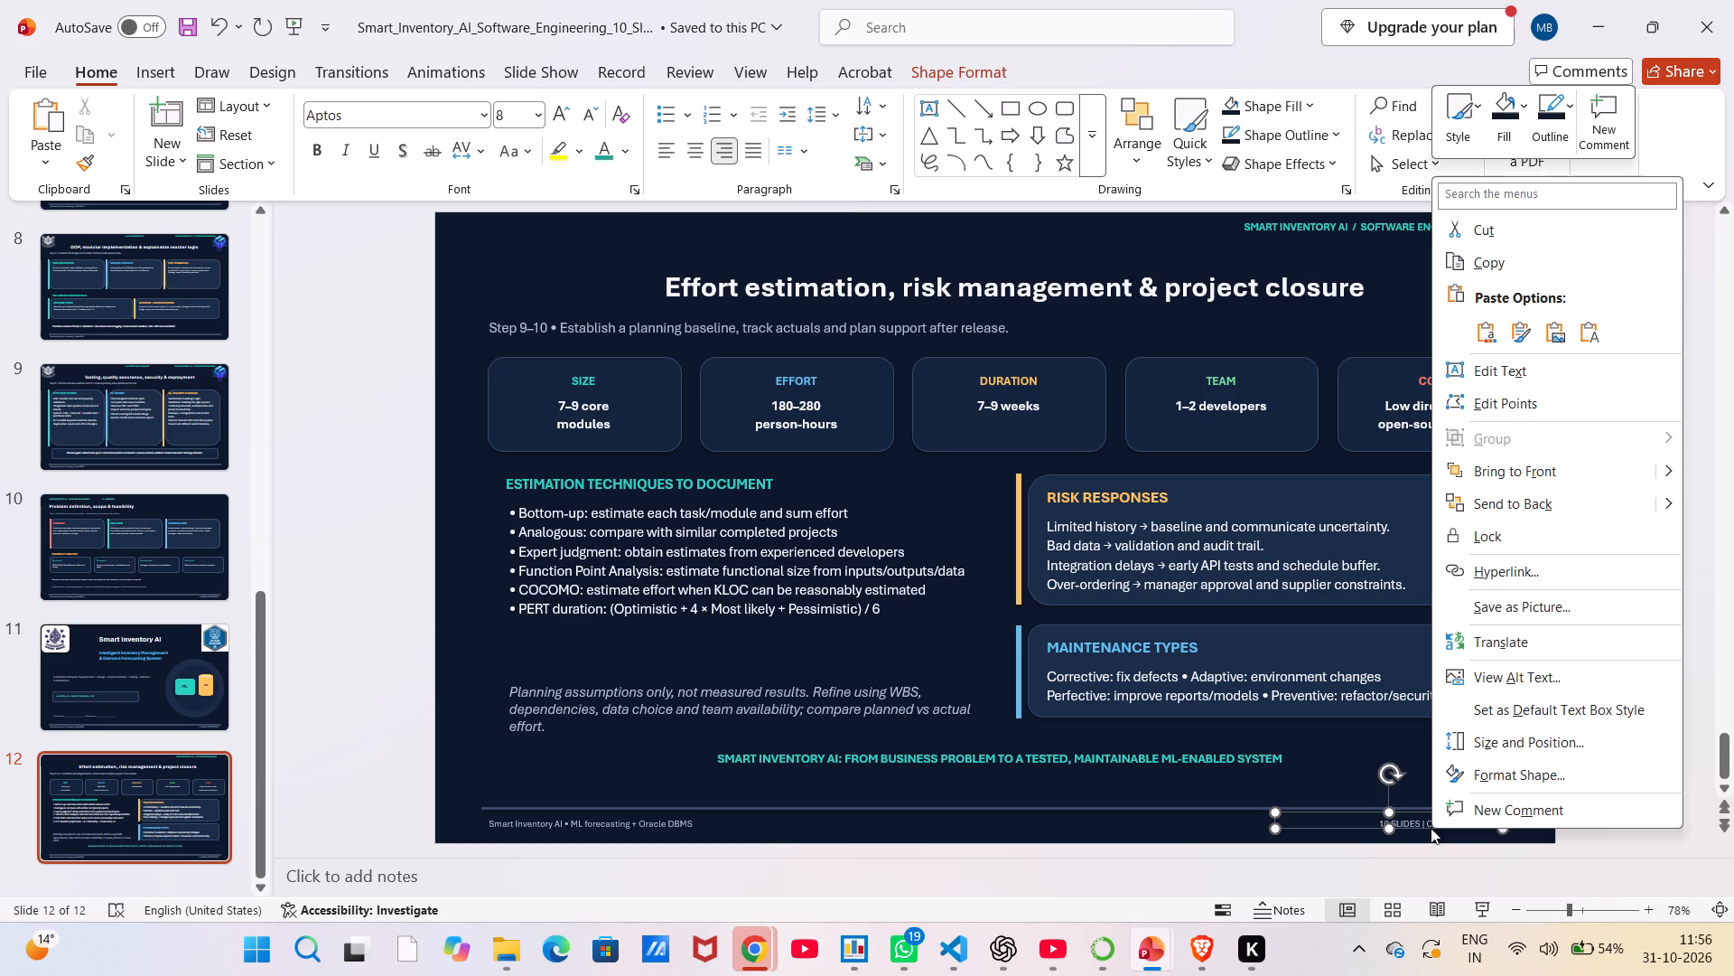
{"action": "left_click", "coordinate": [1480, 233]}
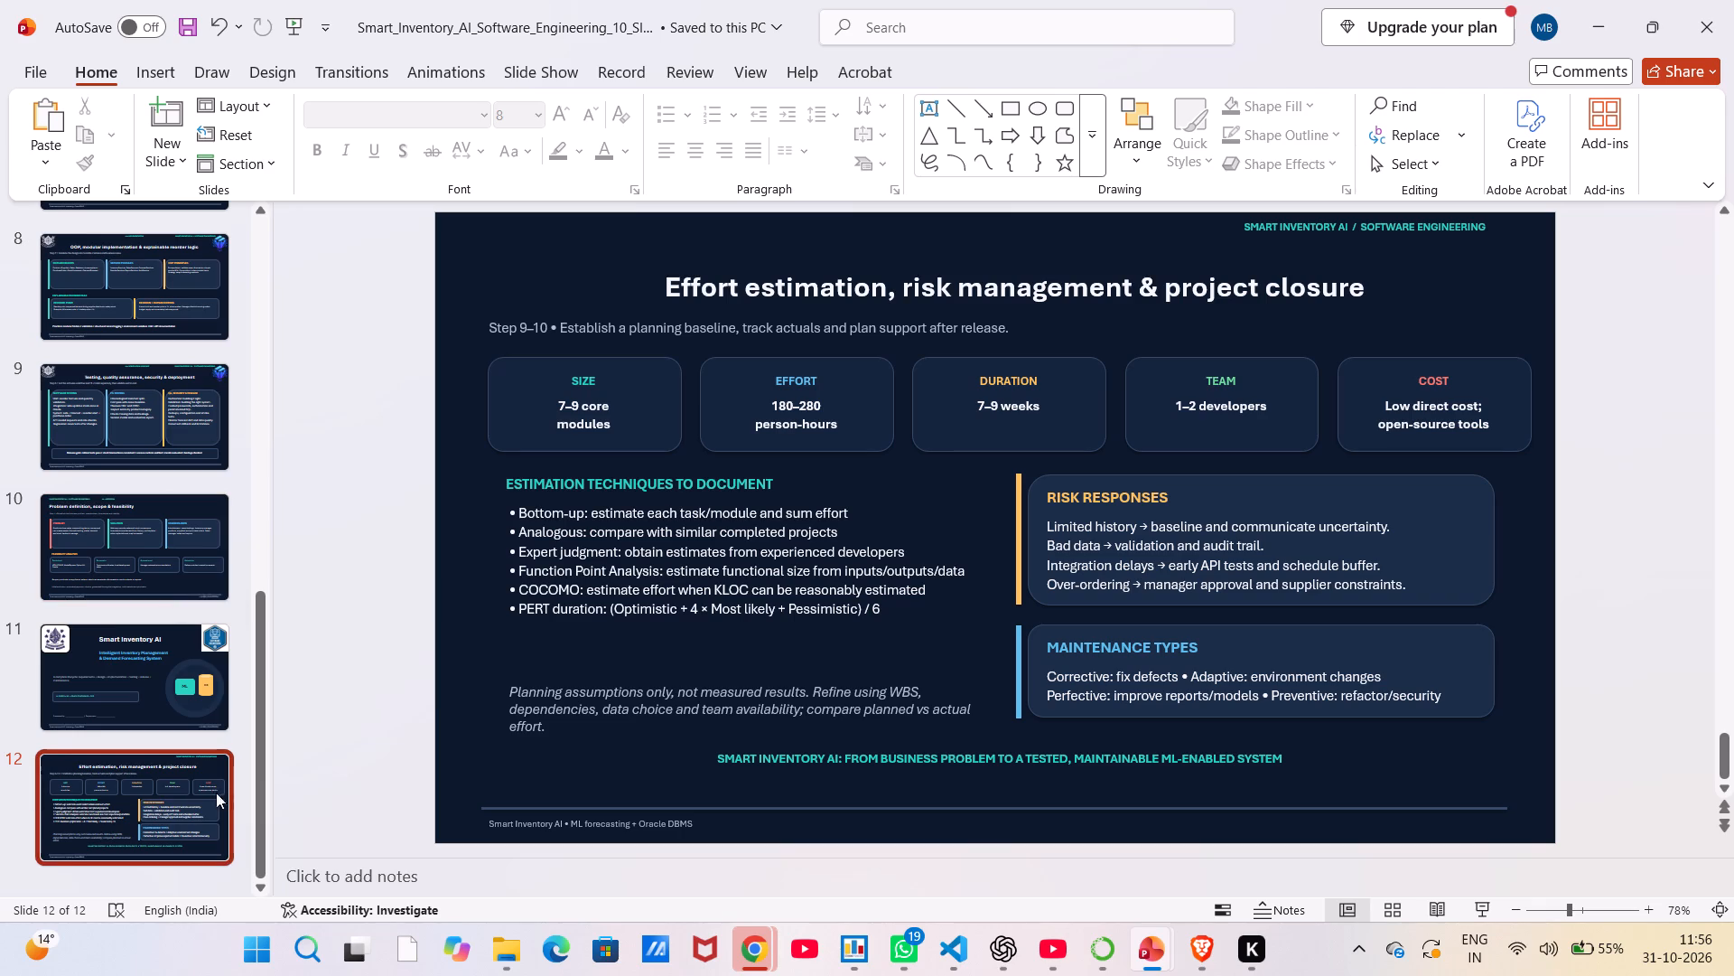
Copy the white institute emblem from slide 9 and paste it into the same top corner of slide 12.
{"action": "left_click", "coordinate": [114, 391]}
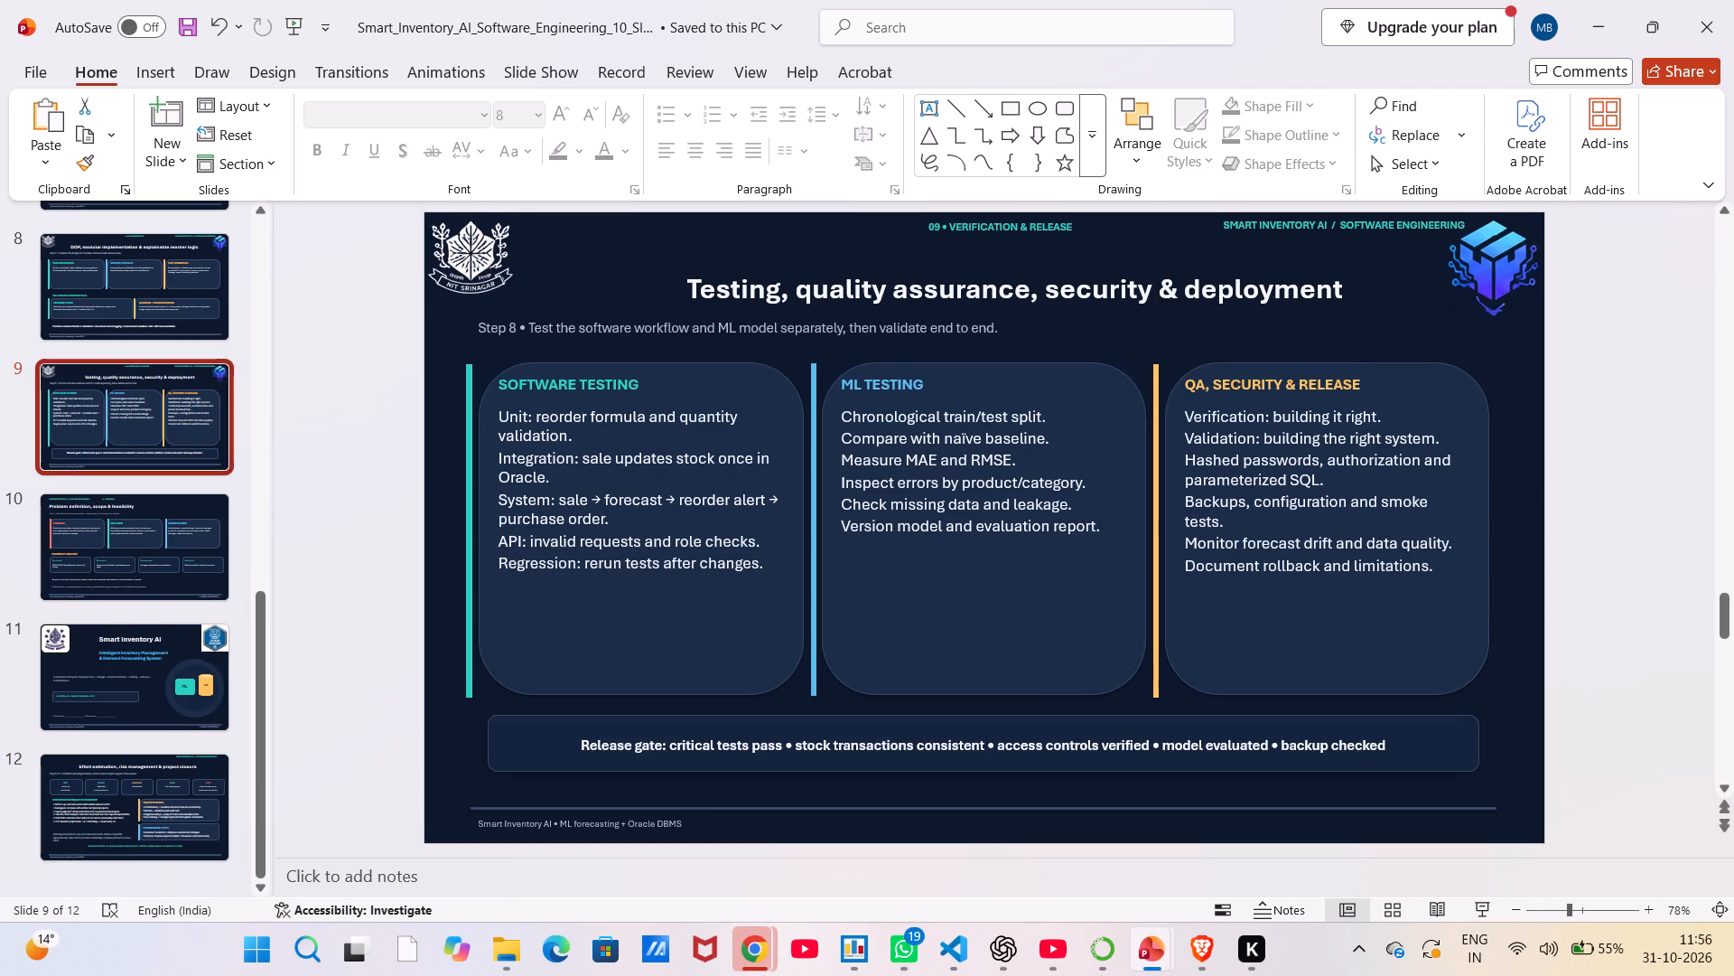
{"action": "left_click", "coordinate": [483, 261]}
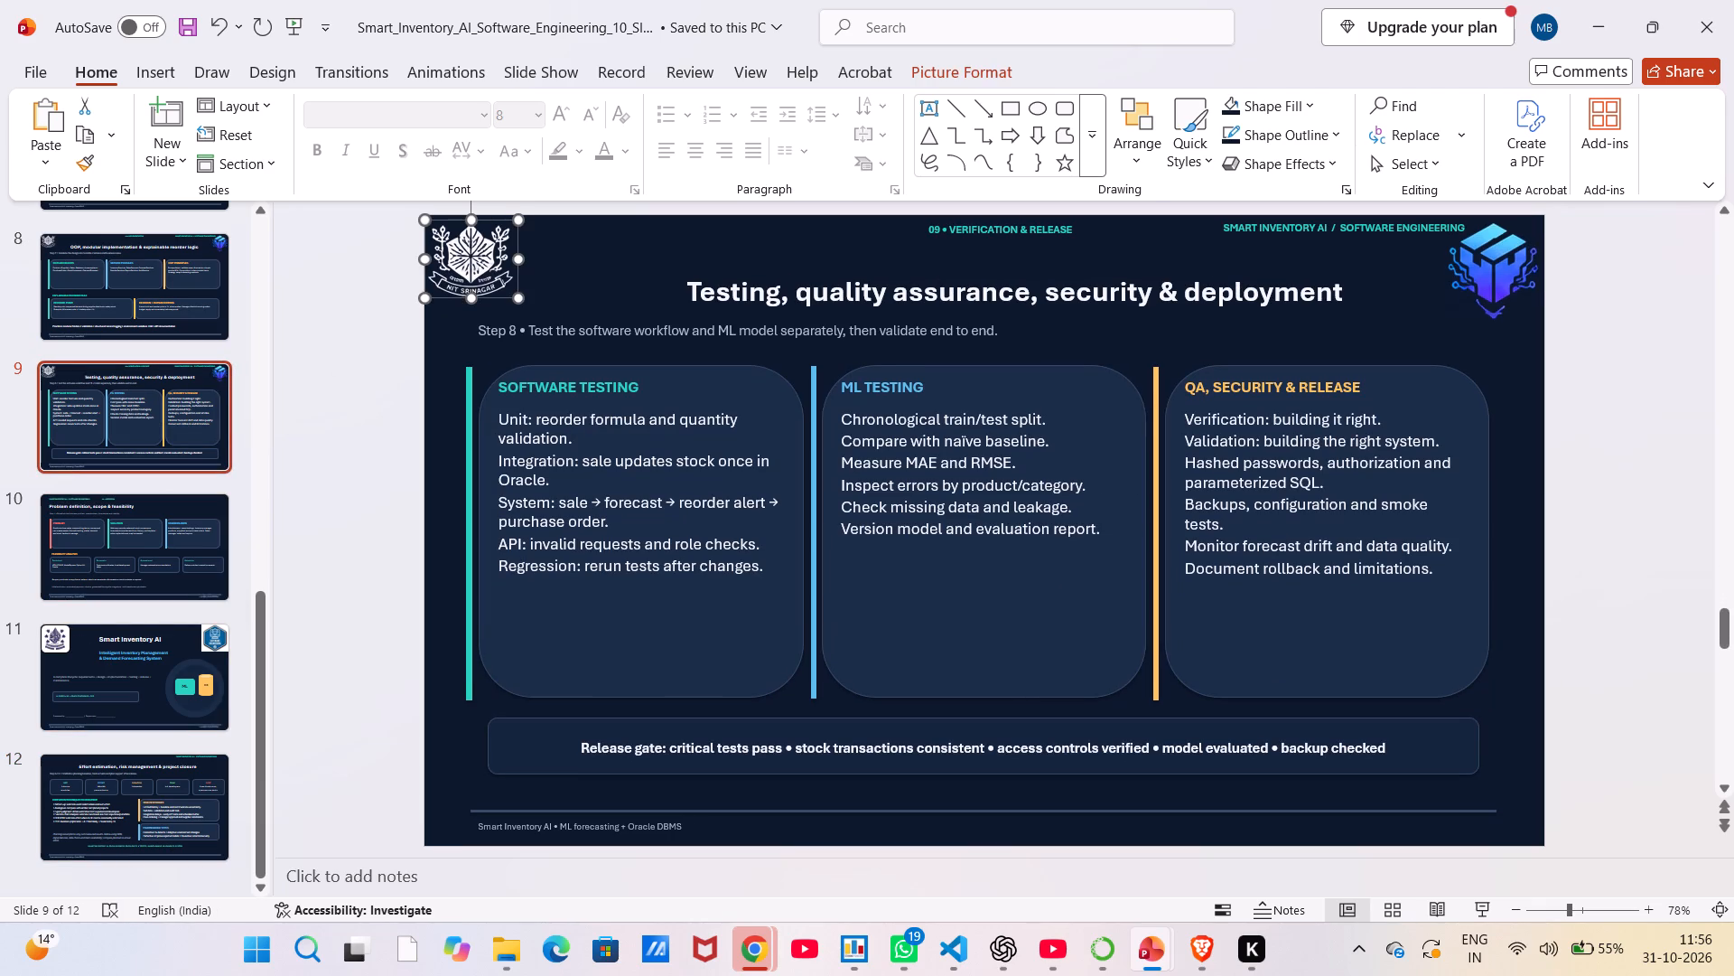
{"action": "key", "text": "ctrl+c"}
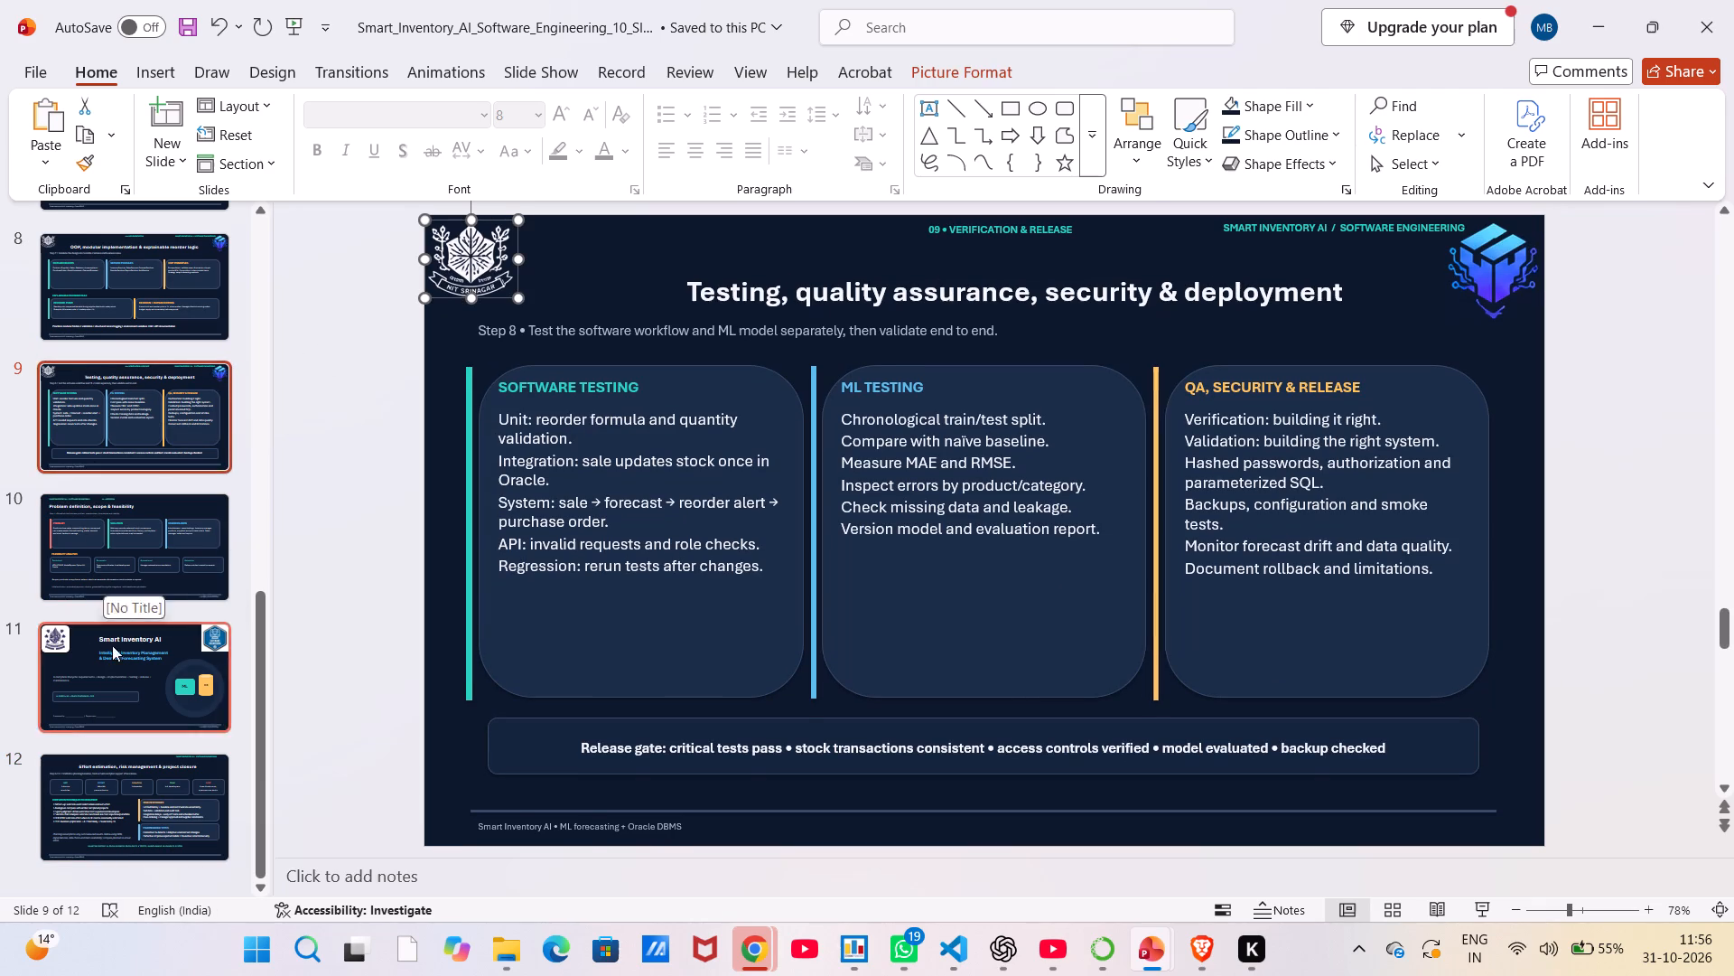
{"action": "scroll", "coordinate": [153, 669], "scroll_direction": "up", "scroll_amount": 11}
{"action": "scroll", "coordinate": [153, 669], "scroll_direction": "down", "scroll_amount": 1}
{"action": "scroll", "coordinate": [153, 669], "scroll_direction": "up", "scroll_amount": 1}
{"action": "scroll", "coordinate": [208, 420], "scroll_direction": "down", "scroll_amount": 5}
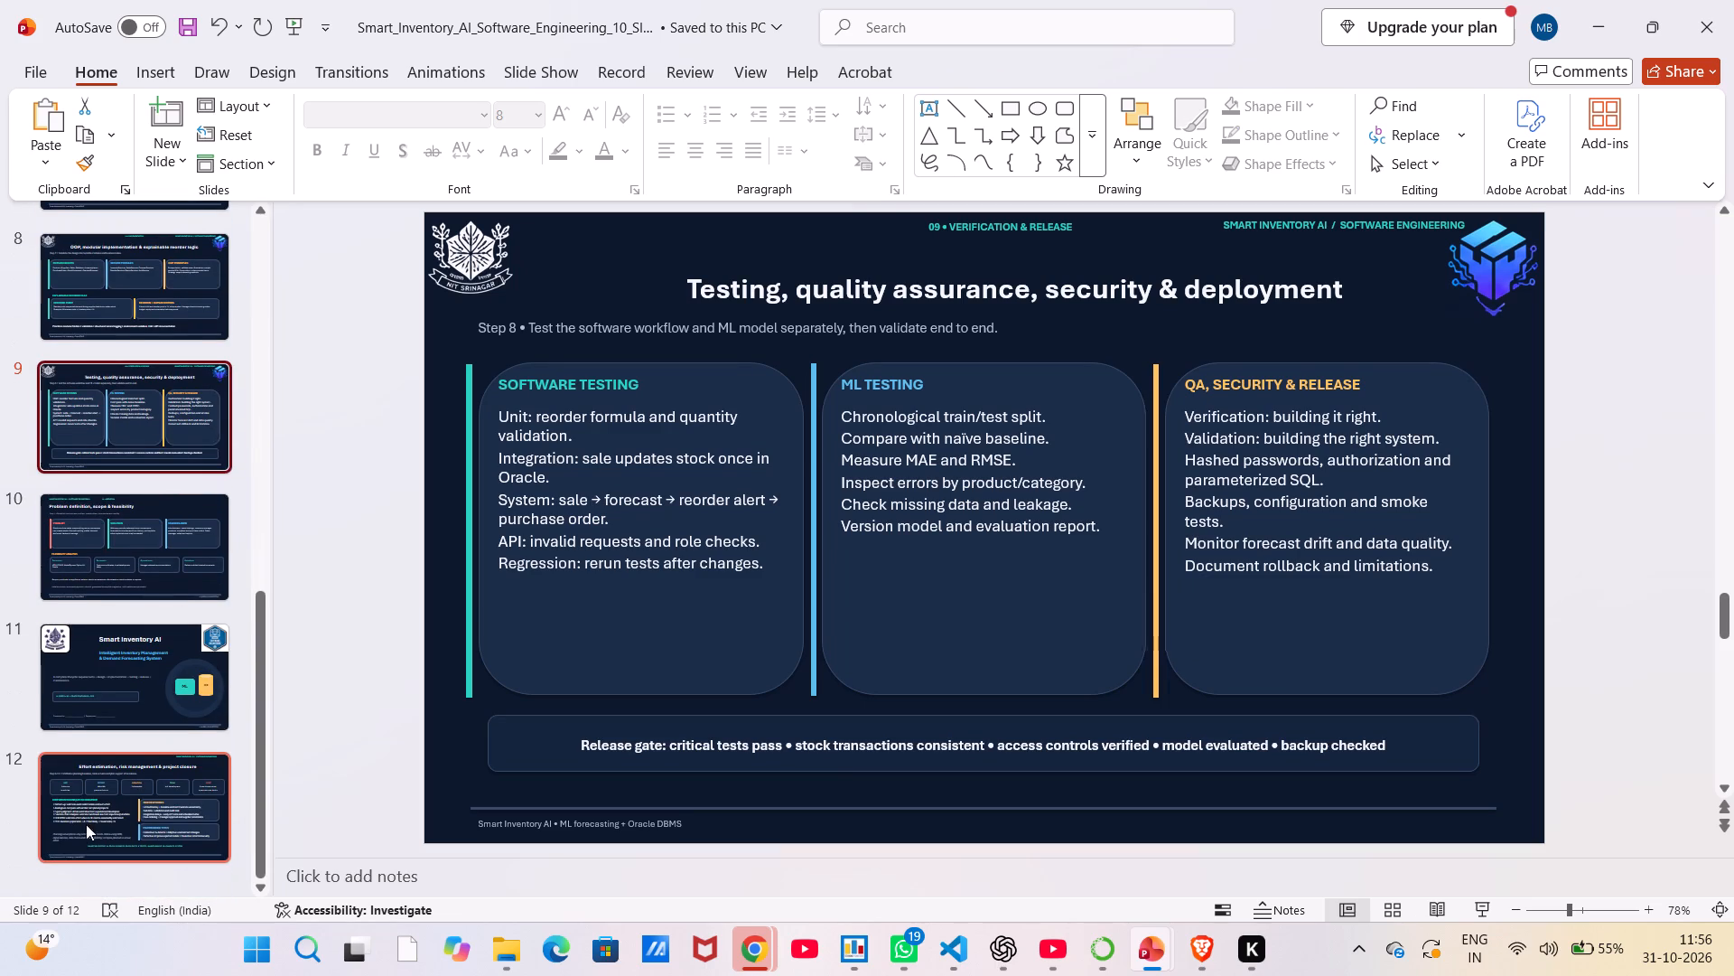
{"action": "left_click", "coordinate": [78, 860]}
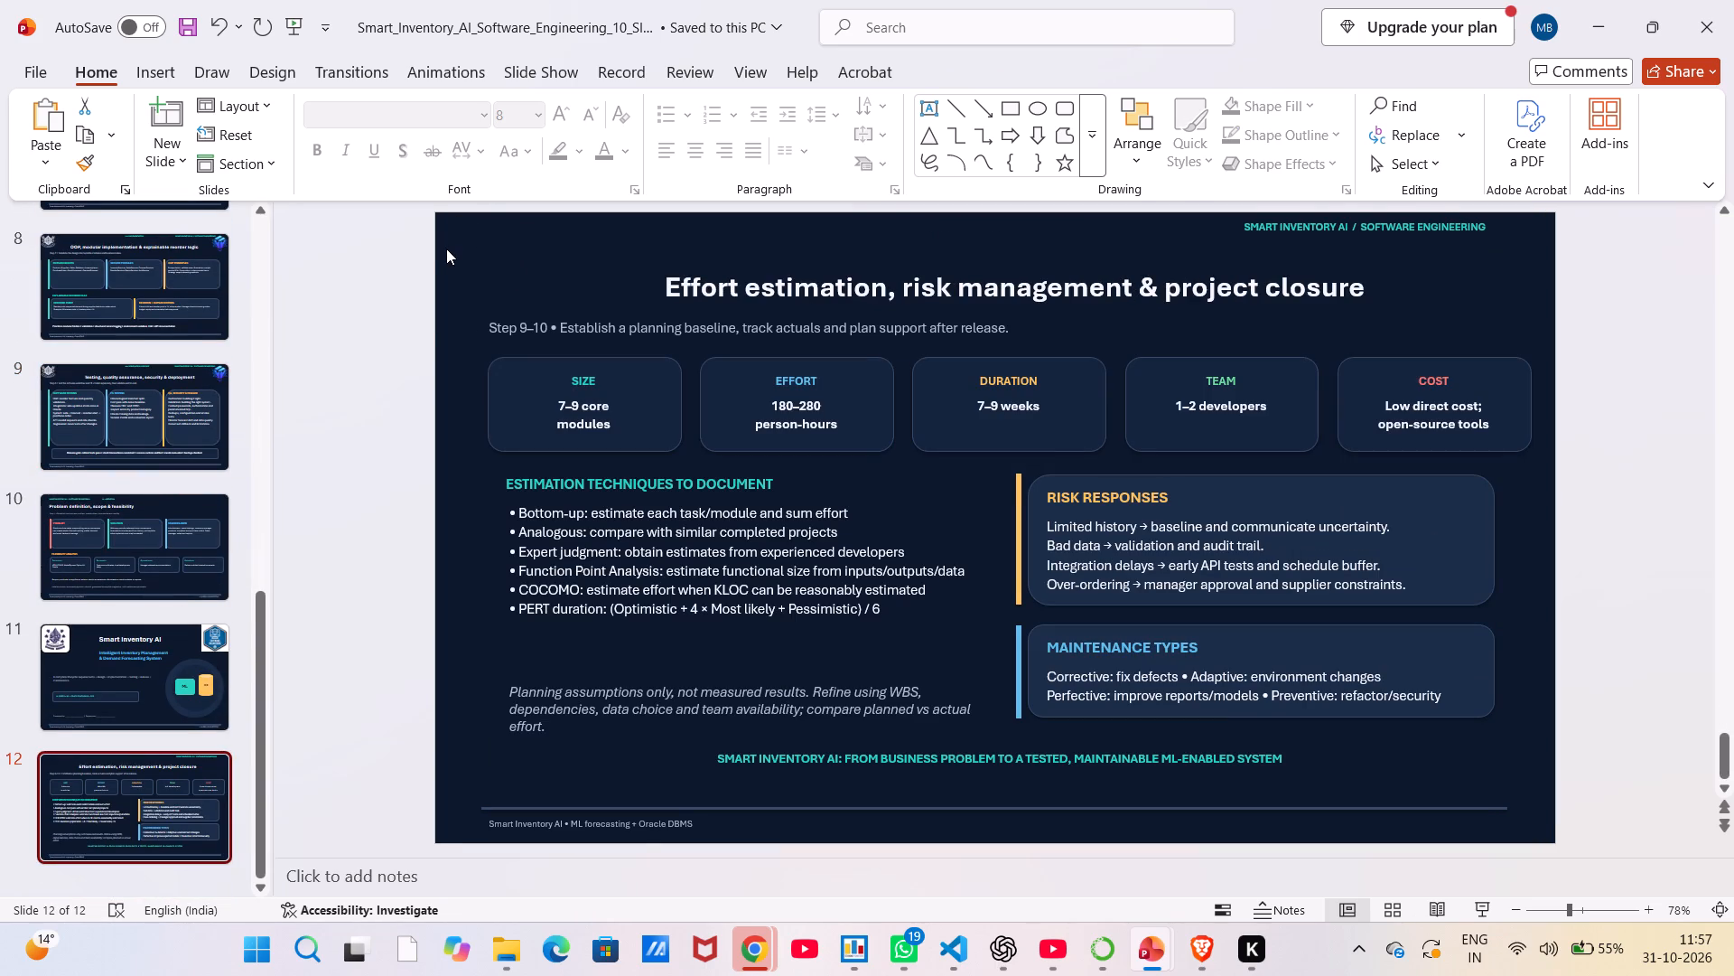
{"action": "left_click", "coordinate": [446, 249]}
{"action": "key", "text": "ctrl+v"}
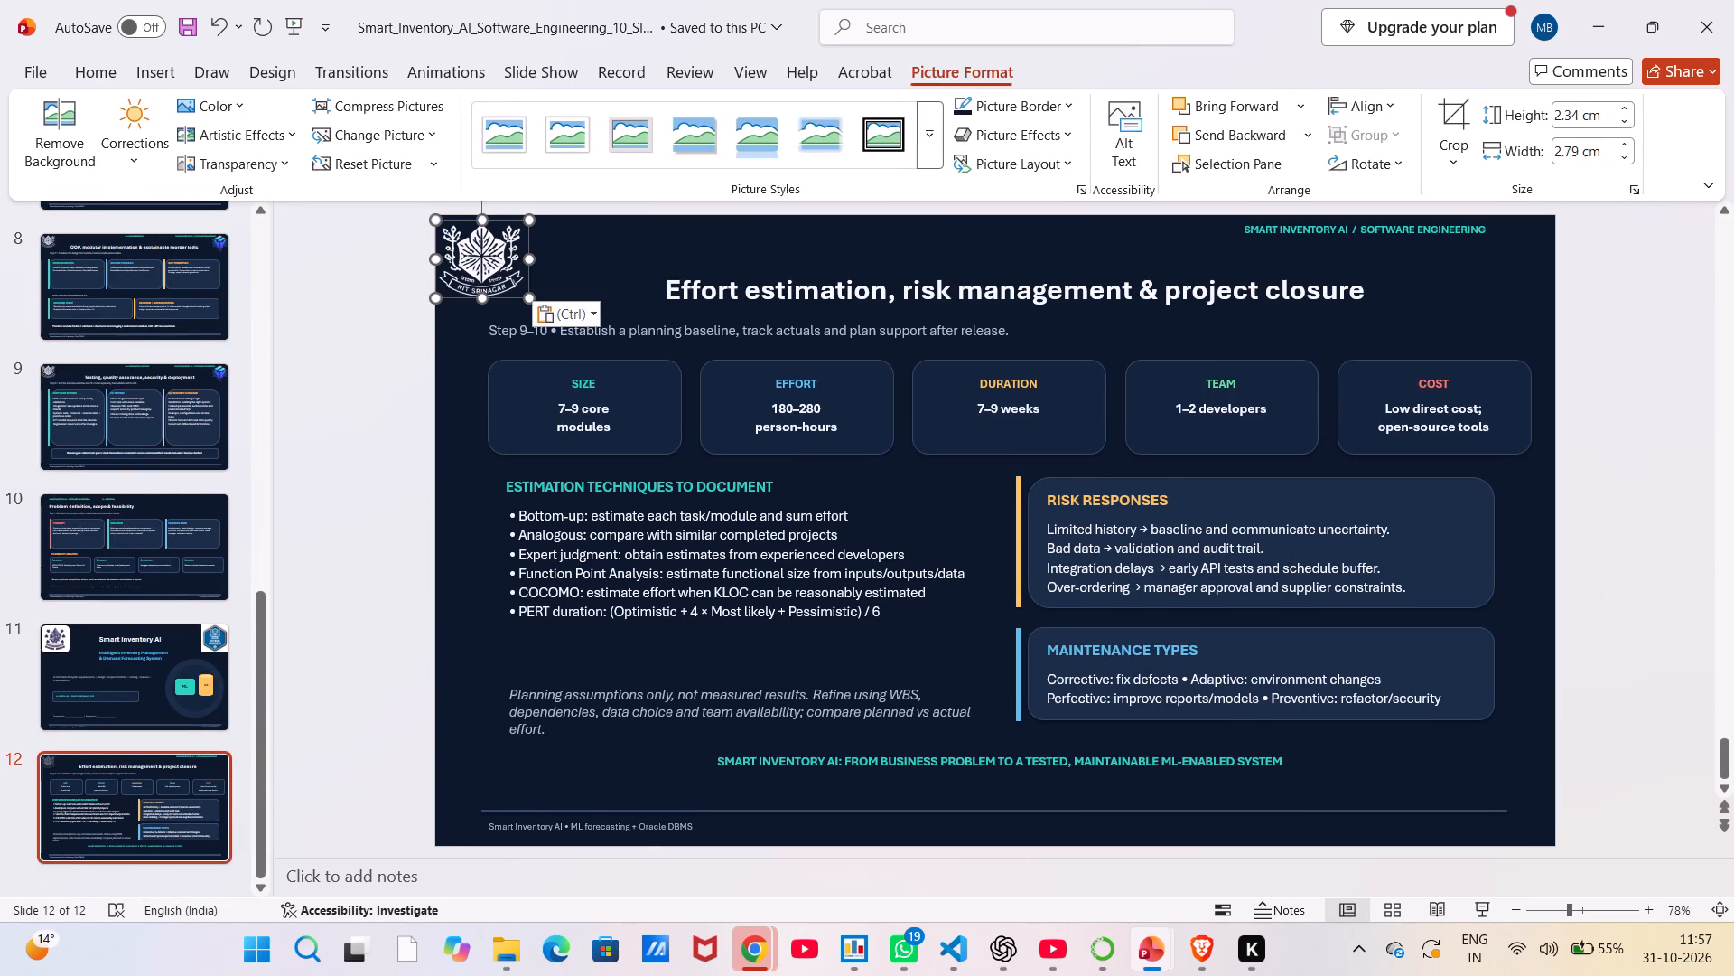
Copy the blue cube logo from slide 9 and paste it into the same top corner of slide 12.
{"action": "left_click", "coordinate": [138, 442]}
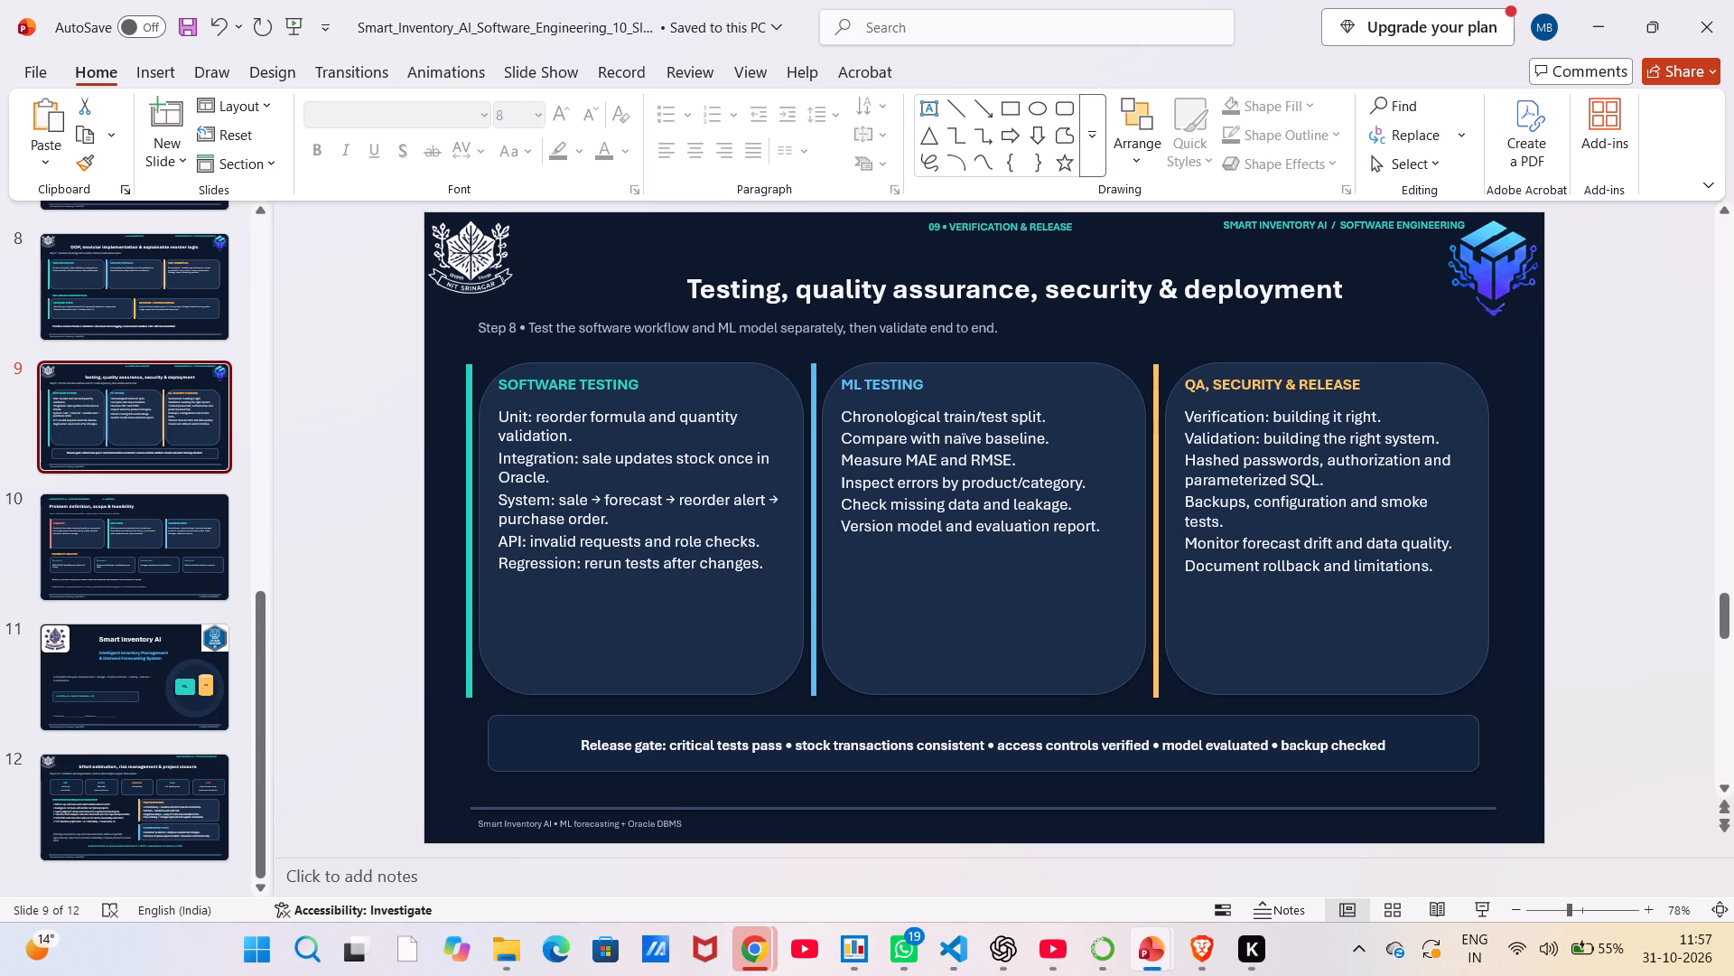
{"action": "left_click", "coordinate": [1467, 250]}
{"action": "key", "text": "ctrl+c"}
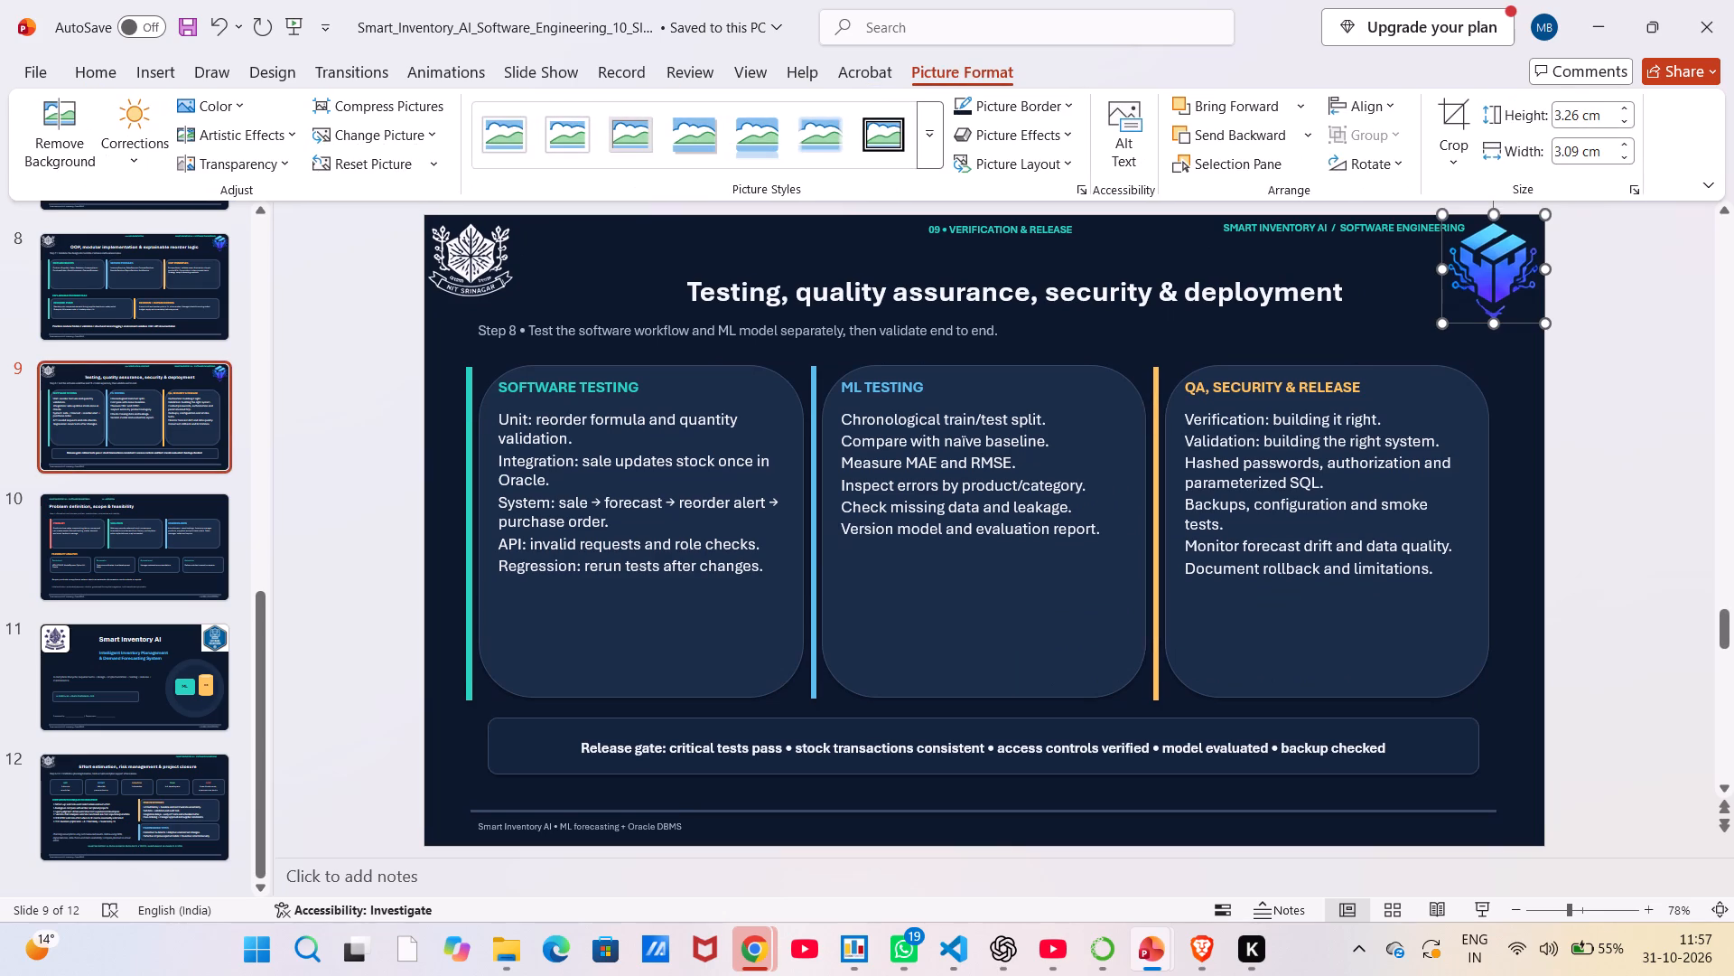
{"action": "left_click", "coordinate": [158, 766]}
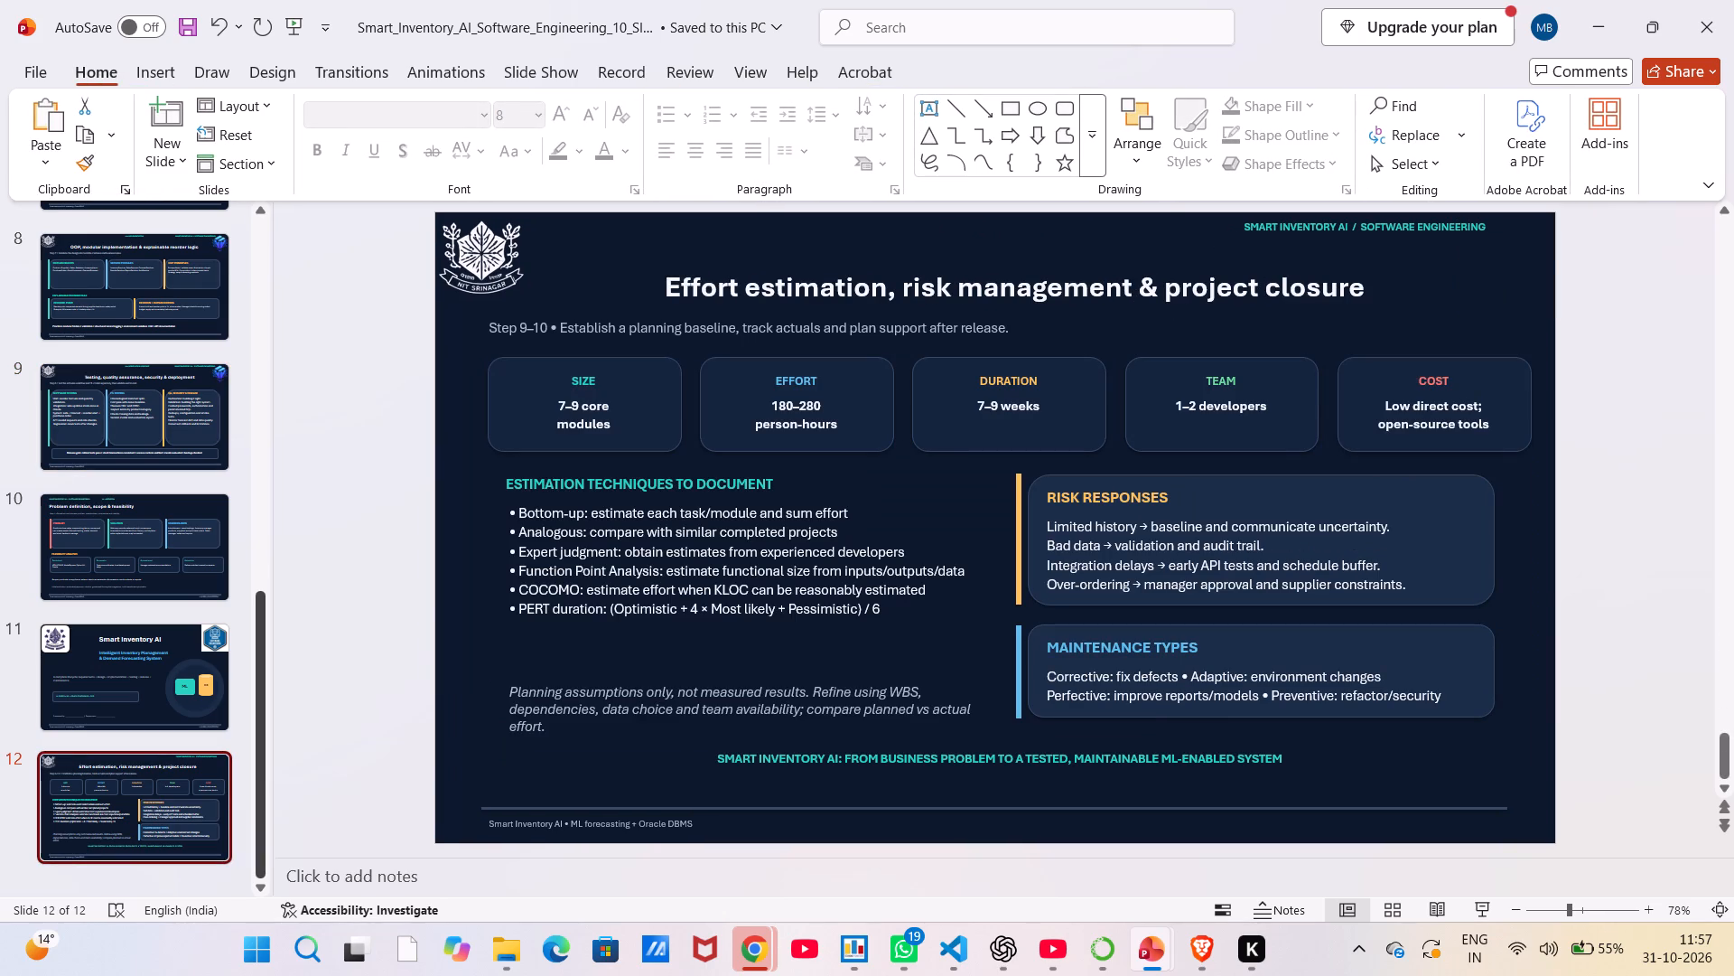
{"action": "left_click", "coordinate": [1503, 261]}
{"action": "left_click", "coordinate": [1516, 243]}
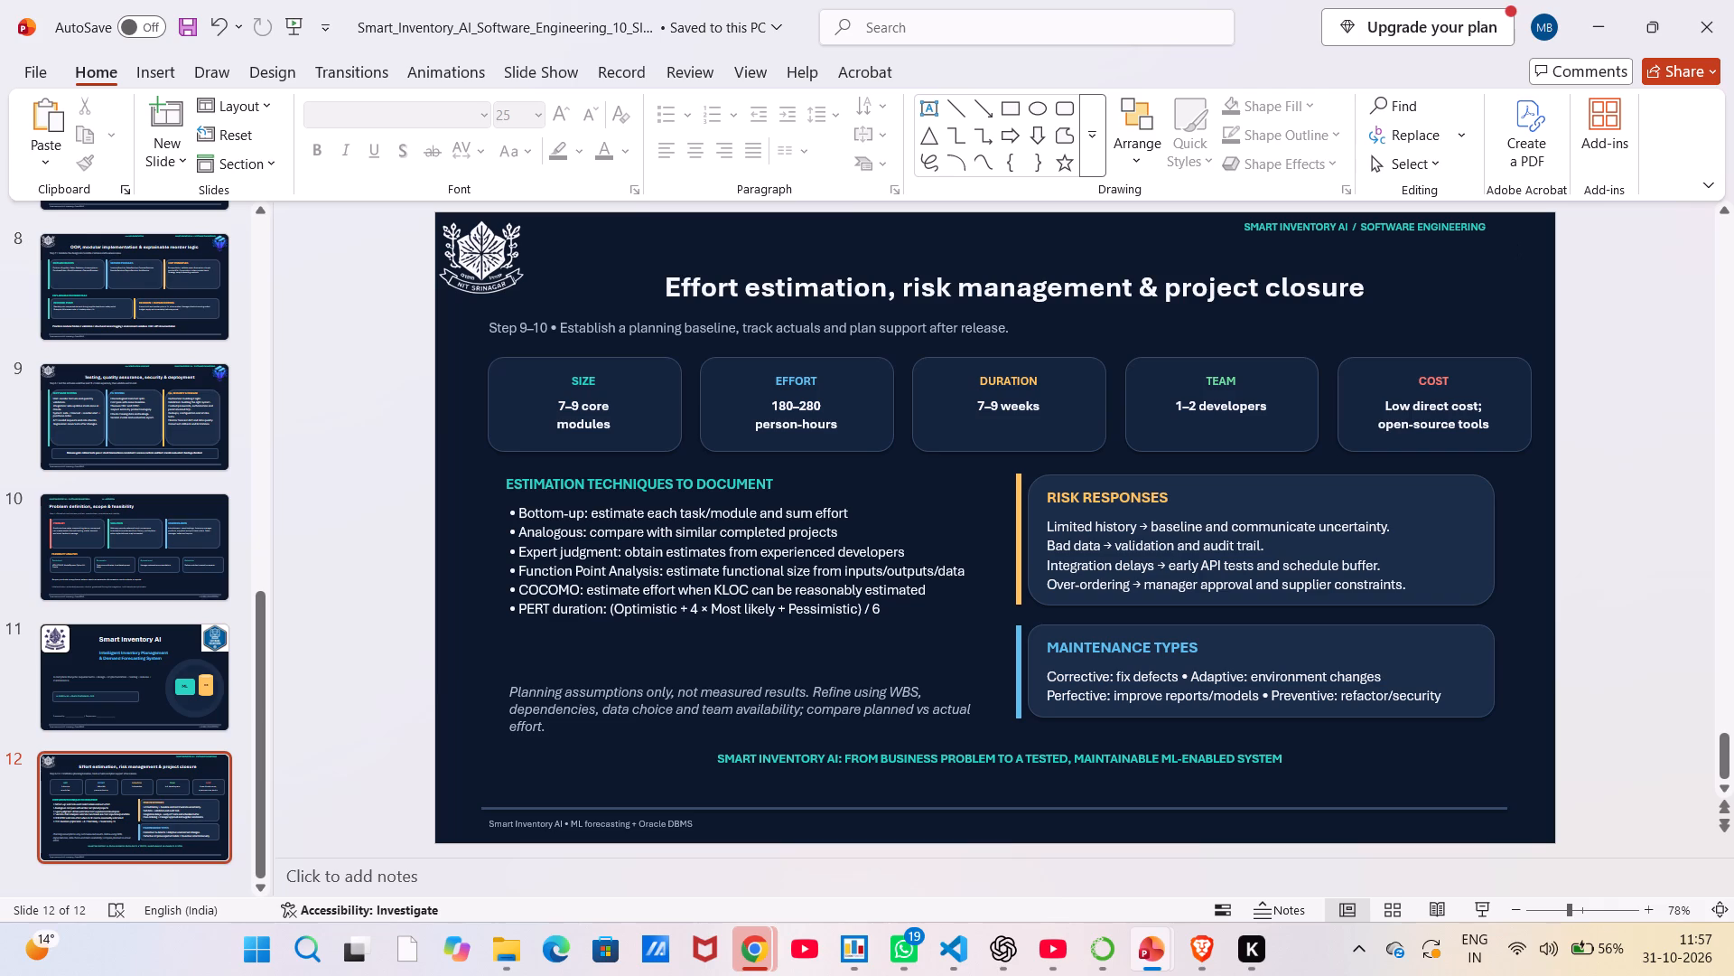
{"action": "key", "text": "ctrl+v"}
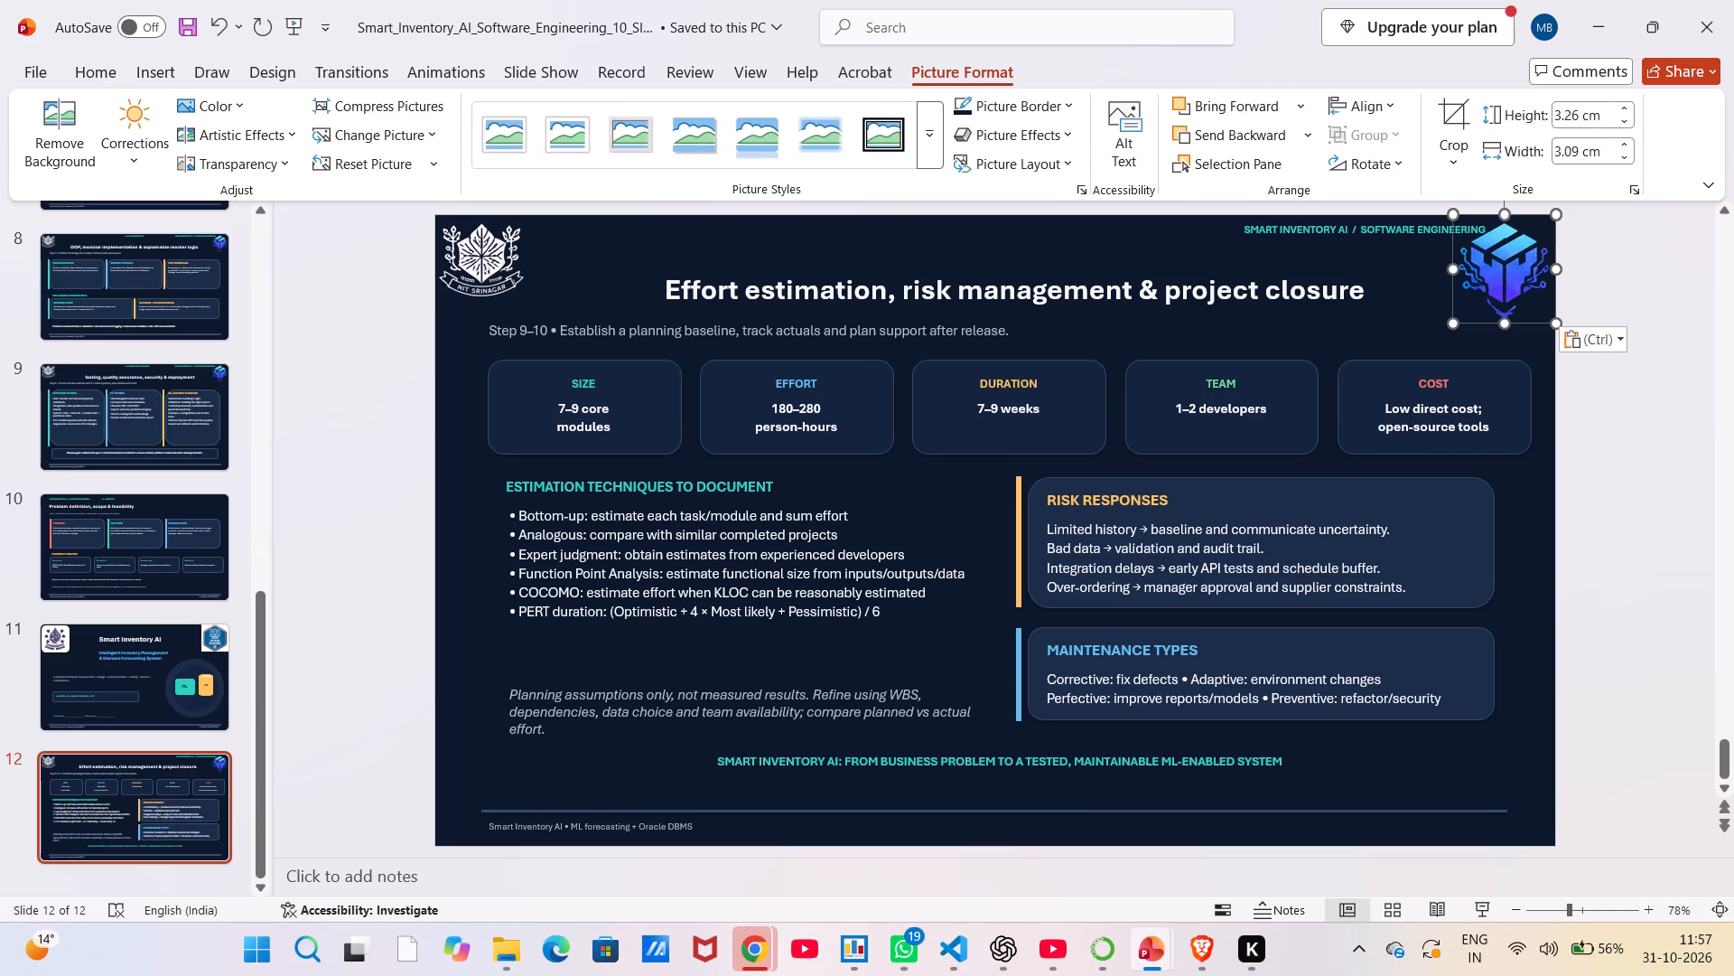
Nudge the "SMART INVENTORY AI / SOFTWARE ENGINEERING" header label slightly up and left, away from the cube logo.
{"action": "left_click", "coordinate": [1339, 227]}
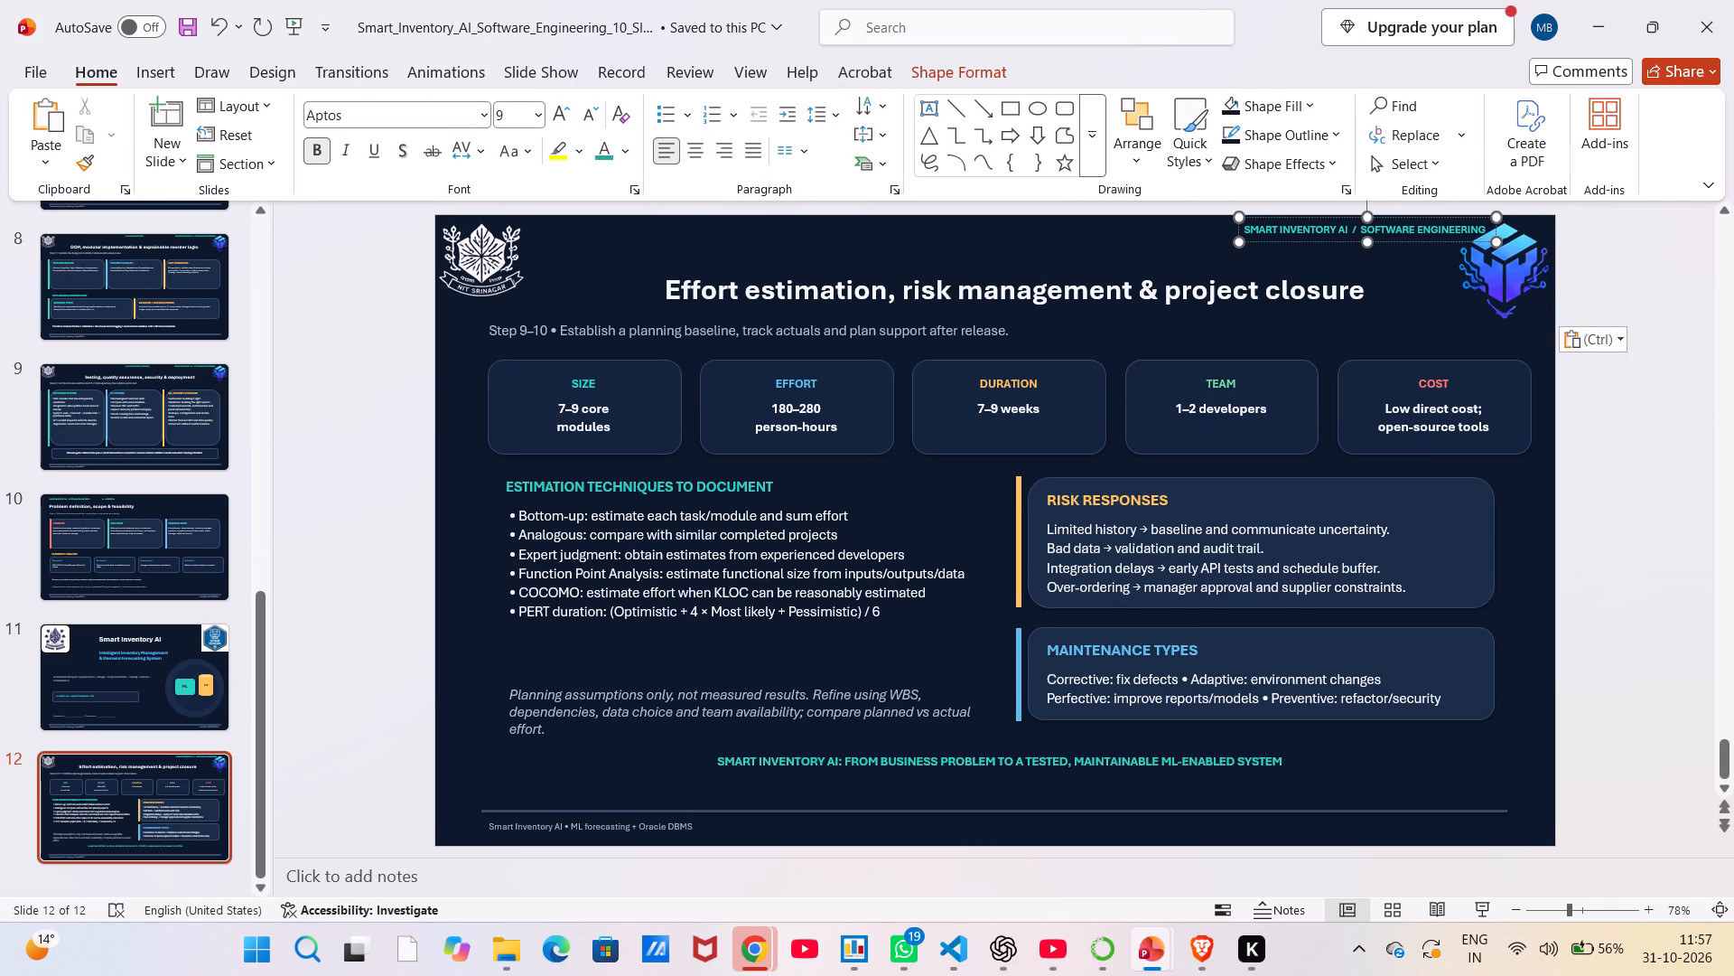
{"action": "left_click", "coordinate": [1347, 237]}
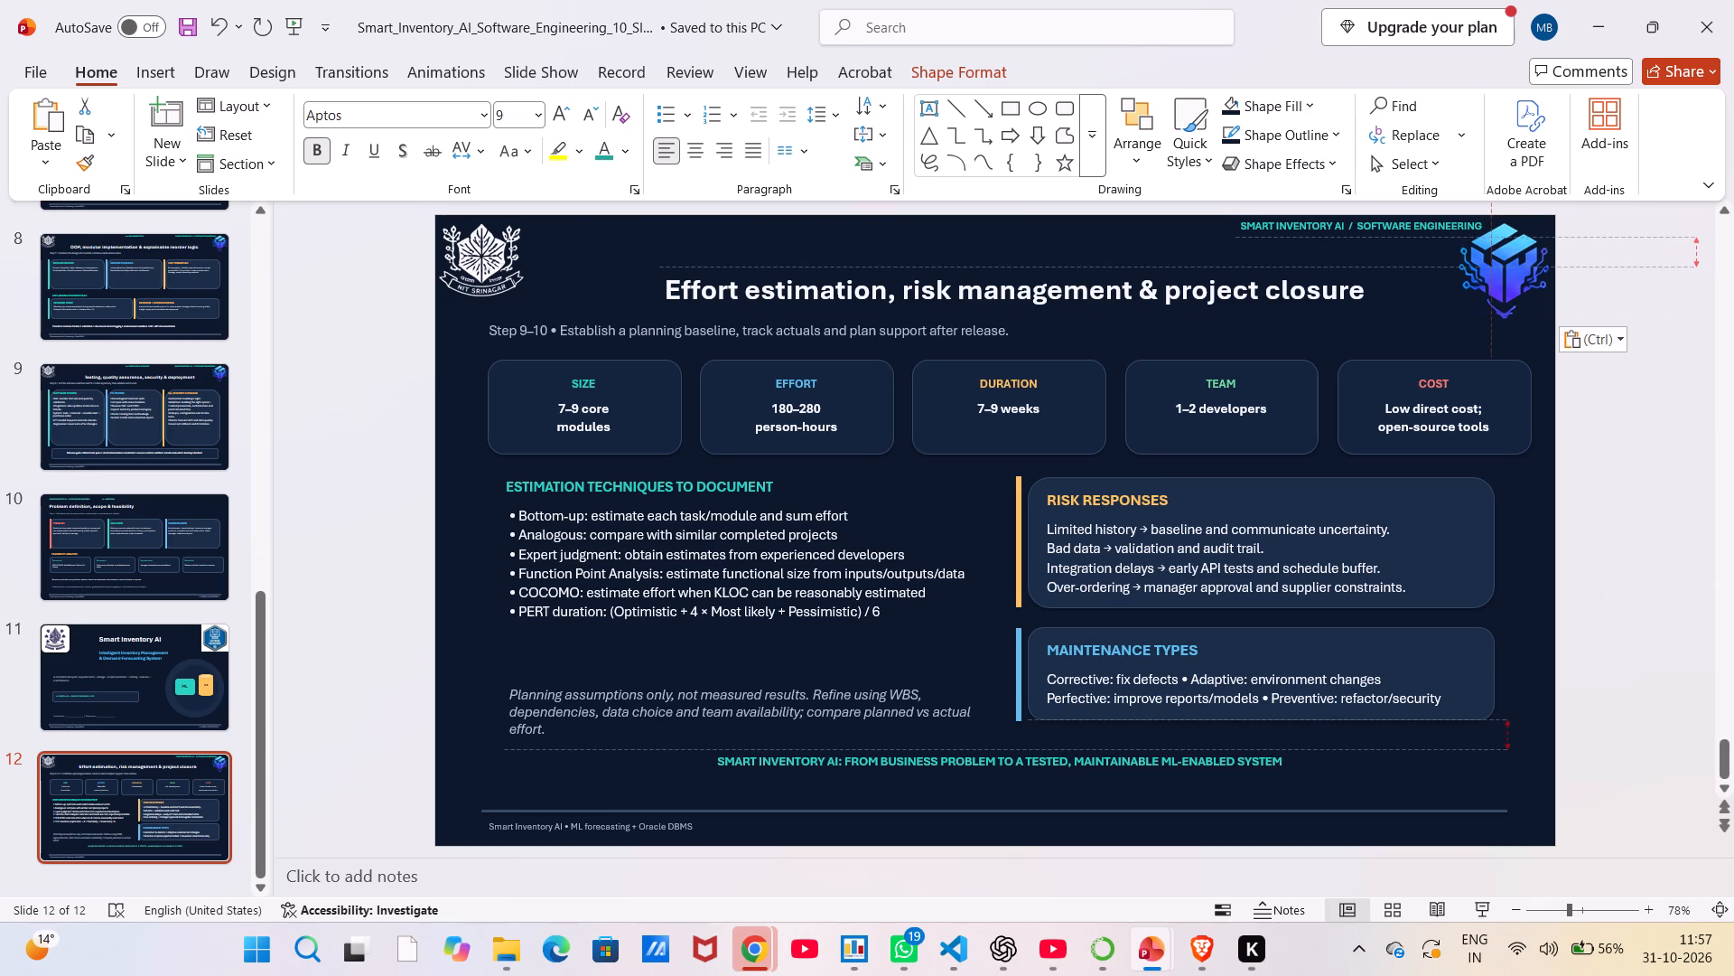
{"action": "left_click", "coordinate": [1392, 272]}
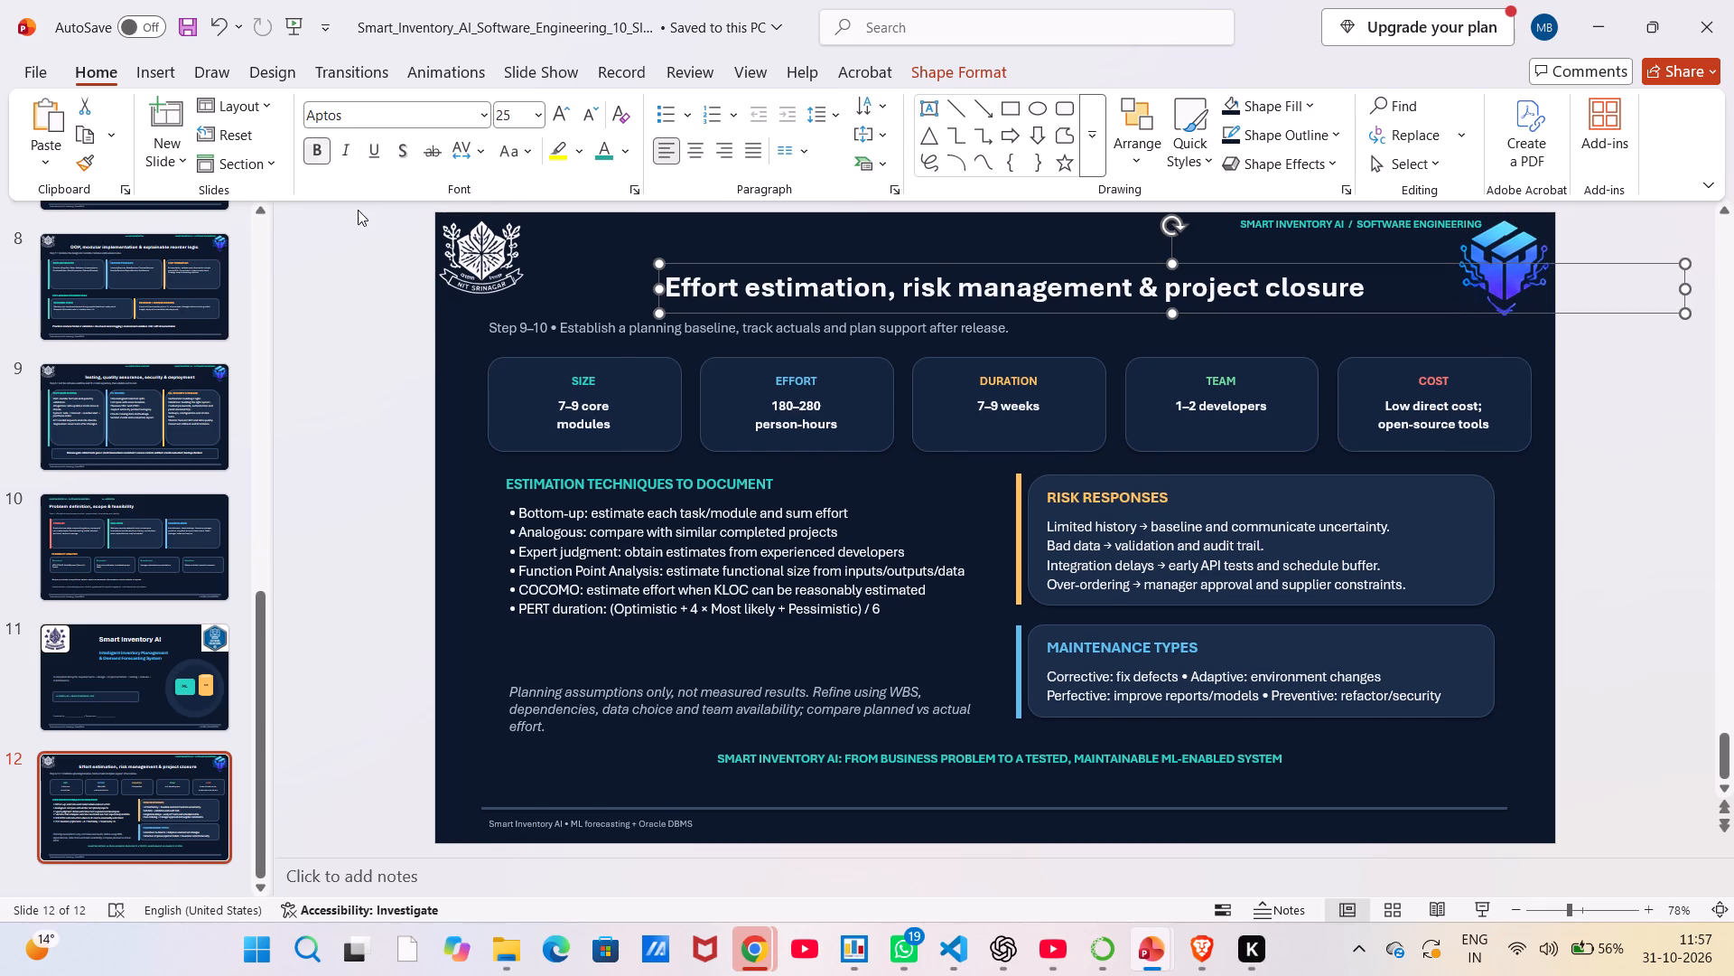
Switch to the Smart_Inventory_AI_Software_Engineering_10_Slides (1) deck and copy the header text "10 • ESTIMATION & MAINTENANCE" from slide 10.
{"action": "scroll", "coordinate": [367, 353], "scroll_direction": "down", "scroll_amount": 2}
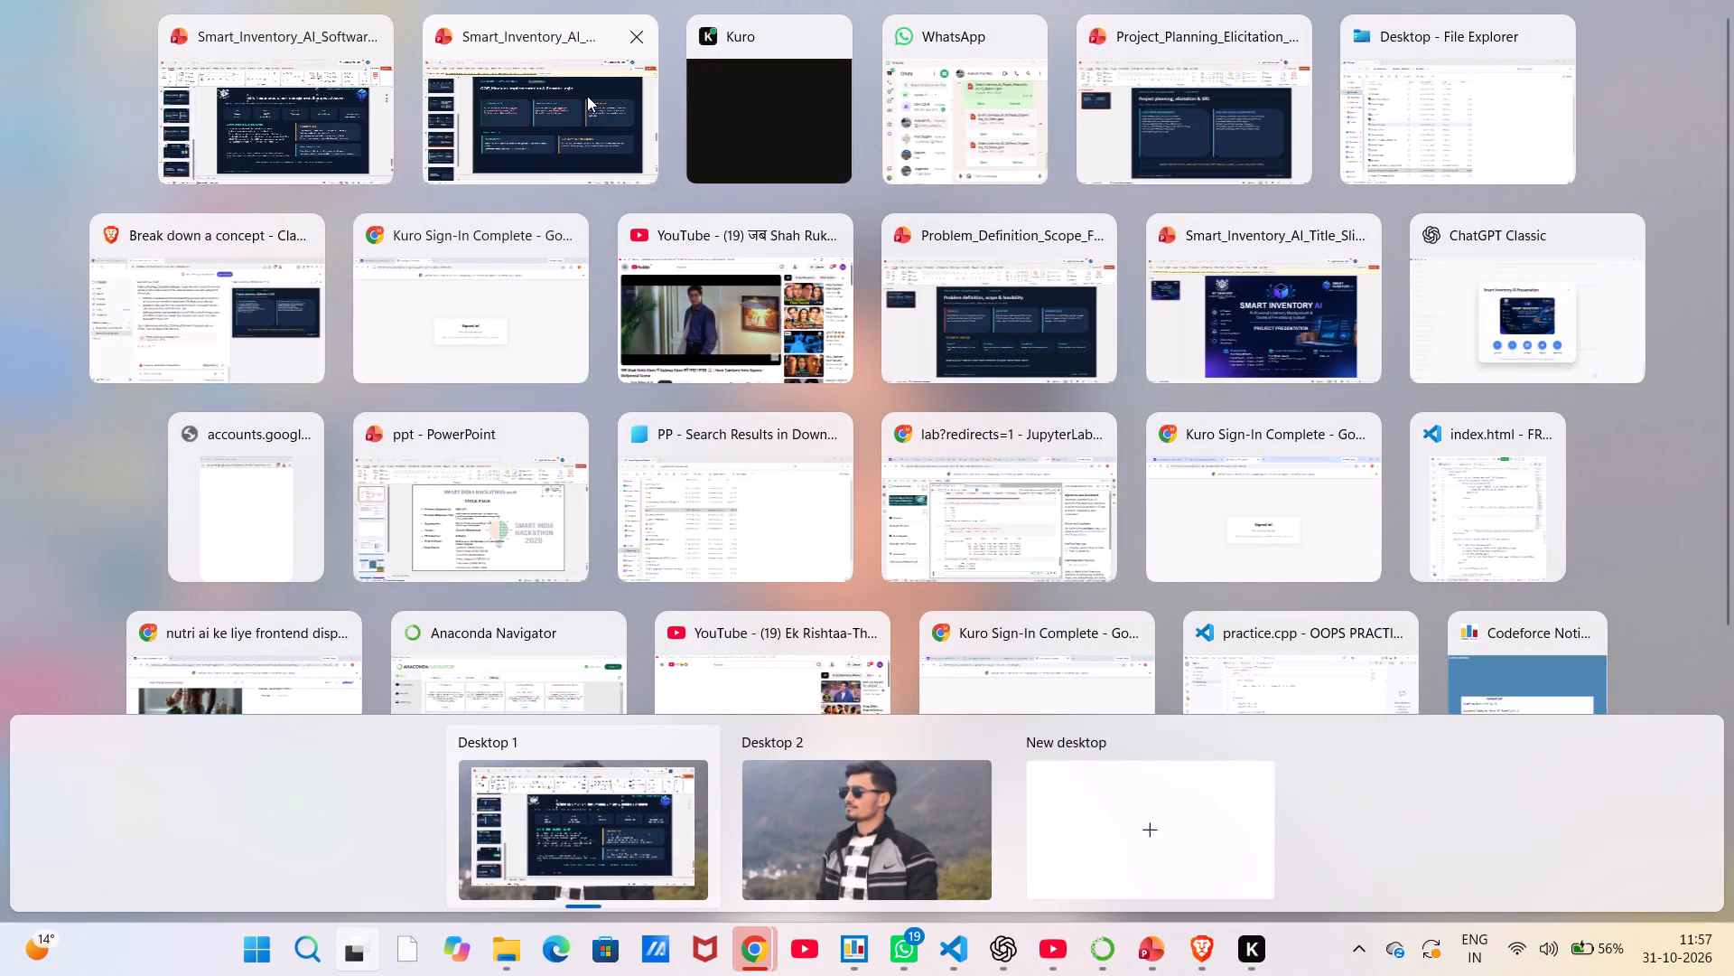
{"action": "left_click", "coordinate": [587, 96]}
{"action": "scroll", "coordinate": [586, 351], "scroll_direction": "down", "scroll_amount": 8}
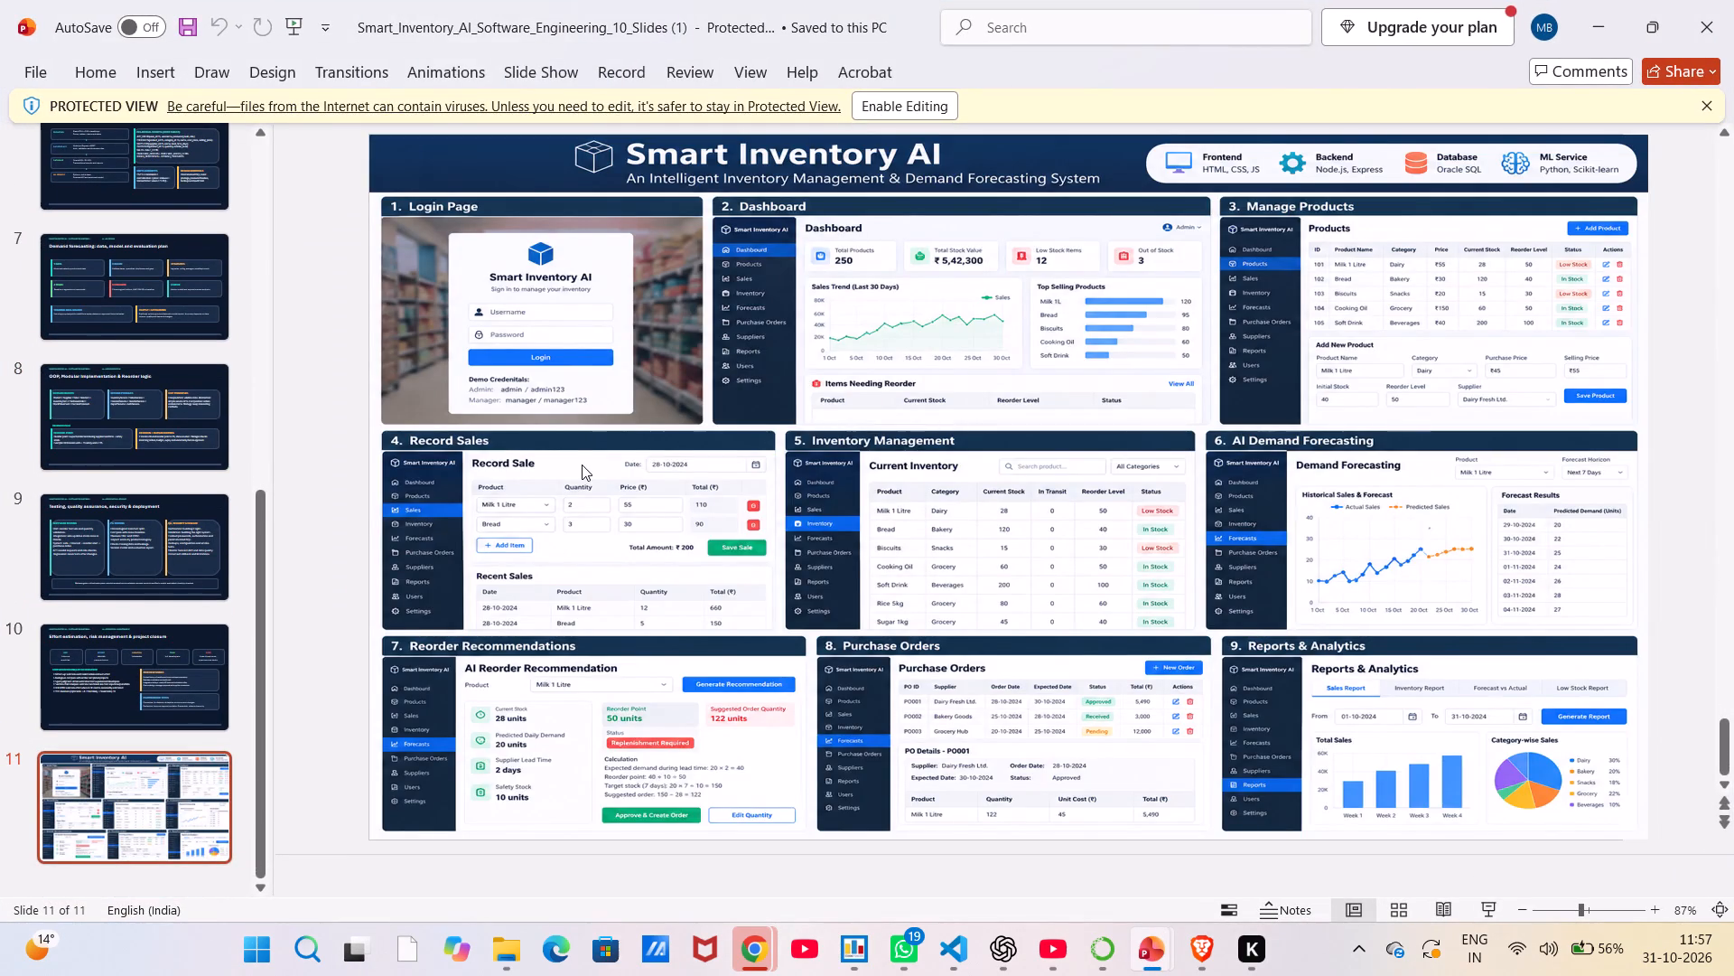
{"action": "left_click", "coordinate": [161, 737]}
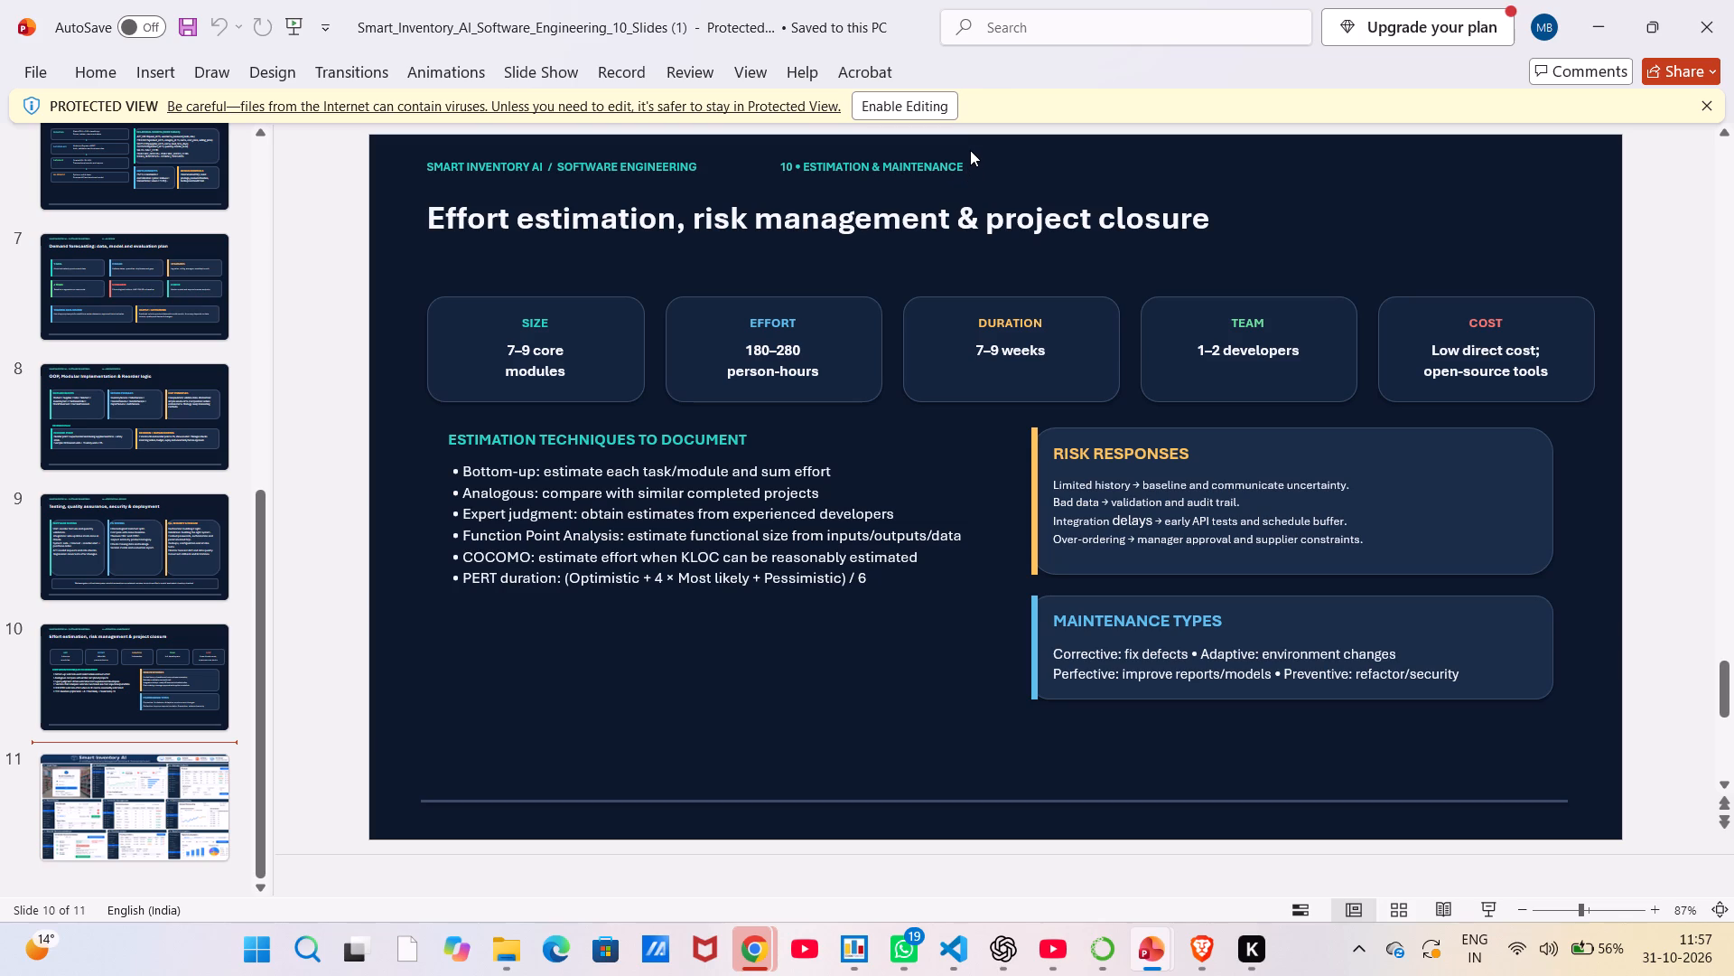
{"action": "double_click", "coordinate": [948, 166]}
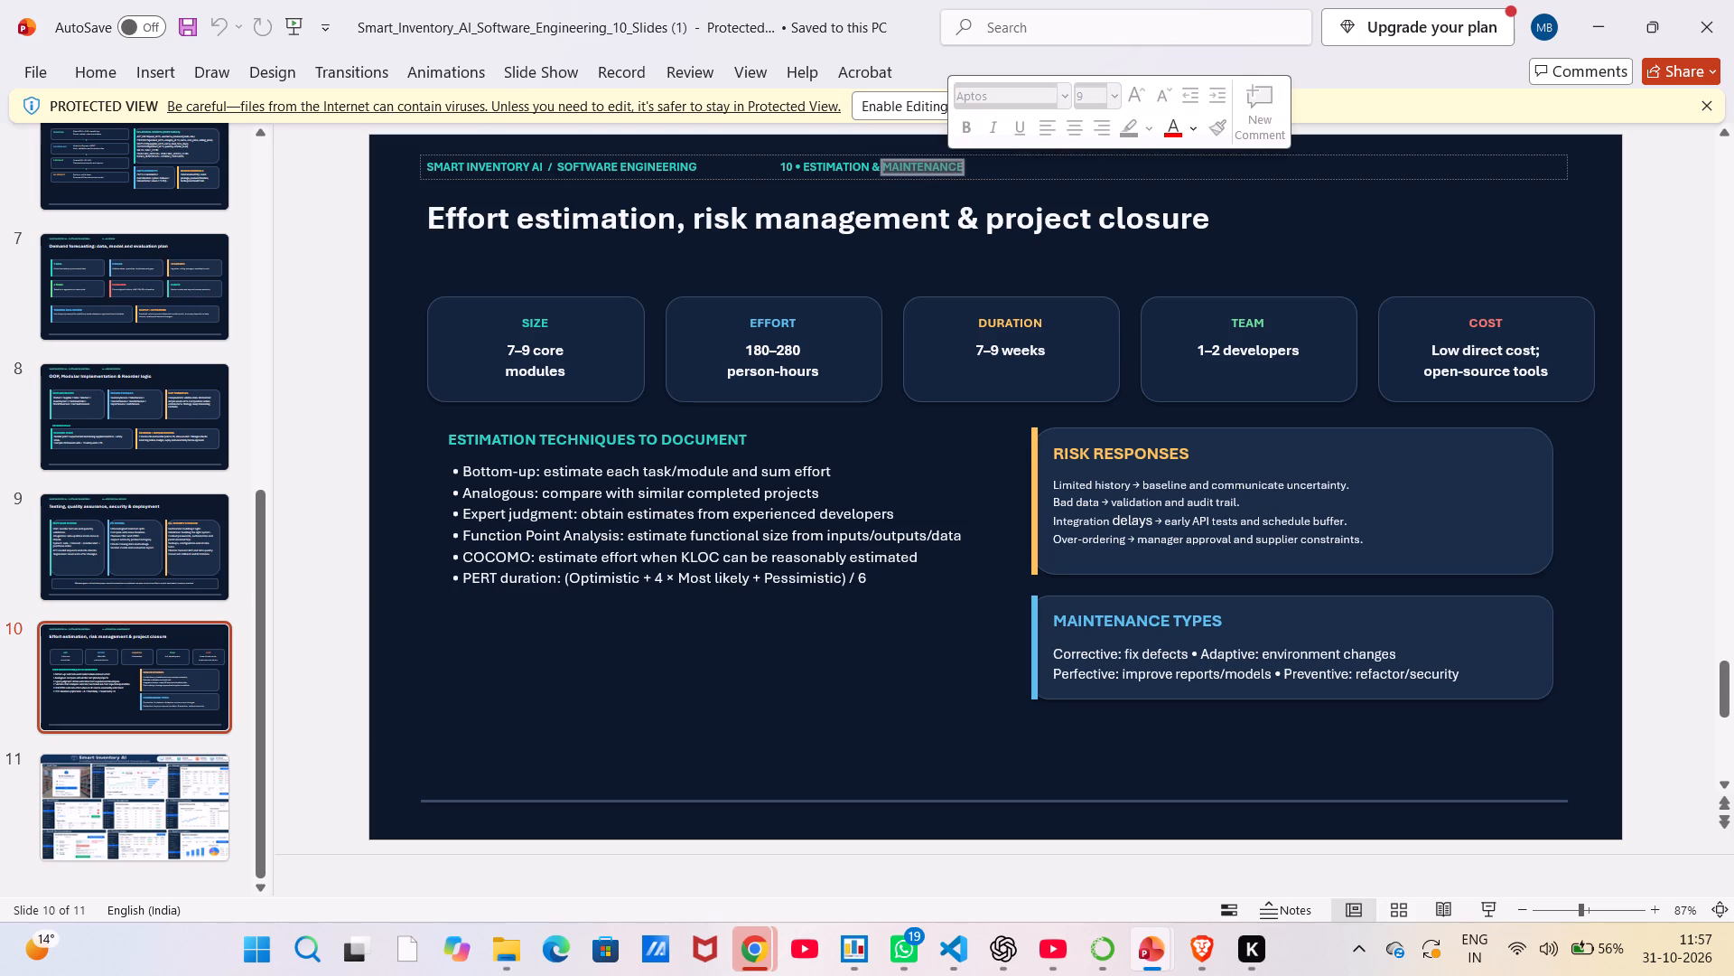
{"action": "left_click", "coordinate": [965, 167]}
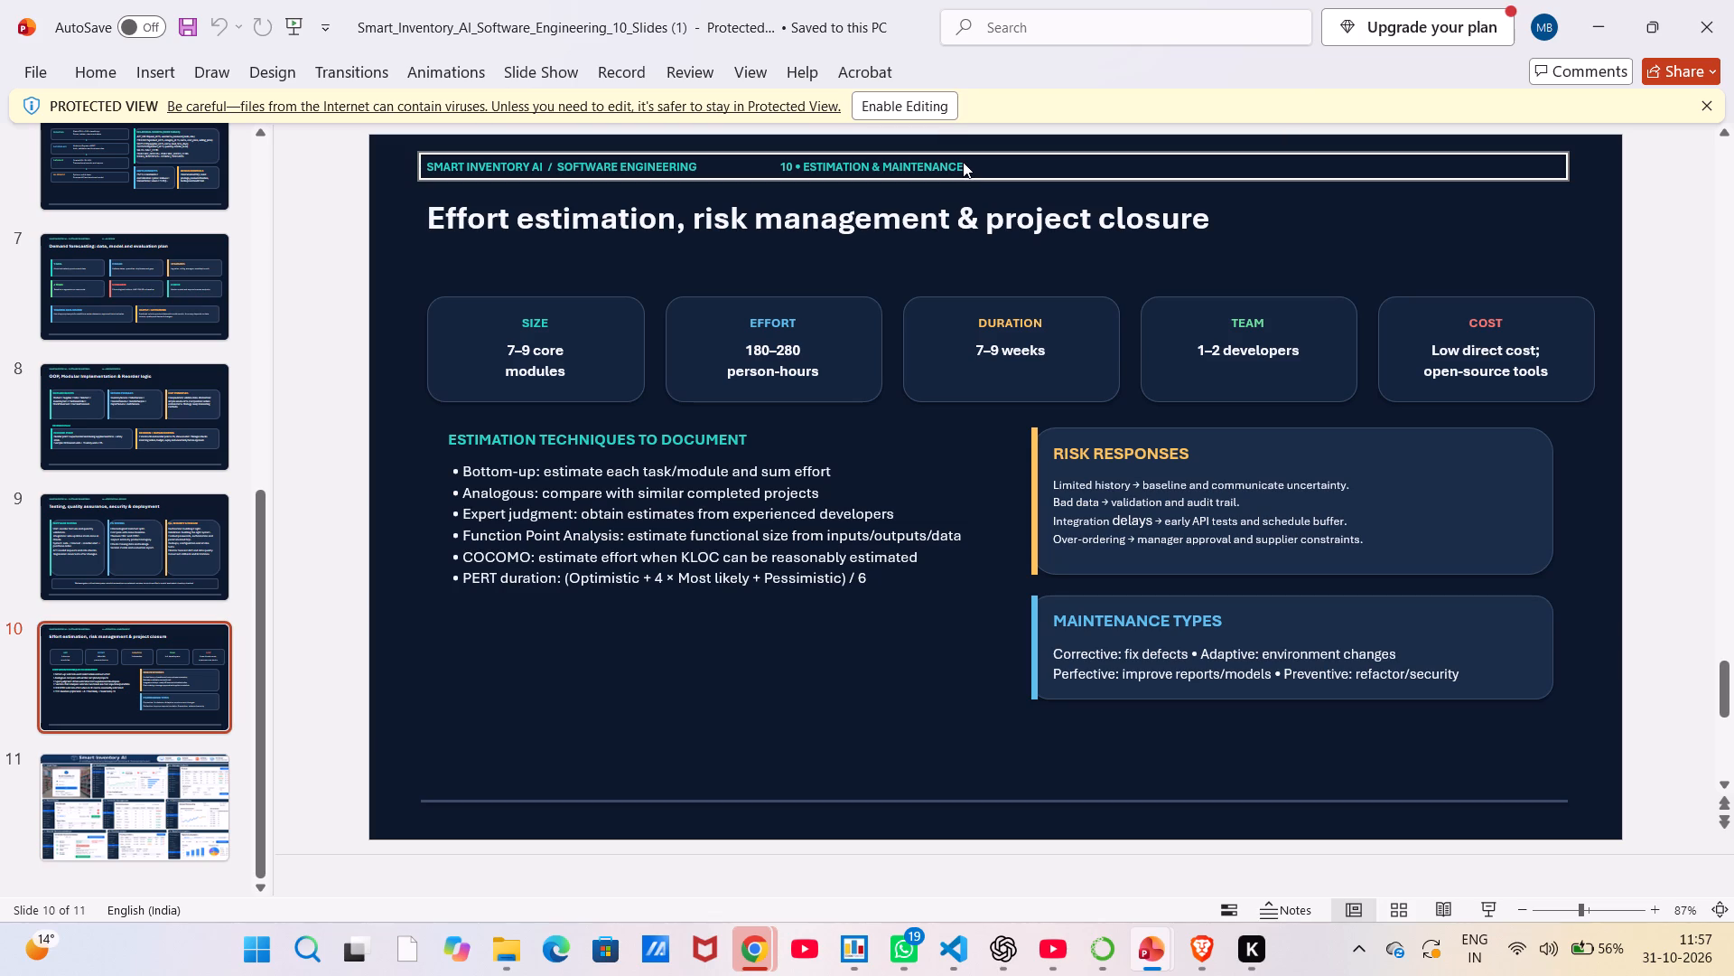
{"action": "left_click", "coordinate": [963, 162]}
{"action": "left_click_drag", "start_coordinate": [963, 162], "coordinate": [831, 155]}
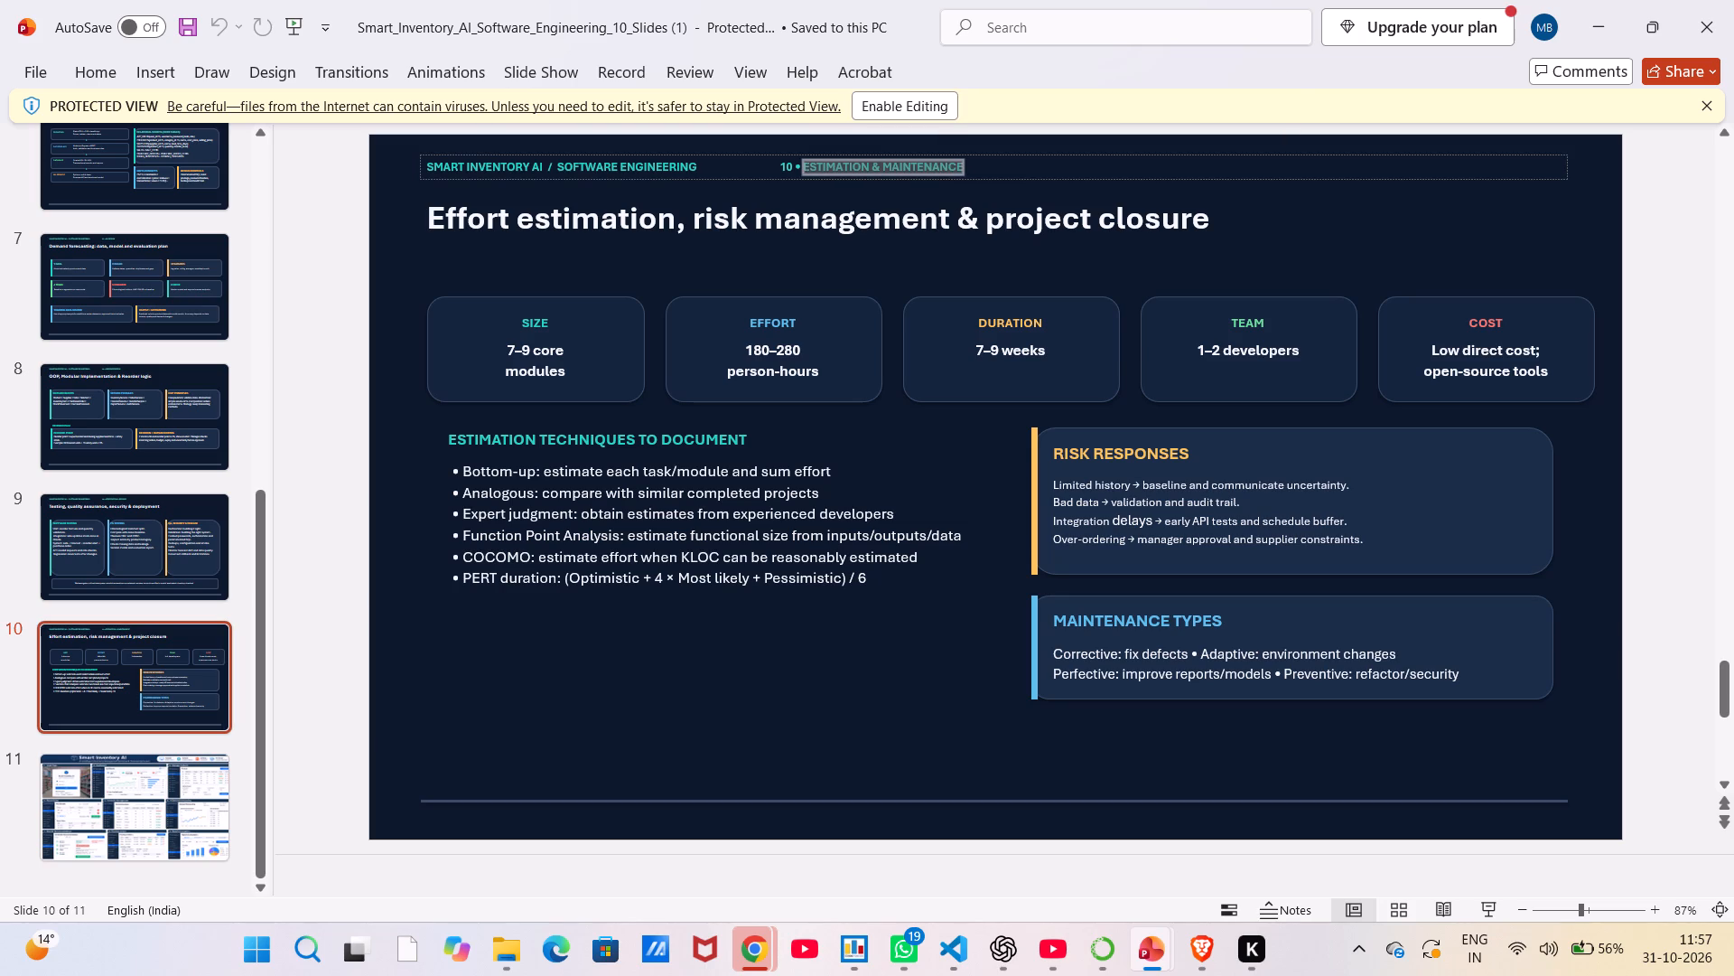
{"action": "left_click_drag", "start_coordinate": [831, 155], "coordinate": [786, 164]}
{"action": "key", "text": "ctrl+c"}
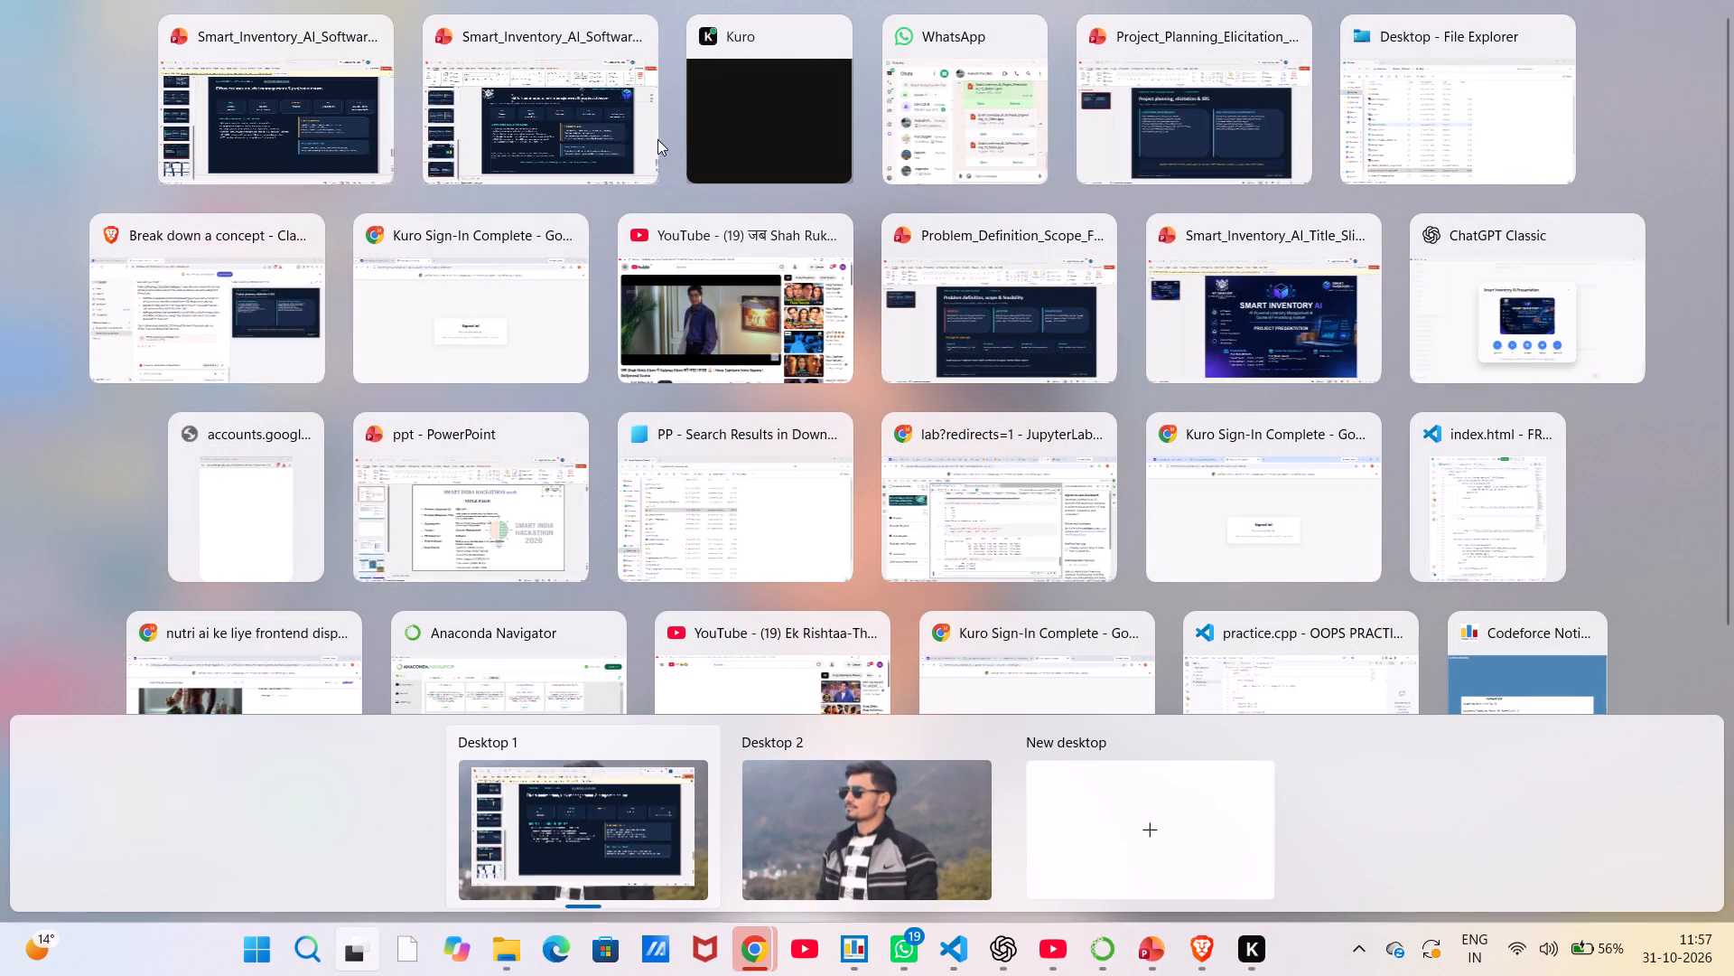
Switch back to the 12-slide Smart Inventory AI deck and apply the Title Only layout to slide 12.
{"action": "left_click", "coordinate": [572, 112]}
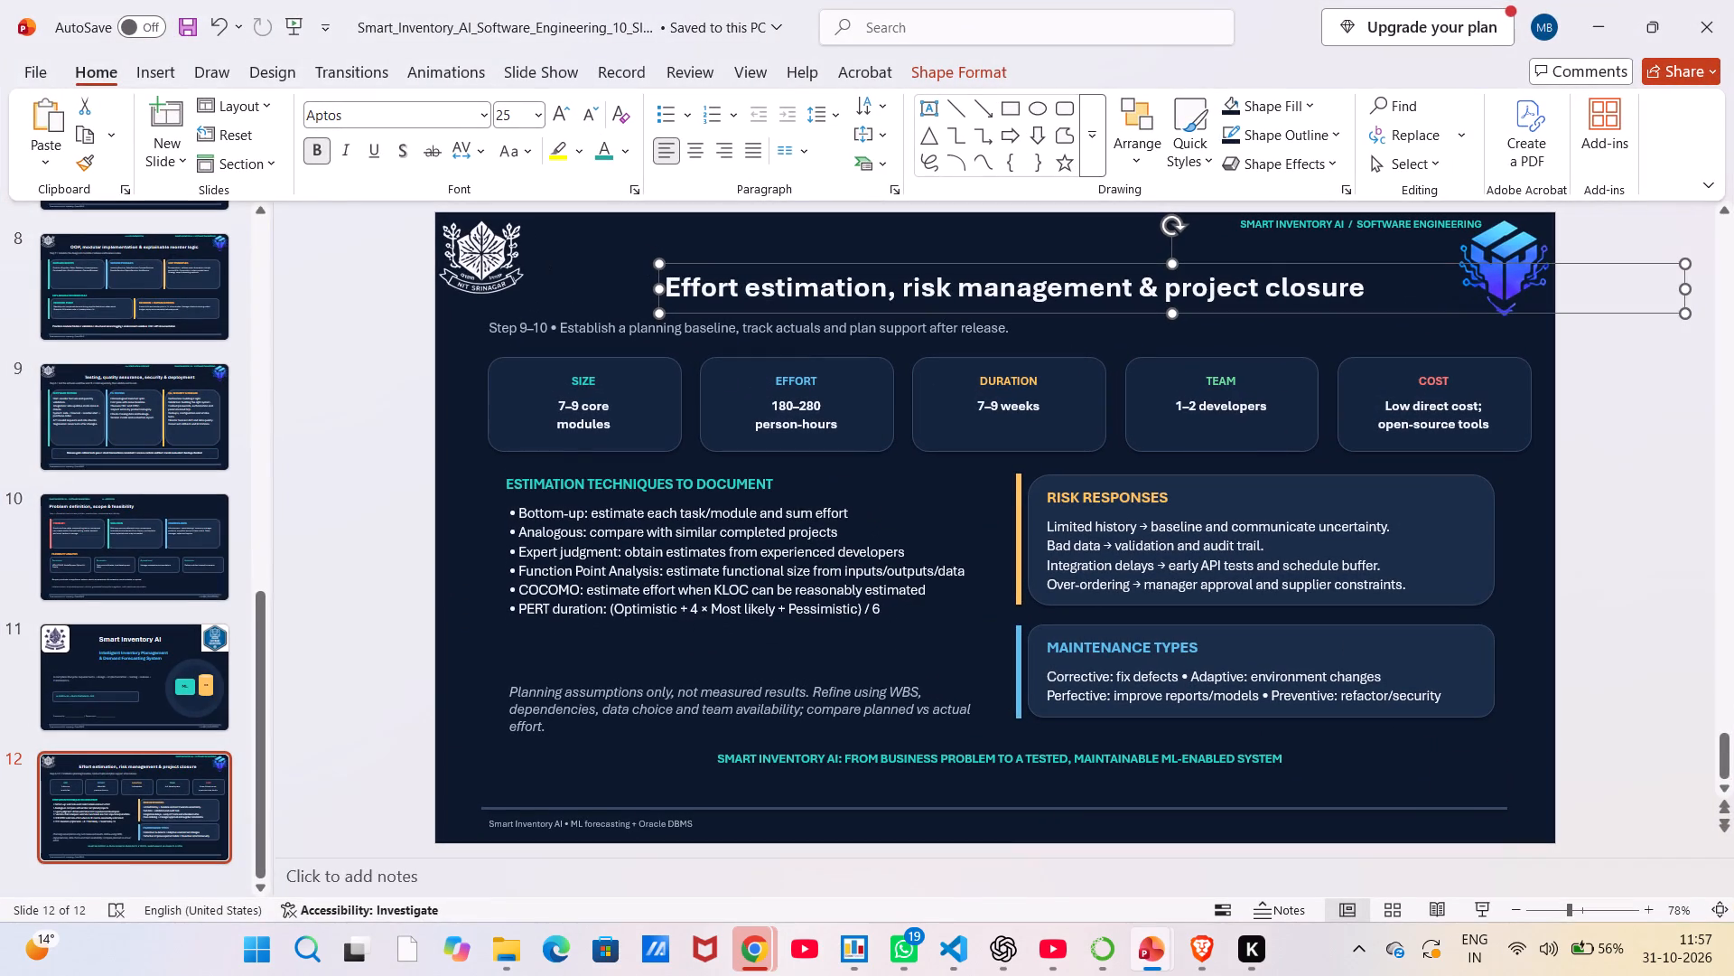
{"action": "left_click", "coordinate": [266, 112]}
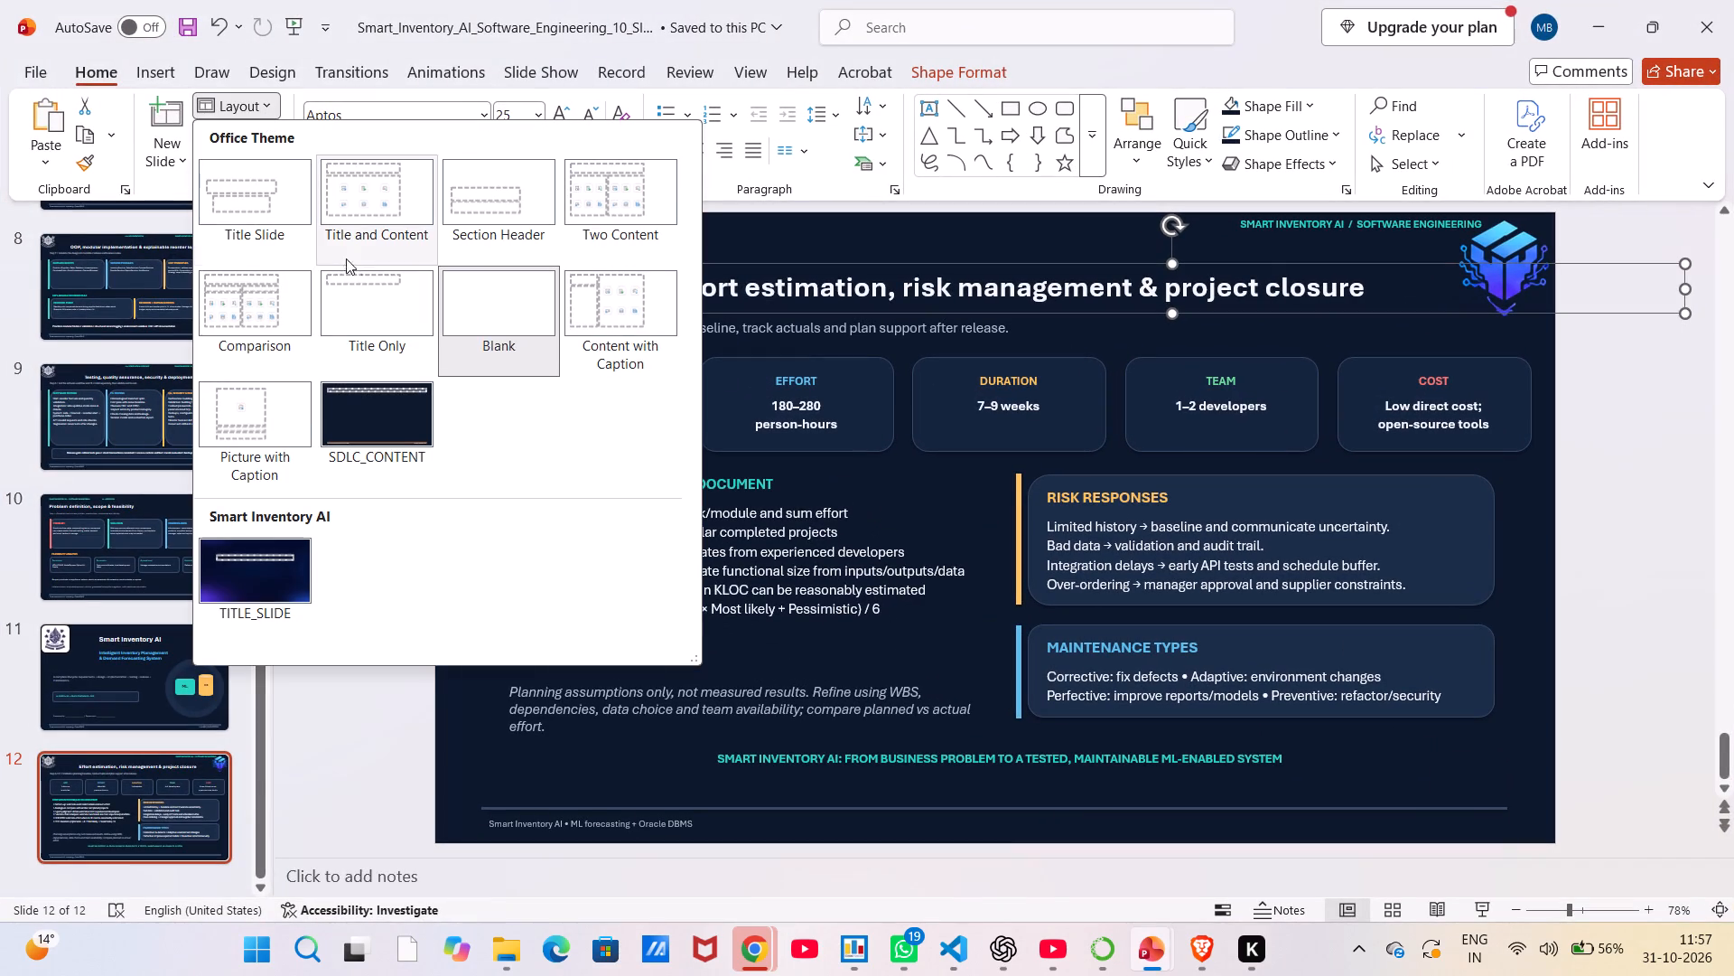
{"action": "left_click", "coordinate": [348, 303]}
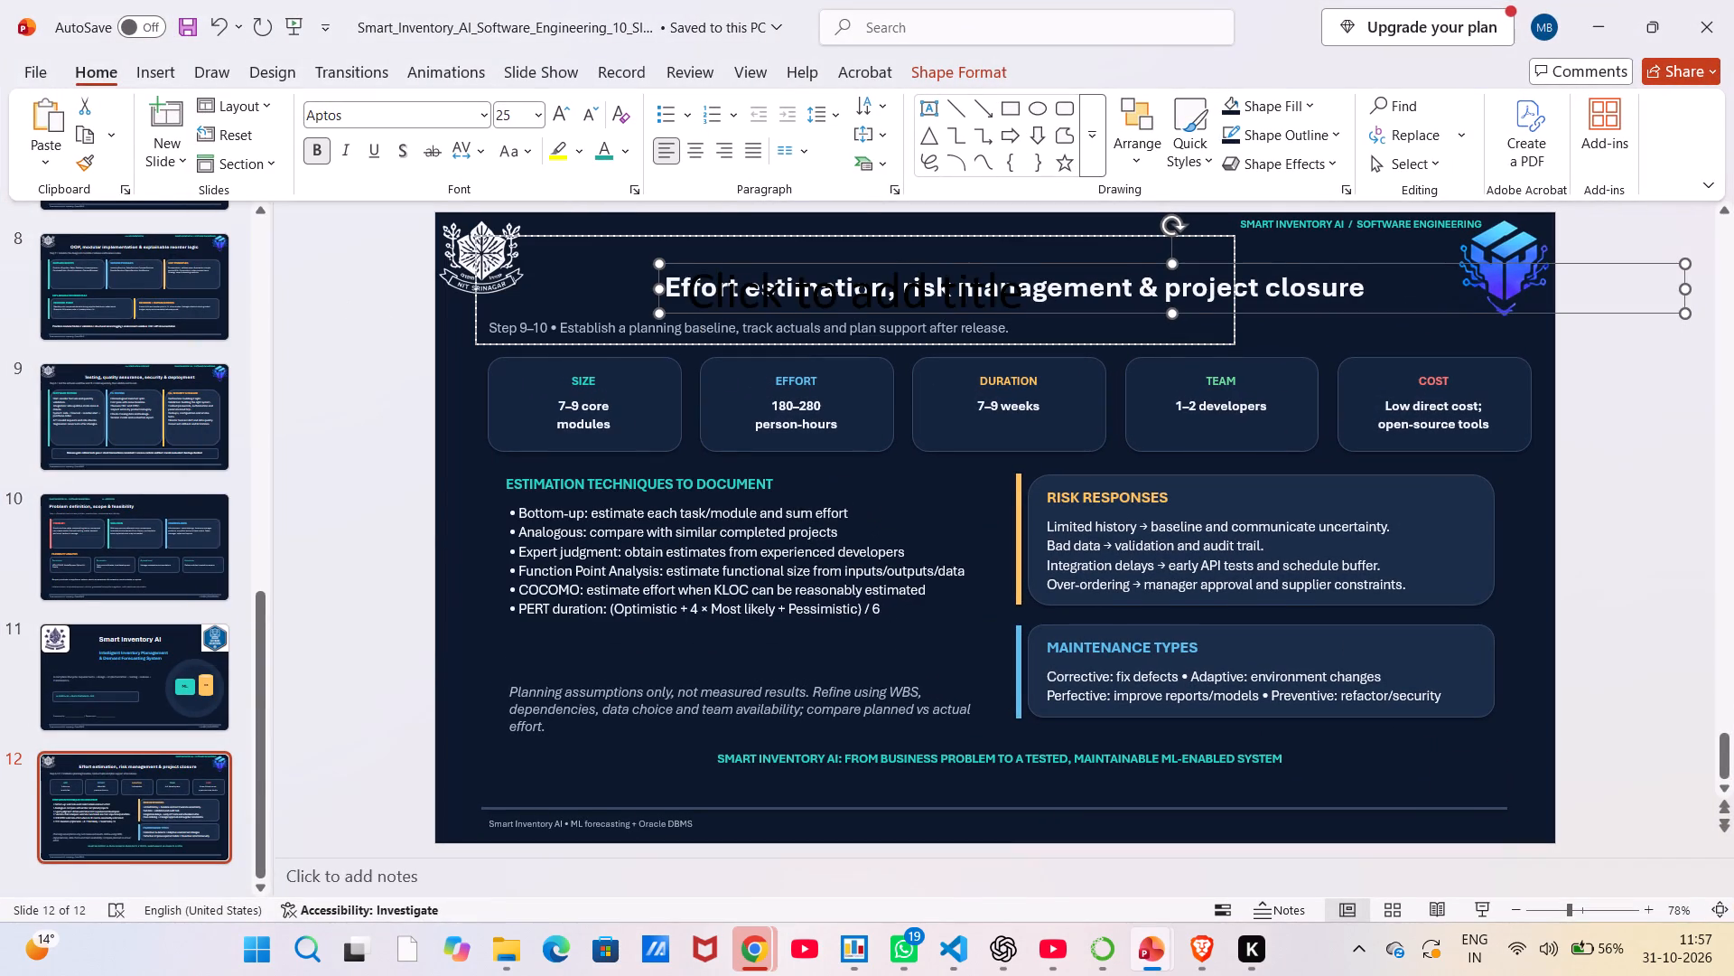
Paste "10 • ESTIMATION & MAINTENANCE" into slide 12's empty title placeholder and set its font size to 10.
{"action": "left_click", "coordinate": [767, 290]}
{"action": "key", "text": "ctrl+v"}
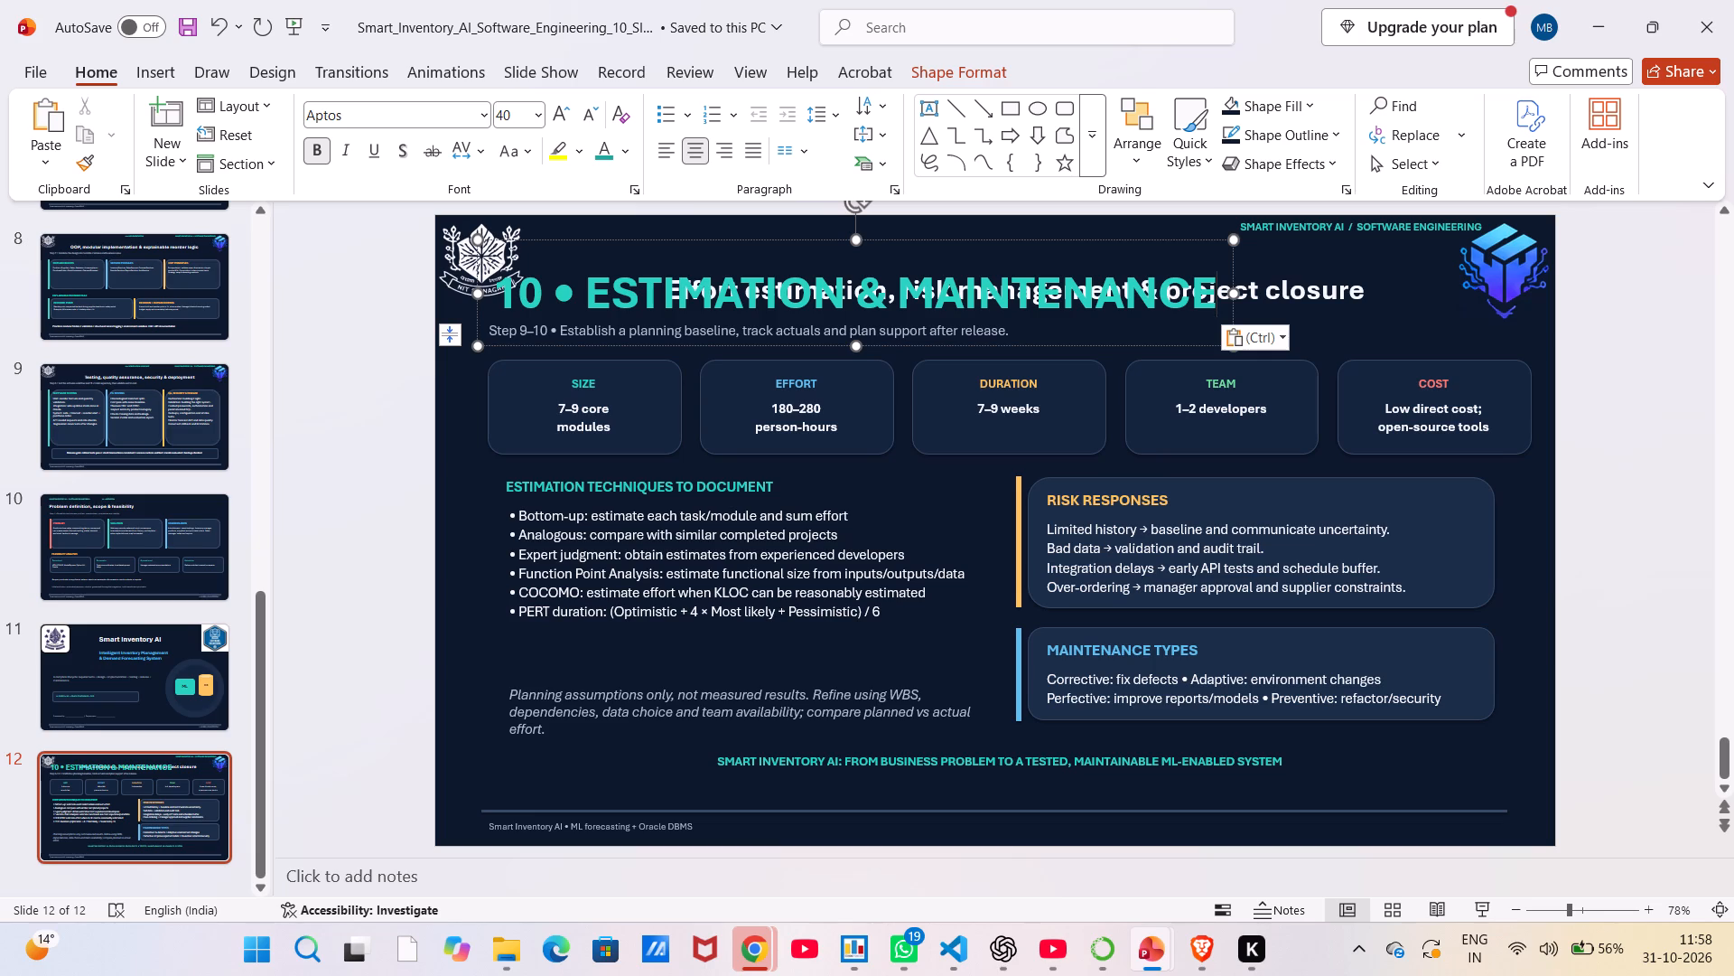
{"action": "key", "text": "ctrl+a"}
{"action": "right_click", "coordinate": [808, 297]}
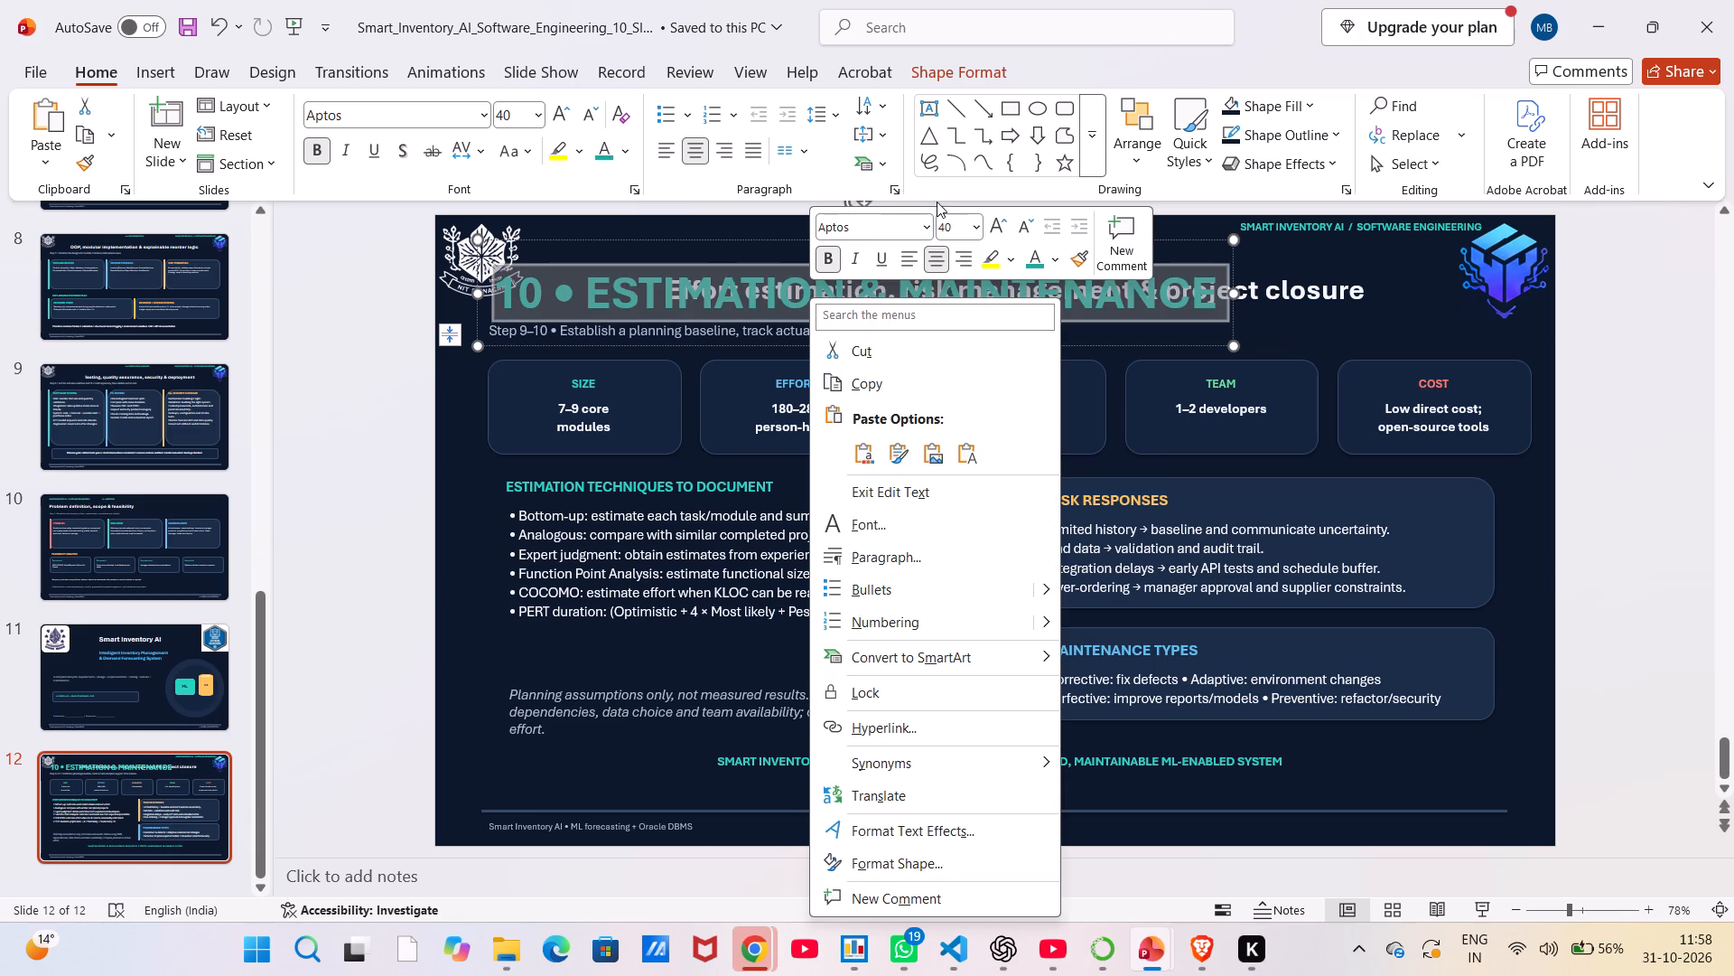
{"action": "left_click", "coordinate": [976, 224]}
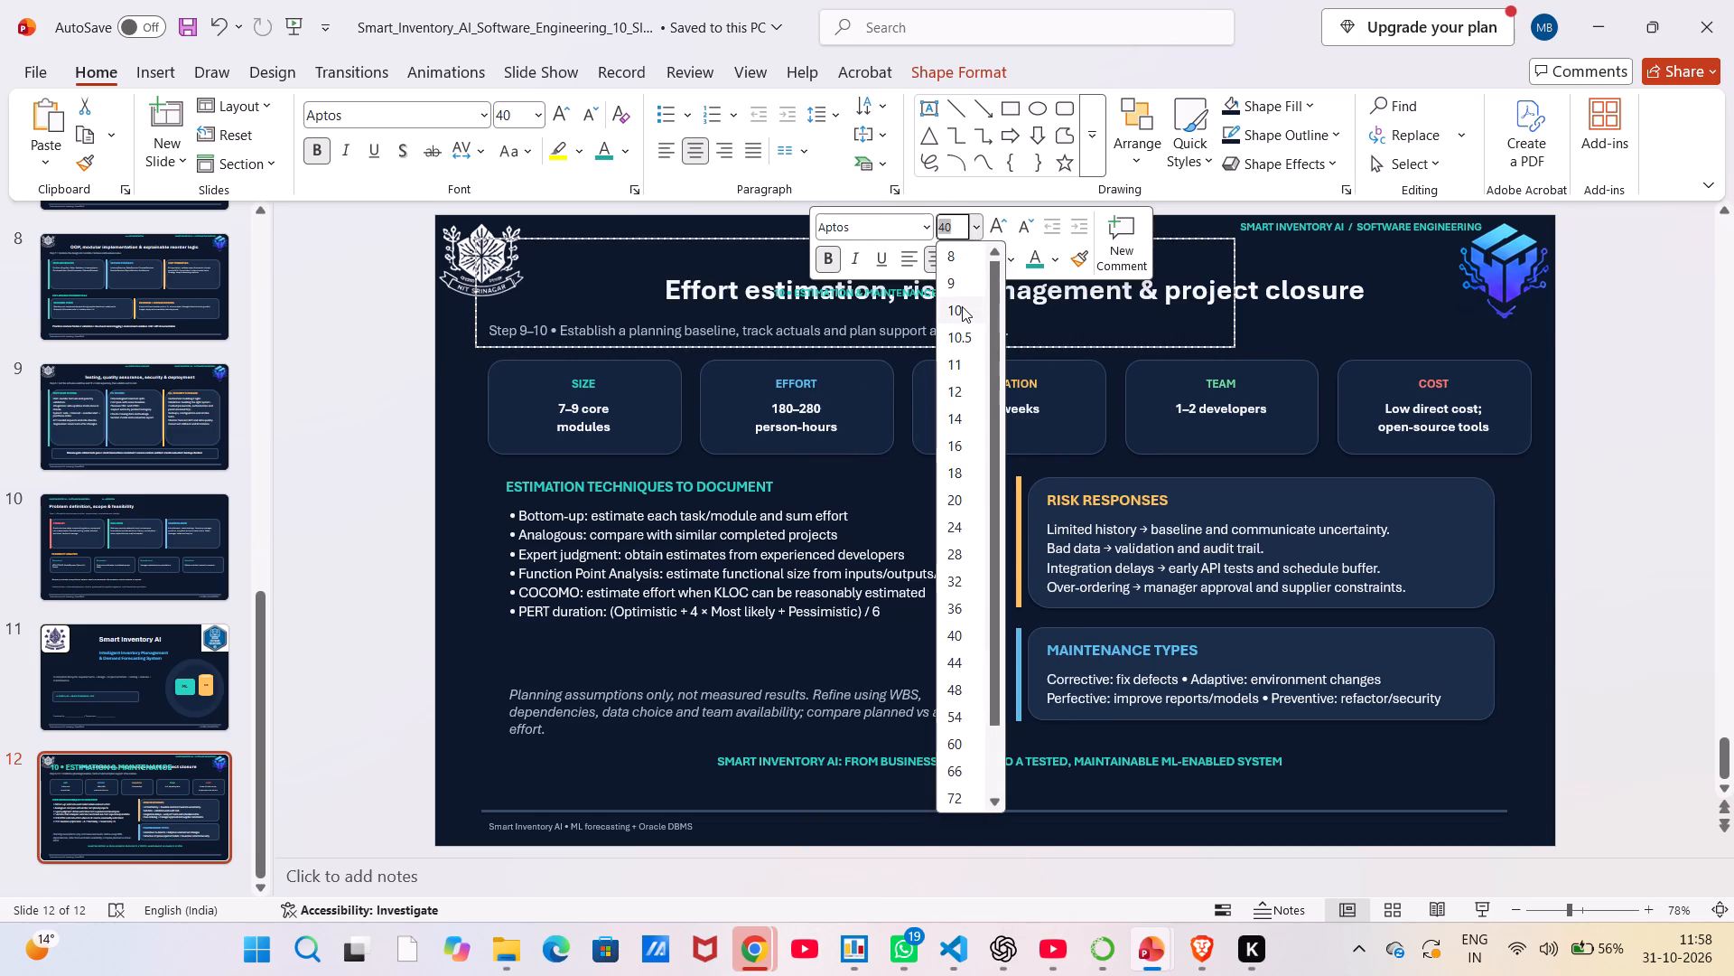
{"action": "left_click", "coordinate": [962, 306]}
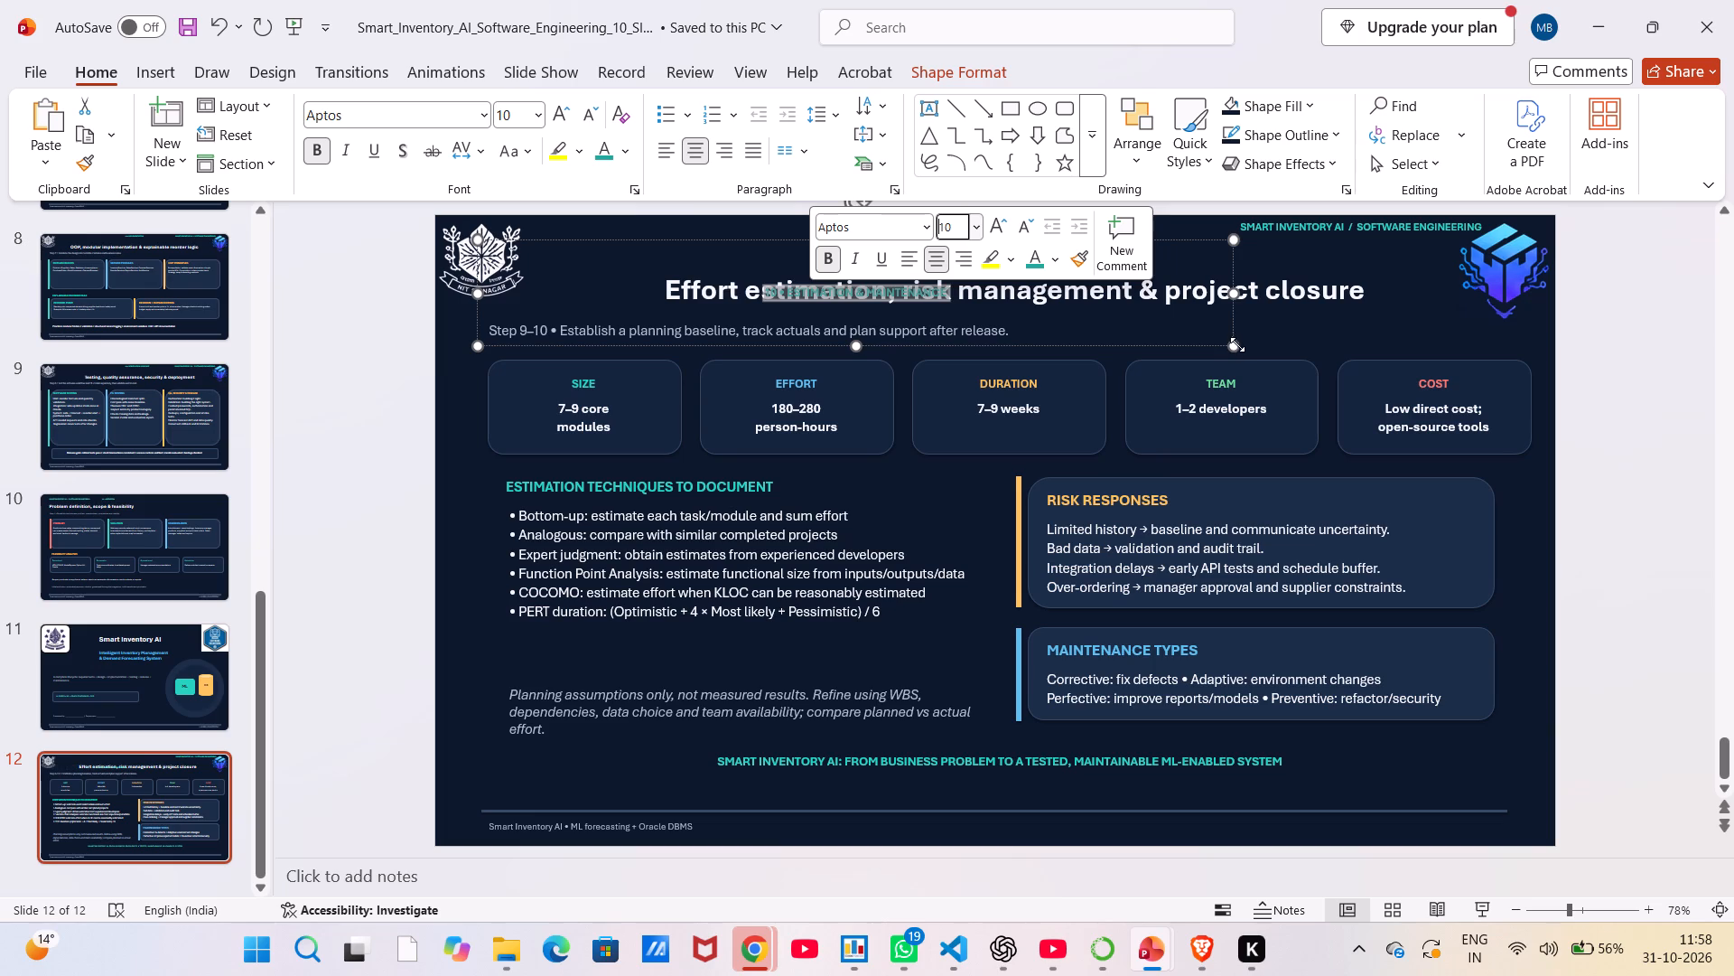
Shrink the "10 • ESTIMATION & MAINTENANCE" placeholder to a compact box around its text and move it above the slide title.
{"action": "left_click_drag", "start_coordinate": [1233, 343], "coordinate": [1210, 342]}
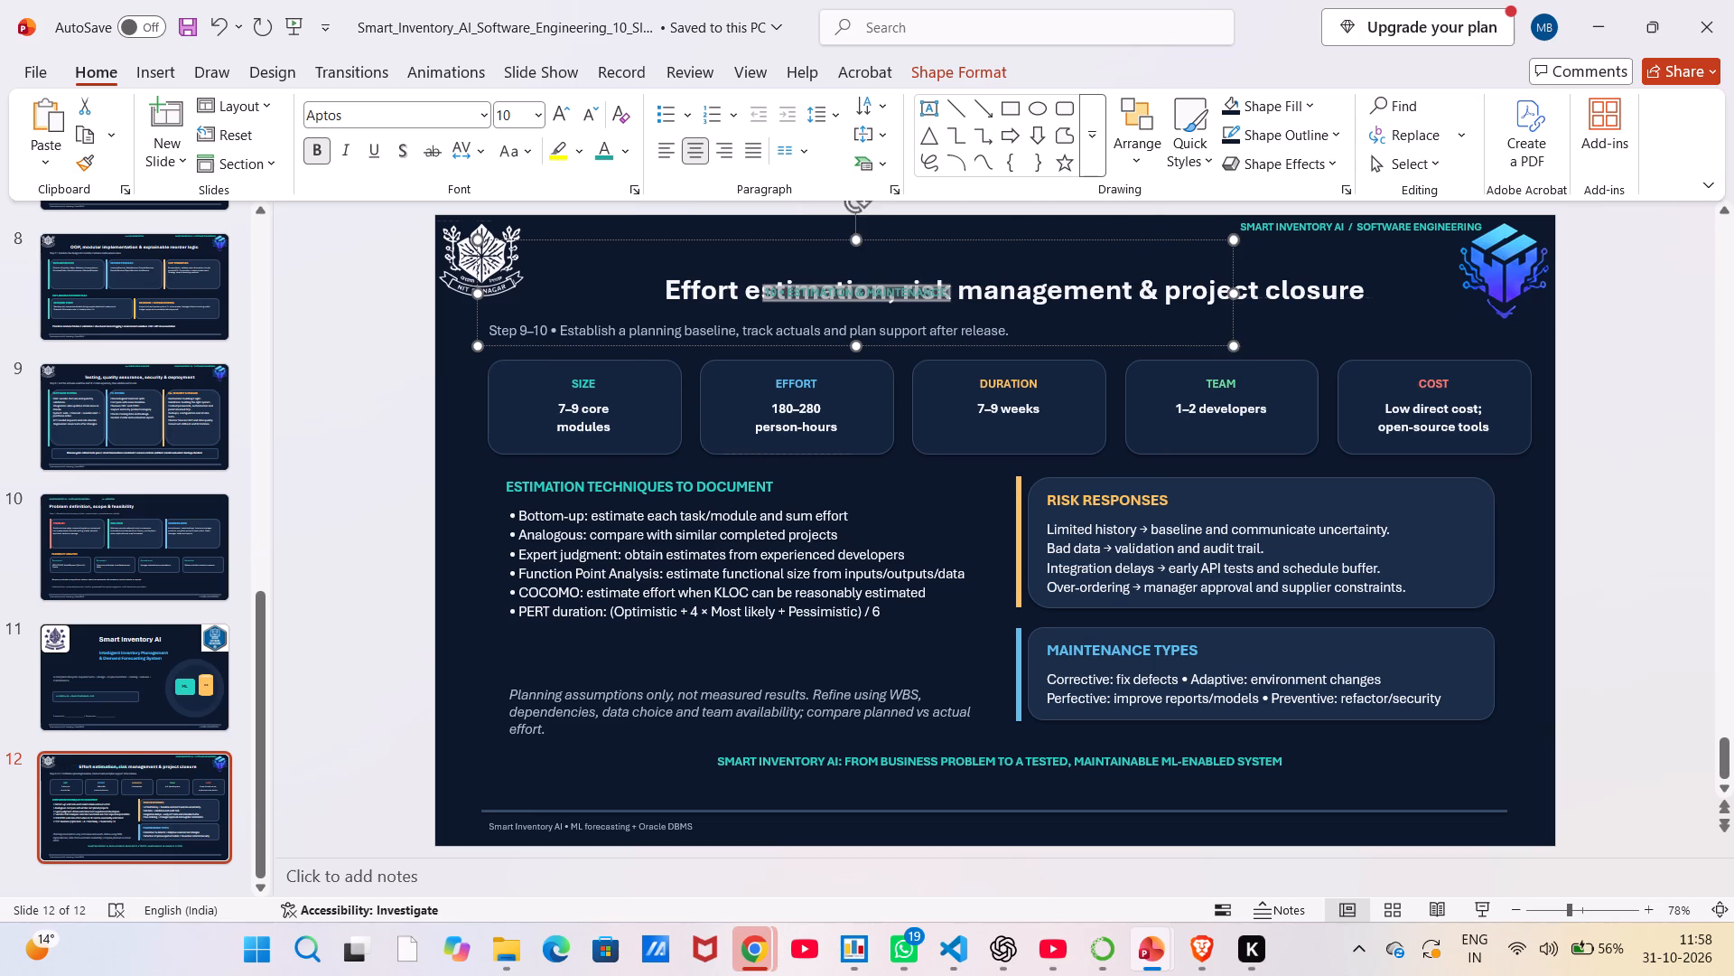
{"action": "left_click_drag", "start_coordinate": [1210, 342], "coordinate": [727, 256]}
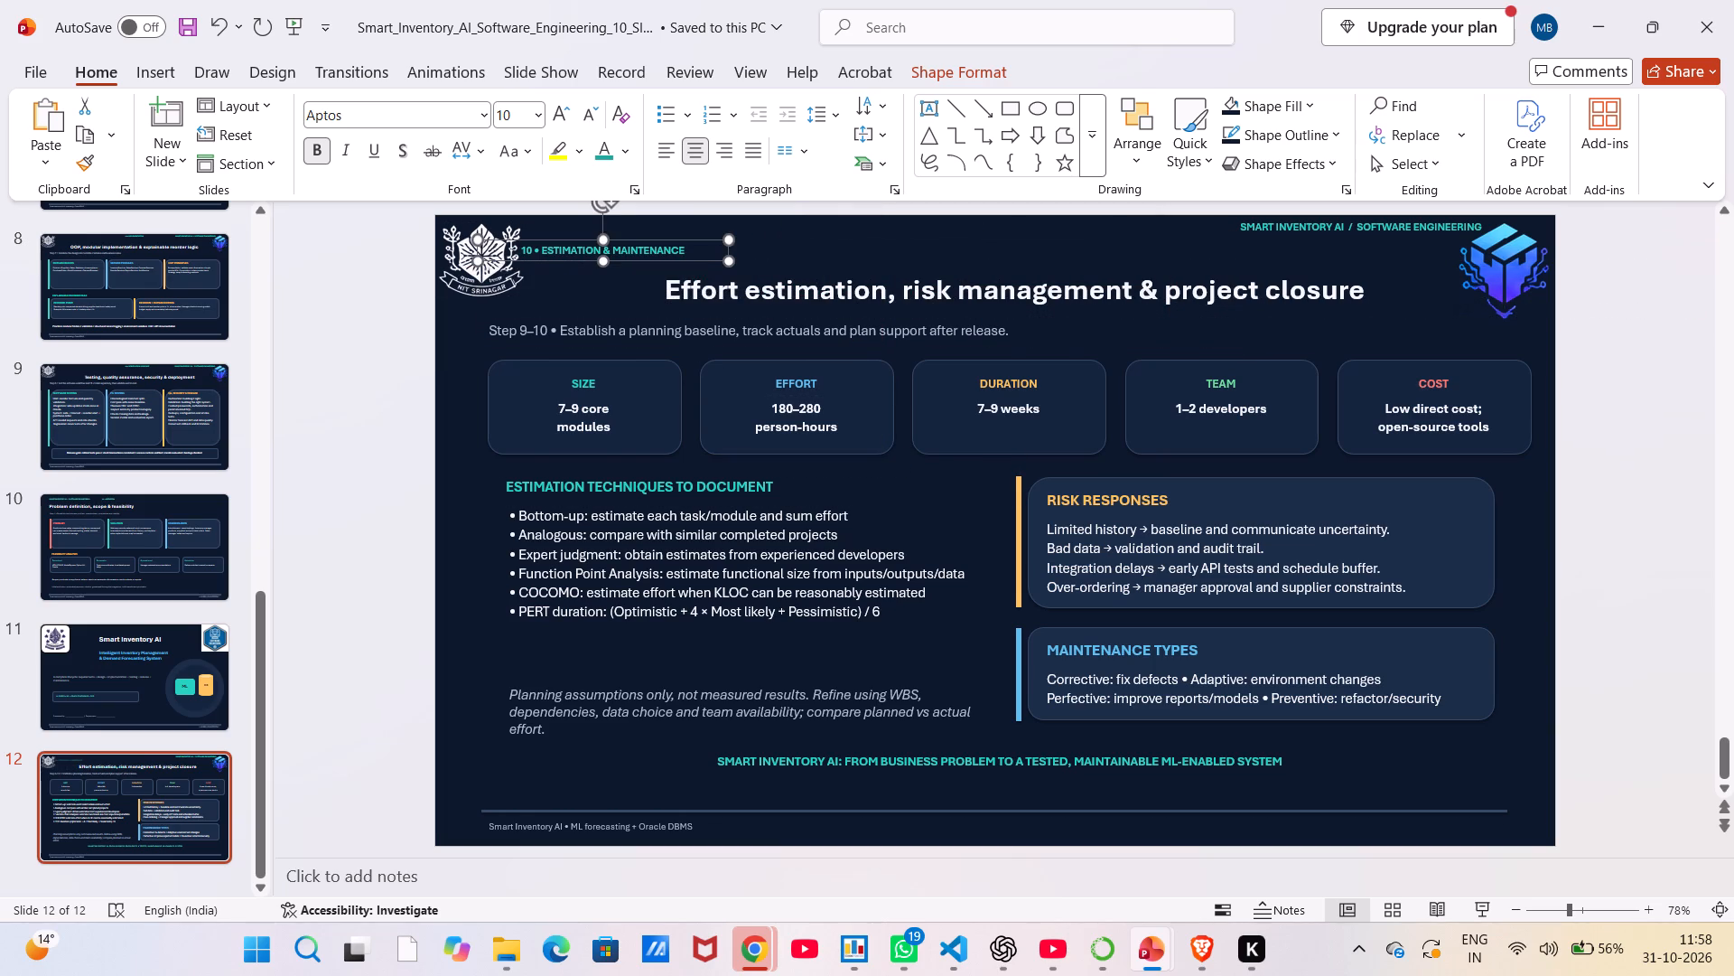
{"action": "left_click_drag", "start_coordinate": [693, 260], "coordinate": [842, 245]}
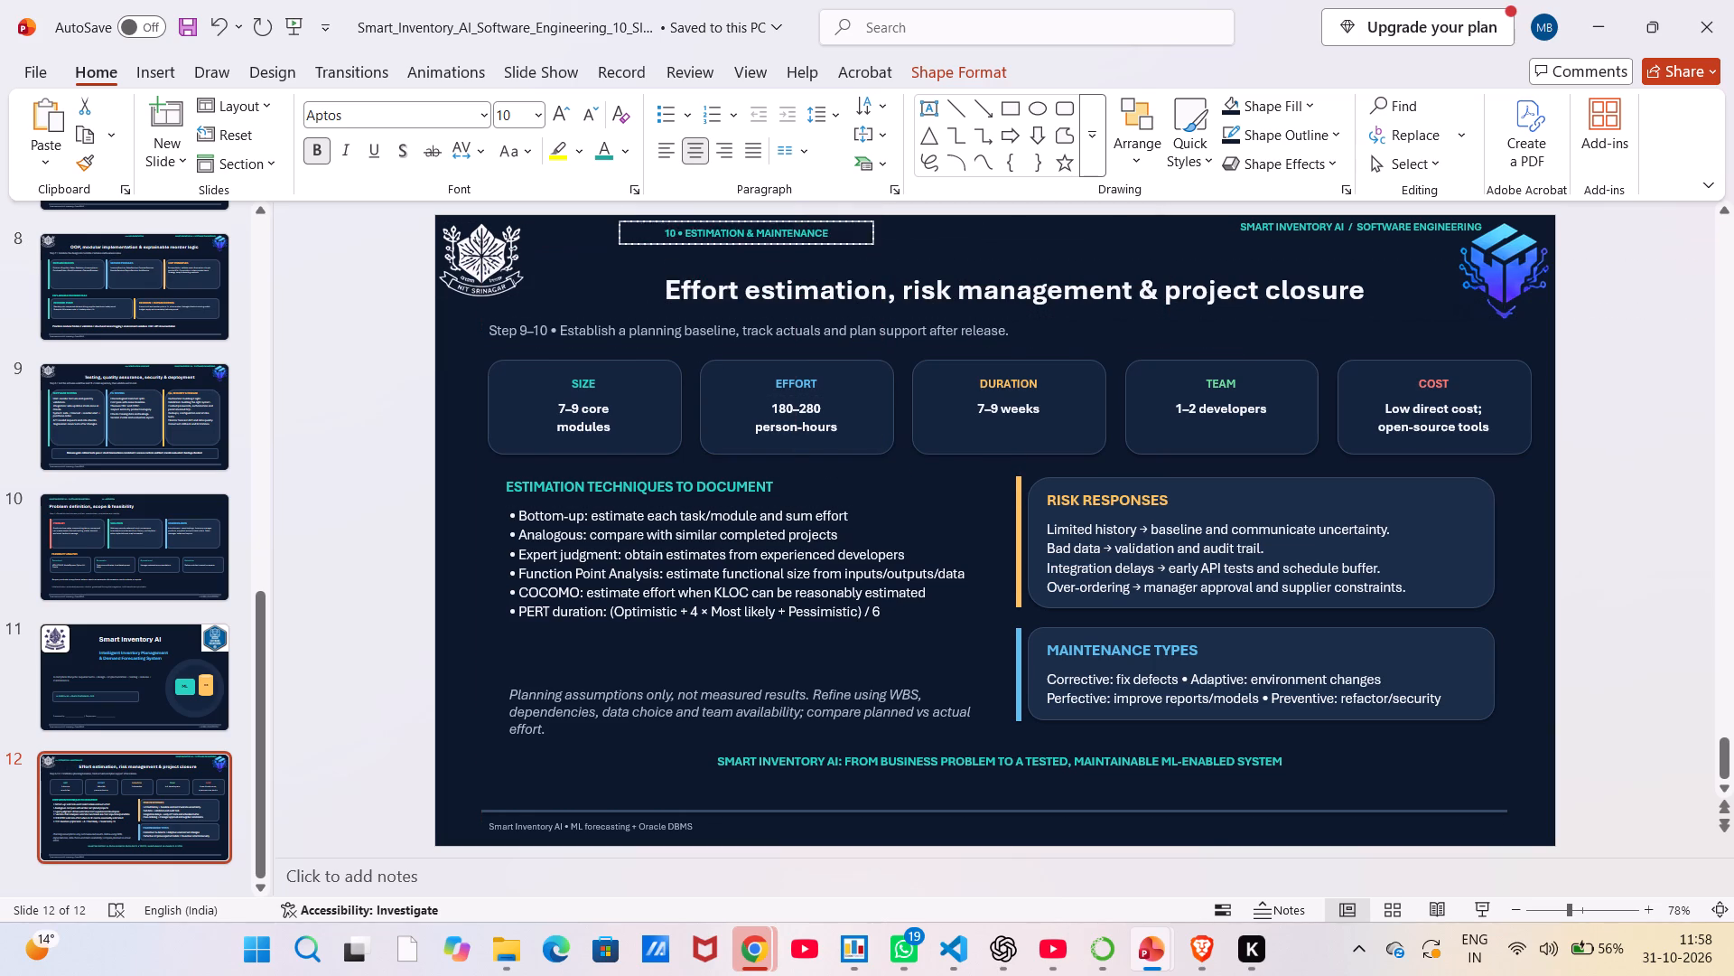
{"action": "left_click_drag", "start_coordinate": [842, 245], "coordinate": [893, 256]}
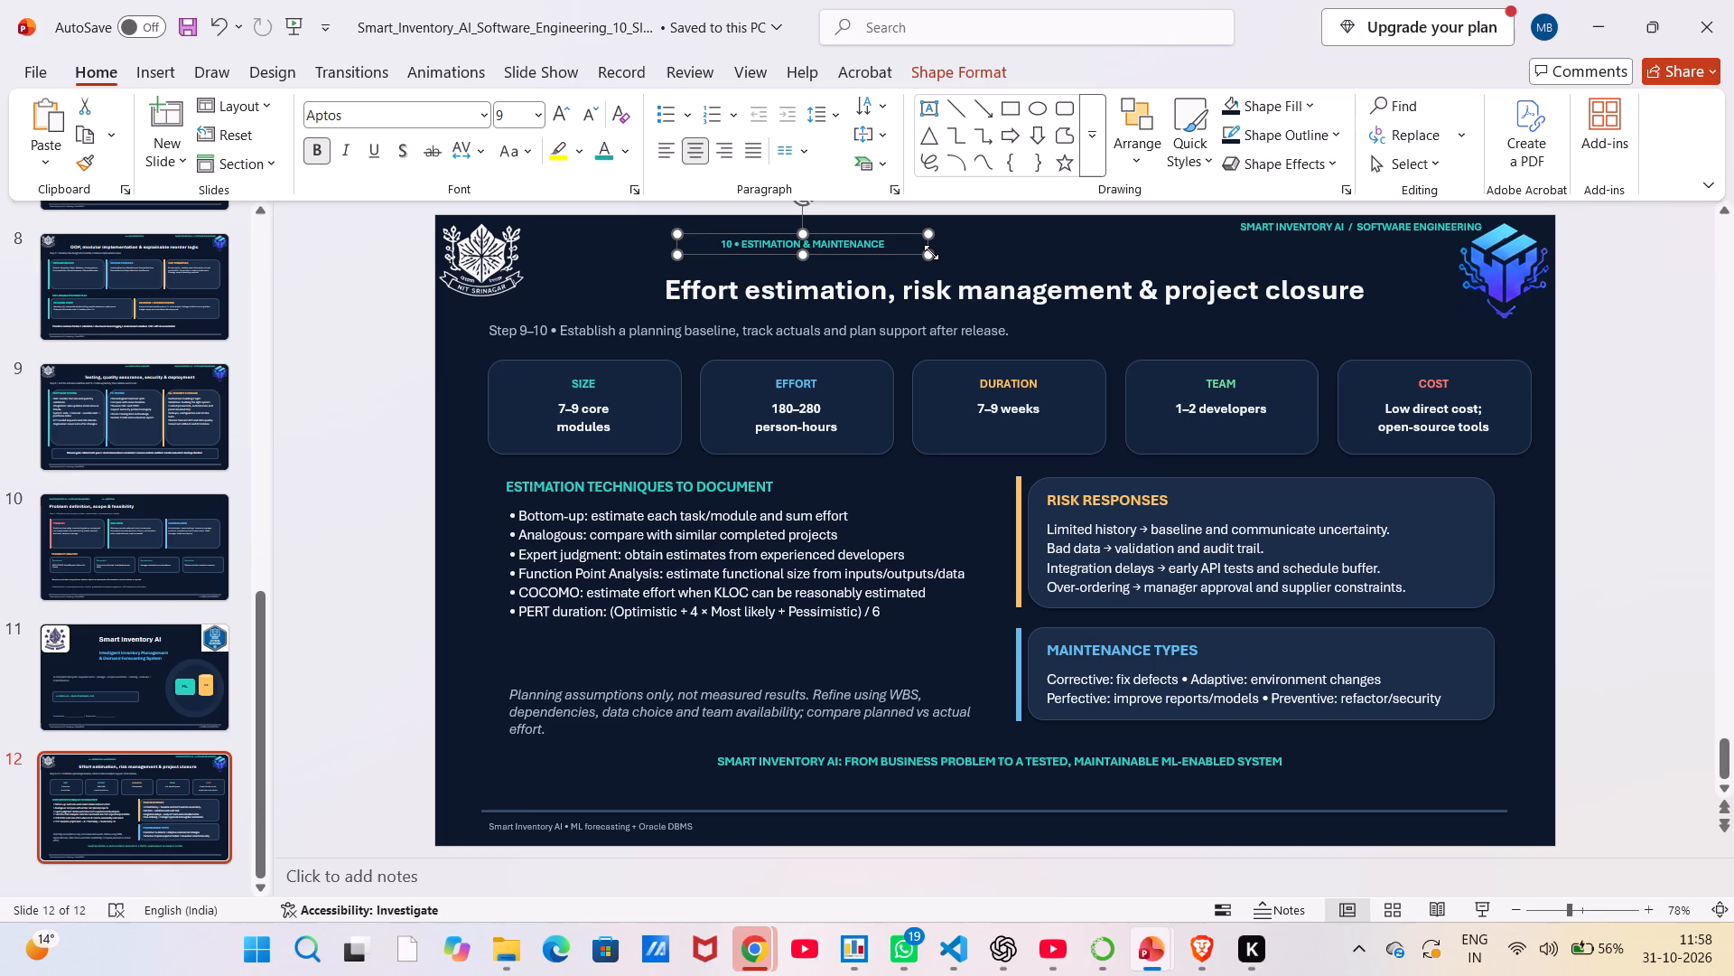
{"action": "left_click_drag", "start_coordinate": [931, 252], "coordinate": [871, 247]}
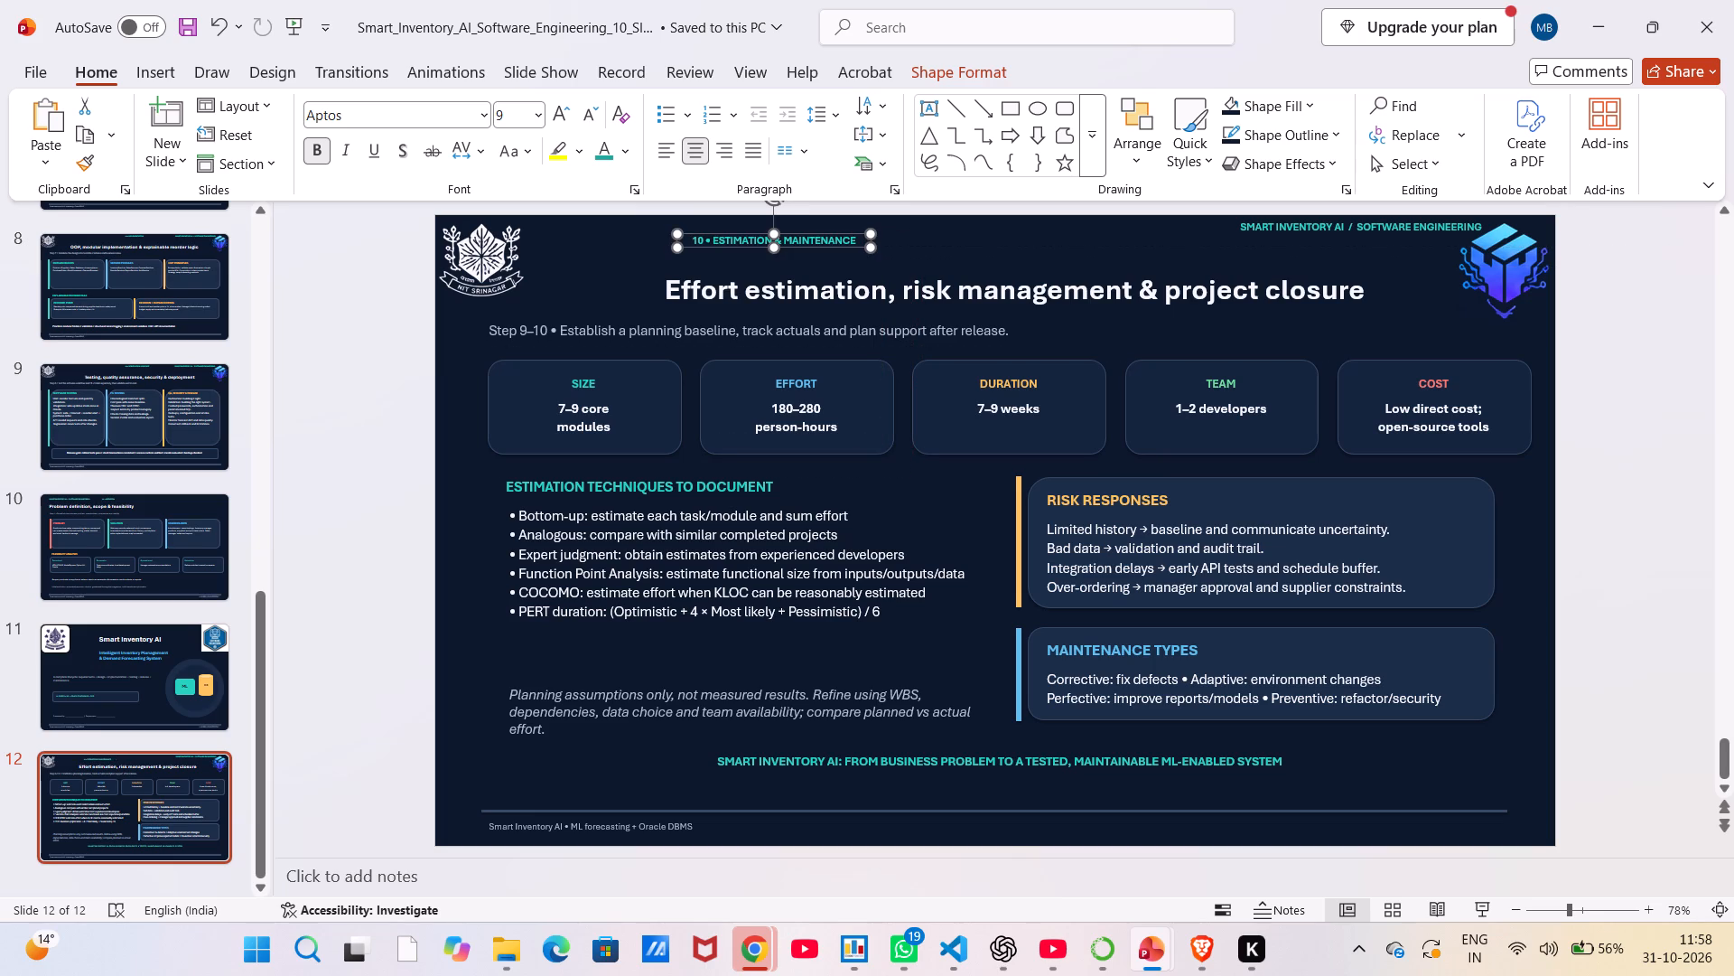
Position the "10 • ESTIMATION & MAINTENANCE" label at the slide's top centre, level with the "SMART INVENTORY AI / SOFTWARE ENGINEERING" label.
{"action": "scroll", "coordinate": [840, 244], "scroll_direction": "right", "scroll_amount": 1}
{"action": "left_click_drag", "start_coordinate": [825, 246], "coordinate": [1015, 236]}
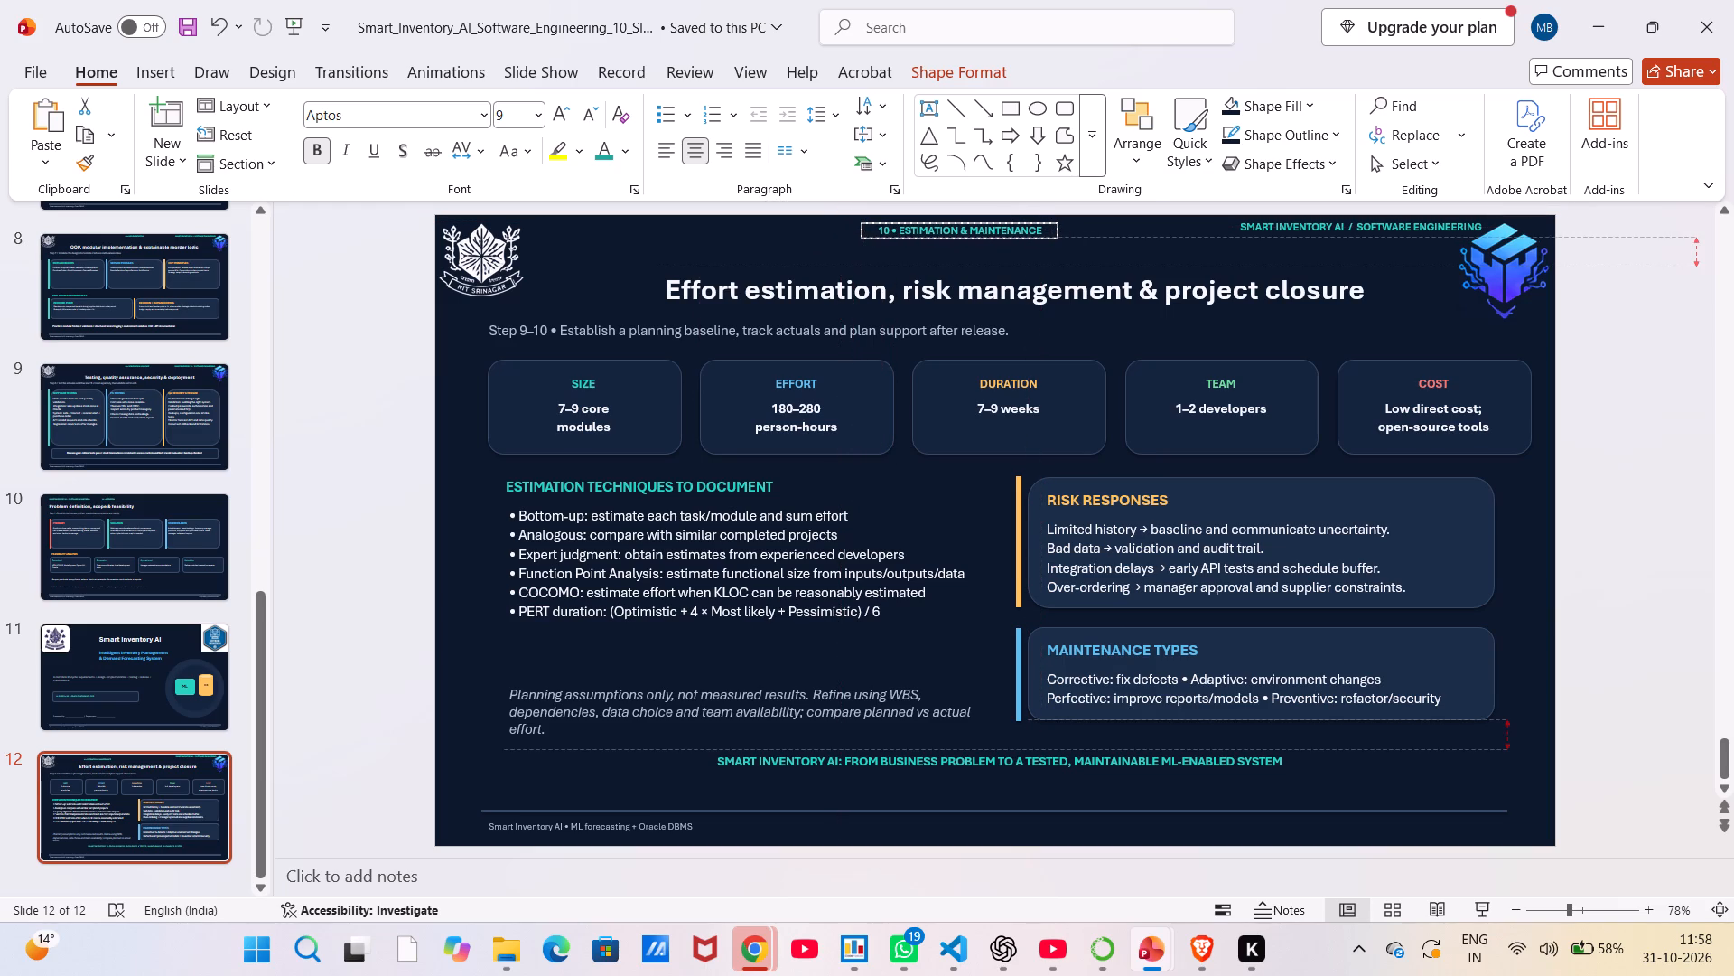
{"action": "left_click_drag", "start_coordinate": [1015, 236], "coordinate": [1035, 239]}
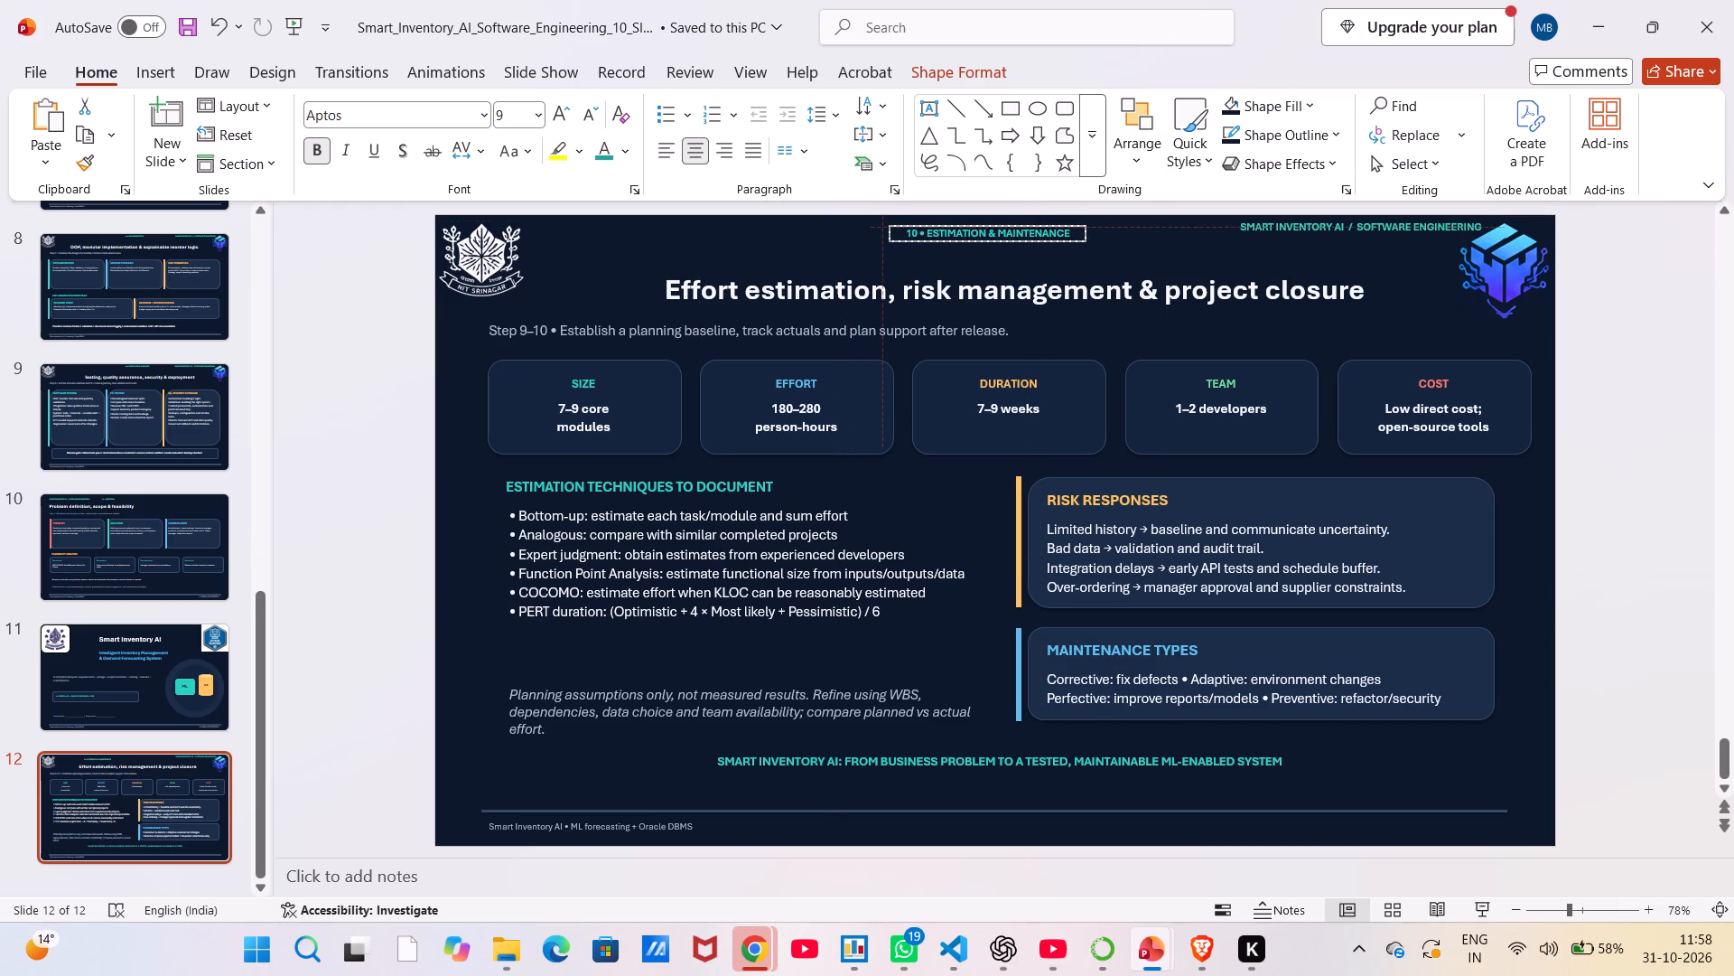
{"action": "left_click_drag", "start_coordinate": [1035, 239], "coordinate": [1036, 239]}
{"action": "left_click_drag", "start_coordinate": [1036, 239], "coordinate": [1044, 239]}
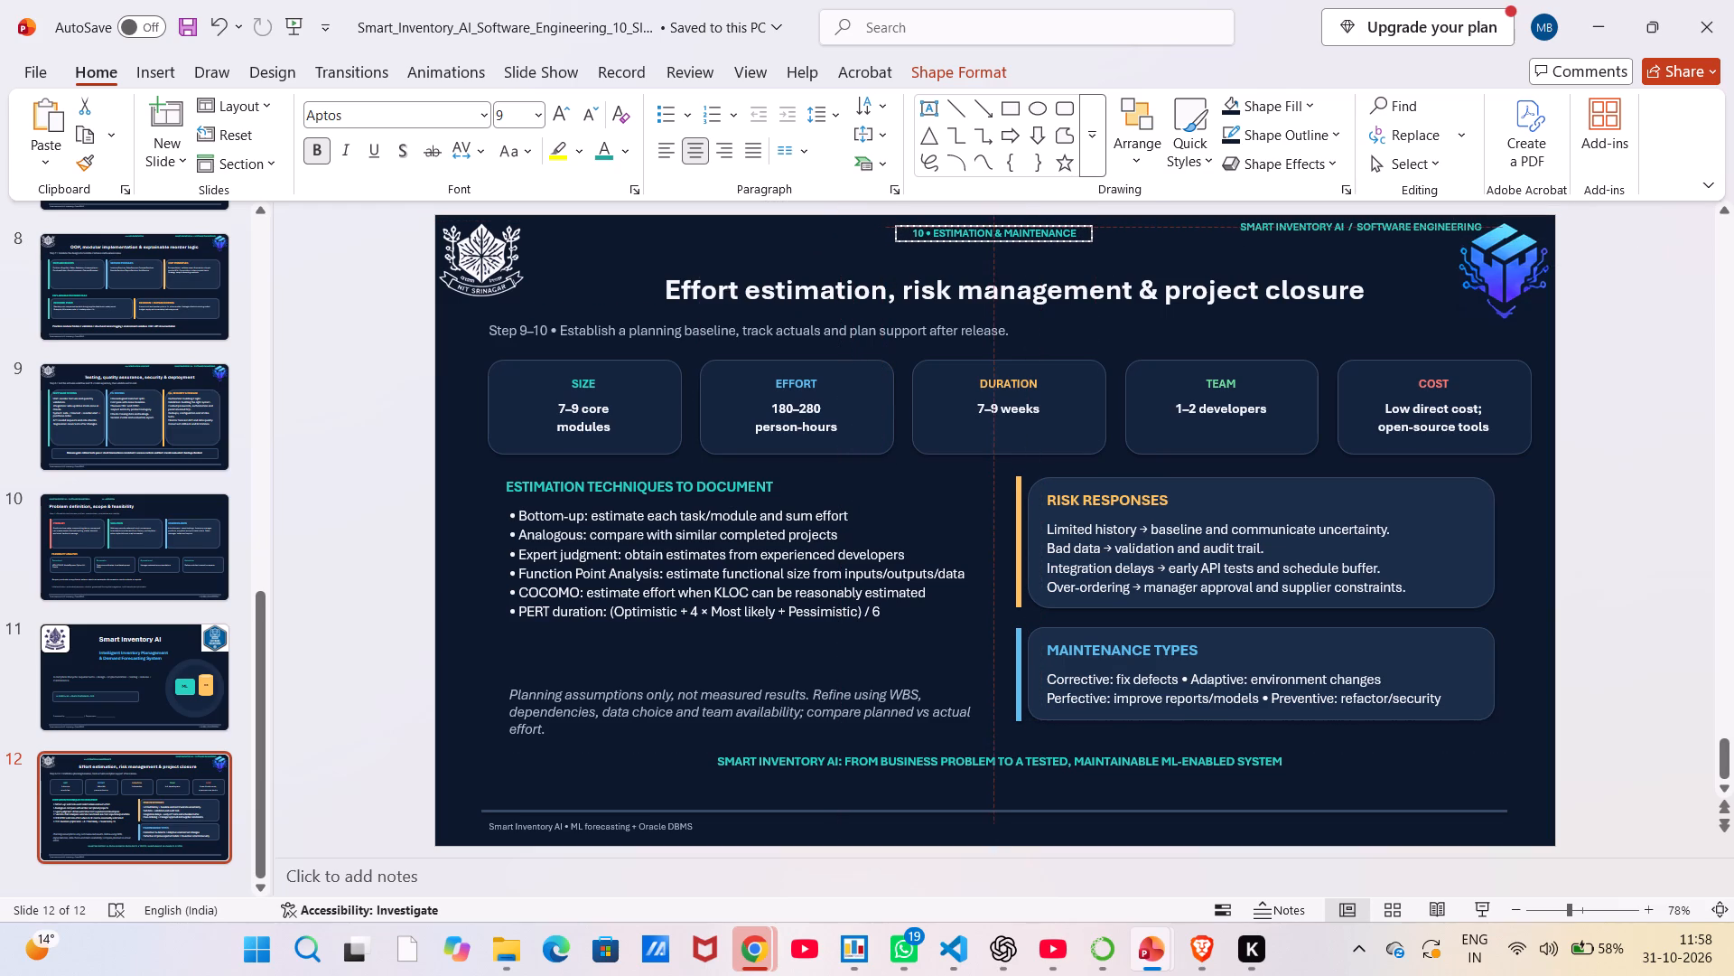
{"action": "left_click_drag", "start_coordinate": [1044, 239], "coordinate": [1049, 238]}
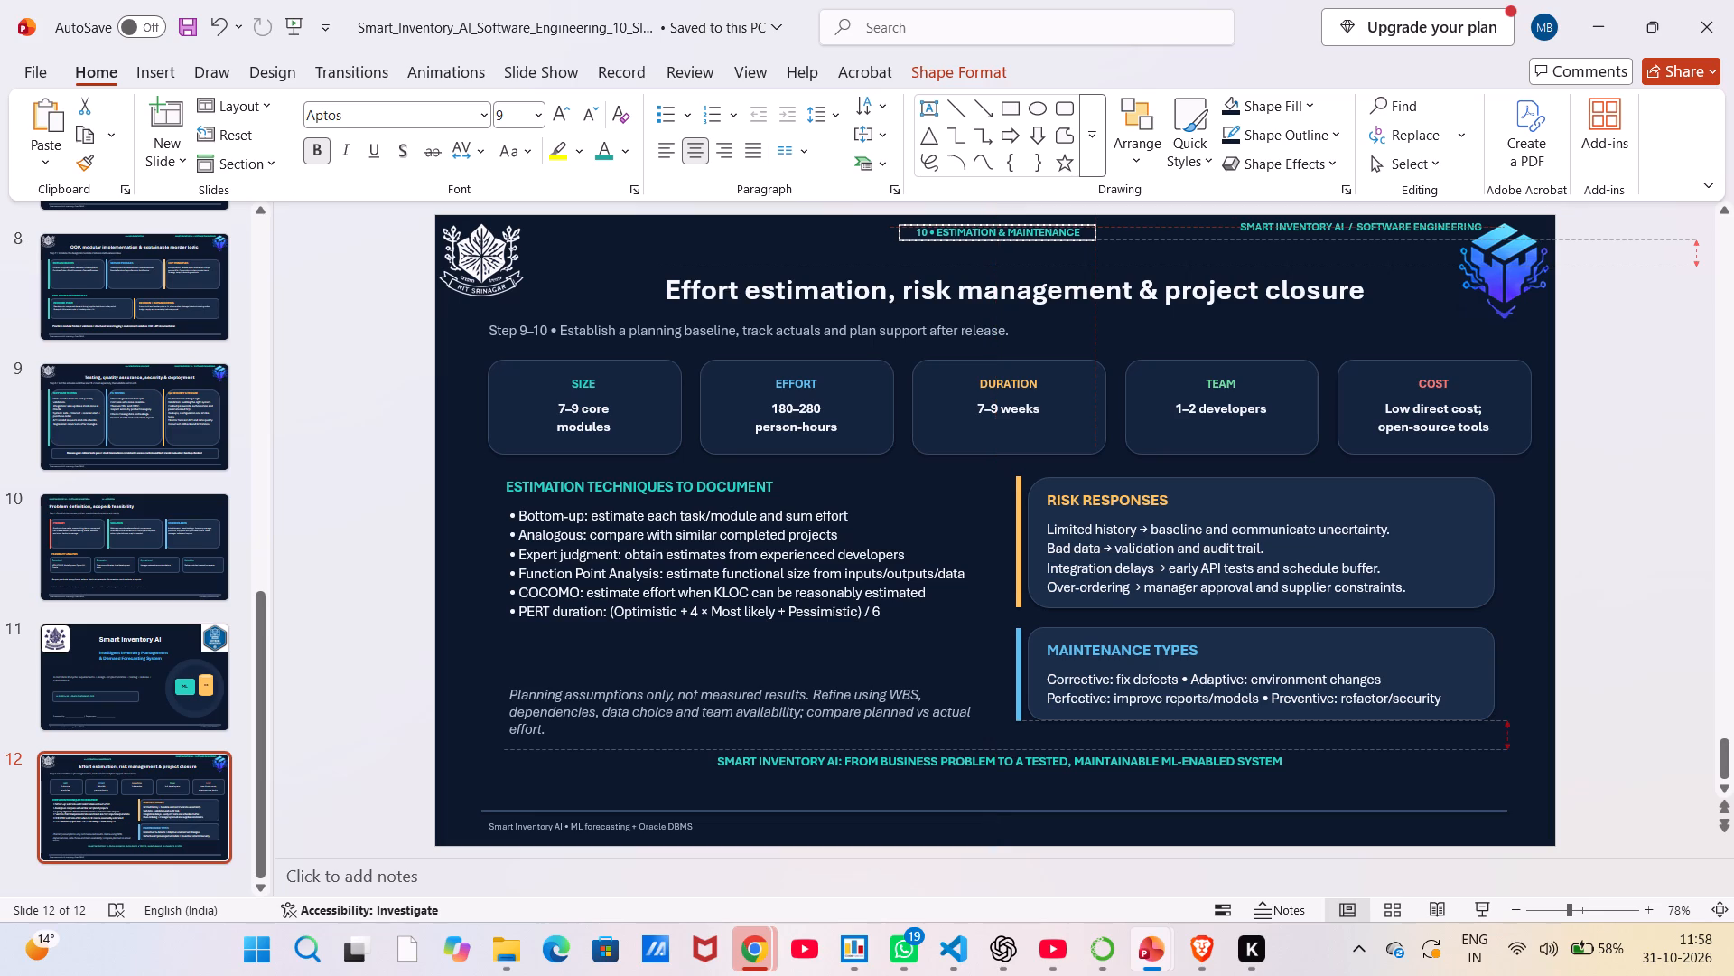
{"action": "left_click_drag", "start_coordinate": [1049, 238], "coordinate": [1049, 239]}
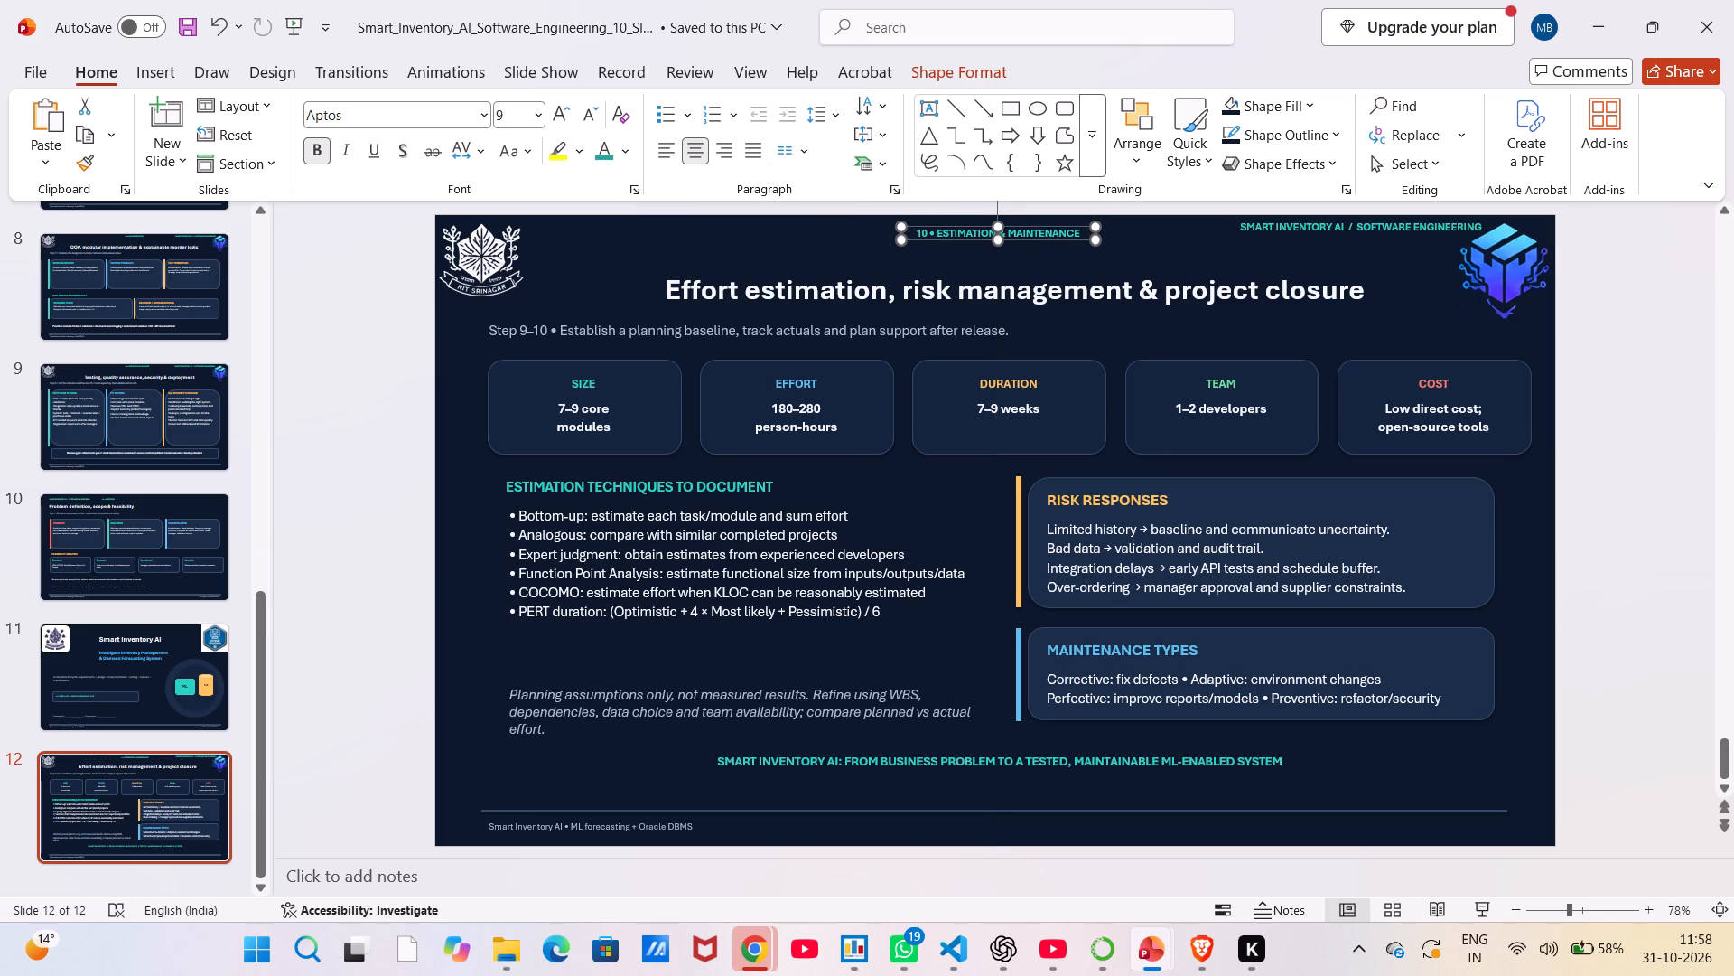
{"action": "left_click_drag", "start_coordinate": [974, 239], "coordinate": [979, 233]}
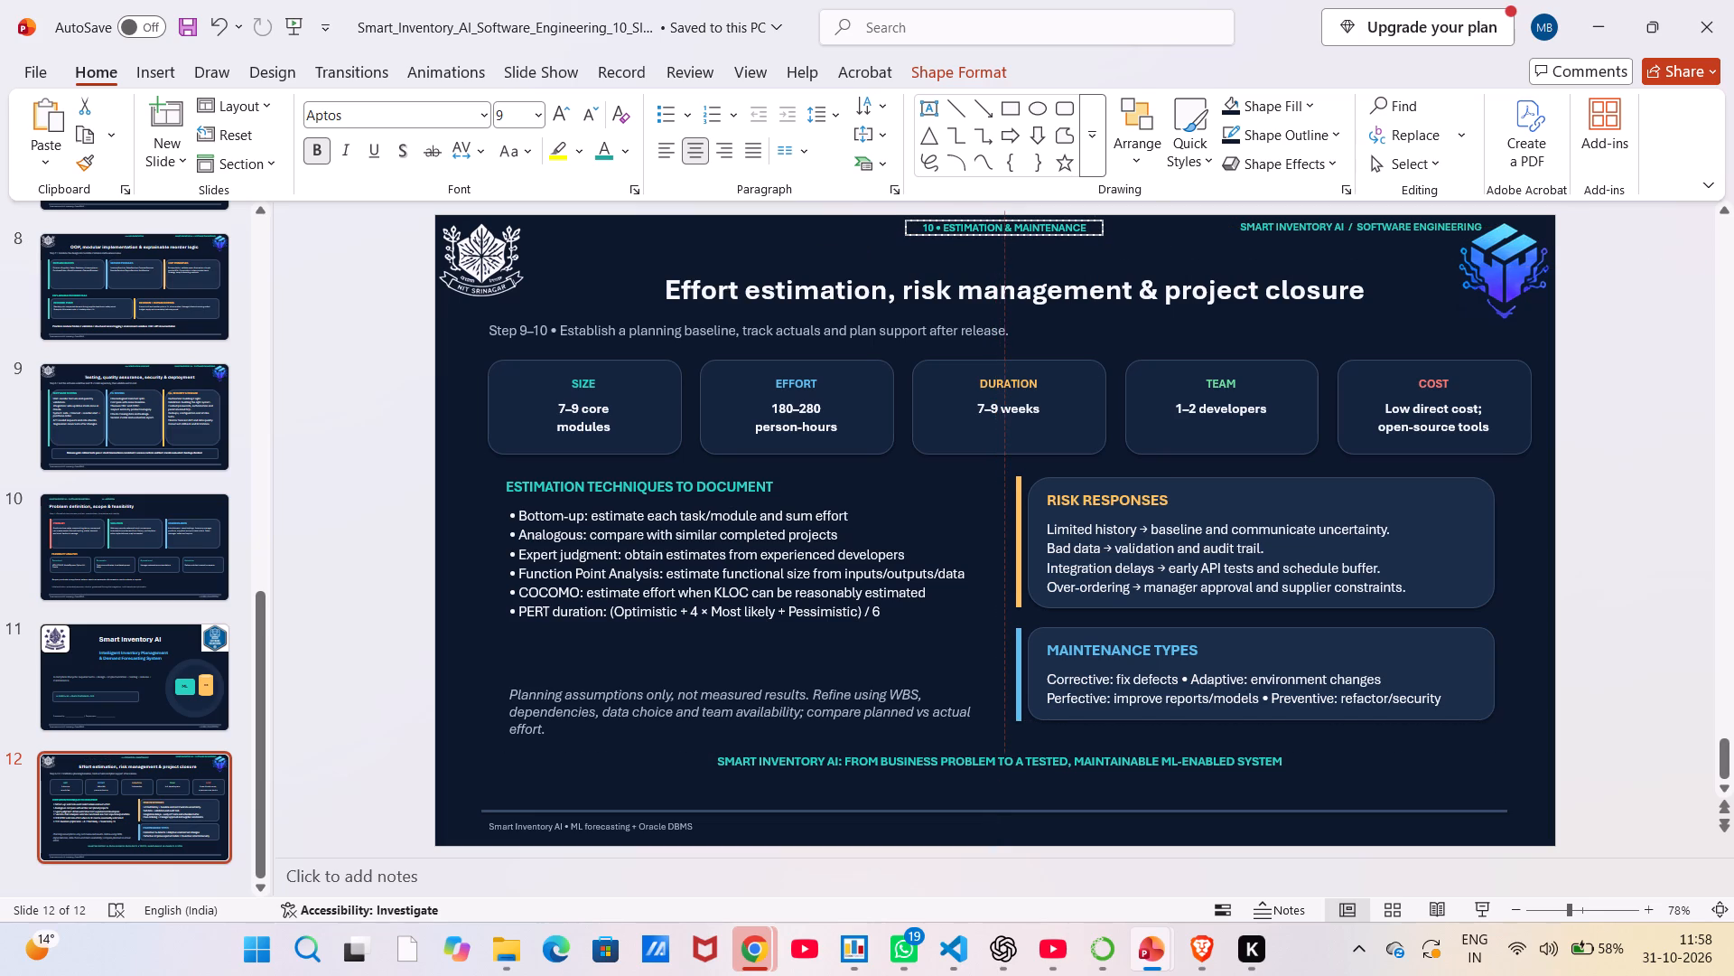
{"action": "left_click_drag", "start_coordinate": [979, 233], "coordinate": [980, 234]}
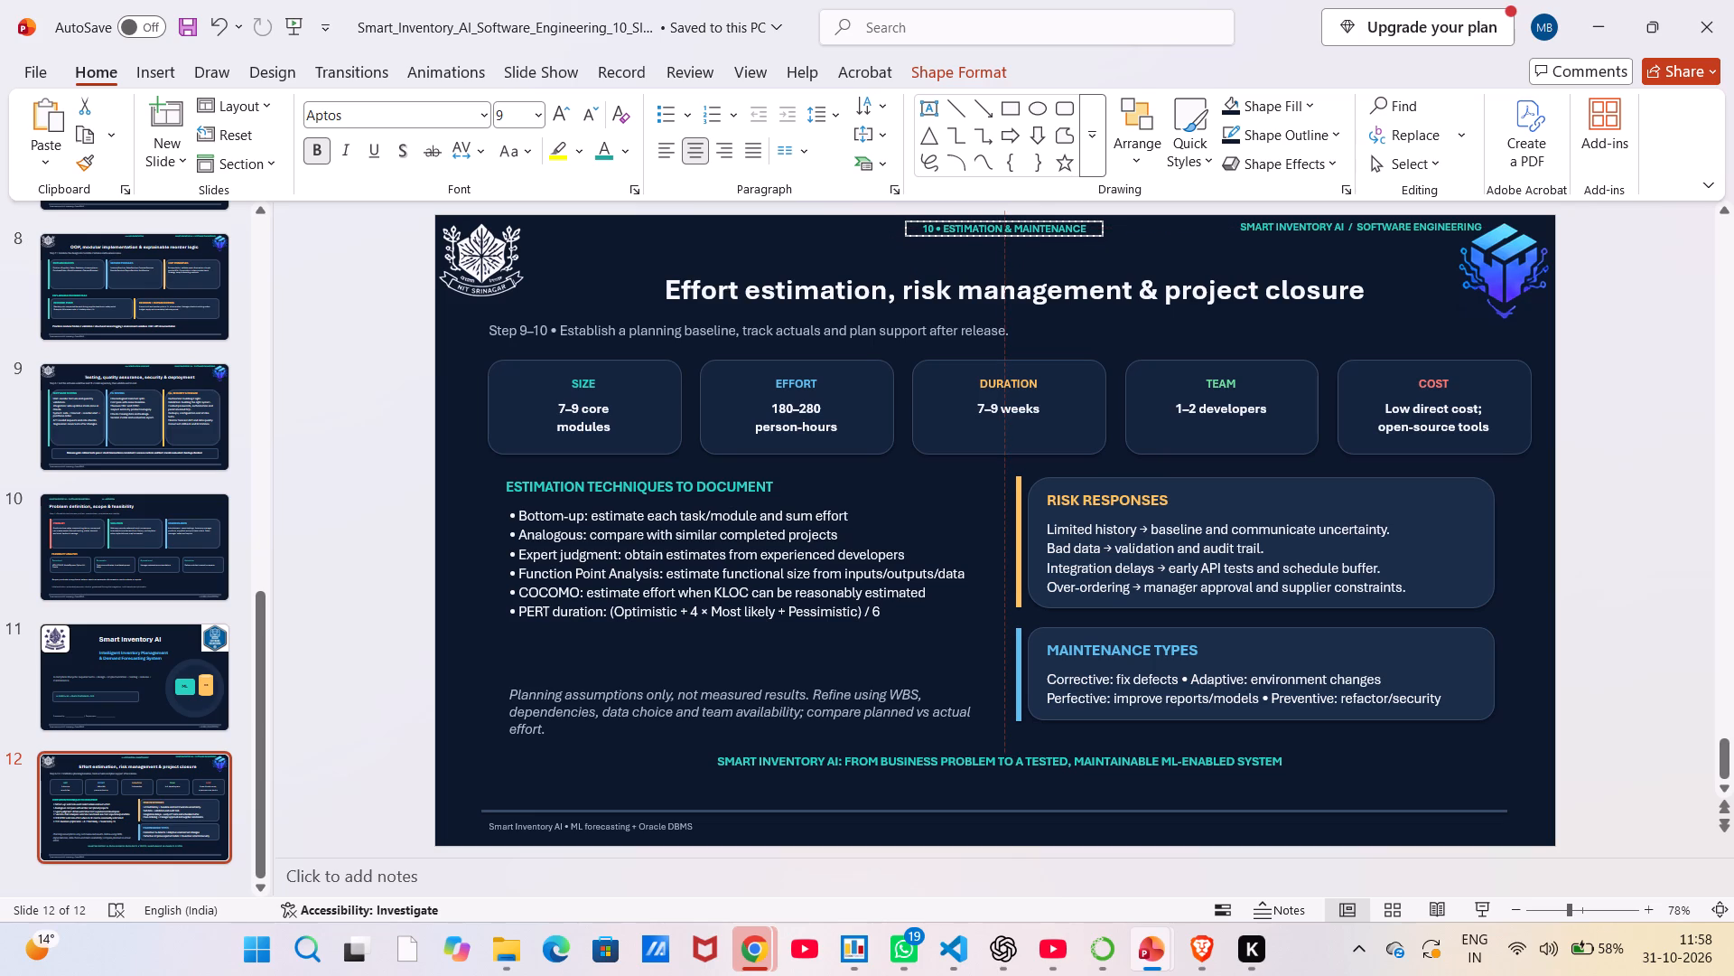
{"action": "left_click_drag", "start_coordinate": [980, 234], "coordinate": [984, 232]}
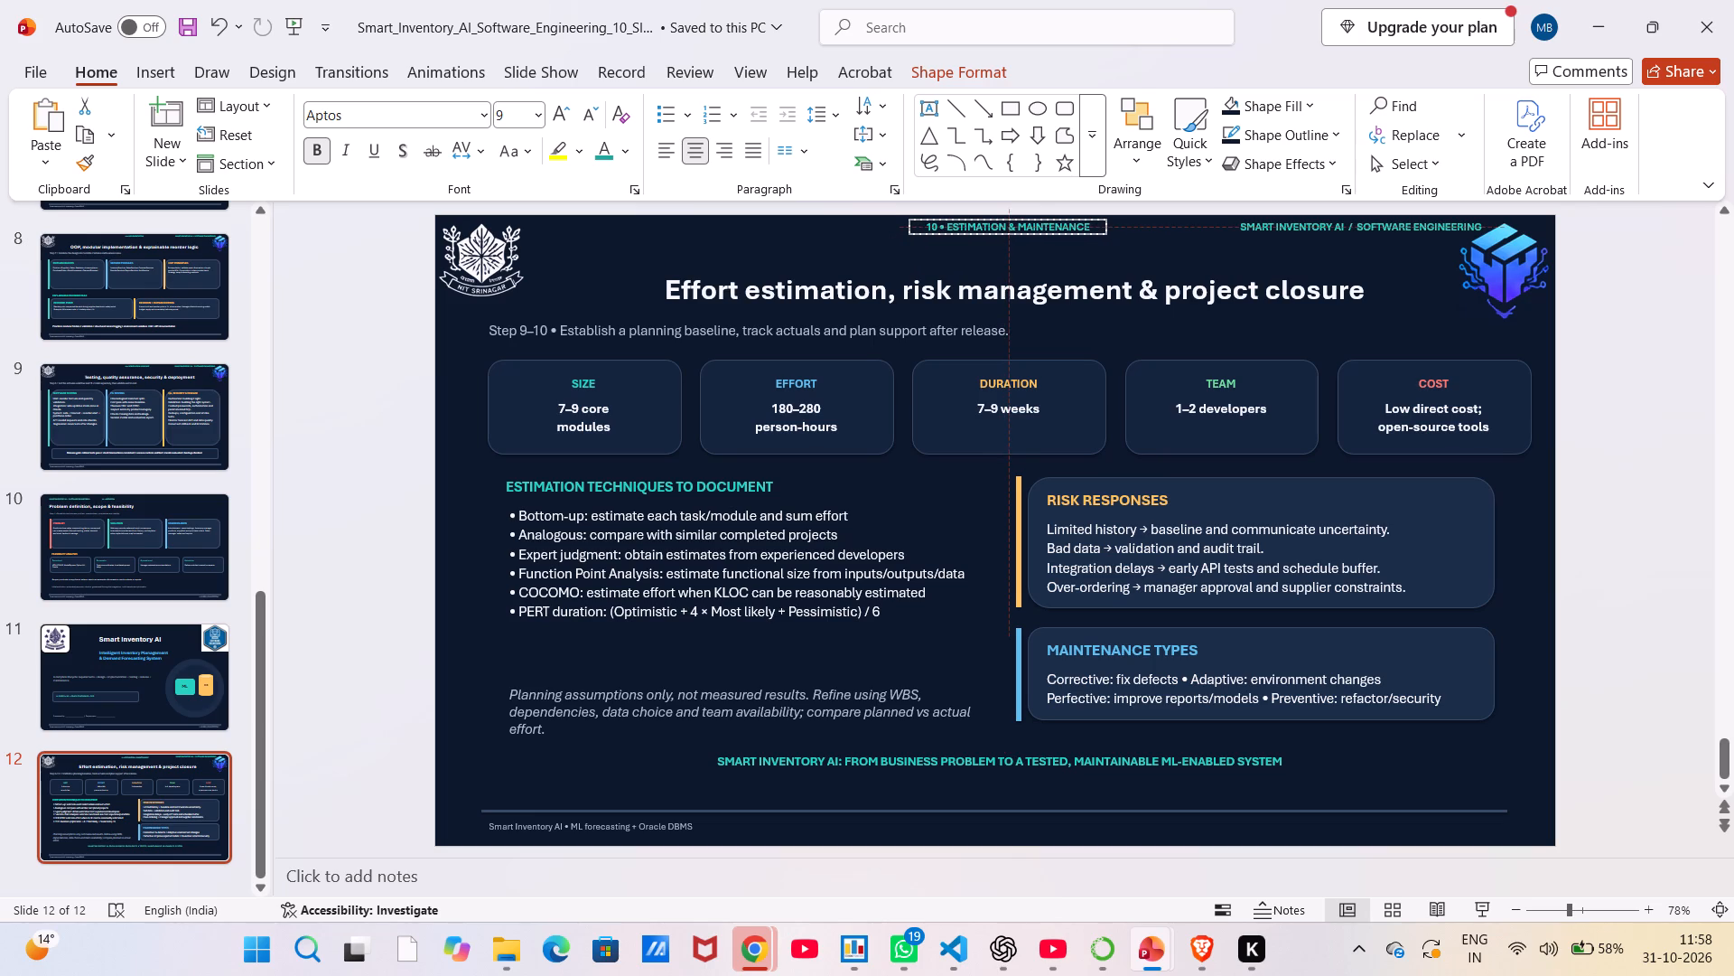
{"action": "left_click_drag", "start_coordinate": [984, 232], "coordinate": [984, 232]}
{"action": "left_click", "coordinate": [806, 238]}
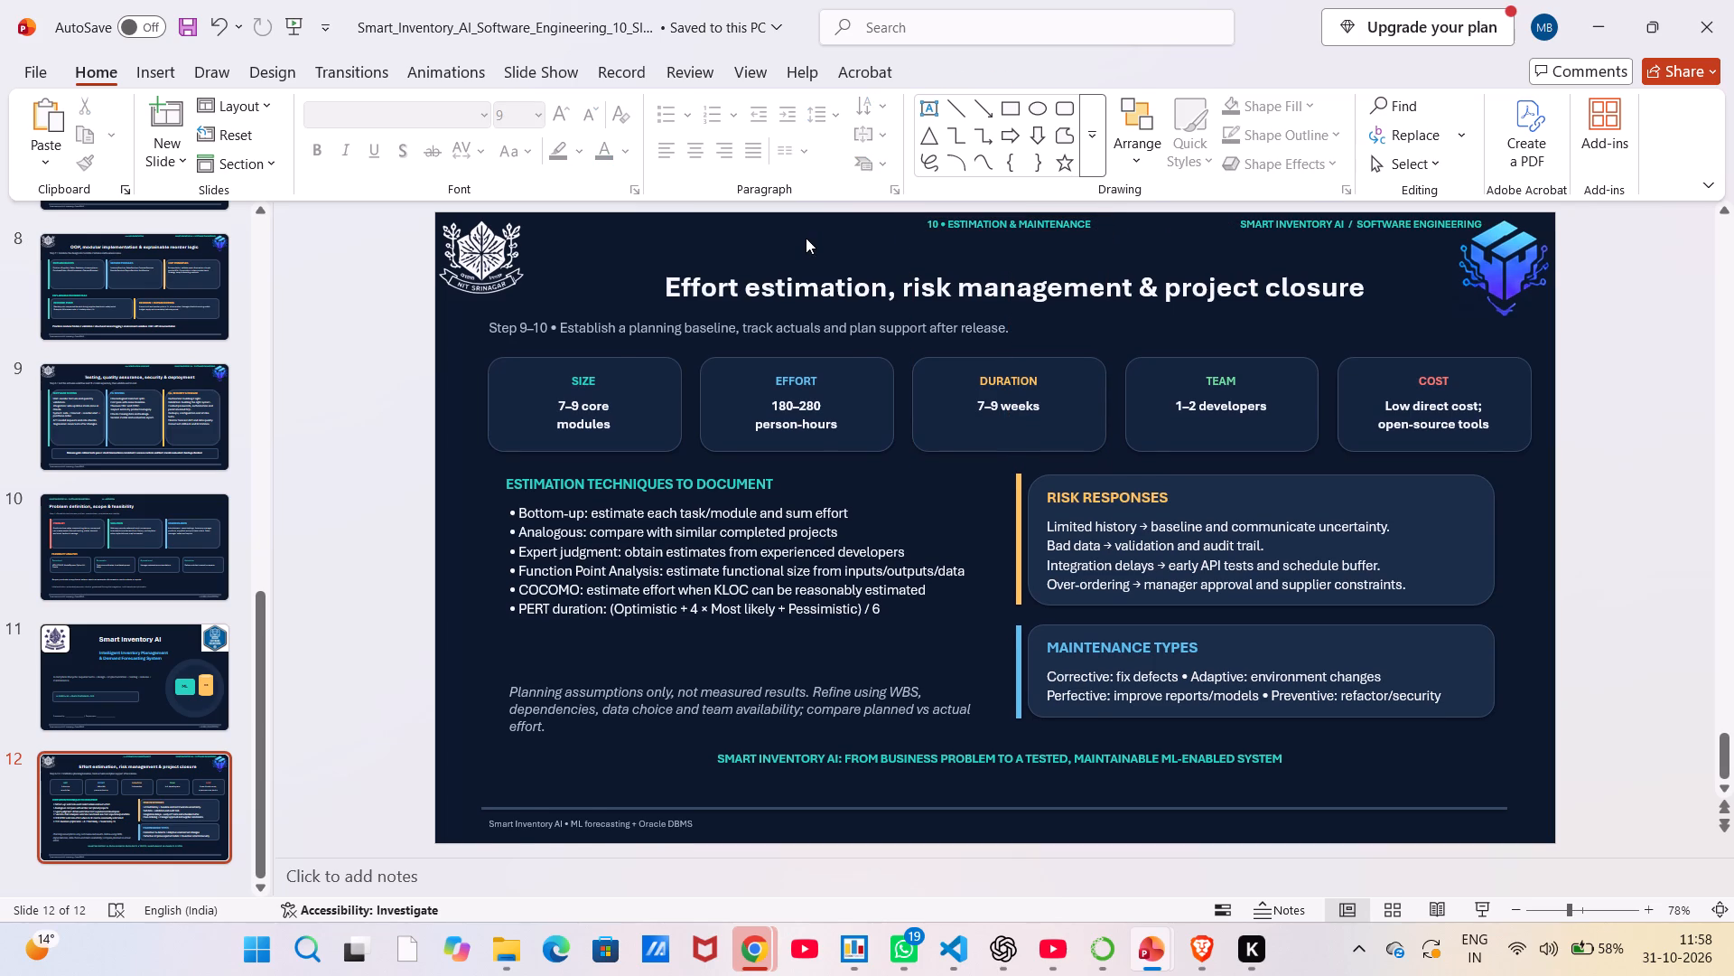
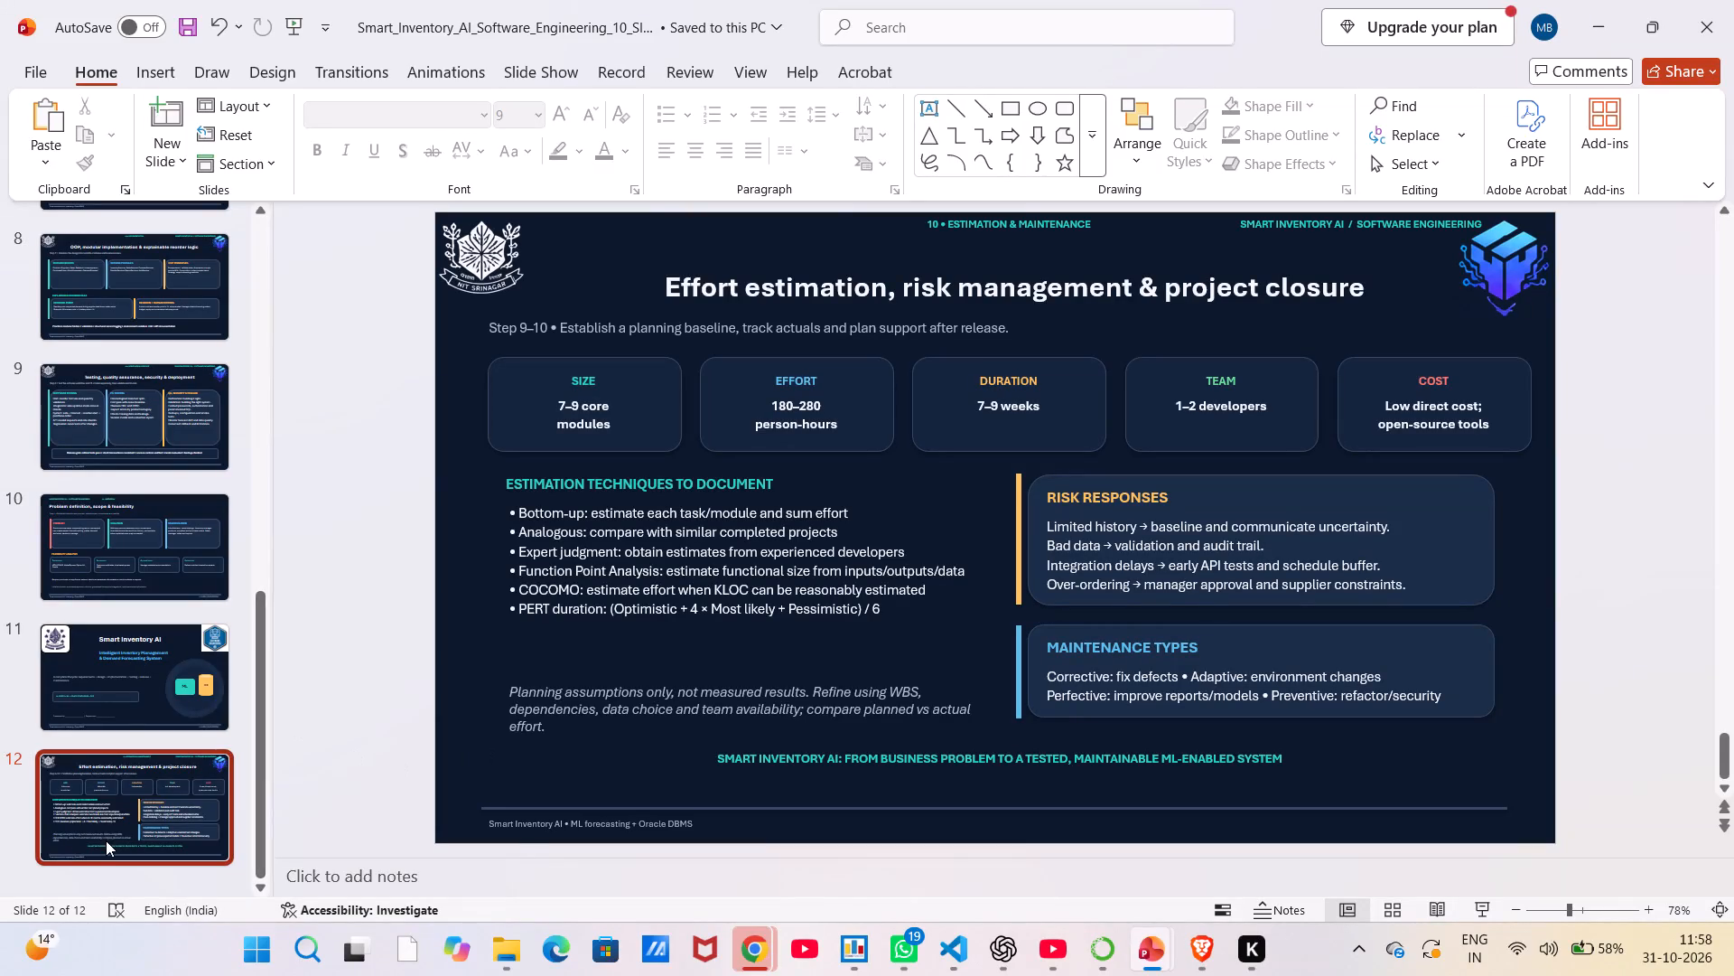
Move the "Effort estimation, risk management & project closure" slide from position 12 to position 10, after the testing slide.
{"action": "left_click_drag", "start_coordinate": [106, 840], "coordinate": [106, 566]}
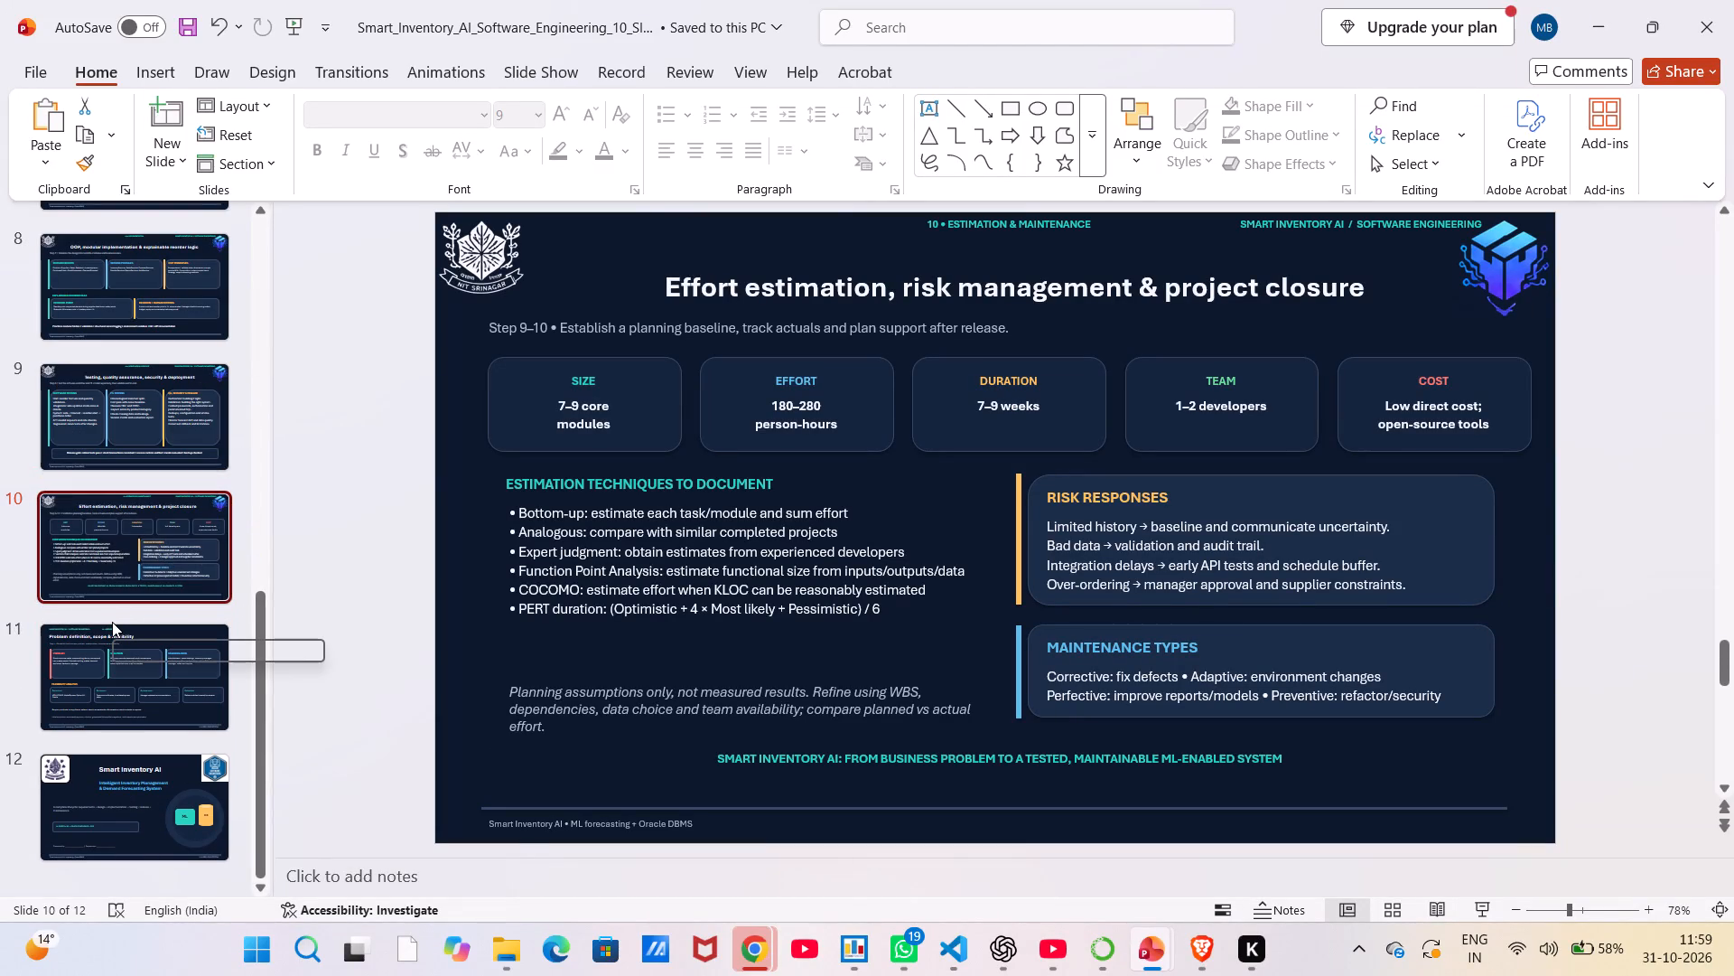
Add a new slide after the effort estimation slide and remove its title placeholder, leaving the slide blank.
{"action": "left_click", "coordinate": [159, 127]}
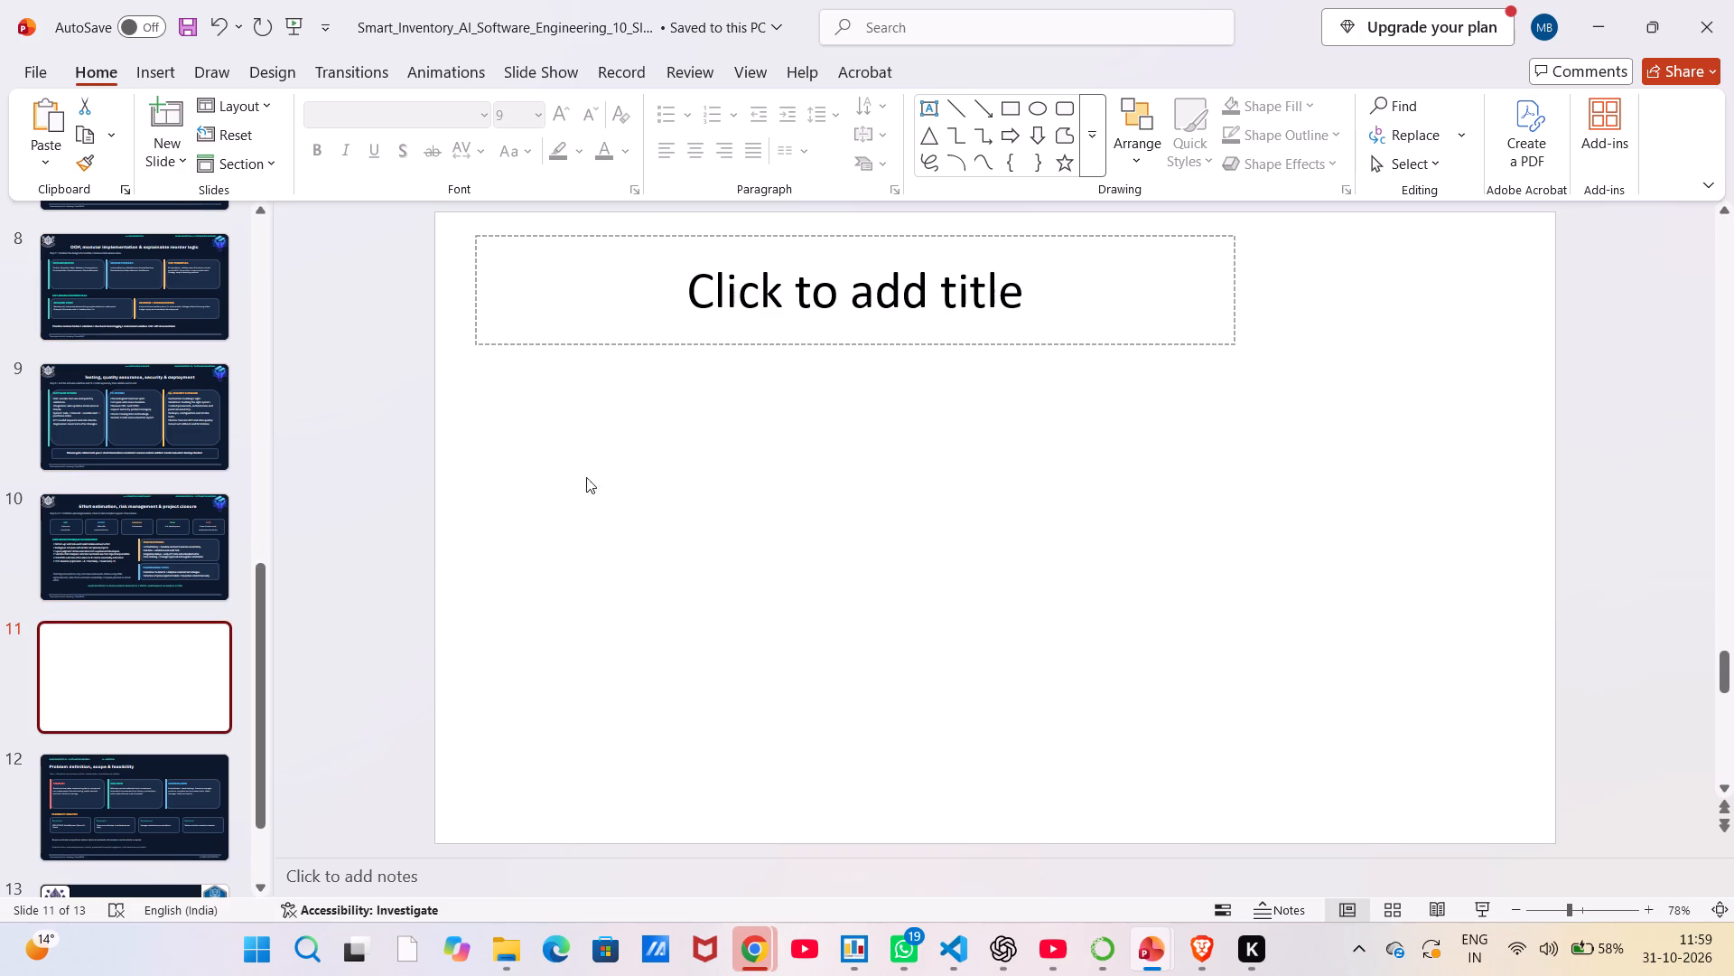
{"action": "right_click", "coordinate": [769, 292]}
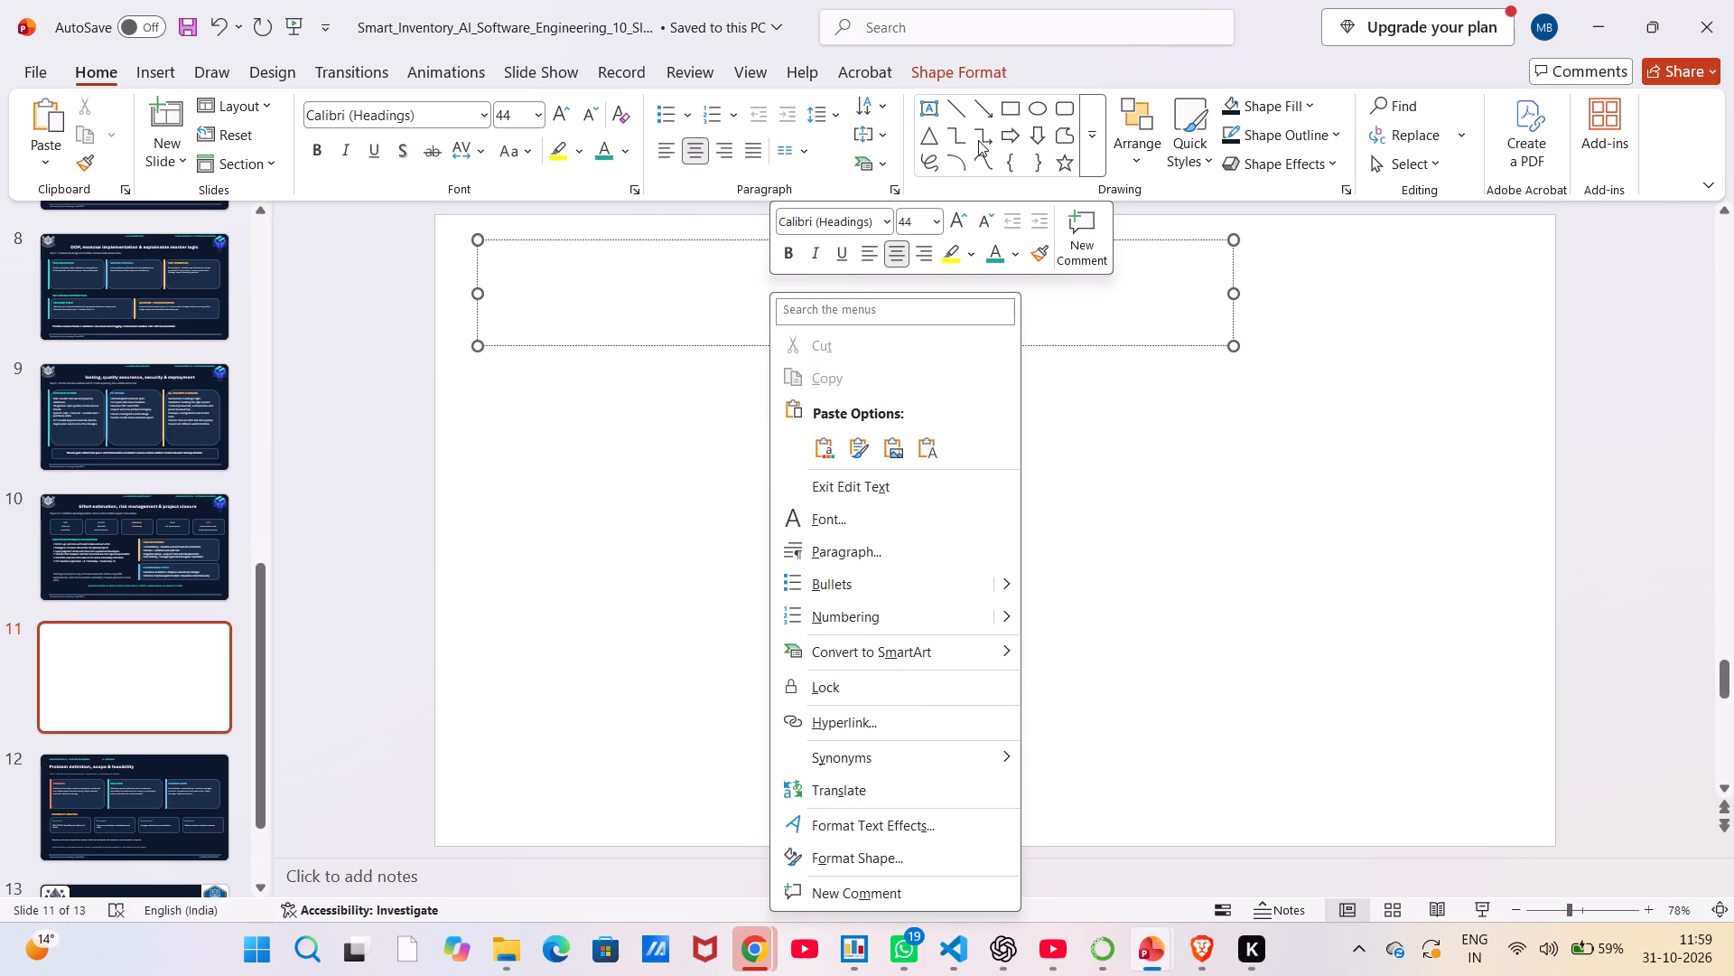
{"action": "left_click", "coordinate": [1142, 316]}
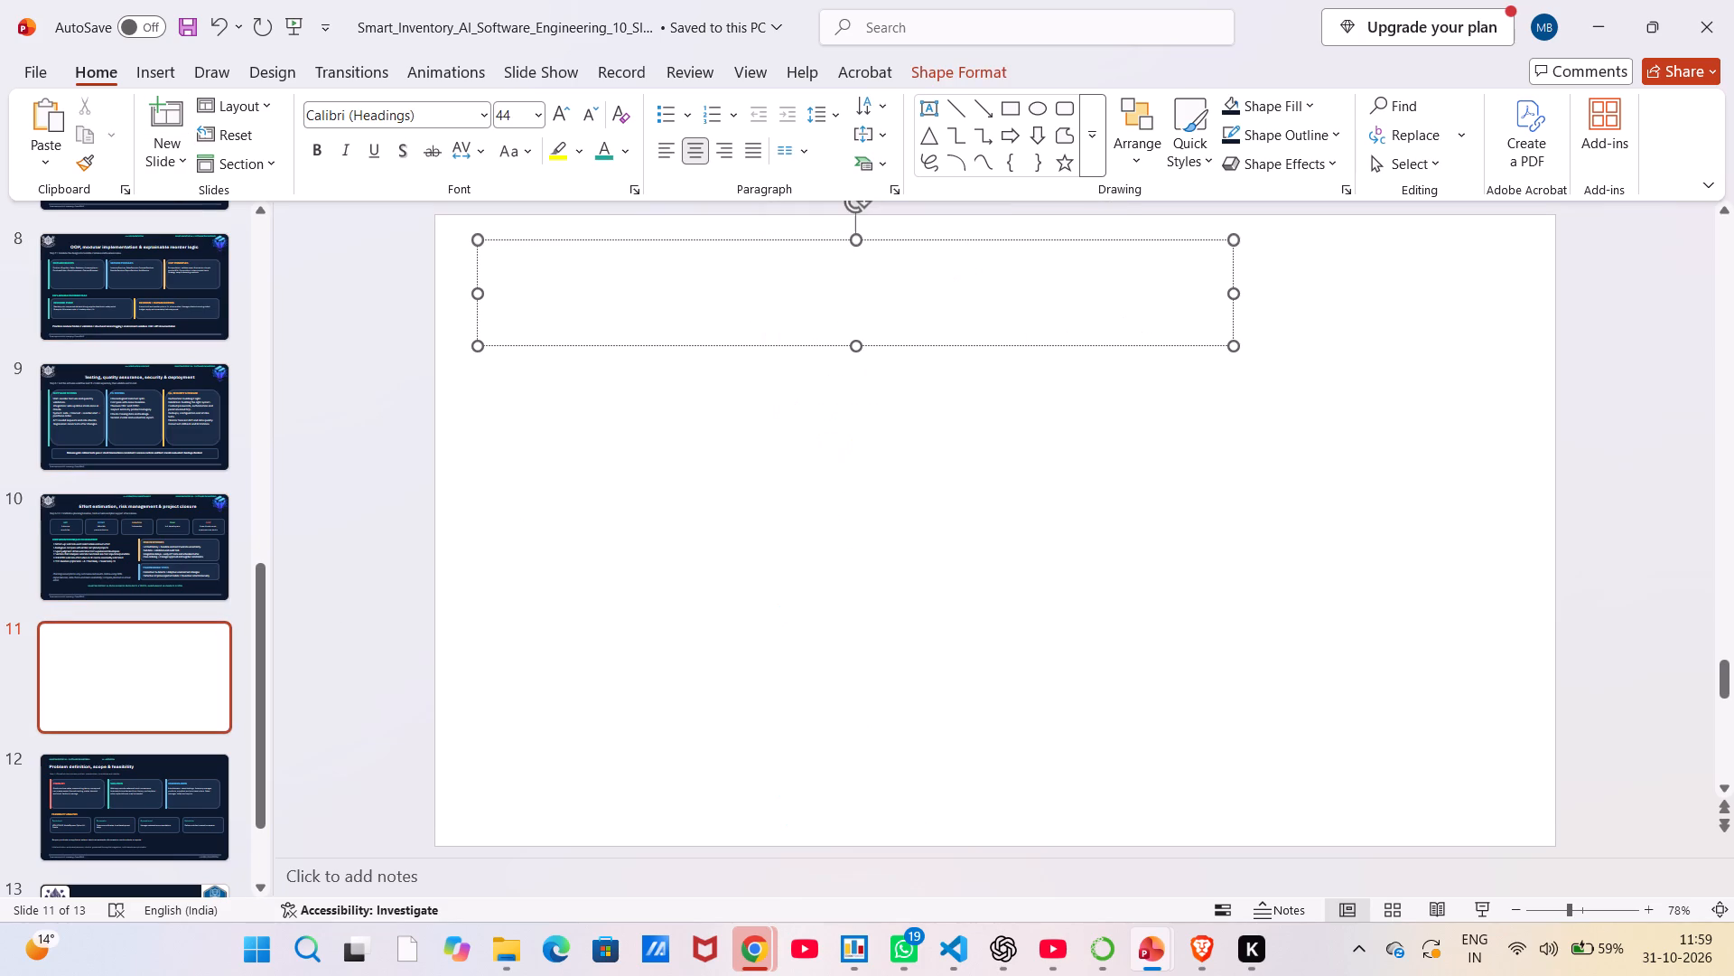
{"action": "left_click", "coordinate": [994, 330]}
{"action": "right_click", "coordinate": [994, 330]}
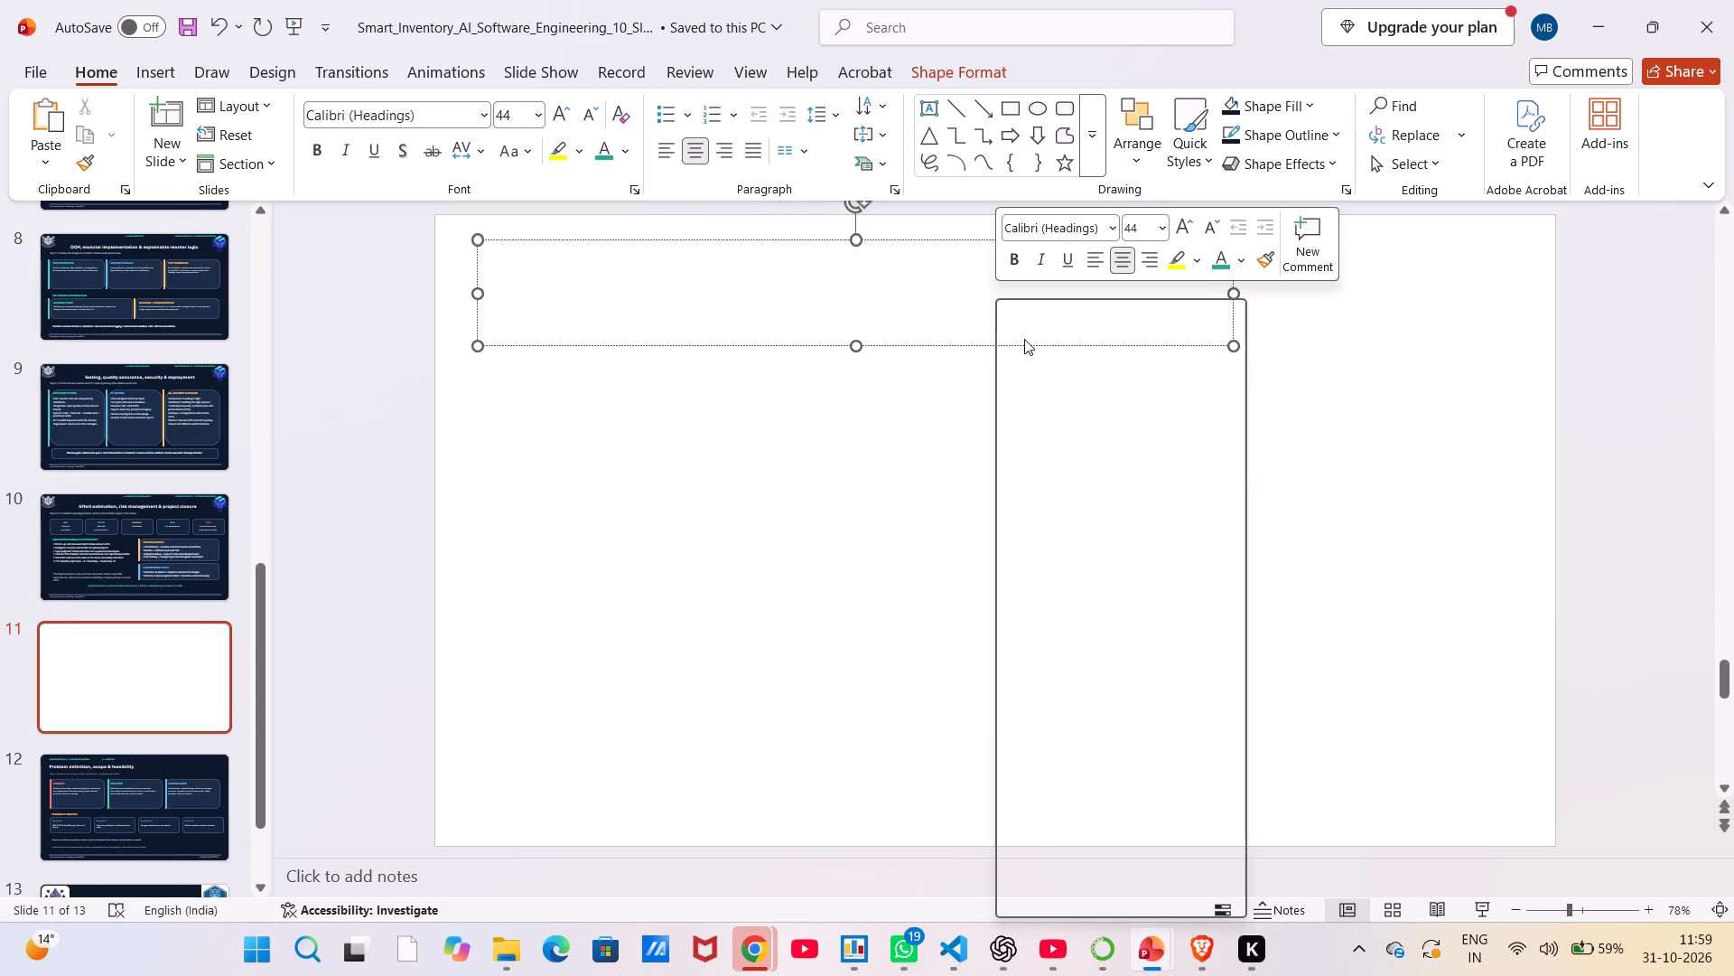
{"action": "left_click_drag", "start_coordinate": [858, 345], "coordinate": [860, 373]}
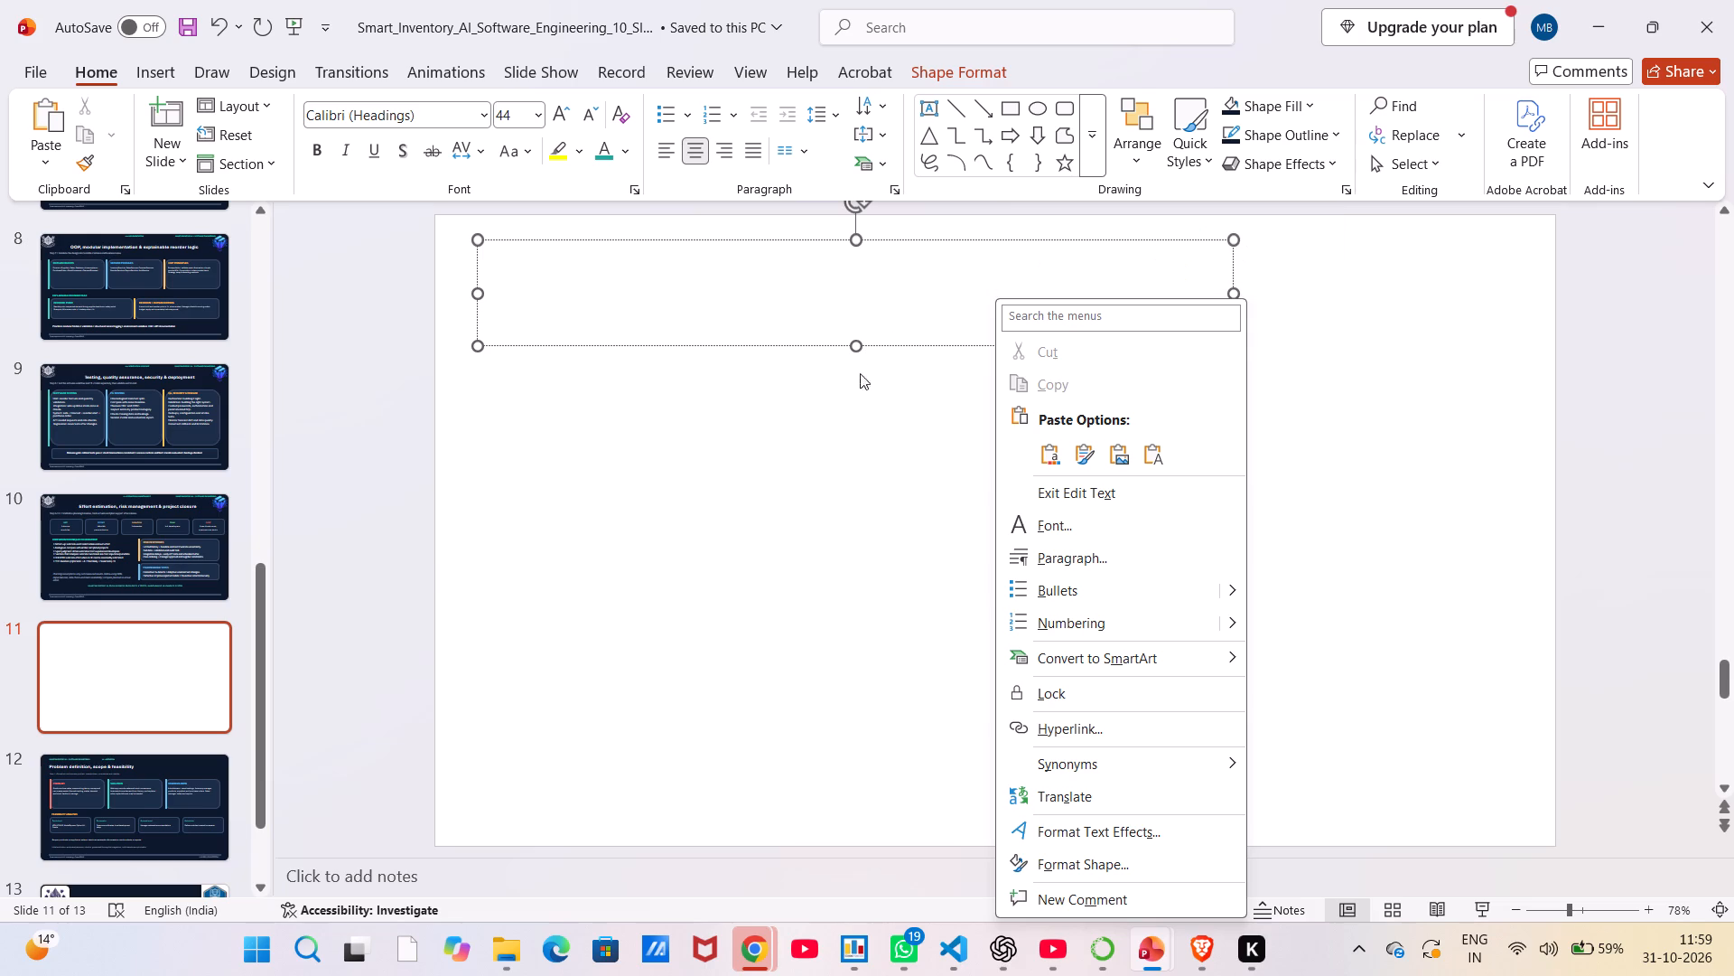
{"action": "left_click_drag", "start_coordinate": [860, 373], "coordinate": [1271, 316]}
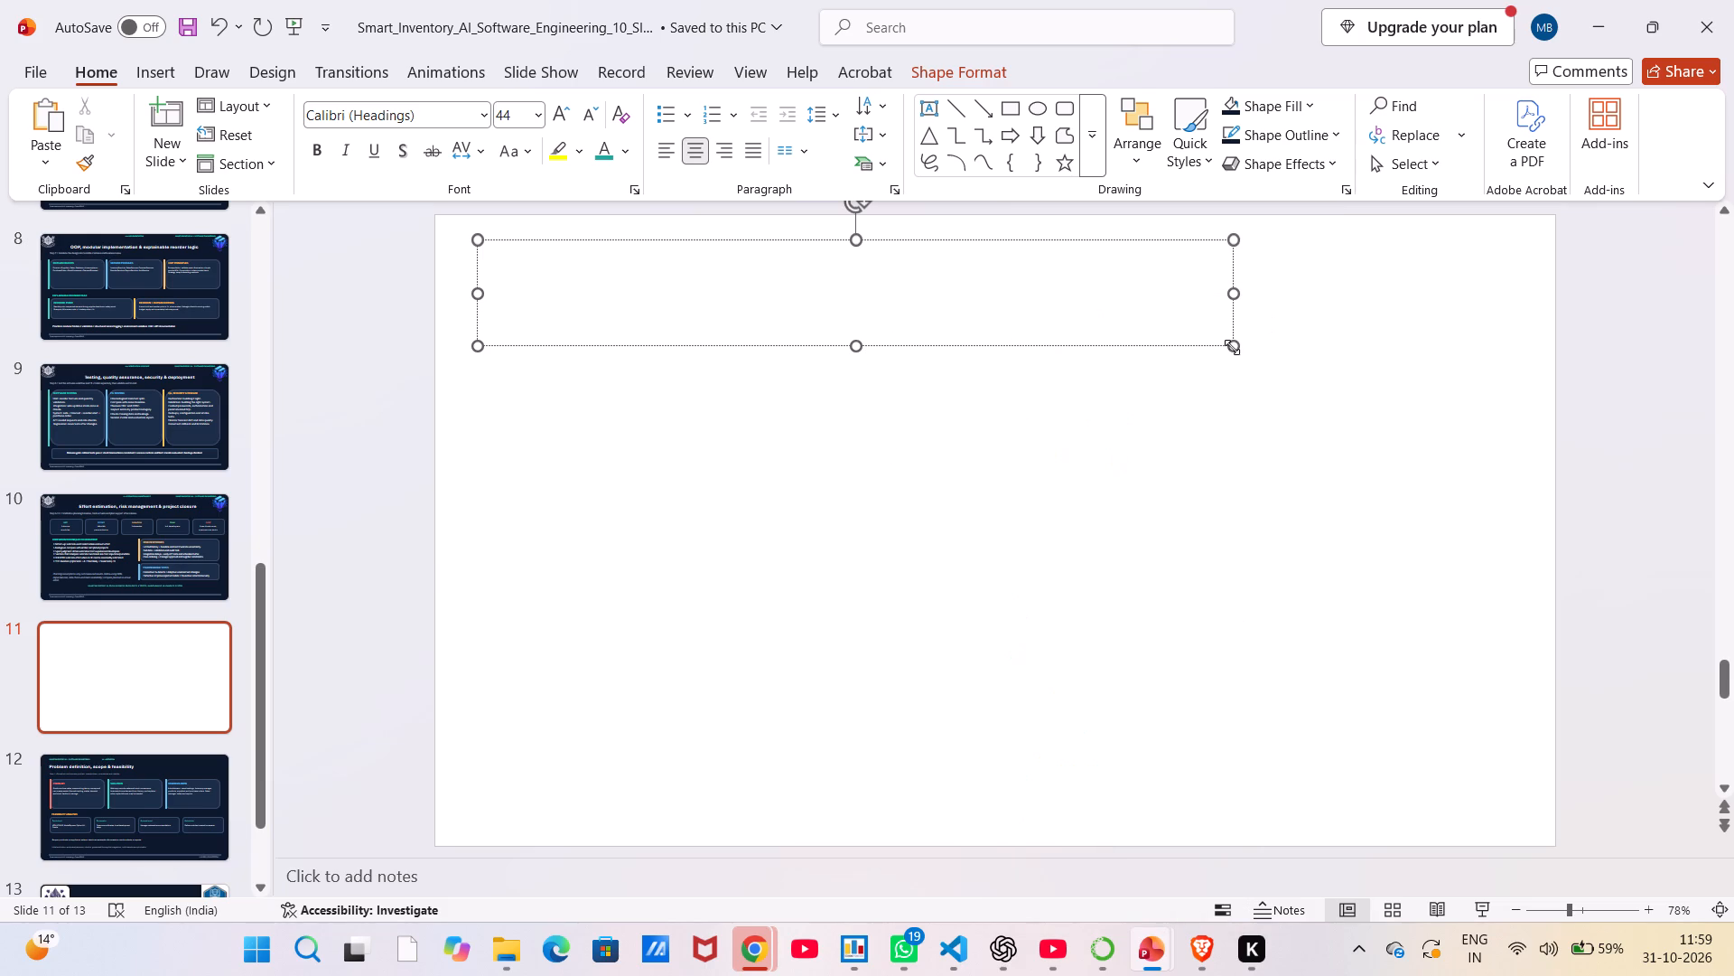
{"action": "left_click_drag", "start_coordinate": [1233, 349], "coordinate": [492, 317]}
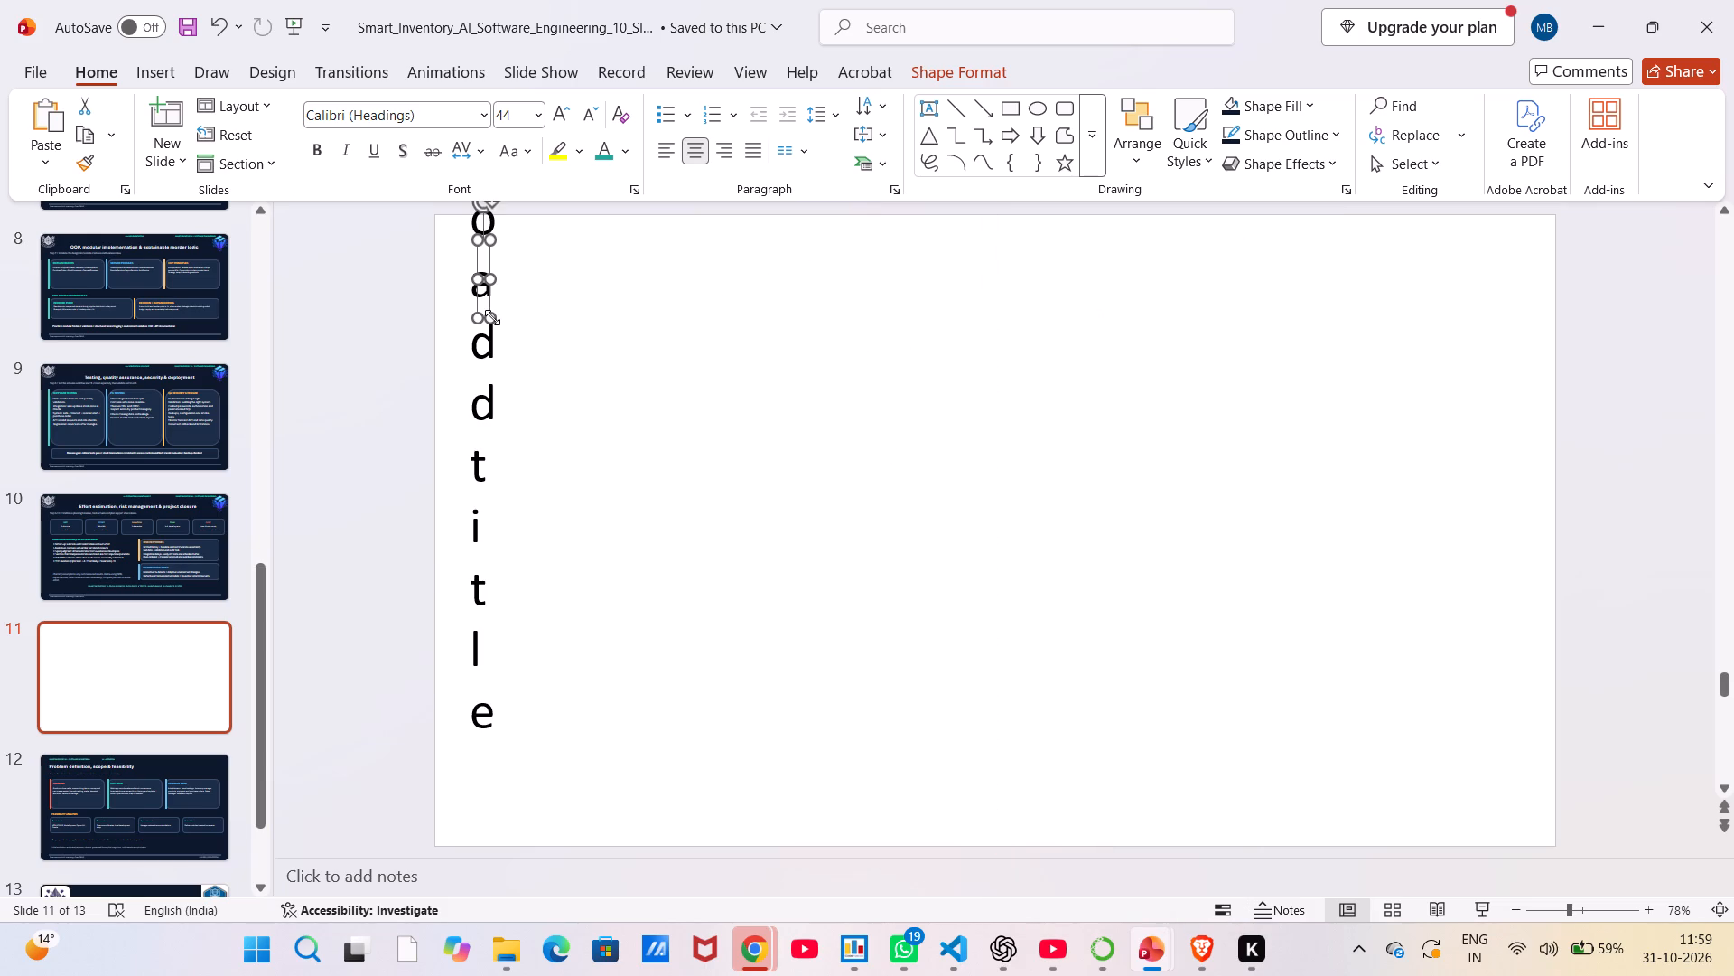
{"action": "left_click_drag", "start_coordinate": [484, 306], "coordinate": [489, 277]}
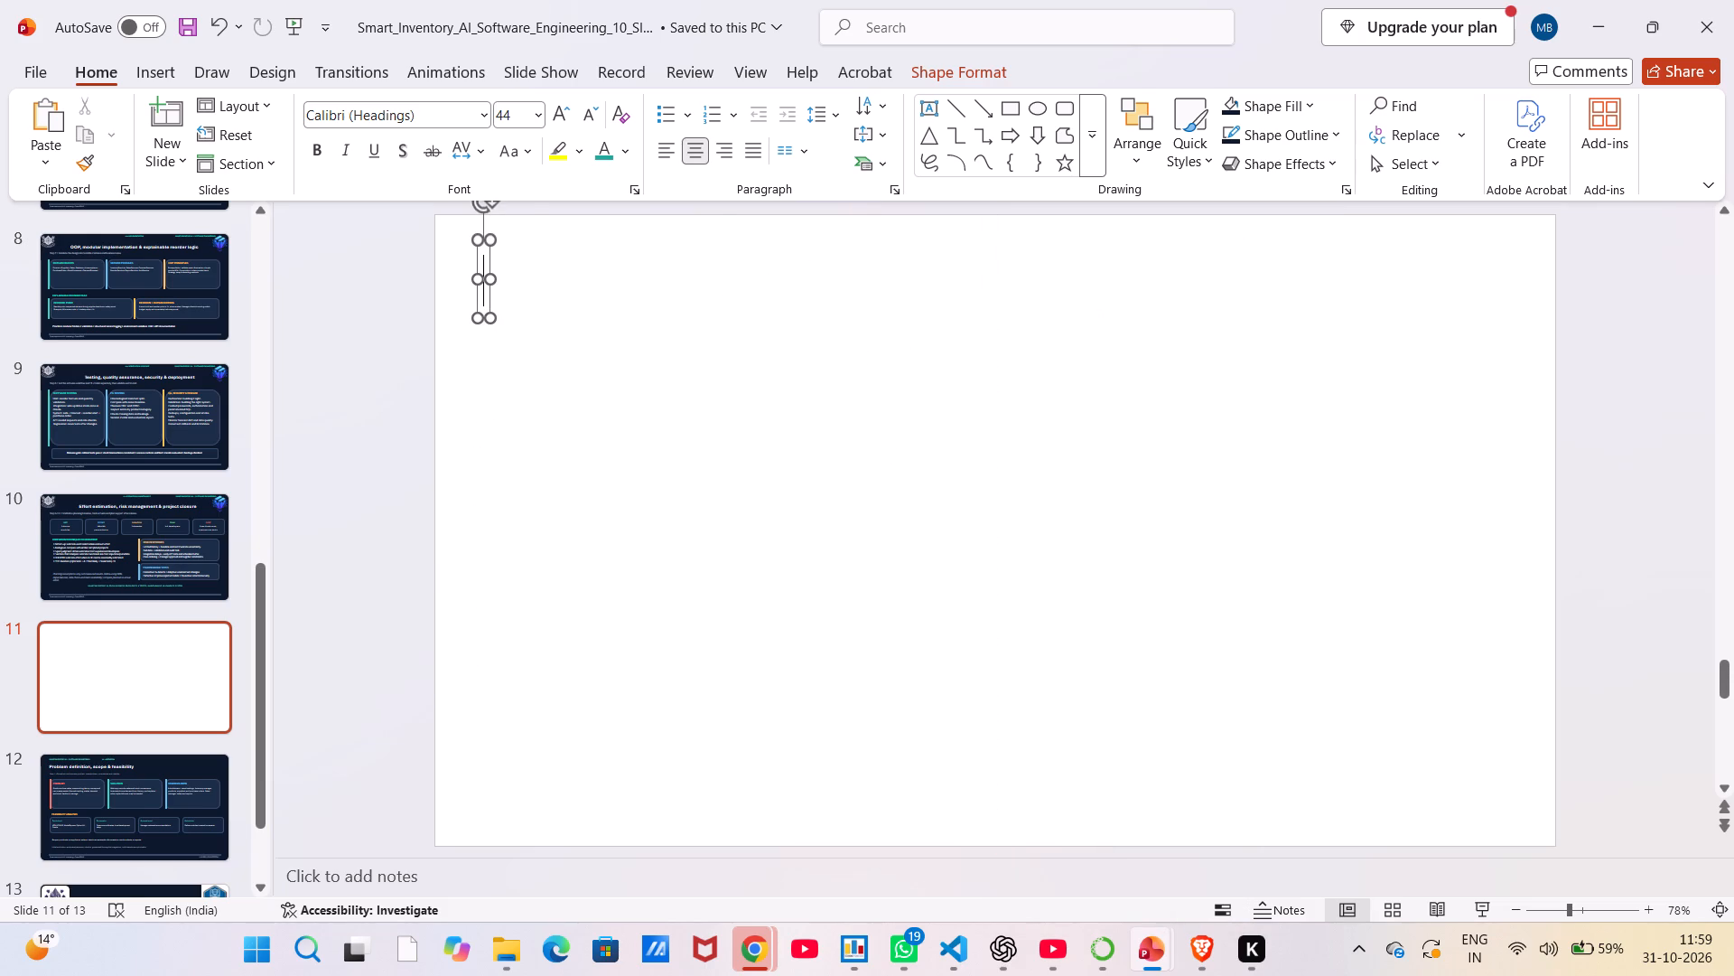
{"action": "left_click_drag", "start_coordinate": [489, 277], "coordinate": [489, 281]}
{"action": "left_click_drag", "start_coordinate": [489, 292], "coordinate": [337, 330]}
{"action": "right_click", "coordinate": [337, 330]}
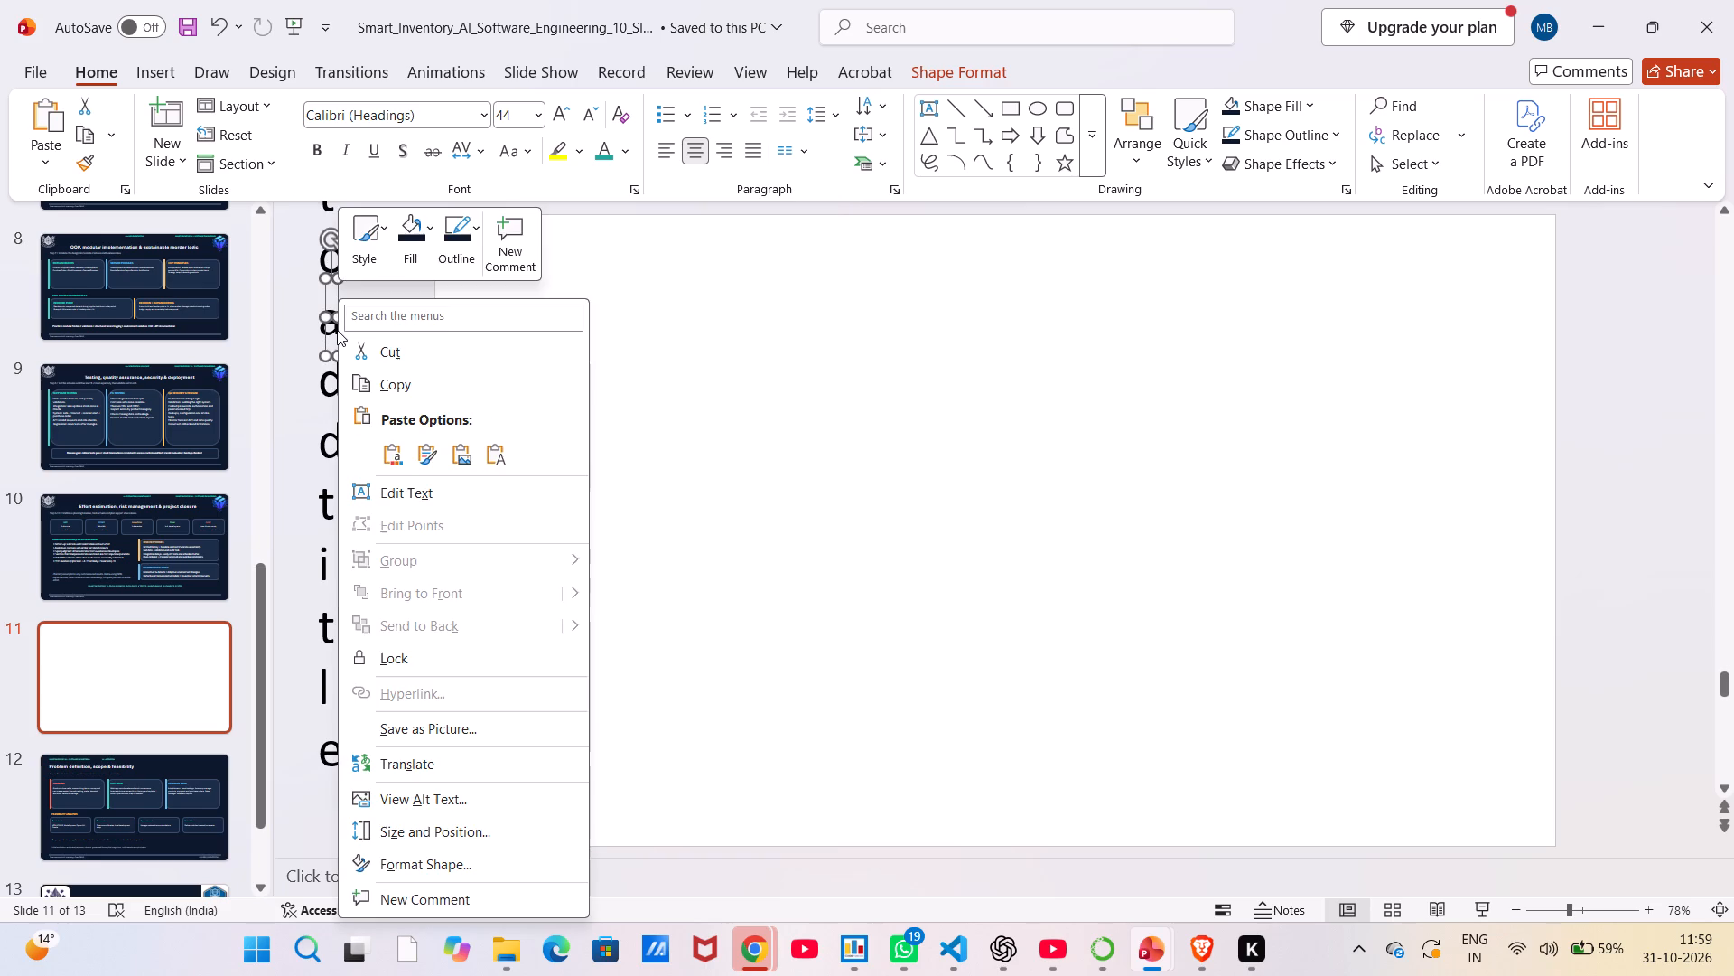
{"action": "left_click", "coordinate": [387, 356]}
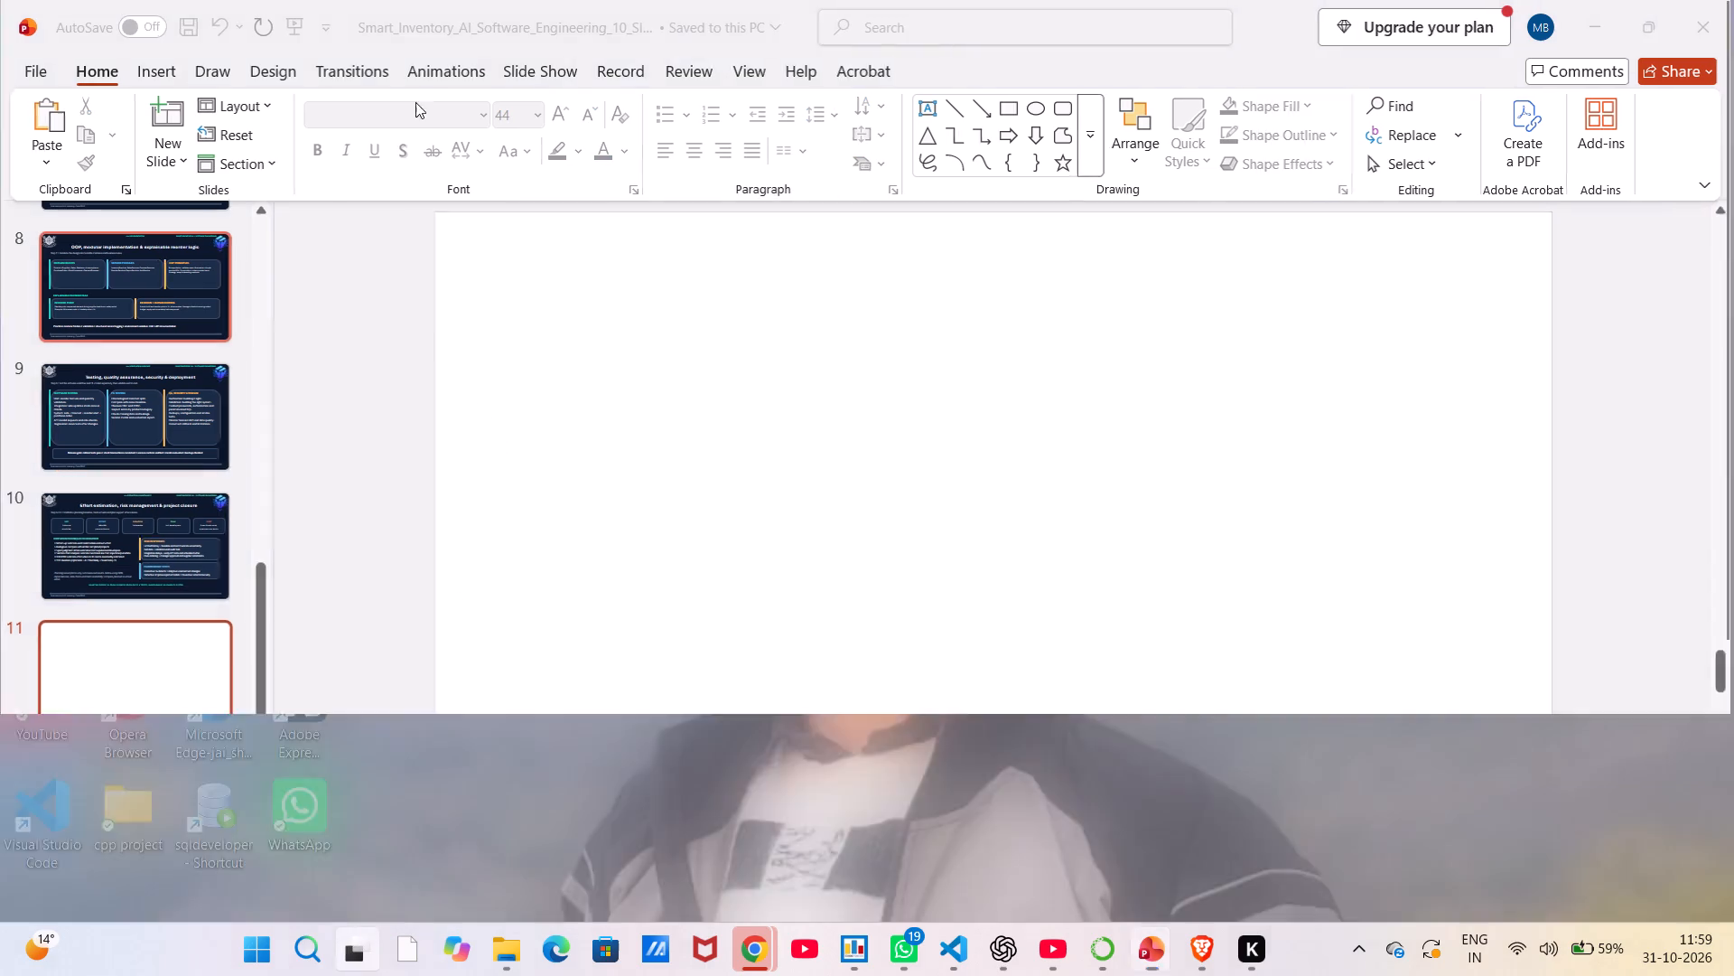
Copy slide 11 with the nine app screenshots from the Protected View deck and paste it into the main Smart Inventory AI deck.
{"action": "left_click", "coordinate": [583, 92]}
{"action": "scroll", "coordinate": [493, 365], "scroll_direction": "down", "scroll_amount": 4}
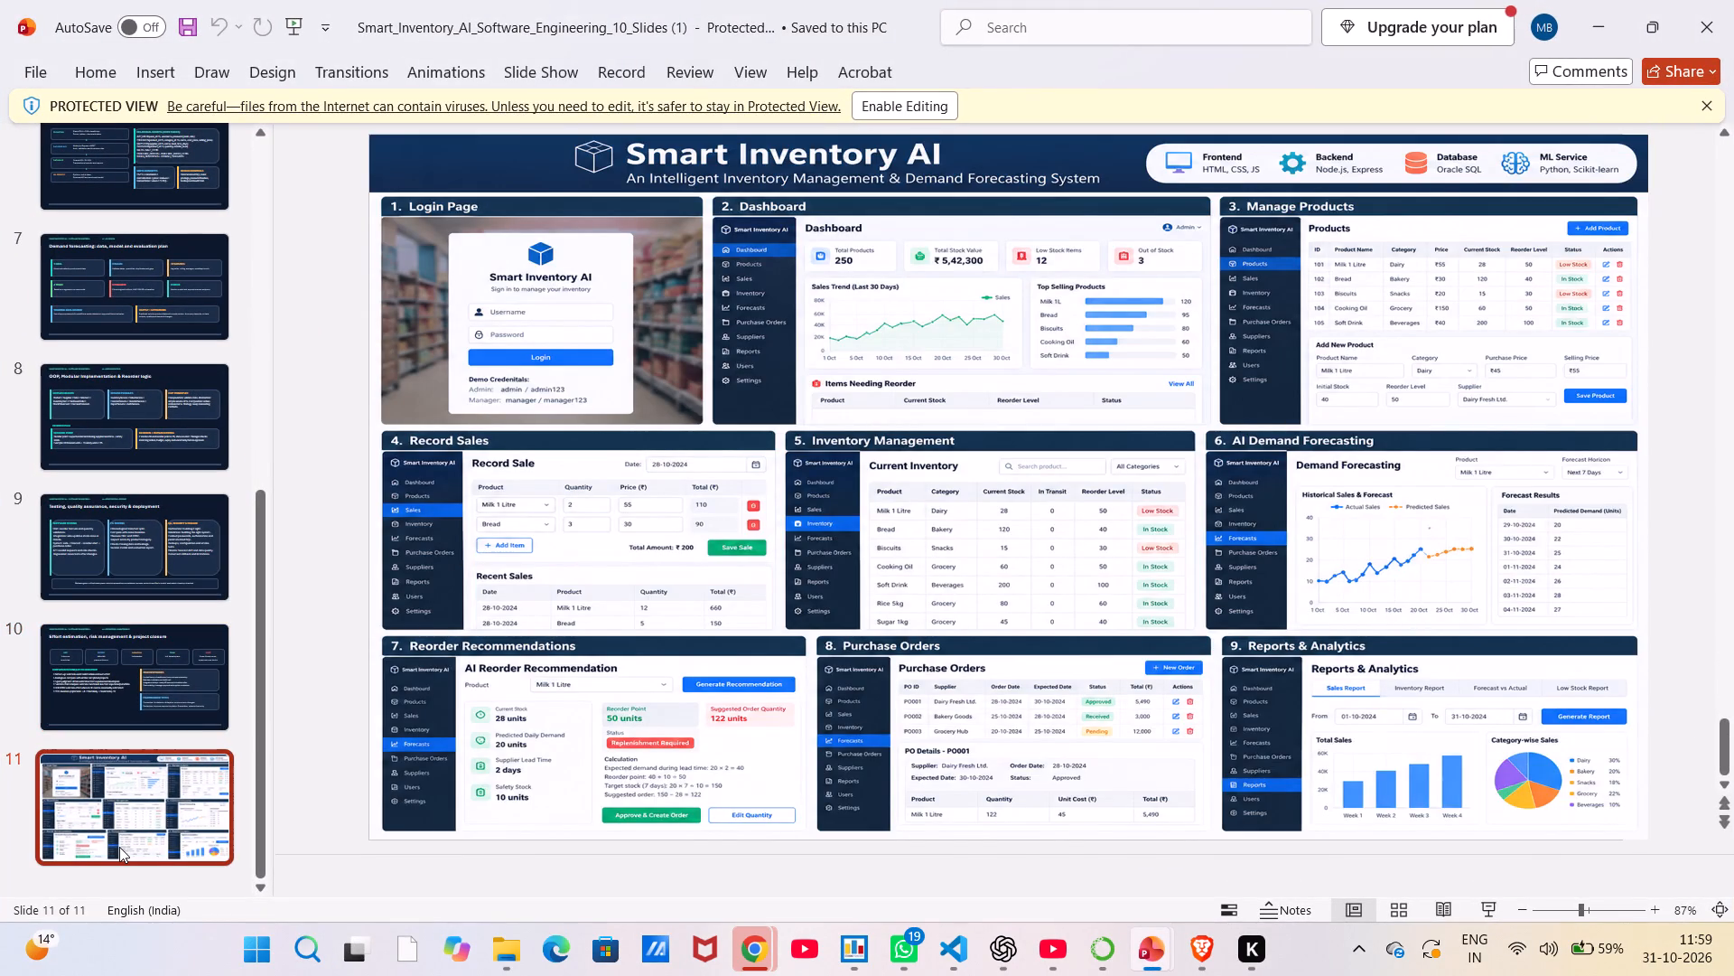
{"action": "key", "text": "ctrl+c"}
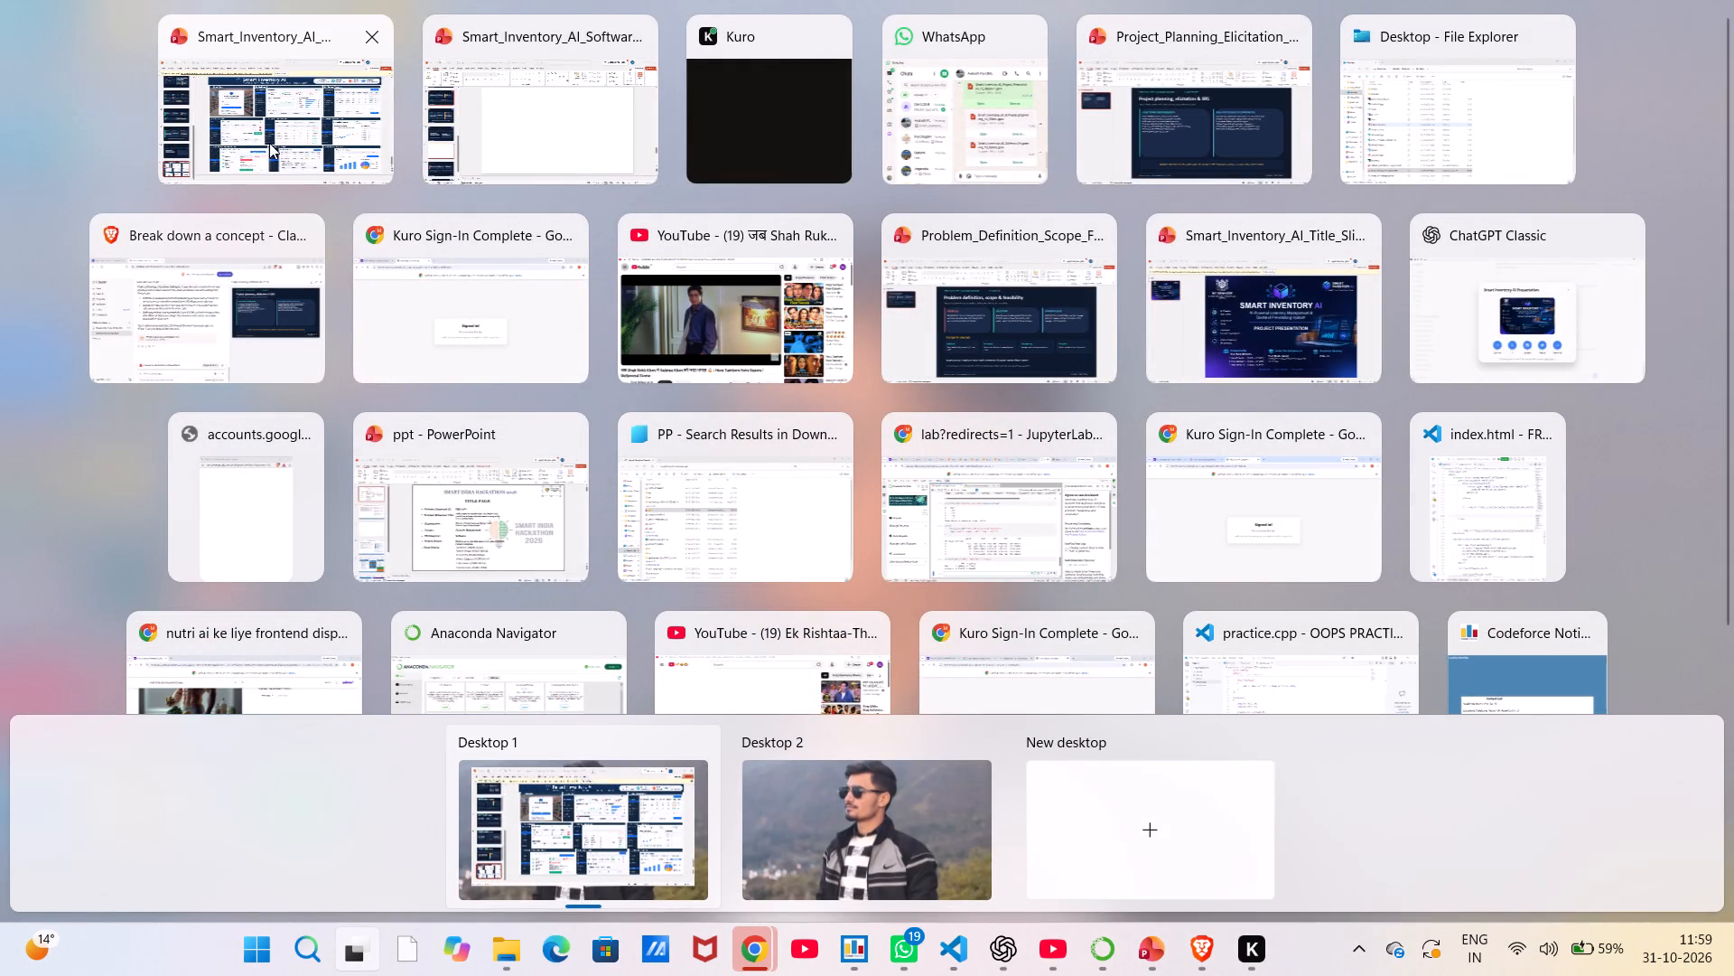
{"action": "left_click", "coordinate": [272, 141]}
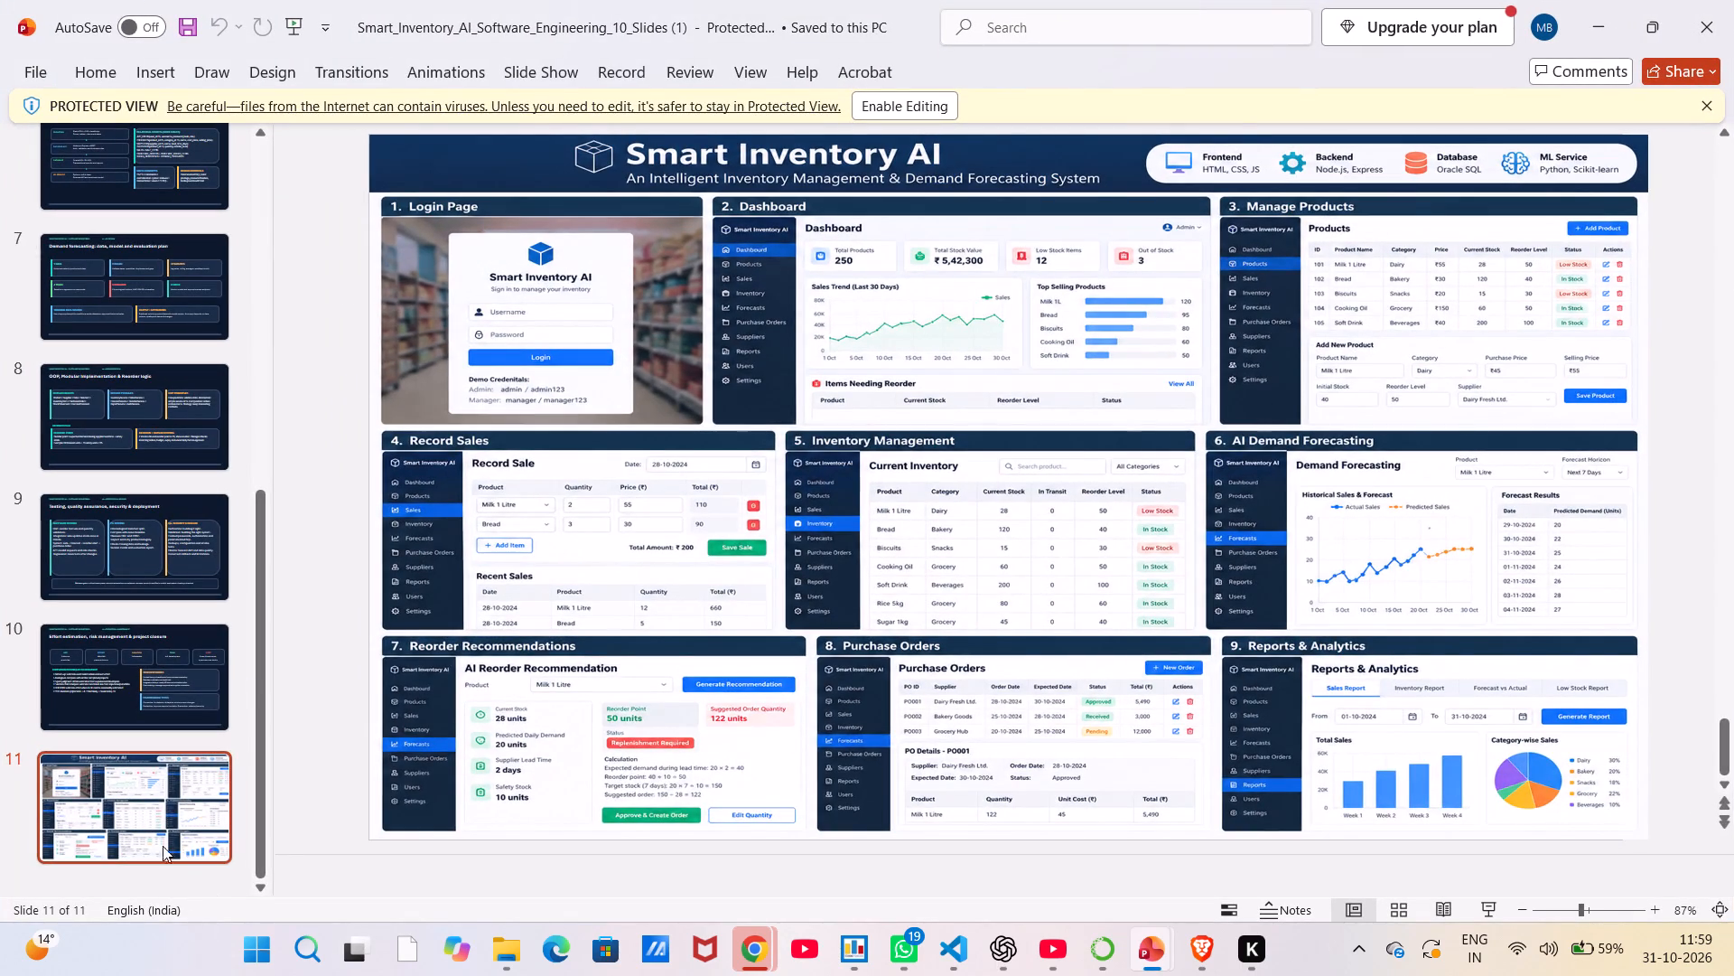
{"action": "left_click", "coordinate": [151, 837]}
{"action": "right_click", "coordinate": [151, 837]}
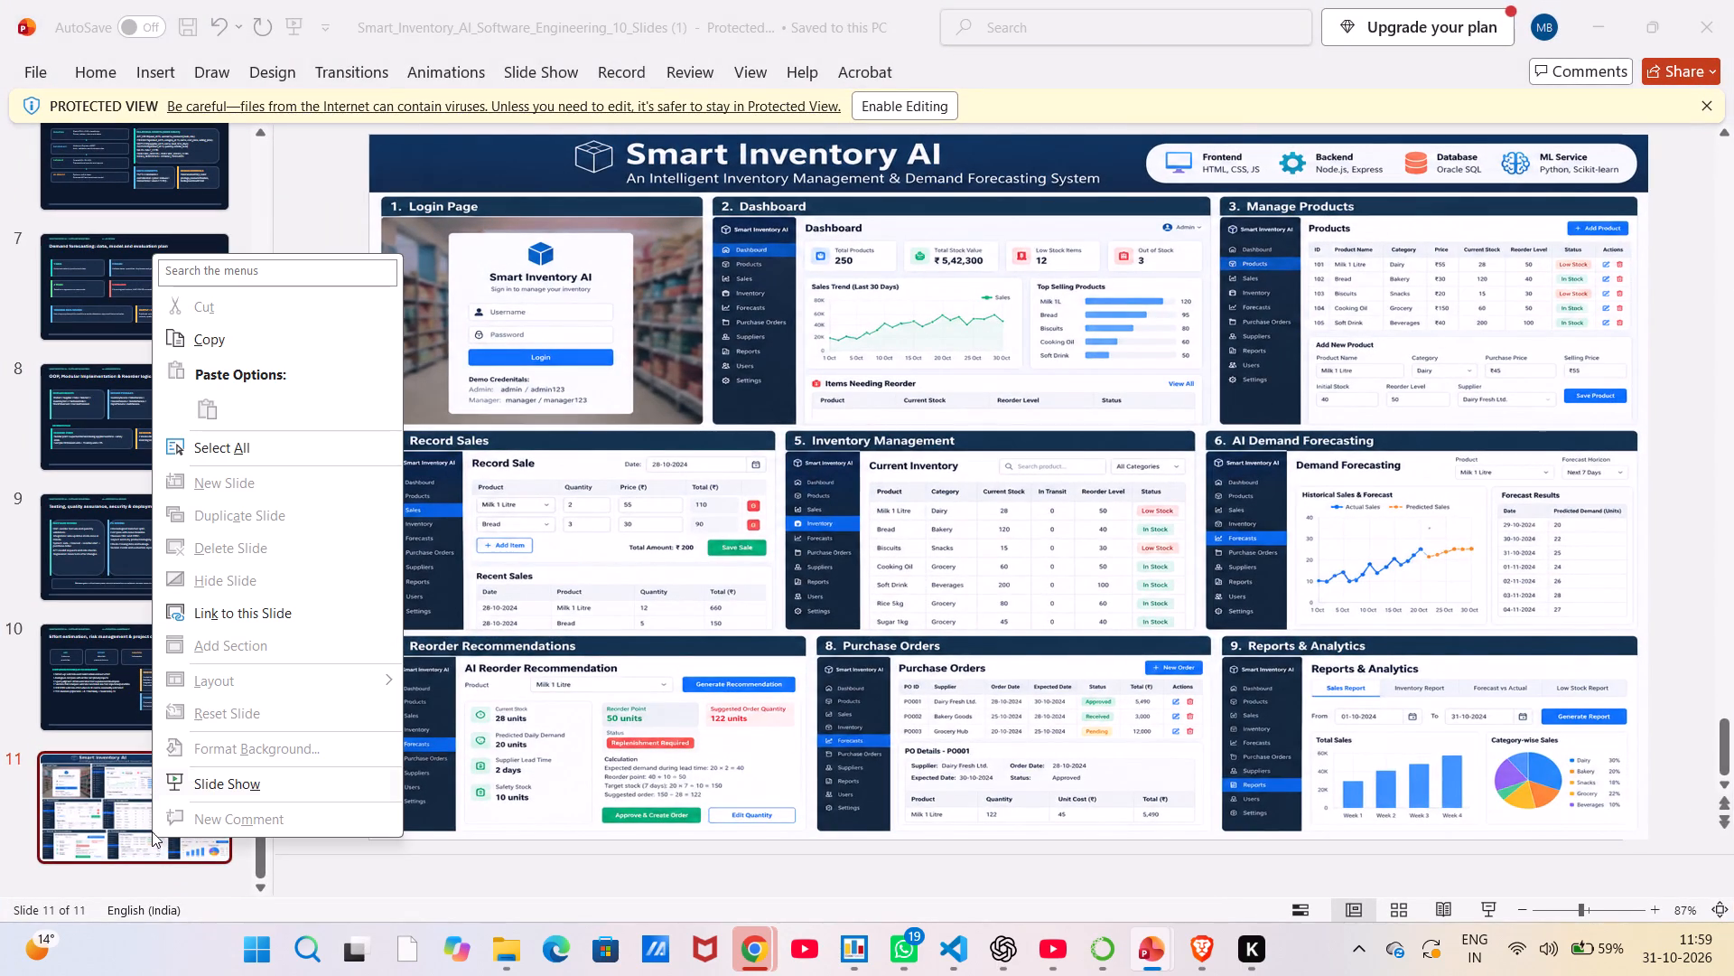
{"action": "left_click", "coordinate": [226, 333]}
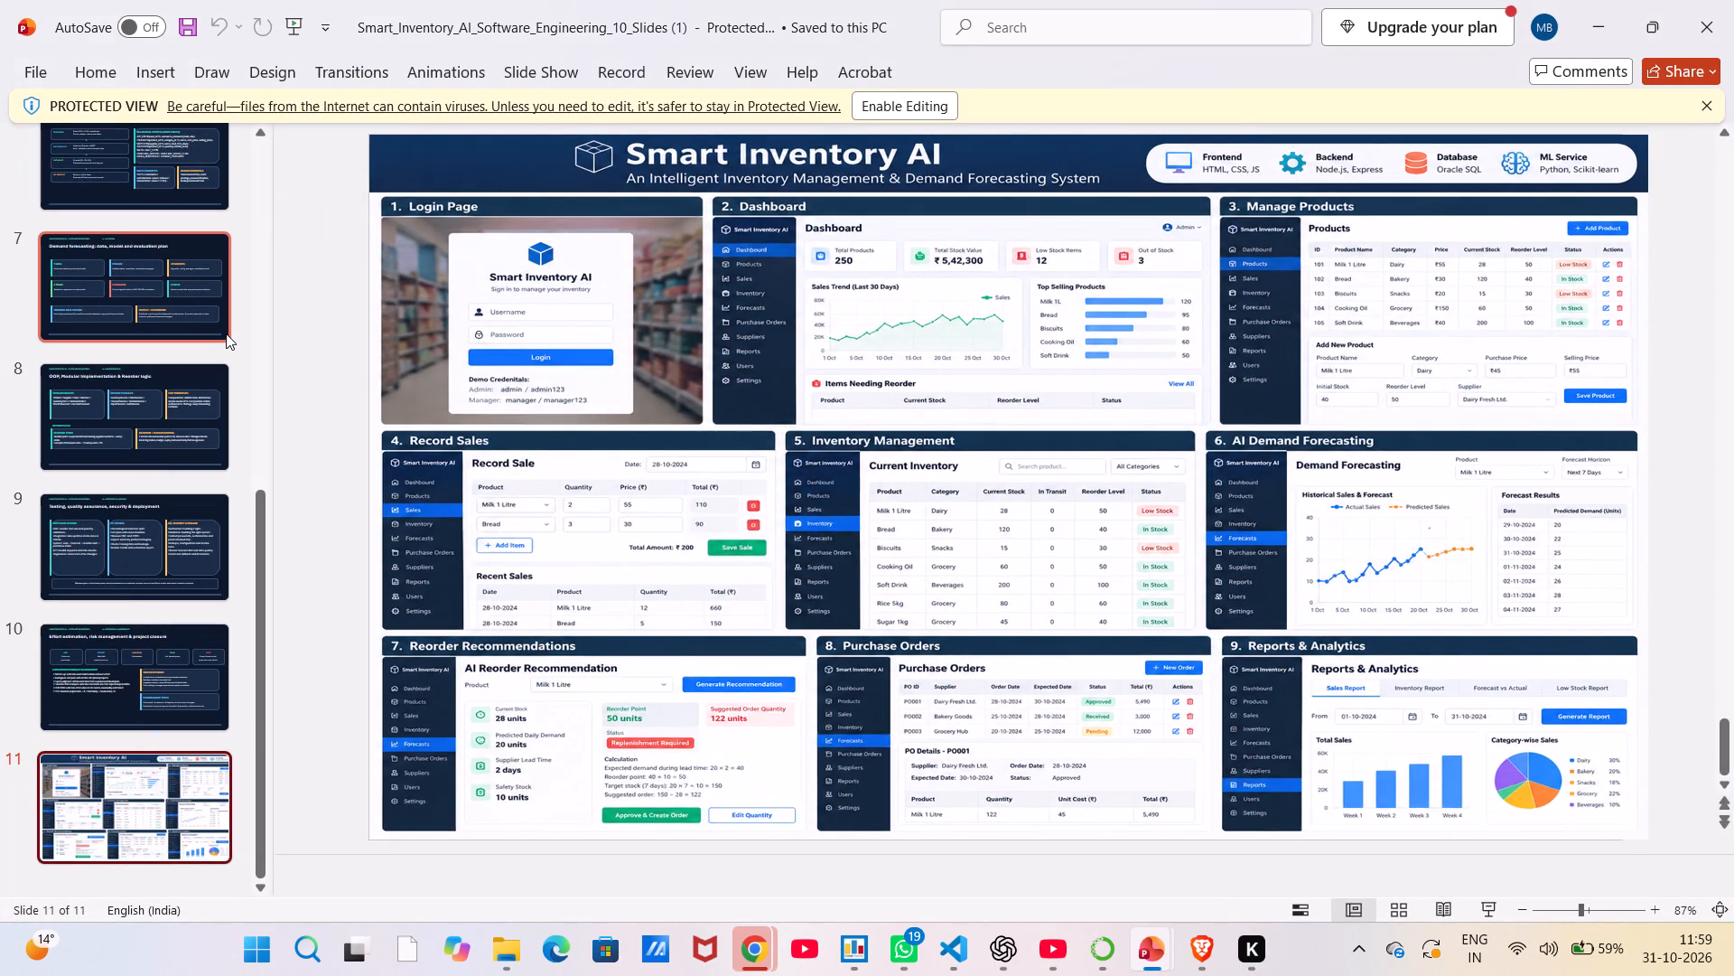
{"action": "left_click", "coordinate": [484, 128]}
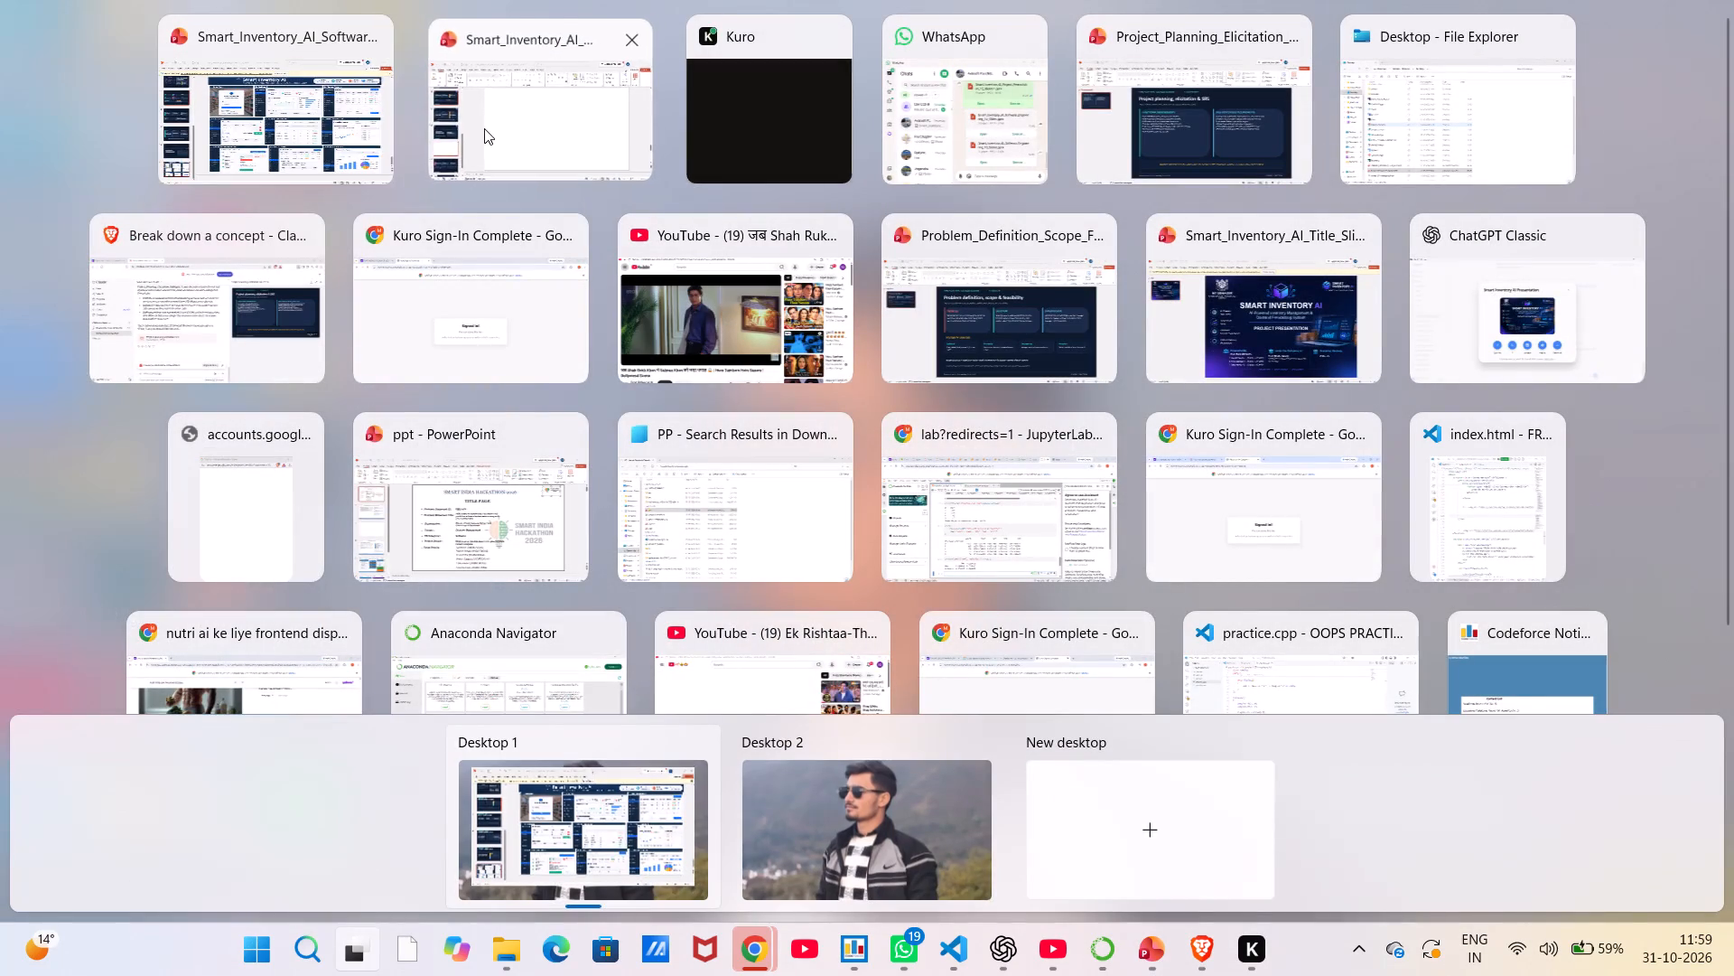
{"action": "left_click", "coordinate": [604, 306]}
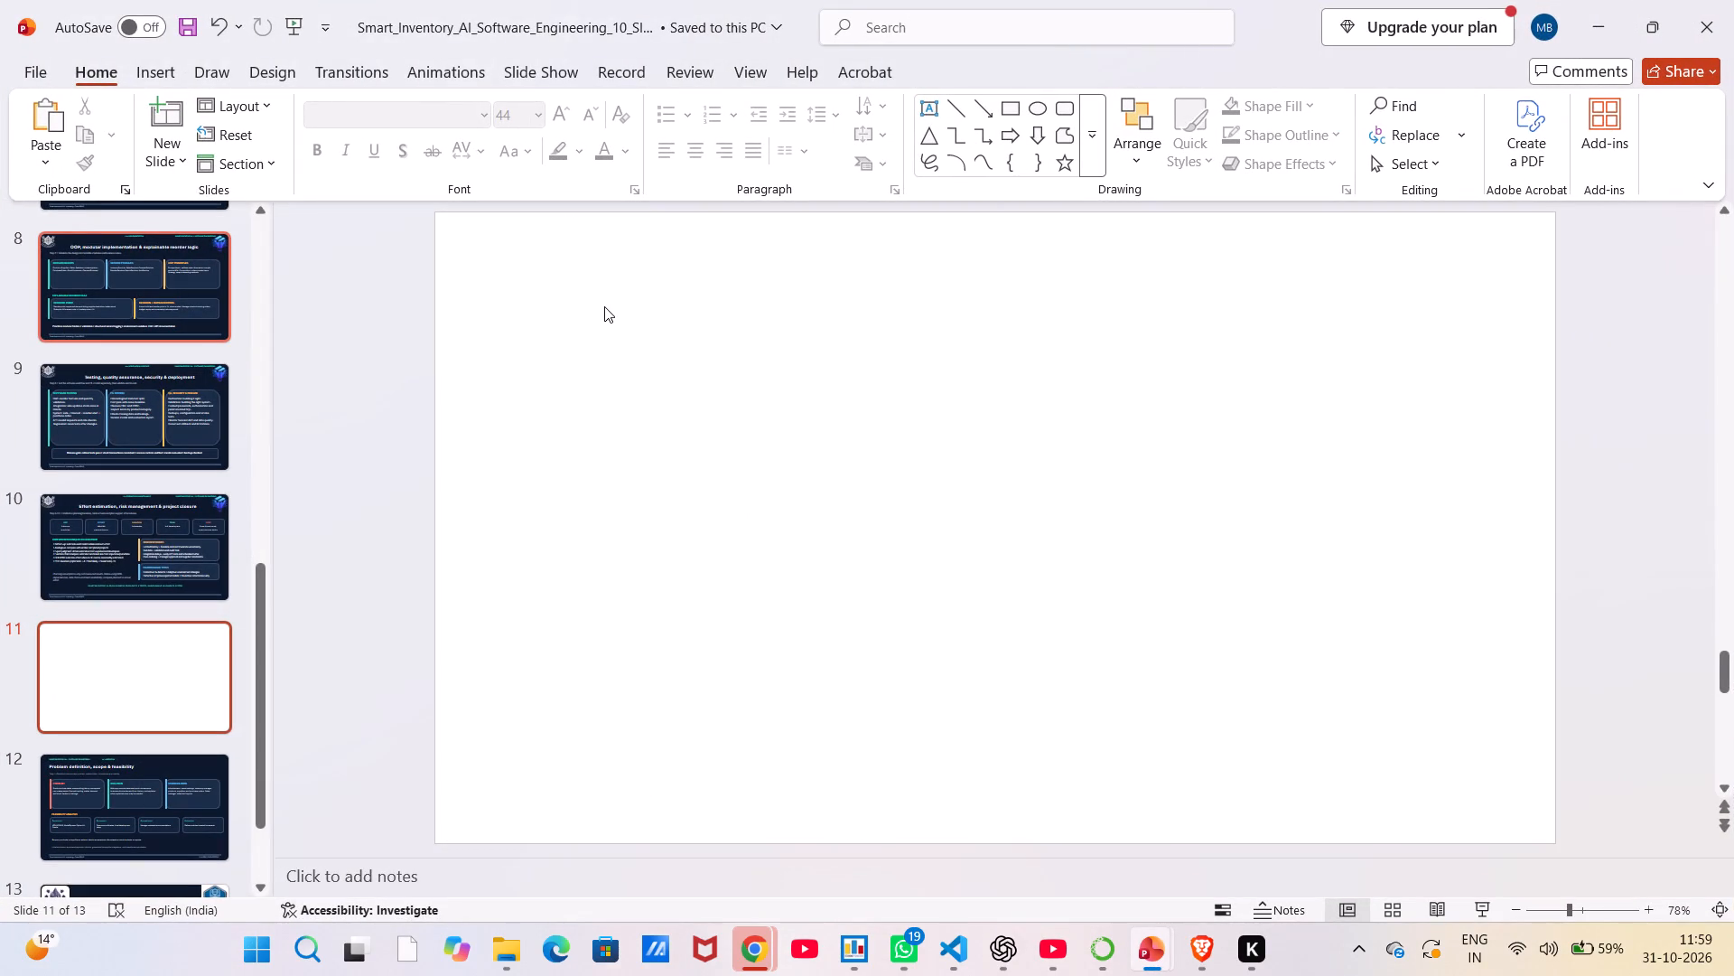
{"action": "key", "text": "ctrl+v"}
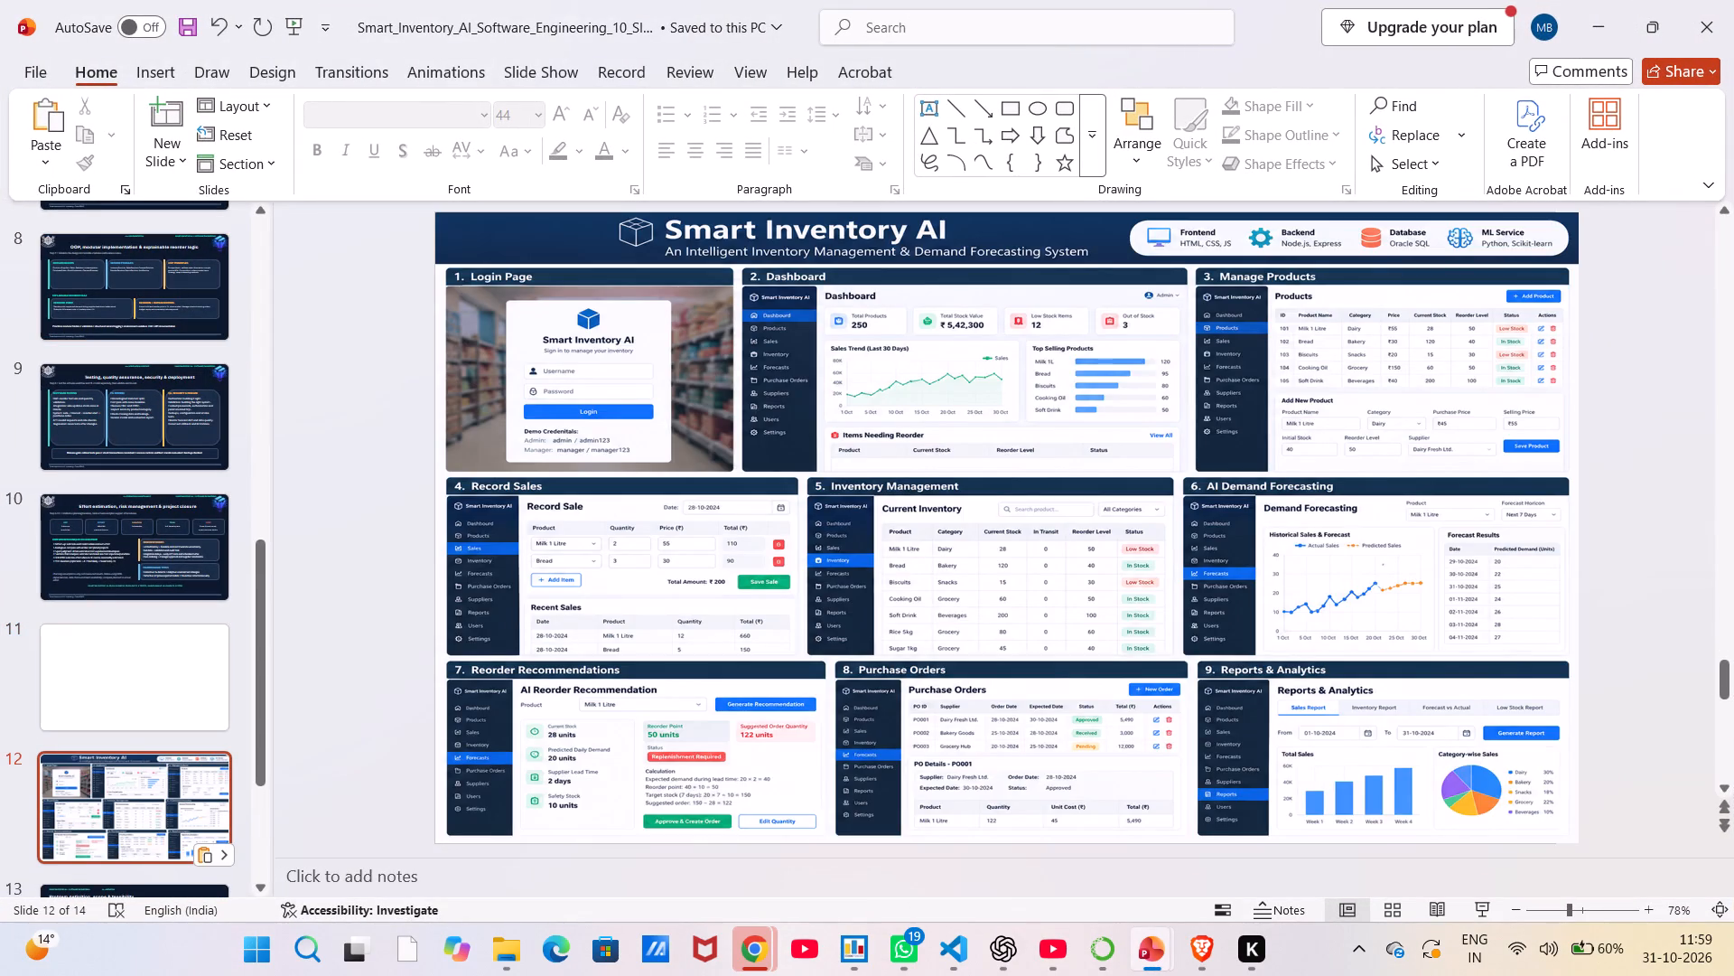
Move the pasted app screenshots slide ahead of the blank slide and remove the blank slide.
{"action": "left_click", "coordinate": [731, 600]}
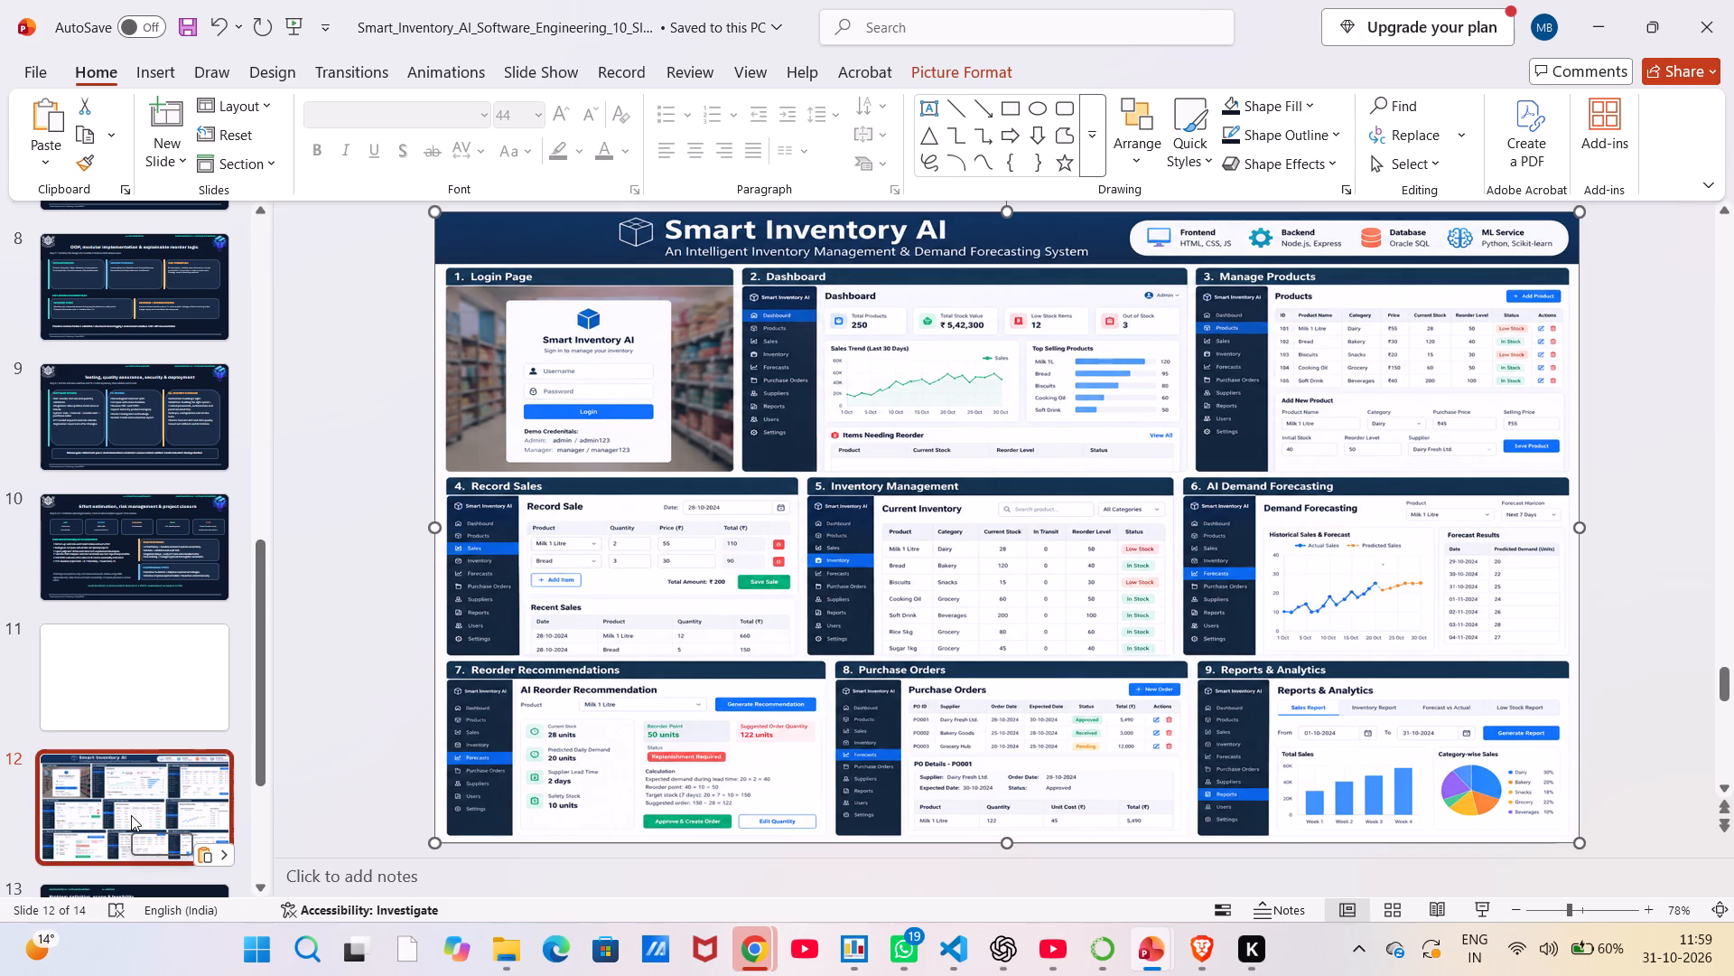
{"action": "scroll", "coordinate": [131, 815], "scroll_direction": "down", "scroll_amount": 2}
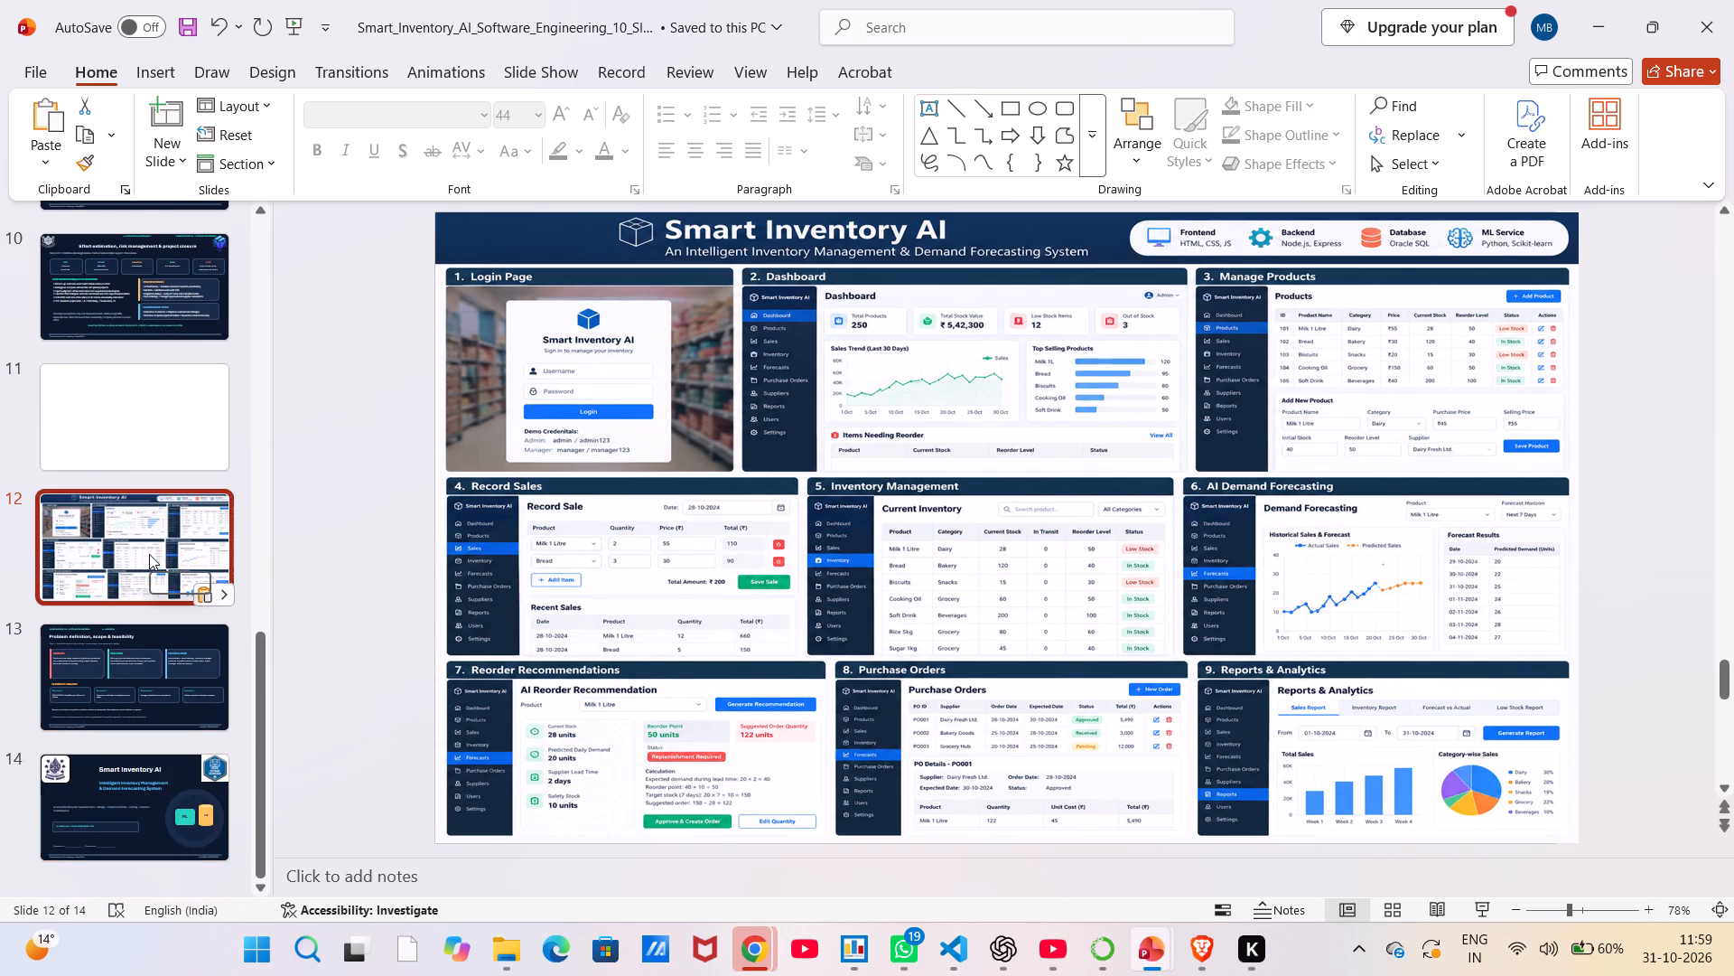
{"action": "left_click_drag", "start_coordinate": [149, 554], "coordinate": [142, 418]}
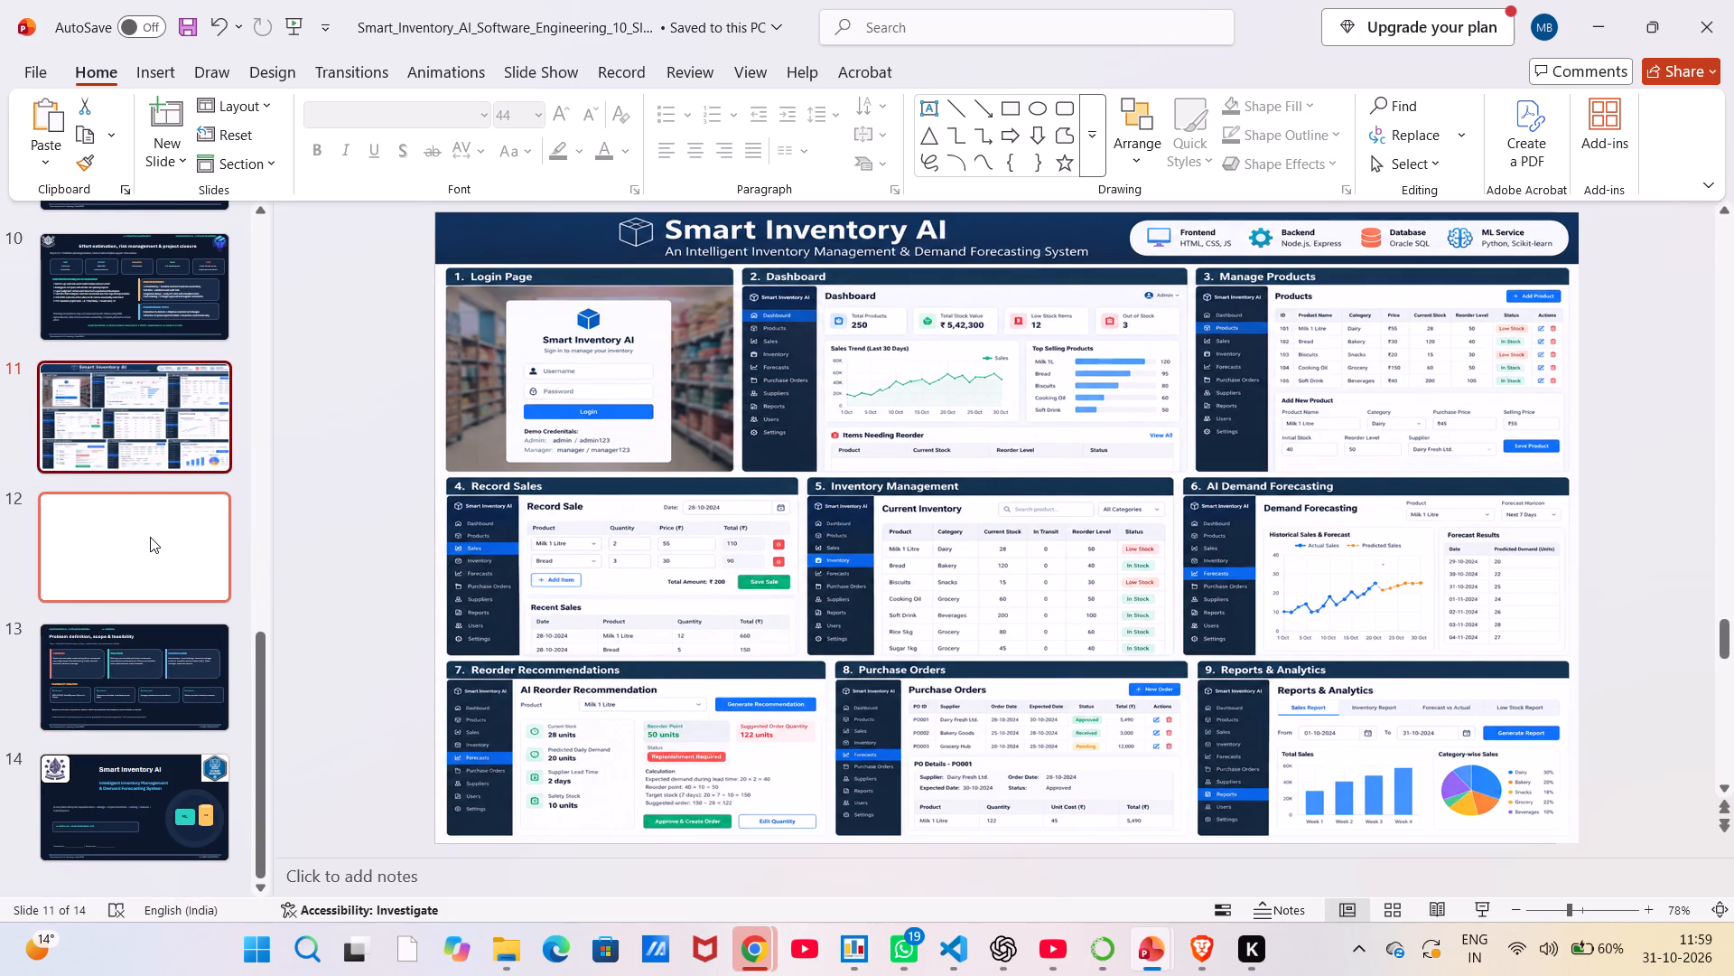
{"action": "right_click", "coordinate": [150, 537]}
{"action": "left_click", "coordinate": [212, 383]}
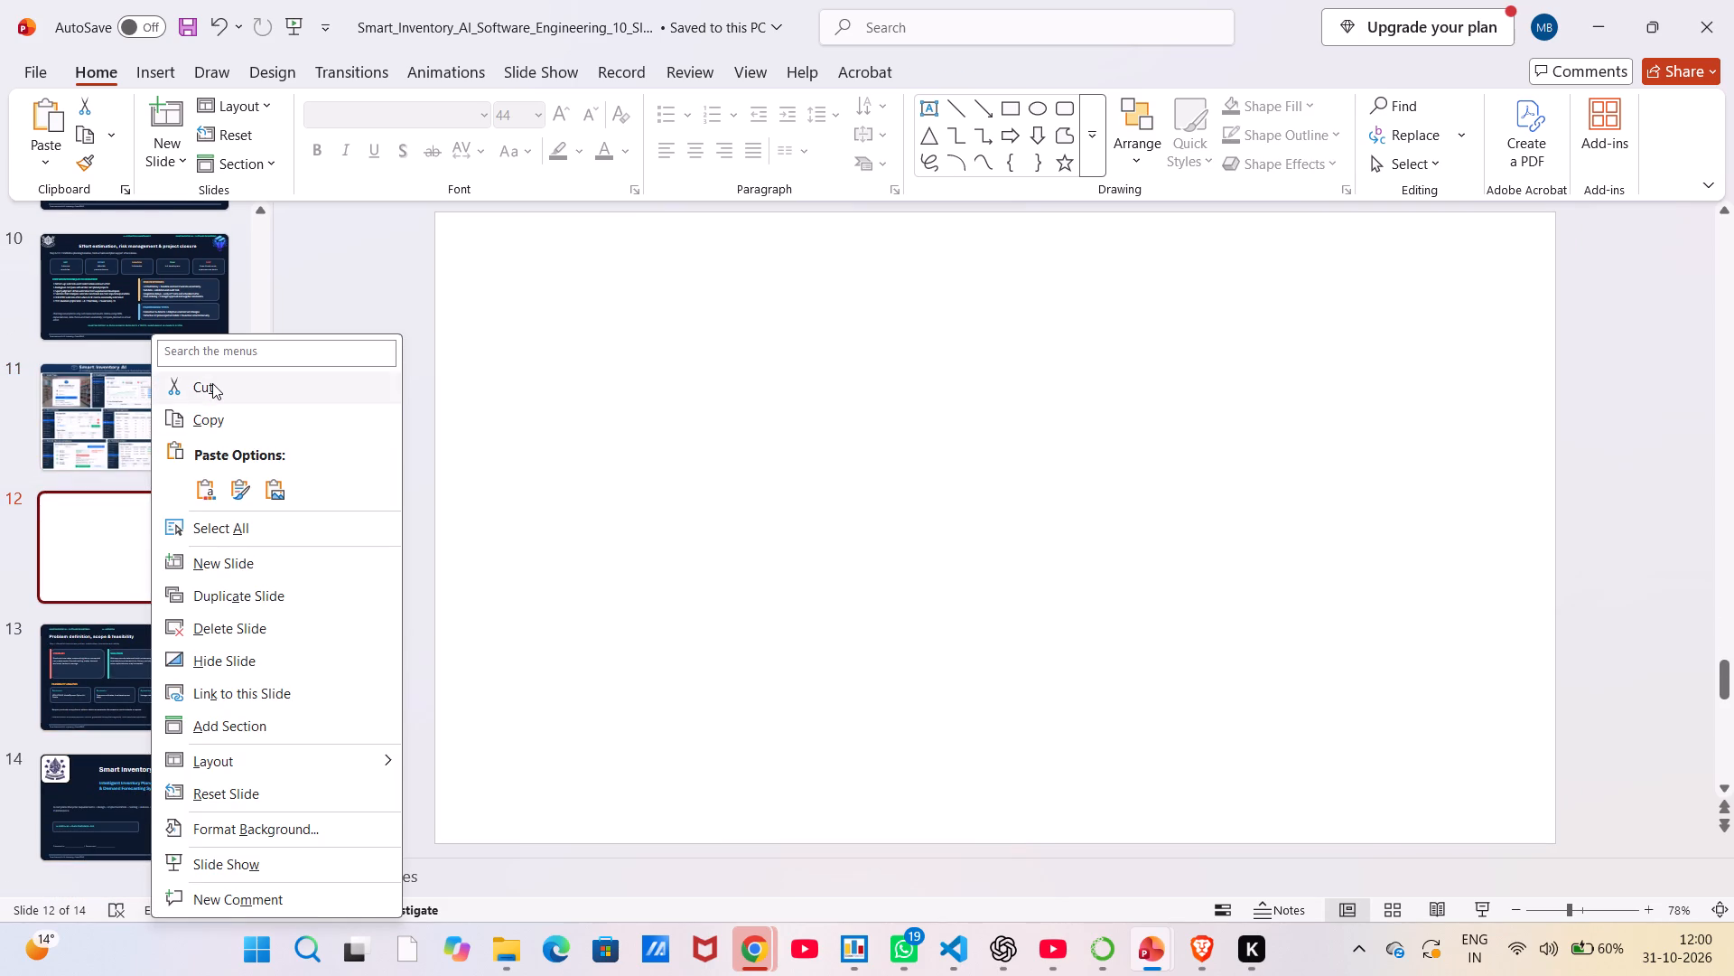
Remove the two leftover slides at the deck's end: the old "Problem definition, scope & feasibility" slide and the old title slide.
{"action": "scroll", "coordinate": [670, 477], "scroll_direction": "up", "scroll_amount": 1}
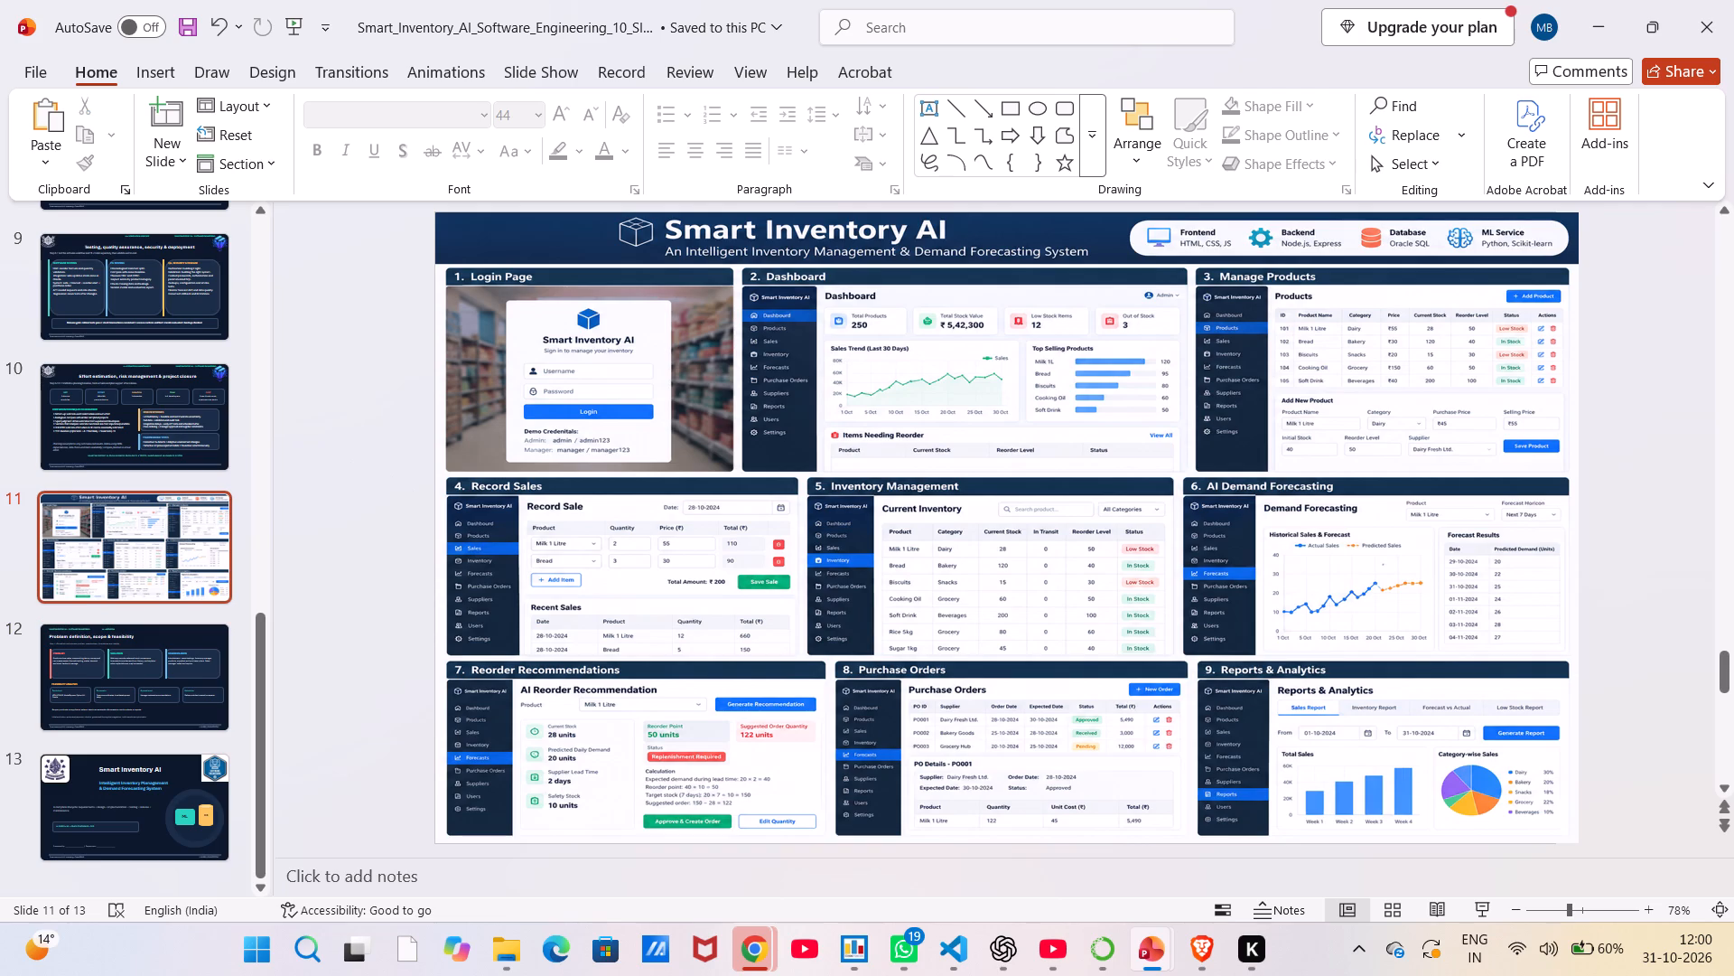
{"action": "right_click", "coordinate": [162, 680]}
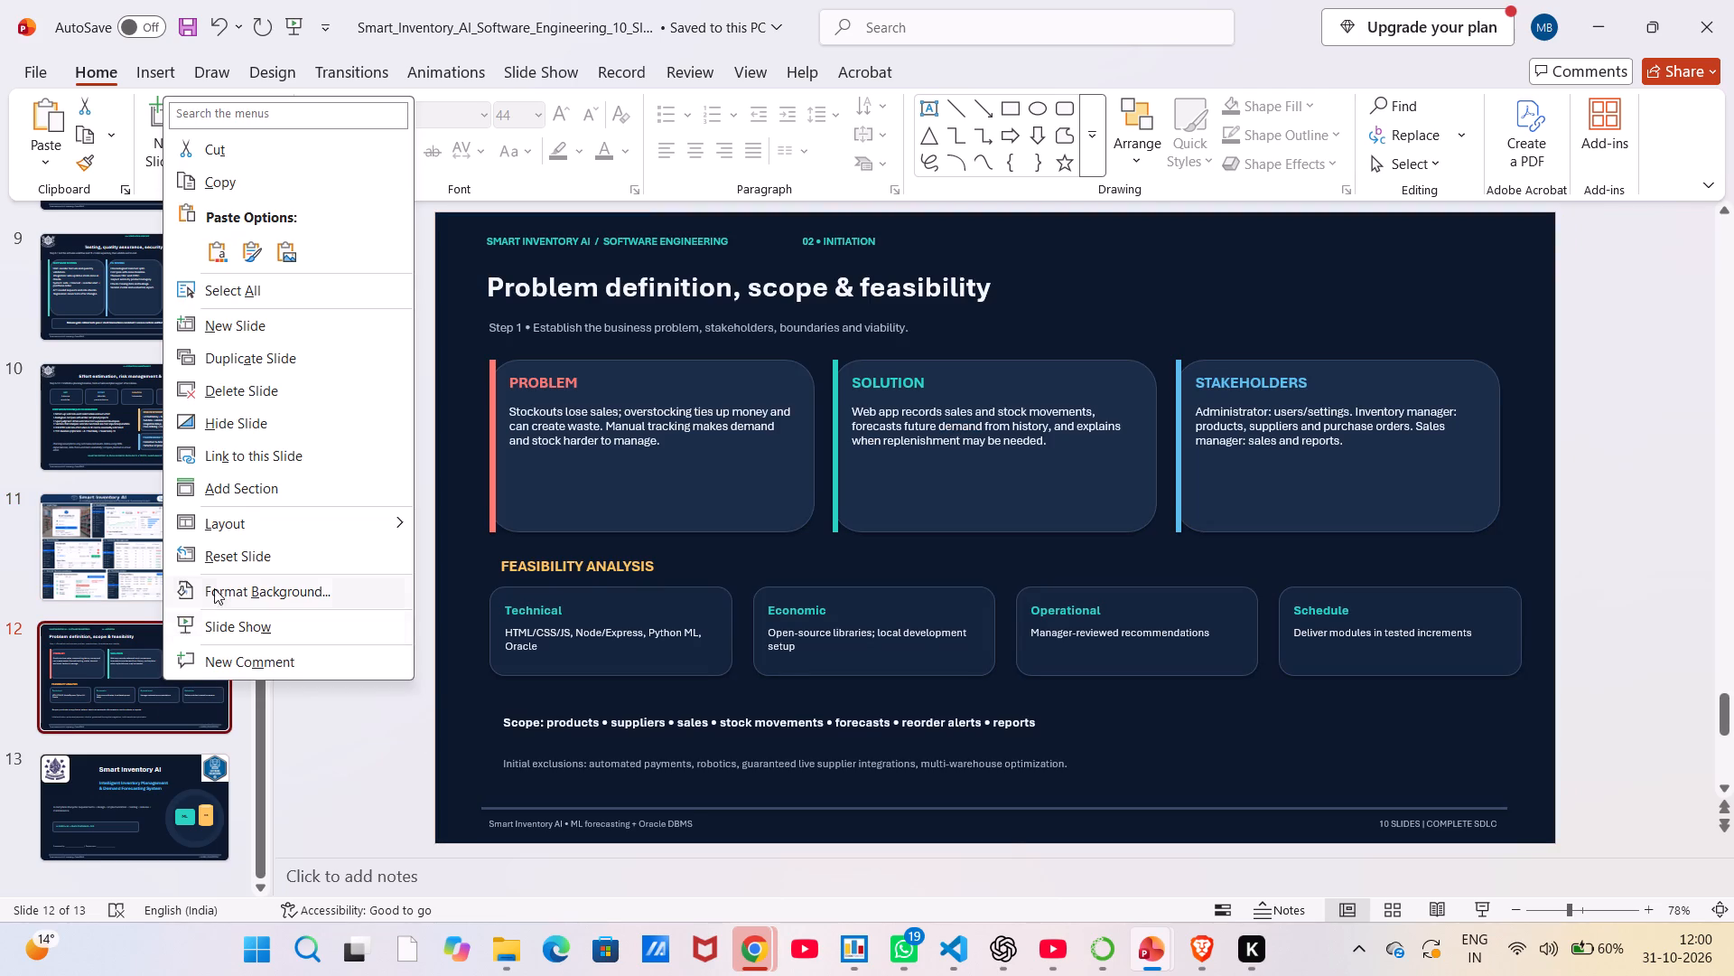
{"action": "left_click", "coordinate": [239, 144]}
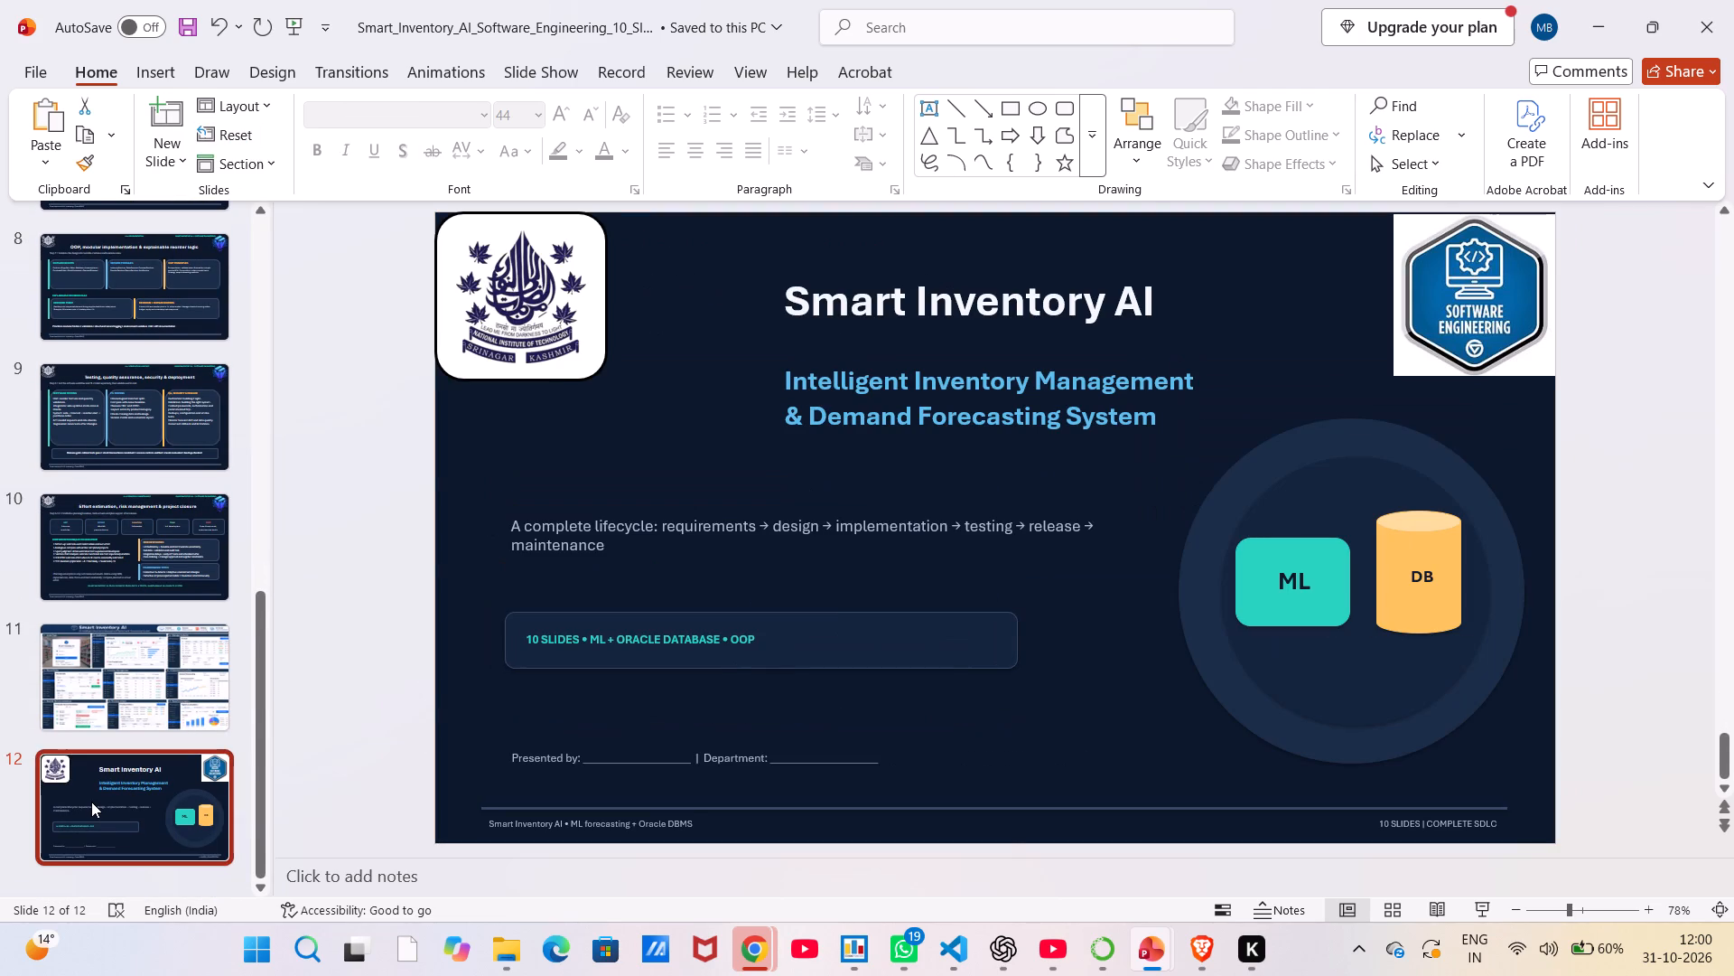
{"action": "left_click", "coordinate": [91, 802]}
{"action": "right_click", "coordinate": [91, 802]}
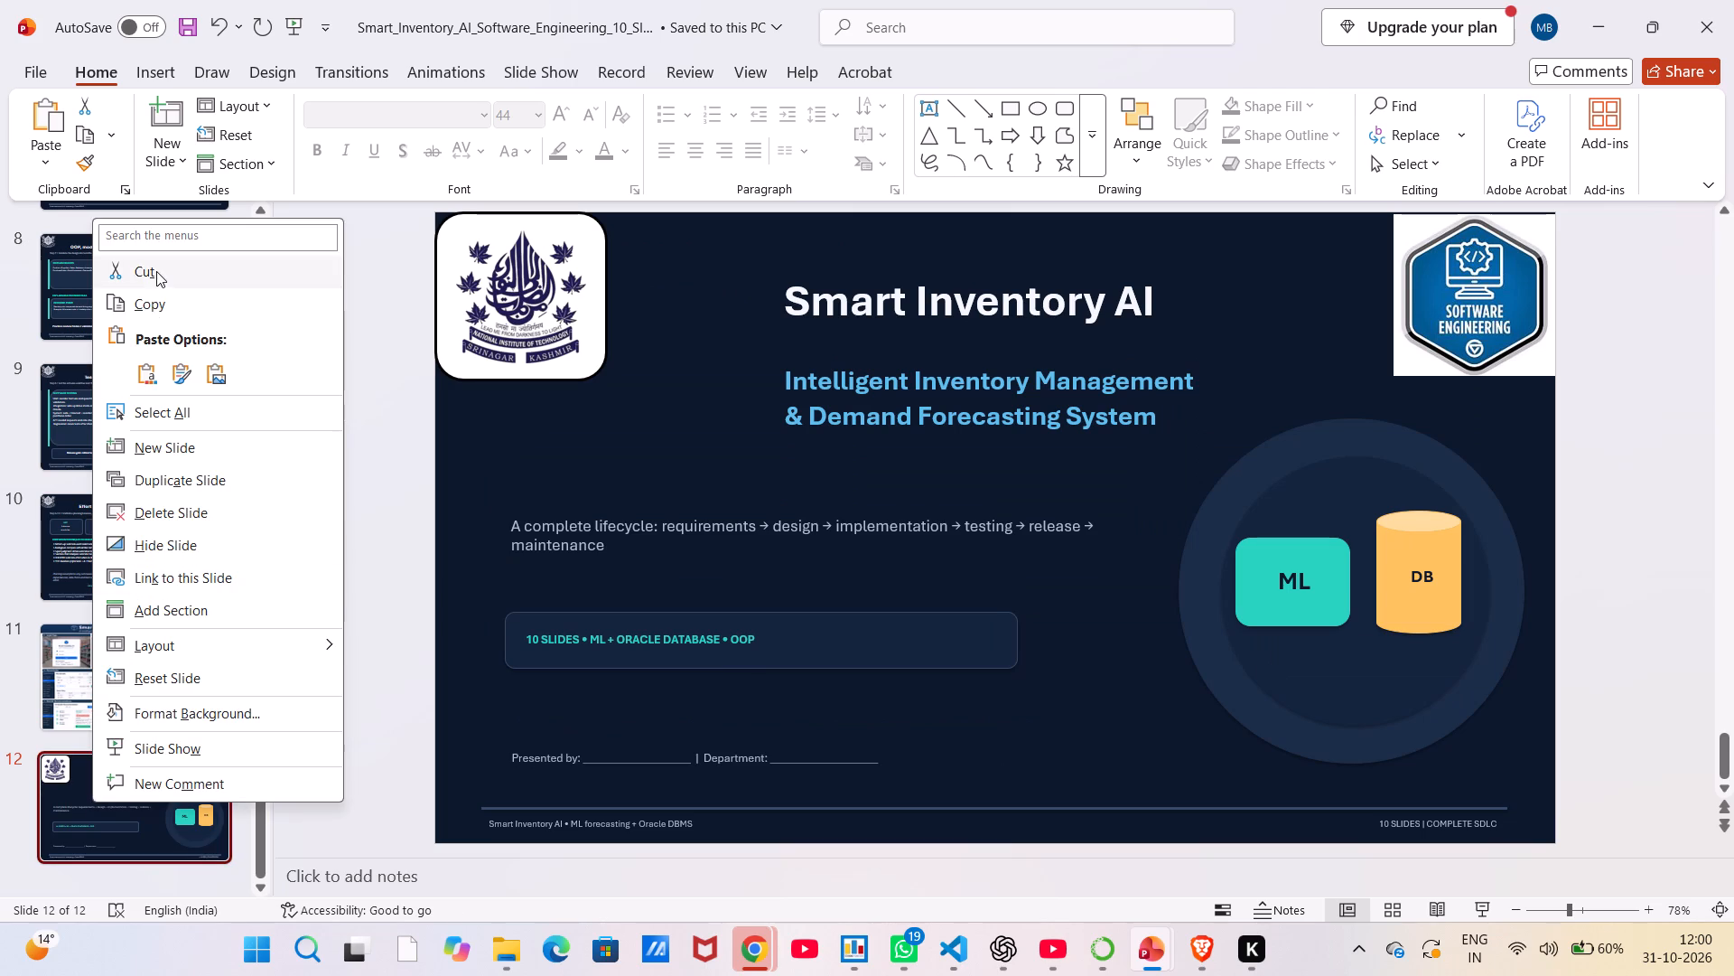
{"action": "left_click", "coordinate": [156, 271]}
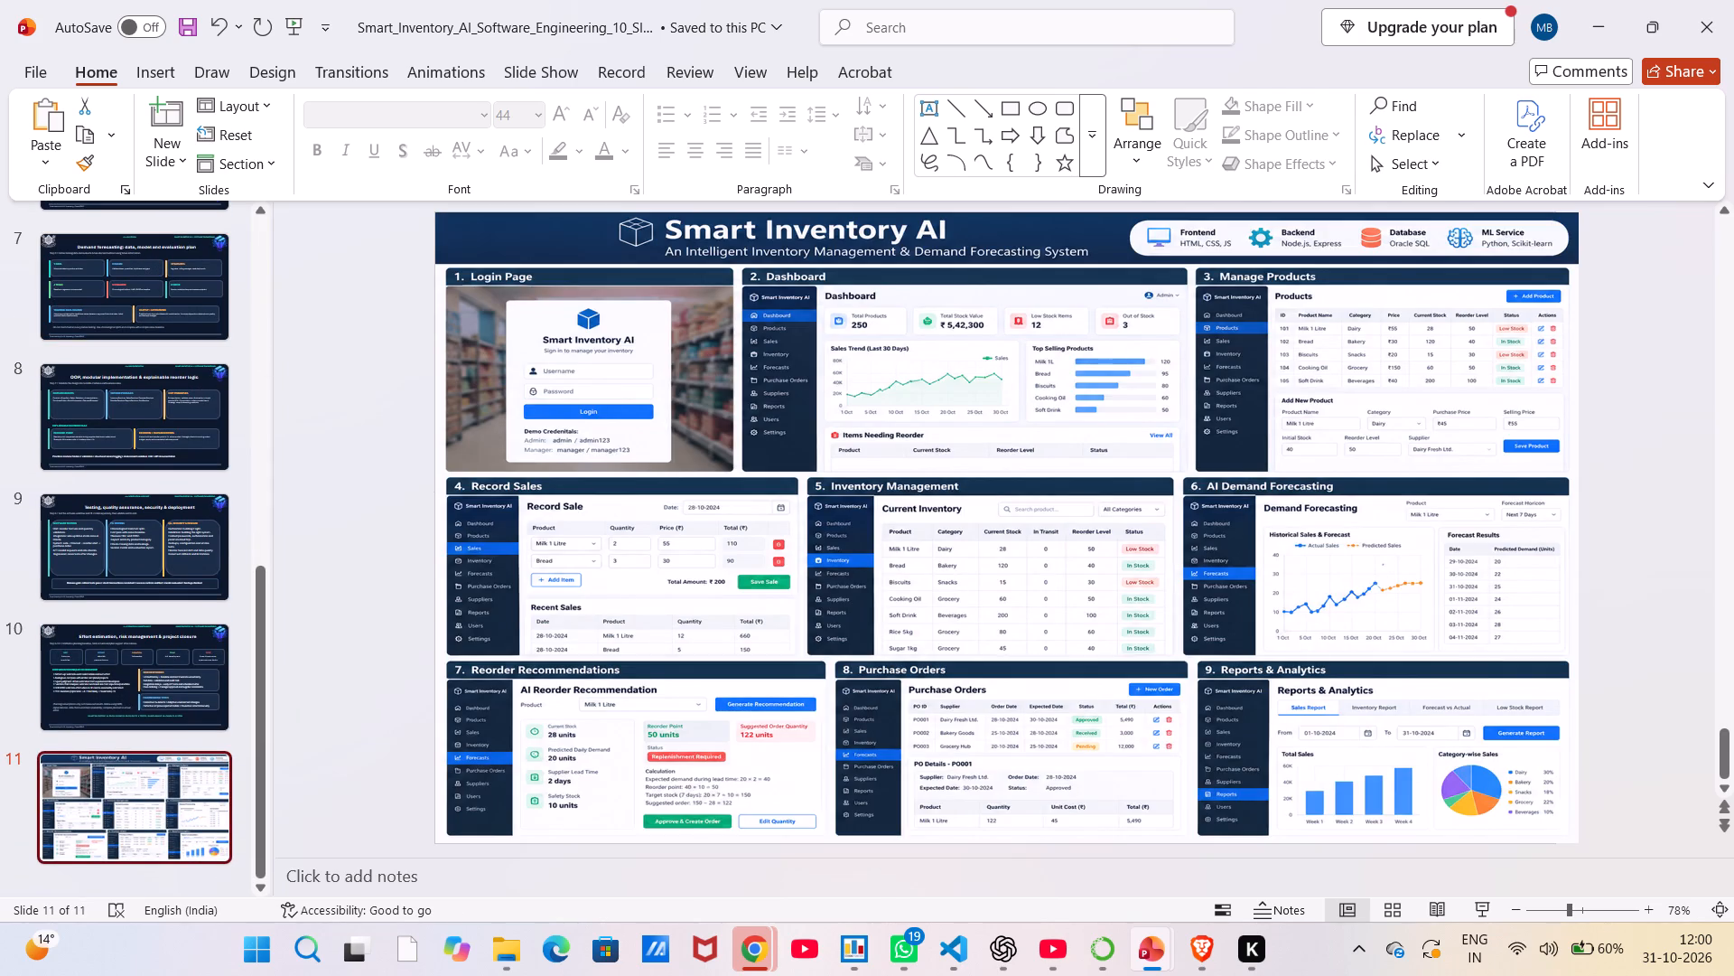
Play the slide show from the title slide and review every slide through to the end.
{"action": "scroll", "coordinate": [1015, 555], "scroll_direction": "up", "scroll_amount": 7}
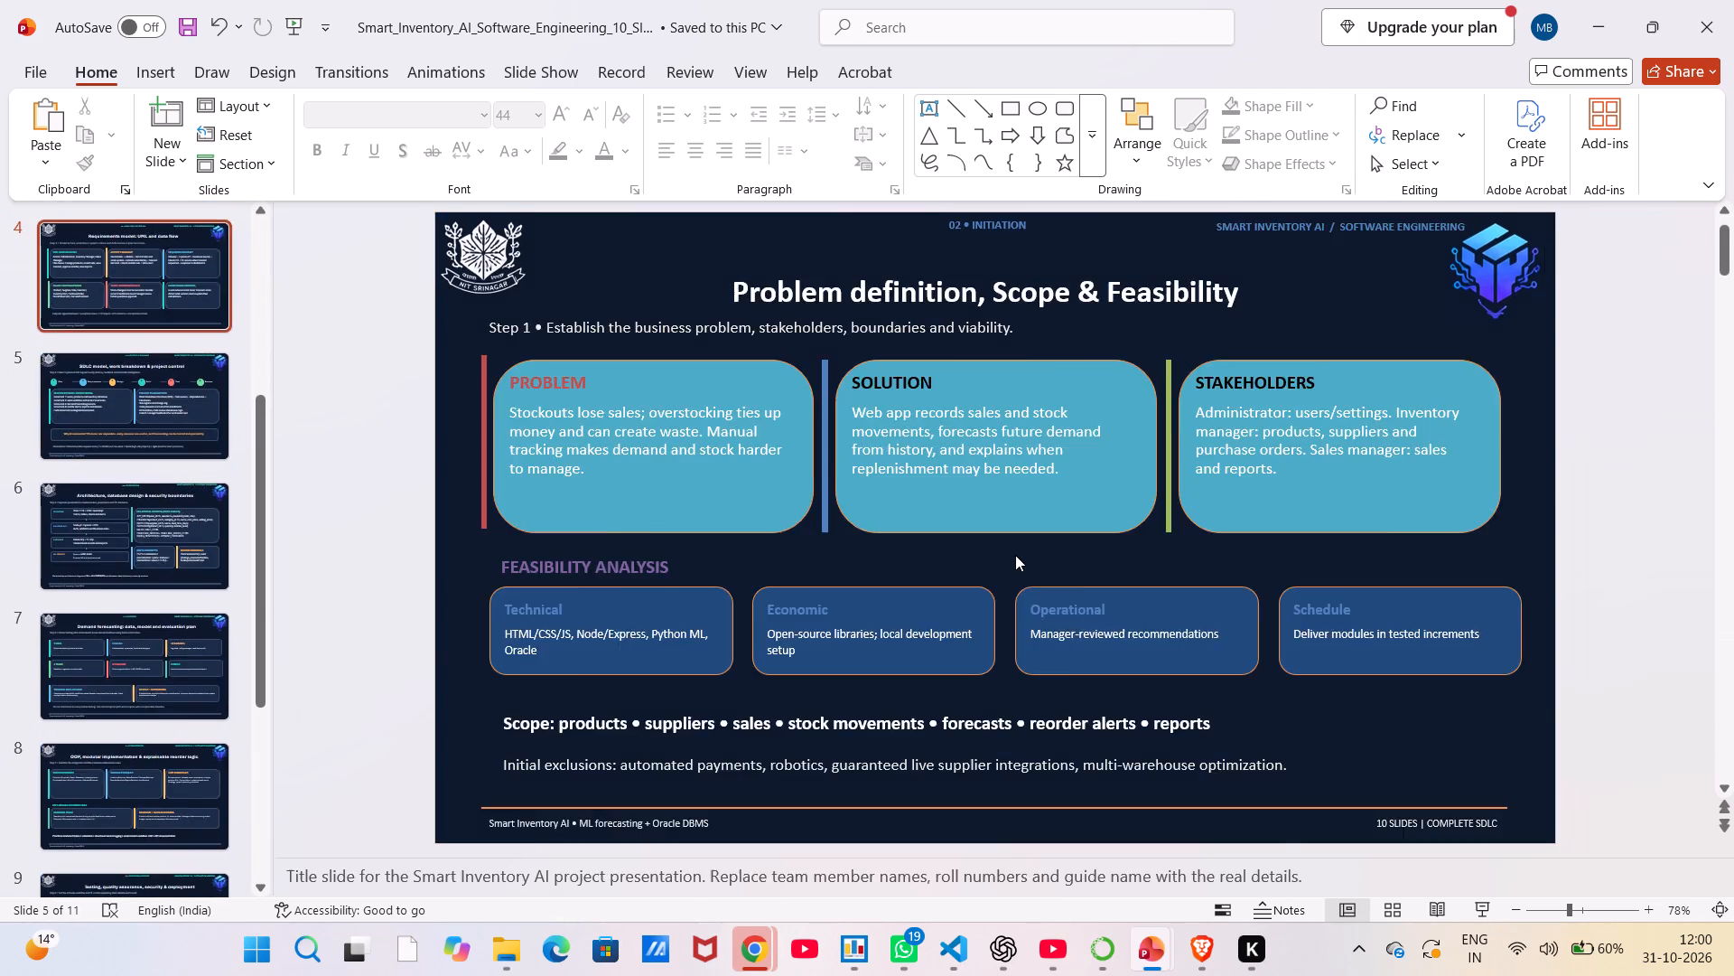
{"action": "scroll", "coordinate": [1015, 555], "scroll_direction": "up", "scroll_amount": 2}
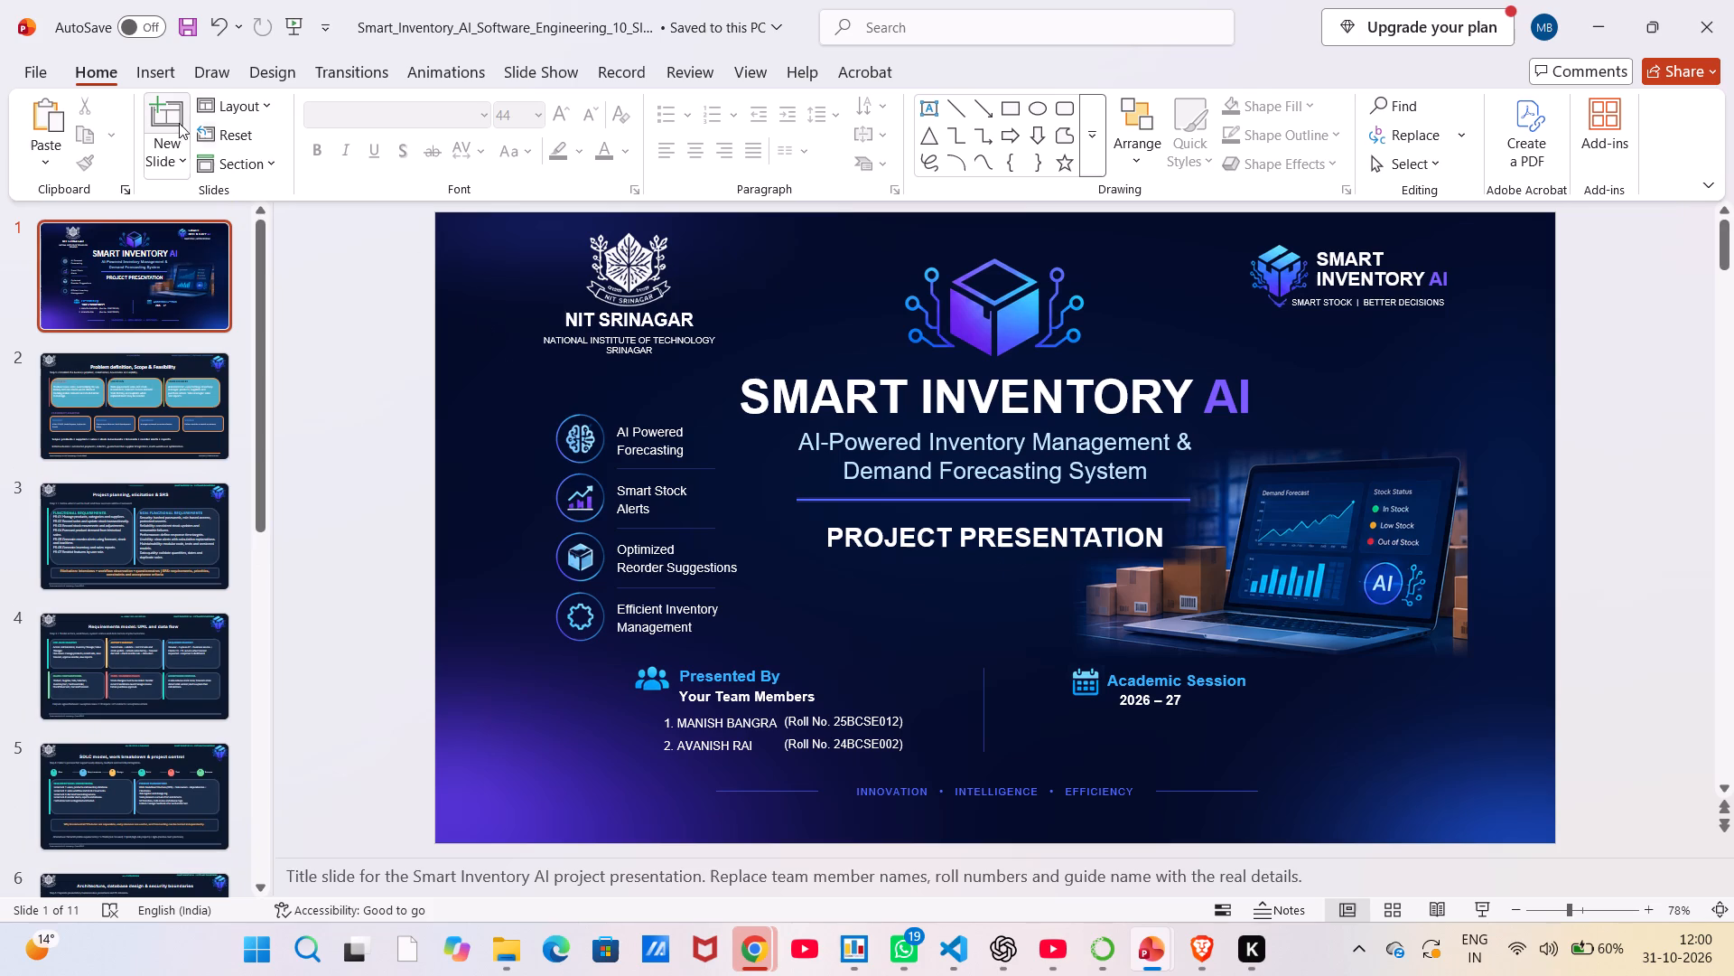
{"action": "left_click", "coordinate": [301, 39]}
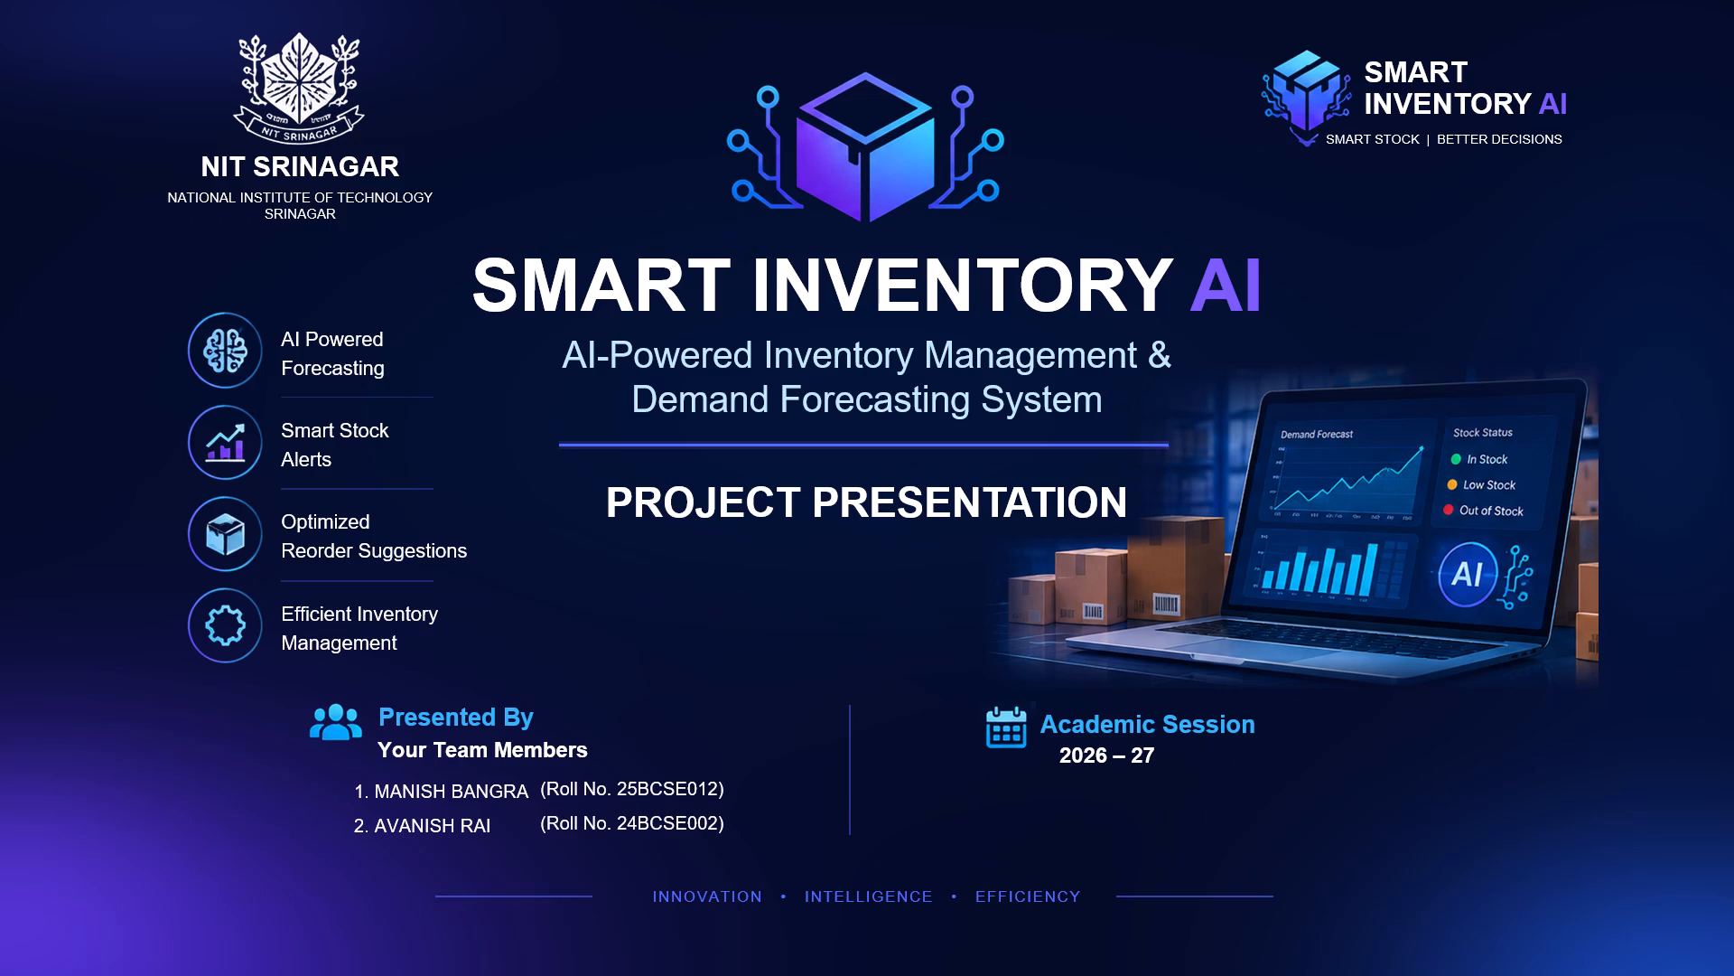
{"action": "key", "text": "Right"}
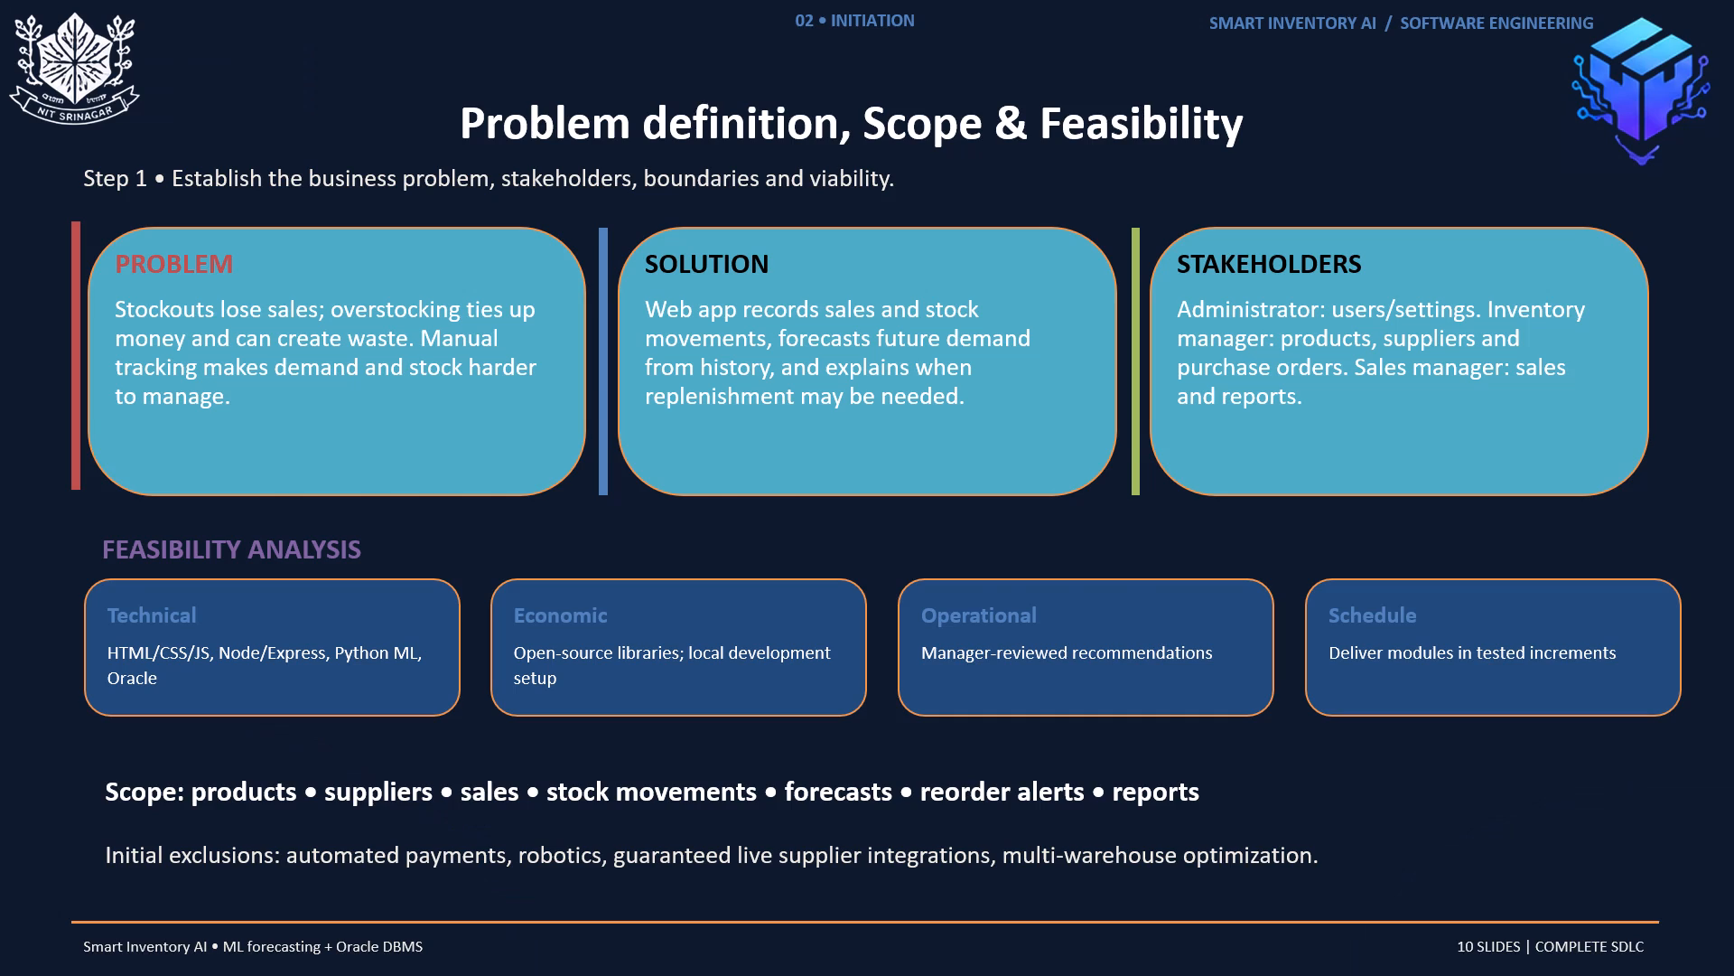
{"action": "key", "text": "Right"}
{"action": "key", "text": "Right"}
{"action": "key", "text": "Right"}
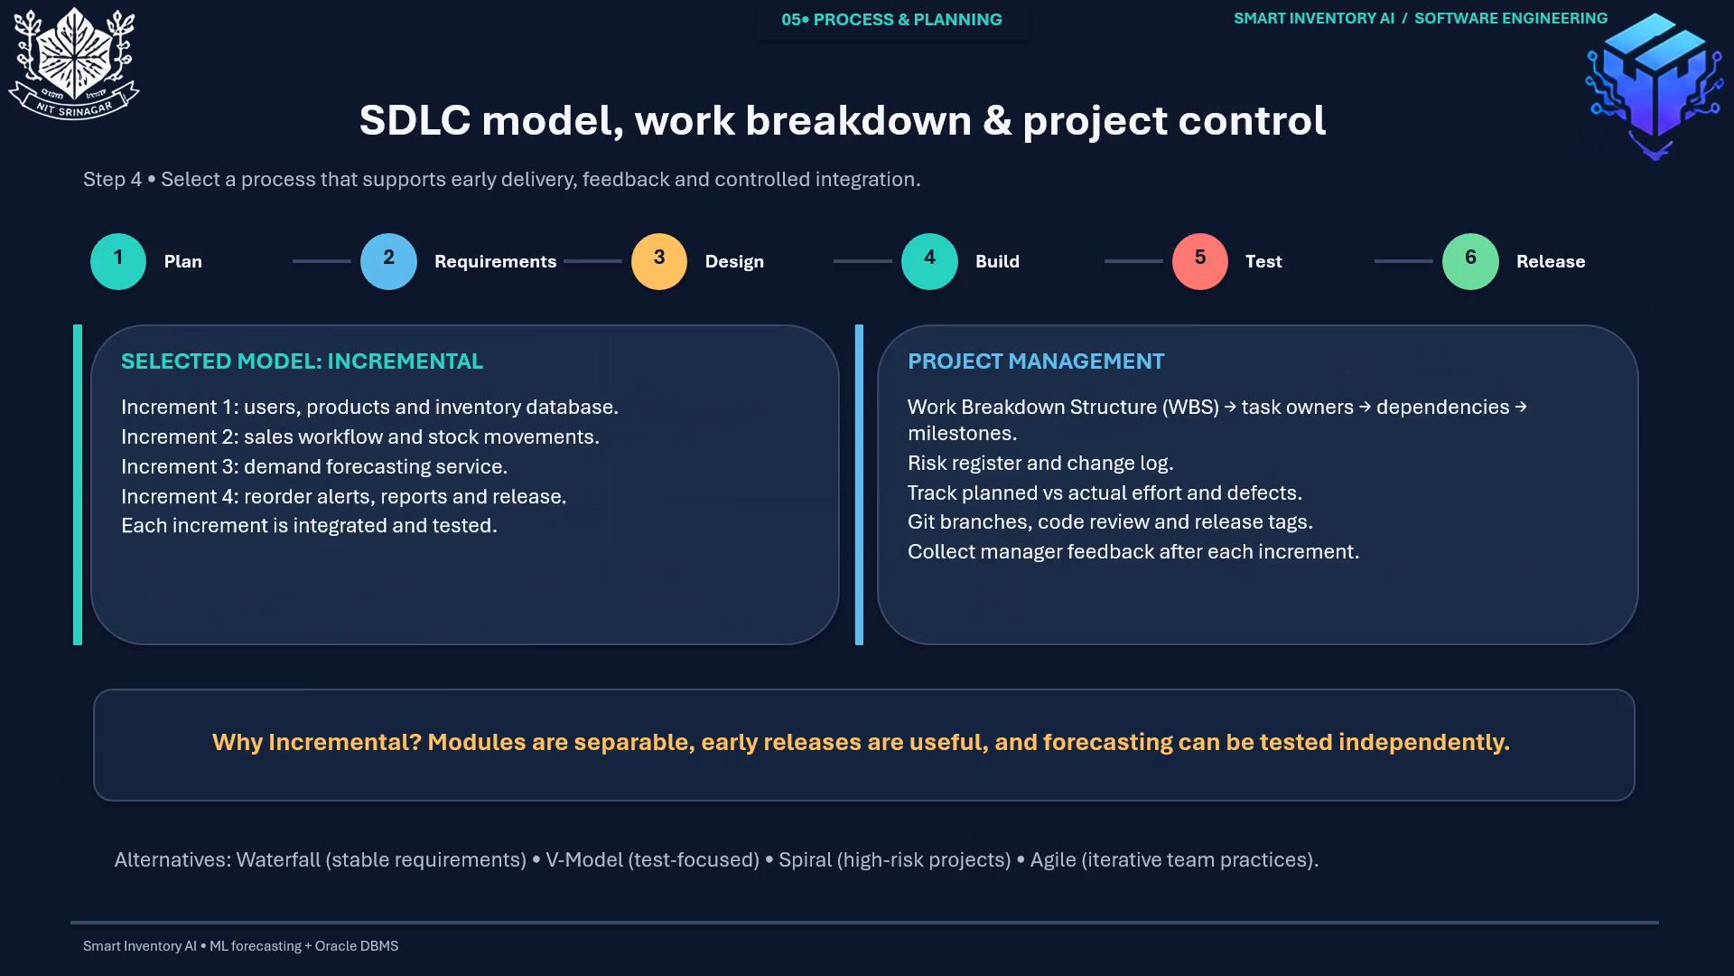
{"action": "key", "text": "Right"}
{"action": "key", "text": "Right"}
{"action": "key", "text": "Right"}
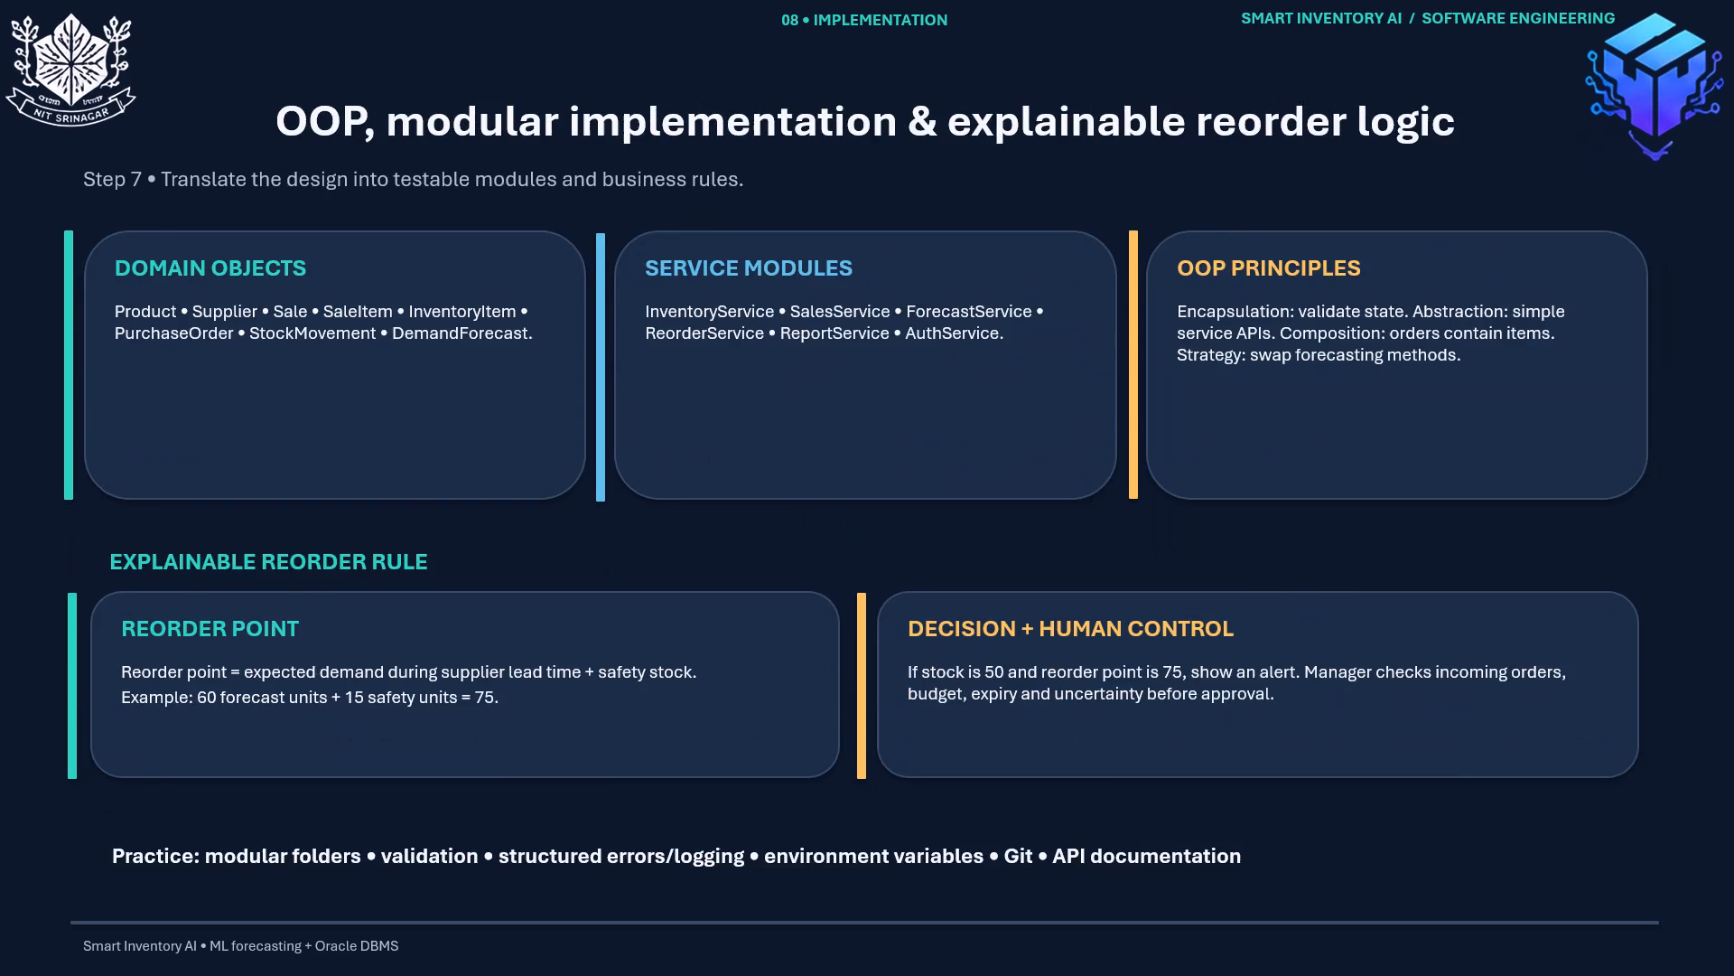
{"action": "key", "text": "Right"}
{"action": "key", "text": "Right"}
{"action": "key", "text": "Right"}
{"action": "key", "text": "Right"}
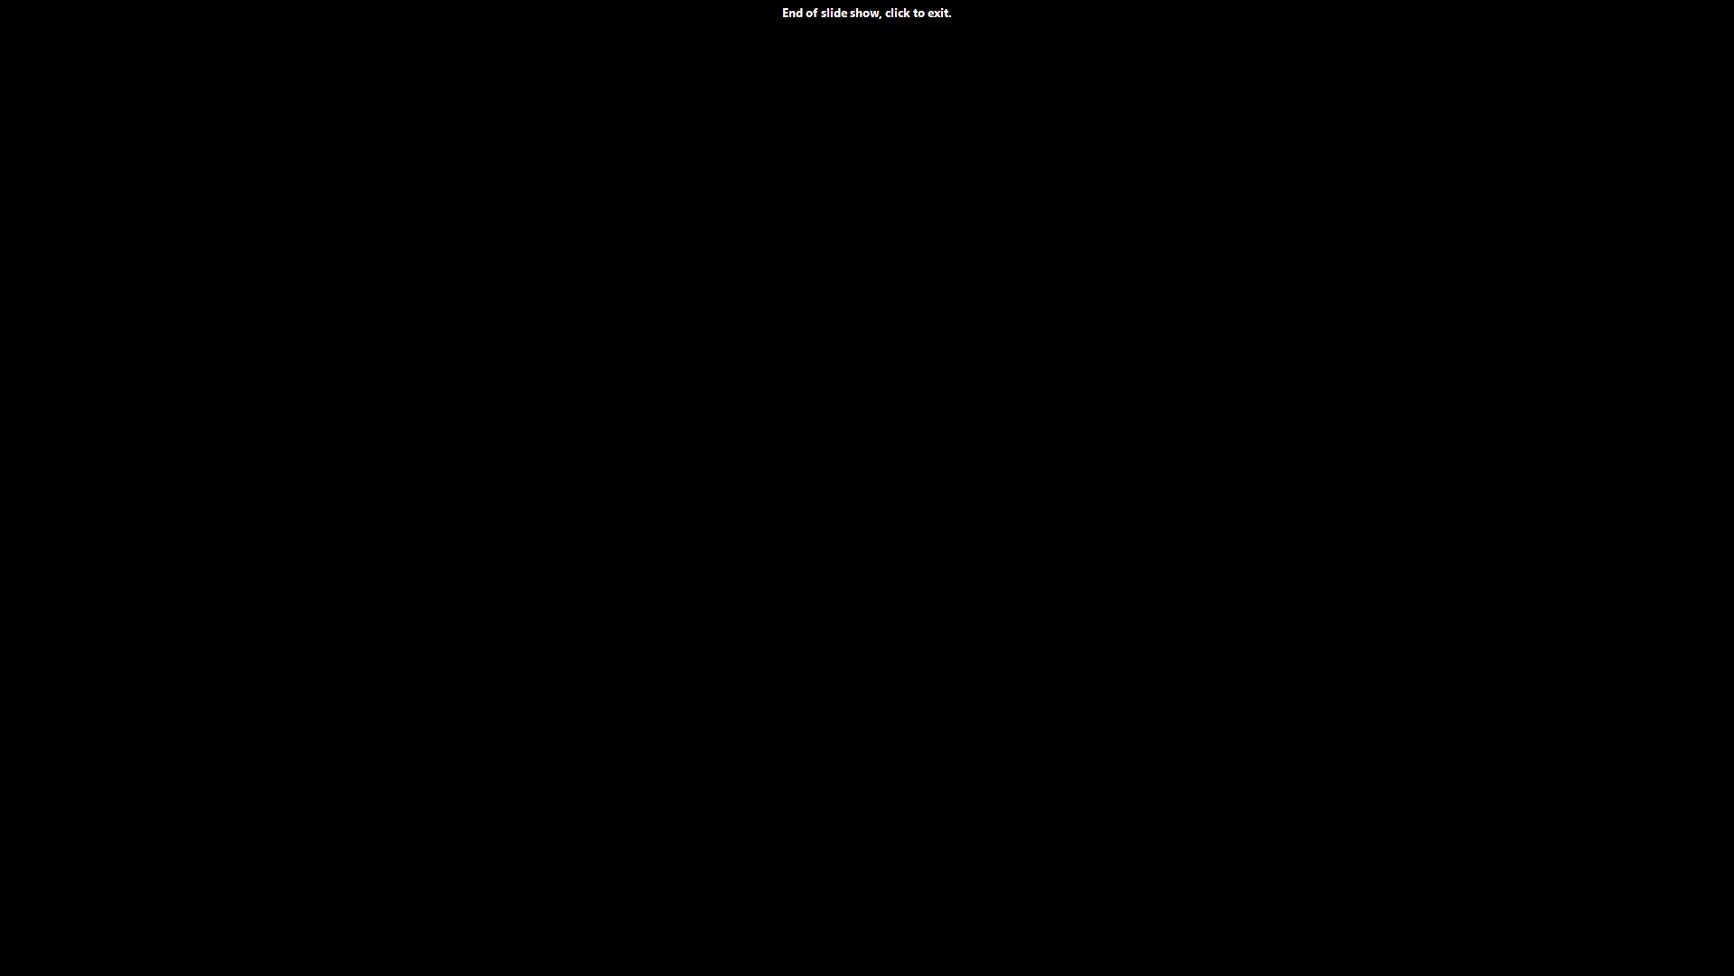
Go back through the slide show from the end to the title slide, and end the show.
{"action": "key", "text": "Left"}
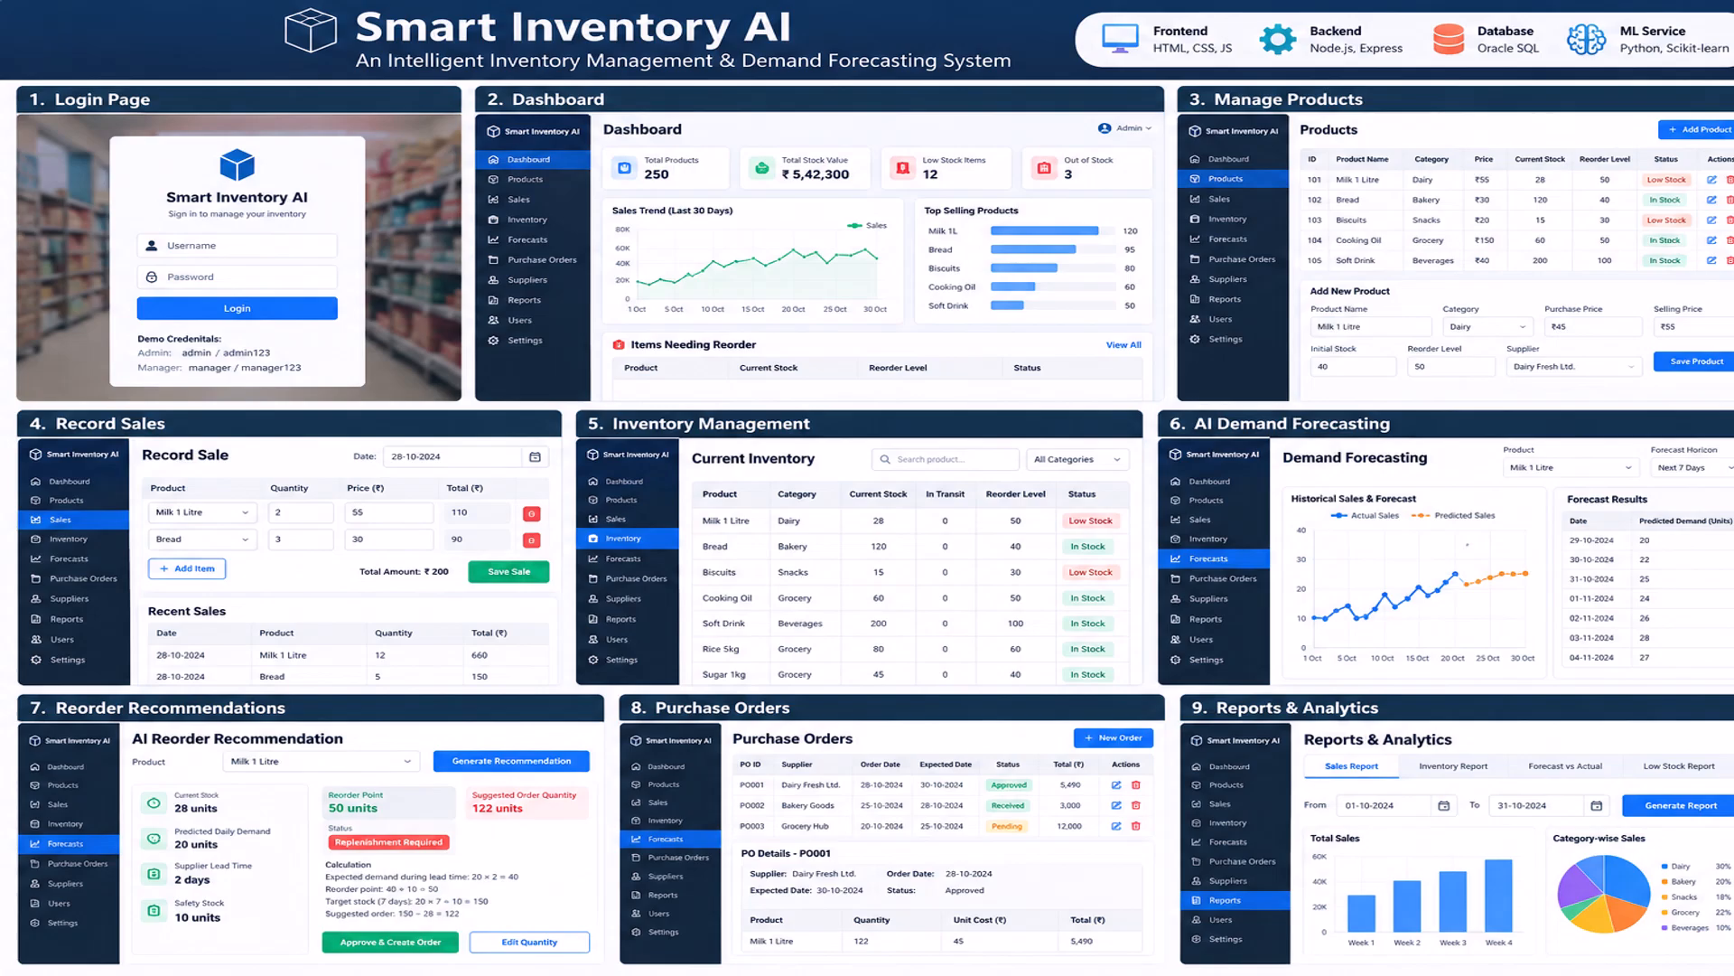
{"action": "key", "text": "Left"}
{"action": "key", "text": "Left"}
{"action": "key", "text": "Left"}
{"action": "key", "text": "Left"}
{"action": "key", "text": "Left"}
{"action": "key", "text": "Left"}
{"action": "key", "text": "Left"}
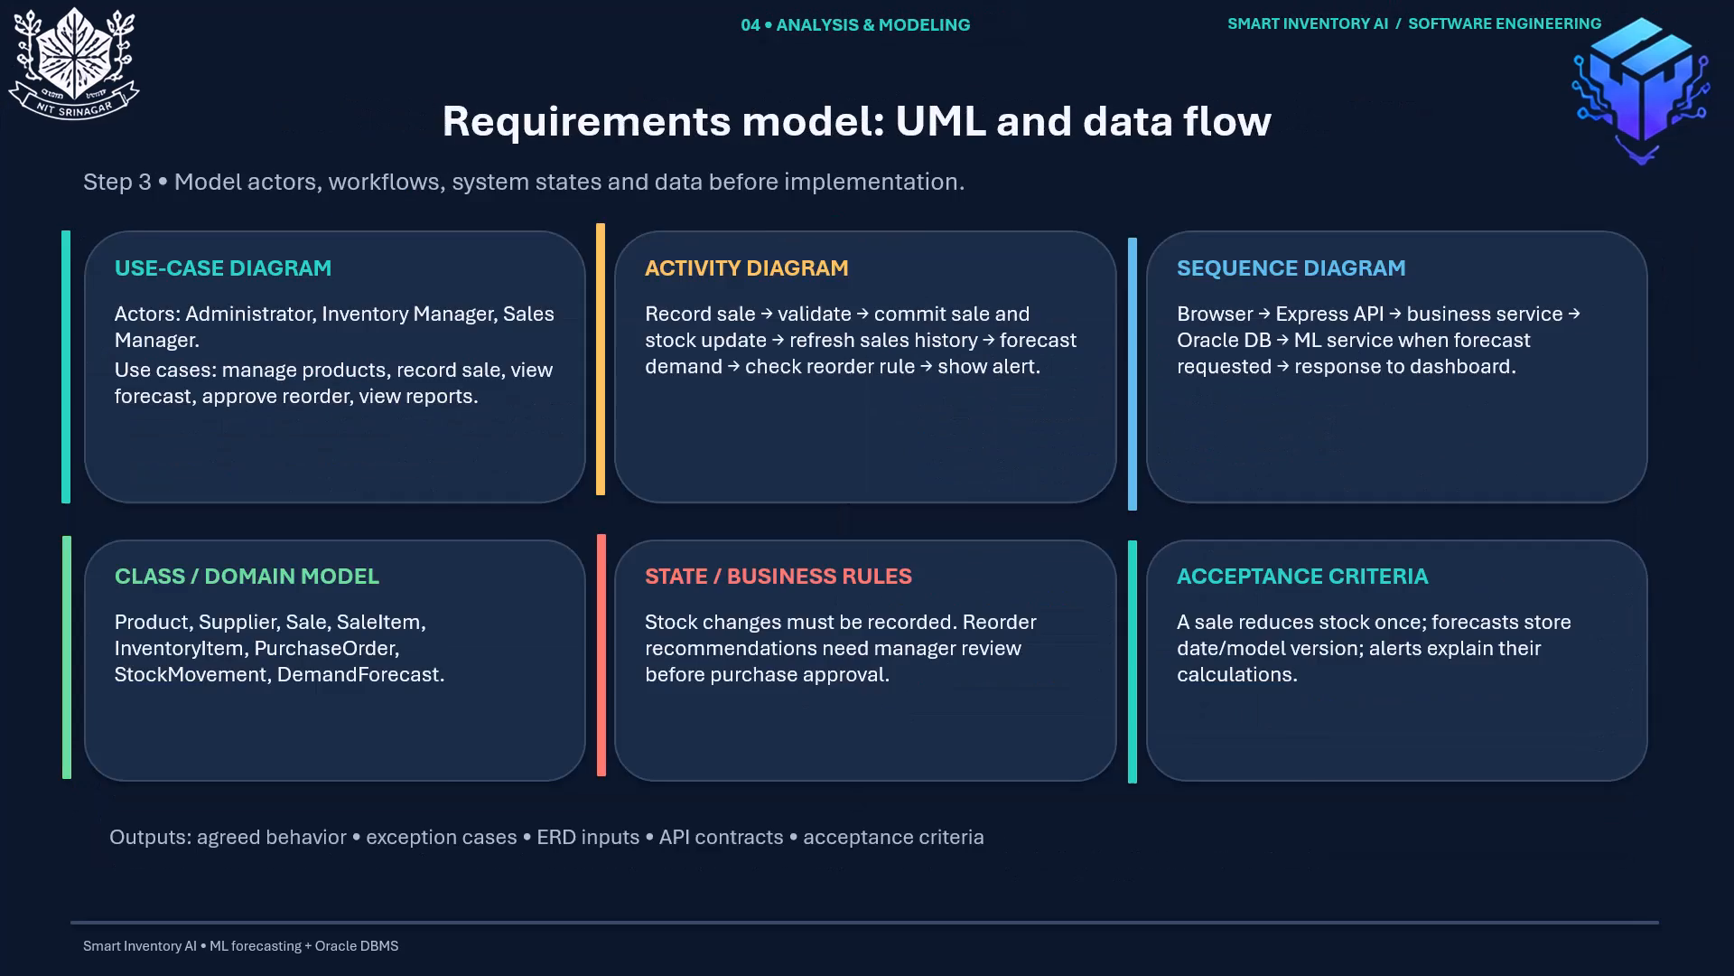
{"action": "key", "text": "Left"}
{"action": "key", "text": "Left"}
{"action": "key", "text": "Left"}
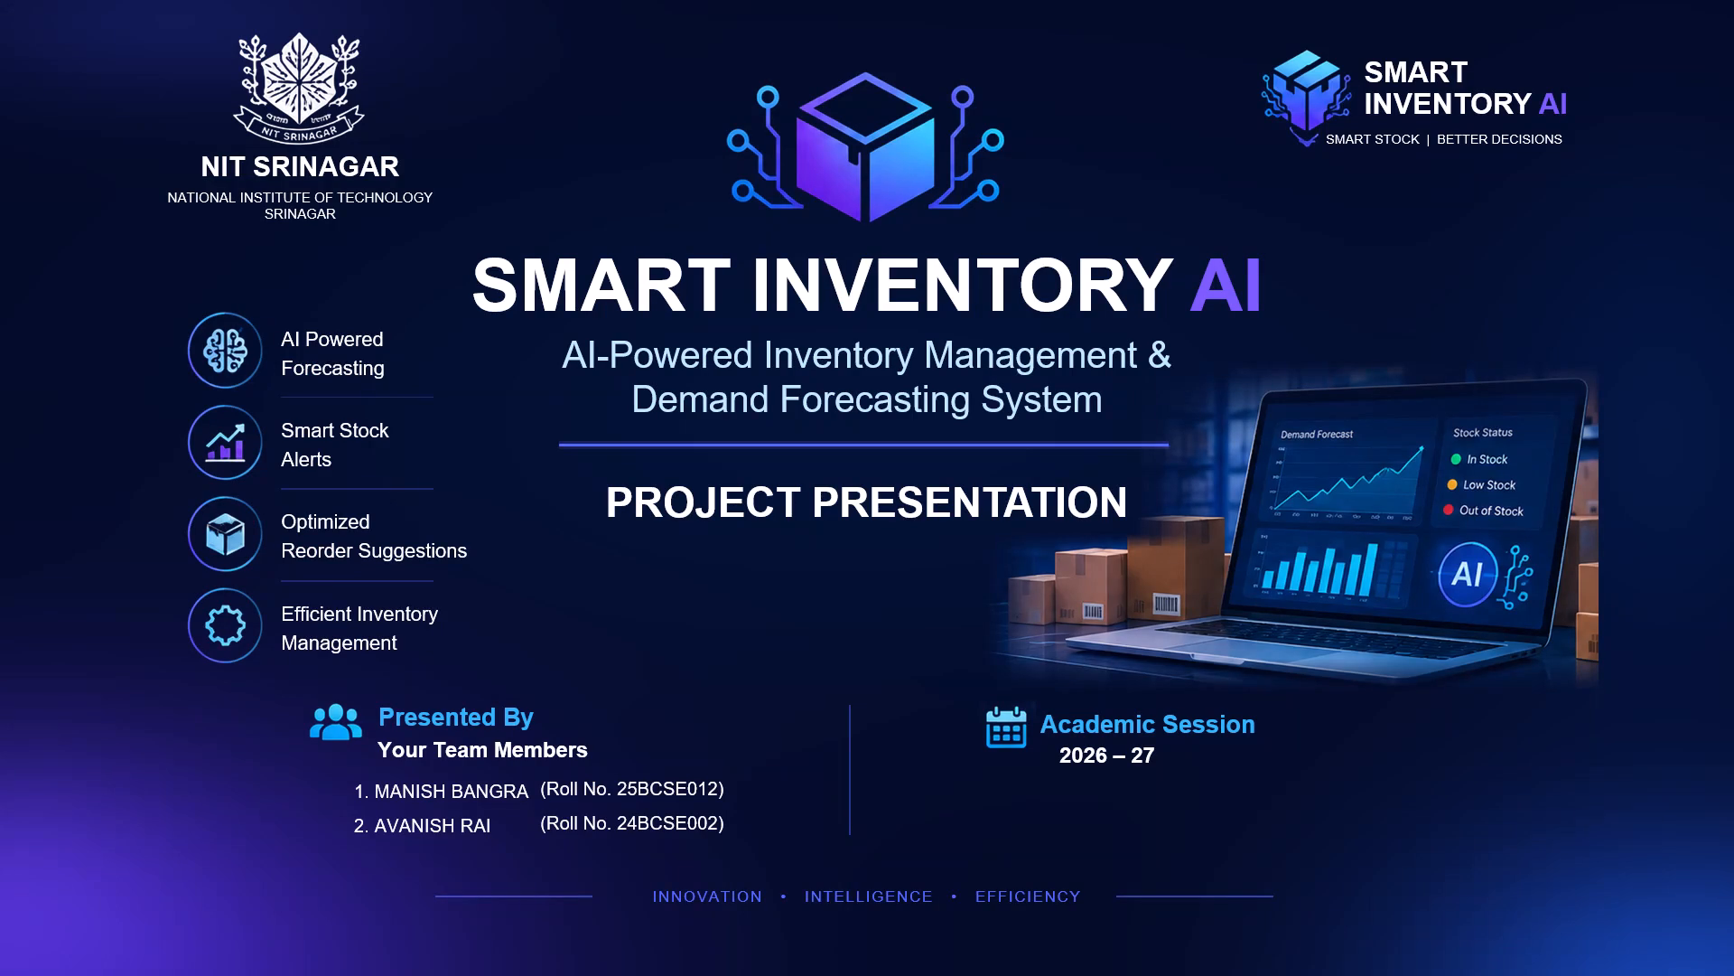
{"action": "double_click", "coordinate": [498, 33]}
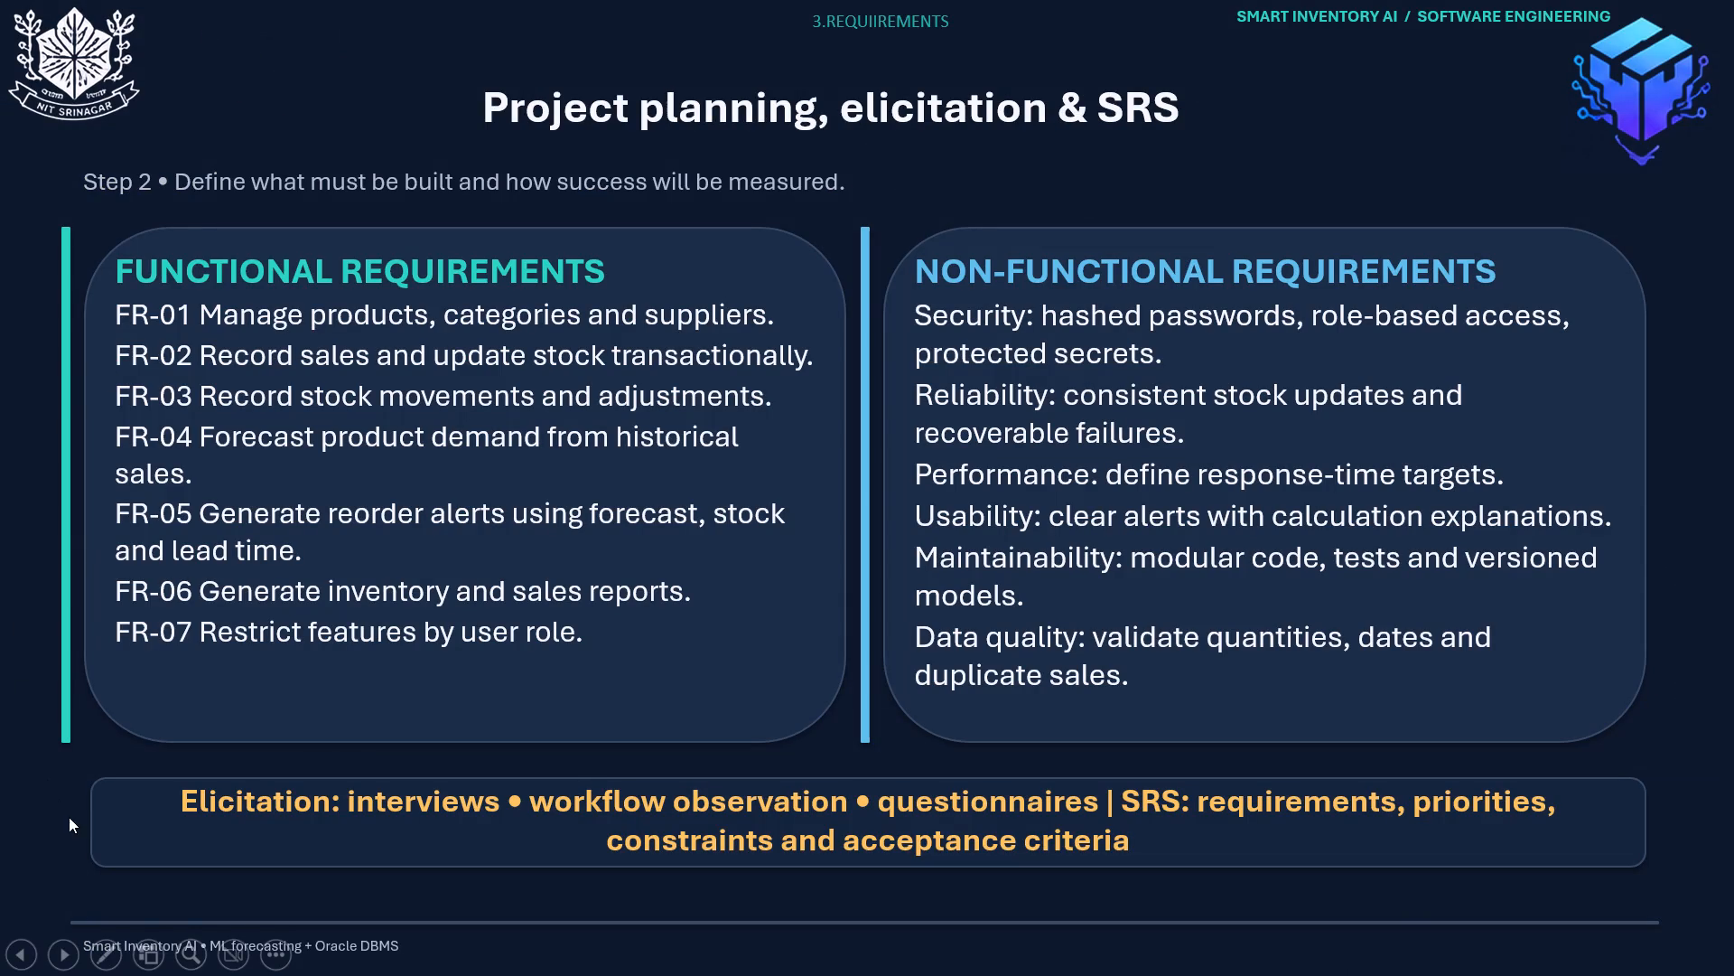
{"action": "left_click", "coordinate": [220, 949]}
{"action": "left_click", "coordinate": [22, 955]}
{"action": "double_click", "coordinate": [22, 955]}
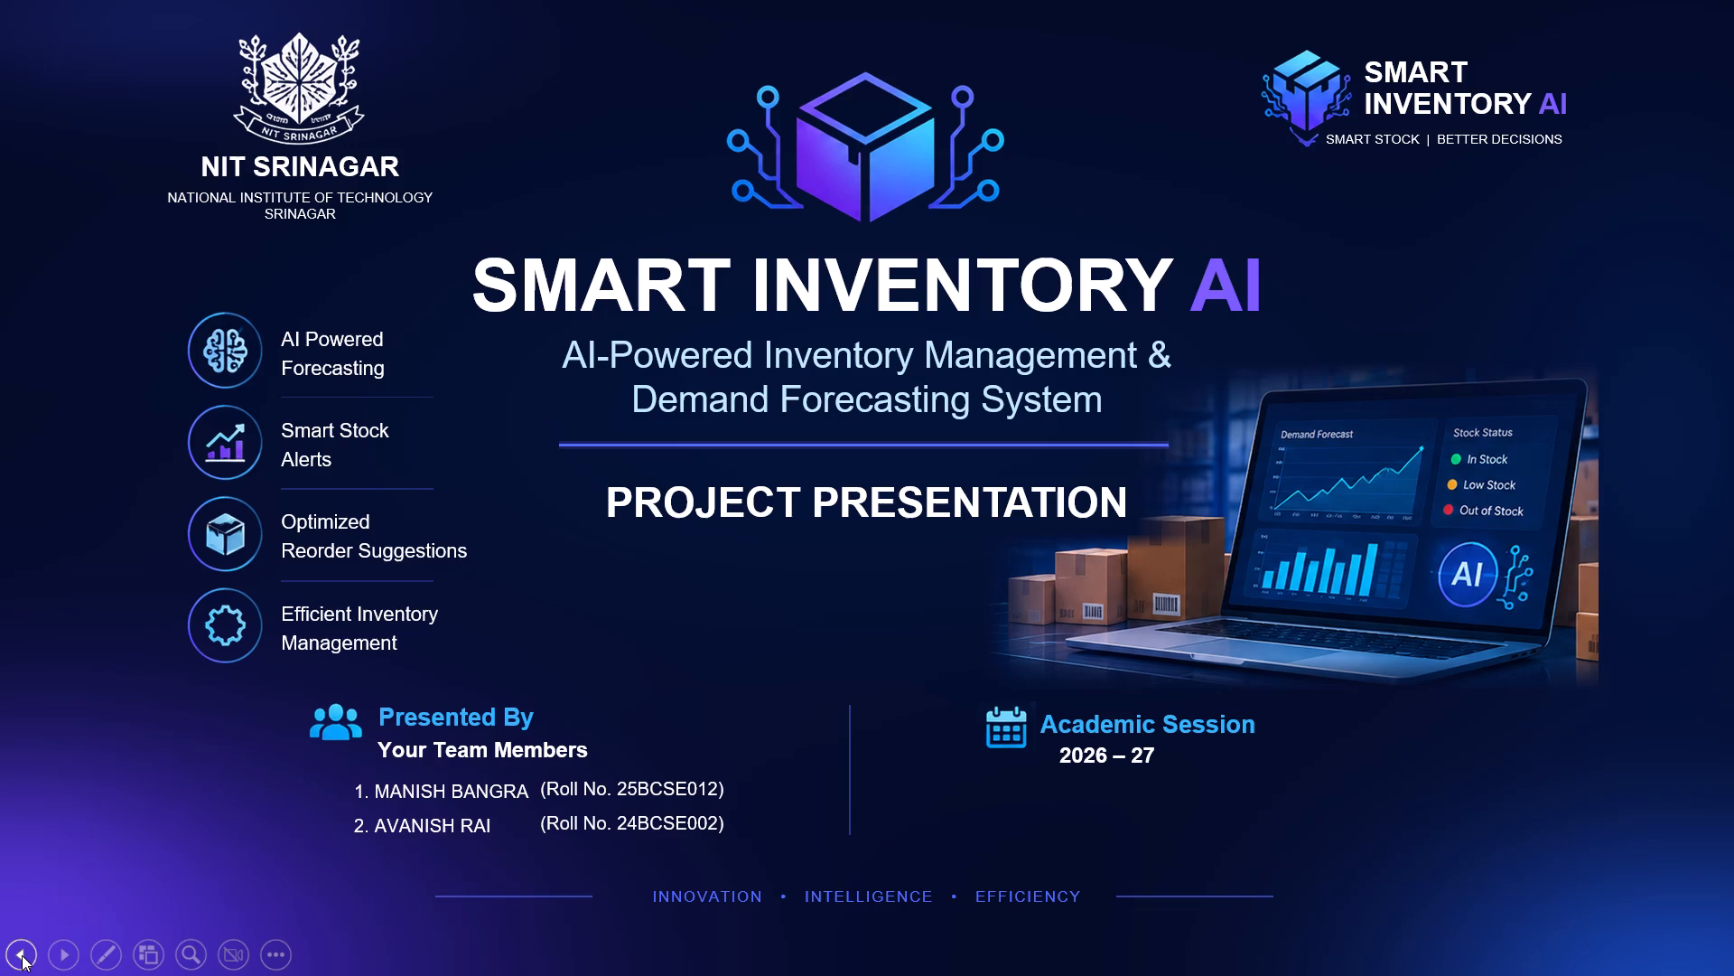
{"action": "left_click", "coordinate": [283, 962]}
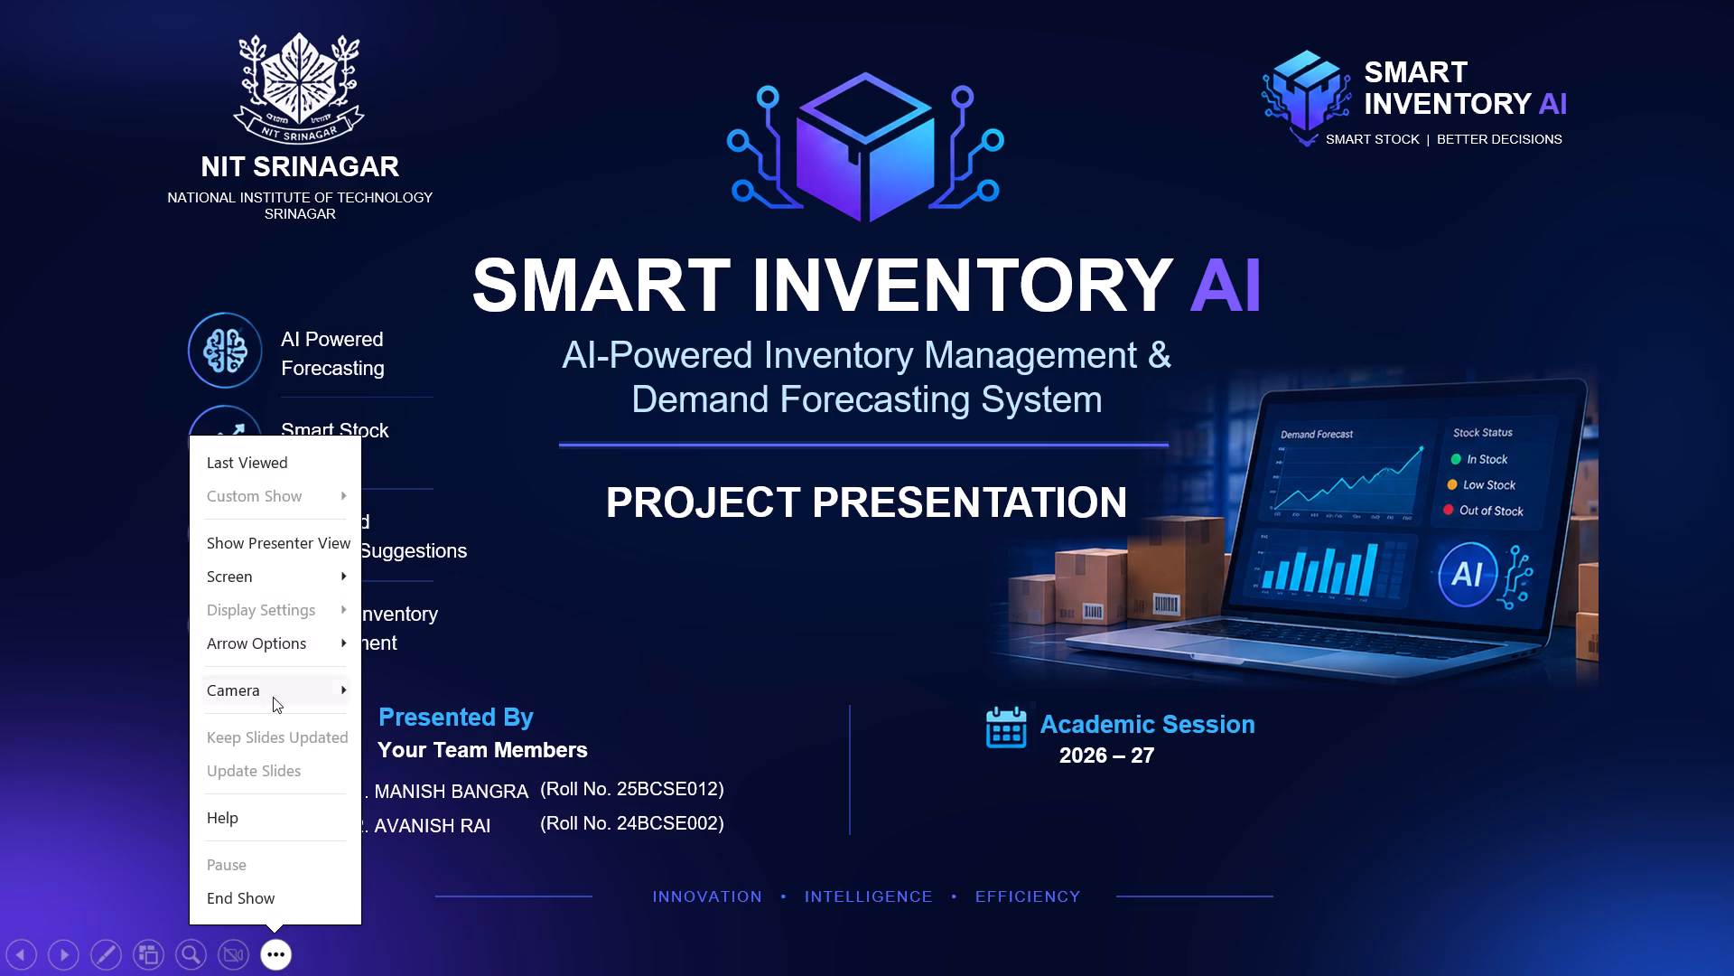
{"action": "left_click", "coordinate": [246, 911]}
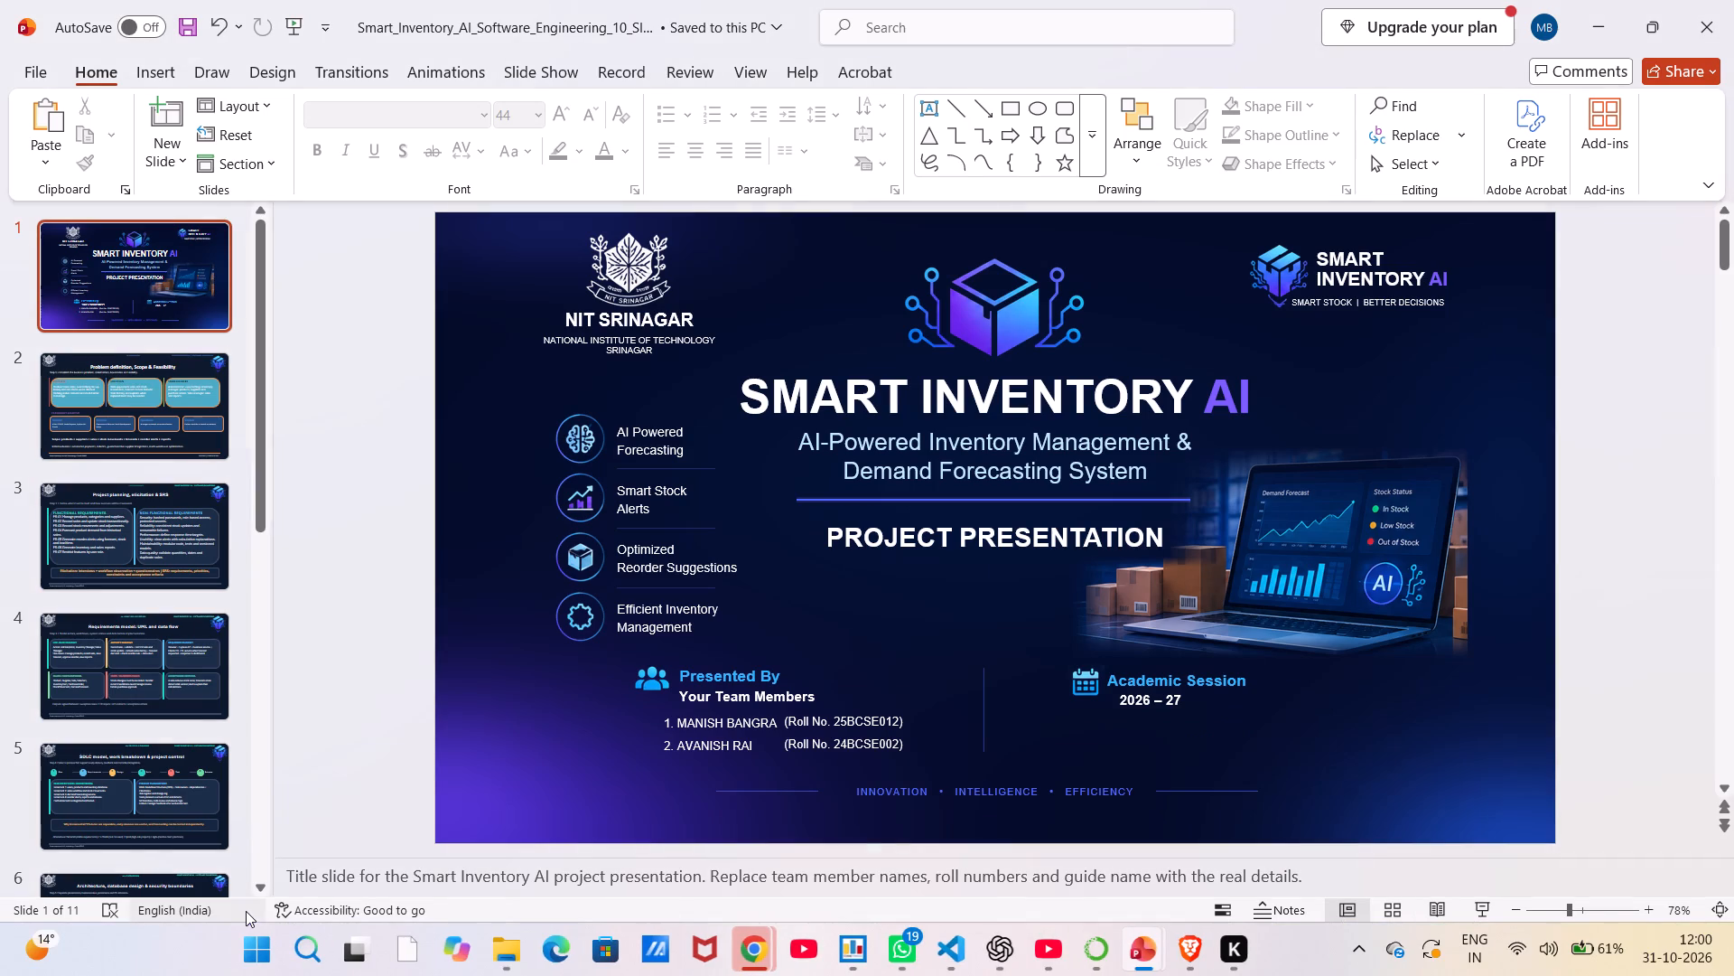
Save the main Smart Inventory AI presentation.
{"action": "left_click", "coordinate": [179, 20]}
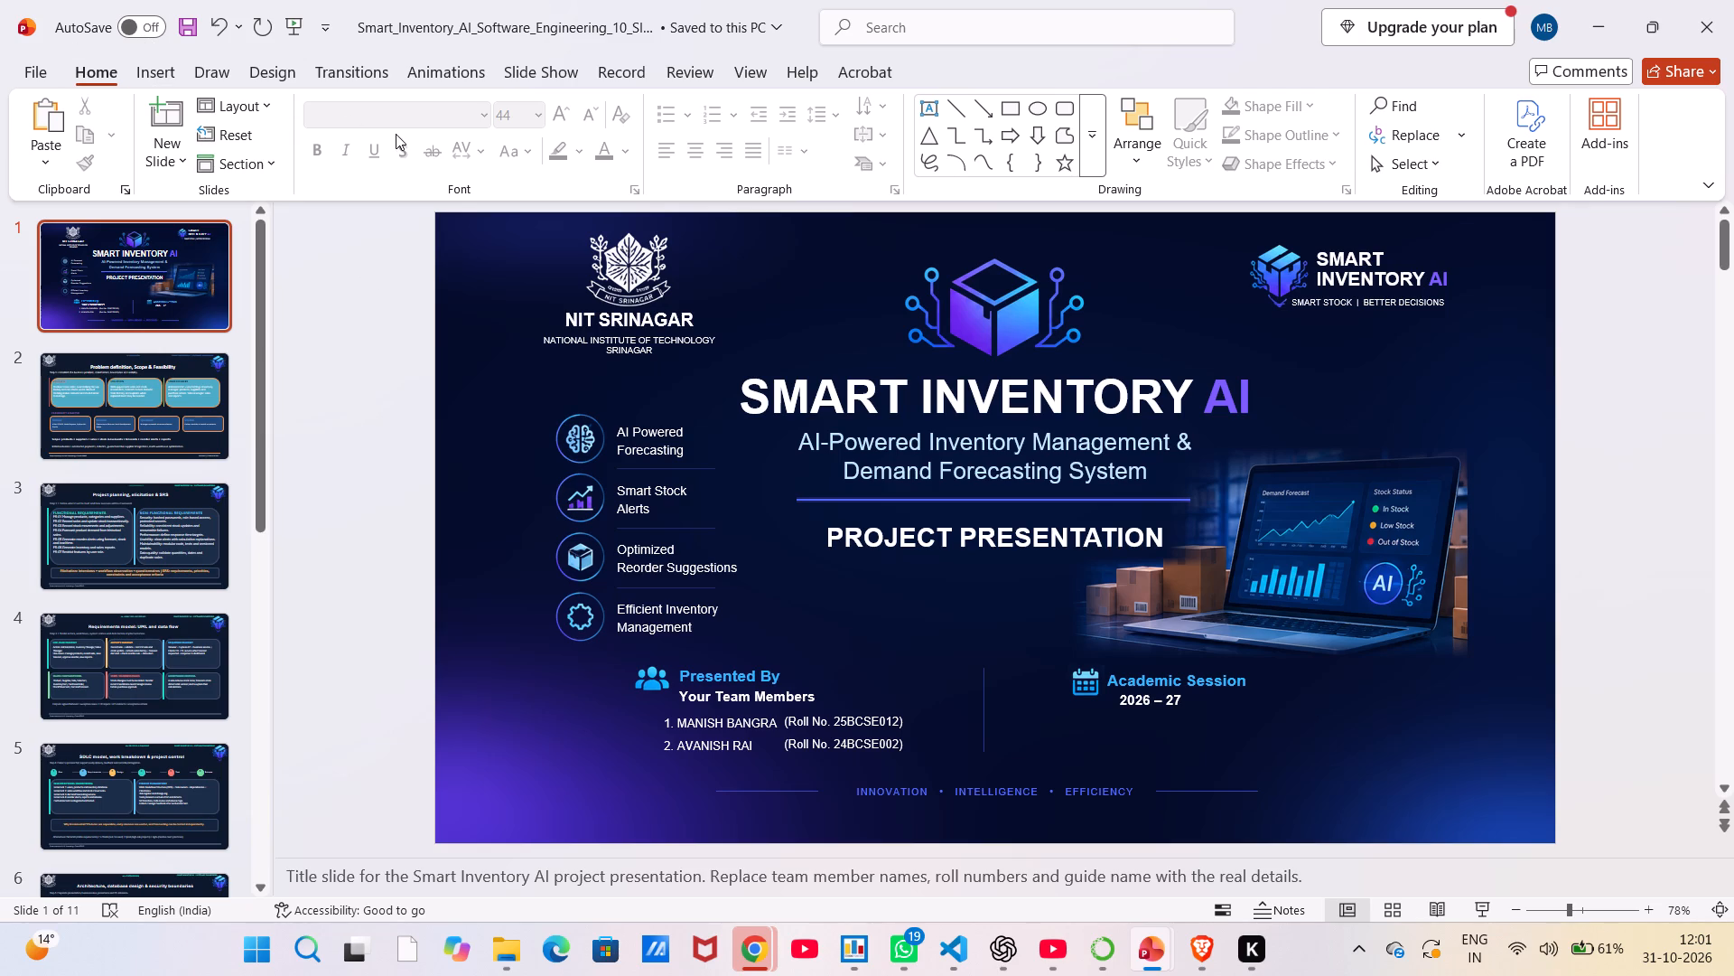
Open the recent Project_Planning_Elicitation_SRS deck and cut its "Project planning, elicitation & SRS" slide.
{"action": "left_click", "coordinate": [31, 70]}
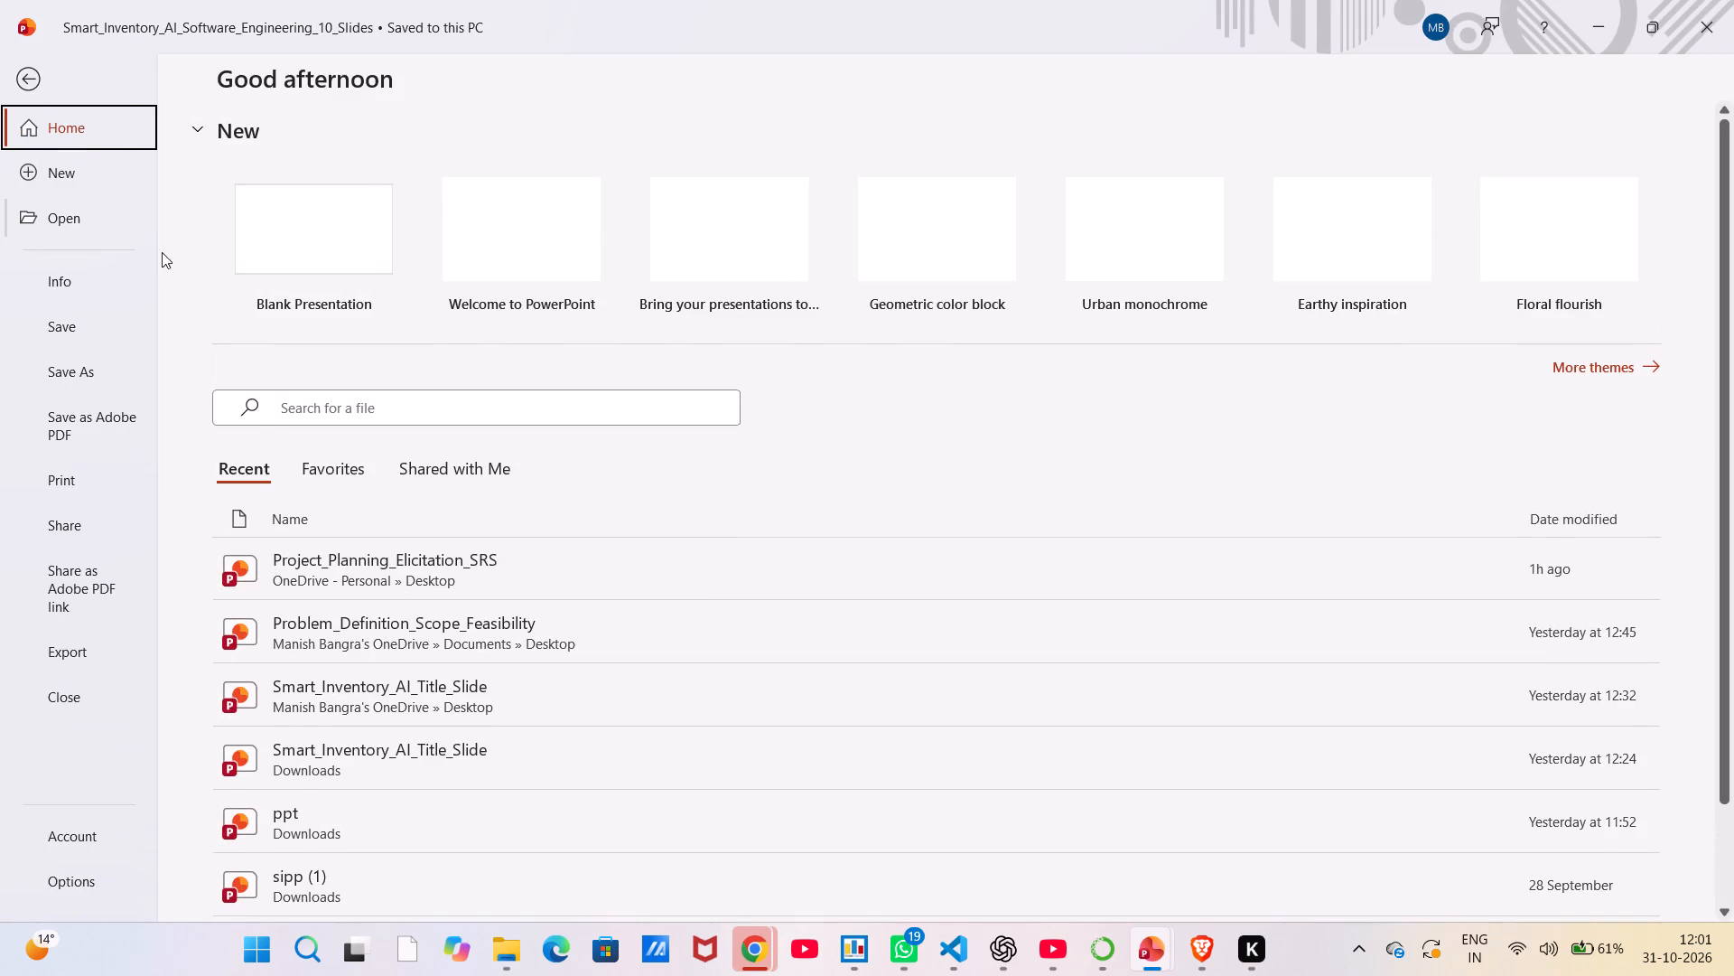
{"action": "double_click", "coordinate": [356, 566]}
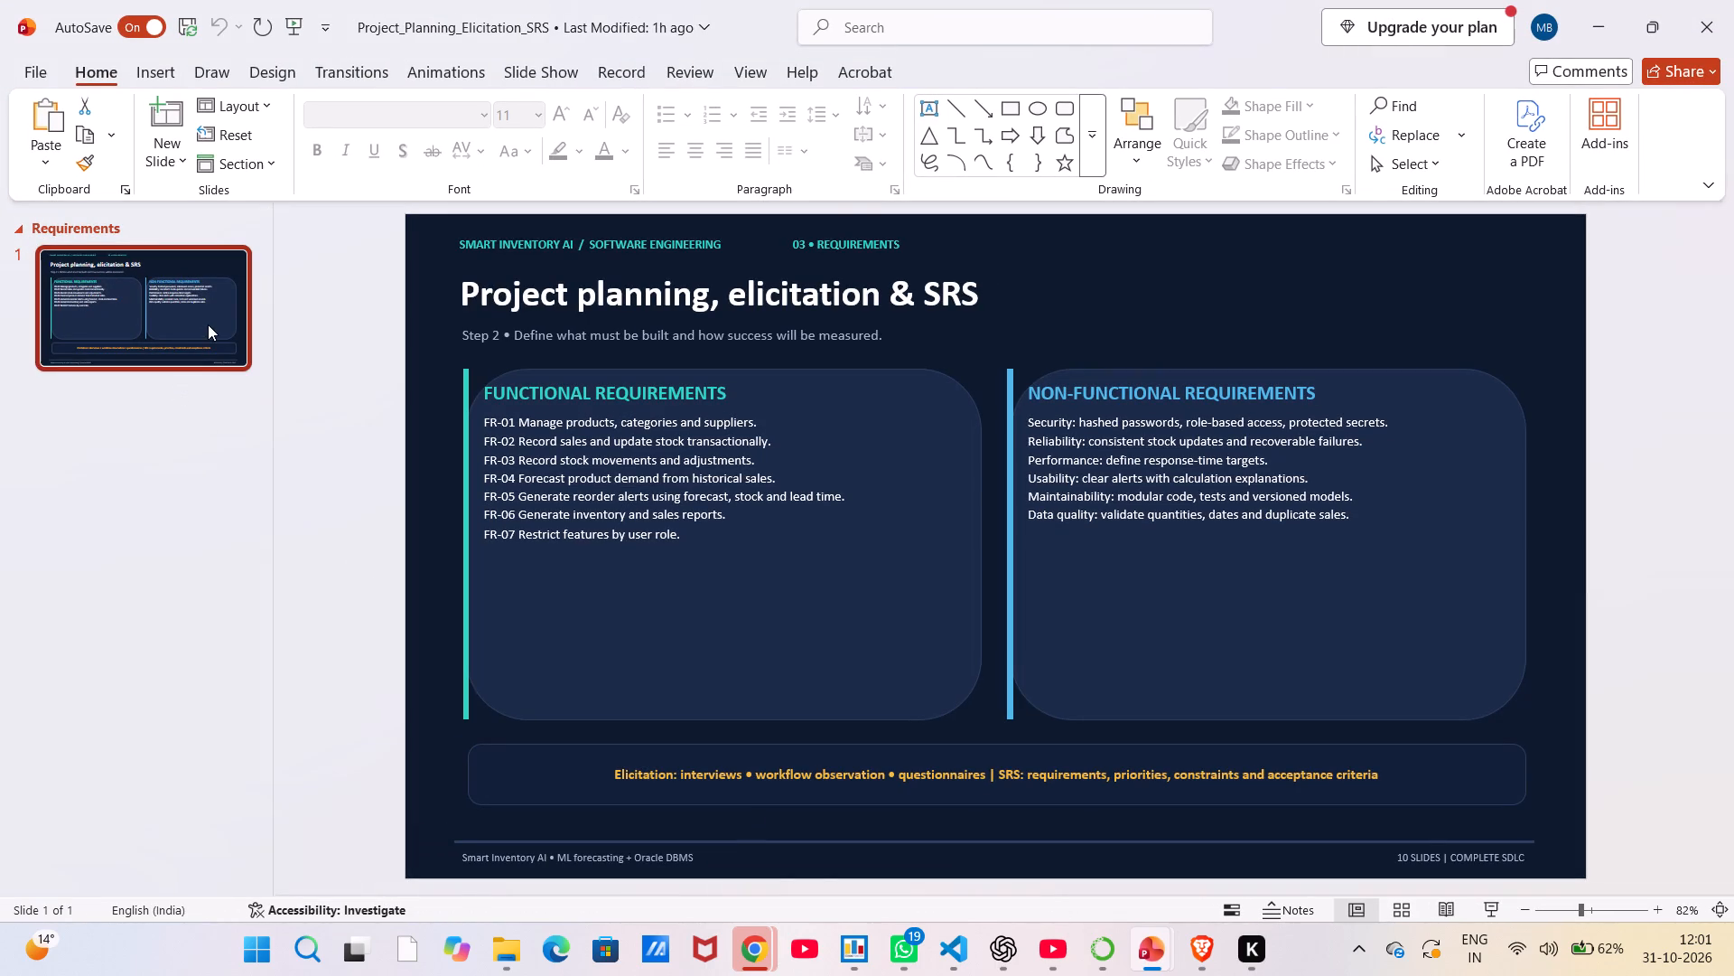
{"action": "right_click", "coordinate": [208, 324]}
{"action": "left_click", "coordinate": [260, 386]}
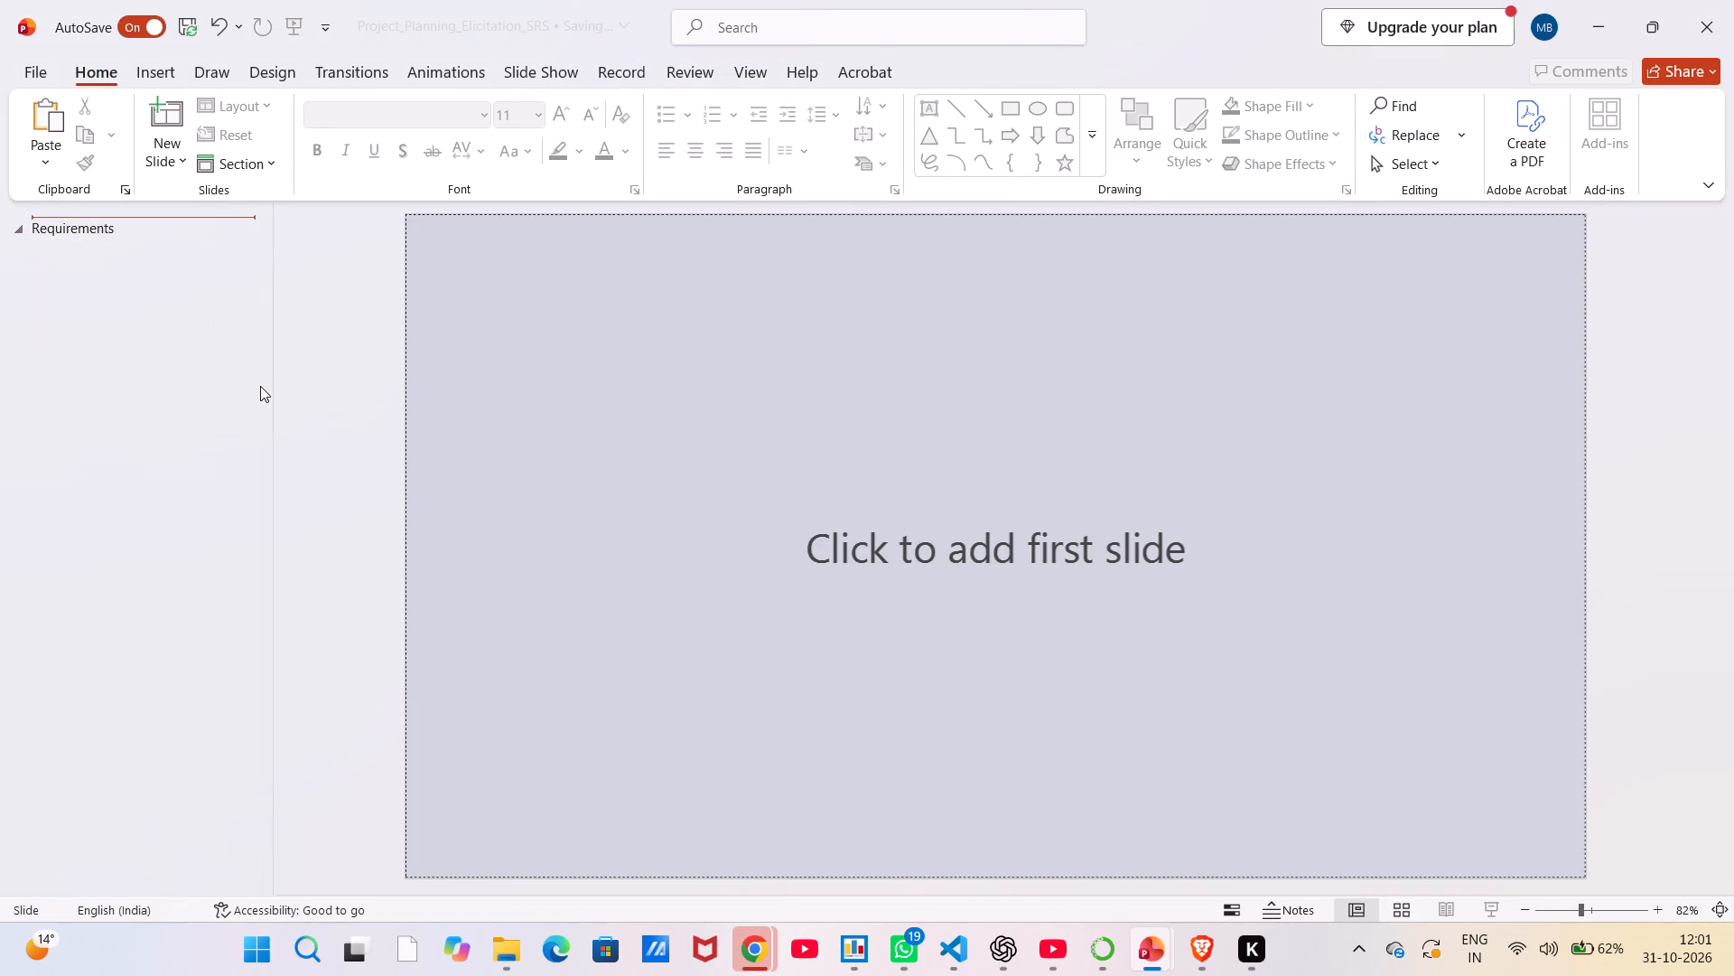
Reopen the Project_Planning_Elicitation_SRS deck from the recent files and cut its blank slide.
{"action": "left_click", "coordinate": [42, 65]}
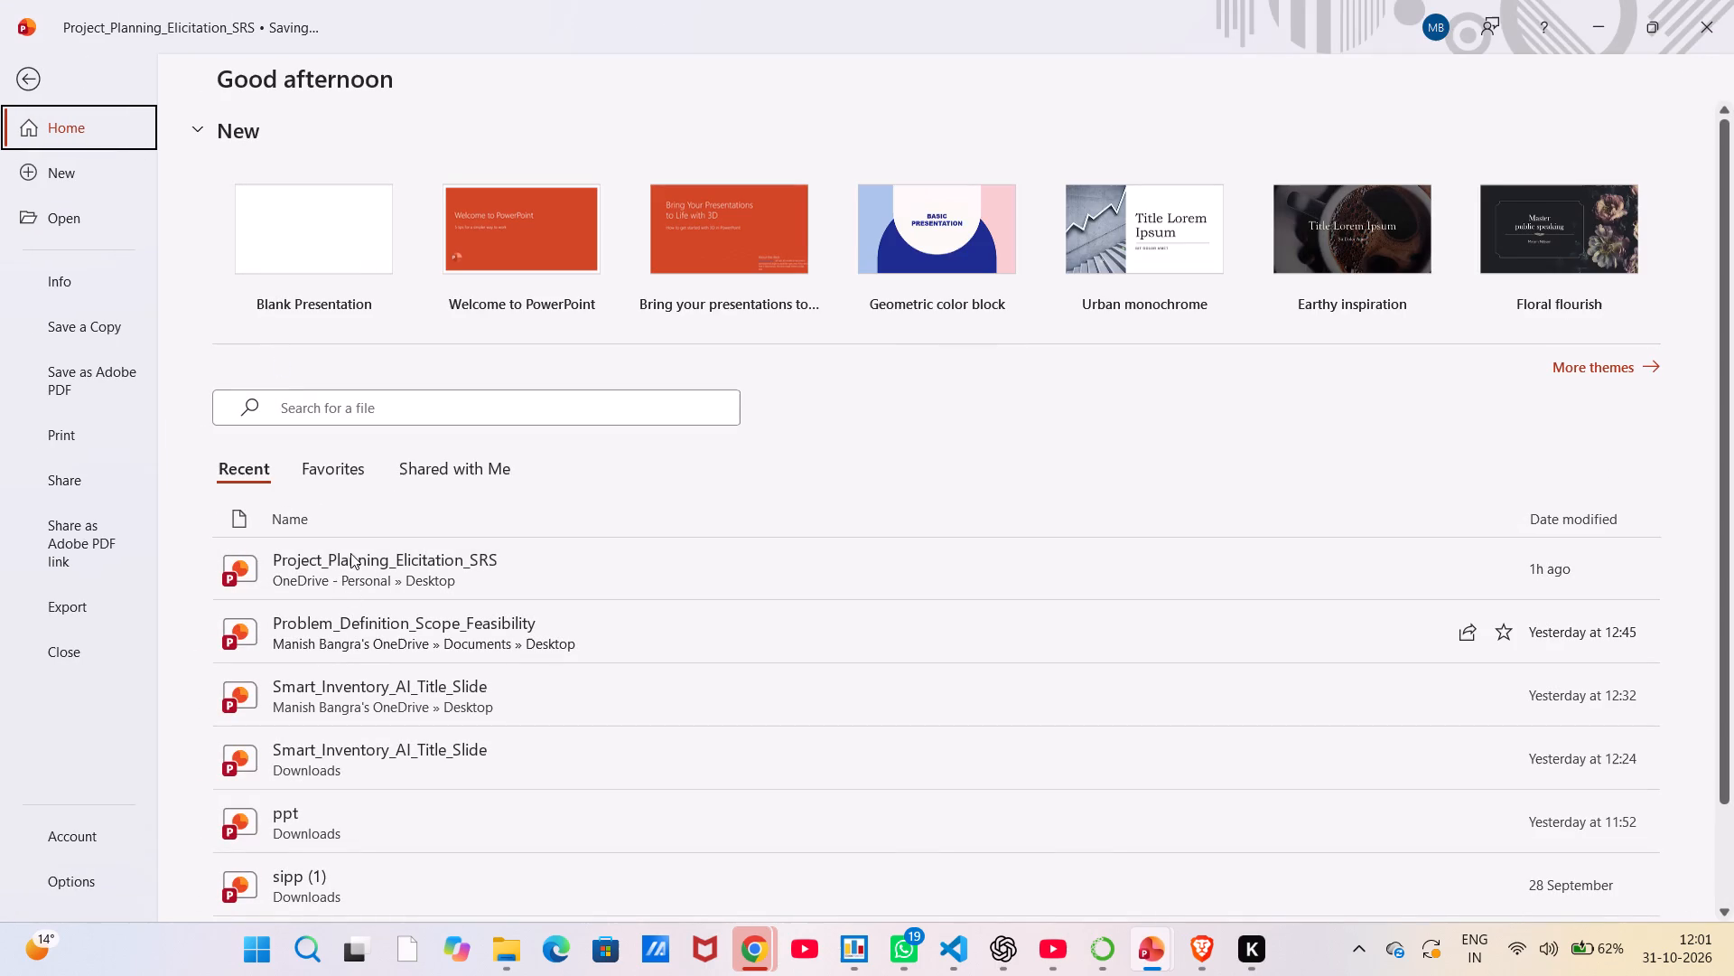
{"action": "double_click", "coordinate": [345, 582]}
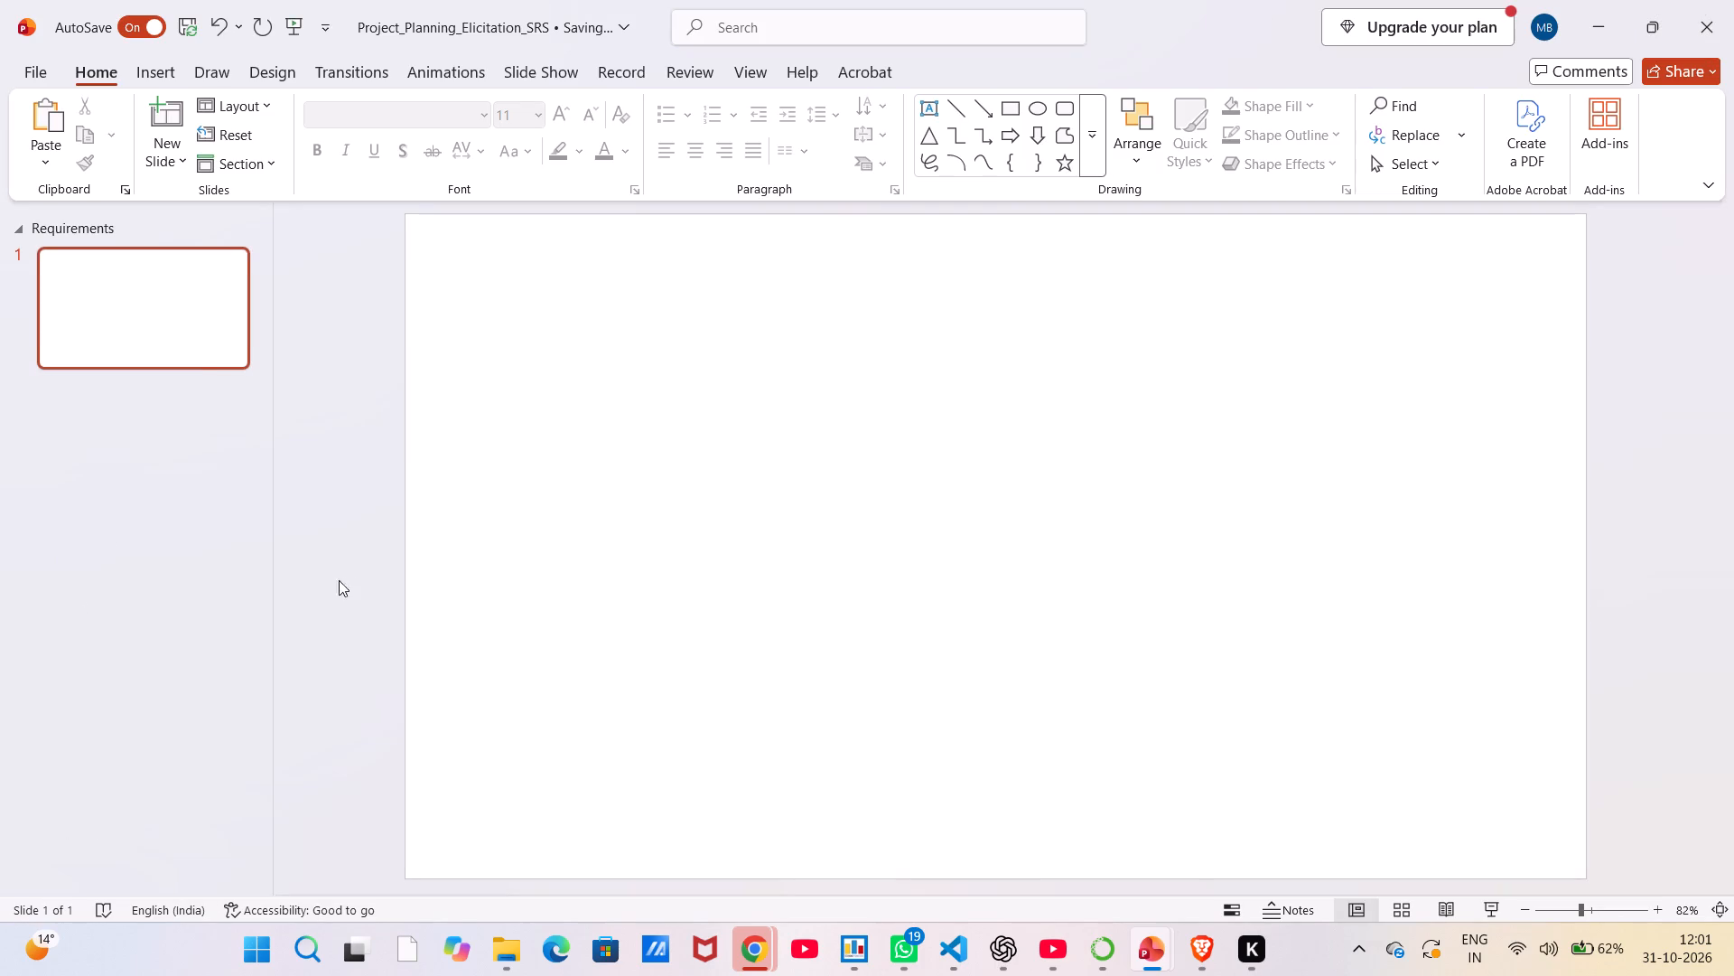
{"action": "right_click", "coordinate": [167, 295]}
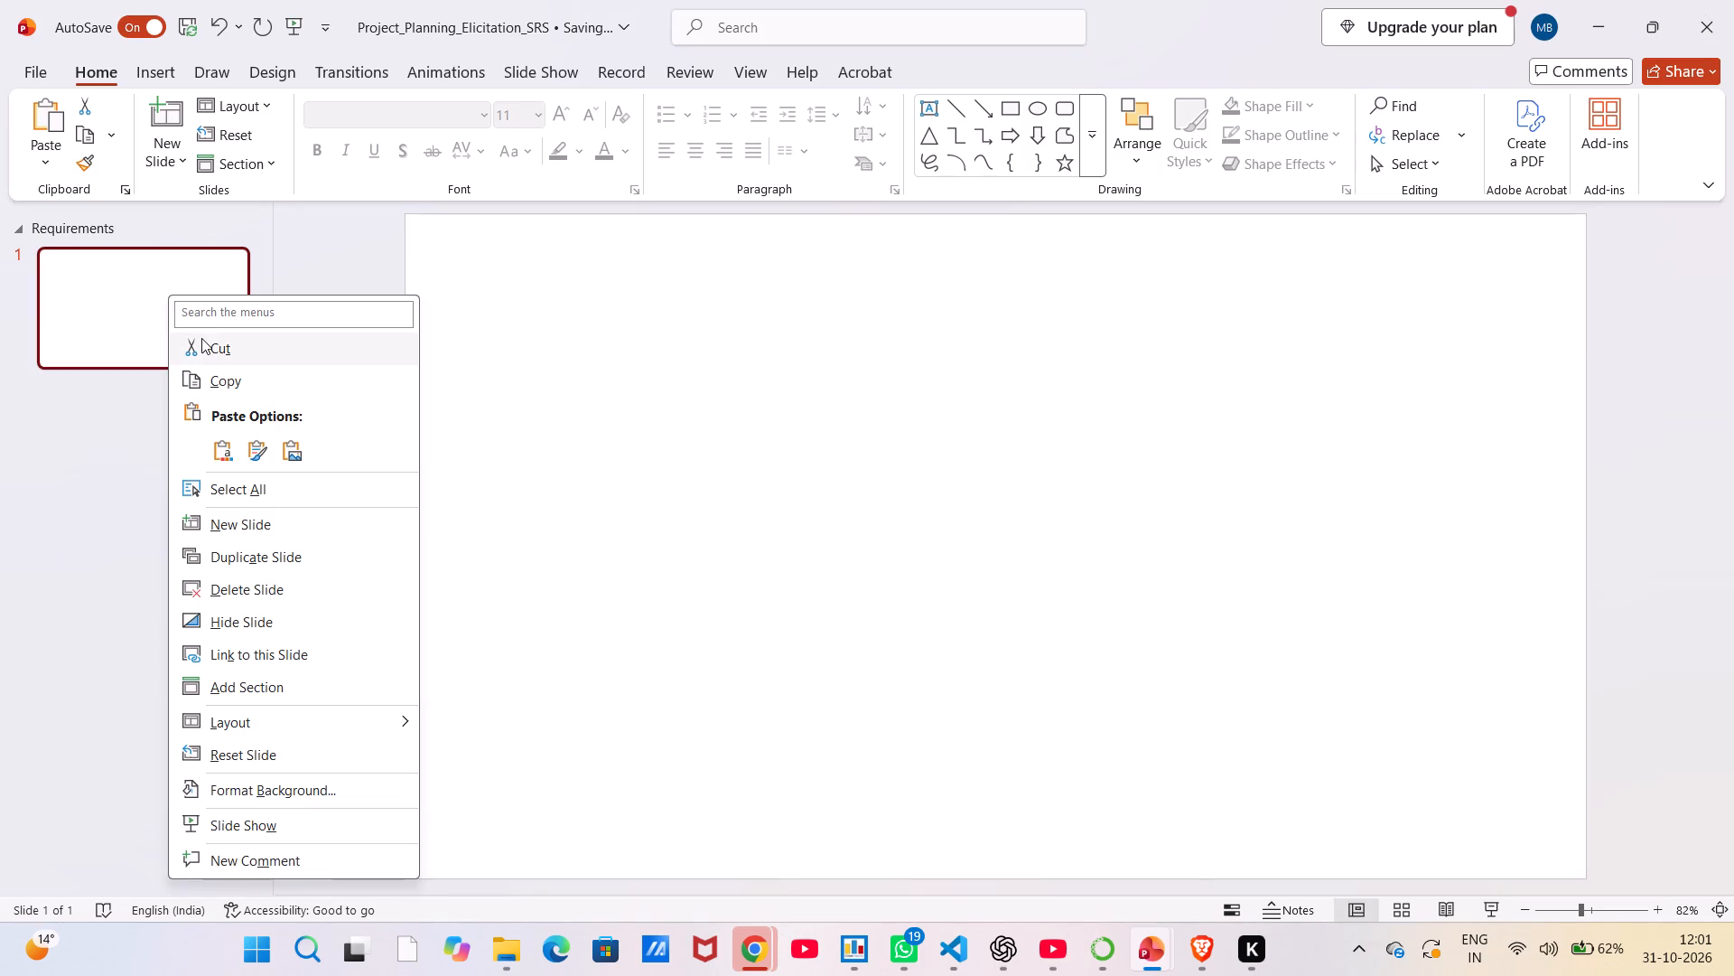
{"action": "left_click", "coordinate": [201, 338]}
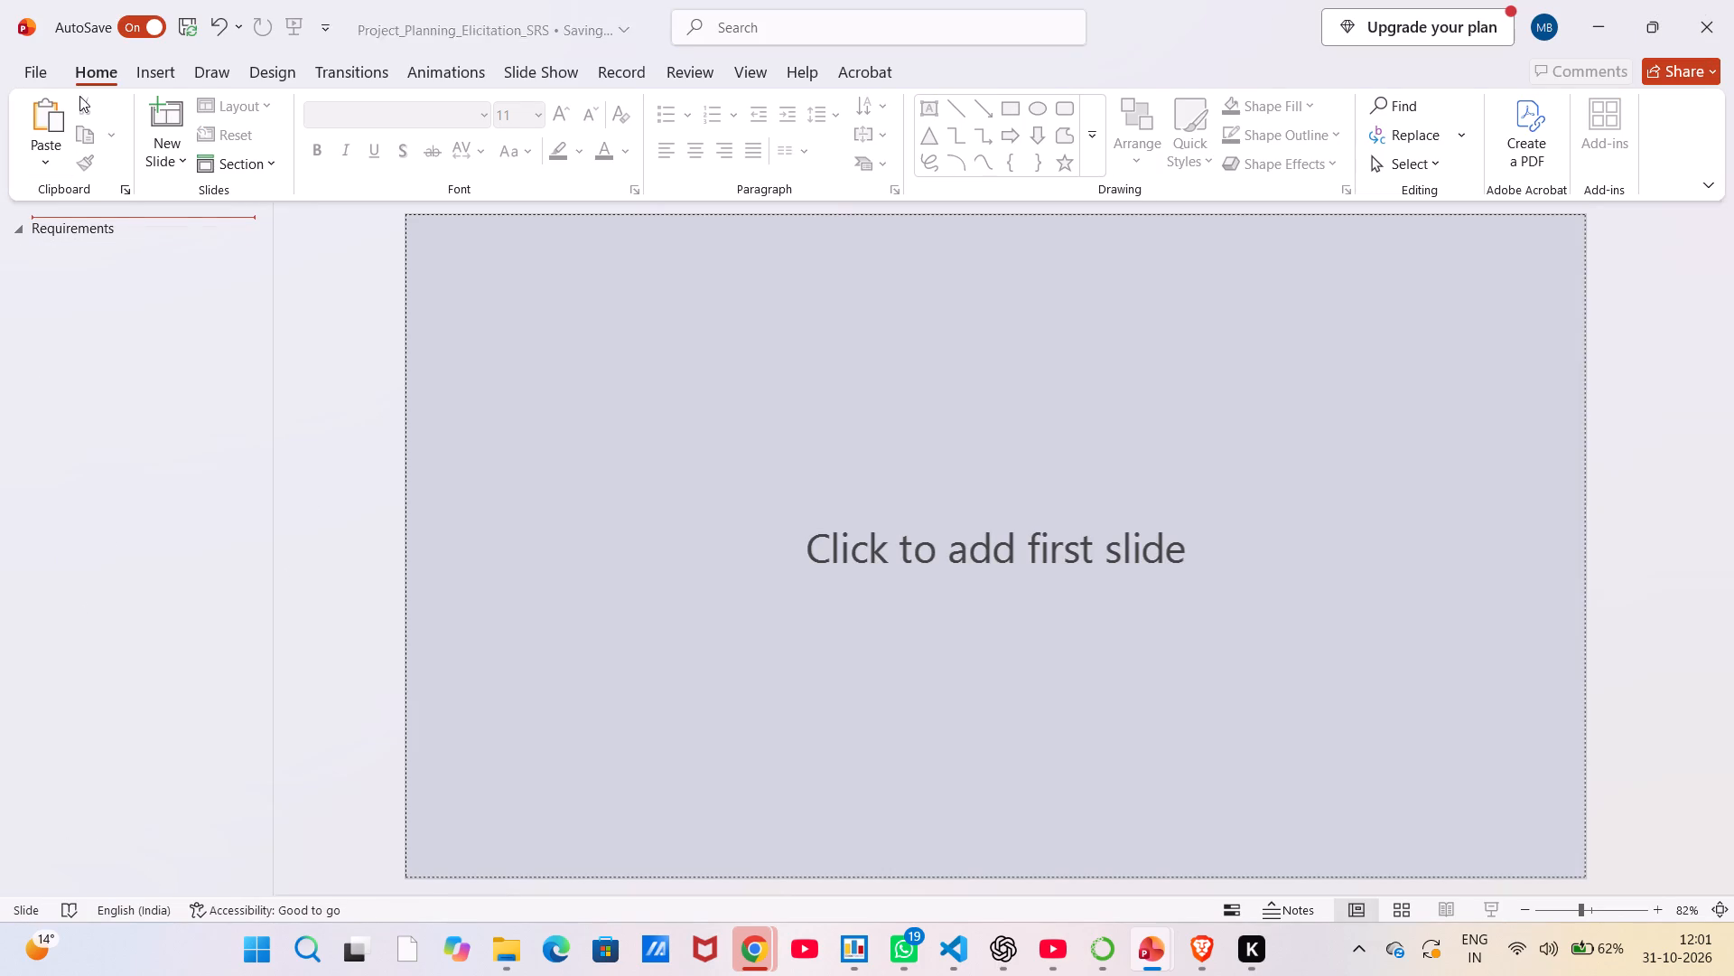
Open the recent Problem_Definition_Scope_Feasibility deck and cut its "Problem definition, scope & feasibility" slide.
{"action": "left_click", "coordinate": [36, 76]}
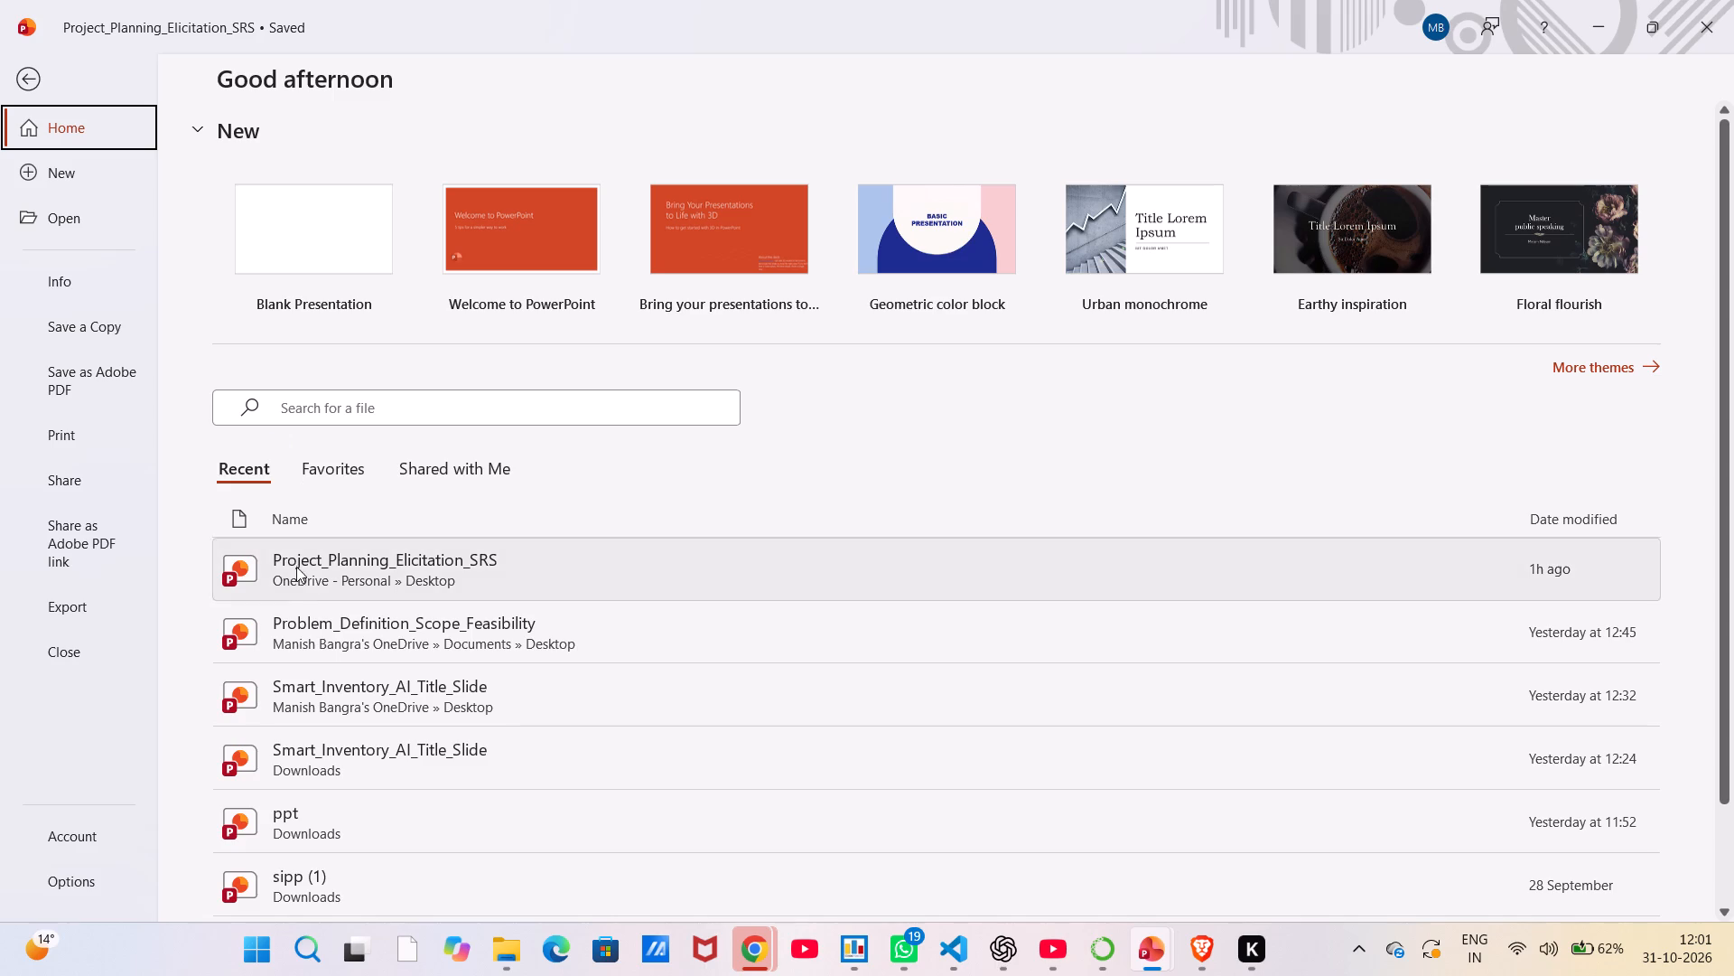
{"action": "double_click", "coordinate": [329, 617]}
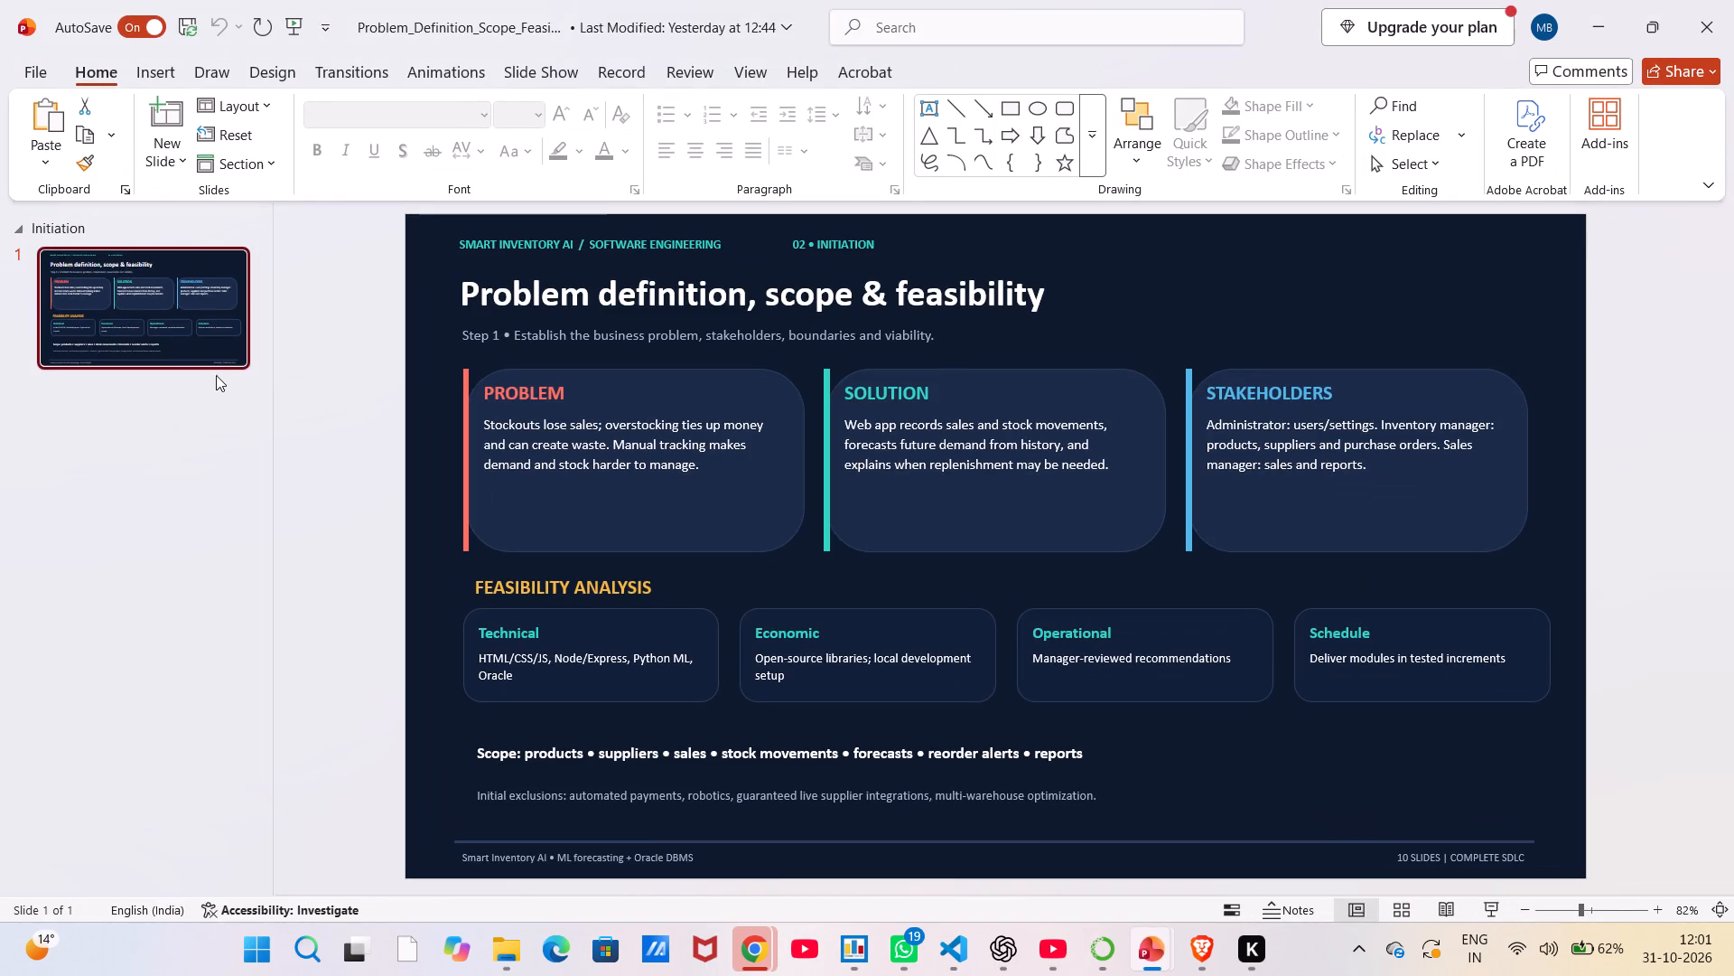
{"action": "right_click", "coordinate": [215, 373]}
{"action": "left_click", "coordinate": [153, 264]}
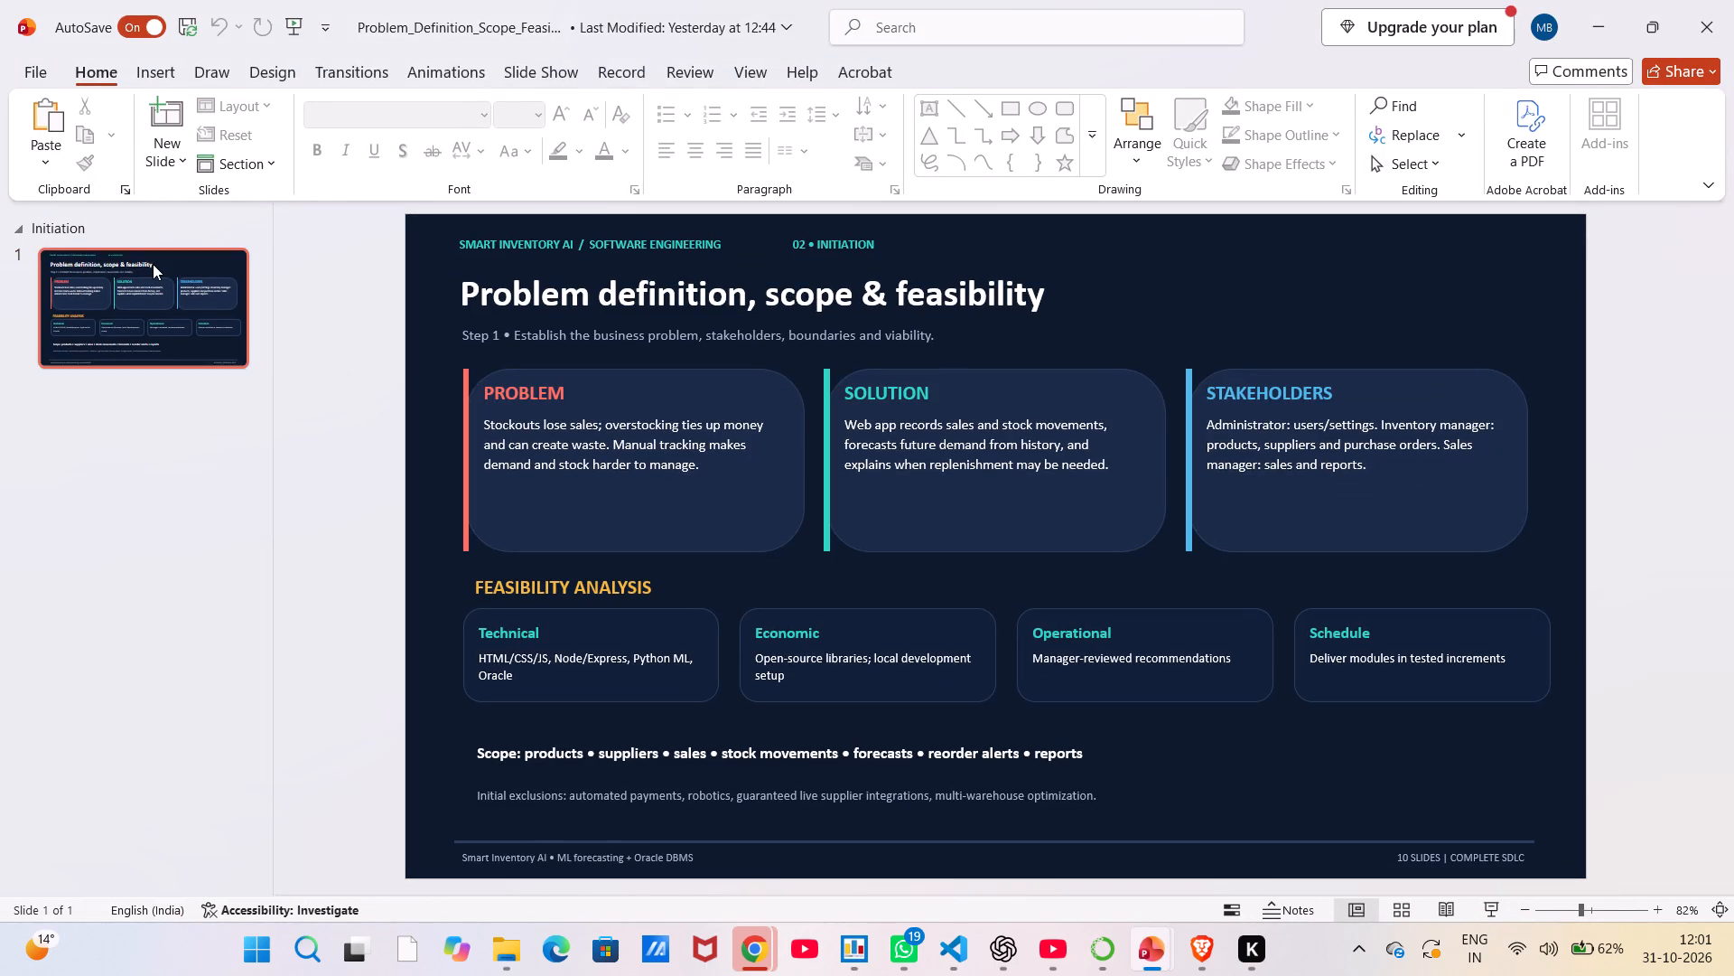
{"action": "right_click", "coordinate": [153, 264]}
{"action": "left_click", "coordinate": [175, 330]}
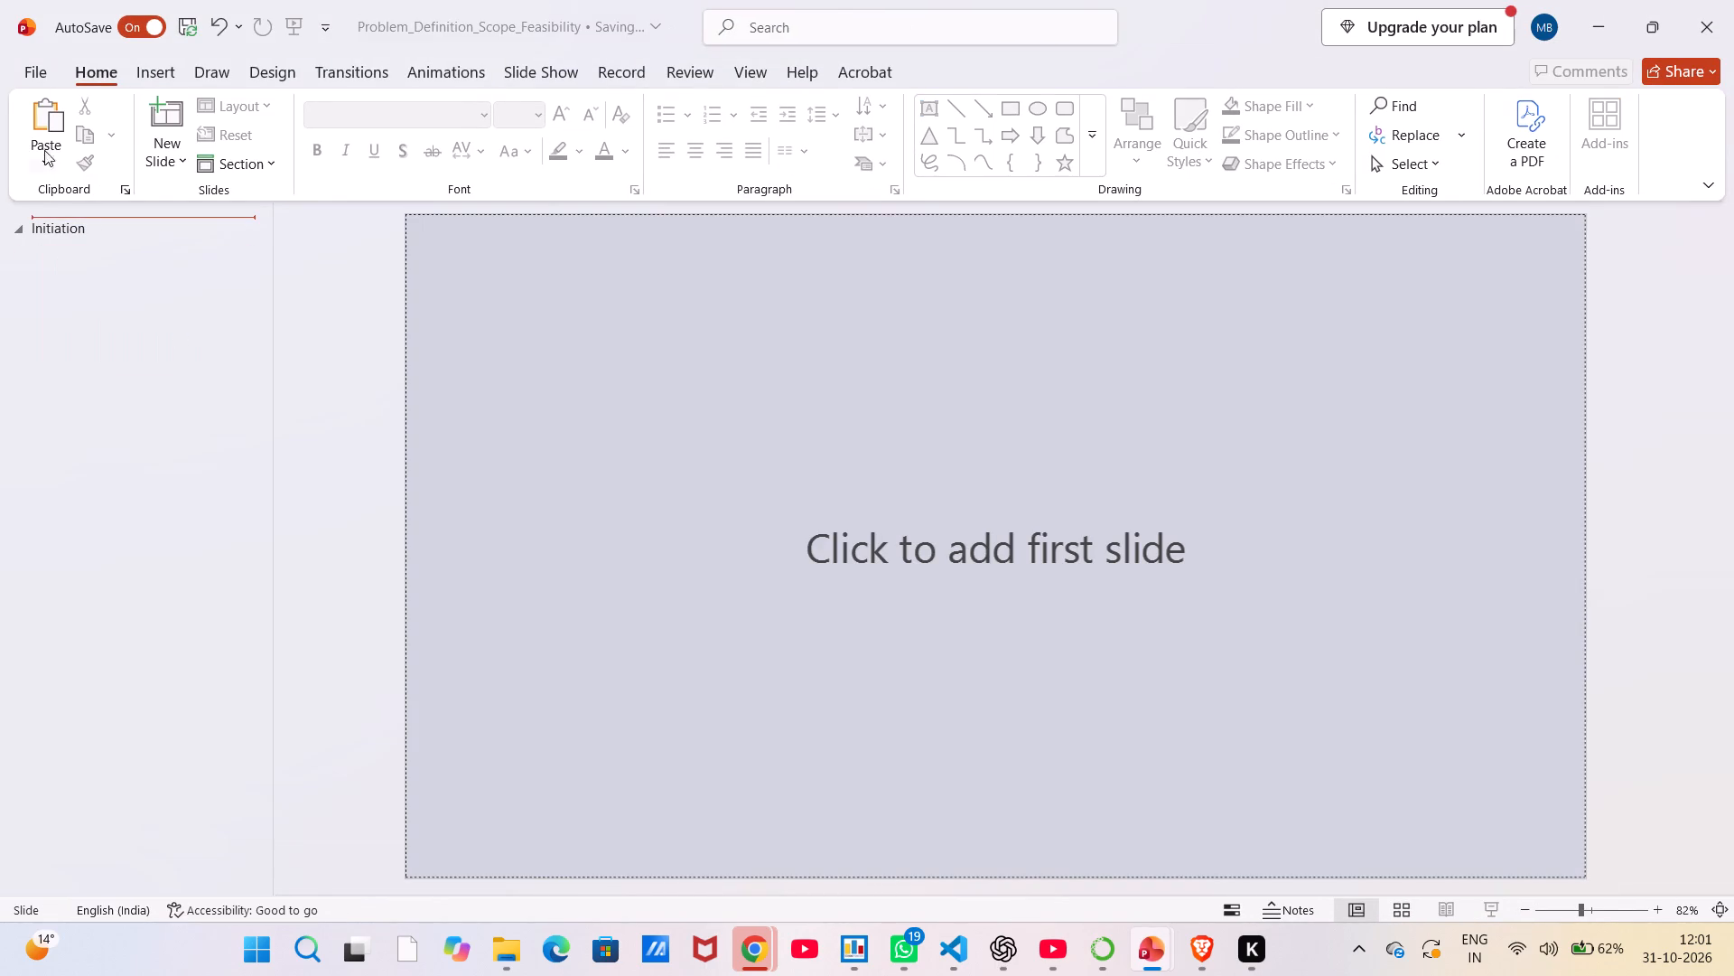
Open the Desktop and Downloads copies of Smart_Inventory_AI_Title_Slide from the recent files to check their contents.
{"action": "left_click", "coordinate": [20, 63]}
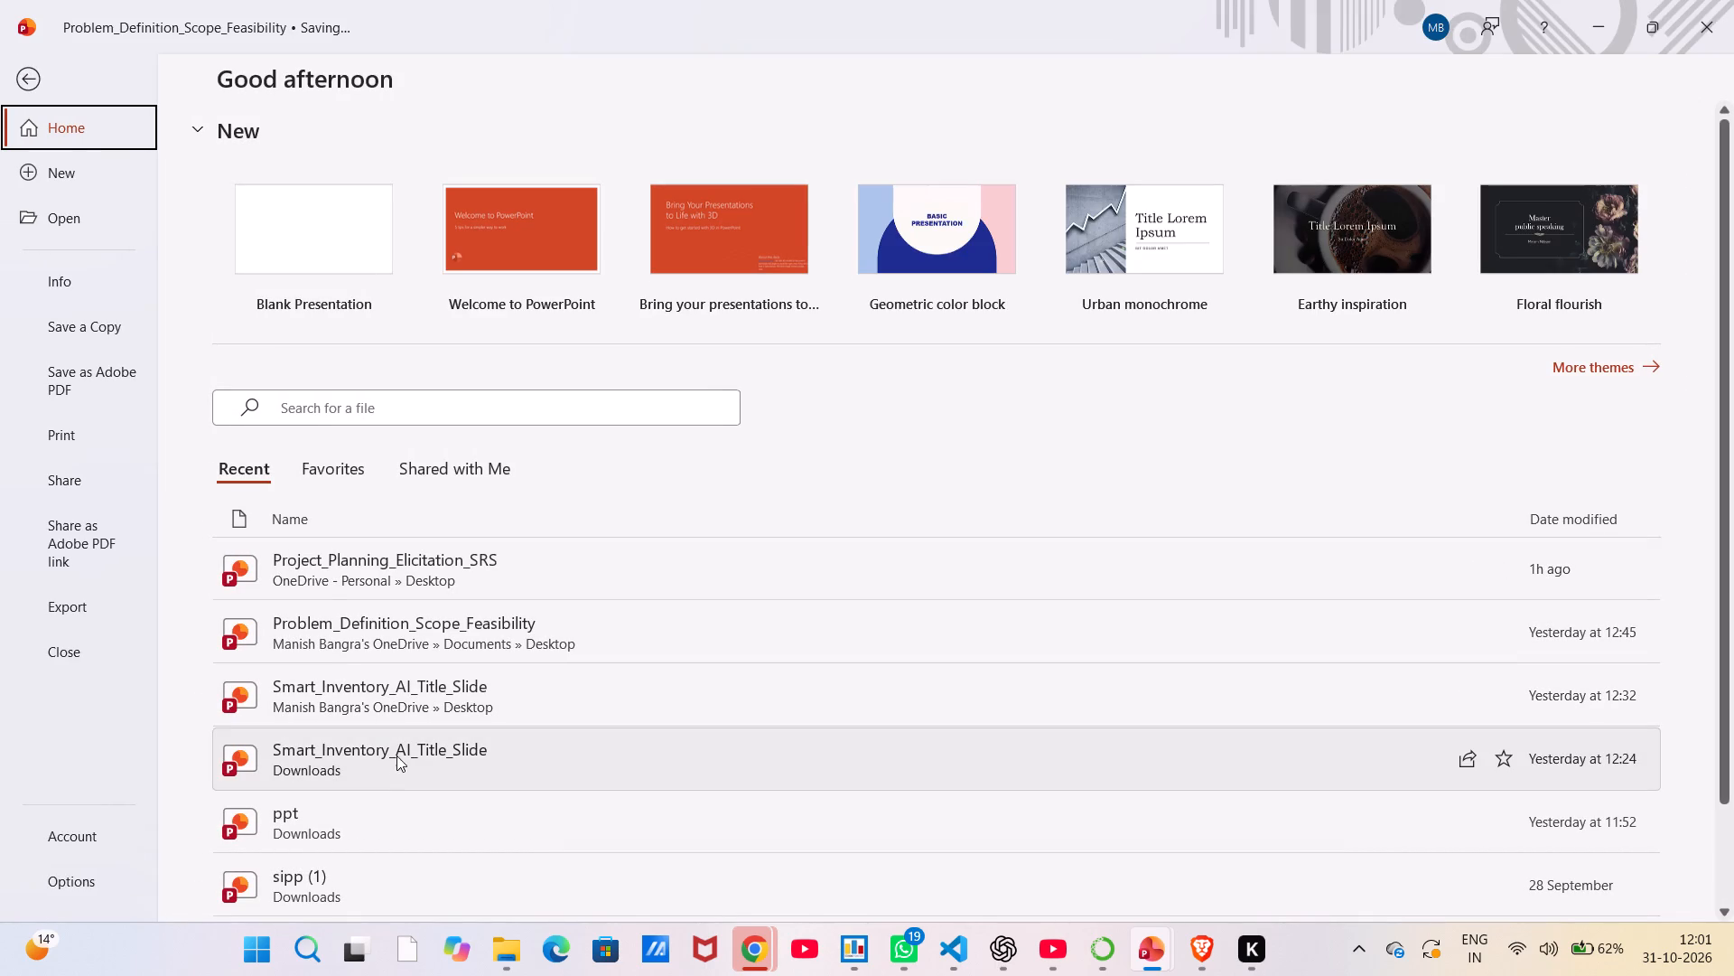
{"action": "double_click", "coordinate": [433, 707]}
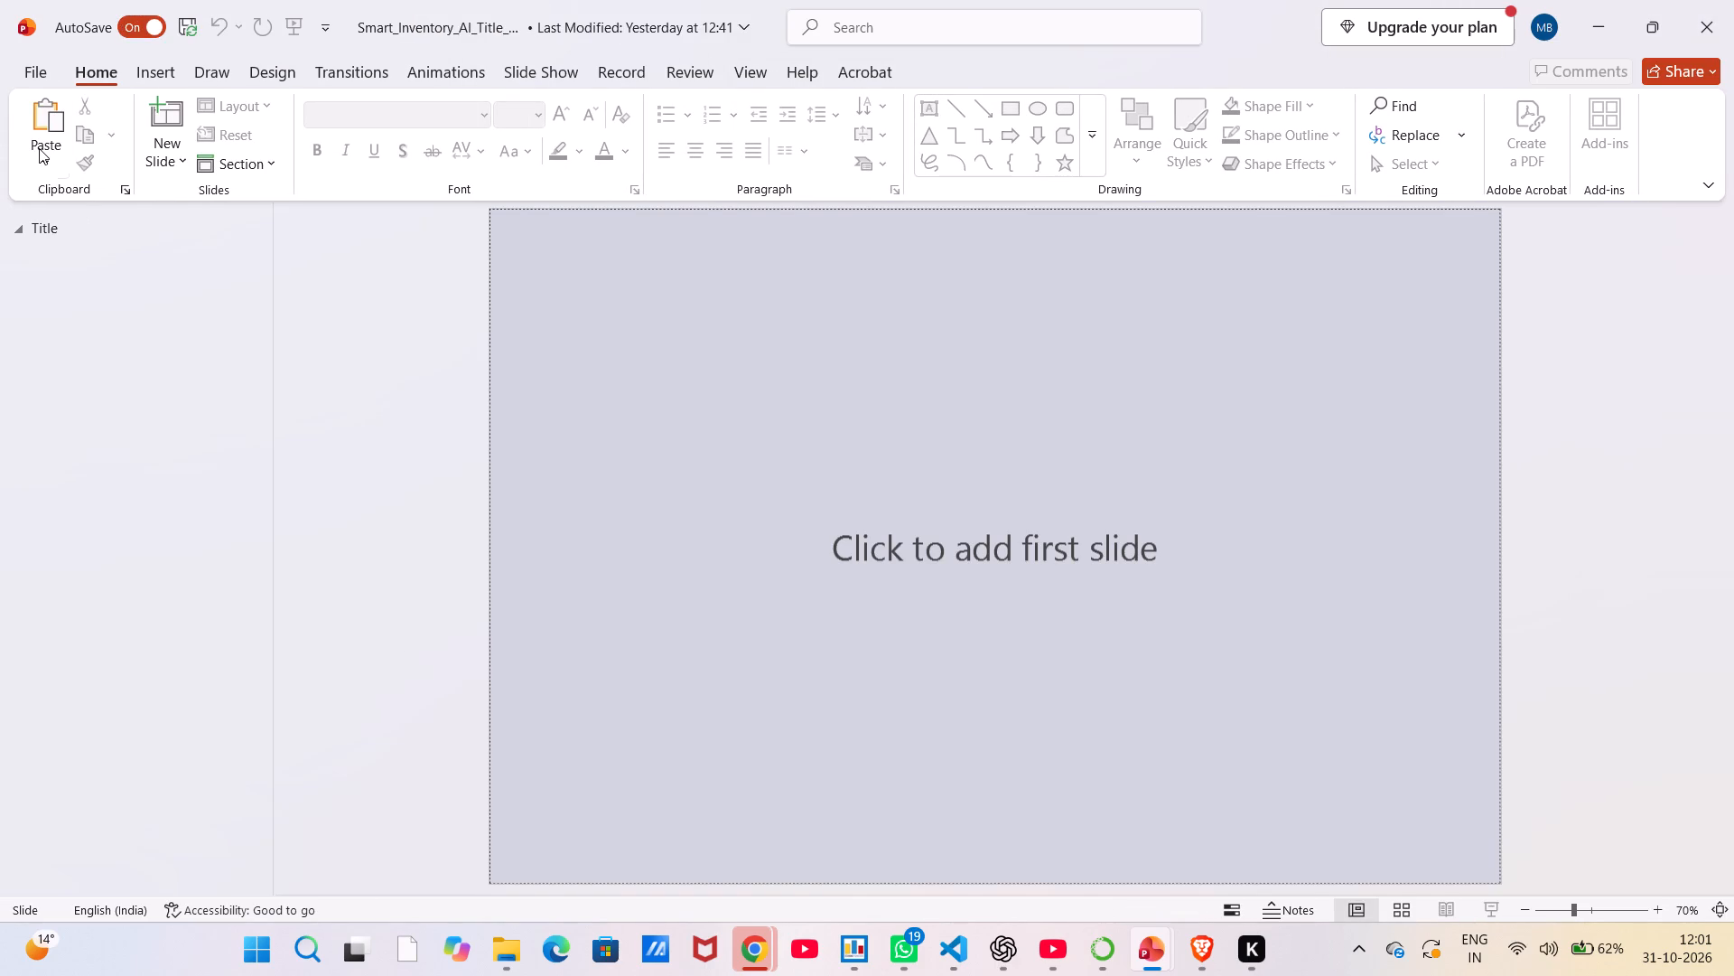
{"action": "left_click", "coordinate": [37, 66]}
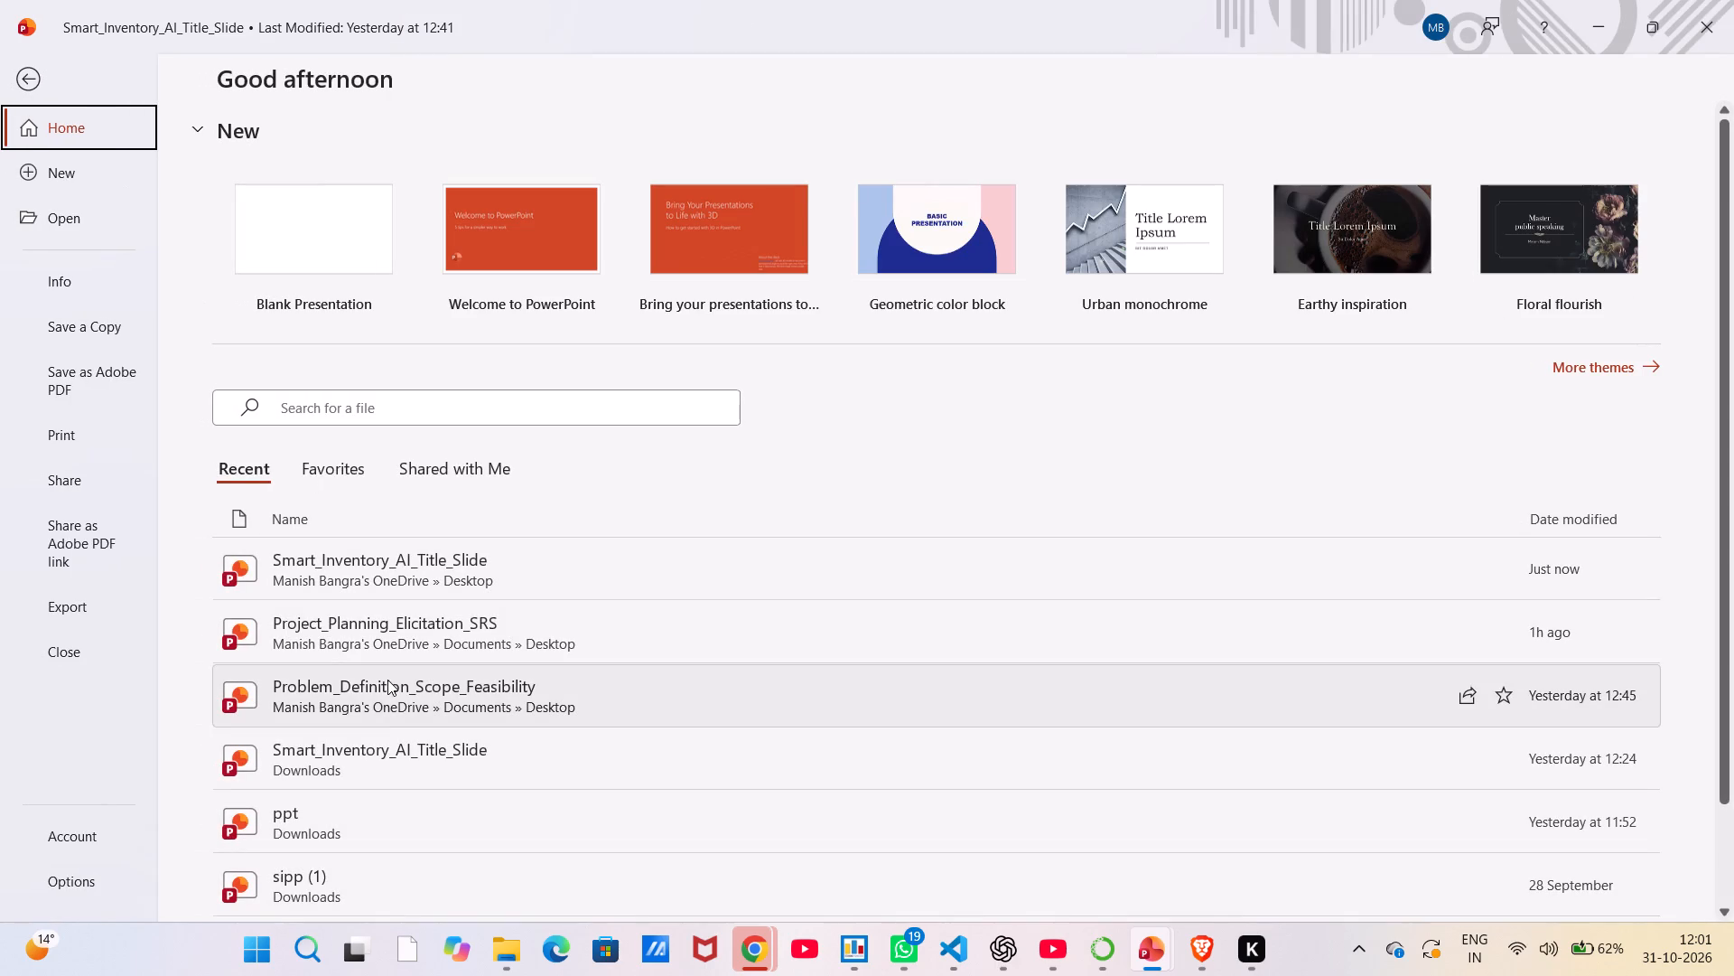
{"action": "double_click", "coordinate": [369, 738]}
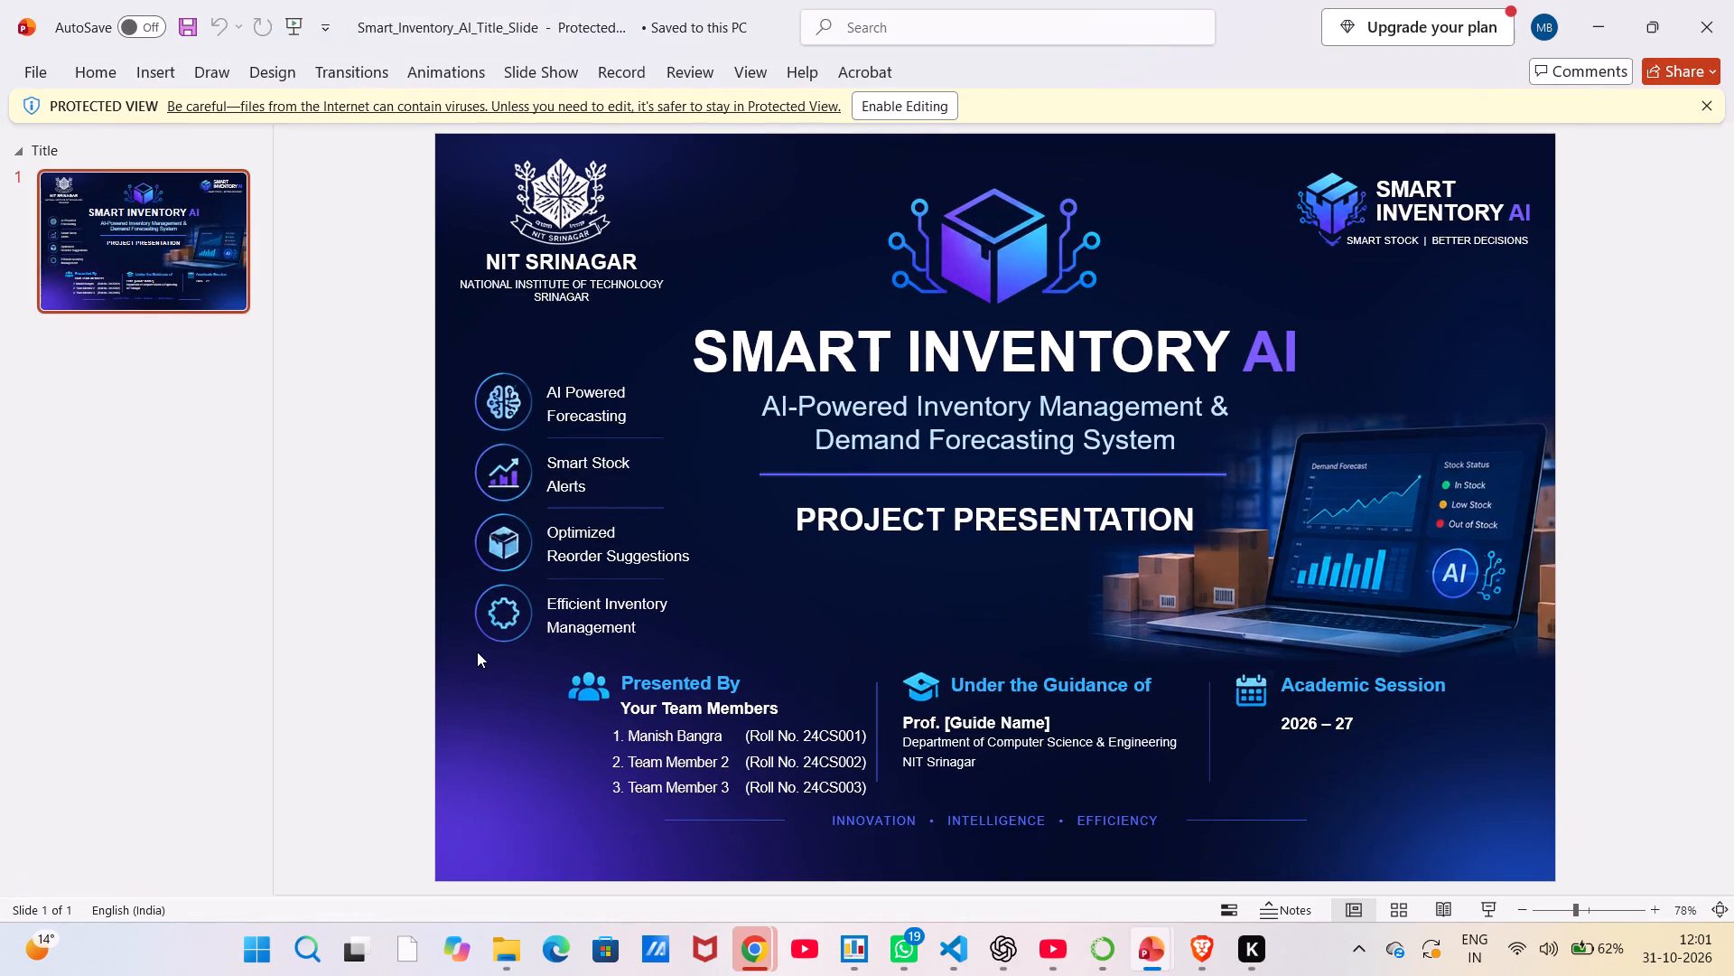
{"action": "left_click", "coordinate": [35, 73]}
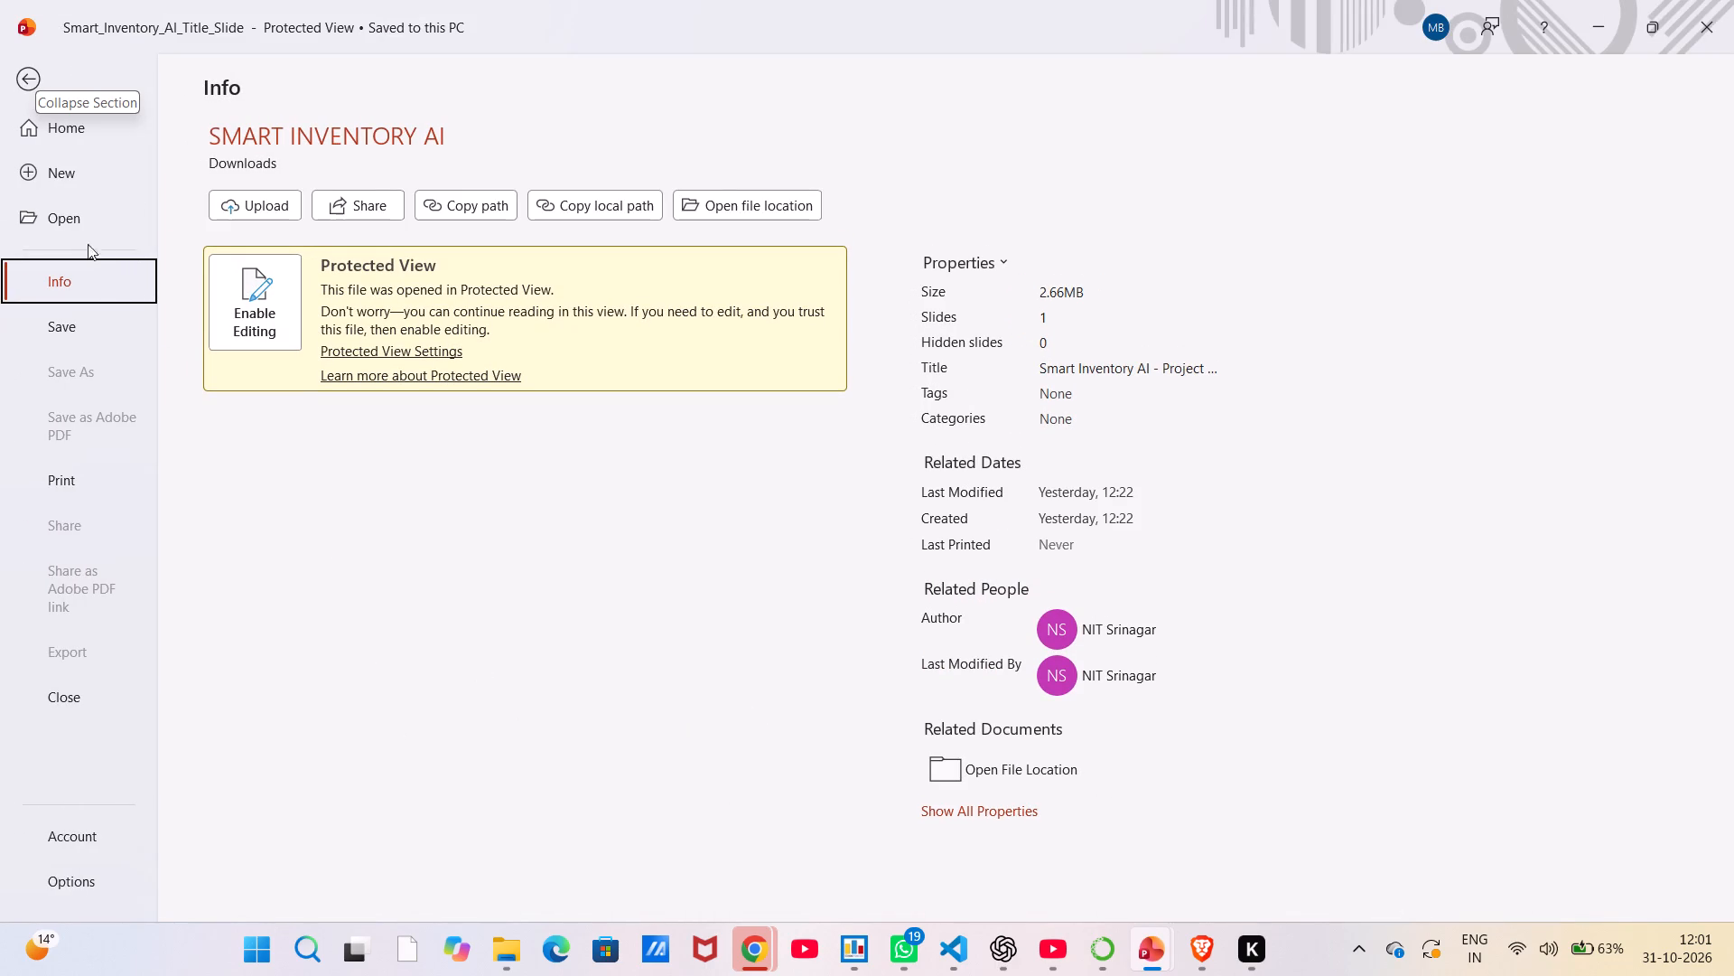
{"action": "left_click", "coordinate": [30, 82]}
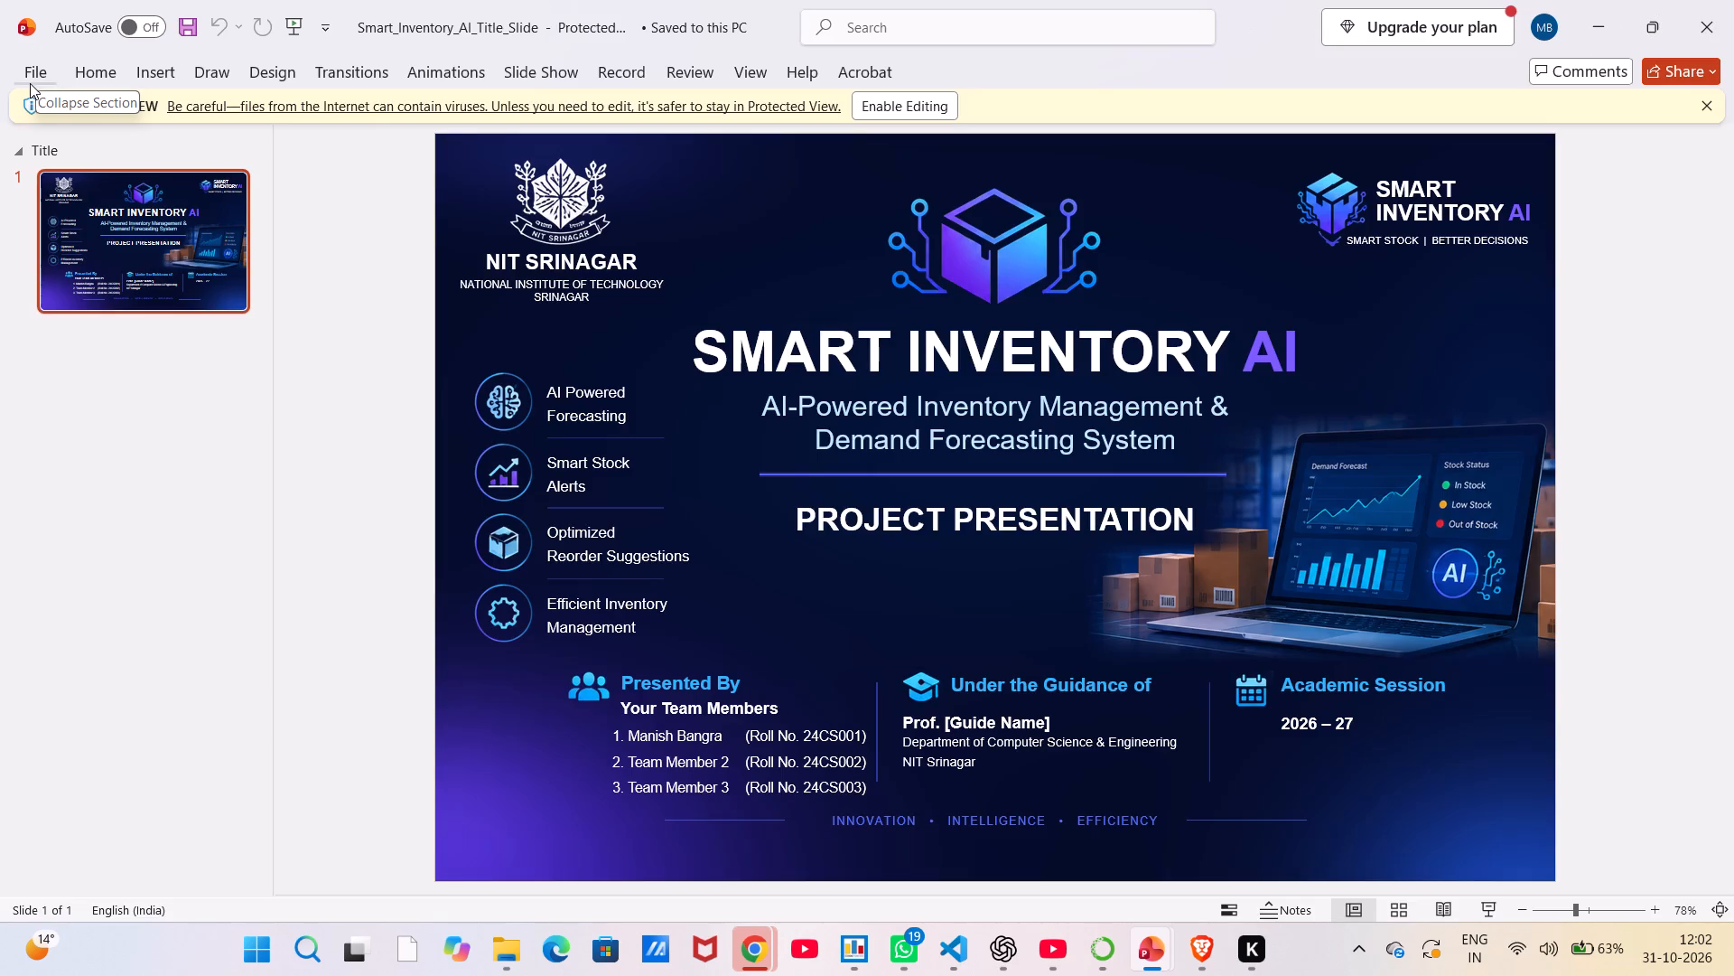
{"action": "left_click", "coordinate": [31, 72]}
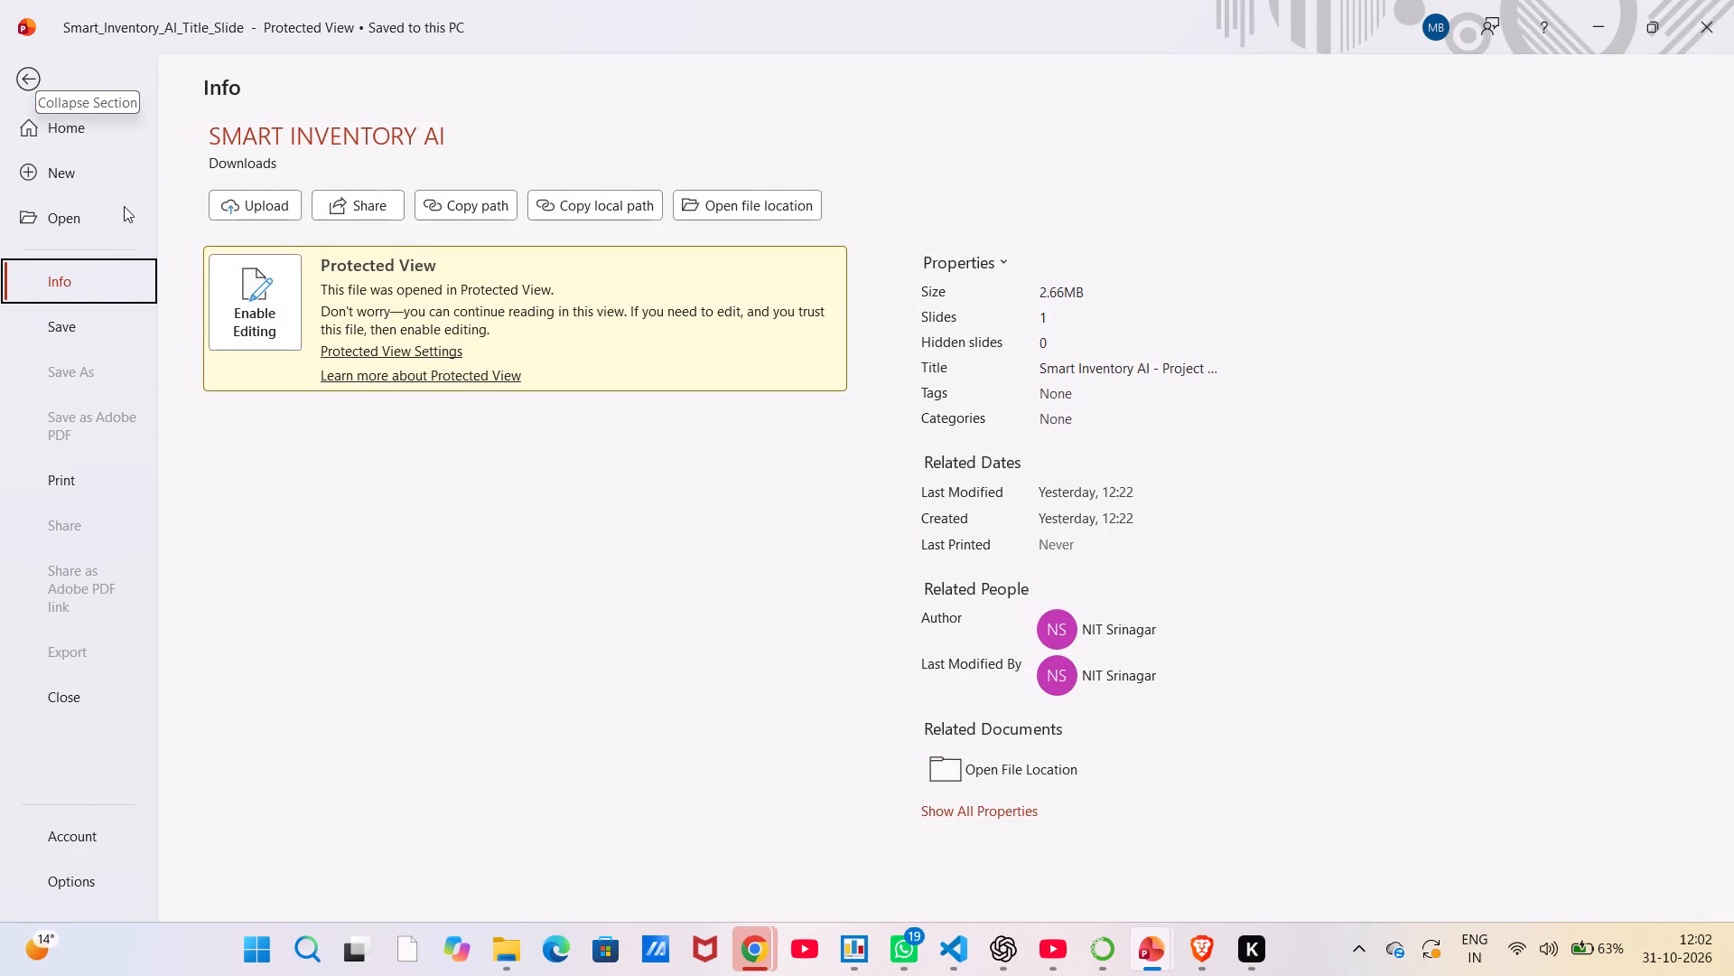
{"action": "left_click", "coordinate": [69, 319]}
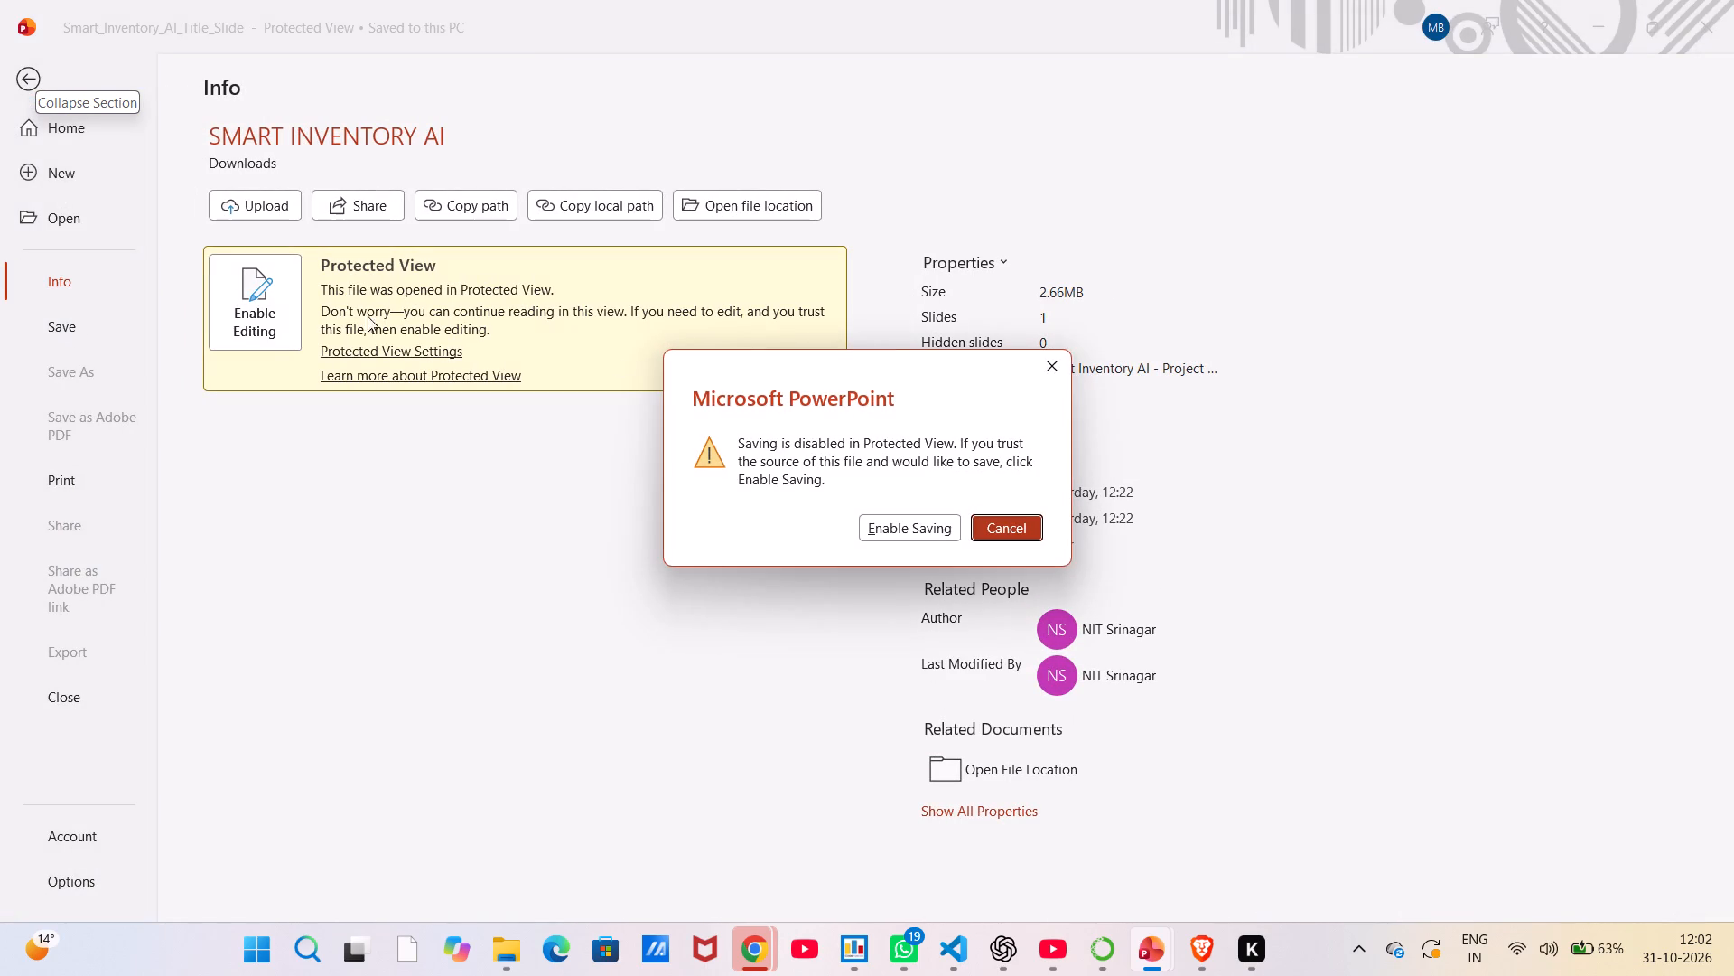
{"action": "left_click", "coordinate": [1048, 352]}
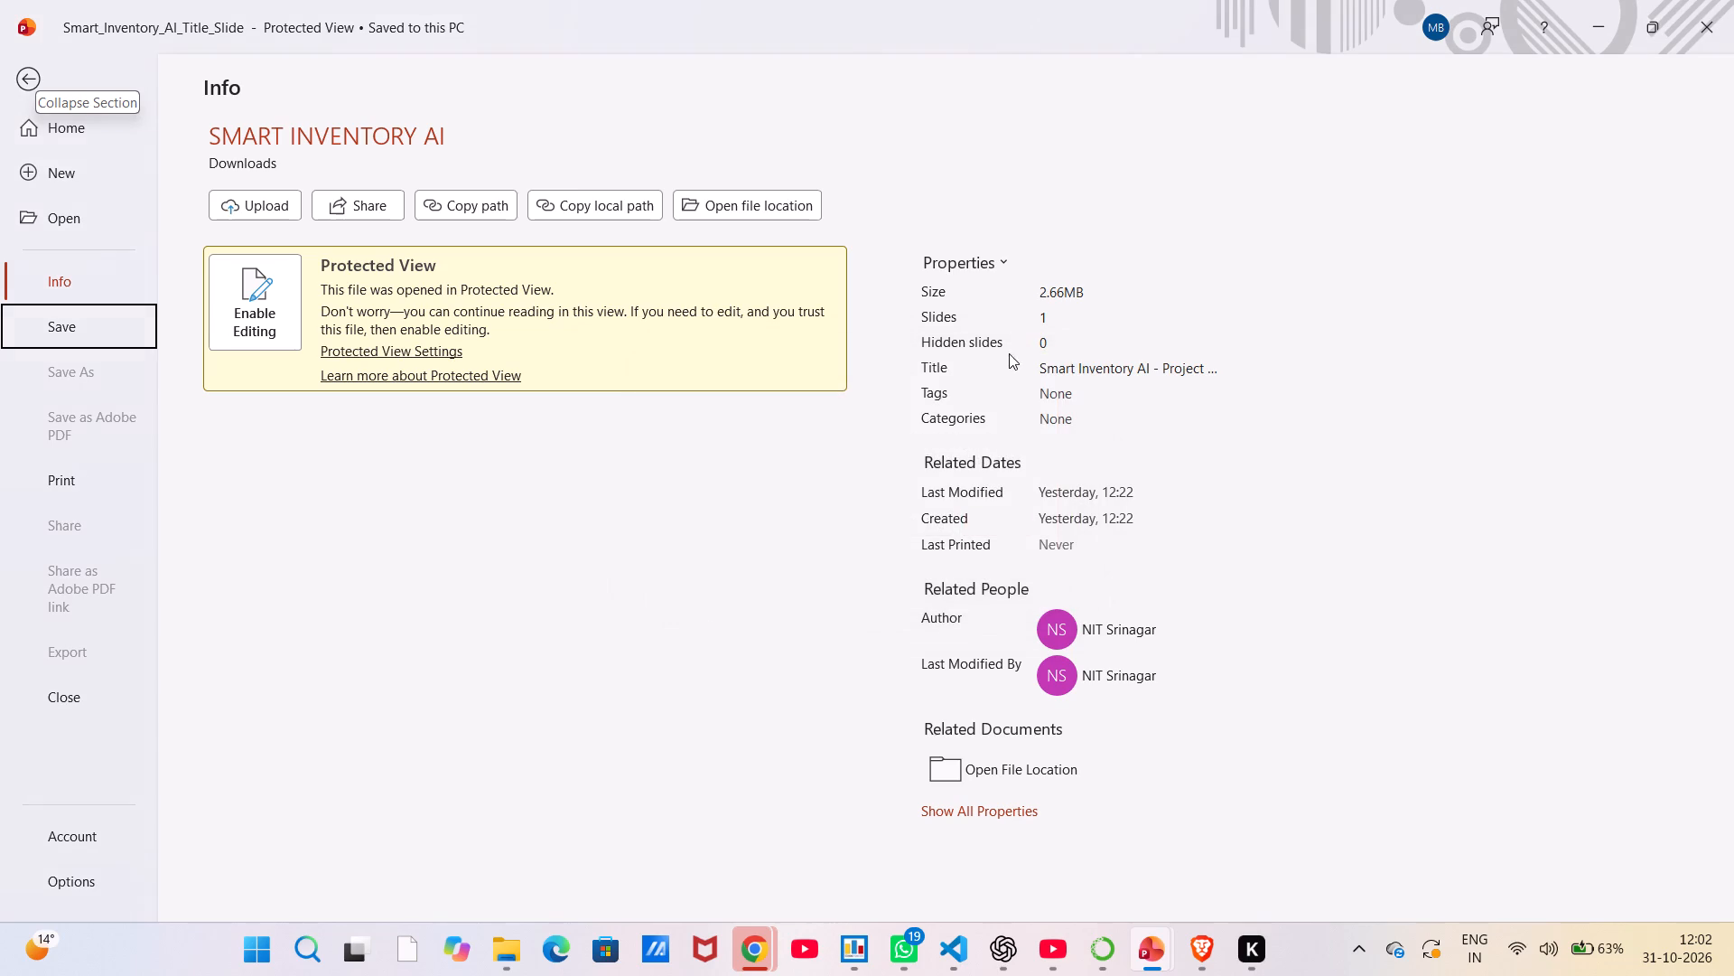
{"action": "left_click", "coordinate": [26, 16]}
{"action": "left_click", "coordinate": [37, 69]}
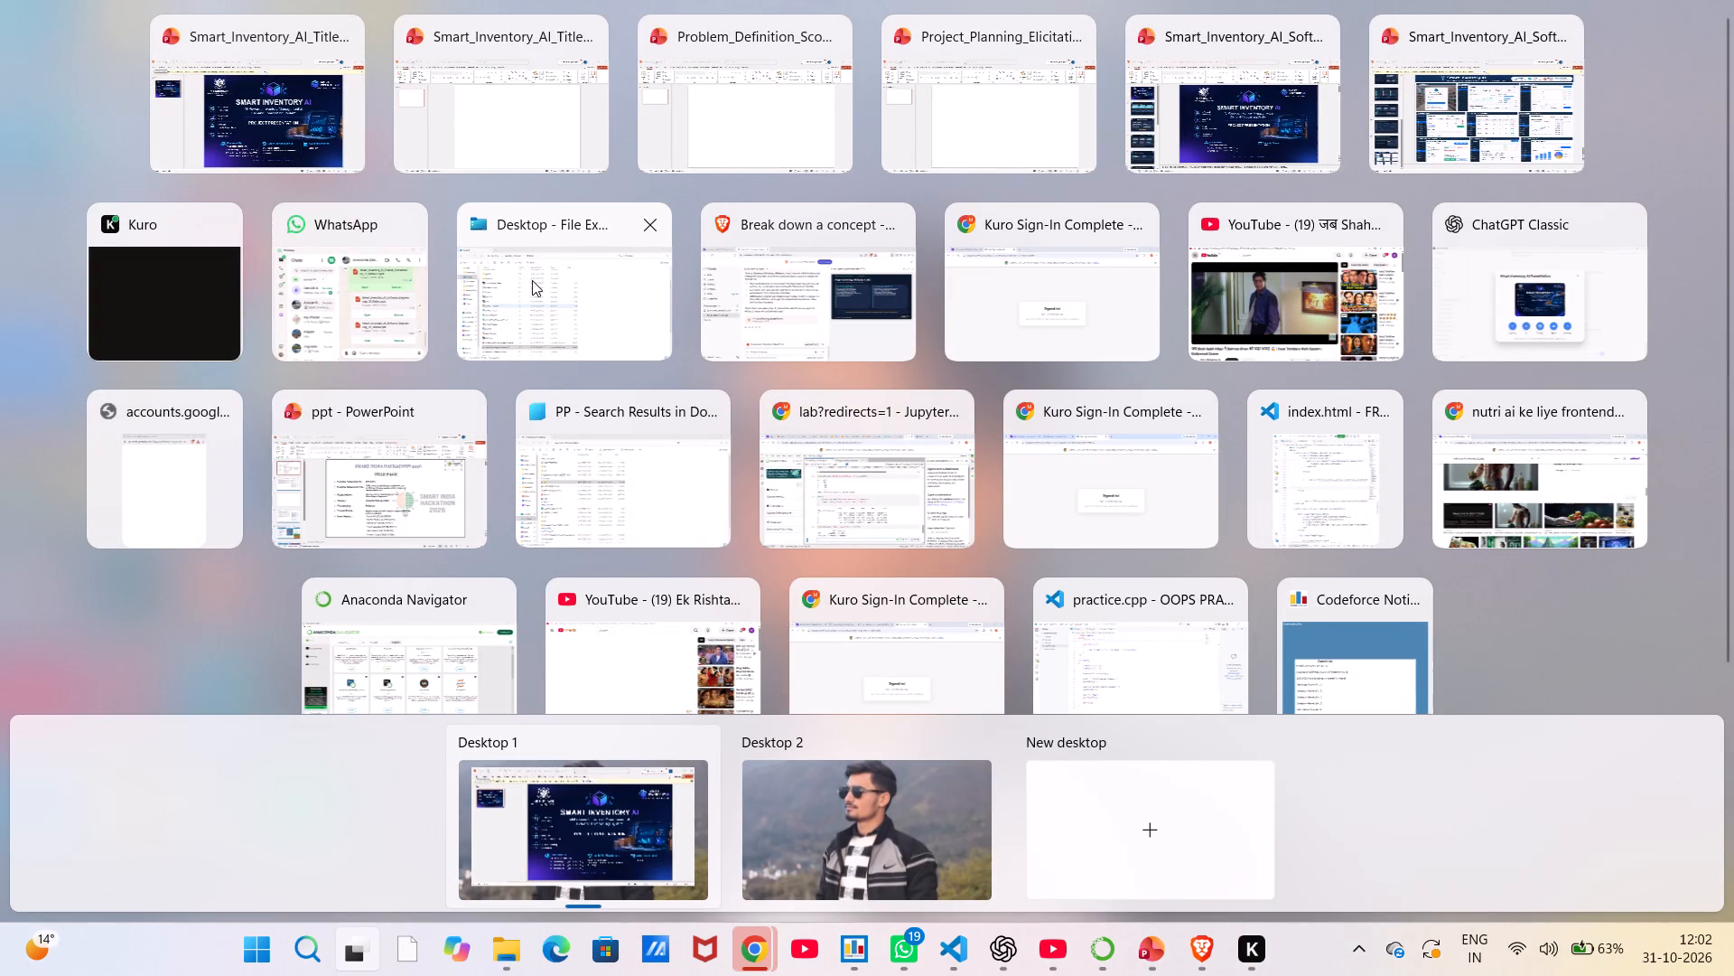
Switch to File Explorer, open Project_Planning_Elicitation_SRS from the Desktop folder to check it, and close it.
{"action": "left_click", "coordinate": [544, 284]}
{"action": "scroll", "coordinate": [561, 395], "scroll_direction": "up", "scroll_amount": 4}
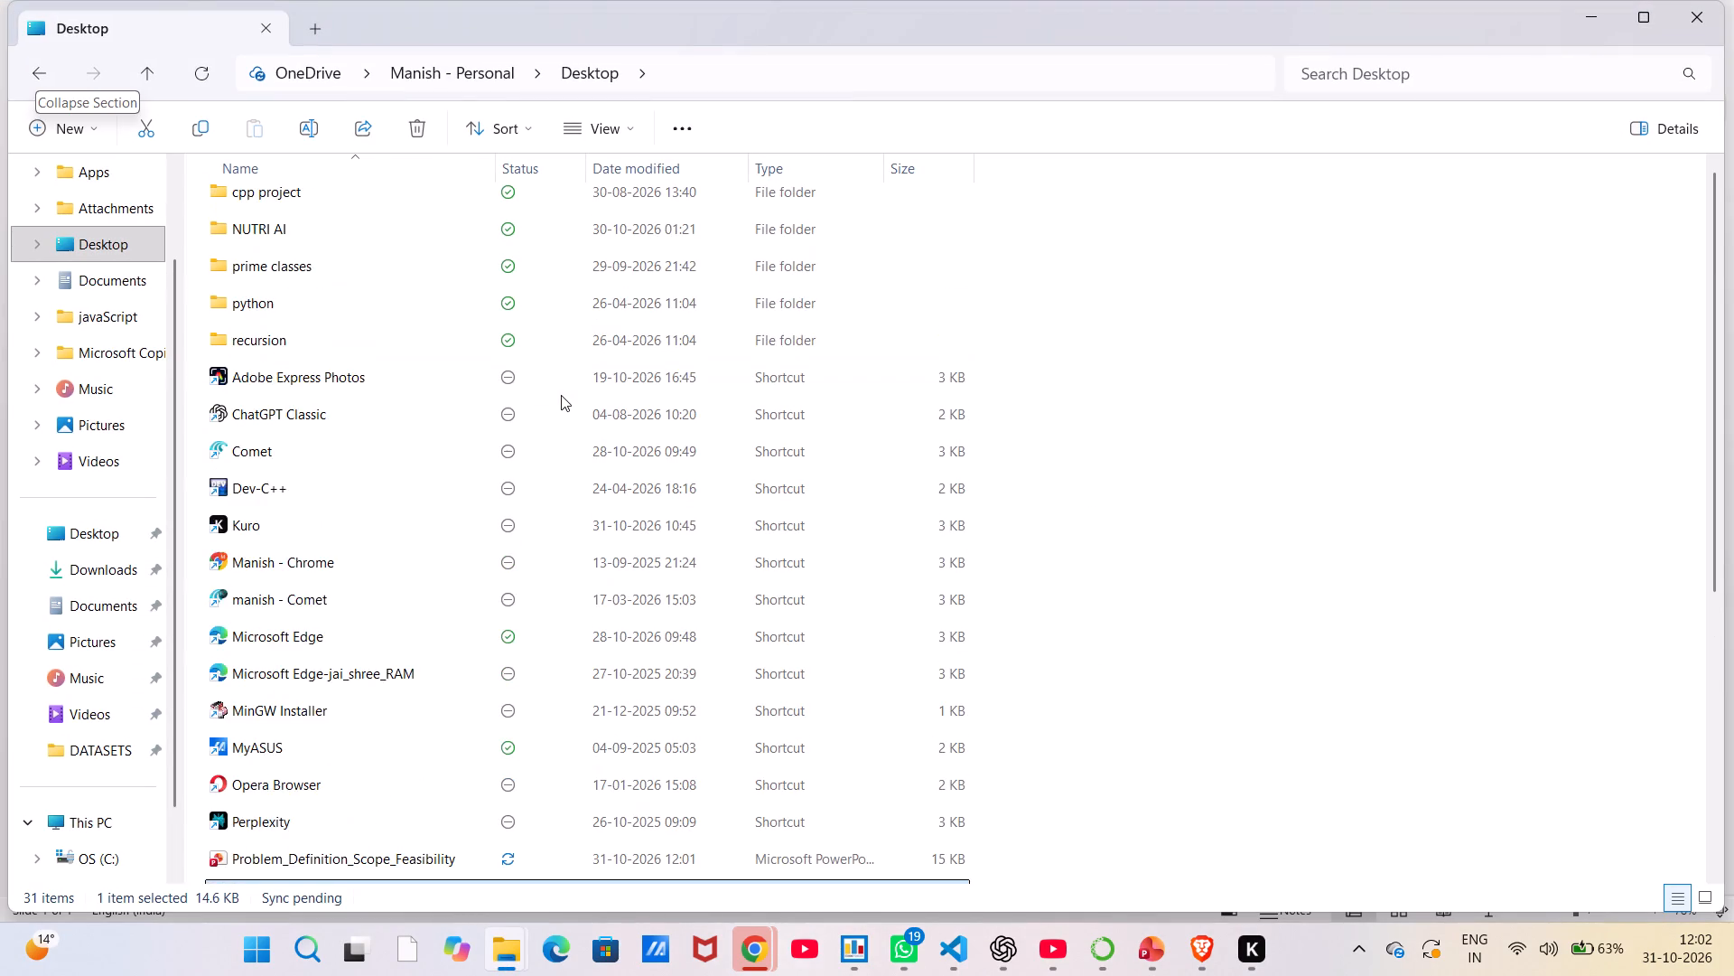
{"action": "scroll", "coordinate": [561, 395], "scroll_direction": "up", "scroll_amount": 3}
{"action": "scroll", "coordinate": [561, 395], "scroll_direction": "down", "scroll_amount": 5}
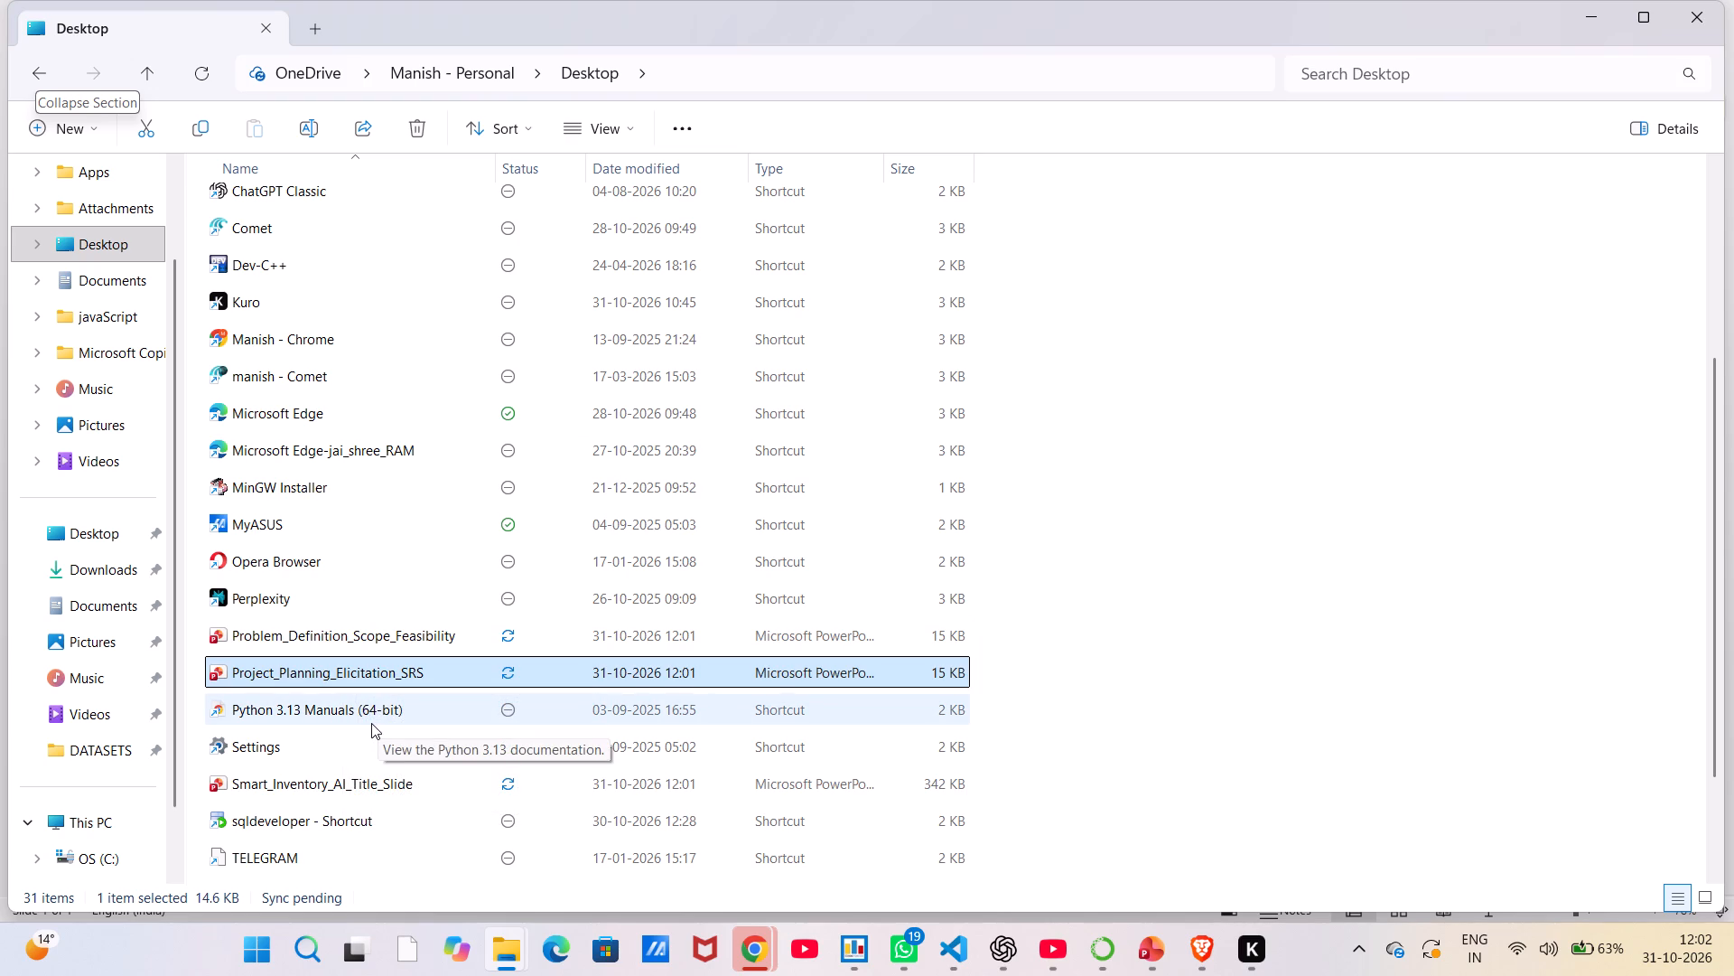
{"action": "double_click", "coordinate": [396, 666]}
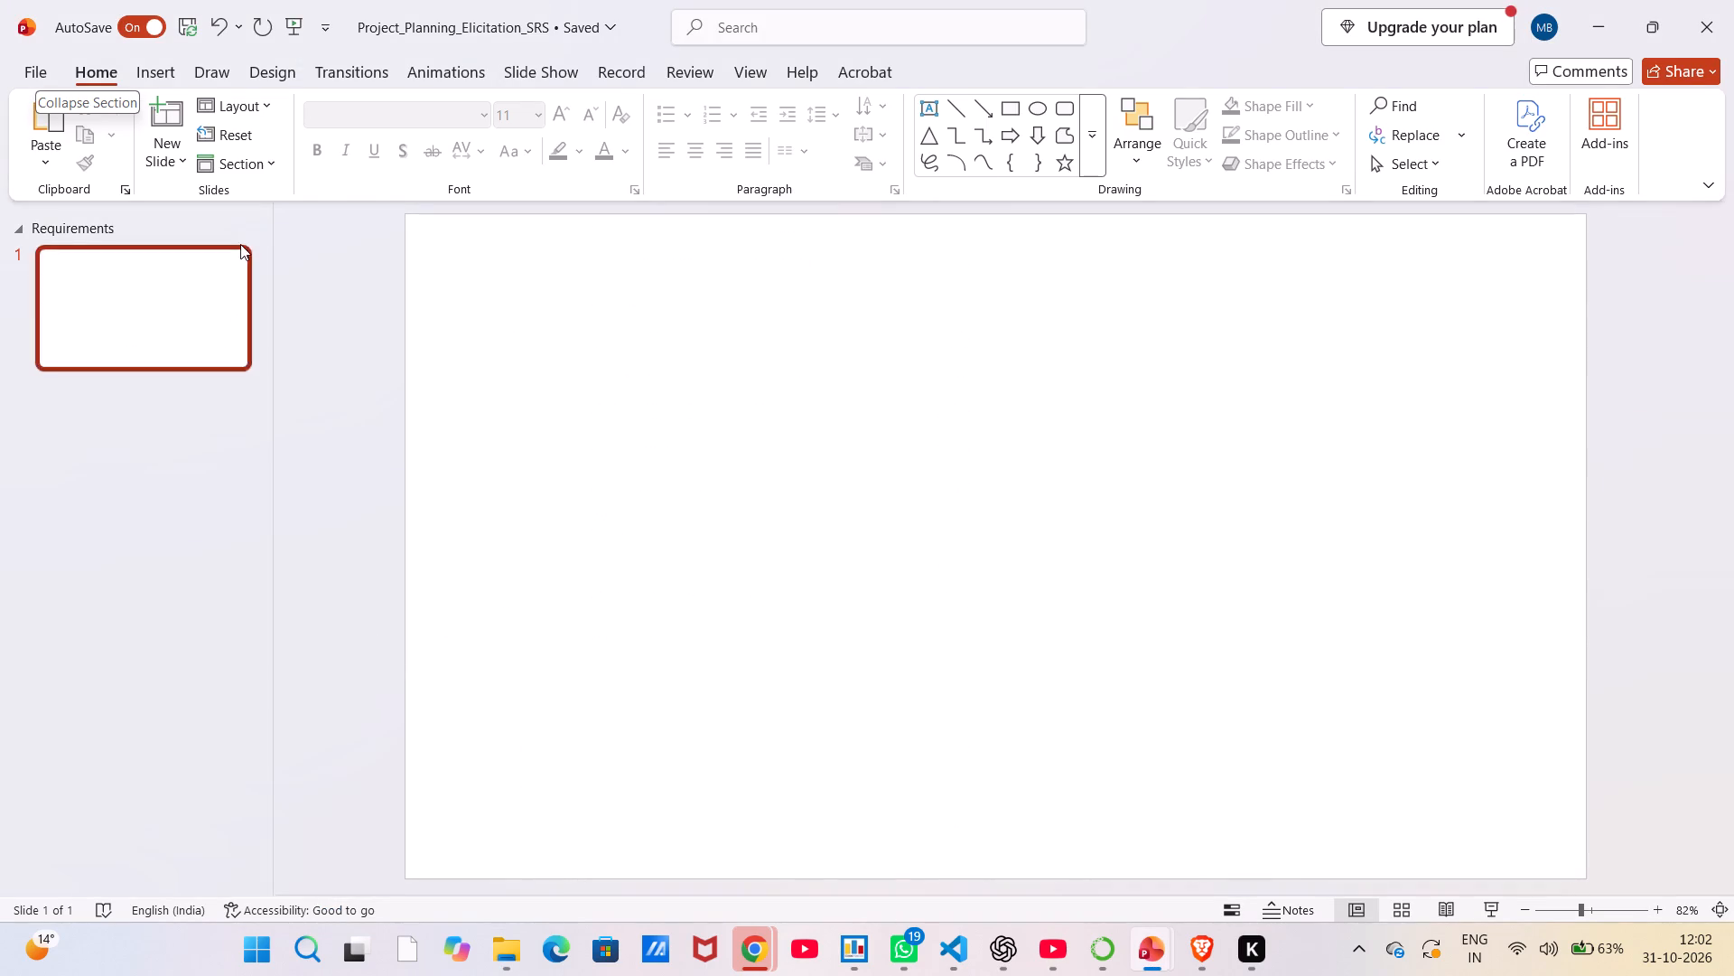
{"action": "left_click", "coordinate": [1697, 13]}
Open Smart_Inventory_AI_Title_Slide from the Desktop folder to check its contents, and close it.
{"action": "scroll", "coordinate": [593, 475], "scroll_direction": "down", "scroll_amount": 1}
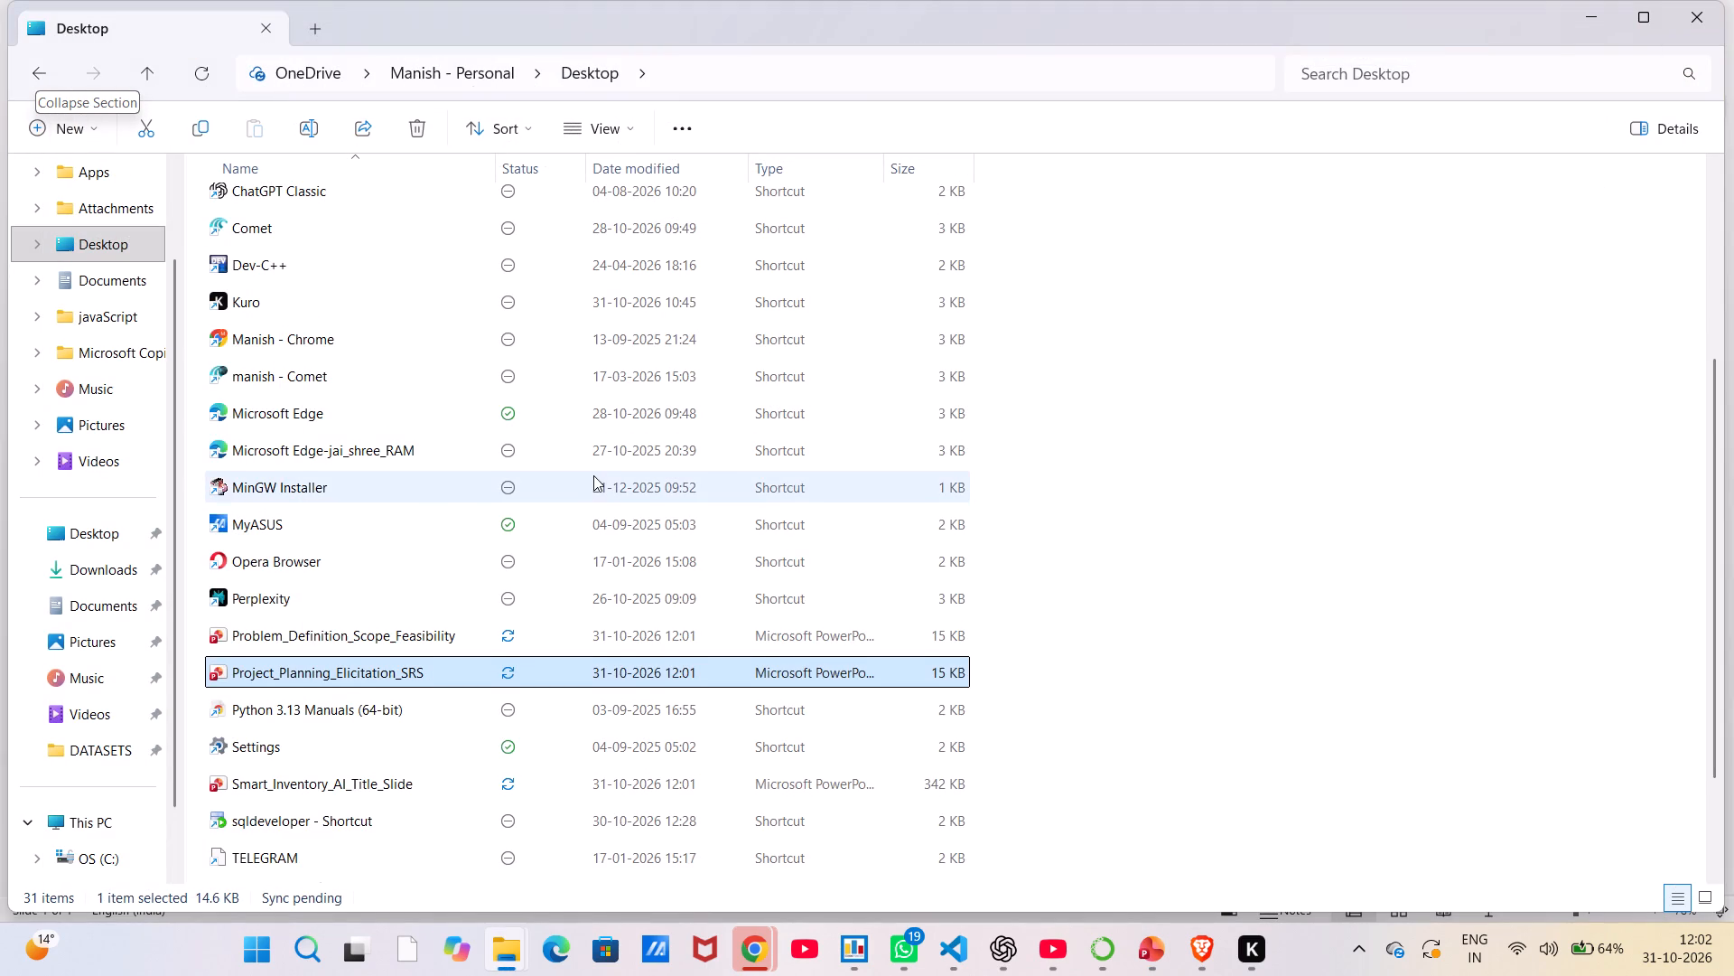
{"action": "scroll", "coordinate": [593, 475], "scroll_direction": "down", "scroll_amount": 3}
{"action": "double_click", "coordinate": [395, 650]}
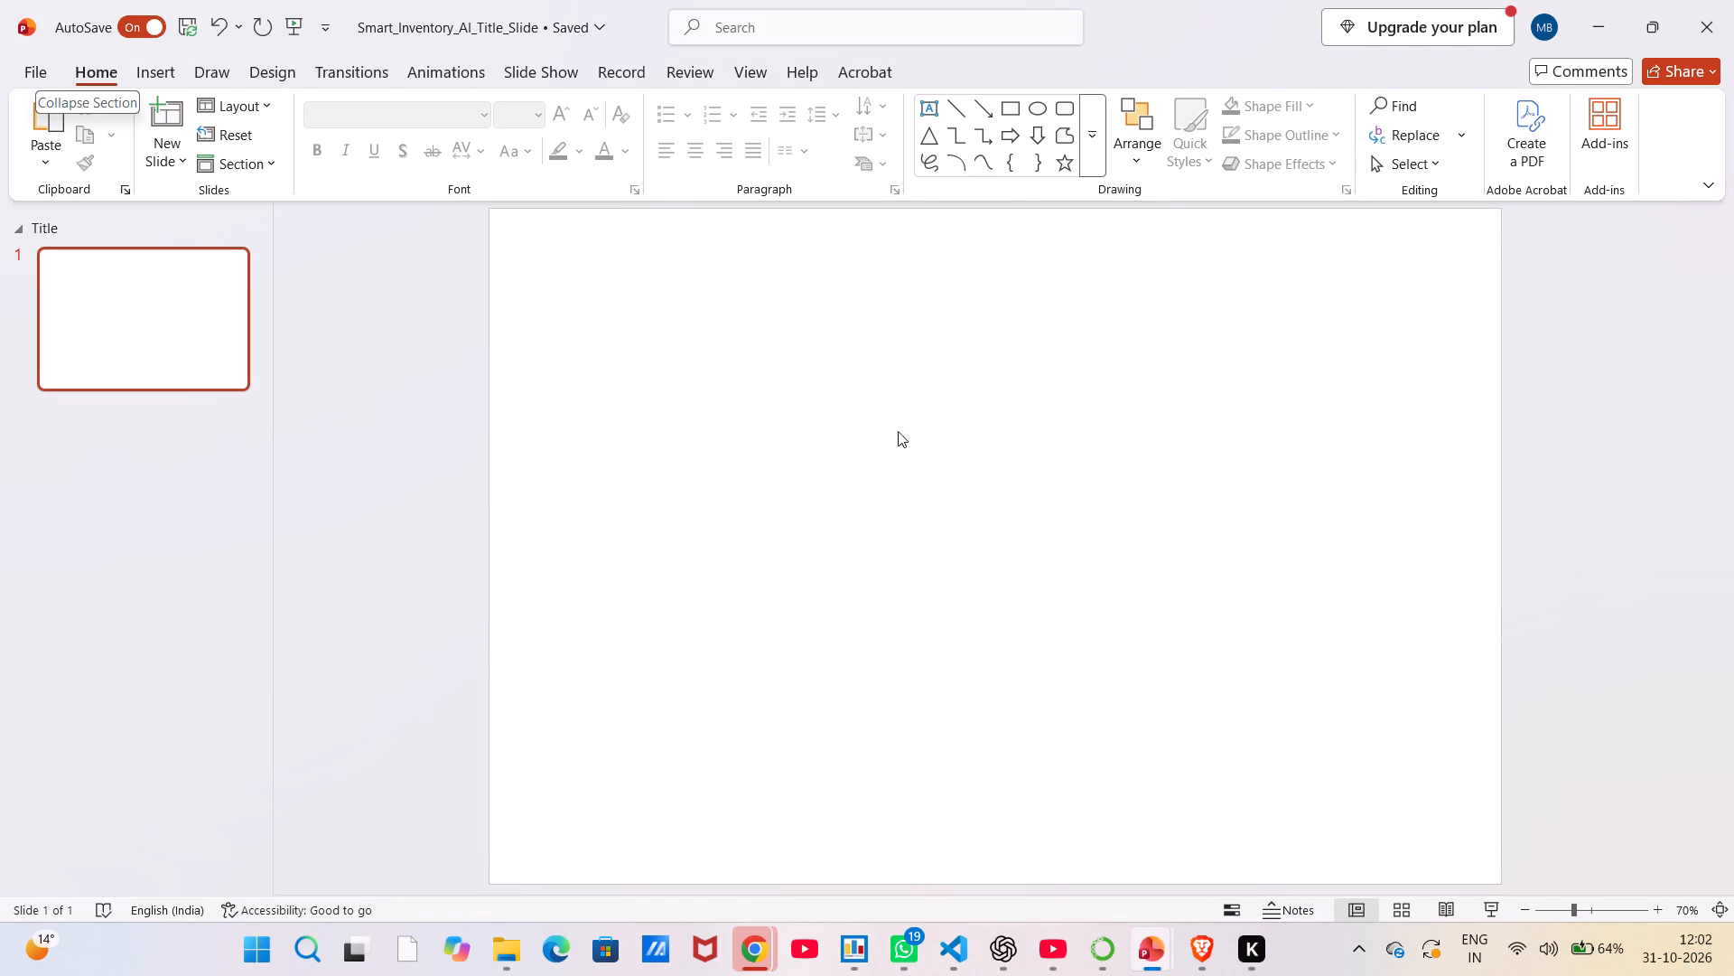
{"action": "left_click", "coordinate": [1702, 19]}
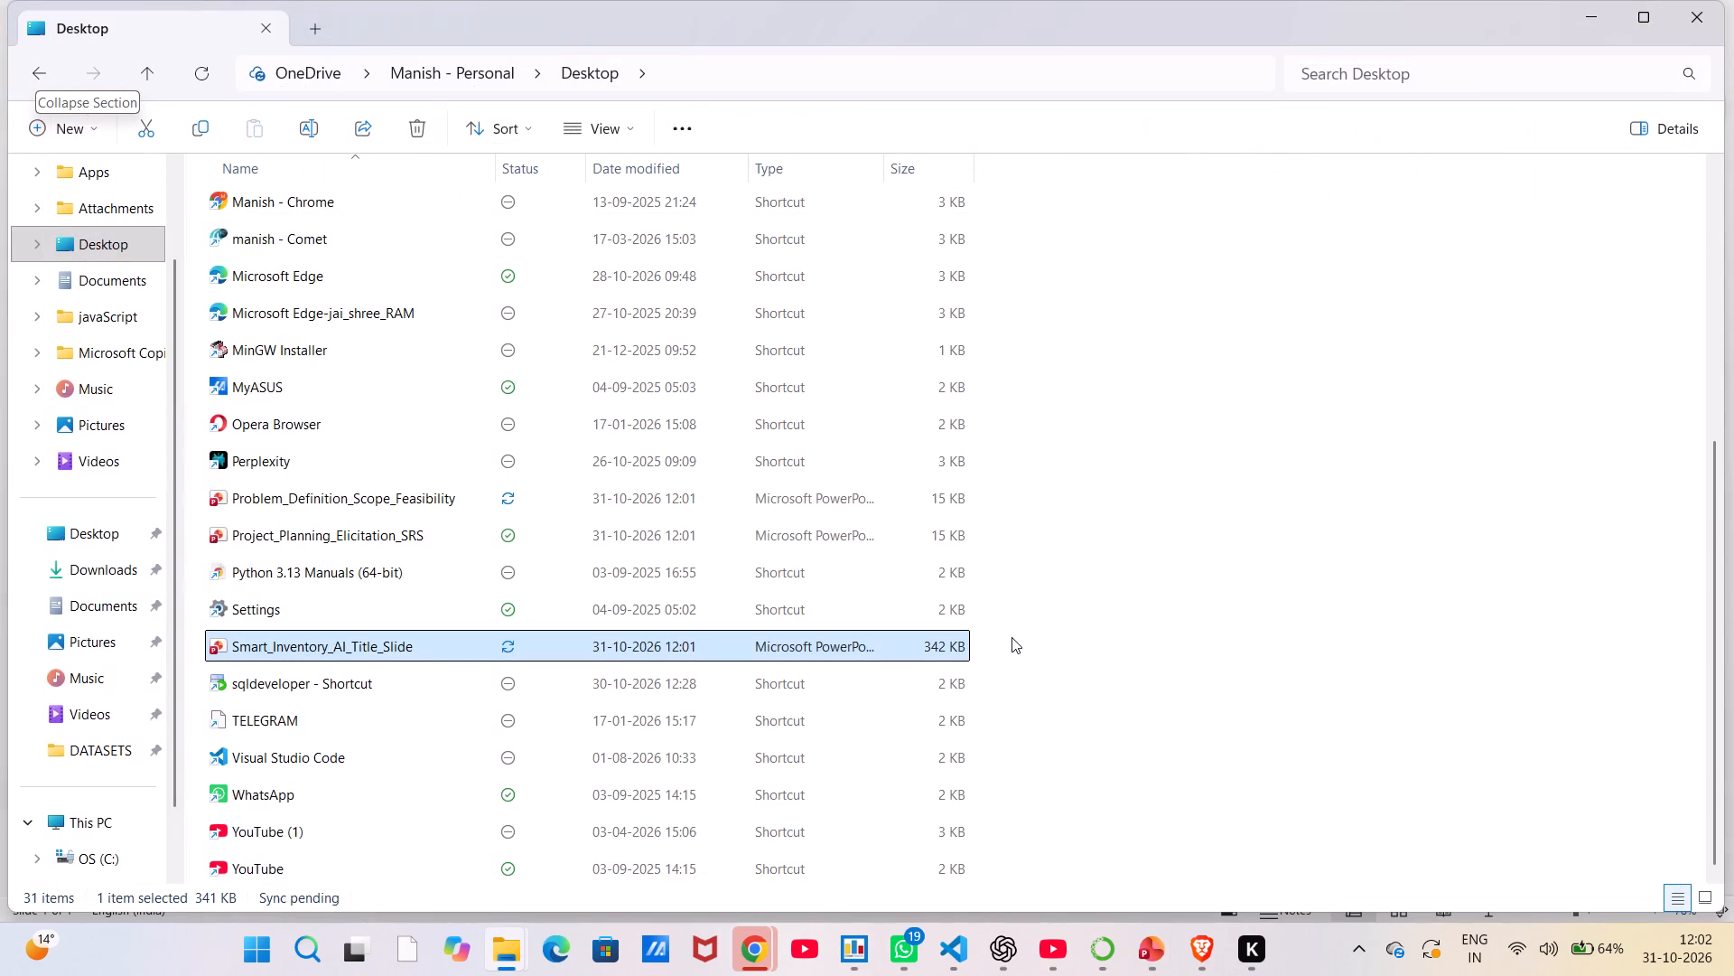
Go back to the Downloads folder, open its copy of Smart_Inventory_AI_Title_Slide to check it, and close it.
{"action": "scroll", "coordinate": [749, 807], "scroll_direction": "down", "scroll_amount": 7}
{"action": "scroll", "coordinate": [749, 807], "scroll_direction": "up", "scroll_amount": 12}
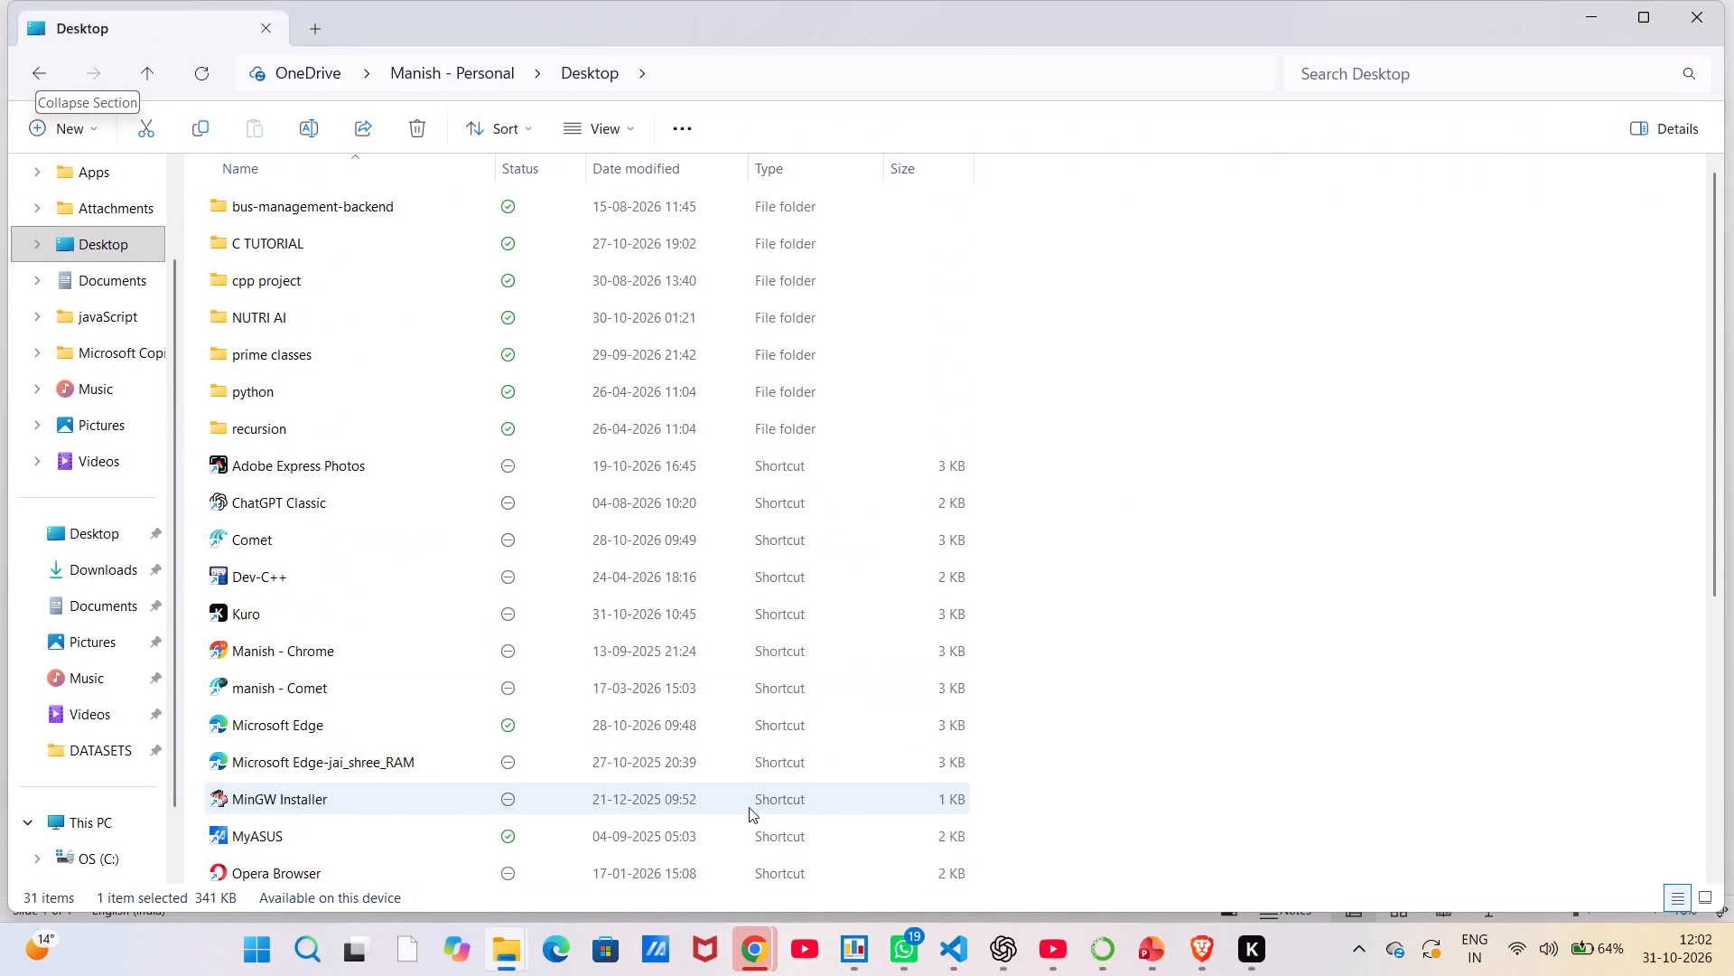
{"action": "scroll", "coordinate": [749, 807], "scroll_direction": "up", "scroll_amount": 4}
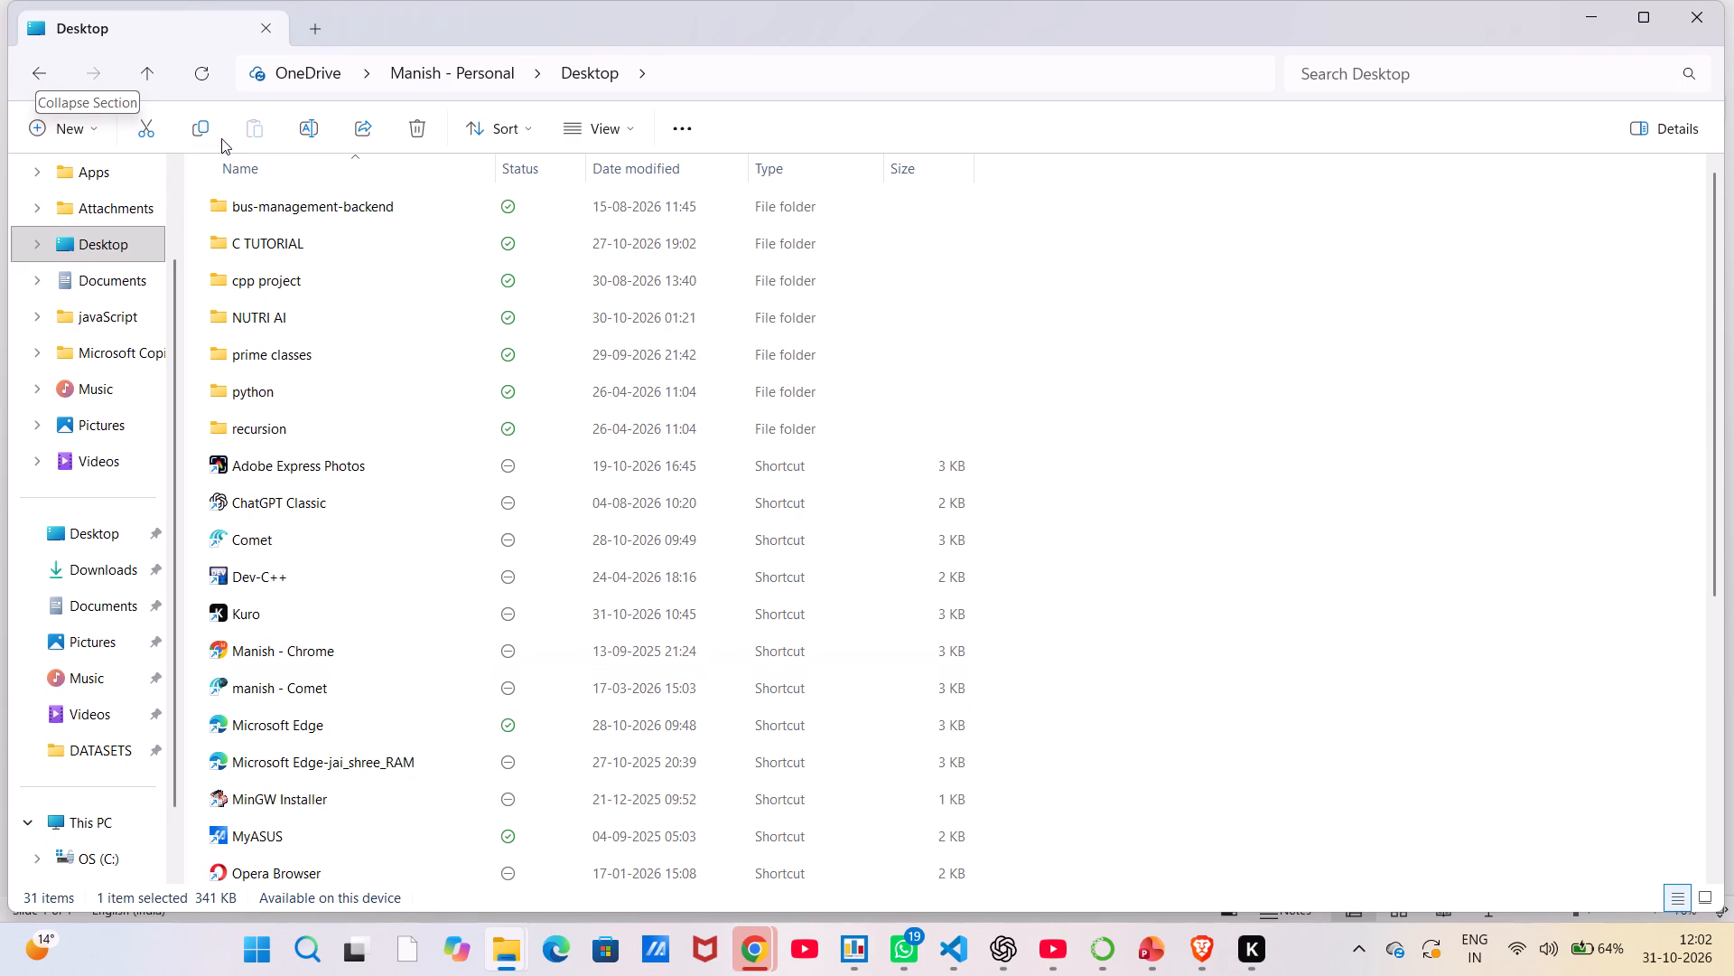
{"action": "left_click", "coordinate": [42, 70]}
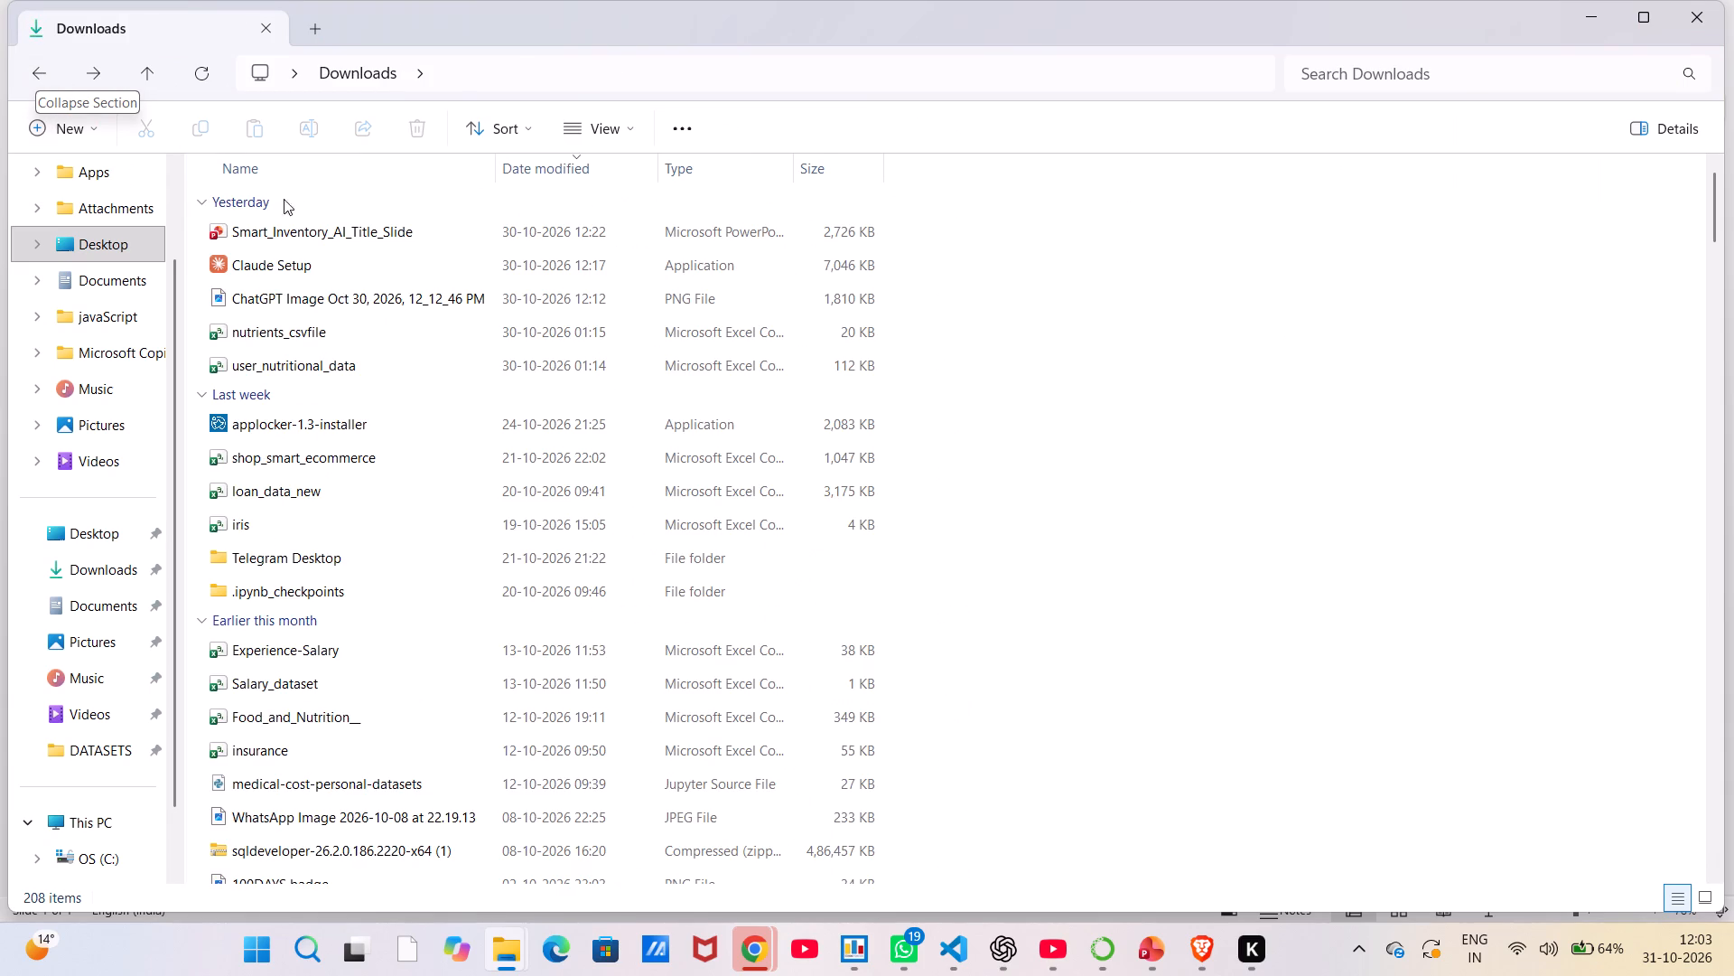
{"action": "double_click", "coordinate": [337, 222]}
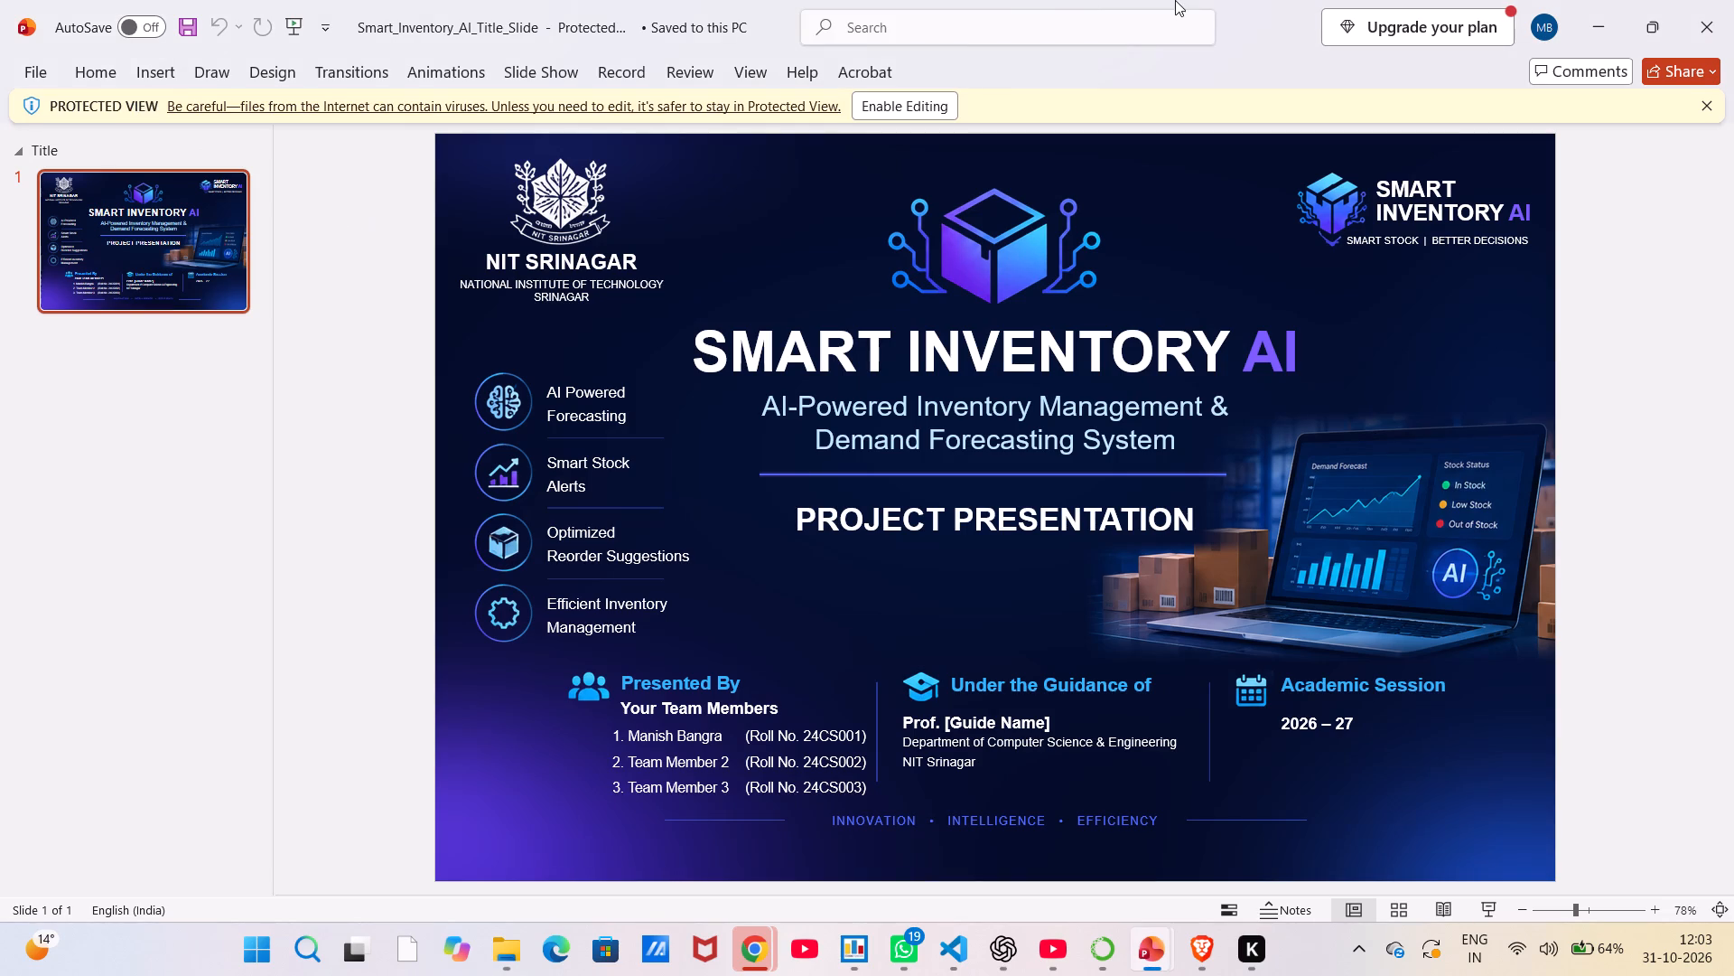
{"action": "left_click", "coordinate": [1710, 2]}
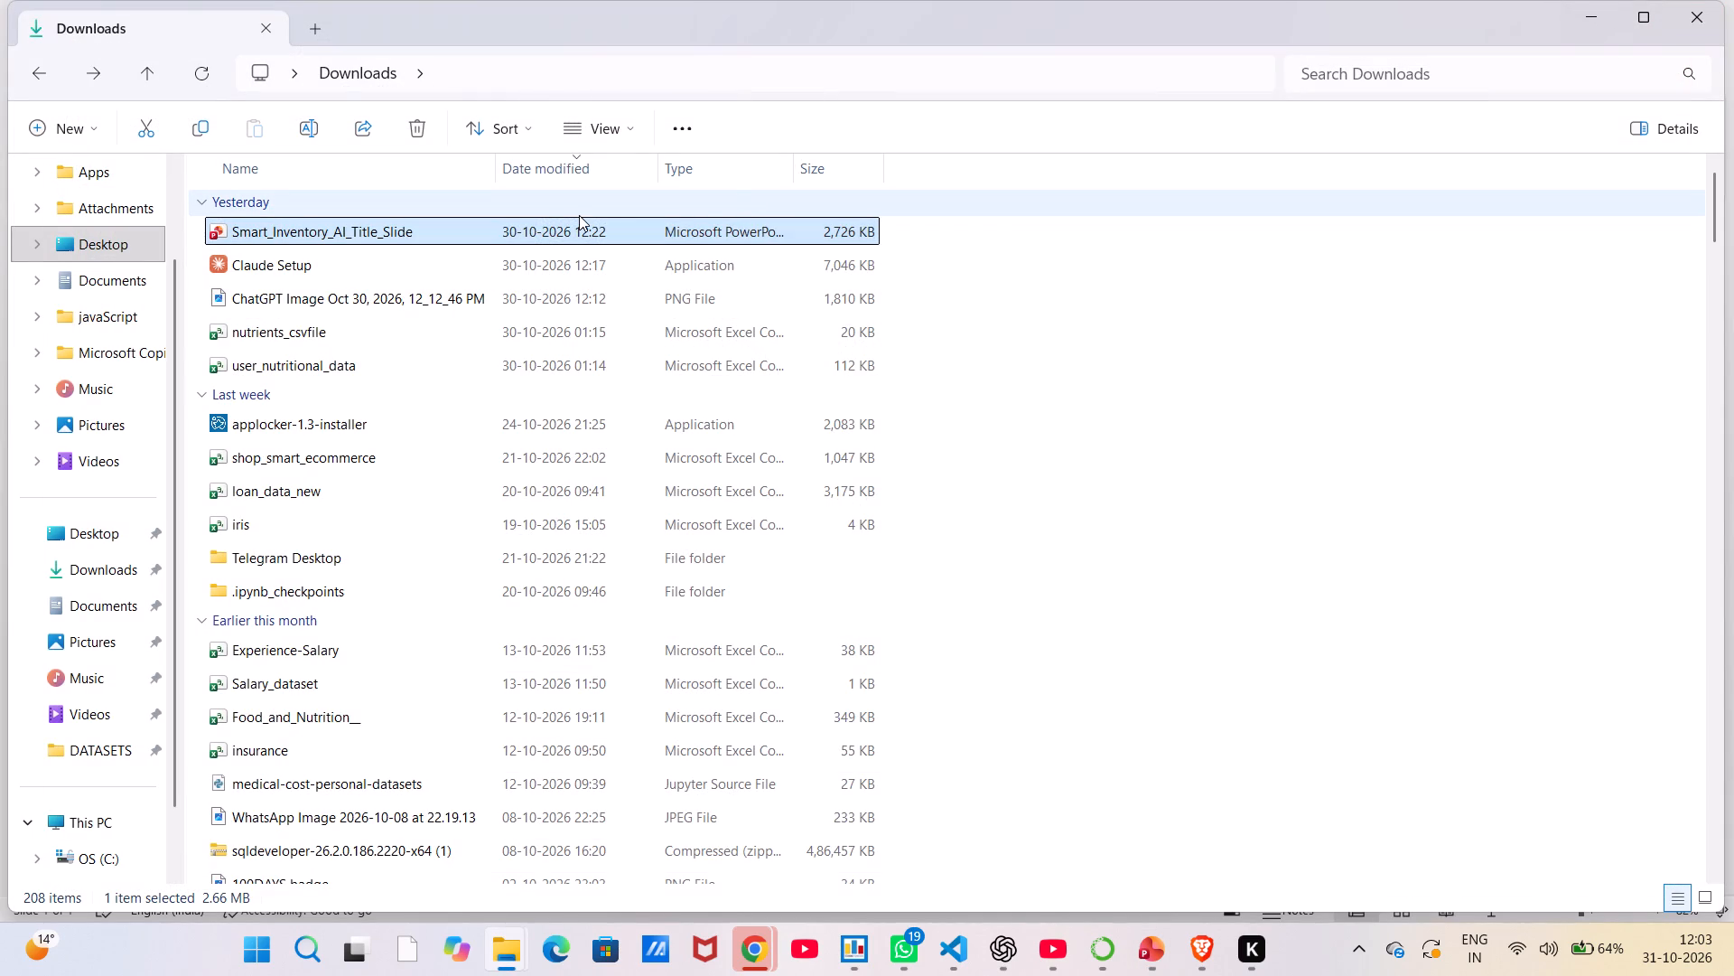
Switch to the Smart_Inventory_AI_Software_Engineering_10_Slides deck in PowerPoint and review its slides from first to last.
{"action": "left_click", "coordinate": [1163, 947]}
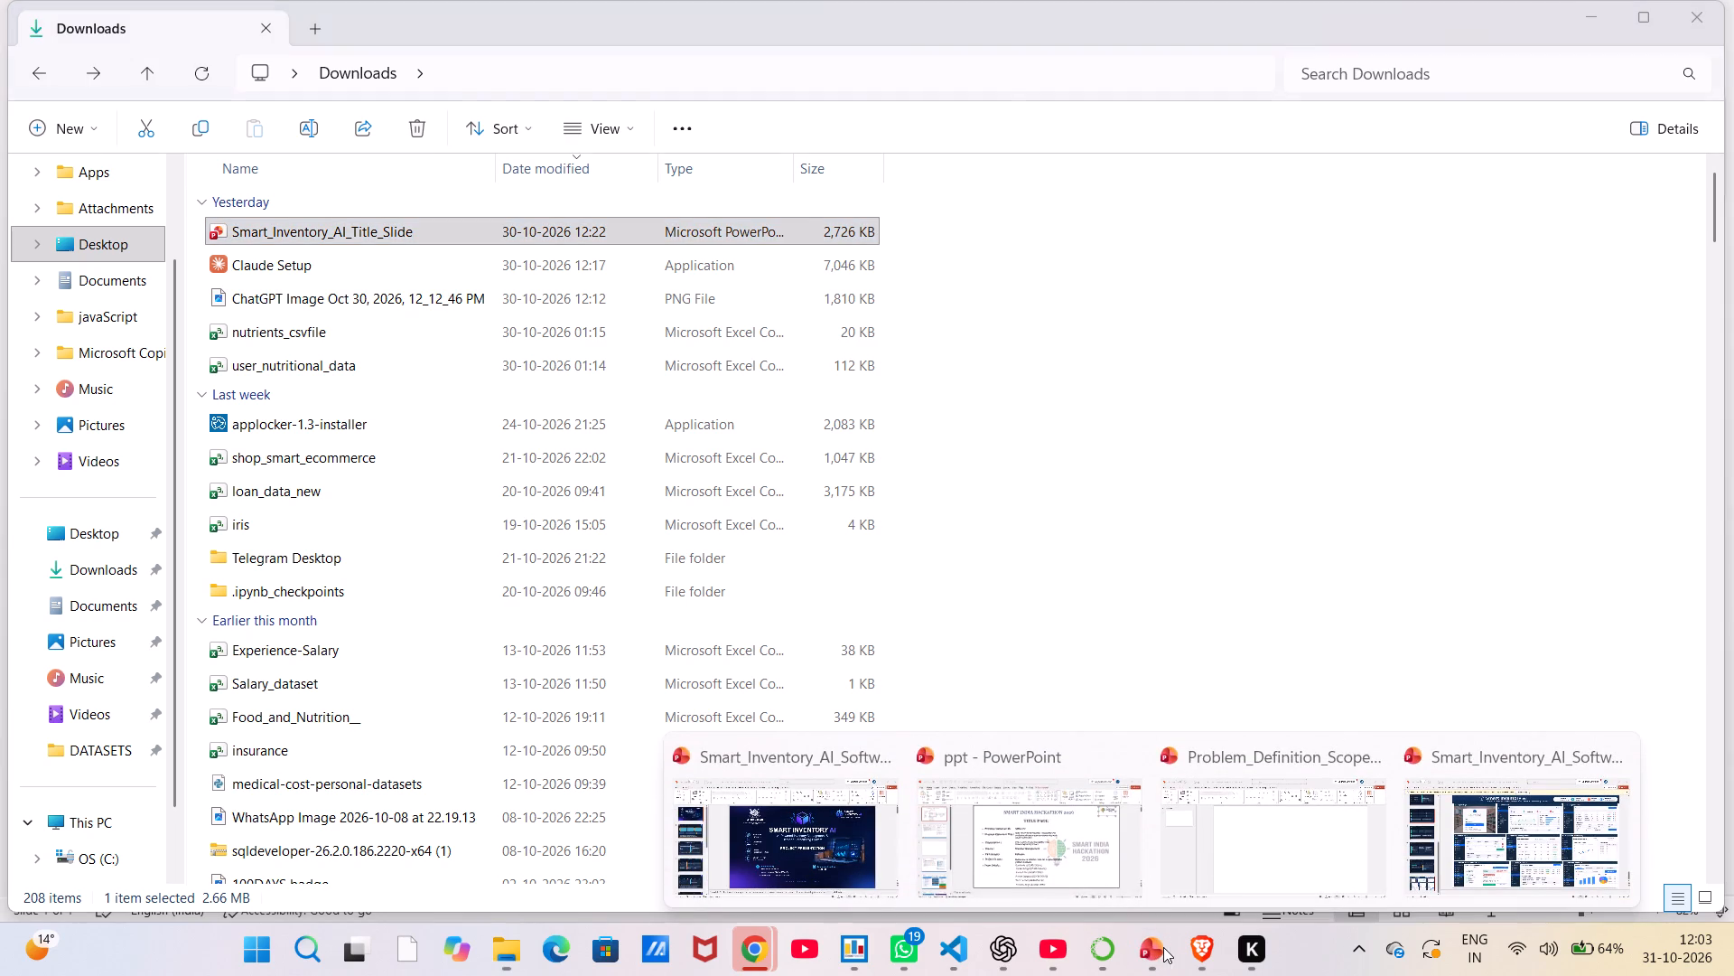
{"action": "left_click", "coordinate": [790, 850]}
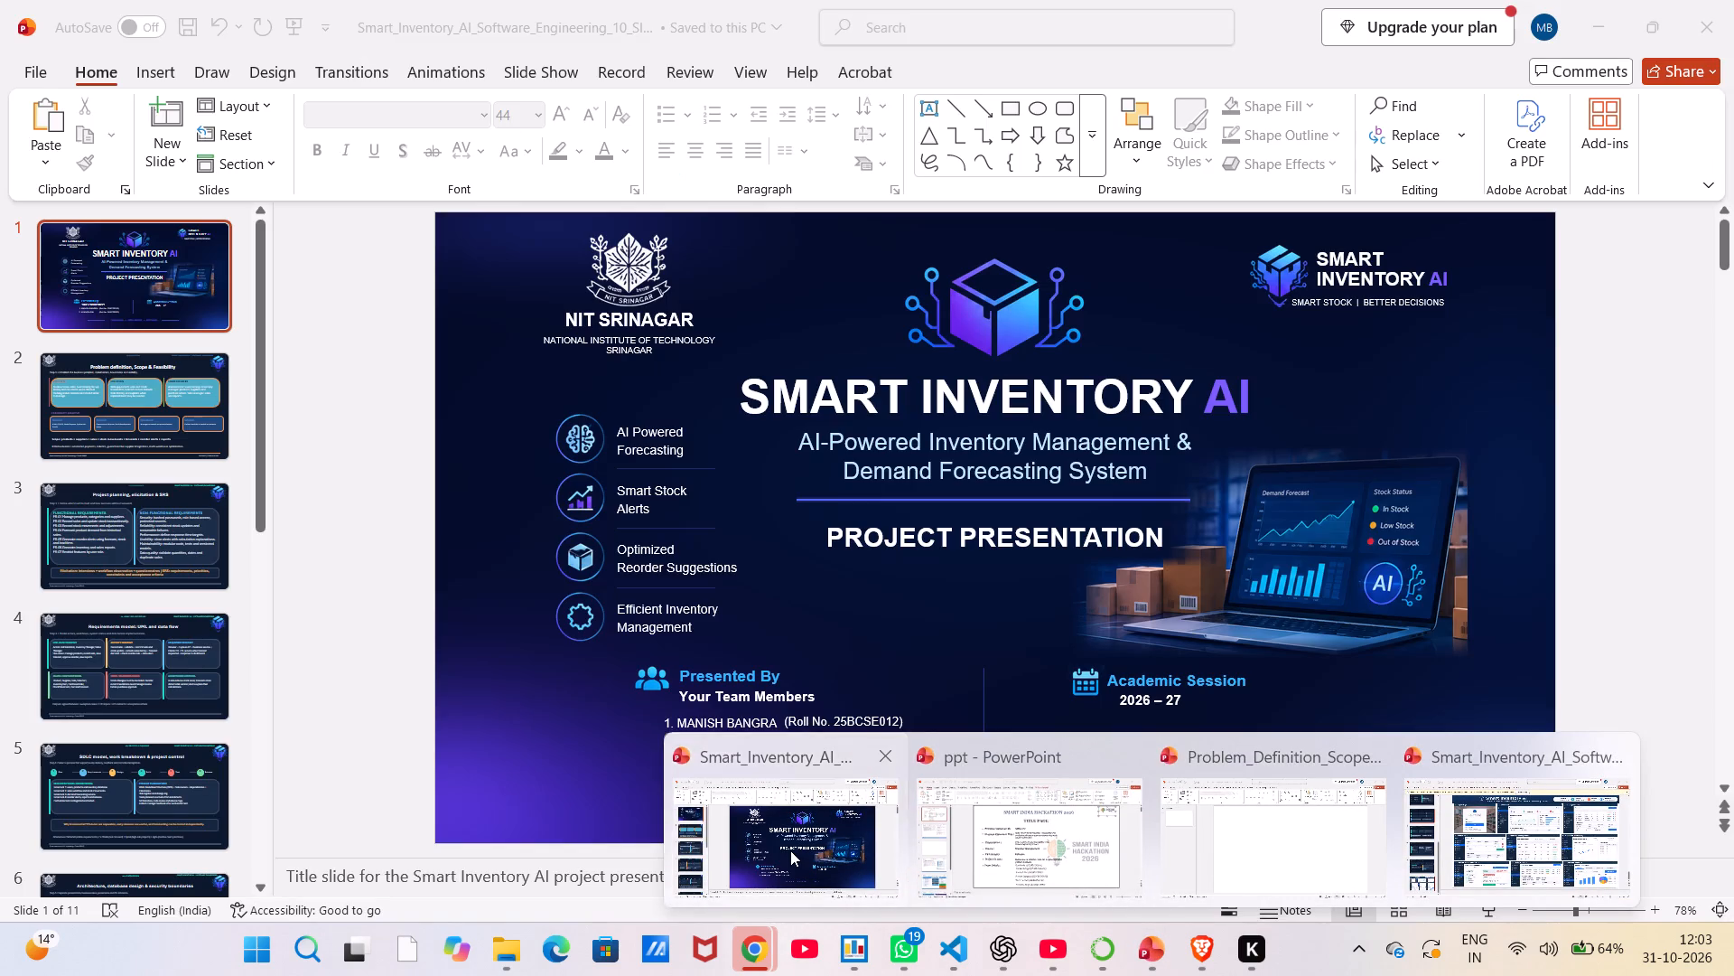
{"action": "scroll", "coordinate": [703, 682], "scroll_direction": "down", "scroll_amount": 5}
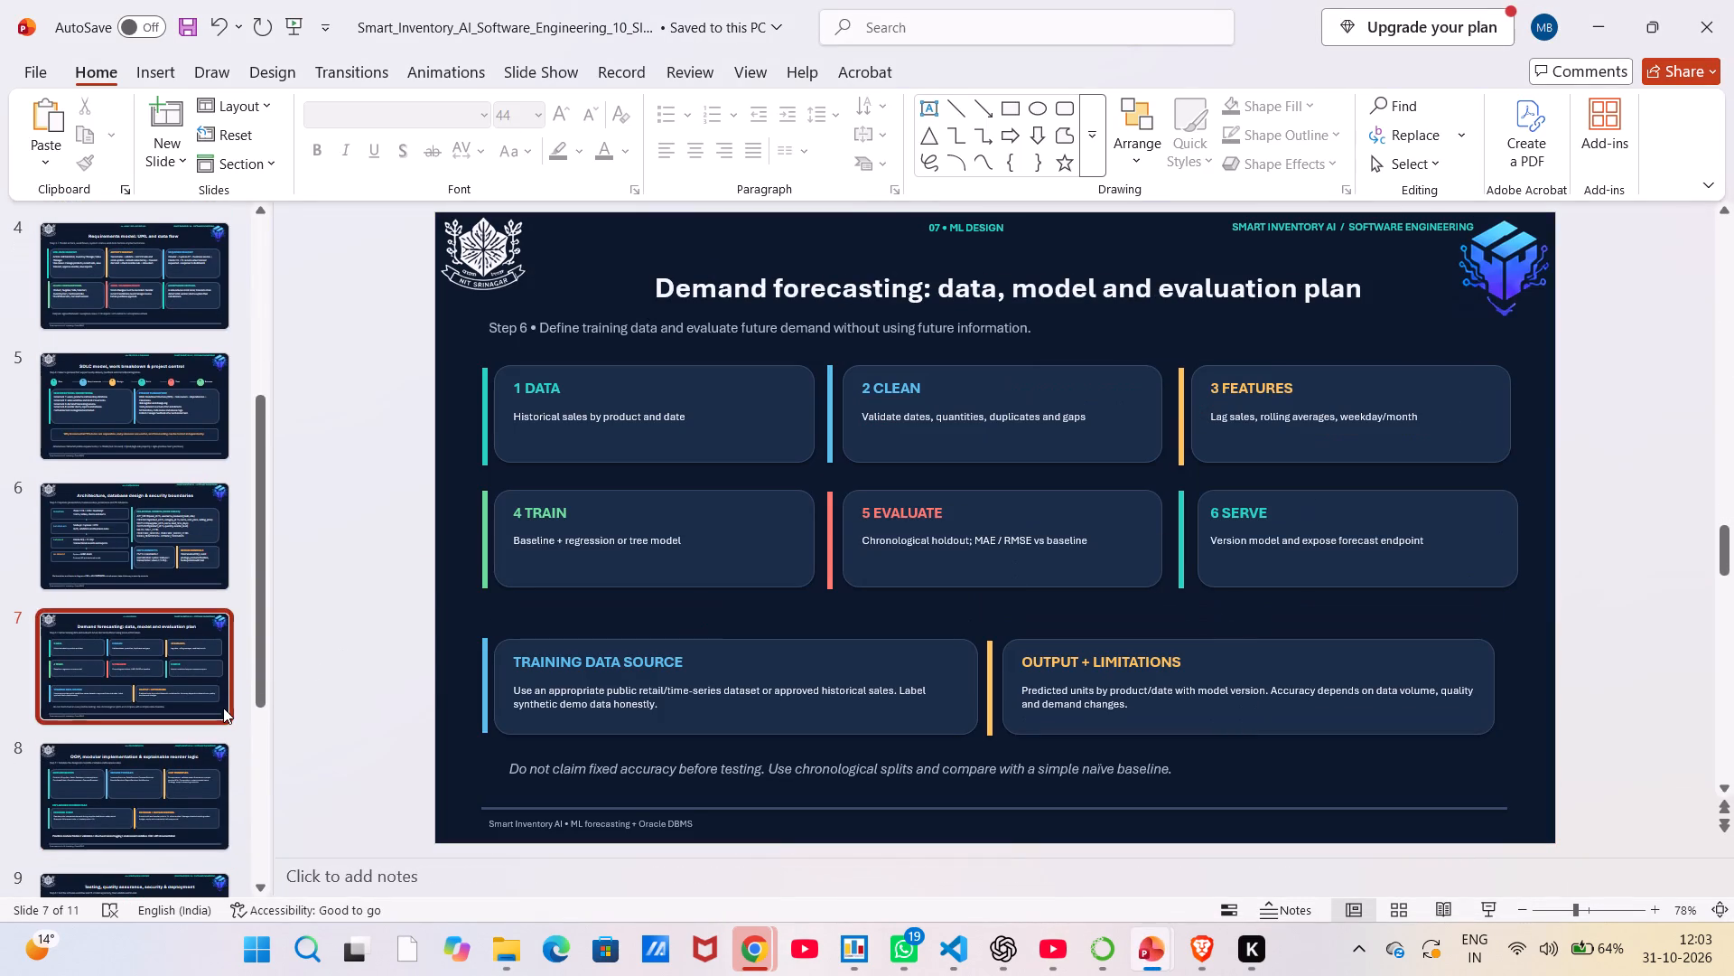
{"action": "scroll", "coordinate": [223, 708], "scroll_direction": "down", "scroll_amount": 6}
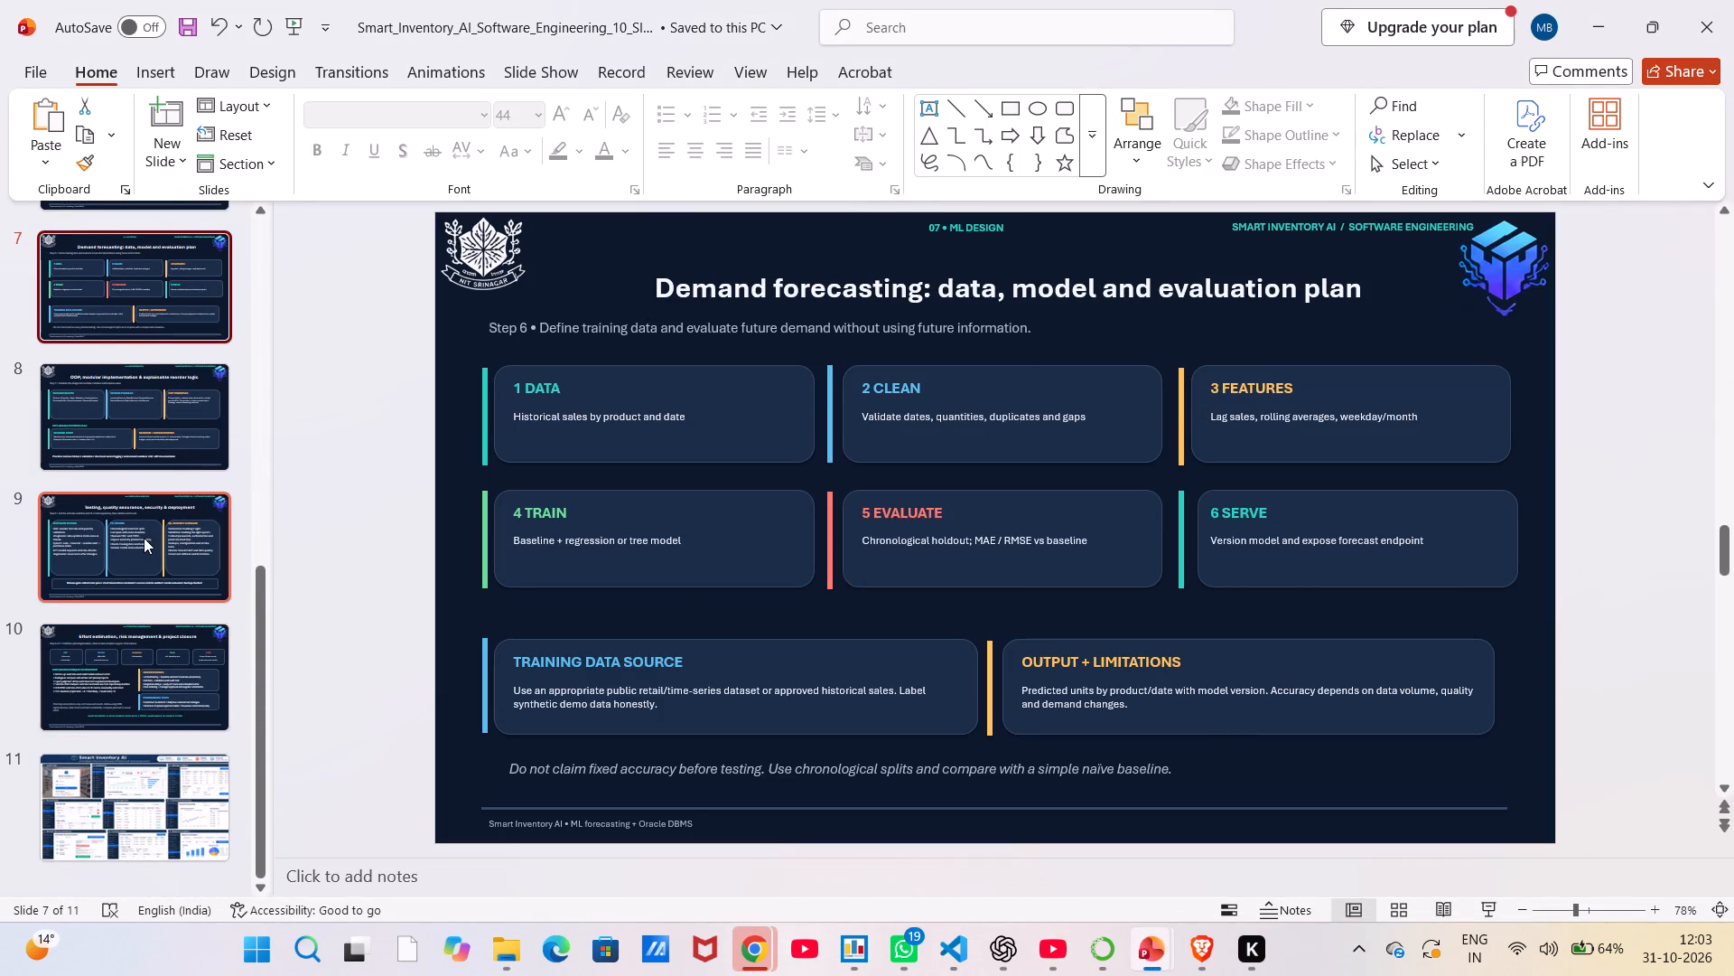
{"action": "scroll", "coordinate": [145, 530], "scroll_direction": "down", "scroll_amount": 4}
{"action": "scroll", "coordinate": [145, 530], "scroll_direction": "up", "scroll_amount": 6}
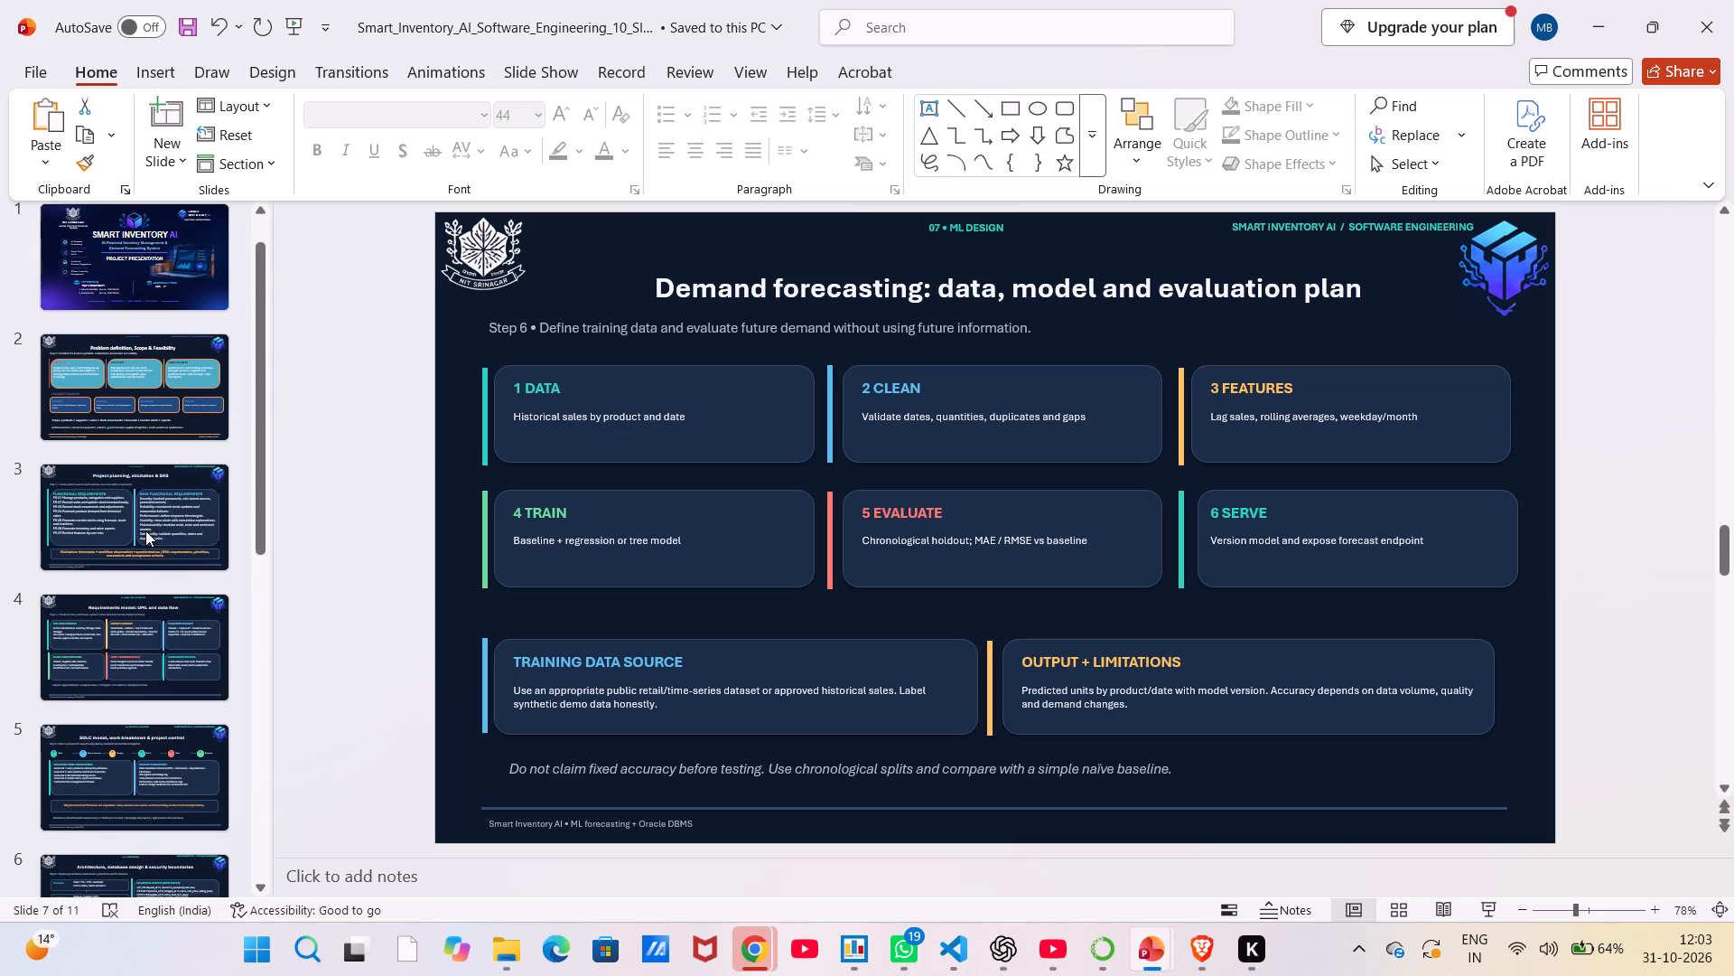
{"action": "scroll", "coordinate": [145, 530], "scroll_direction": "up", "scroll_amount": 8}
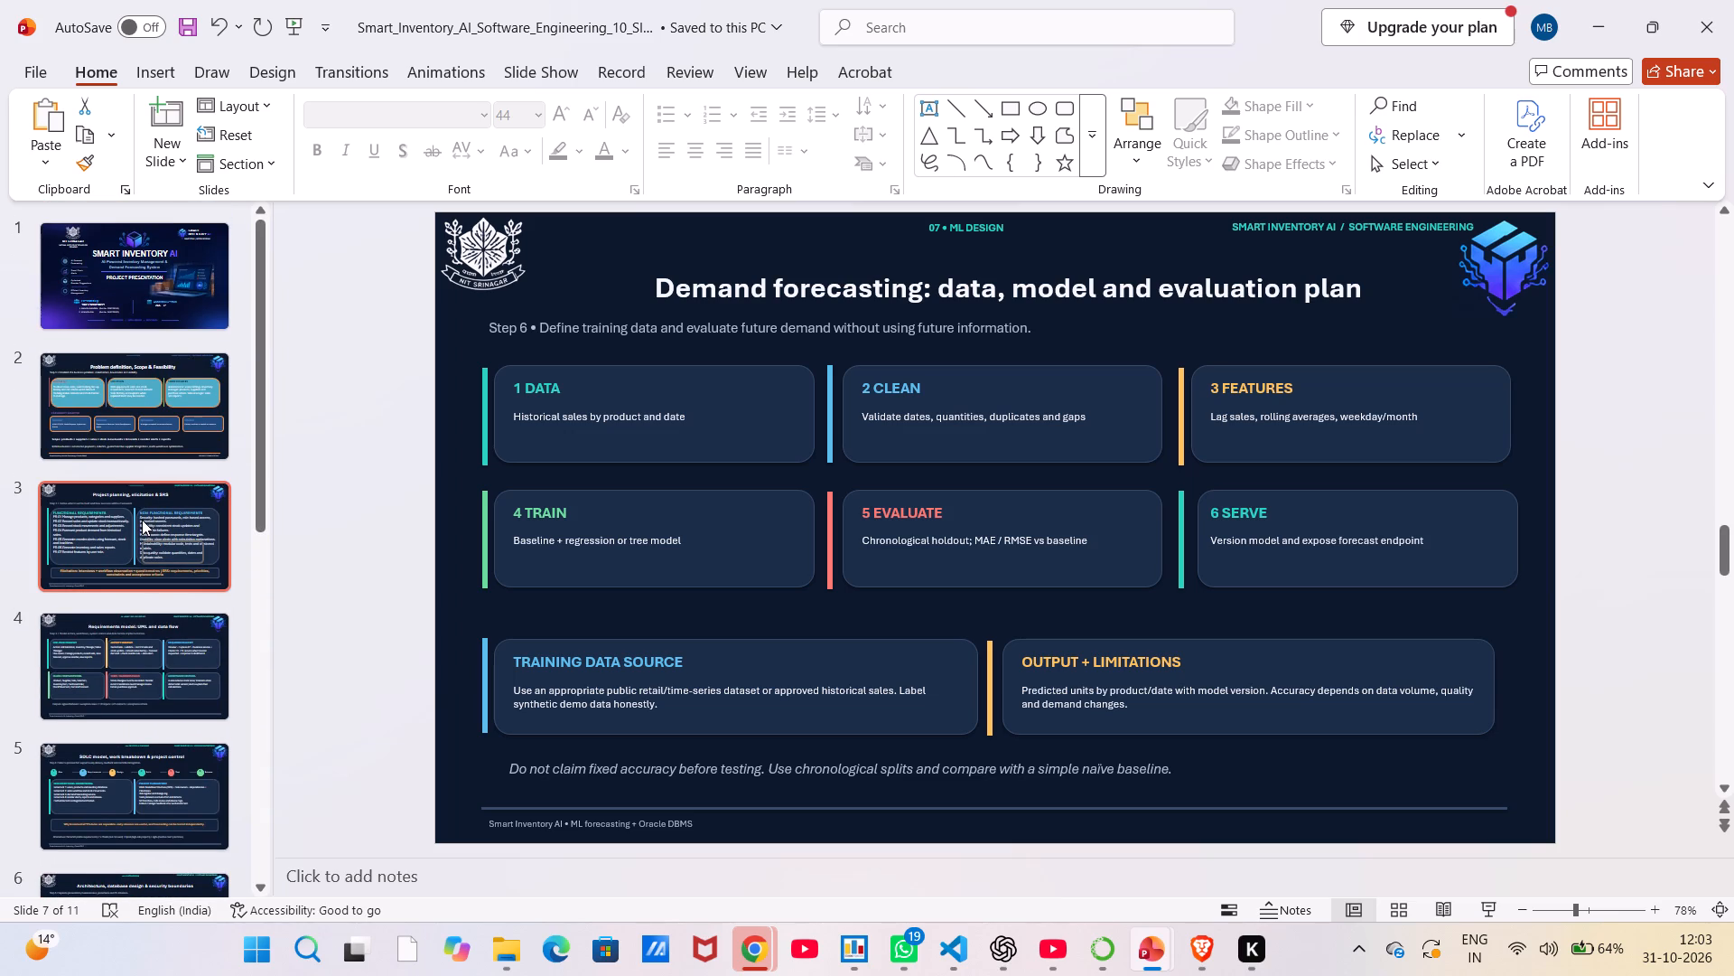
Save the Smart_Inventory_AI_Software_Engineering_10_Slides presentation.
{"action": "left_click", "coordinate": [183, 34]}
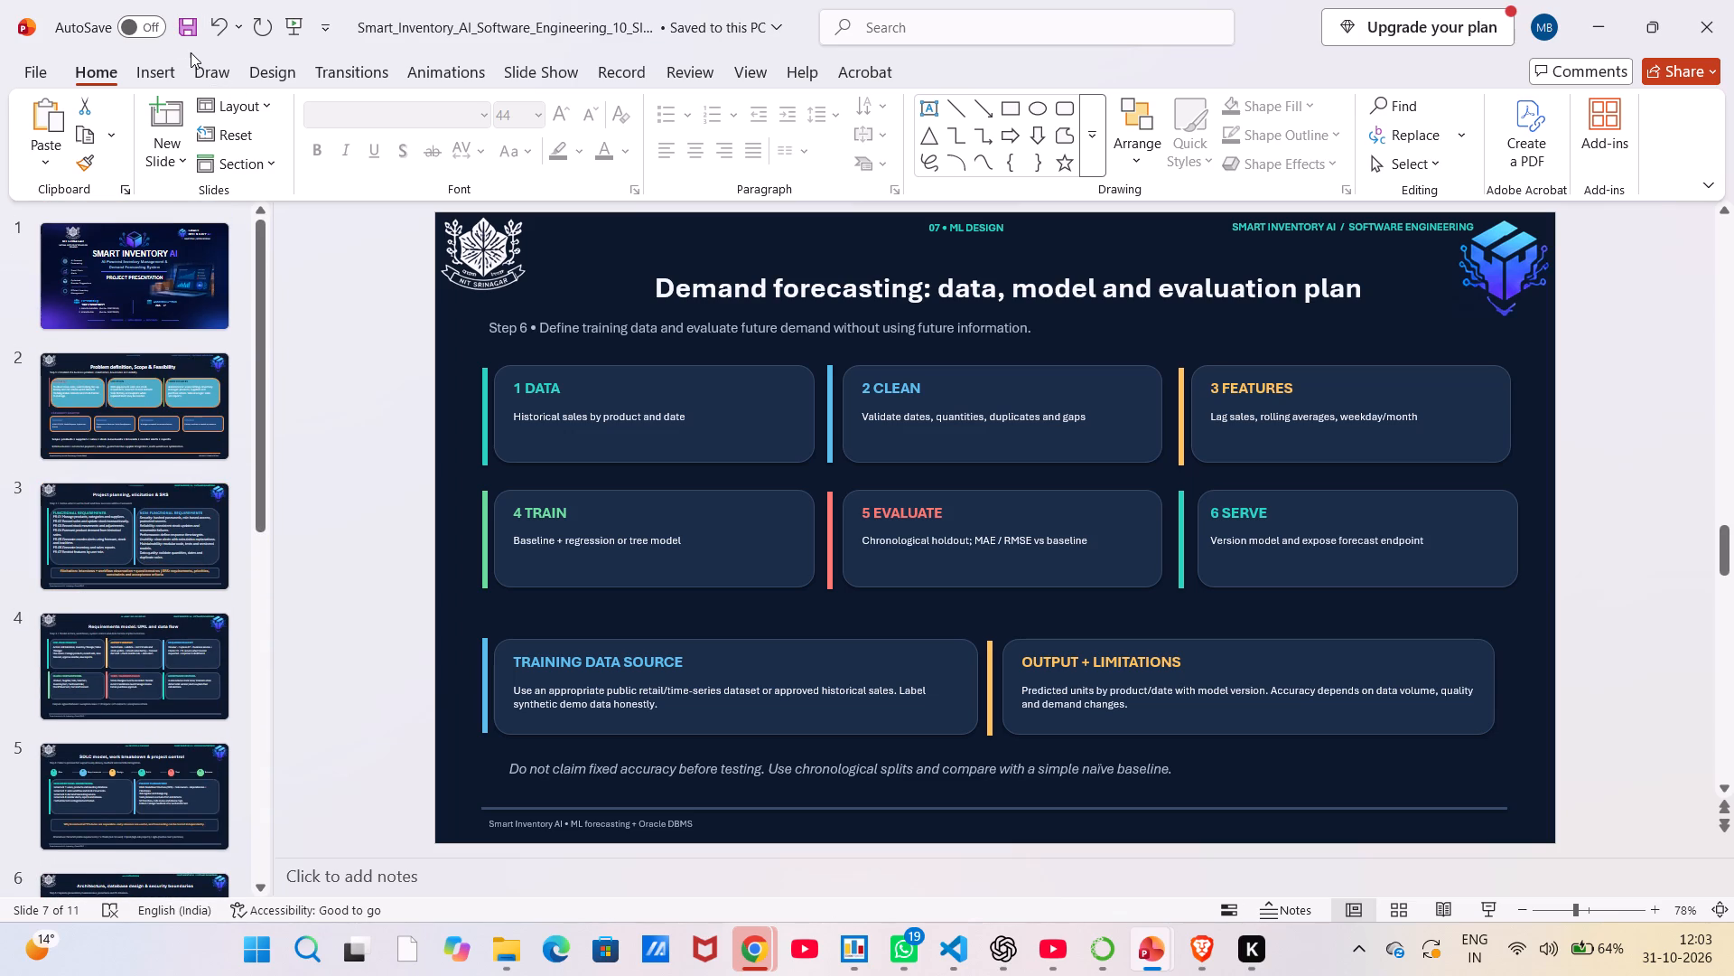
{"action": "left_click", "coordinate": [183, 21]}
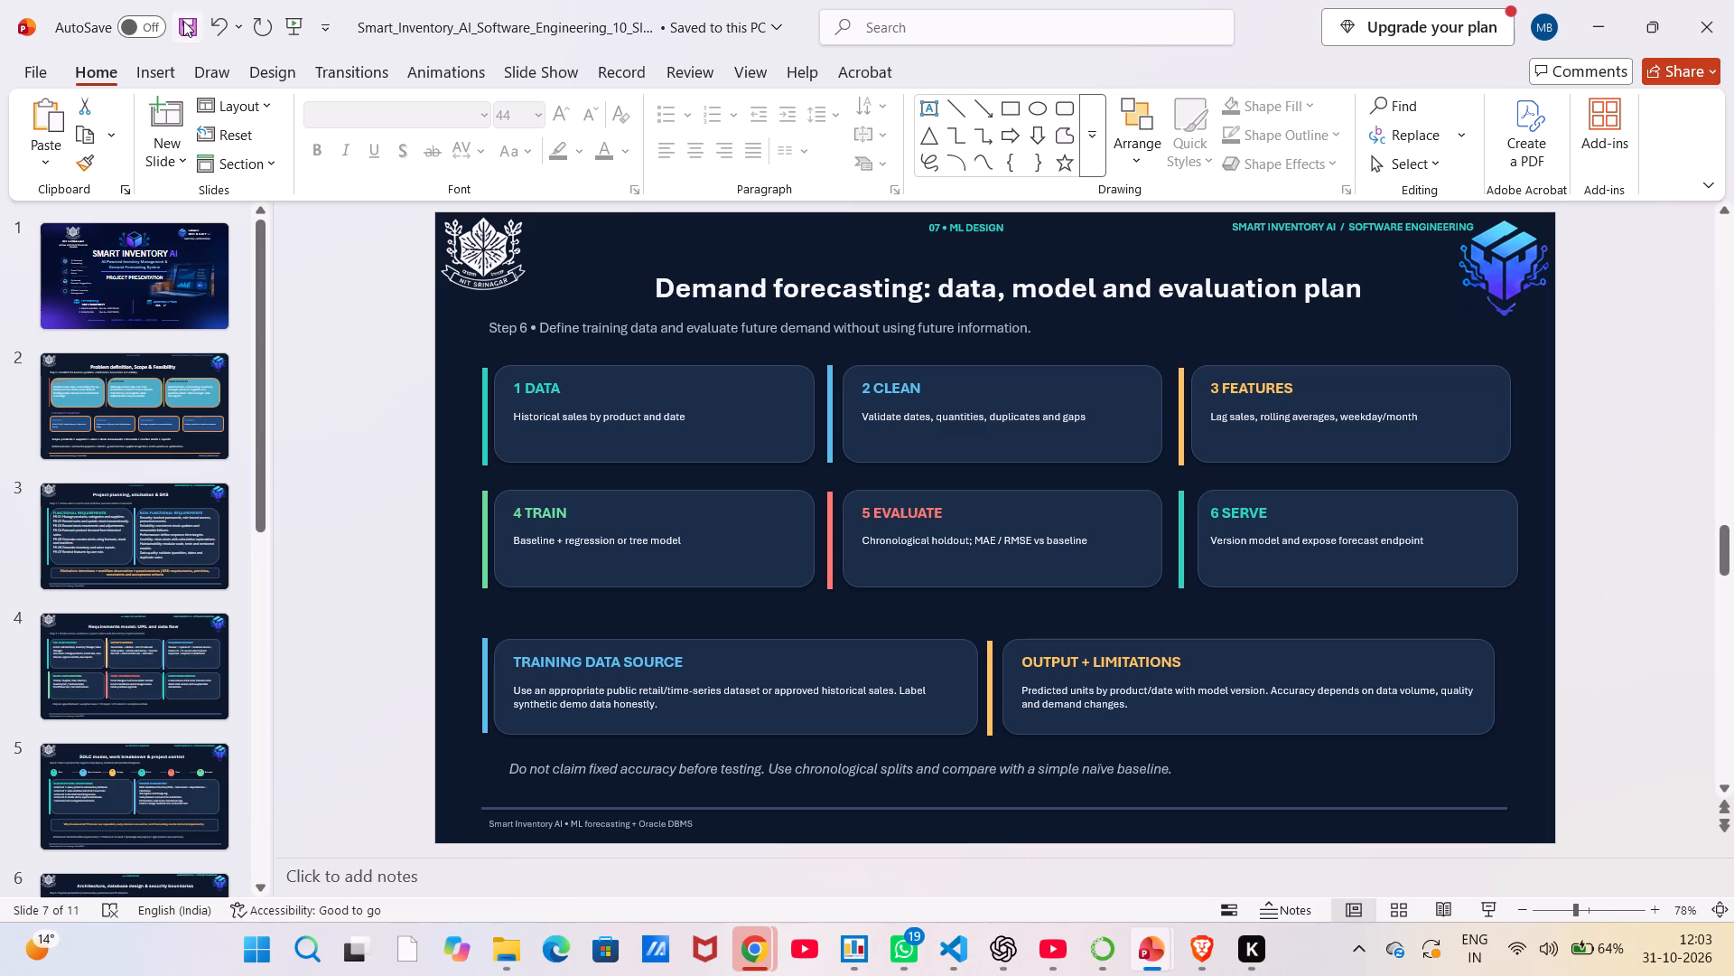
{"action": "left_click", "coordinate": [183, 21]}
Turn on AutoSave for the presentation by uploading it to OneDrive - Personal.
{"action": "left_click", "coordinate": [781, 29]}
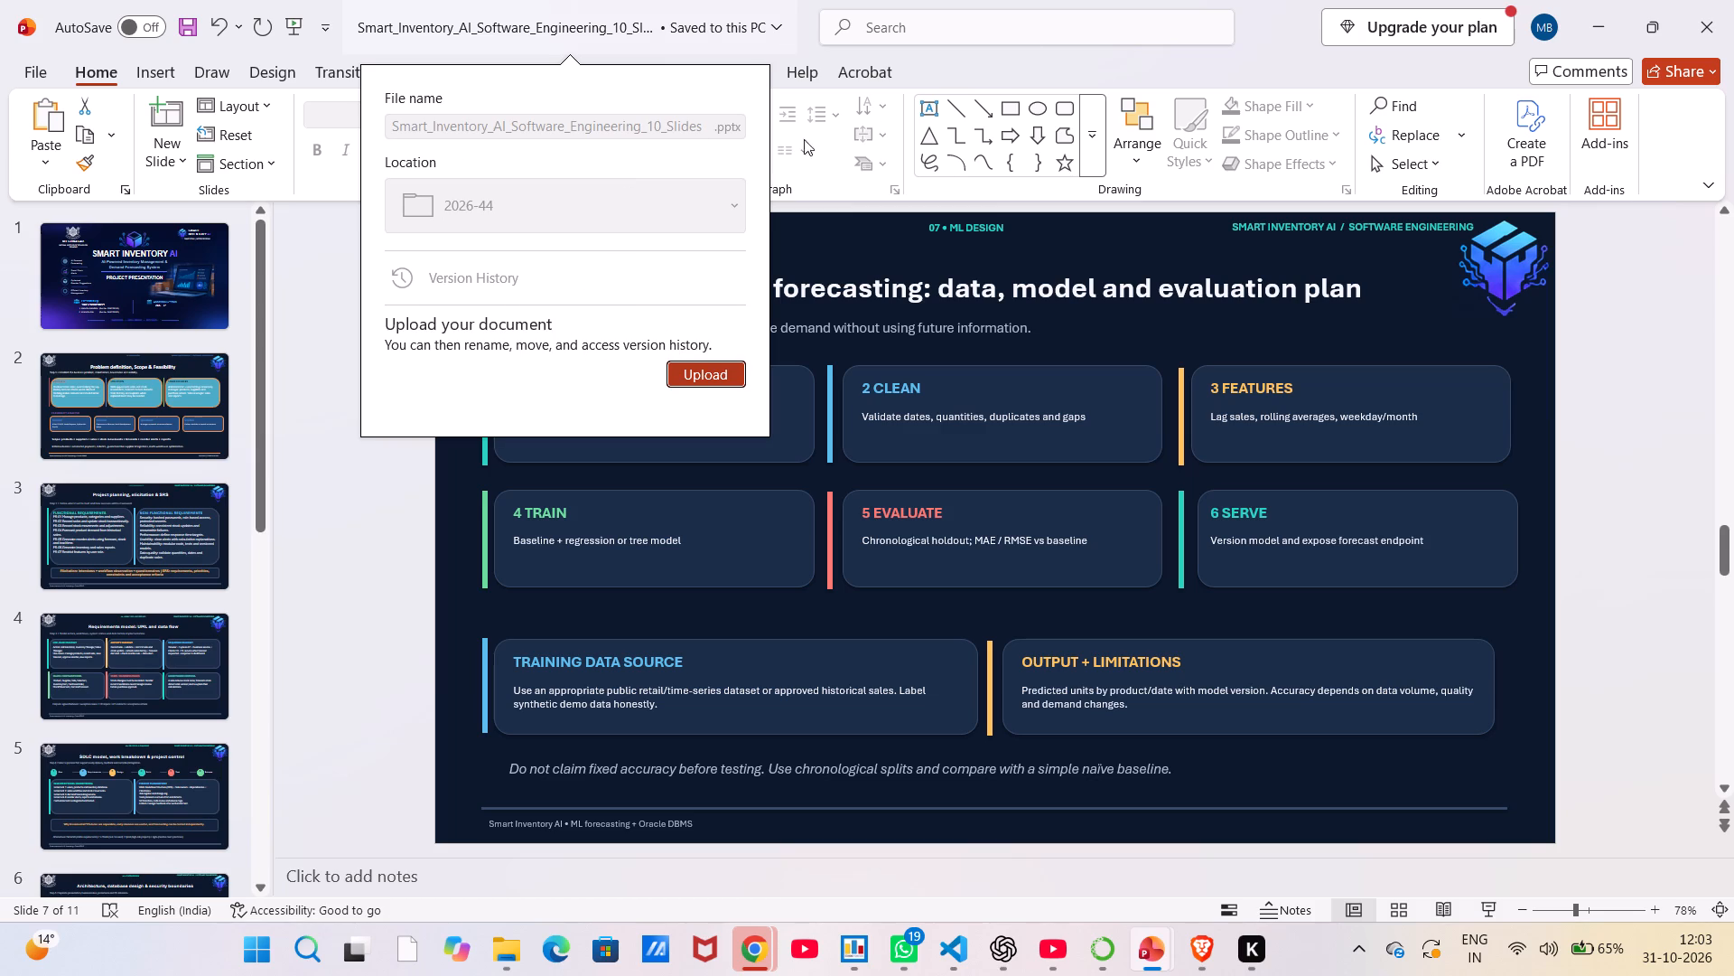
{"action": "left_click", "coordinate": [1717, 320]}
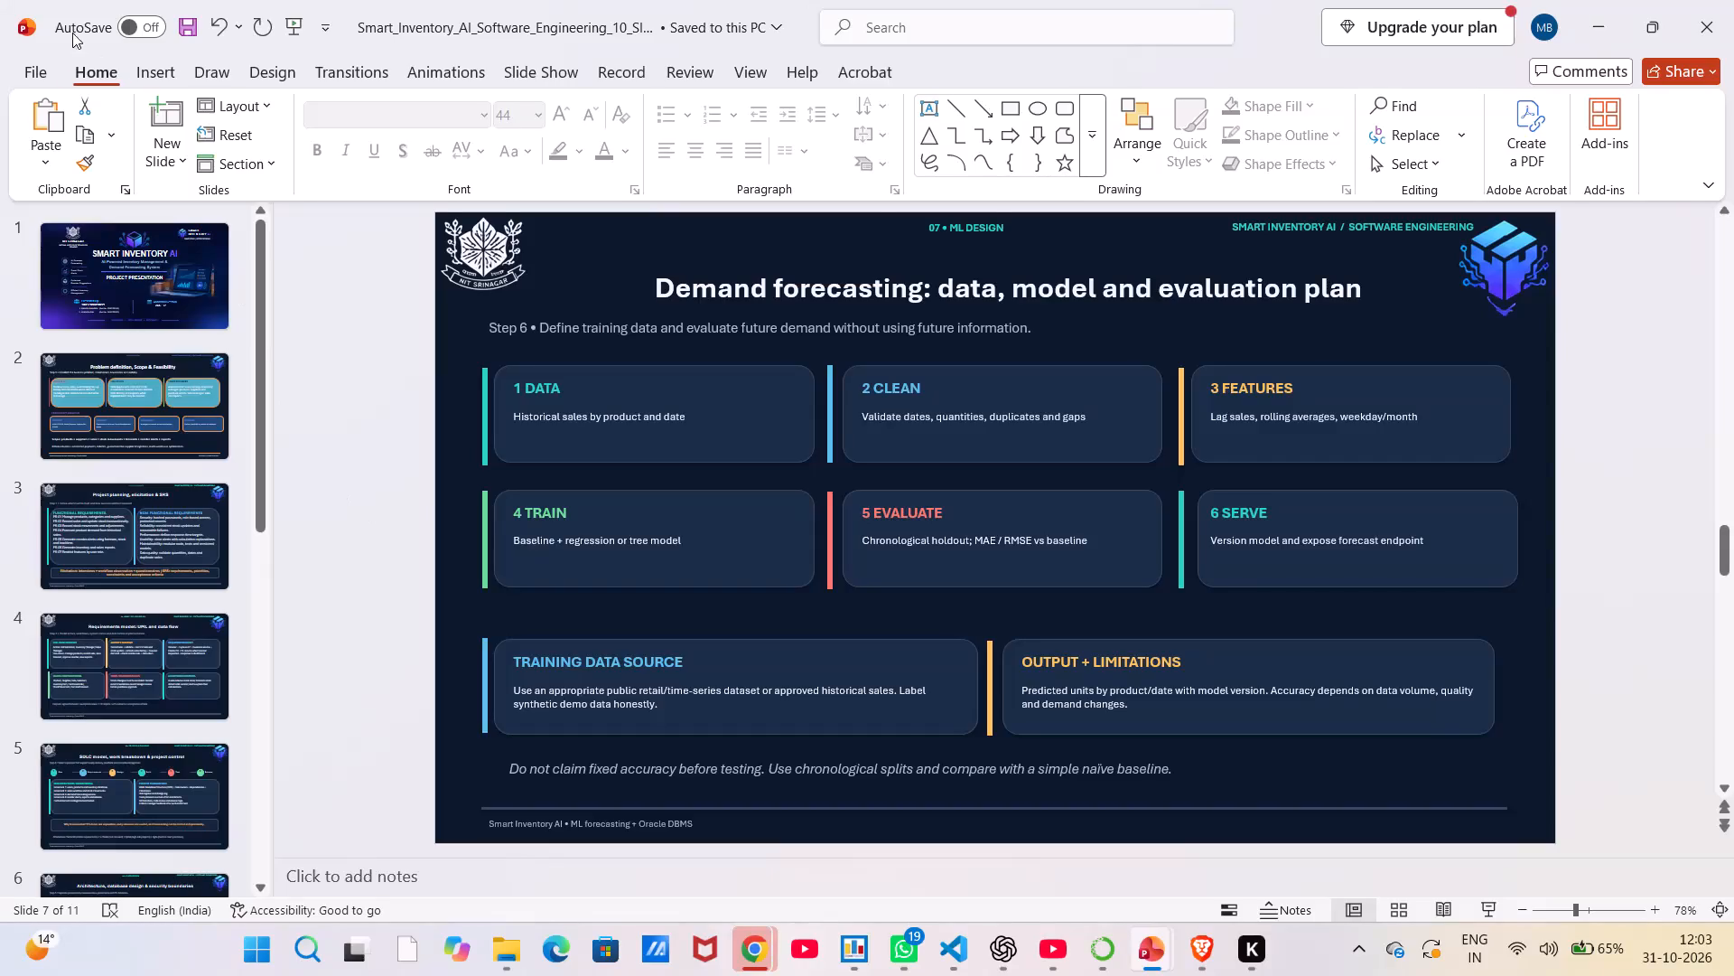
{"action": "left_click", "coordinate": [143, 31]}
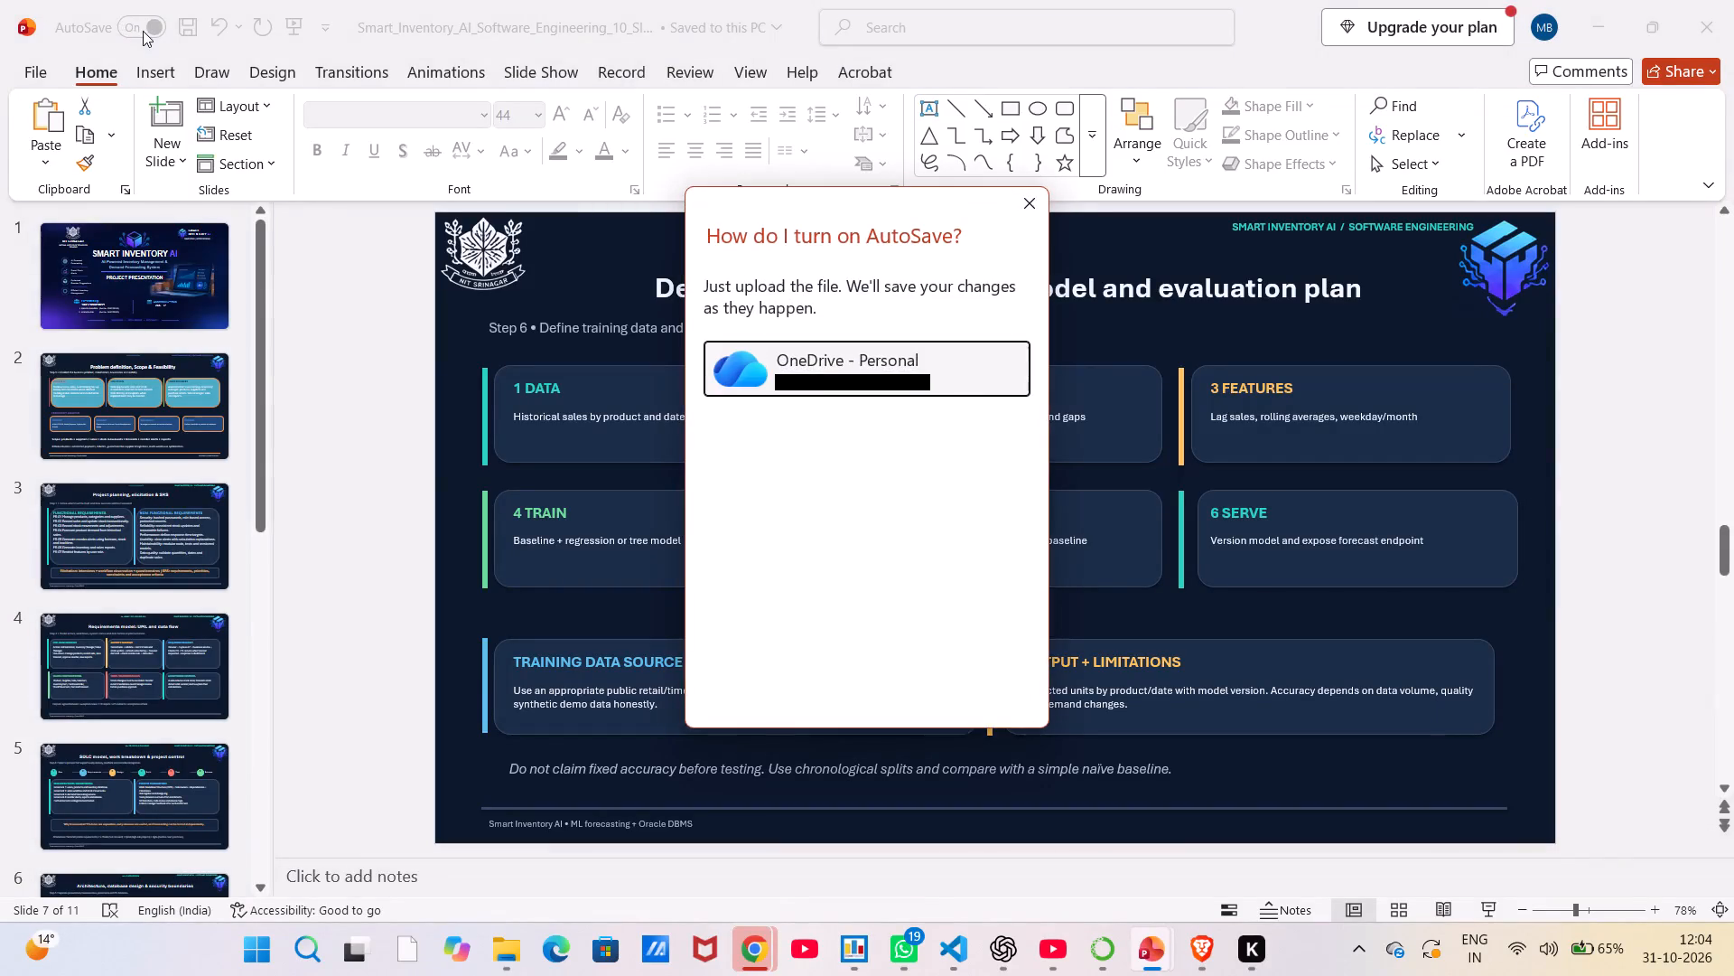
{"action": "left_click", "coordinate": [806, 363]}
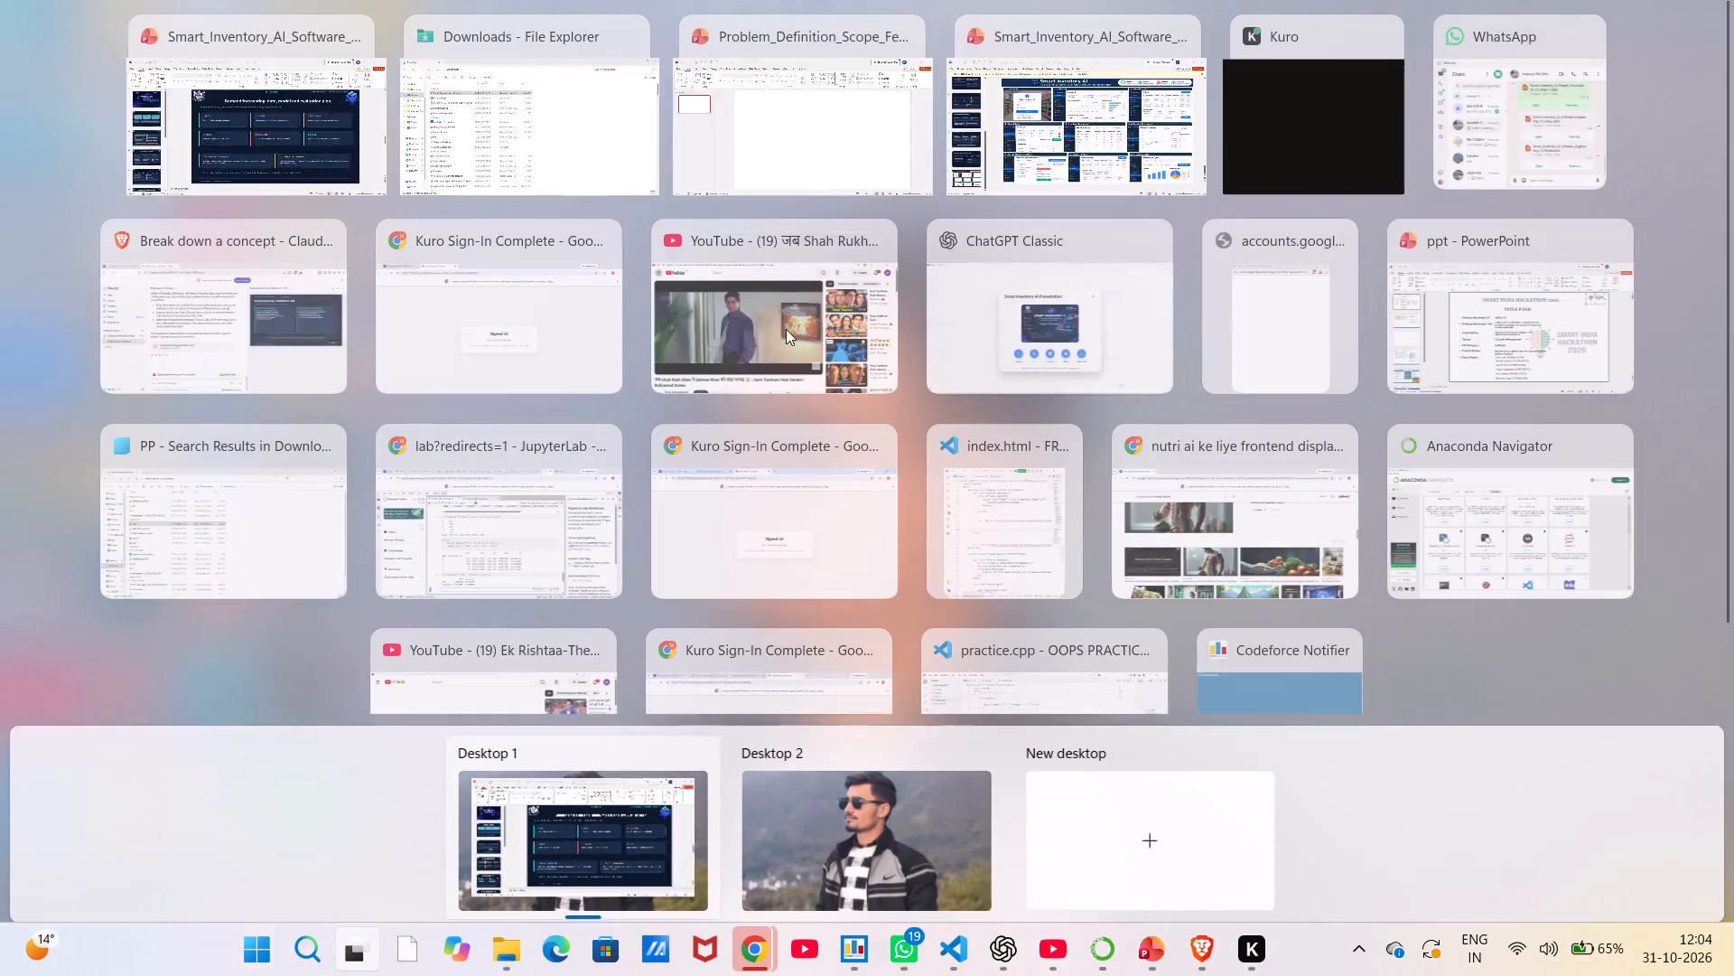
Switch to File Explorer and browse This PC, the OS (C:) drive, Network and Downloads.
{"action": "left_click", "coordinate": [545, 75]}
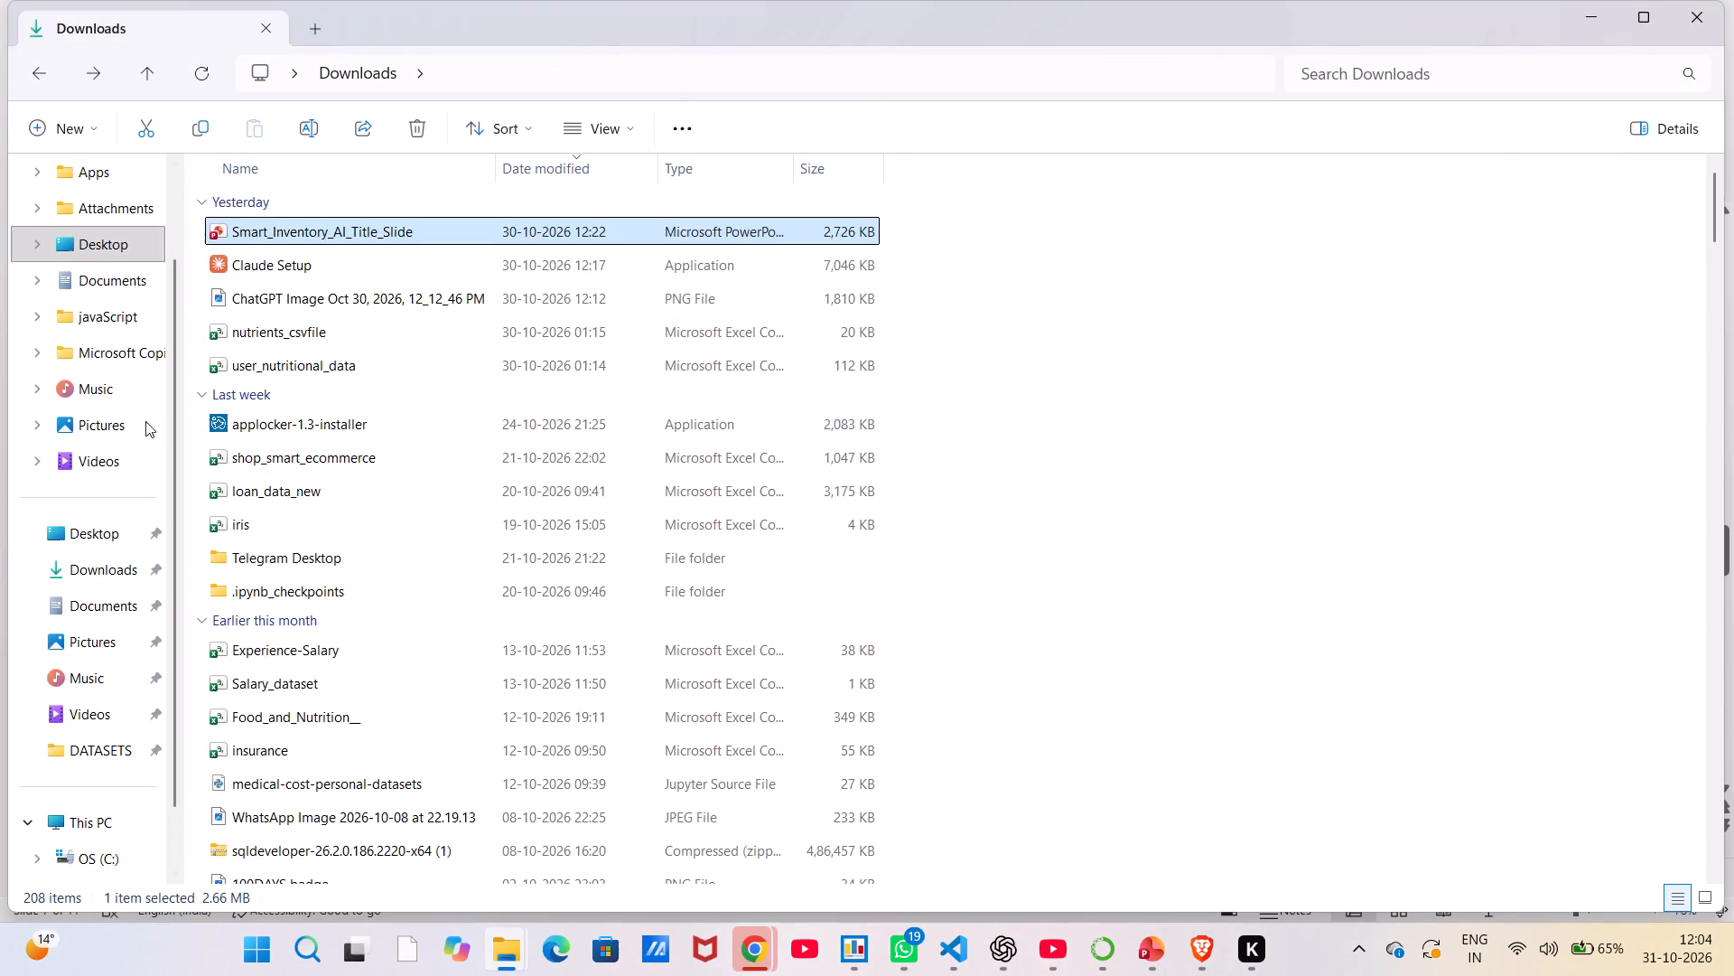
{"action": "left_click", "coordinate": [52, 819]}
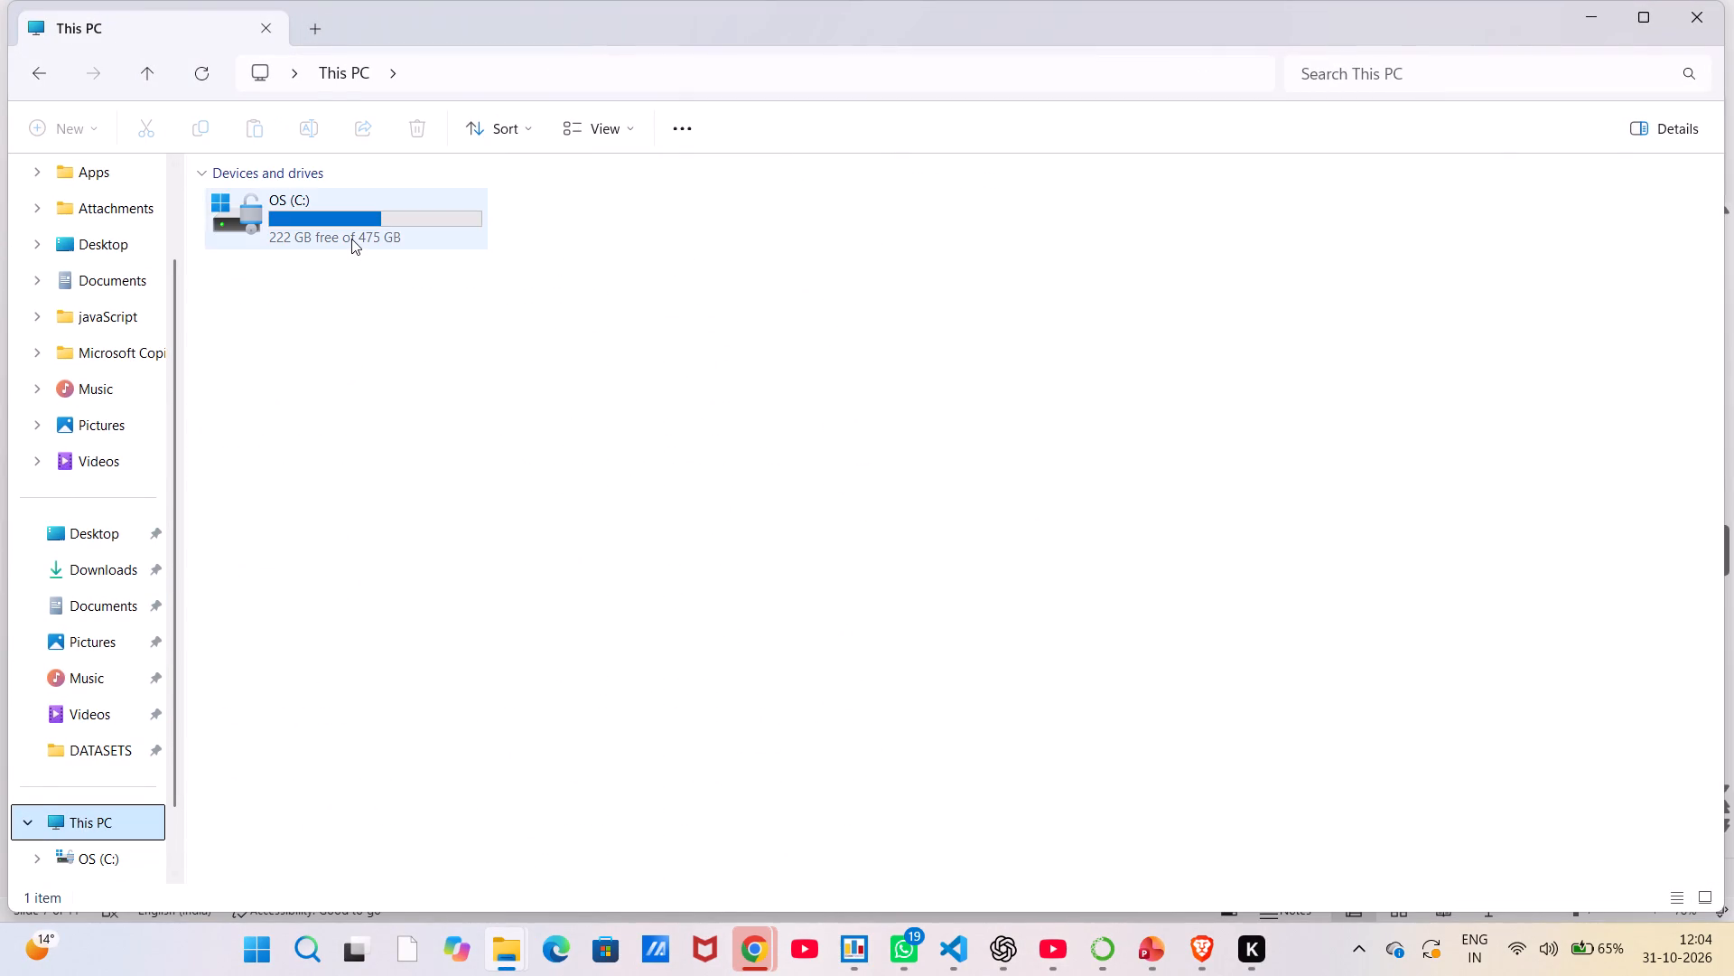
{"action": "double_click", "coordinate": [351, 239]}
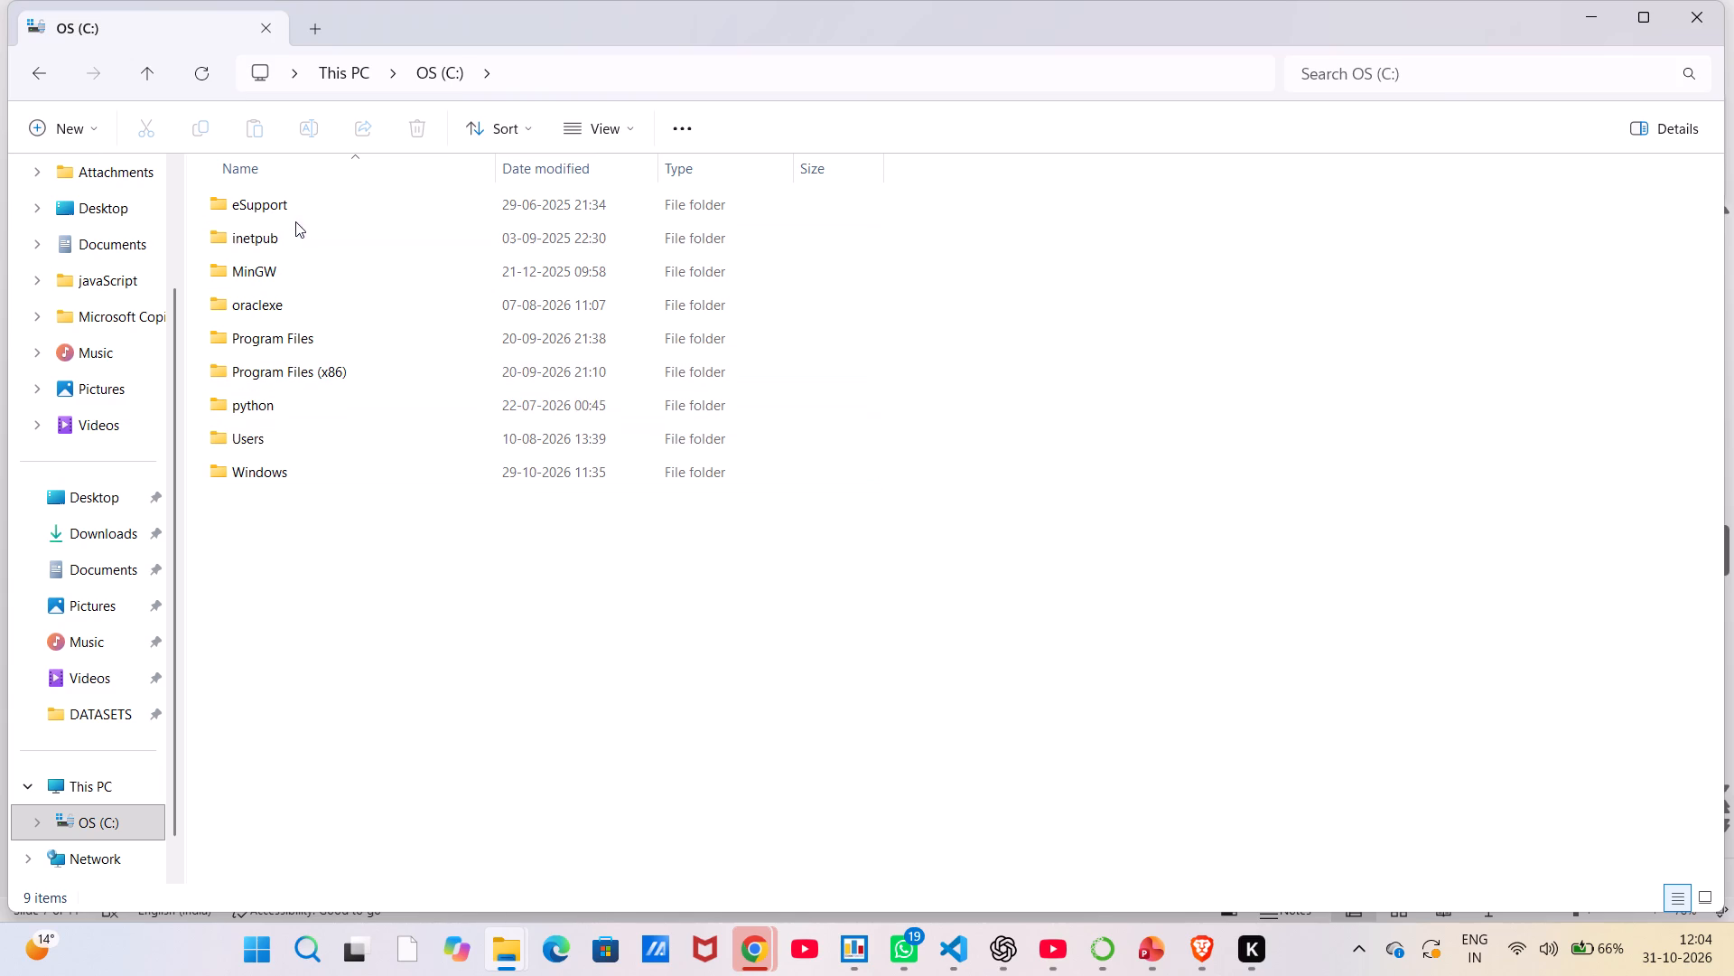
{"action": "scroll", "coordinate": [46, 804], "scroll_direction": "down", "scroll_amount": 3}
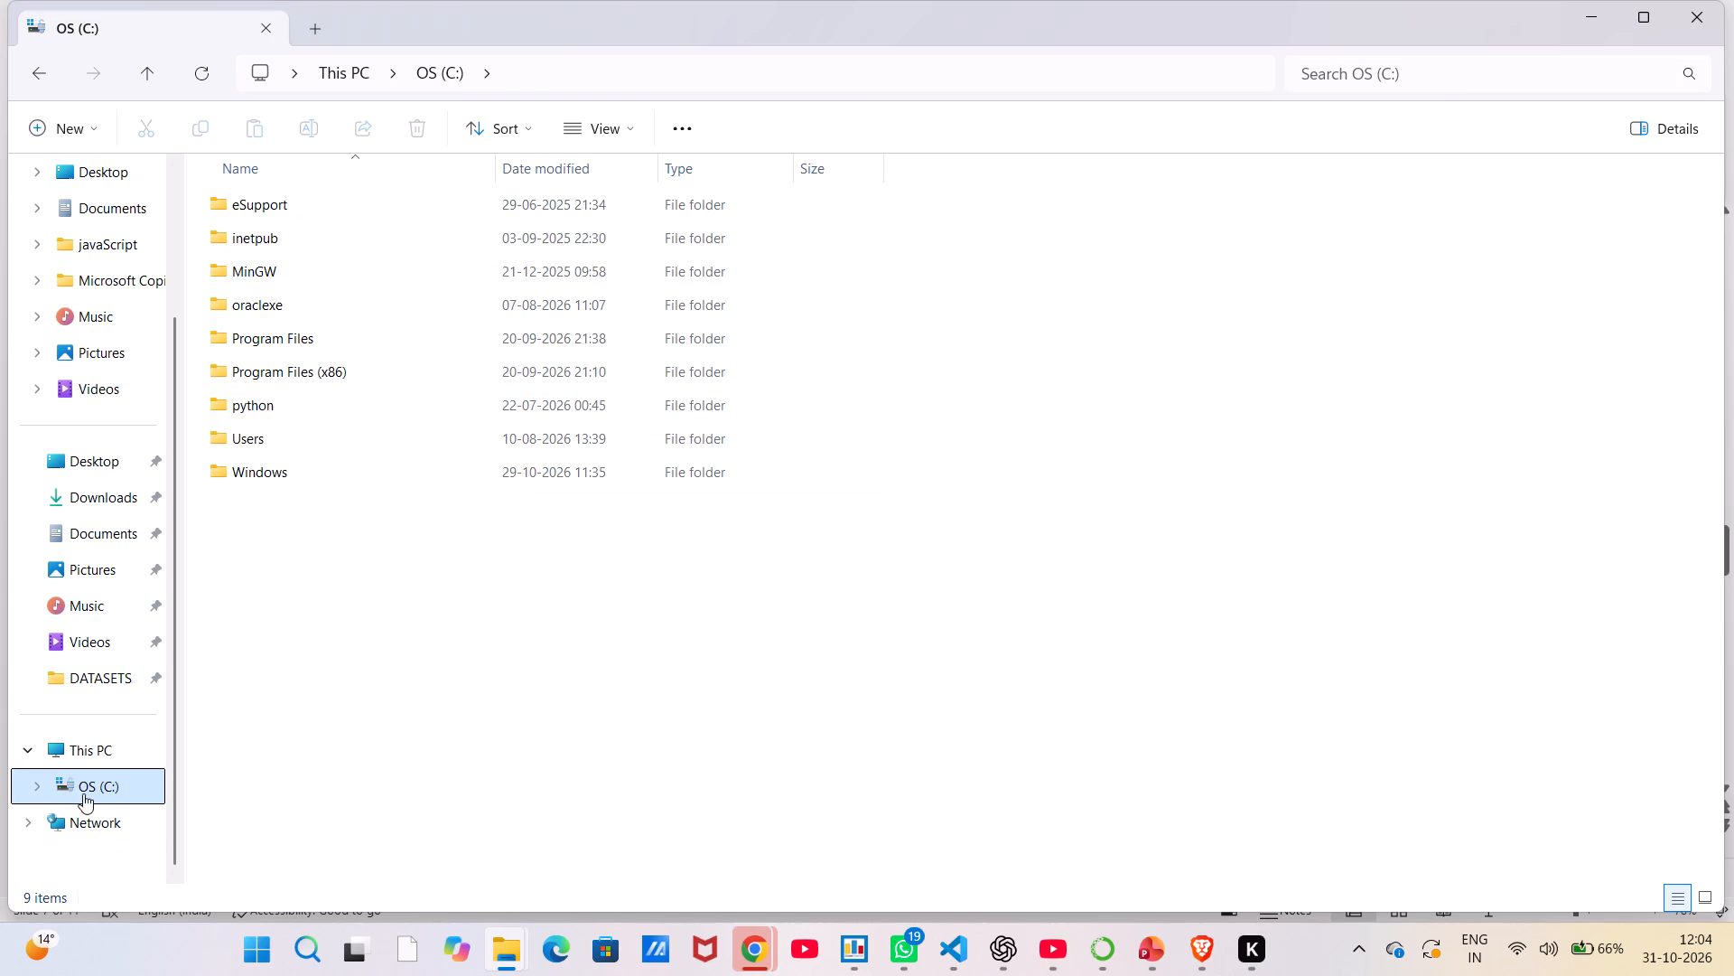
{"action": "left_click", "coordinate": [81, 811]}
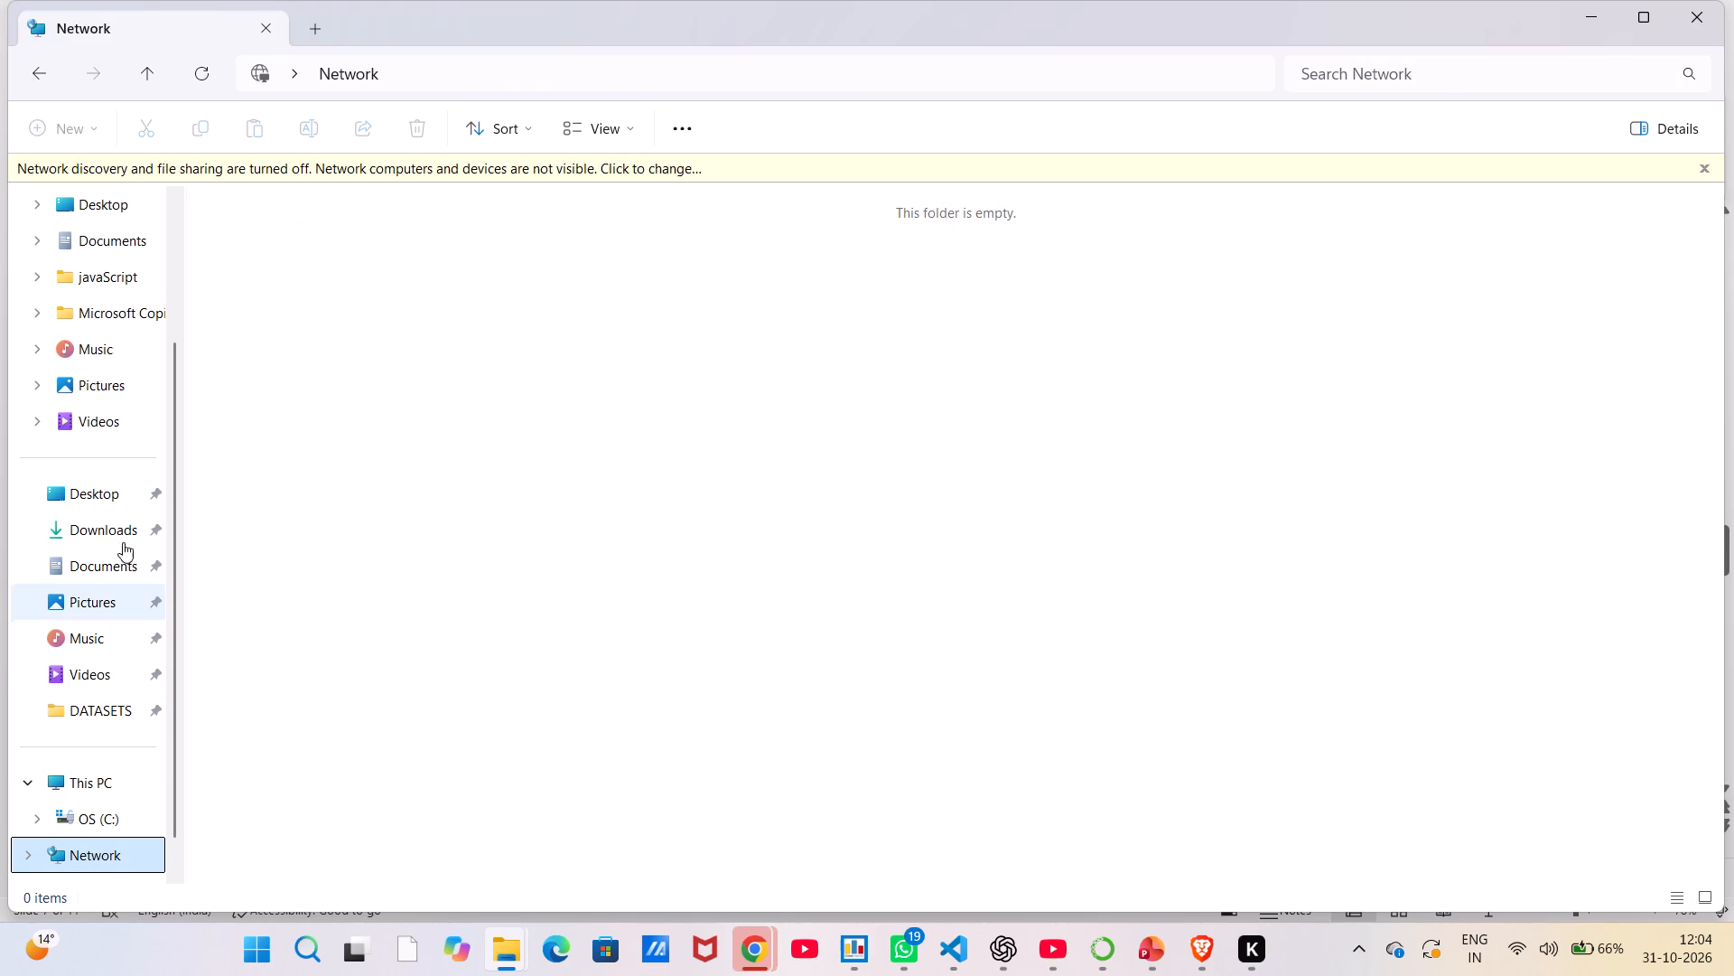
{"action": "left_click", "coordinate": [100, 531]}
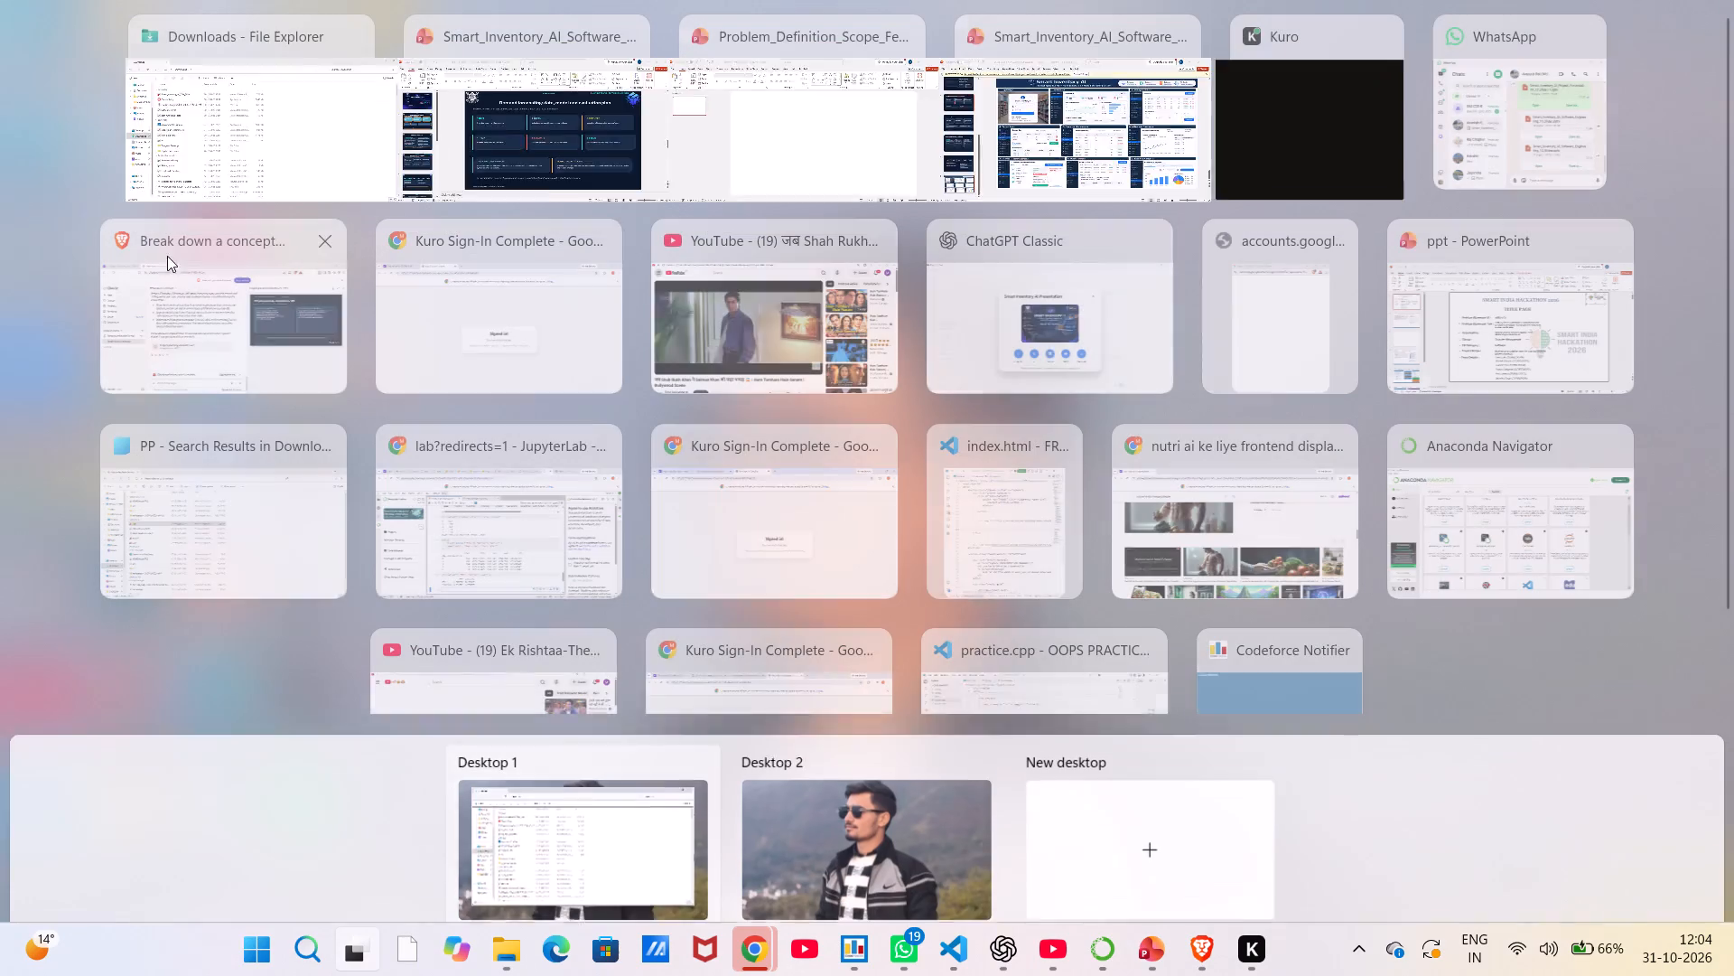
Return to the Smart_Inventory_AI_Software_Engineering_10_Slides deck in PowerPoint and bring up its view options.
{"action": "left_click", "coordinate": [461, 163]}
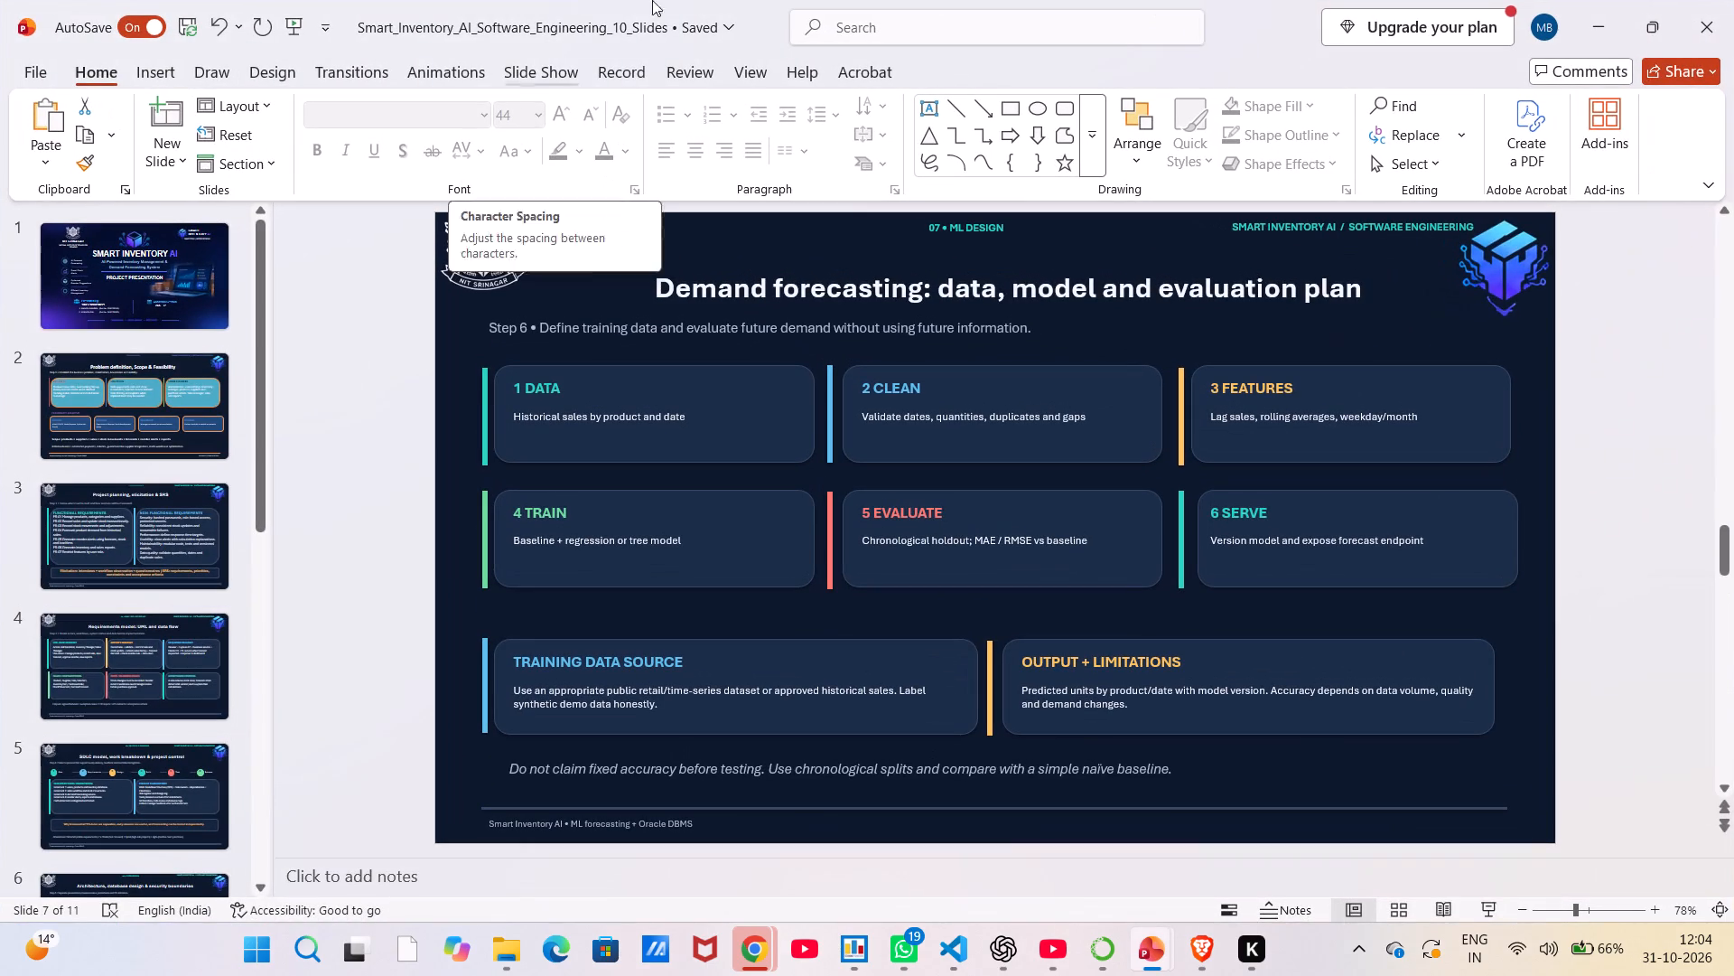
{"action": "left_click", "coordinate": [753, 78]}
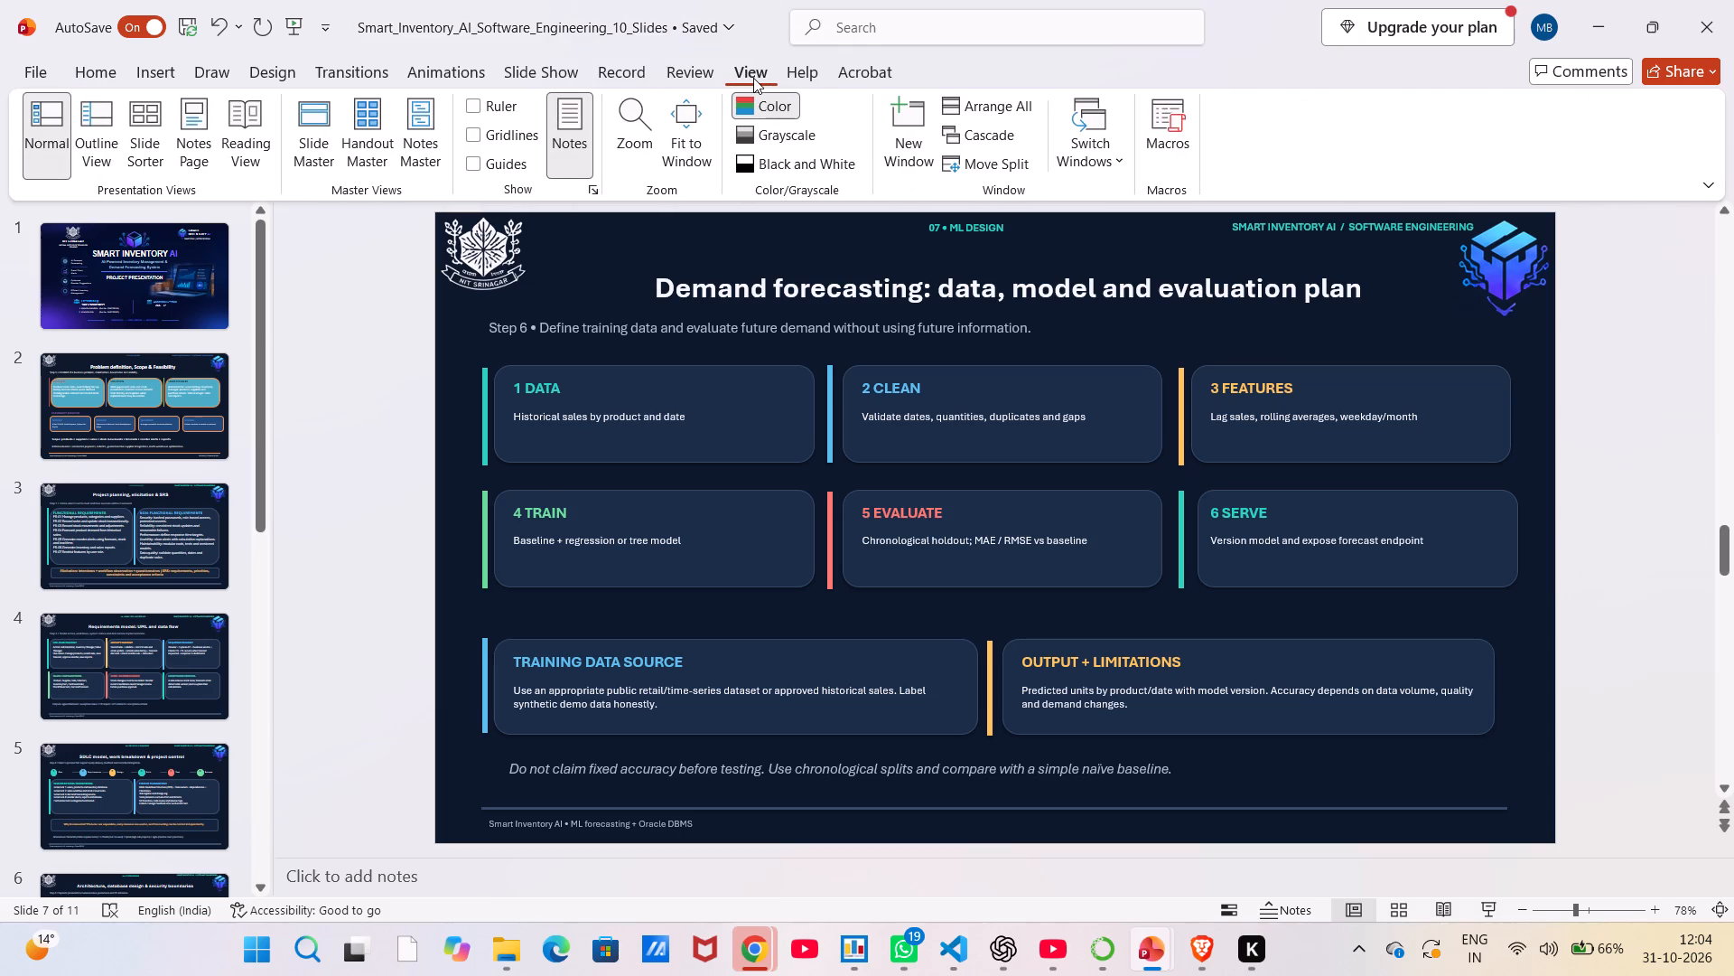
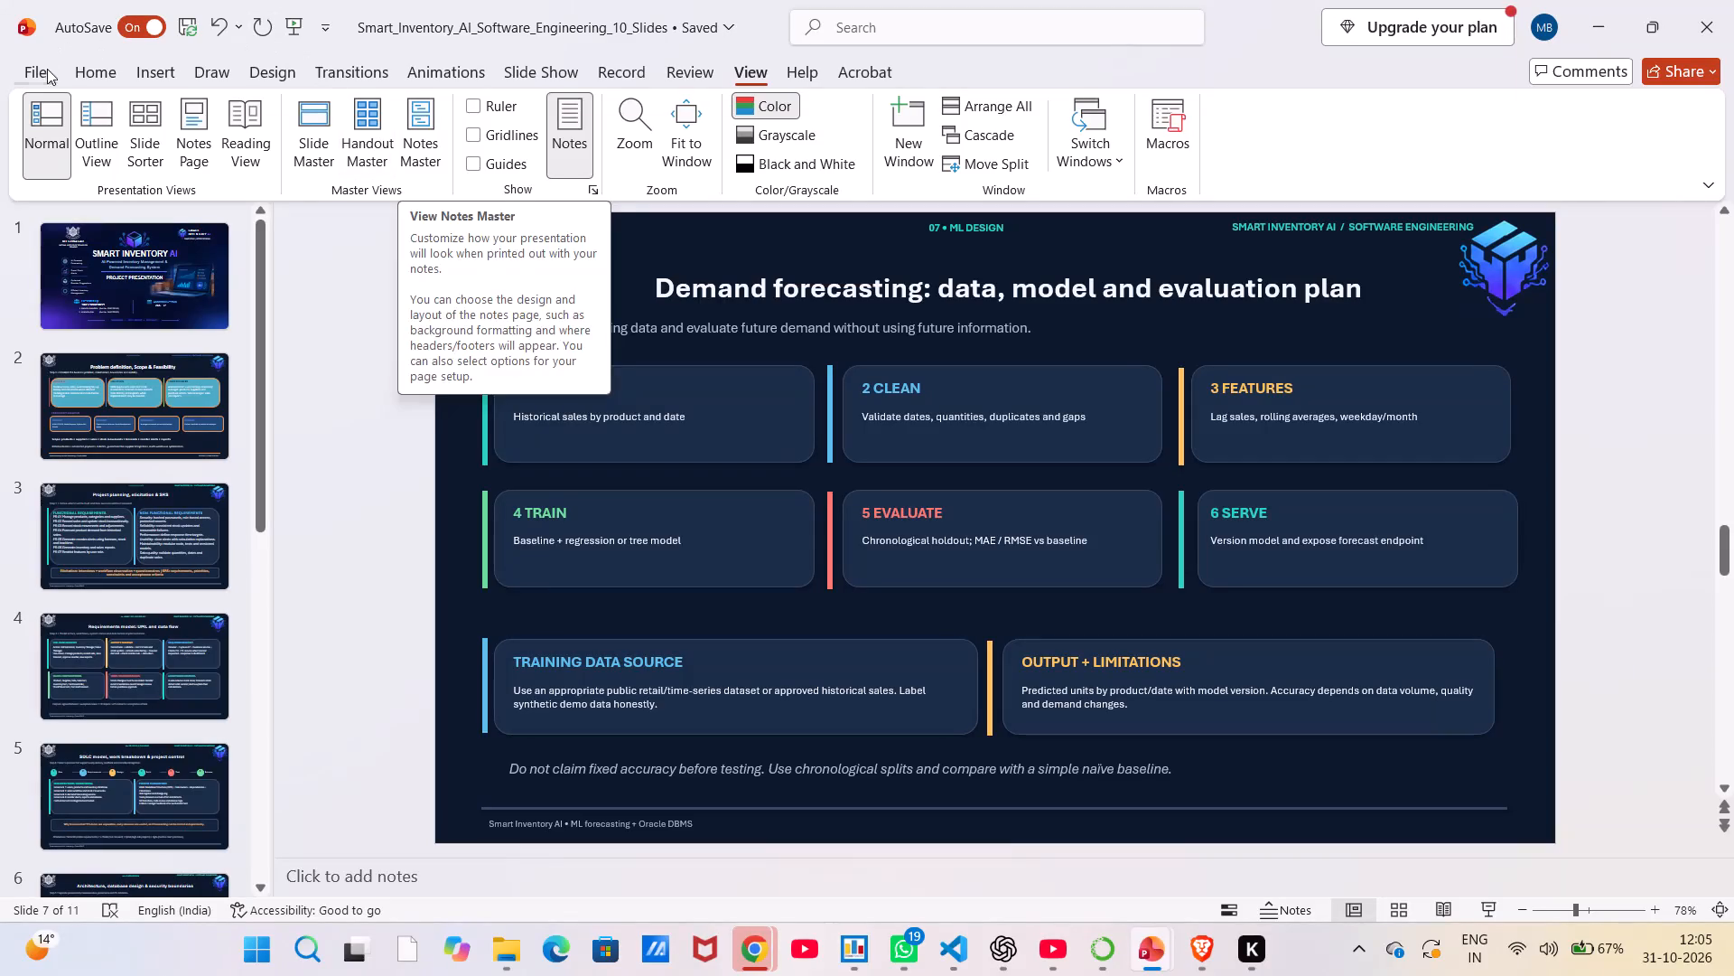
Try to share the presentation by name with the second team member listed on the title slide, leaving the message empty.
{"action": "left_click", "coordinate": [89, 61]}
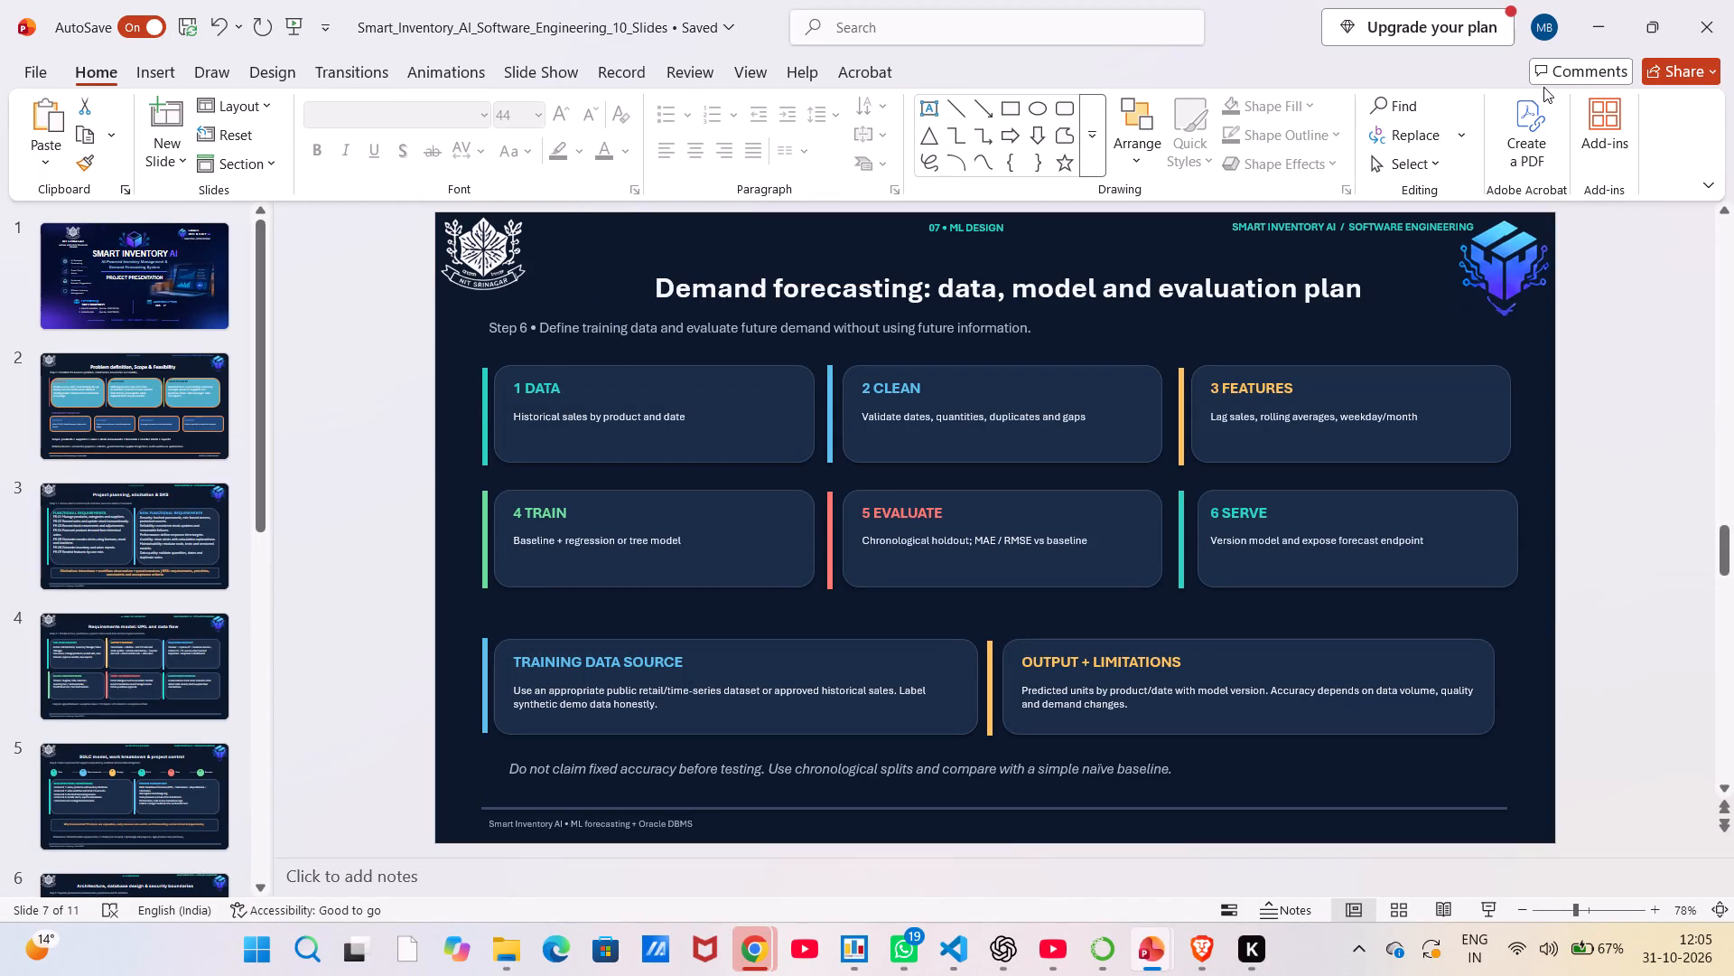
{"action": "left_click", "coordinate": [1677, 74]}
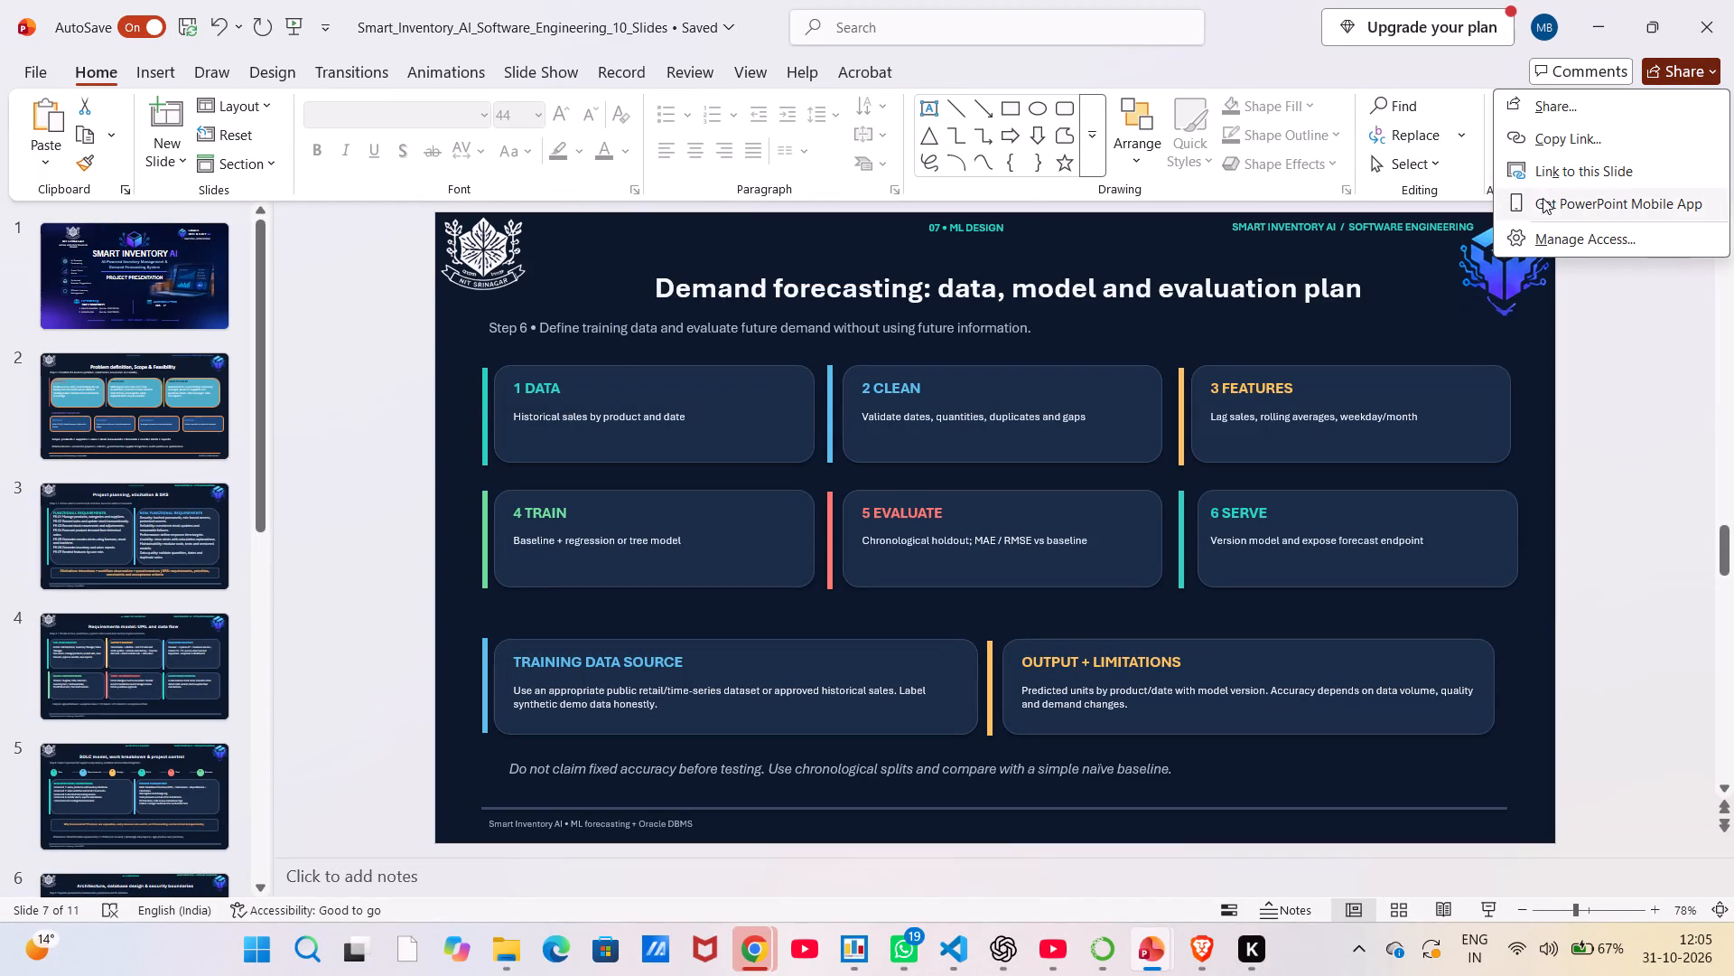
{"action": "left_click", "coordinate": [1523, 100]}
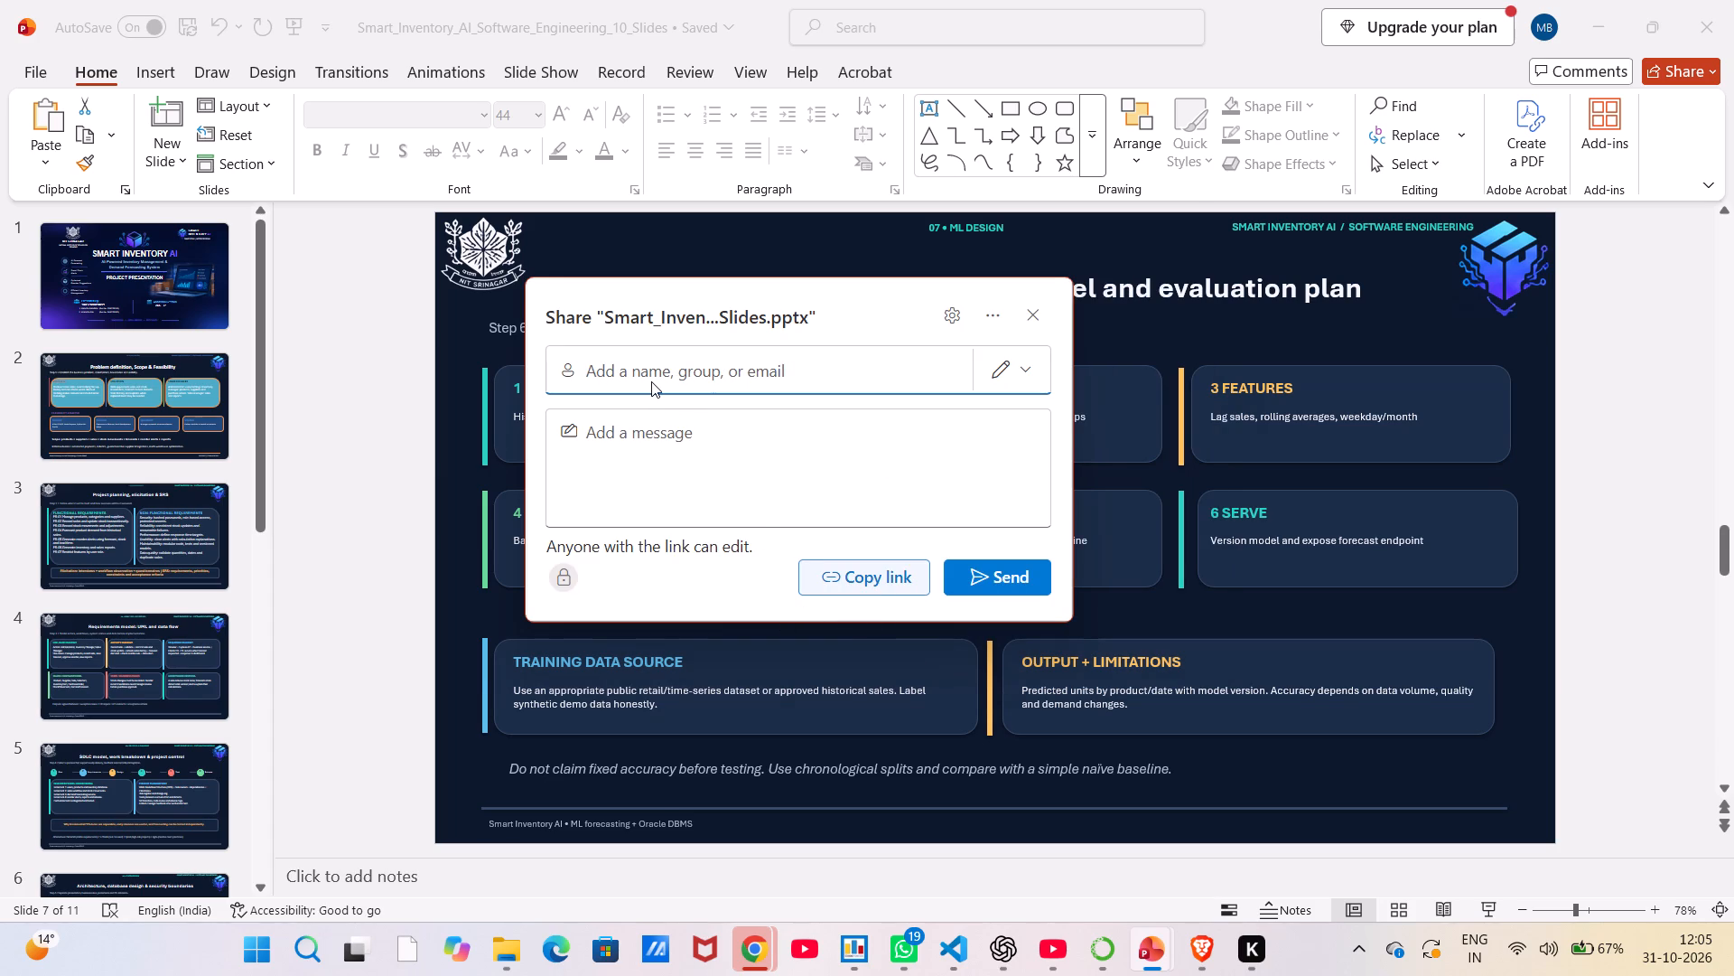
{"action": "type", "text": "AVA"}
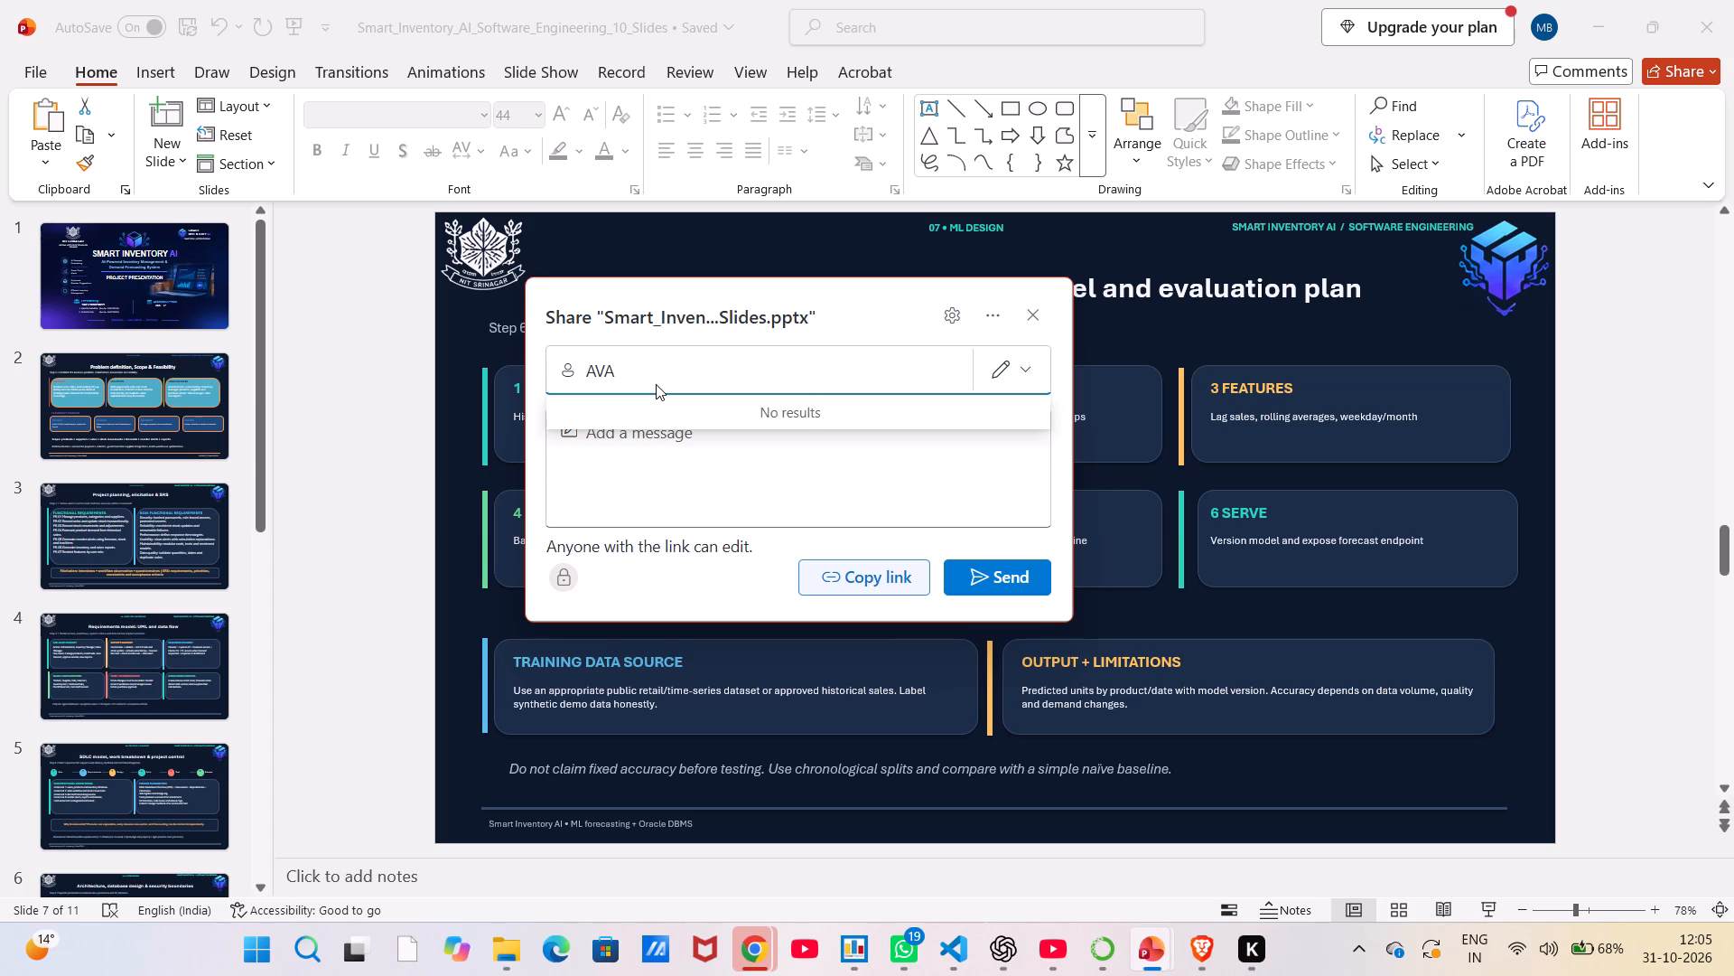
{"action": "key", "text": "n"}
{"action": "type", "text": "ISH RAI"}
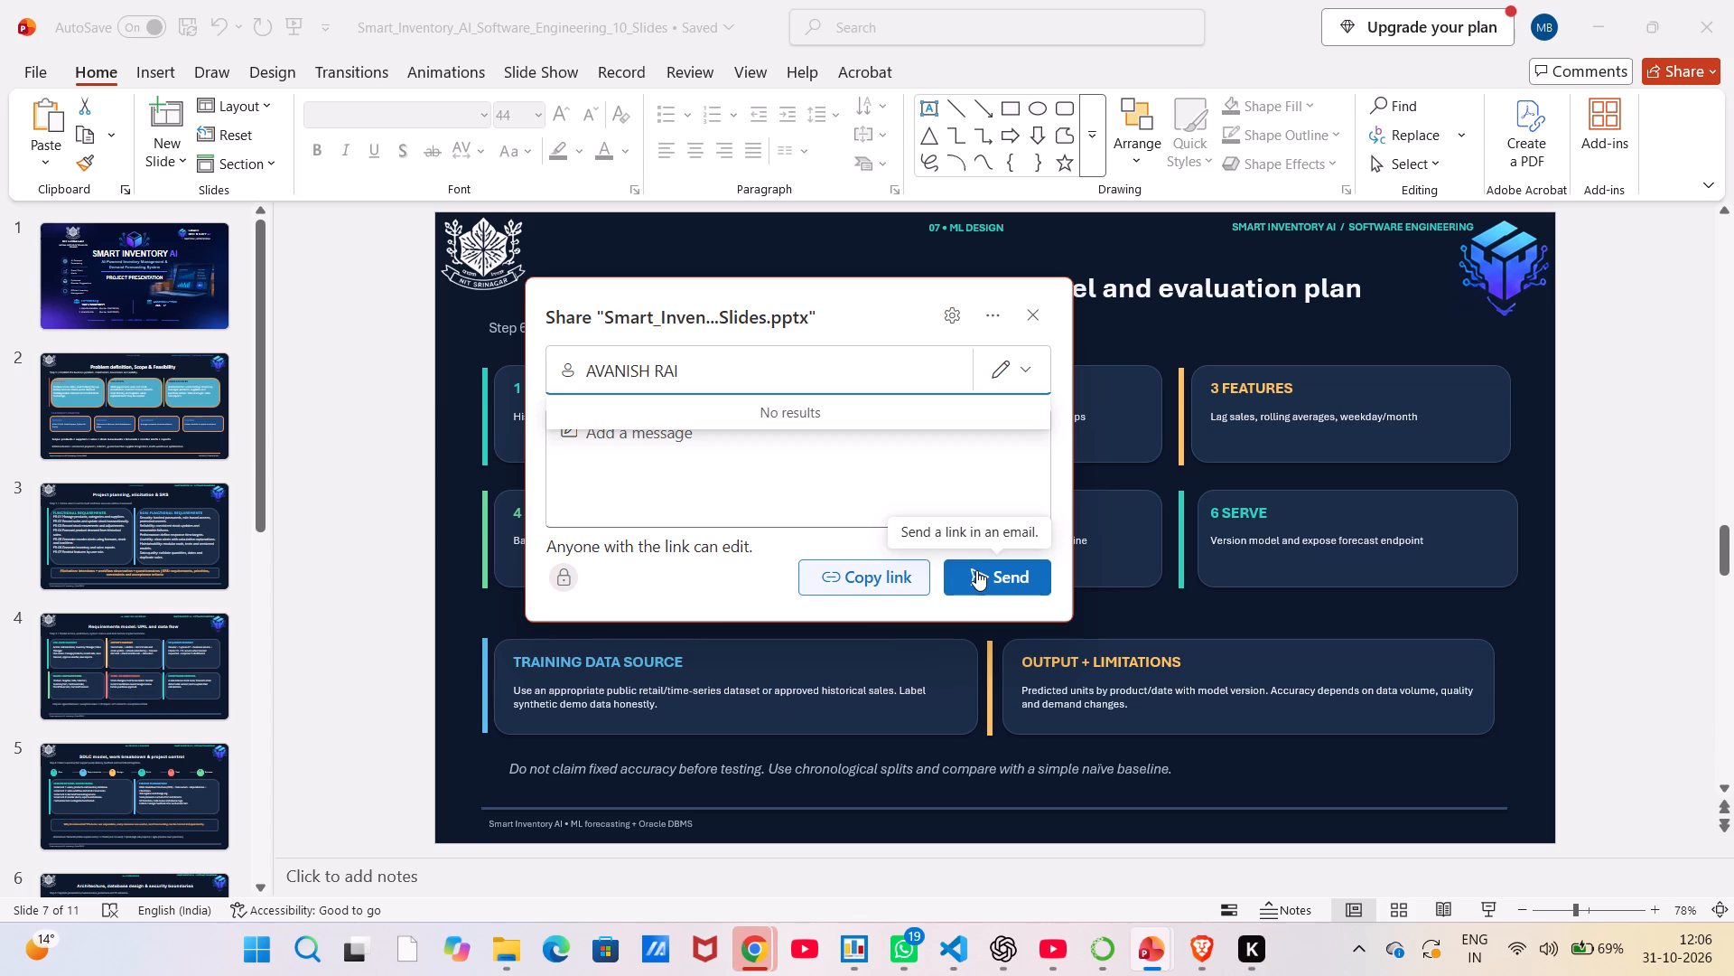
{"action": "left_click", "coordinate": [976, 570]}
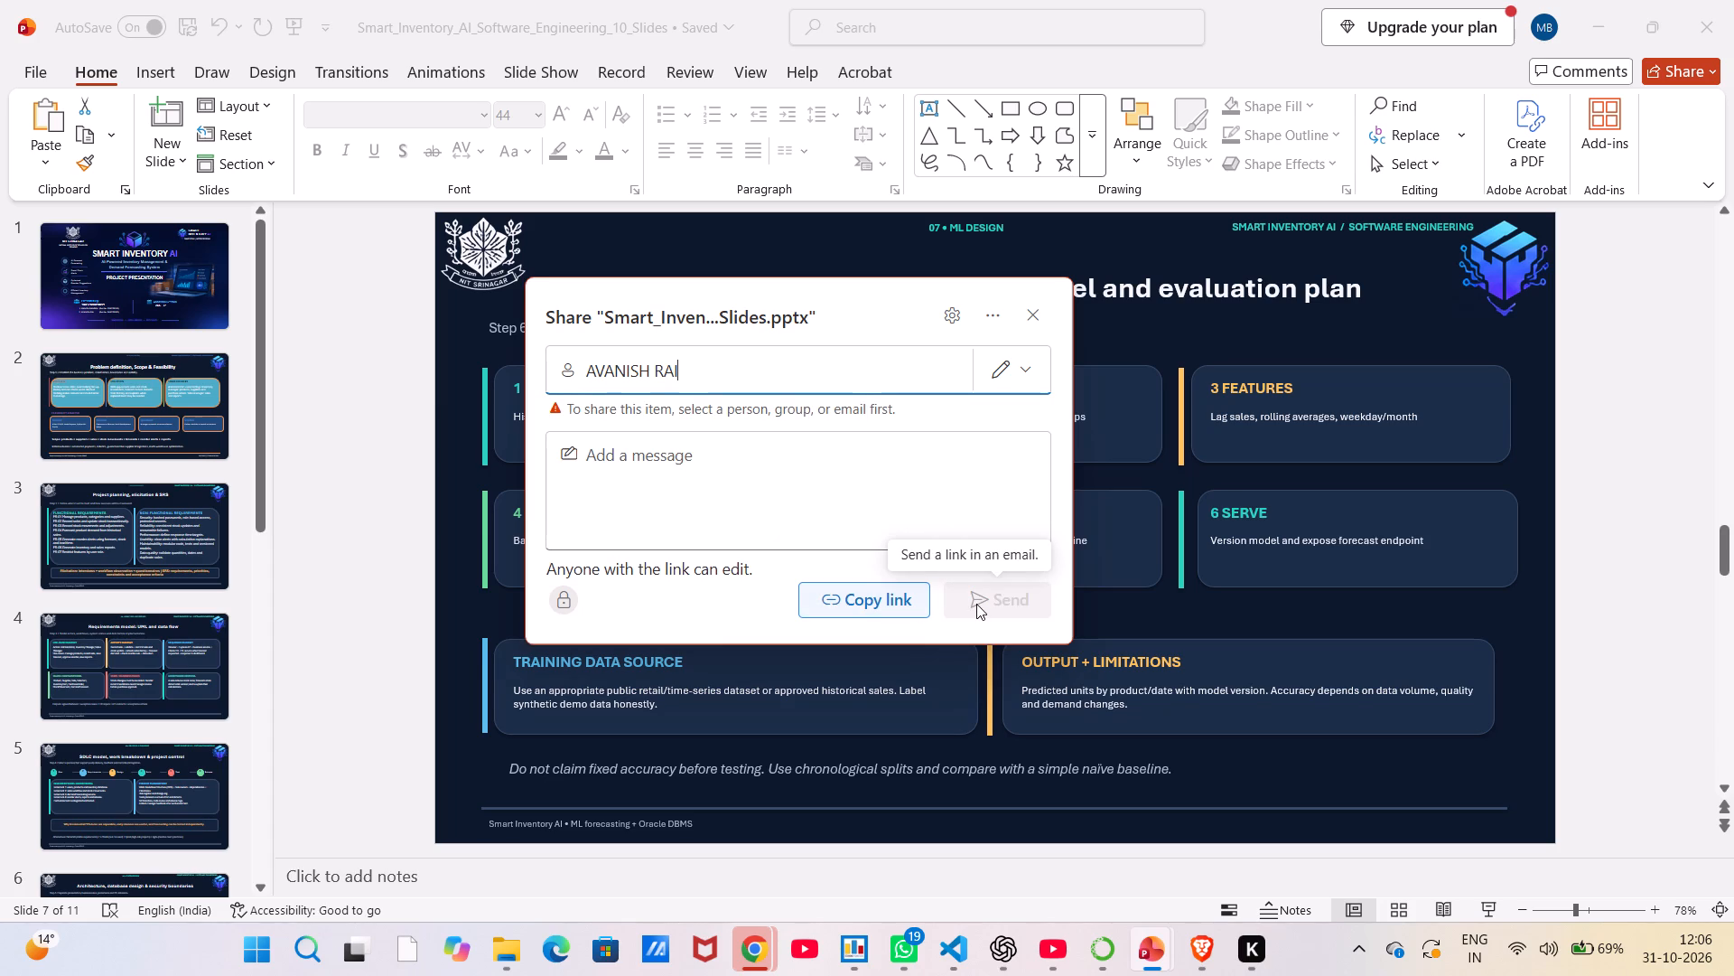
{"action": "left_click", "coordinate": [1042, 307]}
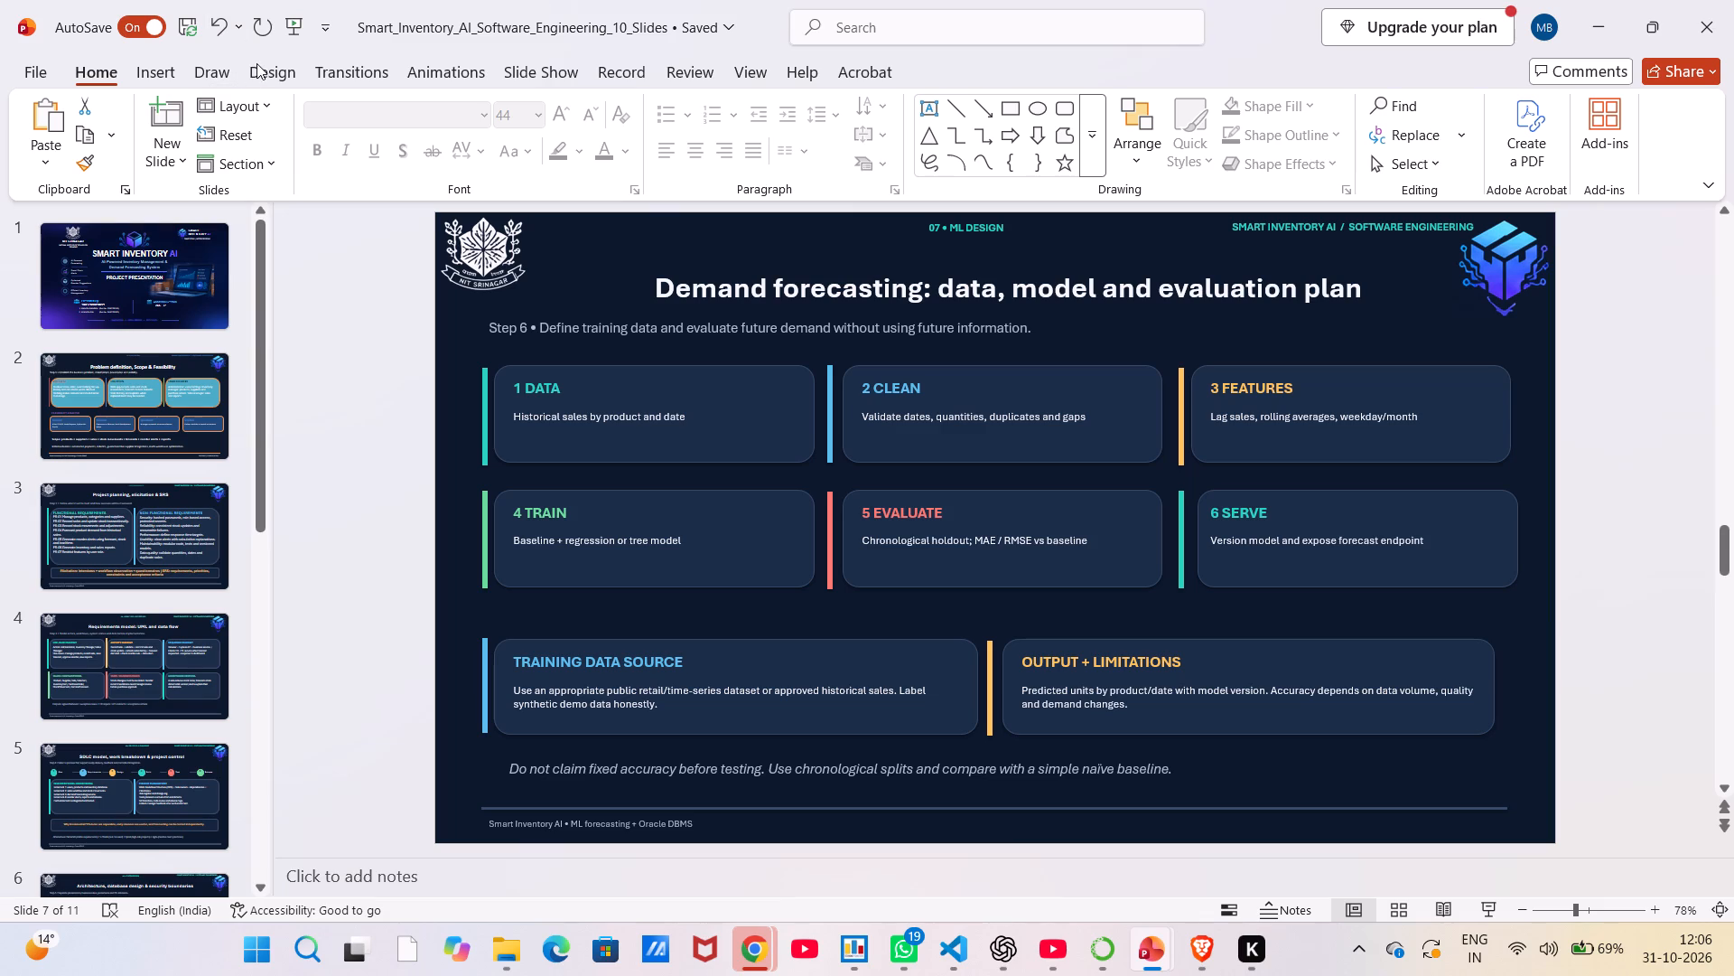
Run the slide show from the beginning and review every slide from the title through the closing app-screens overview.
{"action": "left_click", "coordinate": [287, 23]}
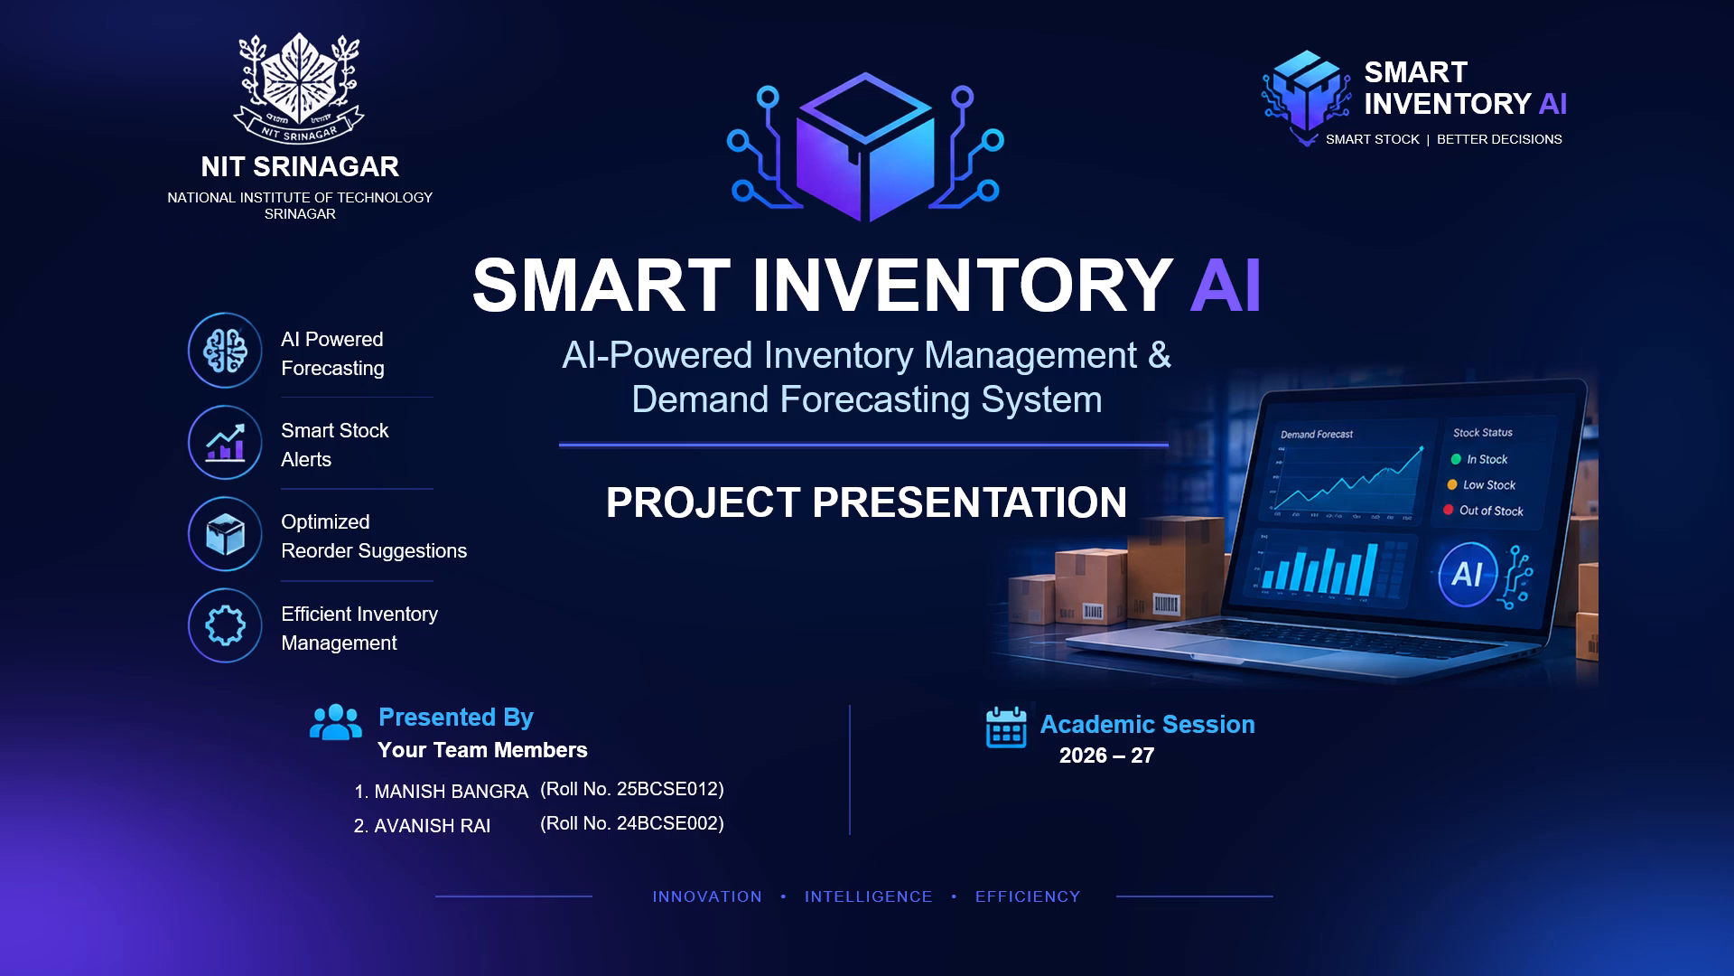
{"action": "key", "text": "Right"}
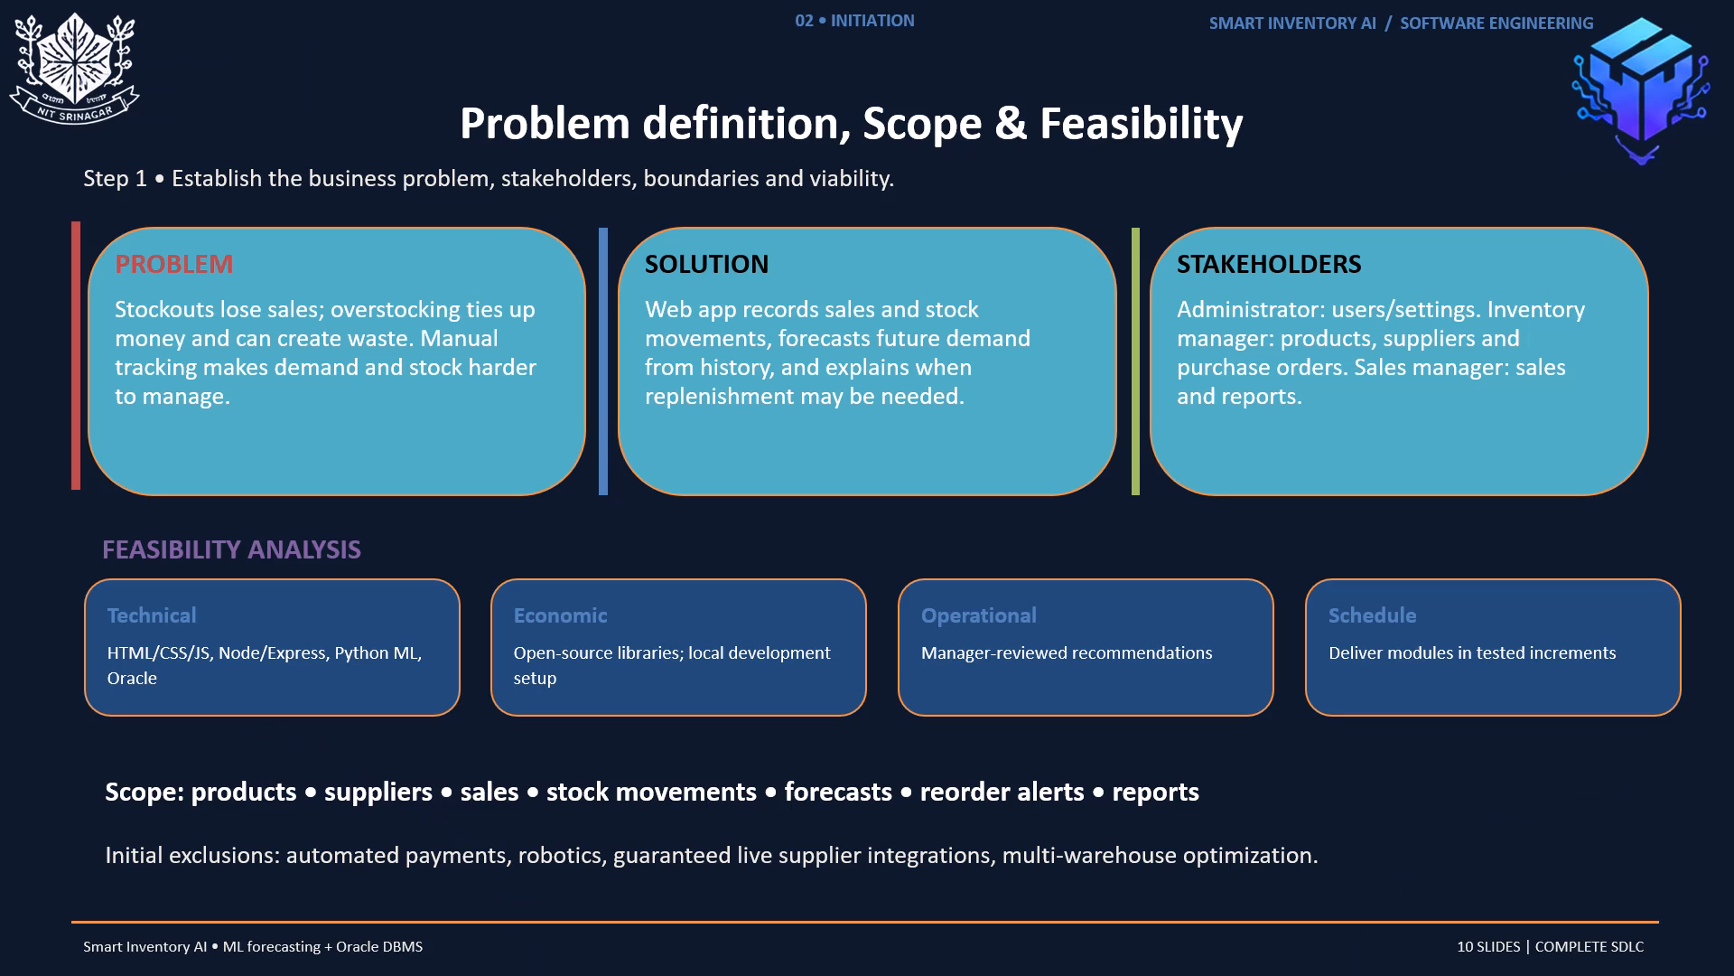
{"action": "key", "text": "Right"}
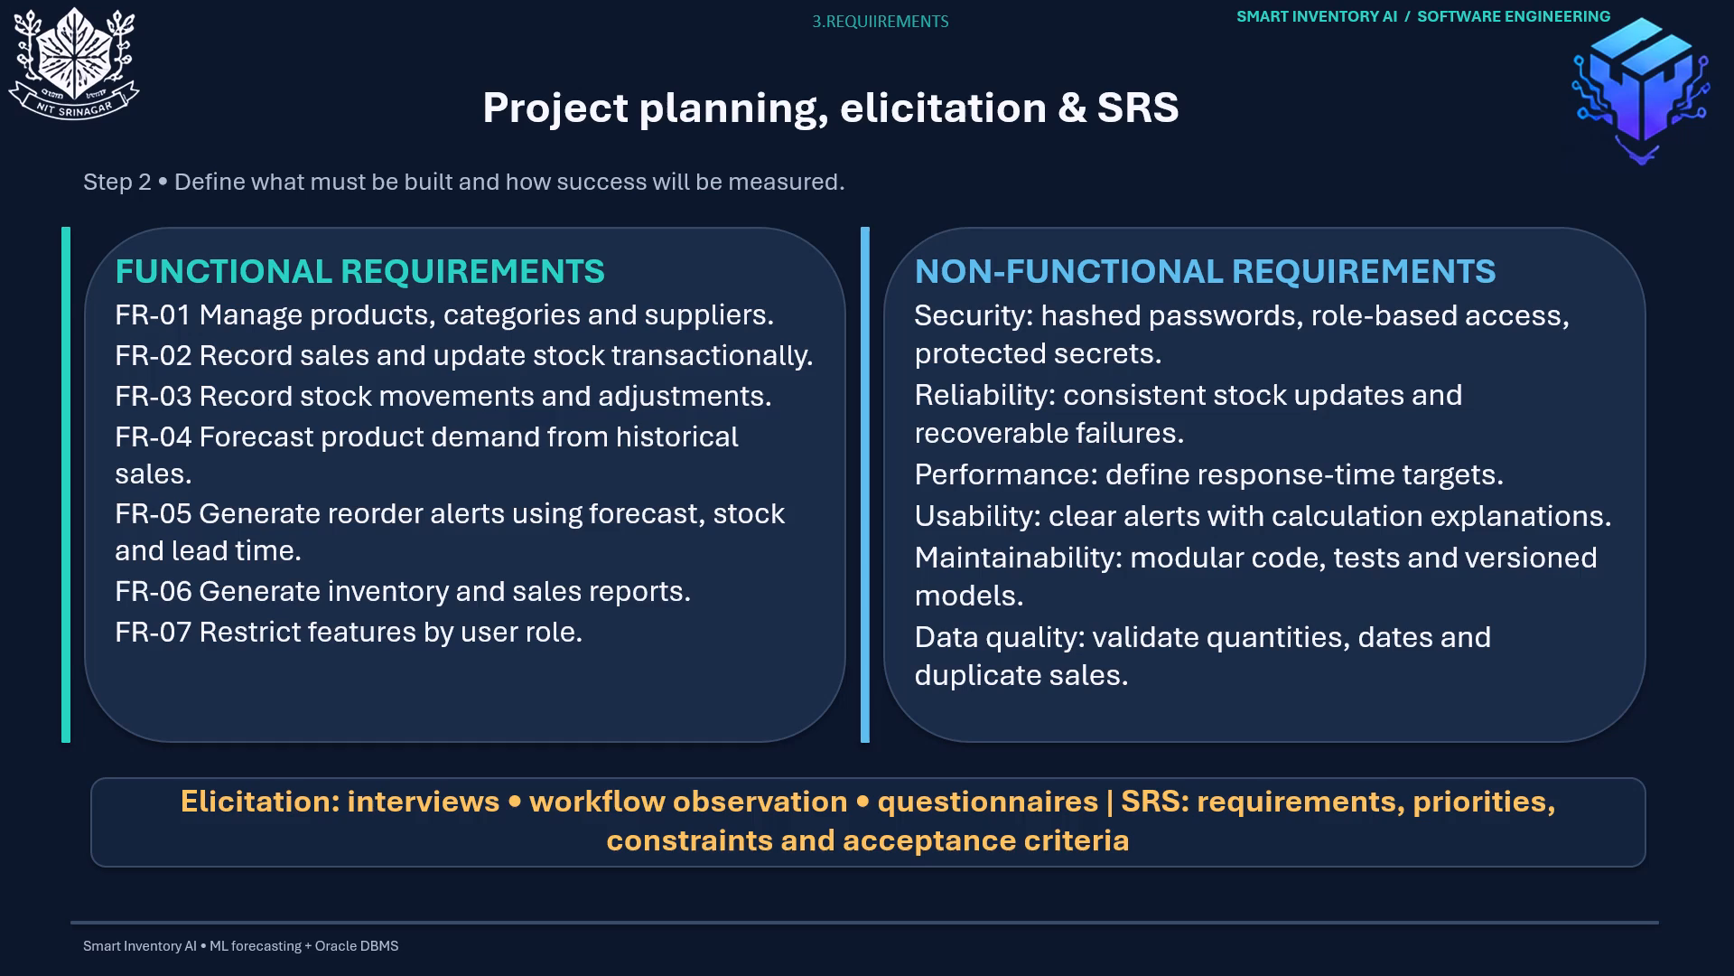
{"action": "key", "text": "Right"}
{"action": "key", "text": "Right"}
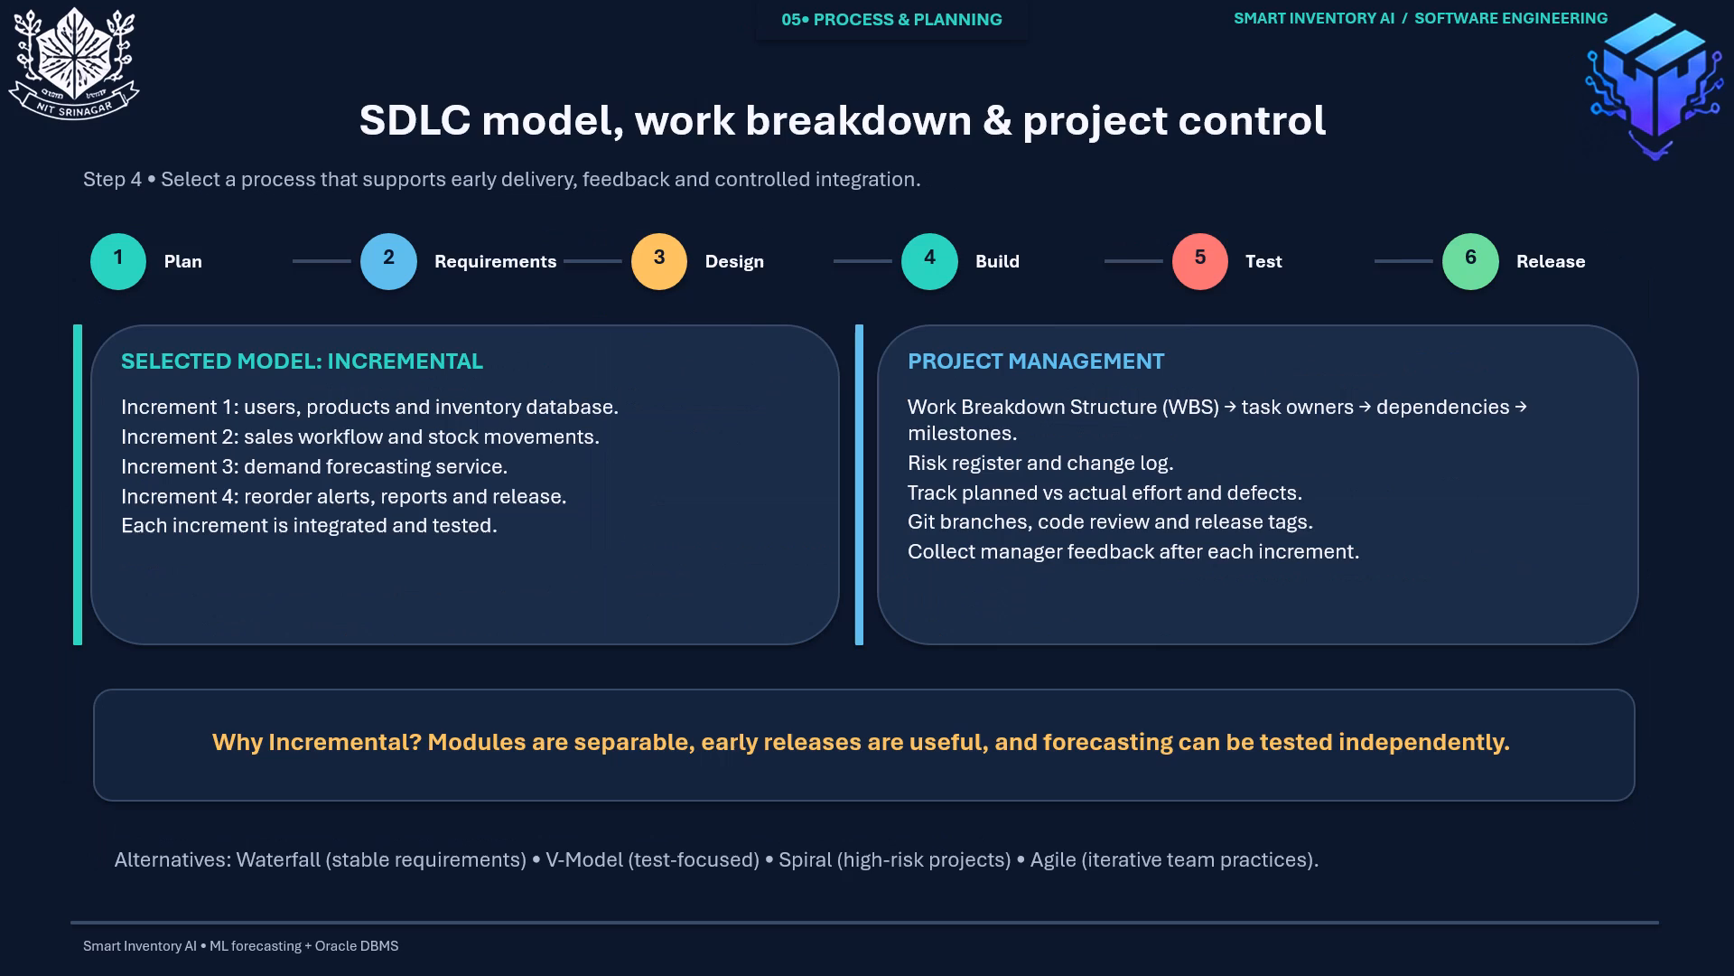
{"action": "key", "text": "Right"}
{"action": "key", "text": "Right"}
{"action": "key", "text": "Right"}
{"action": "key", "text": "Right"}
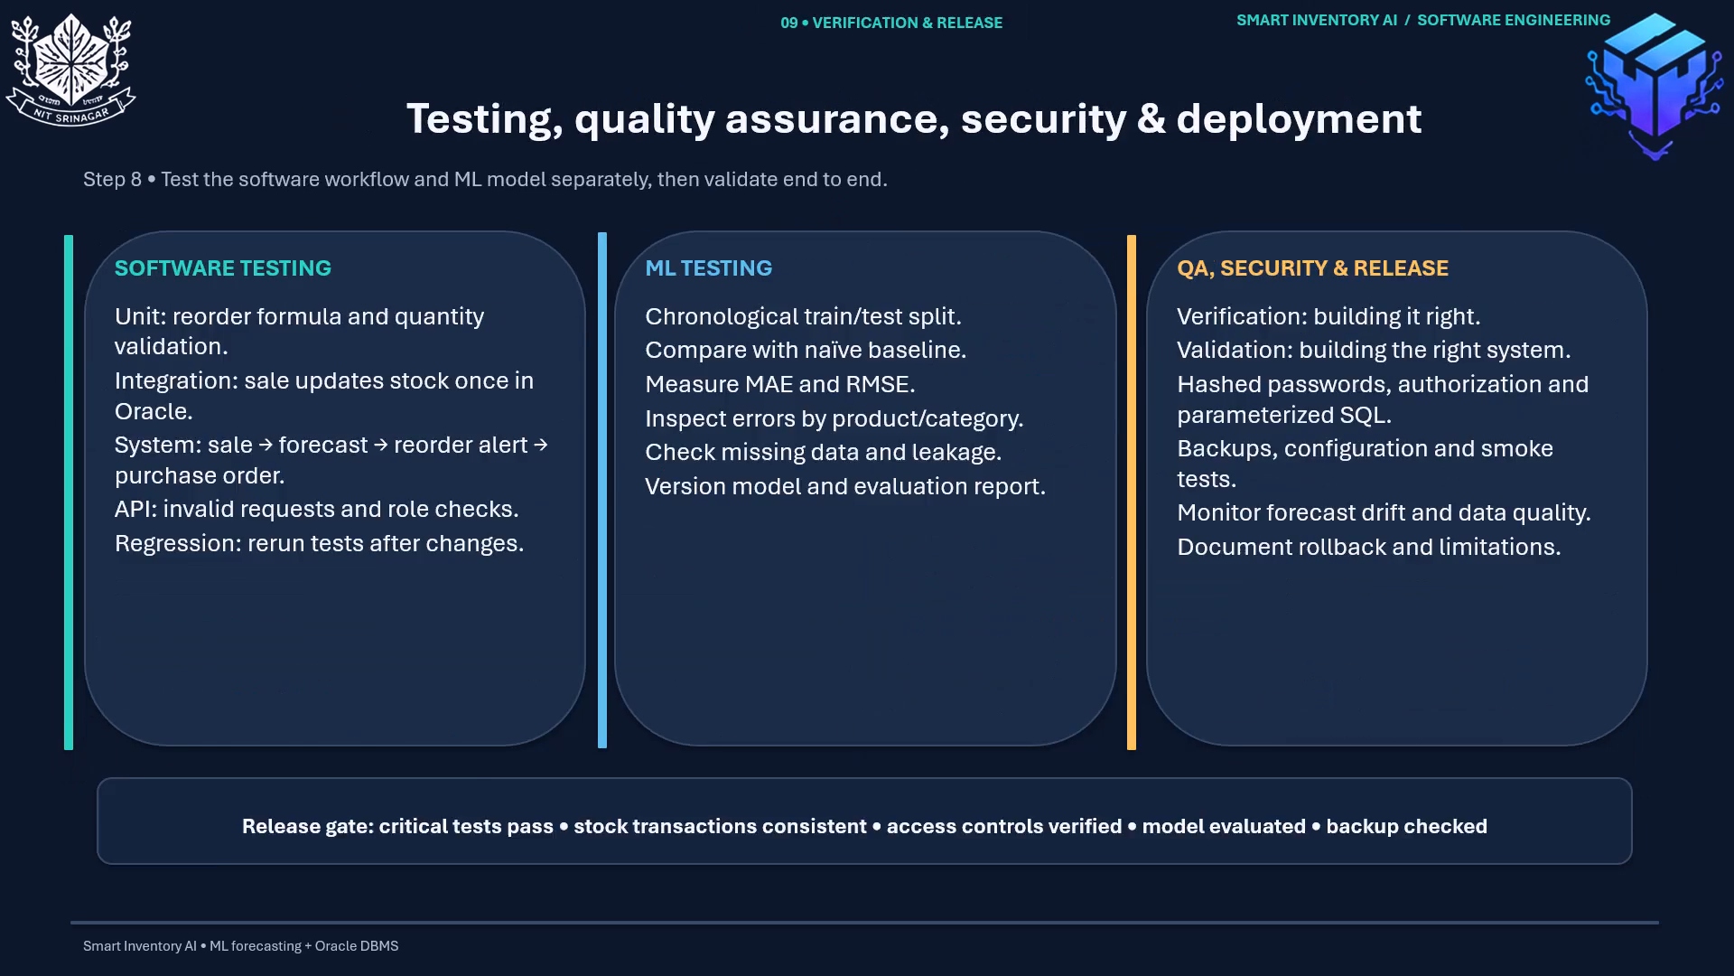
{"action": "key", "text": "Right"}
{"action": "key", "text": "Right"}
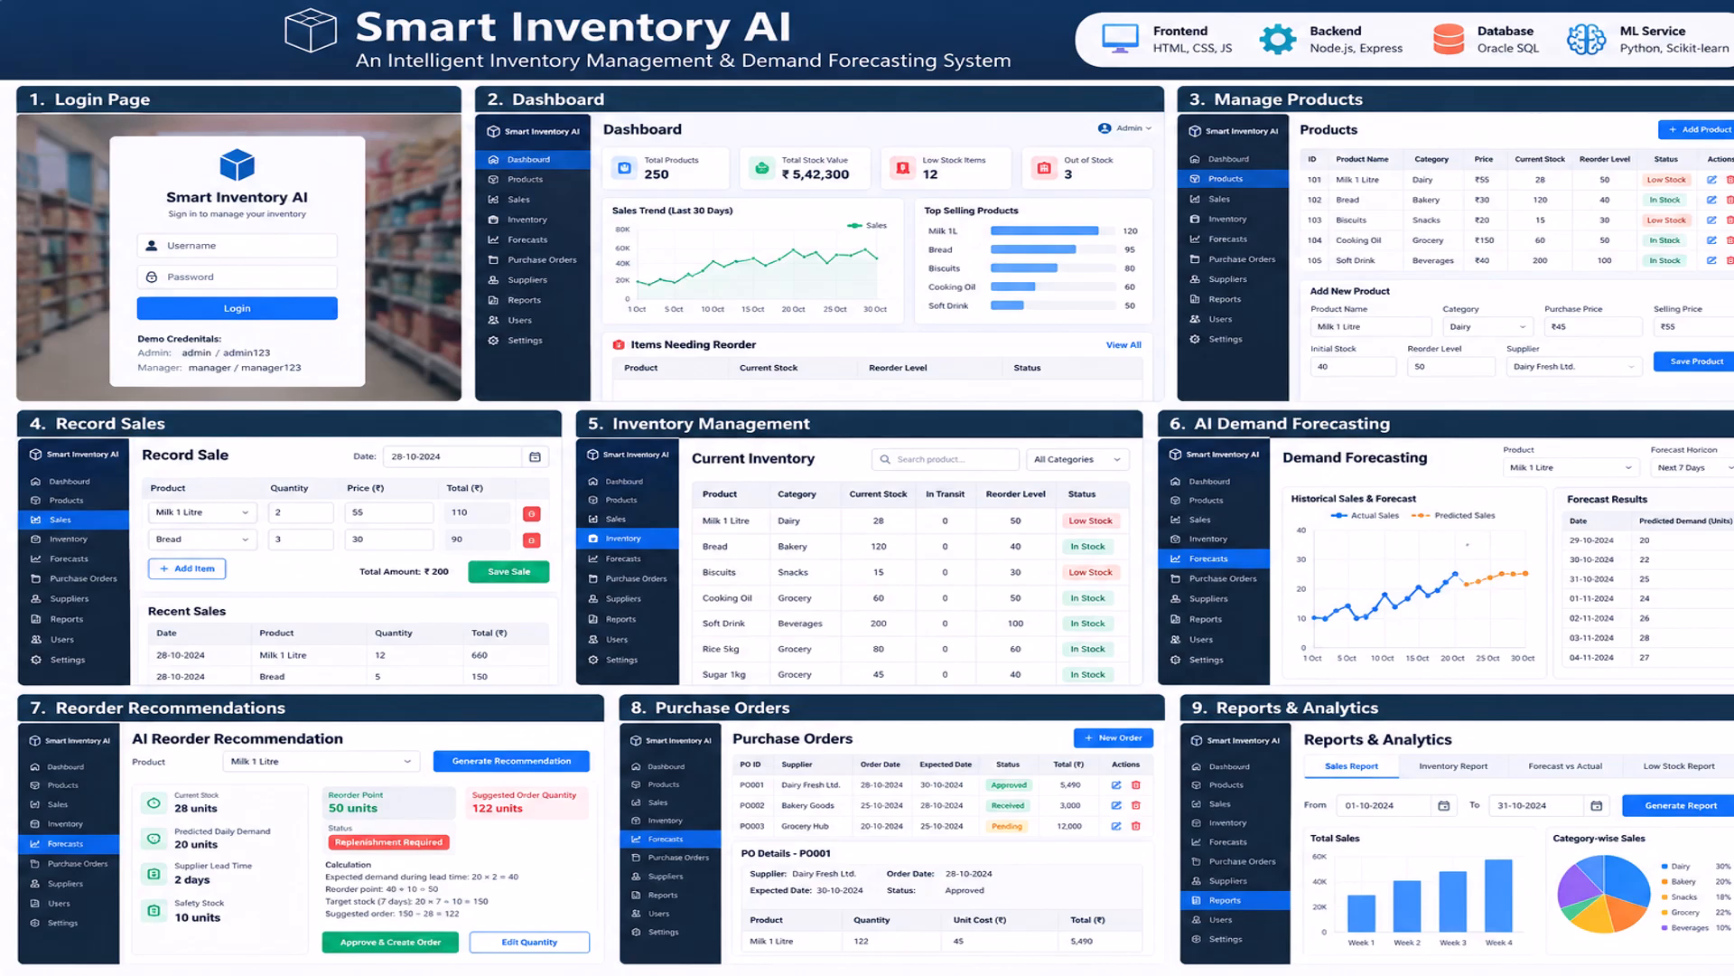
Review the slides in reverse order, from the closing app-screens overview back to the Smart Inventory AI title slide.
{"action": "key", "text": "Left"}
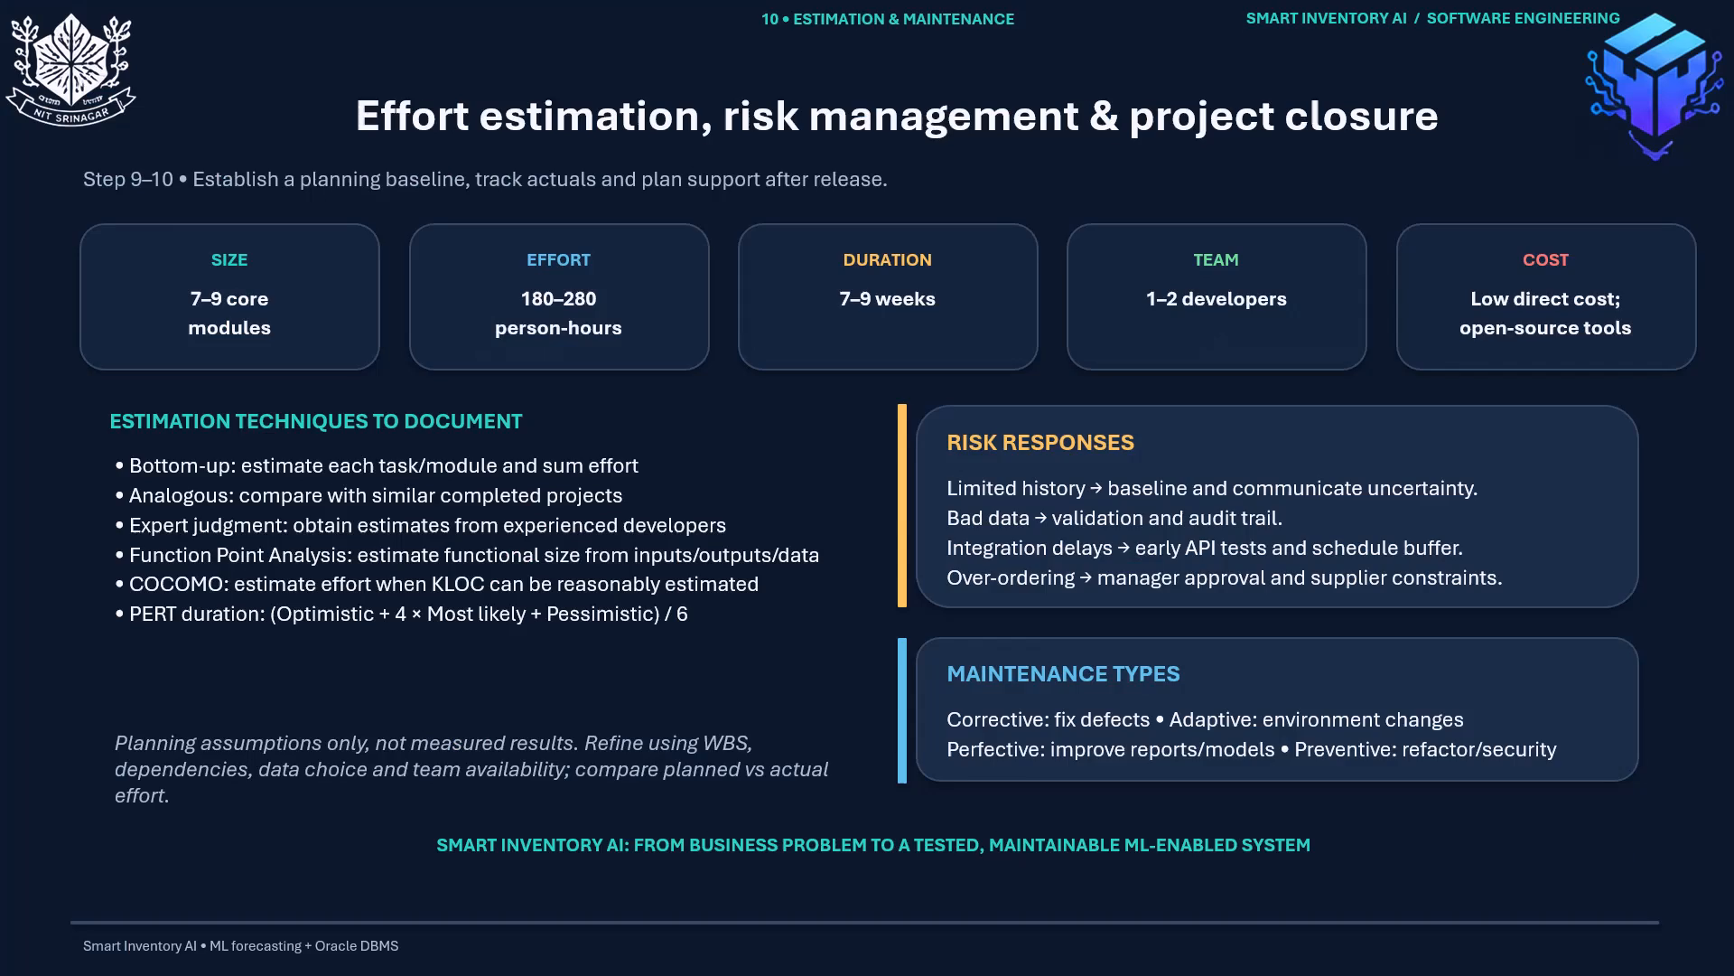
{"action": "key", "text": "Left"}
{"action": "key", "text": "Left"}
{"action": "key", "text": "Left"}
{"action": "key", "text": "Left"}
{"action": "key", "text": "Left"}
{"action": "key", "text": "Left"}
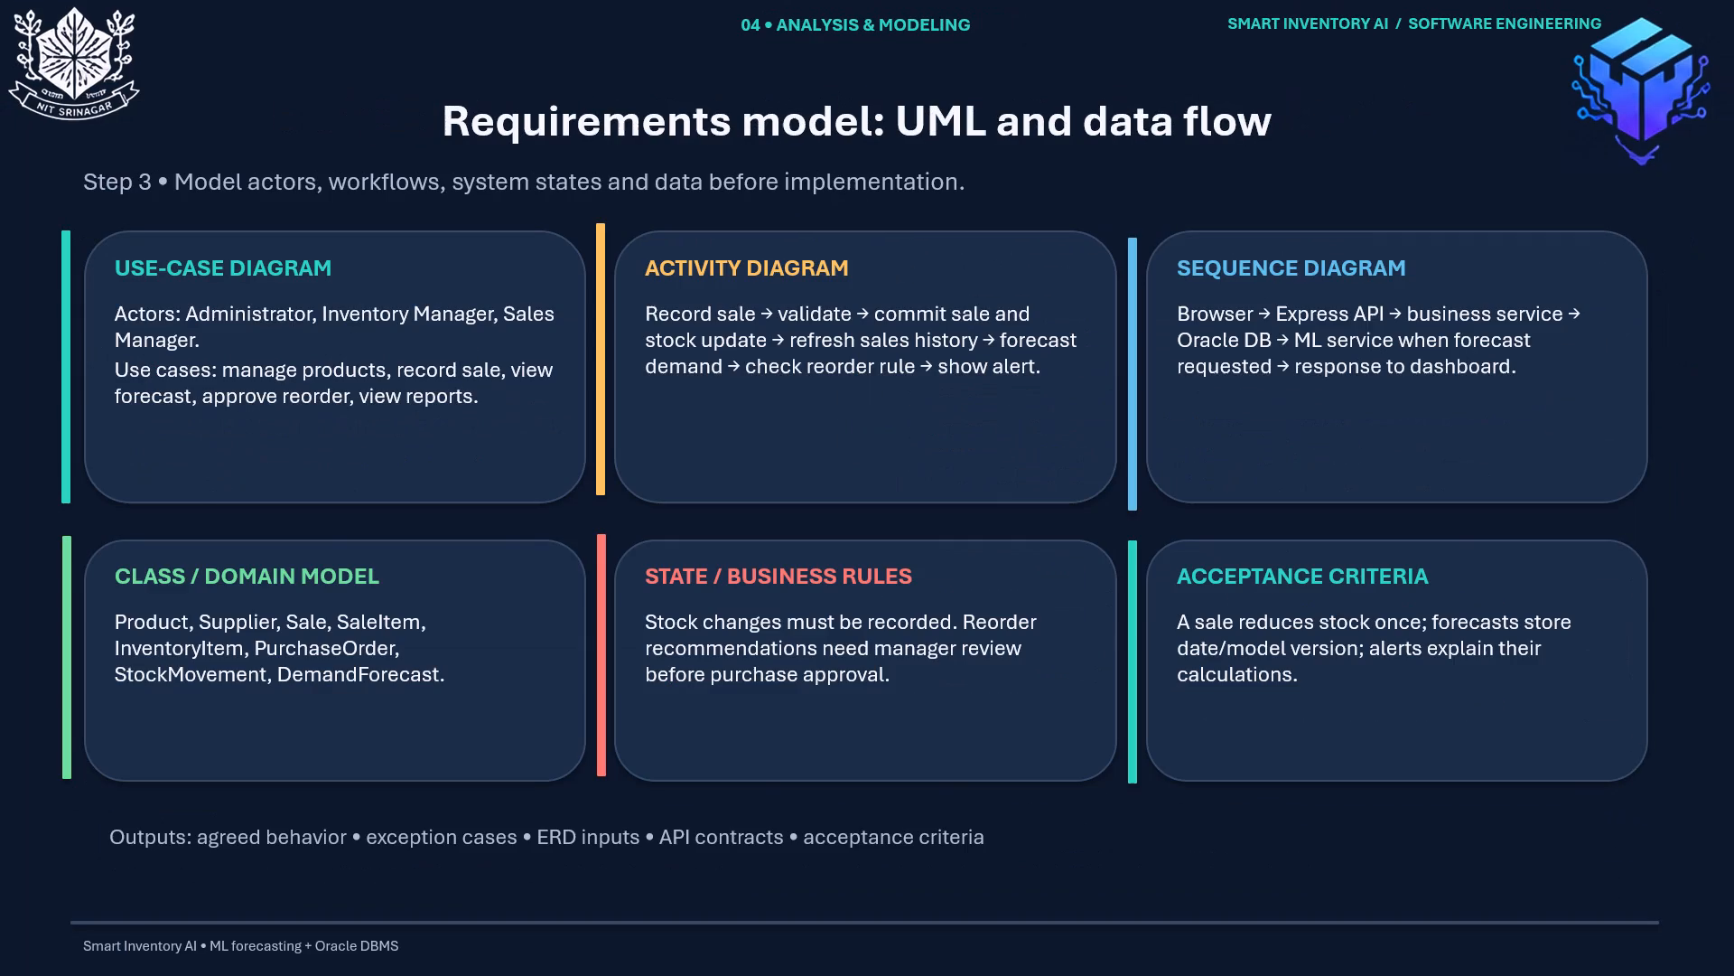
{"action": "key", "text": "Left"}
{"action": "key", "text": "Left"}
{"action": "key", "text": "Left"}
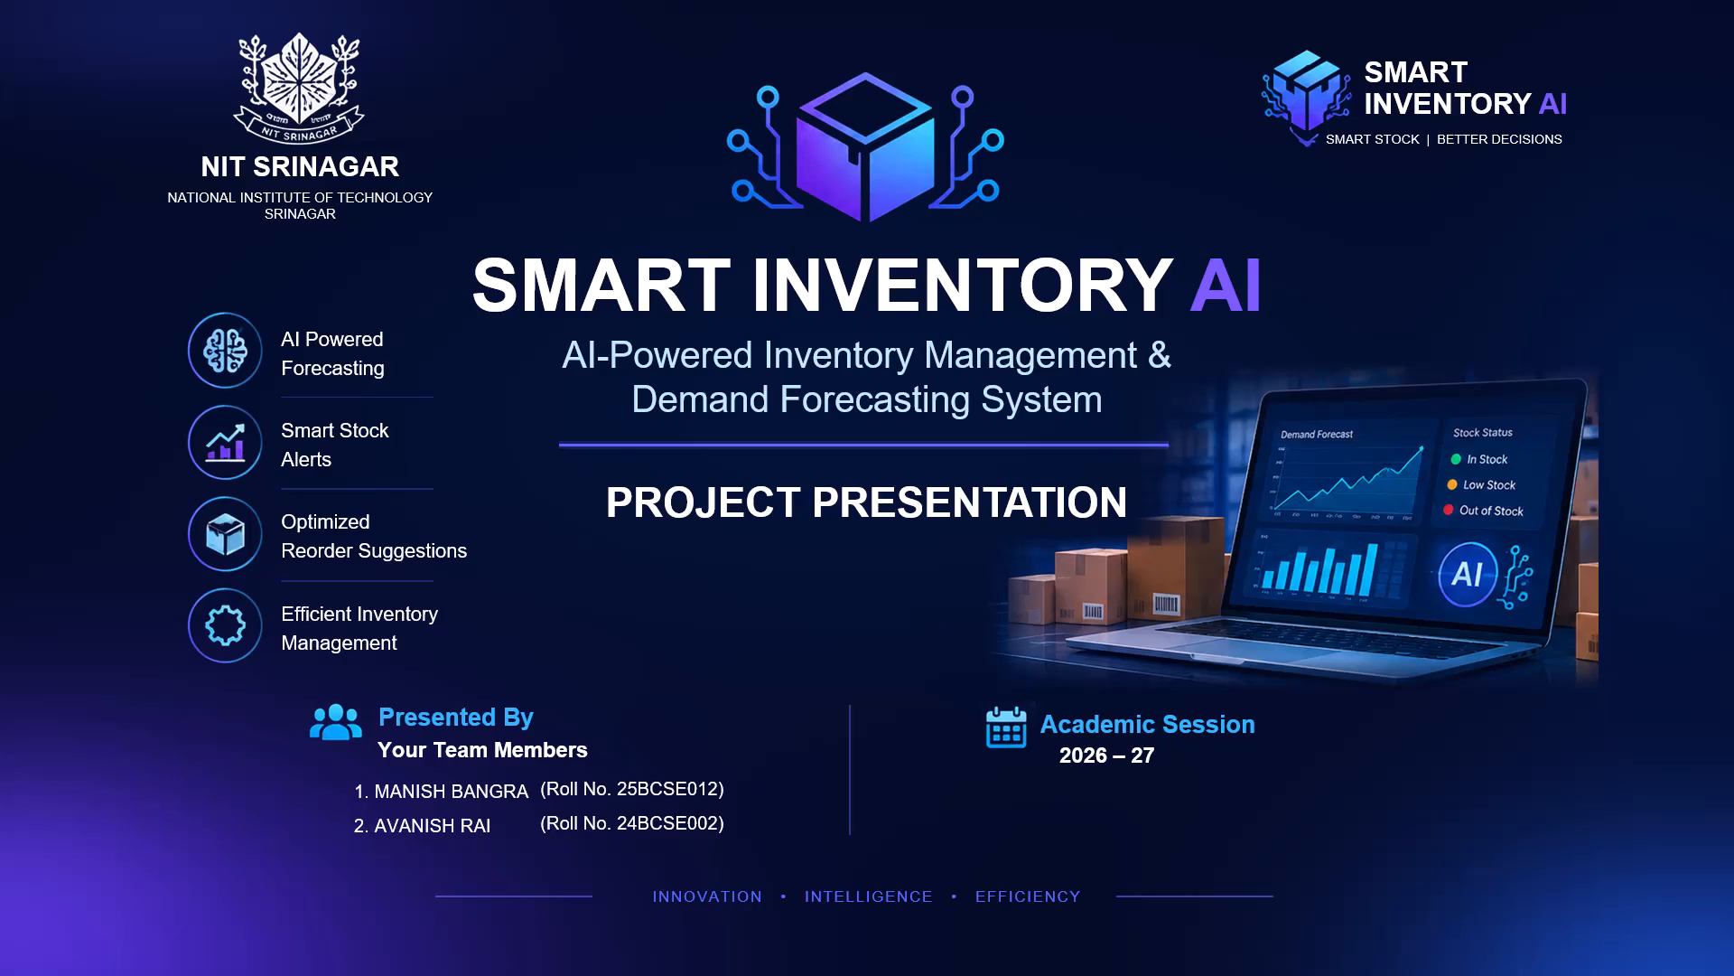
Review the slides forward again from the title slide to the OOP, modular implementation and explainable reorder logic slide.
{"action": "key", "text": "Right"}
{"action": "key", "text": "Right"}
{"action": "key", "text": "Right"}
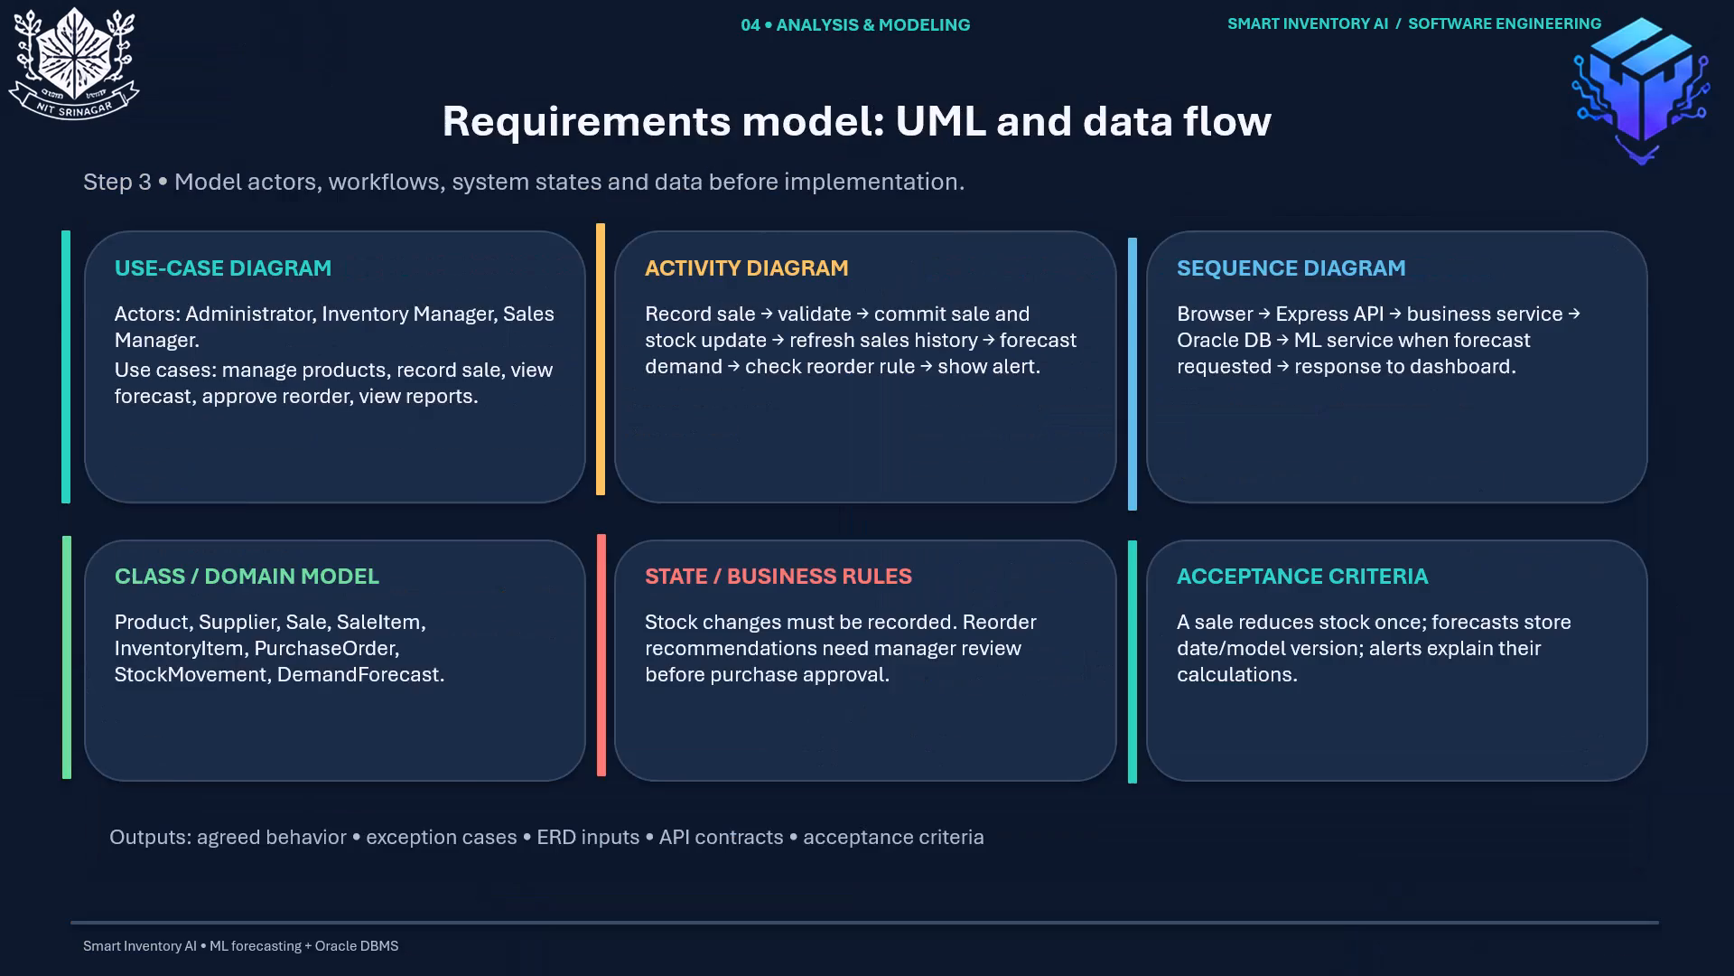
{"action": "key", "text": "Right"}
{"action": "key", "text": "Right"}
{"action": "key", "text": "Right"}
{"action": "key", "text": "Right"}
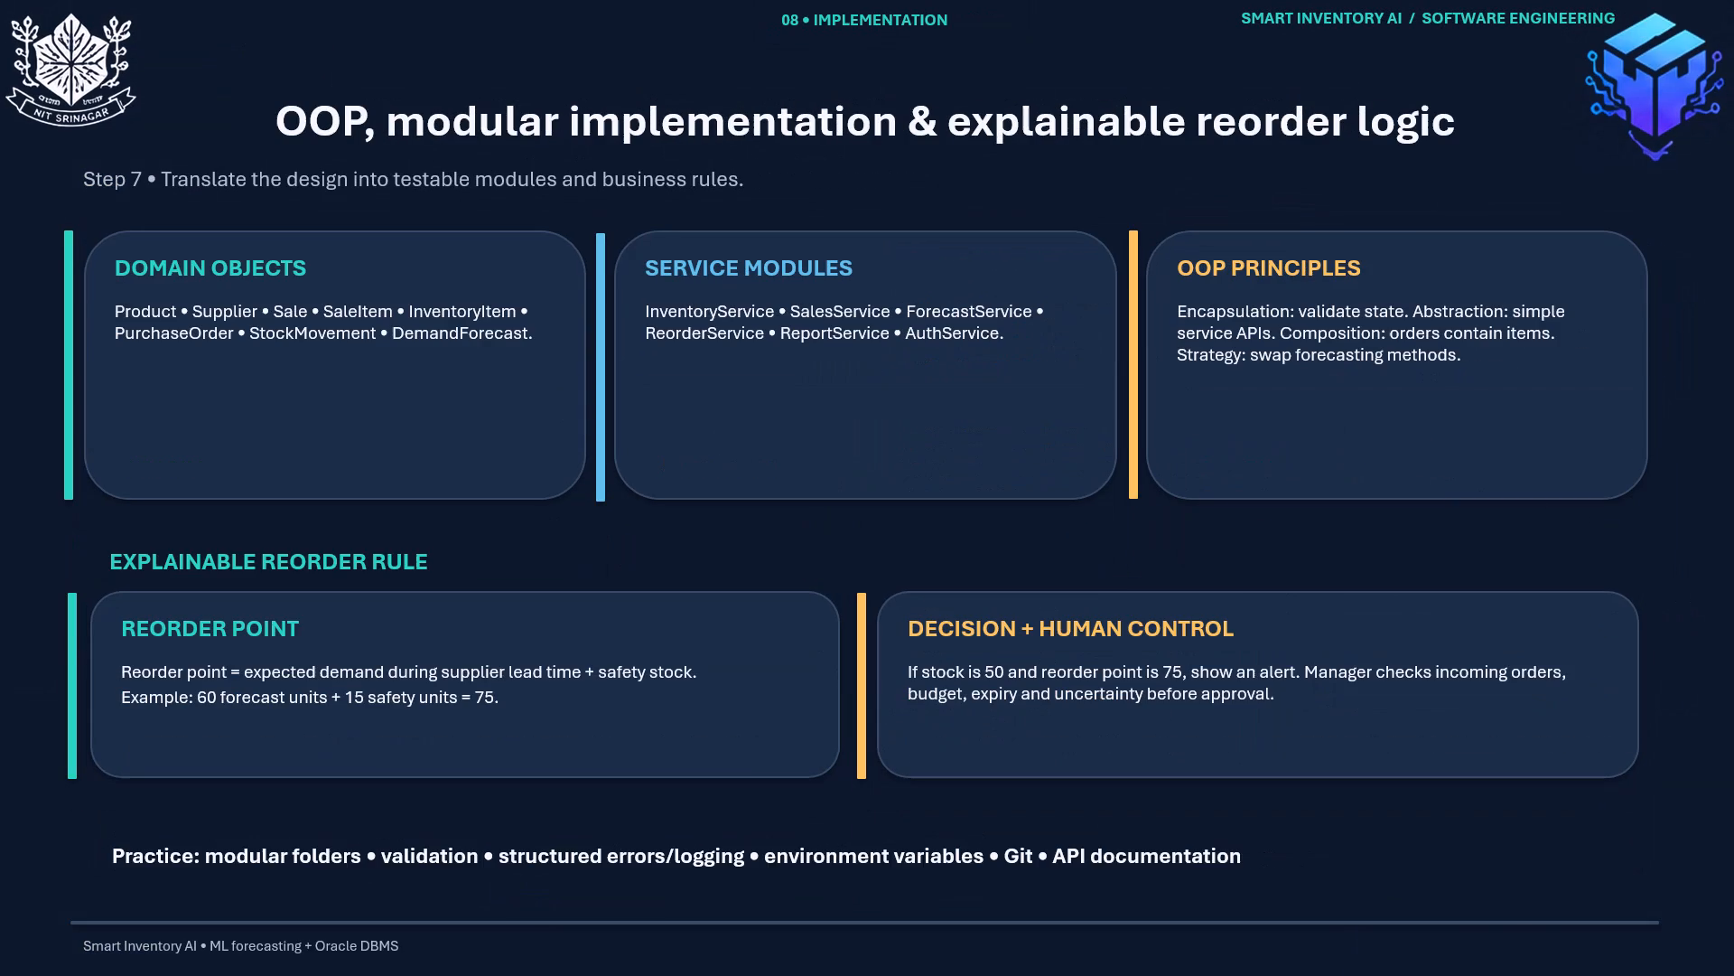
Review the remaining slides of the show from the OOP and reorder logic slide through to the closing app-screens overview.
{"action": "key", "text": "Right"}
{"action": "key", "text": "Right"}
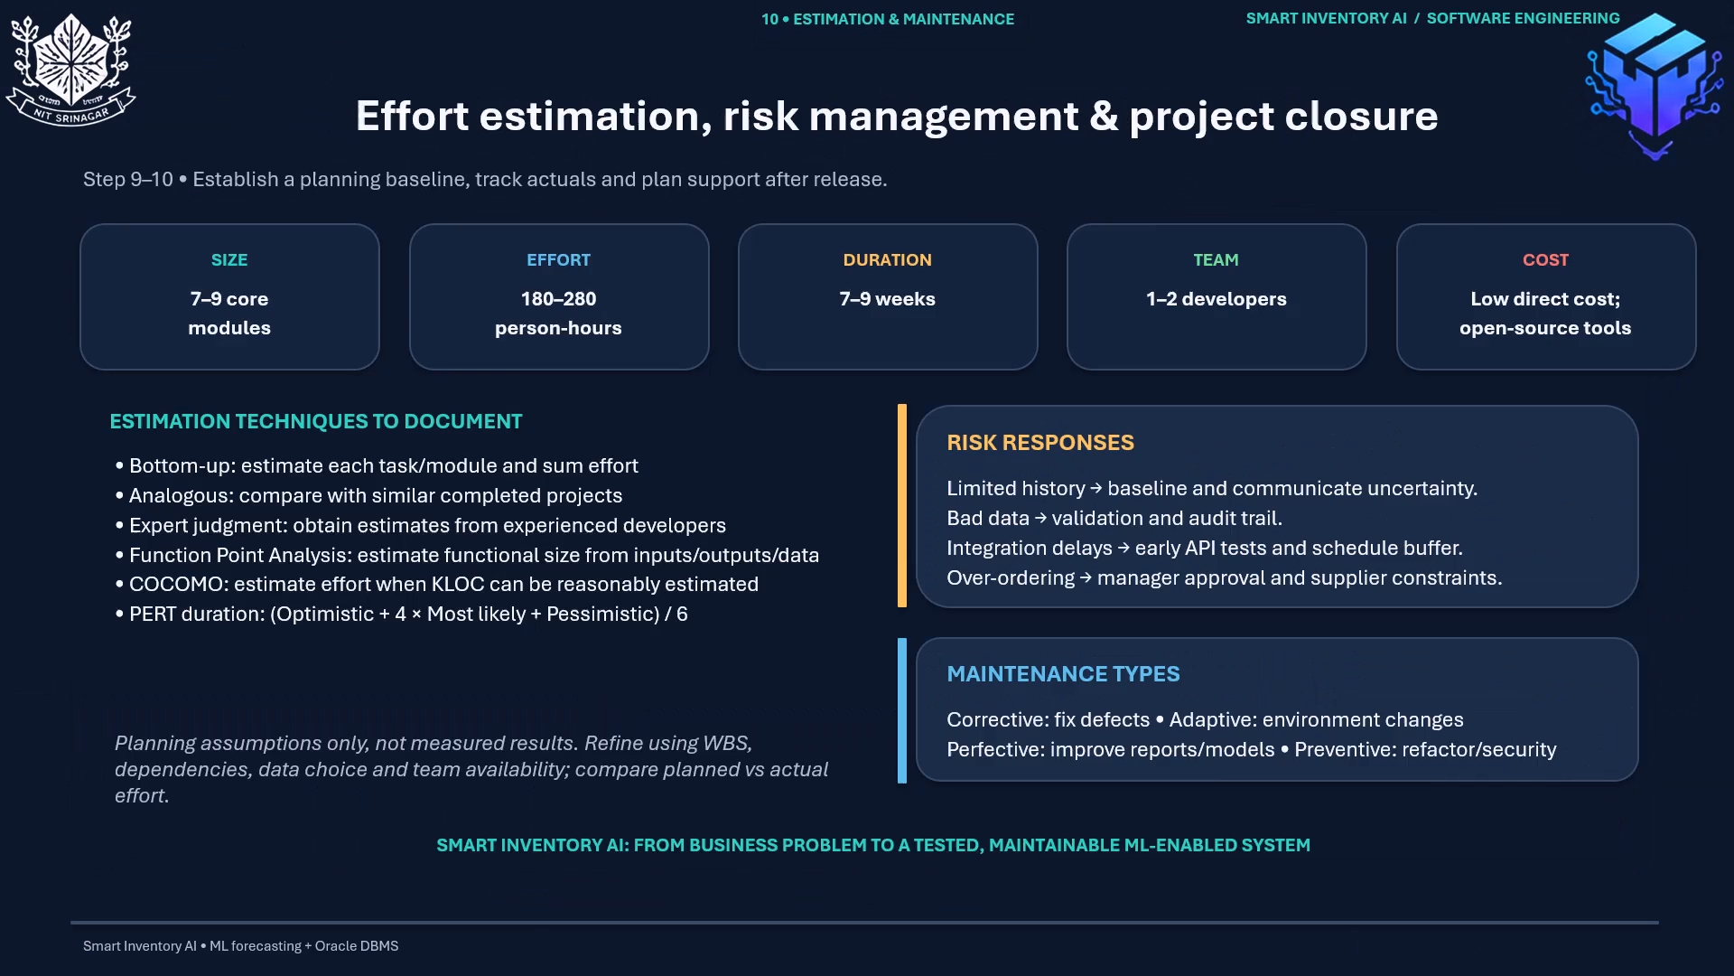
{"action": "key", "text": "Right"}
{"action": "key", "text": "Right"}
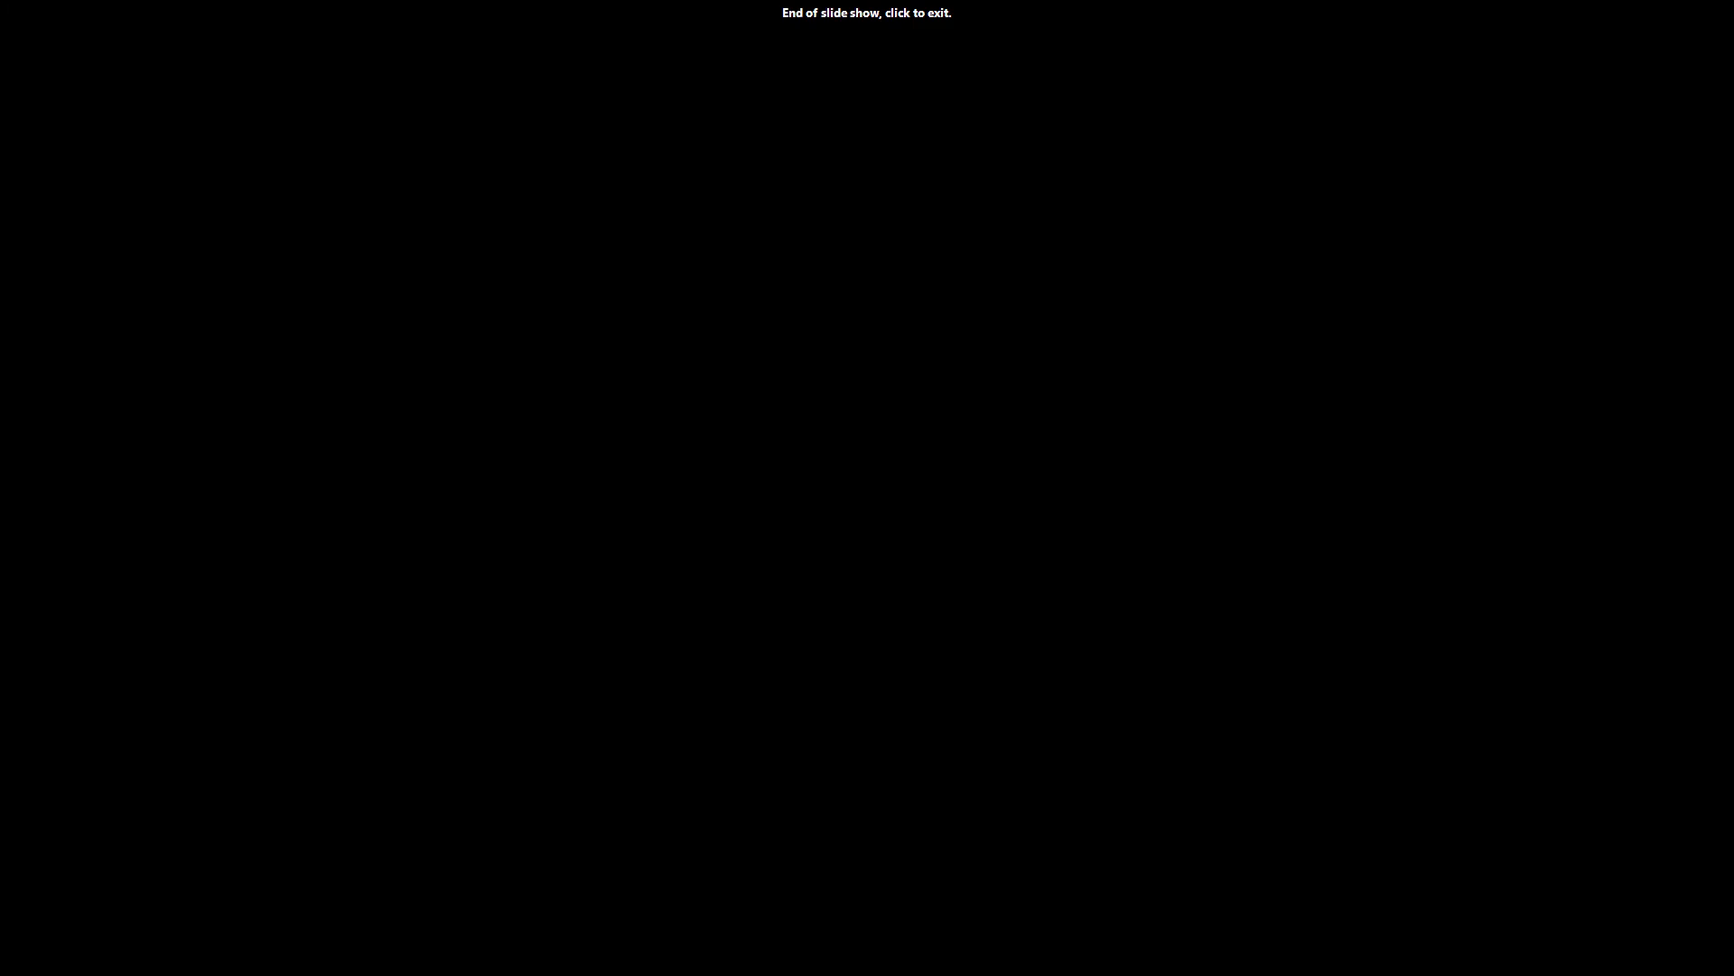
{"action": "key", "text": "Left"}
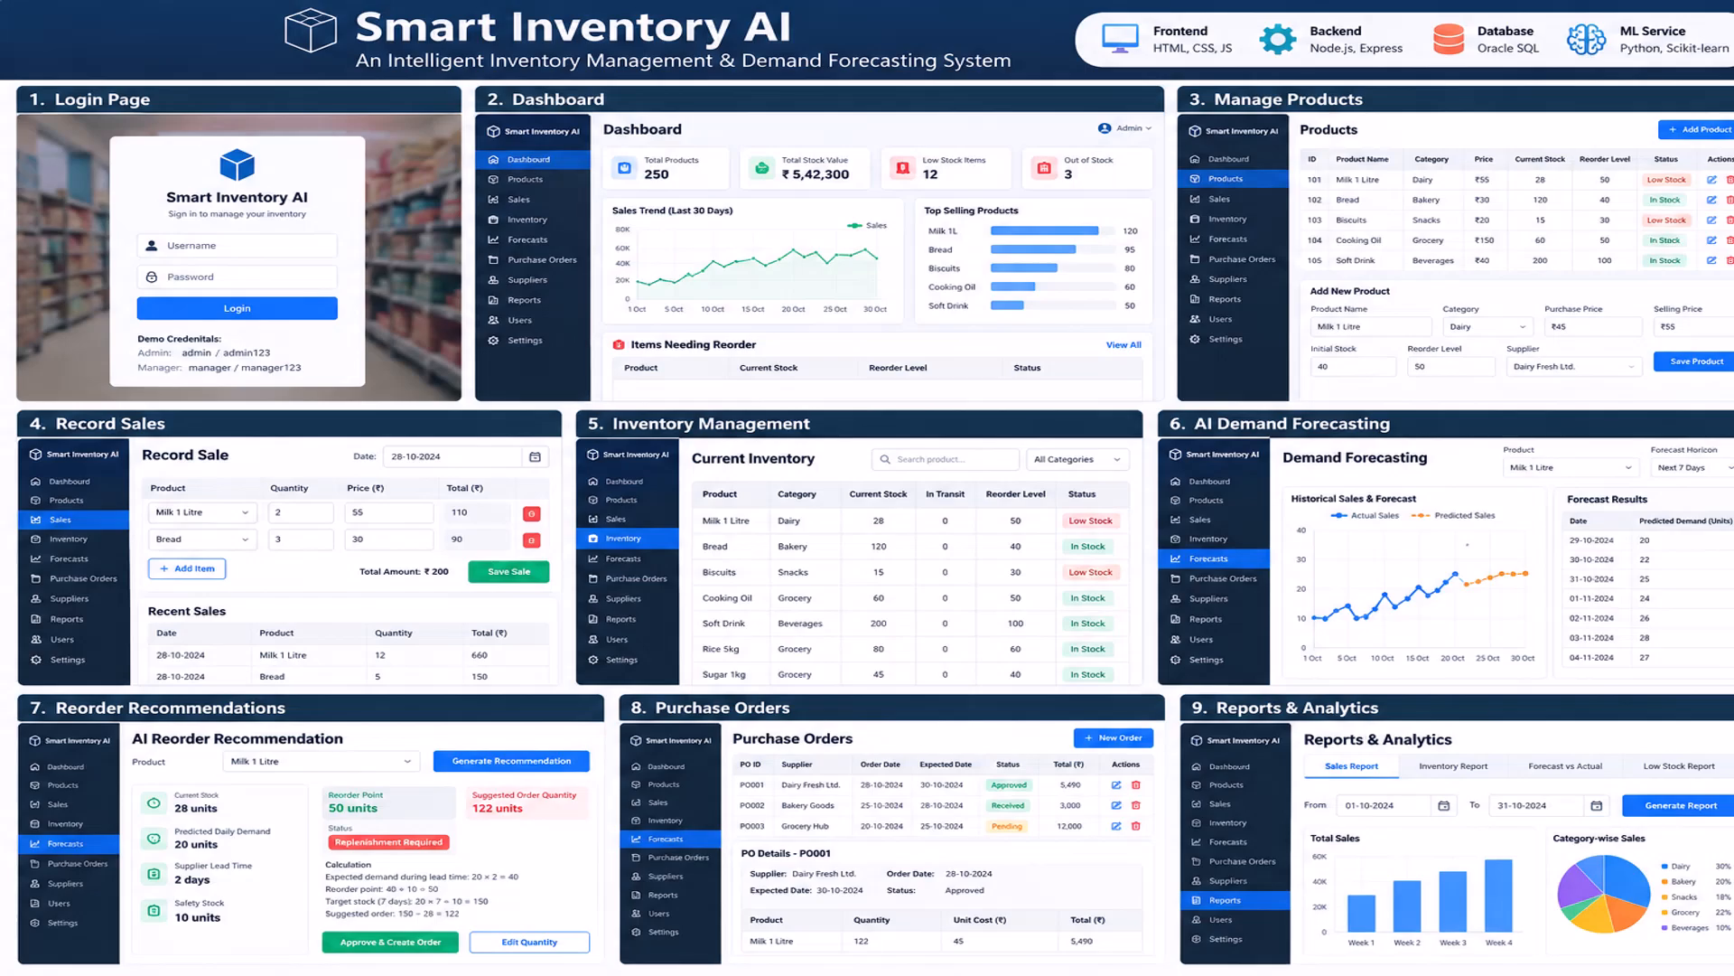
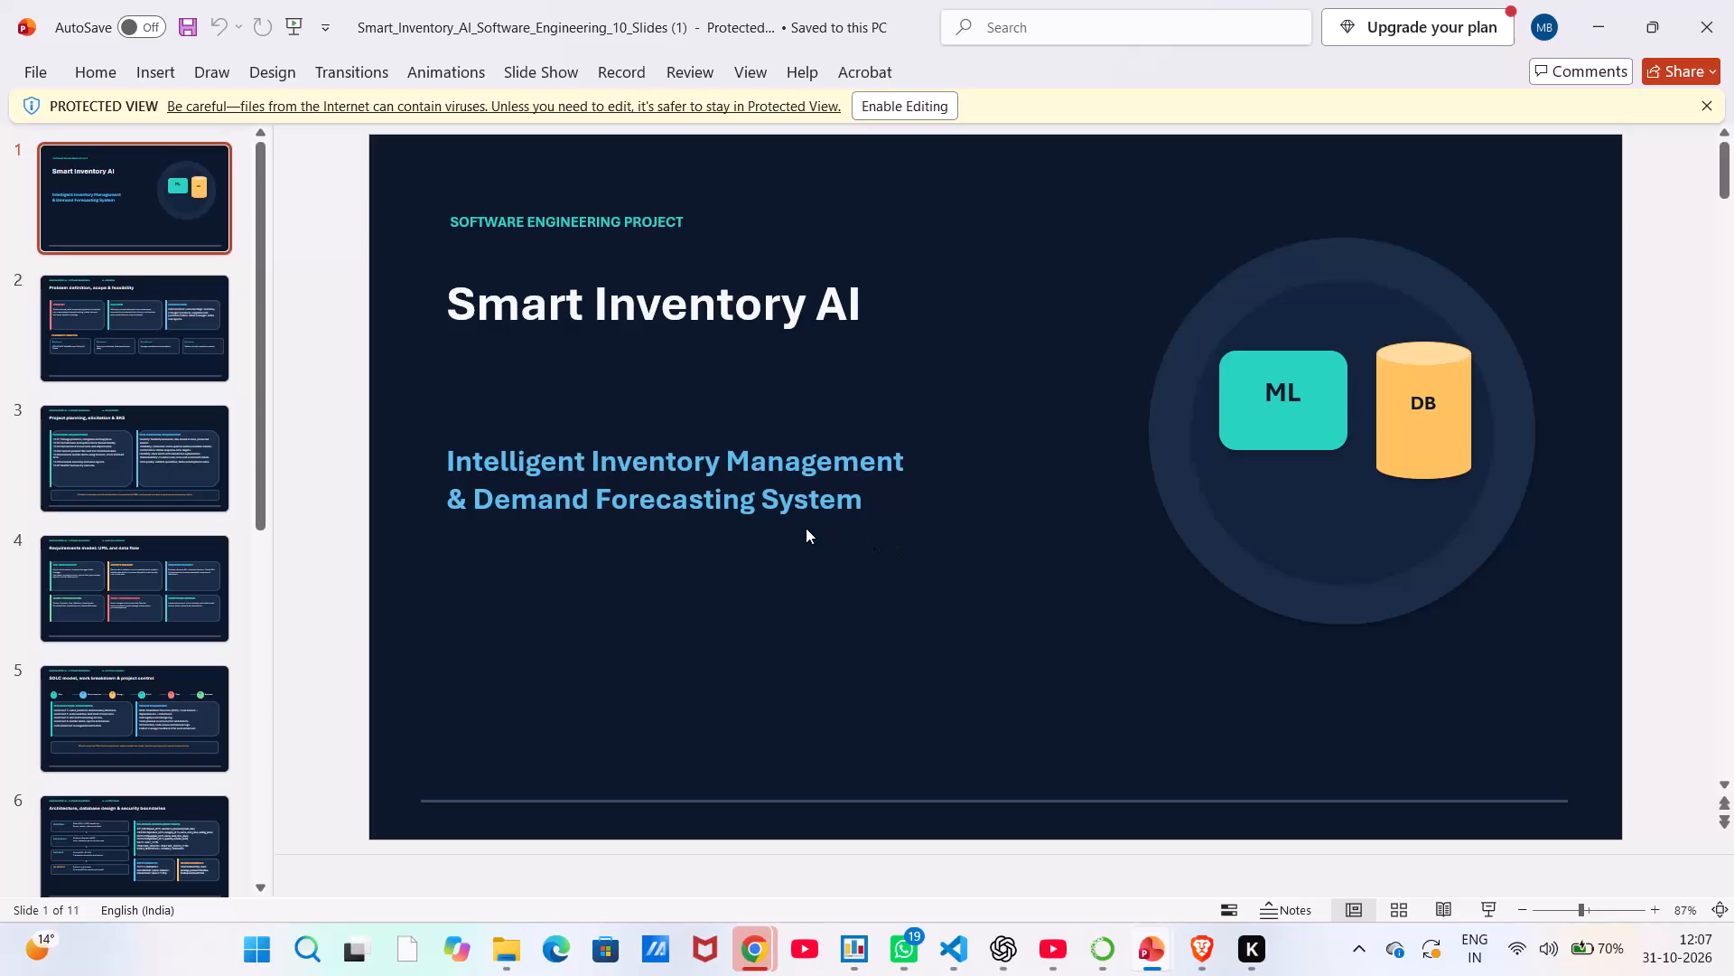
Review the protected-view copy of the Smart Inventory AI deck from the title slide through the closing app-screens overview.
{"action": "scroll", "coordinate": [806, 528], "scroll_direction": "up", "scroll_amount": 7}
{"action": "key", "text": "Right"}
{"action": "key", "text": "Right"}
{"action": "key", "text": "Right"}
{"action": "key", "text": "Right"}
{"action": "key", "text": "Right"}
{"action": "key", "text": "Right"}
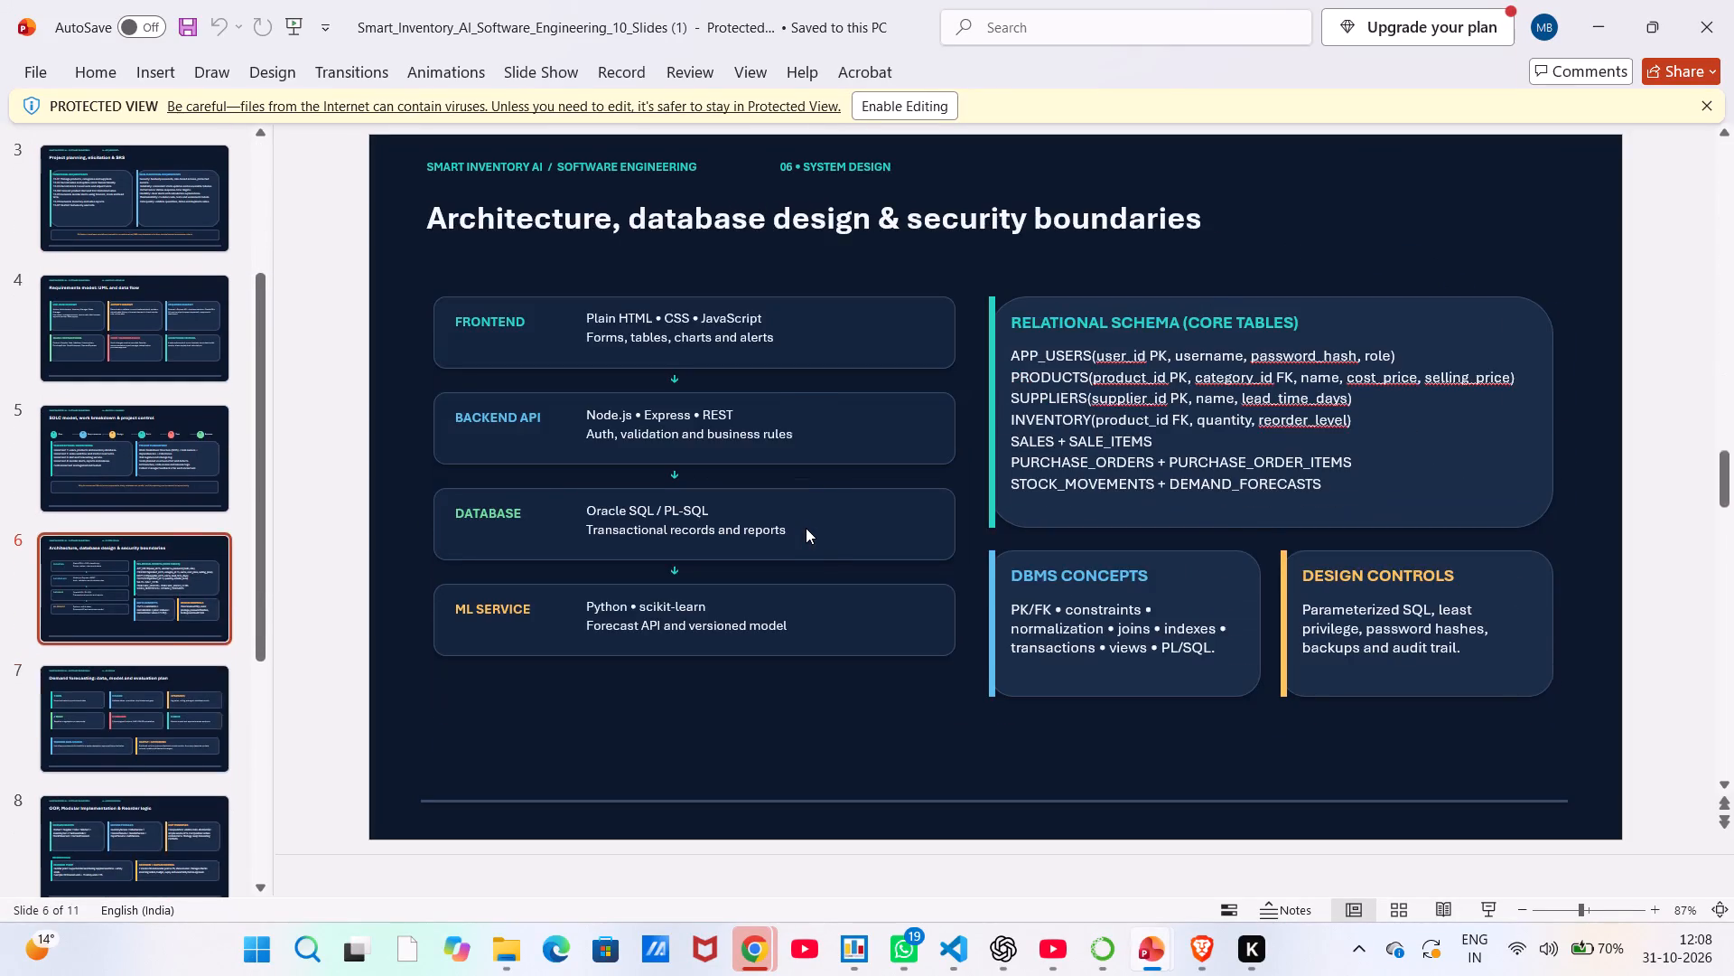
{"action": "key", "text": "Right"}
{"action": "key", "text": "Right"}
{"action": "key", "text": "Right"}
{"action": "key", "text": "Right"}
{"action": "key", "text": "Right"}
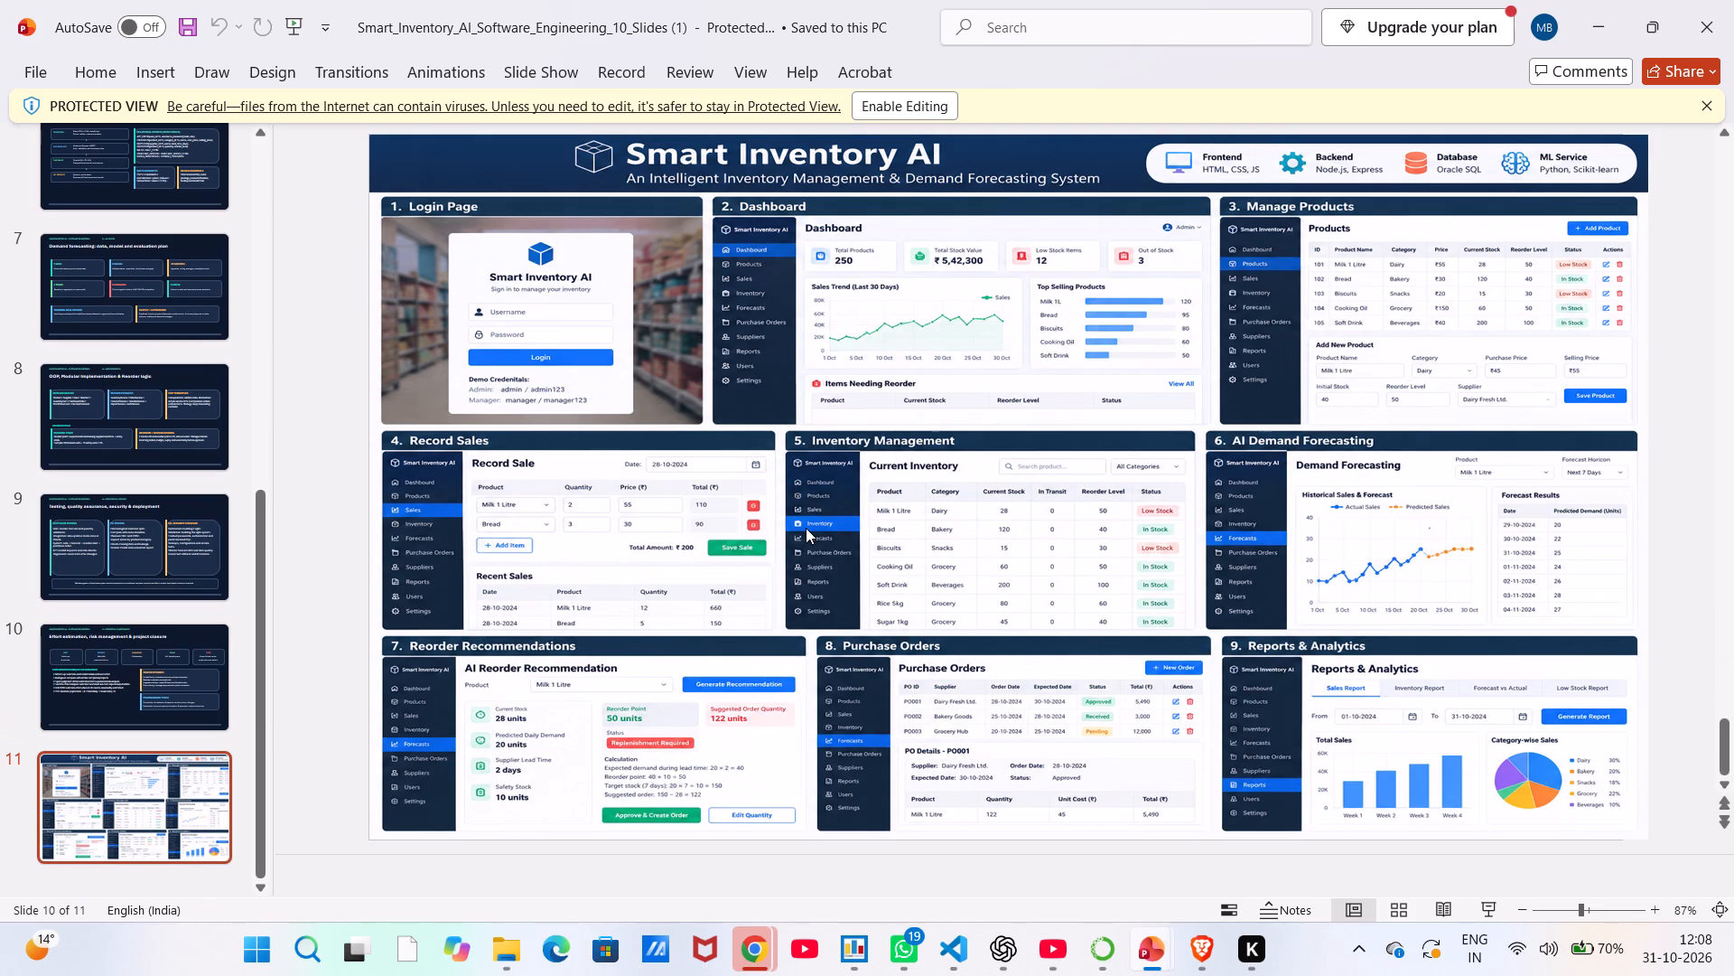
Switch to the open PowerPoint slide show window showing the app-screens overview.
{"action": "left_click", "coordinate": [658, 145]}
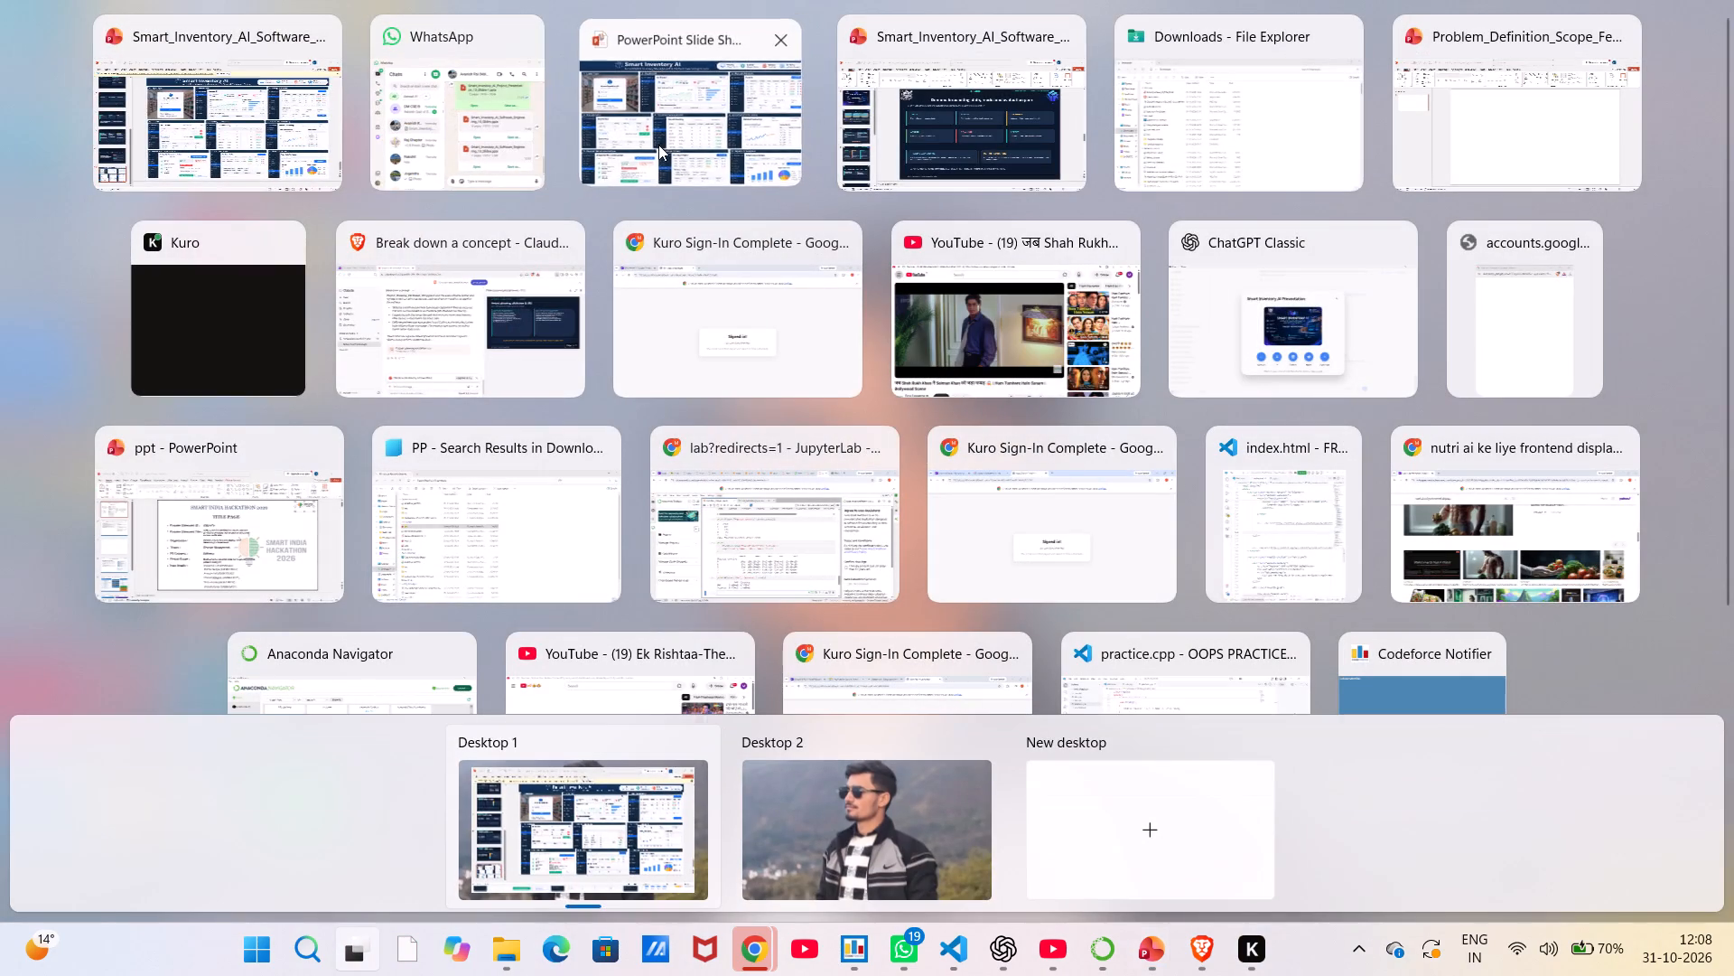
Review the slides in reverse order back to the Smart Inventory AI title slide, and end the slide show from the problem definition slide.
{"action": "key", "text": "Left"}
{"action": "key", "text": "Left"}
{"action": "key", "text": "Left"}
{"action": "key", "text": "Left"}
{"action": "key", "text": "Left"}
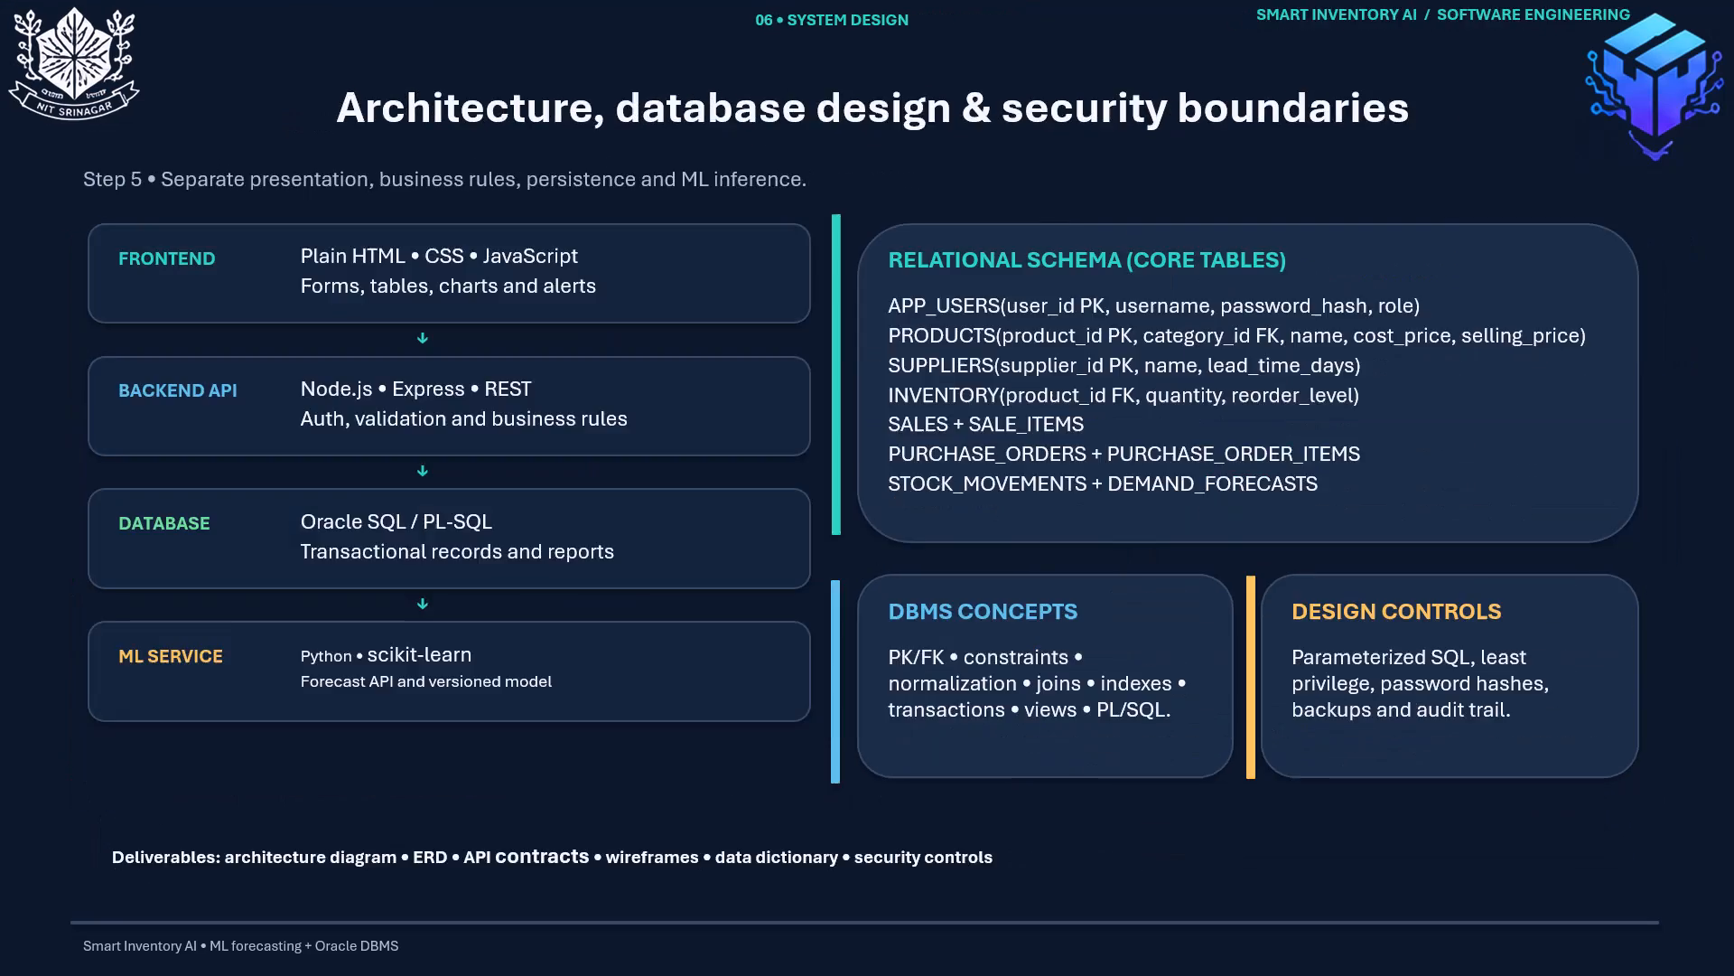
{"action": "key", "text": "Left"}
{"action": "key", "text": "Left"}
{"action": "key", "text": "Left"}
{"action": "key", "text": "Left"}
{"action": "key", "text": "Left"}
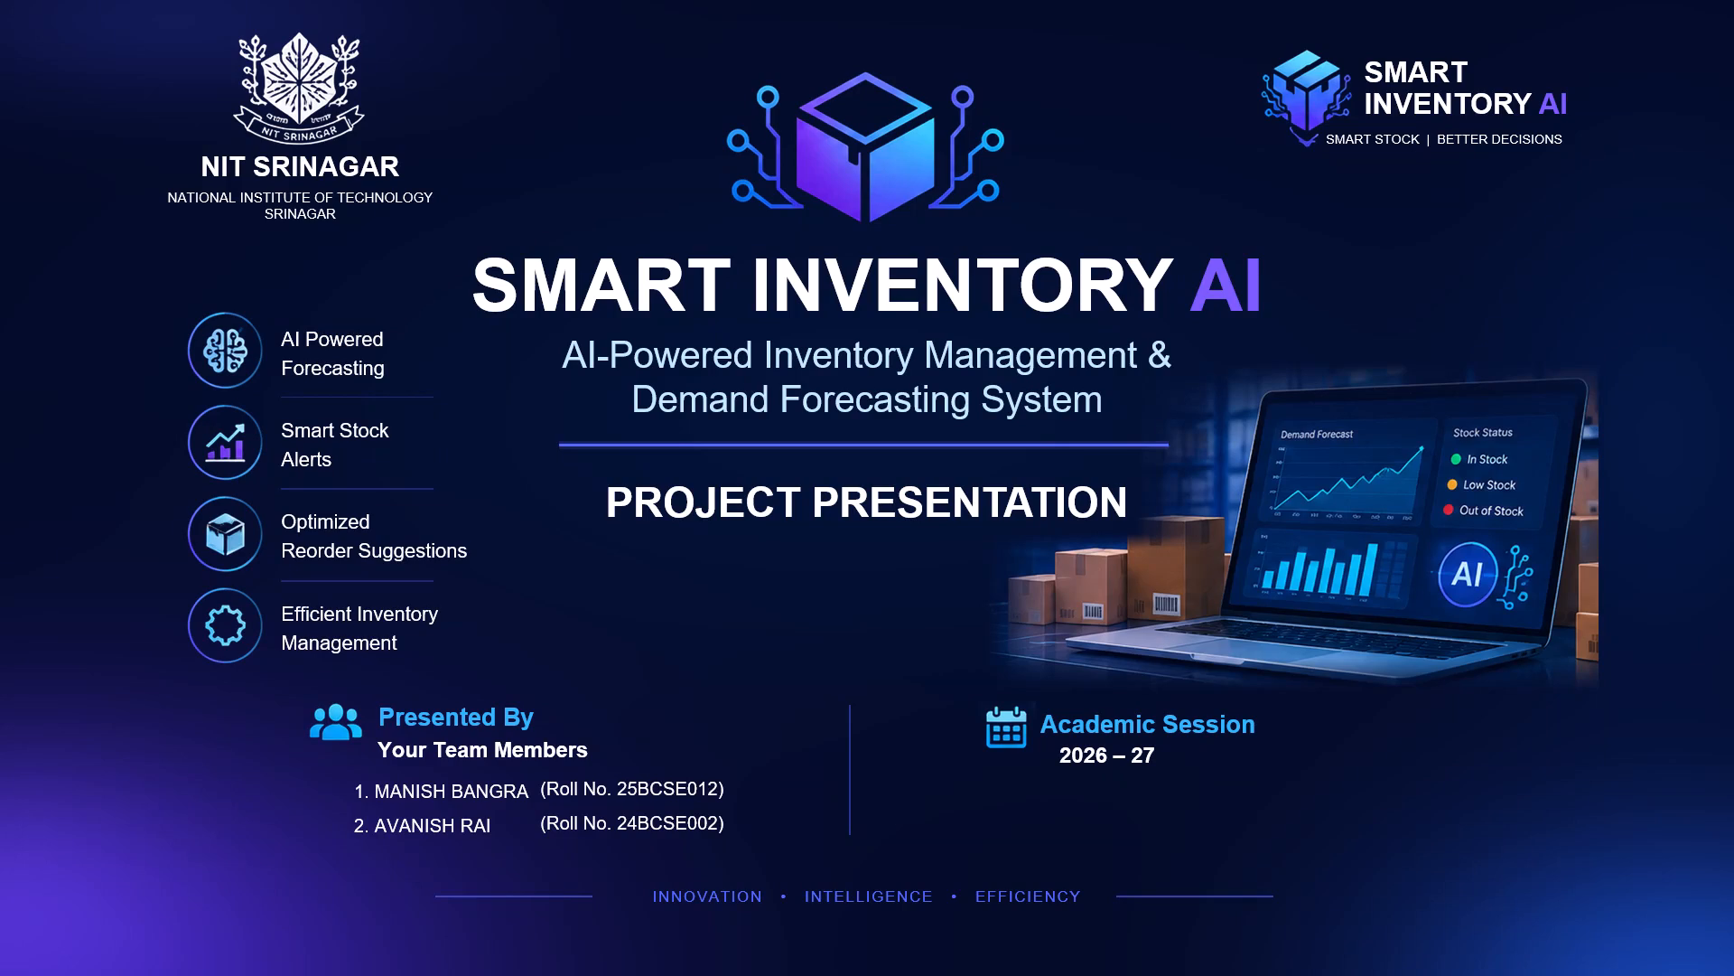
{"action": "left_click", "coordinate": [294, 61]}
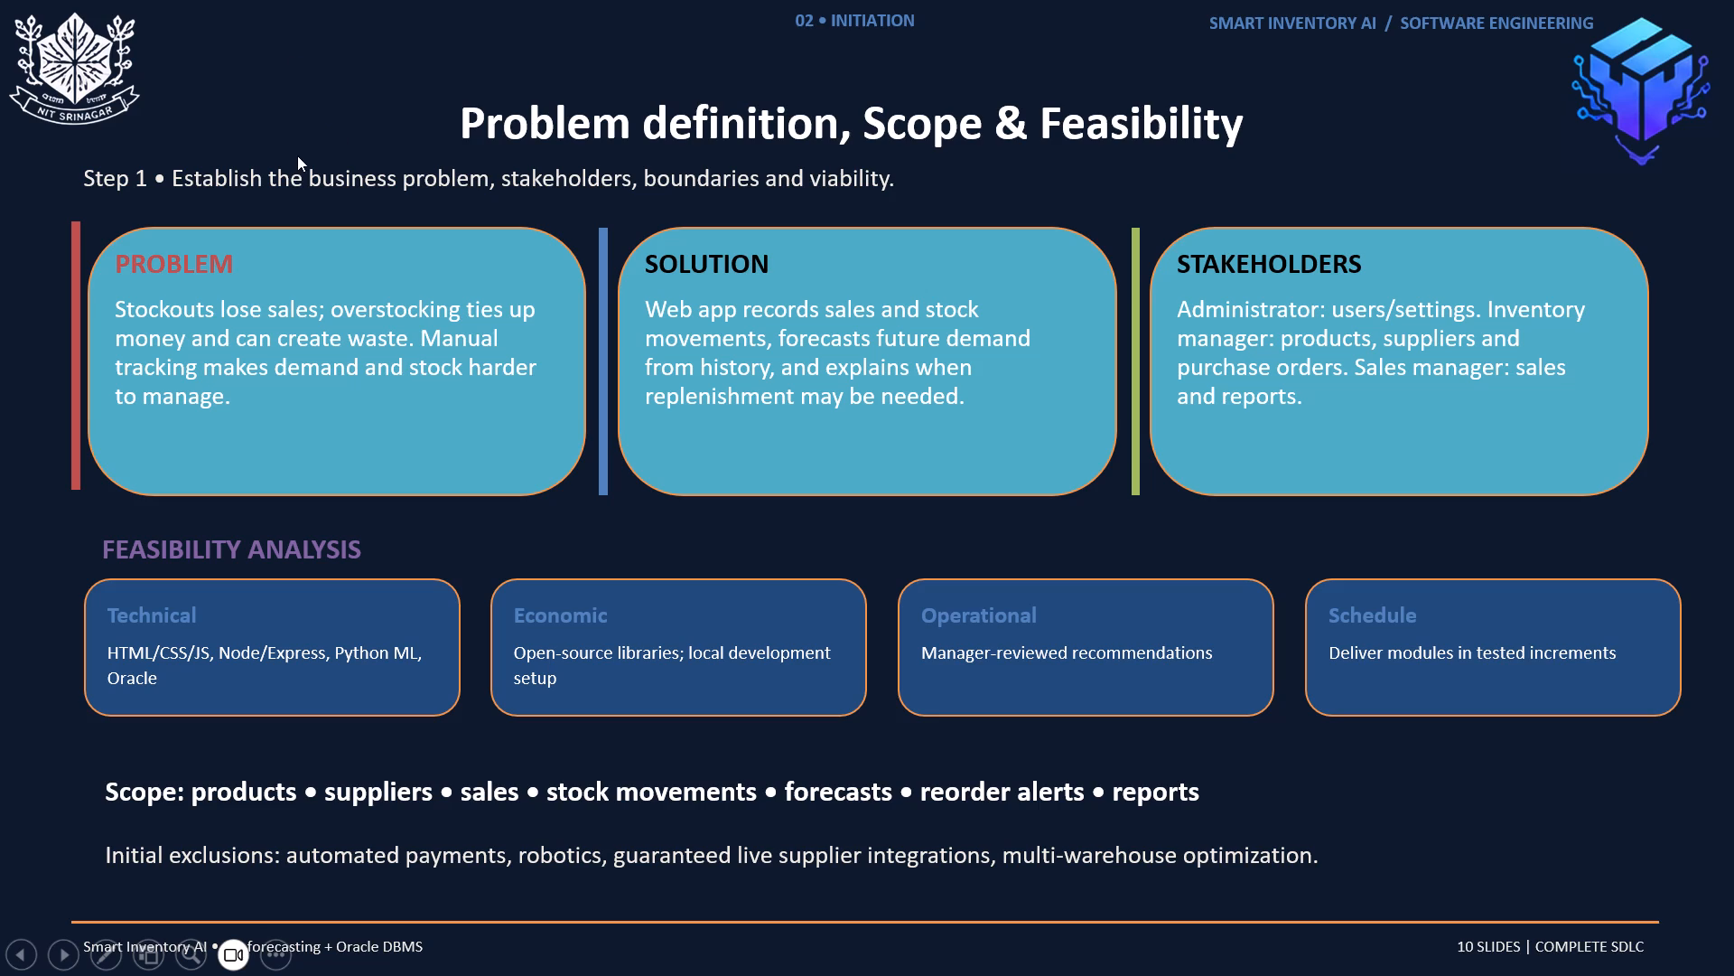
{"action": "left_click", "coordinate": [283, 957]}
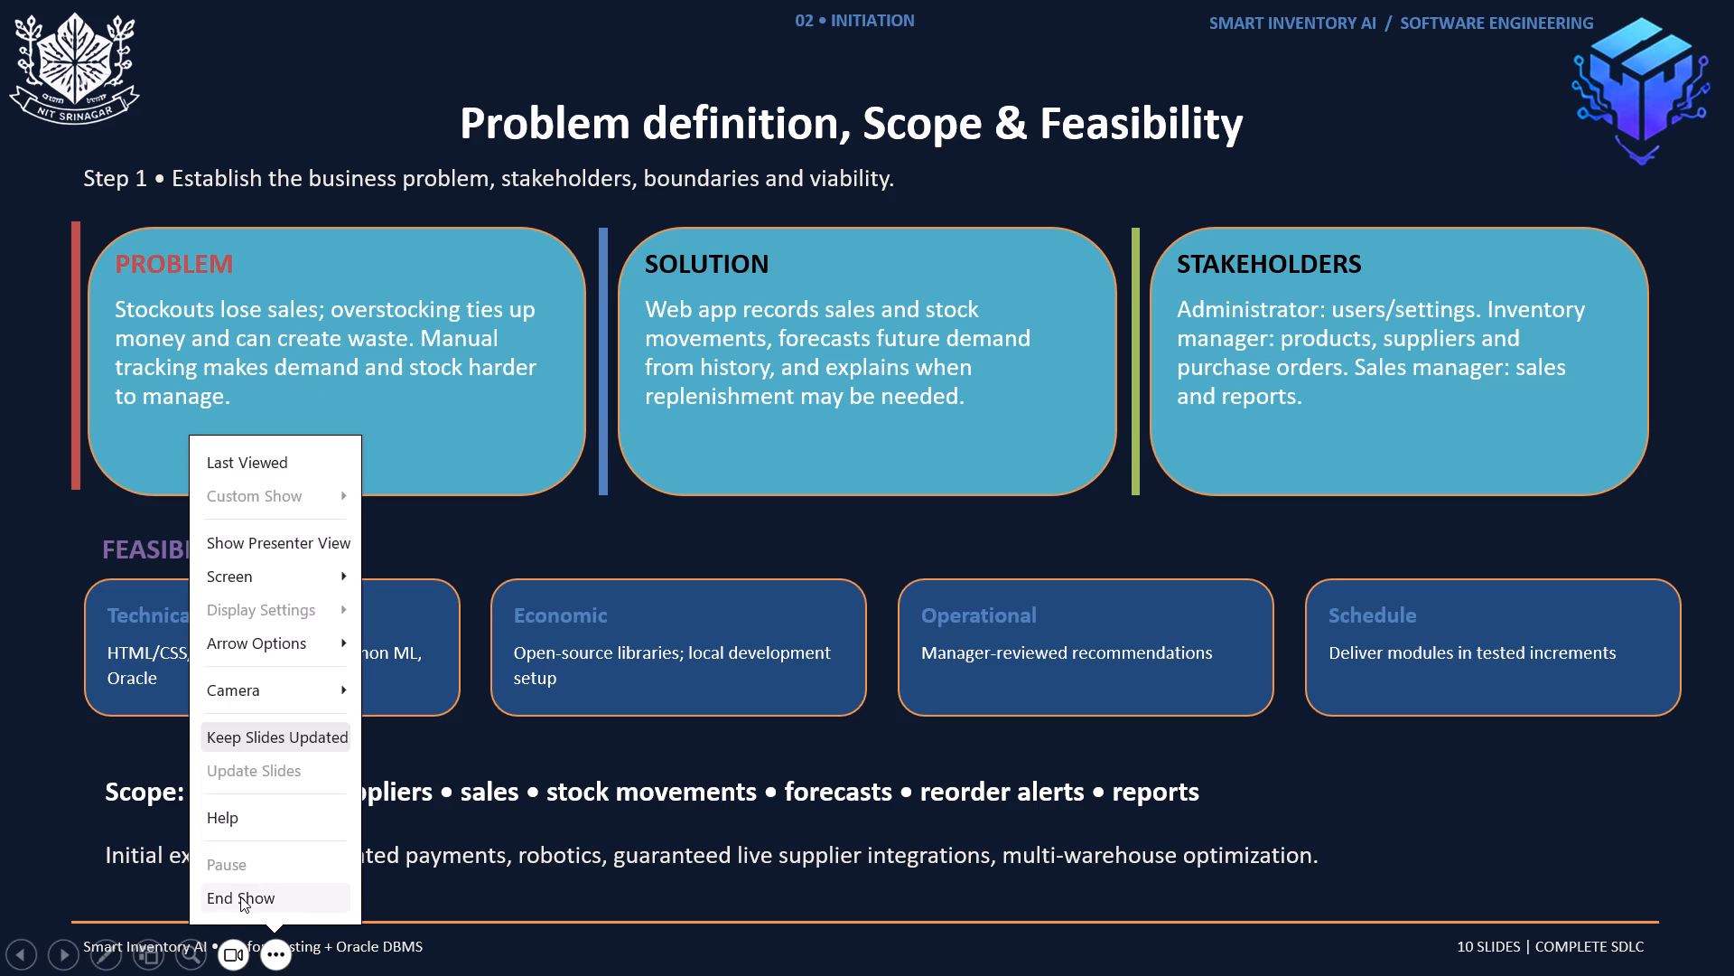
{"action": "left_click", "coordinate": [240, 896]}
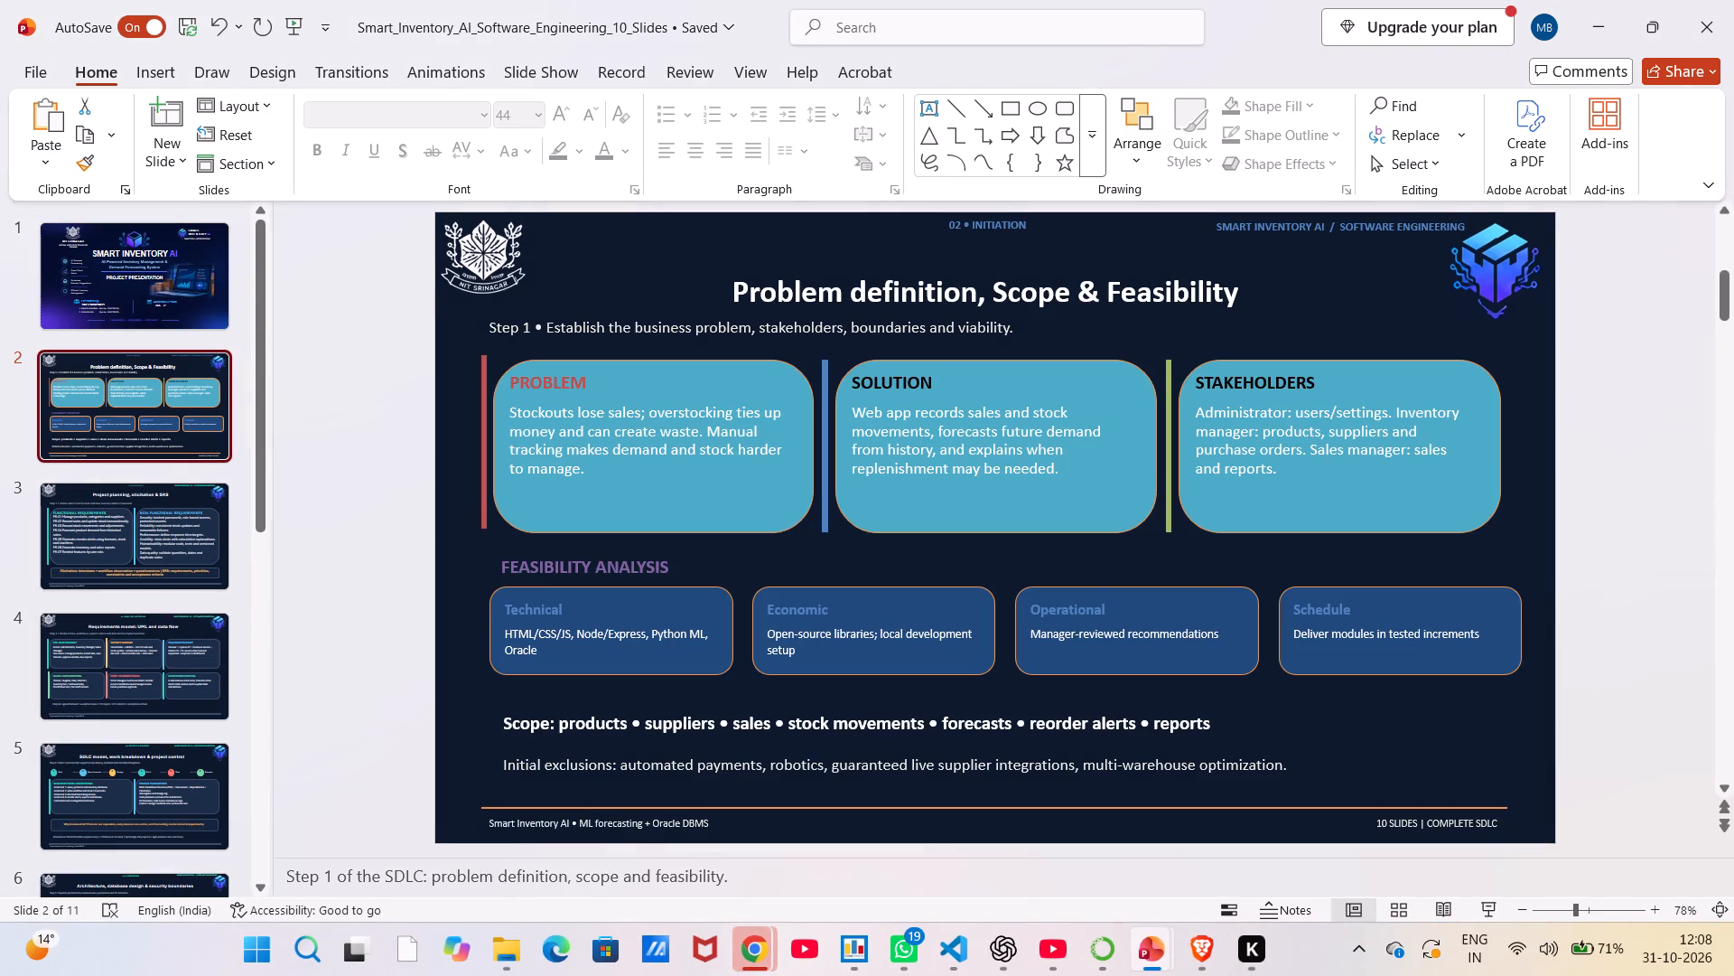
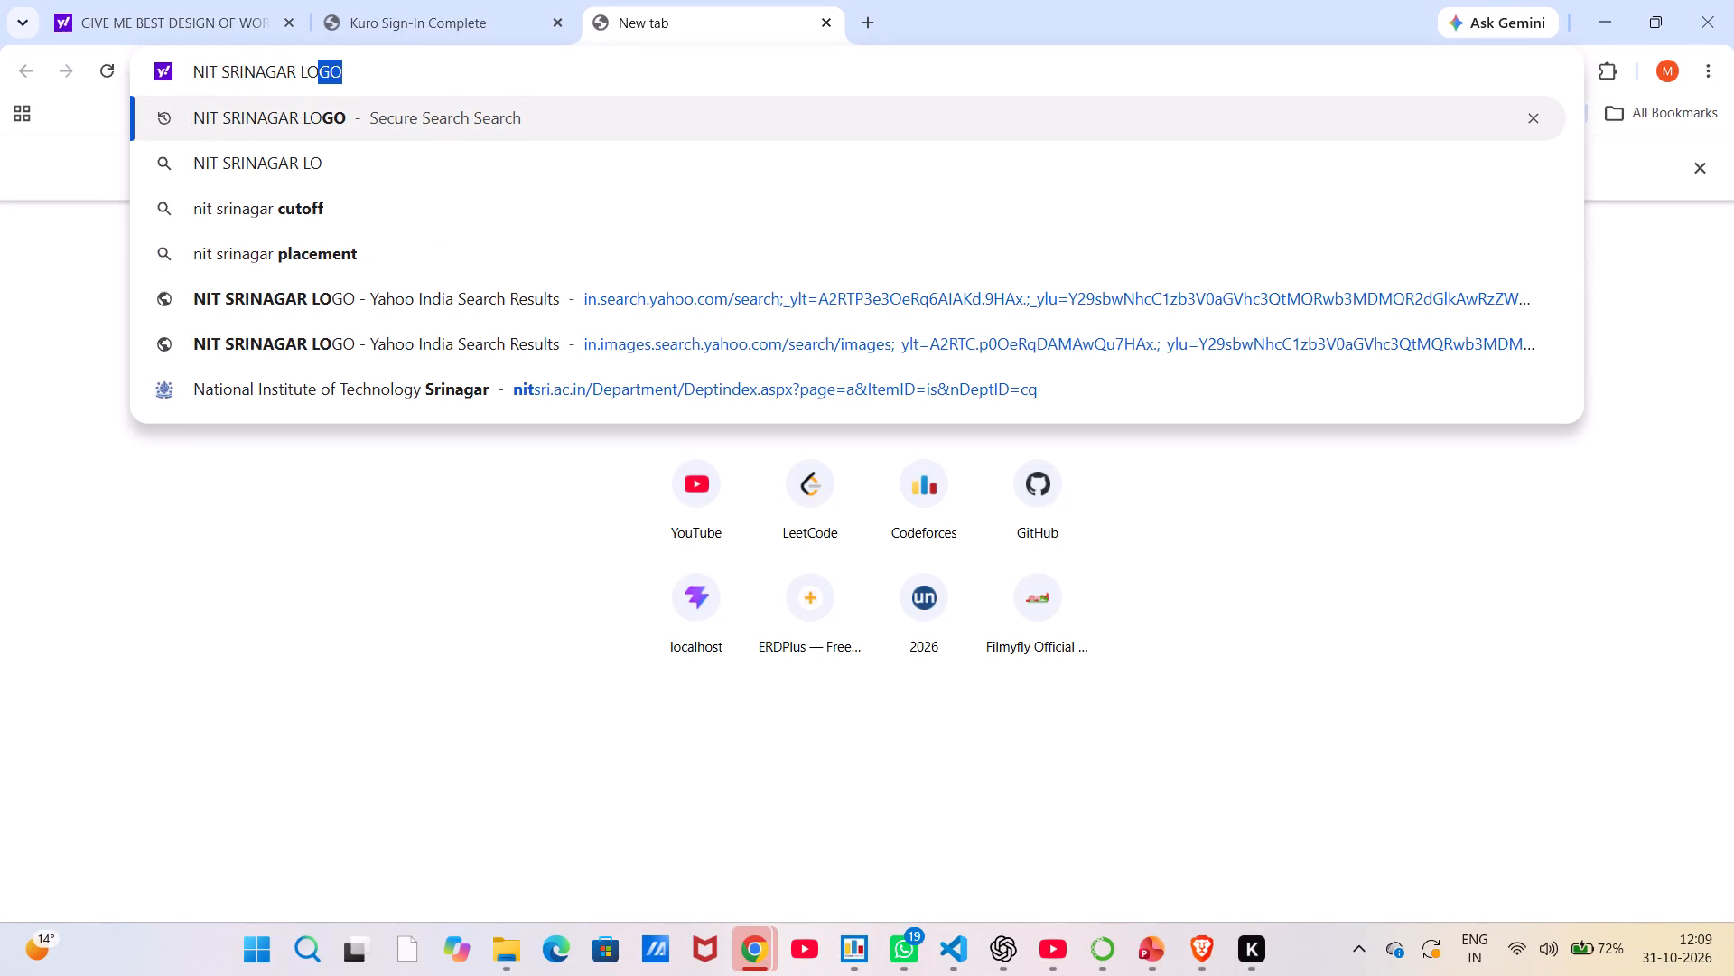
Search the web for "nit srinagar logo 4k" images and copy the outlined NIT Srinagar emblem from the collegepravesh.com result.
{"action": "type", "text": "GO"}
{"action": "key", "text": "space"}
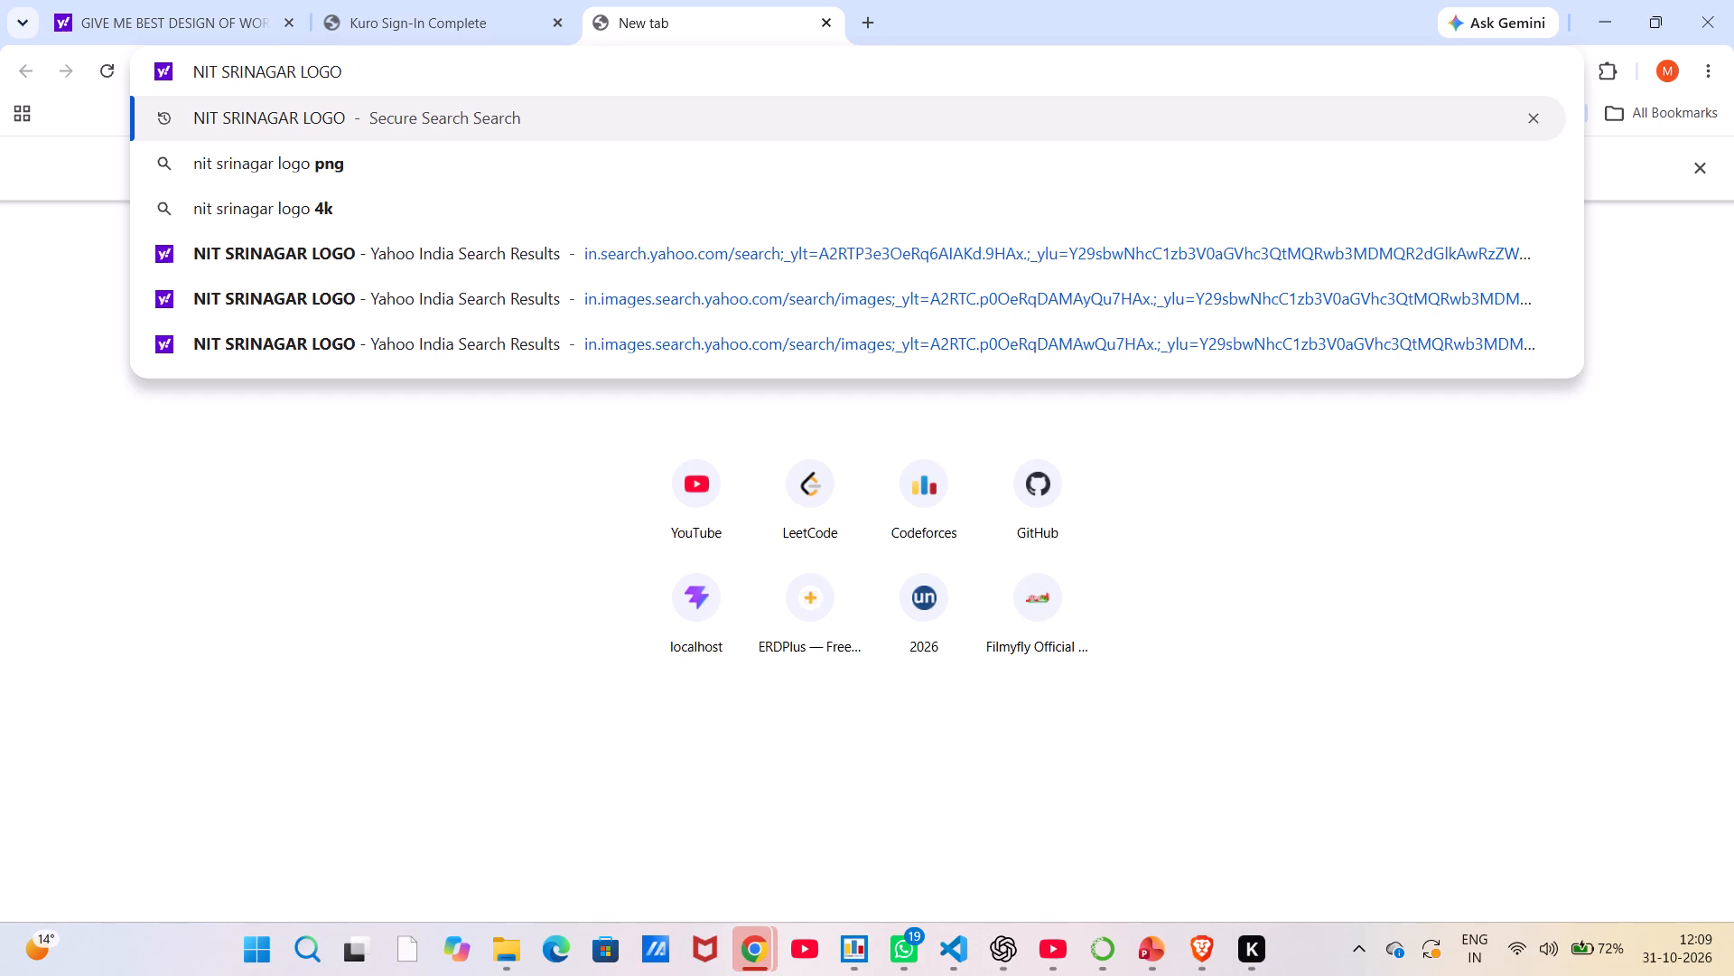
{"action": "left_click", "coordinate": [322, 207]}
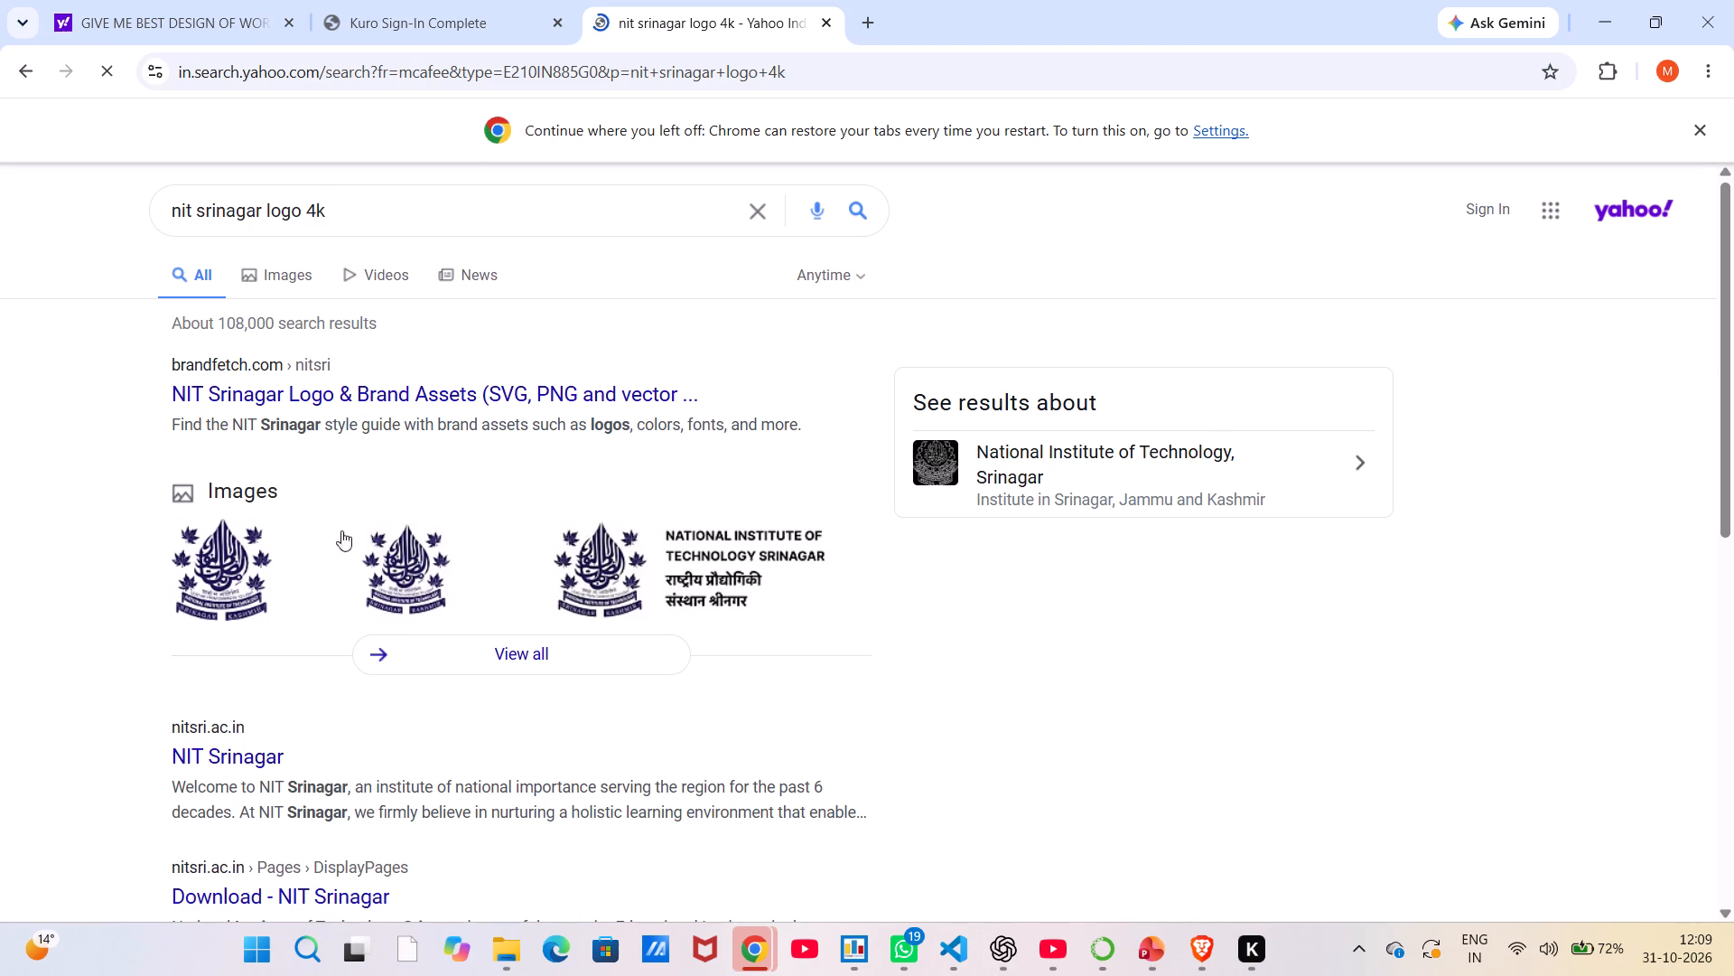
{"action": "left_click", "coordinate": [288, 269]}
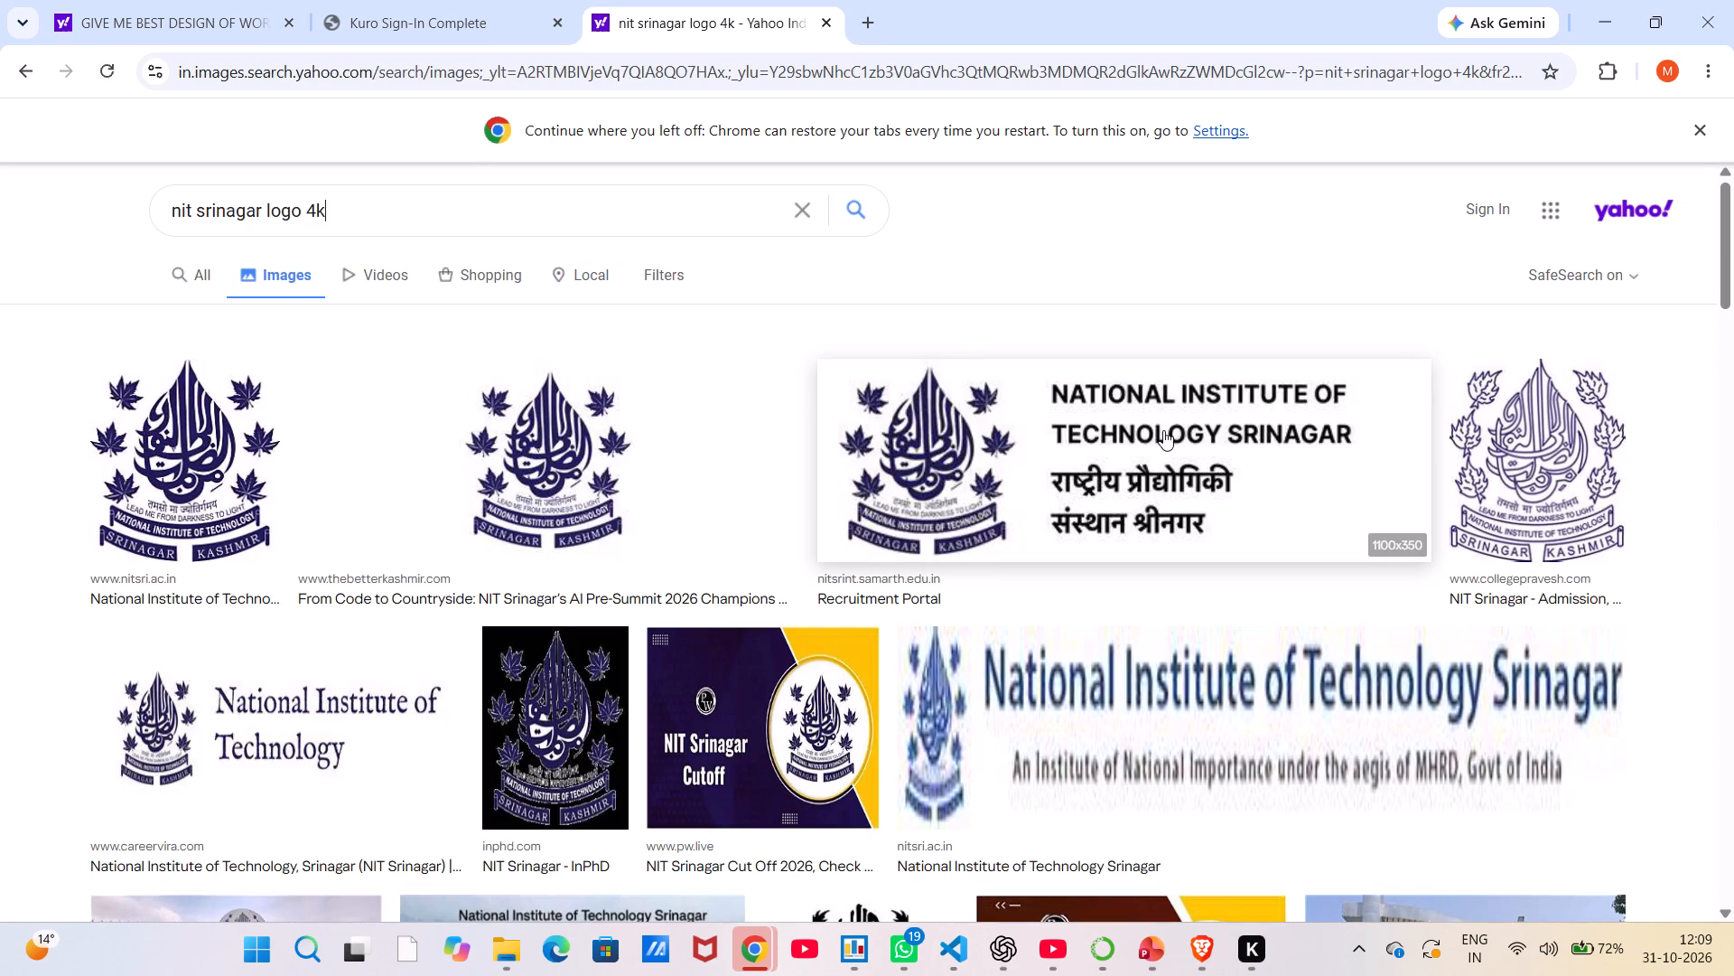
{"action": "right_click", "coordinate": [1557, 498]}
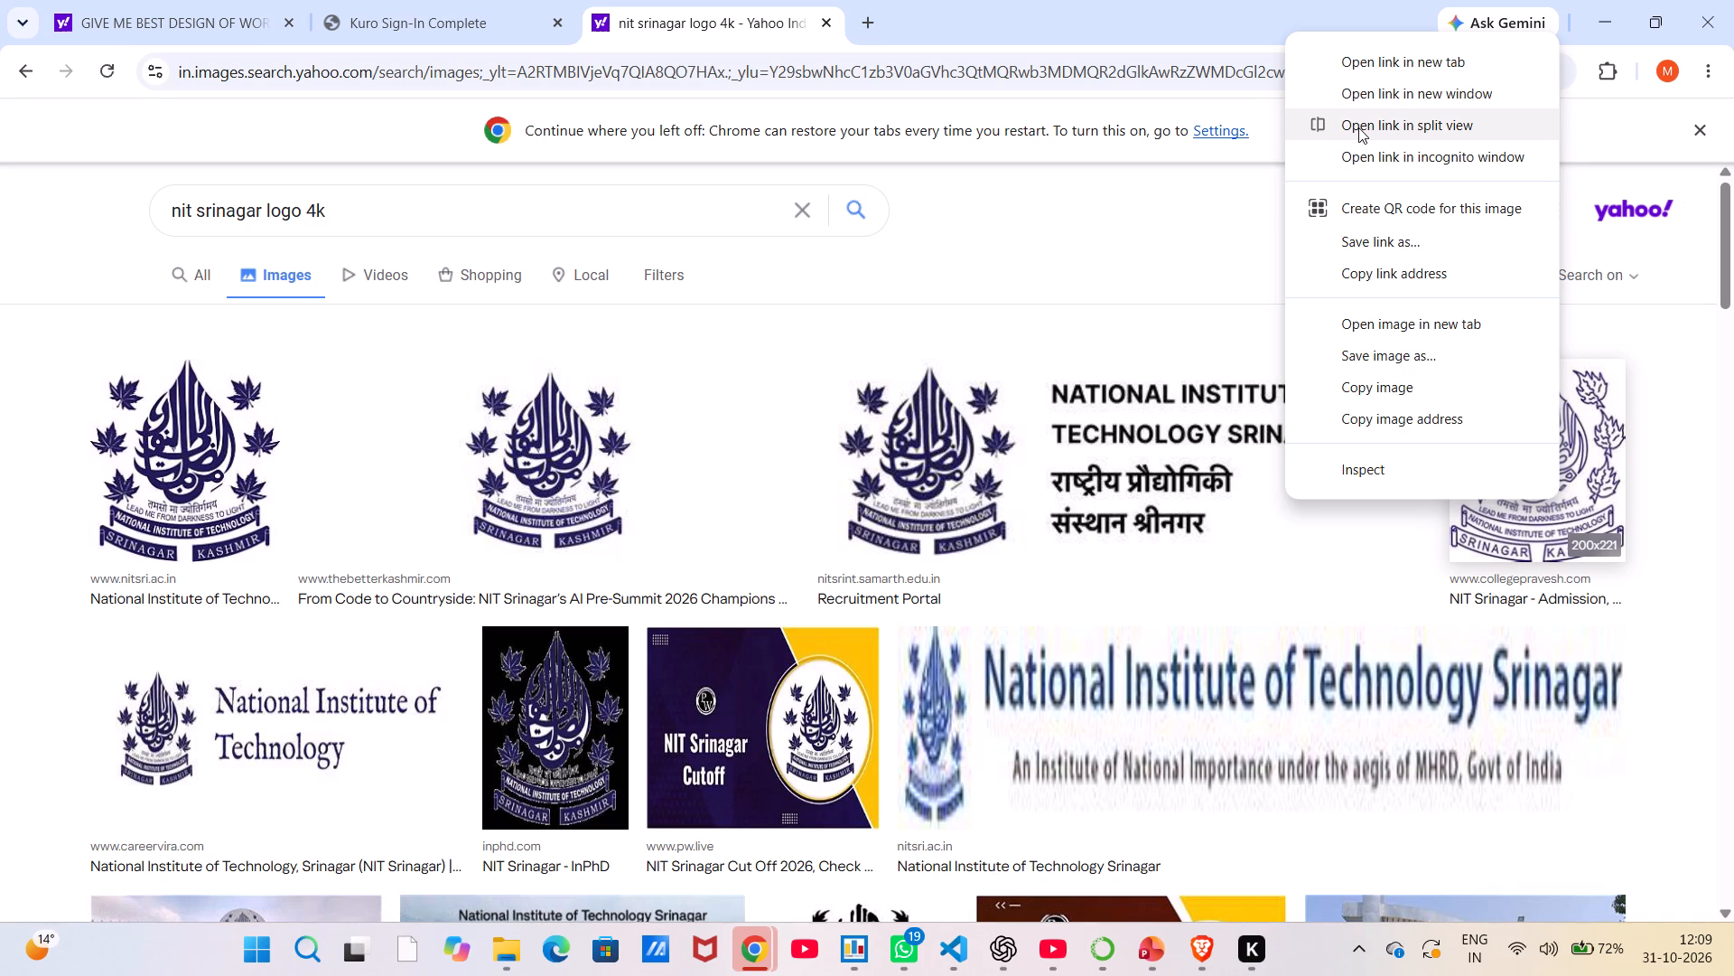
{"action": "left_click", "coordinate": [1359, 387]}
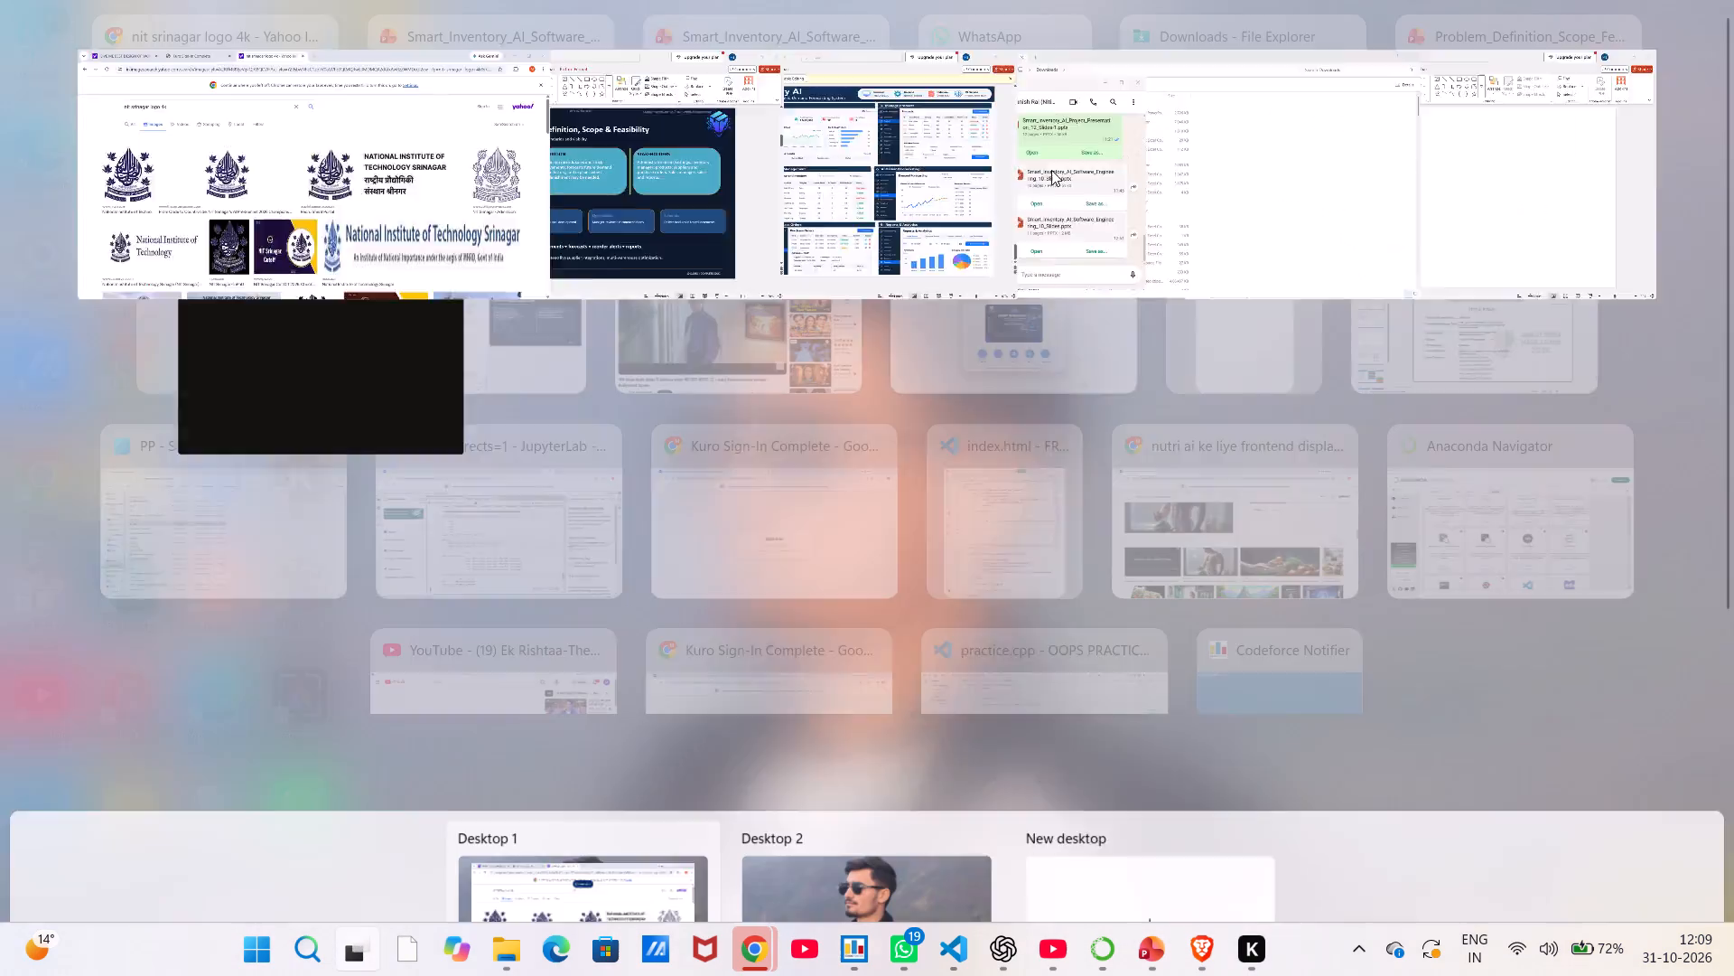
In PowerPoint, replace the old logo on the problem definition slide by pasting the copied emblem and cutting the old one.
{"action": "left_click", "coordinate": [547, 113]}
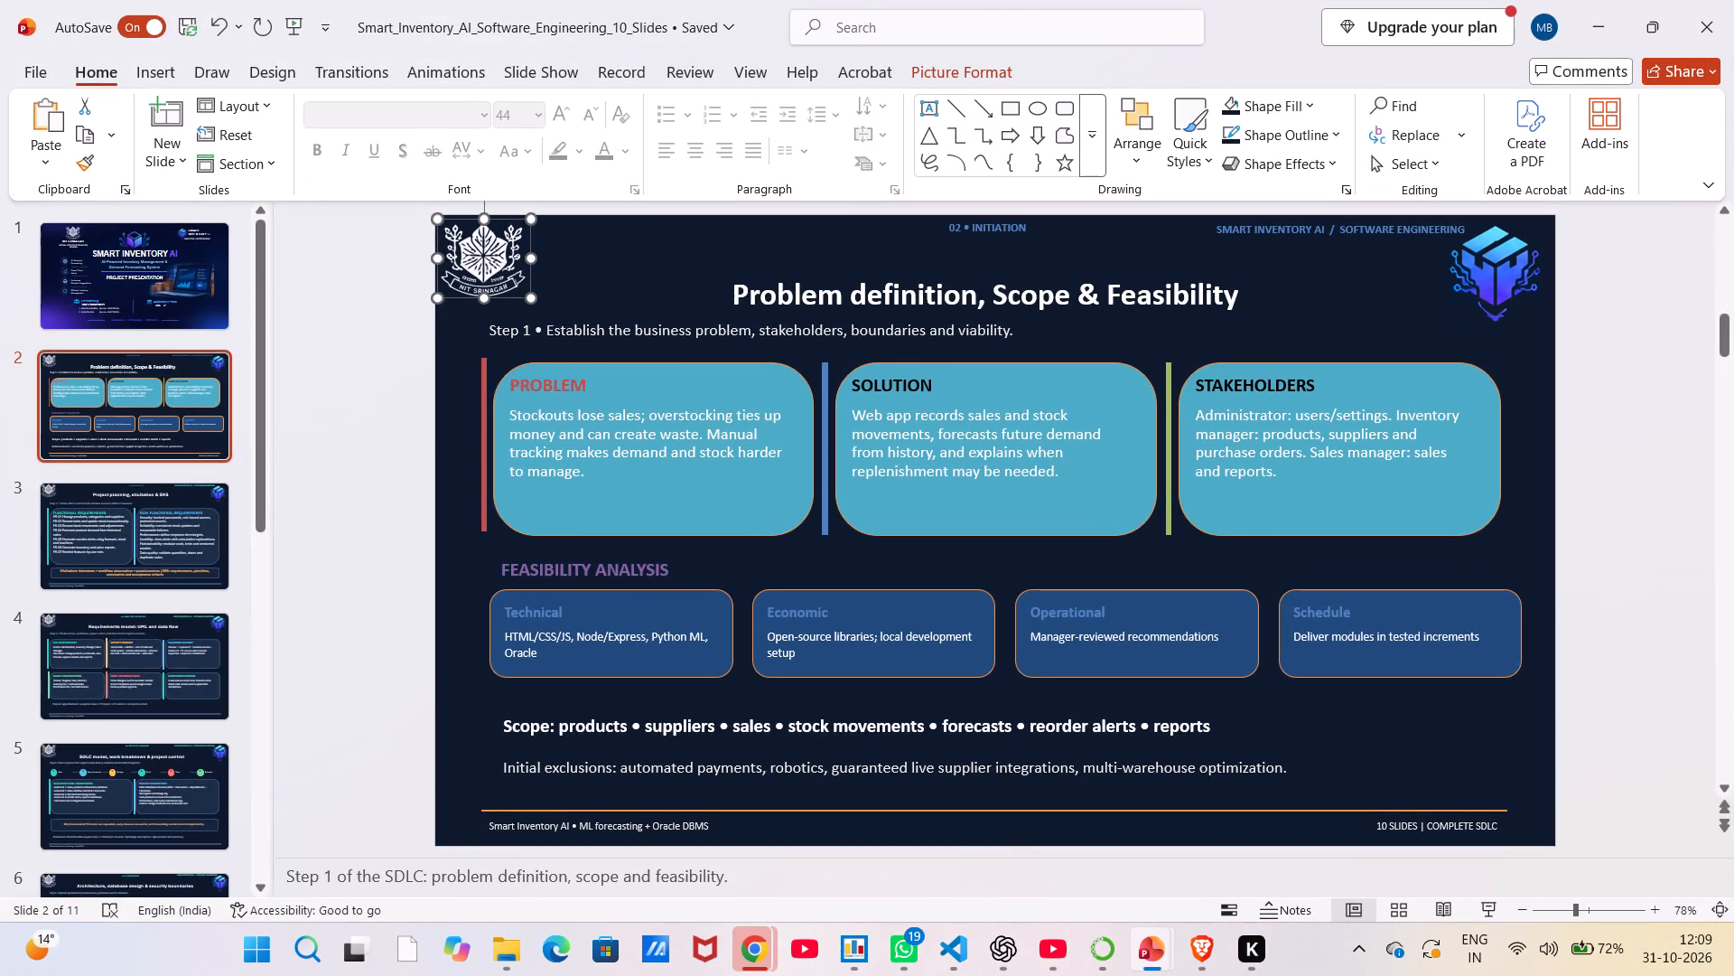
{"action": "left_click", "coordinate": [464, 265]}
{"action": "key", "text": "ctrl+v"}
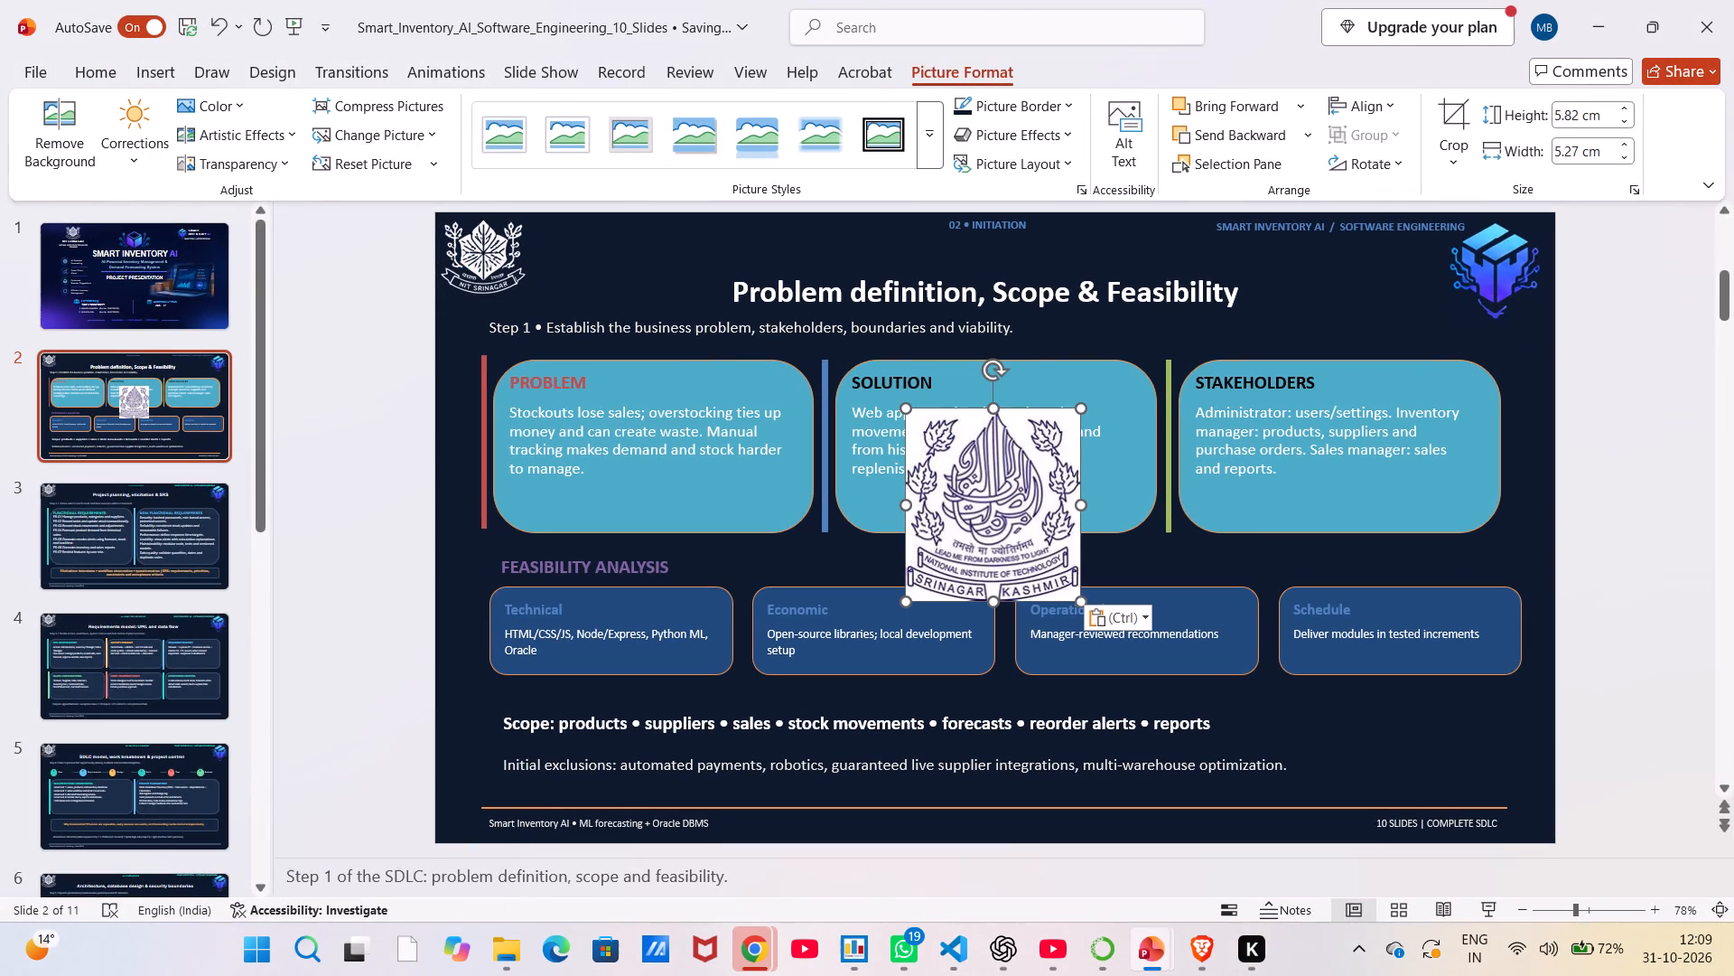
{"action": "right_click", "coordinate": [502, 256]}
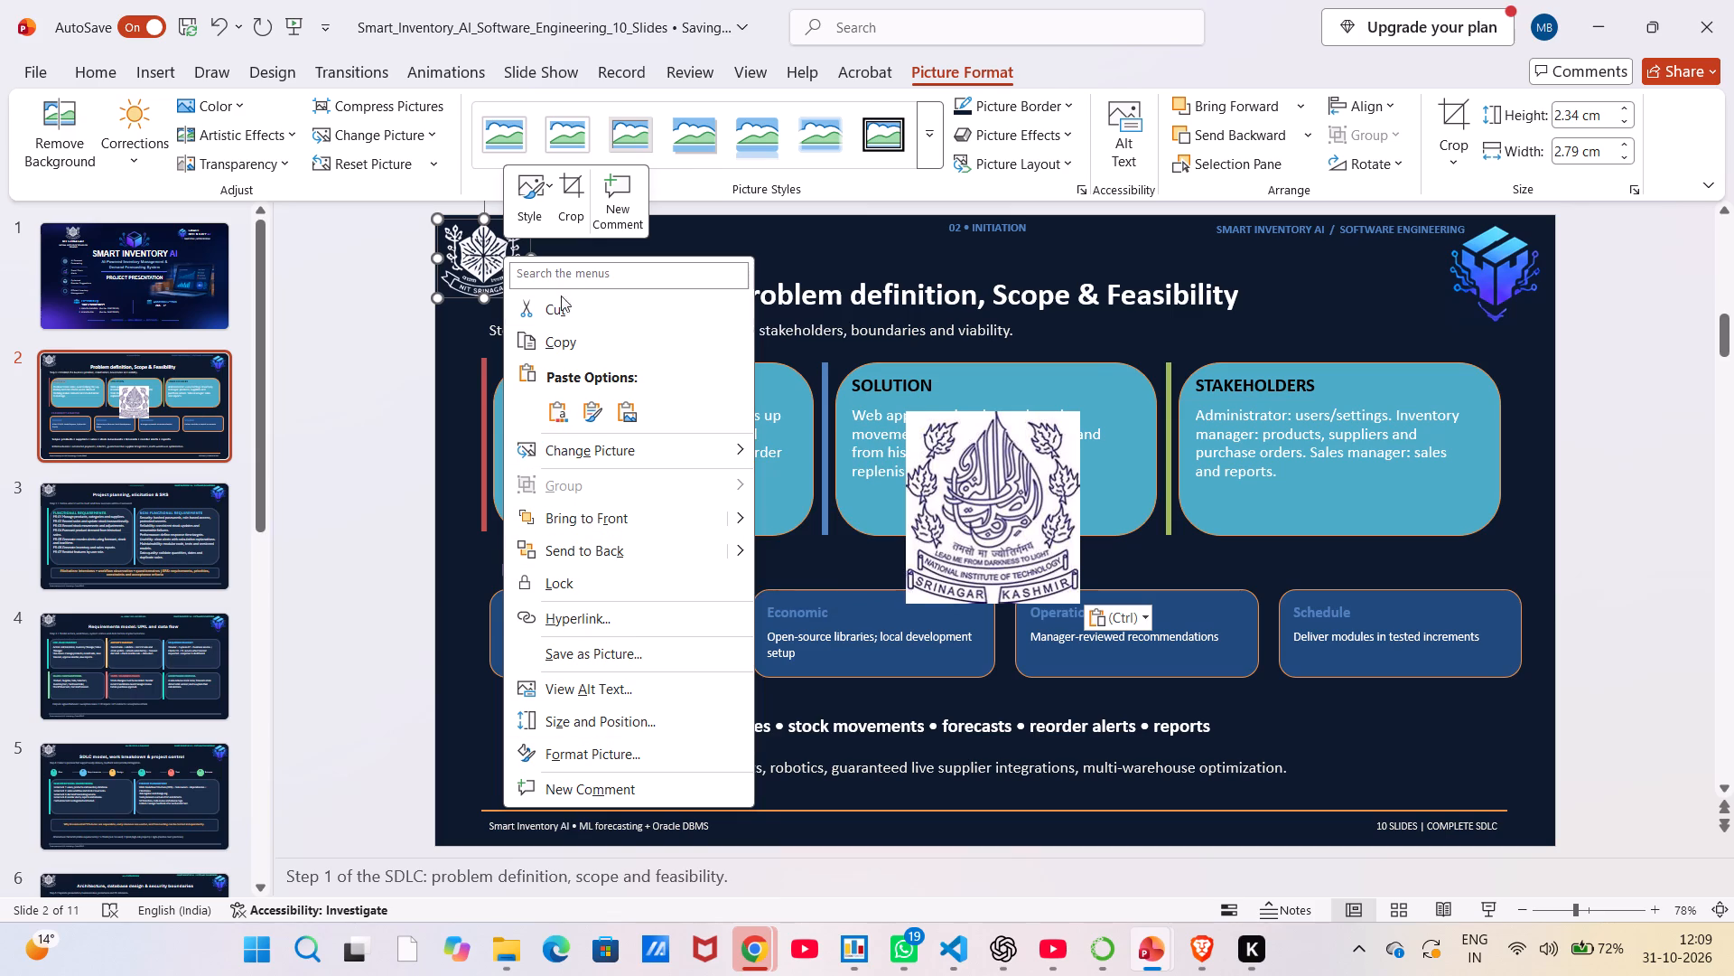
{"action": "left_click", "coordinate": [553, 318]}
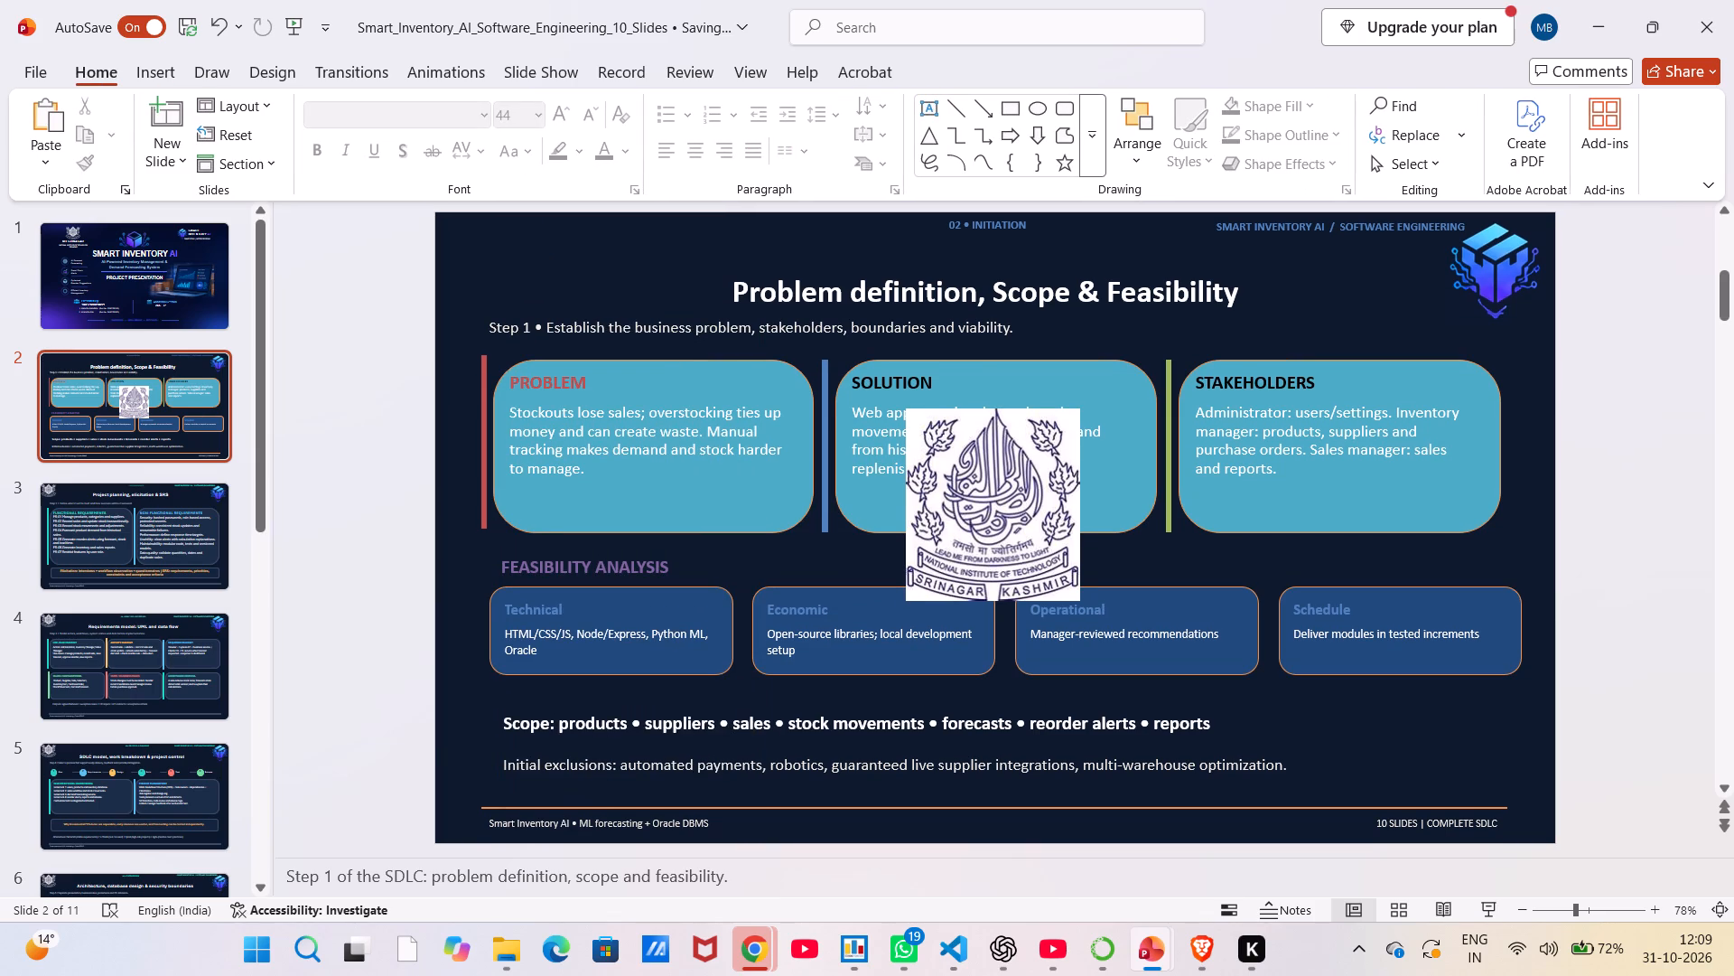
Shrink the pasted NIT Srinagar emblem and fit it into the upper-left corner of the problem definition slide.
{"action": "left_click_drag", "start_coordinate": [976, 531], "coordinate": [506, 338]}
{"action": "left_click_drag", "start_coordinate": [608, 416], "coordinate": [533, 310]}
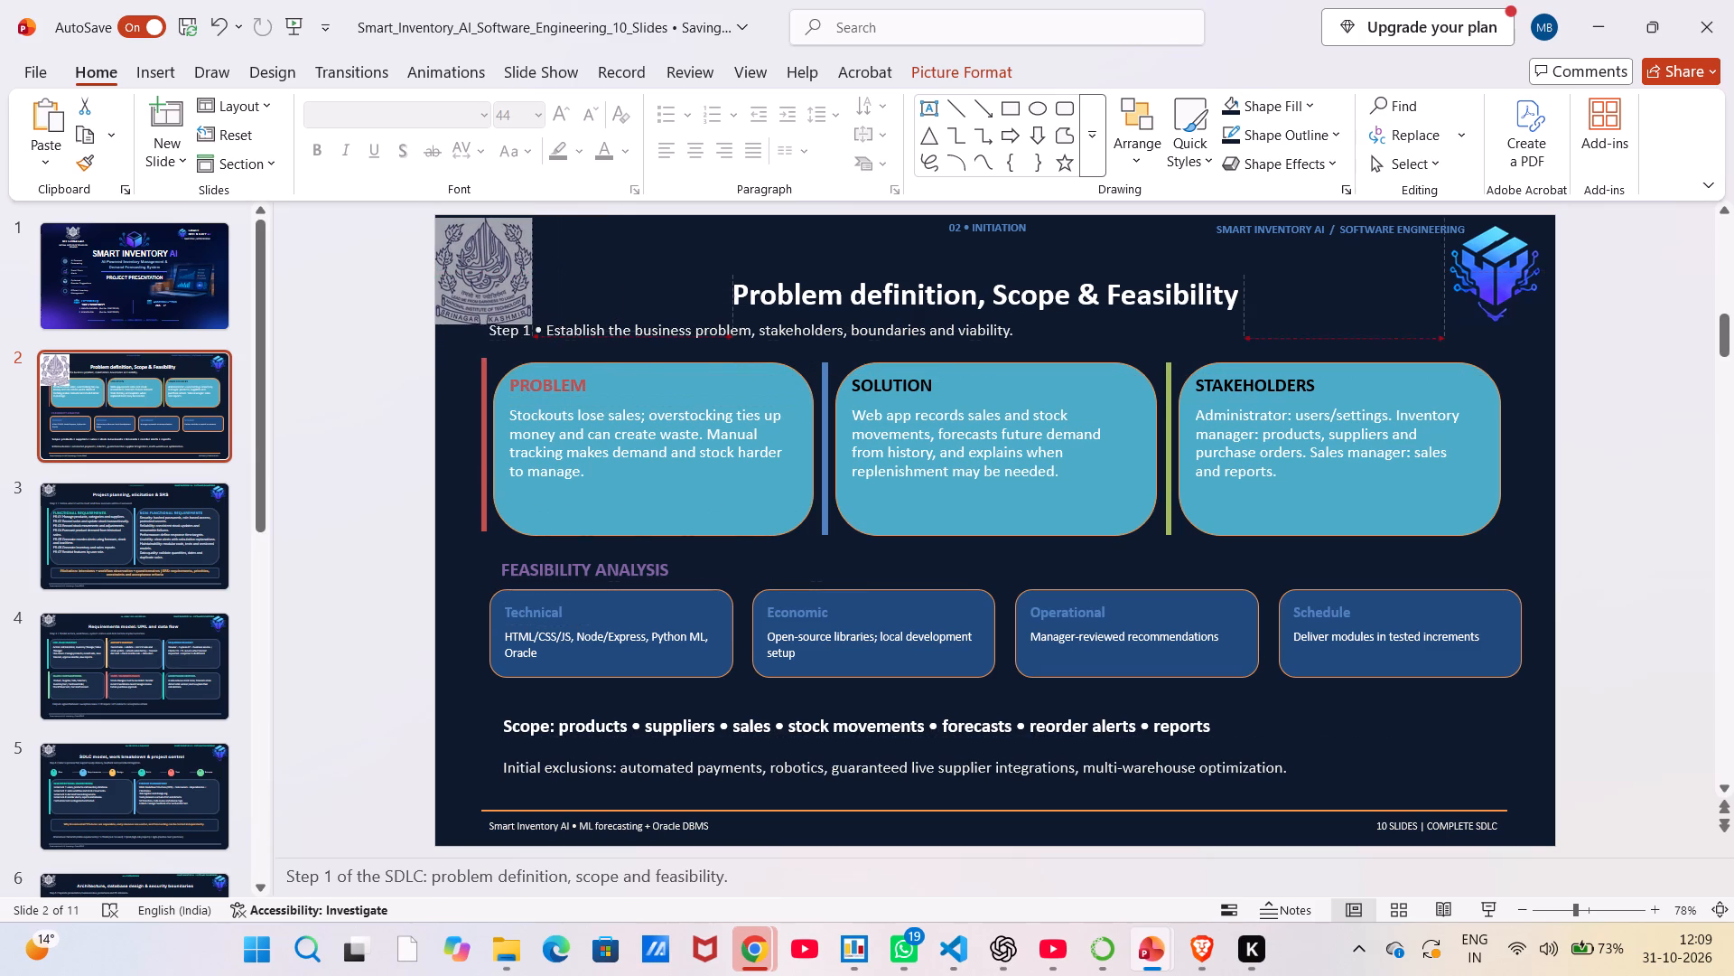
{"action": "left_click_drag", "start_coordinate": [533, 310], "coordinate": [527, 277]}
{"action": "left_click_drag", "start_coordinate": [527, 277], "coordinate": [505, 279]}
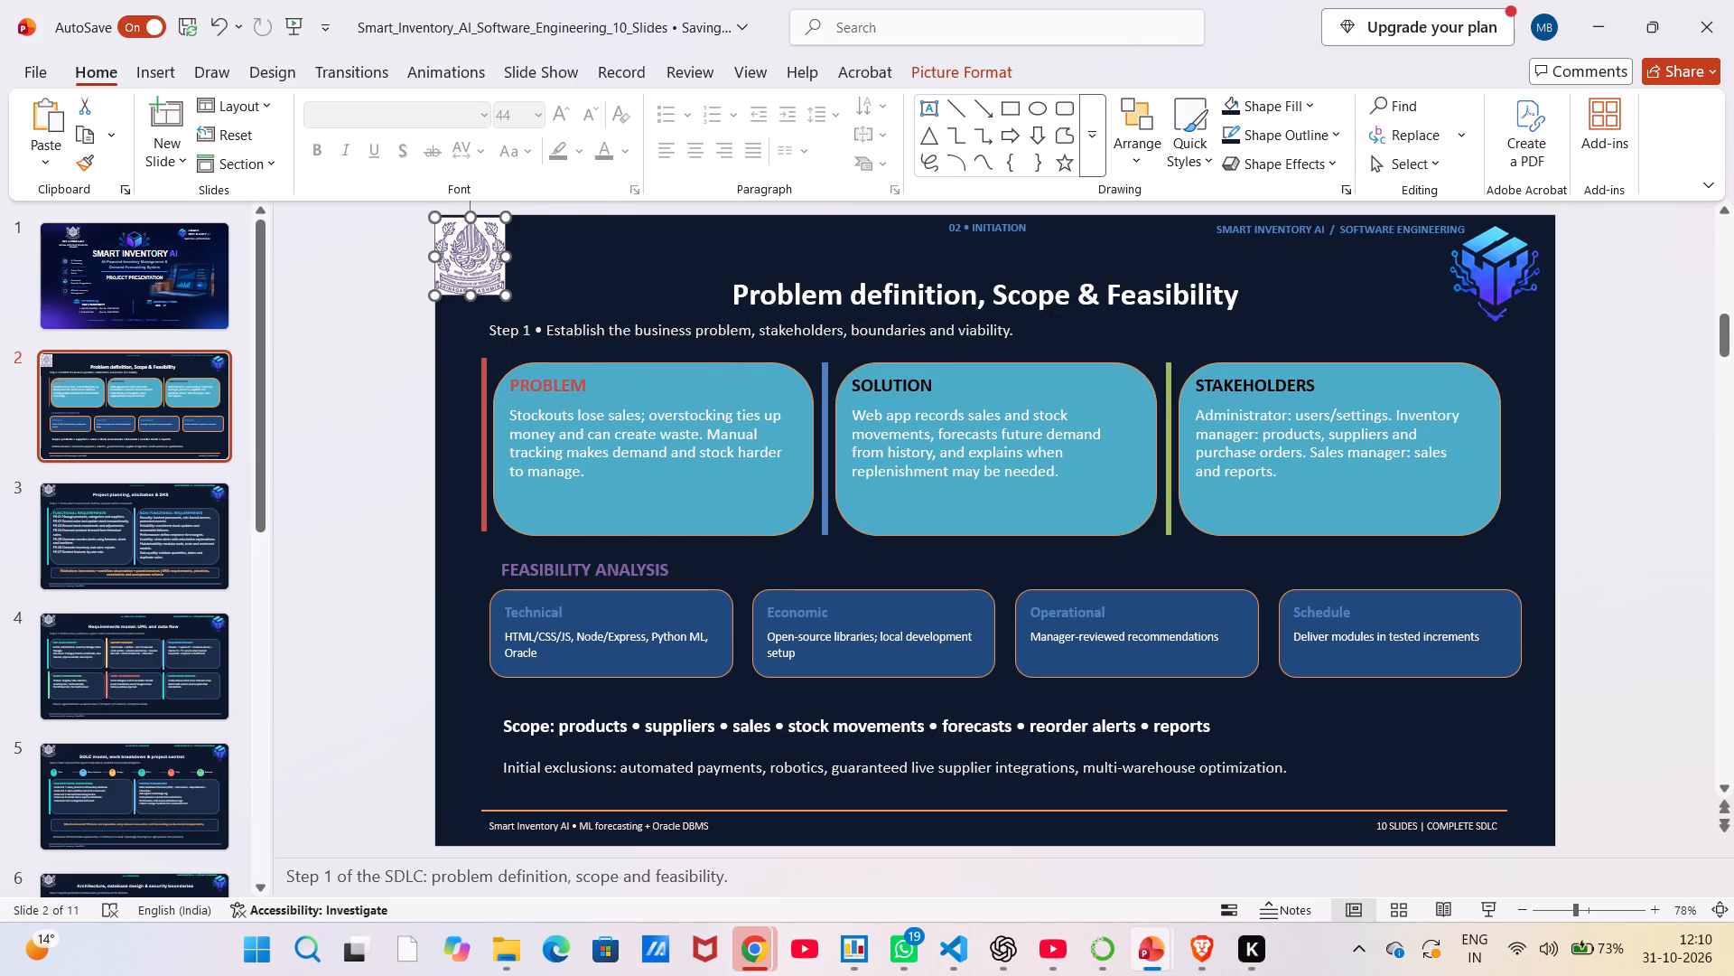
{"action": "left_click_drag", "start_coordinate": [487, 245], "coordinate": [499, 248]}
{"action": "left_click_drag", "start_coordinate": [514, 295], "coordinate": [529, 309]}
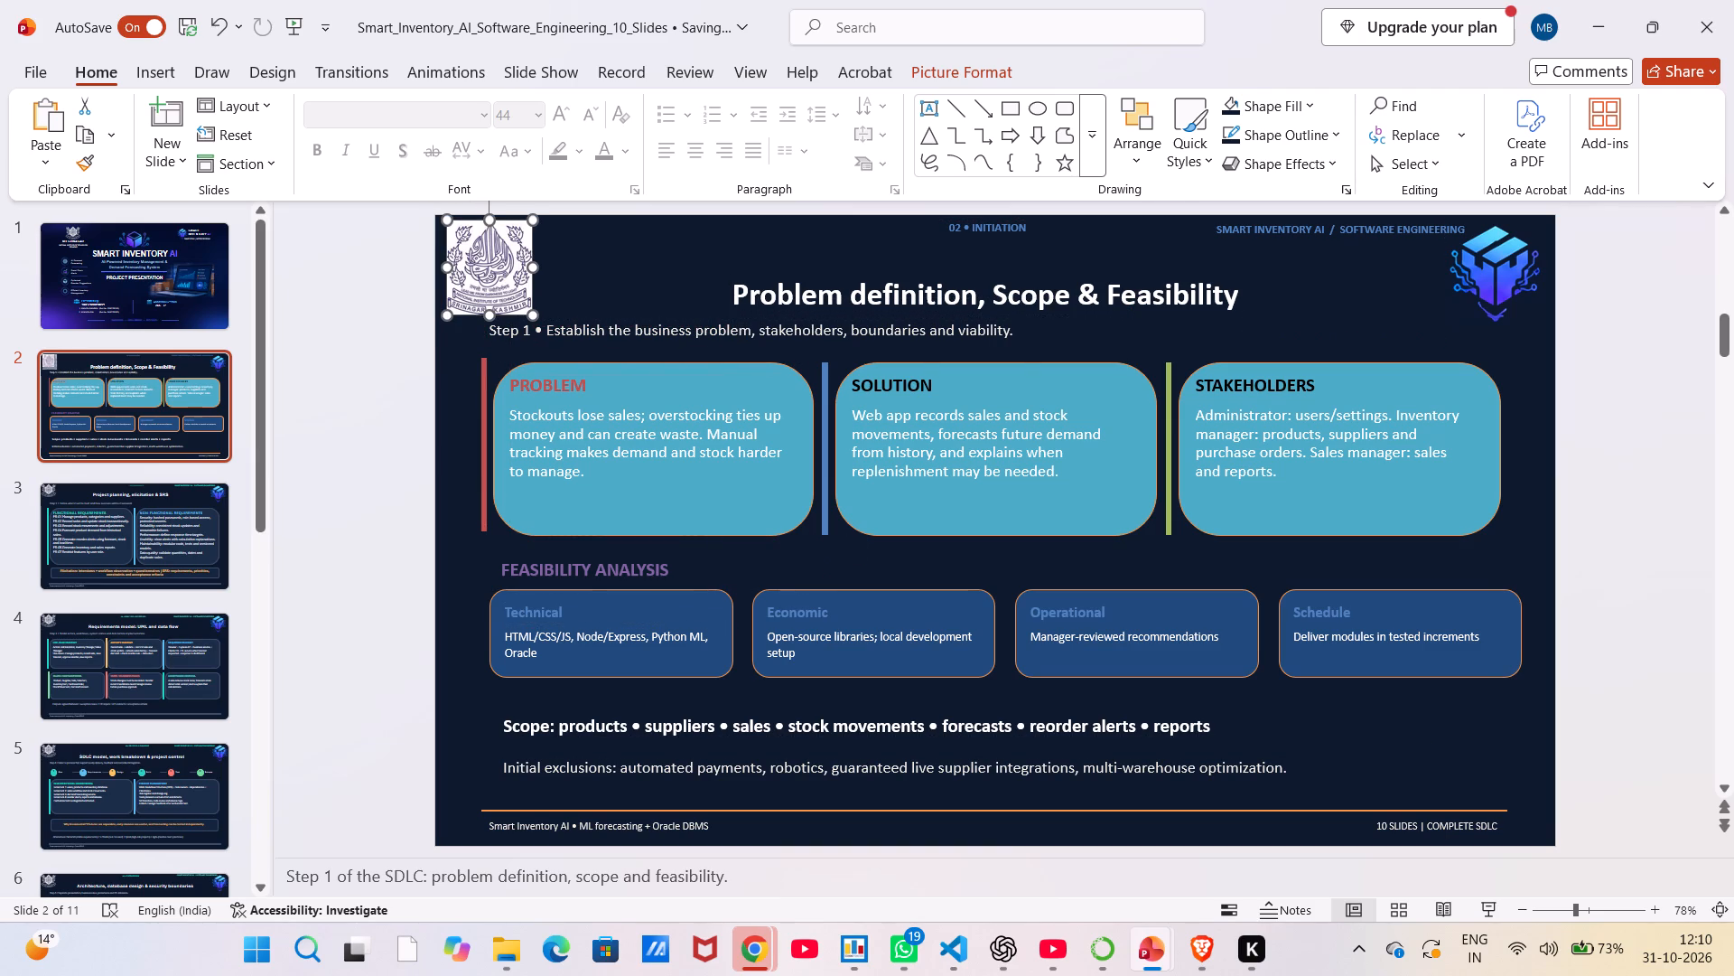
{"action": "left_click_drag", "start_coordinate": [446, 223], "coordinate": [417, 221]}
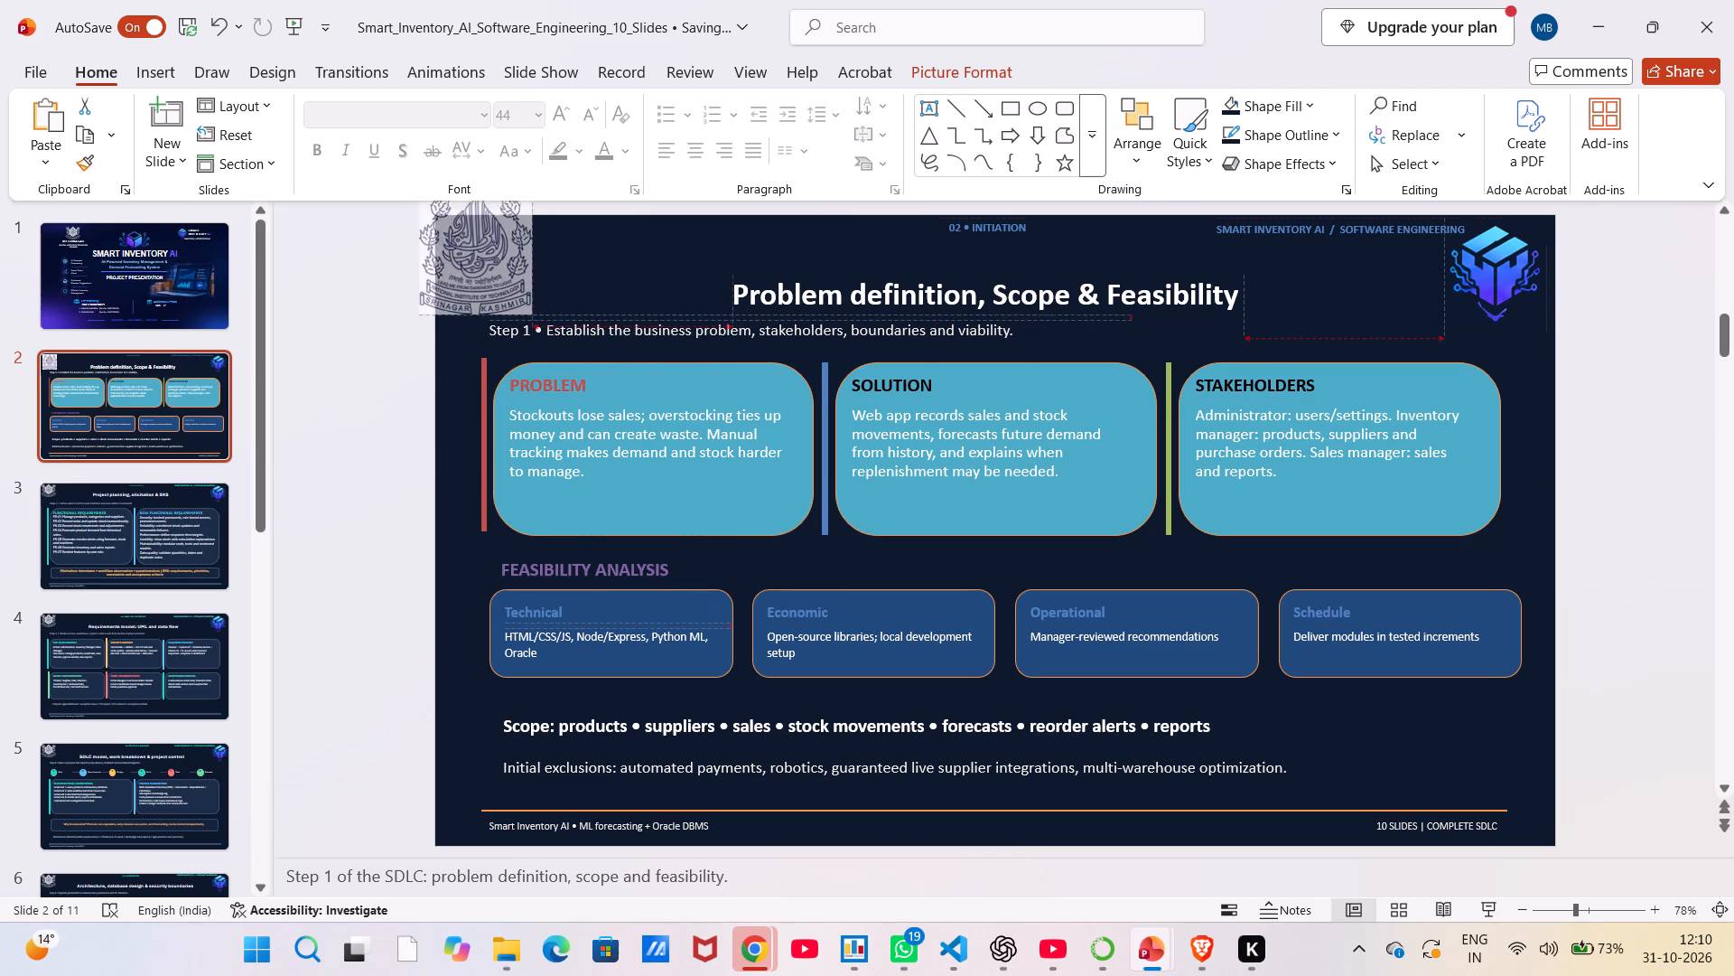
{"action": "left_click_drag", "start_coordinate": [417, 221], "coordinate": [444, 271]}
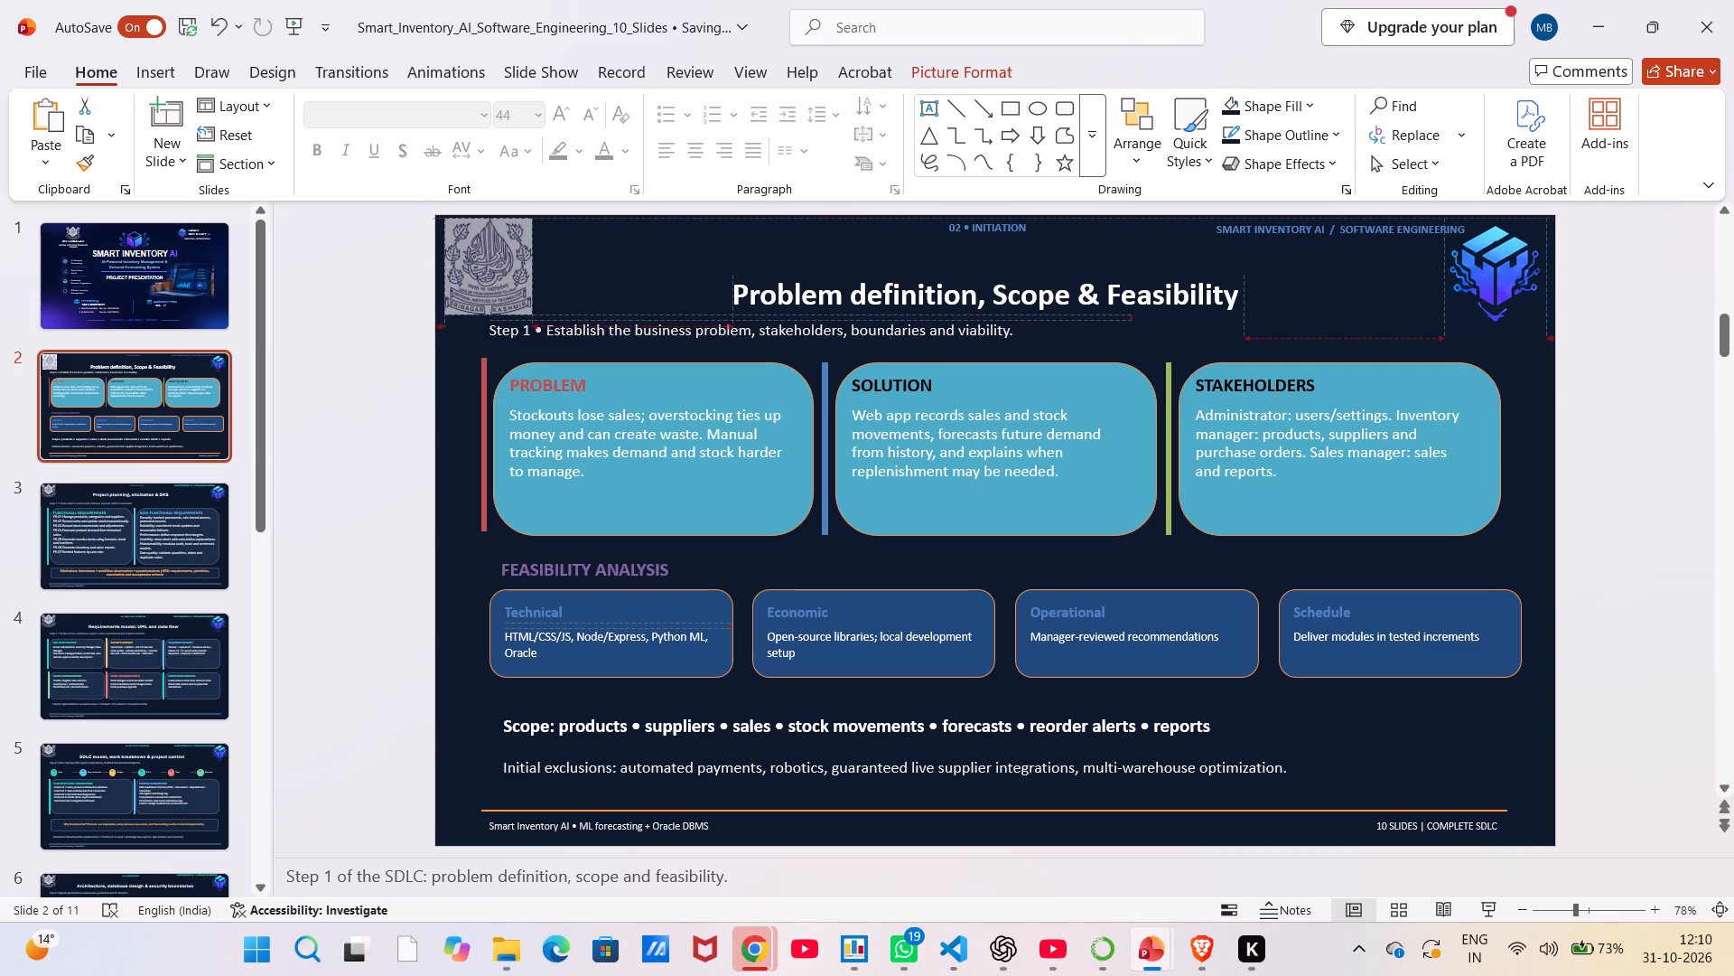
{"action": "left_click_drag", "start_coordinate": [444, 271], "coordinate": [446, 273]}
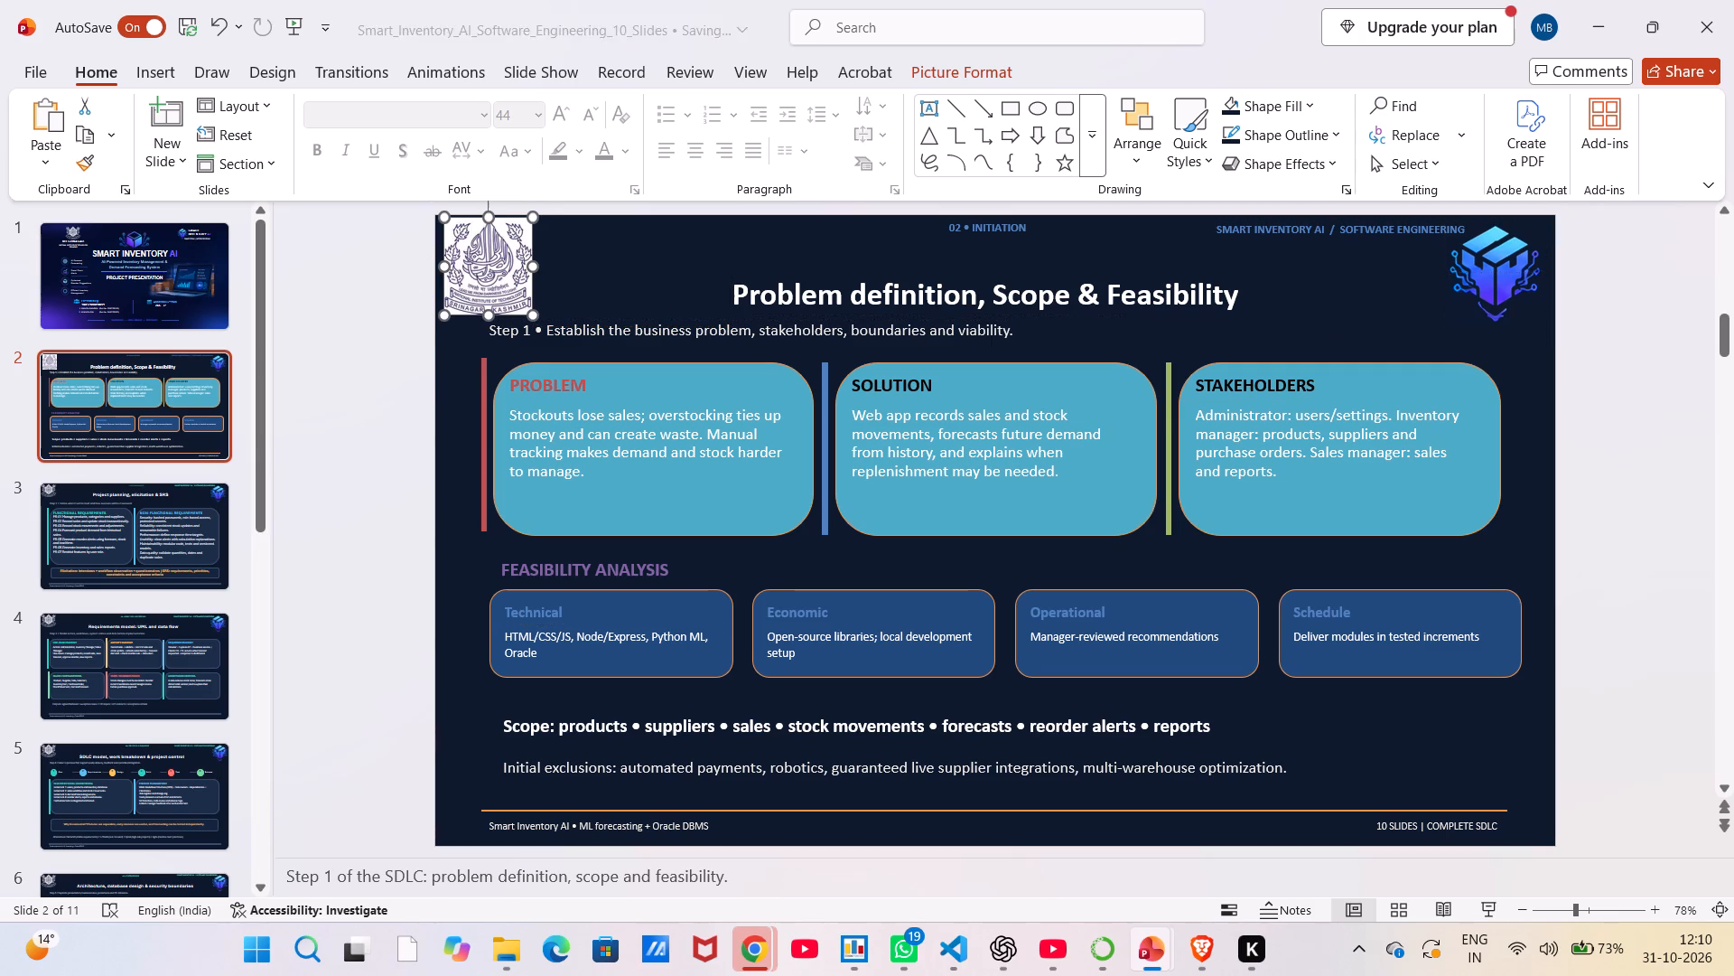
{"action": "left_click", "coordinate": [473, 277]}
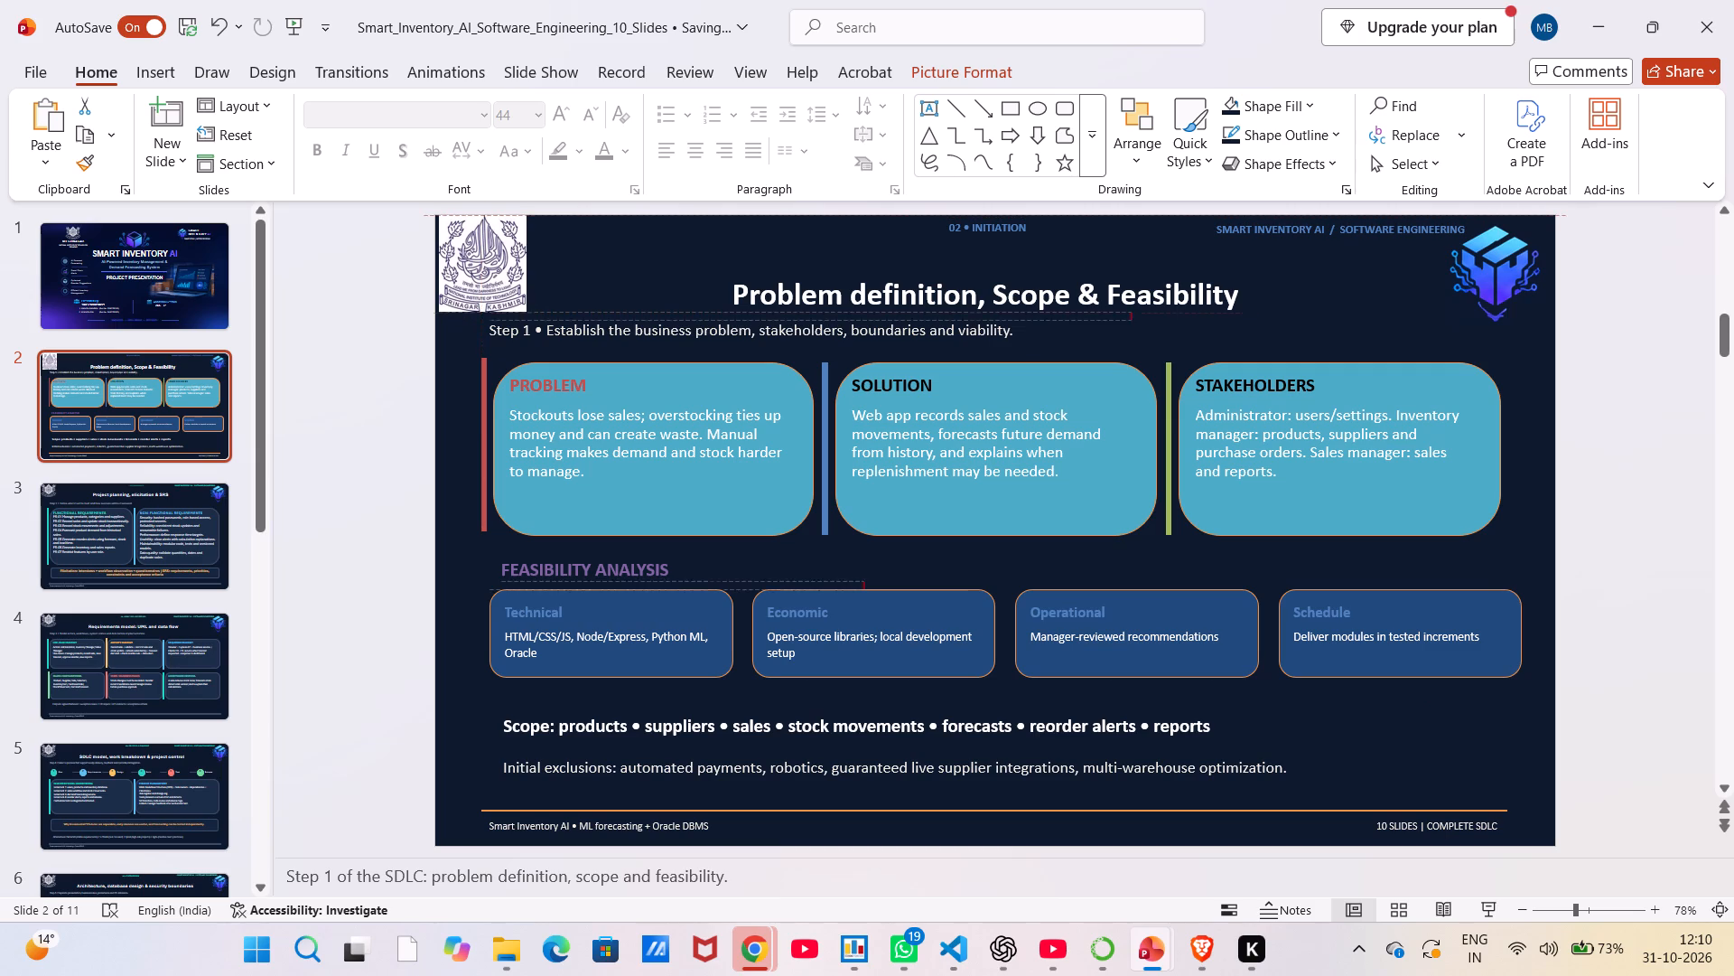
{"action": "left_click", "coordinate": [585, 275]}
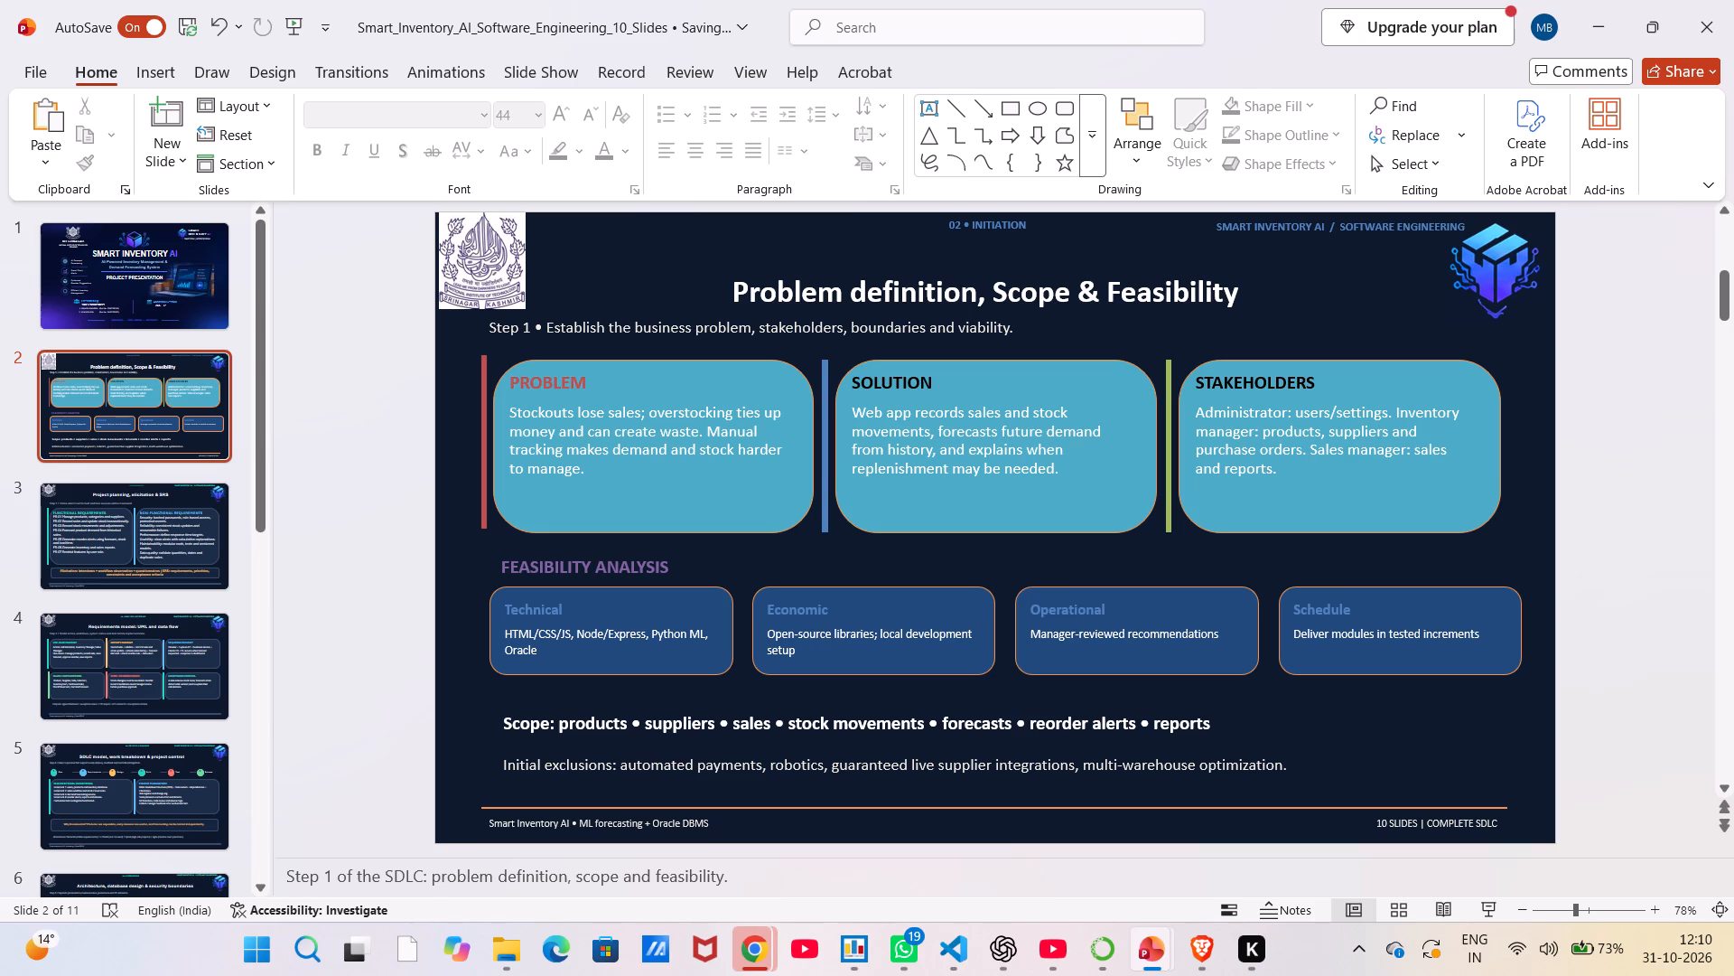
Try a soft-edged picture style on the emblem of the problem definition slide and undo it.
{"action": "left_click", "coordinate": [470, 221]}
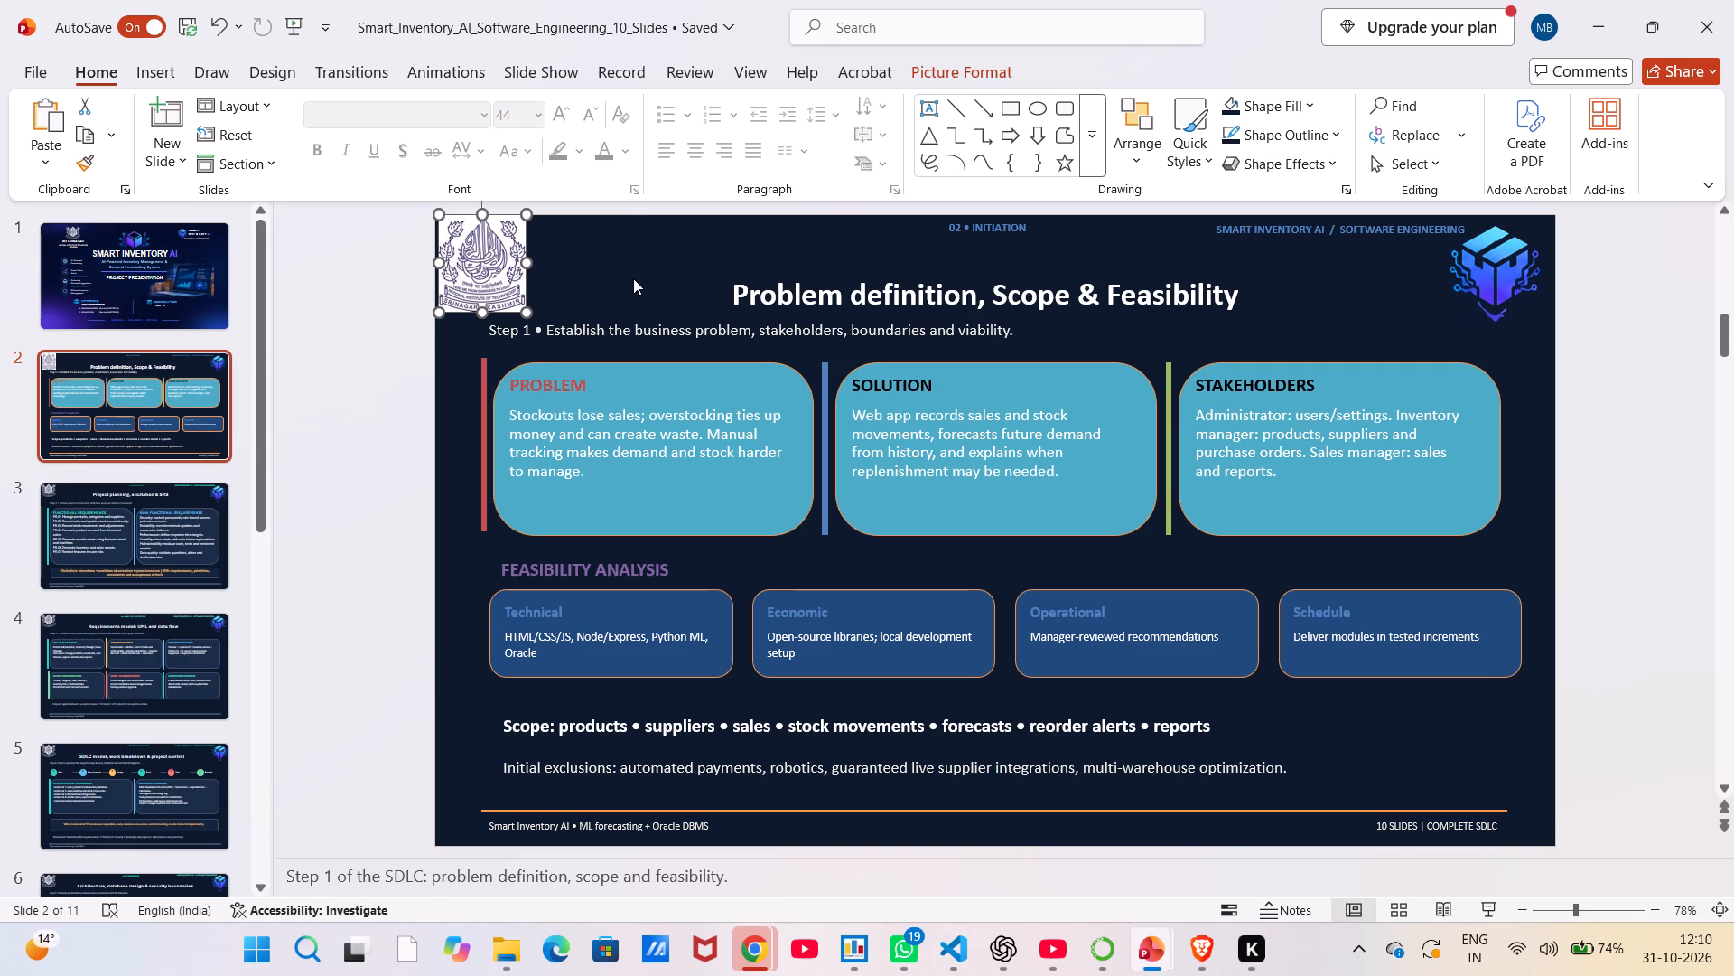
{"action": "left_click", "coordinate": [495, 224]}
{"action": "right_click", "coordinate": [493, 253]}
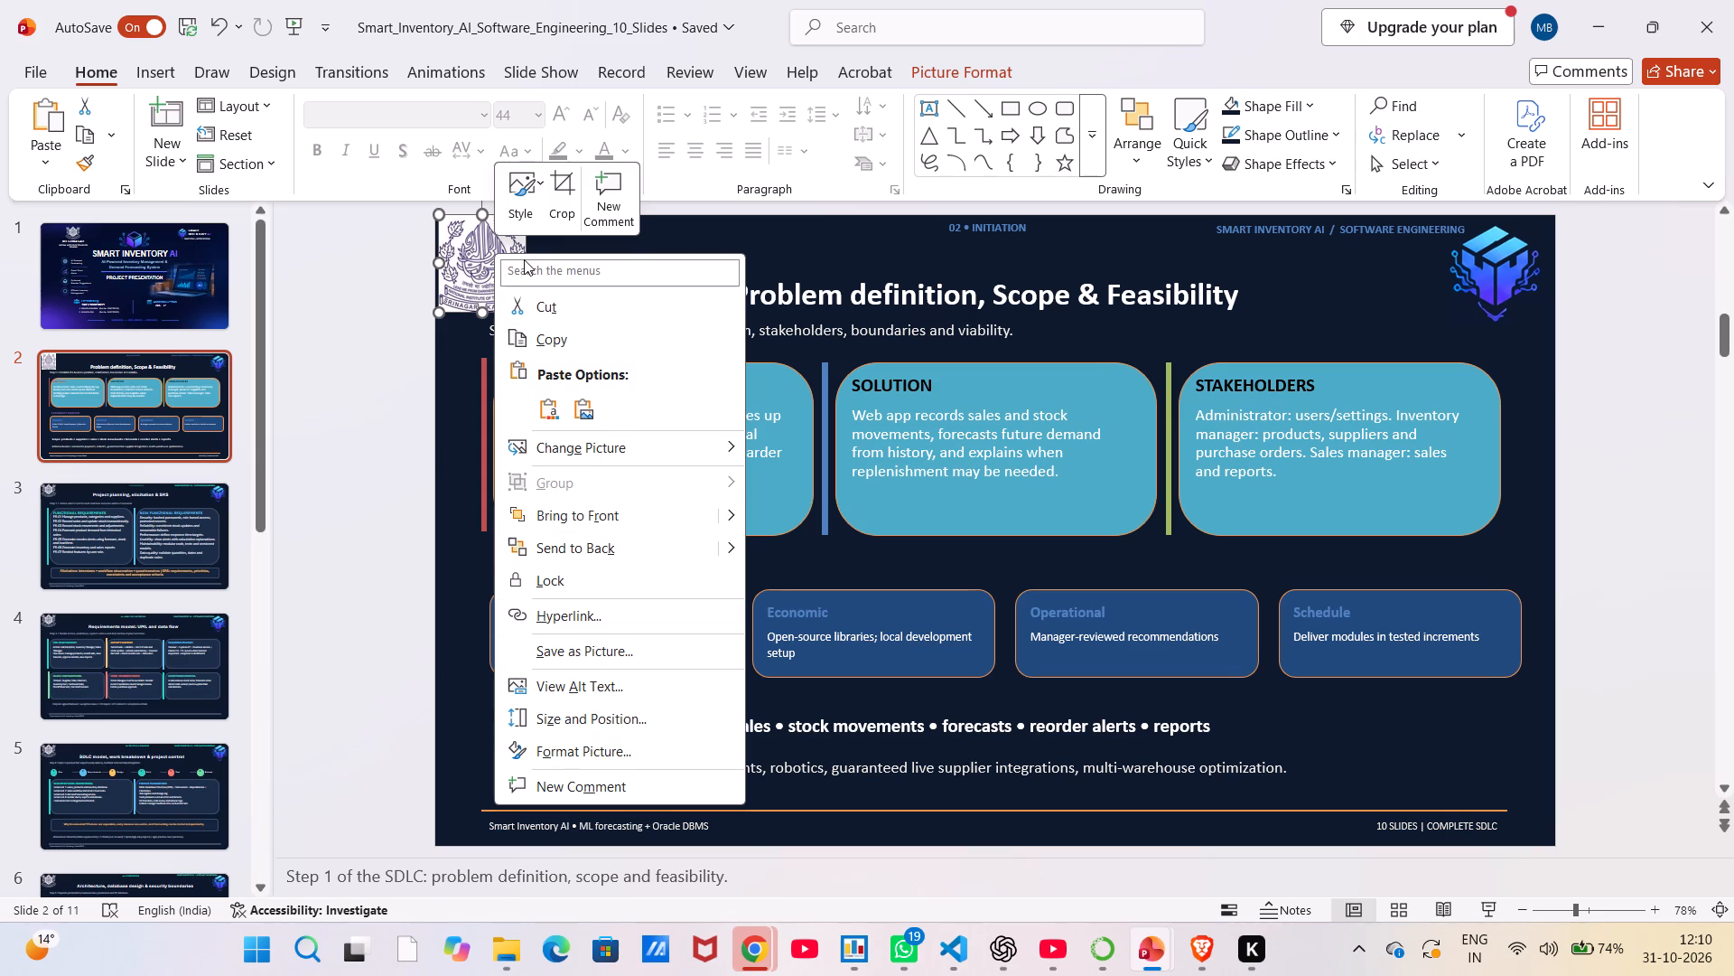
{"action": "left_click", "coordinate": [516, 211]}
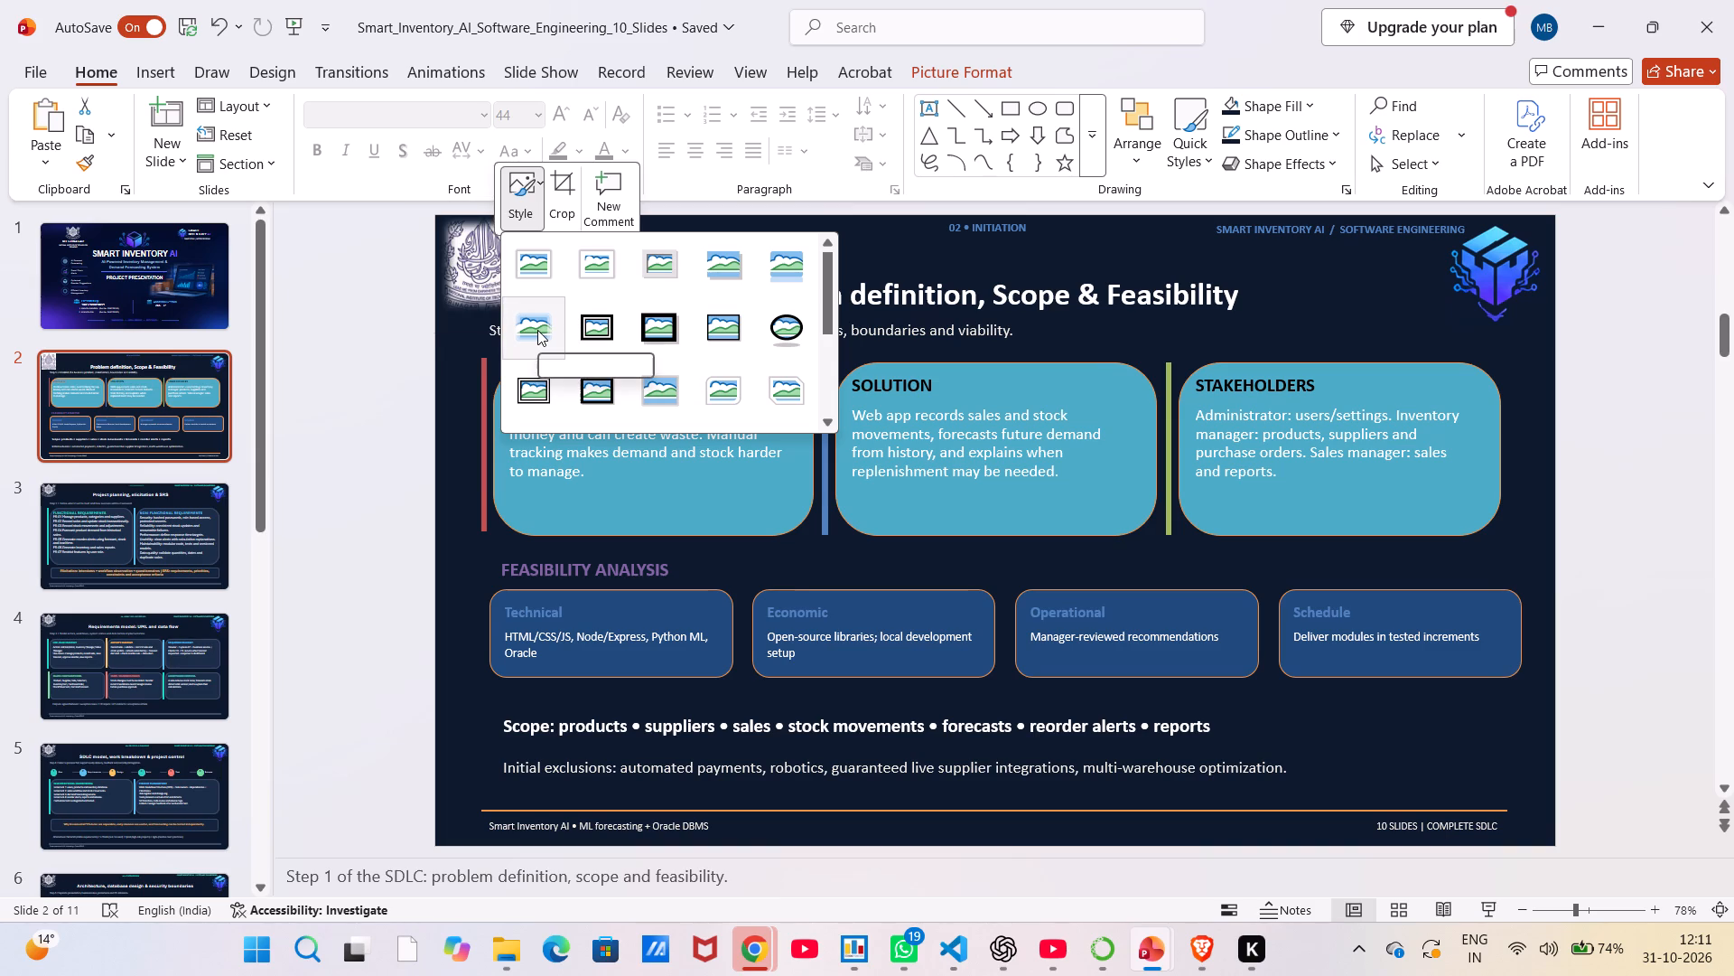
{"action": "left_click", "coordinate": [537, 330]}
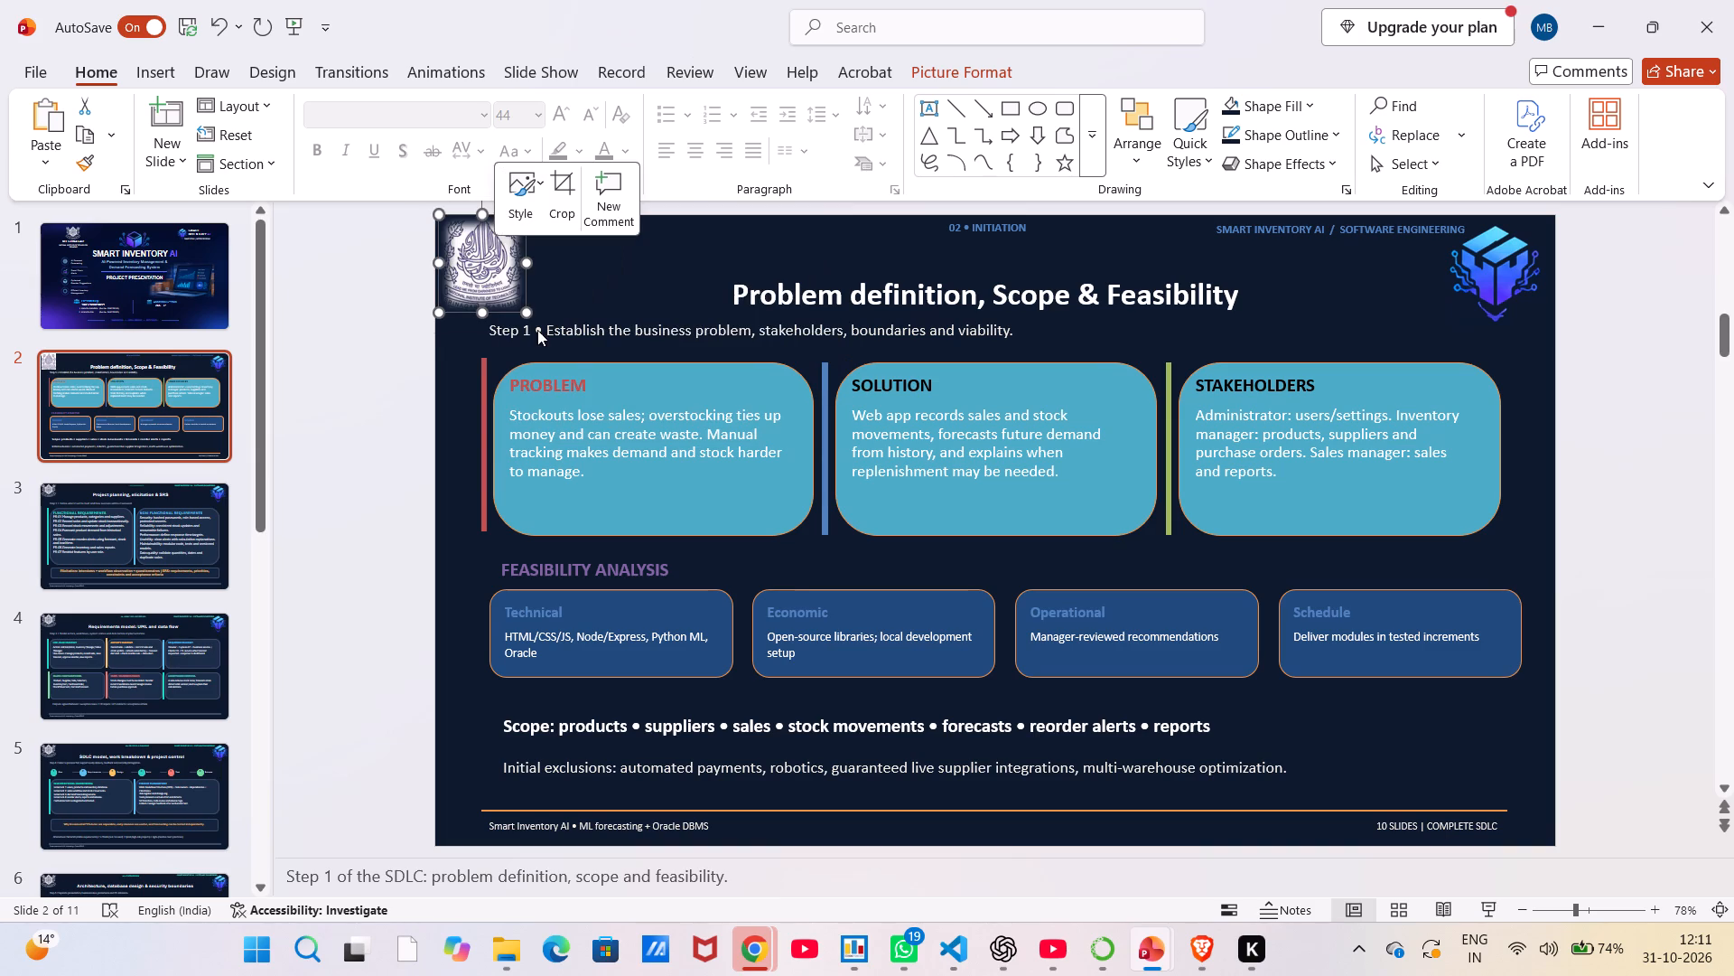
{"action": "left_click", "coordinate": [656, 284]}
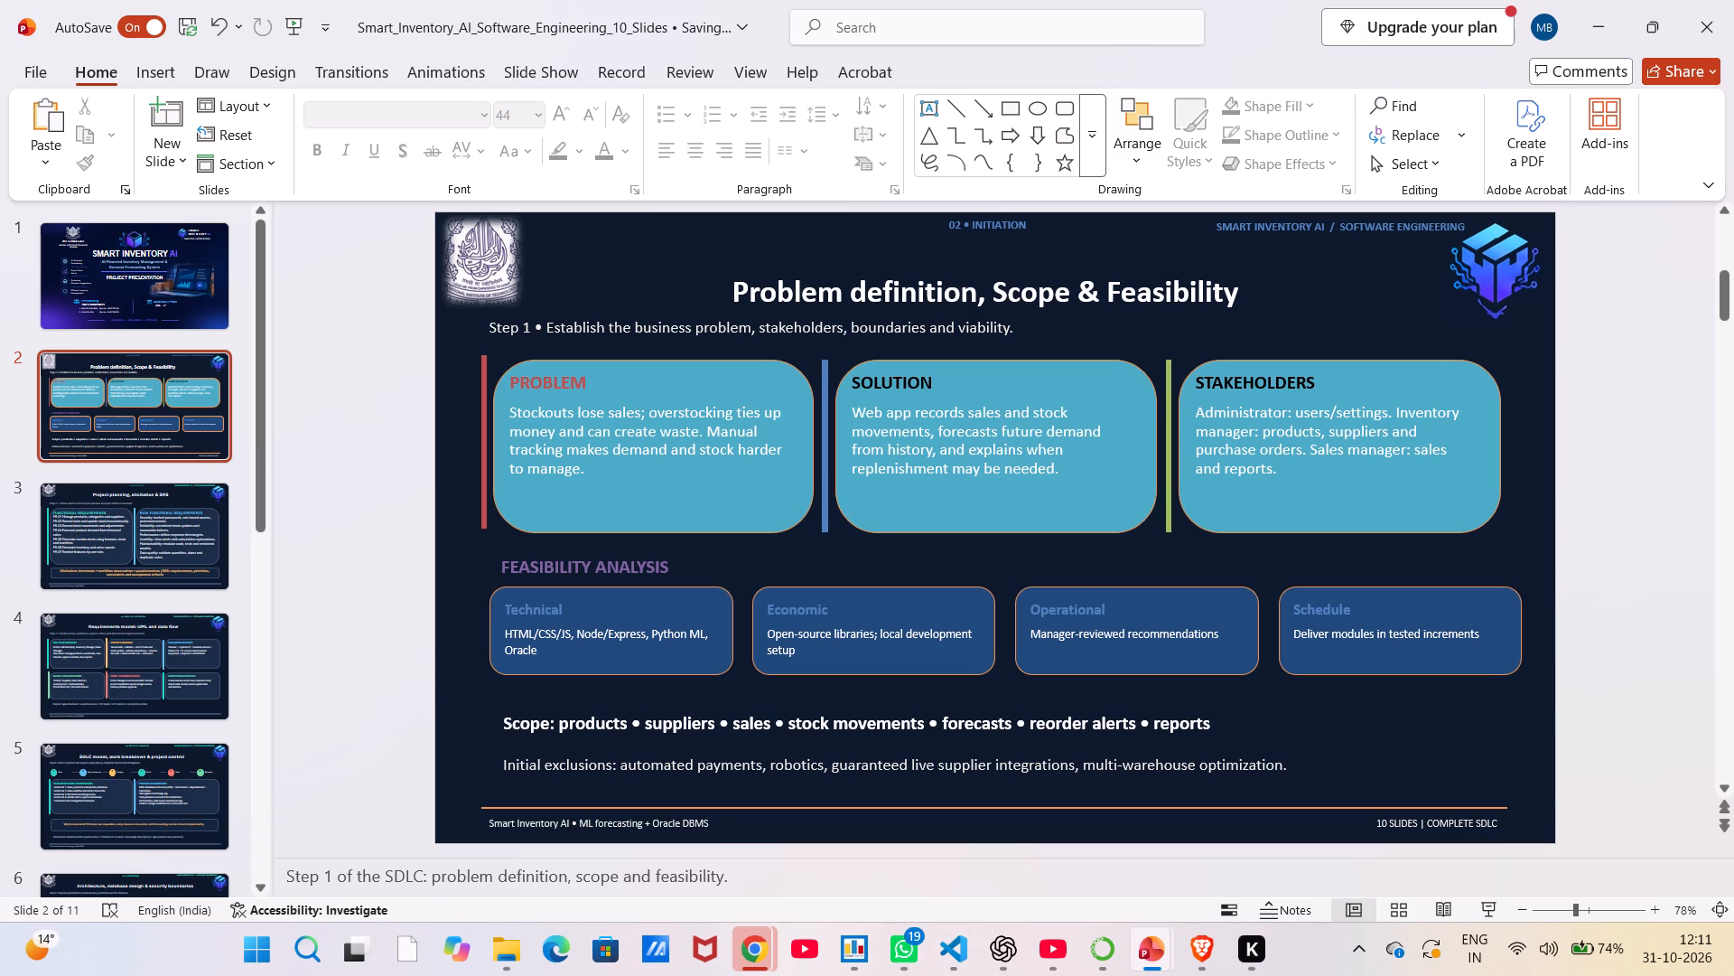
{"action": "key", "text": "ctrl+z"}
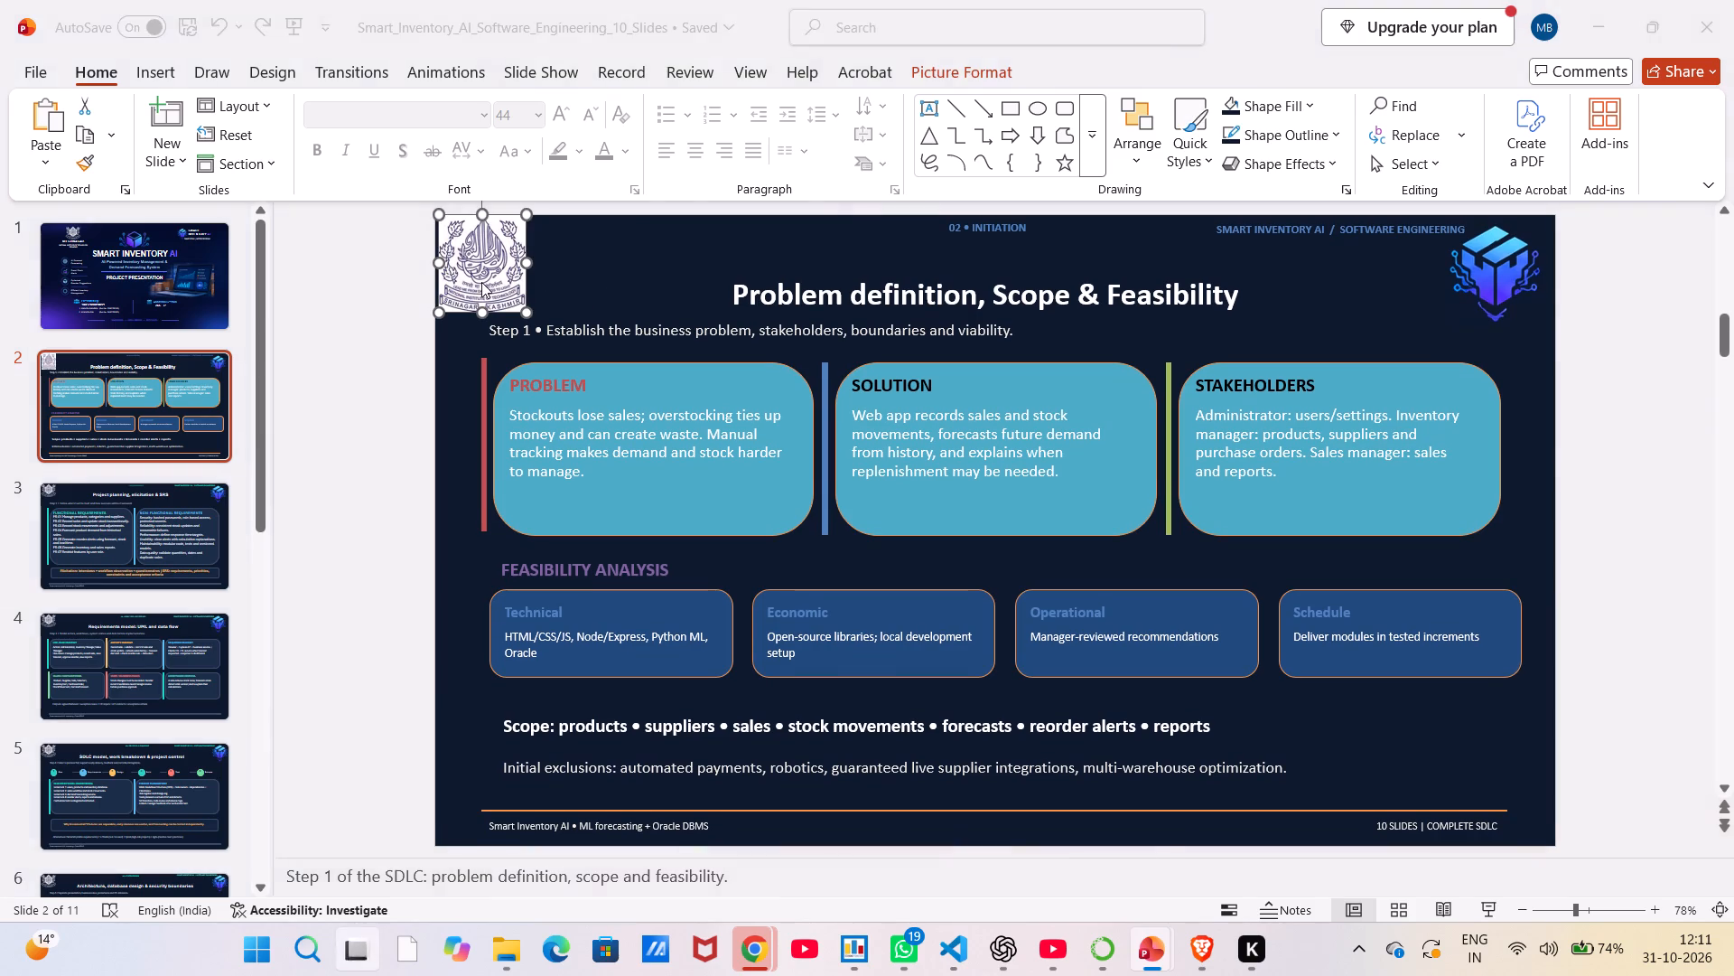
In Chrome, look through the "nit srinagar logo 4k" image results for a more suitable NIT Srinagar emblem.
{"action": "left_click", "coordinate": [559, 137]}
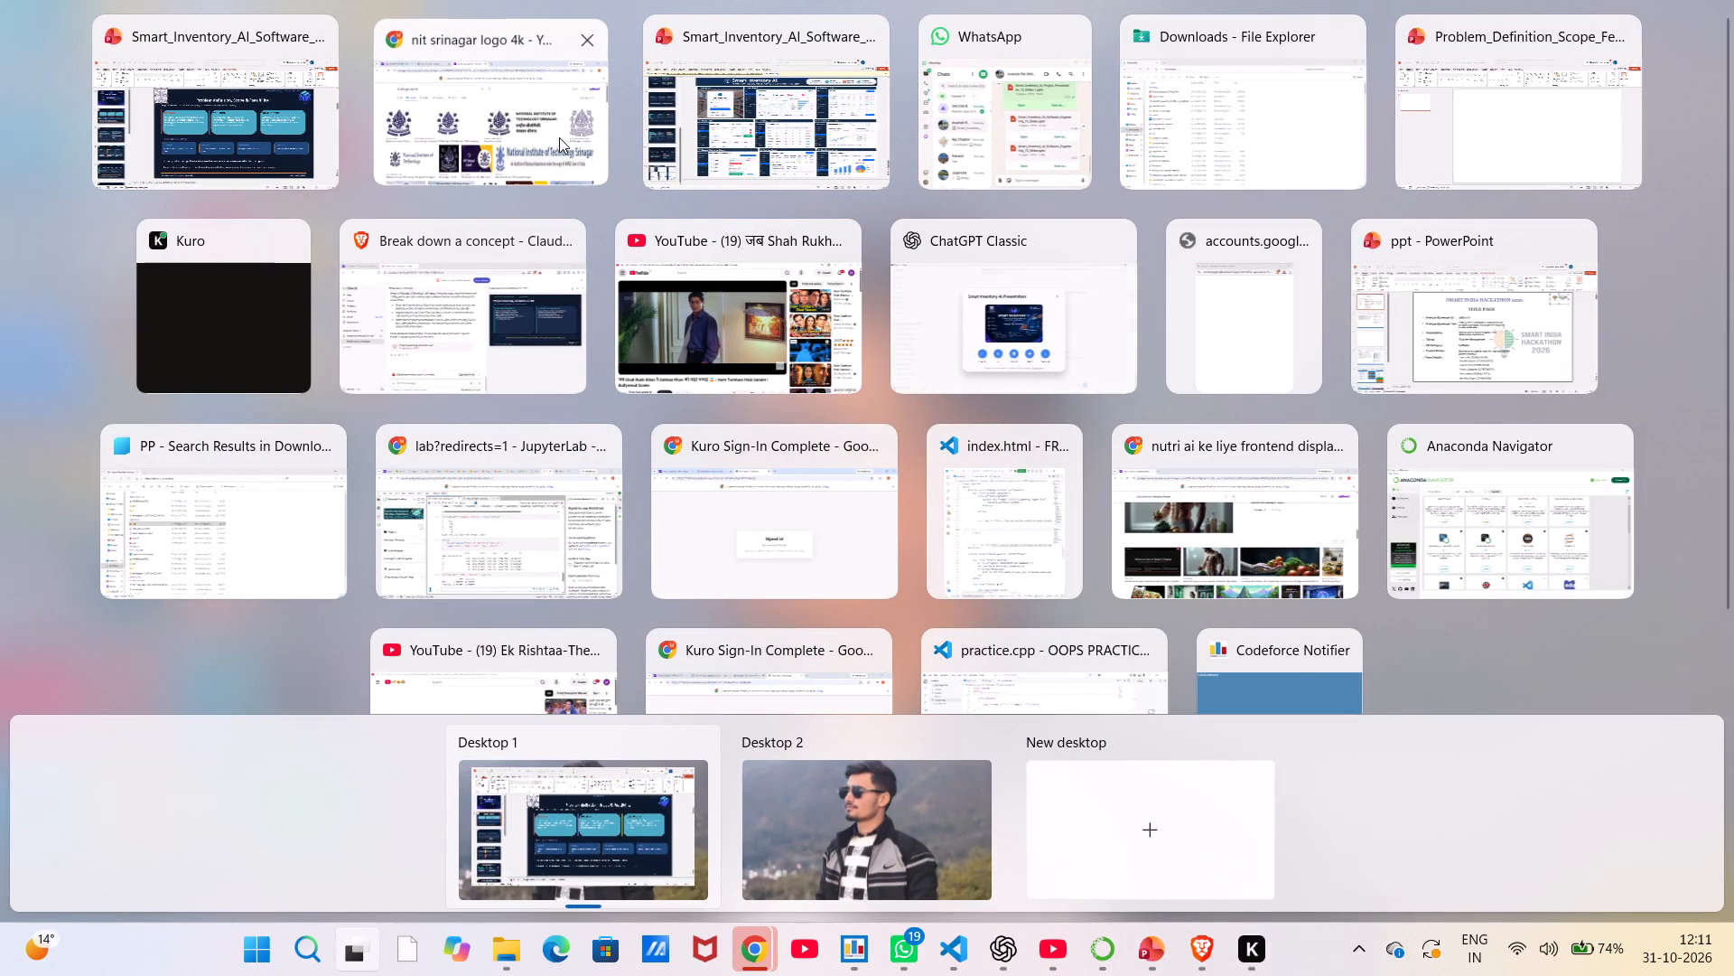
{"action": "scroll", "coordinate": [373, 524], "scroll_direction": "down", "scroll_amount": 5}
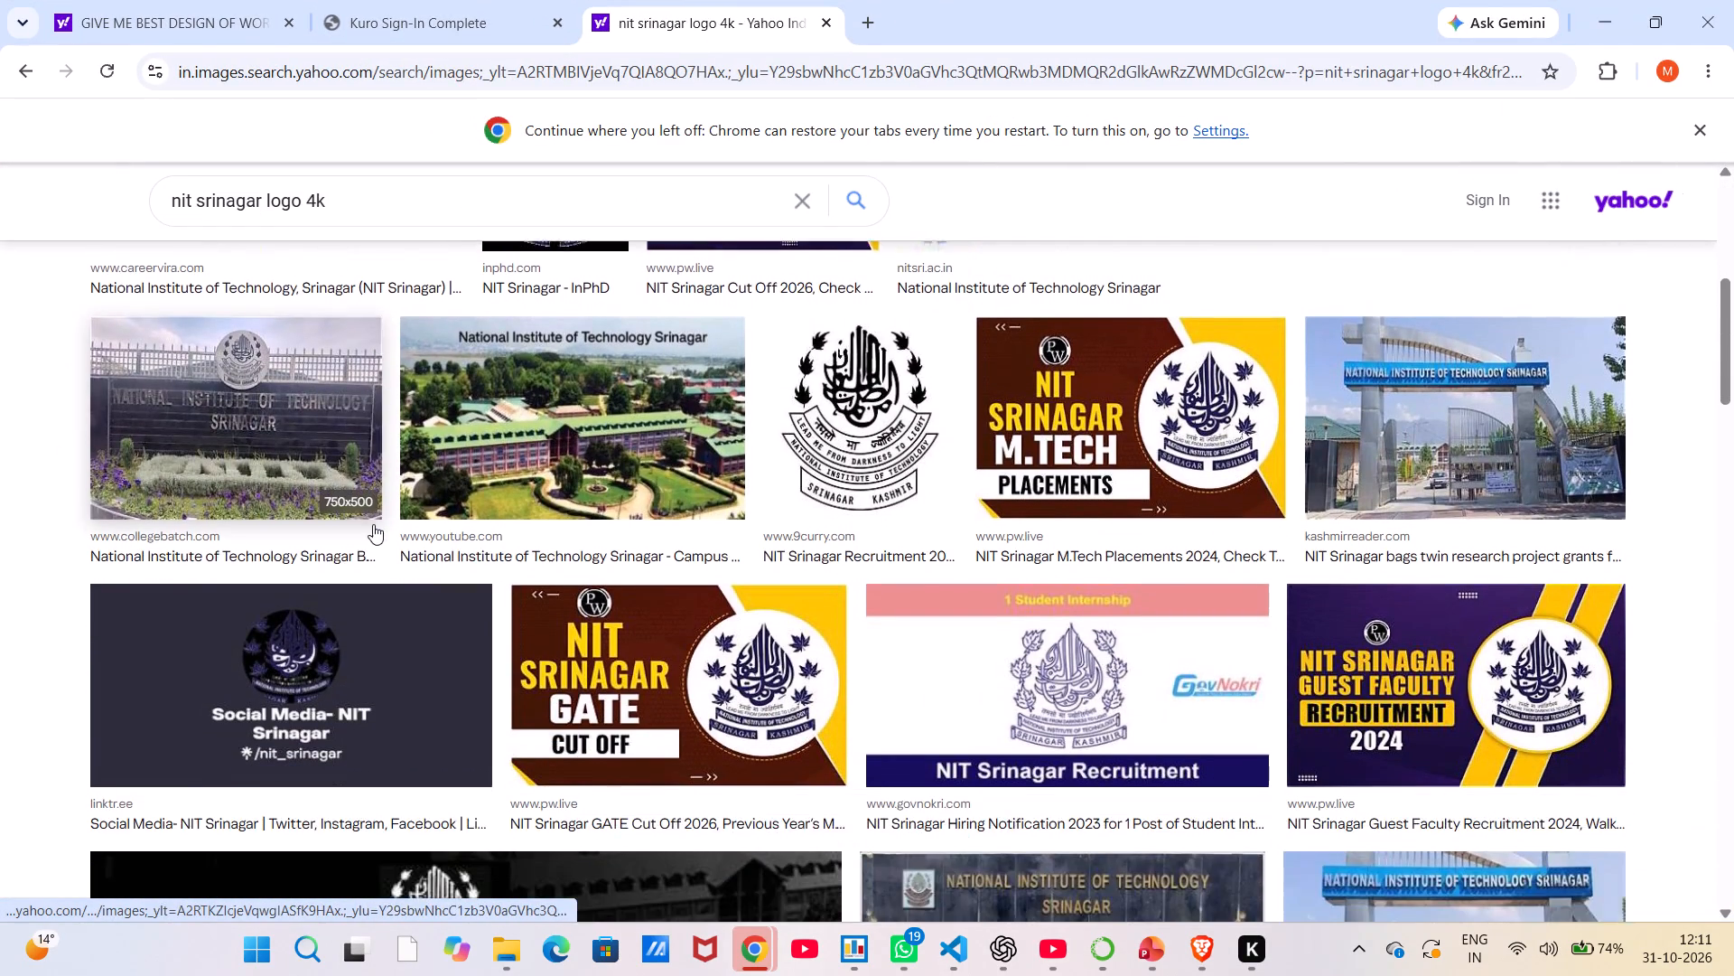
{"action": "scroll", "coordinate": [373, 524], "scroll_direction": "down", "scroll_amount": 3}
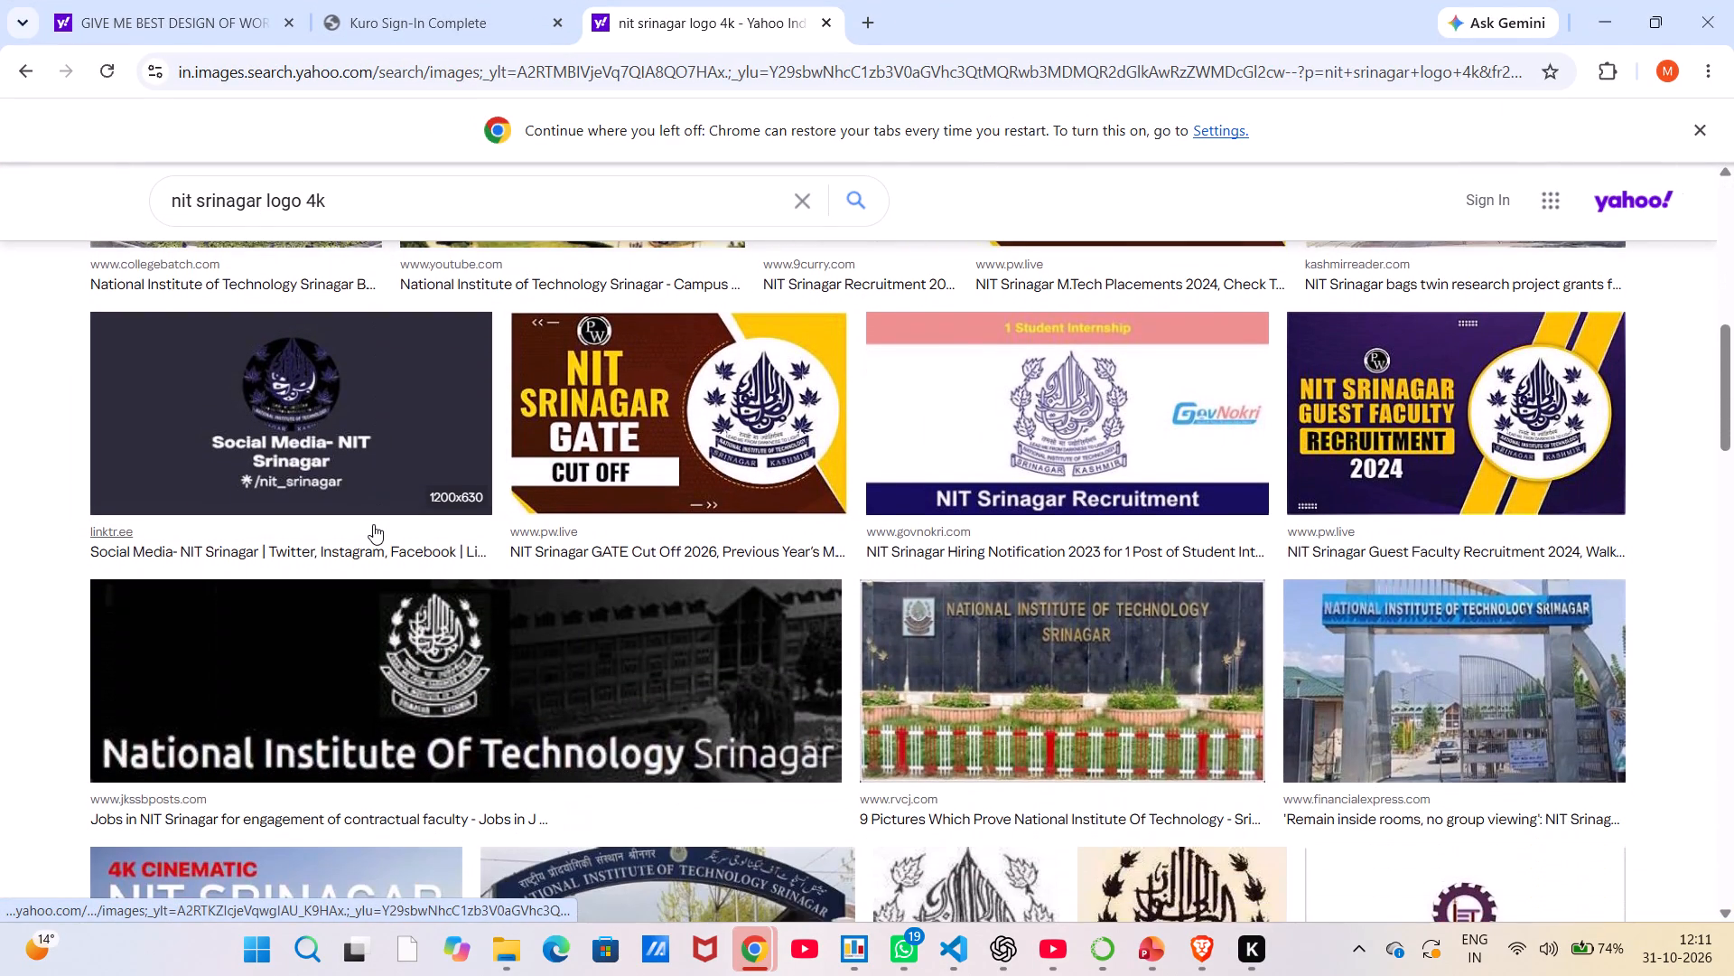
{"action": "scroll", "coordinate": [373, 524], "scroll_direction": "down", "scroll_amount": 1}
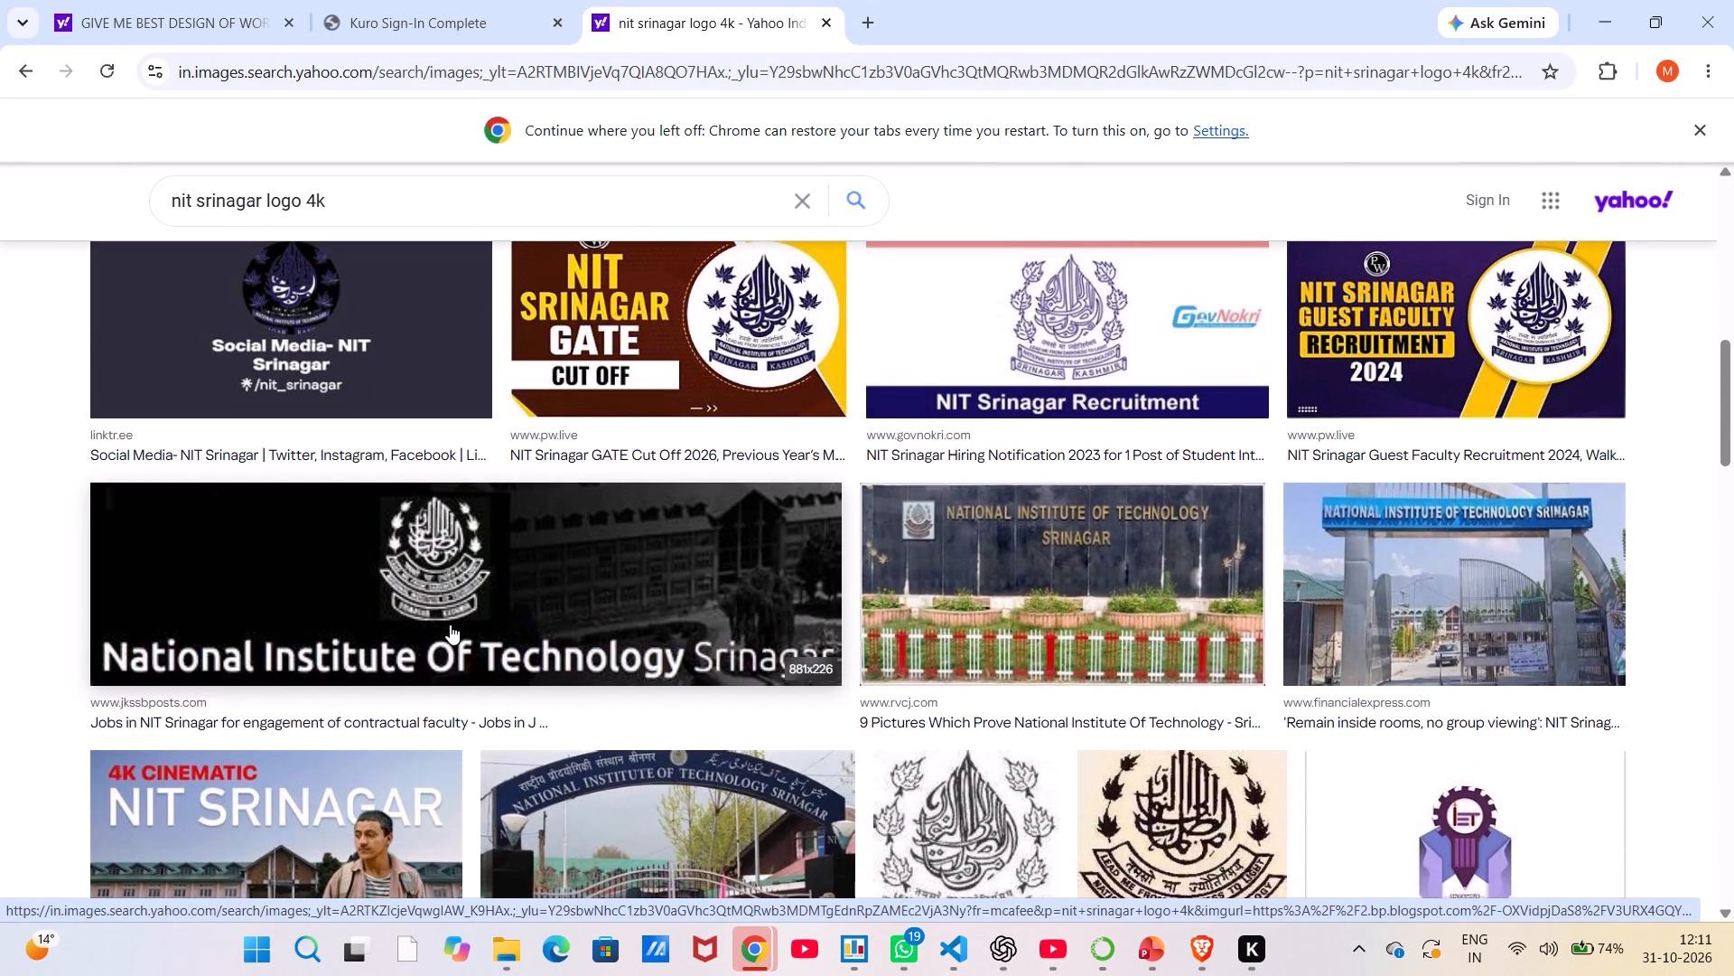
{"action": "scroll", "coordinate": [450, 624], "scroll_direction": "down", "scroll_amount": 5}
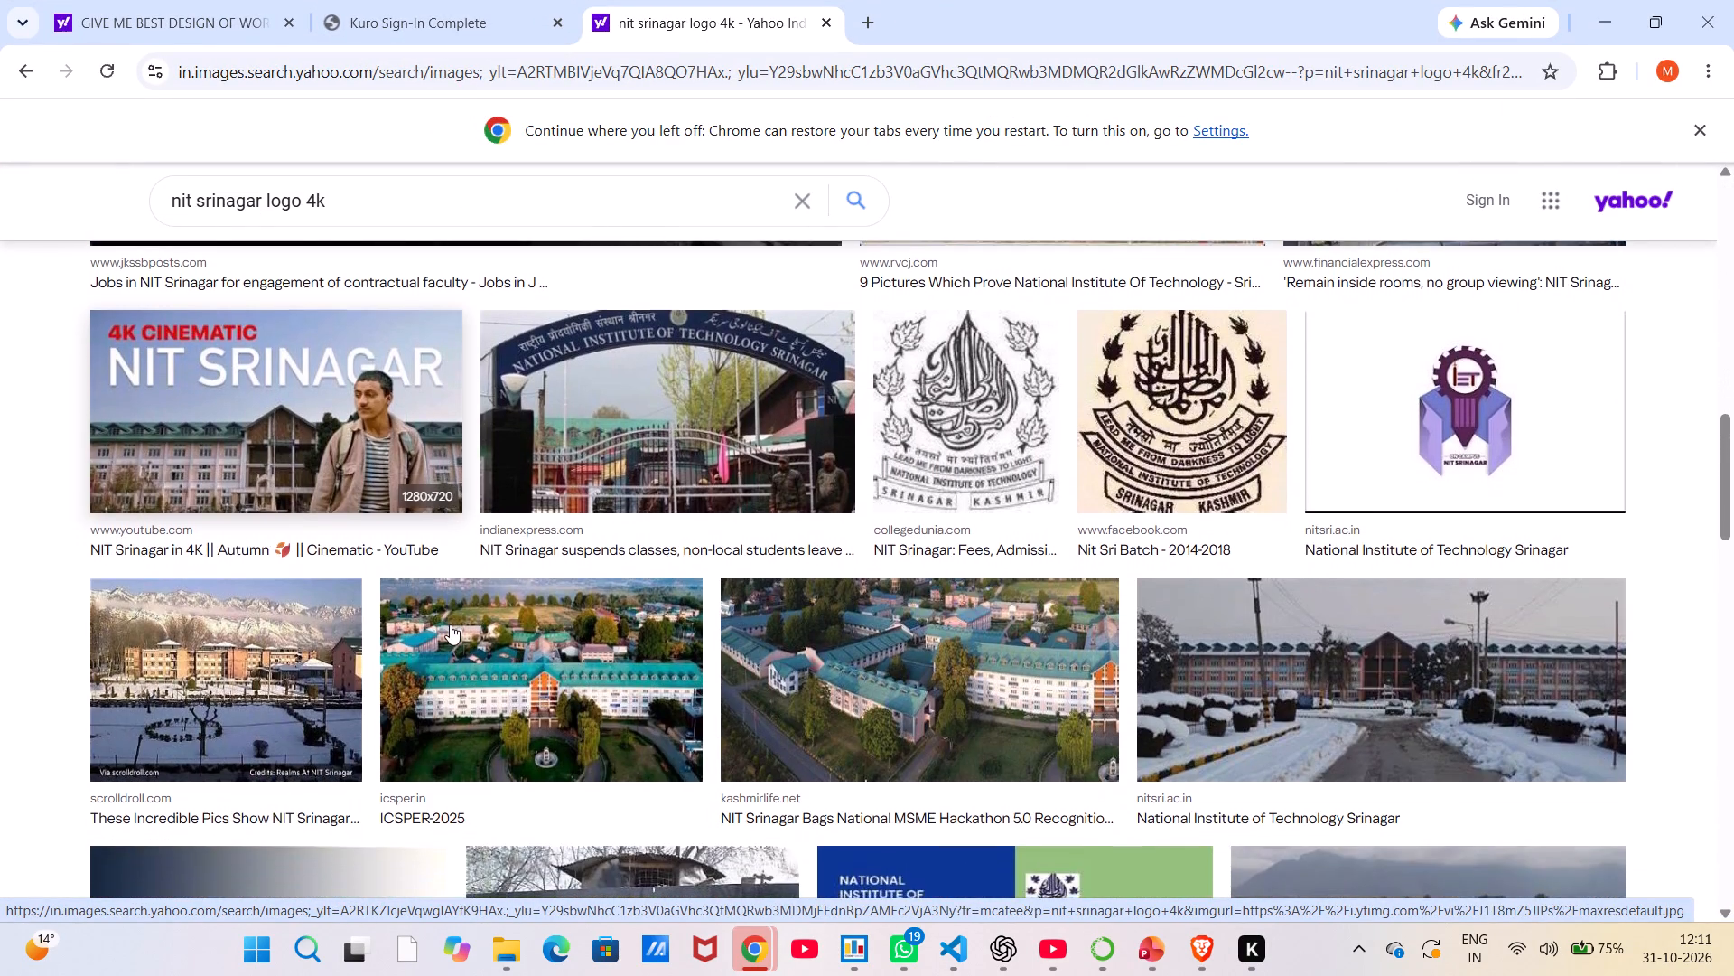
{"action": "scroll", "coordinate": [450, 624], "scroll_direction": "down", "scroll_amount": 4}
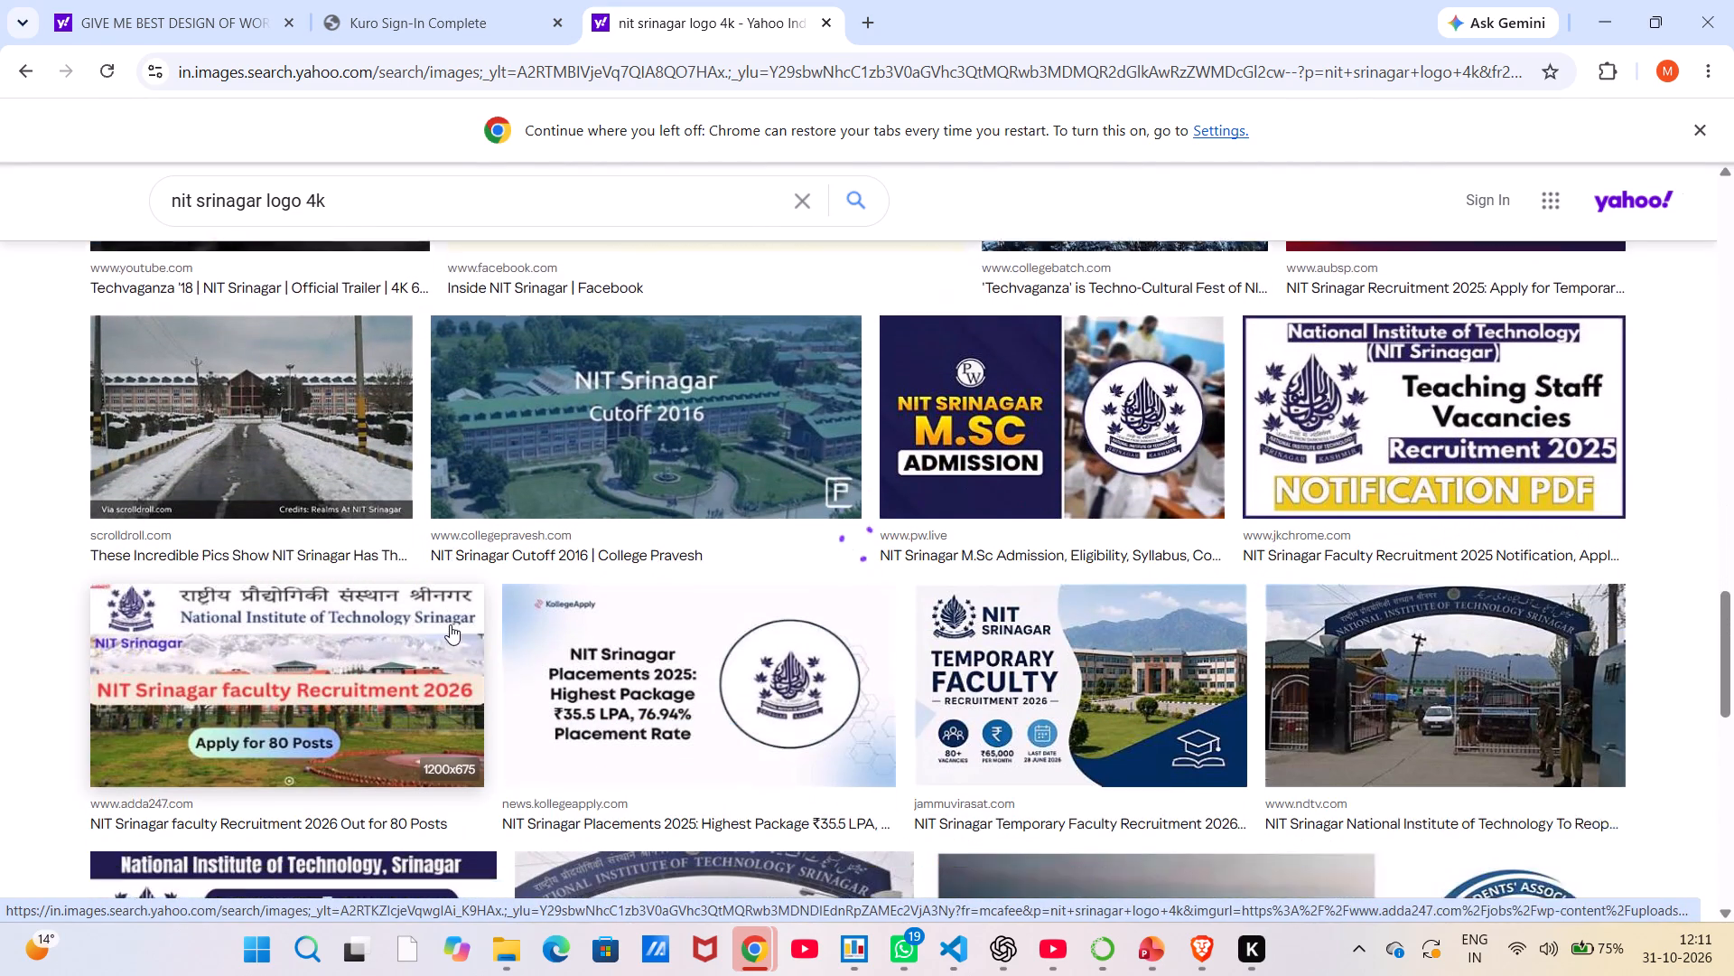
{"action": "scroll", "coordinate": [450, 624], "scroll_direction": "down", "scroll_amount": 3}
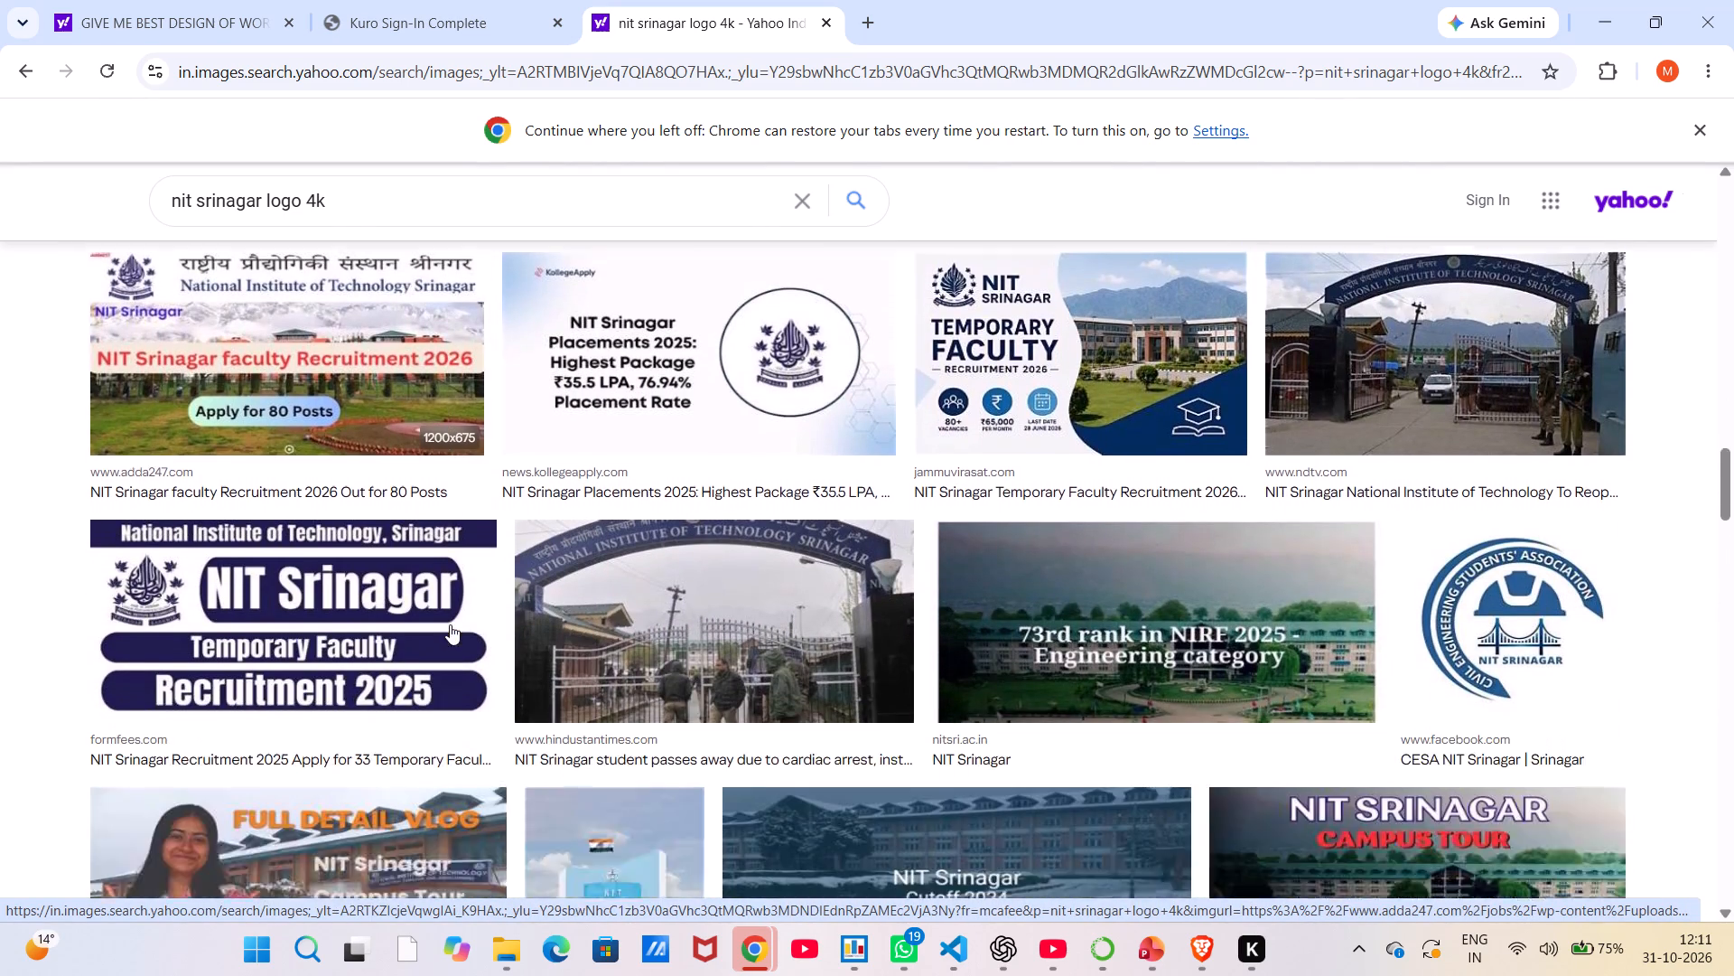
{"action": "scroll", "coordinate": [450, 624], "scroll_direction": "down", "scroll_amount": 3}
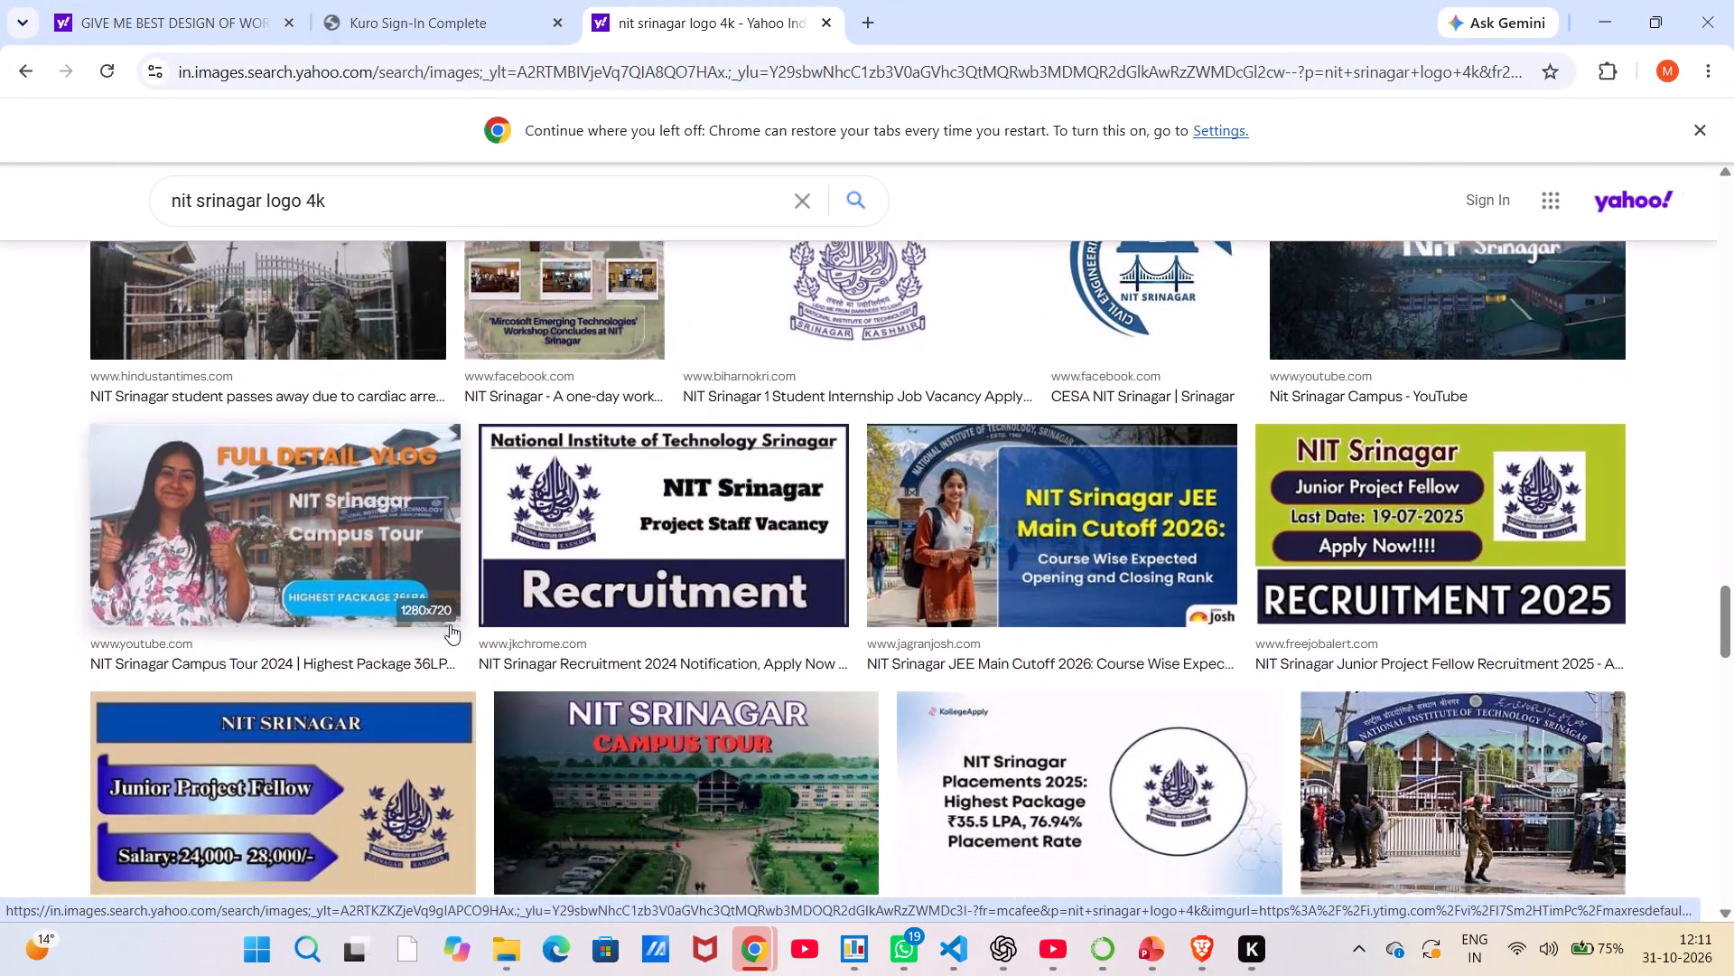
{"action": "scroll", "coordinate": [450, 624], "scroll_direction": "down", "scroll_amount": 1}
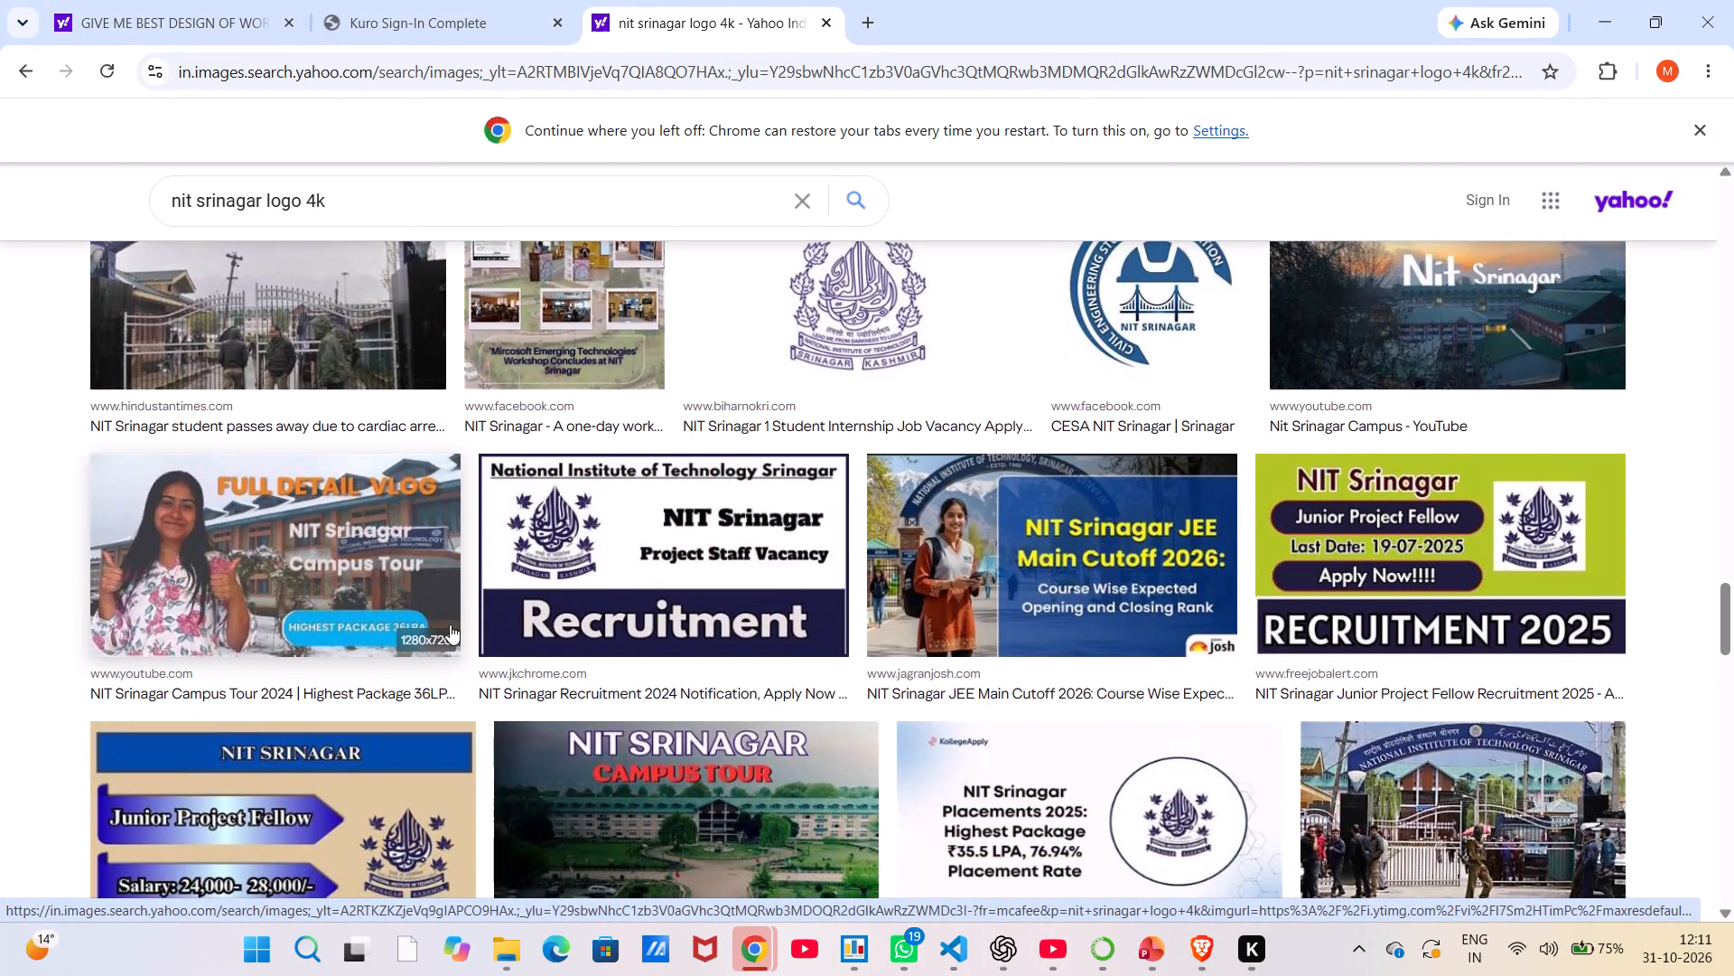
{"action": "scroll", "coordinate": [450, 624], "scroll_direction": "down", "scroll_amount": 3}
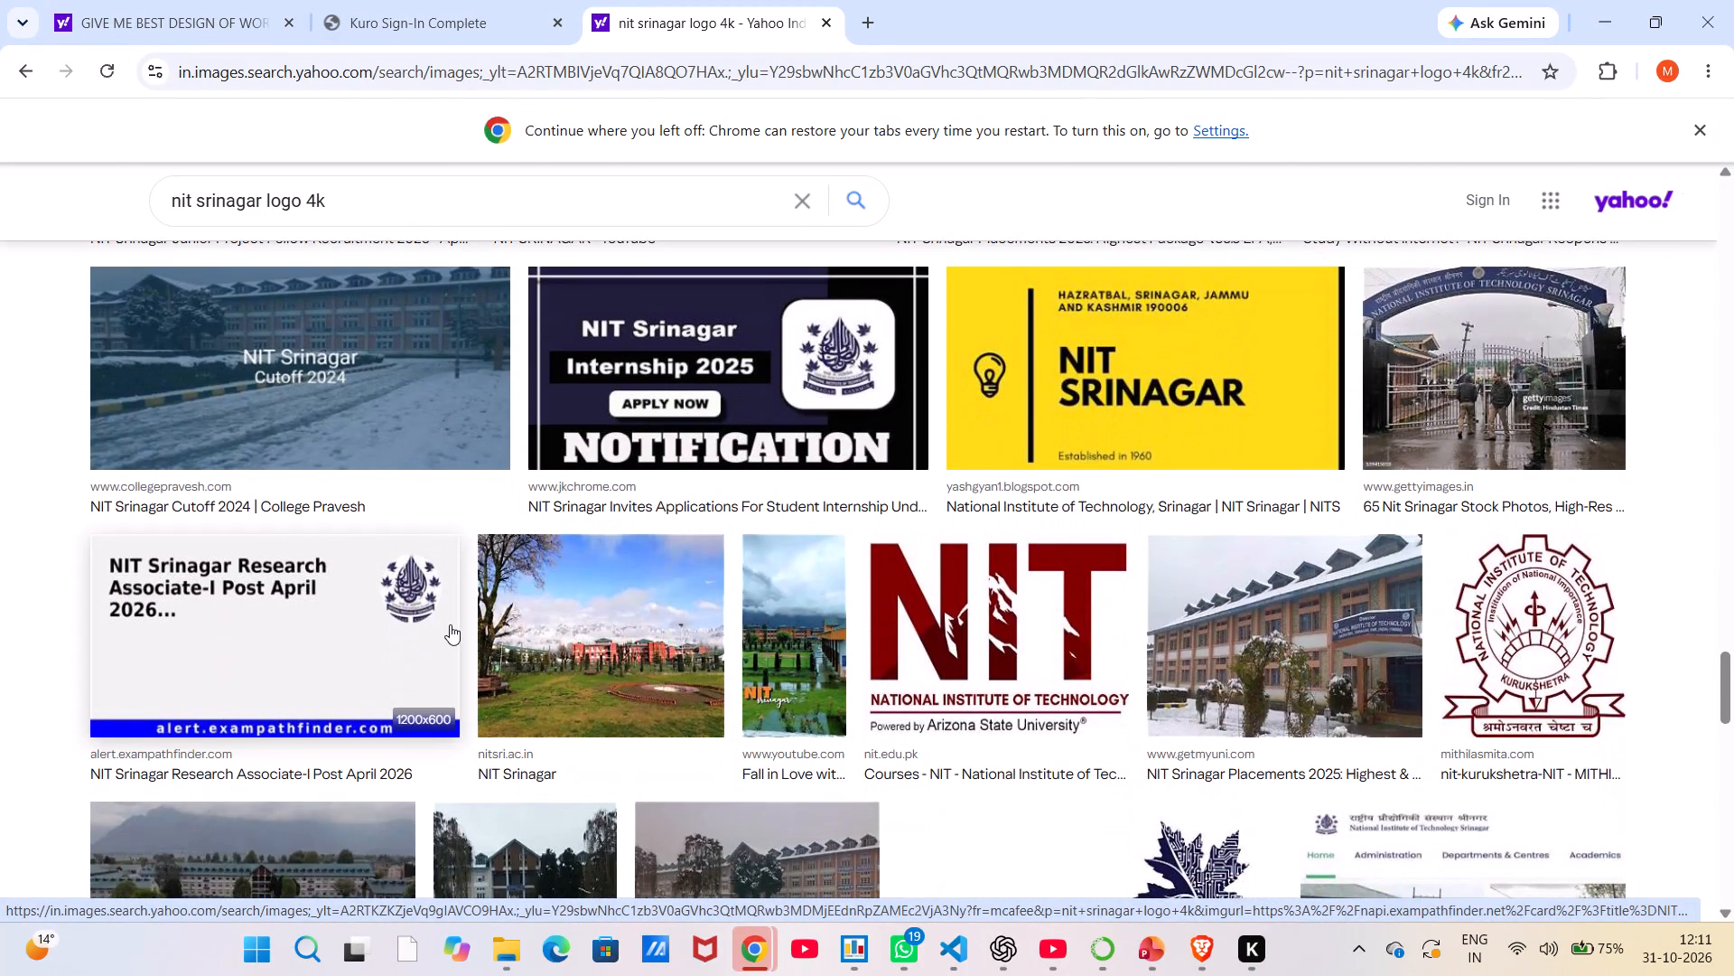
{"action": "scroll", "coordinate": [450, 624], "scroll_direction": "down", "scroll_amount": 4}
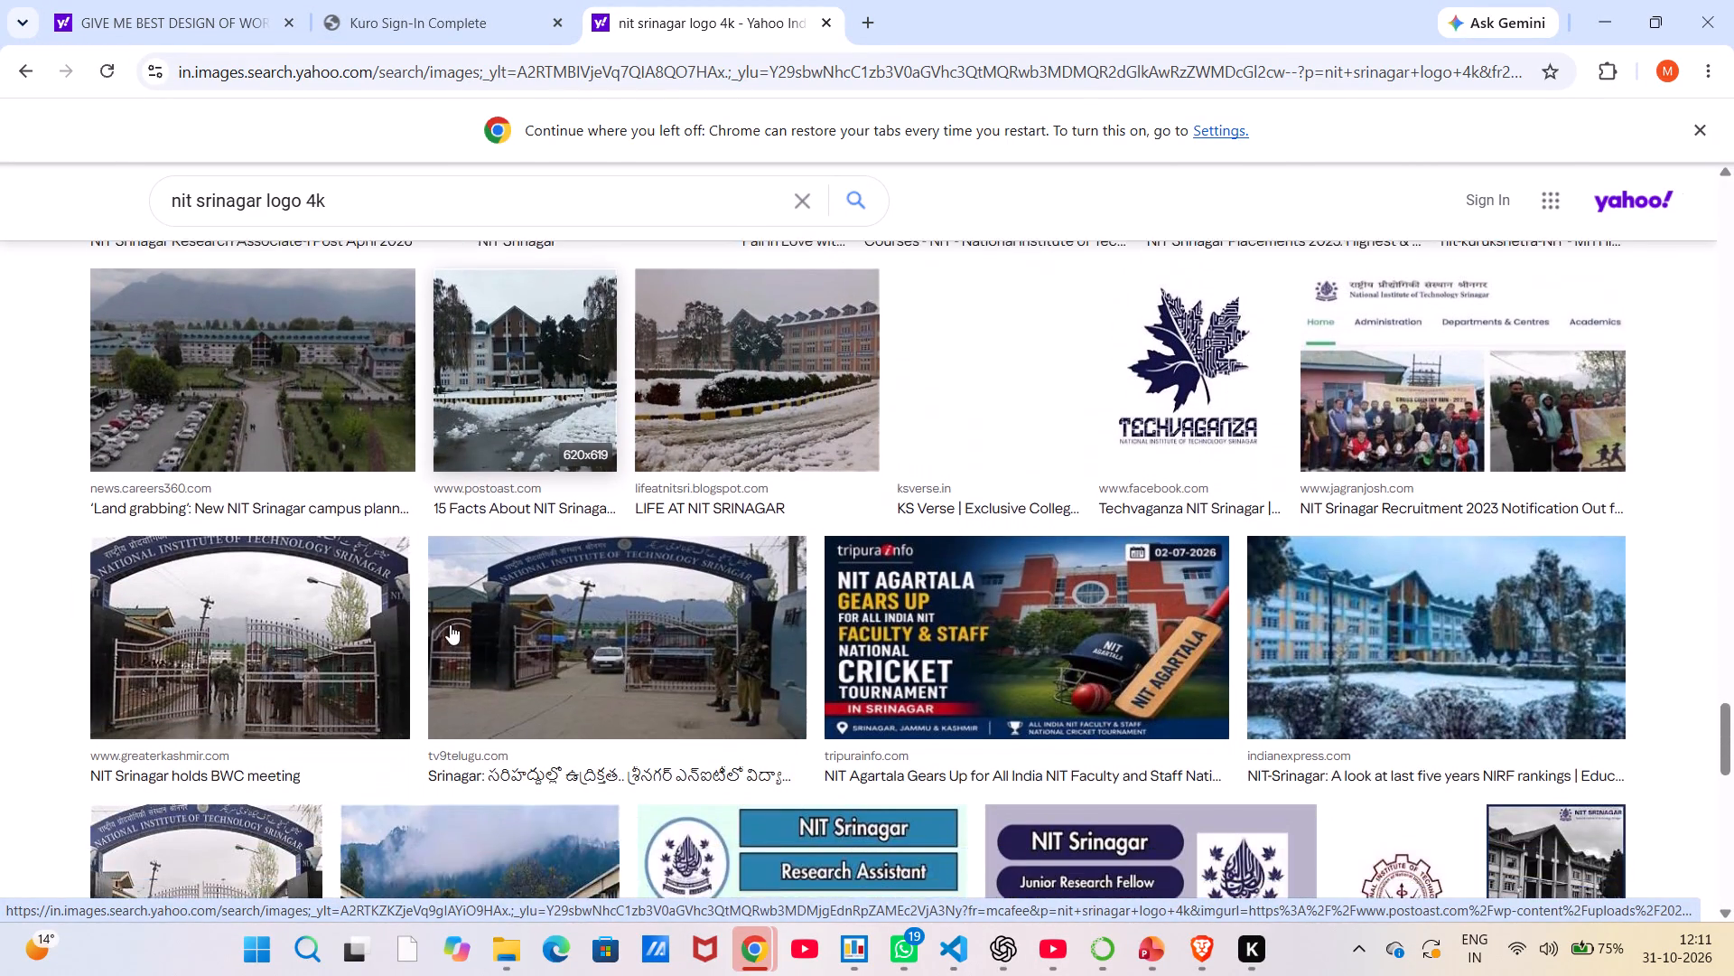
{"action": "scroll", "coordinate": [450, 624], "scroll_direction": "down", "scroll_amount": 3}
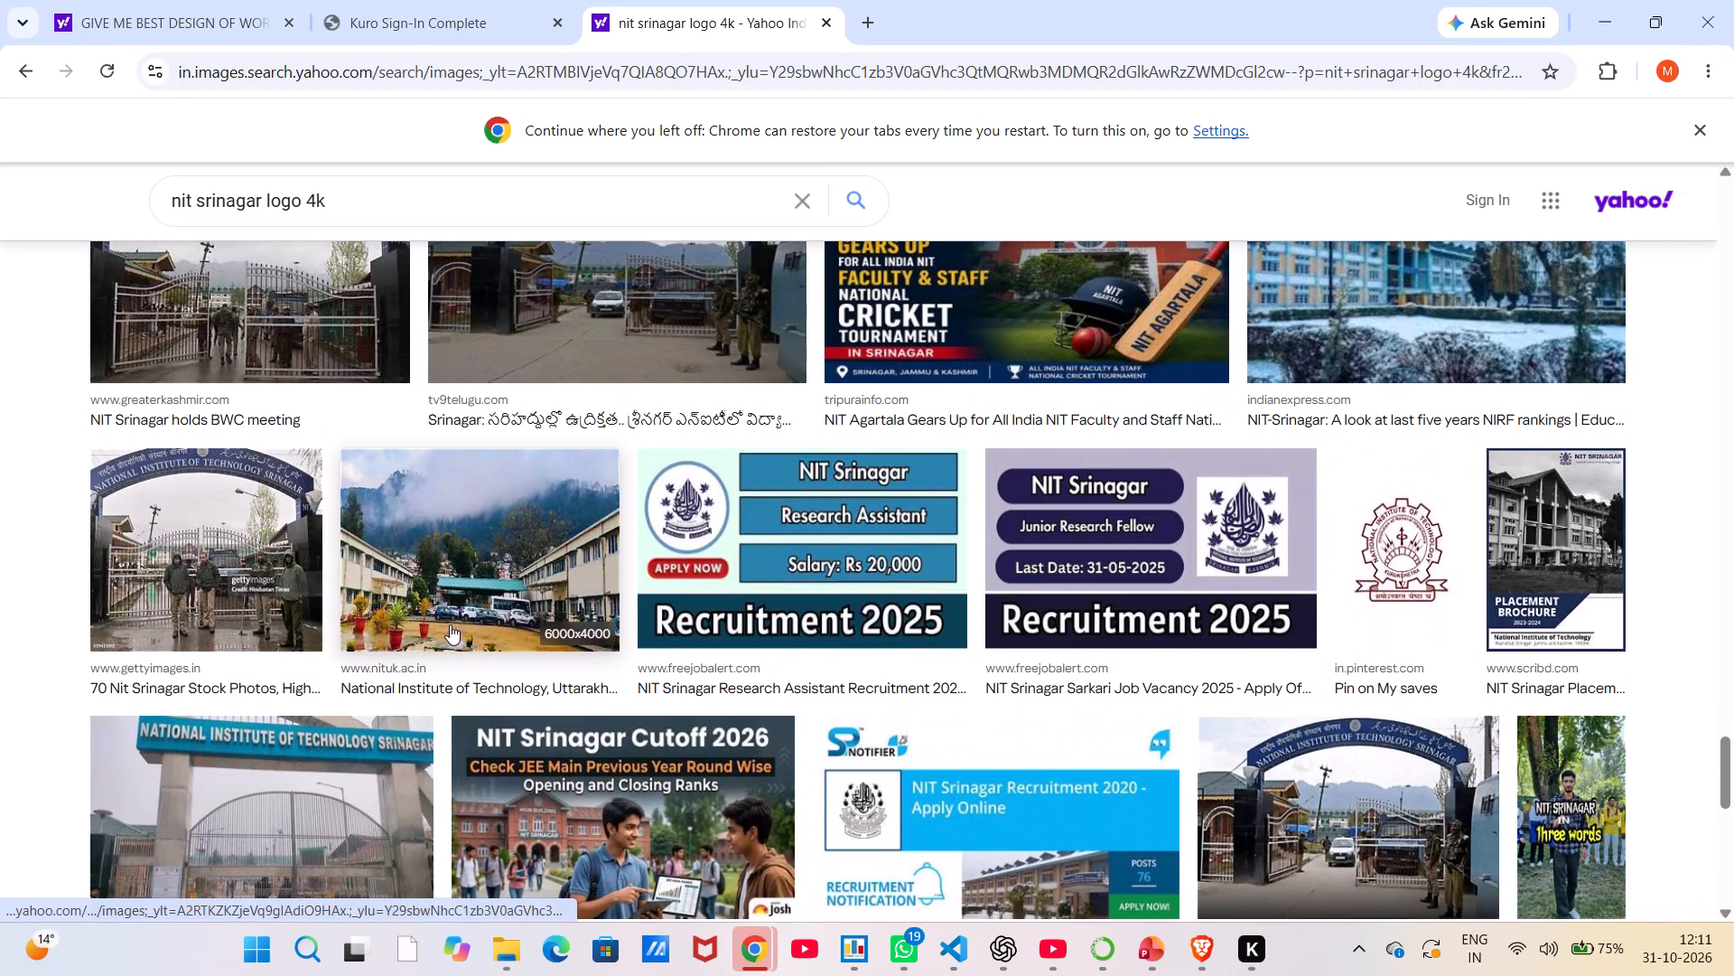
{"action": "scroll", "coordinate": [450, 624], "scroll_direction": "down", "scroll_amount": 3}
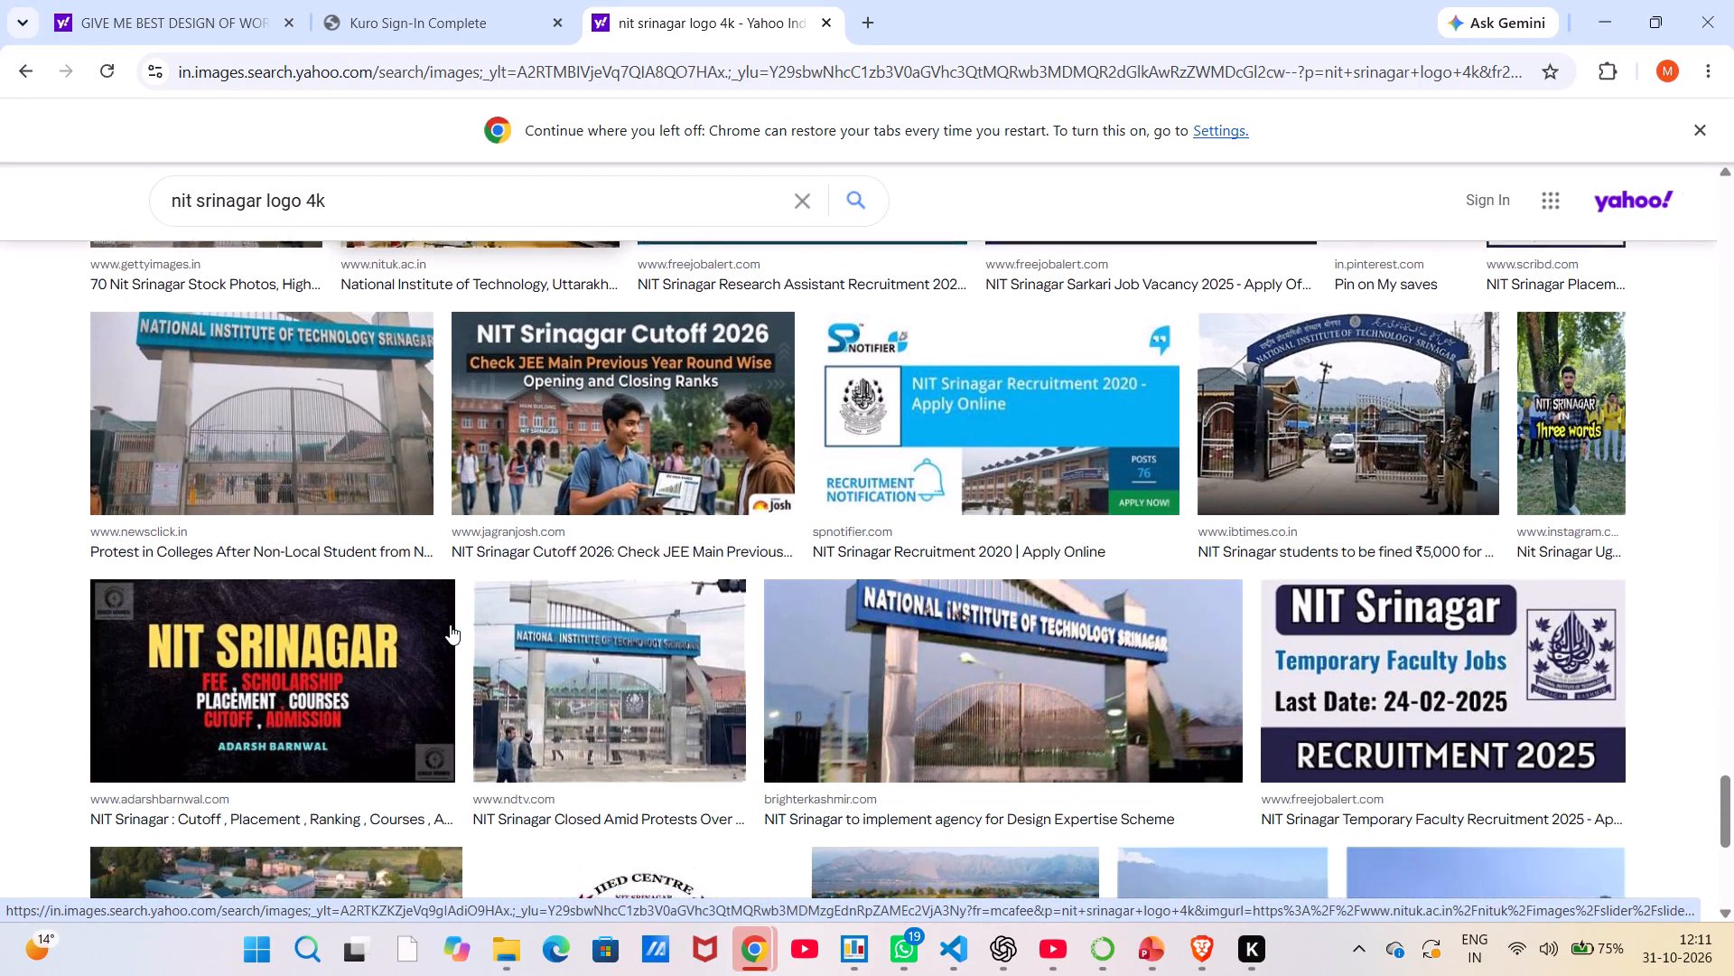
{"action": "scroll", "coordinate": [452, 619], "scroll_direction": "down", "scroll_amount": 2}
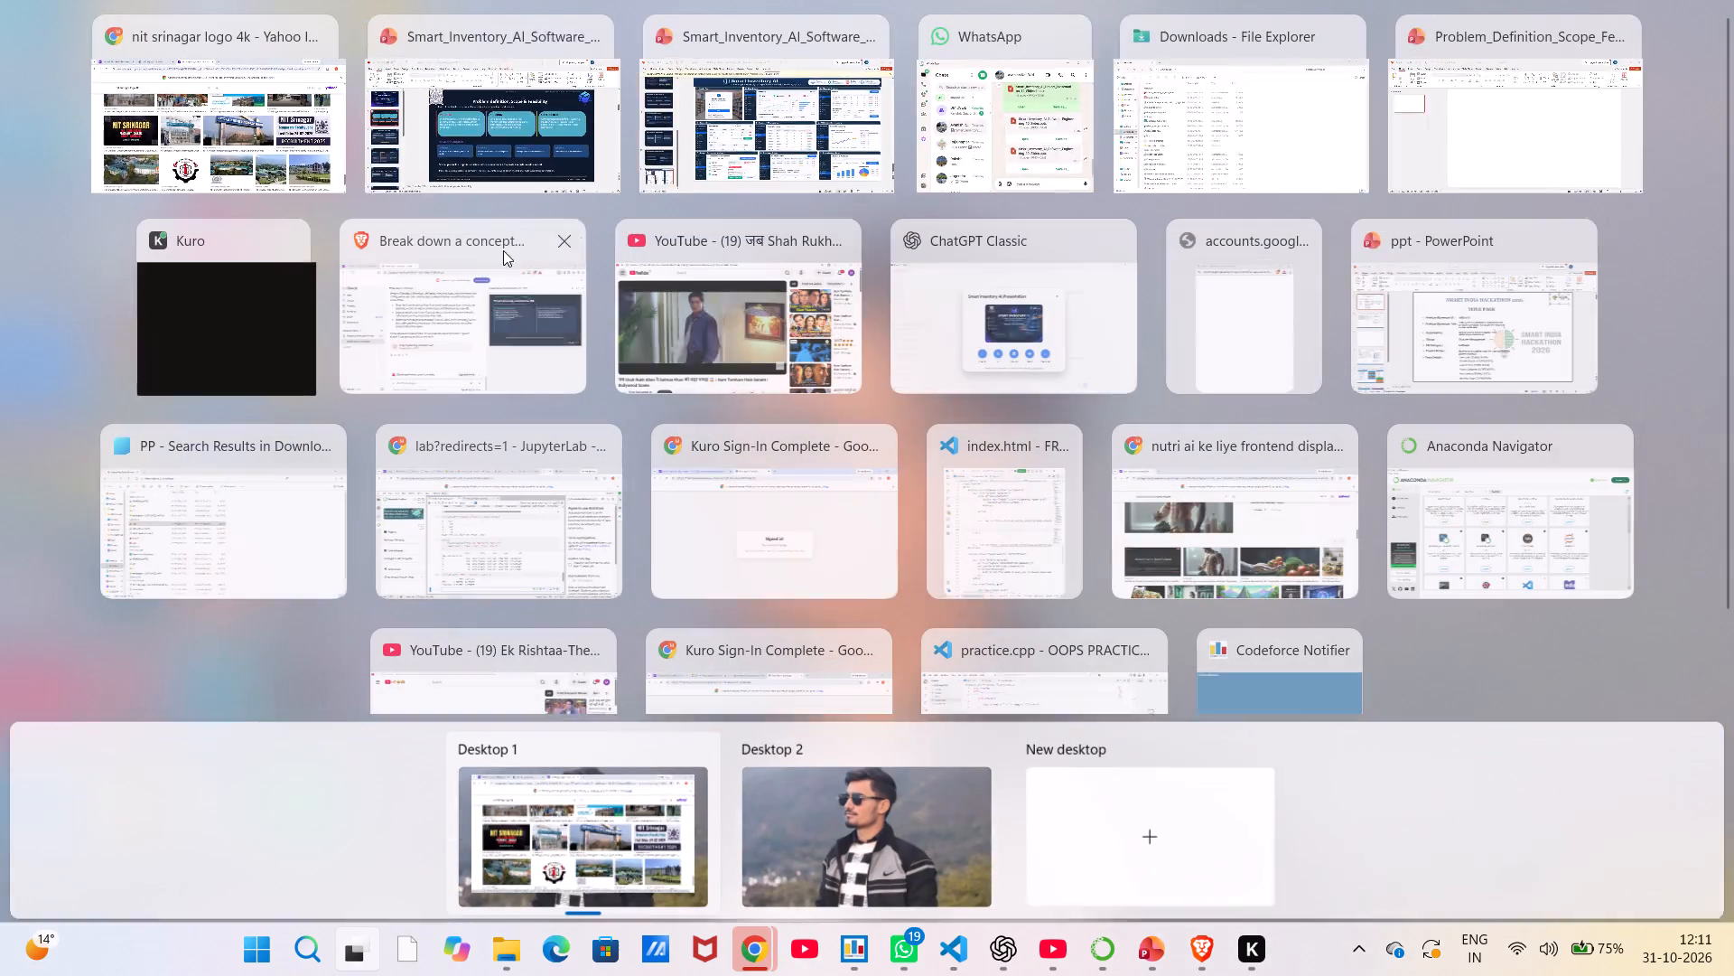
Back in PowerPoint, undo the emblem replacement on the problem definition slide to restore the original logo, and cut the pasted emblem.
{"action": "left_click", "coordinate": [495, 95]}
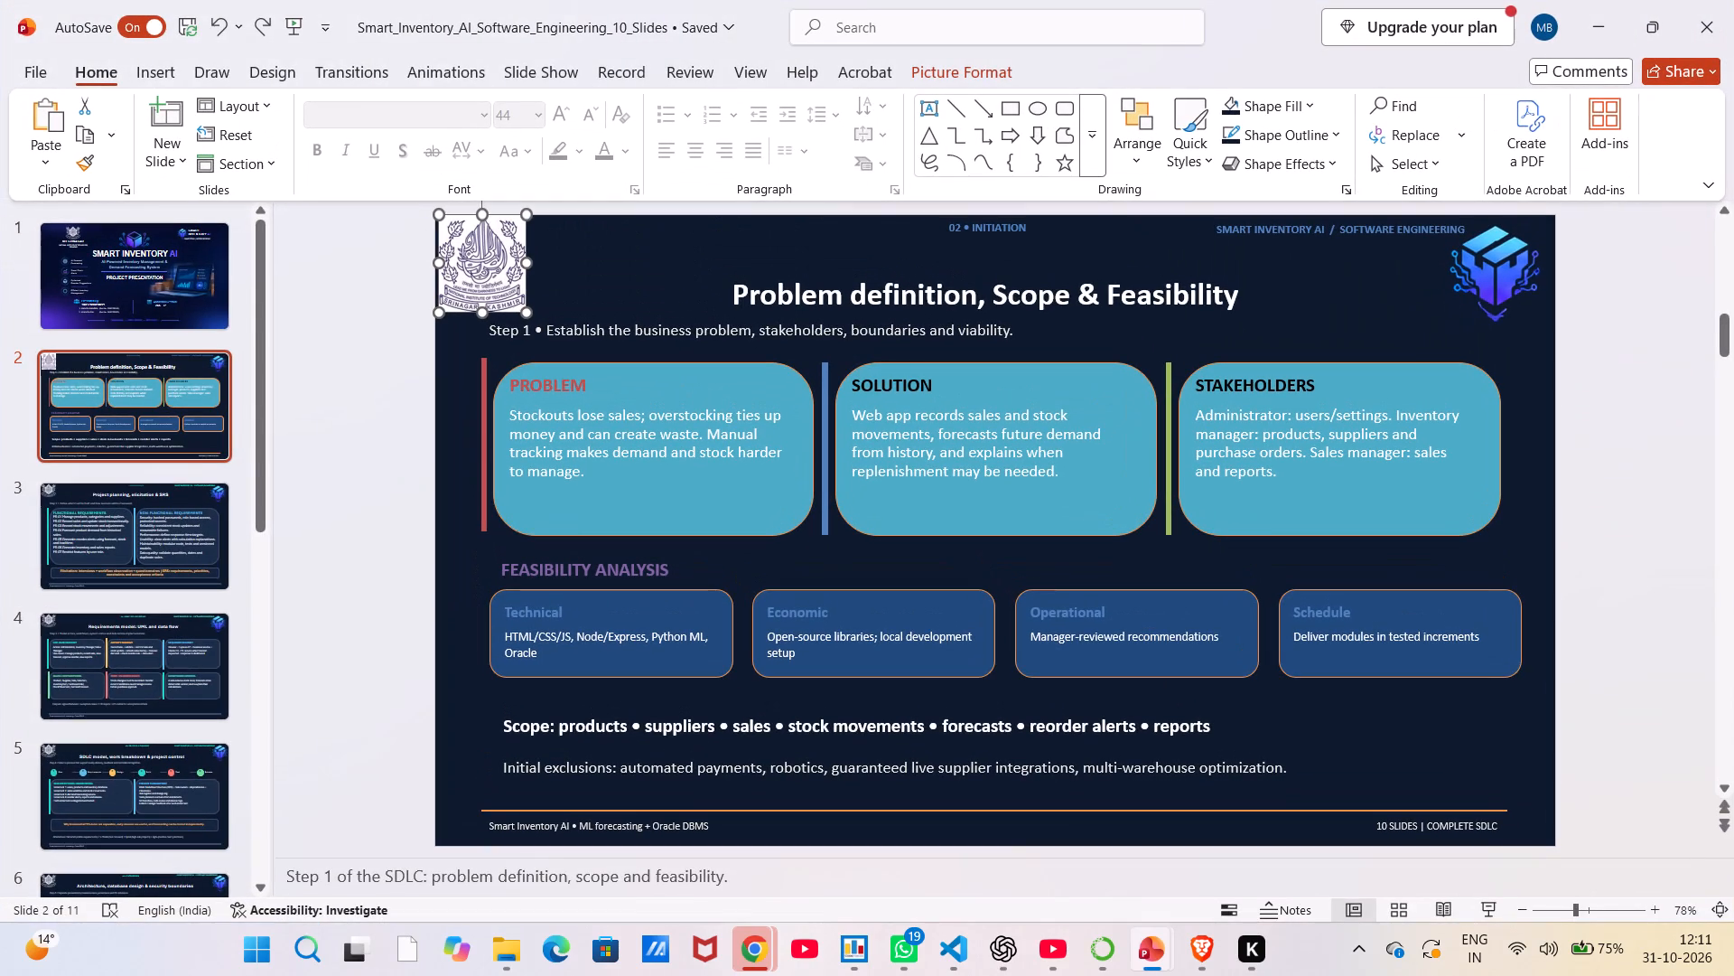
{"action": "left_click", "coordinate": [622, 267]}
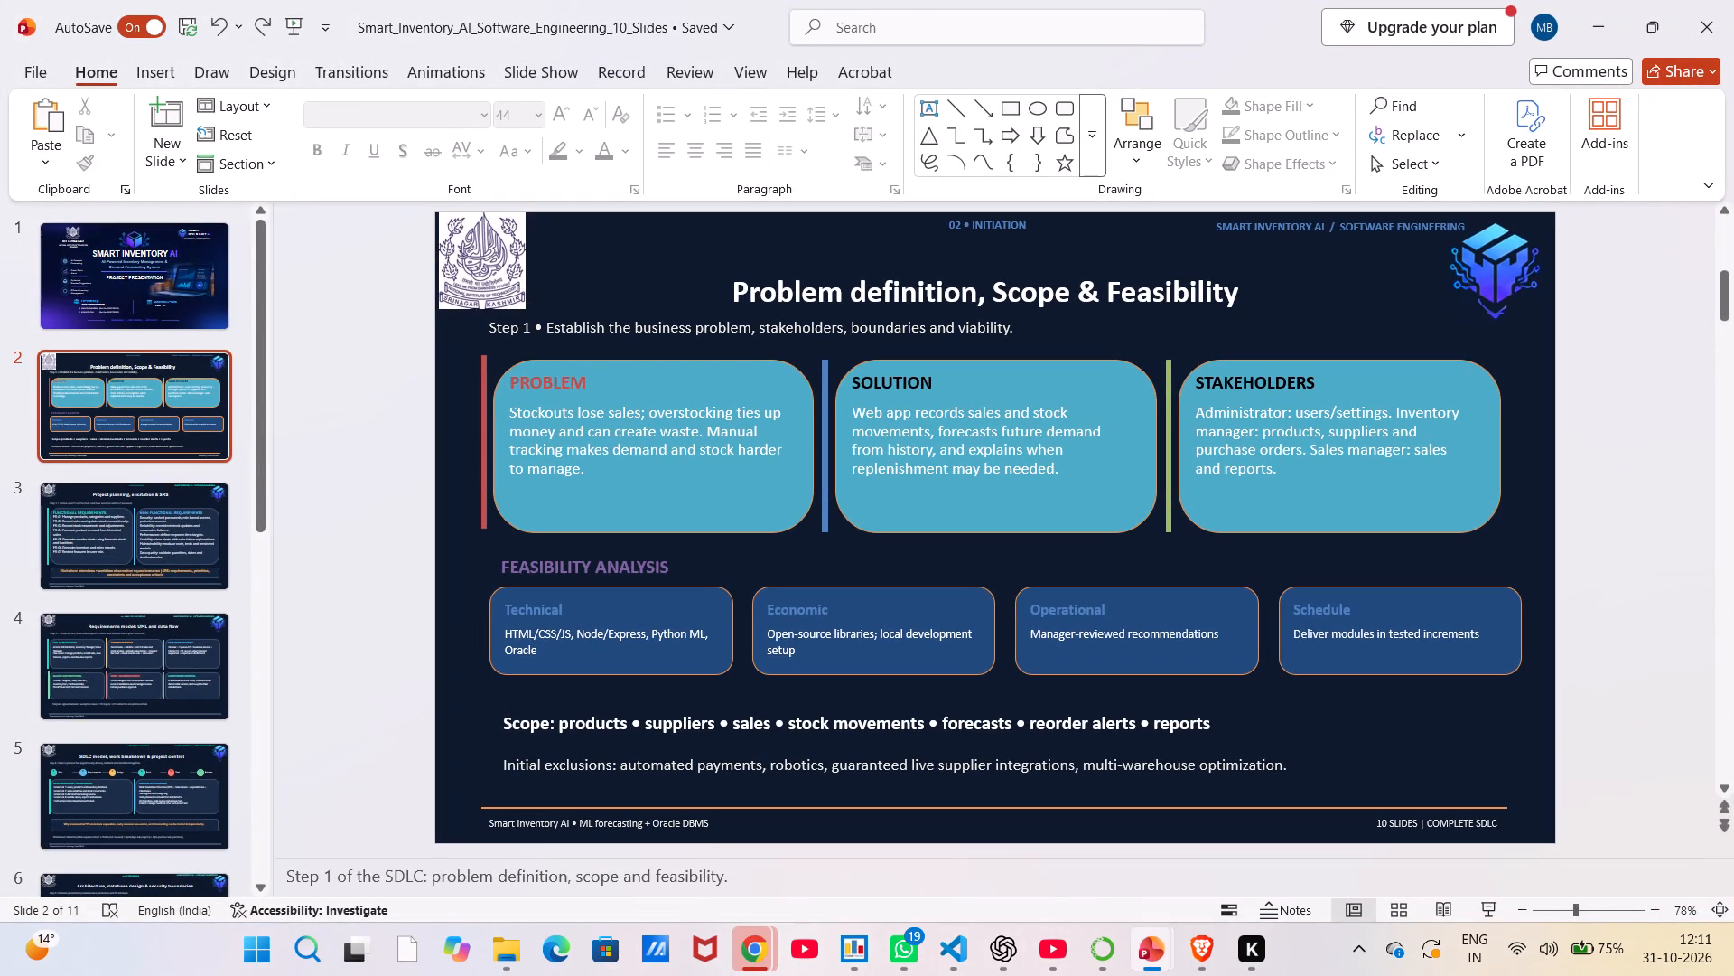
{"action": "key", "text": "ctrl+z"}
{"action": "key", "text": "ctrl+z"}
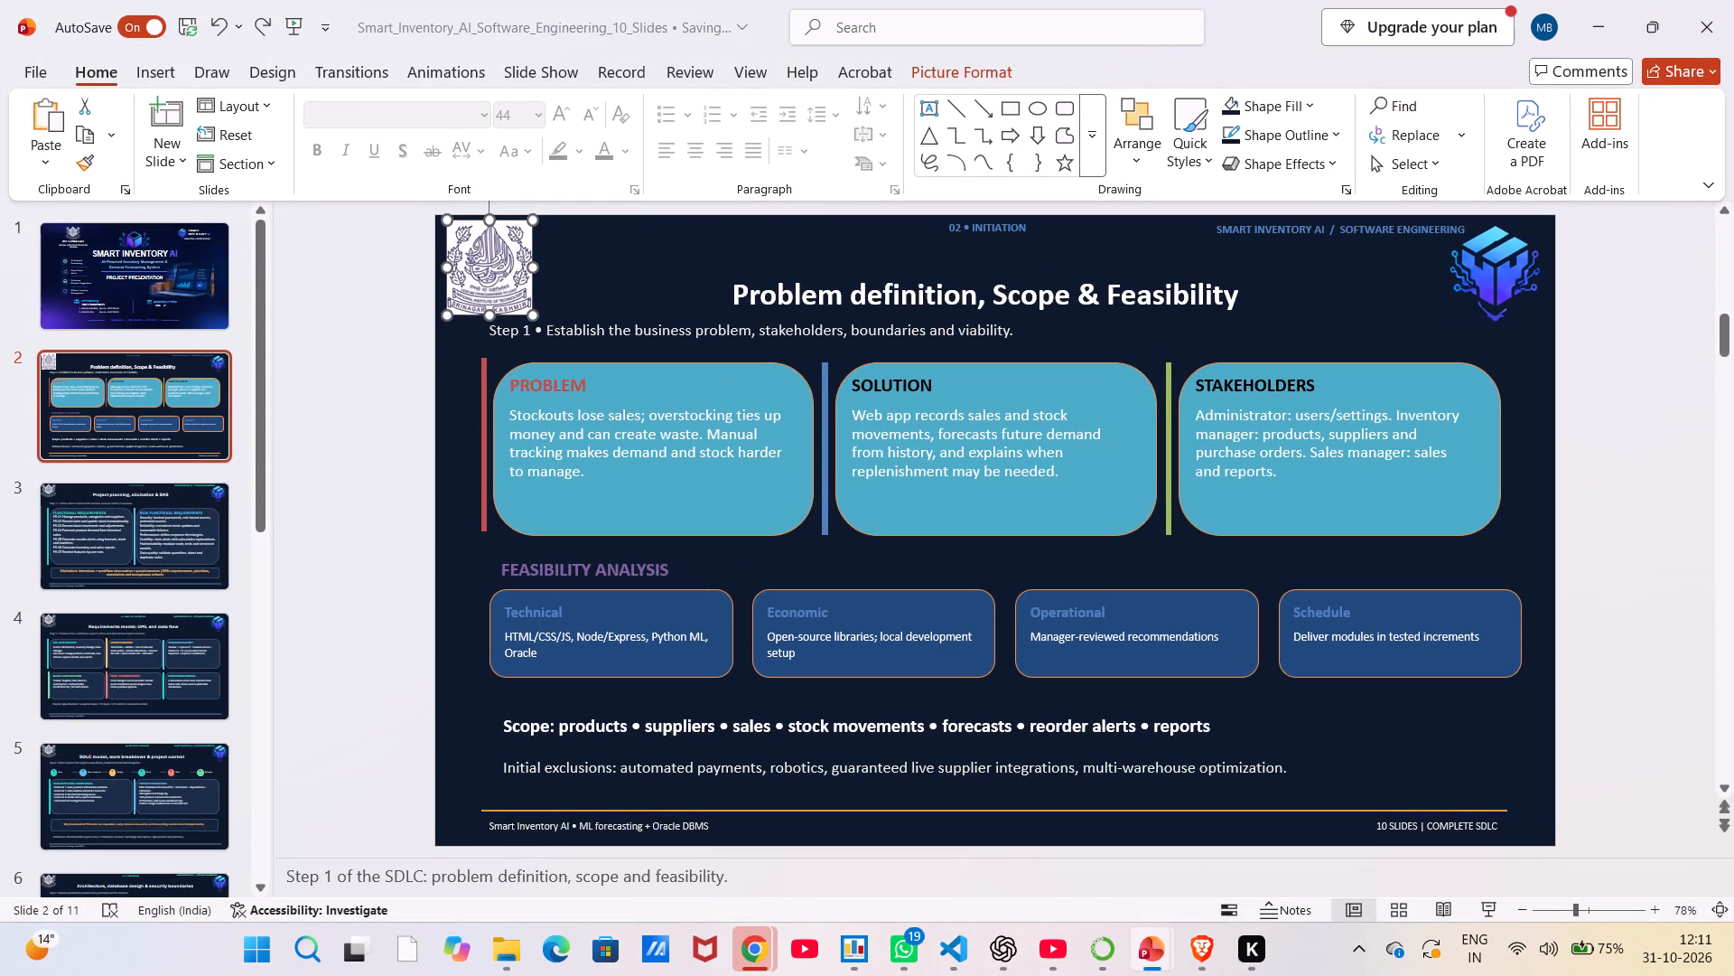
{"action": "key", "text": "ctrl+z"}
{"action": "key", "text": "ctrl+z"}
{"action": "key", "text": "ctrl+z"}
{"action": "key", "text": "ctrl+z"}
{"action": "key", "text": "ctrl+z"}
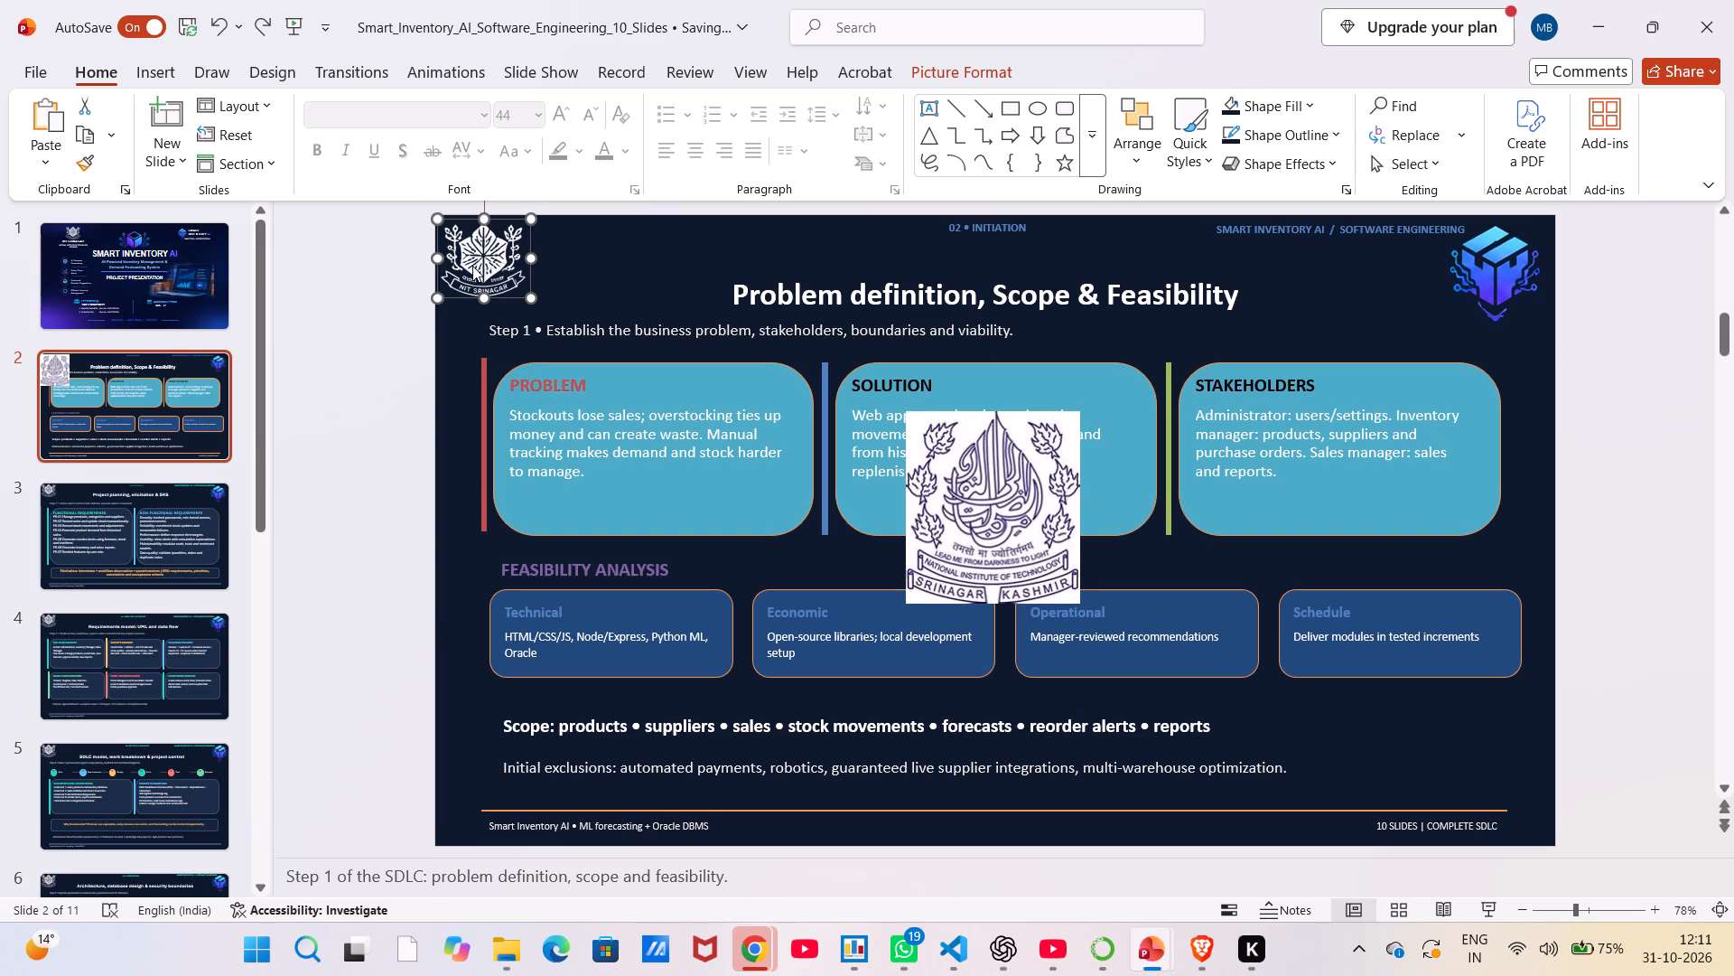
{"action": "right_click", "coordinate": [987, 518]}
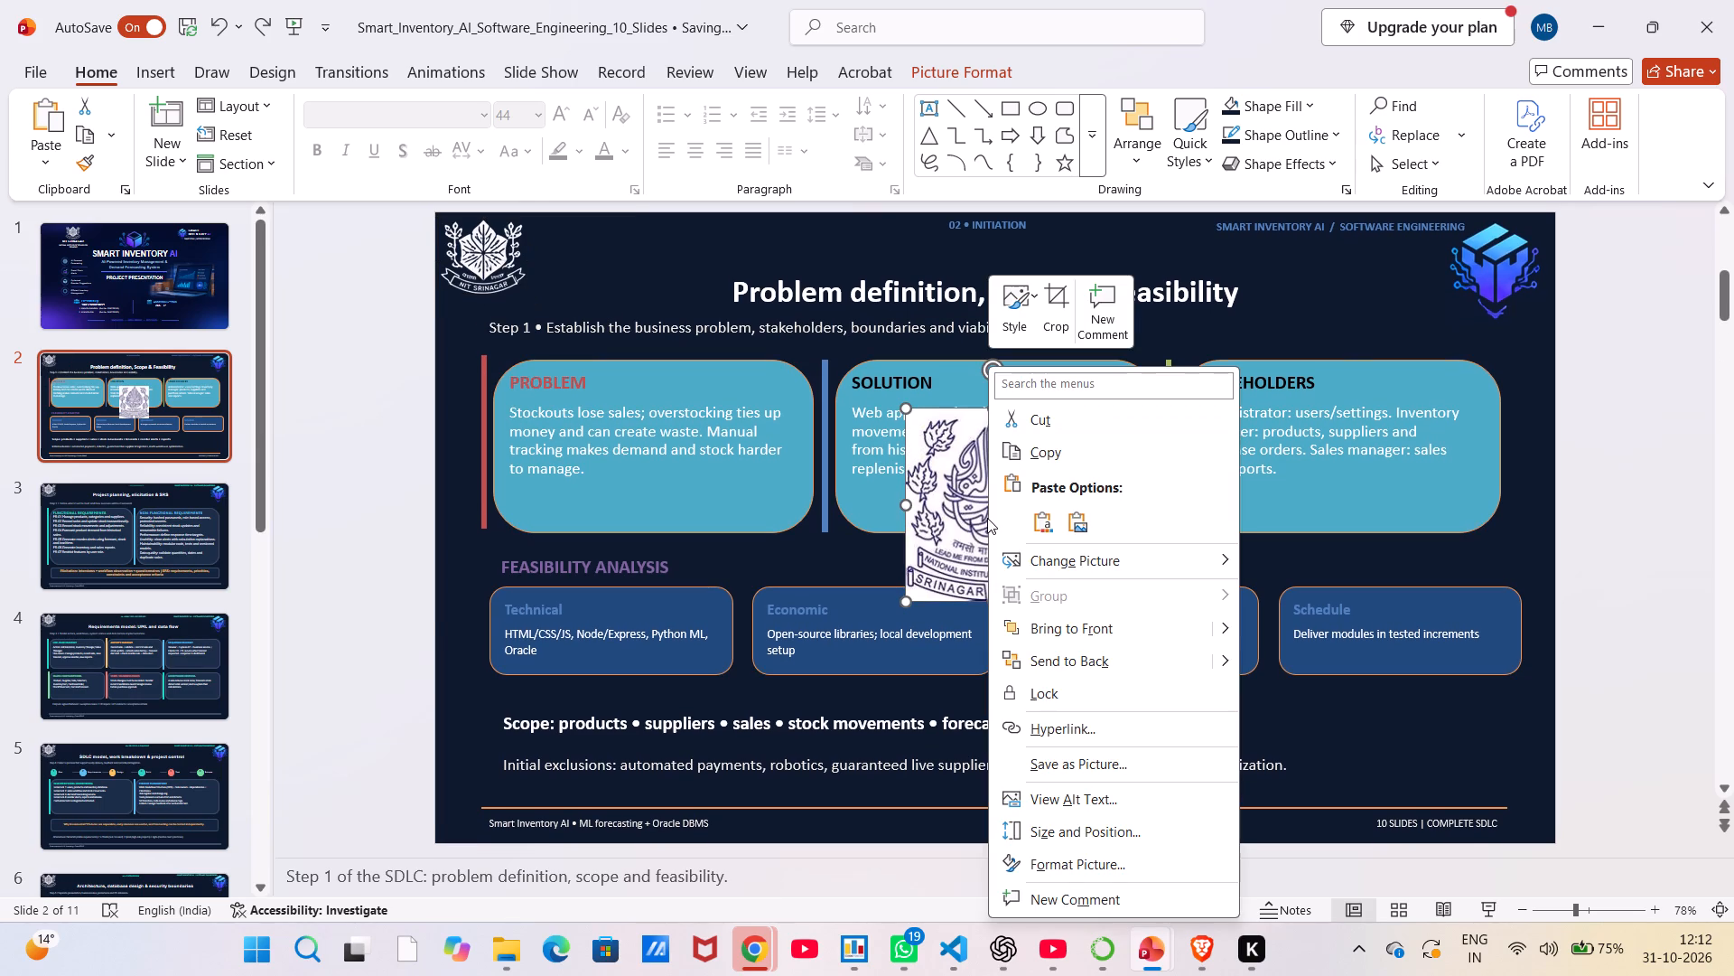
{"action": "left_click", "coordinate": [1061, 408]}
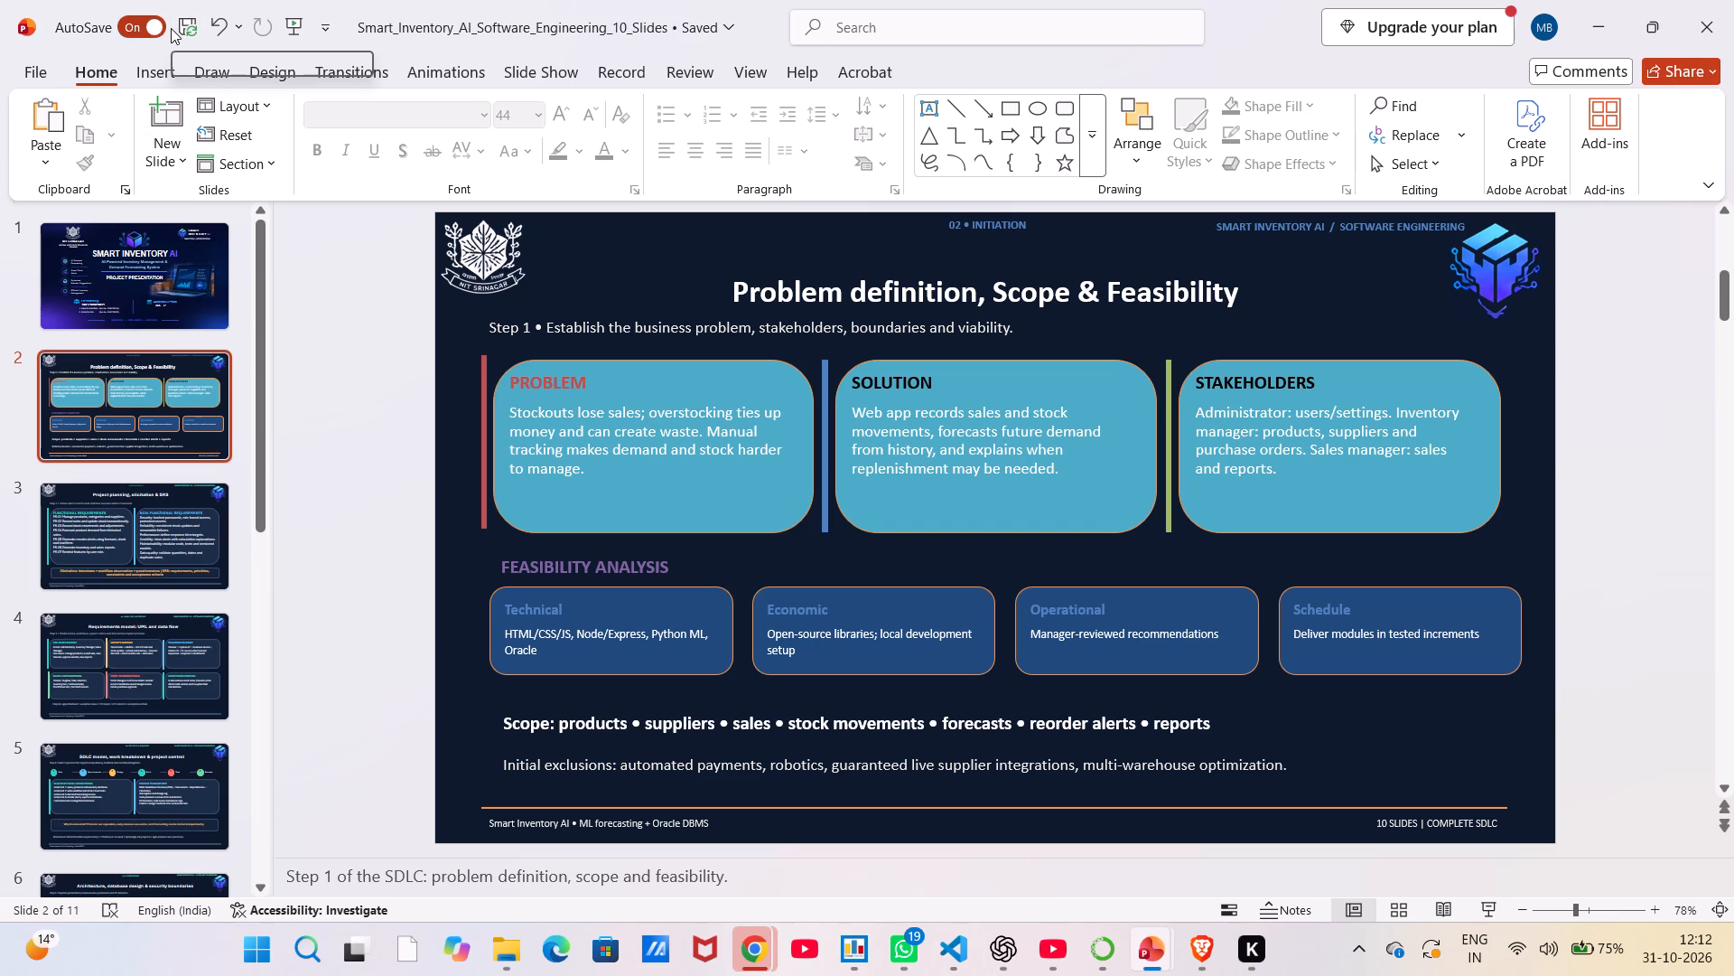
Move the presentation file to the Documents folder of OneDrive - Personal.
{"action": "left_click", "coordinate": [734, 16]}
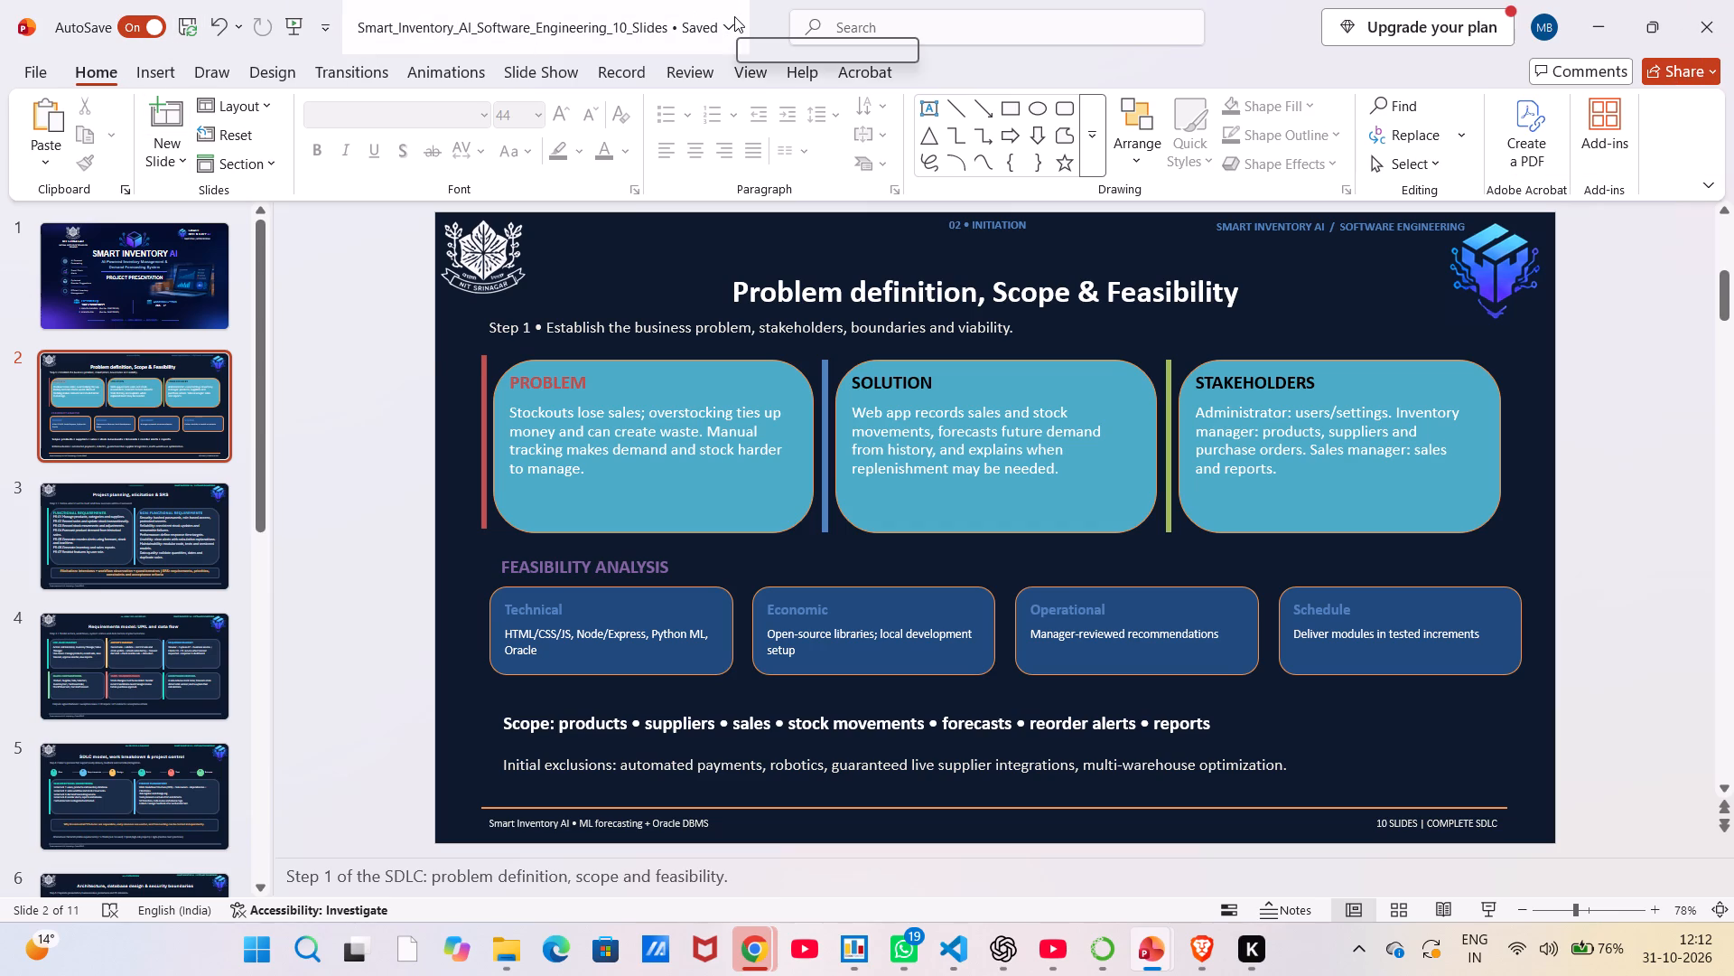
{"action": "left_click", "coordinate": [463, 218]}
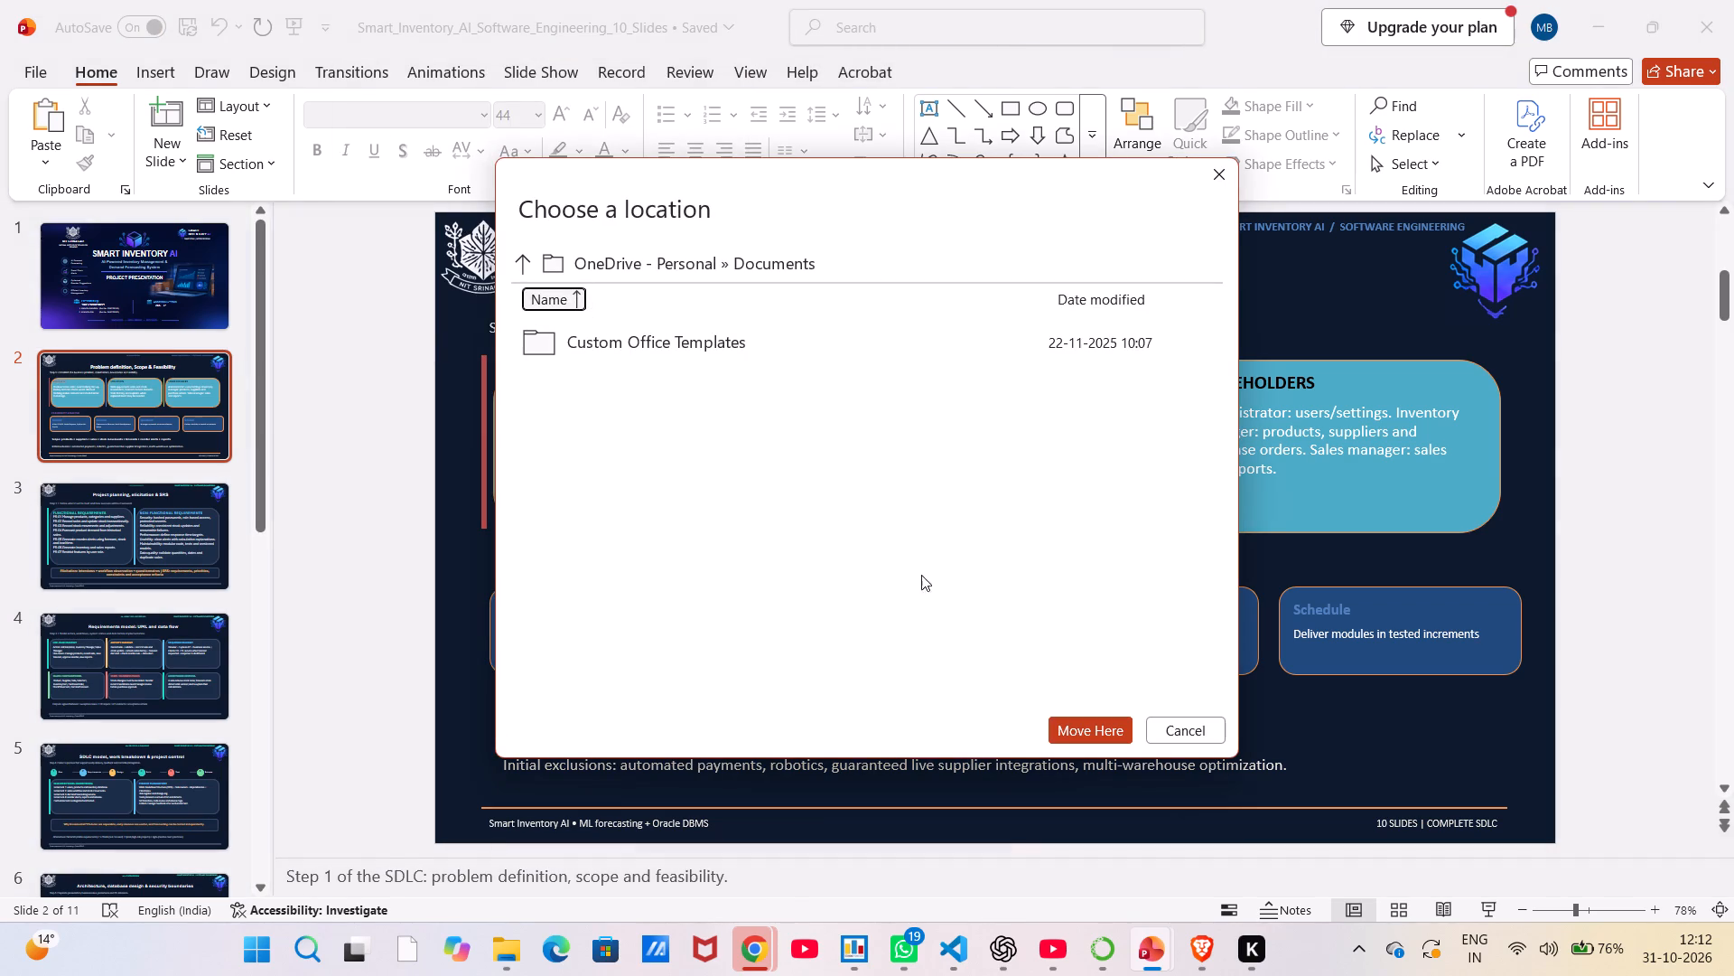
{"action": "left_click", "coordinate": [563, 291]}
{"action": "double_click", "coordinate": [563, 291]}
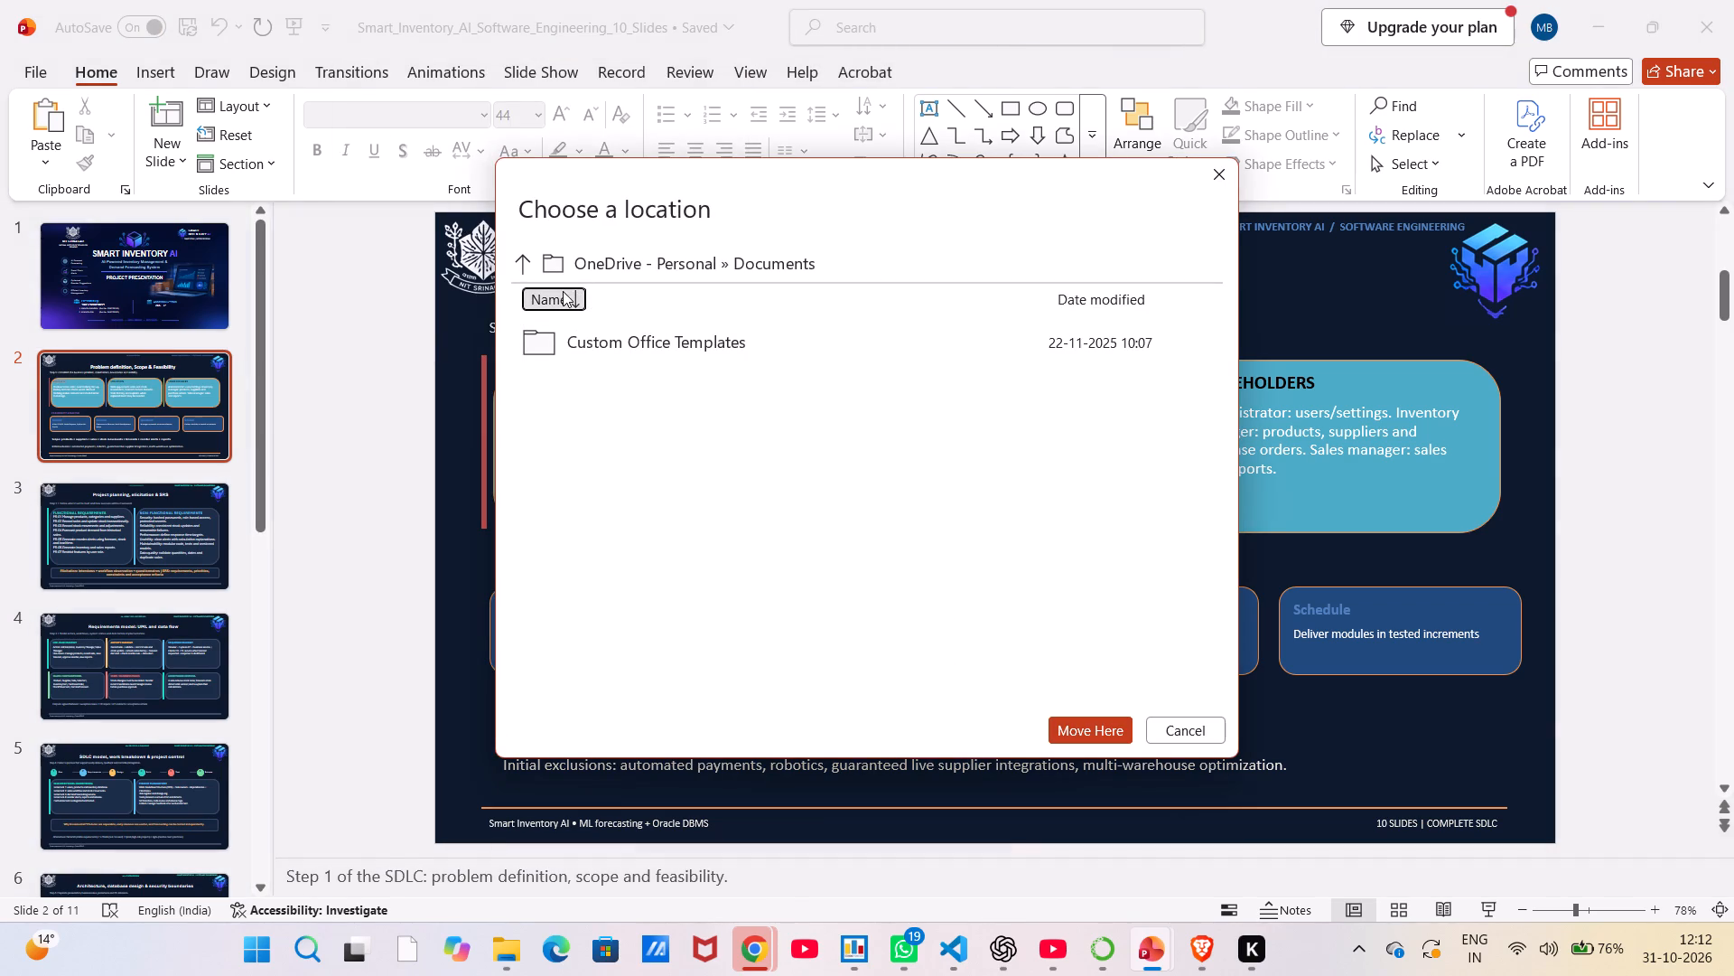
{"action": "left_click", "coordinate": [563, 305]}
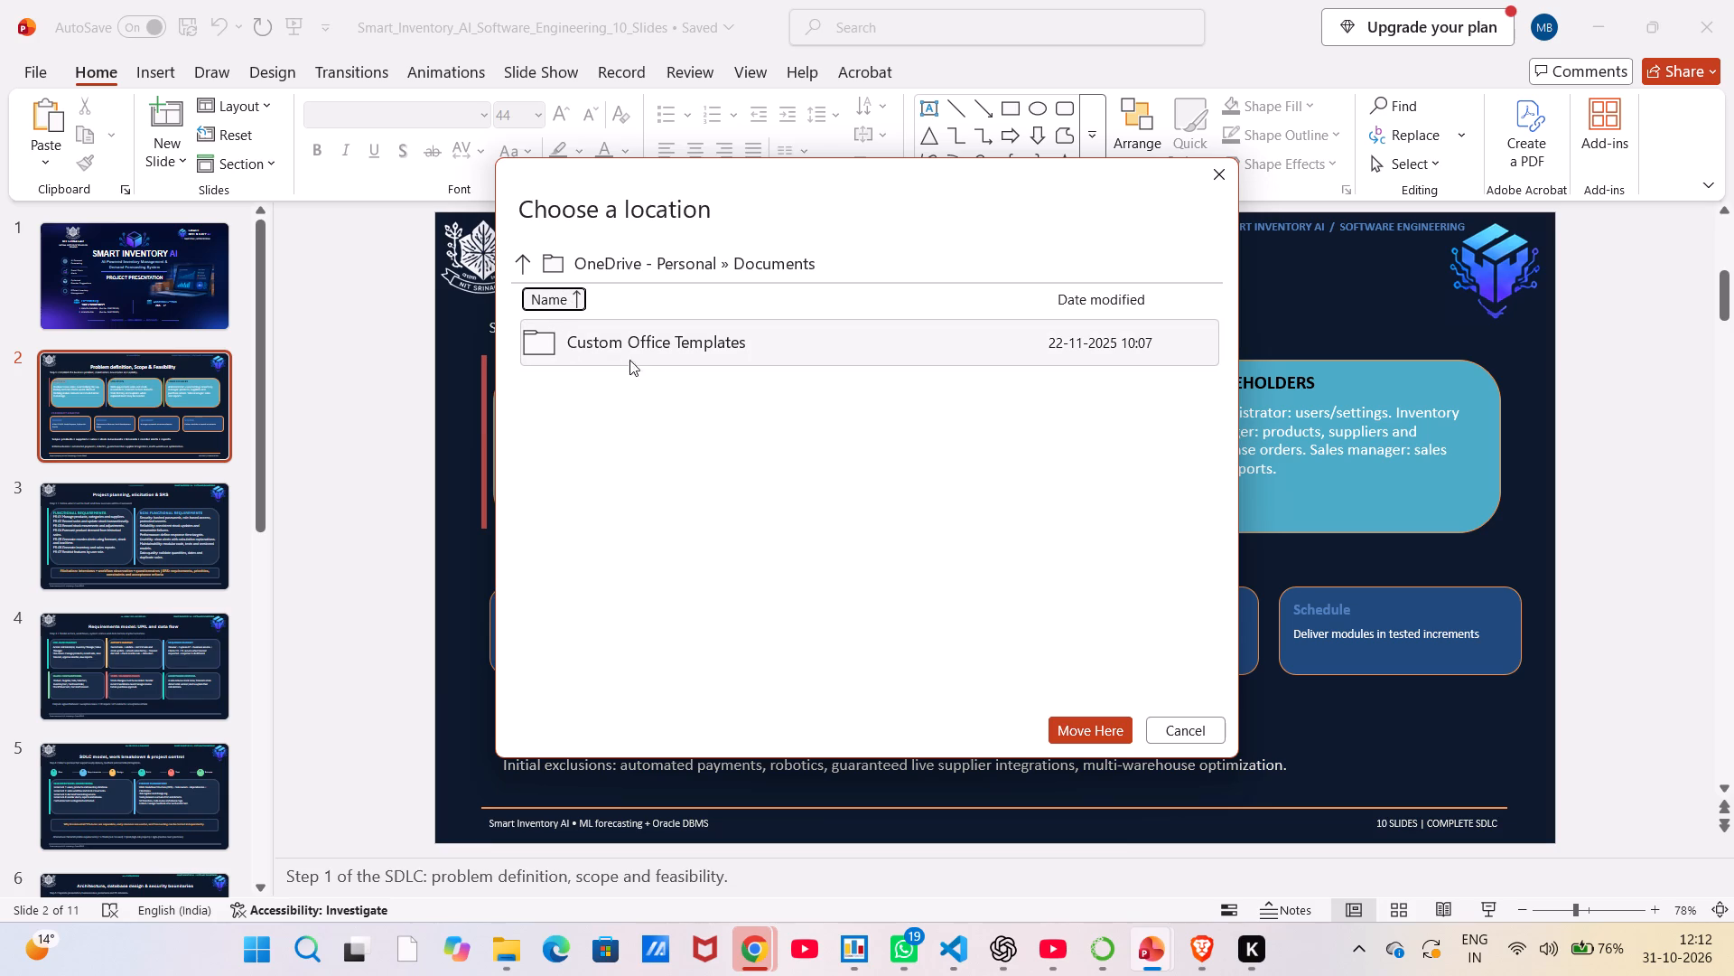
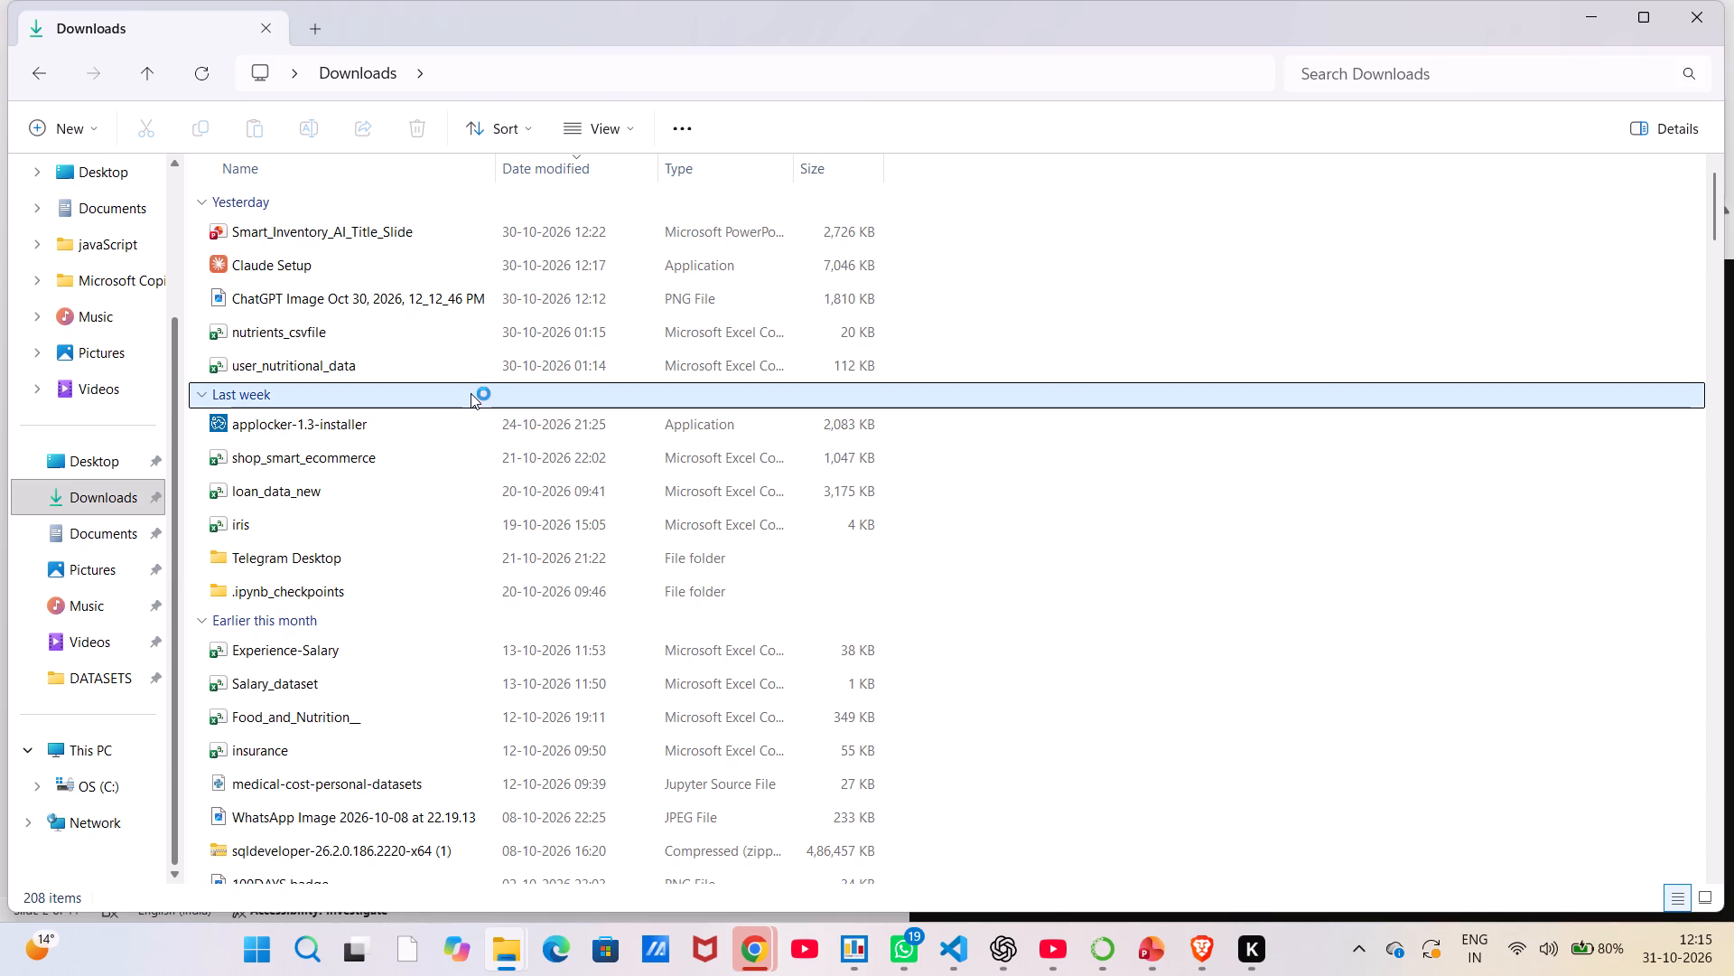
Open the OneDrive Desktop folder and try to delete the Problem_Definition_Scope_Feasibility presentation.
{"action": "left_click", "coordinate": [85, 474]}
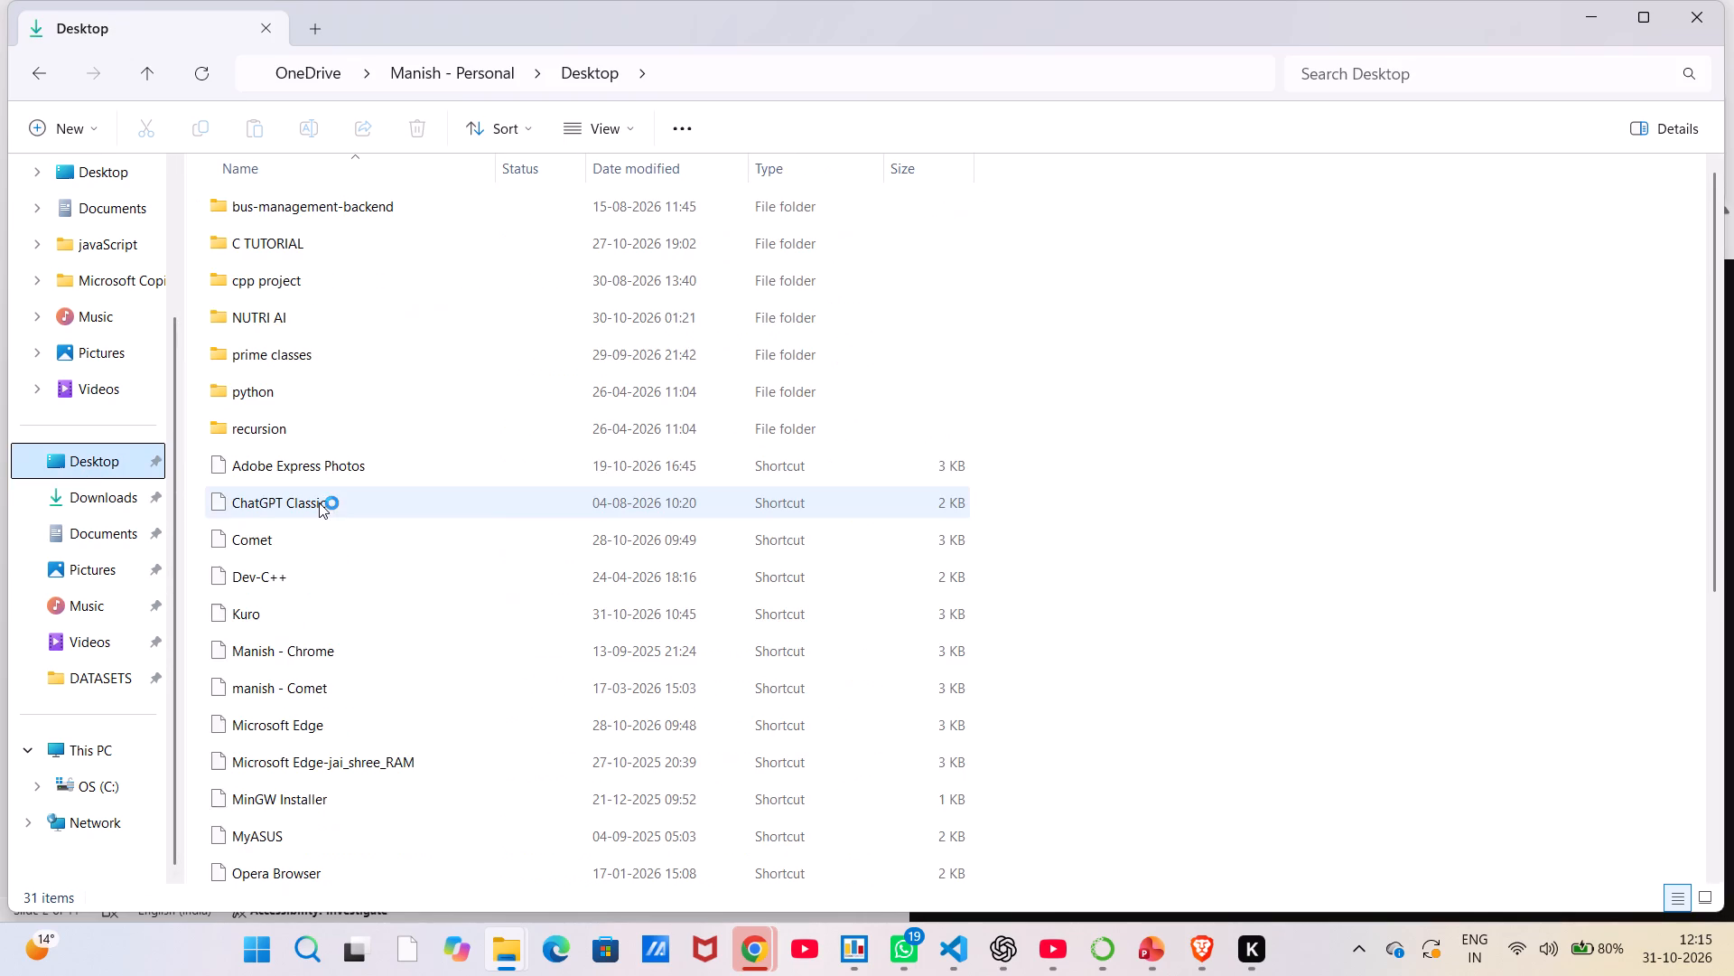
{"action": "scroll", "coordinate": [268, 598], "scroll_direction": "down", "scroll_amount": 1}
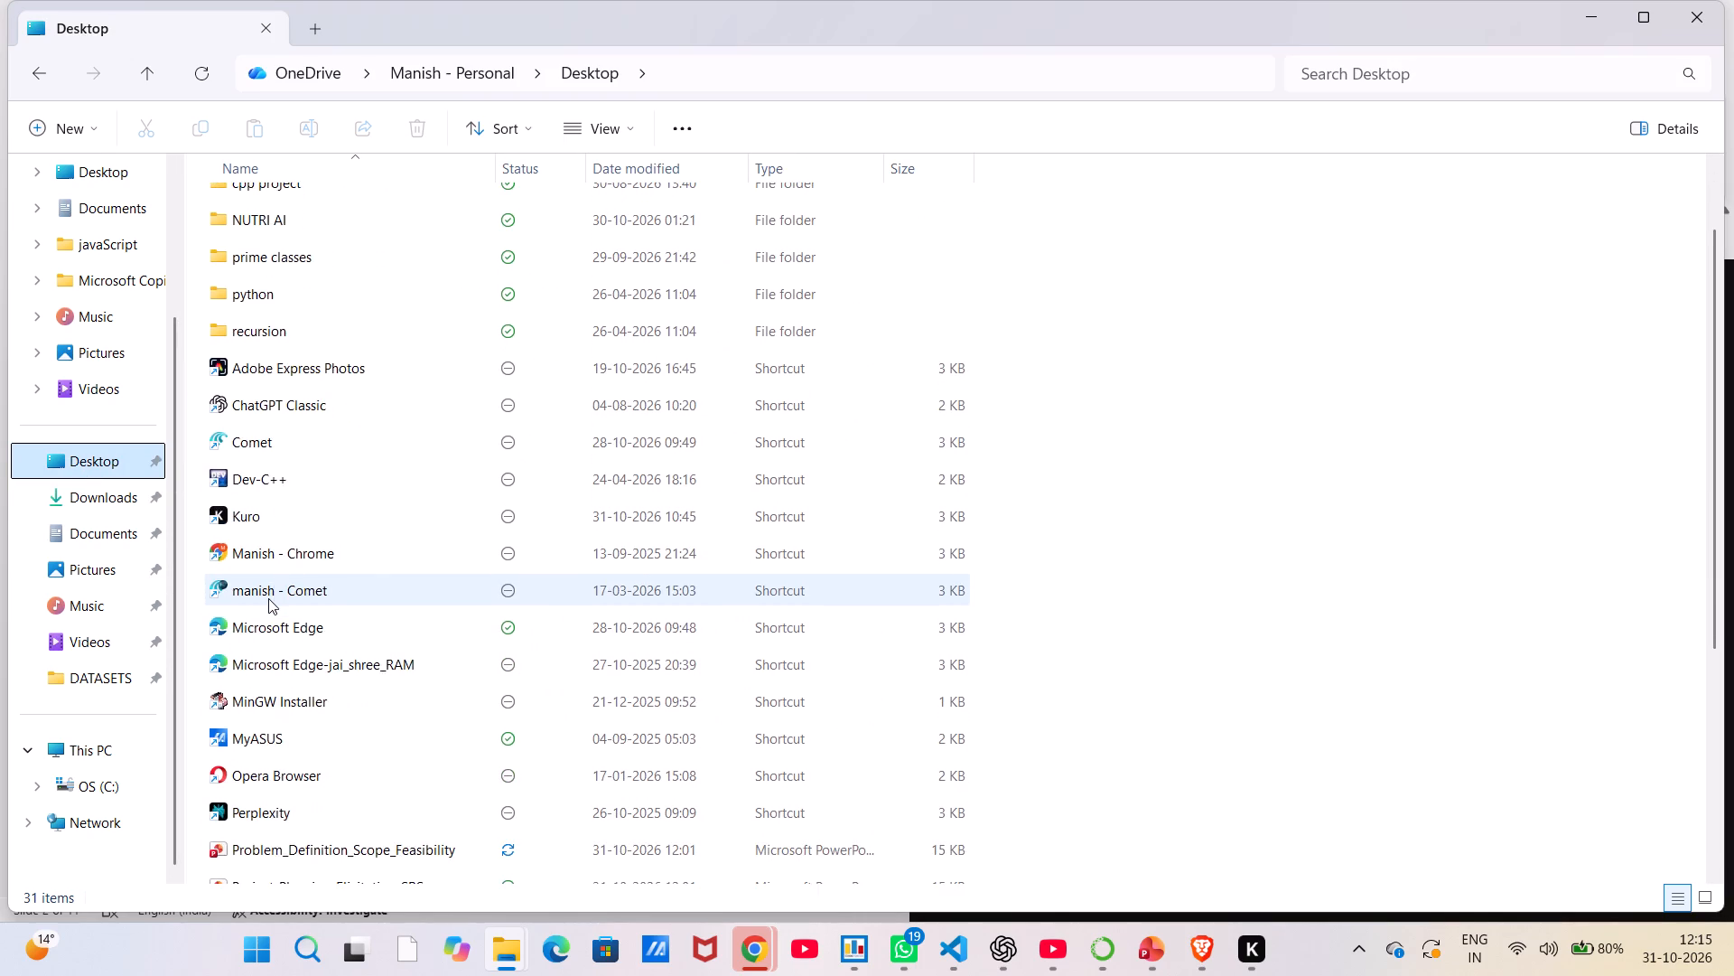
{"action": "scroll", "coordinate": [268, 598], "scroll_direction": "down", "scroll_amount": 6}
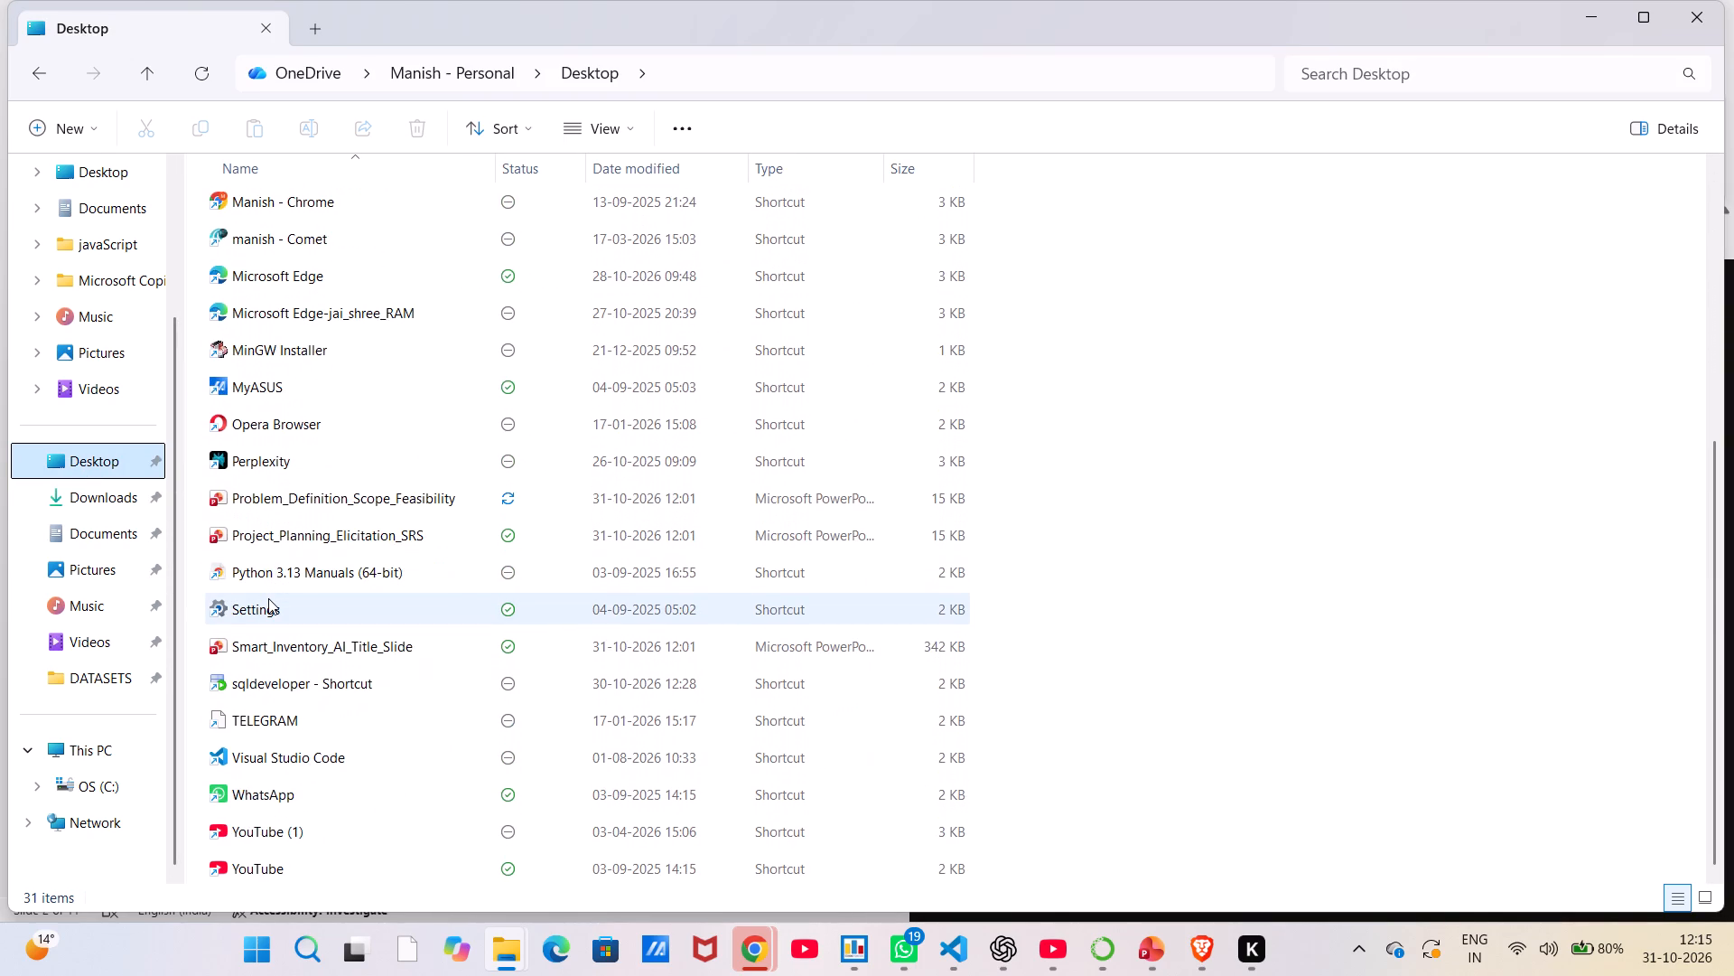
{"action": "scroll", "coordinate": [268, 598], "scroll_direction": "down", "scroll_amount": 5}
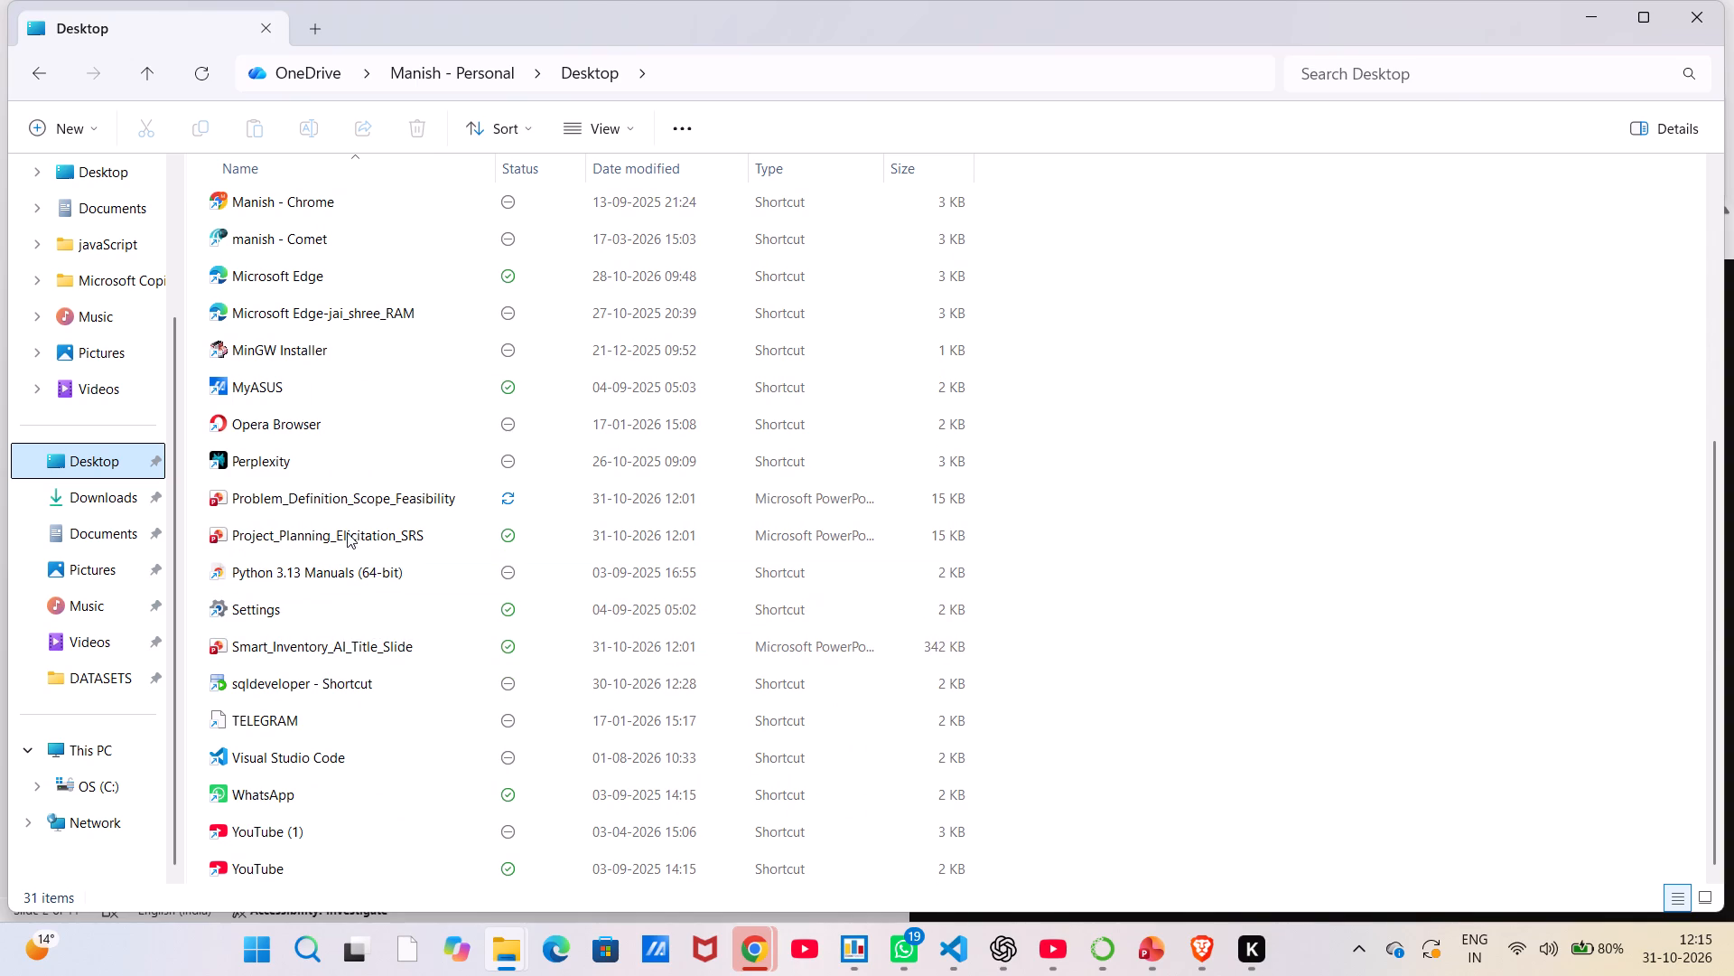
{"action": "right_click", "coordinate": [398, 490]}
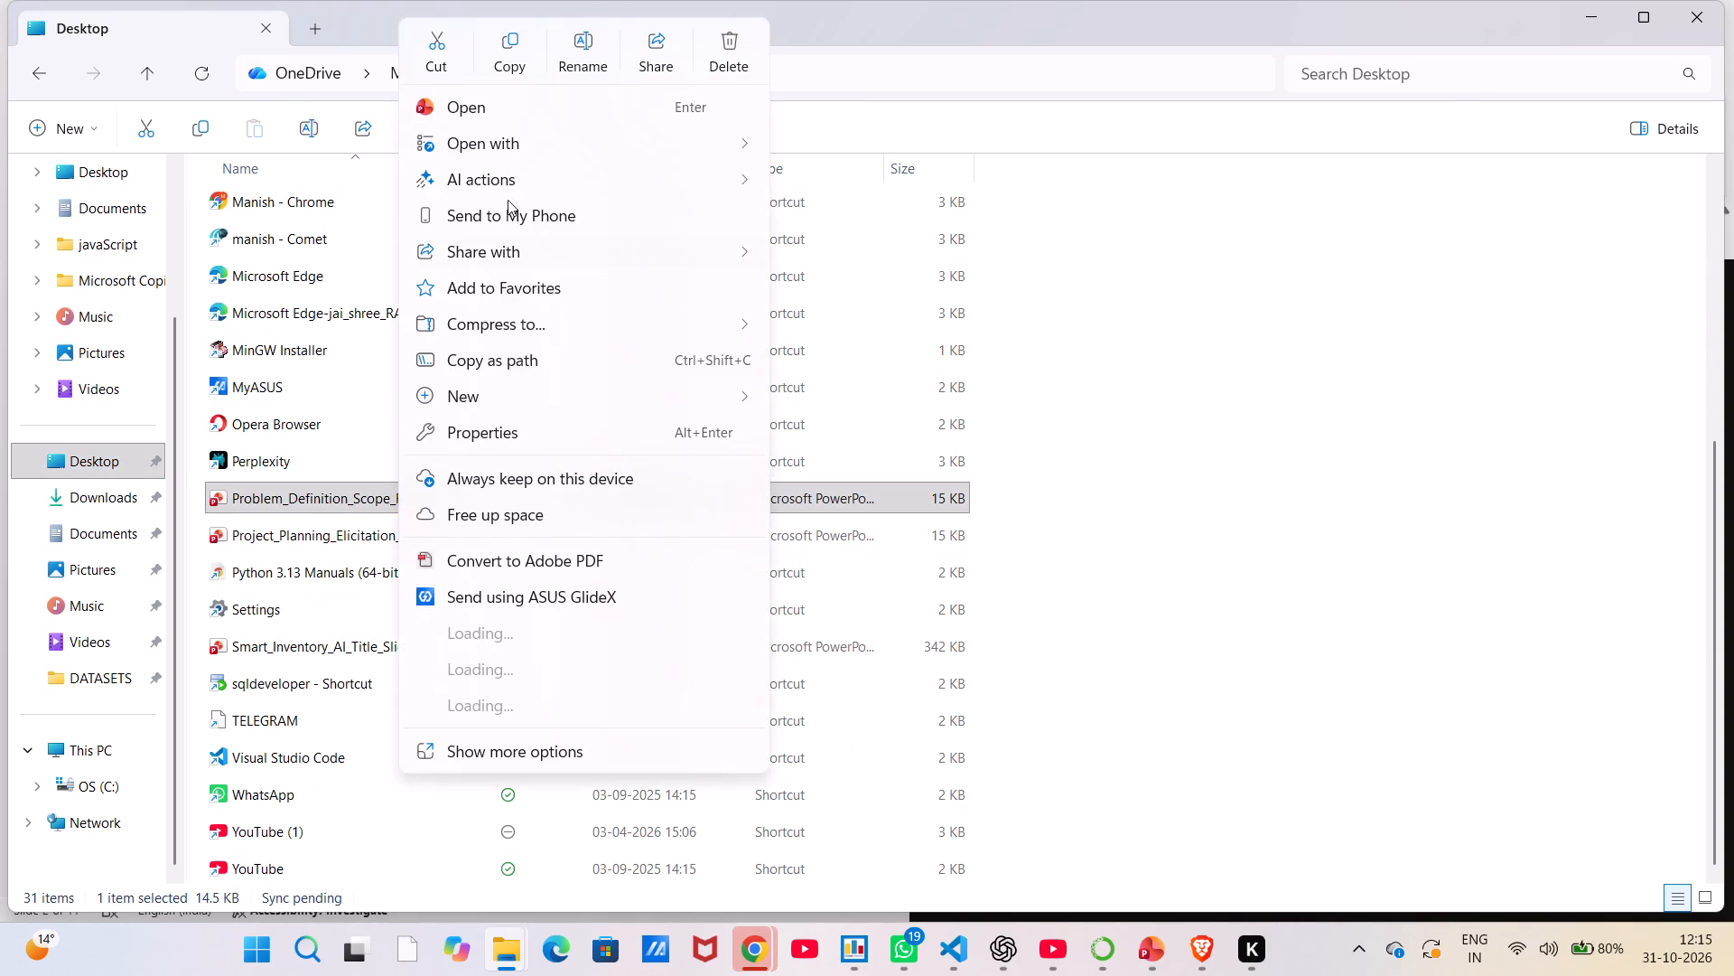
{"action": "left_click", "coordinate": [745, 40]}
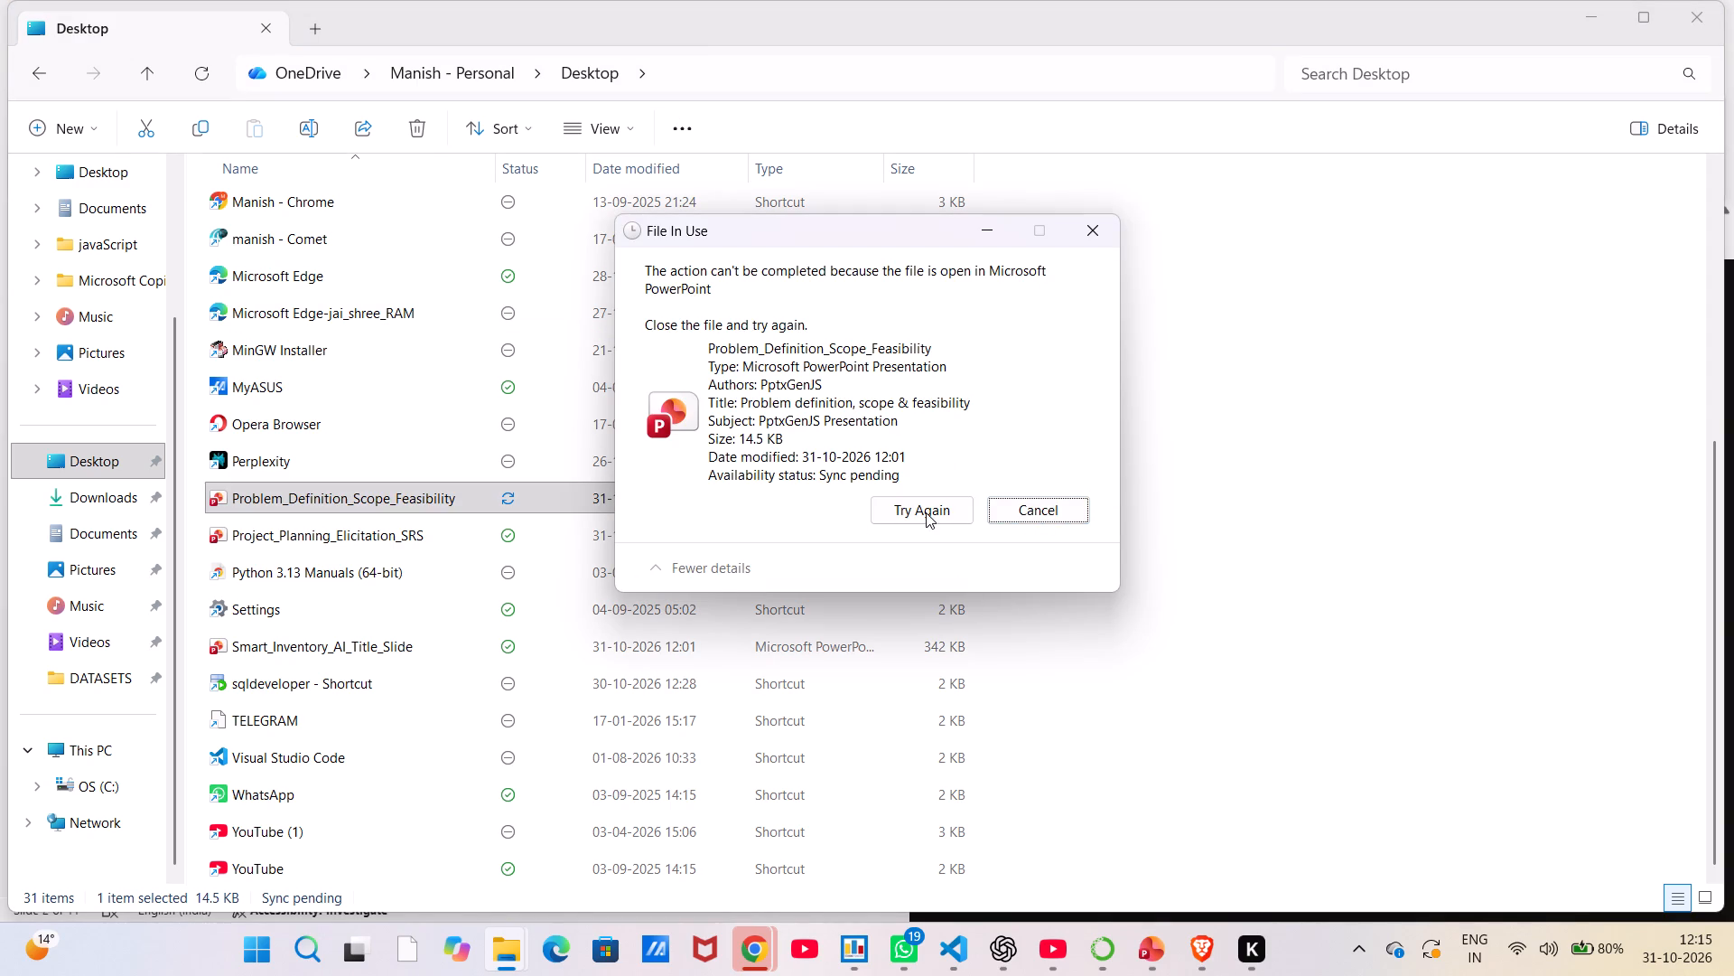
{"action": "left_click", "coordinate": [926, 512]}
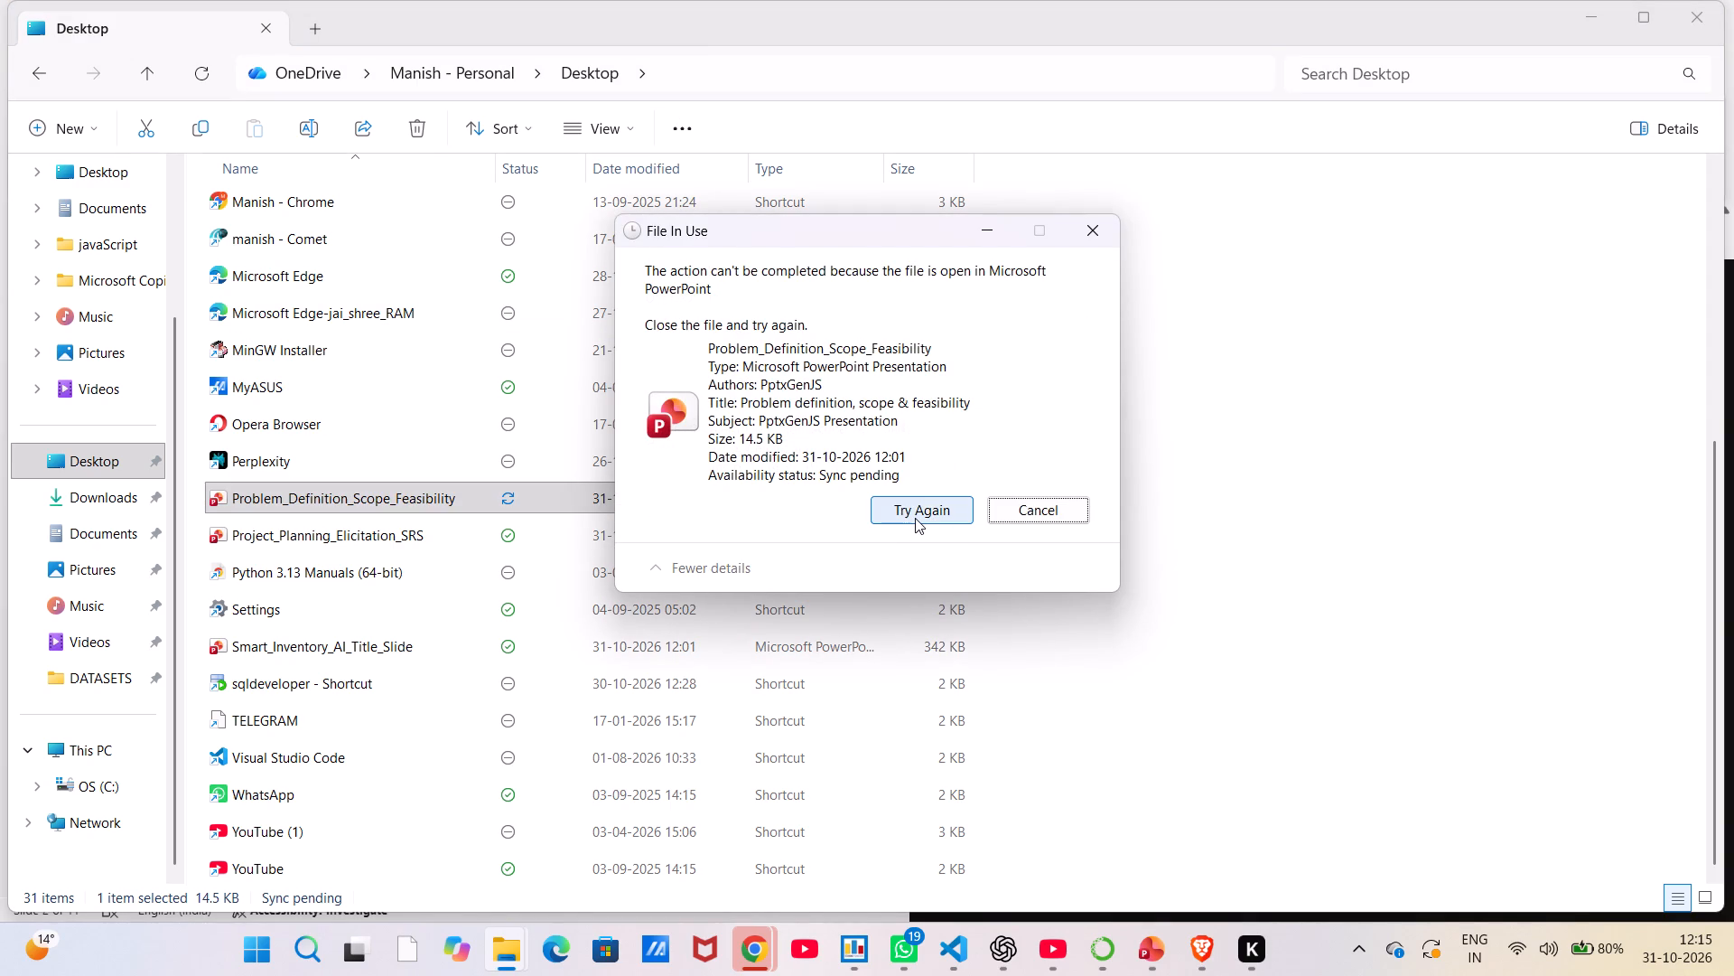
{"action": "left_click", "coordinate": [910, 505]}
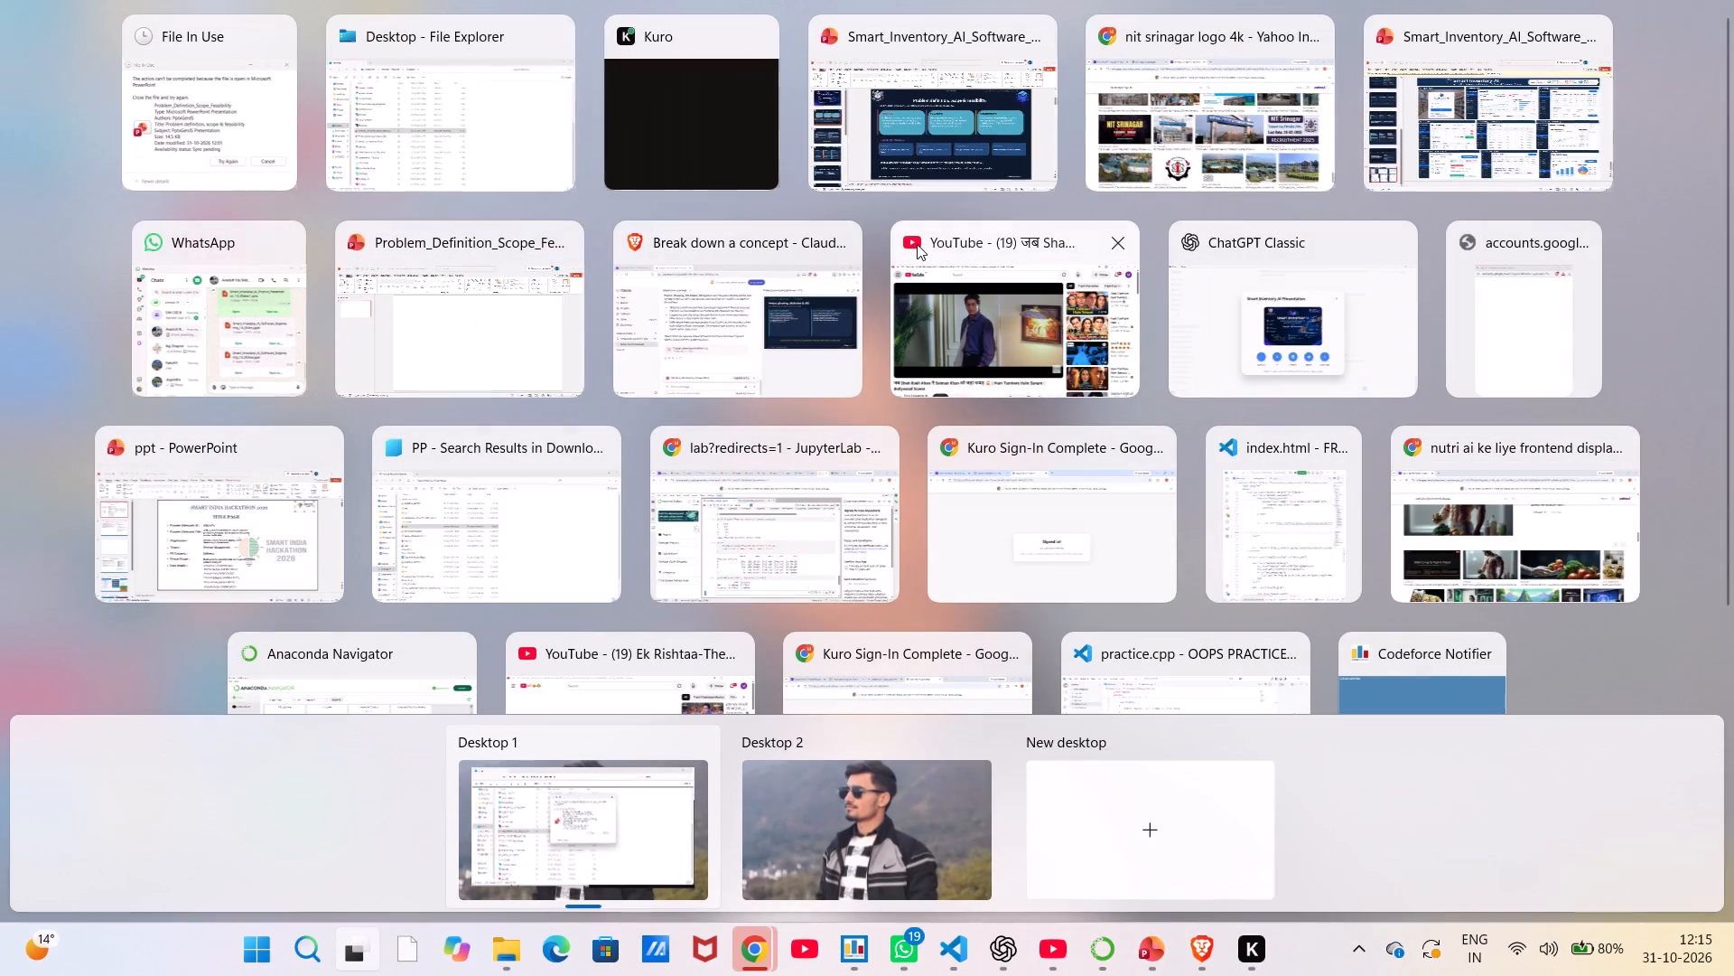
Close the extra Smart Inventory AI presentation, the NIT Srinagar logo search, Problem_Definition_Scope_Feasibility and ppt windows.
{"action": "left_click", "coordinate": [1599, 23]}
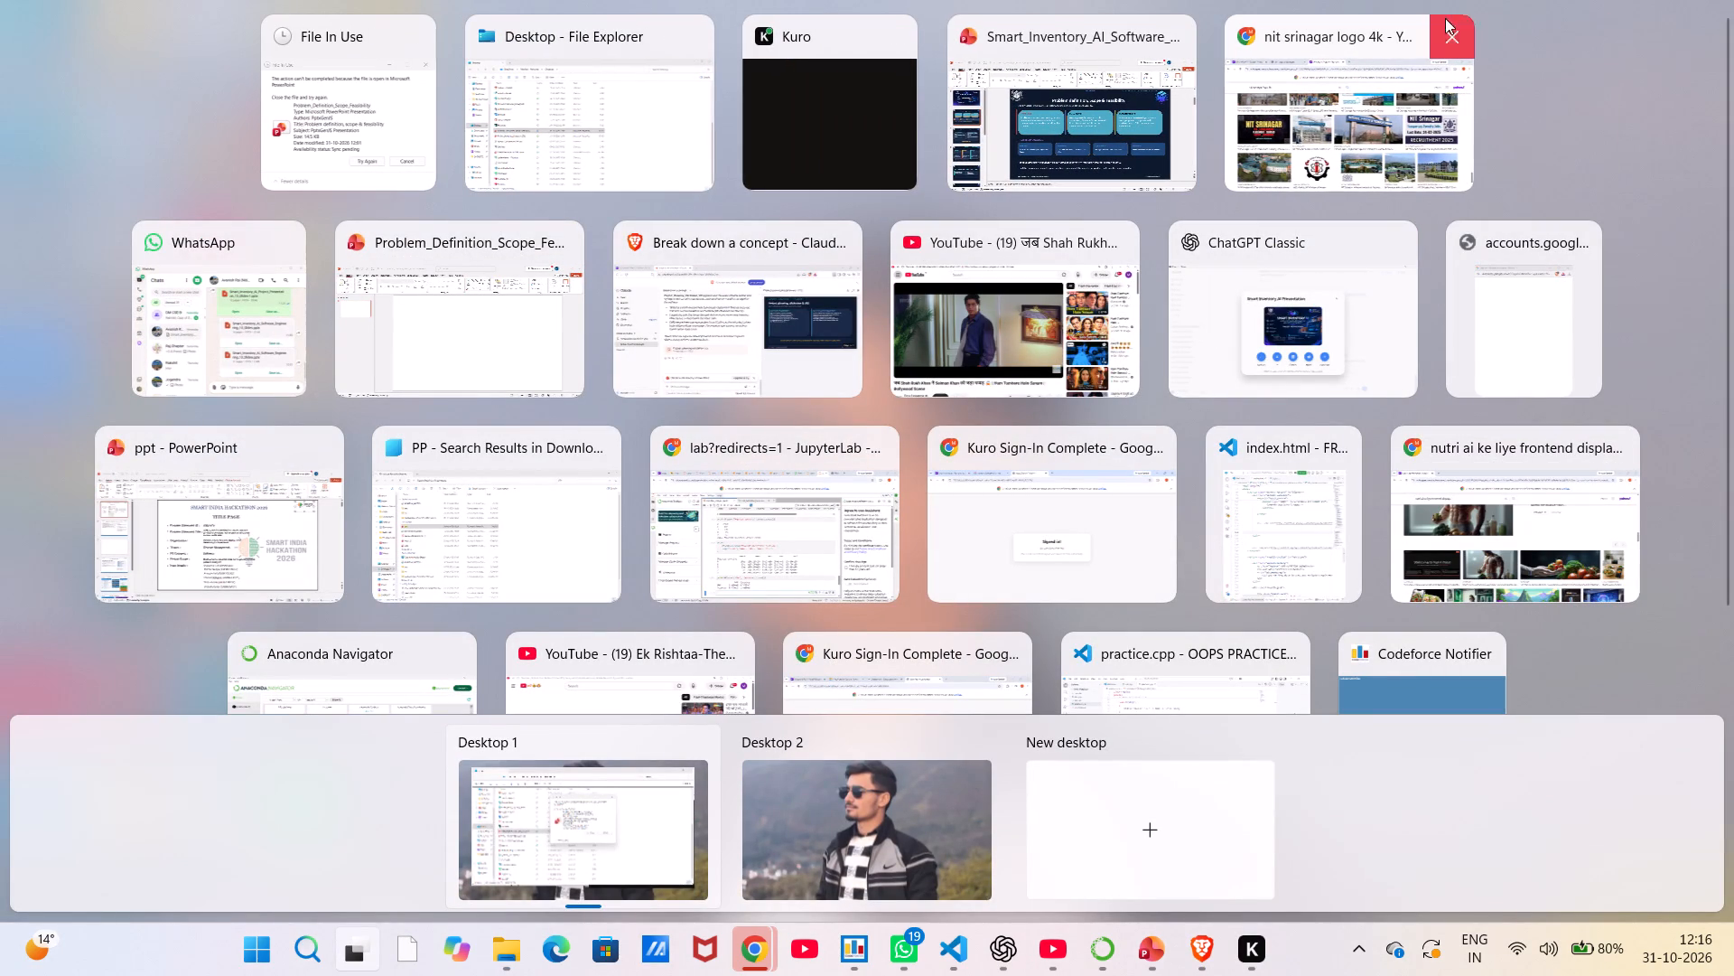
{"action": "left_click", "coordinate": [1447, 39]}
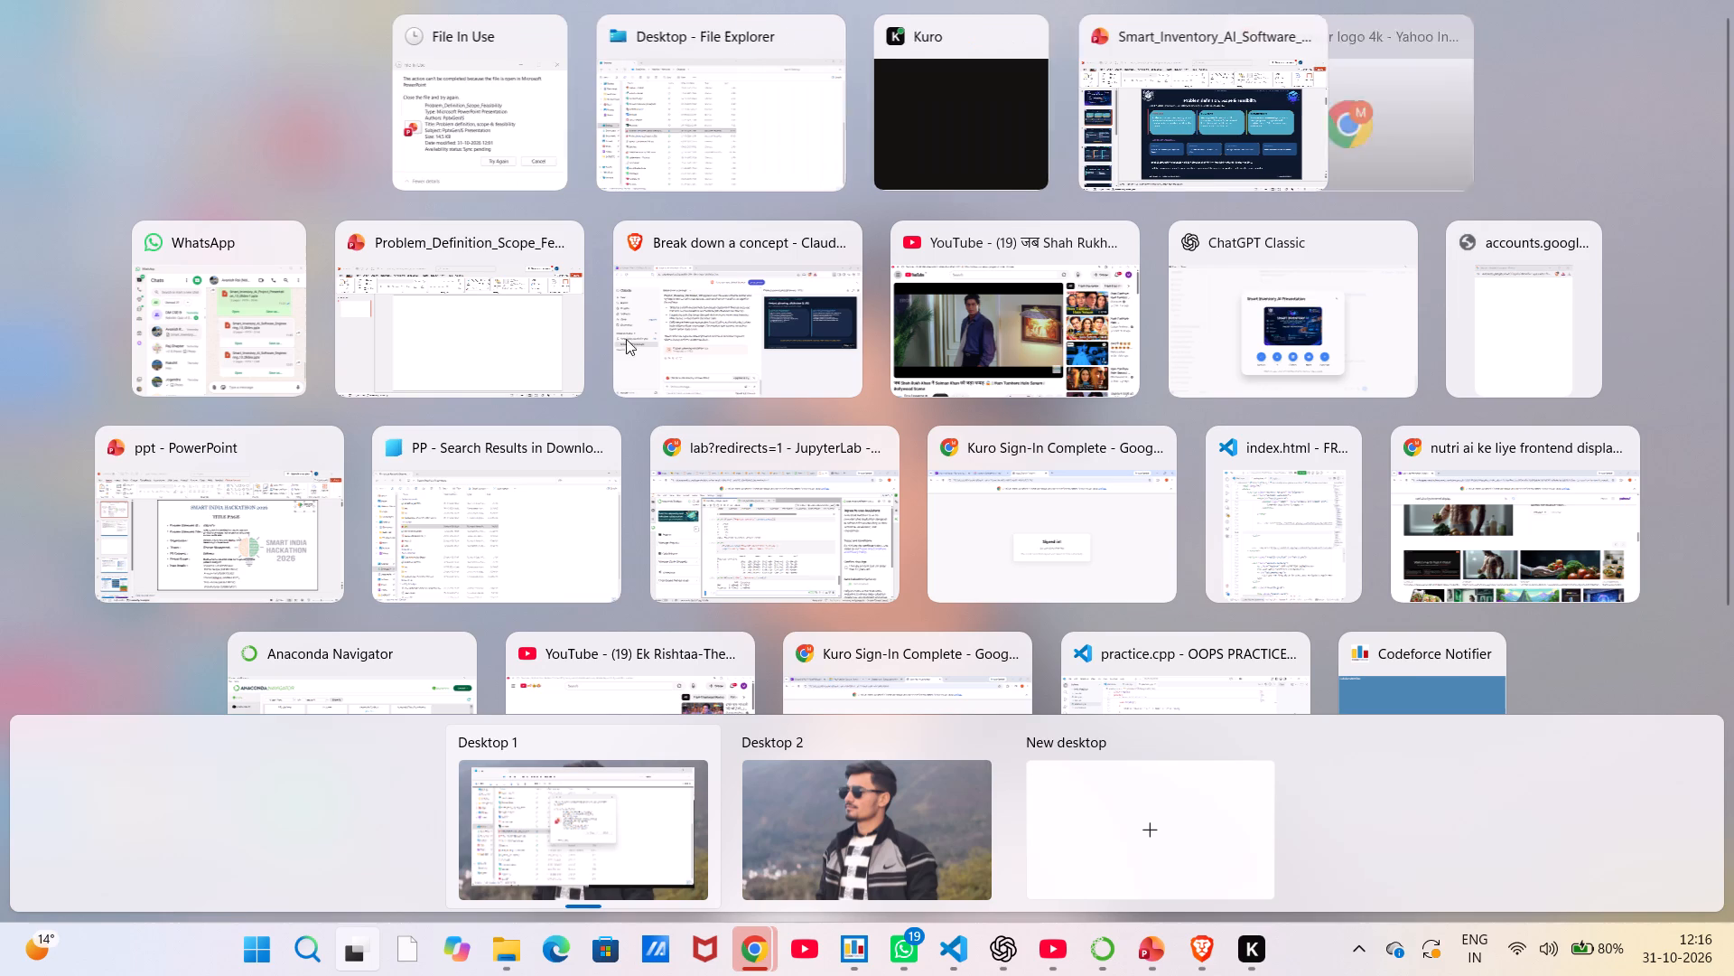
{"action": "left_click", "coordinate": [565, 251]}
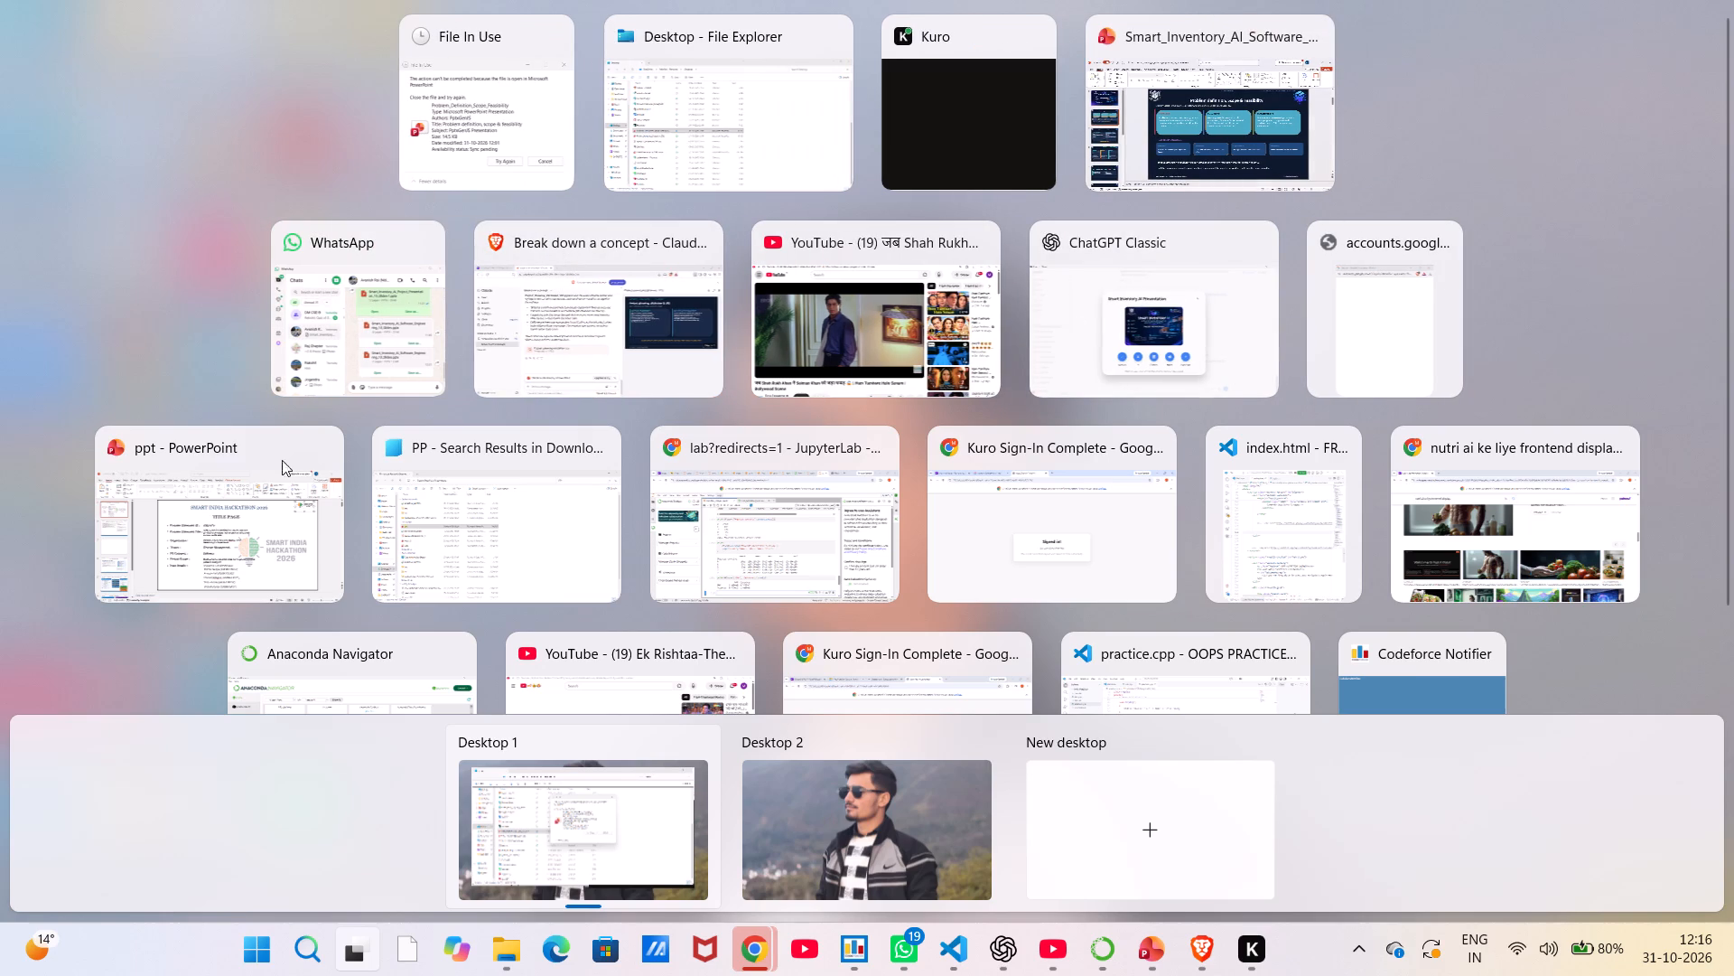
{"action": "left_click", "coordinate": [329, 437]}
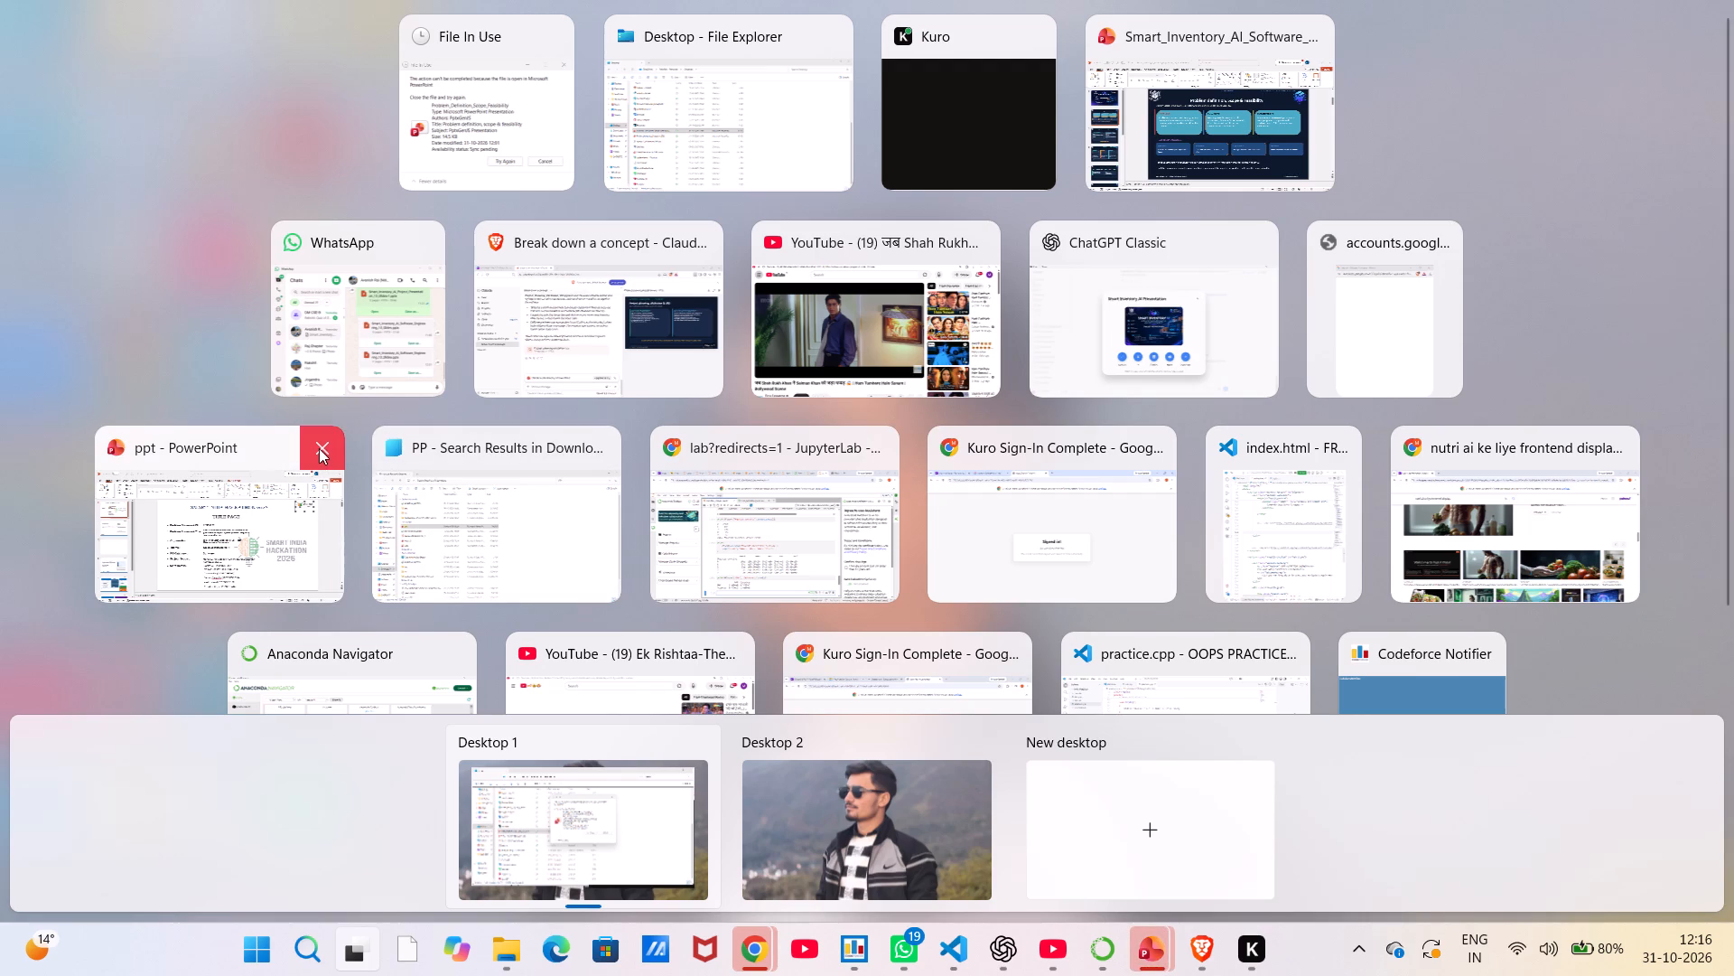
{"action": "left_click", "coordinate": [319, 448]}
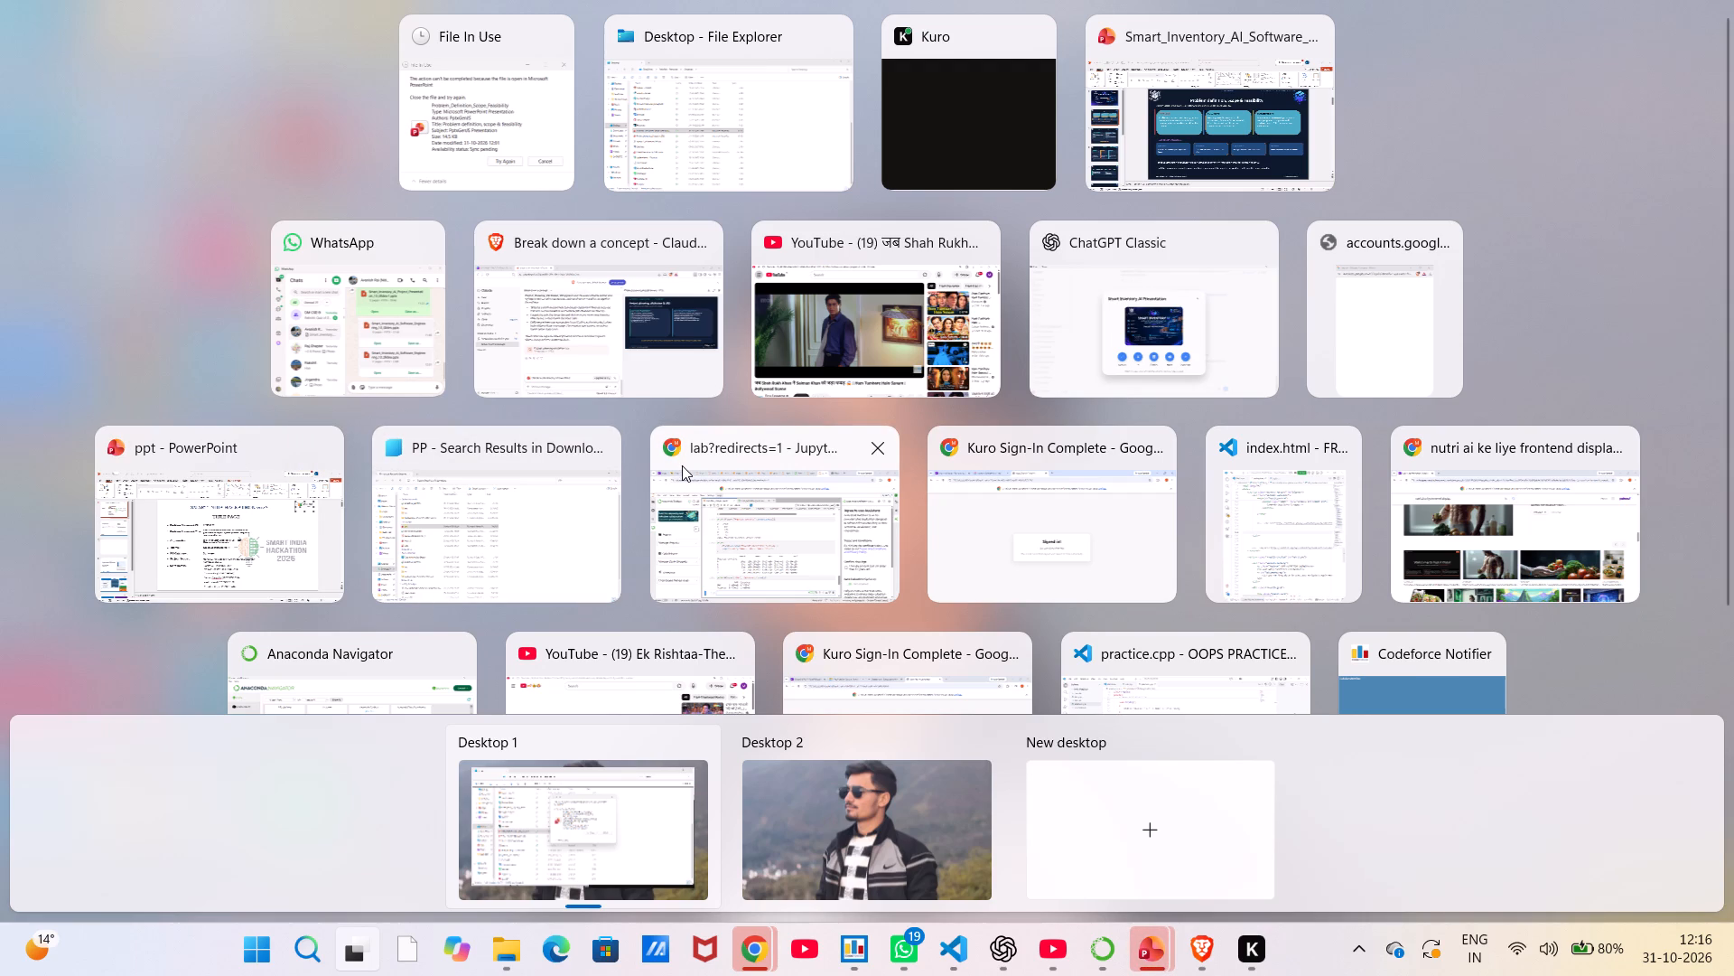
Return to the File In Use dialog and retry deleting the Problem_Definition_Scope_Feasibility file.
{"action": "scroll", "coordinate": [976, 502], "scroll_direction": "down", "scroll_amount": 2}
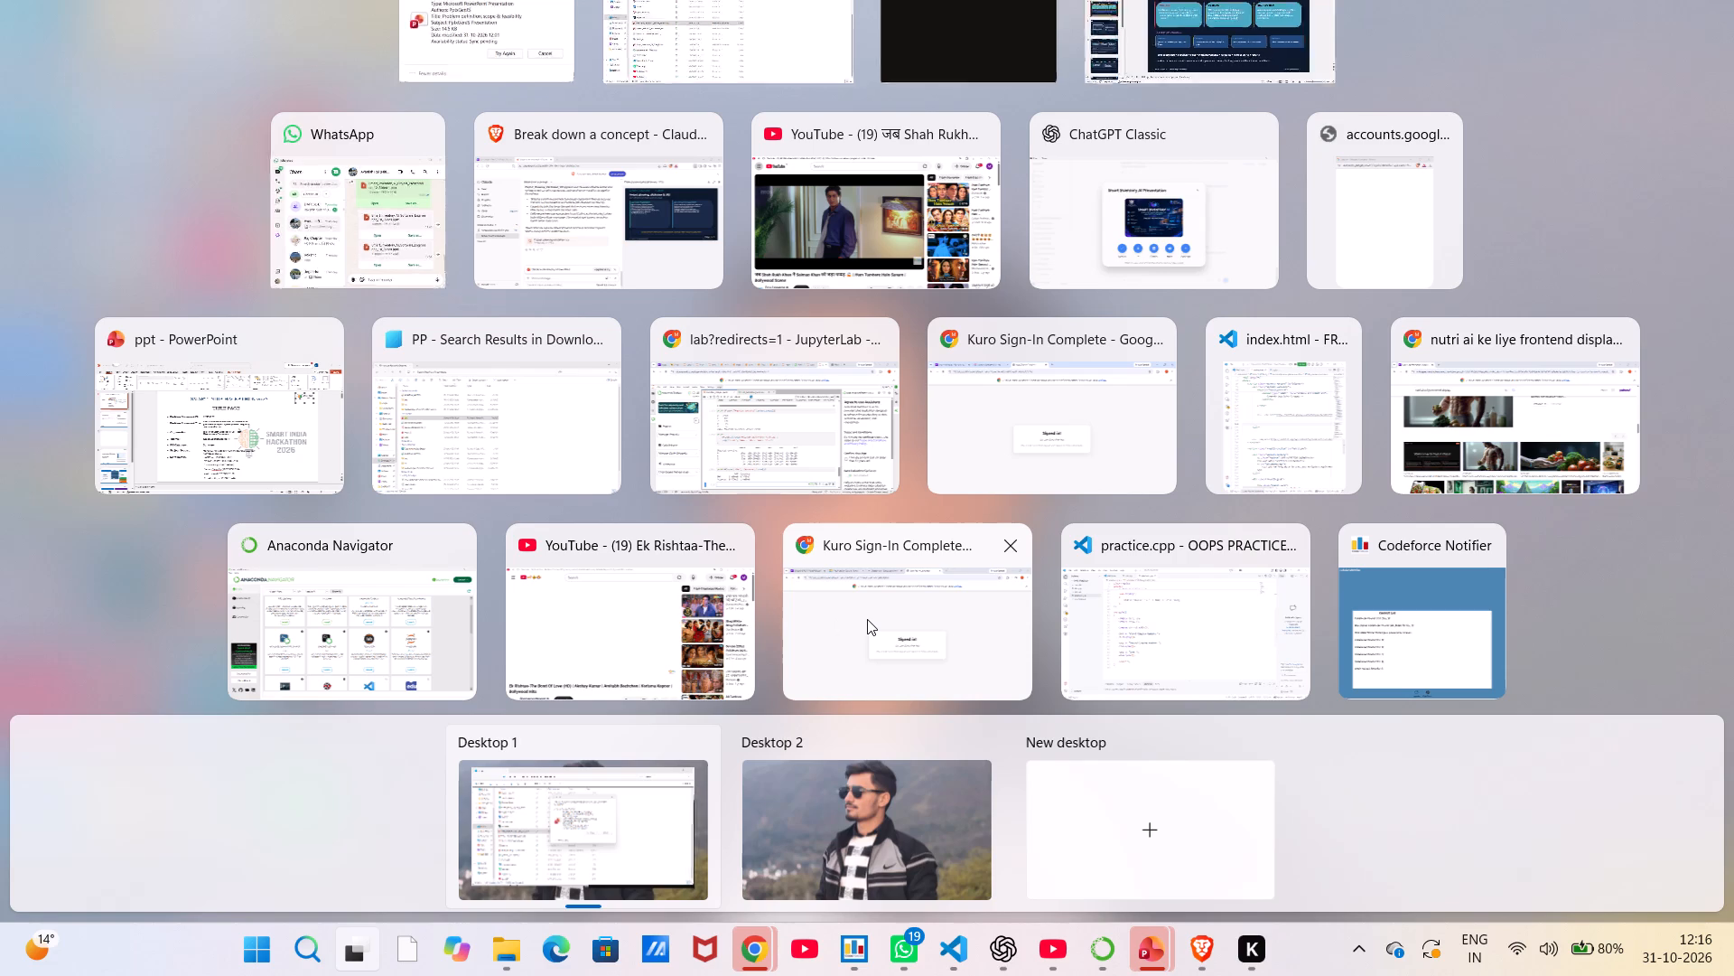
{"action": "left_click", "coordinate": [919, 498]}
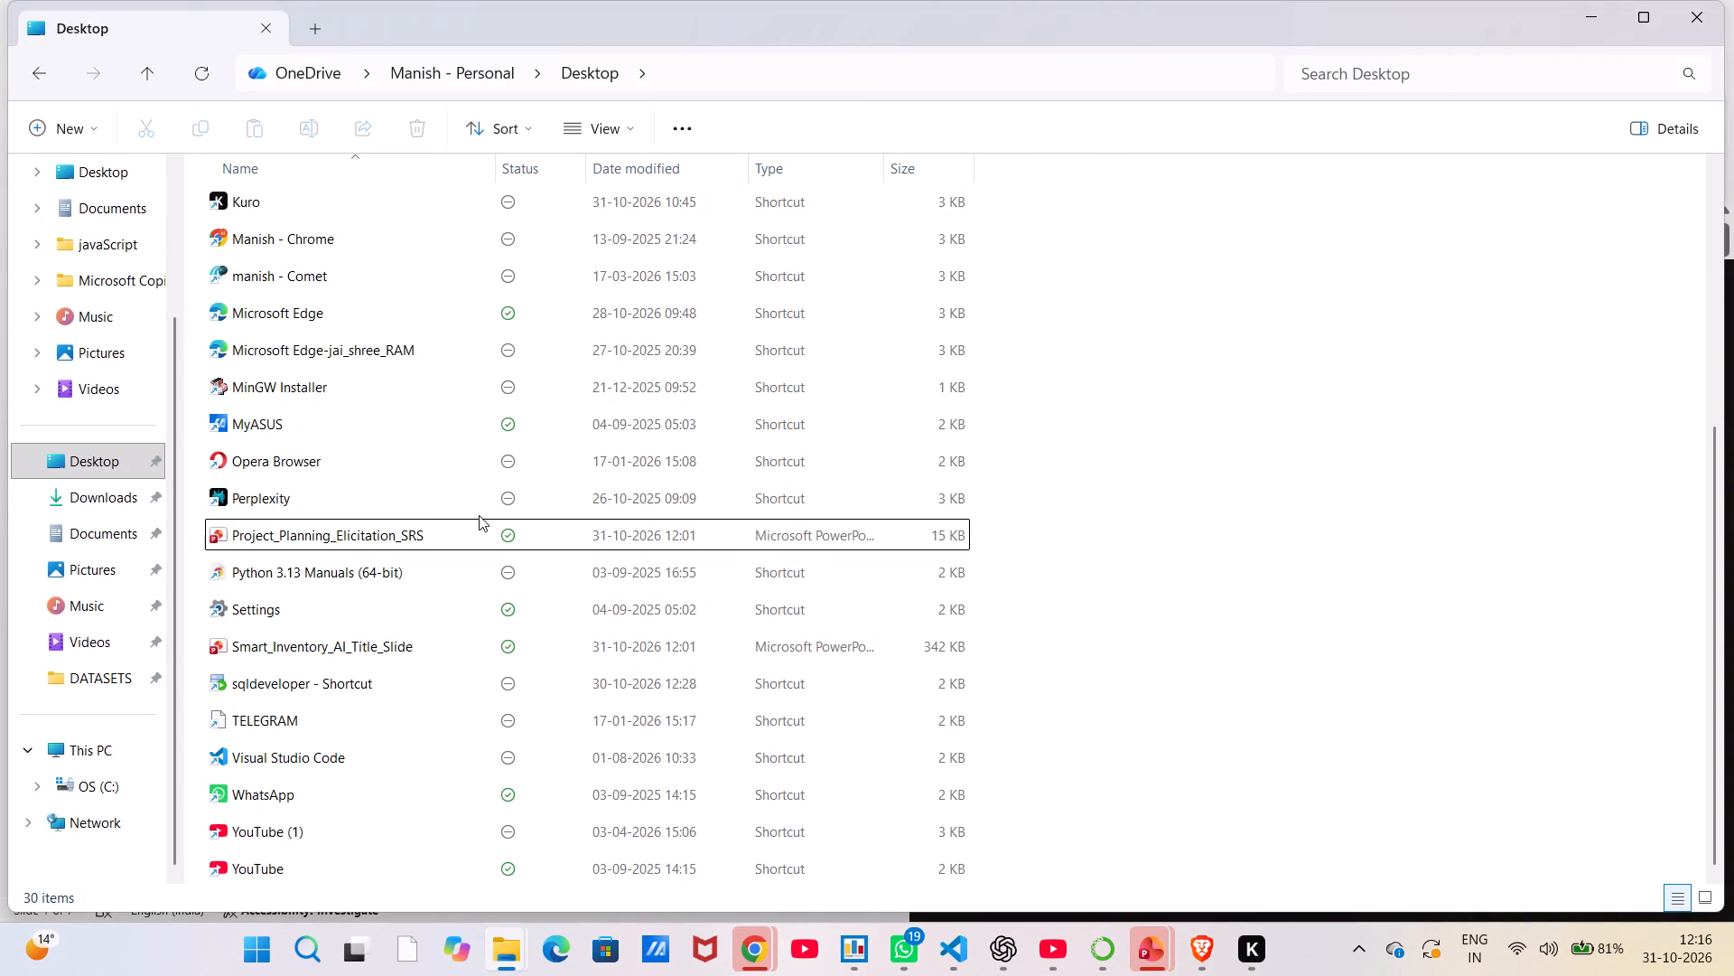
Delete the Project_Planning_Elicitation_SRS and Smart_Inventory_AI_Title_Slide presentations from the Desktop folder.
{"action": "right_click", "coordinate": [366, 525]}
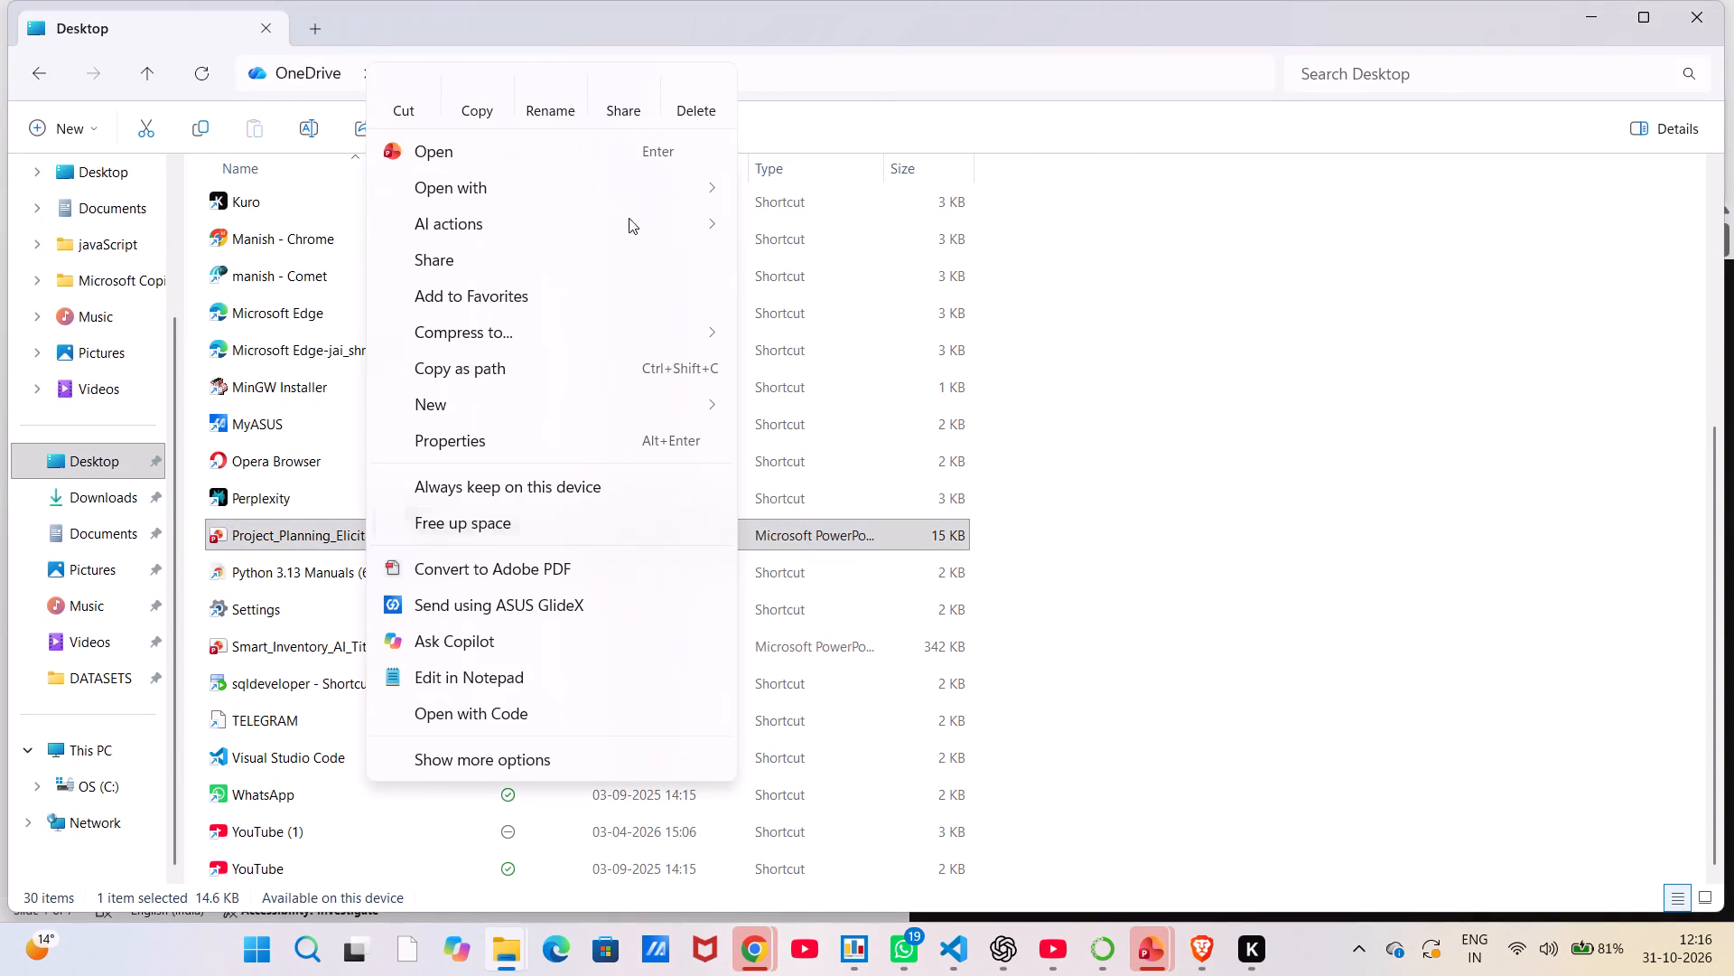
{"action": "left_click", "coordinate": [704, 89]}
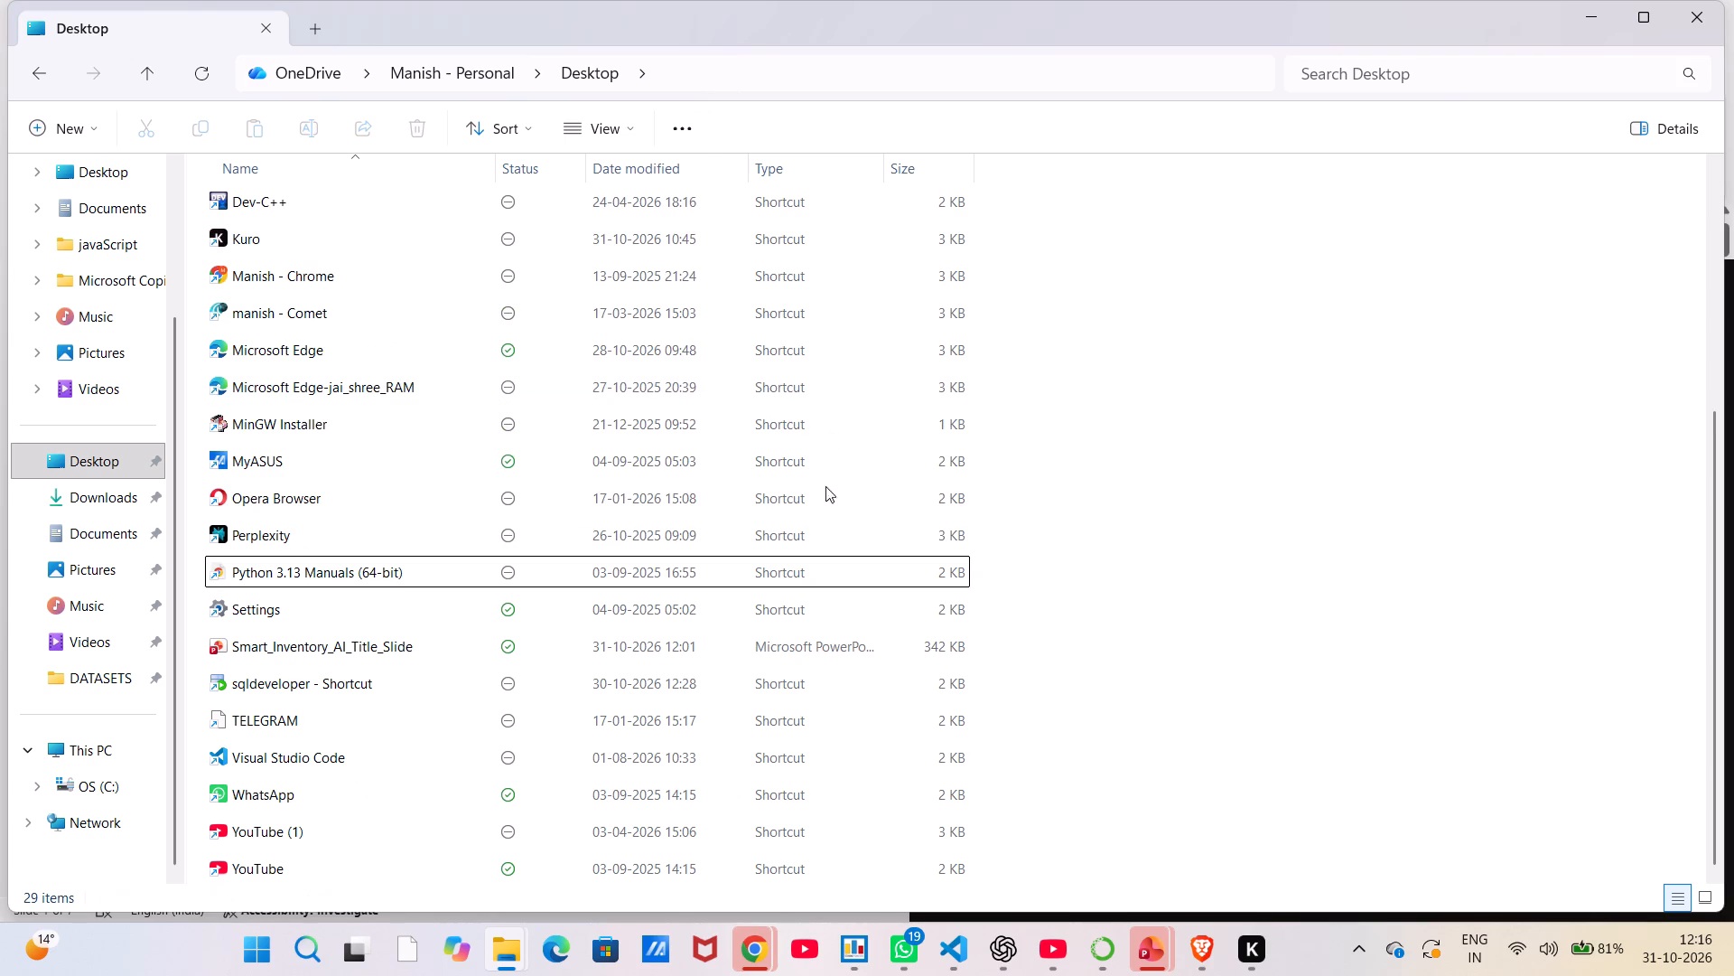
{"action": "scroll", "coordinate": [294, 446], "scroll_direction": "down", "scroll_amount": 1}
{"action": "right_click", "coordinate": [284, 641]}
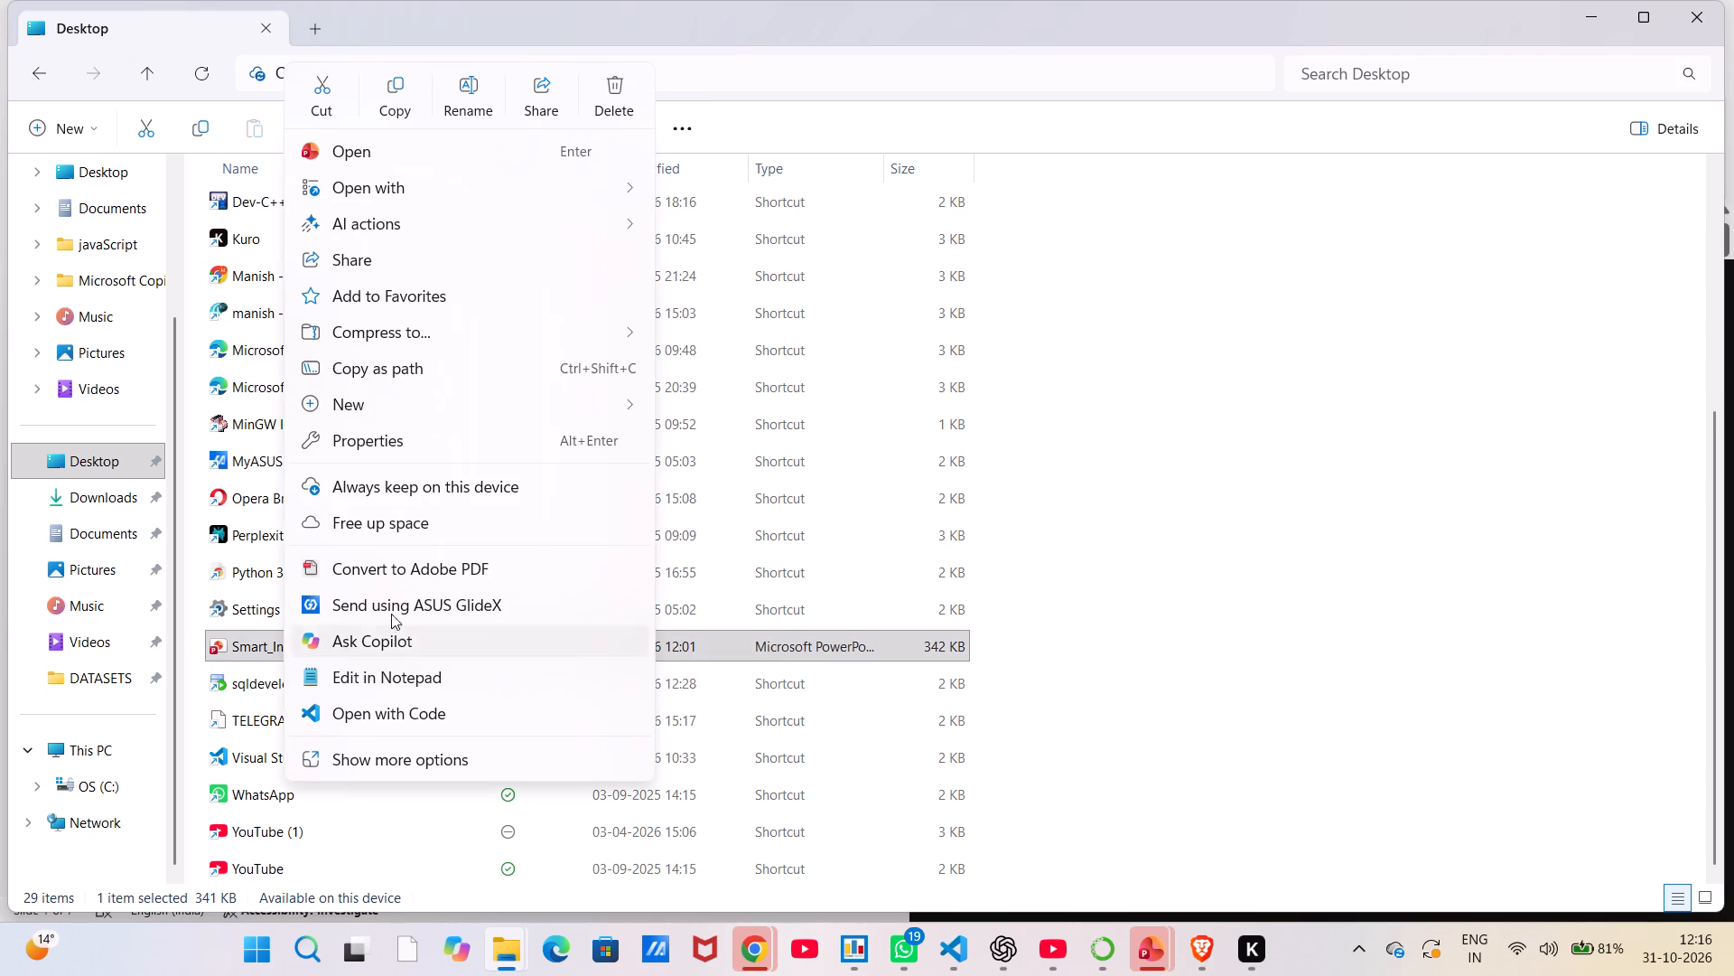
{"action": "left_click", "coordinate": [605, 105]}
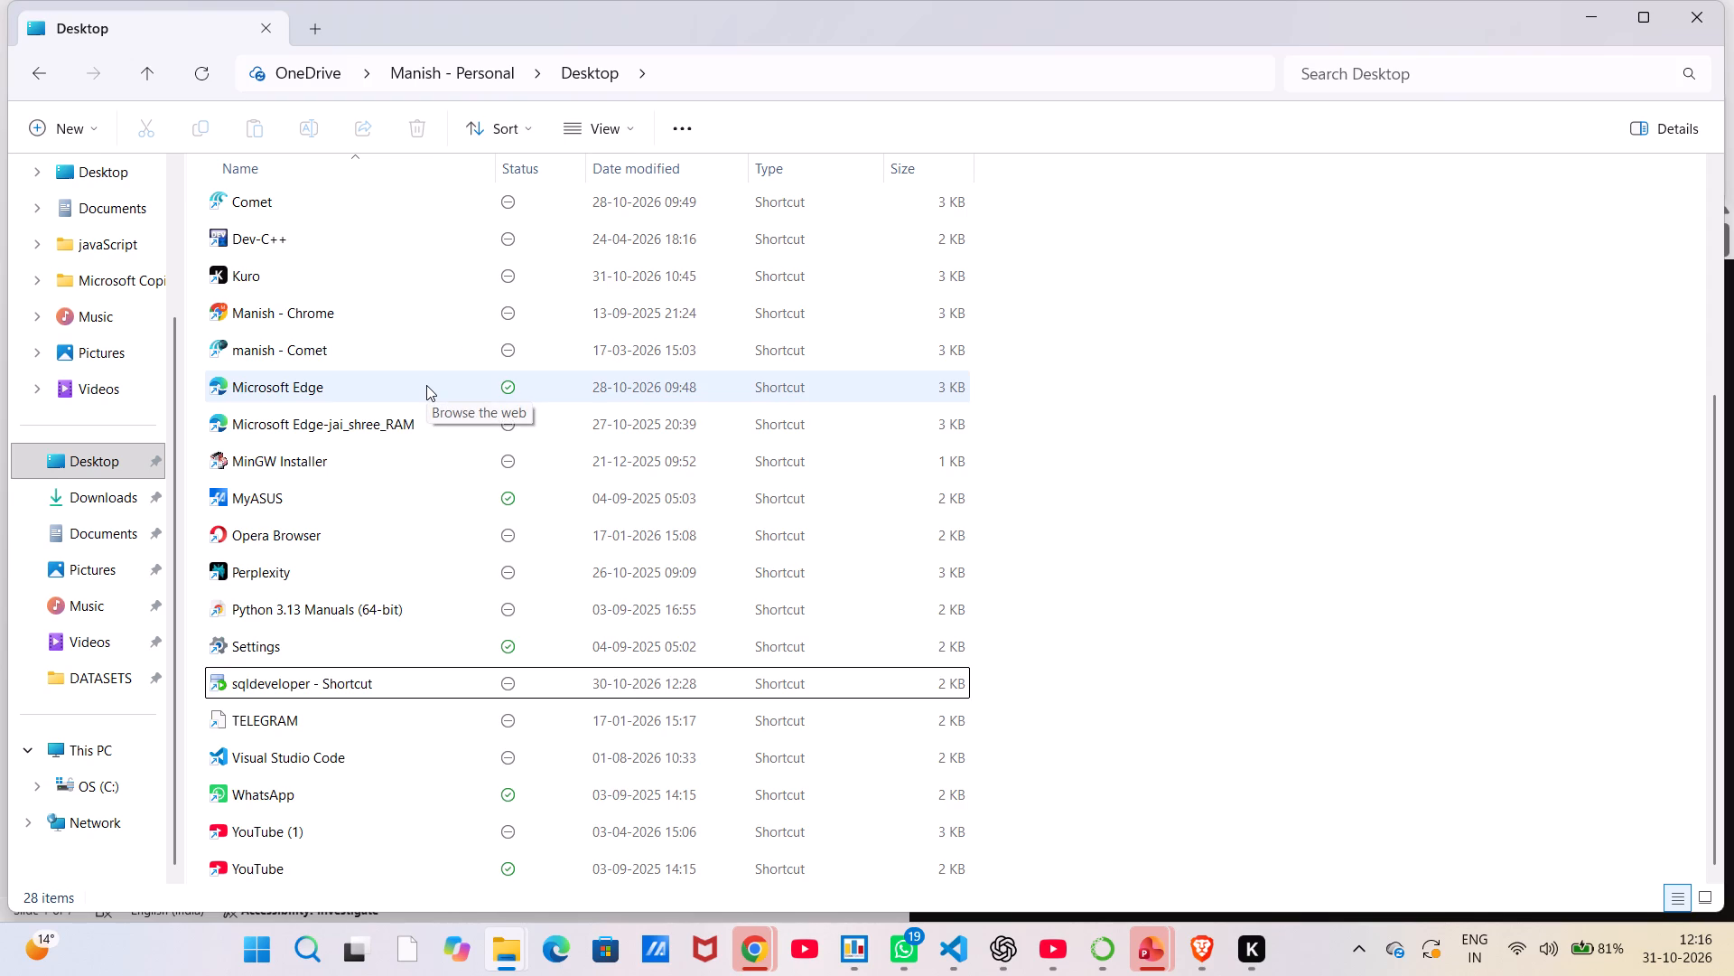
Look through the remaining Desktop items, the OS (C:) drive and its Program Files folder.
{"action": "scroll", "coordinate": [426, 385], "scroll_direction": "up", "scroll_amount": 11}
{"action": "scroll", "coordinate": [426, 385], "scroll_direction": "down", "scroll_amount": 1}
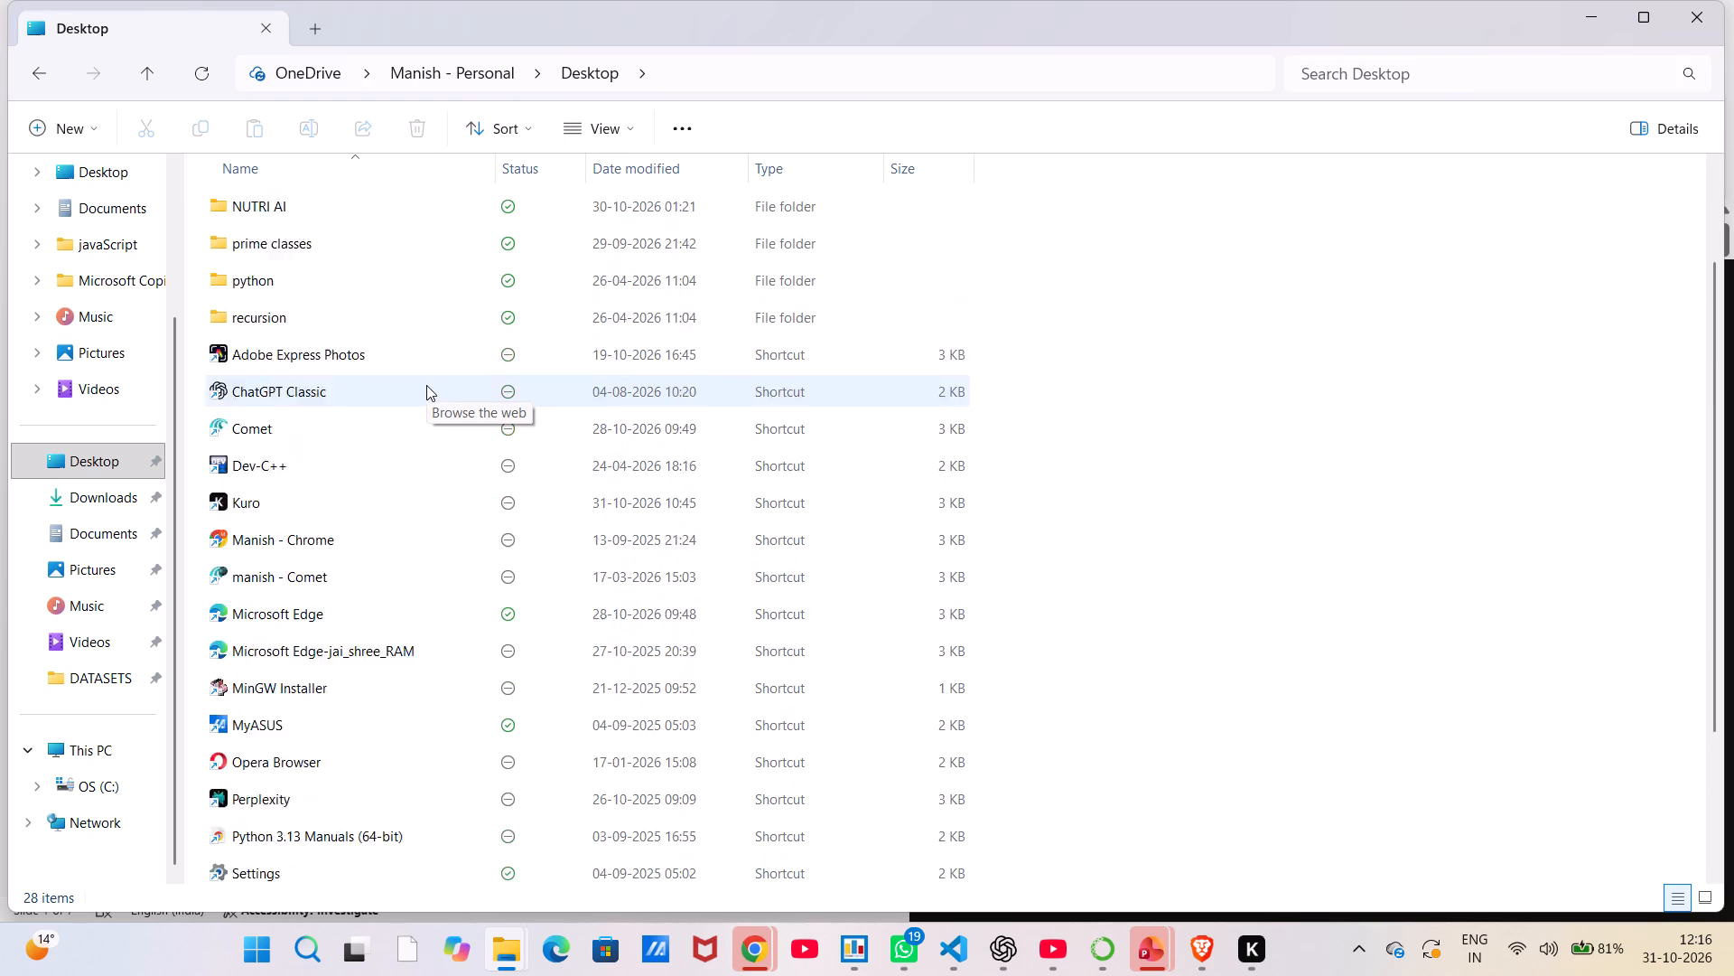
{"action": "scroll", "coordinate": [426, 385], "scroll_direction": "down", "scroll_amount": 7}
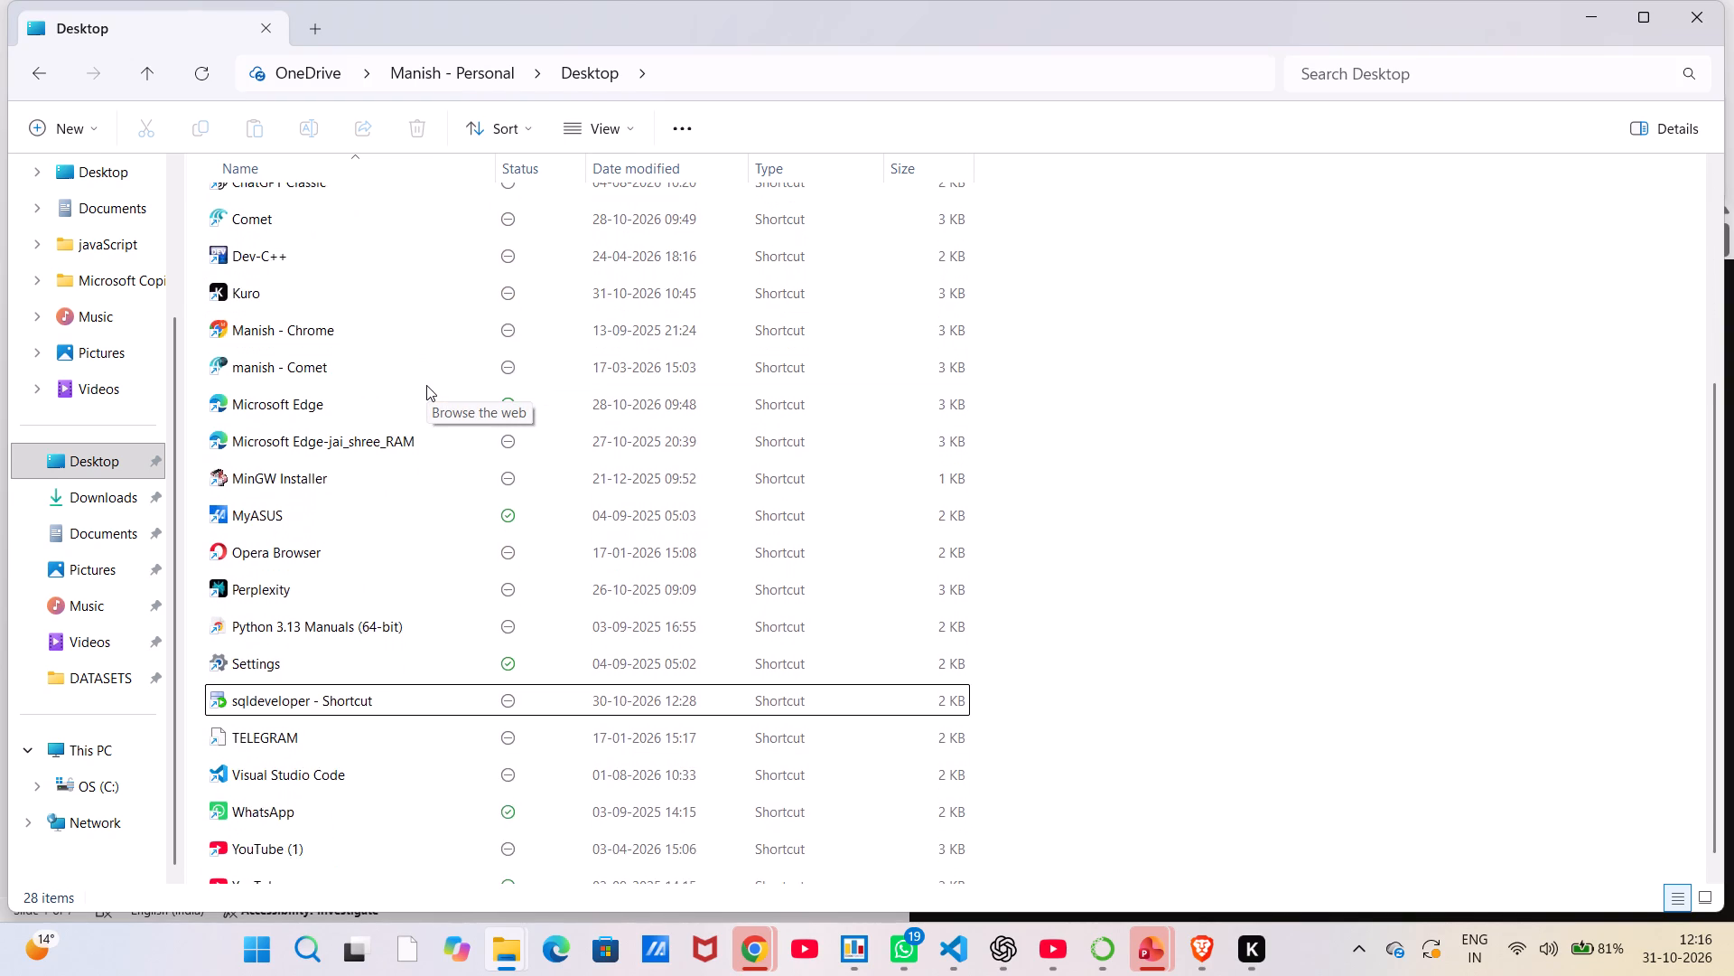
{"action": "left_click", "coordinate": [99, 726]}
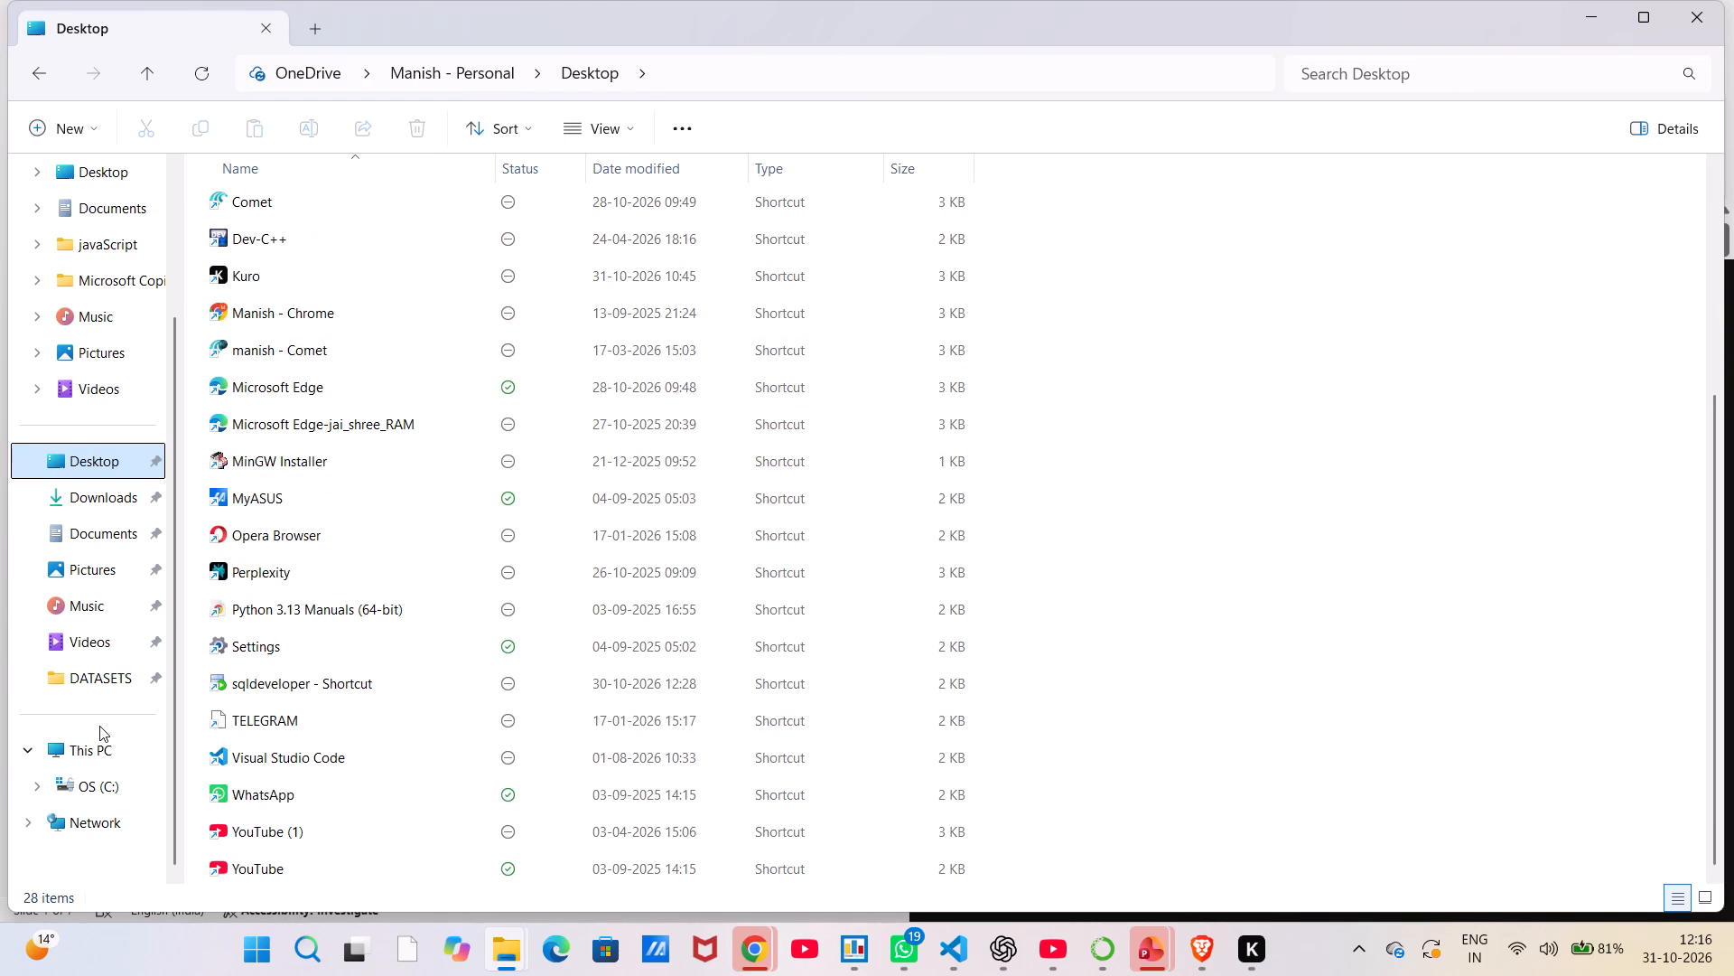
{"action": "left_click", "coordinate": [80, 773]}
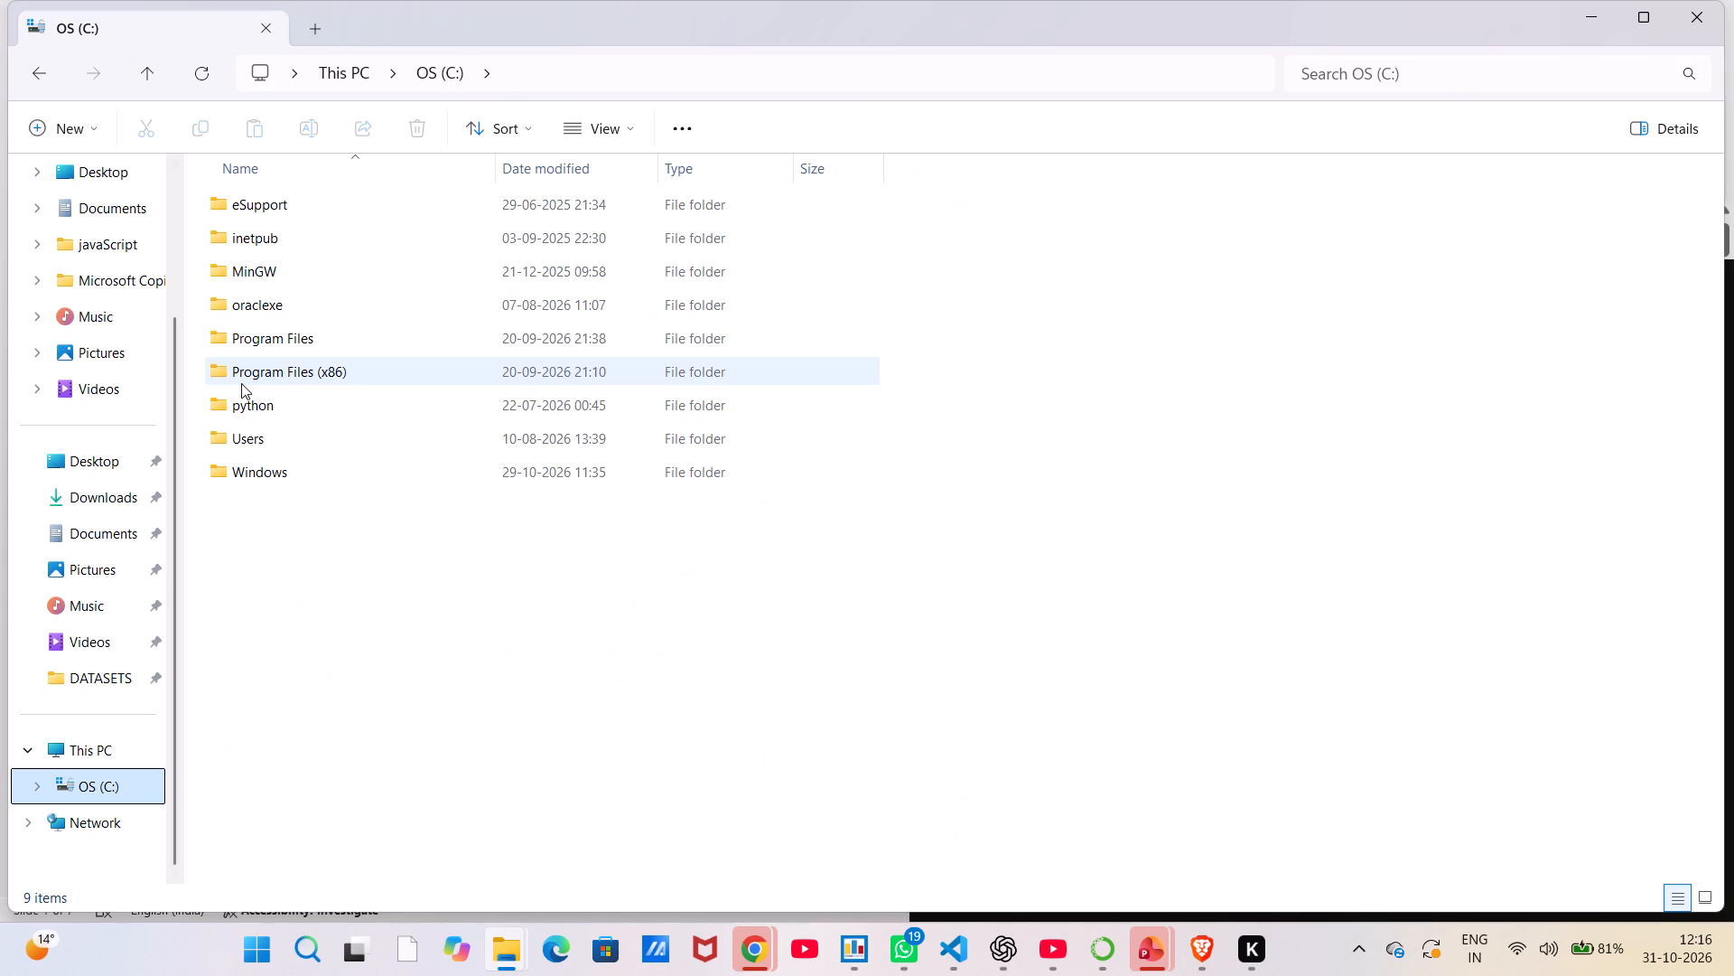
{"action": "double_click", "coordinate": [290, 350]}
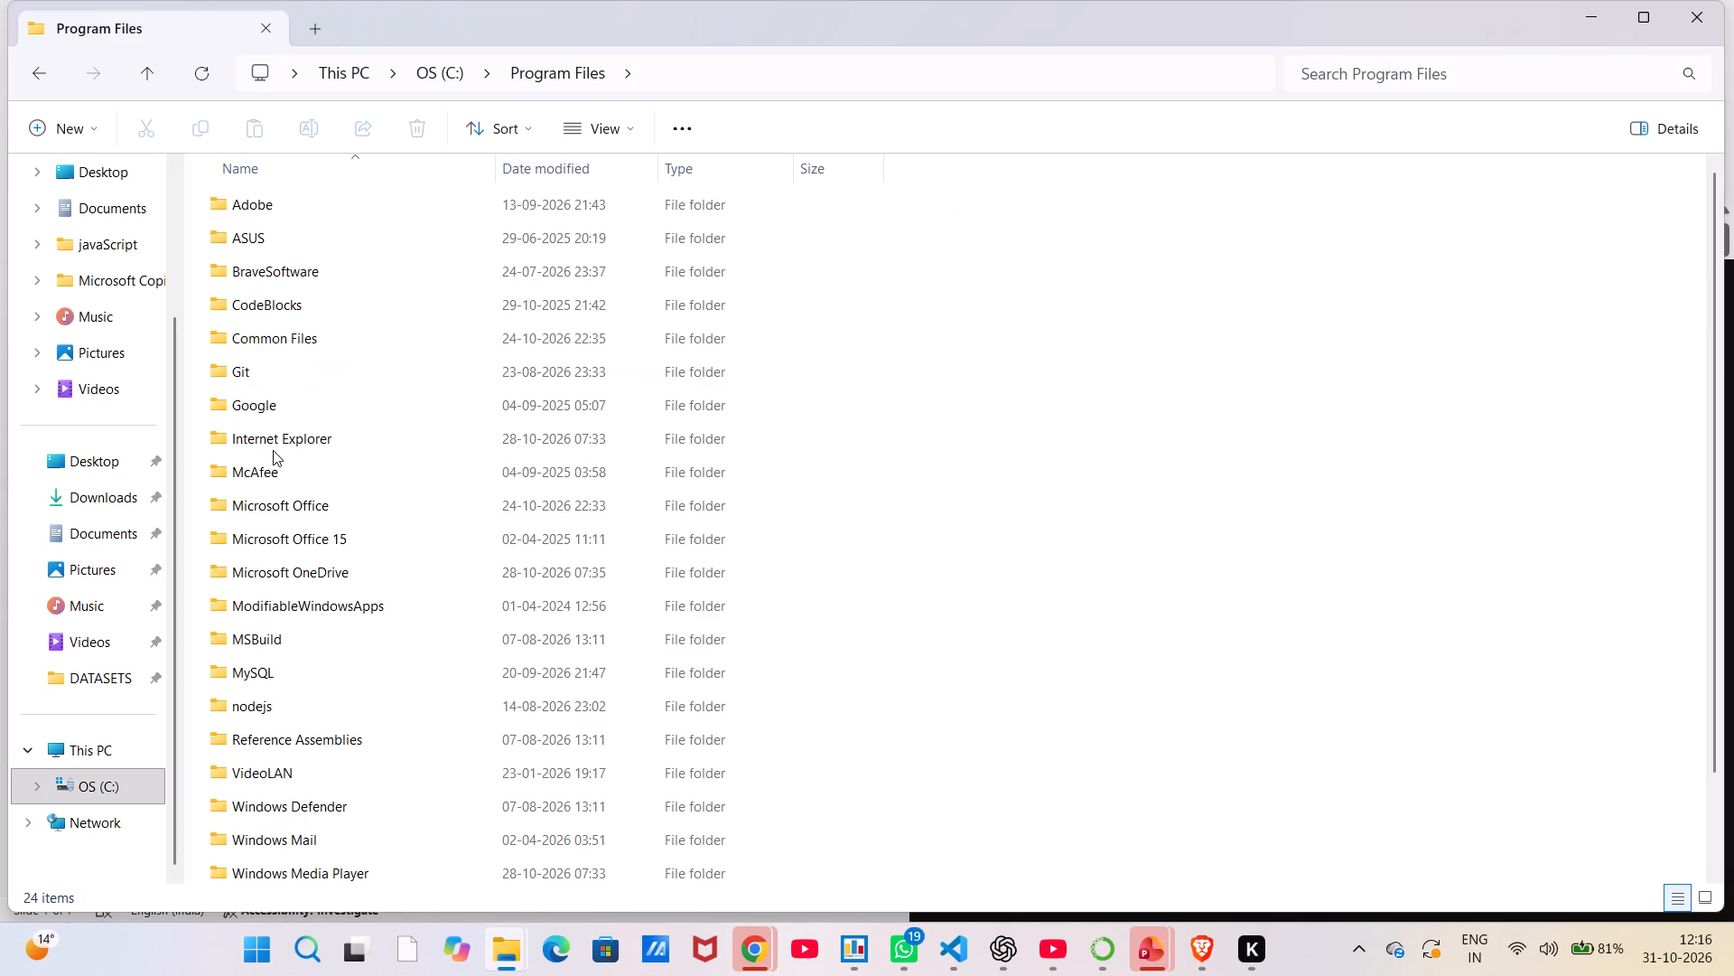
{"action": "scroll", "coordinate": [266, 530], "scroll_direction": "down", "scroll_amount": 7}
{"action": "scroll", "coordinate": [266, 530], "scroll_direction": "up", "scroll_amount": 5}
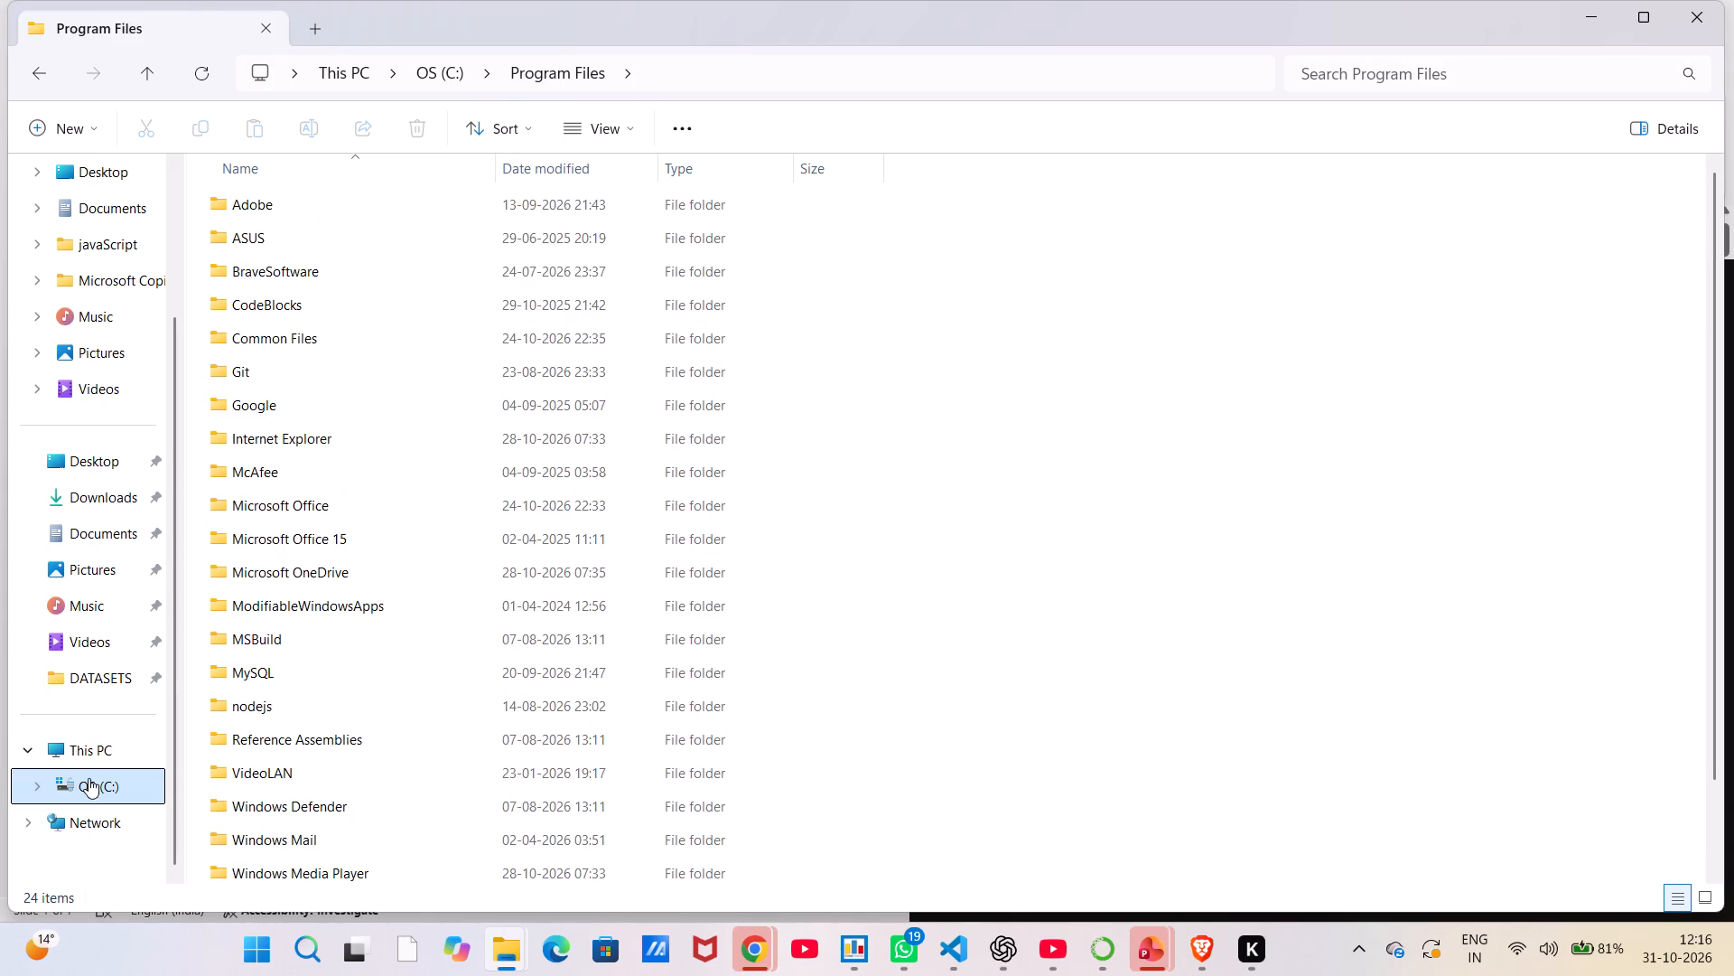
{"action": "left_click", "coordinate": [433, 76]}
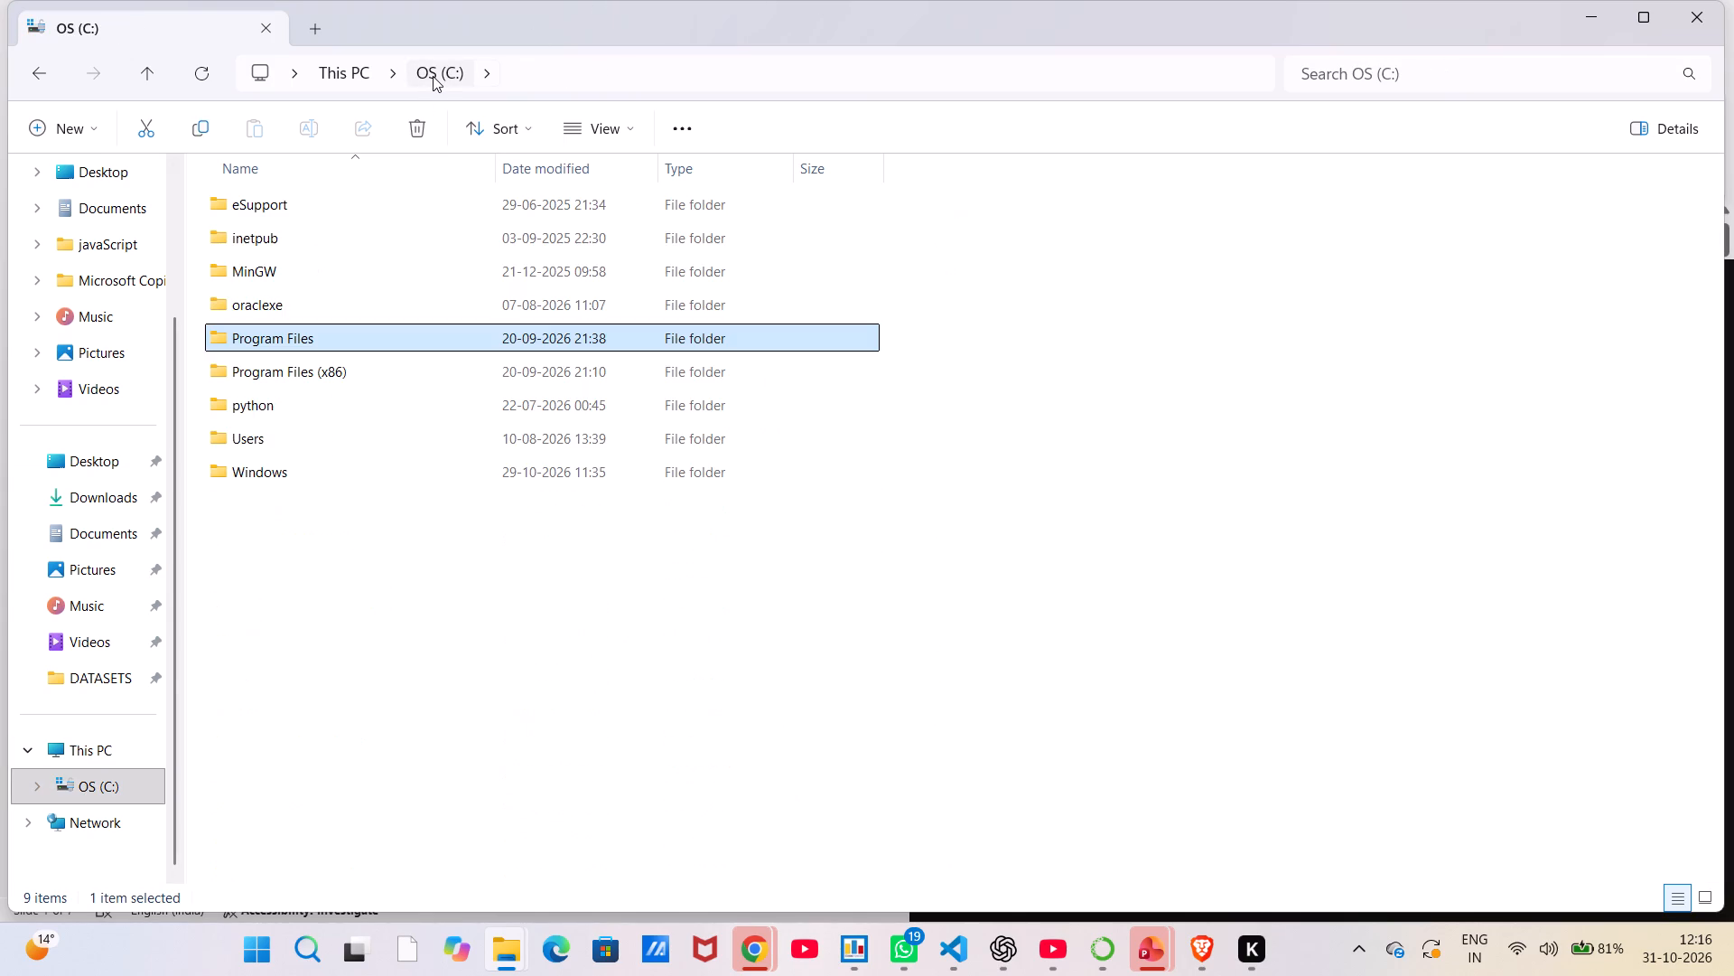
{"action": "double_click", "coordinate": [329, 352]}
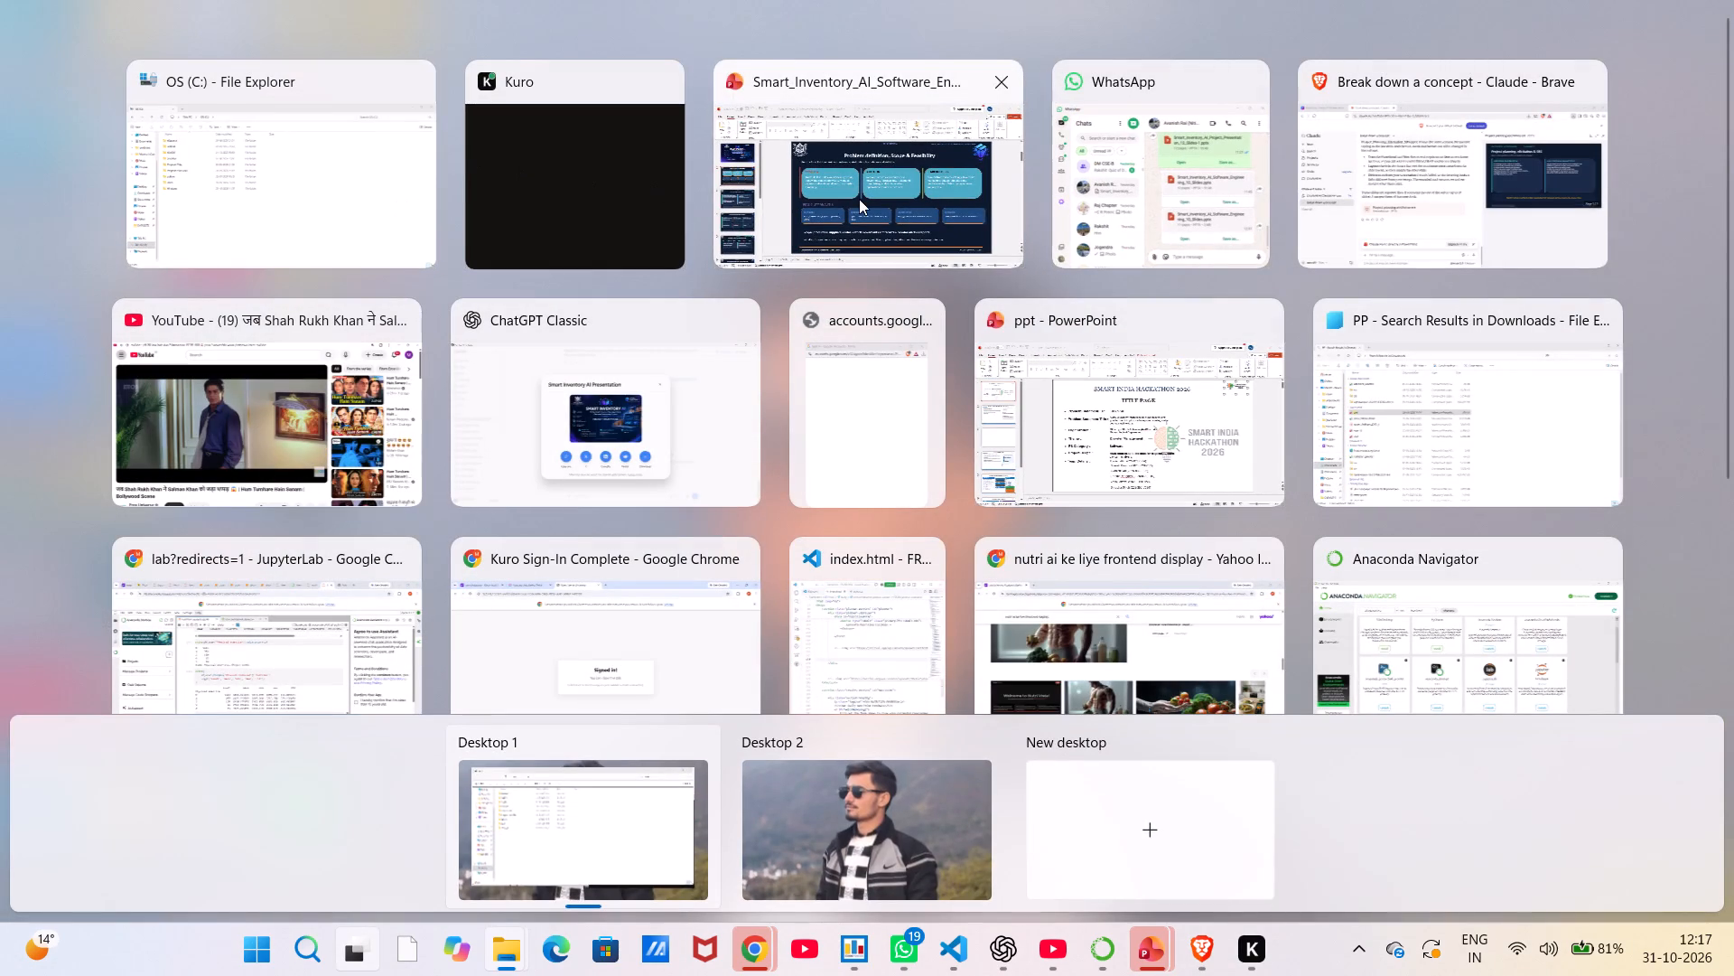
Switch to PowerPoint and save the pending changes to the ppt file in the Downloads folder.
{"action": "left_click", "coordinate": [859, 199]}
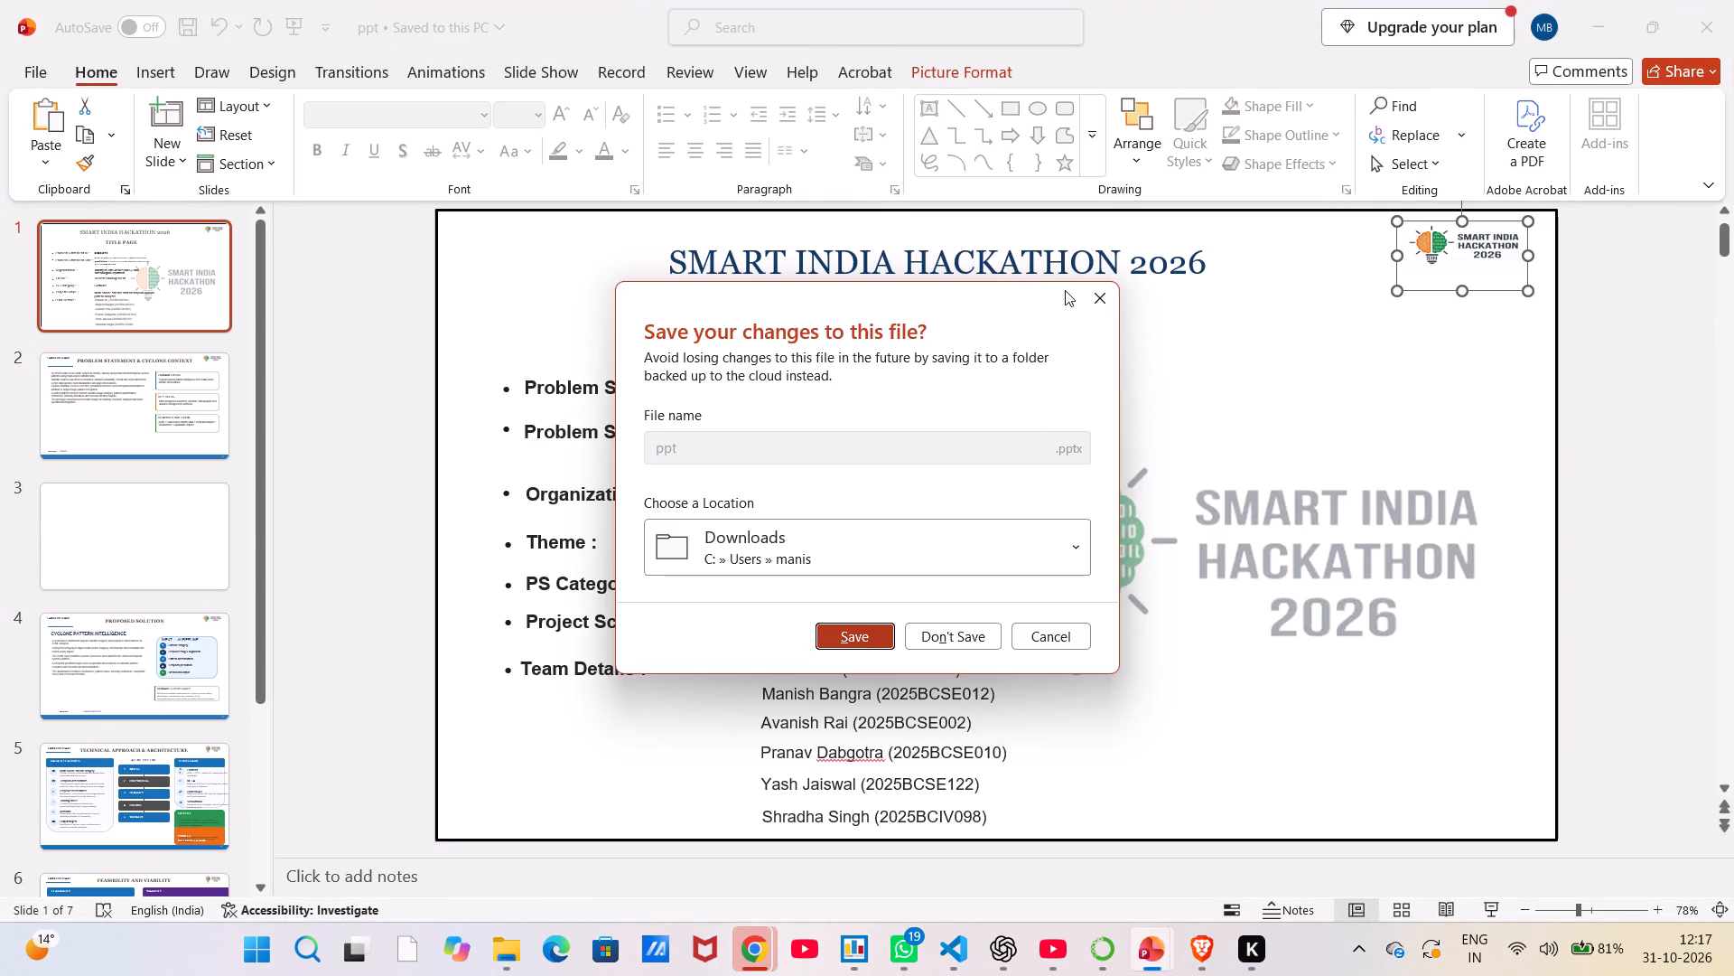
{"action": "left_click", "coordinate": [845, 638]}
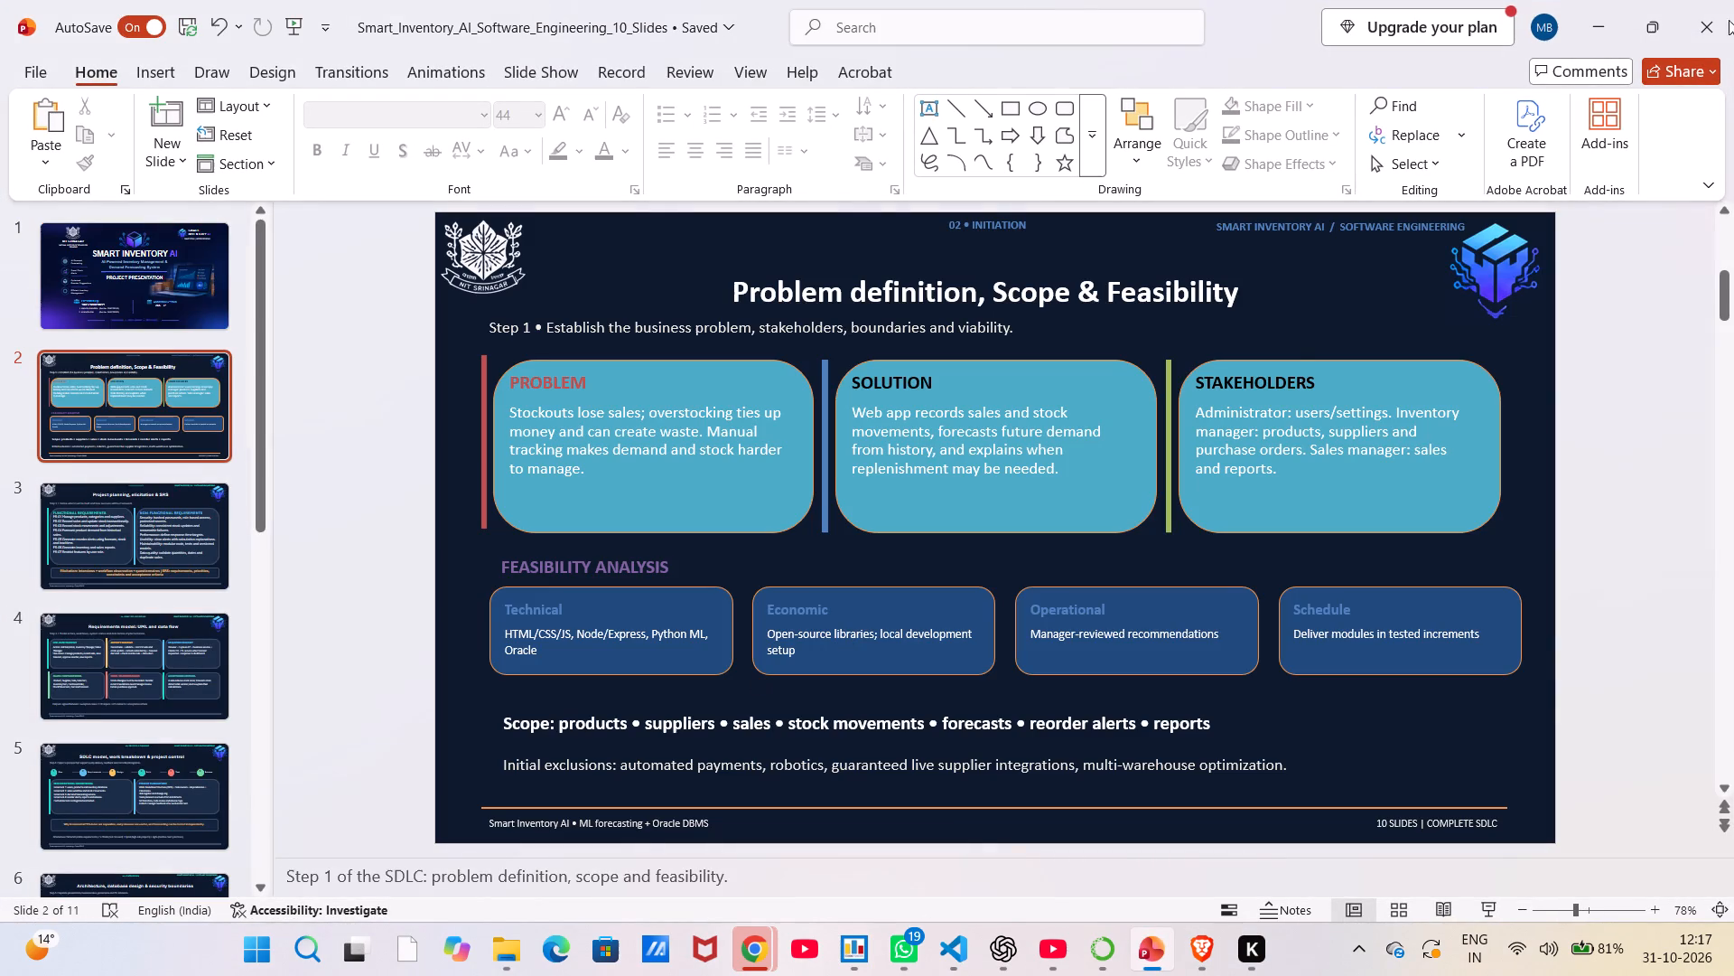
Copy a sharing link to the Smart_Inventory_AI_Software_Engineering_10_Slides presentation.
{"action": "left_click", "coordinate": [1683, 62]}
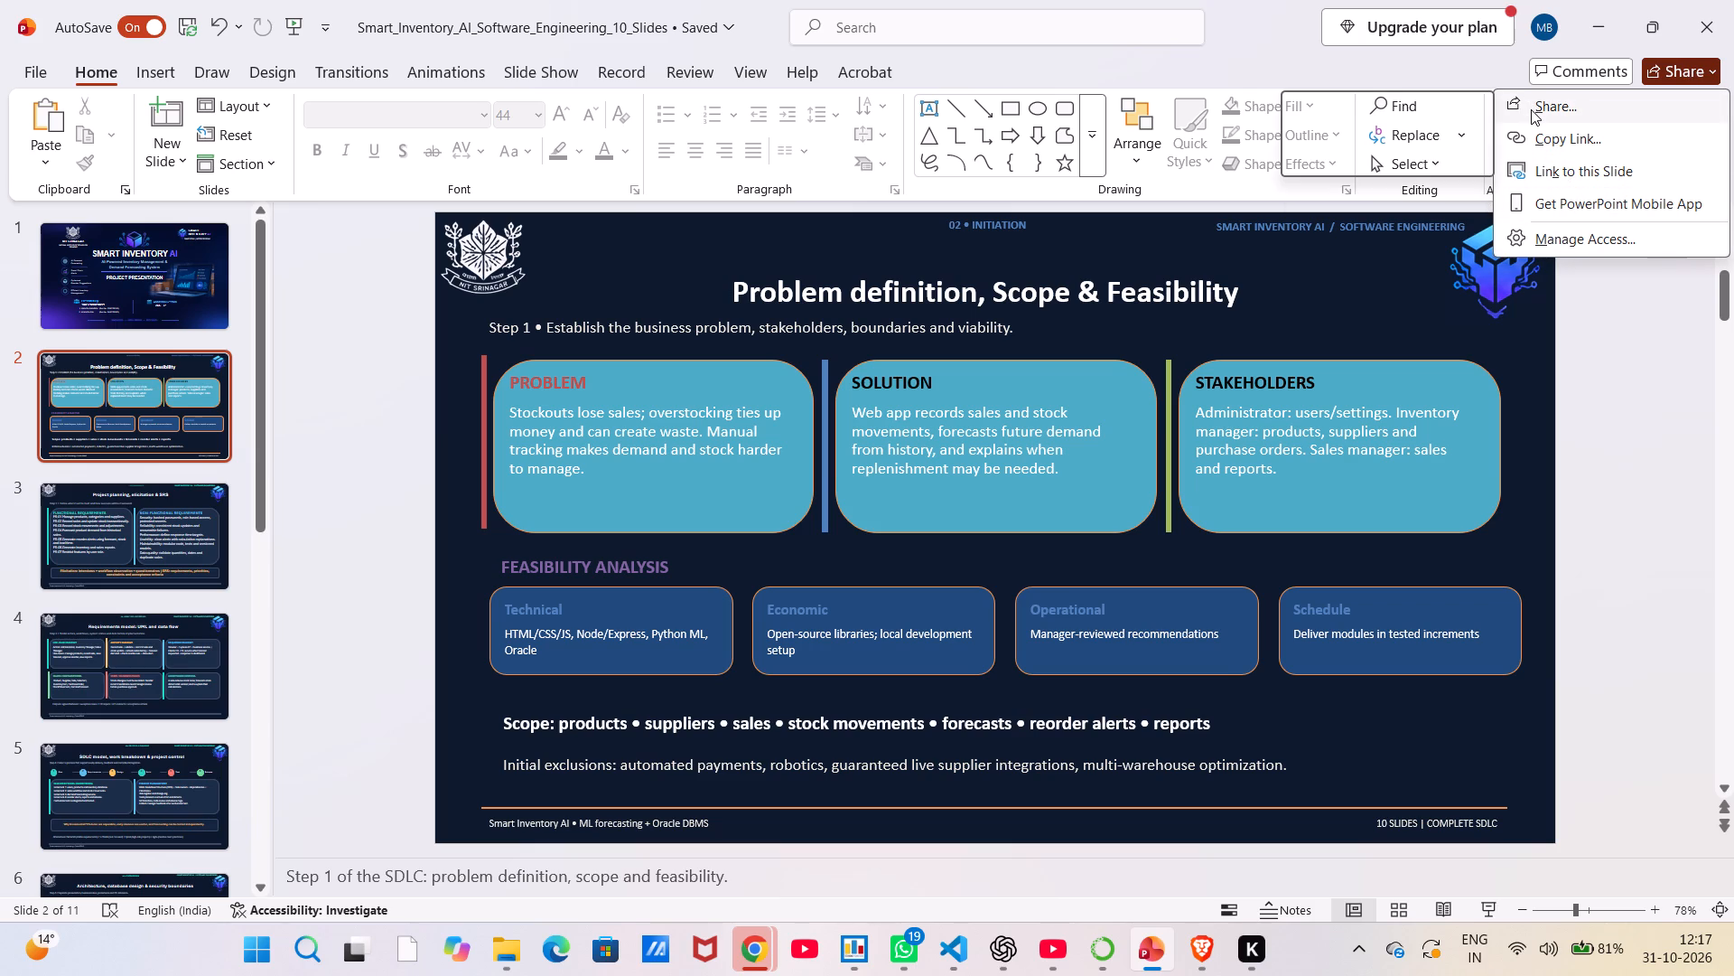
{"action": "left_click", "coordinate": [1545, 141]}
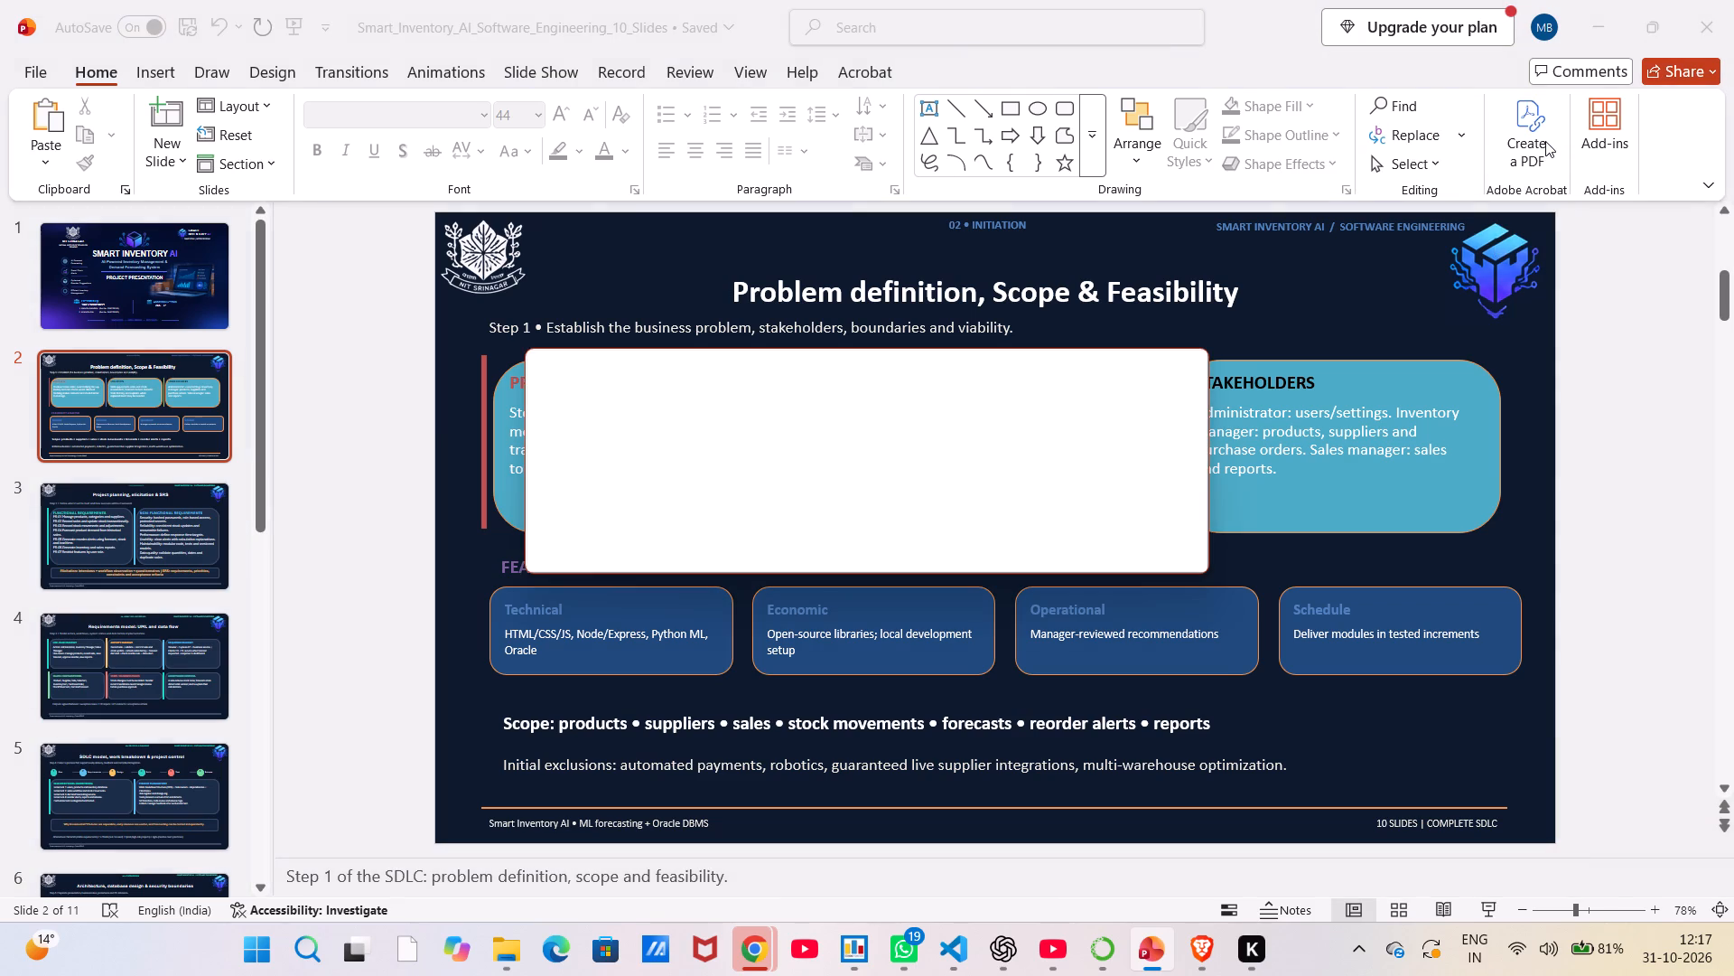
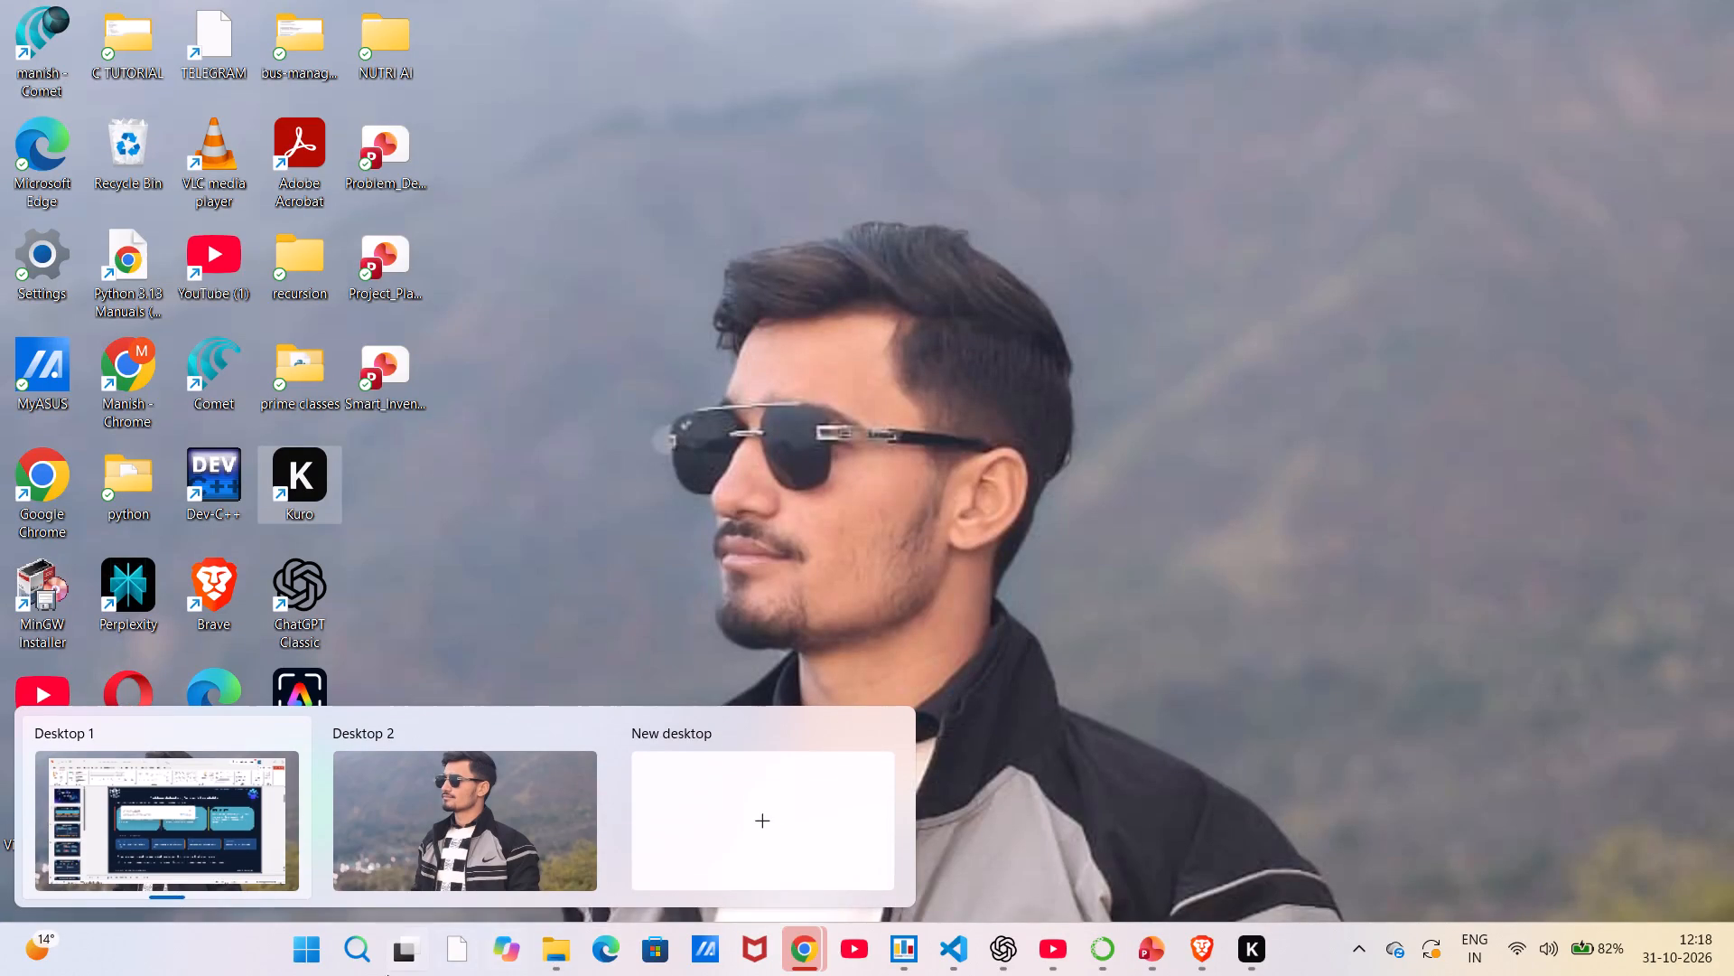
Open the Project_Planning_Elicitation_SRS and Smart_Inventory_AI_Title_Slide presentations from the desktop.
{"action": "left_click", "coordinate": [1178, 755]}
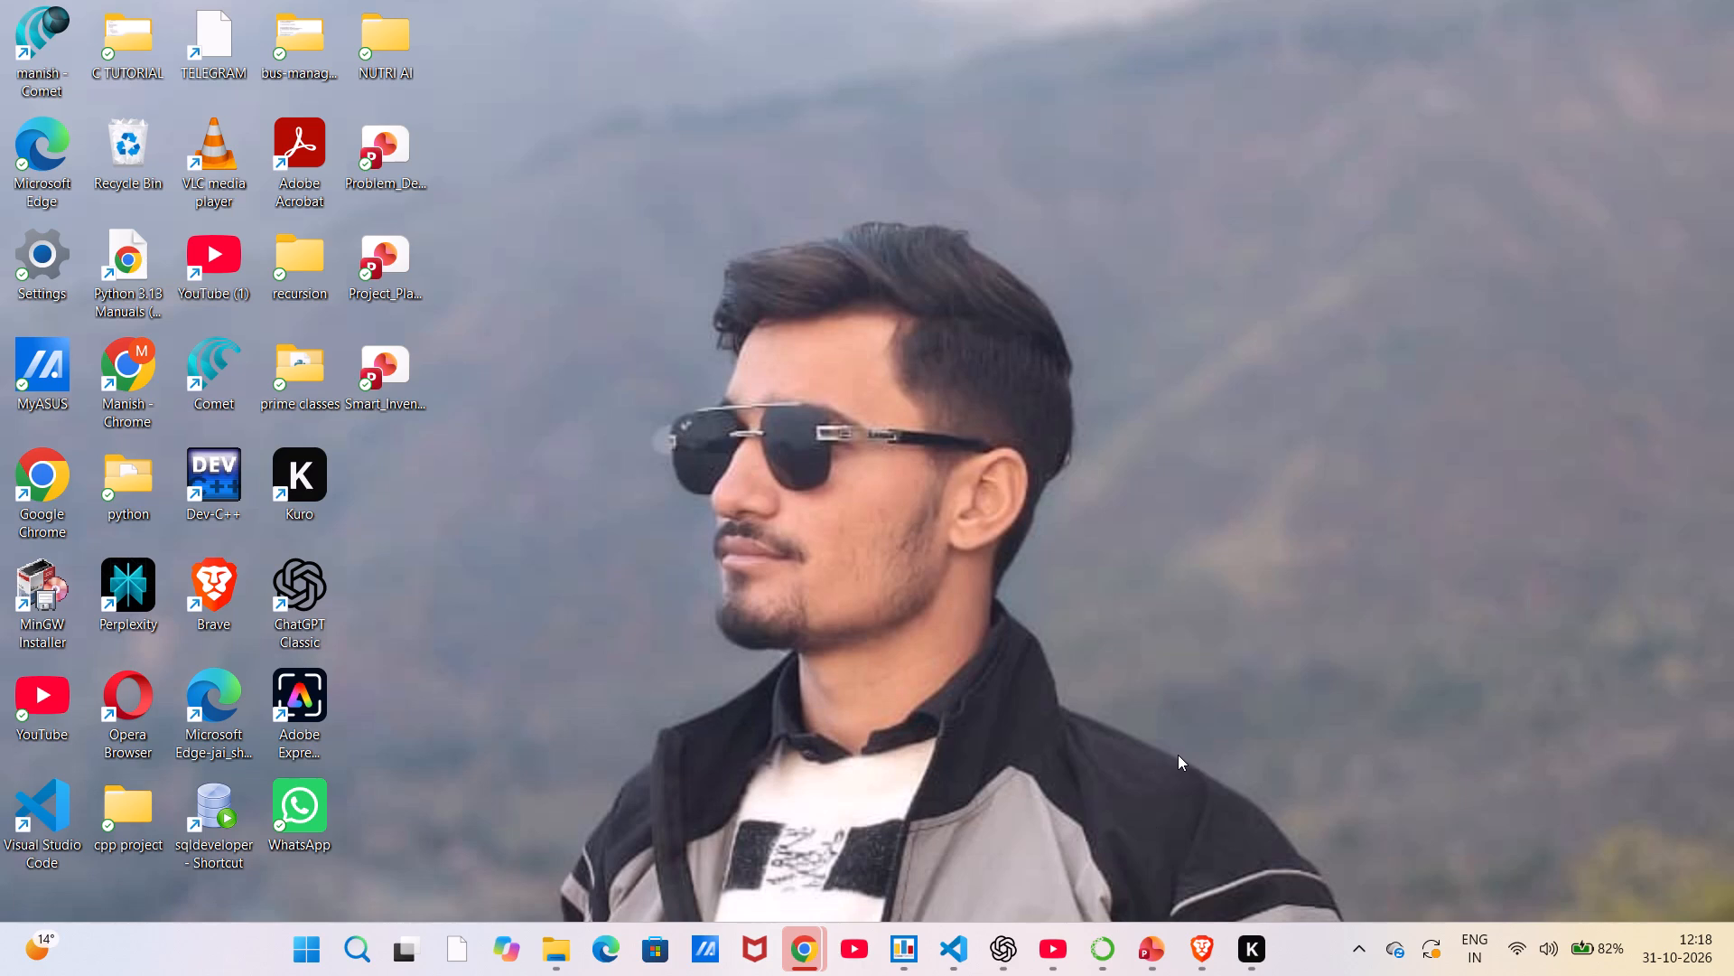
{"action": "double_click", "coordinate": [389, 261]}
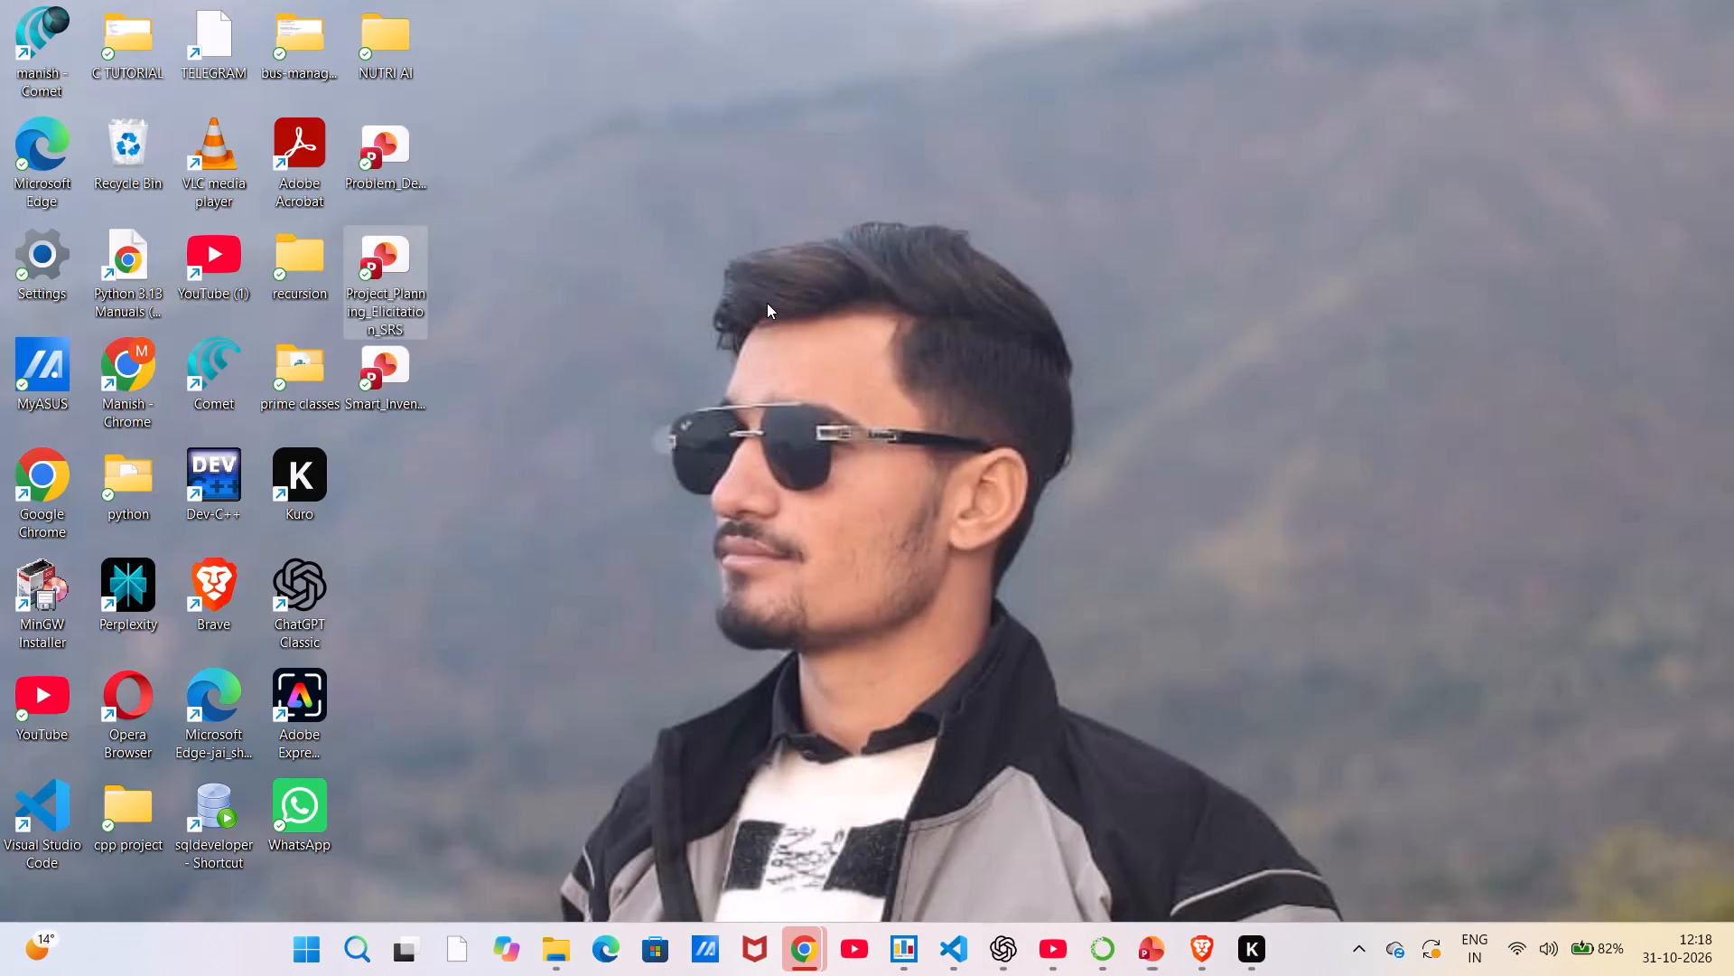
{"action": "left_click_drag", "start_coordinate": [373, 351], "coordinate": [382, 354]}
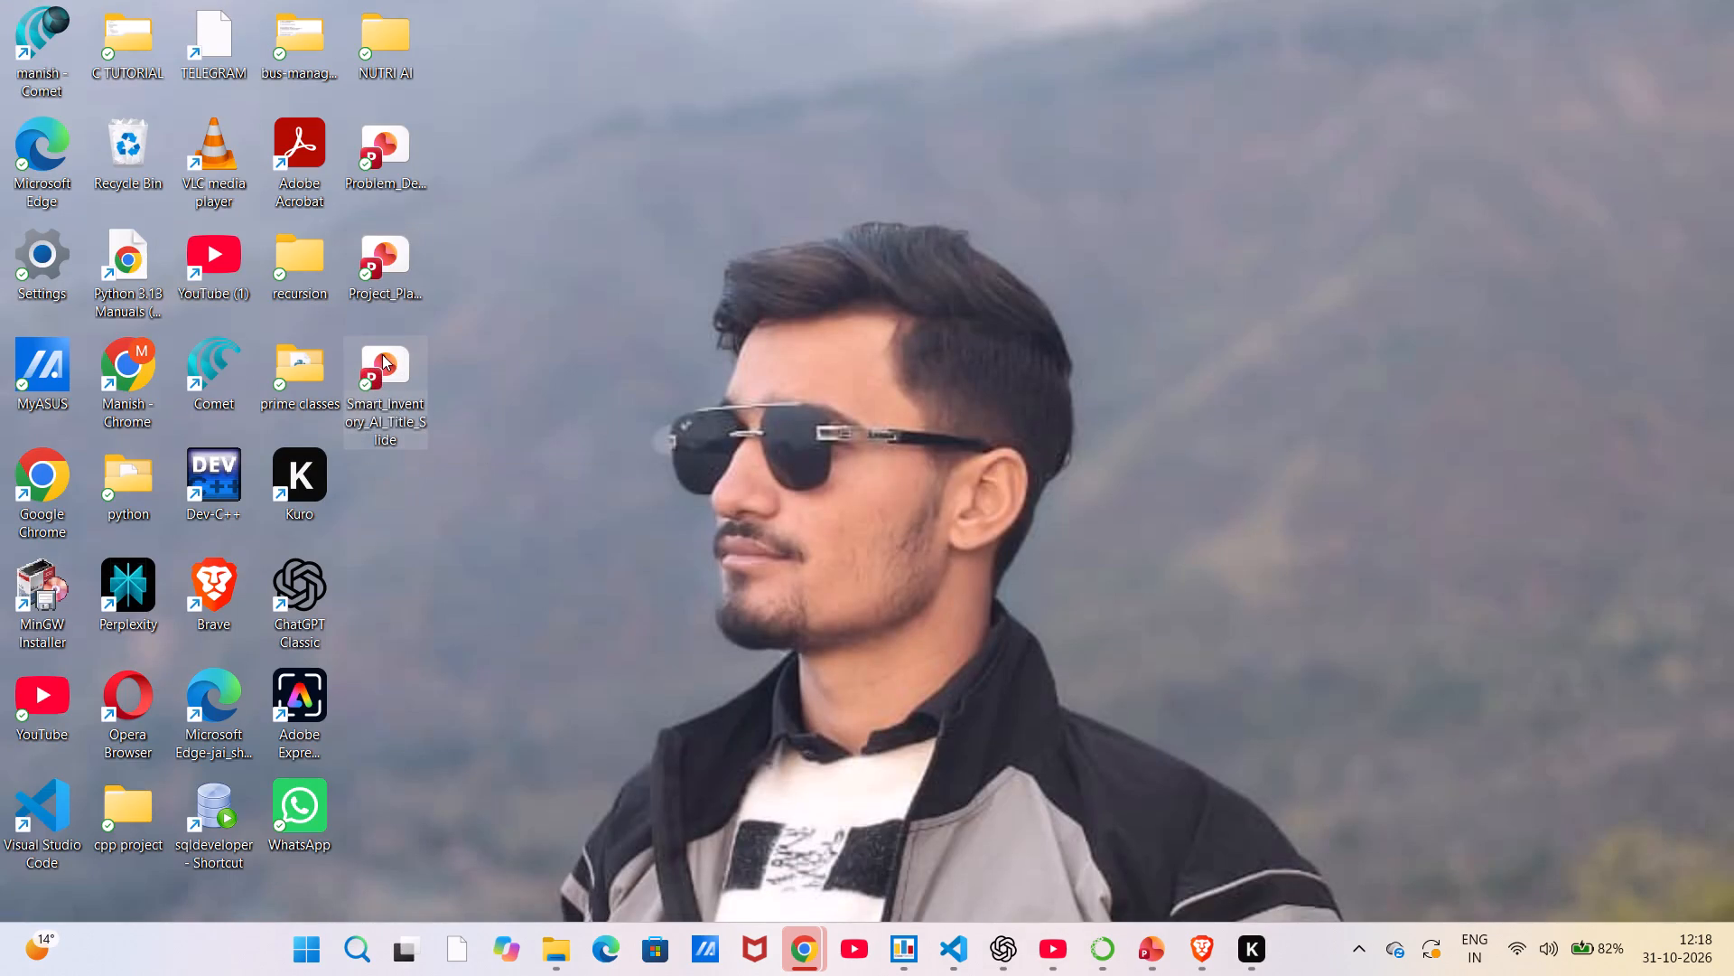
{"action": "double_click", "coordinate": [382, 354]}
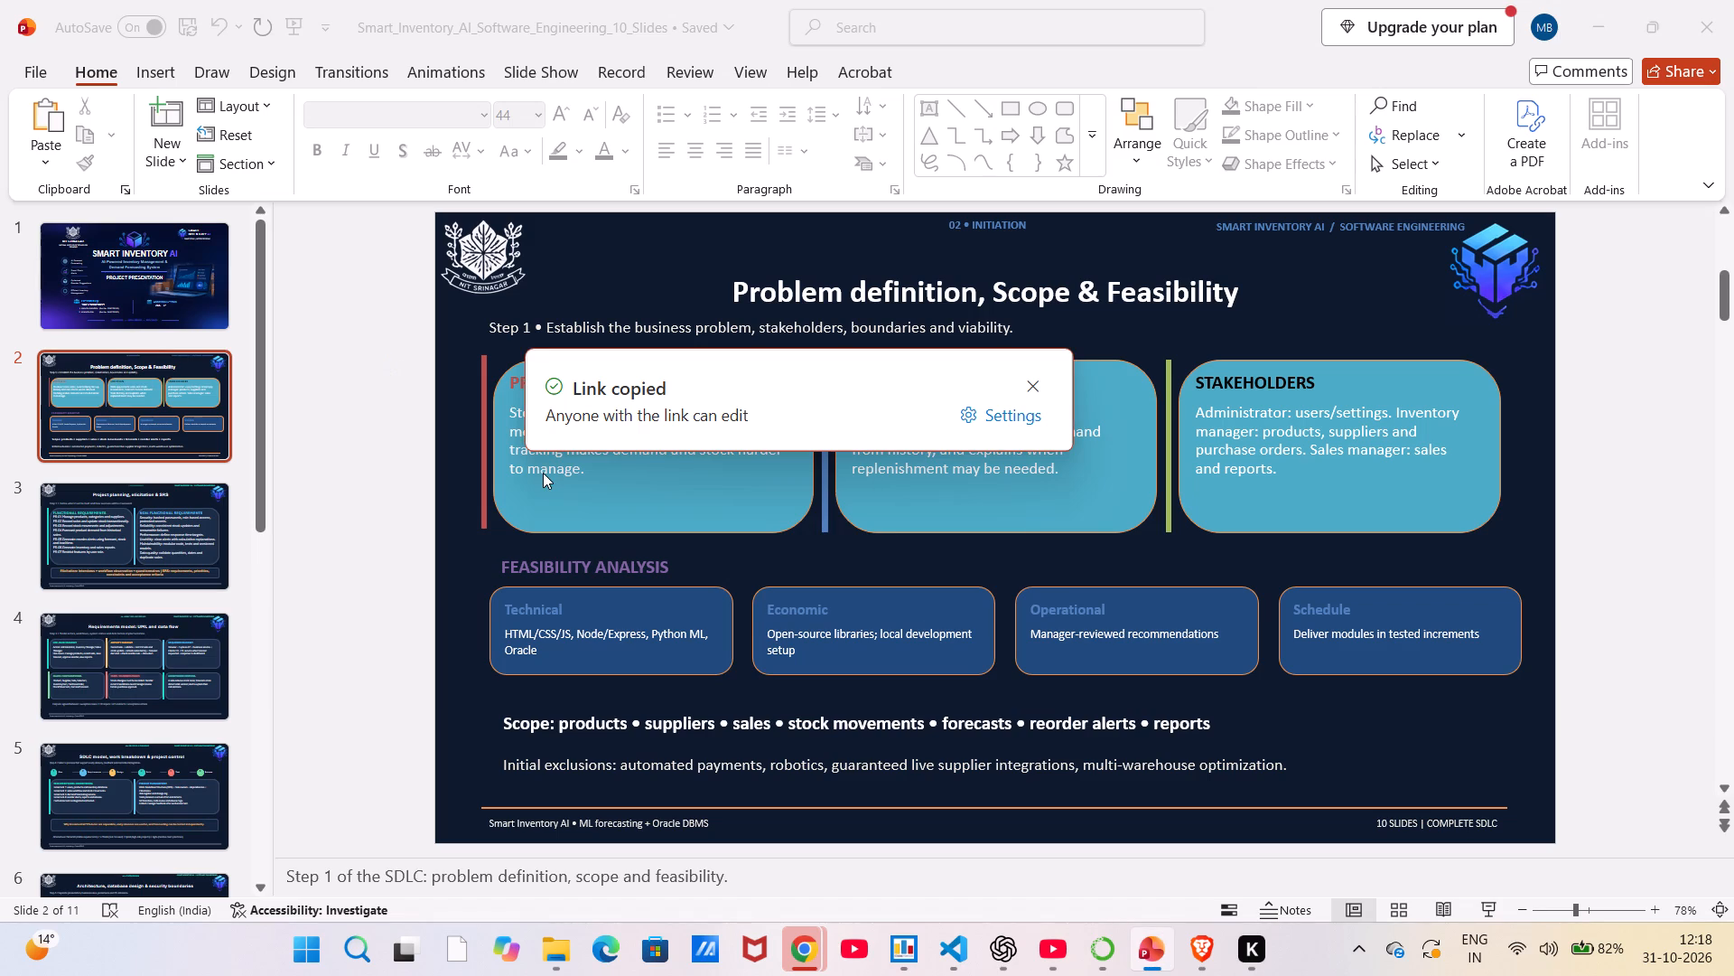
Close the sharing-link confirmation over the Problem definition, Scope & Feasibility slide.
{"action": "scroll", "coordinate": [543, 473], "scroll_direction": "down", "scroll_amount": 5}
{"action": "left_click", "coordinate": [1026, 373]}
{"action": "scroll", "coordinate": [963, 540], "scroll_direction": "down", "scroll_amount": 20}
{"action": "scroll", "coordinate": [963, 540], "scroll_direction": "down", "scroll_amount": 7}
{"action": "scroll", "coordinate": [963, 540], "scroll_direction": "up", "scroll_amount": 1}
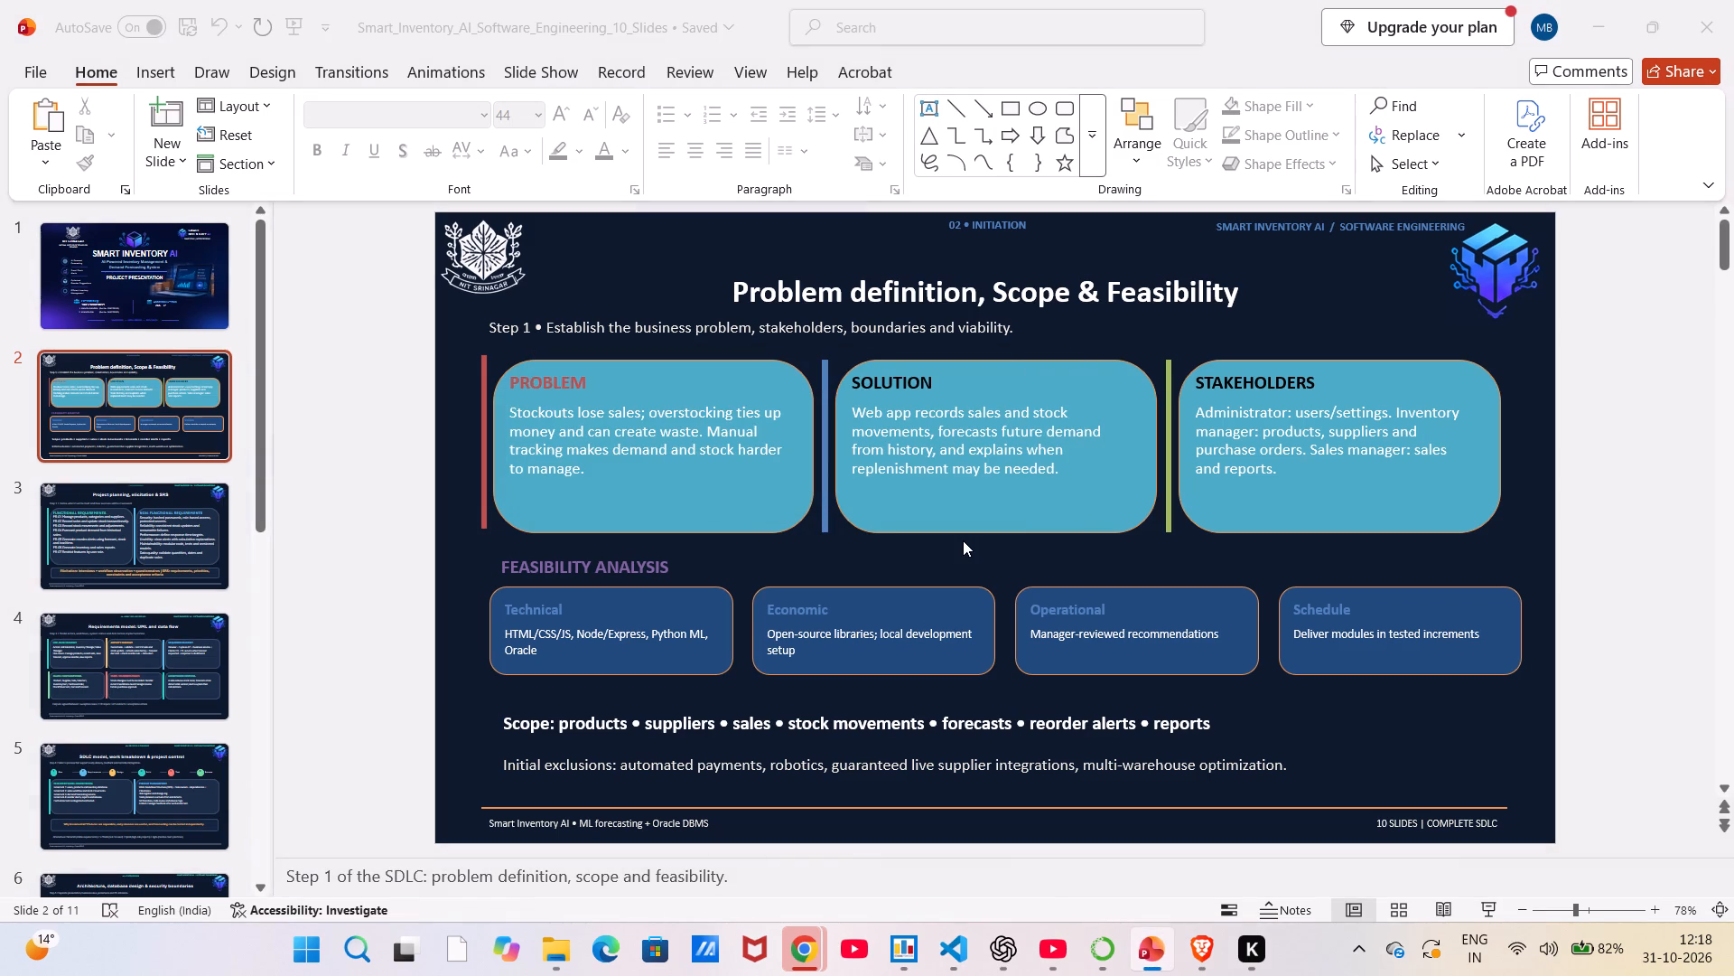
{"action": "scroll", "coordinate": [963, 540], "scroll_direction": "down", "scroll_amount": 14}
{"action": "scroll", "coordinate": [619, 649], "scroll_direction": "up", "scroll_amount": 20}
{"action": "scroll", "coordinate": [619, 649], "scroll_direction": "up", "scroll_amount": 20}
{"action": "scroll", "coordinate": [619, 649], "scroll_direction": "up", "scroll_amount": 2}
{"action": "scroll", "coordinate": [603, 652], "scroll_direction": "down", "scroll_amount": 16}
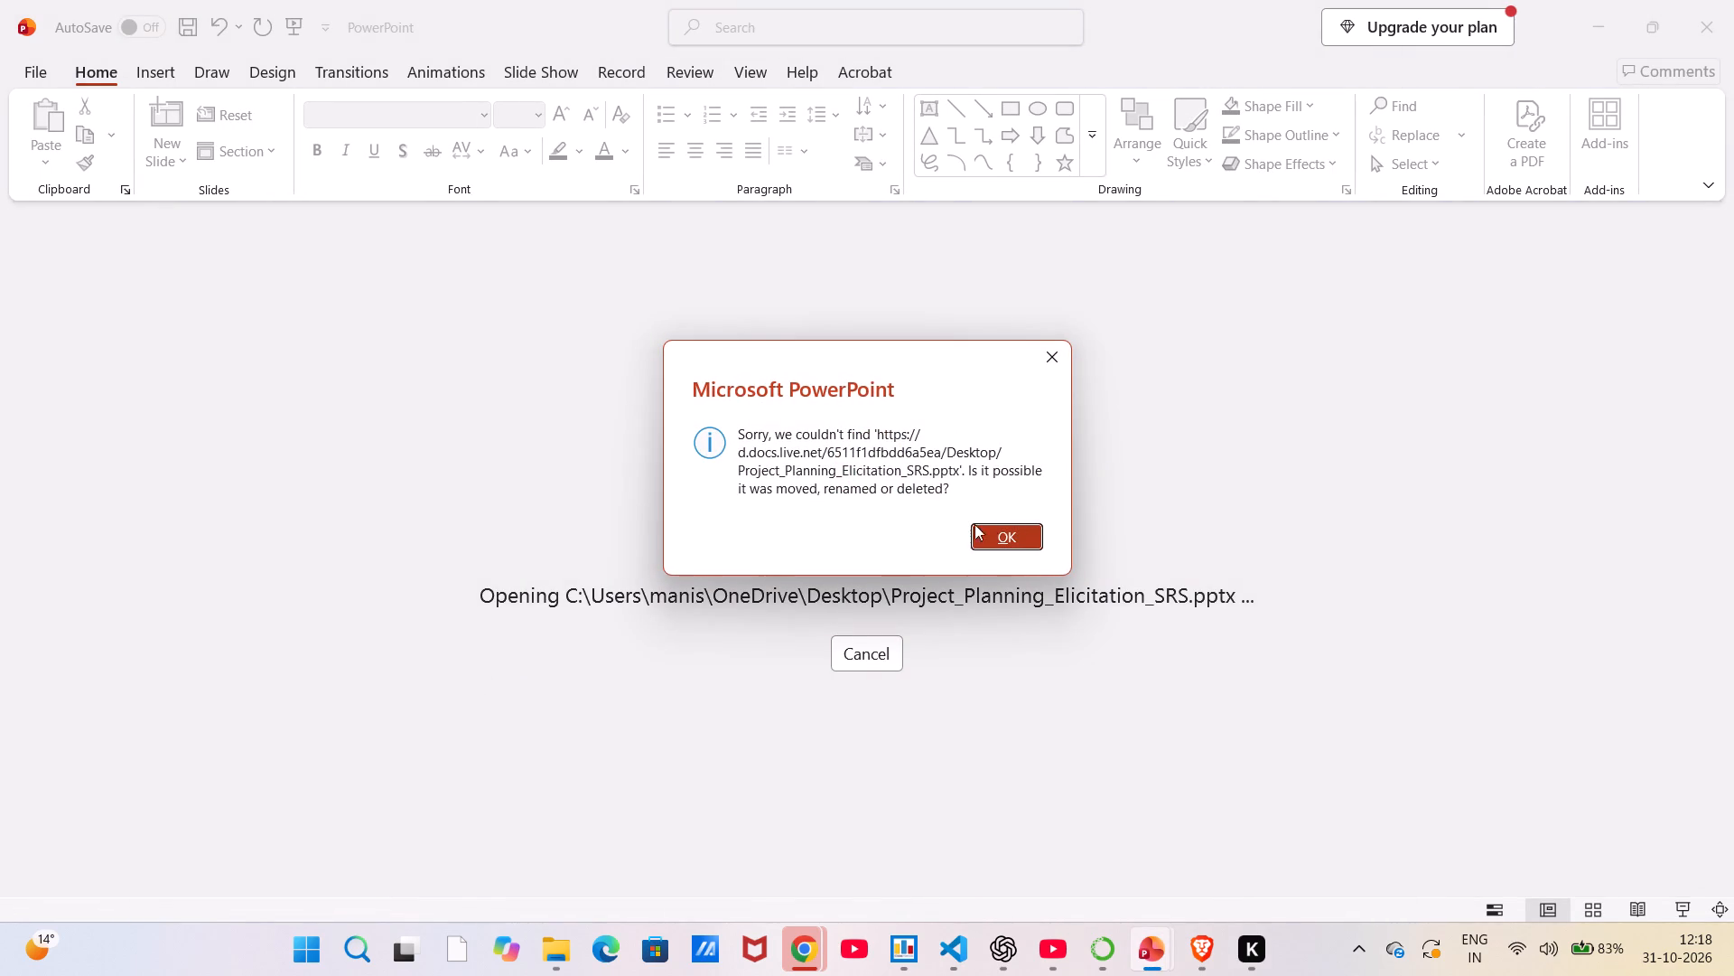
Dismiss the notices for the deleted Project_Planning_Elicitation_SRS and Smart_Inventory_AI_Title_Slide presentations and close the leftover opening window.
{"action": "left_click", "coordinate": [999, 530]}
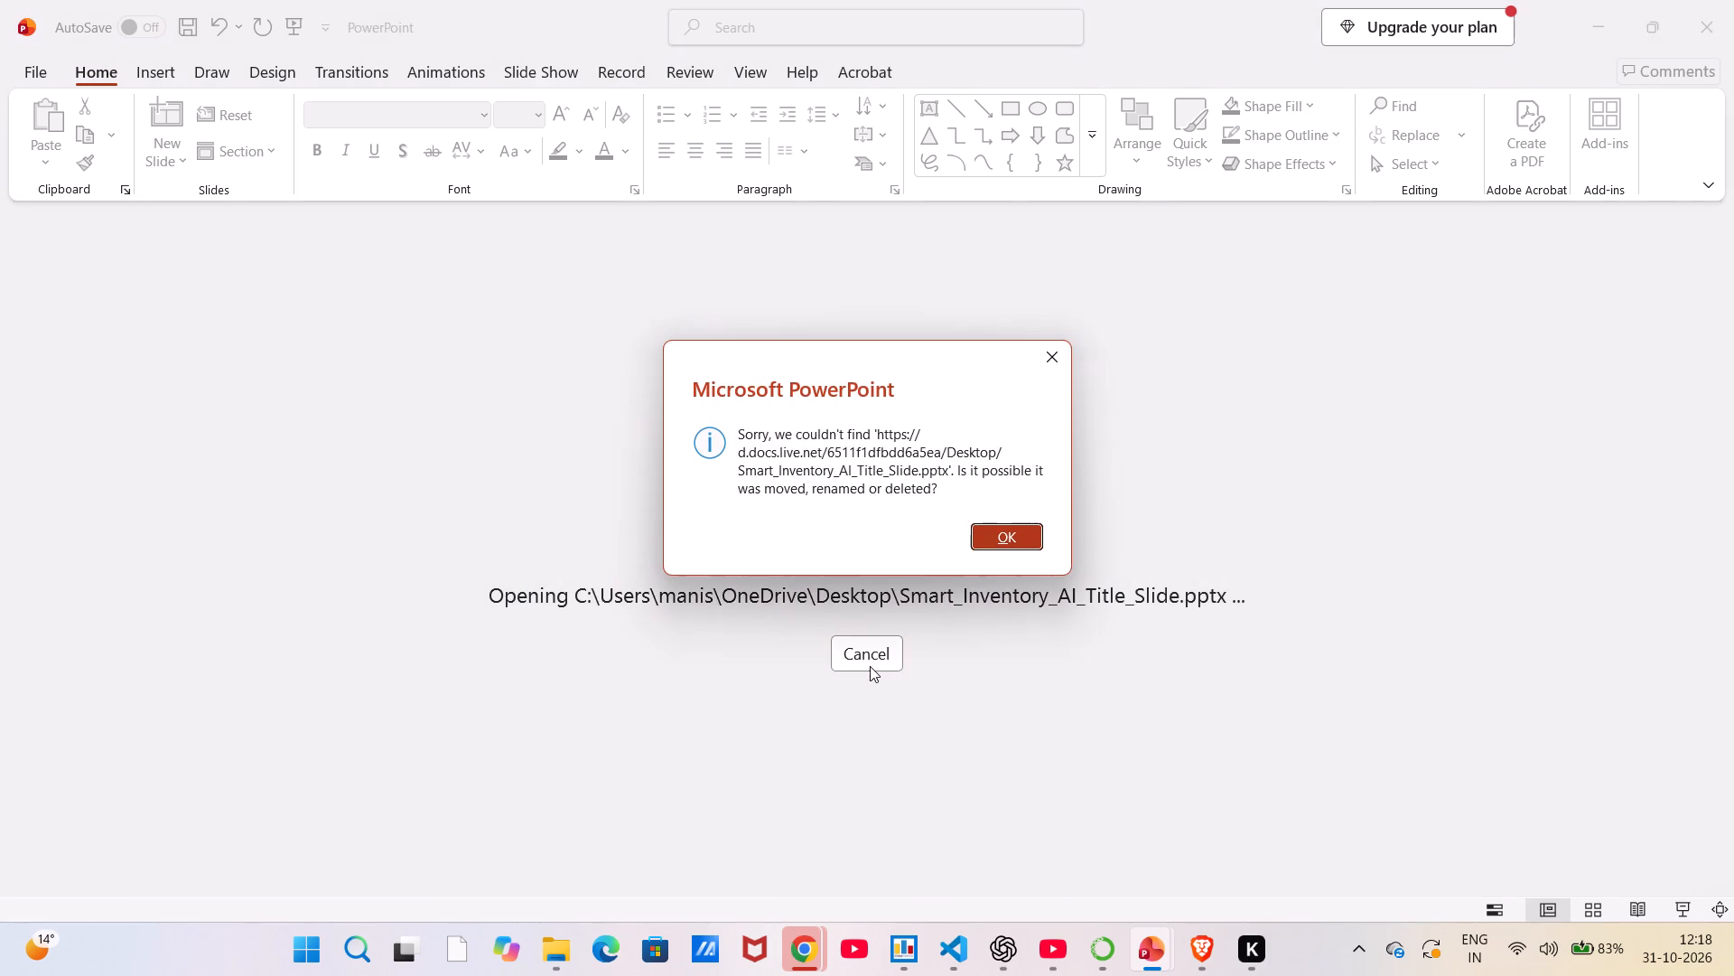
{"action": "left_click", "coordinate": [1013, 550]}
{"action": "left_click", "coordinate": [1064, 358]}
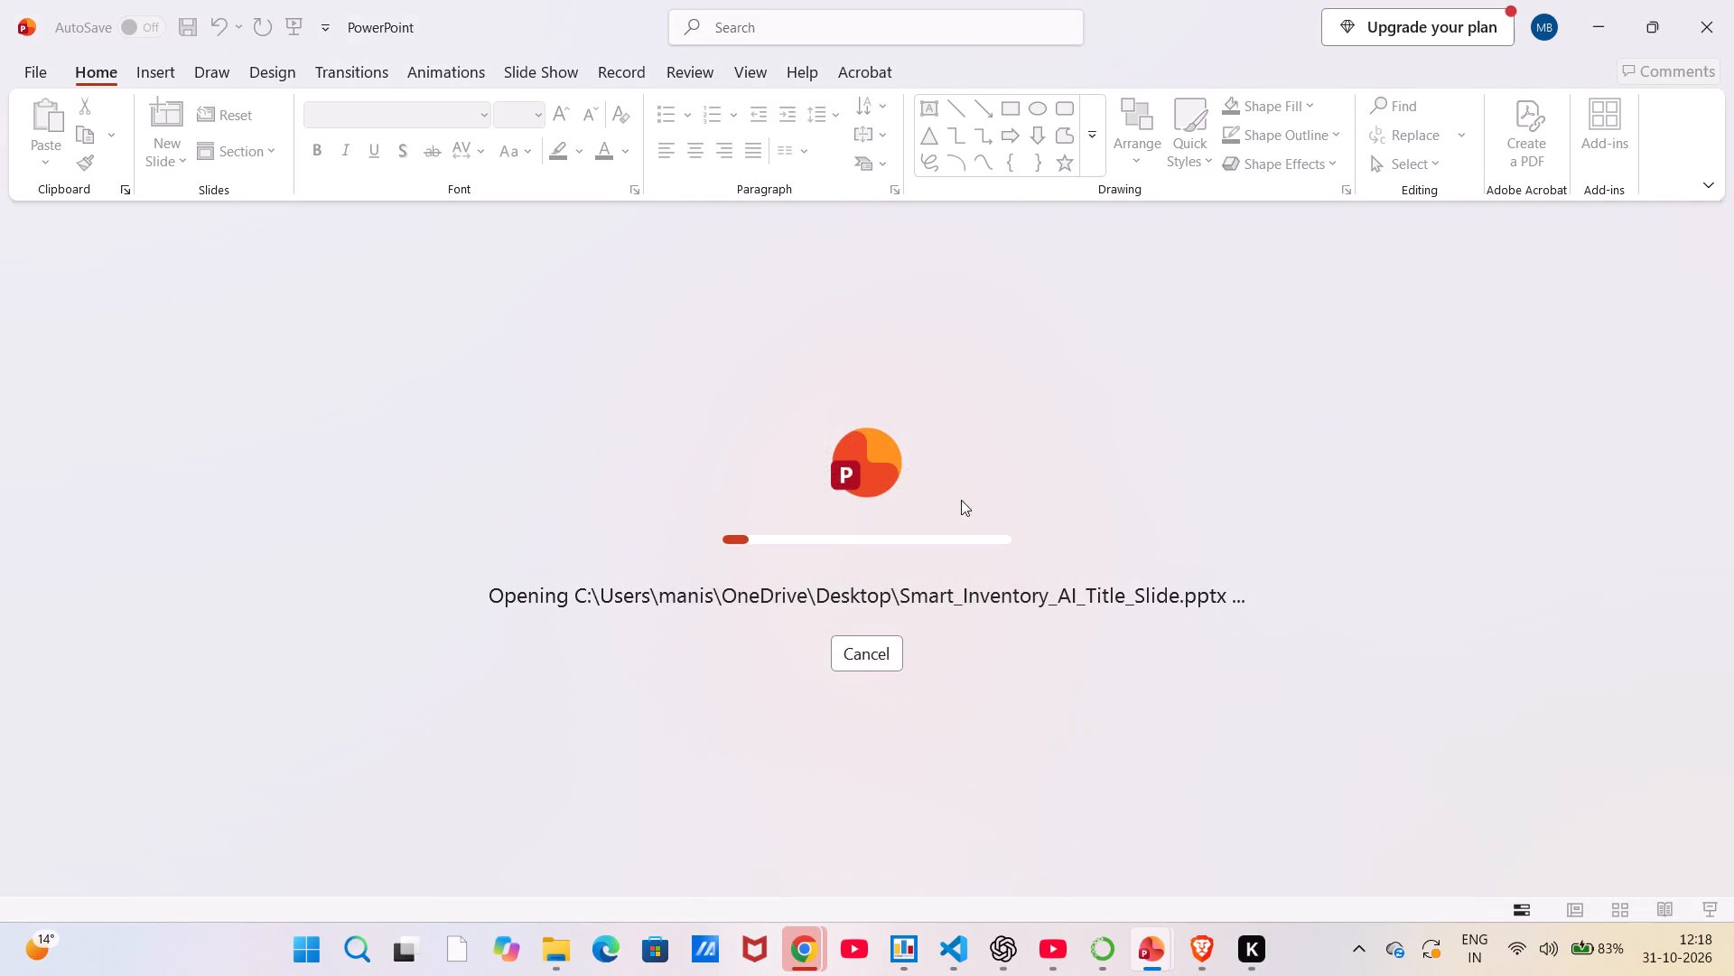
{"action": "left_click", "coordinate": [876, 652]}
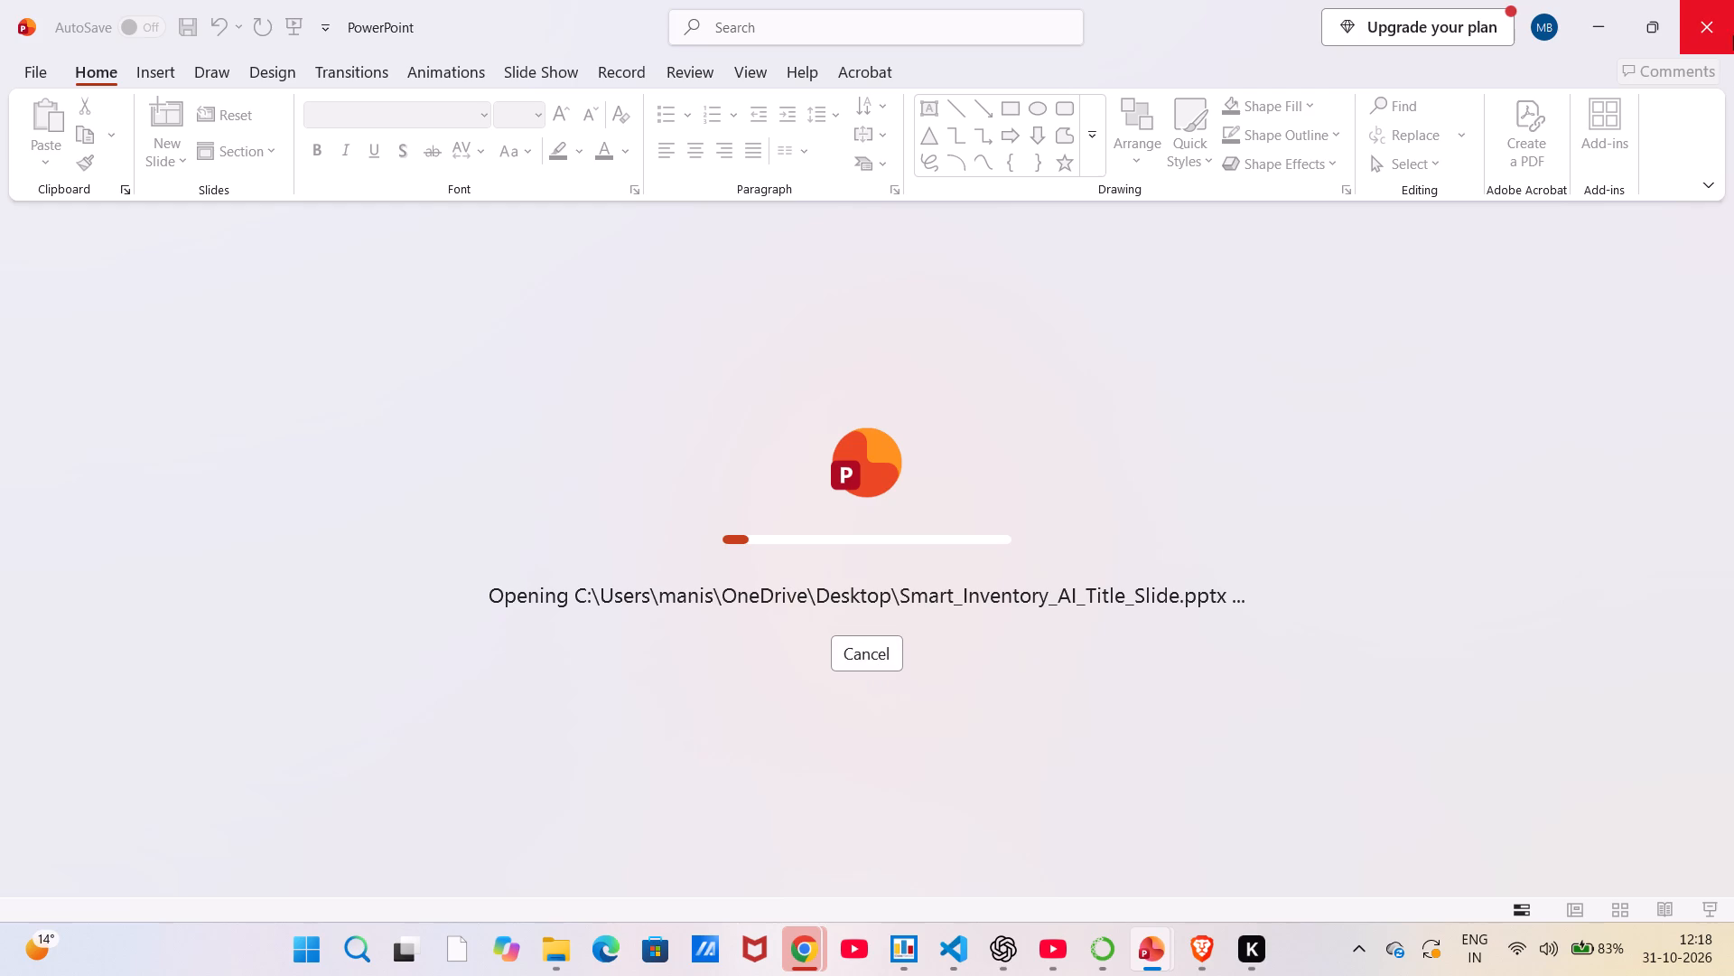
{"action": "left_click", "coordinate": [1696, 3]}
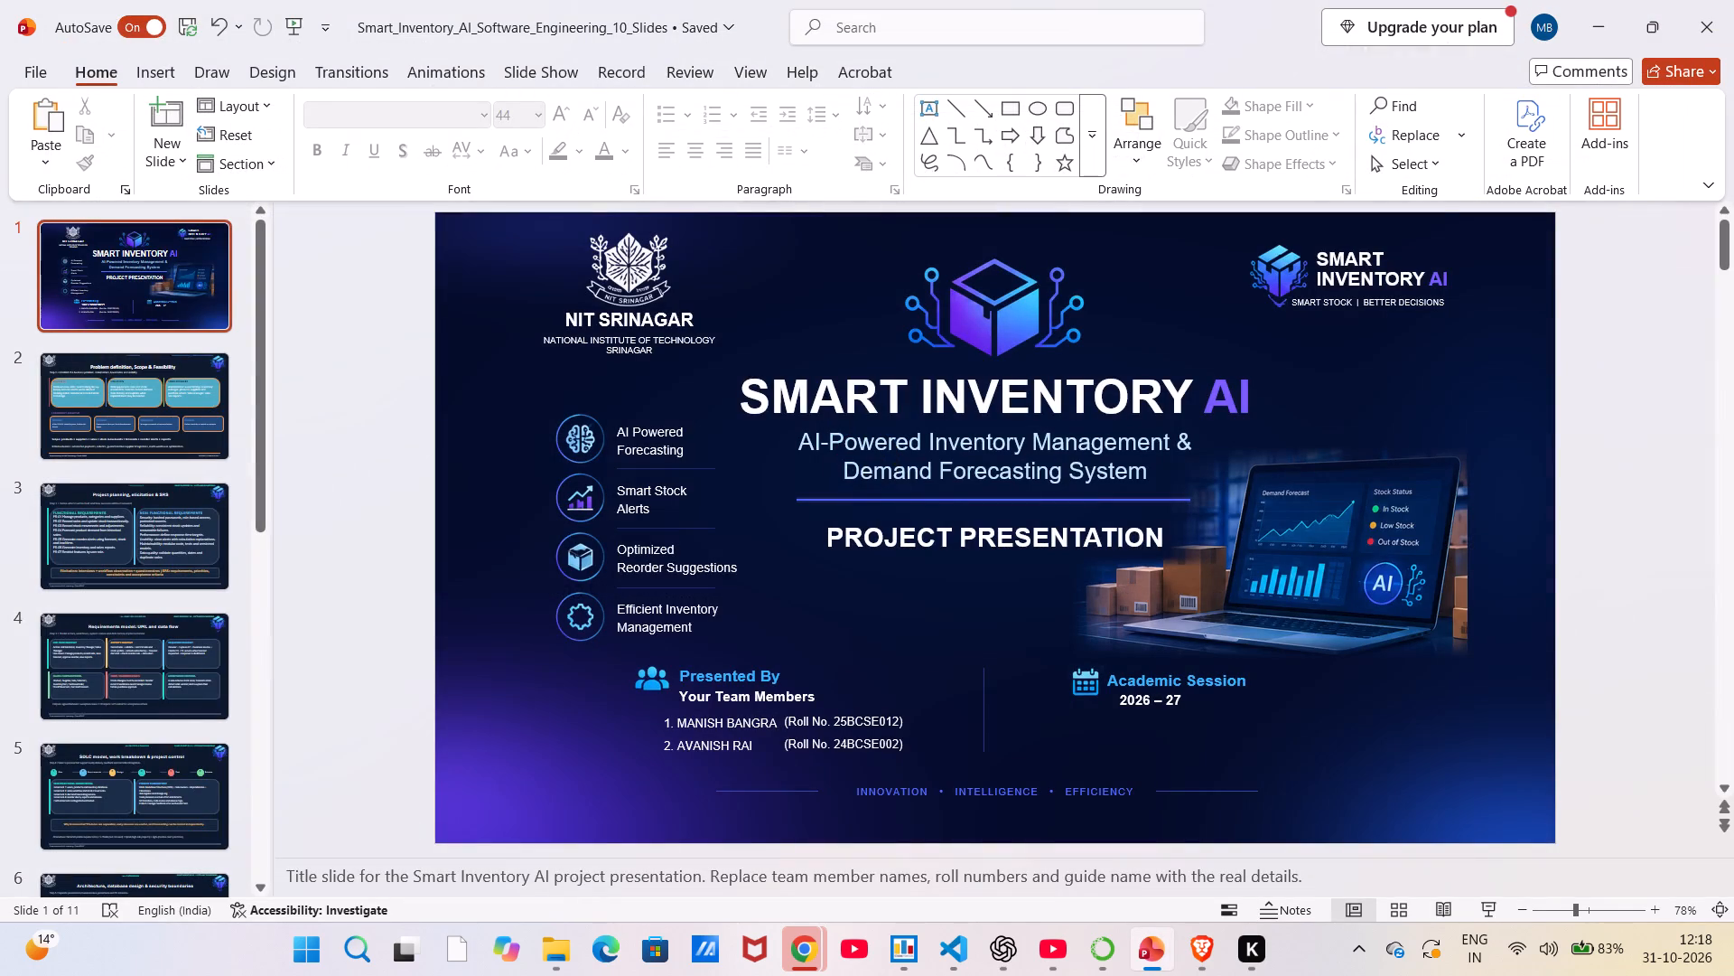
Look through the Smart_Inventory_AI_Software_Engineering_10_Slides presentation to its last slide and return to the desktop.
{"action": "scroll", "coordinate": [972, 752], "scroll_direction": "down", "scroll_amount": 12}
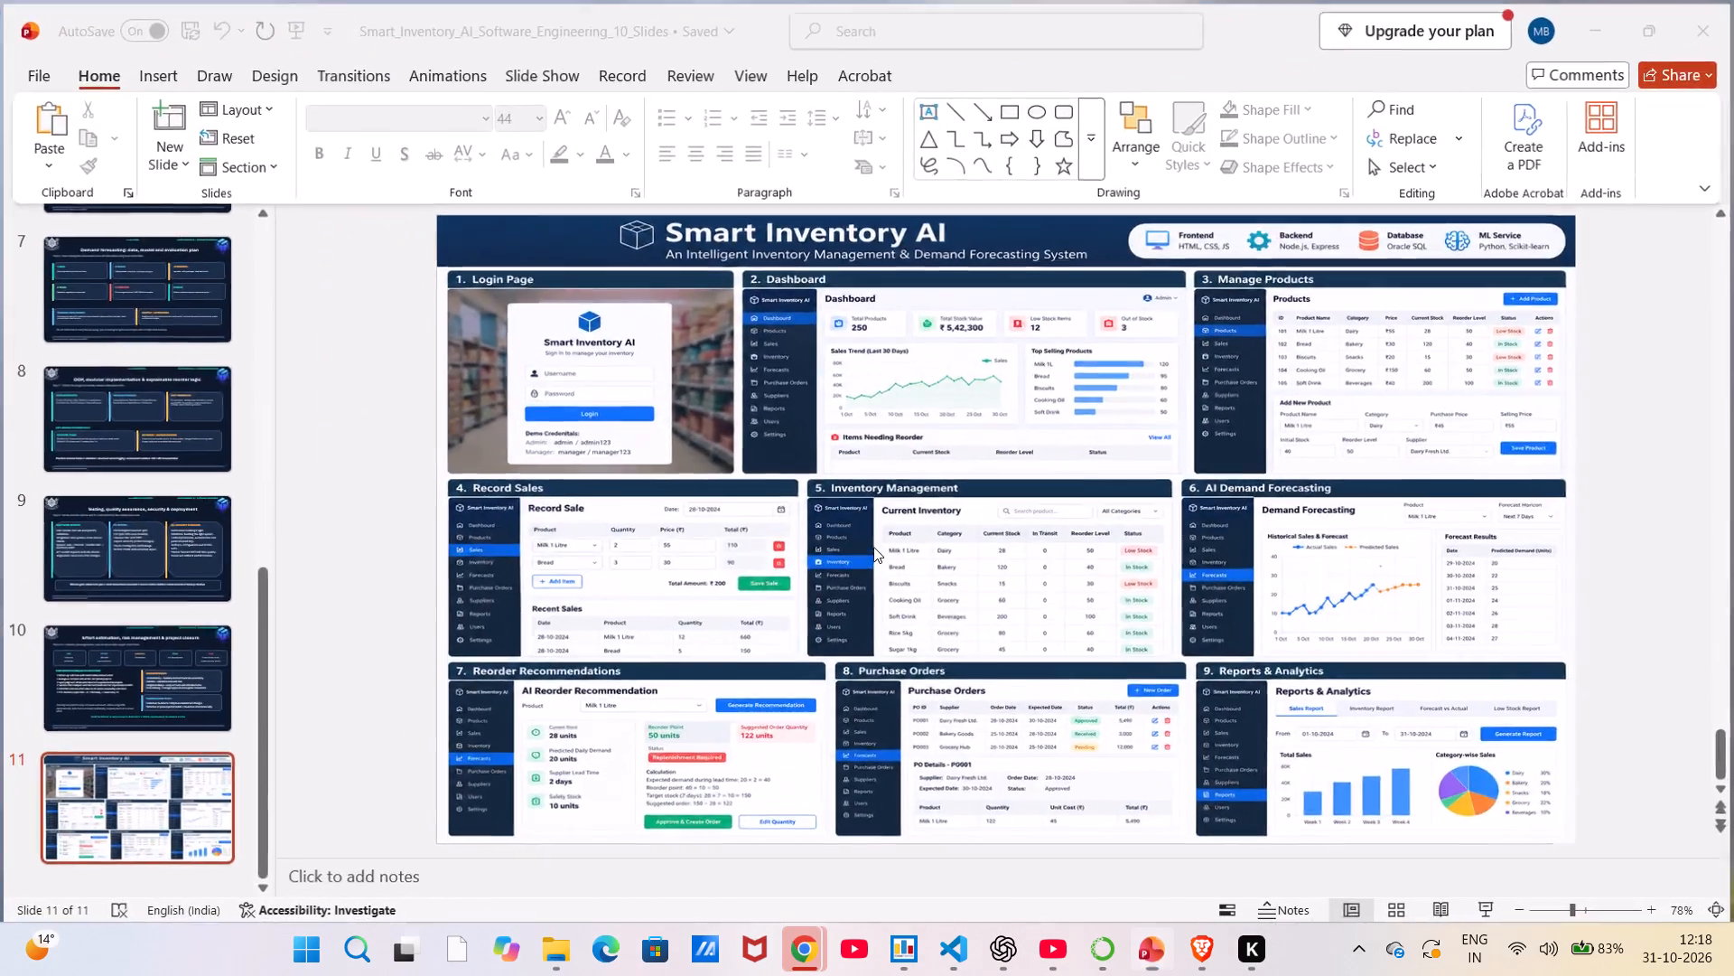
{"action": "left_click", "coordinate": [470, 622]}
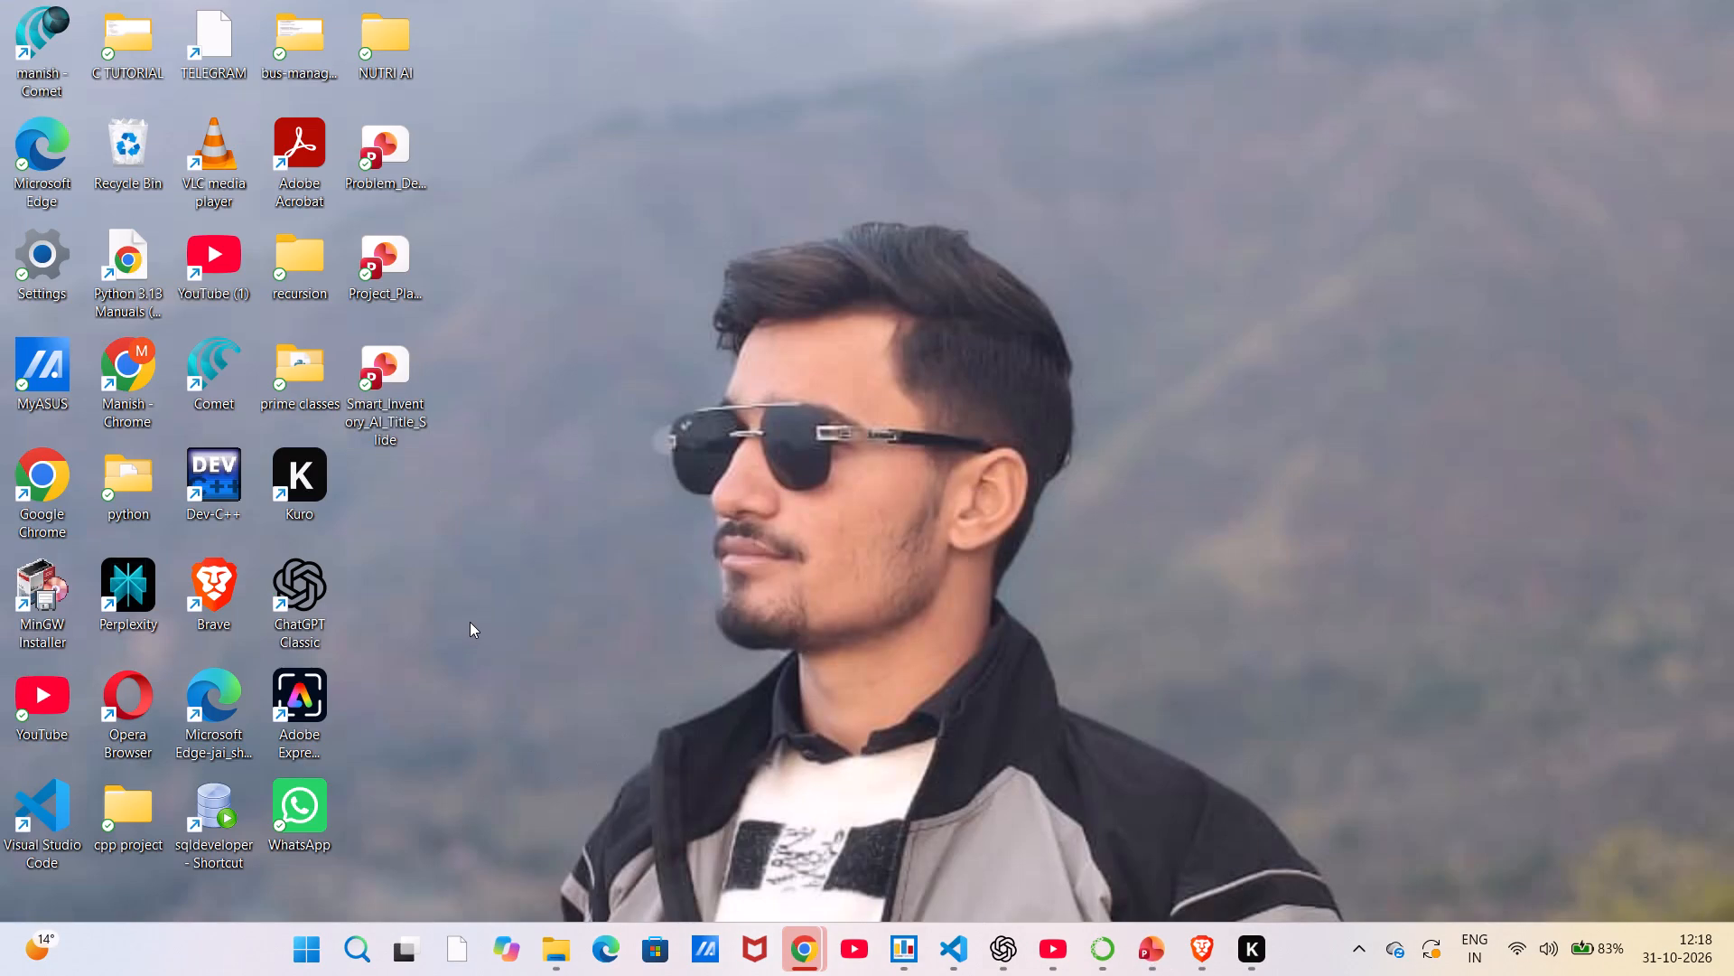